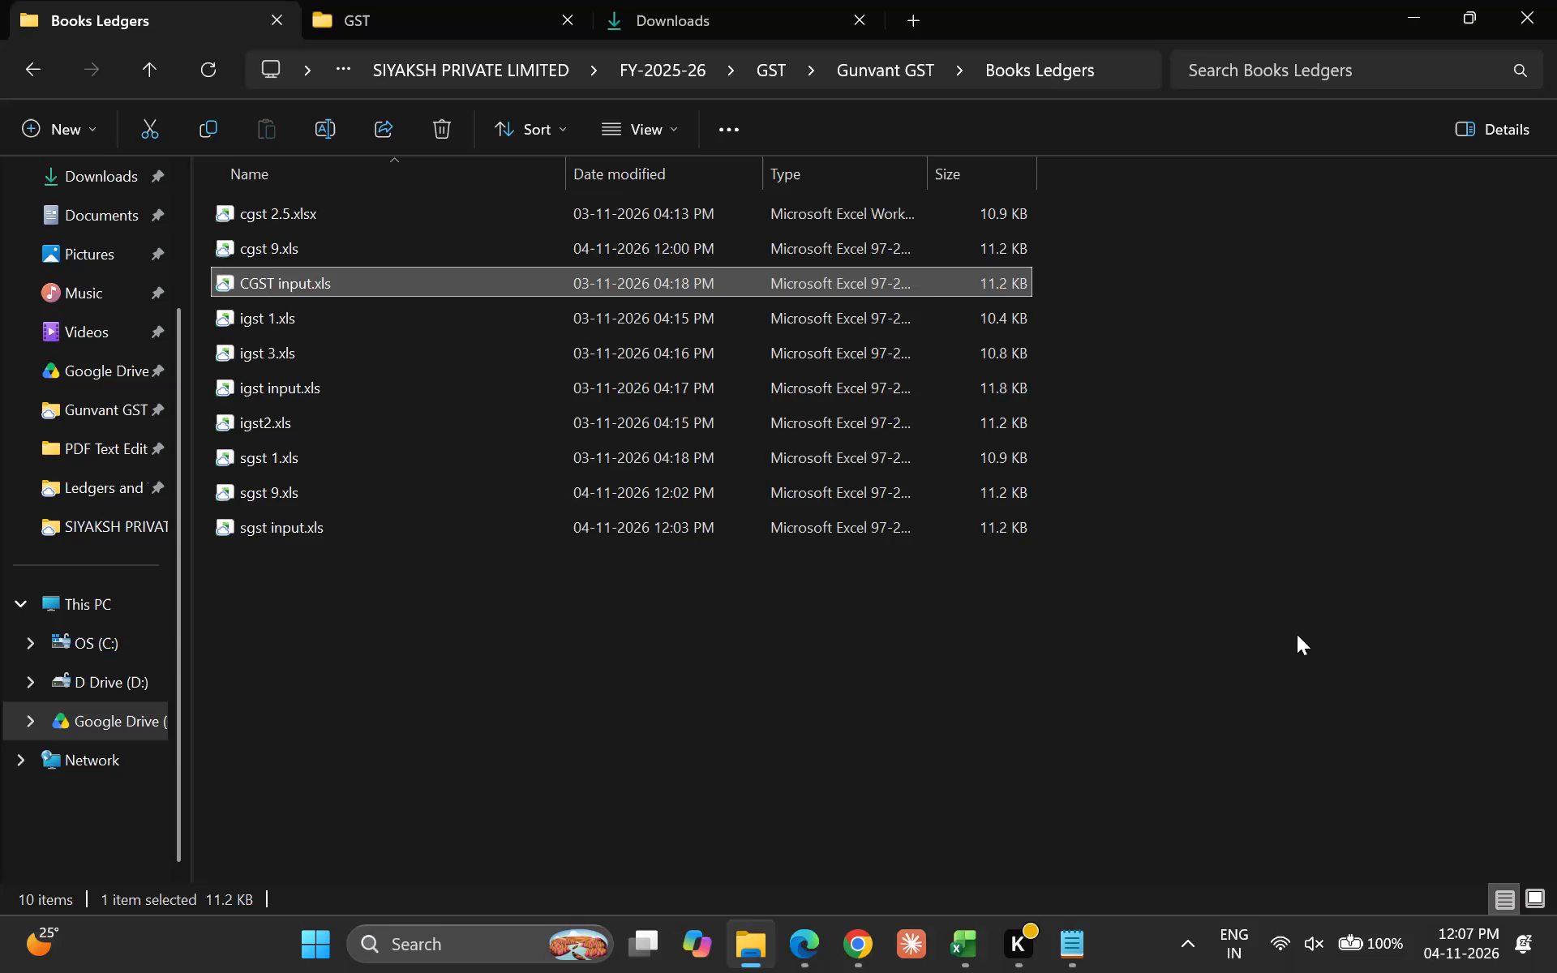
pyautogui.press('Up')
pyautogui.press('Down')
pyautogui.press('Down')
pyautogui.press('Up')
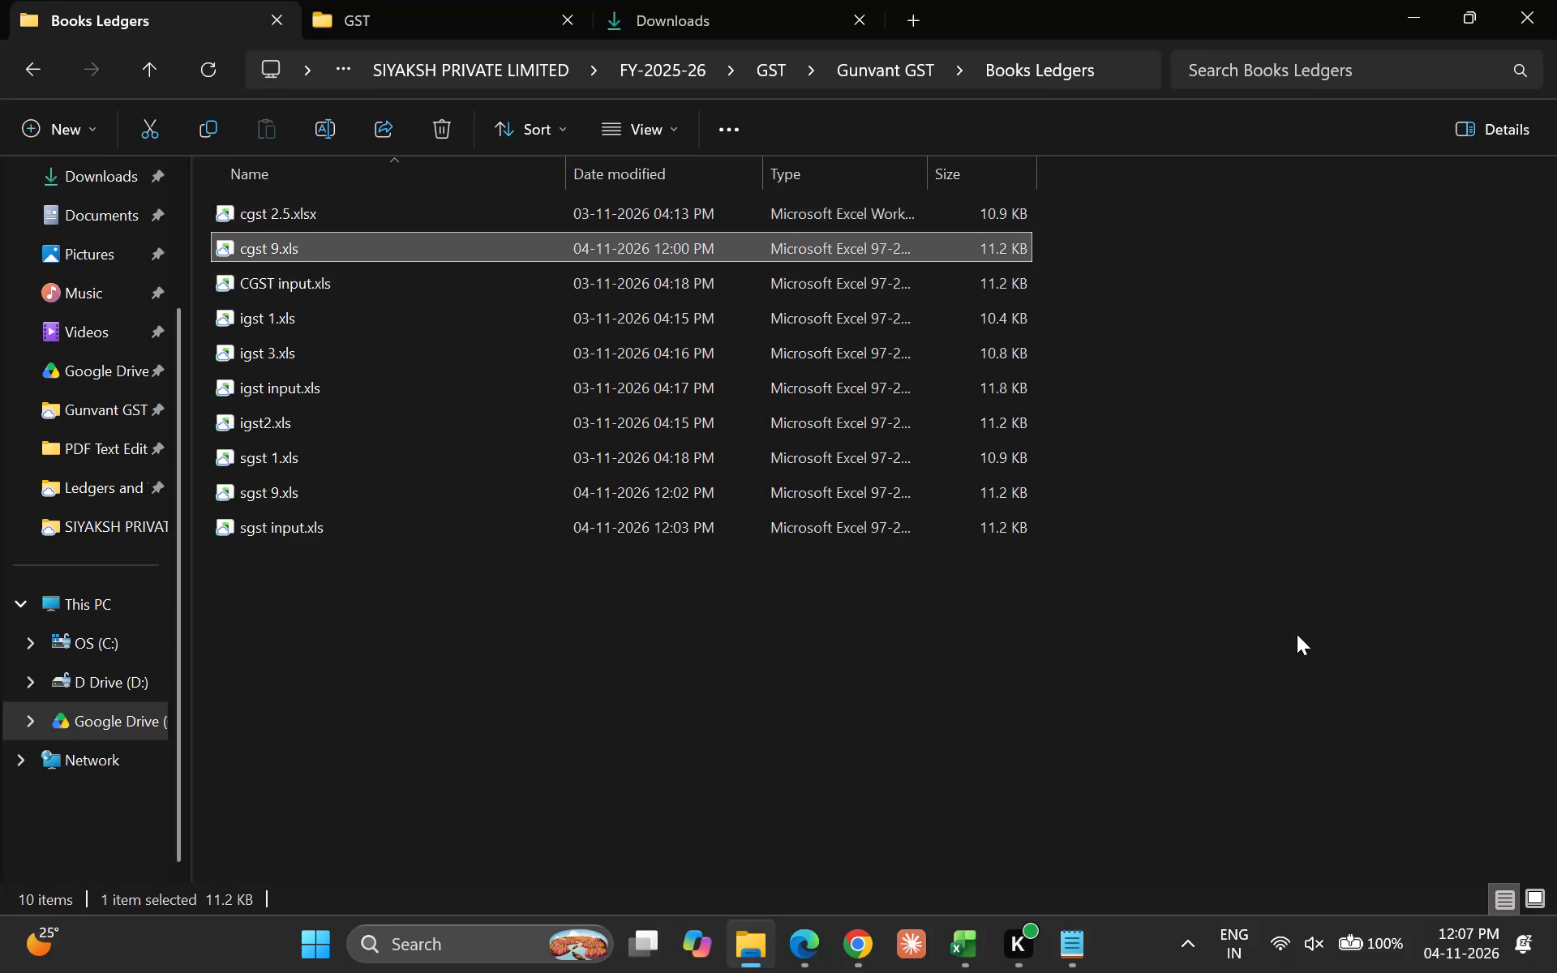
# Close the open GST, Books Ledgers and Downloads folders.
pyautogui.hotkey('ctrl', 'Tab')
pyautogui.hotkey('ctrl', 'Tab')
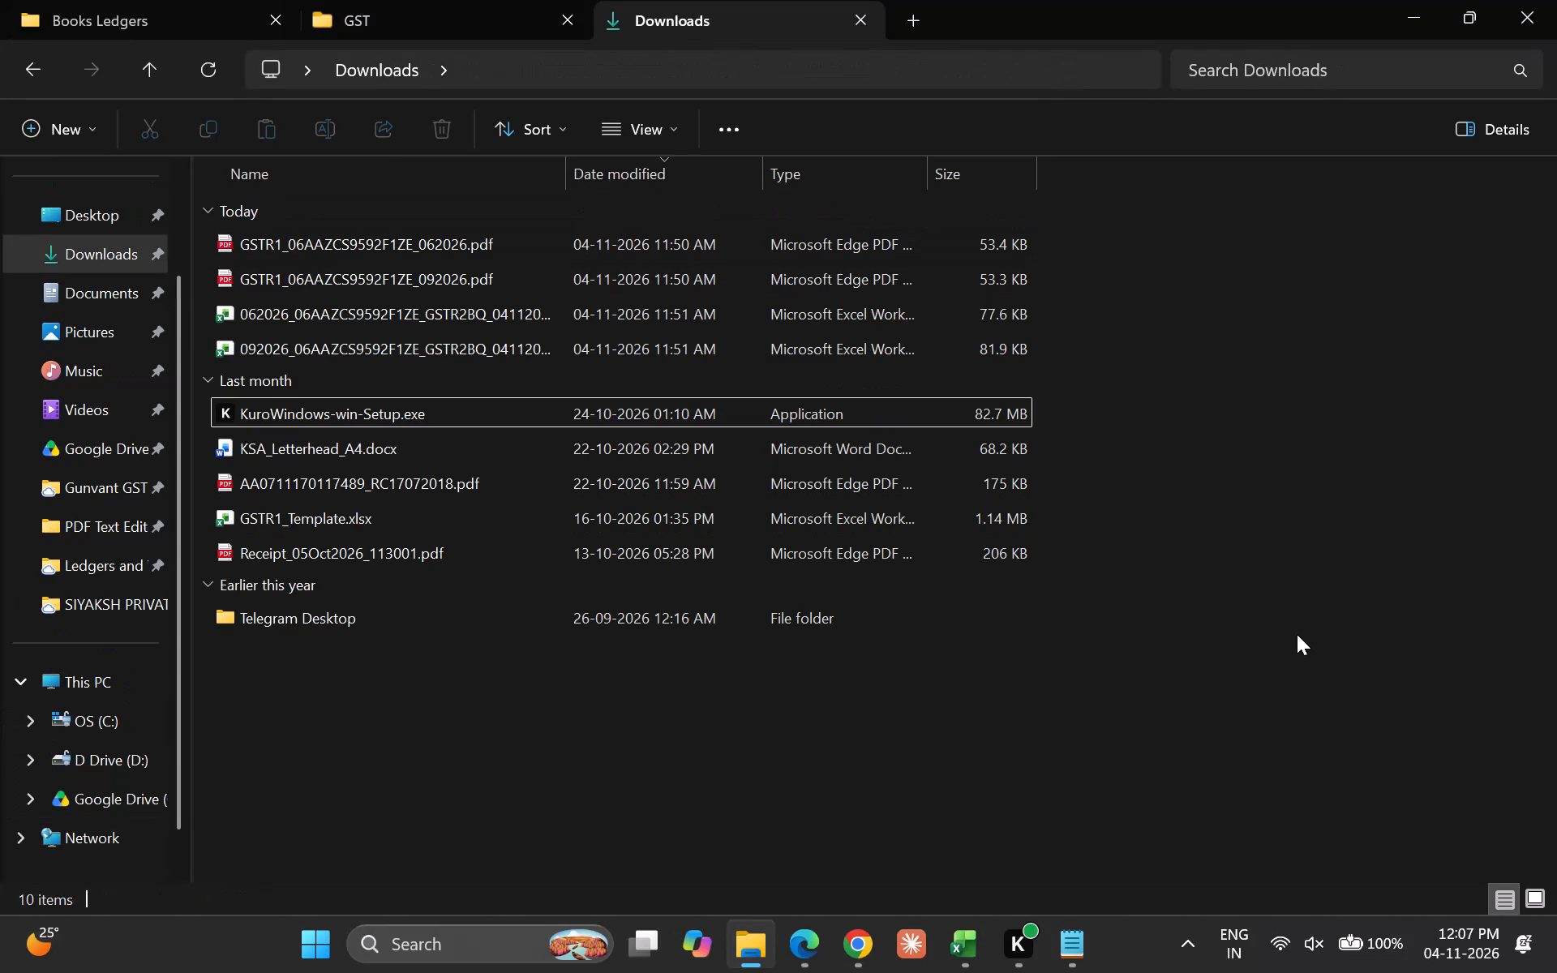
pyautogui.hotkey('ctrl', 'Tab')
pyautogui.hotkey('ctrl', 'Tab')
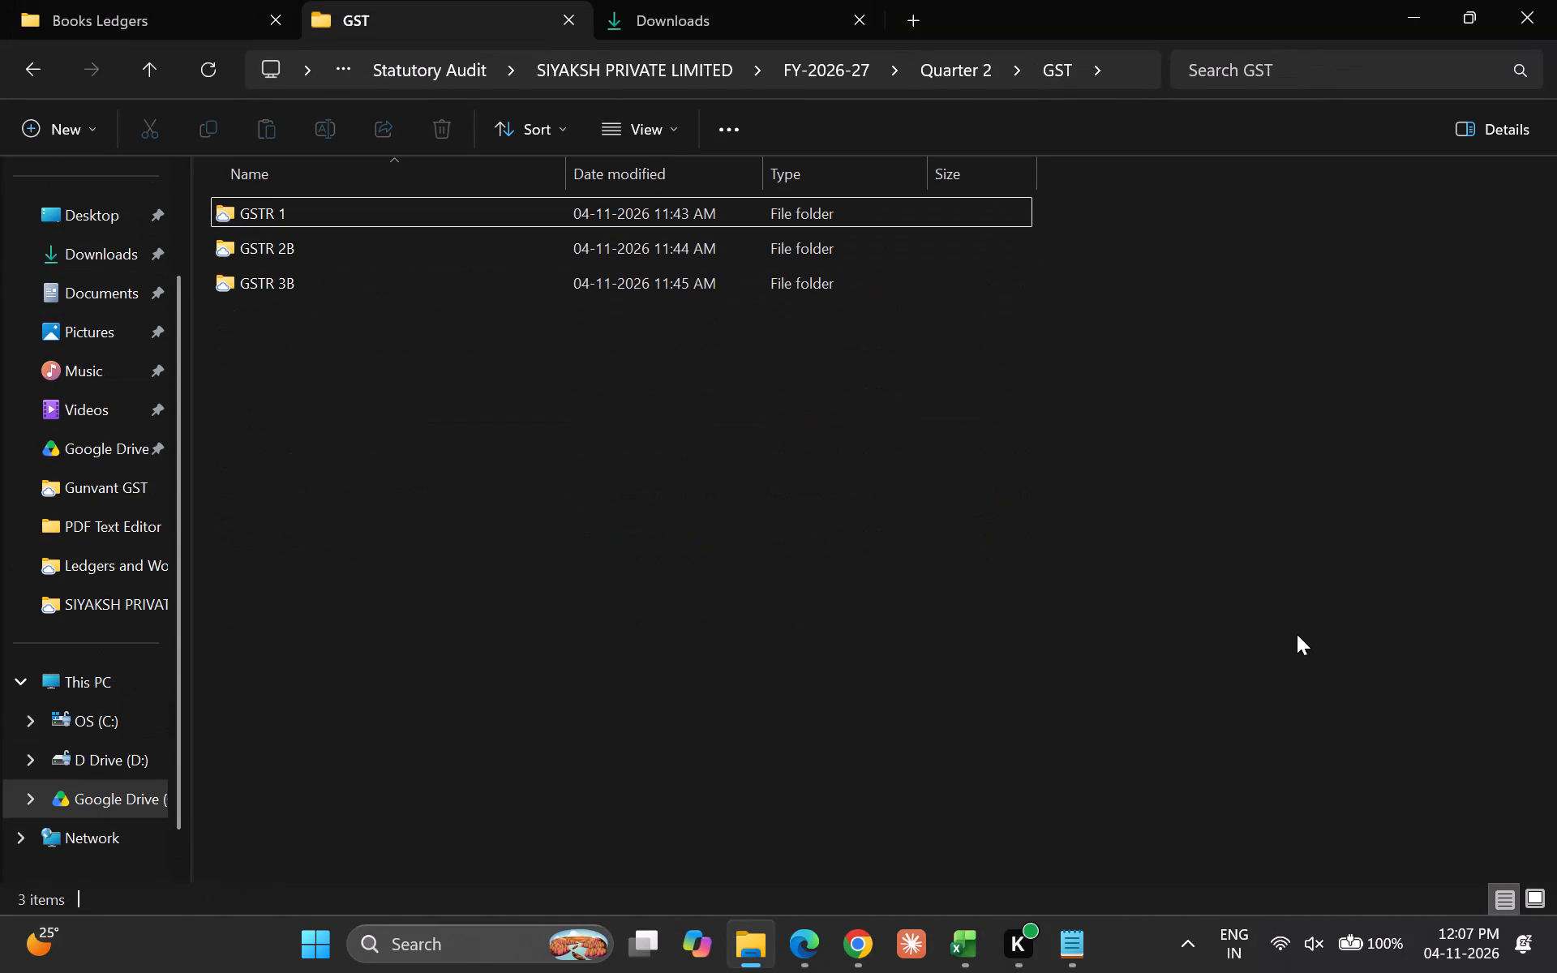
pyautogui.hotkey('ctrl', 'w')
pyautogui.press('Down')
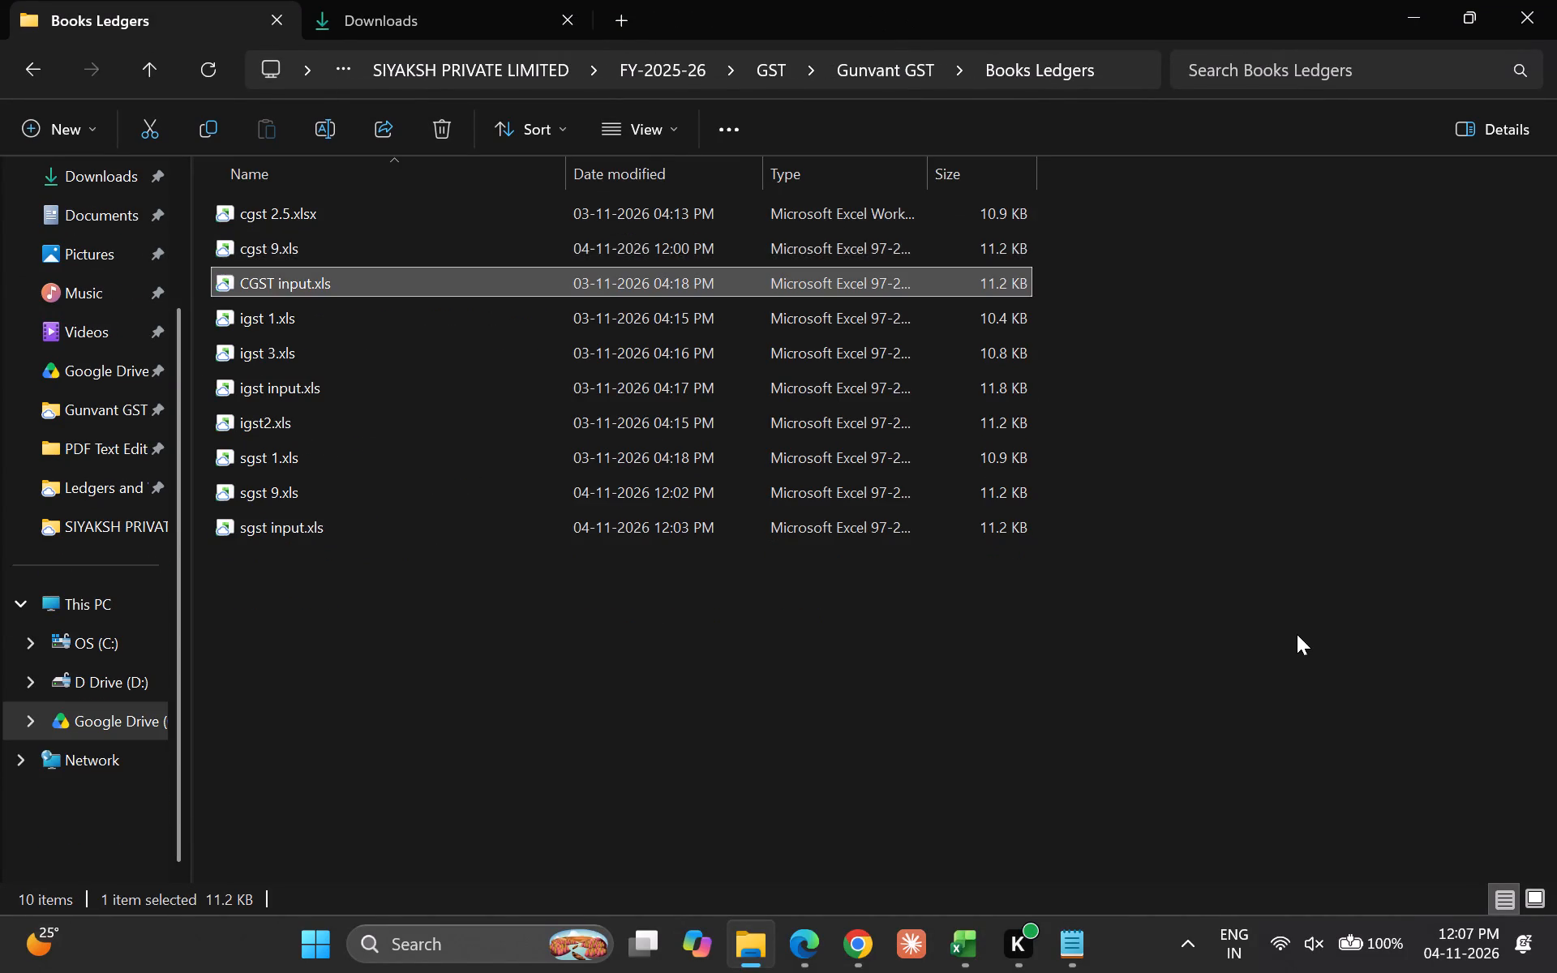
pyautogui.press('Up')
pyautogui.hotkey('ctrl', 'w')
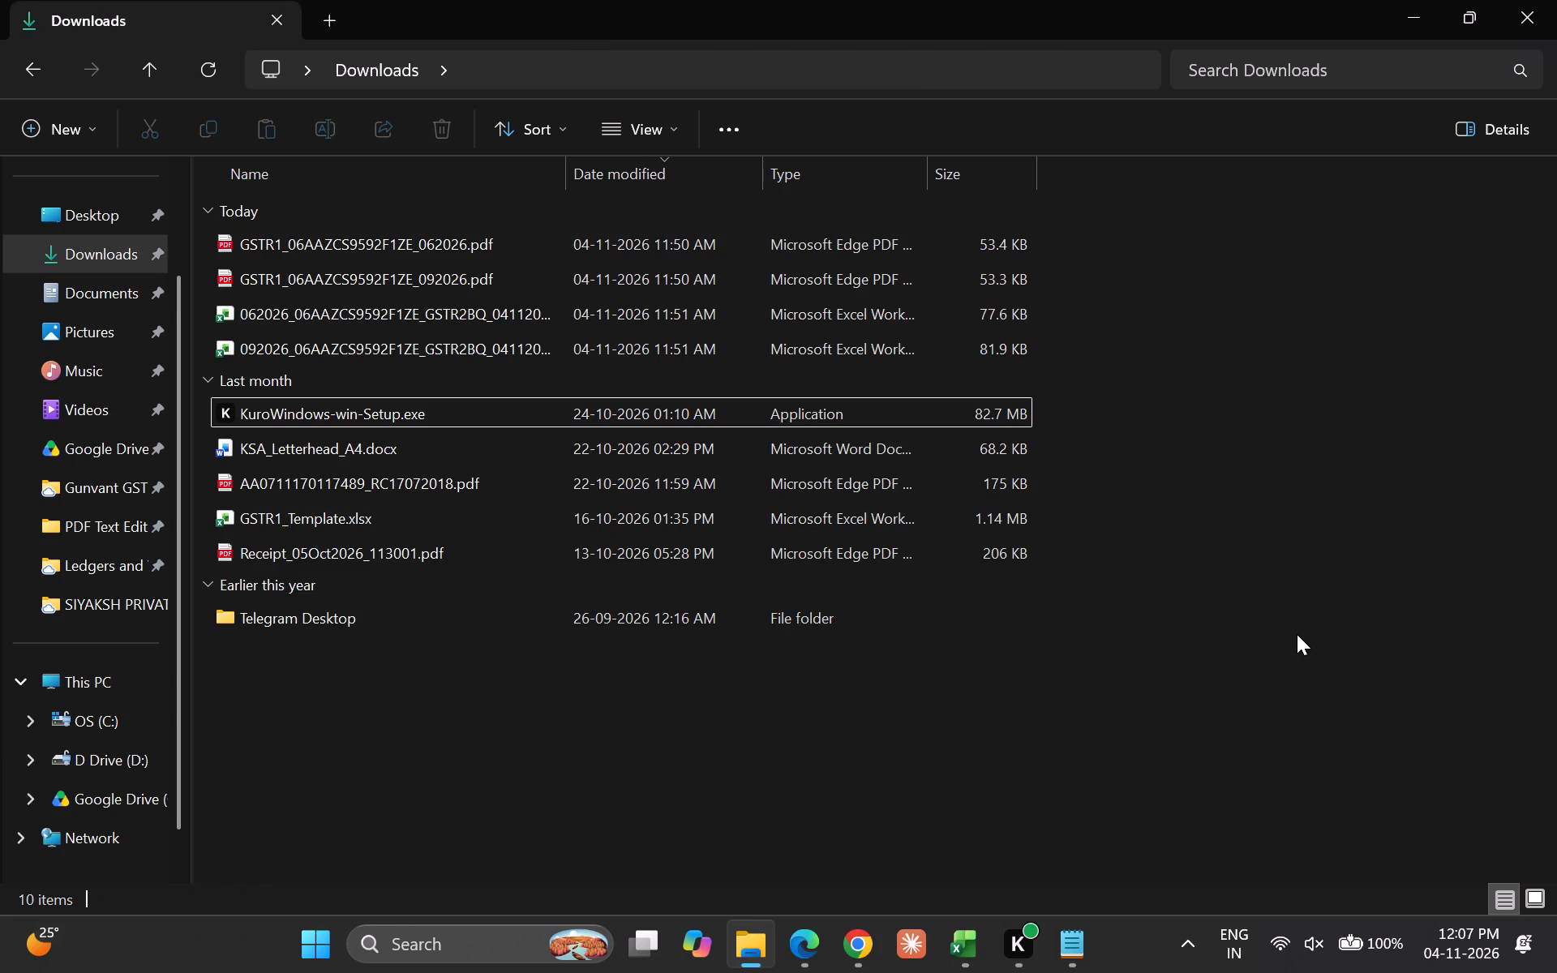
pyautogui.hotkey('ctrl', 'alt', 'w')
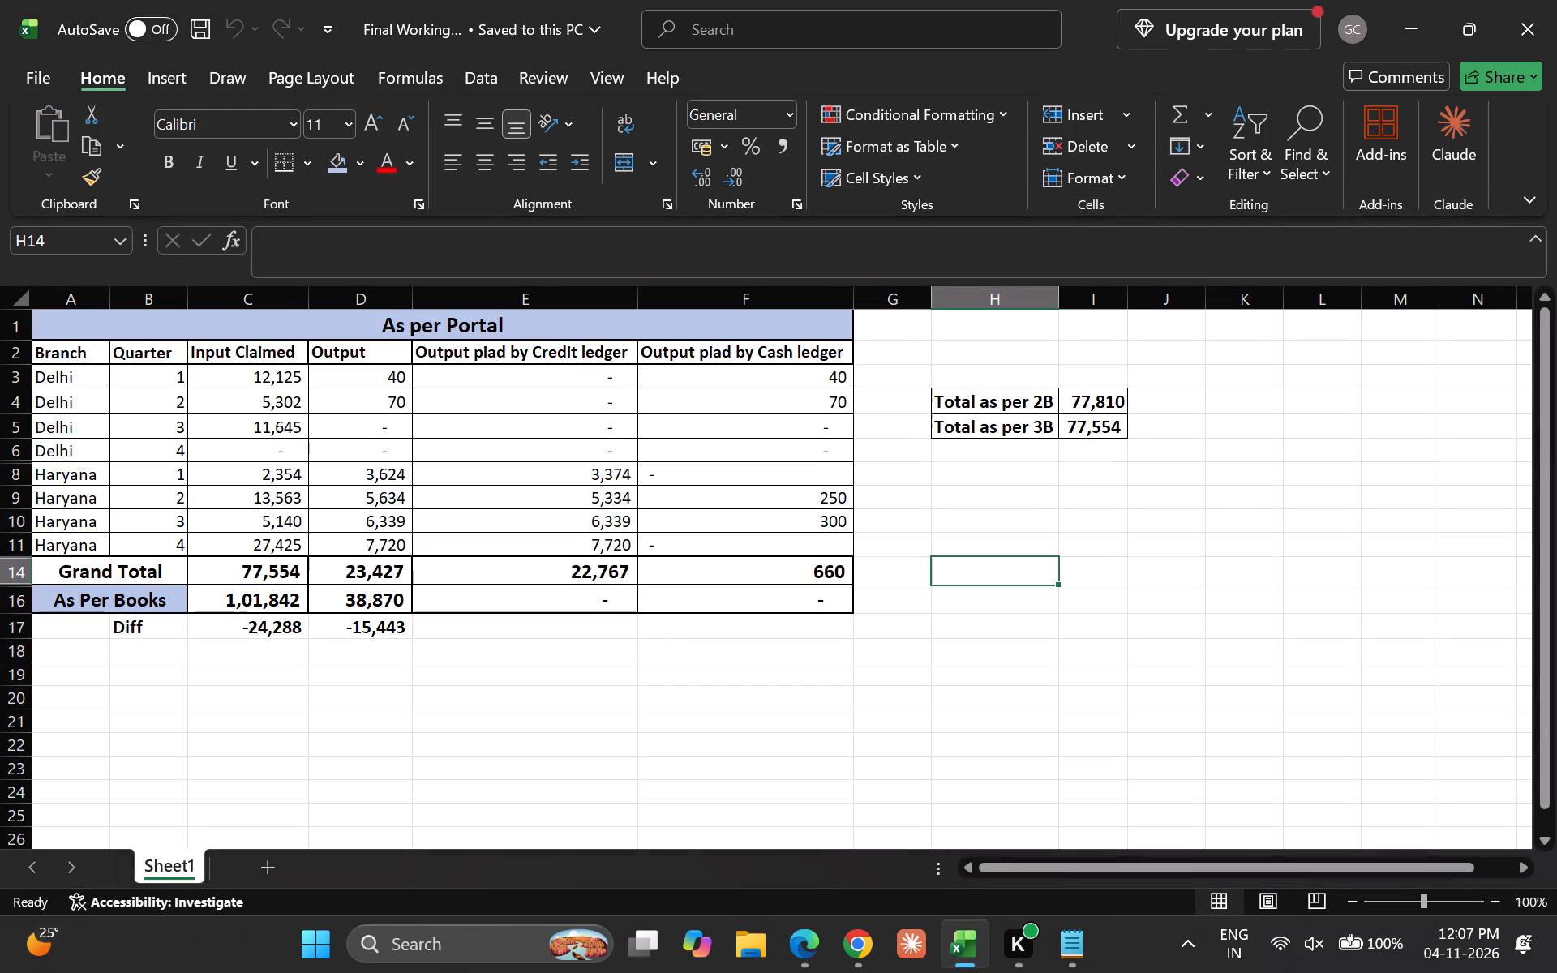
# Open a new File Explorer window and go to the Books Ledgers folder inside Gunvant GST.
pyautogui.click(742, 944)
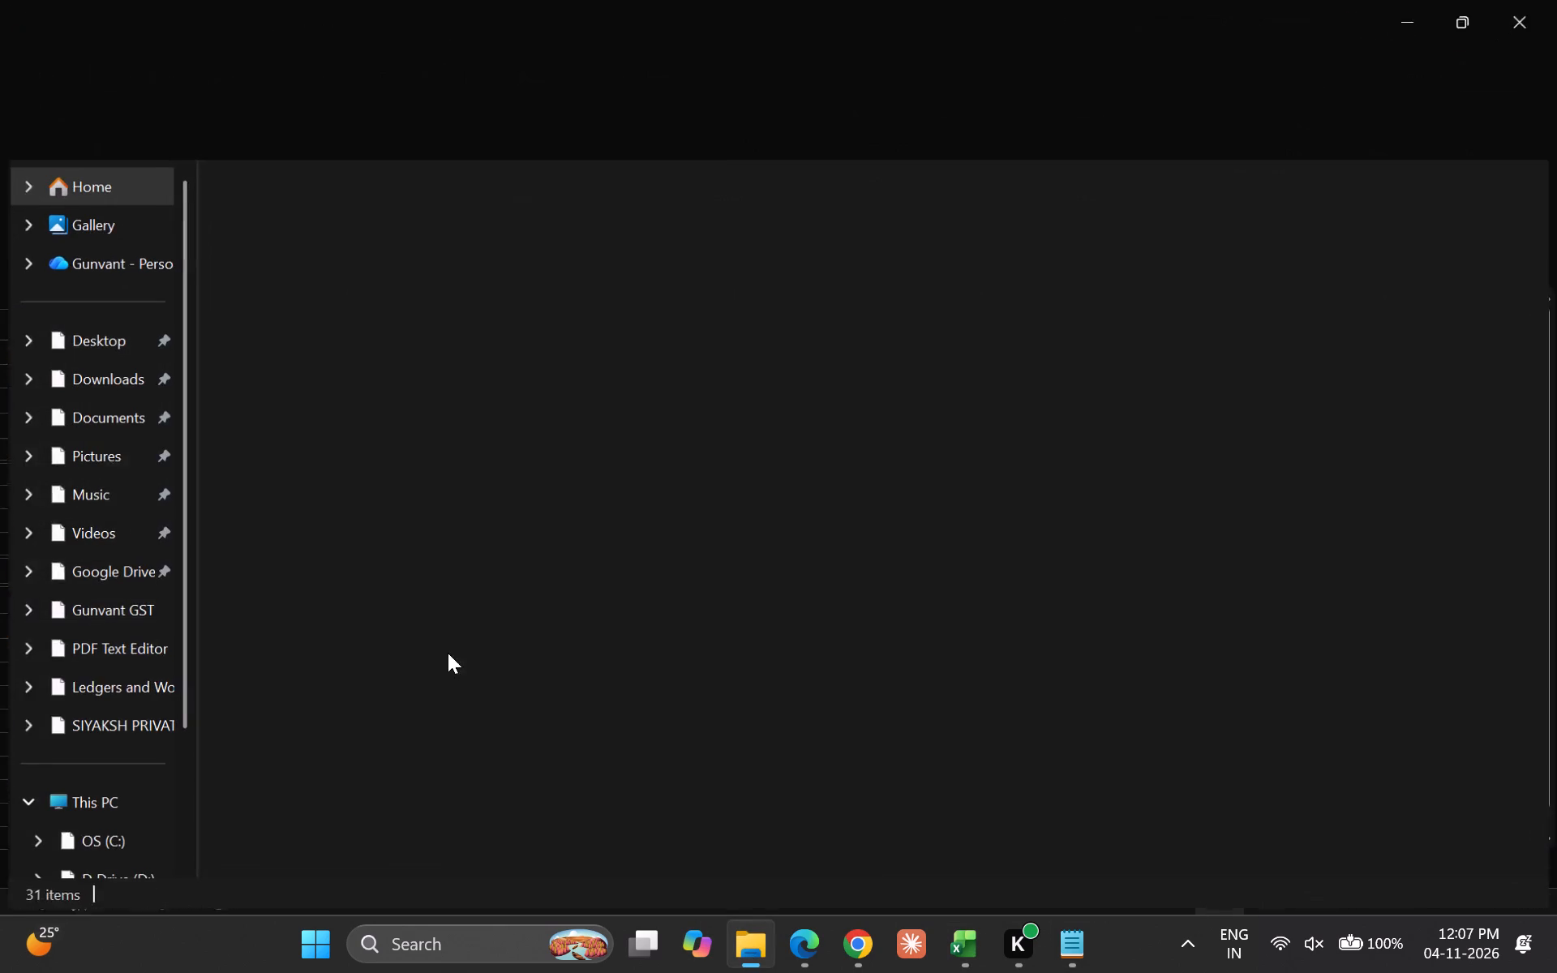
pyautogui.click(136, 564)
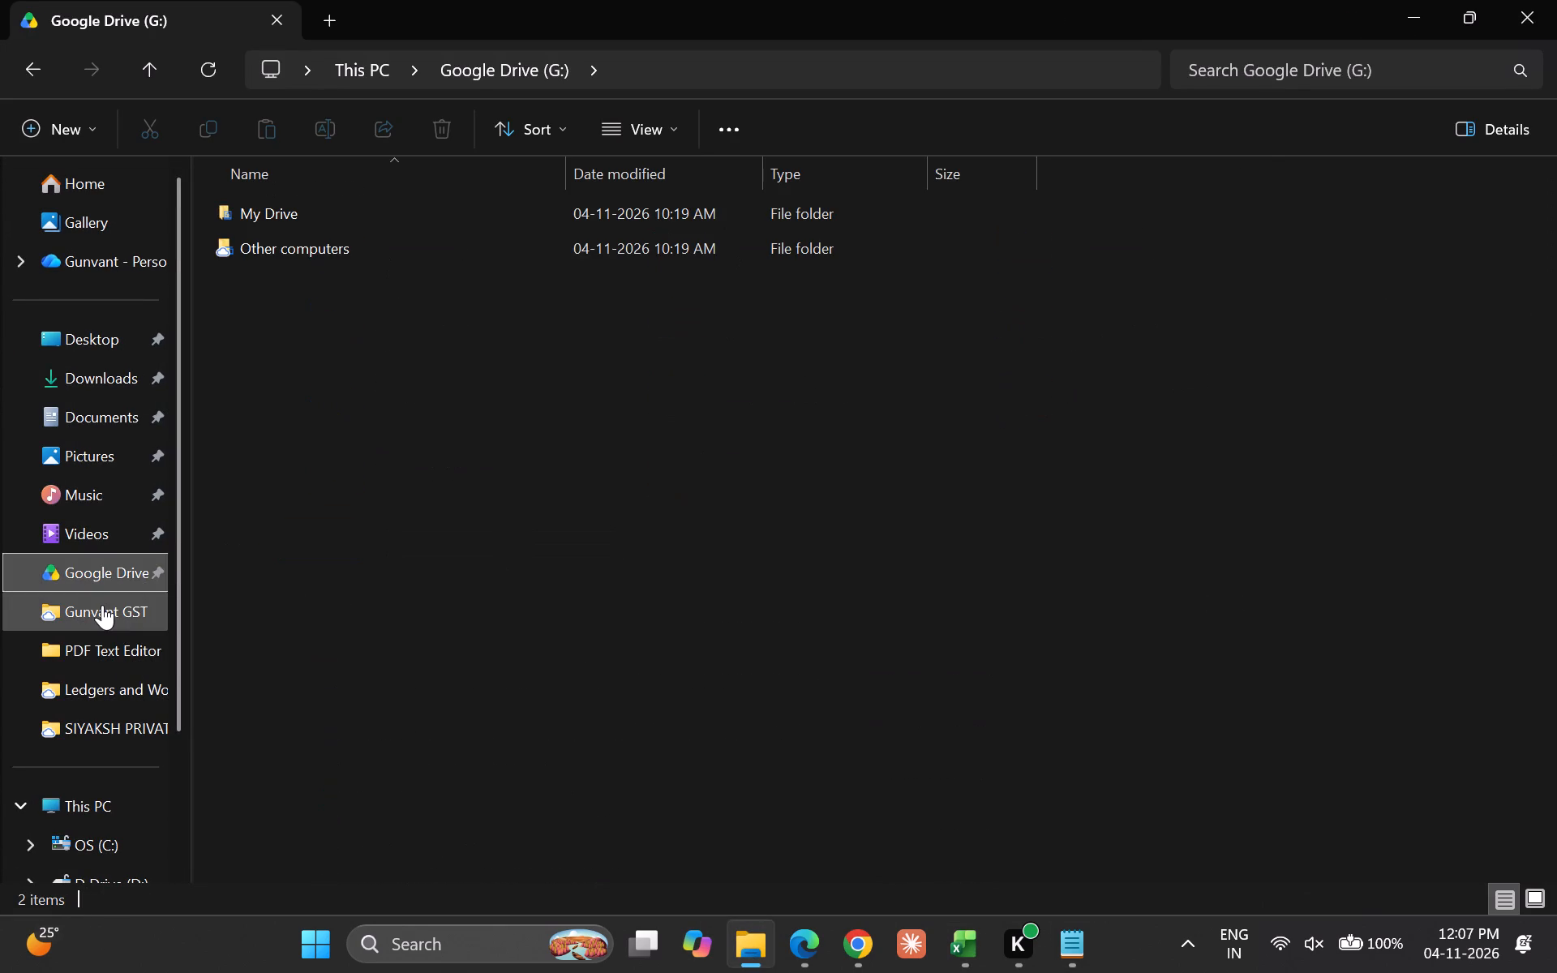
pyautogui.click(102, 605)
pyautogui.doubleClick(339, 212)
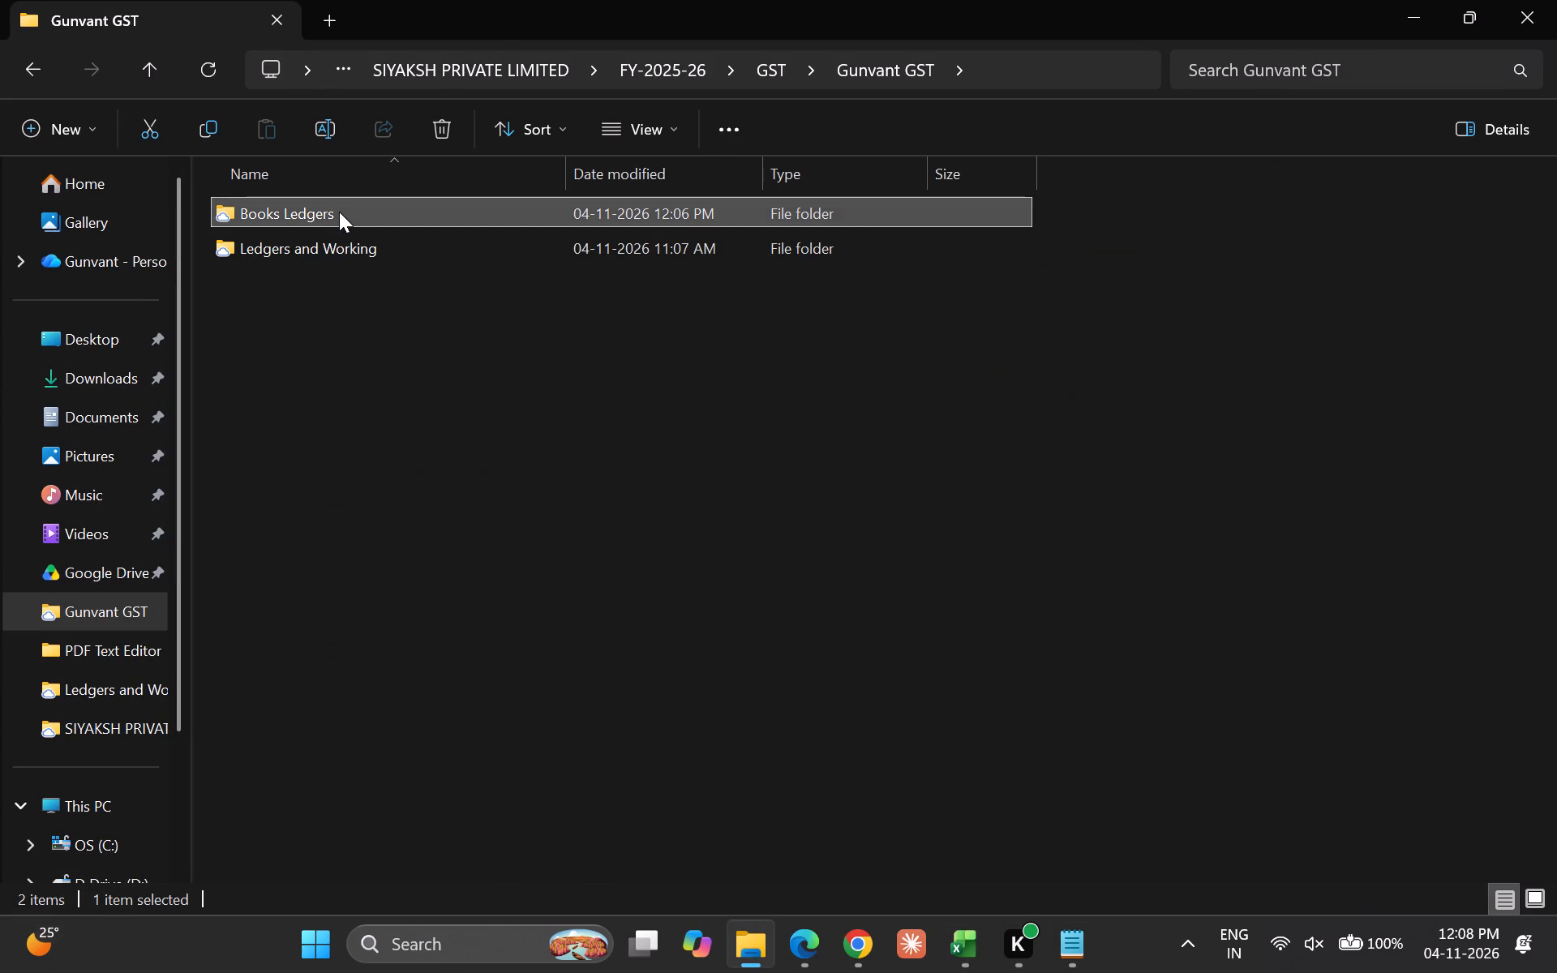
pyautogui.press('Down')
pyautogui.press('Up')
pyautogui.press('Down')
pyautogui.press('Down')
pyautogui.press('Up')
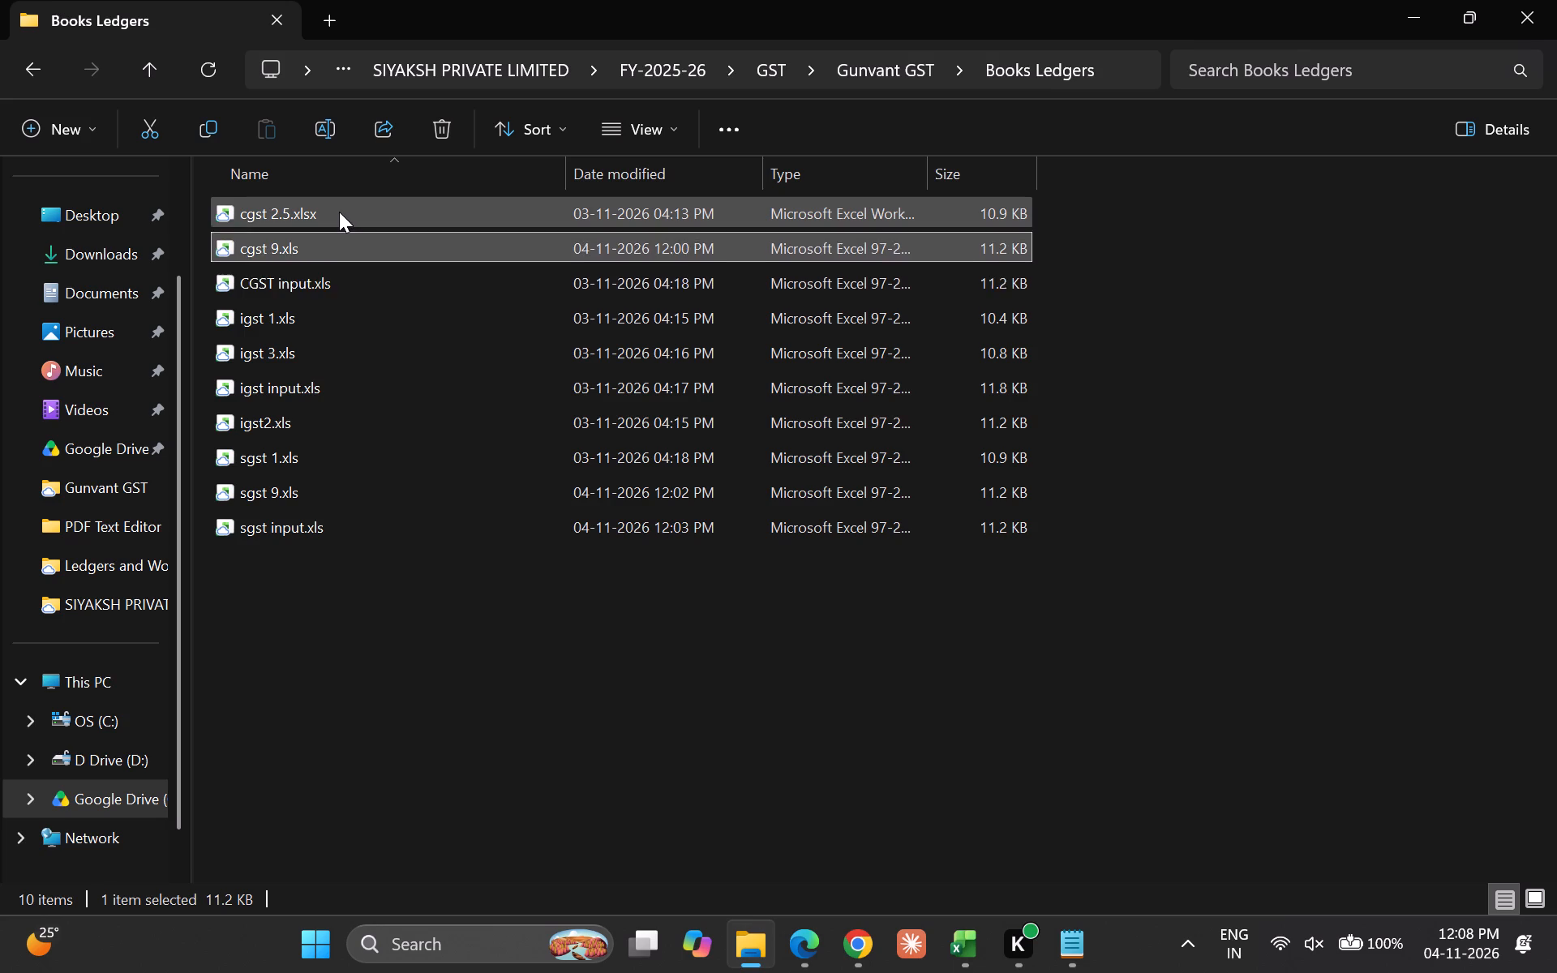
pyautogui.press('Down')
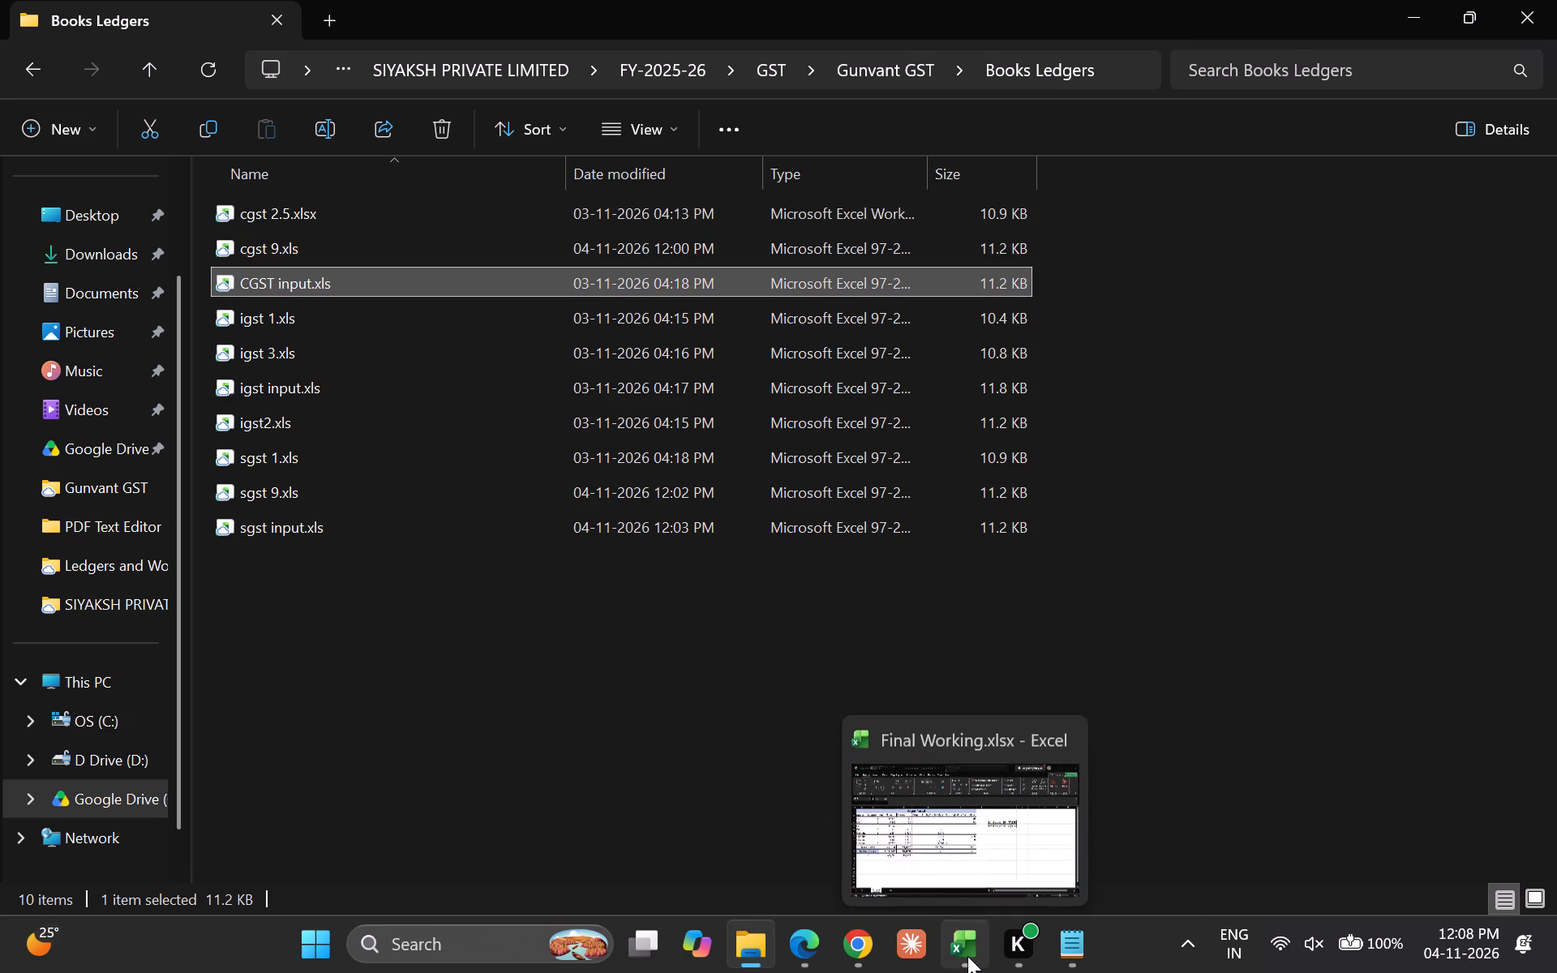
# Close the Final Working.xlsx workbook in Excel and the open Notepad window.
pyautogui.click(967, 956)
pyautogui.click(1556, 0)
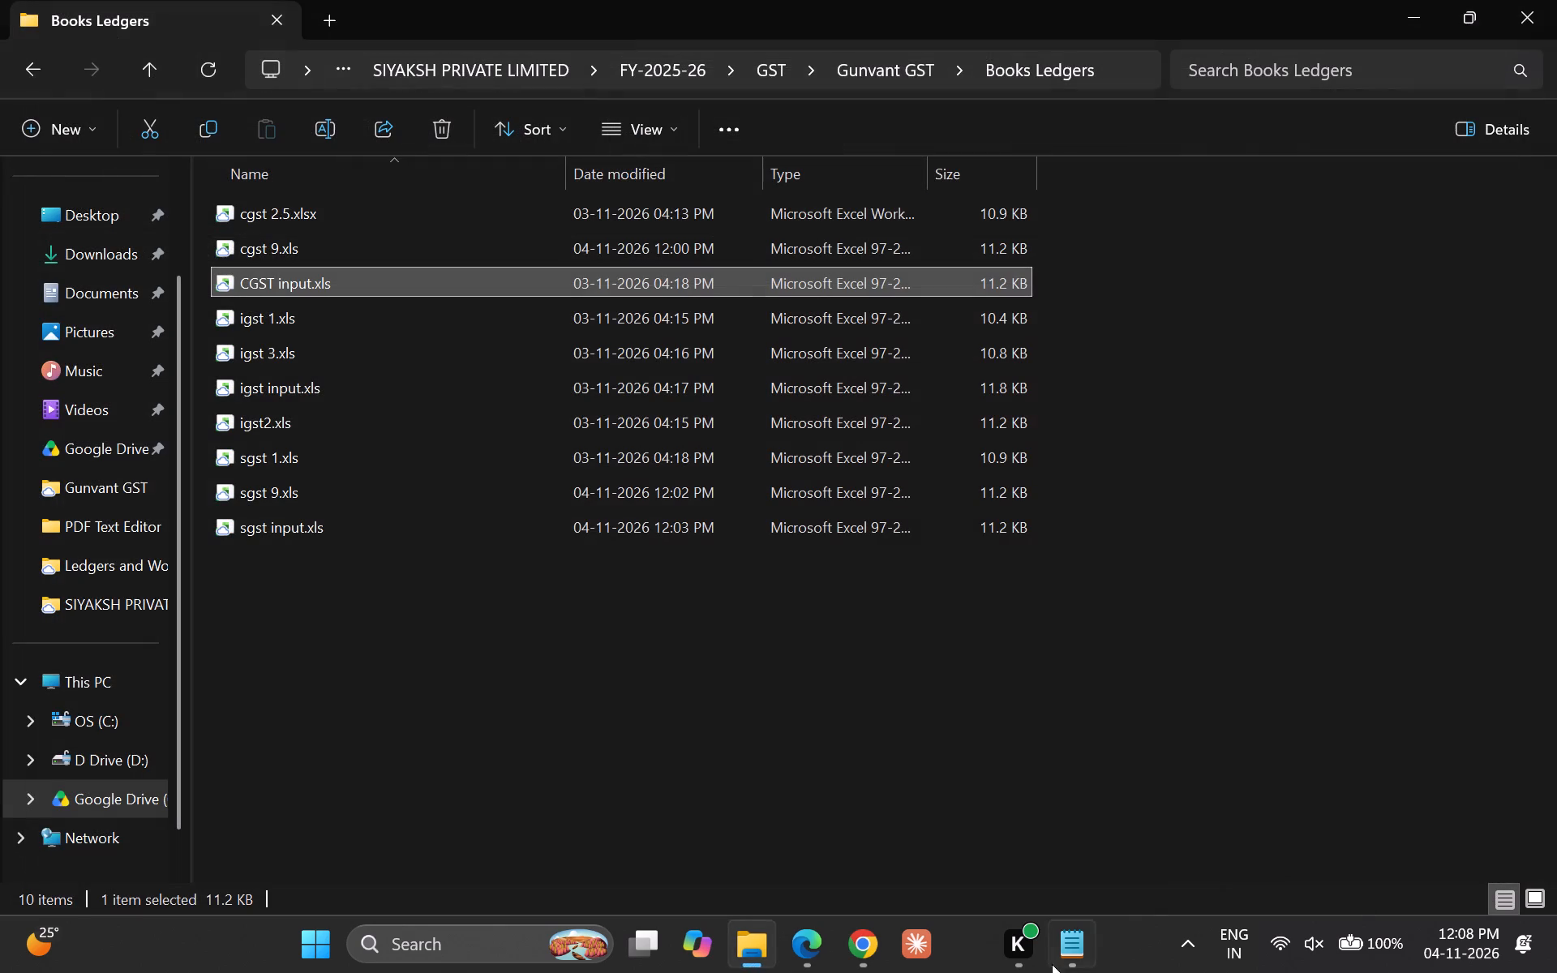
pyautogui.click(1171, 733)
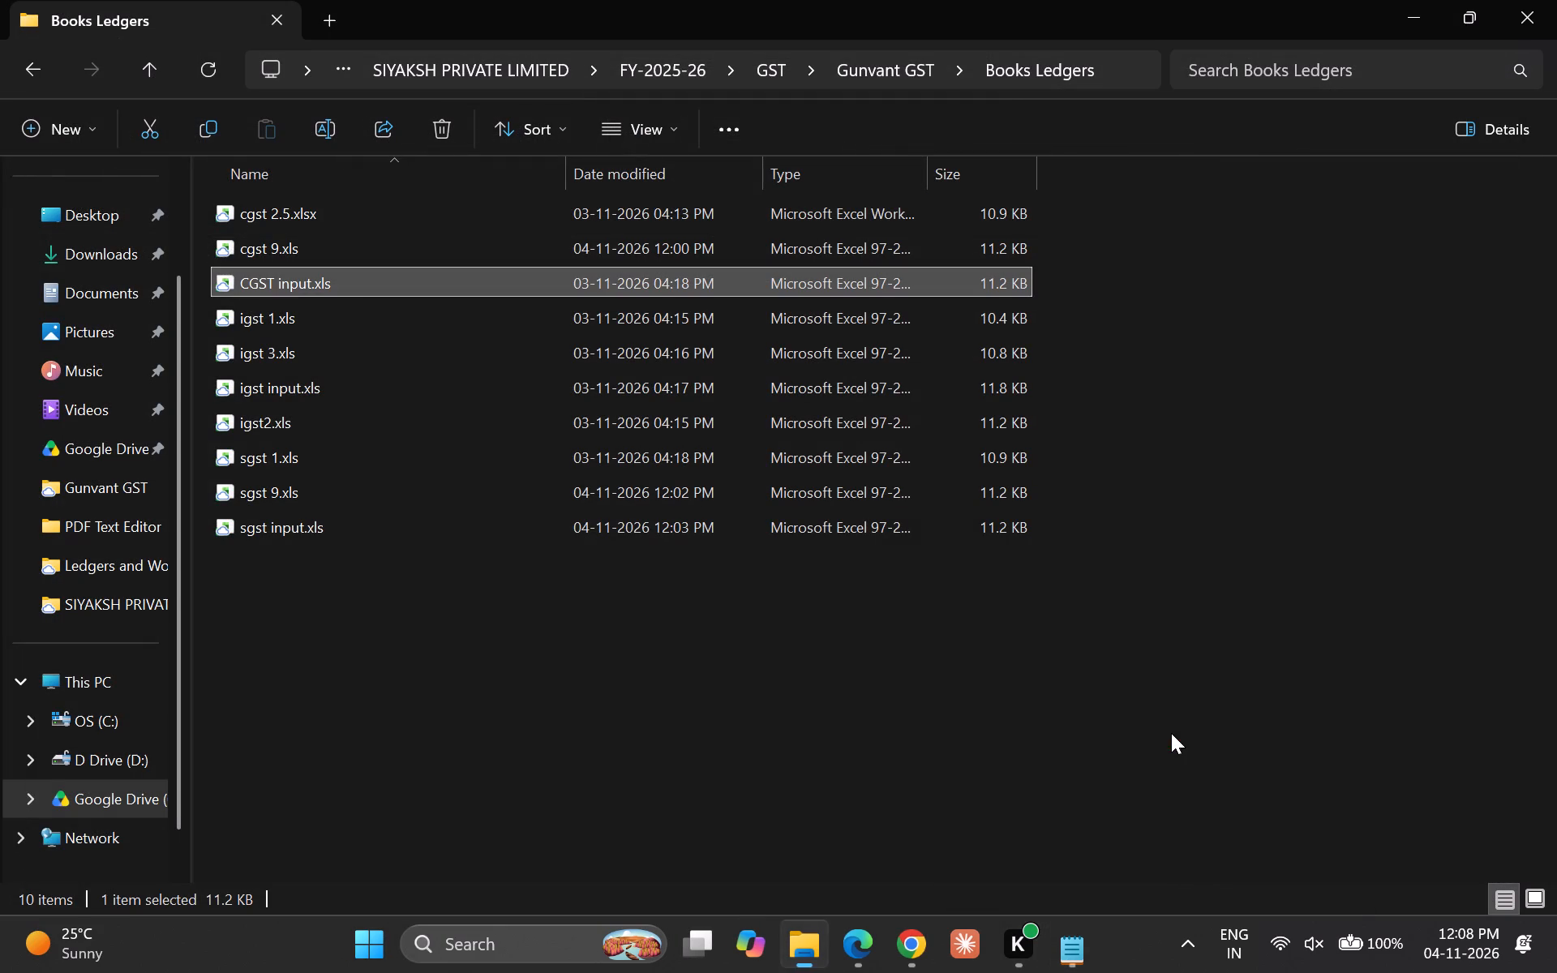
# Clear the file selection in the Books Ledgers folder and refresh its contents.
pyautogui.click(906, 673)
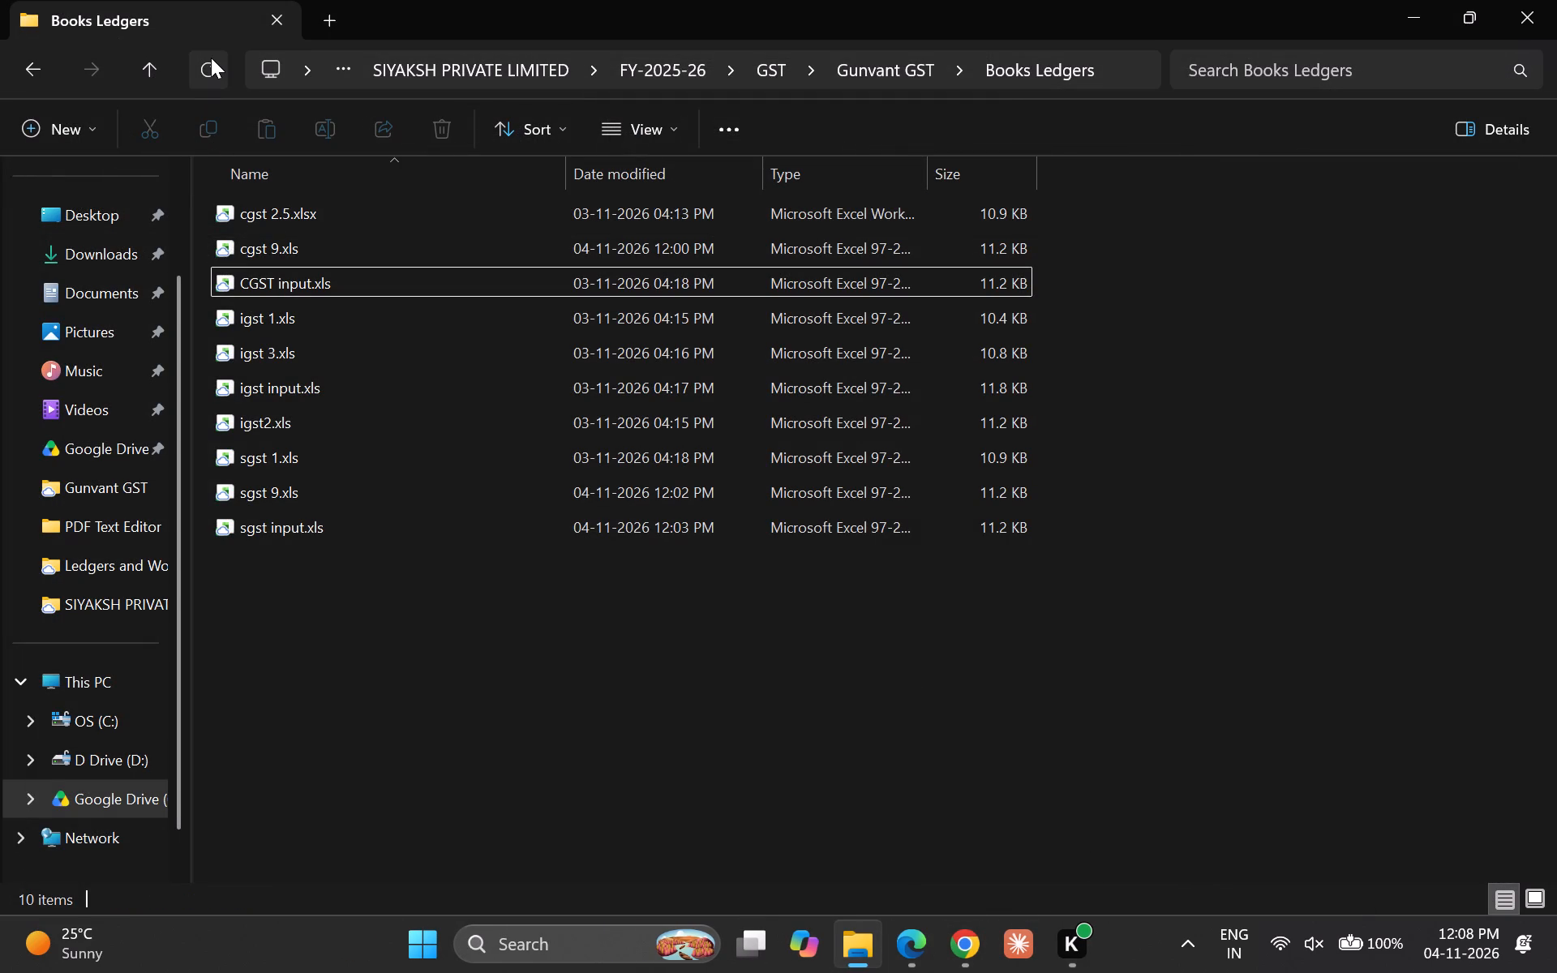
pyautogui.tripleClick(211, 58)
pyautogui.click(472, 640)
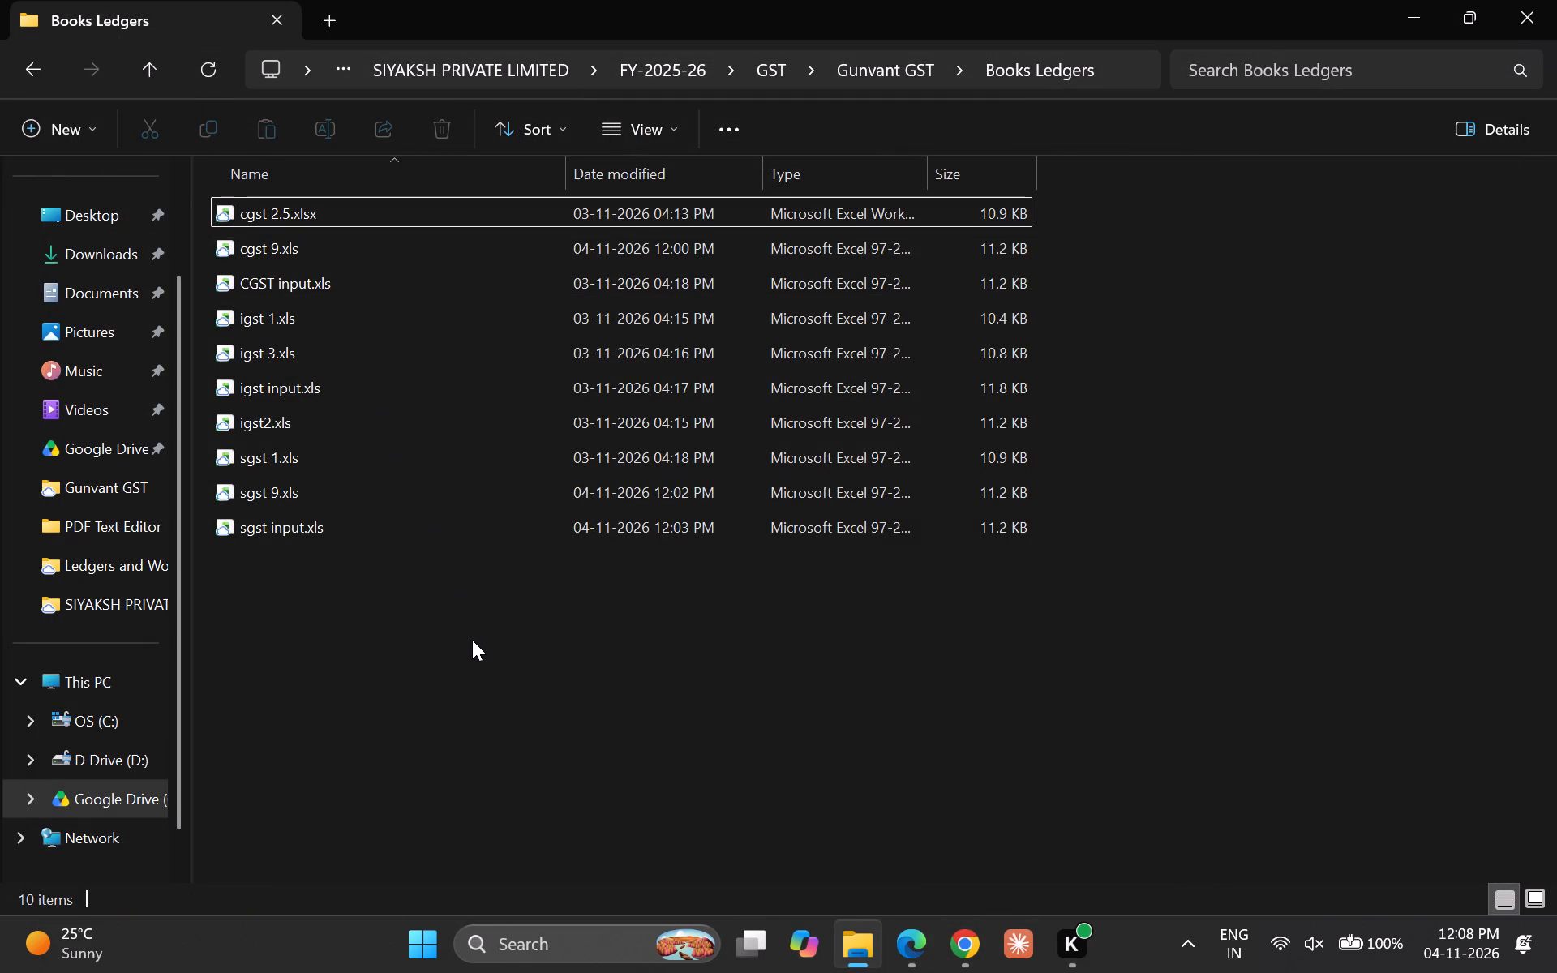
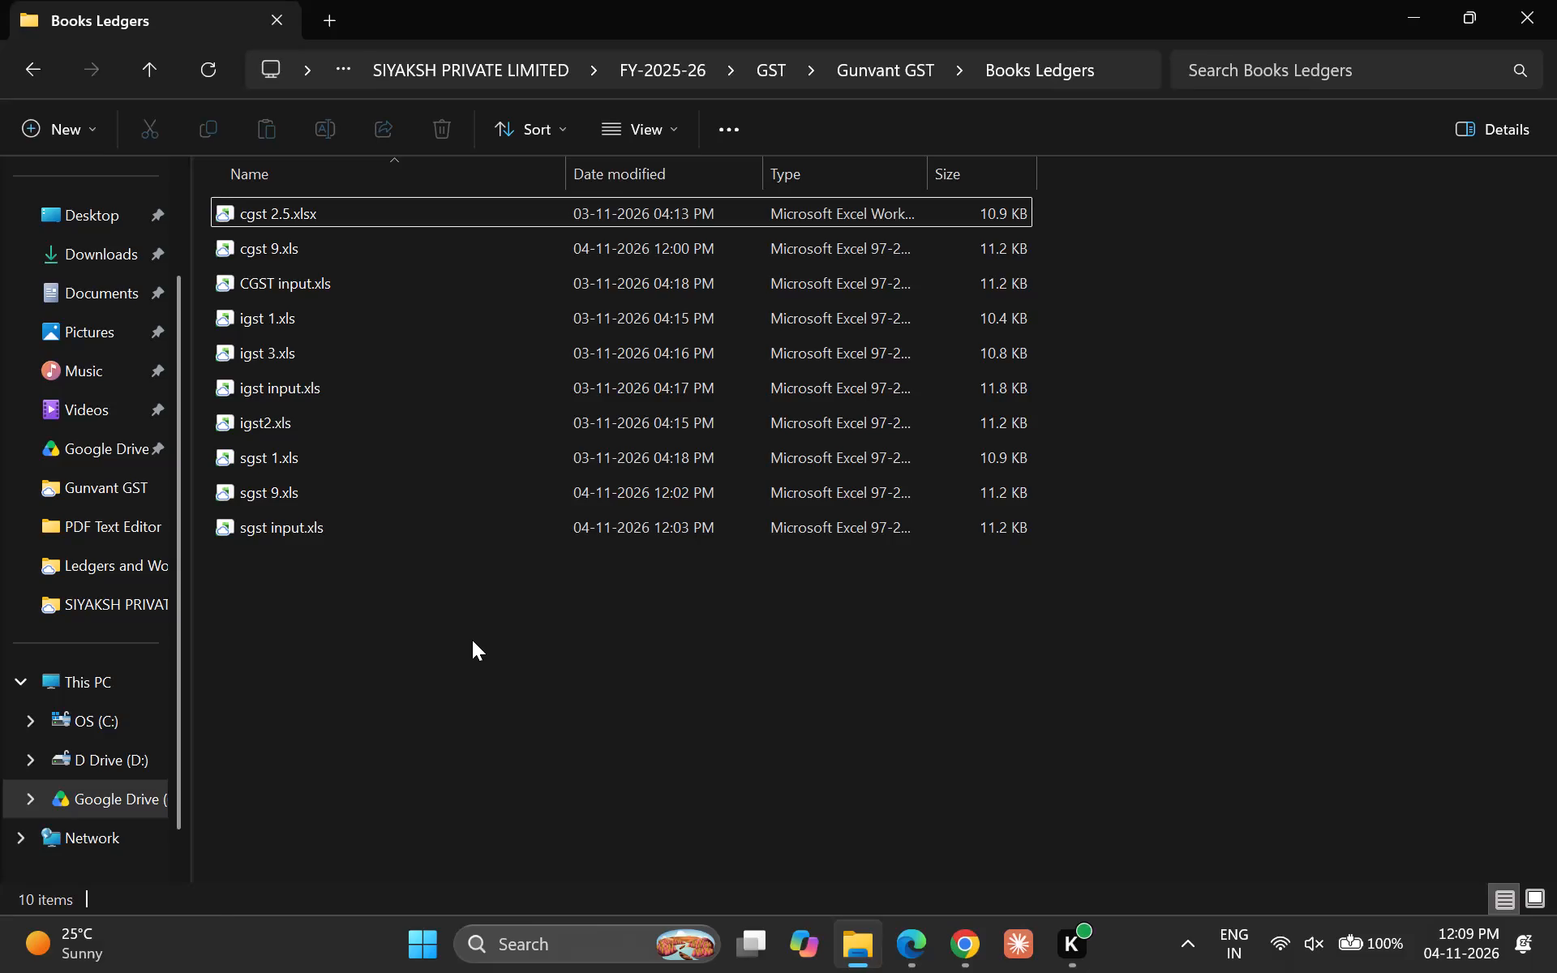
# Open cgst 2.5.xlsx from the Books Ledgers folder in Excel.
pyautogui.press('Down')
pyautogui.press('Up')
pyautogui.press('Down')
pyautogui.press('Up')
pyautogui.press('Return')
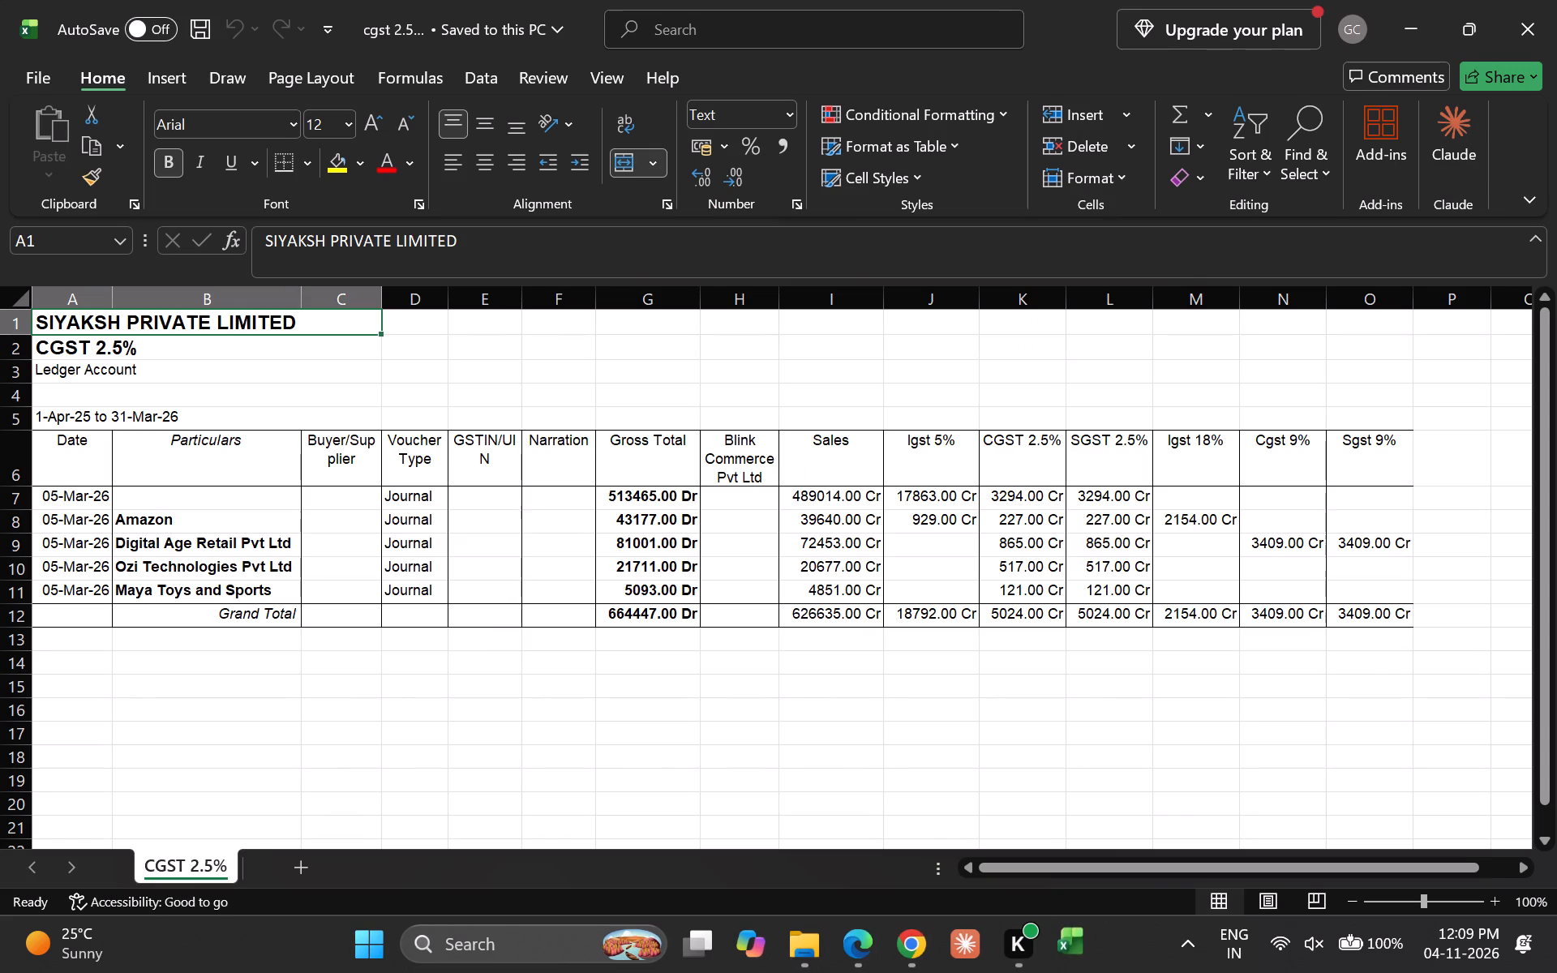
# Examine the date, particulars, voucher type and gross total of the first entries in the CGST 2.5% ledger.
pyautogui.press('Down')
pyautogui.press('Down')
pyautogui.press('Down')
pyautogui.press('Down')
pyautogui.press('Down')
pyautogui.press('Down')
pyautogui.press('Right')
pyautogui.press('Down')
pyautogui.press('Up')
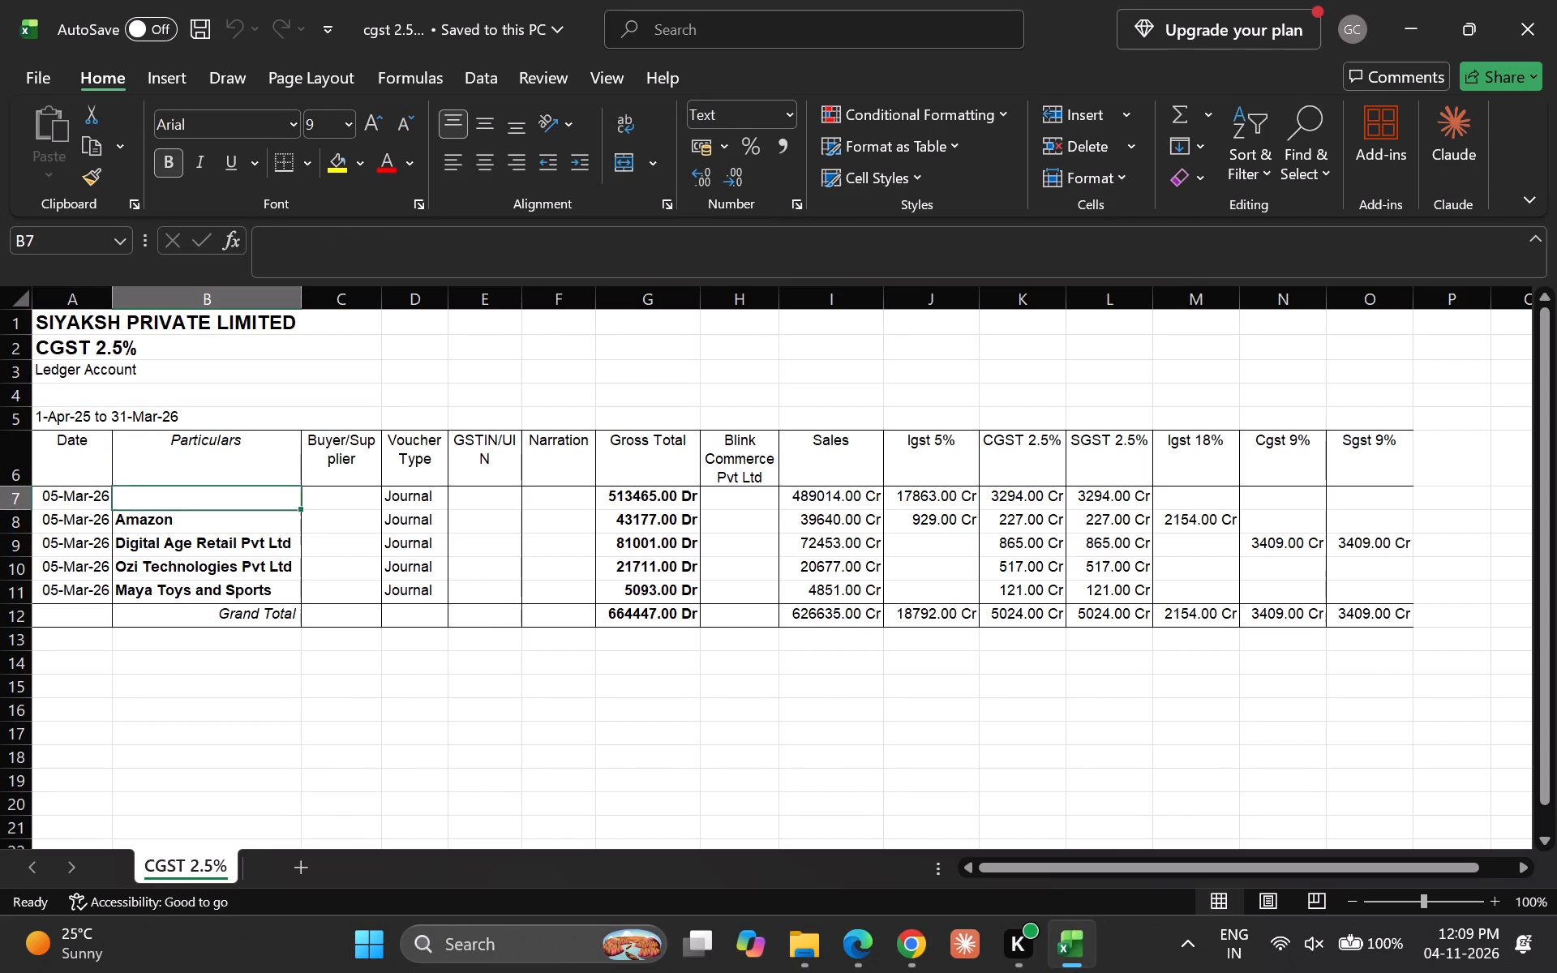
pyautogui.press('Left')
pyautogui.press('Down')
pyautogui.press('Up')
pyautogui.press('Right')
pyautogui.press('Right')
pyautogui.press('Right')
pyautogui.press('Right')
pyautogui.press('Right')
pyautogui.press('Right')
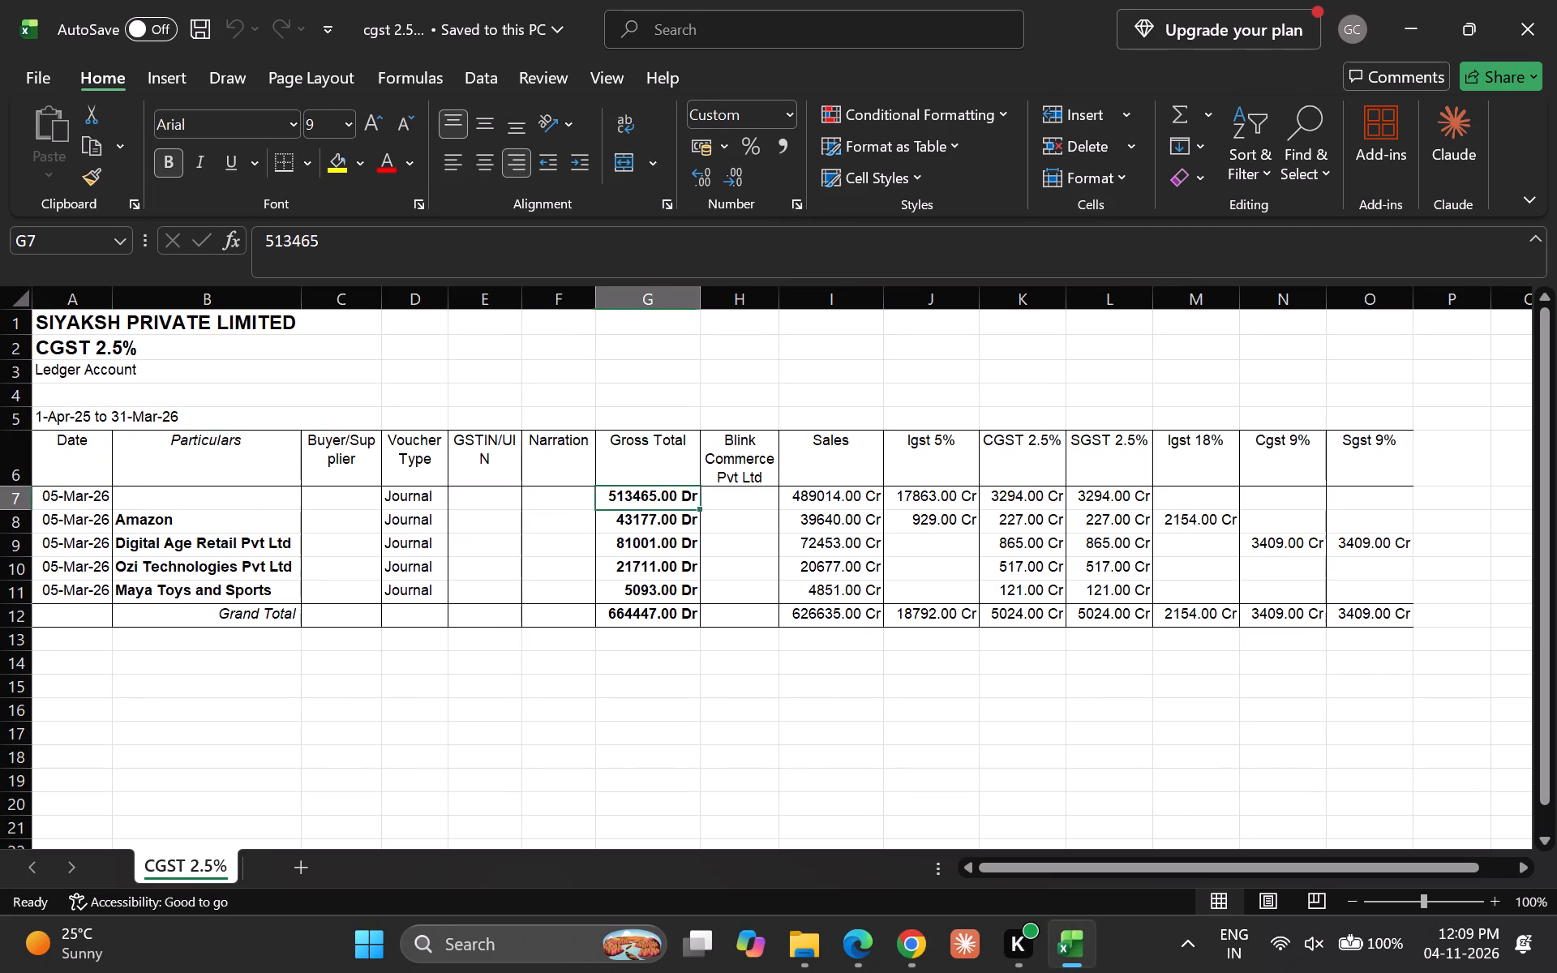
pyautogui.press('Down')
pyautogui.press('Up')
pyautogui.press('Right')
pyautogui.press('Right')
pyautogui.press('Left')
pyautogui.press('Left')
pyautogui.press('Left')
pyautogui.press('Left')
pyautogui.press('Left')
pyautogui.press('Left')
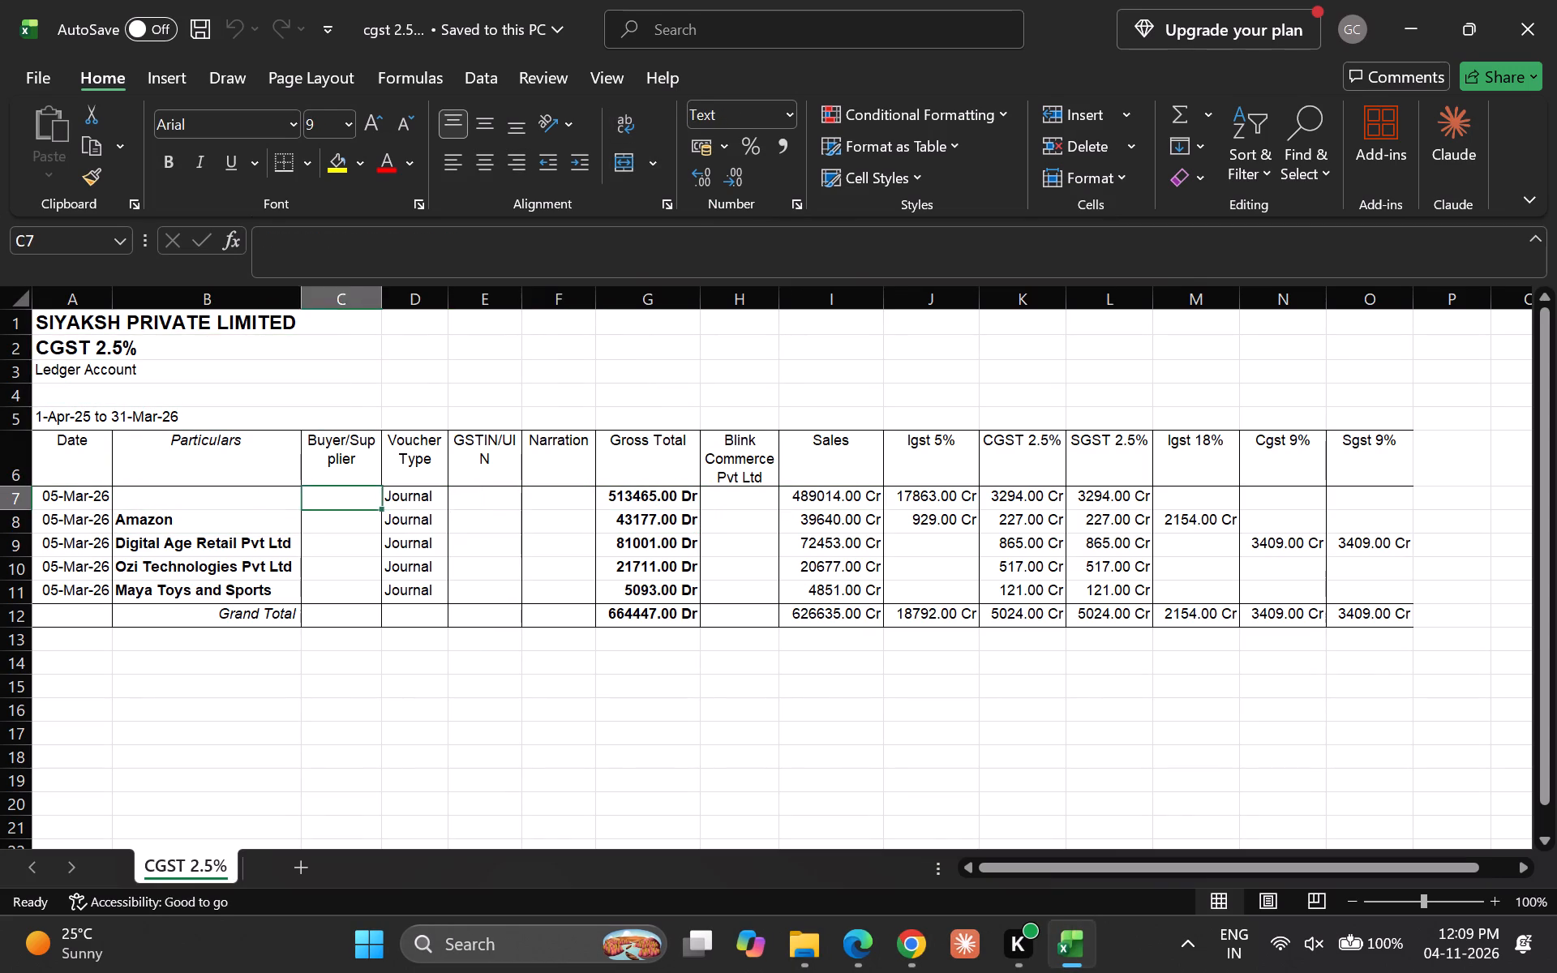
pyautogui.press('Left')
pyautogui.press('Down')
pyautogui.press('Right')
pyautogui.press('Right')
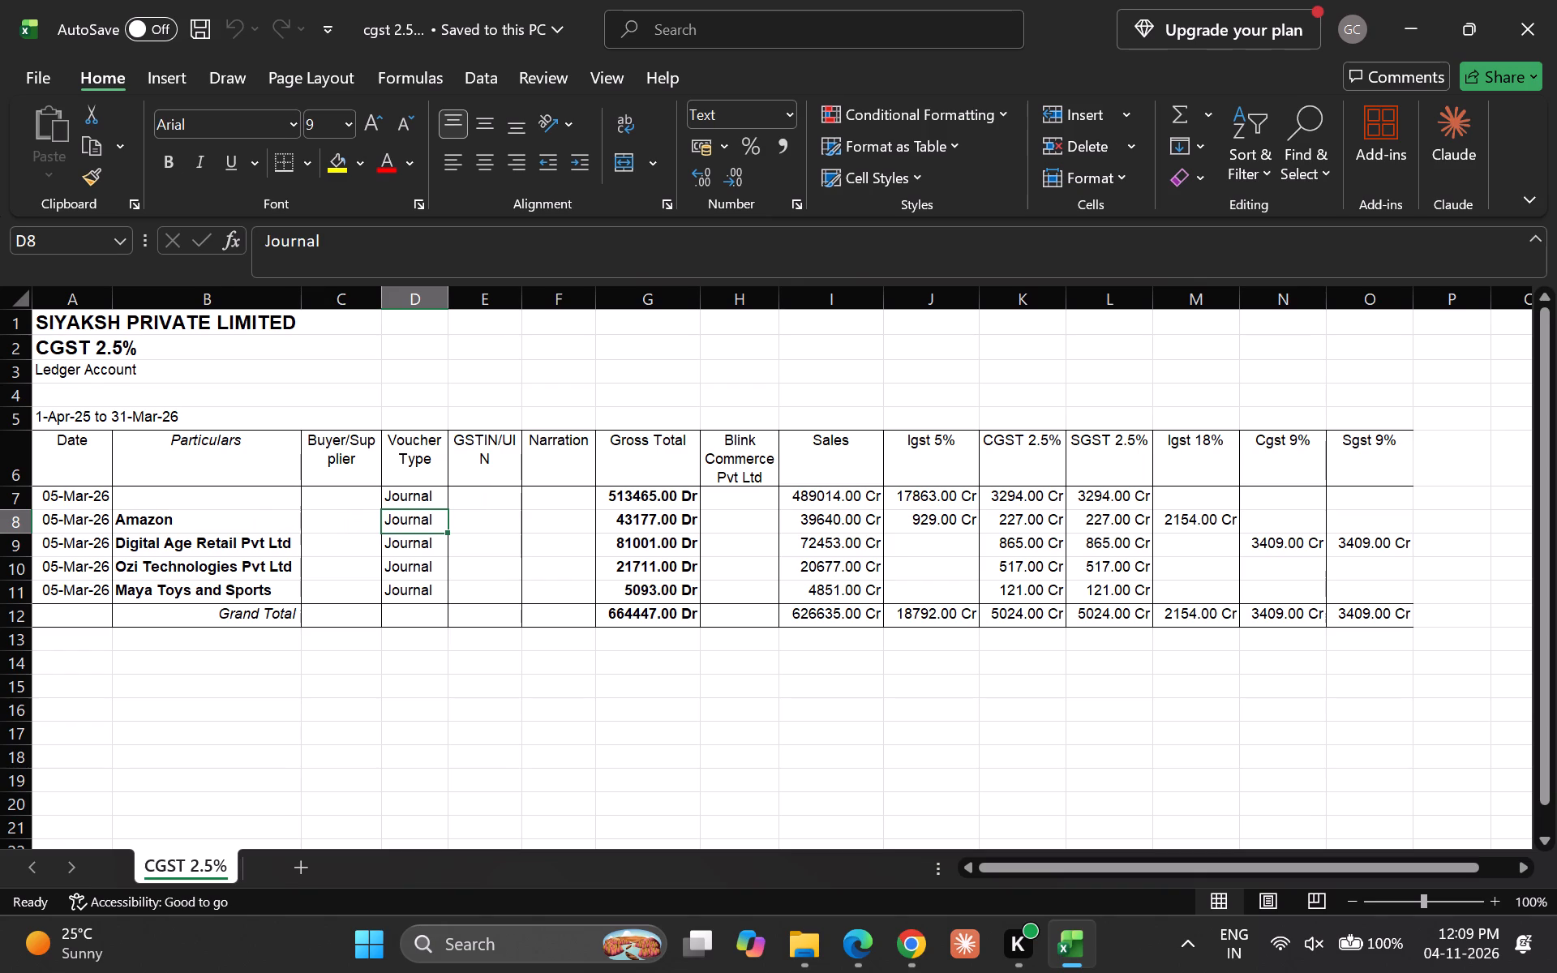
pyautogui.press('Right')
pyautogui.press('Right')
pyautogui.press('Down')
pyautogui.press('Up')
pyautogui.press('Right')
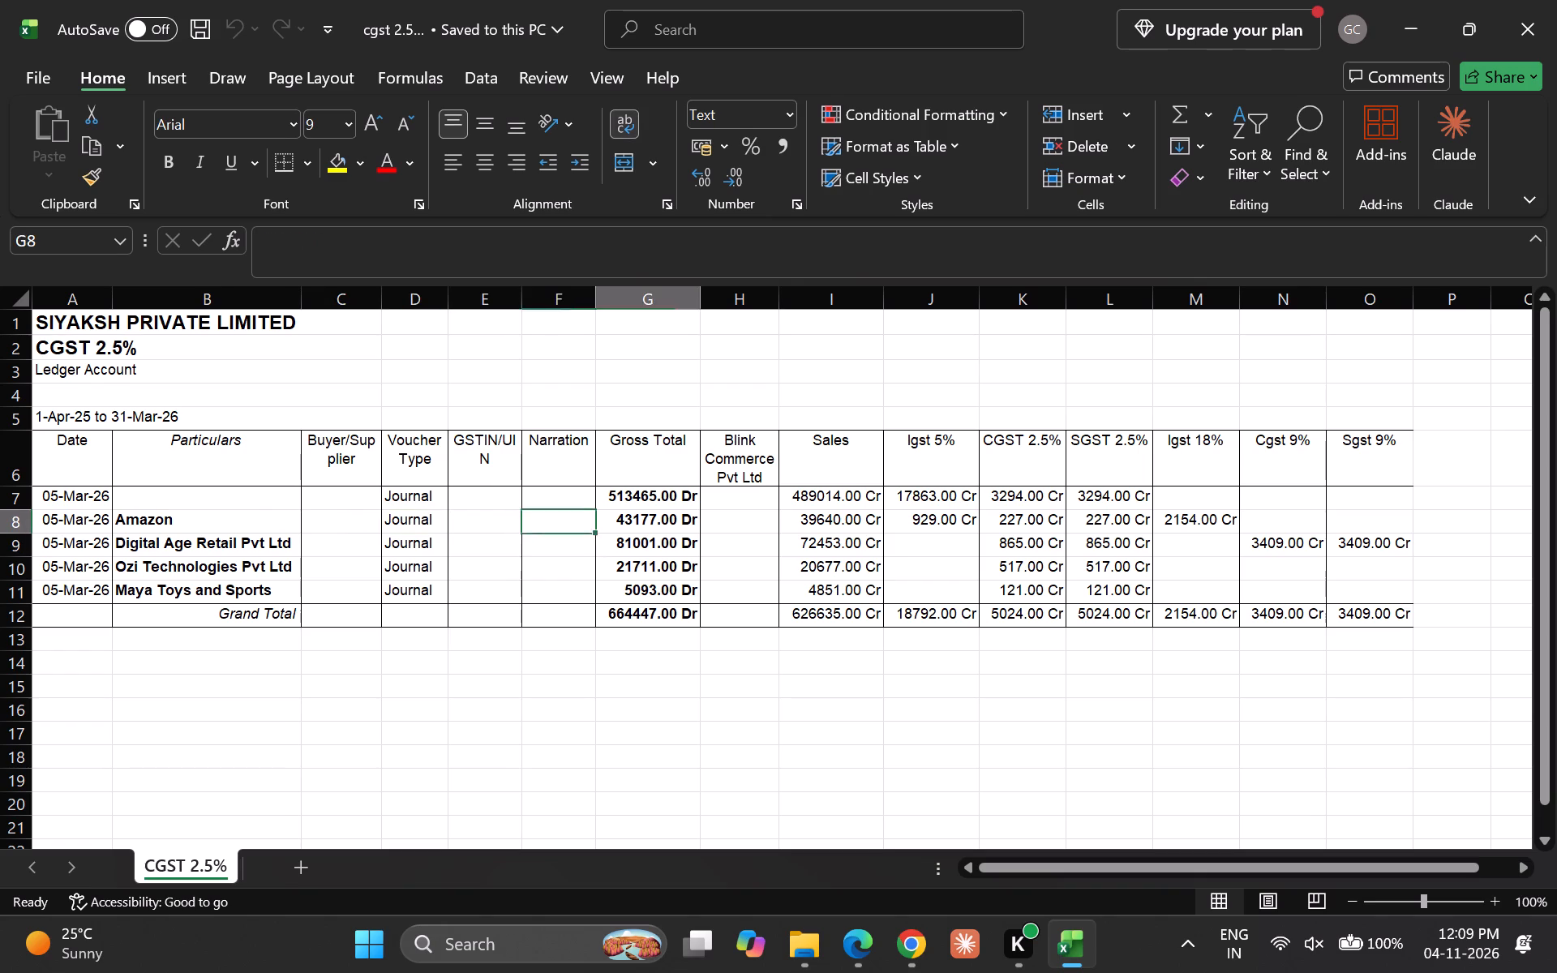
# Review the Sales, Igst 5%, CGST 2.5% and SGST 2.5% amounts of the first ledger entries.
pyautogui.press('Right')
pyautogui.press('Right')
pyautogui.press('Down')
pyautogui.press('Up')
pyautogui.press('Up')
pyautogui.press('Right')
pyautogui.press('Down')
pyautogui.press('Up')
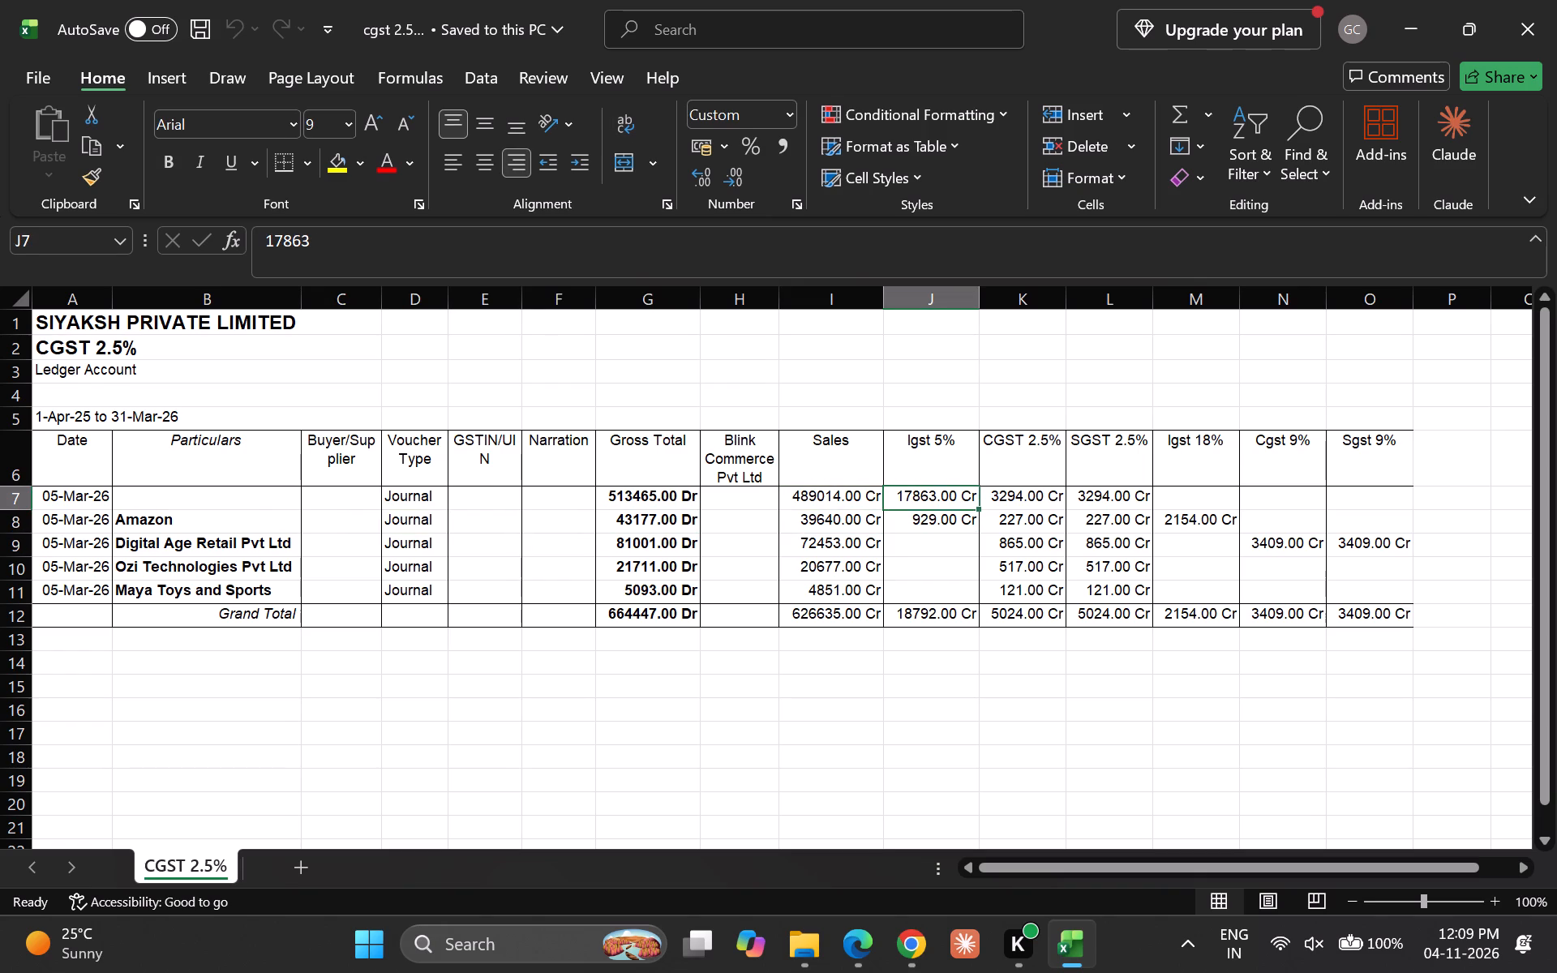
pyautogui.press('Up')
pyautogui.press('Right')
pyautogui.press('Down')
pyautogui.press('Down')
pyautogui.press('Right')
pyautogui.press('Up')
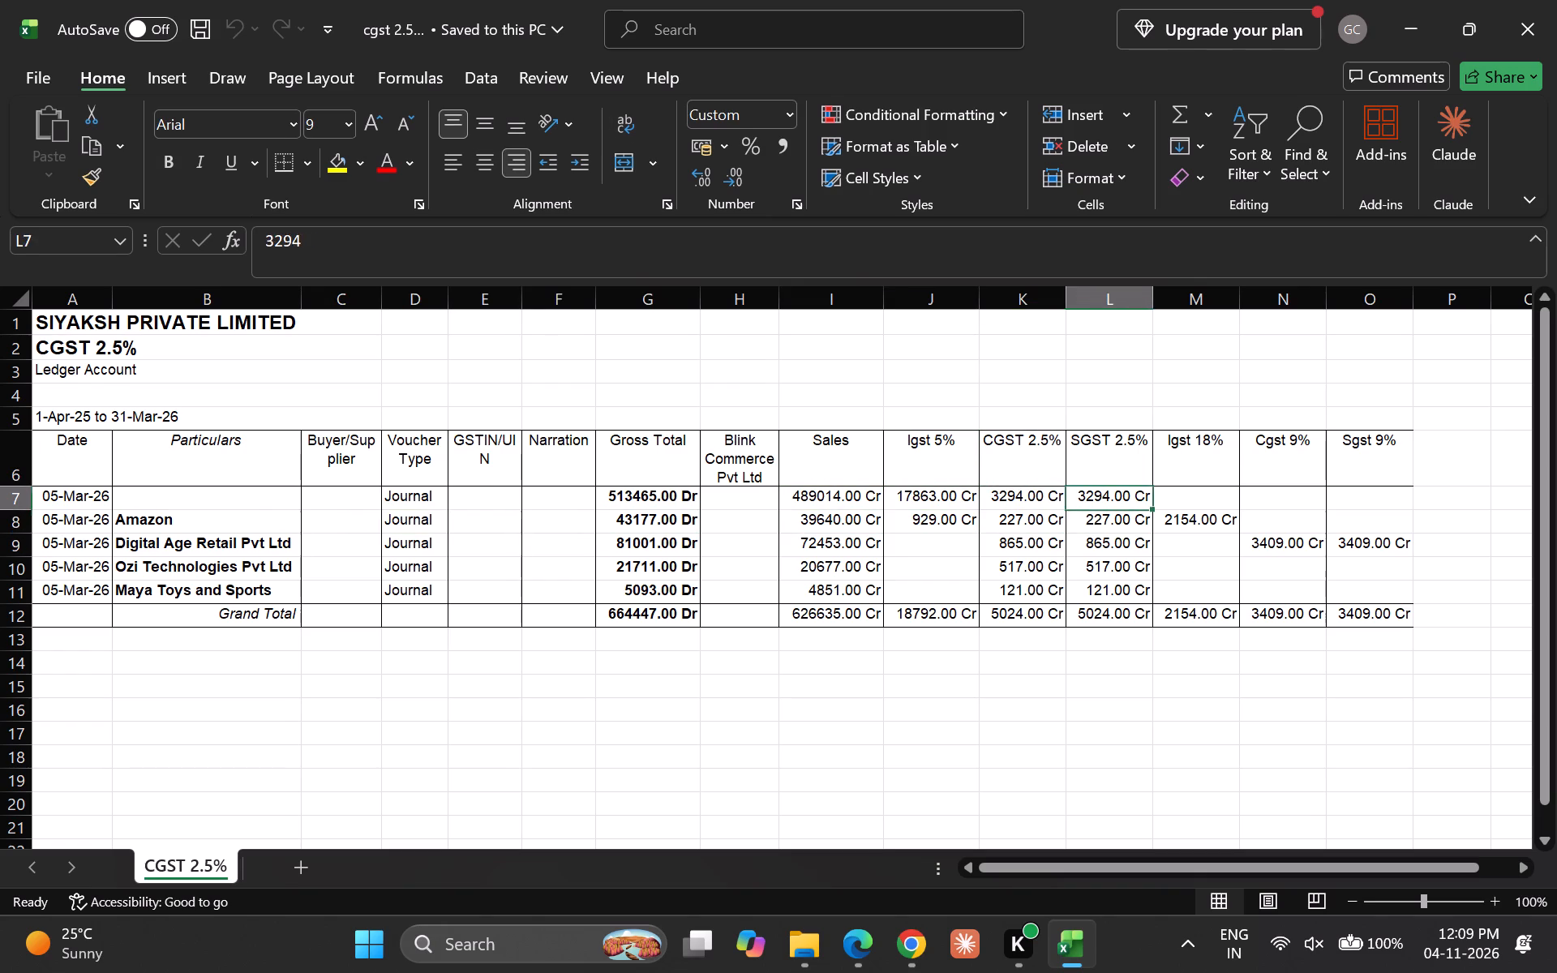
pyautogui.press('Right')
pyautogui.press('Right')
pyautogui.press('Right')
# Recheck the date and particulars of the first journal entry in the CGST 2.5% ledger.
pyautogui.press('Left')
pyautogui.press('Left')
pyautogui.press('Left')
pyautogui.press('Left')
pyautogui.press('Left')
pyautogui.press('Left')
pyautogui.press('Left')
pyautogui.press('Left')
pyautogui.press('Left')
pyautogui.press('Left')
pyautogui.press('Left')
pyautogui.press('Left')
pyautogui.press('Left')
pyautogui.press('Left')
pyautogui.press('Left')
pyautogui.press('Left')
pyautogui.press('Left')
pyautogui.press('Left')
pyautogui.press('Down')
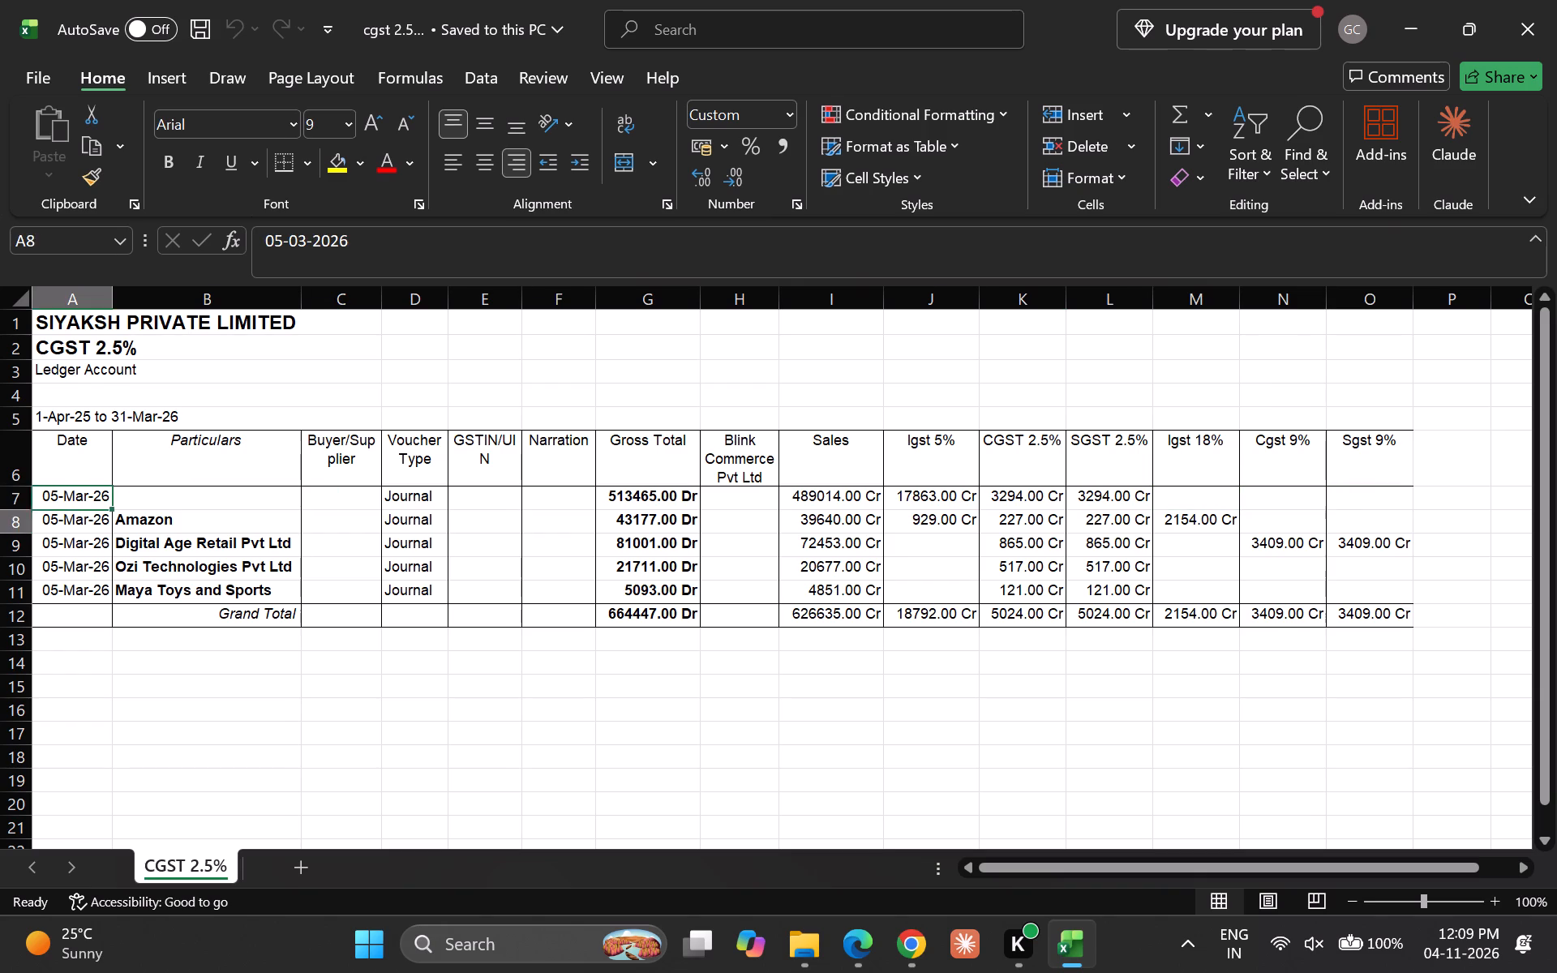
pyautogui.press('Up')
pyautogui.press('Right')
pyautogui.press('Down')
pyautogui.press('Up')
pyautogui.press('Left')
pyautogui.press('Down')
pyautogui.press('Up')
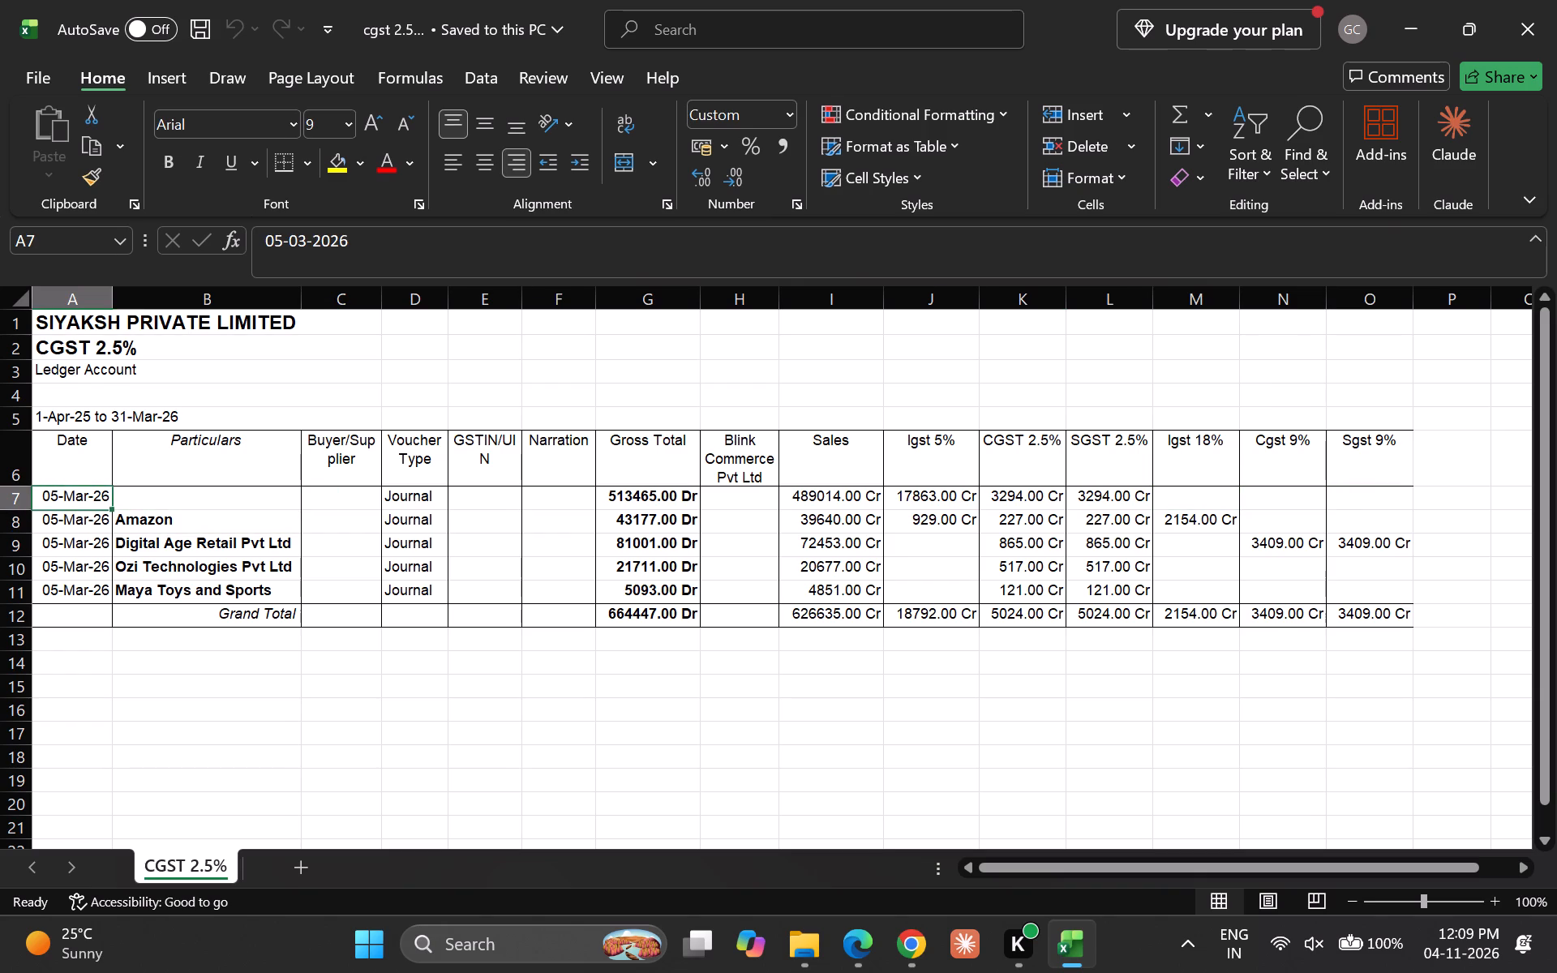
pyautogui.click(842, 790)
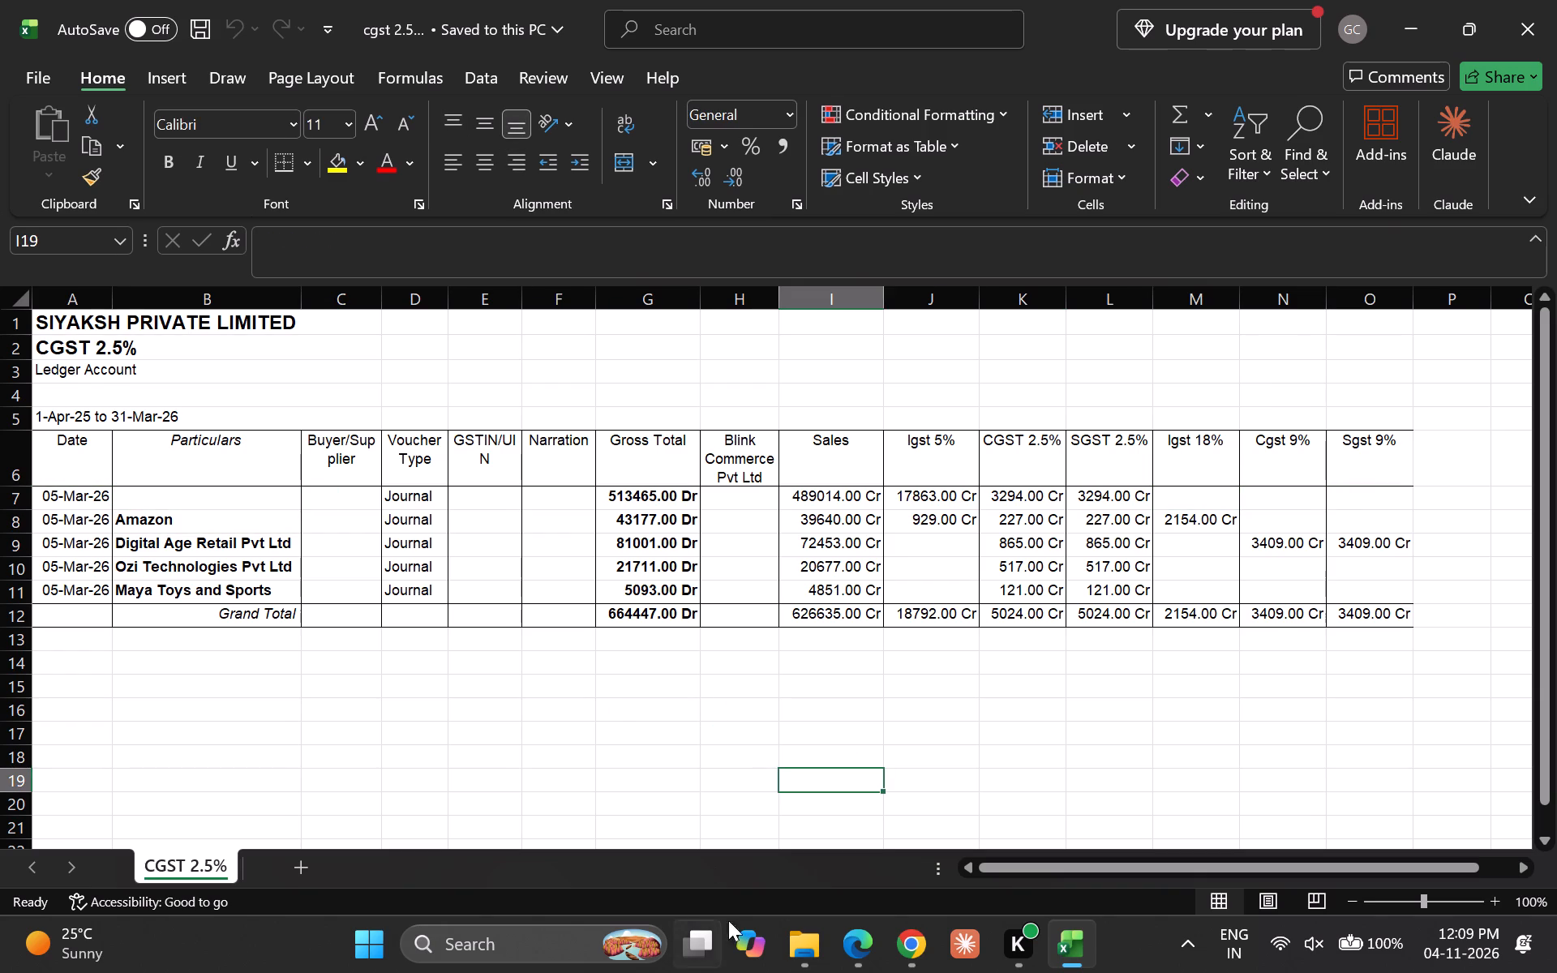
pyautogui.click(641, 689)
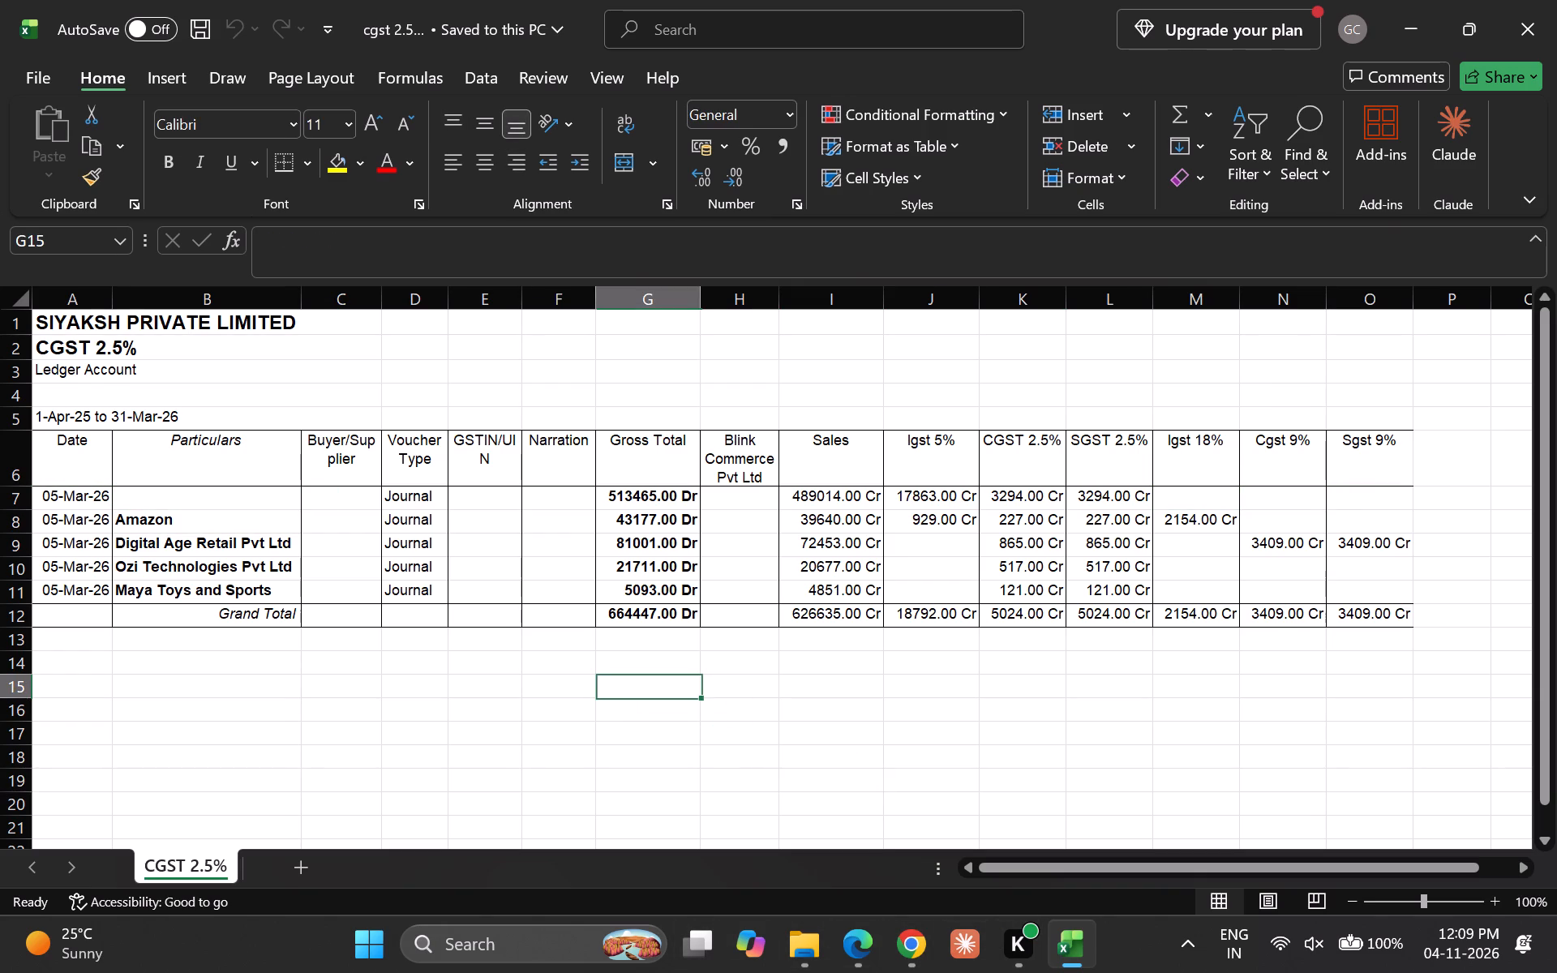
# Go back to the Books Ledgers folder and open cgst 9.xls in Excel.
pyautogui.click(801, 947)
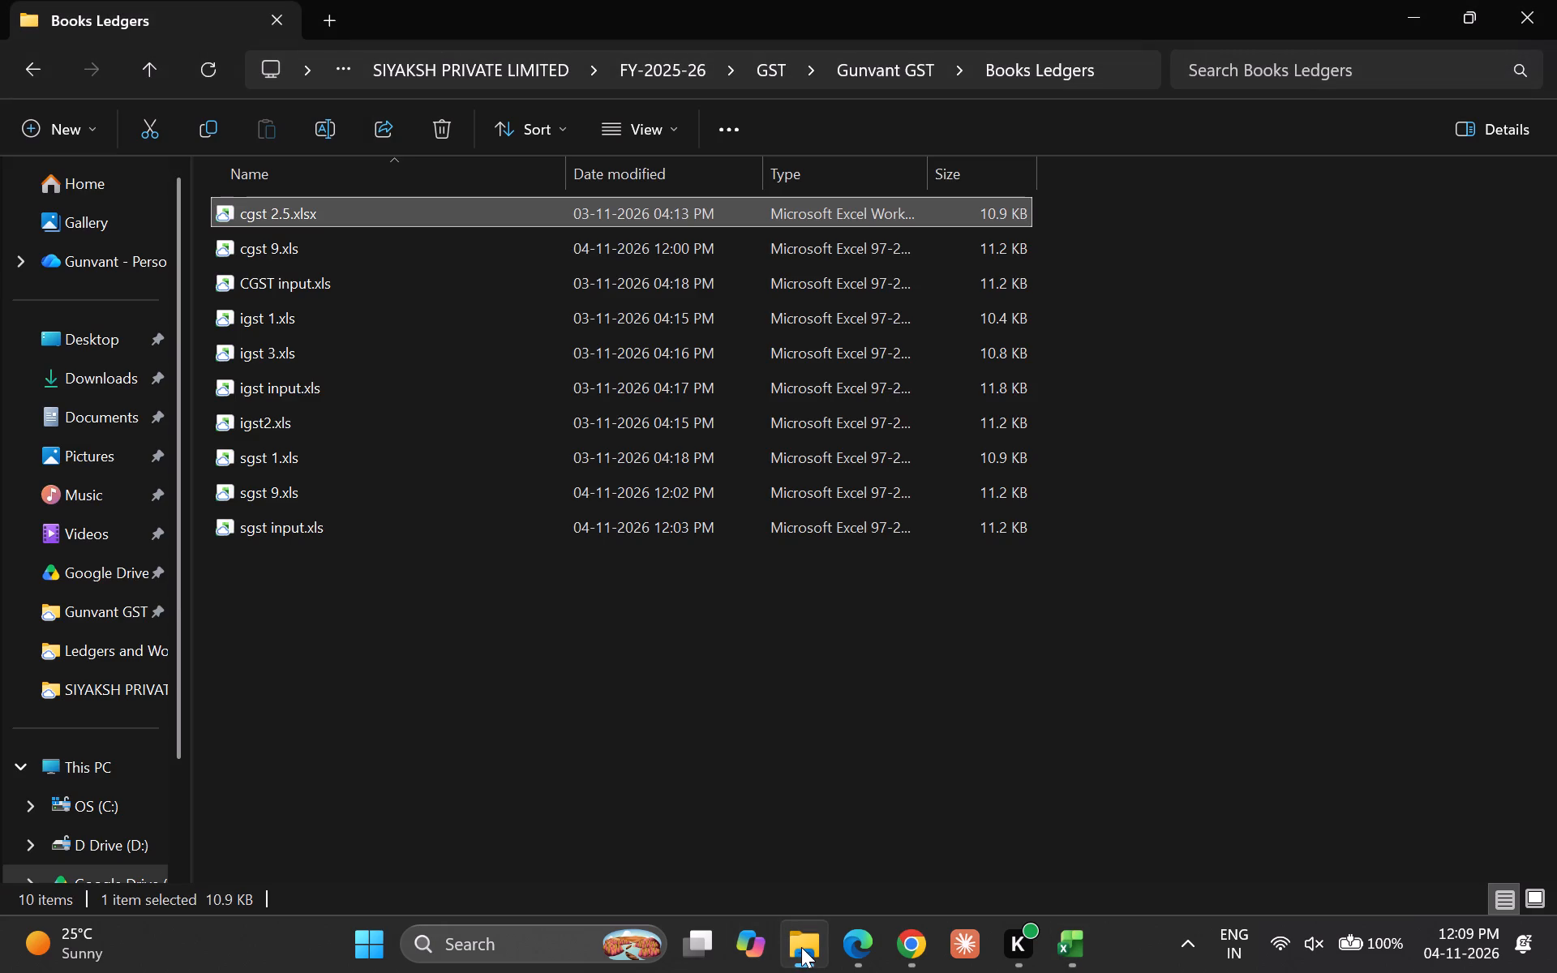
pyautogui.press('Down')
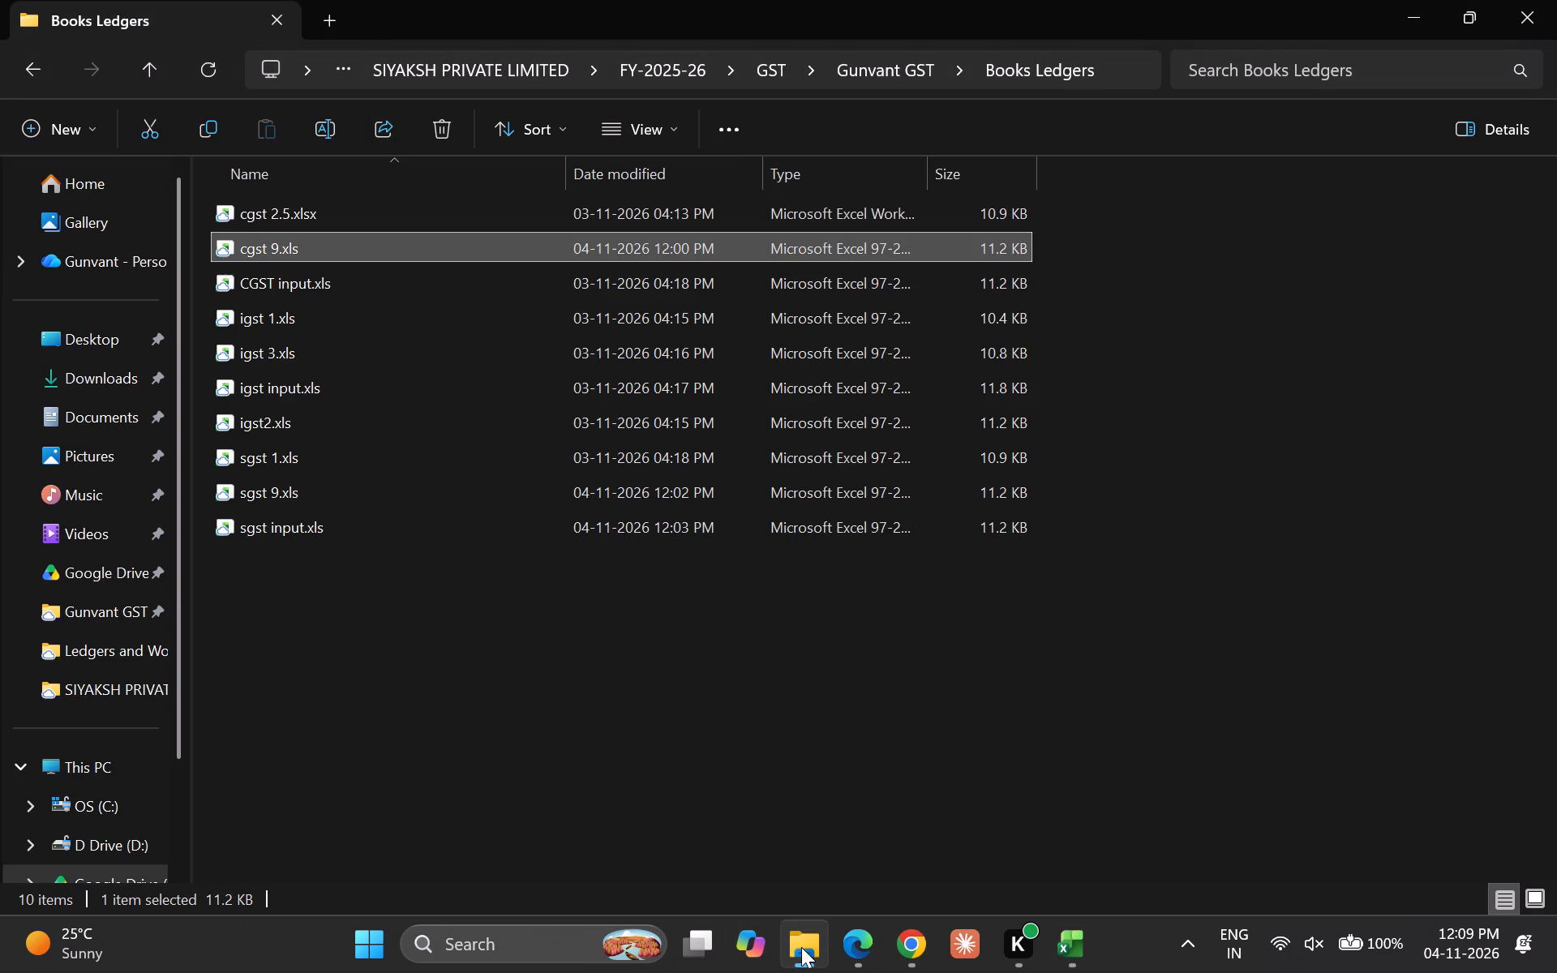
pyautogui.press('Return')
pyautogui.press('Return')
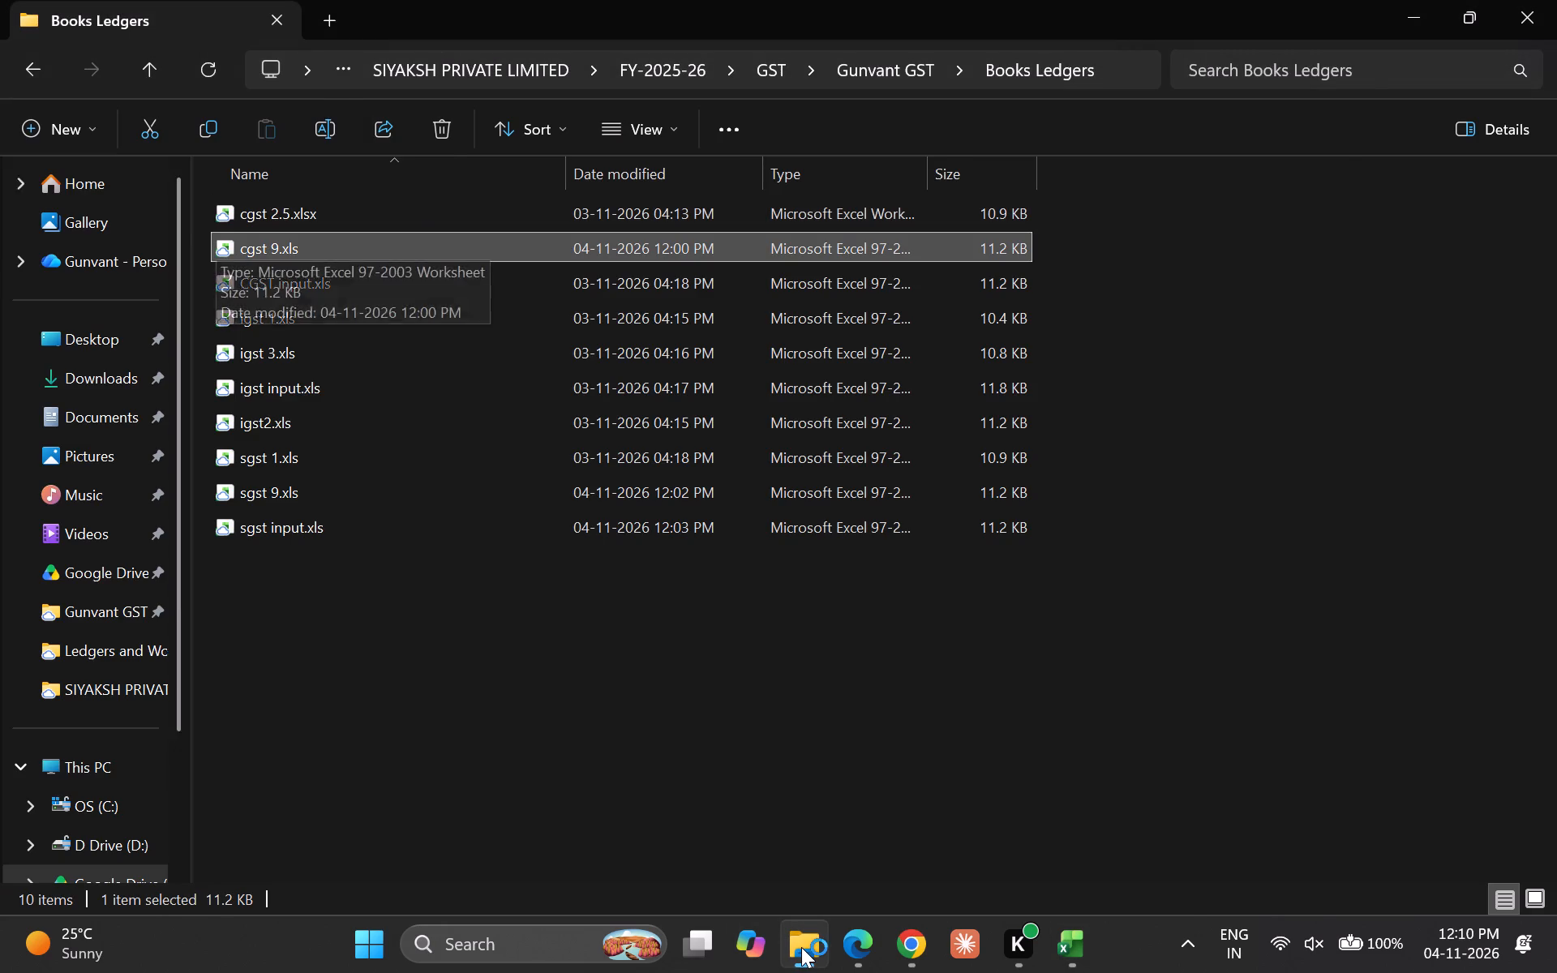
pyautogui.press('Left')
pyautogui.press('Return')
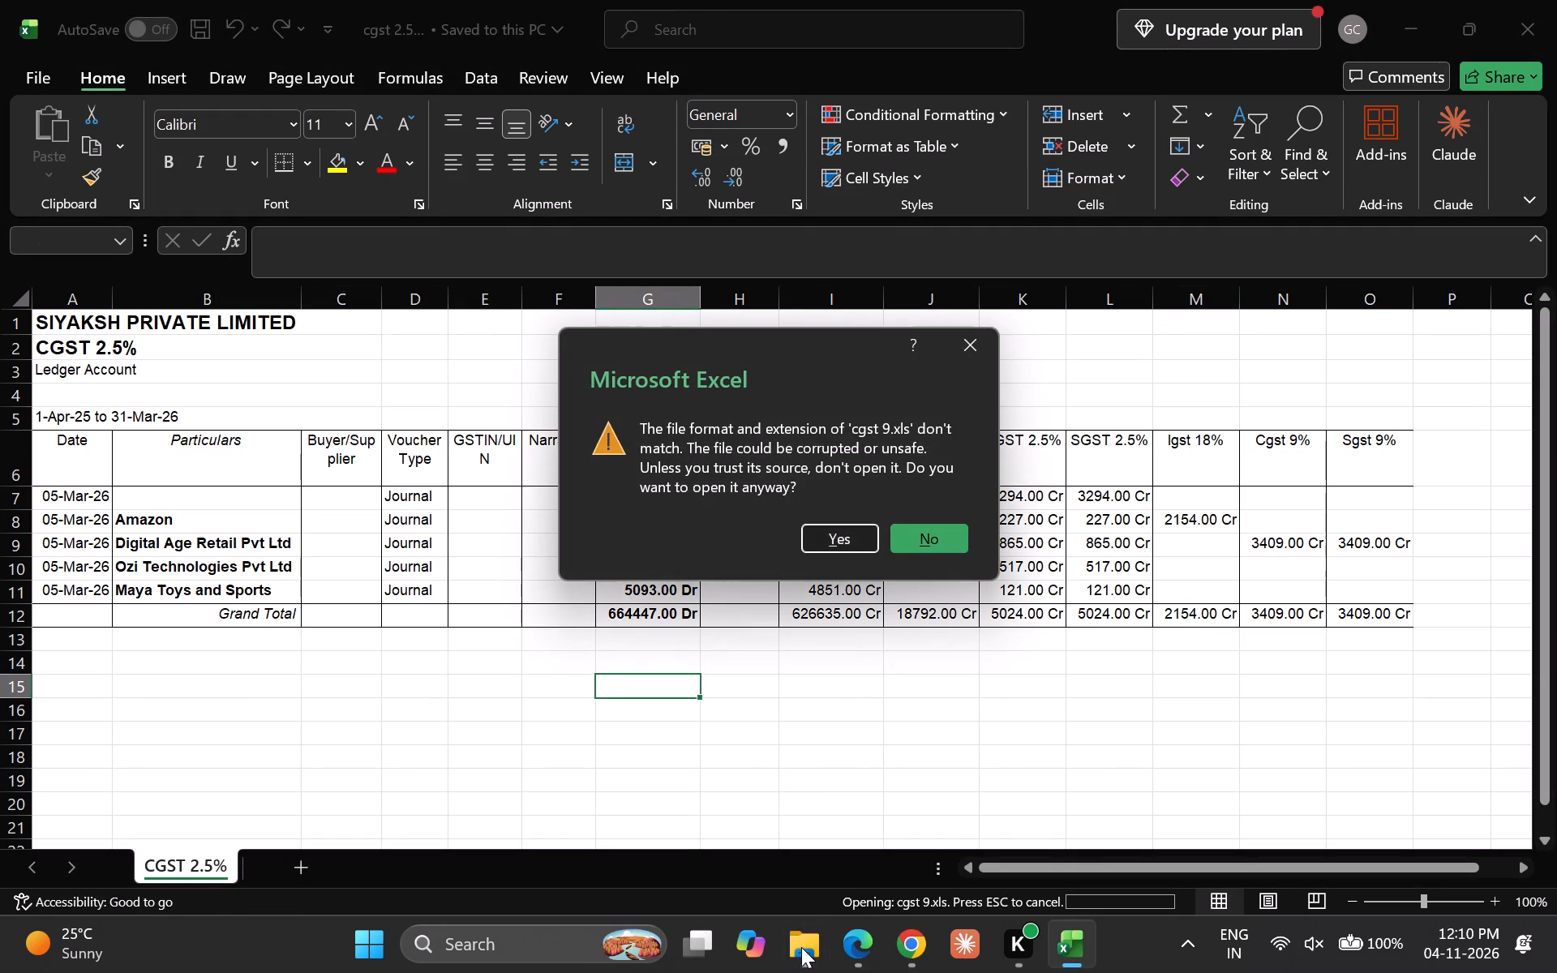
# Look over the title and column headings of the Cgst 9% ledger.
pyautogui.press('Down')
pyautogui.press('Right')
pyautogui.press('Down')
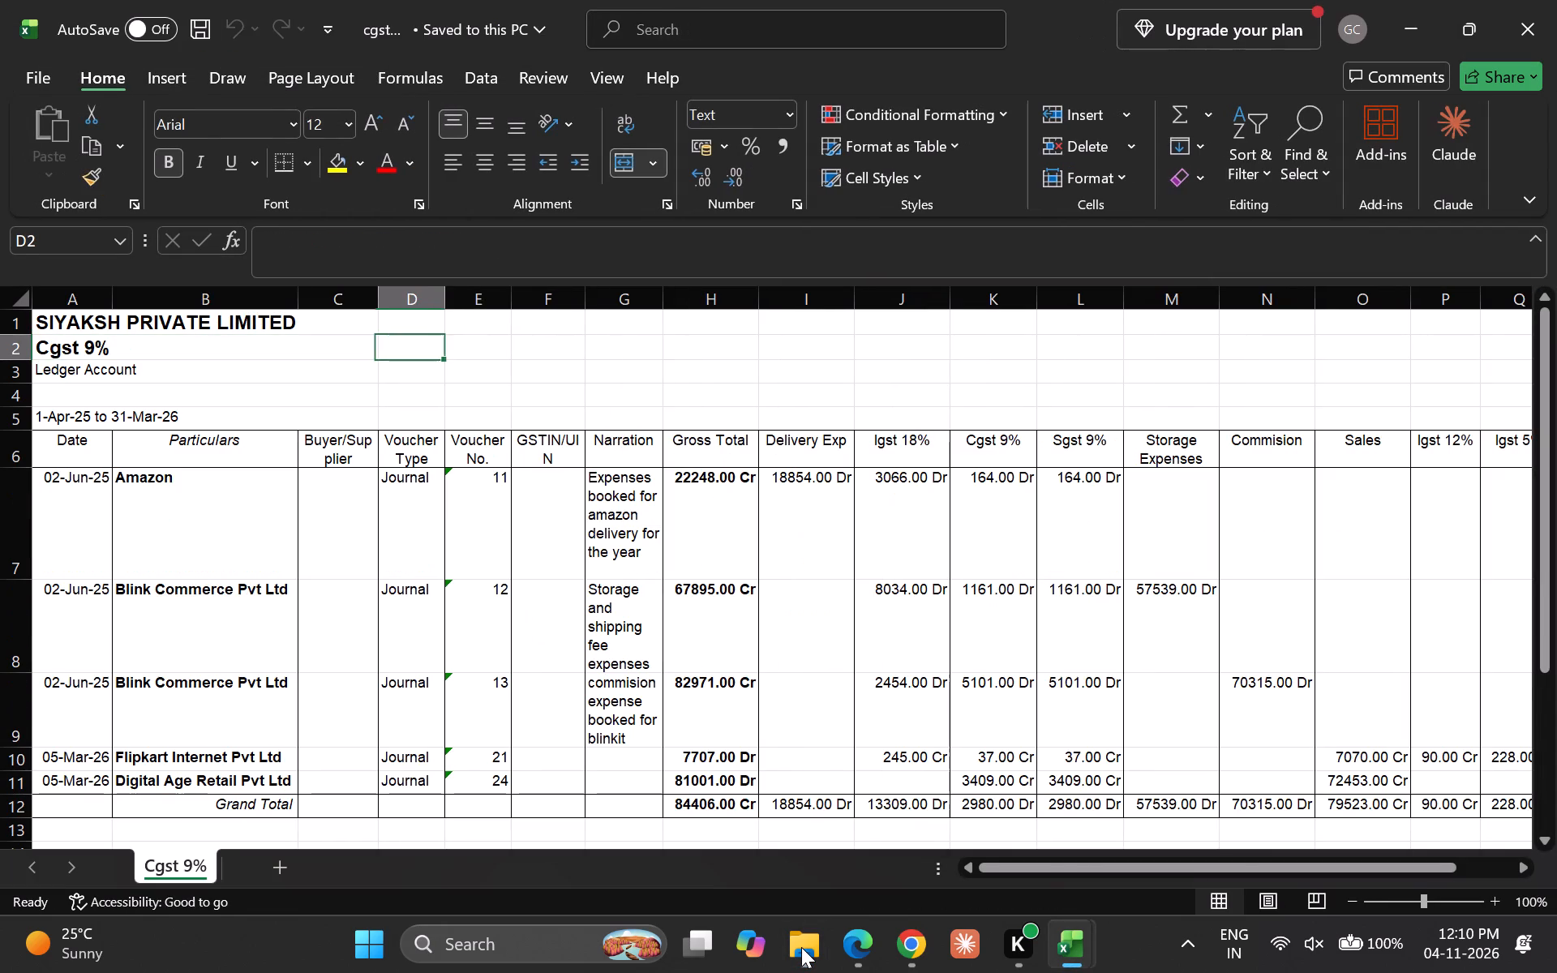
pyautogui.press('Up')
pyautogui.press('Left')
pyautogui.press('Down')
pyautogui.press('Up')
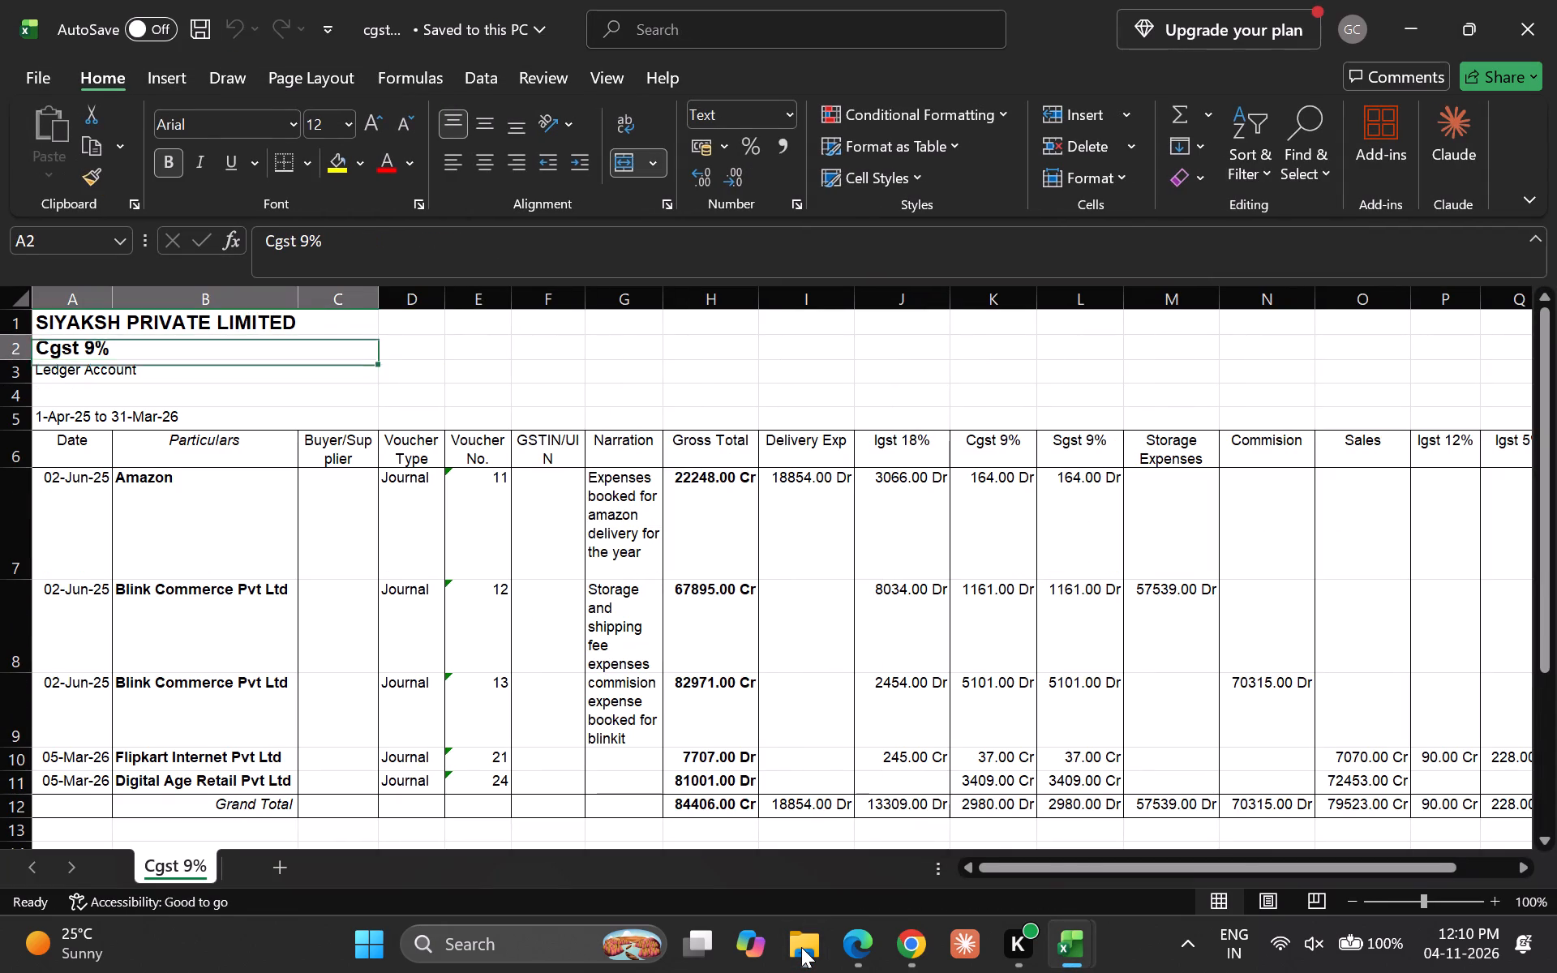
pyautogui.press('Down')
pyautogui.press('Up')
pyautogui.press('Down')
pyautogui.press('Down')
pyautogui.press('Down')
pyautogui.press('Down')
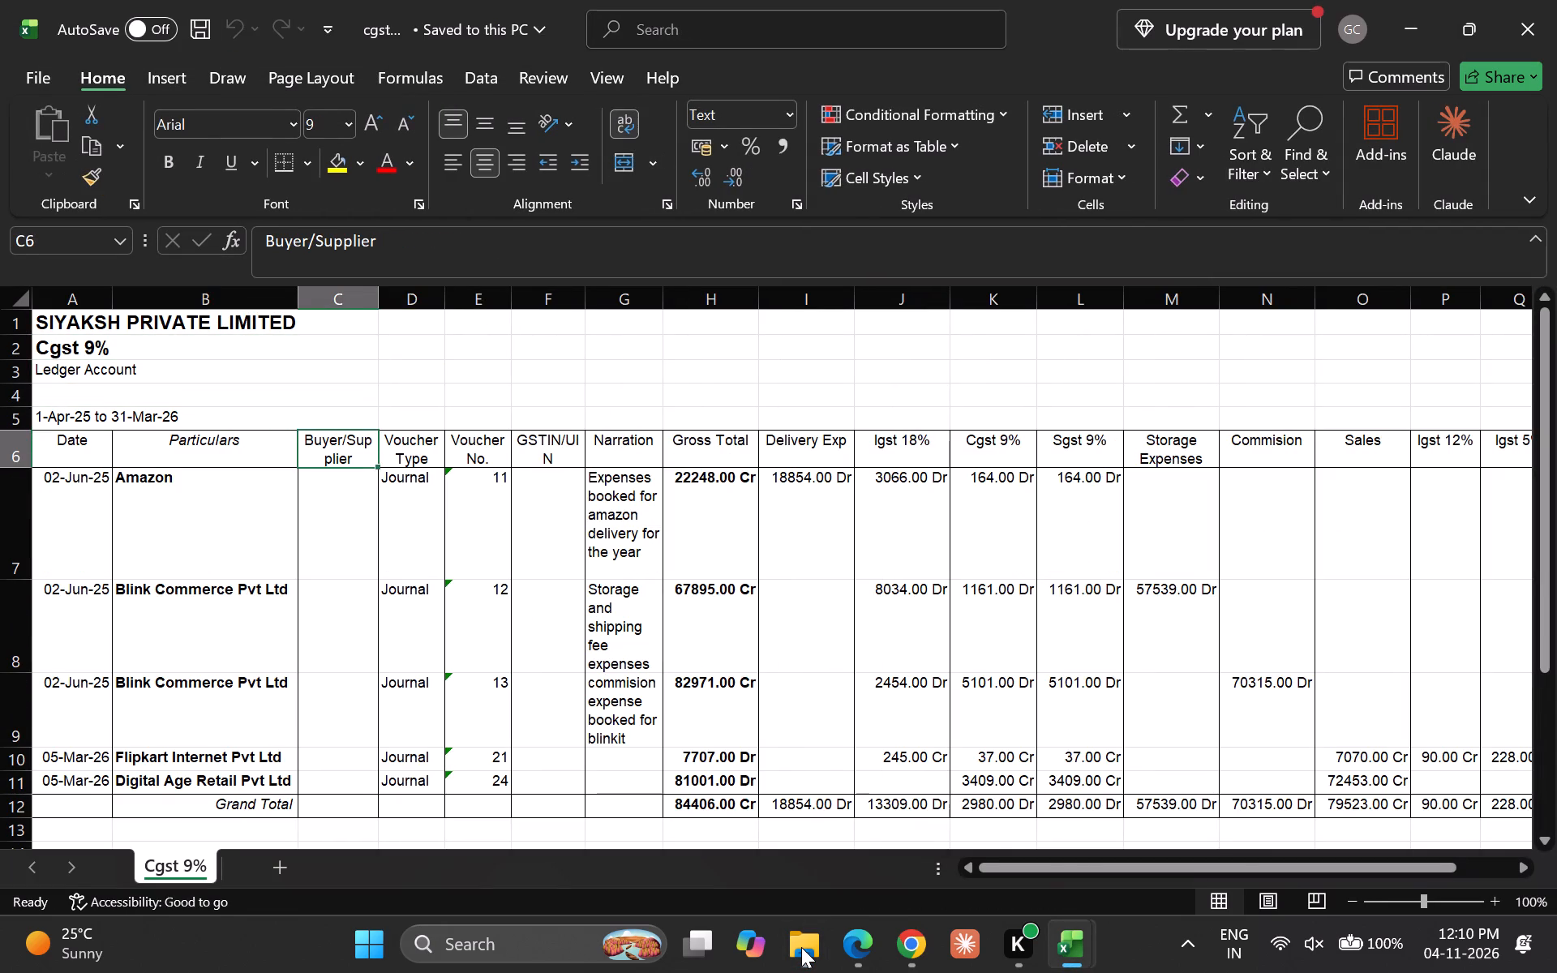
# Switch back to the Books Ledgers folder and open CGST input.xls in Excel.
pyautogui.hotkey('alt', 'Tab')
pyautogui.hotkey('alt', 'Tab')
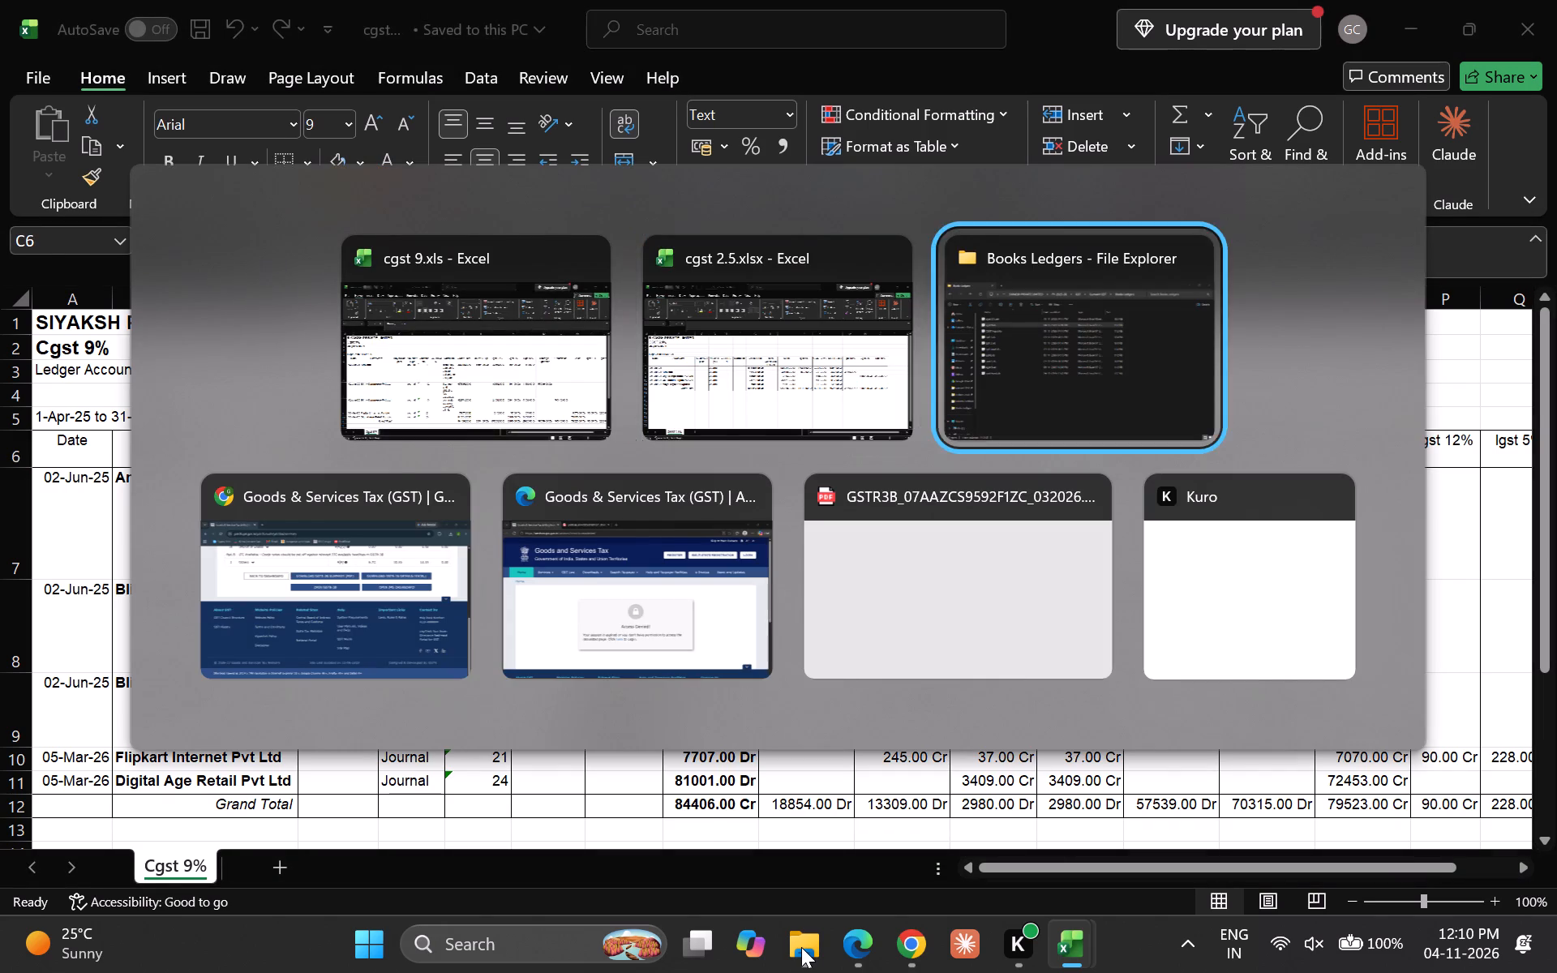
pyautogui.press('Up')
pyautogui.press('space')
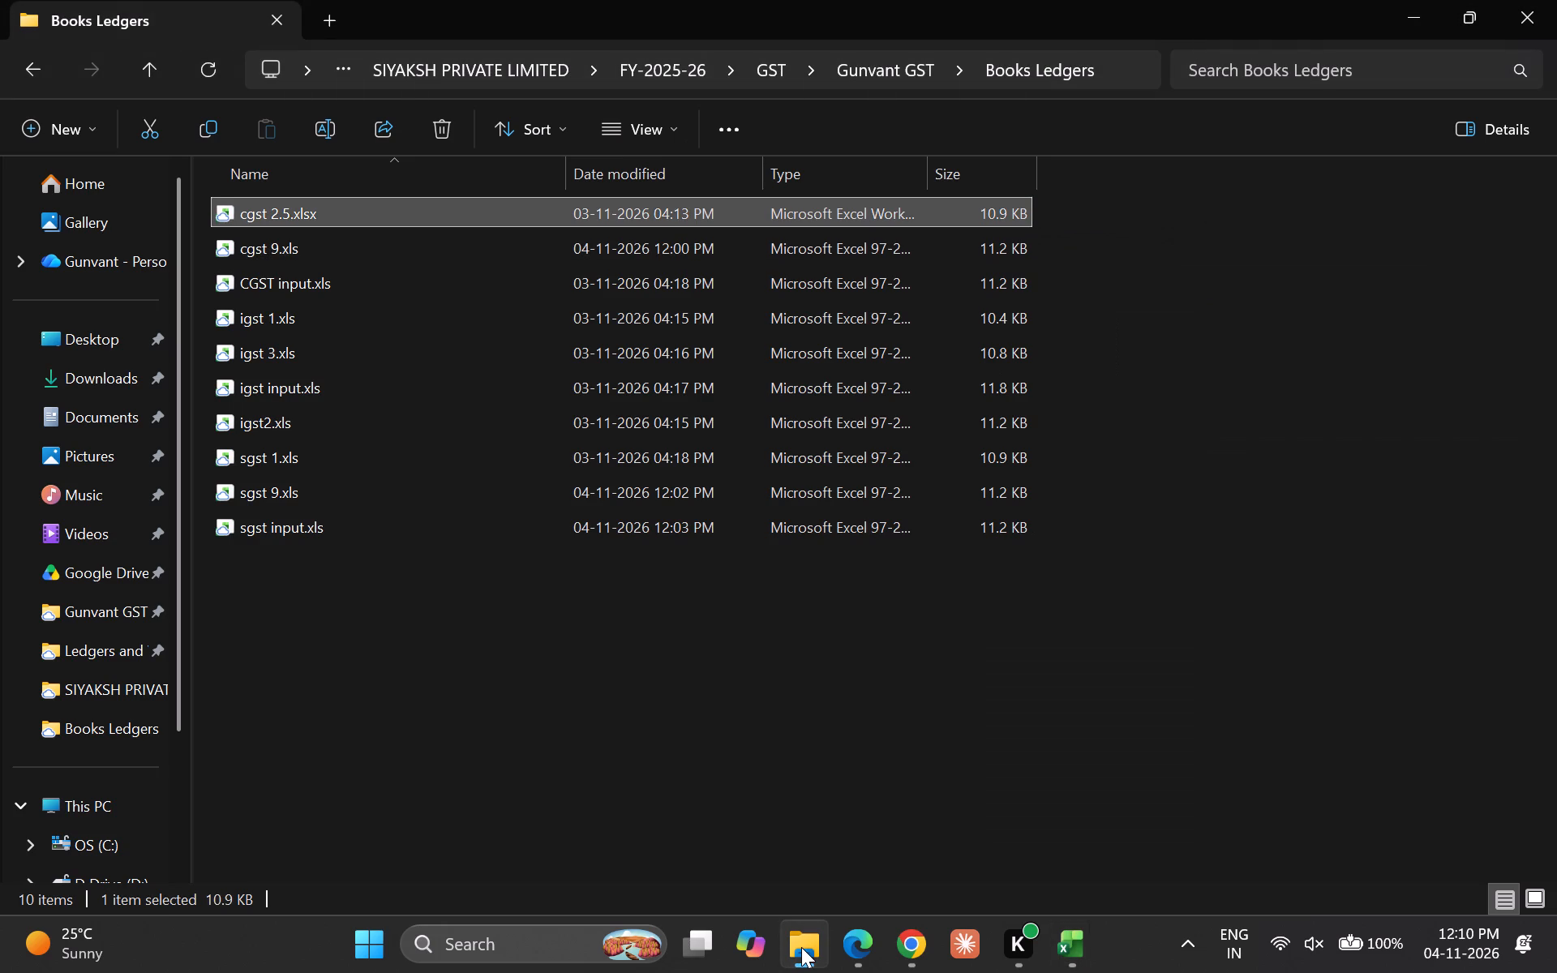
pyautogui.press('Down')
pyautogui.press('Down')
pyautogui.press('Up')
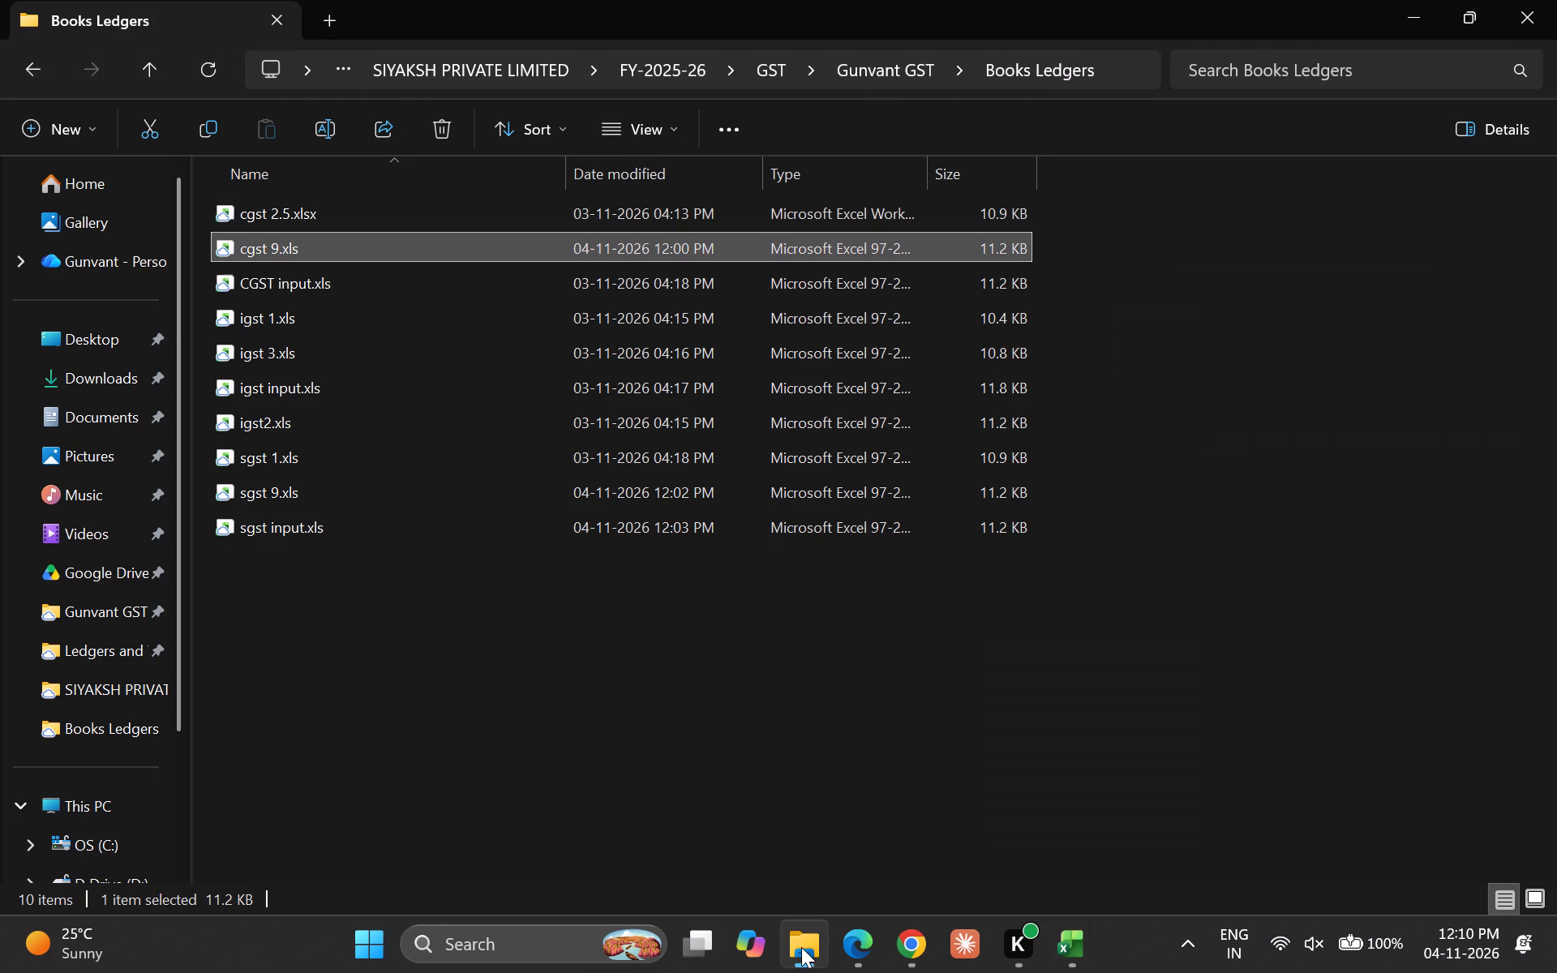
pyautogui.press('Down')
pyautogui.press('Return')
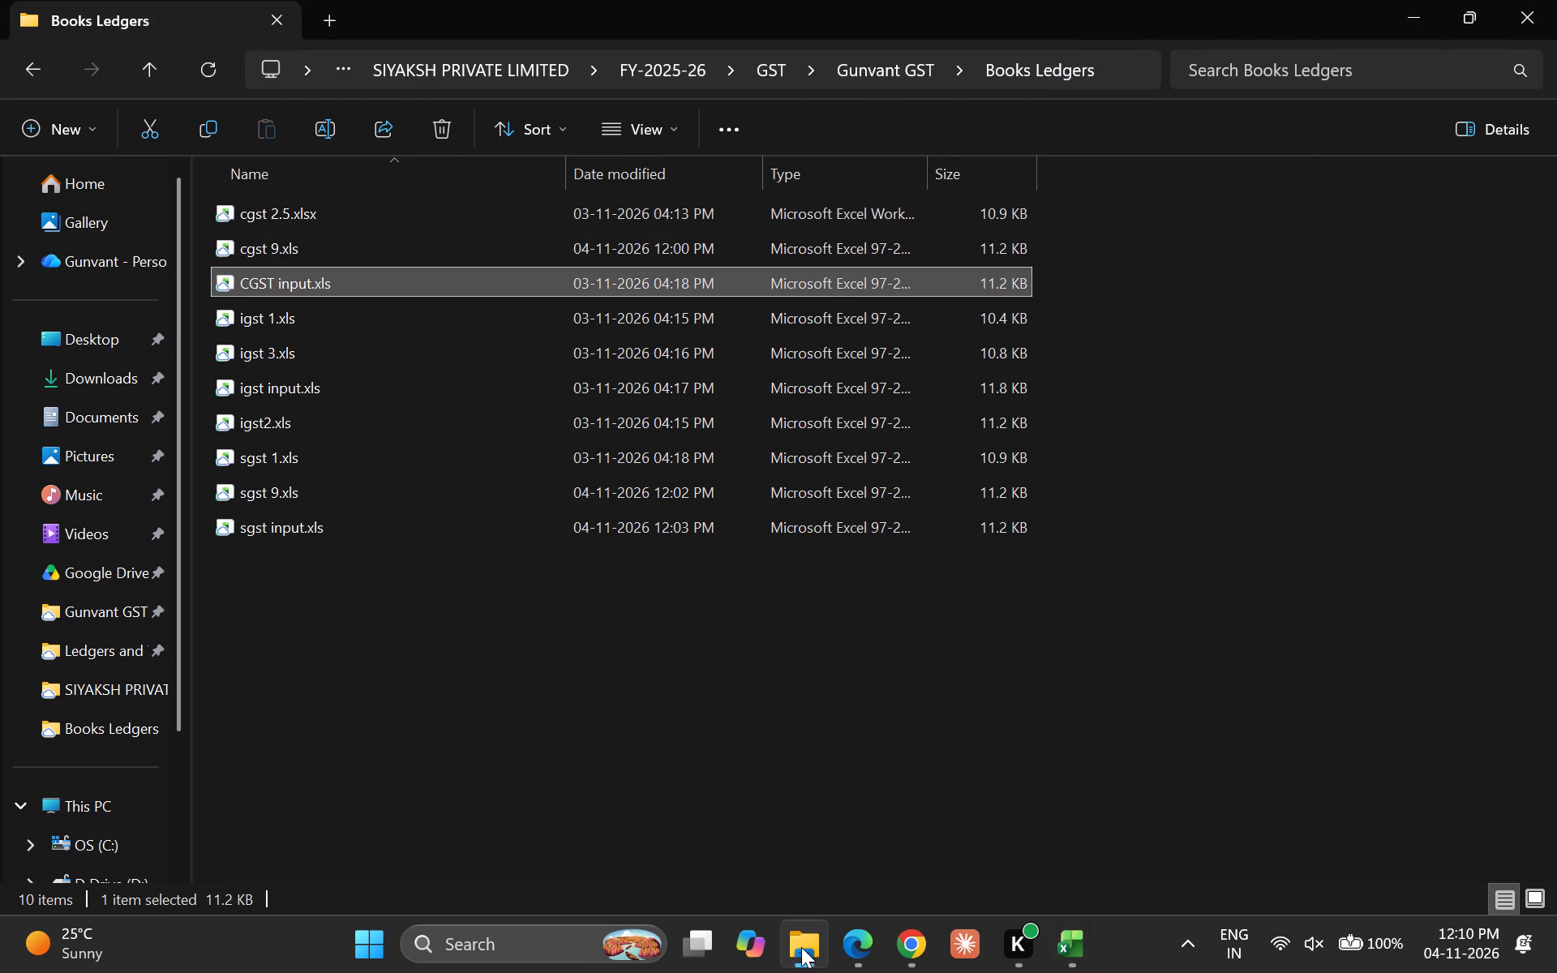
pyautogui.press('Left')
pyautogui.press('Return')
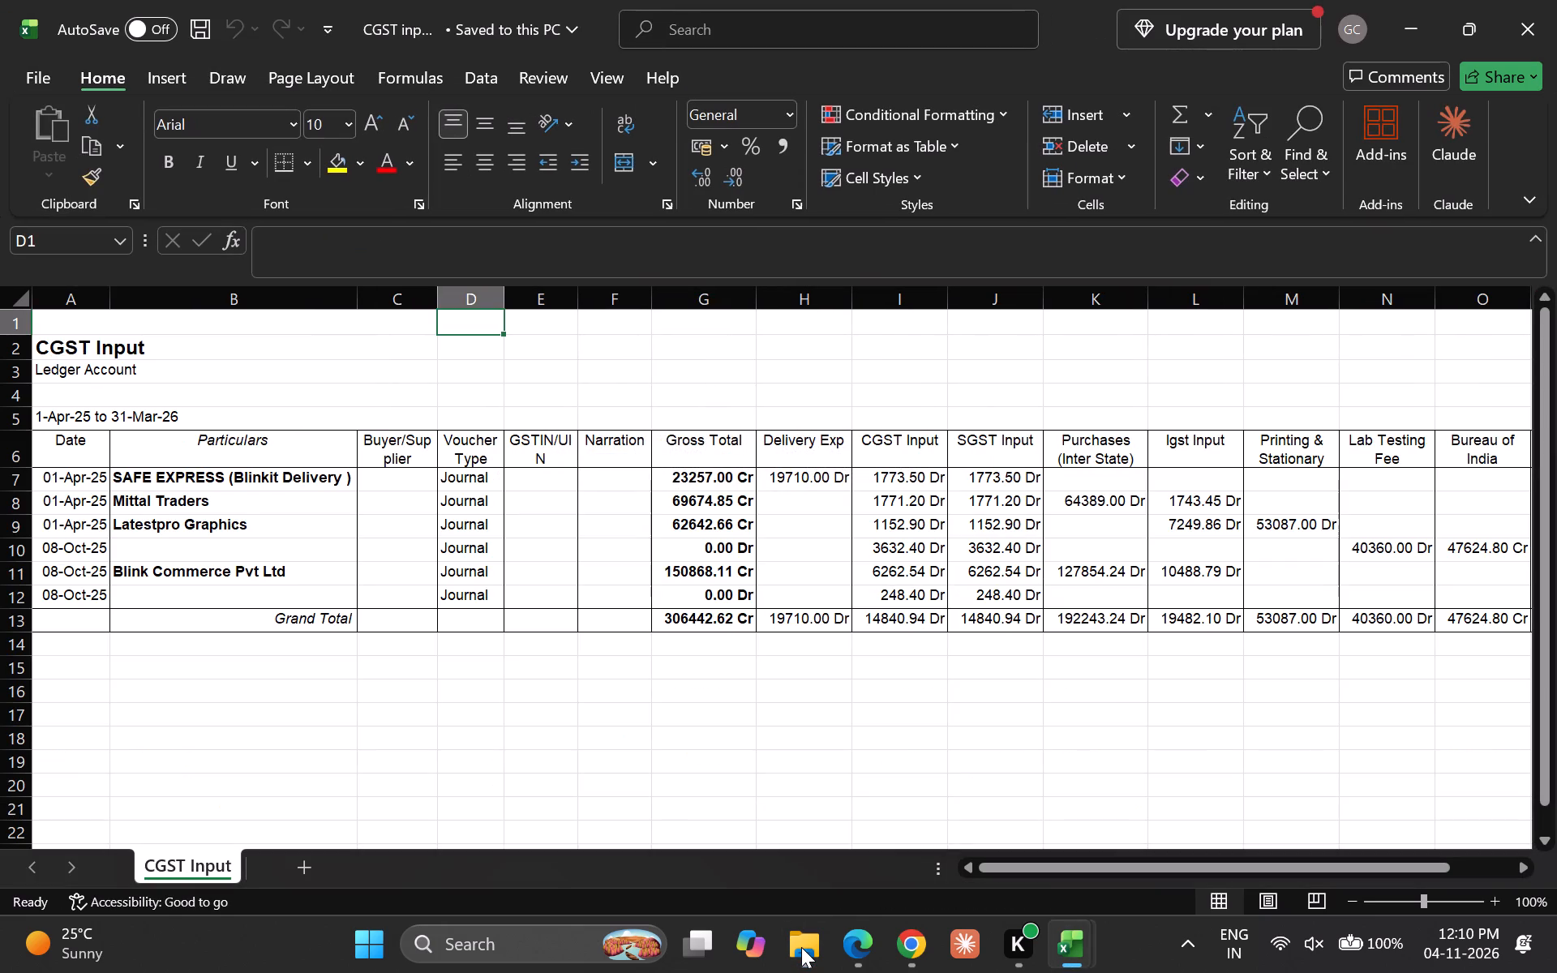
# Examine the first entries of the CGST Input ledger, from the supplier details across to the Delivery Exp column.
pyautogui.press('Down')
pyautogui.press('Up')
pyautogui.press('Down')
pyautogui.press('Down')
pyautogui.press('Down')
pyautogui.press('Down')
pyautogui.press('Down')
pyautogui.press('Down')
pyautogui.press('Left')
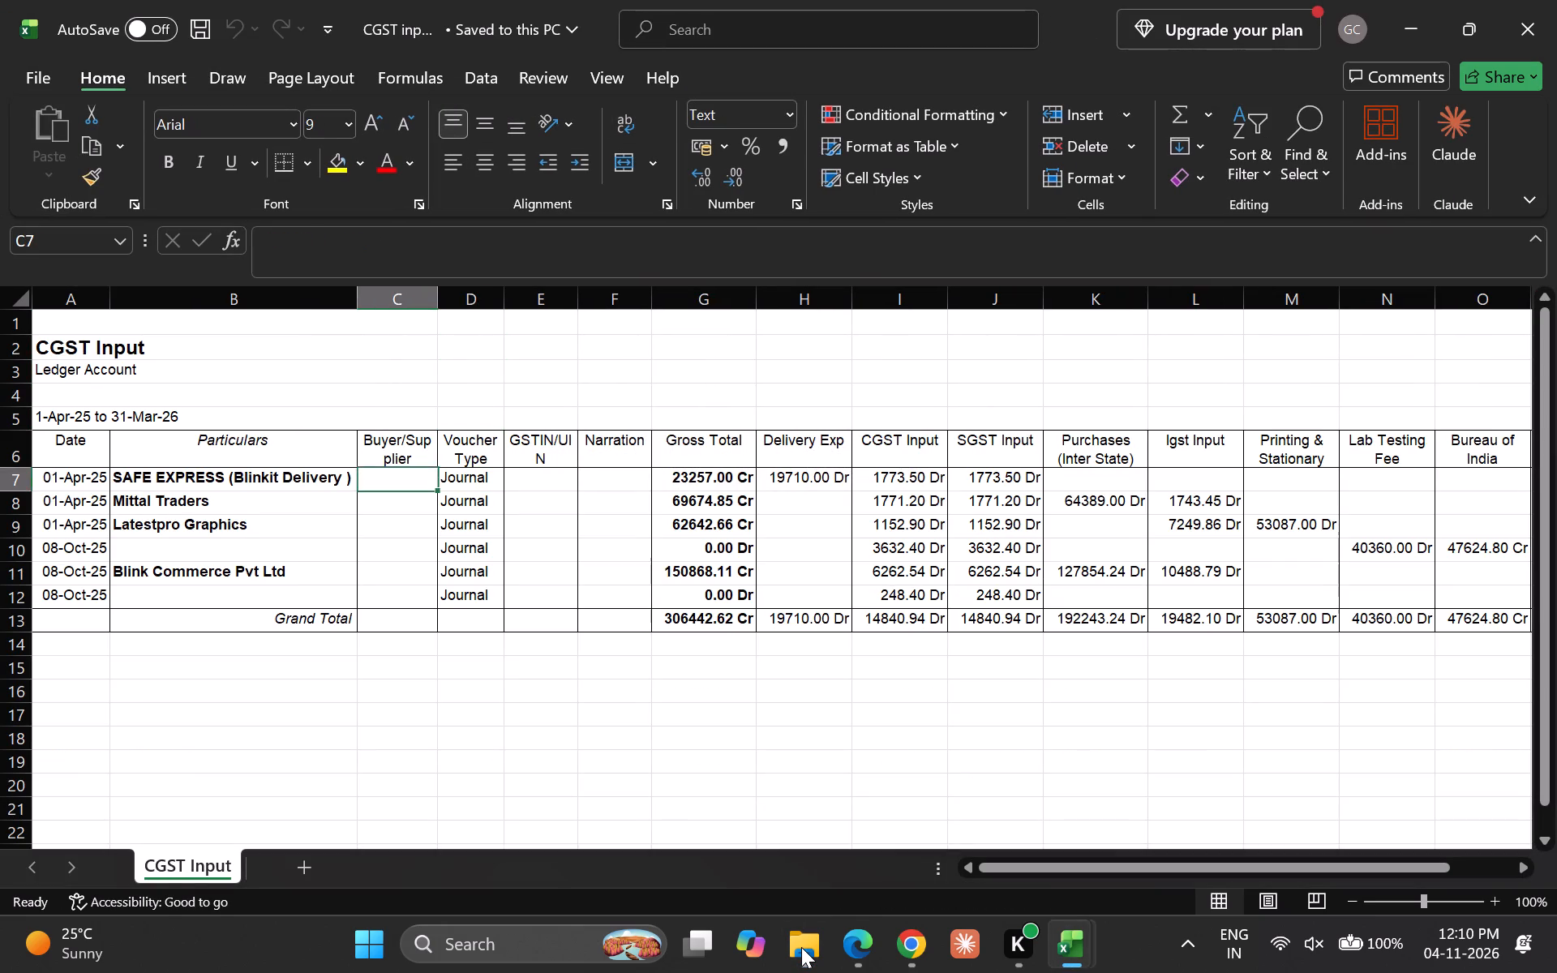
pyautogui.press('Down')
pyautogui.press('Up')
pyautogui.press('Right')
pyautogui.press('Down')
pyautogui.press('Right')
pyautogui.press('Up')
pyautogui.press('Right')
pyautogui.press('Right')
pyautogui.press('Right')
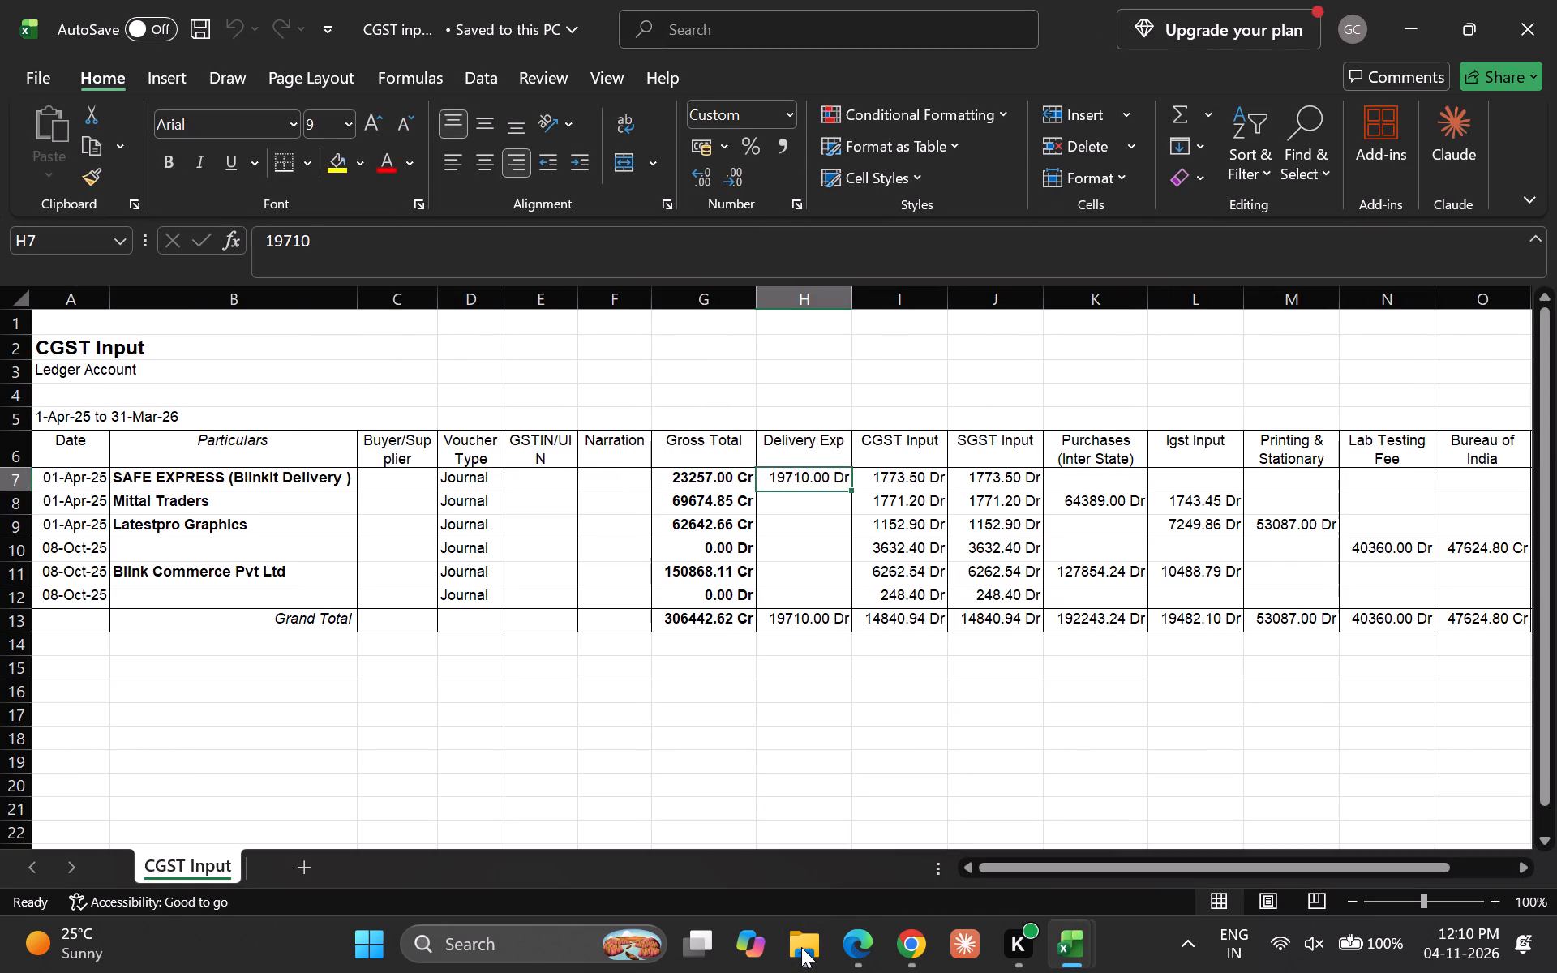
pyautogui.press('Down')
pyautogui.press('Up')
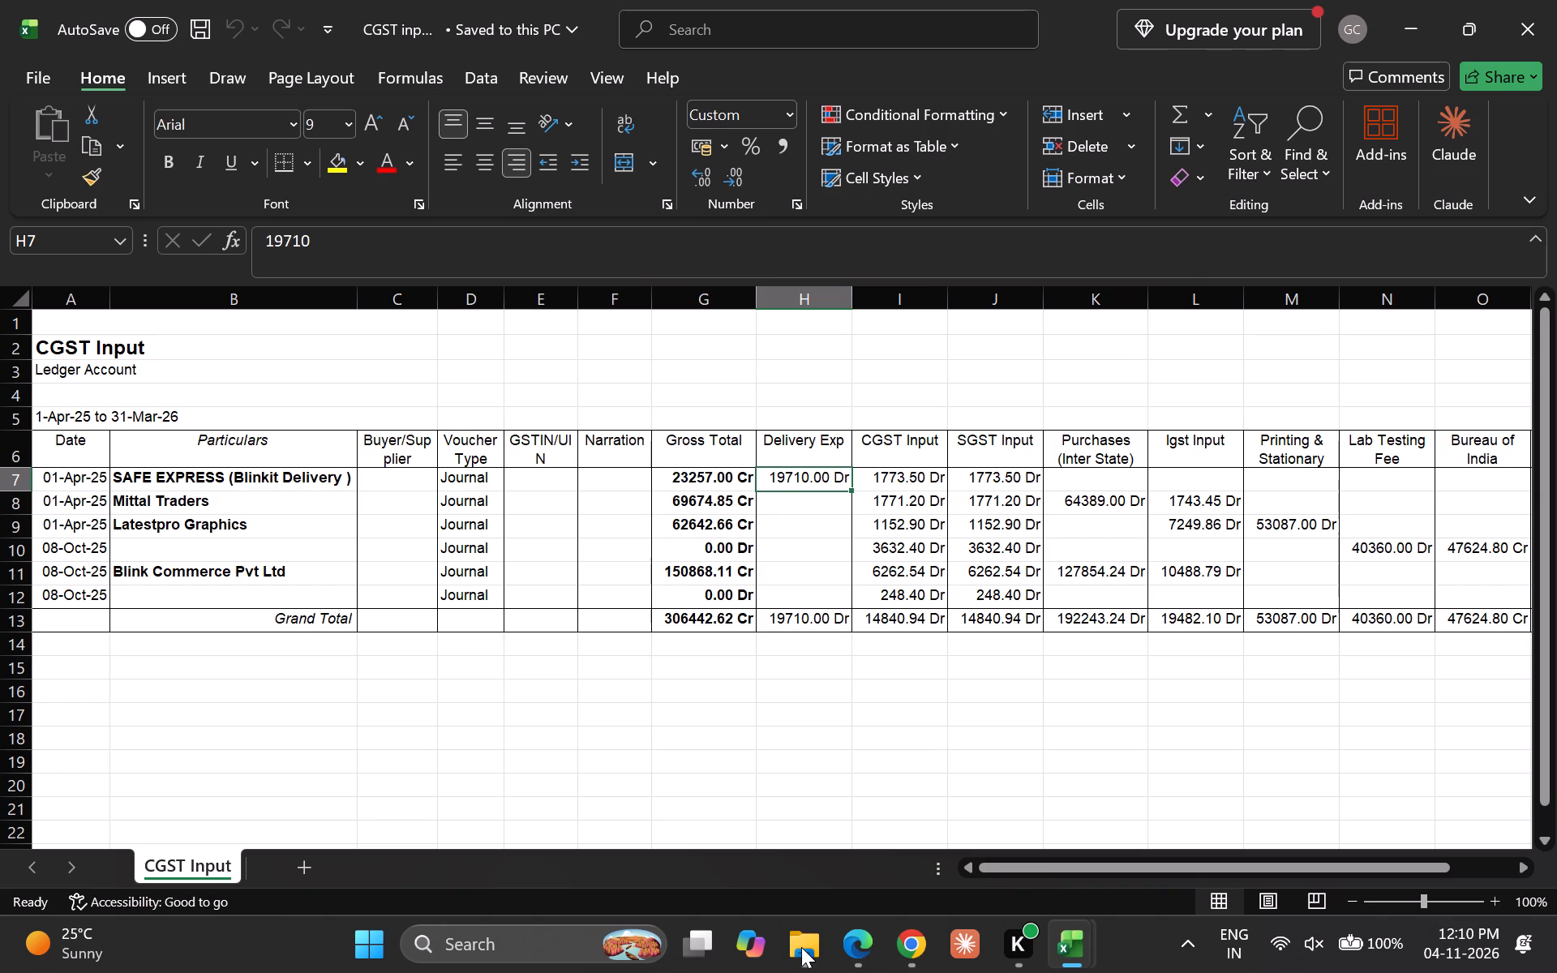
# Examine the CGST Input and SGST Input columns from the first entry down to the Grand Total row.
pyautogui.press('Right')
pyautogui.press('Down')
pyautogui.press('Down')
pyautogui.press('Down')
pyautogui.press('Down')
pyautogui.press('Down')
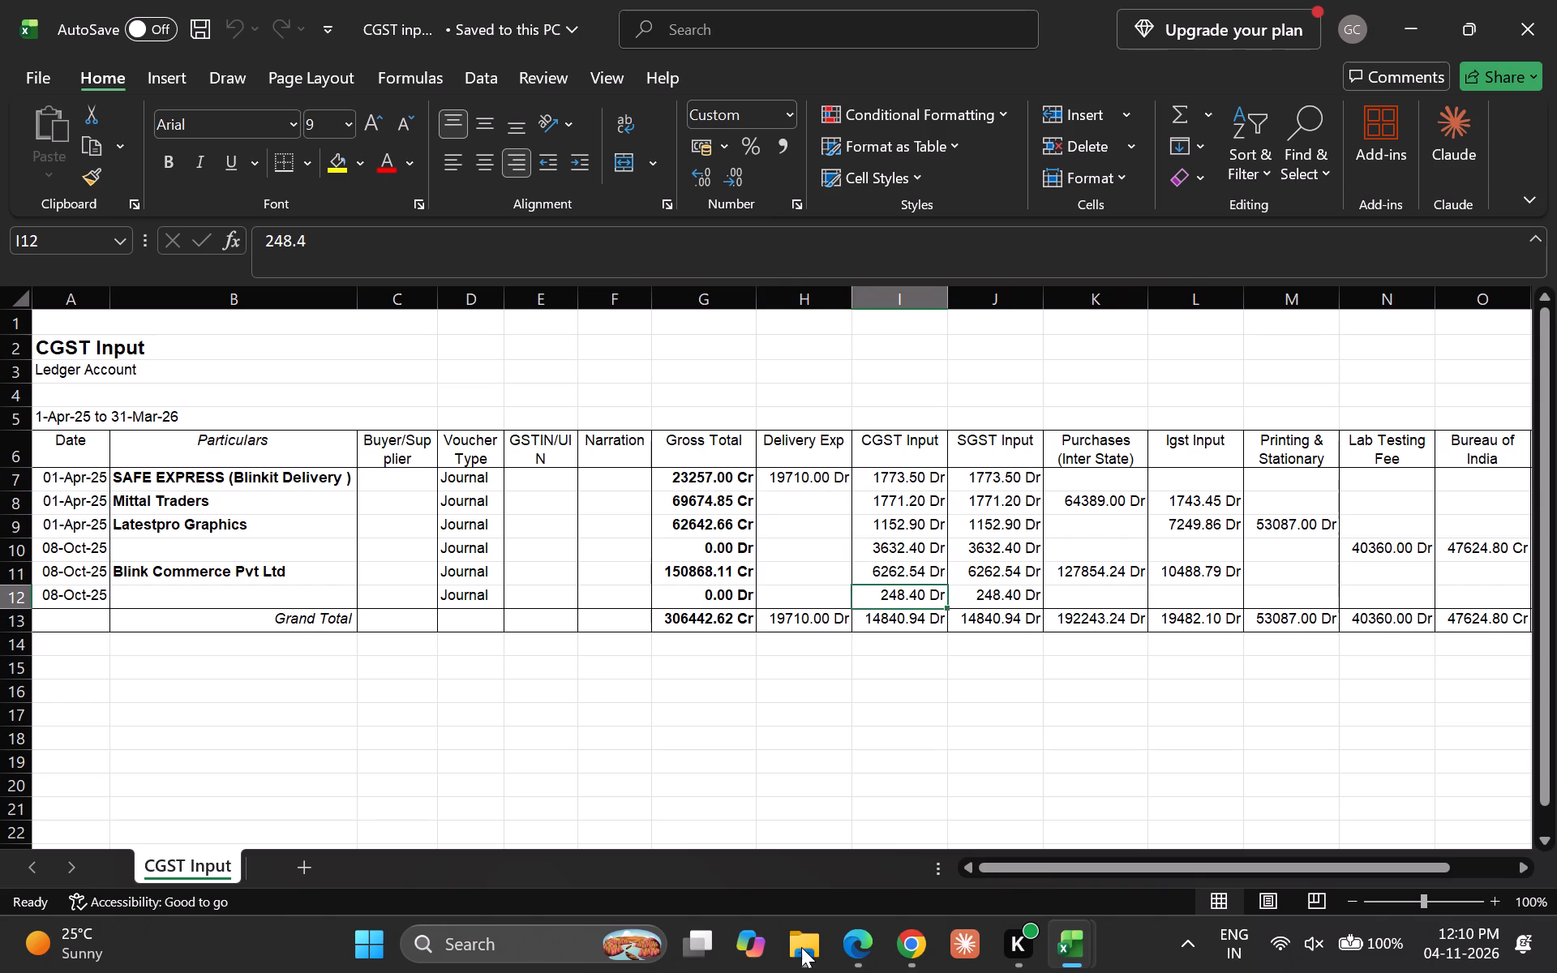
pyautogui.press('Right')
pyautogui.press('Left')
pyautogui.press('Up')
pyautogui.press('Right')
pyautogui.press('Down')
pyautogui.press('Down')
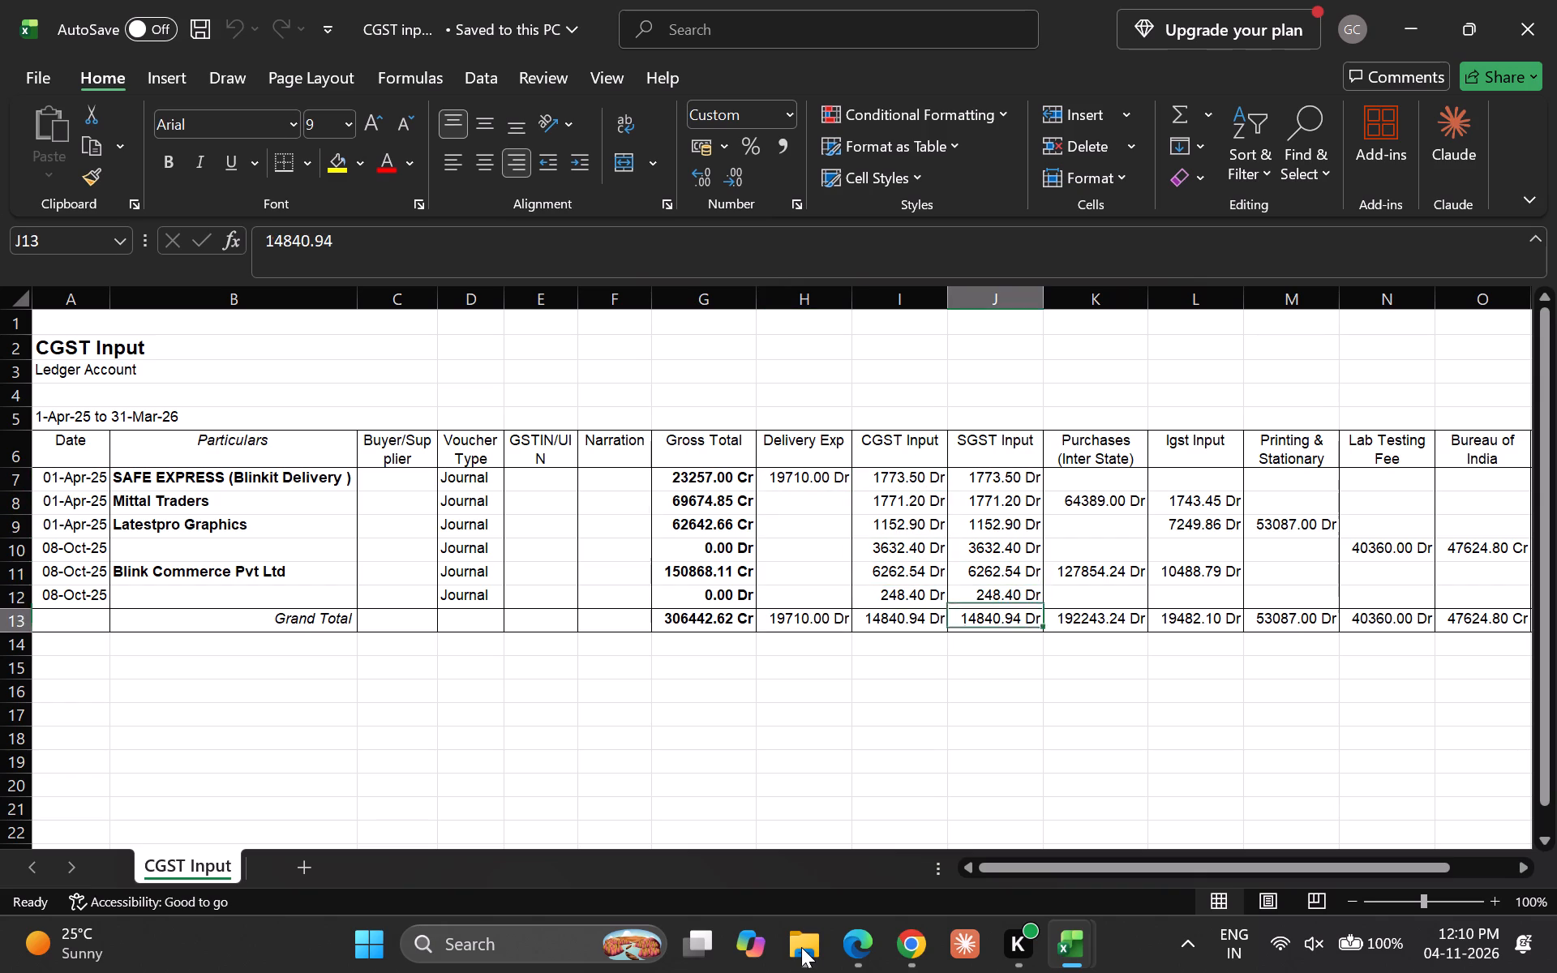
pyautogui.press('Up')
pyautogui.press('Up')
pyautogui.press('Up')
pyautogui.press('Up')
pyautogui.press('Up')
pyautogui.press('Up')
pyautogui.press('Up')
# Review the Purchases (Inter State) column and the remaining expense columns across to Expense Payable.
pyautogui.press('Right')
pyautogui.press('Down')
pyautogui.press('Down')
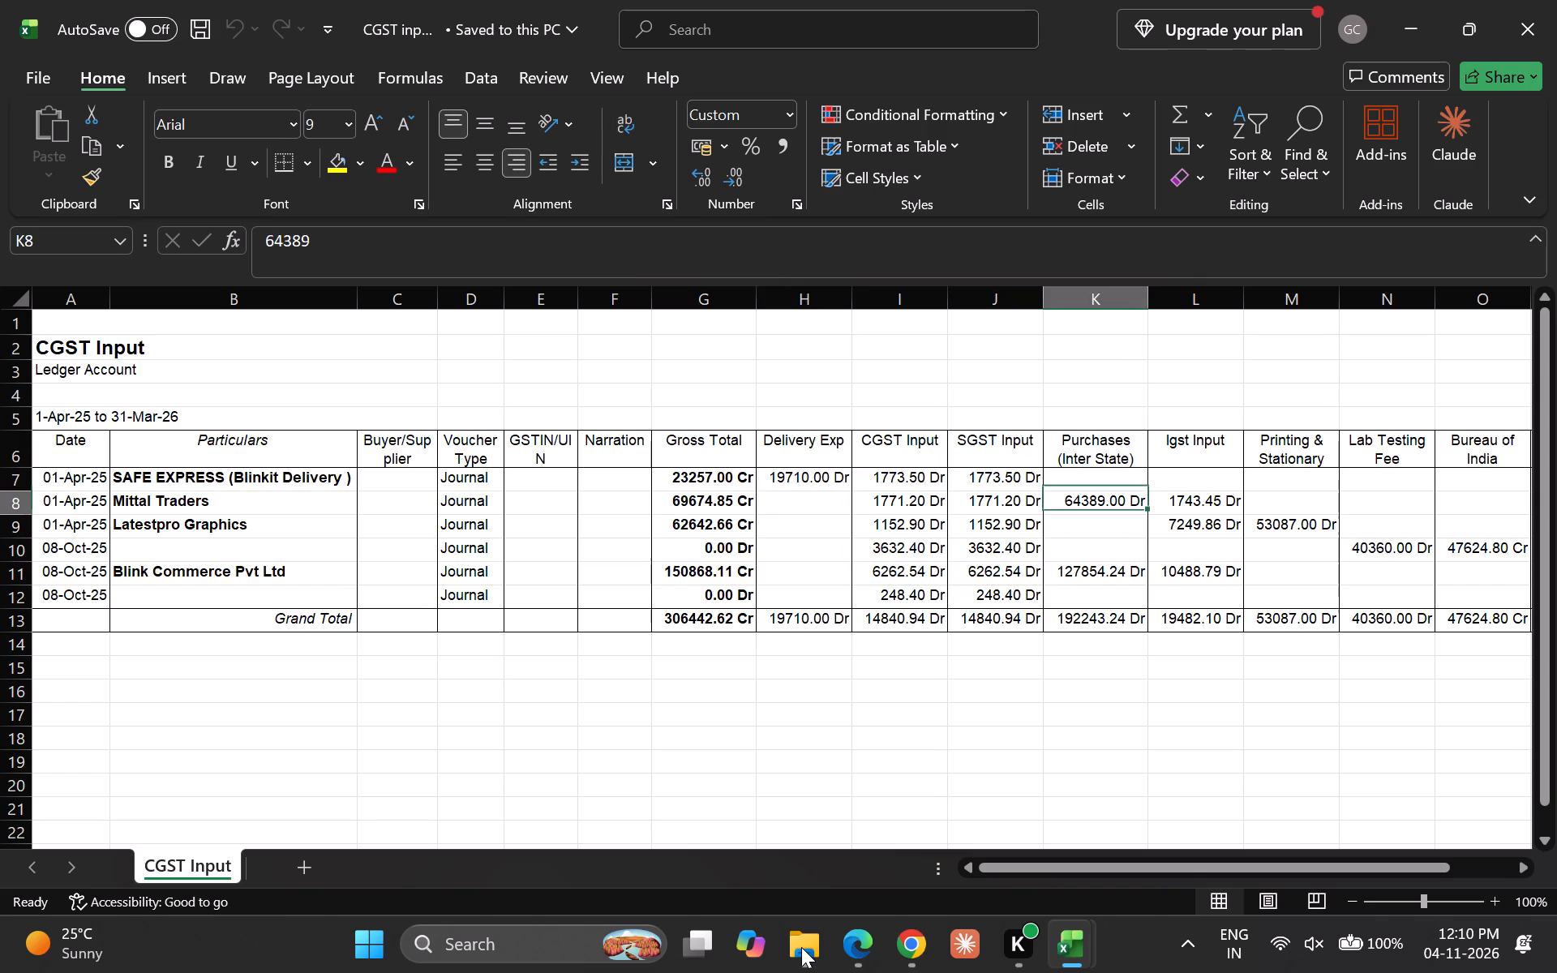
pyautogui.press('Up')
pyautogui.press('Right')
pyautogui.press('Right')
pyautogui.press('Right')
pyautogui.press('Right')
pyautogui.press('Right')
pyautogui.press('Right')
pyautogui.press('Down')
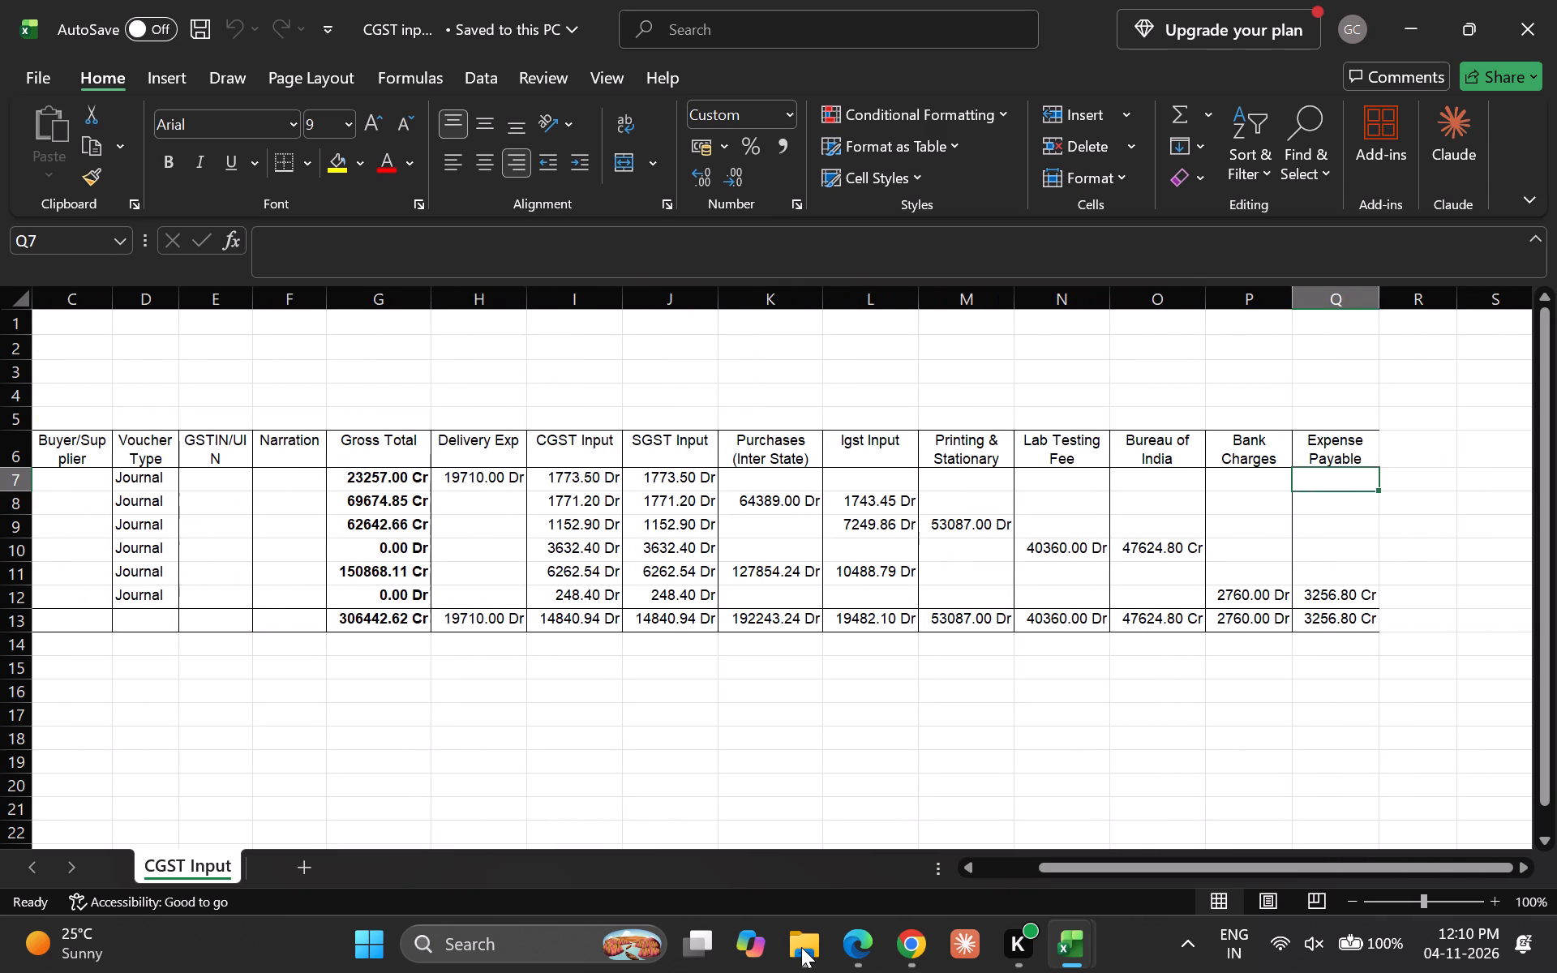
# Go back to the CGST Input column and review the tax amounts across to the Igst Input entries.
pyautogui.press('Up')
pyautogui.press('Left')
pyautogui.press('Left')
pyautogui.press('Left')
pyautogui.press('Left')
pyautogui.press('Left')
pyautogui.press('Left')
pyautogui.press('Left')
pyautogui.press('Left')
pyautogui.press('Down')
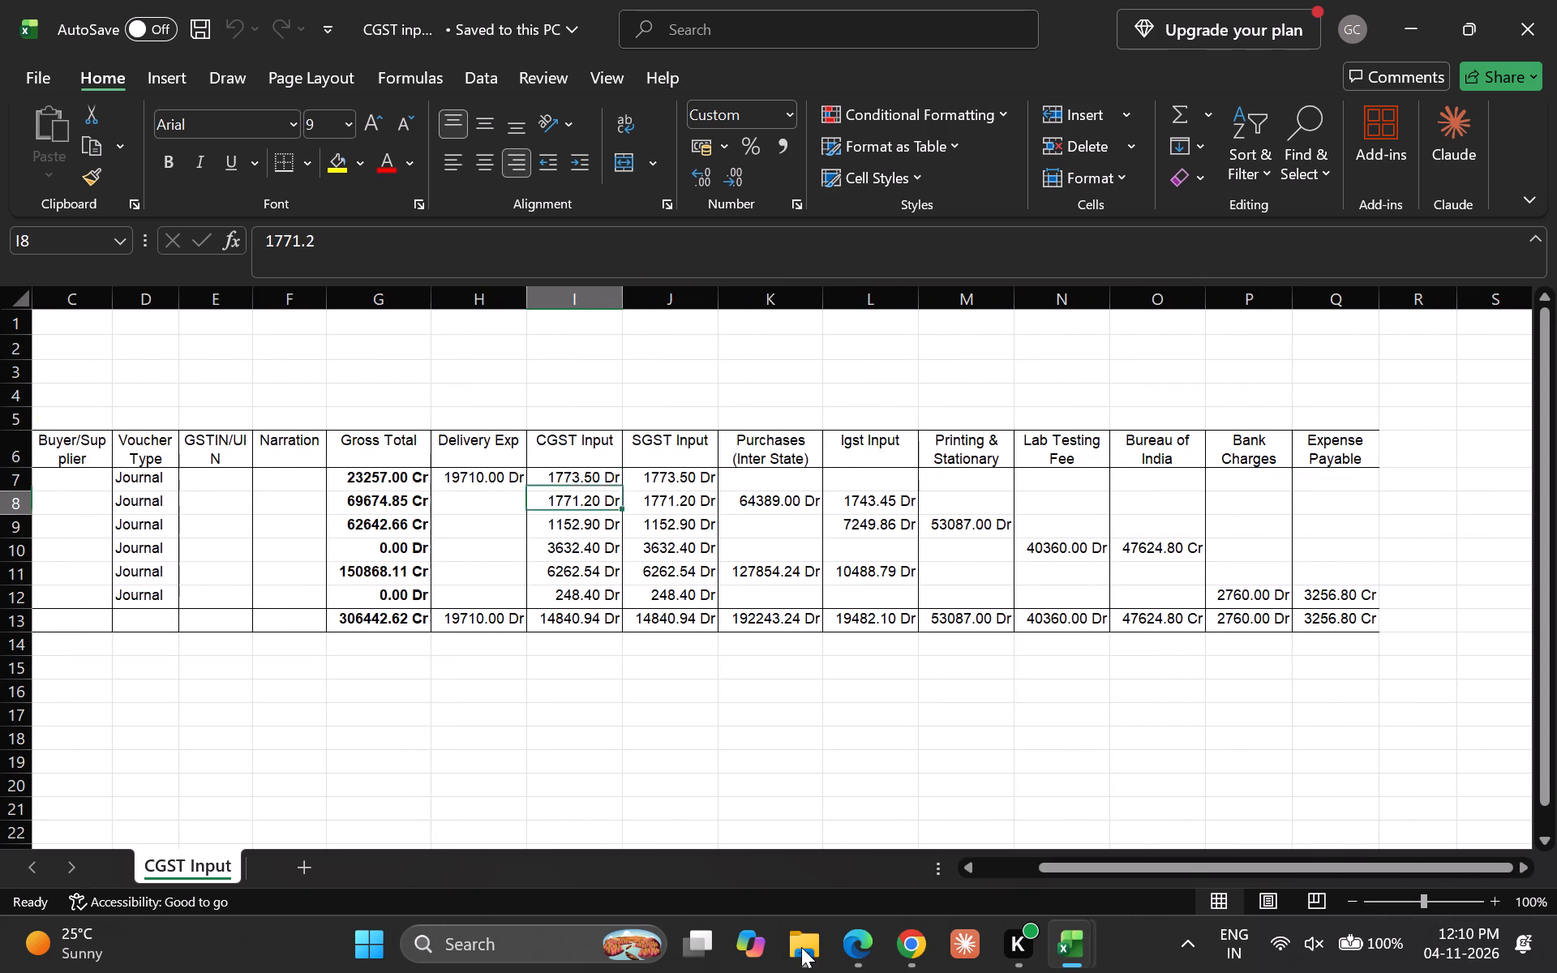
pyautogui.press('Up')
pyautogui.press('Right')
pyautogui.press('Right')
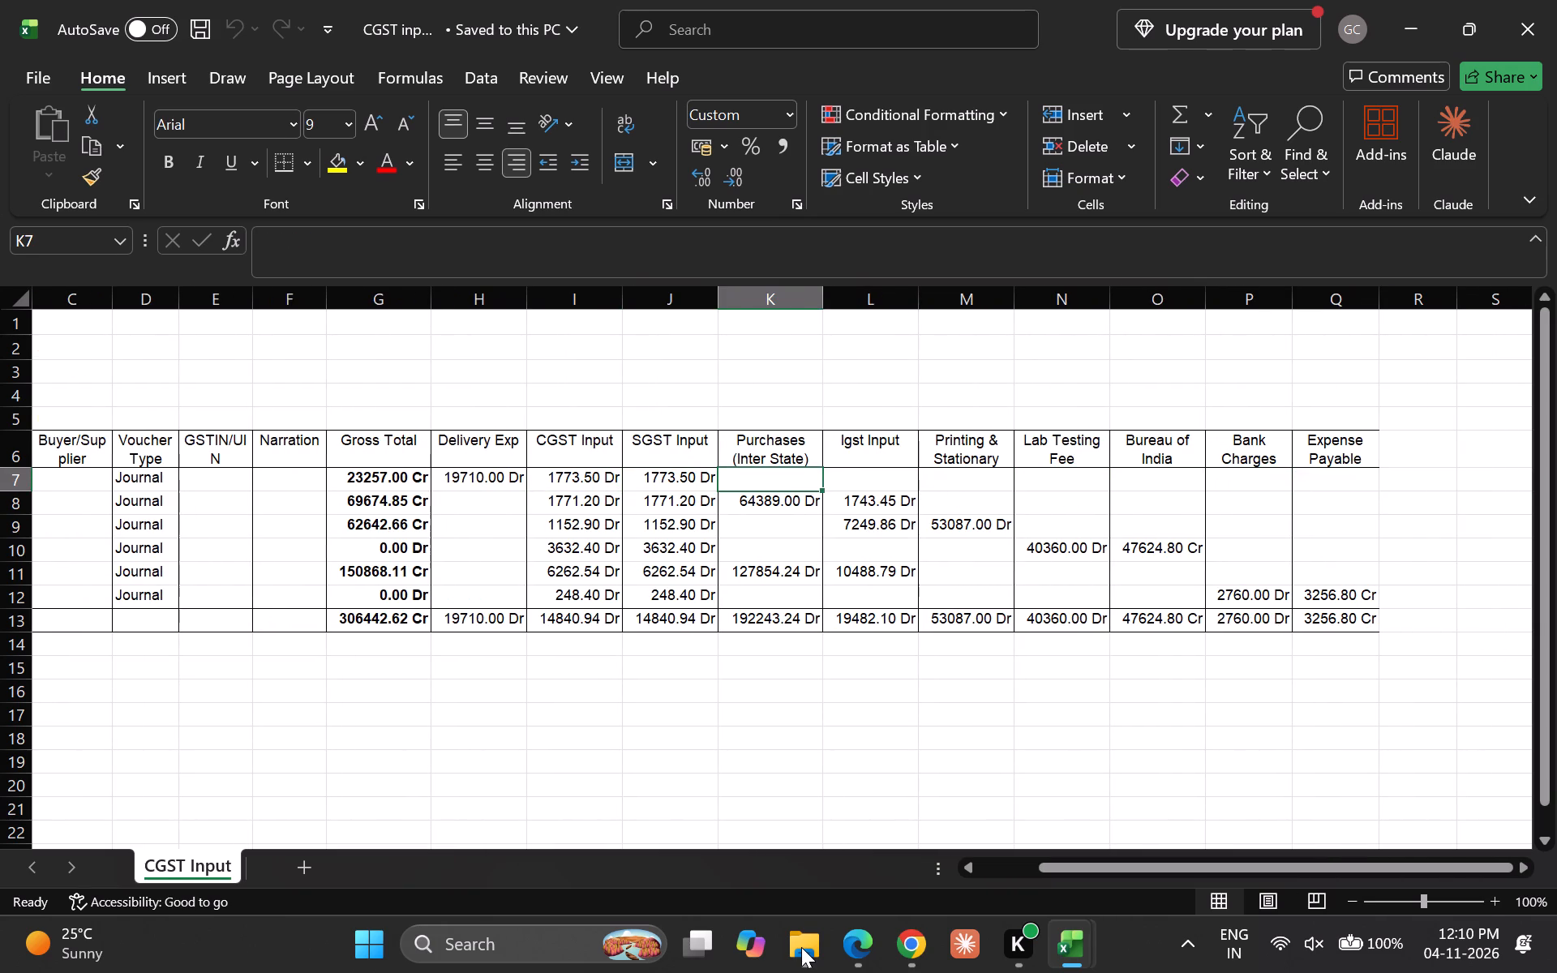
pyautogui.press('Right')
pyautogui.press('Down')
pyautogui.press('Up')
pyautogui.press('Down')
pyautogui.press('Down')
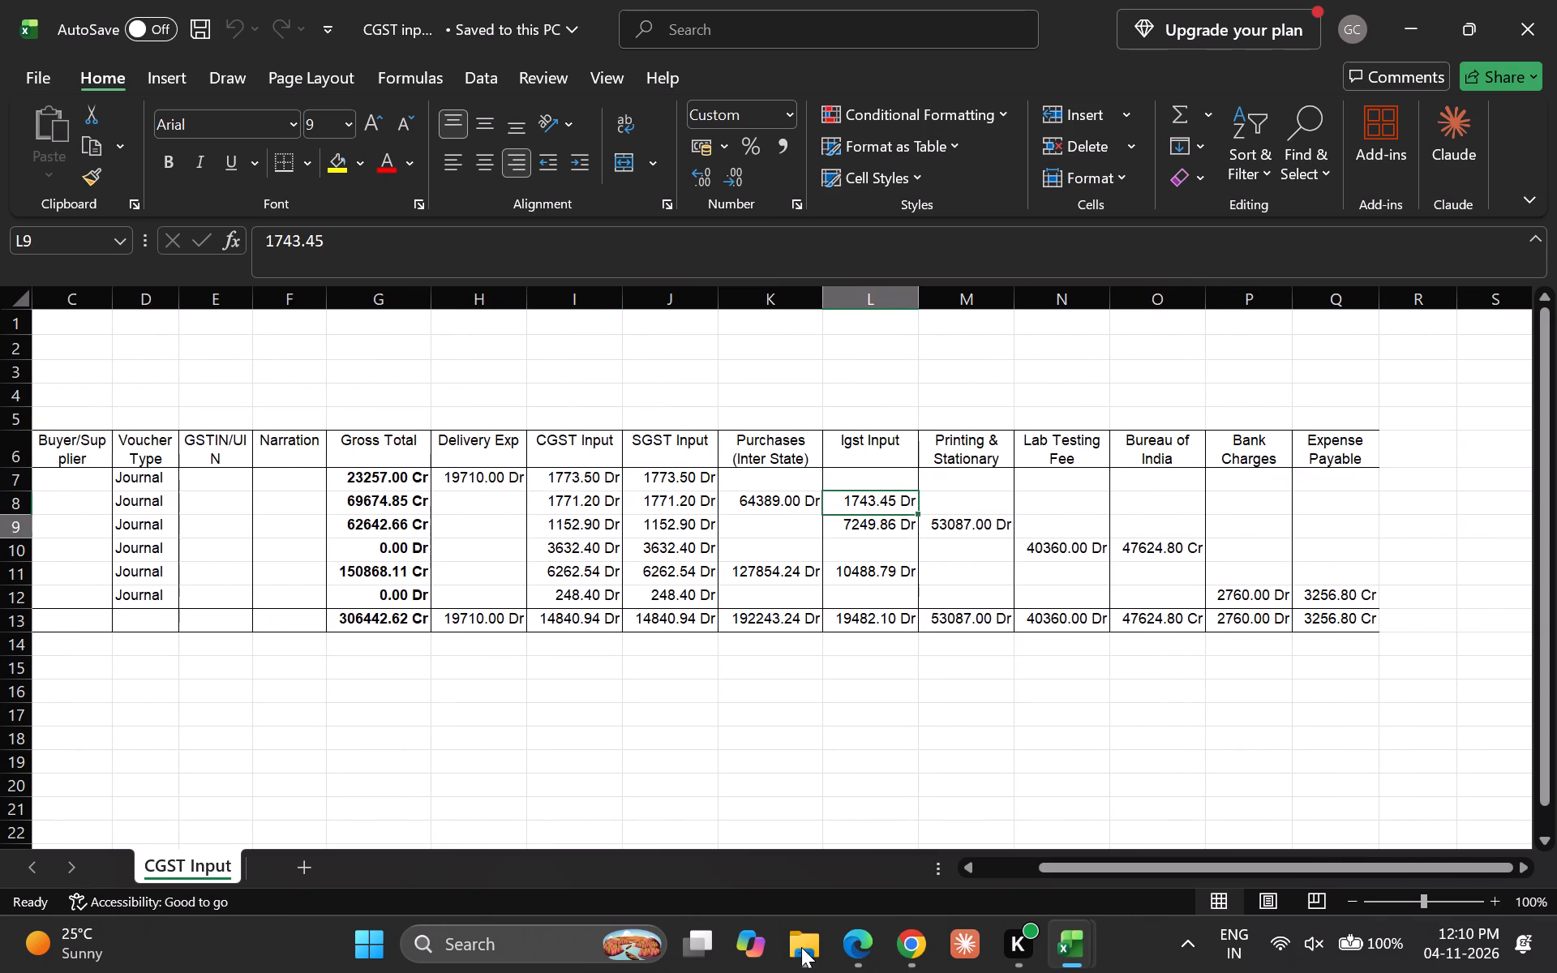
# Review the columns from Printing & Stationary to Expense Payable, down to the last 08-Oct-25 entry.
pyautogui.press('Up')
pyautogui.press('Right')
pyautogui.press('Right')
pyautogui.press('Up')
pyautogui.press('Right')
pyautogui.press('Right')
pyautogui.press('Right')
pyautogui.press('Down')
pyautogui.press('Up')
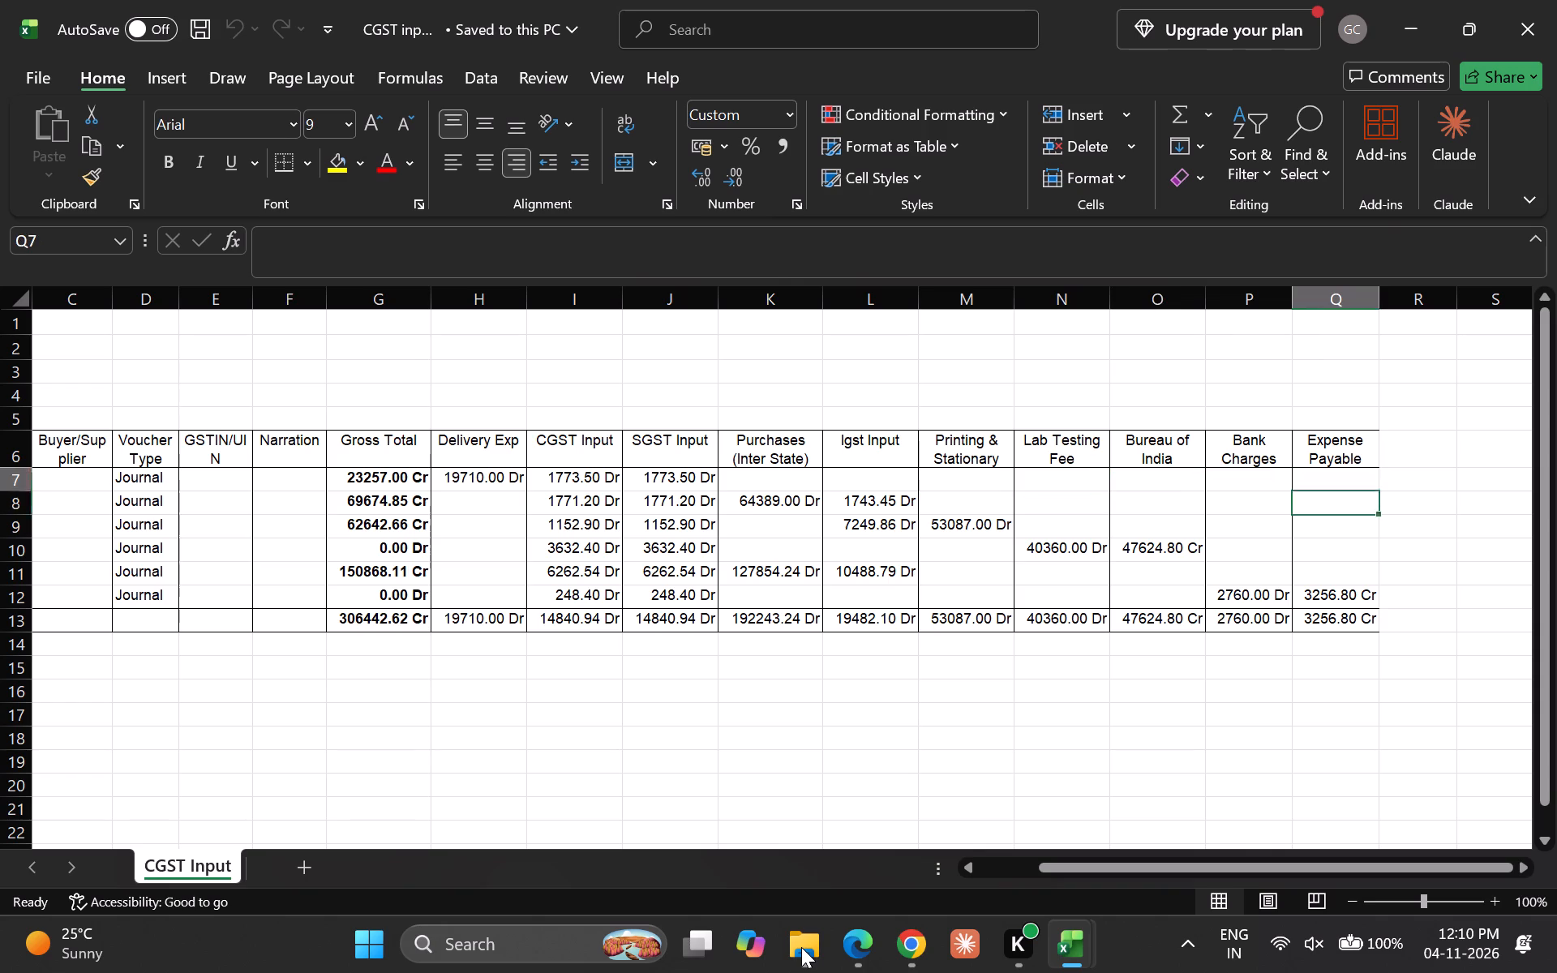
pyautogui.press('Down')
pyautogui.press('Down')
pyautogui.press('Down')
pyautogui.press('Down')
pyautogui.press('Down')
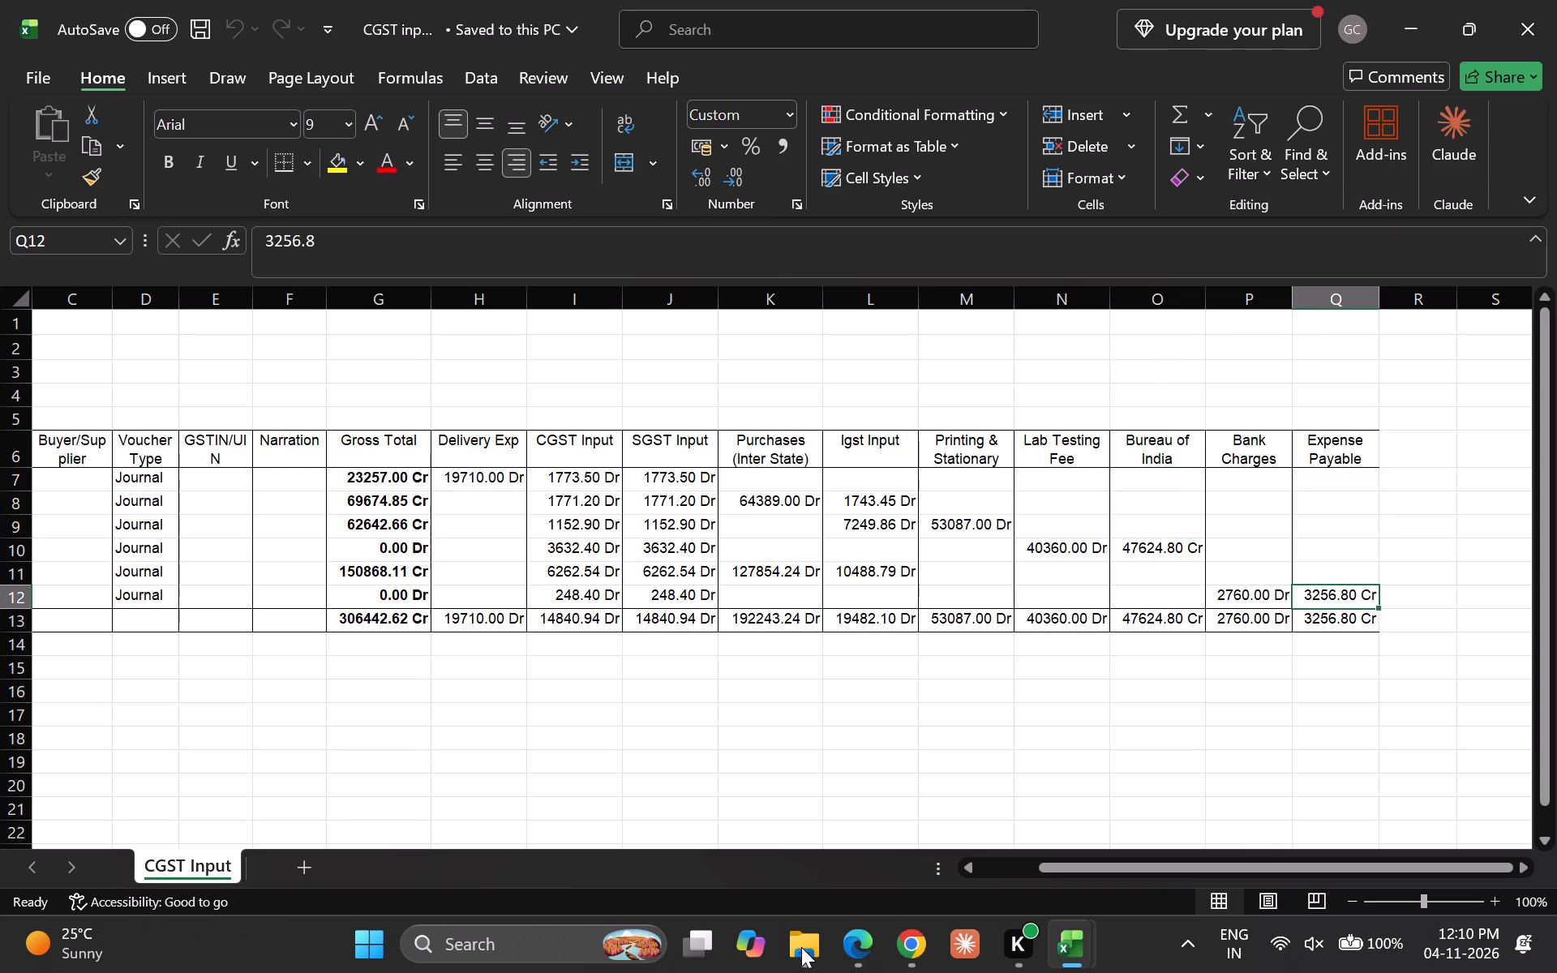
# Examine the Bank Charges and Expense Payable amounts of the last 08-Oct-25 entry.
pyautogui.press('Left')
pyautogui.press('Left')
pyautogui.press('Up')
pyautogui.press('Right')
pyautogui.press('Down')
pyautogui.press('Right')
pyautogui.press('Up')
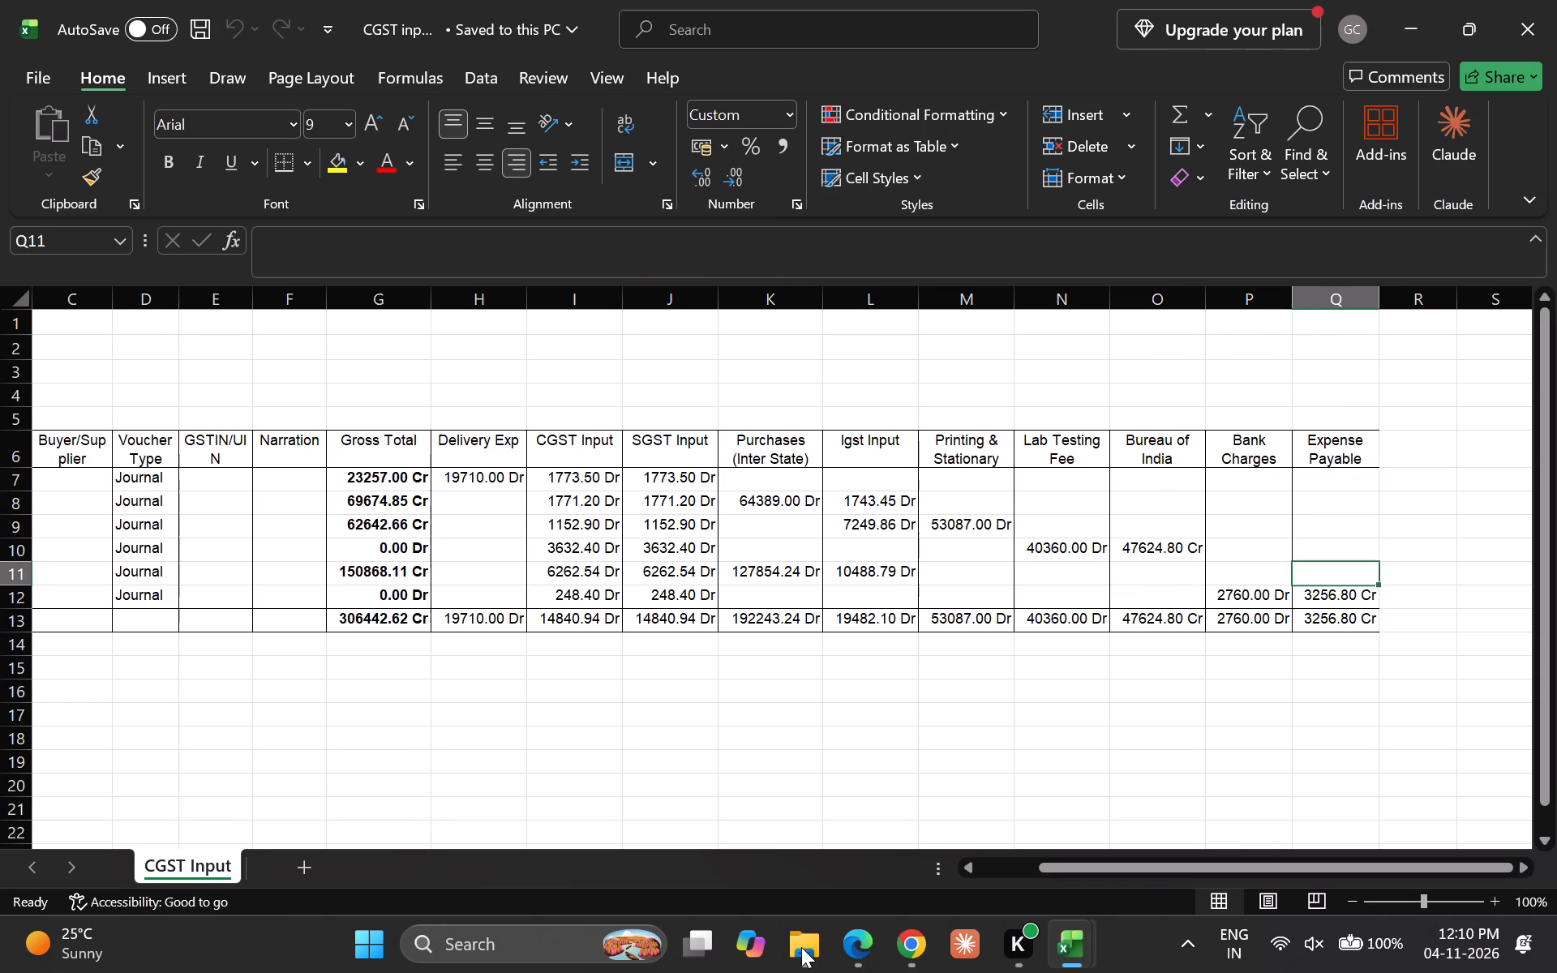
pyautogui.press('Down')
pyautogui.press('Up')
pyautogui.press('Down')
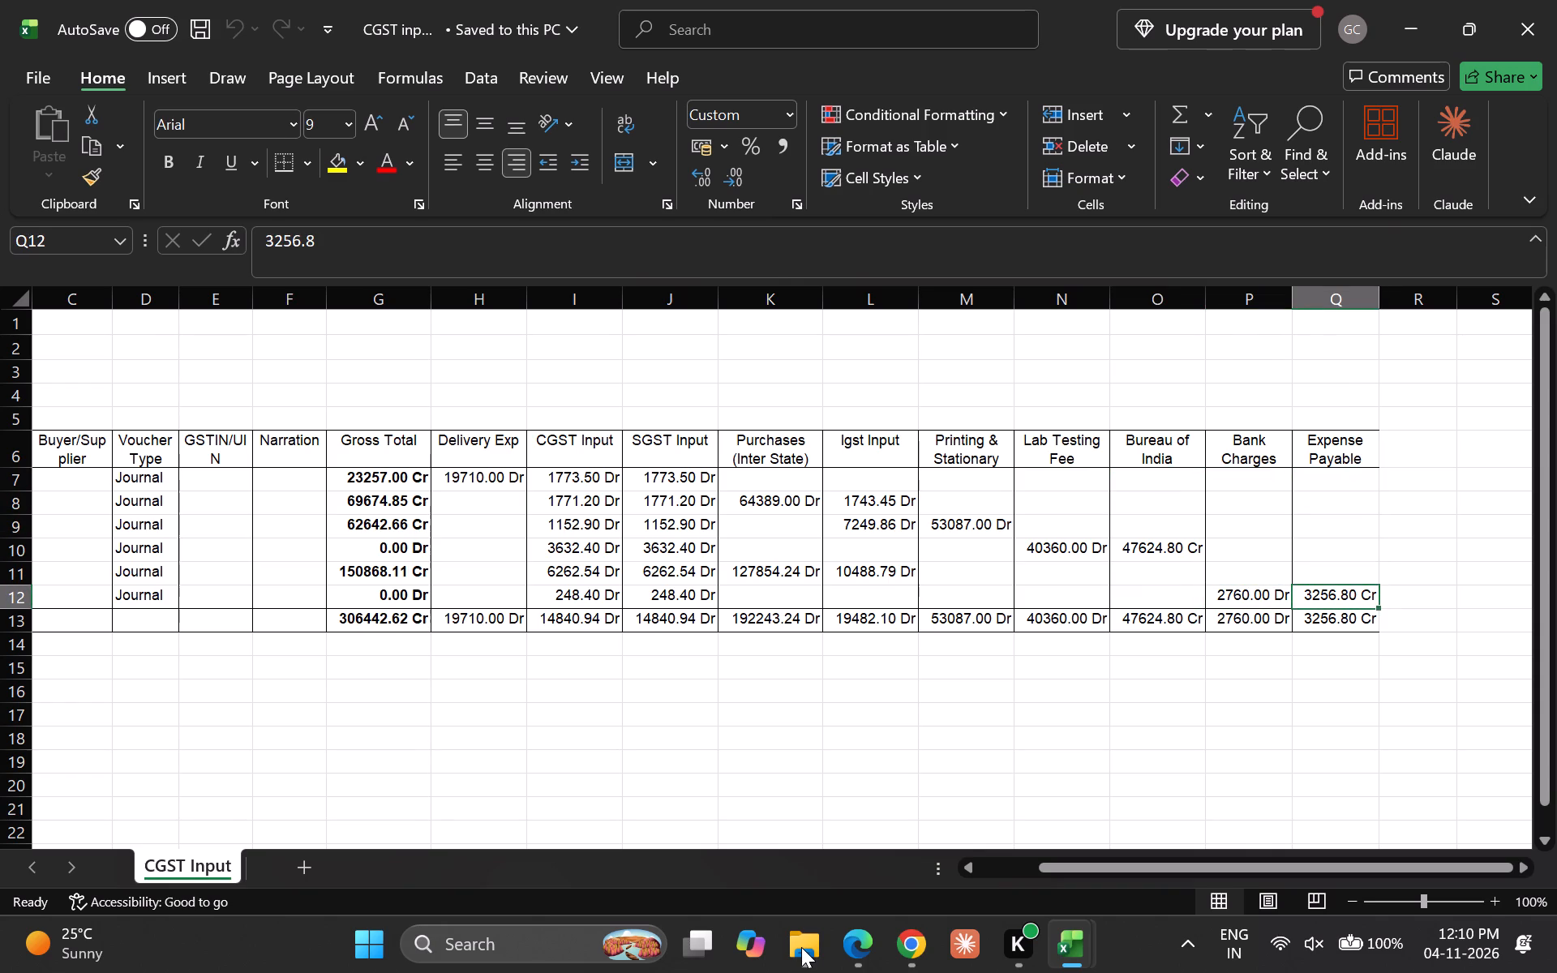
pyautogui.press('Up')
pyautogui.press('Down')
pyautogui.press('Up')
pyautogui.press('Down')
pyautogui.press('Left')
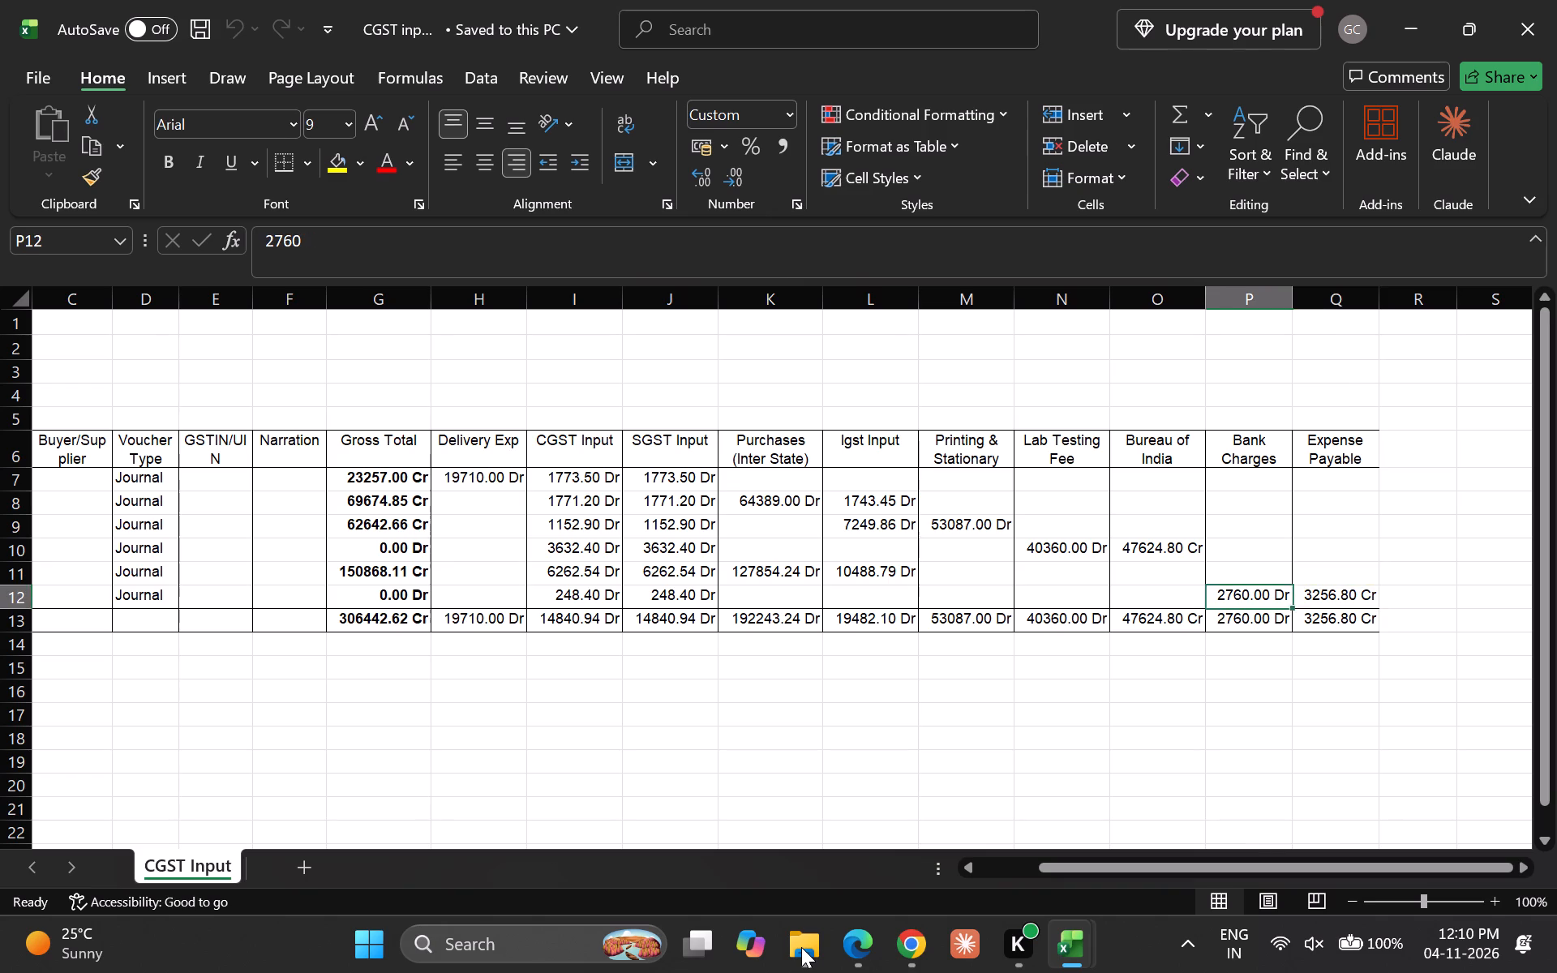
pyautogui.press('Down')
pyautogui.press('Up')
pyautogui.press('Right')
pyautogui.press('Left')
pyautogui.press('Left')
pyautogui.press('Left')
pyautogui.press('Right')
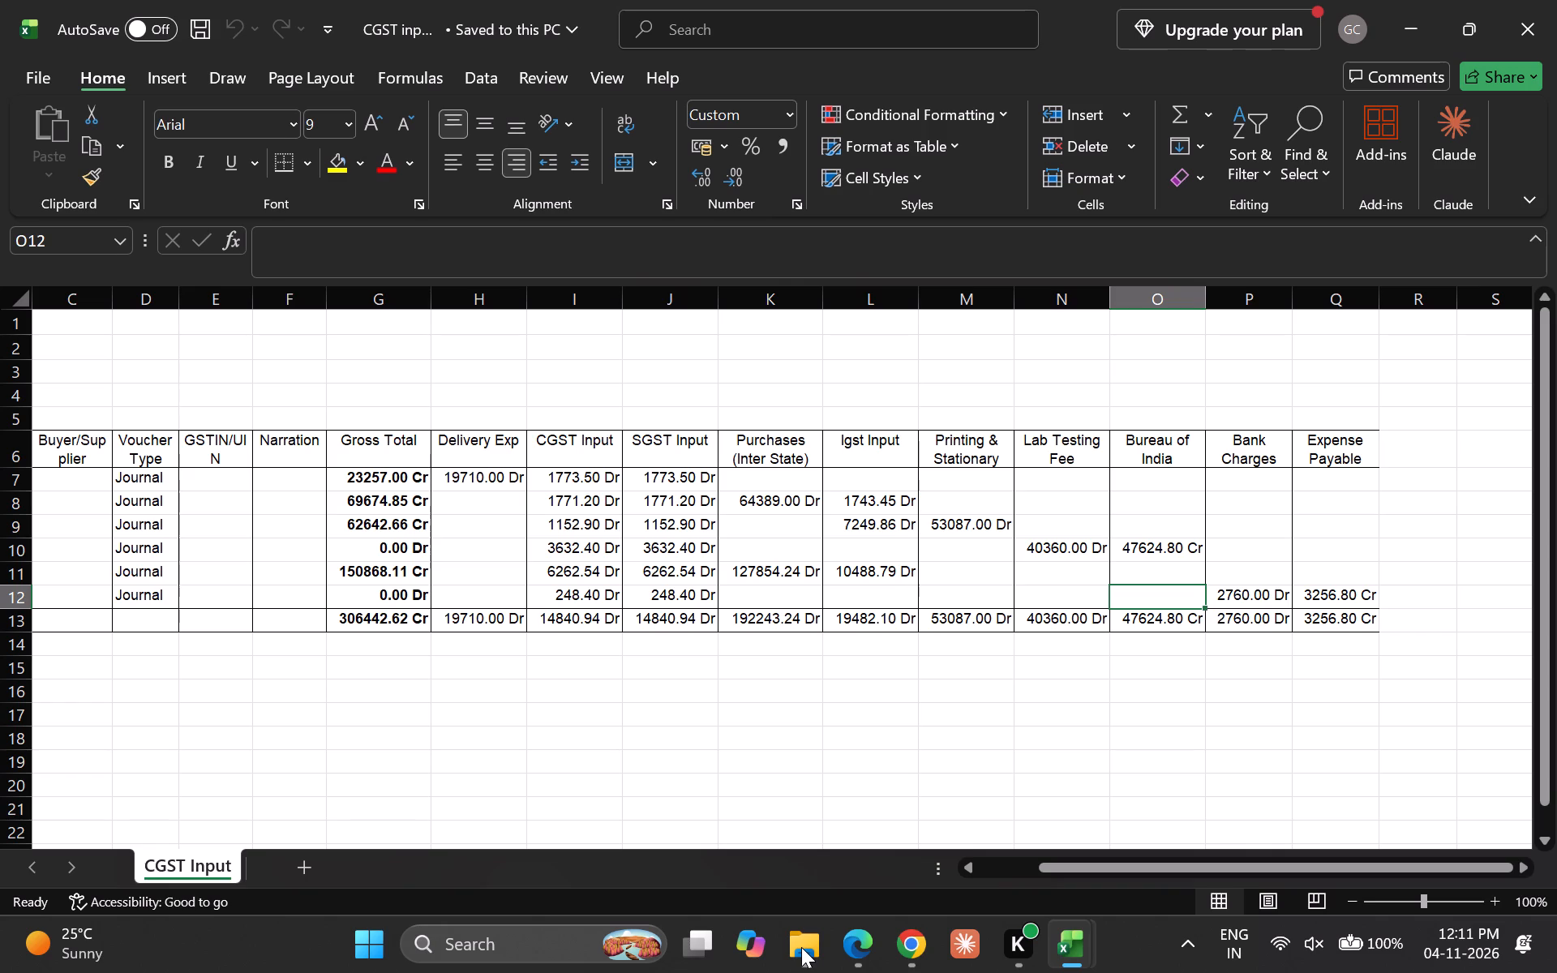
# Review the last 08-Oct-25 entry back across its columns to the Date column.
pyautogui.press('Left')
pyautogui.press('Down')
pyautogui.press('Up')
pyautogui.press('Left')
pyautogui.press('Left')
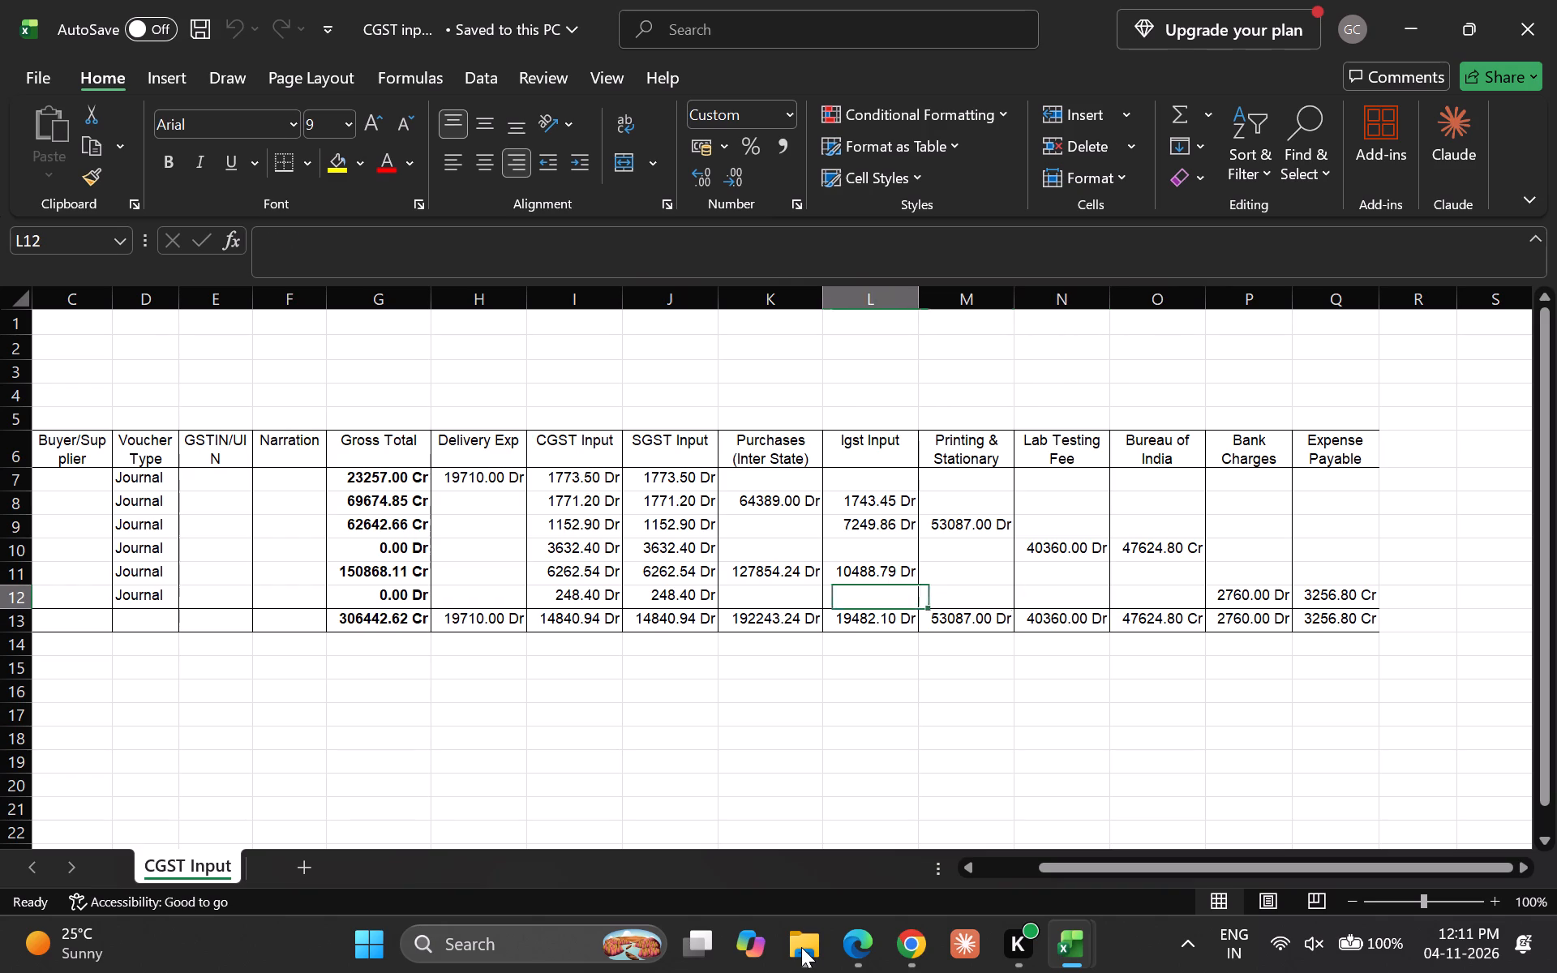
pyautogui.press('Left')
pyautogui.press('Left')
pyautogui.press('Left')
pyautogui.press('Left')
pyautogui.press('Left')
pyautogui.press('Left')
pyautogui.press('Left')
pyautogui.press('Left')
pyautogui.press('Left')
pyautogui.press('Left')
pyautogui.press('Left')
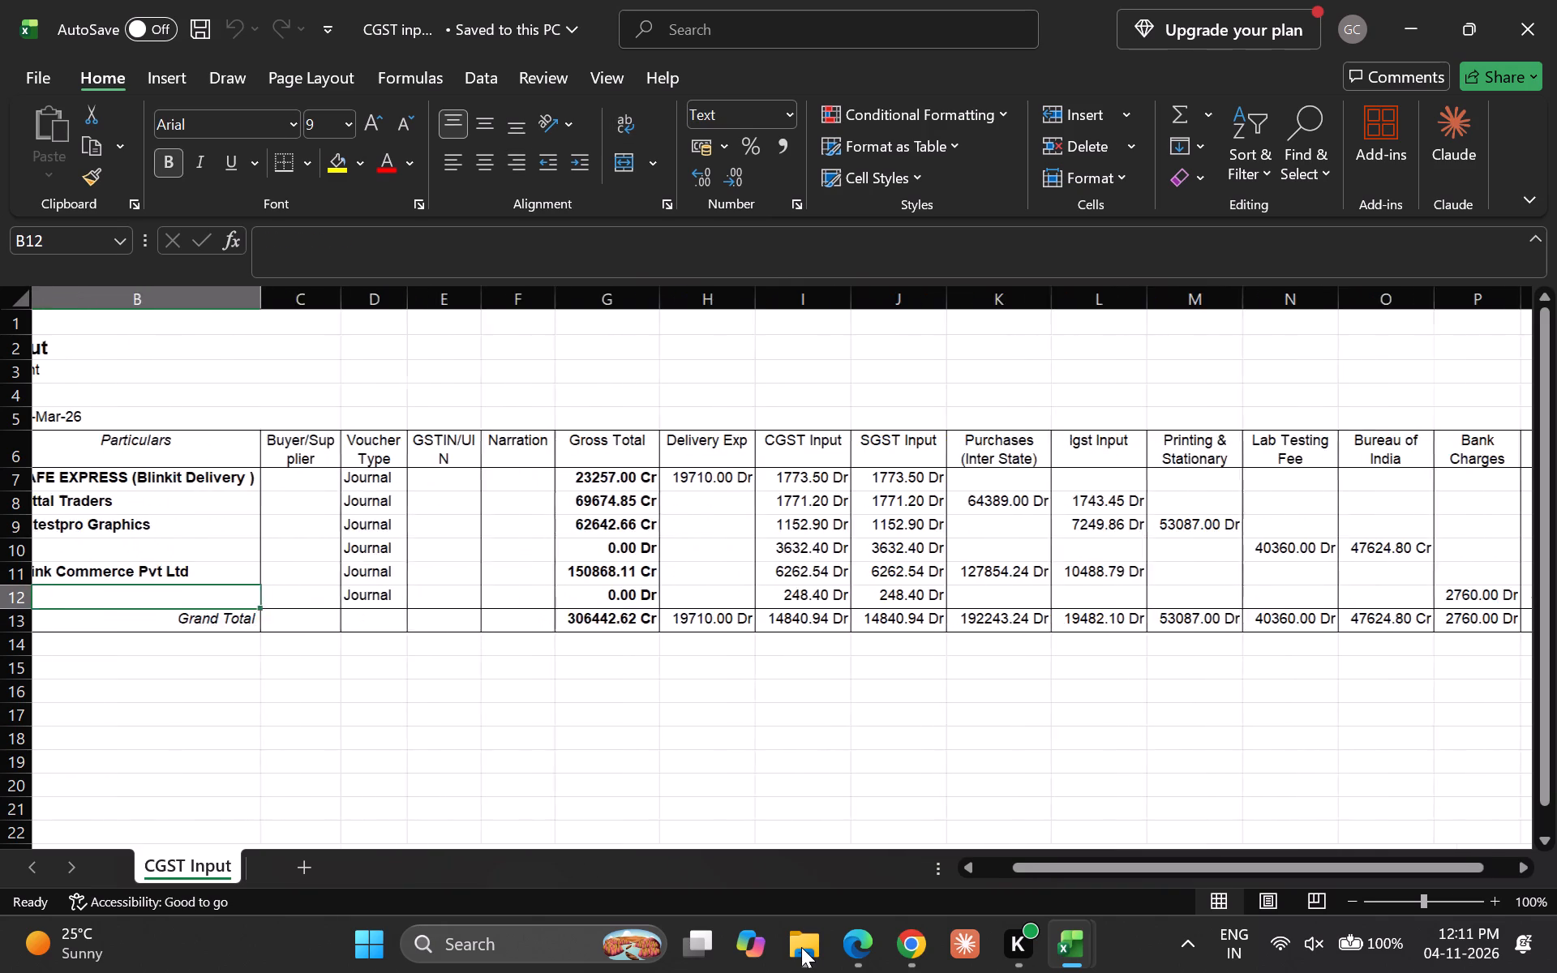
pyautogui.press('Left')
# Check the Particulars and Buyer/Supplier cells from the last entry up to SAFE EXPRESS, and across to its Narration.
pyautogui.press('Right')
pyautogui.press('Up')
pyautogui.press('Down')
pyautogui.press('Up')
pyautogui.press('Right')
pyautogui.press('Down')
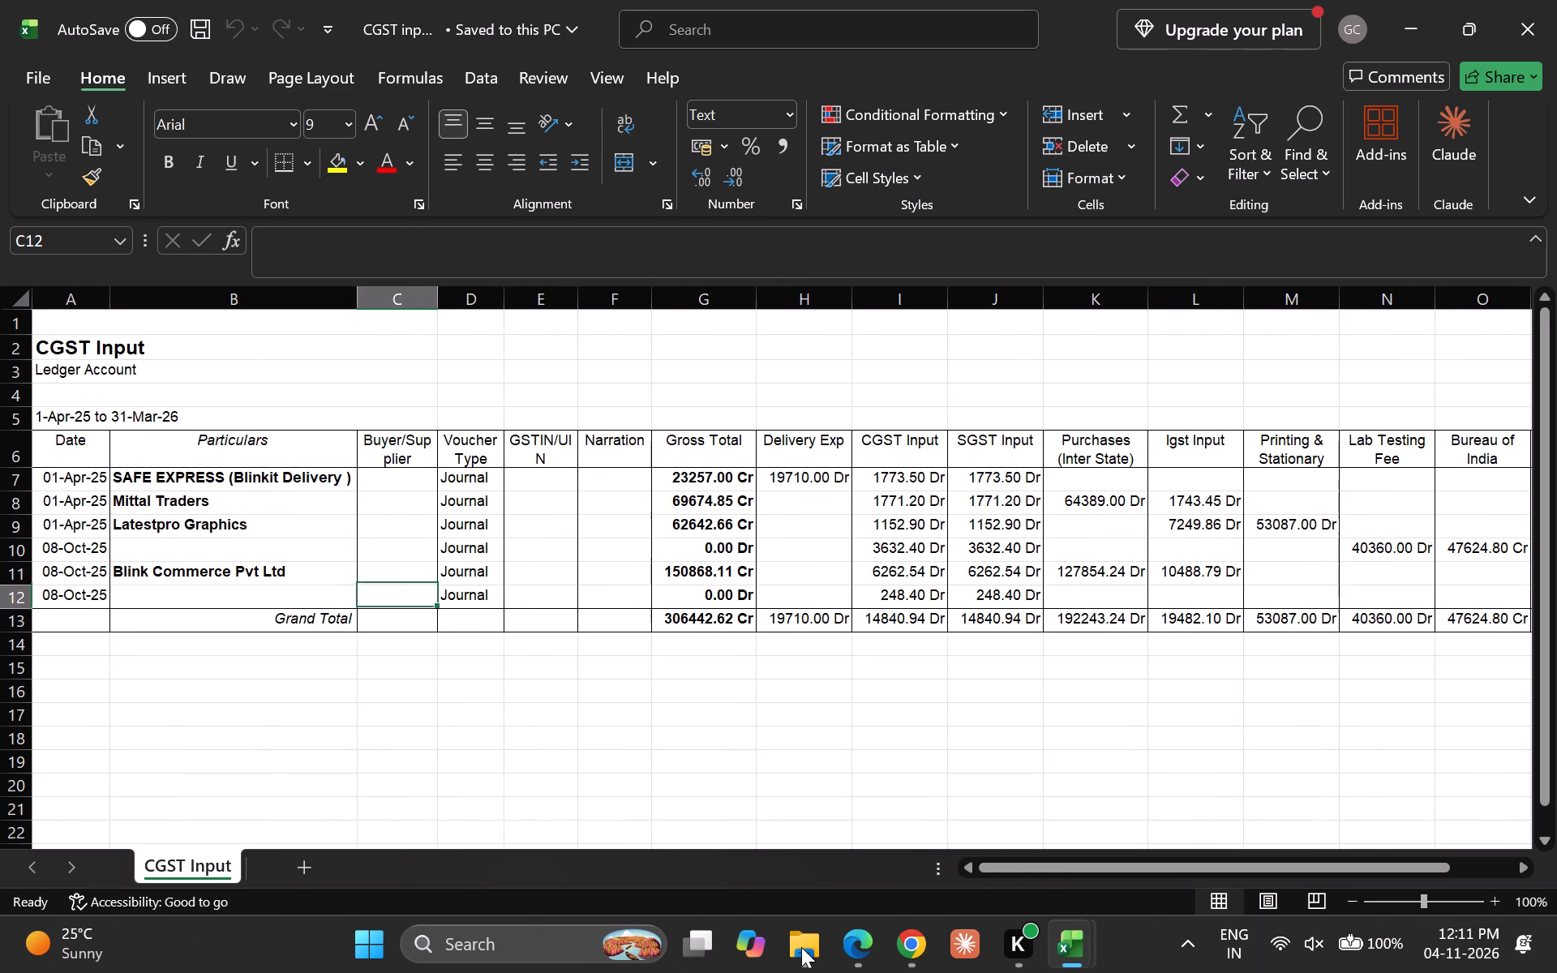
pyautogui.press('Up')
pyautogui.press('Left')
pyautogui.press('Down')
pyautogui.press('Up')
pyautogui.press('Up')
pyautogui.press('Up')
pyautogui.press('Right')
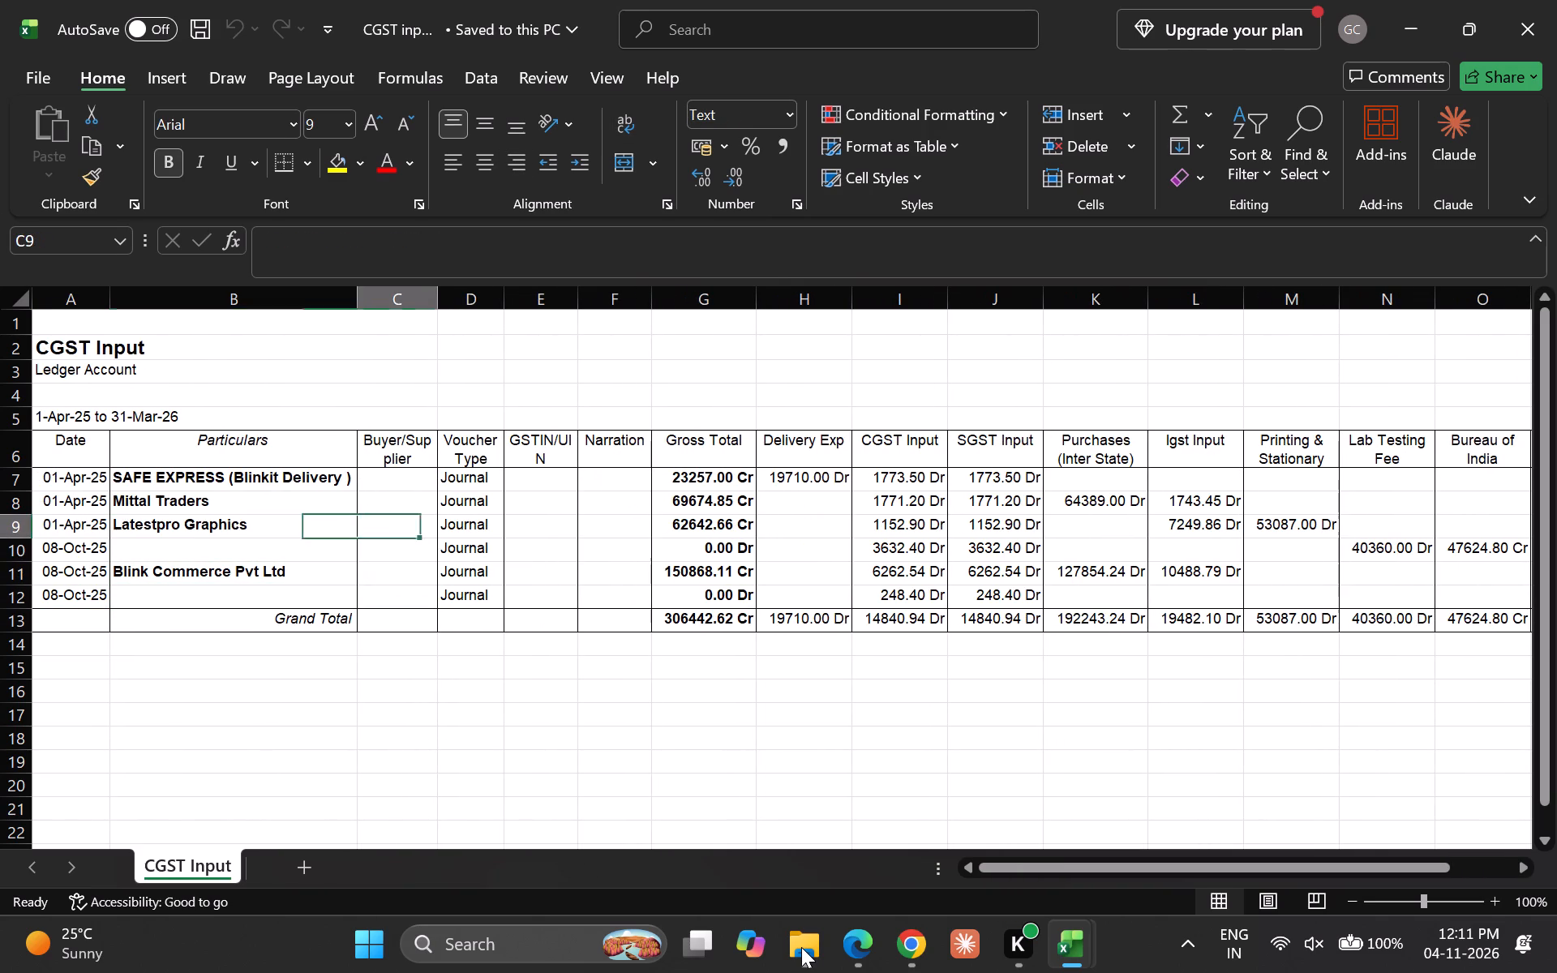
pyautogui.press('Up')
pyautogui.press('Left')
pyautogui.press('Up')
pyautogui.press('Right')
pyautogui.press('Right')
pyautogui.press('Right')
pyautogui.press('Right')
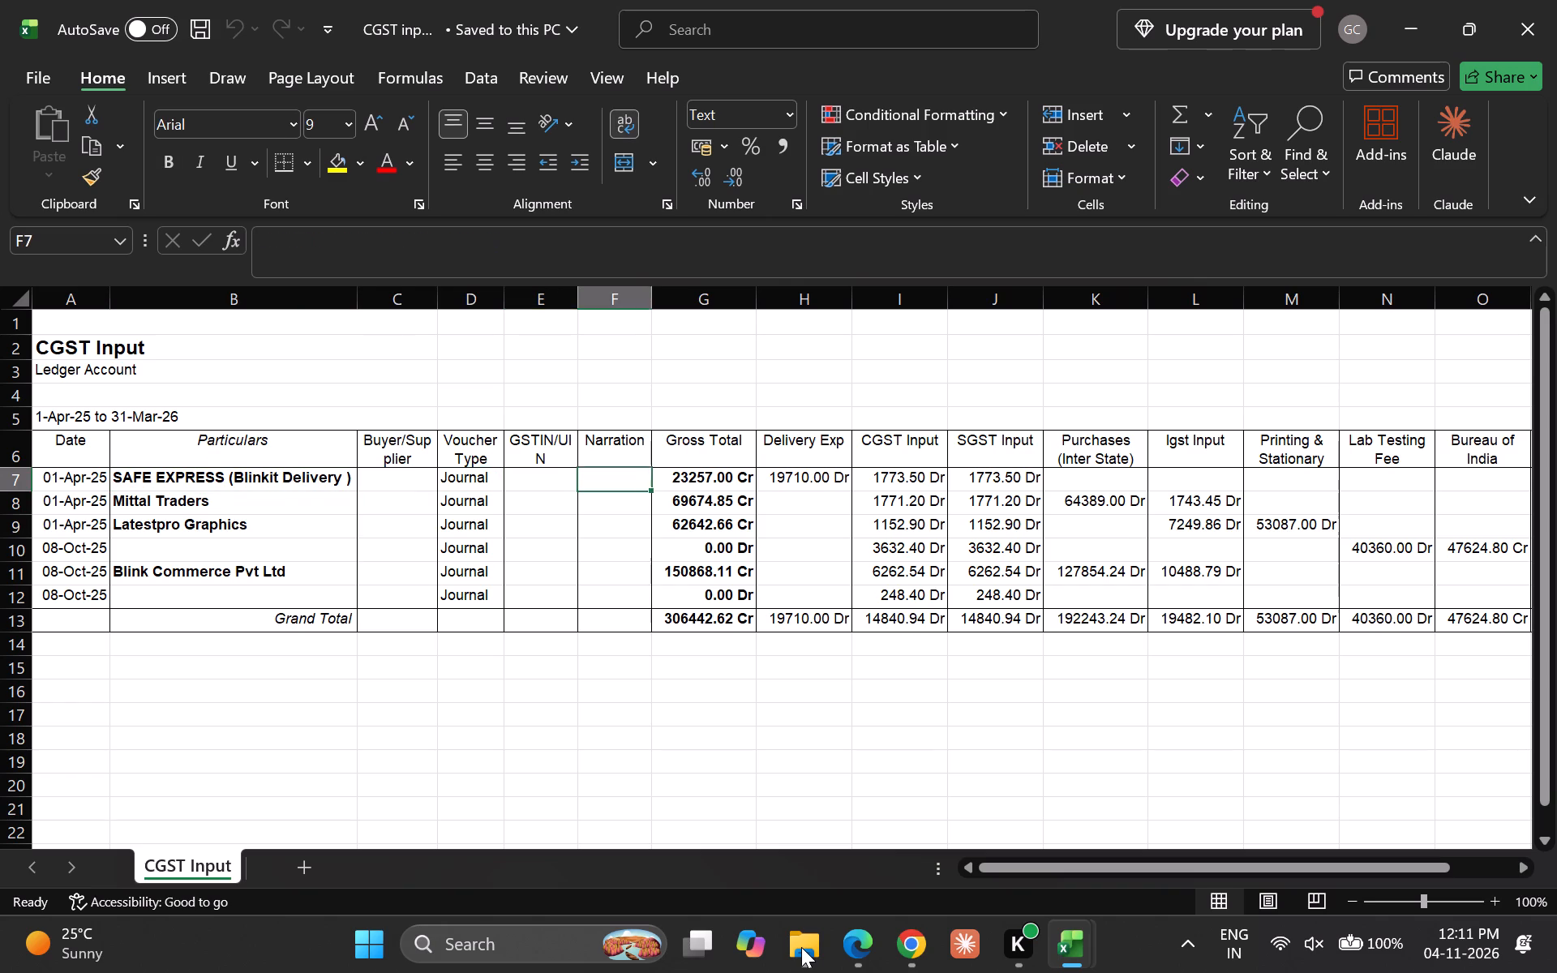
# Look through the supplier names in the Particulars column, from Mittal Traders down to Blink Commerce Pvt Ltd.
pyautogui.press('Down')
pyautogui.press('Left')
pyautogui.press('Left')
pyautogui.press('Left')
pyautogui.press('Down')
pyautogui.press('Down')
pyautogui.press('Left')
pyautogui.press('Up')
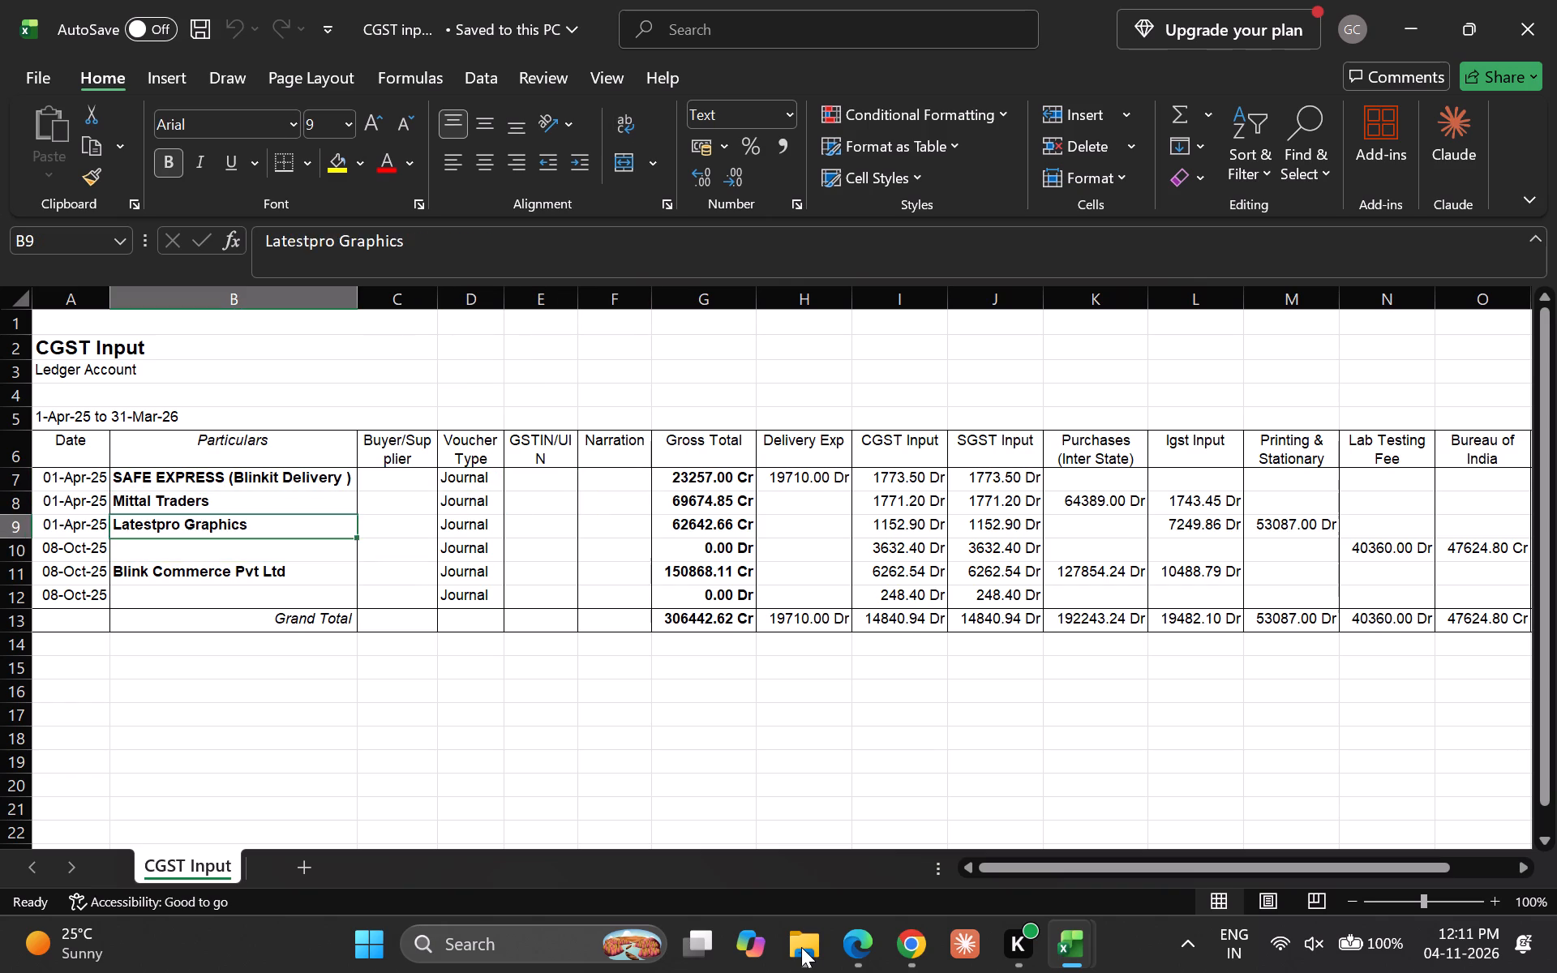
pyautogui.press('Down')
pyautogui.press('Down')
pyautogui.press('Up')
pyautogui.press('Down')
pyautogui.press('Right')
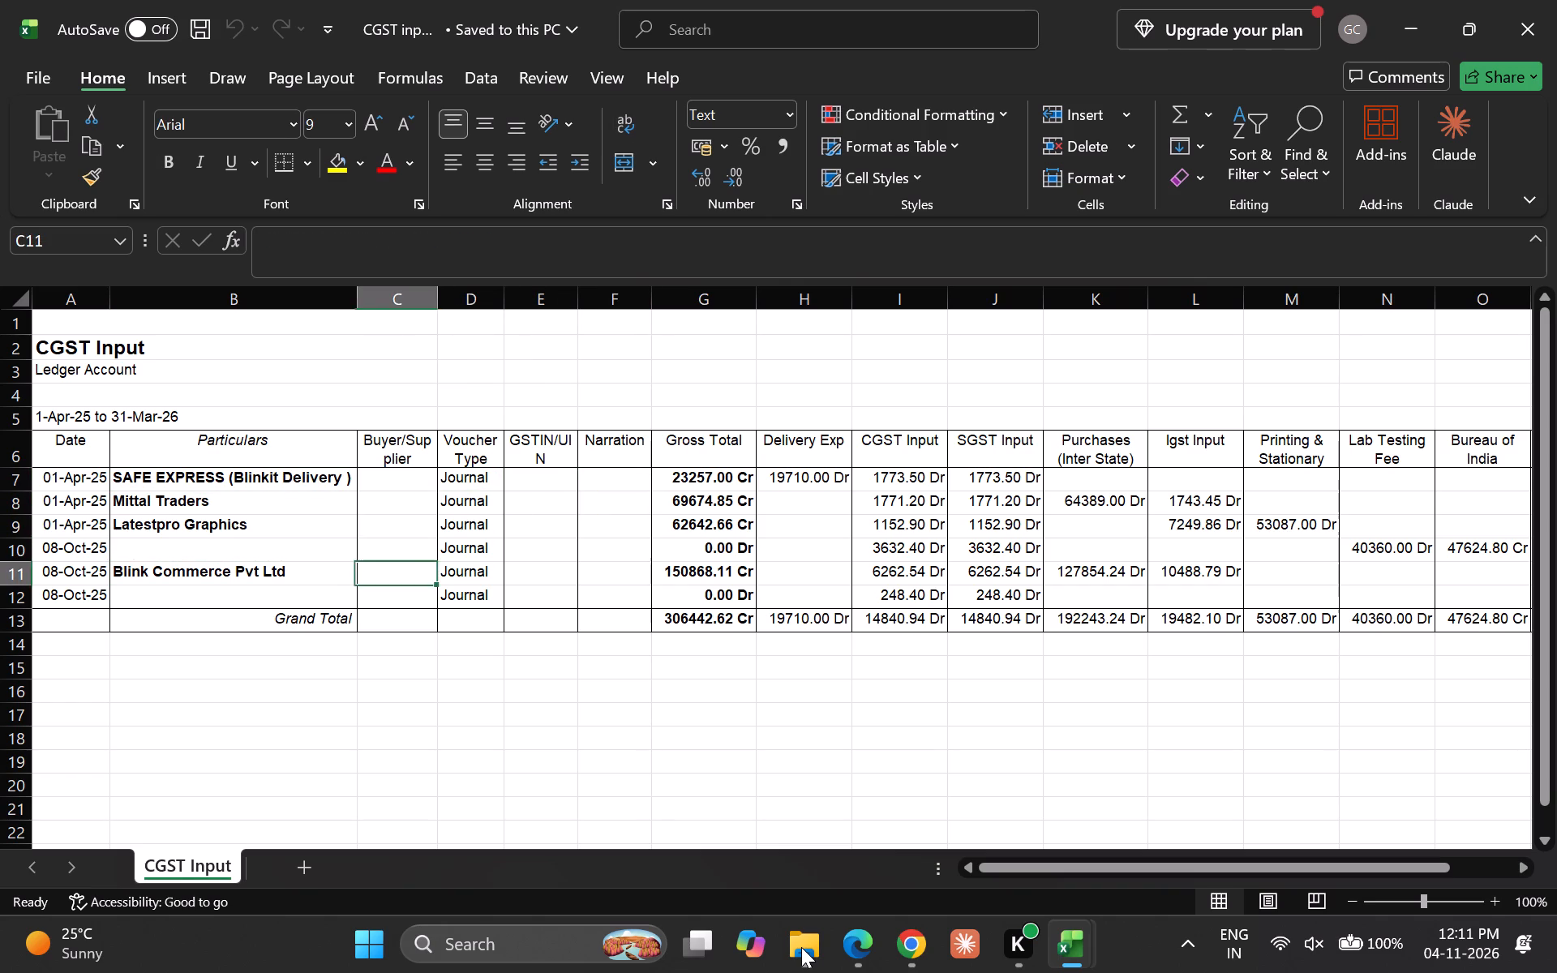
# Compare the Gross Total, CGST Input and SGST Input amounts of the middle entries with their voucher types.
pyautogui.press('Down')
pyautogui.press('Right')
pyautogui.press('Right')
pyautogui.press('Right')
pyautogui.press('Right')
pyautogui.press('Up')
pyautogui.press('Up')
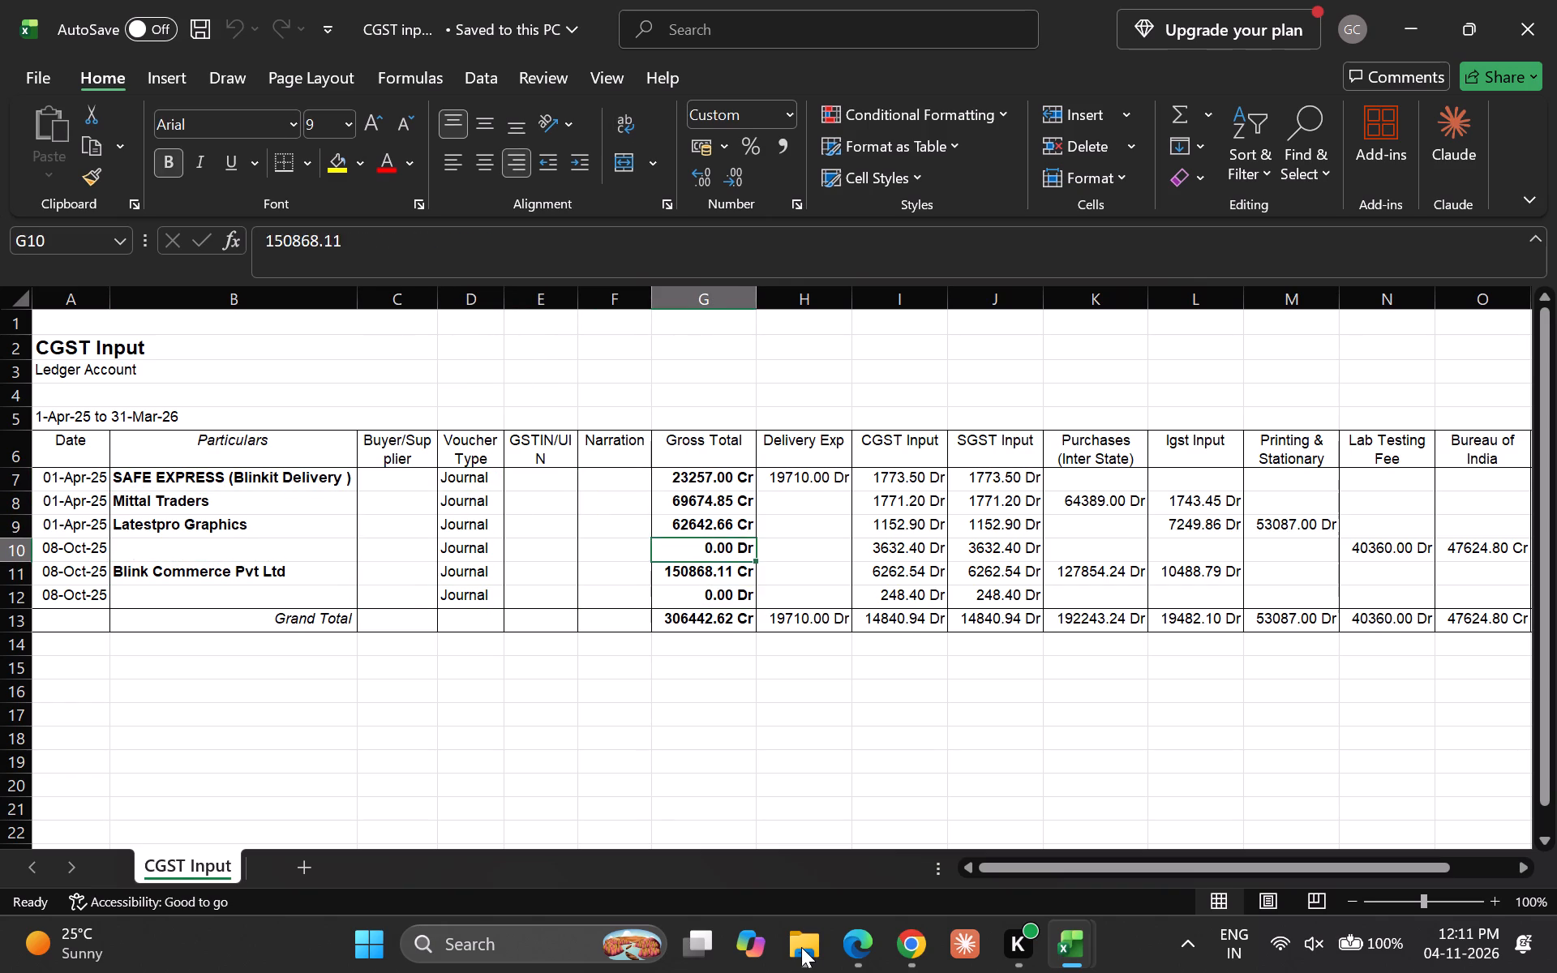
pyautogui.press('Right')
pyautogui.press('Right')
pyautogui.press('Right')
pyautogui.press('Left')
pyautogui.press('Up')
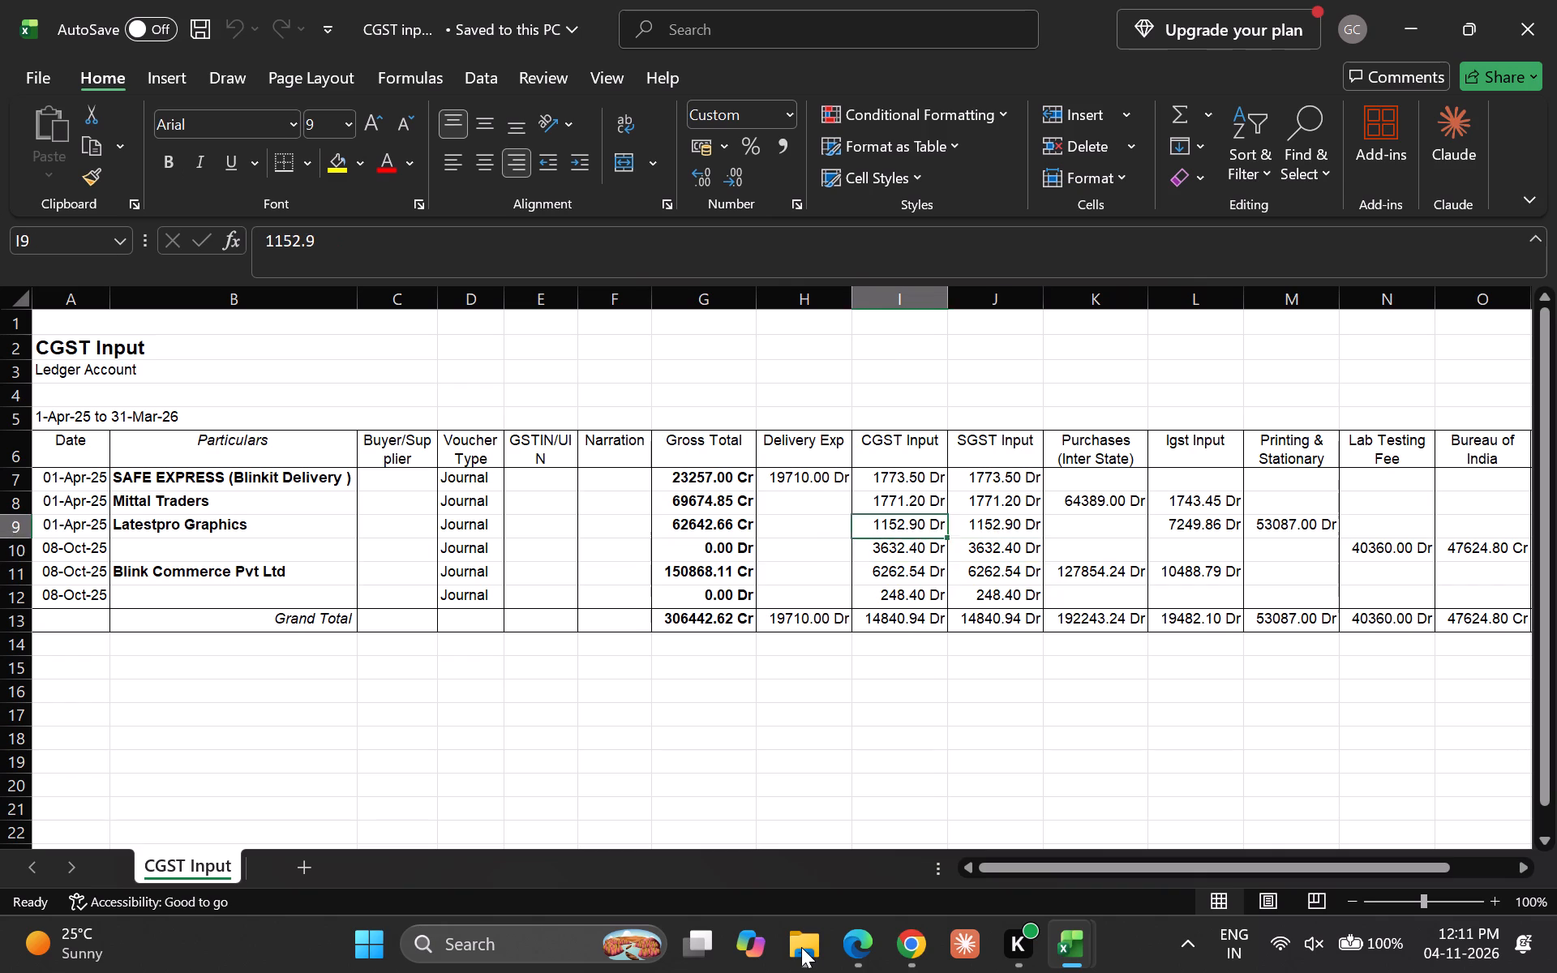
pyautogui.press('Right')
pyautogui.press('Down')
pyautogui.press('Left')
pyautogui.press('Left')
pyautogui.press('Left')
pyautogui.press('Left')
pyautogui.press('Left')
pyautogui.press('Left')
pyautogui.press('Up')
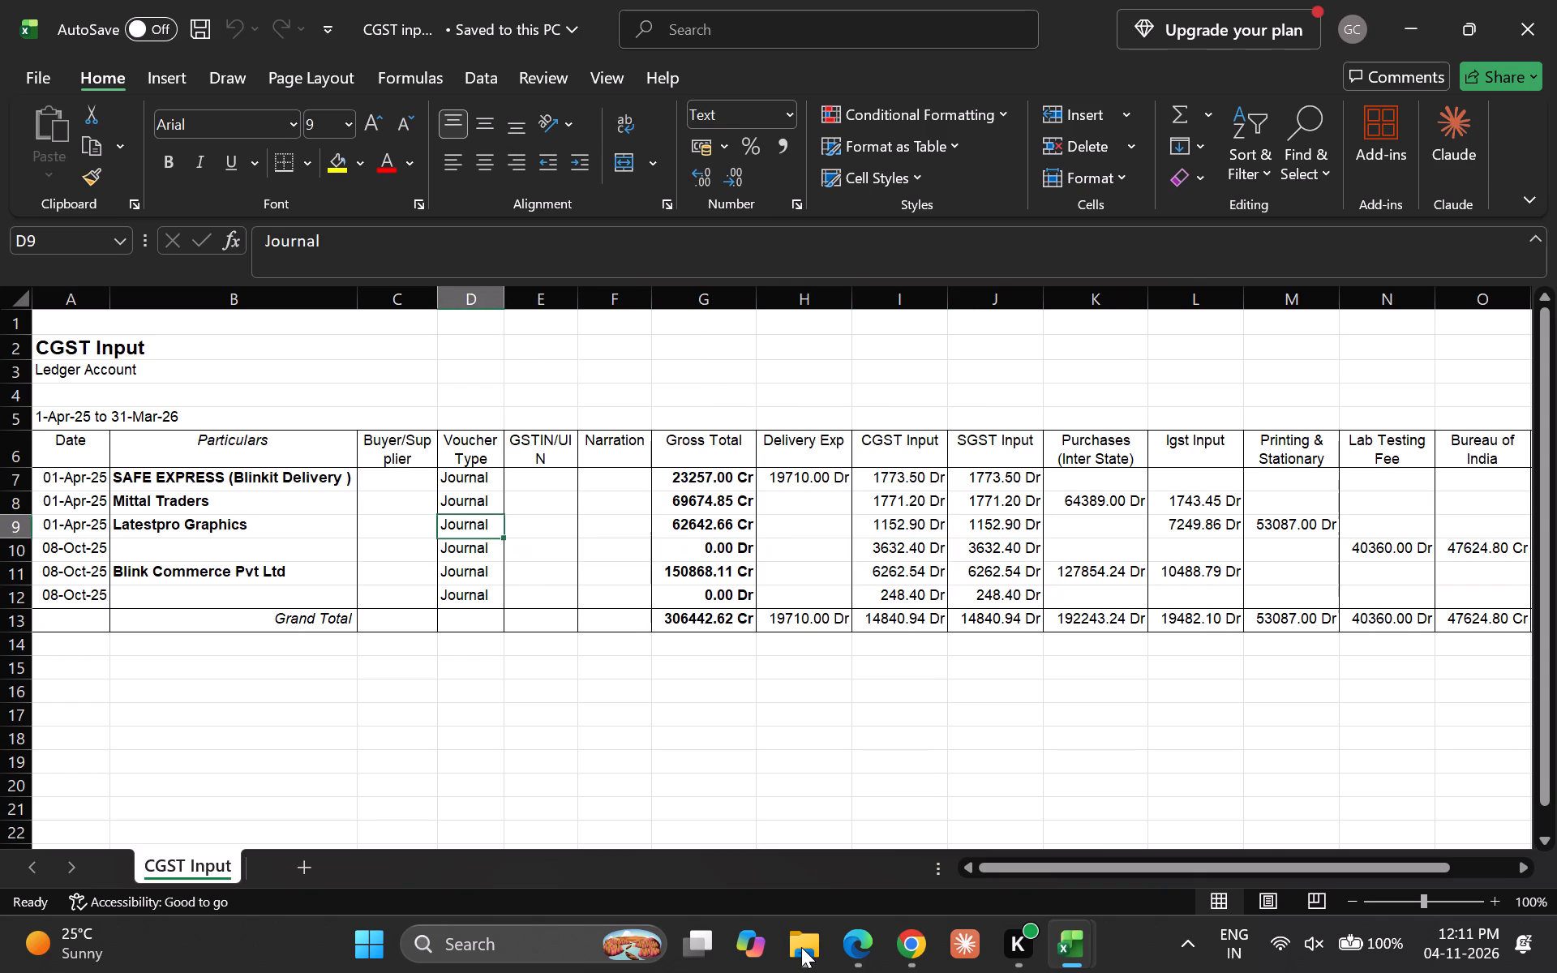
# Switch to the Books Ledgers folder and open sgst input.xls in Excel, accepting the file format mismatch.
pyautogui.hotkey('alt', 'Tab')
pyautogui.hotkey('alt', 'Tab')
pyautogui.press('Down')
pyautogui.press('Down')
pyautogui.press('Down')
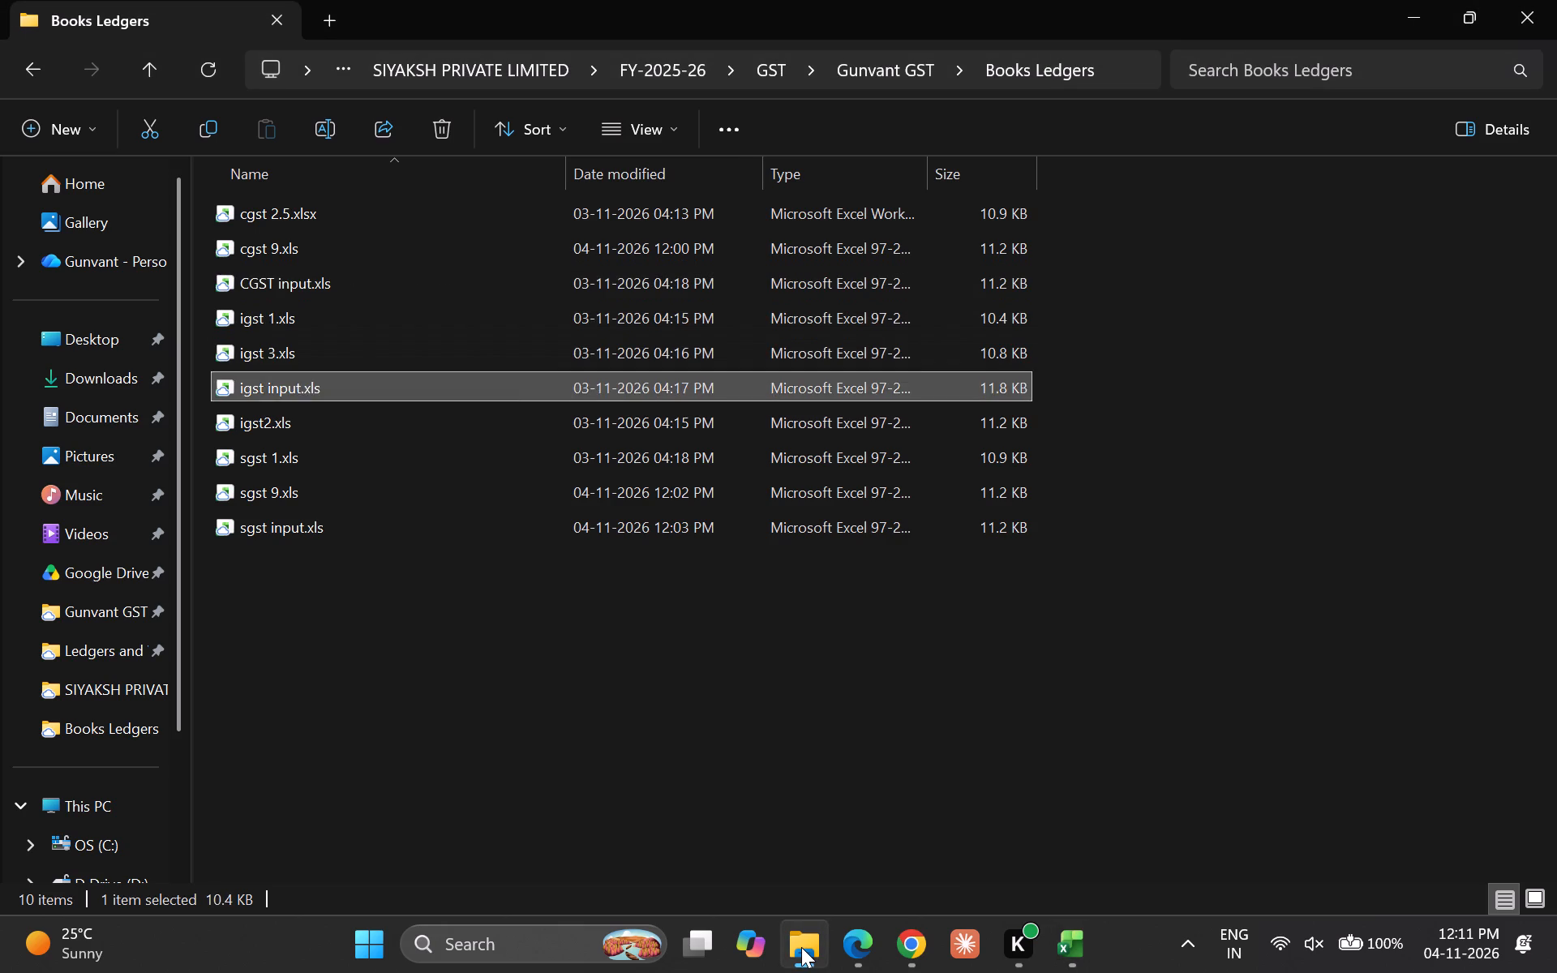
pyautogui.press('Down')
pyautogui.press('Down')
pyautogui.press('Down')
pyautogui.press('Down')
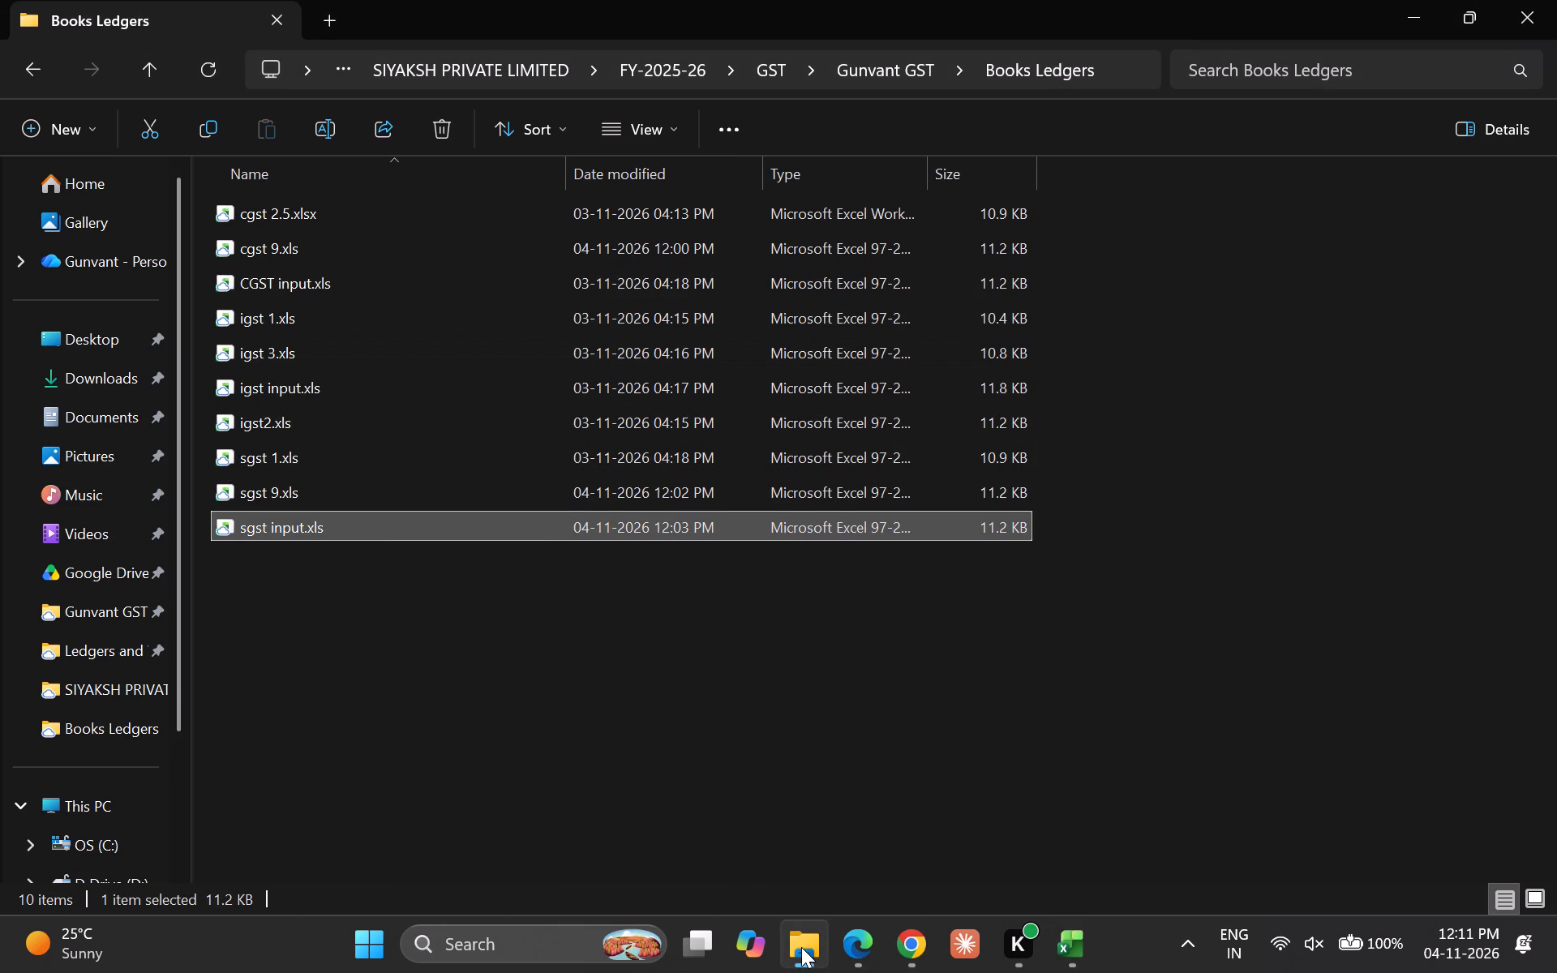
pyautogui.press('Return')
pyautogui.press('Left')
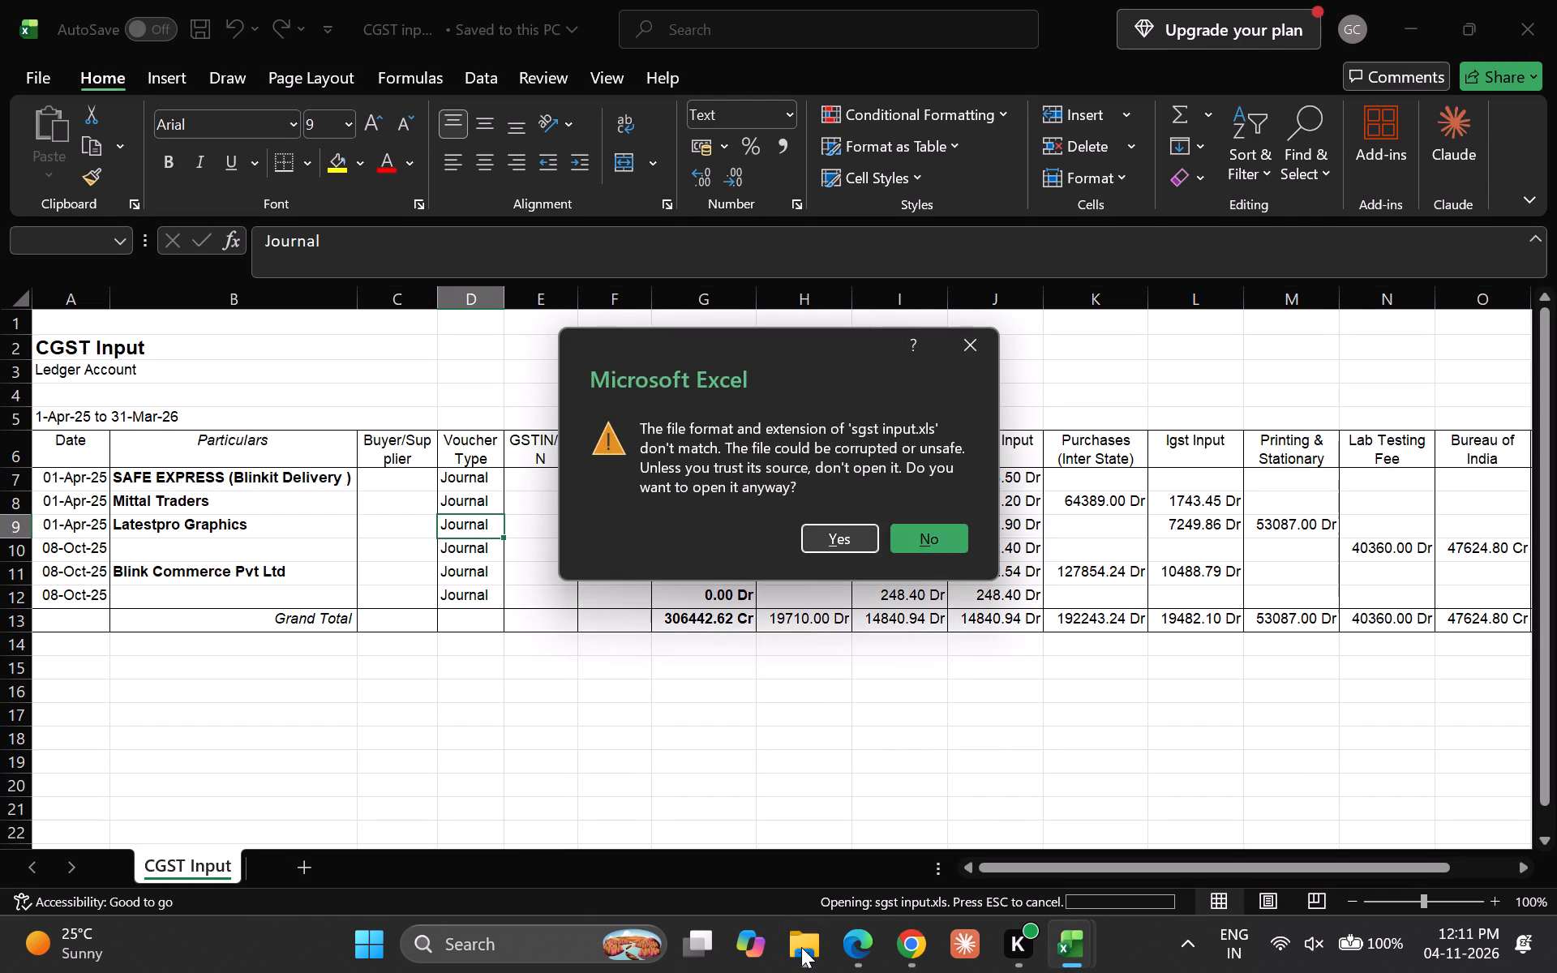
pyautogui.press('Return')
# Select the Date entries of the SGST Input ledger, from SAFE EXPRESS down to the last voucher.
pyautogui.press('Down')
pyautogui.press('Down')
pyautogui.press('Down')
pyautogui.press('Down')
pyautogui.press('Down')
pyautogui.press('Down')
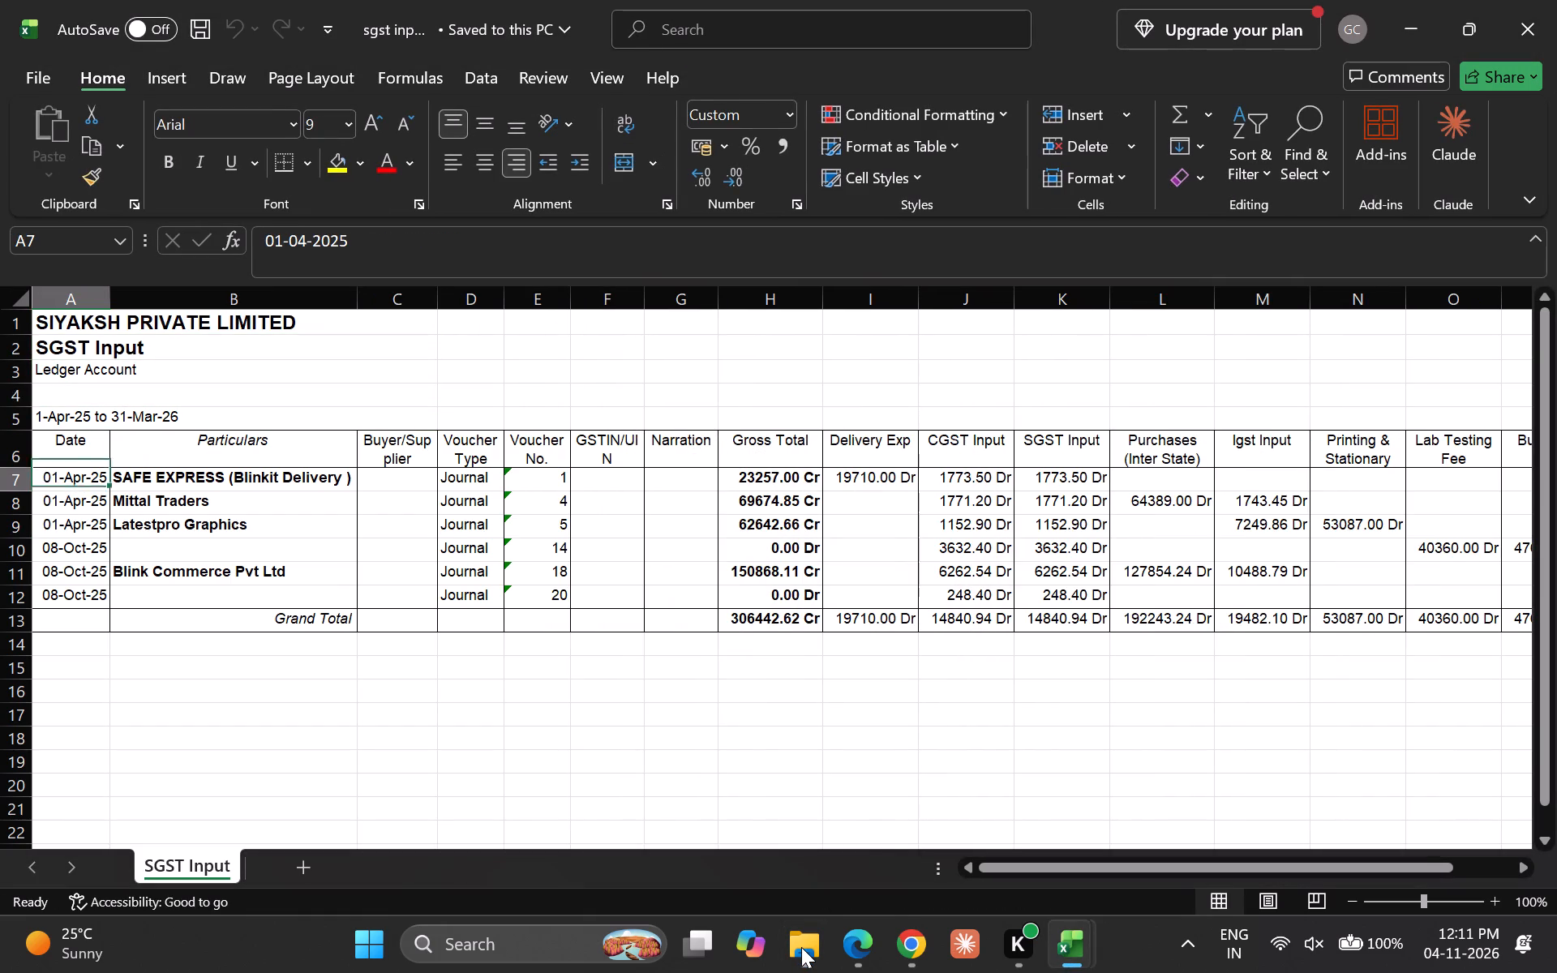
pyautogui.hotkey('shift', 'Down')
pyautogui.hotkey('shift', 'Down')
pyautogui.hotkey('shift', 'Down')
pyautogui.hotkey('shift', 'Down')
pyautogui.hotkey('shift', 'Down')
# Select all Gross Total entries above the Grand Total in the SGST Input ledger to check their sum.
pyautogui.press('Right')
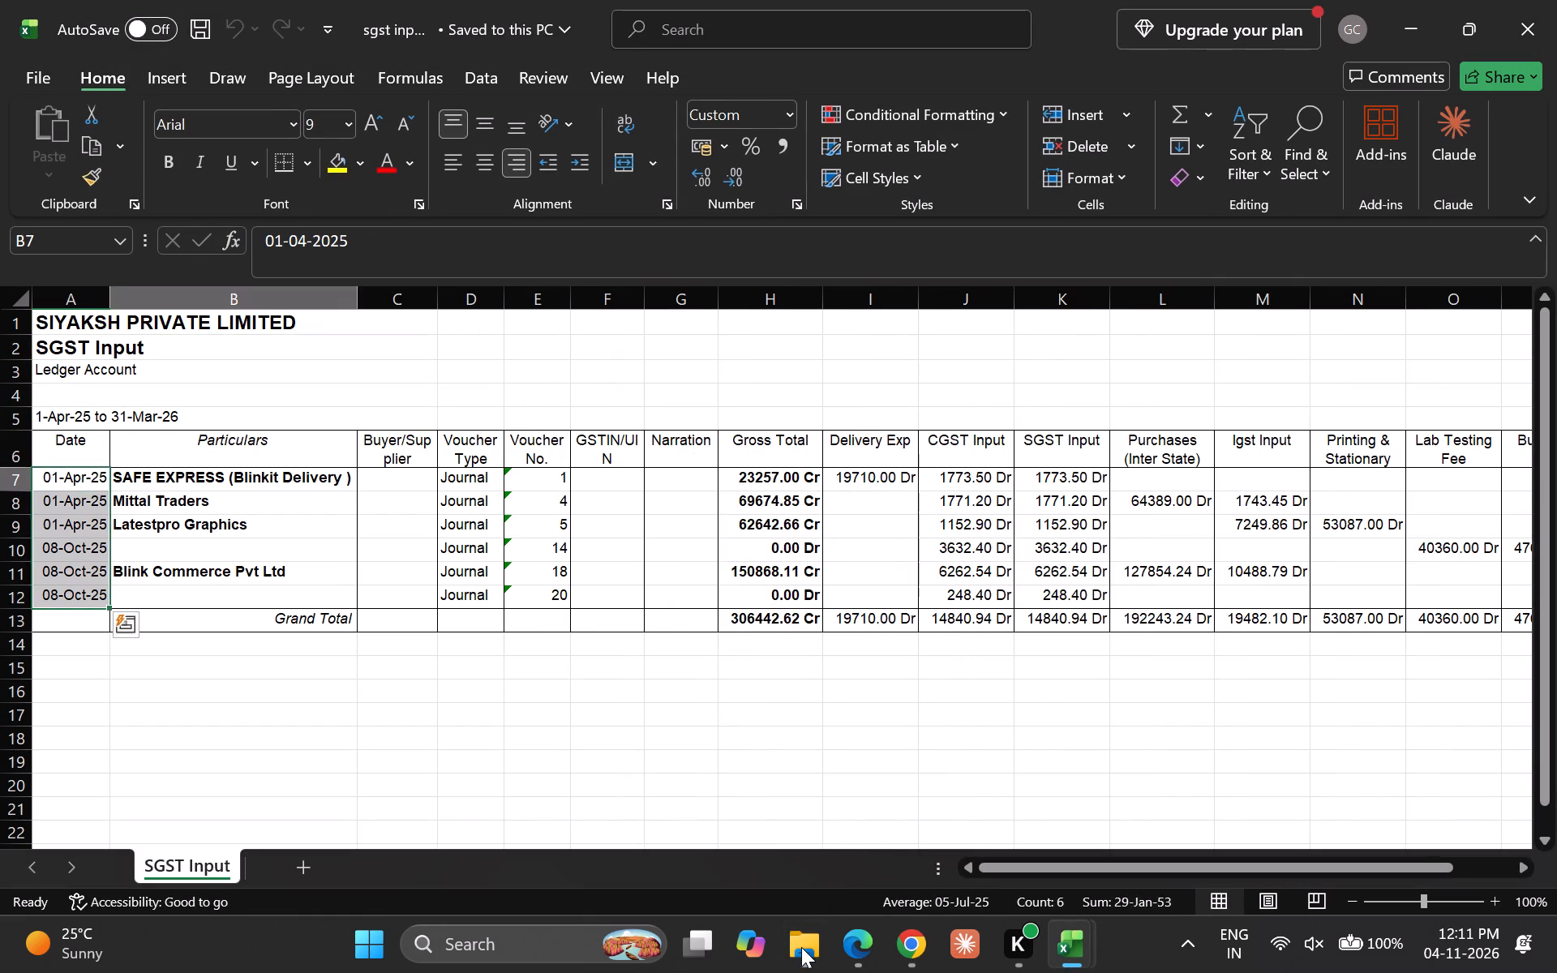
pyautogui.press('Right')
pyautogui.press('Right')
pyautogui.press('Right')
pyautogui.press('Right')
pyautogui.press('Right')
pyautogui.press('Right')
pyautogui.hotkey('shift', 'Down')
pyautogui.hotkey('shift', 'Down')
pyautogui.hotkey('shift', 'Down')
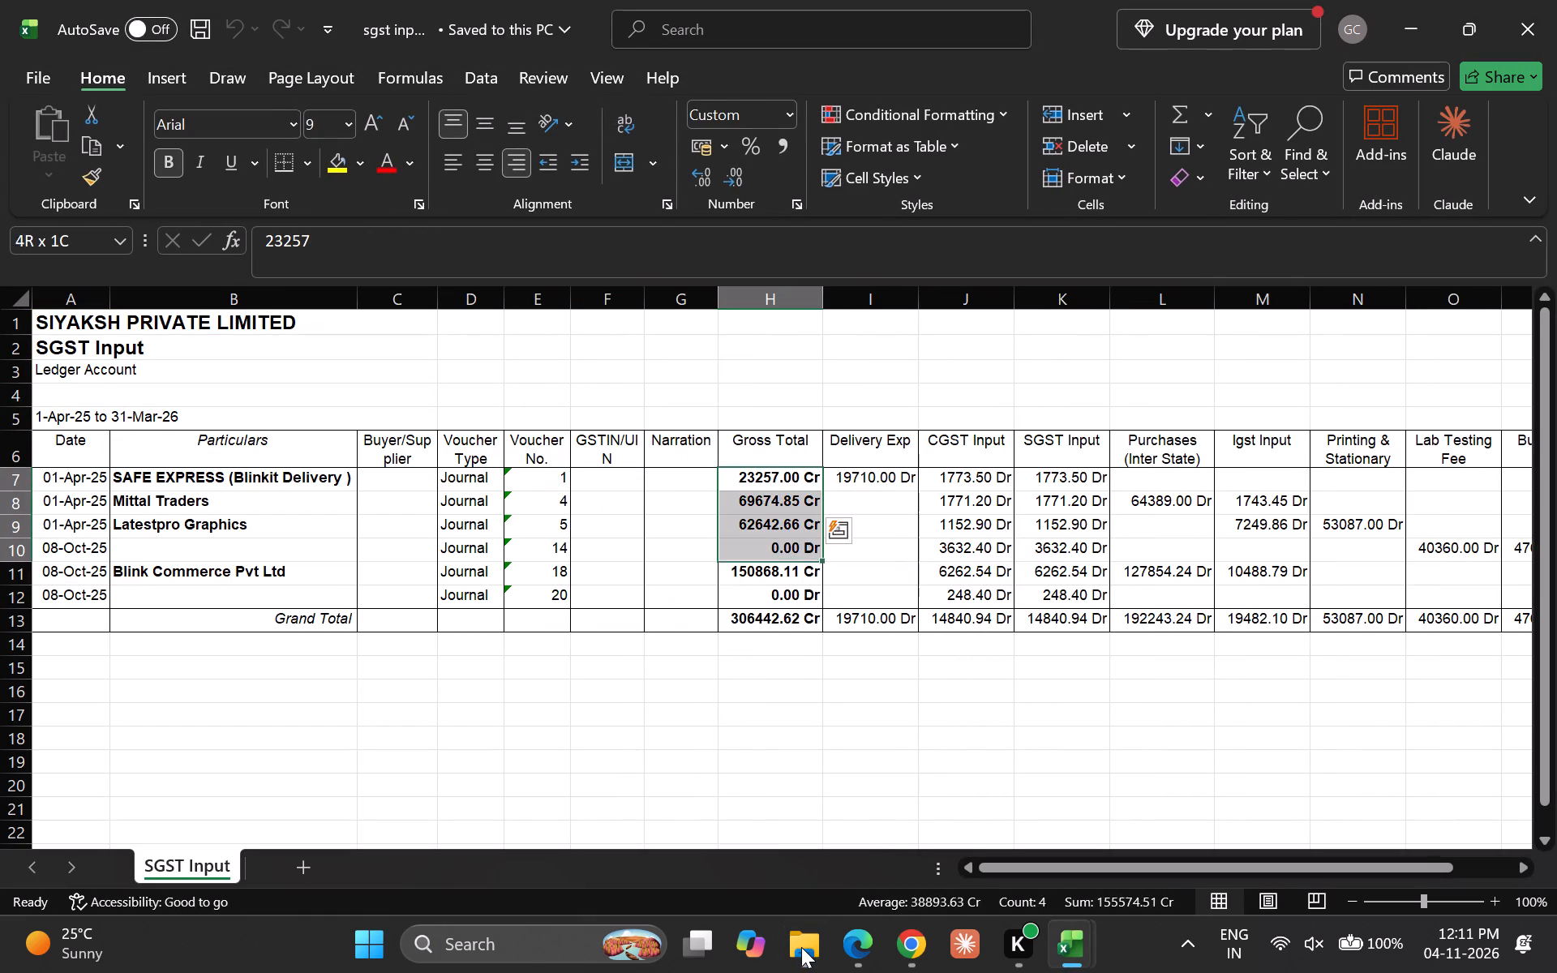
pyautogui.hotkey('shift', 'Down')
pyautogui.hotkey('shift', 'Down')
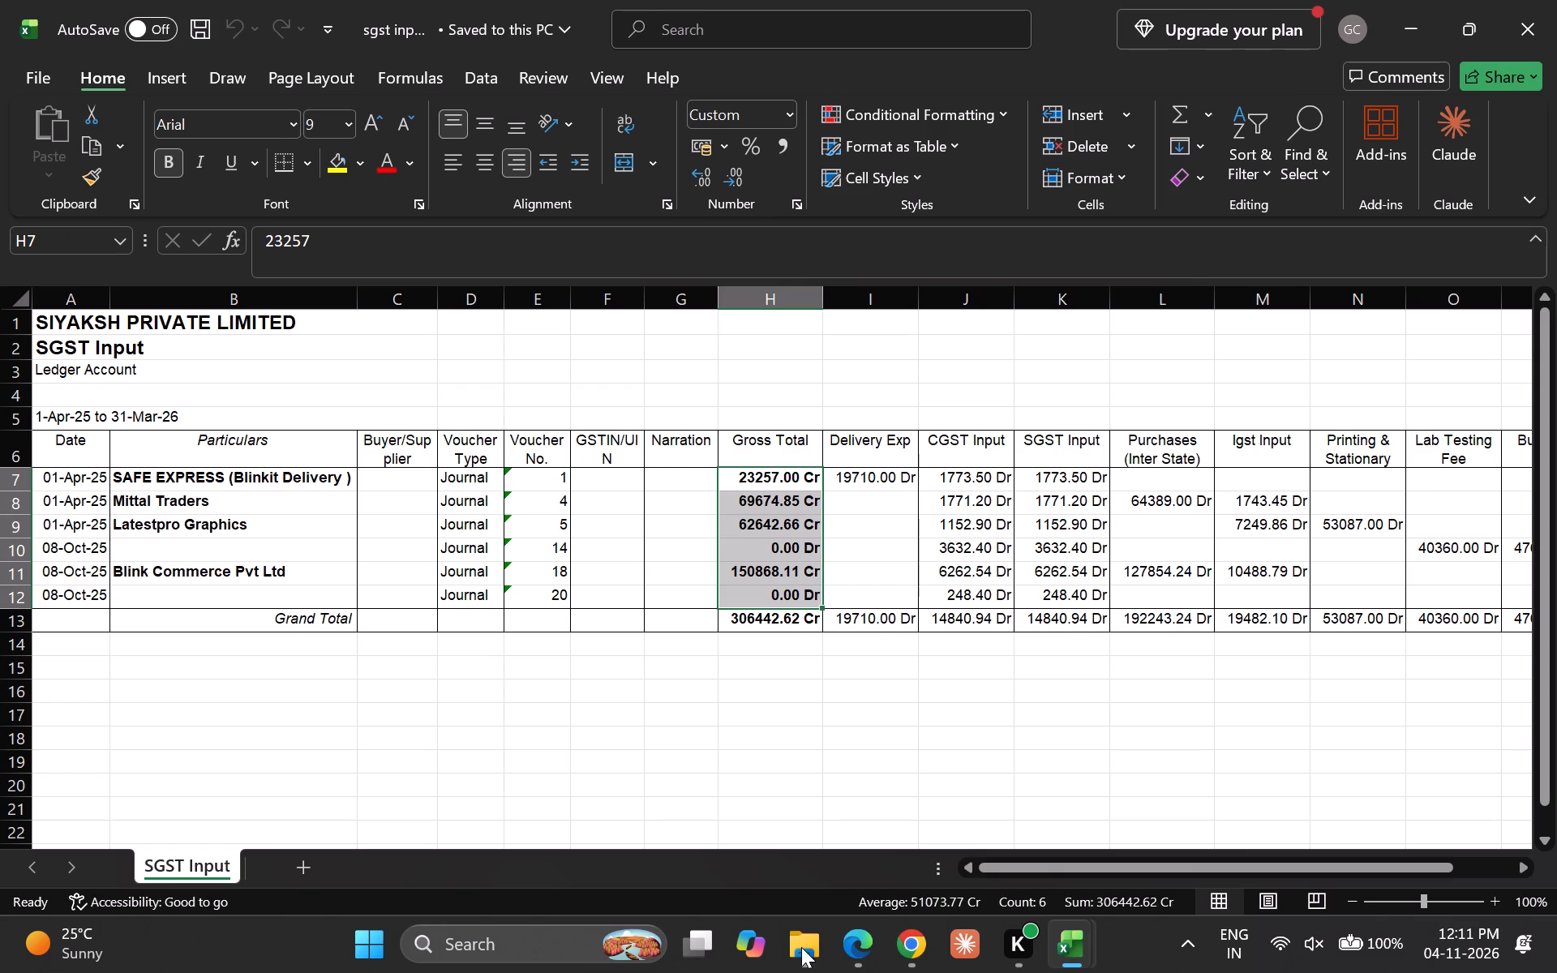
# Switch to the CGST input.xls workbook and select all its Gross Total entries above the Grand Total to check their sum.
pyautogui.hotkey('alt', 'Tab')
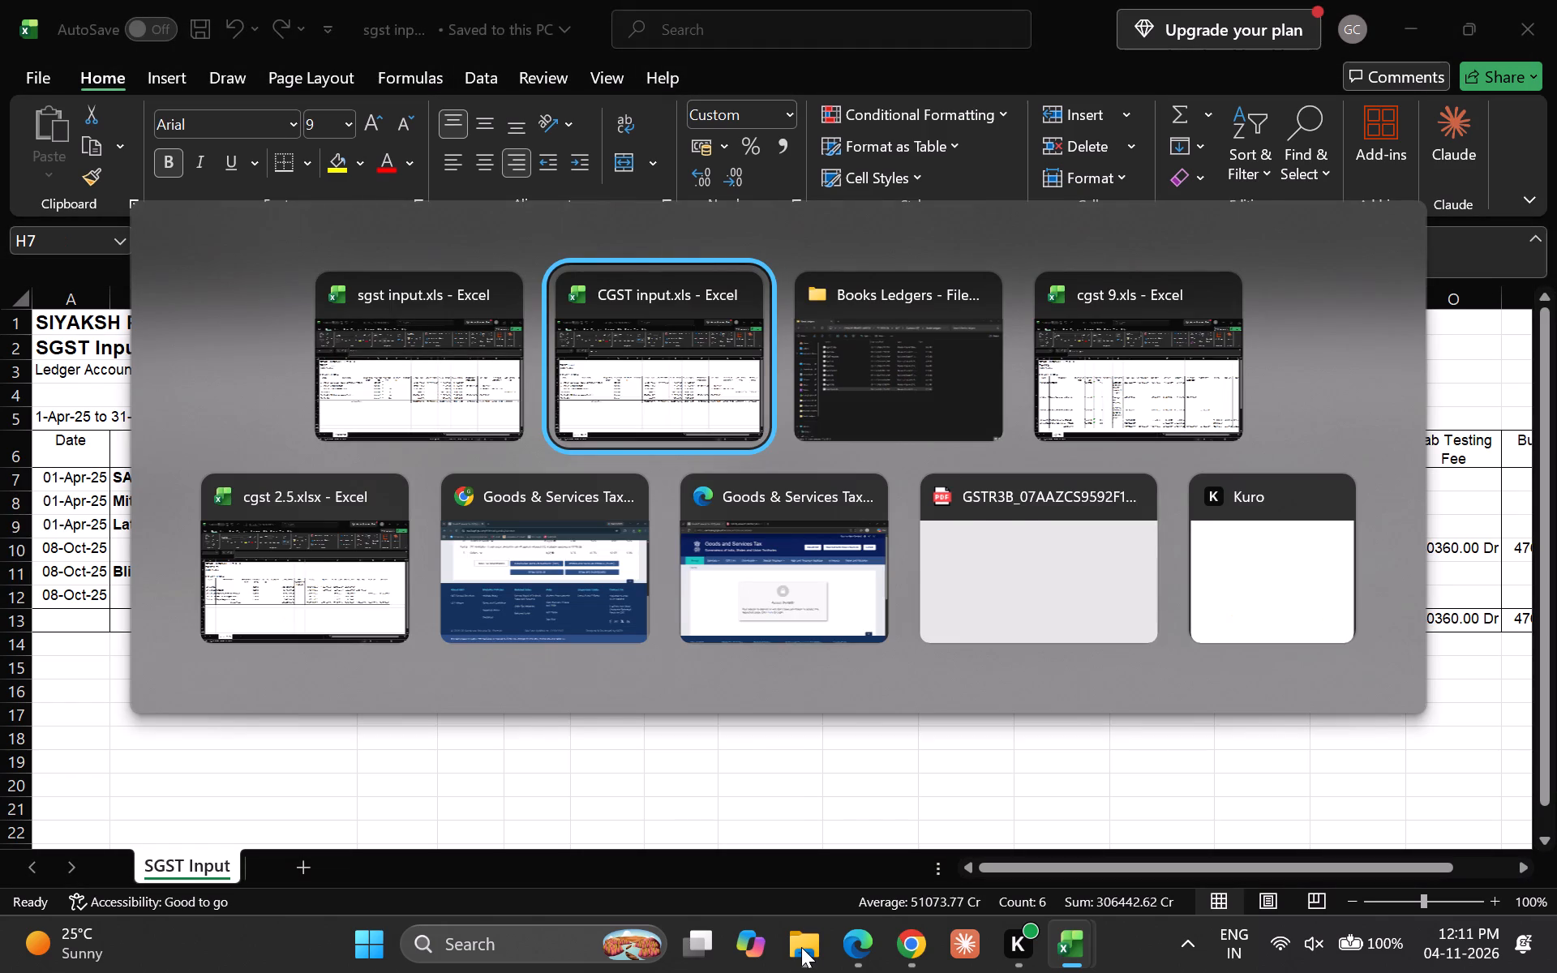
pyautogui.press('Right')
pyautogui.press('Down')
pyautogui.press('Right')
pyautogui.press('Up')
pyautogui.press('Up')
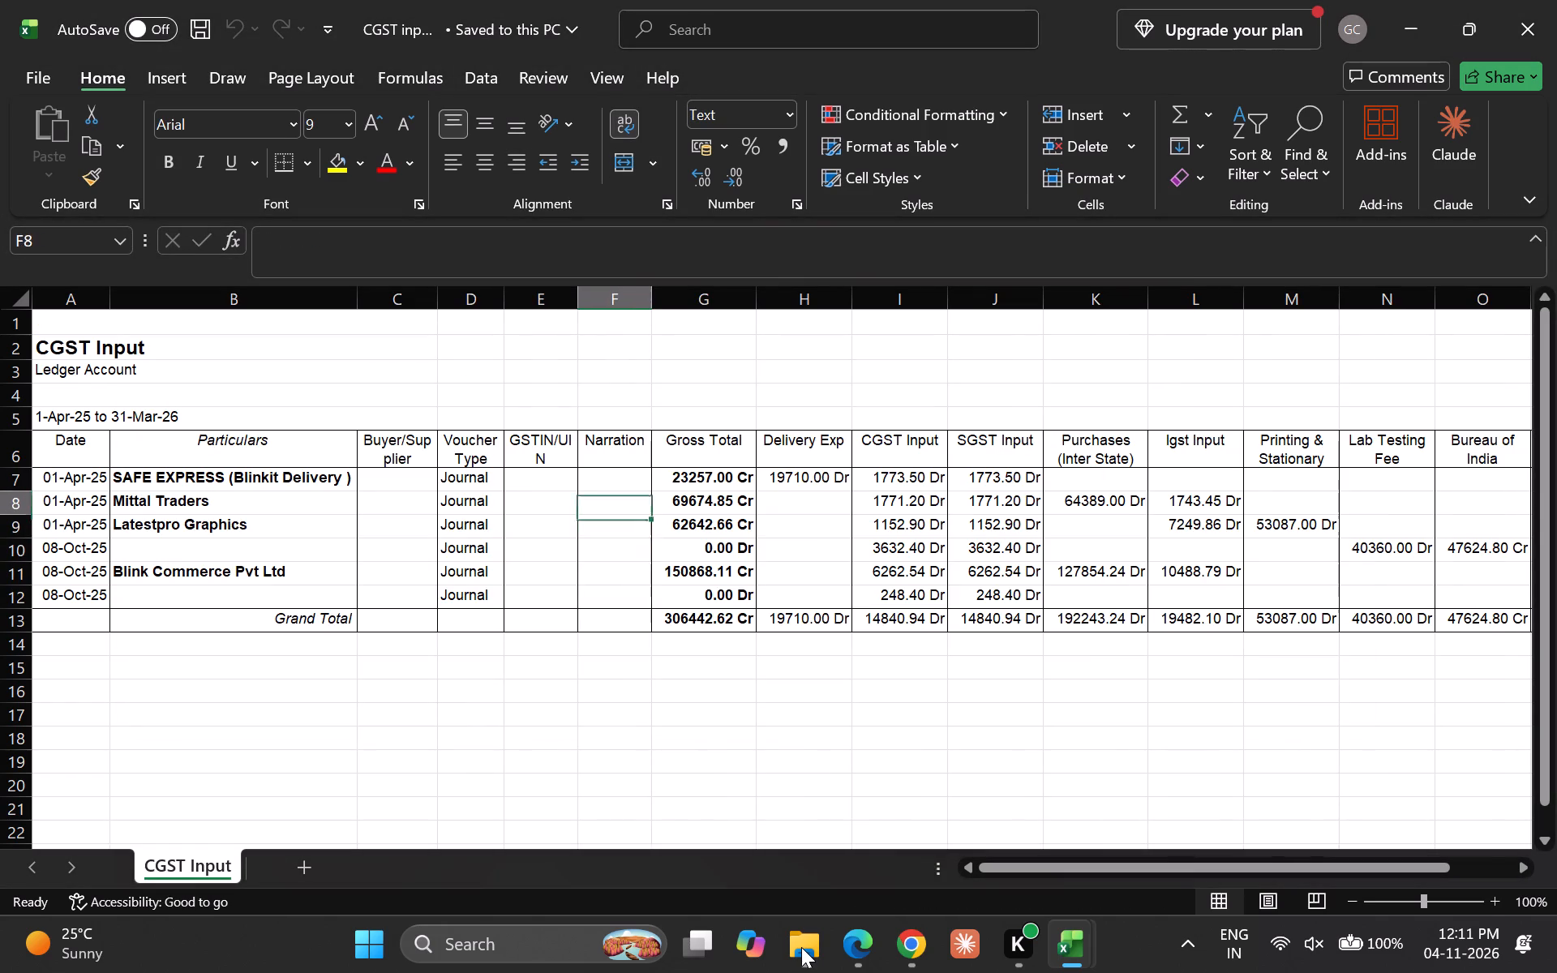
pyautogui.press('Right')
pyautogui.press('Up')
pyautogui.hotkey('shift', 'Down')
pyautogui.hotkey('shift', 'Down')
pyautogui.hotkey('shift', 'Down')
pyautogui.hotkey('shift', 'Down')
pyautogui.hotkey('shift', 'Down')
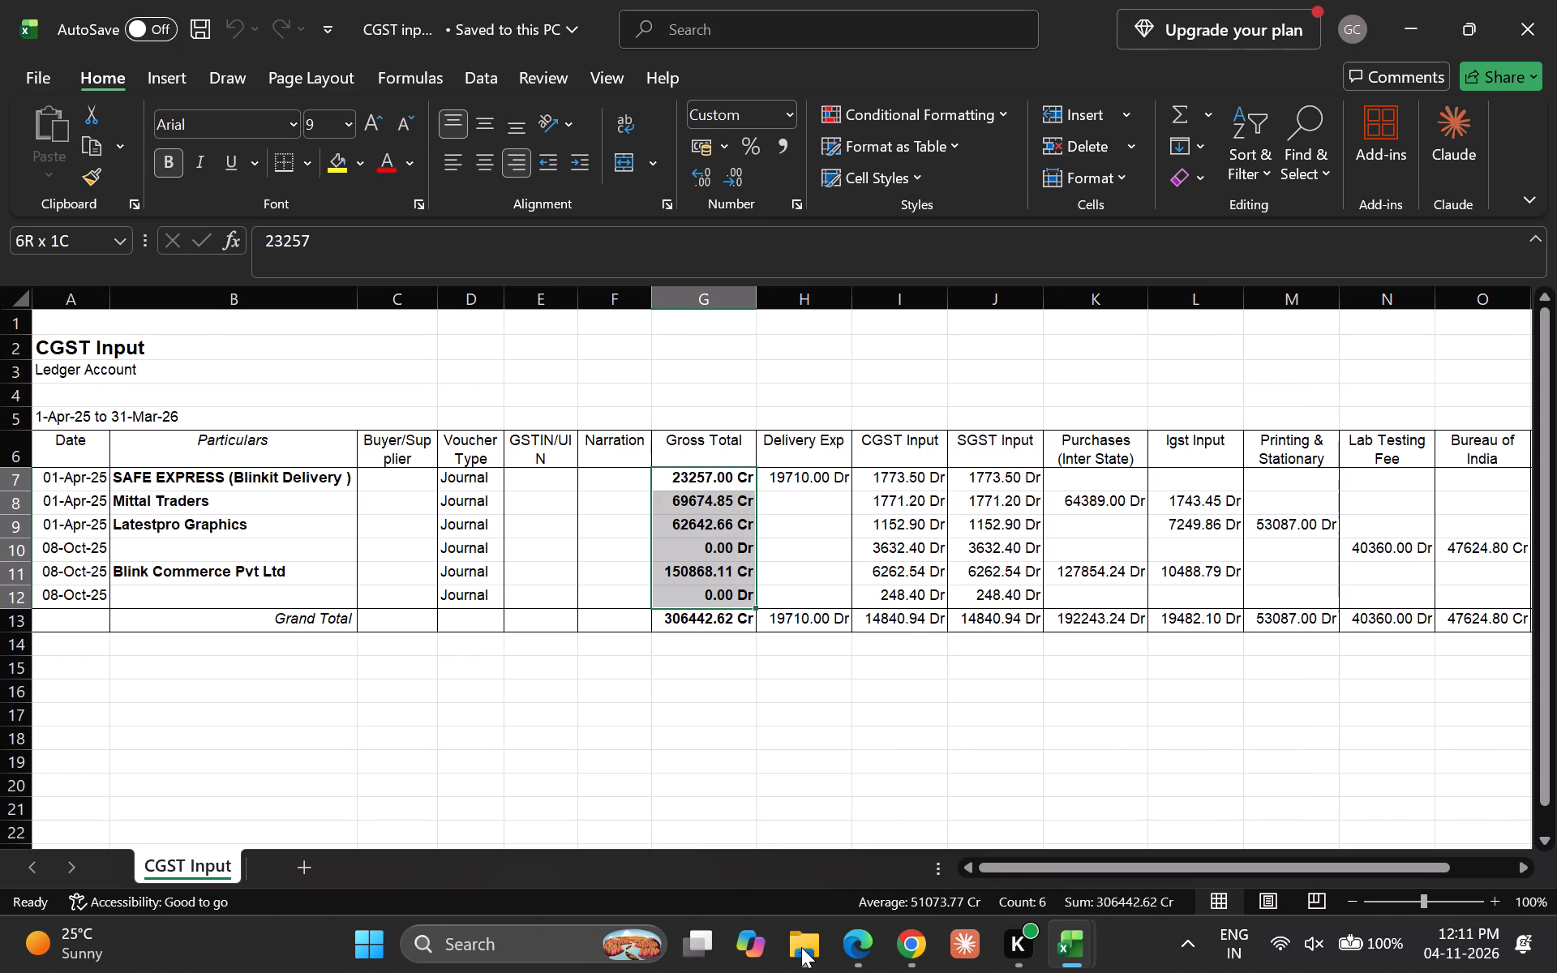
# Compare the selected Gross Total entries between the CGST Input and SGST Input ledgers.
pyautogui.hotkey('alt', 'Tab')
pyautogui.hotkey('alt', 'Tab')
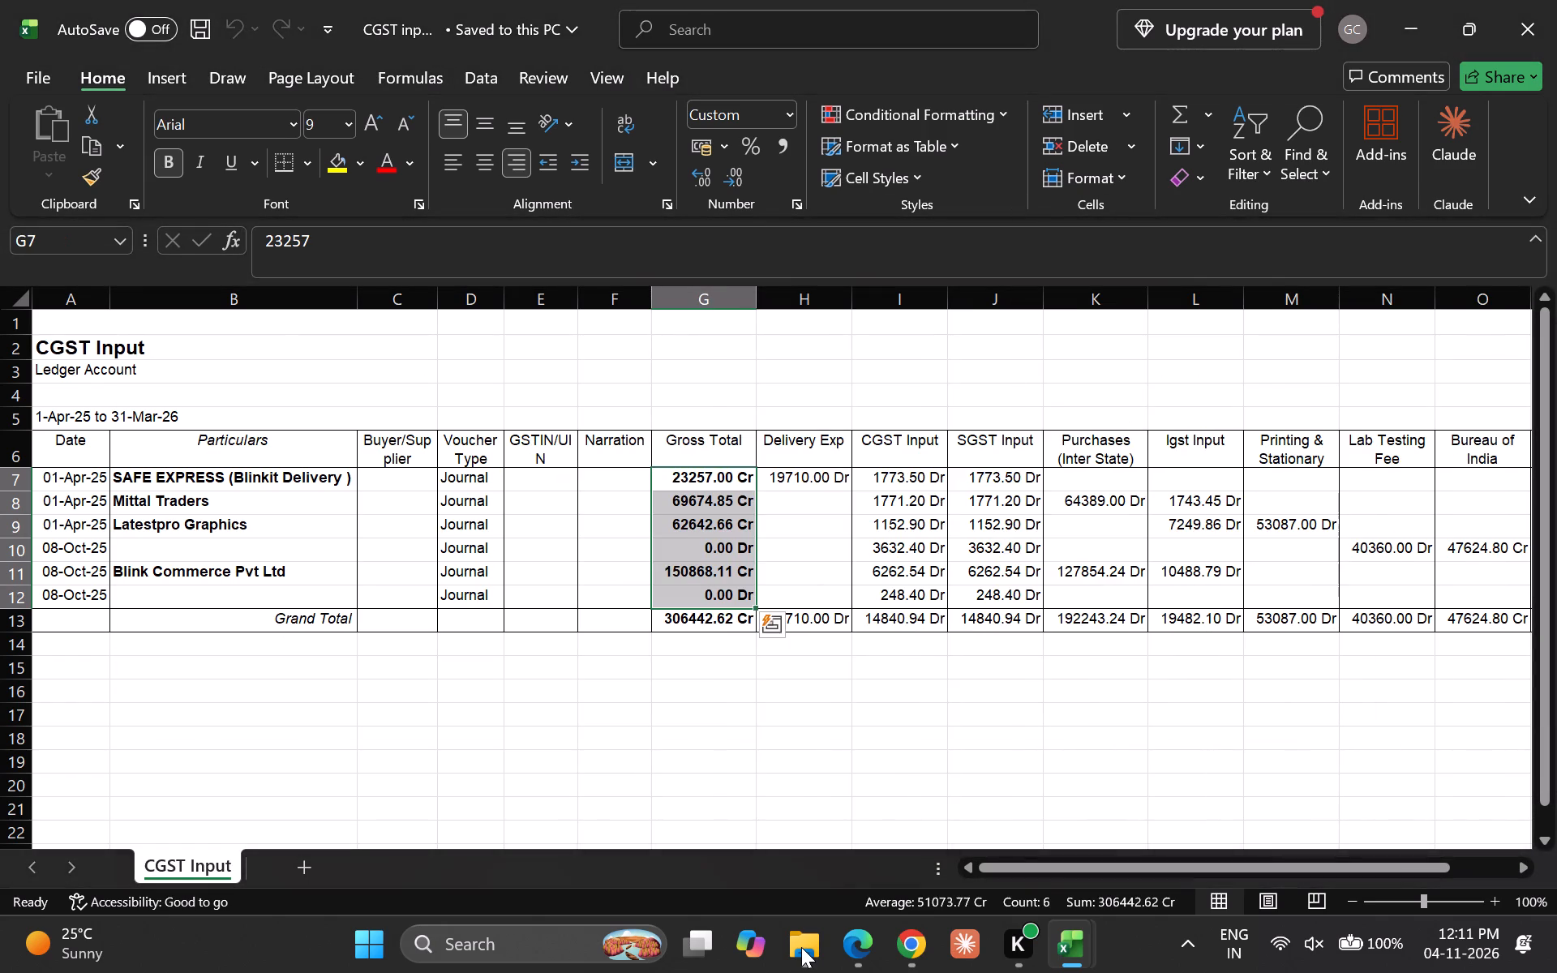
pyautogui.hotkey('alt', 'Tab')
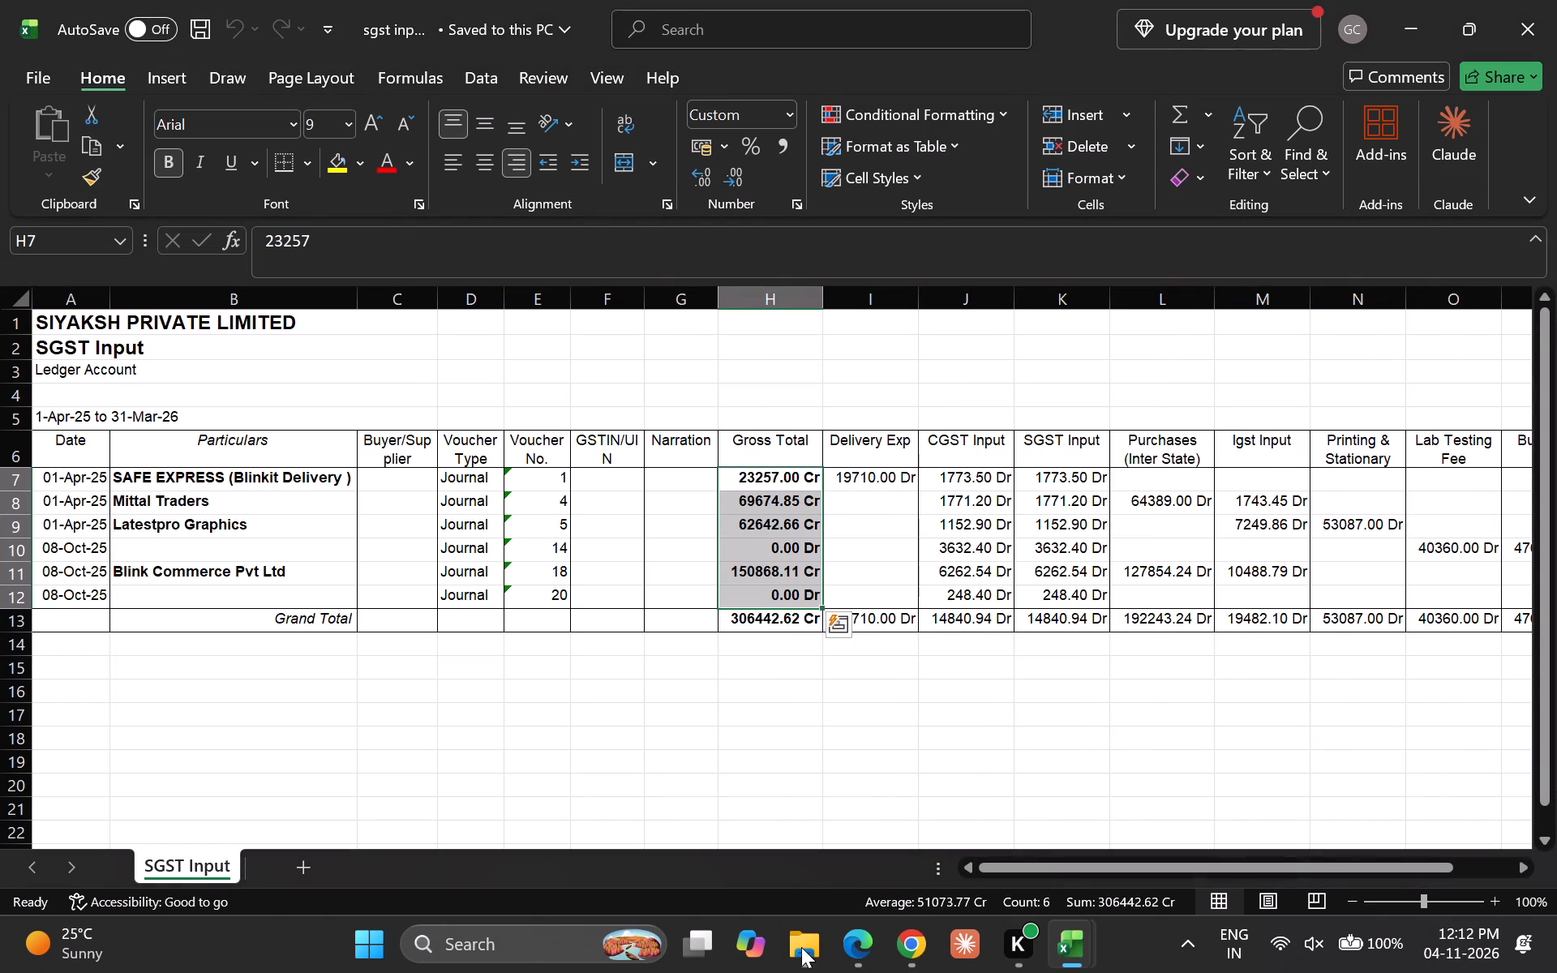
pyautogui.hotkey('alt', 'Tab')
pyautogui.hotkey('alt', 'Tab')
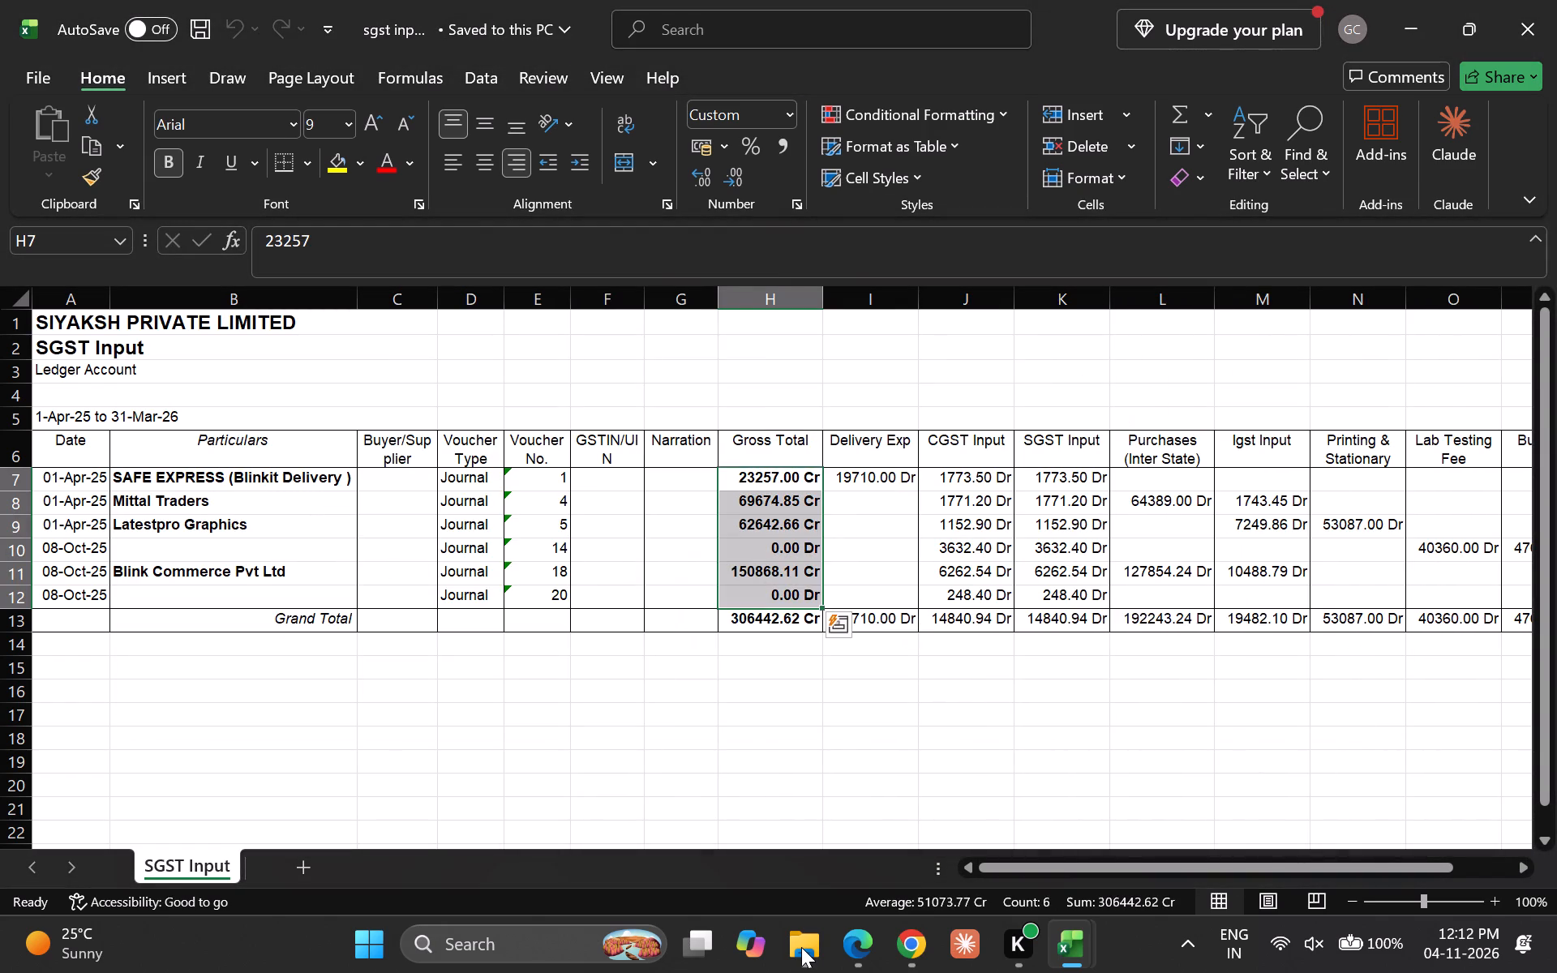
# Close the sgst input.xls and CGST input.xls workbooks.
pyautogui.hotkey('ctrl', 'w')
pyautogui.hotkey('alt', 'Tab')
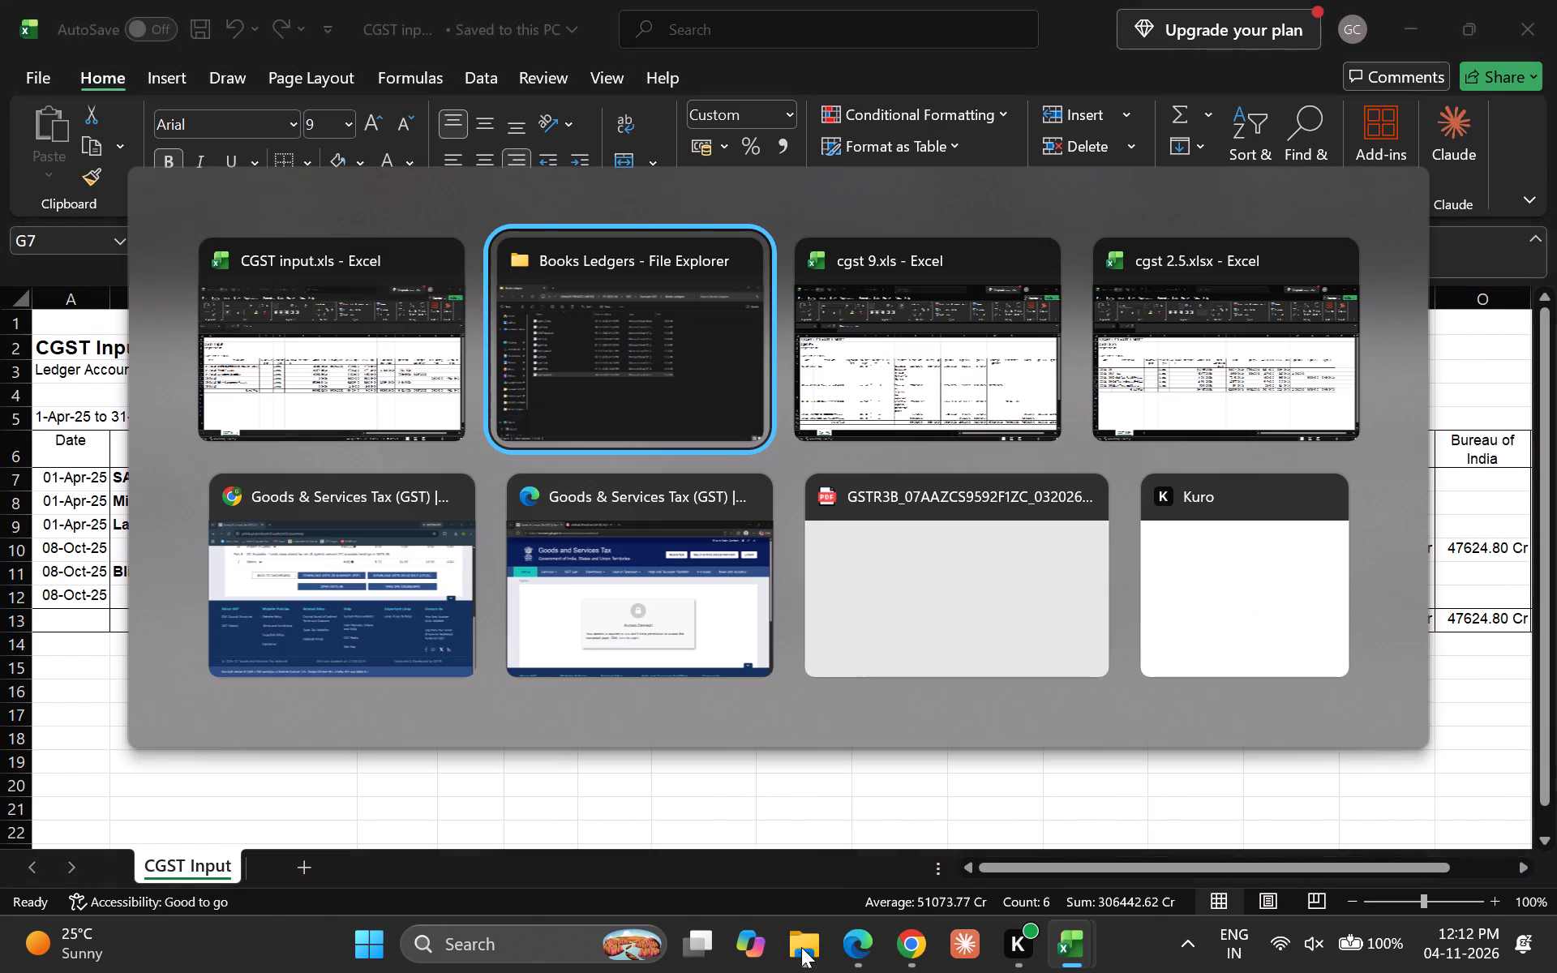
pyautogui.hotkey('alt', 'Tab')
pyautogui.hotkey('alt', 'Tab')
pyautogui.hotkey('alt', 'Tab')
pyautogui.hotkey('alt', 'Tab')
pyautogui.hotkey('alt', 'Tab')
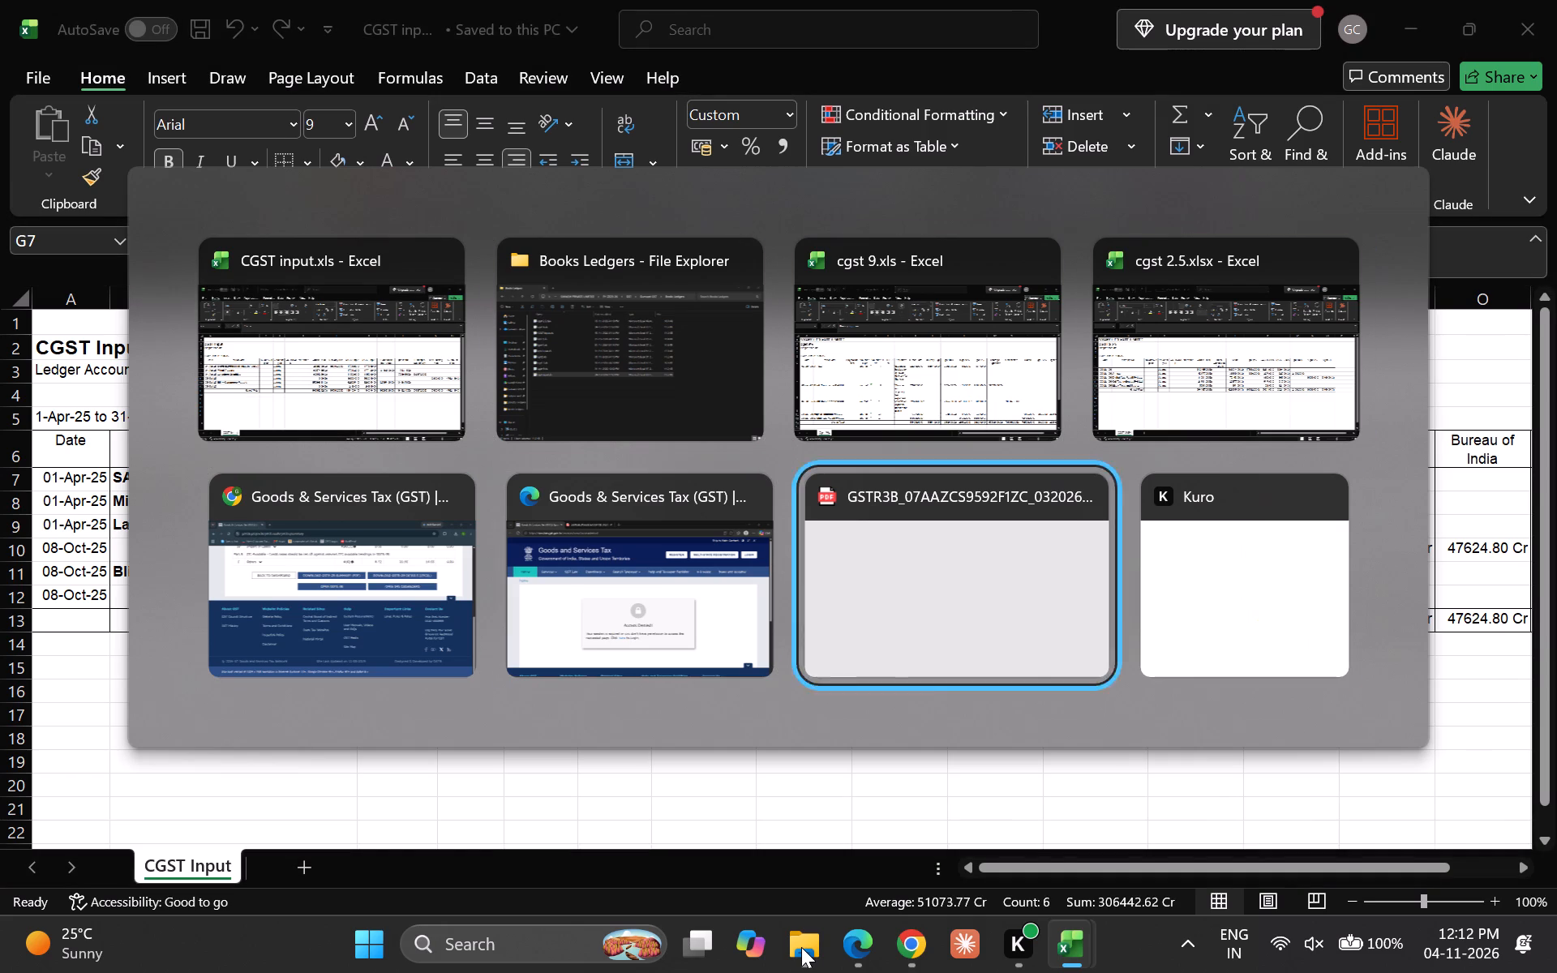
pyautogui.hotkey('alt', 'Tab')
pyautogui.hotkey('alt', 'Tab')
pyautogui.hotkey('ctrl', 'w')
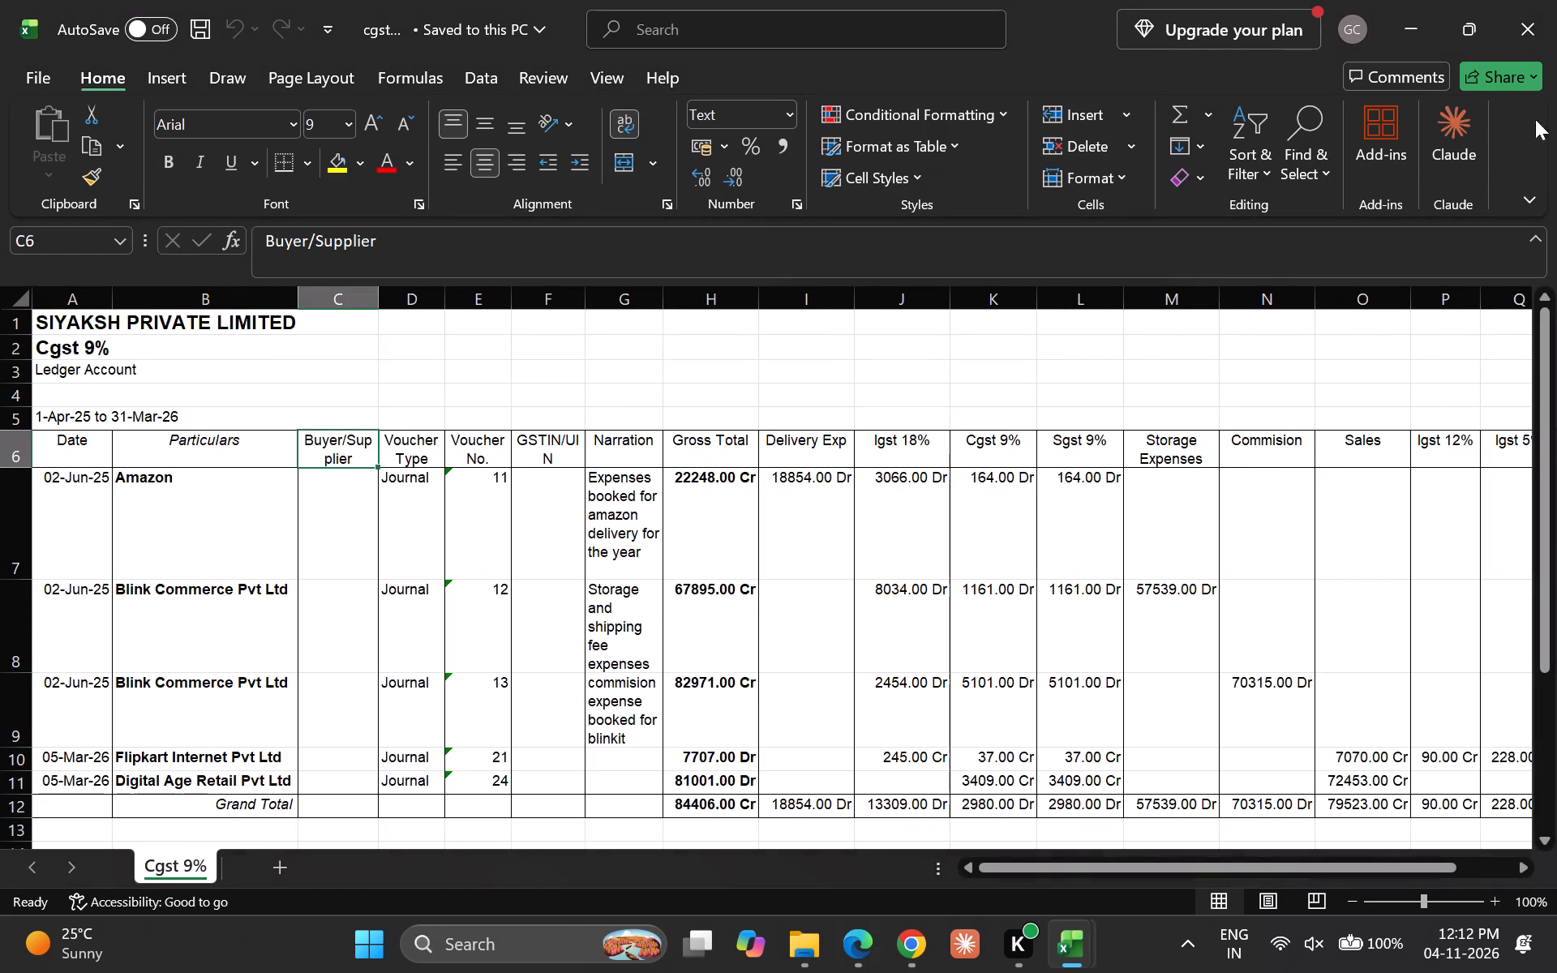
# Return to the Books Ledgers folder and rename CGST input.xls as CGST & SGST input.xls.
pyautogui.click(1411, 0)
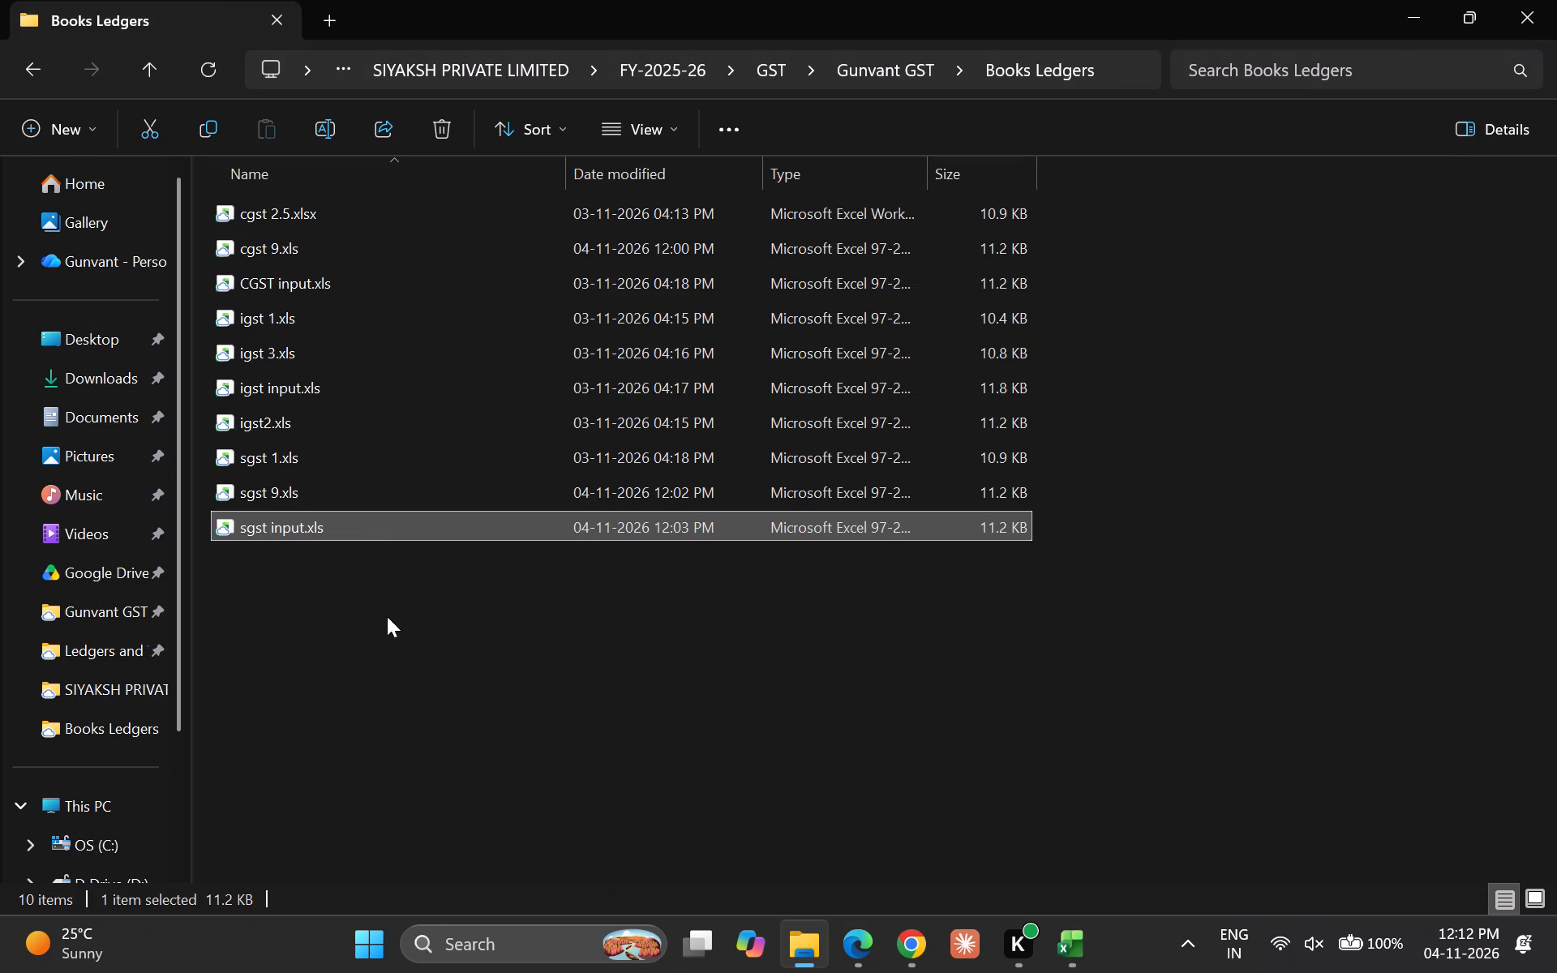
pyautogui.click(382, 609)
pyautogui.press('Up')
pyautogui.press('Up')
pyautogui.press('Up')
pyautogui.press('Up')
pyautogui.press('Up')
pyautogui.press('Up')
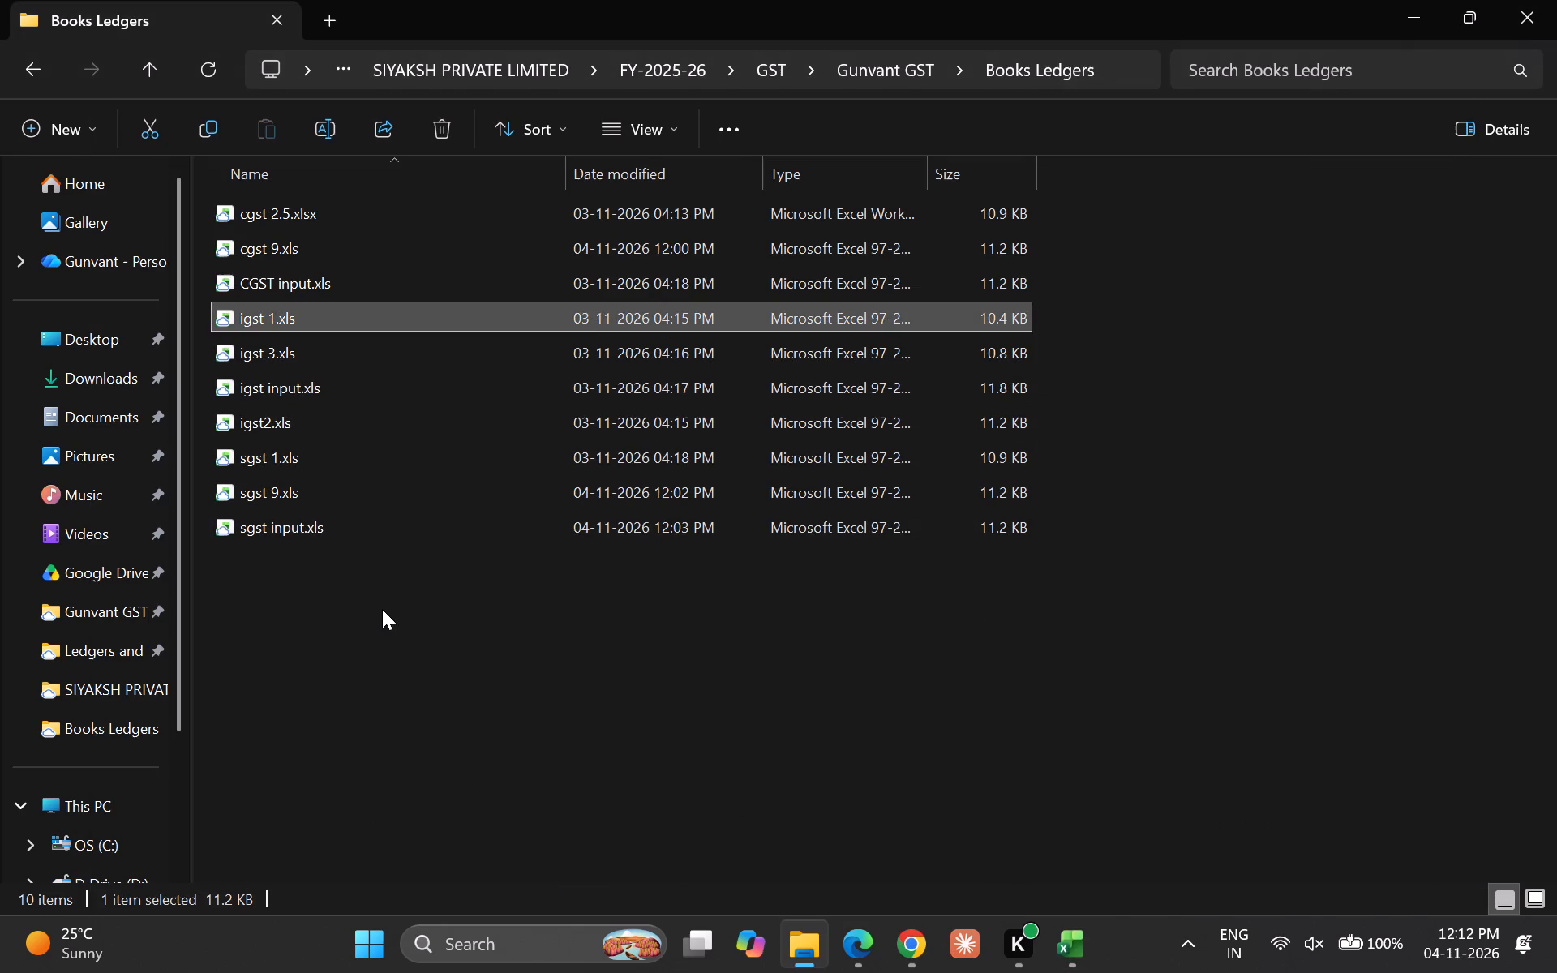
pyautogui.press('Up')
pyautogui.press('F2')
pyautogui.press('Left')
pyautogui.press('Left')
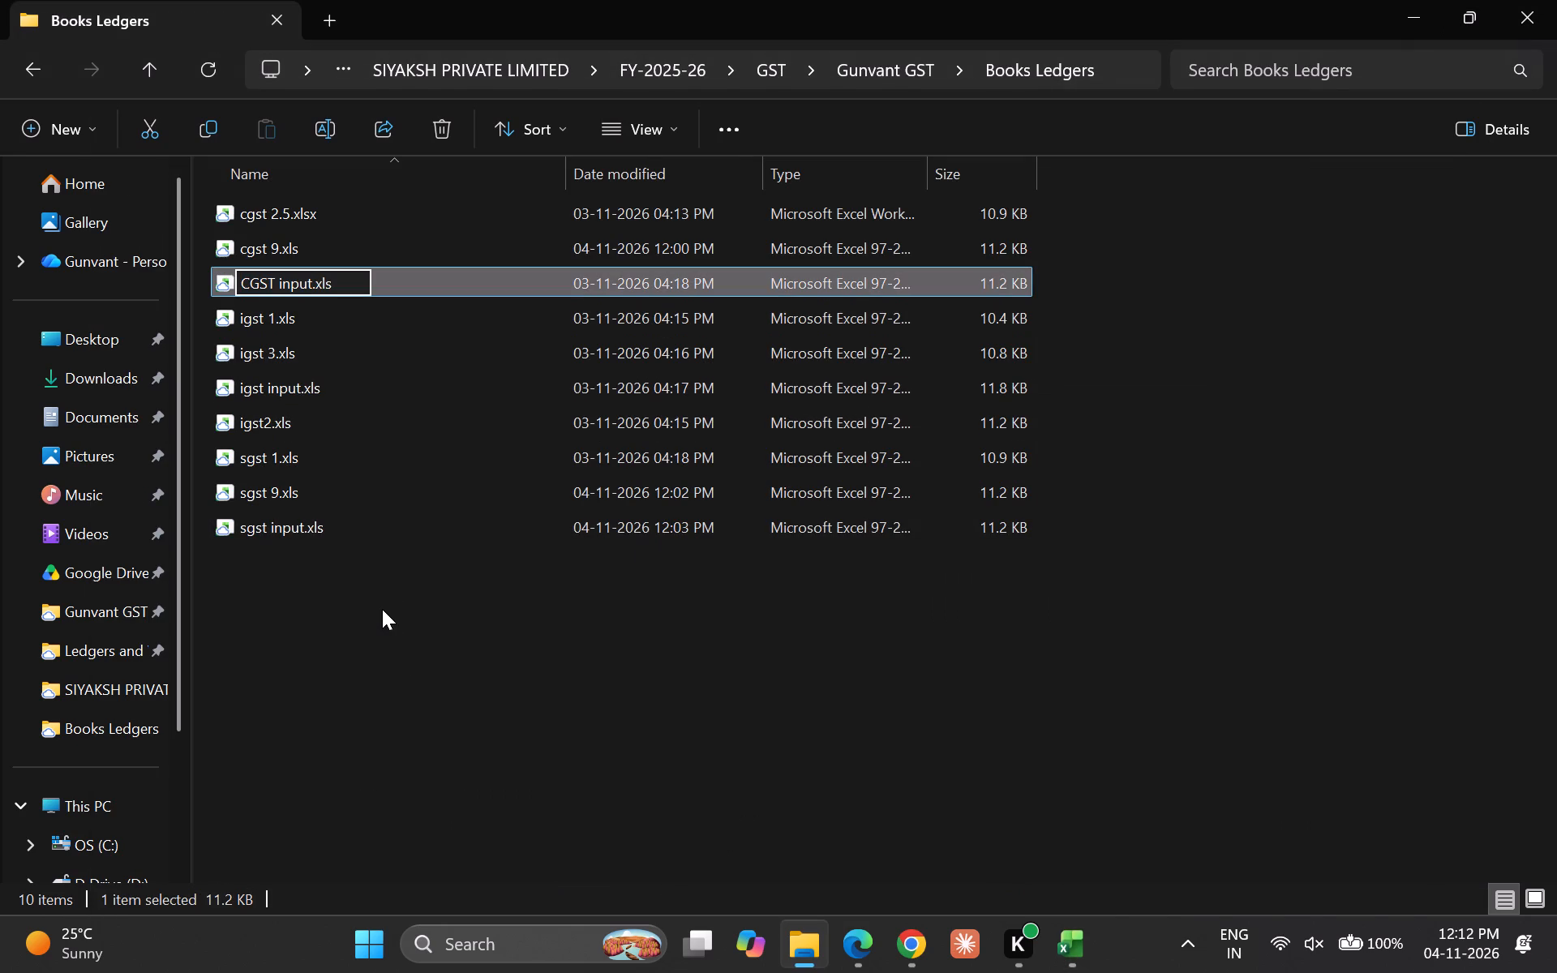
pyautogui.press('Right')
pyautogui.press('Right')
pyautogui.press('Right')
pyautogui.press('Right')
pyautogui.press('space')
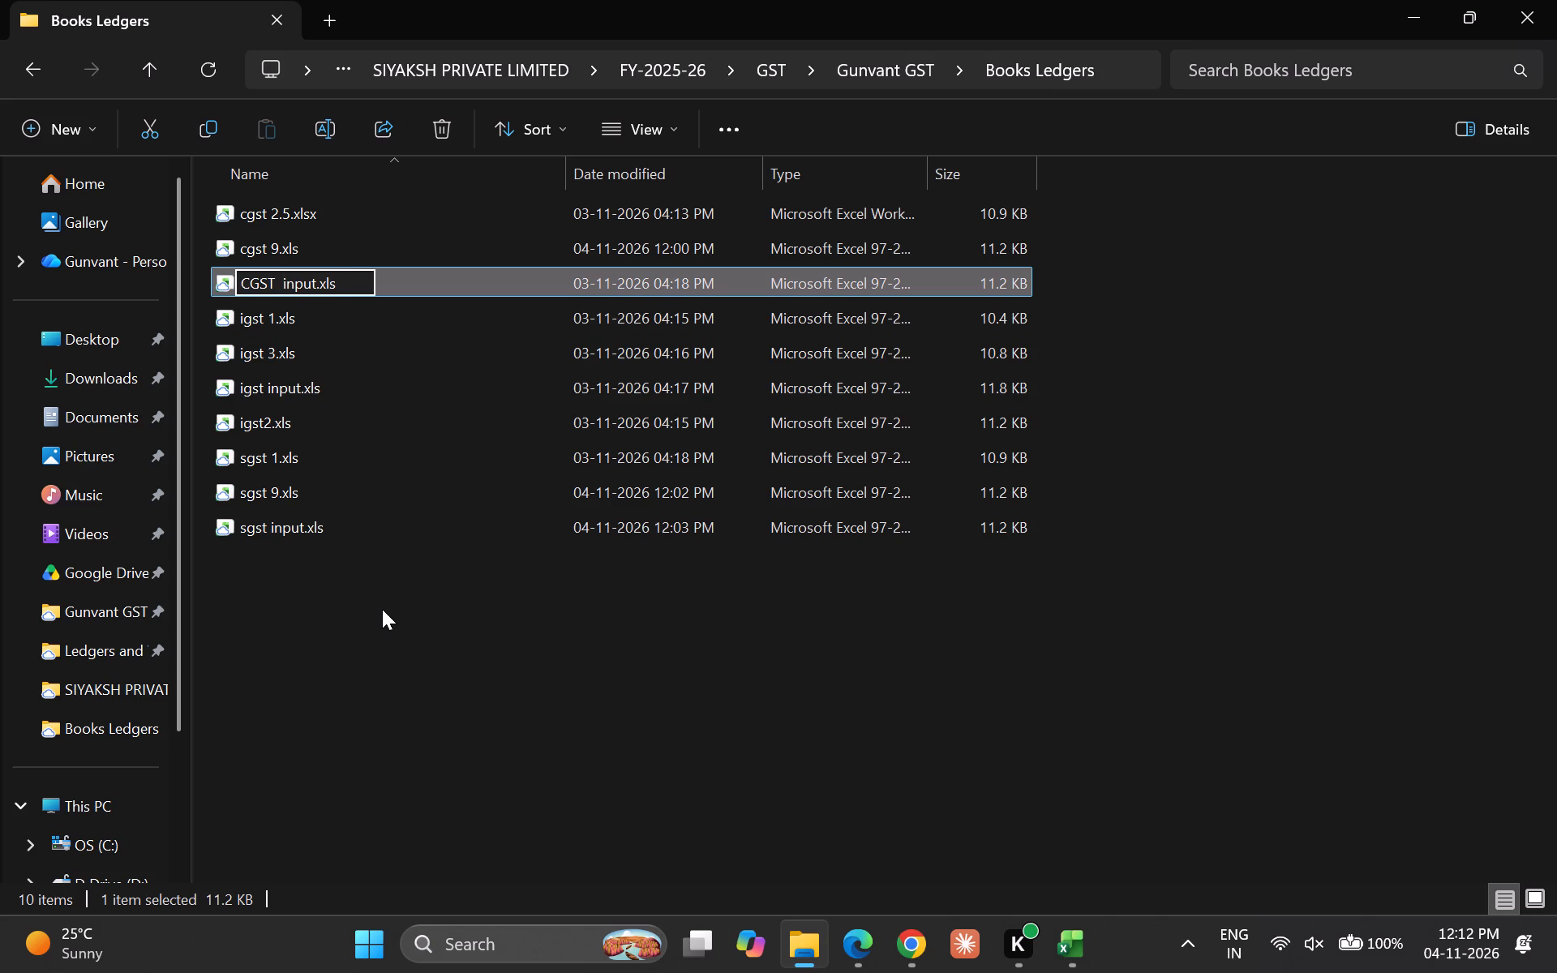
pyautogui.write('& S')
pyautogui.write('GST')
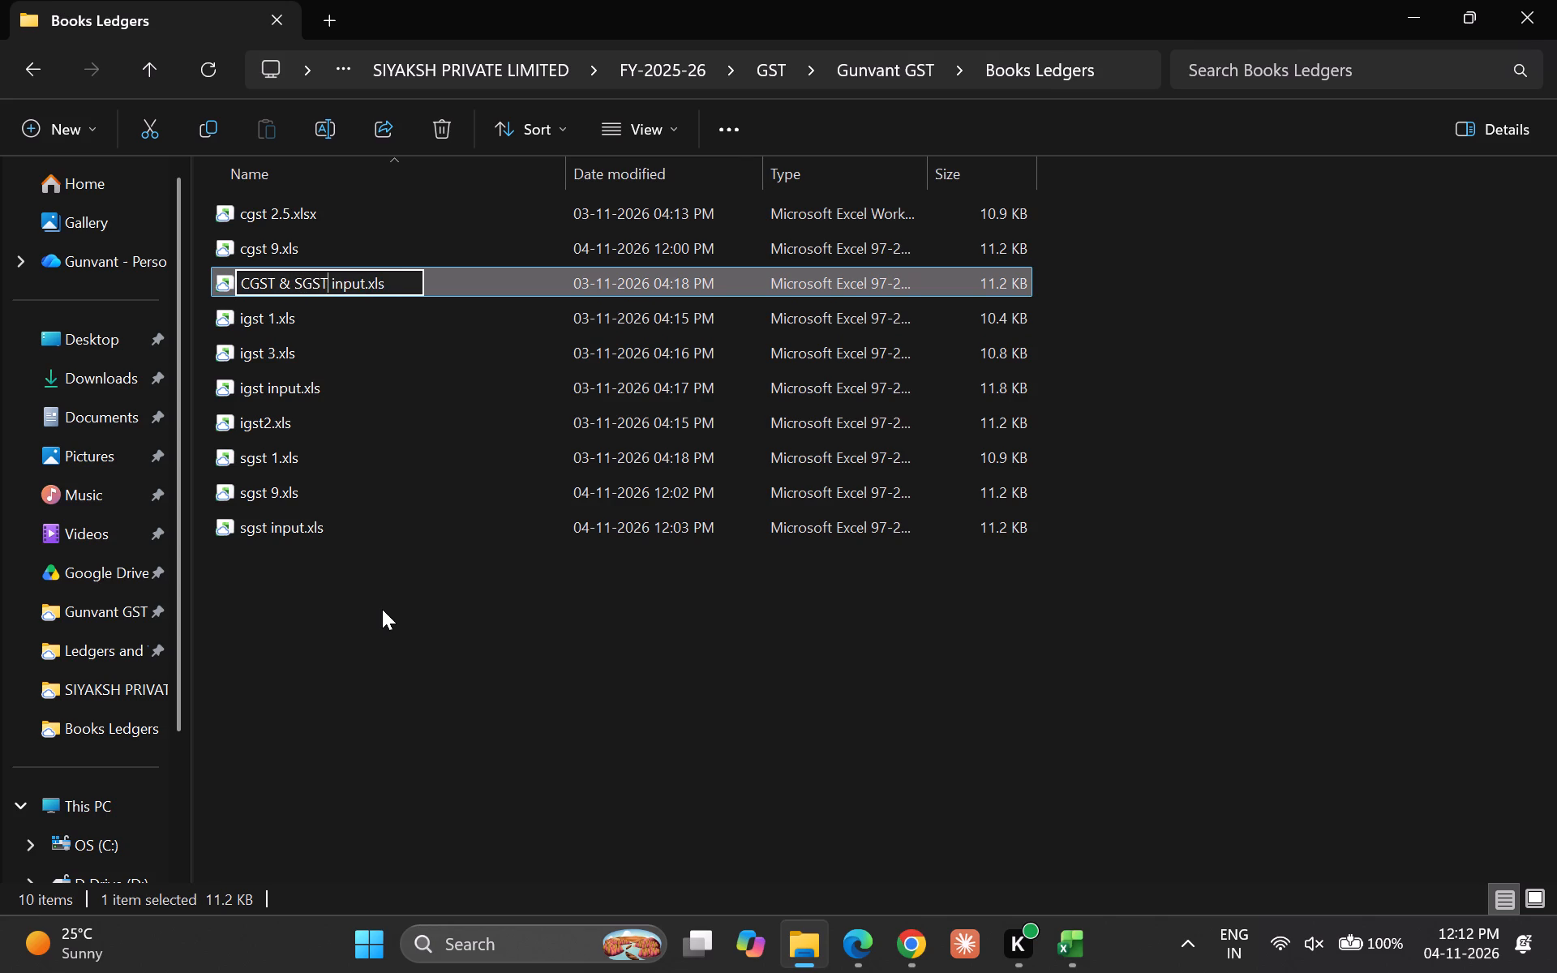
pyautogui.press('Return')
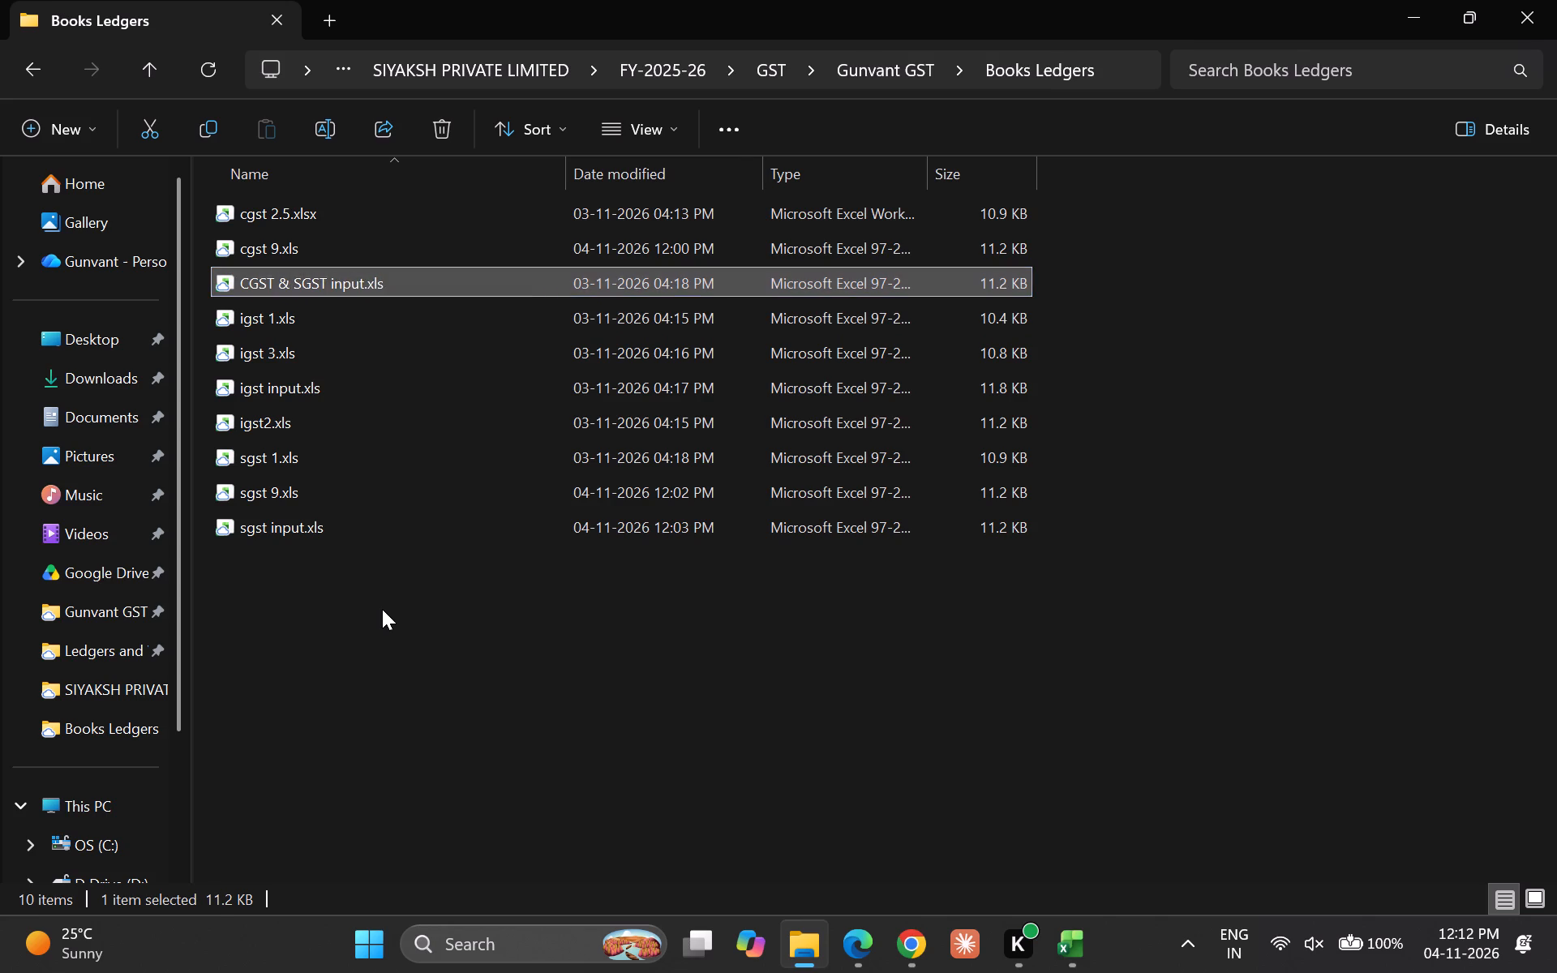
# Delete the duplicate sgst input.xls file from the Books Ledgers folder.
pyautogui.press('Down')
pyautogui.press('Down')
pyautogui.press('Down')
pyautogui.press('Down')
pyautogui.press('Down')
pyautogui.press('Down')
pyautogui.press('Down')
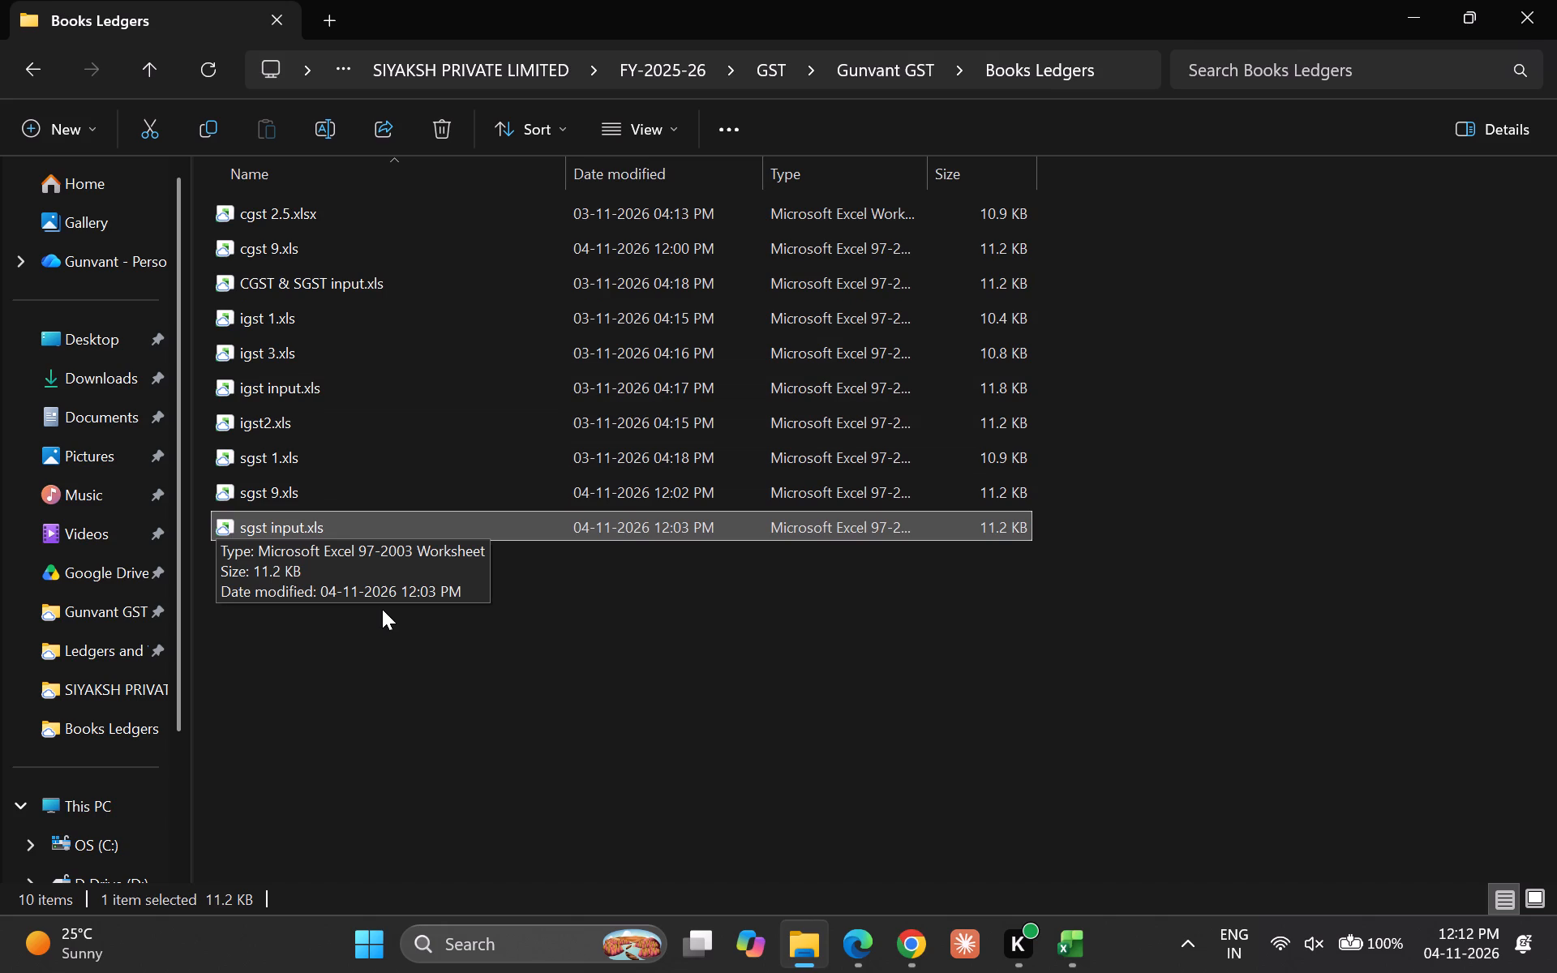
pyautogui.click(489, 631)
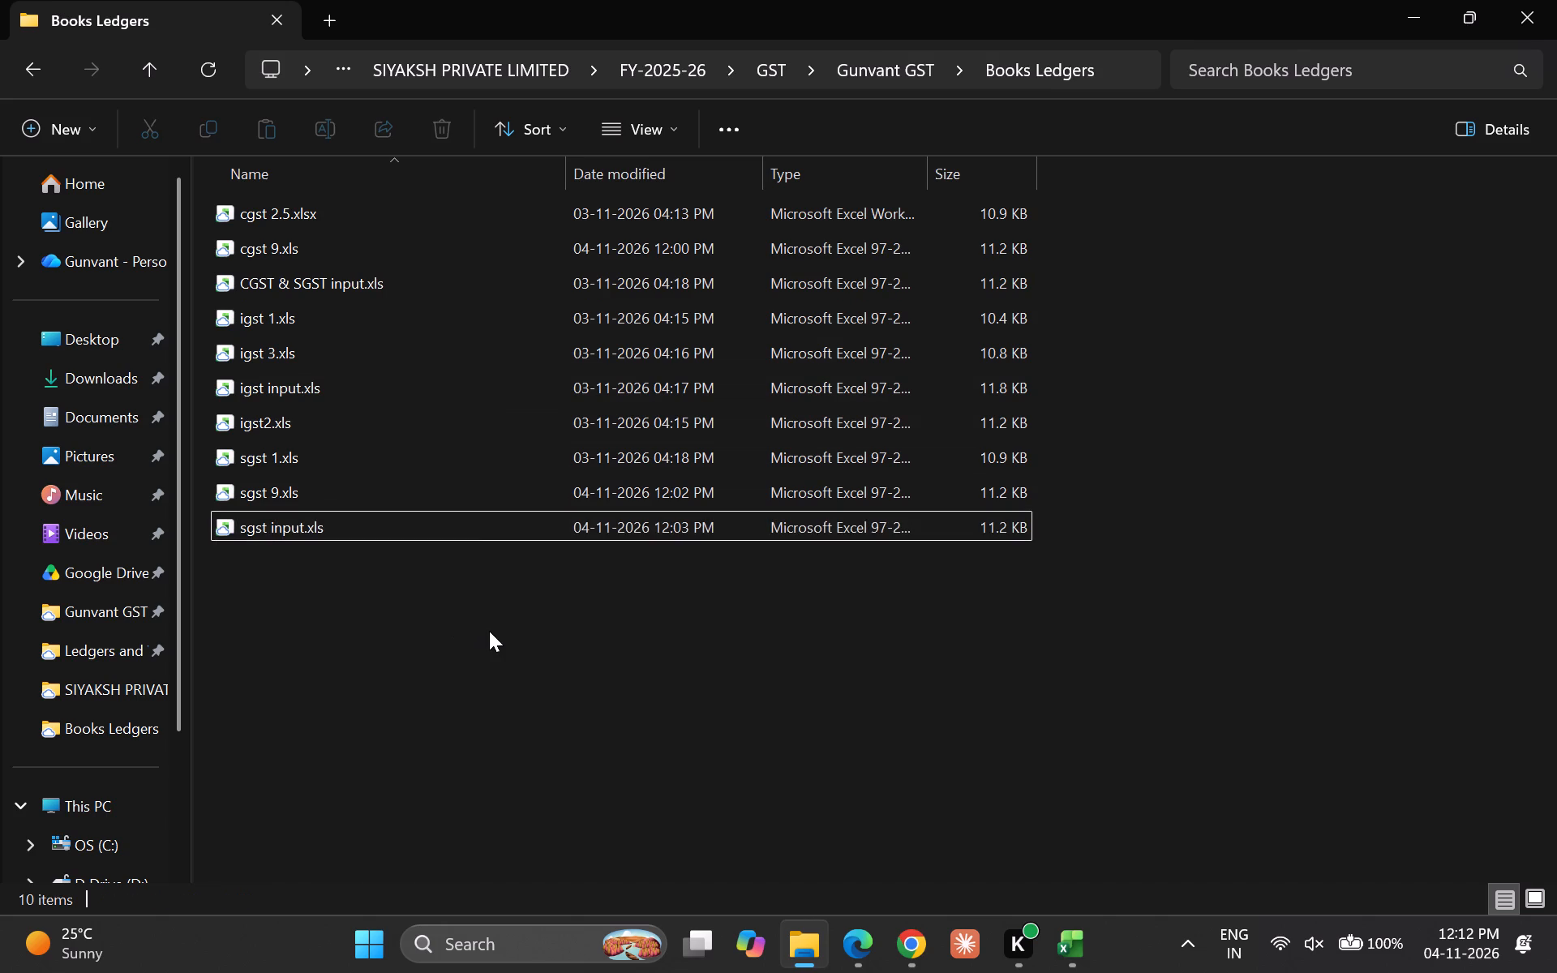
pyautogui.click(504, 537)
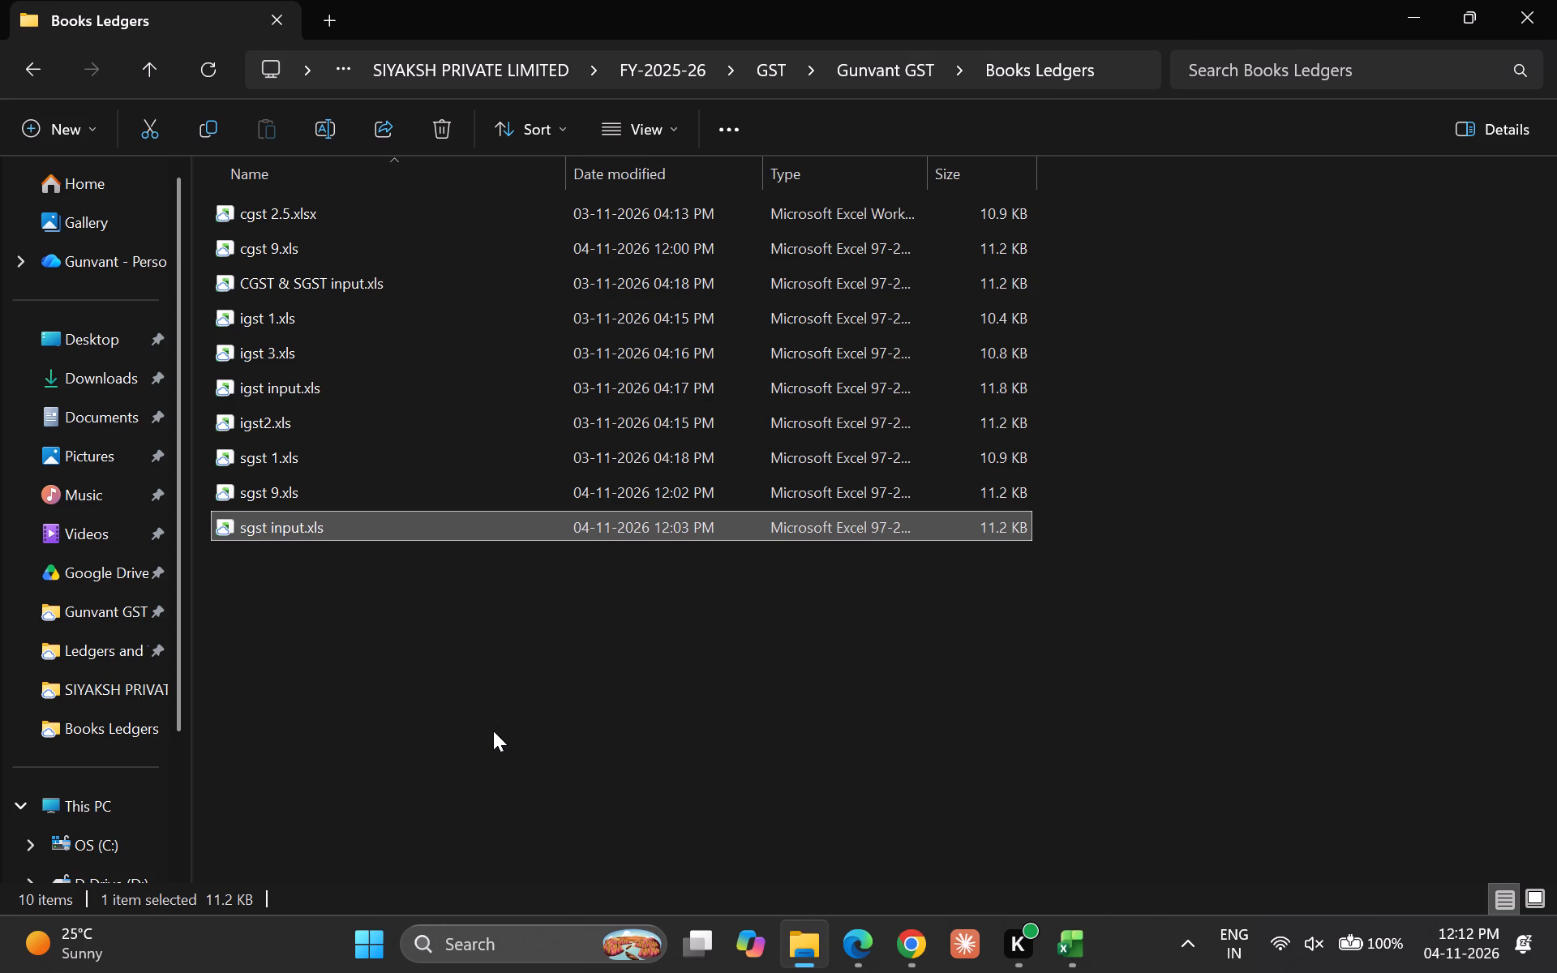
pyautogui.press('Delete')
# Look through the remaining ledger files up to cgst 9.xls and check its open workbook.
pyautogui.press('Down')
pyautogui.press('Up')
pyautogui.press('Up')
pyautogui.press('Up')
pyautogui.press('Up')
pyautogui.press('Up')
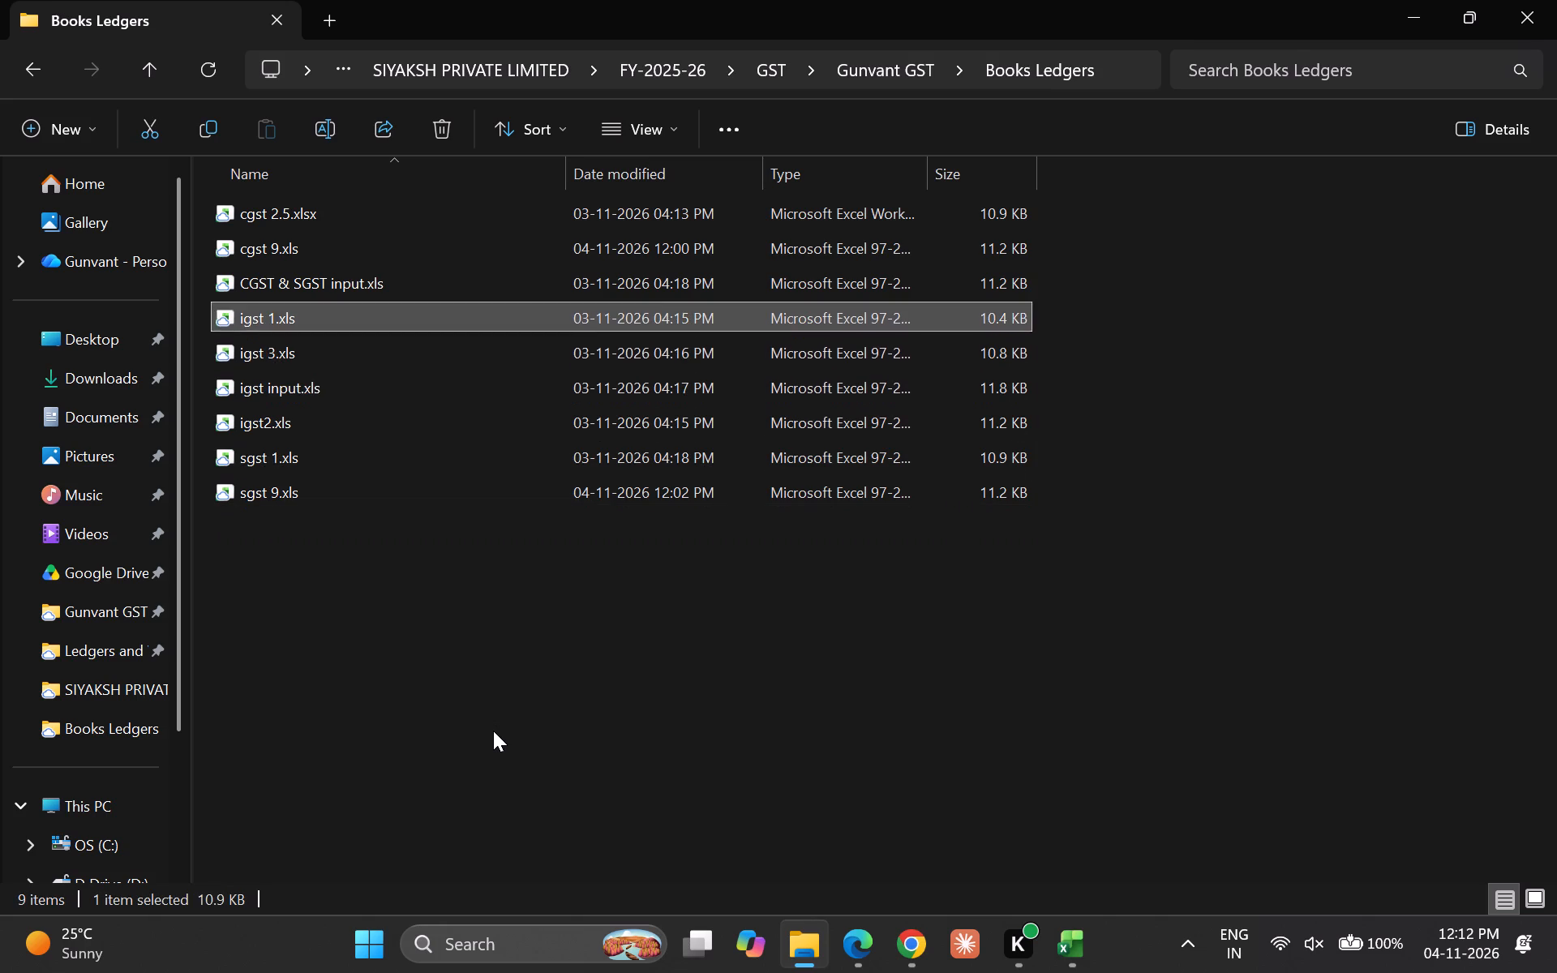
pyautogui.press('Up')
pyautogui.press('Up')
pyautogui.hotkey('alt', 'Tab')
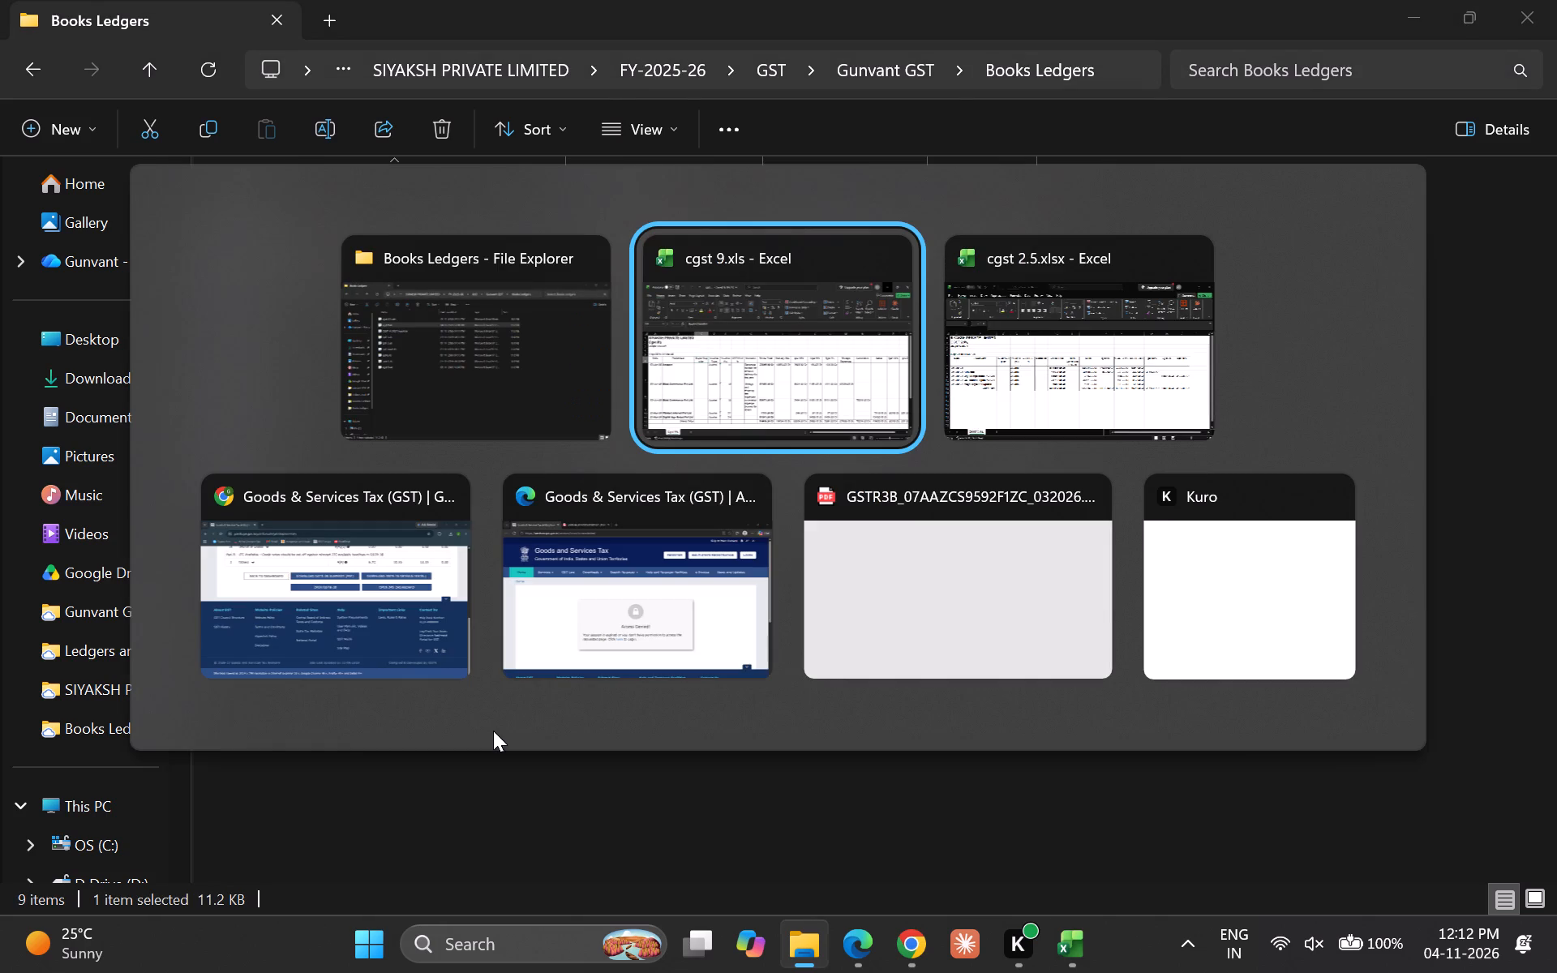
pyautogui.hotkey('alt', 'Tab')
# Open sgst 1.xls from the Books Ledgers folder in Excel, accepting the file format mismatch.
pyautogui.press('Down')
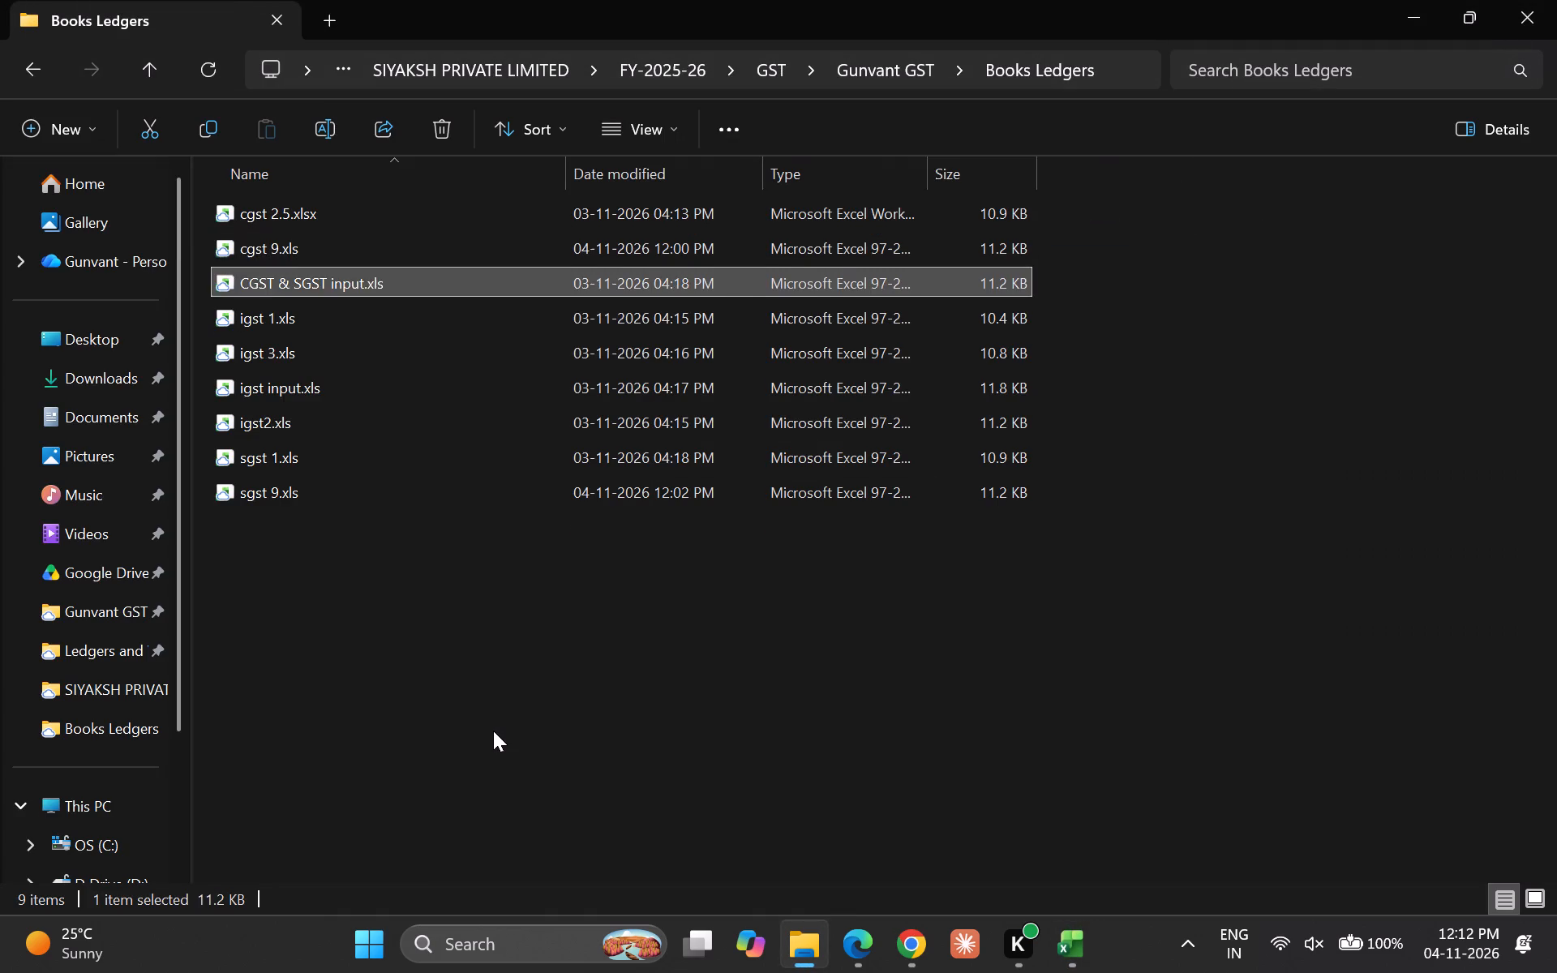
pyautogui.press('Down')
pyautogui.press('Down')
pyautogui.press('Down')
pyautogui.press('Down')
pyautogui.press('Up')
pyautogui.press('Down')
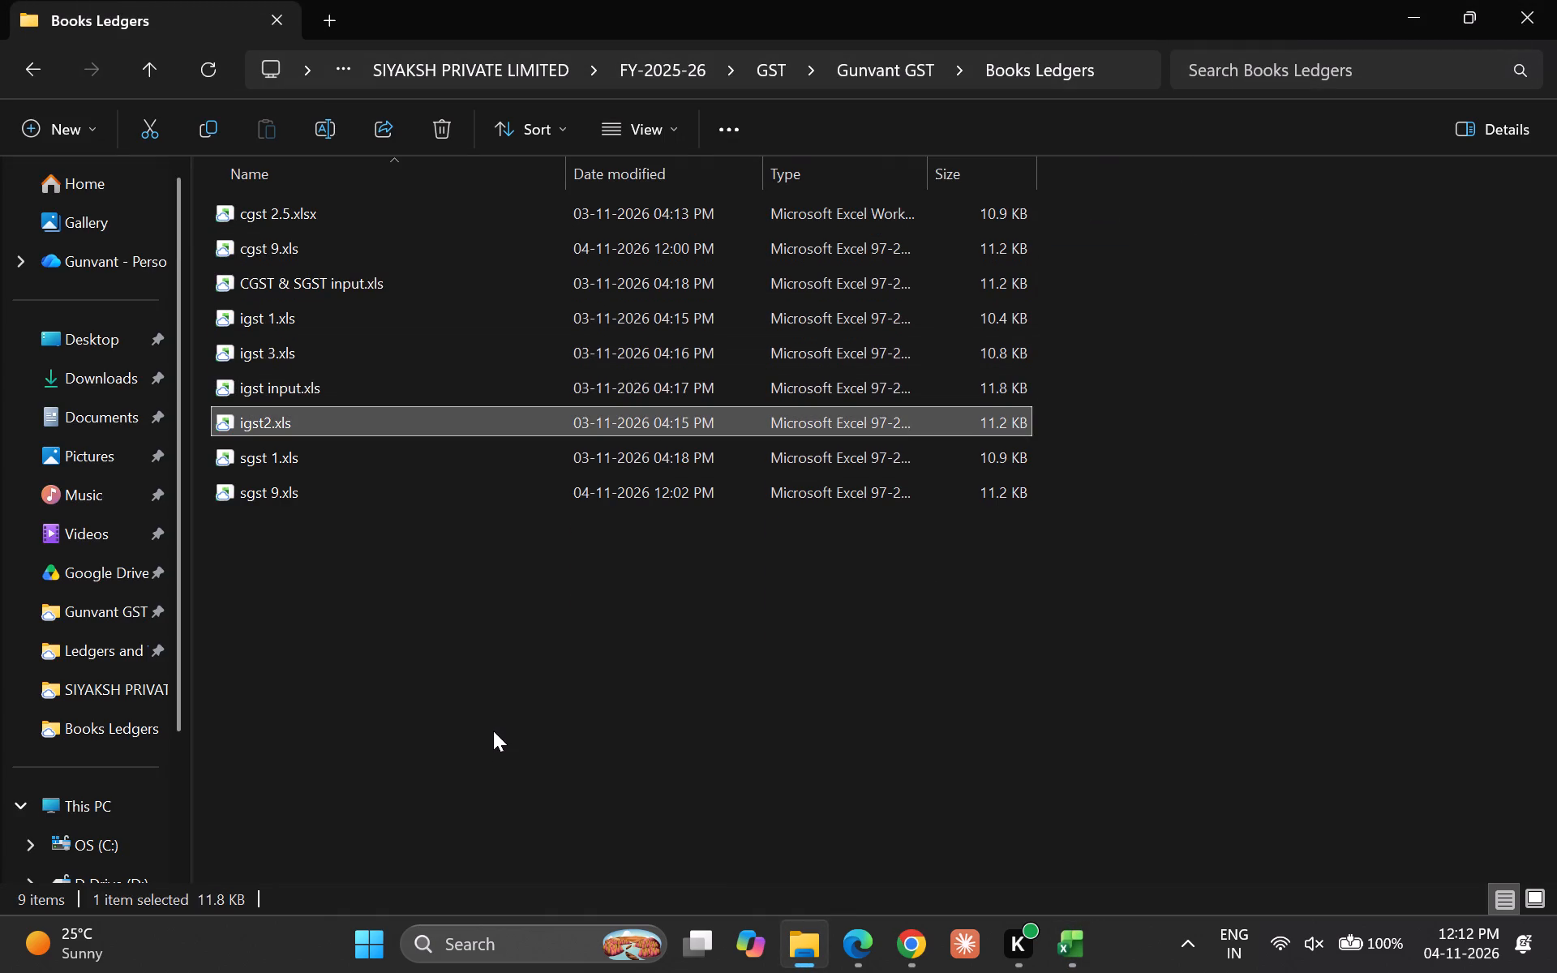
pyautogui.press('Down')
pyautogui.press('Up')
pyautogui.press('Down')
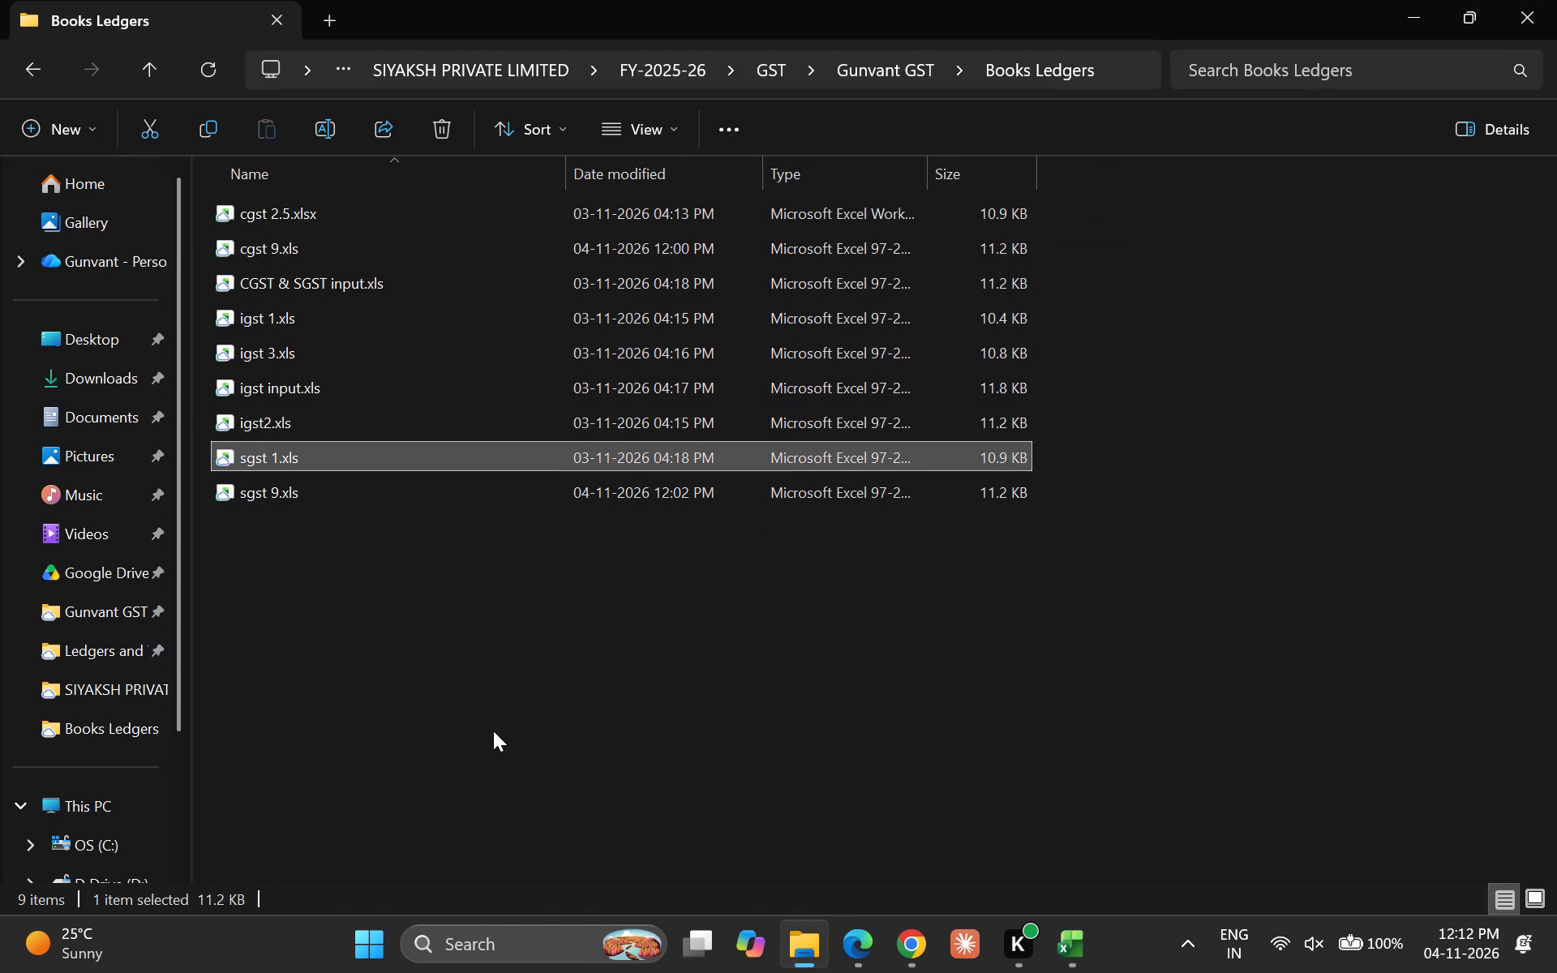
pyautogui.press('Return')
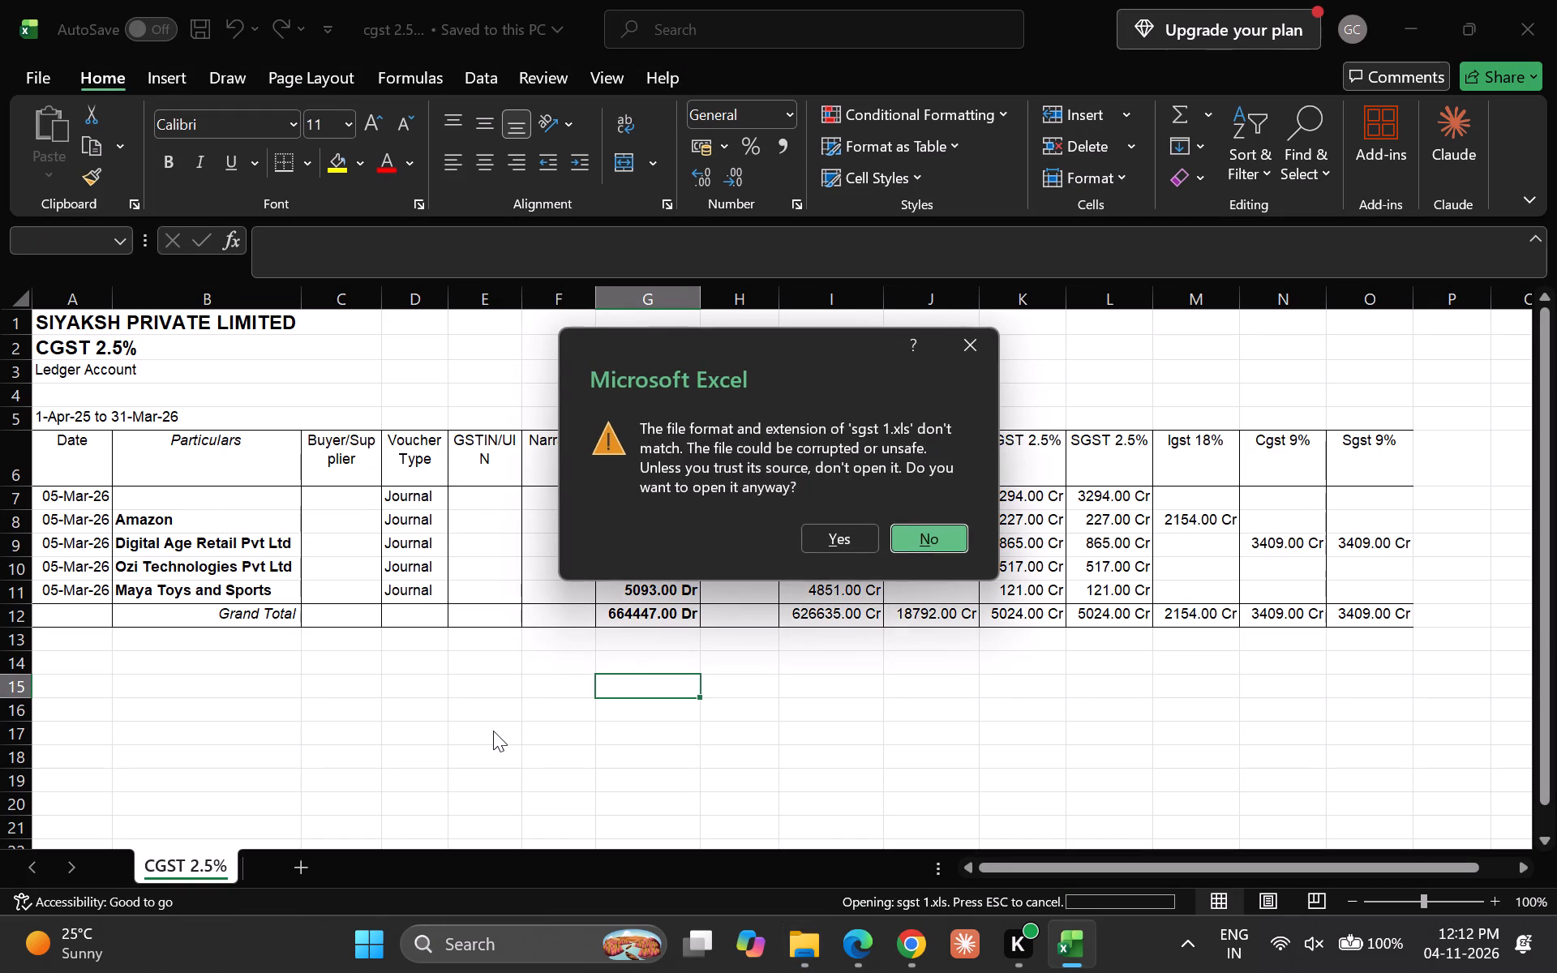
pyautogui.press('Left')
pyautogui.press('Return')
# Compare the SGST 2.5% ledger in sgst 1.xls with the CGST 2.5% ledger in cgst 2.5.xlsx.
pyautogui.press('Down')
pyautogui.press('Up')
pyautogui.press('Down')
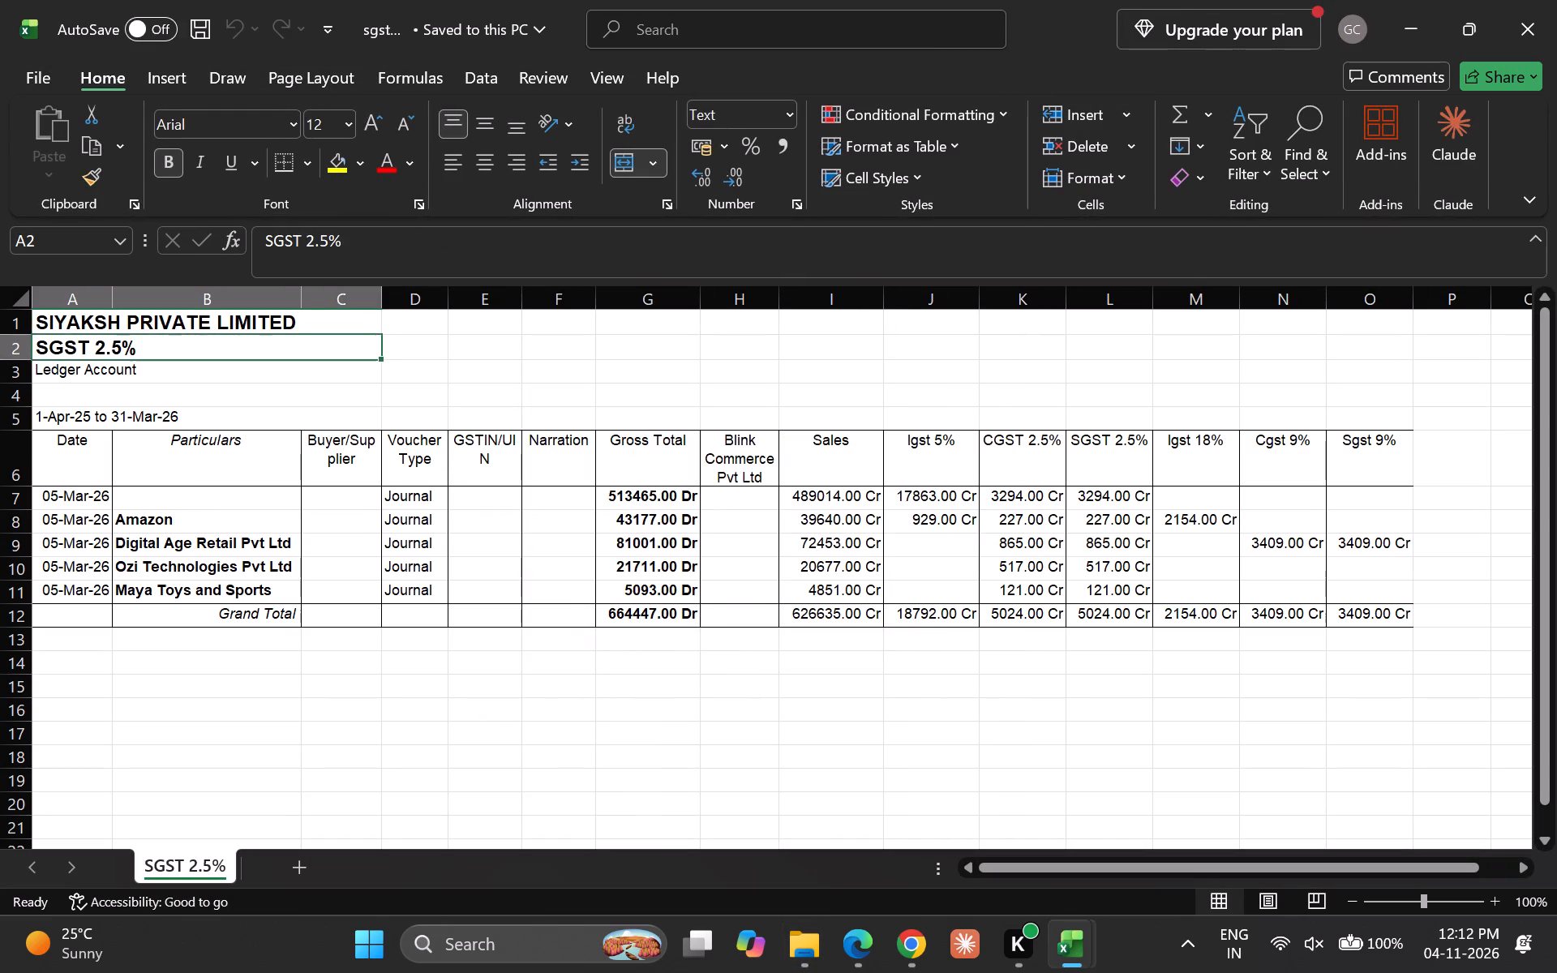
pyautogui.press('Down')
pyautogui.press('Up')
pyautogui.hotkey('alt', 'Tab')
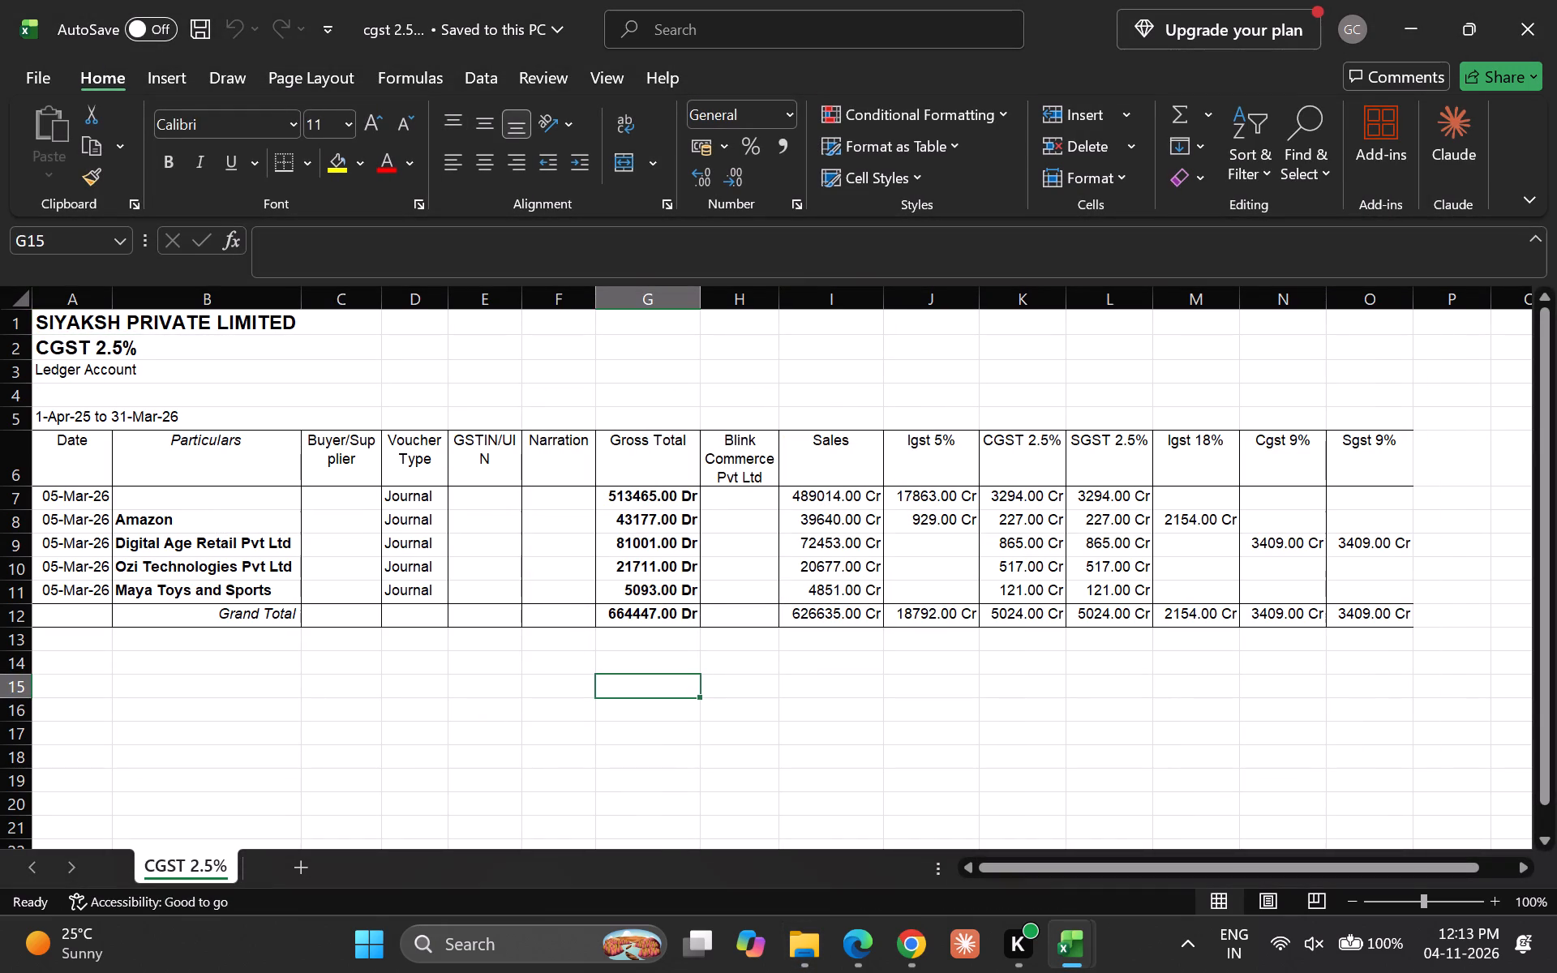
pyautogui.hotkey('alt', 'Tab')
pyautogui.hotkey('alt', 'Tab')
pyautogui.hotkey('alt', 'Tab')
pyautogui.hotkey('alt', 'Tab')
pyautogui.hotkey('alt', 'Tab')
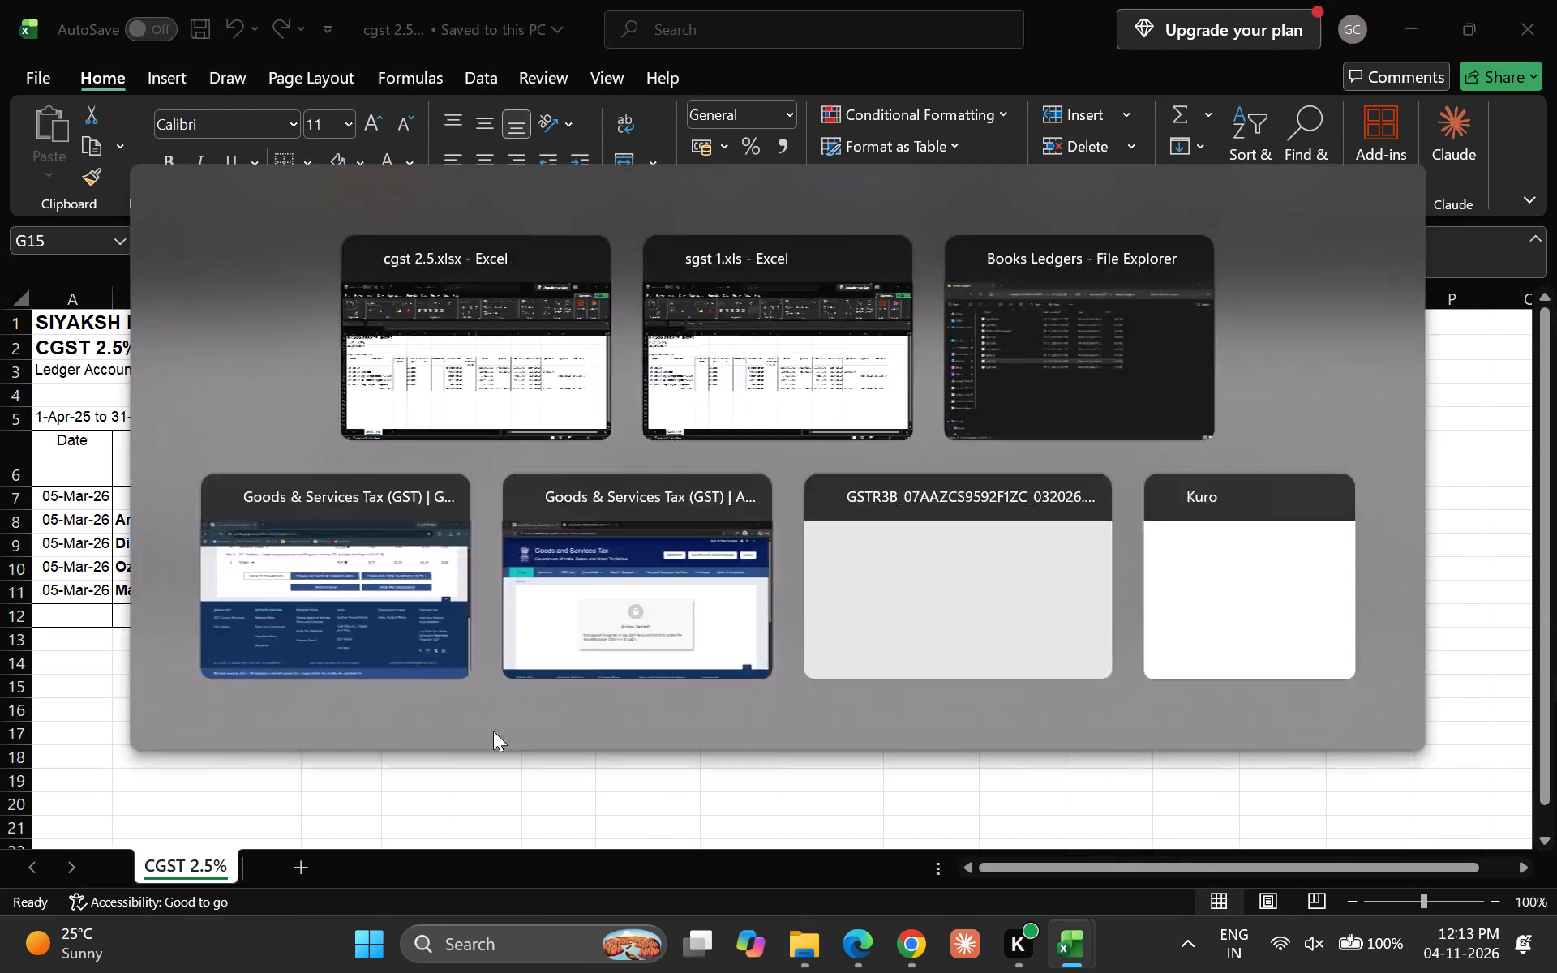
pyautogui.hotkey('alt', 'Tab')
pyautogui.hotkey('alt', 'Tab')
pyautogui.hotkey('alt', 'Tab')
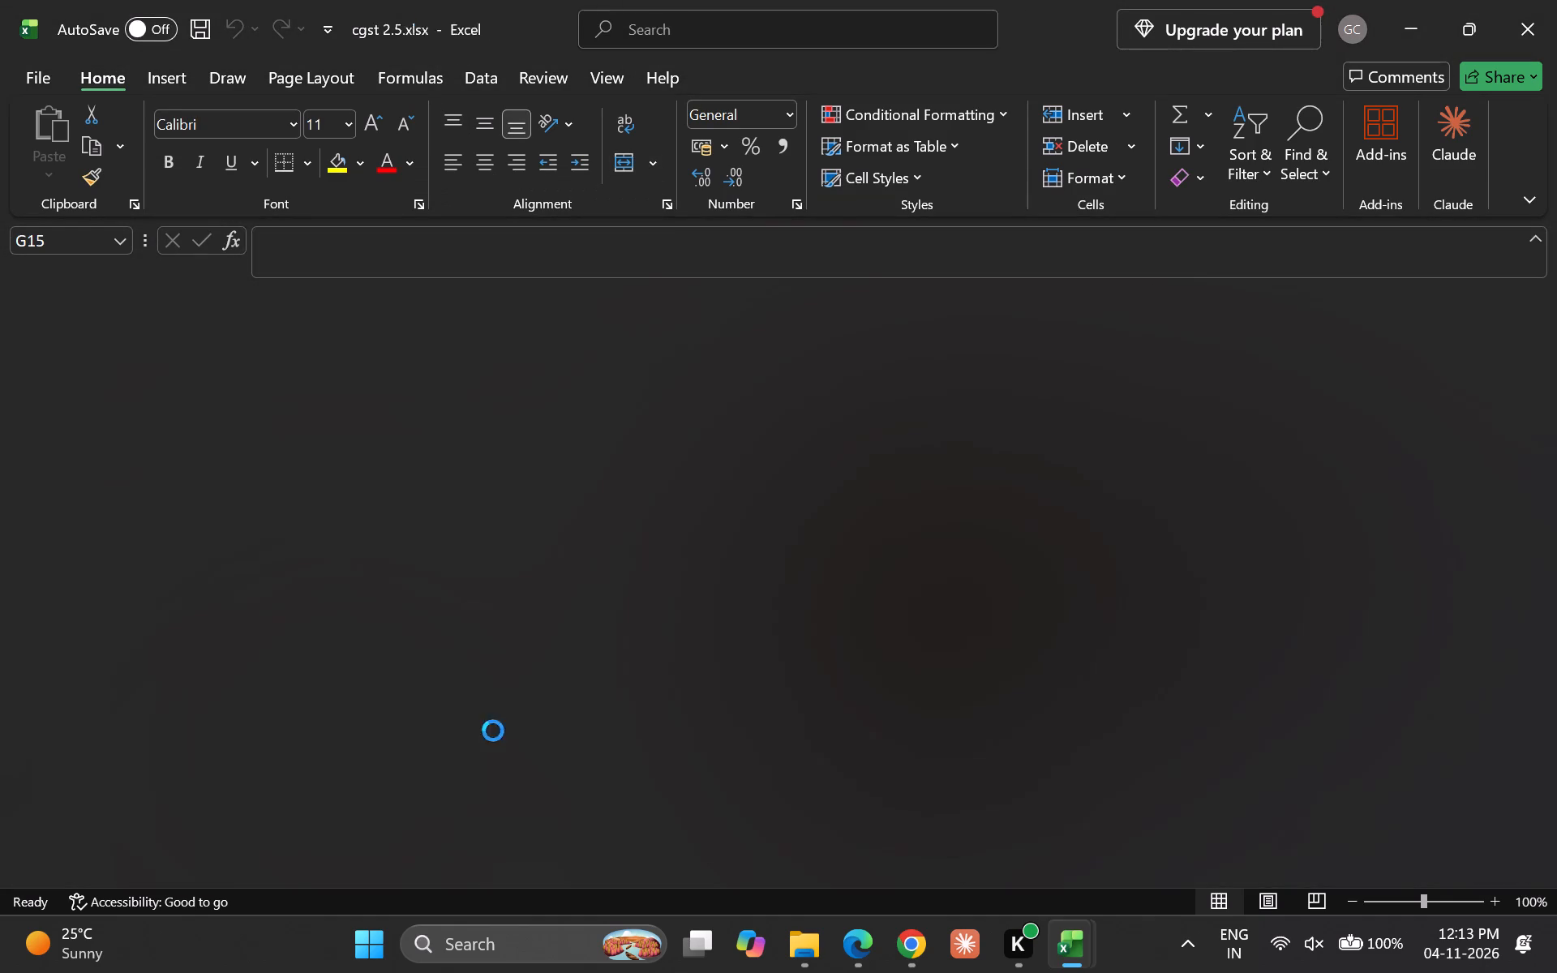
# Return to the Books Ledgers folder and delete the duplicate sgst 1.xls file.
pyautogui.hotkey('alt', 'Tab')
pyautogui.hotkey('alt', 'Tab')
pyautogui.hotkey('alt', 'Tab')
pyautogui.hotkey('alt', 'Tab')
pyautogui.hotkey('alt', 'Tab')
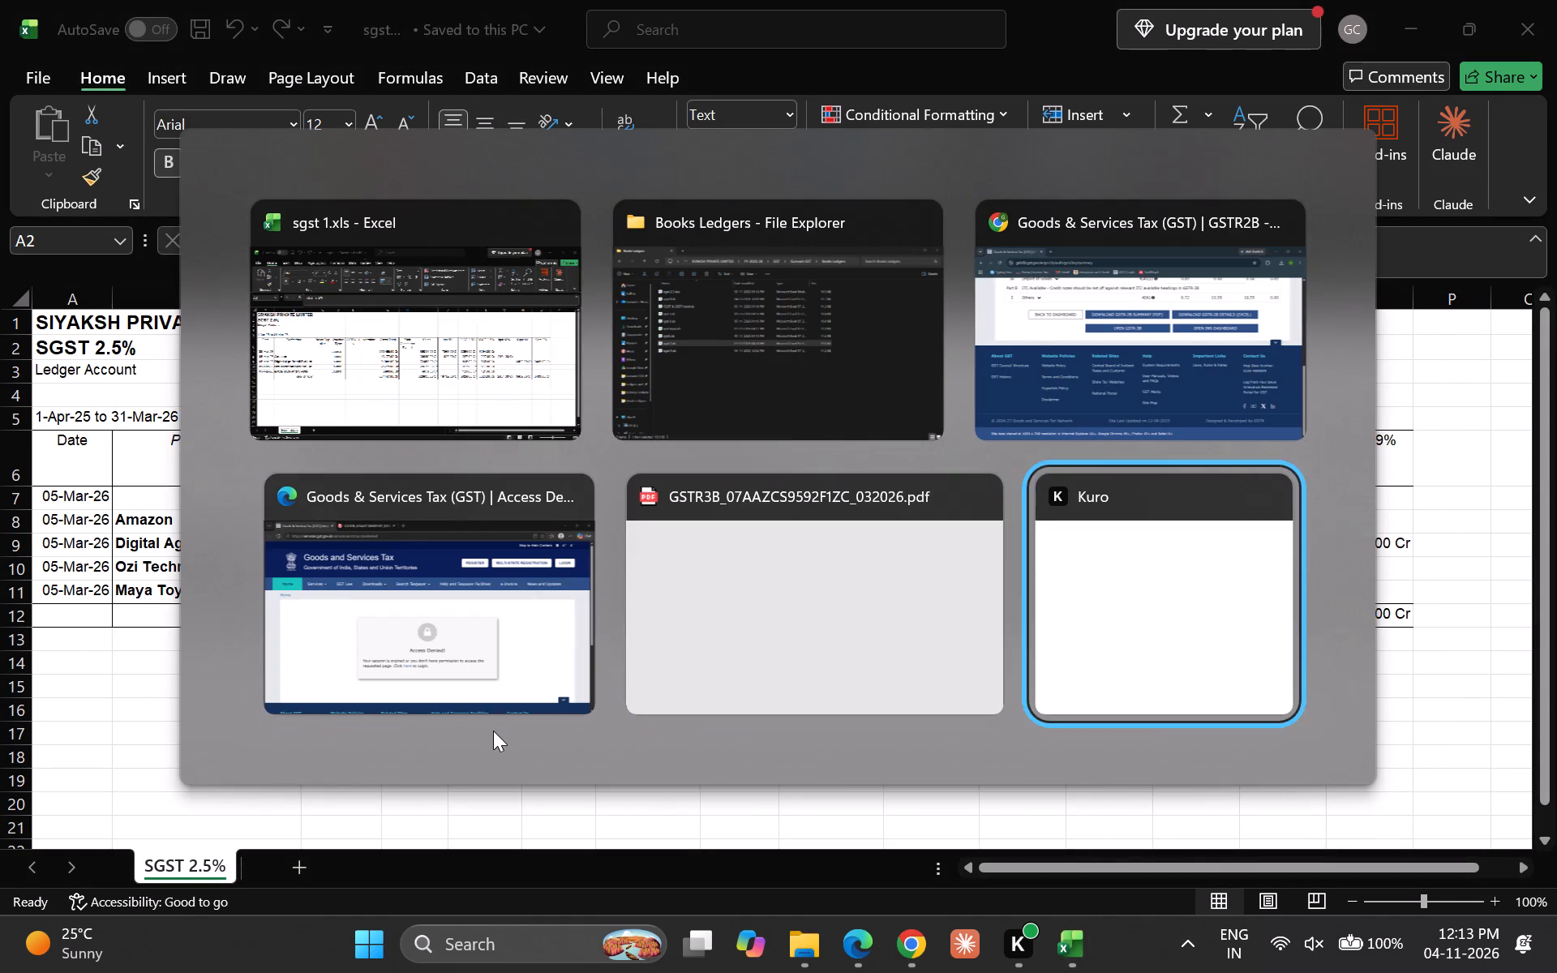
pyautogui.hotkey('alt', 'Tab')
pyautogui.hotkey('alt', 'Tab')
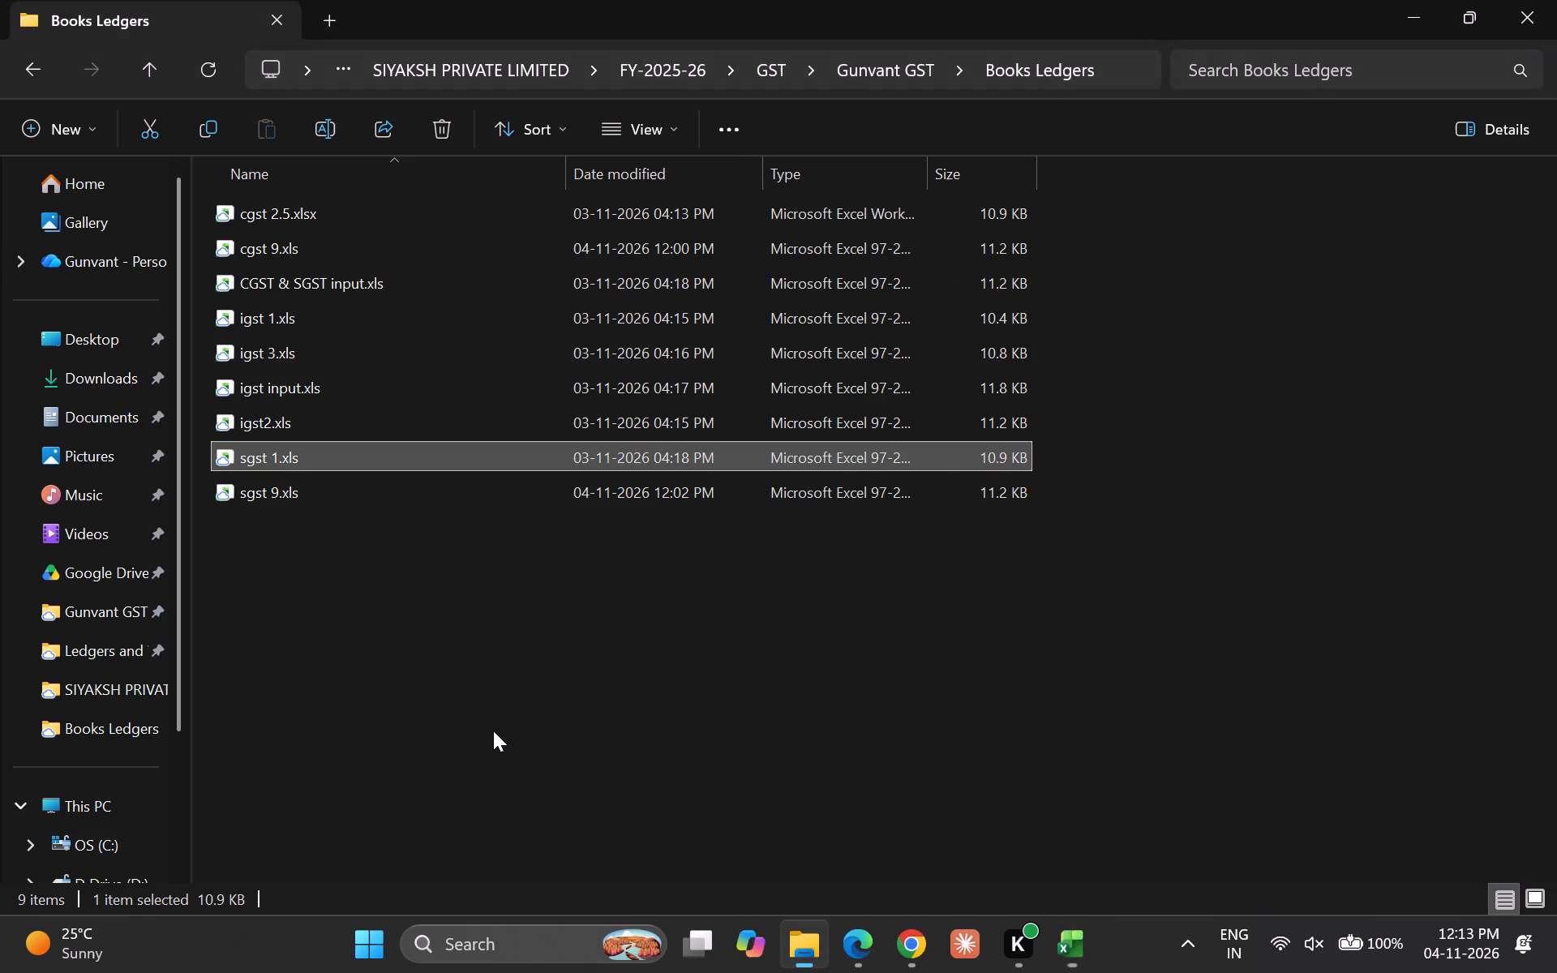
pyautogui.press('Down')
pyautogui.press('Up')
pyautogui.press('Delete')
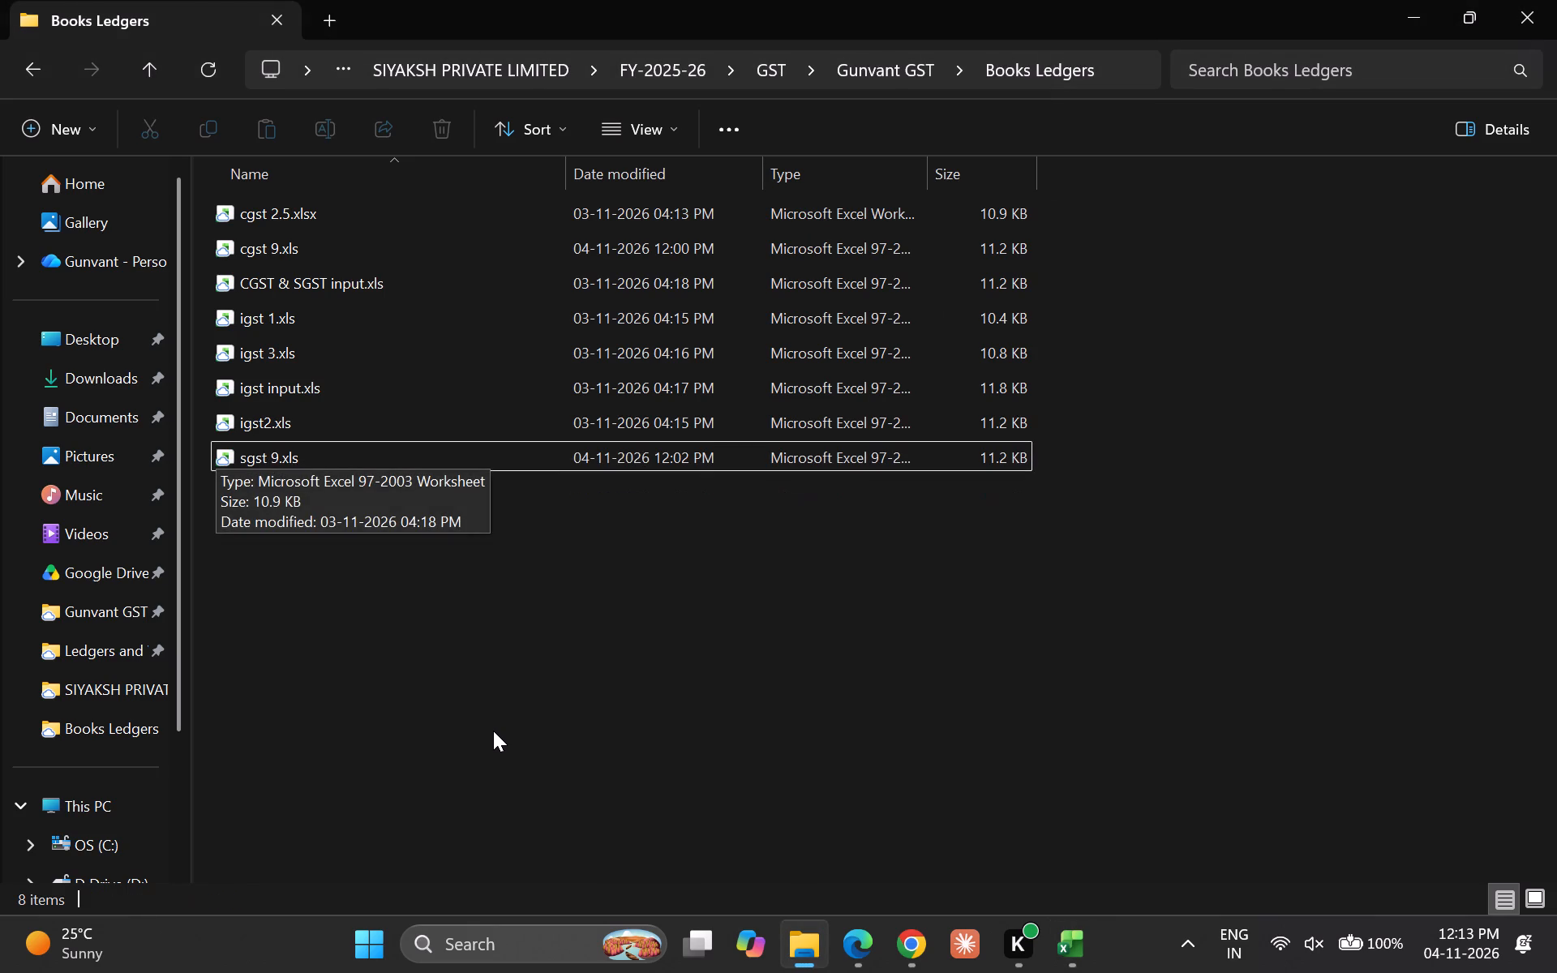
# Rename cgst 2.5.xlsx as CGST & SGST 2.5.xlsx.
pyautogui.press('Up')
pyautogui.press('Up')
pyautogui.press('Up')
pyautogui.press('Up')
pyautogui.press('Up')
pyautogui.press('Up')
pyautogui.press('Up')
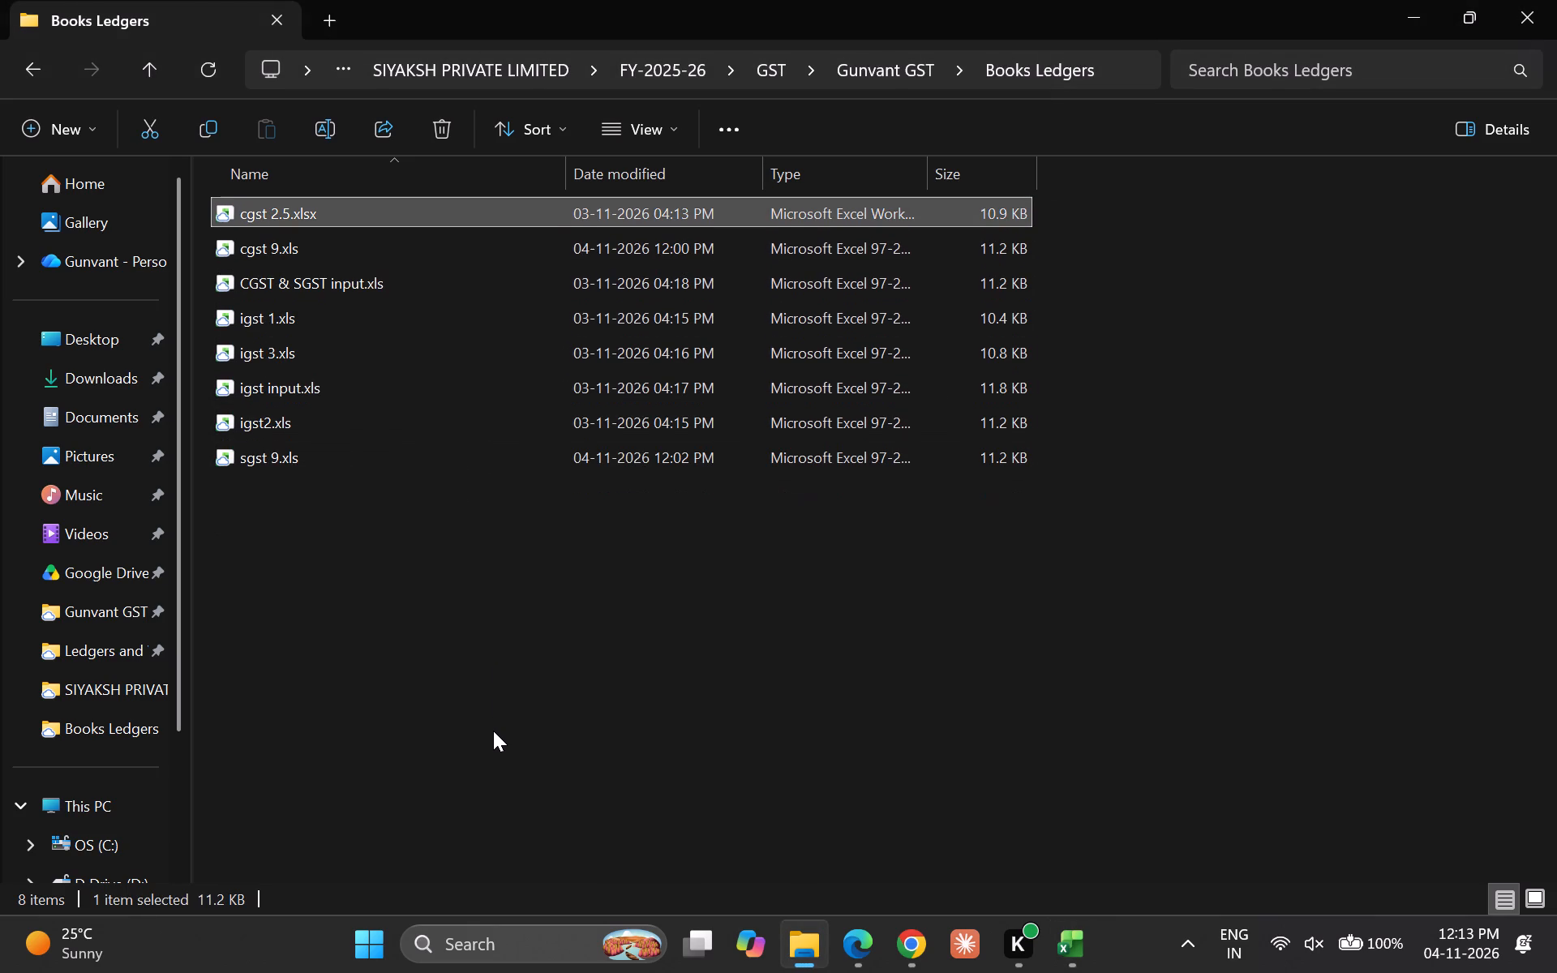
pyautogui.press('F2')
pyautogui.press('Left')
pyautogui.press('Right')
pyautogui.press('Right')
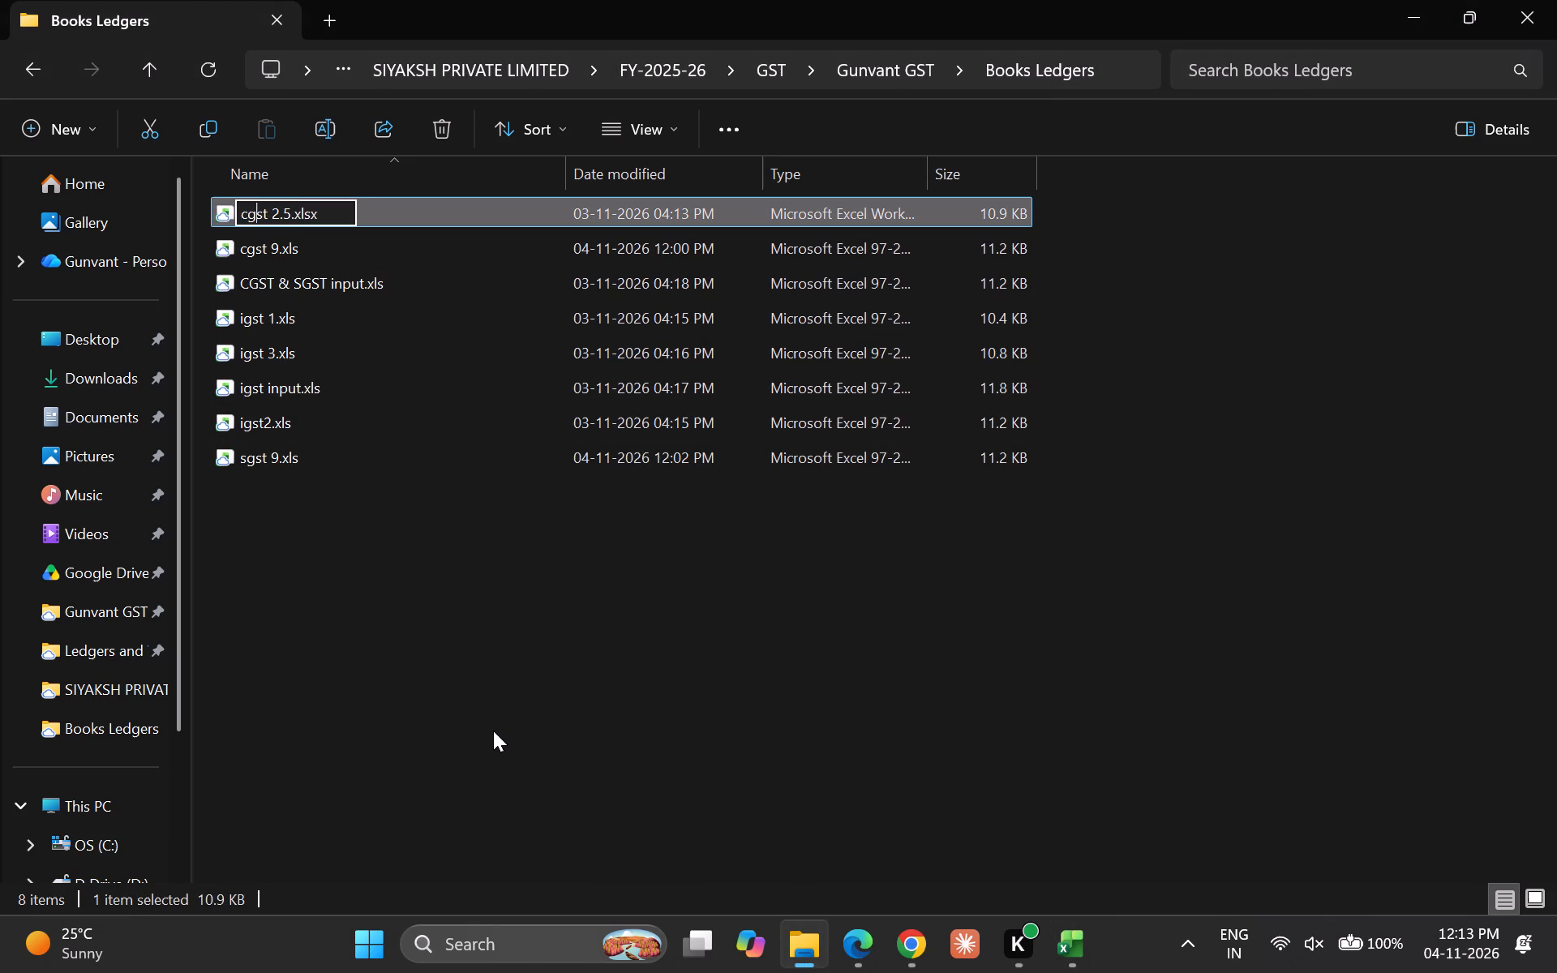
pyautogui.press('Right')
pyautogui.press('Right')
pyautogui.press('BackSpace')
pyautogui.press('BackSpace')
pyautogui.press('BackSpace')
pyautogui.press('BackSpace')
pyautogui.press('BackSpace')
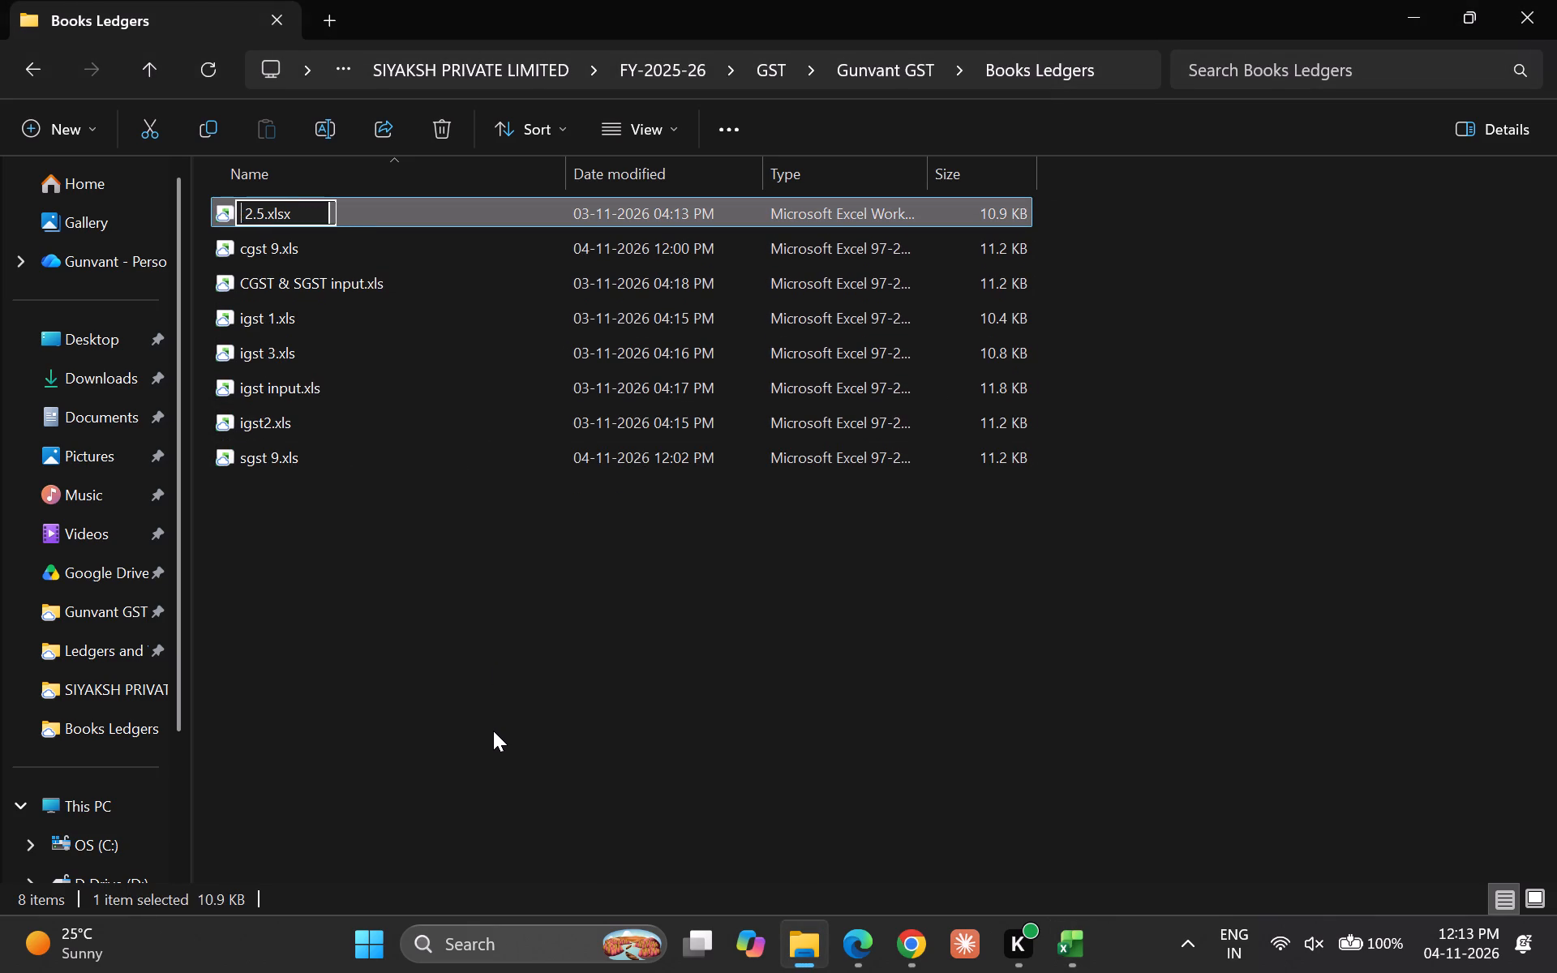
pyautogui.write('CGST')
pyautogui.press('space')
pyautogui.write('& SGST')
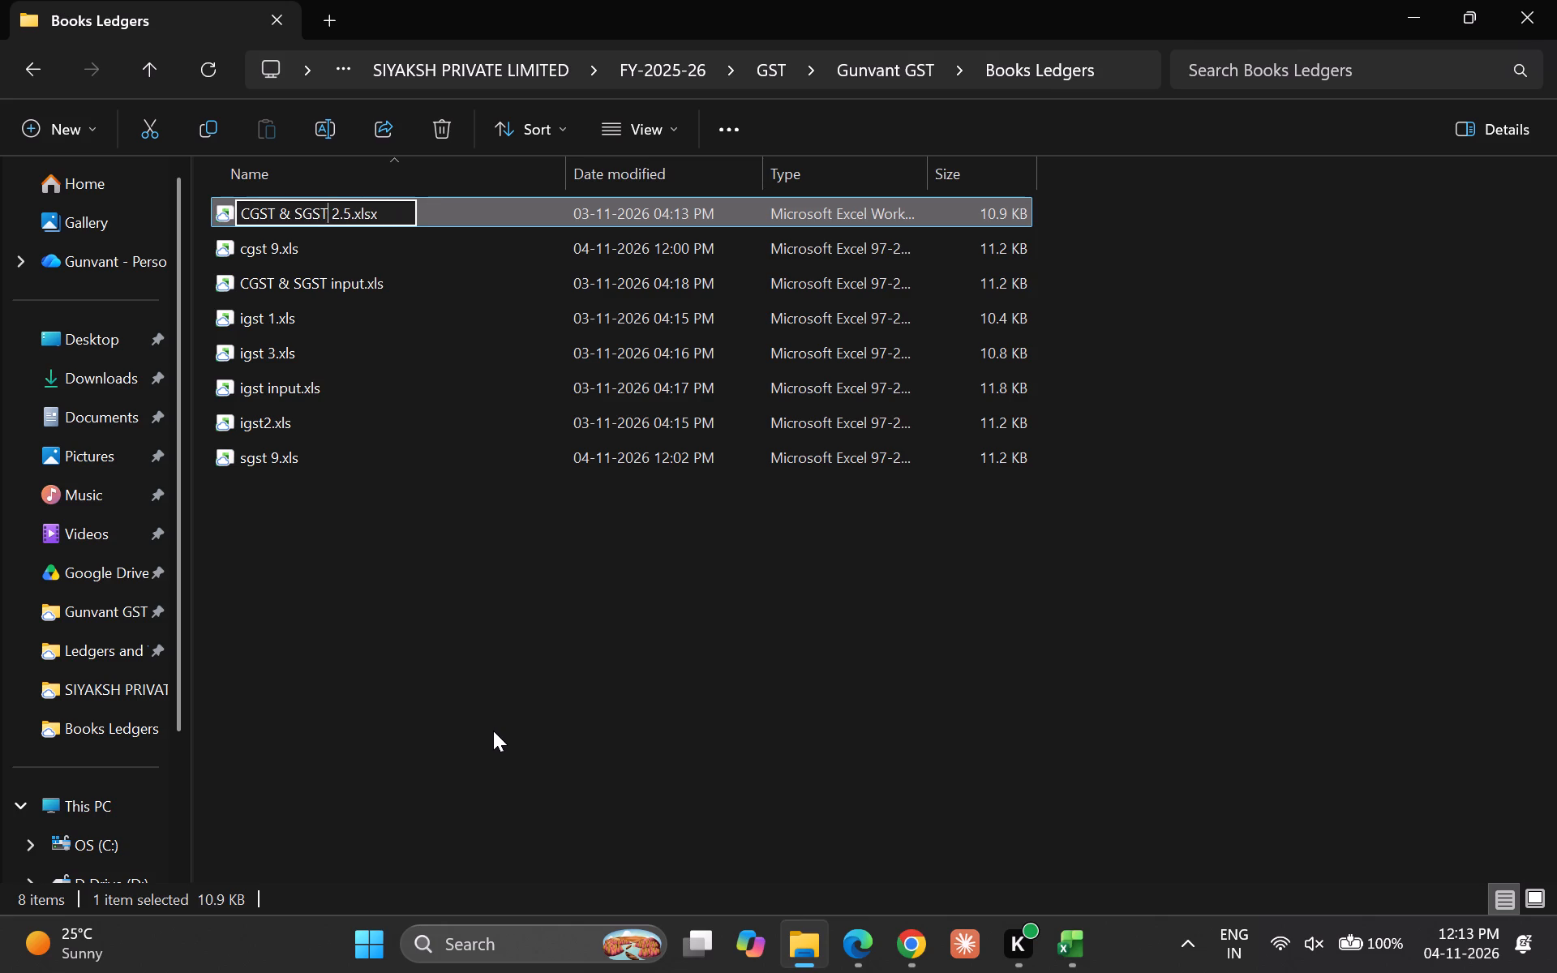
pyautogui.press('Return')
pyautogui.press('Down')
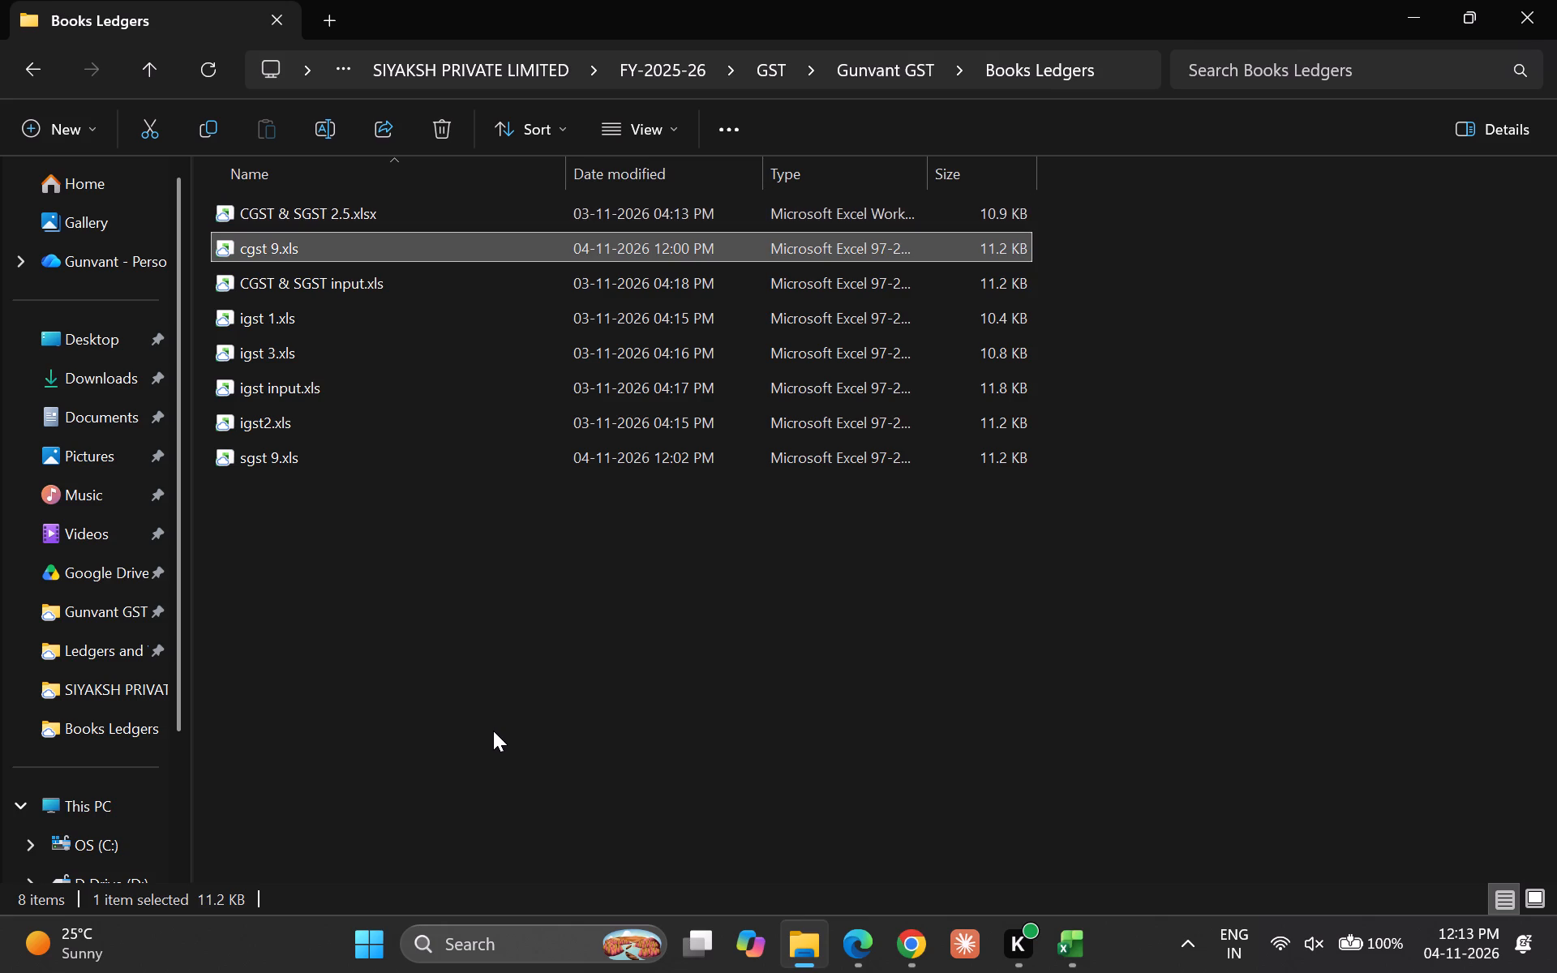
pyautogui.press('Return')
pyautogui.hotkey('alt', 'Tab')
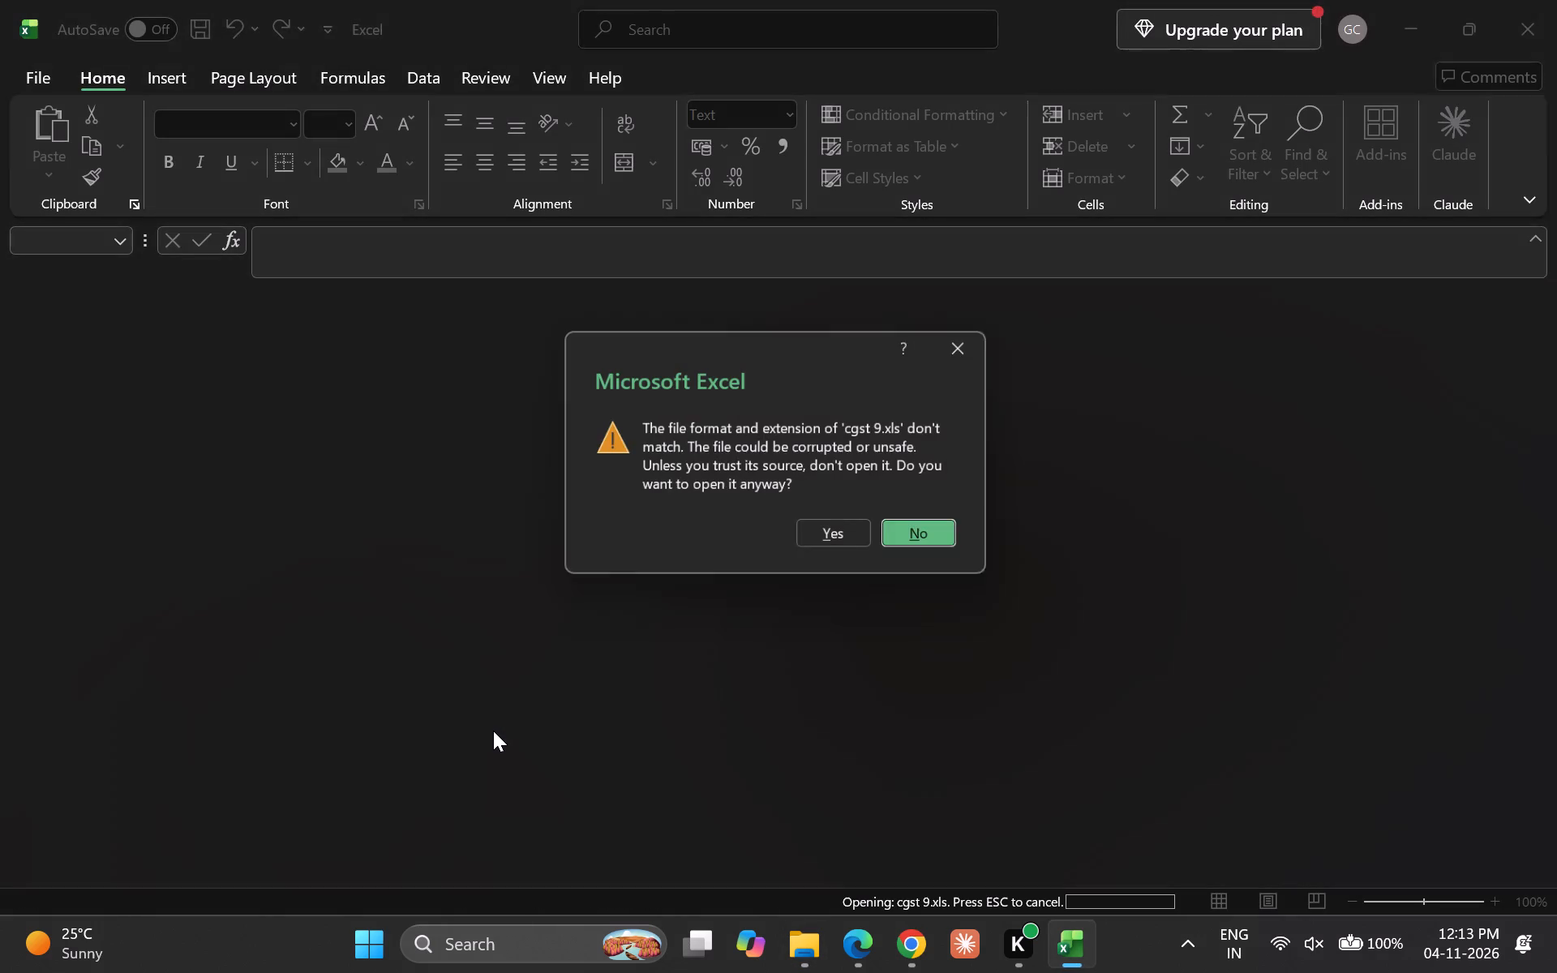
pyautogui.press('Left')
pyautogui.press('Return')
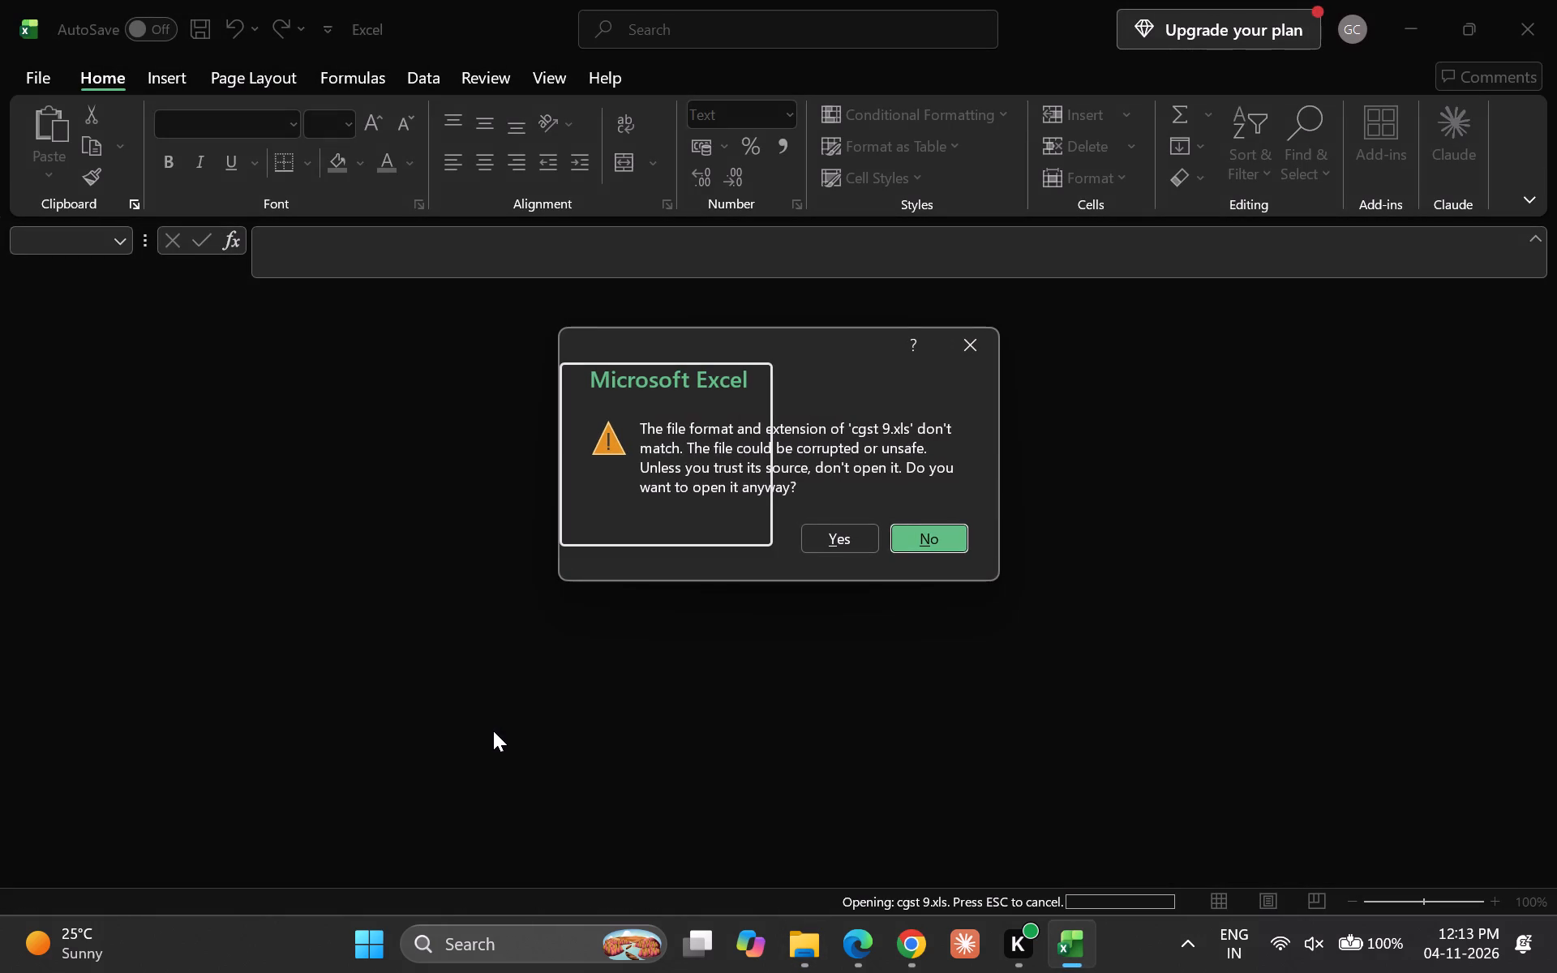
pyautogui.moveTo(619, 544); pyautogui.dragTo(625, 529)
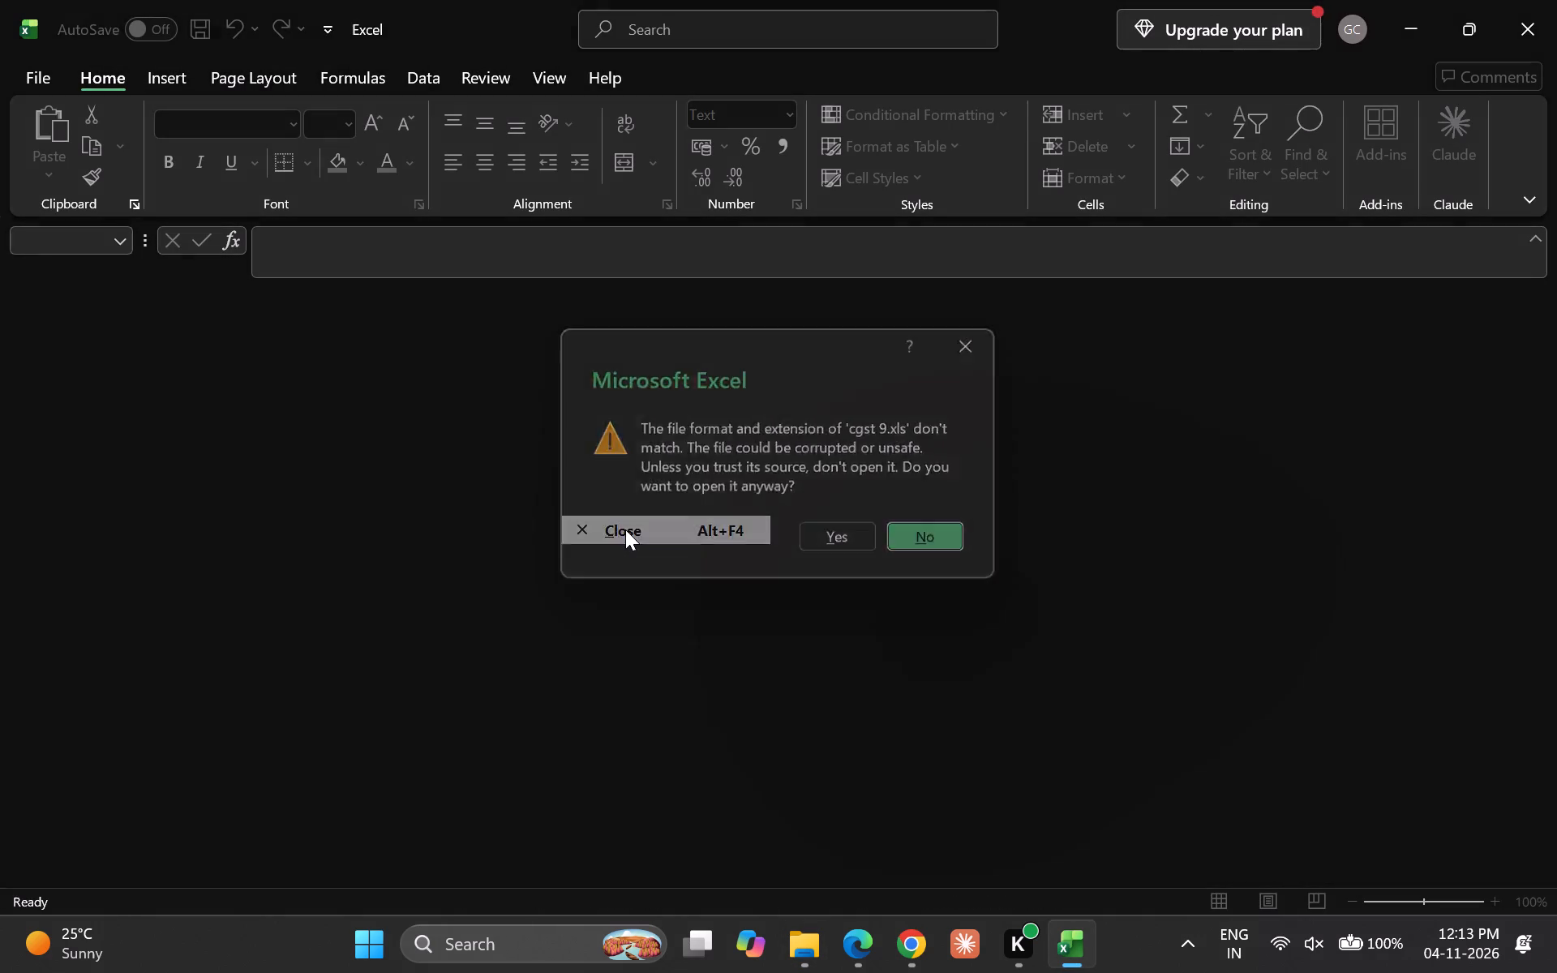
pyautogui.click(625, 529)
# Open cgst 9.xls from the Books Ledgers folder in Excel, accepting the file format mismatch.
pyautogui.hotkey('alt', 'Tab')
pyautogui.press('Down')
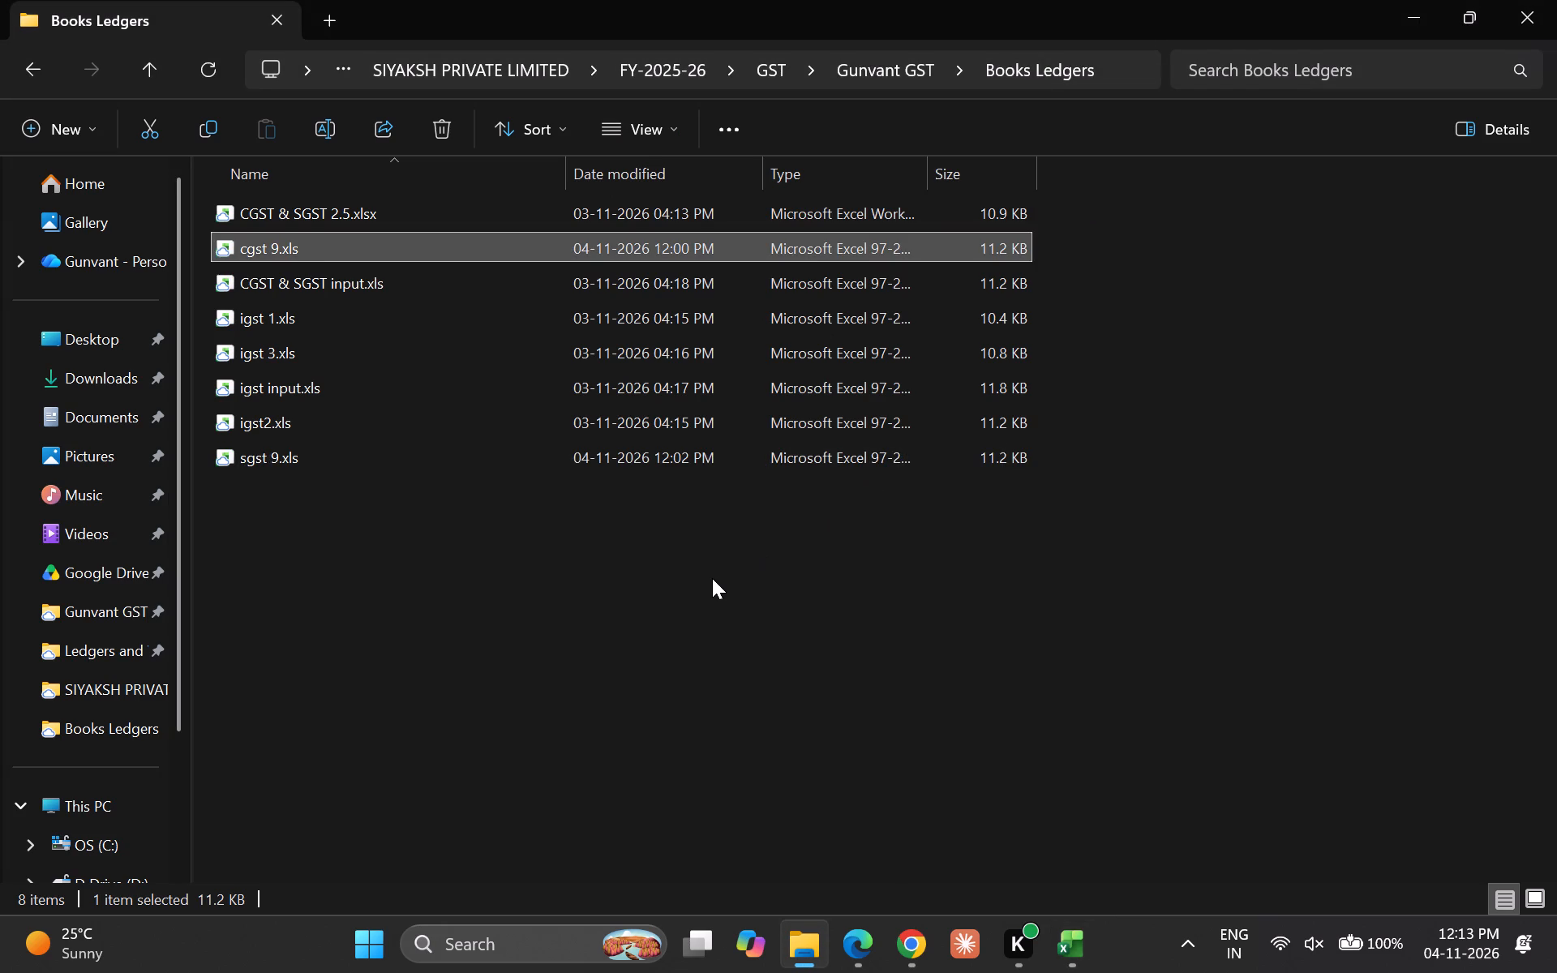
pyautogui.press('Up')
pyautogui.press('Return')
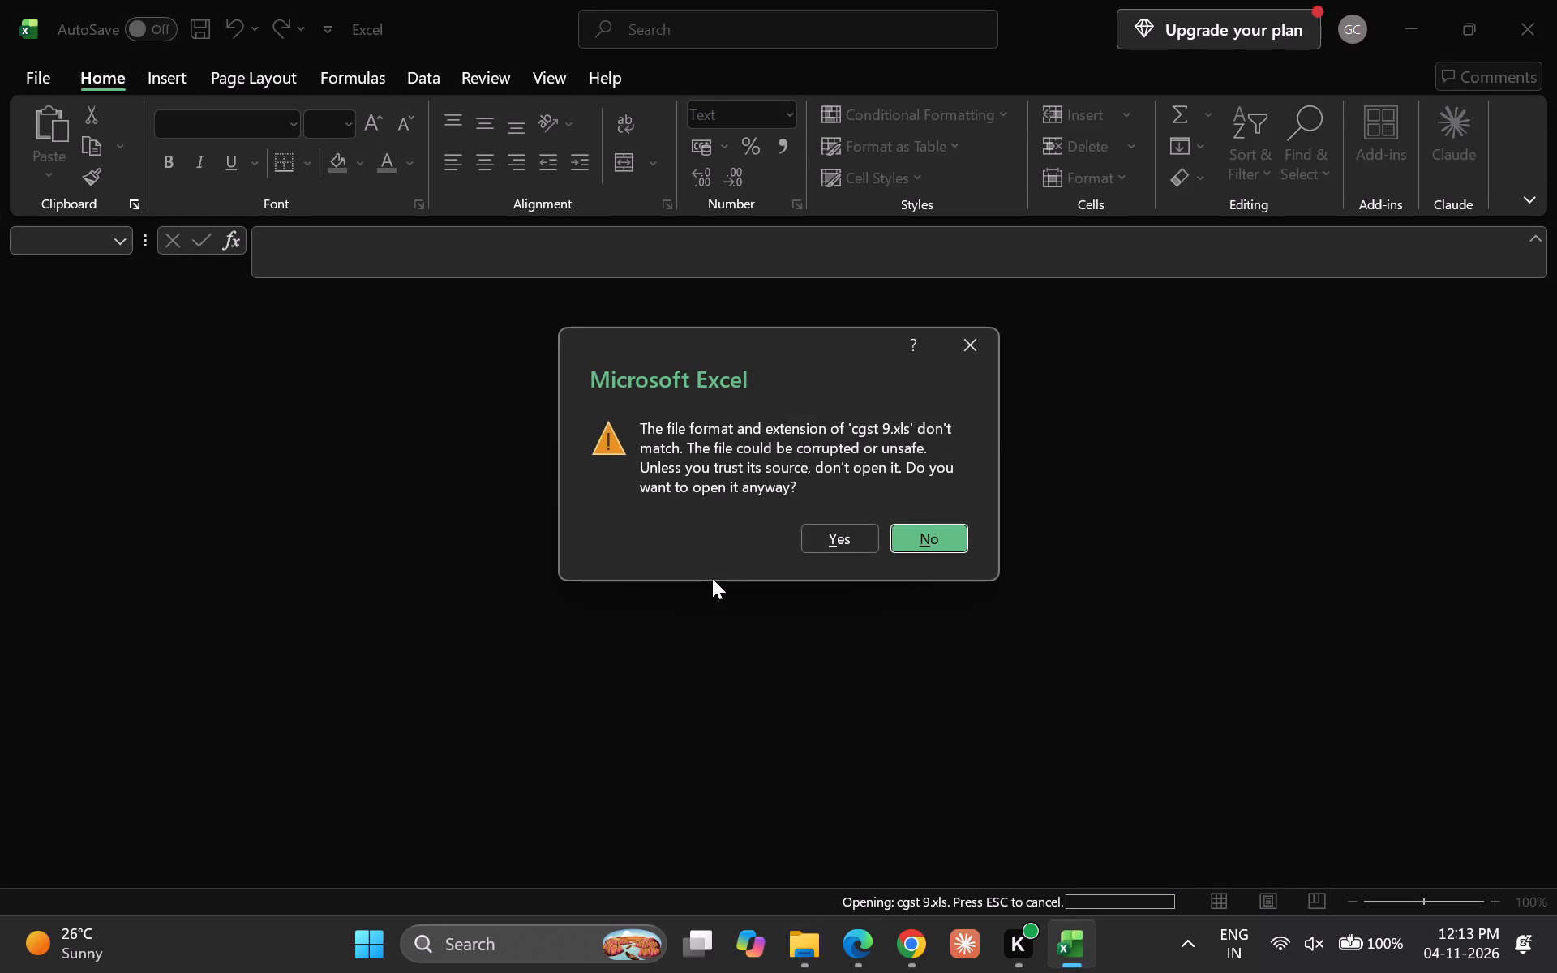
pyautogui.press('Left')
pyautogui.press('Return')
# Open sgst 9.xls from the Books Ledgers folder in Excel, accepting the file format mismatch.
pyautogui.hotkey('alt', 'Tab')
pyautogui.press('Down')
pyautogui.press('Down')
pyautogui.press('Down')
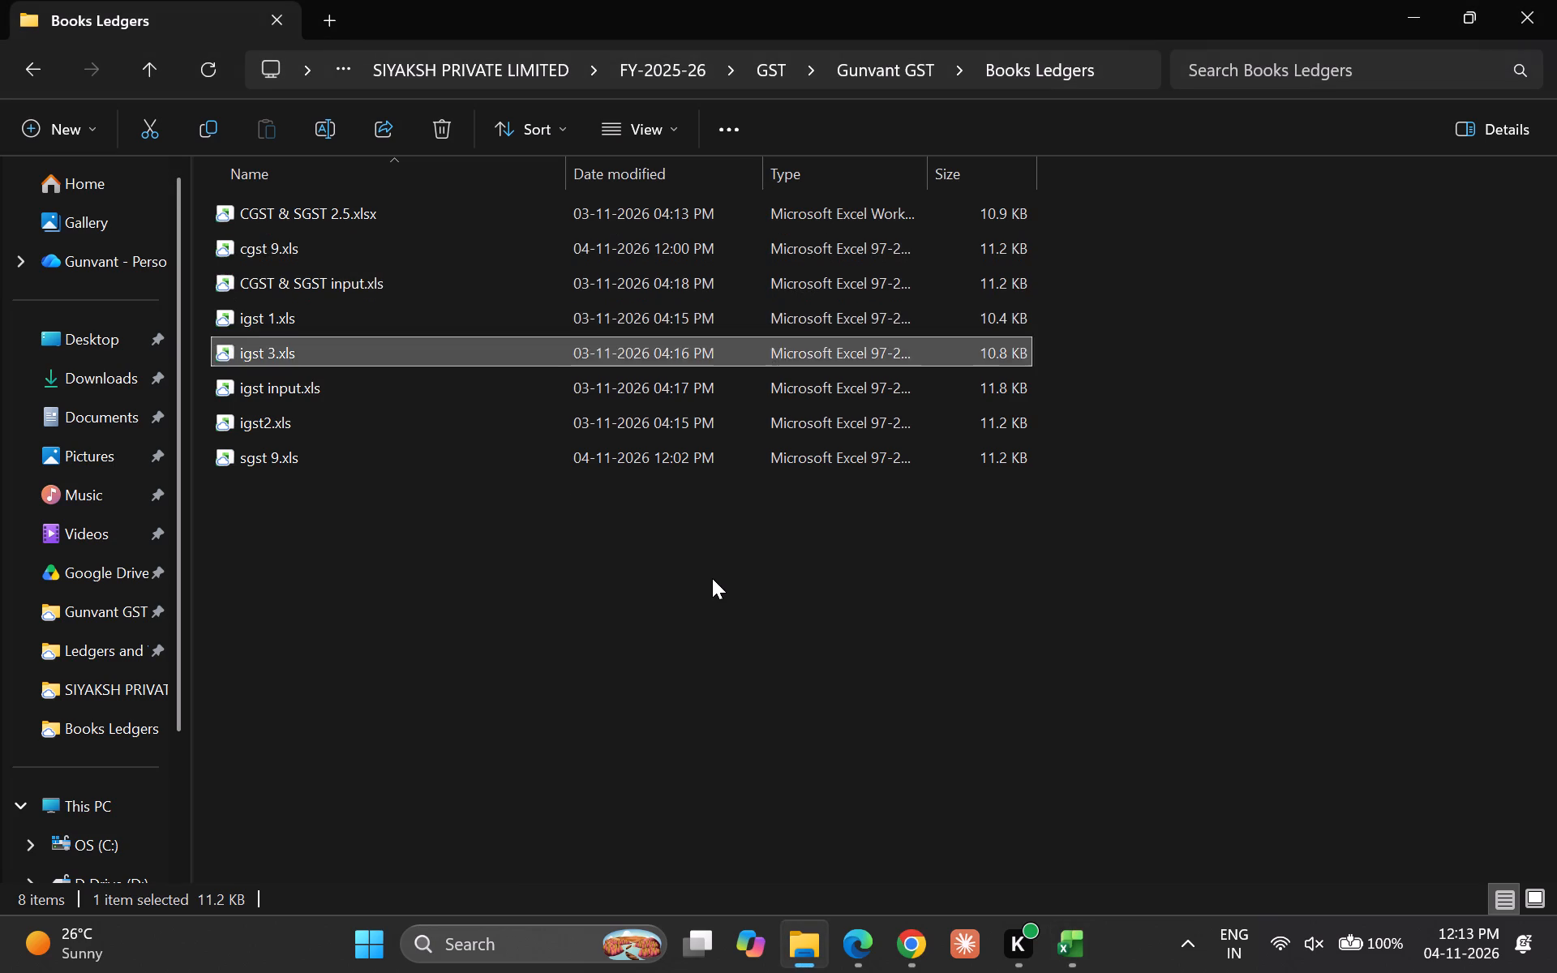
pyautogui.press('Down')
pyautogui.press('Down')
pyautogui.press('Down')
pyautogui.press('Return')
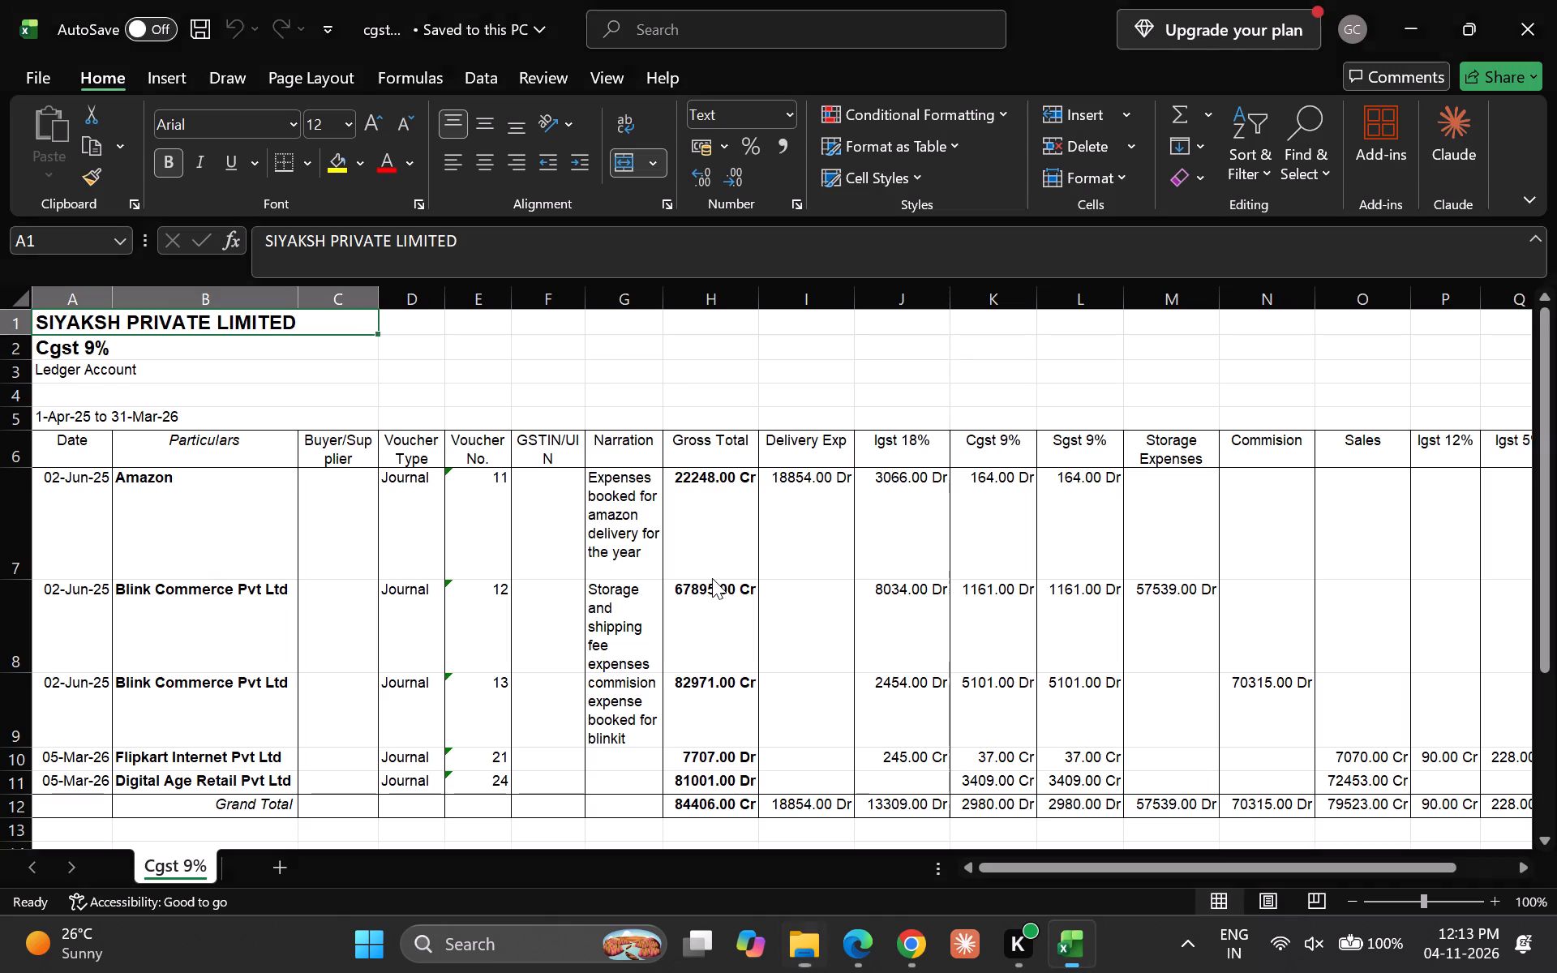
pyautogui.press('Left')
pyautogui.press('Return')
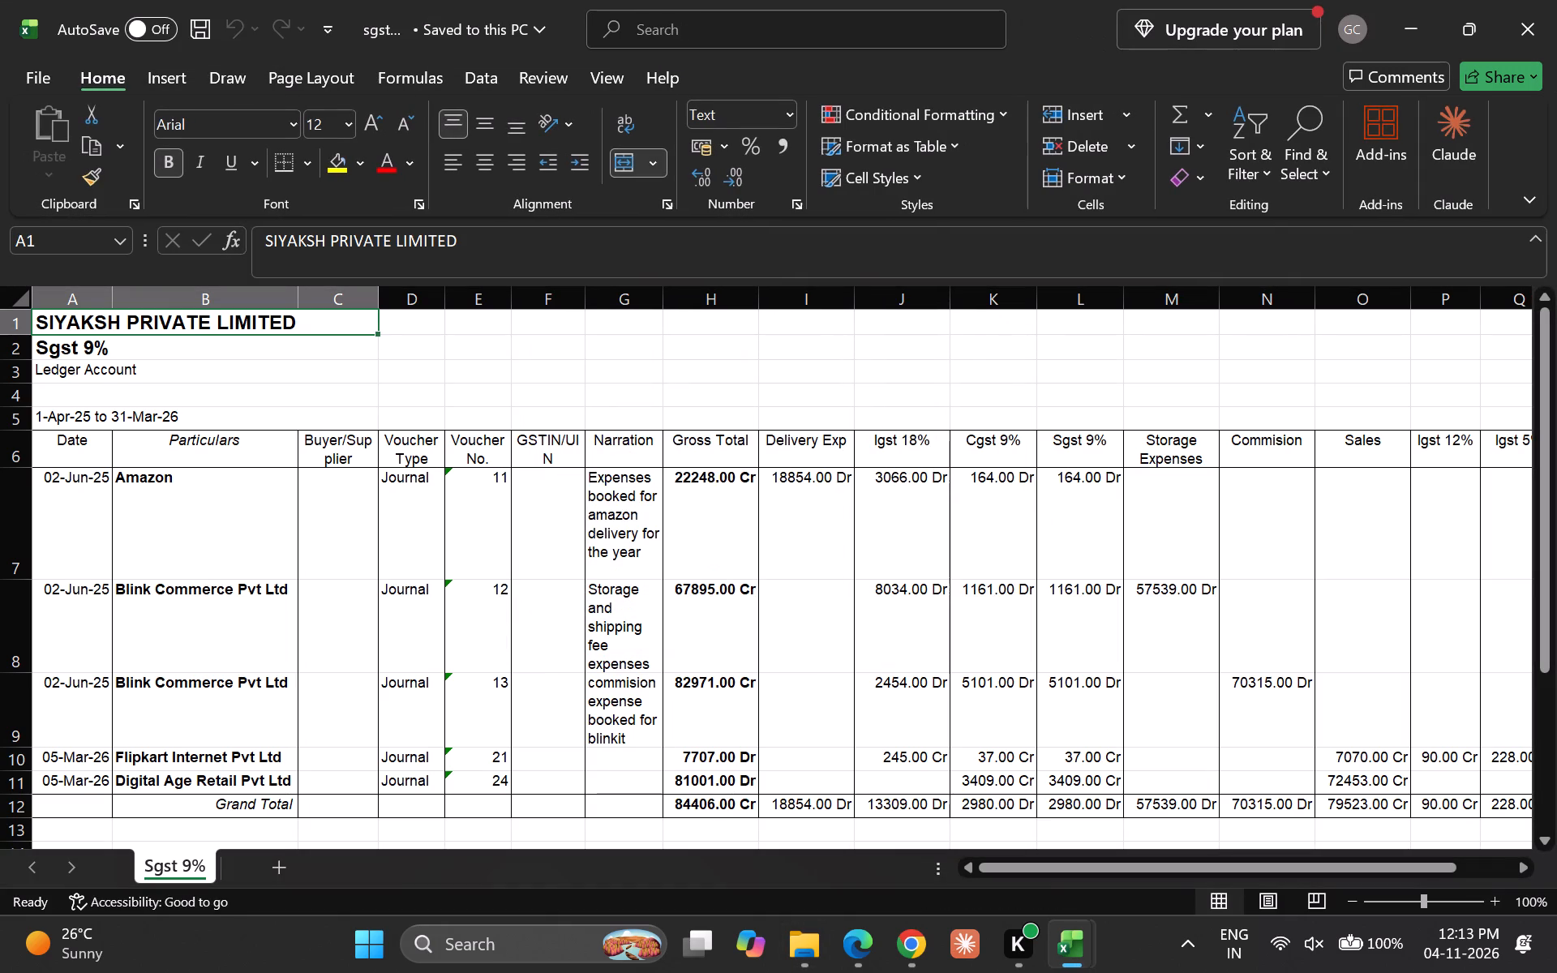
# Compare the entries and totals of the Cgst 9% and Sgst 9% ledgers by alternating between their workbooks.
pyautogui.hotkey('alt', 'Tab')
pyautogui.hotkey('alt', 'Tab')
pyautogui.hotkey('alt', 'Tab')
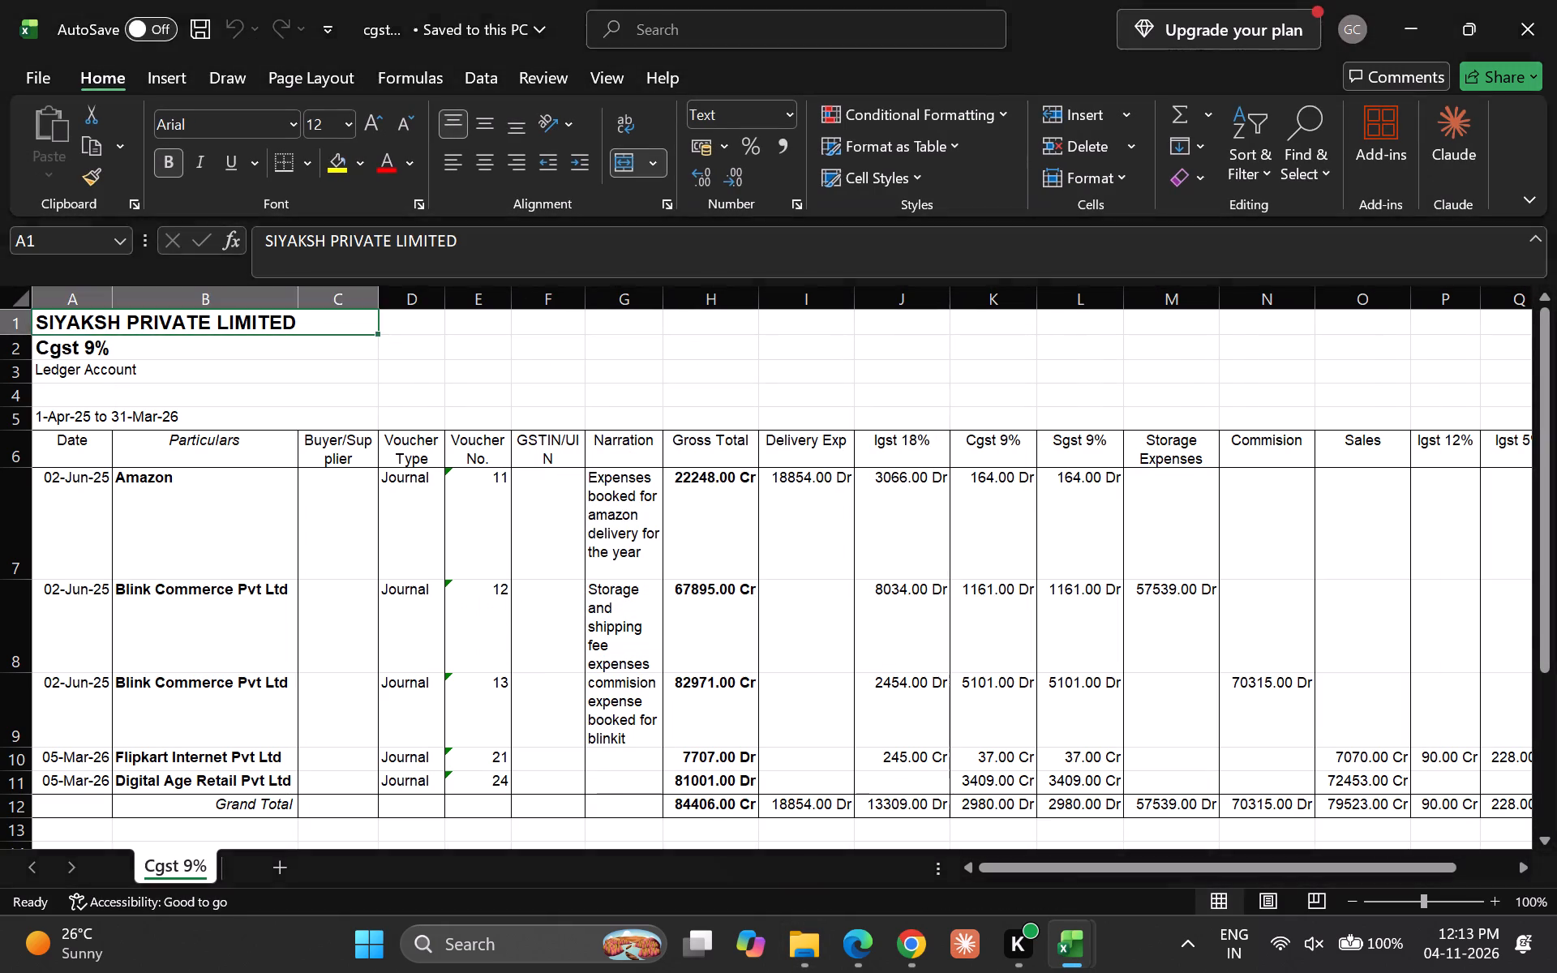
pyautogui.hotkey('alt', 'Tab')
pyautogui.hotkey('alt', 'Tab')
pyautogui.hotkey('alt', 'Tab')
pyautogui.hotkey('alt', 'Tab')
pyautogui.hotkey('alt', 'Tab')
pyautogui.hotkey('alt', 'Tab')
pyautogui.hotkey('alt', 'Tab')
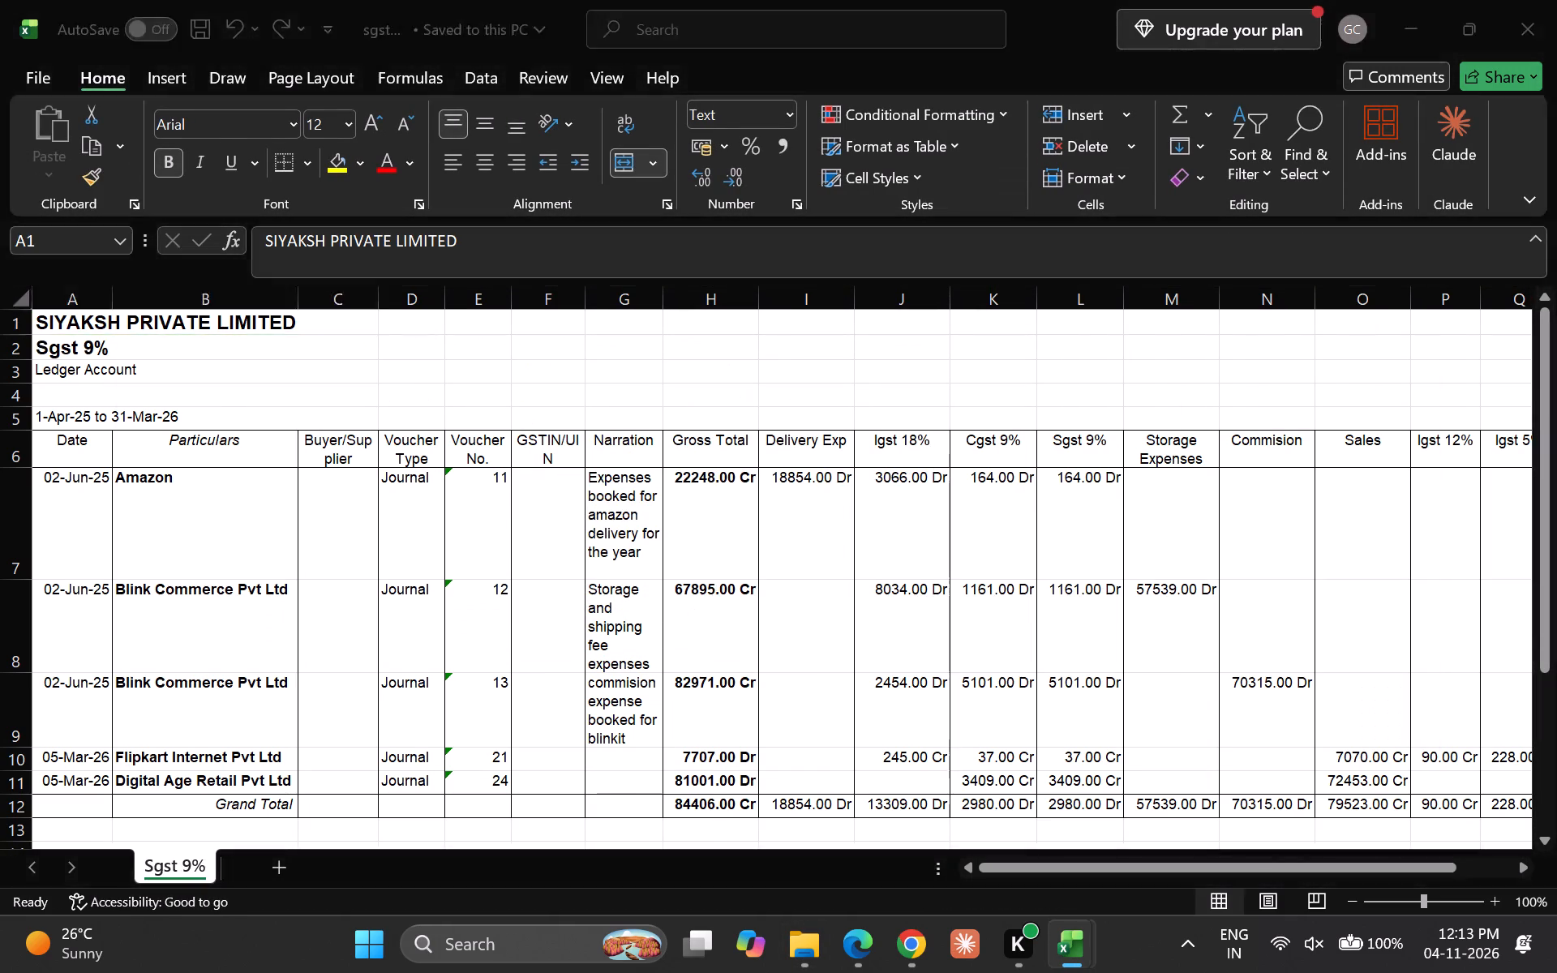
pyautogui.hotkey('alt', 'Tab')
pyautogui.hotkey('alt', 'Tab')
pyautogui.hotkey('alt', 'Tab')
pyautogui.hotkey('alt', 'Tab')
pyautogui.hotkey('alt', 'Tab')
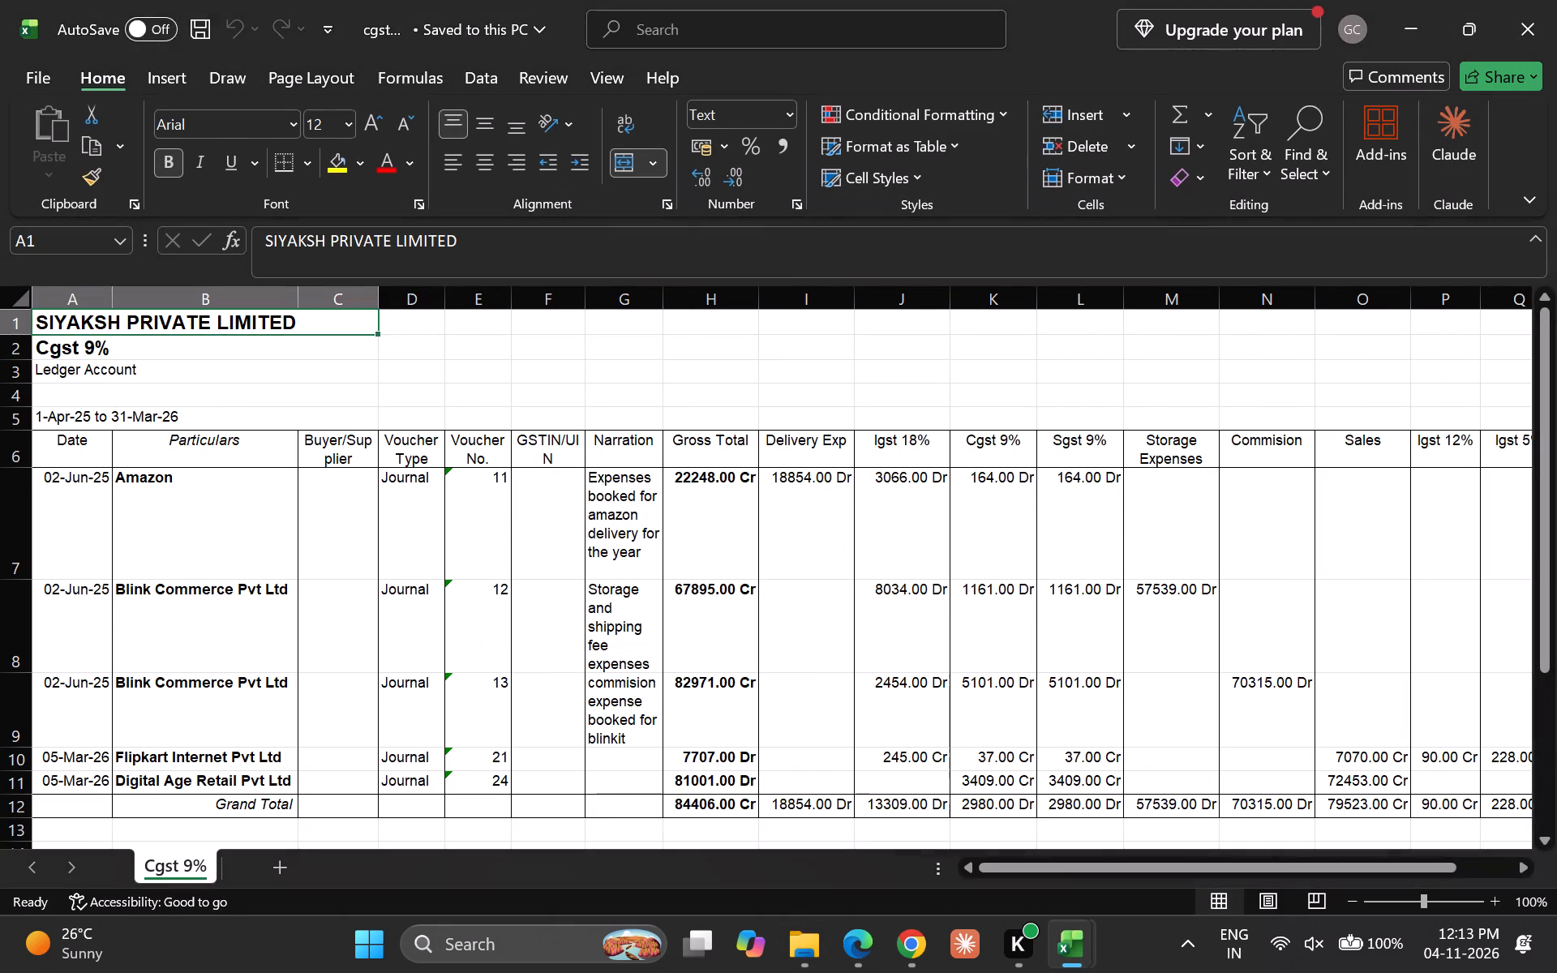
pyautogui.hotkey('alt', 'Tab')
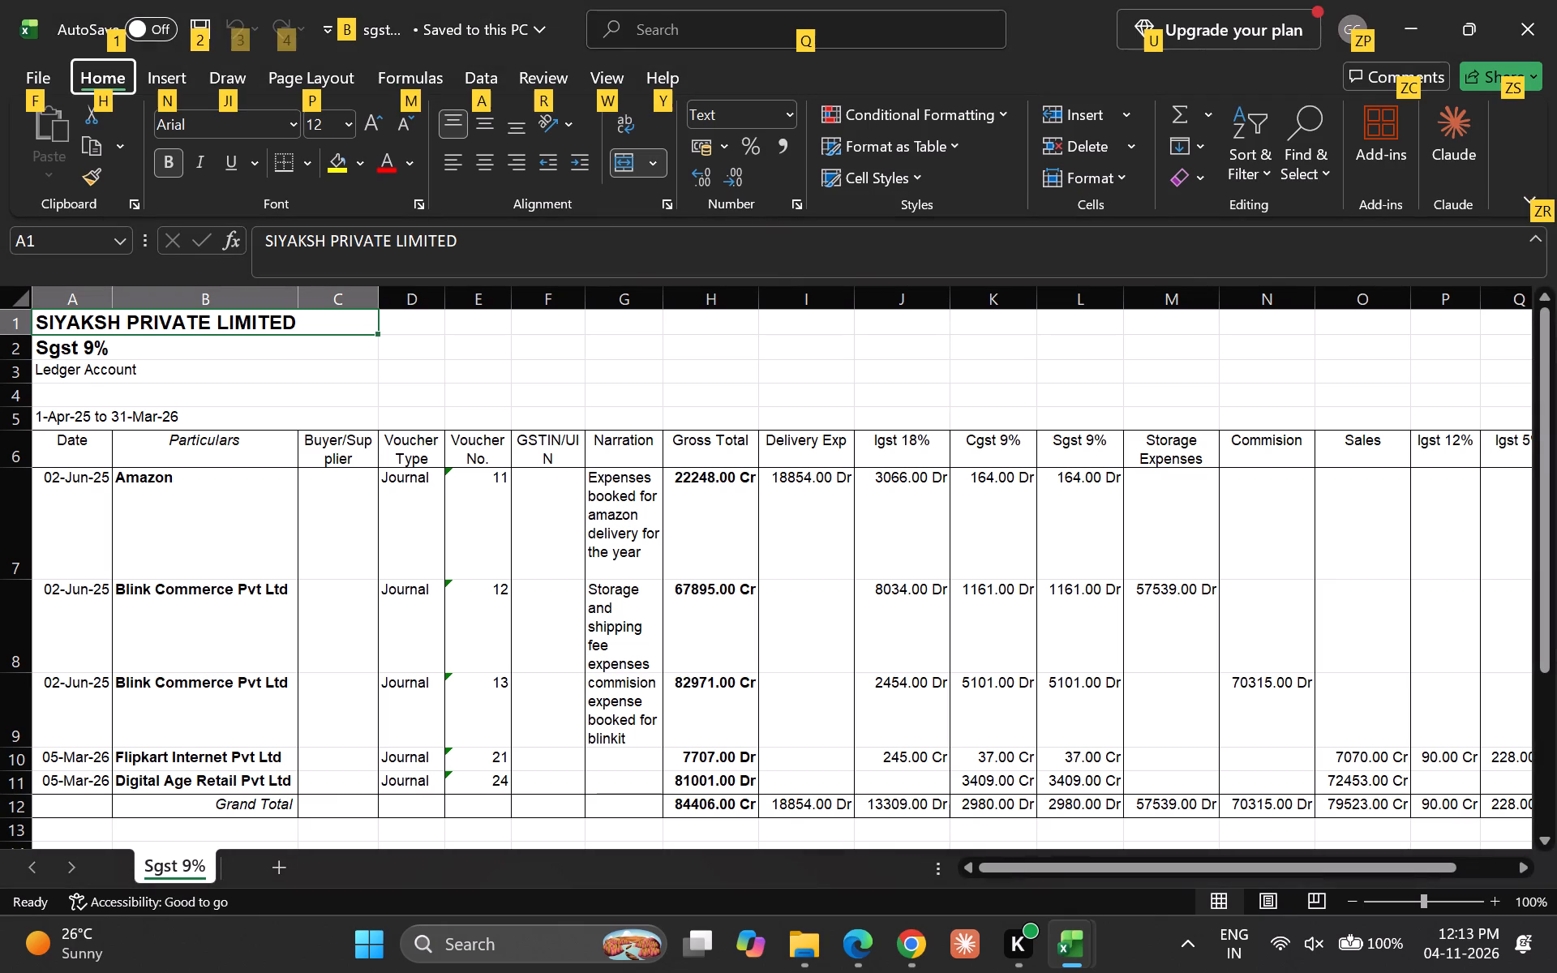
# Close the sgst 9.xls and cgst 9.xls workbooks.
pyautogui.hotkey('ctrl', 'w')
pyautogui.hotkey('ctrl', 'w')
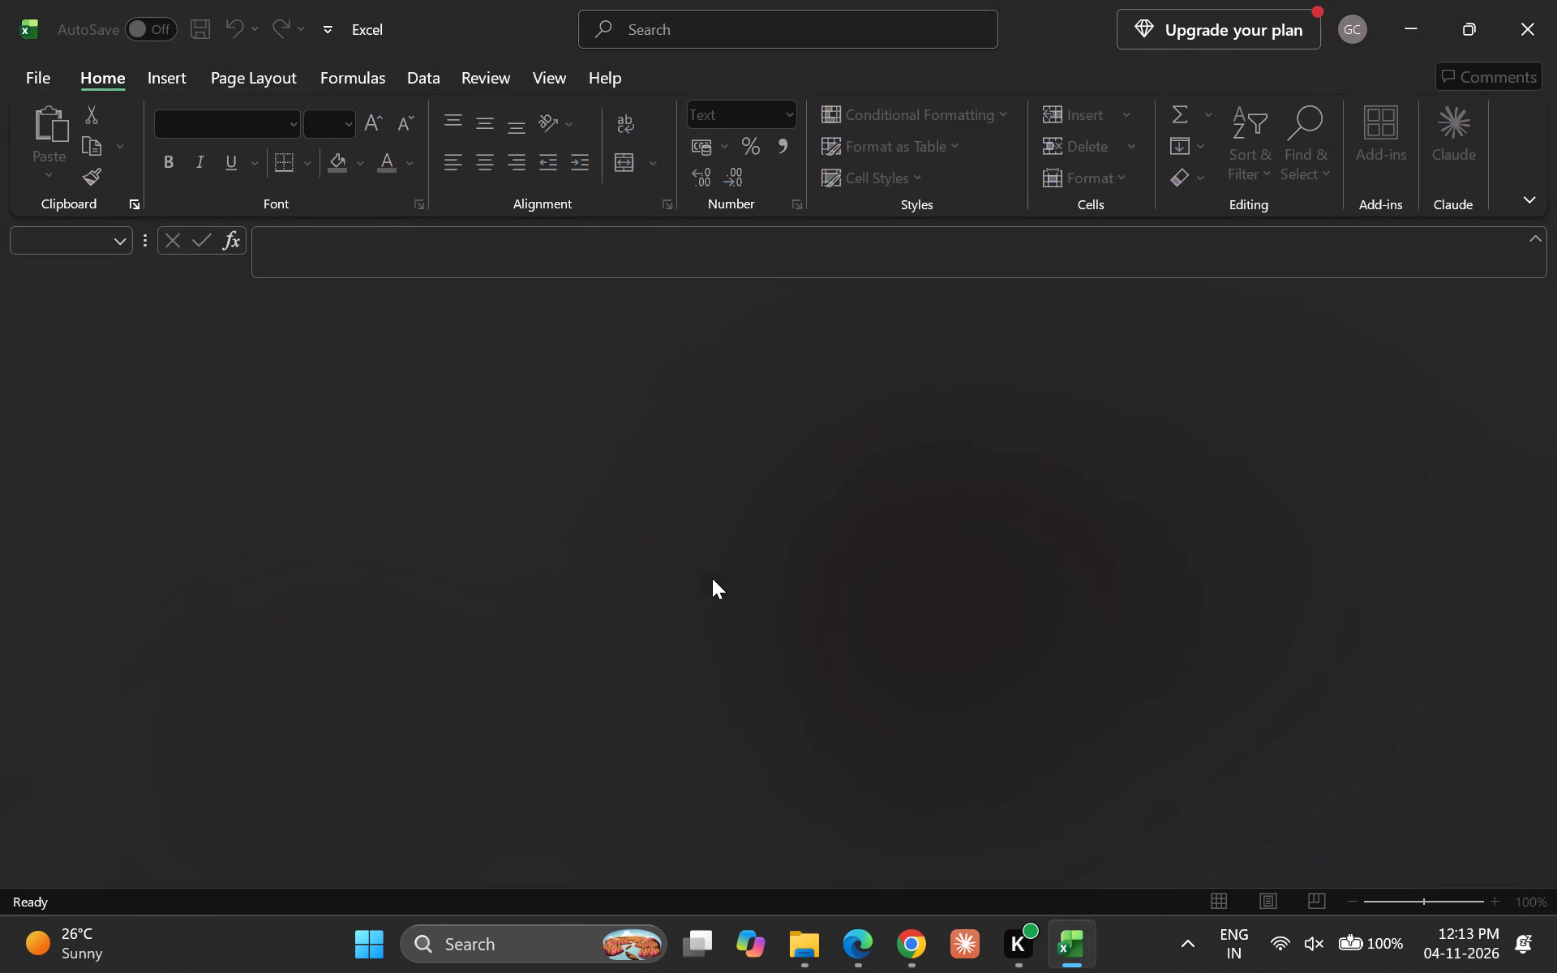
# Return to the Books Ledgers folder and delete the duplicate sgst 9.xls file.
pyautogui.hotkey('alt', 'Tab')
pyautogui.press('Up')
pyautogui.press('Down')
pyautogui.press('Delete')
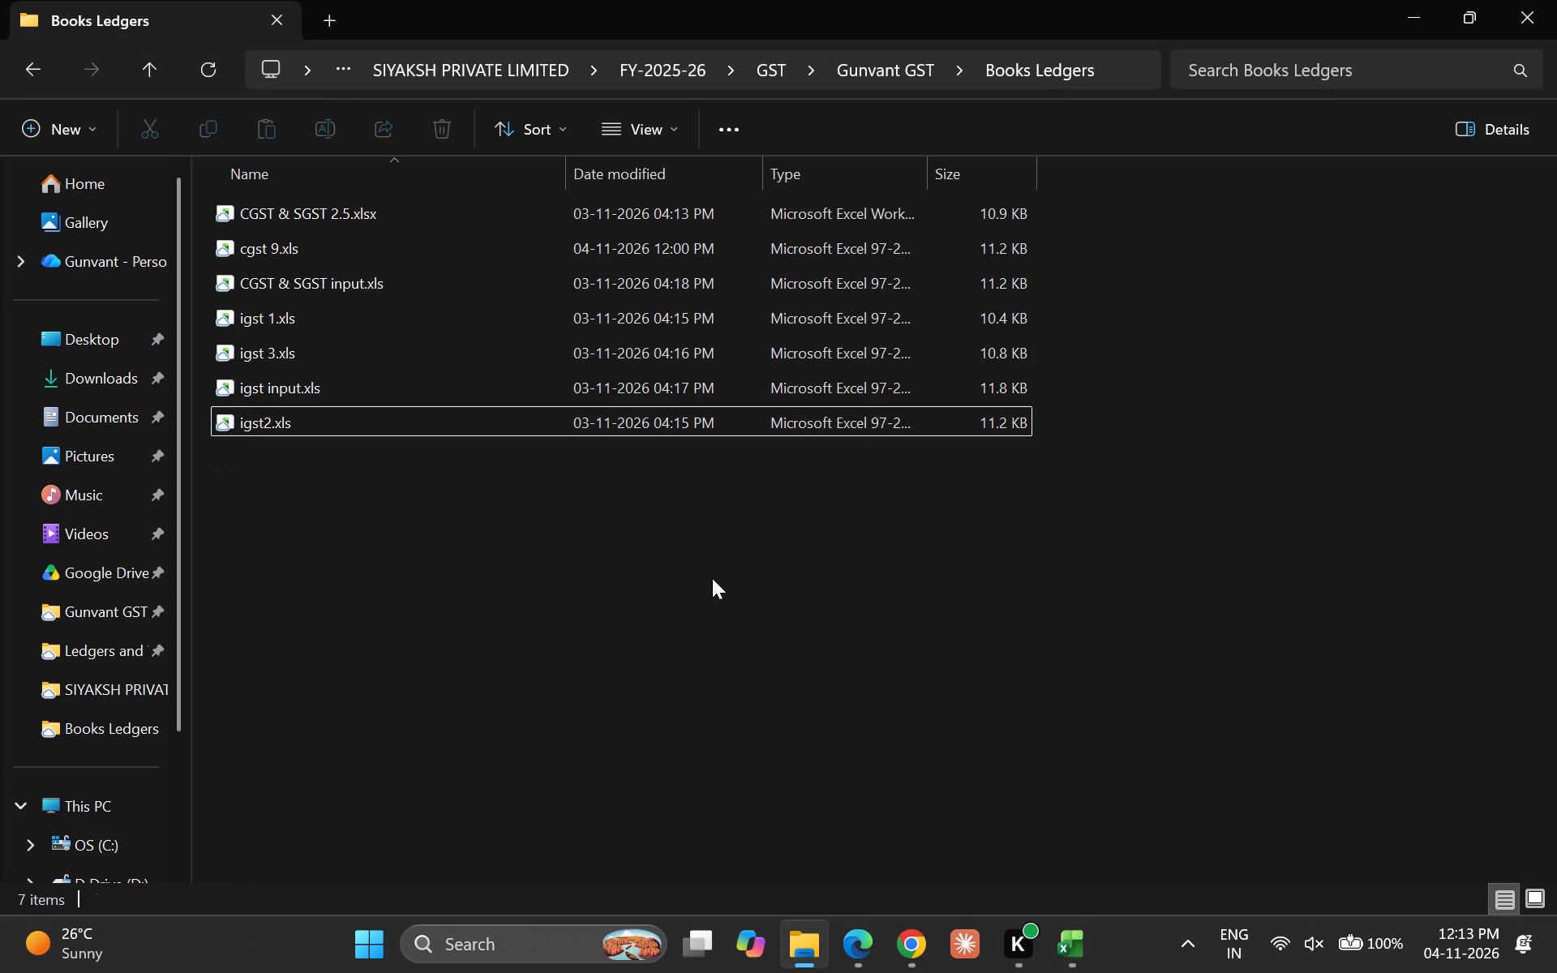
# Rename cgst 9.xls as CGST & SGST 9.xls.
pyautogui.press('Up')
pyautogui.press('Up')
pyautogui.press('Up')
pyautogui.press('Up')
pyautogui.press('Up')
pyautogui.press('F2')
pyautogui.press('Left')
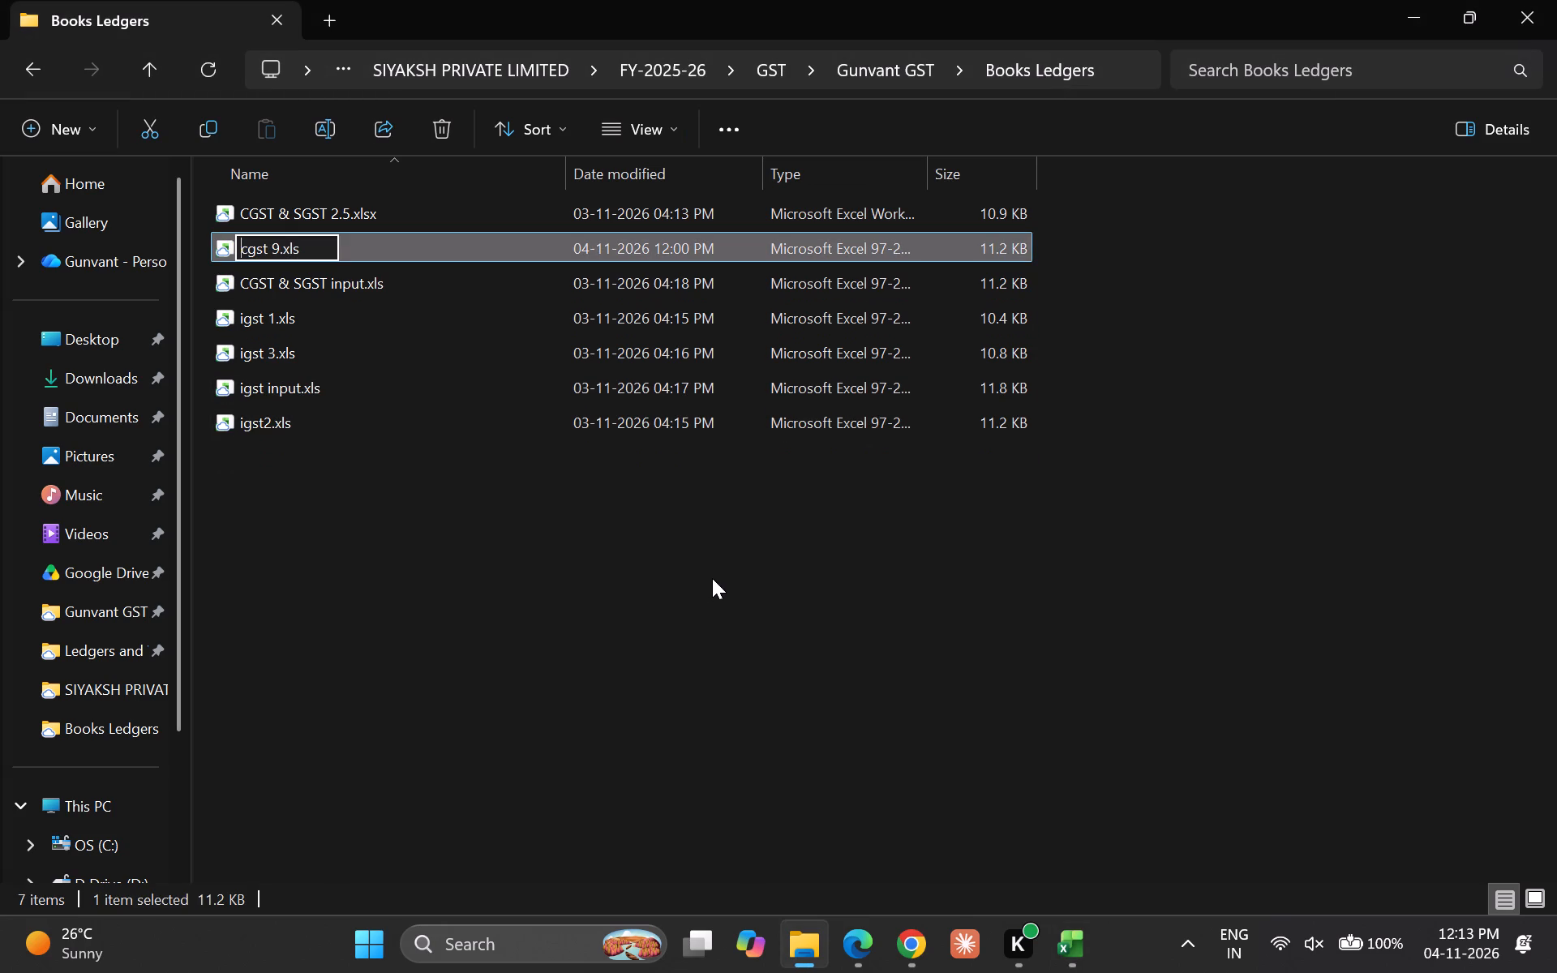
pyautogui.press('Right')
pyautogui.press('Right')
pyautogui.press('Right')
pyautogui.press('Right')
pyautogui.press('BackSpace')
pyautogui.press('BackSpace')
pyautogui.press('BackSpace')
pyautogui.press('BackSpace')
pyautogui.press('BackSpace')
pyautogui.press('BackSpace')
pyautogui.press('BackSpace')
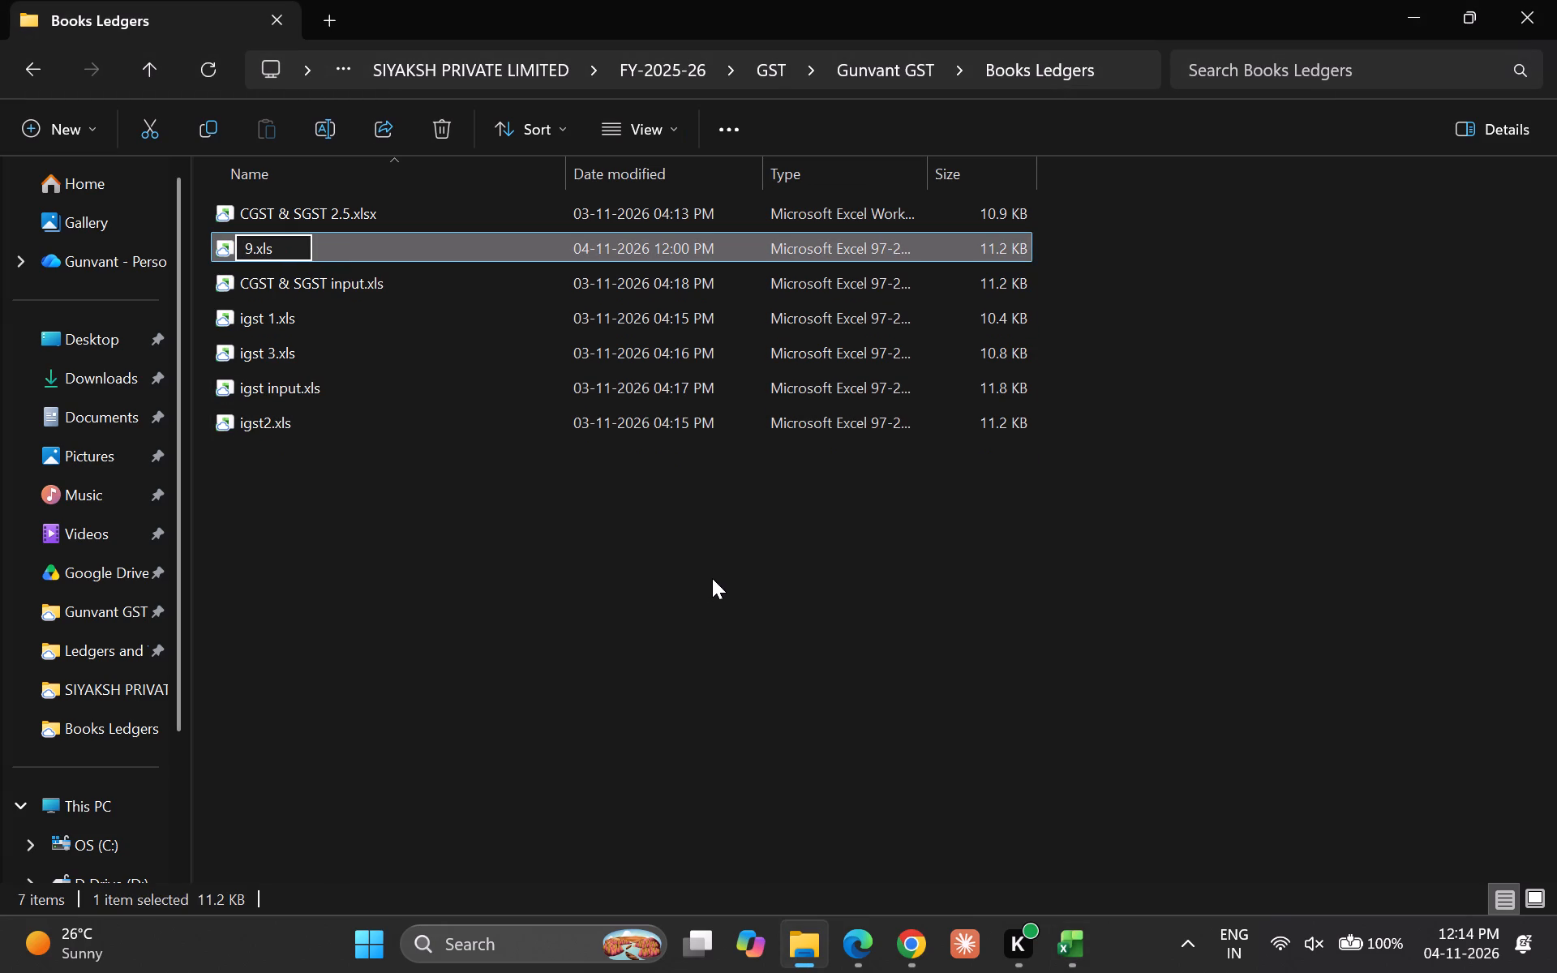
pyautogui.write('CGST & SGST')
pyautogui.press('Return')
# Look through the merged CGST & SGST files and the remaining IGST ledger files in the Books Ledgers folder.
pyautogui.press('Up')
pyautogui.press('Down')
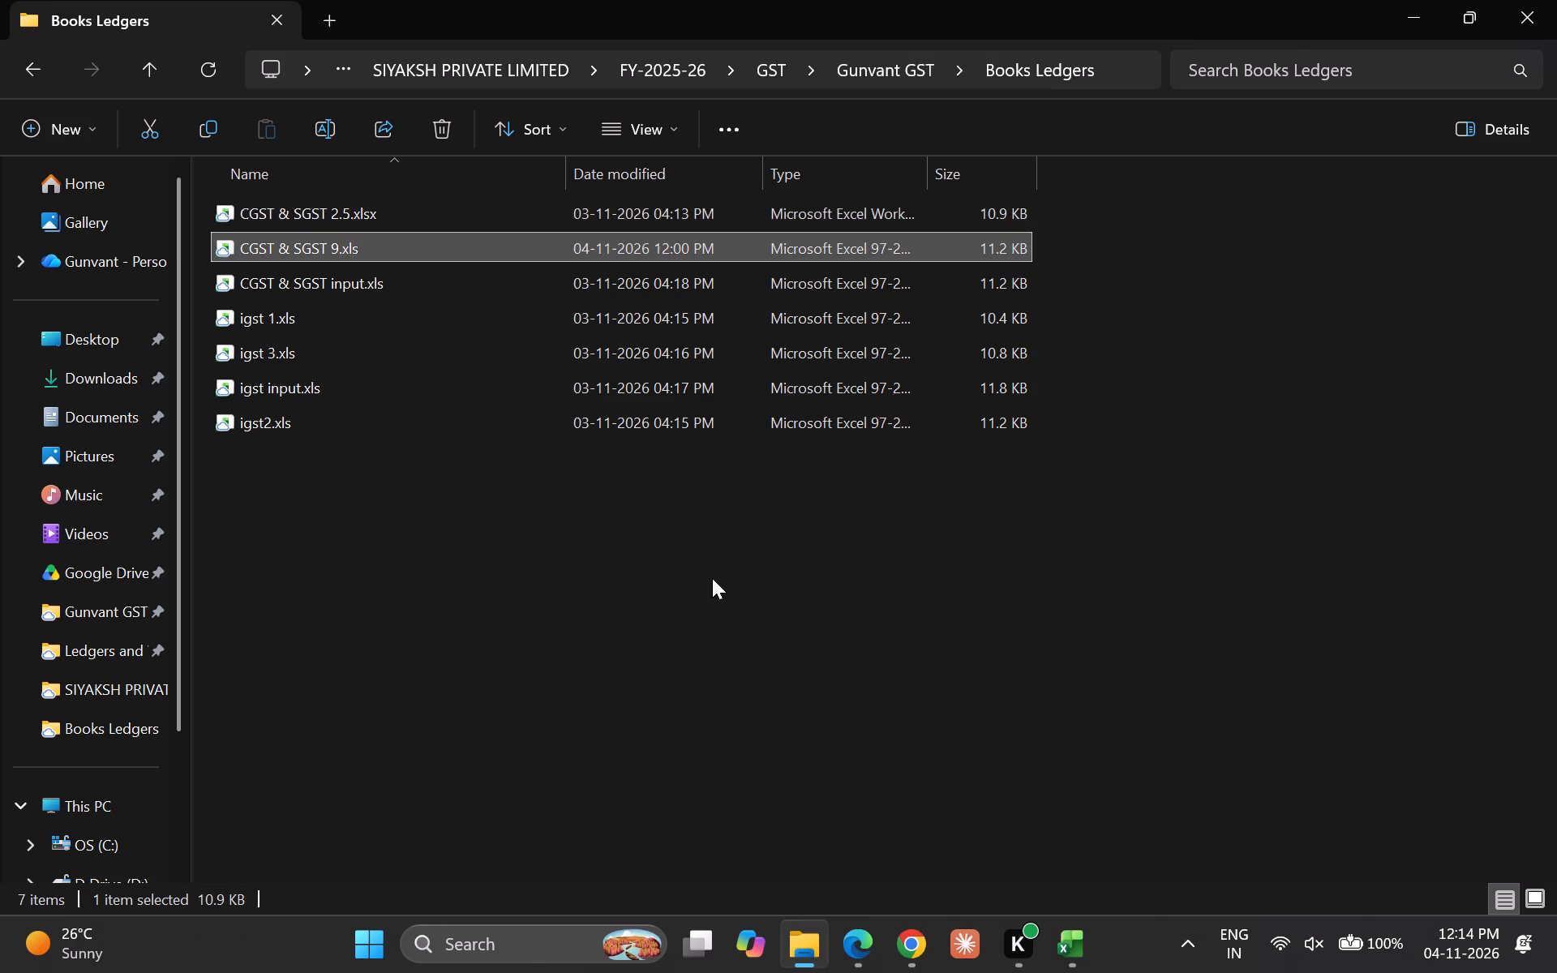
pyautogui.press('Up')
pyautogui.press('Down')
pyautogui.press('Down')
pyautogui.press('Down')
pyautogui.press('Down')
pyautogui.press('Down')
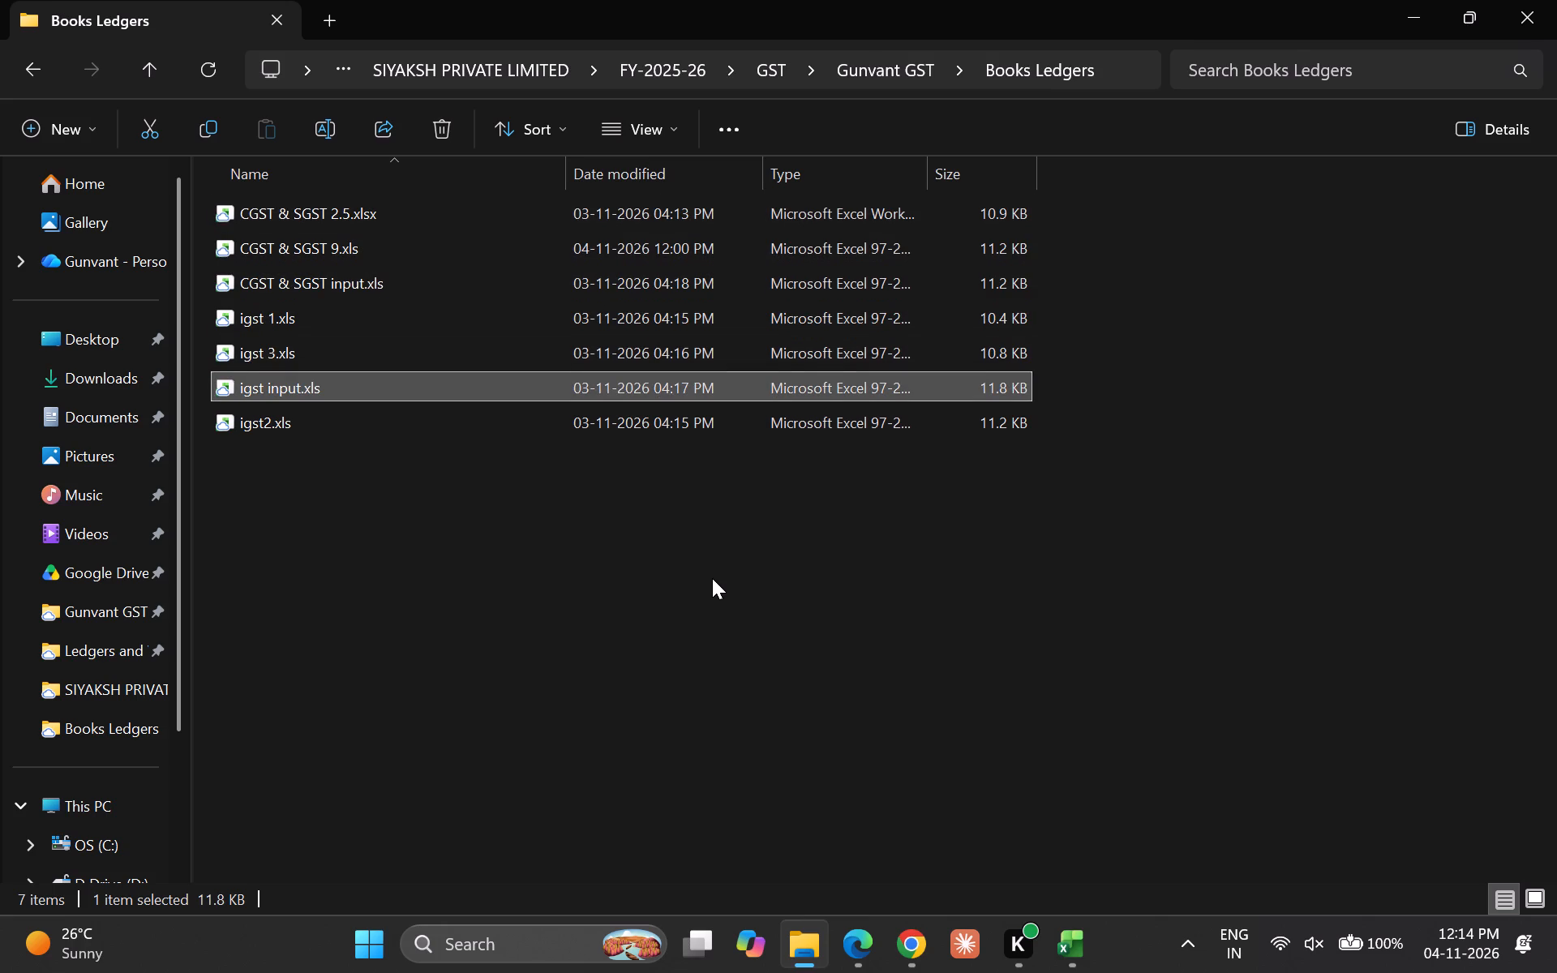
pyautogui.press('Up')
pyautogui.press('Down')
pyautogui.press('Down')
pyautogui.press('Up')
pyautogui.press('Down')
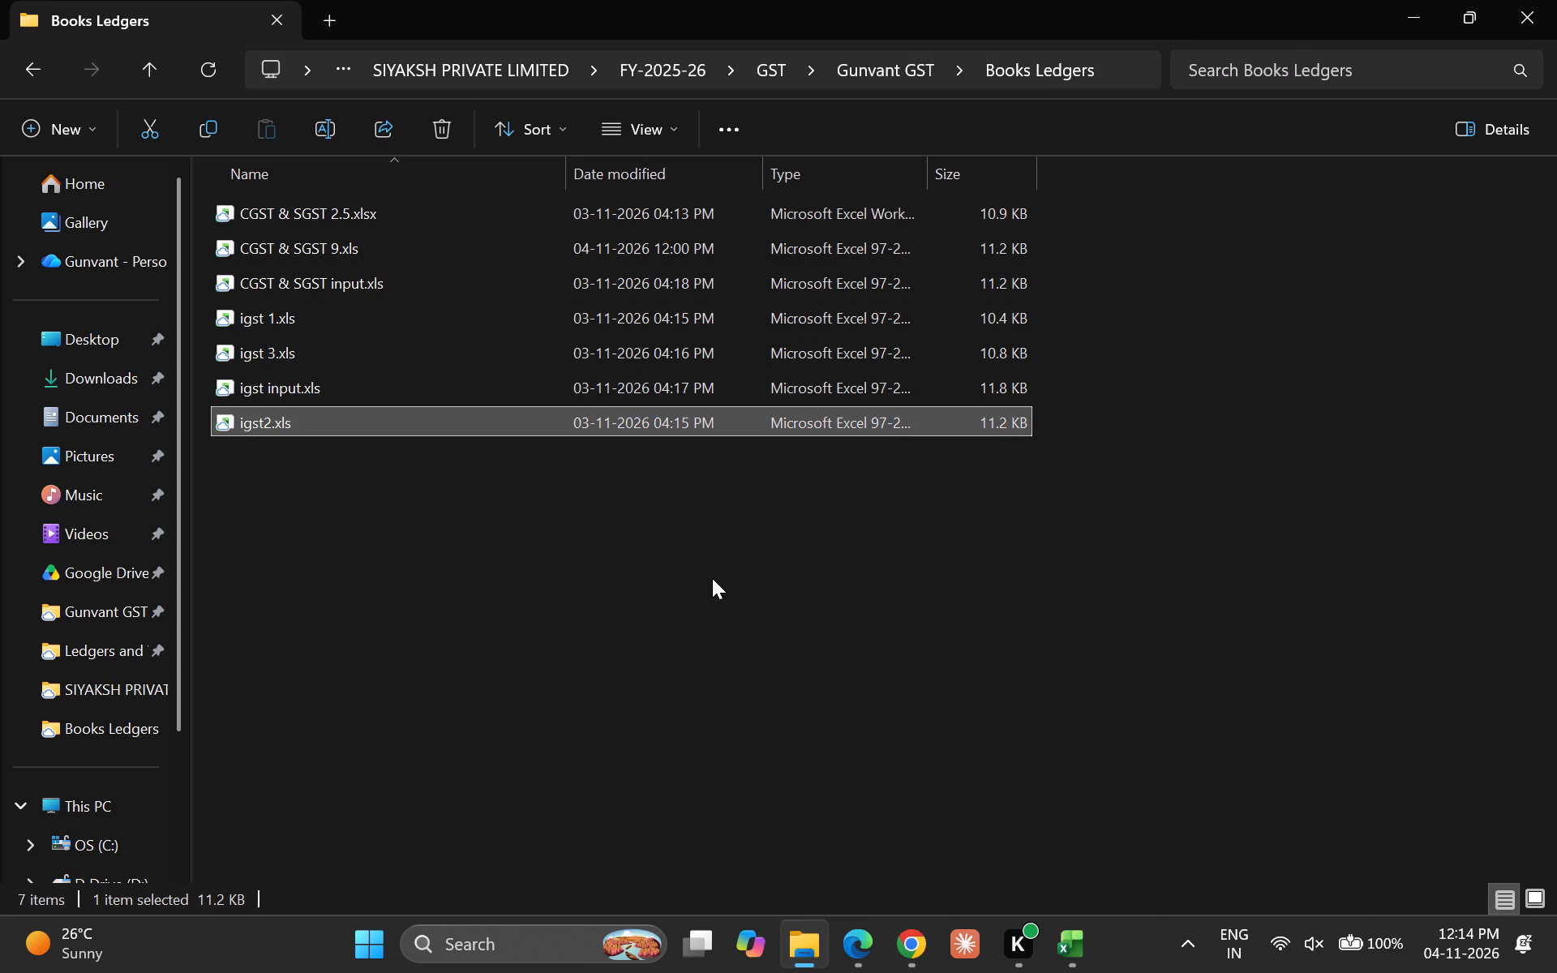
pyautogui.press('Up')
pyautogui.press('Up')
pyautogui.press('Up')
pyautogui.press('Up')
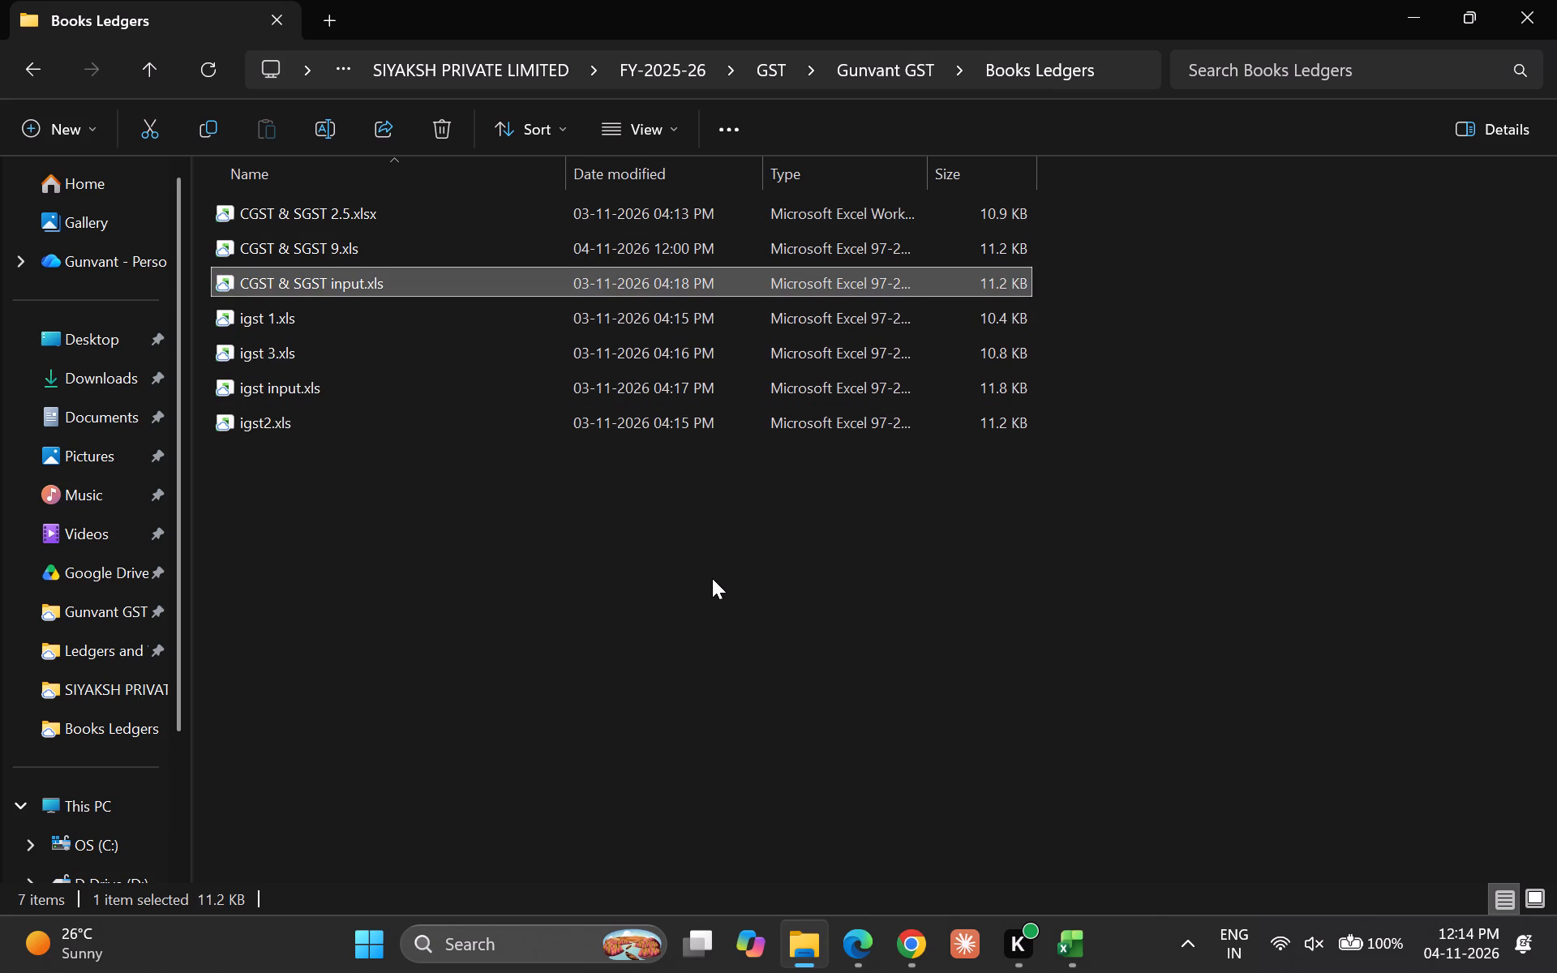
pyautogui.press('Up')
pyautogui.press('Up')
pyautogui.press('Up')
pyautogui.press('Down')
pyautogui.press('Down')
pyautogui.press('Down')
pyautogui.press('Down')
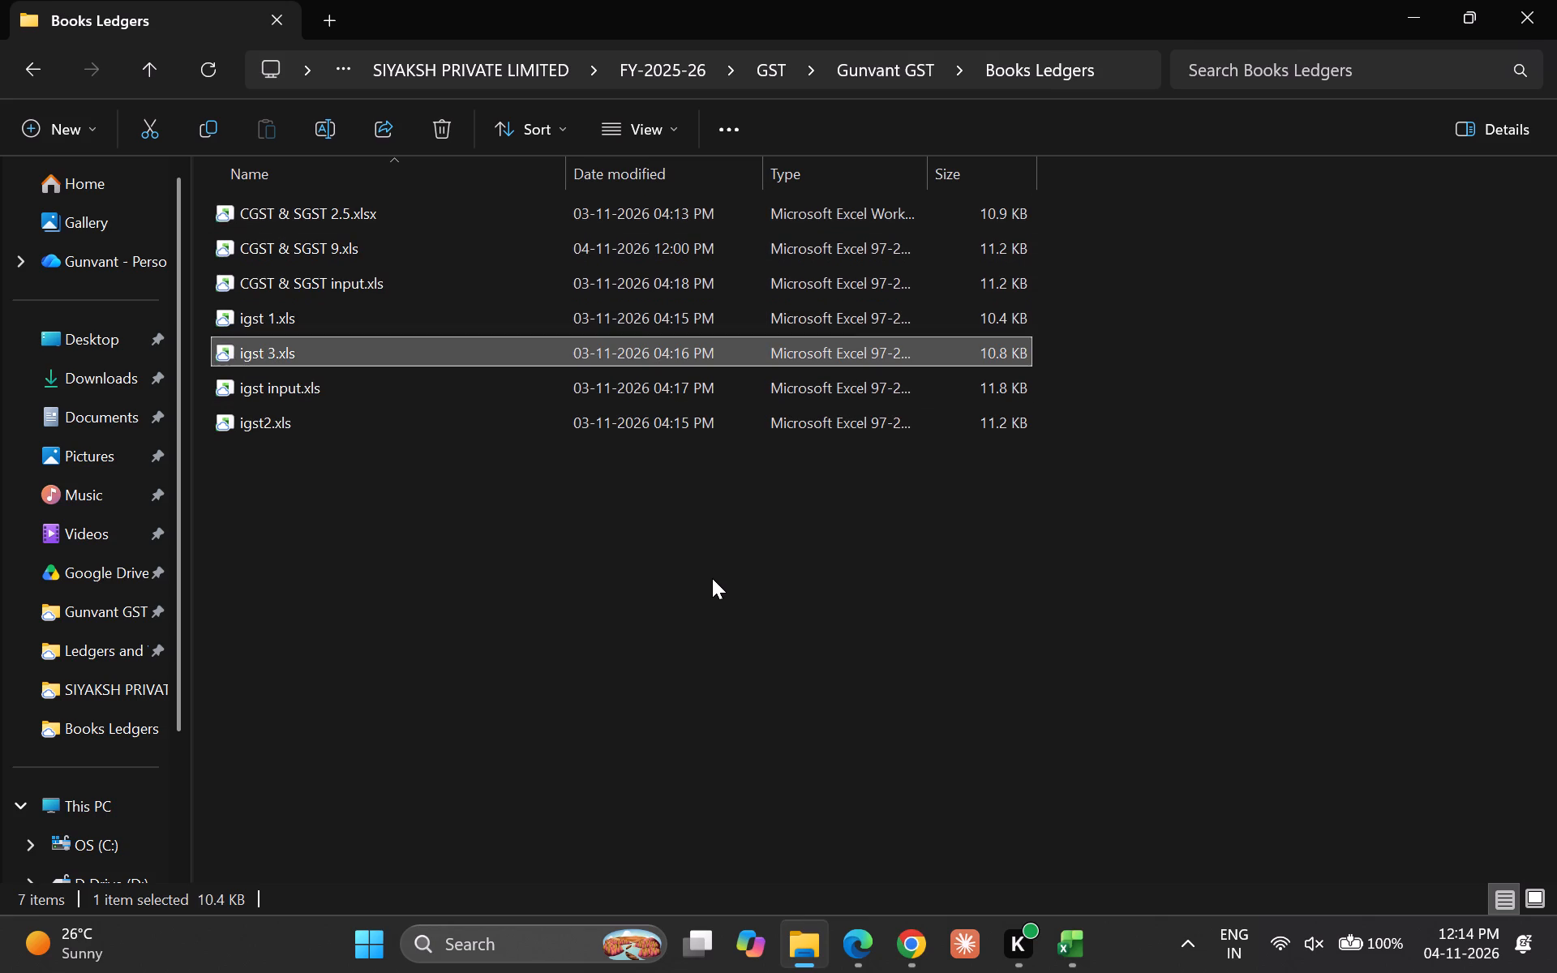
# Open igst 1.xls from the Books Ledgers folder in Excel, accepting the file format mismatch.
pyautogui.press('Up')
pyautogui.press('Return')
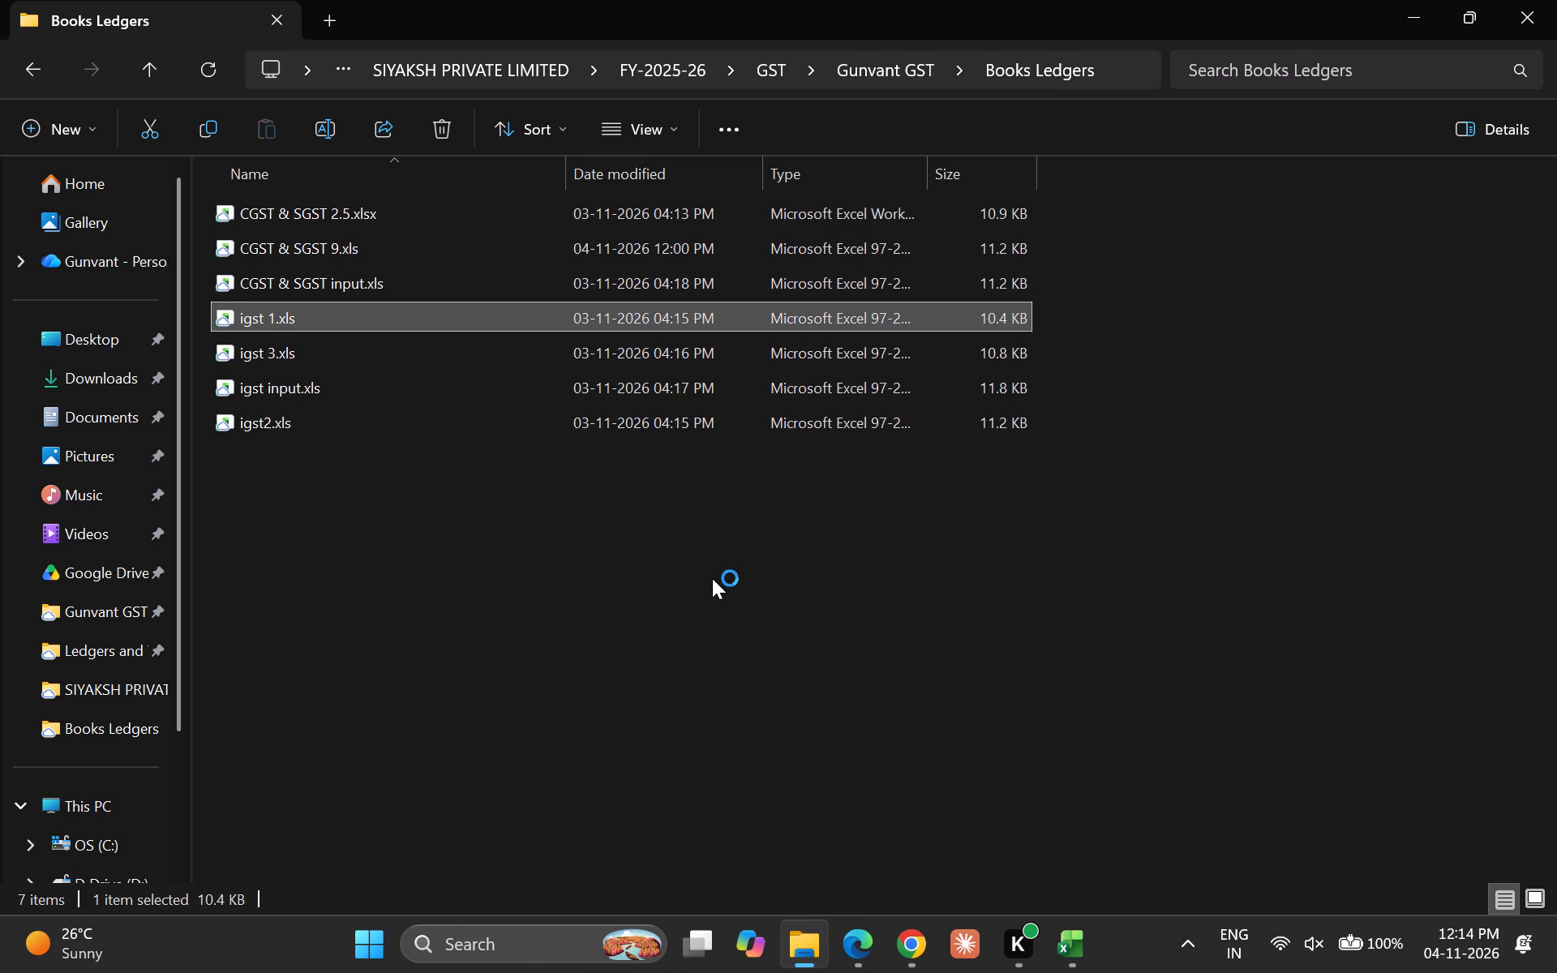
pyautogui.press('Left')
pyautogui.press('Return')
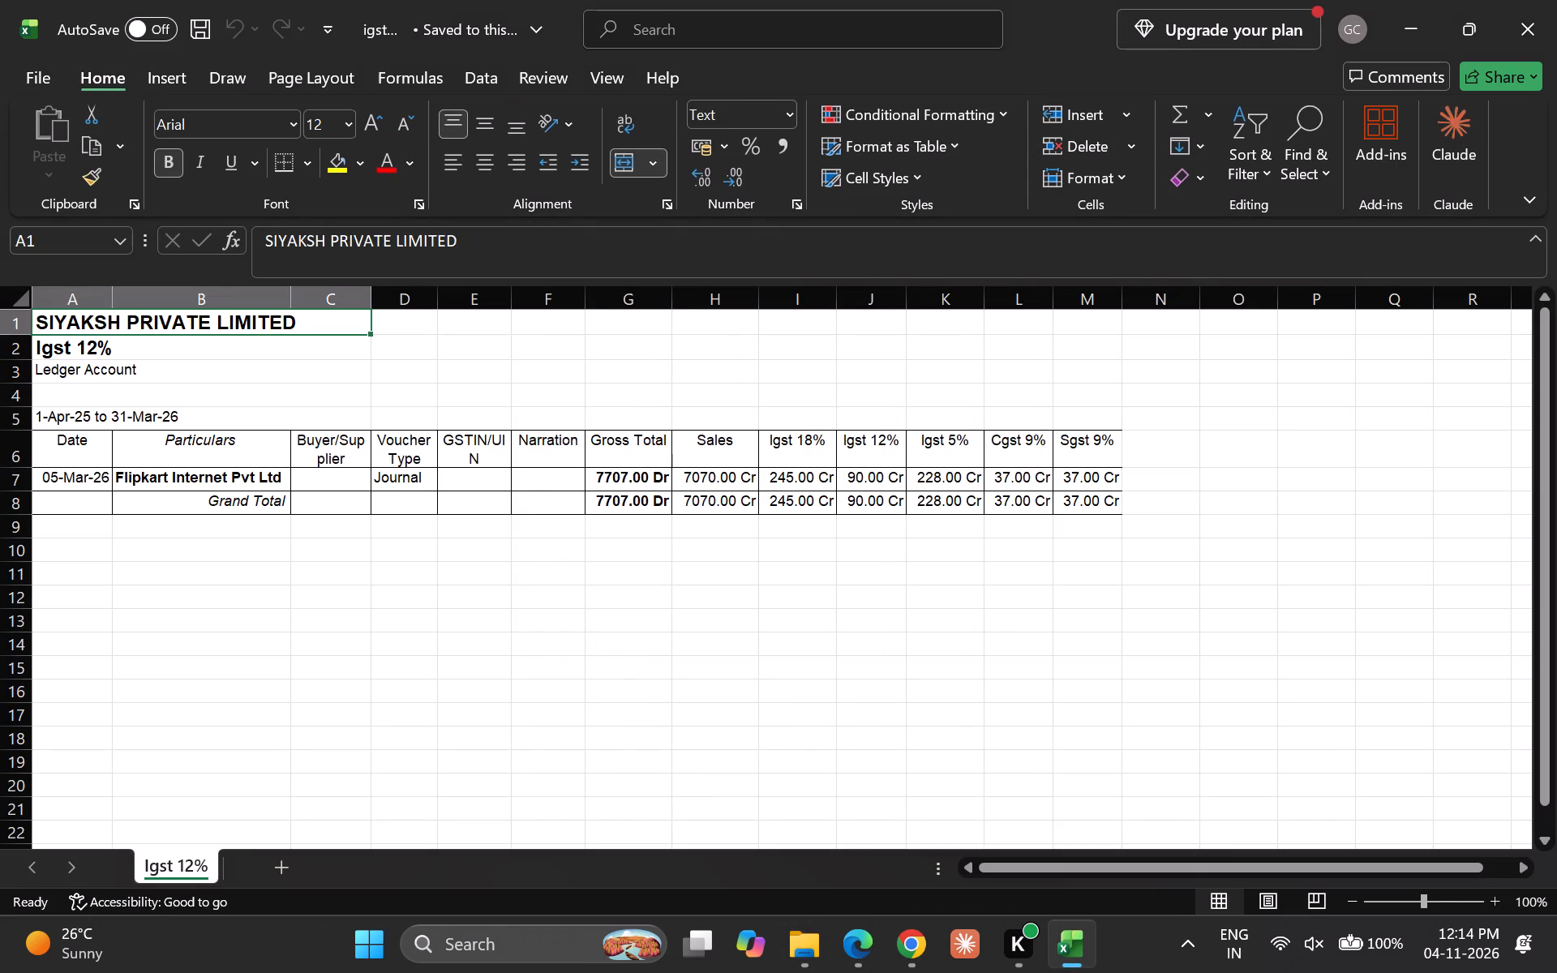
# Examine the Igst 12% ledger in igst 1.xls, going through its header details, journal entry and tax columns.
pyautogui.press('Down')
pyautogui.press('Down')
pyautogui.press('Right')
pyautogui.press('Up')
pyautogui.press('Down')
pyautogui.press('Left')
pyautogui.press('Up')
pyautogui.press('Up')
pyautogui.press('Down')
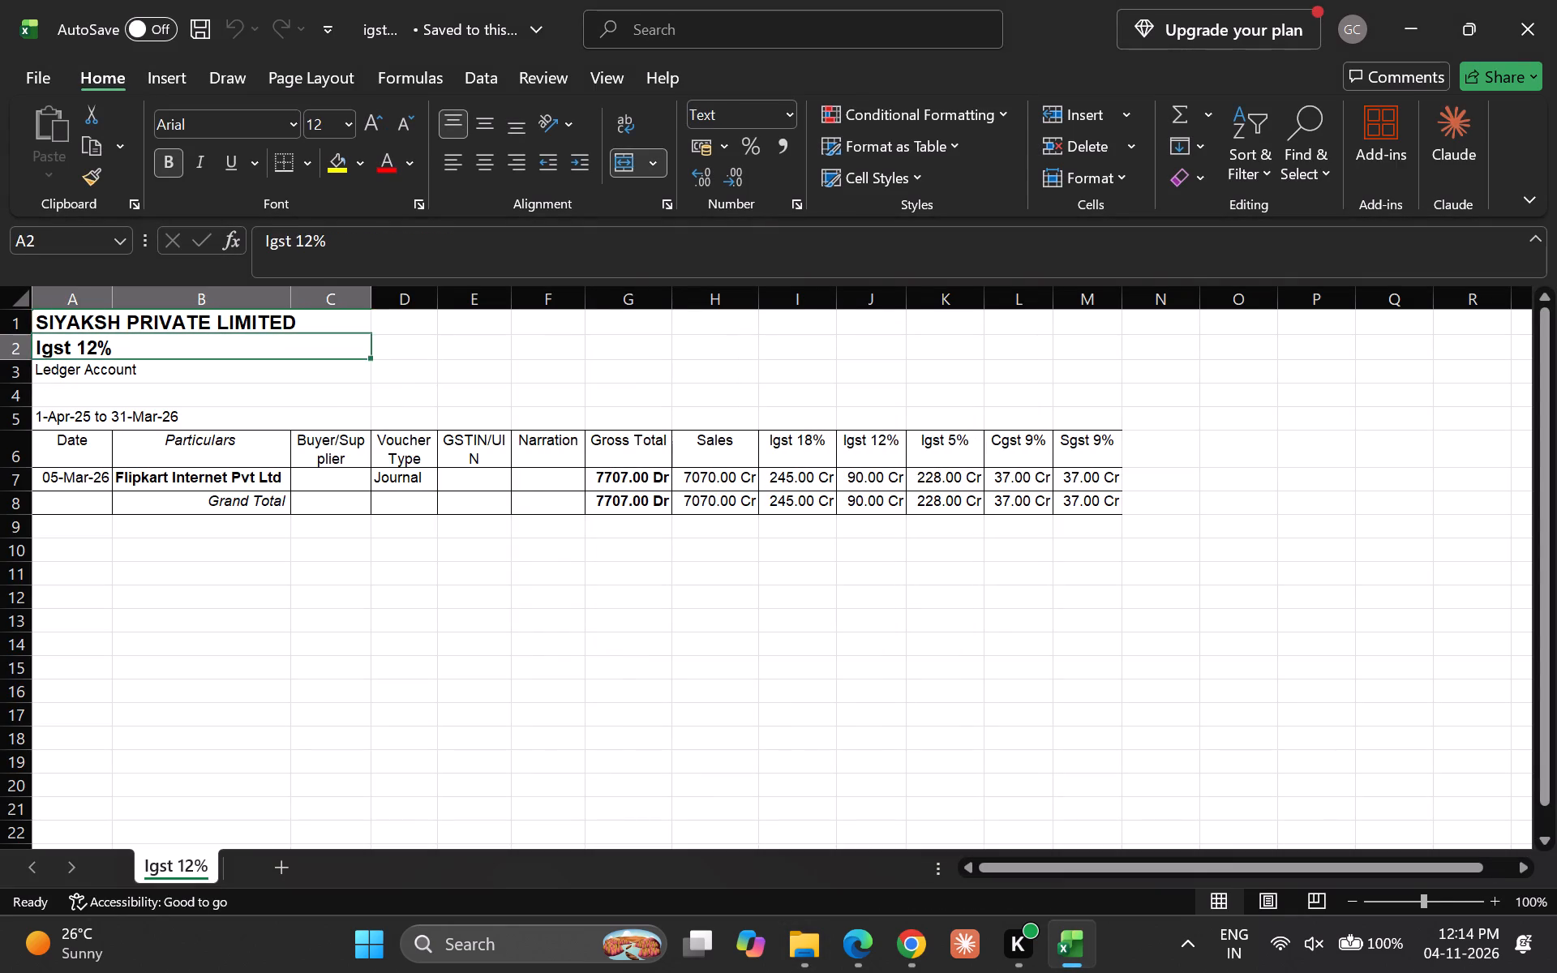
pyautogui.press('Right')
pyautogui.press('Down')
pyautogui.press('Down')
pyautogui.press('Right')
pyautogui.press('Down')
pyautogui.press('Right')
pyautogui.press('Right')
pyautogui.press('Right')
pyautogui.press('Down')
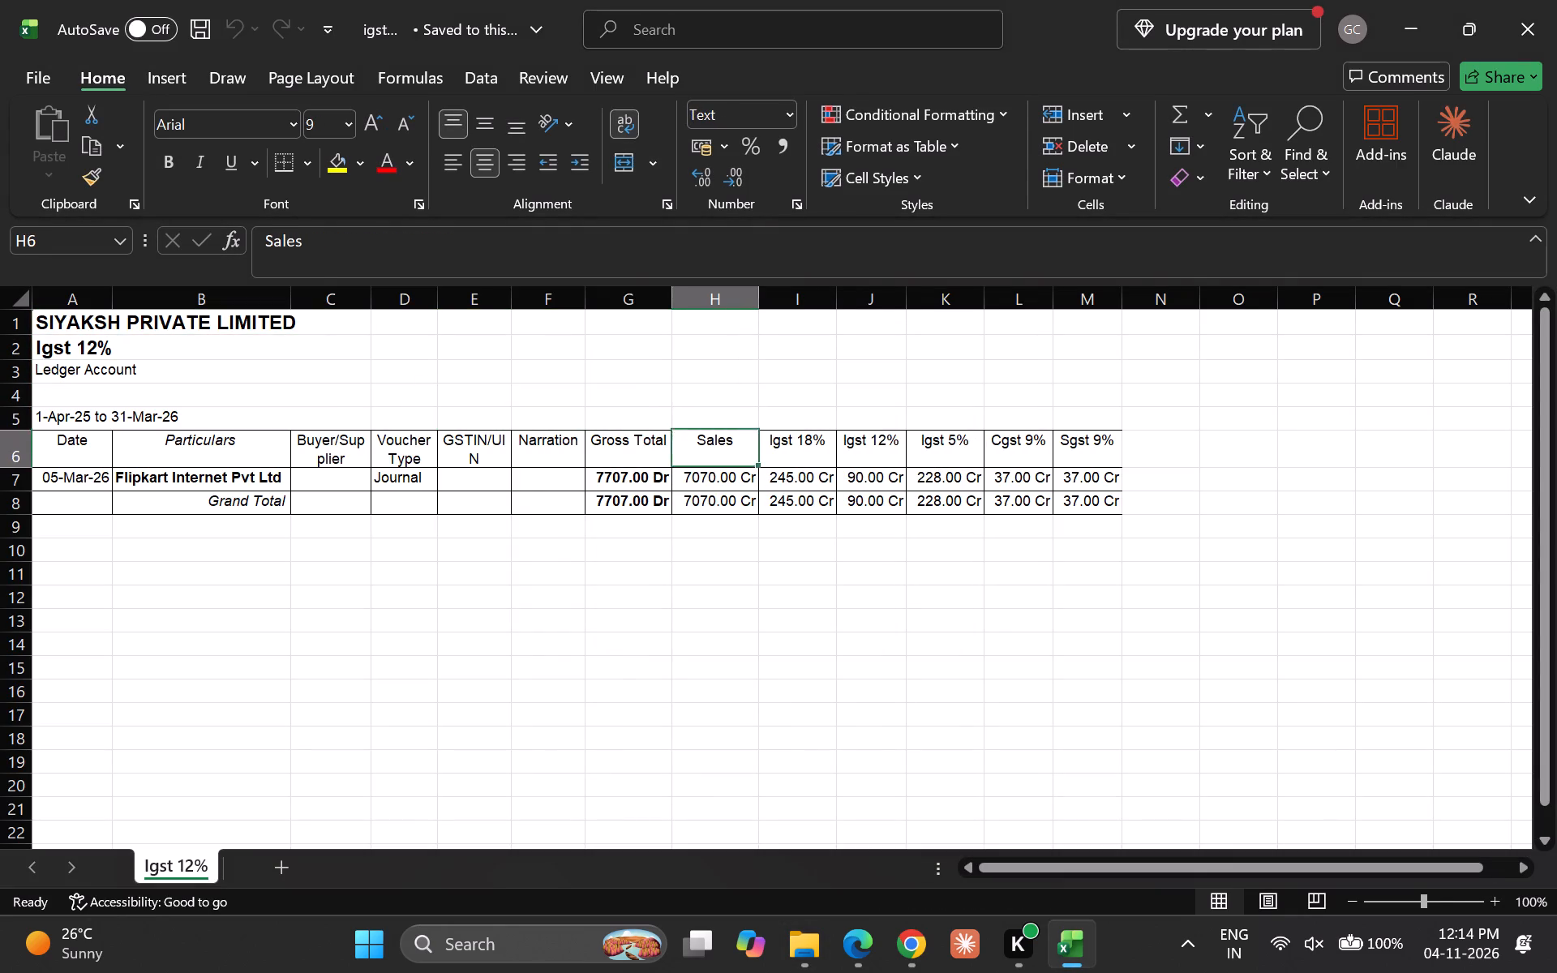
pyautogui.press('Up')
pyautogui.press('Right')
pyautogui.press('Down')
pyautogui.press('Down')
pyautogui.press('Right')
pyautogui.press('Down')
pyautogui.press('Right')
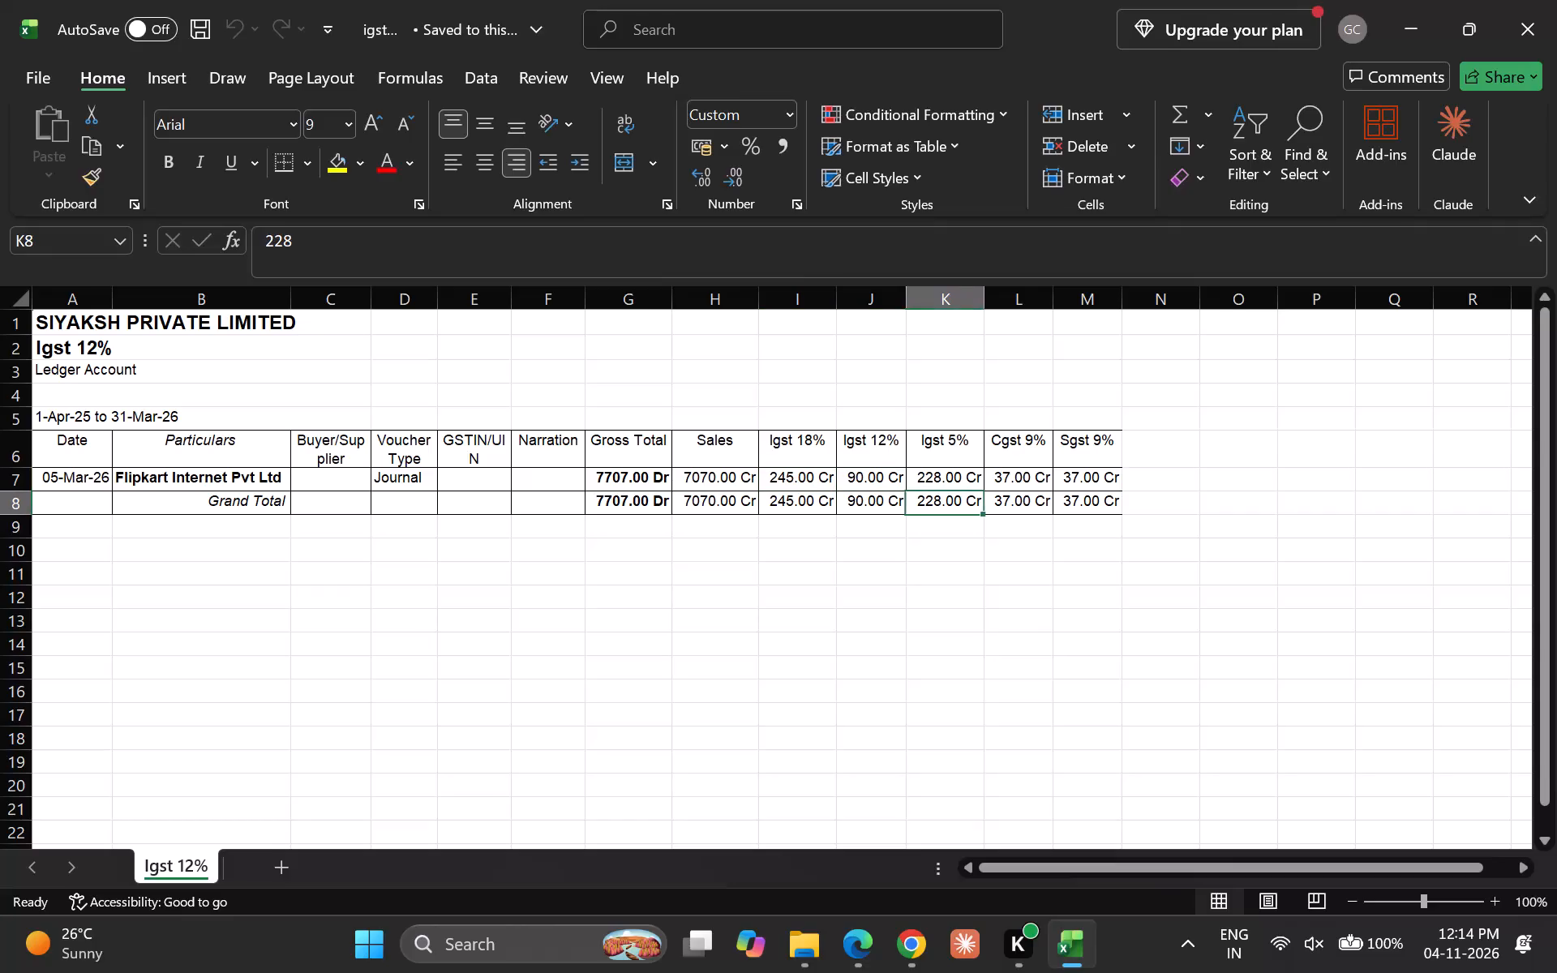
pyautogui.click(803, 638)
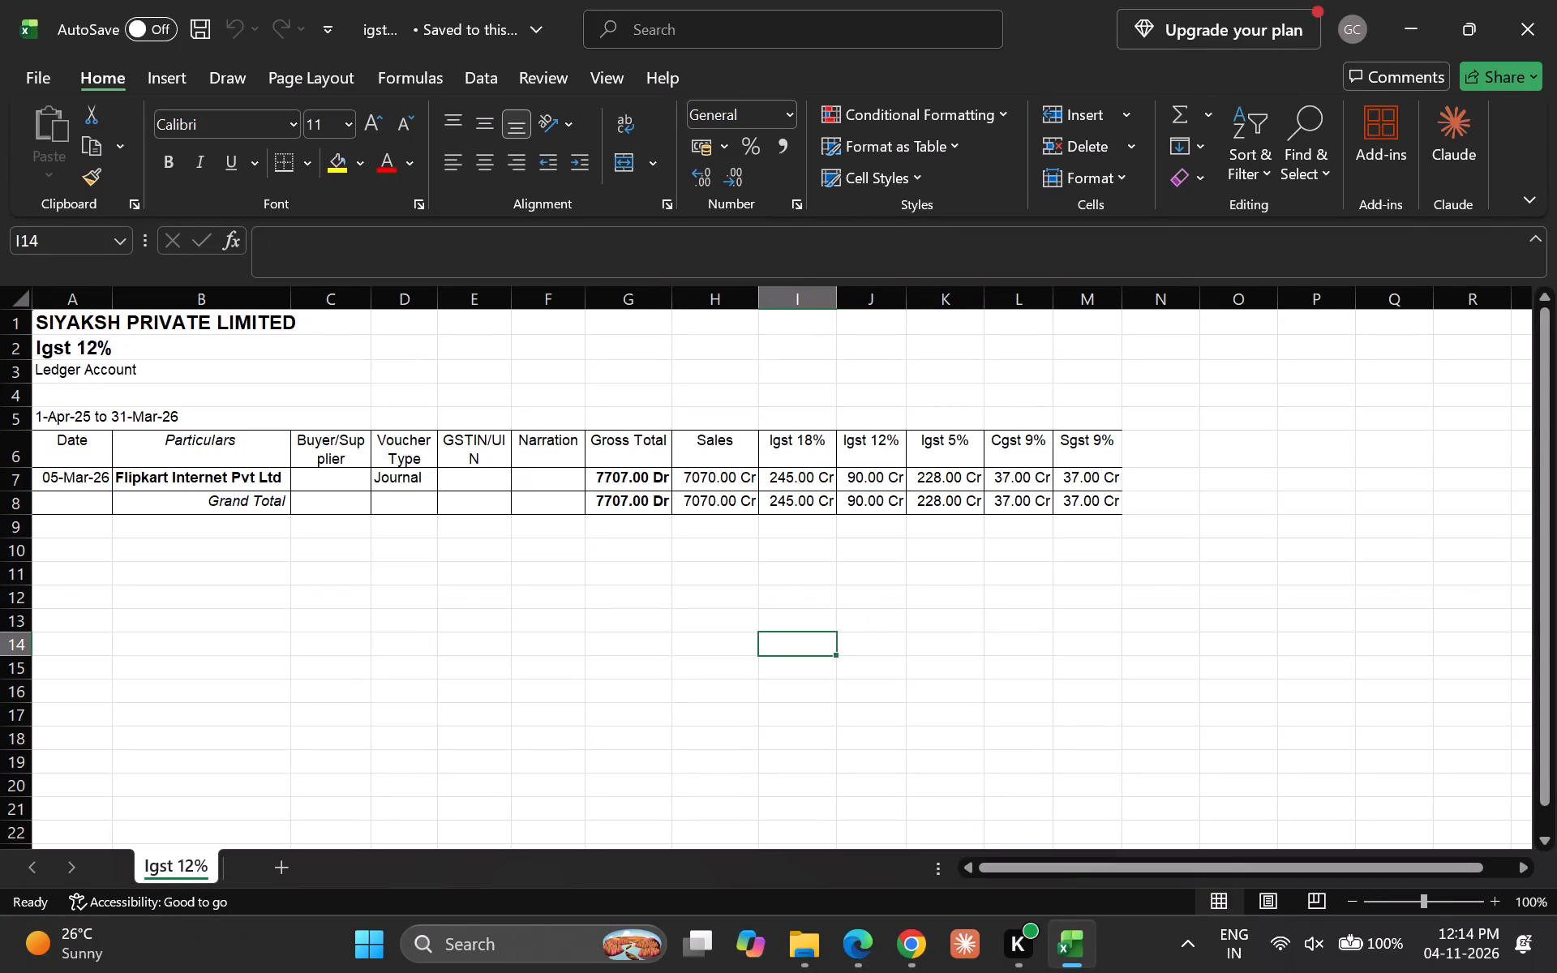
pyautogui.click(905, 607)
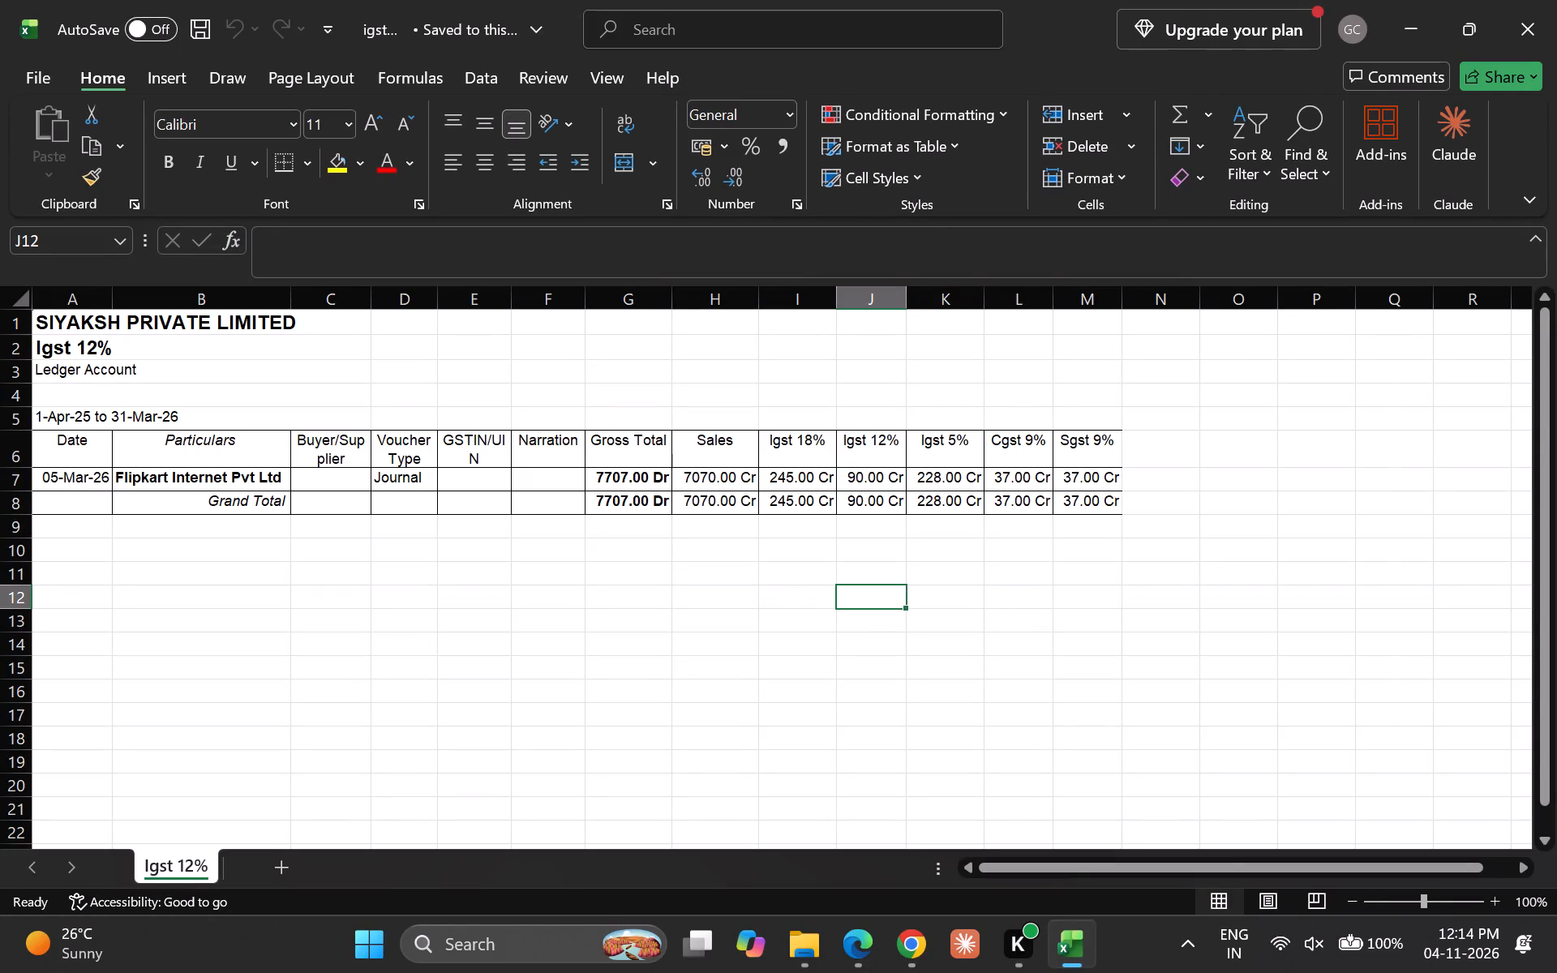
# Return to the Books Ledgers folder and open igst 3.xls in Excel, accepting the file format mismatch.
pyautogui.hotkey('alt', 'Tab')
pyautogui.press('Down')
pyautogui.press('Up')
pyautogui.press('Down')
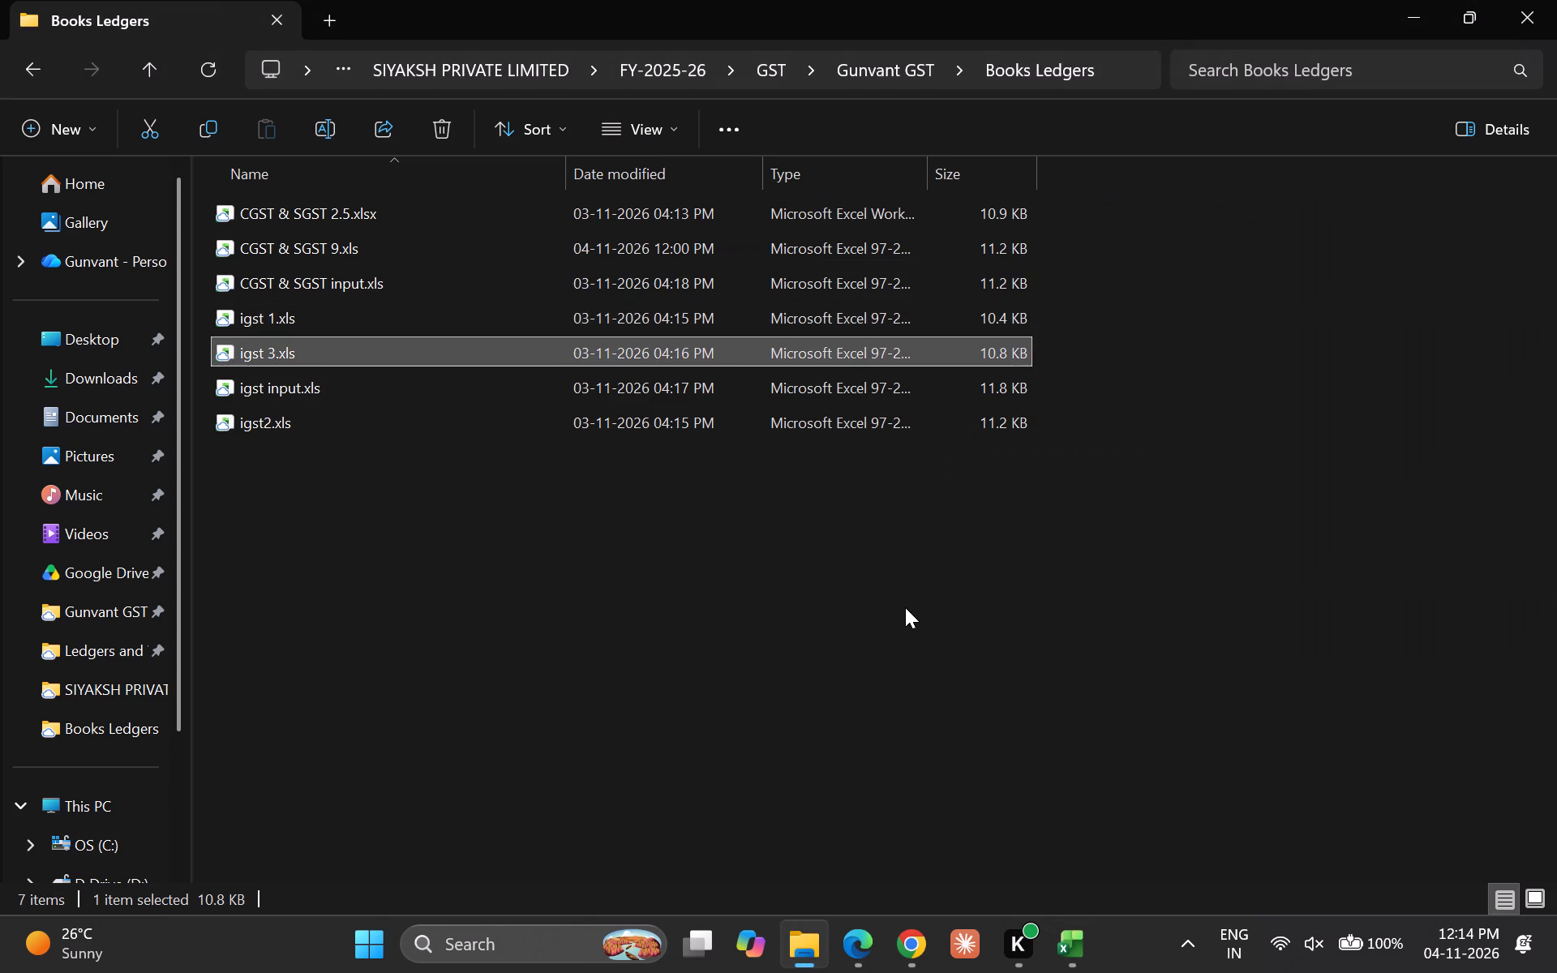
pyautogui.press('Return')
pyautogui.press('Left')
pyautogui.press('Return')
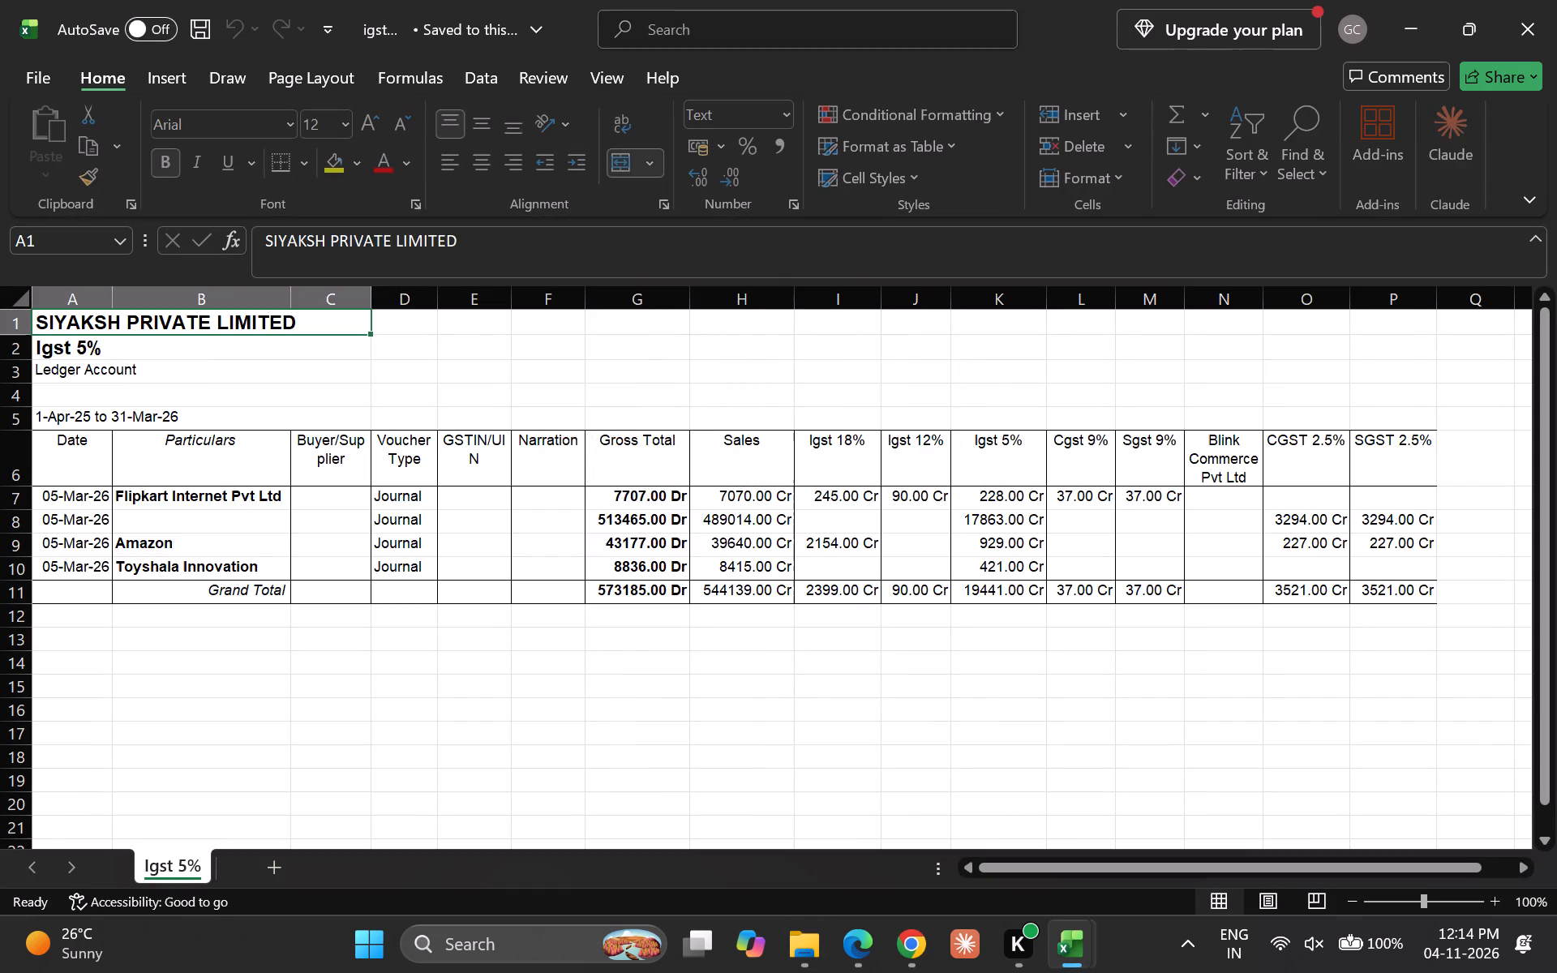
# Examine the Igst 5% ledger in igst 3.xls, going through its heading and journal entries.
pyautogui.press('Down')
pyautogui.press('Down')
pyautogui.press('Down')
pyautogui.press('Down')
pyautogui.press('Down')
pyautogui.press('Right')
pyautogui.press('Down')
pyautogui.press('Down')
pyautogui.press('Right')
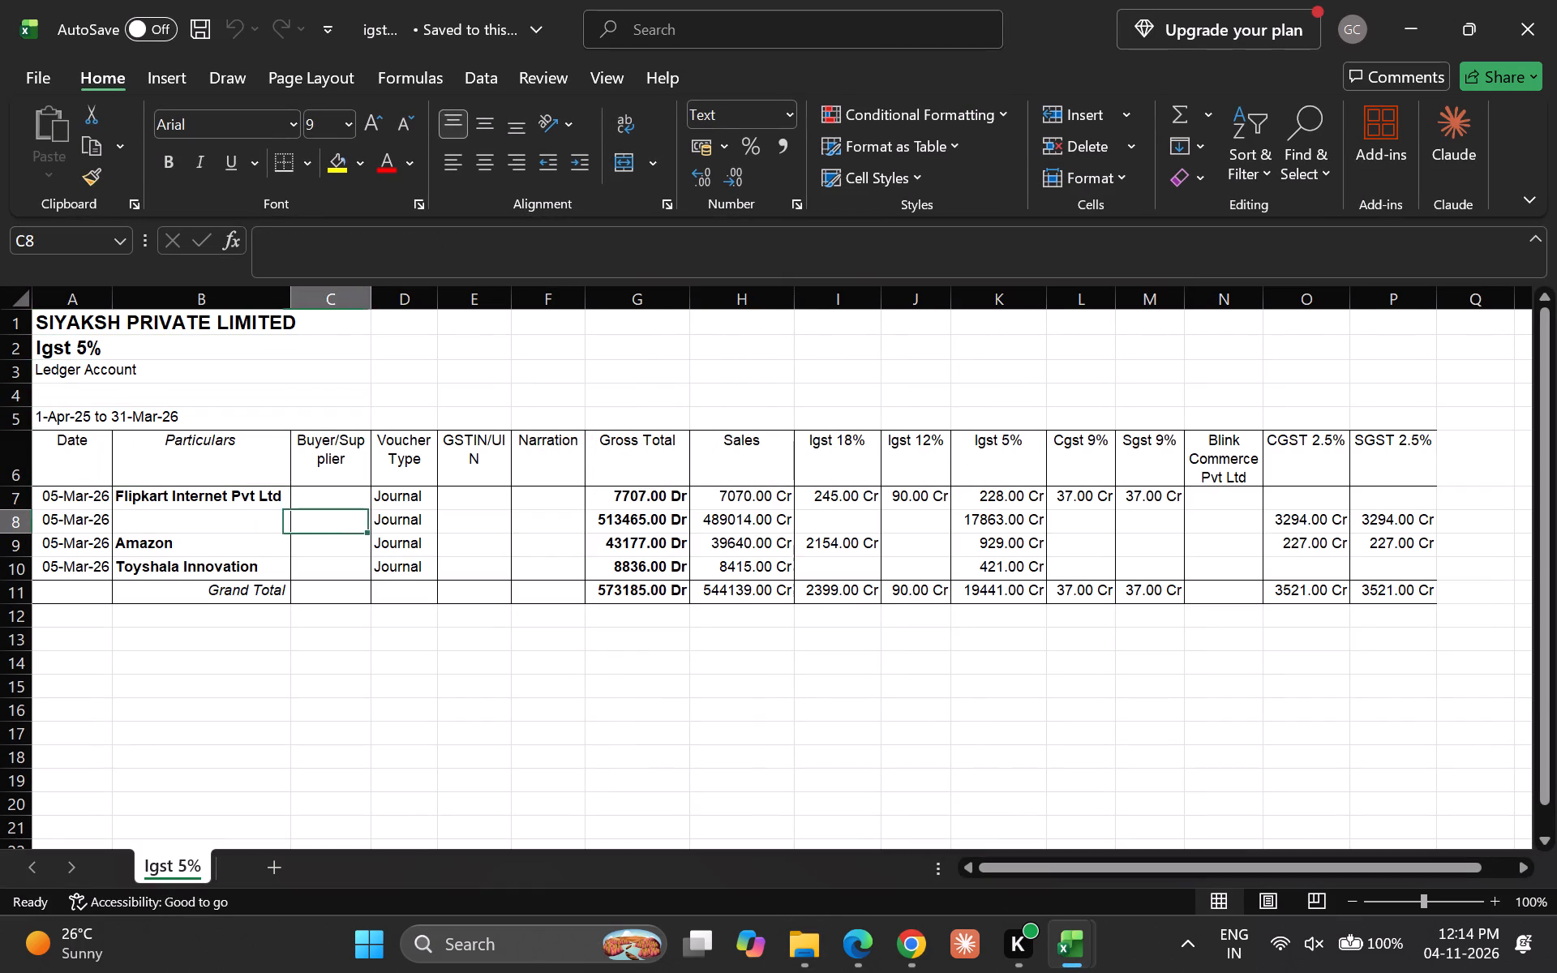
pyautogui.press('Up')
pyautogui.press('Right')
pyautogui.press('Down')
pyautogui.press('Up')
pyautogui.press('Right')
pyautogui.press('Right')
# Return to the Books Ledgers folder and open igst2.xls in Excel, accepting the file format mismatch.
pyautogui.hotkey('alt', 'Tab')
pyautogui.press('Down')
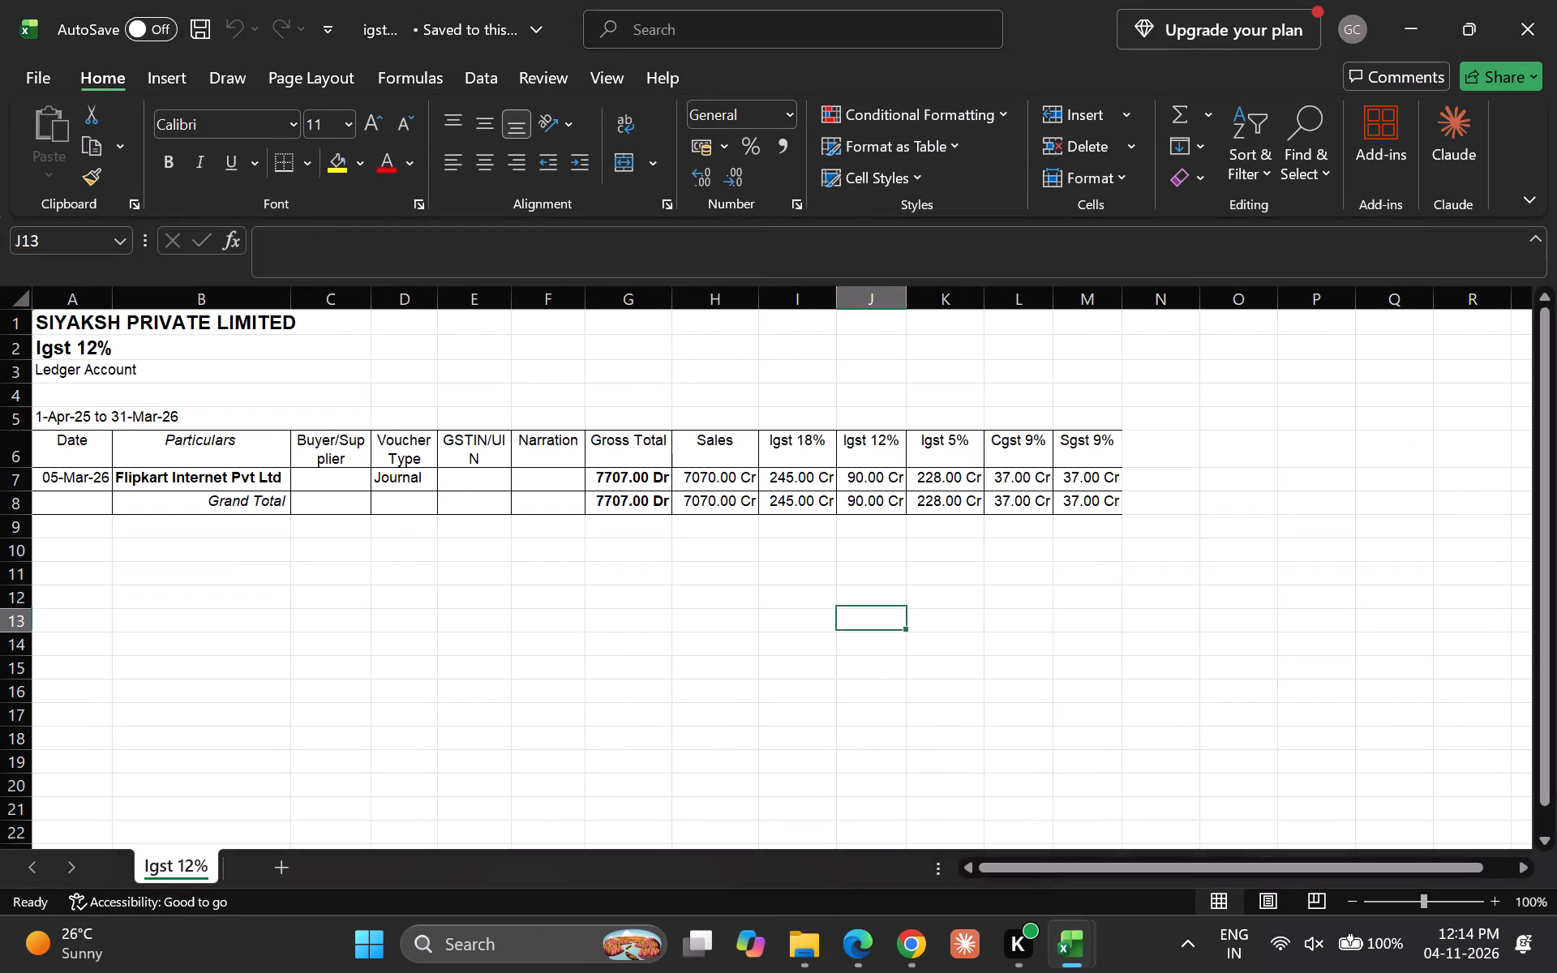
pyautogui.hotkey('alt', 'Tab')
pyautogui.hotkey('alt', 'Tab')
pyautogui.press('Down')
pyautogui.press('Down')
pyautogui.press('Return')
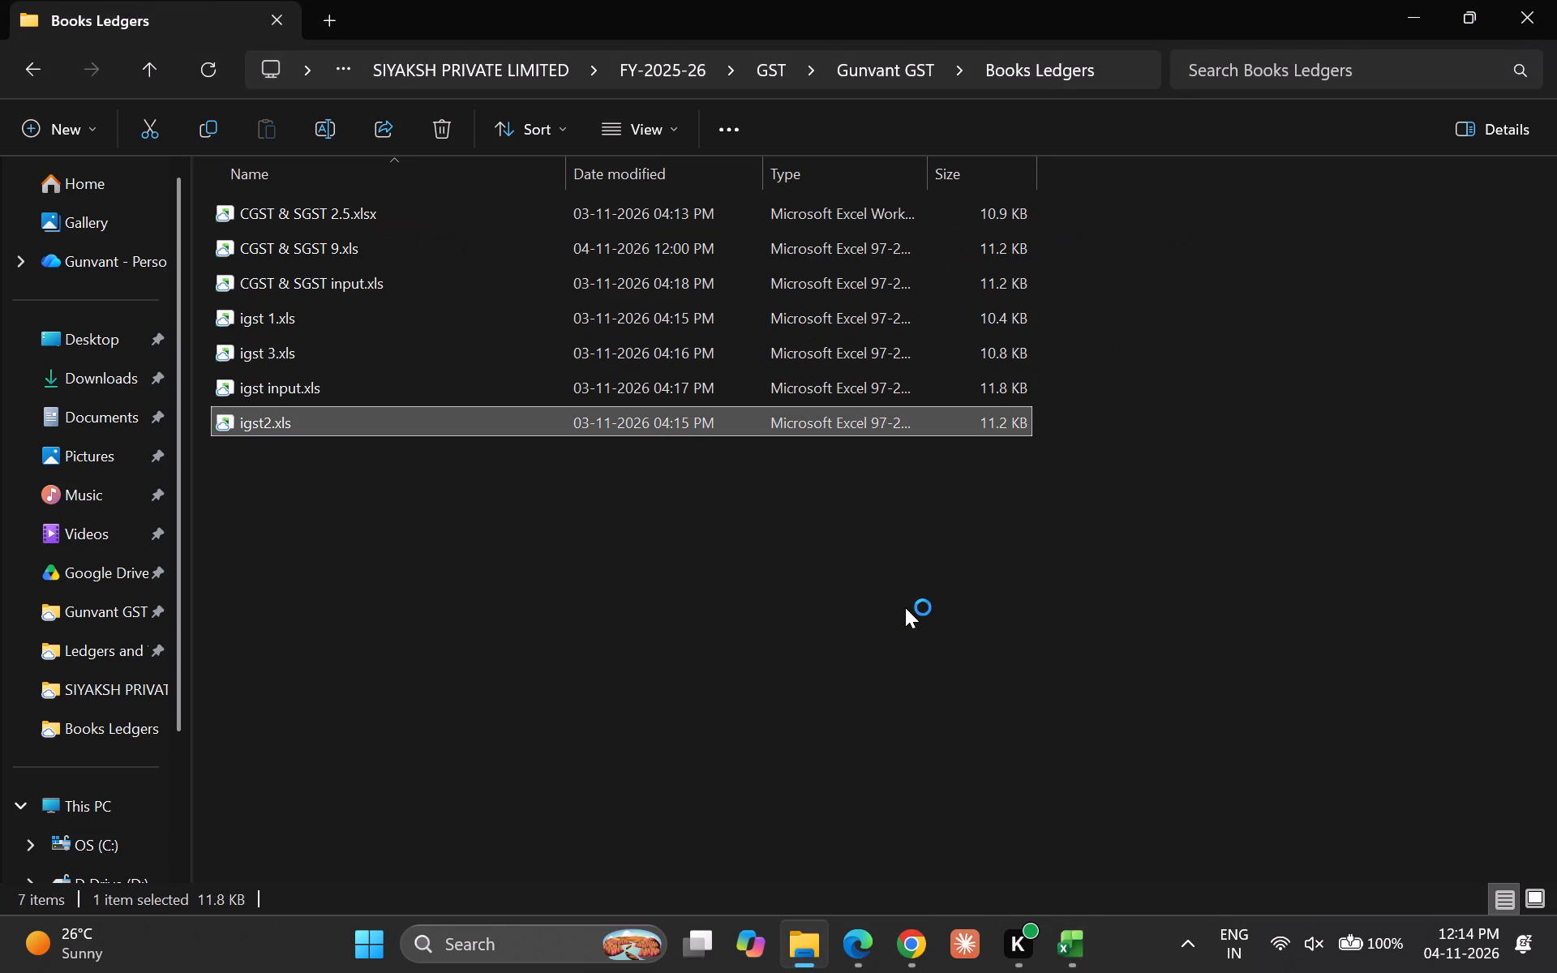
pyautogui.press('Left')
pyautogui.press('Return')
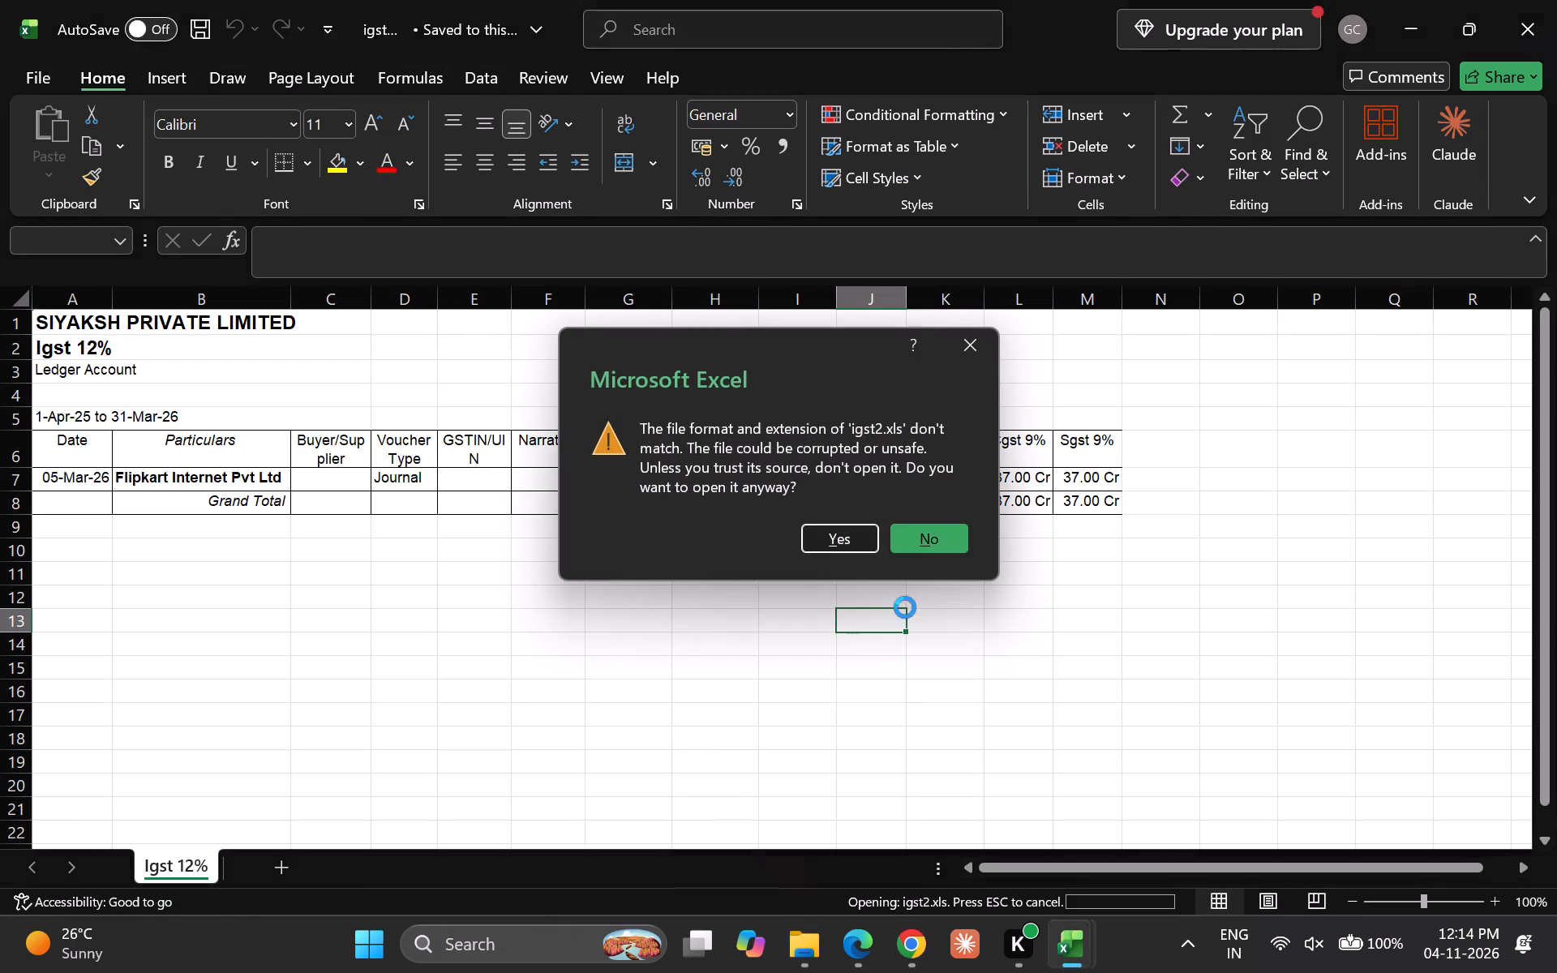
# Switch back to igst 1.xls and recheck the Igst 12% ledger's entry and grand total rows.
pyautogui.hotkey('alt', 'Tab')
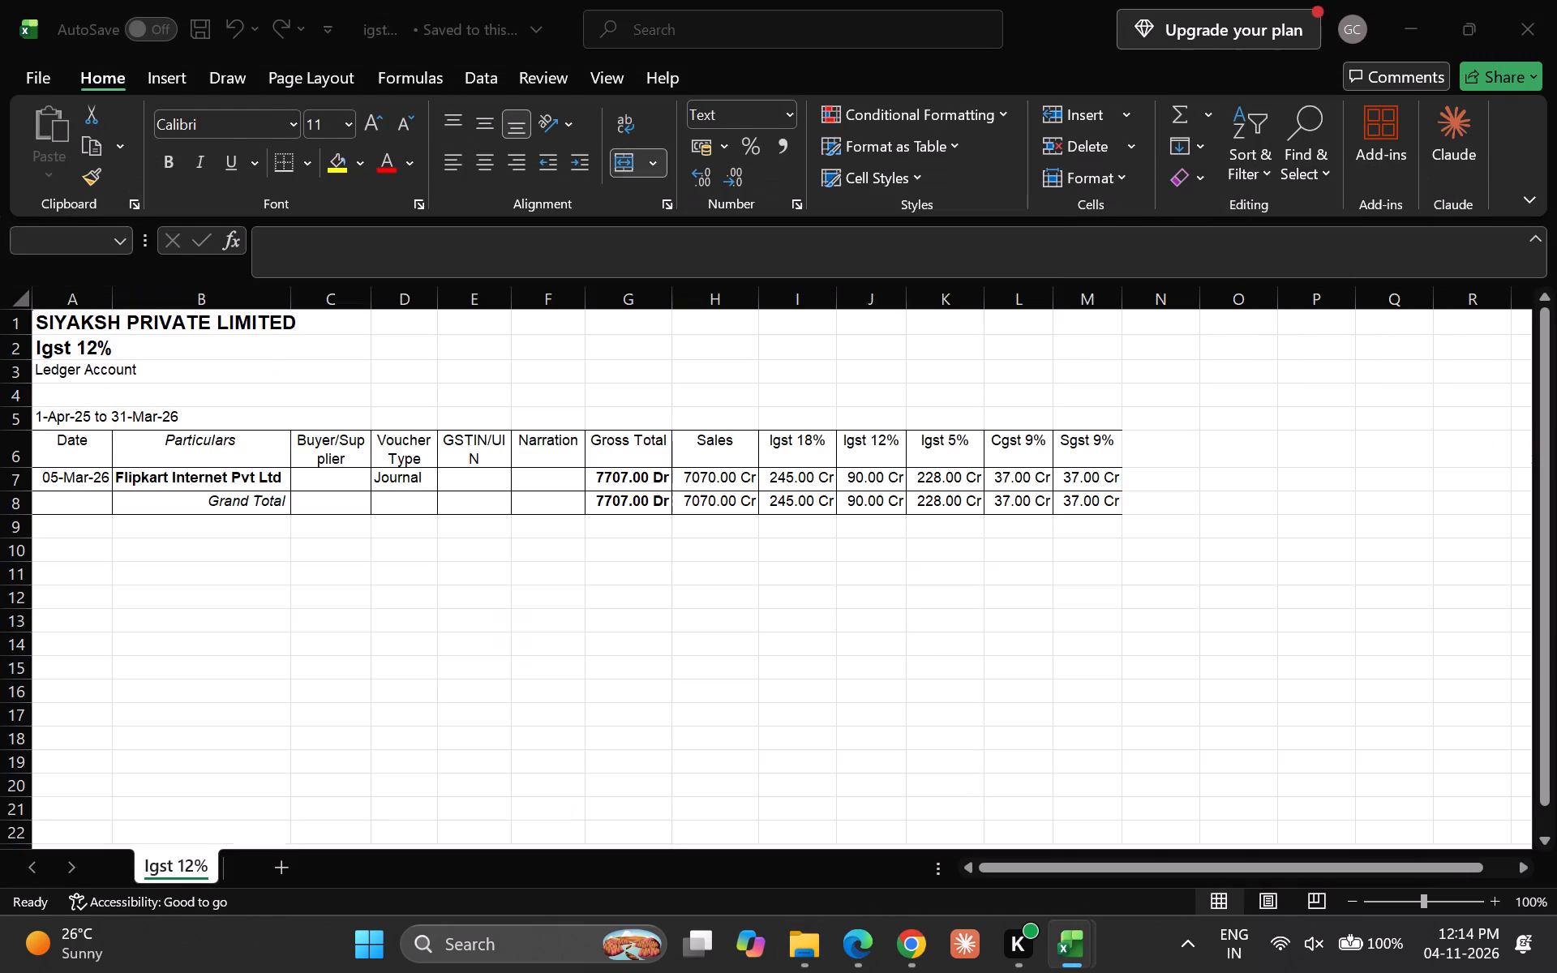
pyautogui.press('Up')
pyautogui.press('Left')
pyautogui.press('Left')
pyautogui.press('Left')
pyautogui.press('Left')
pyautogui.press('Left')
pyautogui.press('Left')
pyautogui.press('Left')
pyautogui.press('Left')
pyautogui.press('Left')
pyautogui.press('Left')
pyautogui.press('Left')
pyautogui.press('Left')
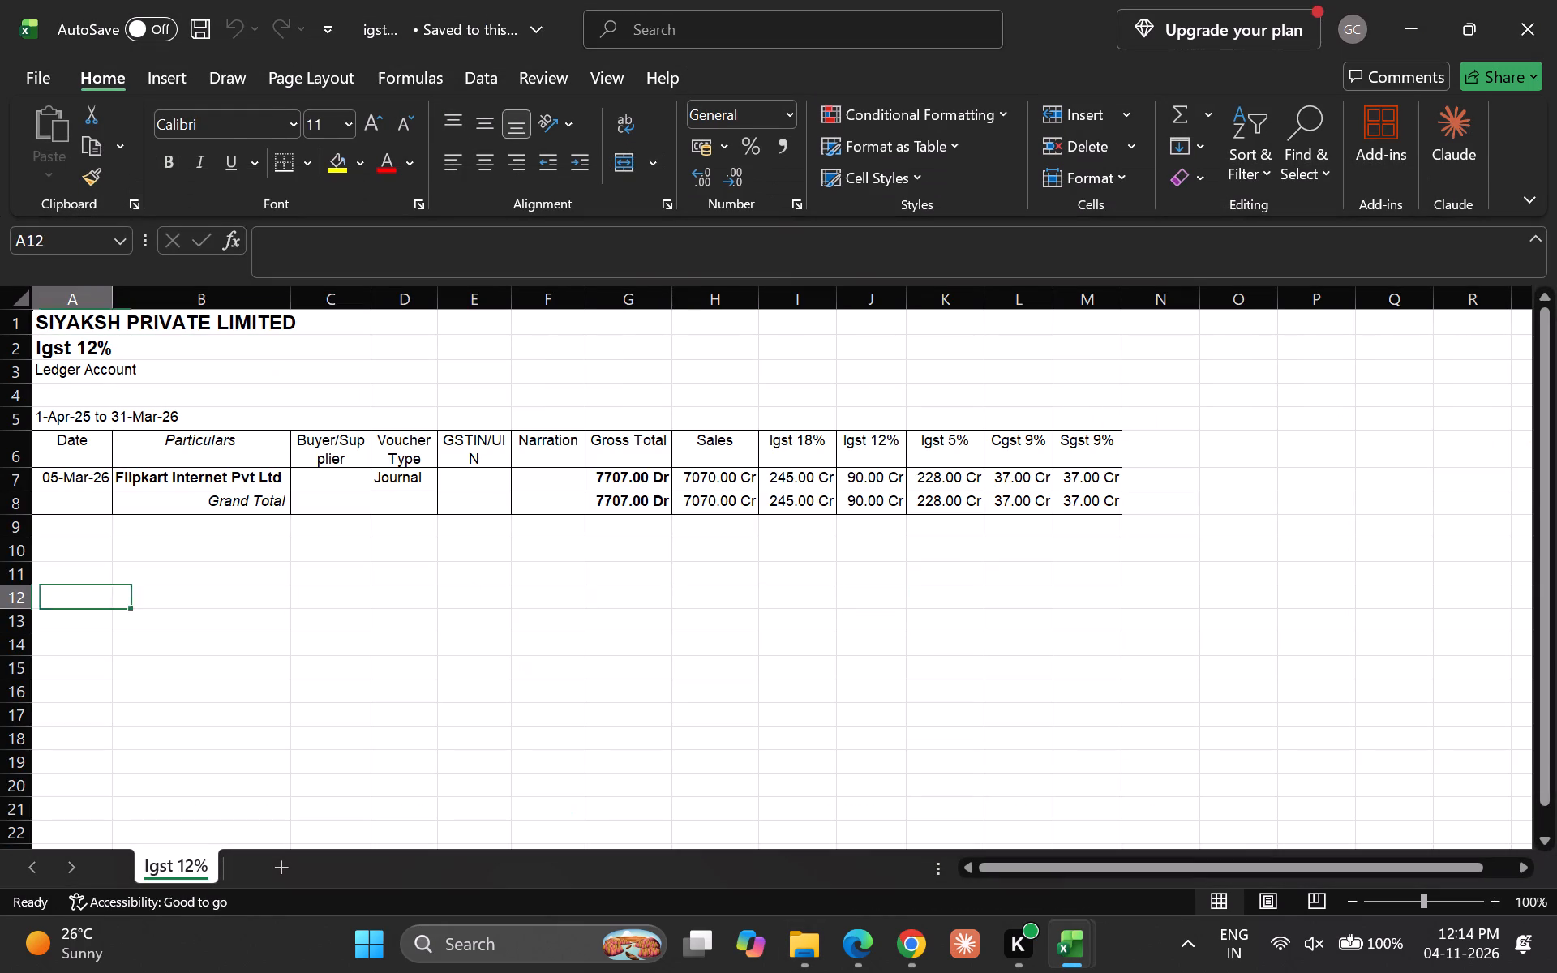
pyautogui.press('Up')
pyautogui.press('Up')
pyautogui.press('Right')
pyautogui.press('Up')
pyautogui.press('Right')
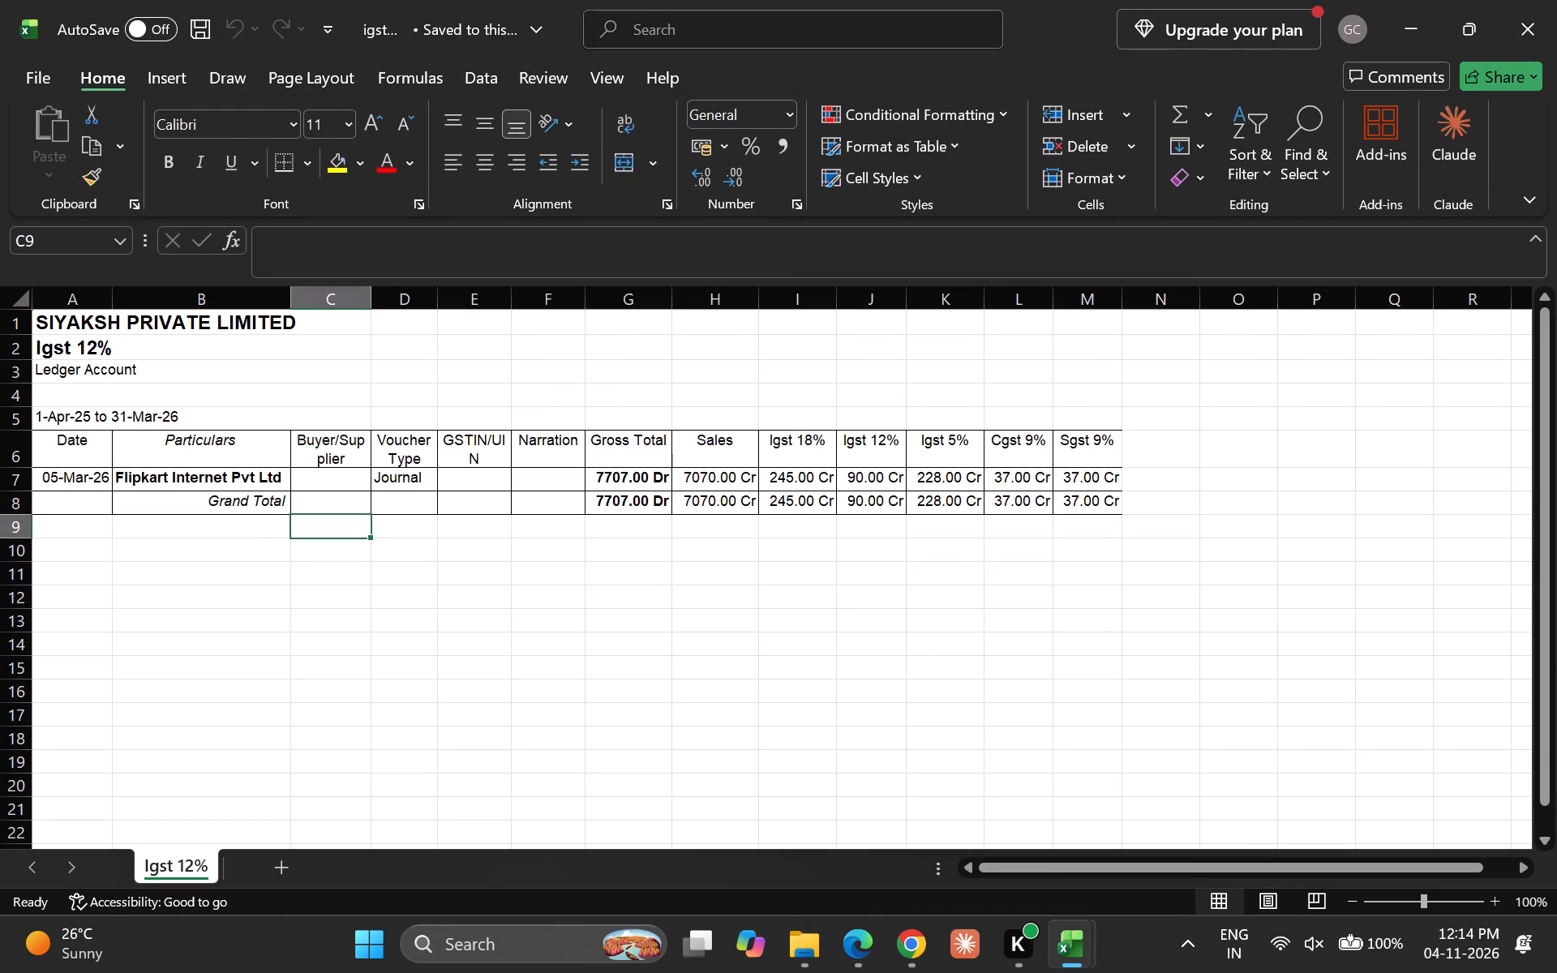
# Switch to igst2.xls and review the Igst 18% ledger from its heading down through all entries to the Grand Total row.
pyautogui.hotkey('alt', 'Tab')
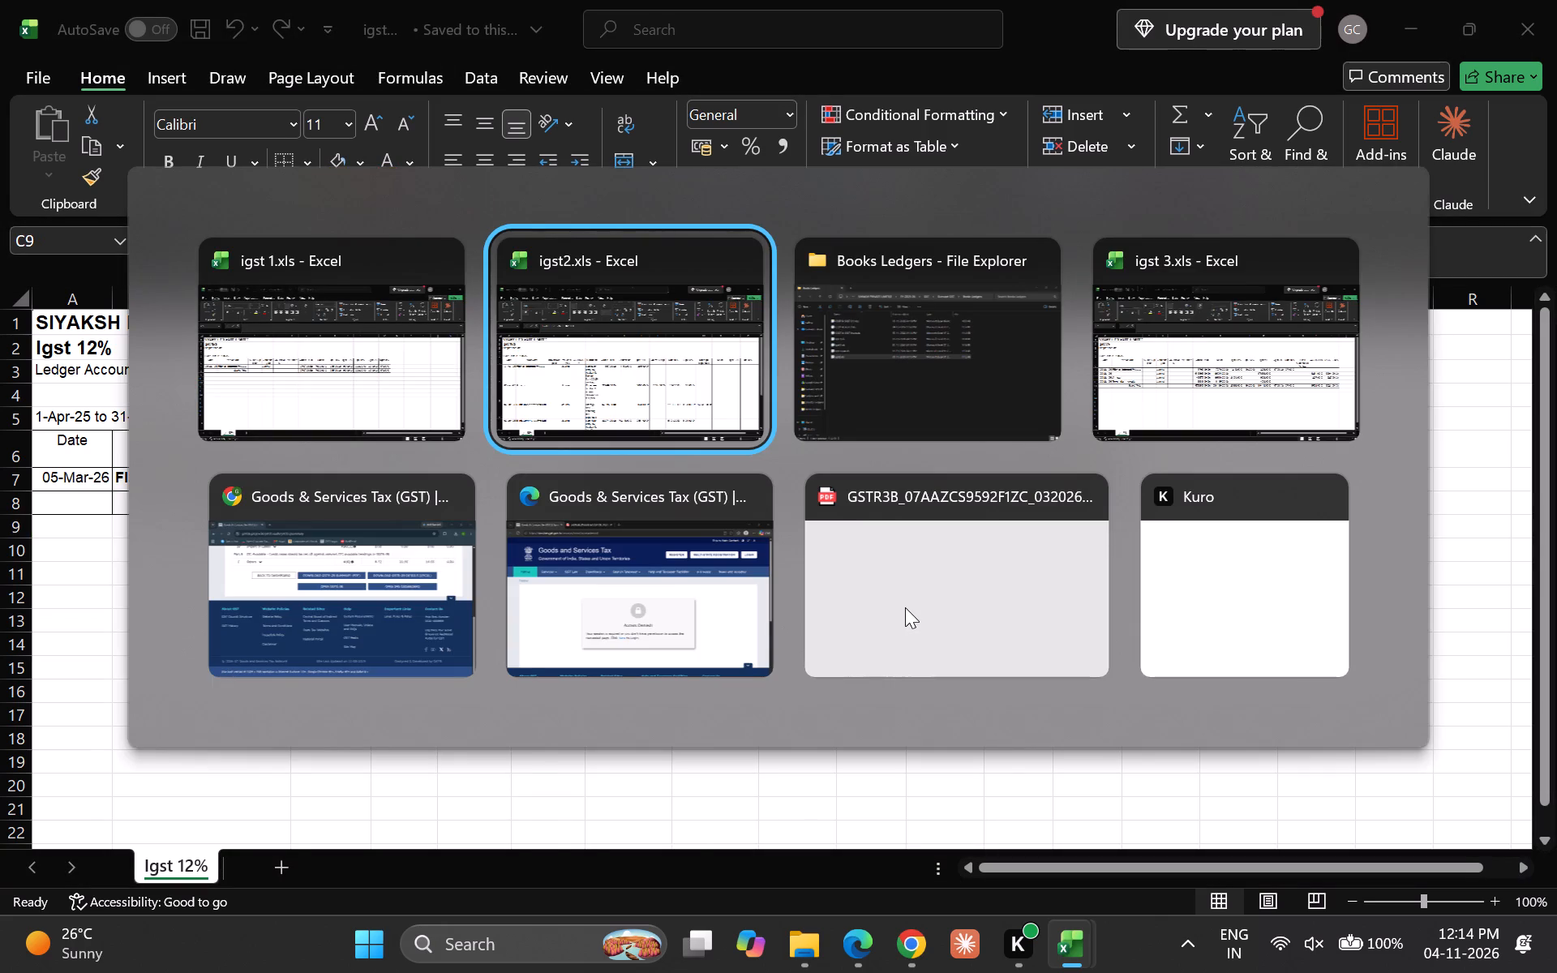
pyautogui.press('Down')
pyautogui.press('Down')
pyautogui.press('Down')
pyautogui.press('Down')
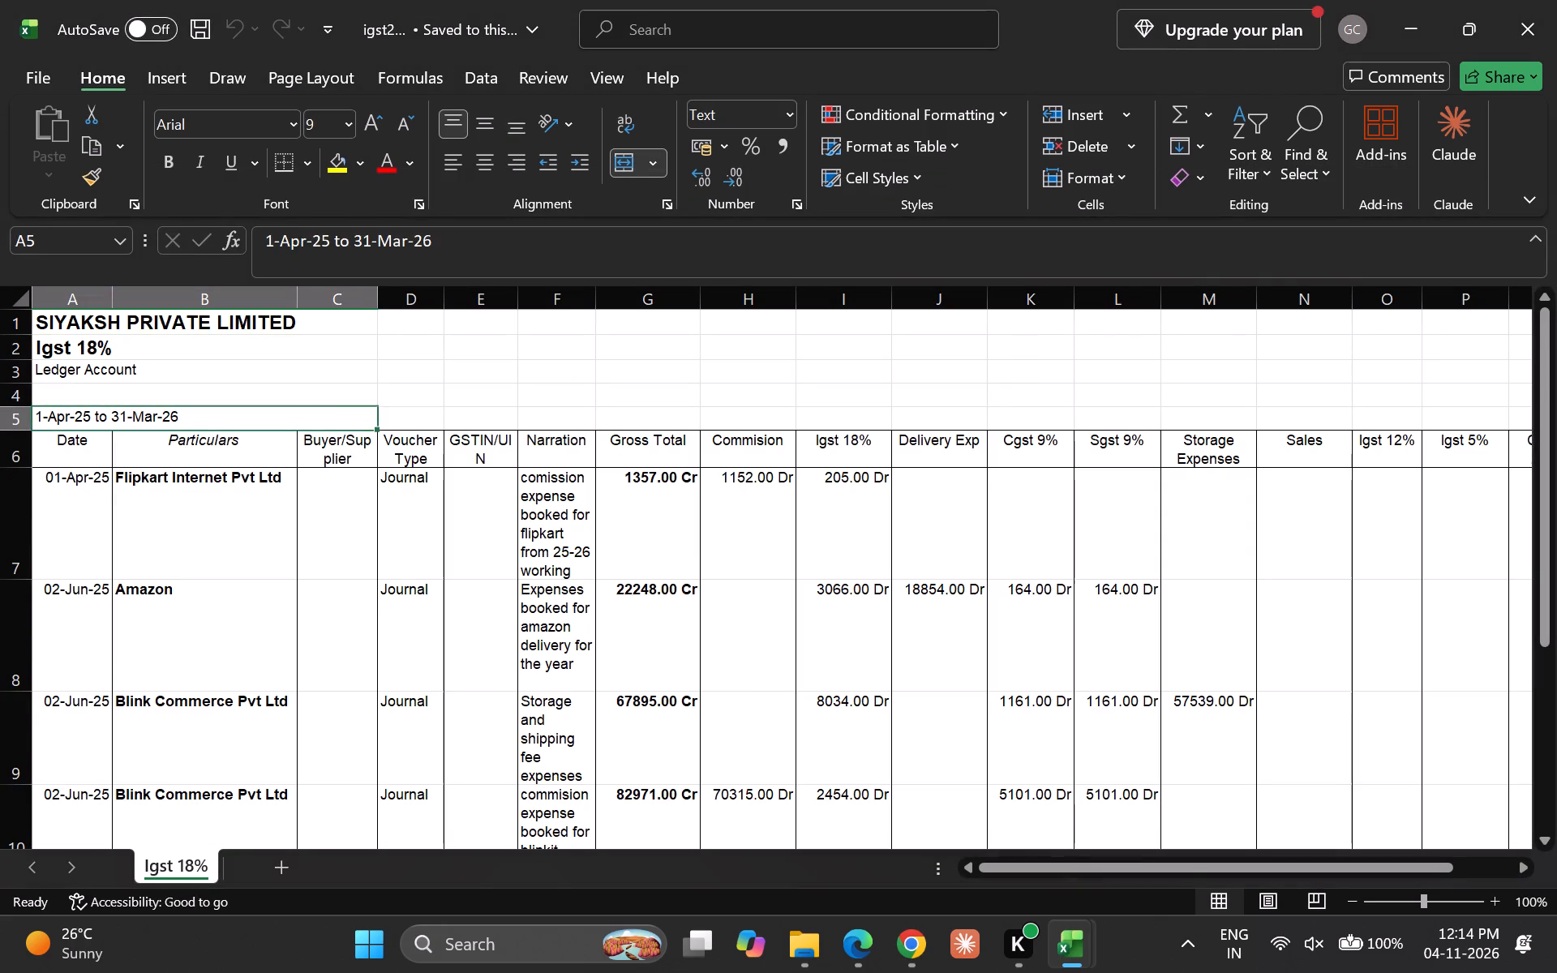
pyautogui.press('Right')
pyautogui.press('Down')
pyautogui.press('Down')
pyautogui.press('Down')
pyautogui.press('Down')
pyautogui.press('Down')
pyautogui.press('Down')
pyautogui.press('Down')
pyautogui.press('Down')
pyautogui.press('Down')
pyautogui.press('Down')
pyautogui.press('Down')
pyautogui.press('Down')
pyautogui.press('Down')
pyautogui.press('Down')
pyautogui.press('Down')
pyautogui.press('Down')
pyautogui.press('Down')
pyautogui.press('Down')
pyautogui.press('Down')
pyautogui.press('Up')
pyautogui.press('Up')
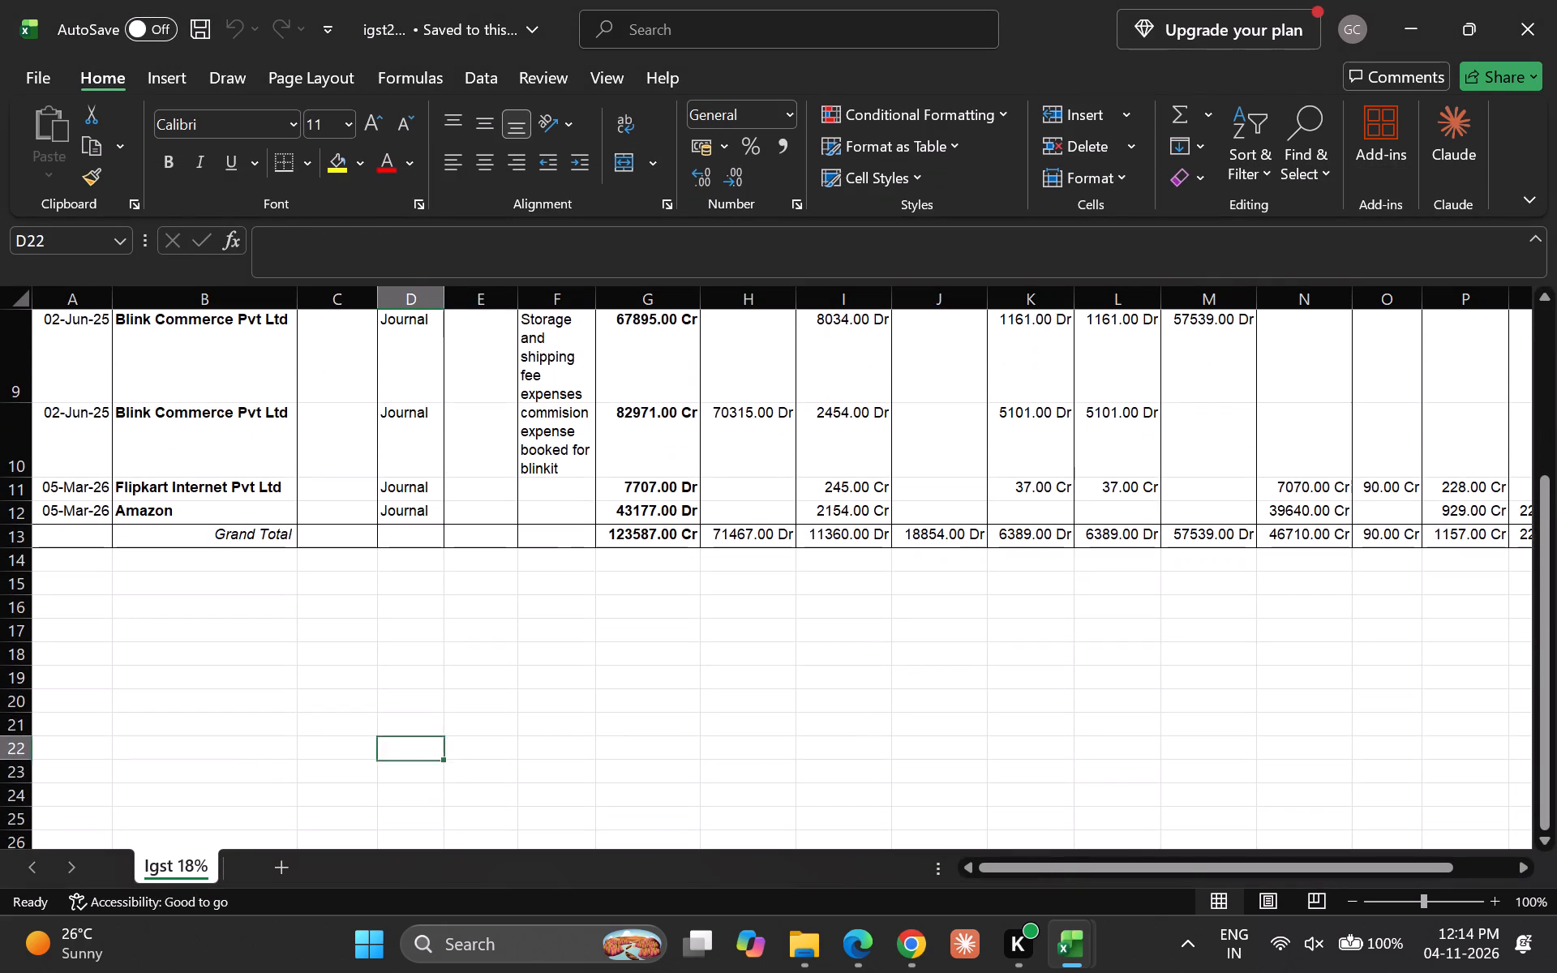
pyautogui.press('Up')
pyautogui.press('Right')
pyautogui.press('Up')
pyautogui.press('Up')
pyautogui.press('Up')
pyautogui.press('Up')
pyautogui.press('Up')
pyautogui.press('Up')
pyautogui.press('Up')
pyautogui.press('Up')
pyautogui.press('Up')
pyautogui.press('Up')
pyautogui.press('Up')
pyautogui.press('Up')
pyautogui.press('Up')
pyautogui.press('Up')
pyautogui.press('Up')
pyautogui.press('Up')
pyautogui.press('Up')
pyautogui.press('Up')
pyautogui.press('Up')
pyautogui.press('Up')
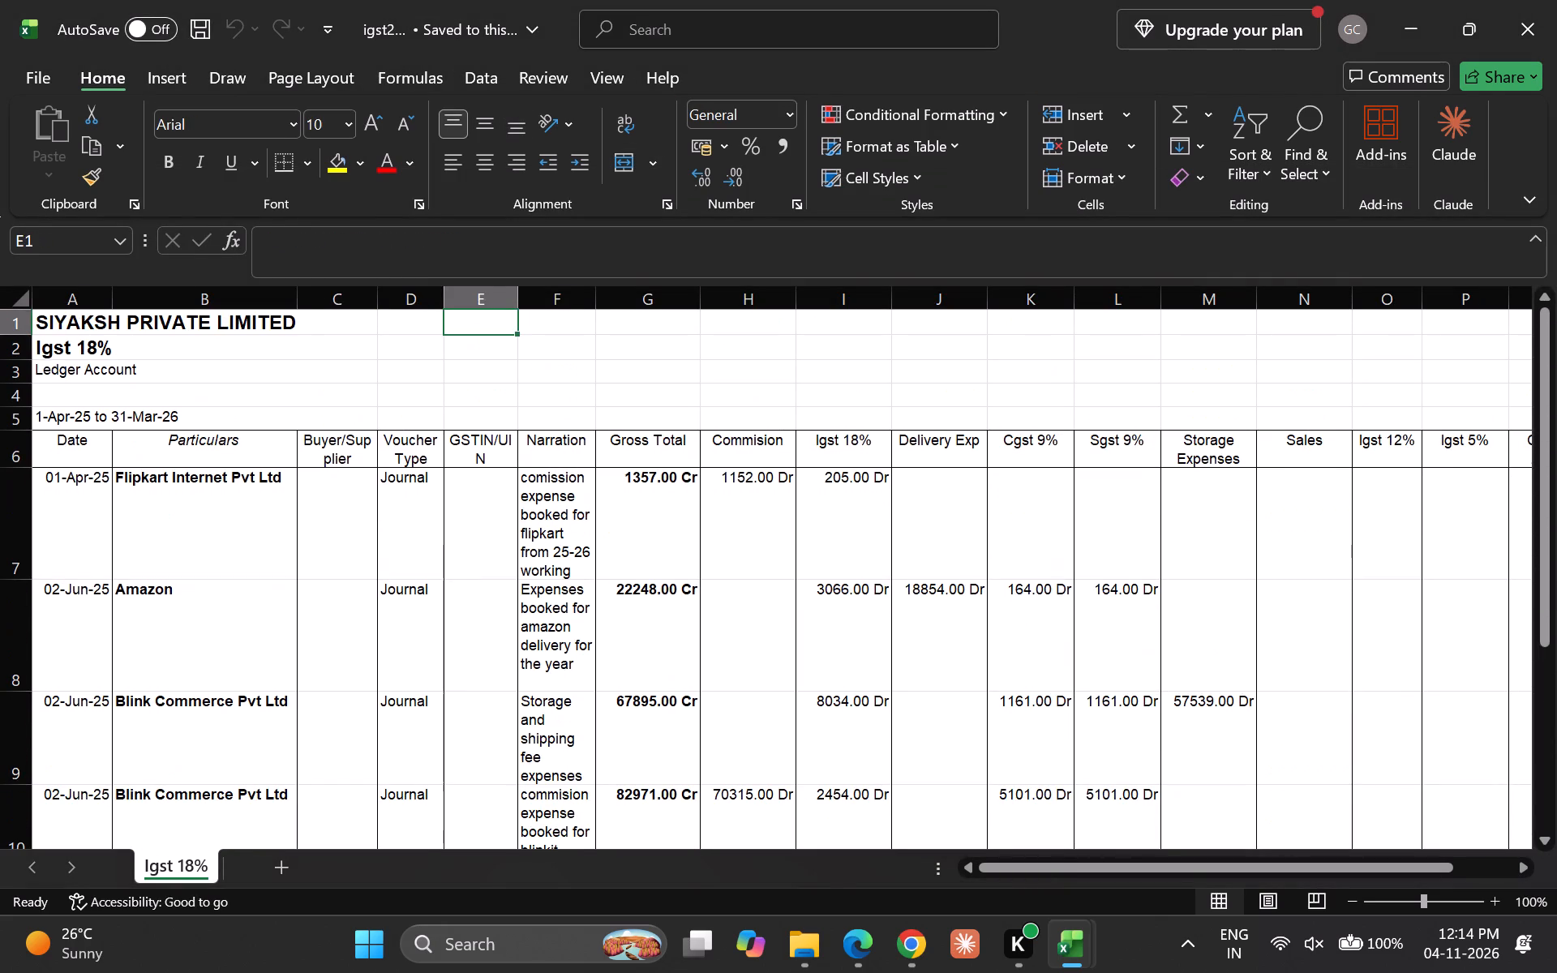
# Check the Igst 18% ledger's expense, sales and tax columns, including the Igst 12% amounts in the last entries and Grand Total.
pyautogui.press('Right')
pyautogui.press('Right')
pyautogui.press('Right')
pyautogui.press('Right')
pyautogui.press('Down')
pyautogui.press('Down')
pyautogui.press('Down')
pyautogui.press('Right')
pyautogui.press('Right')
pyautogui.press('Right')
pyautogui.press('Right')
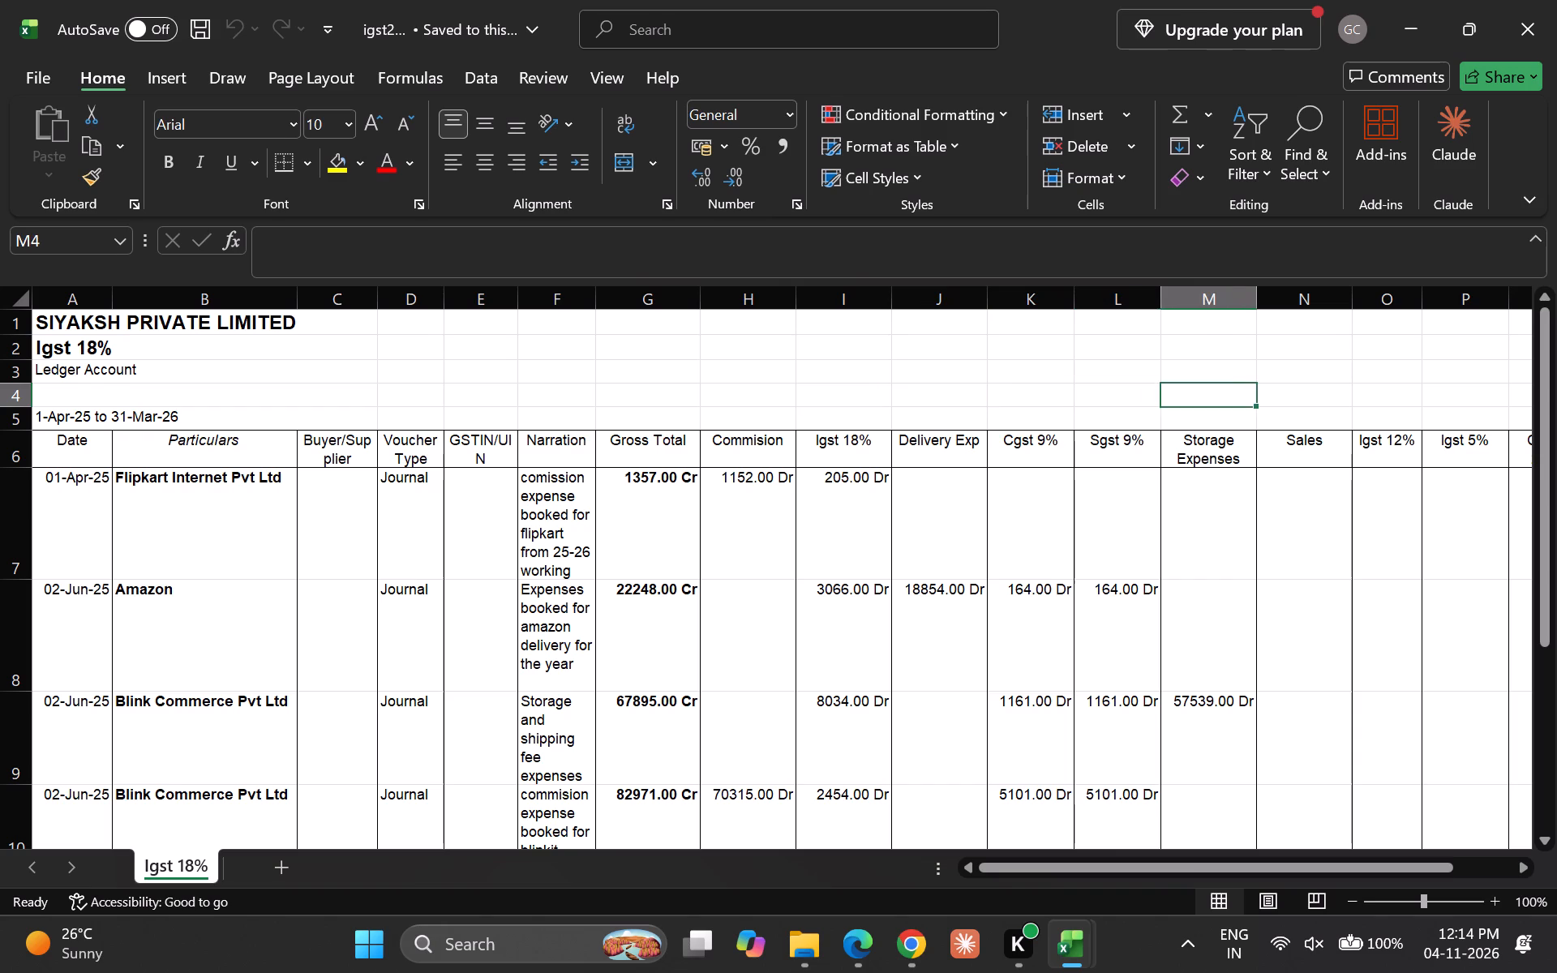
pyautogui.press('Right')
pyautogui.press('Down')
pyautogui.press('Down')
pyautogui.press('Right')
pyautogui.press('Down')
pyautogui.press('Down')
pyautogui.press('Down')
pyautogui.press('Down')
pyautogui.press('Down')
pyautogui.press('Down')
pyautogui.press('Down')
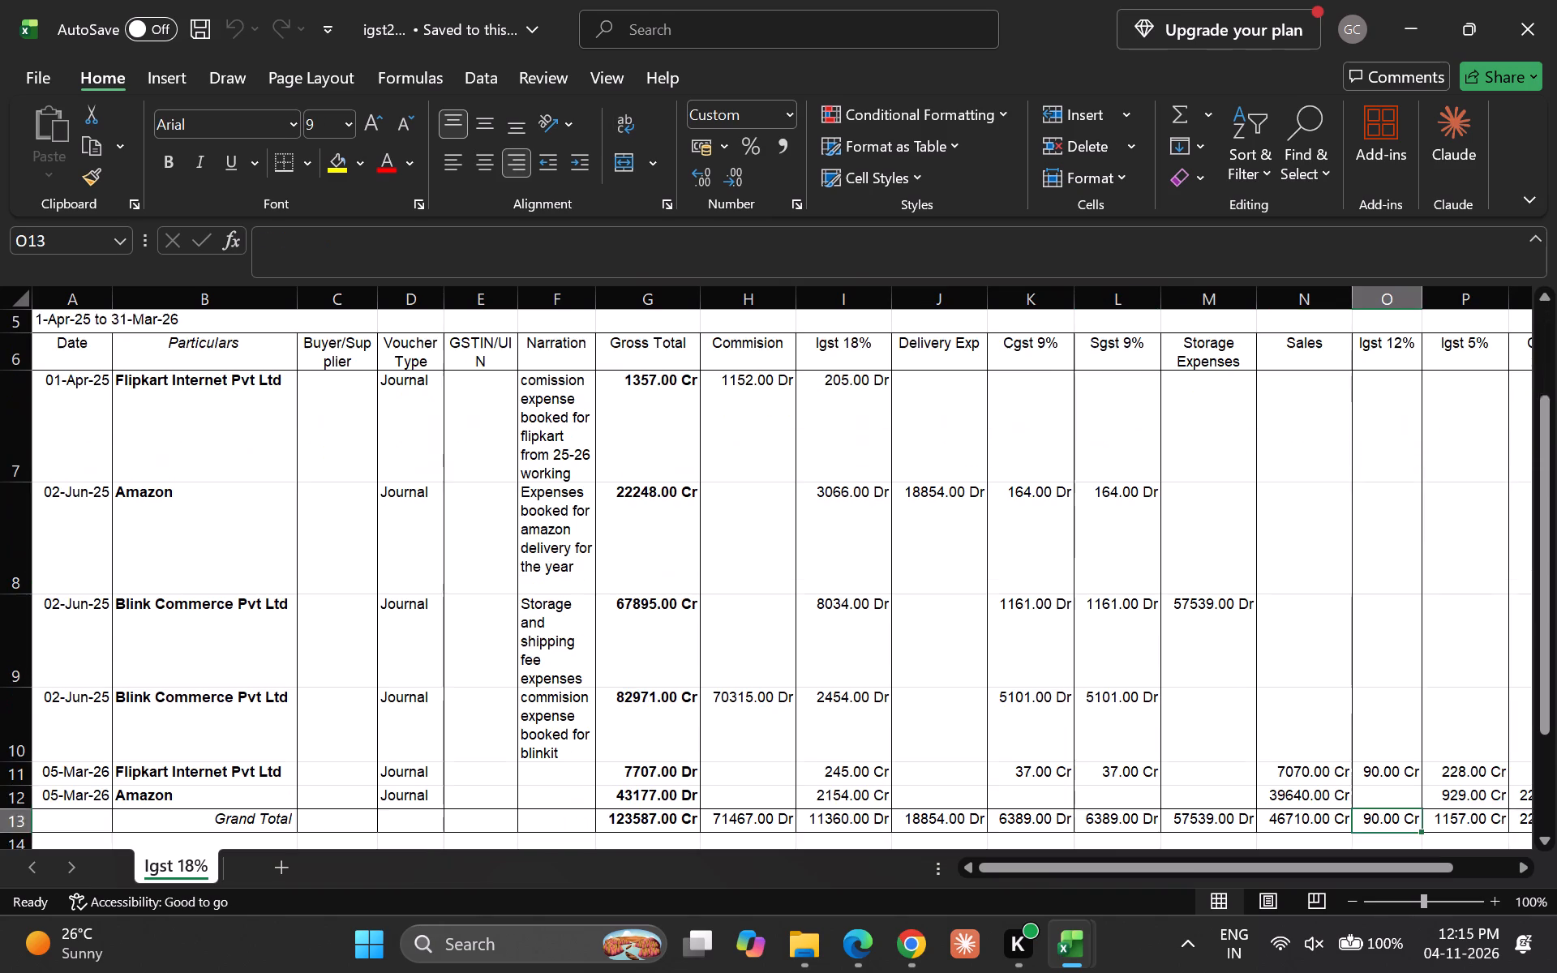
pyautogui.press('Down')
pyautogui.press('Up')
pyautogui.press('Up')
pyautogui.press('Up')
pyautogui.press('Down')
pyautogui.press('Up')
pyautogui.hotkey('alt', 'Tab')
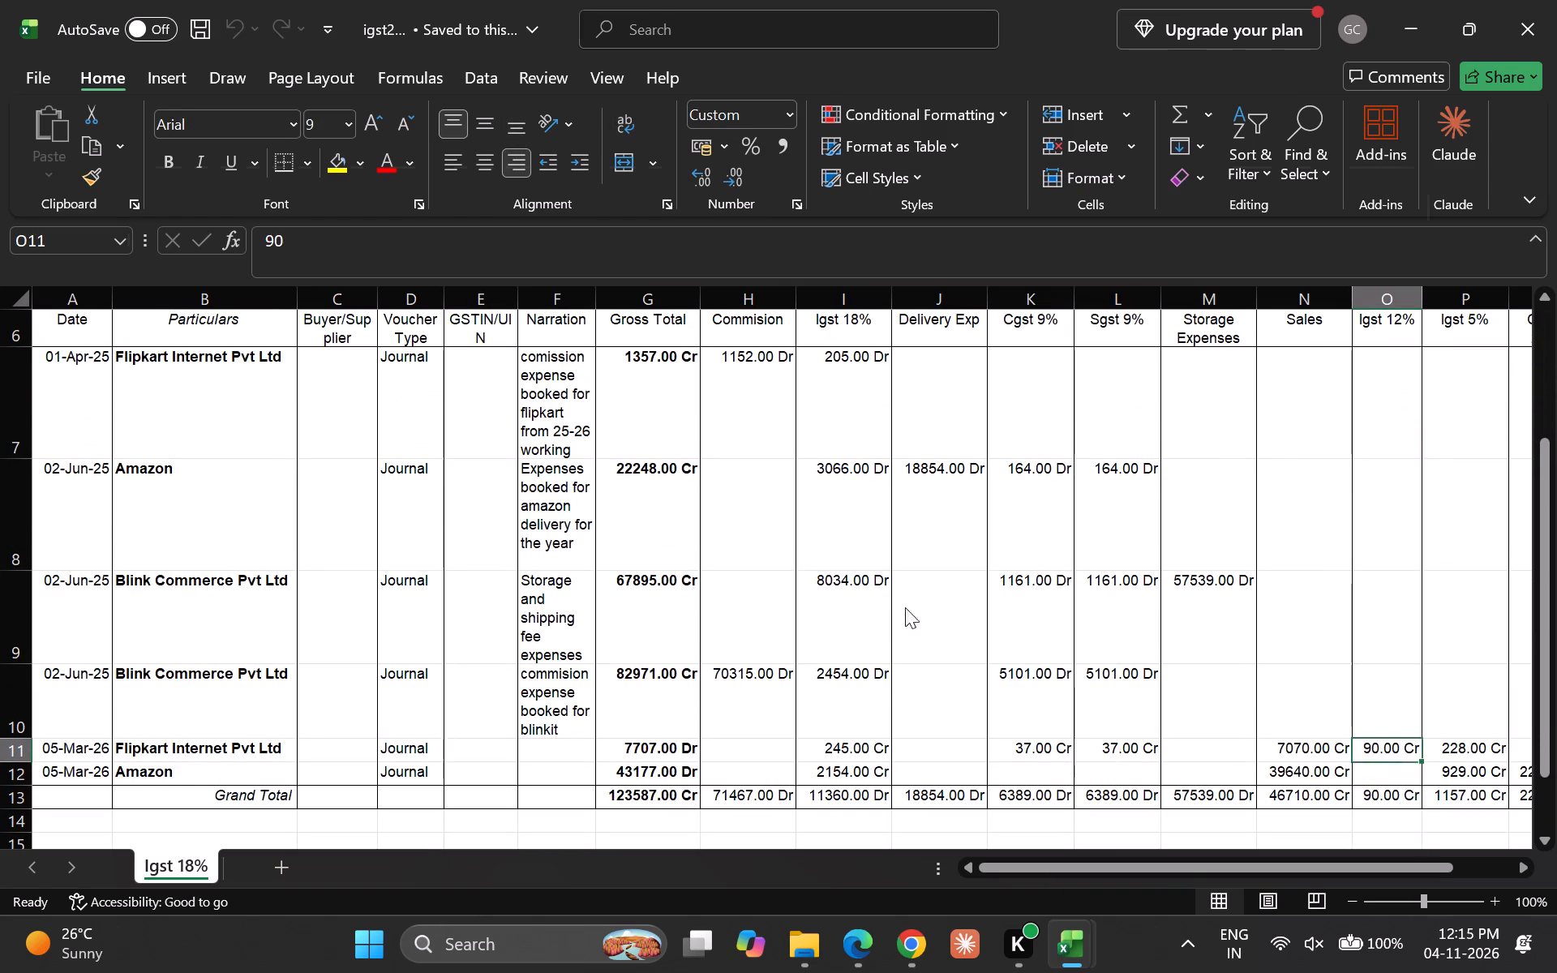
# Compare the Igst 12% ledger's Flipkart Internet Pvt Ltd entry in igst 1.xls with the 05-Mar-26 Flipkart row in igst2.xls.
pyautogui.press('Right')
pyautogui.press('Right')
pyautogui.press('Up')
pyautogui.press('Up')
pyautogui.press('Up')
pyautogui.press('Right')
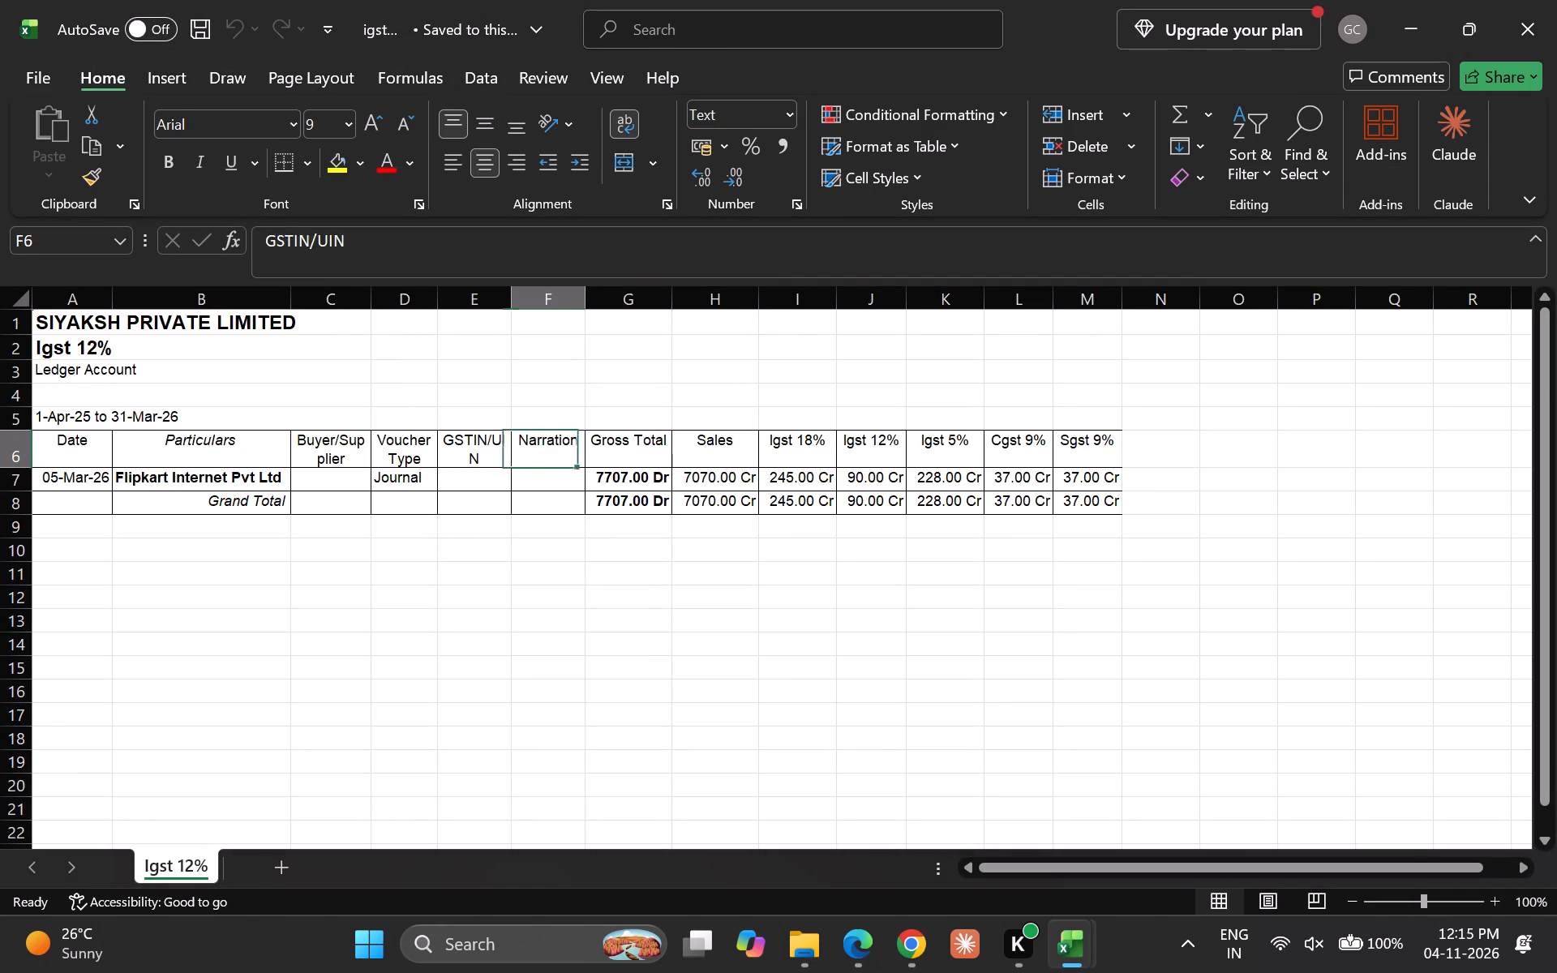
pyautogui.press('Down')
pyautogui.press('Down')
pyautogui.press('Right')
pyautogui.press('Up')
pyautogui.press('Right')
pyautogui.hotkey('alt', 'Tab')
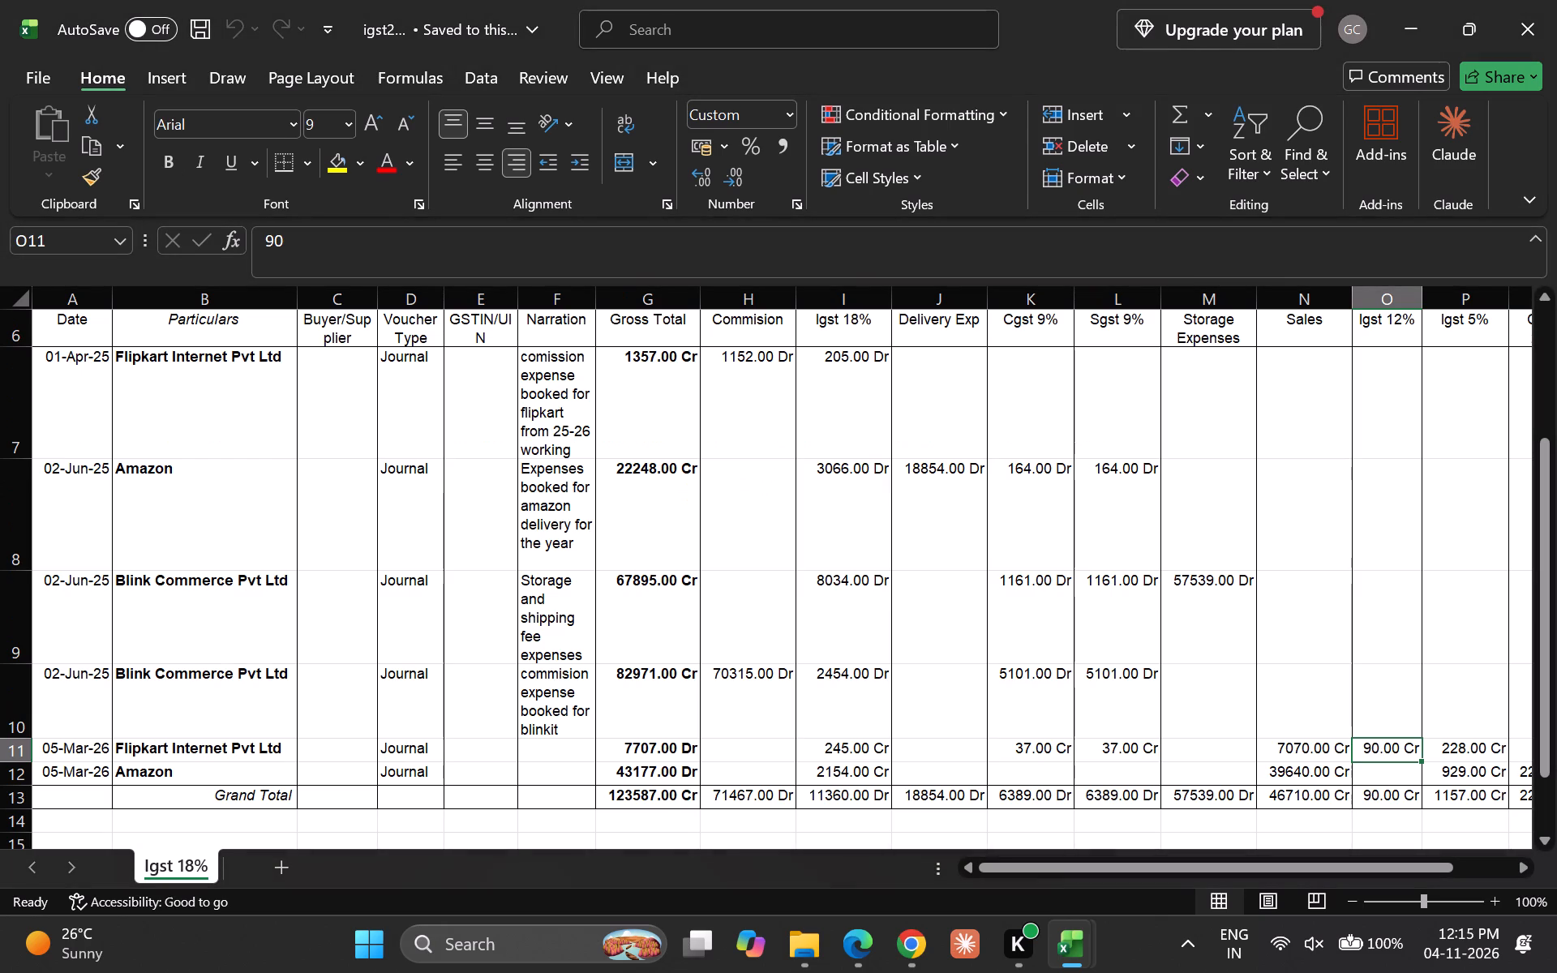
pyautogui.hotkey('shift', 'space')
pyautogui.hotkey('alt', 'Tab')
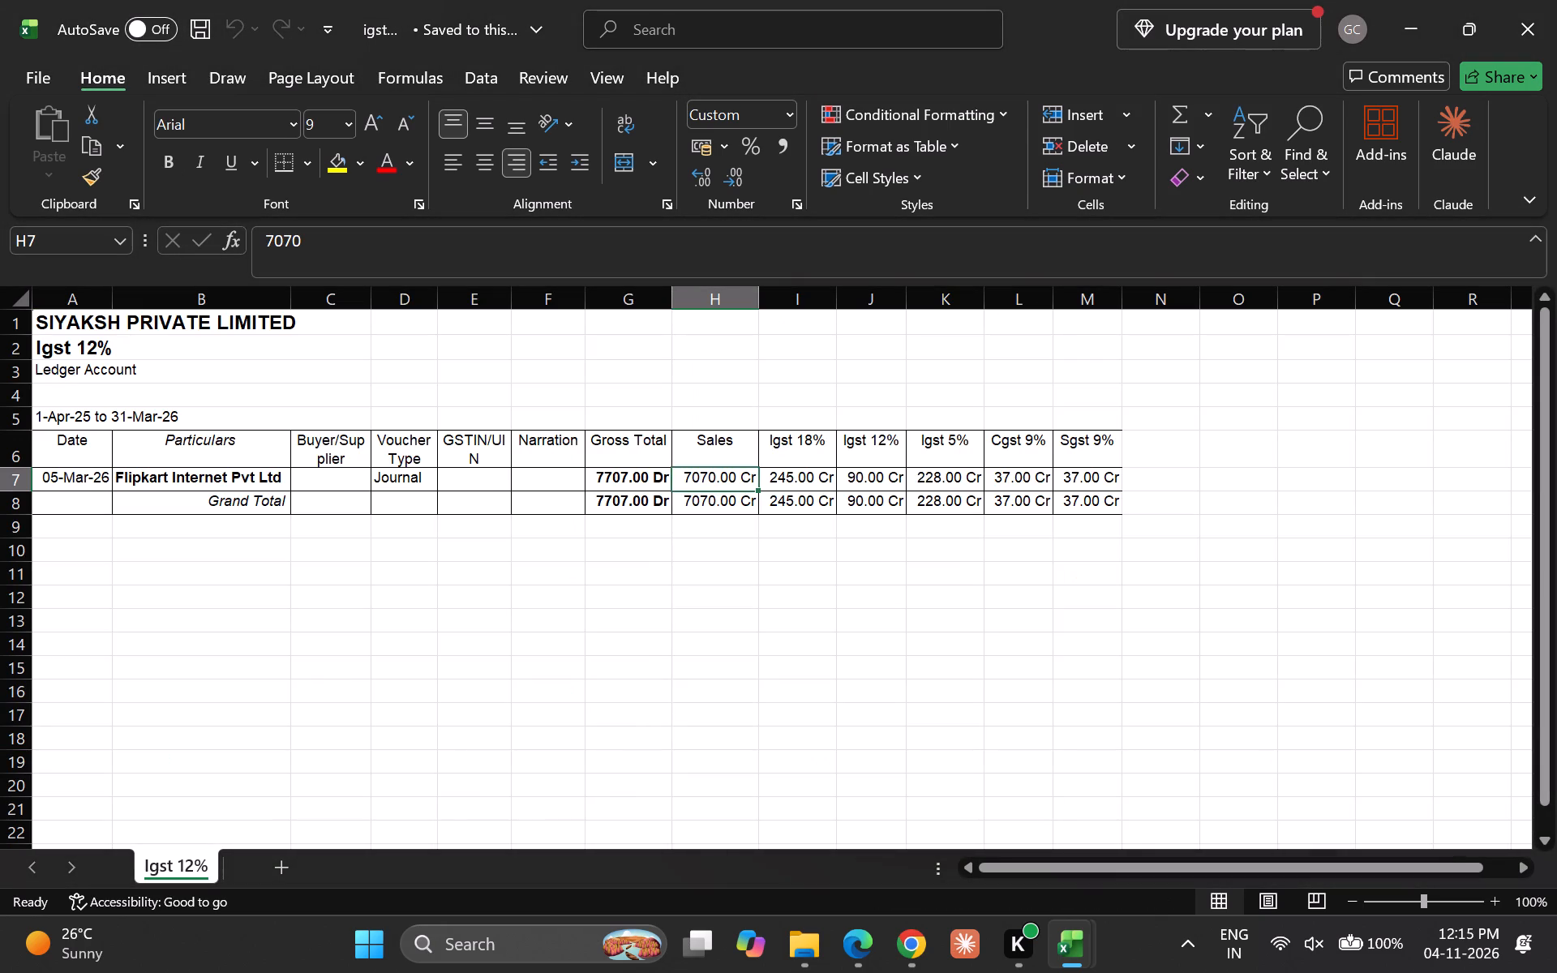
pyautogui.hotkey('alt', 'Tab')
pyautogui.press('Down')
pyautogui.press('Up')
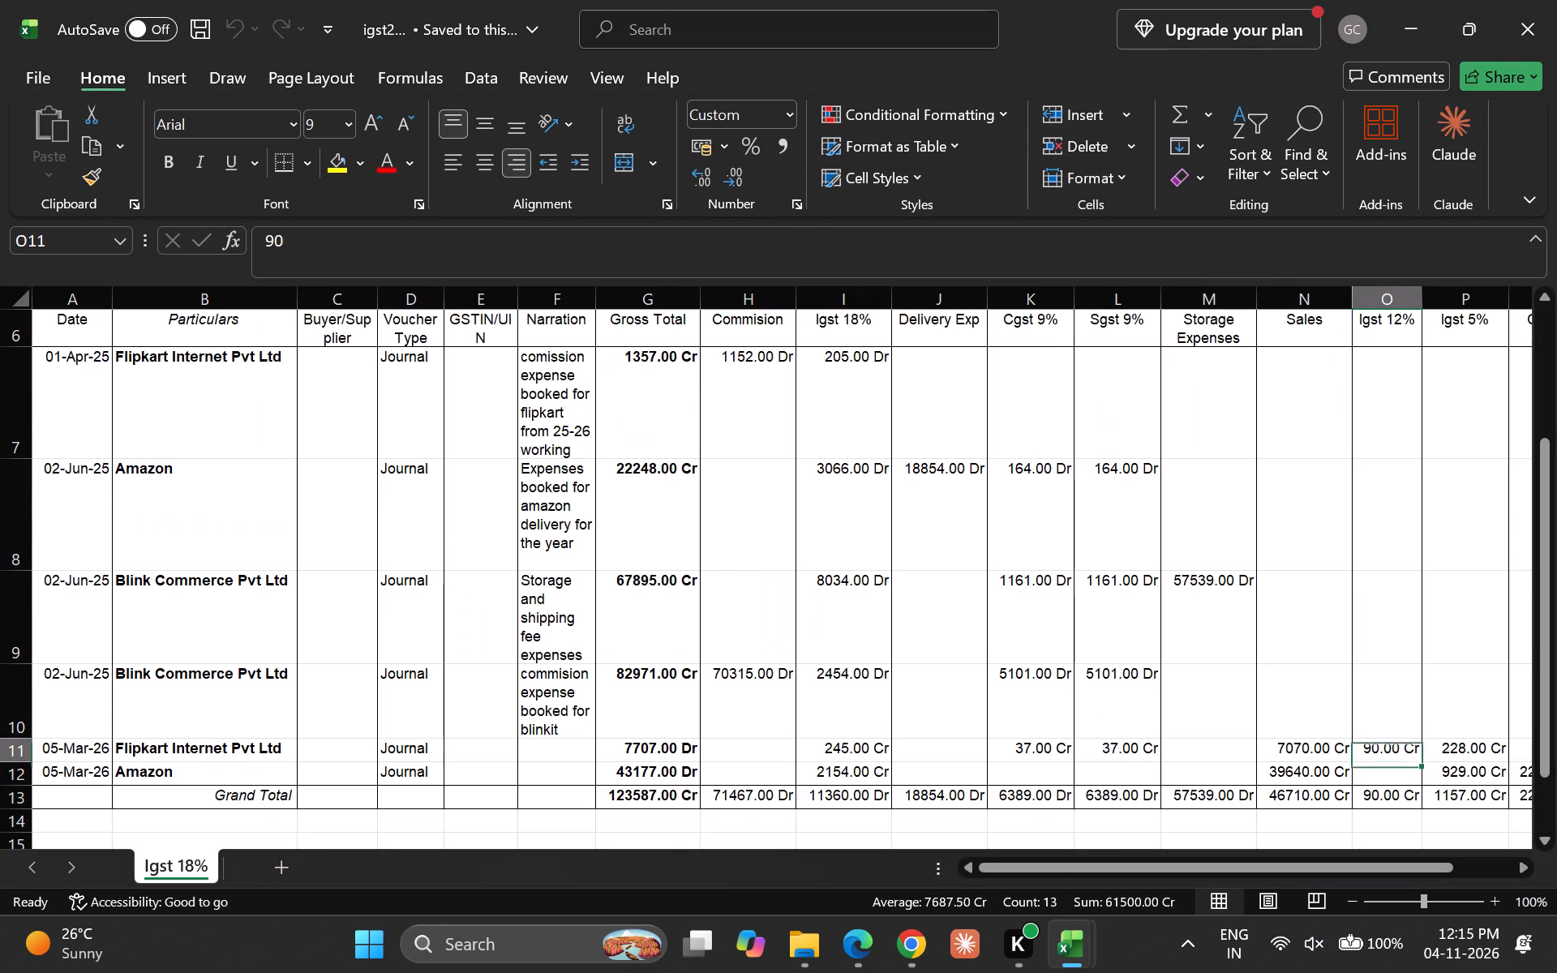
# Fill the whole 05-Mar-26 Flipkart Internet Pvt Ltd row in igst2.xls with light green.
pyautogui.hotkey('shift', 'space')
pyautogui.press('Down')
pyautogui.press('Up')
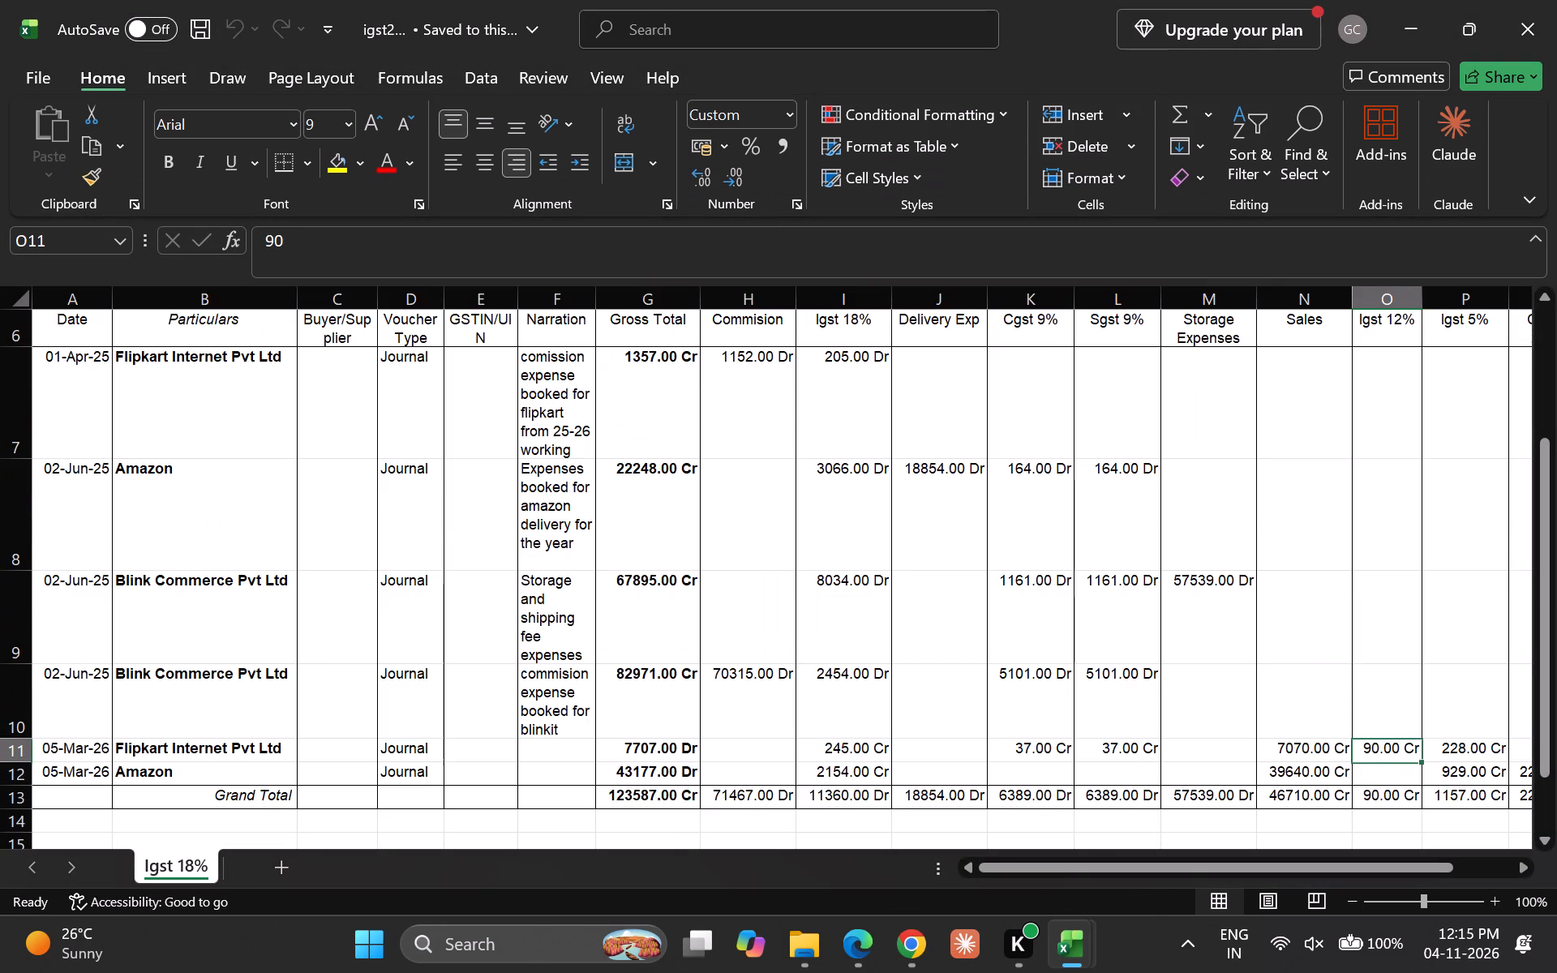
pyautogui.click(358, 158)
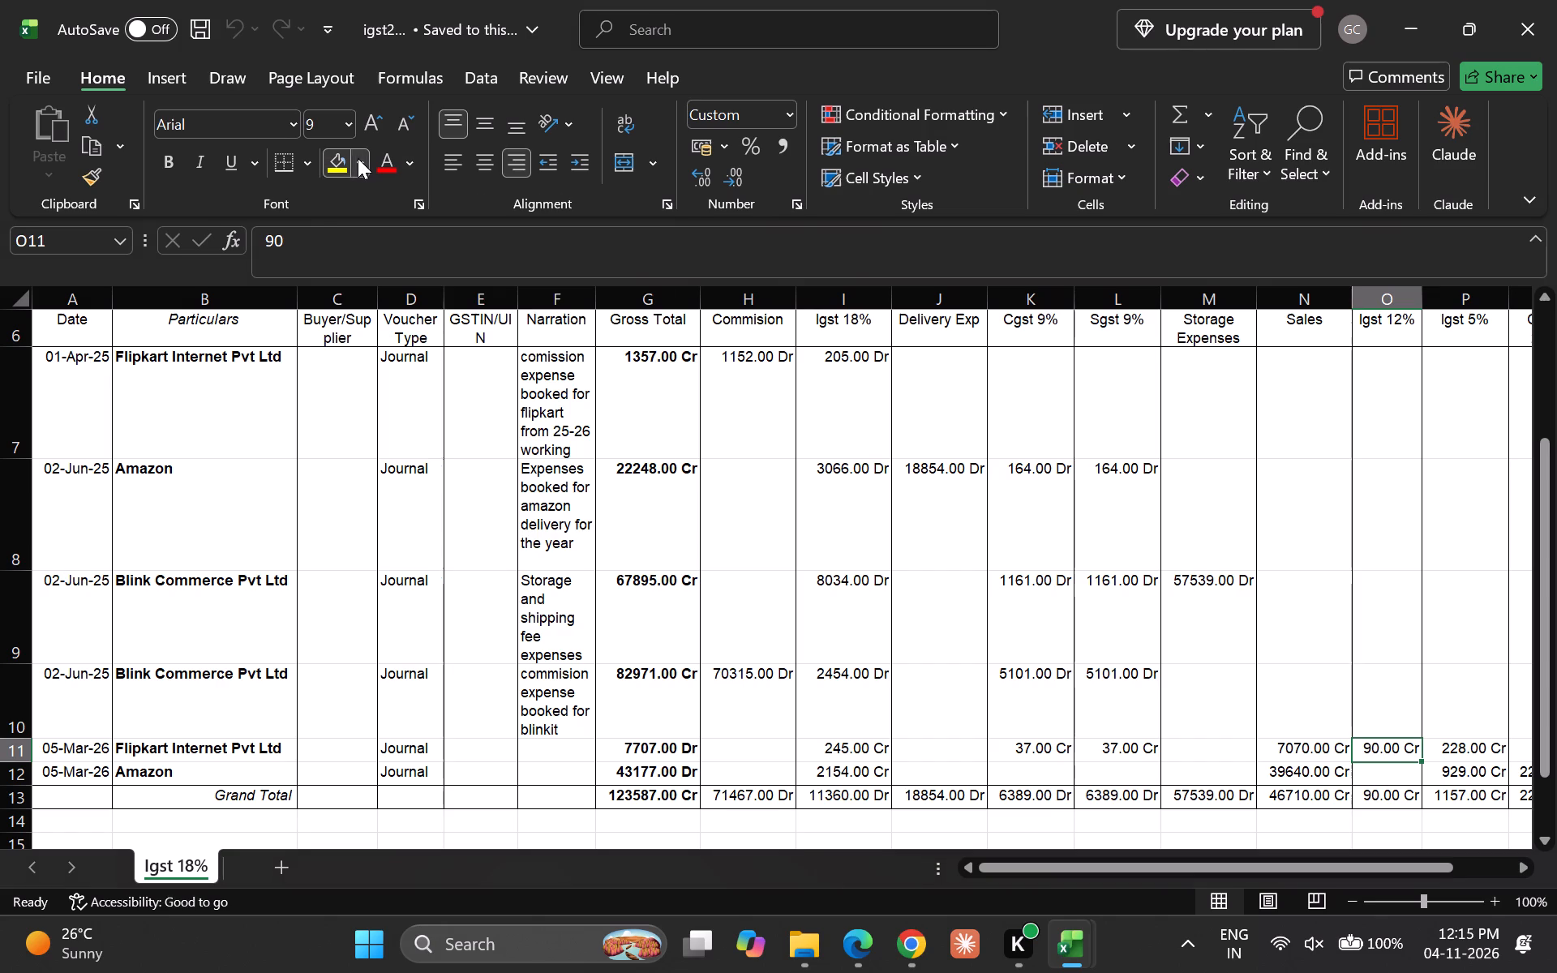
pyautogui.click(477, 524)
pyautogui.hotkey('shift', 'space')
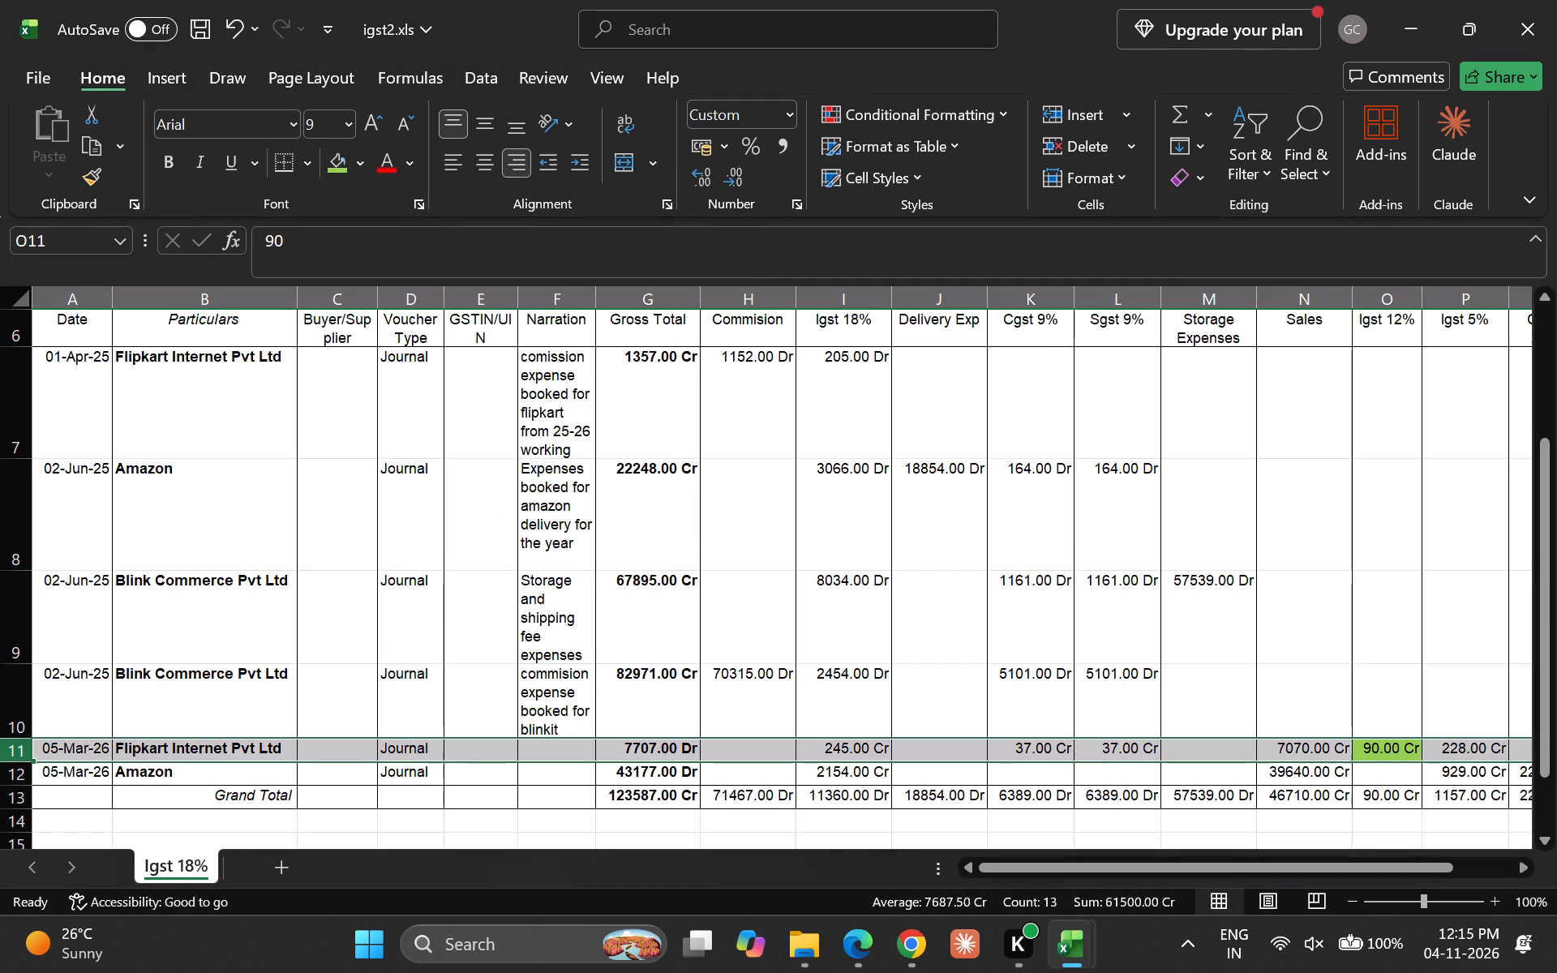
pyautogui.click(337, 158)
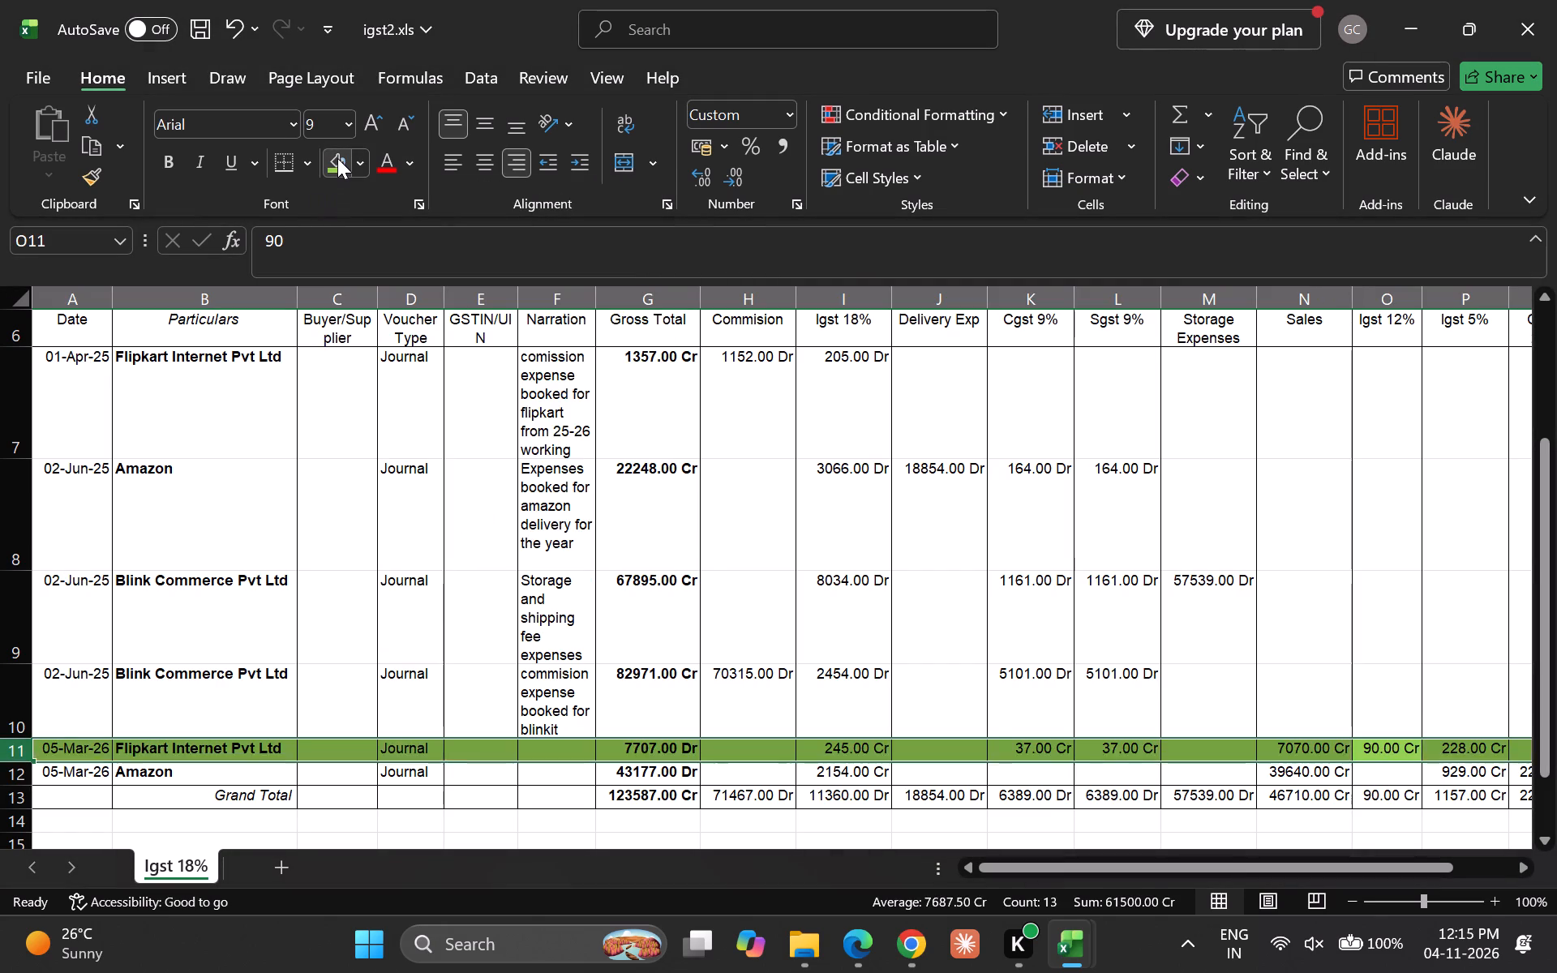
pyautogui.press('Down')
pyautogui.press('Up')
# Switch back to igst 1.xls, check its file name and folder, and close the workbook.
pyautogui.hotkey('alt', 'Tab')
pyautogui.press('Down')
pyautogui.press('Up')
pyautogui.press('Down')
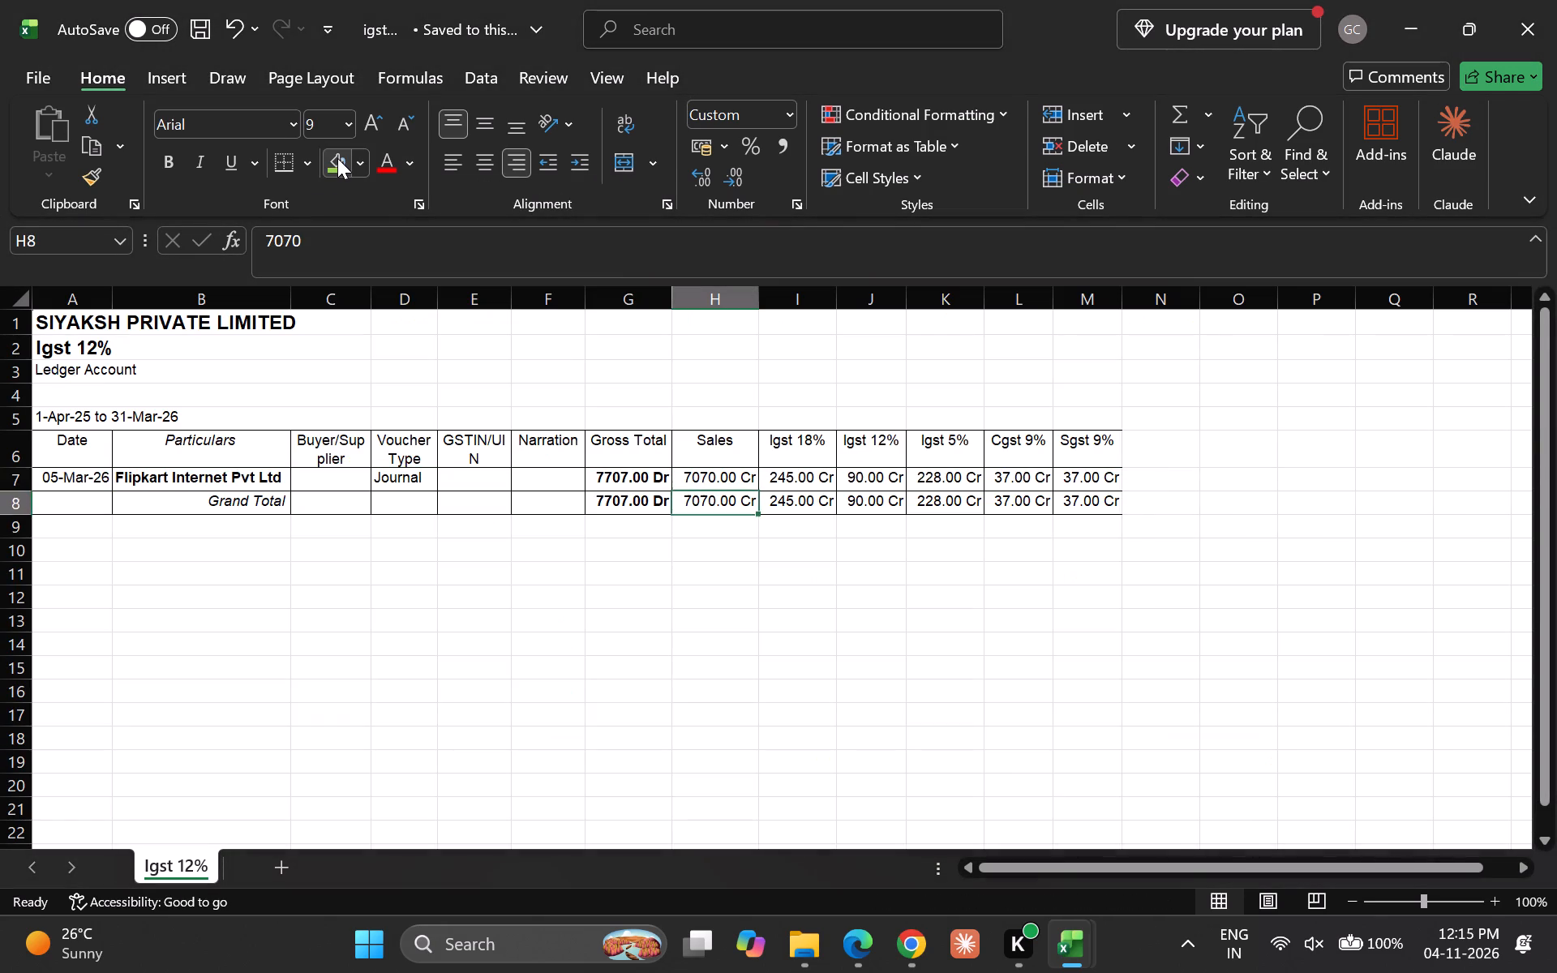
pyautogui.press('Up')
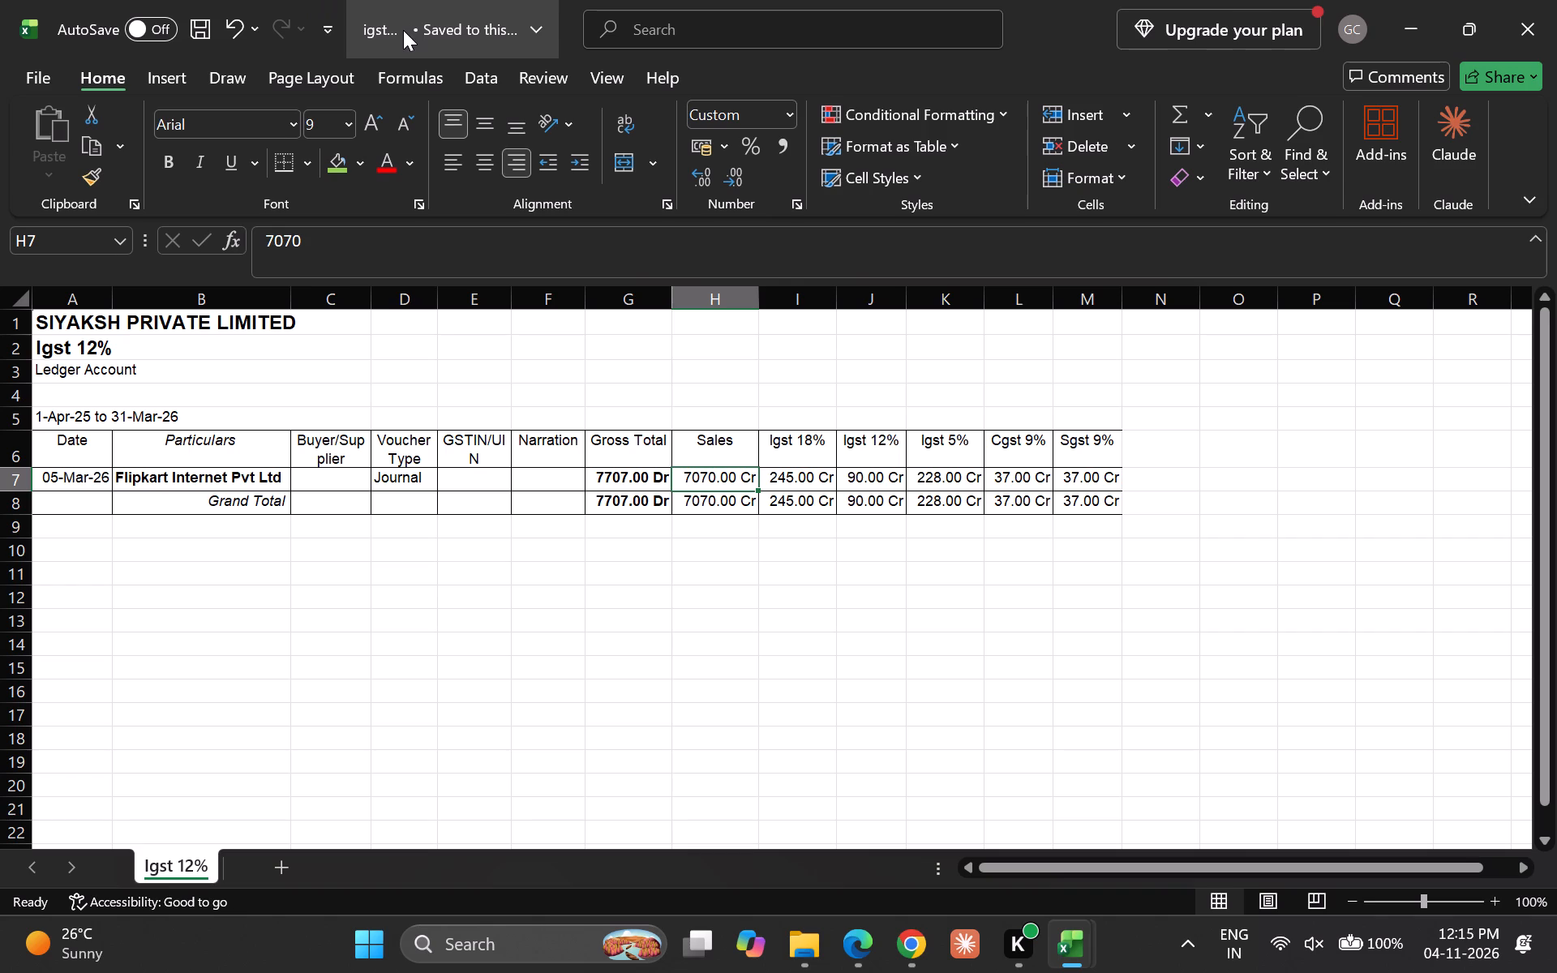
pyautogui.click(543, 32)
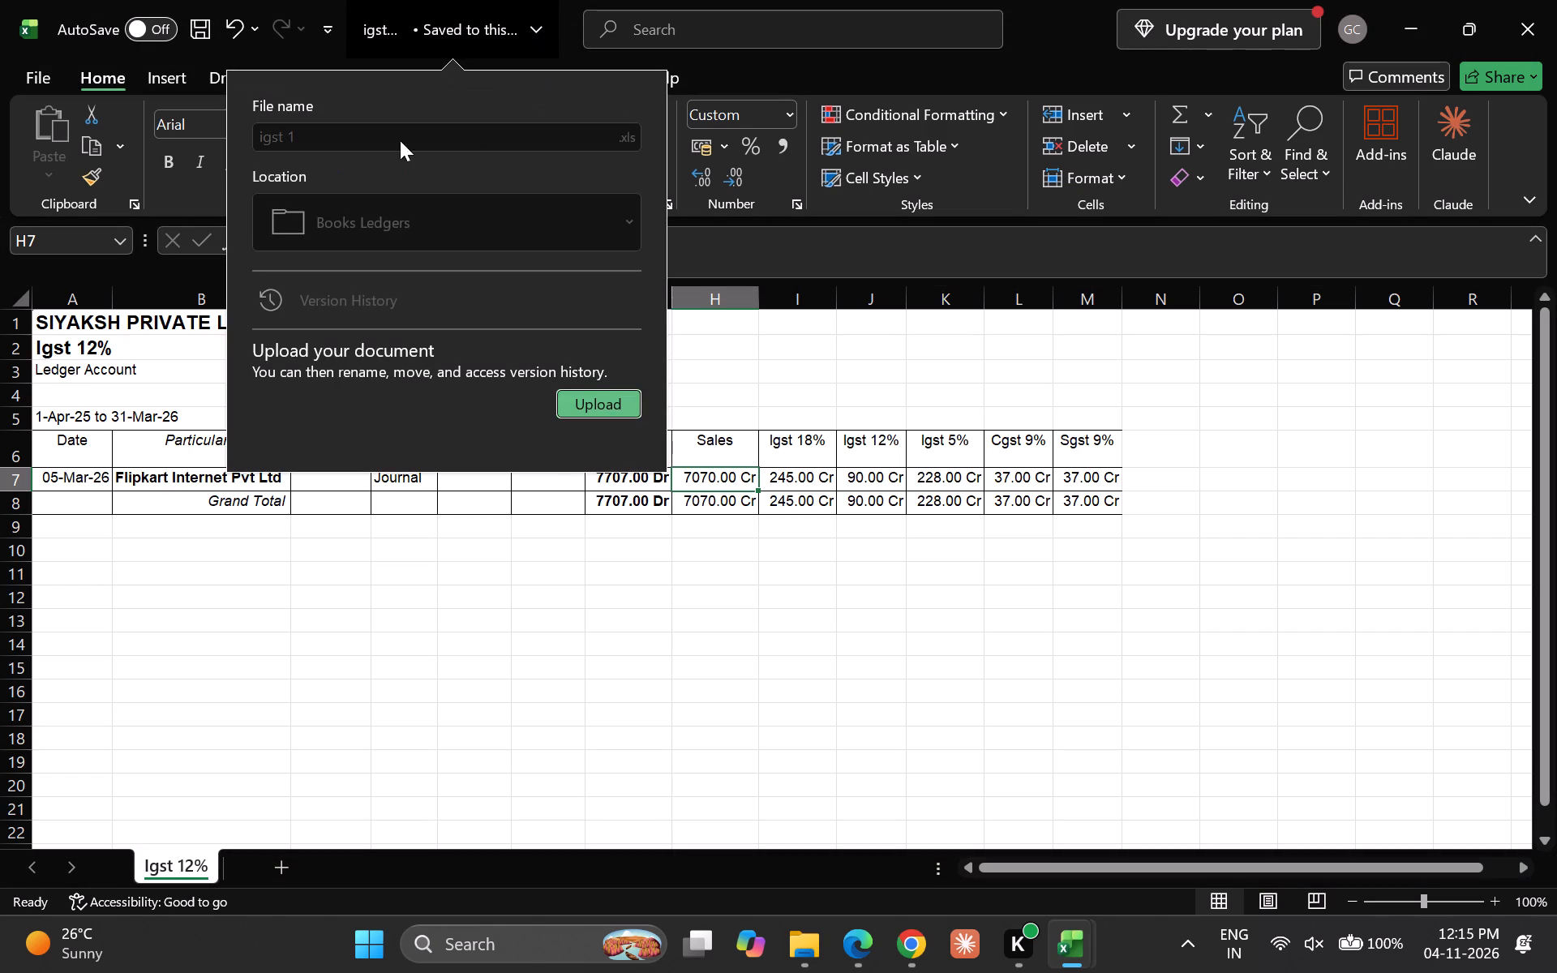
pyautogui.click(592, 612)
pyautogui.hotkey('ctrl', 'w')
# Delete igst 1.xls from the Books Ledgers folder.
pyautogui.hotkey('alt', 'Tab')
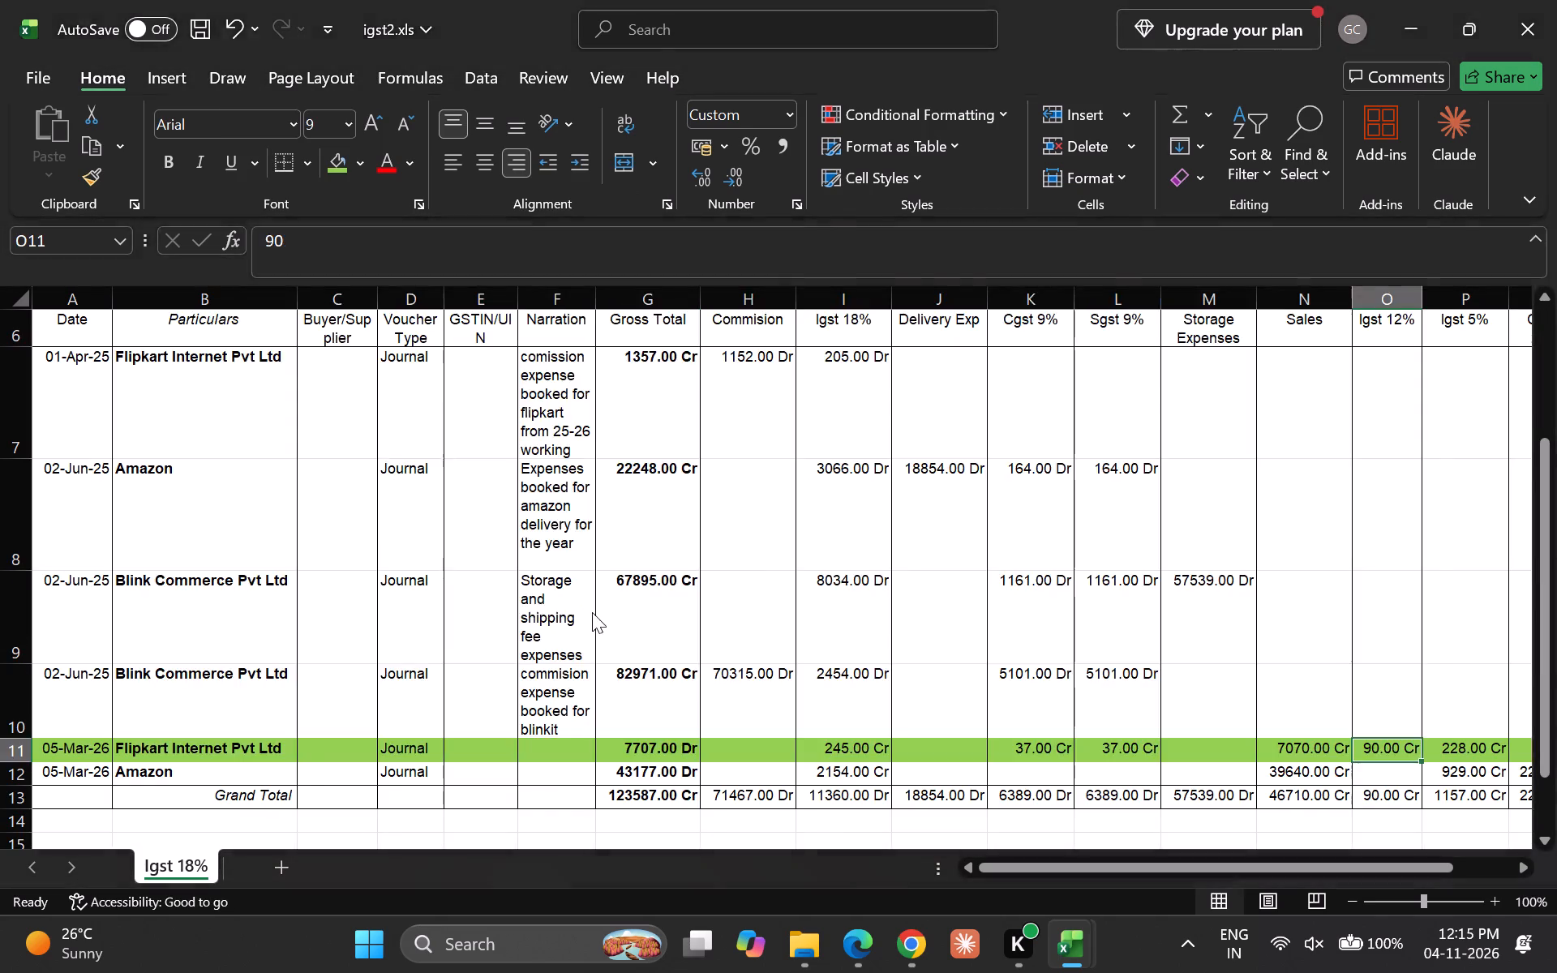
pyautogui.press('Up')
pyautogui.press('Down')
pyautogui.press('Up')
pyautogui.press('Up')
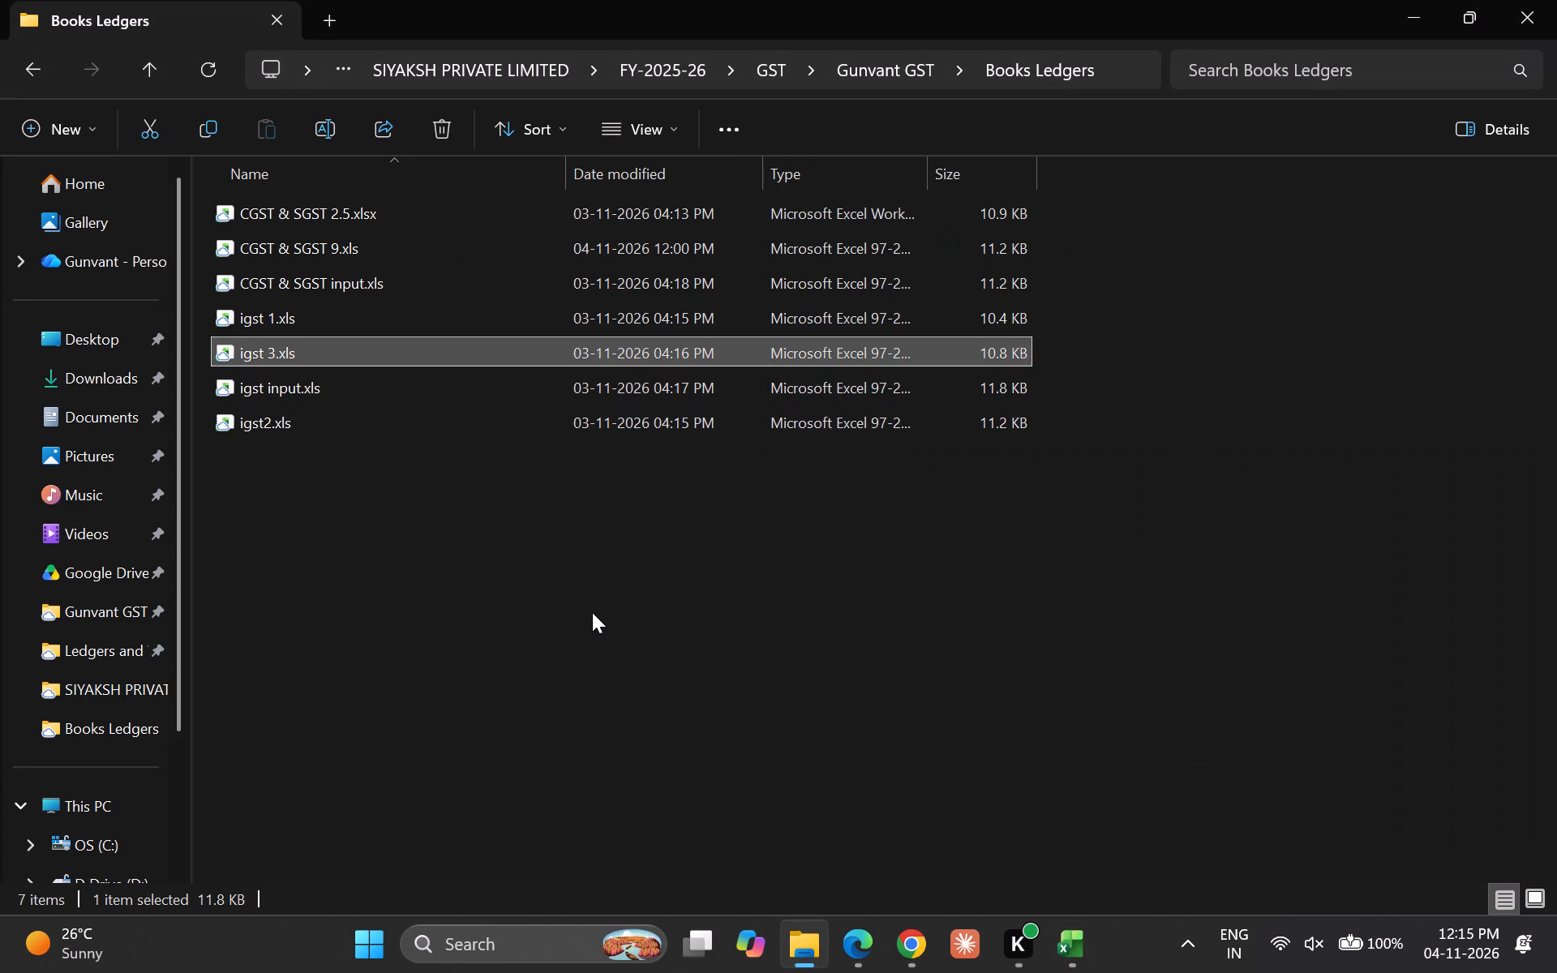
pyautogui.press('Up')
pyautogui.press('Delete')
pyautogui.press('Down')
pyautogui.press('Up')
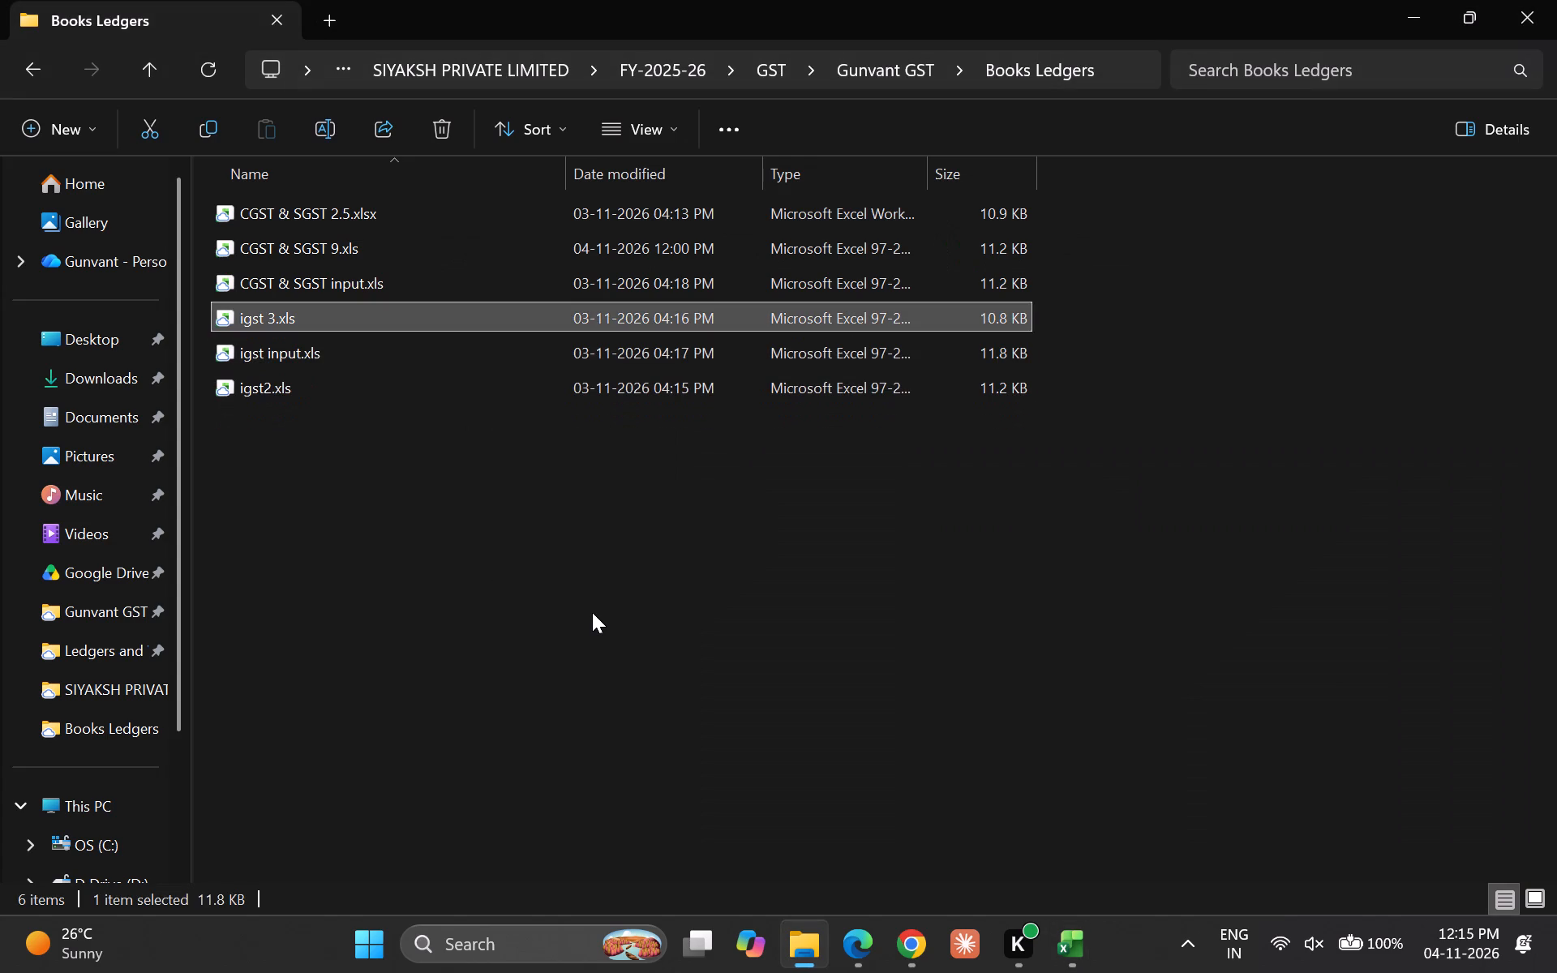
# Return to Excel and bring up the Igst 5% ledger in igst 3.xls.
pyautogui.hotkey('alt', 'Tab')
pyautogui.press('Down')
pyautogui.press('Up')
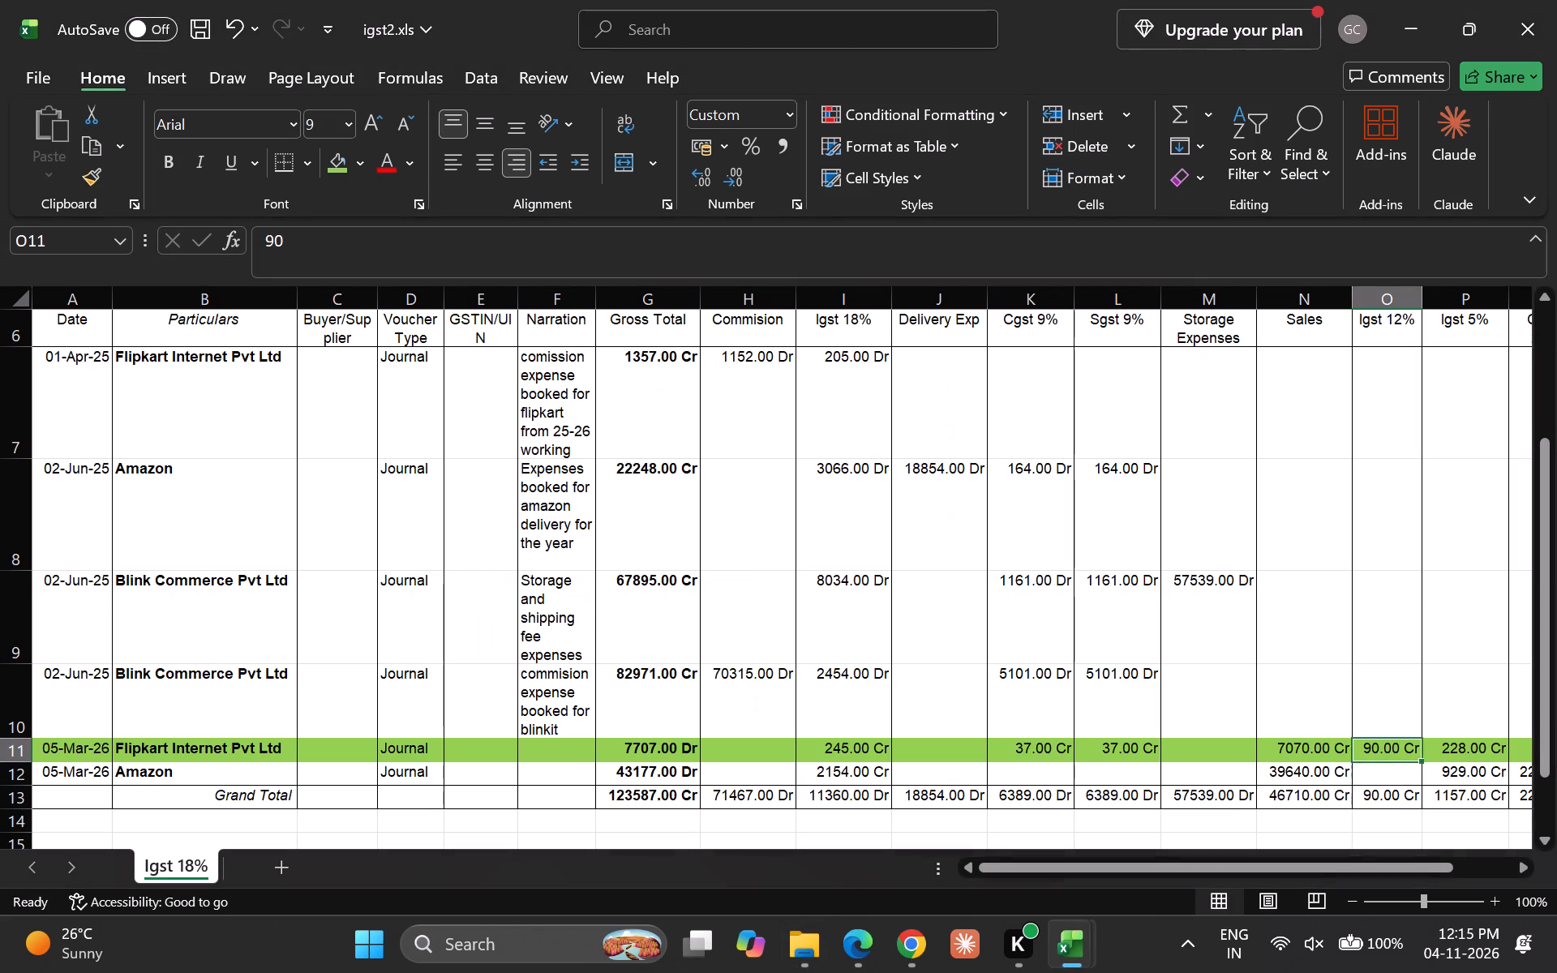
pyautogui.hotkey('alt', 'Tab')
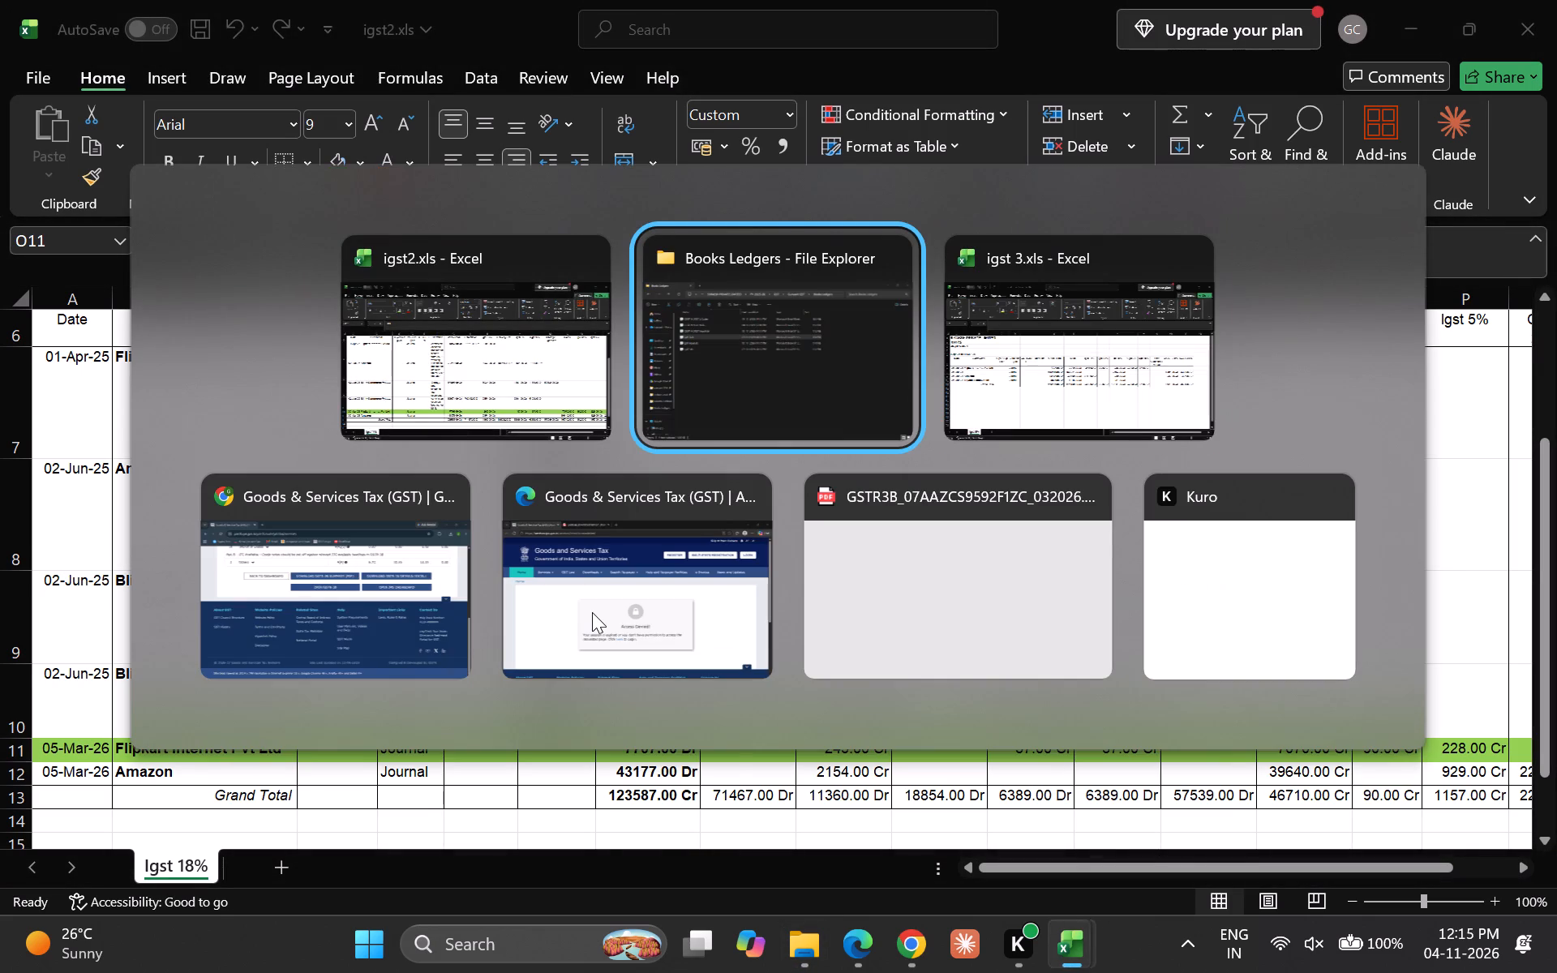
pyautogui.hotkey('alt', 'Tab')
pyautogui.press('Up')
pyautogui.press('Up')
pyautogui.press('Up')
pyautogui.press('Down')
pyautogui.press('Down')
pyautogui.press('Up')
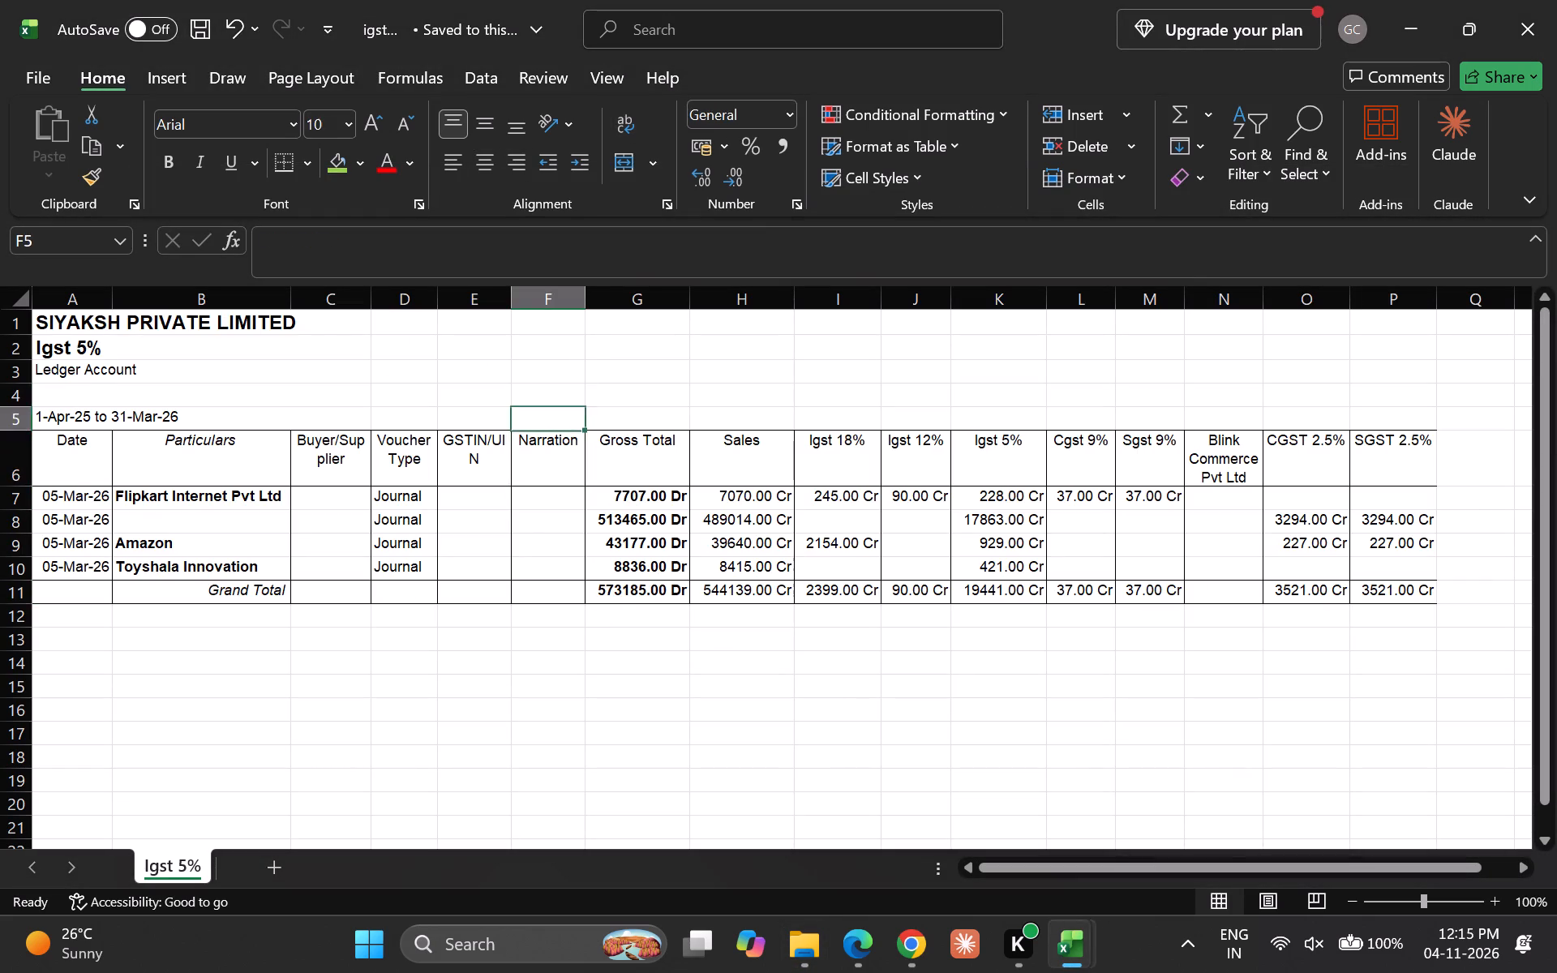
# Examine the Igst 5% ledger's Flipkart Internet Pvt Ltd entry and the row below it across the sales and tax columns.
pyautogui.press('Left')
pyautogui.press('Down')
pyautogui.press('Down')
pyautogui.press('Down')
pyautogui.press('Right')
pyautogui.press('Right')
pyautogui.press('Right')
pyautogui.press('Right')
pyautogui.press('Right')
pyautogui.press('Right')
pyautogui.press('Right')
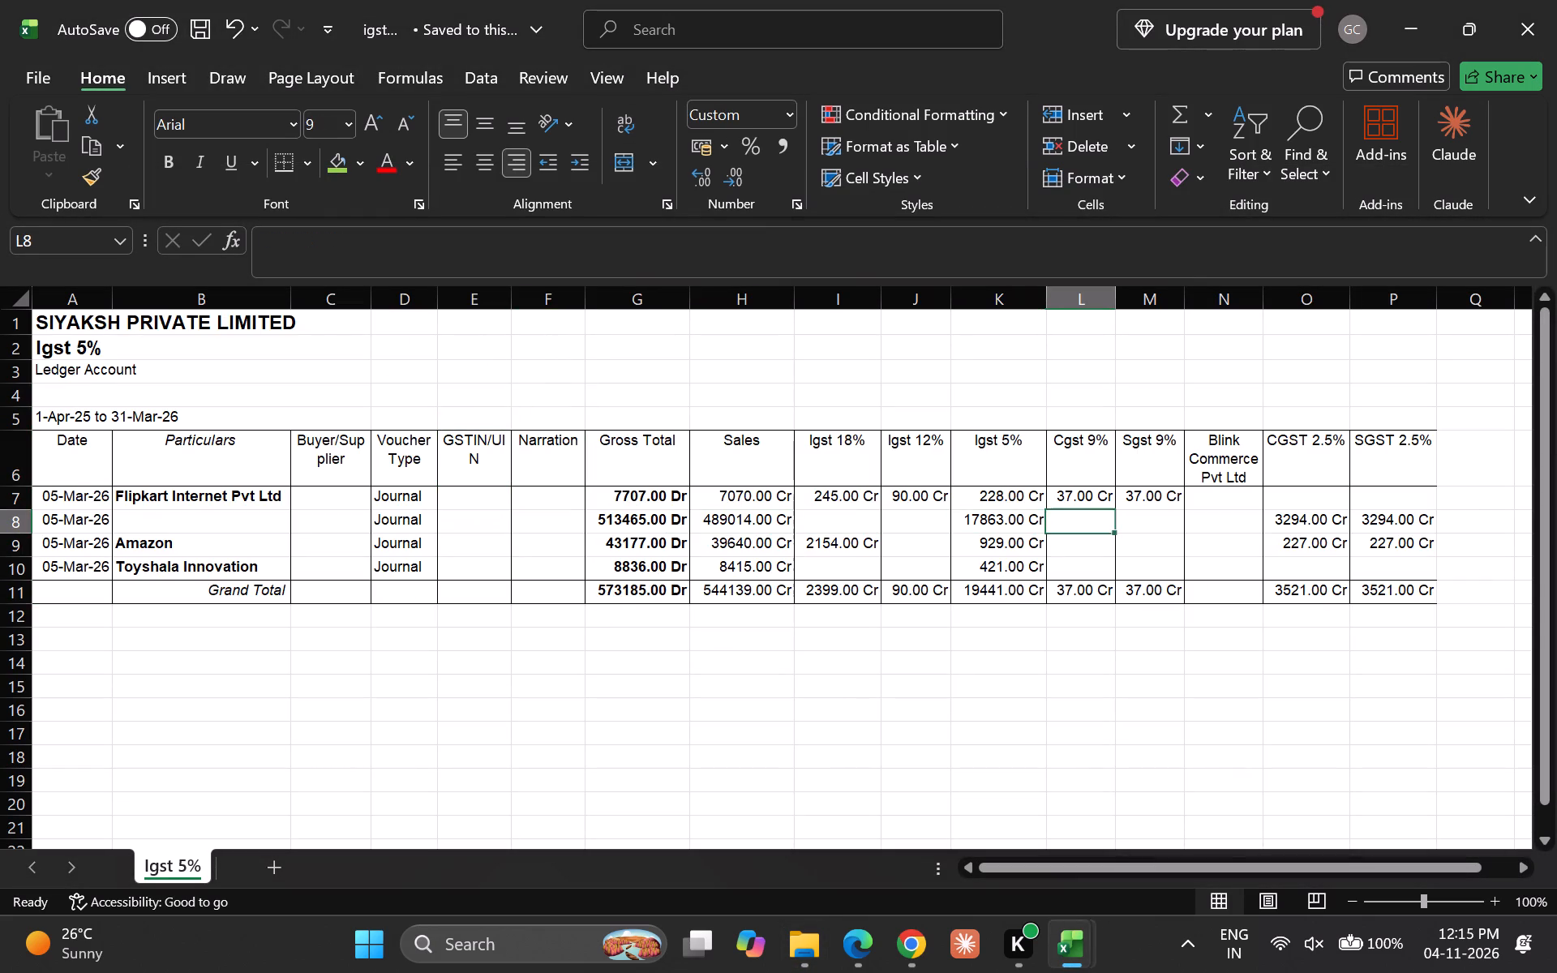
pyautogui.press('Up')
pyautogui.press('Left')
pyautogui.press('Up')
pyautogui.press('Down')
pyautogui.press('Left')
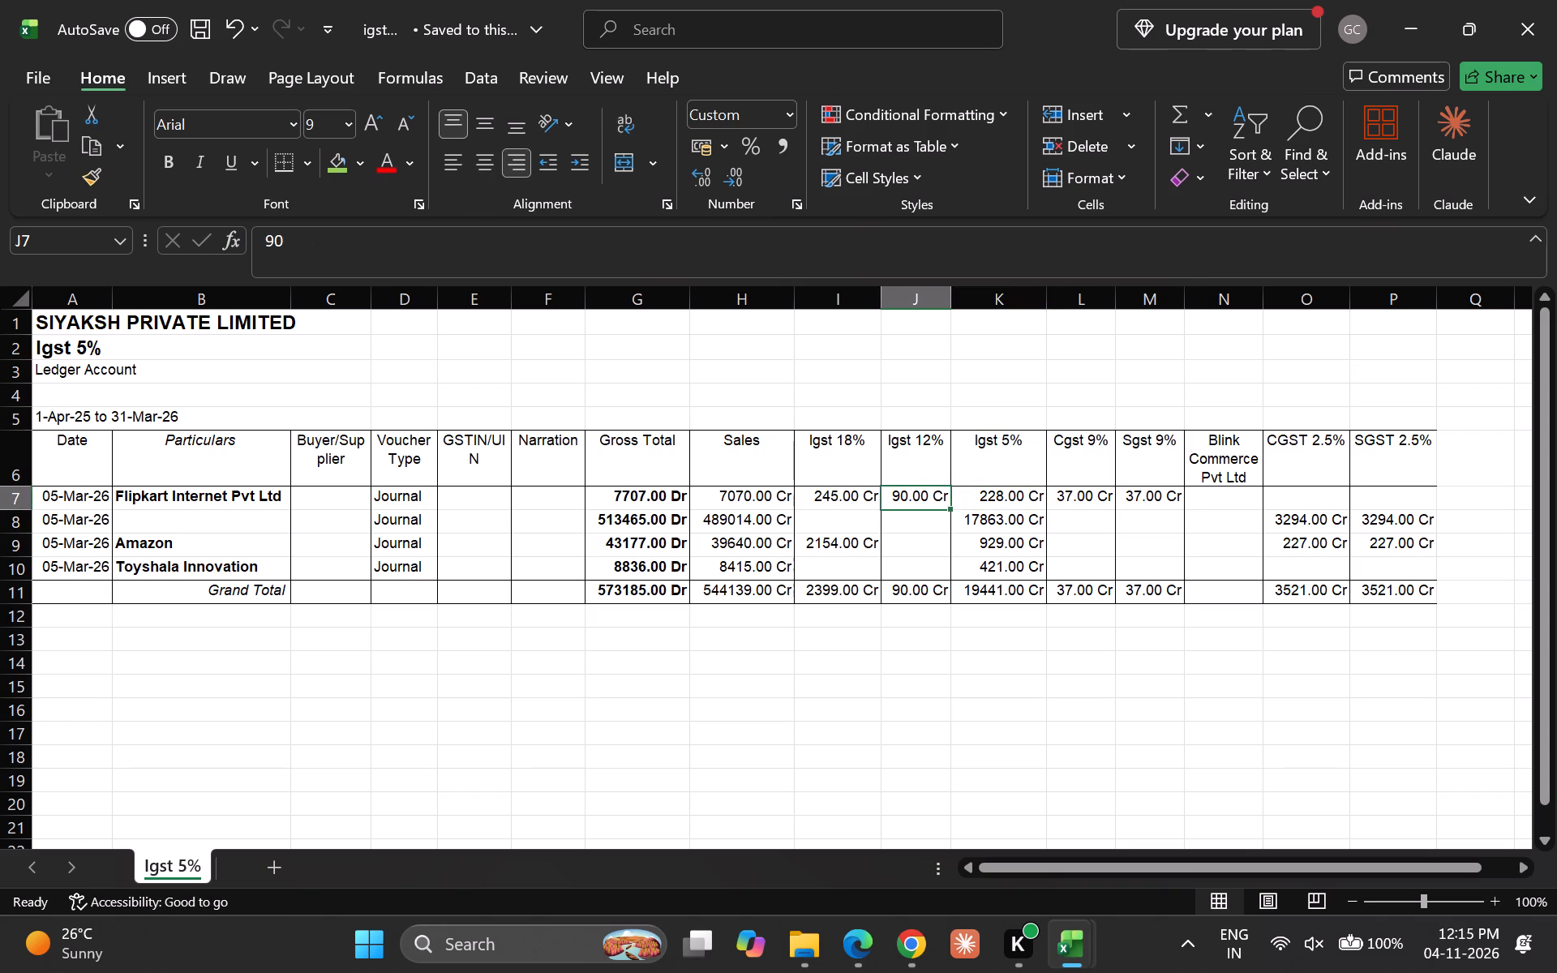
pyautogui.press('Up')
pyautogui.press('Left')
pyautogui.press('Down')
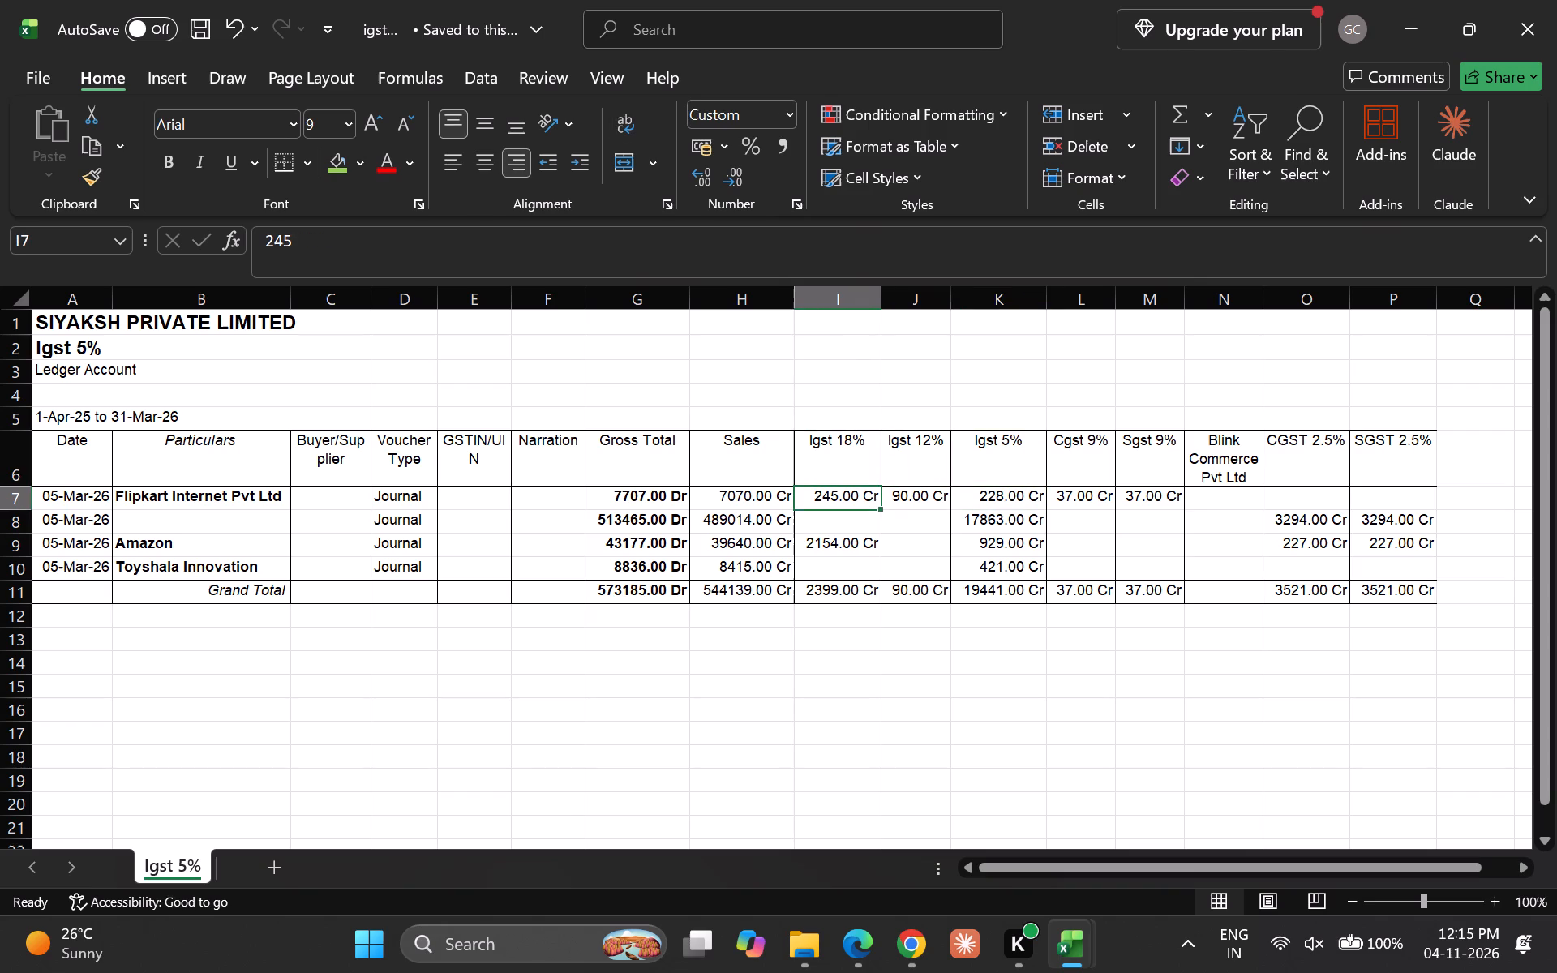
# Fill the Flipkart entry's Igst 5% amount in igst 3.xls with light green.
pyautogui.press('Left')
pyautogui.press('Right')
pyautogui.press('Right')
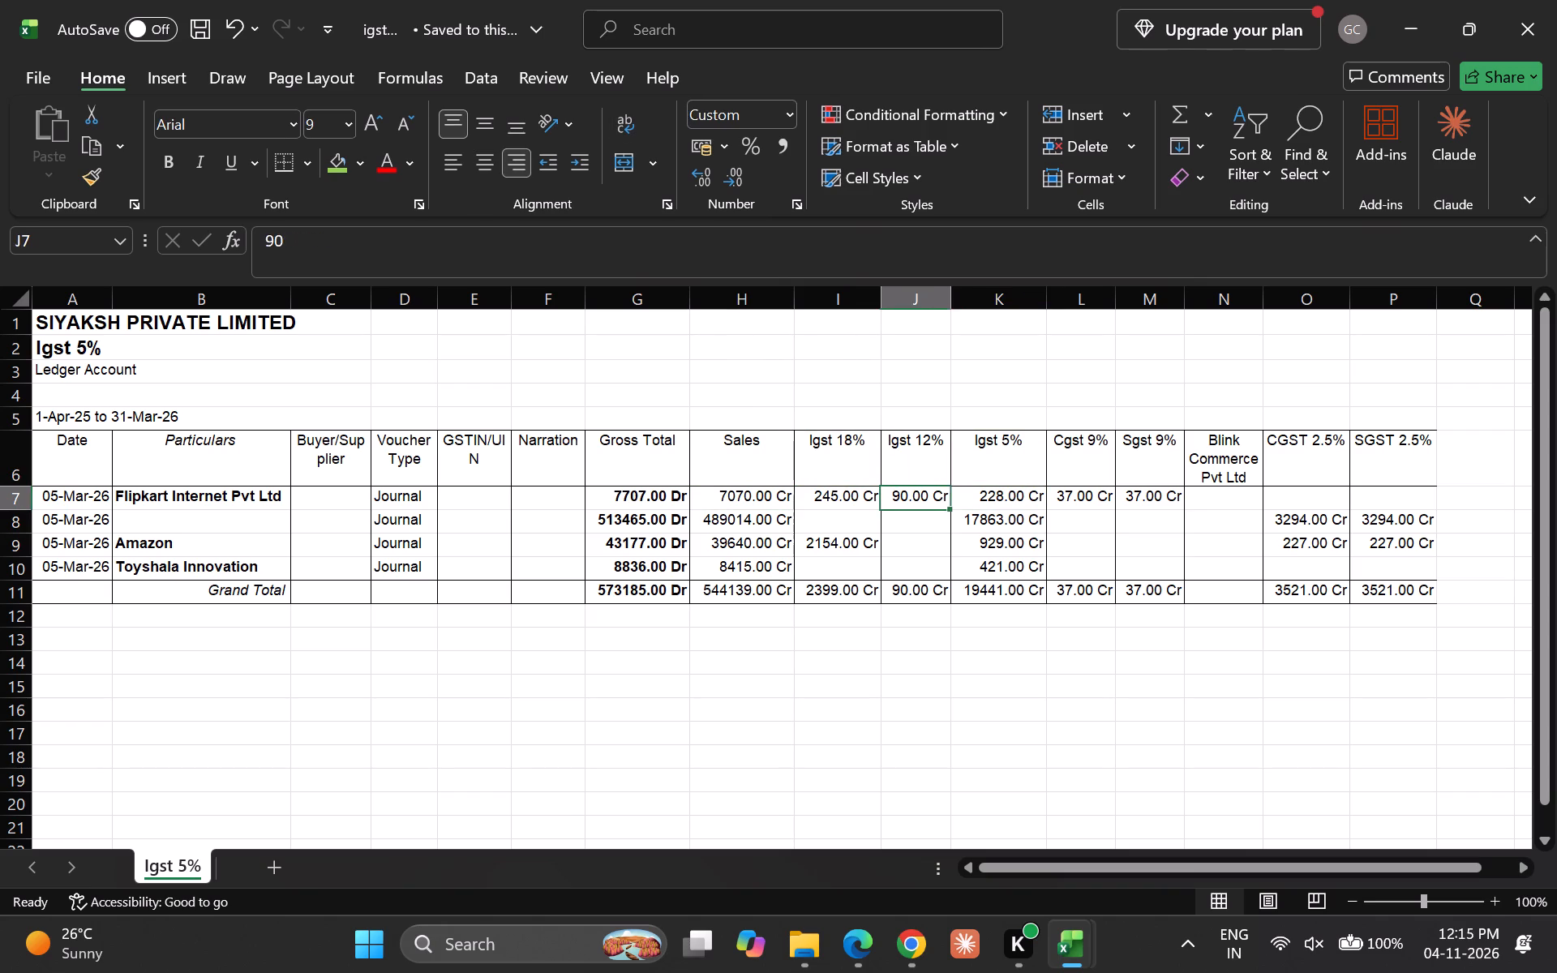
pyautogui.press('Right')
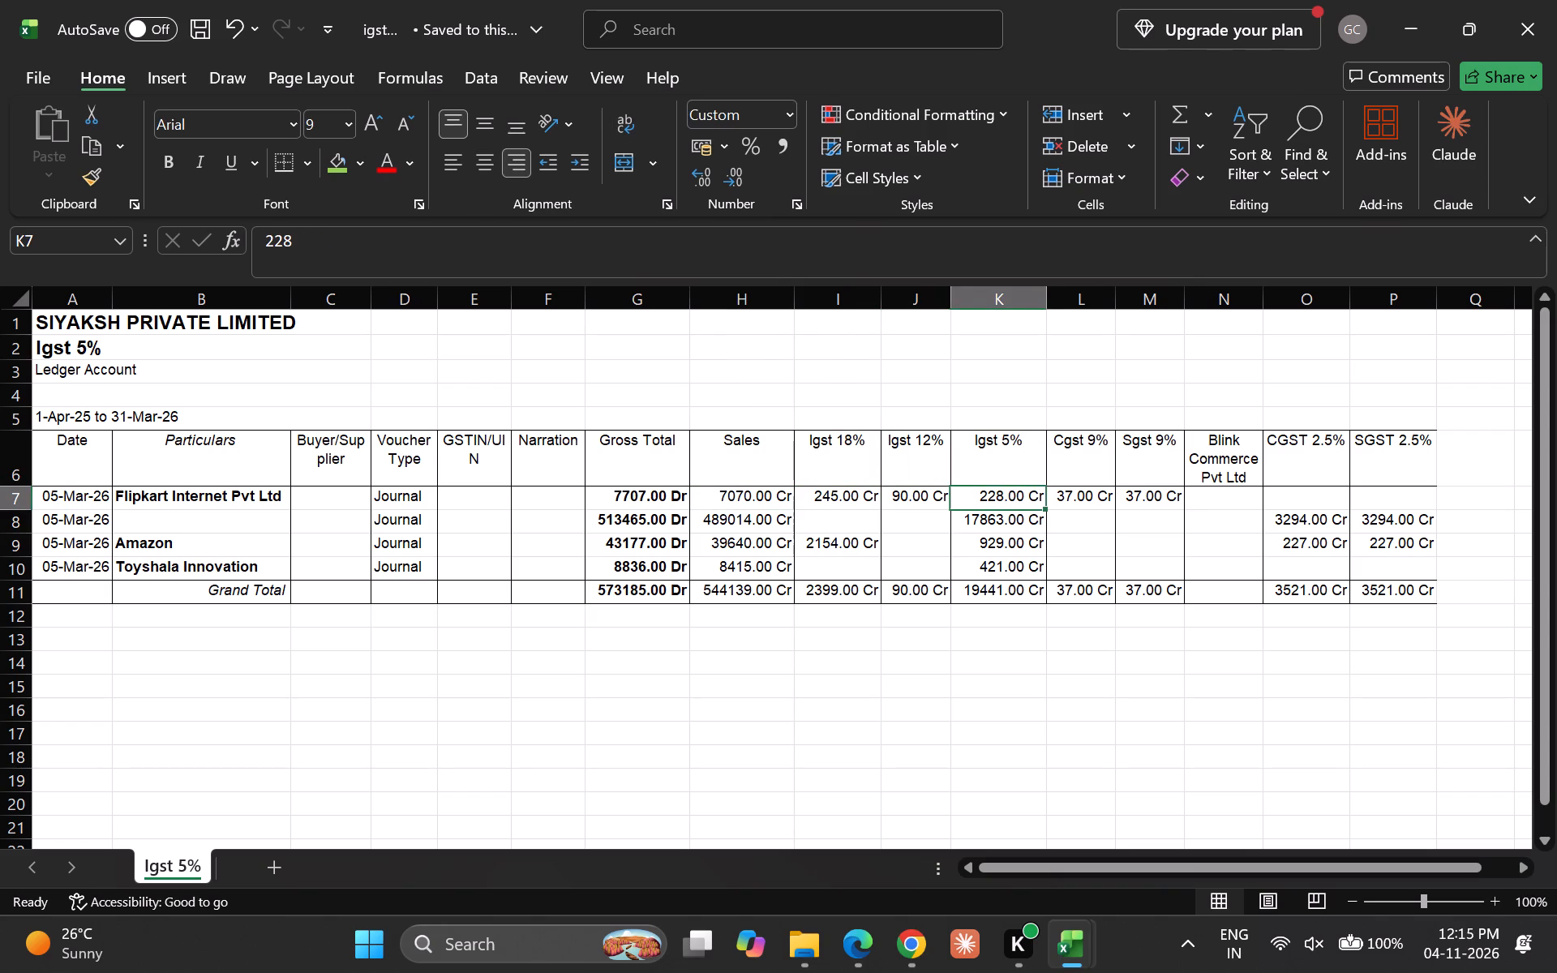
pyautogui.click(338, 161)
pyautogui.press('Down')
pyautogui.press('Up')
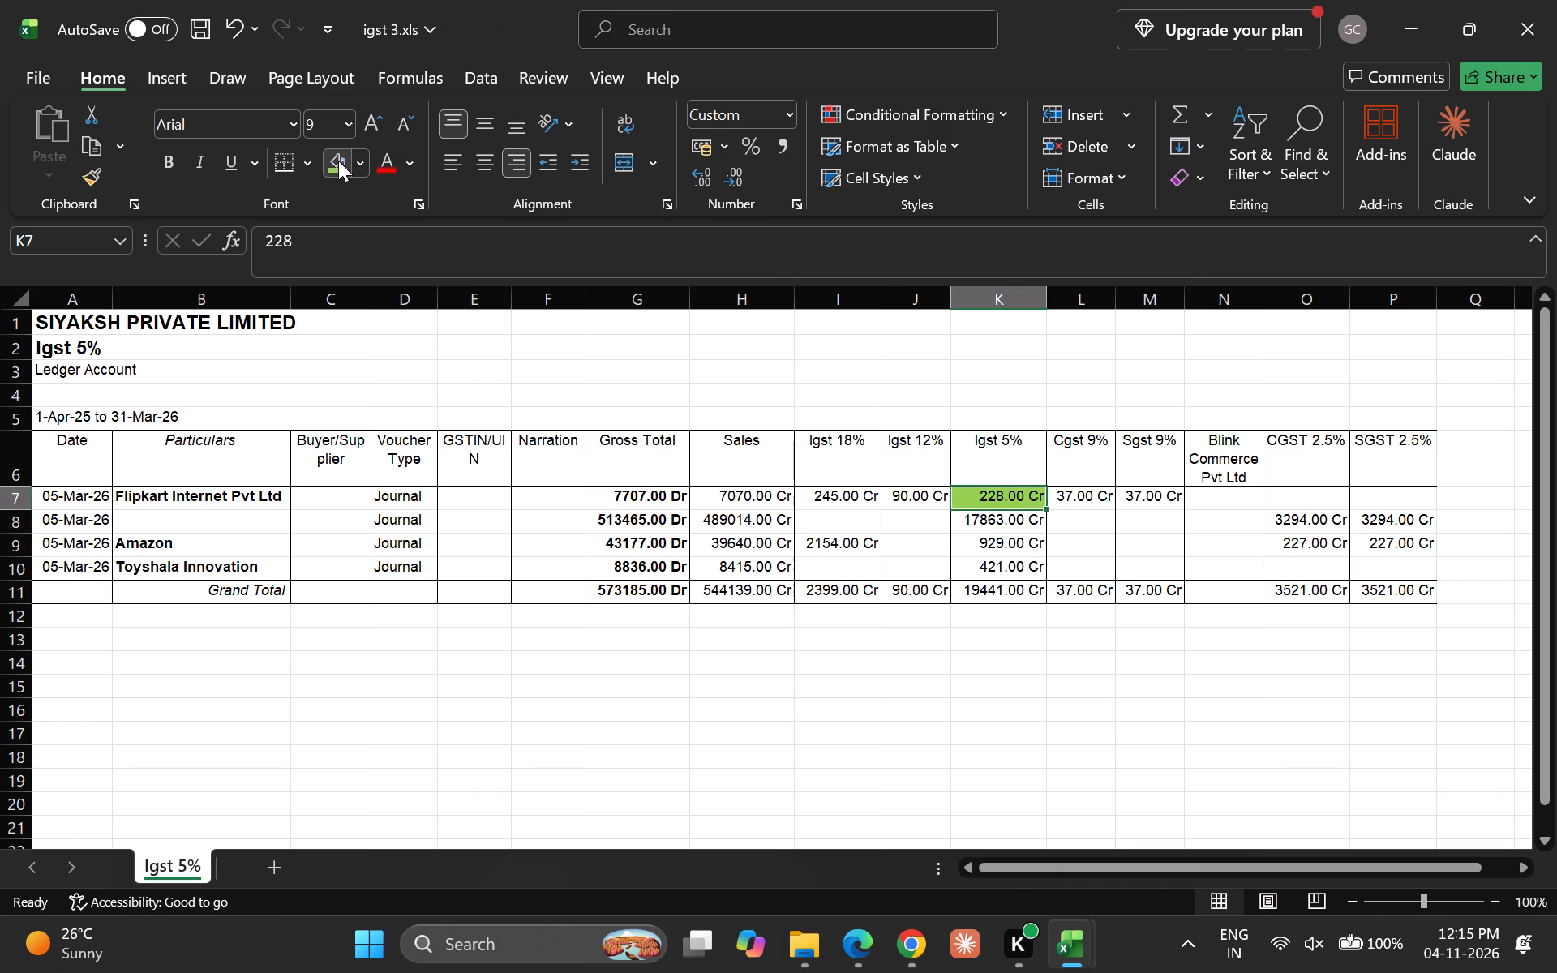
# Check the Igst 5% amounts of the remaining entries, from the unnamed row through Amazon and Toyshala Innovation.
pyautogui.press('Down')
pyautogui.press('Down')
pyautogui.press('Up')
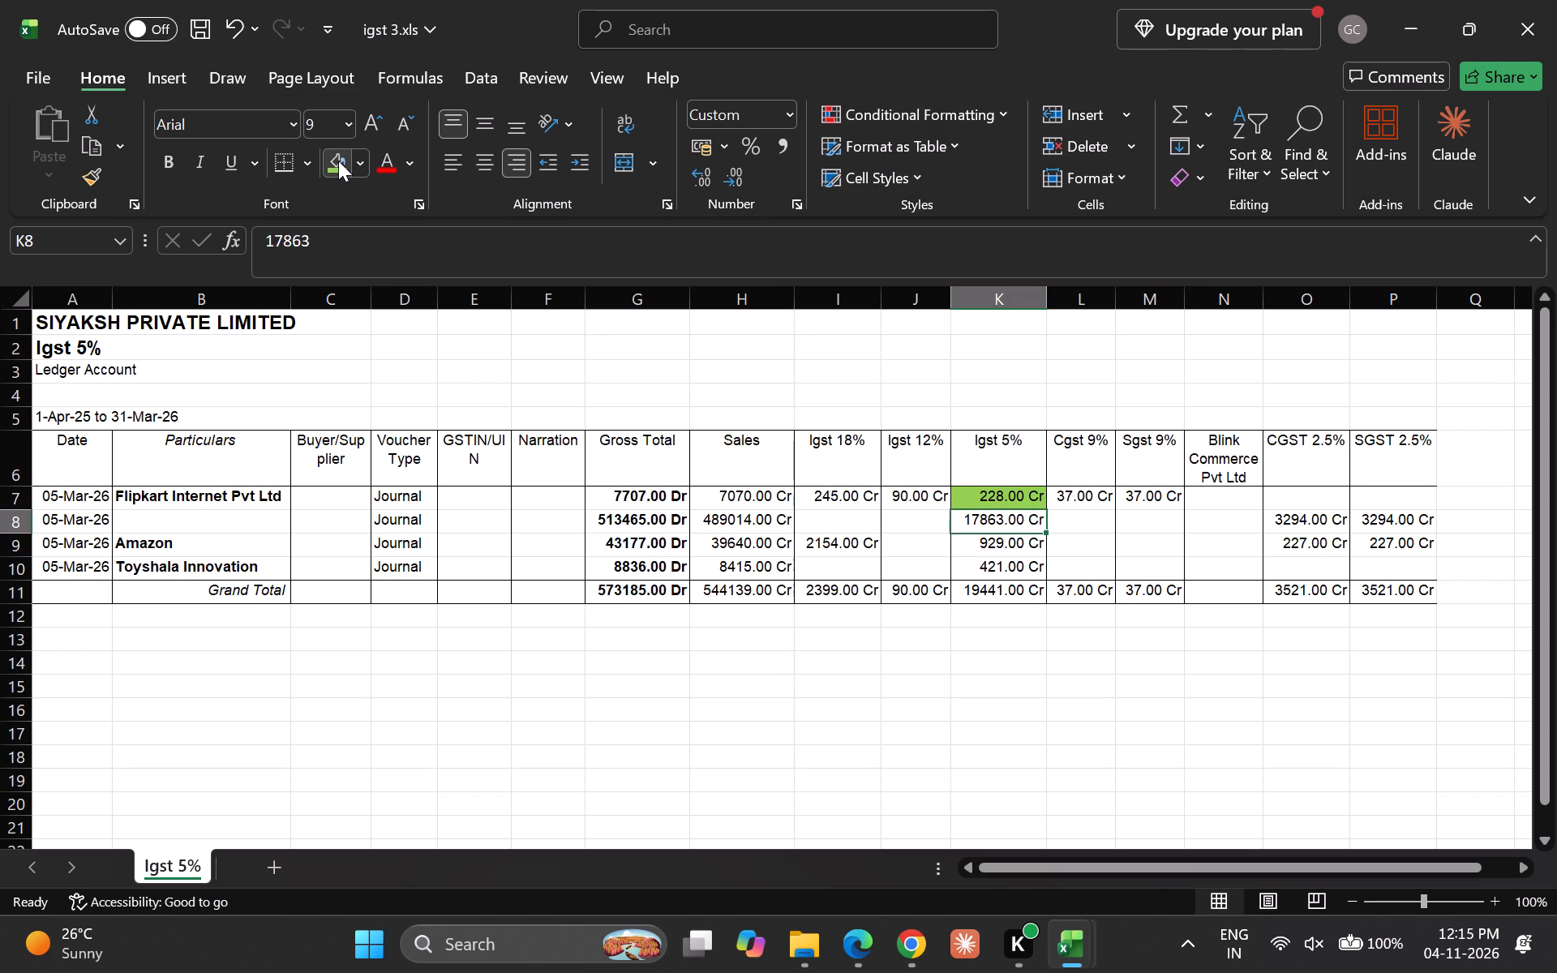
pyautogui.hotkey('shift', 'space')
pyautogui.press('Down')
pyautogui.press('Down')
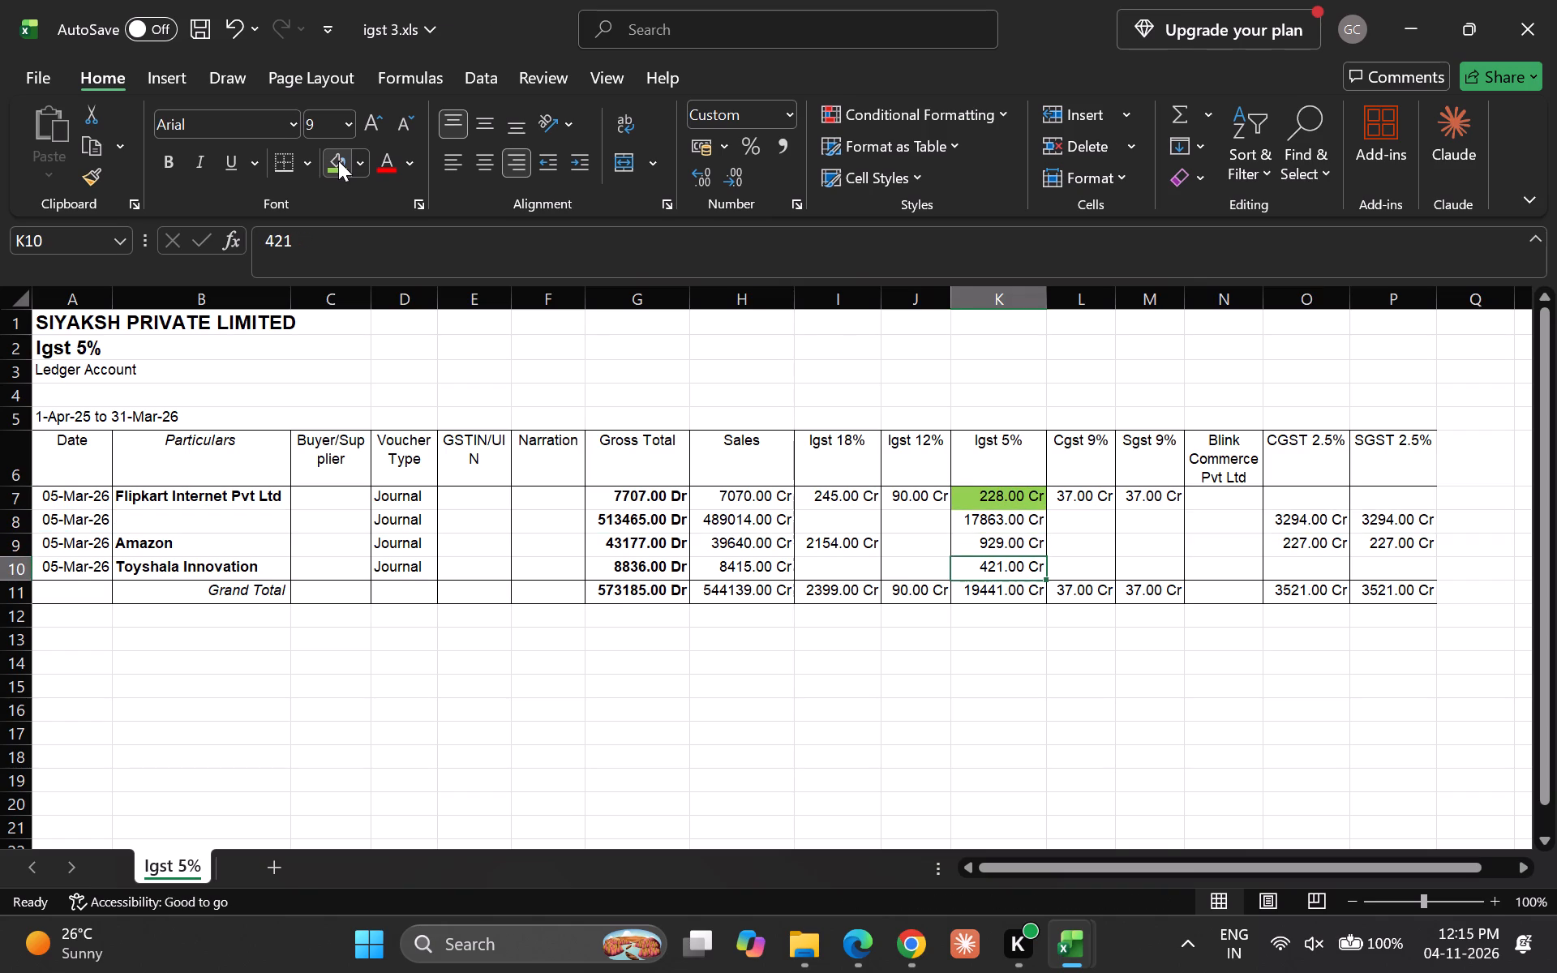
pyautogui.hotkey('shift', 'space')
pyautogui.press('Down')
pyautogui.press('Up')
pyautogui.press('Up')
pyautogui.press('Down')
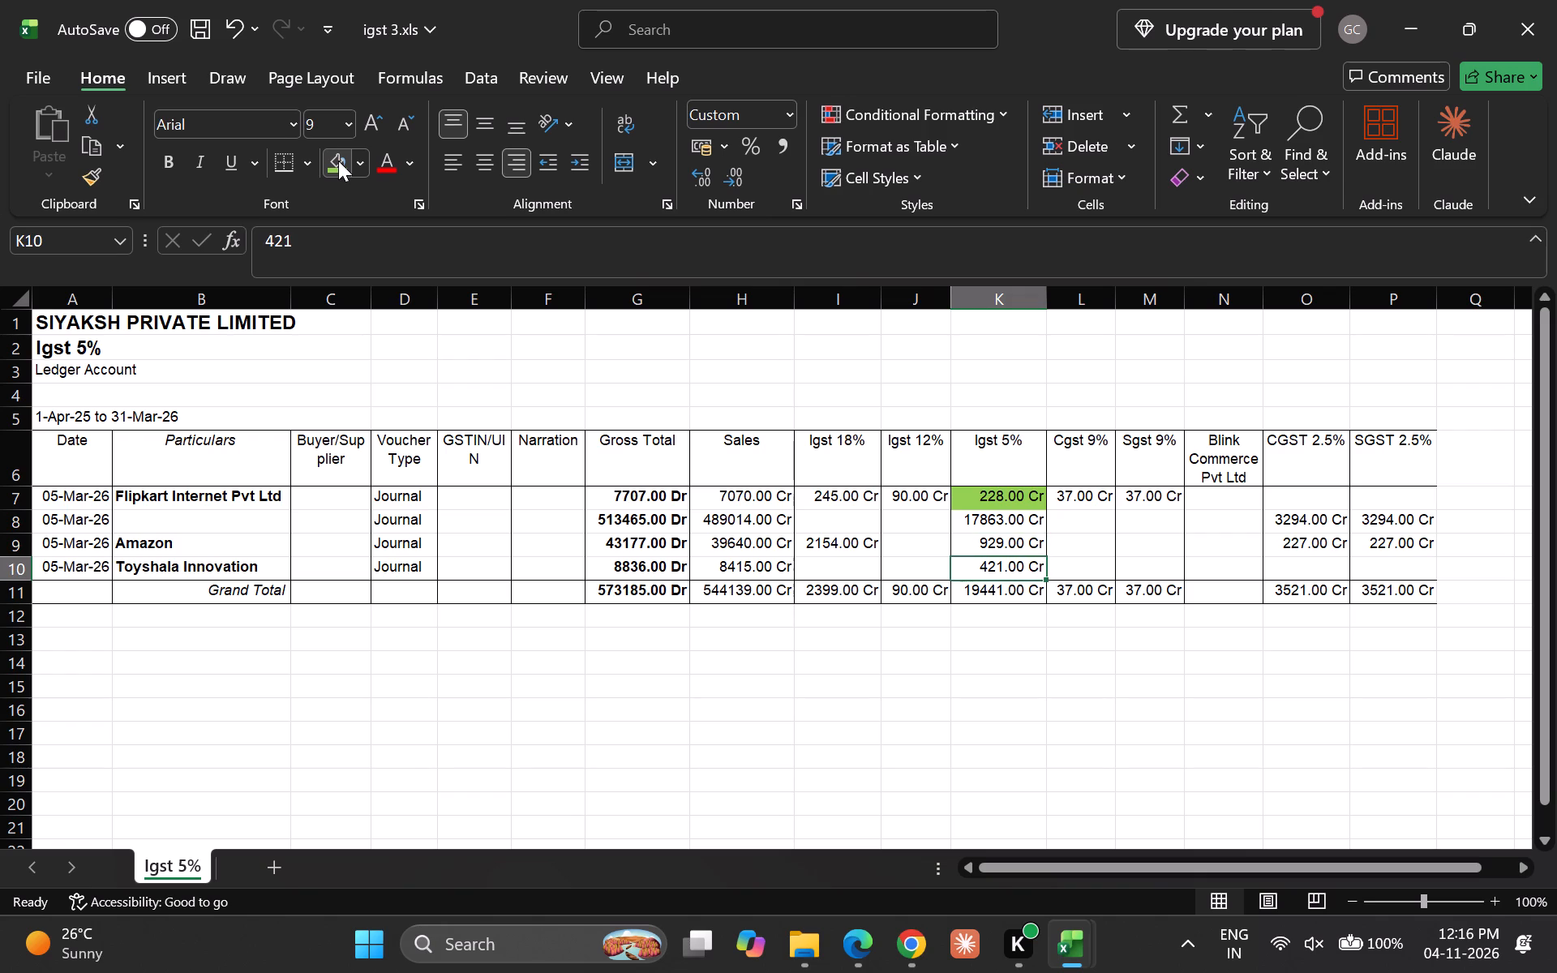
pyautogui.press('Up')
pyautogui.press('Down')
pyautogui.press('Up')
pyautogui.press('Down')
pyautogui.press('Up')
pyautogui.press('Down')
pyautogui.press('Up')
pyautogui.press('Down')
pyautogui.press('Up')
pyautogui.press('Up')
pyautogui.press('Up')
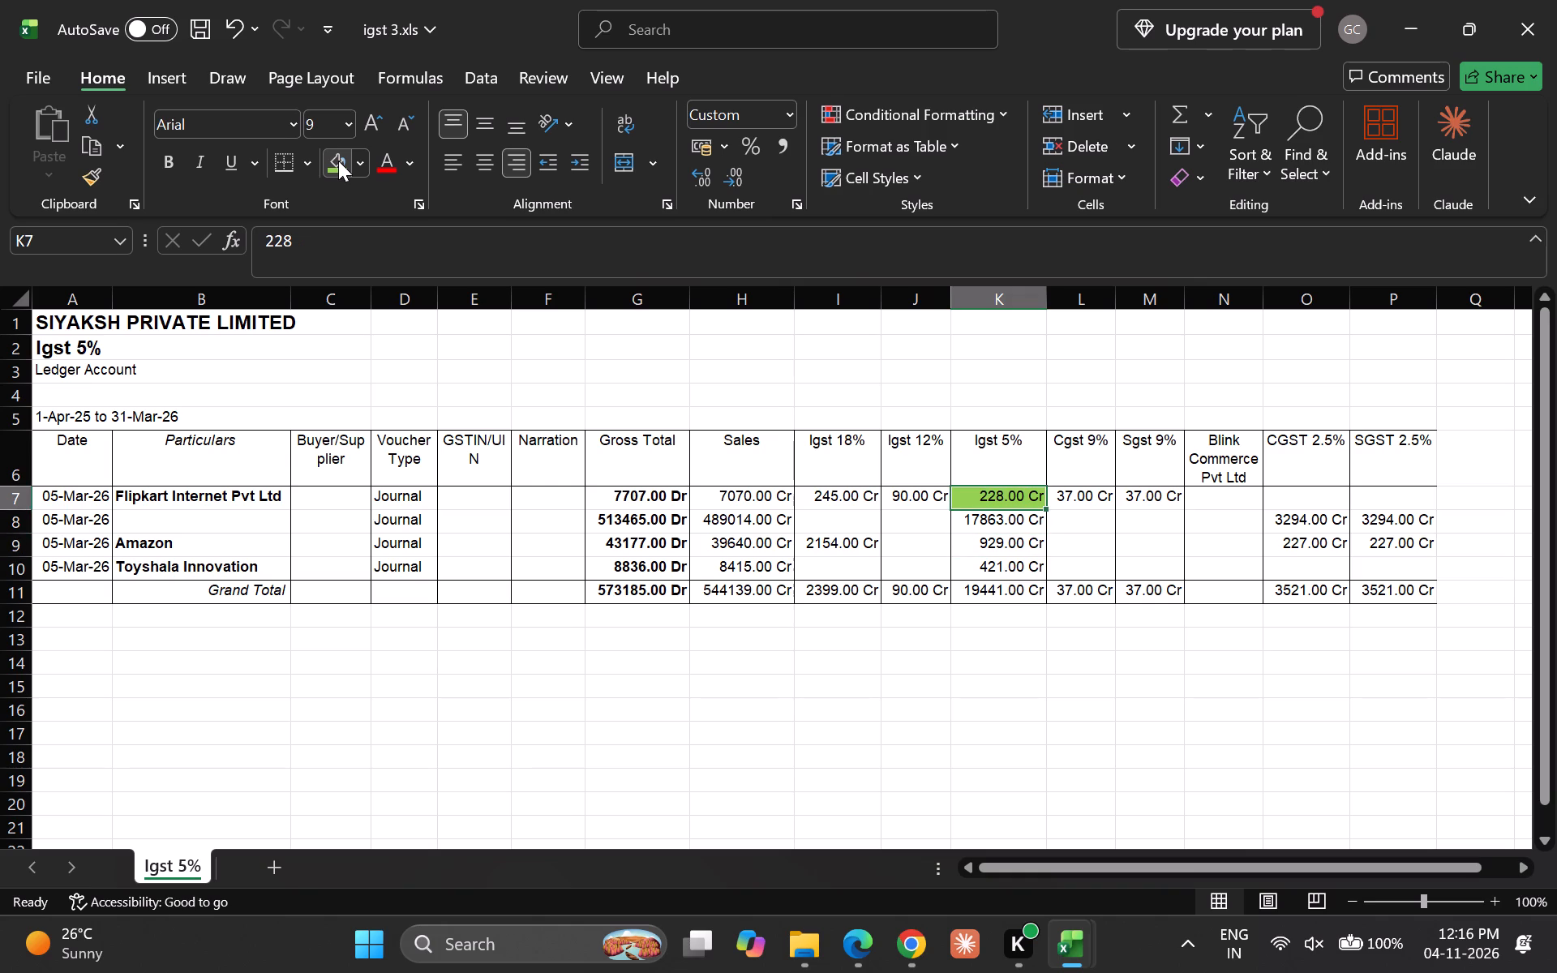
pyautogui.press('Down')
pyautogui.press('Up')
# Check the CGST 2.5% and SGST 2.5% amounts of the unnamed and Amazon entries in the Igst 5% ledger.
pyautogui.press('Down')
pyautogui.press('Right')
pyautogui.press('Right')
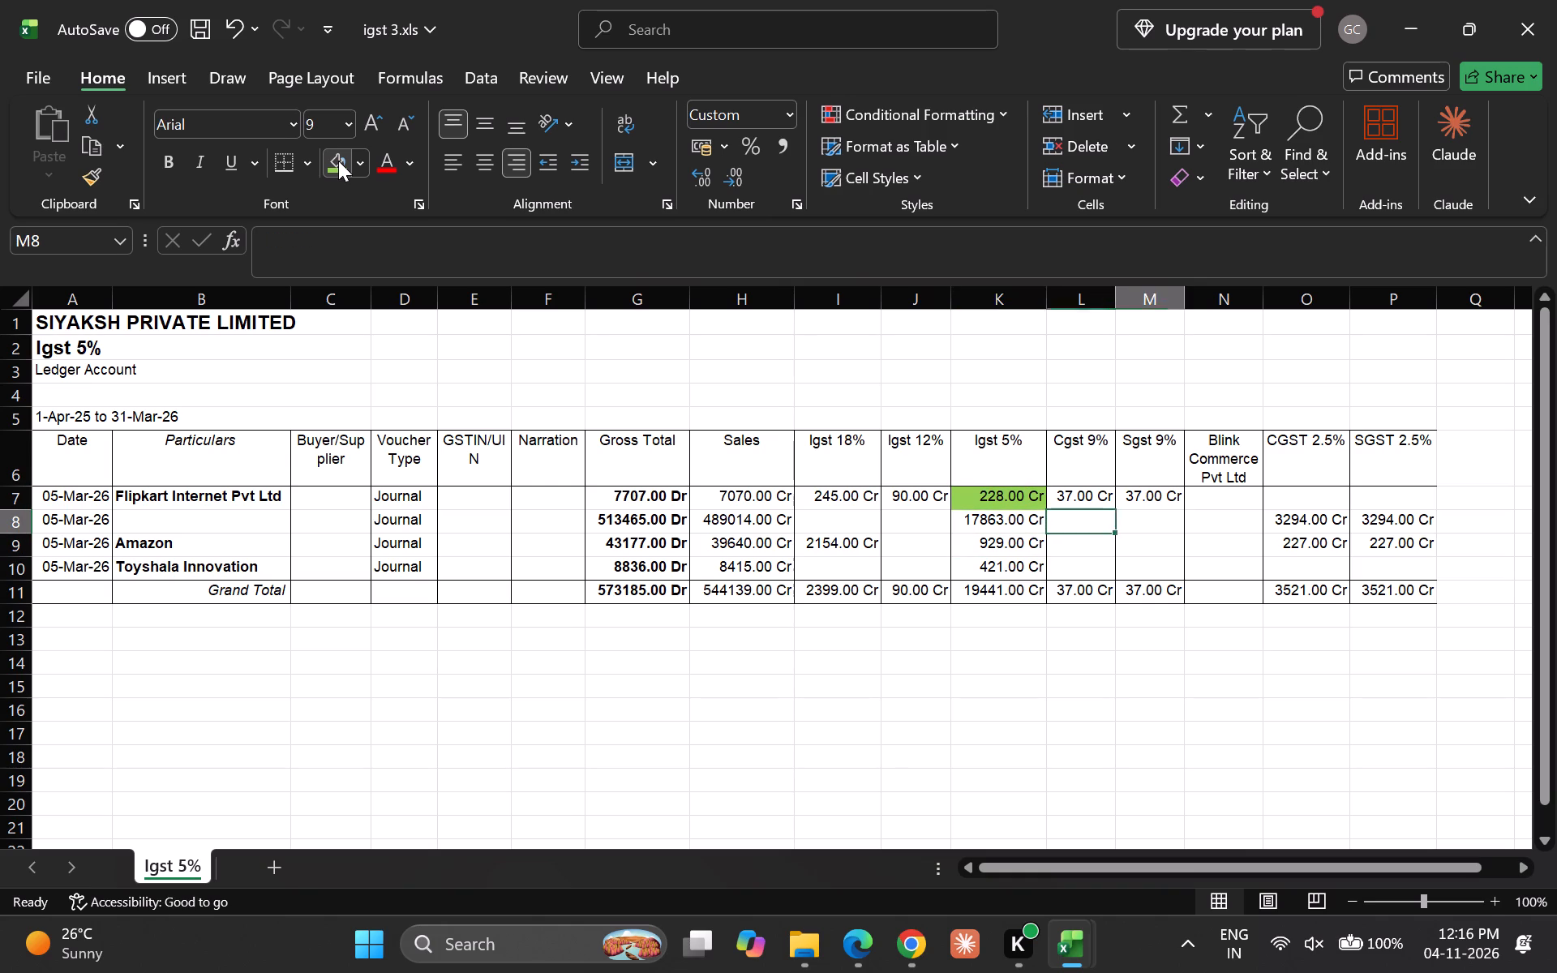
pyautogui.press('Right')
pyautogui.press('Right')
pyautogui.press('Right')
pyautogui.press('Down')
pyautogui.press('Up')
pyautogui.press('Left')
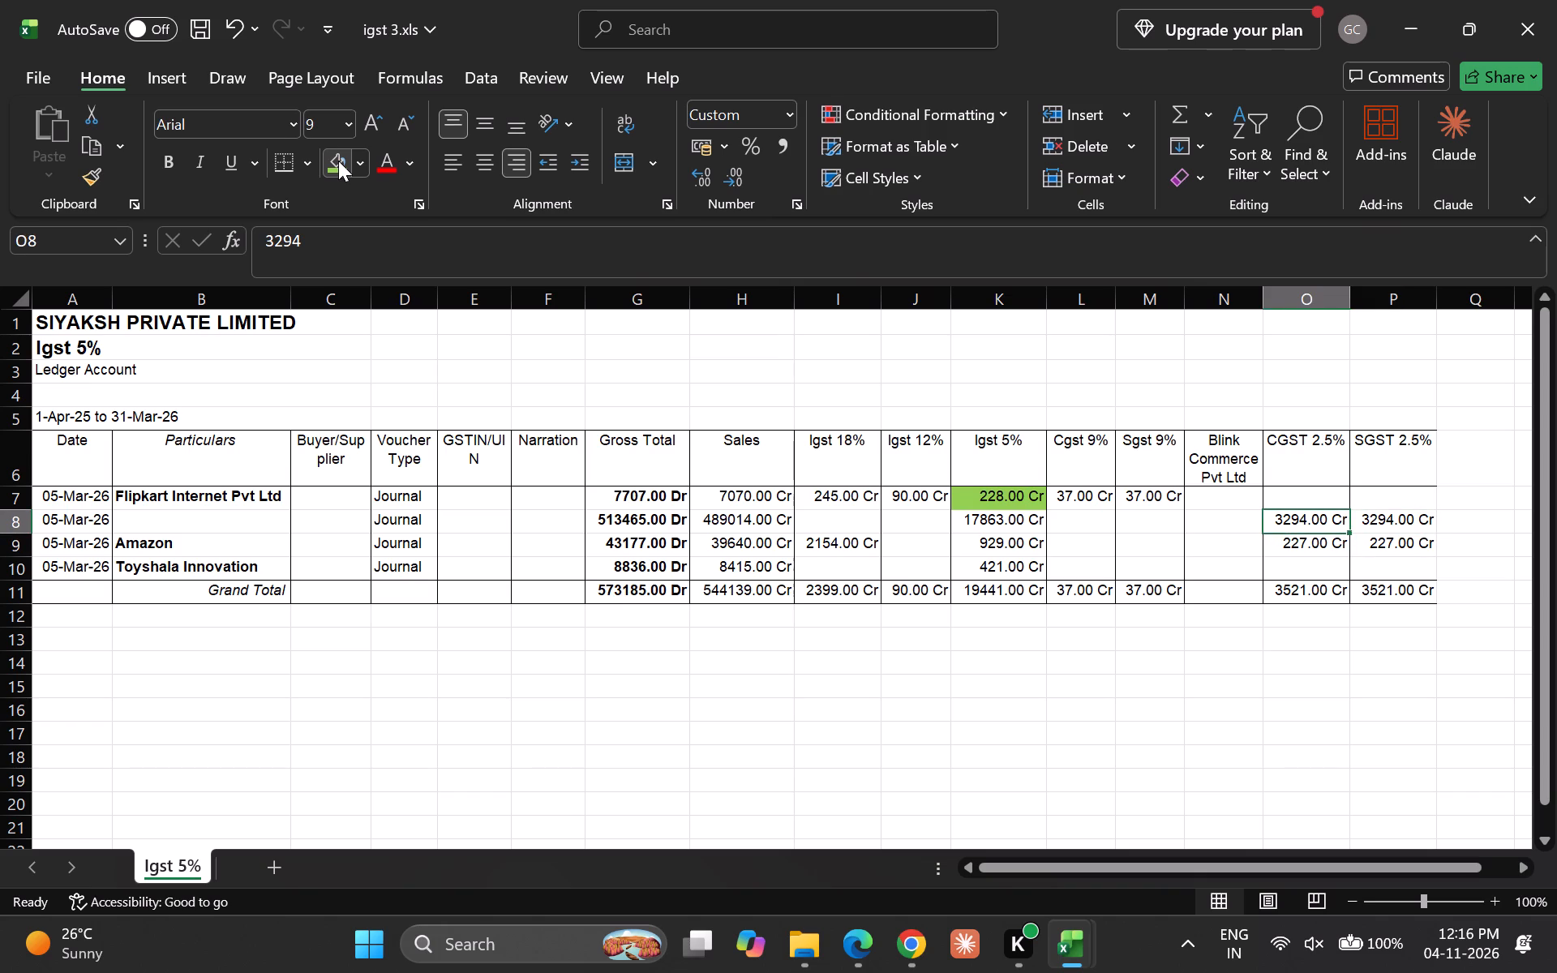
pyautogui.press('Right')
pyautogui.press('Left')
pyautogui.press('Right')
pyautogui.press('Left')
pyautogui.press('Left')
pyautogui.press('Left')
pyautogui.press('Left')
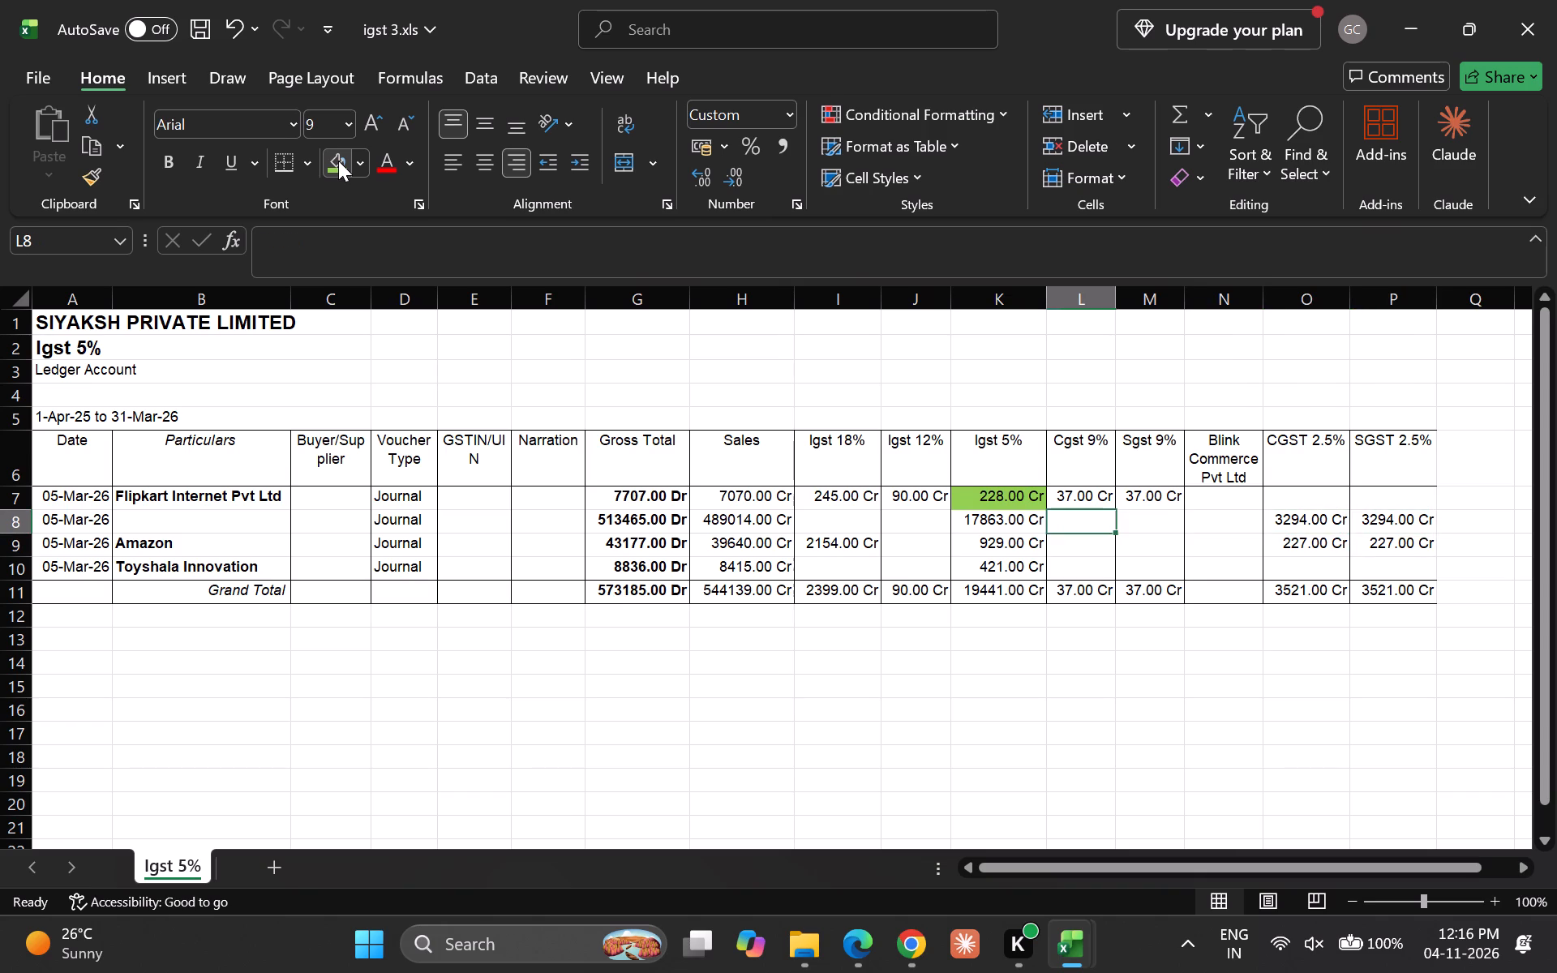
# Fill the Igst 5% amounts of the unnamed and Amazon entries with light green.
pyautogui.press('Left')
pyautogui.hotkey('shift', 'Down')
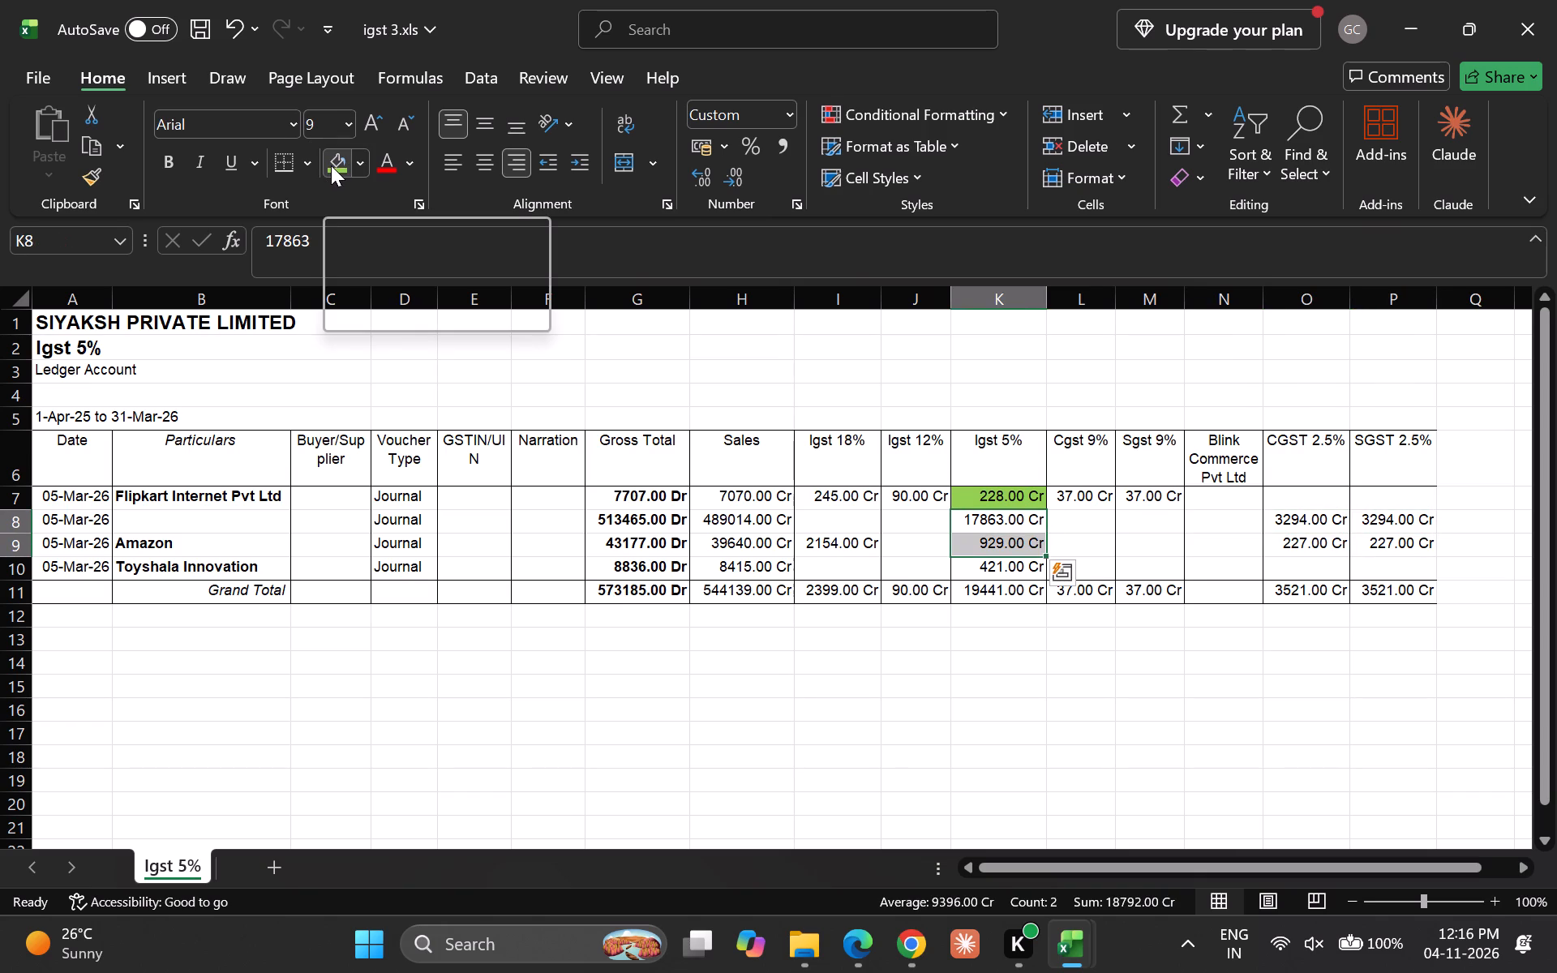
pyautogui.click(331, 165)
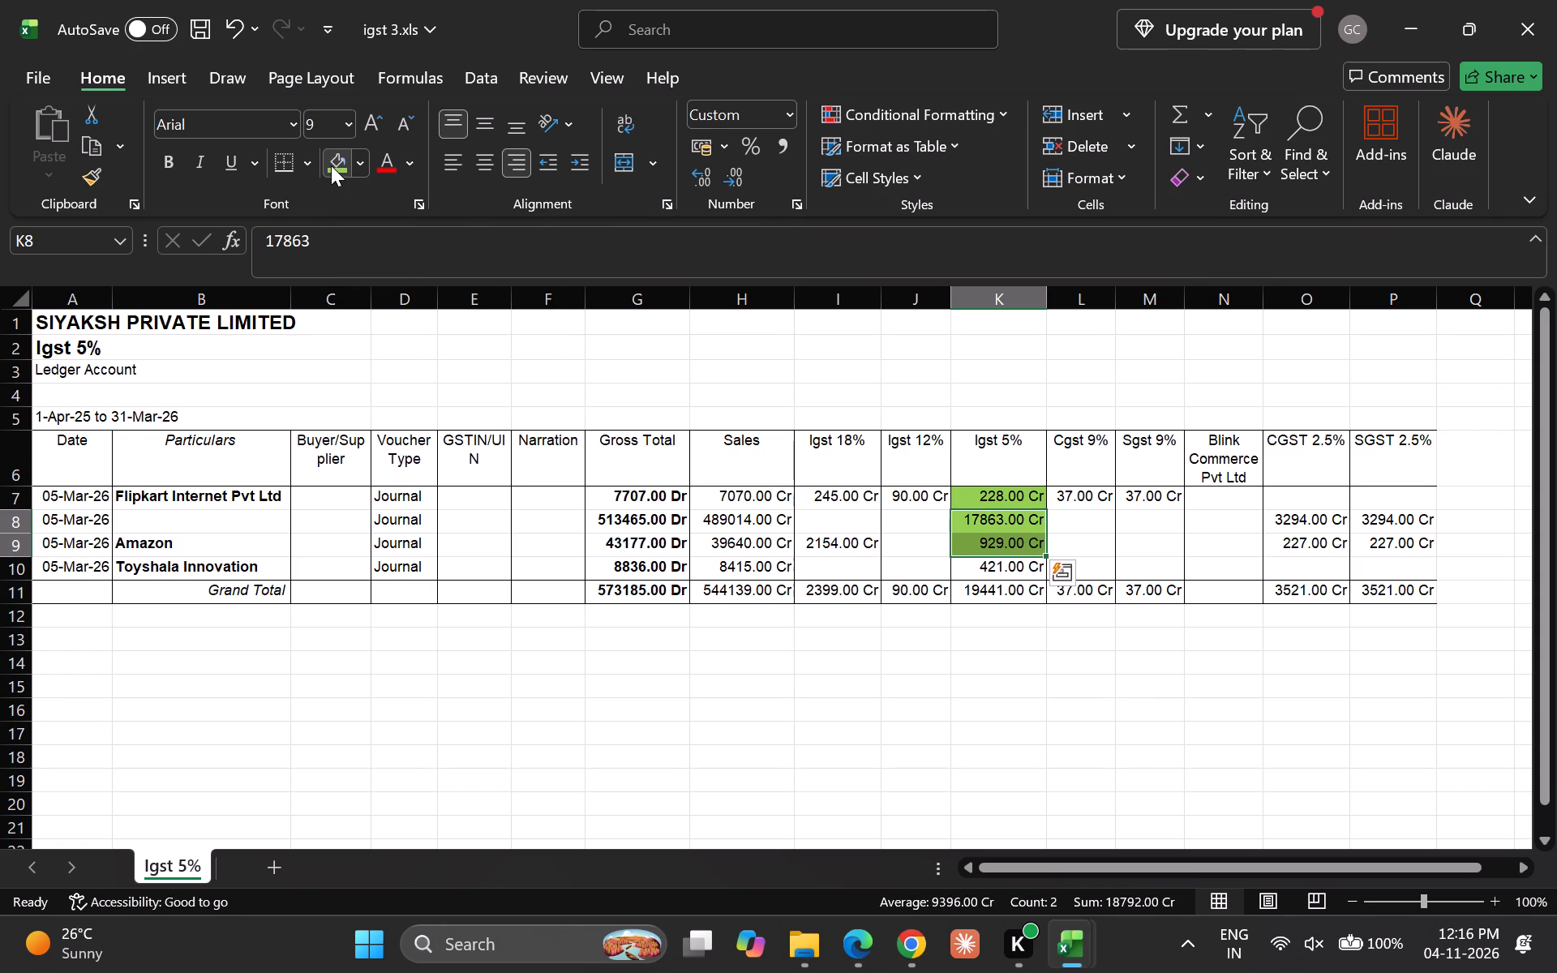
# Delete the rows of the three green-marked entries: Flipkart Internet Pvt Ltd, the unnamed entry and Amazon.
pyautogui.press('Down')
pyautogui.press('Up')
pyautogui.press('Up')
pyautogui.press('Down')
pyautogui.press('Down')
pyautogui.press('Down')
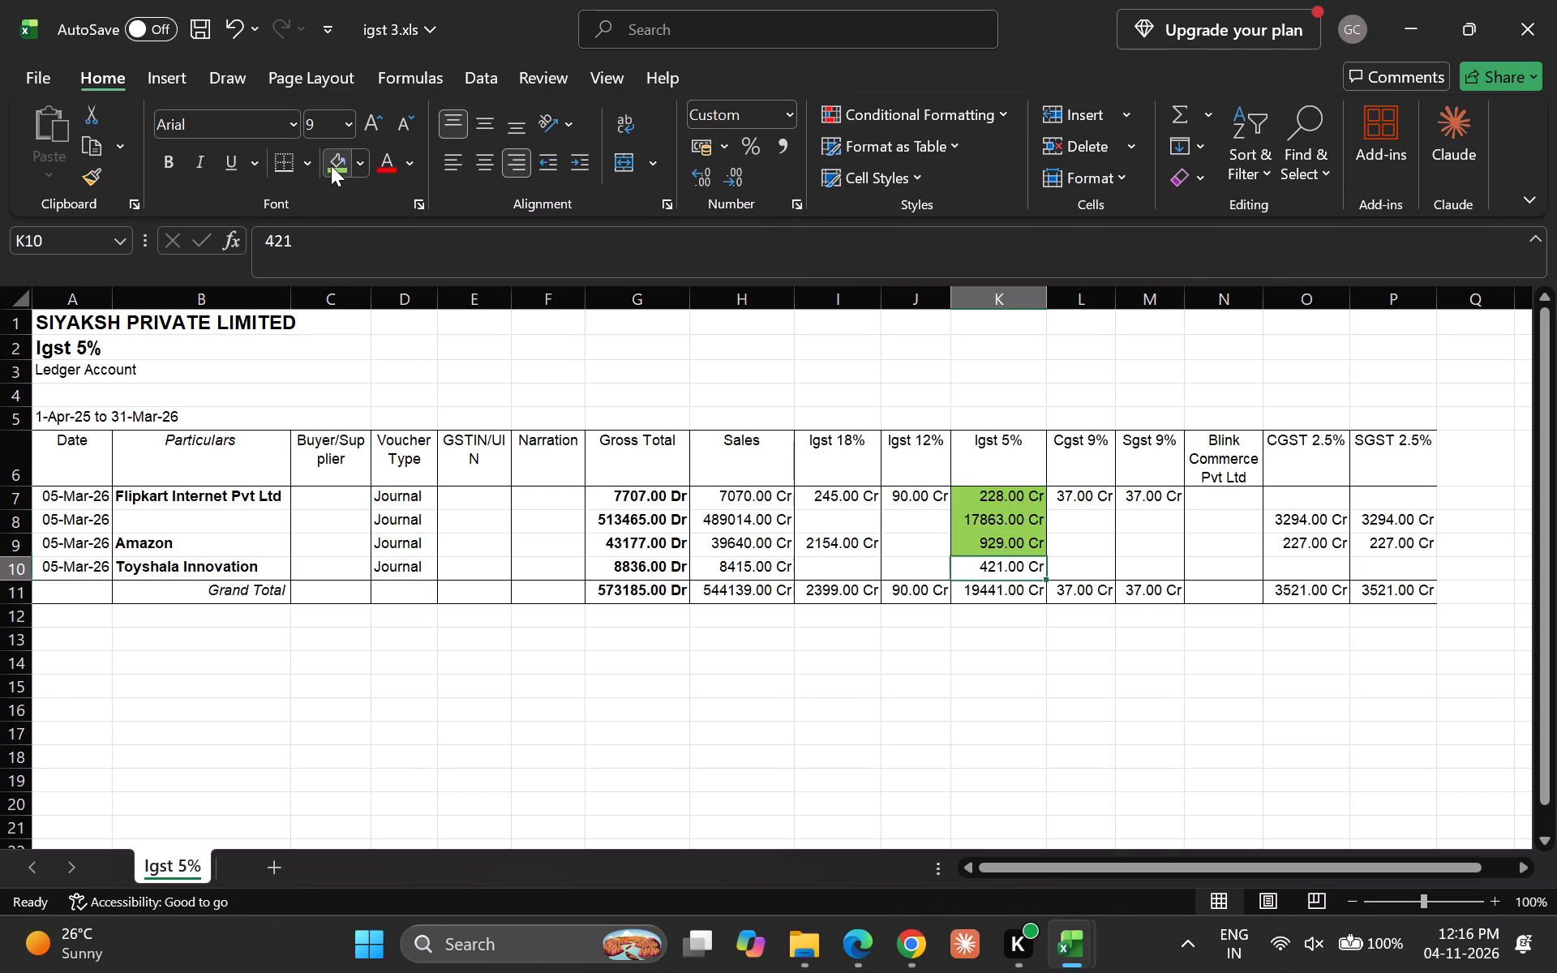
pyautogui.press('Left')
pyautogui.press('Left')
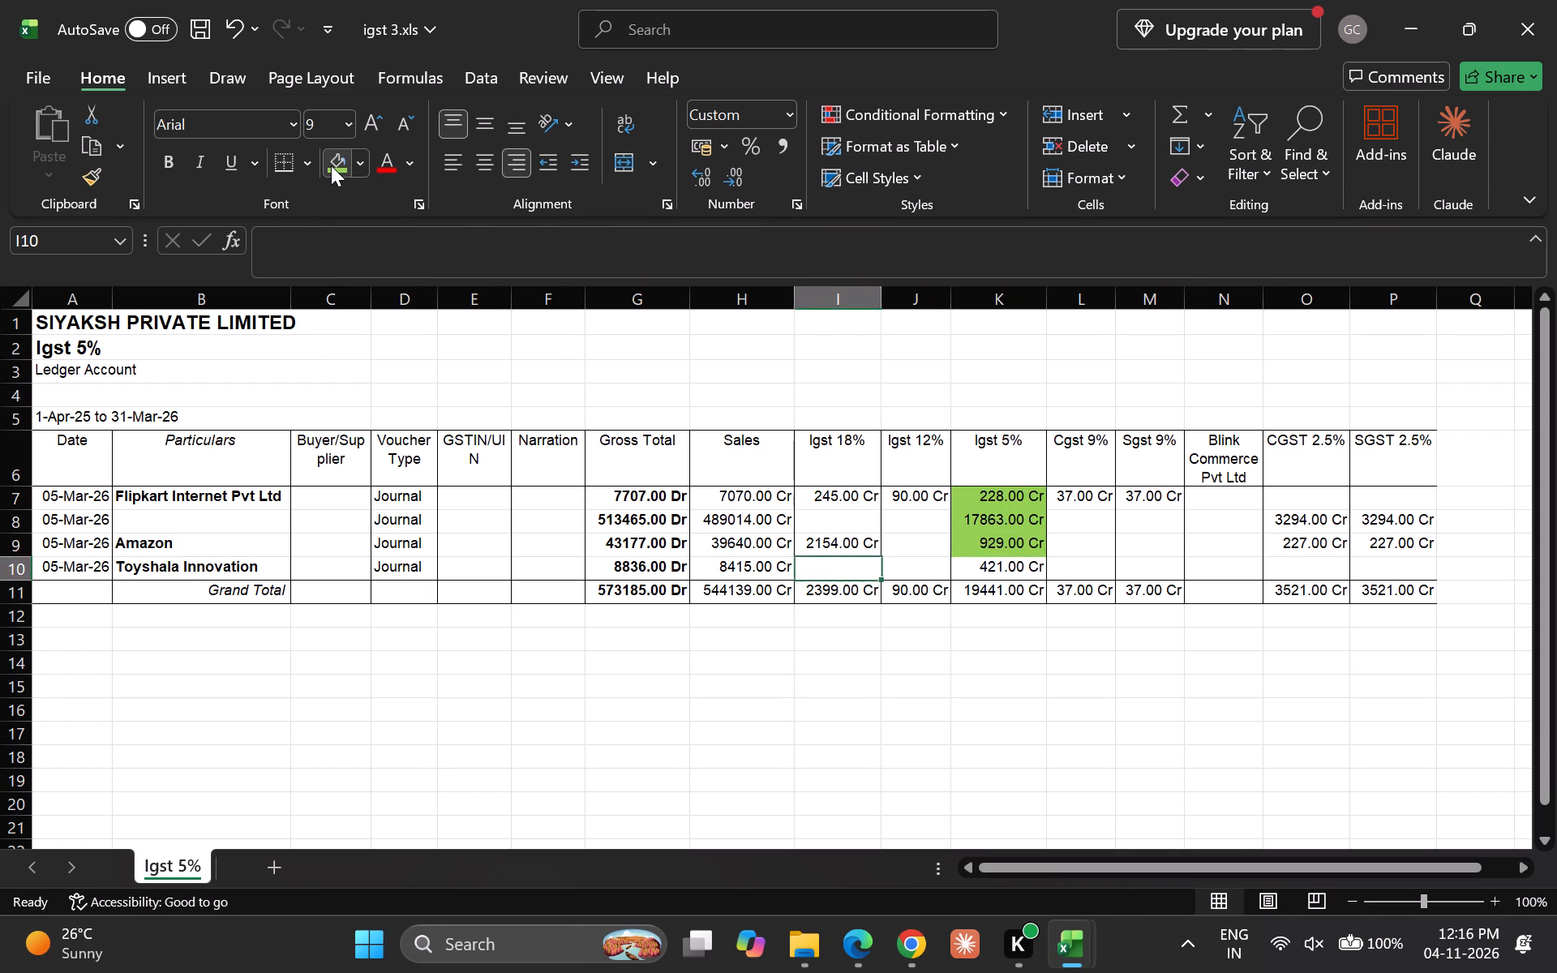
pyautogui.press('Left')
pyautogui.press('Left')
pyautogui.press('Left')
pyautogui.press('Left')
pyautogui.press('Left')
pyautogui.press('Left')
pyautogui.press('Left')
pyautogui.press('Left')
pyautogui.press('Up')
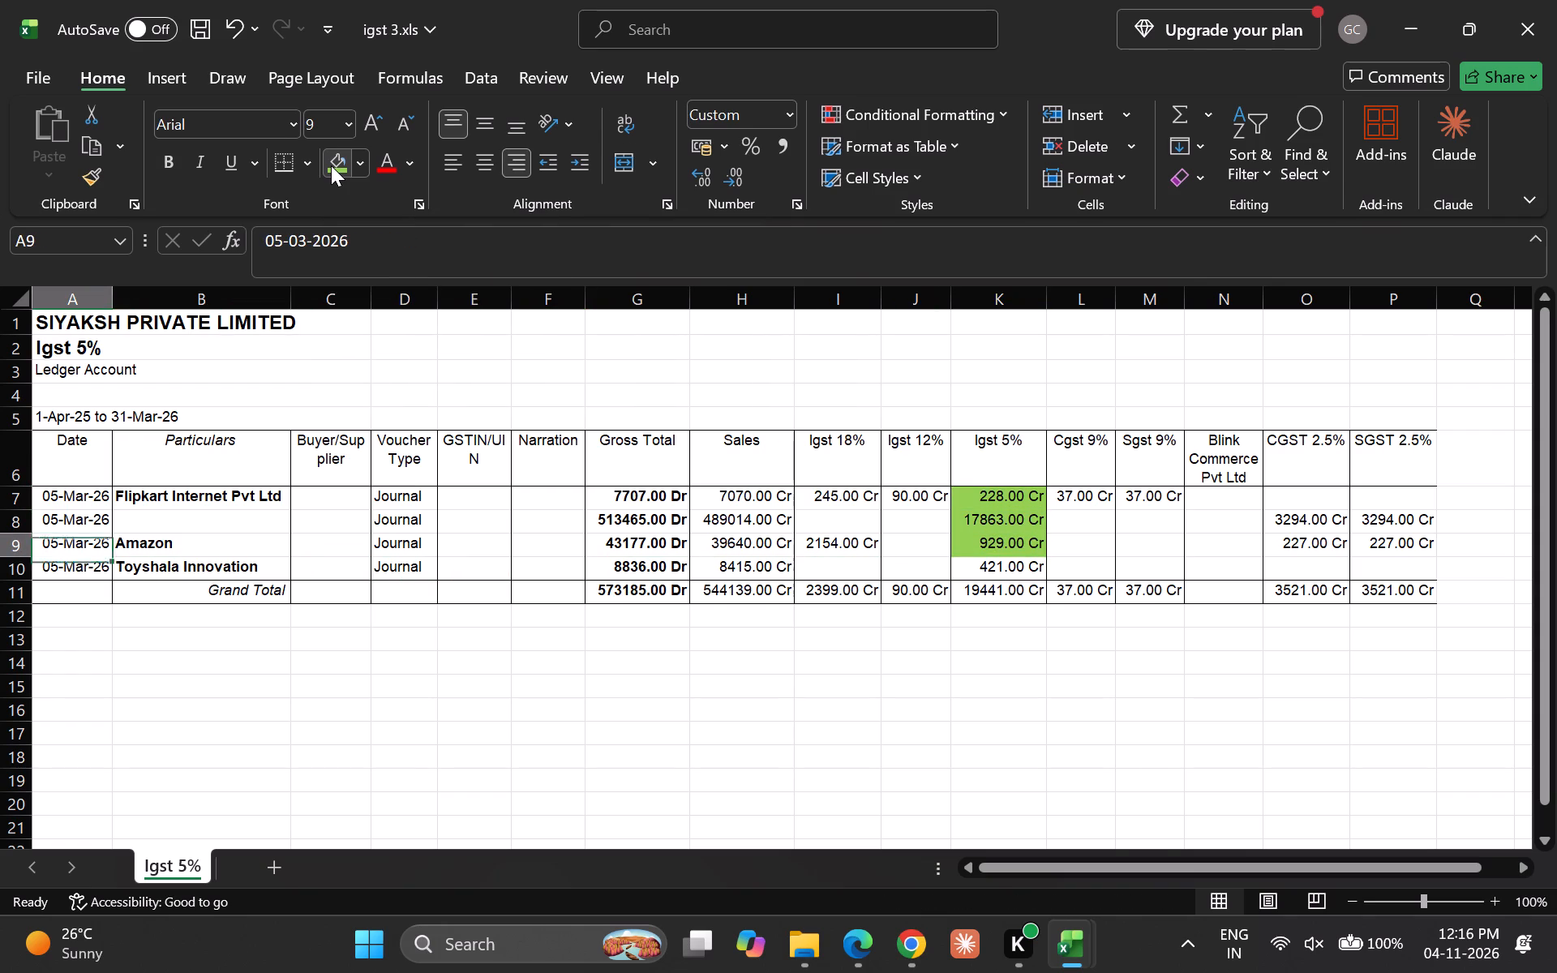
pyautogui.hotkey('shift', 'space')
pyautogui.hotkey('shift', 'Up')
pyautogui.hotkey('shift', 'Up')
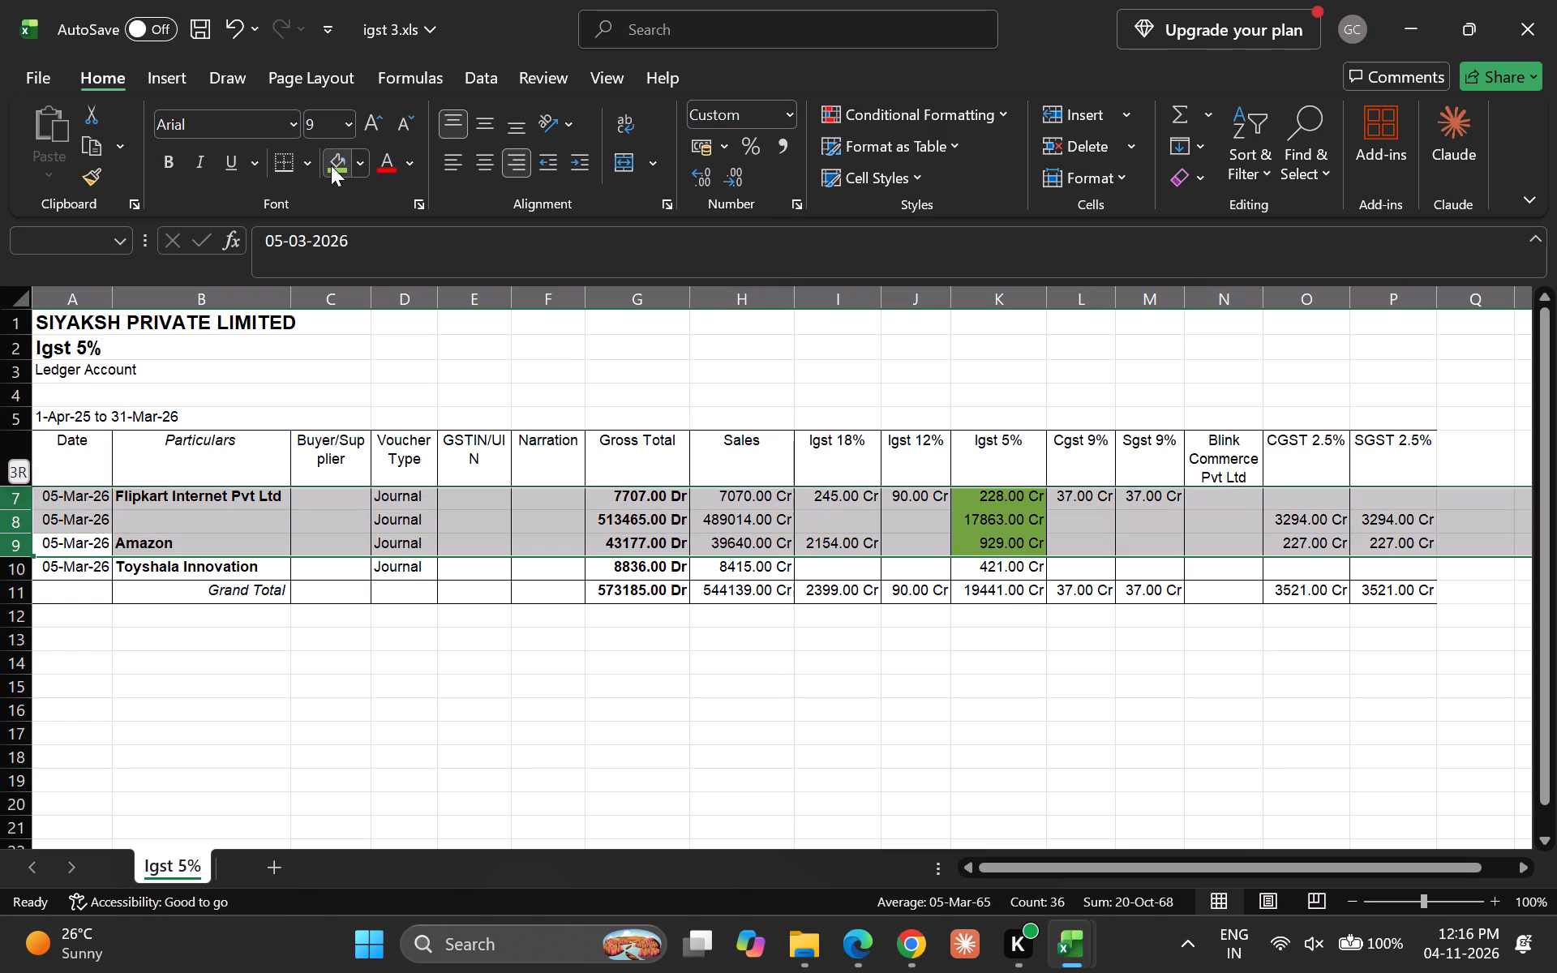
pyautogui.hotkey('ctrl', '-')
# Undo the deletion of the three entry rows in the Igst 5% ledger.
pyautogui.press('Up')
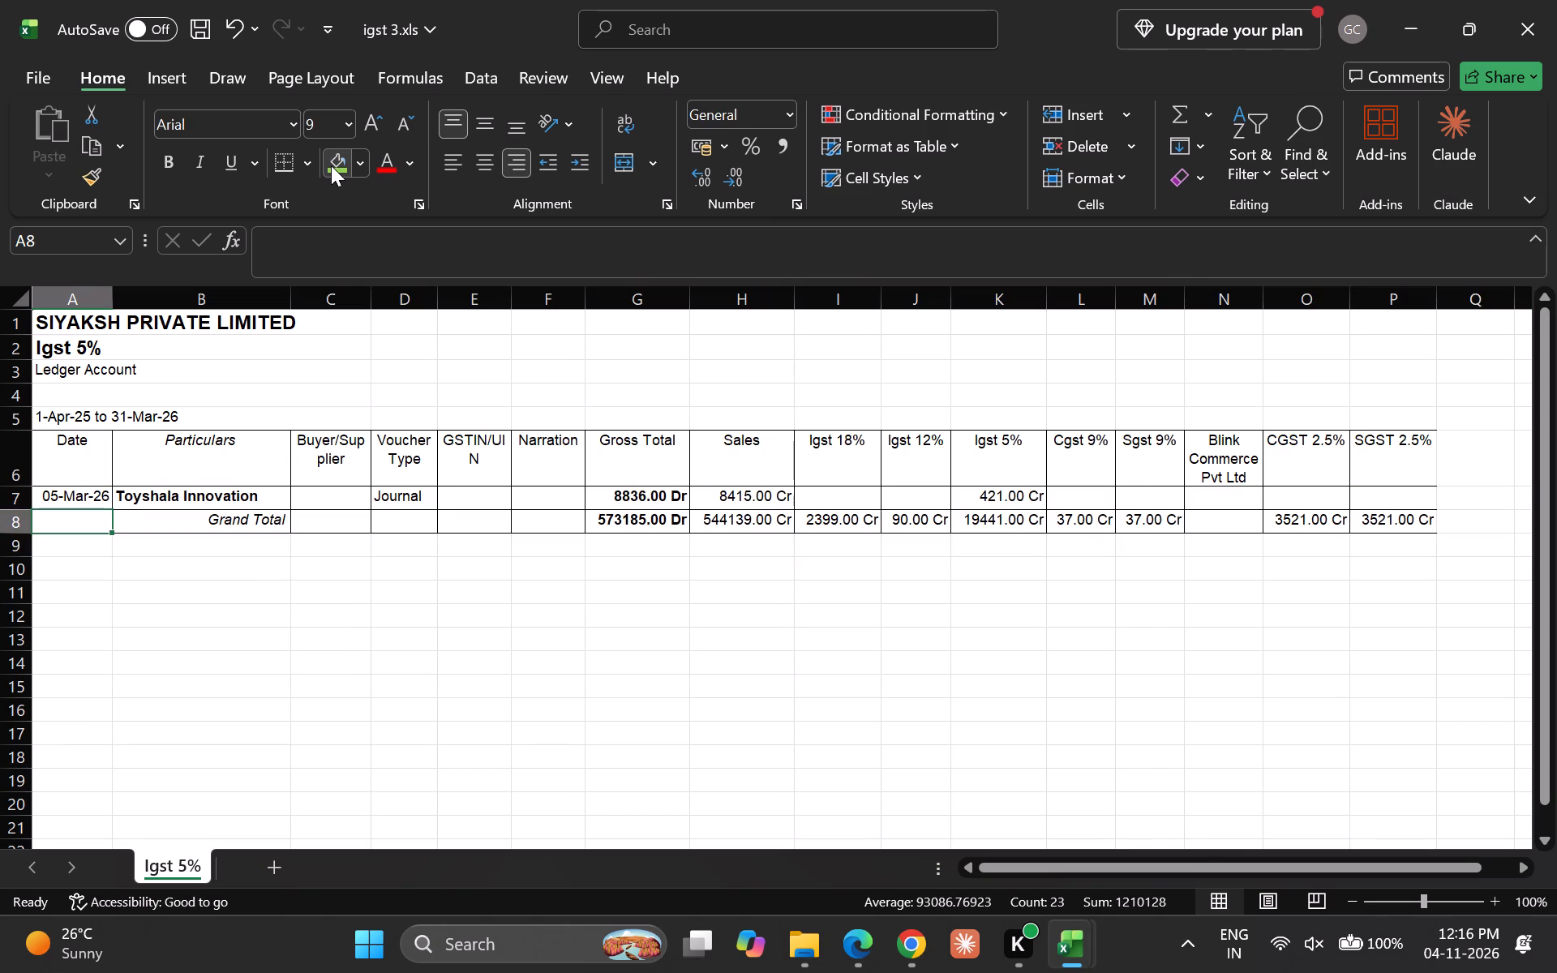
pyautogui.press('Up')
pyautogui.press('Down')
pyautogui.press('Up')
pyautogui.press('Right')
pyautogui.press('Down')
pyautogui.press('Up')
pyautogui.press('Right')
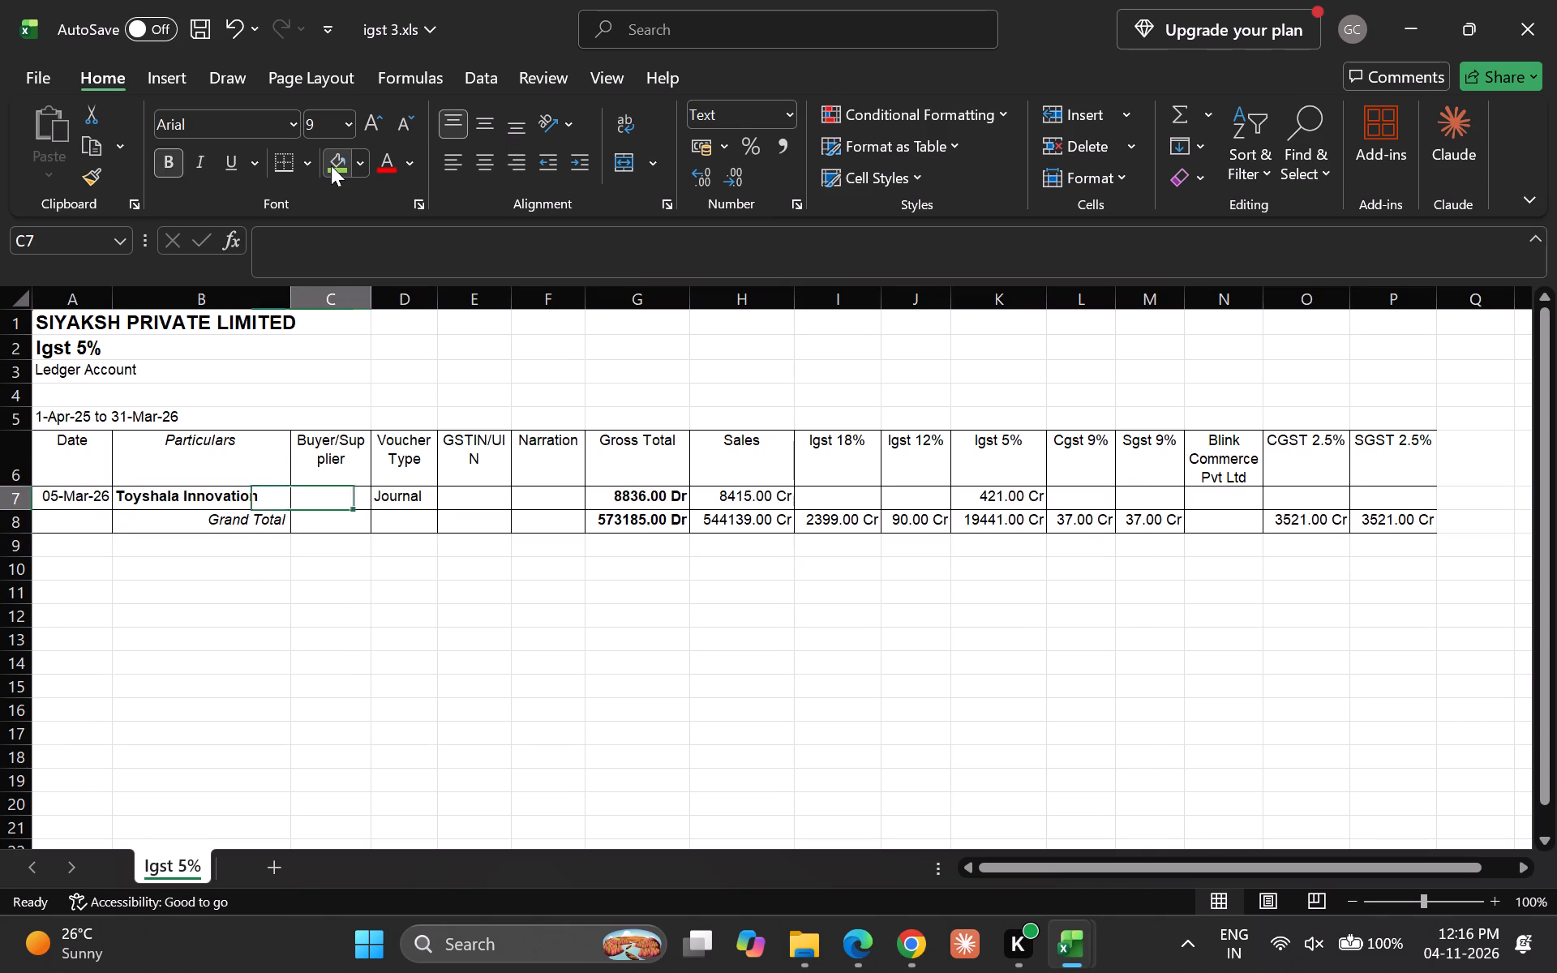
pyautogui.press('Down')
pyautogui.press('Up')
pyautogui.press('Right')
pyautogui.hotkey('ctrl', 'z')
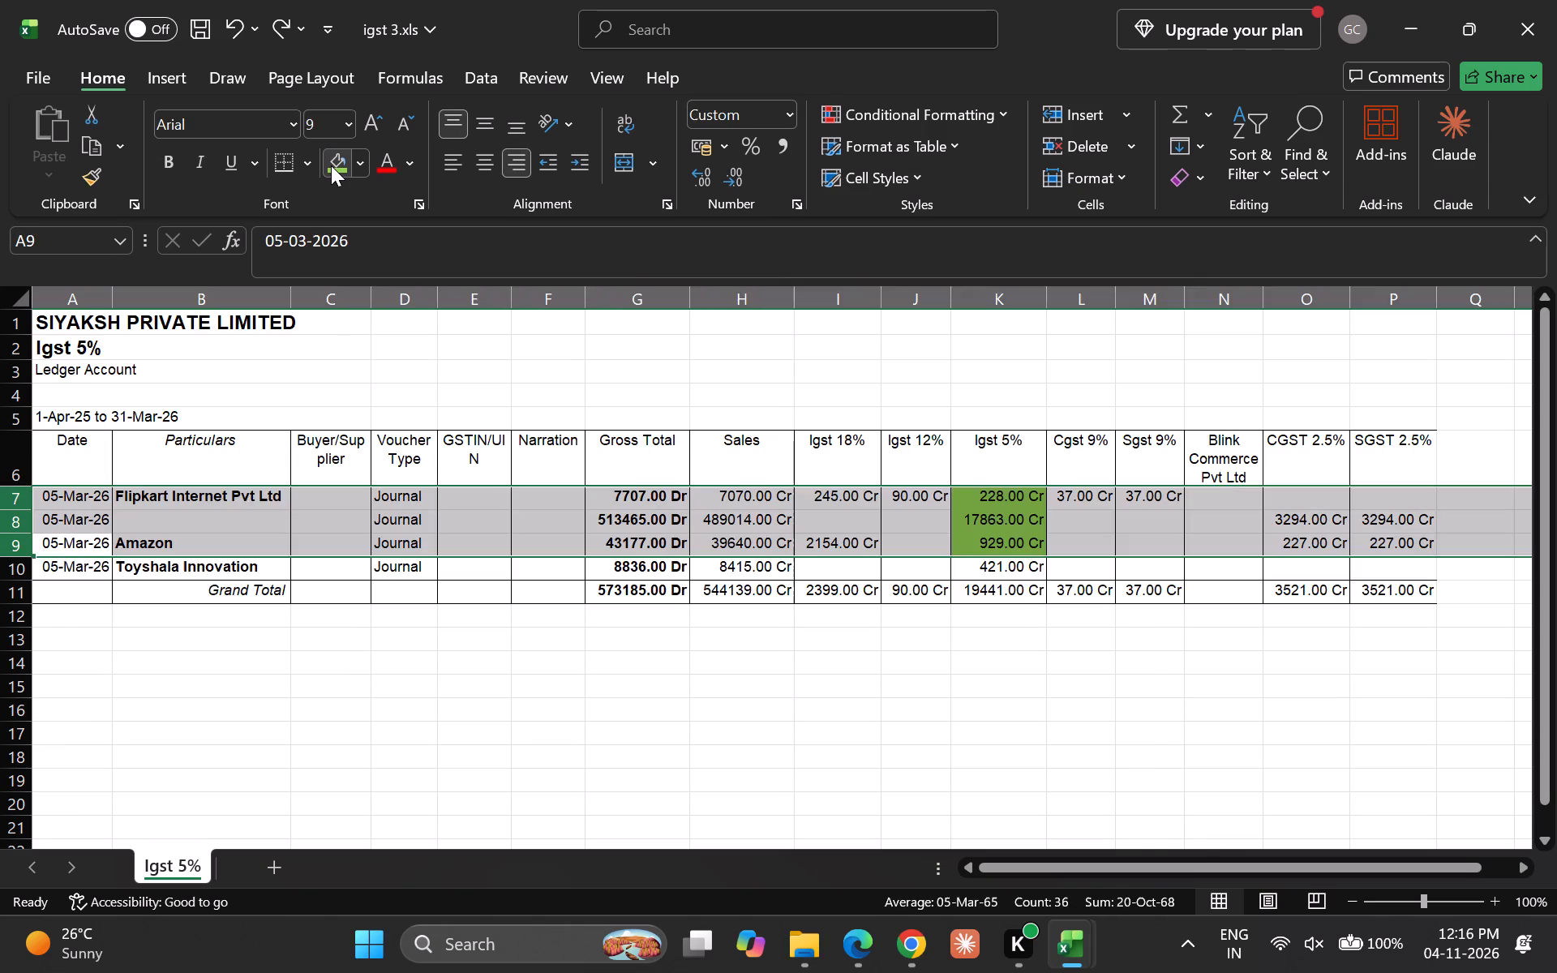
# Delete only the Flipkart Internet Pvt Ltd row from the Igst 5% ledger.
pyautogui.press('Down')
pyautogui.press('Up')
pyautogui.press('Right')
pyautogui.press('Right')
pyautogui.press('Right')
pyautogui.press('Right')
pyautogui.press('Right')
pyautogui.press('Right')
pyautogui.press('Right')
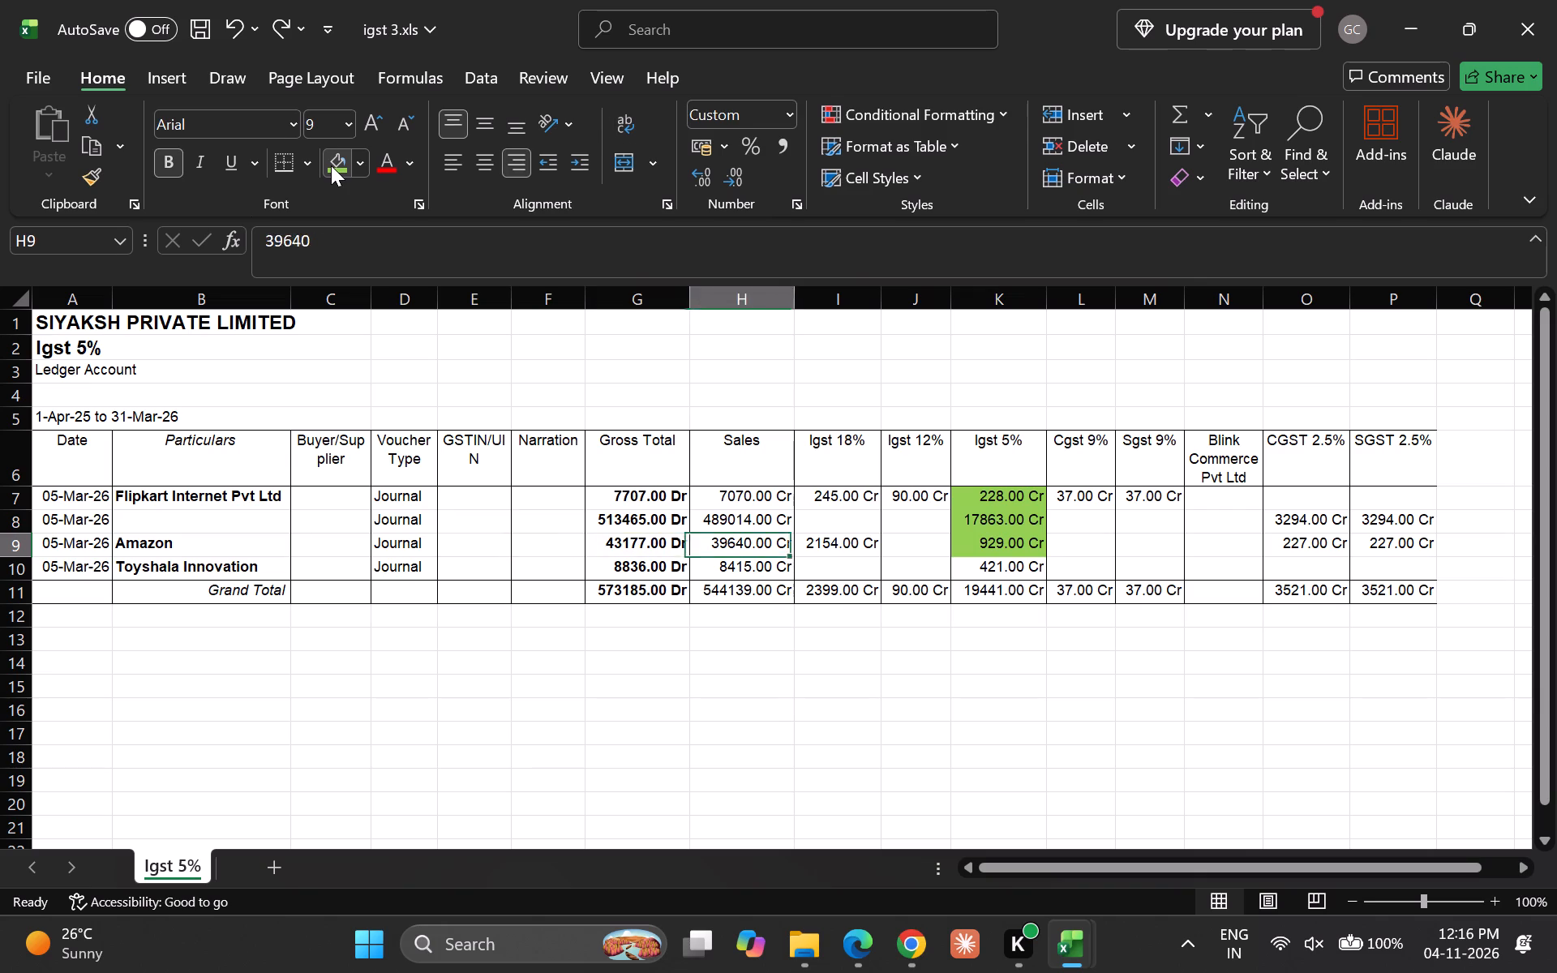
pyautogui.press('Right')
pyautogui.press('Right')
pyautogui.press('Right')
pyautogui.press('Up')
pyautogui.press('Up')
pyautogui.hotkey('shift', 'space')
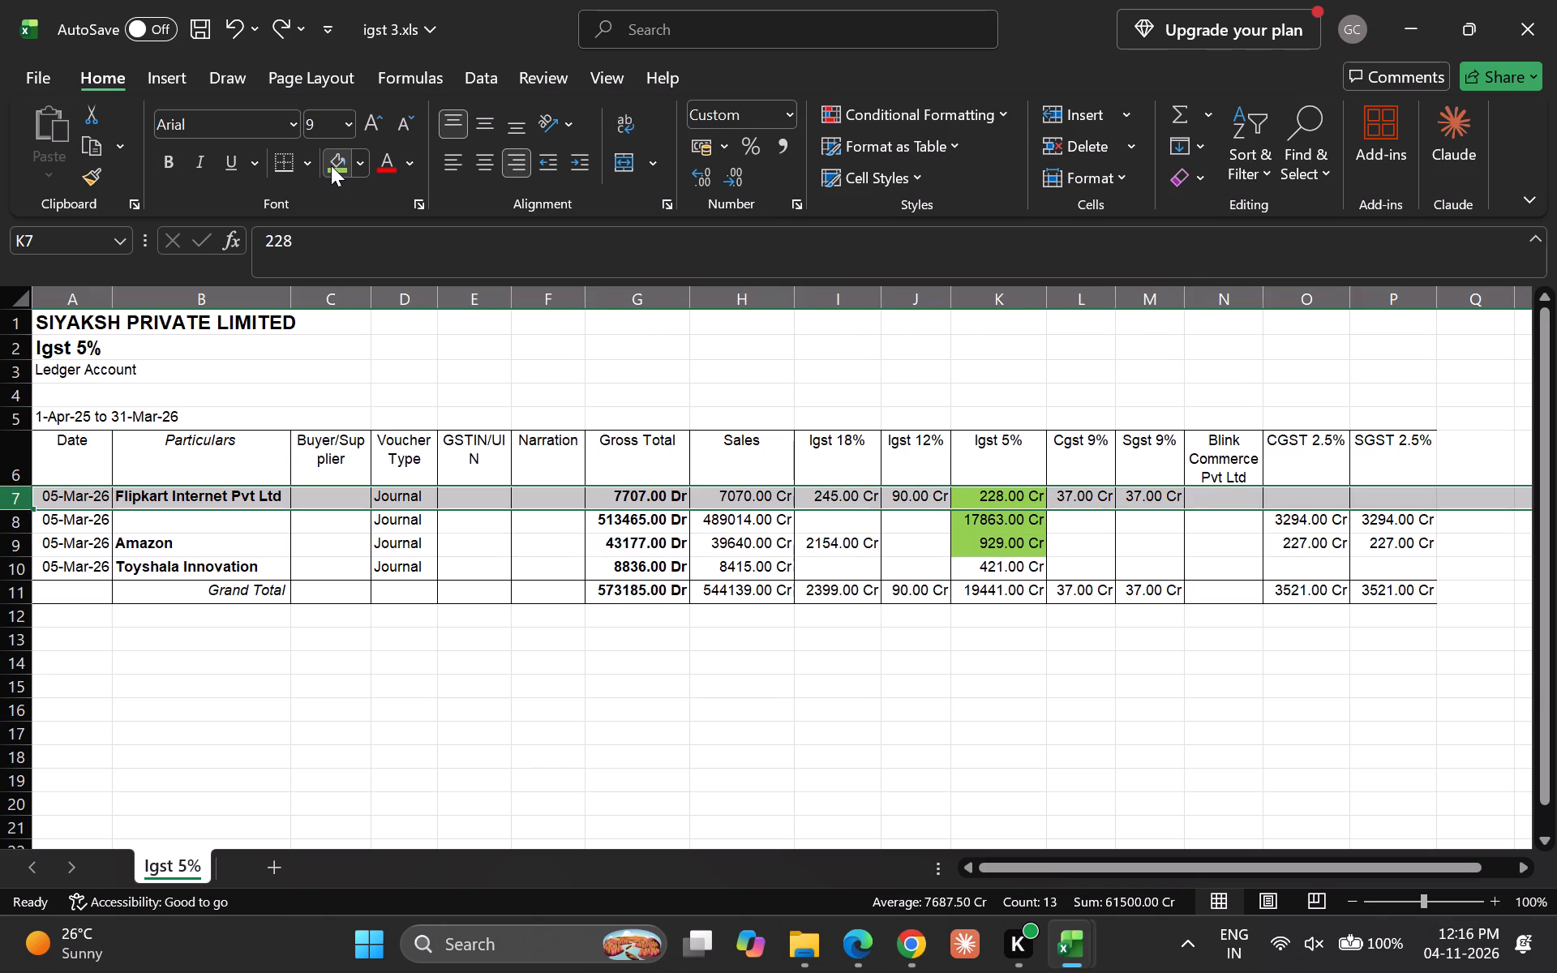
pyautogui.hotkey('ctrl', '-')
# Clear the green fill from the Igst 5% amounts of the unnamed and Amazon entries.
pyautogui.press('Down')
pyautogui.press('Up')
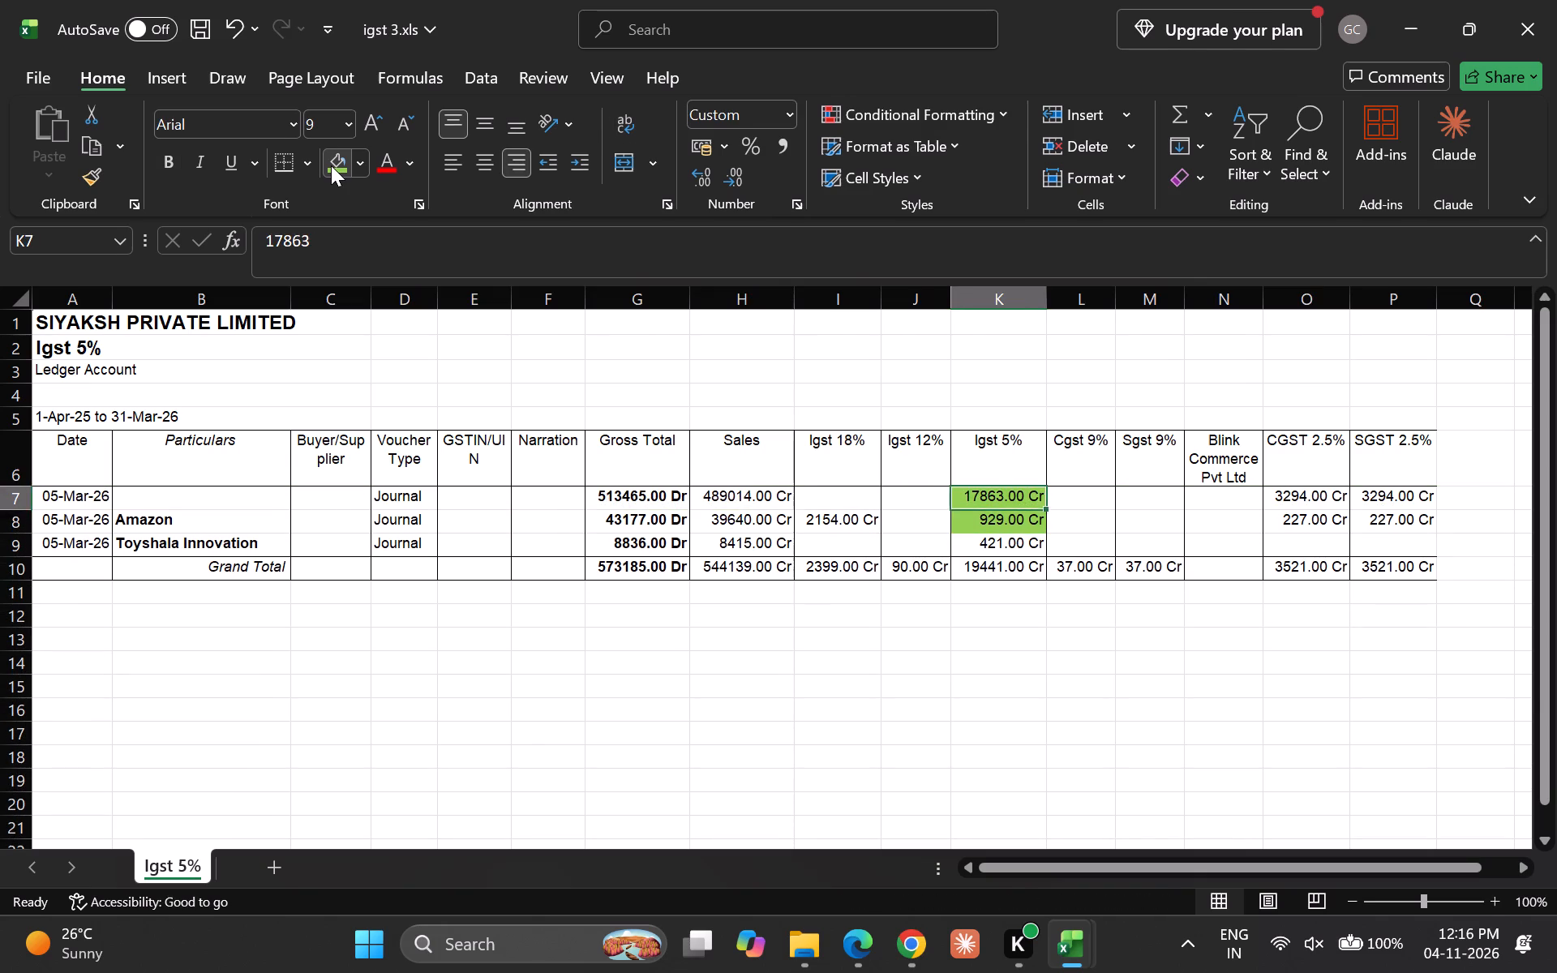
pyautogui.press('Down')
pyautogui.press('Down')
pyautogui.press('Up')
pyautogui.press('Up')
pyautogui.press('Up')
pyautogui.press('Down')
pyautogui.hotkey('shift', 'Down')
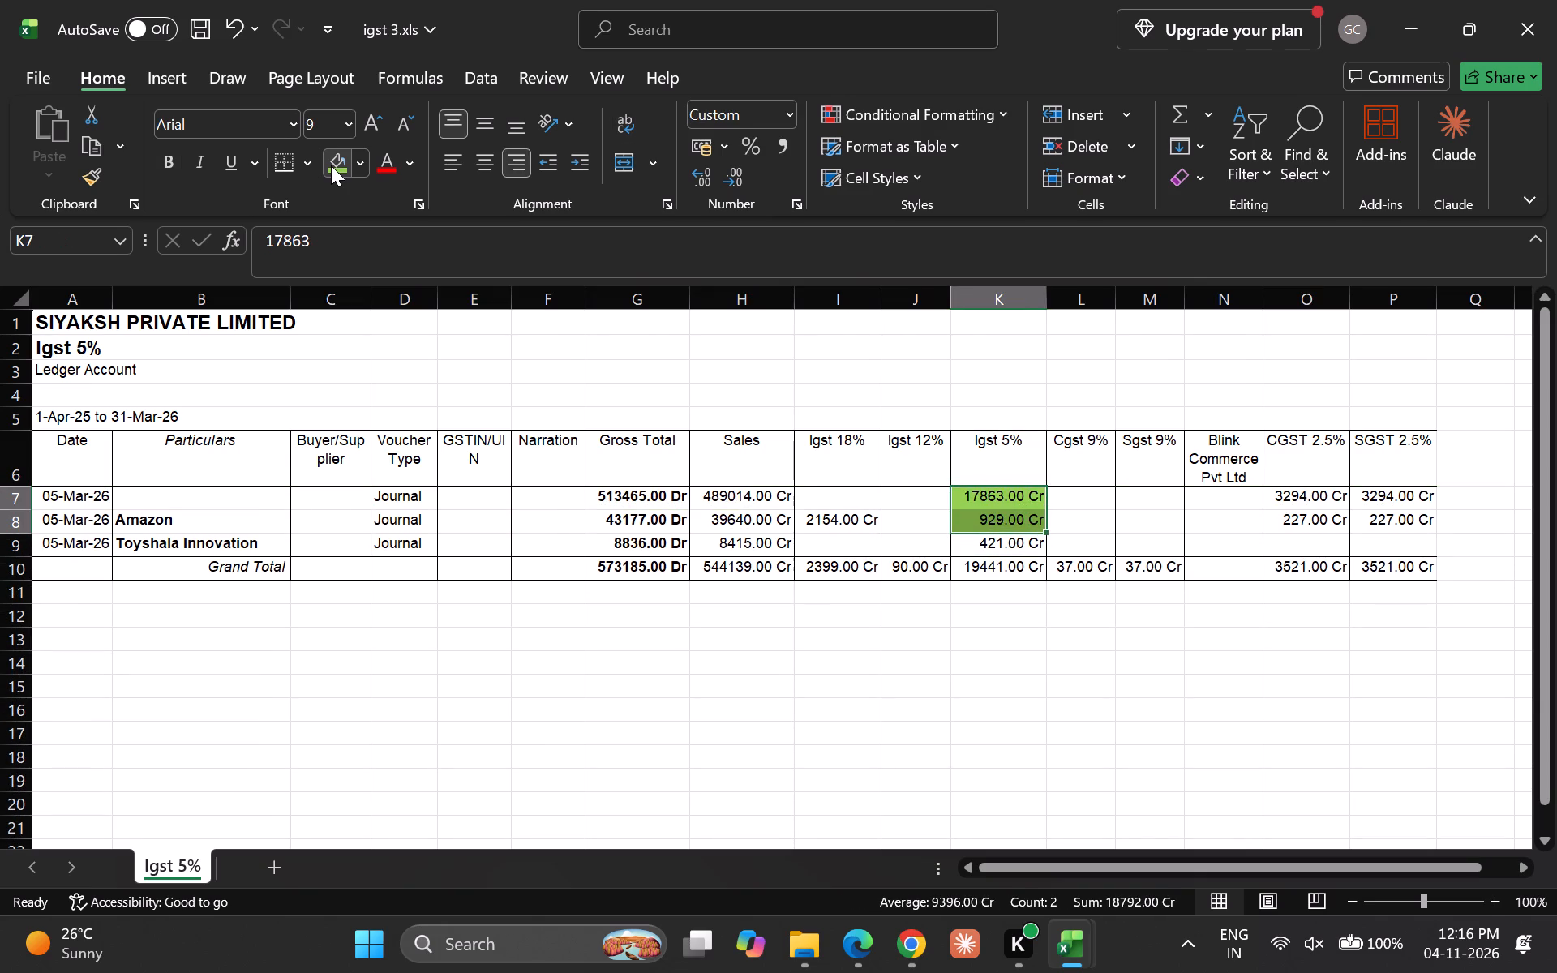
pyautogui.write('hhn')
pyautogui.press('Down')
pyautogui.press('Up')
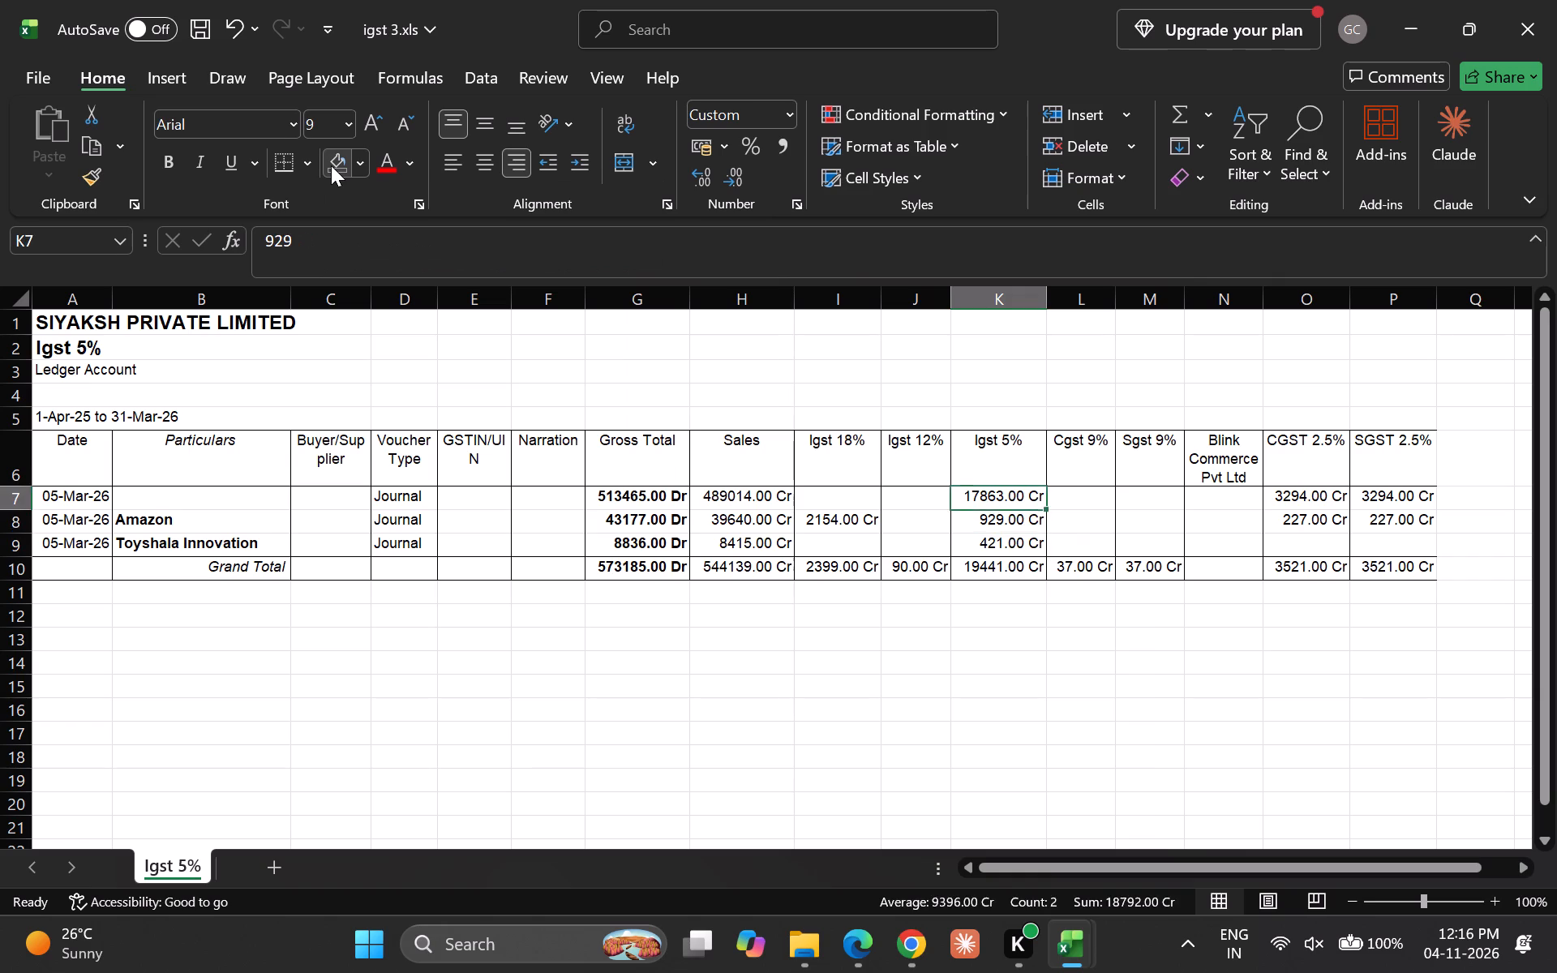
# Delete the Grand Total row from the Igst 5% ledger.
pyautogui.press('Down')
pyautogui.press('Down')
pyautogui.press('Down')
pyautogui.press('Up')
pyautogui.press('Down')
pyautogui.press('Left')
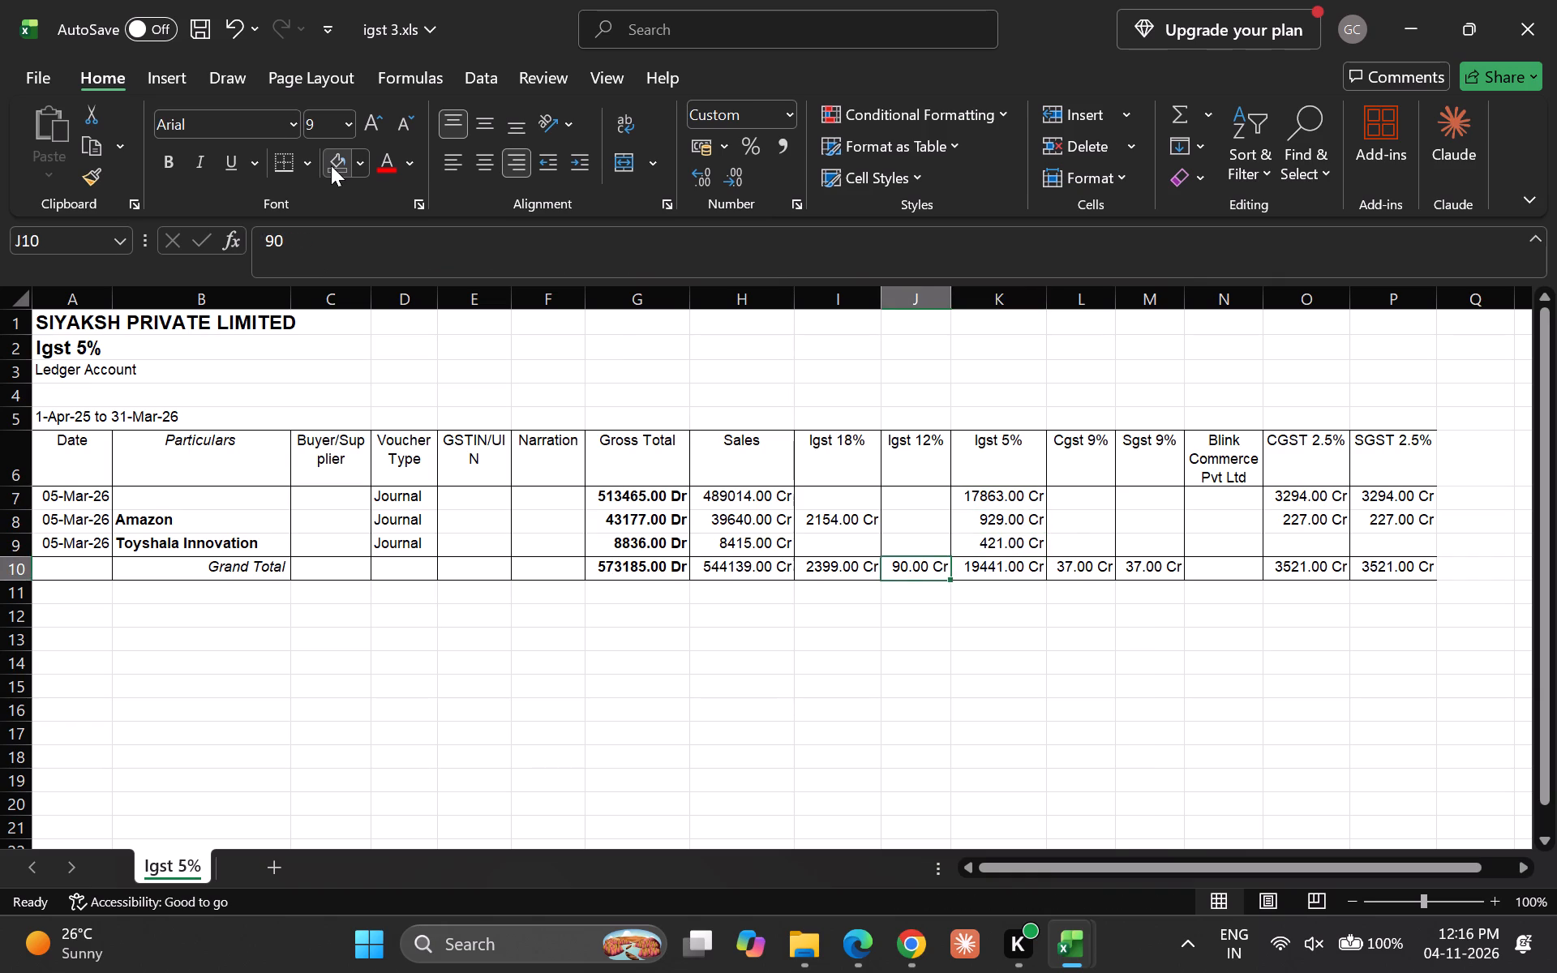
pyautogui.press('Right')
pyautogui.press('Down')
pyautogui.press('Up')
pyautogui.hotkey('shift', 'space')
pyautogui.hotkey('ctrl', '-')
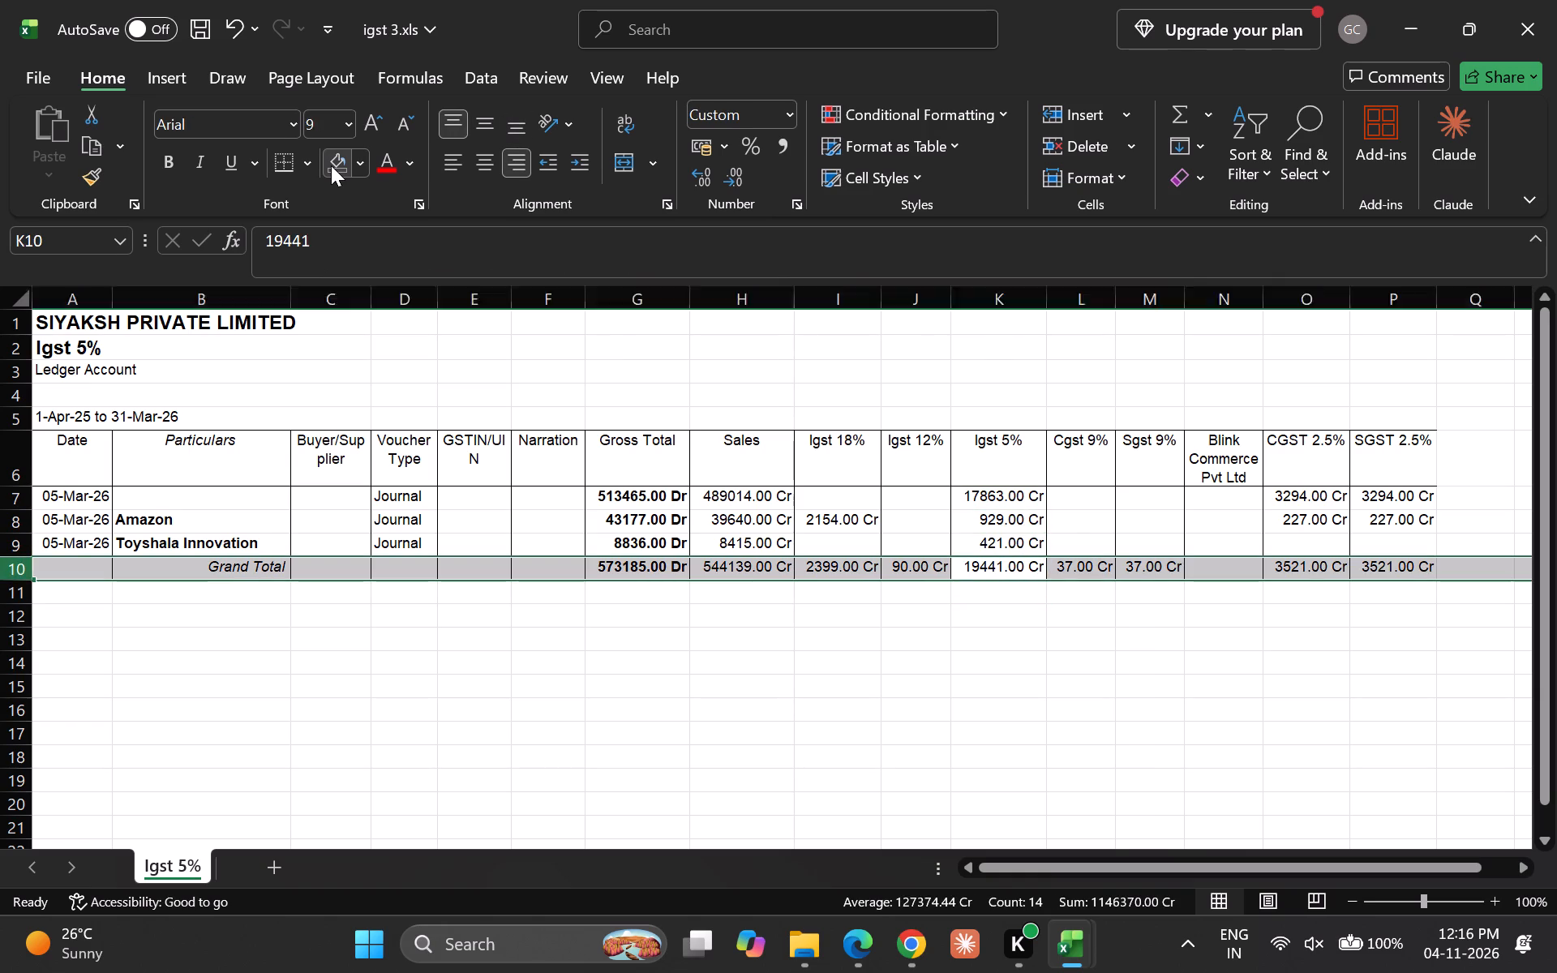
# Copy the Igst 5% ledger's heading row together with its unnamed, Amazon and Toyshala Innovation entry rows.
pyautogui.press('Up')
pyautogui.press('Up')
pyautogui.press('Up')
pyautogui.press('Up')
pyautogui.press('Left')
pyautogui.press('Left')
pyautogui.press('Left')
pyautogui.press('Left')
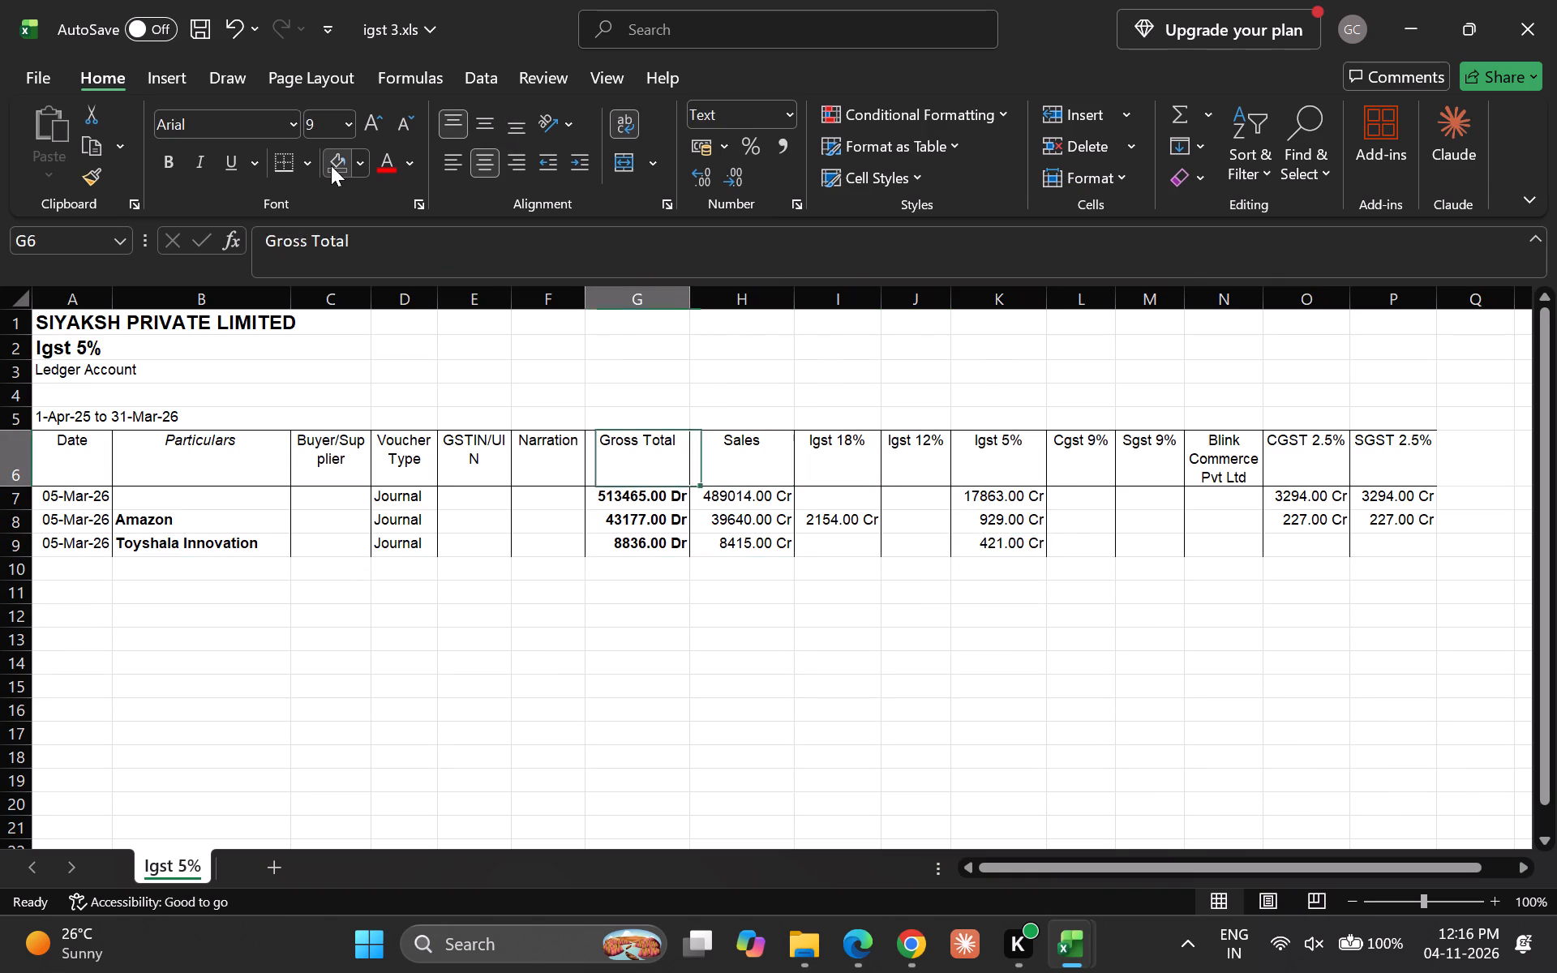
pyautogui.press('Left')
pyautogui.press('Left')
pyautogui.hotkey('shift', 'space')
pyautogui.hotkey('shift', 'Down')
pyautogui.hotkey('shift', 'Down')
pyautogui.hotkey('shift', 'Down')
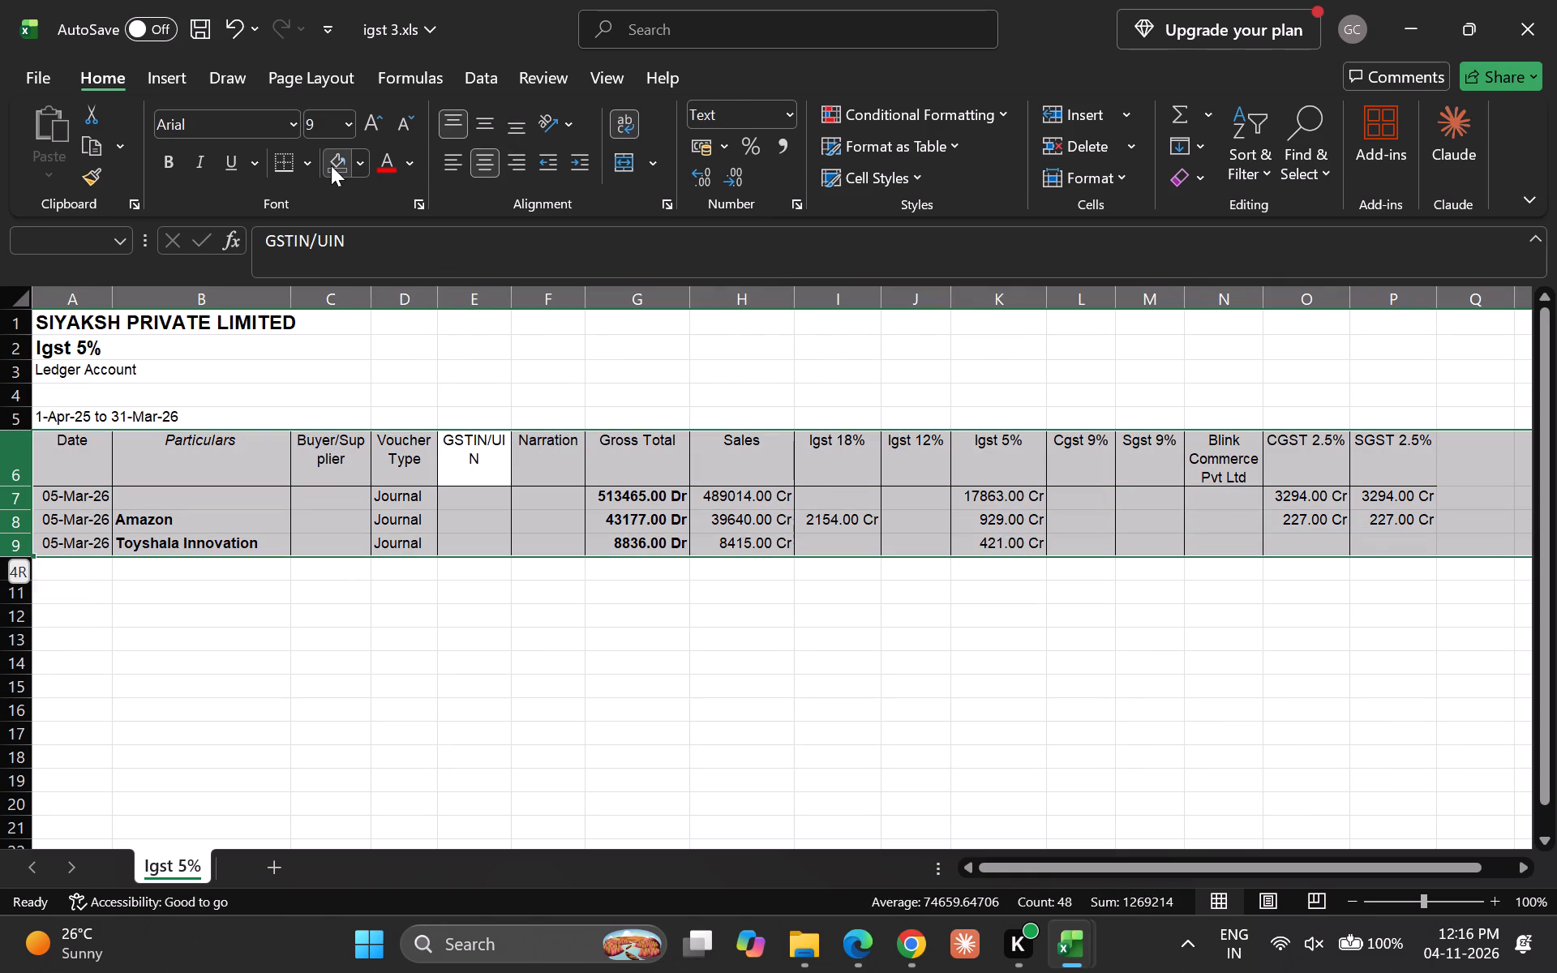
pyautogui.hotkey('ctrl', 'c')
# Switch to igst2.xls and paste the copied rows below the Igst 18% ledger, starting at cell A16.
pyautogui.hotkey('alt', 'Tab')
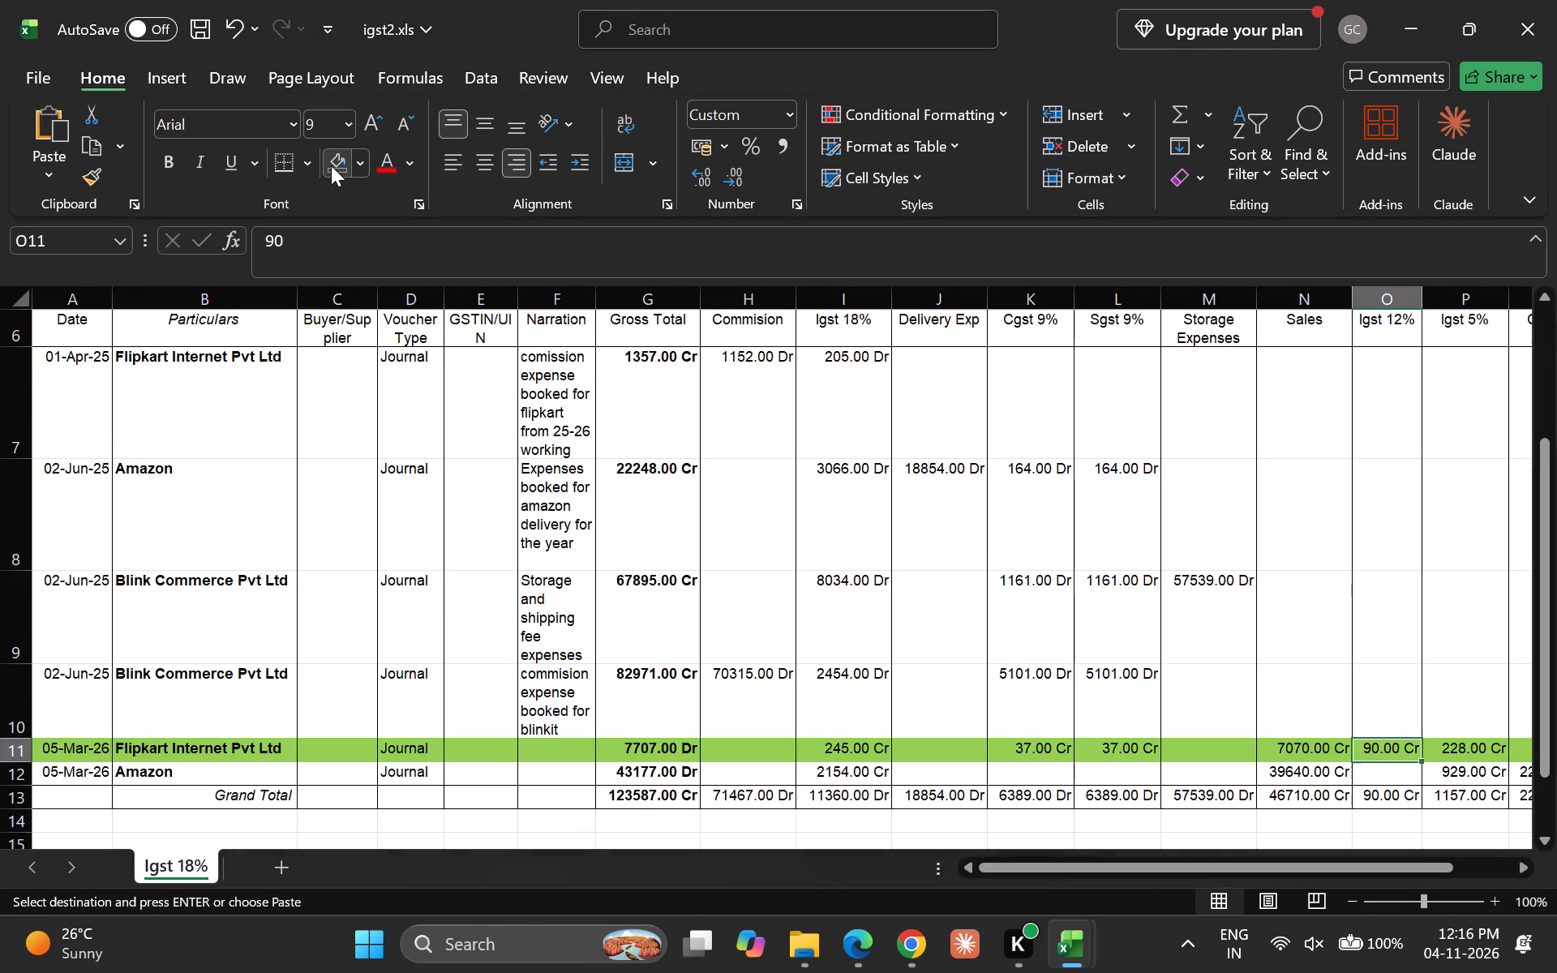
pyautogui.press('Down')
pyautogui.press('Down')
pyautogui.press('Down')
pyautogui.press('Down')
pyautogui.press('Left')
pyautogui.press('Left')
pyautogui.press('Left')
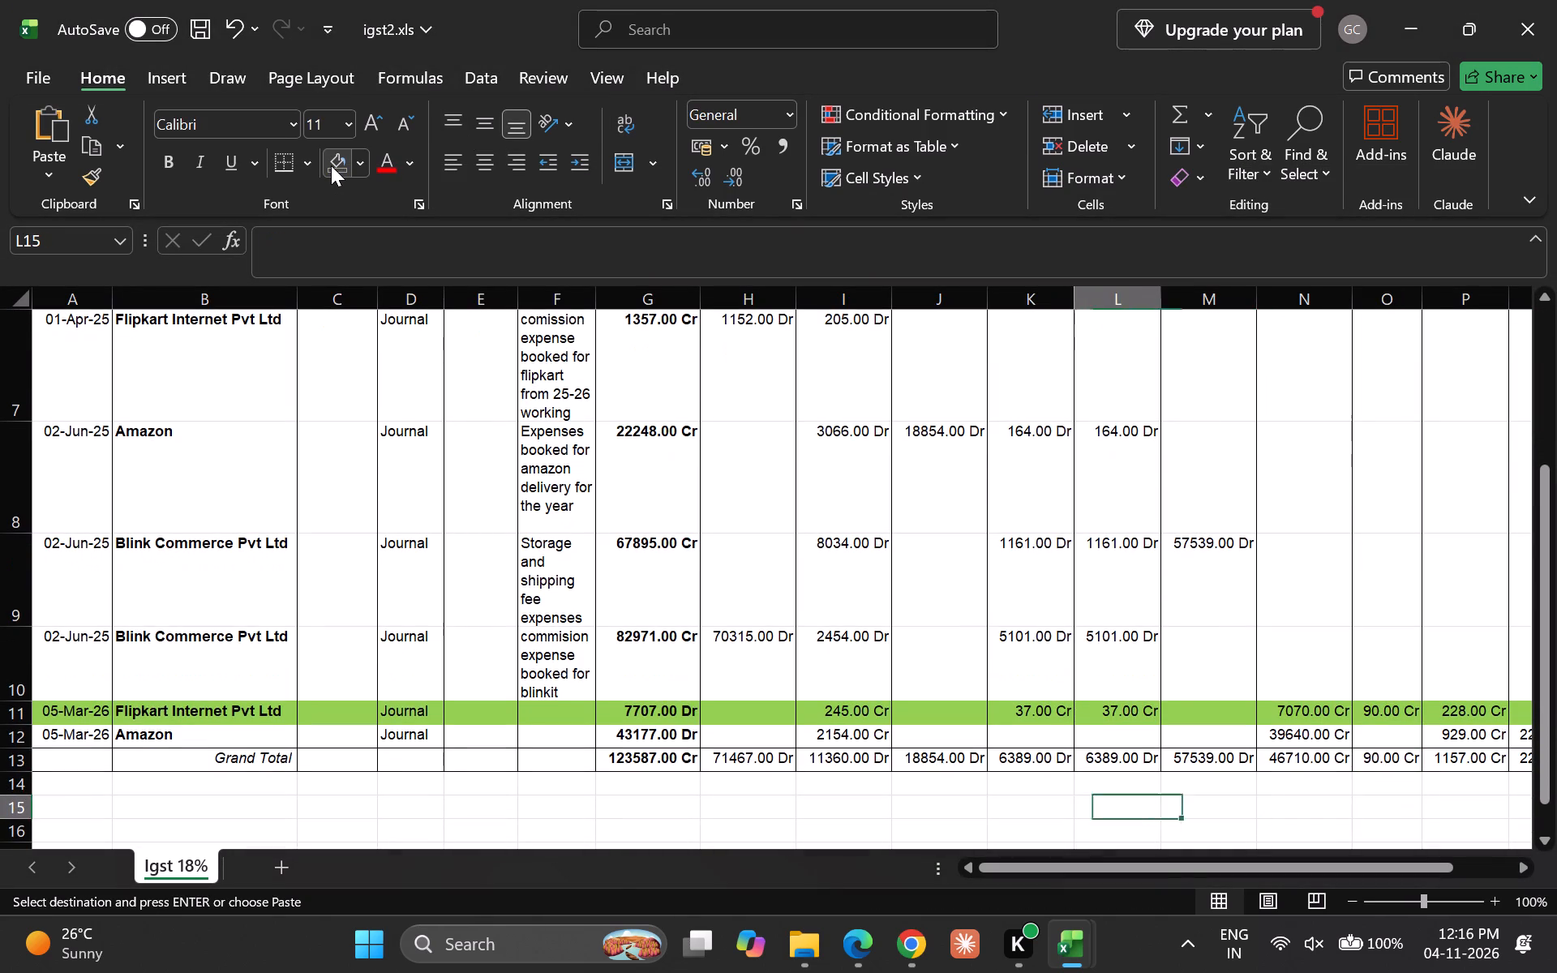
pyautogui.press('Left')
pyautogui.press('Left')
pyautogui.press('Left')
pyautogui.press('Left')
pyautogui.press('Left')
pyautogui.press('Left')
pyautogui.press('Left')
pyautogui.press('Left')
pyautogui.press('Left')
pyautogui.press('Left')
pyautogui.press('Left')
pyautogui.press('Left')
pyautogui.press('Left')
pyautogui.press('Left')
pyautogui.press('Down')
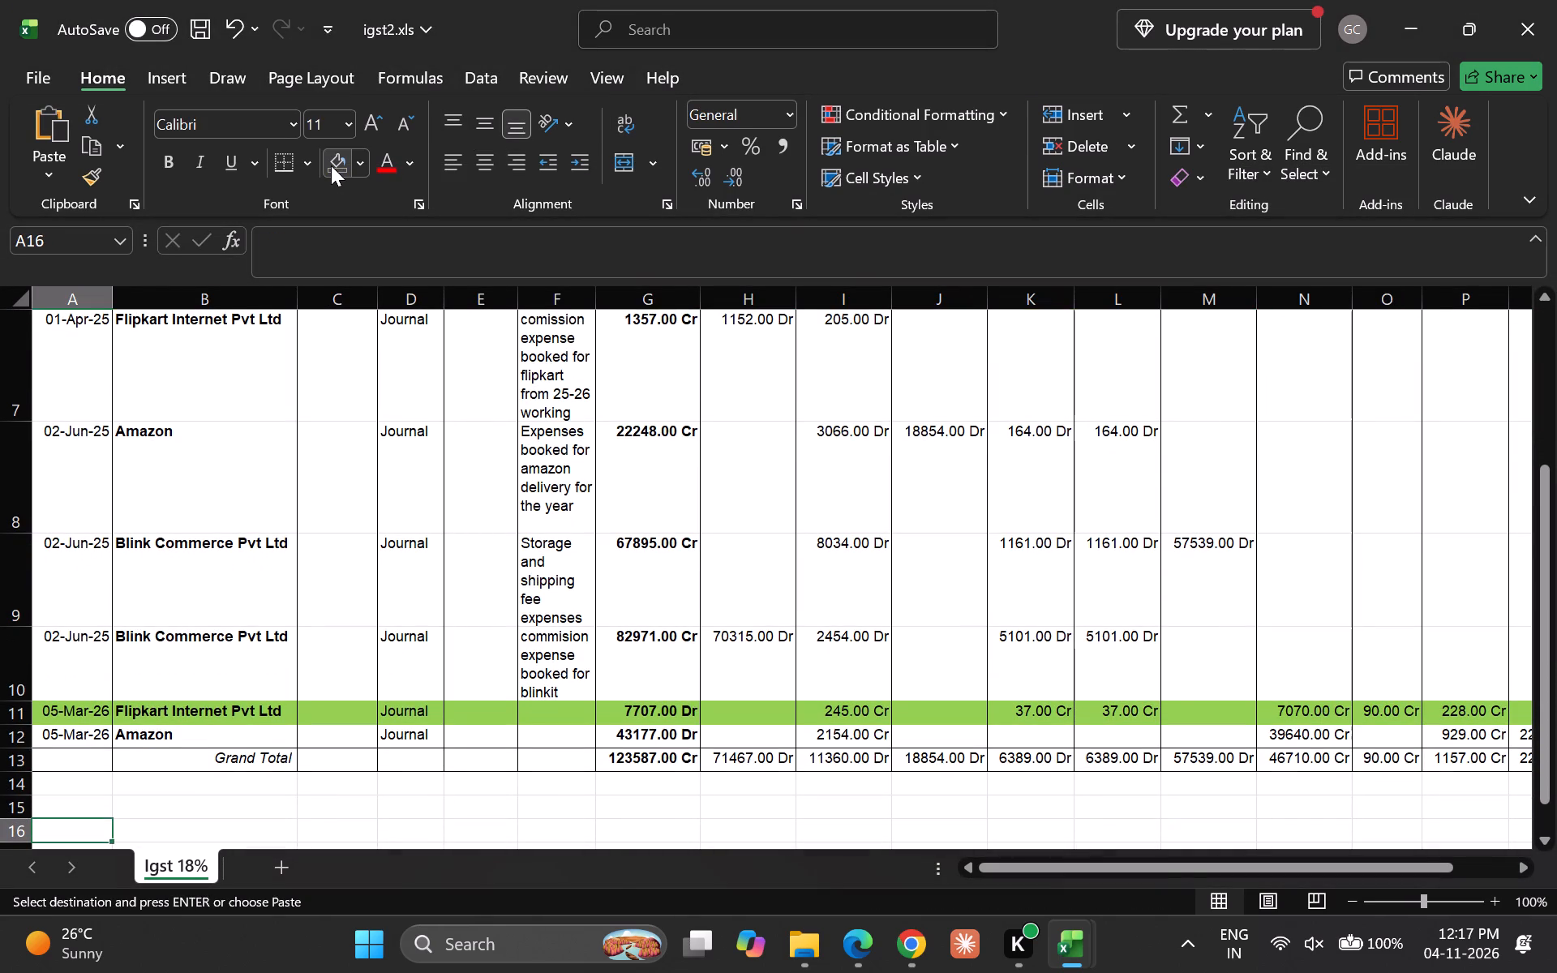
pyautogui.press('Return')
pyautogui.press('Up')
pyautogui.press('Down')
pyautogui.press('Up')
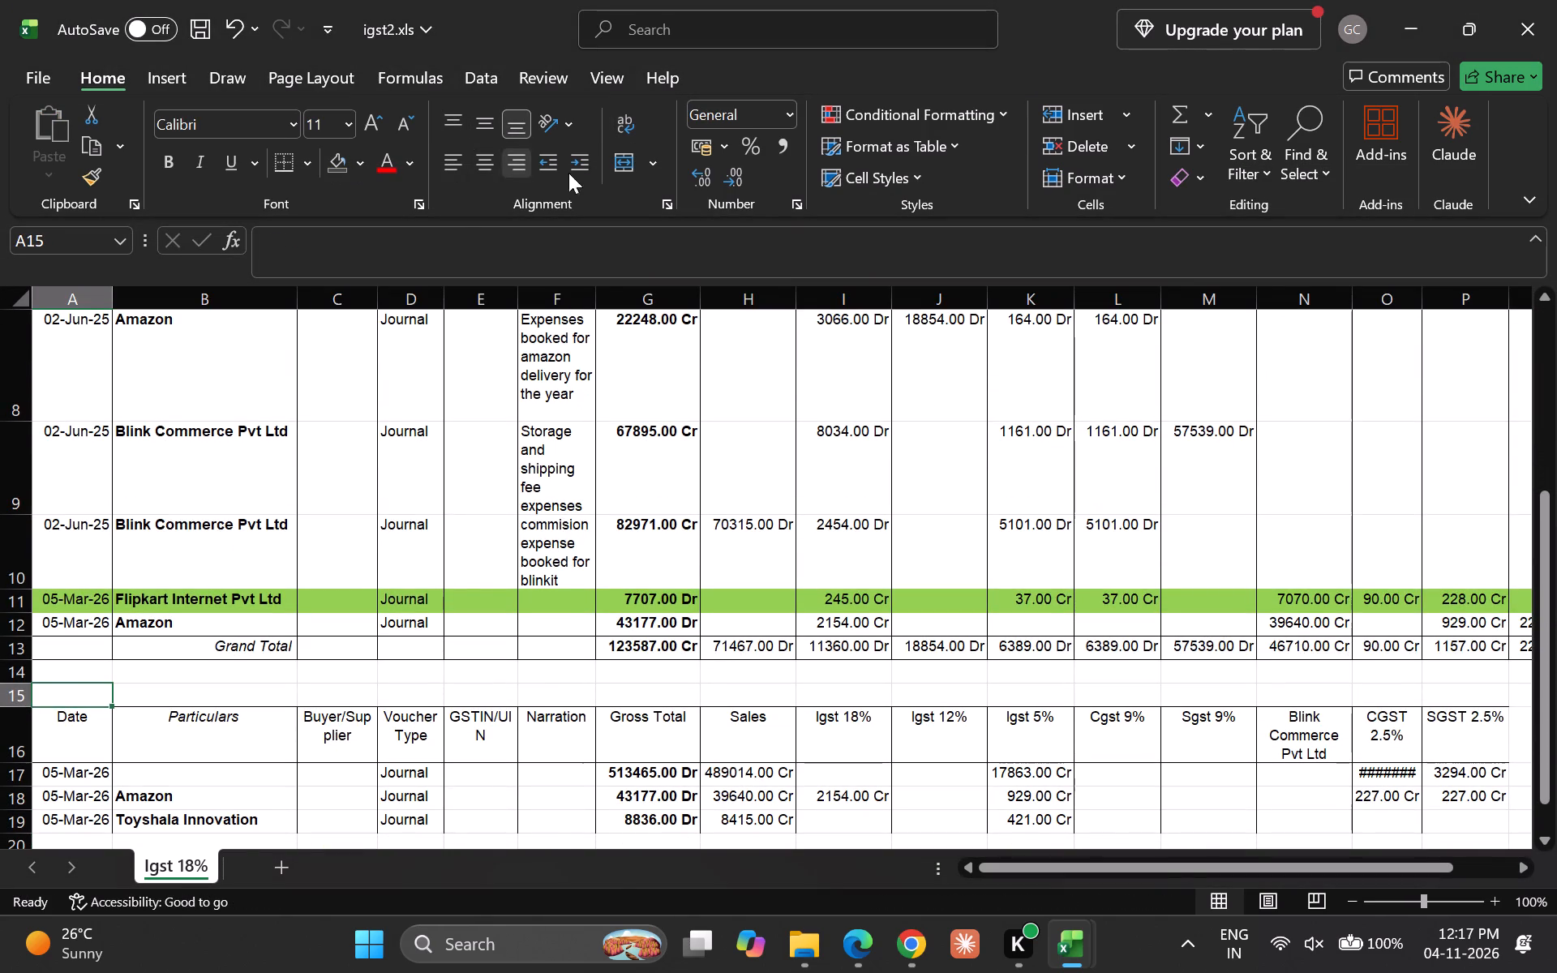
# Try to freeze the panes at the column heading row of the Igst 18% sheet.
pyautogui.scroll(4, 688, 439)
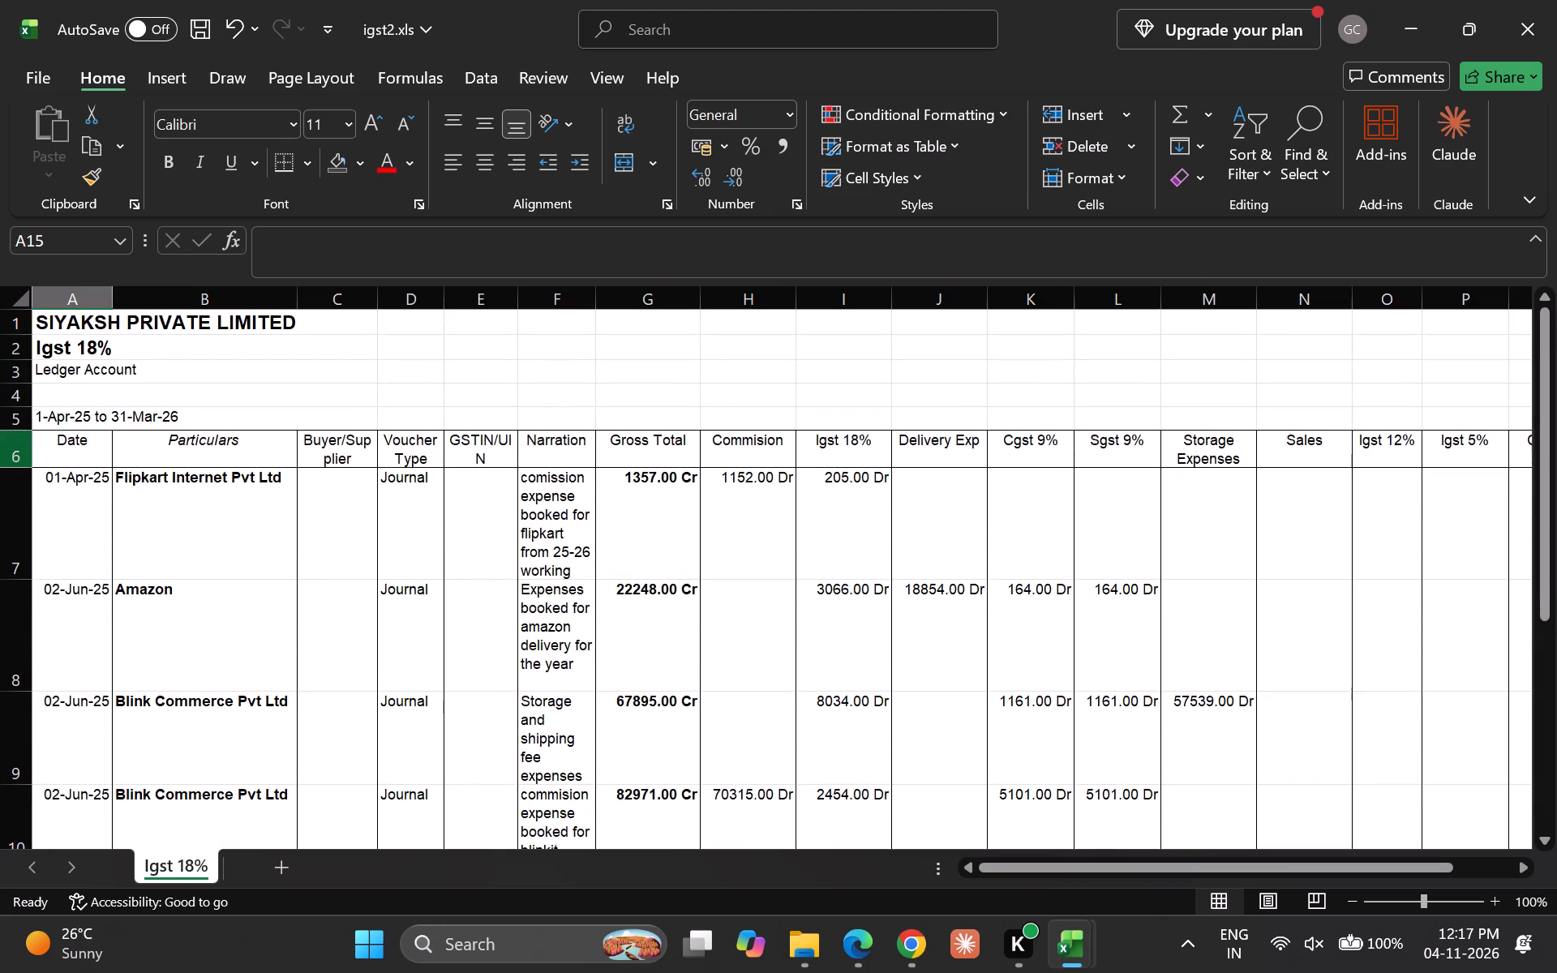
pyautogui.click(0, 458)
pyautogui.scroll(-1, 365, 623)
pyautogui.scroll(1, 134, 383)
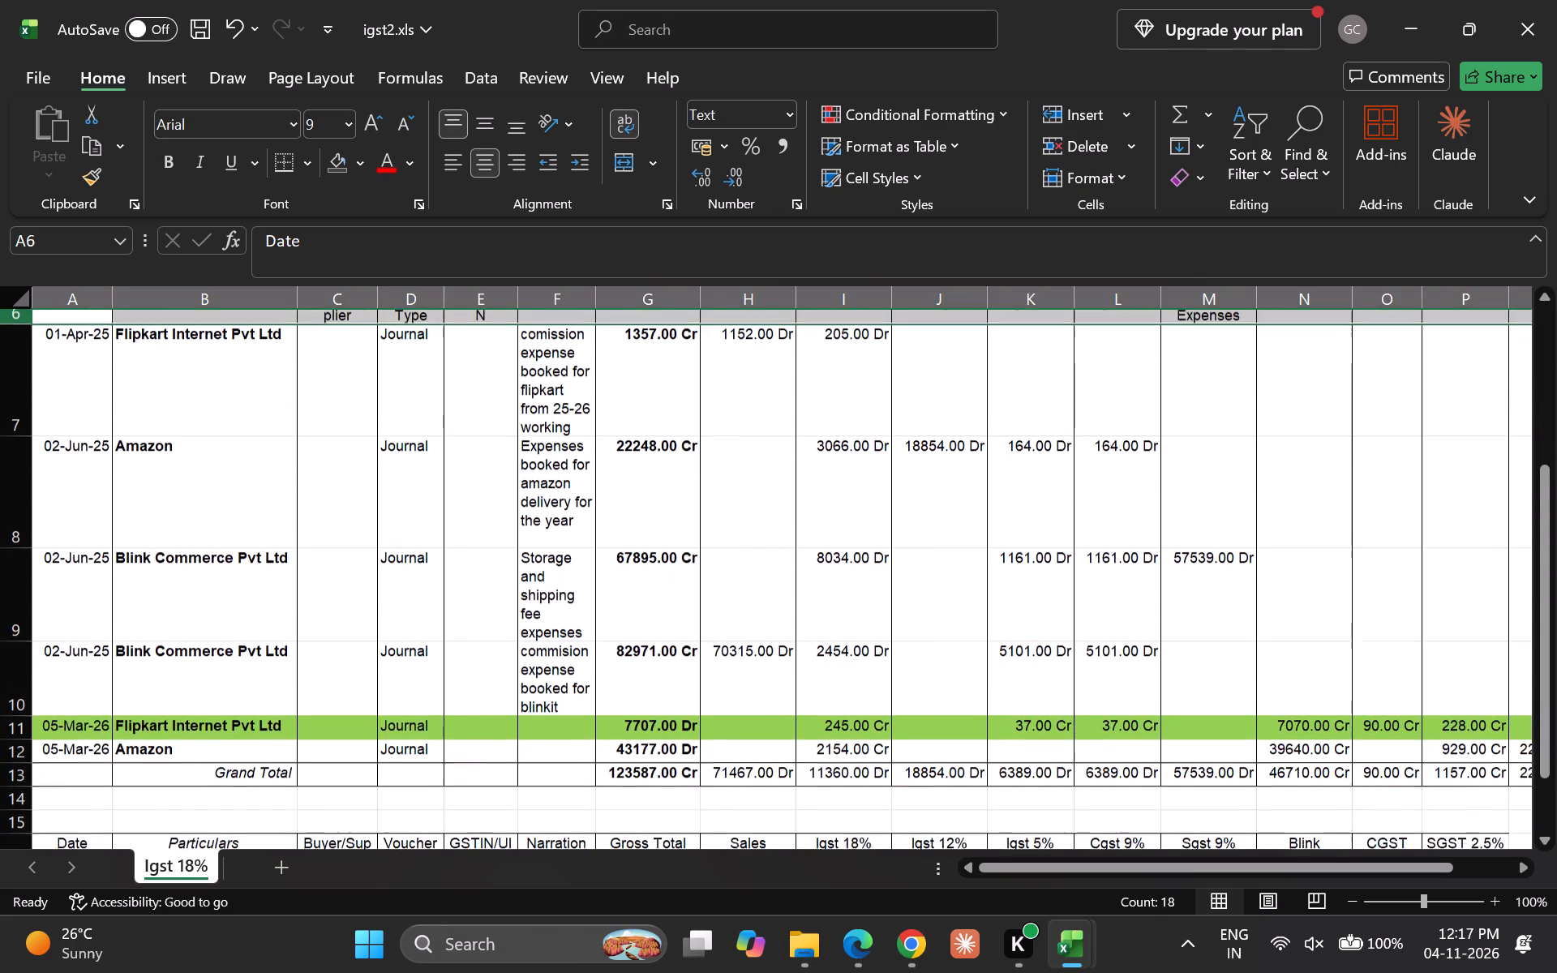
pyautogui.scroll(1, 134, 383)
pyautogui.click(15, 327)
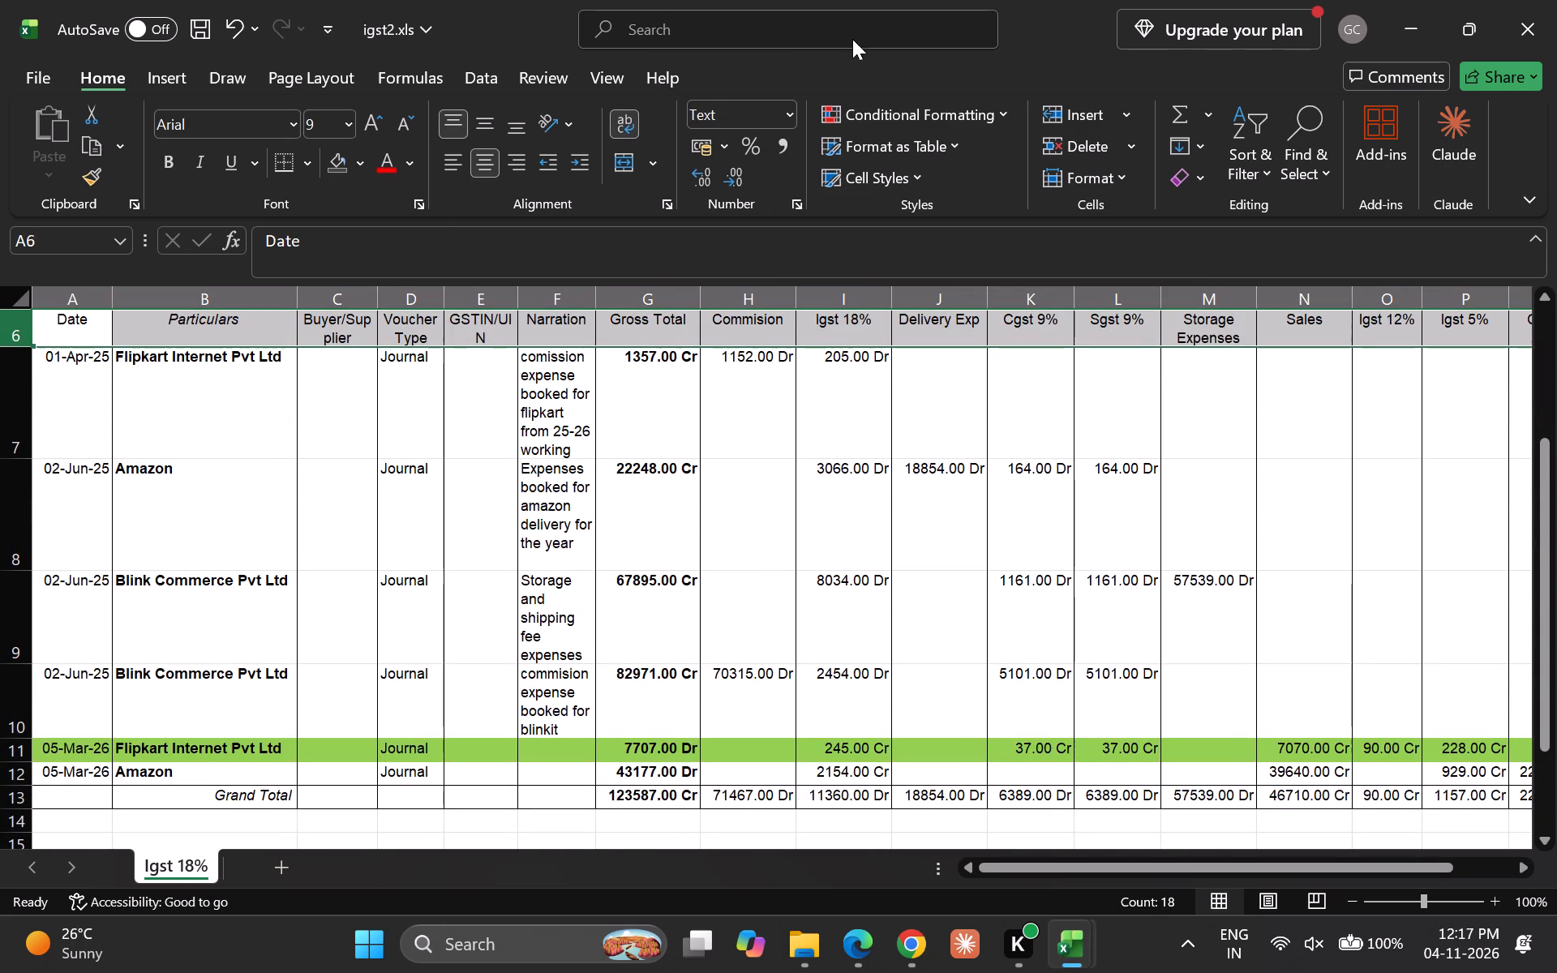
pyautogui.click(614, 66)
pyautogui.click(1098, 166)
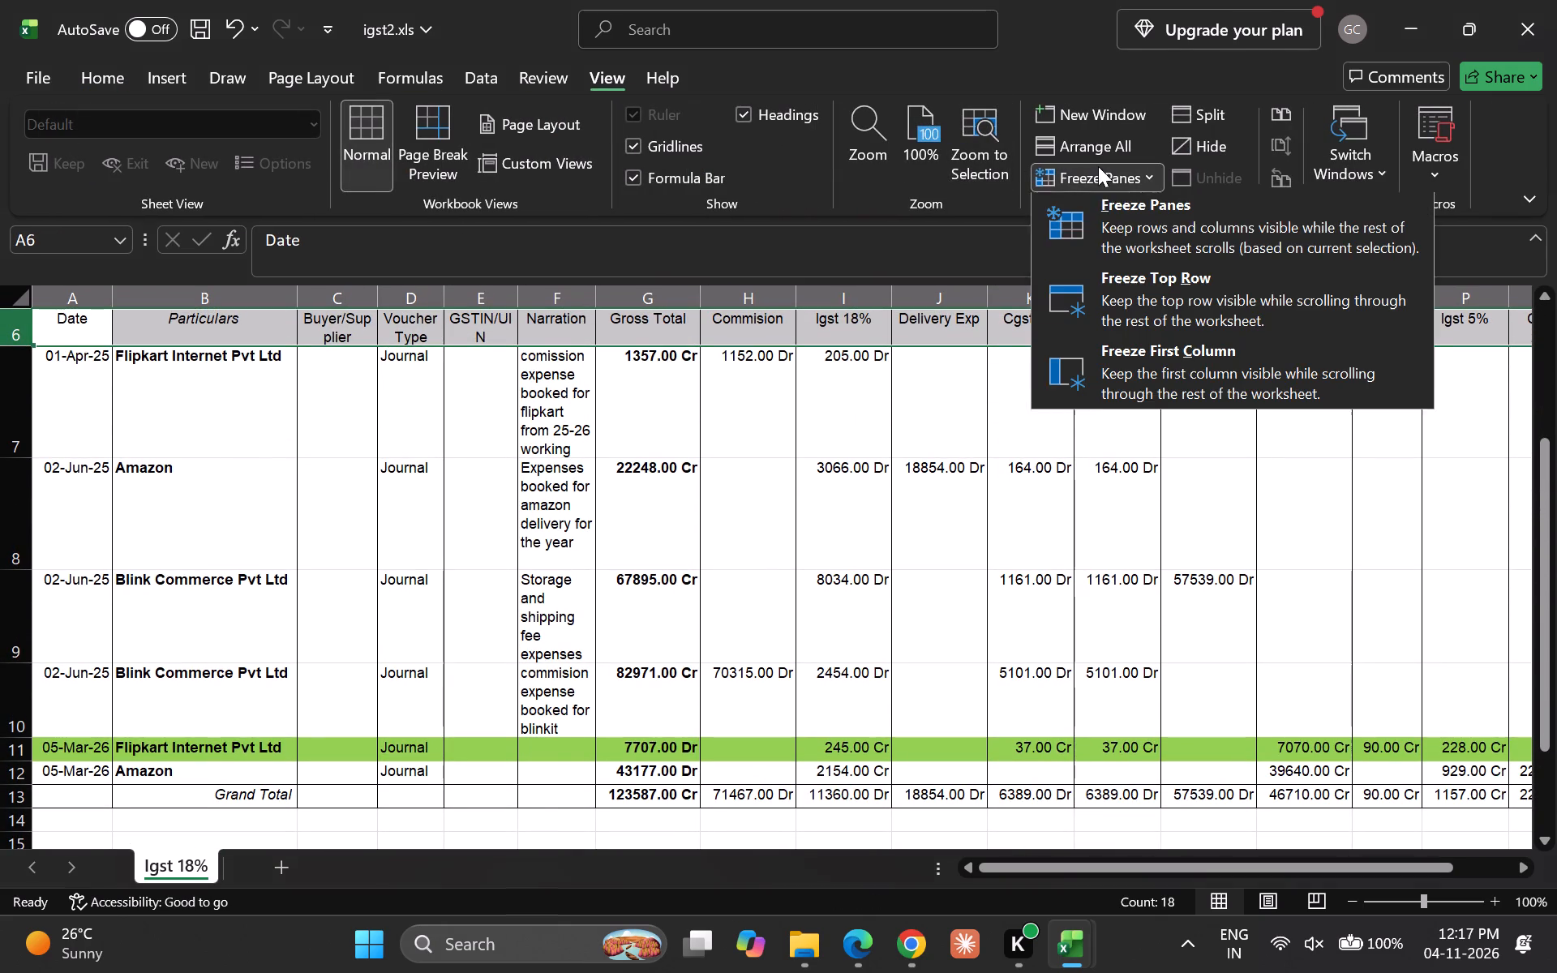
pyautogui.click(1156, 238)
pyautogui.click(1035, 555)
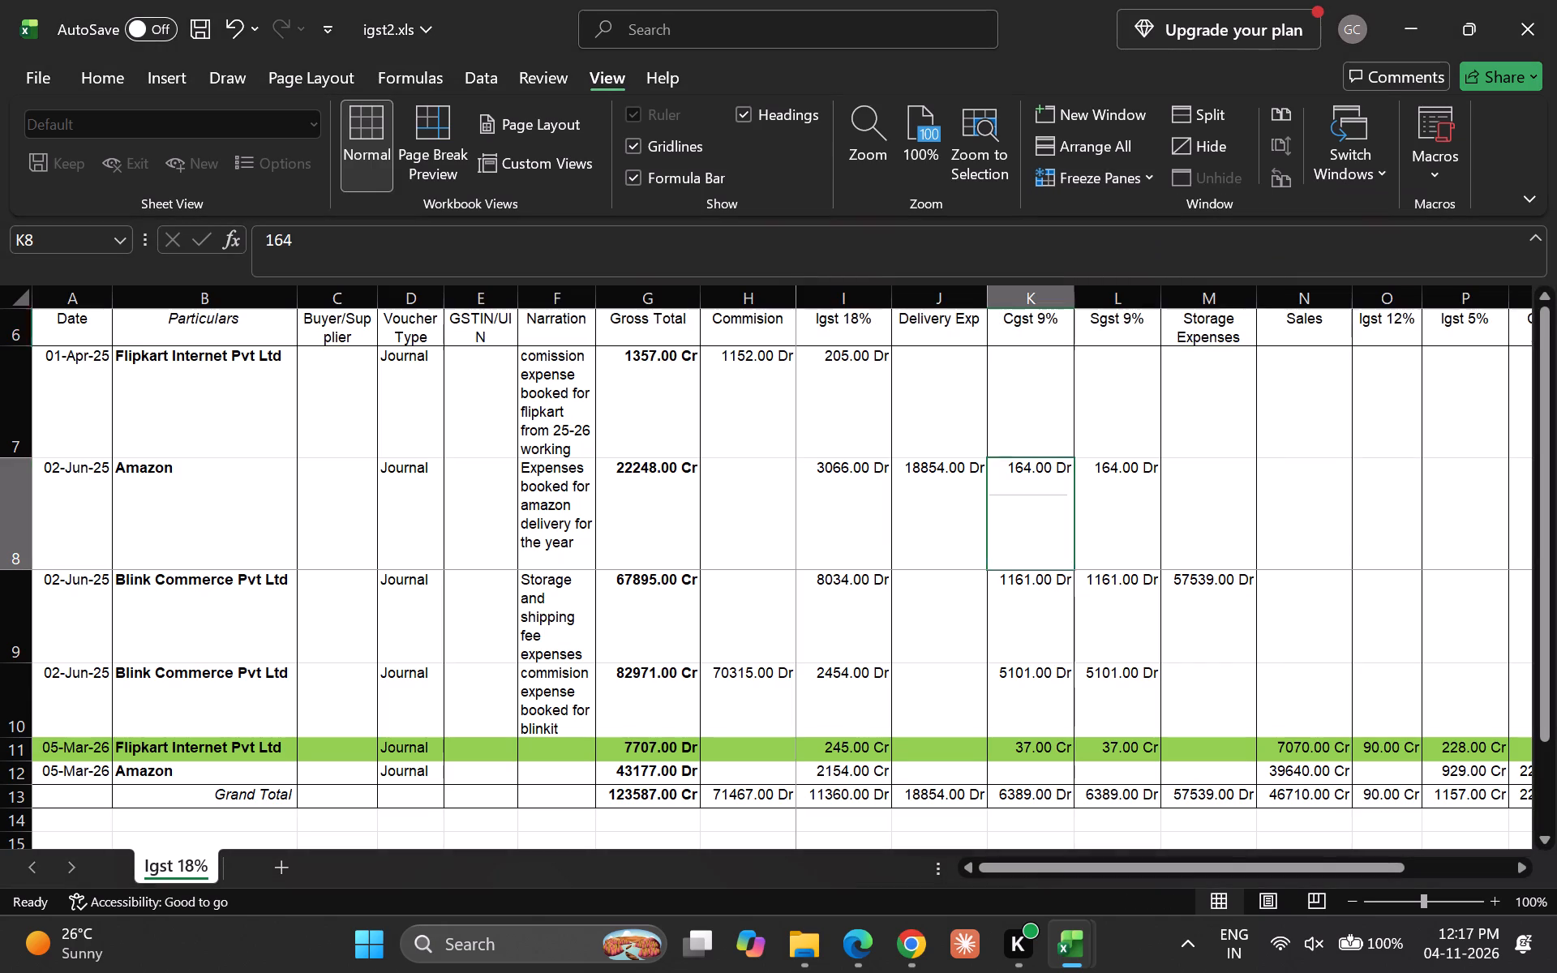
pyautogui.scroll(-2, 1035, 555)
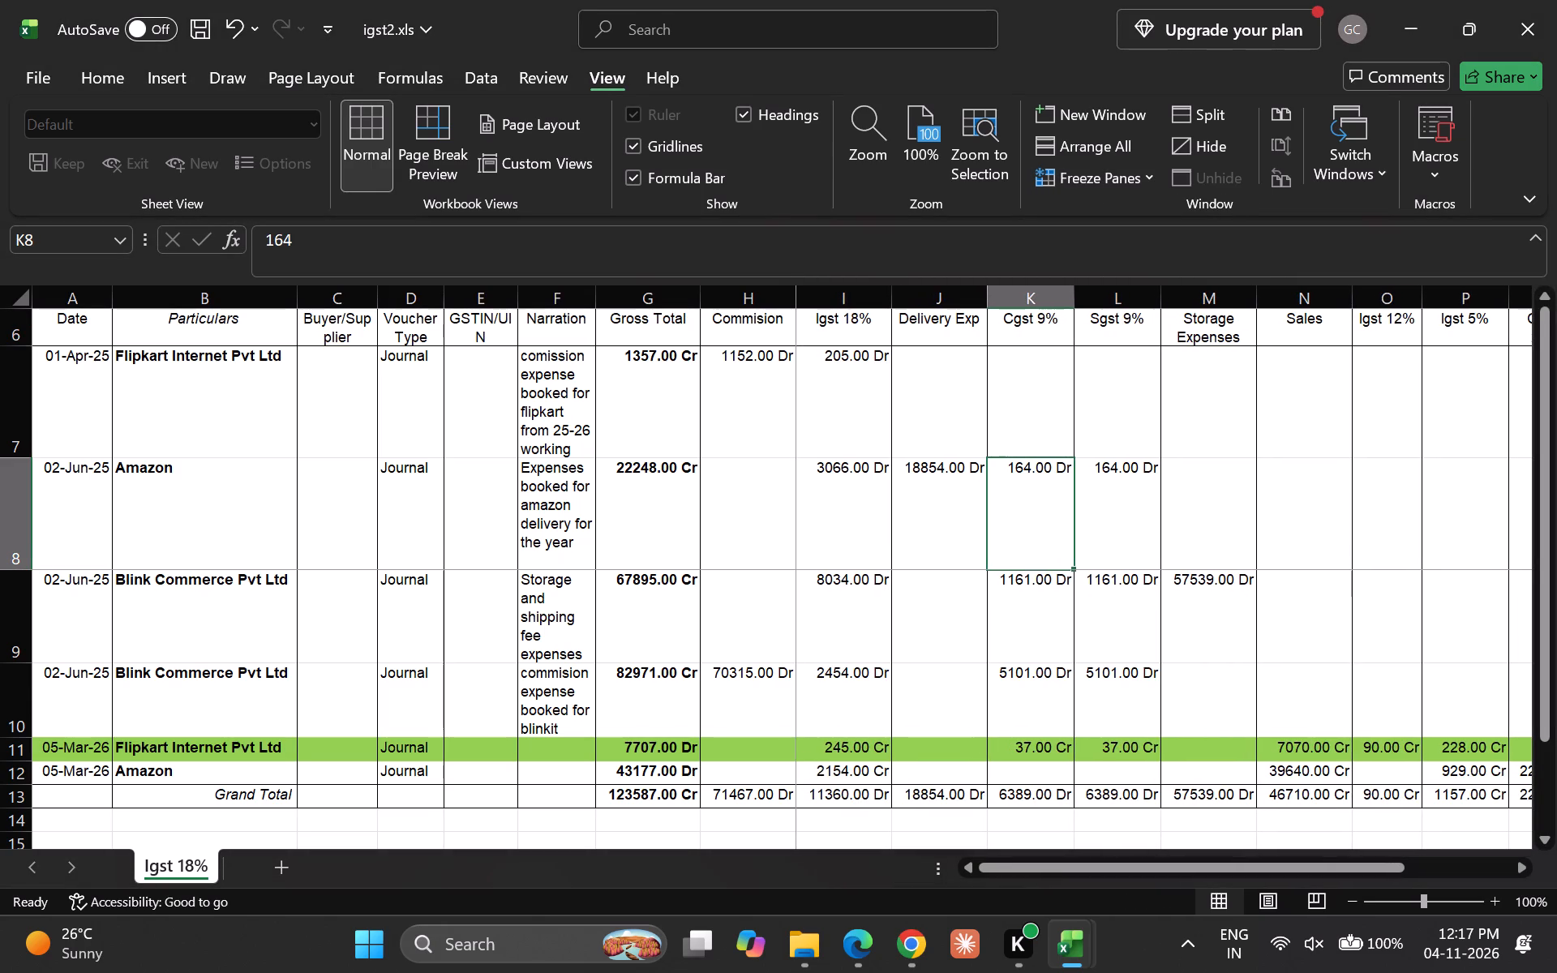
# Freeze the Igst 18% ledger's column heading row as the sheet's top row.
pyautogui.click(1091, 186)
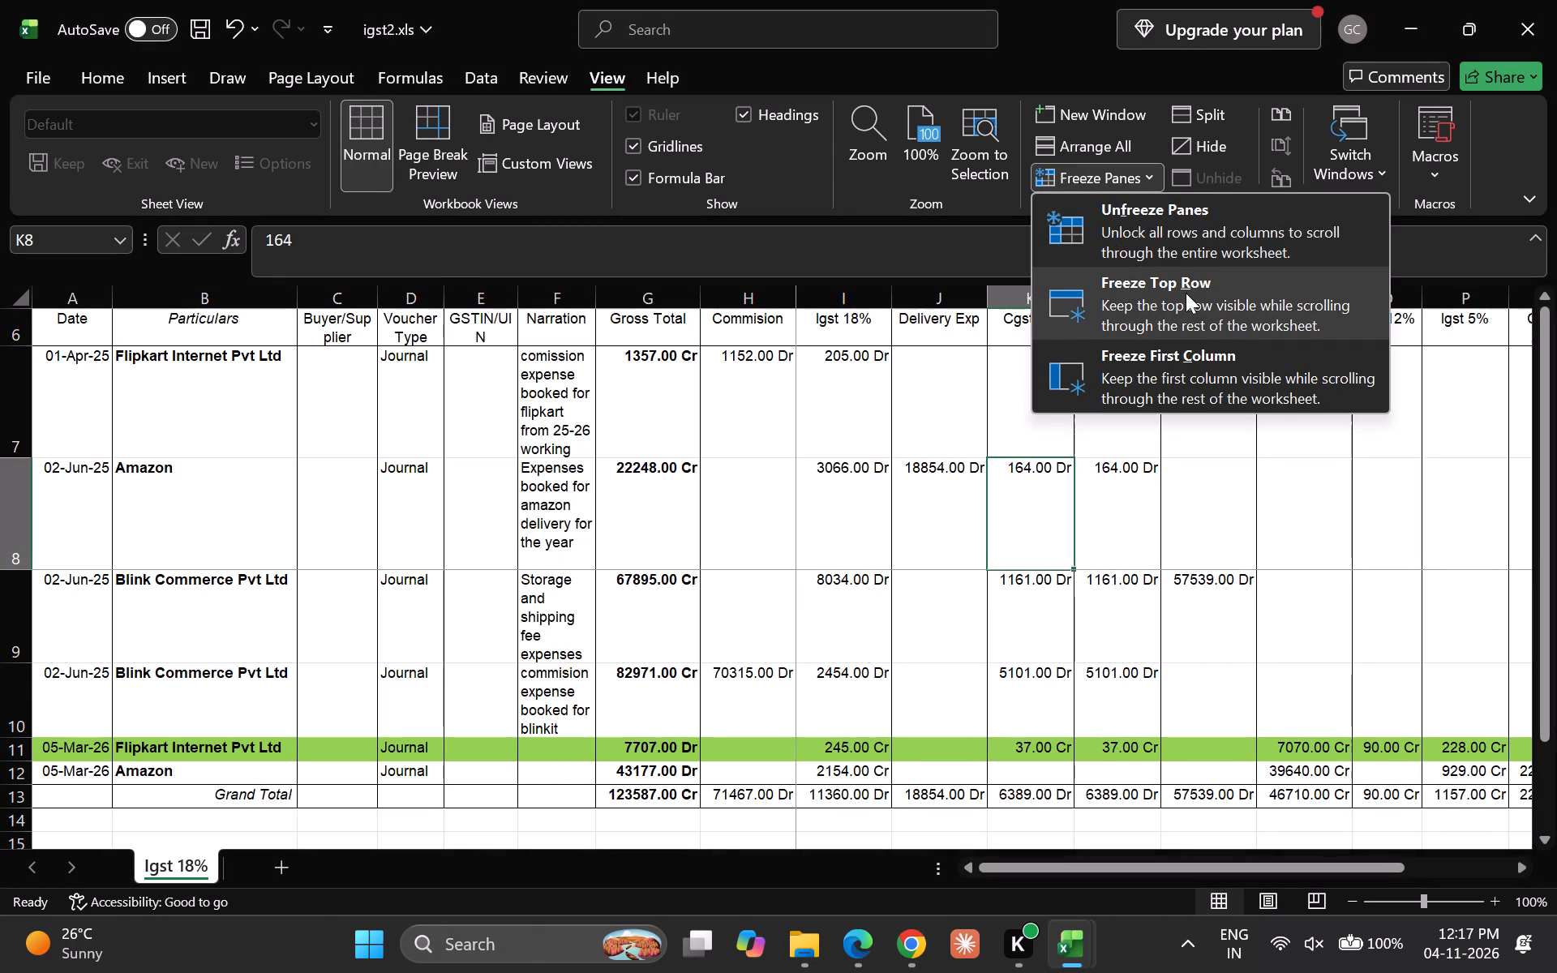
pyautogui.click(1186, 293)
pyautogui.scroll(-3, 969, 611)
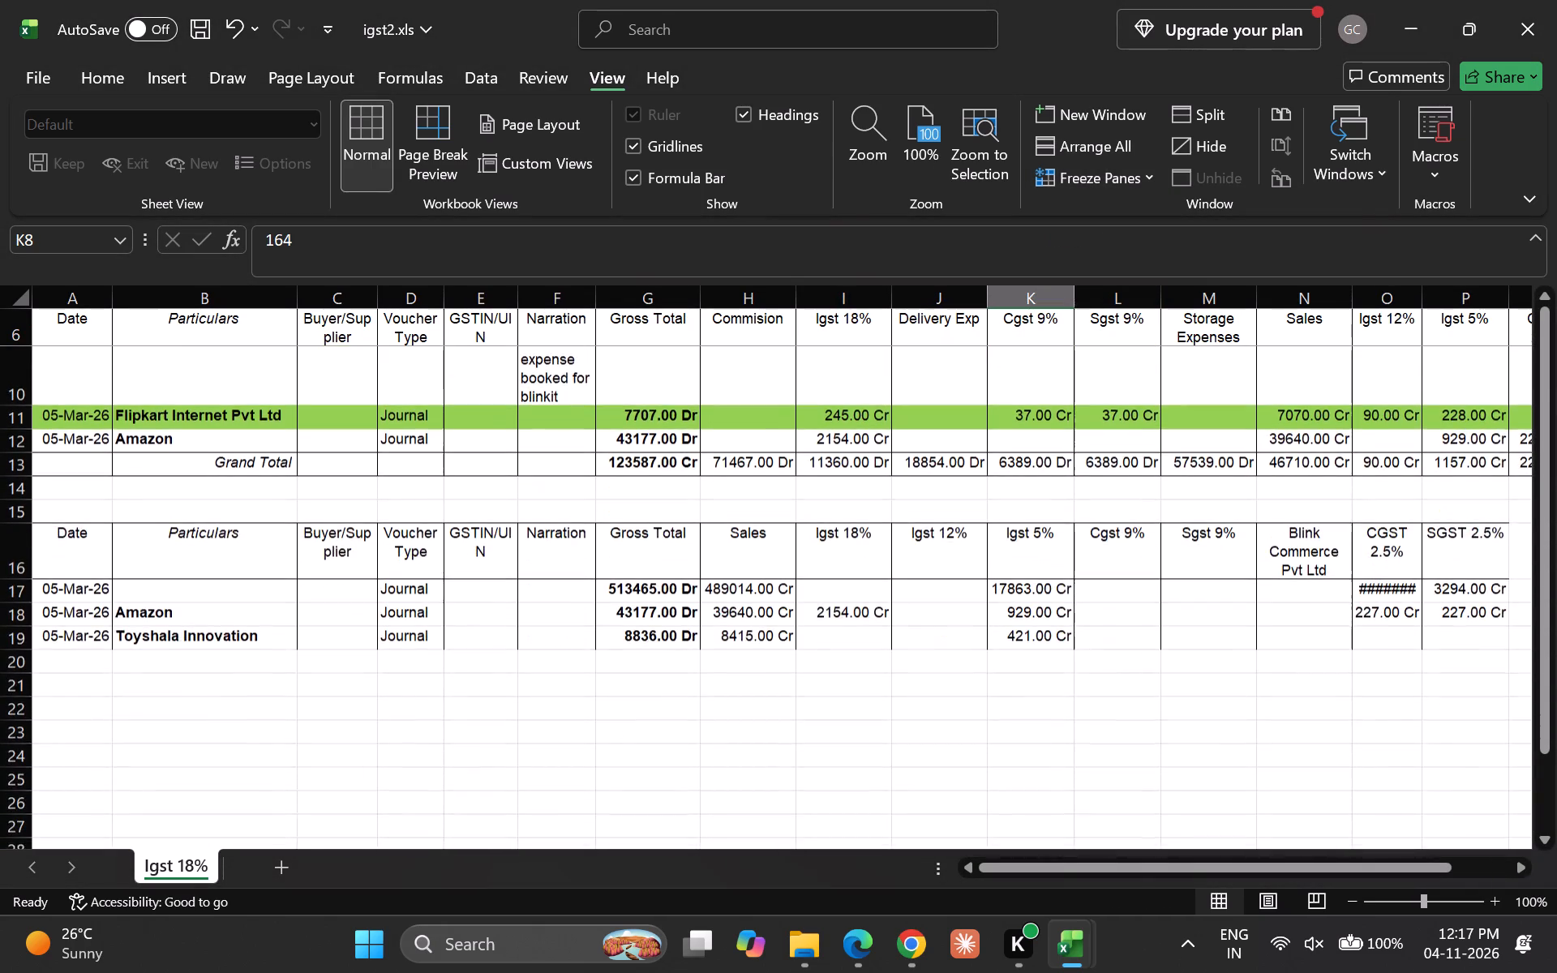
pyautogui.scroll(-1, 969, 611)
pyautogui.click(851, 663)
pyautogui.press('Up')
pyautogui.press('Down')
pyautogui.press('Up')
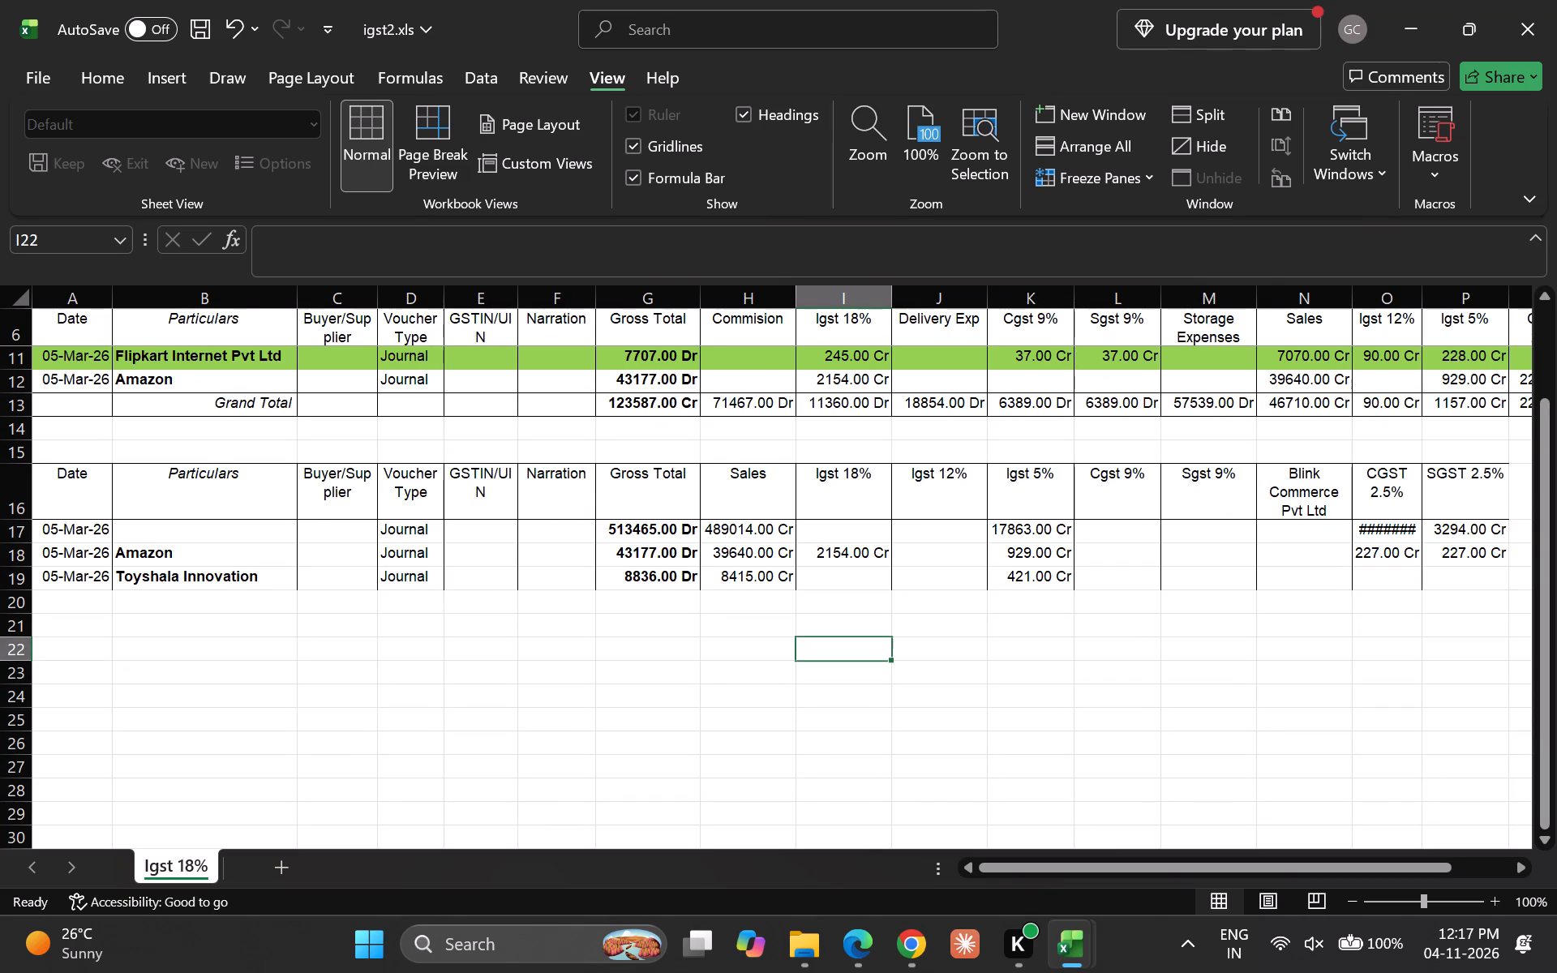
pyautogui.scroll(-1, 867, 639)
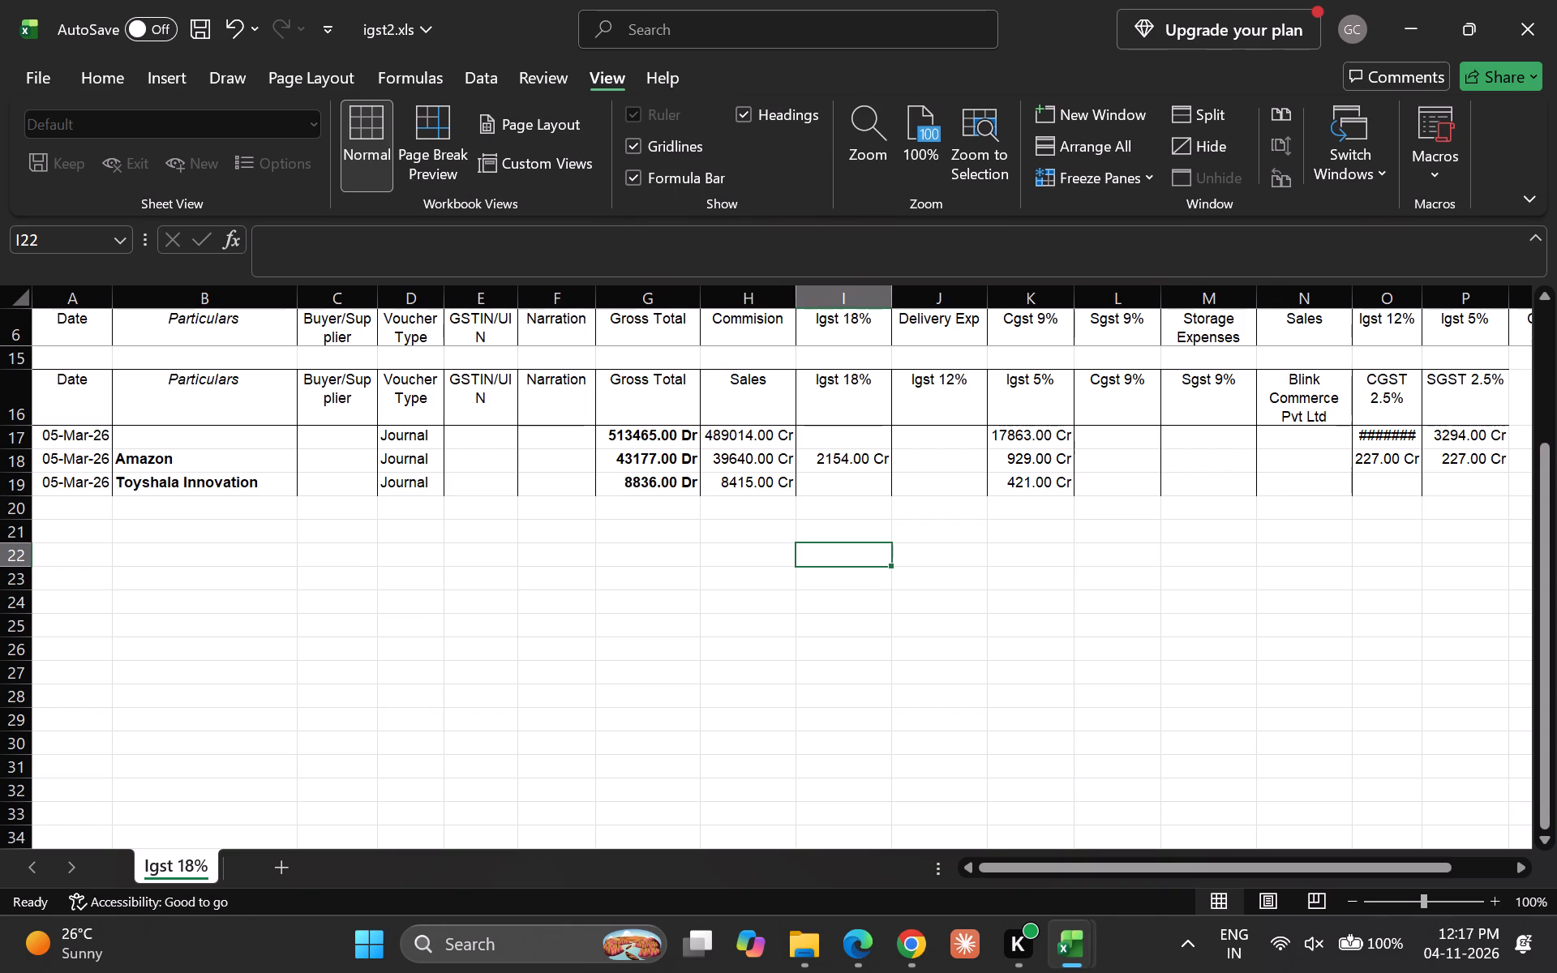
# Move the pasted rows' three Sales amounts from H17:H19 into the Igst 18% ledger's Sales column, starting at cell N20.
pyautogui.scroll(1, 1117, 551)
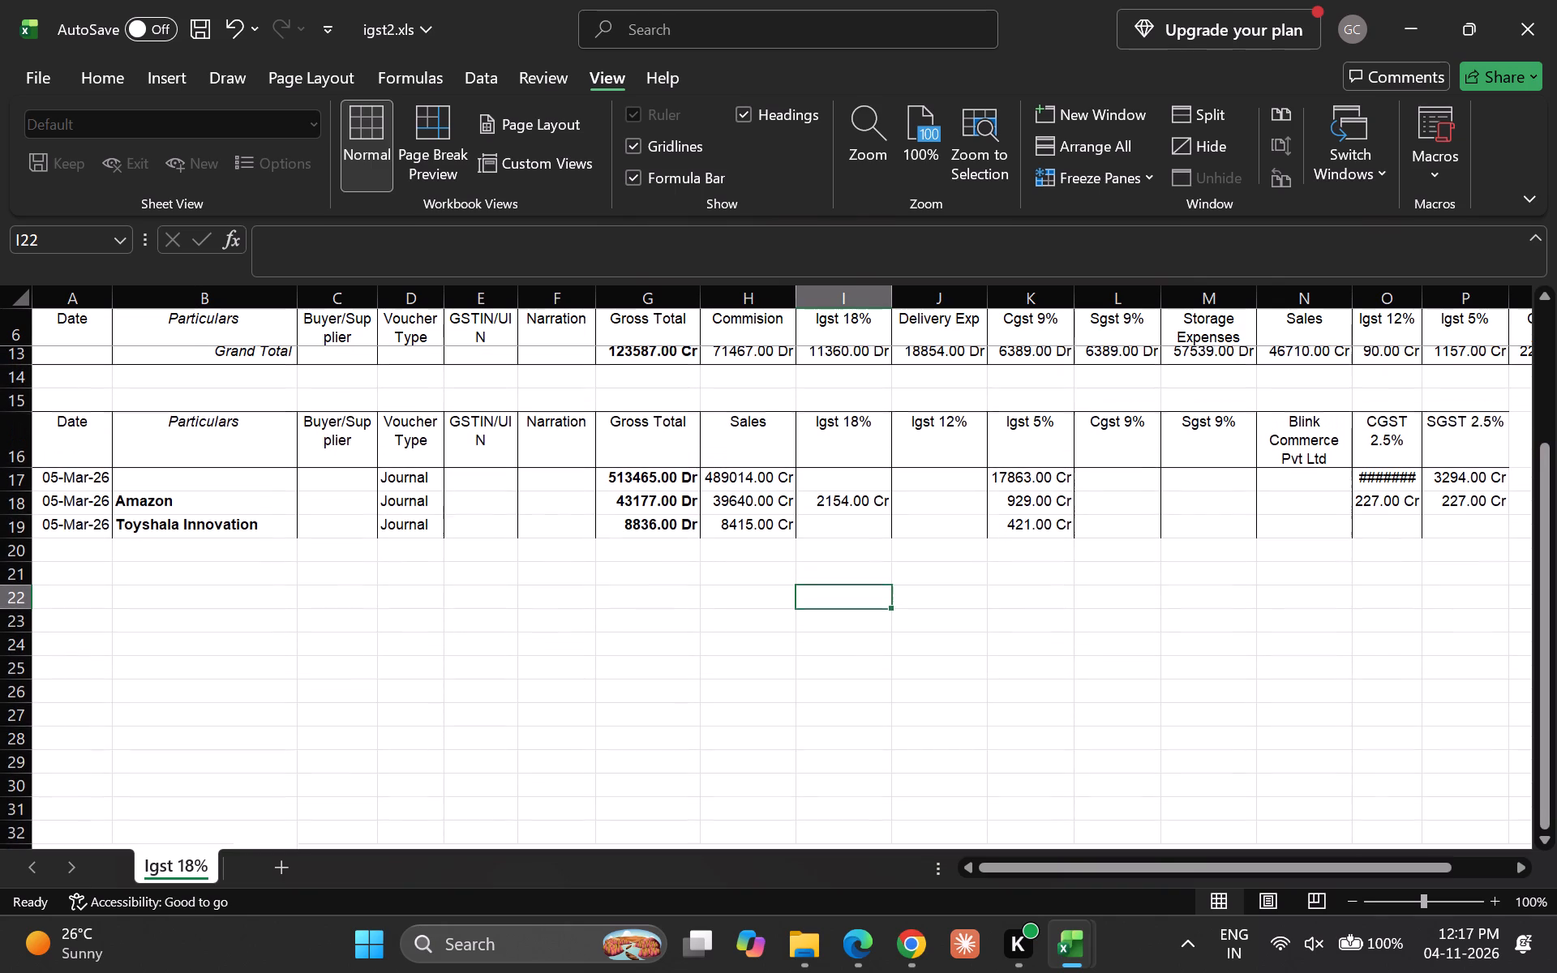
pyautogui.scroll(1, 1117, 551)
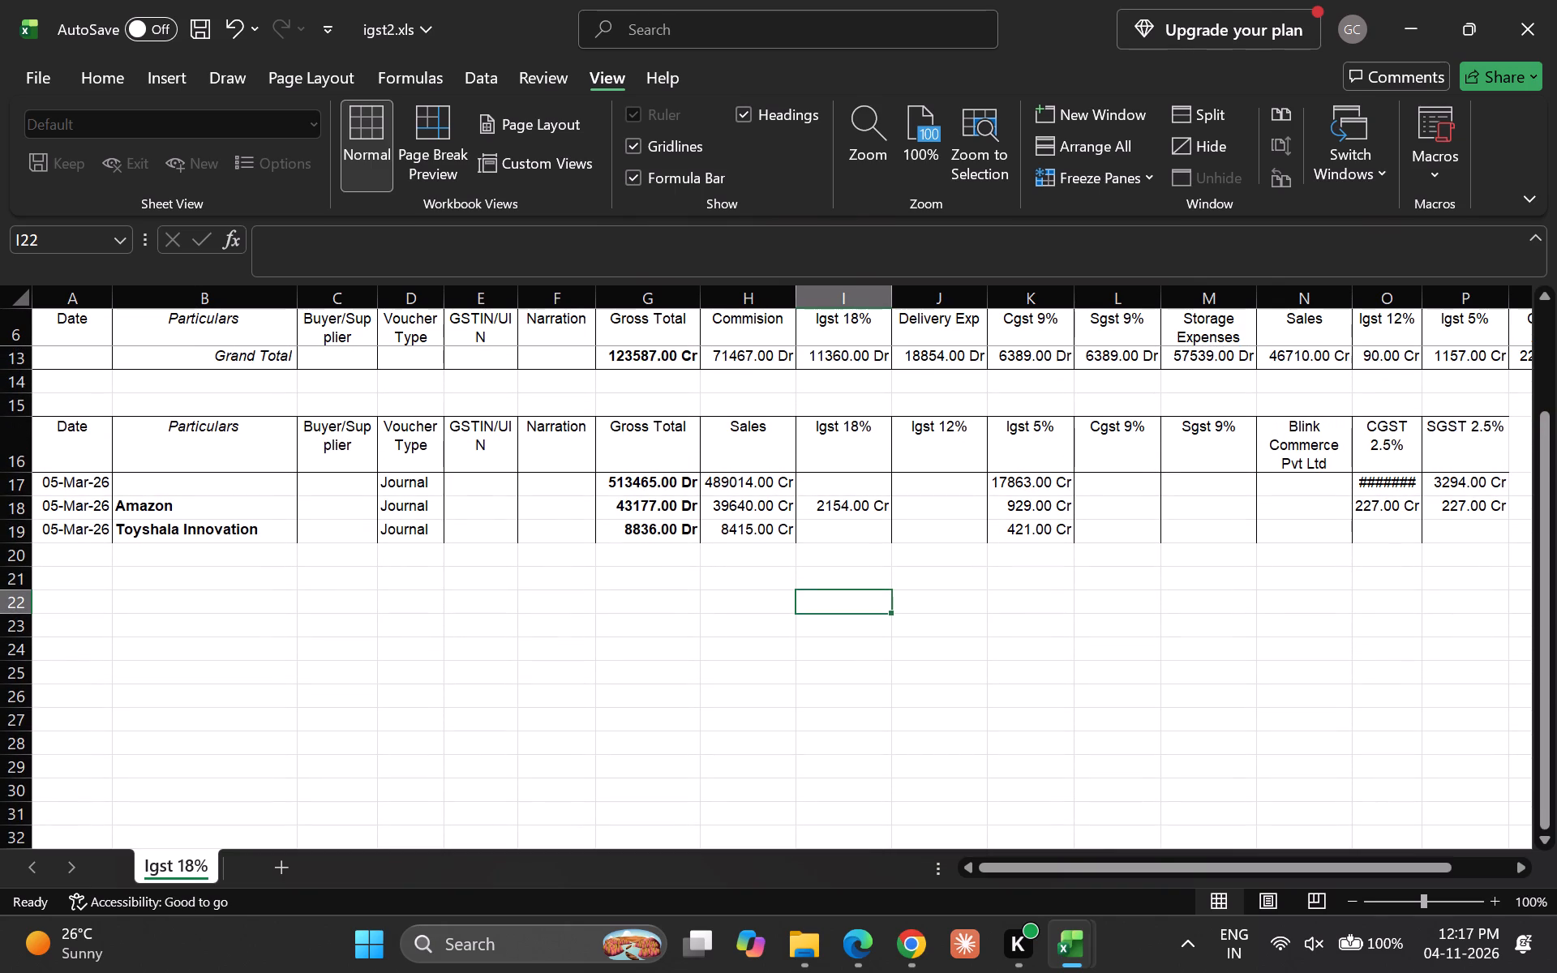
pyautogui.click(760, 485)
pyautogui.hotkey('shift', 'Down')
pyautogui.hotkey('shift', 'Down')
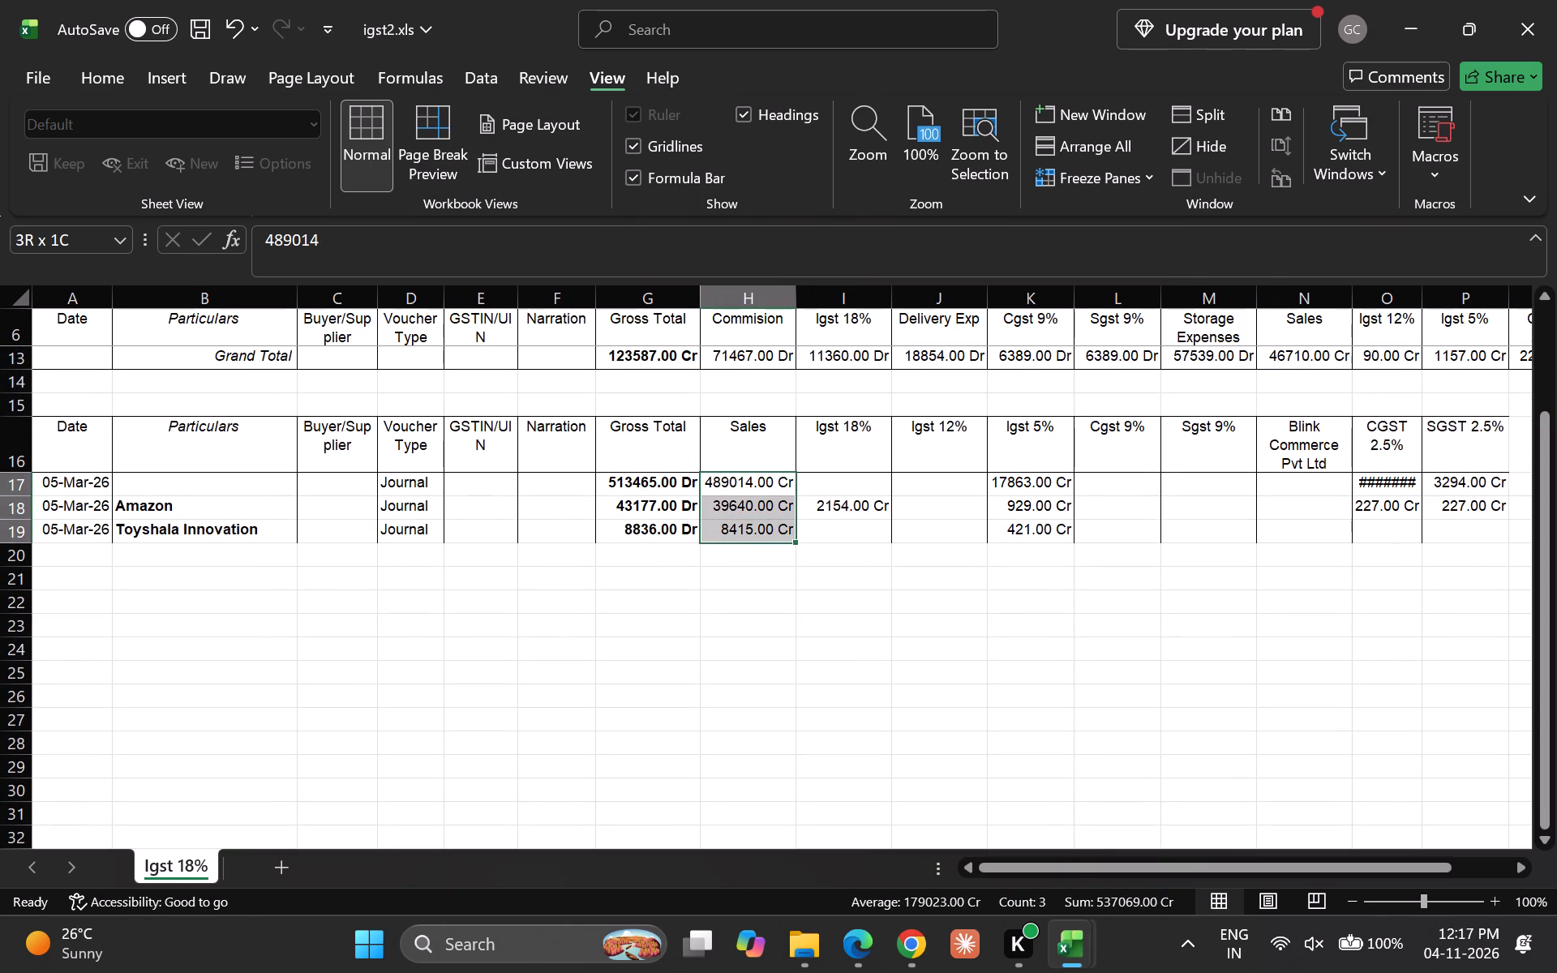
pyautogui.hotkey('ctrl', 'x')
pyautogui.press('Right')
pyautogui.press('Right')
pyautogui.press('Right')
pyautogui.press('Right')
pyautogui.press('Right')
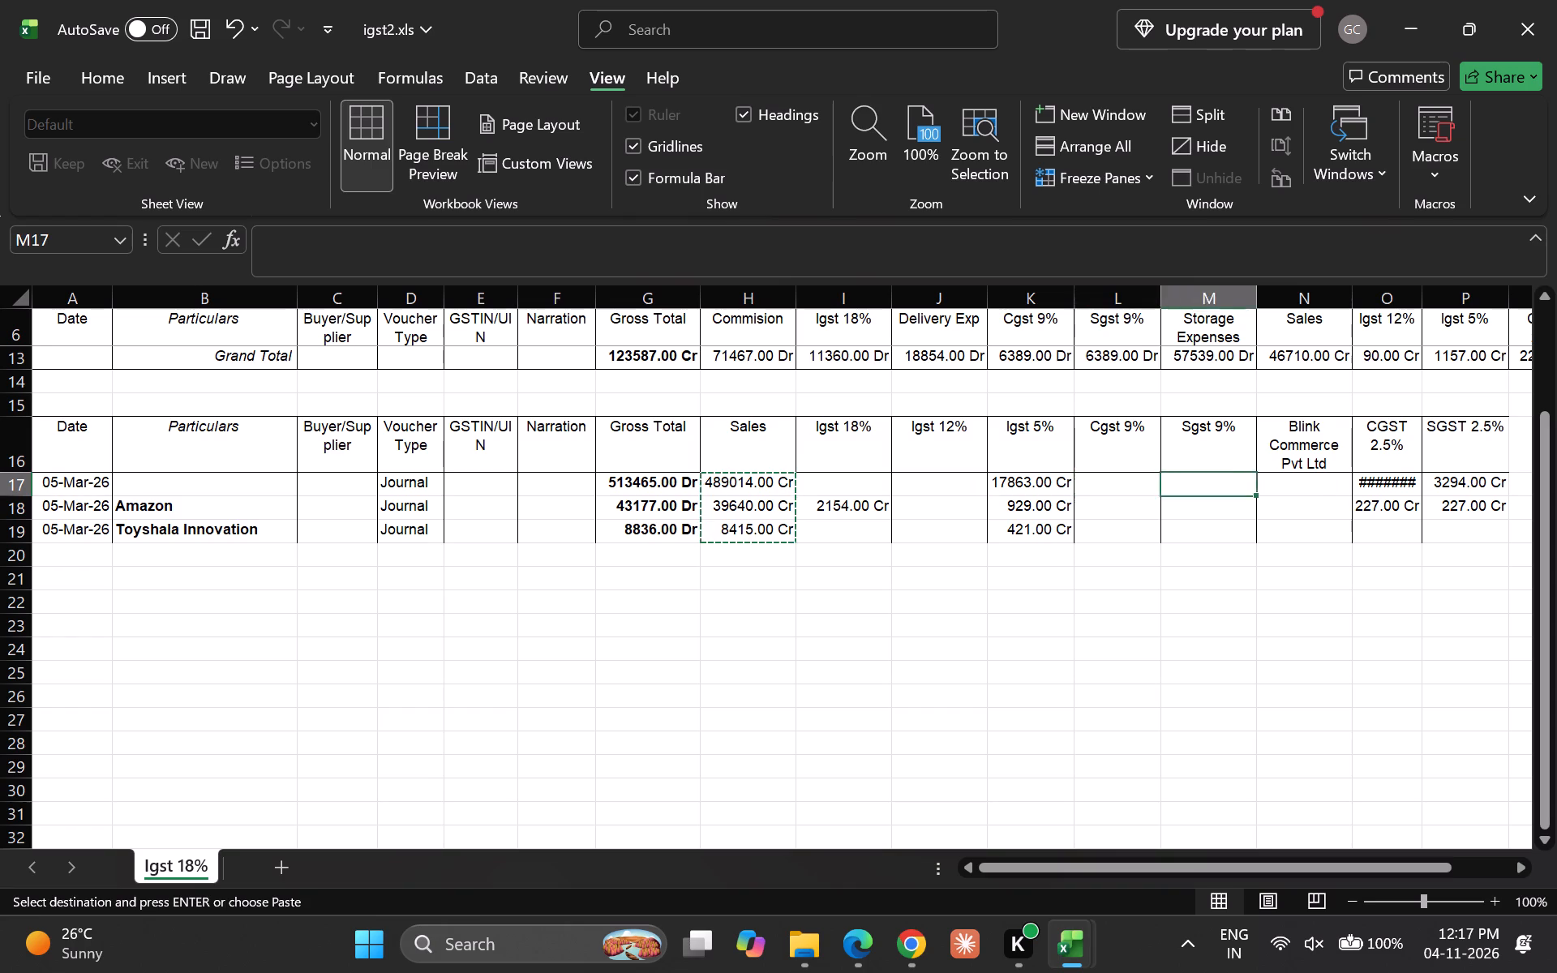
pyautogui.press('Right')
pyautogui.press('Up')
pyautogui.press('Down')
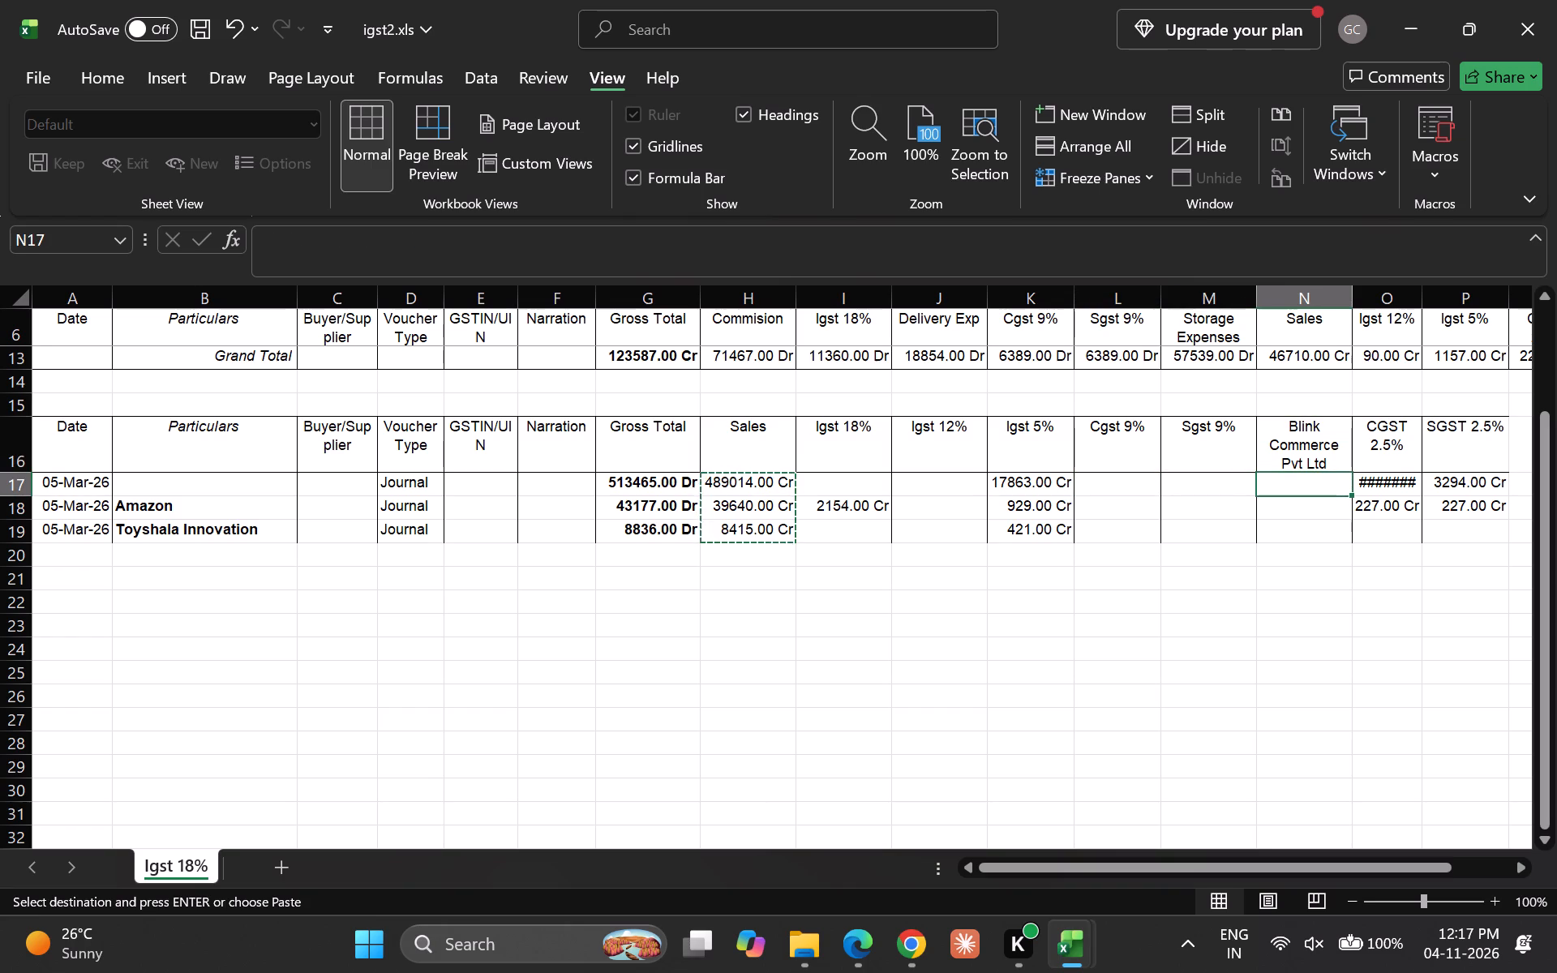
pyautogui.scroll(1, 963, 598)
pyautogui.press('Down')
pyautogui.press('Down')
pyautogui.press('Down')
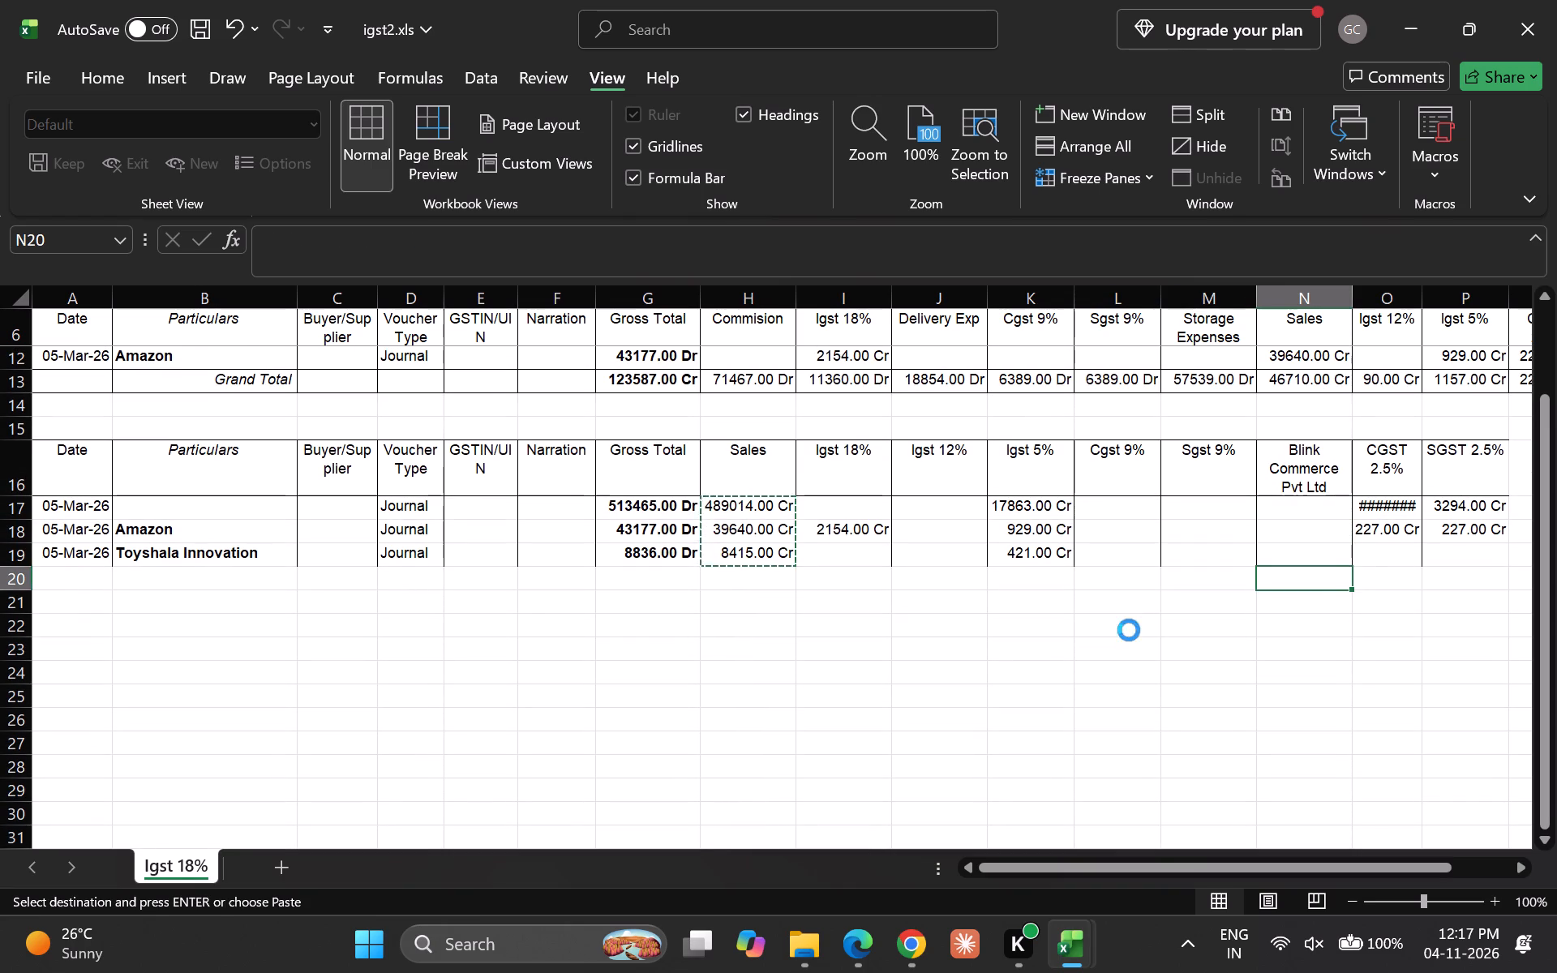
pyautogui.press('Return')
# Go to the pasted rows' Gross Total amounts in column G.
pyautogui.press('Up')
pyautogui.press('Down')
pyautogui.press('Left')
pyautogui.press('Left')
pyautogui.press('Left')
pyautogui.press('Left')
pyautogui.press('Left')
pyautogui.press('Left')
pyautogui.press('Left')
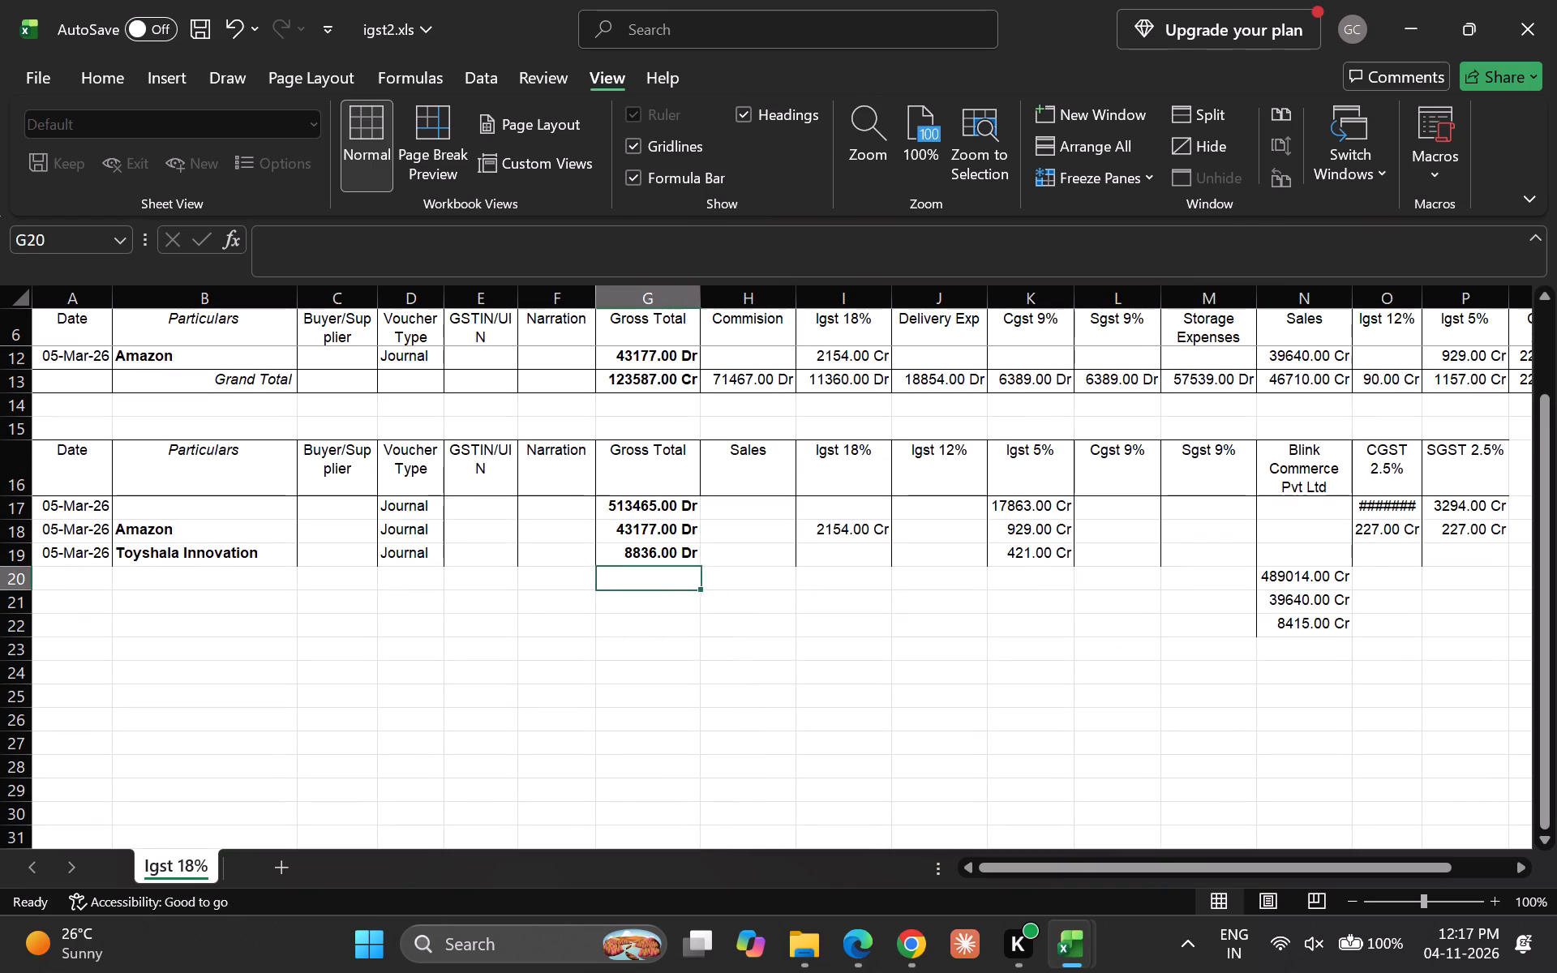
pyautogui.press('Up')
pyautogui.press('Up')
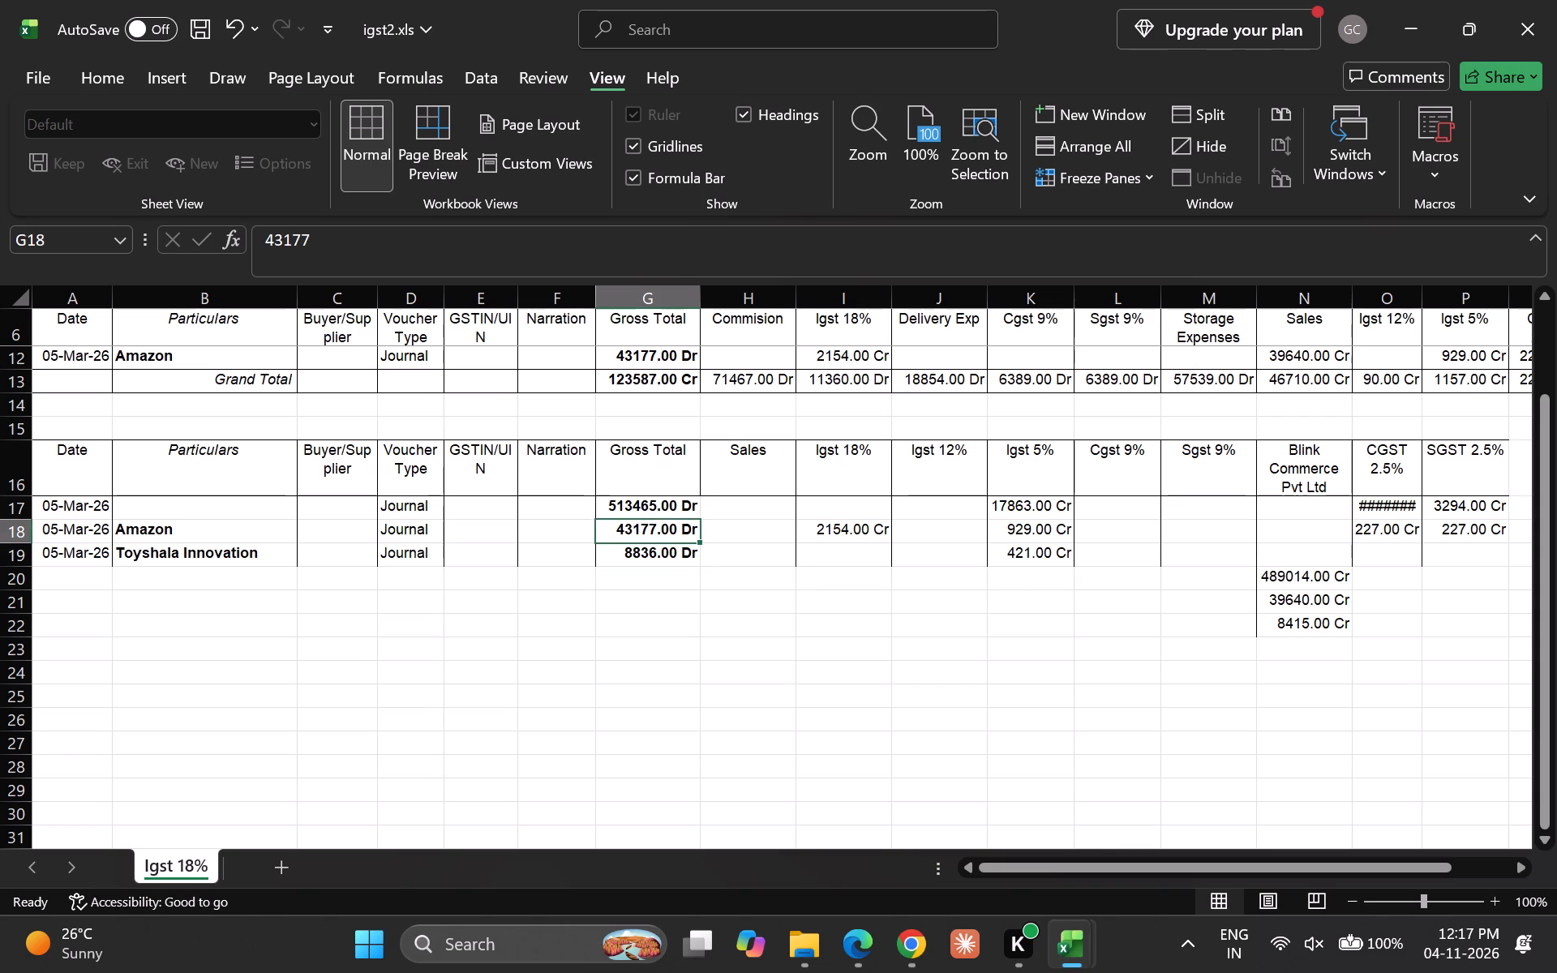
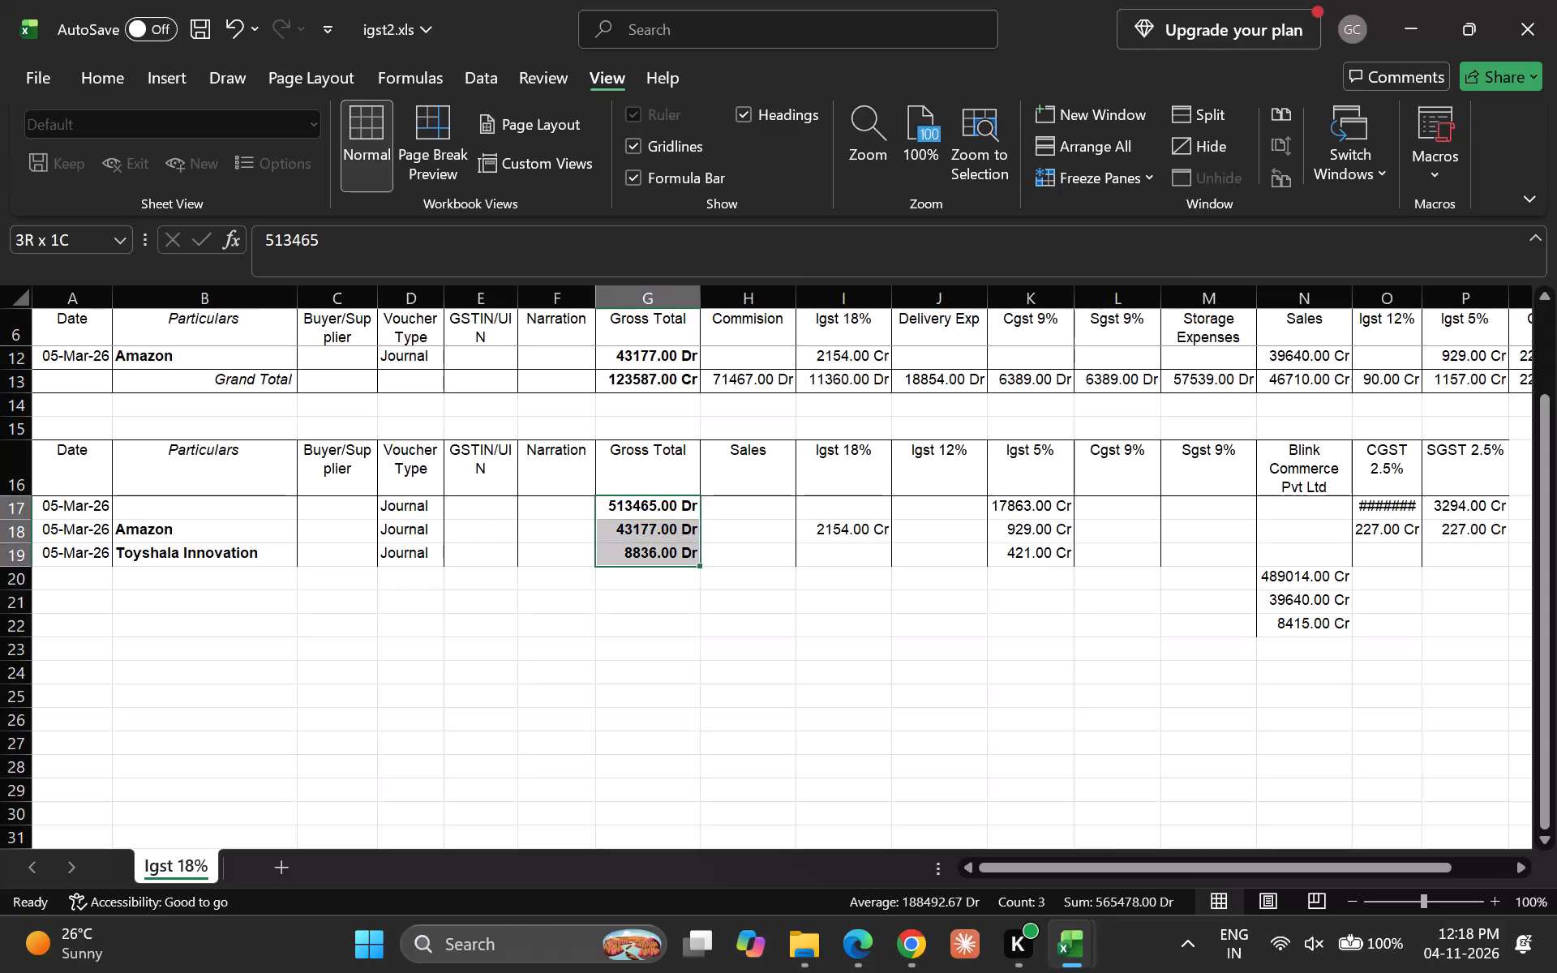
# Move the pasted rows' three Gross Total amounts from G17:G19 down to start at cell G20.
pyautogui.hotkey('ctrl', 'x')
pyautogui.press('Down')
pyautogui.press('Down')
pyautogui.press('Down')
pyautogui.press('Return')
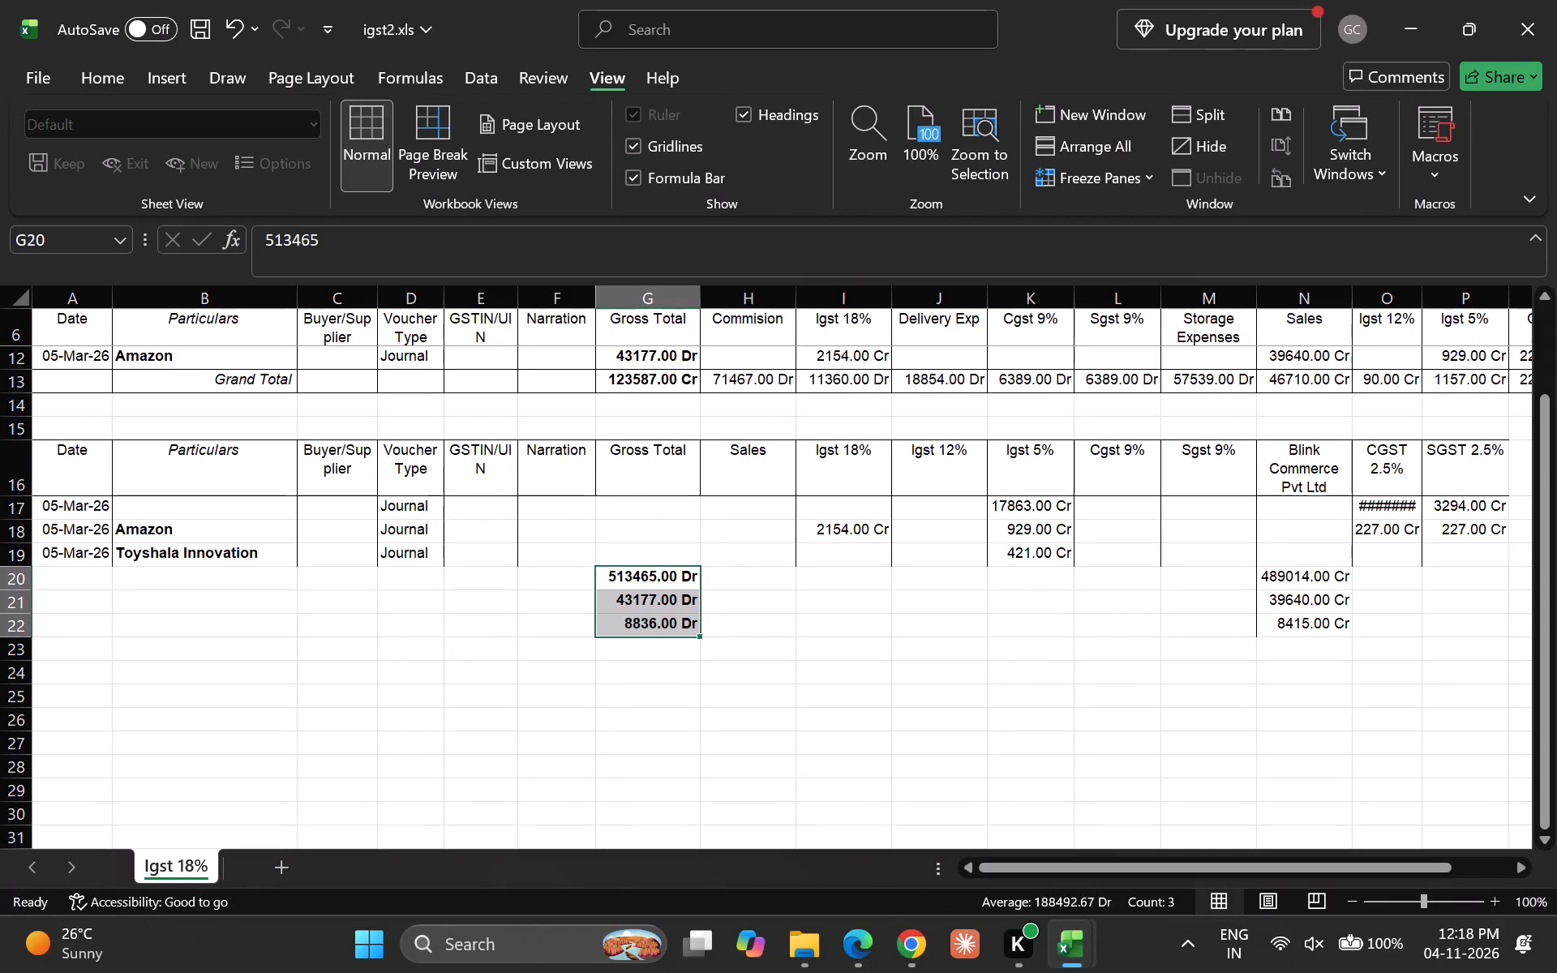
# Move the pasted rows' Date through Voucher Type entries from A17:D19 down to start at cell A20.
pyautogui.press('Up')
pyautogui.press('Left')
pyautogui.press('Left')
pyautogui.press('Left')
pyautogui.press('Up')
pyautogui.press('Up')
pyautogui.press('Left')
pyautogui.press('Left')
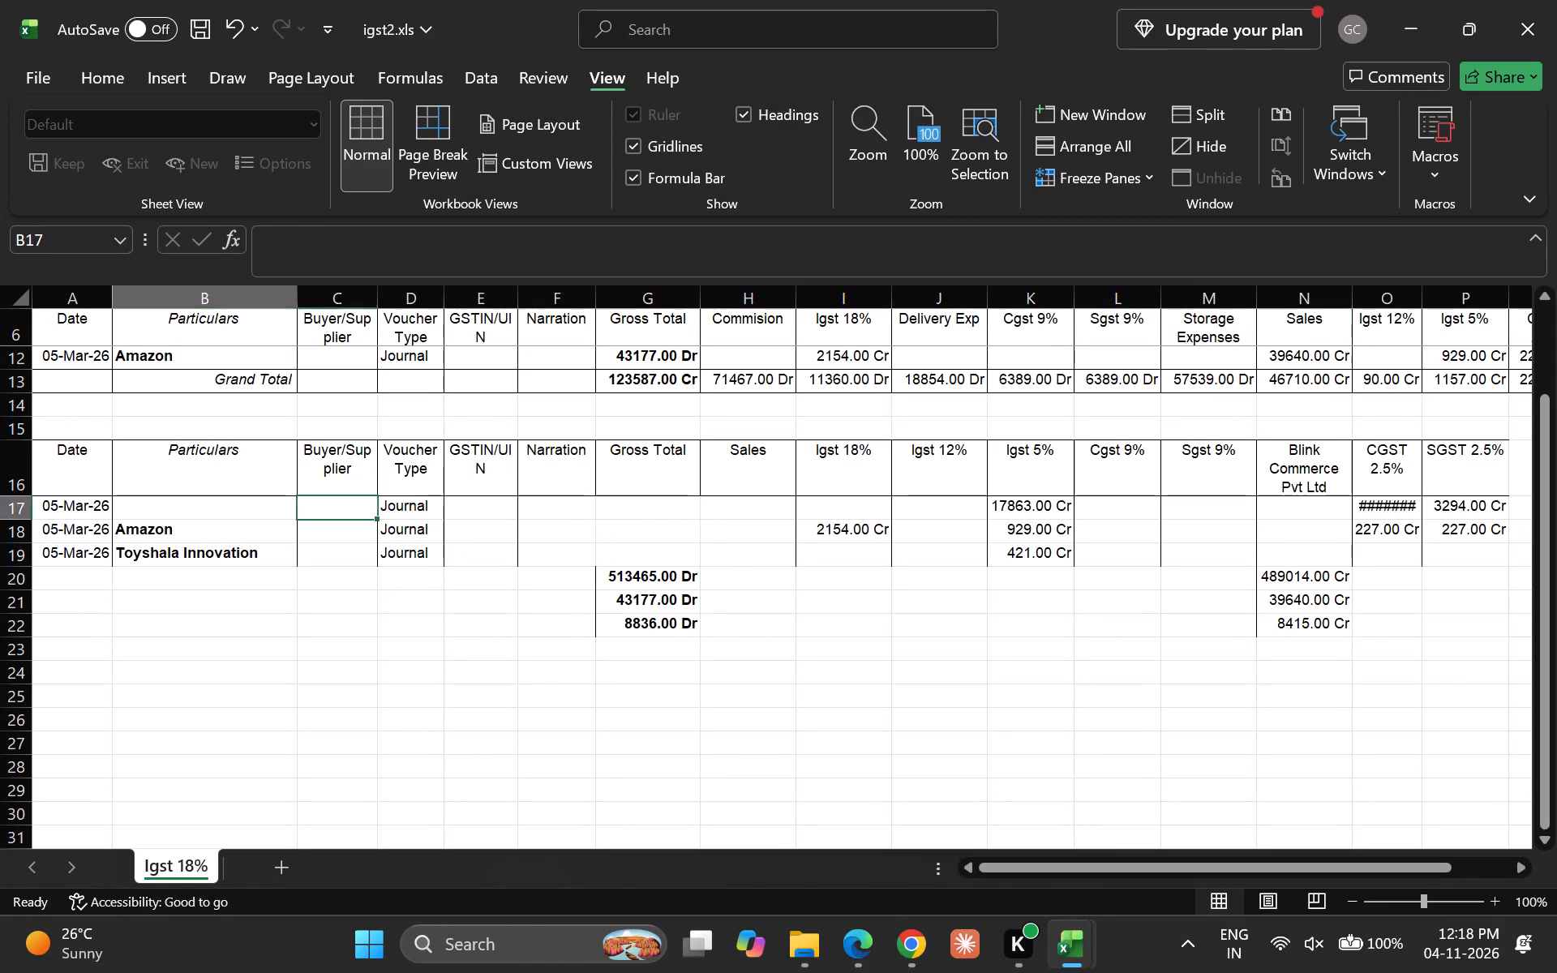
pyautogui.press('Left')
pyautogui.press('Left')
pyautogui.hotkey('shift', 'Right')
pyautogui.hotkey('shift', 'Right')
pyautogui.hotkey('shift', 'Right')
pyautogui.hotkey('shift', 'Down')
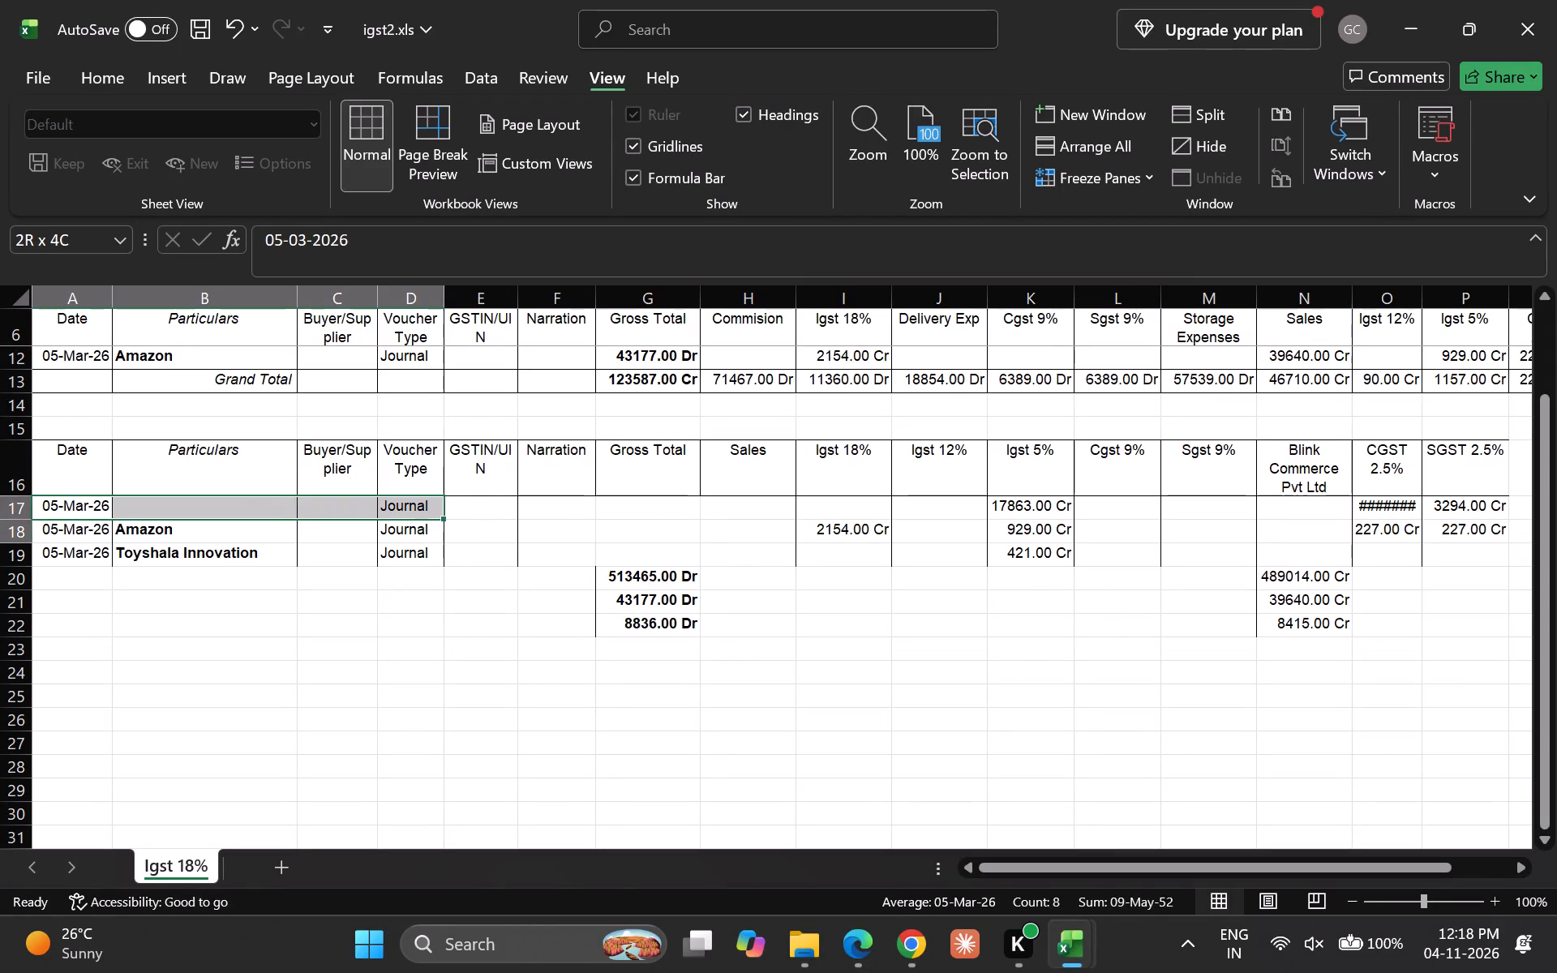
pyautogui.hotkey('shift', 'Down')
pyautogui.hotkey('ctrl', 'x')
pyautogui.press('Down')
pyautogui.press('Down')
pyautogui.press('Down')
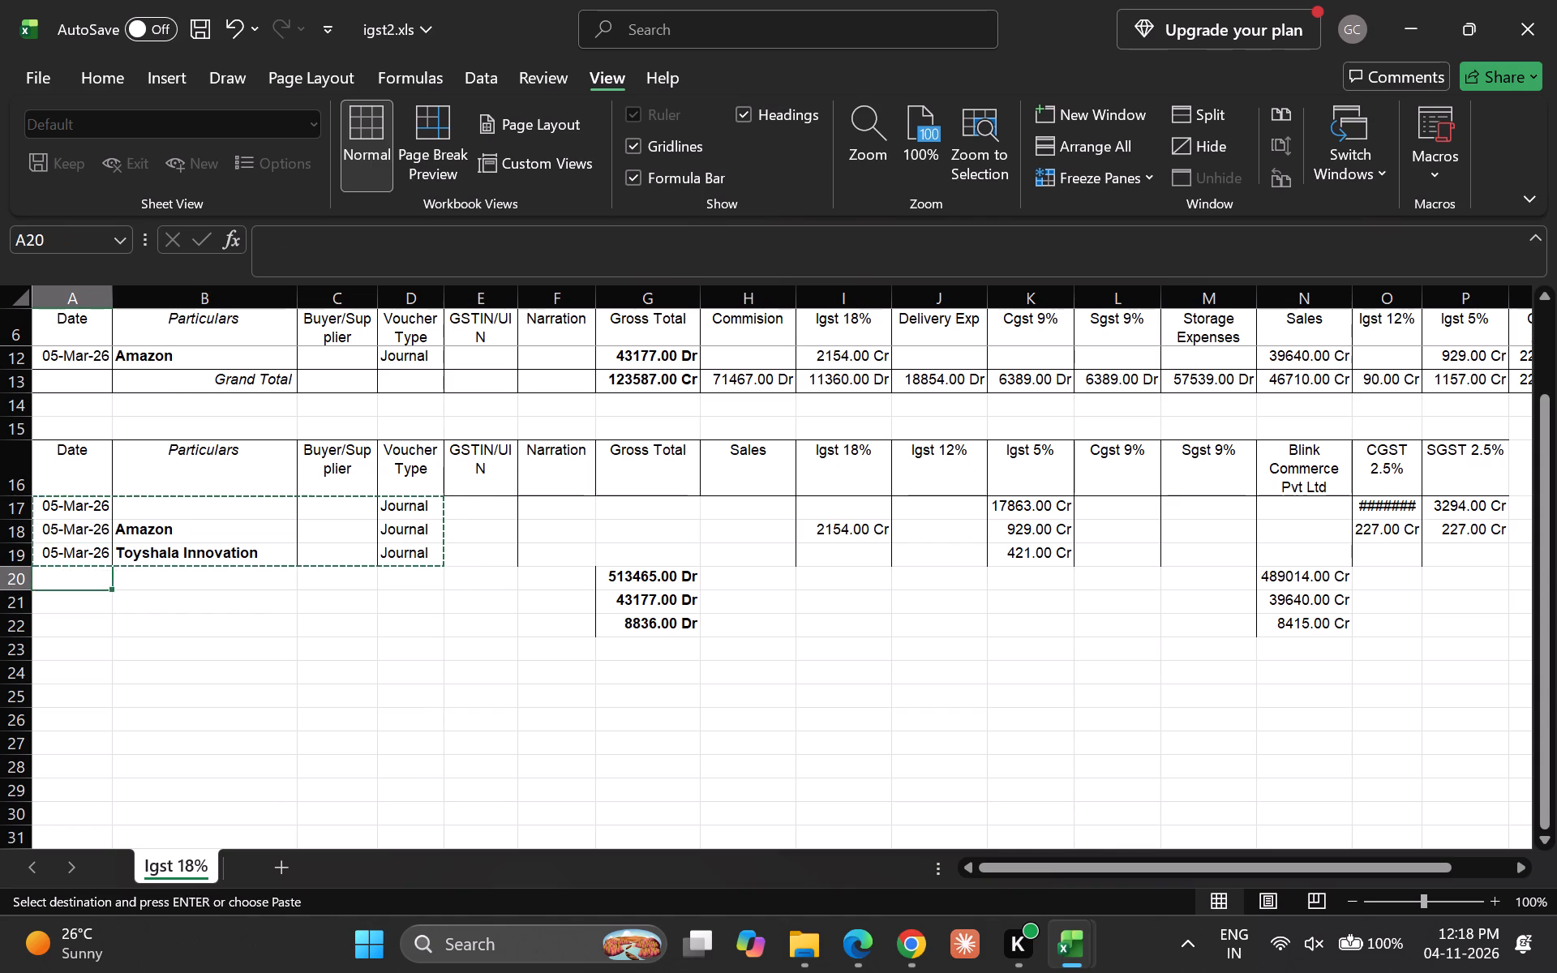
pyautogui.press('Return')
# Move the Amazon row's Igst 18% amount from I18 to I21, in line with its relocated row.
pyautogui.press('Down')
pyautogui.press('Up')
pyautogui.press('Right')
pyautogui.press('Up')
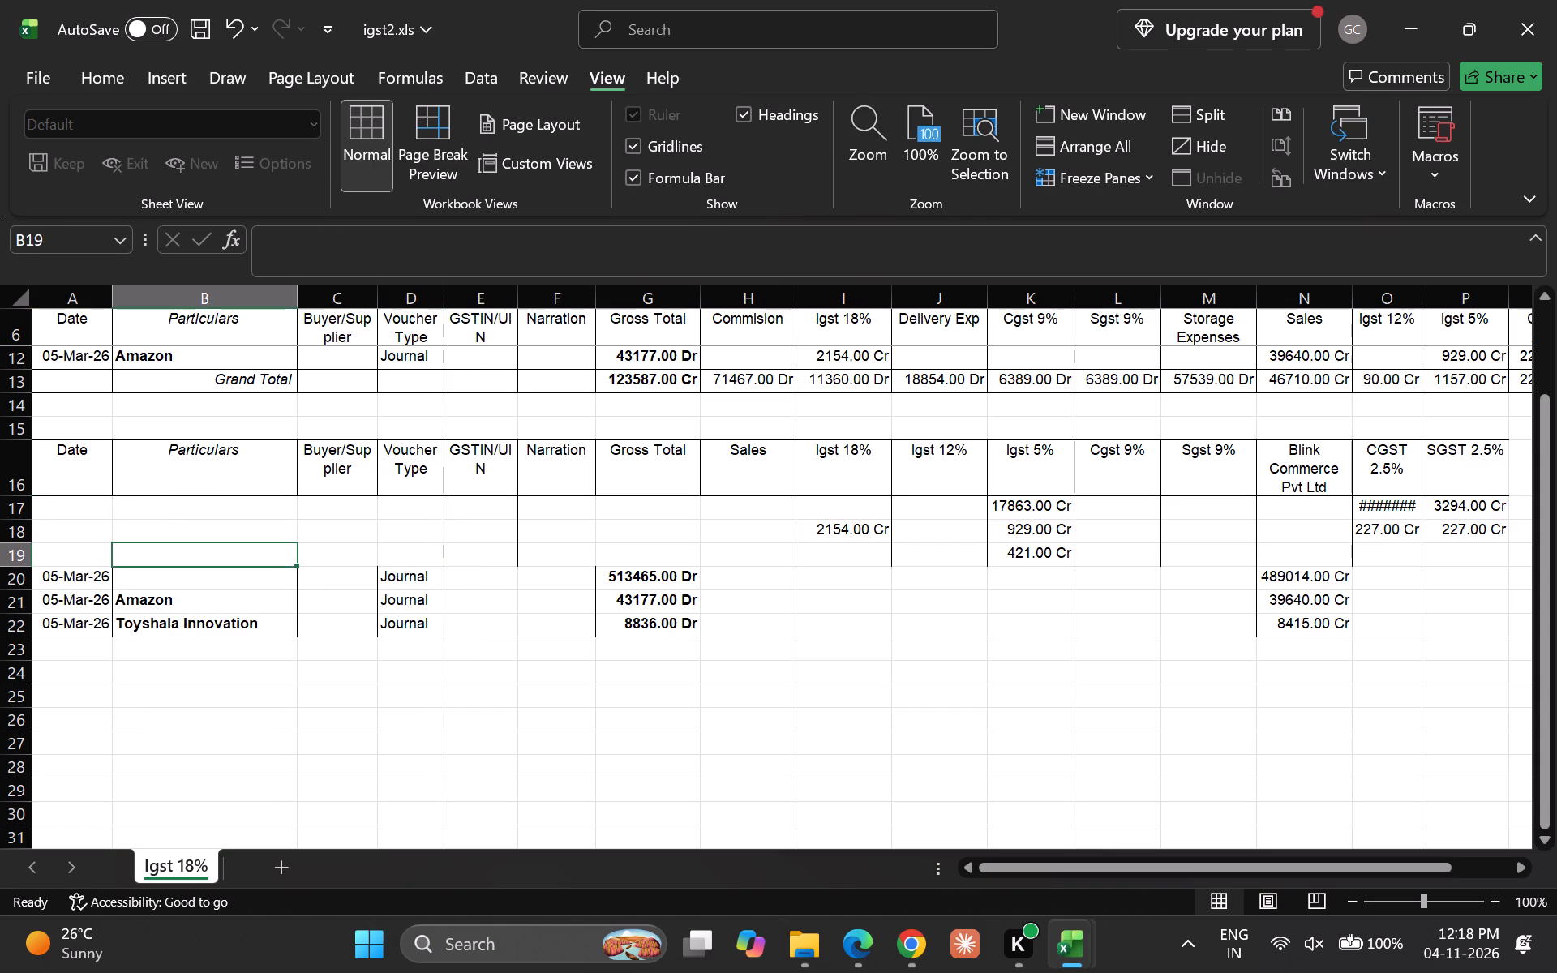
pyautogui.scroll(-1, 1329, 740)
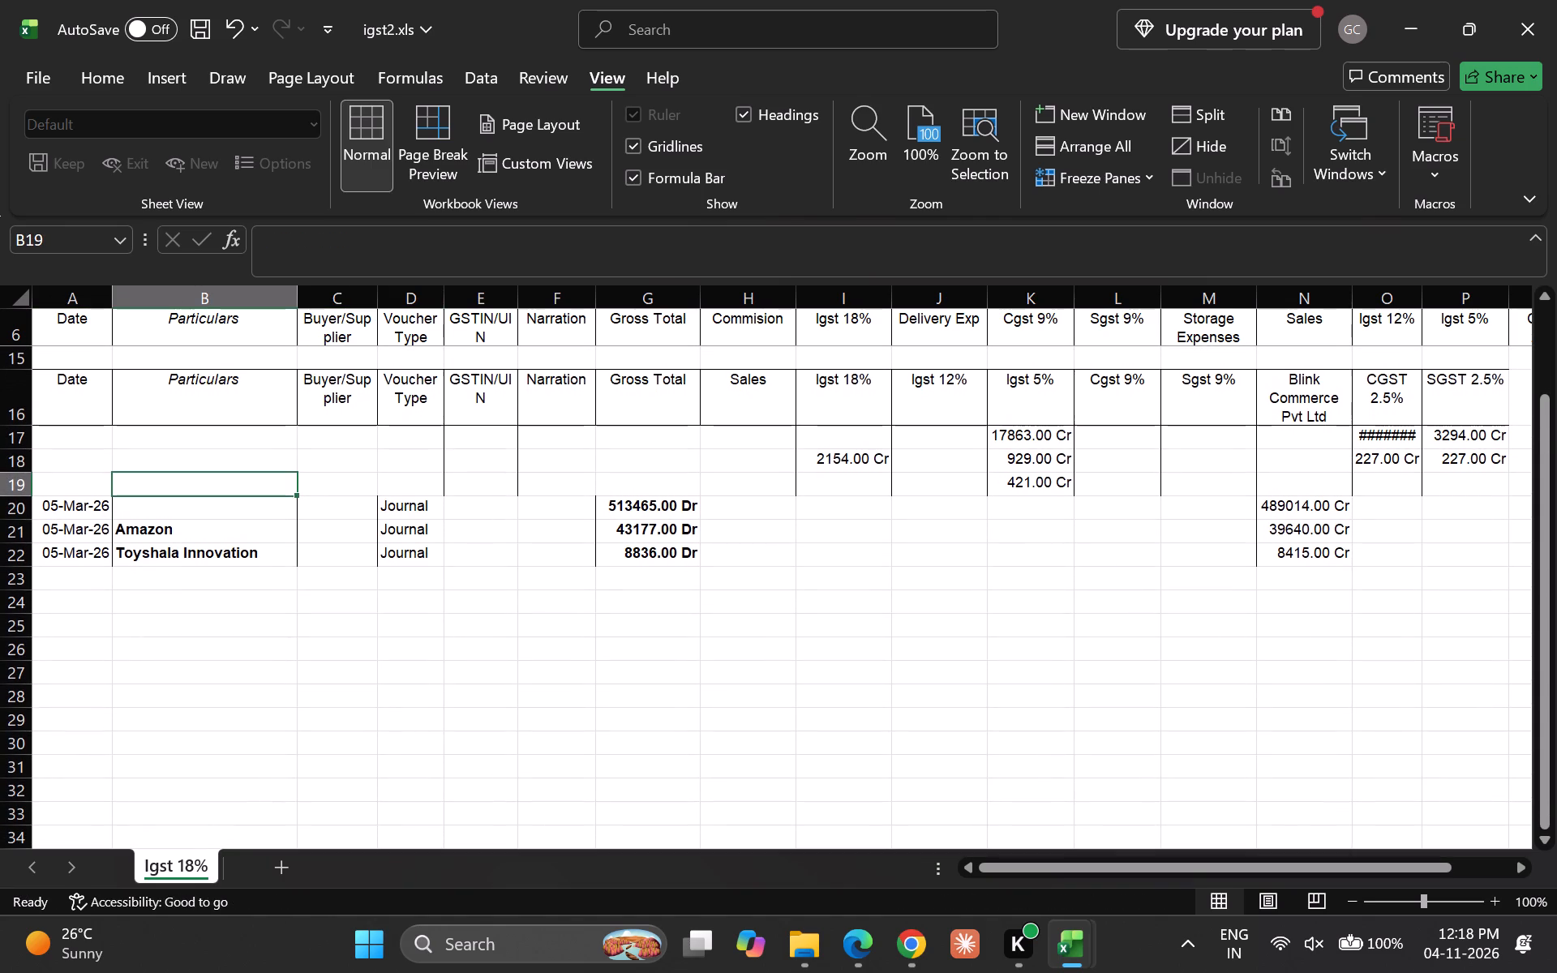
pyautogui.click(864, 461)
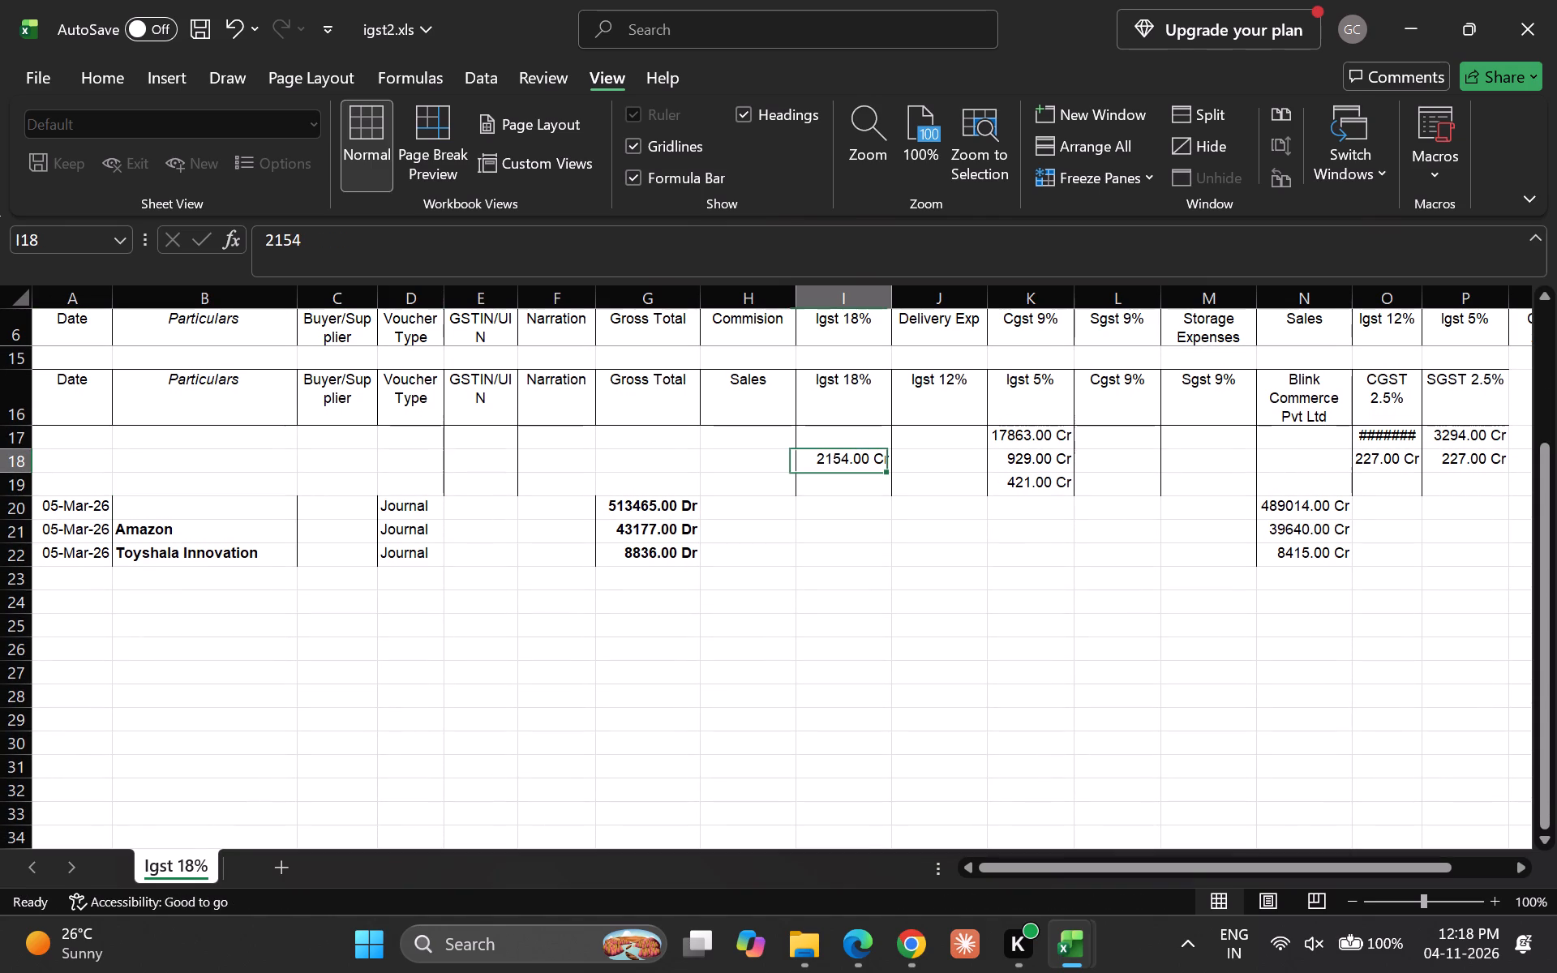
pyautogui.hotkey('ctrl', 'x')
pyautogui.press('Down')
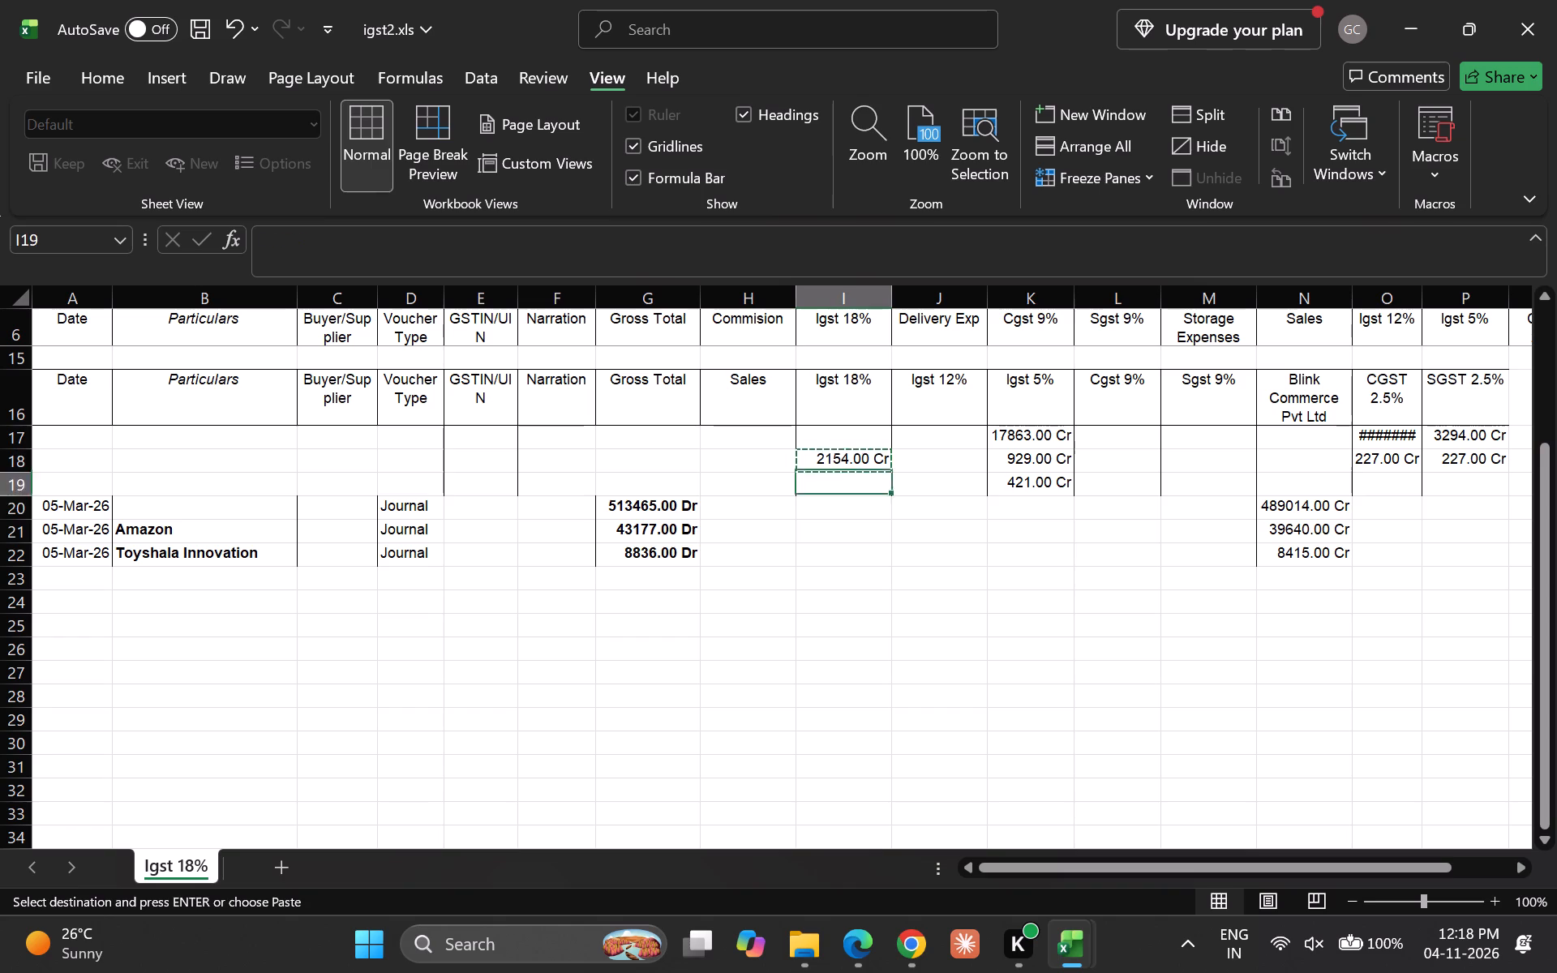
pyautogui.press('Down')
pyautogui.press('Down')
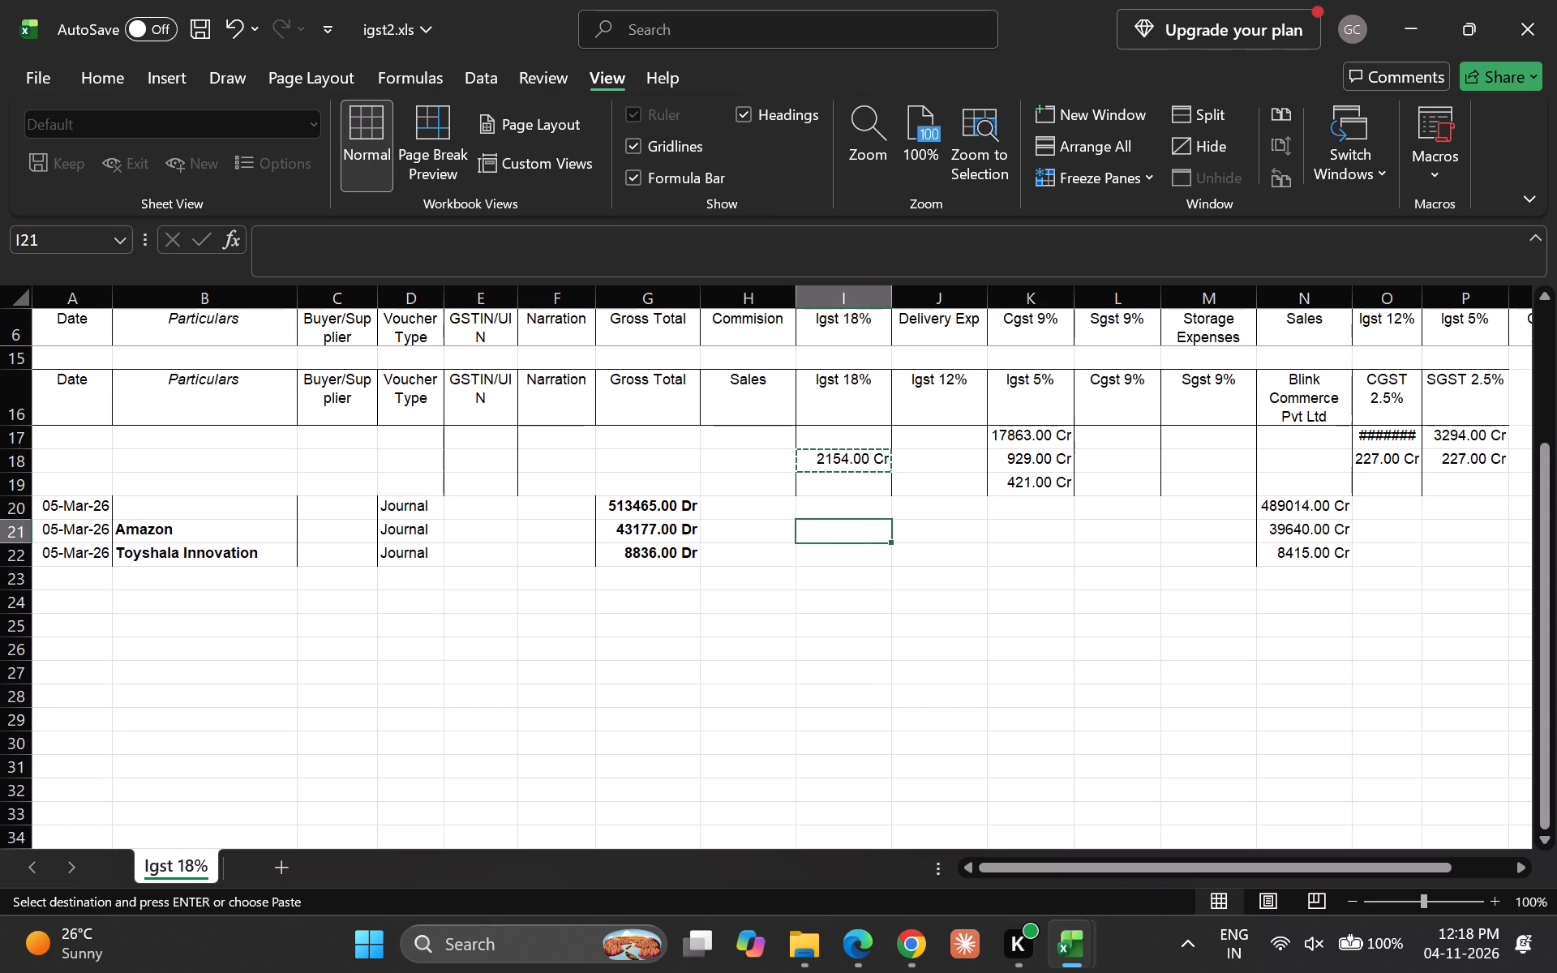
pyautogui.press('Return')
# Go to the first of the pasted rows' Igst 5% amounts, in cell K17.
pyautogui.press('Up')
pyautogui.press('Right')
pyautogui.press('Right')
pyautogui.press('Right')
pyautogui.press('Up')
pyautogui.press('Up')
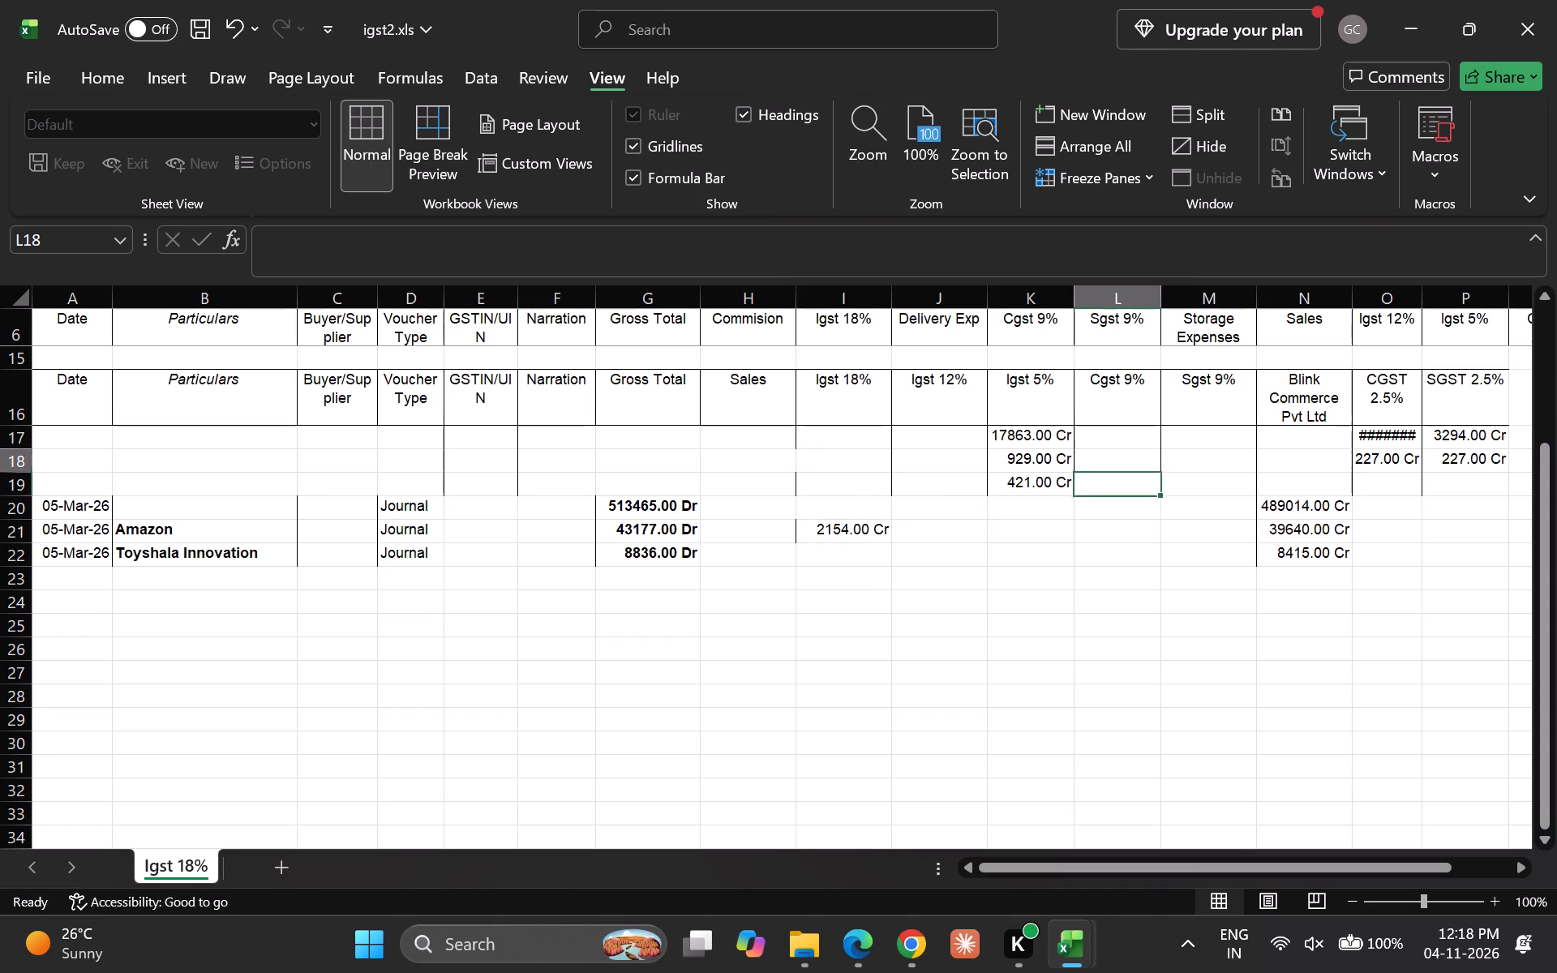
pyautogui.press('Up')
pyautogui.press('Left')
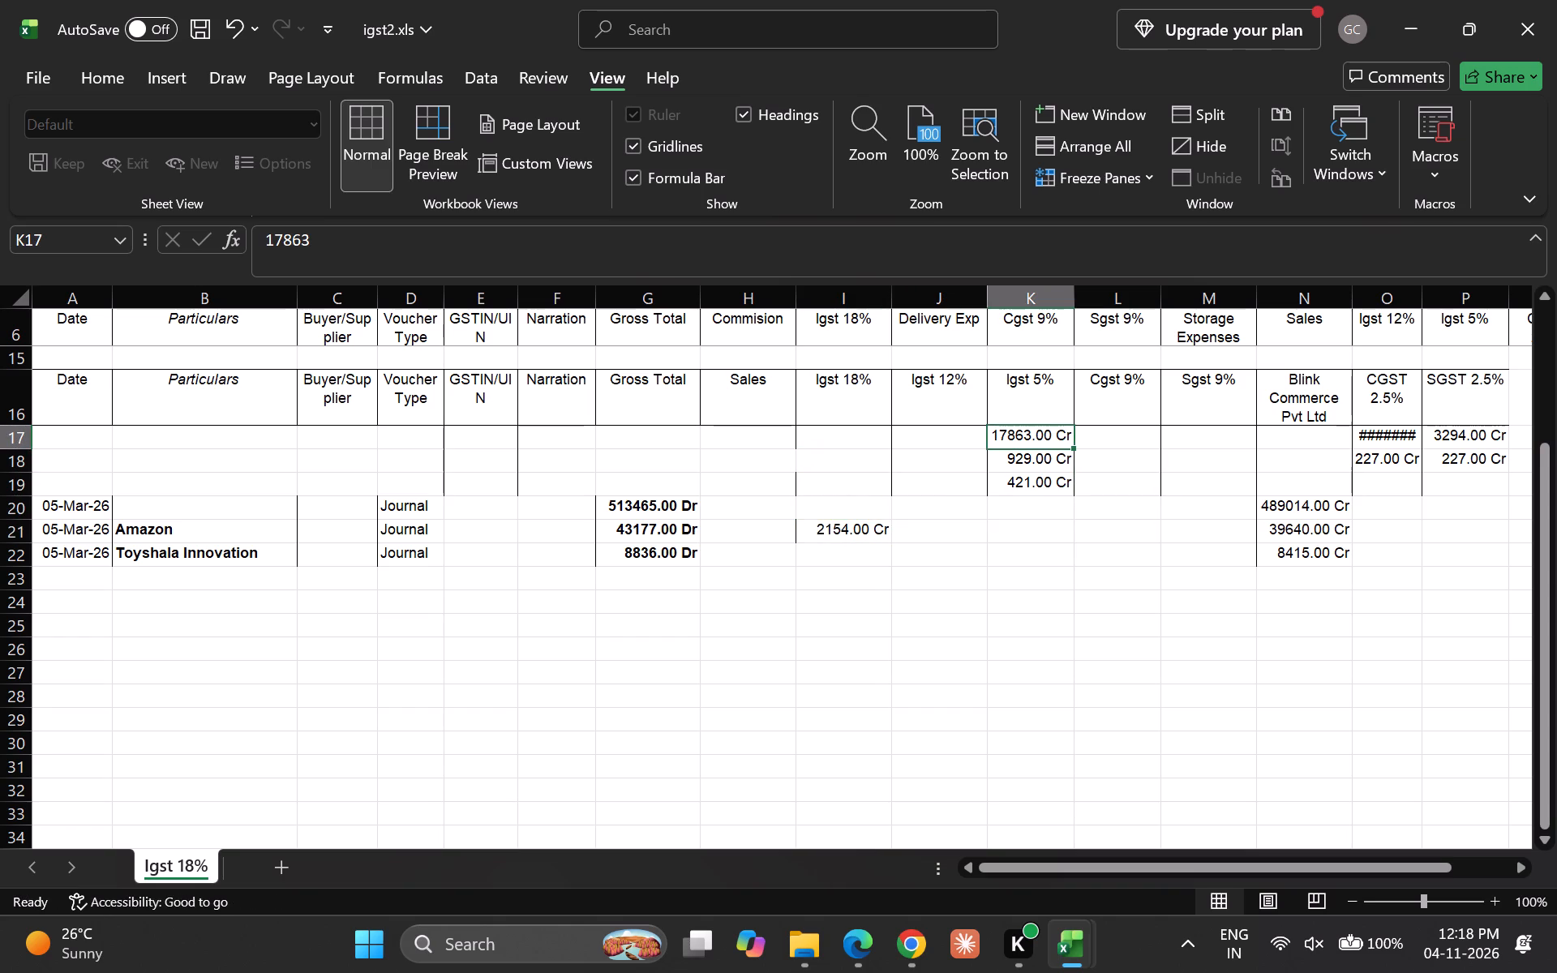
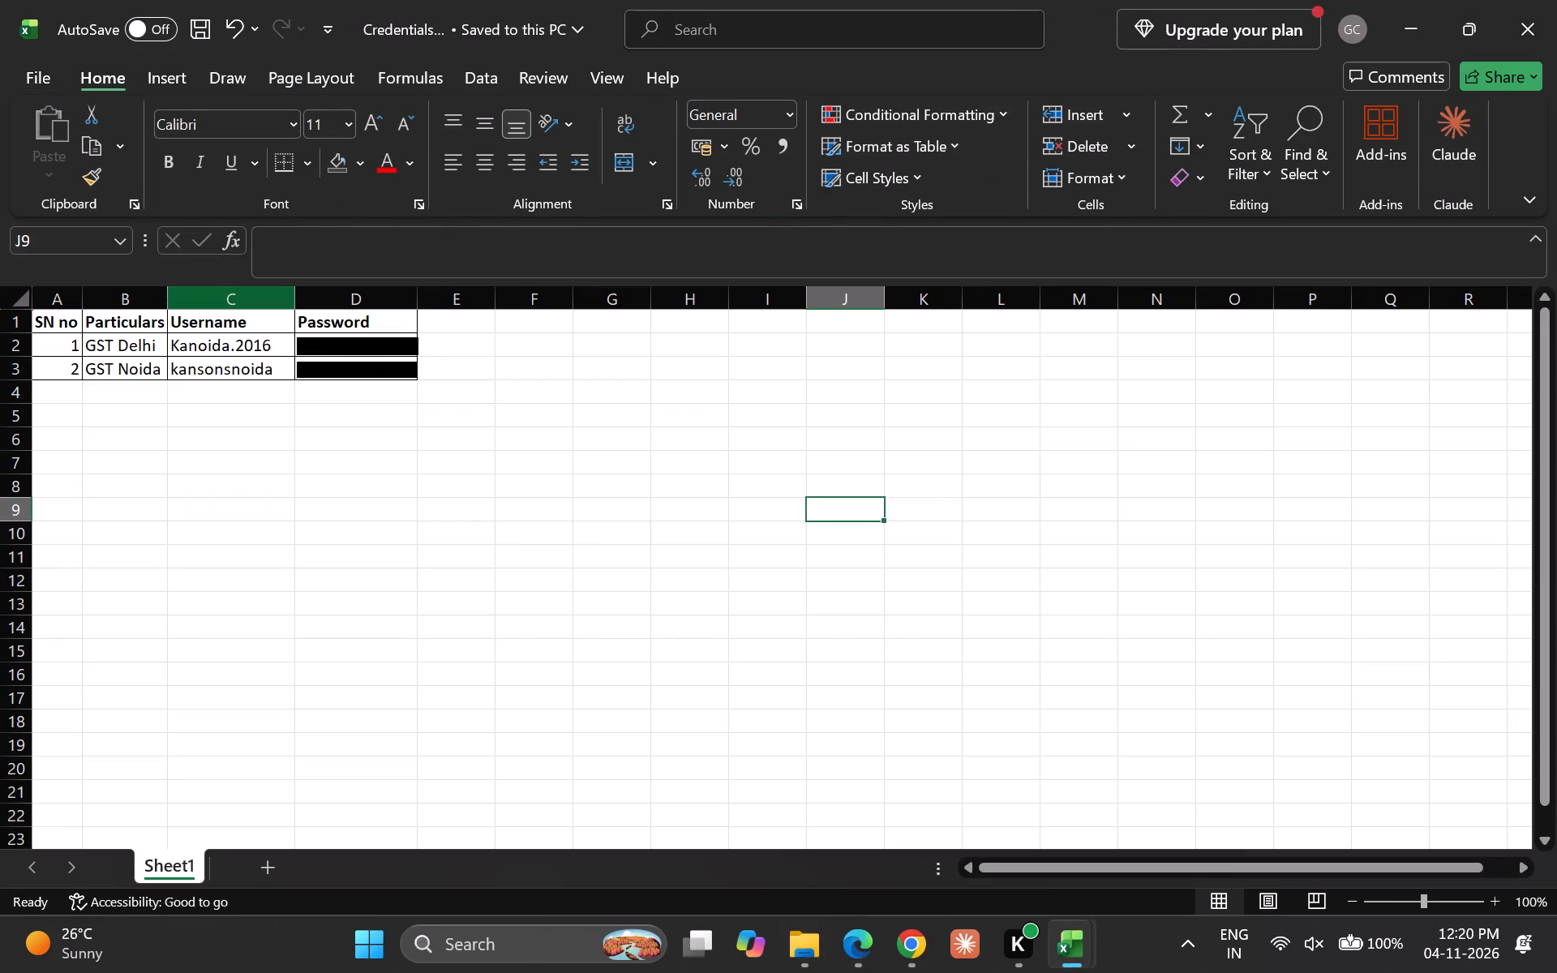
# Go to the first empty SN no cell, A4, below the GST Noida row in the credentials sheet.
pyautogui.click(53, 396)
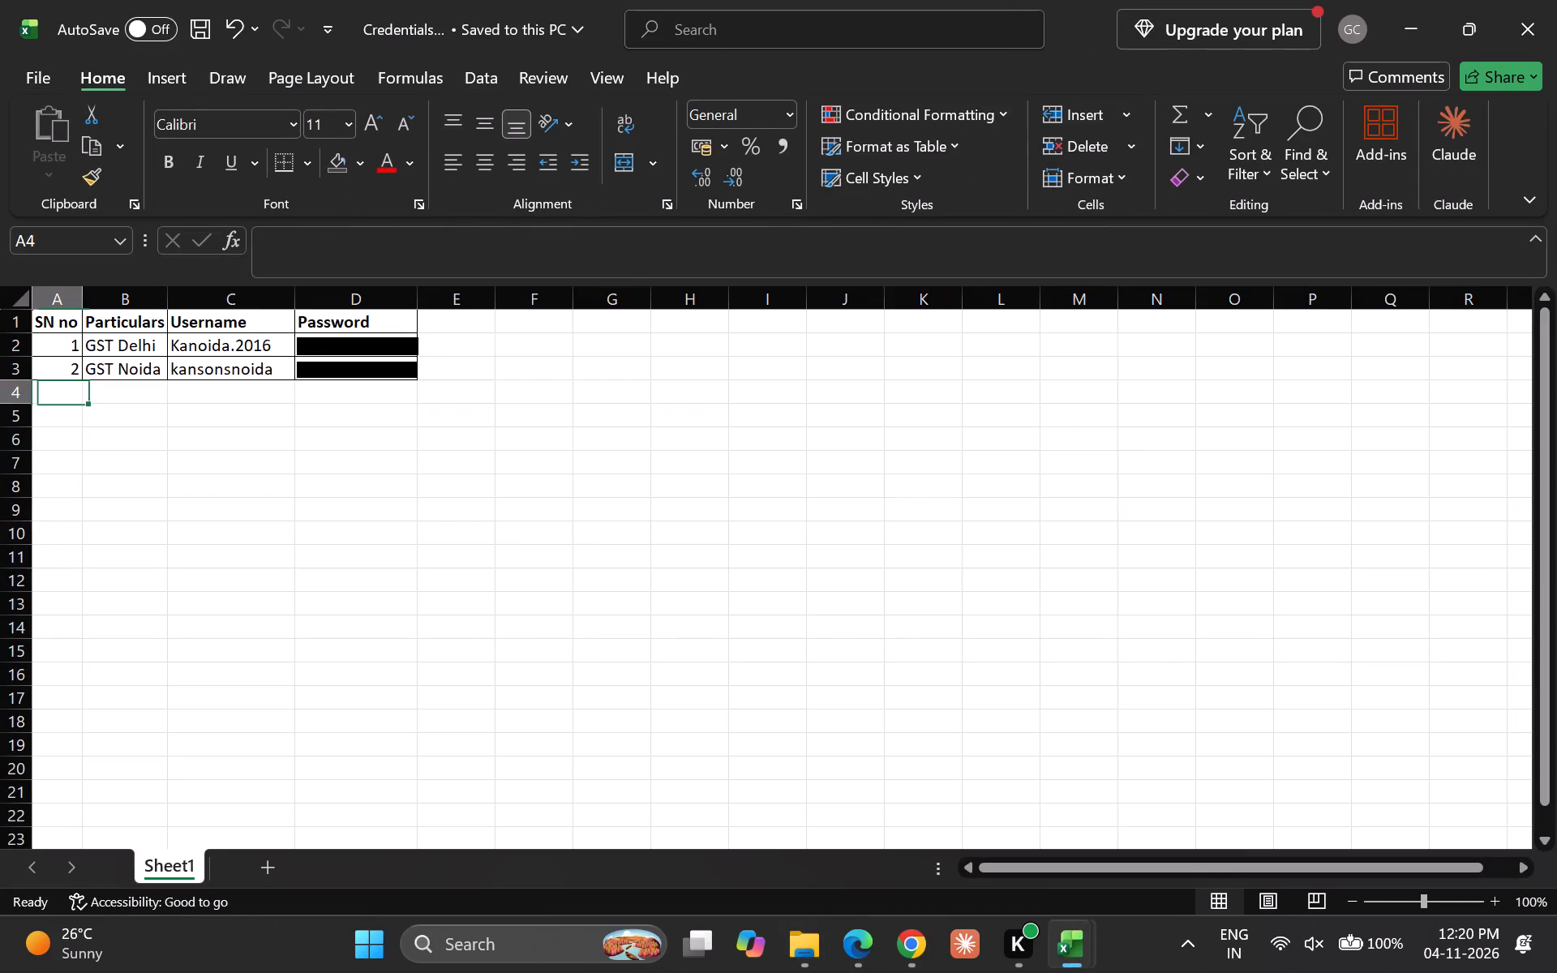
pyautogui.press('Down')
pyautogui.press('Up')
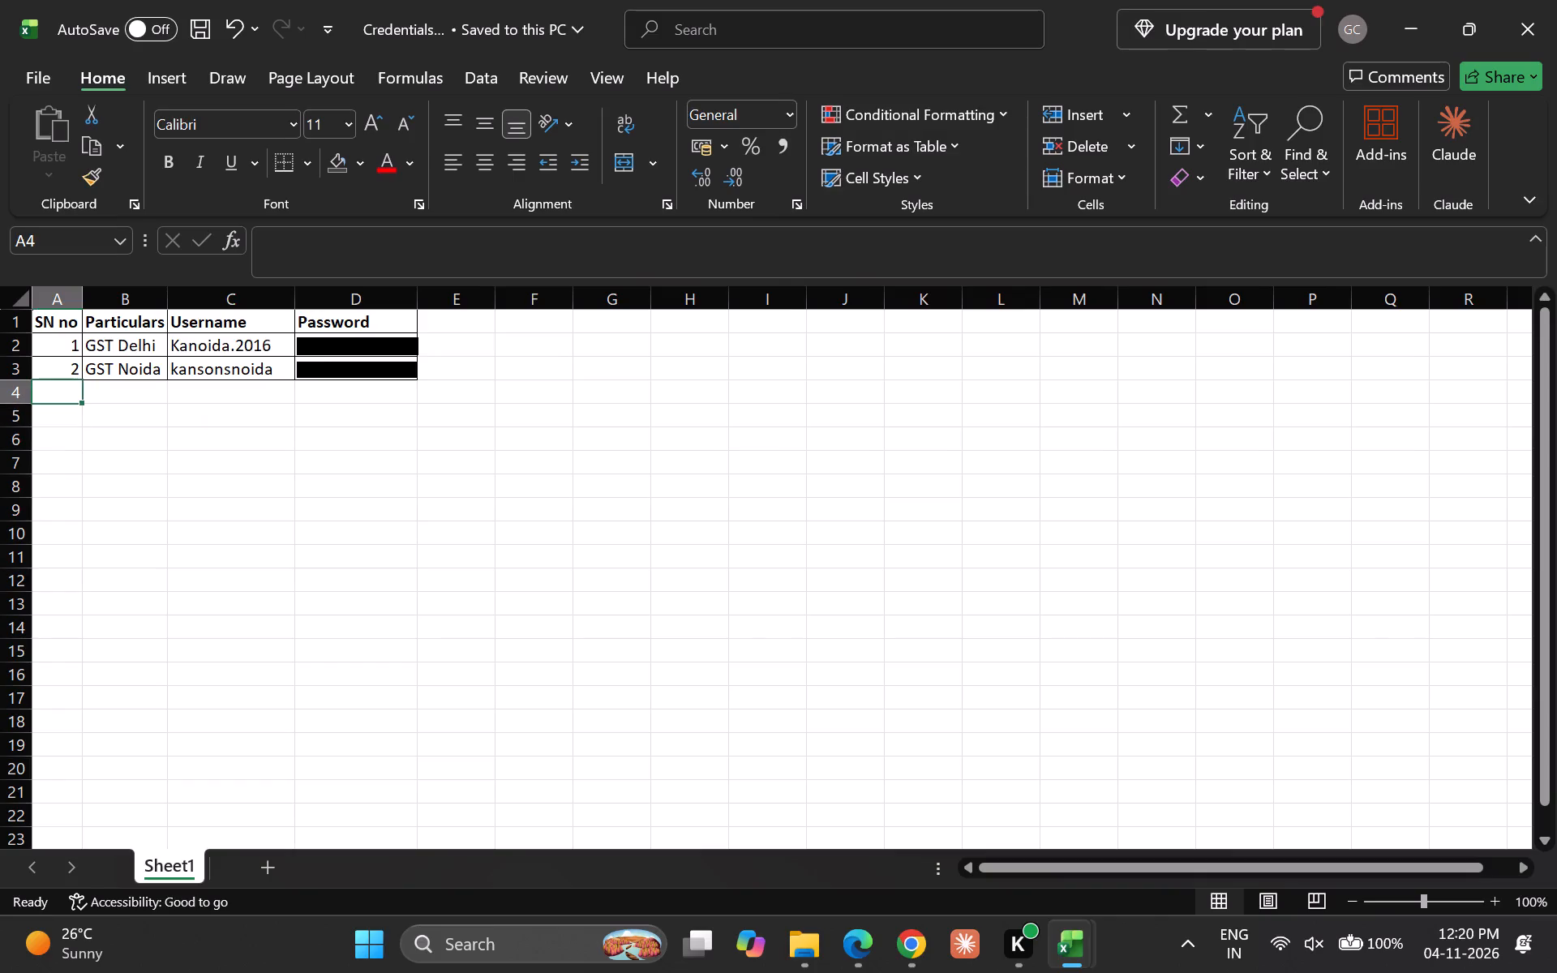
# Add a row below GST Noida in the credentials sheet with SN no 3 and Particulars "Tally noida".
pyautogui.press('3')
pyautogui.press('Return')
pyautogui.press('Up')
pyautogui.press('Right')
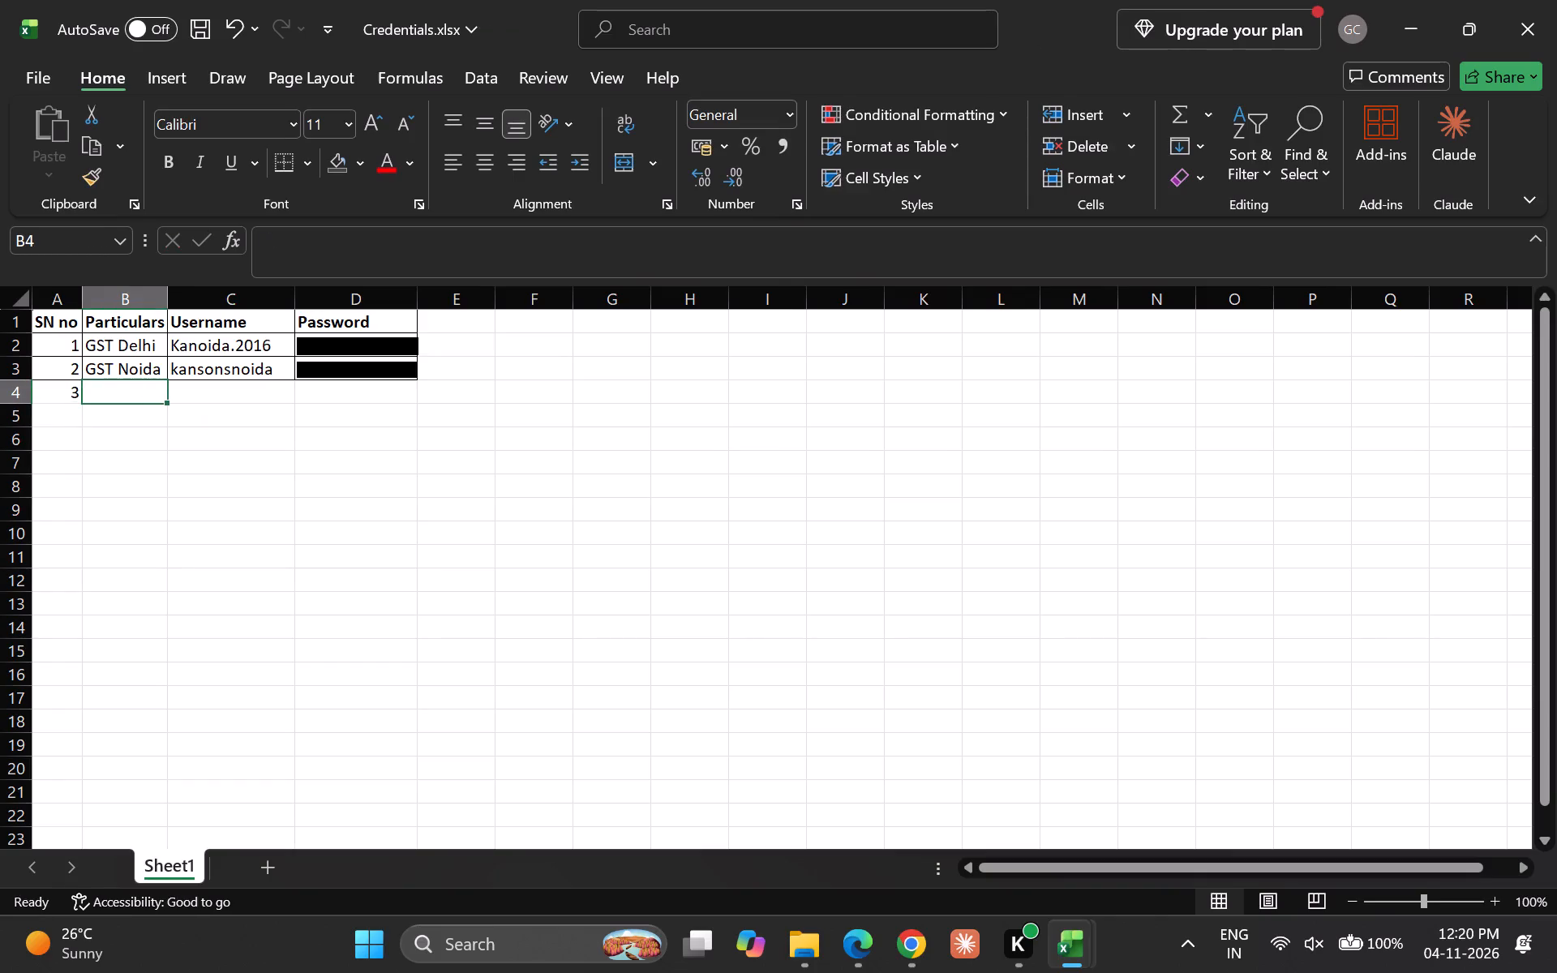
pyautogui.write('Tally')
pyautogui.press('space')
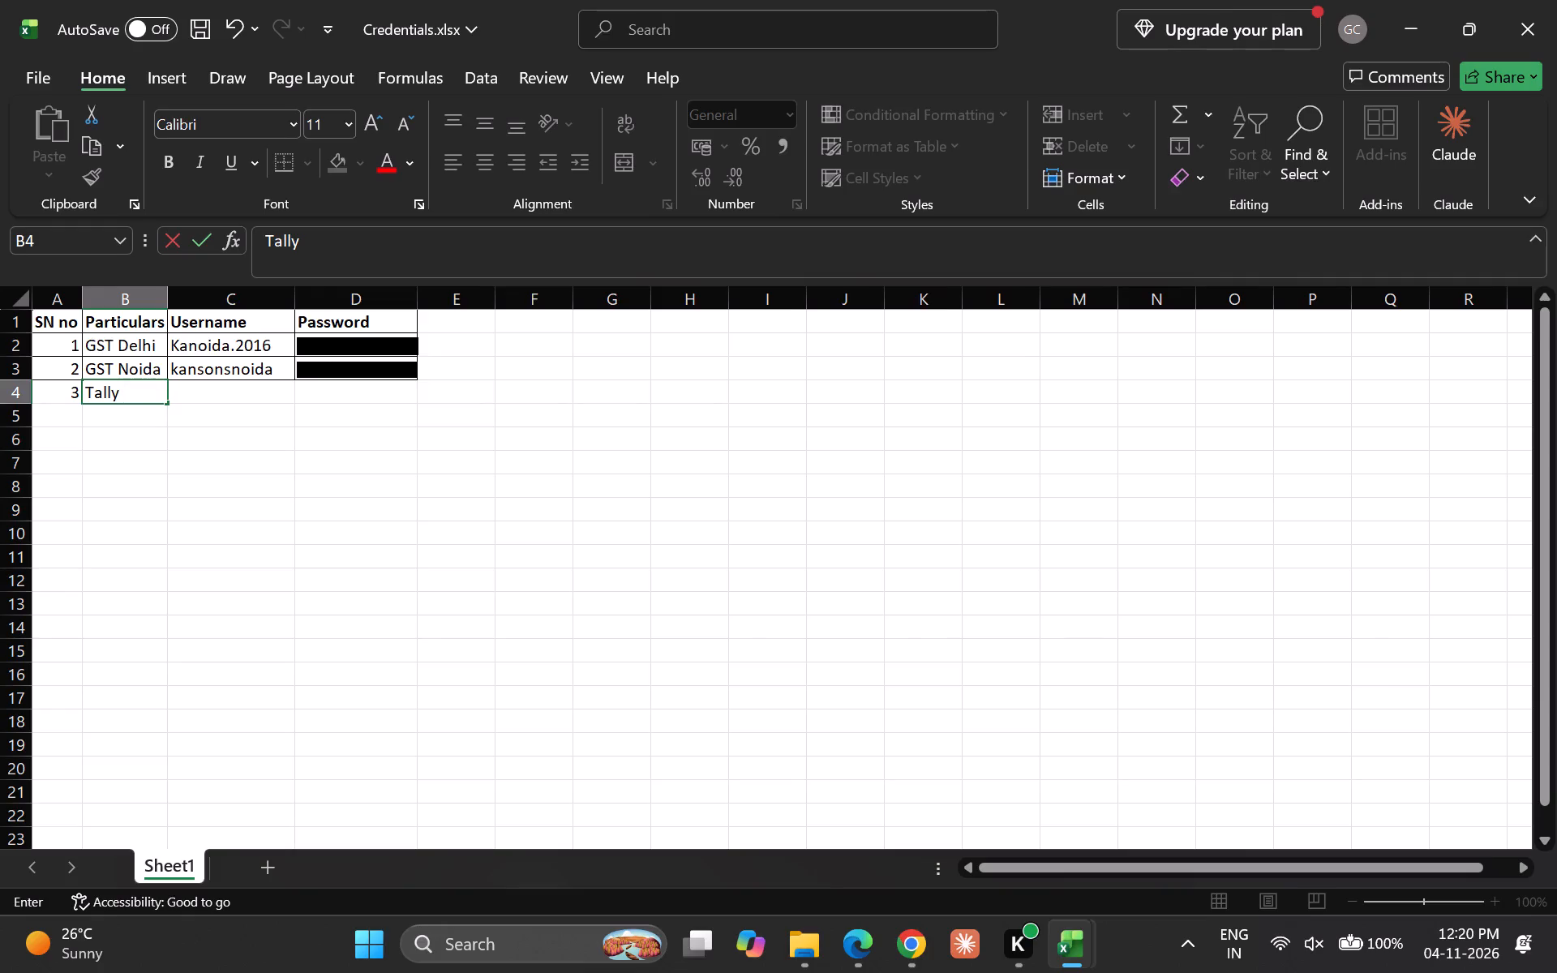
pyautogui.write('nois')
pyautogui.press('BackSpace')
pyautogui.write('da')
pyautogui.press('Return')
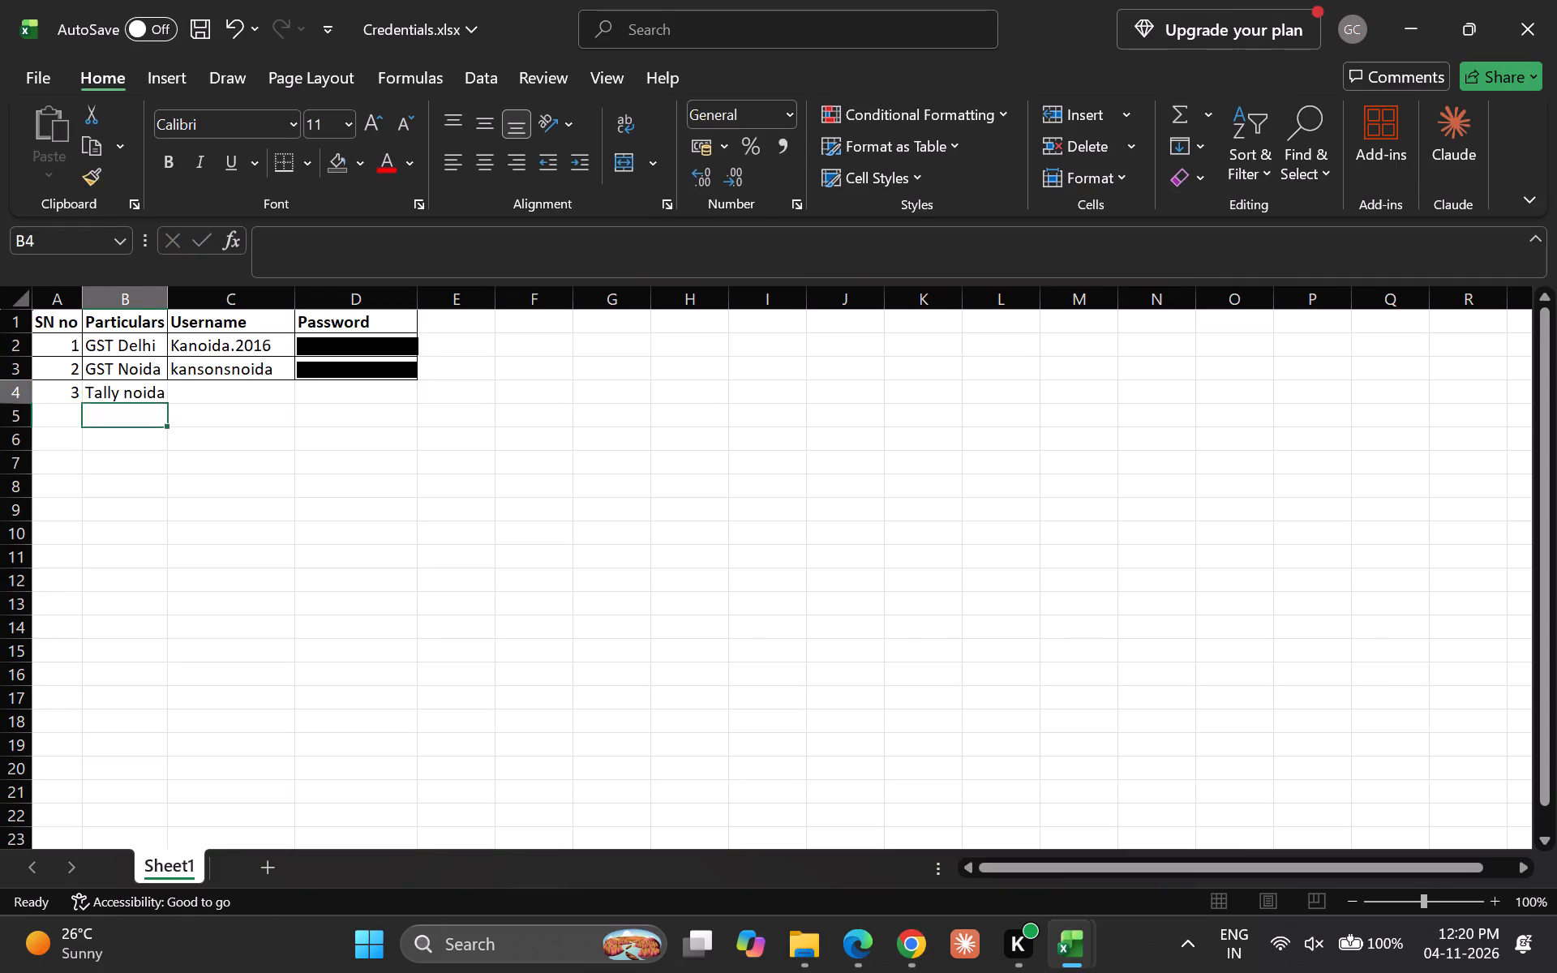
# Enter the account username for the Tally noida row in cell C4.
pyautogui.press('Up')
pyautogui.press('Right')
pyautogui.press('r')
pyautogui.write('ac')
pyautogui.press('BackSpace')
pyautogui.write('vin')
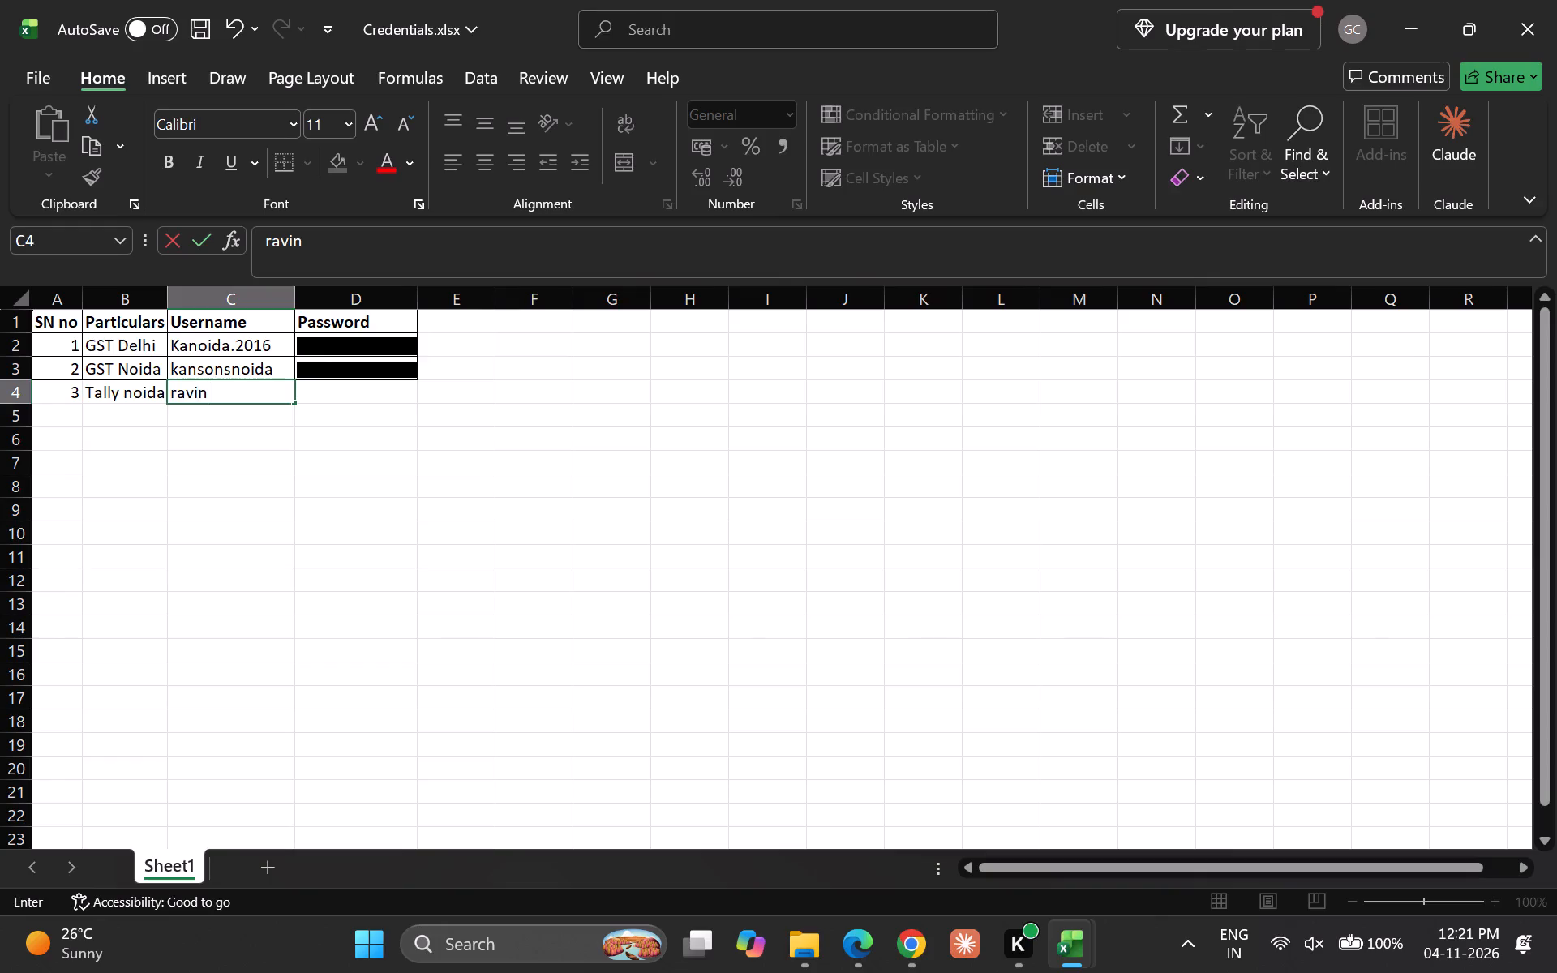
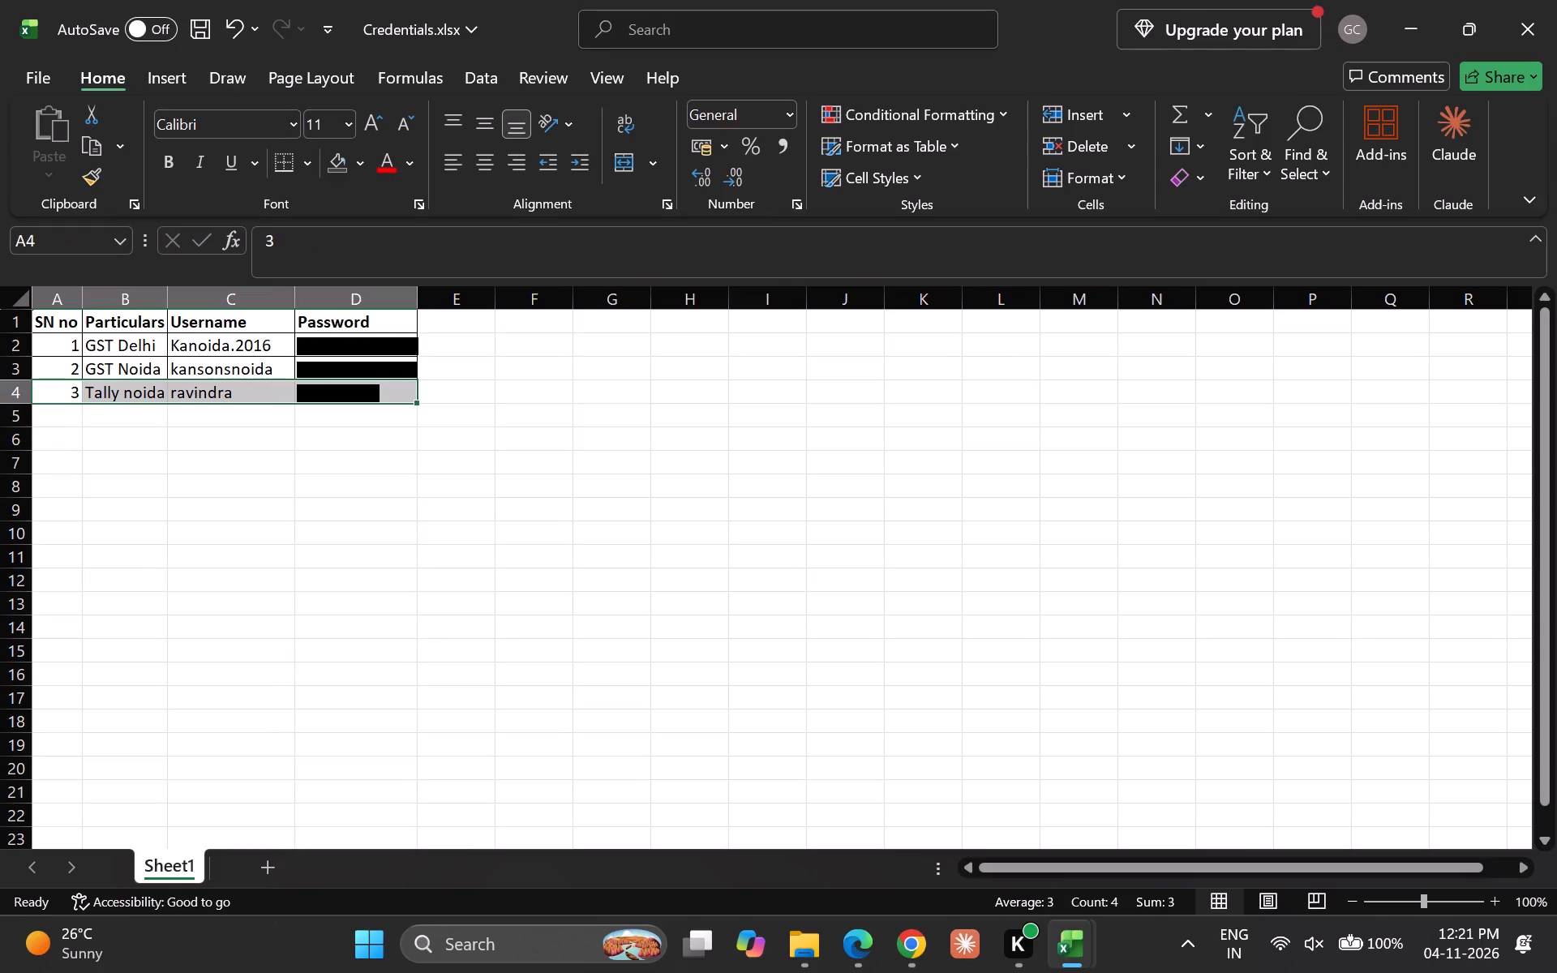
# Apply all borders to the Tally noida row, cells A4:D4, in the credentials sheet.
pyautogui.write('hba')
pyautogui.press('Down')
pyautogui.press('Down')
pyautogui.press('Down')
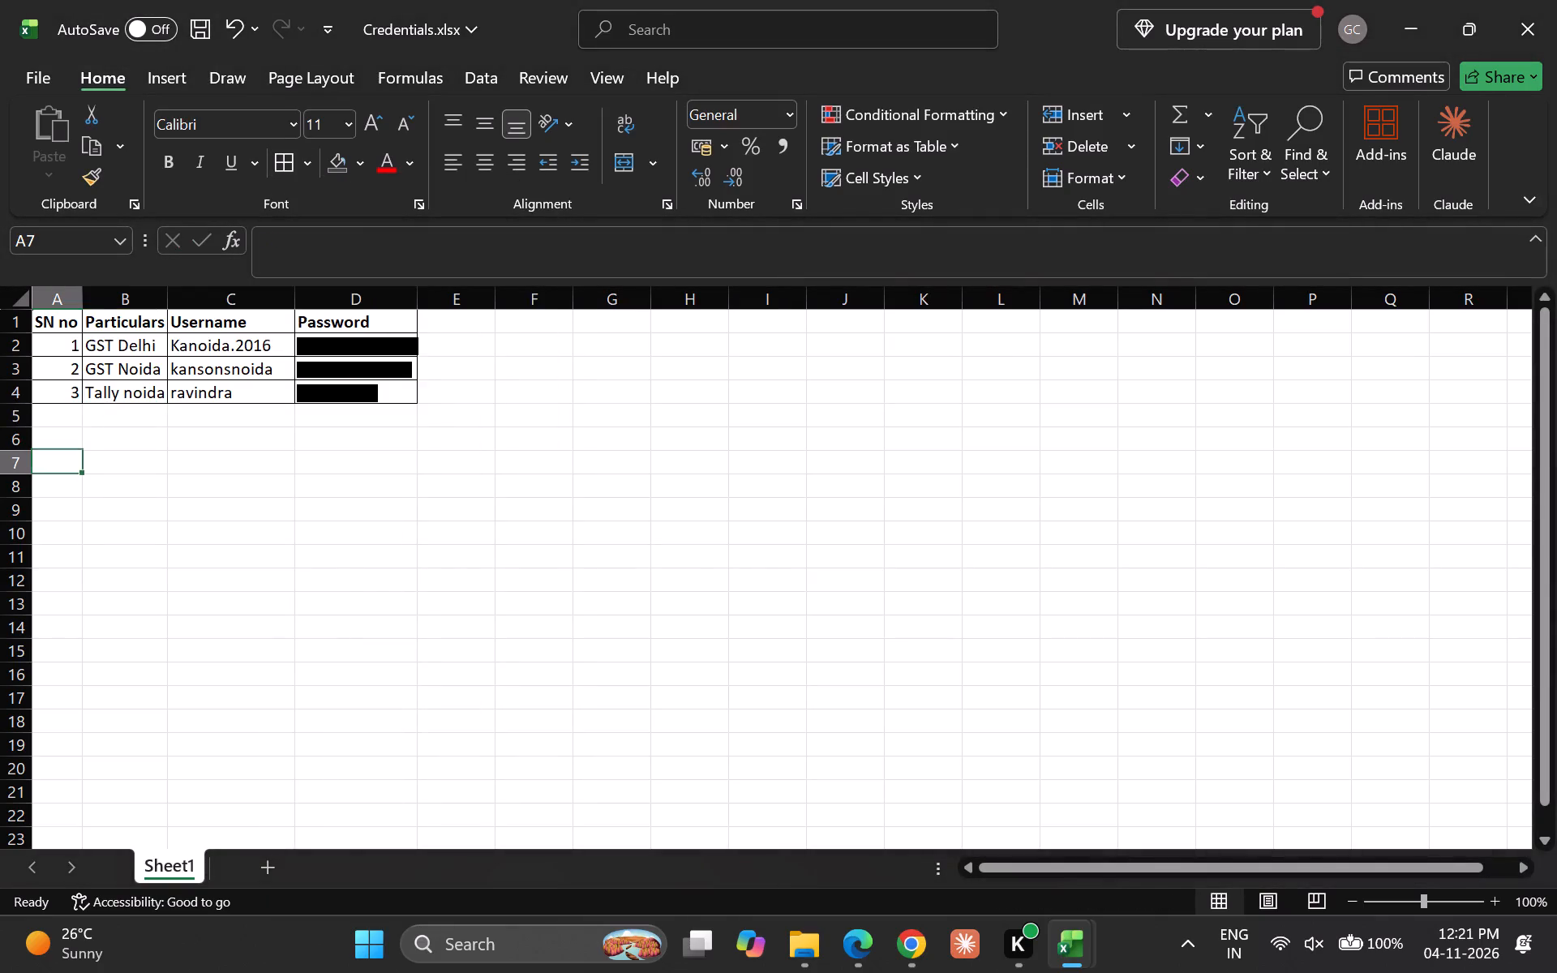
# Save and close the Credentials workbook, and switch to the Kansons Overseas folder in File Explorer.
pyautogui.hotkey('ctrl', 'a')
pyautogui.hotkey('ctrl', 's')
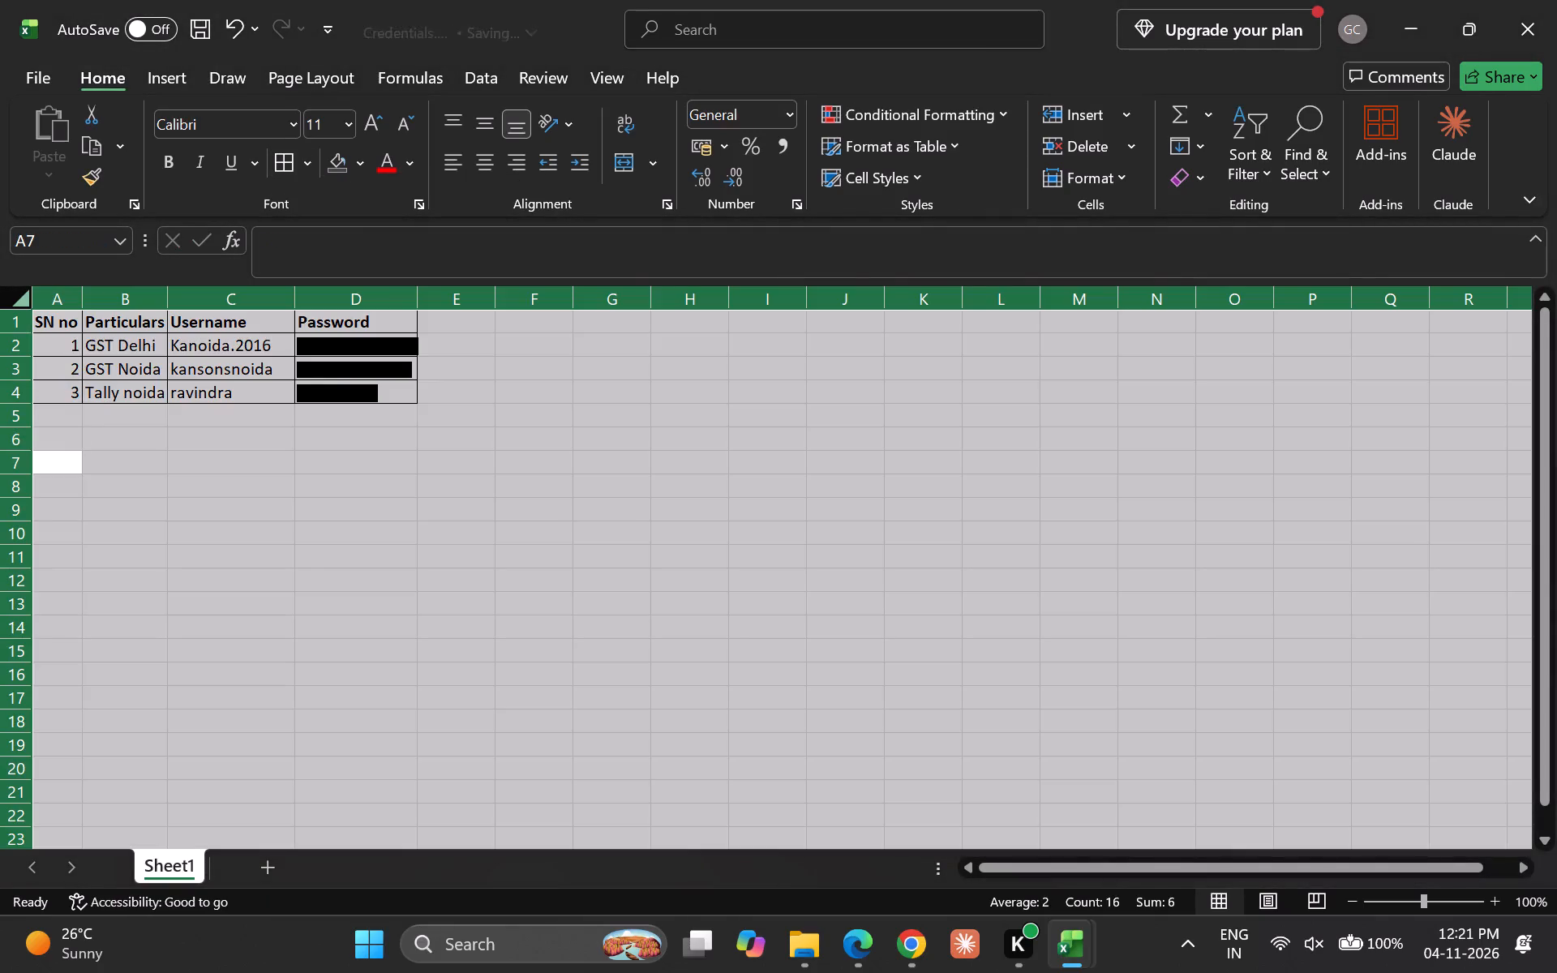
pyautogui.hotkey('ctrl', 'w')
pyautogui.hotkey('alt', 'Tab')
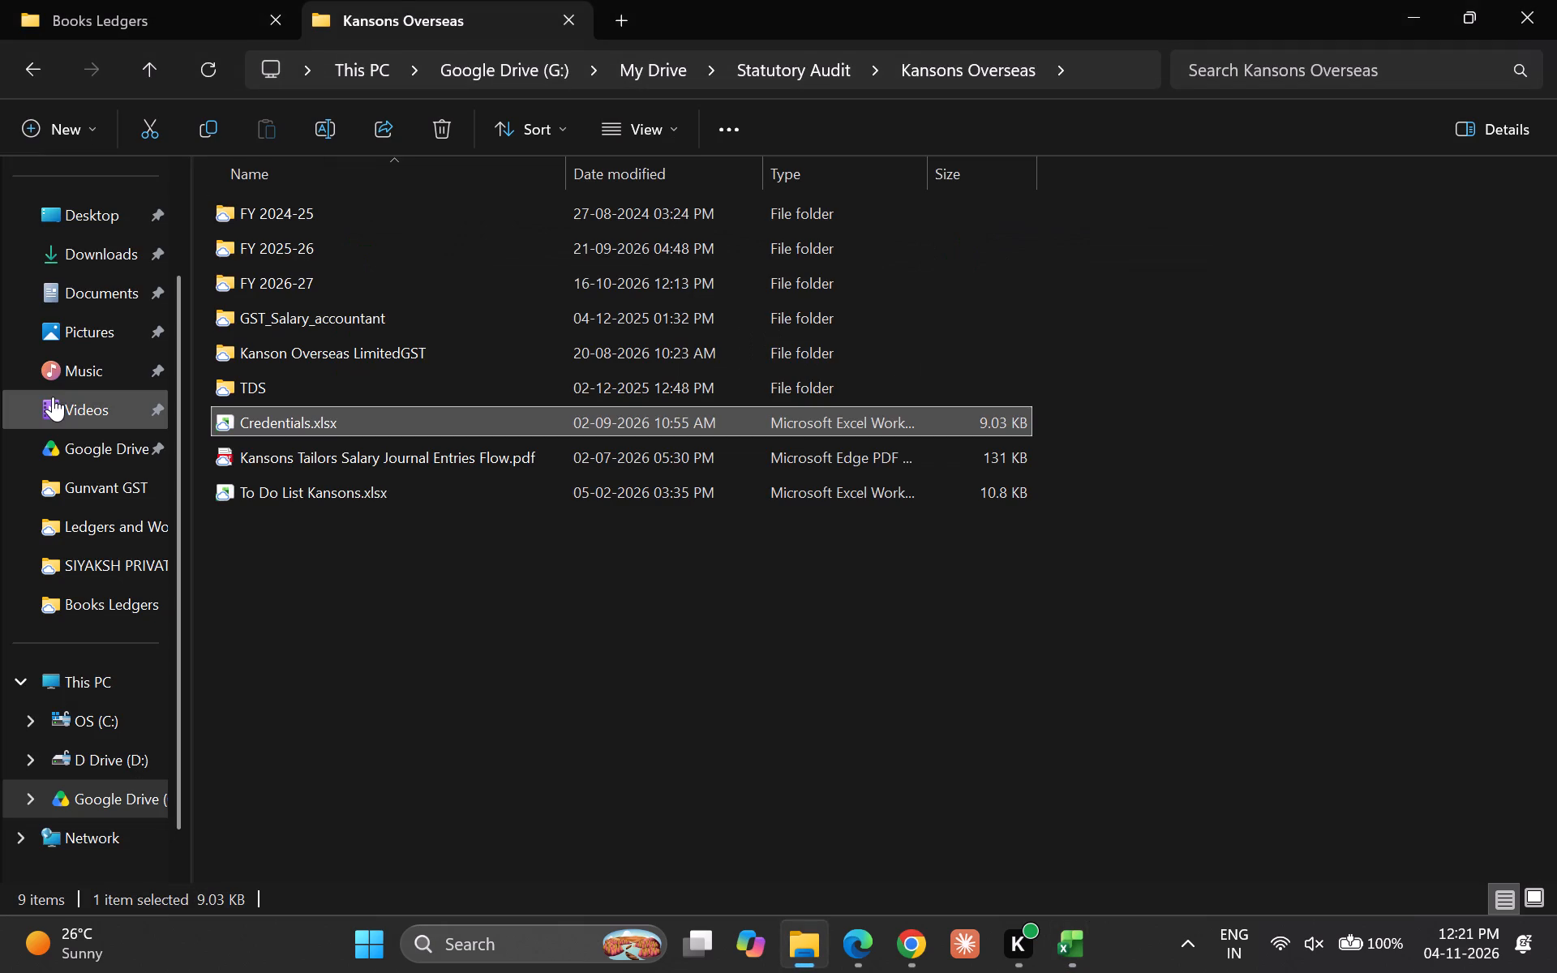
# Close the Kansons Overseas folder tab and switch to the igst2.xls workbook.
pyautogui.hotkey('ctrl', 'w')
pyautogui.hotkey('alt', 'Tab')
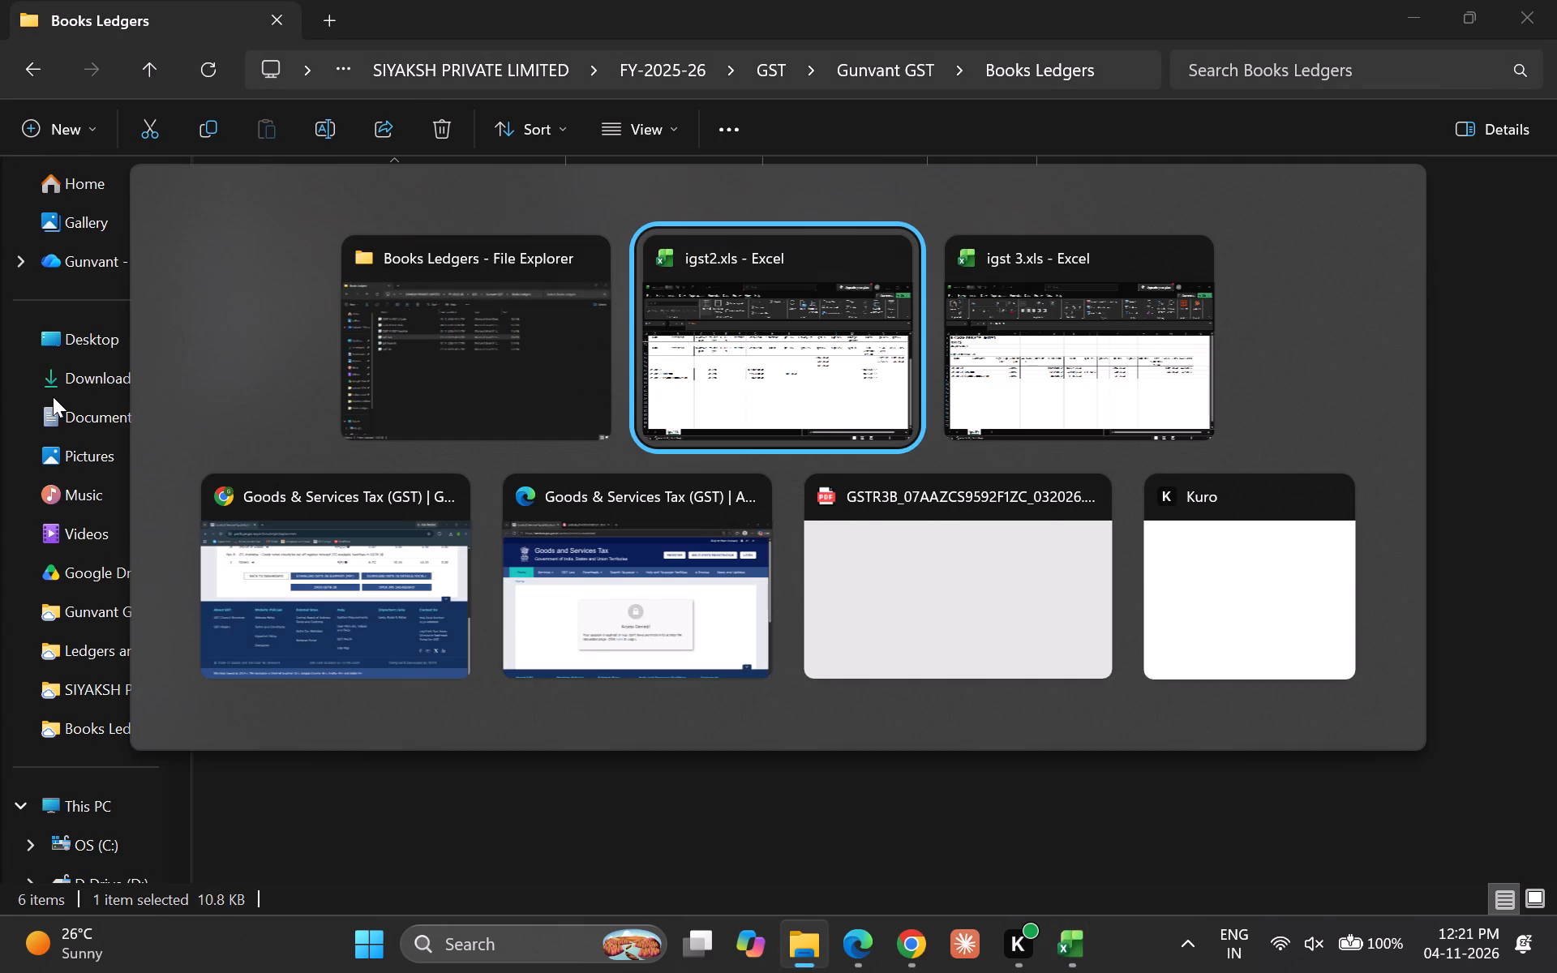
# Move the CGST 2.5% and SGST 2.5% amounts from O17:P19 to Q20:R22, beside the journal rows and under the matching frozen headers.
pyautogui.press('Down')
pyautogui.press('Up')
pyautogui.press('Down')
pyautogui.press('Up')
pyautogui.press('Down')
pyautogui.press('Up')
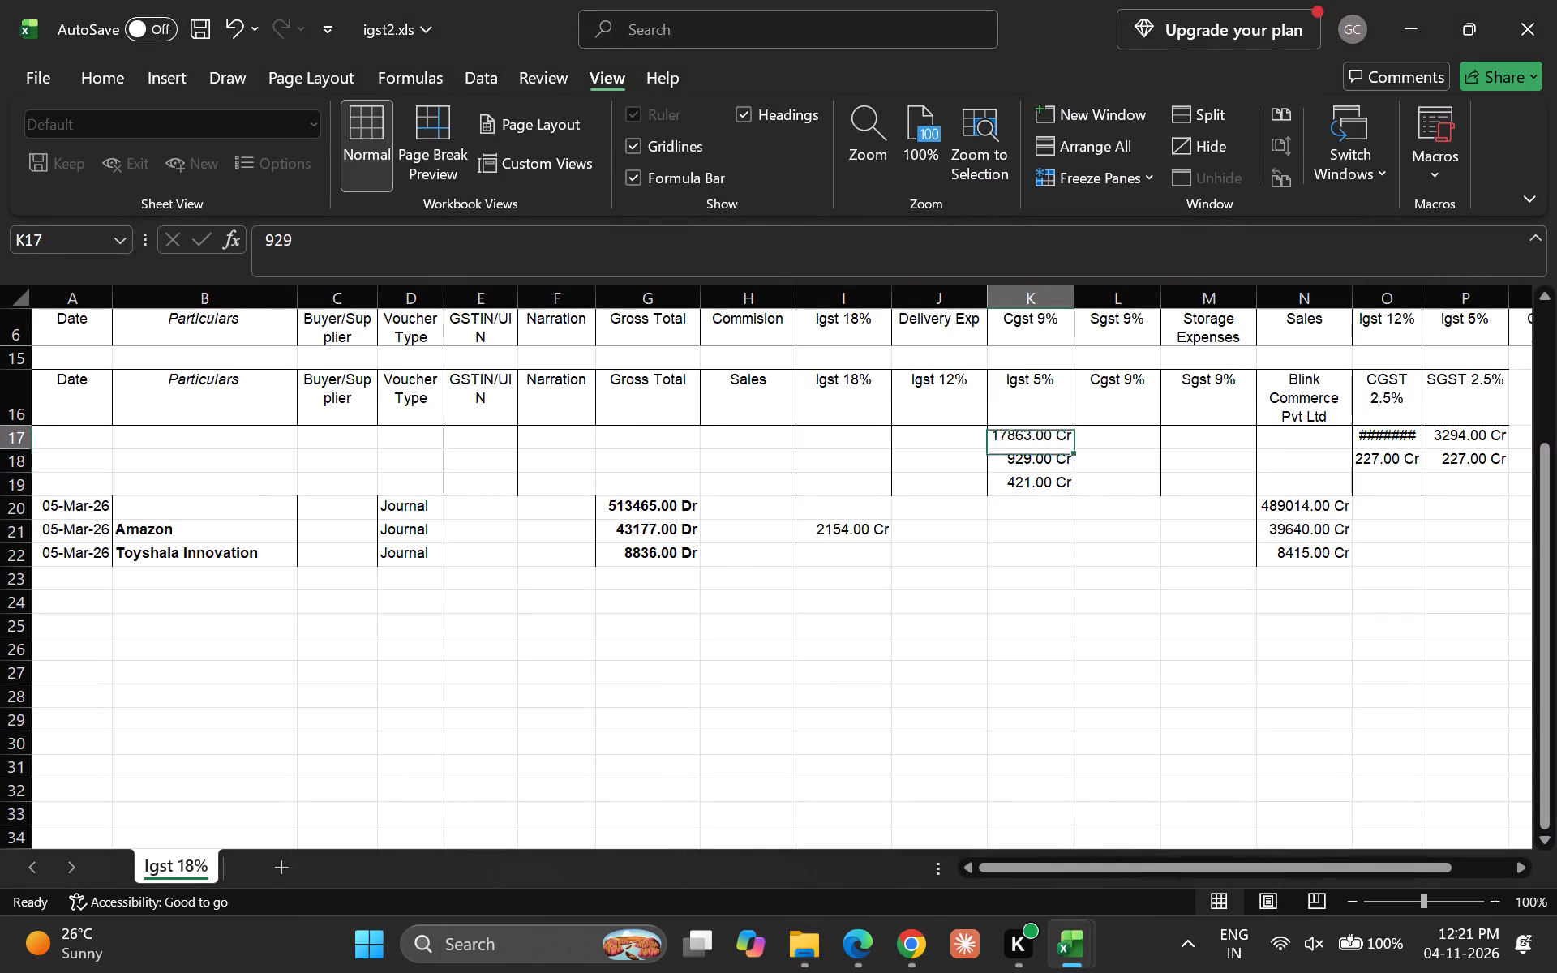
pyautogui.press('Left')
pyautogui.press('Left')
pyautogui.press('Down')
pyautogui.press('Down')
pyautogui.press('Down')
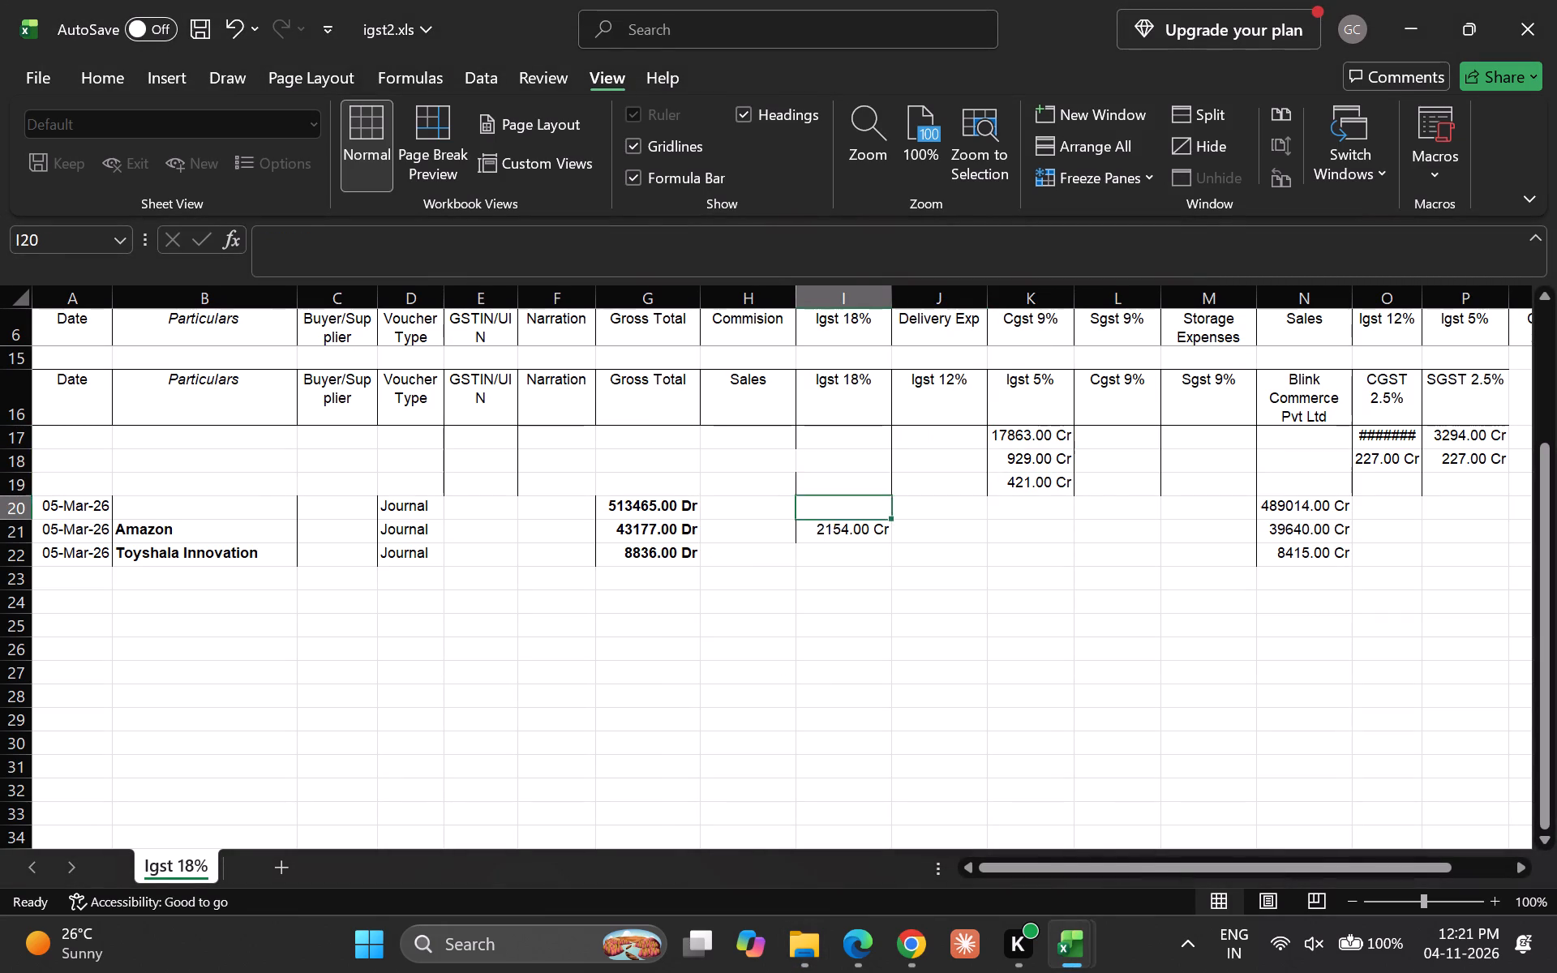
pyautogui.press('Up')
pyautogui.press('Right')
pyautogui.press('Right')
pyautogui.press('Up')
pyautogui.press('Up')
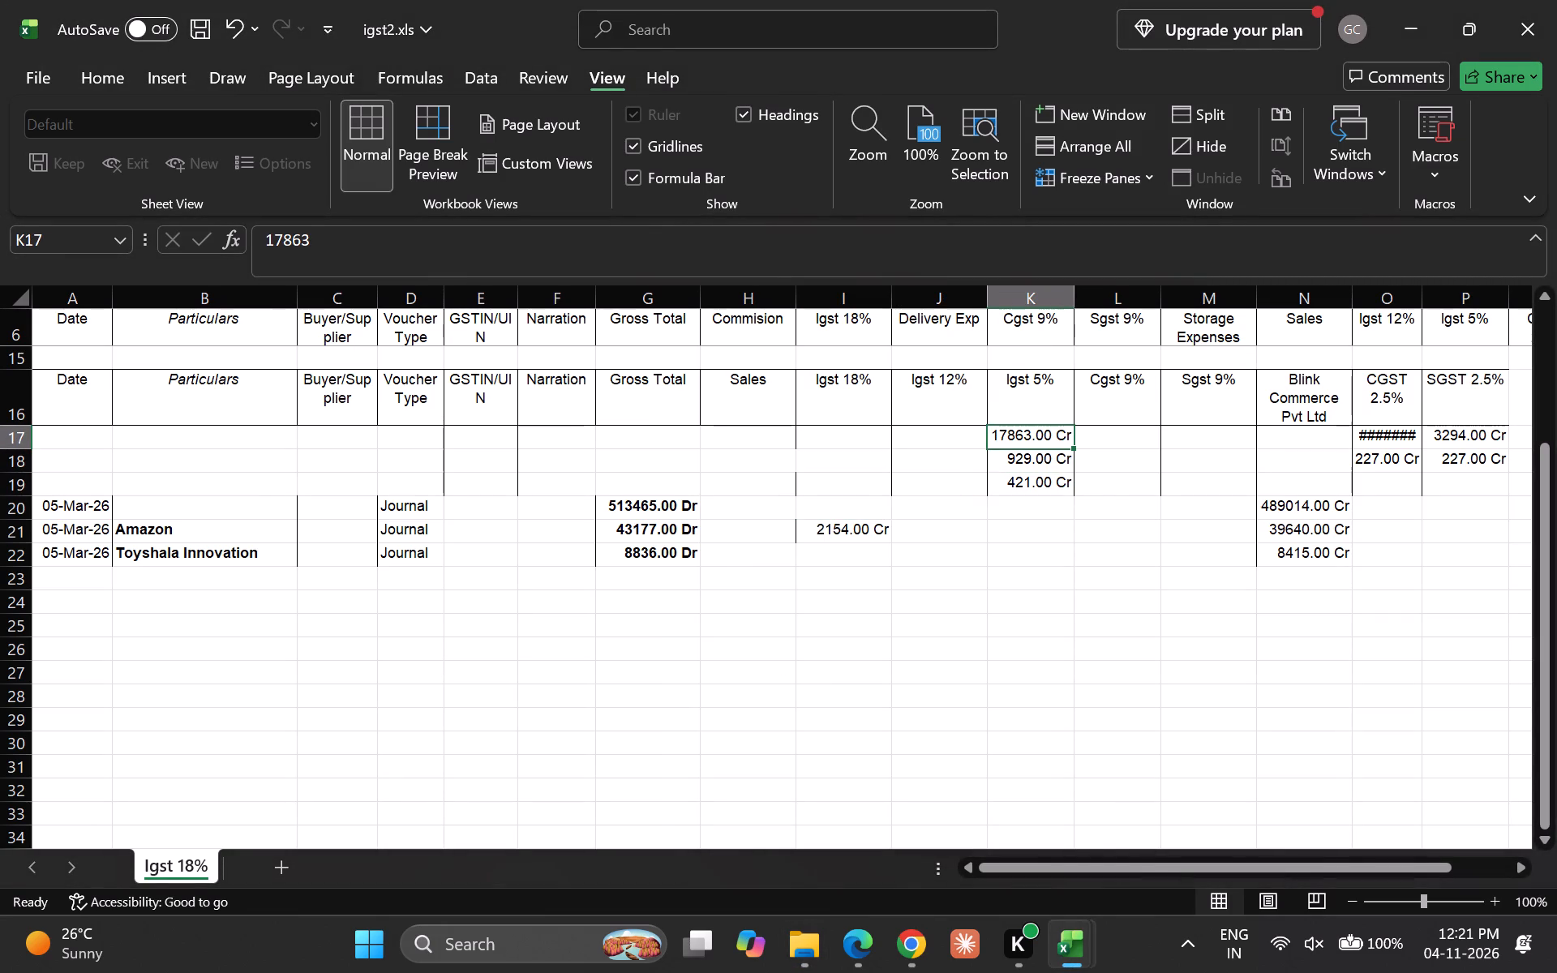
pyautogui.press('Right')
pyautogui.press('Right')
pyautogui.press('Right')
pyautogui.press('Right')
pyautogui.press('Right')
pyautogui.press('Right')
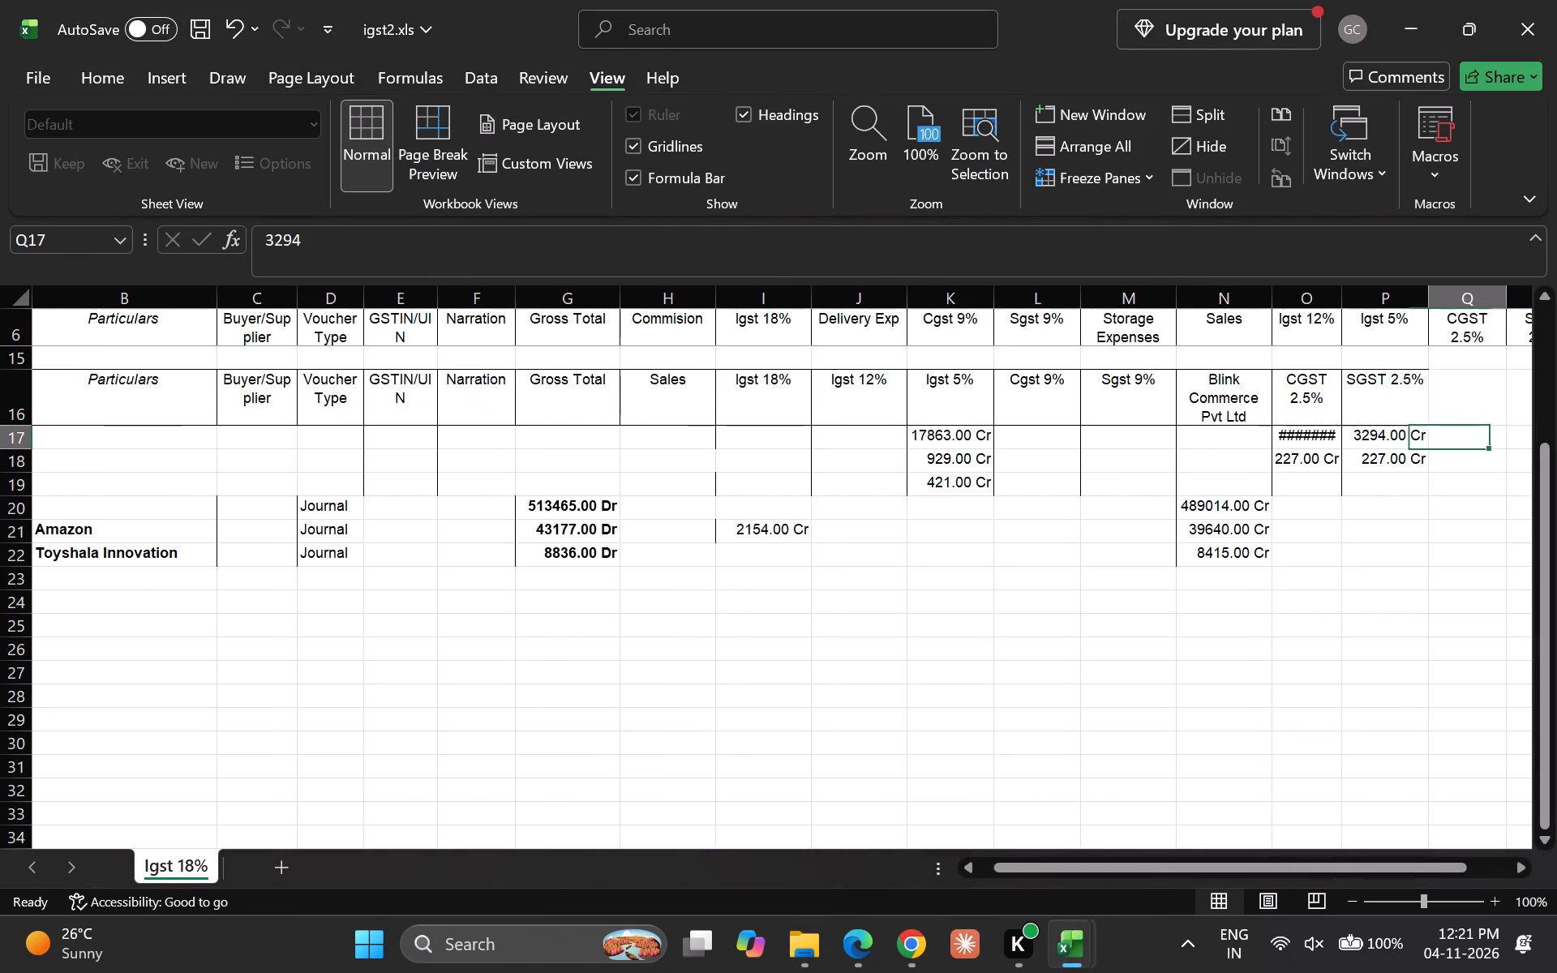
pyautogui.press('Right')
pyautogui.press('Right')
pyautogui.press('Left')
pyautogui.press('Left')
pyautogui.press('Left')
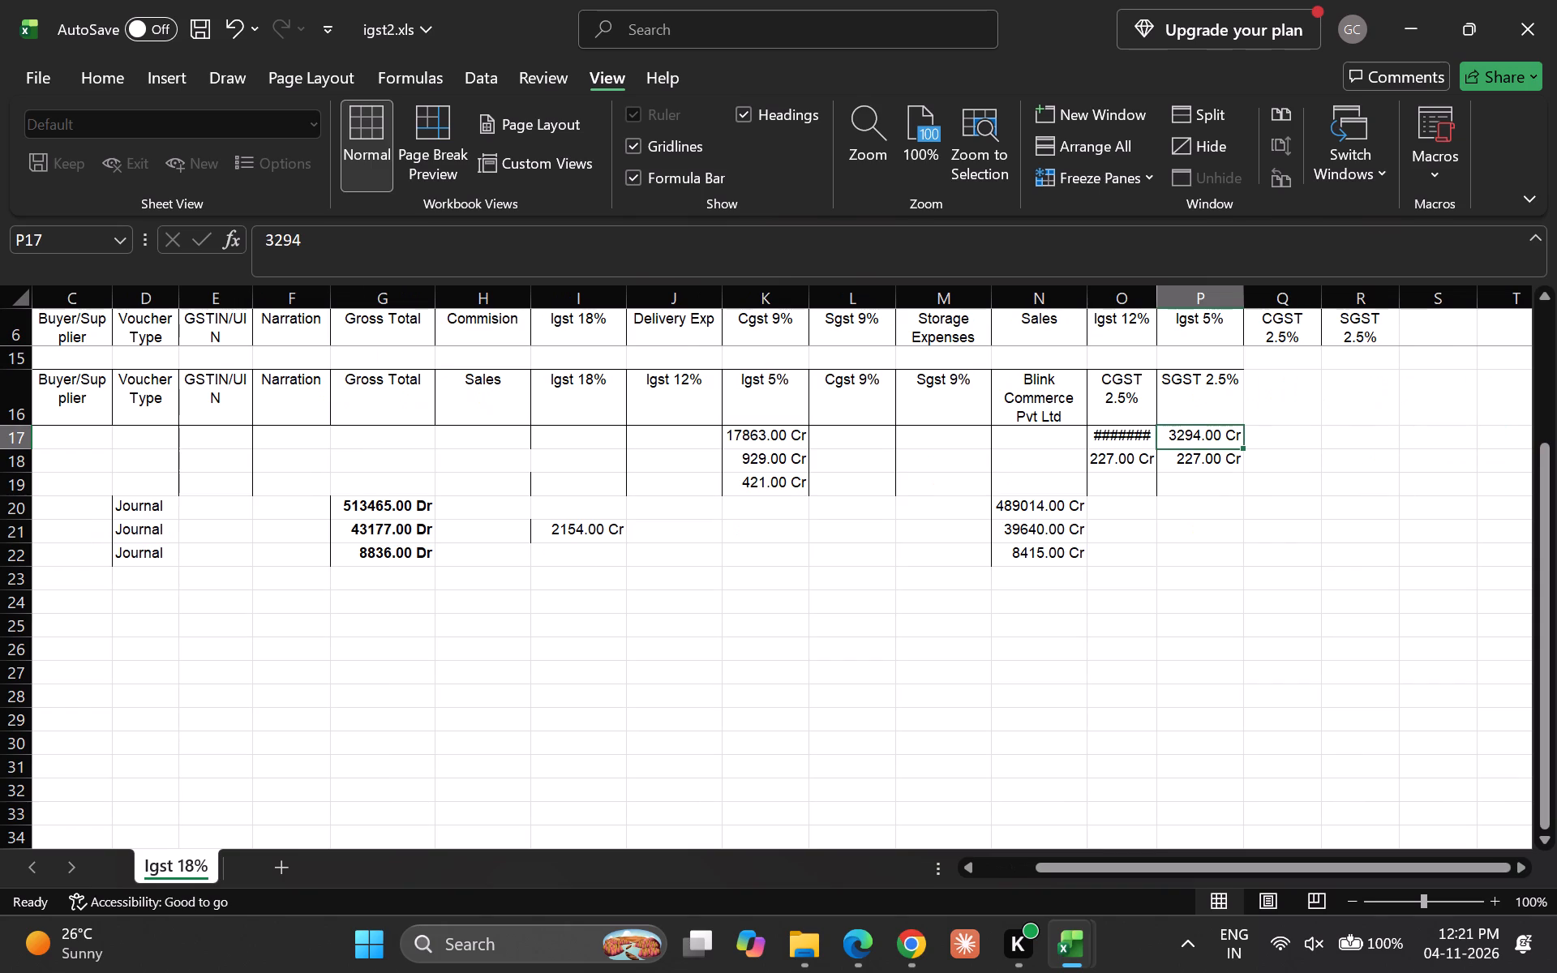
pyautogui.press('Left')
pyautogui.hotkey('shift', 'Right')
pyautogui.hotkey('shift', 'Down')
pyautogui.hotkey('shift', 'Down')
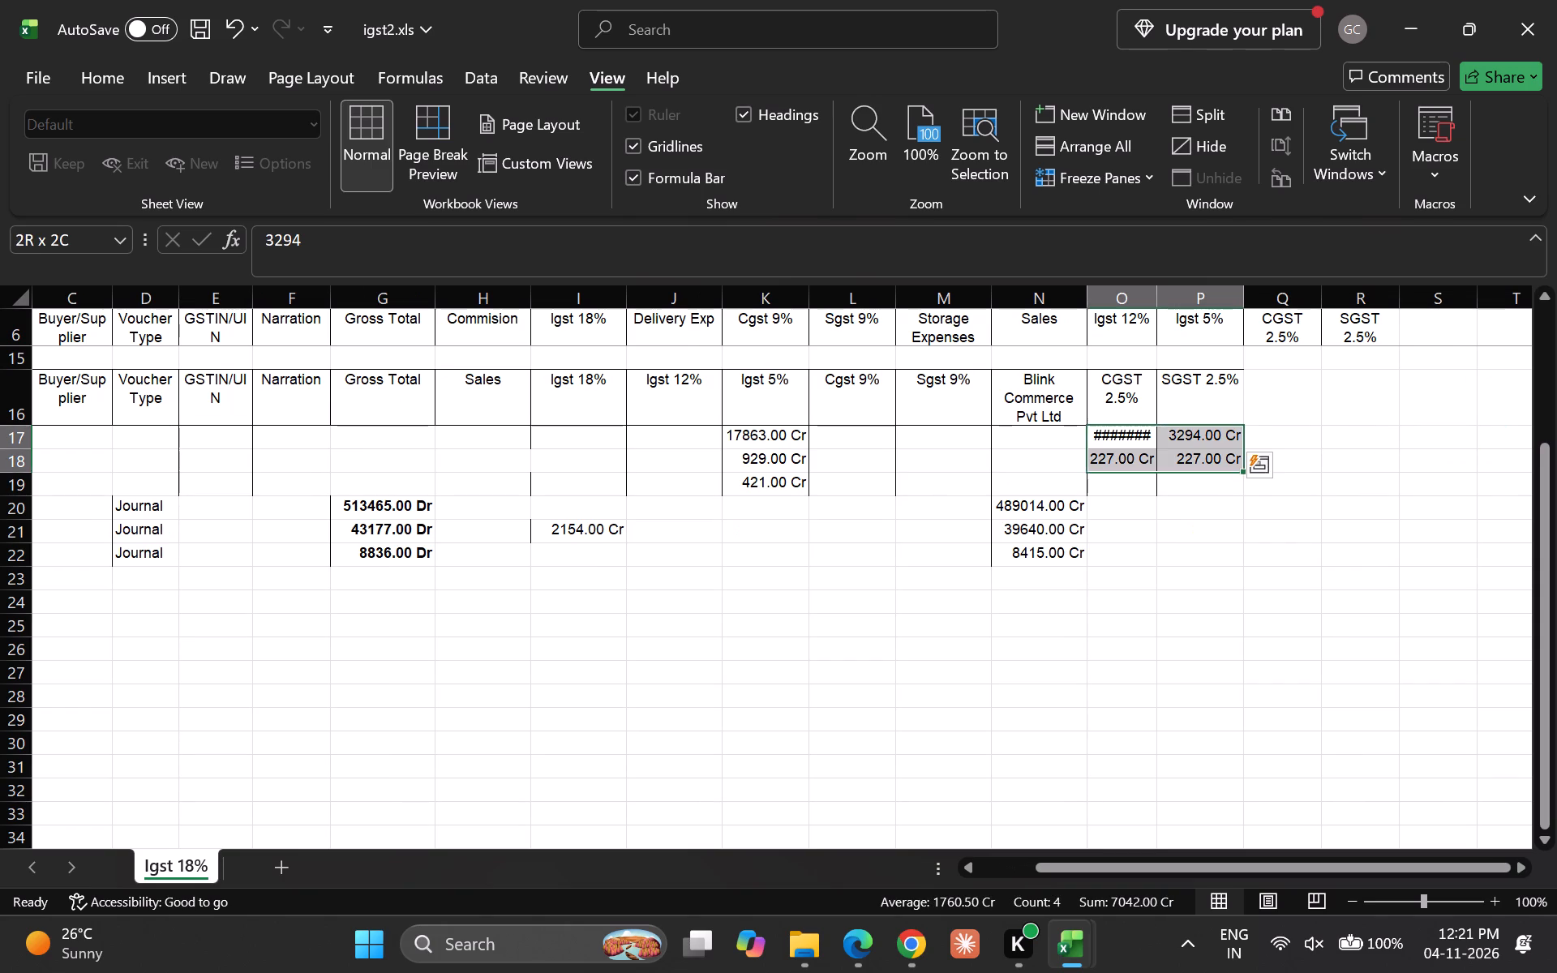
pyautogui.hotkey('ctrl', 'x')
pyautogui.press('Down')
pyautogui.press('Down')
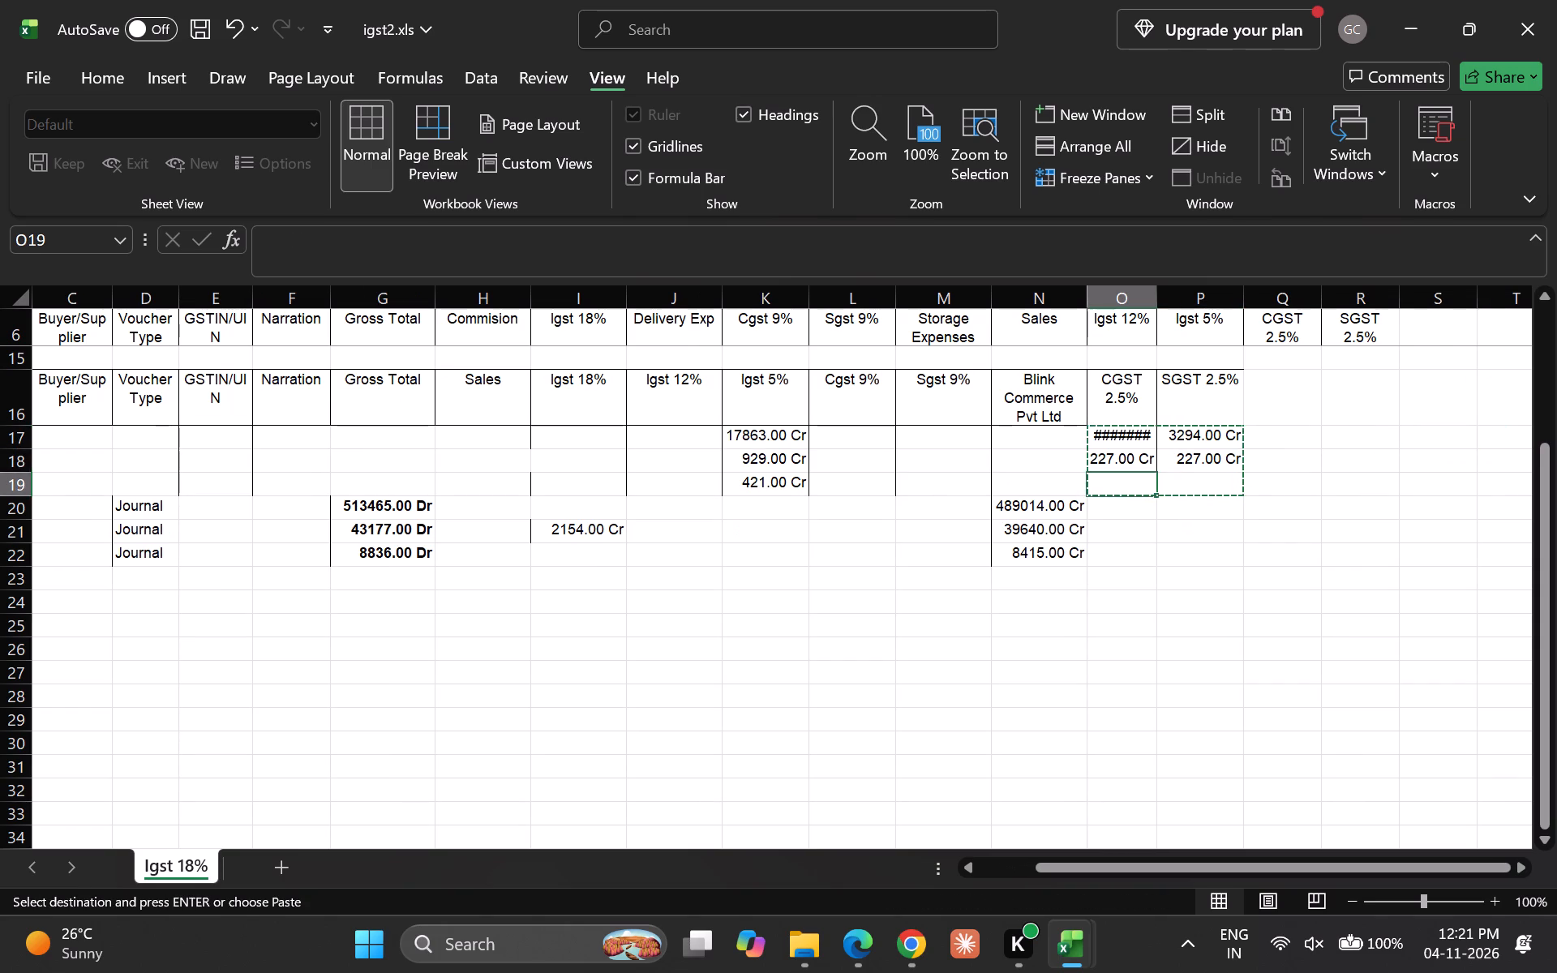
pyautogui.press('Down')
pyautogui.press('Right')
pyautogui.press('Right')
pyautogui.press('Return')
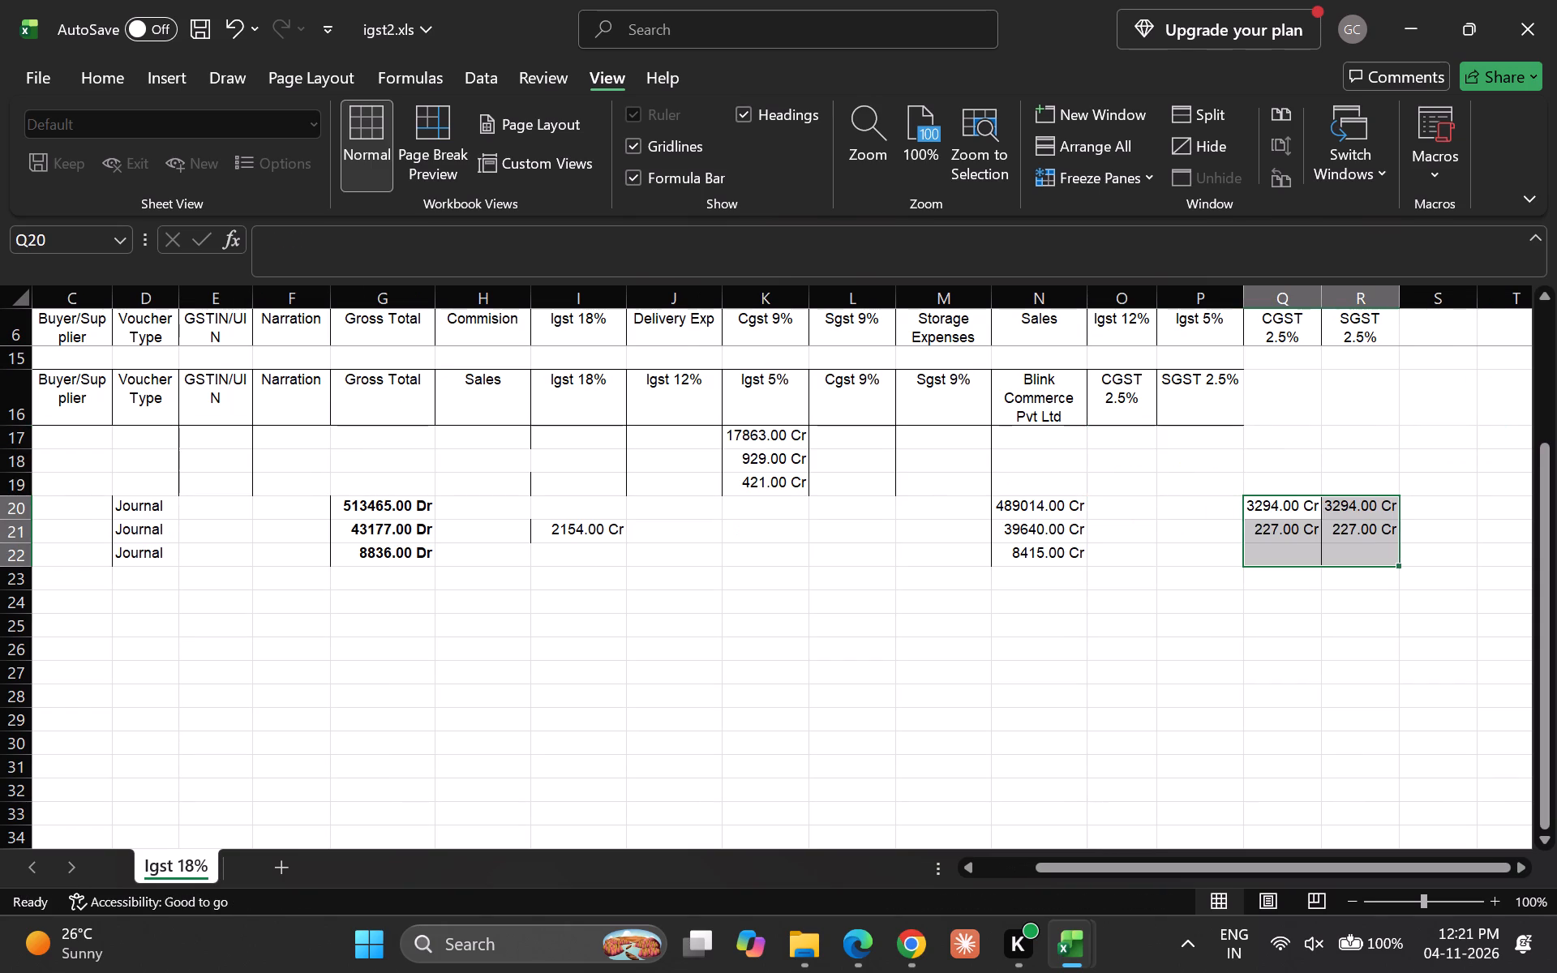
# Compare the lower block's row 16 headings with the frozen row 6 headings across the columns, and review the rows beneath.
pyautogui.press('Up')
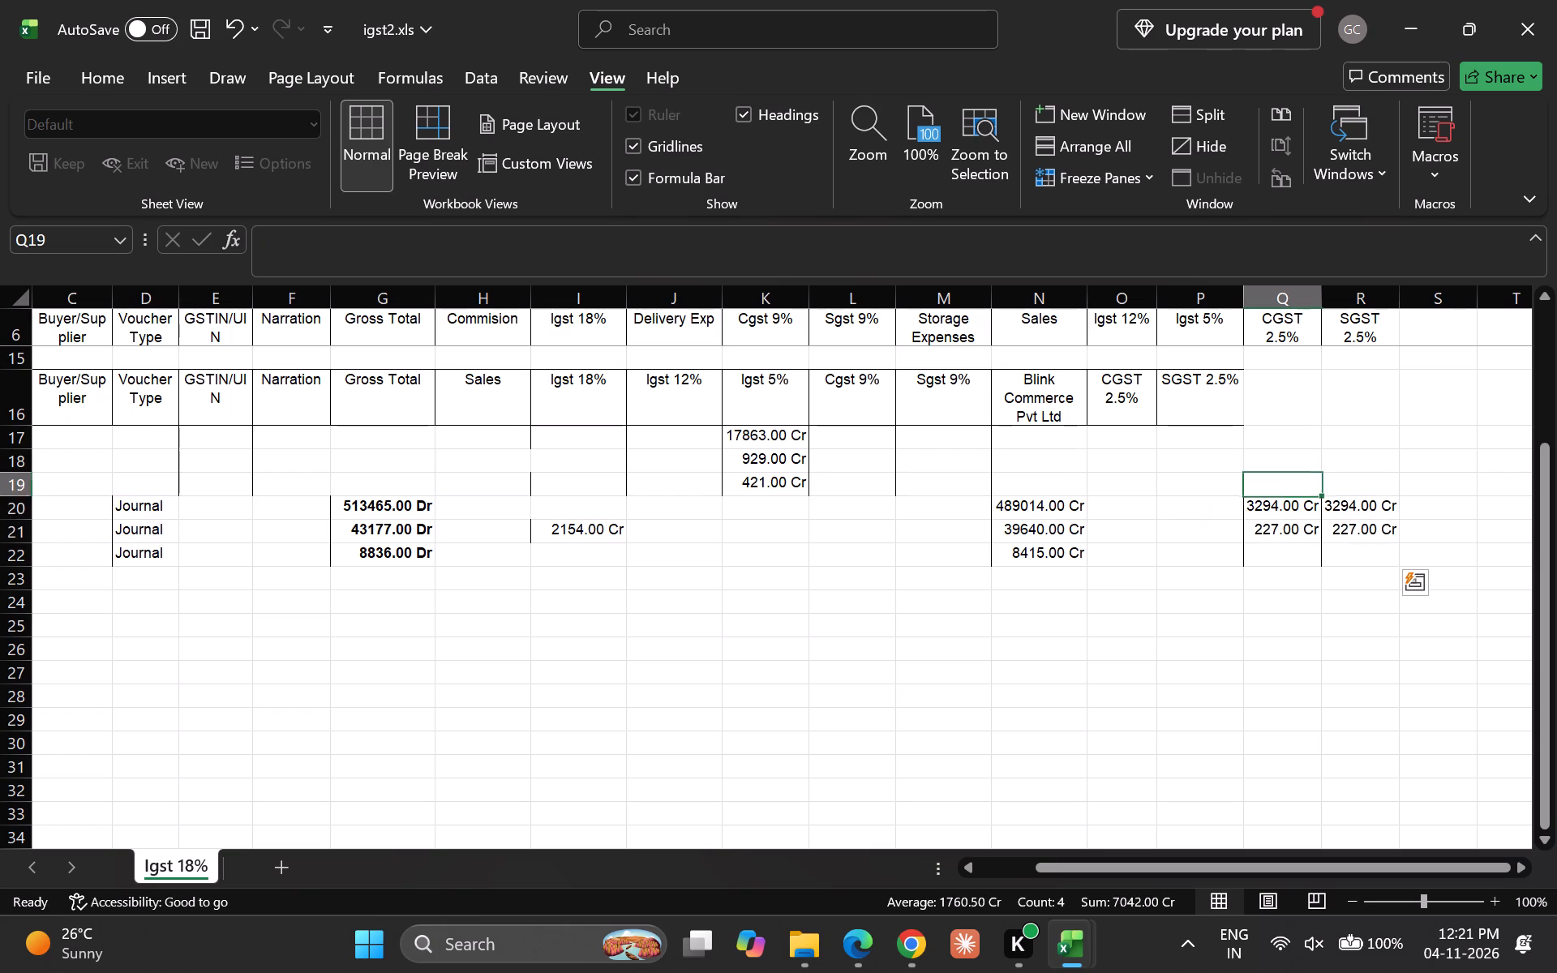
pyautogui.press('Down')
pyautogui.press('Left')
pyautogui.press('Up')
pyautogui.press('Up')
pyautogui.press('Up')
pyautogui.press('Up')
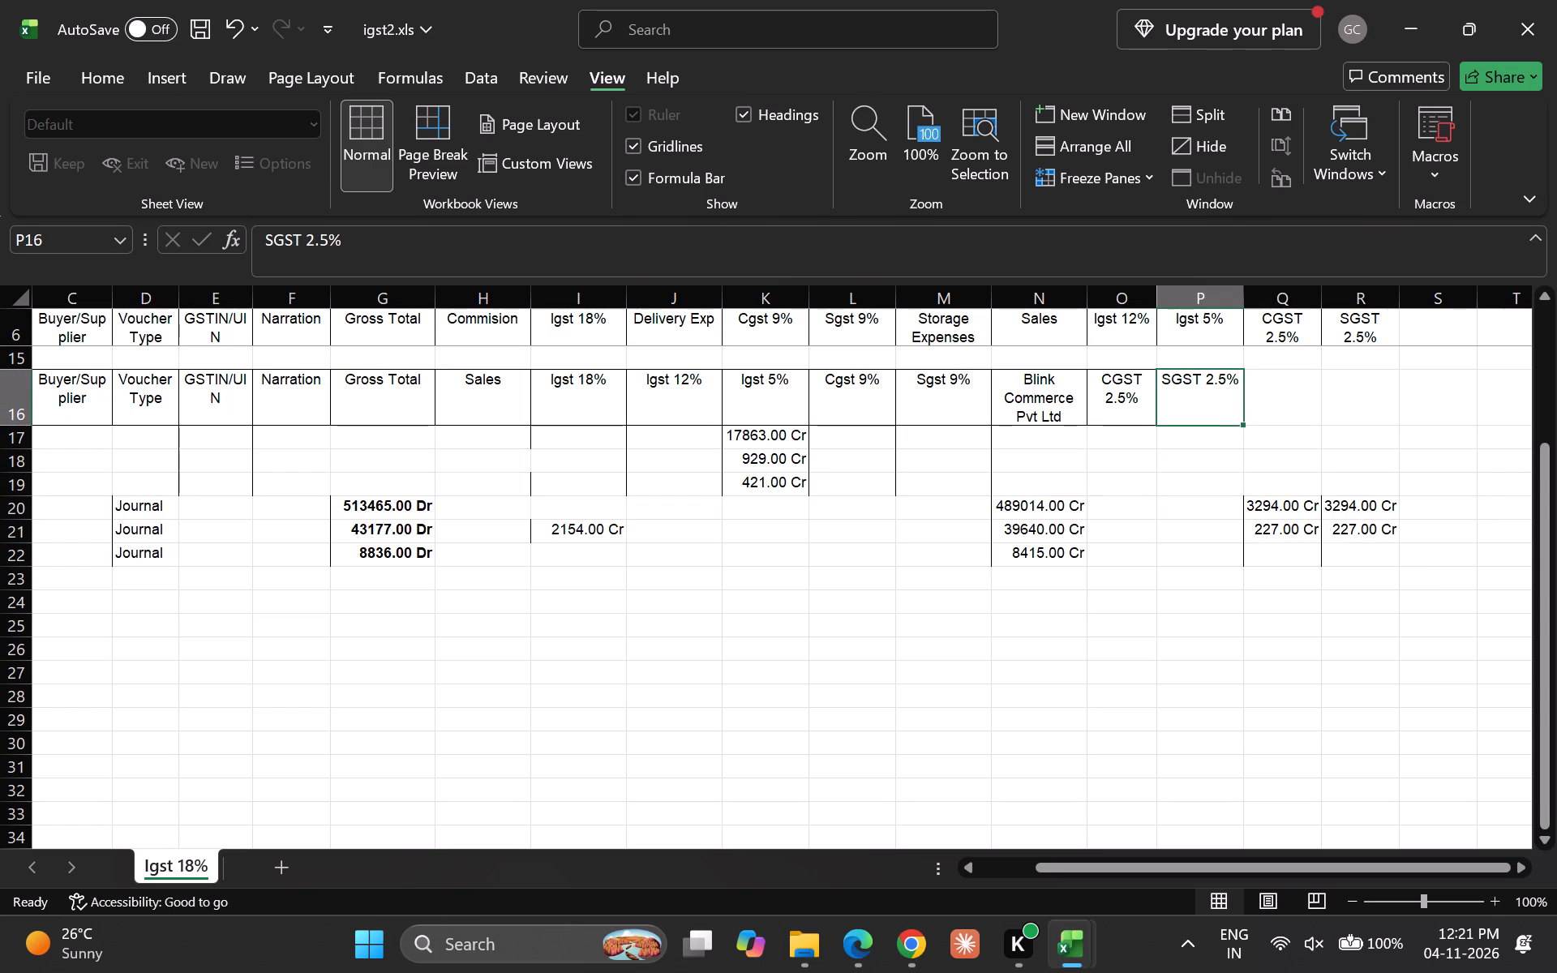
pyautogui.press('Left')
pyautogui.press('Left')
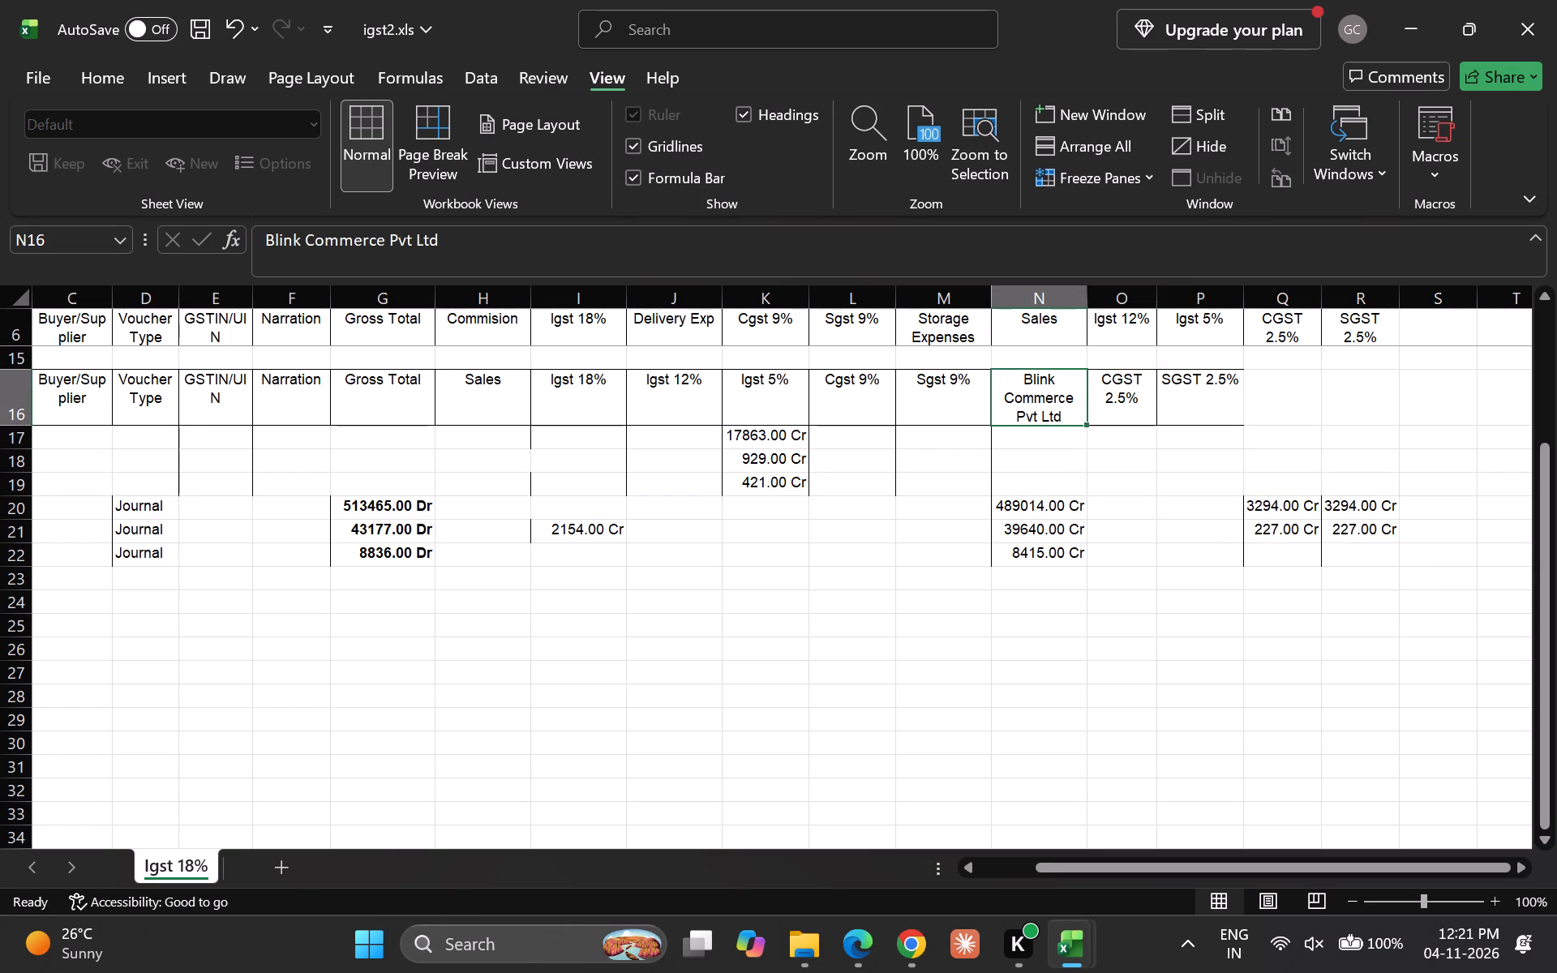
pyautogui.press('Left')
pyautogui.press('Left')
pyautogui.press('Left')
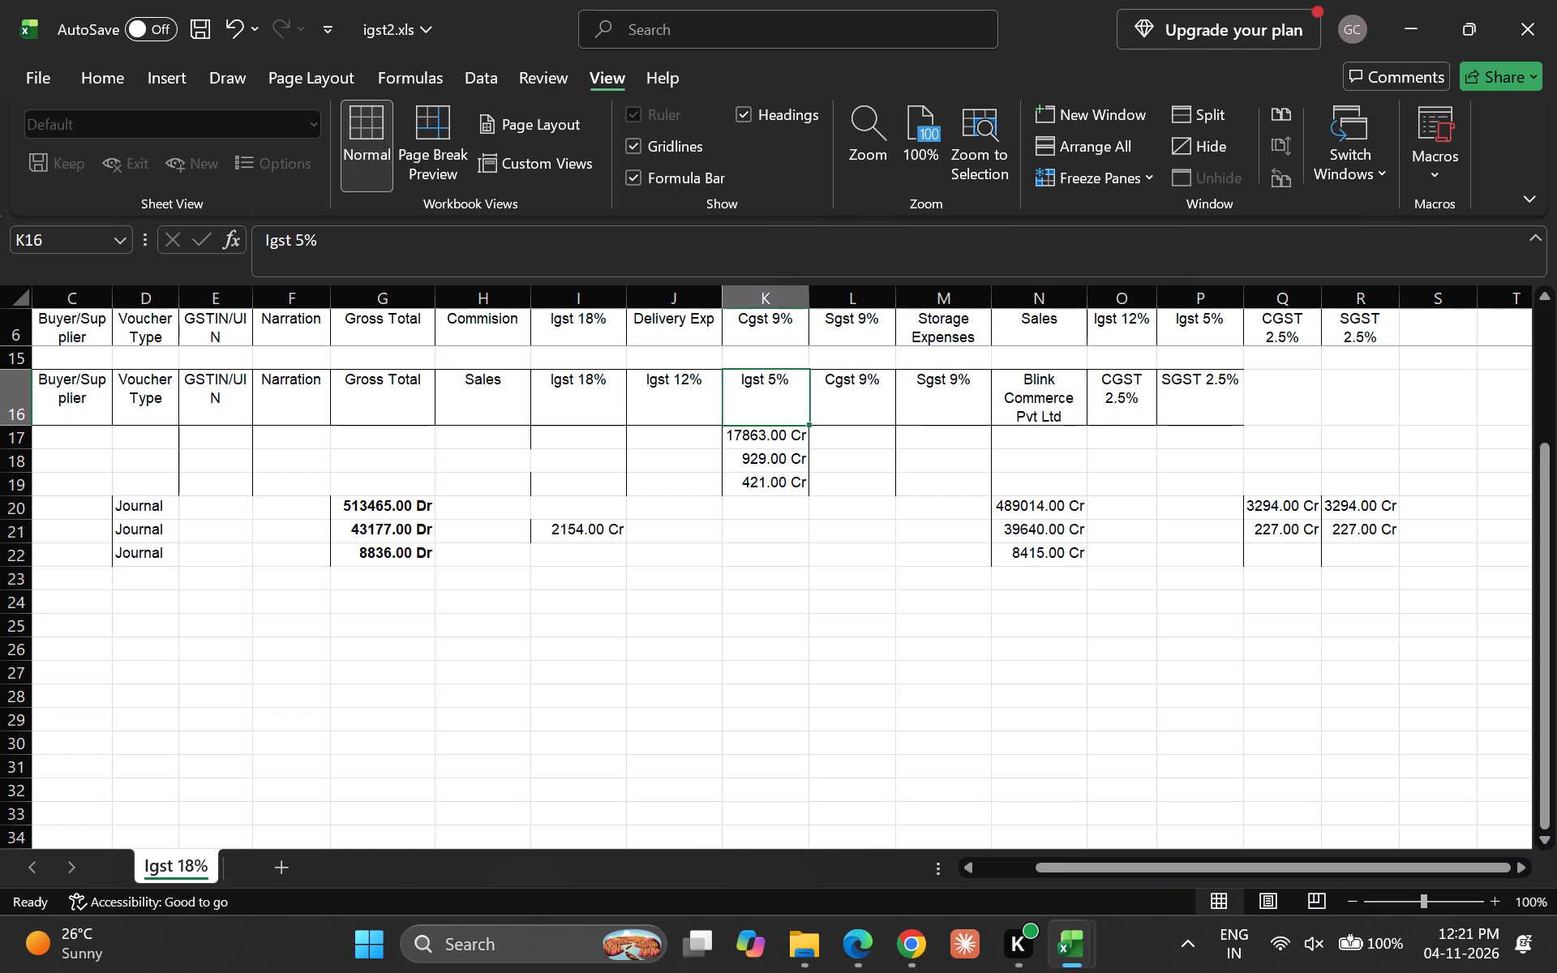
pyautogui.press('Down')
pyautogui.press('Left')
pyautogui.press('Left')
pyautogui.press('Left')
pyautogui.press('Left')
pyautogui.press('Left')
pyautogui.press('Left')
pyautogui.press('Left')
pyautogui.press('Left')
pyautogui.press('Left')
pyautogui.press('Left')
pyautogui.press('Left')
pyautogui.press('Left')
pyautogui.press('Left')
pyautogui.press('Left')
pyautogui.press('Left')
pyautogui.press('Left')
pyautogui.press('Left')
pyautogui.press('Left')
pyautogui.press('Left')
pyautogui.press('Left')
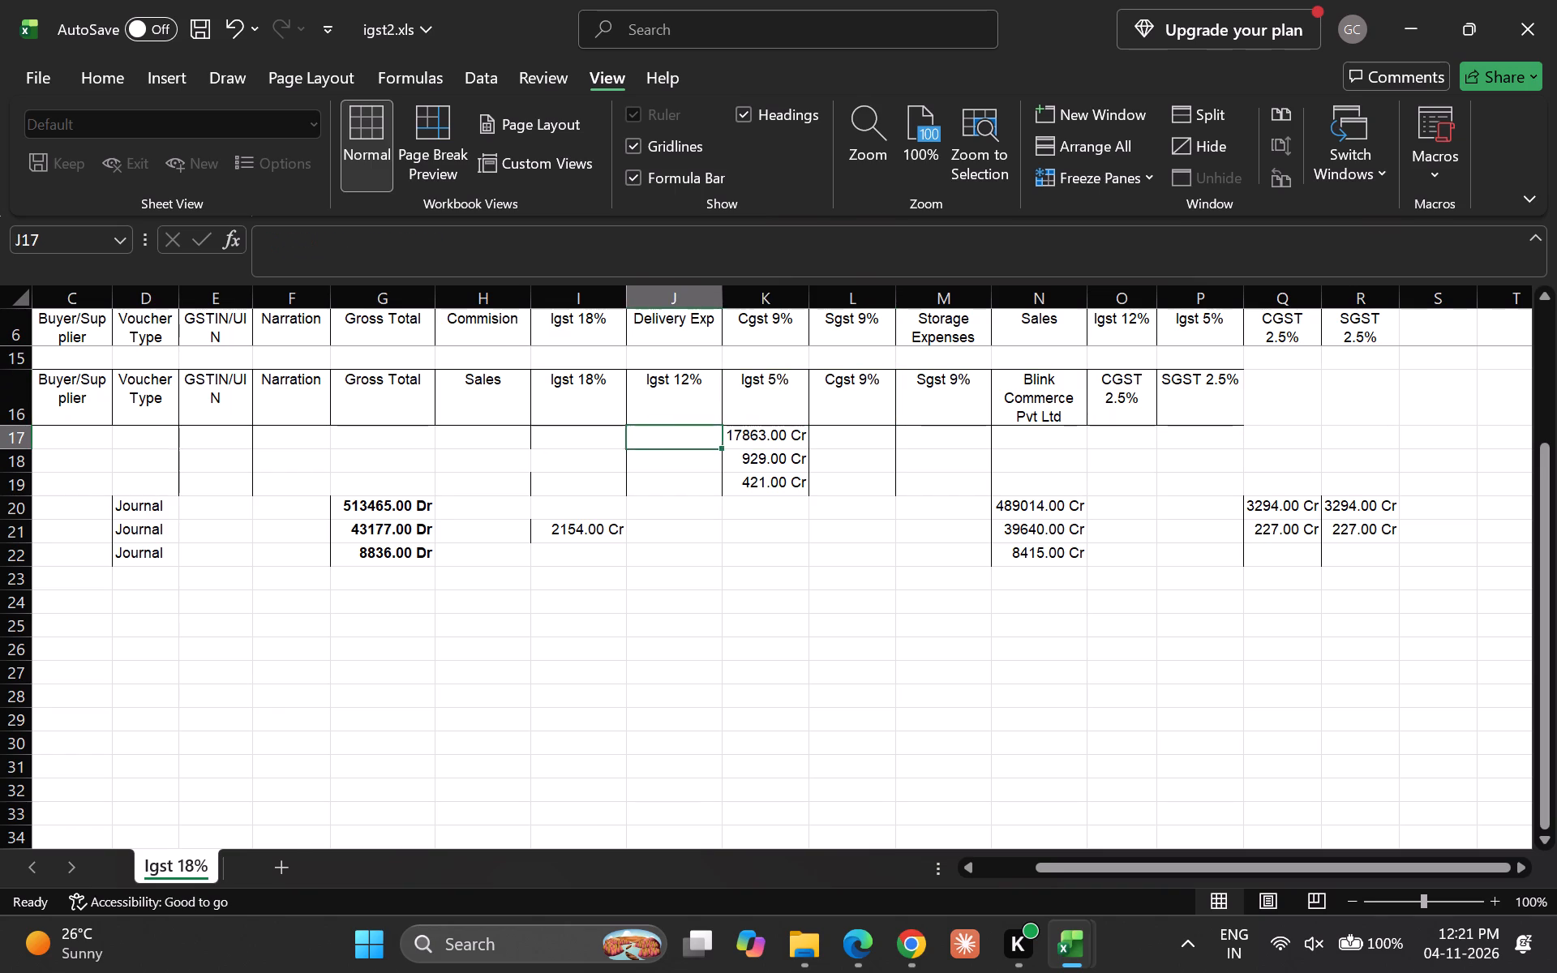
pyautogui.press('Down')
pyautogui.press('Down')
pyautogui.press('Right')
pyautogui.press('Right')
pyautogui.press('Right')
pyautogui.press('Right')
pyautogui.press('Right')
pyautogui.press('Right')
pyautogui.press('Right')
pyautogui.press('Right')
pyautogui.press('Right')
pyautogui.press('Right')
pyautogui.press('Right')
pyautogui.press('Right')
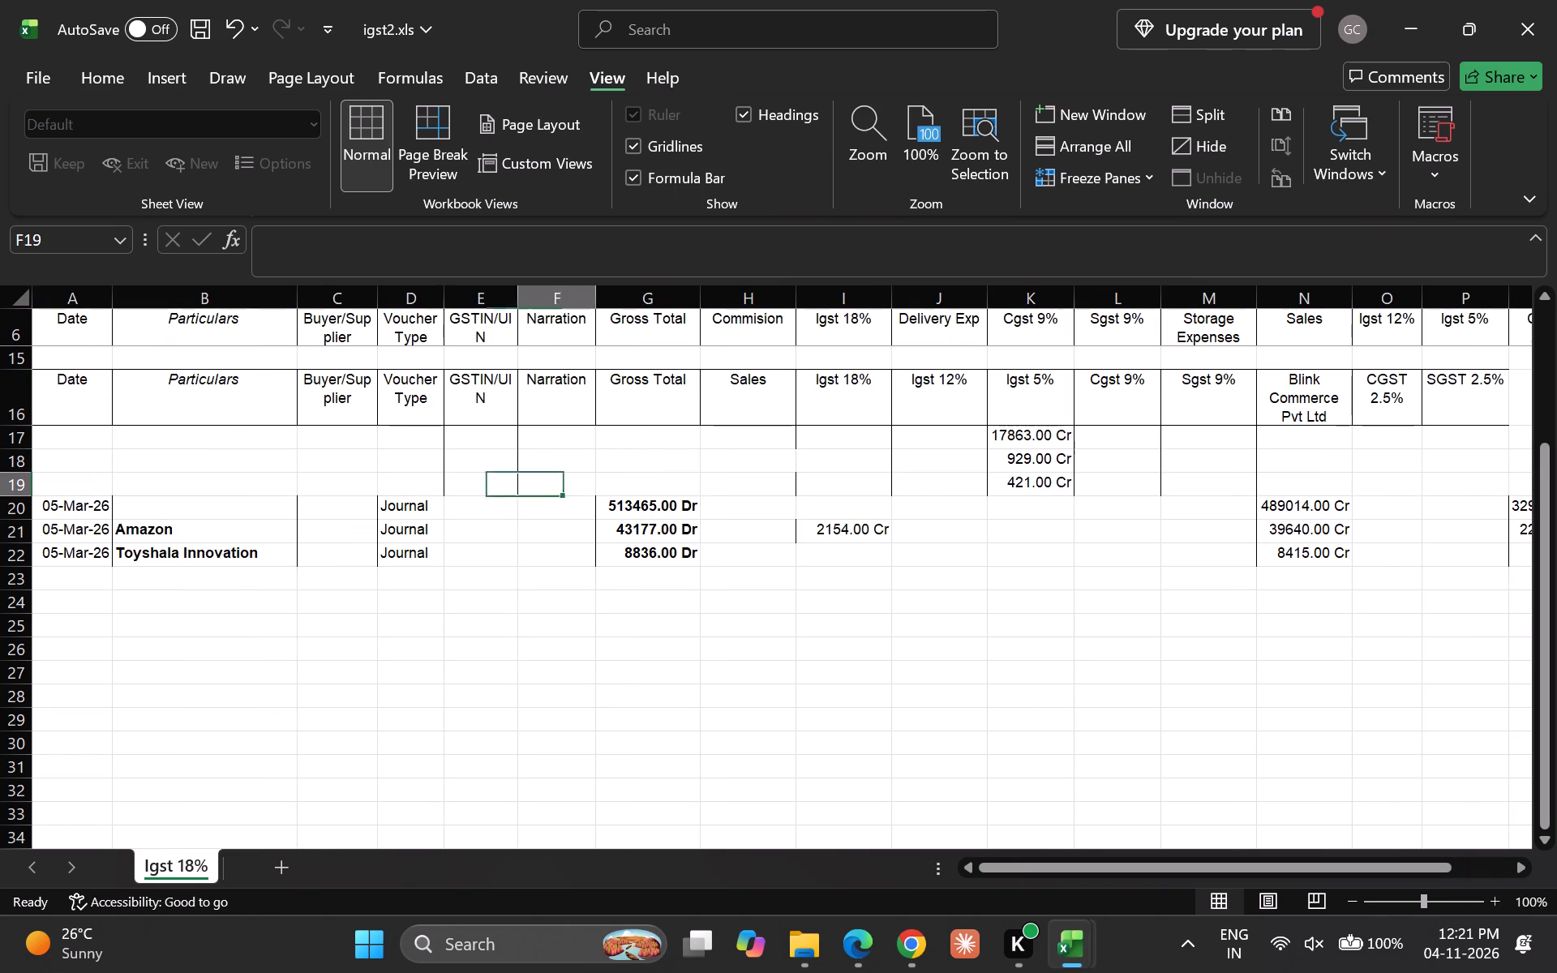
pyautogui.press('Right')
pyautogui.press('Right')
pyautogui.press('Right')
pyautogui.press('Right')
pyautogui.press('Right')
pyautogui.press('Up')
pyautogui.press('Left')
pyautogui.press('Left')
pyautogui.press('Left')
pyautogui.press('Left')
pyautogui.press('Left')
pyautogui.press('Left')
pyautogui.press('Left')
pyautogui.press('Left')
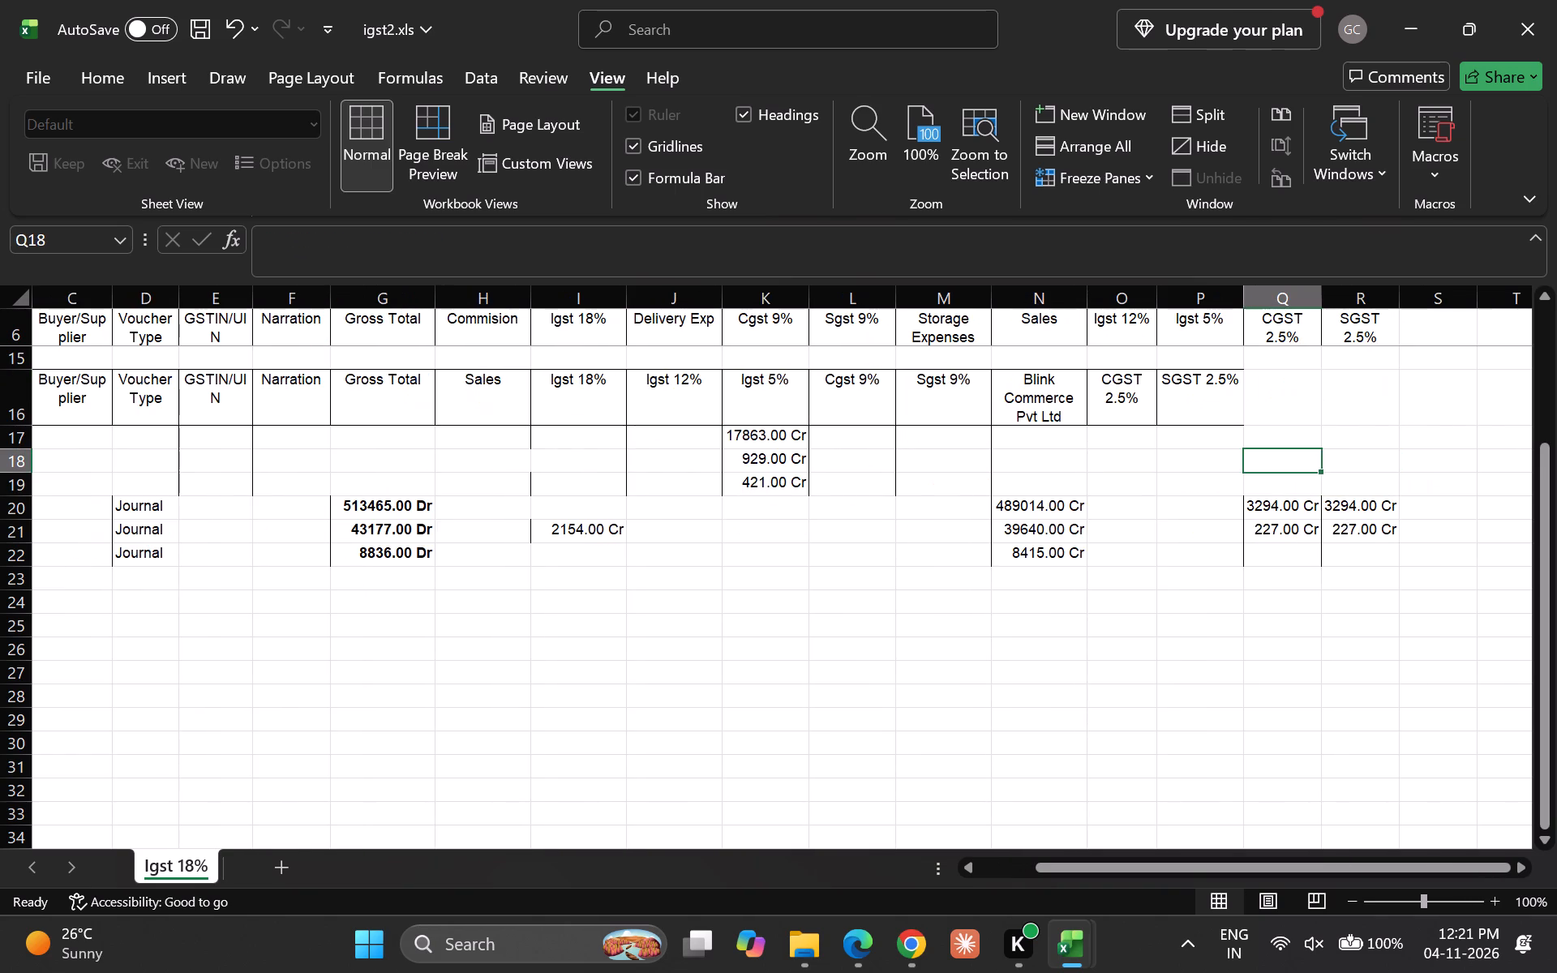
# Move the Igst 5% amounts from K17:K19 to P20:P22, in line with the journal entries.
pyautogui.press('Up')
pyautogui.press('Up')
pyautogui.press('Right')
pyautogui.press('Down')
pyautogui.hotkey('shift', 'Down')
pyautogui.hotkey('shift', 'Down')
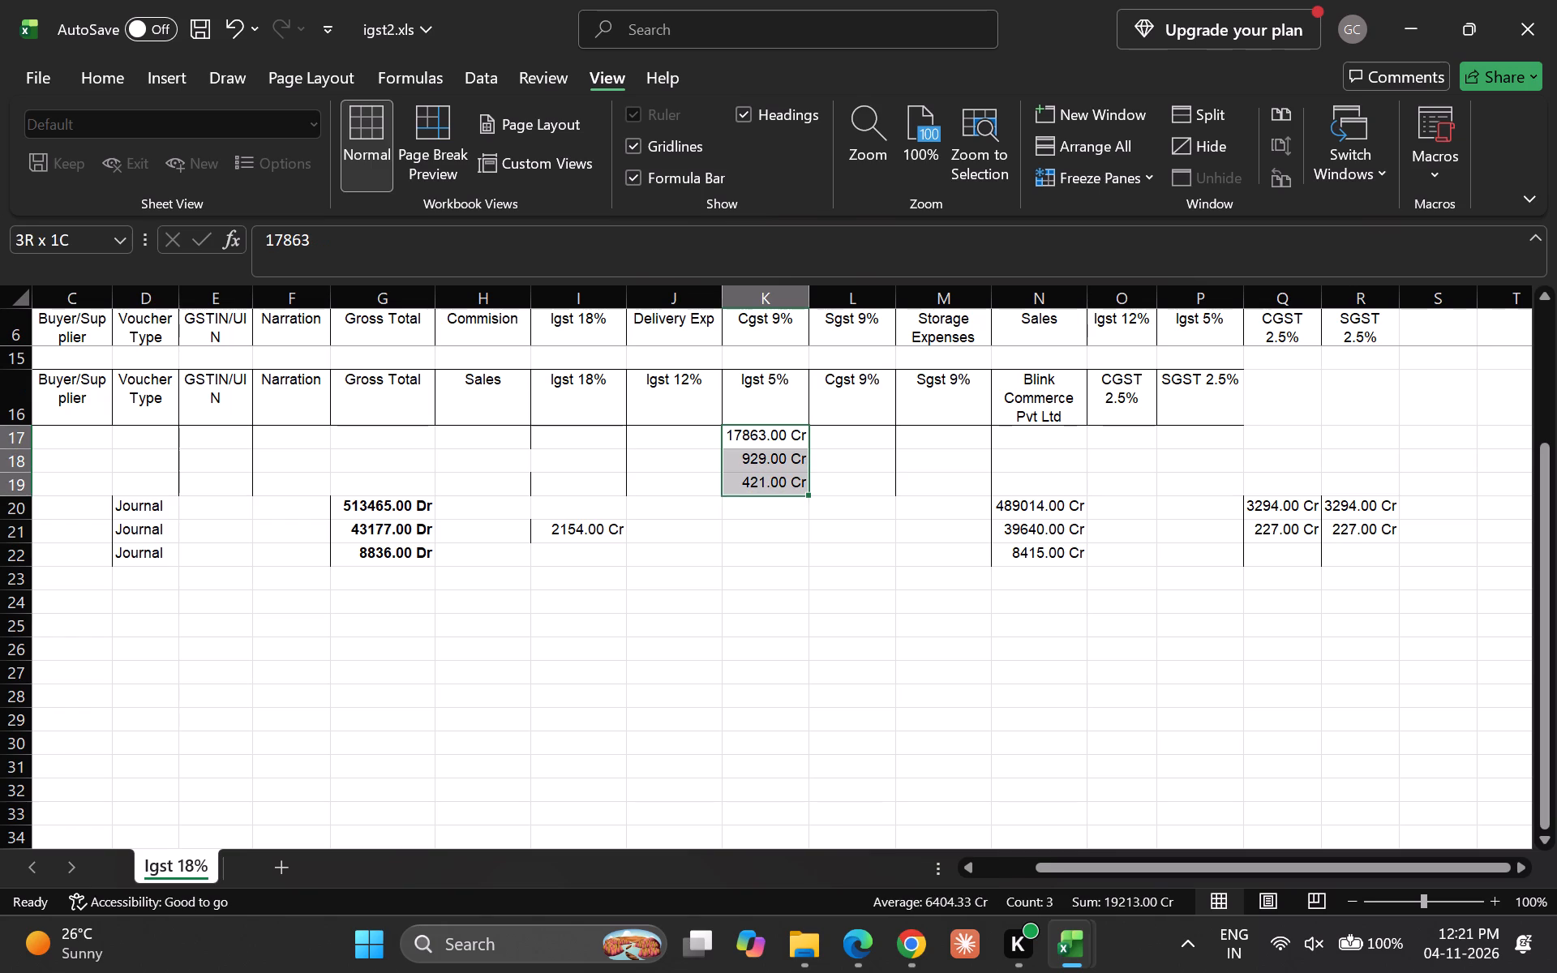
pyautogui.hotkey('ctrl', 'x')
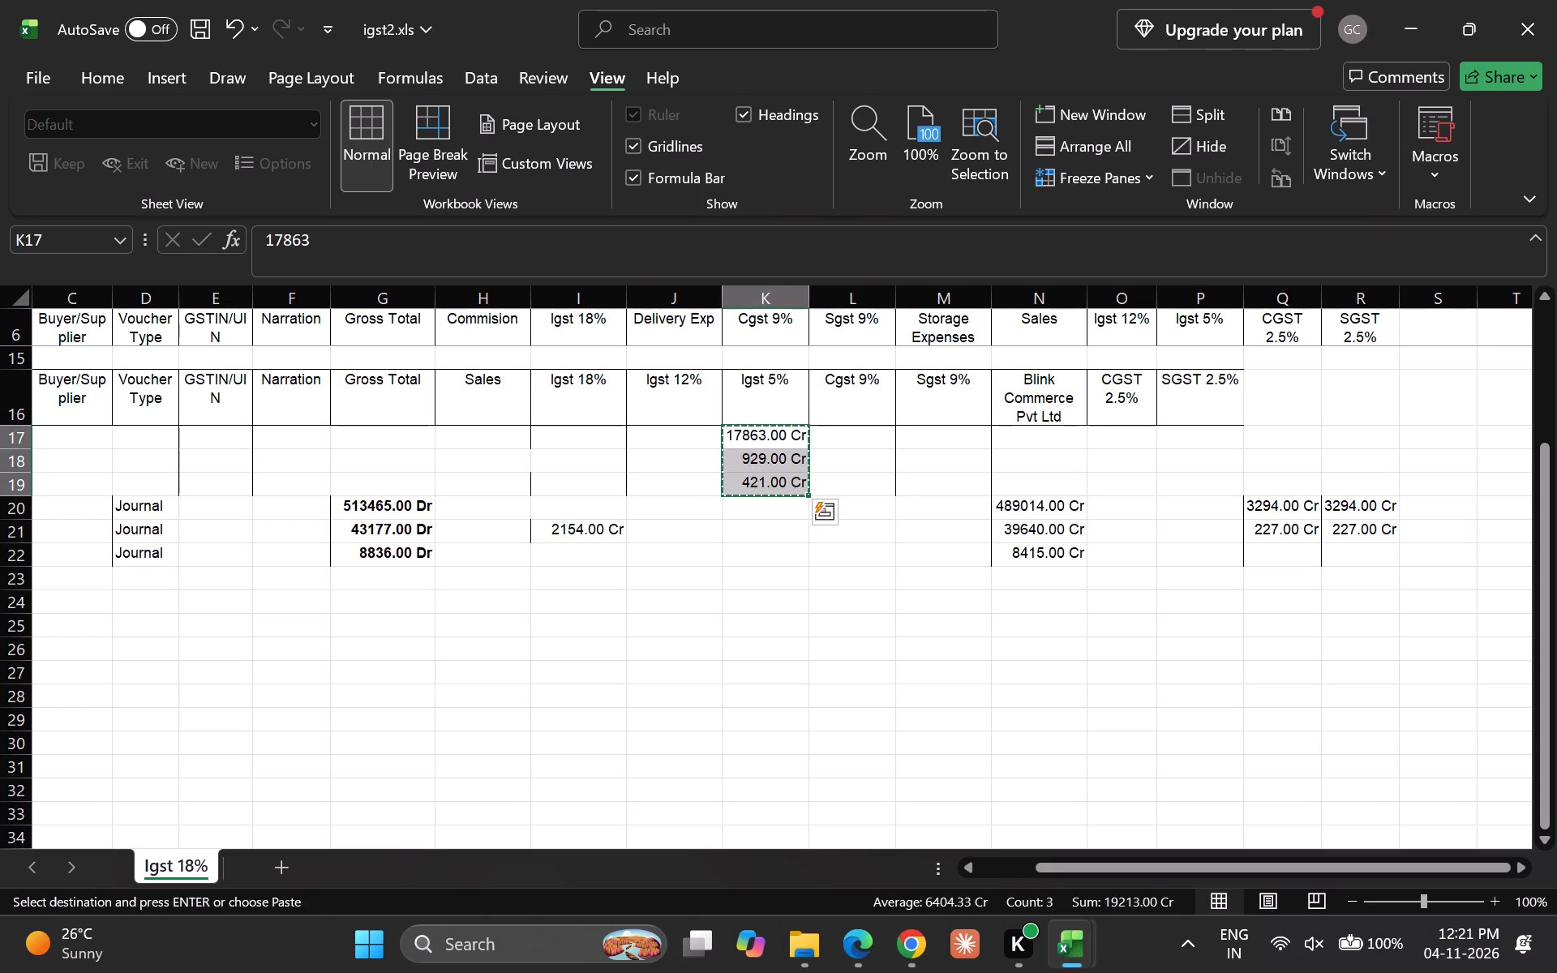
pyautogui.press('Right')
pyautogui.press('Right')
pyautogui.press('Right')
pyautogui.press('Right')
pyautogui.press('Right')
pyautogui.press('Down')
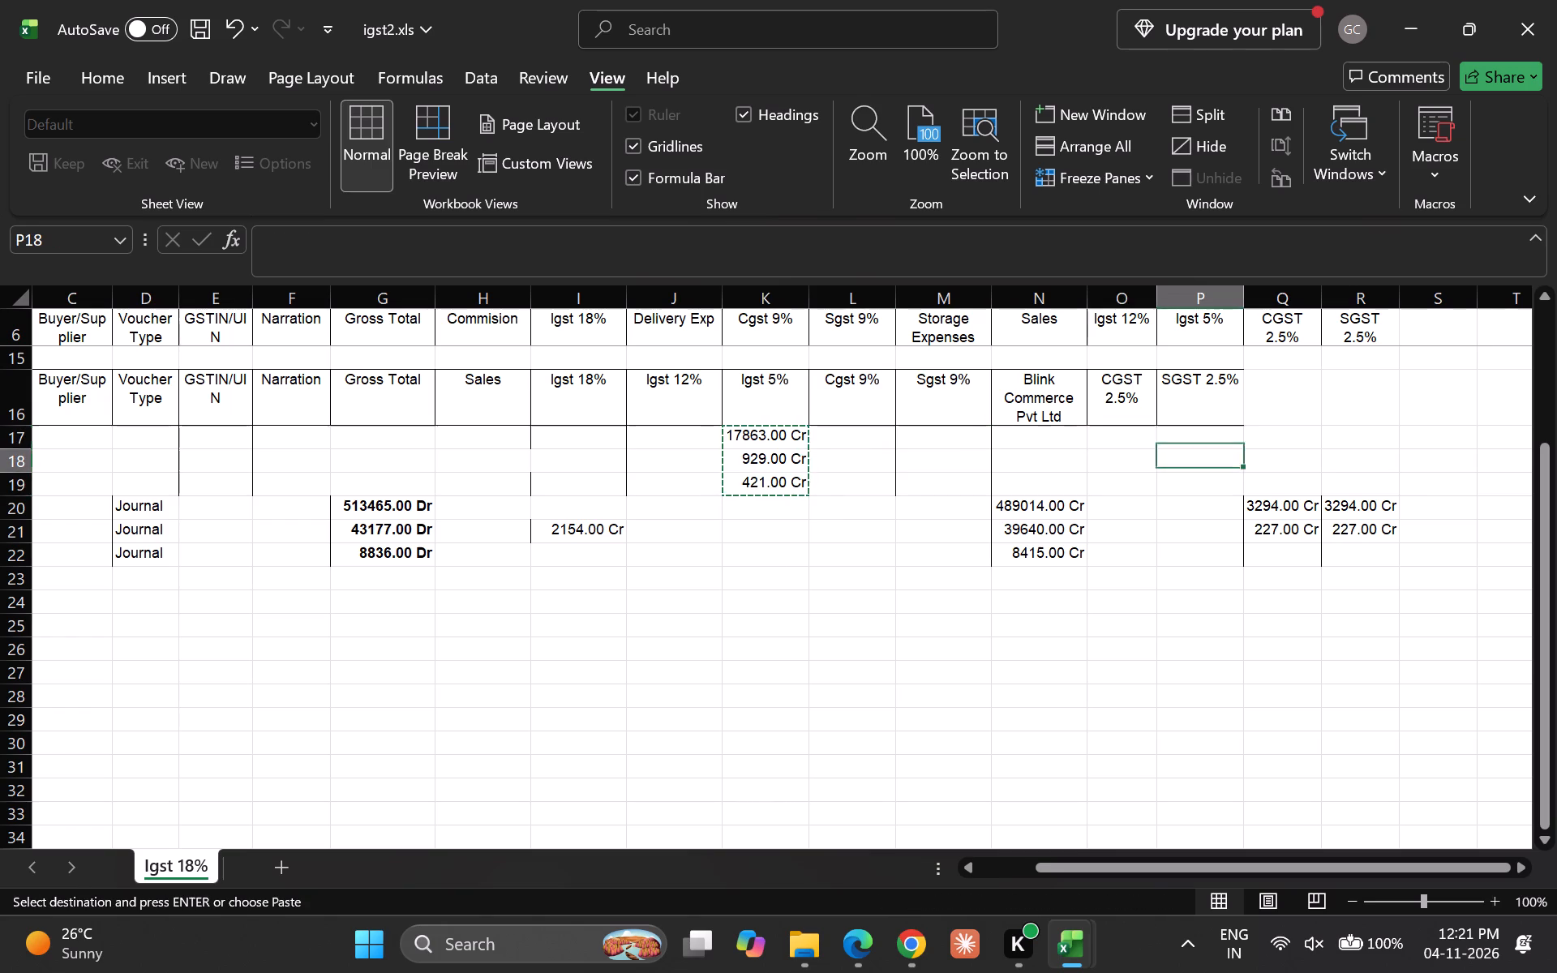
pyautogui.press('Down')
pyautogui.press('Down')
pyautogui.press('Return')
# Delete rows 16 to 19, comprising the duplicate header row and the three emptied rows above the journal entries.
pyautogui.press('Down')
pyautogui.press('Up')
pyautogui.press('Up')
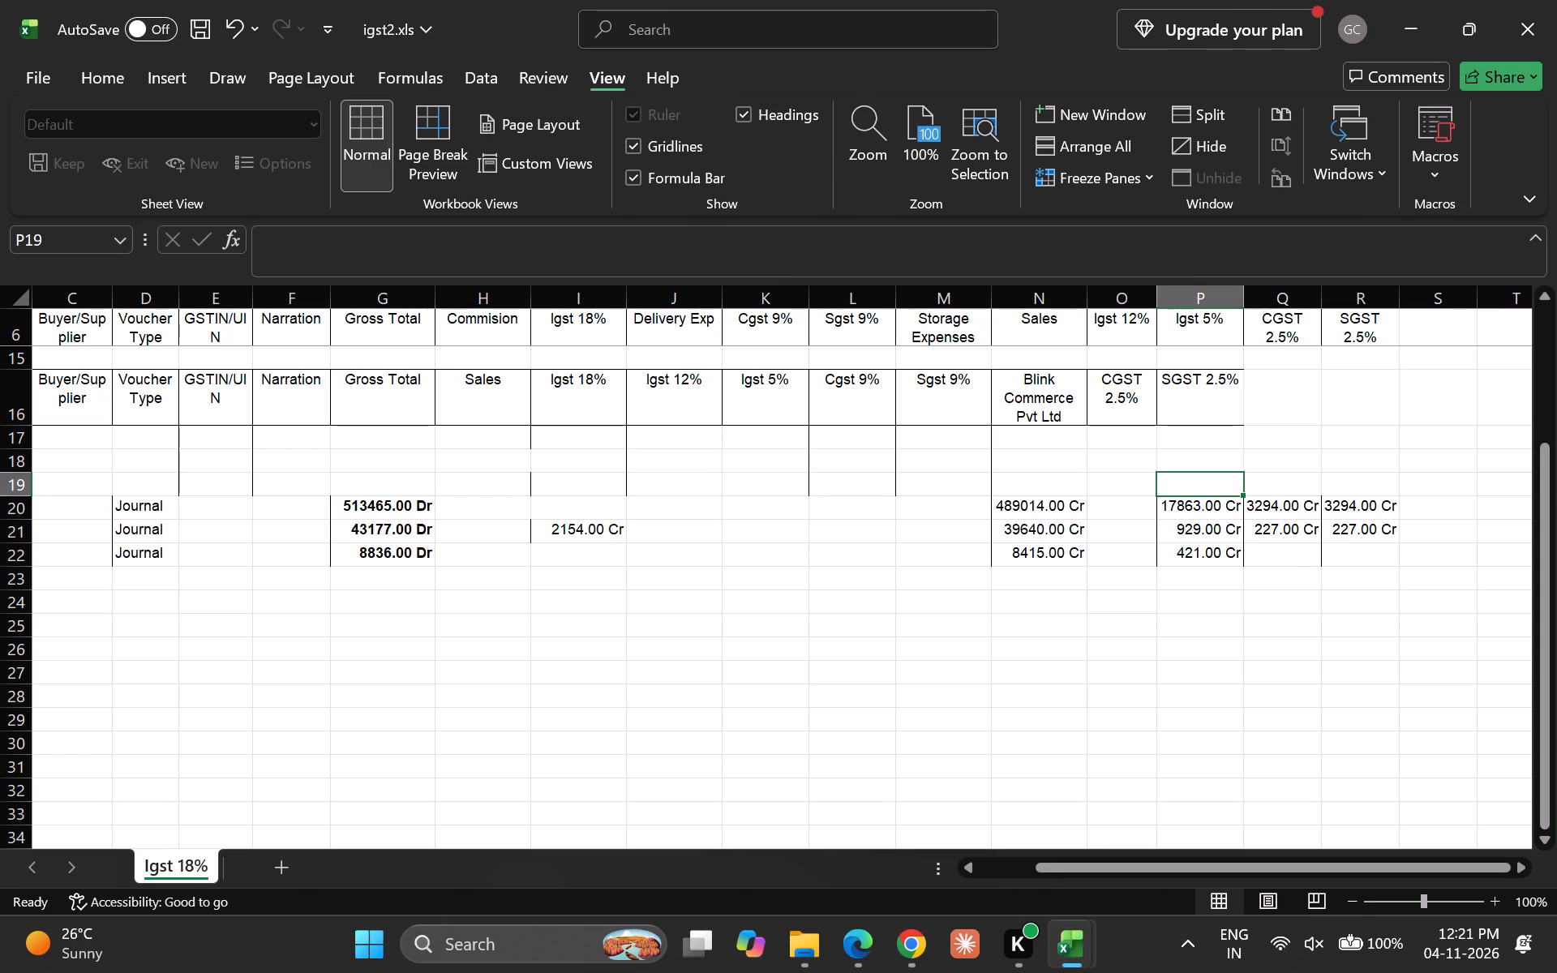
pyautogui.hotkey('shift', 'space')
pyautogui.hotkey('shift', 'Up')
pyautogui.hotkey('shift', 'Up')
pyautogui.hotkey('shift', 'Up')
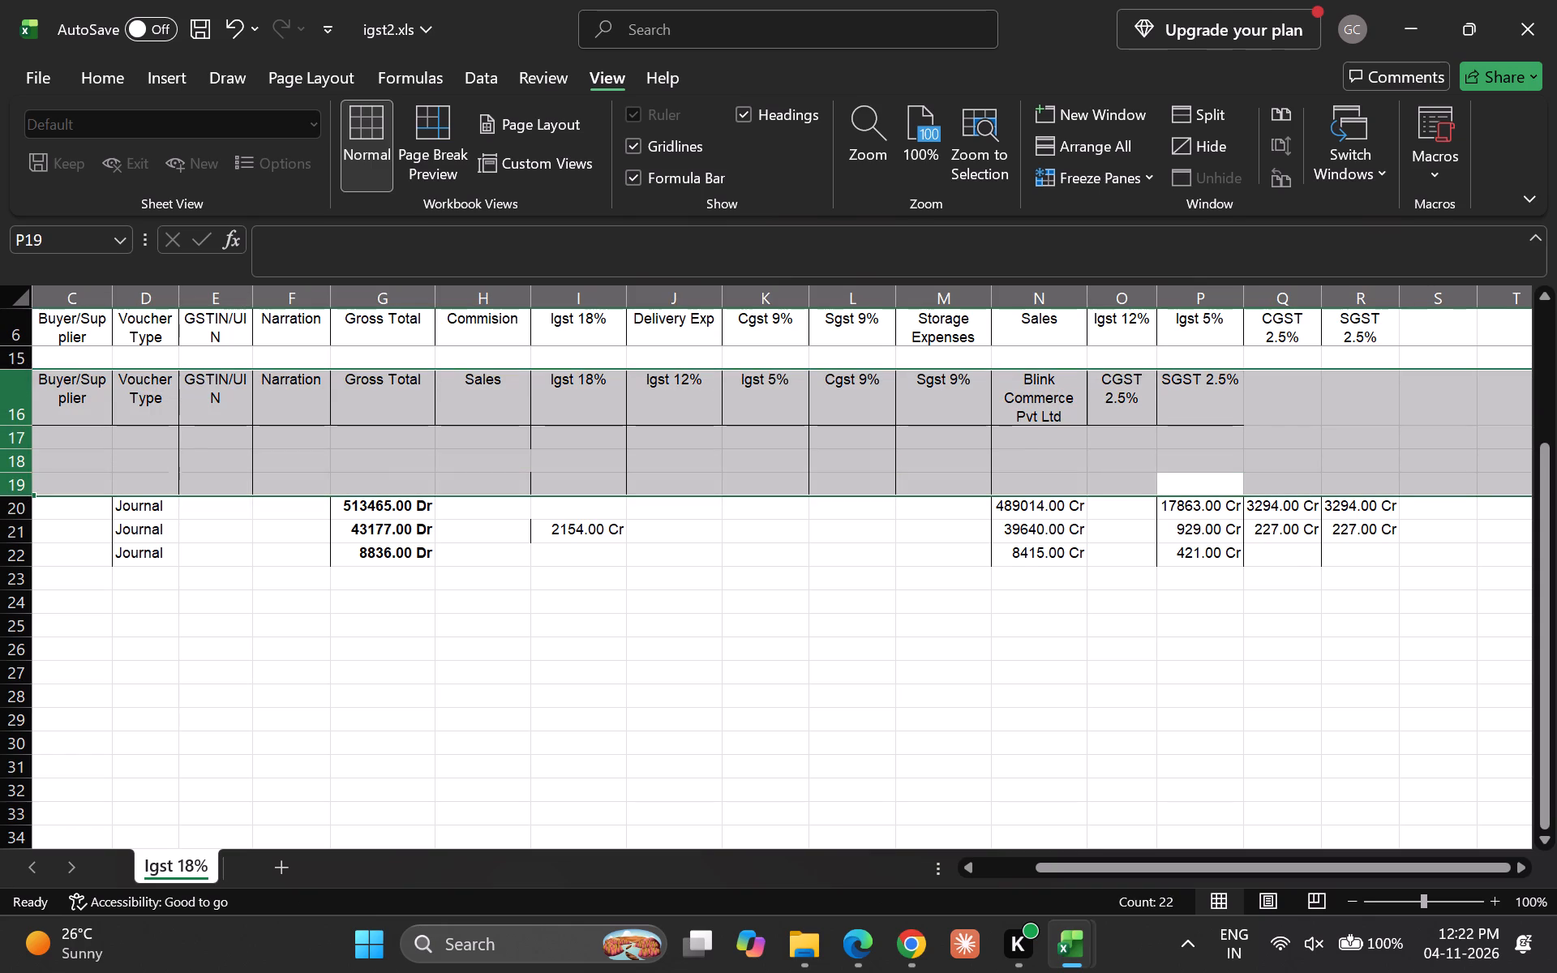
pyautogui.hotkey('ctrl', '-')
# Review the Igst 5% column through the upper ledger and the realigned journal rows 16 to 18.
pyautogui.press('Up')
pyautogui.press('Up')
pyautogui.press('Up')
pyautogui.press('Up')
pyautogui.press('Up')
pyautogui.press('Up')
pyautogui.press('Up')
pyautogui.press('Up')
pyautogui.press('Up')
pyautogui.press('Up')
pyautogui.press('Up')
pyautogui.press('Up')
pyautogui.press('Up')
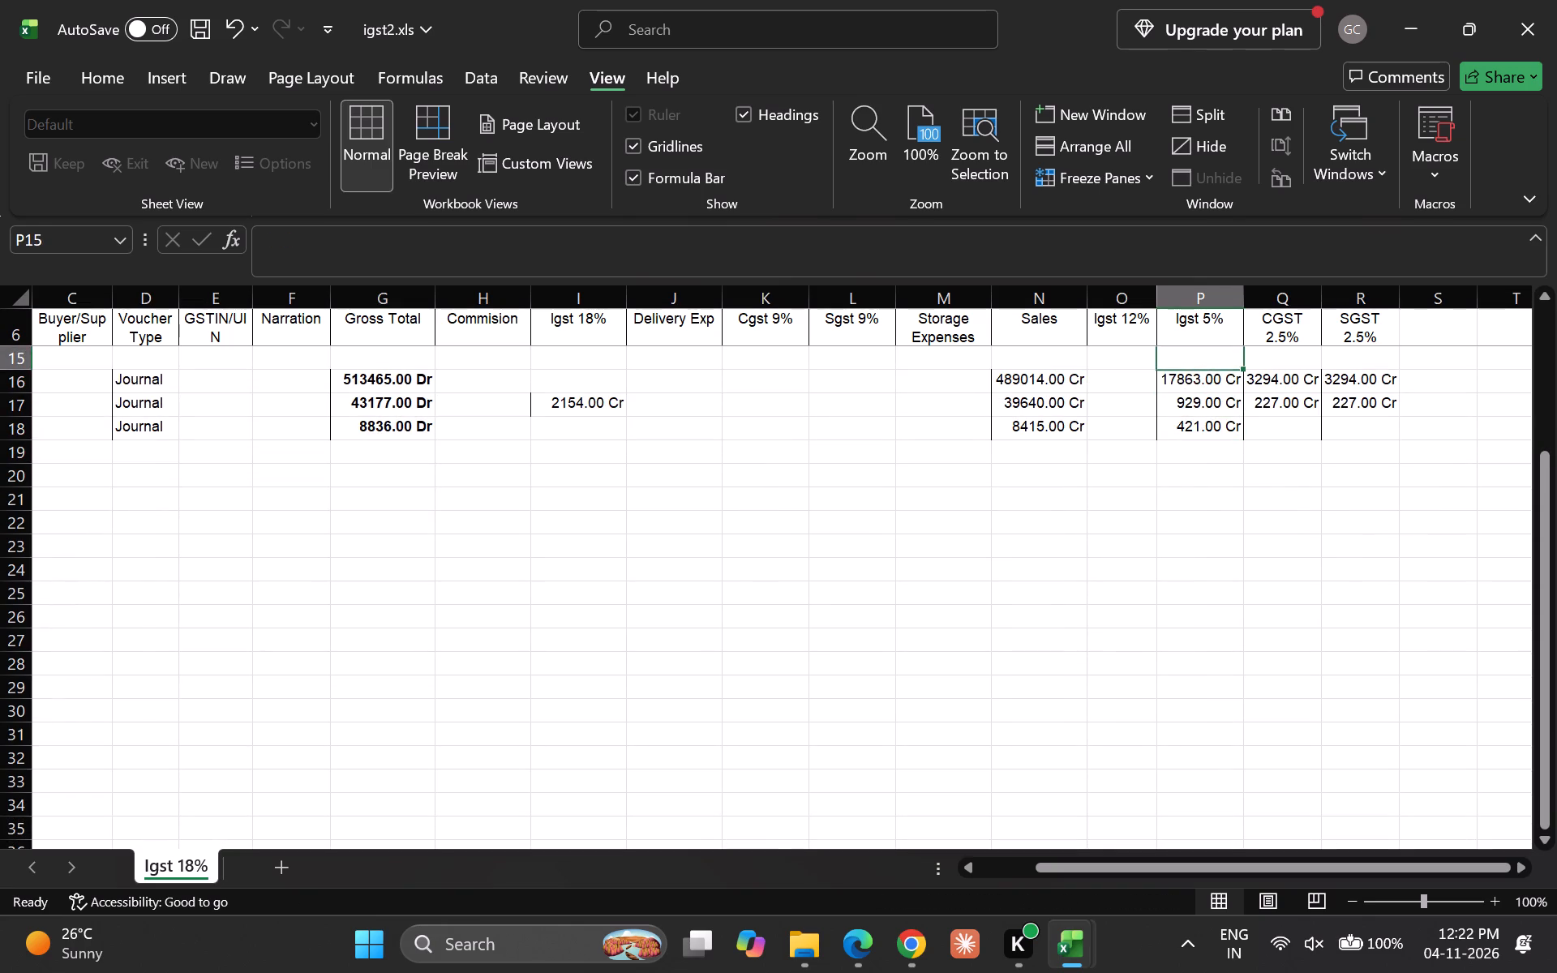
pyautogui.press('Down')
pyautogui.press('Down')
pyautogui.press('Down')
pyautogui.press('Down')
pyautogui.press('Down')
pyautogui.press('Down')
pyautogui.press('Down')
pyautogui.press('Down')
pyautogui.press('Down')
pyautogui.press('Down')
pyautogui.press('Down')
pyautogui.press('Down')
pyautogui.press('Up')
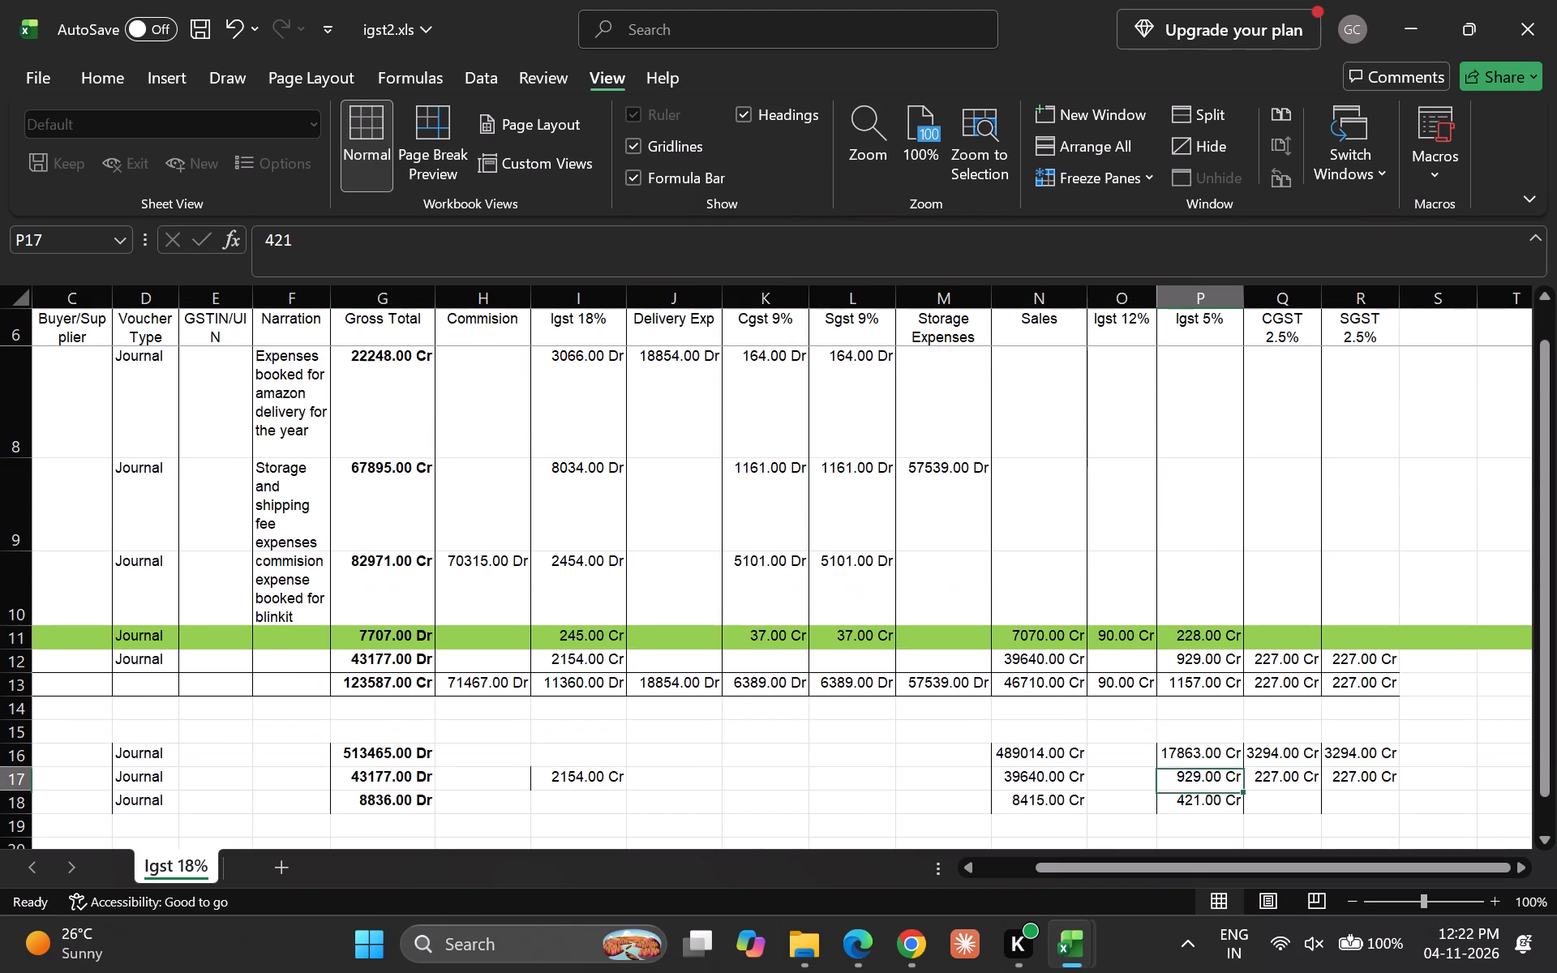
# Insert four blank rows above the Grand Total in row 13, beneath the Amazon journal entry.
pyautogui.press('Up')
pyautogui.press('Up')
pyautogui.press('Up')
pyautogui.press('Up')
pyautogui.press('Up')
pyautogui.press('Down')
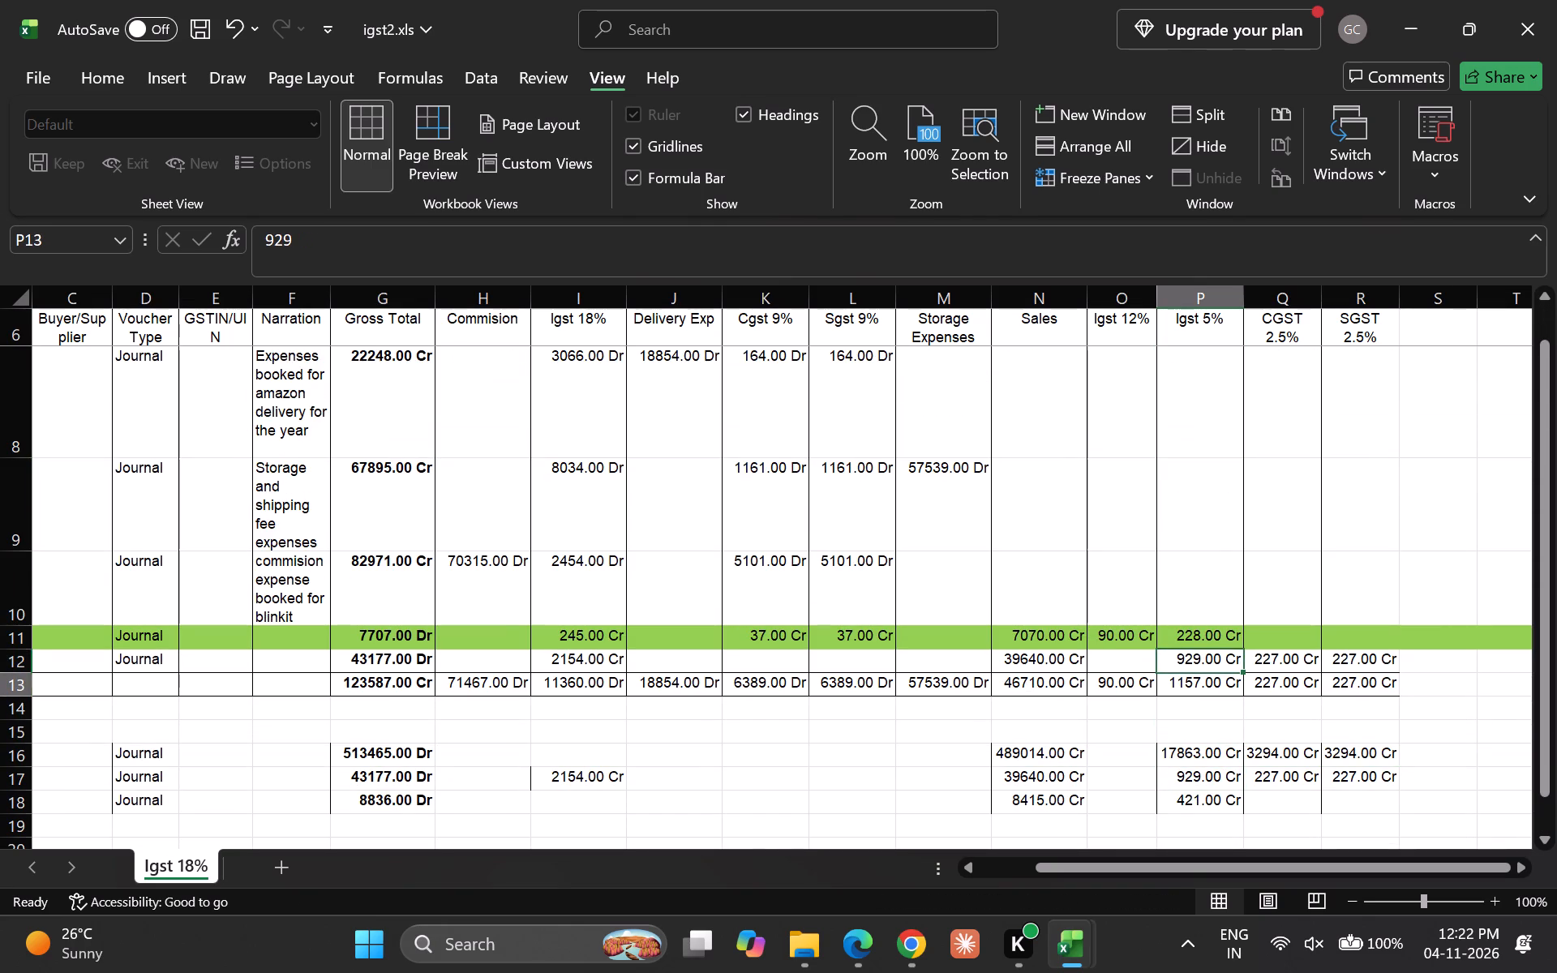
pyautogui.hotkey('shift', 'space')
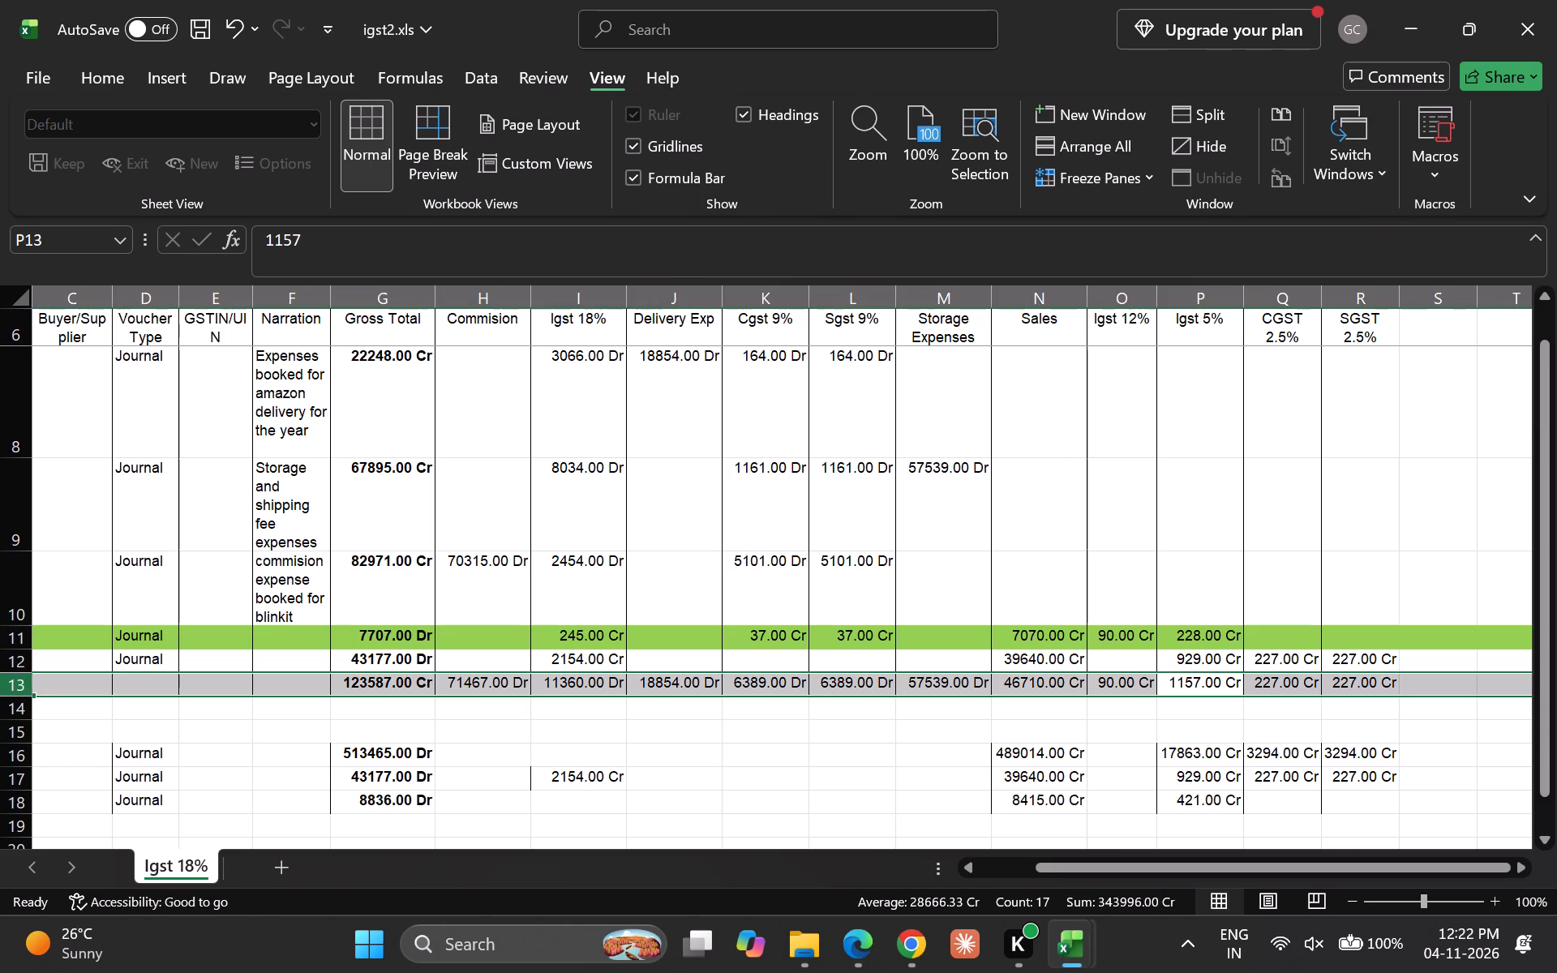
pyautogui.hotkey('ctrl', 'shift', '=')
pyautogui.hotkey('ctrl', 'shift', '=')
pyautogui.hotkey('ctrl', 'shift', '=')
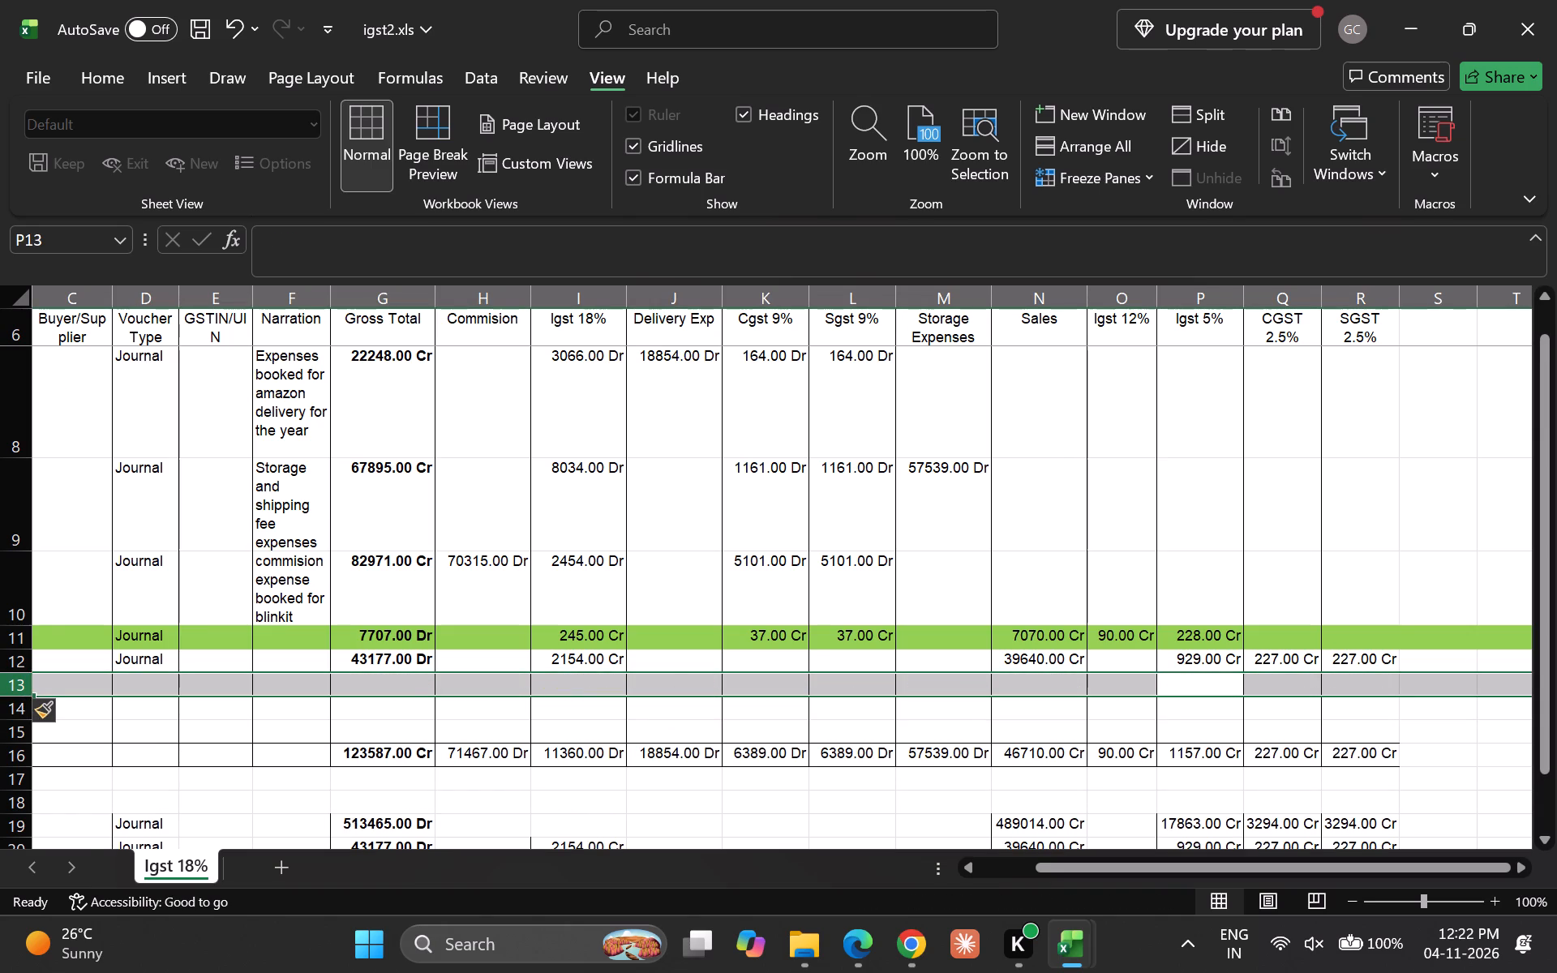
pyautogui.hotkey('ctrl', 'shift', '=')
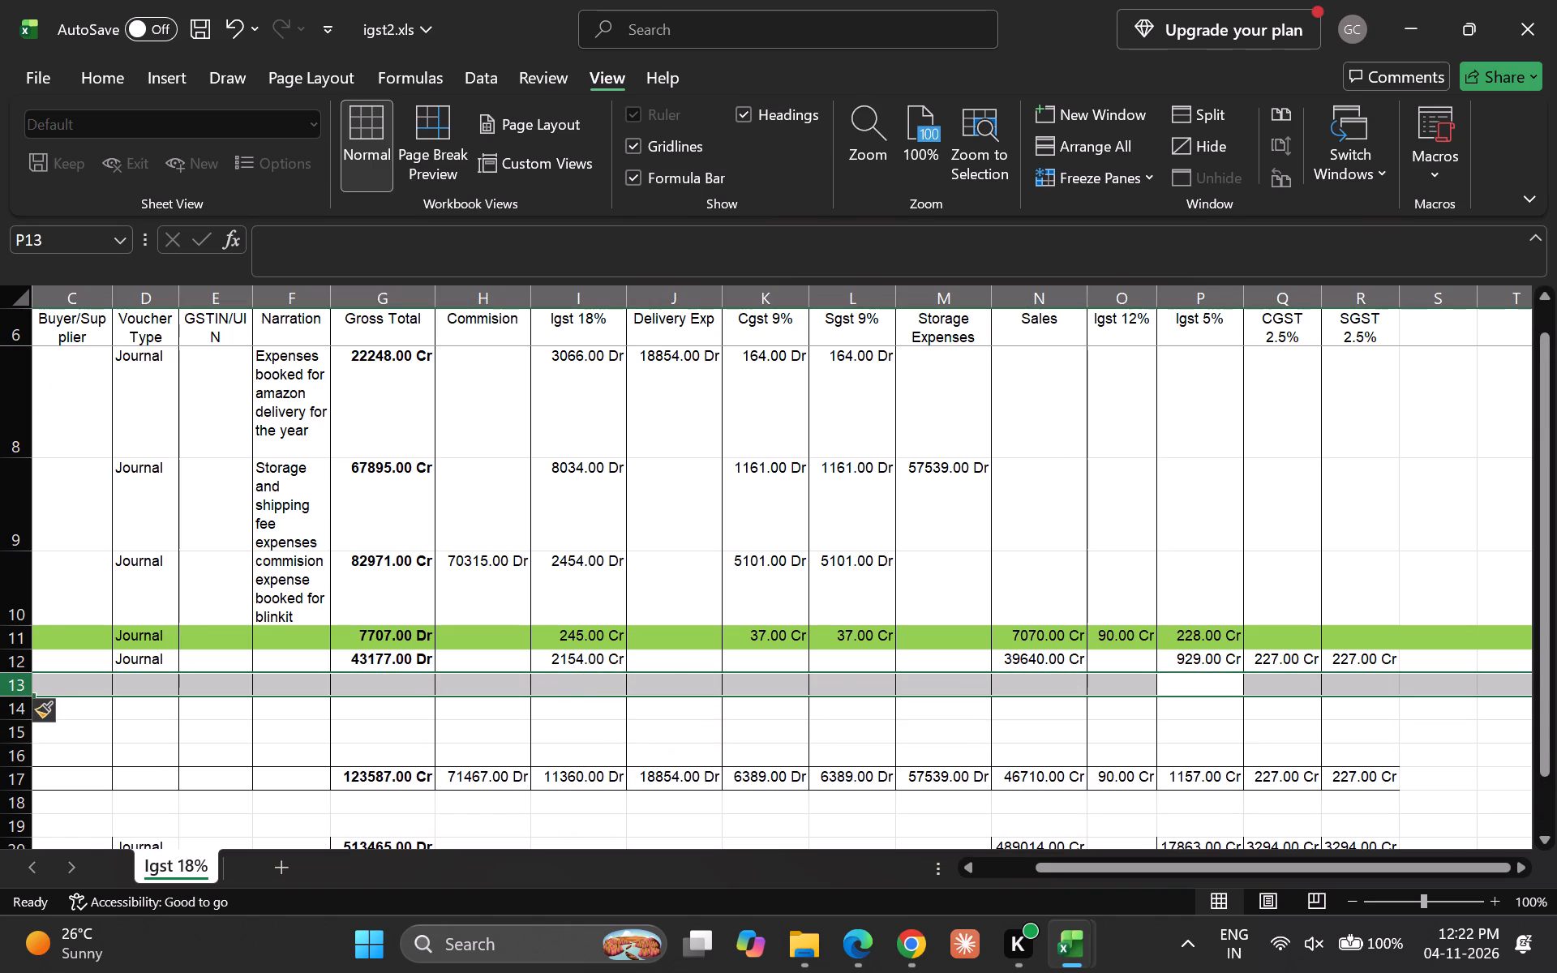
# Copy journal rows 20 to 22 into the blank rows starting at A13, above the Grand Total.
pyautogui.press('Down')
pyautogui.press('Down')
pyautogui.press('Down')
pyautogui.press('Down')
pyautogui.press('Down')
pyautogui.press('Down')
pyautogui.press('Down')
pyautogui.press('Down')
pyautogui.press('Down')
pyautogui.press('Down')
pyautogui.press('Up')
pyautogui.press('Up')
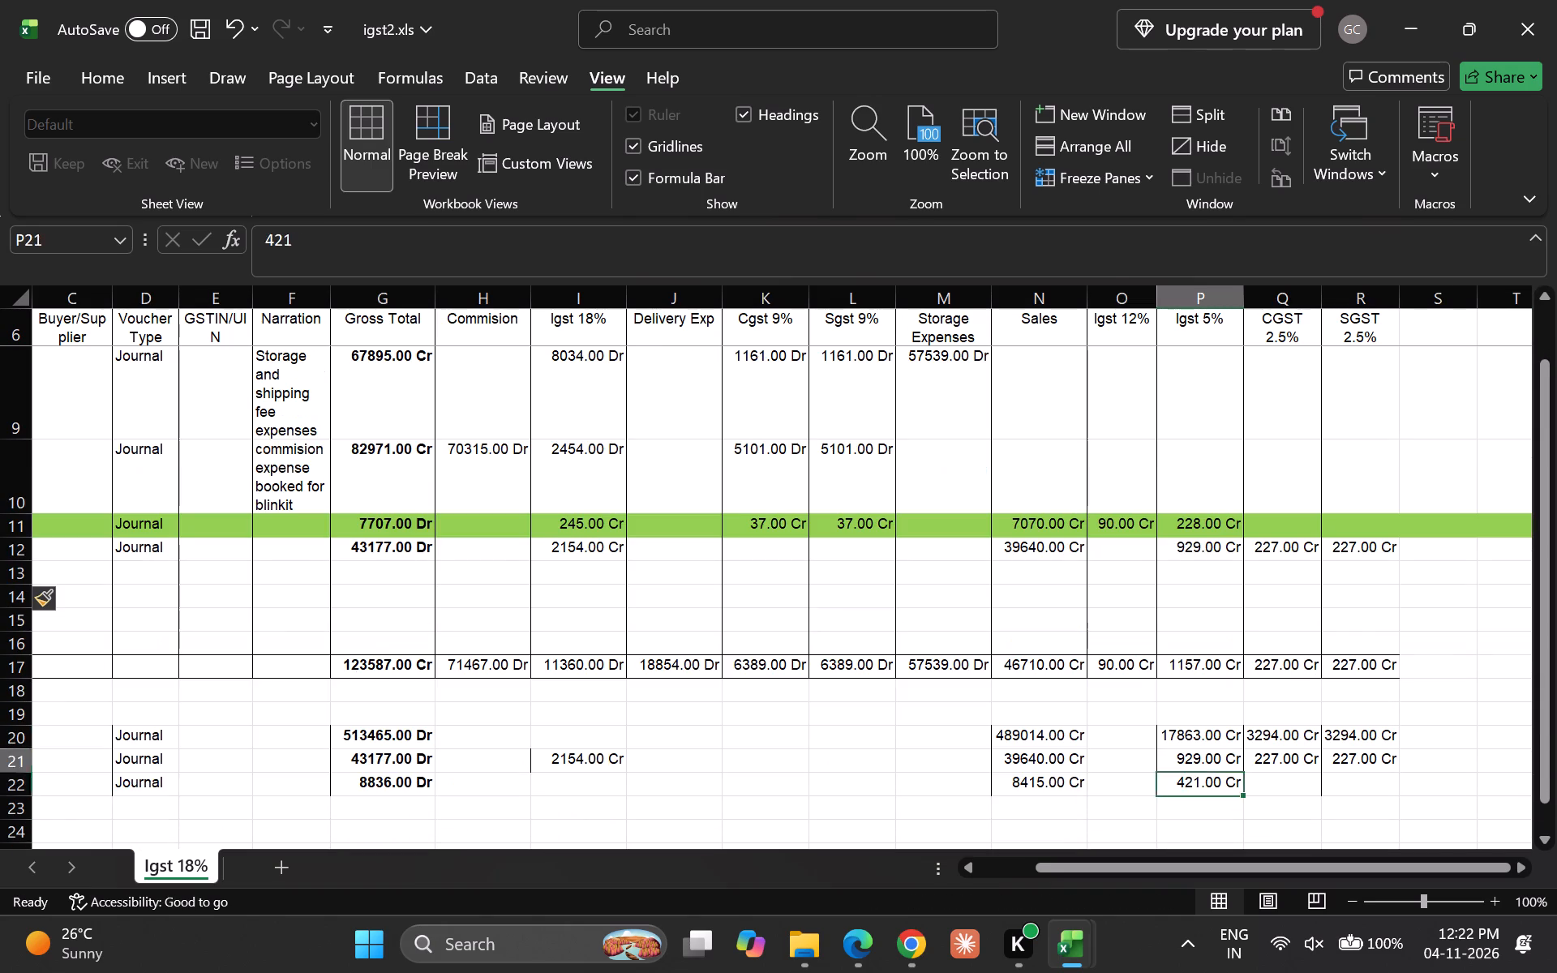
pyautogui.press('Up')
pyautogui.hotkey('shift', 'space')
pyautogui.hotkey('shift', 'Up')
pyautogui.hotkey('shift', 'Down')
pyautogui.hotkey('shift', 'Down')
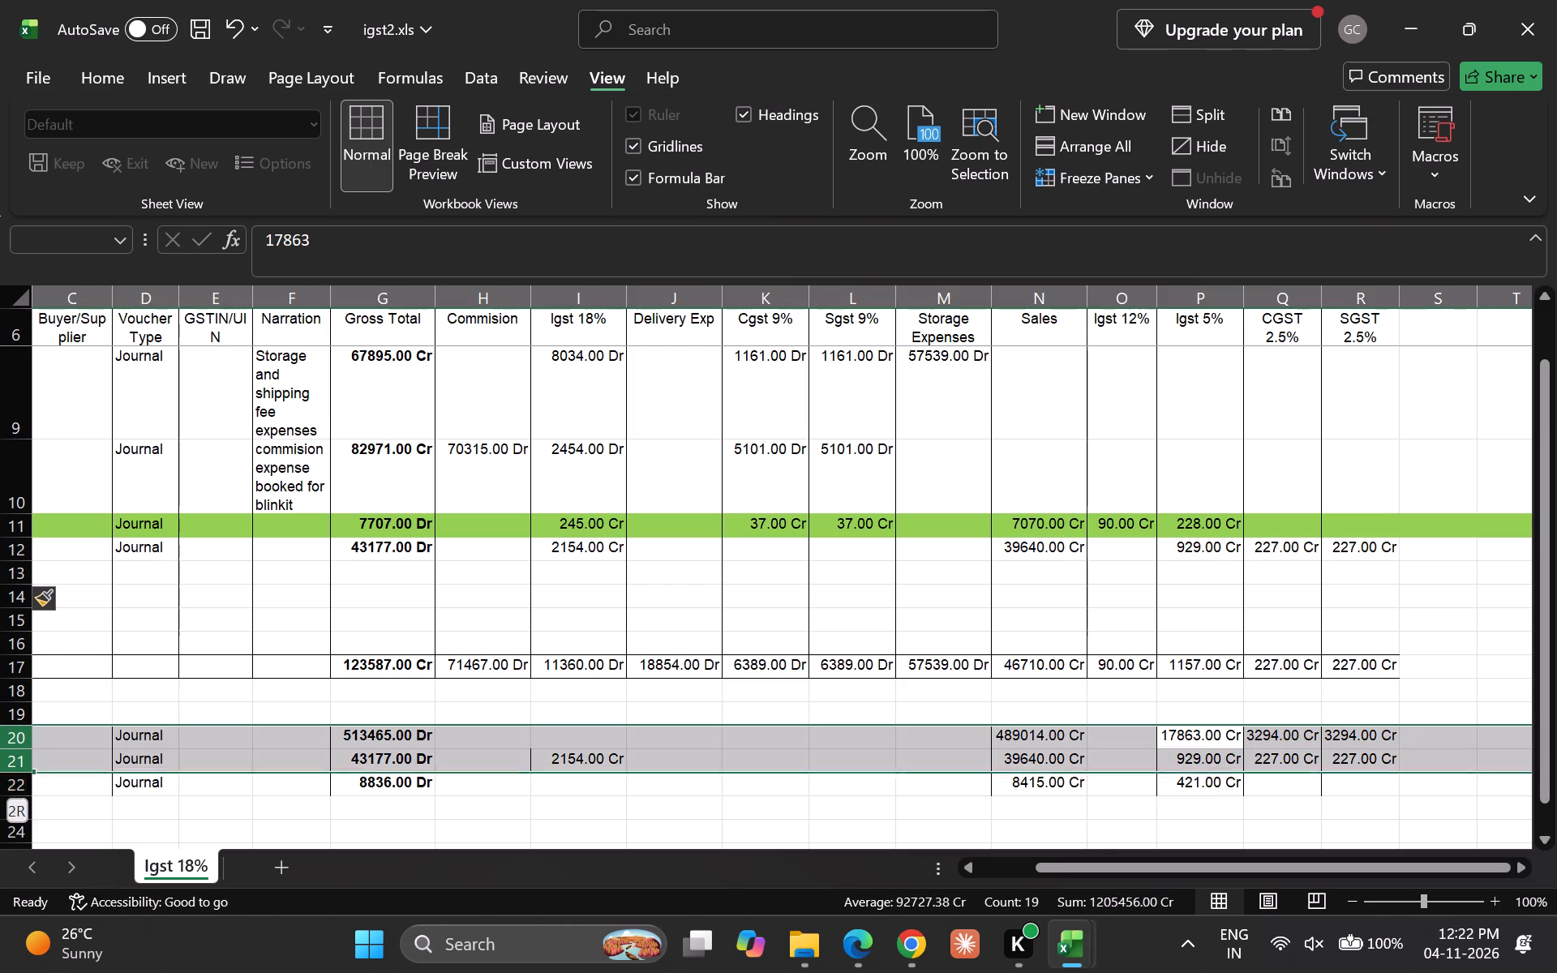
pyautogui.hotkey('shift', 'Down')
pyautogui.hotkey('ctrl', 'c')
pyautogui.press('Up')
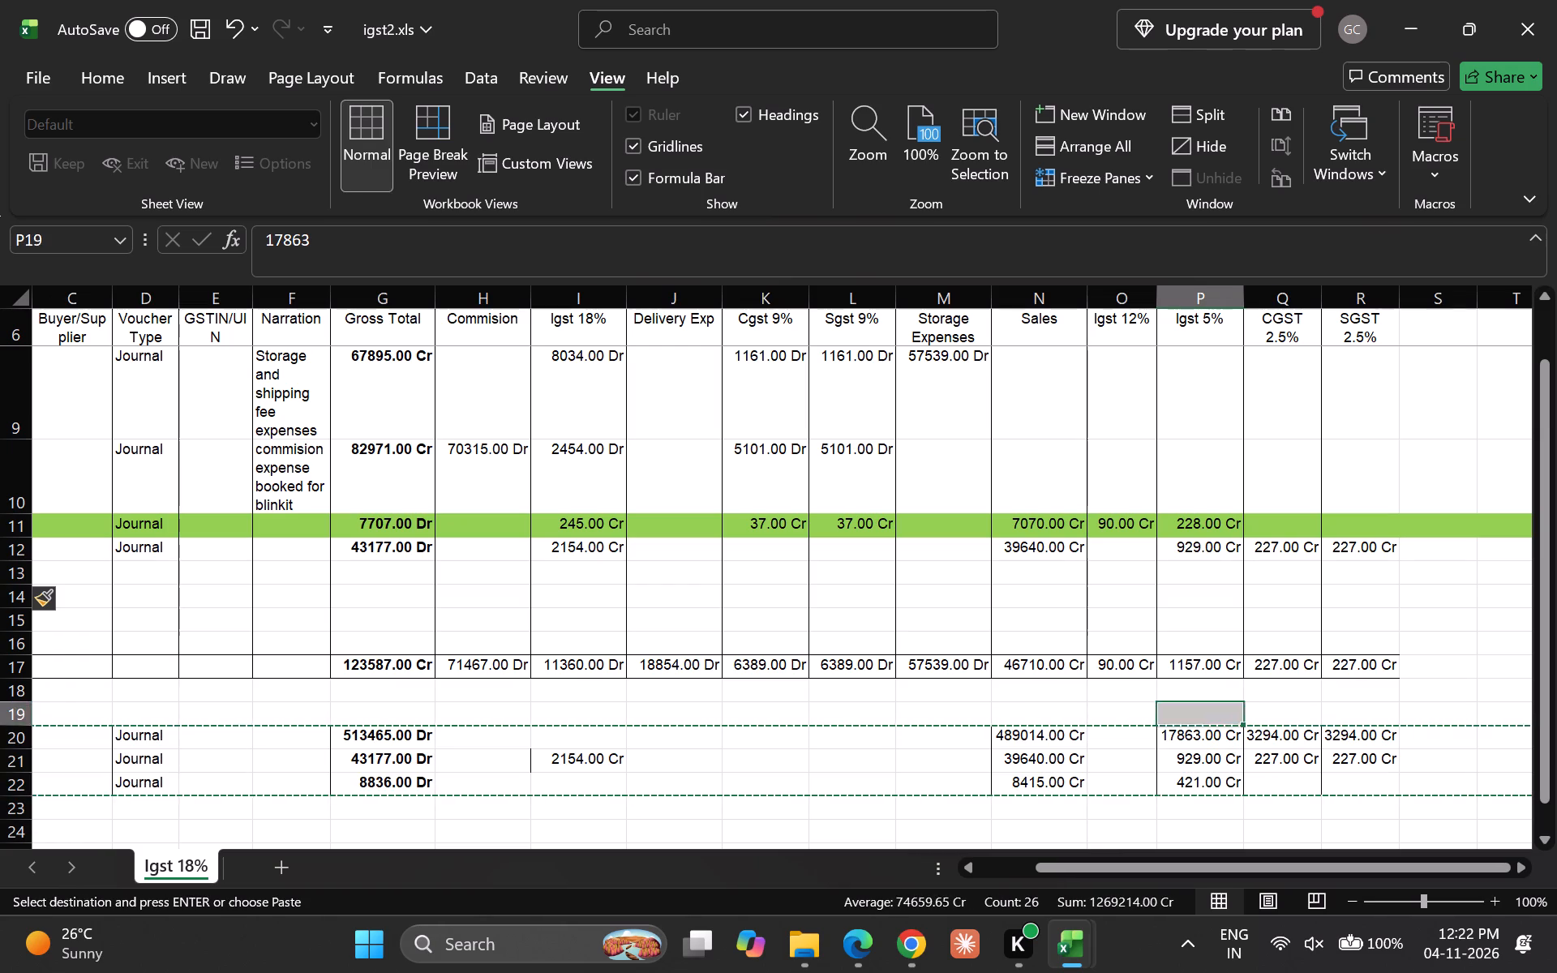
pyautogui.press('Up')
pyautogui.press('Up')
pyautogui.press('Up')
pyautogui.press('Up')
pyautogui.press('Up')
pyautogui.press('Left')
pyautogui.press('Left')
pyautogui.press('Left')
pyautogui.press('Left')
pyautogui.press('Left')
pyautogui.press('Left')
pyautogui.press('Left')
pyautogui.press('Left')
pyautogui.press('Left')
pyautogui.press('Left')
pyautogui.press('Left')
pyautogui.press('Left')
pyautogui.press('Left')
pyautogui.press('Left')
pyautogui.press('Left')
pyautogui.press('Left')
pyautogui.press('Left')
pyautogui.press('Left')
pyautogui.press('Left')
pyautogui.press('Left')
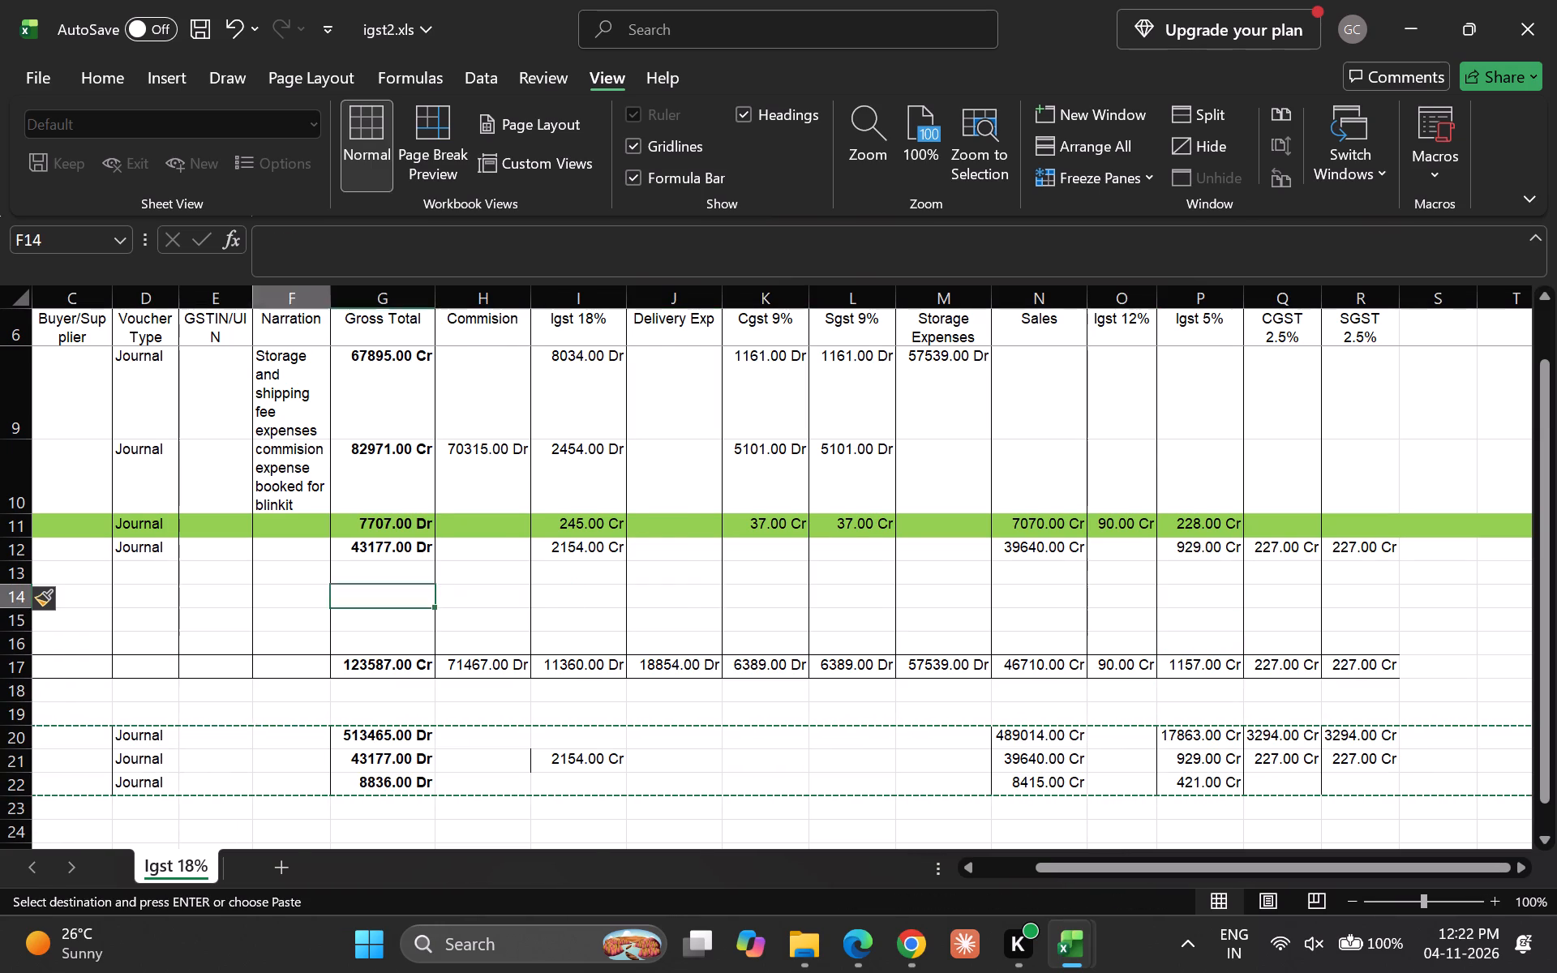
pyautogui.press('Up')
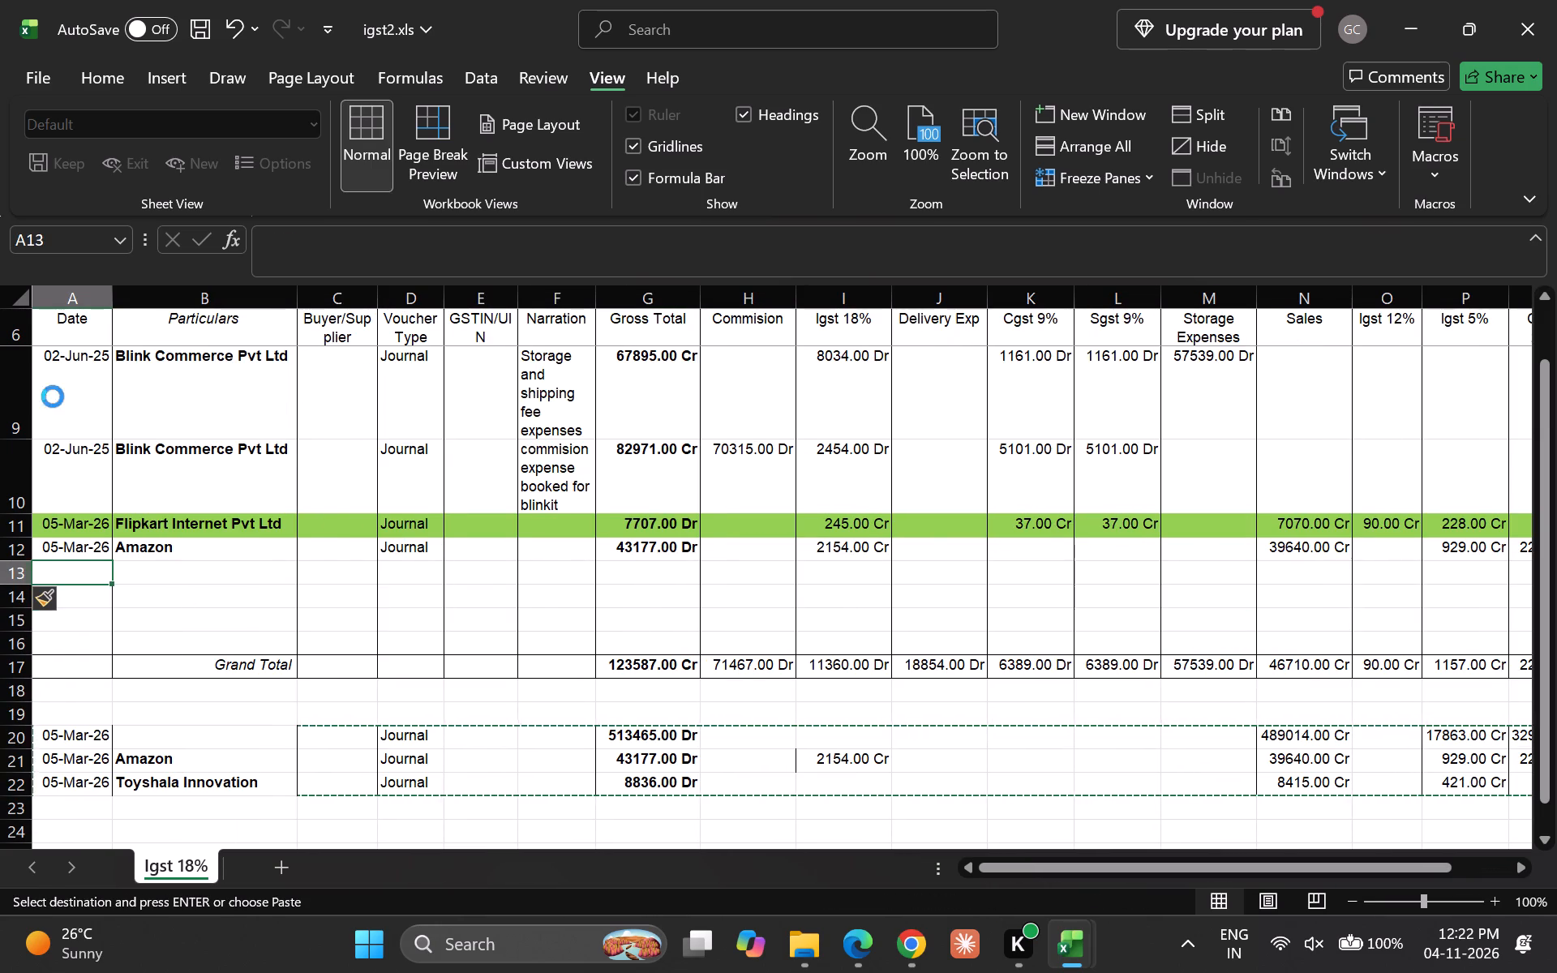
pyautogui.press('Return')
# Delete the leftover blank row 16 between the Toyshala Innovation entry and the Grand Total.
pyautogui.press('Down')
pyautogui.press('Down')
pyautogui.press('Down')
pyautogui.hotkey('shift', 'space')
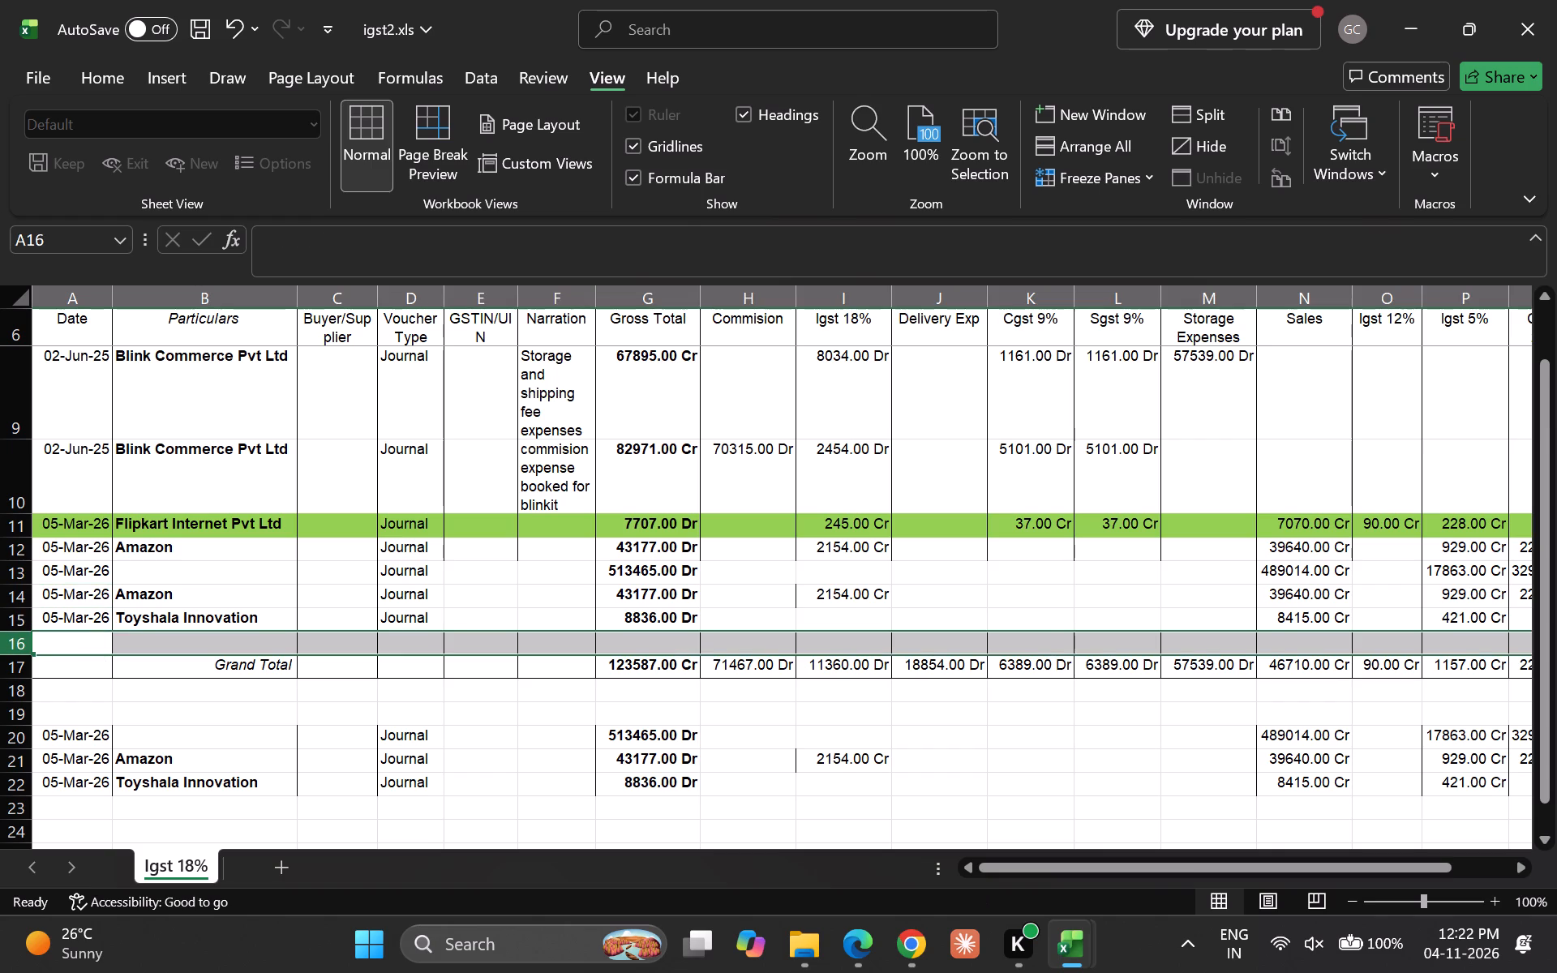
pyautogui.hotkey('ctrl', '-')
# Delete rows 19 to 22, holding the original copies of the journal entries below the Grand Total, and save the workbook.
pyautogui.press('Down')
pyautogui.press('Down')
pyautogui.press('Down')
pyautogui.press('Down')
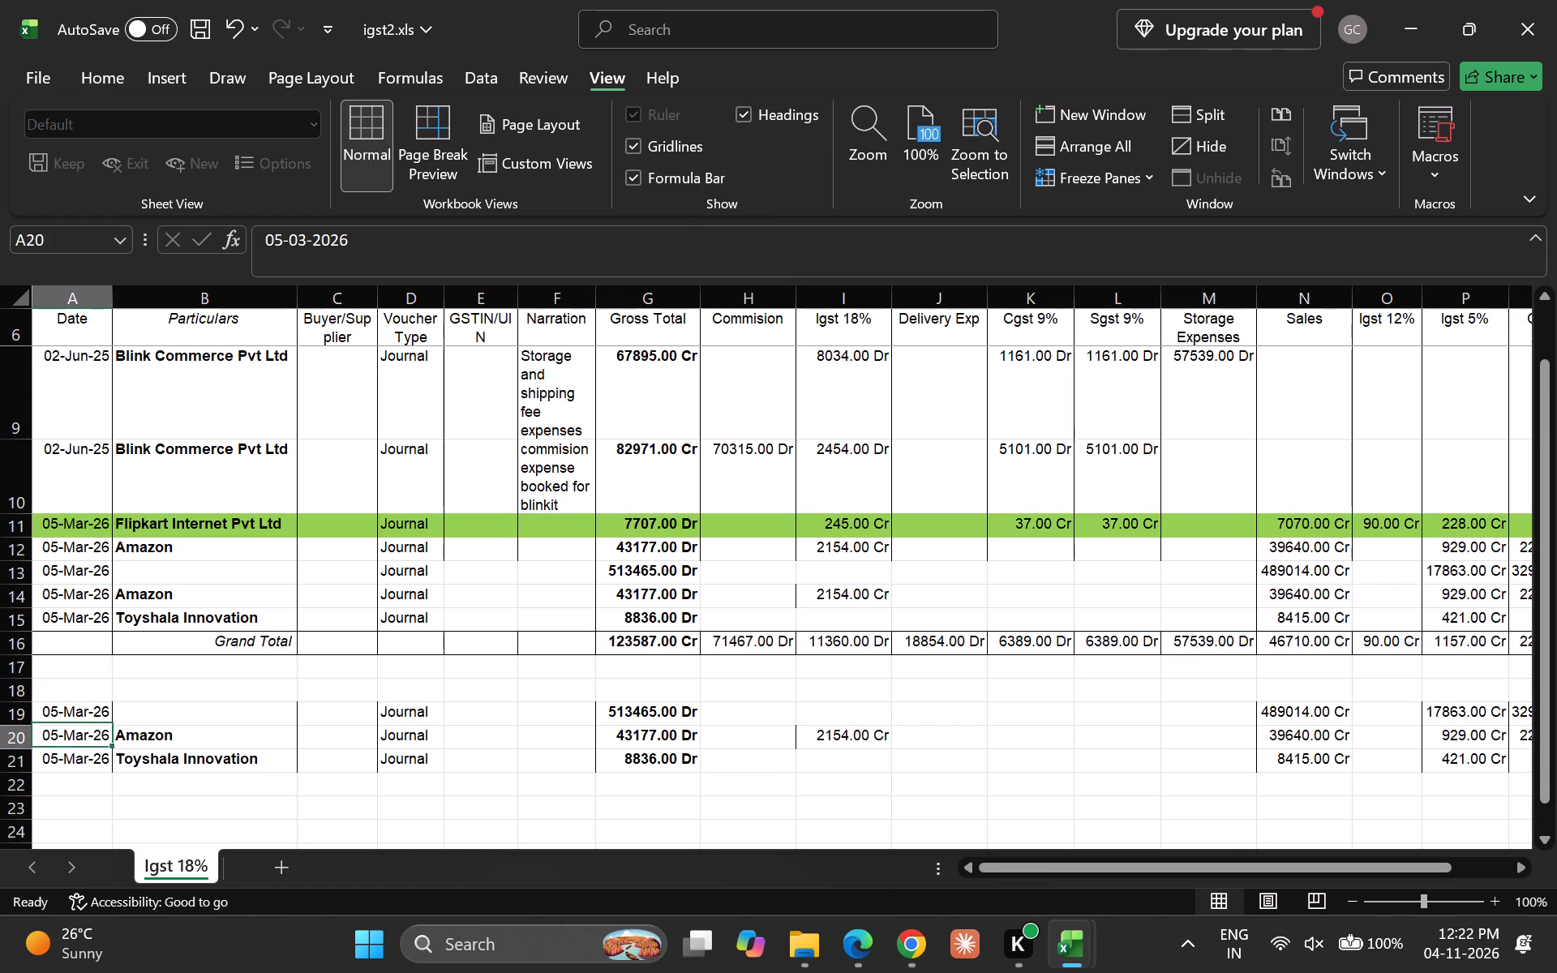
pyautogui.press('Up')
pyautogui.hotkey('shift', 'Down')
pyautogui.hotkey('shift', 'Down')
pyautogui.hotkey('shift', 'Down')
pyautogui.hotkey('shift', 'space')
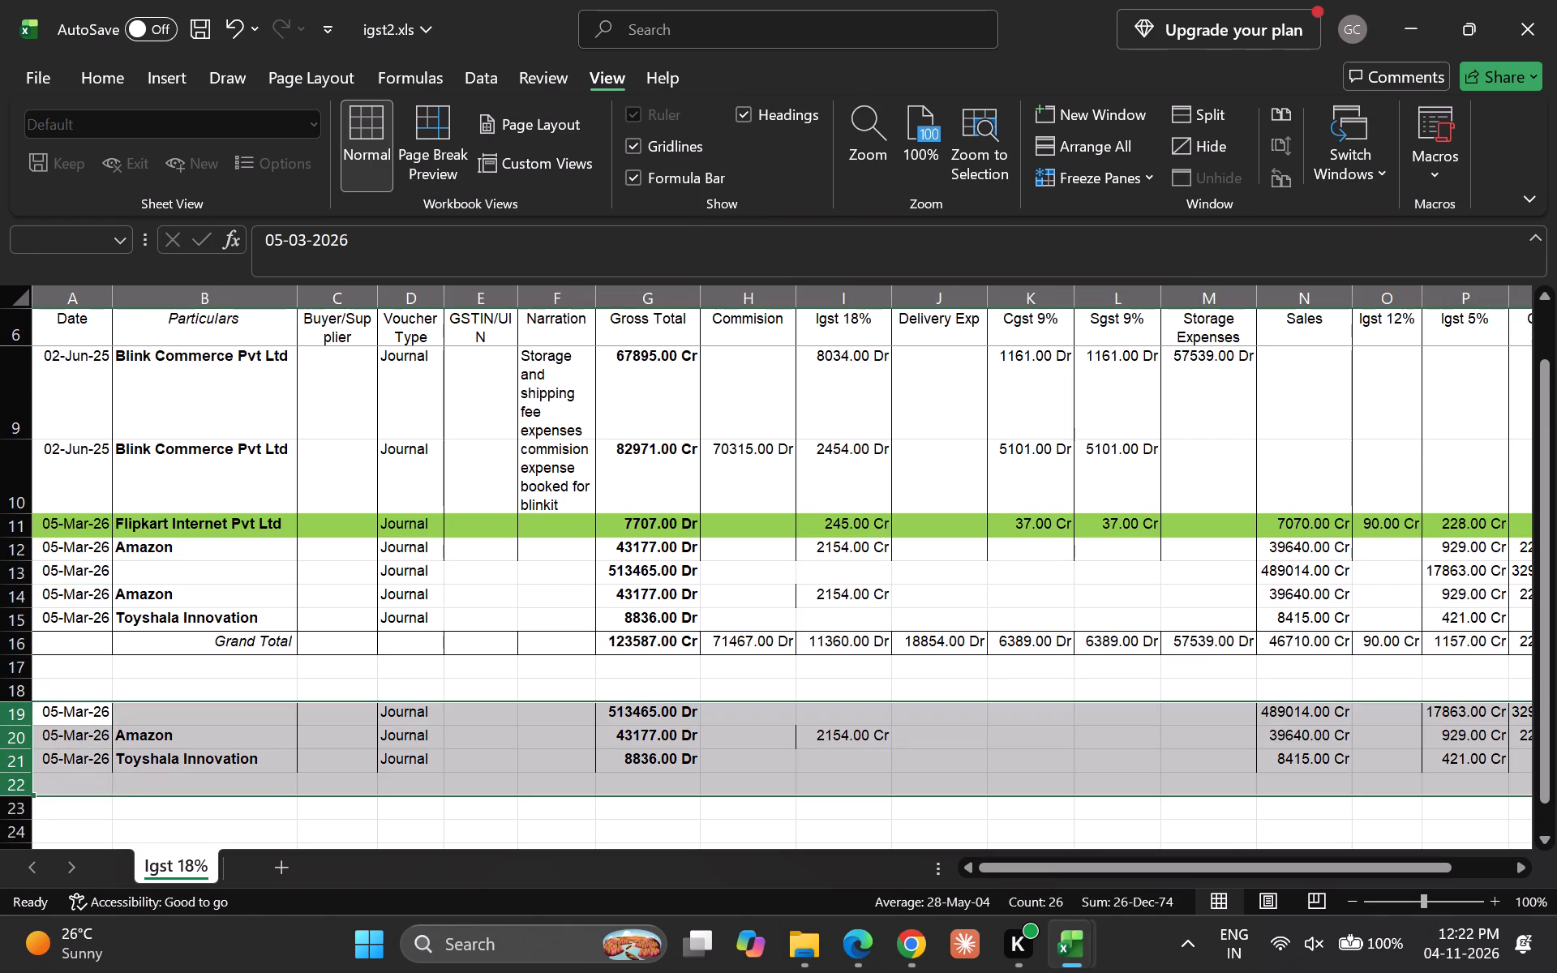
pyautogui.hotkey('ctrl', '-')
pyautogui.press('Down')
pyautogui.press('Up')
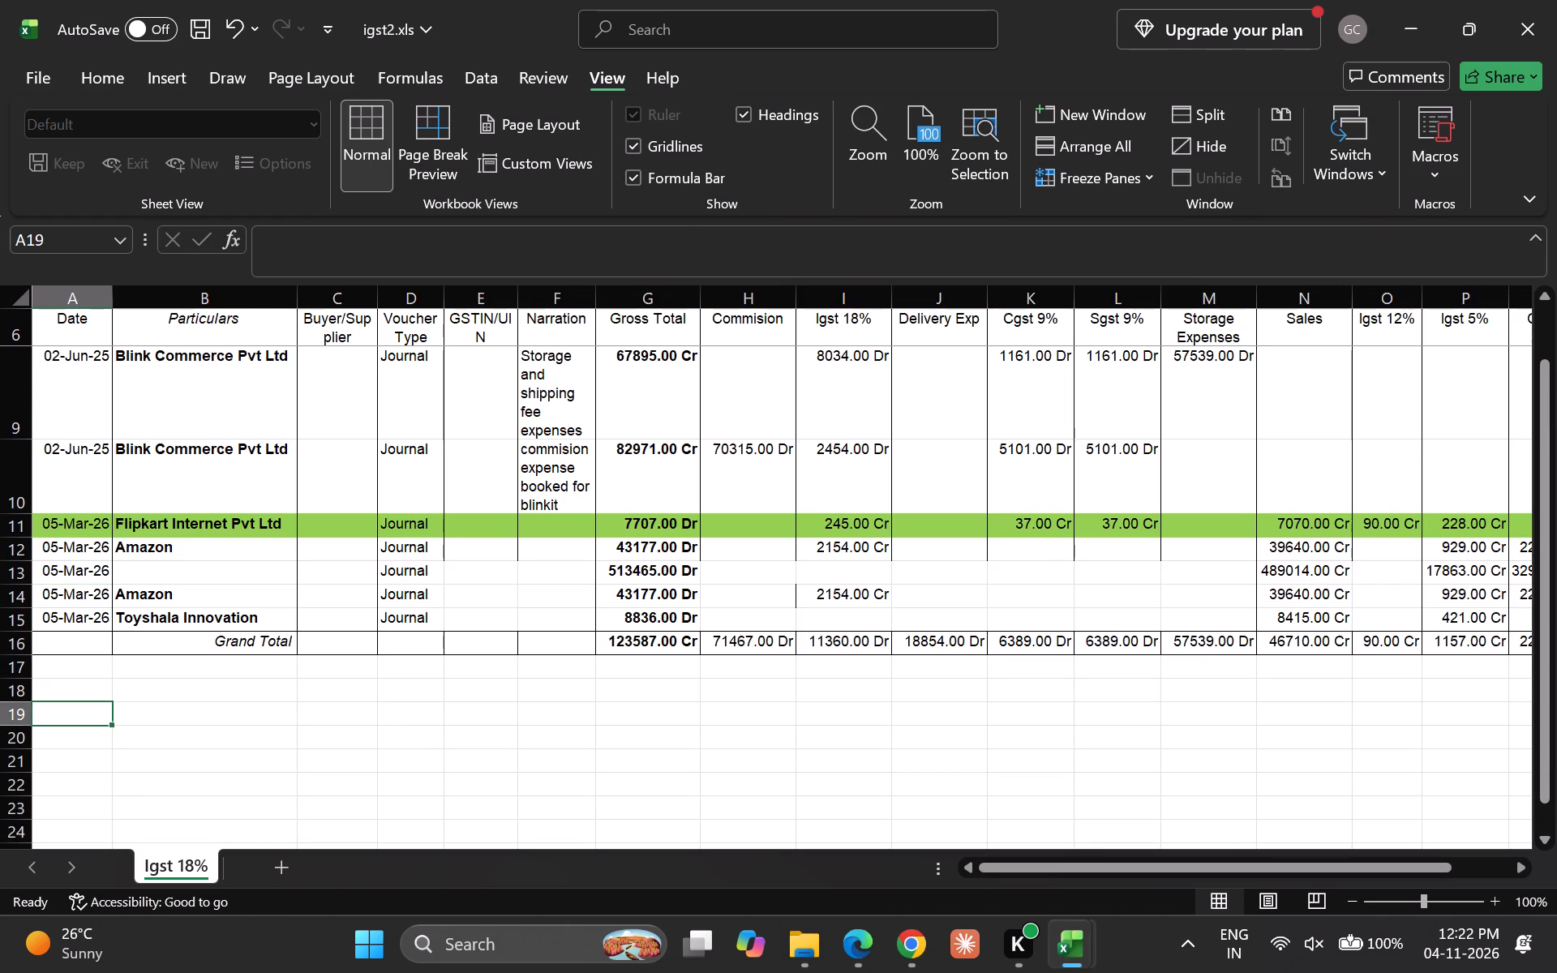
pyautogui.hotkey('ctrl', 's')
# Delete the Grand Total row 16 beneath the combined journal entries.
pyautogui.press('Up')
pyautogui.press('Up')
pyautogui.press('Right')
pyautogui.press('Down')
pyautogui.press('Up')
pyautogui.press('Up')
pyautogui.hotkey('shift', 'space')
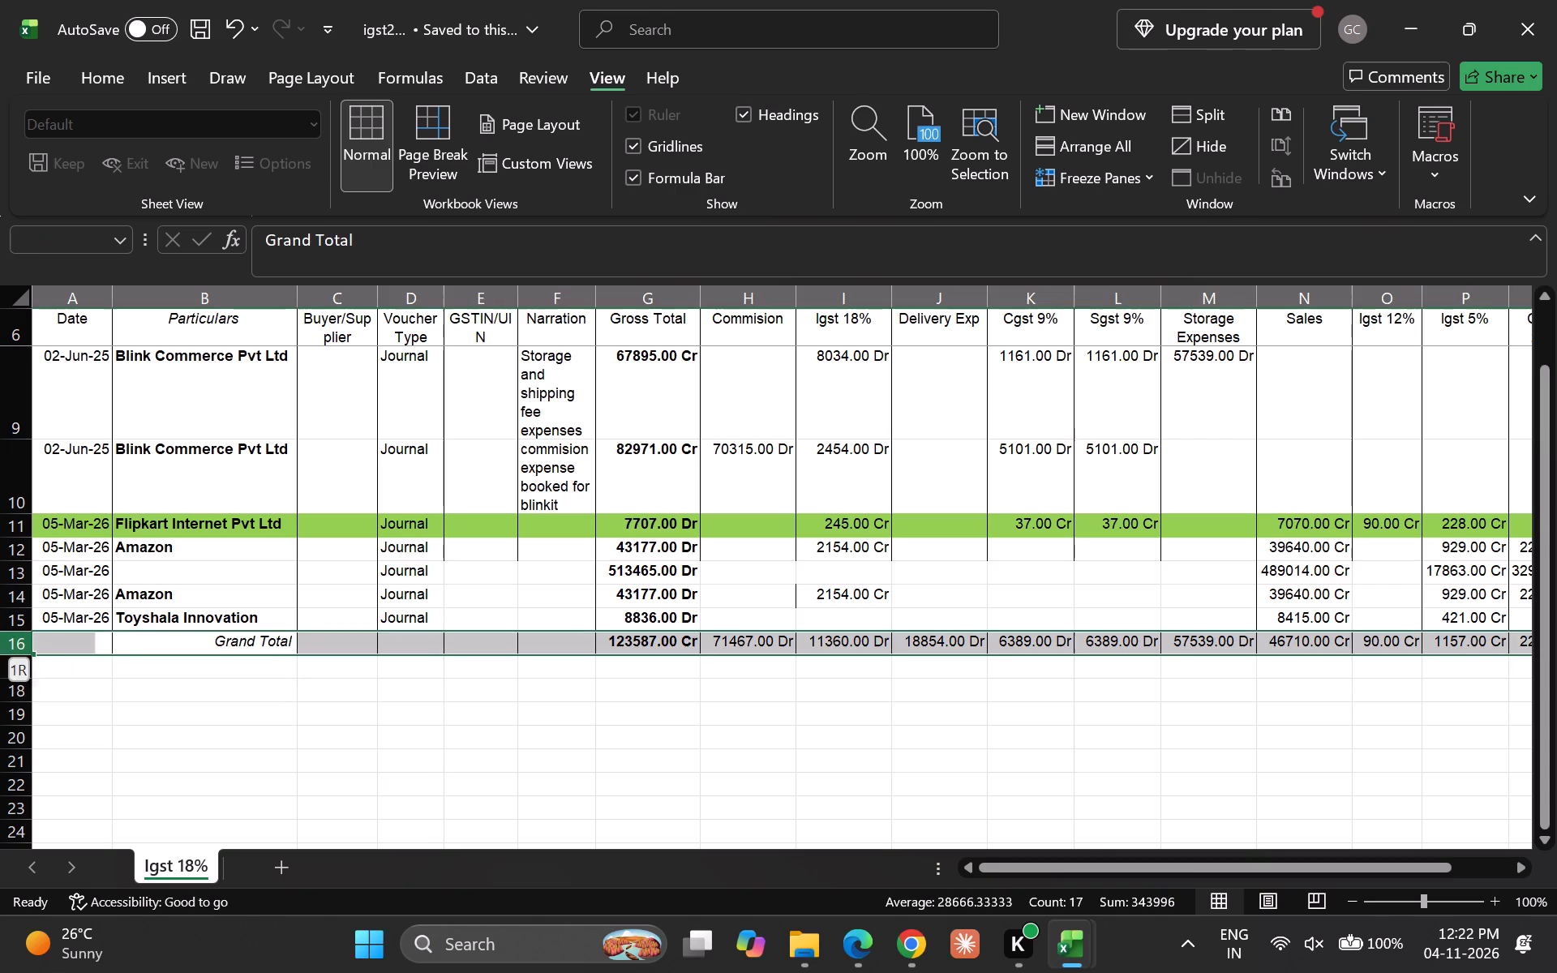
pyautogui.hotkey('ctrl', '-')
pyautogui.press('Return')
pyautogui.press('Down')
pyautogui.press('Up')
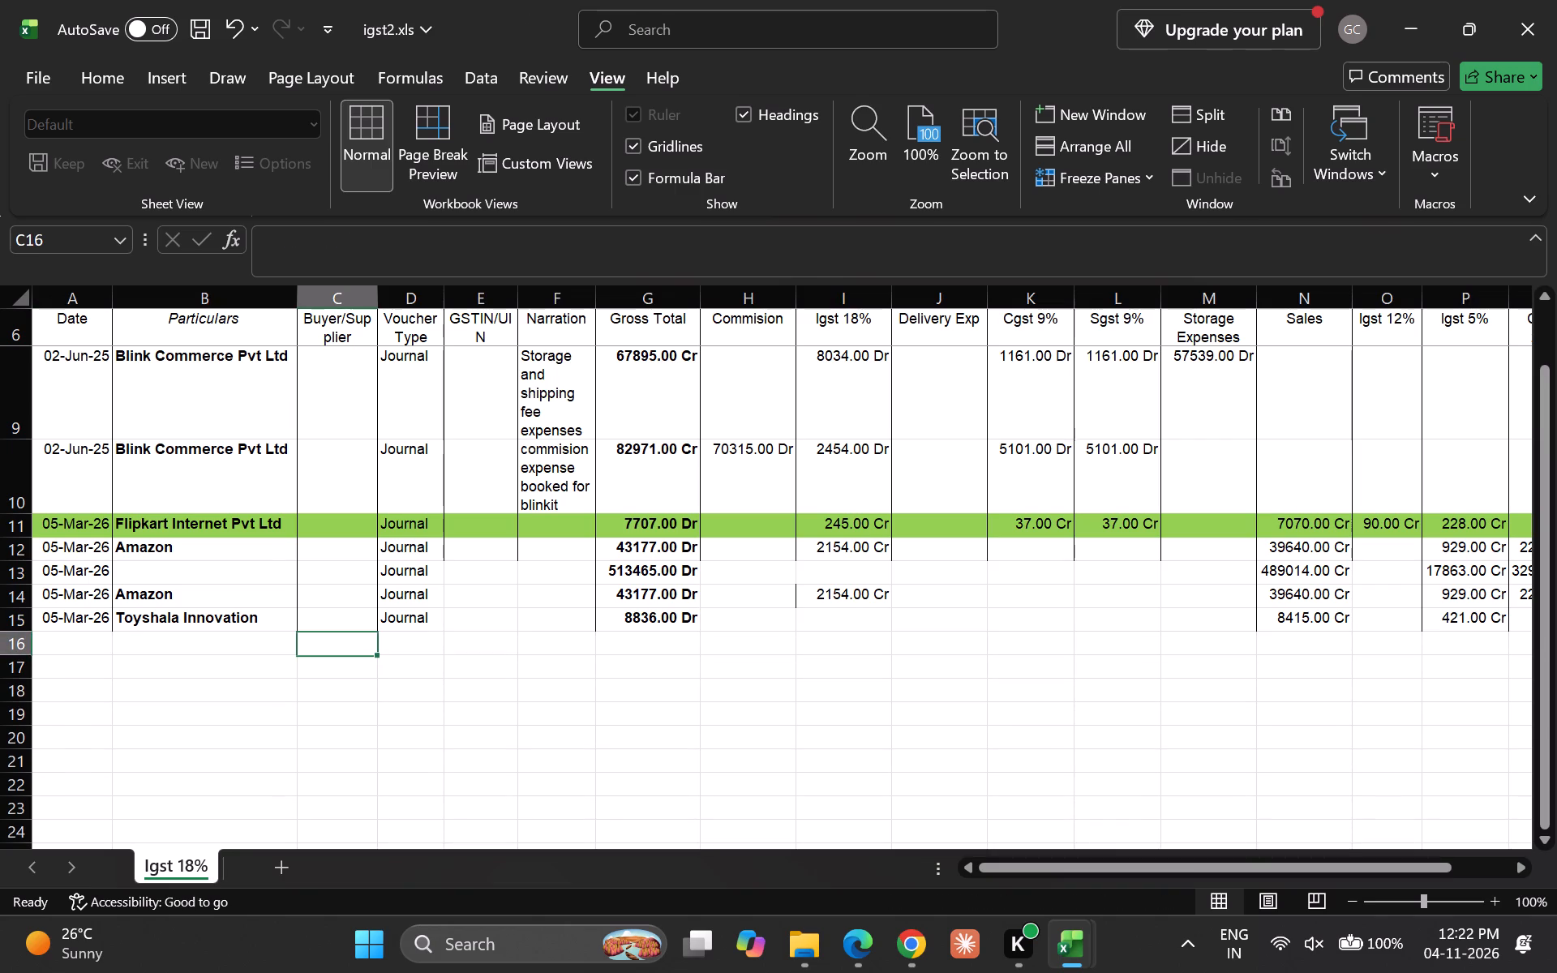
# Save igst2.xls and look over the combined journal rows 12 to 15.
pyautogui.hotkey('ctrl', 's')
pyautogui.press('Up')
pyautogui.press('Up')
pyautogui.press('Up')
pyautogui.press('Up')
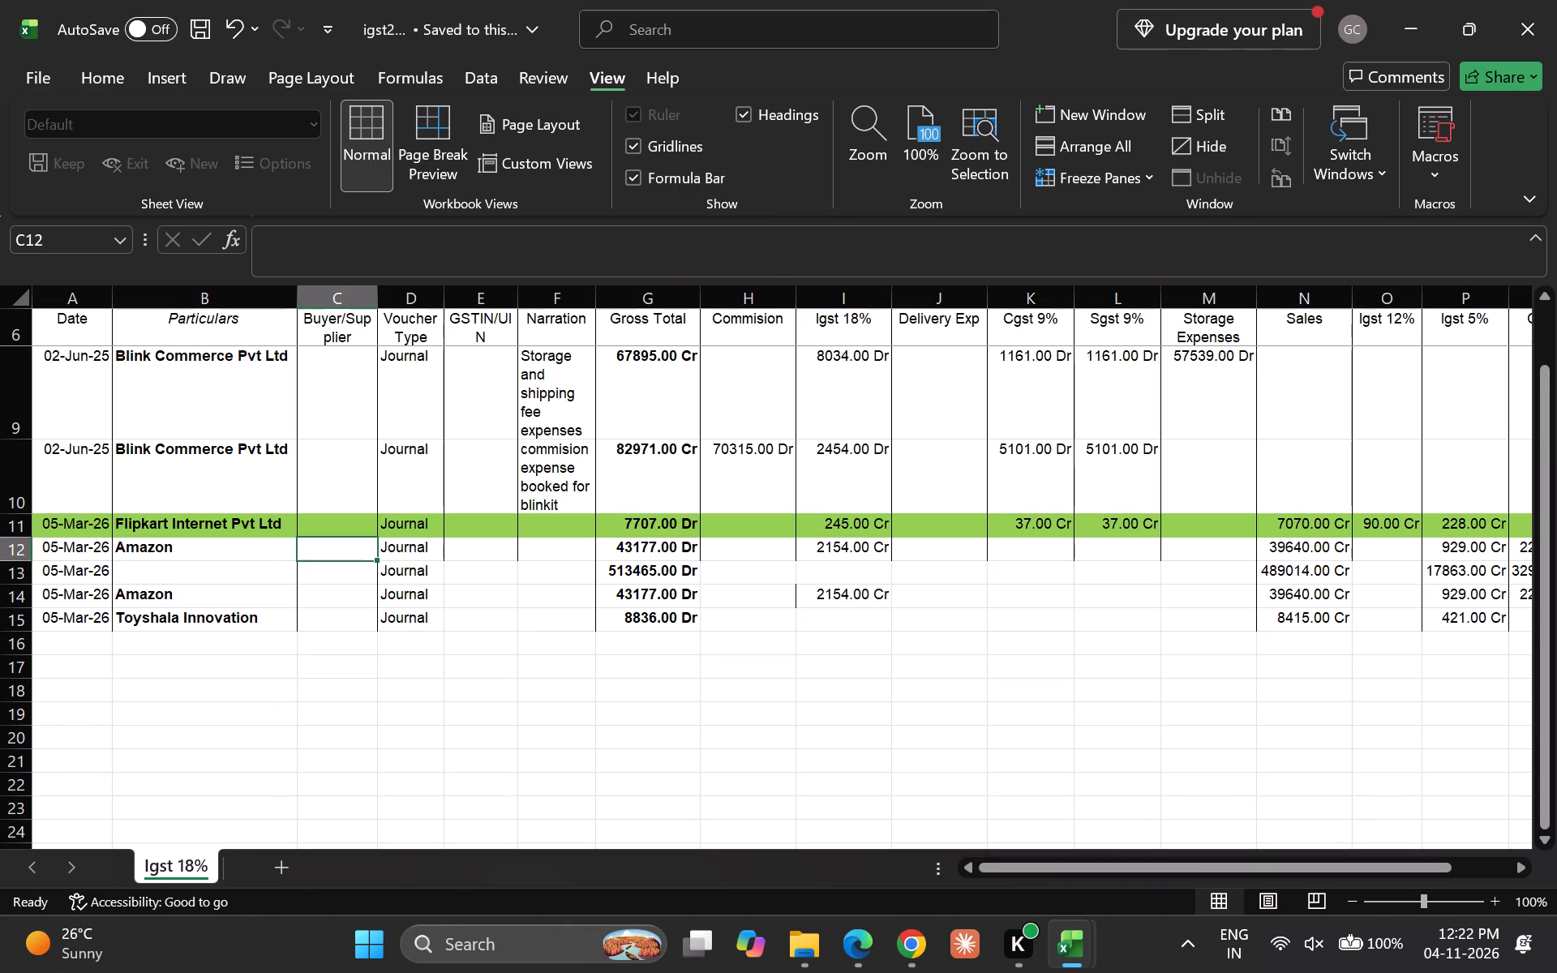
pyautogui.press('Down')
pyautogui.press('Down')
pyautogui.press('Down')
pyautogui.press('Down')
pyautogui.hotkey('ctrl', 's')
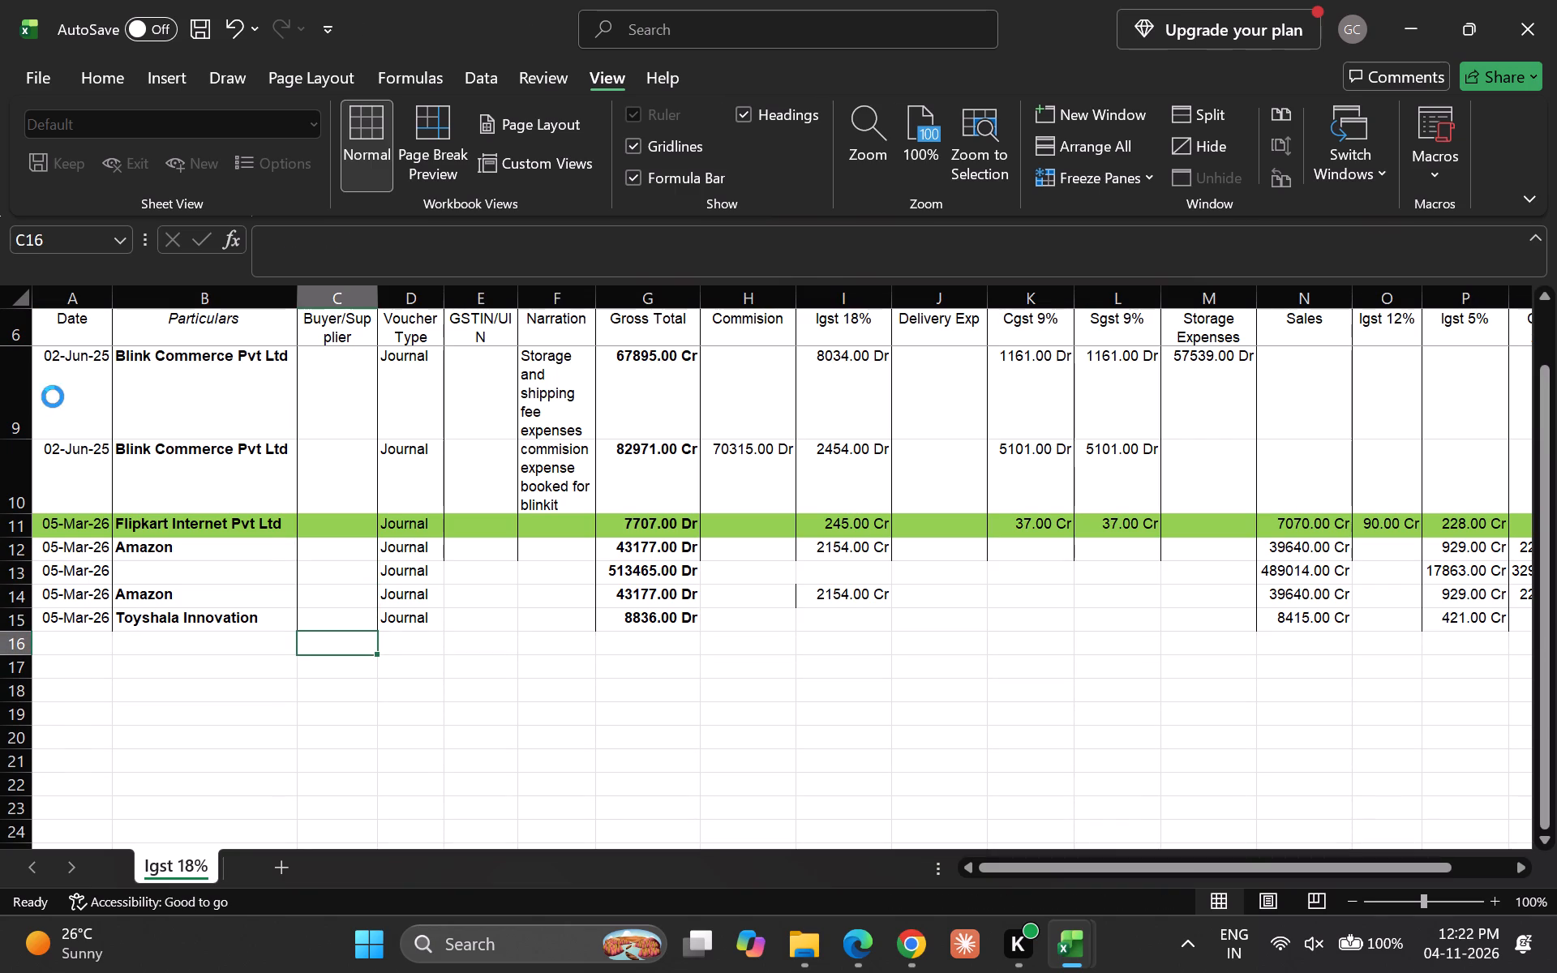
# Switch to igst 3.xls, look over its journal entries, and save and close the workbook.
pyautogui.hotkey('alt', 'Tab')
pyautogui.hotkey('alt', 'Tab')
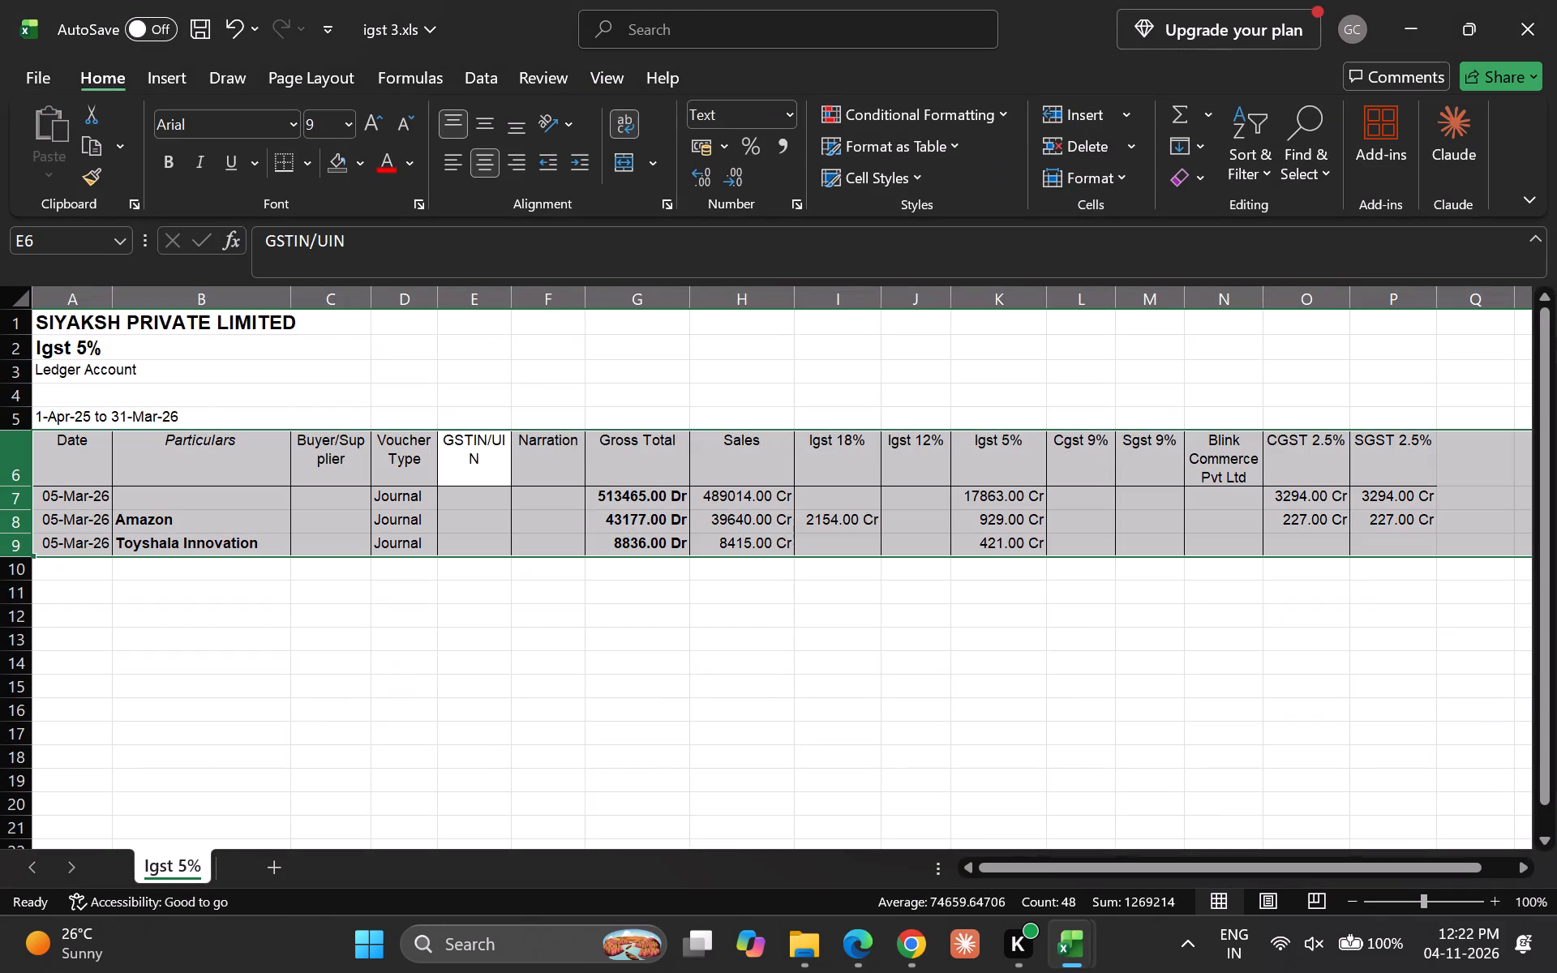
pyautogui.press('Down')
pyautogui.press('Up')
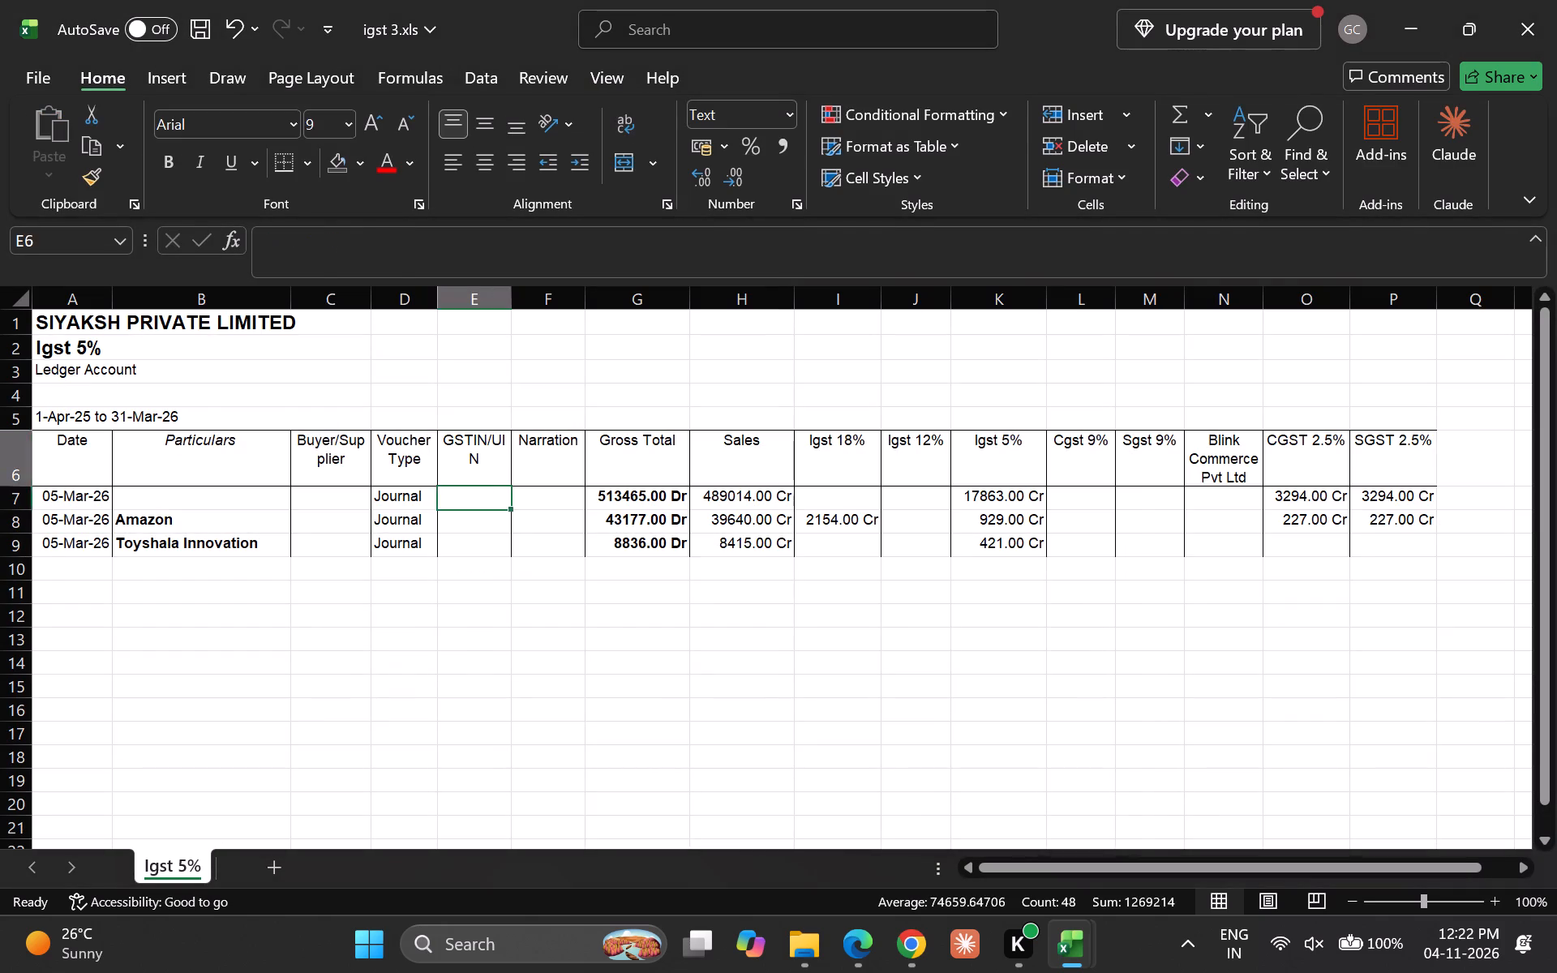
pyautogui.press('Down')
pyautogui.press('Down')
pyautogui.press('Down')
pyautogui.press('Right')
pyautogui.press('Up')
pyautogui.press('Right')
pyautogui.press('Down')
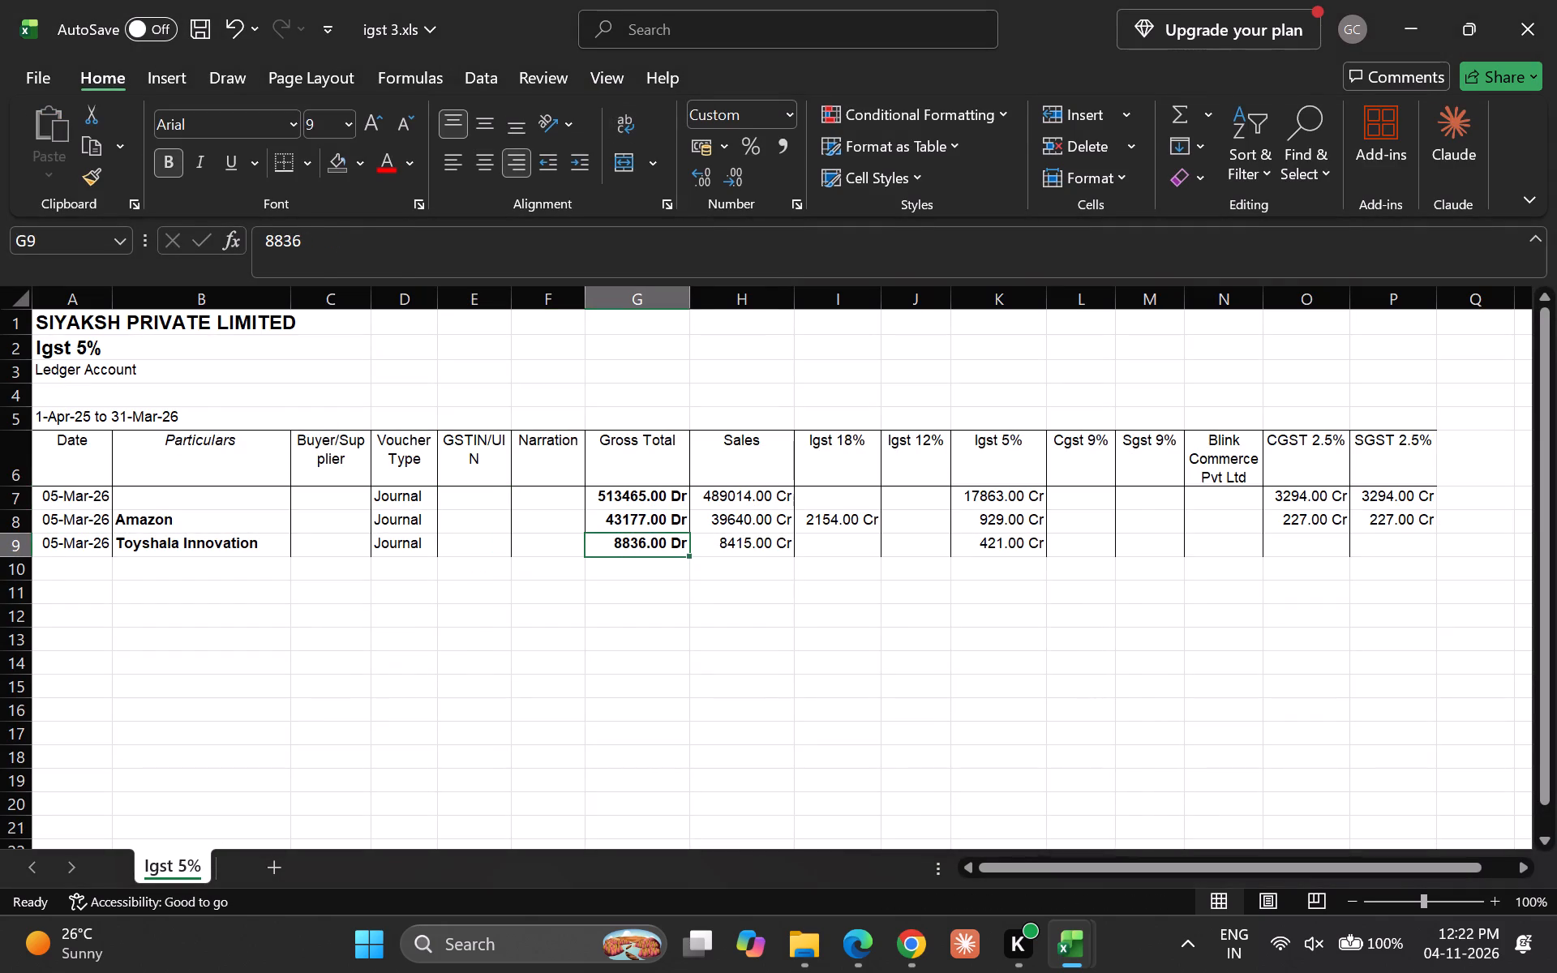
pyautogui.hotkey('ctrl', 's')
pyautogui.click(1553, 0)
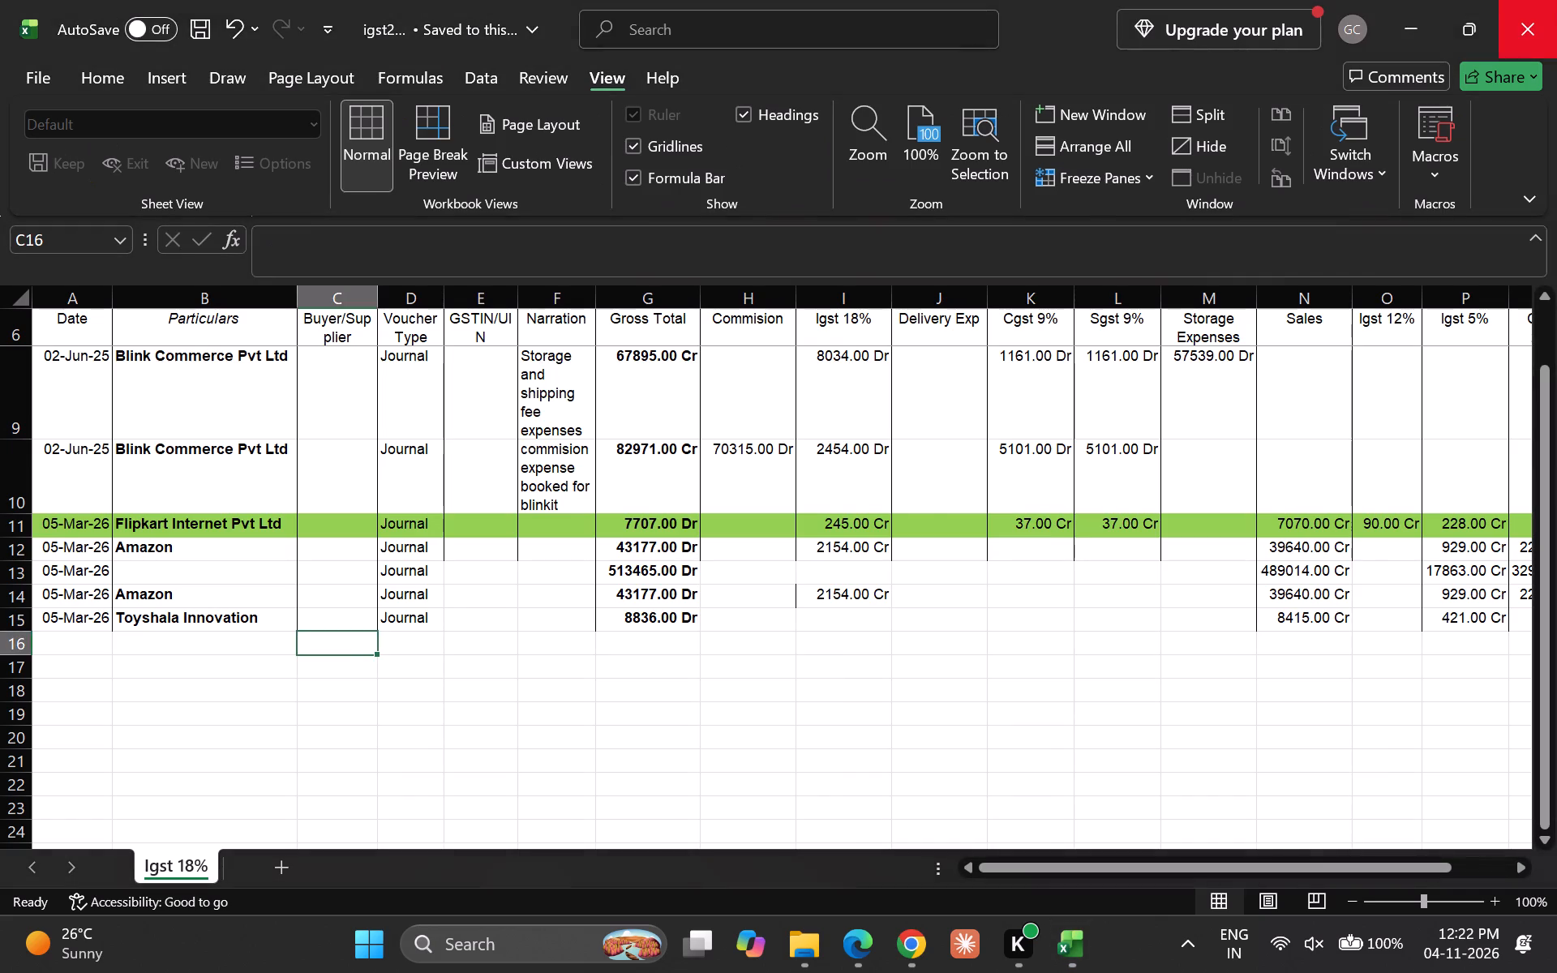
# Switch to the Books Ledgers folder in File Explorer and delete the file igst 3.xls.
pyautogui.hotkey('alt', 'Tab')
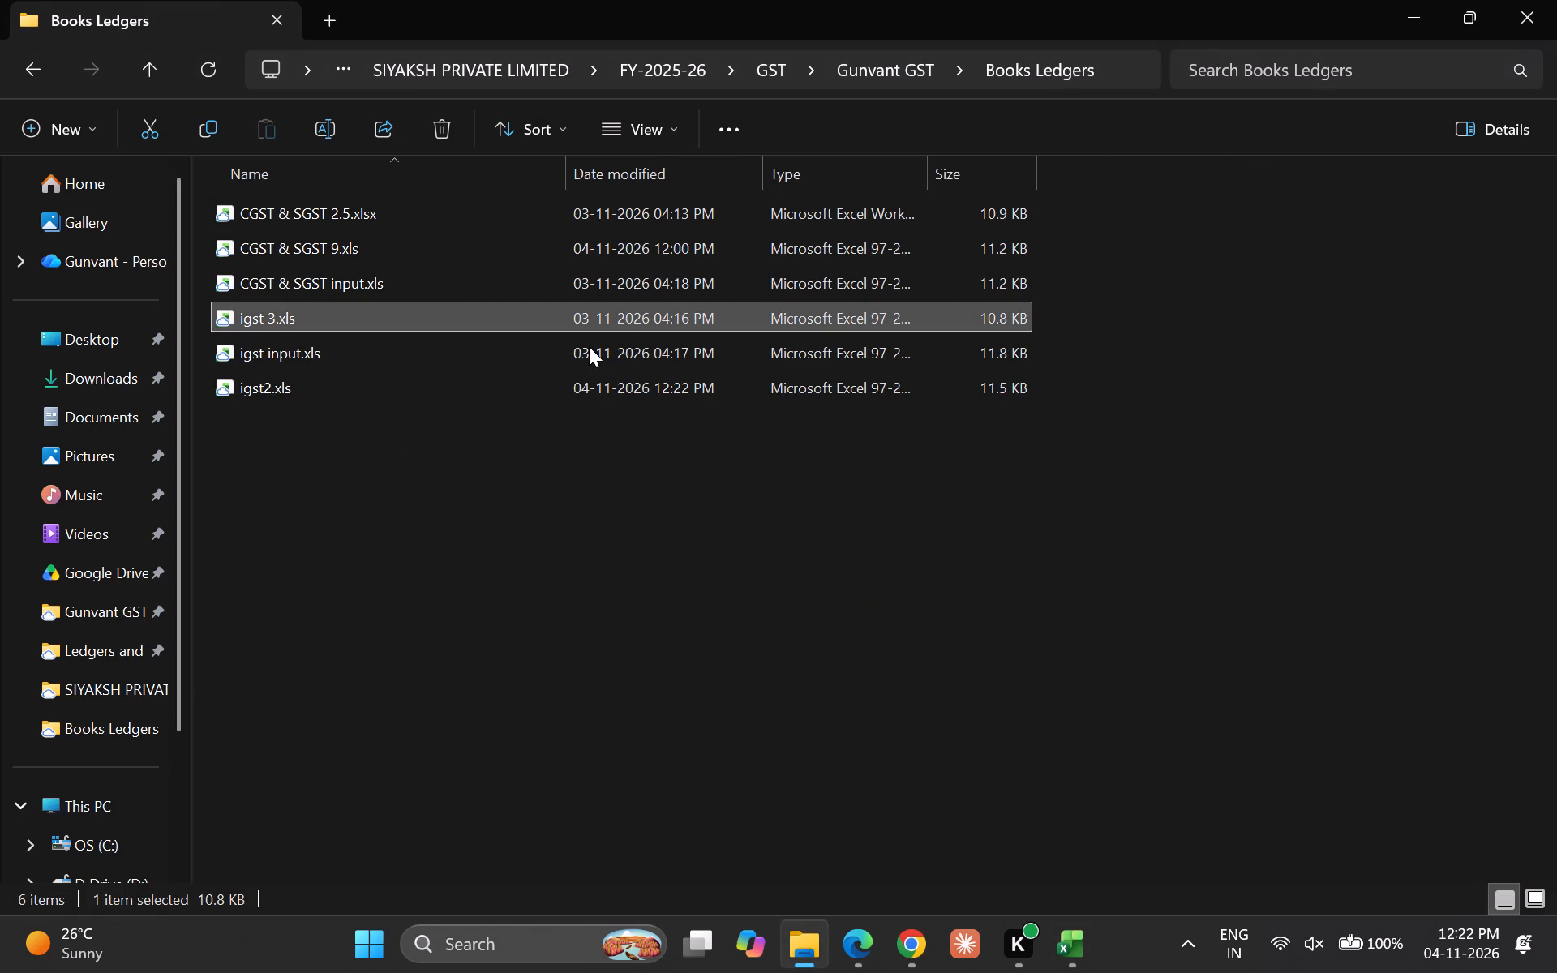
pyautogui.press('Up')
pyautogui.press('Down')
pyautogui.press('Delete')
# Try to rename igst2.xls in the Books Ledgers folder as IGST, keeping the .xls extension.
pyautogui.press('Down')
pyautogui.press('Up')
pyautogui.press('Down')
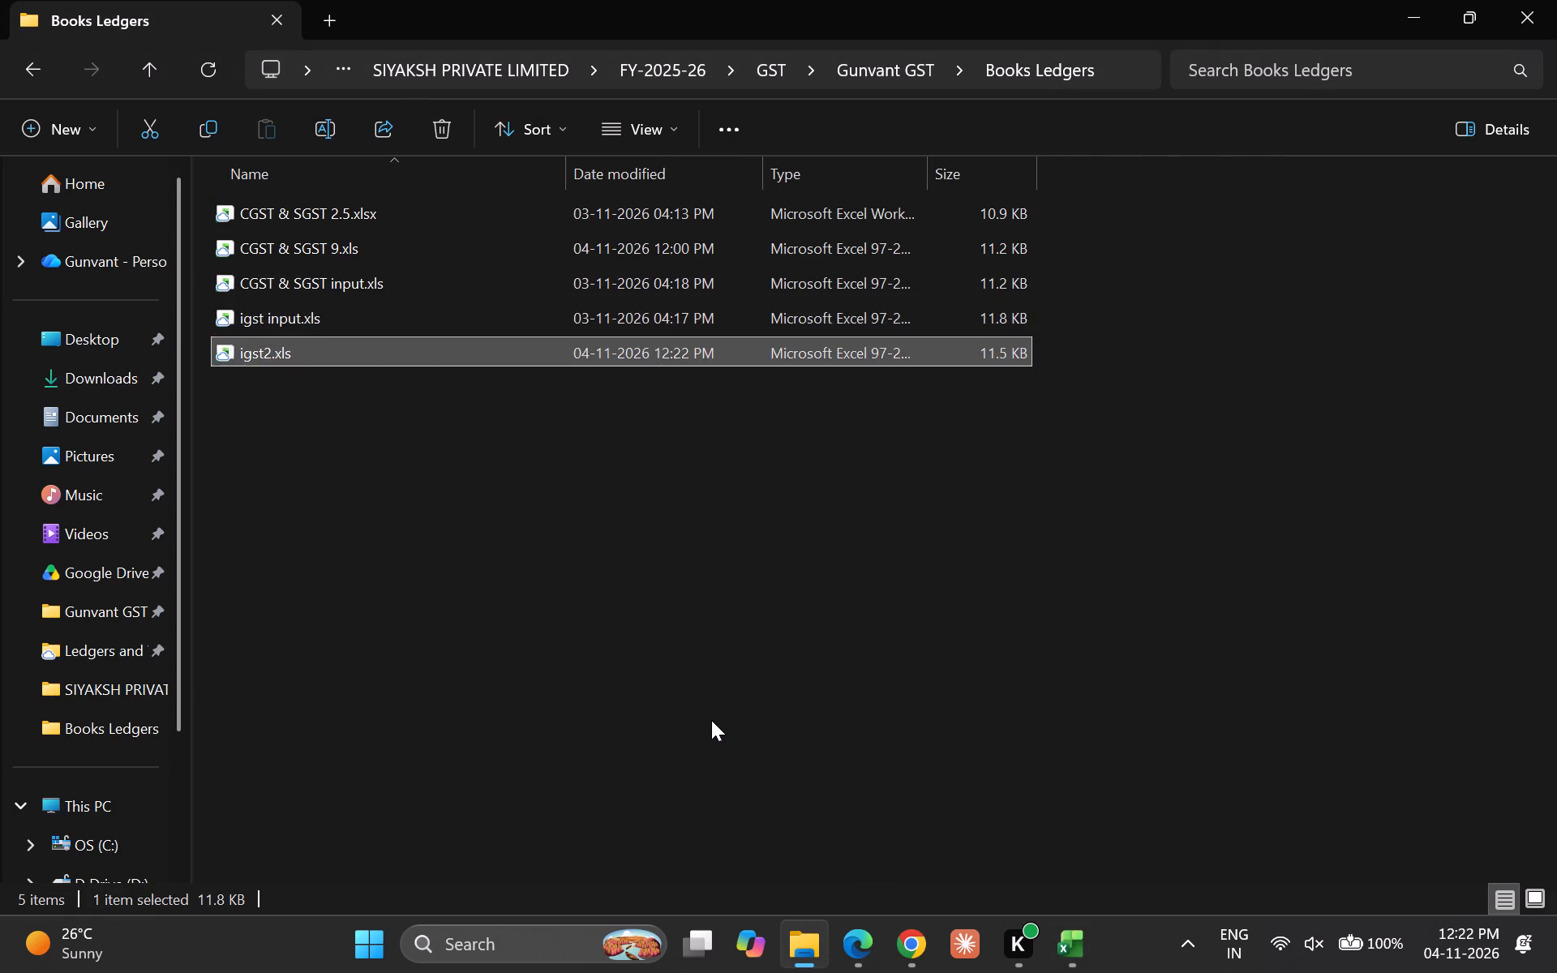
pyautogui.press('Up')
pyautogui.press('Down')
pyautogui.press('F2')
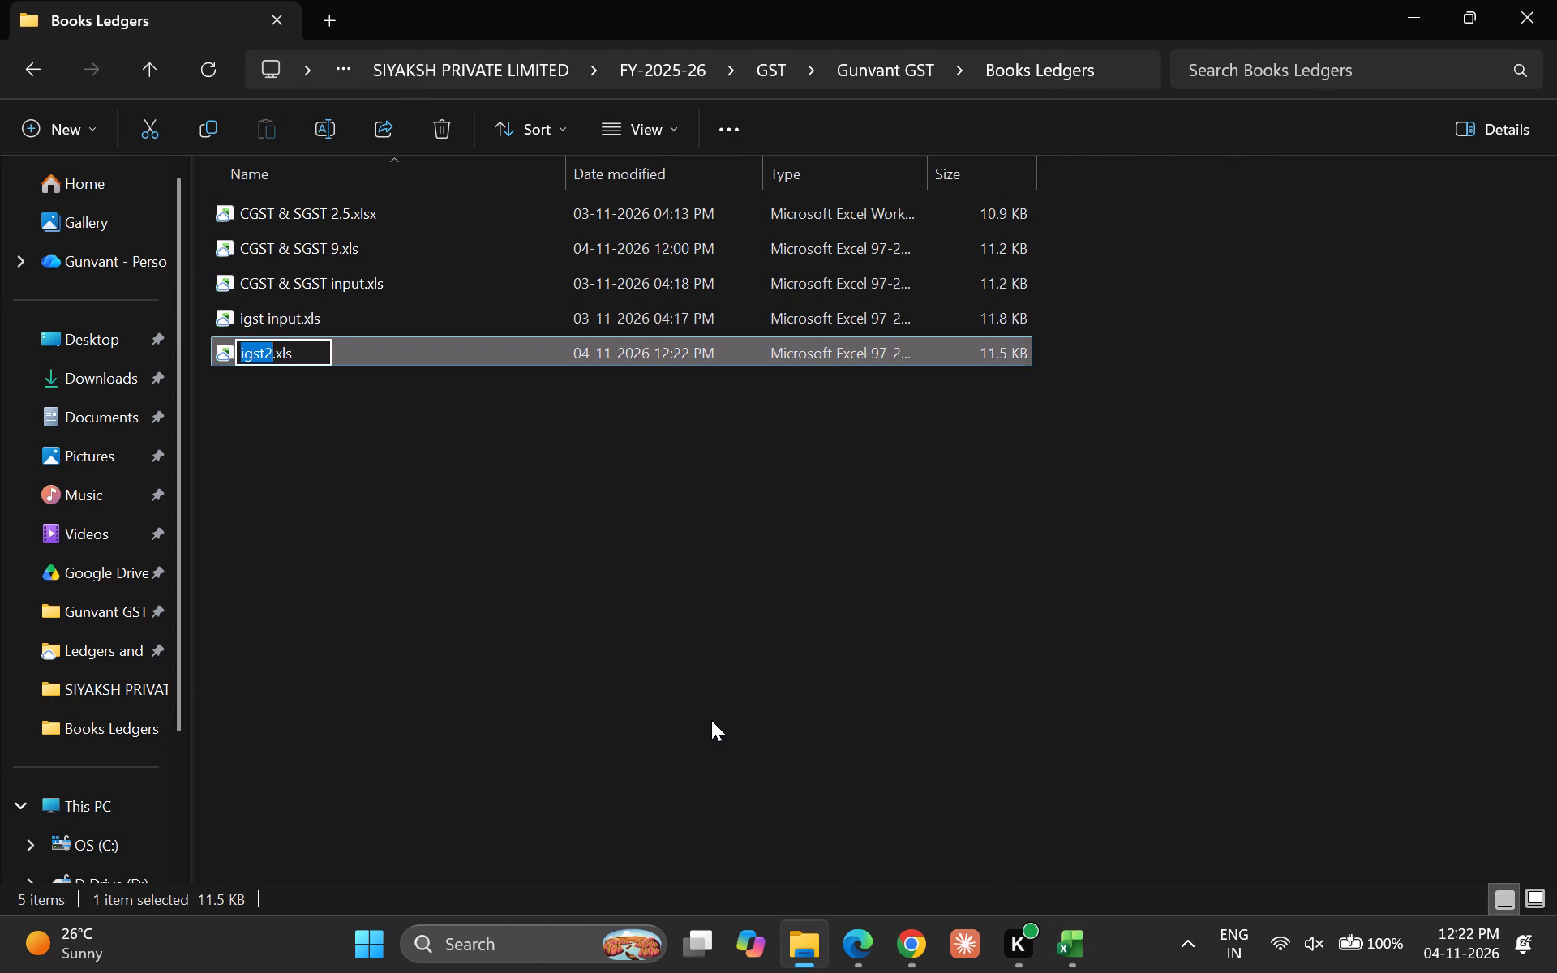
pyautogui.press('i')
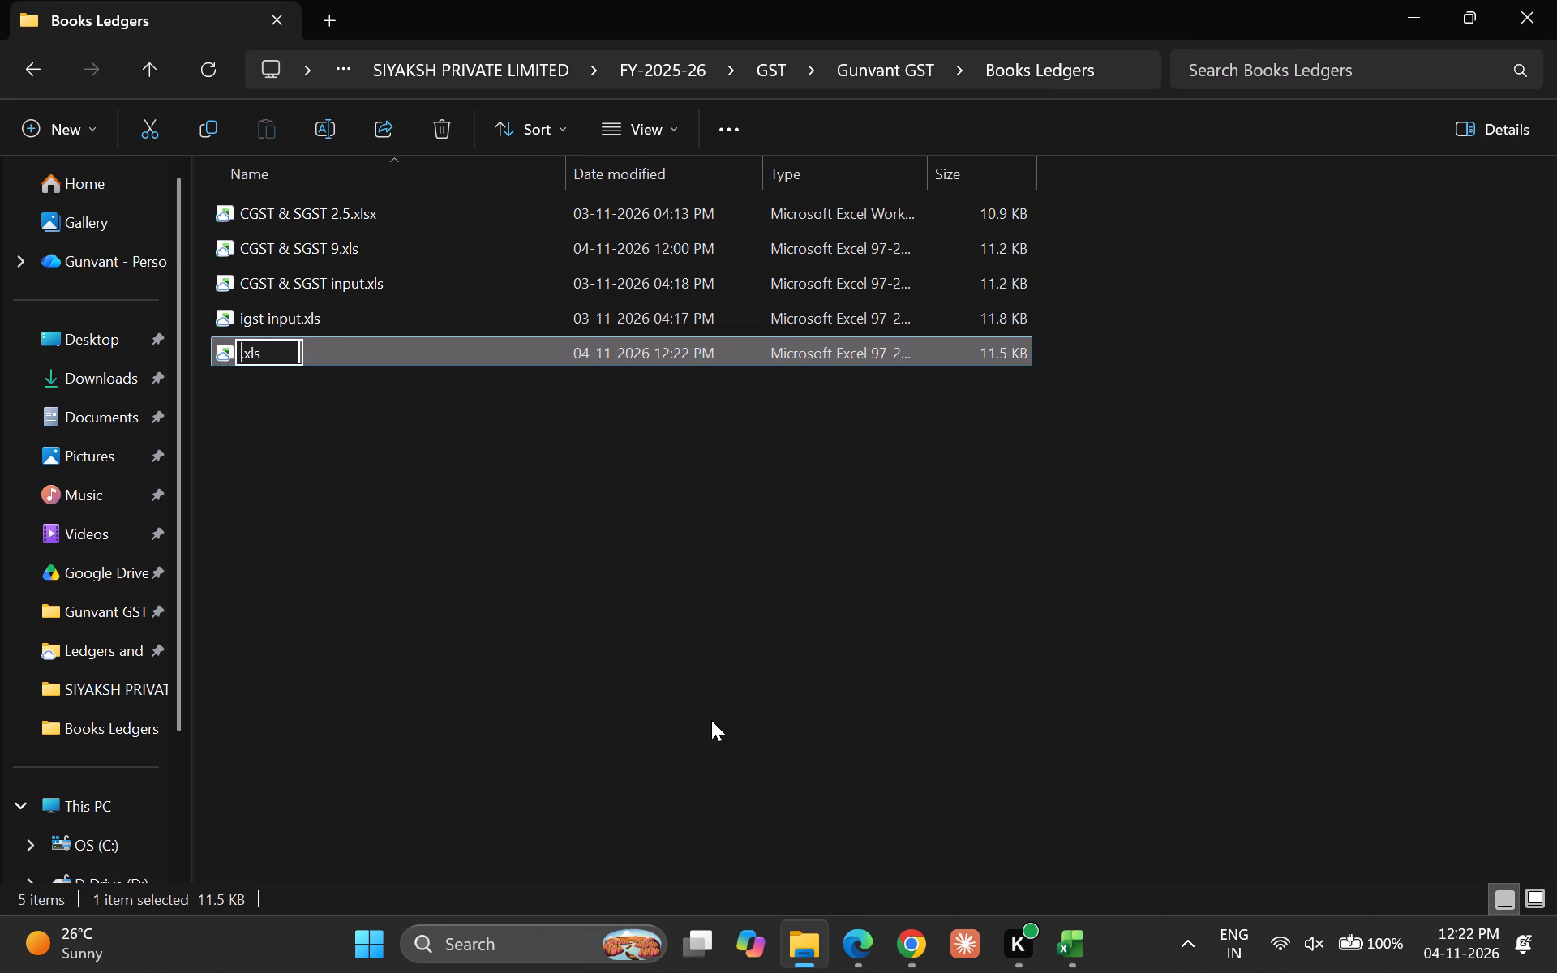
pyautogui.write('IGST')
pyautogui.press('space')
pyautogui.press('Return')
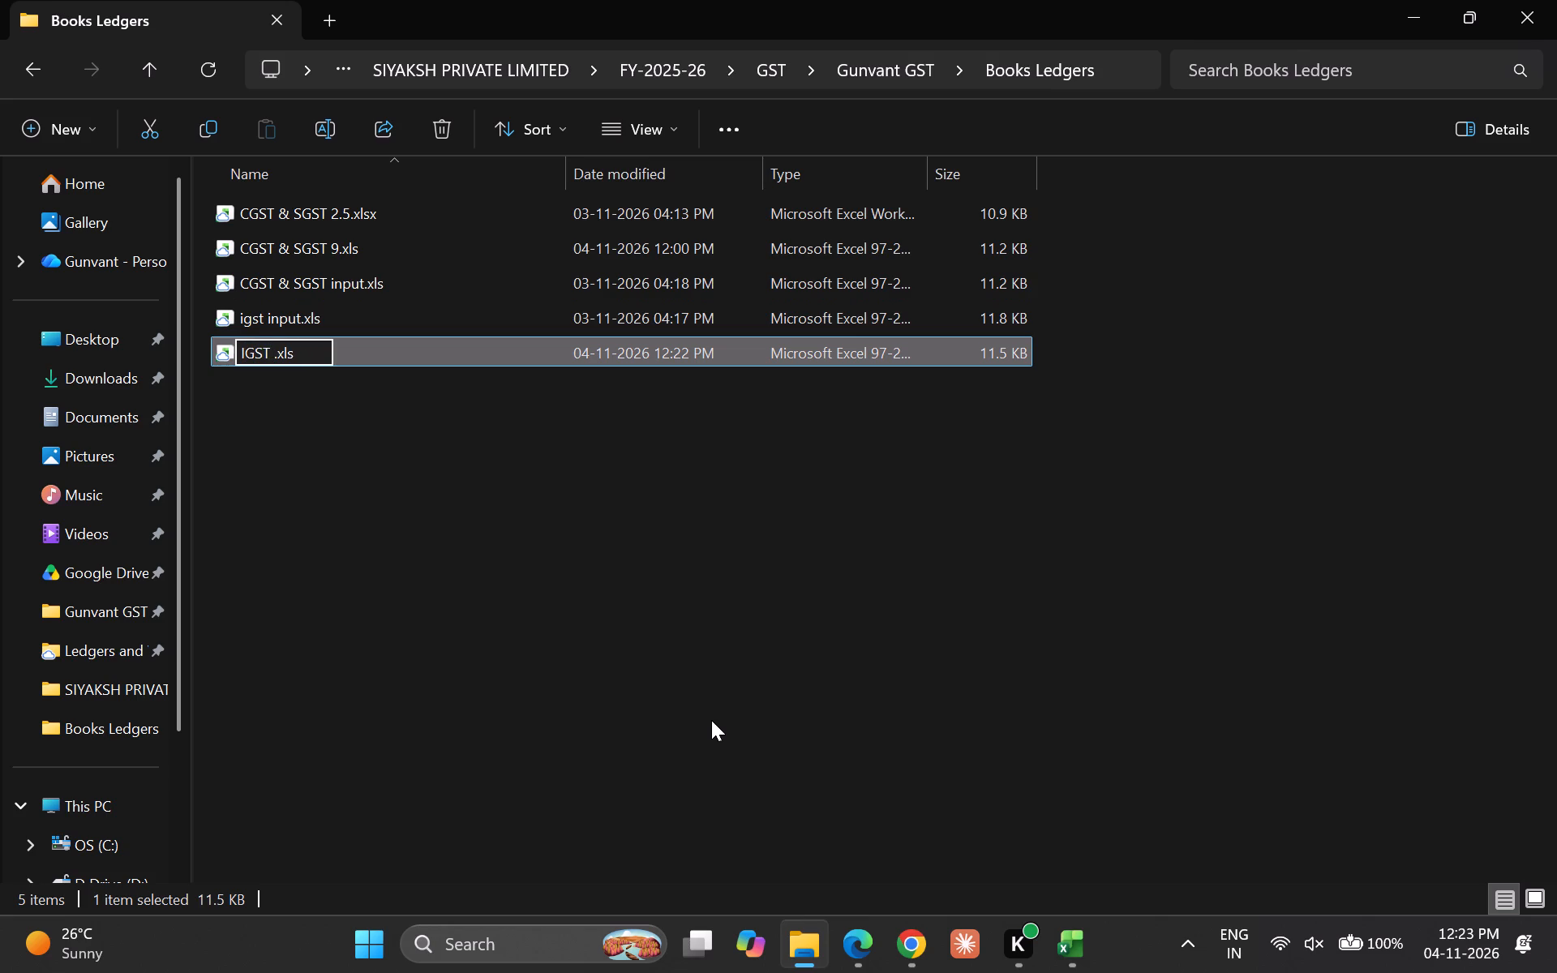
pyautogui.press('Up')
pyautogui.press('Down')
# Switch to igst2.xls in Excel, then save and close the workbook.
pyautogui.hotkey('alt', 'Tab')
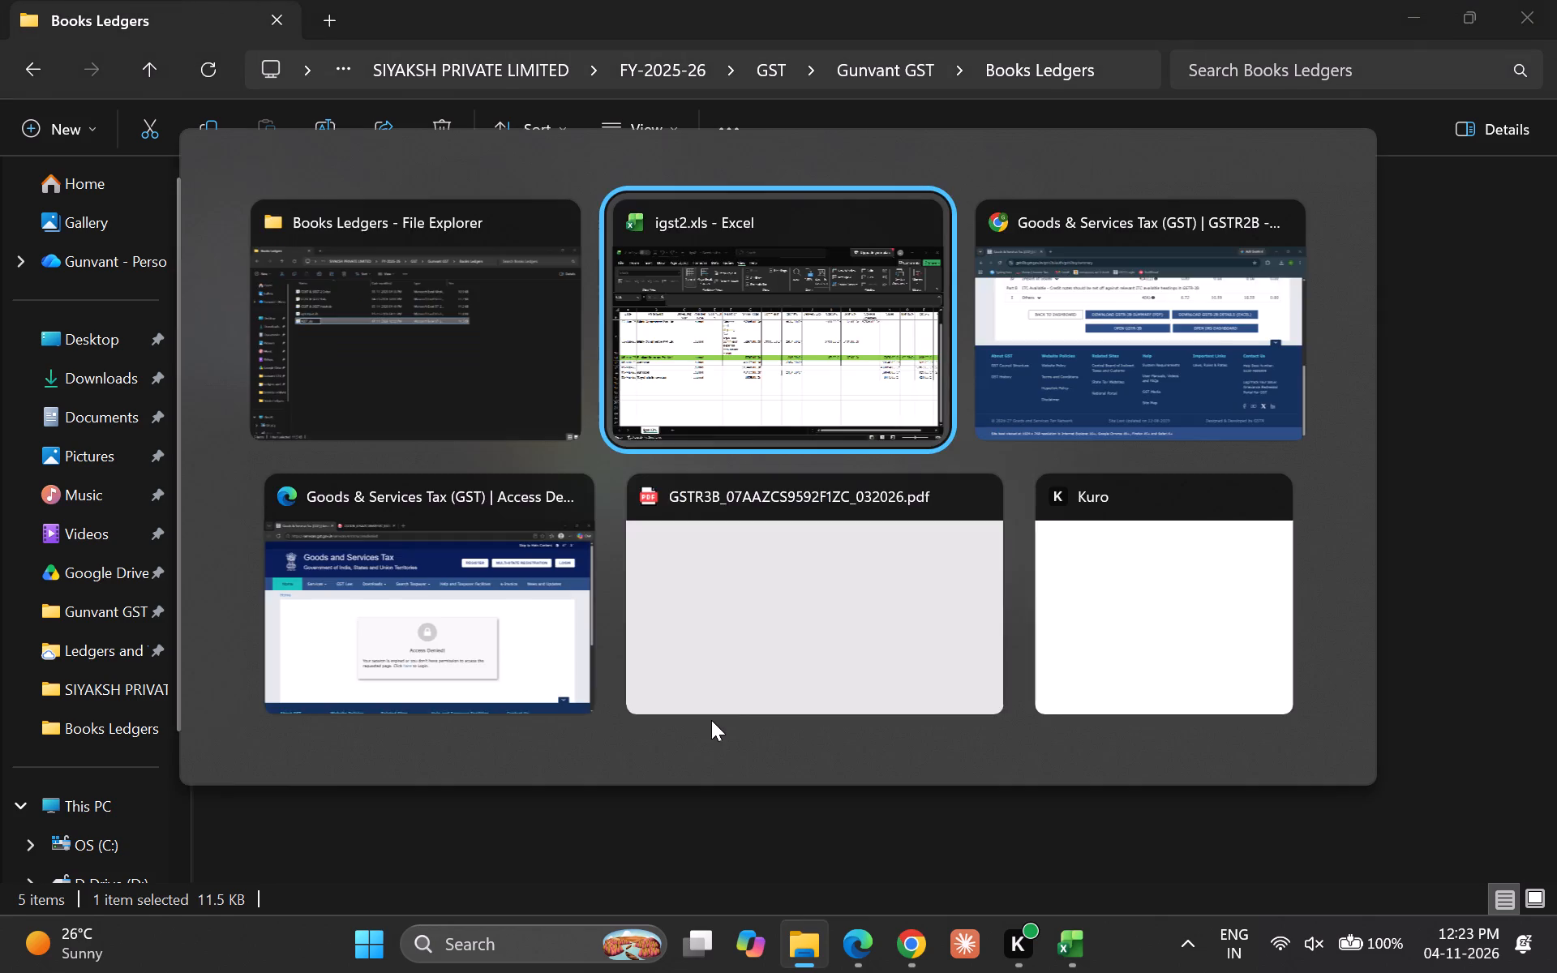
pyautogui.hotkey('ctrl', 's')
pyautogui.hotkey('ctrl', 'w')
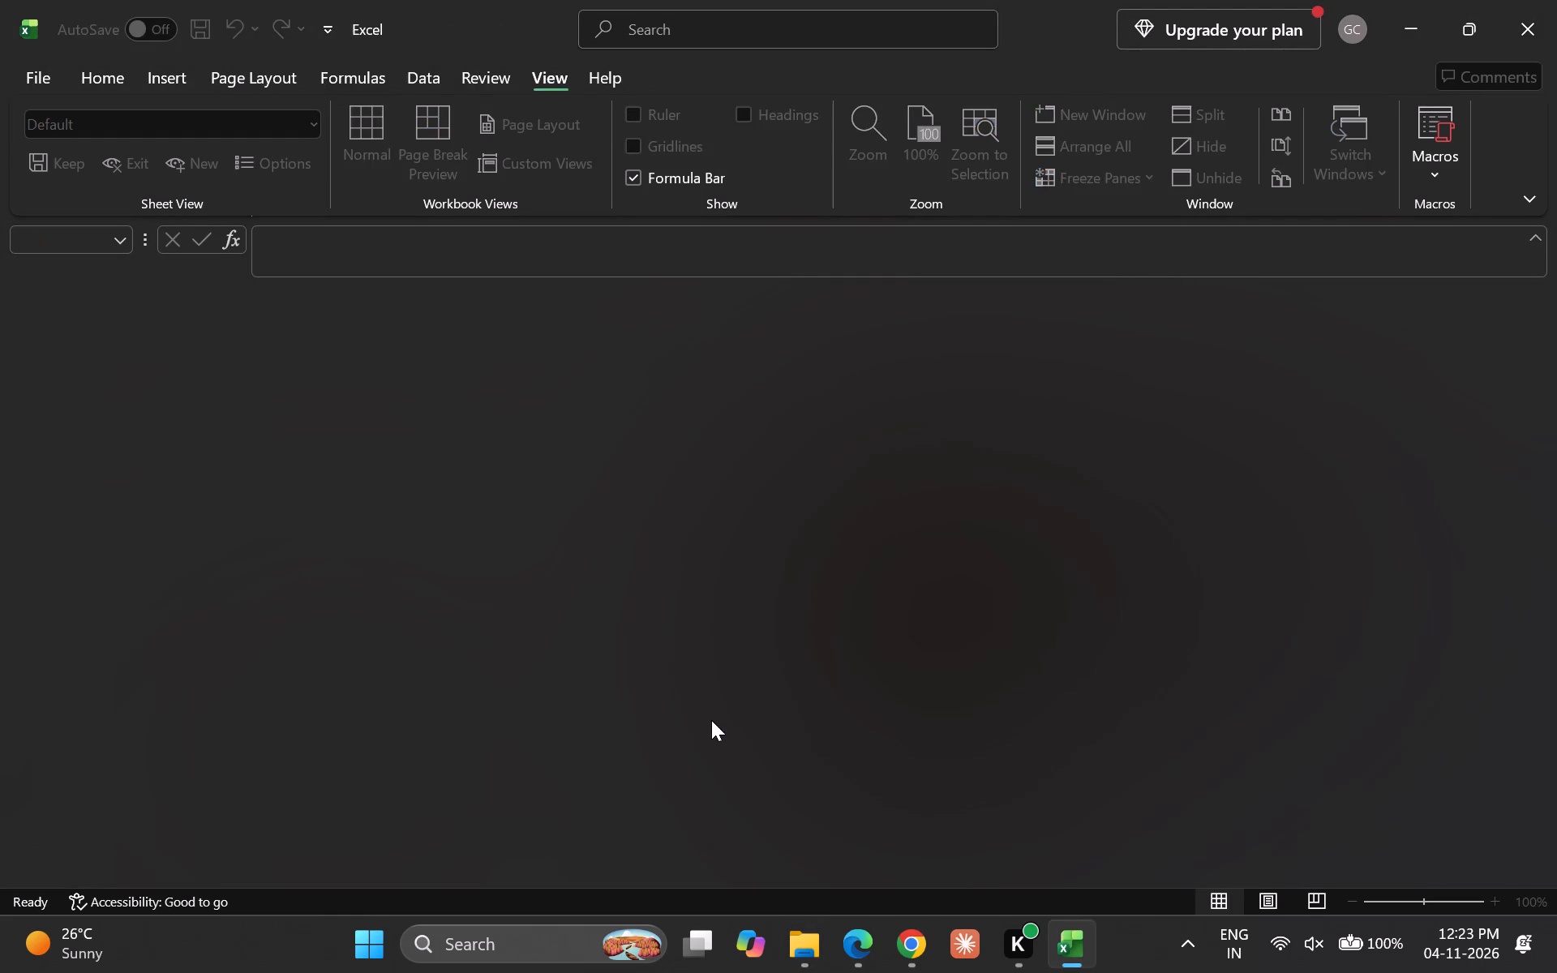
# Retry the pending rename of igst2.xls to IGST in the Books Ledgers folder.
pyautogui.press('Left')
pyautogui.press('Return')
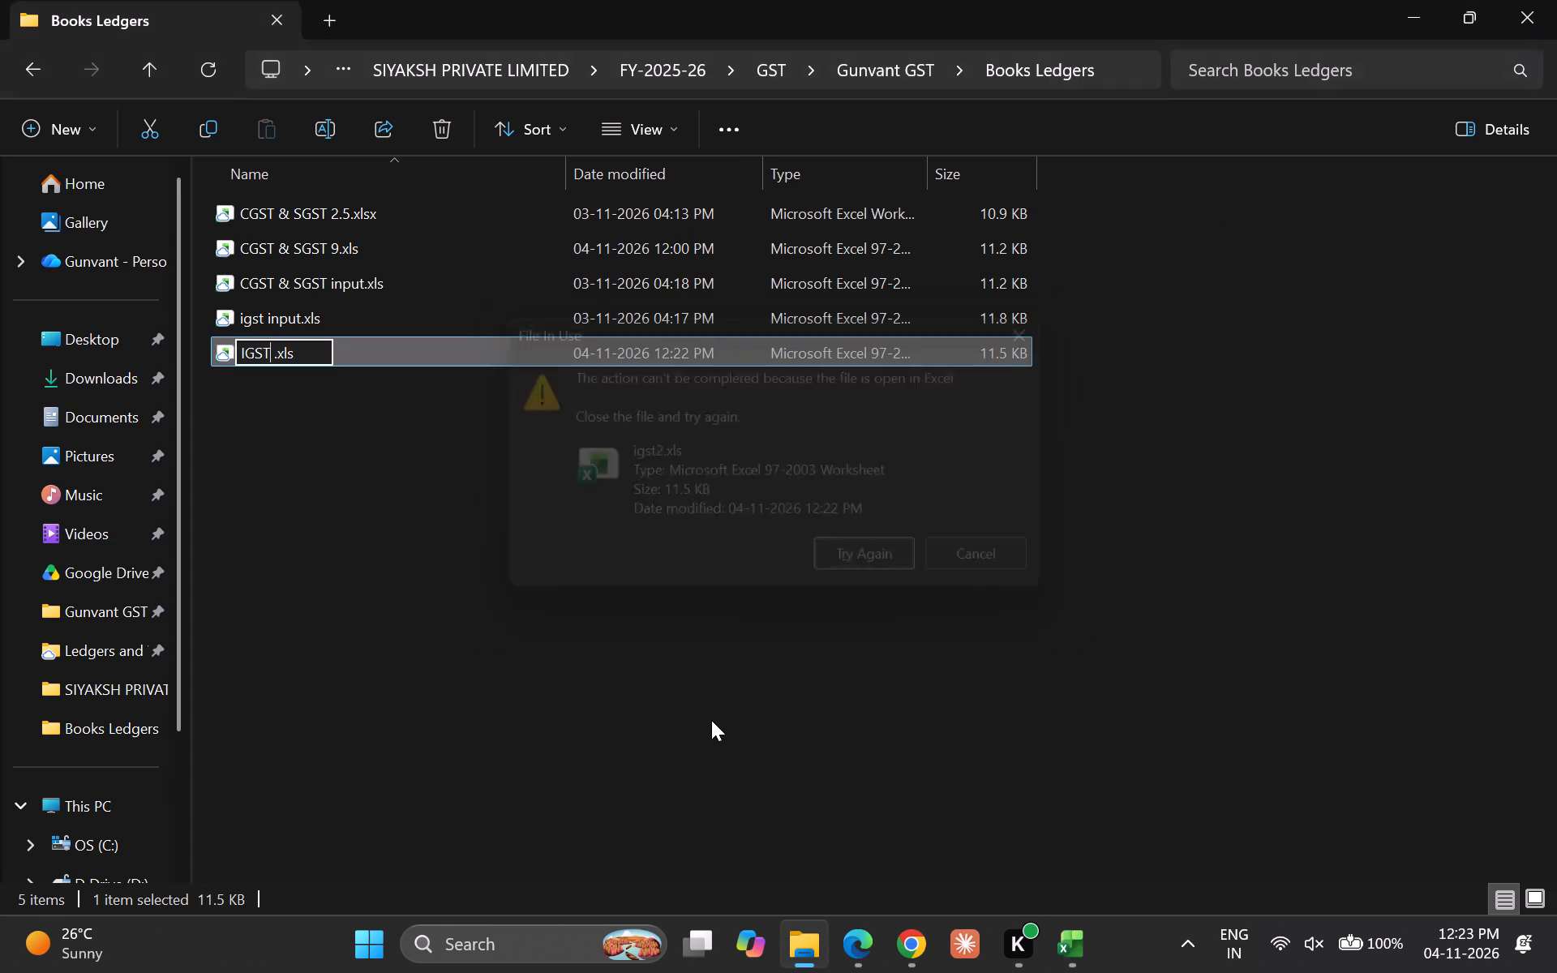
# Look through the remaining CGST & SGST and IGST ledger files in the Books Ledgers folder.
pyautogui.press('Down')
pyautogui.press('Up')
pyautogui.press('Up')
pyautogui.press('Down')
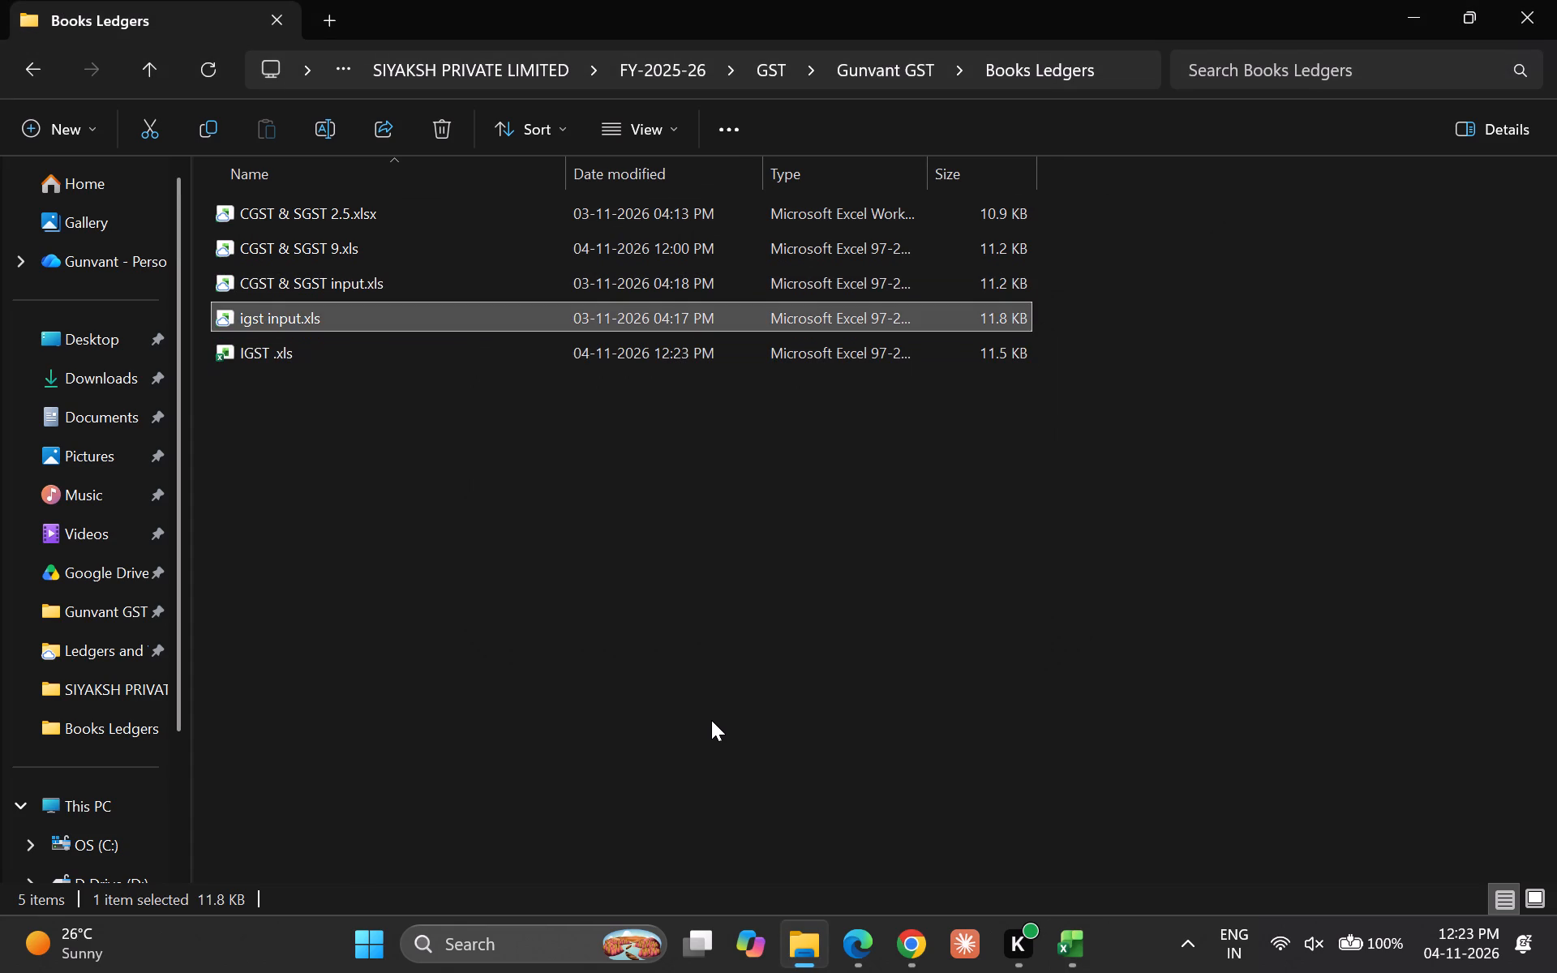
pyautogui.press('Up')
pyautogui.press('Up')
pyautogui.press('Up')
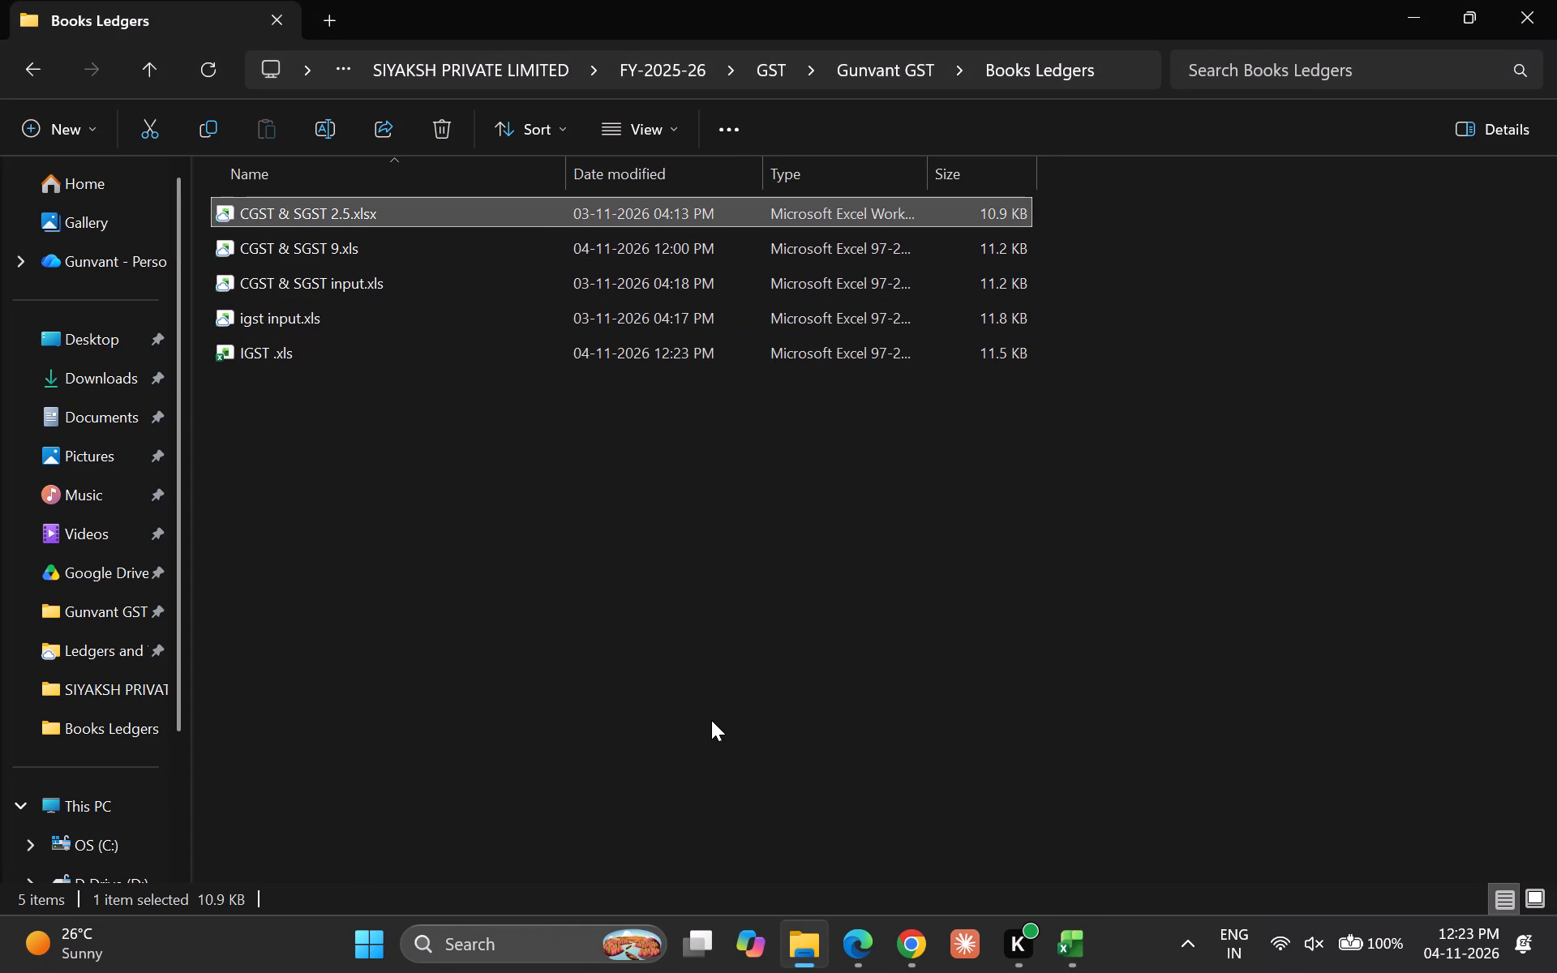
pyautogui.press('Down')
pyautogui.press('Down')
pyautogui.press('Up')
pyautogui.press('Up')
pyautogui.press('Down')
pyautogui.press('Down')
pyautogui.press('Down')
pyautogui.press('Down')
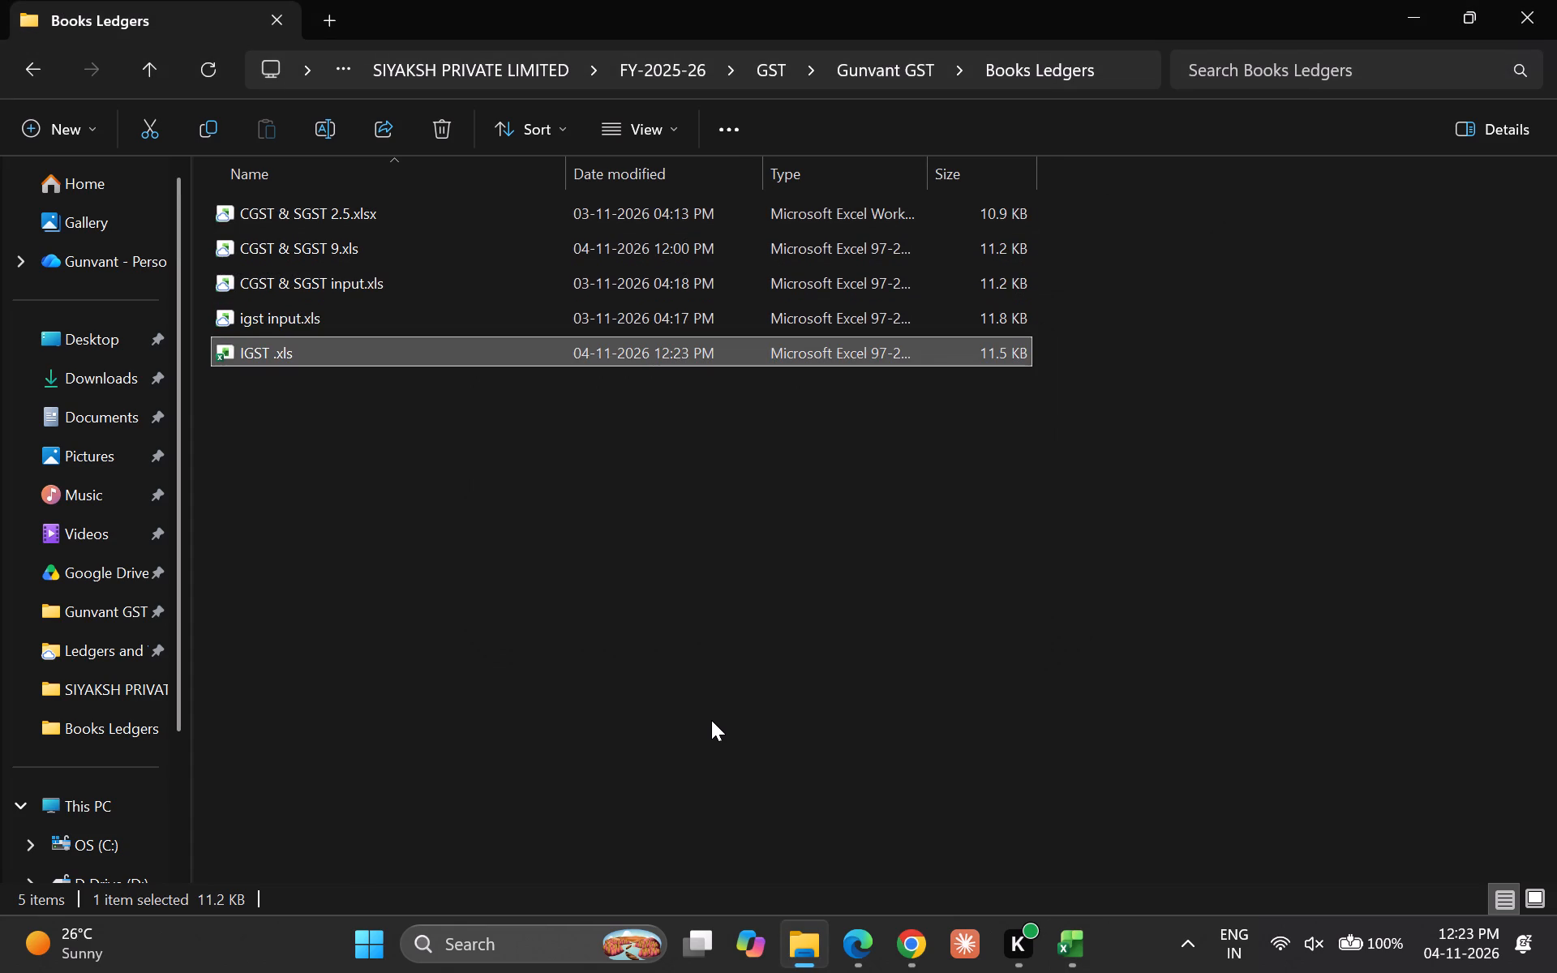
# Refresh the Books Ledgers folder listing and go through the files up to CGST & SGST 9.xls.
pyautogui.hotkey('ctrl', 'r')
pyautogui.hotkey('ctrl', 'r')
pyautogui.press('Up')
pyautogui.press('Down')
pyautogui.press('Up')
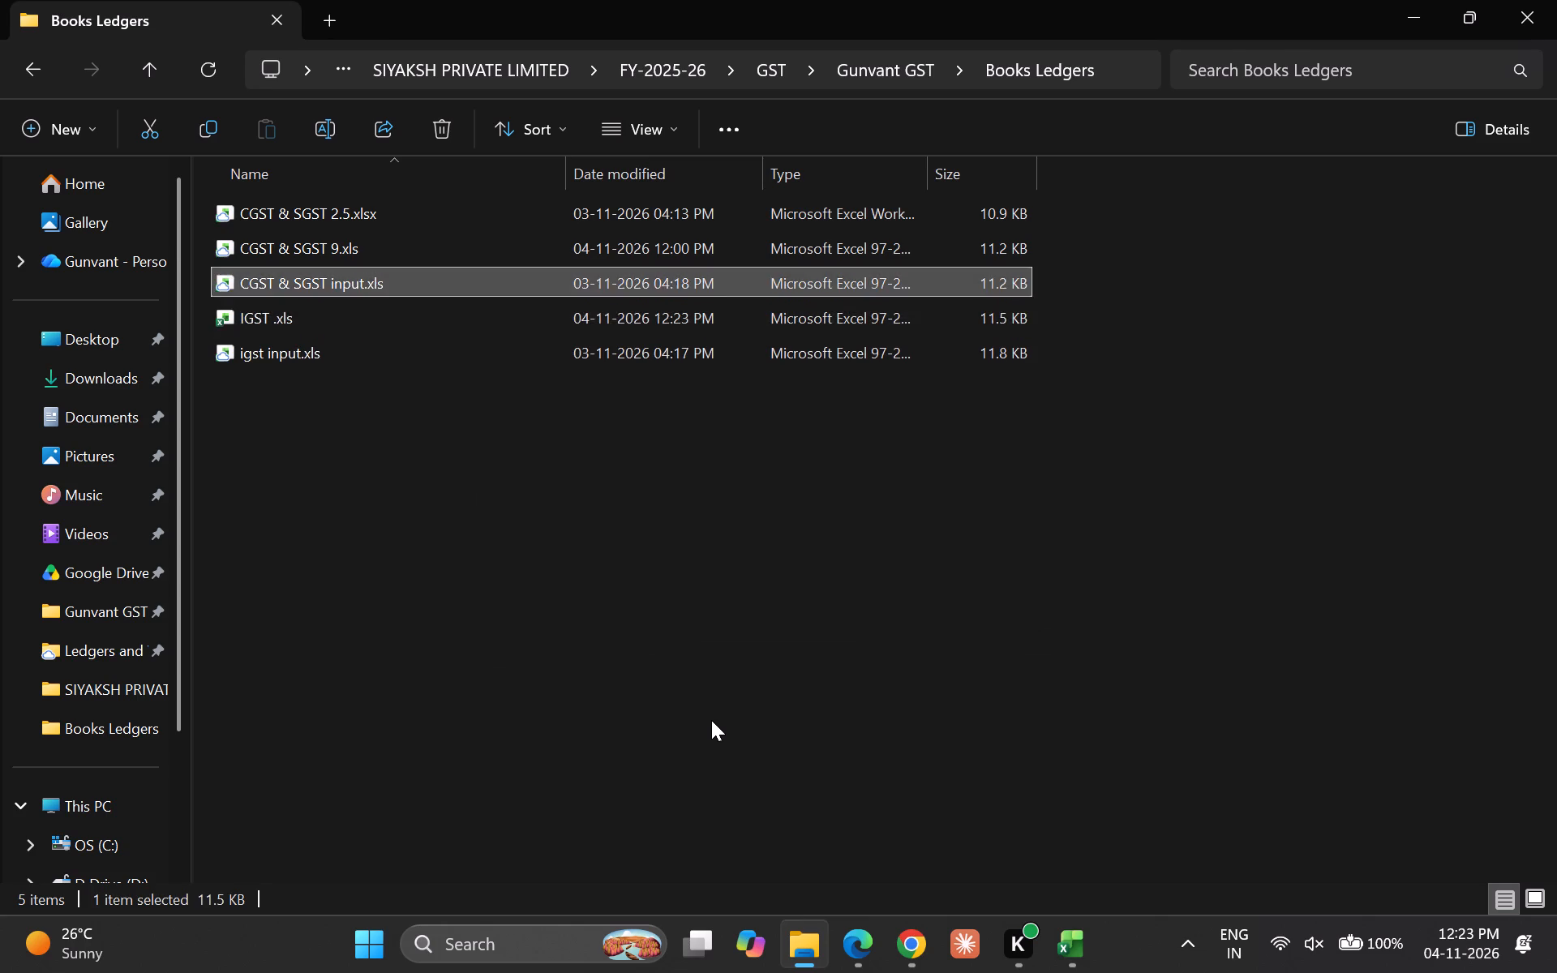
pyautogui.press('Down')
pyautogui.press('Up')
pyautogui.press('Up')
pyautogui.press('Up')
pyautogui.press('Down')
pyautogui.press('Up')
pyautogui.press('Down')
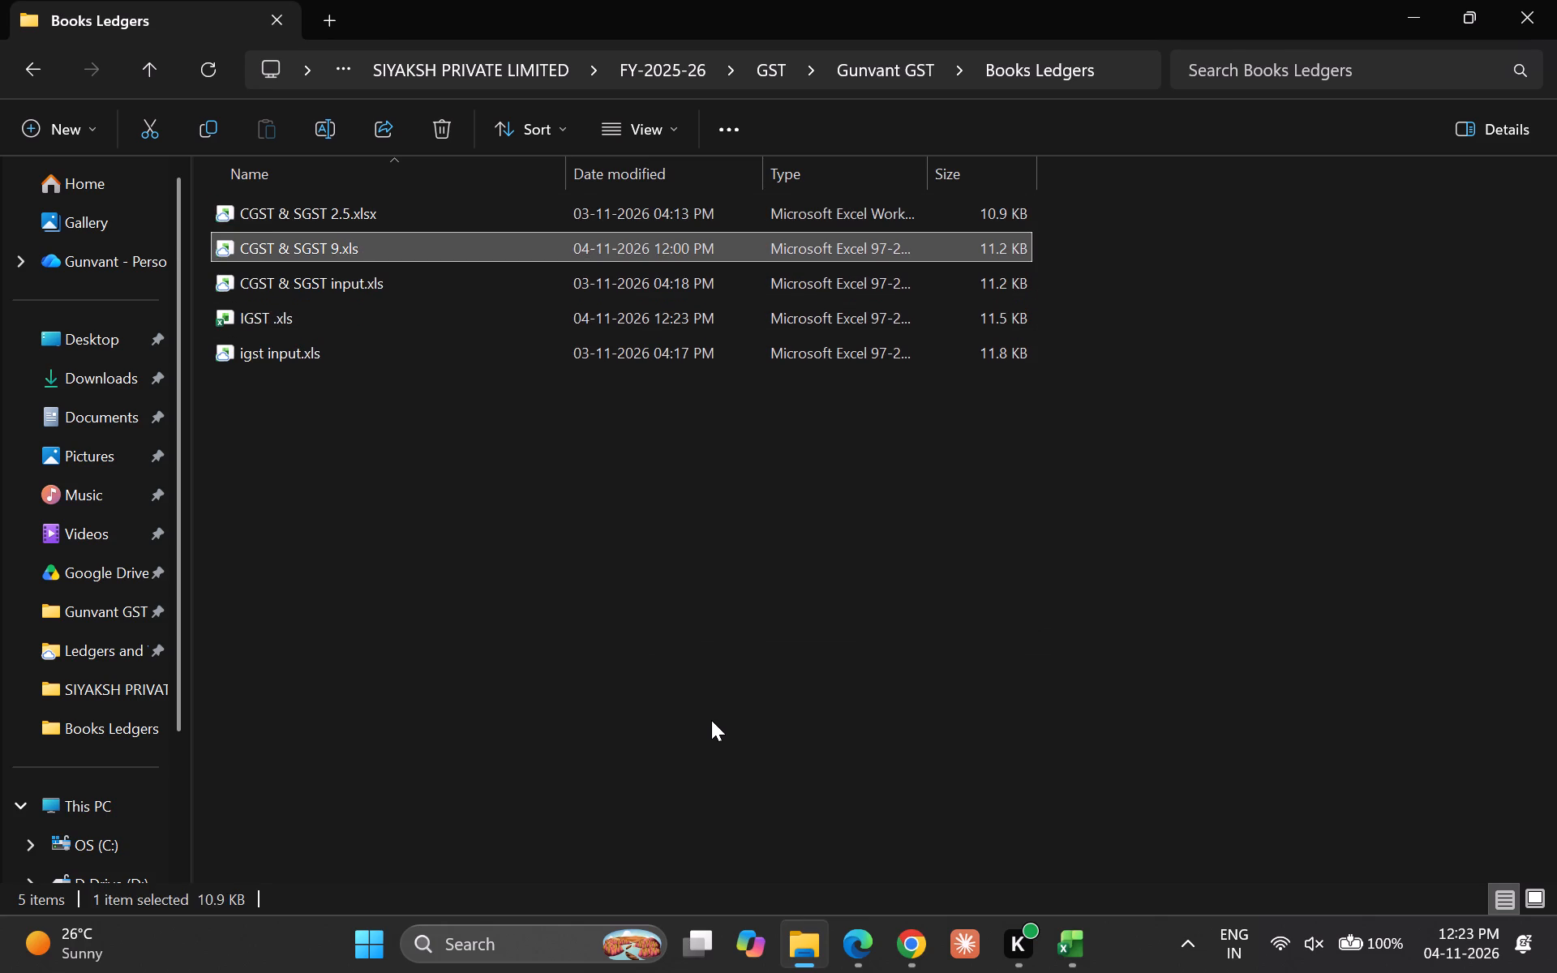
# Open CGST & SGST input.xls from the Books Ledgers folder, accepting the file format mismatch.
pyautogui.press('Down')
pyautogui.press('Up')
pyautogui.press('Down')
pyautogui.press('Return')
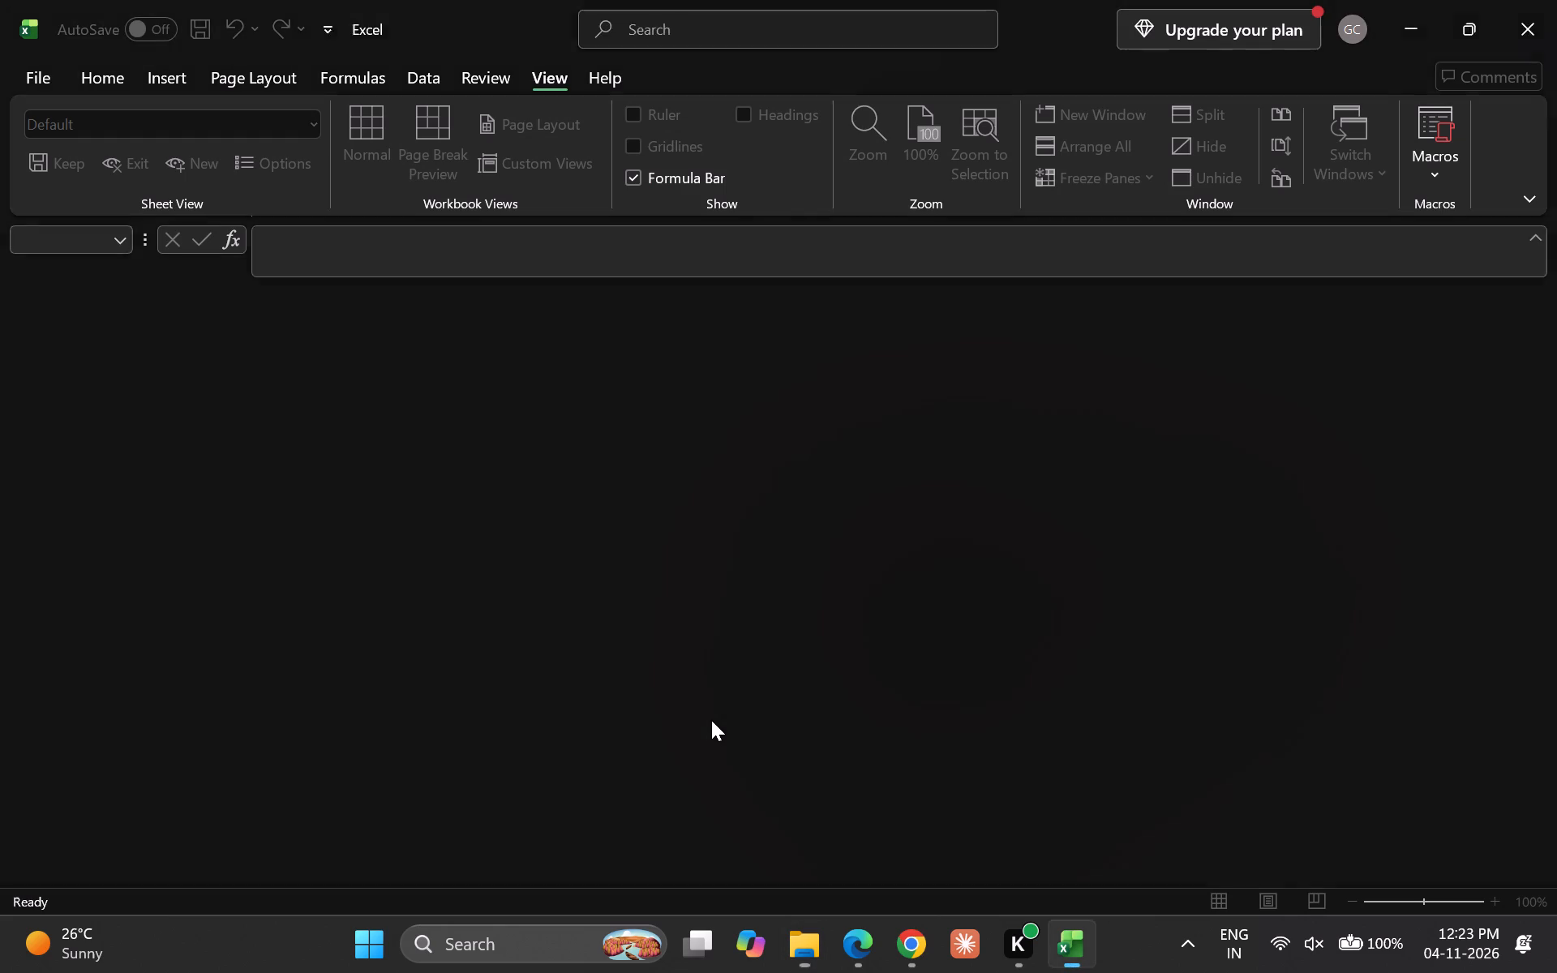
pyautogui.press('Left')
pyautogui.press('Return')
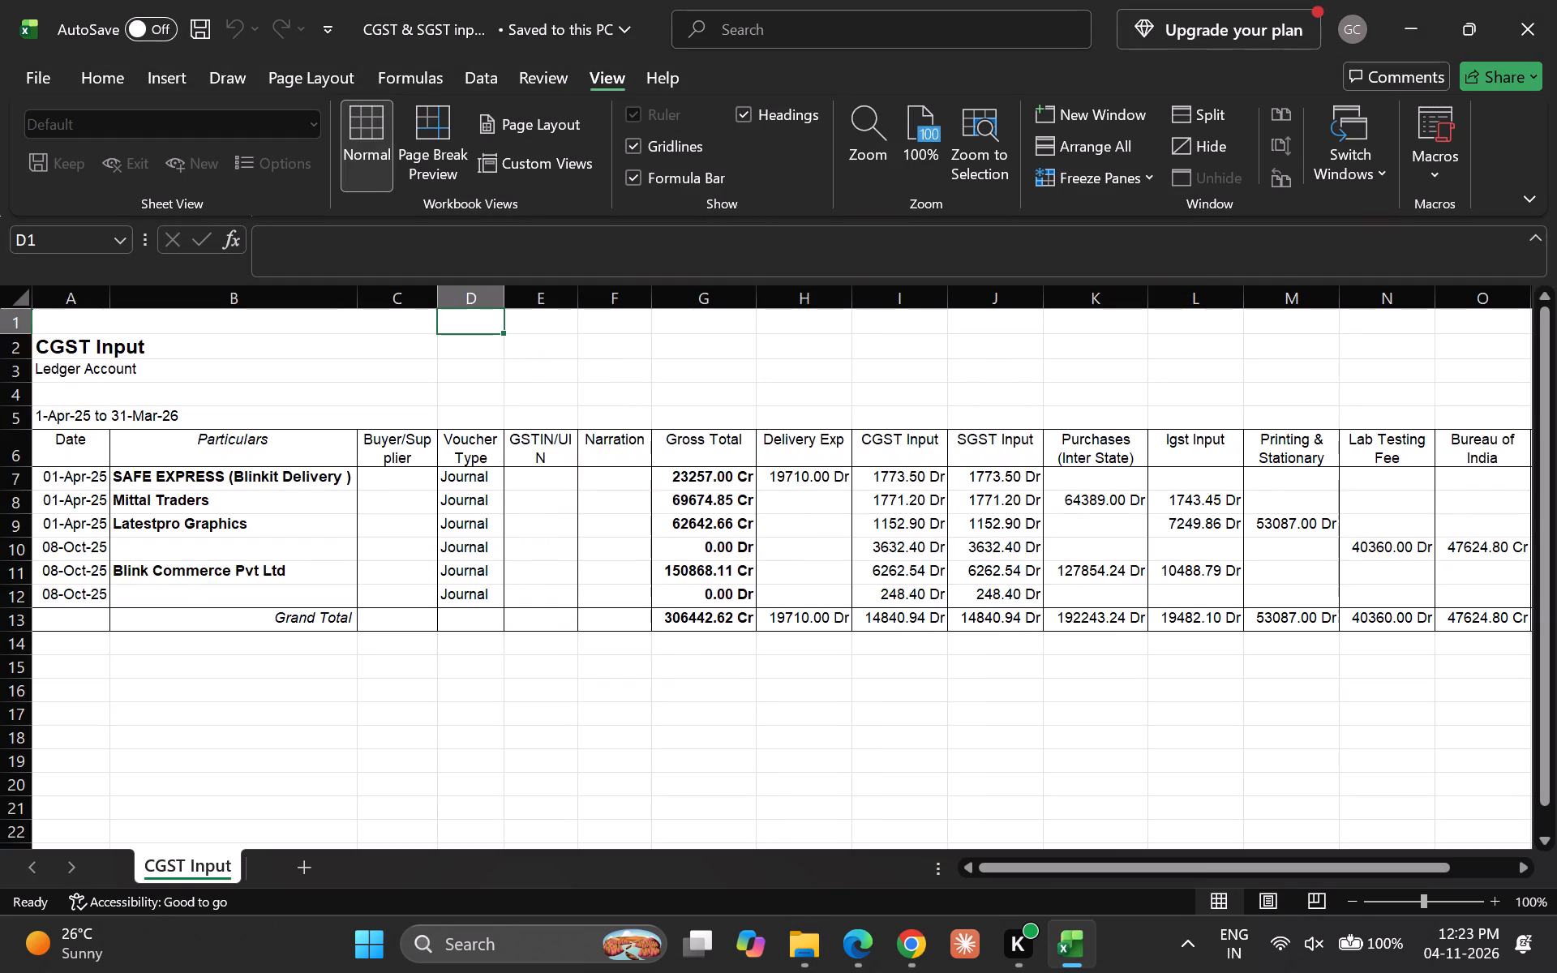
# Examine the CGST Input ledger's journal entries, from the date and particulars through the Gross Total and CGST Input columns.
pyautogui.press('Down')
pyautogui.press('Down')
pyautogui.press('Down')
pyautogui.press('Down')
pyautogui.press('Left')
pyautogui.press('Left')
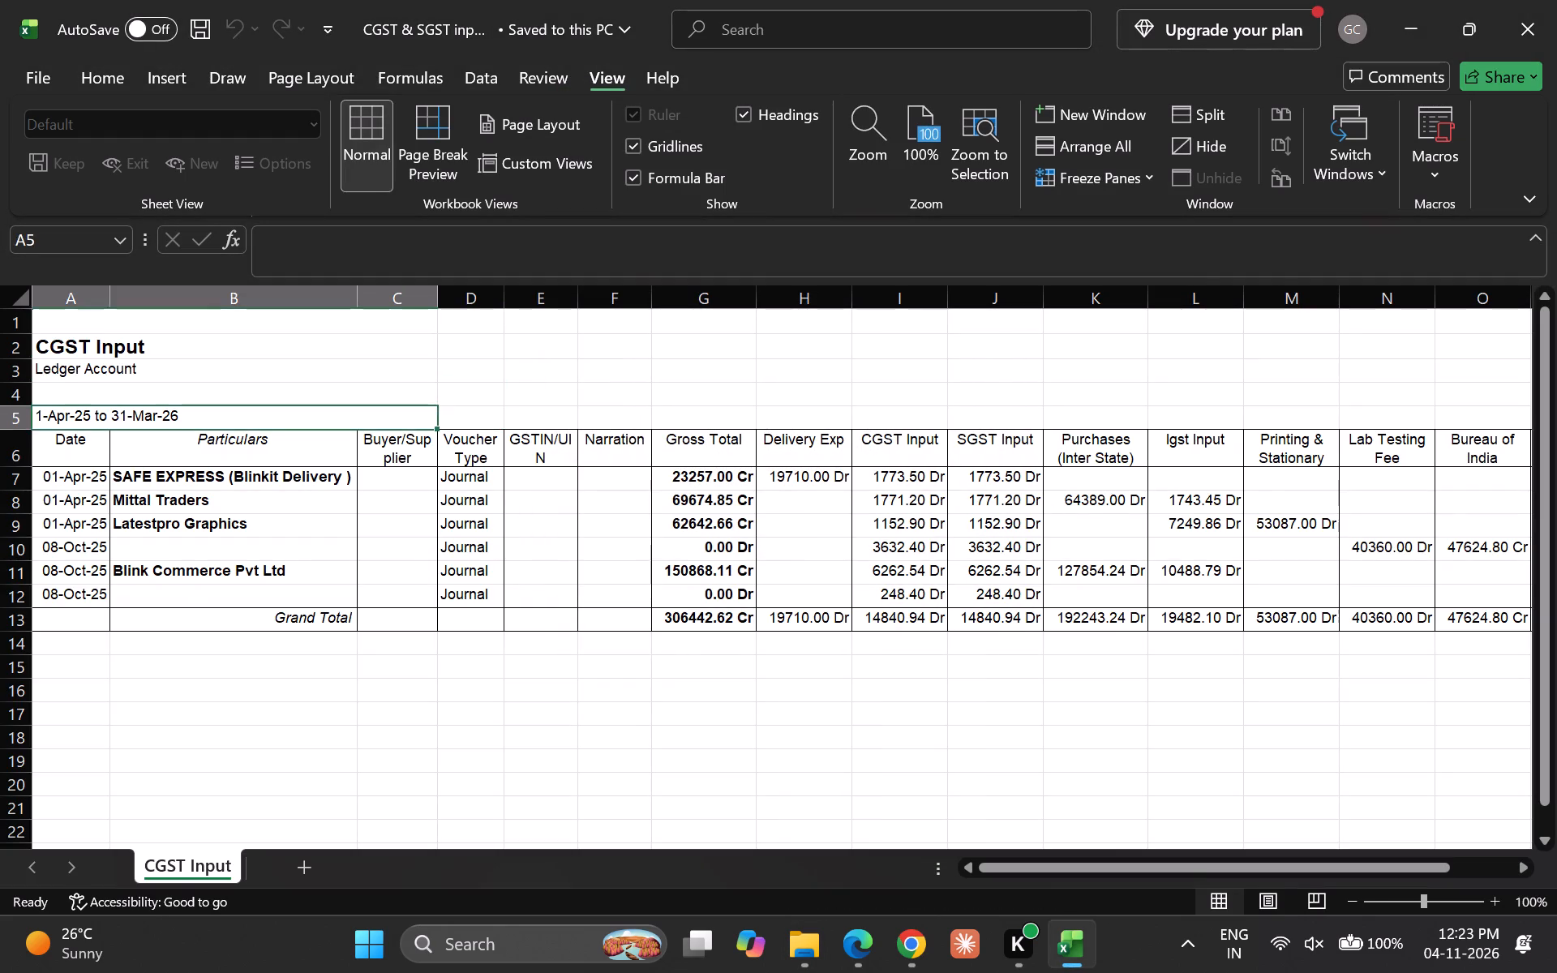
pyautogui.press('Down')
pyautogui.press('Down')
pyautogui.press('Down')
pyautogui.press('Right')
pyautogui.press('Up')
pyautogui.press('Right')
pyautogui.press('Right')
pyautogui.press('Right')
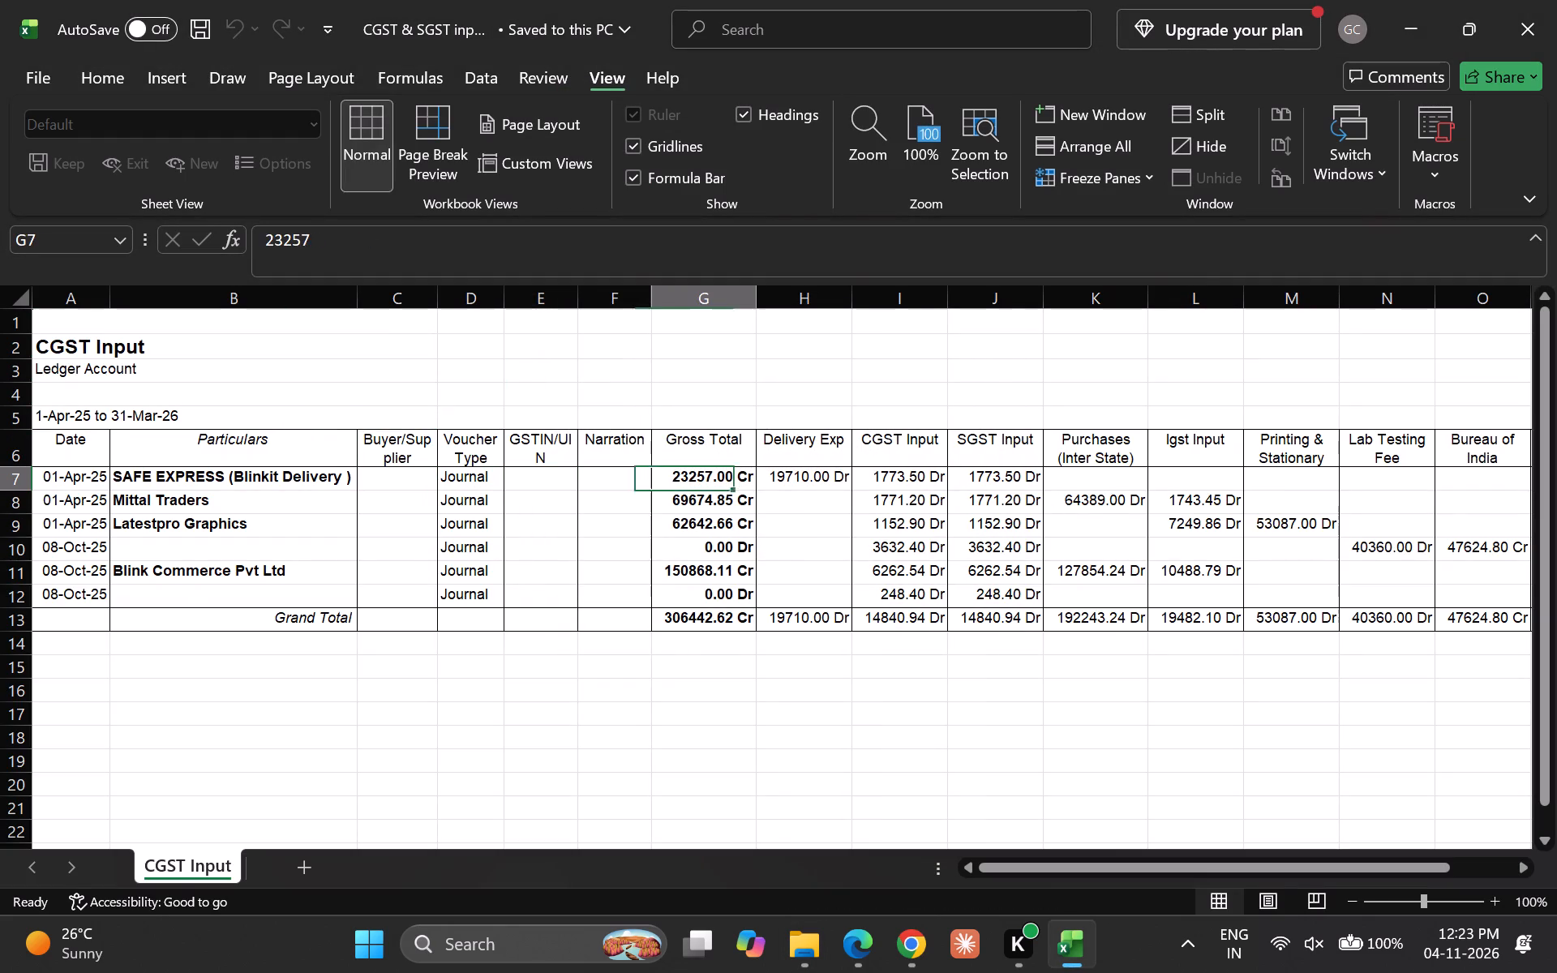
pyautogui.press('Down')
pyautogui.press('Down')
pyautogui.press('Down')
pyautogui.press('Down')
pyautogui.press('Down')
pyautogui.press('Down')
pyautogui.press('Up')
pyautogui.press('Right')
pyautogui.press('Right')
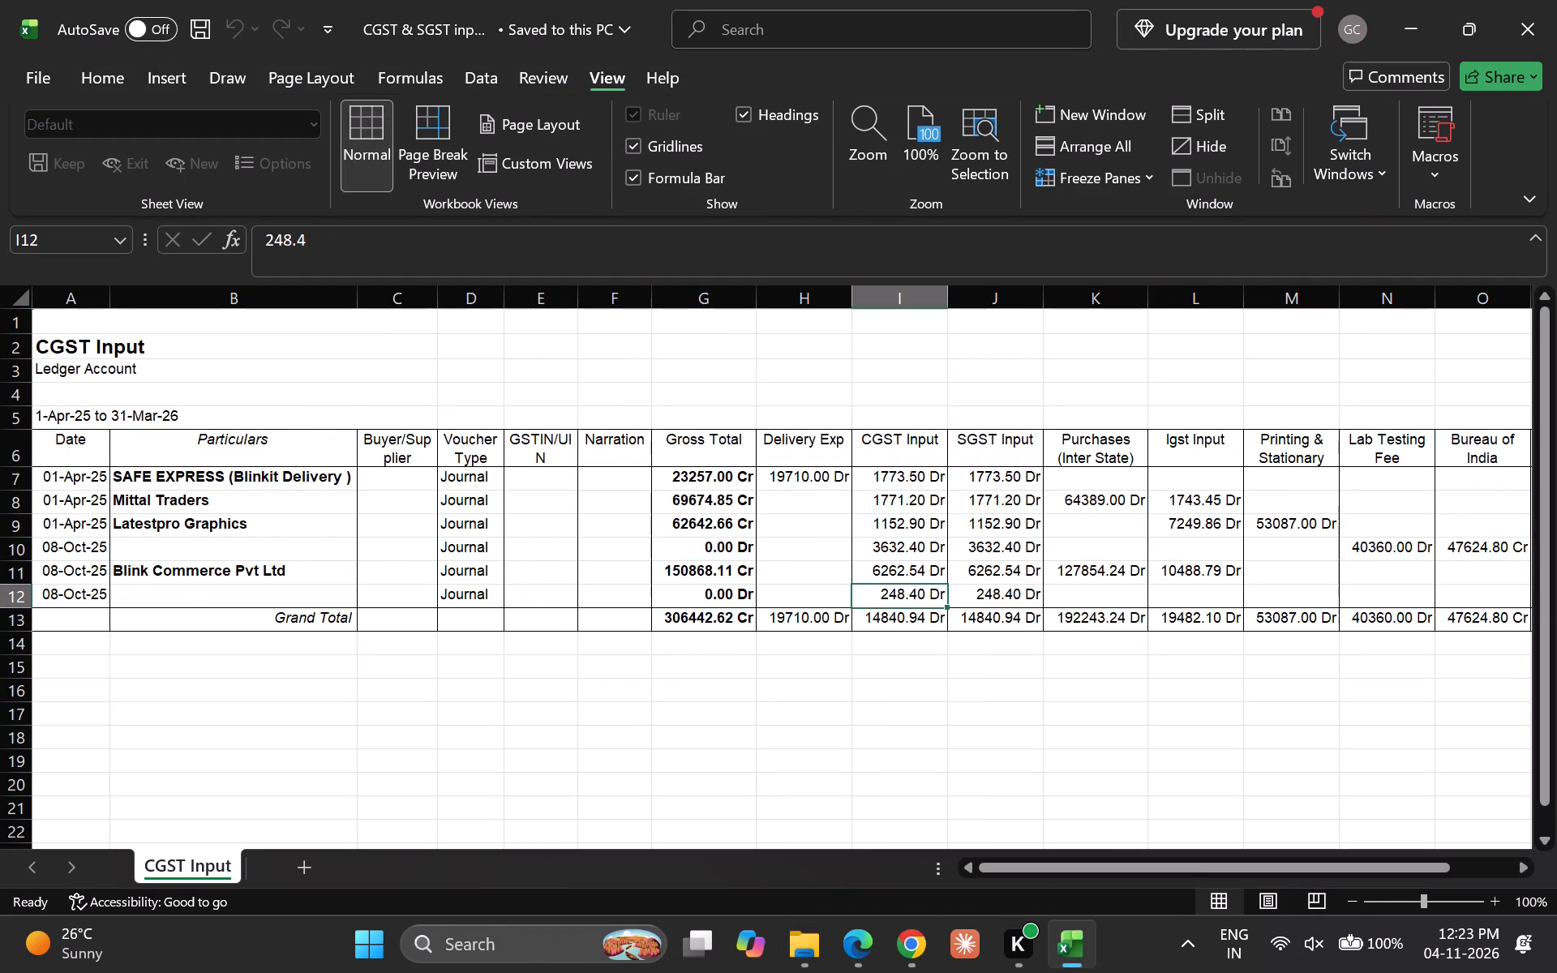
# Compare the Delivery Exp, CGST Input and SGST Input amounts across the ledger's entry rows.
pyautogui.press('Up')
pyautogui.press('Up')
pyautogui.press('Up')
pyautogui.press('Up')
pyautogui.press('Up')
pyautogui.press('Up')
pyautogui.press('Left')
pyautogui.press('Down')
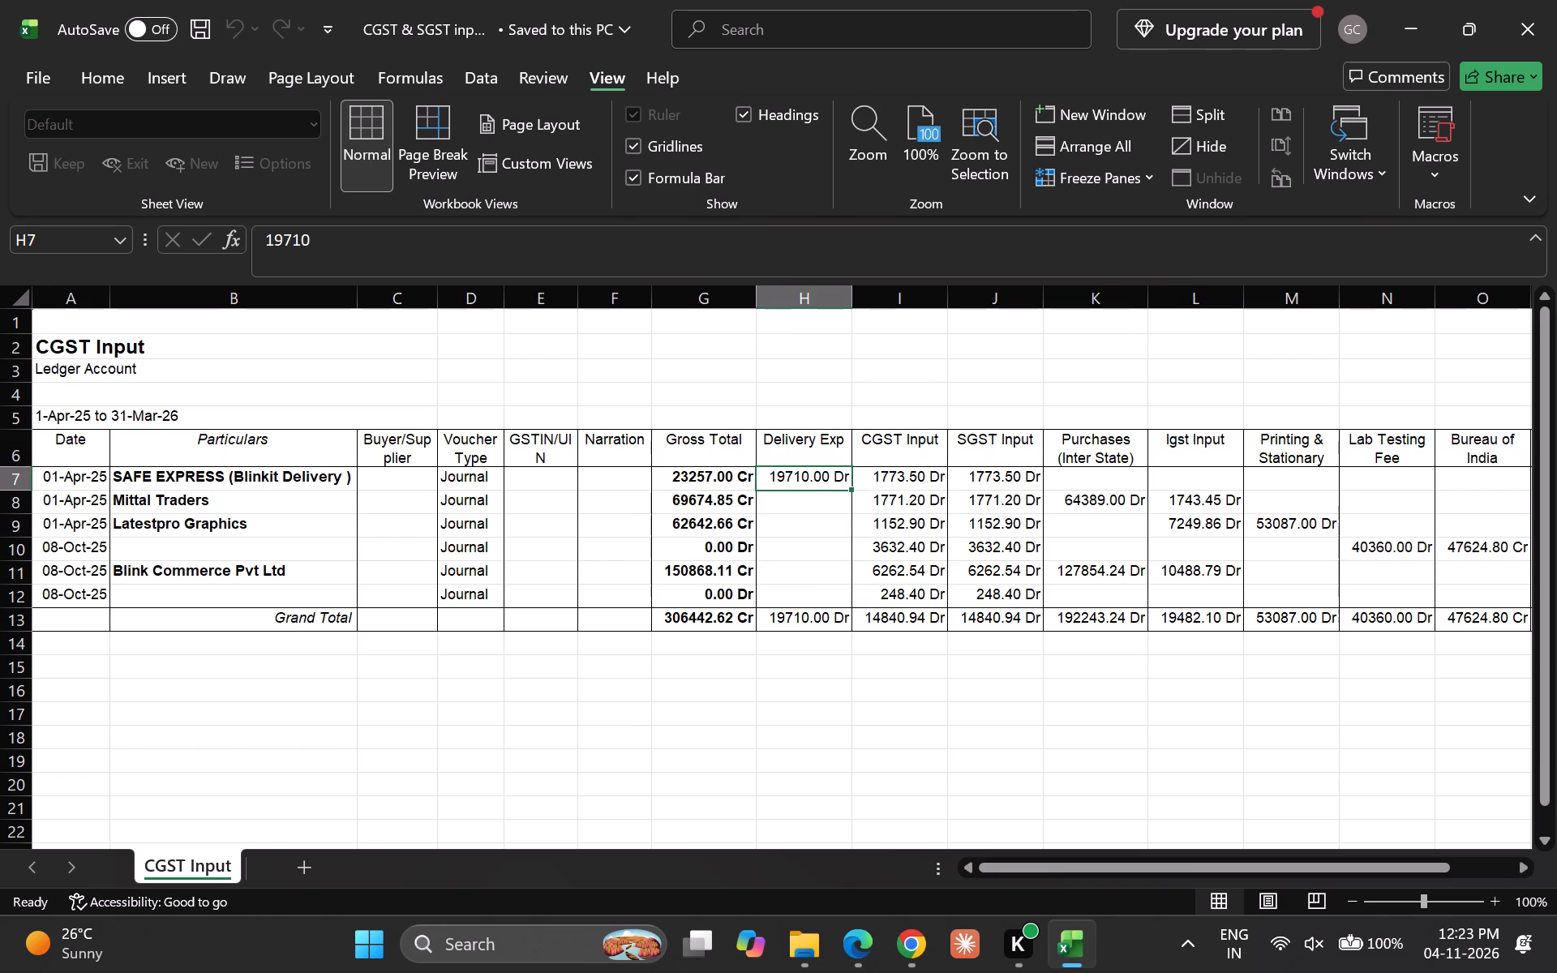
pyautogui.press('Right')
pyautogui.press('Down')
pyautogui.press('Down')
pyautogui.press('Down')
pyautogui.press('Down')
pyautogui.press('Down')
pyautogui.press('Right')
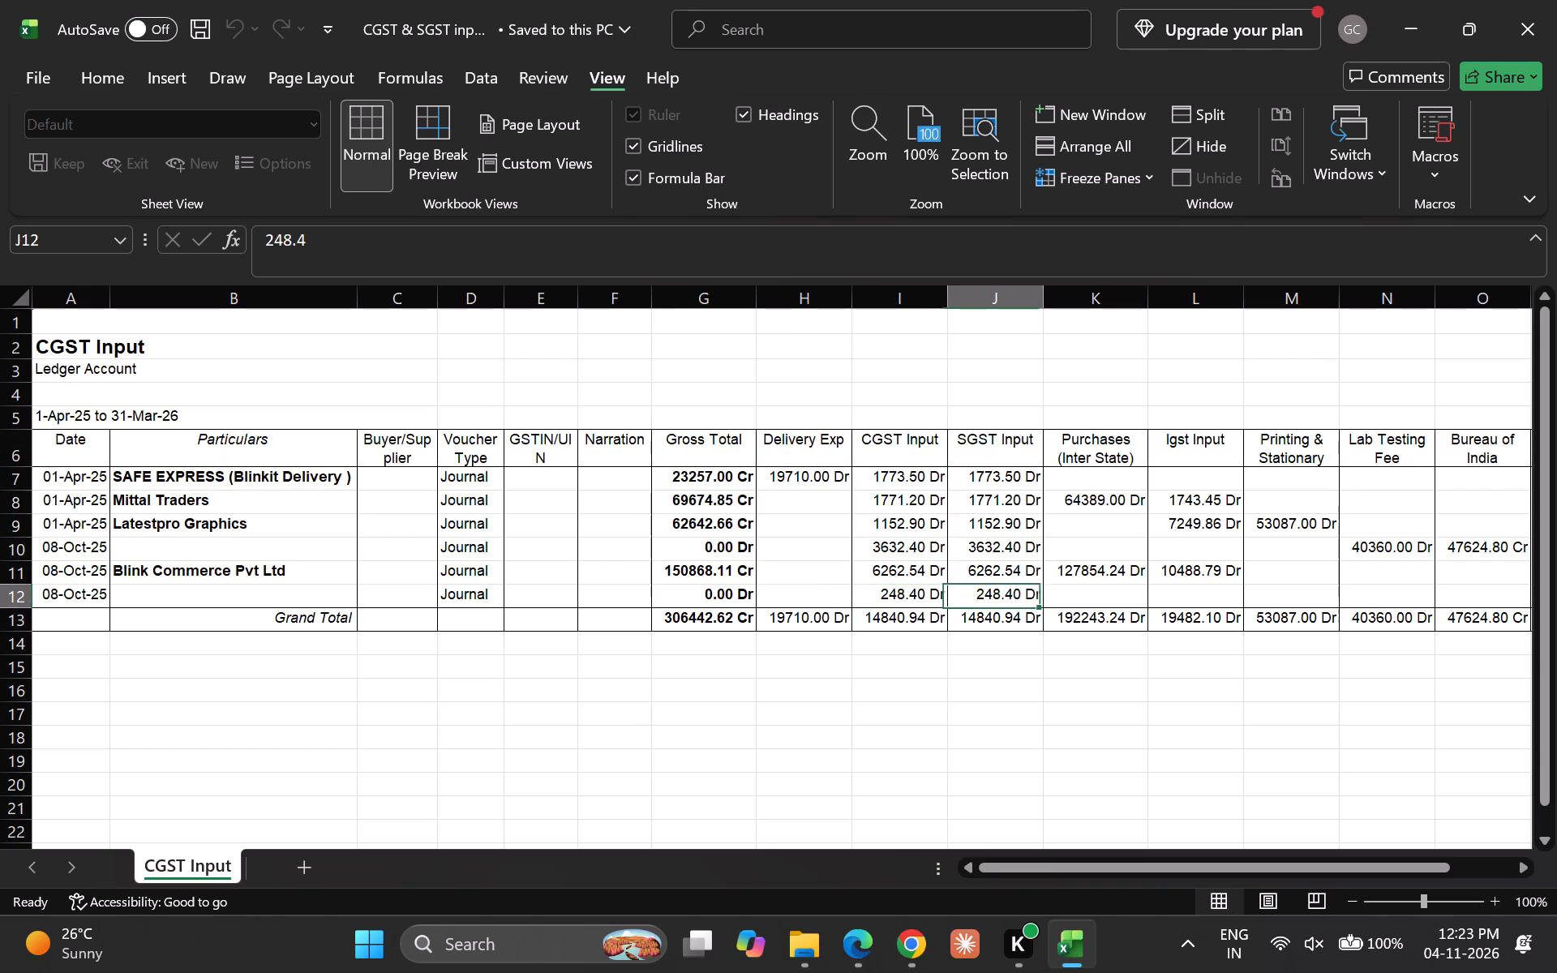
# Examine the remaining columns from Purchases (Inter State) through Expense Payable, then close CGST & SGST input.xls.
pyautogui.press('Up')
pyautogui.press('Up')
pyautogui.press('Up')
pyautogui.press('Up')
pyautogui.press('Up')
pyautogui.press('Up')
pyautogui.press('Right')
pyautogui.press('Down')
pyautogui.press('Right')
pyautogui.press('Right')
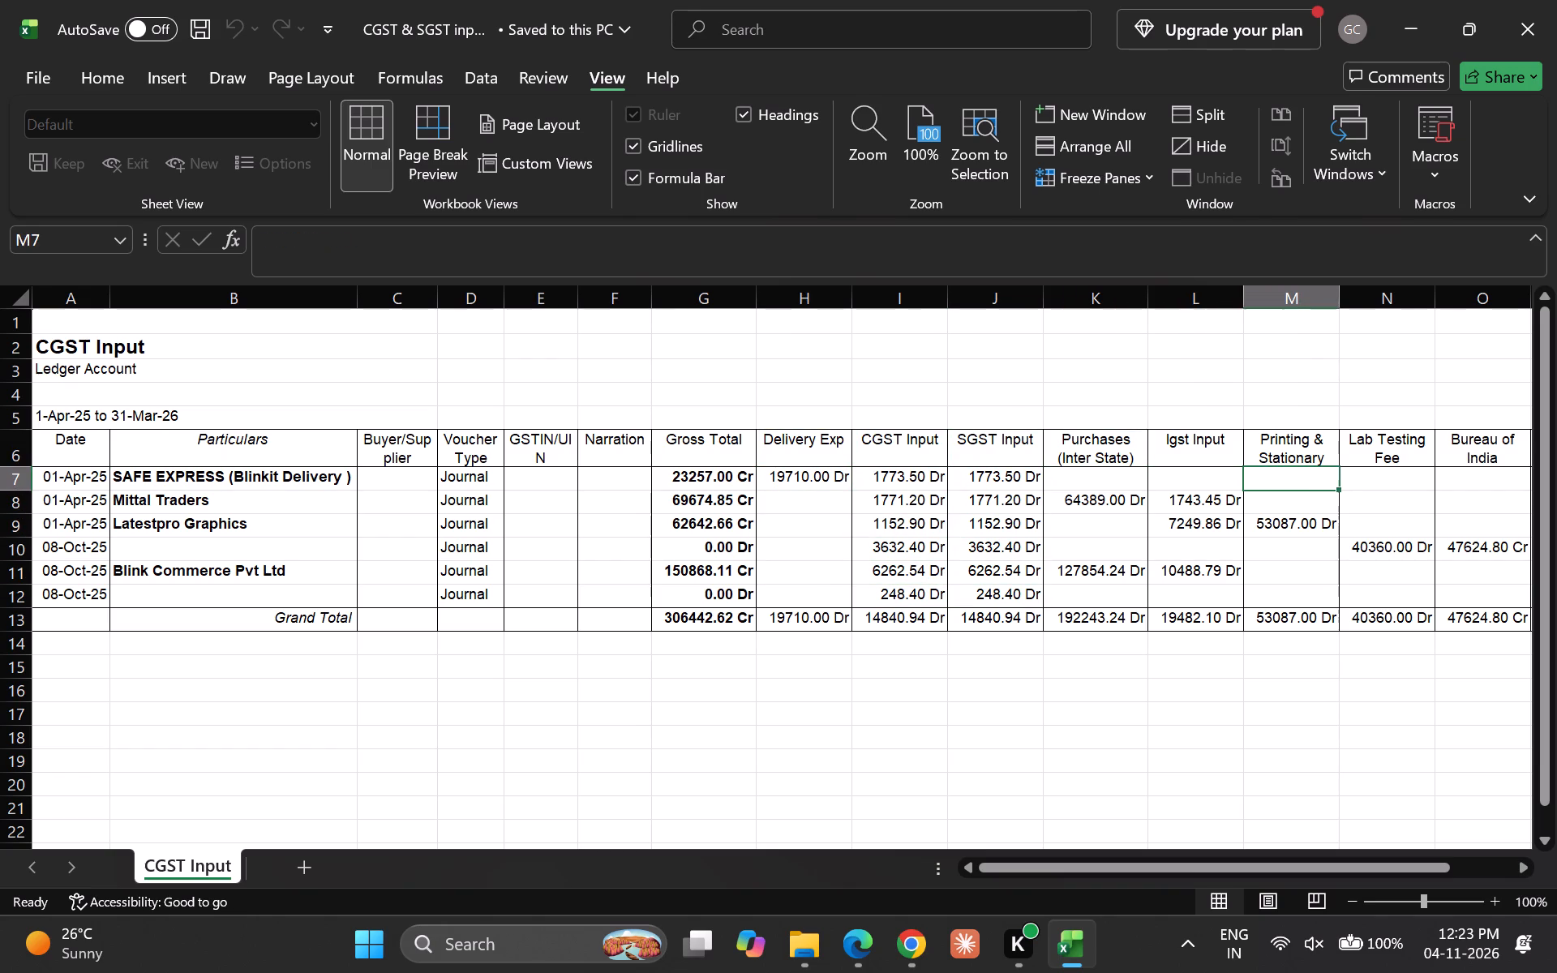
pyautogui.press('Down')
pyautogui.press('Up')
pyautogui.press('Left')
pyautogui.press('Down')
pyautogui.press('Down')
pyautogui.press('Up')
pyautogui.press('Right')
pyautogui.press('Right')
pyautogui.press('Right')
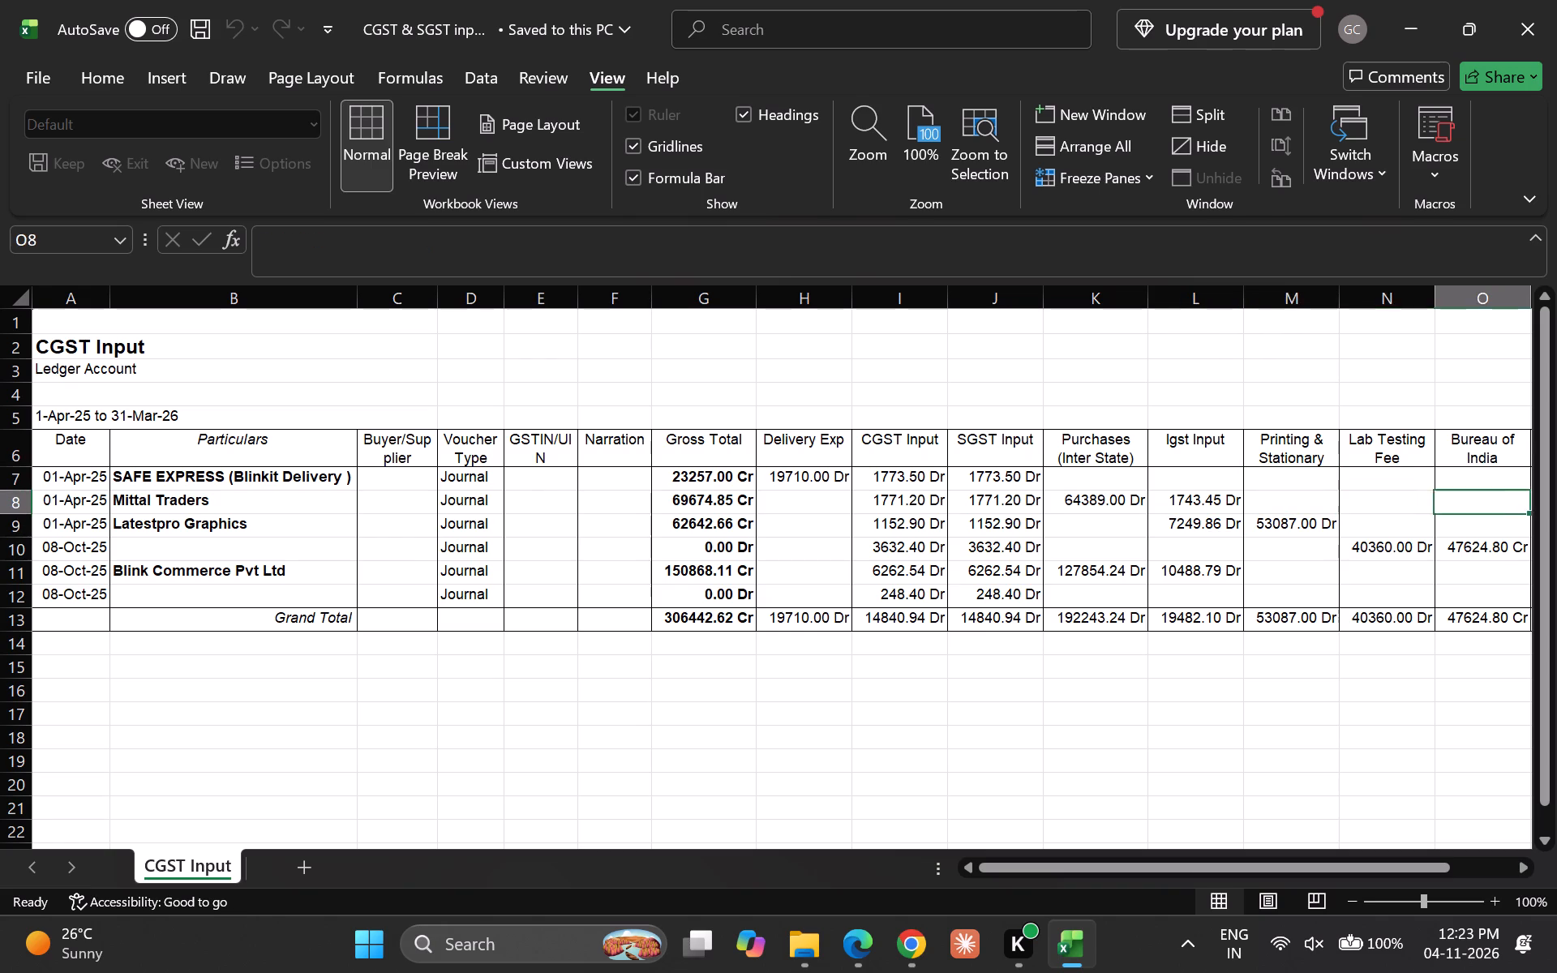
pyautogui.press('Up')
pyautogui.press('Right')
pyautogui.press('Right')
pyautogui.press('Down')
pyautogui.press('Up')
pyautogui.press('Left')
pyautogui.press('Left')
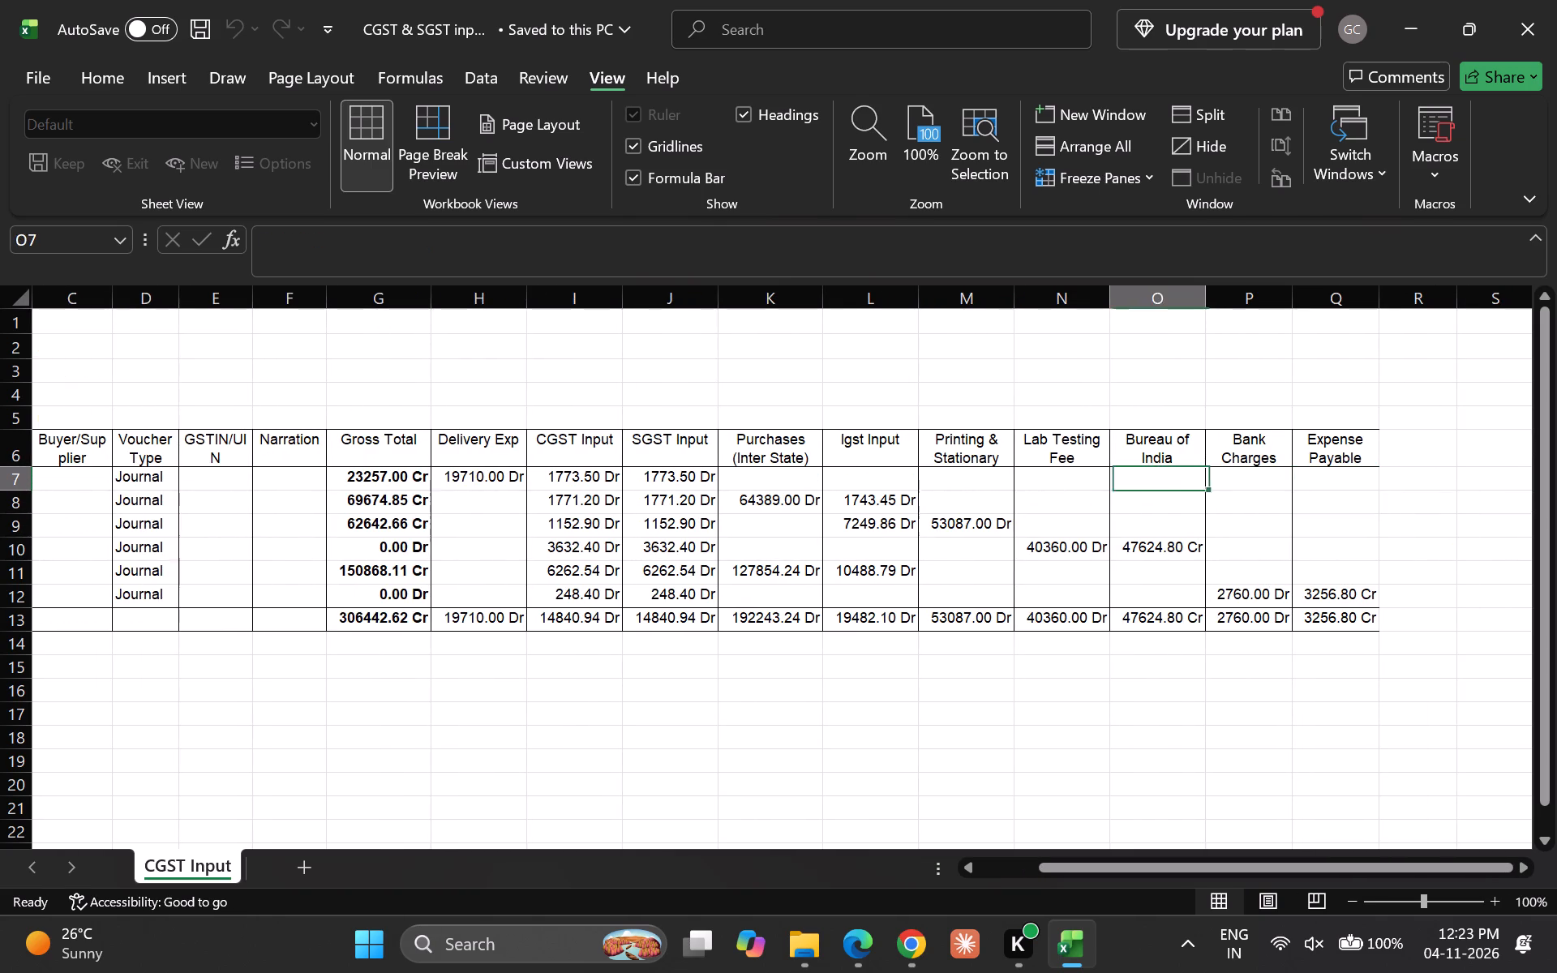
pyautogui.press('Left')
pyautogui.press('Right')
pyautogui.press('Down')
pyautogui.press('Down')
pyautogui.press('Right')
pyautogui.press('Down')
pyautogui.press('Down')
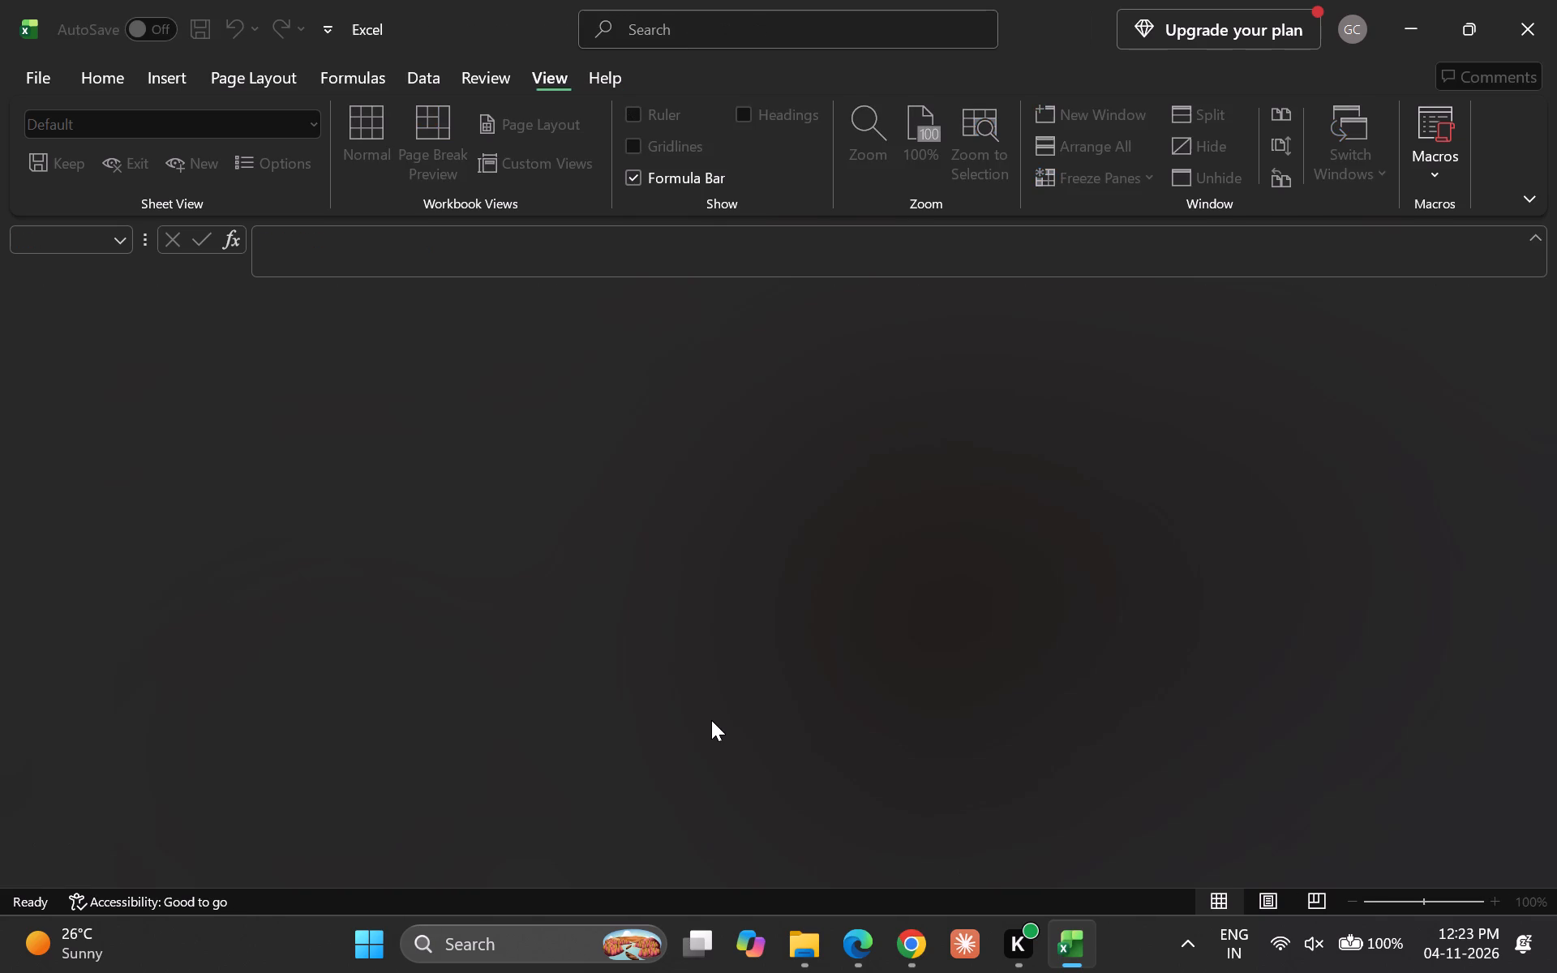
# Return to the Books Ledgers folder and open igst input.xls, accepting the file format mismatch.
pyautogui.hotkey('alt', 'Tab')
pyautogui.press('Down')
pyautogui.press('Up')
pyautogui.press('Down')
pyautogui.press('Down')
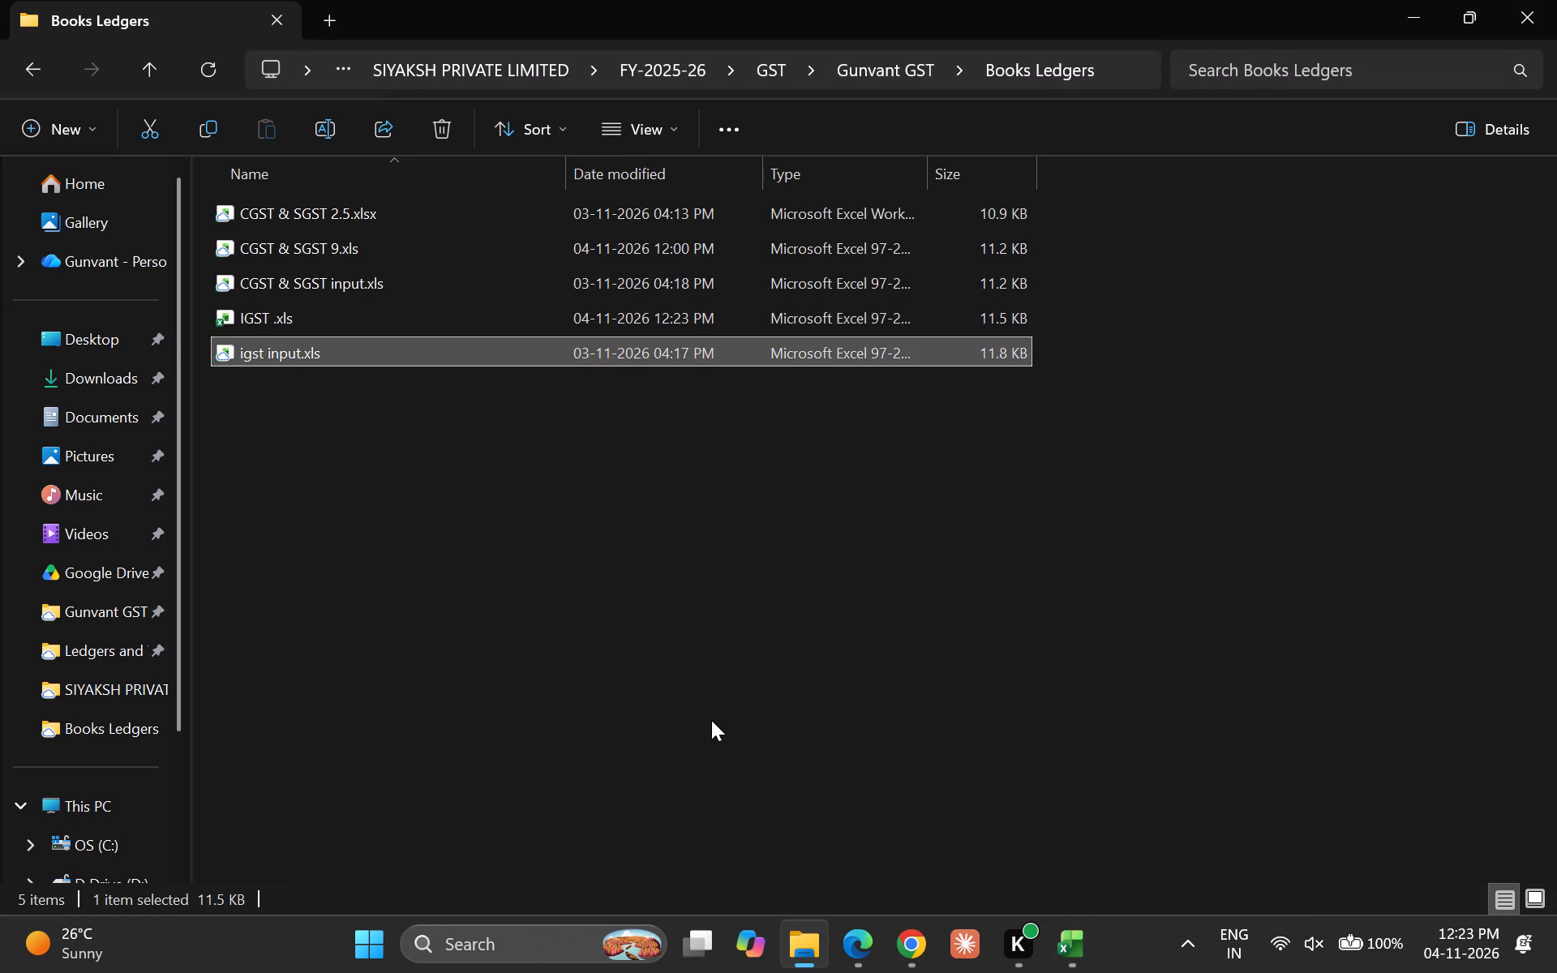
pyautogui.press('Return')
pyautogui.press('Left')
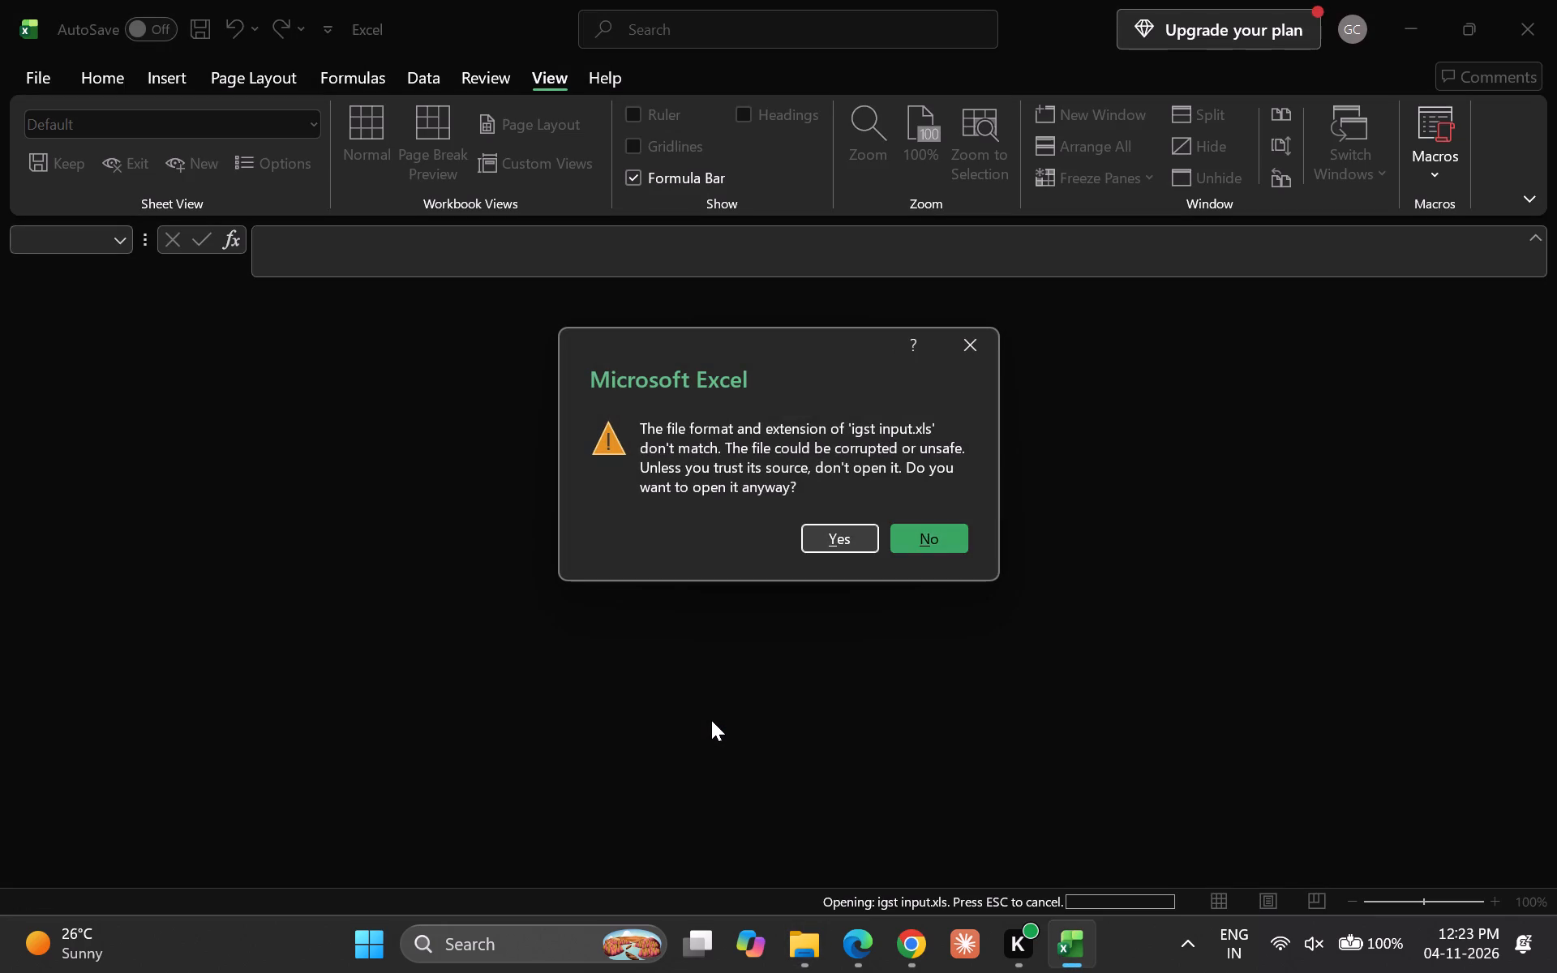
pyautogui.press('Return')
# Reopen CGST & SGST input.xls from the Books Ledgers folder, look over its first ledger entry, and close the workbook.
pyautogui.hotkey('alt', 'Tab')
pyautogui.press('Up')
pyautogui.press('Up')
pyautogui.press('Return')
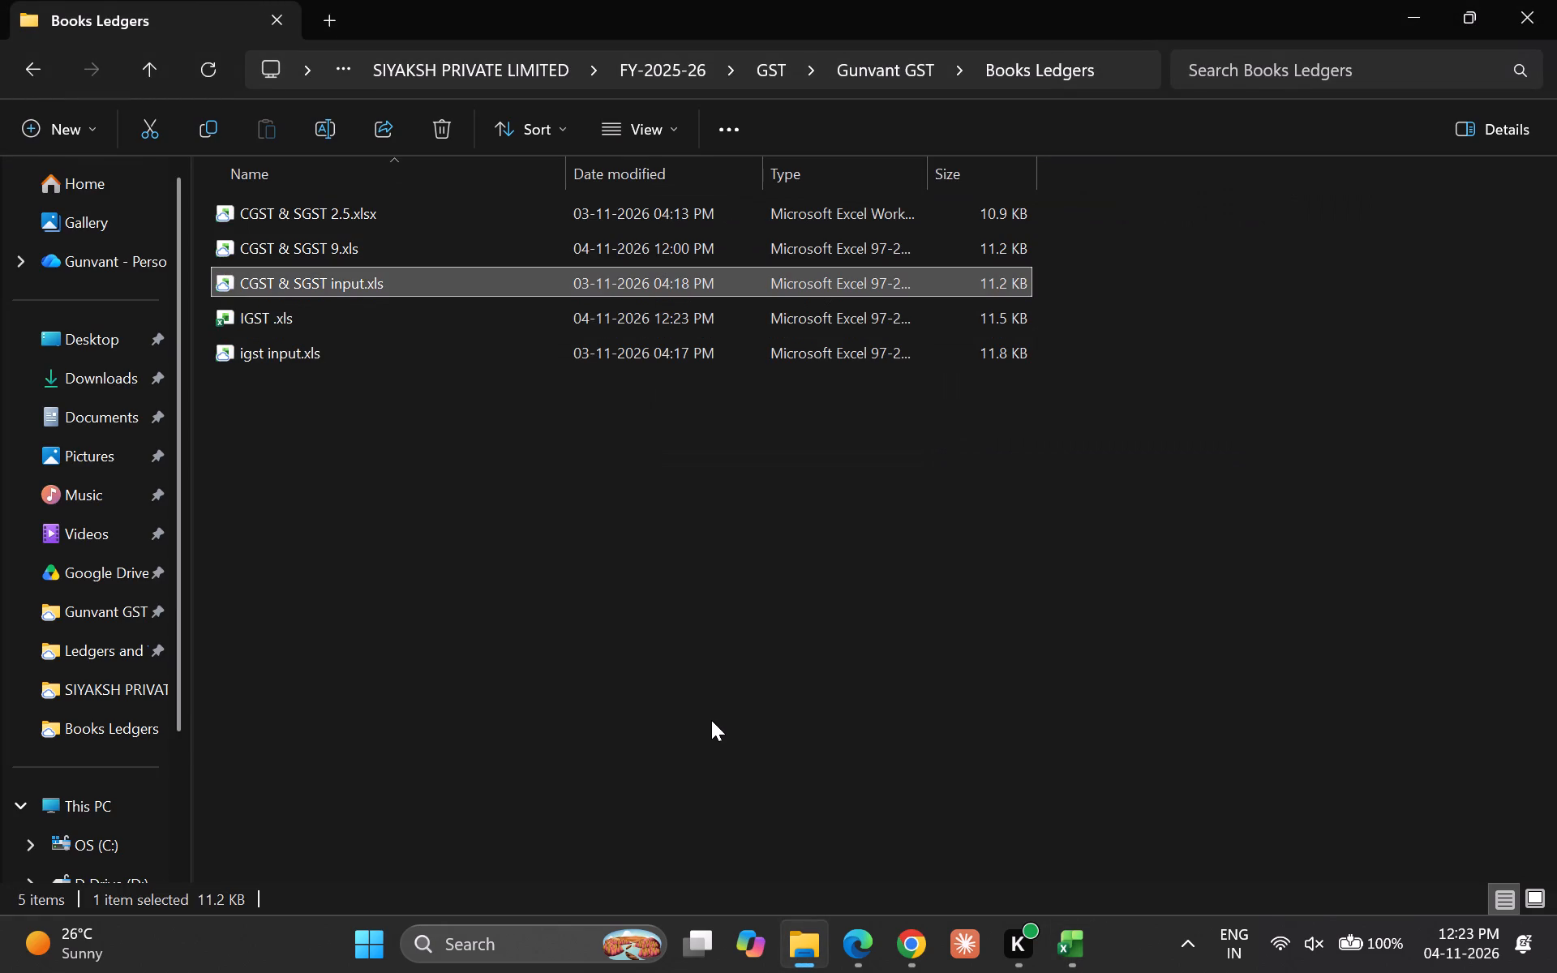
pyautogui.press('Left')
pyautogui.press('Return')
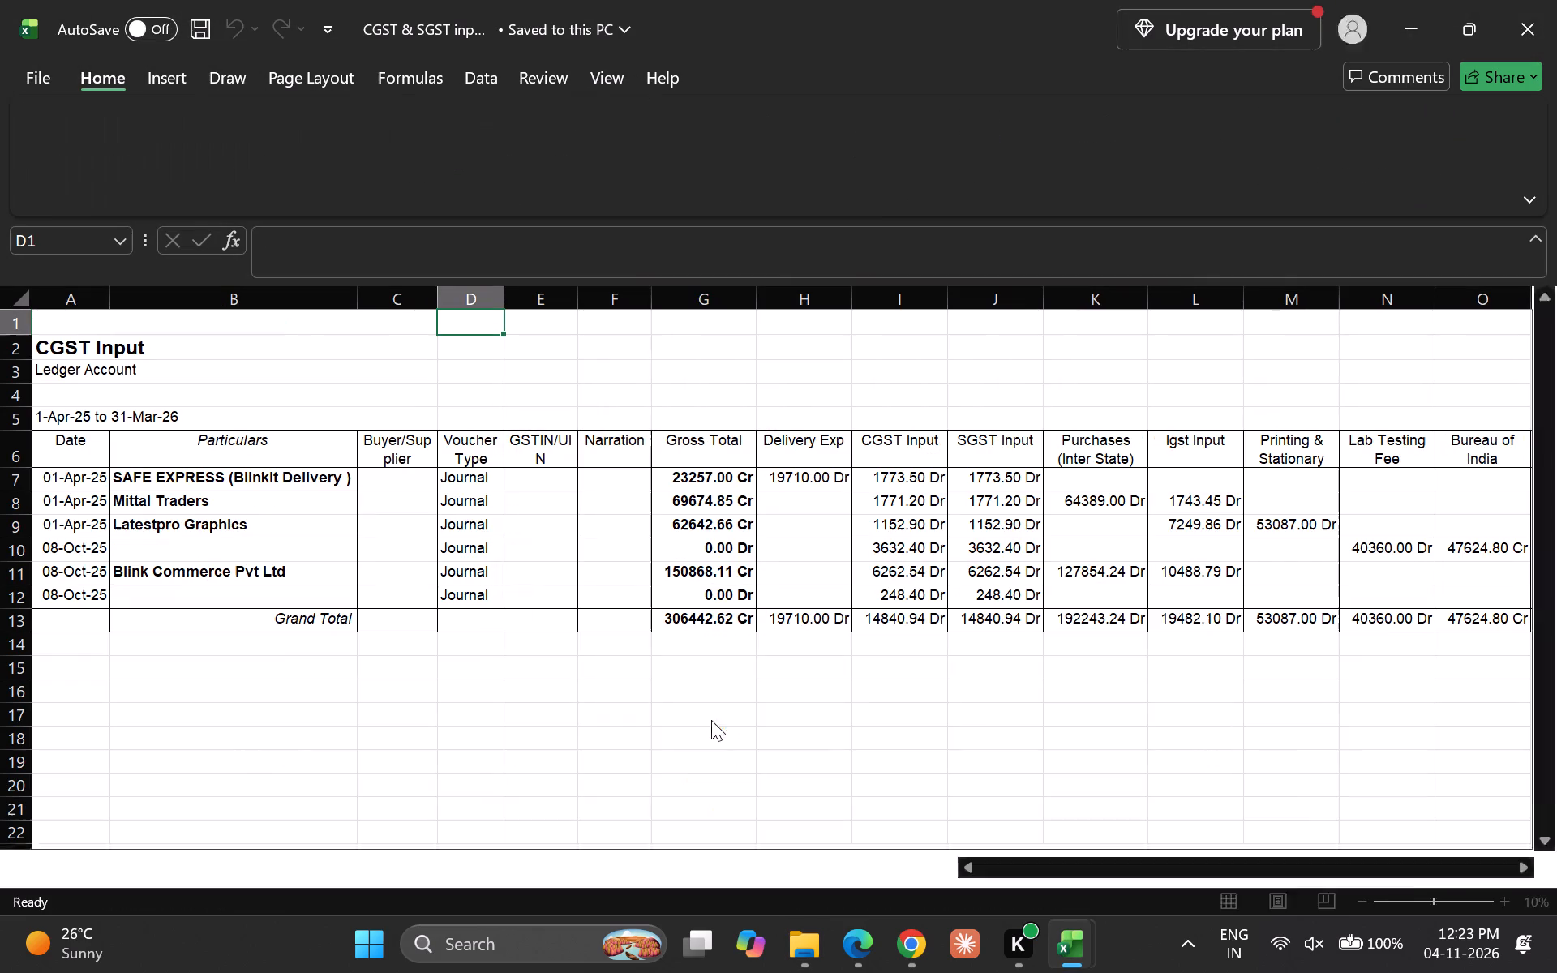
pyautogui.press('Down')
pyautogui.press('Down')
pyautogui.press('Down')
pyautogui.press('Down')
pyautogui.press('Down')
pyautogui.press('Down')
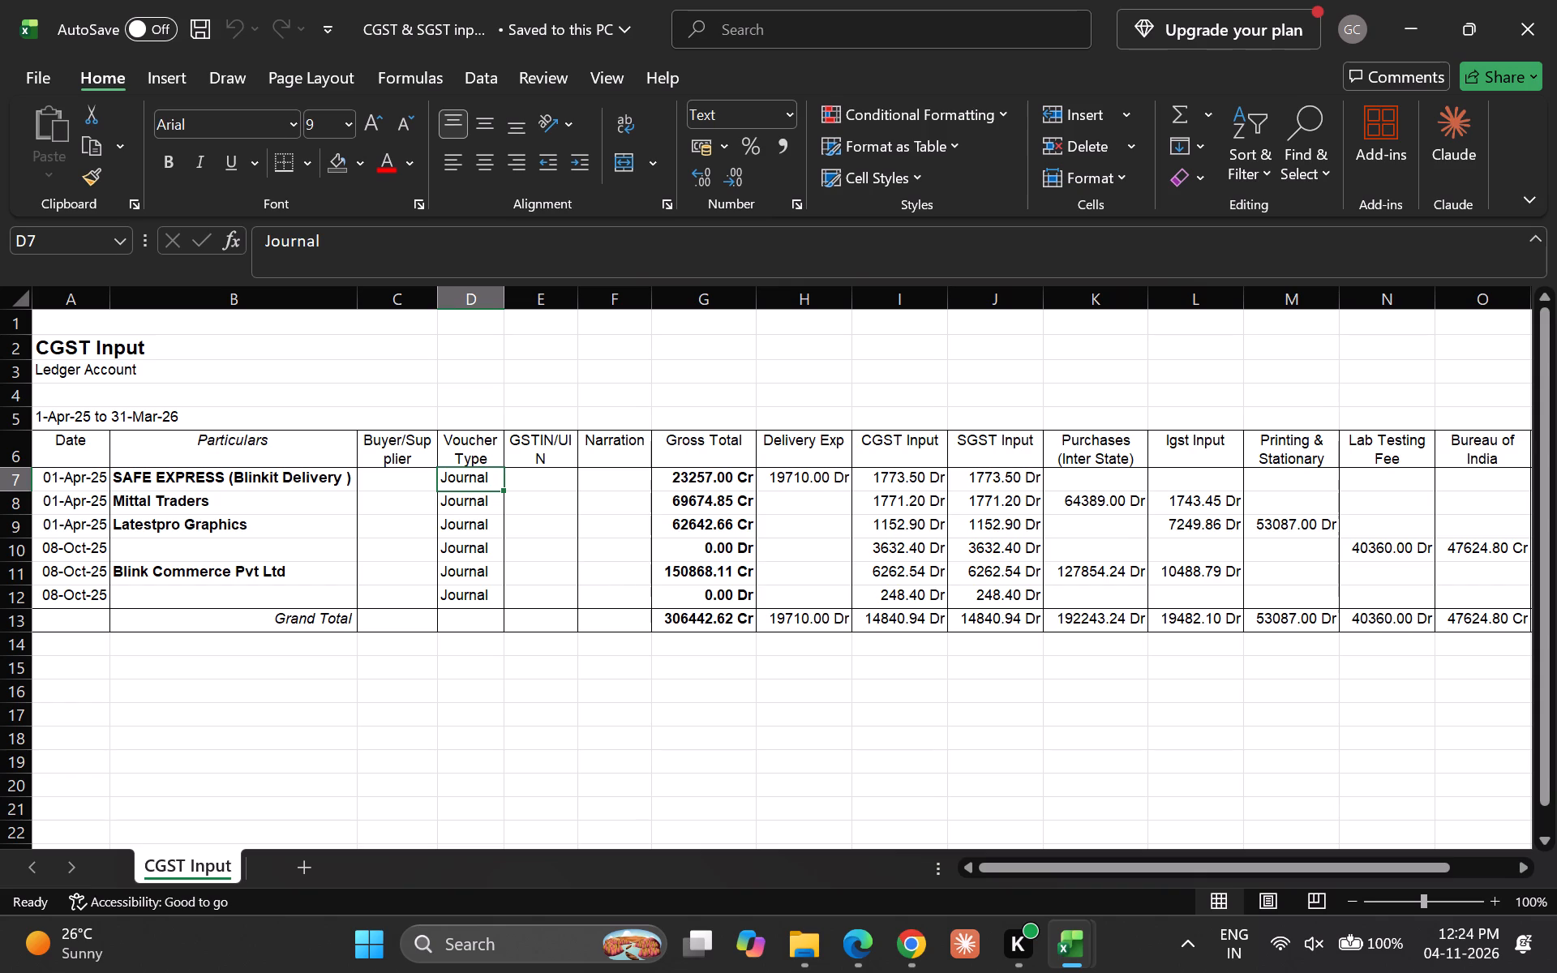
pyautogui.click(1556, 0)
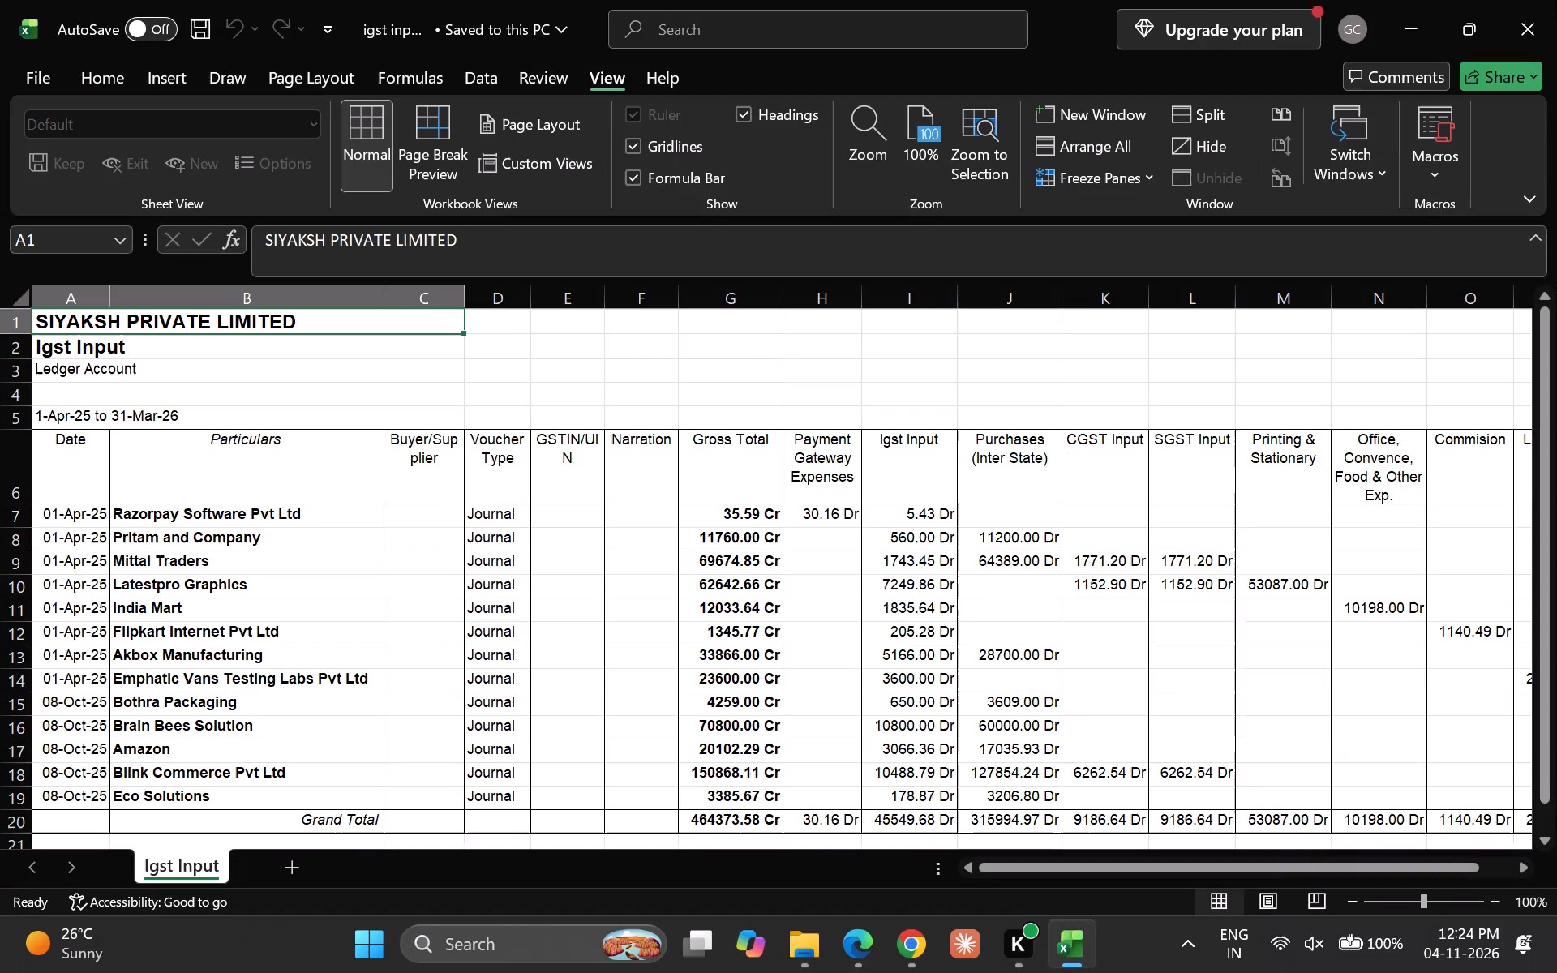
# Open CGST & SGST 2.5.xlsx from the Books Ledgers folder and go to its CGST 2.5% column header.
pyautogui.click(790, 951)
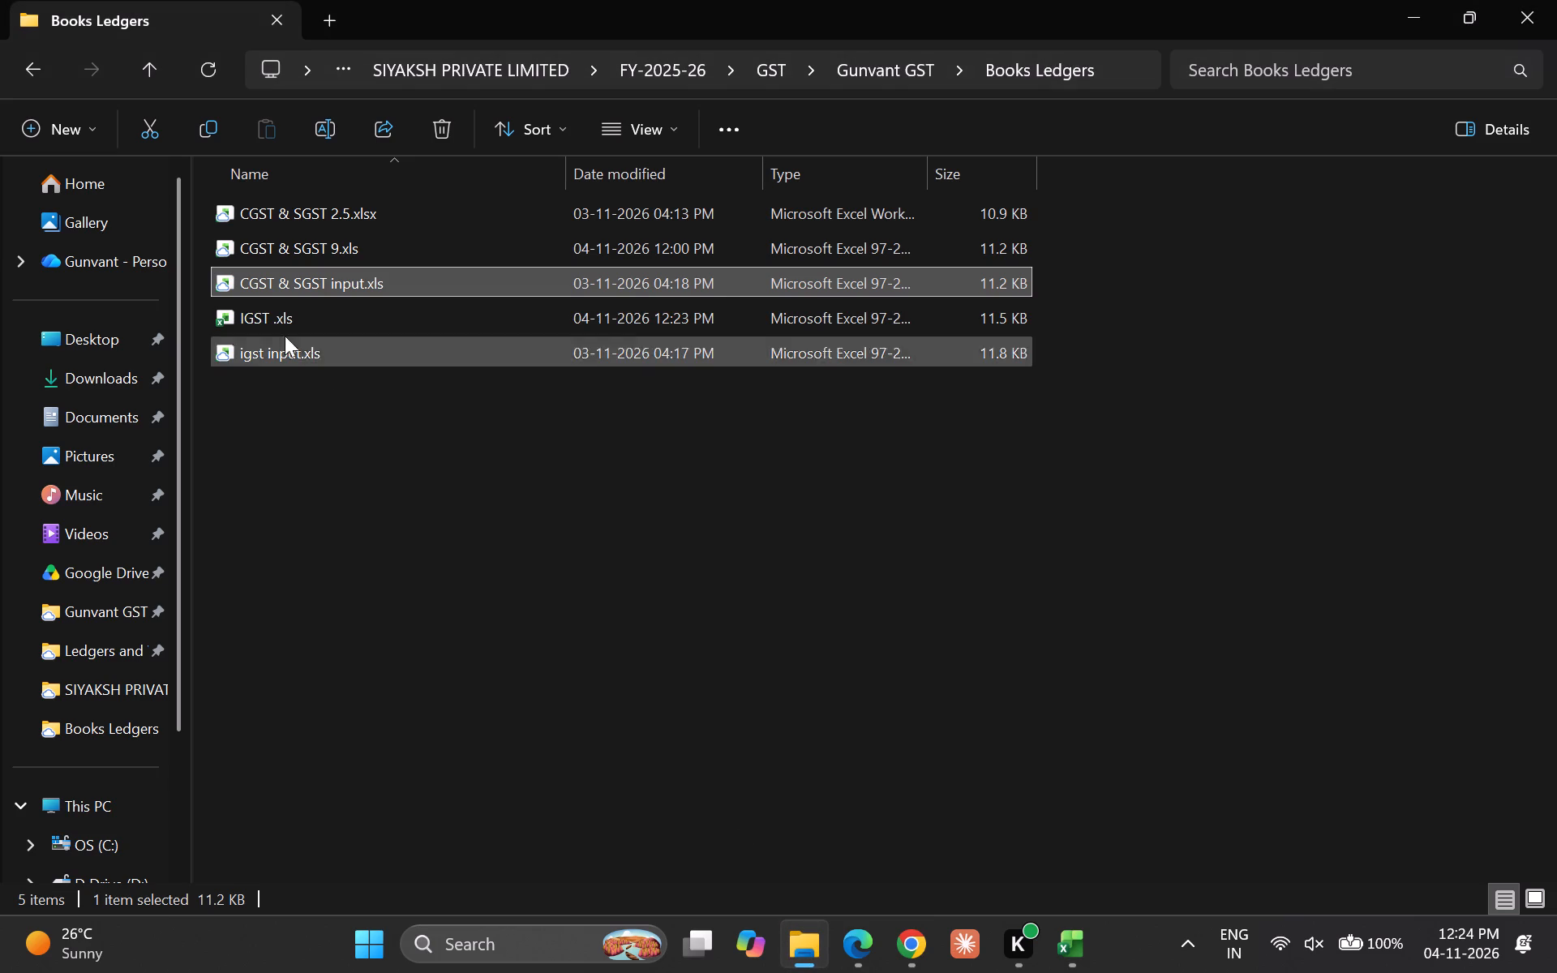
pyautogui.doubleClick(341, 213)
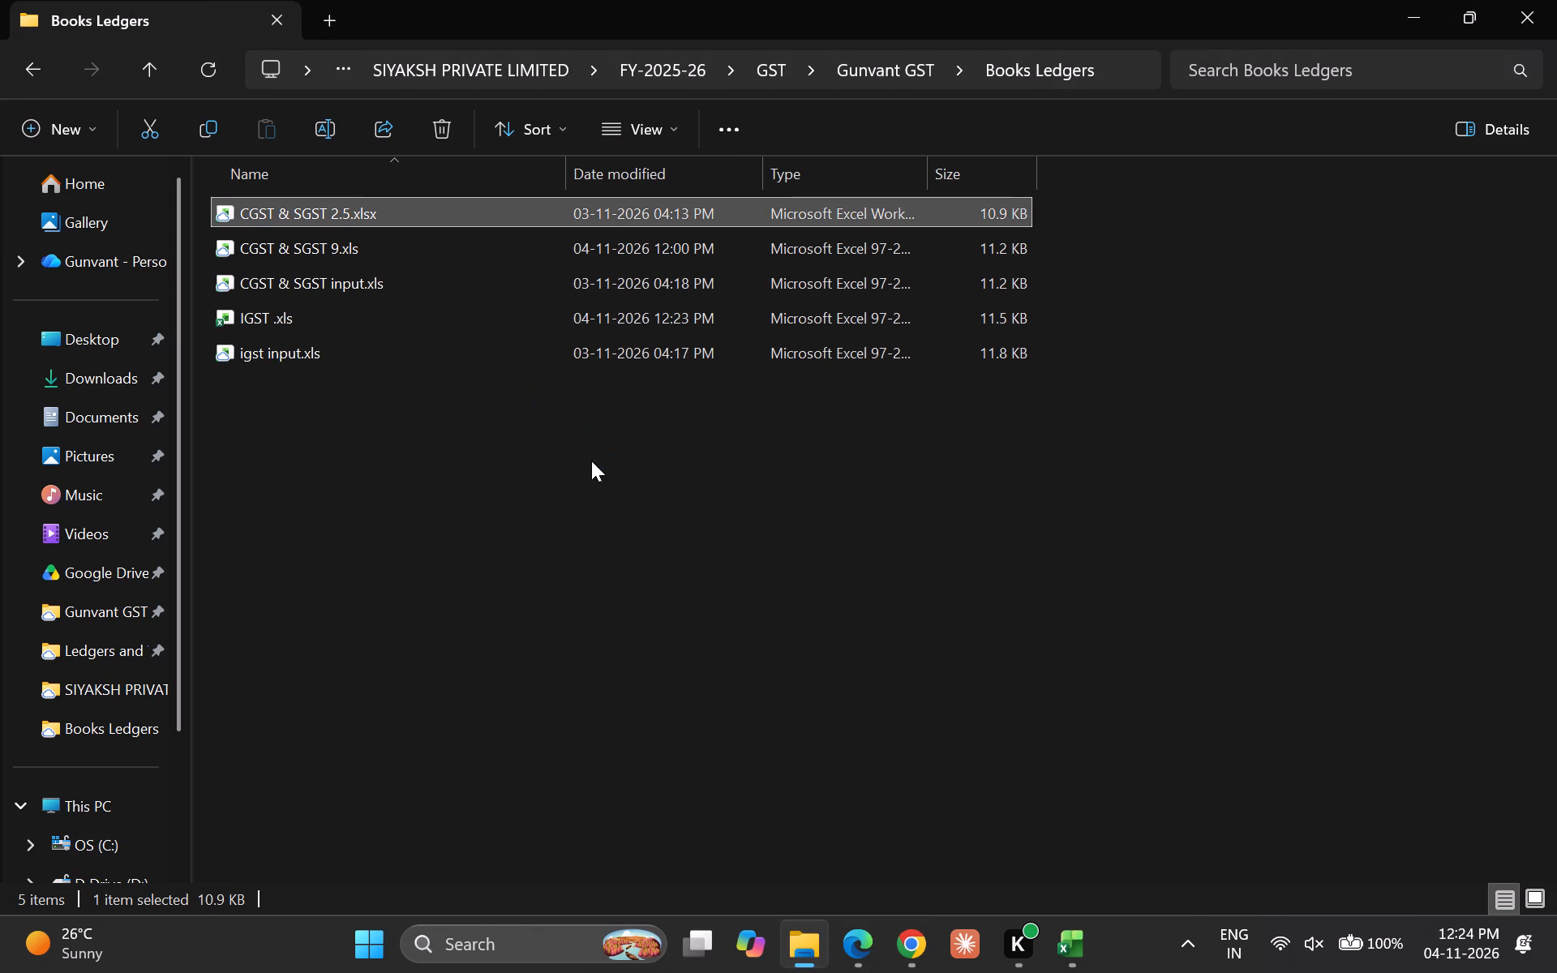
pyautogui.hscroll(-1, 752, 611)
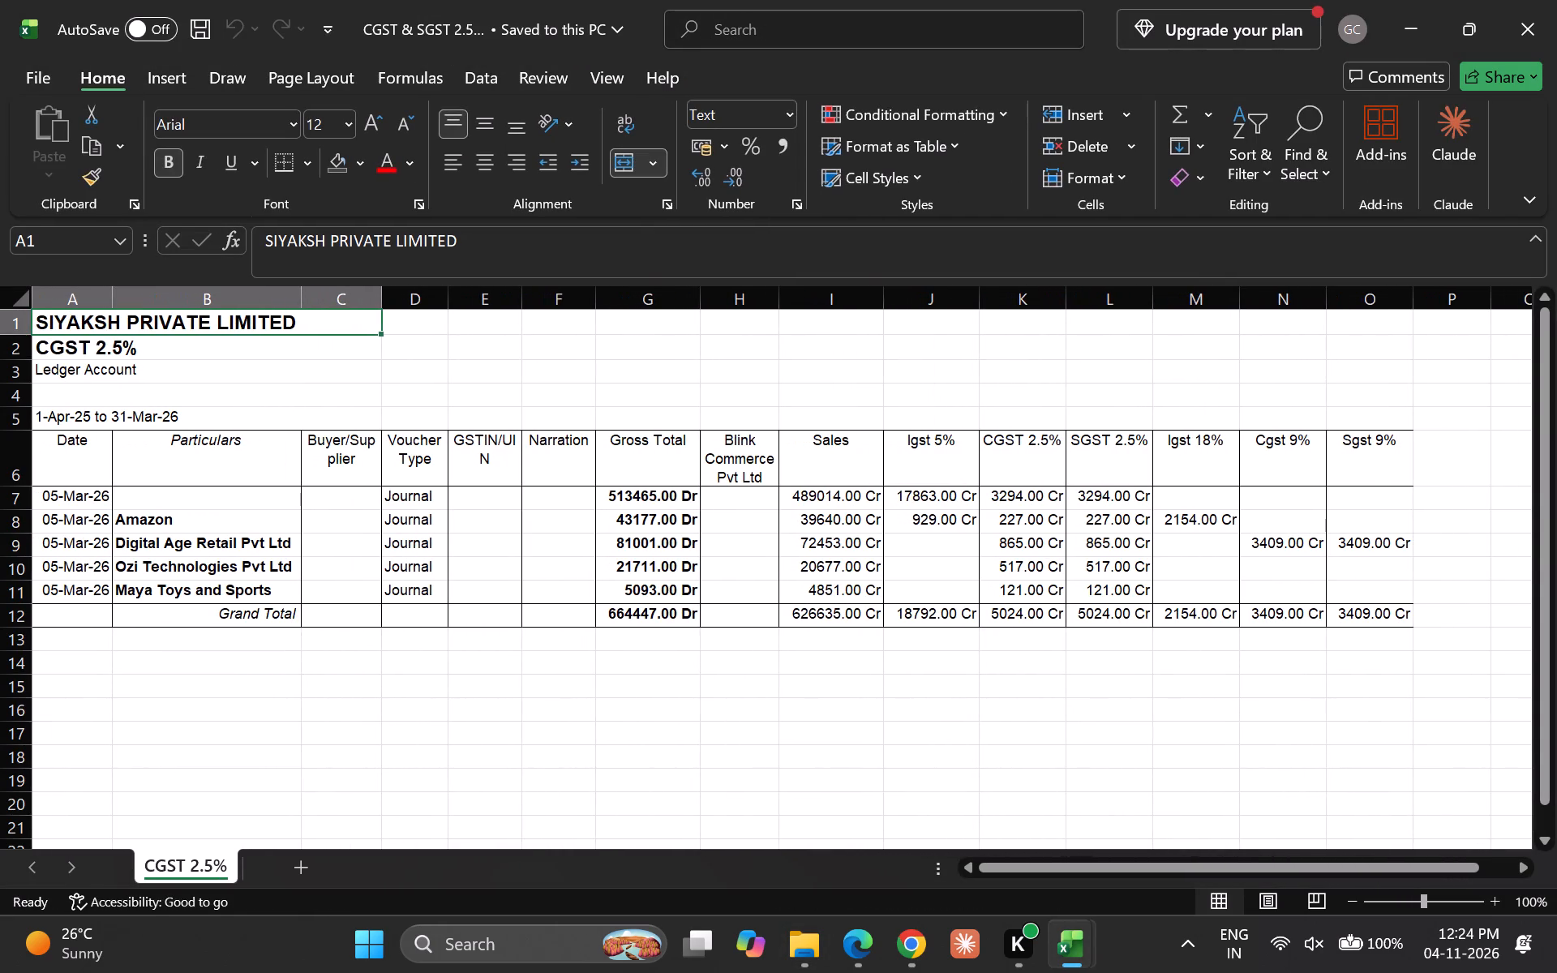
pyautogui.click(921, 734)
pyautogui.click(1038, 468)
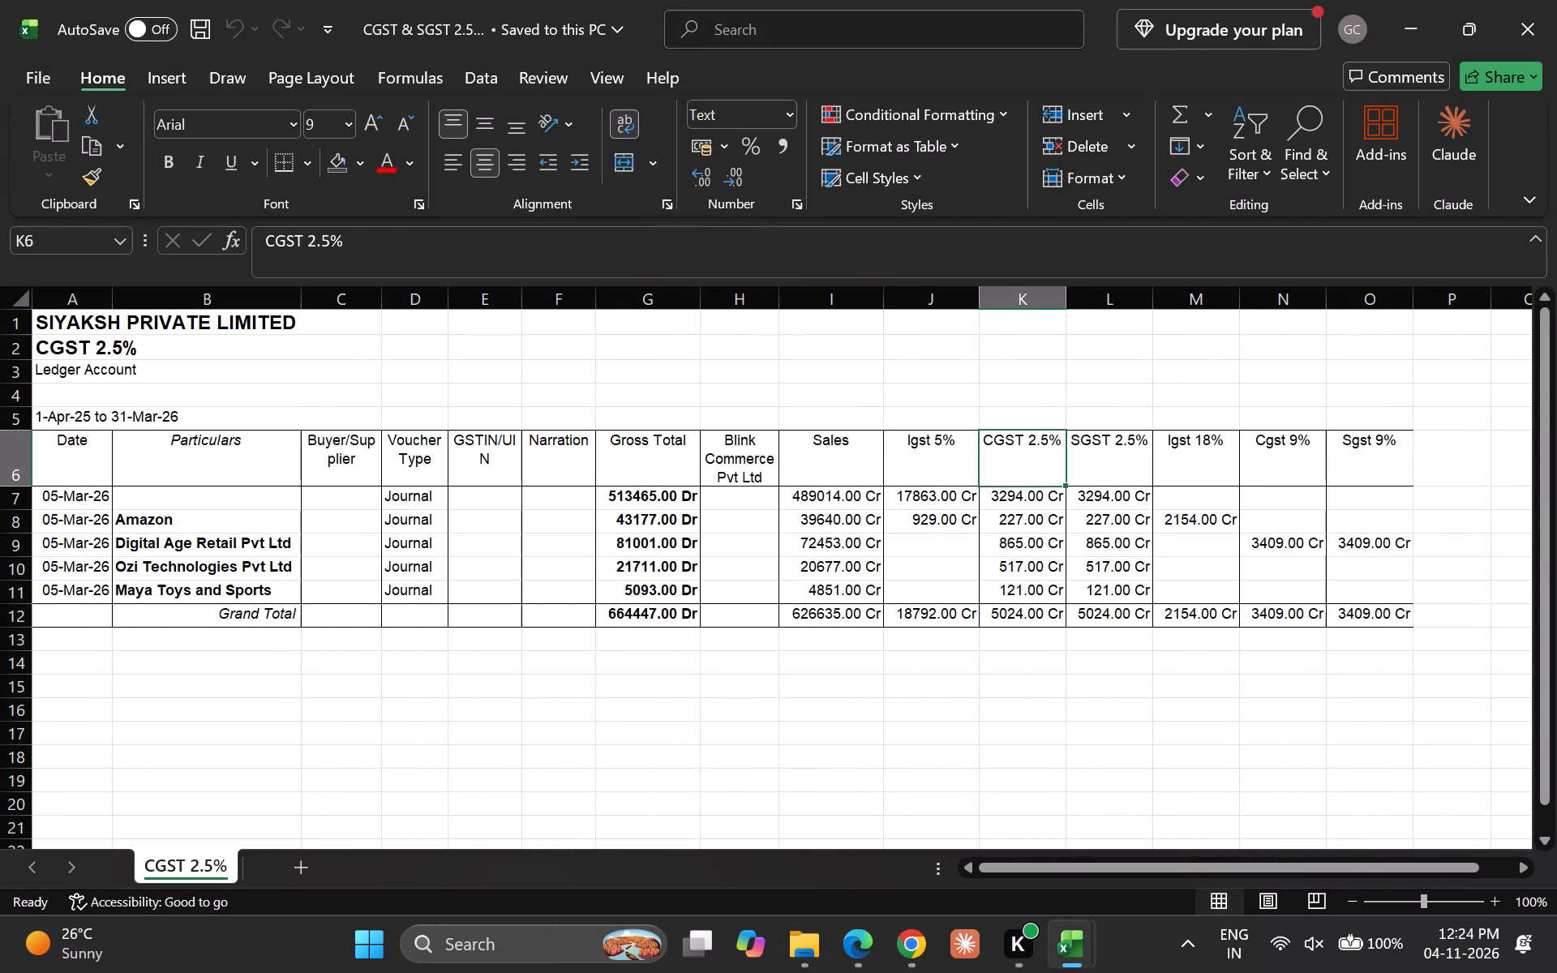
# Select the entire Digital Age Retail Pvt Ltd row in the CGST 2.5% ledger.
pyautogui.click(1122, 542)
pyautogui.hotkey('shift', 'space')
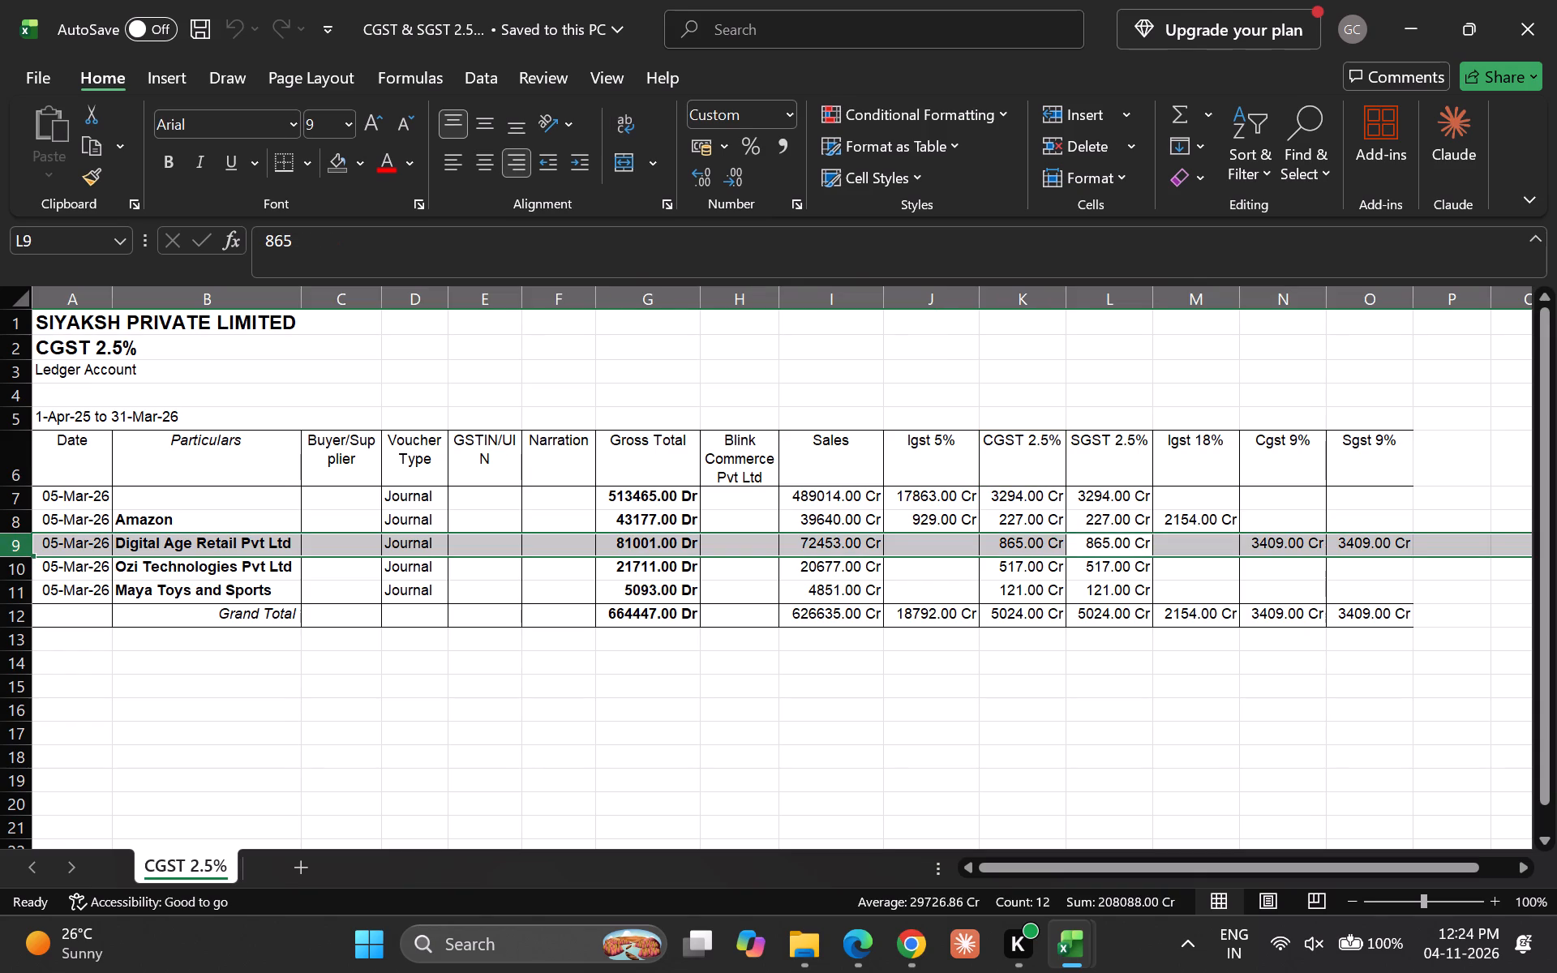
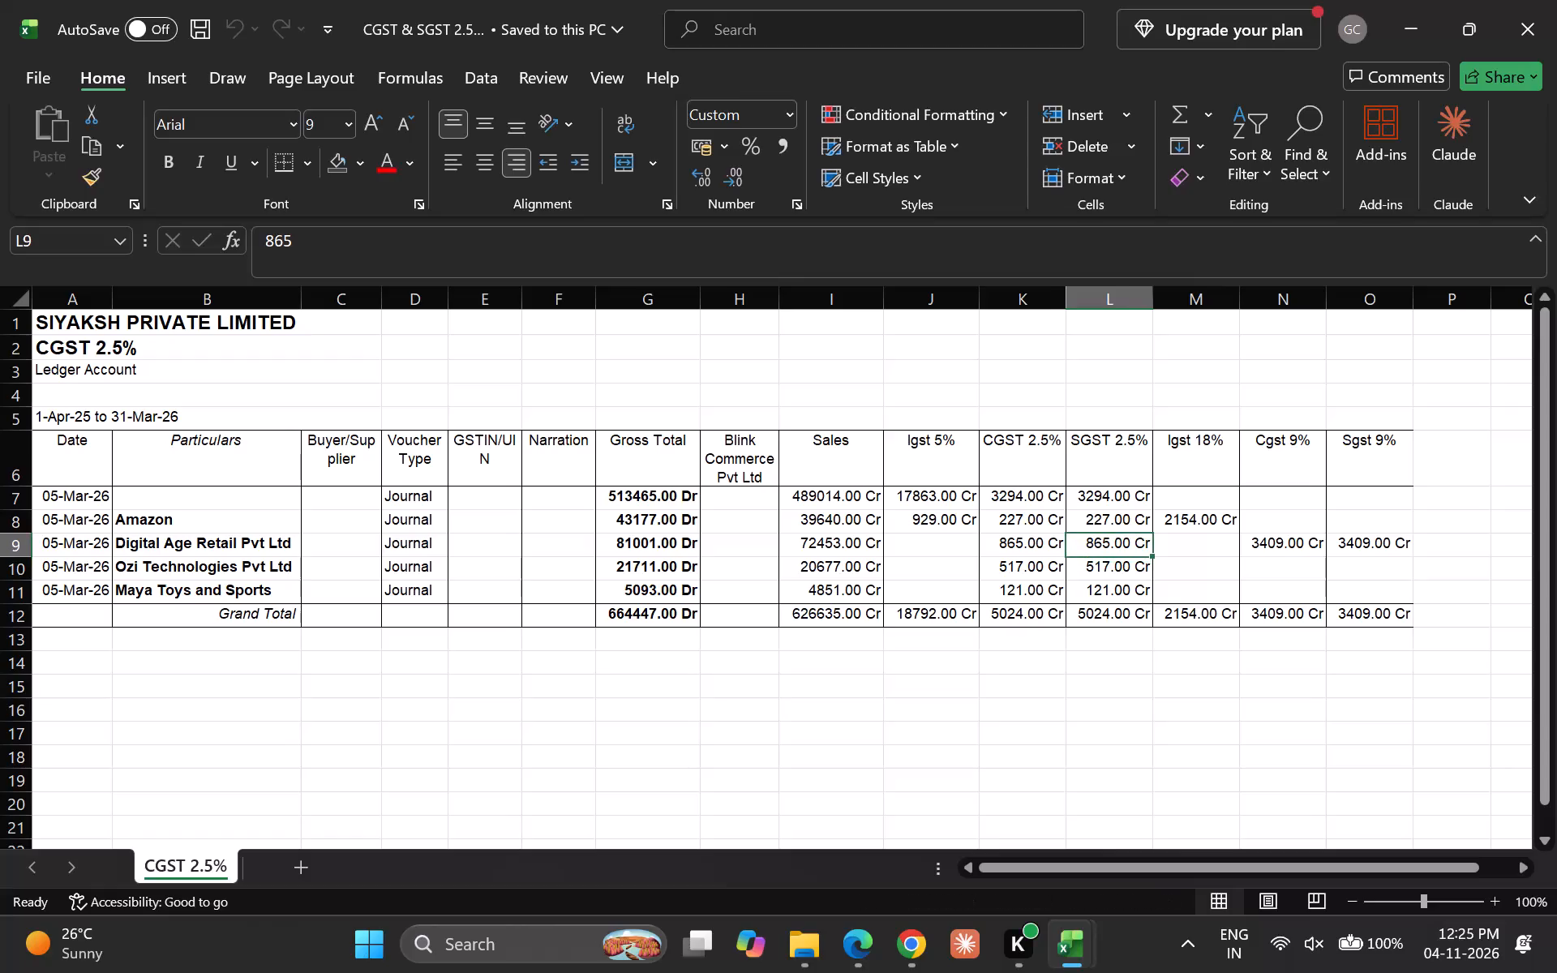
# Select the entire Amazon row in the CGST 2.5% ledger.
pyautogui.press('Left')
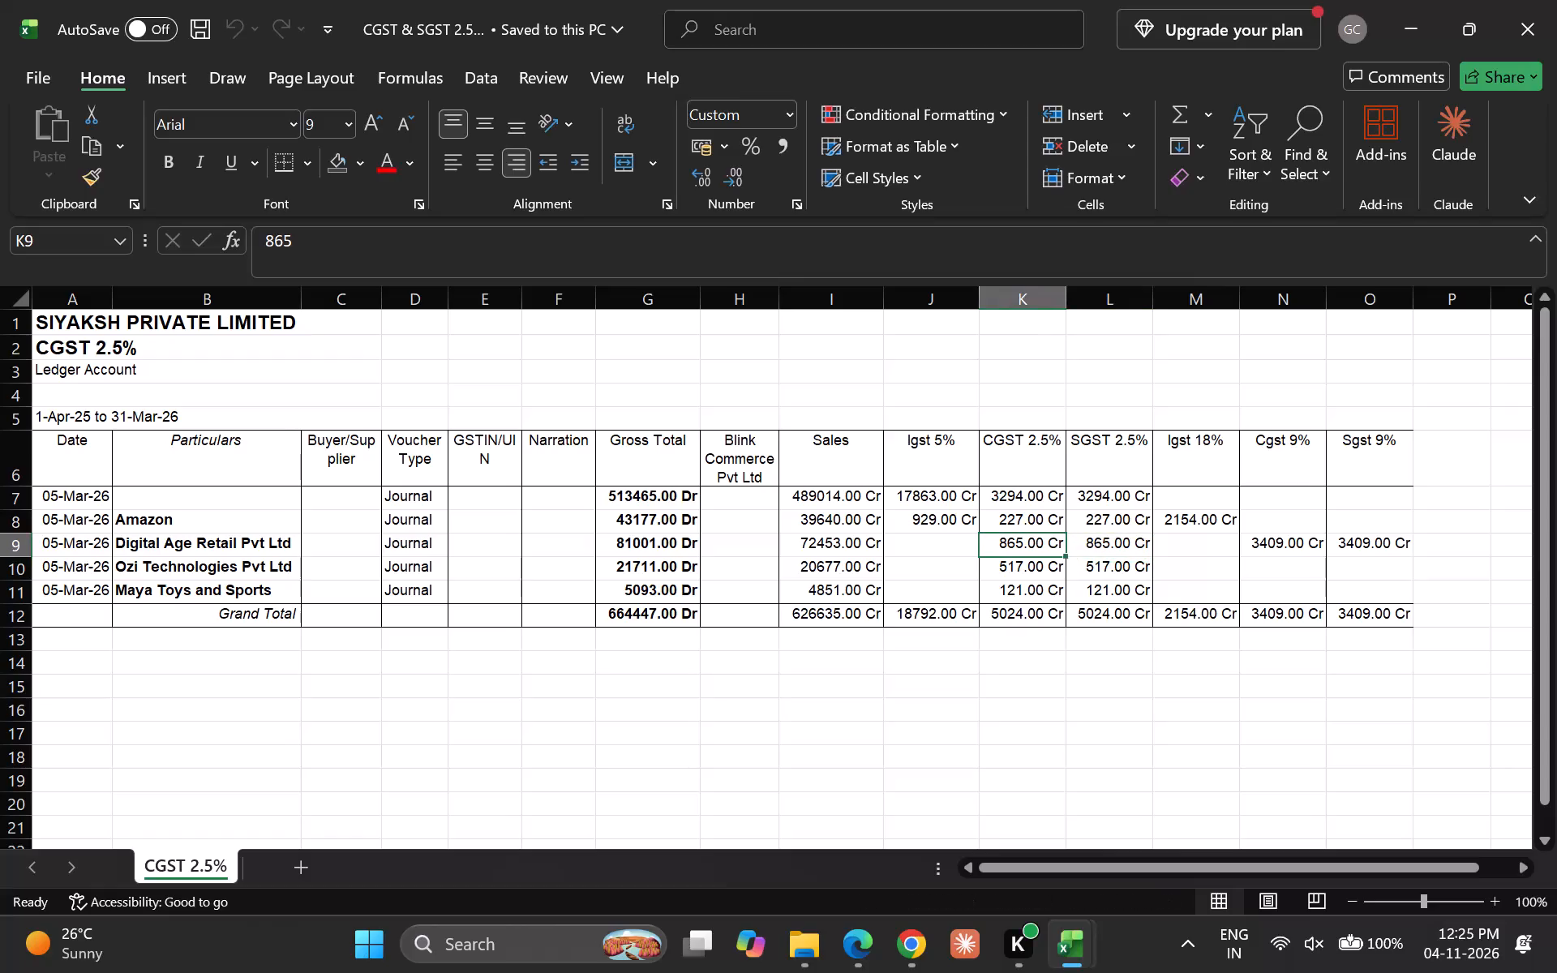
pyautogui.press('Up')
pyautogui.press('Up')
pyautogui.press('Left')
pyautogui.press('Left')
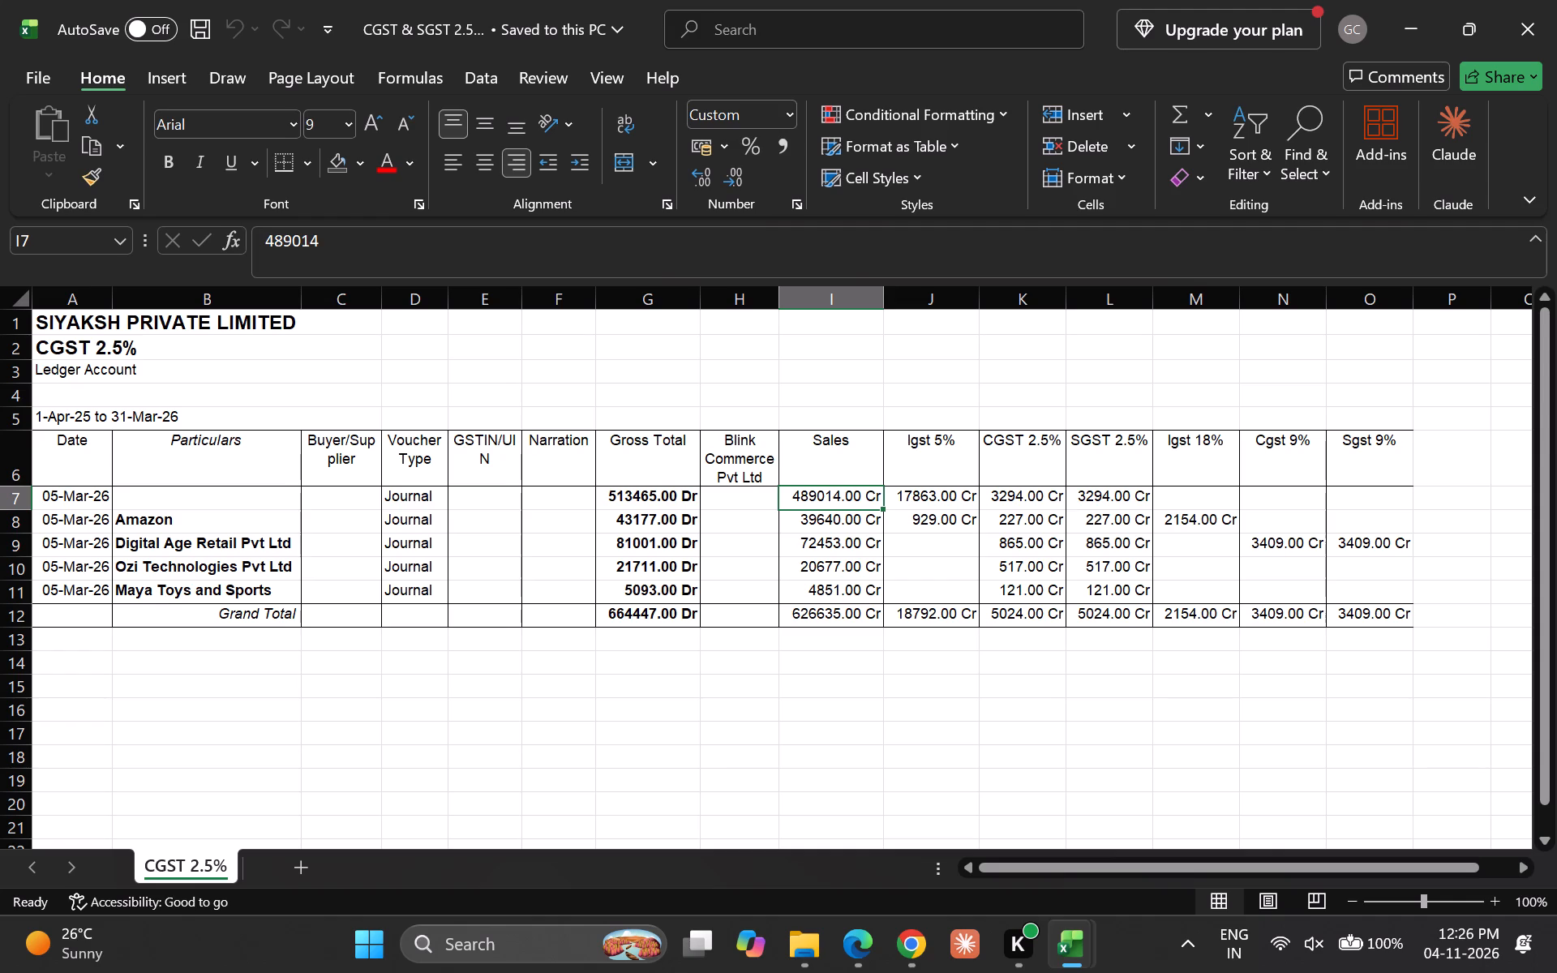
pyautogui.press('Down')
pyautogui.hotkey('shift', 'space')
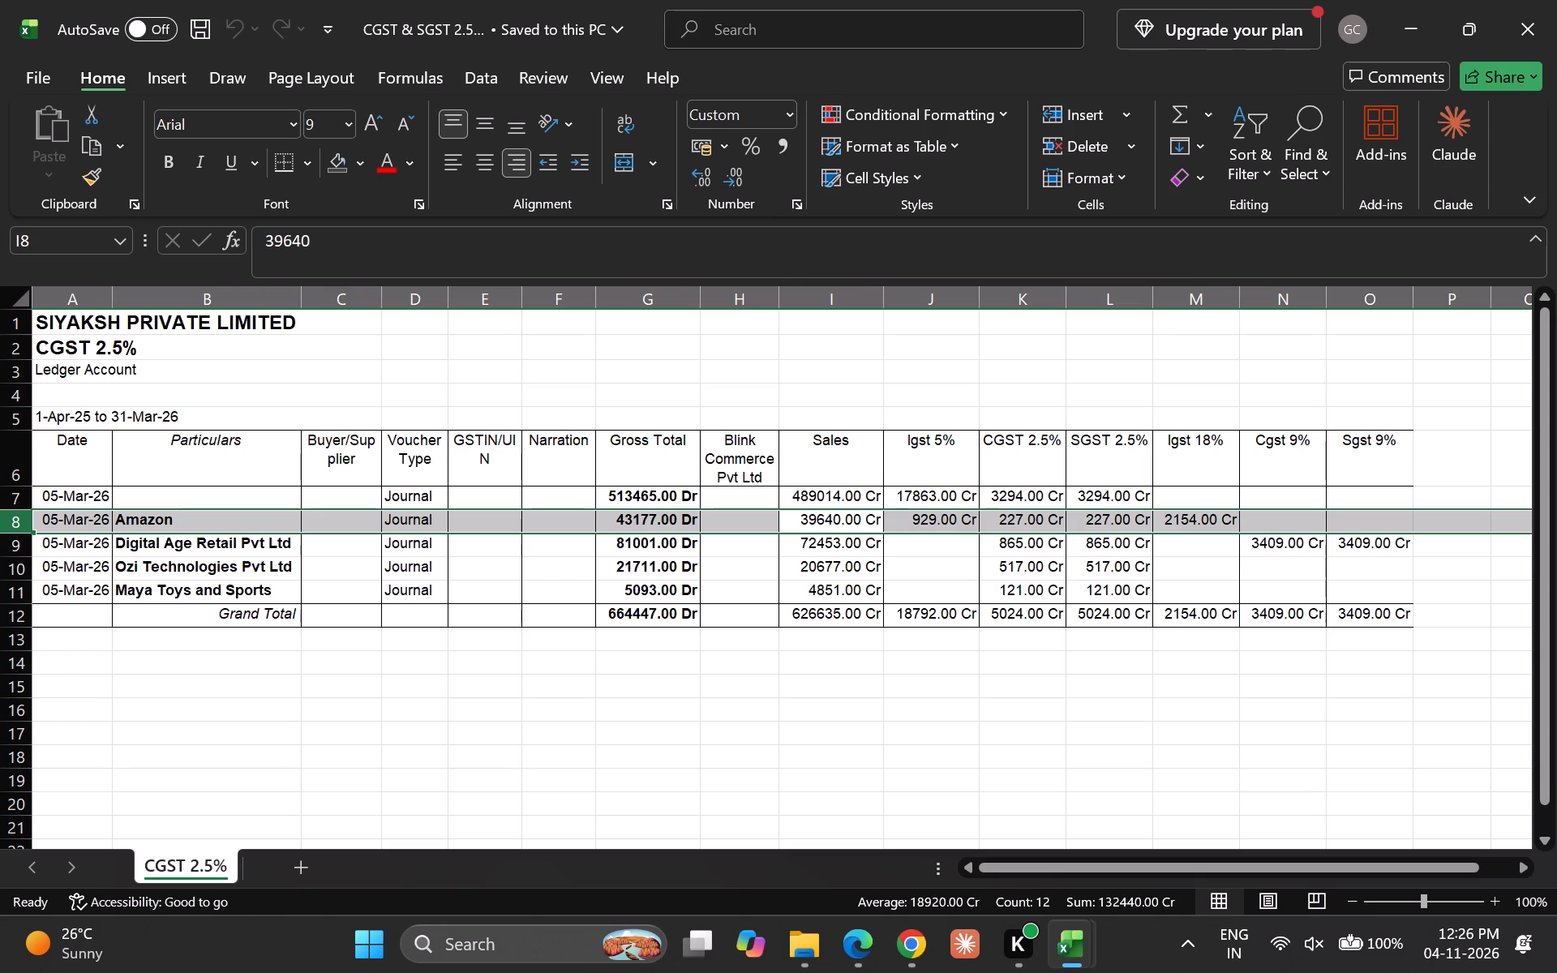
# Examine the first two CGST 2.5% ledger entries across the Sales, IGST, CGST and SGST columns.
pyautogui.press('Up')
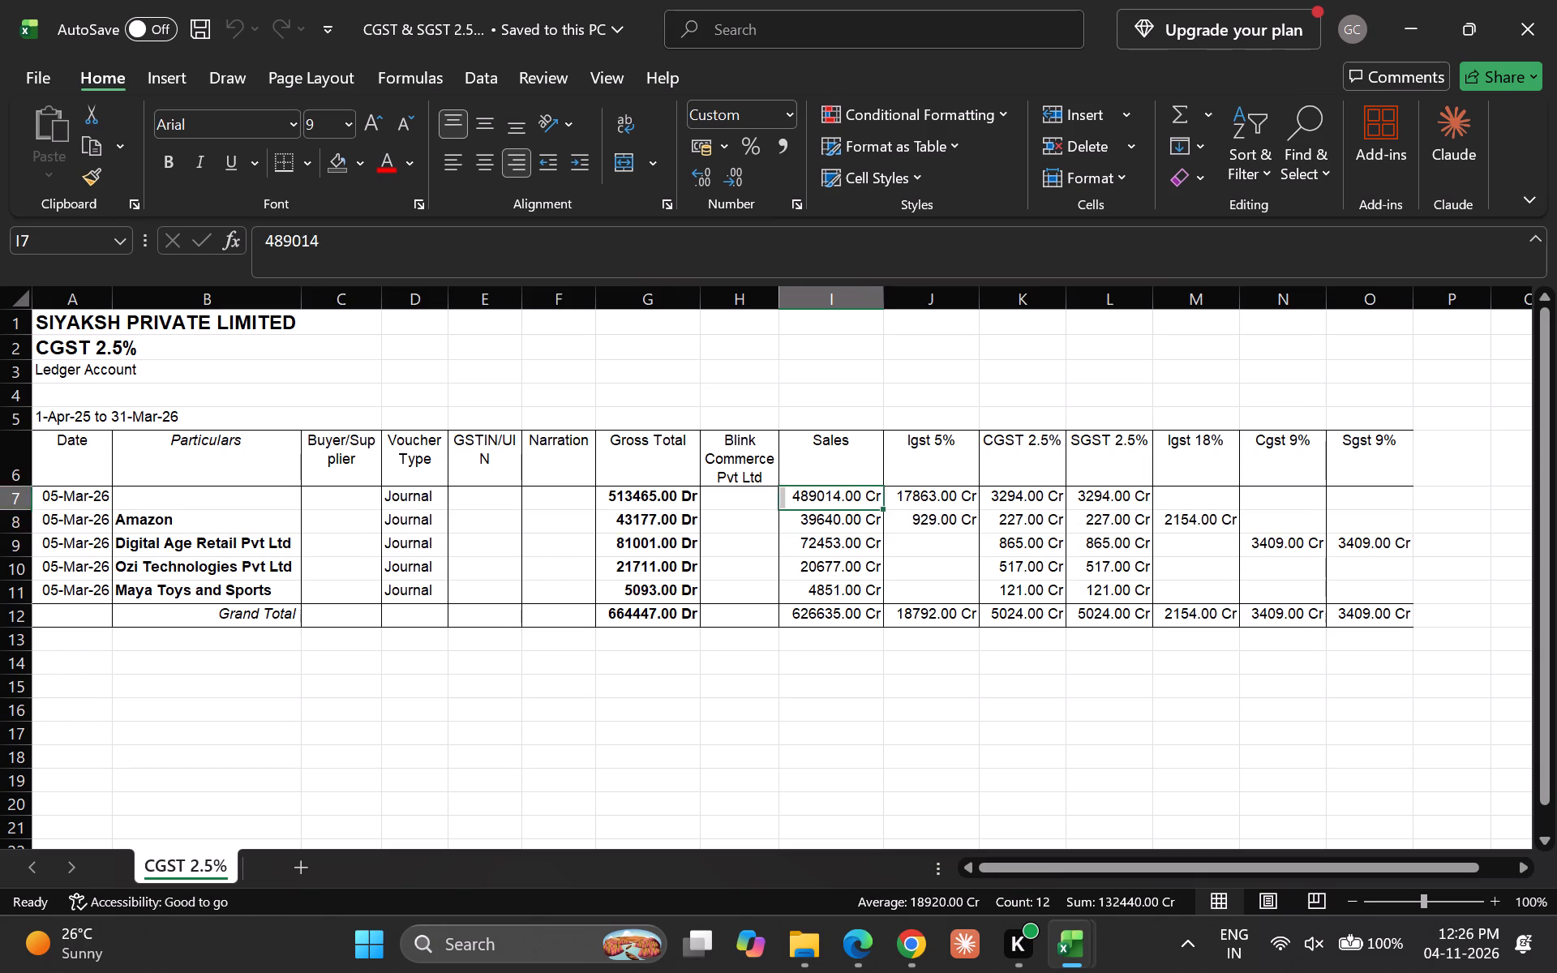
pyautogui.press('Down')
pyautogui.press('Up')
pyautogui.press('Down')
pyautogui.press('Up')
pyautogui.press('Down')
pyautogui.press('Up')
pyautogui.press('Right')
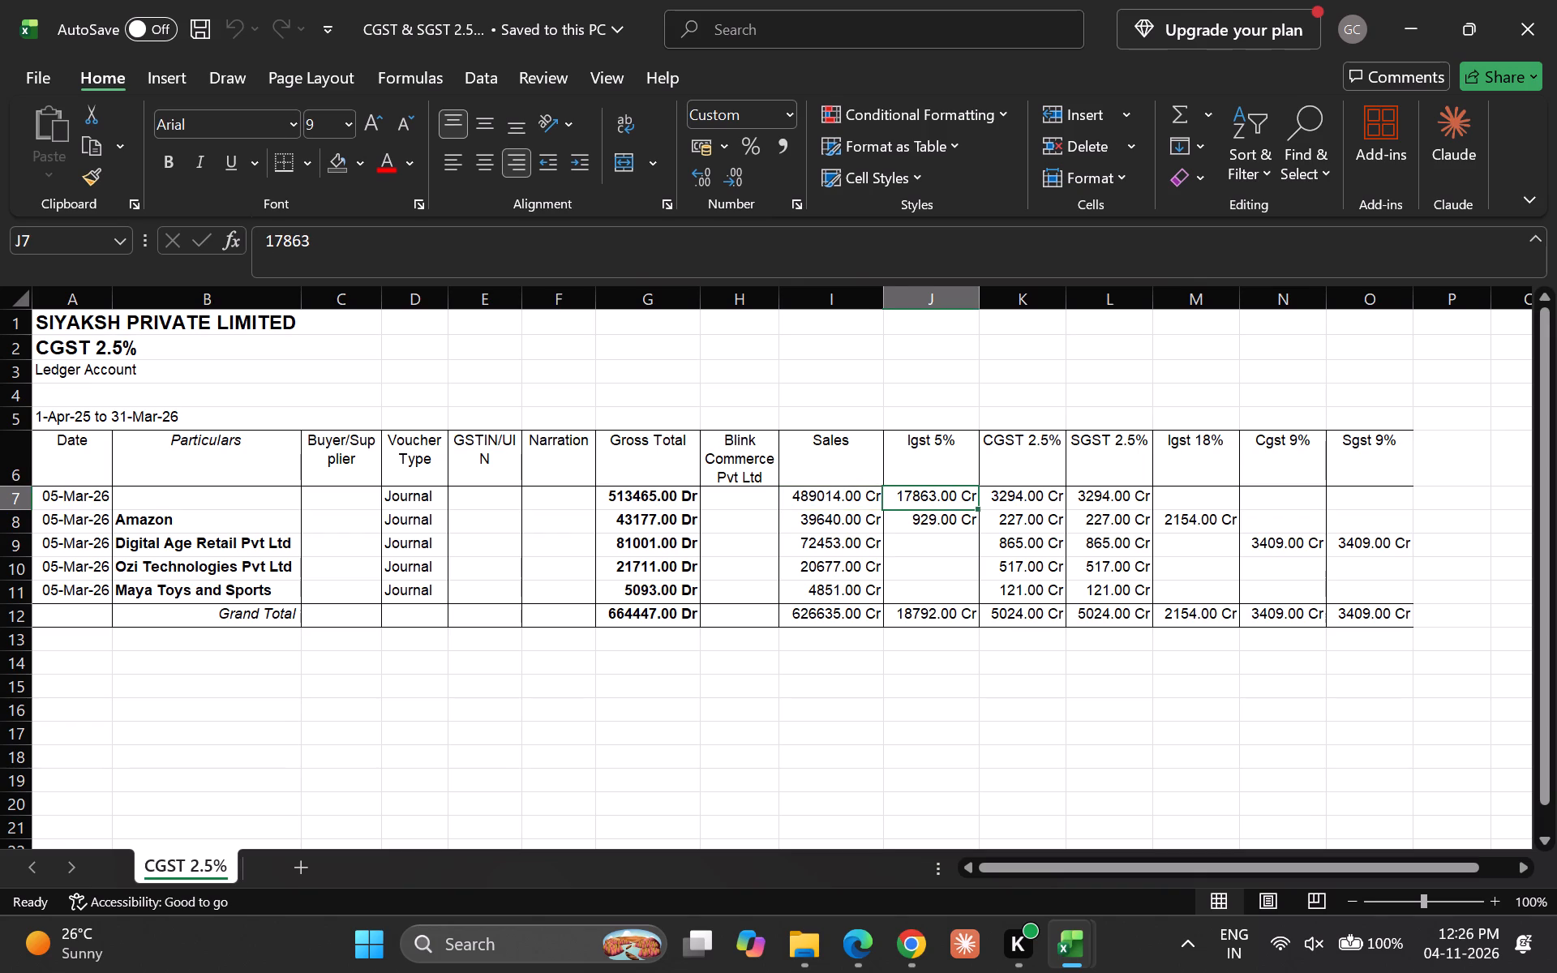
pyautogui.press('Down')
pyautogui.press('Up')
pyautogui.press('Left')
pyautogui.press('Down')
pyautogui.press('Up')
pyautogui.press('Right')
pyautogui.press('Right')
pyautogui.press('Right')
pyautogui.press('Down')
pyautogui.press('Up')
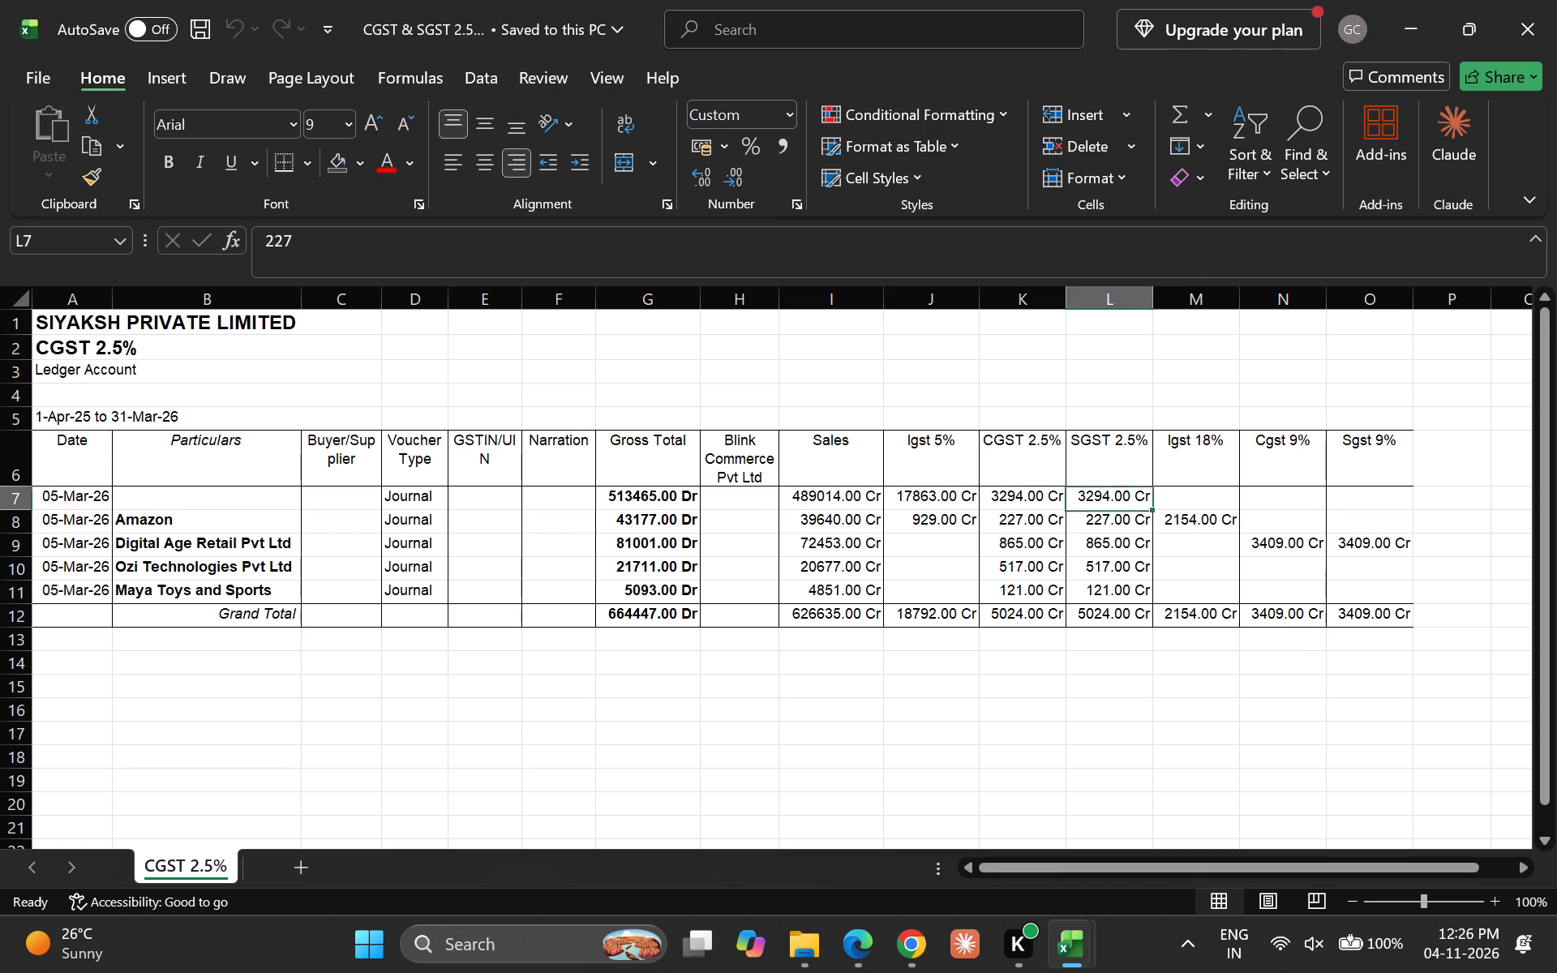
pyautogui.press('Right')
pyautogui.press('Right')
pyautogui.press('Right')
pyautogui.press('Down')
pyautogui.press('Up')
pyautogui.press('Down')
pyautogui.press('Down')
pyautogui.press('Up')
pyautogui.press('Left')
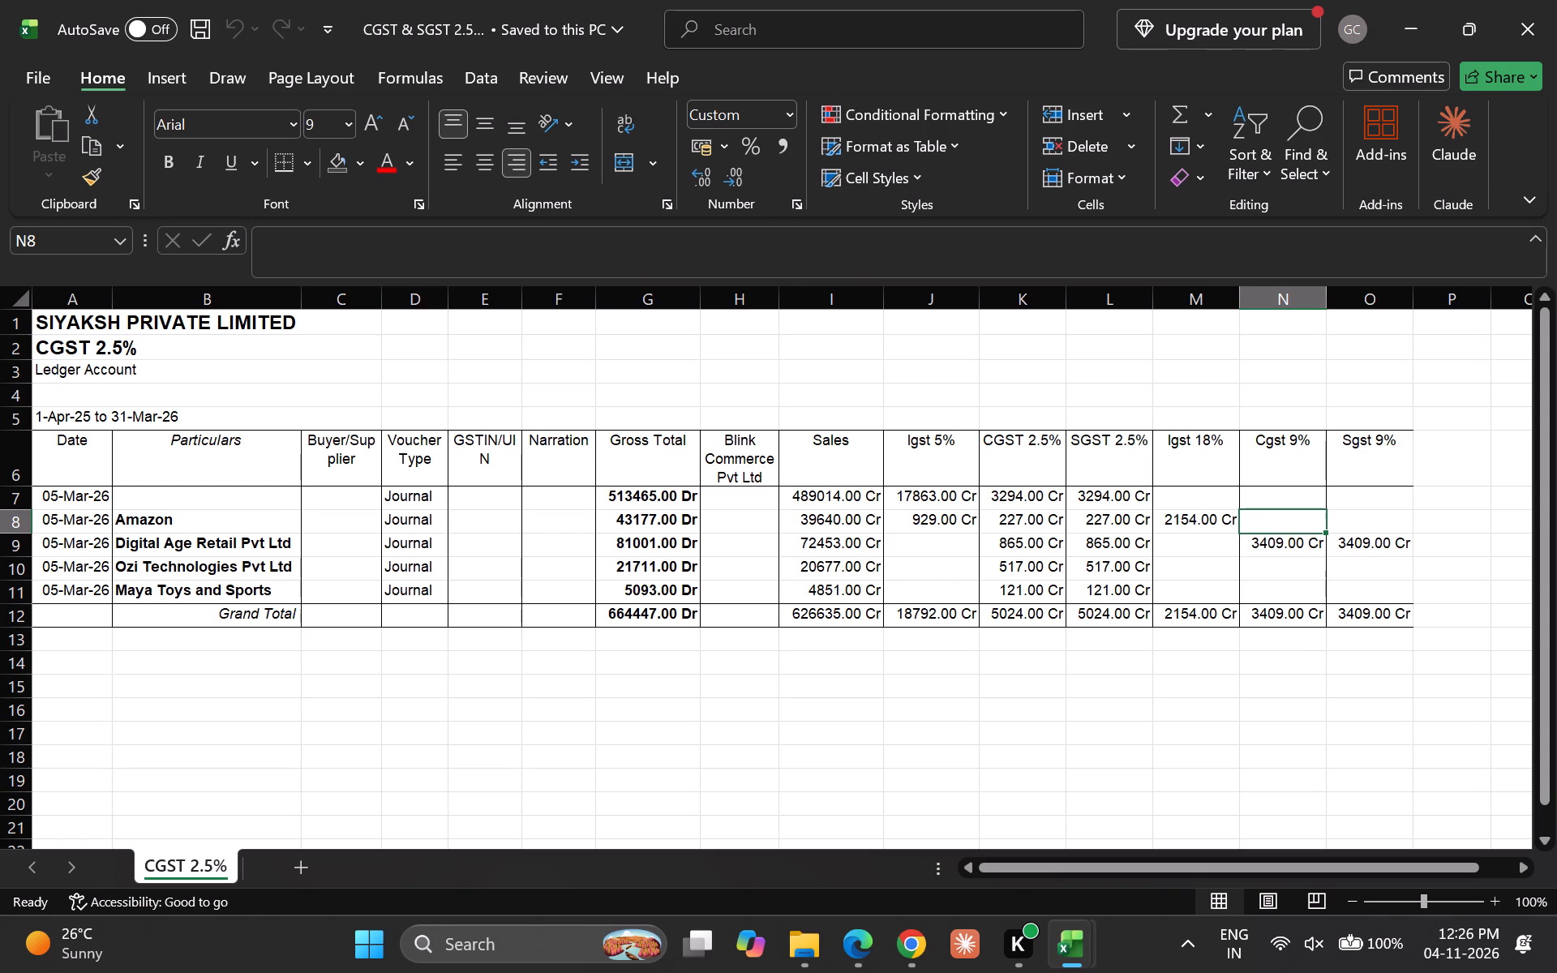
pyautogui.press('Down')
pyautogui.press('Up')
pyautogui.press('Up')
pyautogui.press('Down')
pyautogui.press('Up')
# Review the first CGST 2.5% entry from its date and particulars through the Gross Total to the Igst 5% column.
pyautogui.press('Left')
pyautogui.press('Left')
pyautogui.press('Left')
pyautogui.press('Left')
pyautogui.press('Left')
pyautogui.press('Left')
pyautogui.press('Left')
pyautogui.press('Left')
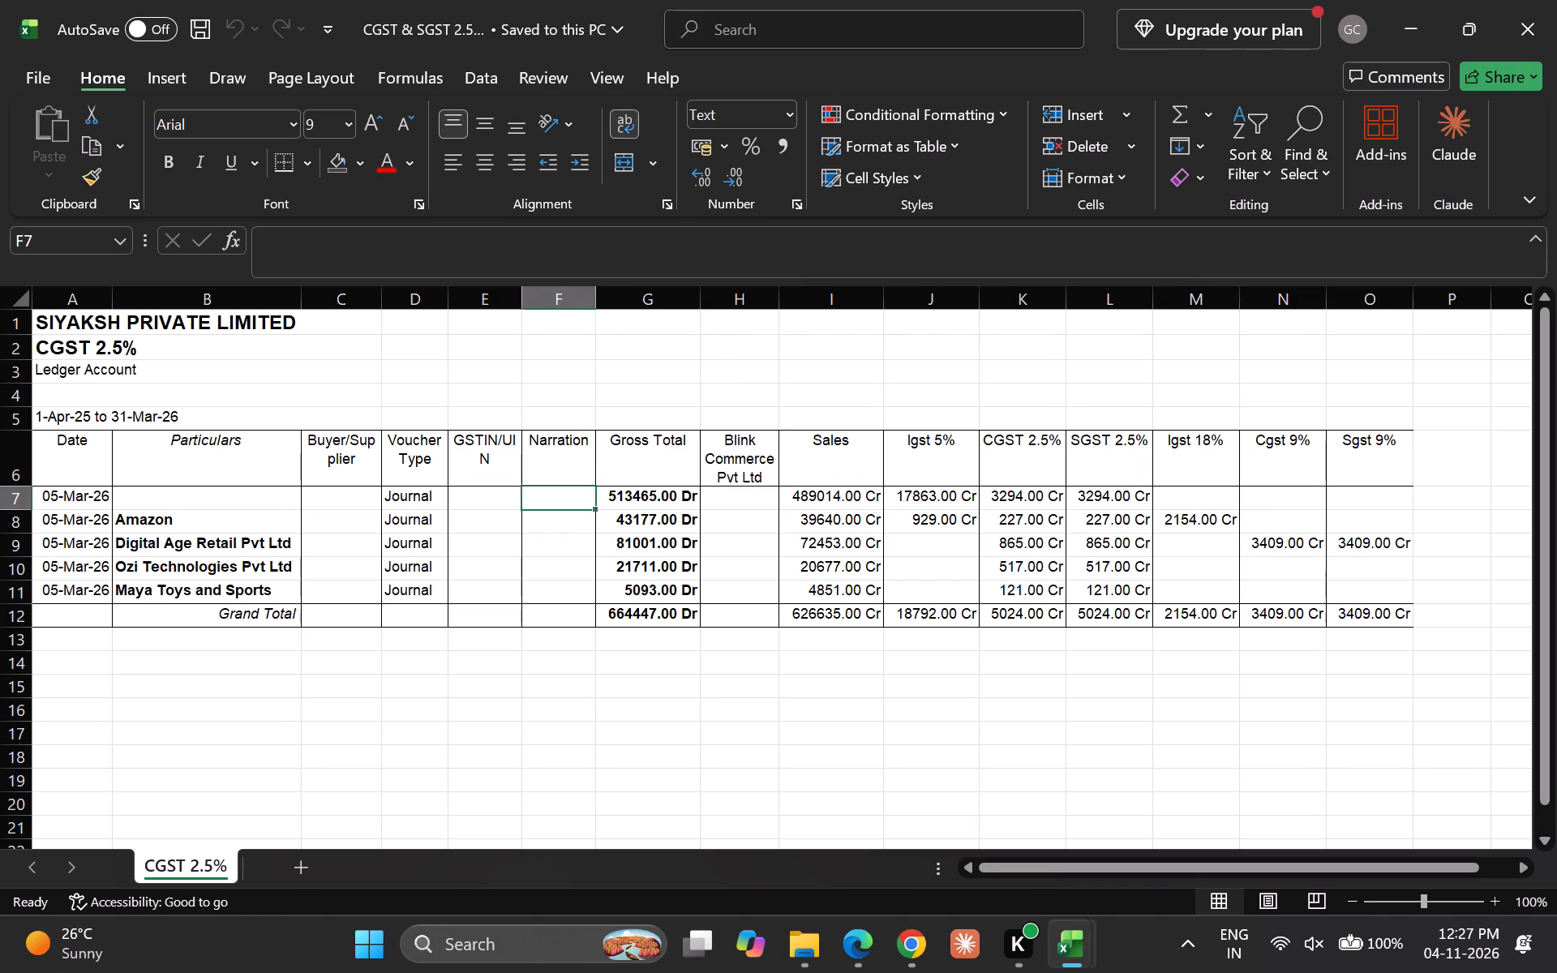
pyautogui.press('Left')
pyautogui.press('Left')
pyautogui.press('Left')
pyautogui.press('Left')
pyautogui.press('Left')
pyautogui.press('Down')
pyautogui.press('Up')
pyautogui.press('Down')
pyautogui.press('Up')
pyautogui.press('Right')
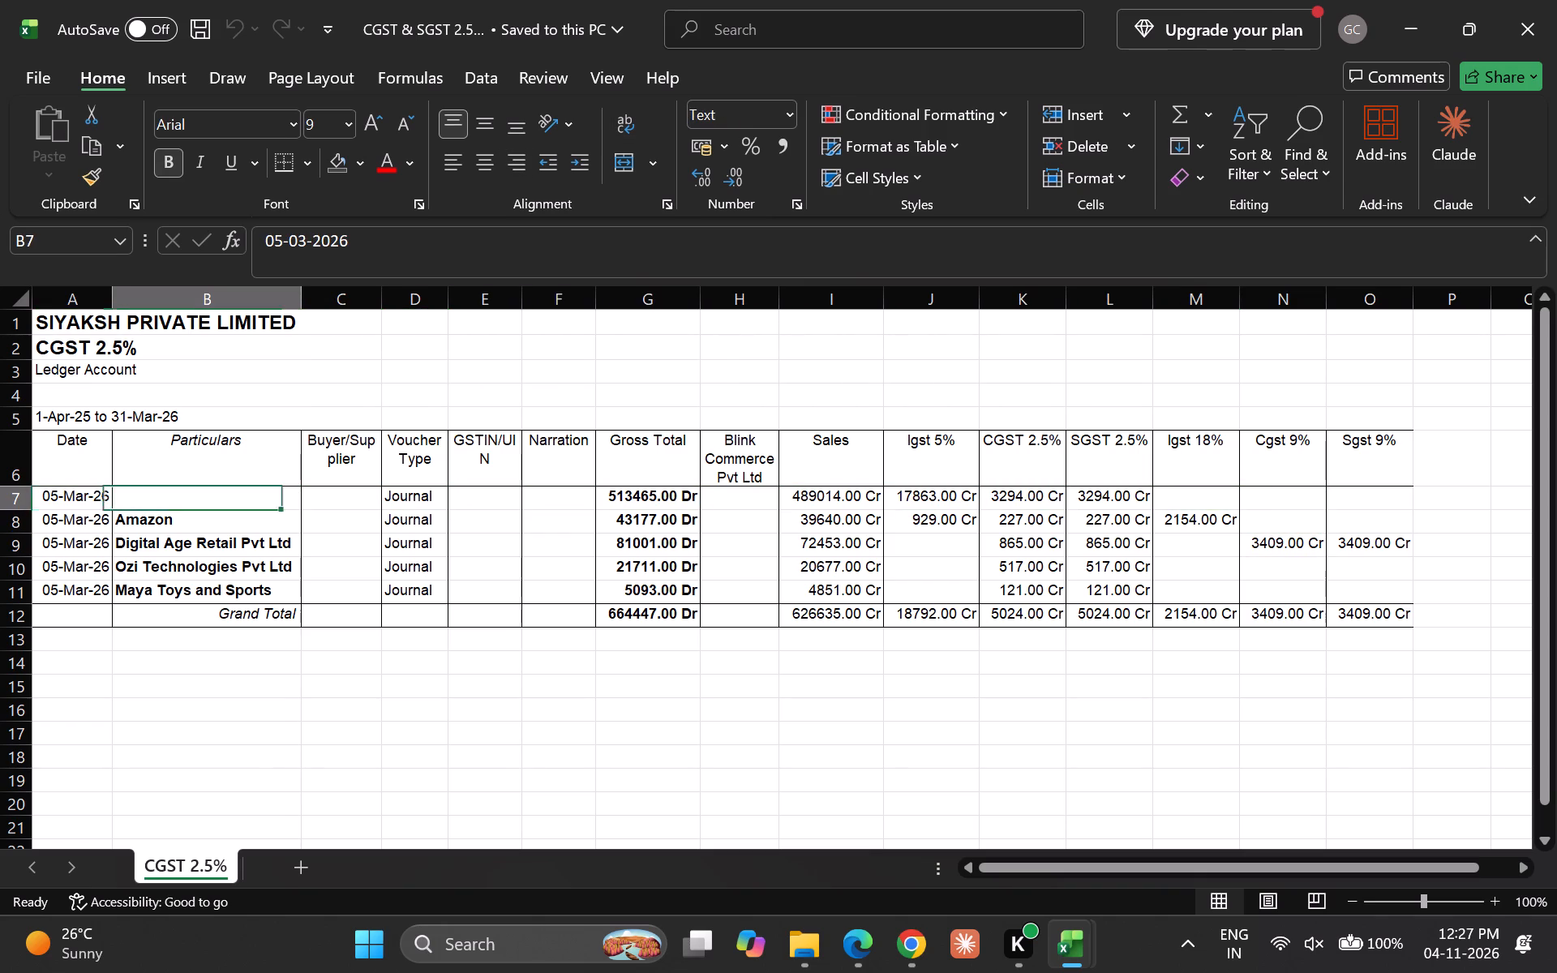
pyautogui.press('Down')
pyautogui.press('Up')
pyautogui.press('Left')
pyautogui.press('Left')
pyautogui.press('Up')
pyautogui.press('Down')
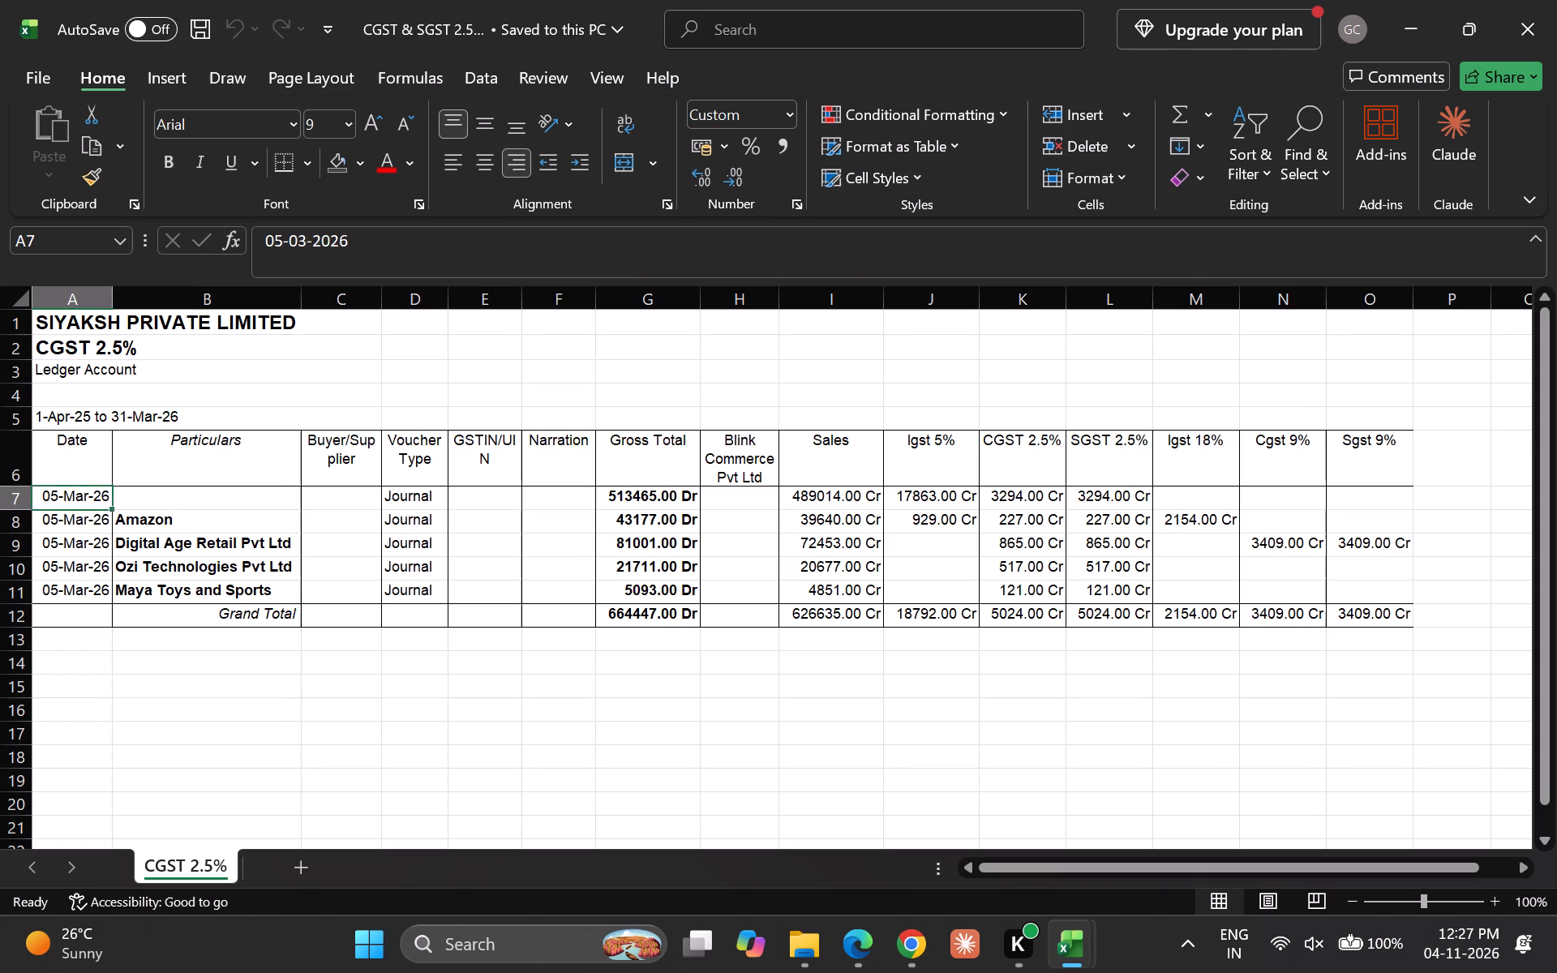
pyautogui.press('Up')
pyautogui.press('Down')
pyautogui.press('Right')
pyautogui.press('Up')
pyautogui.press('Down')
pyautogui.press('Right')
pyautogui.press('Right')
pyautogui.press('Right')
pyautogui.press('Right')
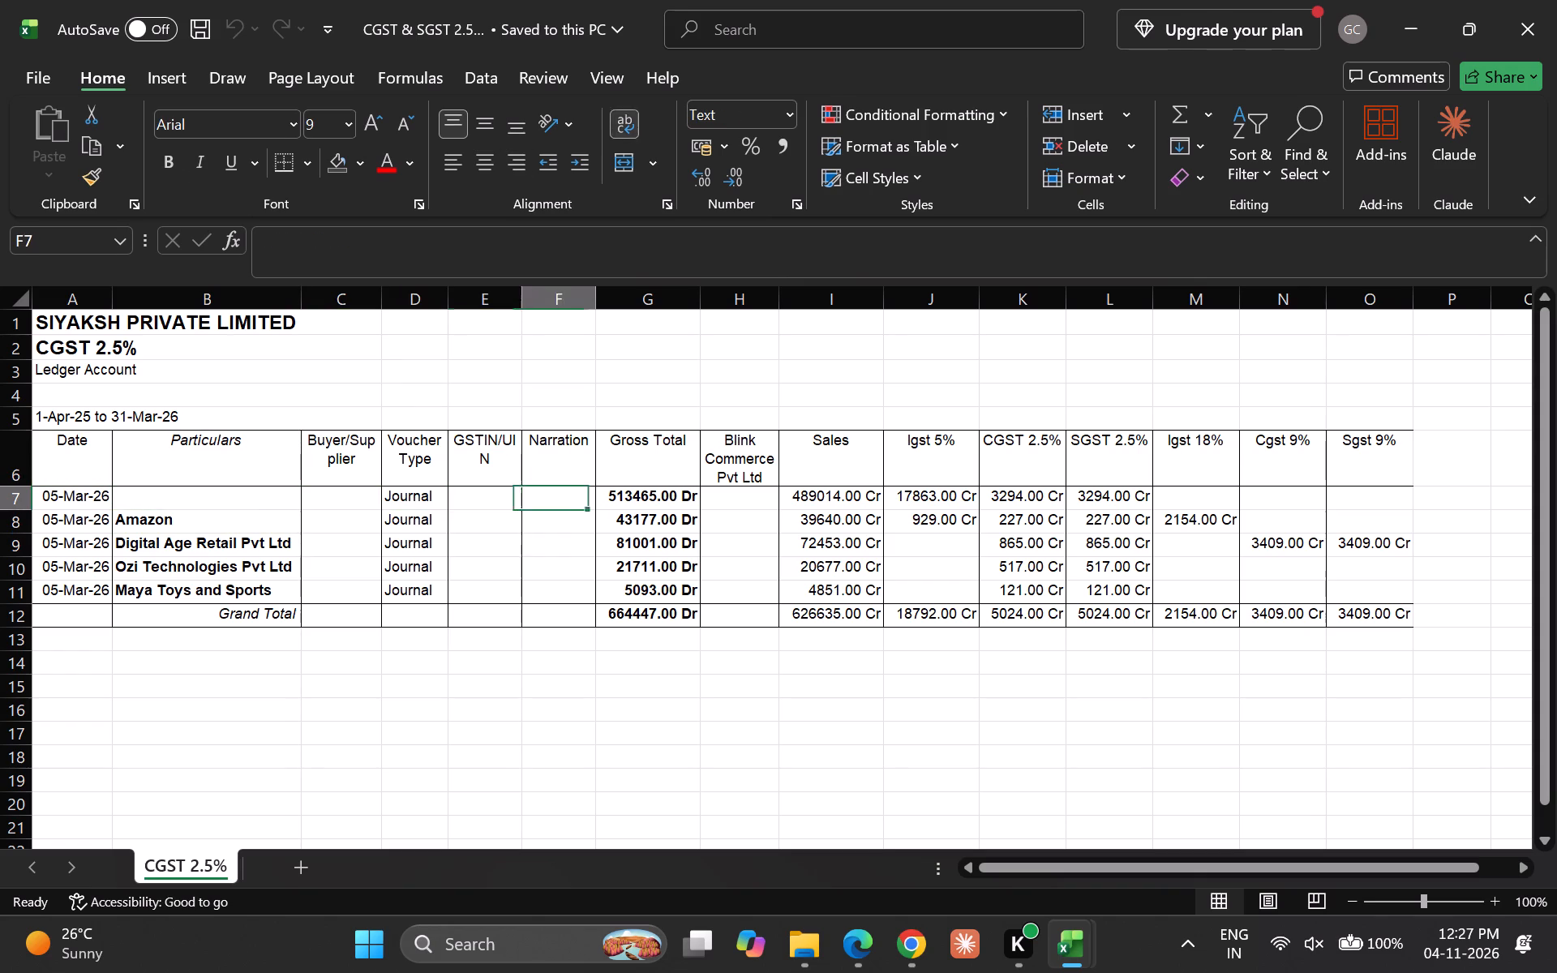
pyautogui.press('Right')
pyautogui.press('Down')
pyautogui.press('Up')
pyautogui.press('Right')
pyautogui.press('Right')
pyautogui.press('Right')
# Return to the Books Ledgers folder and look through its ledger files down to igst input.xls.
pyautogui.hotkey('alt', 'Tab')
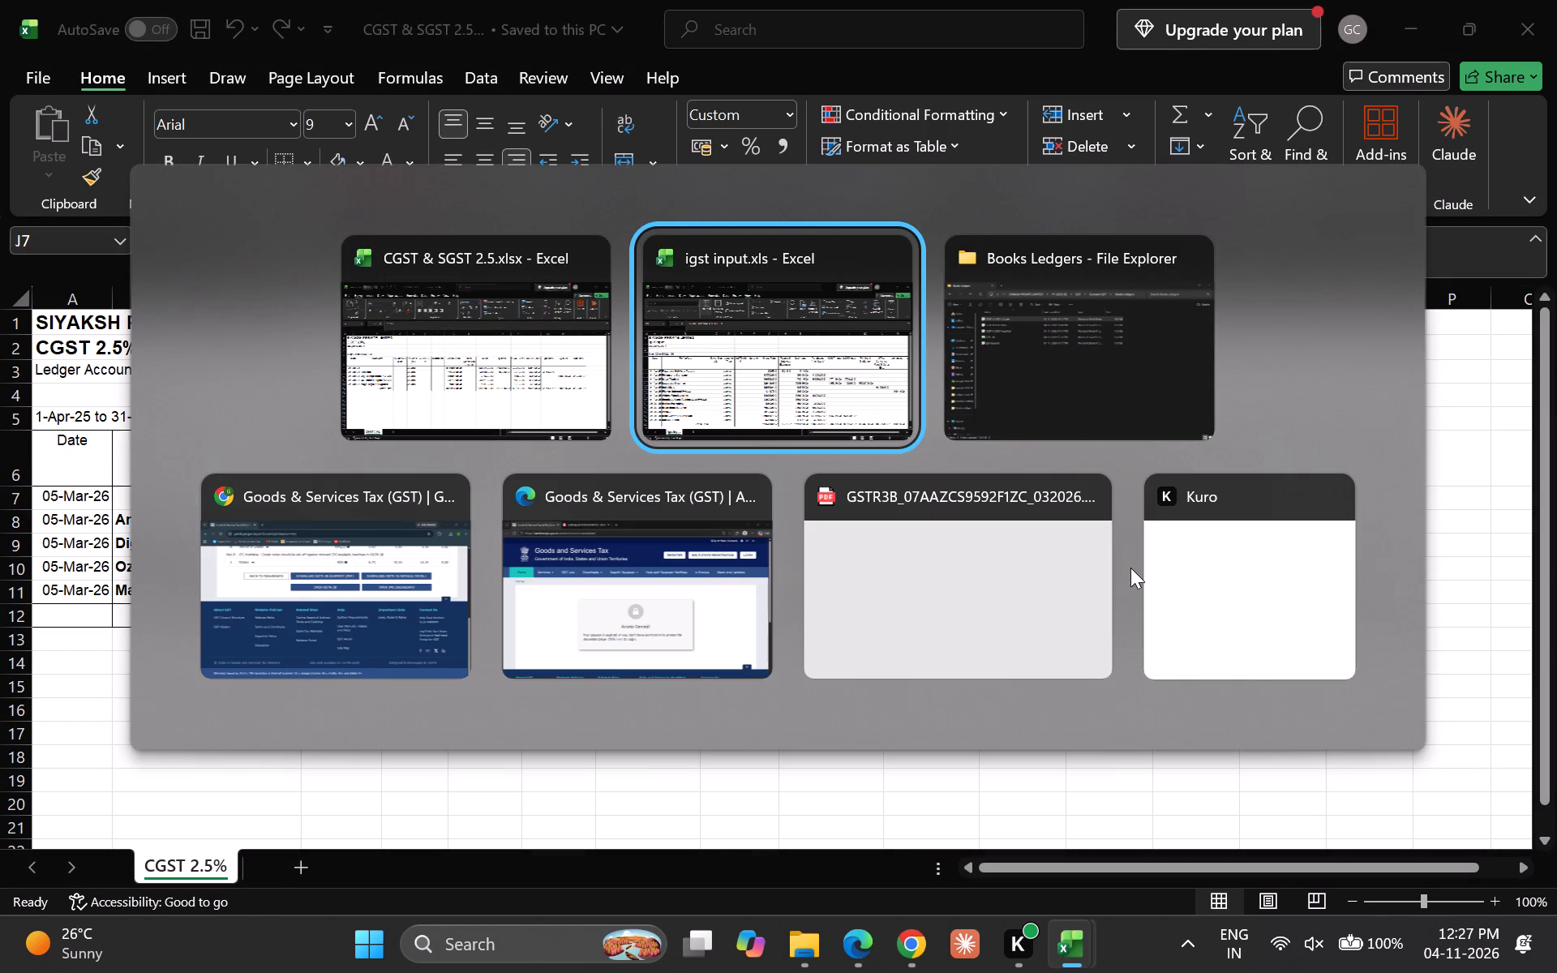
pyautogui.hotkey('alt', 'Tab')
pyautogui.hotkey('alt', 'Tab')
pyautogui.hotkey('alt', 'Tab')
pyautogui.hotkey('alt', 'Tab')
pyautogui.hotkey('alt', 'Tab')
pyautogui.hotkey('alt', 'Tab')
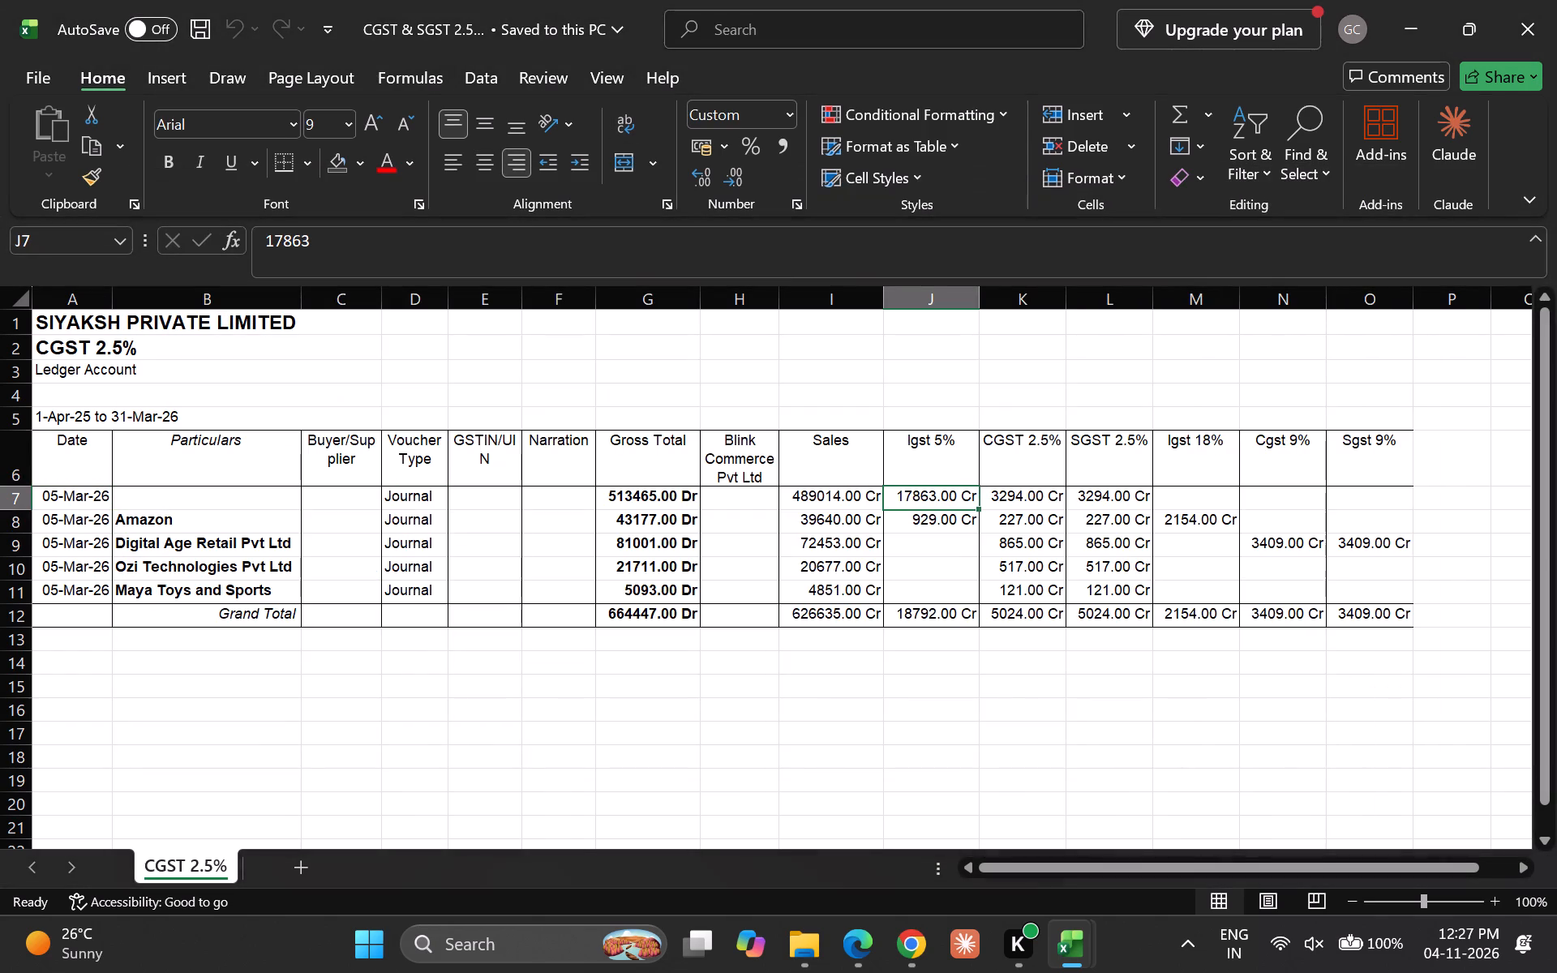
pyautogui.hotkey('alt', 'Tab')
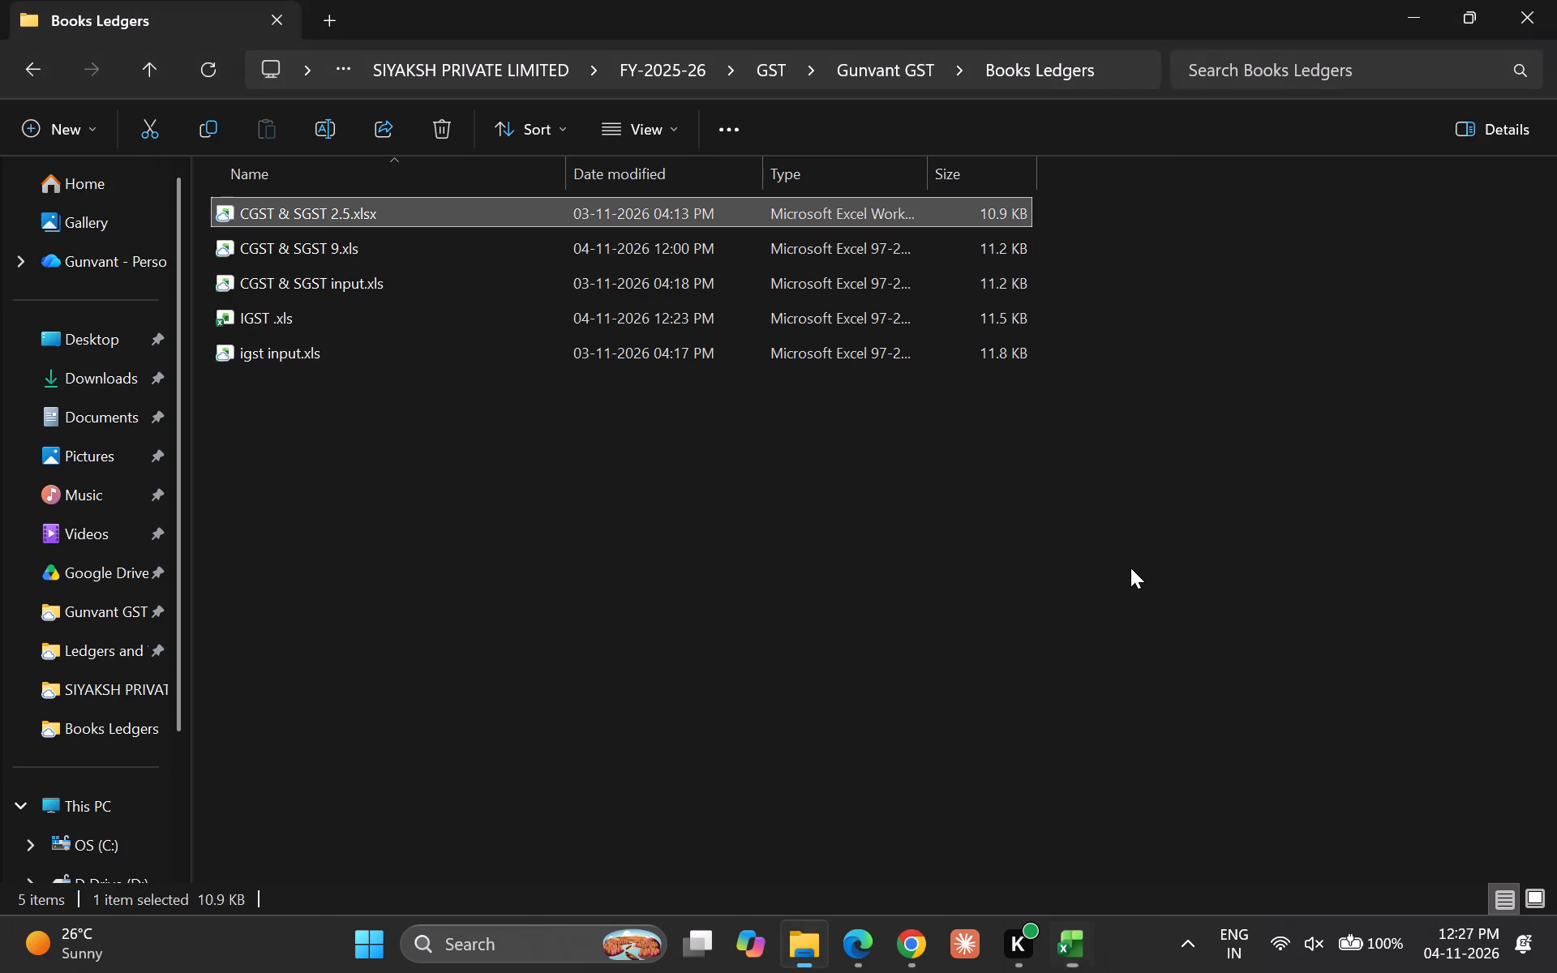
pyautogui.press('Down')
pyautogui.press('Down')
pyautogui.press('Down')
pyautogui.press('Down')
pyautogui.press('Up')
pyautogui.press('Down')
# Switch to the open igst input.xls workbook and look over its Igst Input ledger.
pyautogui.hotkey('alt', 'Tab')
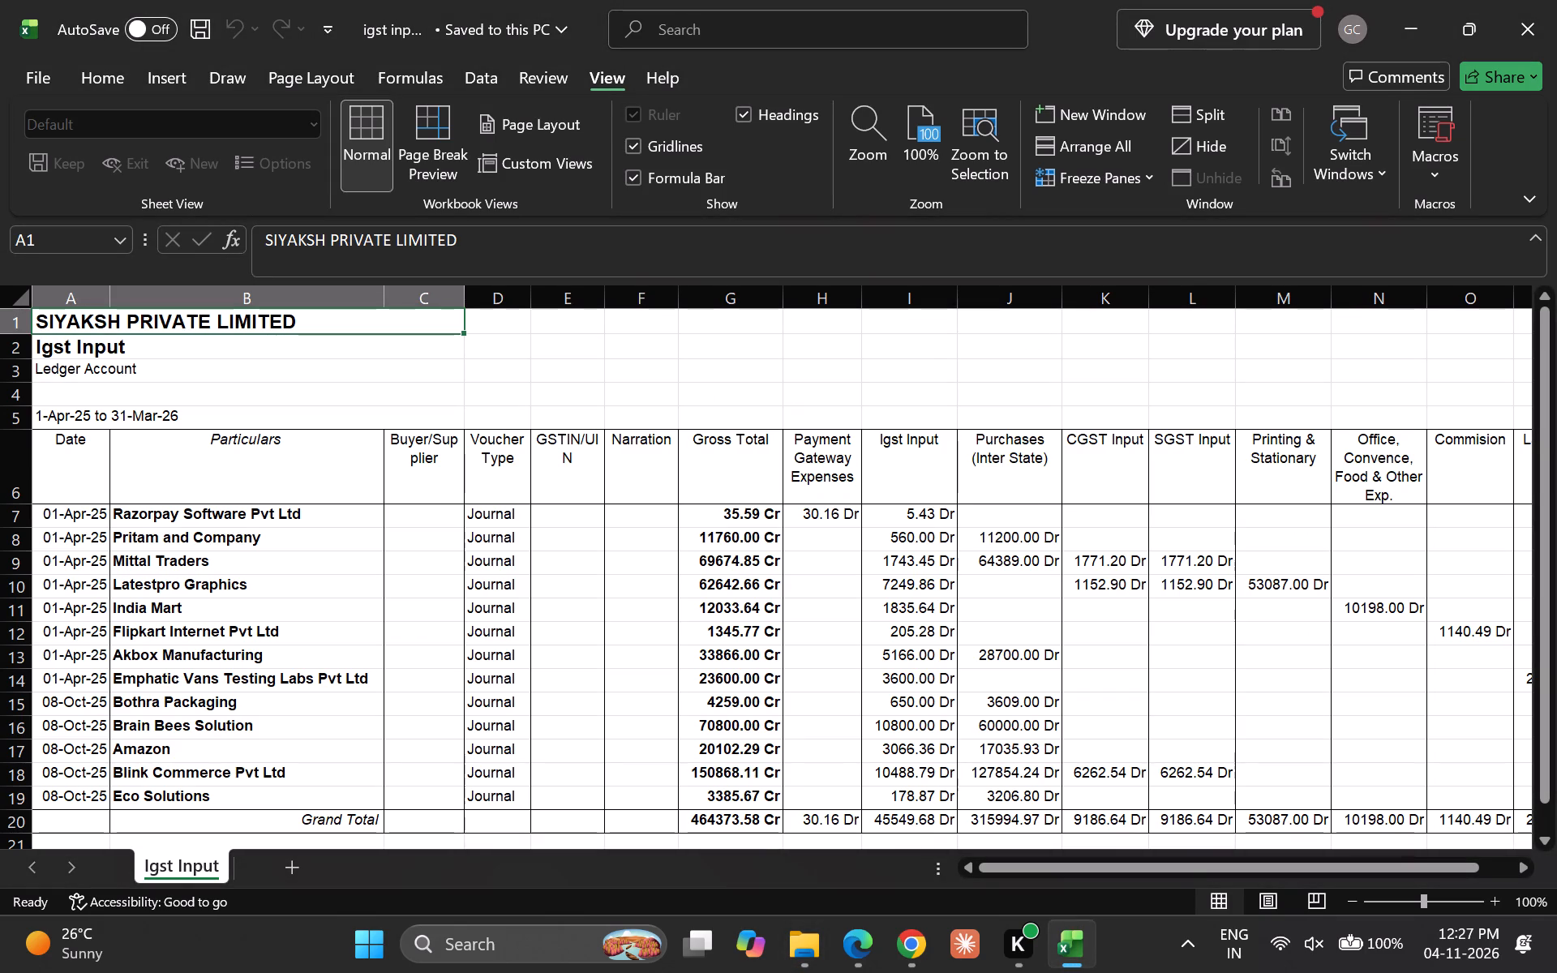
pyautogui.click(1084, 392)
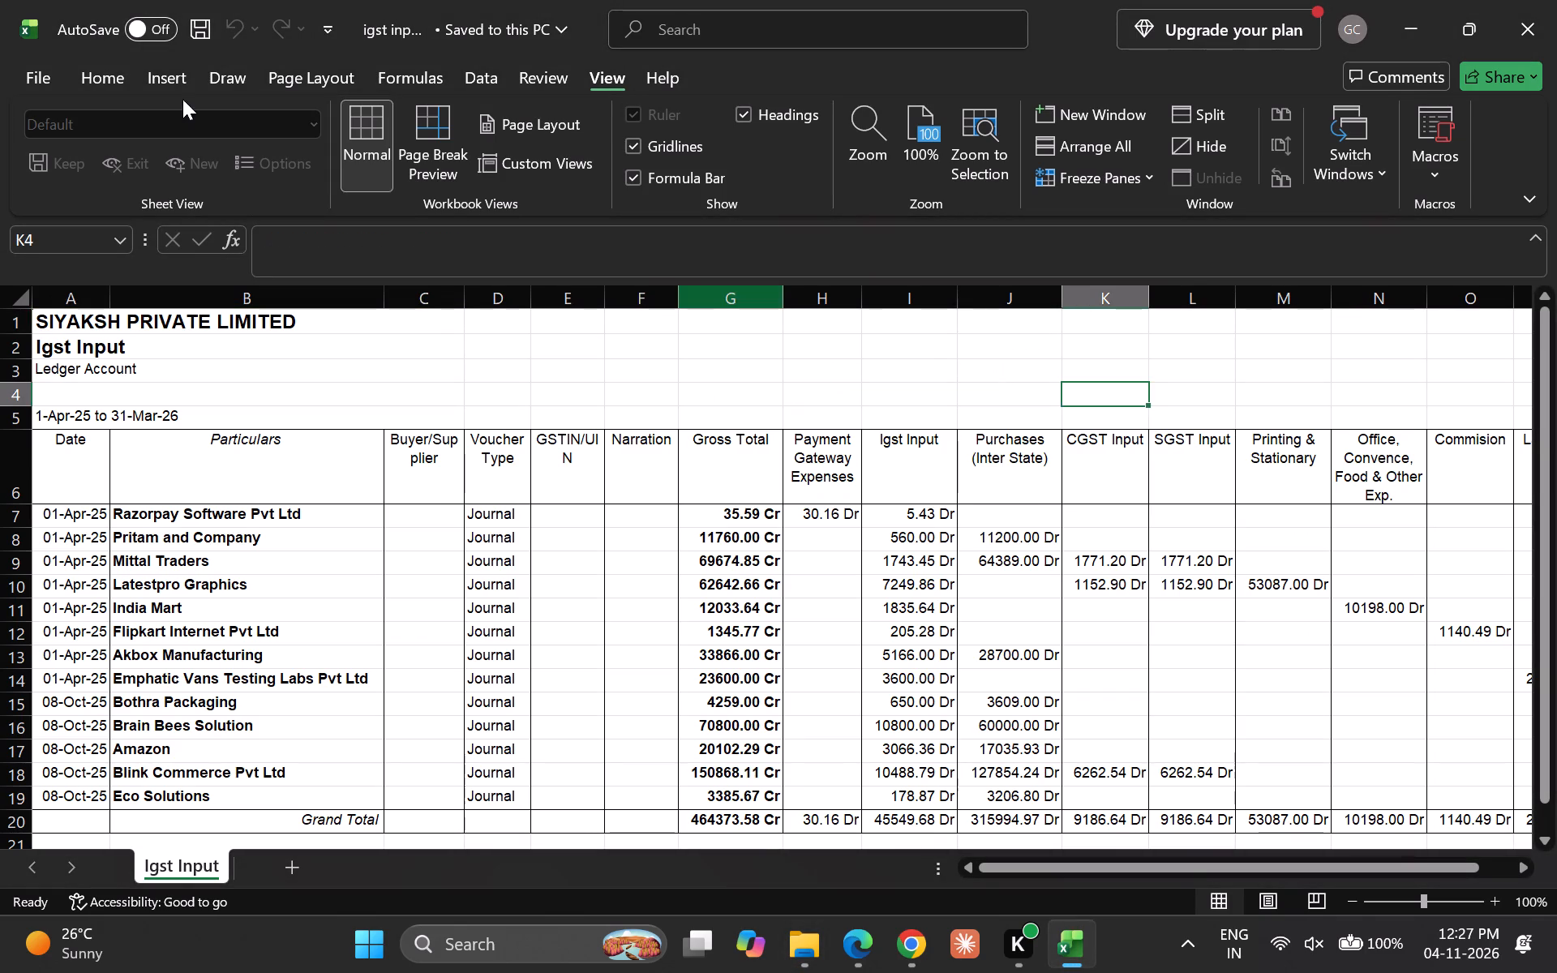
pyautogui.click(42, 79)
pyautogui.click(34, 83)
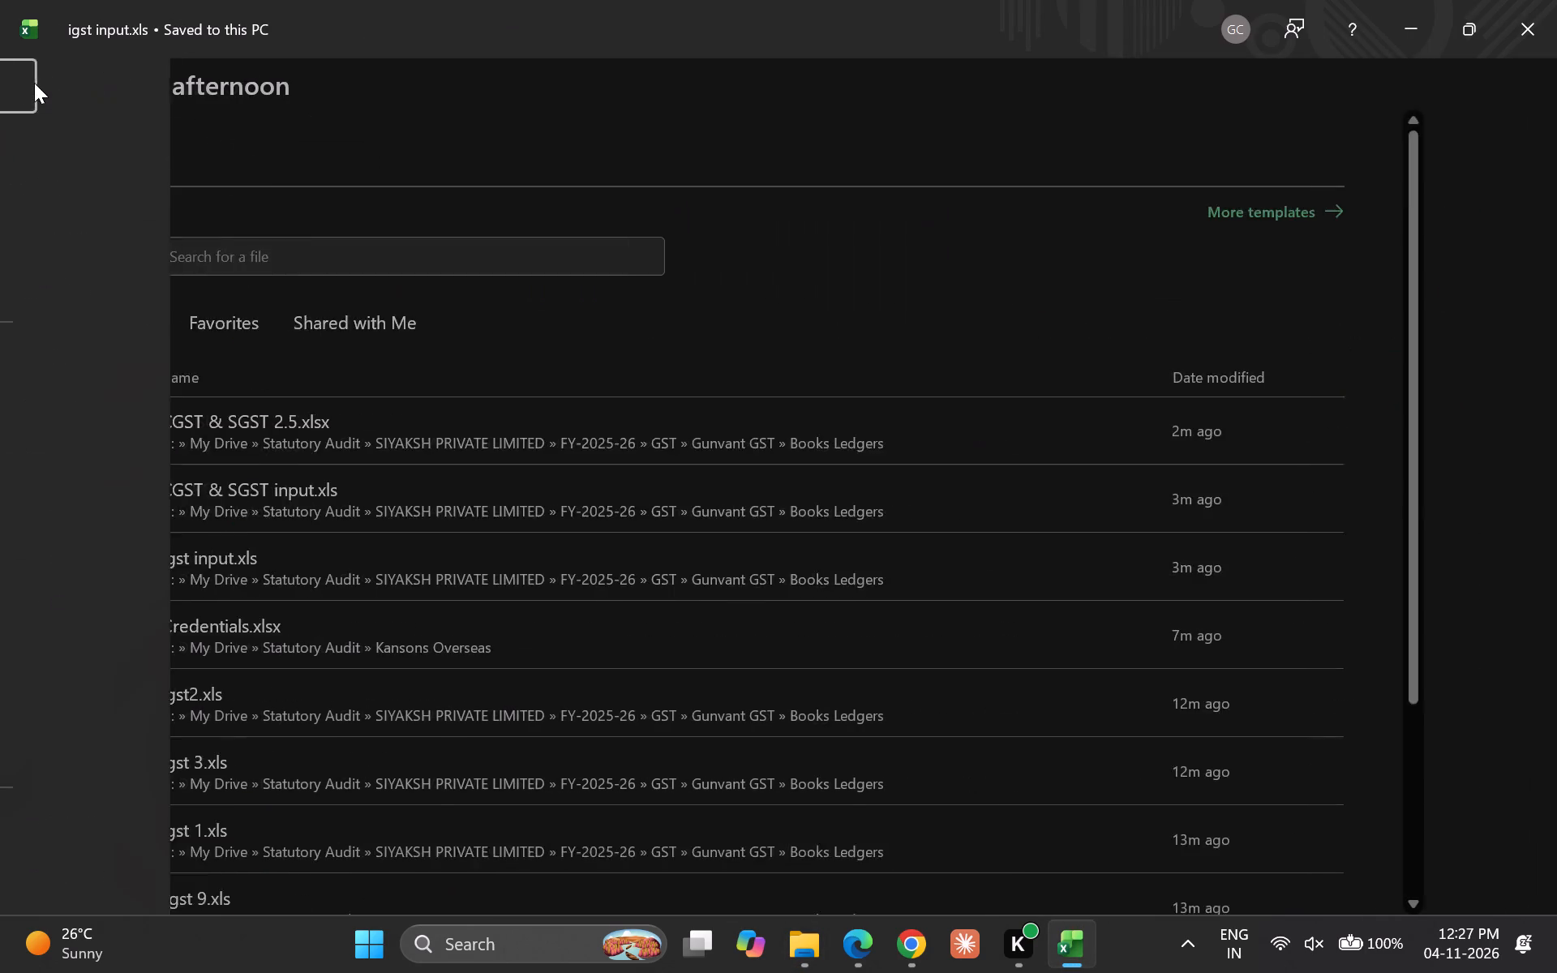
pyautogui.click(81, 75)
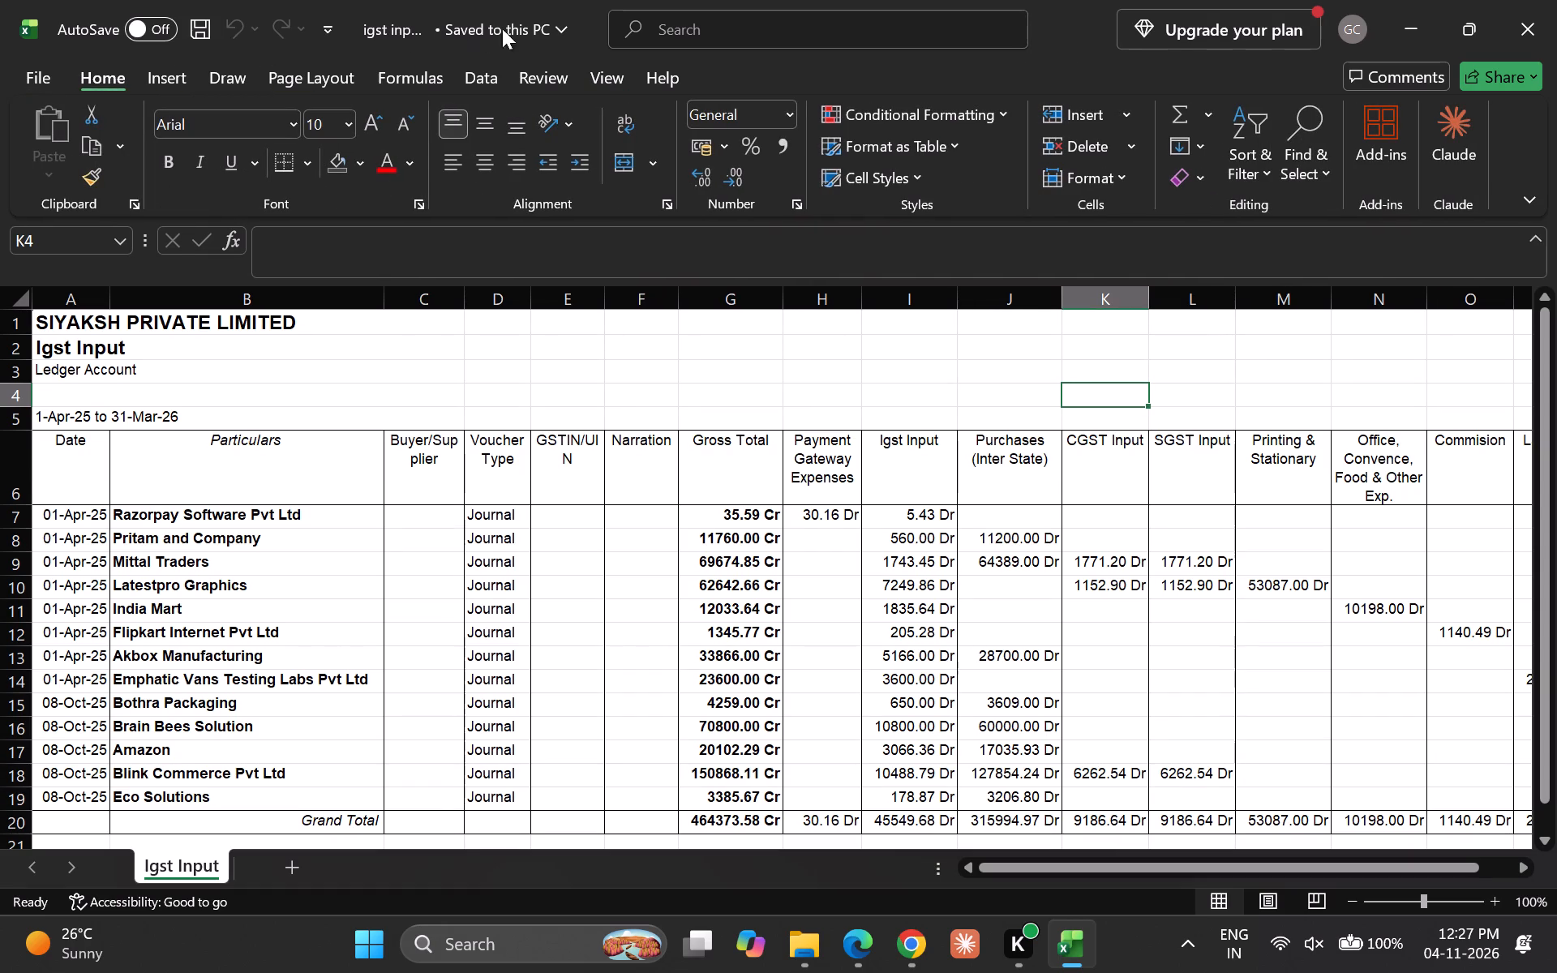
pyautogui.click(555, 33)
pyautogui.click(765, 352)
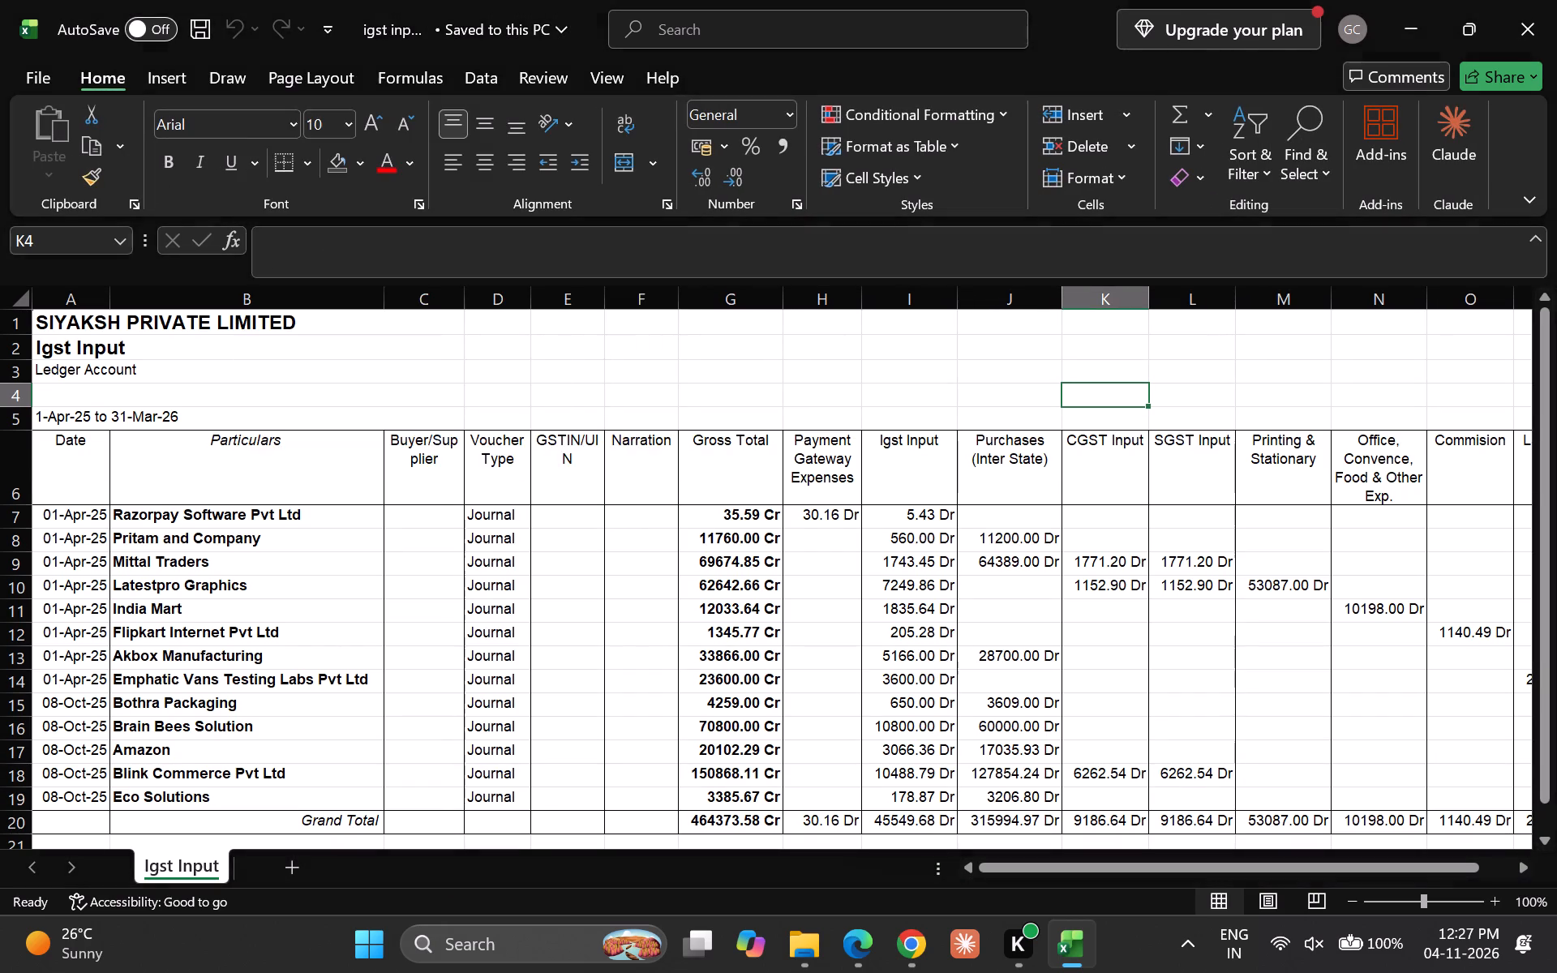
# Open CGST & SGST input.xls from the Books Ledgers folder, accepting the file format mismatch.
pyautogui.hotkey('alt', 'Tab')
pyautogui.press('Up')
pyautogui.press('Up')
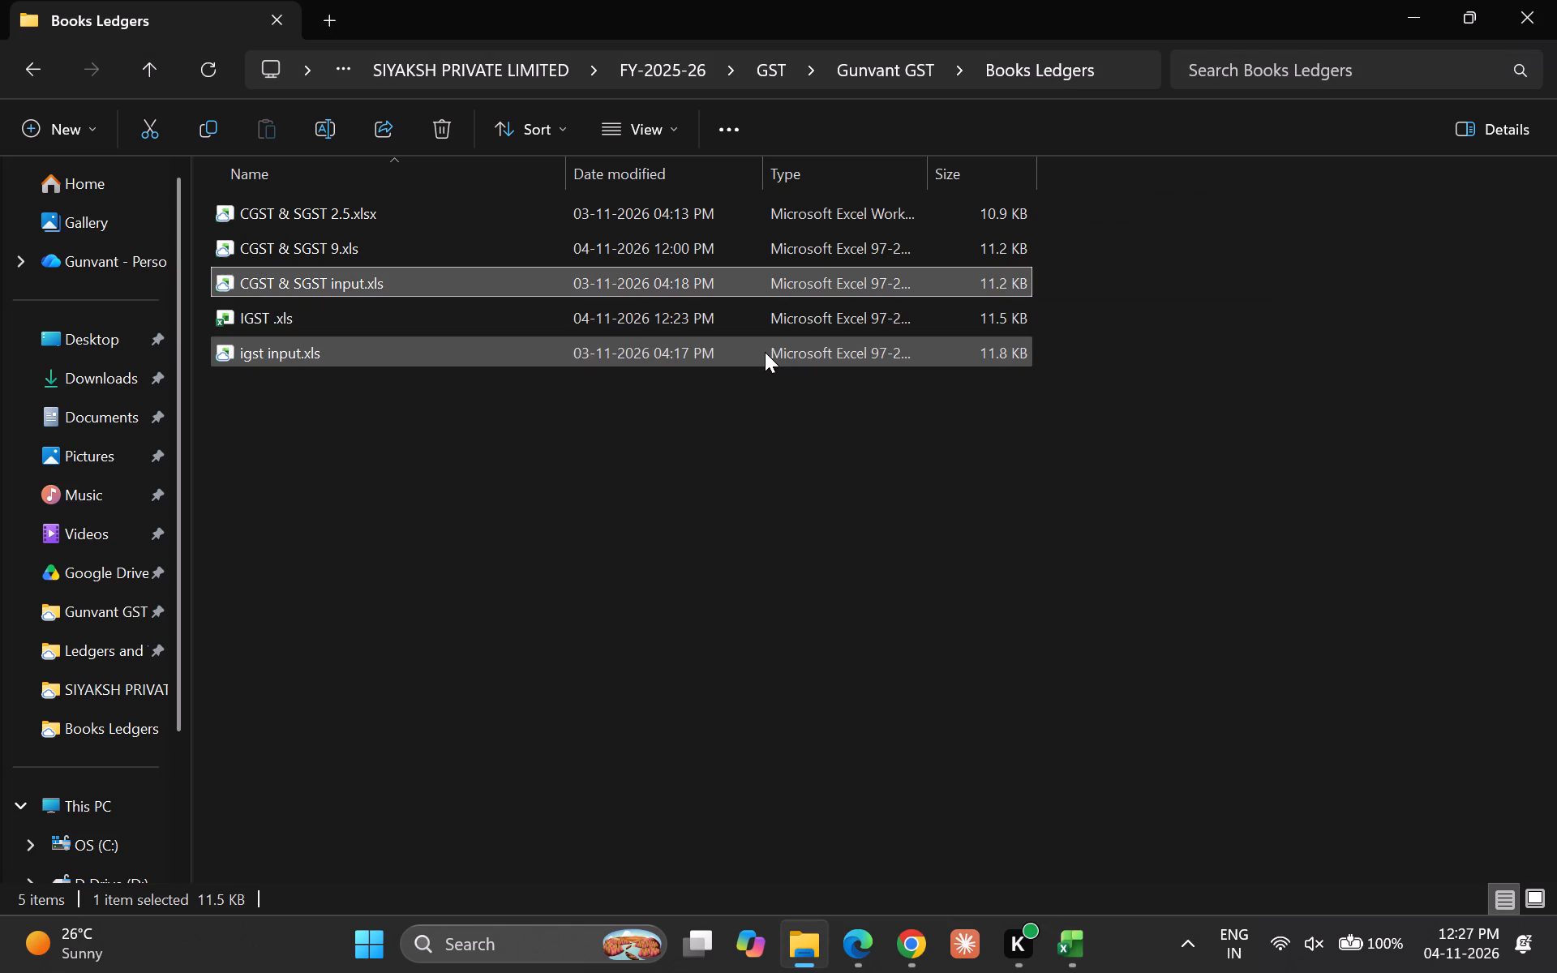
pyautogui.press('Return')
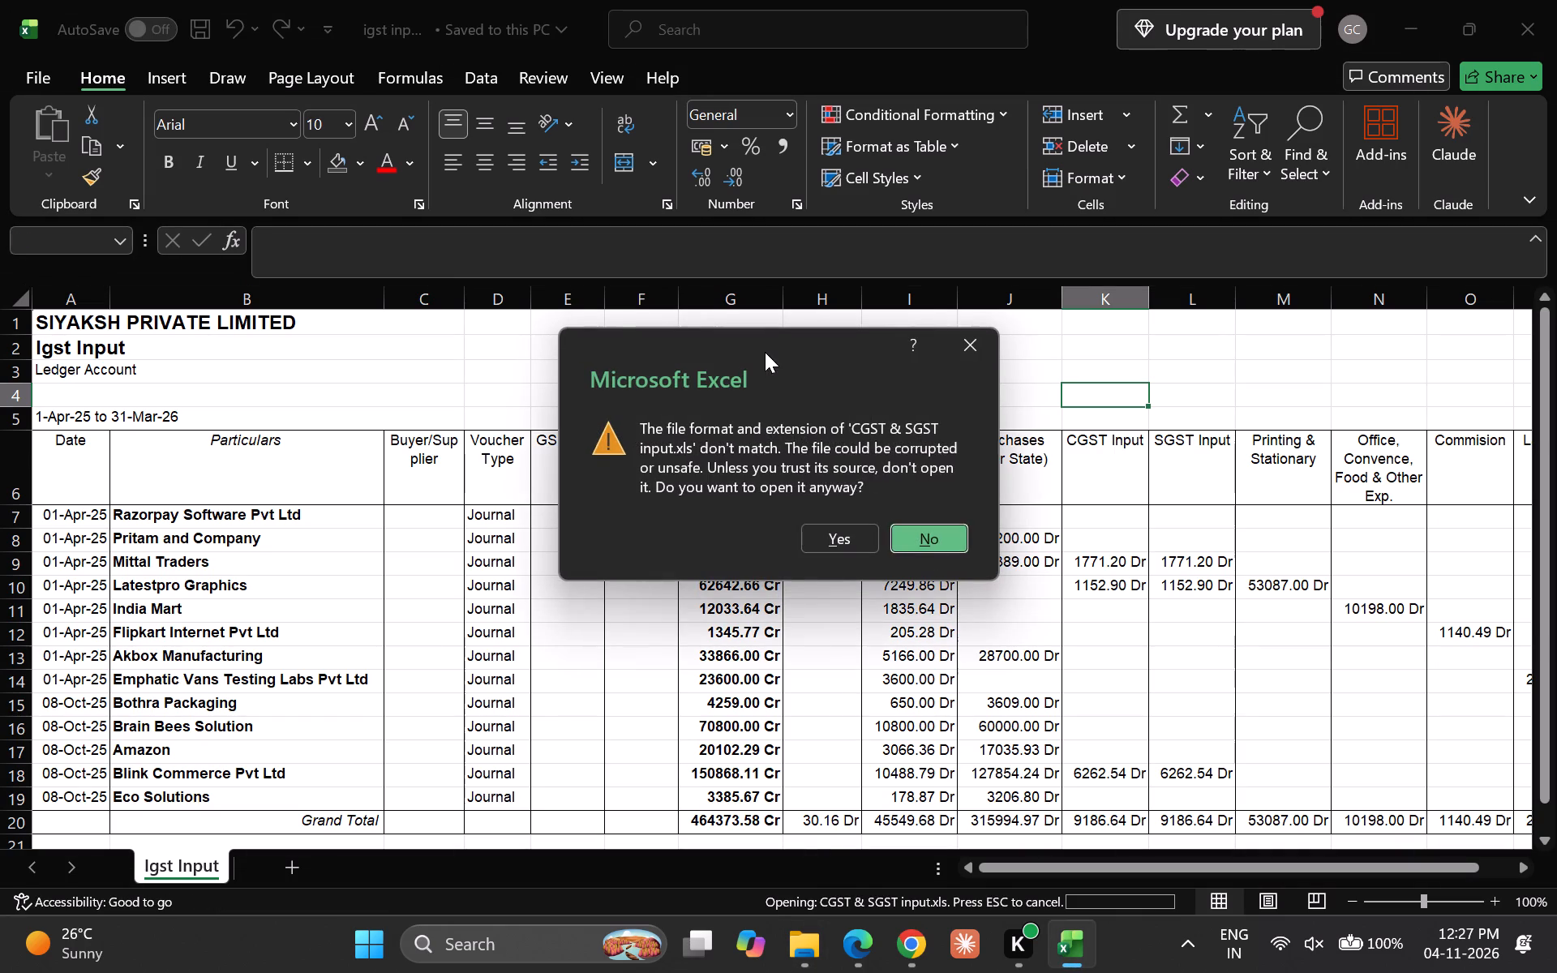
pyautogui.press('Left')
pyautogui.press('Return')
# Delete the top row above the CGST Input title in CGST & SGST input.xls.
pyautogui.press('Down')
pyautogui.press('Up')
pyautogui.press('Left')
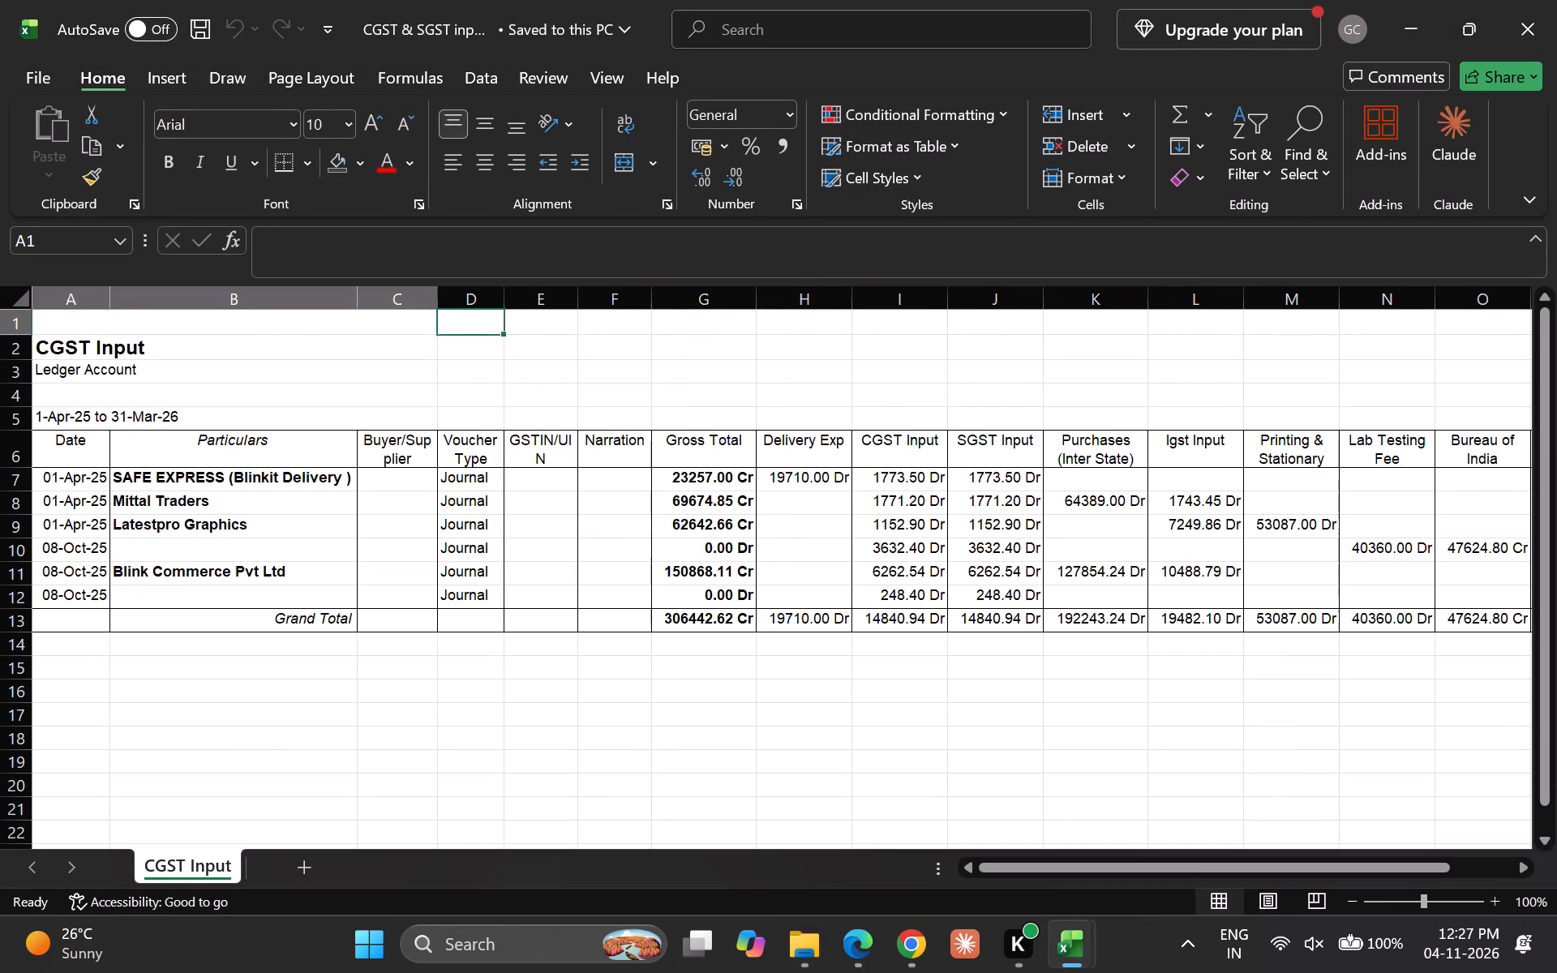
pyautogui.press('Left')
pyautogui.press('Left')
pyautogui.press('Down')
pyautogui.press('Up')
pyautogui.press('Right')
pyautogui.press('Right')
pyautogui.hotkey('shift', 'space')
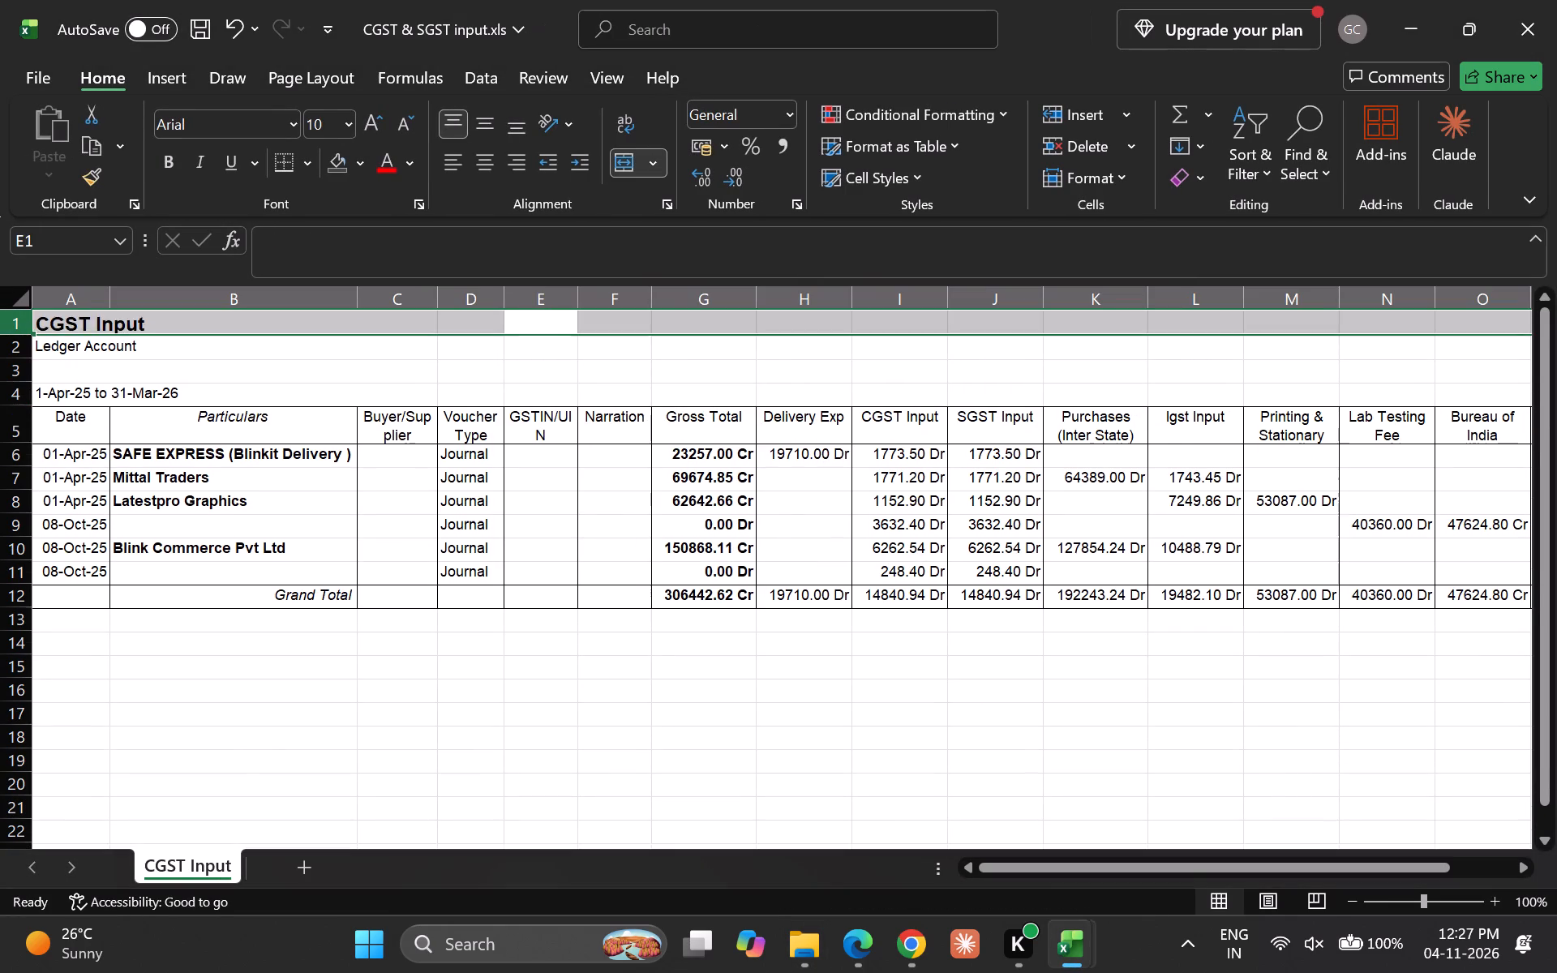
# Examine the CGST Input ledger from its title down to the SAFE EXPRESS (Blinkit Delivery ) entry.
pyautogui.press('Down')
pyautogui.press('Up')
pyautogui.press('Down')
pyautogui.press('Up')
pyautogui.press('Left')
pyautogui.press('Left')
pyautogui.press('Left')
pyautogui.press('Down')
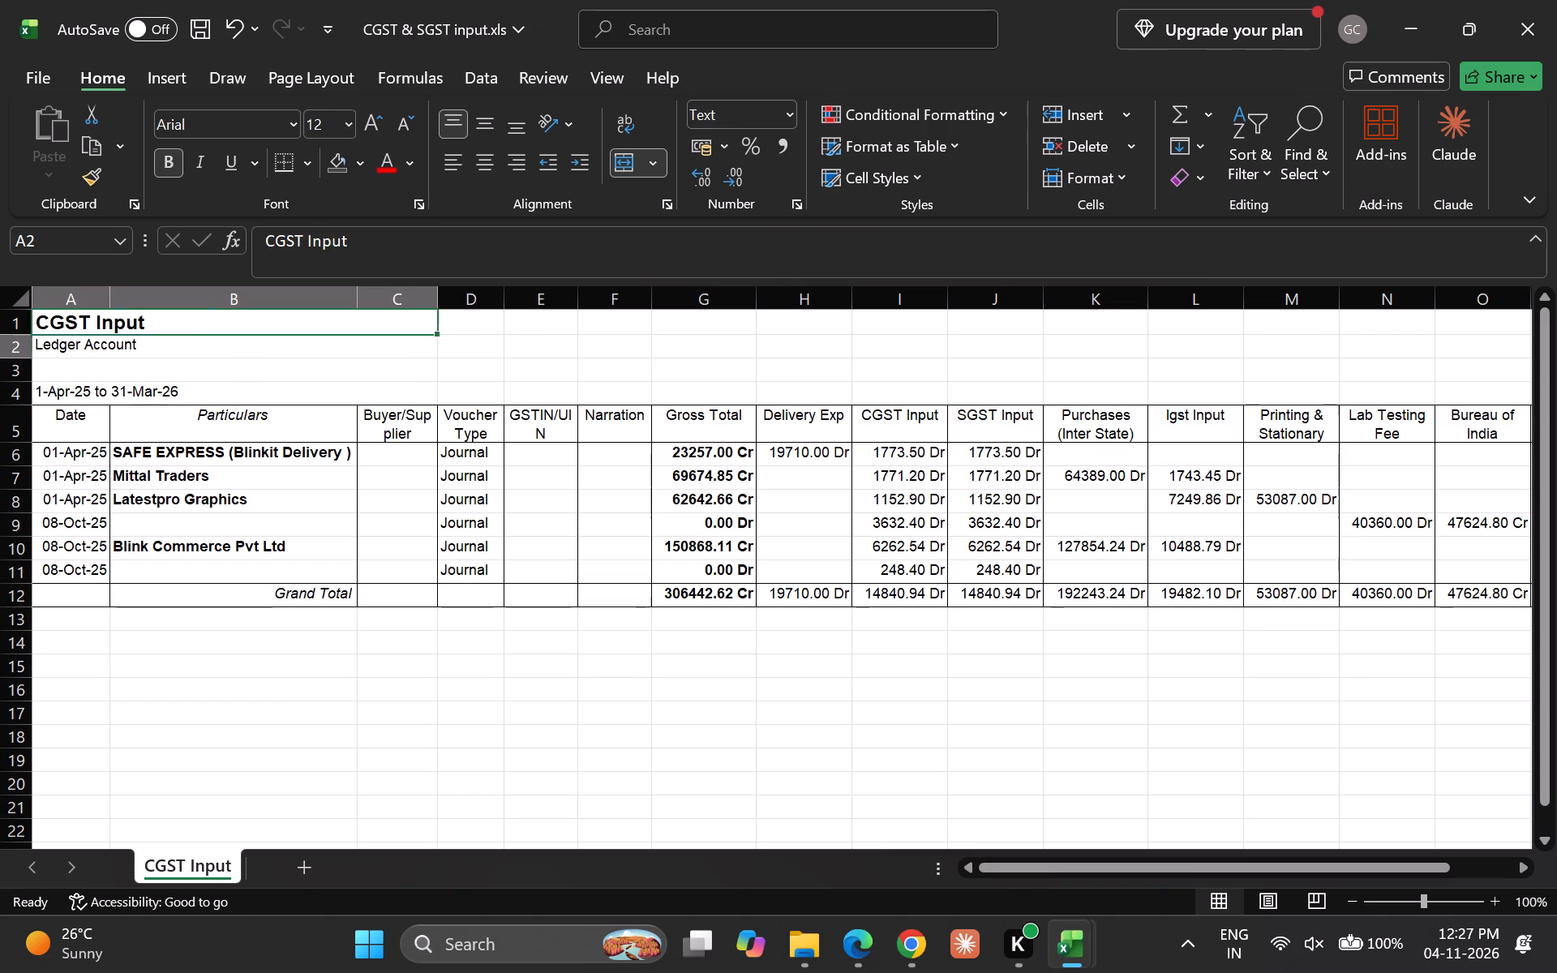
pyautogui.press('Down')
pyautogui.press('Down')
pyautogui.press('Down')
pyautogui.press('Down')
pyautogui.press('Up')
pyautogui.press('Down')
pyautogui.press('Right')
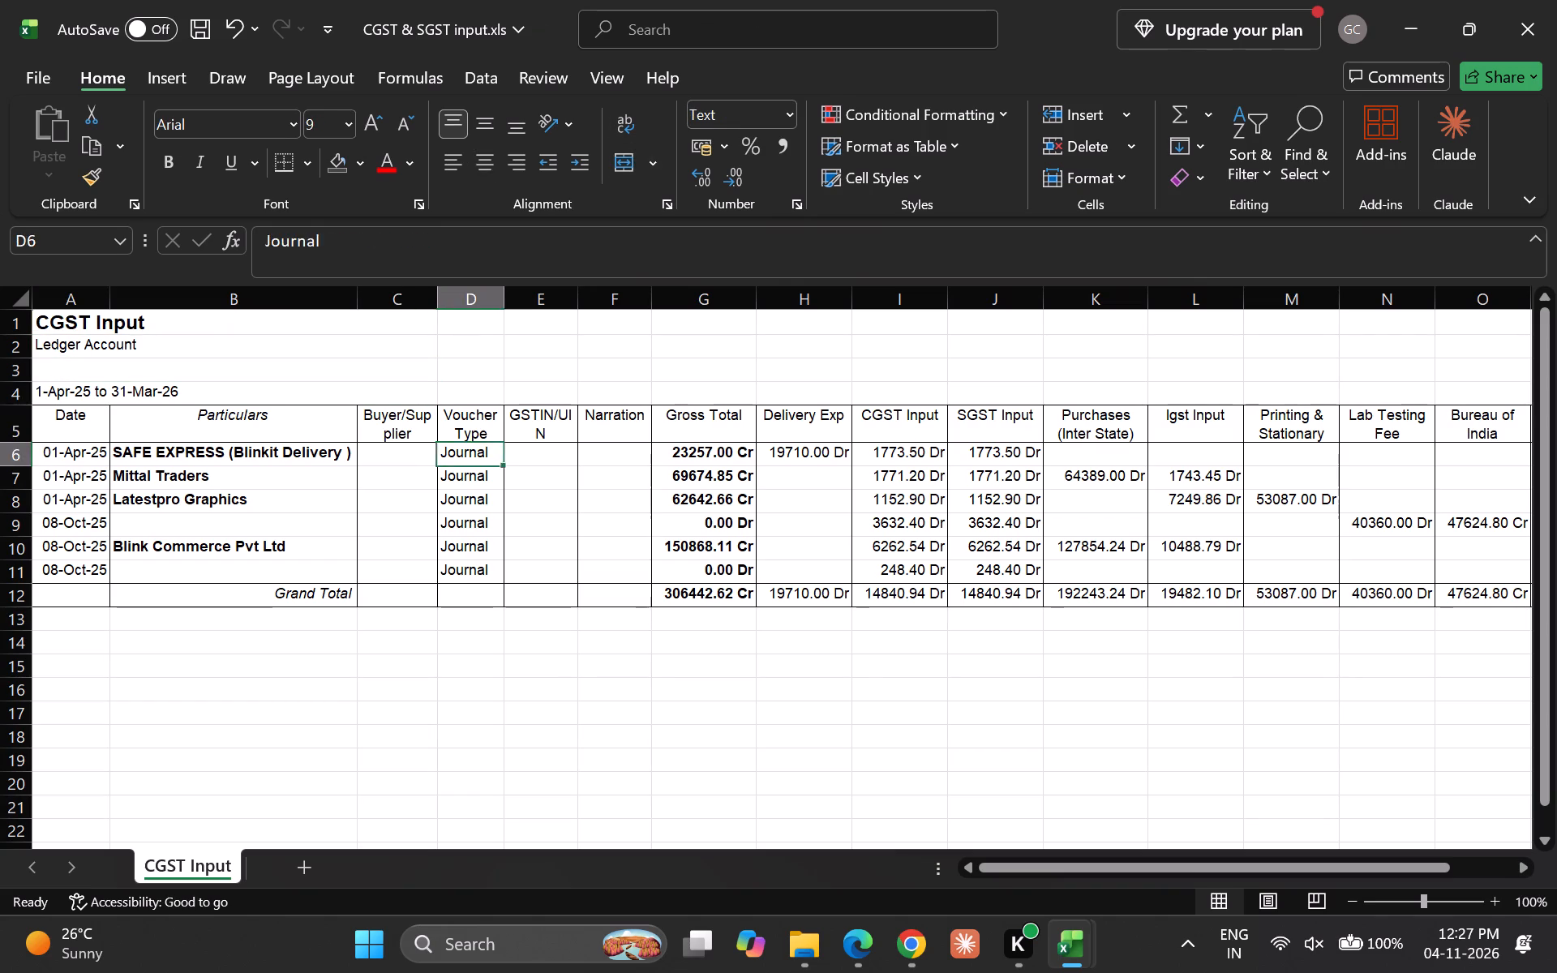
pyautogui.press('Up')
pyautogui.press('Down')
# Review the CGST Input ledger's column headers from Gross Total across to Expense Payable and back to Printing & Stationary.
pyautogui.press('Right')
pyautogui.press('Right')
pyautogui.press('Right')
pyautogui.press('Up')
pyautogui.press('Right')
pyautogui.press('Right')
pyautogui.press('Right')
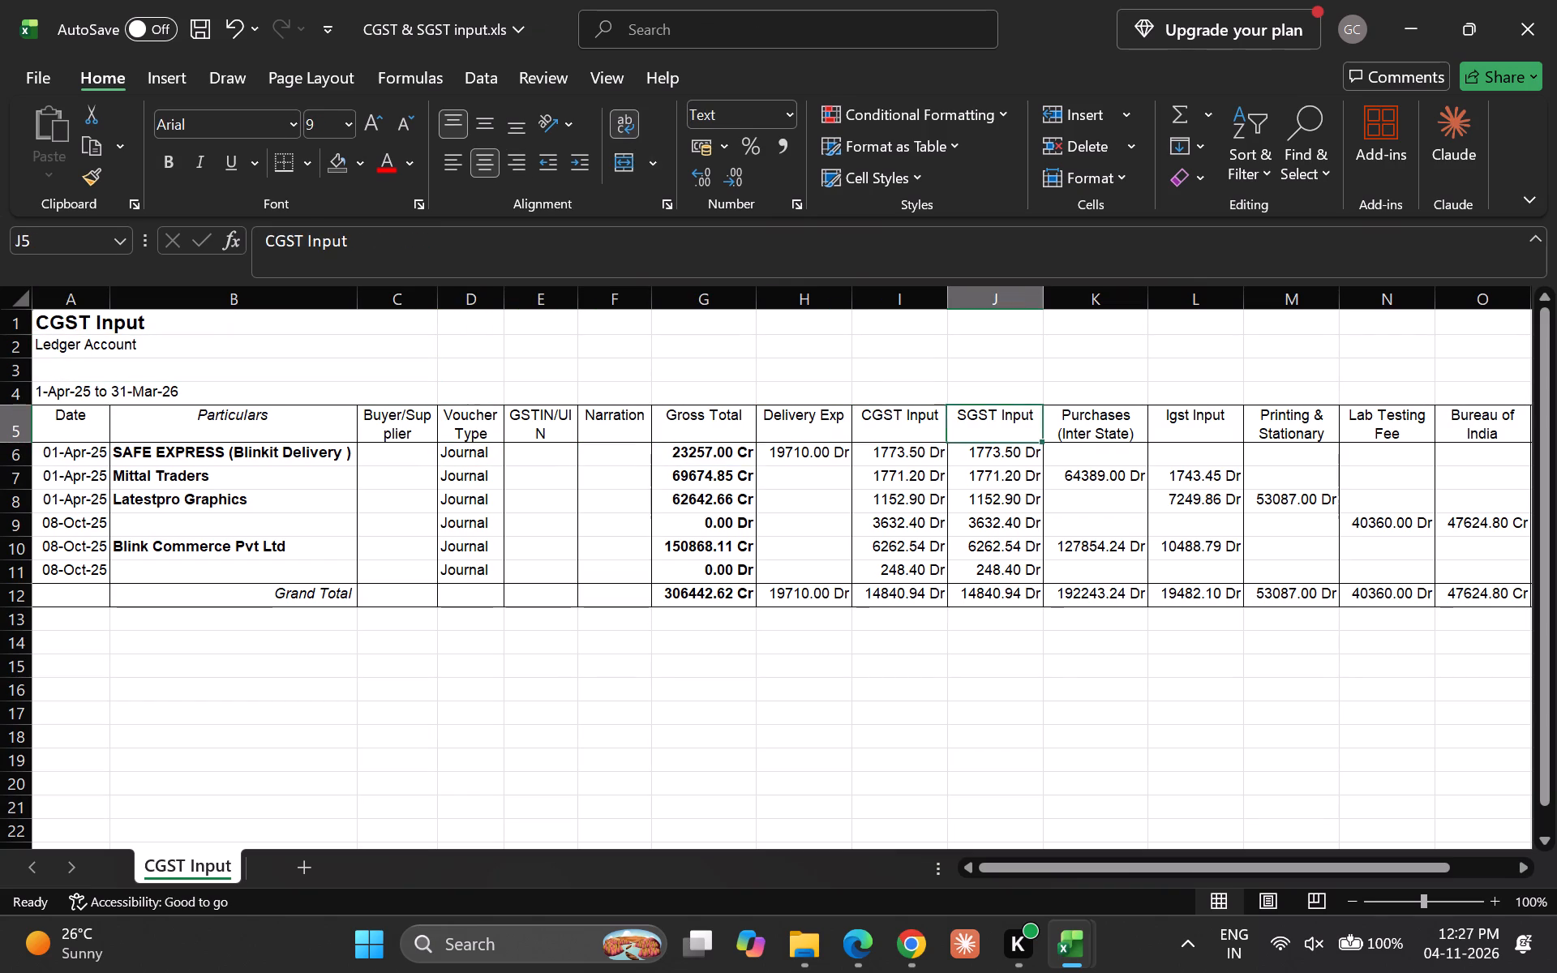
pyautogui.press('Right')
pyautogui.press('Right')
pyautogui.press('Right')
pyautogui.press('Down')
pyautogui.press('Up')
pyautogui.press('Right')
pyautogui.press('Right')
pyautogui.press('Right')
pyautogui.press('Right')
pyautogui.press('Right')
pyautogui.press('Down')
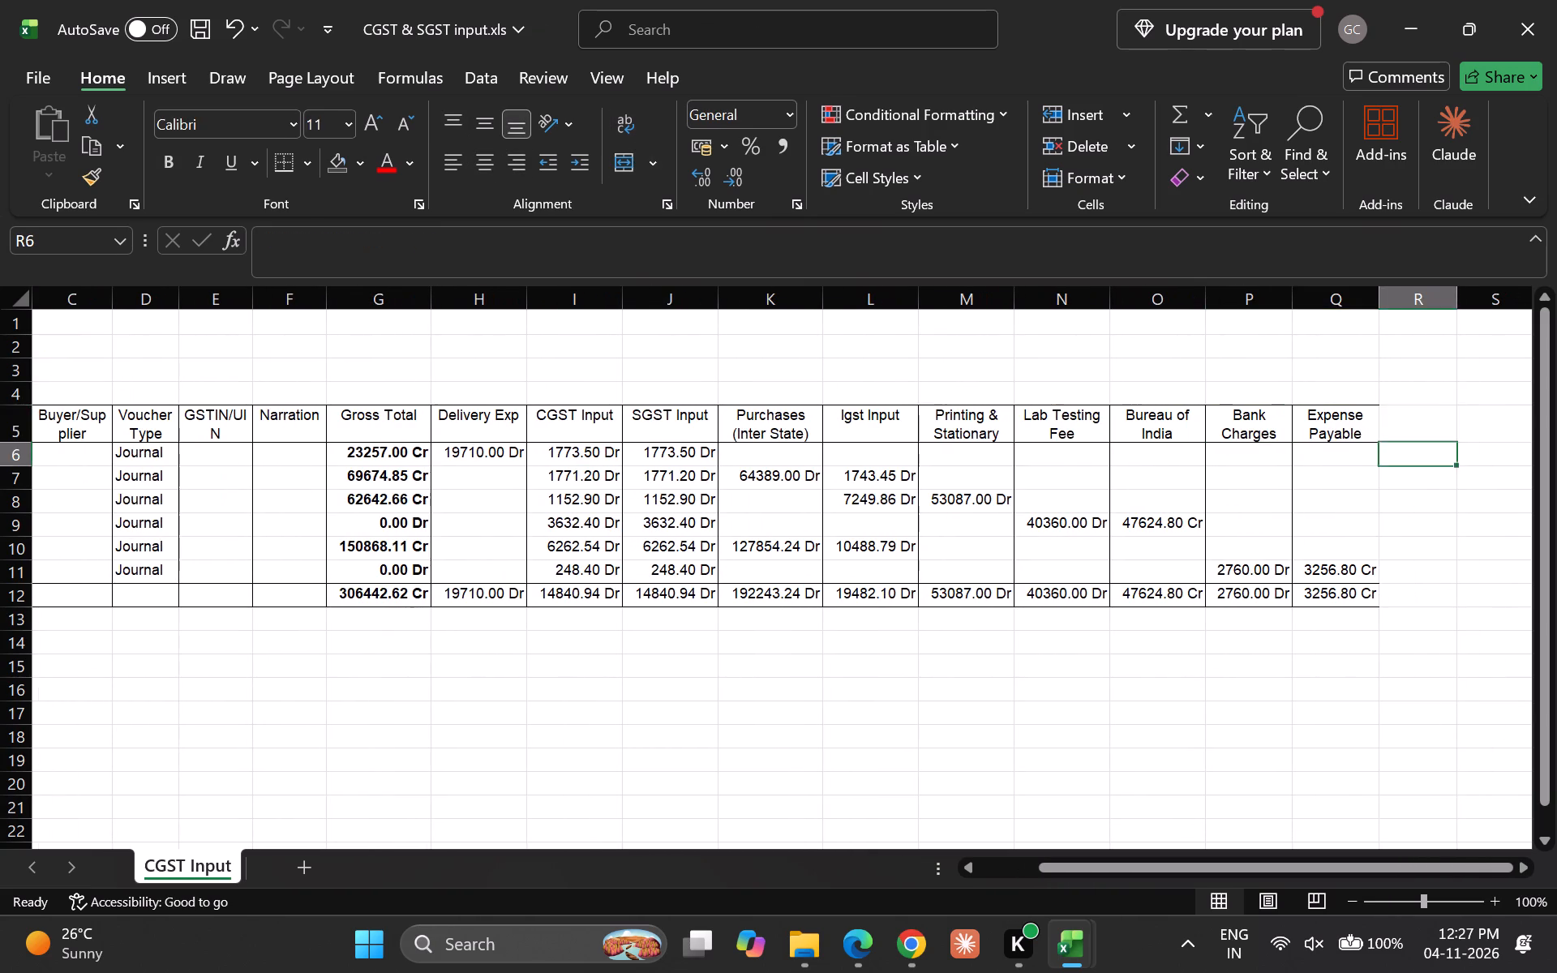
pyautogui.press('Up')
pyautogui.press('Left')
pyautogui.press('Left')
pyautogui.press('Left')
pyautogui.press('Left')
pyautogui.press('Left')
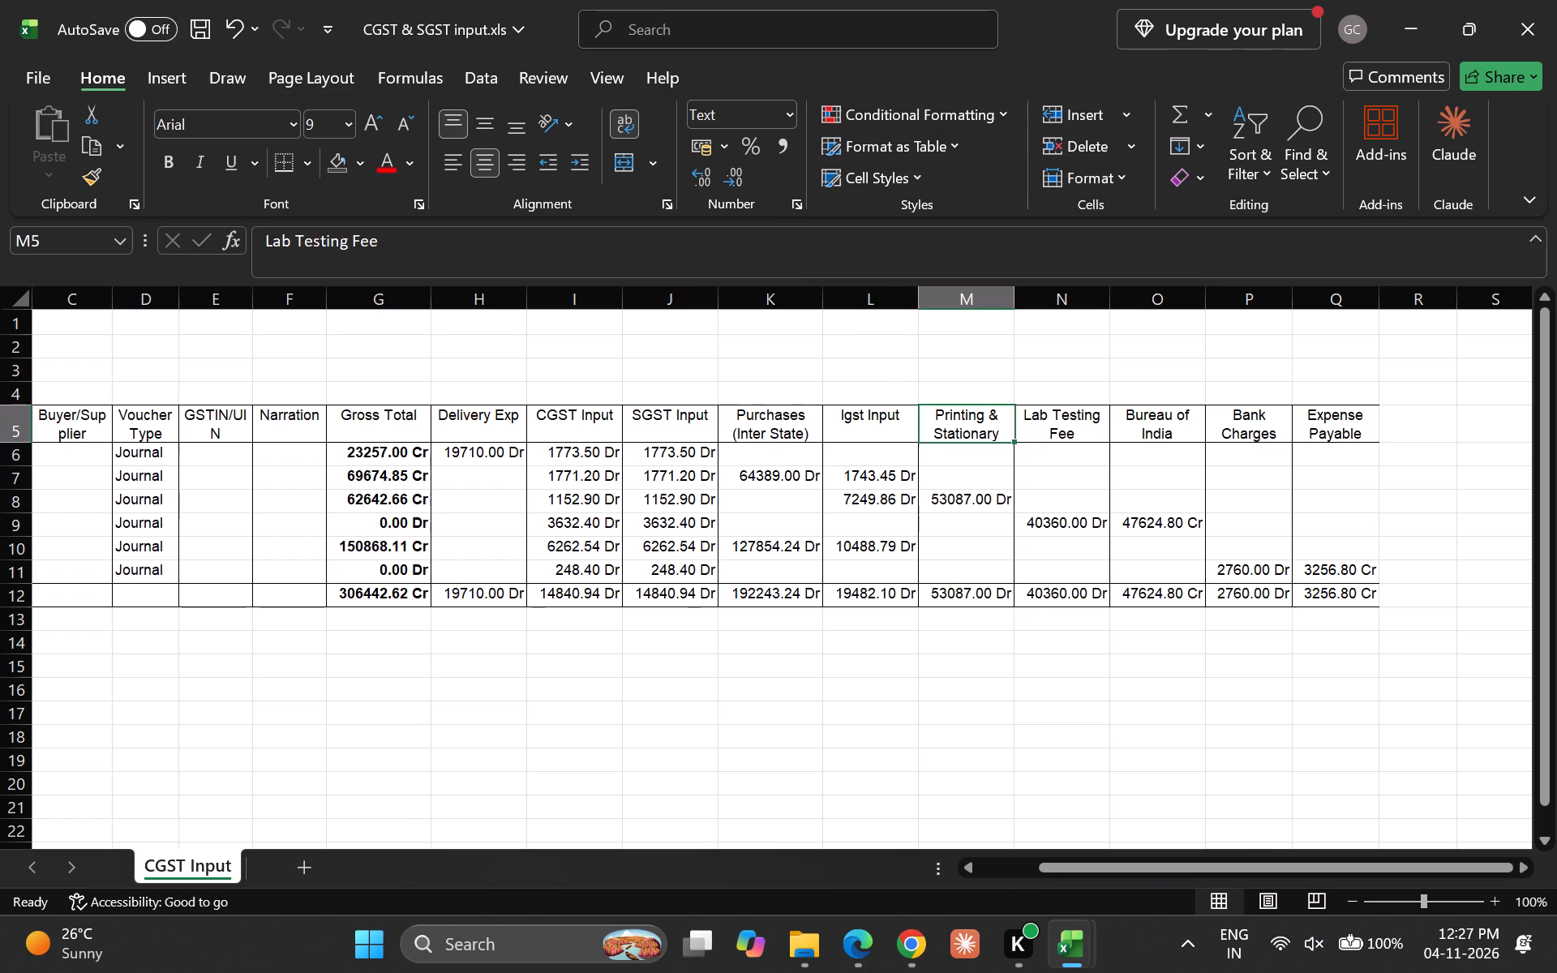
# Compare the CGST Input ledger's column headers from Gross Total across to Printing & Stationary with the entries beneath them.
pyautogui.press('Left')
pyautogui.press('Left')
pyautogui.press('Left')
pyautogui.press('Left')
pyautogui.press('Left')
pyautogui.press('Left')
pyautogui.press('Down')
pyautogui.press('Up')
pyautogui.press('Right')
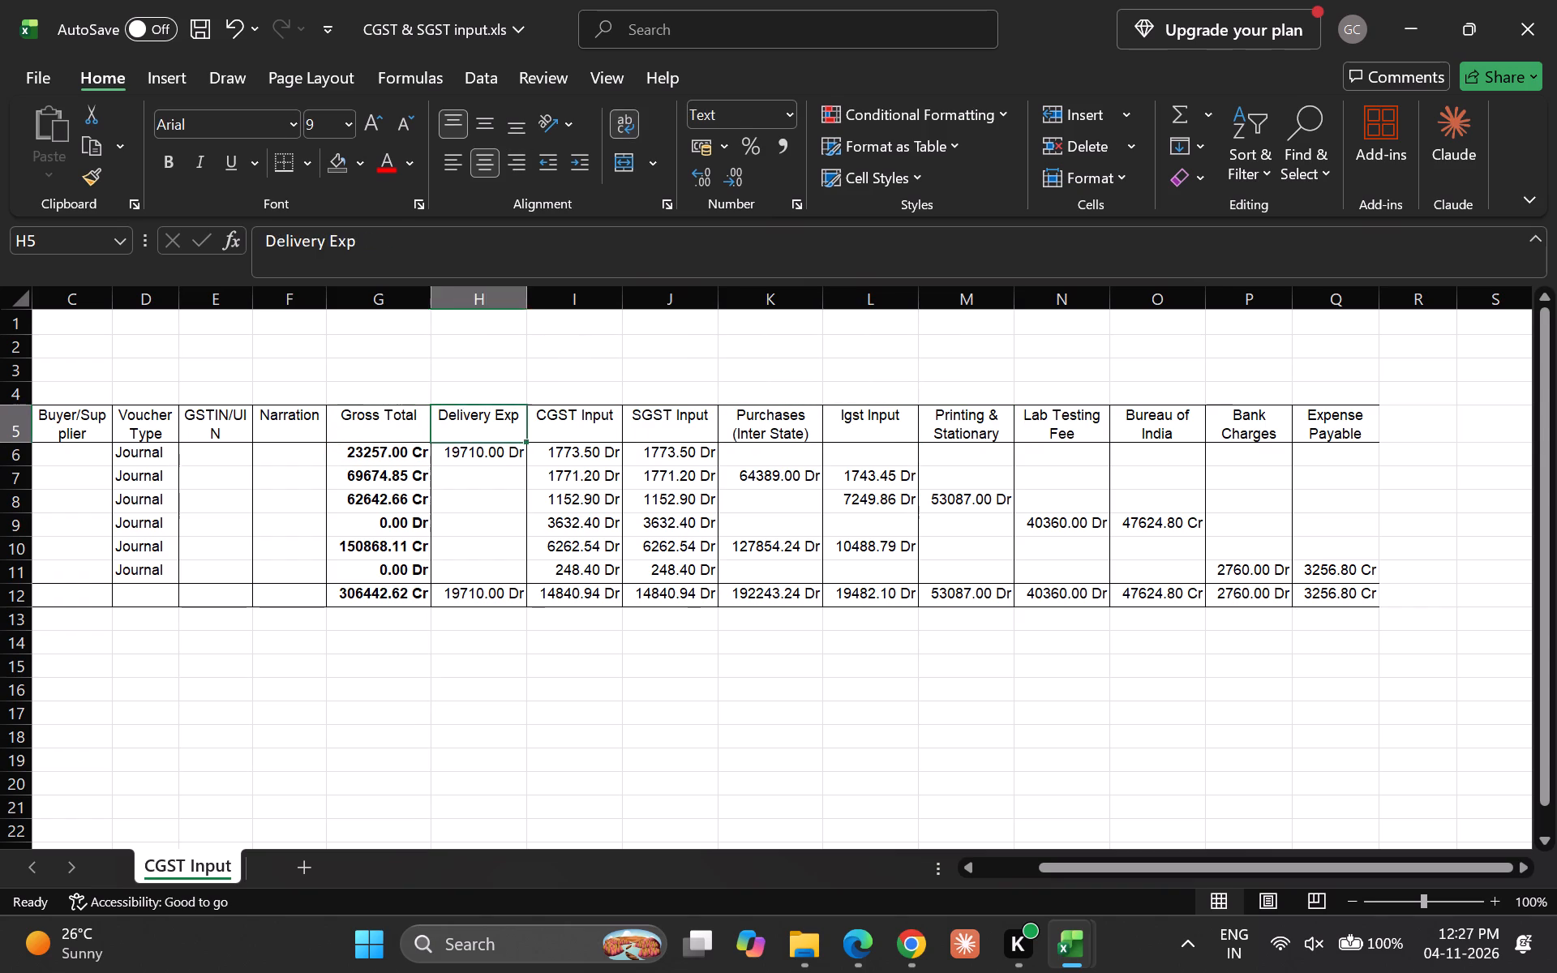
pyautogui.press('Right')
pyautogui.press('Right')
pyautogui.press('Down')
pyautogui.press('Up')
pyautogui.press('Left')
pyautogui.press('Down')
pyautogui.press('Up')
pyautogui.press('Right')
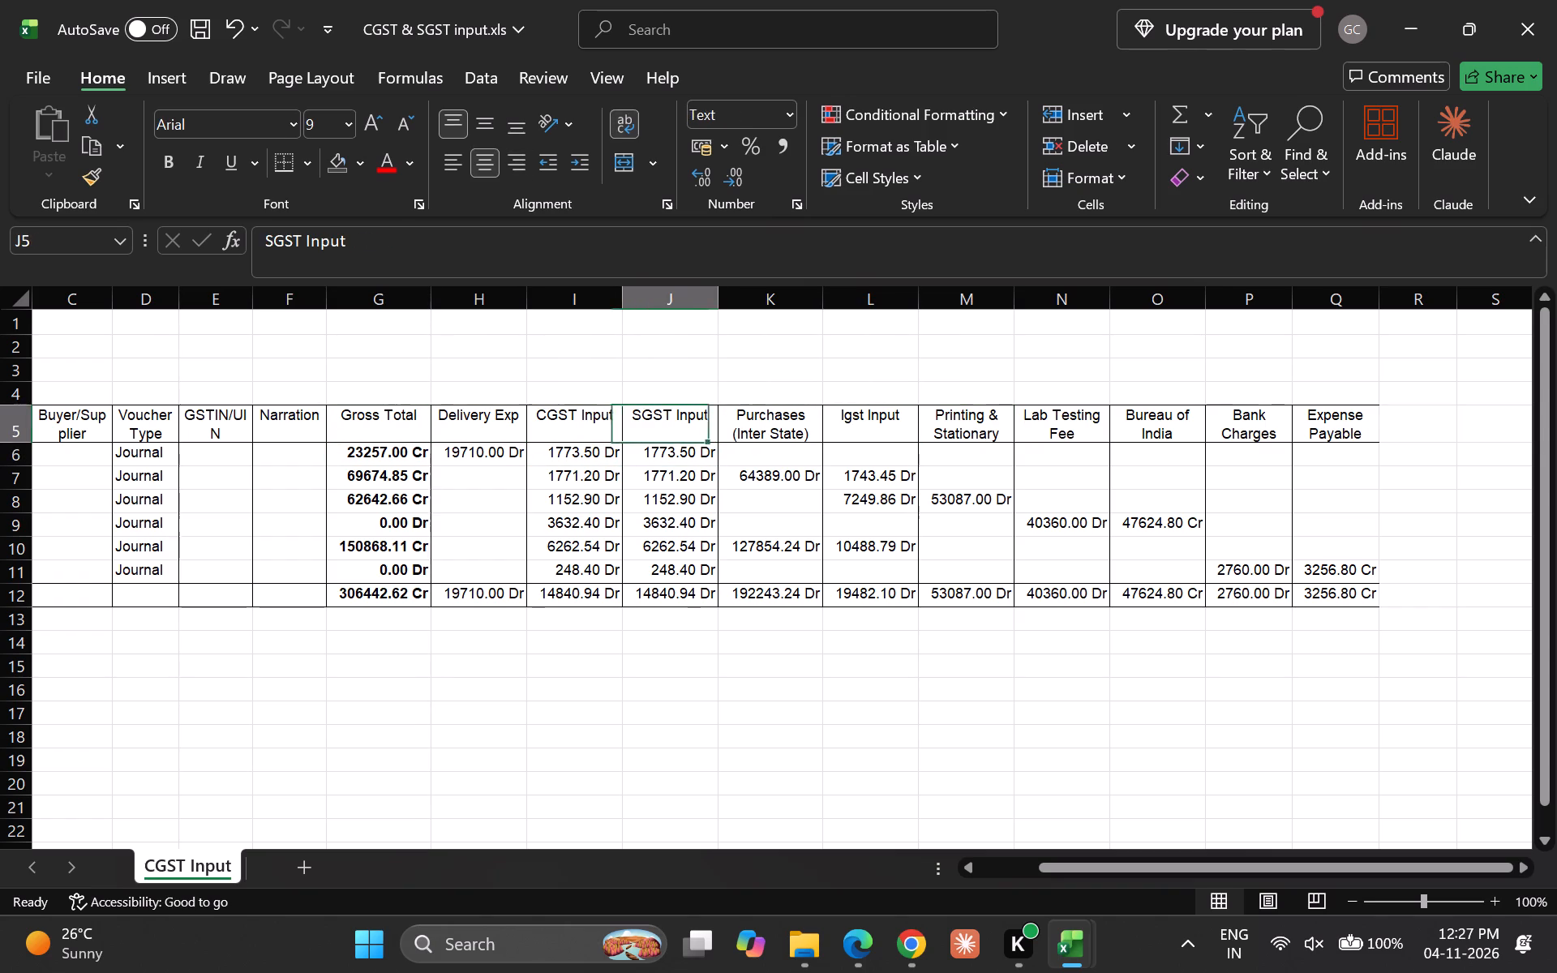
pyautogui.press('Down')
pyautogui.press('Up')
pyautogui.press('Right')
pyautogui.press('Right')
pyautogui.press('Right')
pyautogui.press('Down')
pyautogui.press('Up')
pyautogui.press('Left')
# Switch to igst input.xls and examine the Igst Input ledger's column headers and title rows.
pyautogui.hotkey('alt', 'Tab')
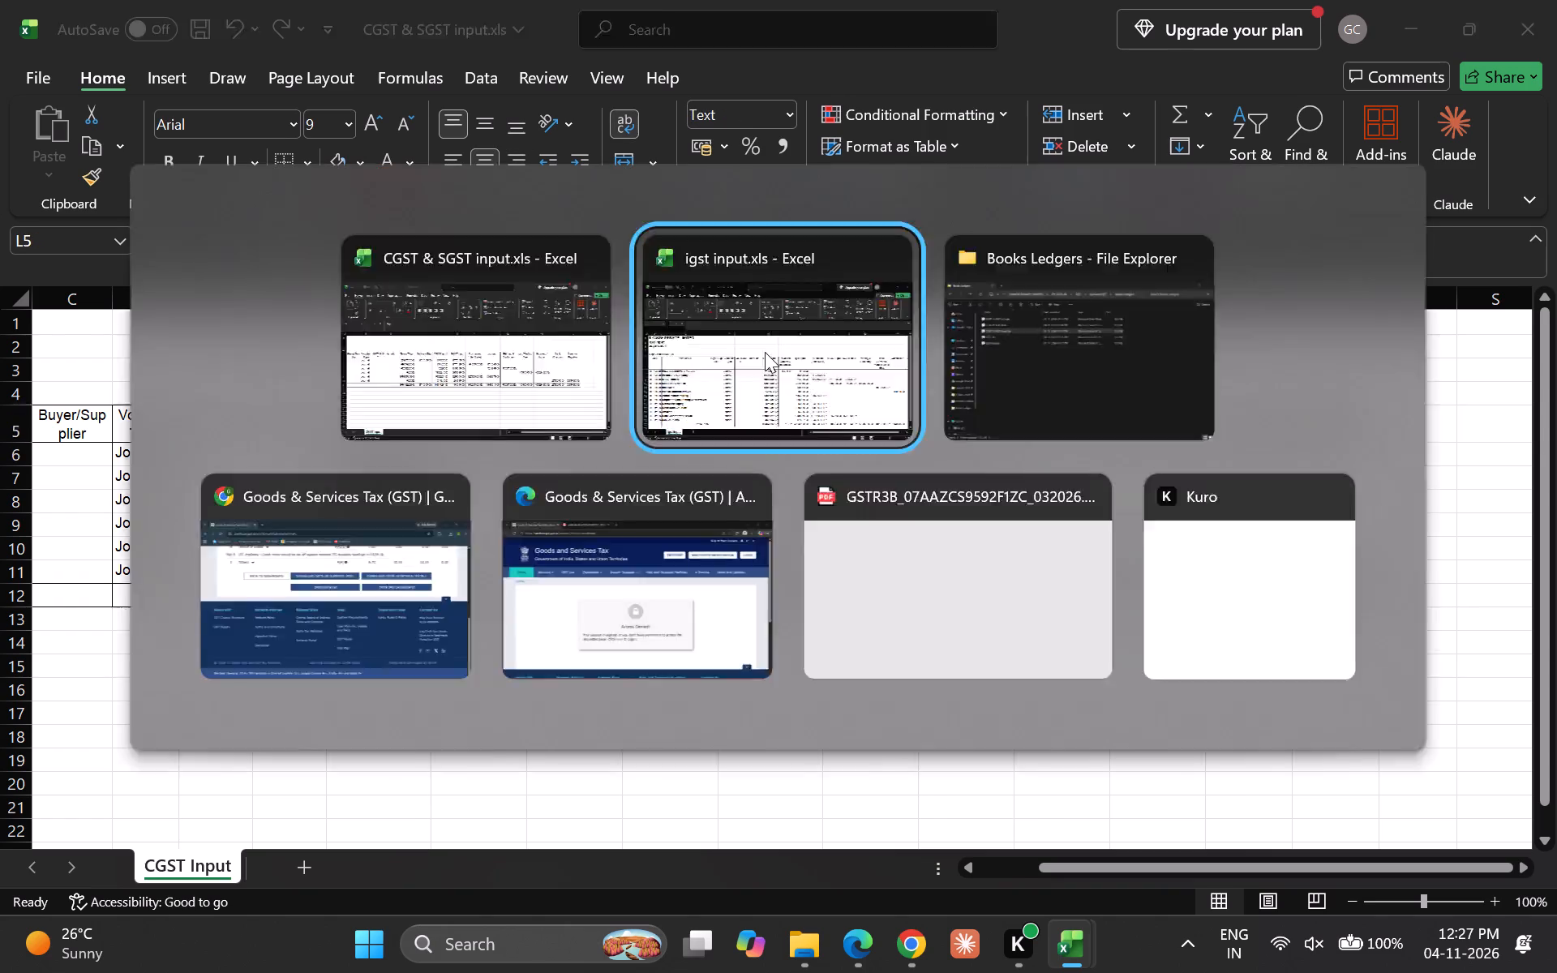
pyautogui.press('Down')
pyautogui.press('Up')
pyautogui.press('Down')
pyautogui.press('Down')
pyautogui.press('Down')
pyautogui.press('Down')
pyautogui.press('Up')
pyautogui.press('Up')
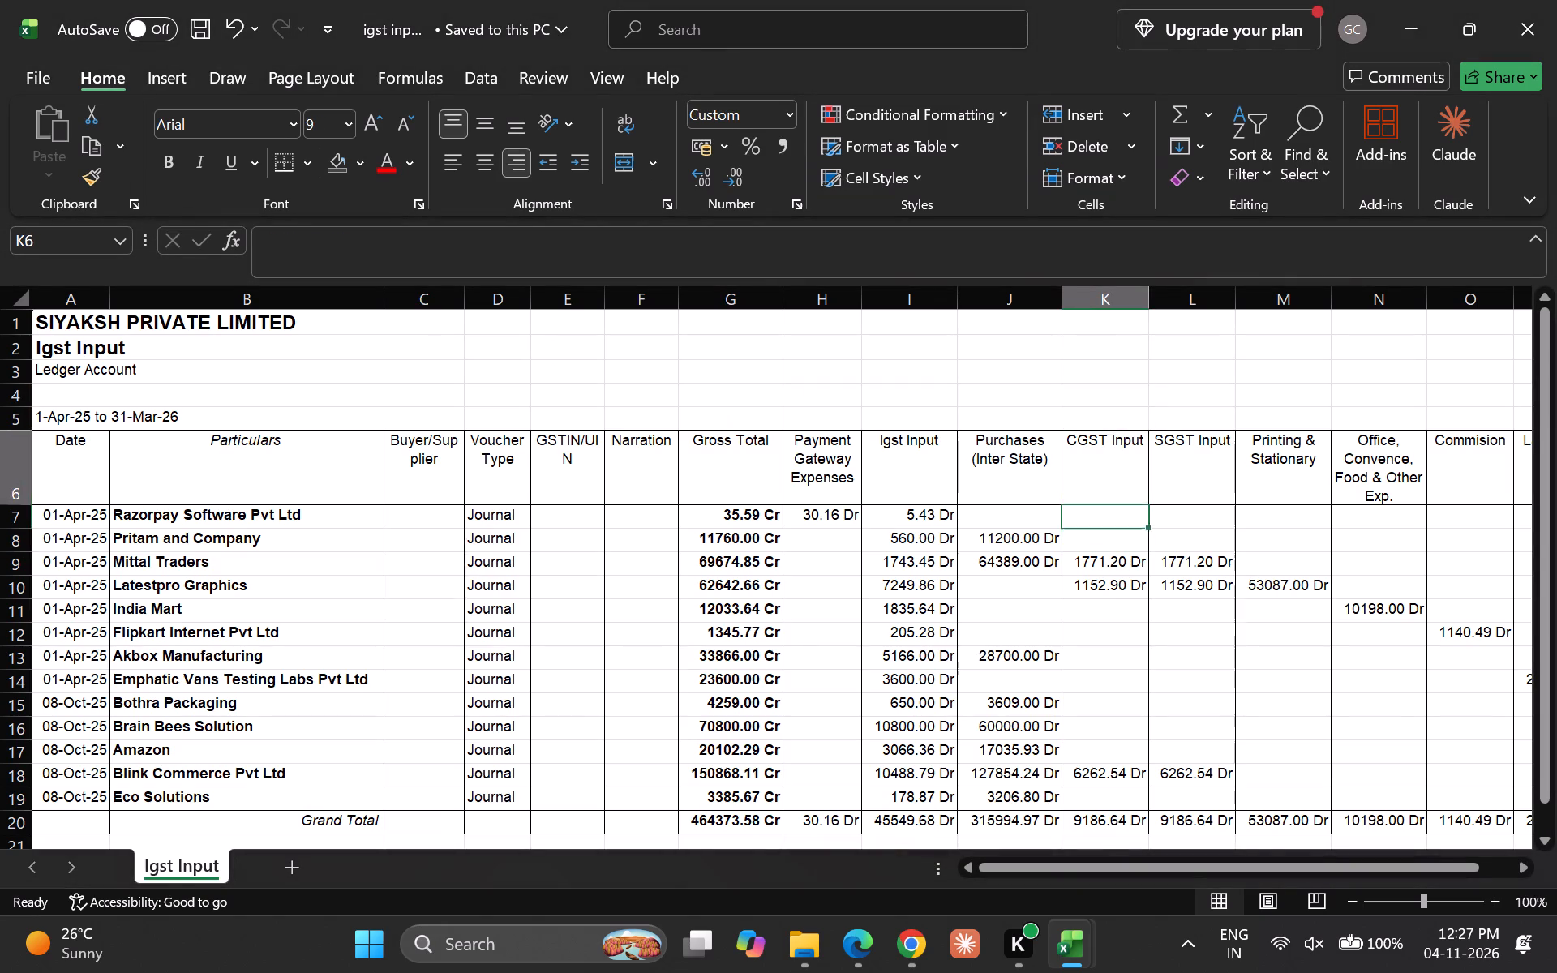
pyautogui.press('Up')
pyautogui.press('Left')
pyautogui.press('Down')
pyautogui.press('Left')
pyautogui.press('Left')
pyautogui.press('Left')
pyautogui.press('Left')
pyautogui.press('Left')
pyautogui.press('Left')
pyautogui.press('Left')
pyautogui.press('Left')
pyautogui.press('Left')
pyautogui.press('Left')
pyautogui.press('Left')
pyautogui.press('Left')
pyautogui.press('Left')
pyautogui.press('Left')
pyautogui.press('Left')
pyautogui.press('Left')
pyautogui.press('Left')
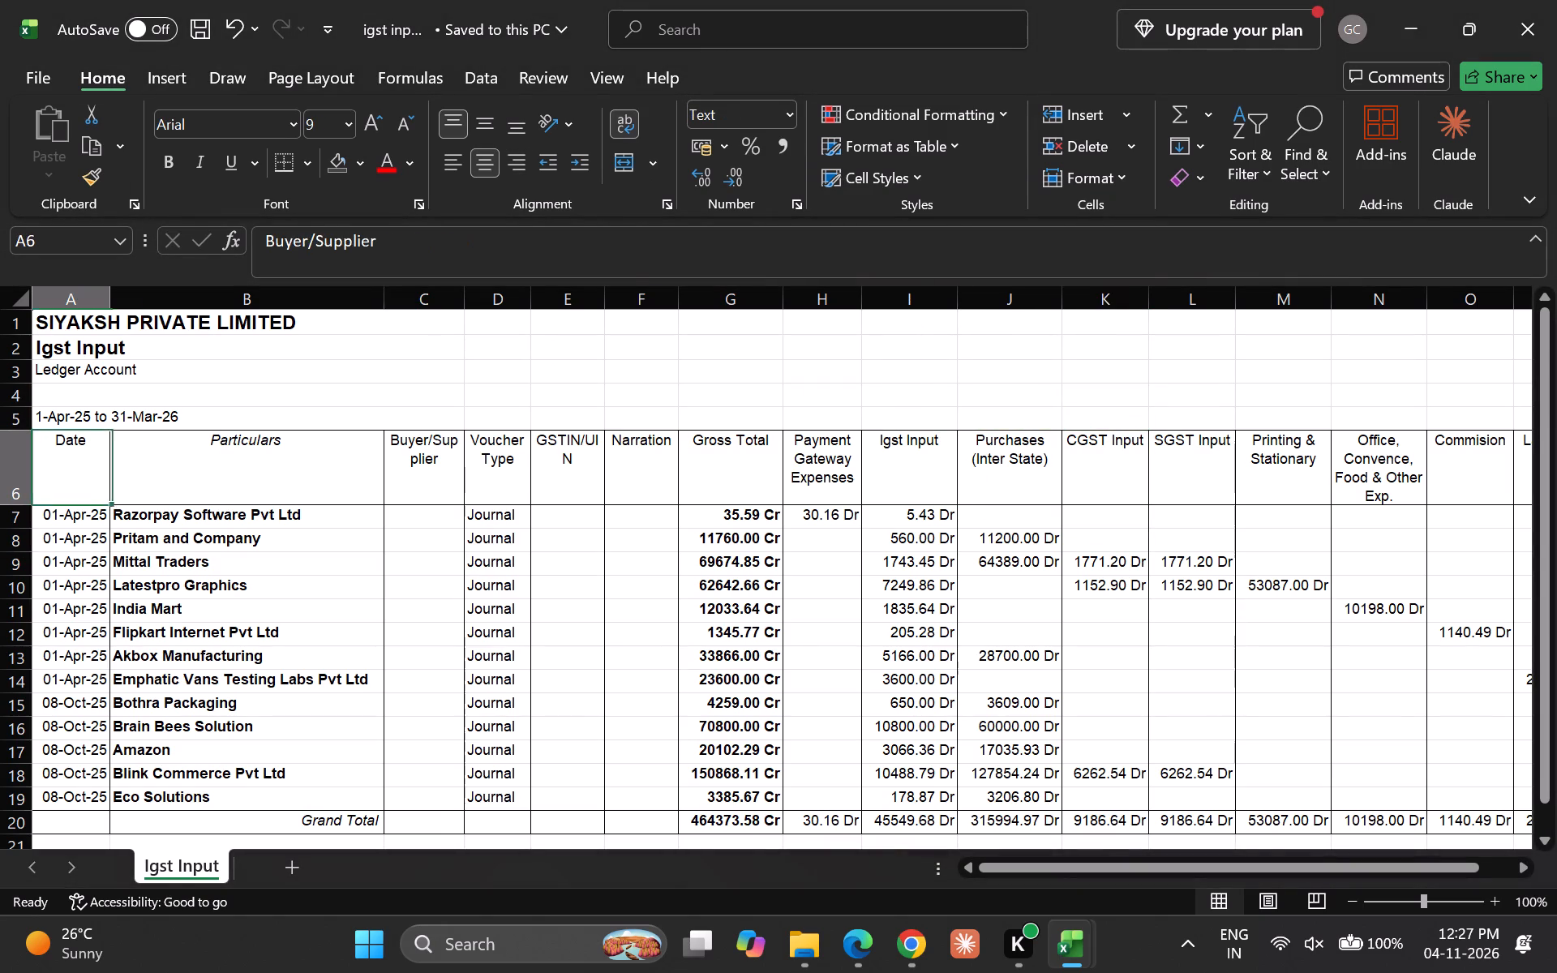
pyautogui.press('Up')
pyautogui.press('Down')
pyautogui.press('Up')
pyautogui.press('Up')
pyautogui.press('Up')
pyautogui.press('Up')
pyautogui.press('Down')
pyautogui.press('Down')
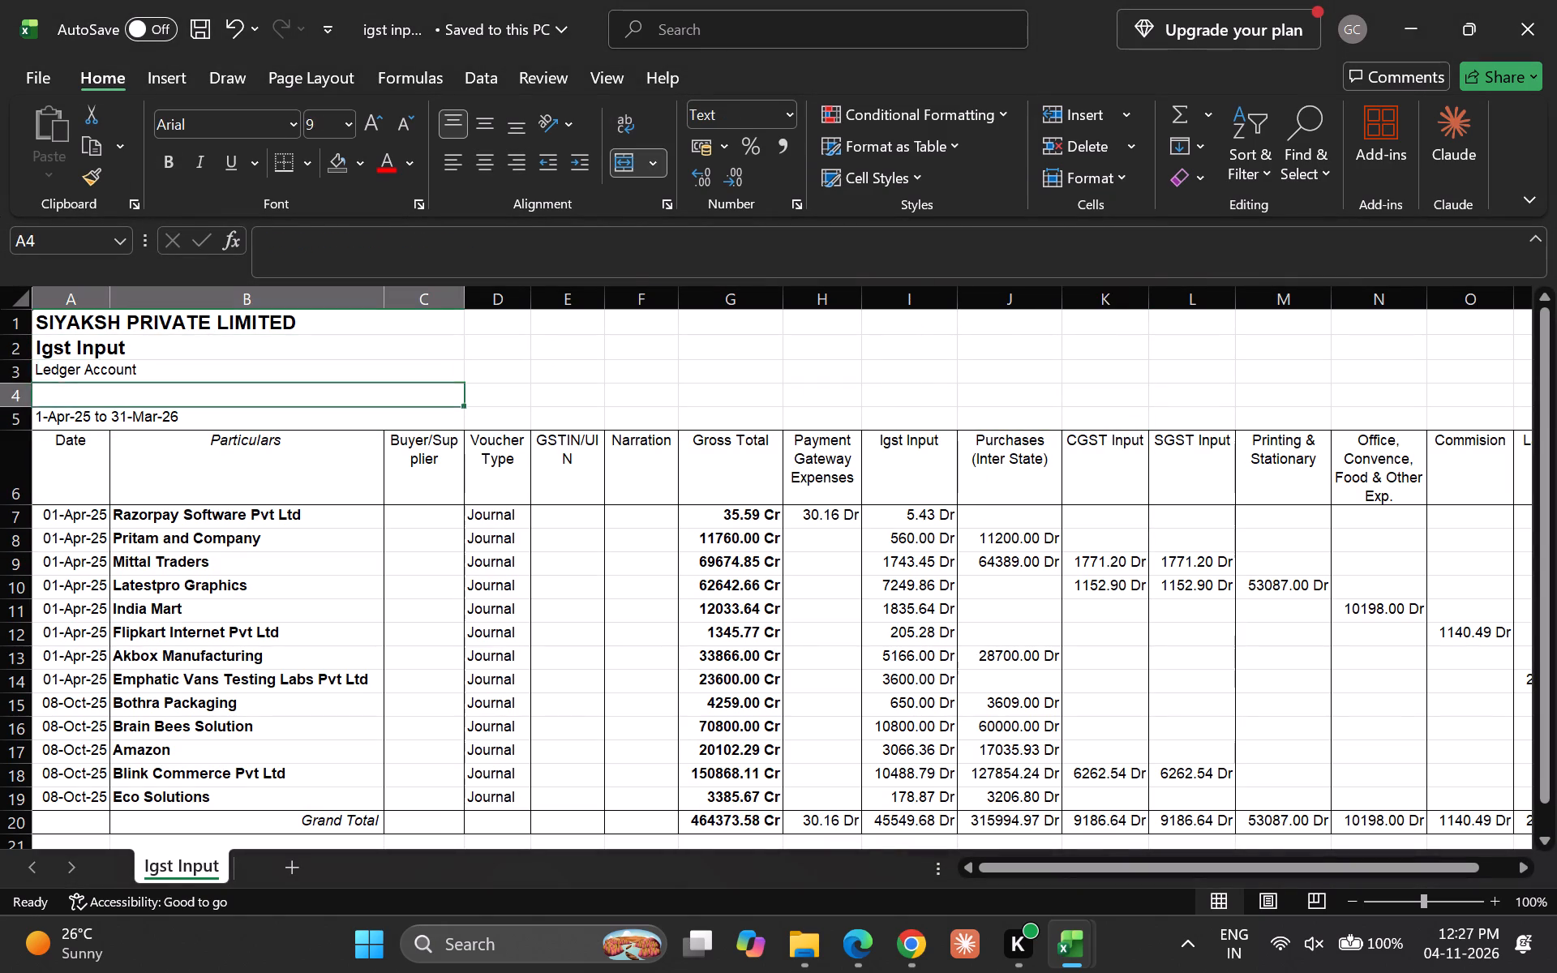
# Copy entire rows 2 to 20 of the Igst Input ledger, from its title through the Grand Total.
pyautogui.press('Up')
pyautogui.press('Up')
pyautogui.hotkey('shift', 'Down')
pyautogui.hotkey('shift', 'Down')
pyautogui.hotkey('shift', 'Down')
pyautogui.hotkey('shift', 'Down')
pyautogui.hotkey('shift', 'Down')
pyautogui.hotkey('shift', 'Down')
pyautogui.hotkey('shift', 'Down')
pyautogui.hotkey('shift', 'Down')
pyautogui.hotkey('shift', 'Down')
pyautogui.hotkey('shift', 'Down')
pyautogui.hotkey('shift', 'Down')
pyautogui.hotkey('shift', 'Down')
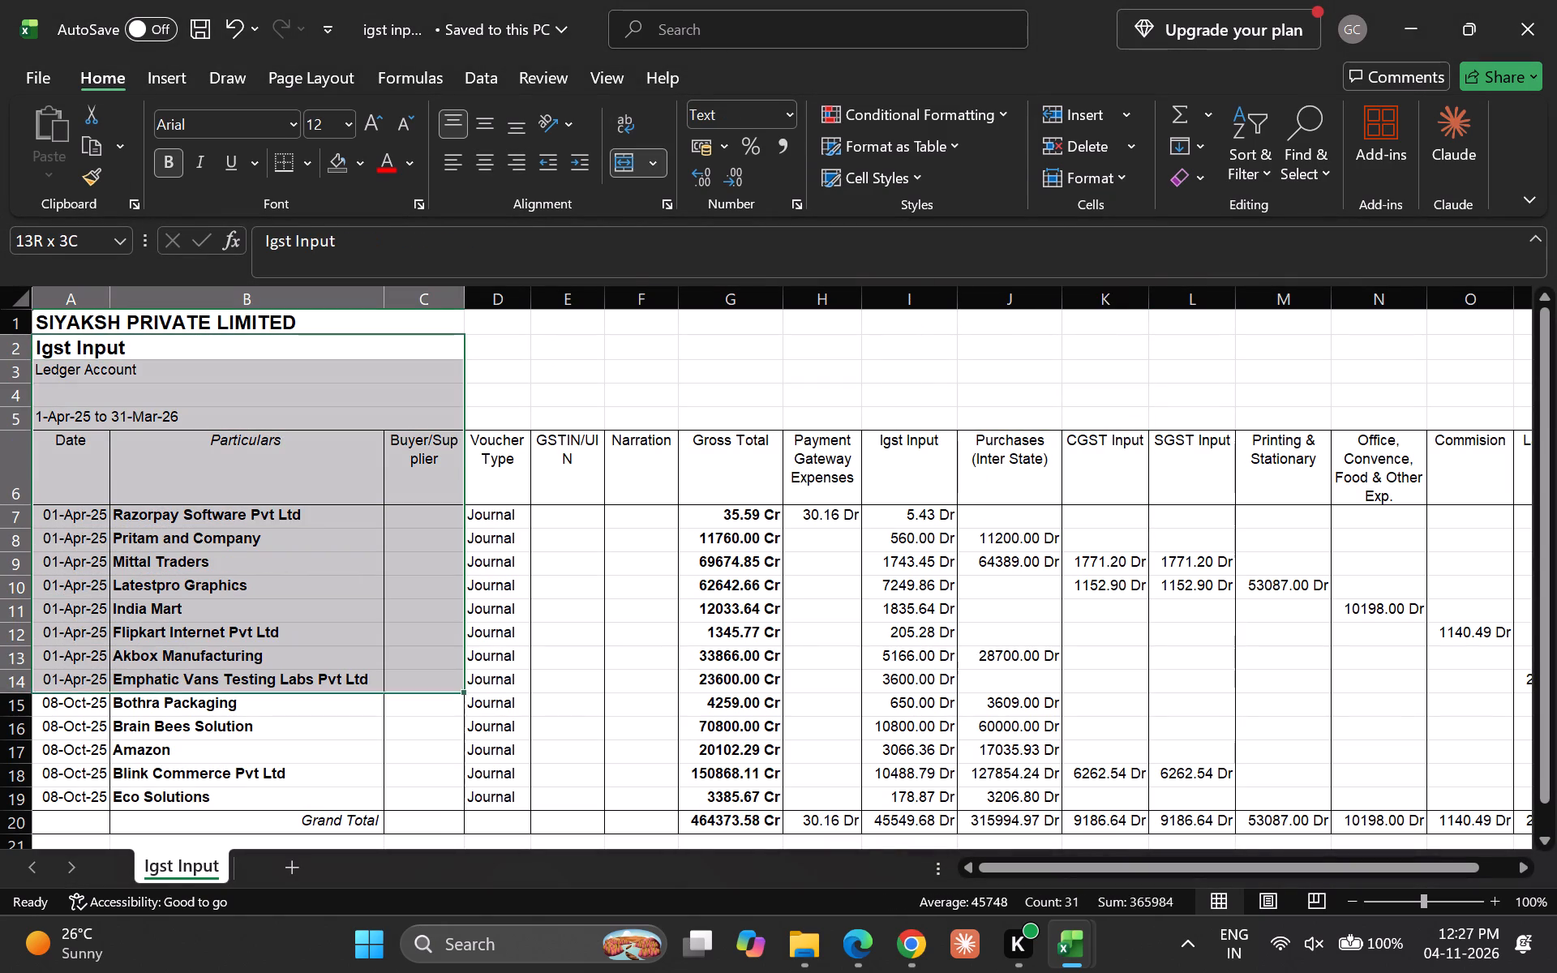
pyautogui.hotkey('shift', 'Down')
pyautogui.hotkey('shift', 'Down')
pyautogui.hotkey('shift', 'Down')
pyautogui.hotkey('shift', 'Down')
pyautogui.hotkey('shift', 'Down')
pyautogui.hotkey('shift', 'Down')
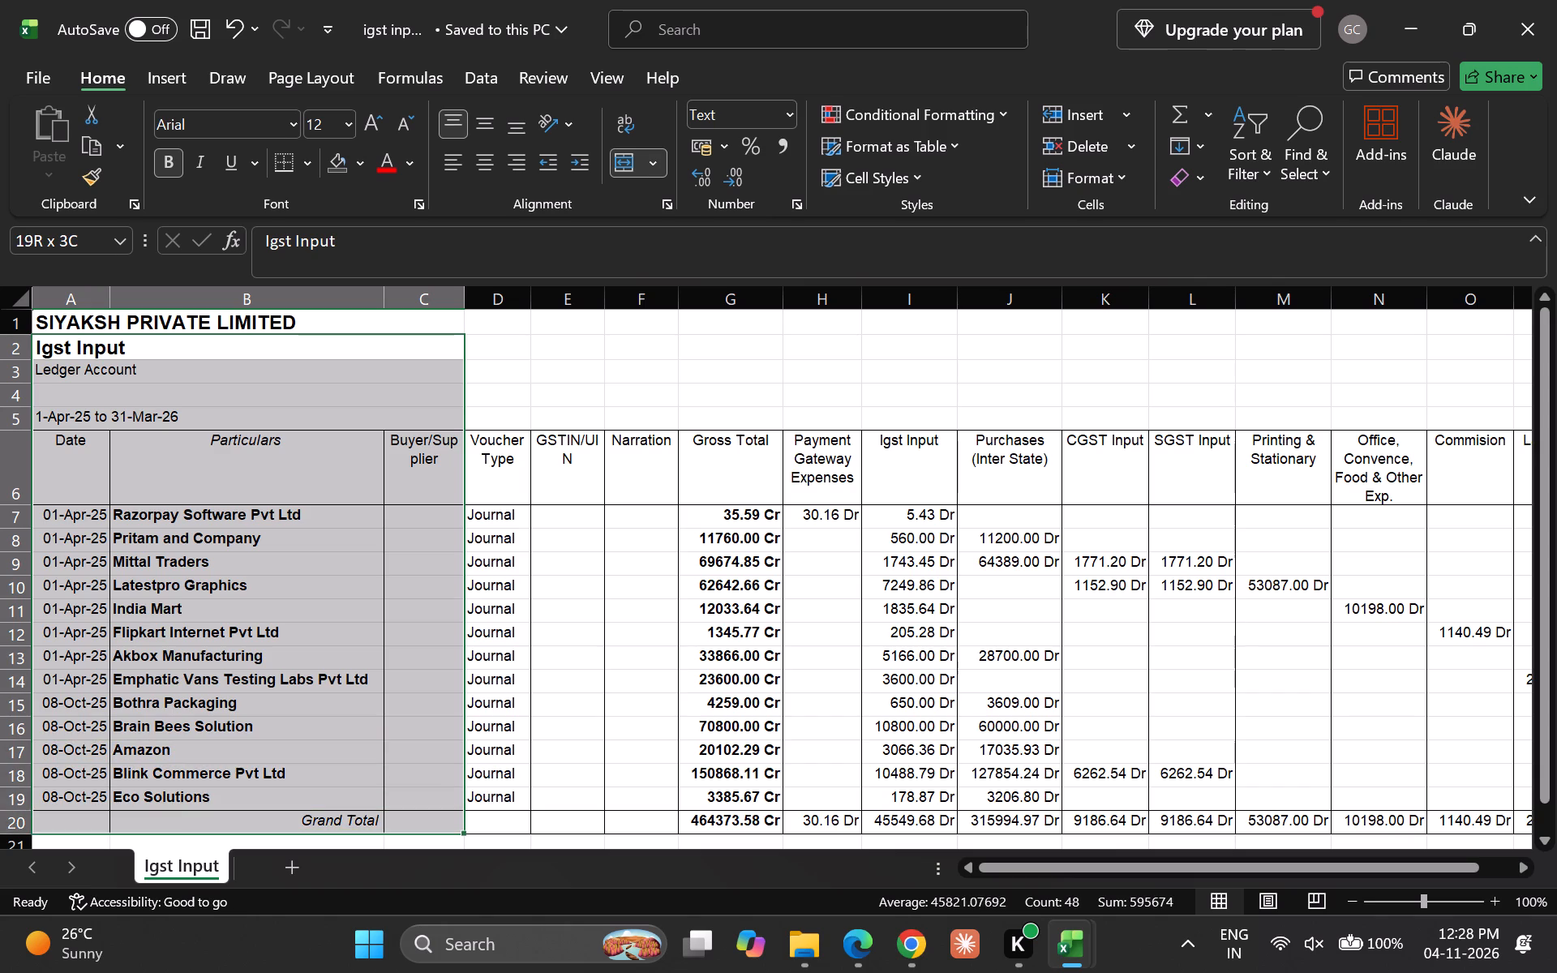
pyautogui.hotkey('shift', 'space')
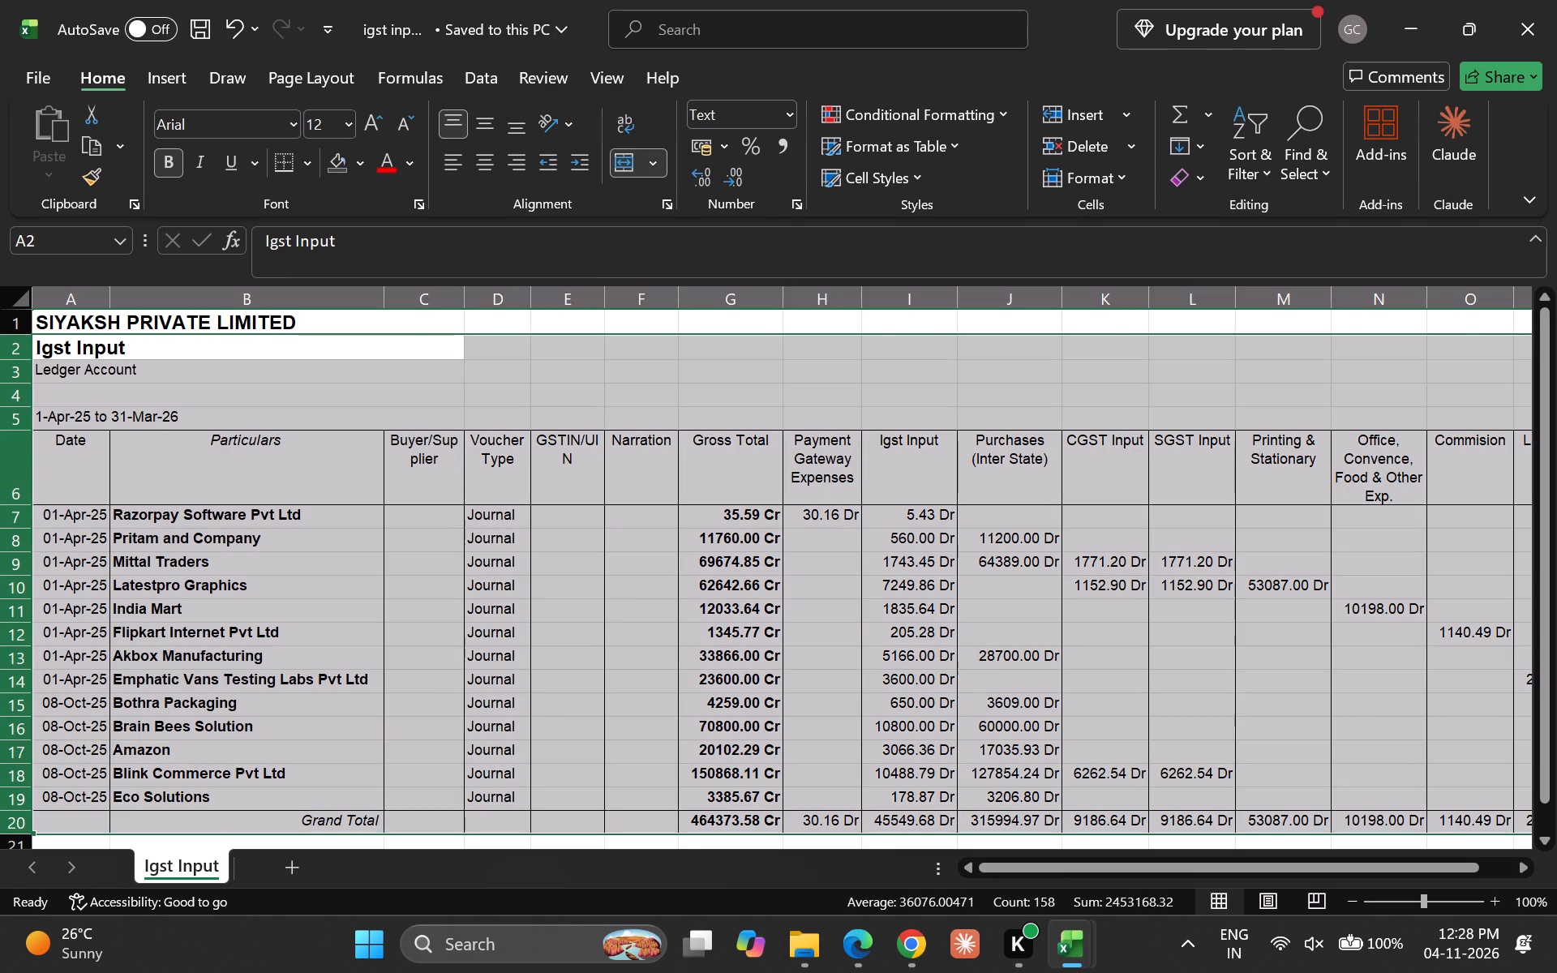
# Switch to CGST & SGST input.xls and paste the copied Igst Input rows below the CGST Input ledger, starting at row 16.
pyautogui.hotkey('alt', 'Tab')
pyautogui.press('Down')
pyautogui.press('Down')
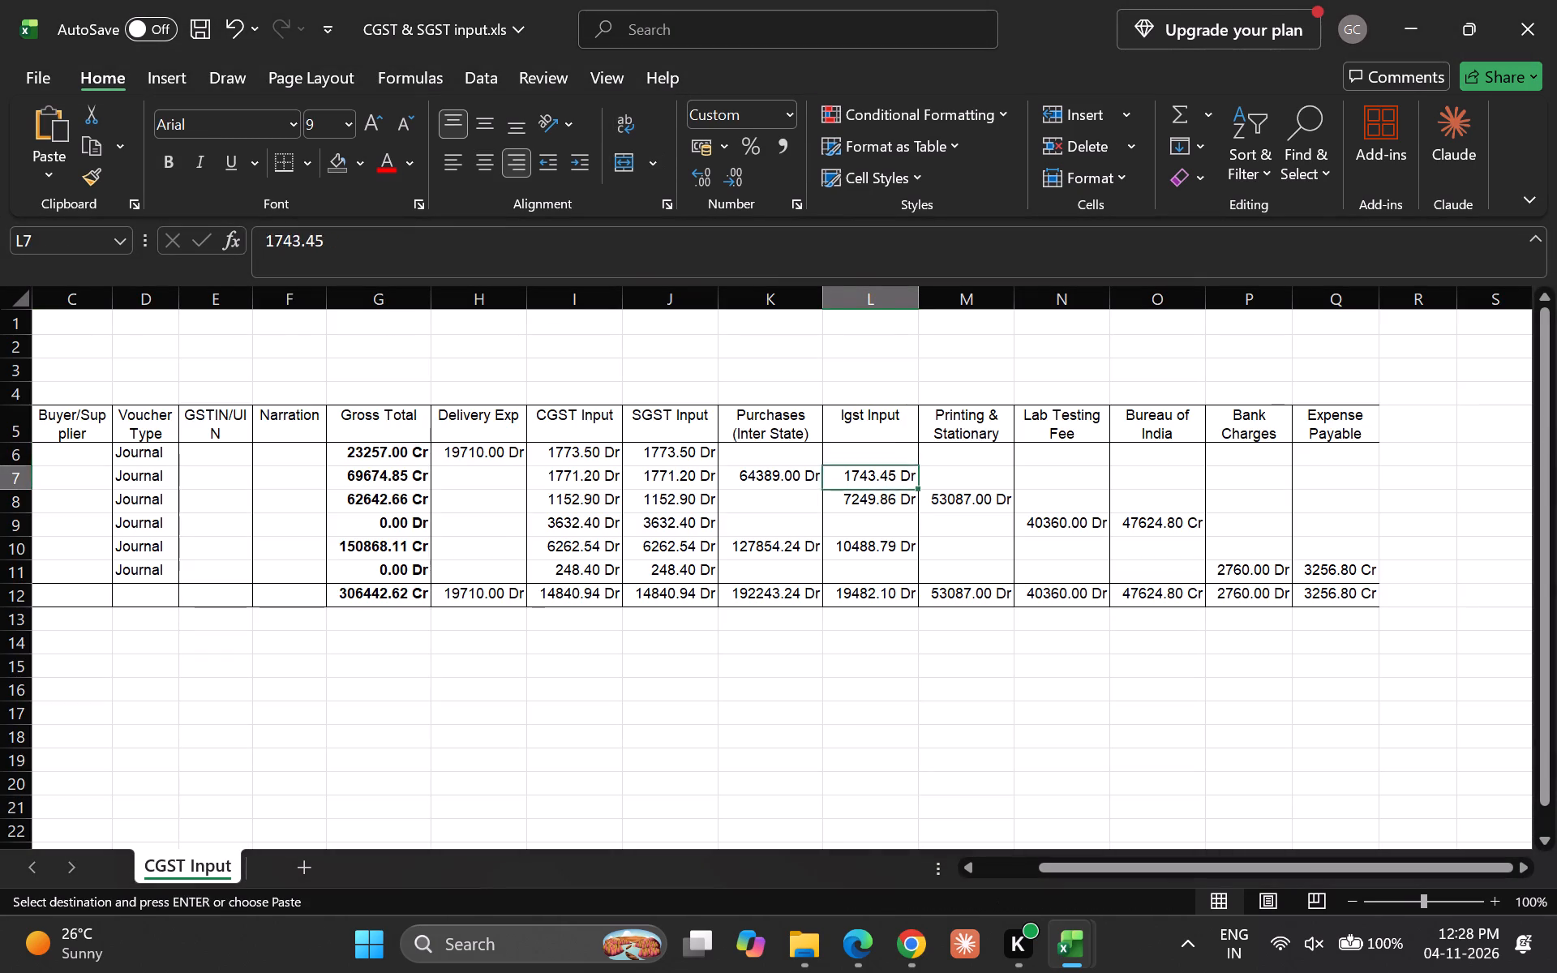
pyautogui.press('Down')
pyautogui.press('Down')
pyautogui.press('Left')
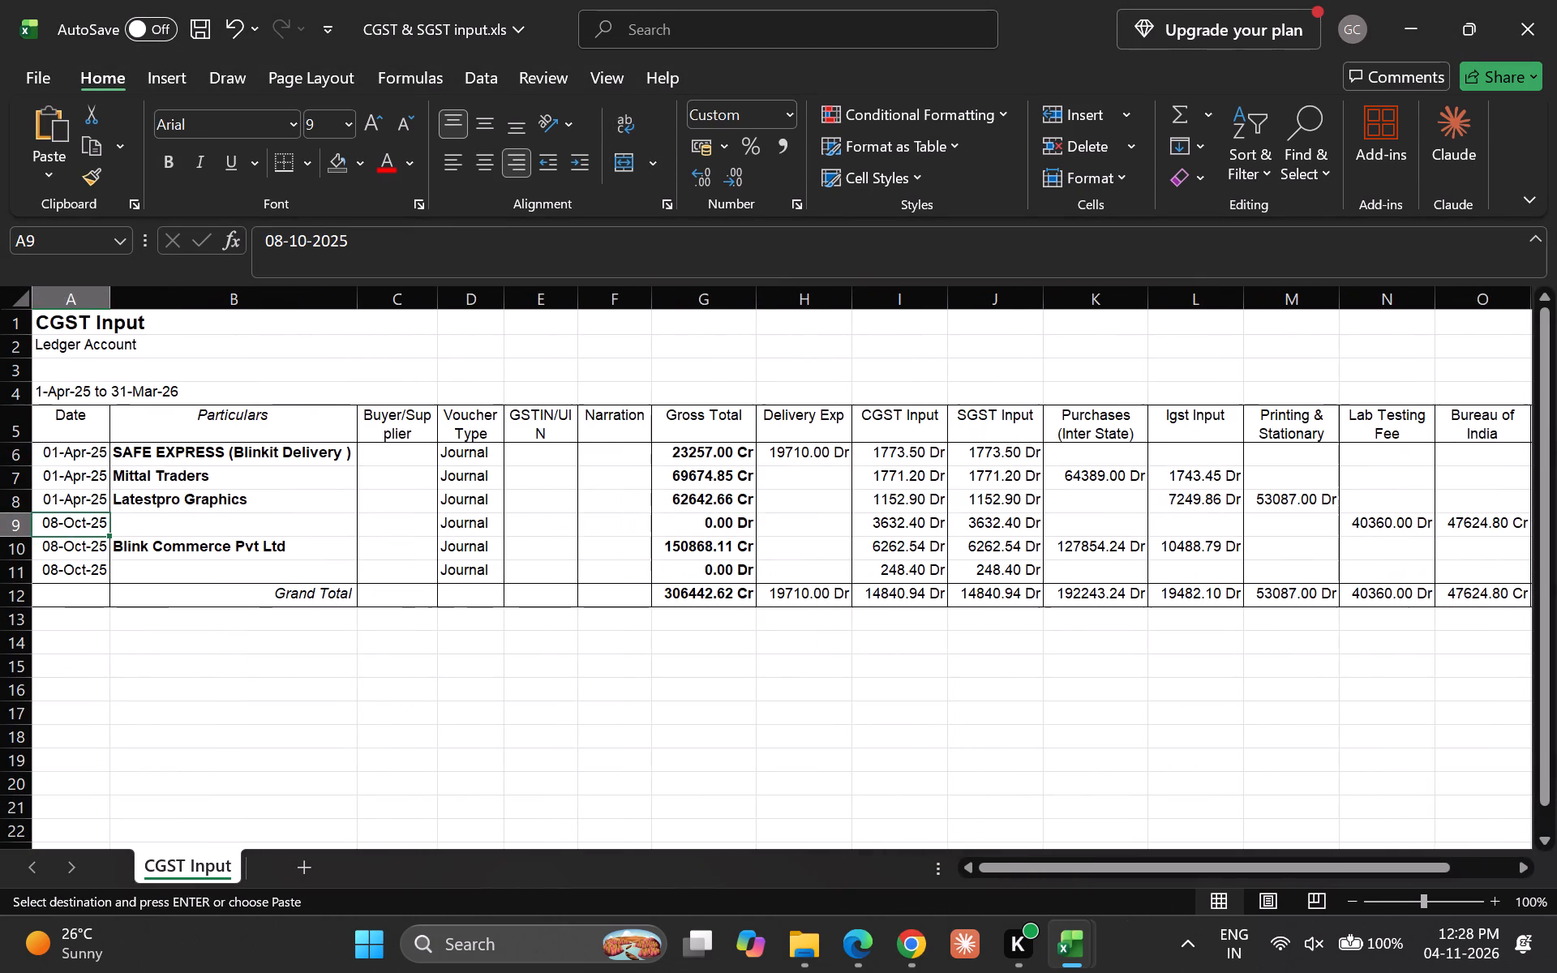
pyautogui.press('Down')
pyautogui.press('Down')
pyautogui.press('Down')
pyautogui.press('Down')
pyautogui.press('Down')
pyautogui.press('Down')
pyautogui.press('Down')
pyautogui.press('Down')
pyautogui.press('Up')
pyautogui.press('Down')
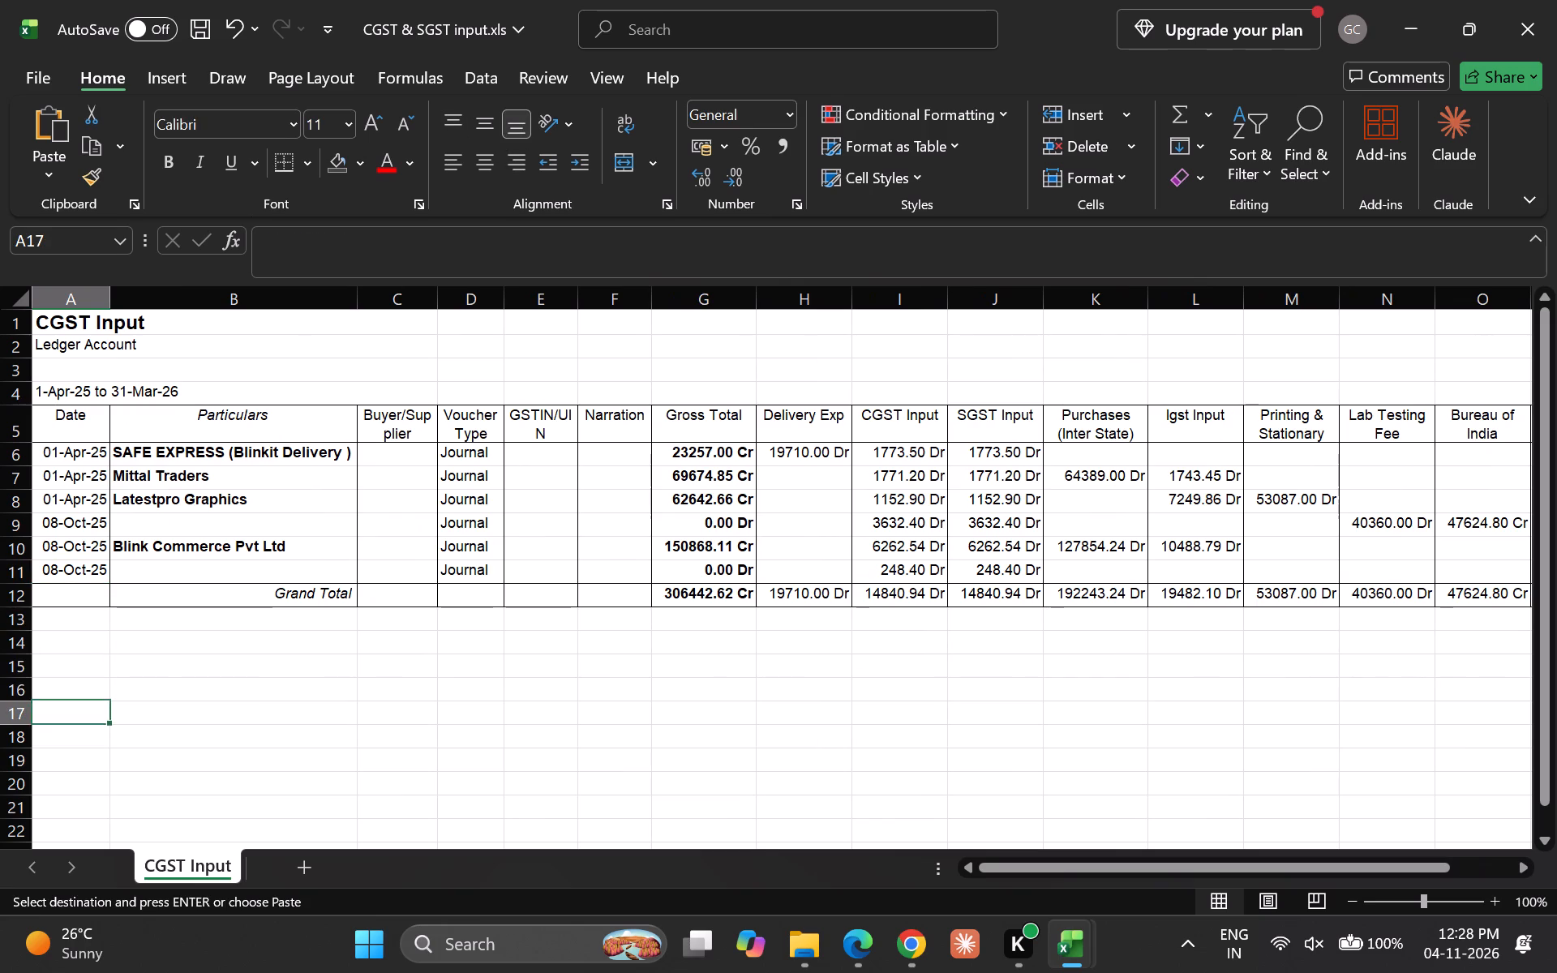
pyautogui.press('Up')
pyautogui.press('Return')
# Delete blank rows 14 and 15 above the pasted Igst Input title.
pyautogui.press('Down')
pyautogui.press('Up')
pyautogui.press('Up')
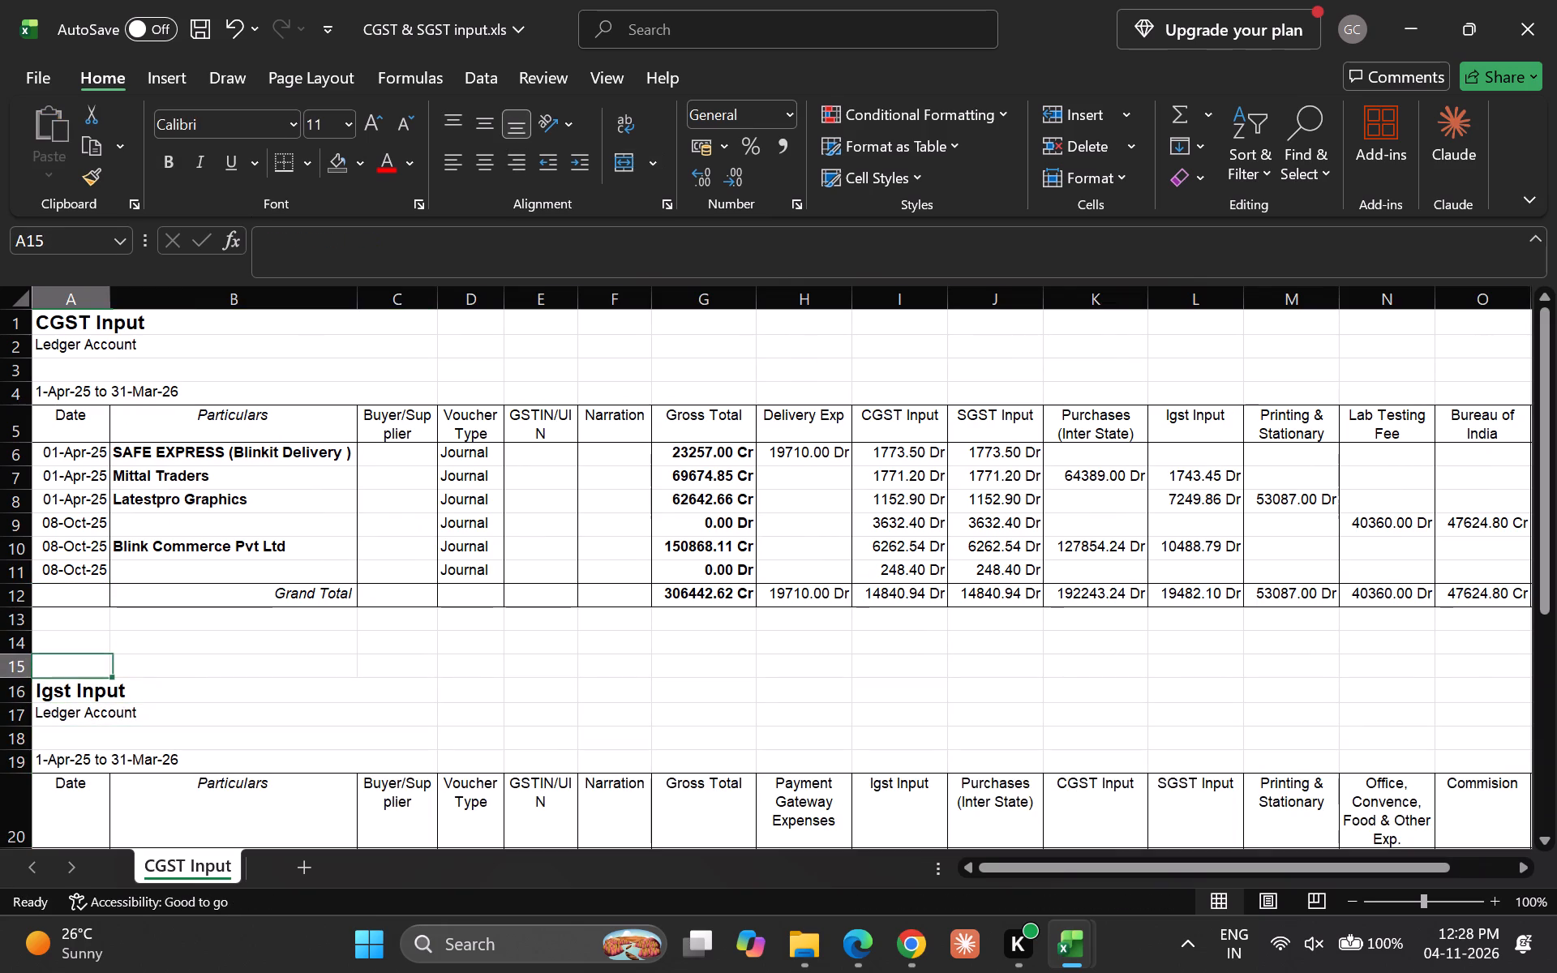
pyautogui.hotkey('shift', 'space')
pyautogui.hotkey('shift', 'Up')
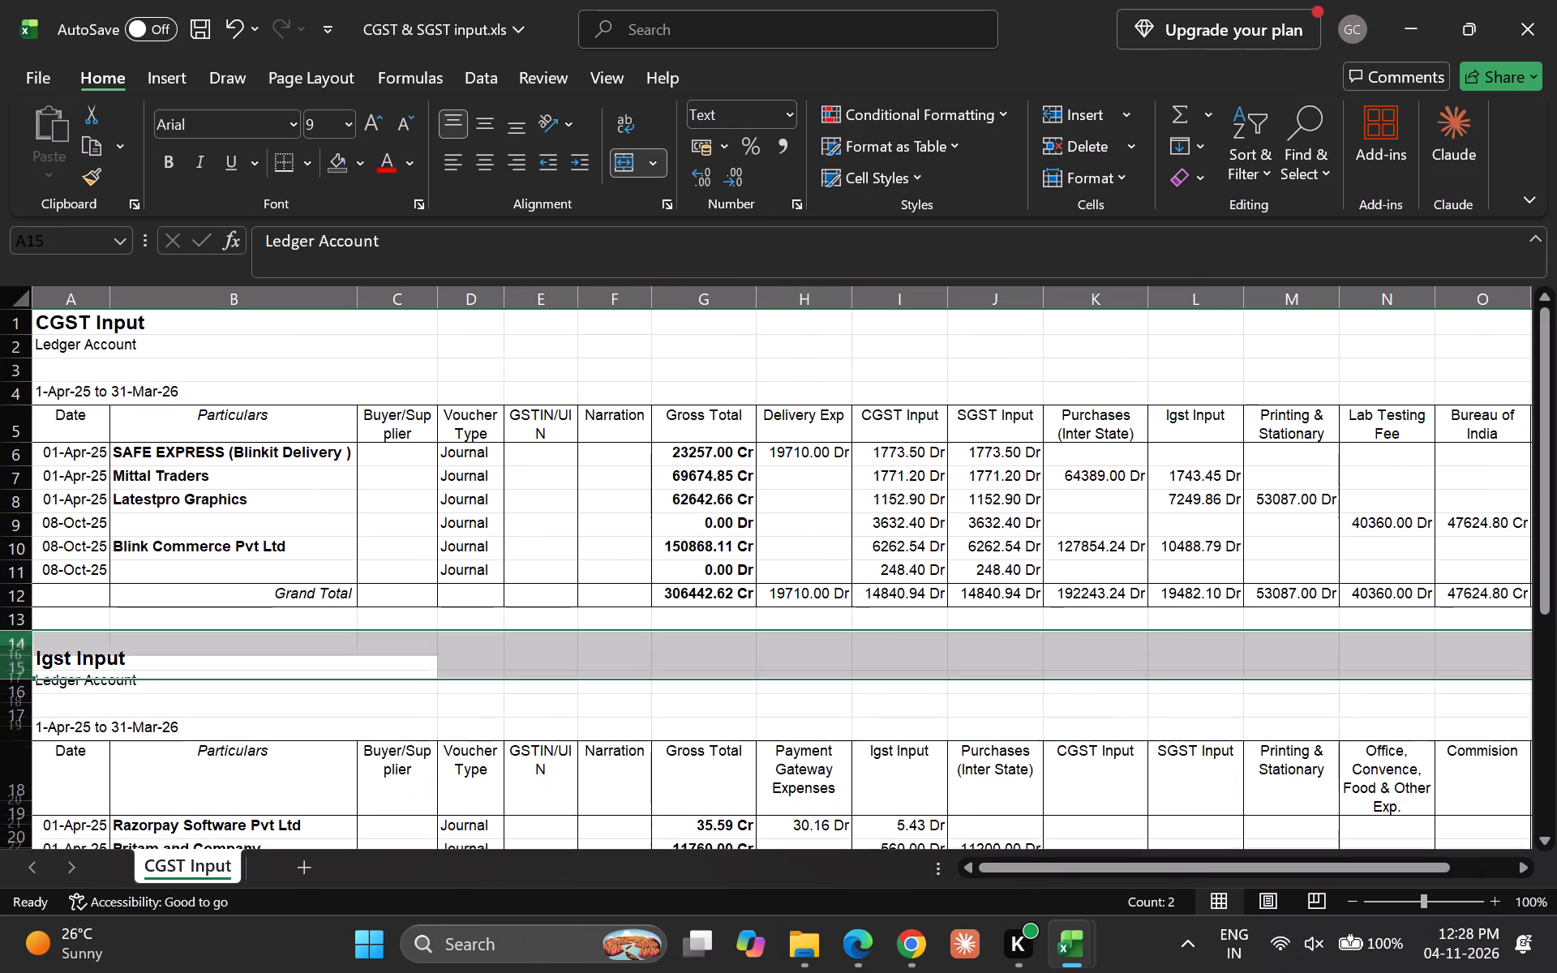
# Delete the CGST Input ledger's Grand Total row.
pyautogui.press('Up')
pyautogui.press('Down')
pyautogui.press('Up')
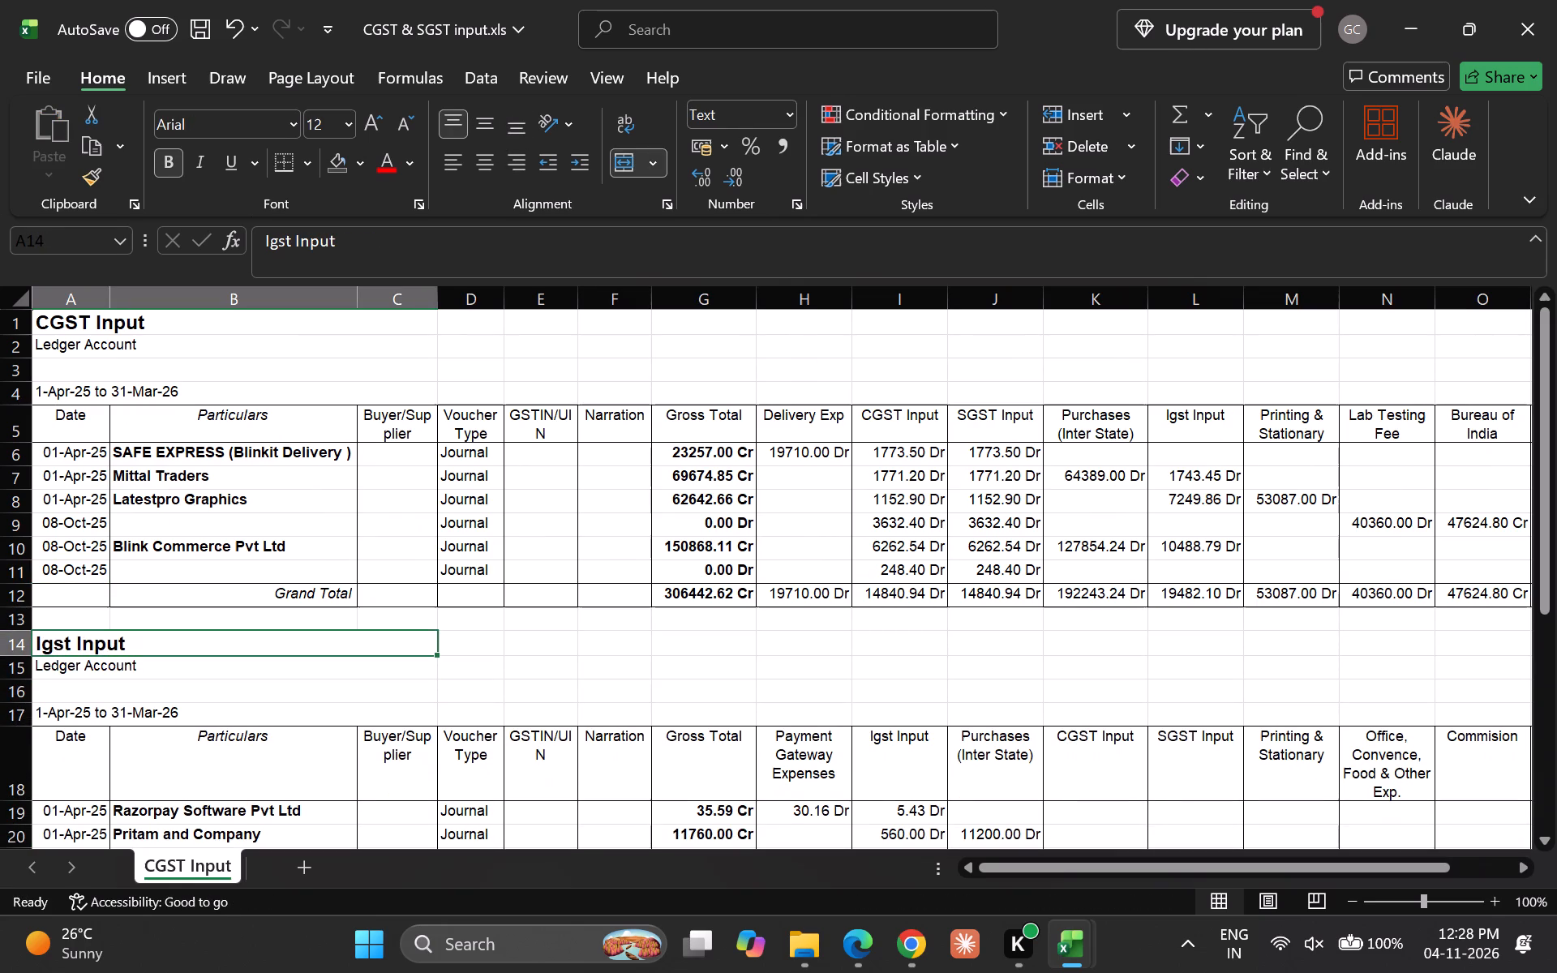
pyautogui.press('Up')
pyautogui.press('Up')
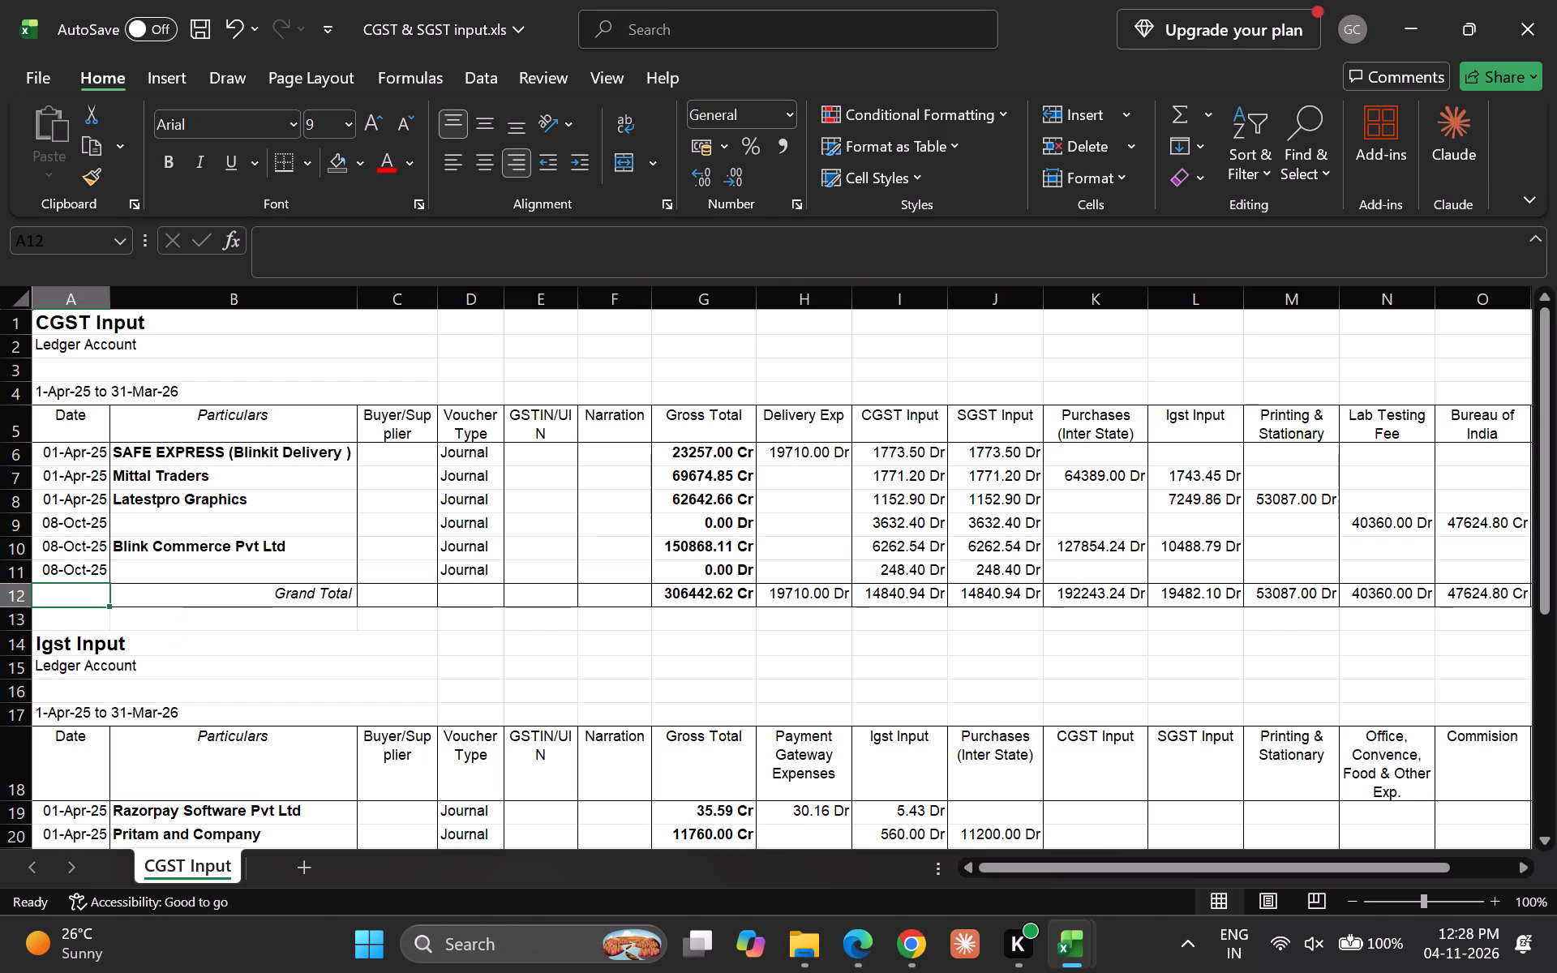
pyautogui.hotkey('shift', 'space')
# Examine the CGST Input ledger's headers and the SAFE EXPRESS (Blinkit Delivery ) row from Particulars across to Printing & Stationary.
pyautogui.press('Down')
pyautogui.press('Up')
pyautogui.press('Up')
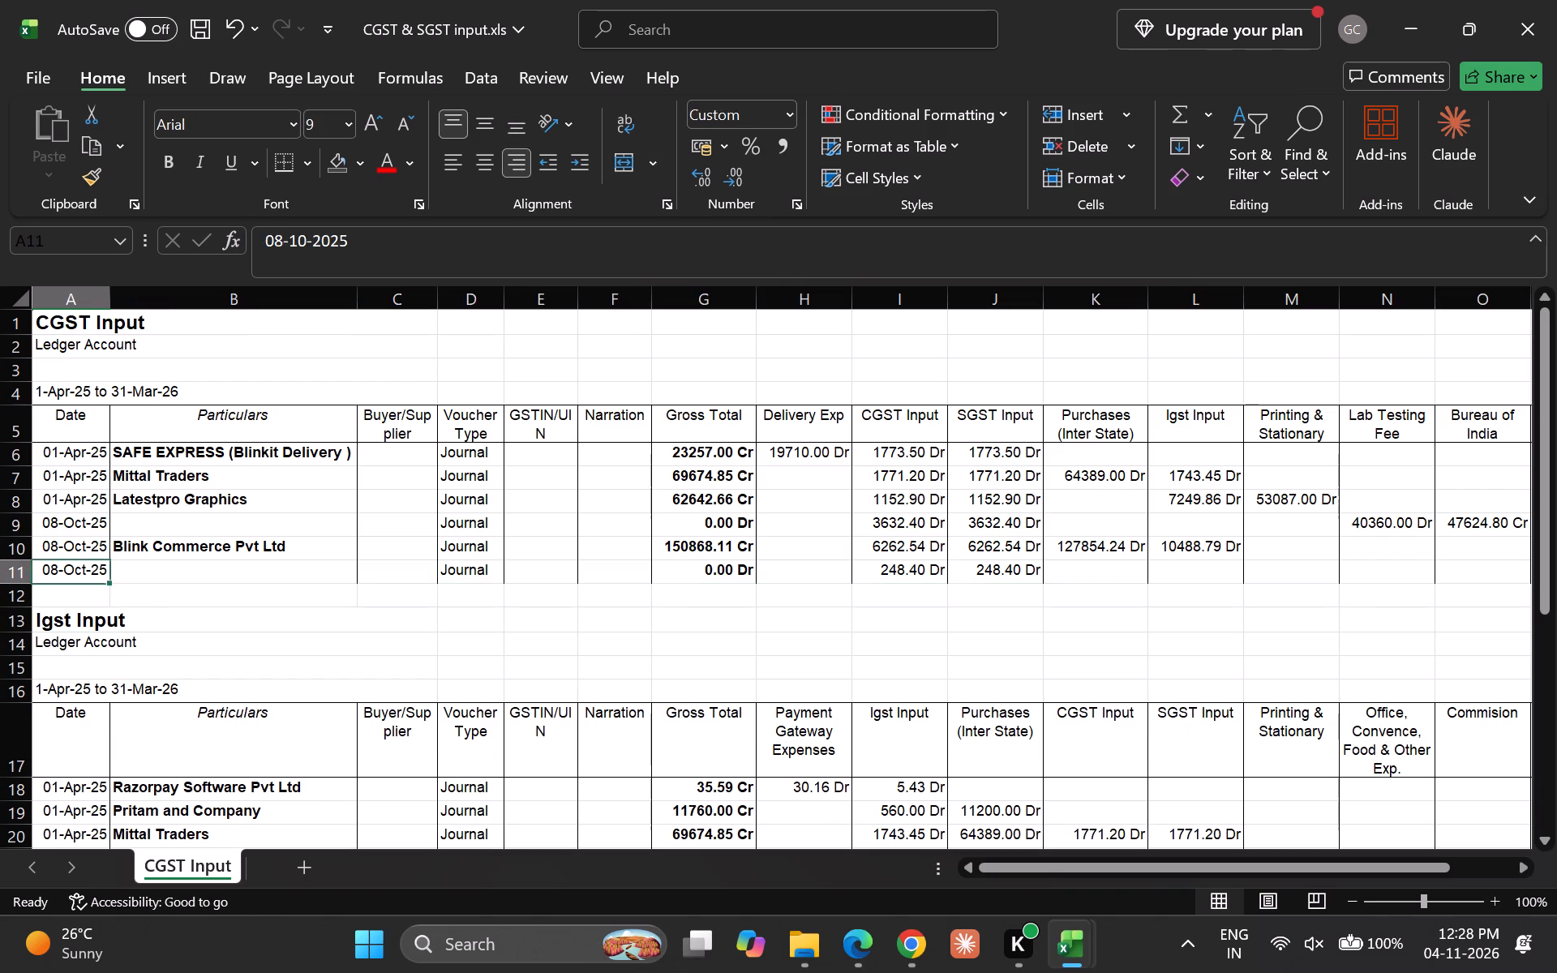
pyautogui.press('Right')
pyautogui.press('Up')
pyautogui.press('Up')
pyautogui.press('Up')
pyautogui.press('Up')
pyautogui.press('Up')
pyautogui.press('Right')
pyautogui.press('Up')
pyautogui.press('Left')
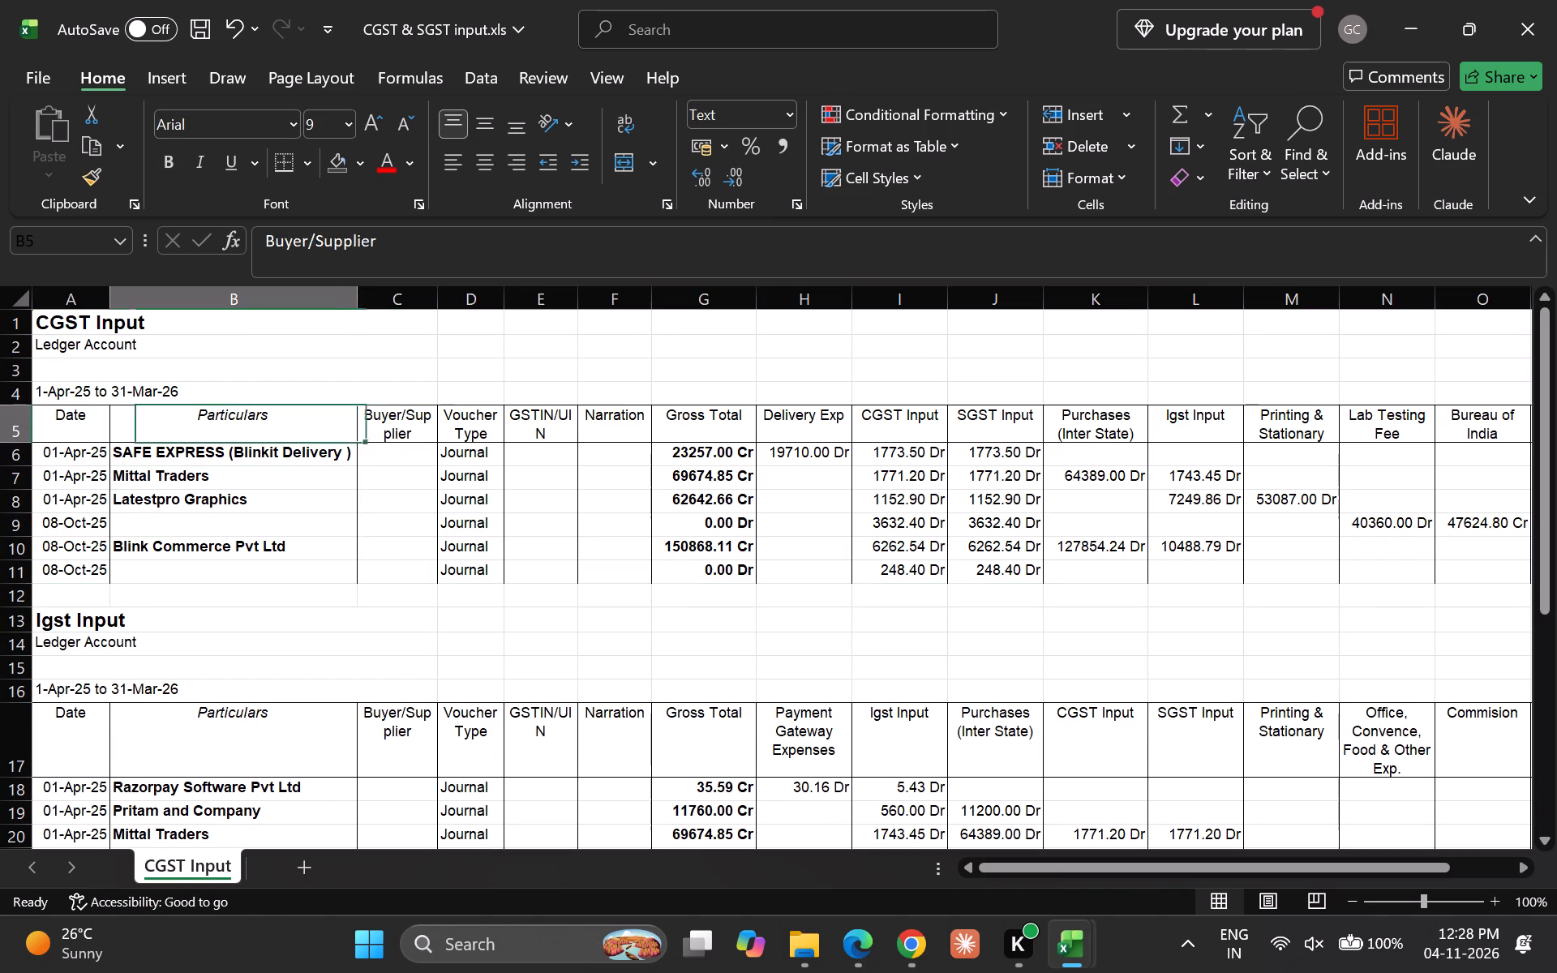
pyautogui.press('Up')
pyautogui.press('Down')
pyautogui.press('Up')
pyautogui.press('Right')
pyautogui.press('Down')
pyautogui.press('Down')
pyautogui.press('Up')
pyautogui.press('Right')
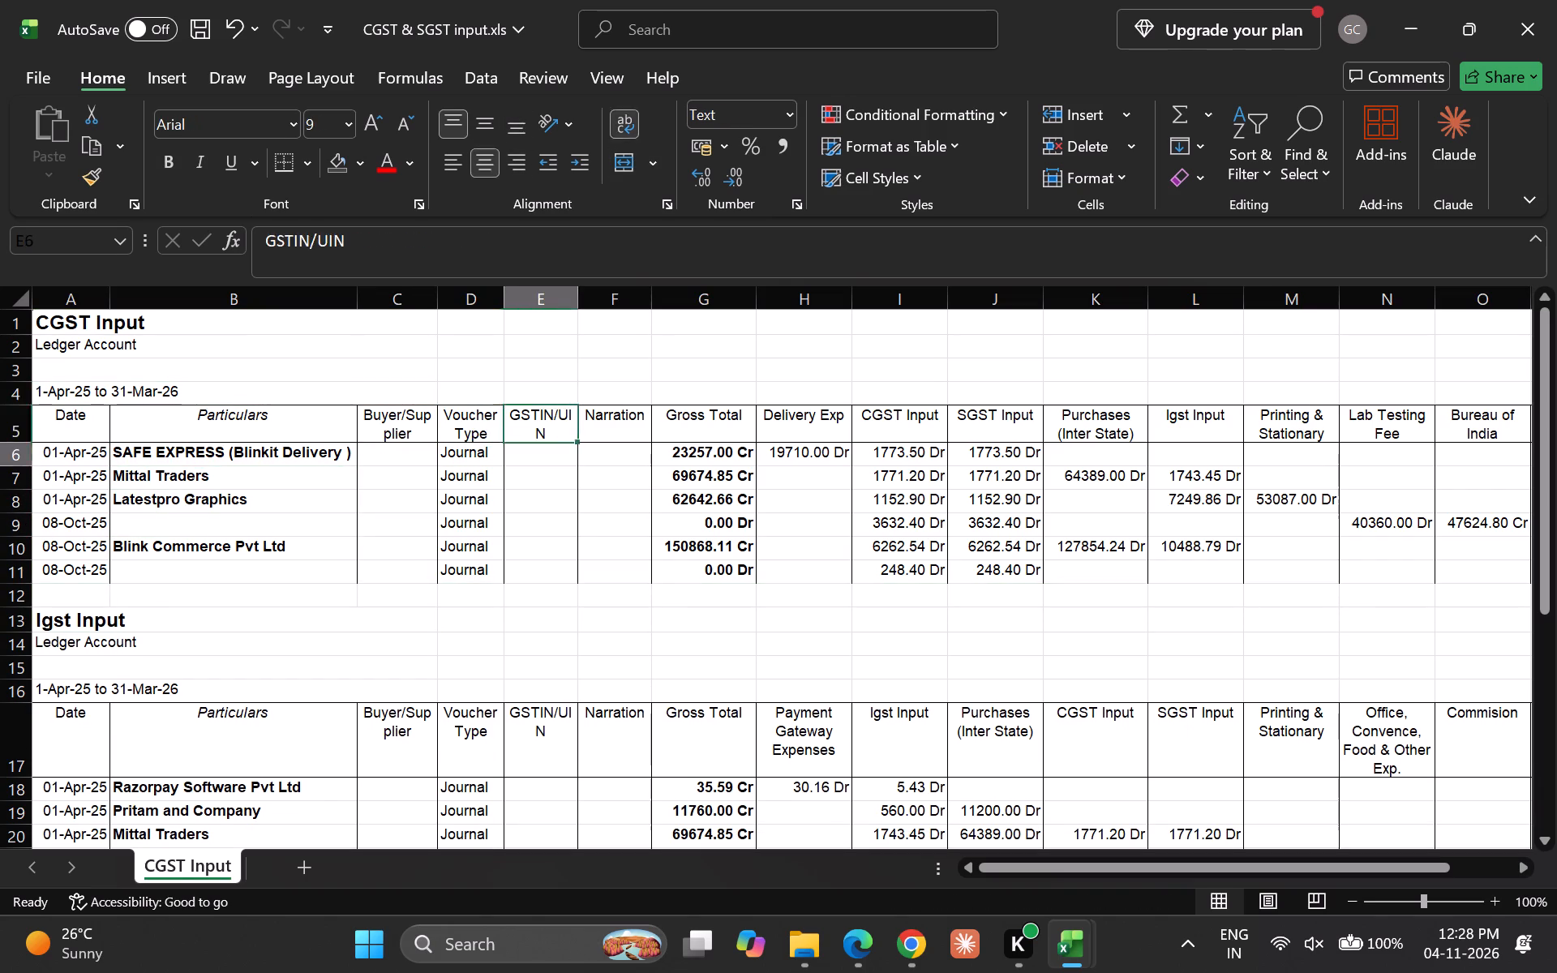
pyautogui.press('Down')
pyautogui.press('Up')
pyautogui.press('Right')
pyautogui.press('Down')
pyautogui.press('Up')
pyautogui.press('Right')
pyautogui.press('Down')
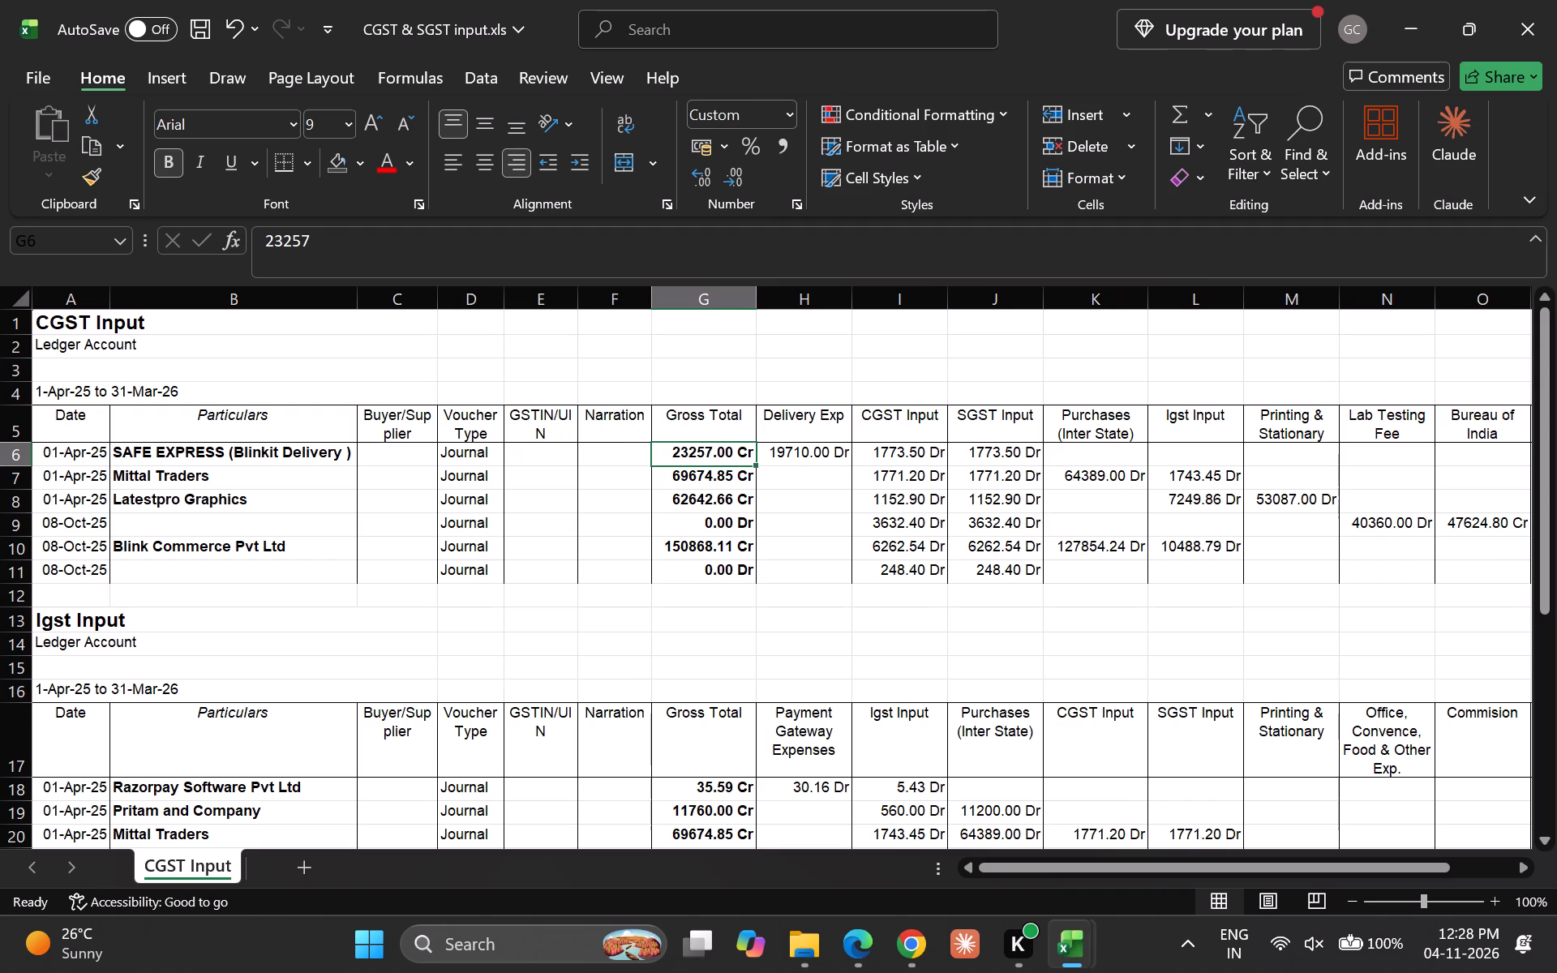
pyautogui.press('Down')
pyautogui.press('Up')
pyautogui.press('Right')
pyautogui.press('Right')
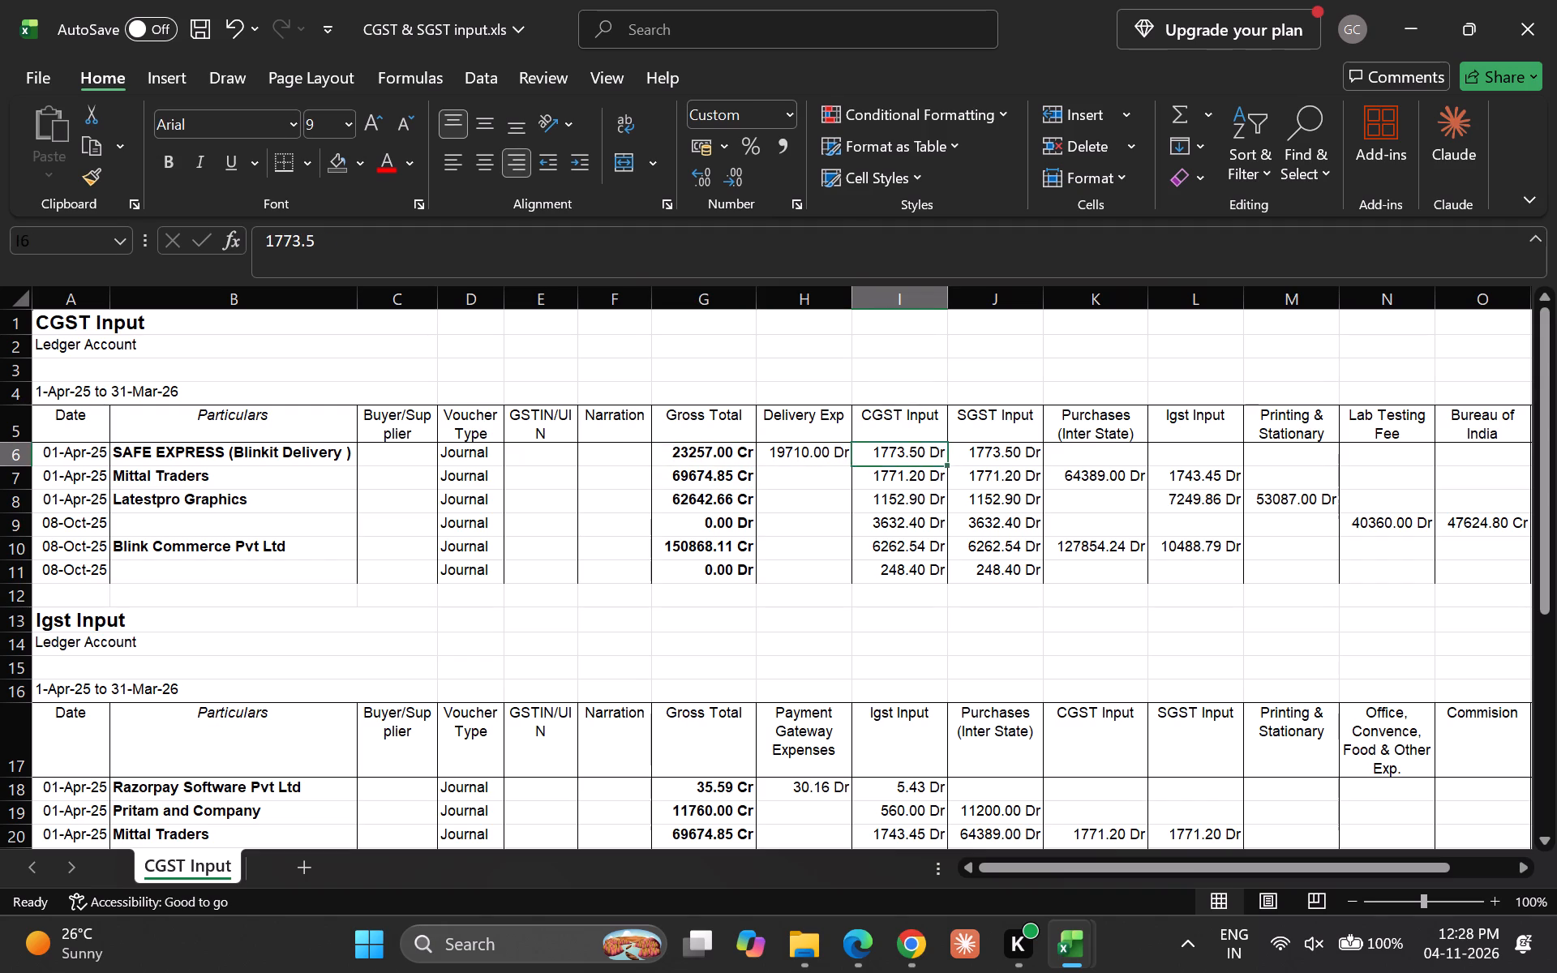
pyautogui.press('Up')
pyautogui.press('Left')
pyautogui.press('Down')
pyautogui.press('Right')
pyautogui.press('Right')
pyautogui.press('Right')
pyautogui.press('Right')
pyautogui.press('Right')
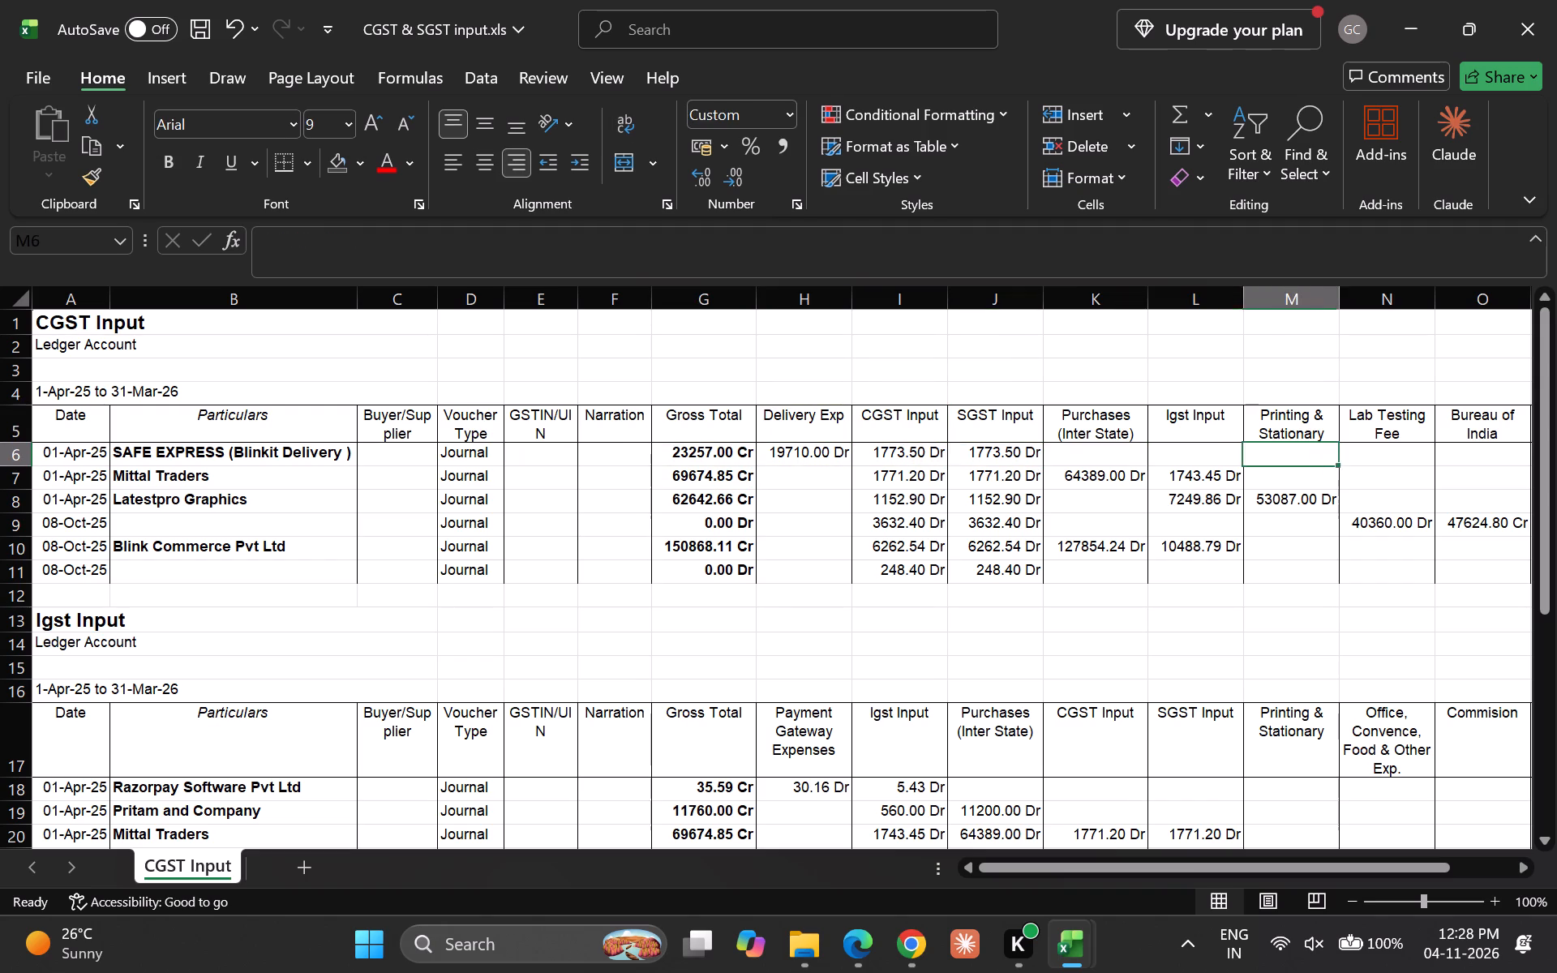
# Examine the SAFE EXPRESS (Blinkit Delivery ) row out to the CGST Input ledger's last columns and back to Date.
pyautogui.press('Right')
pyautogui.press('Right')
pyautogui.press('Right')
pyautogui.press('Right')
pyautogui.press('Right')
pyautogui.press('Down')
pyautogui.press('Up')
pyautogui.press('Left')
pyautogui.press('Left')
pyautogui.press('Left')
pyautogui.press('Left')
pyautogui.press('Left')
pyautogui.press('Left')
pyautogui.press('Left')
pyautogui.press('Left')
pyautogui.press('Left')
pyautogui.press('Left')
pyautogui.press('Left')
pyautogui.press('Left')
pyautogui.press('Left')
pyautogui.press('Left')
pyautogui.press('Left')
pyautogui.press('Left')
pyautogui.press('Left')
pyautogui.press('Left')
pyautogui.press('Left')
pyautogui.press('Left')
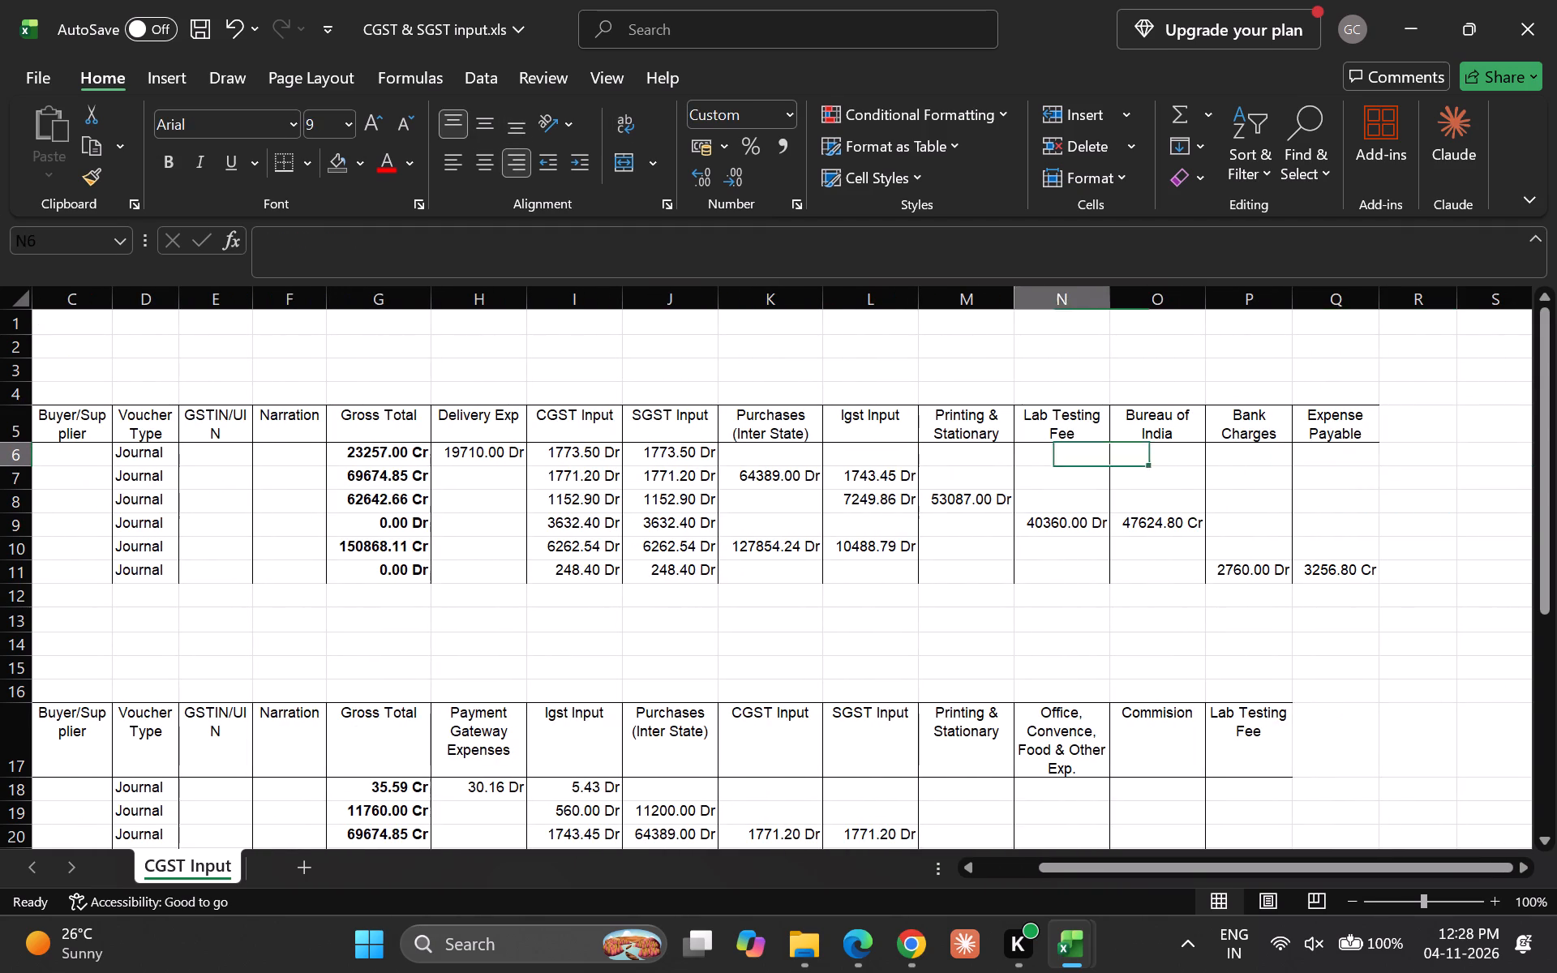
# Review the CGST Input ledger's columns in the SAFE EXPRESS (Blinkit Delivery ) row, from Date across to Expense Payable.
pyautogui.press('Down')
pyautogui.press('Up')
pyautogui.press('Right')
pyautogui.press('Down')
pyautogui.press('Up')
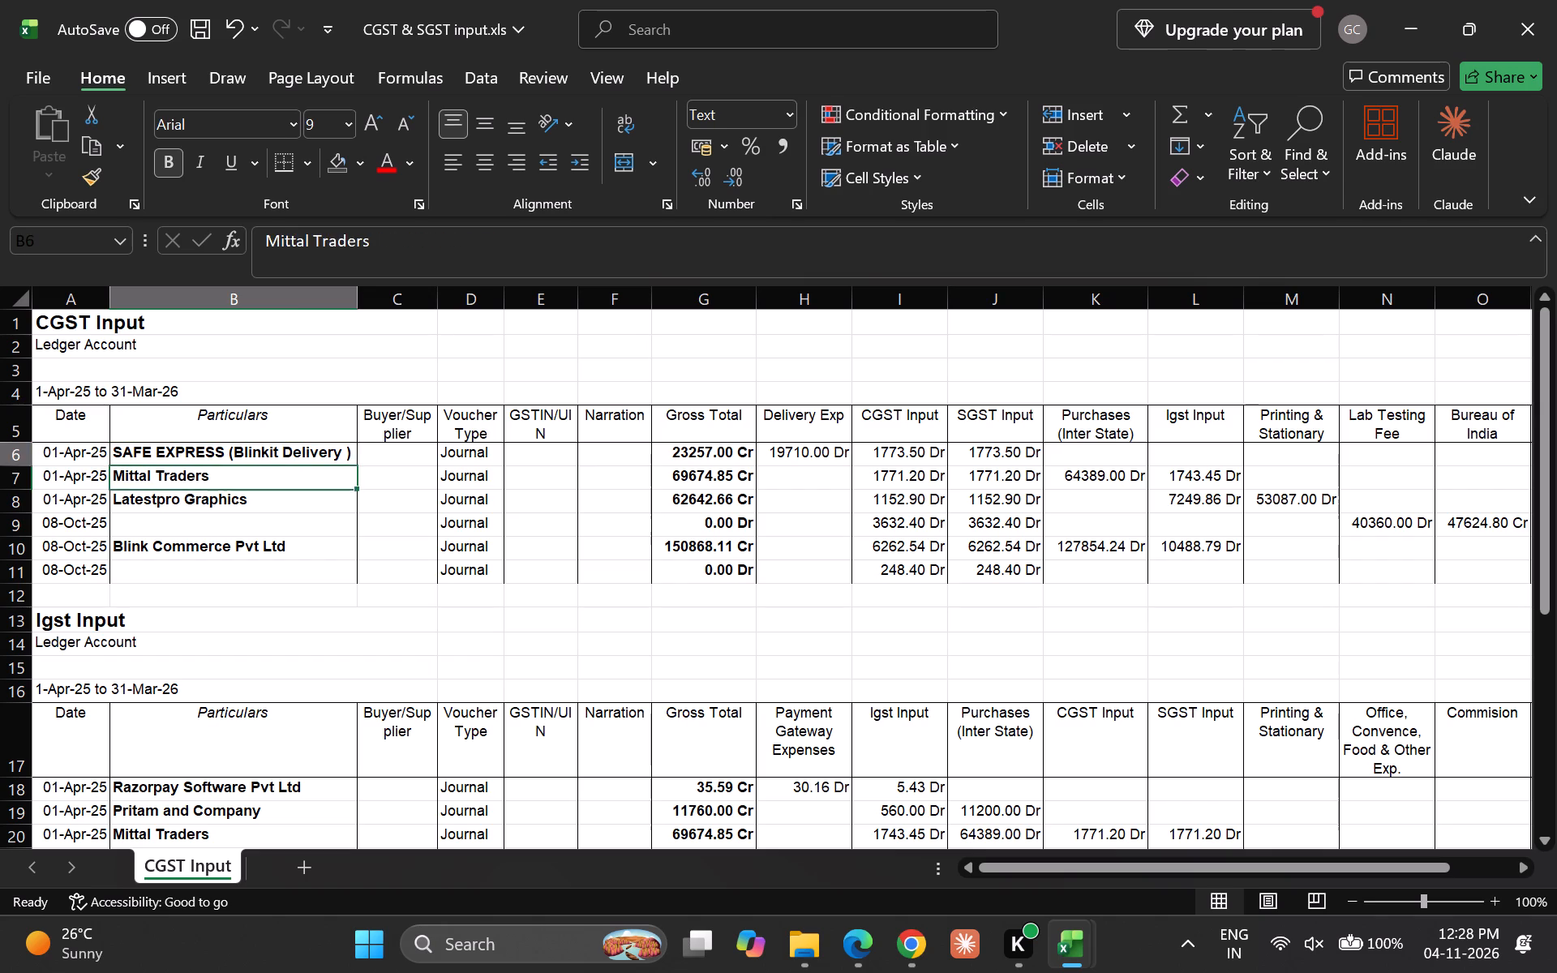
pyautogui.press('Right')
pyautogui.press('Down')
pyautogui.press('Up')
pyautogui.press('Right')
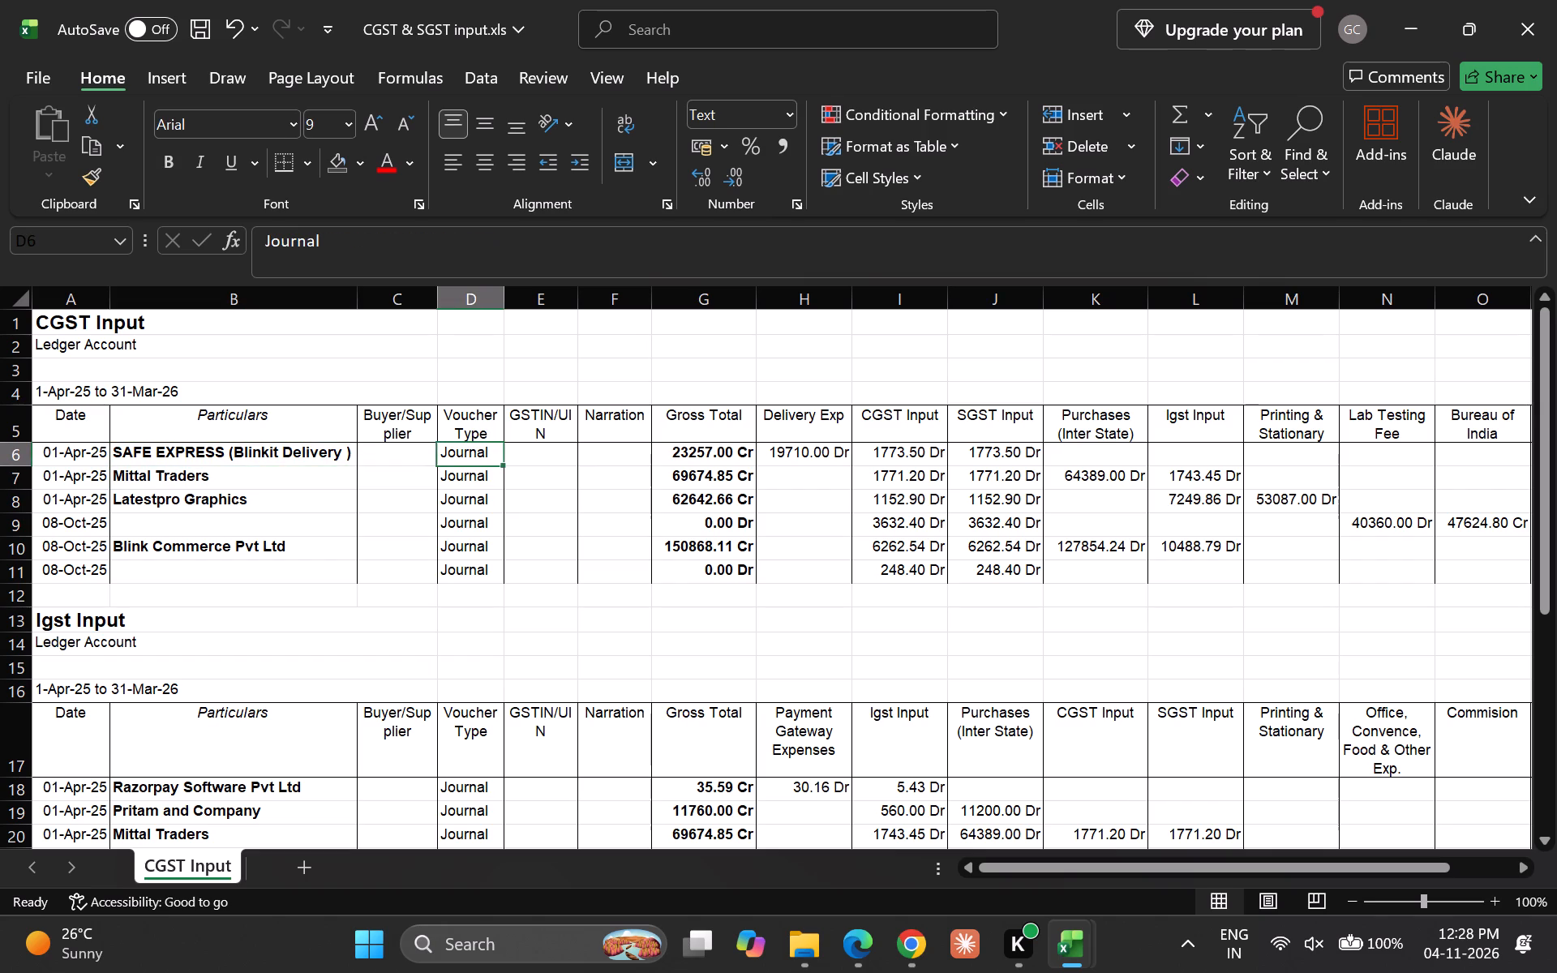
pyautogui.press('Down')
pyautogui.press('Up')
pyautogui.press('Right')
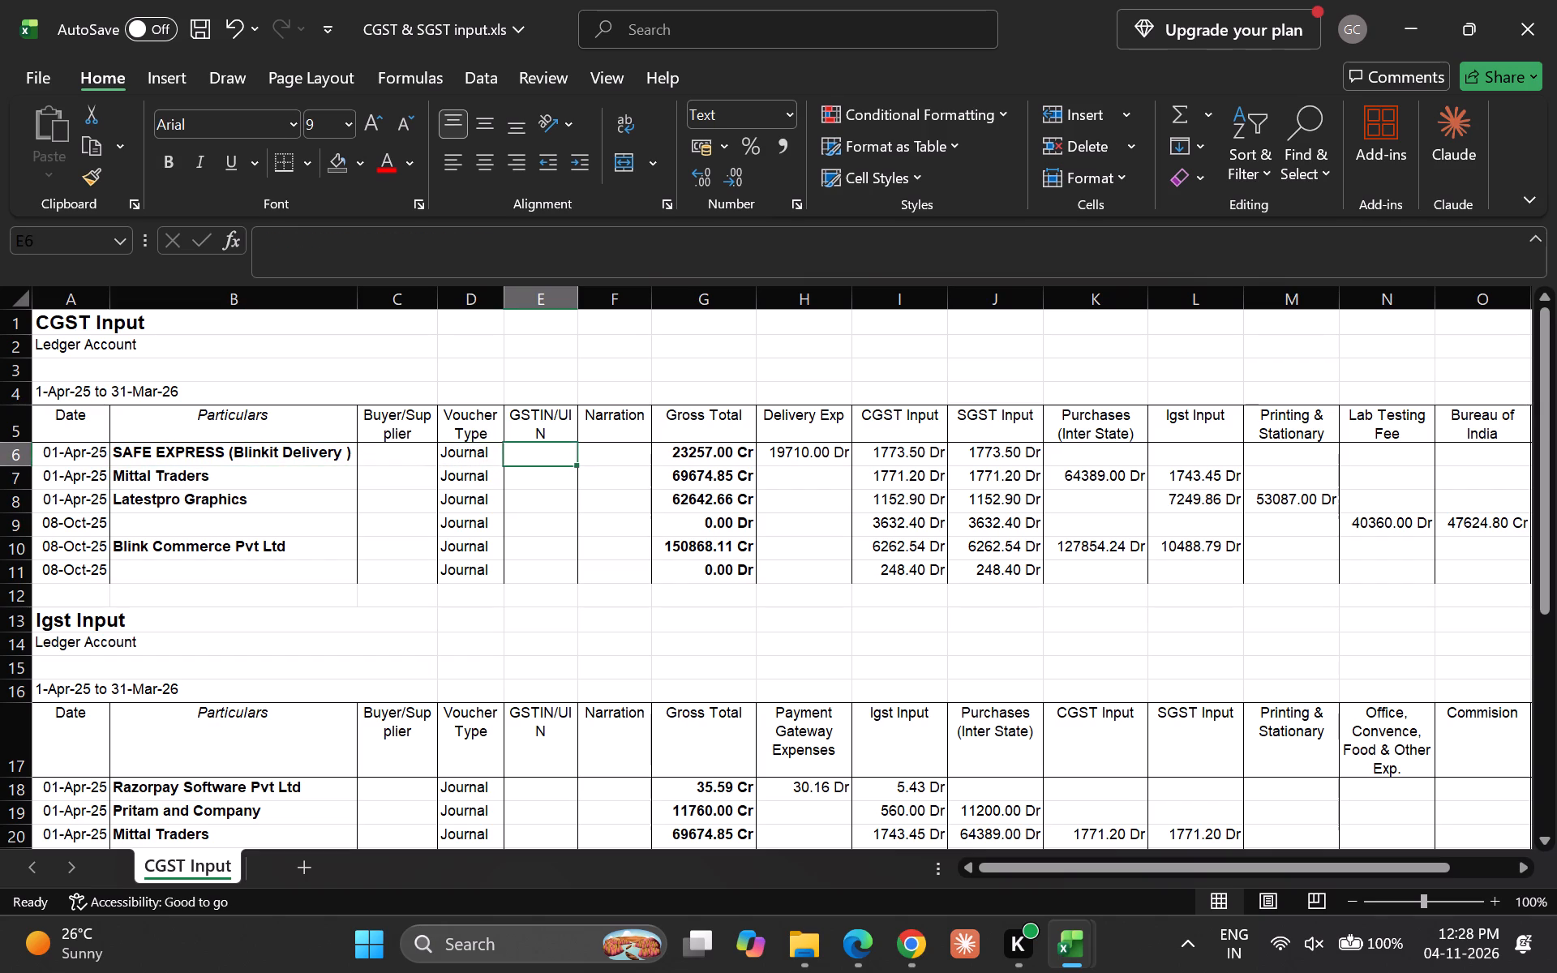
pyautogui.press('Right')
pyautogui.press('Down')
pyautogui.press('Up')
pyautogui.press('Right')
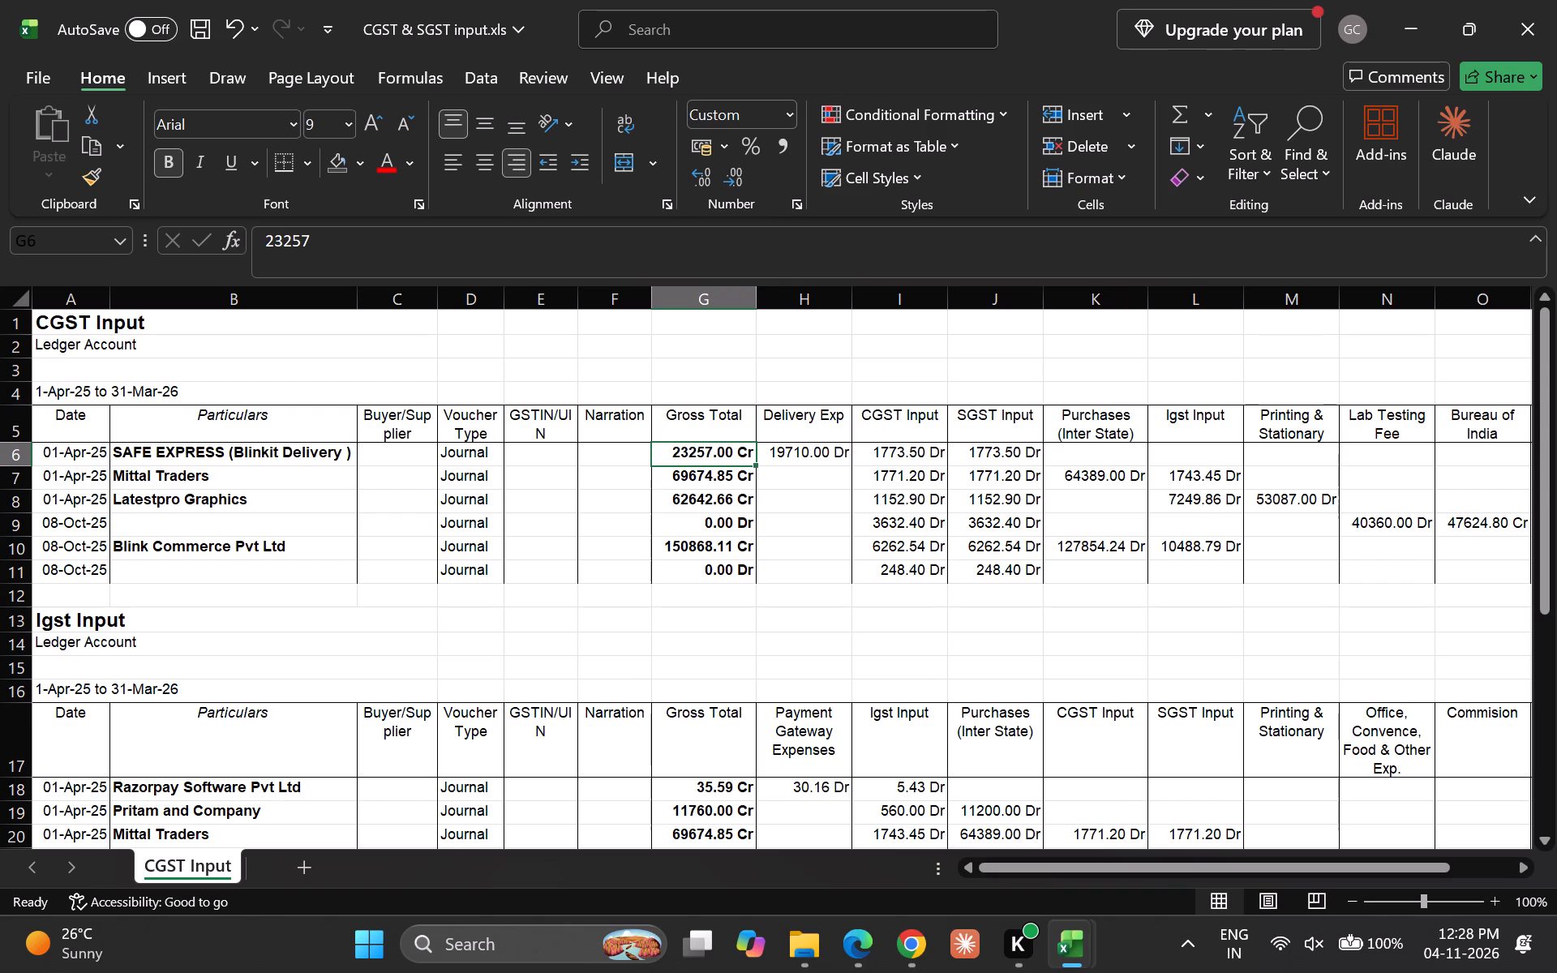
pyautogui.press('Down')
pyautogui.press('Up')
pyautogui.press('Right')
pyautogui.press('Down')
pyautogui.press('Up')
pyautogui.press('Right')
pyautogui.press('Right')
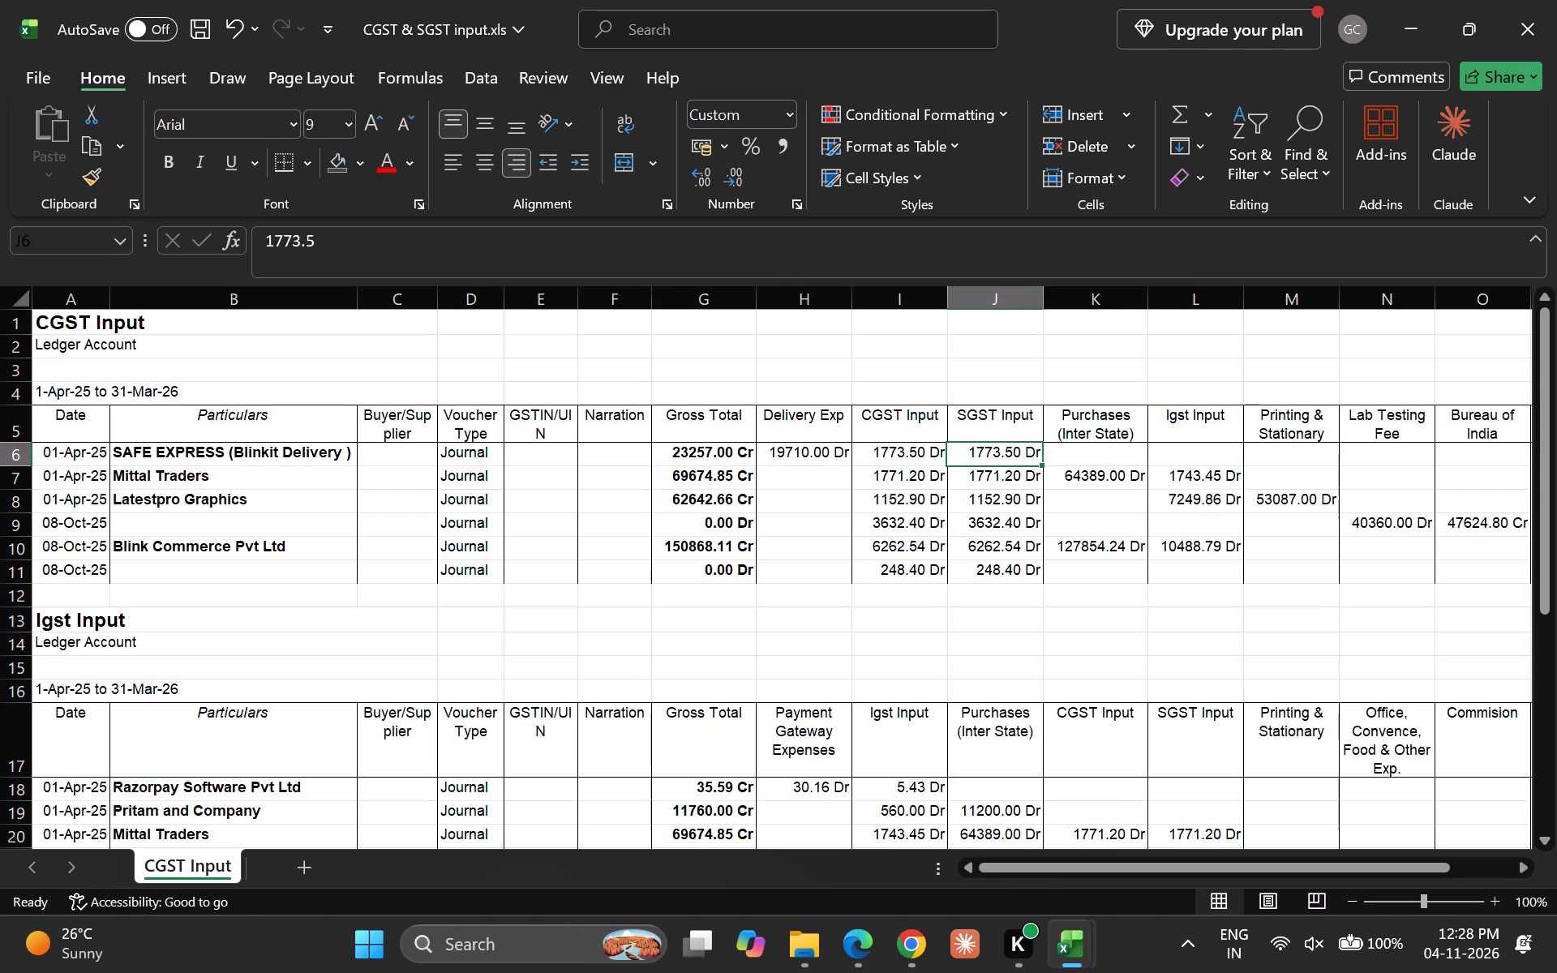
pyautogui.press('Right')
pyautogui.press('Down')
pyautogui.press('Up')
pyautogui.press('Right')
pyautogui.press('Right')
pyautogui.press('Right')
pyautogui.press('Right')
pyautogui.press('Right')
pyautogui.press('Up')
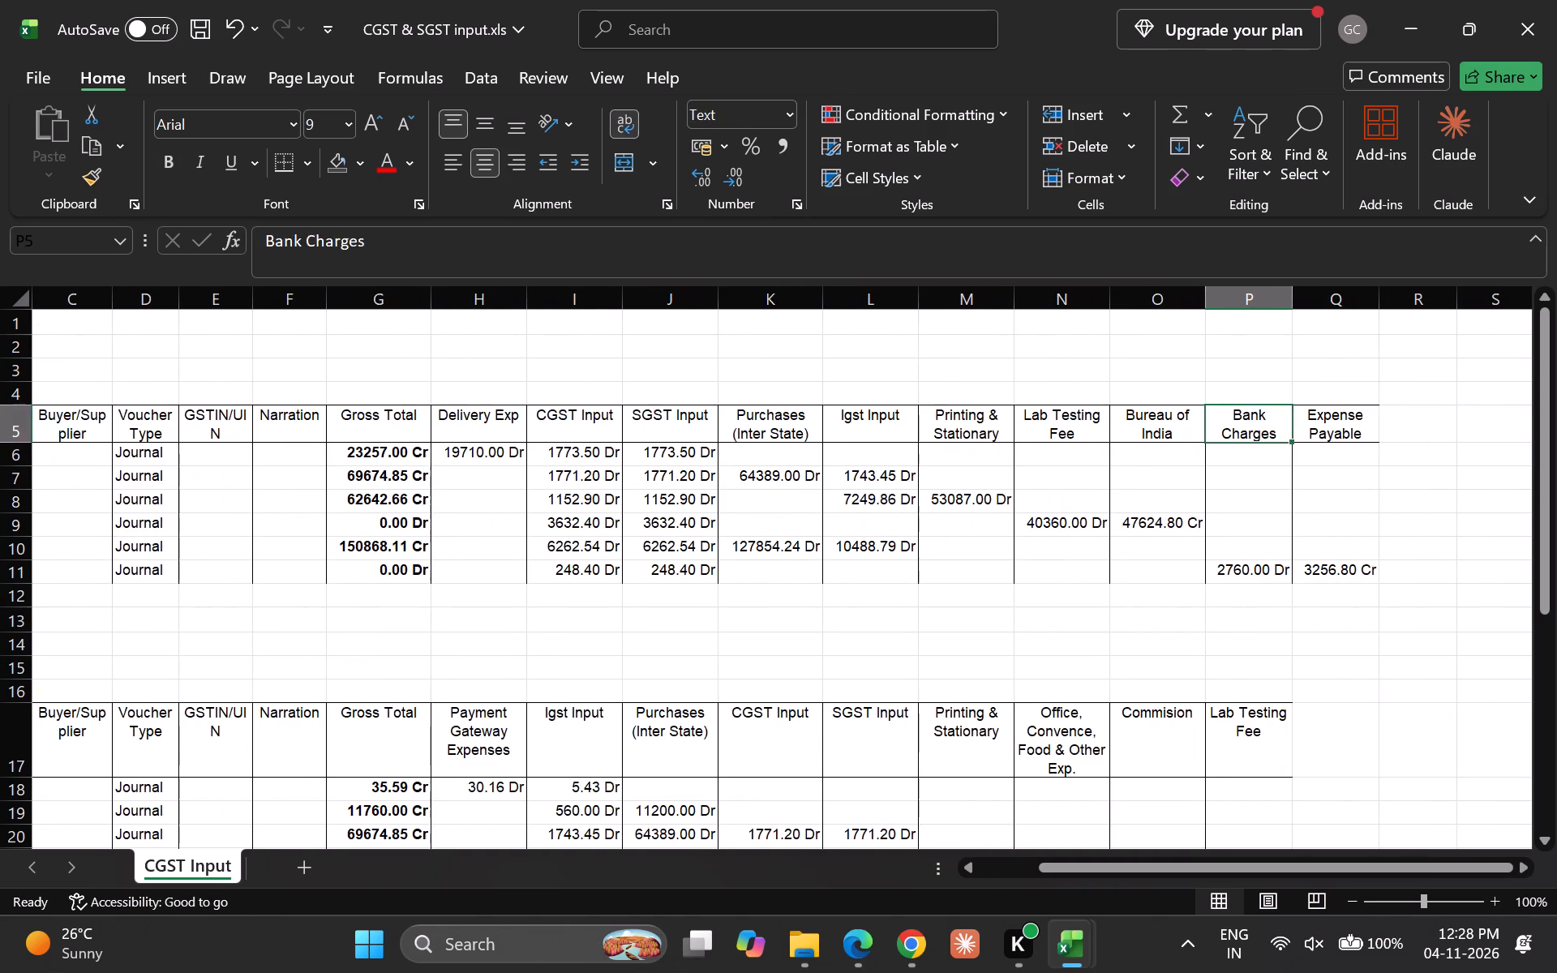
pyautogui.press('Right')
pyautogui.press('Down')
# Fill the entire Mittal Traders and Latestpro Graphics rows of the CGST Input ledger with yellow.
pyautogui.press('Left')
pyautogui.press('Left')
pyautogui.press('Left')
pyautogui.press('Left')
pyautogui.press('Up')
pyautogui.press('Left')
pyautogui.press('Down')
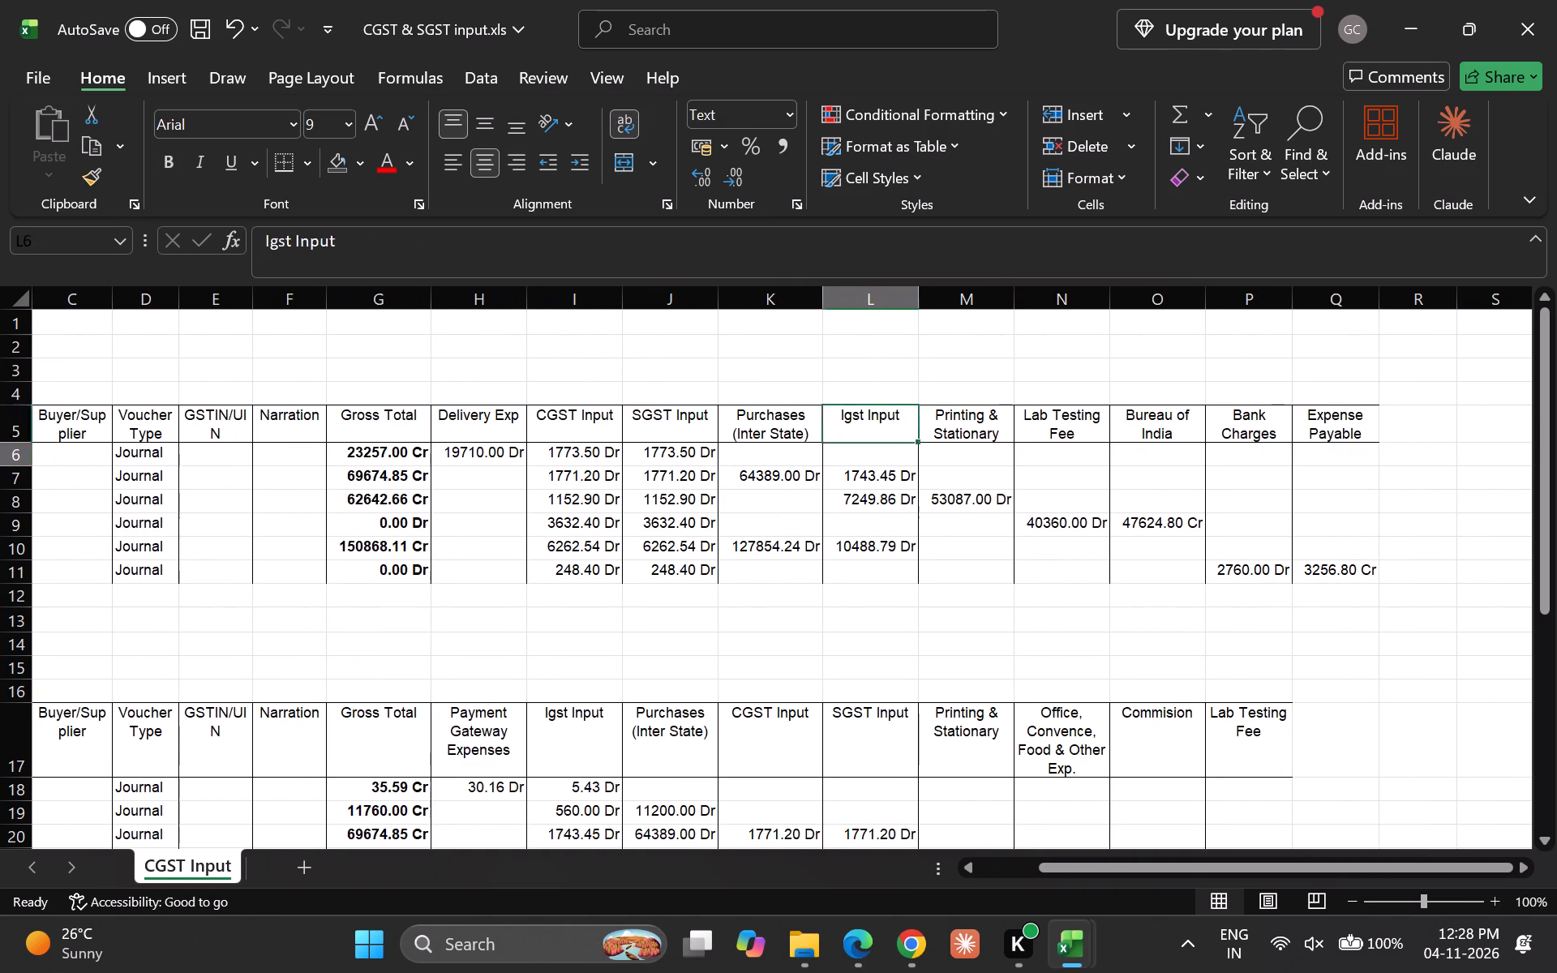
pyautogui.press('Up')
pyautogui.press('Down')
pyautogui.press('Down')
pyautogui.hotkey('shift', 'Down')
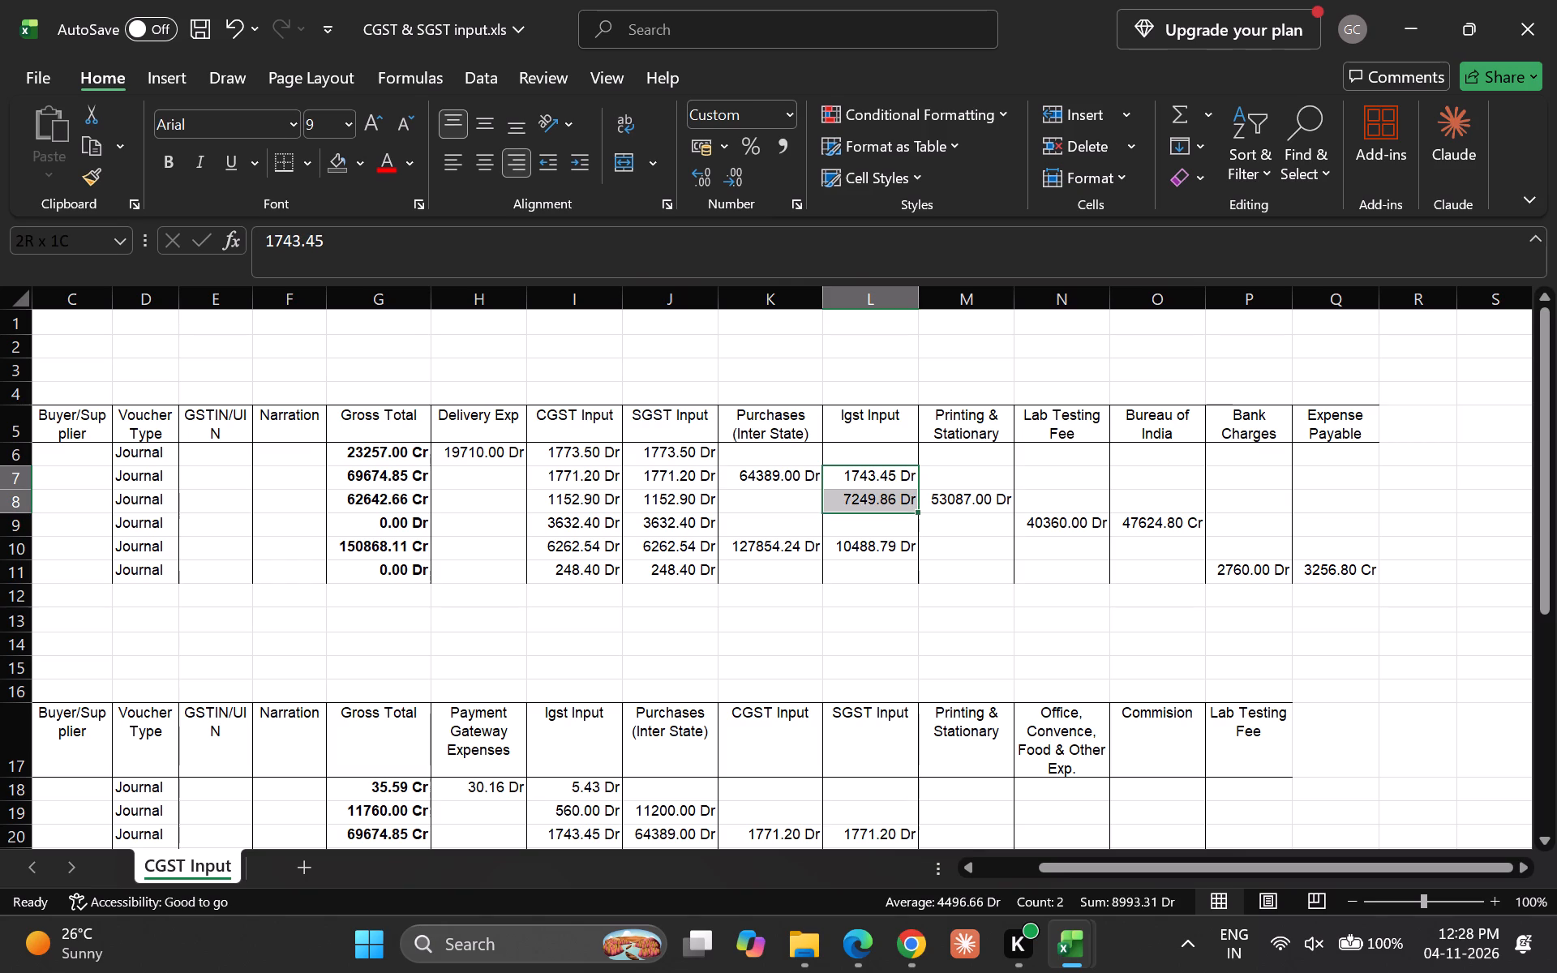
pyautogui.hotkey('shift', 'space')
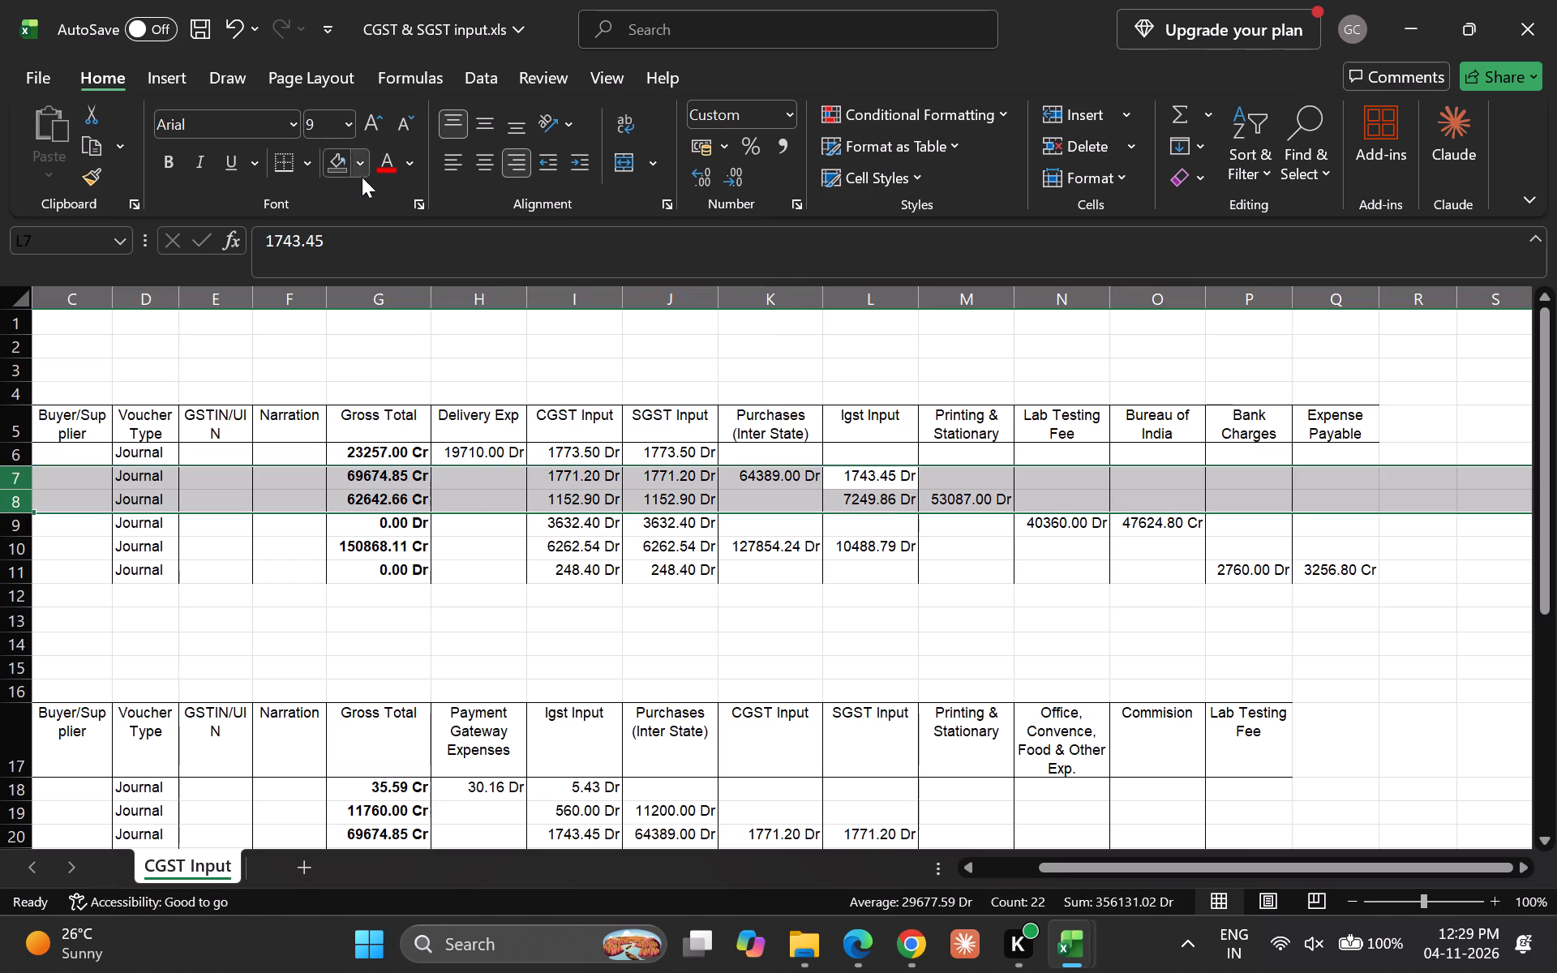
pyautogui.click(365, 163)
pyautogui.click(437, 534)
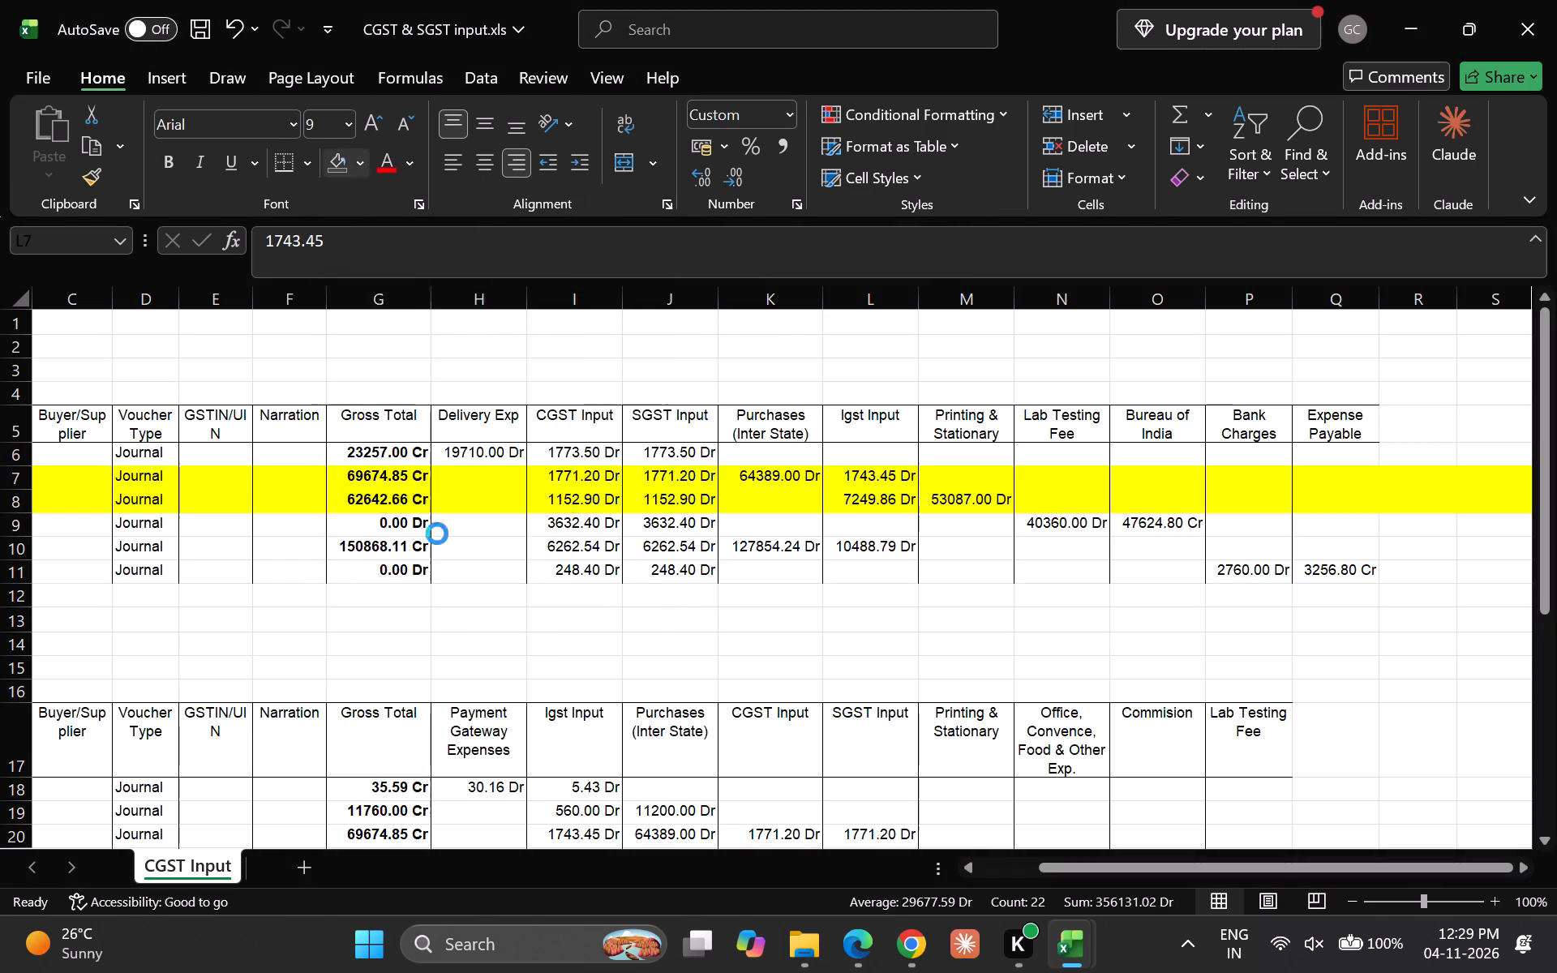
# Apply the same yellow fill to the entire Blink Commerce Pvt Ltd row of the CGST Input ledger.
pyautogui.press('Down')
pyautogui.press('Down')
pyautogui.press('Down')
pyautogui.hotkey('shift', 'space')
pyautogui.press('F4')
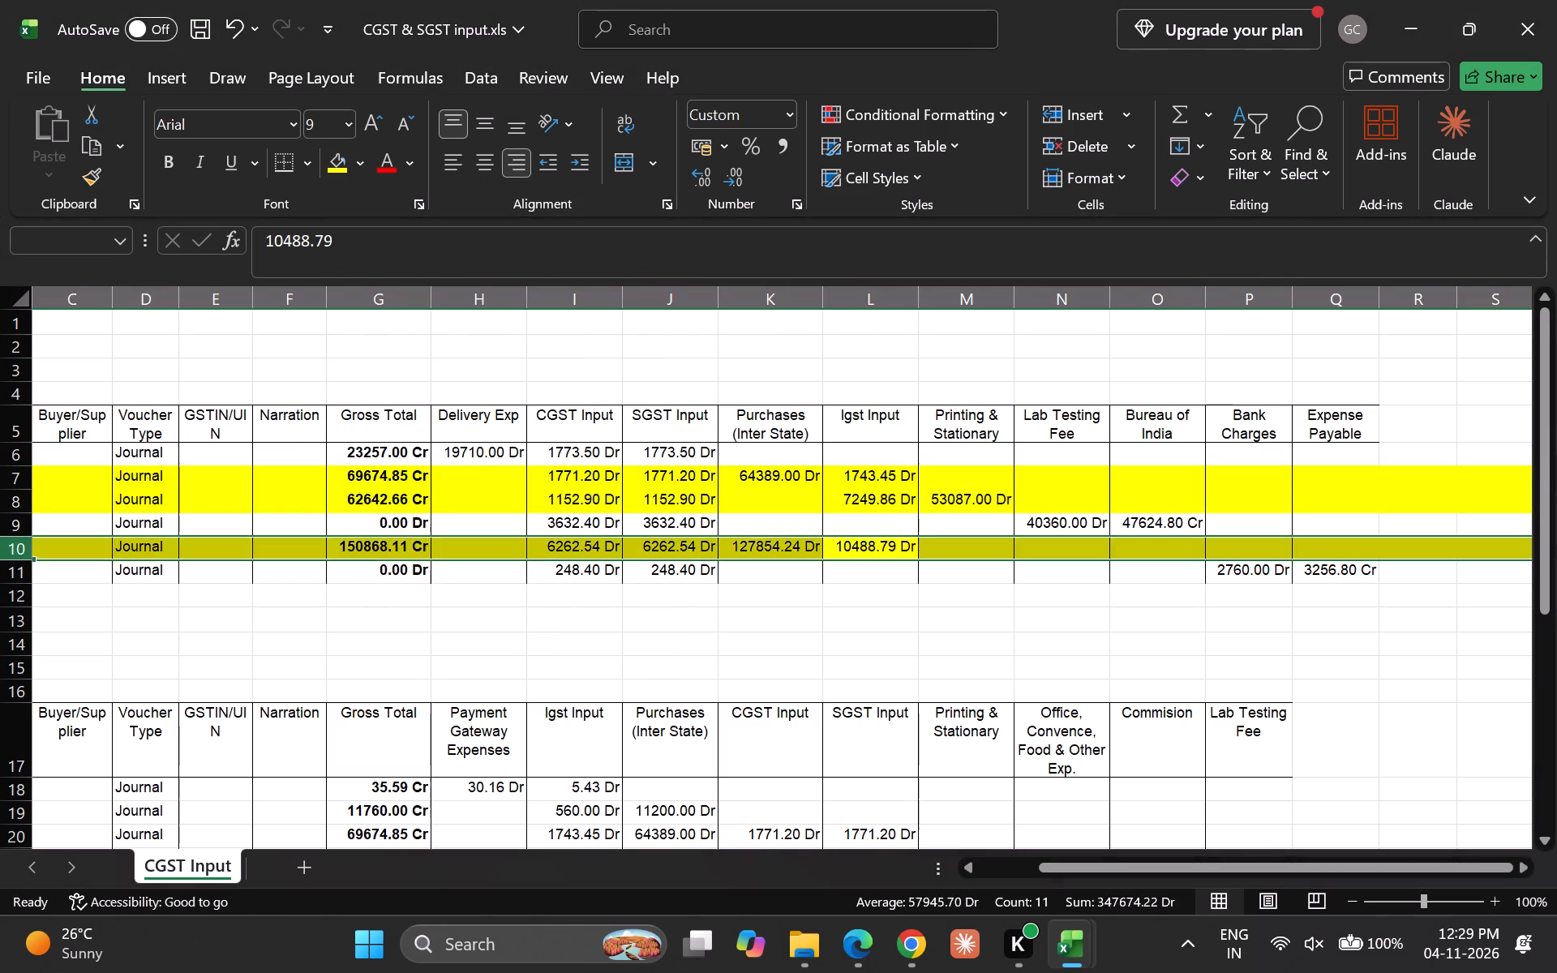
# Examine the CGST Input ledger's headers and first entry from Gross Total across to Purchases (Inter State).
pyautogui.press('Down')
pyautogui.press('Up')
pyautogui.press('Right')
pyautogui.press('Up')
pyautogui.press('Left')
pyautogui.press('Up')
pyautogui.press('Up')
pyautogui.press('Up')
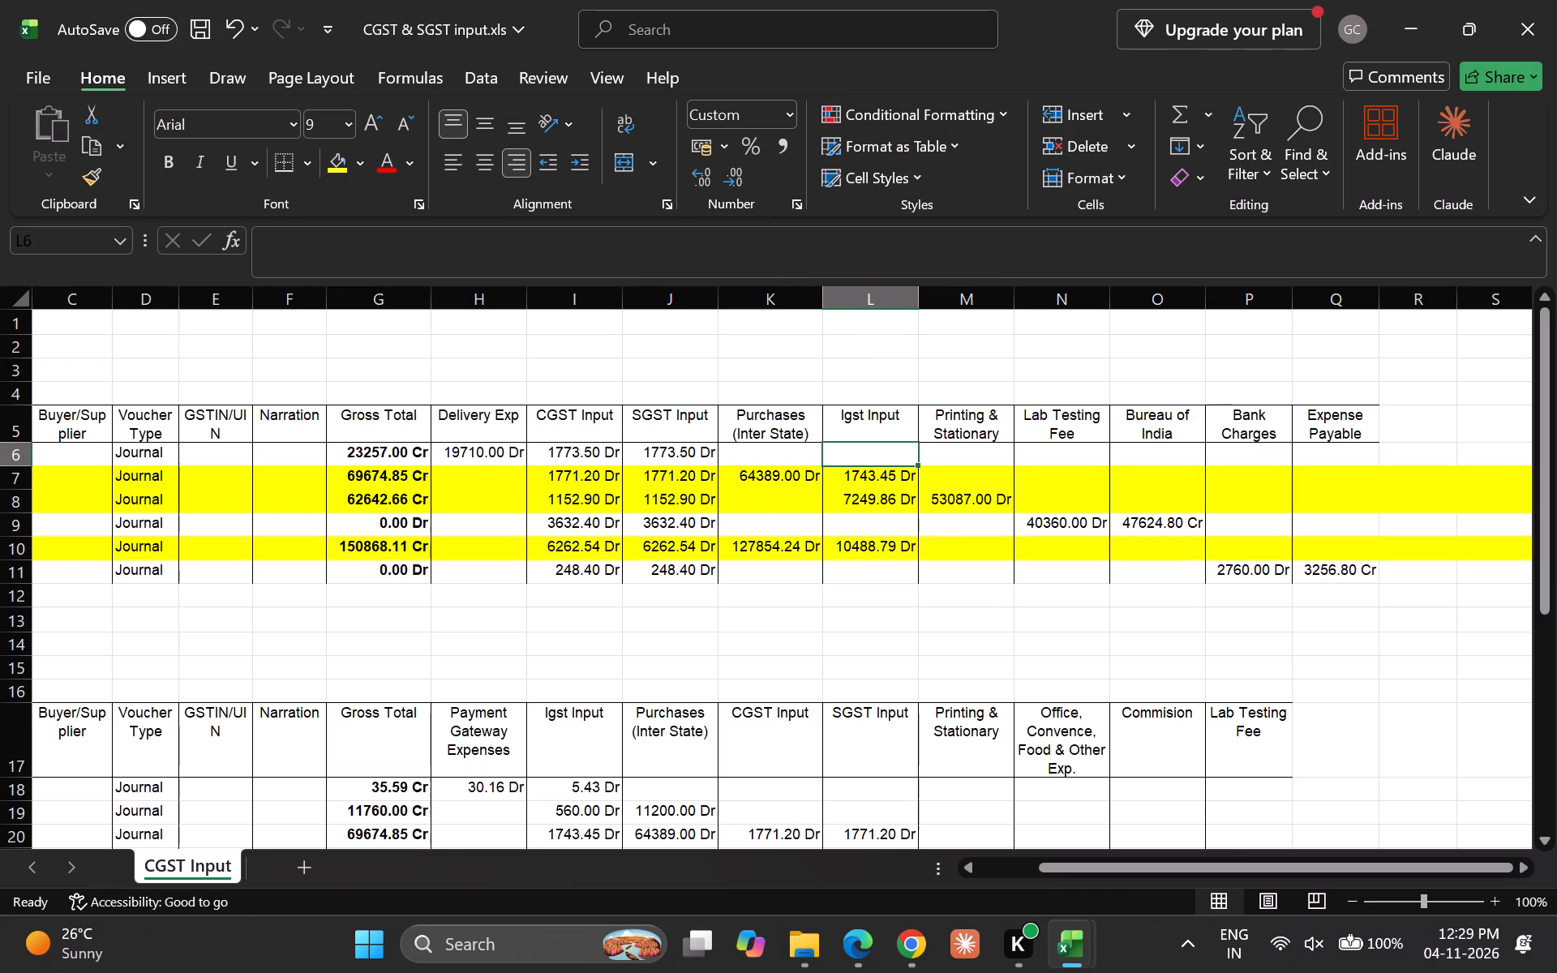
pyautogui.press('Left')
pyautogui.press('Left')
pyautogui.press('Left')
pyautogui.press('Left')
pyautogui.press('Left')
pyautogui.press('Up')
pyautogui.press('Right')
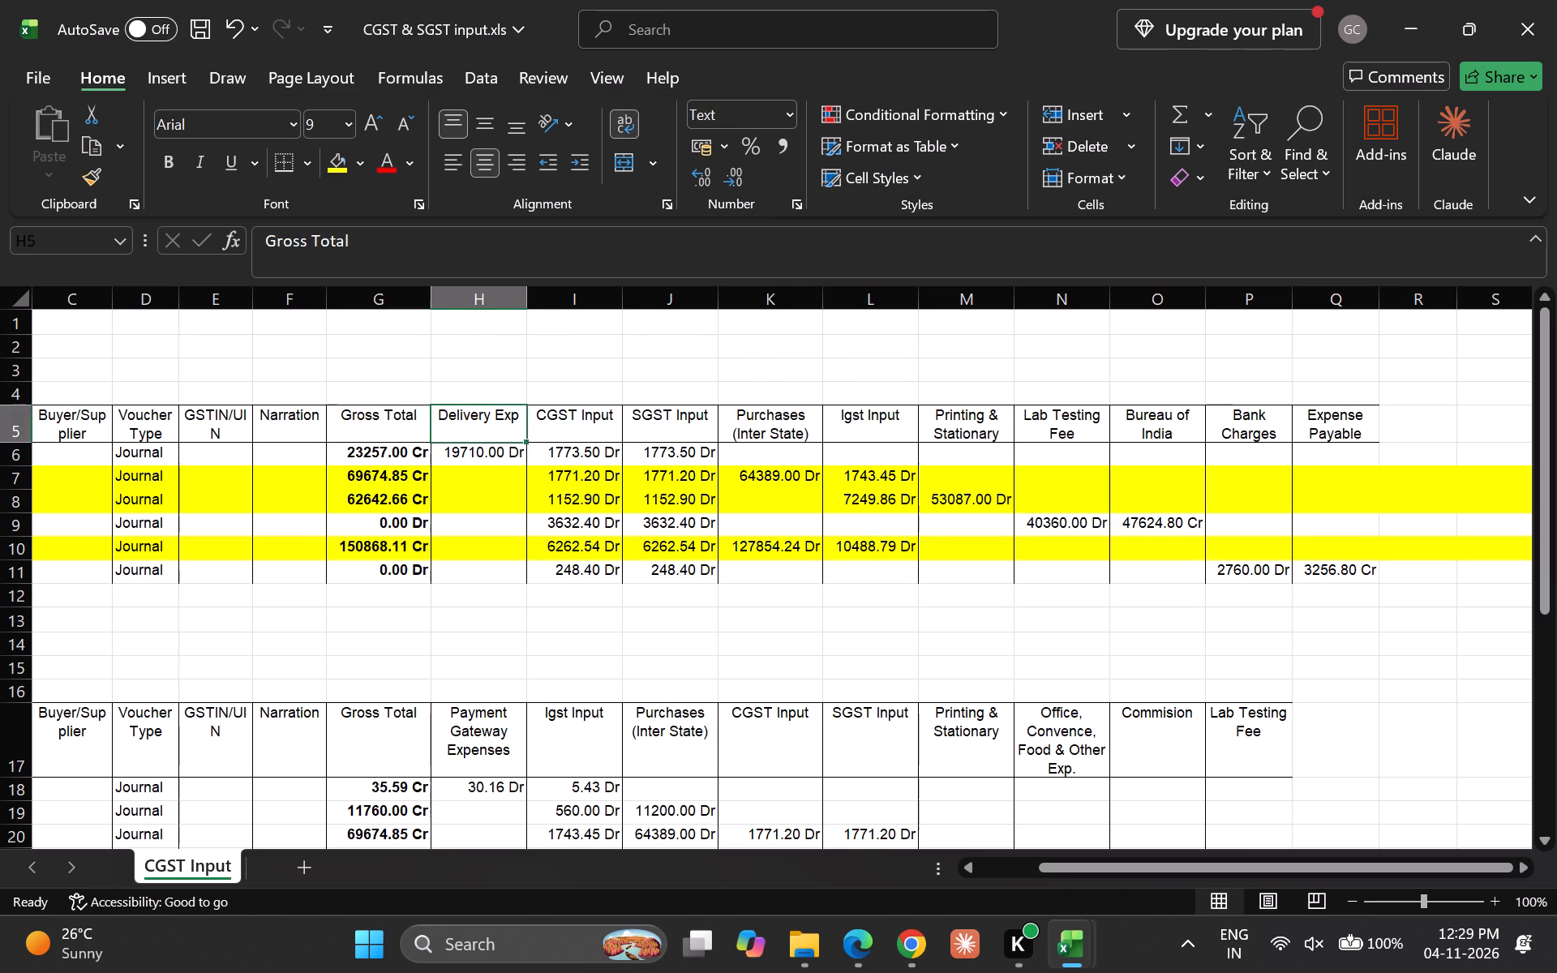
pyautogui.press('Down')
pyautogui.press('Up')
pyautogui.press('Right')
pyautogui.press('Down')
pyautogui.press('Up')
pyautogui.press('Right')
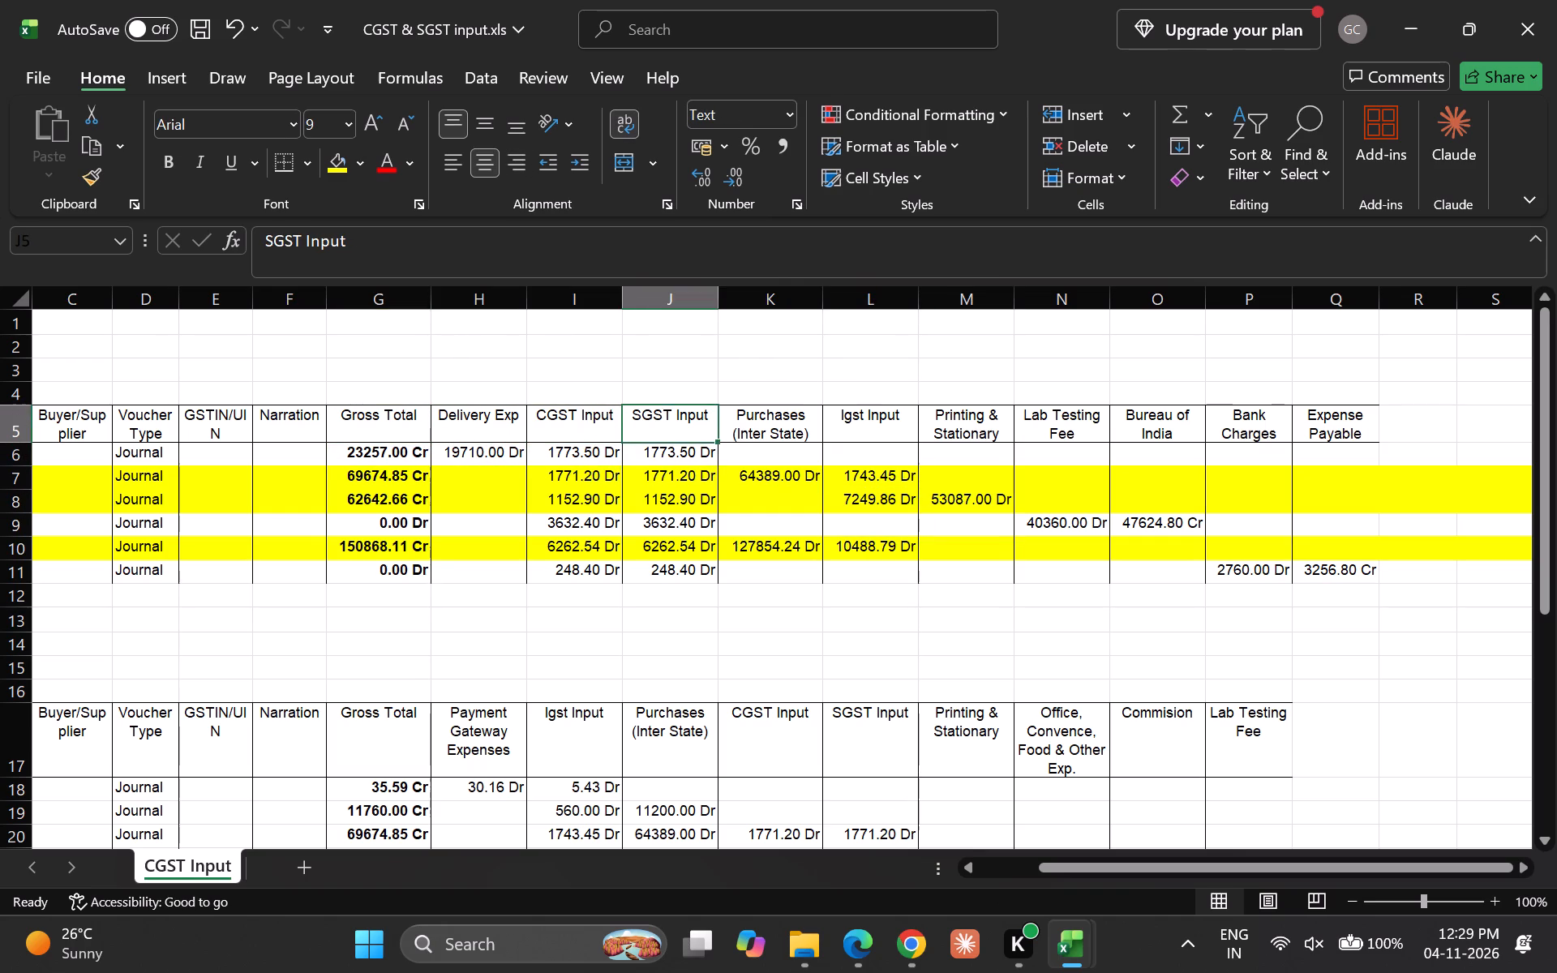
pyautogui.press('Down')
pyautogui.press('Up')
pyautogui.press('Right')
pyautogui.press('Down')
pyautogui.press('Up')
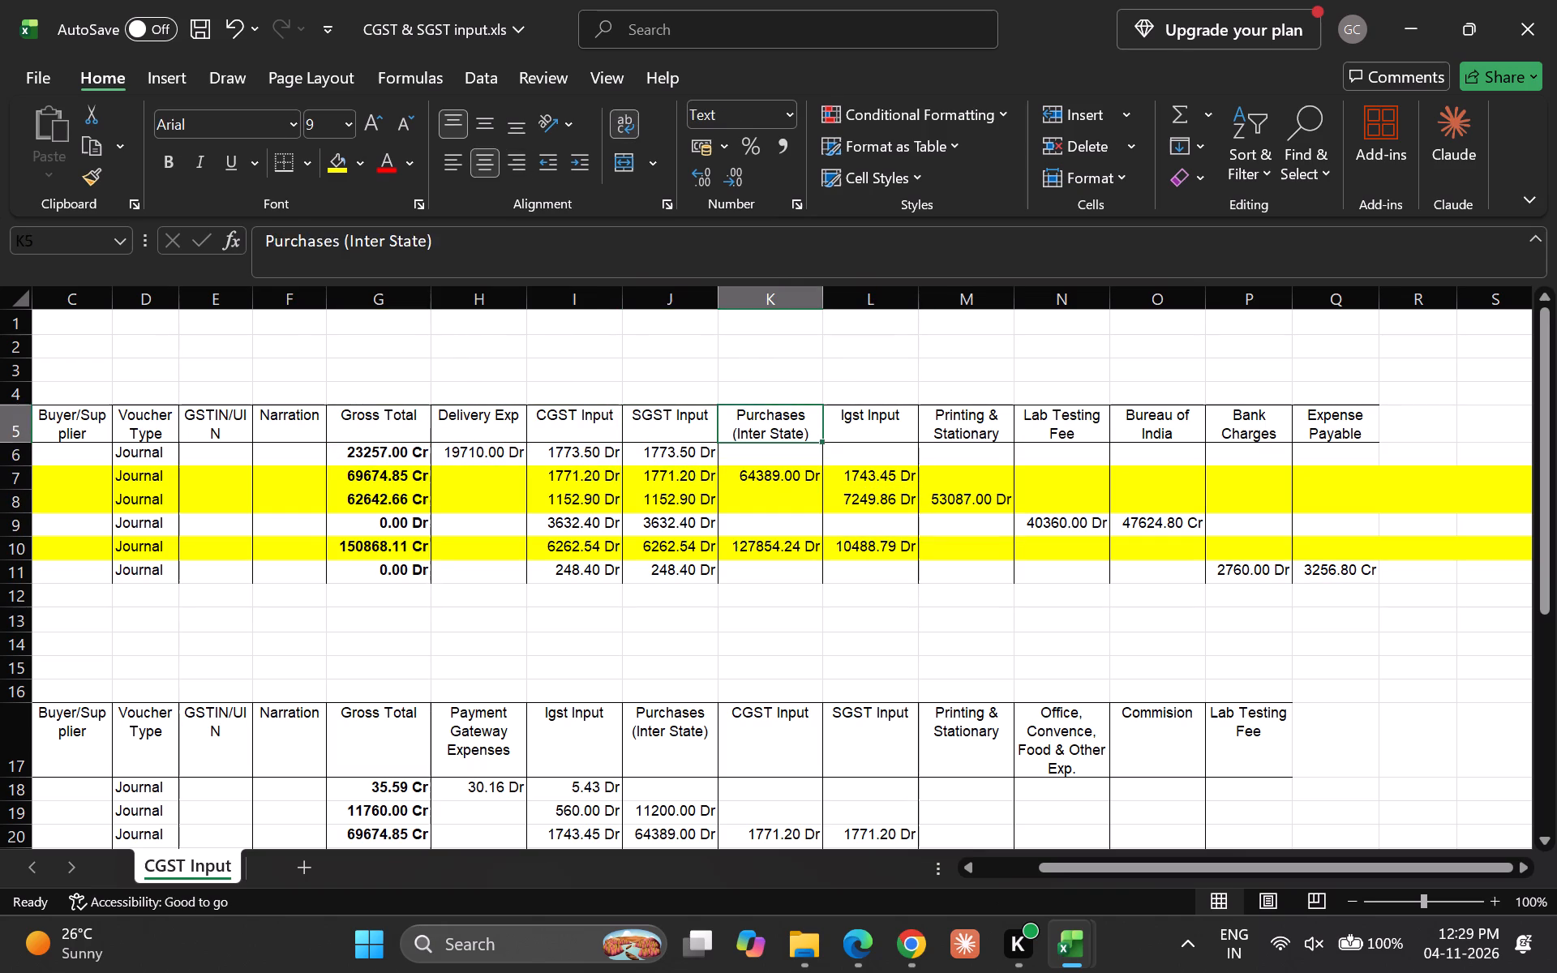
# Examine the Purchases (Inter State), Igst Input and Printing & Stationary cells of the highlighted Mittal Traders and Latestpro Graphics rows.
pyautogui.press('Down')
pyautogui.press('Down')
pyautogui.press('Up')
pyautogui.press('Up')
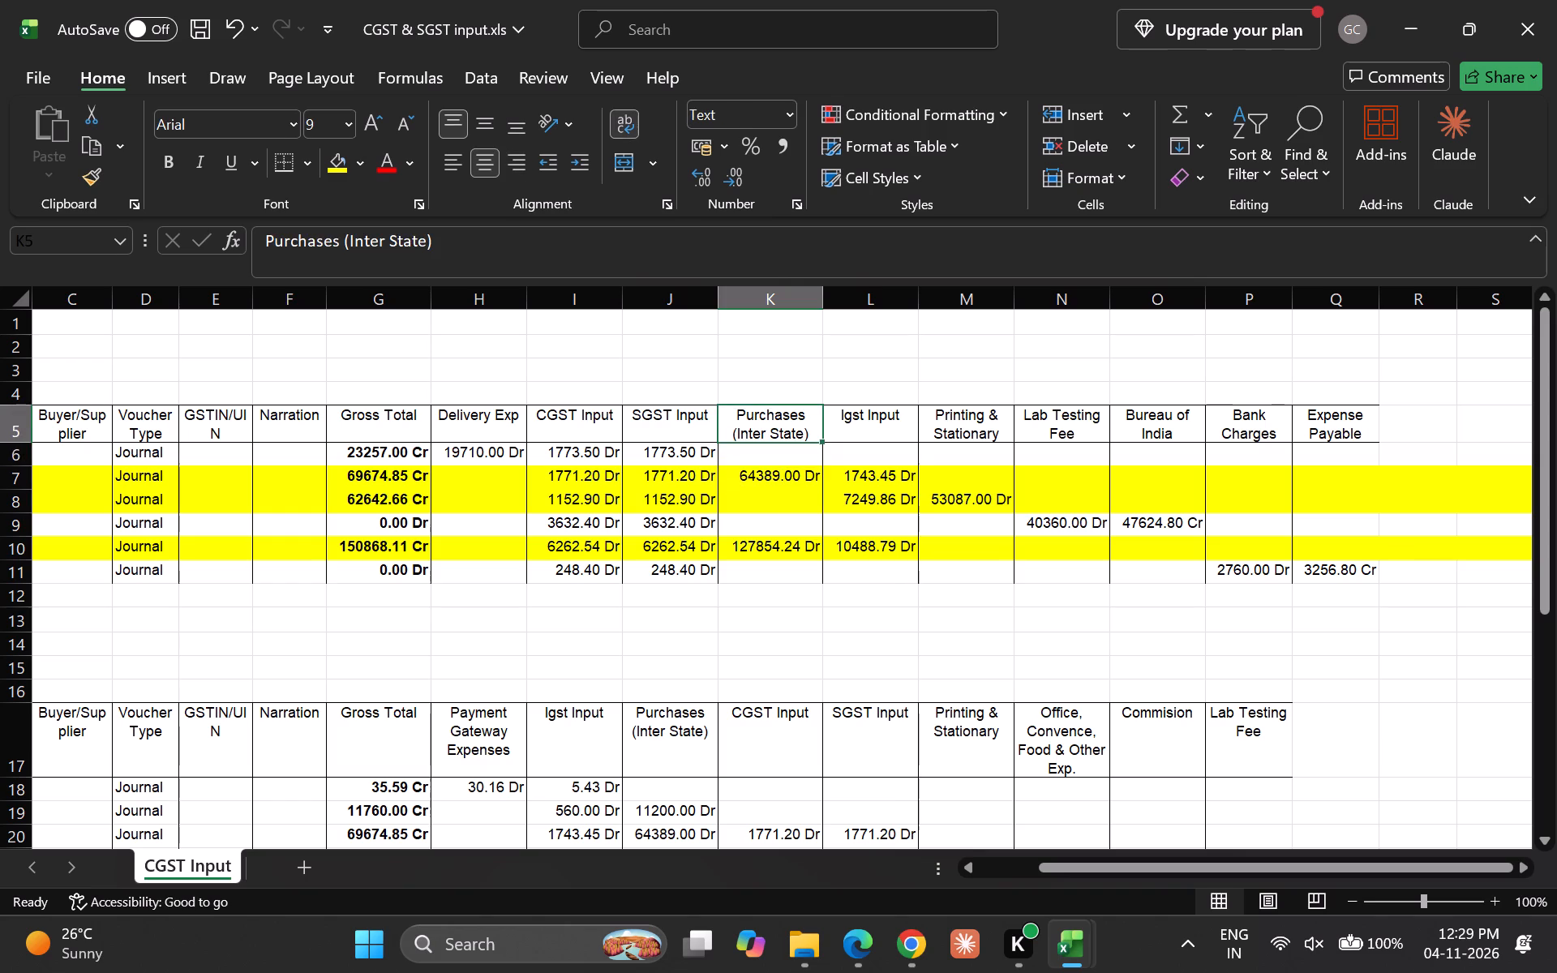
pyautogui.press('Down')
pyautogui.press('Down')
pyautogui.press('Down')
pyautogui.press('Down')
pyautogui.press('Up')
pyautogui.press('Right')
pyautogui.press('Up')
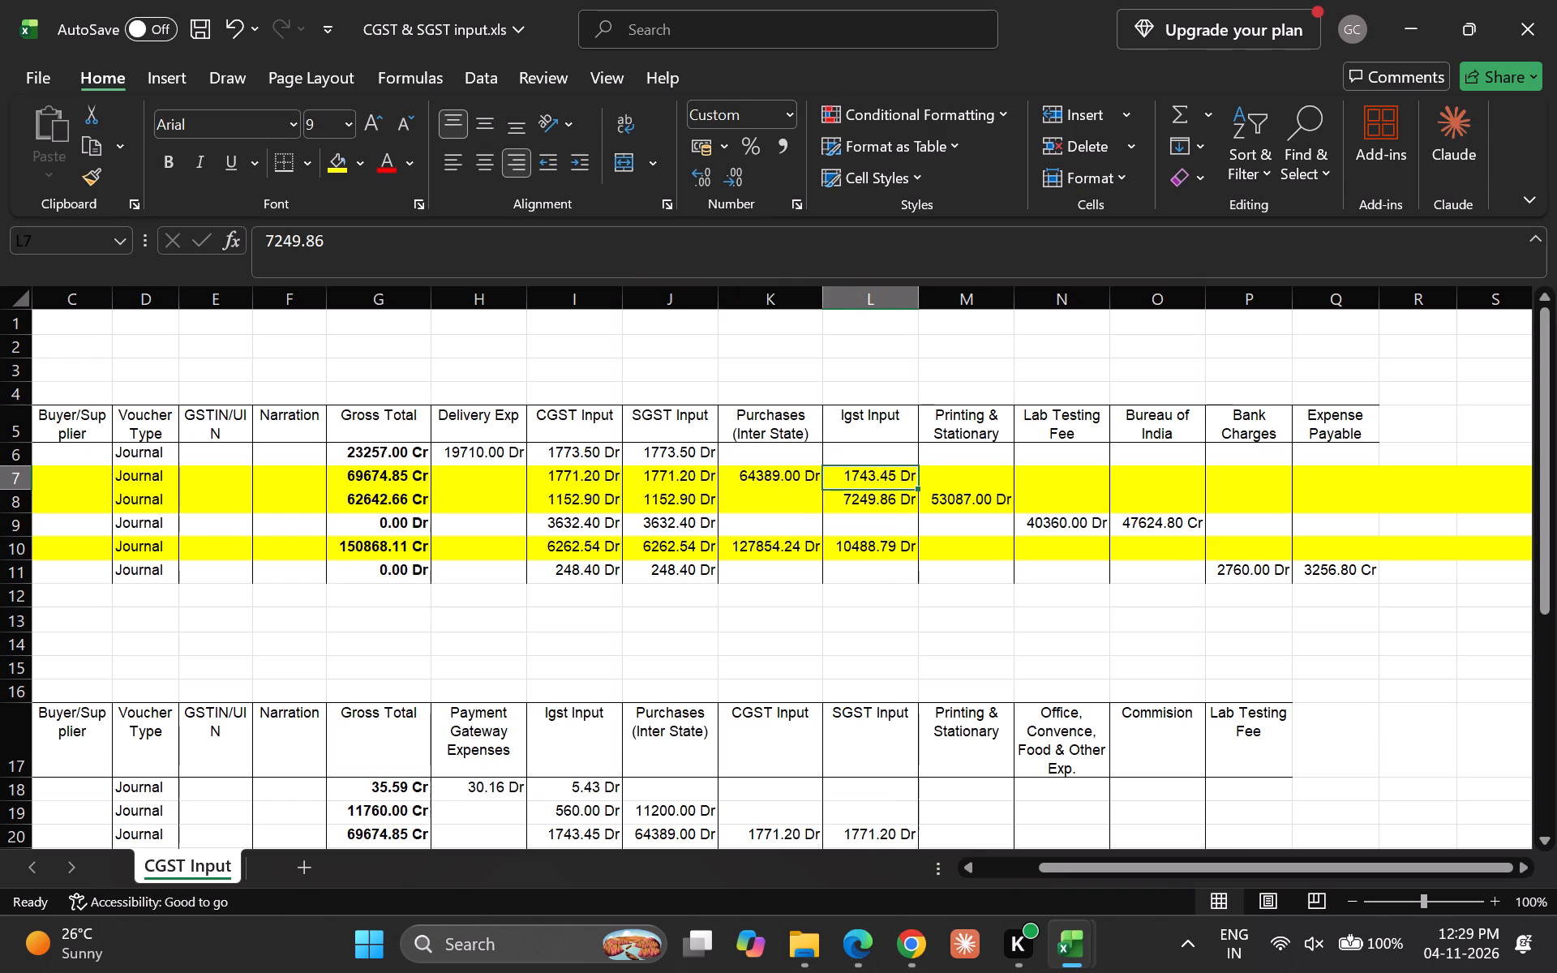
pyautogui.press('Down')
pyautogui.press('Up')
pyautogui.press('Right')
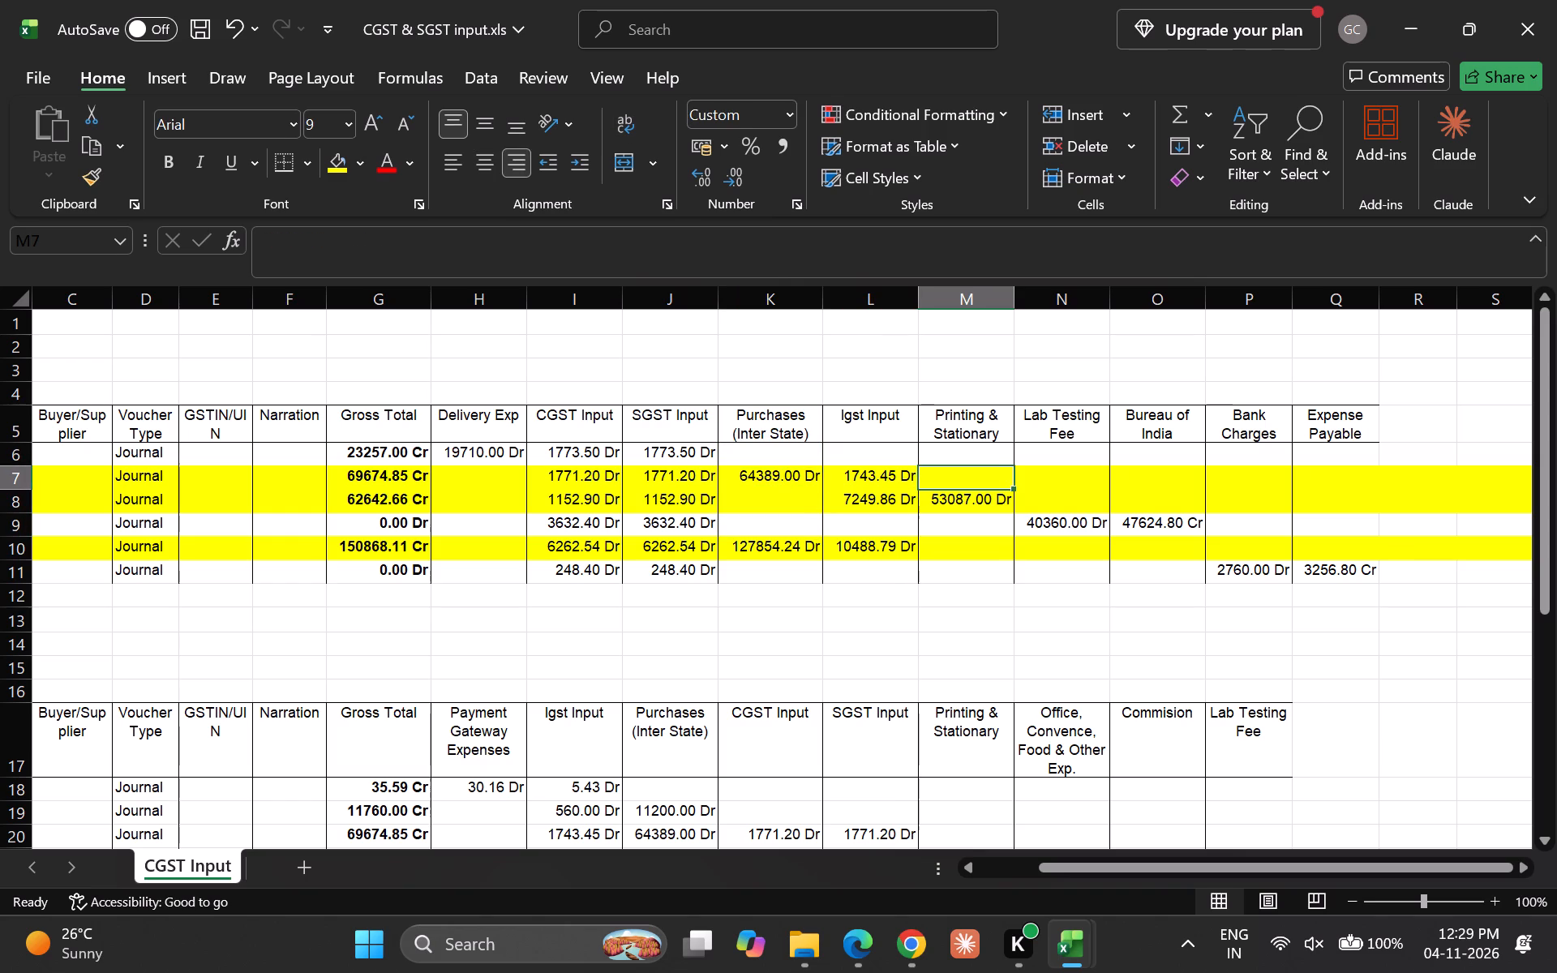
pyautogui.press('Down')
pyautogui.press('Up')
pyautogui.press('Down')
pyautogui.press('Left')
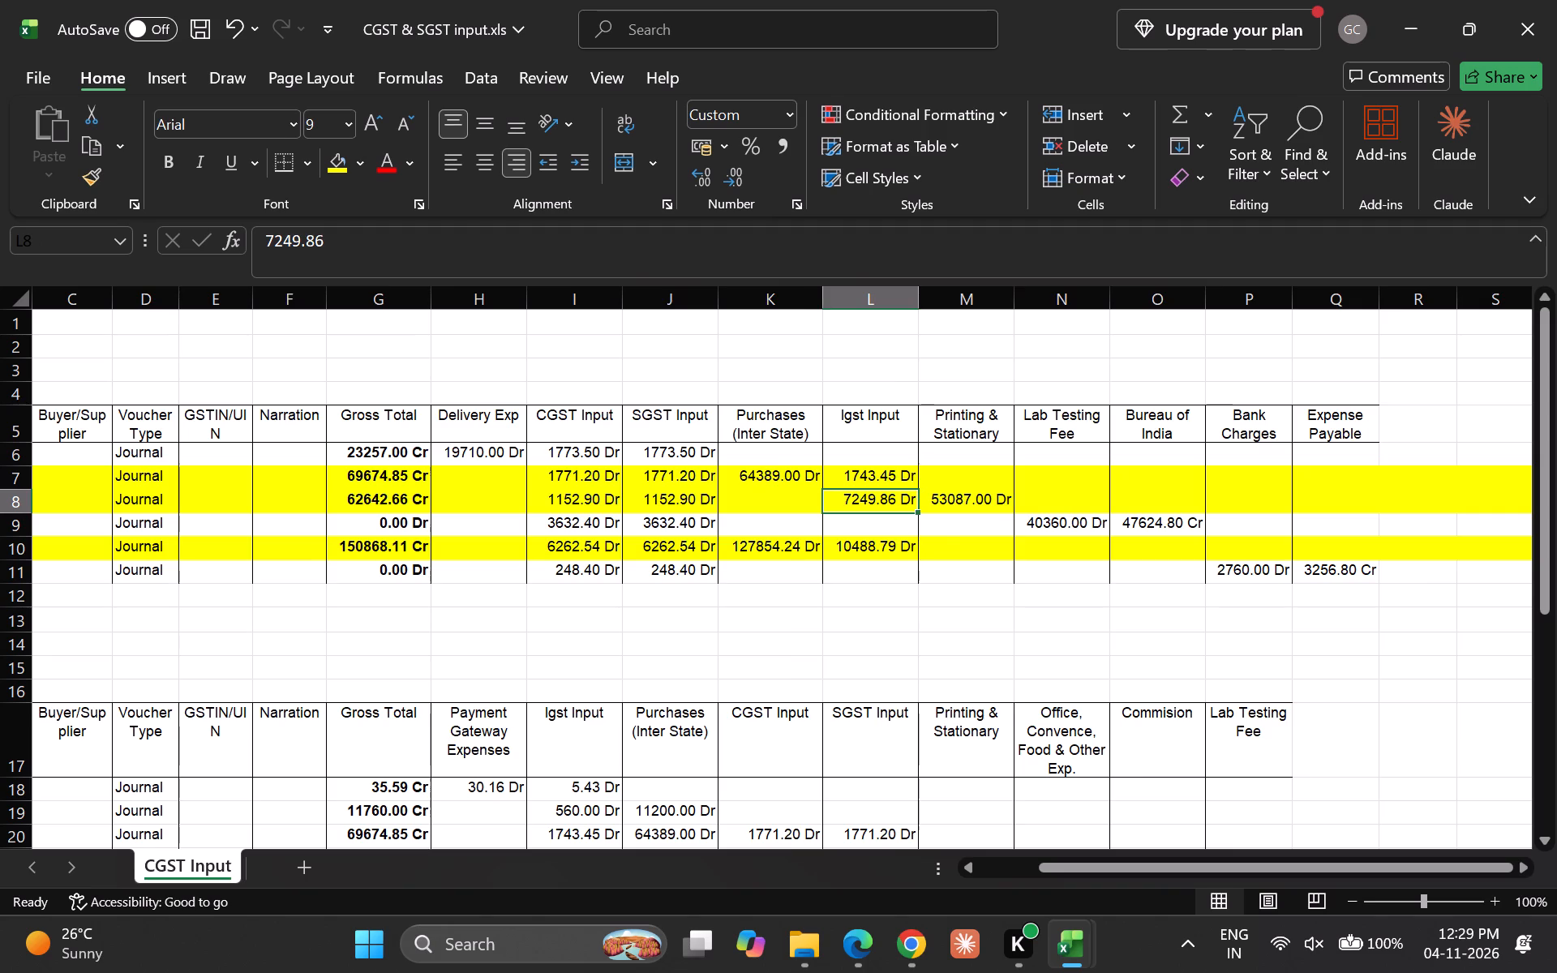
# Compare the Igst Input ledger's columns and entries with the yellow rows of the CGST Input ledger.
pyautogui.hscroll(5, 573, 657)
pyautogui.hscroll(-3, 573, 657)
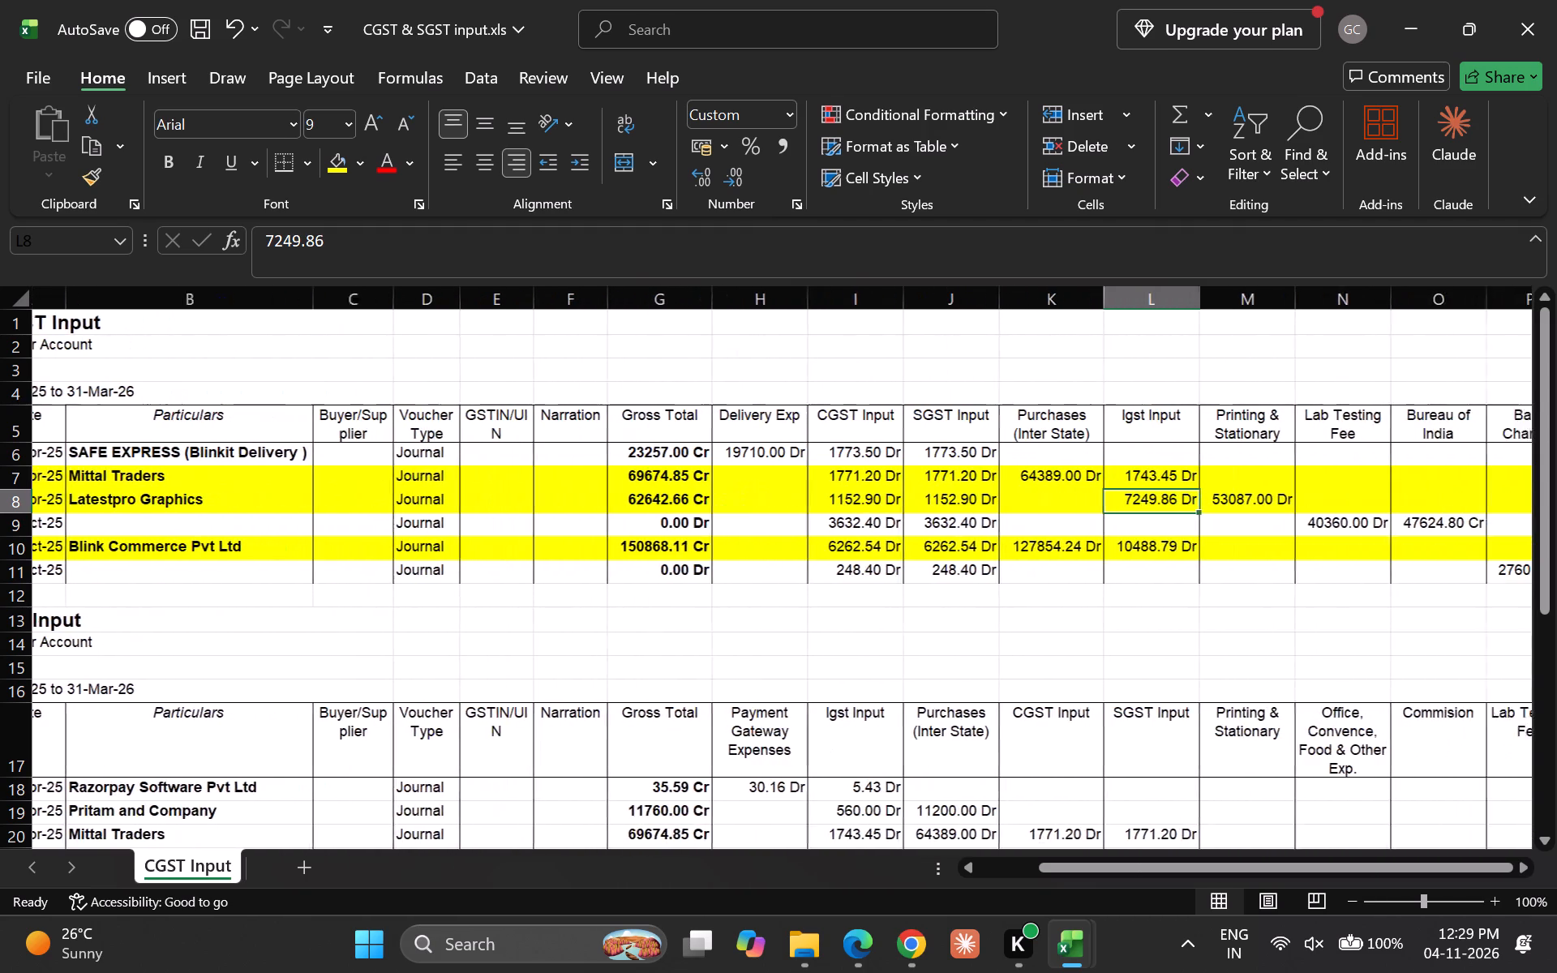
pyautogui.hscroll(-1, 573, 657)
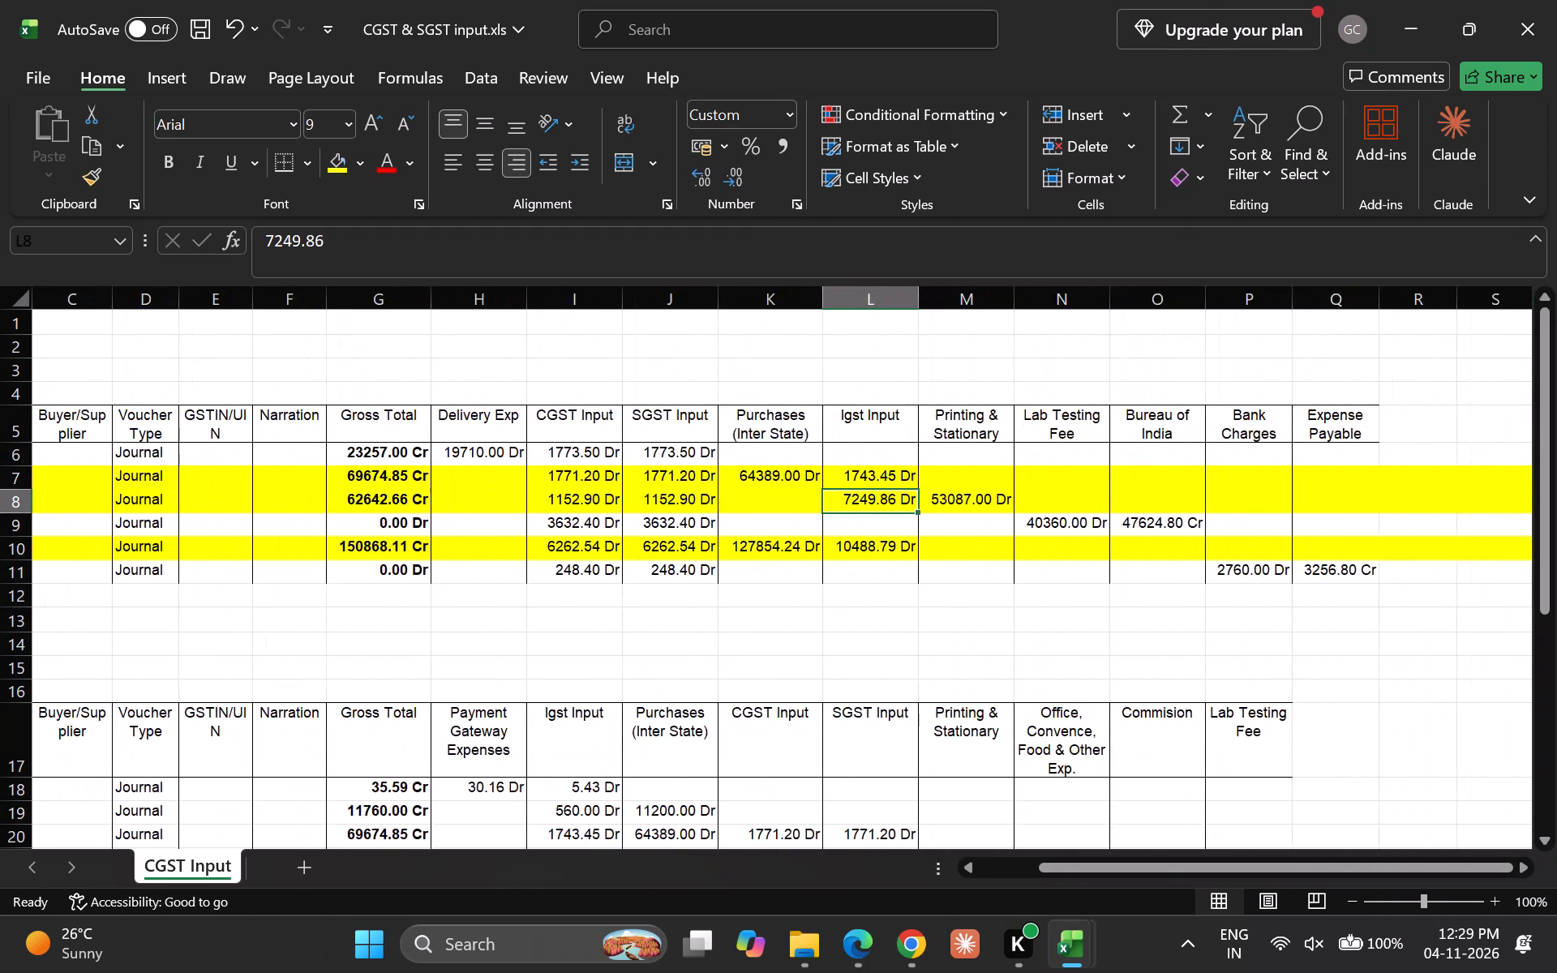
pyautogui.hscroll(2, 638, 684)
pyautogui.scroll(-2, 638, 684)
pyautogui.hscroll(1, 638, 684)
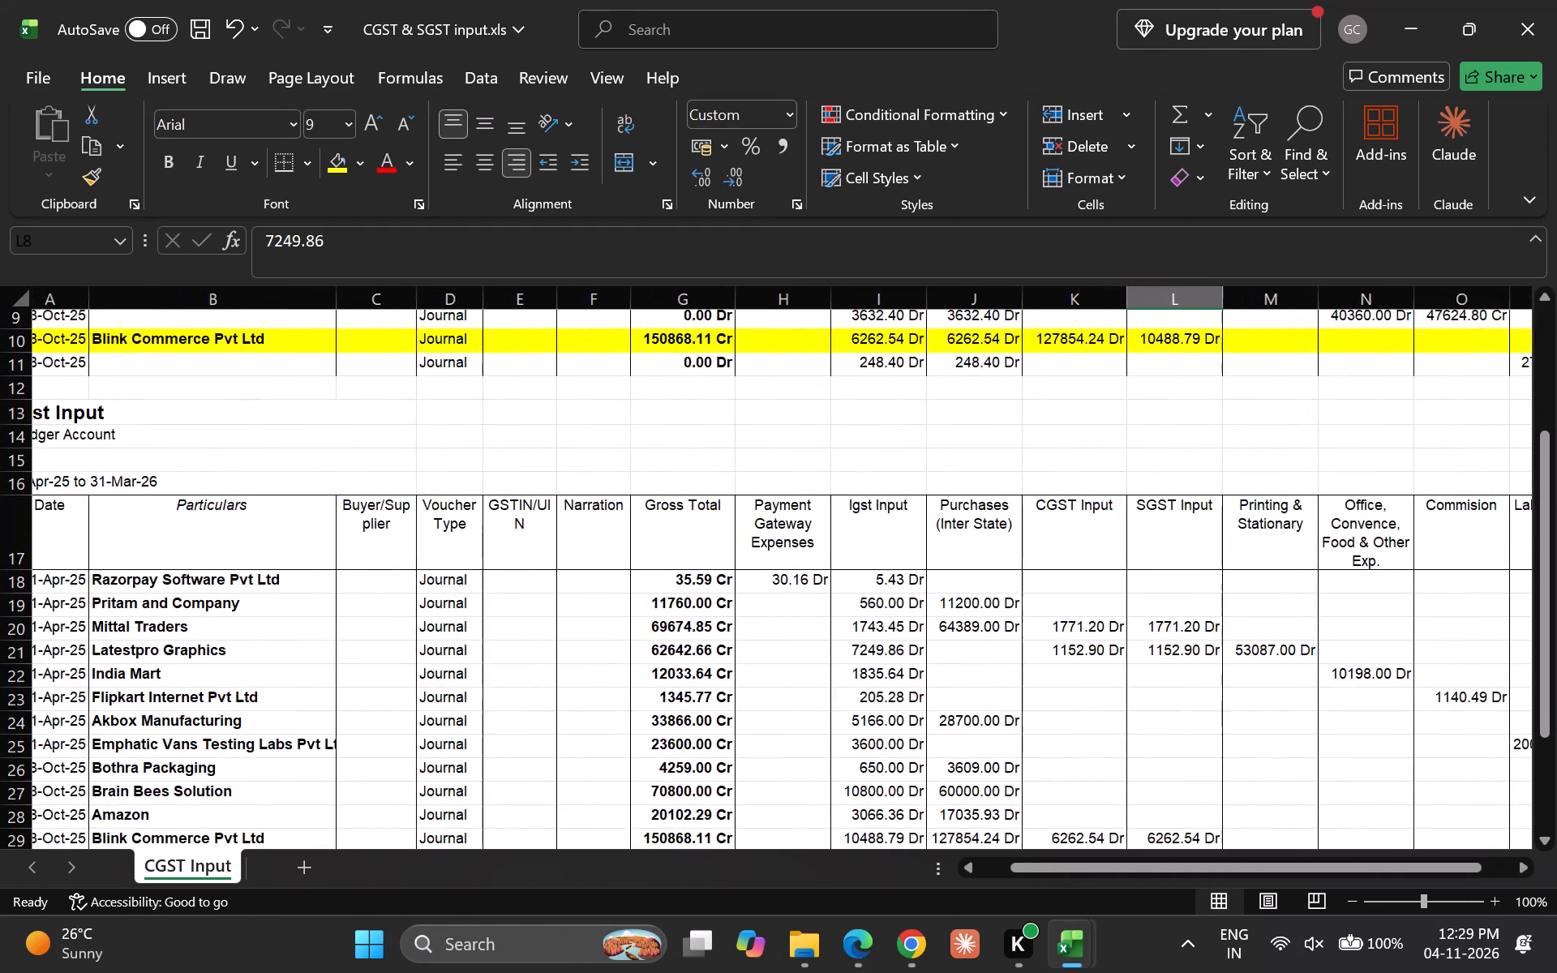
pyautogui.scroll(-1, 621, 643)
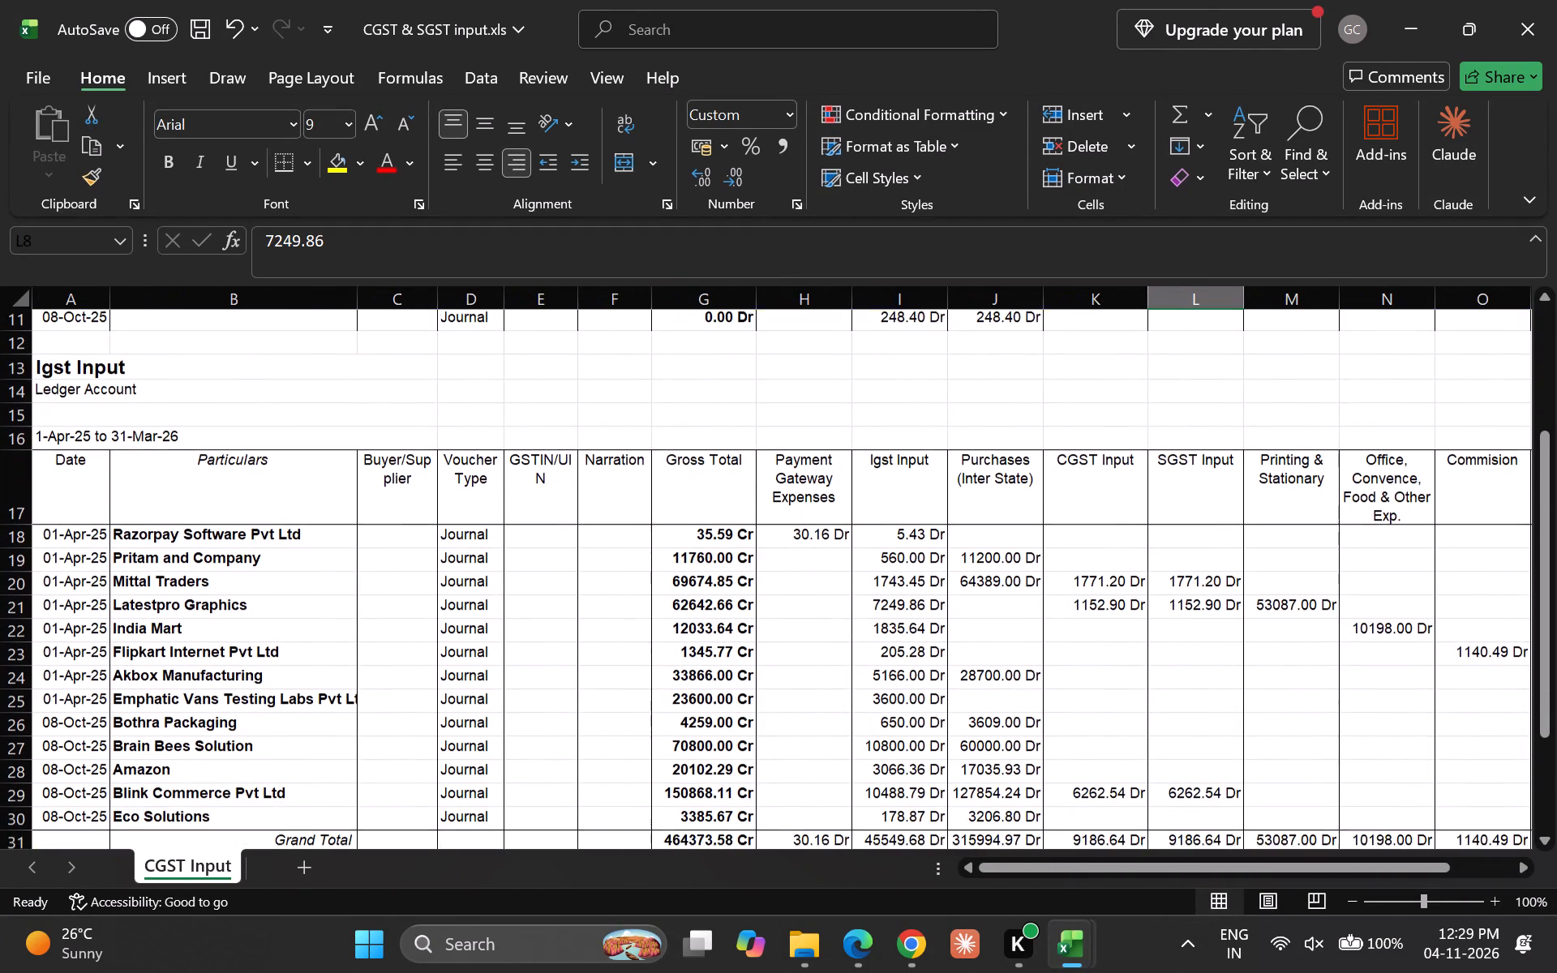
pyautogui.scroll(-1, 621, 643)
pyautogui.hscroll(-1, 621, 643)
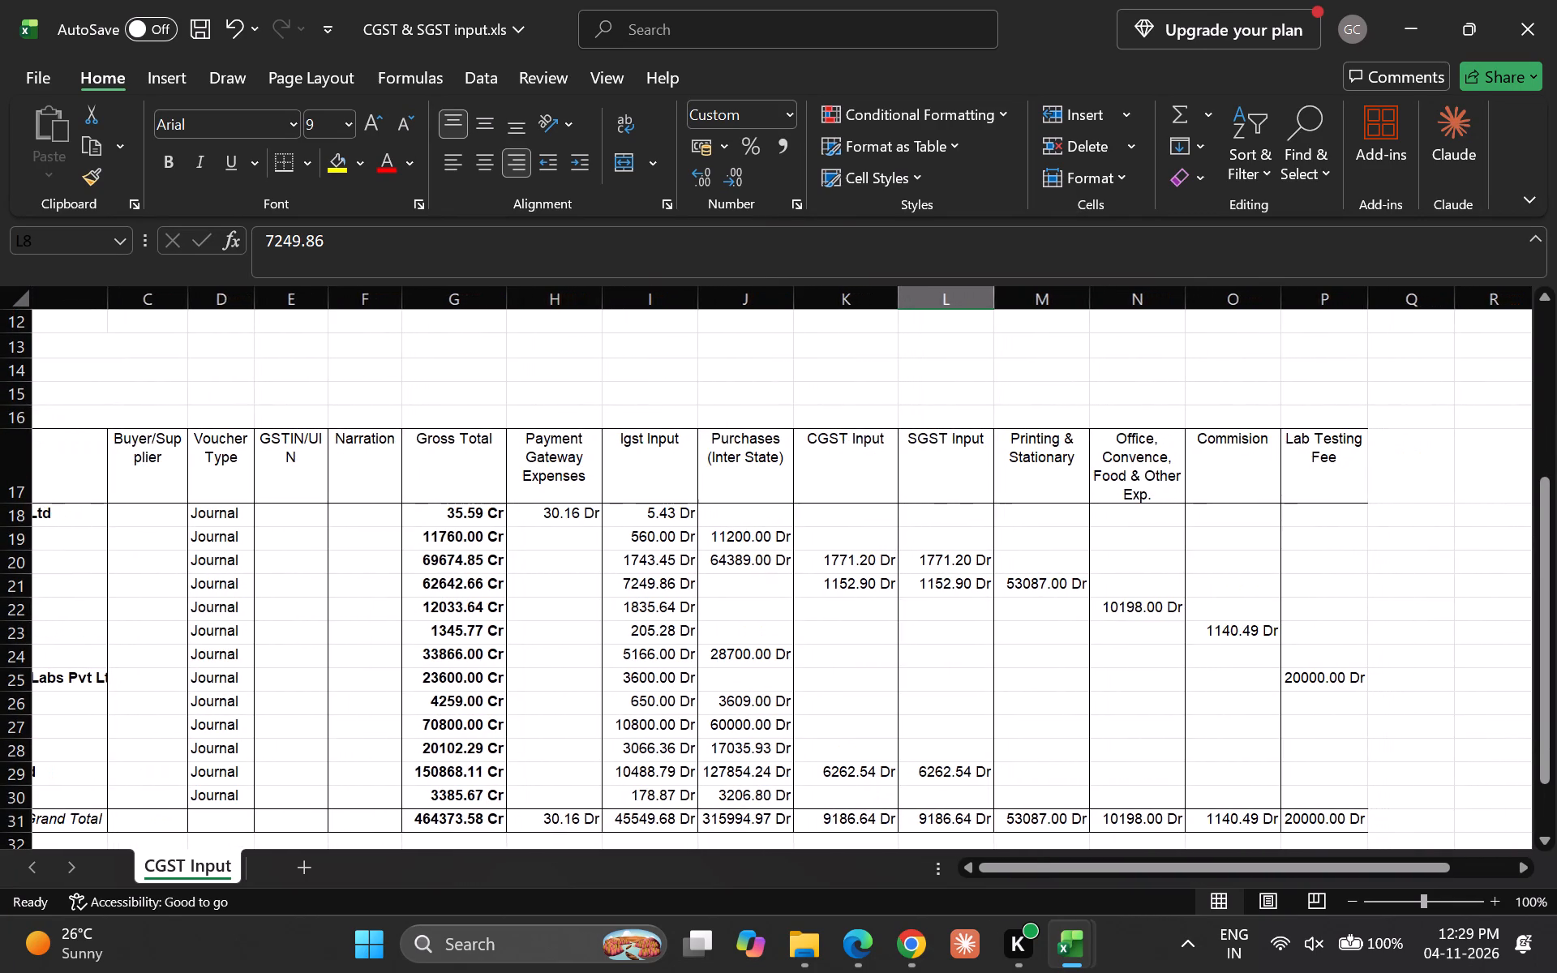
pyautogui.scroll(3, 621, 643)
pyautogui.hscroll(3, 621, 643)
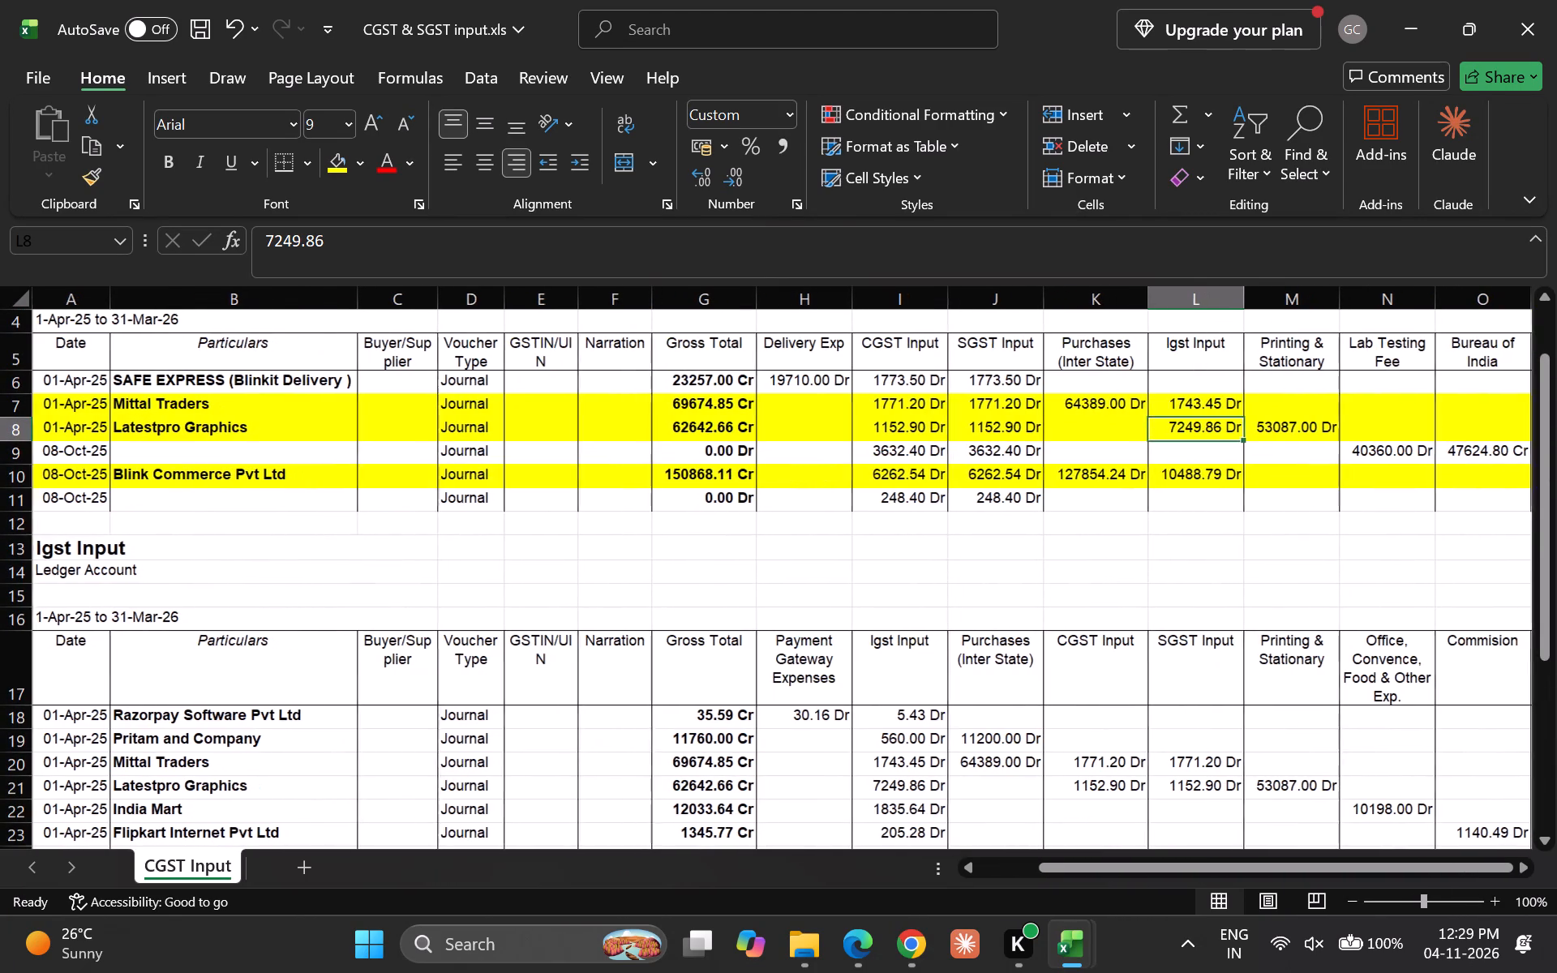
pyautogui.scroll(-1, 621, 643)
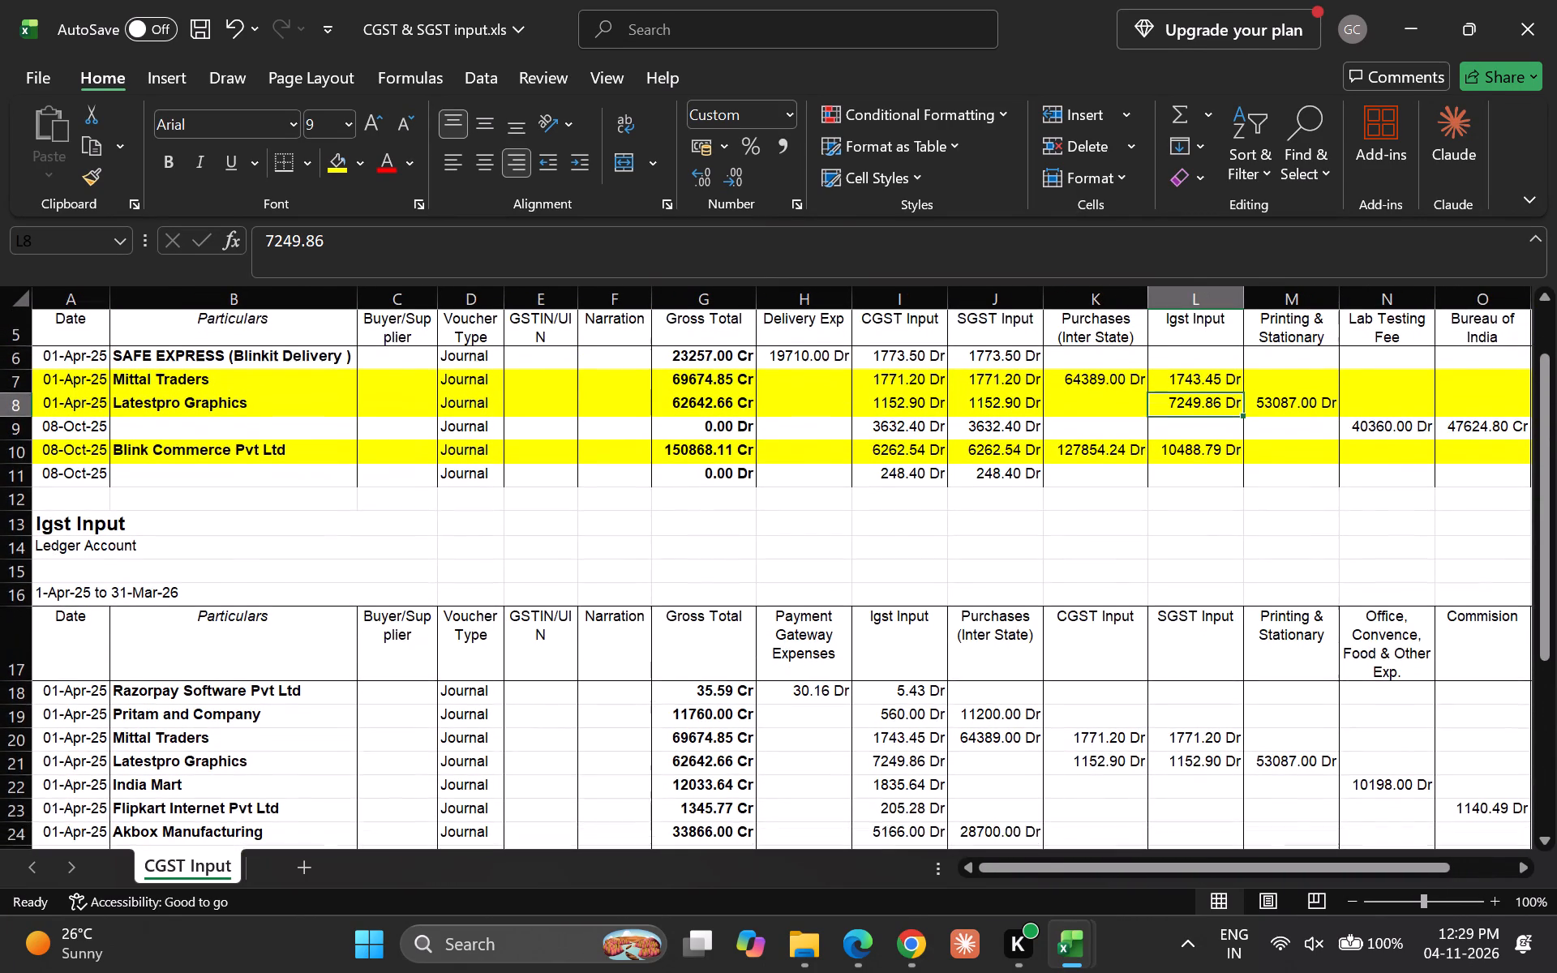
pyautogui.scroll(-1, 621, 643)
# Fill the entire Mittal Traders and Latestpro Graphics rows of the Igst Input ledger with yellow.
pyautogui.click(208, 683)
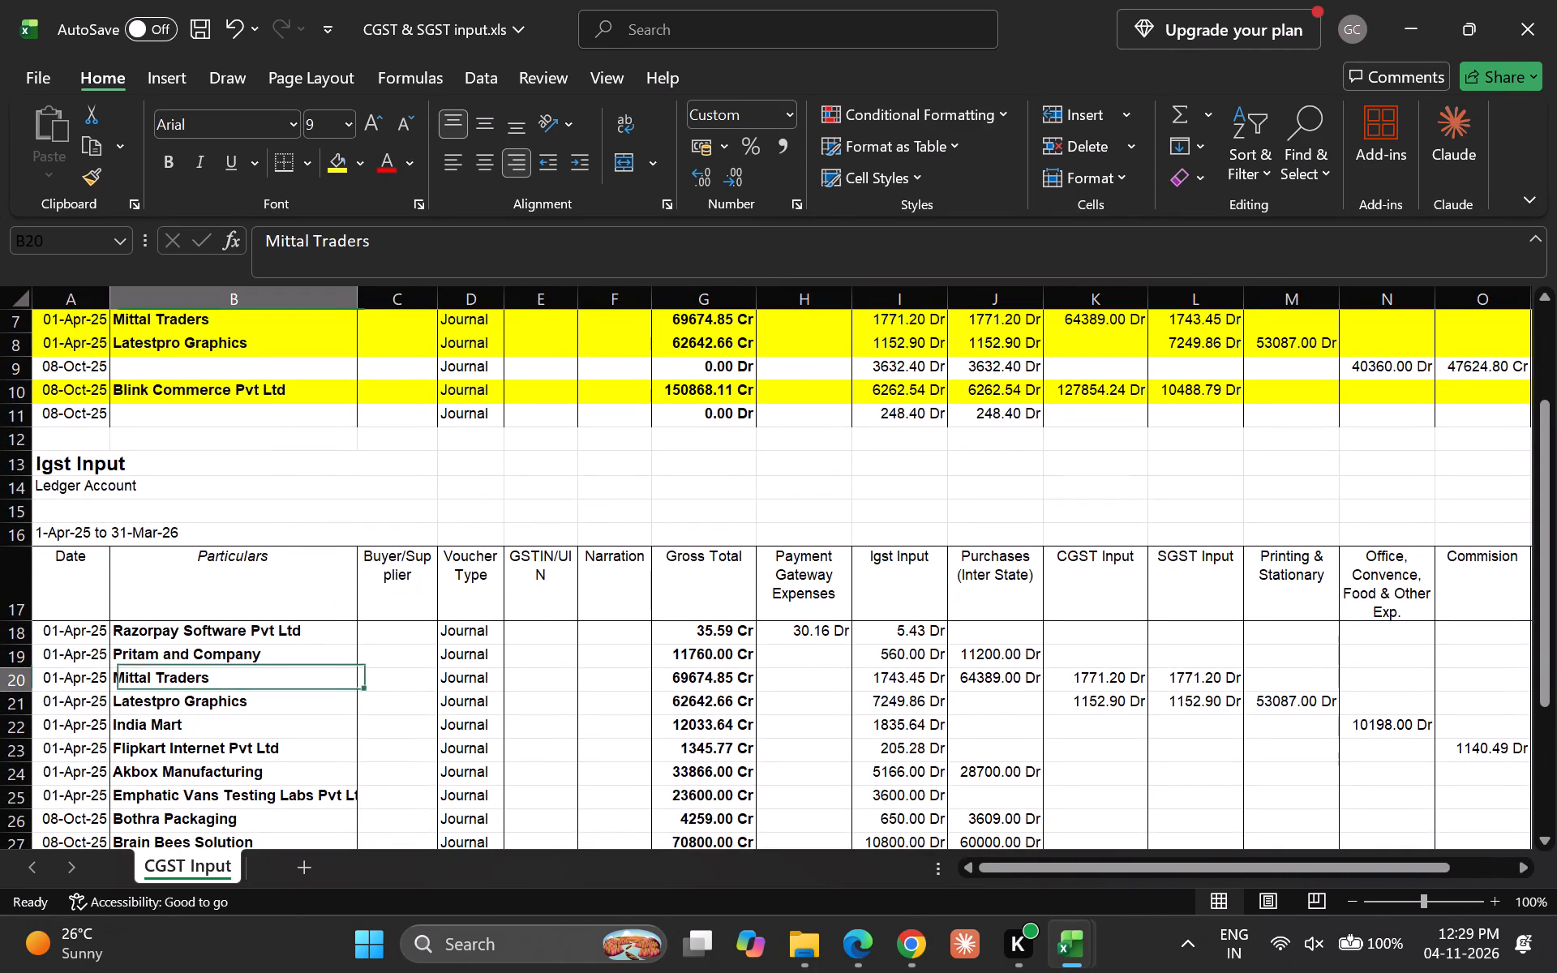
pyautogui.hotkey('shift', 'space')
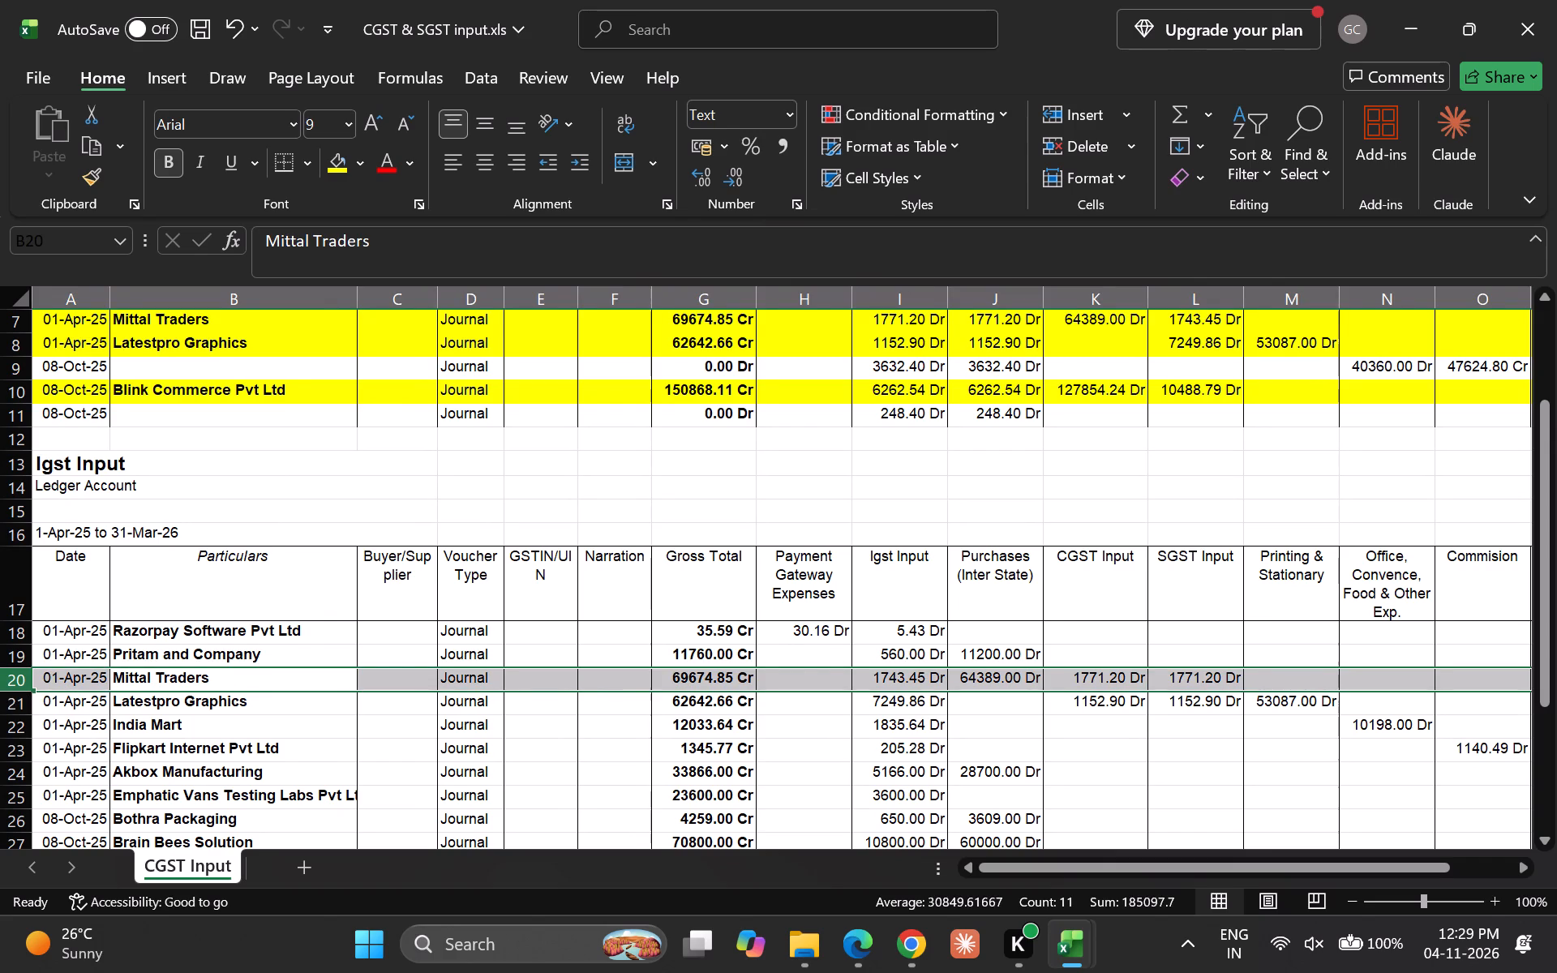
pyautogui.hscroll(-1, 1078, 736)
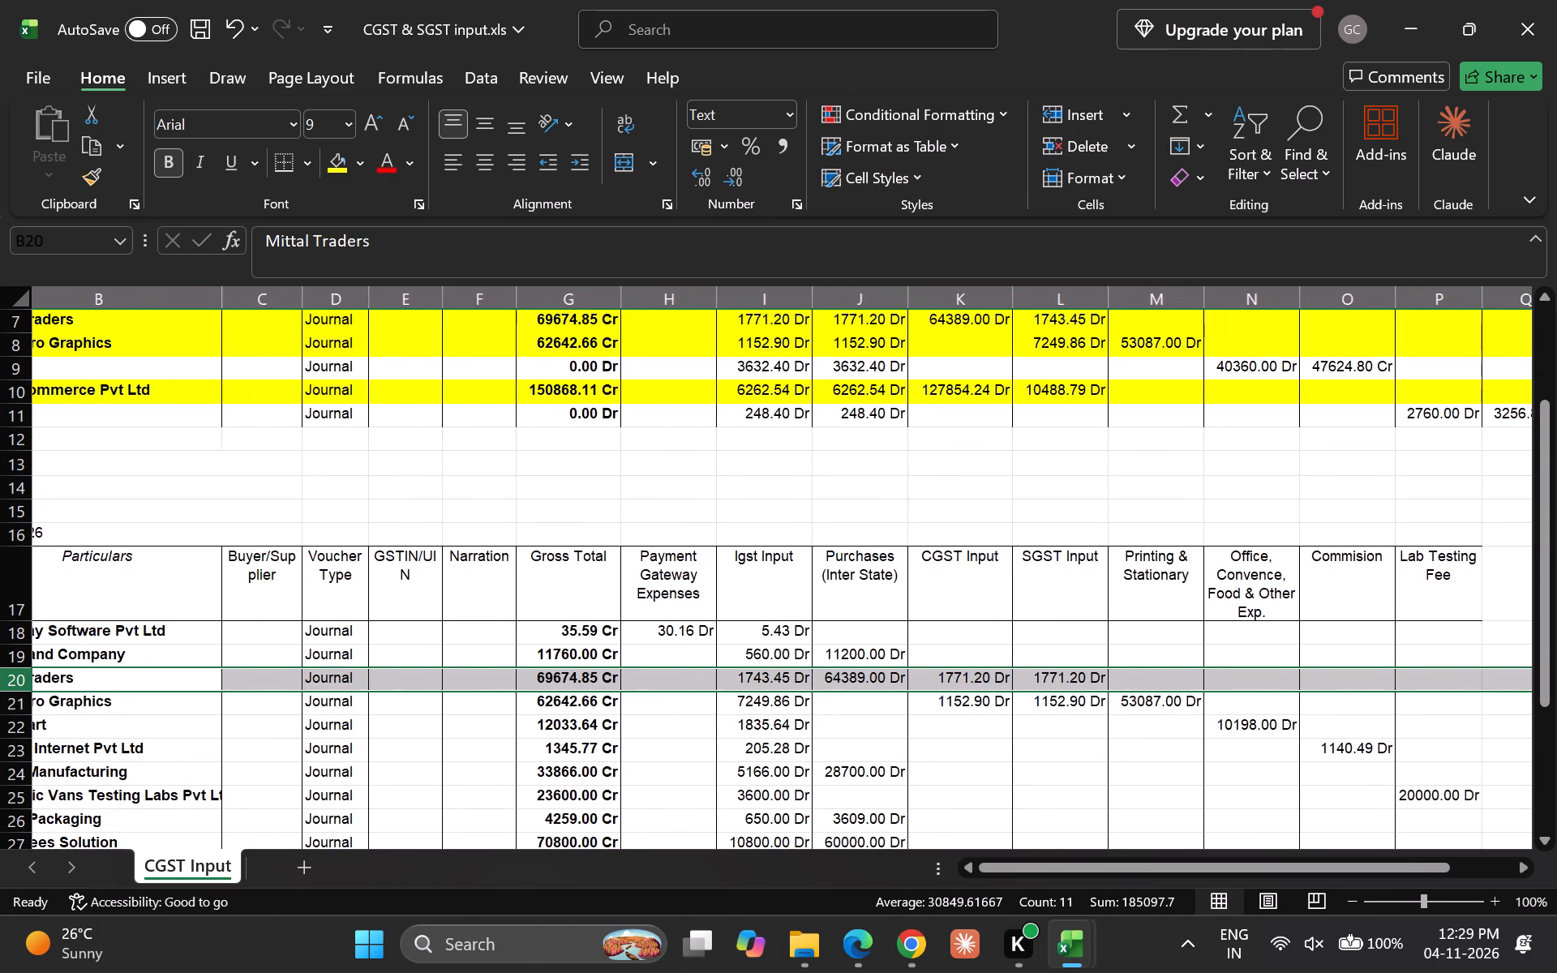
pyautogui.hscroll(-2, 1078, 736)
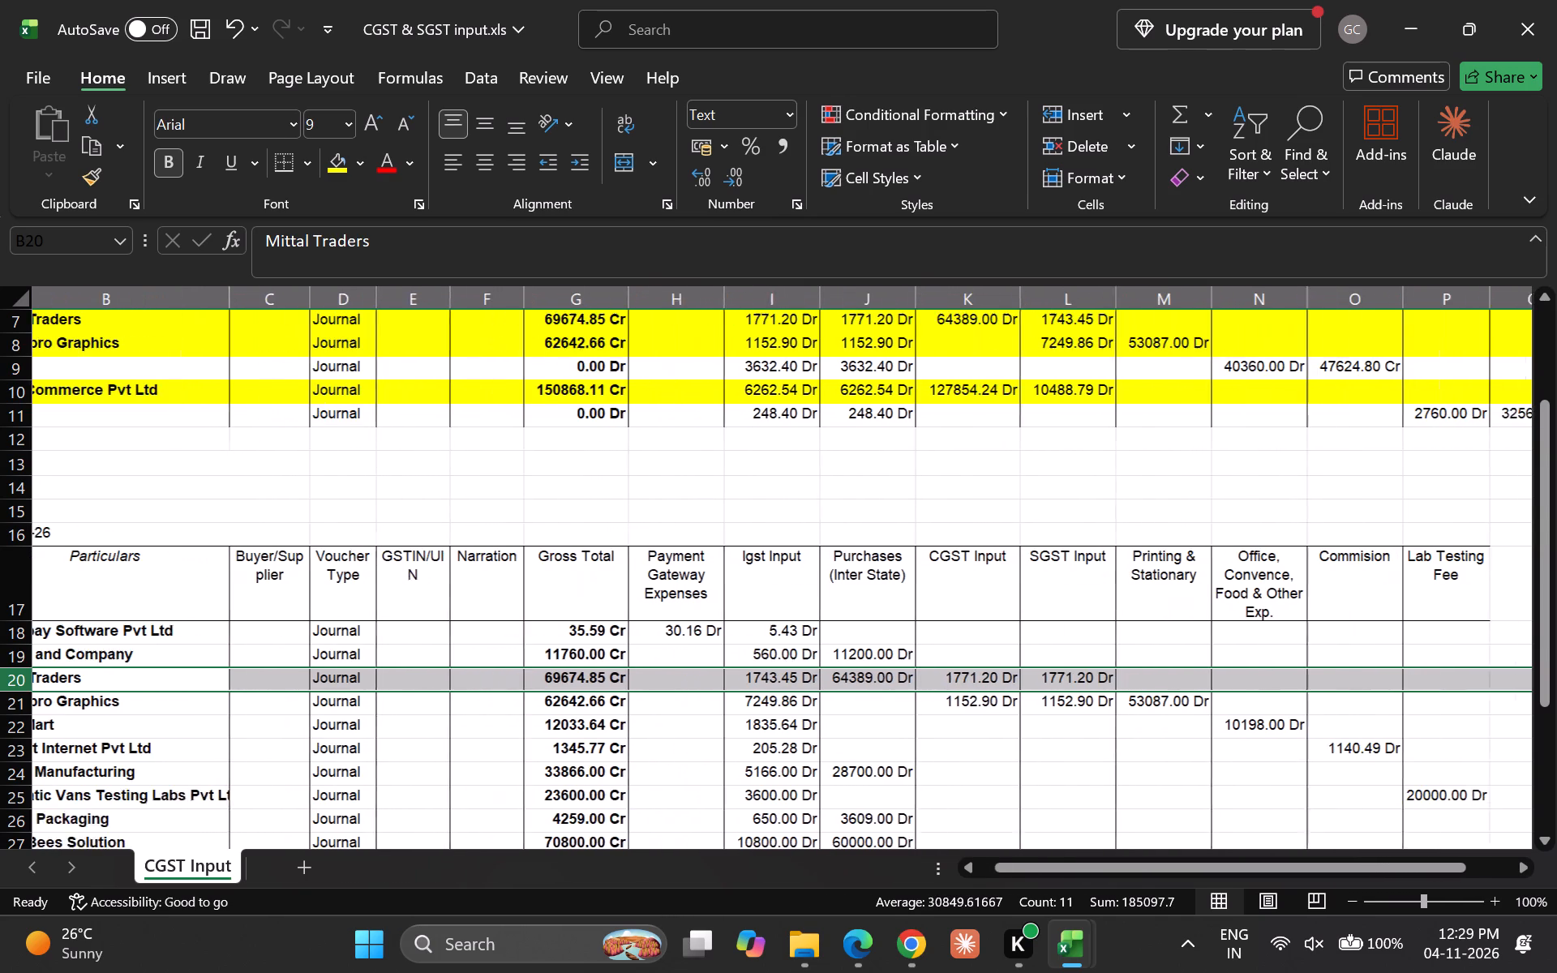
pyautogui.click(336, 171)
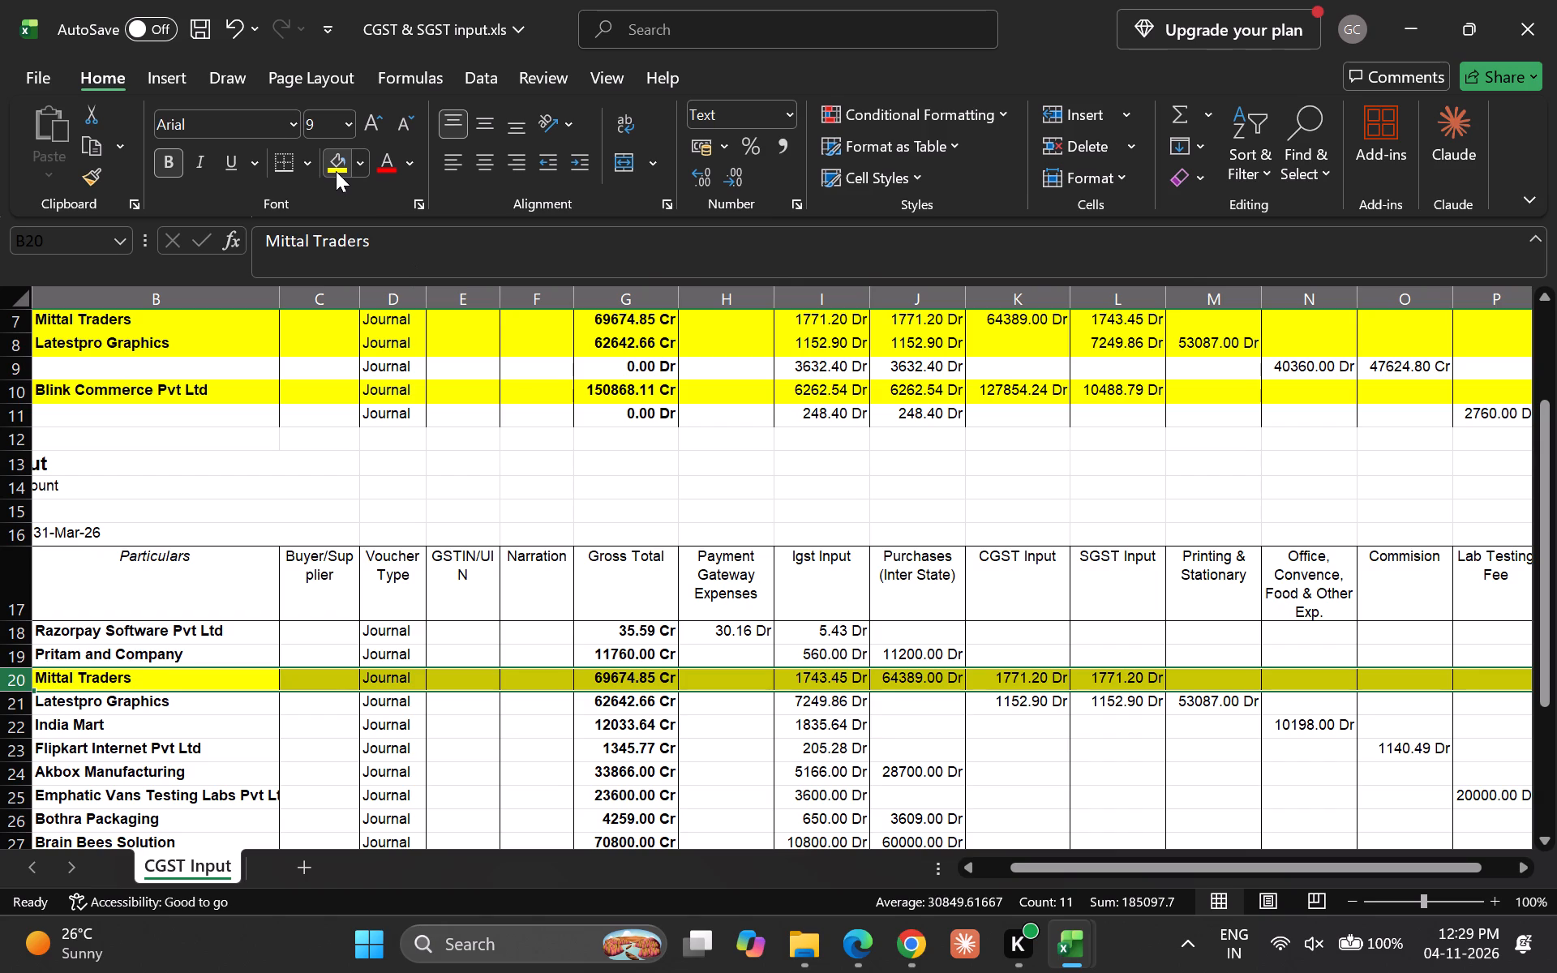
pyautogui.hotkey('shift', 'Down')
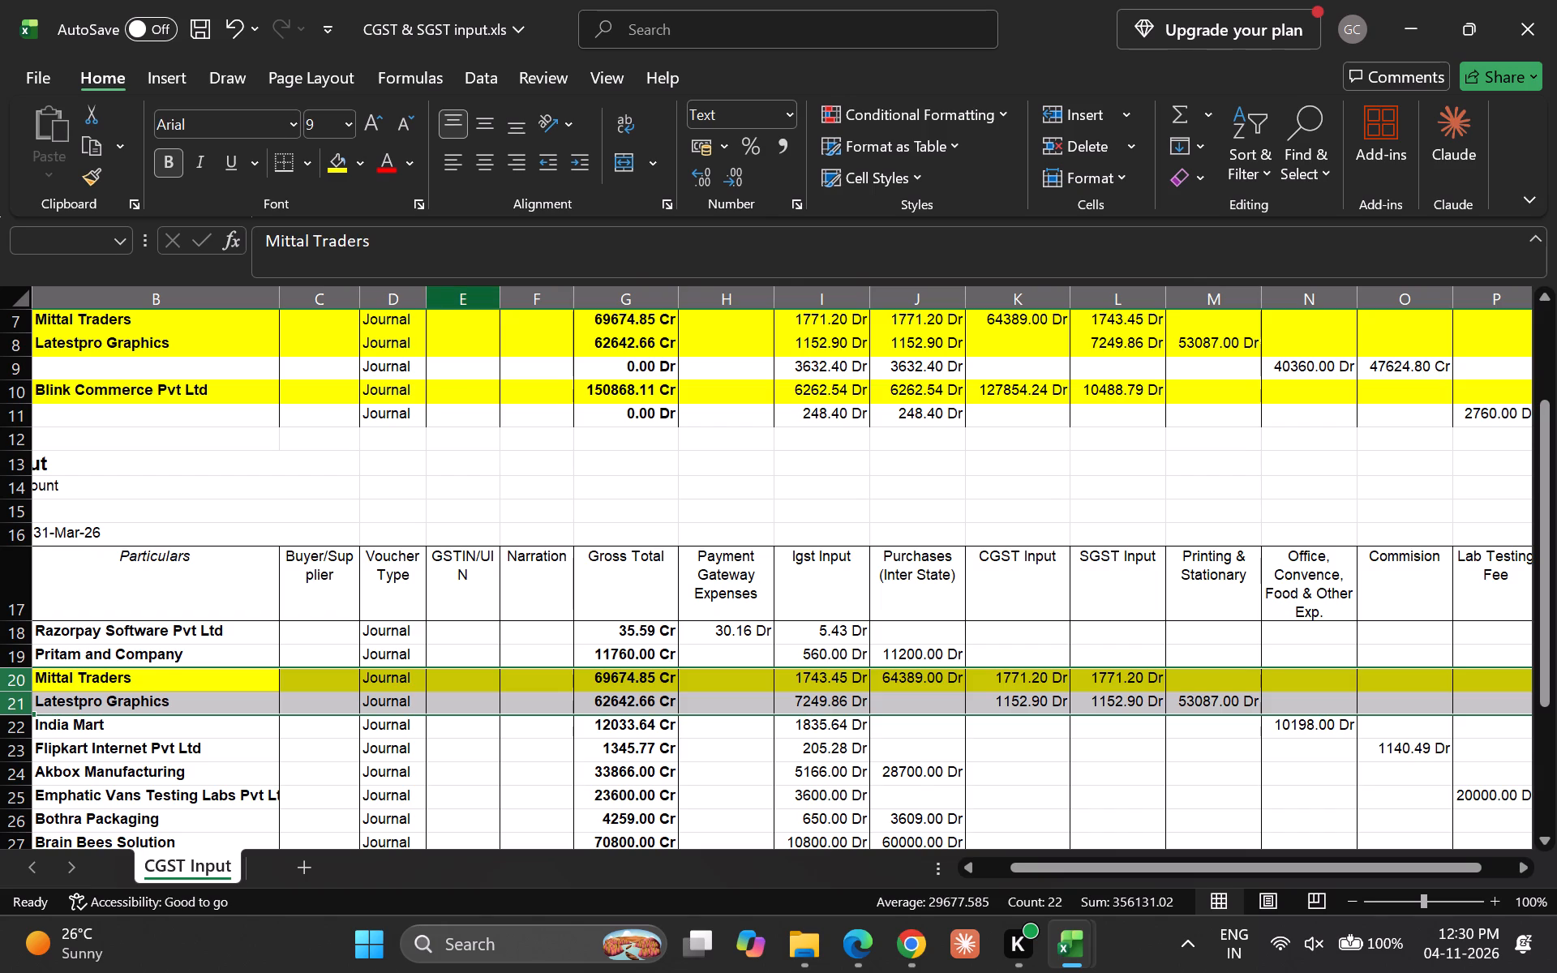
pyautogui.click(326, 153)
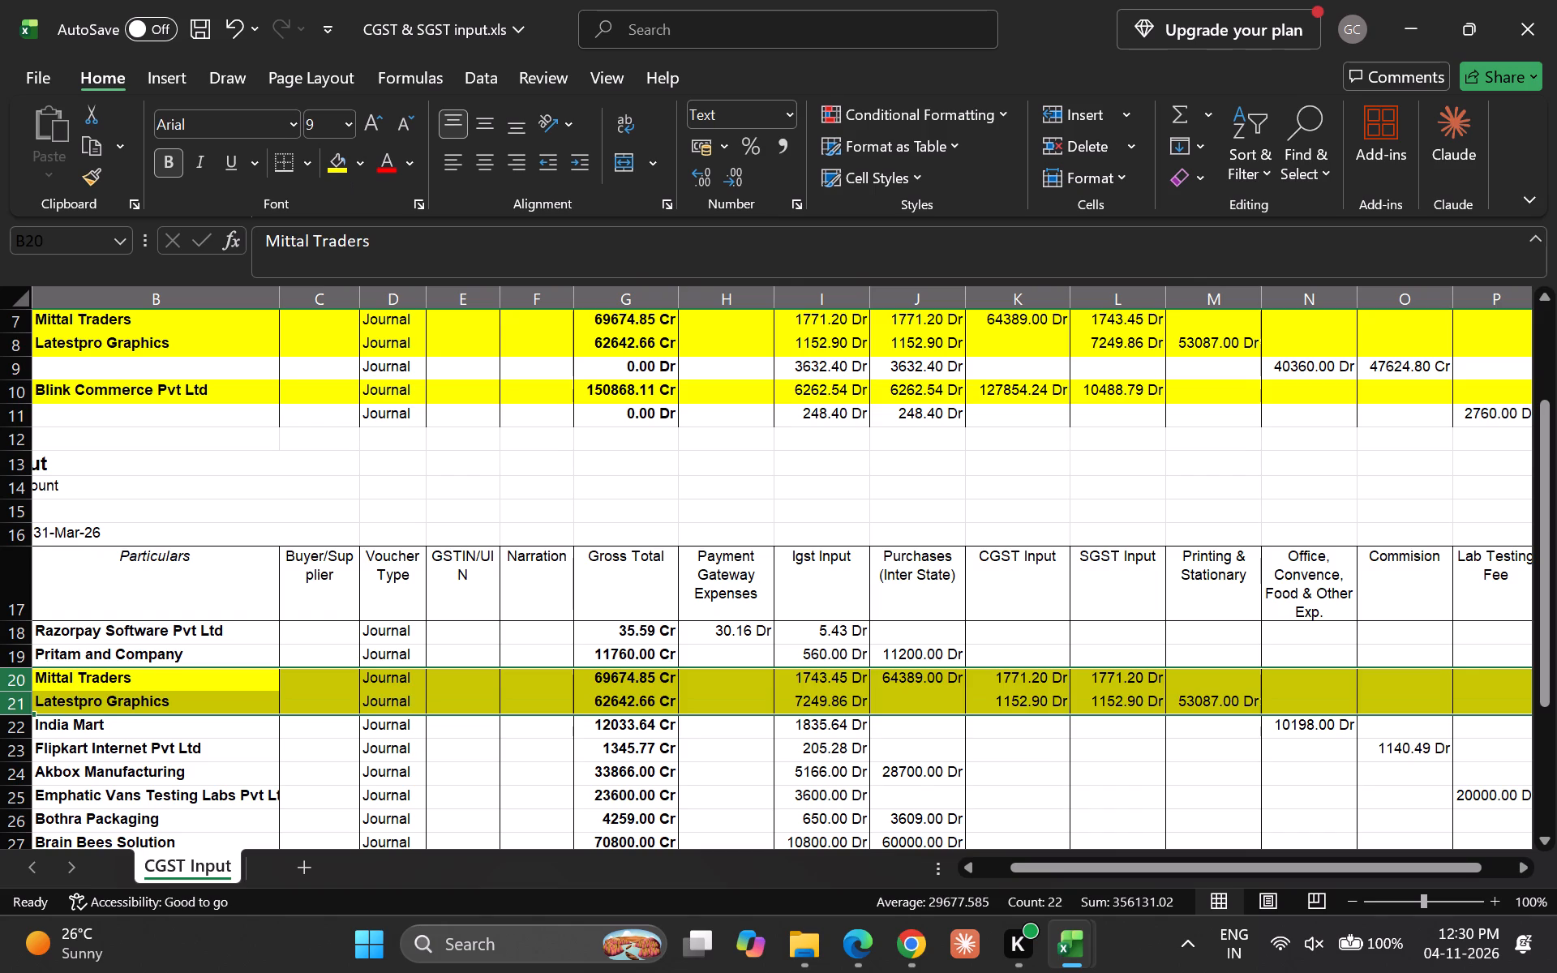
pyautogui.scroll(-1, 675, 448)
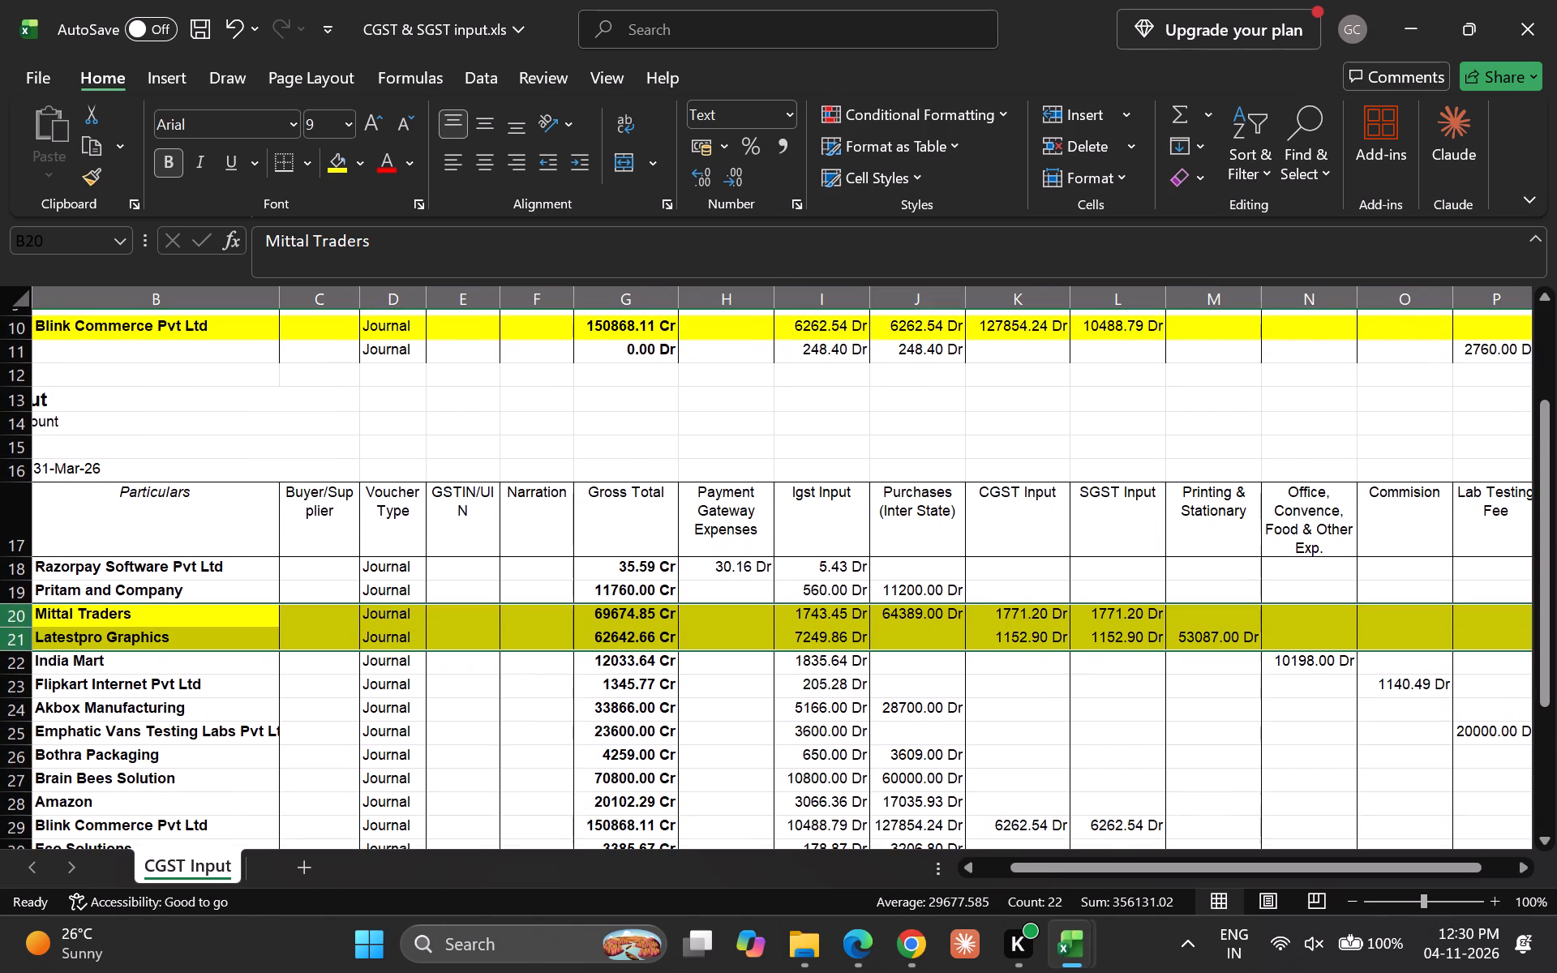
# Fill the entire Blink Commerce Pvt Ltd row of the Igst Input ledger with yellow.
pyautogui.scroll(-1, 675, 448)
pyautogui.hscroll(2, 564, 482)
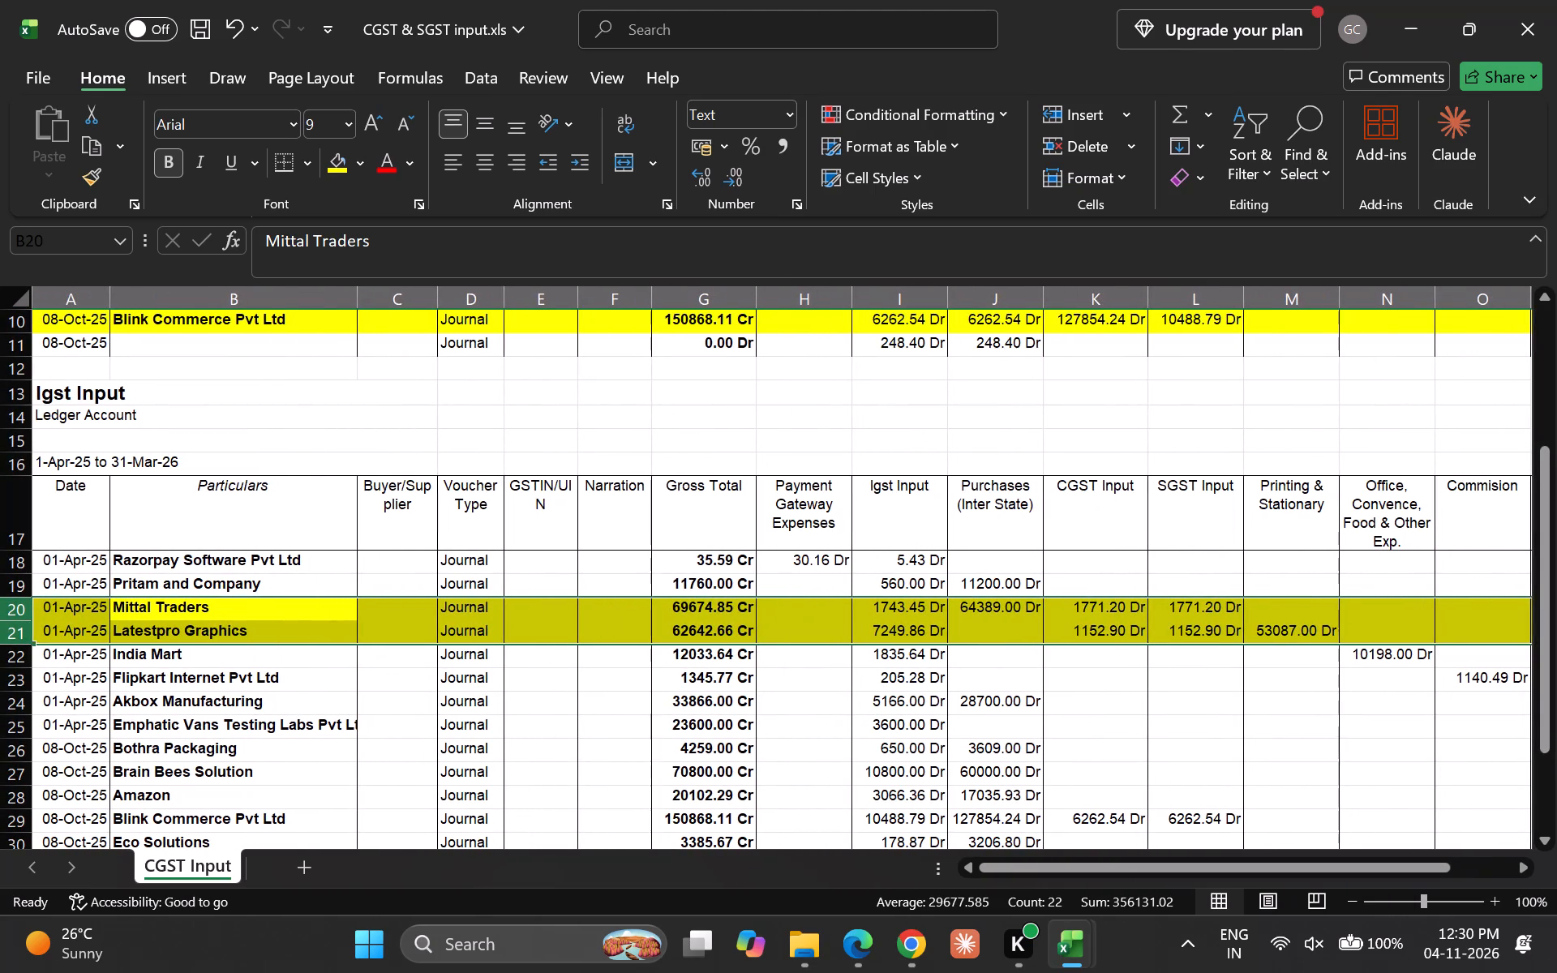
pyautogui.click(58, 749)
pyautogui.press('Down')
pyautogui.press('Right')
pyautogui.press('Down')
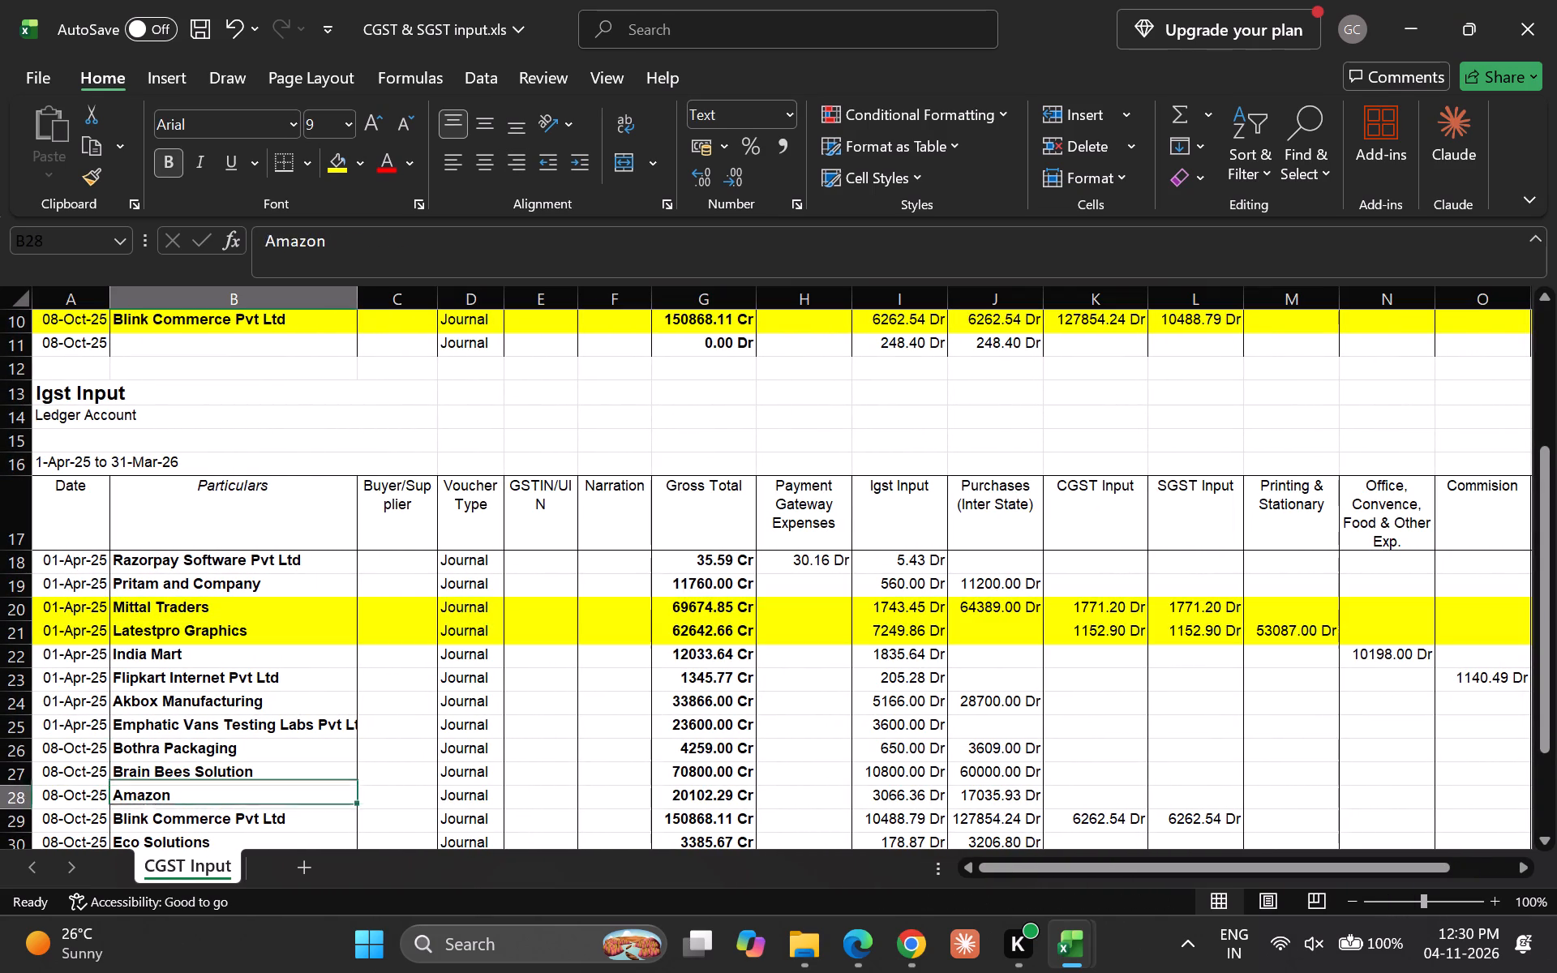
pyautogui.press('Down')
pyautogui.hotkey('shift', 'space')
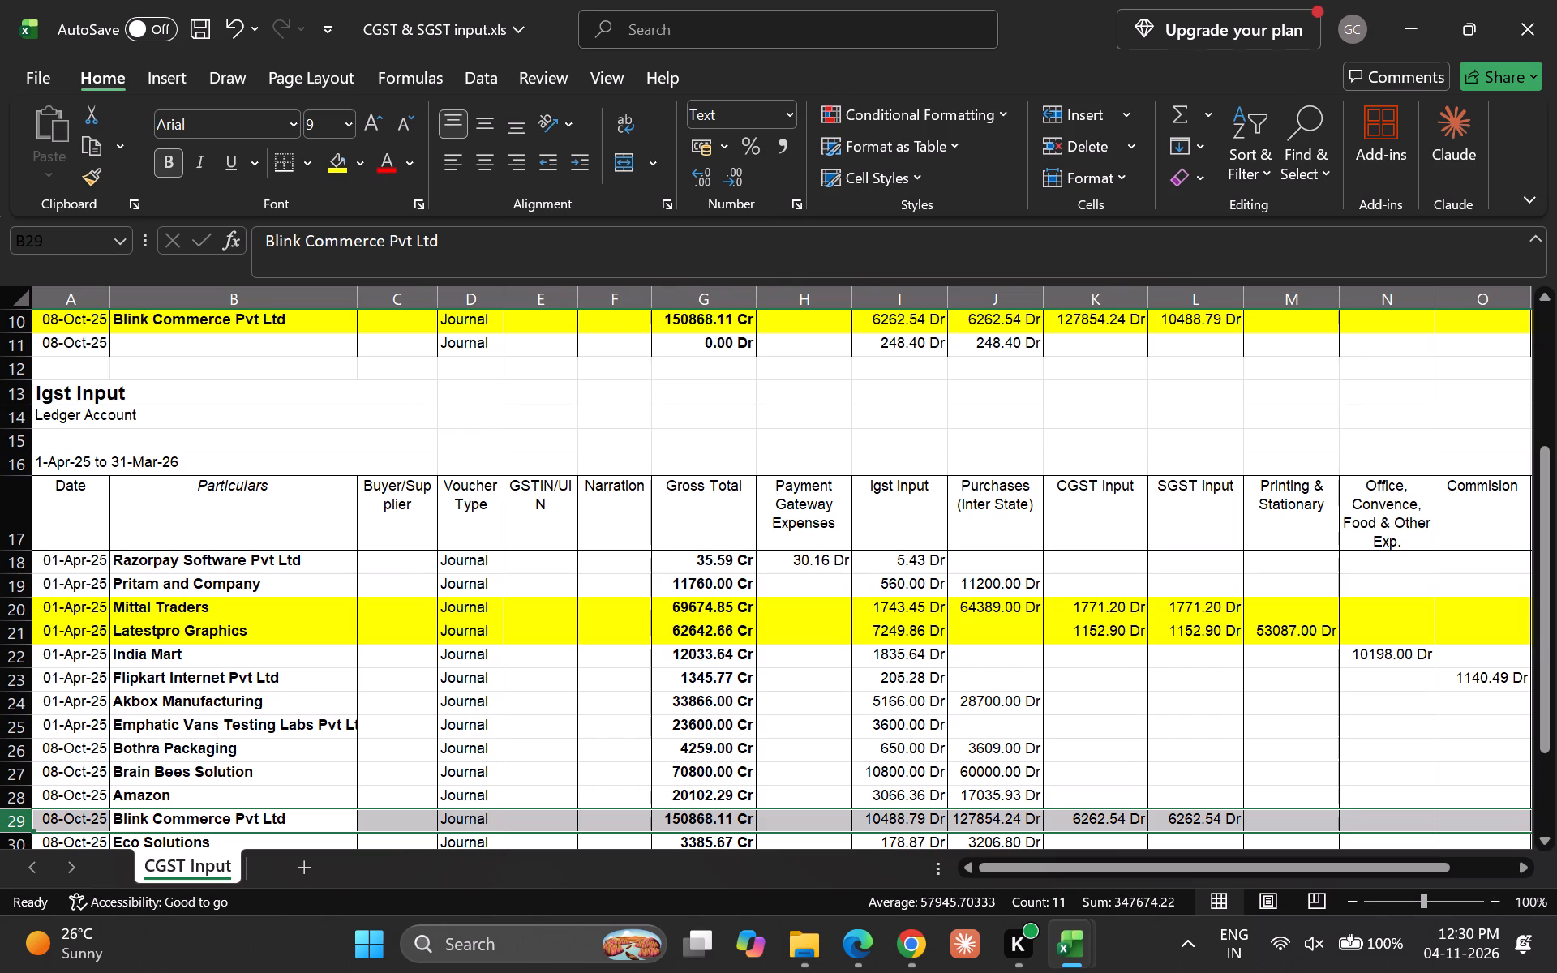
pyautogui.click(334, 173)
# Delete the Grand Total row at the end of the Igst Input ledger.
pyautogui.press('Down')
pyautogui.press('Up')
pyautogui.press('Up')
pyautogui.press('Right')
pyautogui.press('Down')
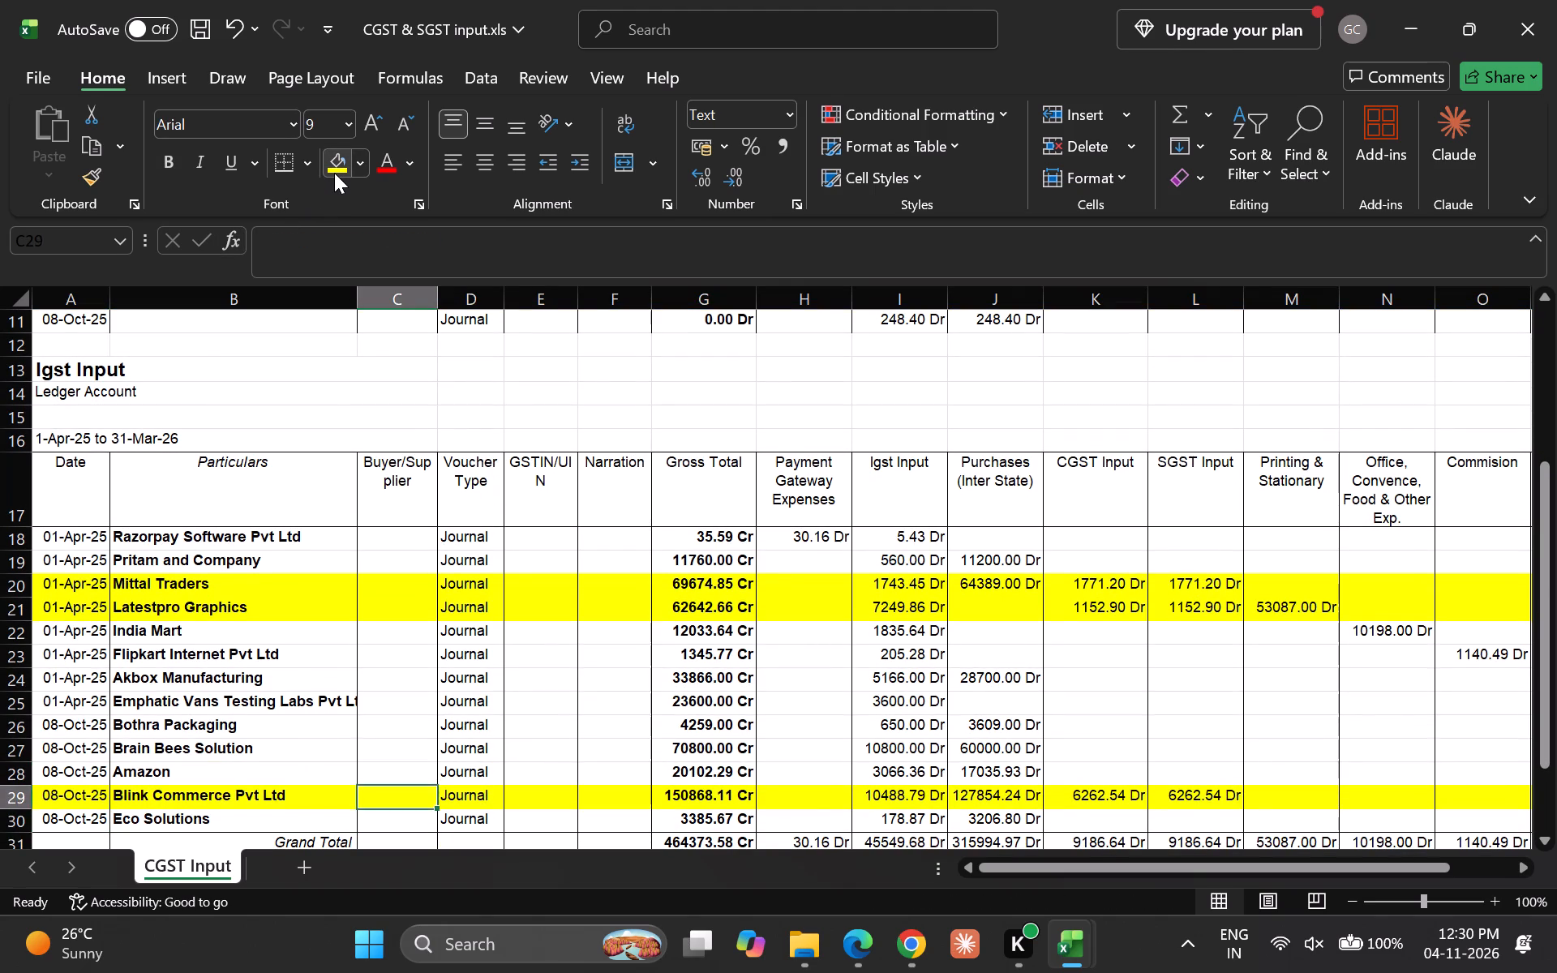
pyautogui.press('Down')
pyautogui.press('Down')
pyautogui.hotkey('shift', 'space')
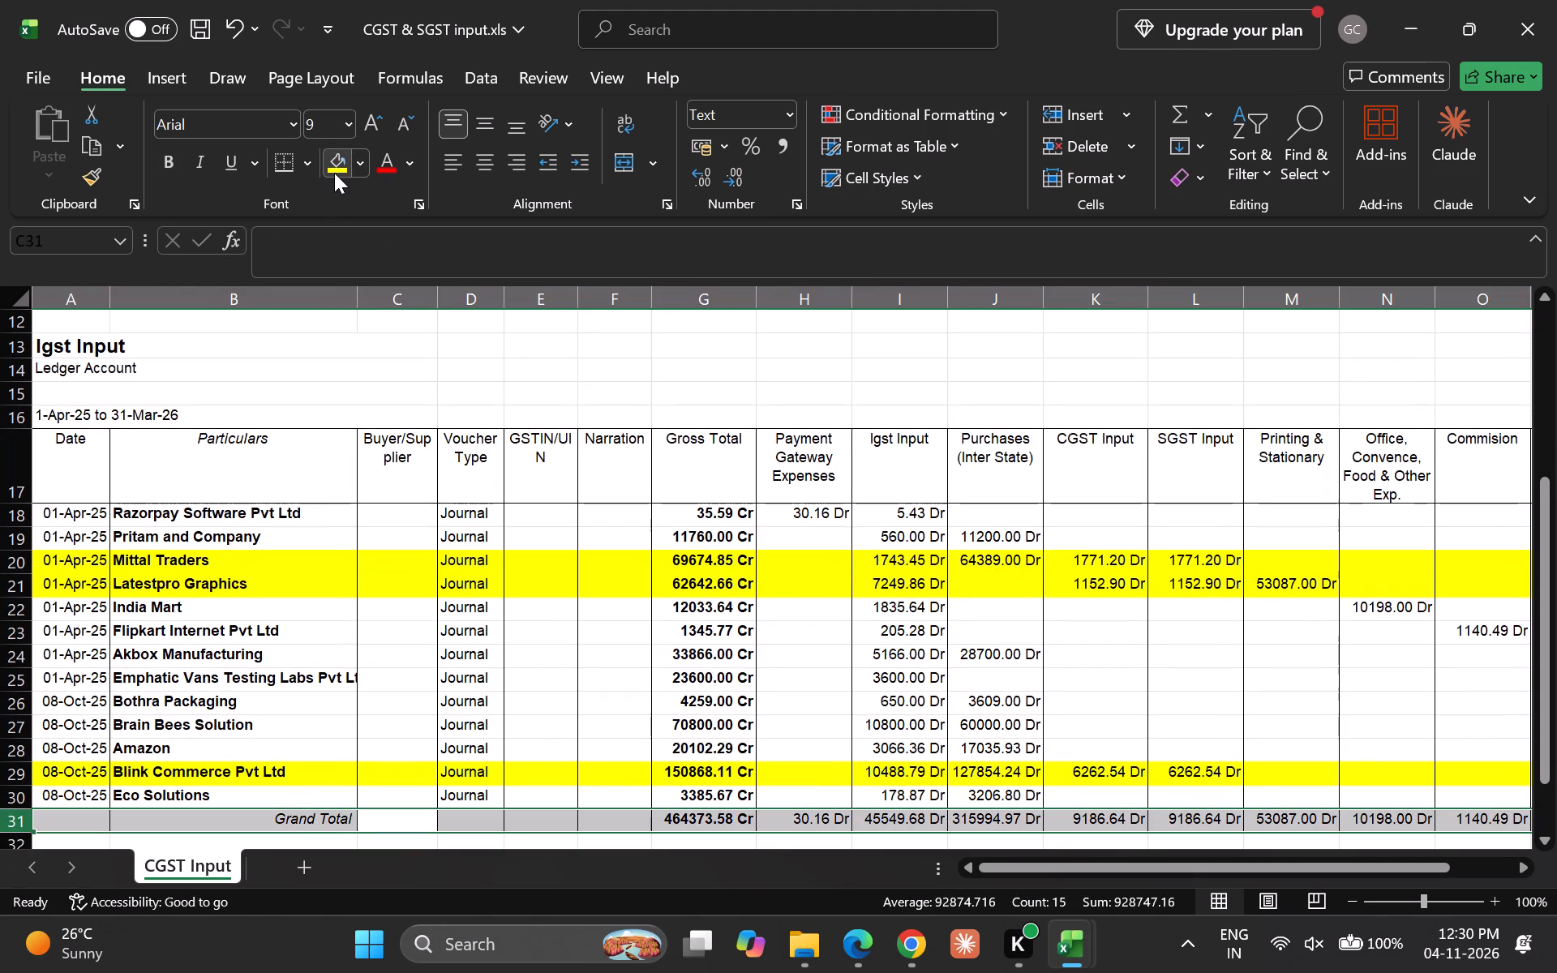
# Delete the yellow Mittal Traders and Latestpro Graphics rows from the CGST Input ledger.
pyautogui.press('Up')
pyautogui.press('Up')
pyautogui.press('Up')
pyautogui.press('Up')
pyautogui.press('Up')
pyautogui.press('Up')
pyautogui.press('Up')
pyautogui.press('Up')
pyautogui.press('Up')
pyautogui.press('Up')
pyautogui.press('Up')
pyautogui.press('Up')
pyautogui.press('Up')
pyautogui.press('Up')
pyautogui.press('Up')
pyautogui.press('Up')
pyautogui.press('Up')
pyautogui.press('Up')
pyautogui.press('Up')
pyautogui.press('Up')
pyautogui.press('Up')
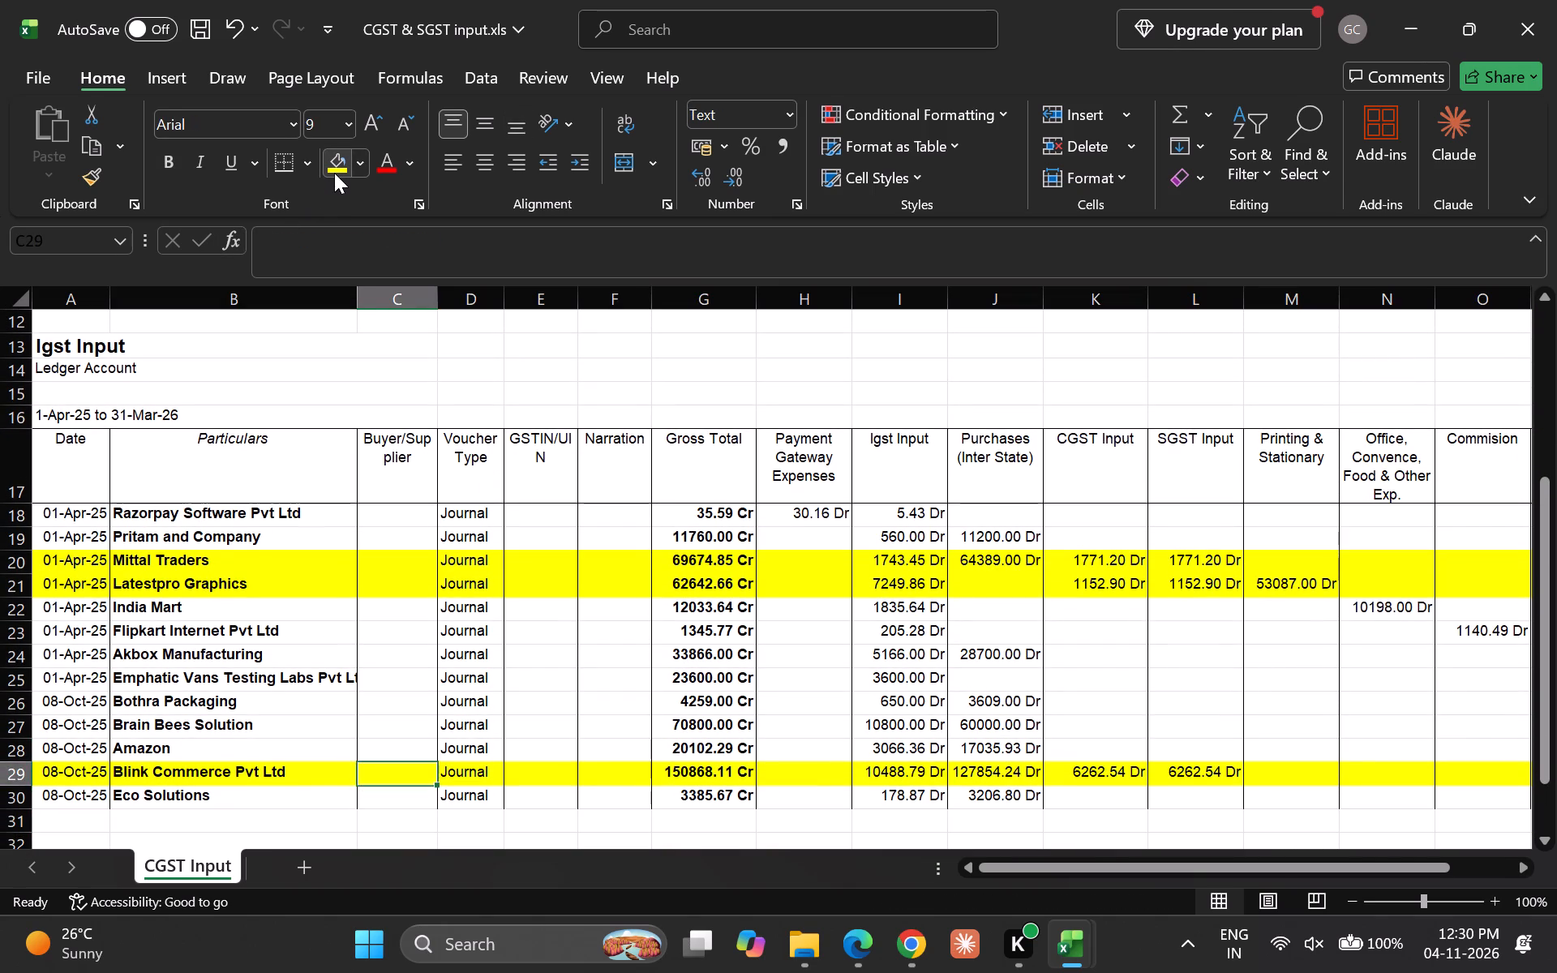
pyautogui.press('Down')
pyautogui.press('Down')
pyautogui.press('Down')
pyautogui.press('Down')
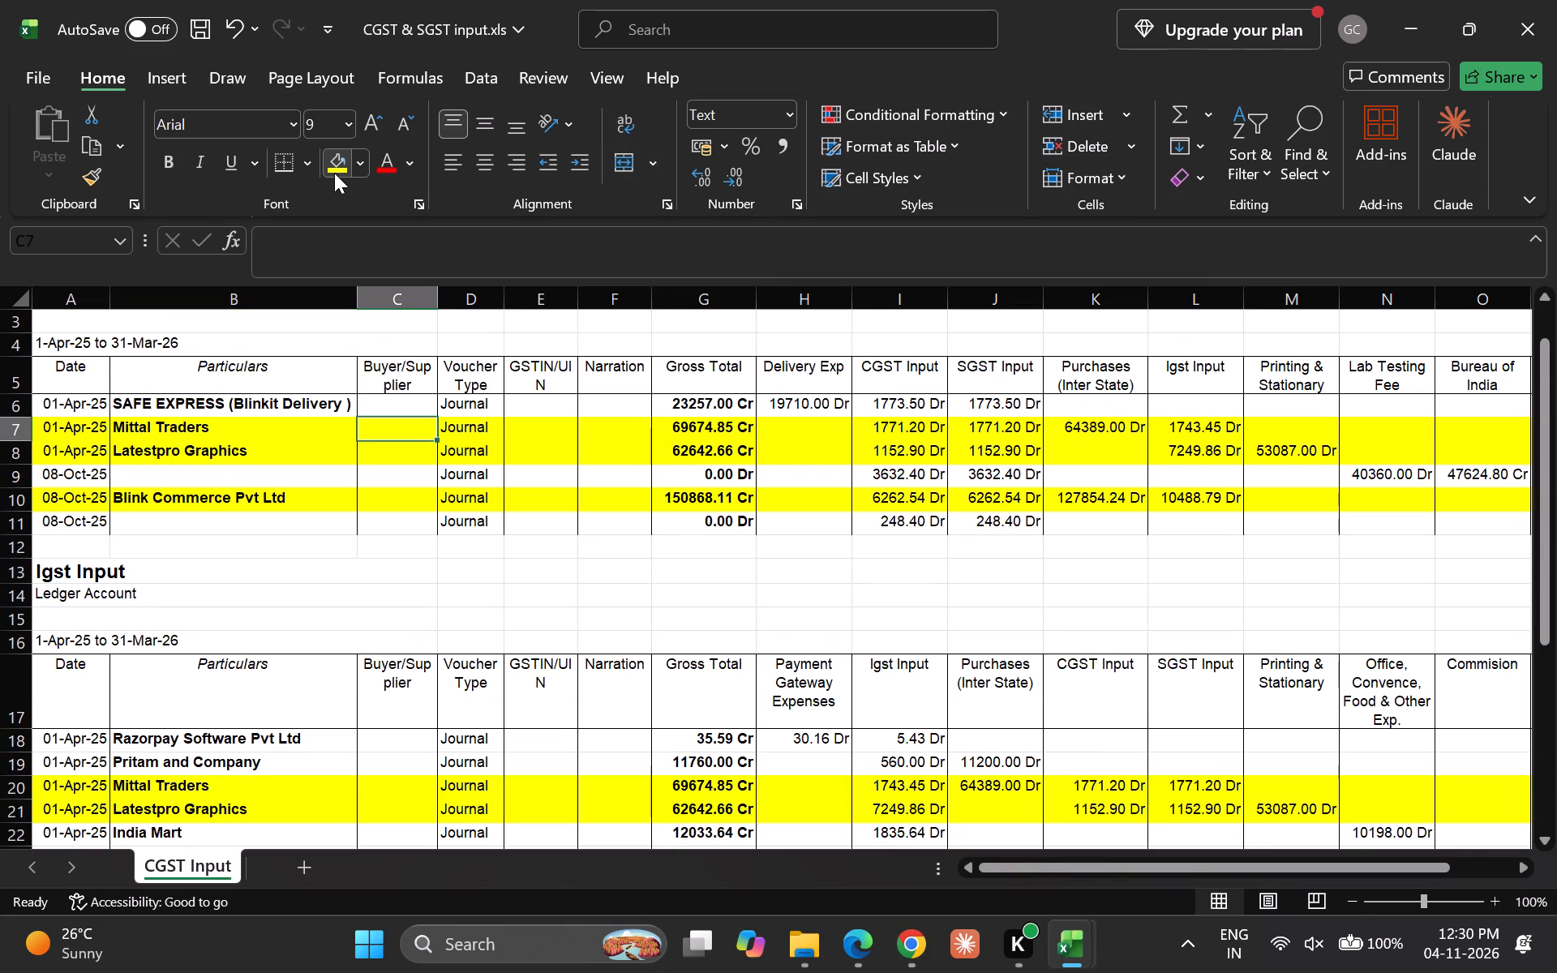
pyautogui.hotkey('shift', 'Down')
pyautogui.hotkey('shift', 'space')
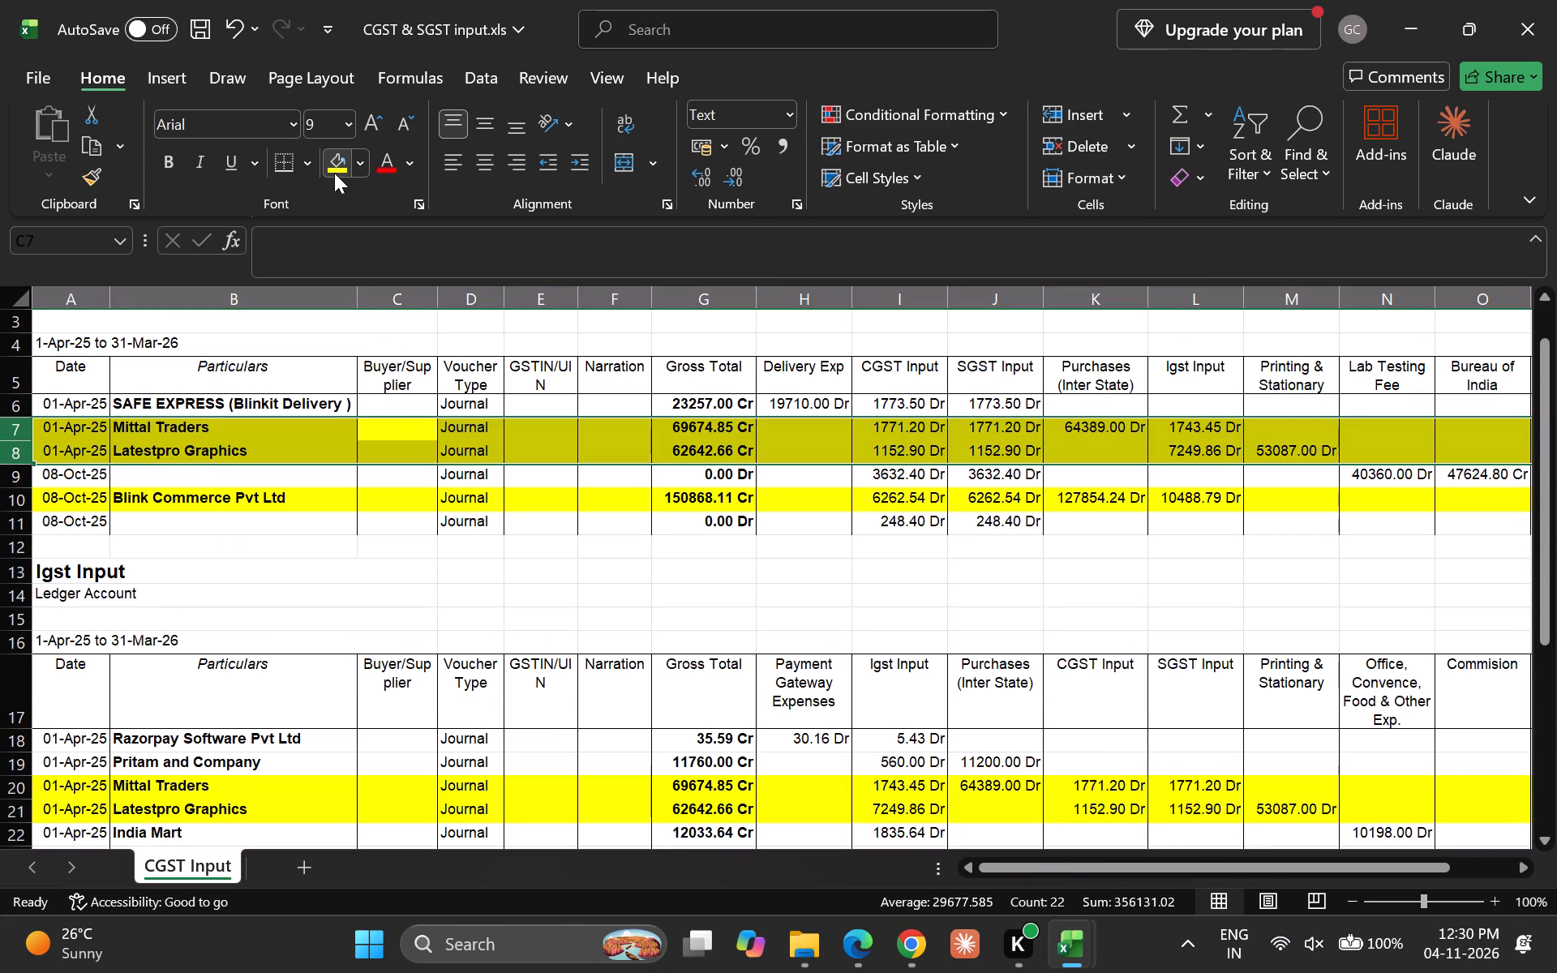
# Delete the yellow Blink Commerce Pvt Ltd row from the CGST Input ledger.
pyautogui.press('Down')
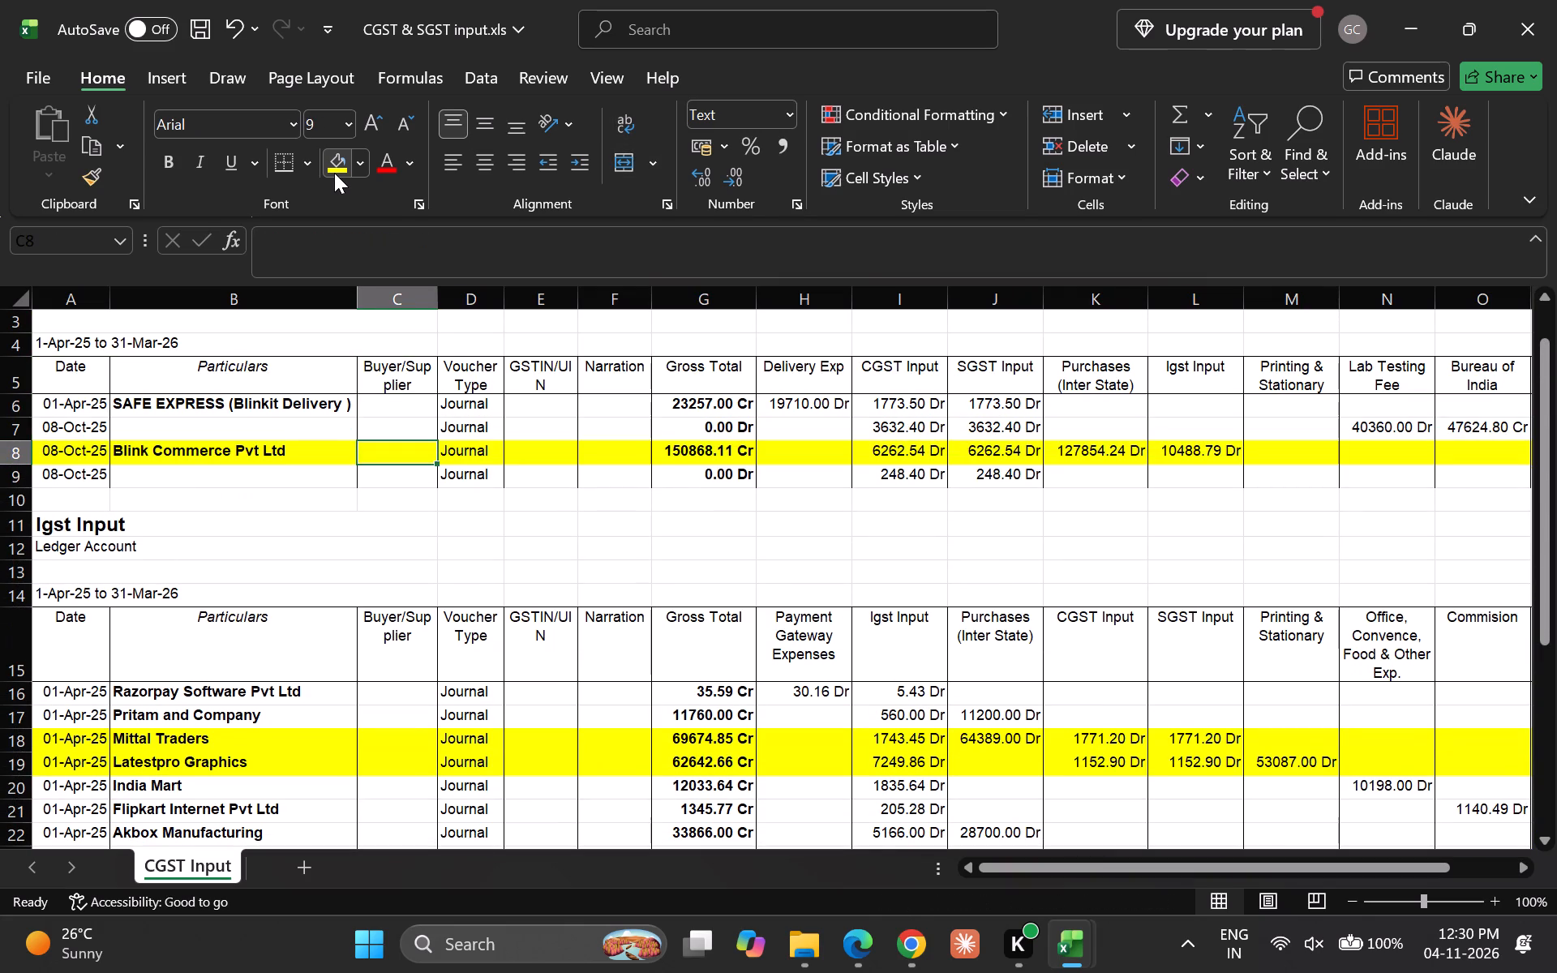
pyautogui.hotkey('shift', 'space')
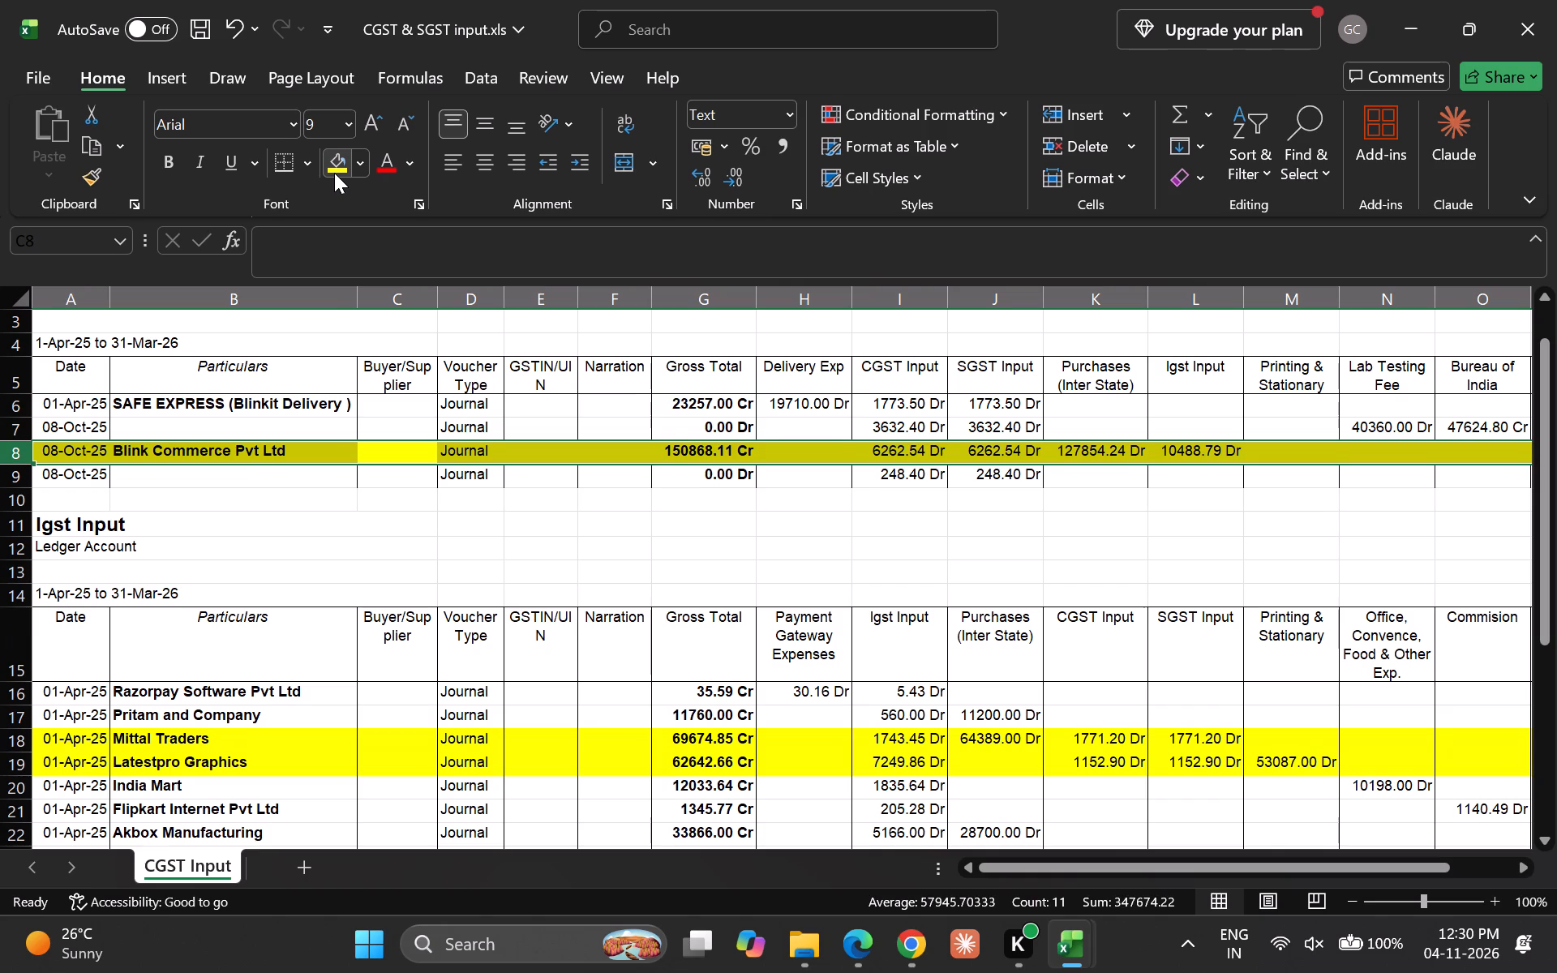
# Delete the blank row between the Ledger Account line and the period line of the Igst Input ledger.
pyautogui.press('Down')
pyautogui.press('Up')
pyautogui.press('Down')
pyautogui.press('Left')
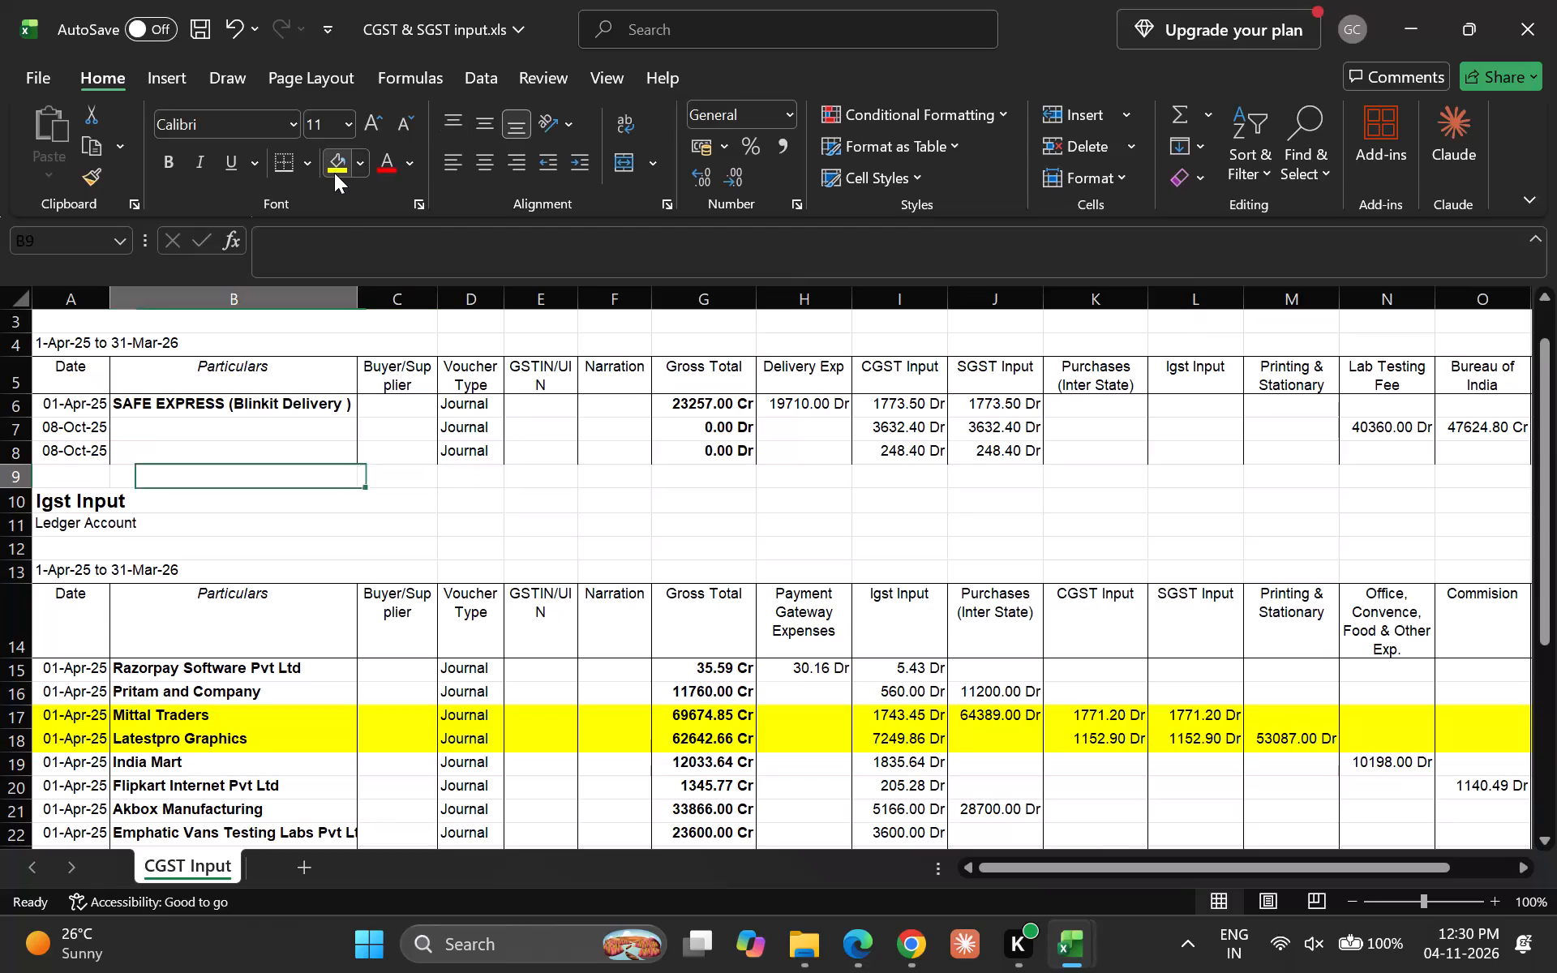
pyautogui.press('Left')
pyautogui.press('Down')
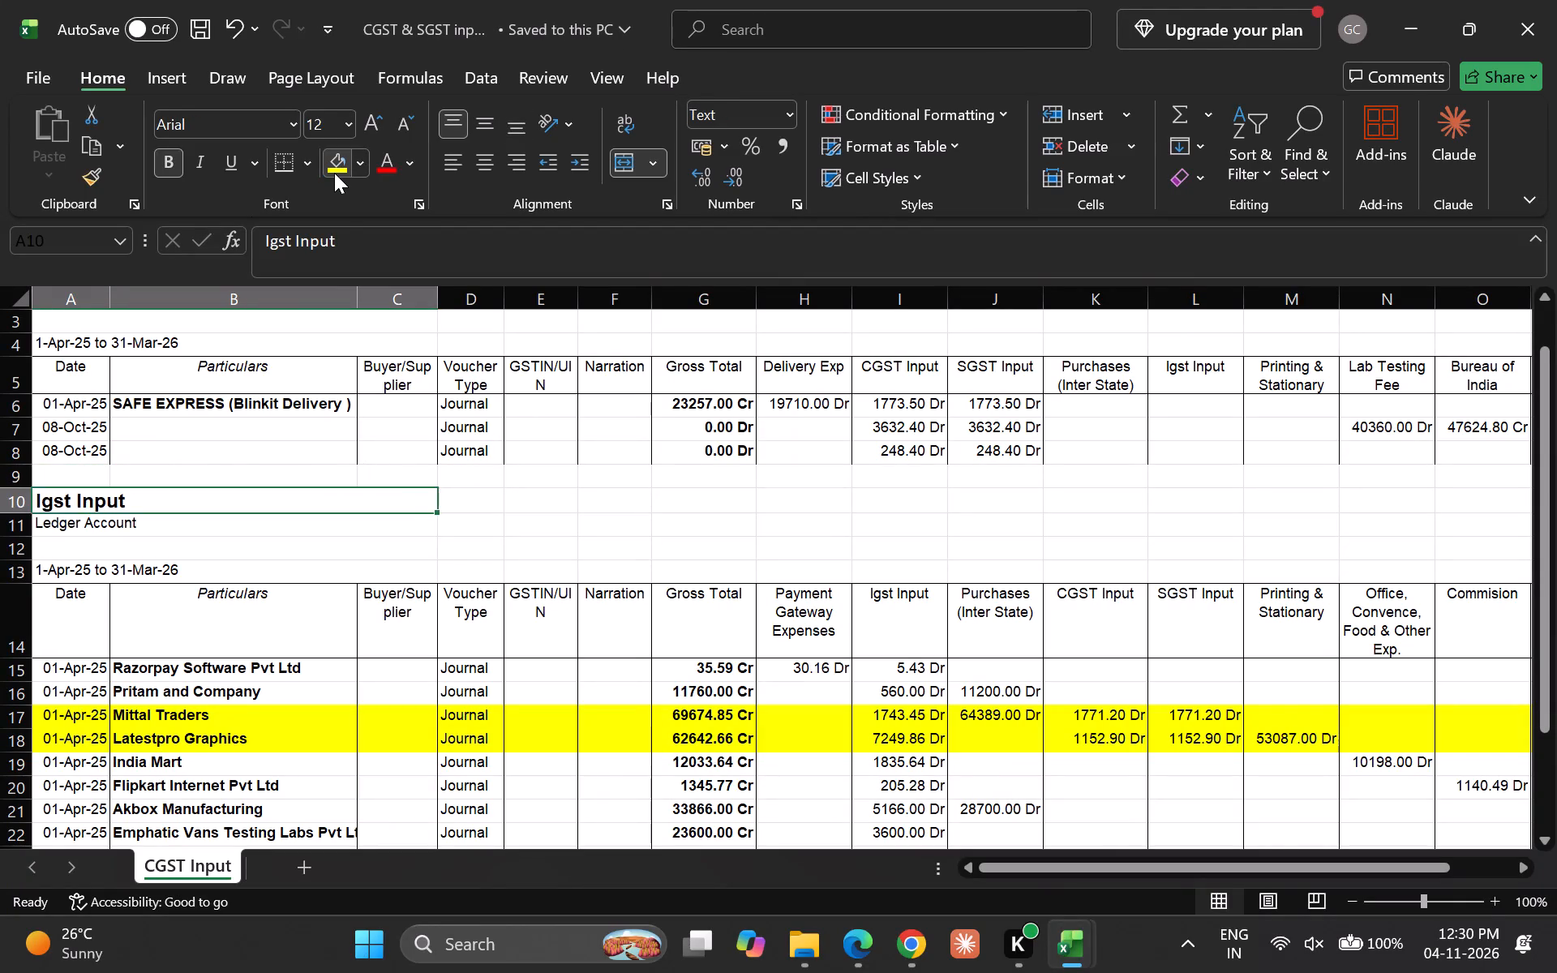
pyautogui.press('Down')
pyautogui.press('Down')
pyautogui.press('Down')
pyautogui.press('Up')
pyautogui.hotkey('shift', 'space')
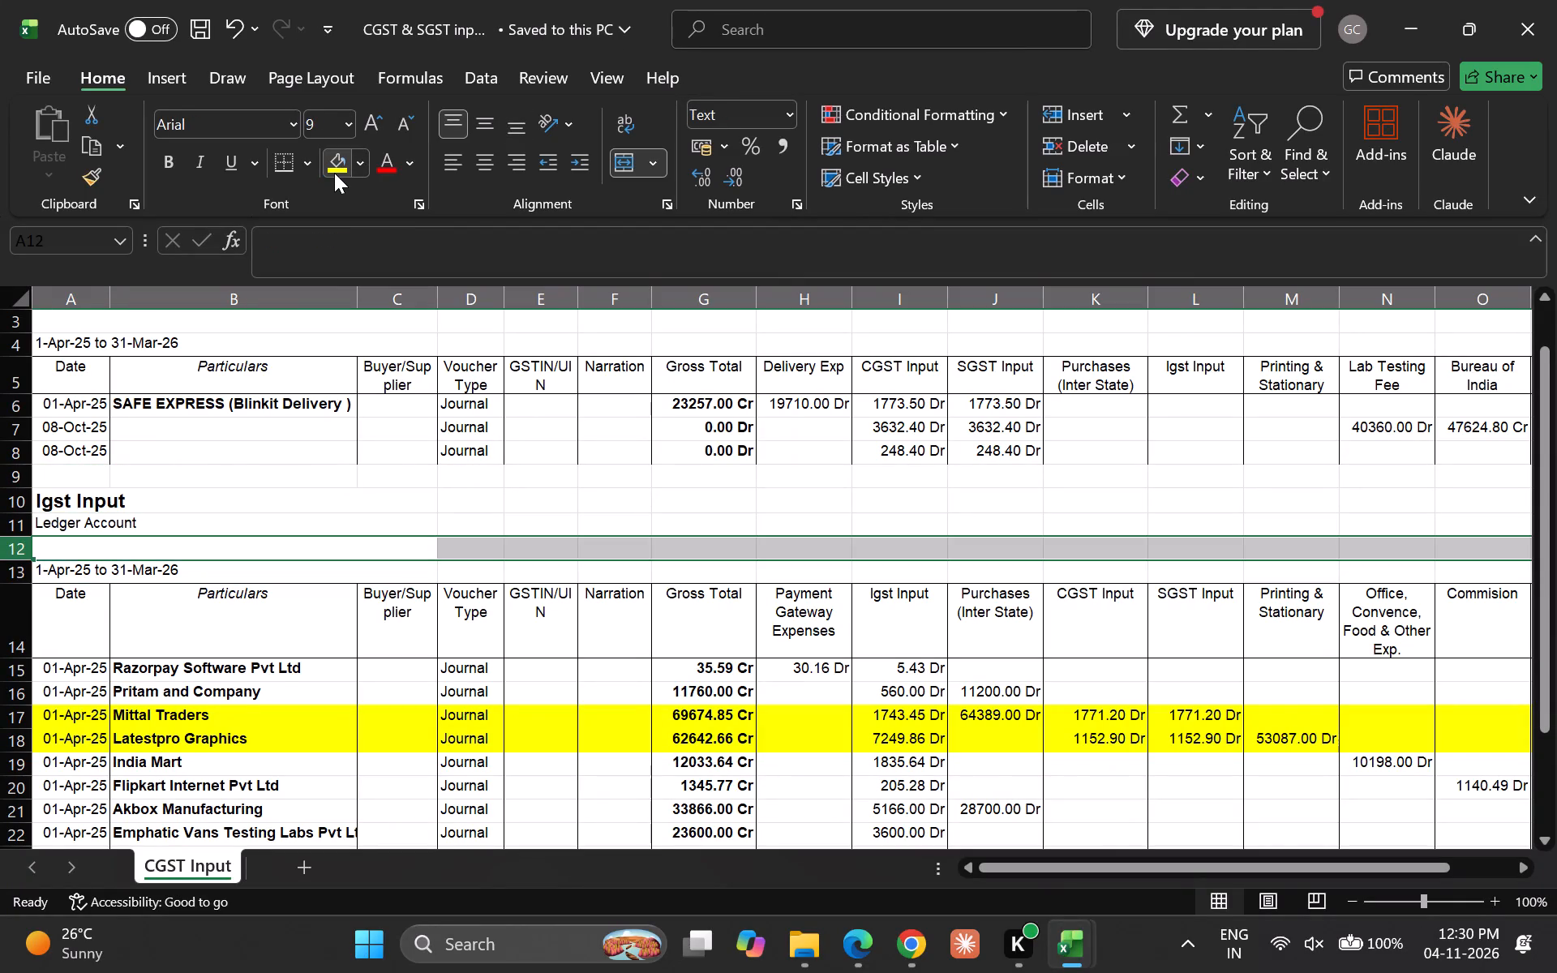
# Review the Igst Input ledger's entries down to its end and back up to the CGST Input ledger's heading.
pyautogui.press('Down')
pyautogui.press('Down')
pyautogui.press('Down')
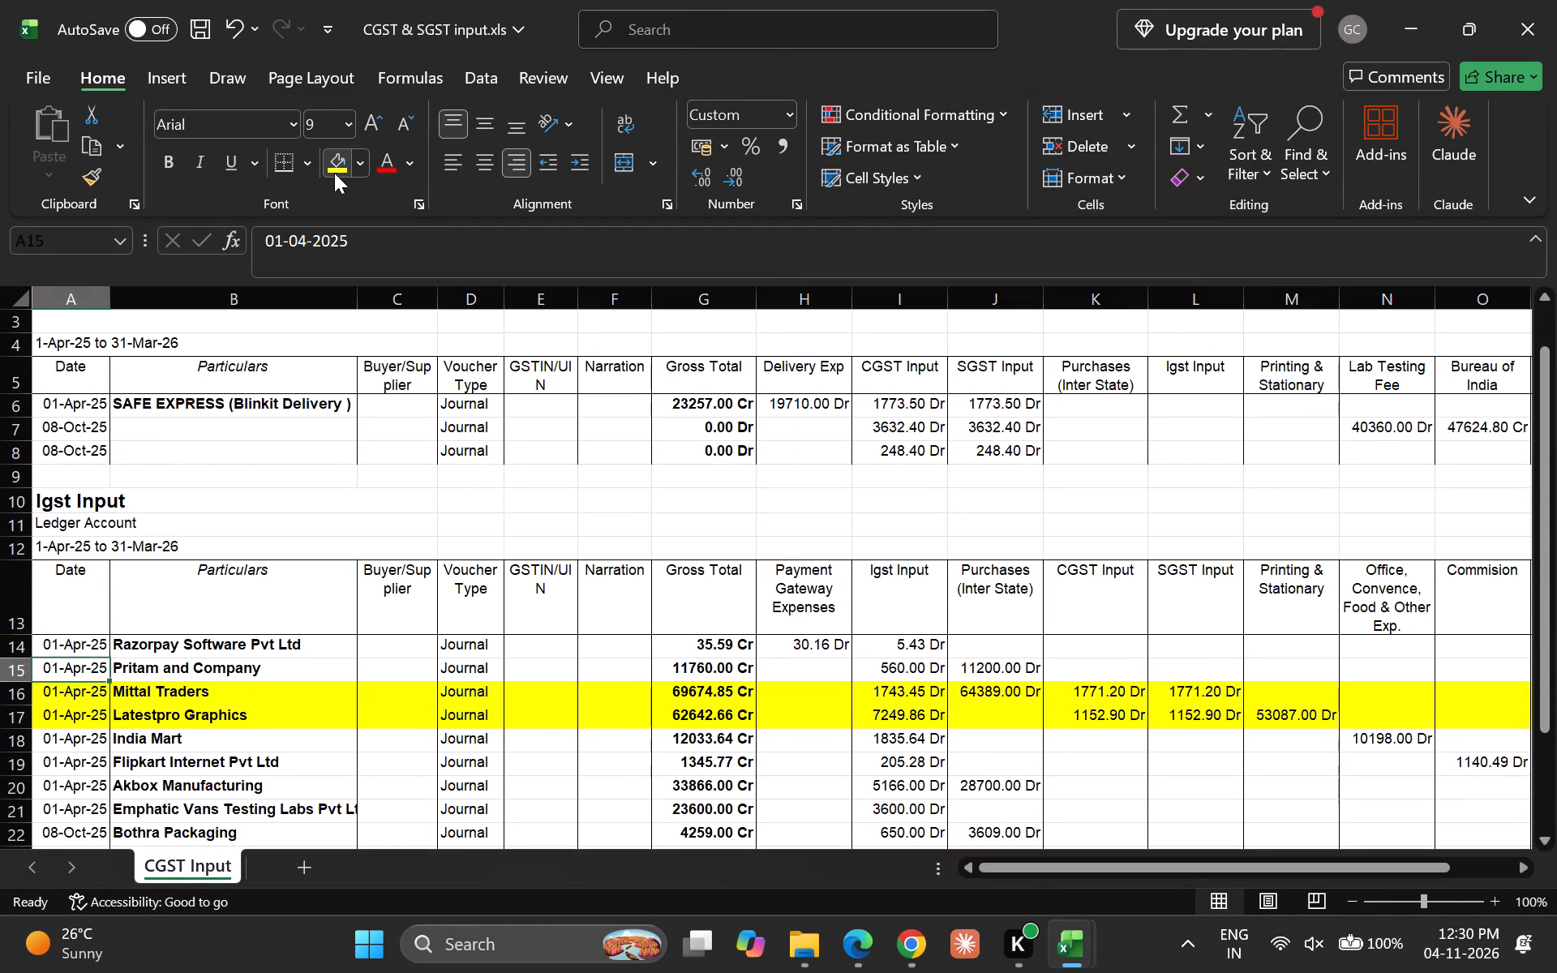
pyautogui.press('Down')
pyautogui.press('Down')
pyautogui.press('Up')
pyautogui.press('Down')
pyautogui.press('Down')
pyautogui.press('Down')
pyautogui.press('Down')
pyautogui.press('Down')
pyautogui.press('Down')
pyautogui.press('Down')
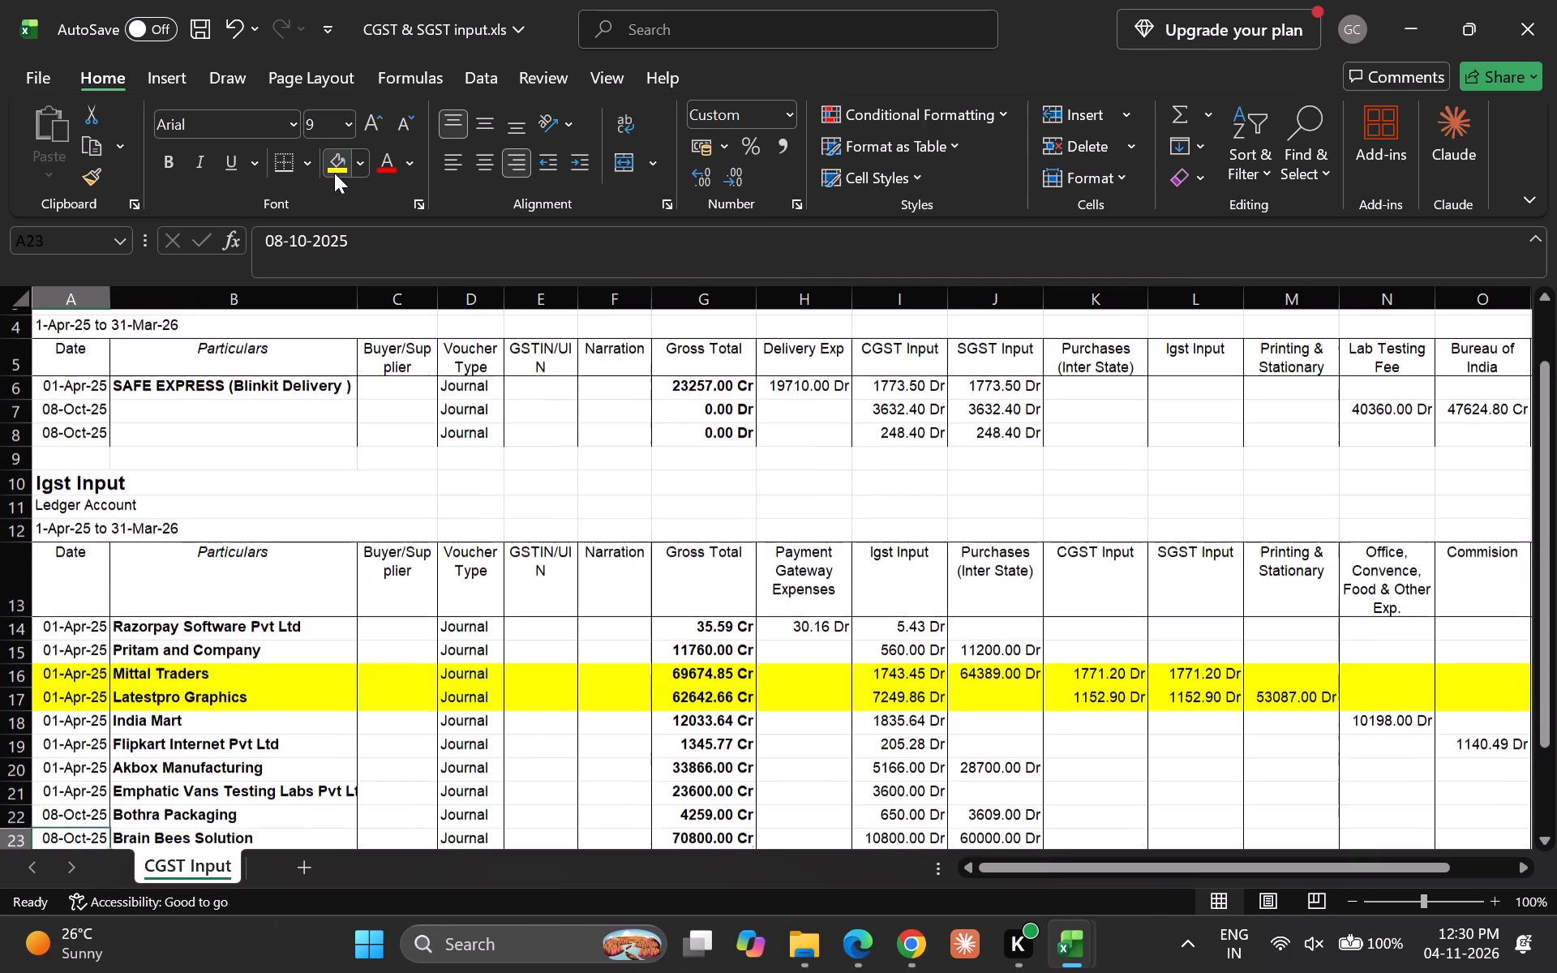
pyautogui.press('Down')
pyautogui.press('Down')
pyautogui.press('Down')
pyautogui.press('Up')
pyautogui.press('Up')
pyautogui.press('Up')
pyautogui.press('Up')
pyautogui.press('Up')
pyautogui.press('Up')
pyautogui.press('Up')
pyautogui.press('Up')
pyautogui.press('Up')
pyautogui.press('Up')
pyautogui.press('Up')
pyautogui.press('Up')
pyautogui.press('Up')
pyautogui.press('Up')
pyautogui.press('Up')
pyautogui.press('Up')
pyautogui.press('Up')
pyautogui.press('Up')
pyautogui.press('Up')
pyautogui.press('Up')
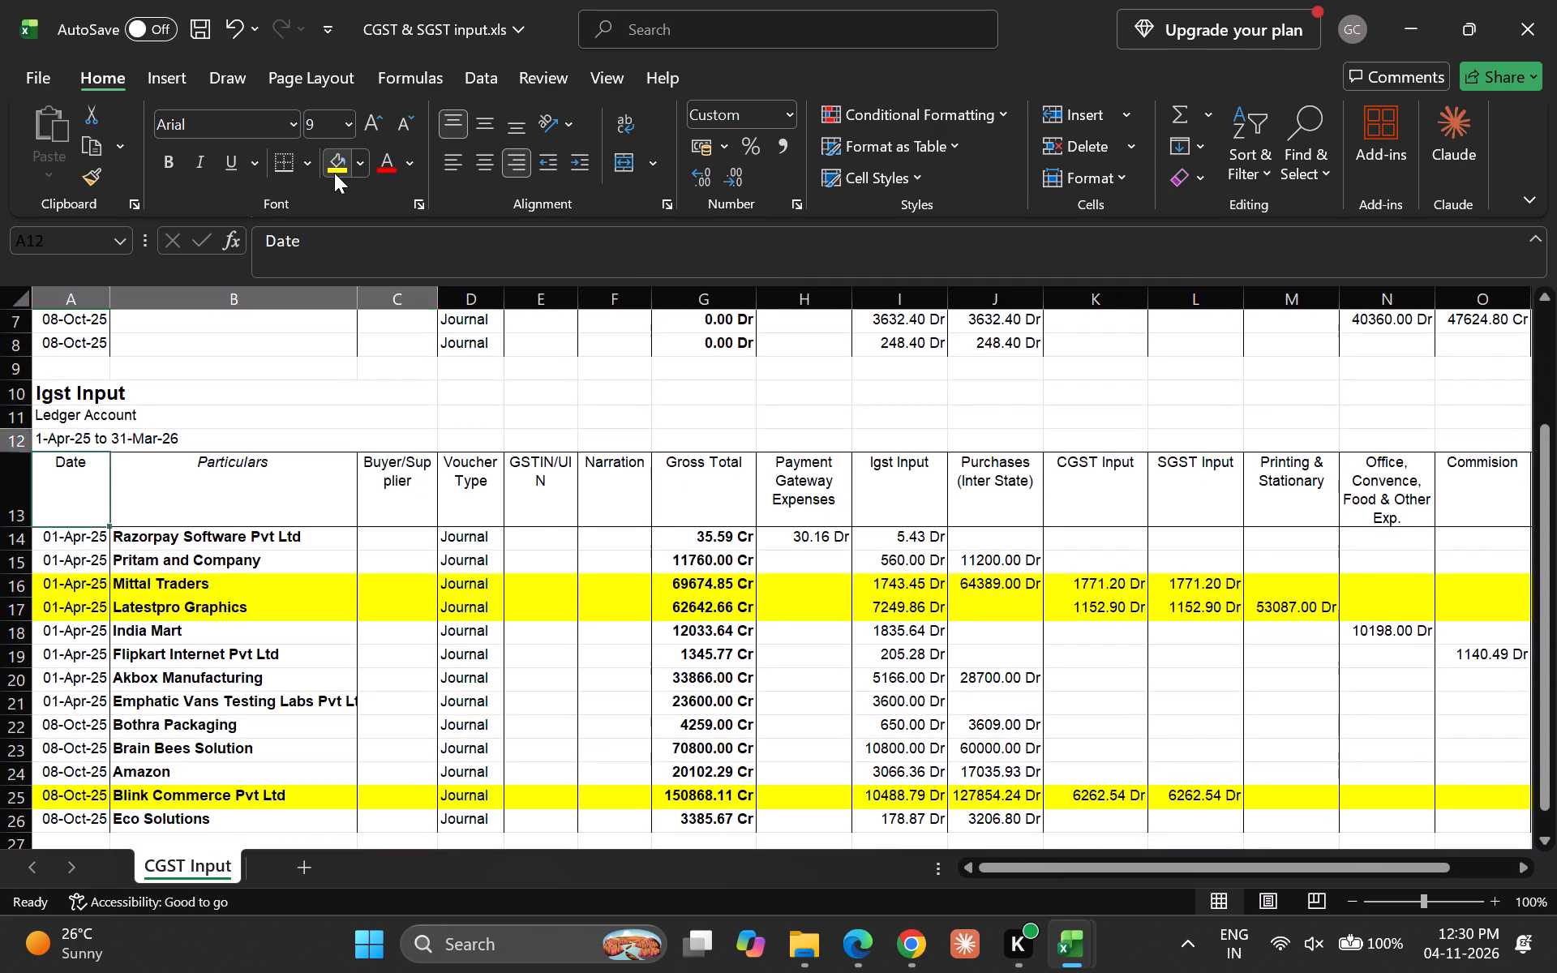
pyautogui.press('Down')
pyautogui.press('Down')
pyautogui.press('Down')
pyautogui.press('Up')
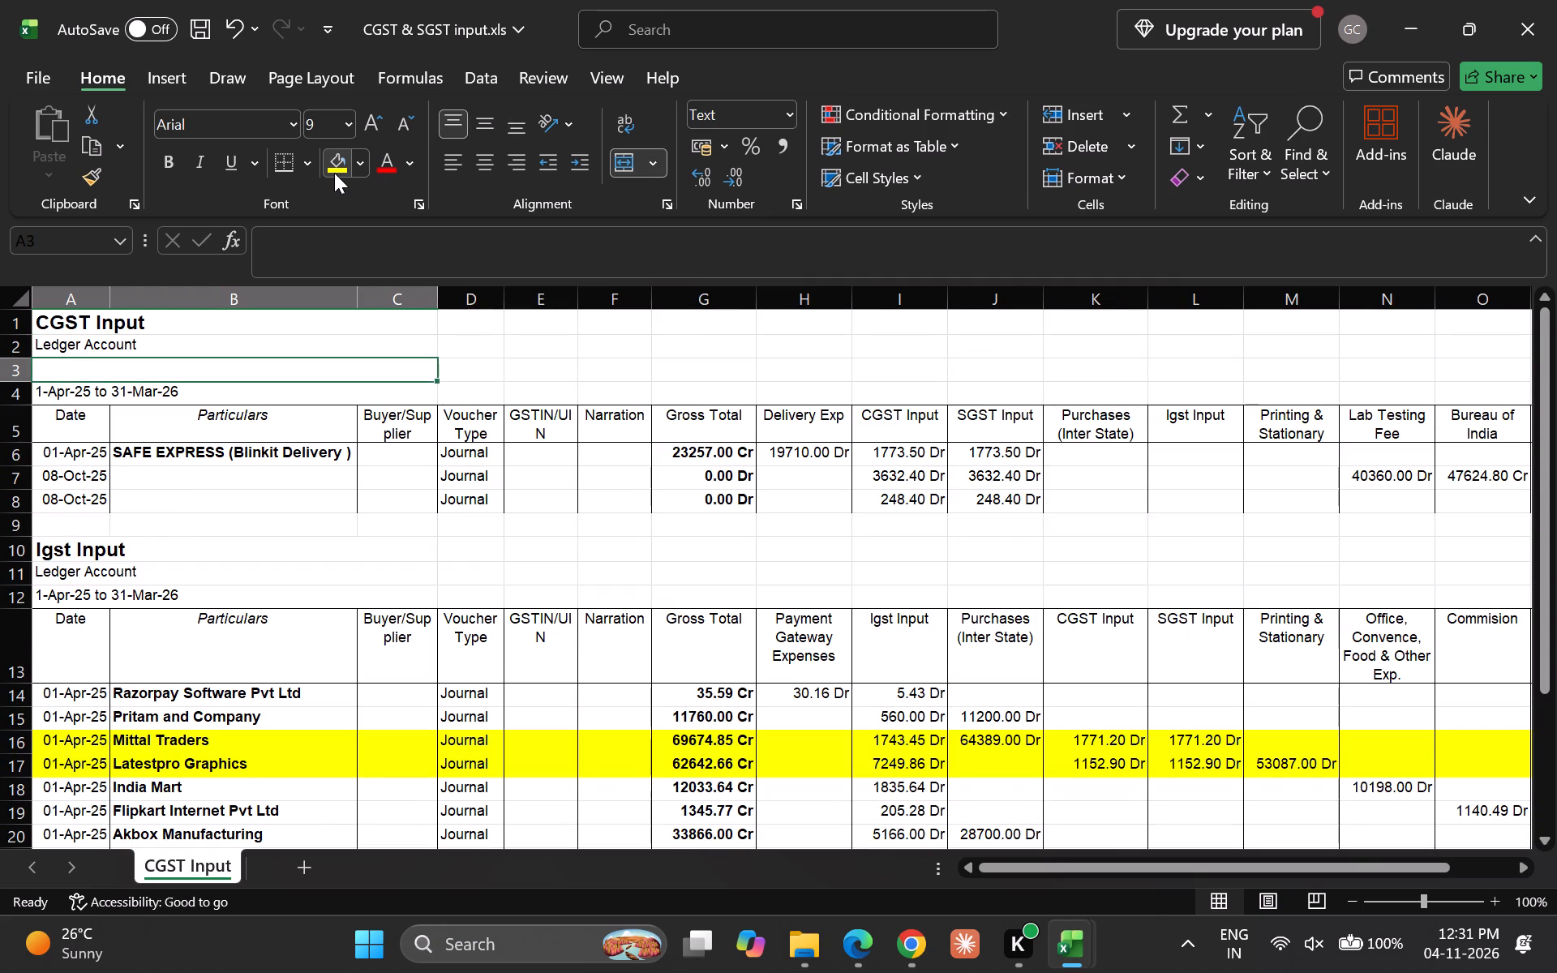
# Examine the CGST Input ledger's columns and remaining entries across to Expense Payable, comparing them with the Igst Input ledger's columns.
pyautogui.press('Up')
pyautogui.press('Down')
pyautogui.press('Up')
pyautogui.press('Down')
pyautogui.press('Right')
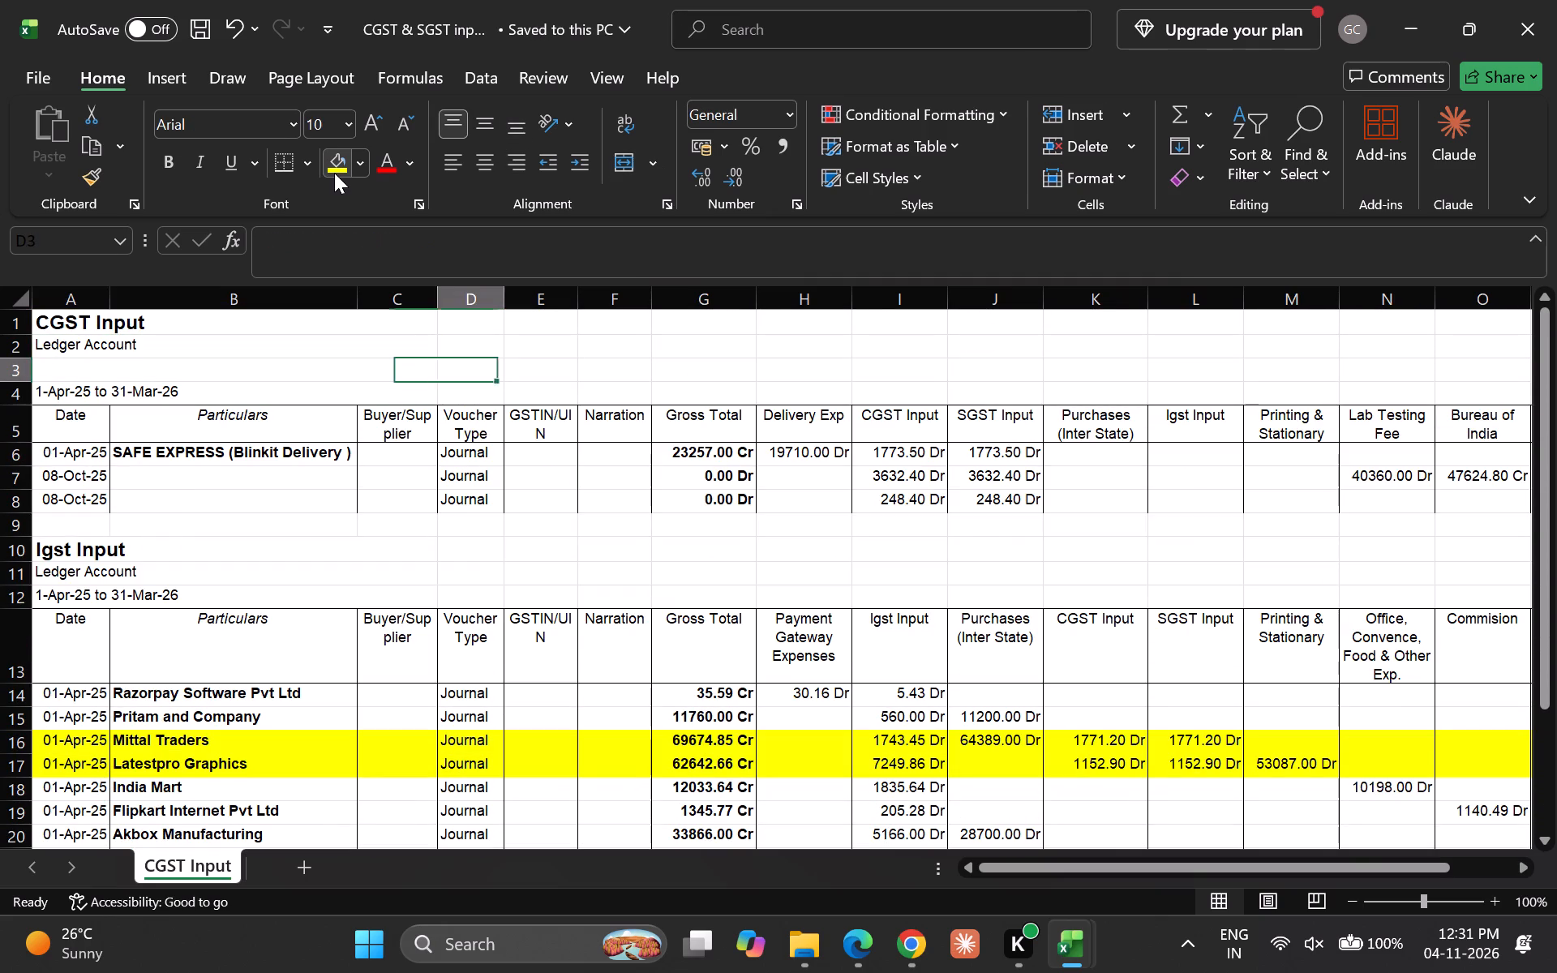
pyautogui.press('Down')
pyautogui.press('Up')
pyautogui.press('Right')
pyautogui.press('Right')
pyautogui.press('Up')
pyautogui.press('Right')
pyautogui.press('Down')
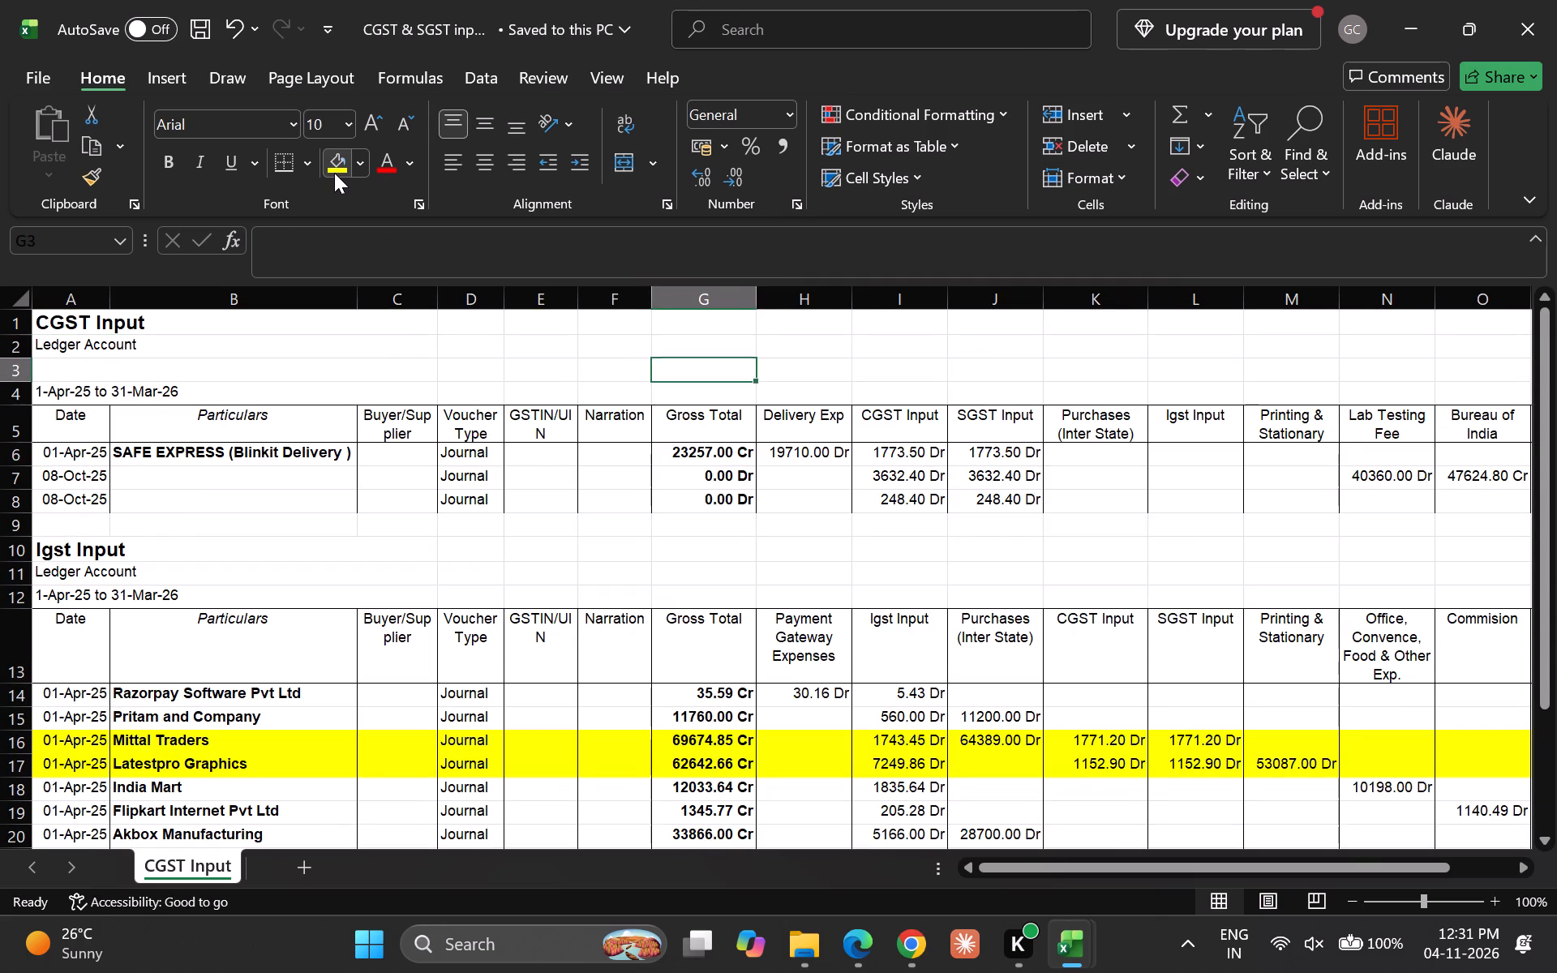
pyautogui.press('Down')
pyautogui.press('Right')
pyautogui.press('Up')
pyautogui.press('Right')
pyautogui.press('Right')
pyautogui.press('Down')
pyautogui.press('Up')
pyautogui.press('Right')
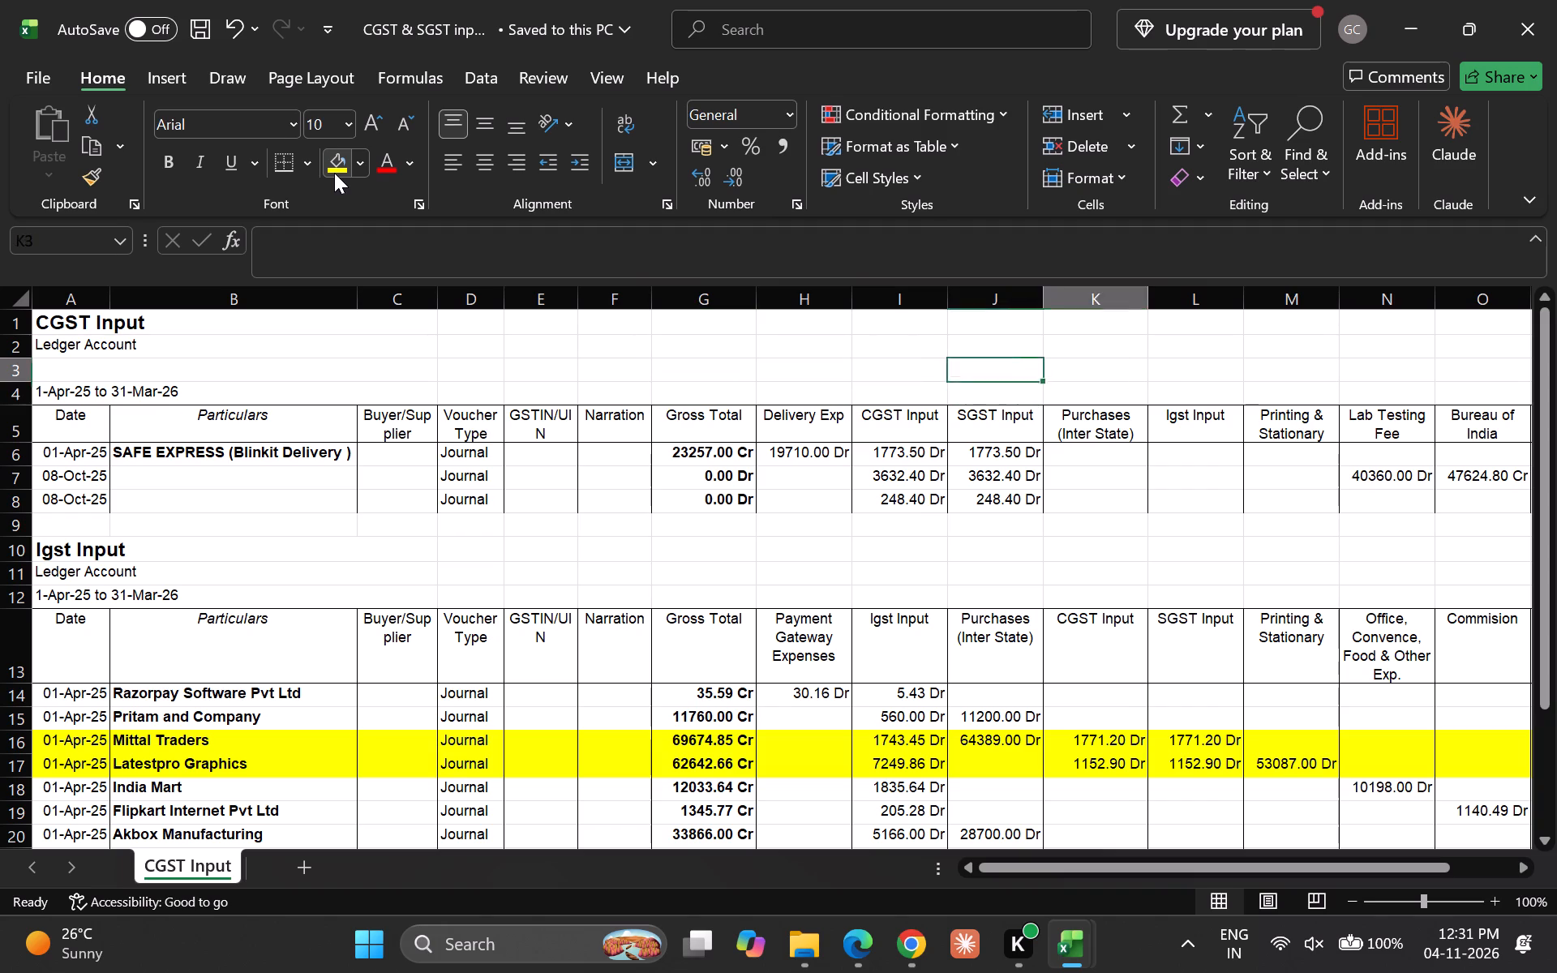
pyautogui.press('Right')
pyautogui.press('Down')
pyautogui.press('Up')
pyautogui.press('Right')
pyautogui.press('Down')
pyautogui.press('Up')
pyautogui.press('Right')
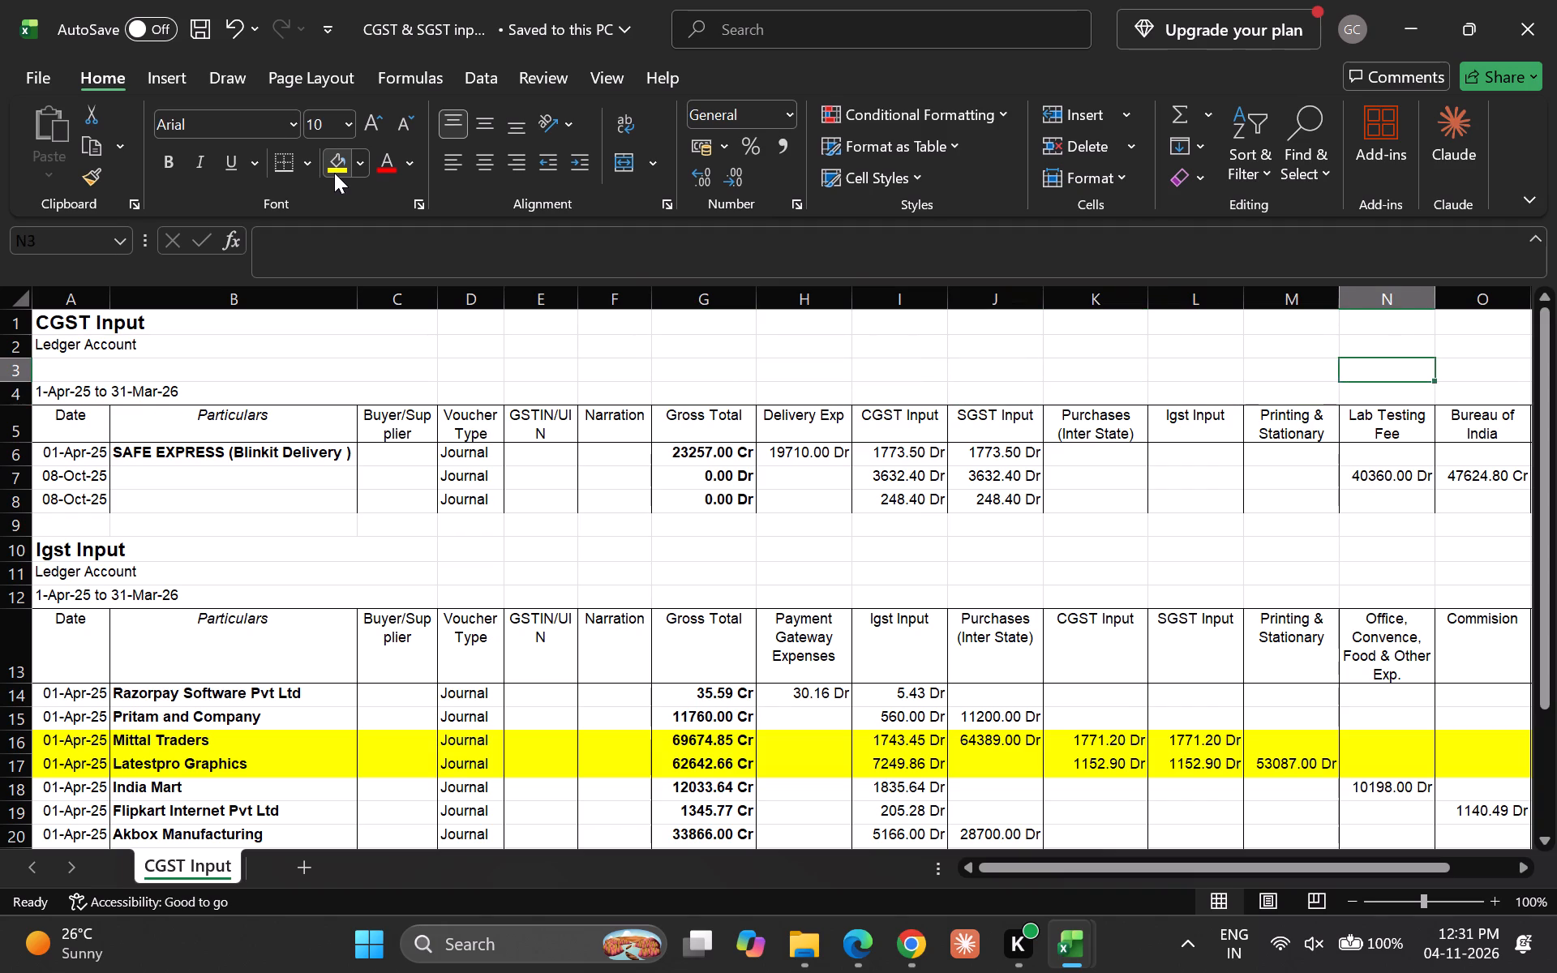
pyautogui.press('Down')
pyautogui.press('Up')
pyautogui.press('Right')
pyautogui.press('Down')
pyautogui.press('Up')
pyautogui.press('Right')
pyautogui.press('Down')
pyautogui.press('Right')
pyautogui.press('Up')
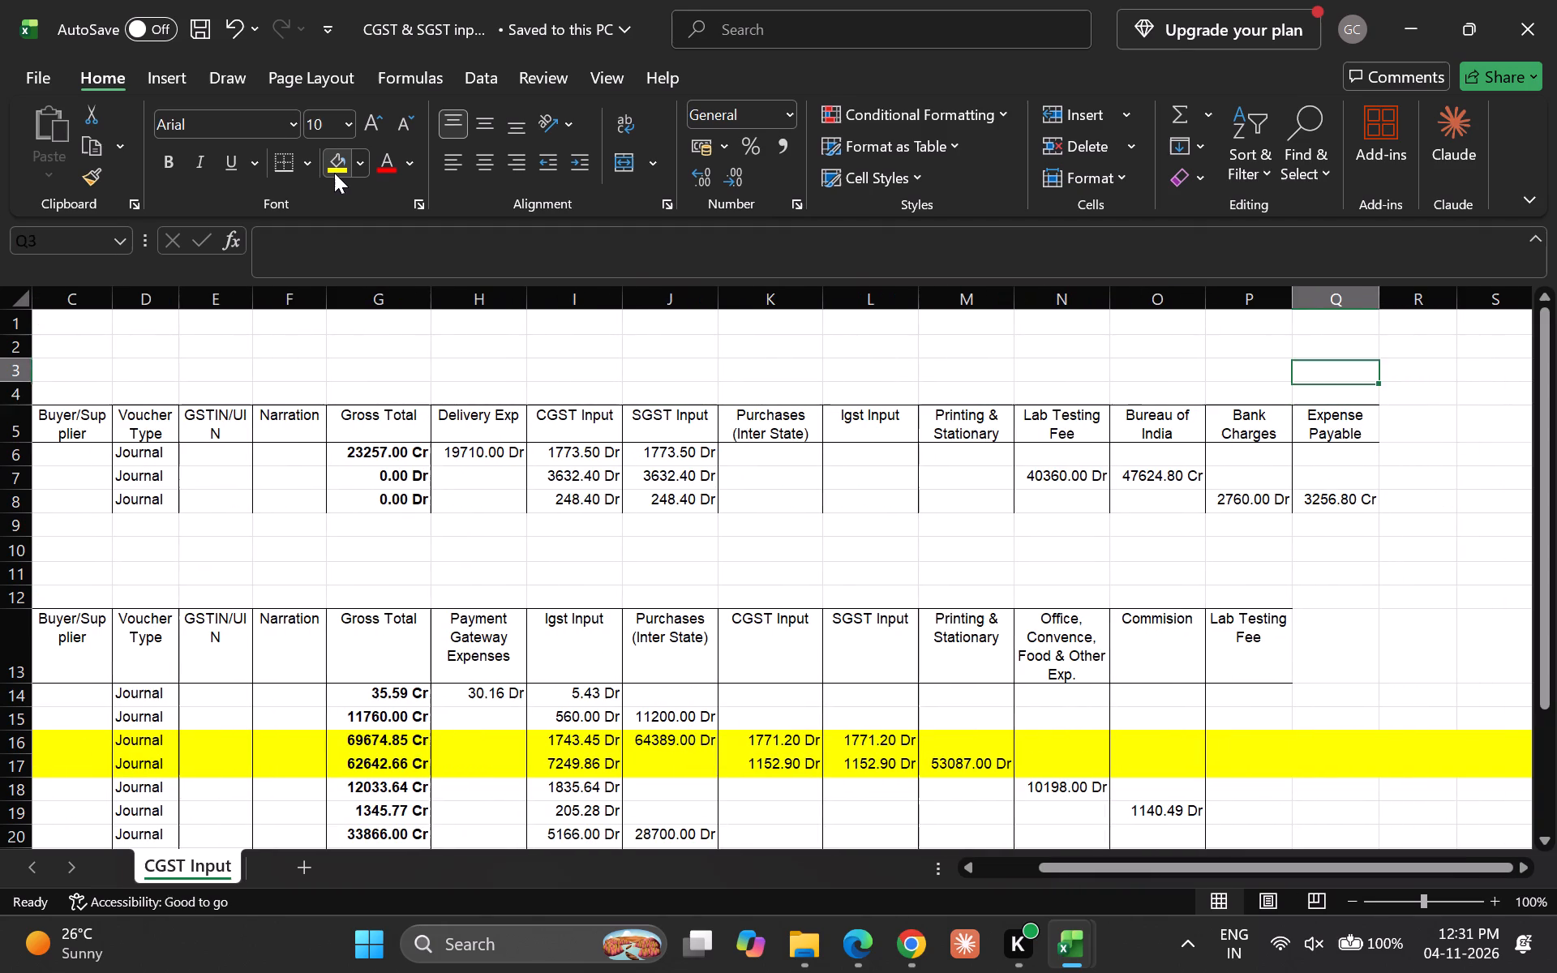
pyautogui.press('Right')
pyautogui.press('Down')
pyautogui.press('Up')
pyautogui.press('Left')
pyautogui.press('Left')
pyautogui.press('Left')
pyautogui.press('Left')
pyautogui.press('Left')
pyautogui.press('Left')
pyautogui.press('Left')
pyautogui.press('Left')
pyautogui.press('Left')
pyautogui.press('Left')
pyautogui.press('Left')
pyautogui.press('Left')
pyautogui.press('Left')
pyautogui.press('Left')
pyautogui.press('Left')
pyautogui.press('Left')
pyautogui.press('Left')
pyautogui.press('Left')
pyautogui.press('Left')
pyautogui.press('Left')
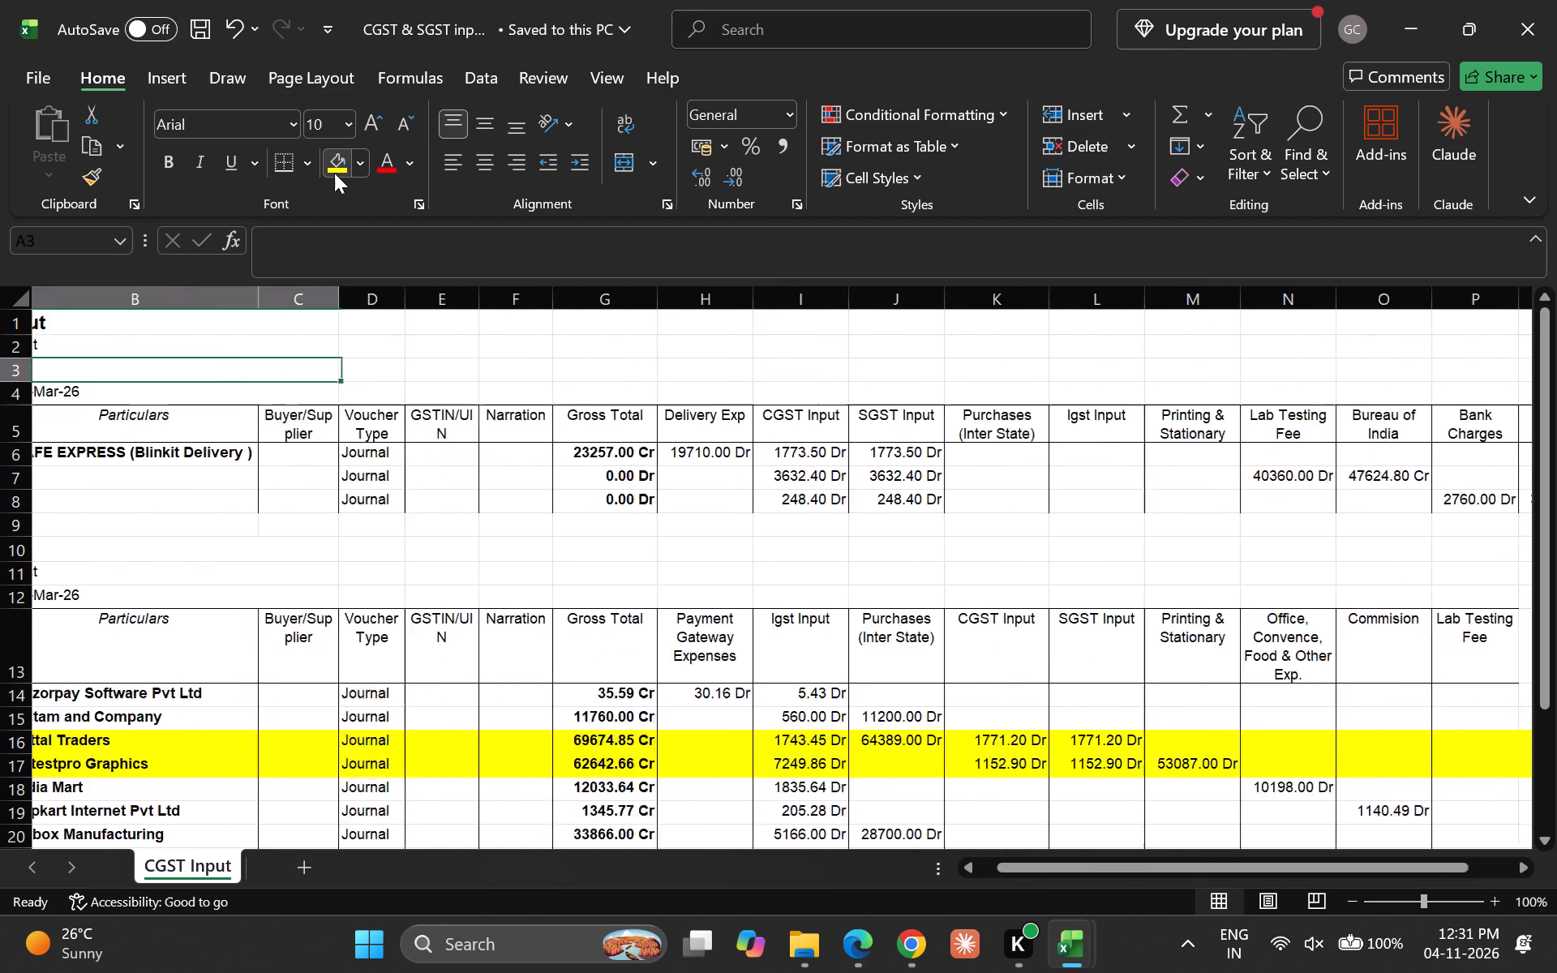
pyautogui.press('Down')
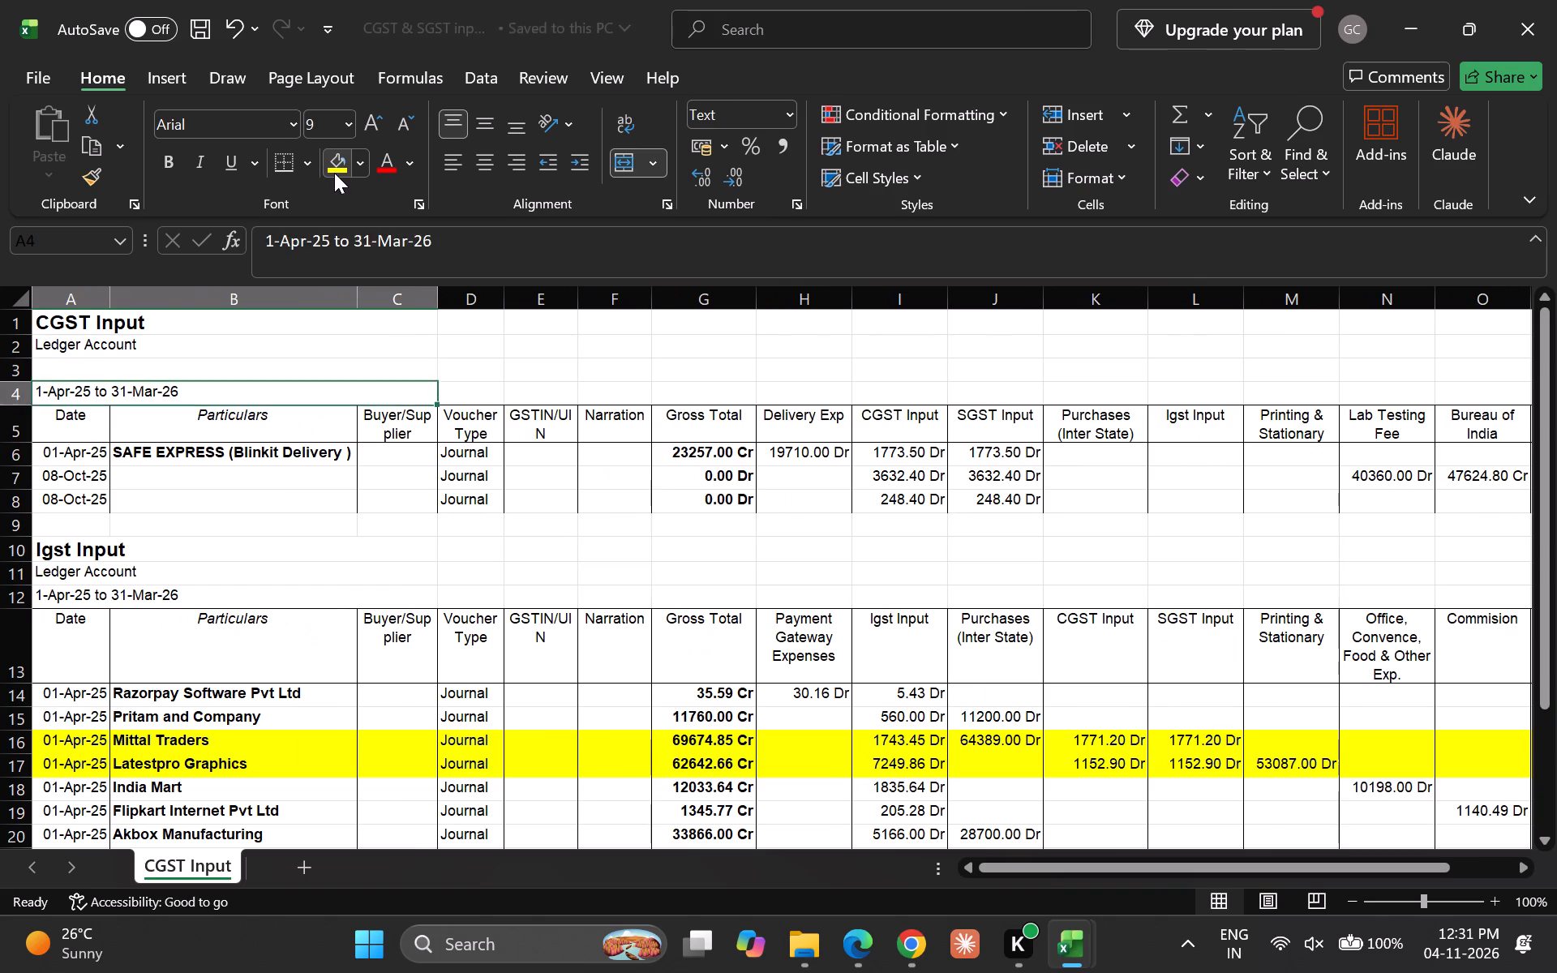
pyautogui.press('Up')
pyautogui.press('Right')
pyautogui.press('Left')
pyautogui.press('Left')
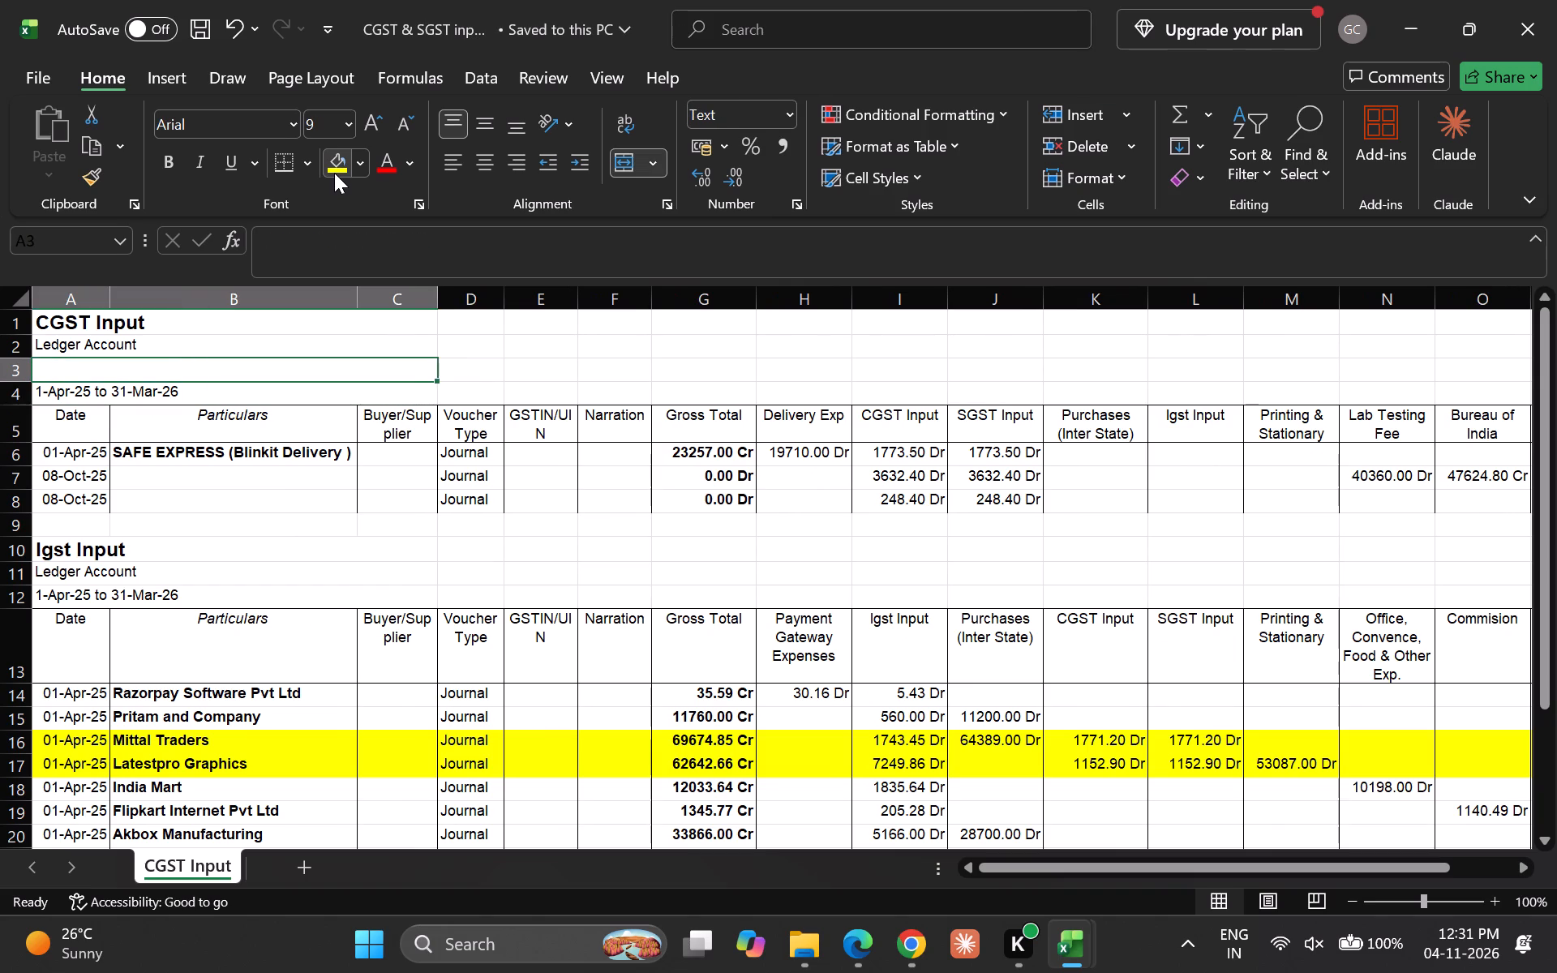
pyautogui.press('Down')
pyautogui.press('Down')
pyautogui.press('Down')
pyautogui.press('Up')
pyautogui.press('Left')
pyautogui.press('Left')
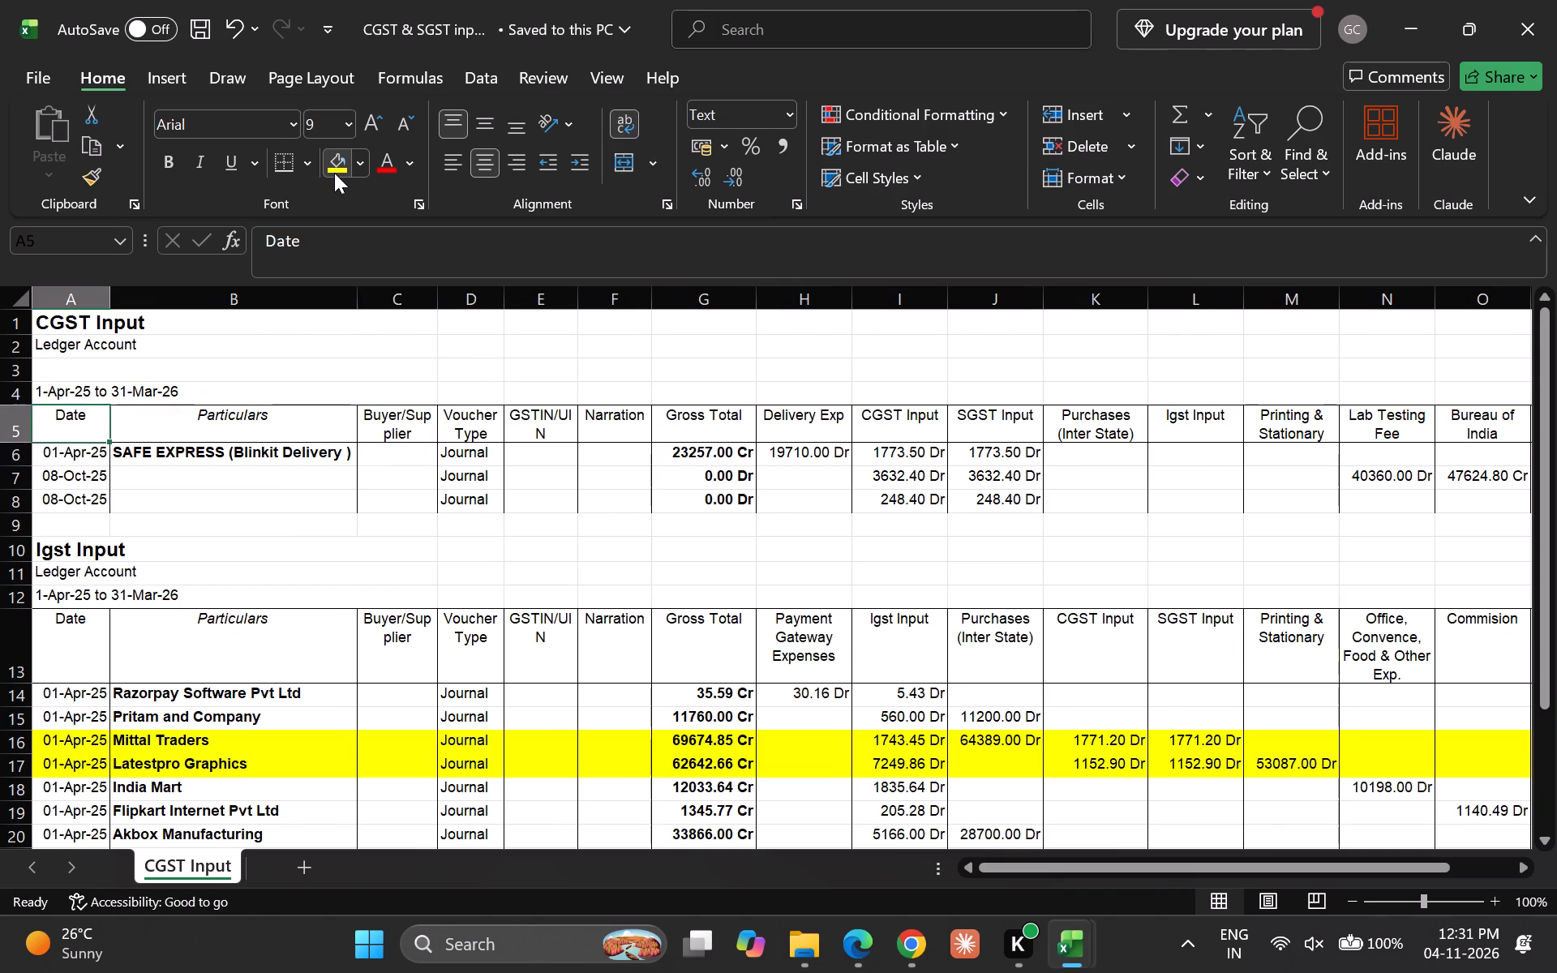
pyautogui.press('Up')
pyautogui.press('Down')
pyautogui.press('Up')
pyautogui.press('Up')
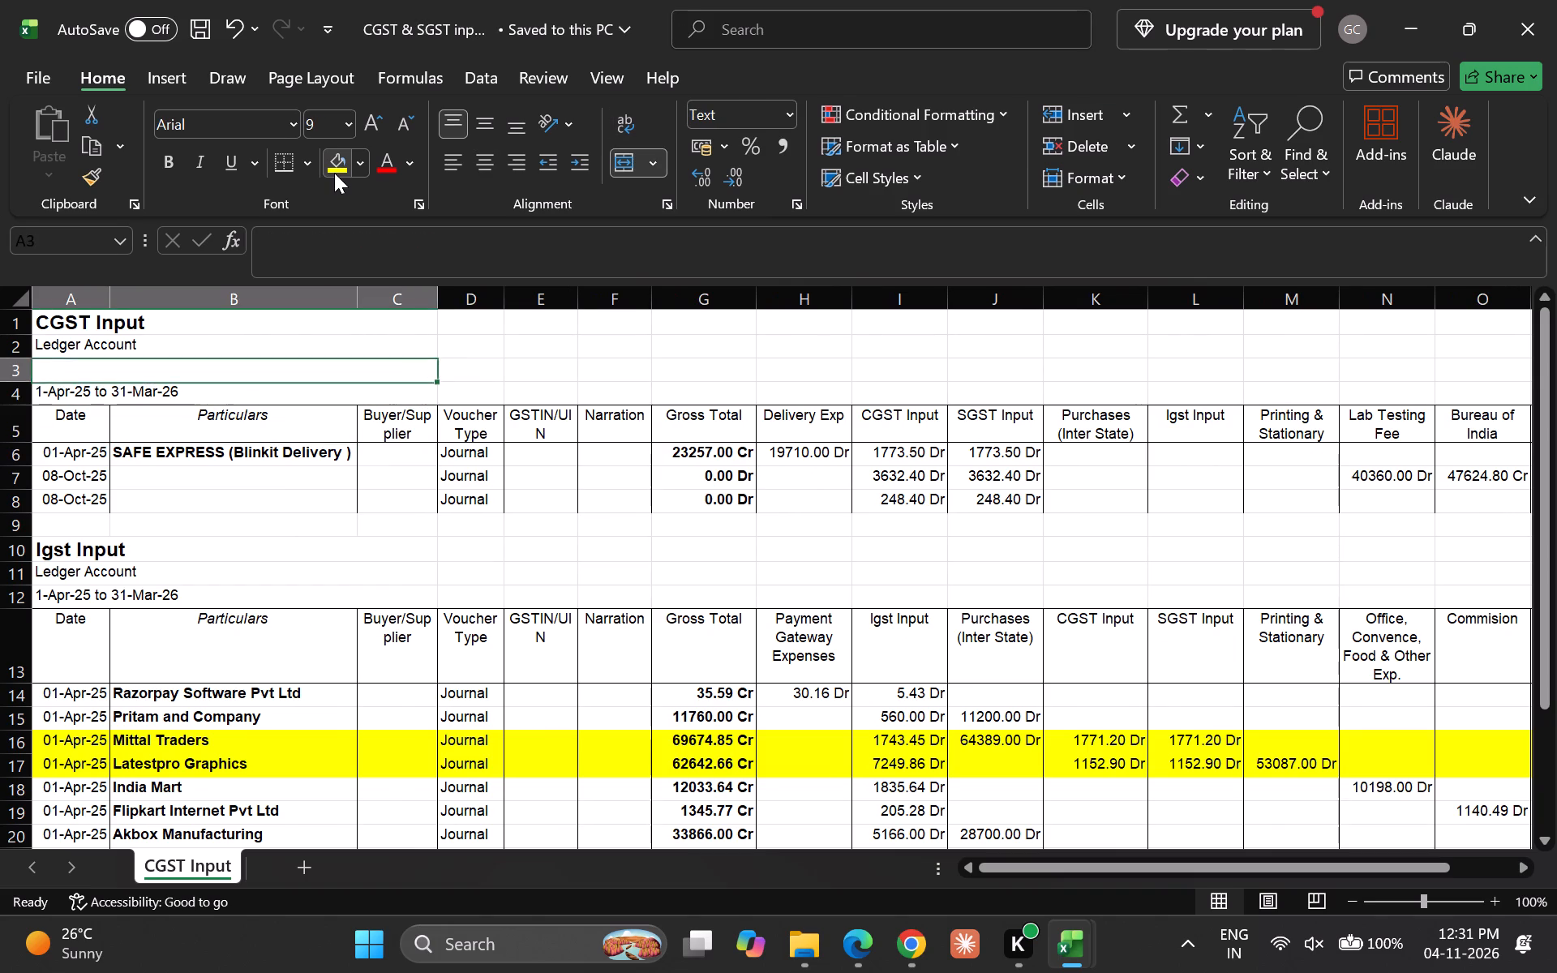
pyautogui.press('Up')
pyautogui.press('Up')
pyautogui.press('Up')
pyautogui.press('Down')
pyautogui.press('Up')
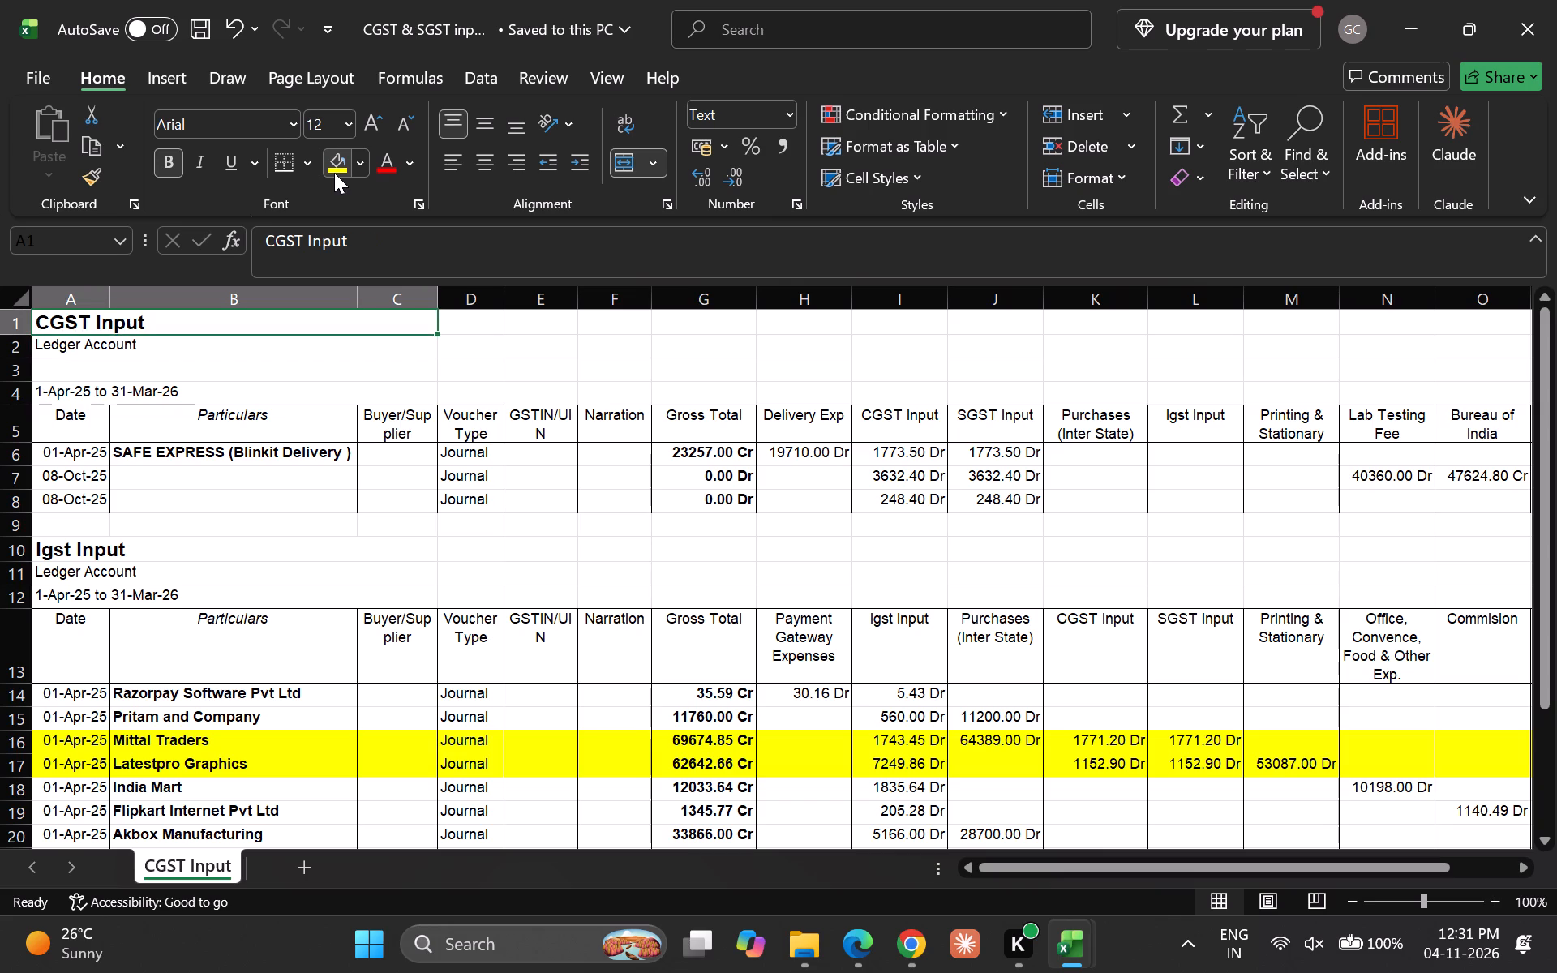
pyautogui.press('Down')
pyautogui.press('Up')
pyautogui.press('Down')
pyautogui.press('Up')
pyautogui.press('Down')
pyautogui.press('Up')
# Examine the first entries of the Igst Input ledger across to its Purchases (Inter State) and CGST Input columns.
pyautogui.press('Right')
pyautogui.press('Down')
pyautogui.press('Down')
pyautogui.press('Down')
pyautogui.press('Left')
pyautogui.press('Left')
pyautogui.press('Down')
pyautogui.press('Down')
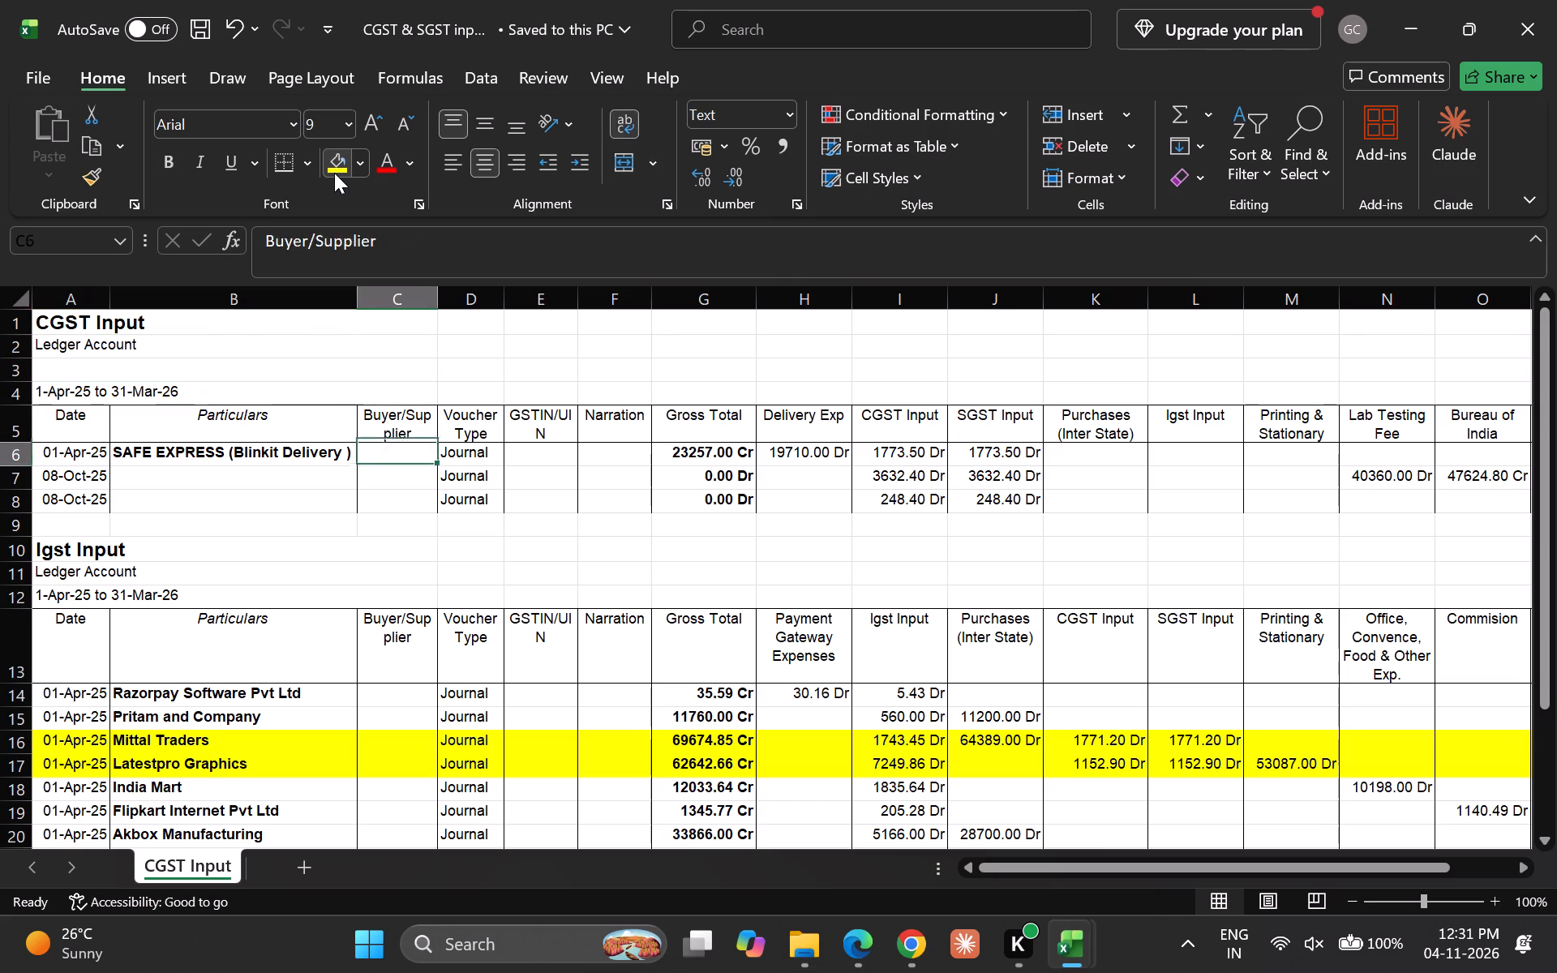
pyautogui.press('Down')
pyautogui.press('Down')
pyautogui.press('Down')
pyautogui.press('Down')
pyautogui.press('Down')
pyautogui.press('Down')
pyautogui.press('Down')
pyautogui.press('Down')
pyautogui.press('Down')
pyautogui.press('Down')
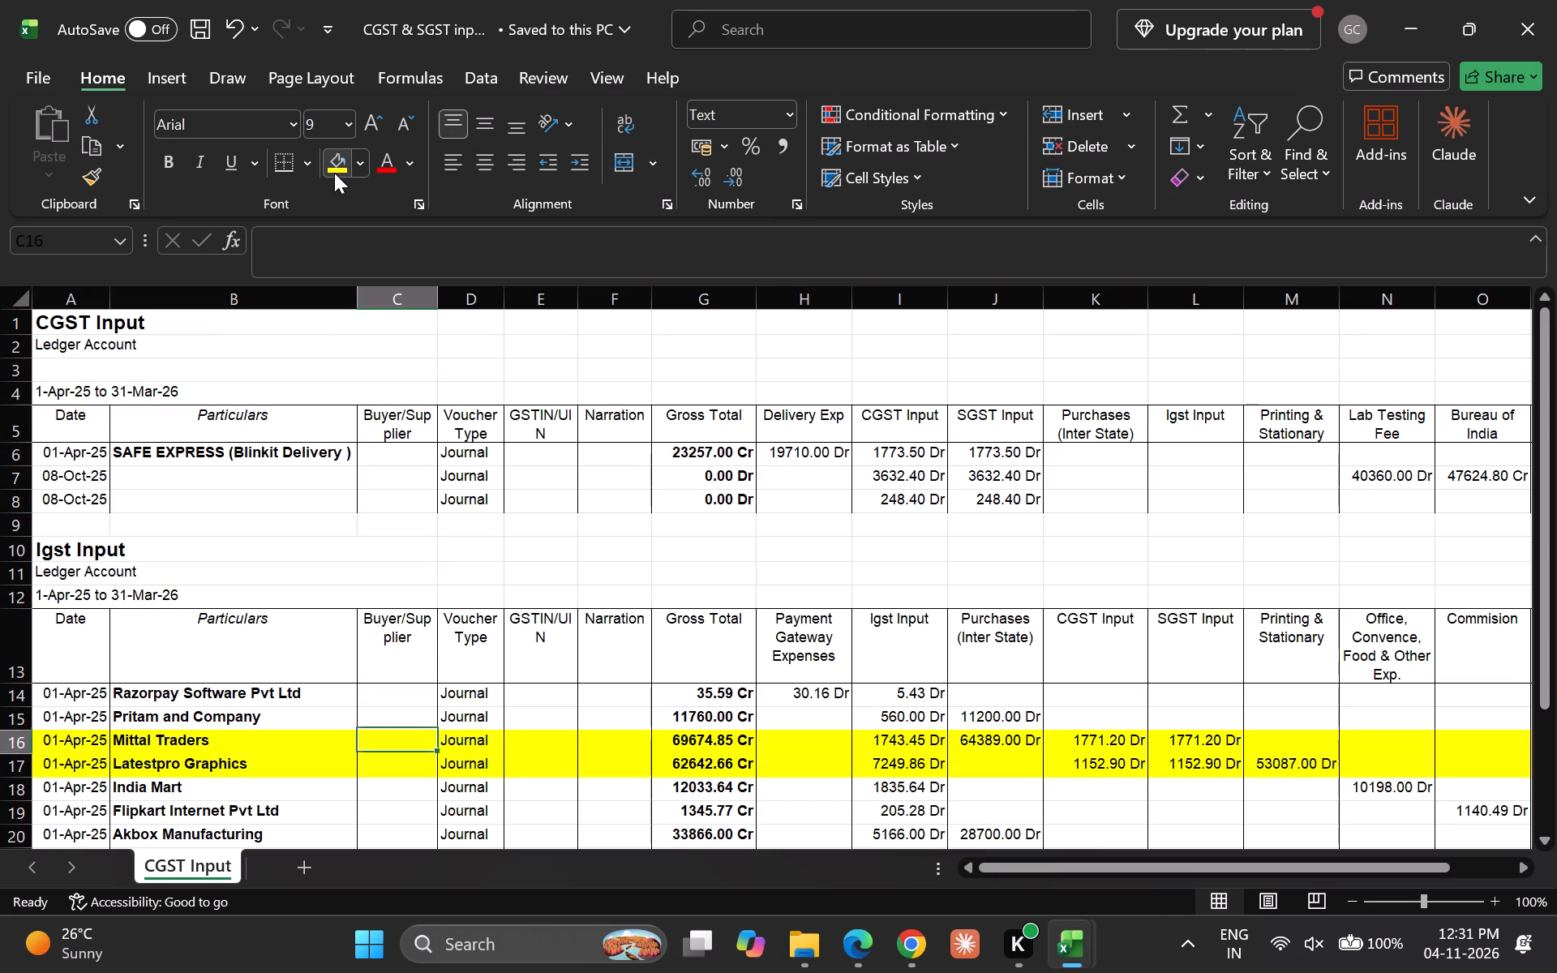
pyautogui.press('Down')
pyautogui.press('Right')
pyautogui.press('Up')
pyautogui.press('Up')
pyautogui.press('Right')
pyautogui.press('Right')
pyautogui.press('Right')
pyautogui.press('Right')
pyautogui.press('Right')
pyautogui.press('Right')
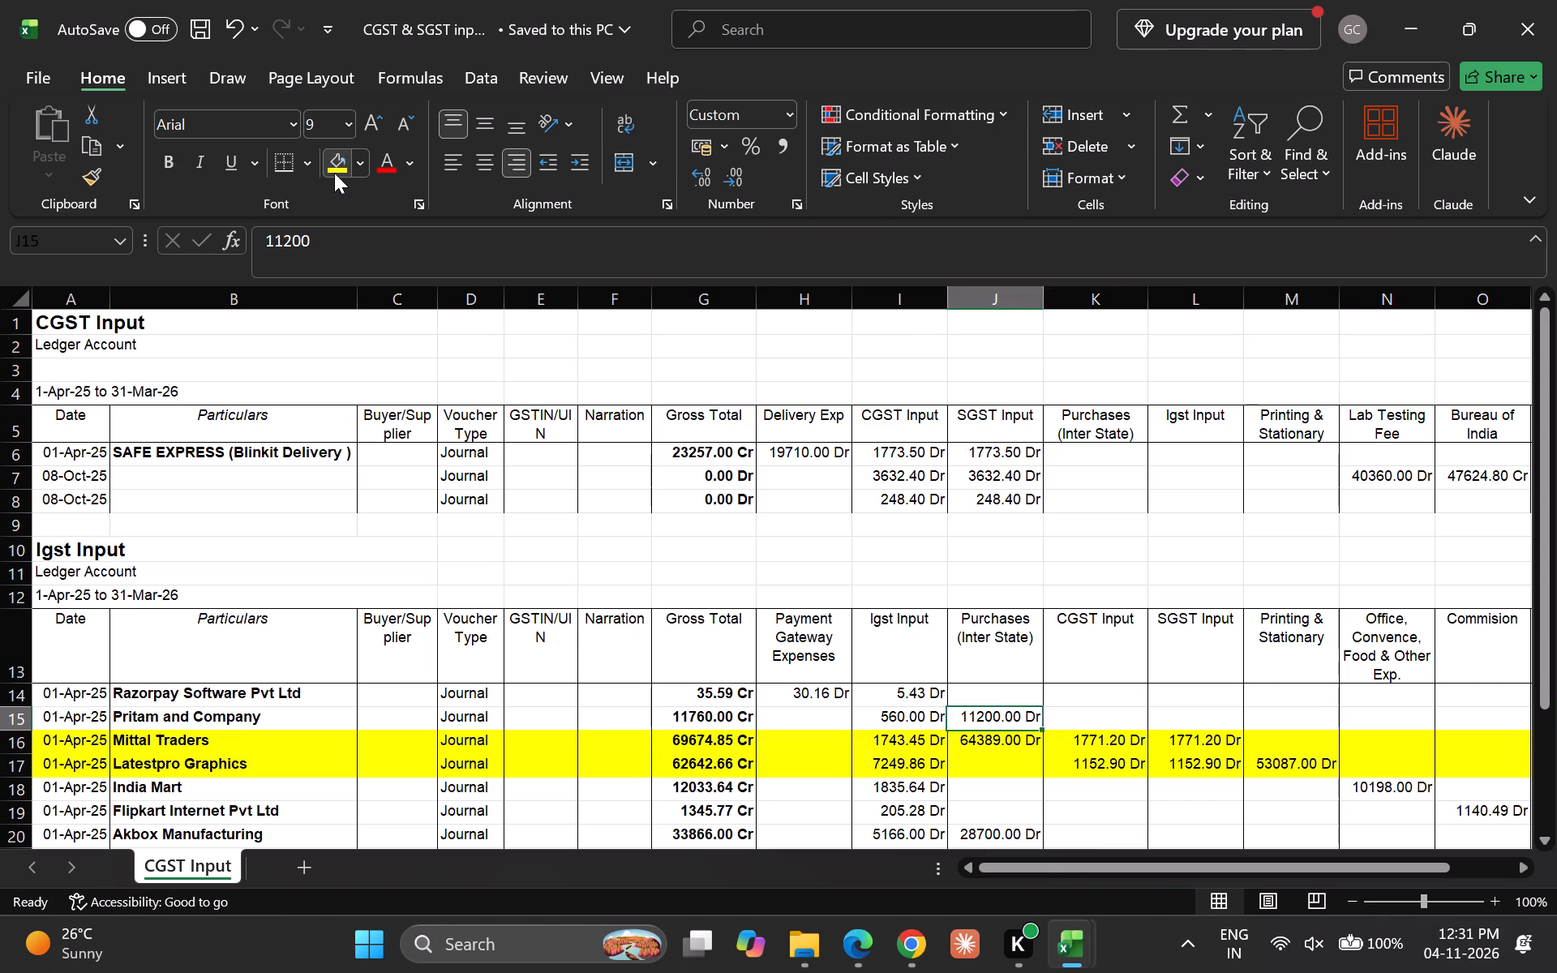
pyautogui.press('Right')
pyautogui.press('Up')
pyautogui.press('Up')
pyautogui.press('Up')
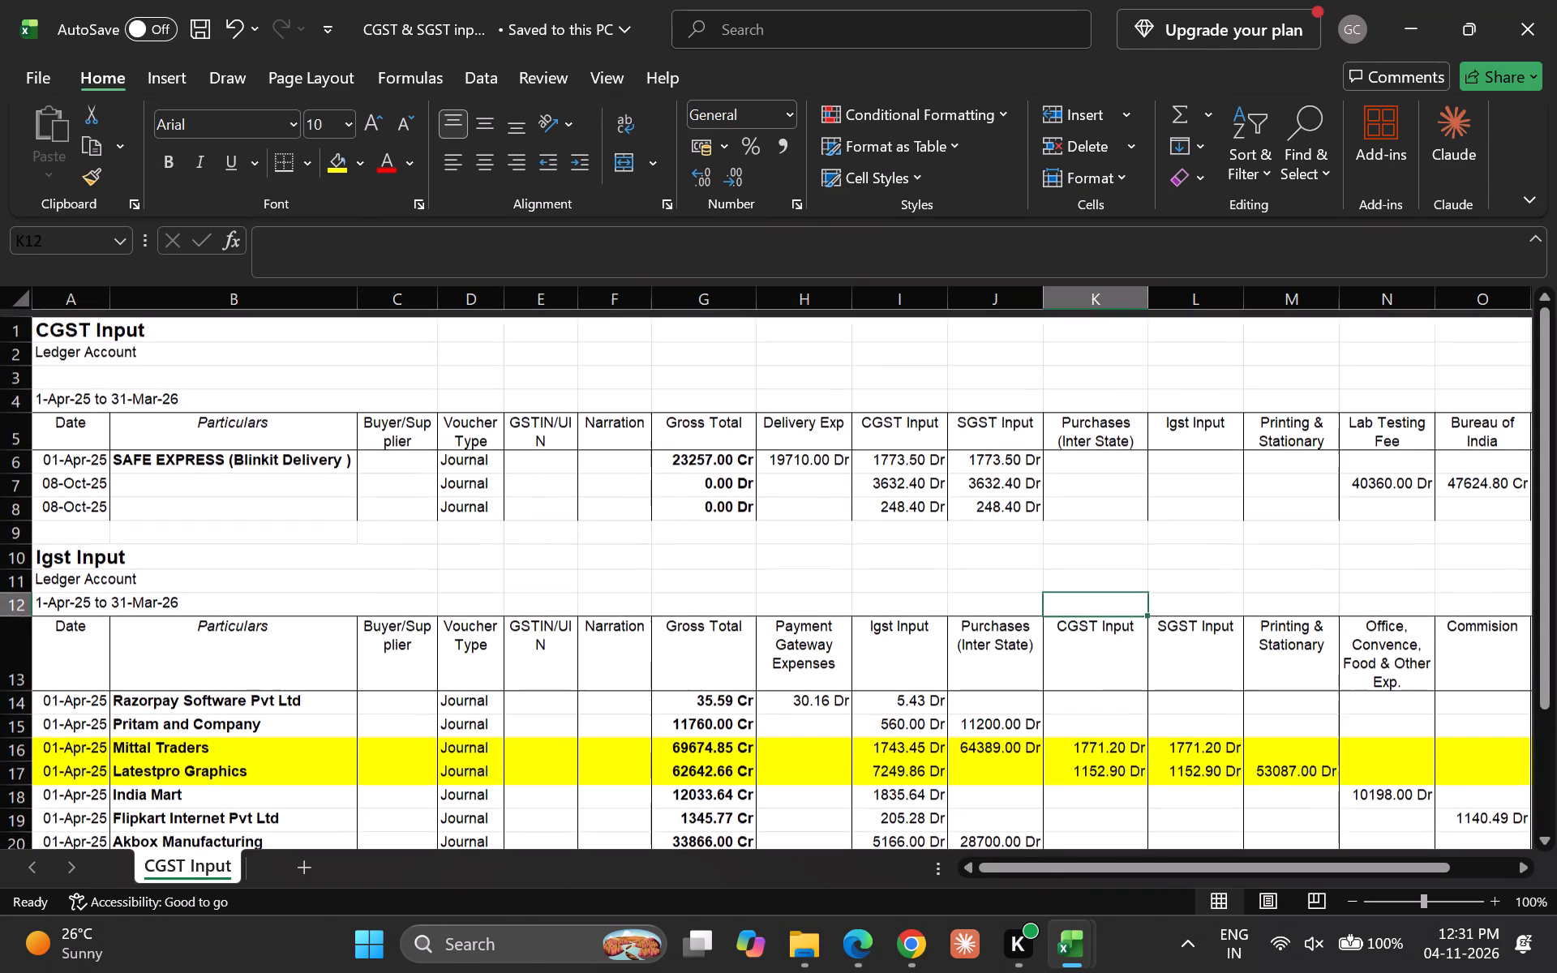
# Check the Gross Total and Delivery Exp amounts of the entries remaining in the CGST Input ledger.
pyautogui.click(671, 564)
pyautogui.press('Up')
pyautogui.press('Up')
pyautogui.press('Up')
pyautogui.press('Up')
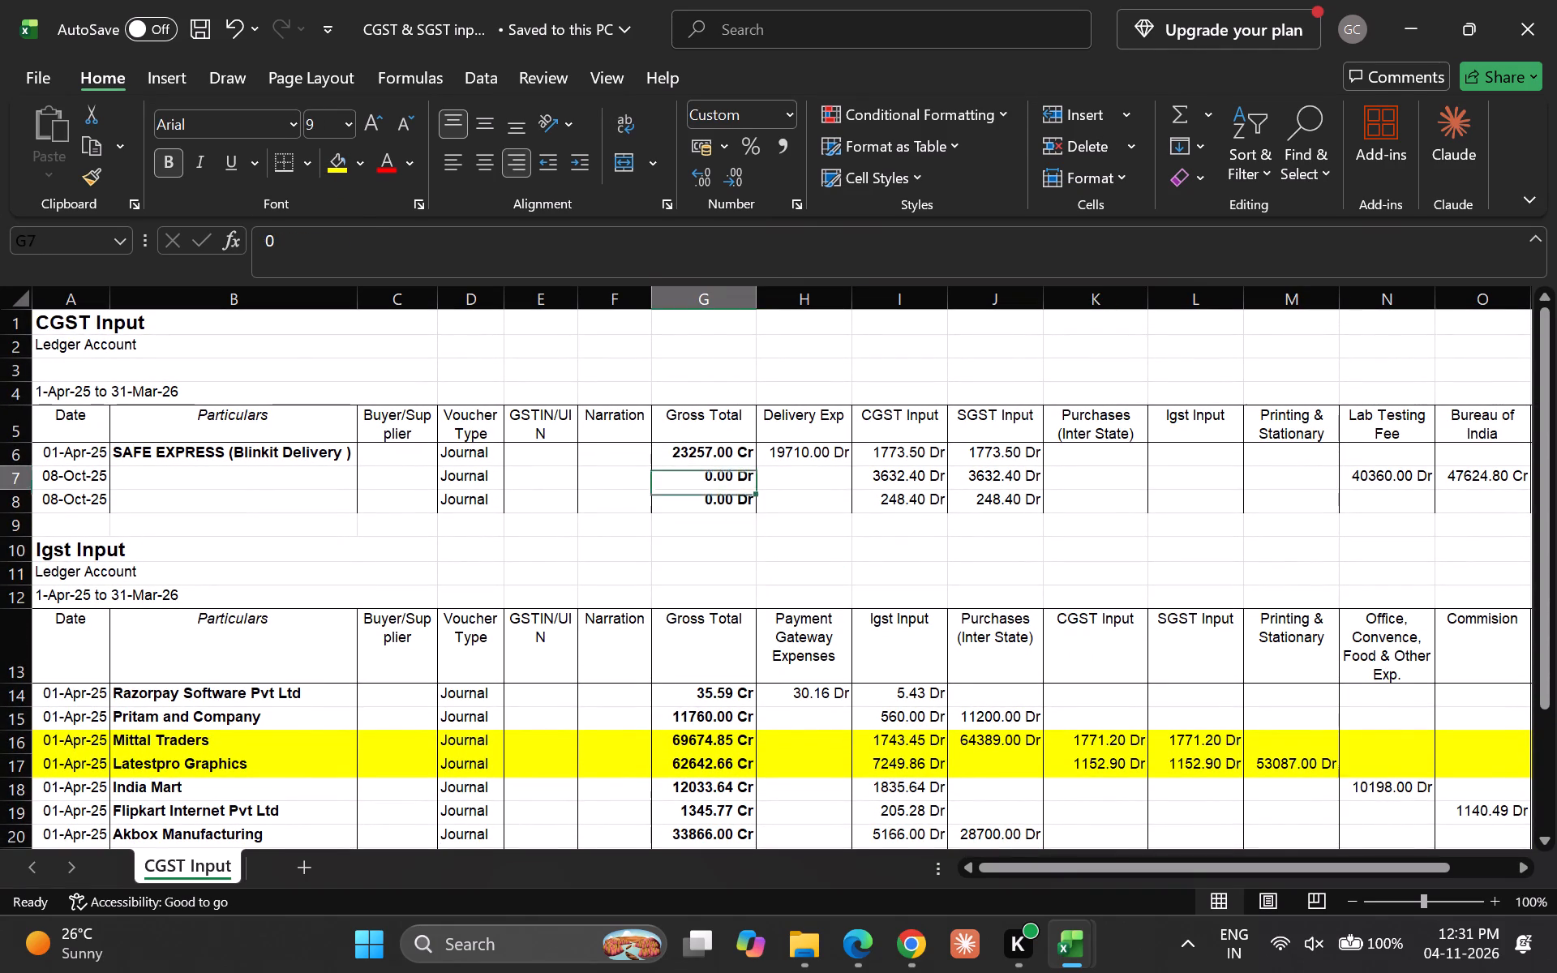
pyautogui.press('Up')
pyautogui.press('Down')
pyautogui.press('Down')
pyautogui.press('Down')
pyautogui.press('Down')
pyautogui.press('Up')
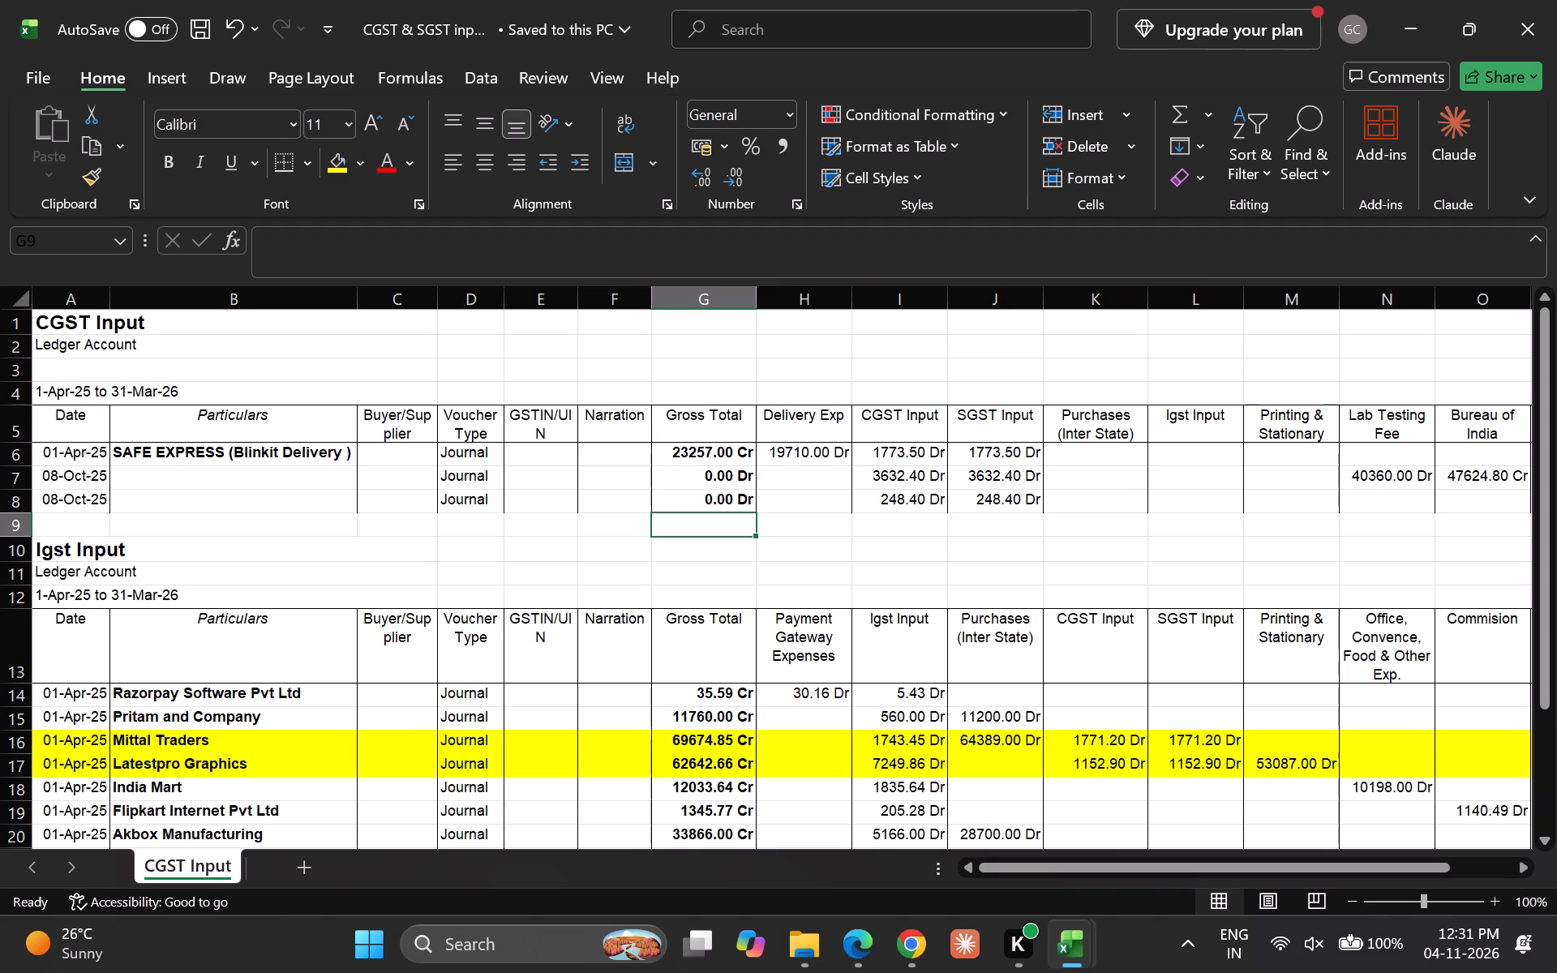
pyautogui.press('Up')
pyautogui.press('Up')
pyautogui.press('Up')
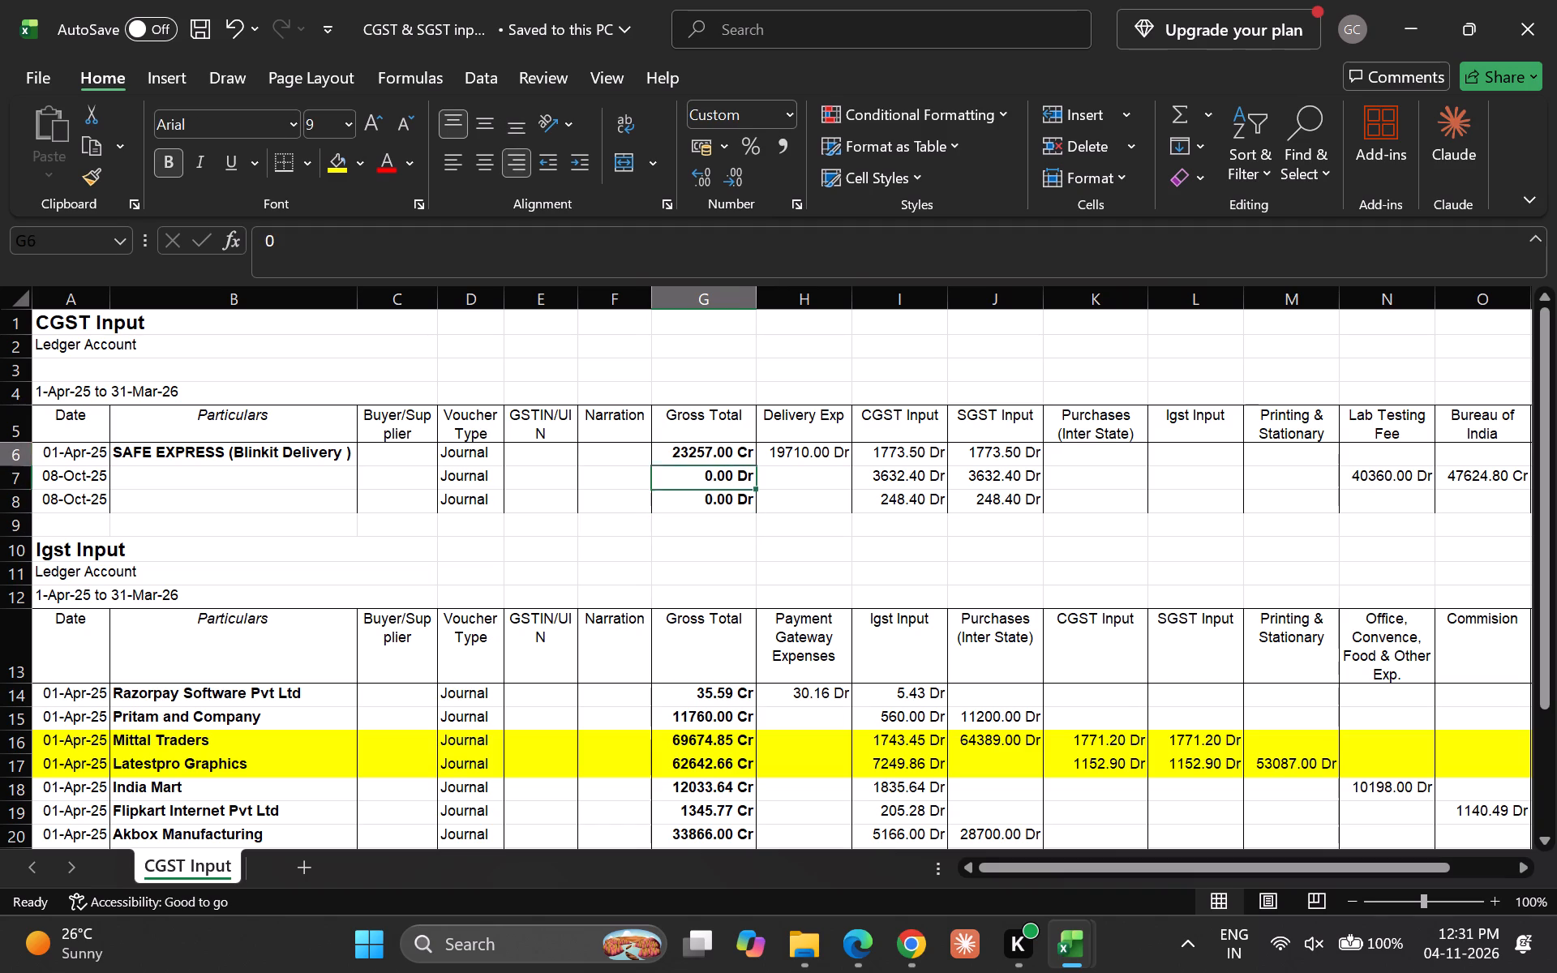
pyautogui.press('Right')
pyautogui.press('Up')
pyautogui.press('Down')
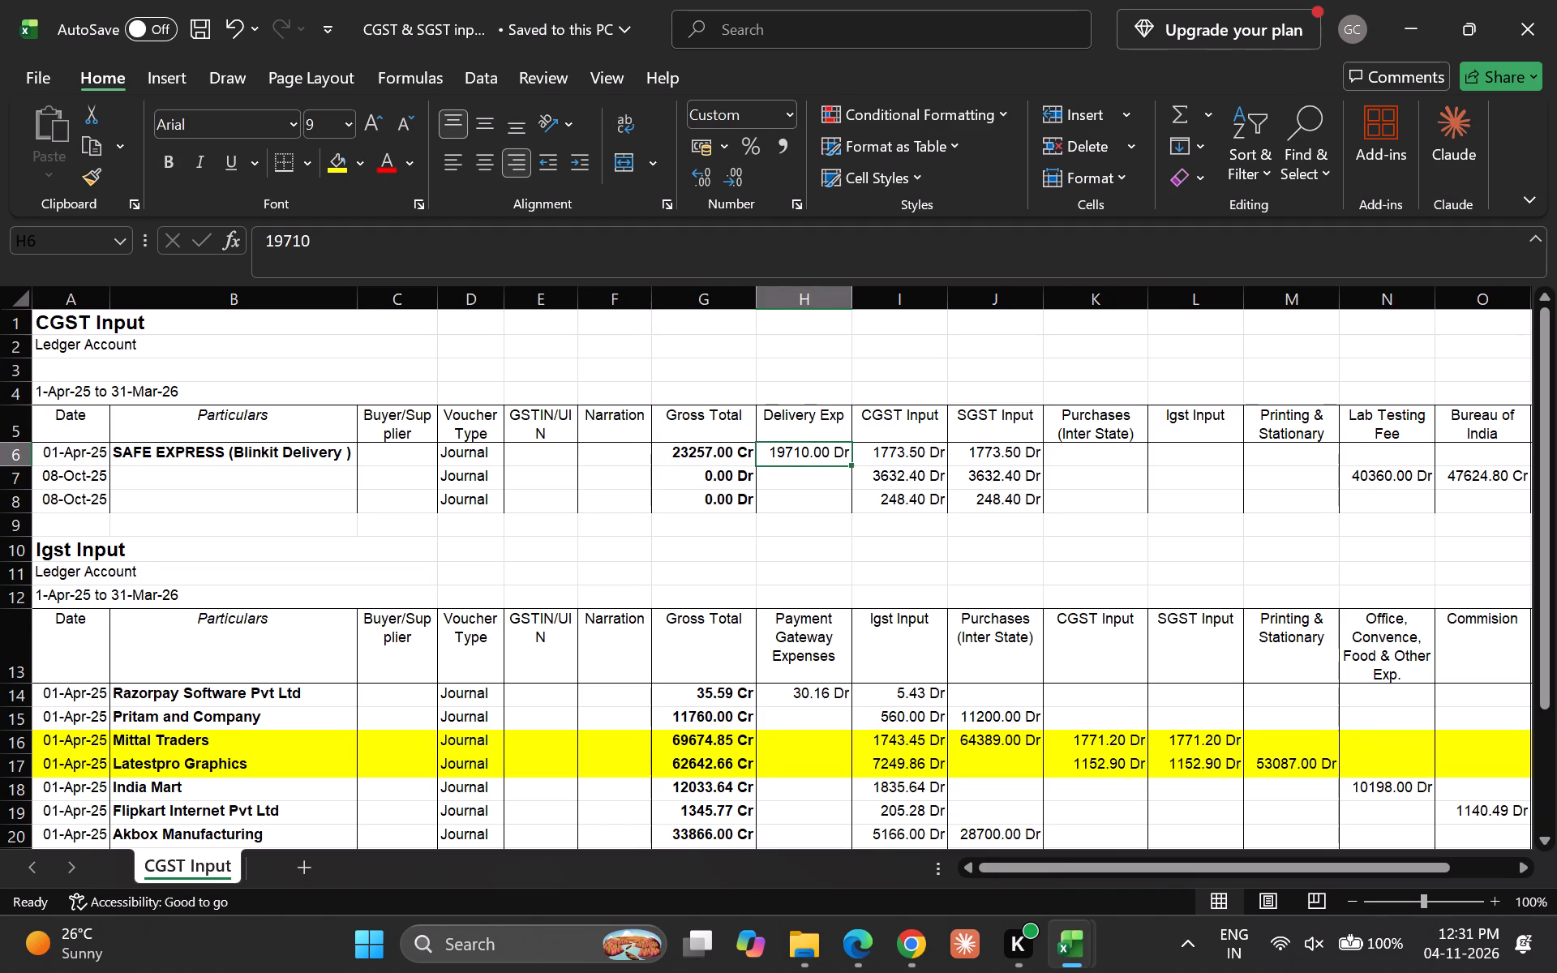
# Compare the Igst Input ledger's column headings through Lab Testing Fee with the CGST Input ledger's headings.
pyautogui.hscroll(-3, 874, 706)
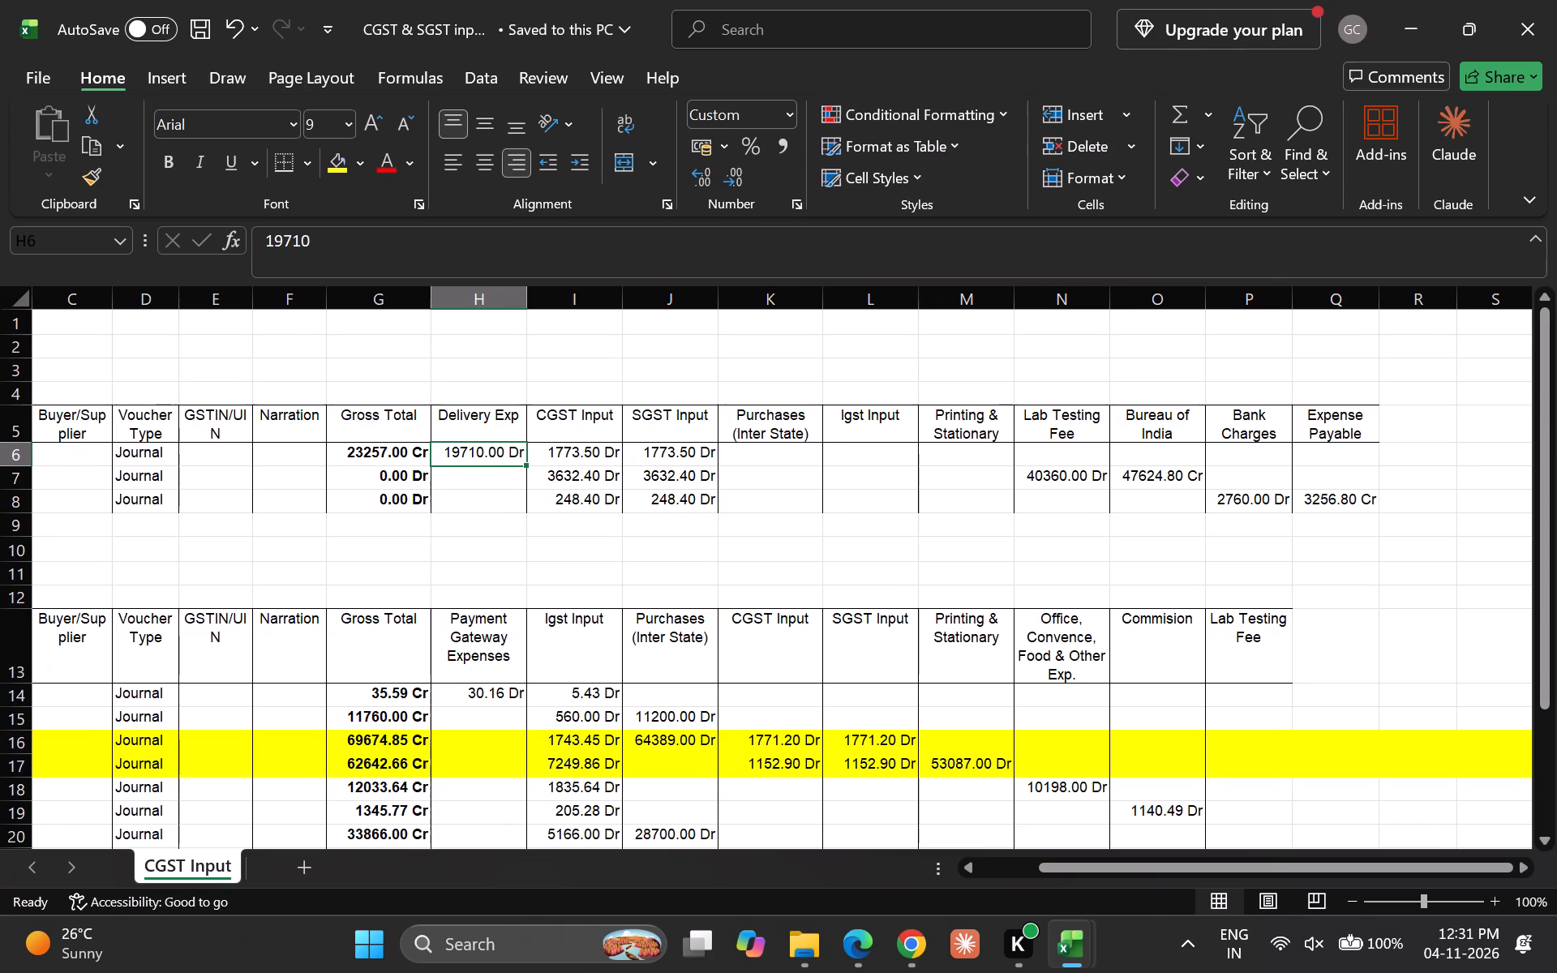
pyautogui.click(730, 577)
pyautogui.press('Down')
pyautogui.press('Down')
pyautogui.press('Left')
pyautogui.press('Left')
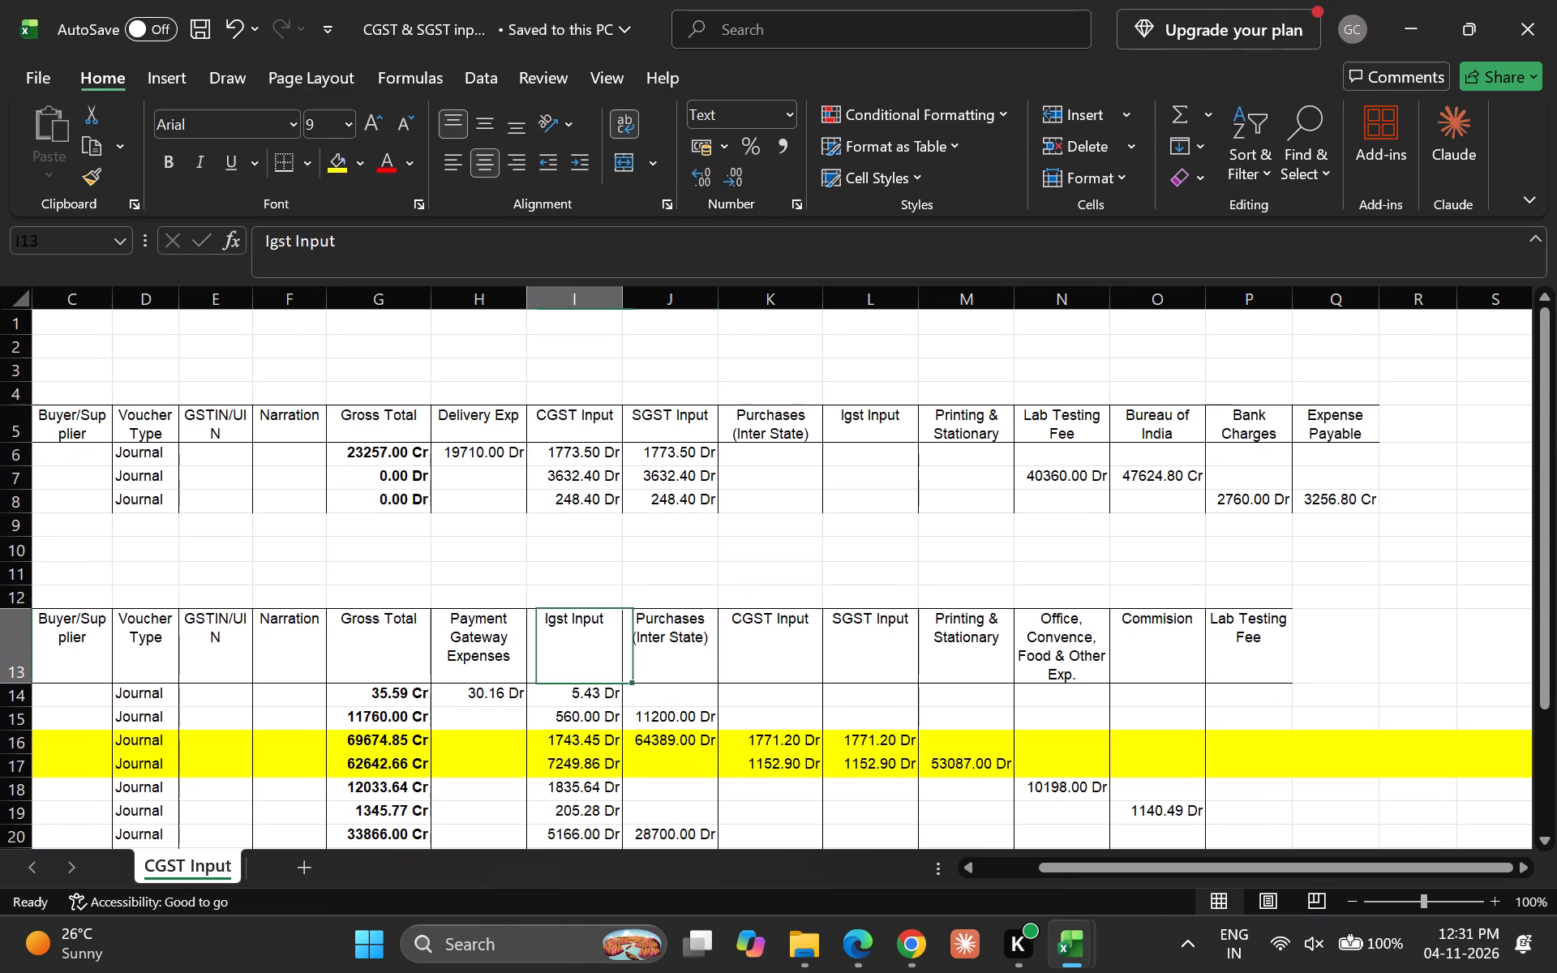
pyautogui.press('Left')
pyautogui.press('Right')
pyautogui.press('Right')
pyautogui.press('Right')
pyautogui.press('Right')
pyautogui.press('Right')
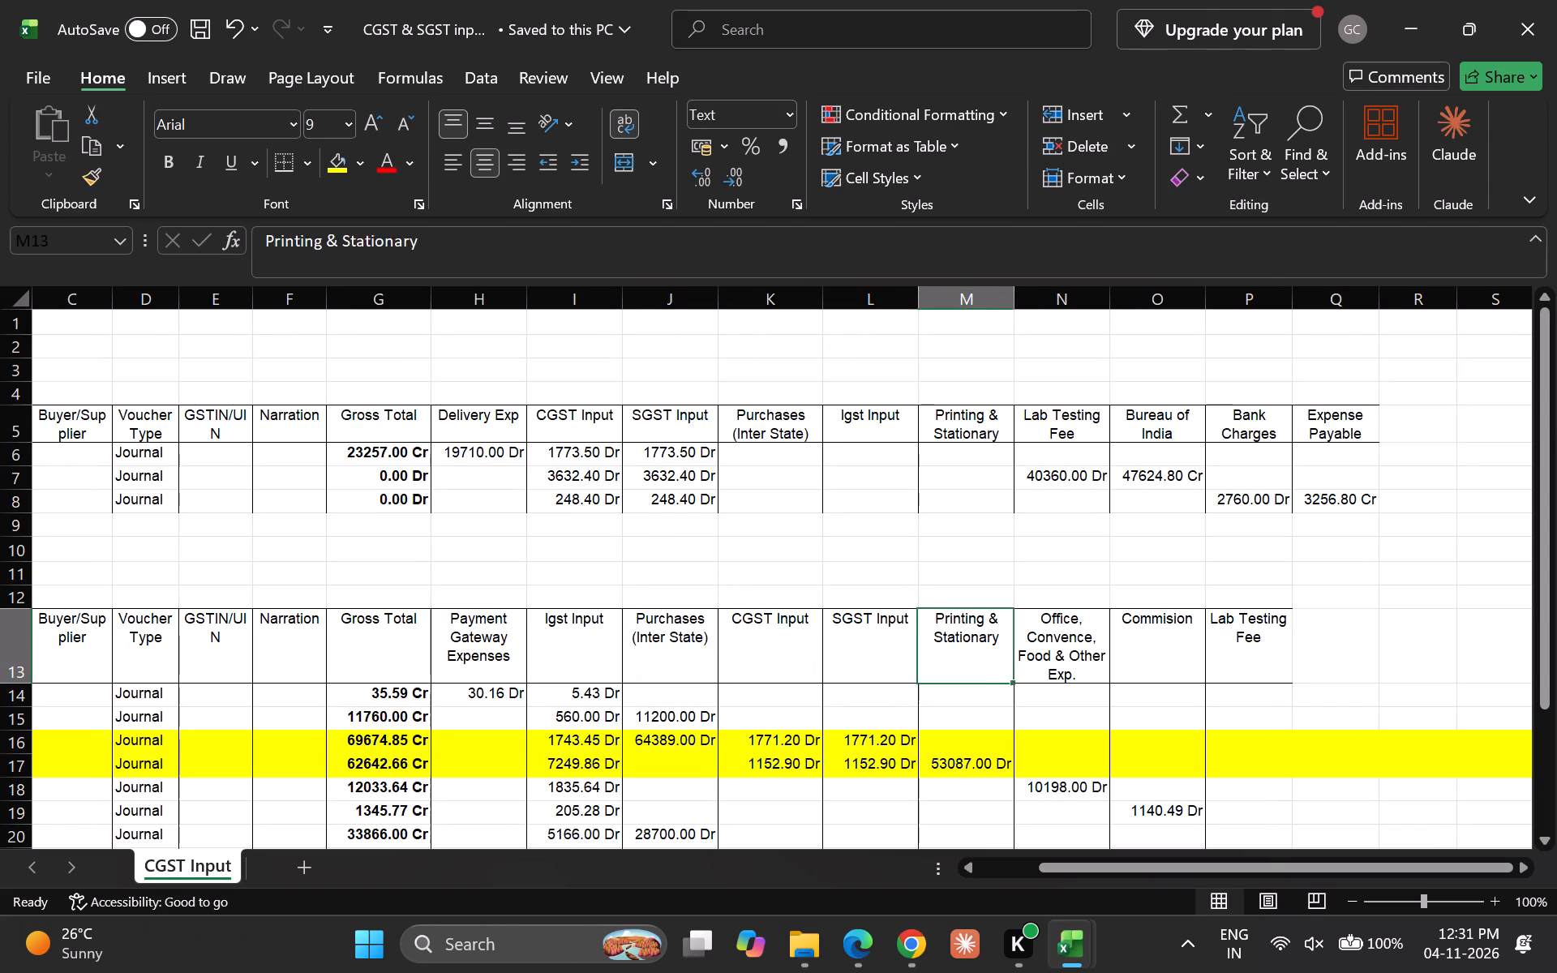
pyautogui.press('Right')
pyautogui.press('Right')
pyautogui.press('Right')
pyautogui.press('Right')
pyautogui.press('Up')
pyautogui.press('Up')
pyautogui.press('Left')
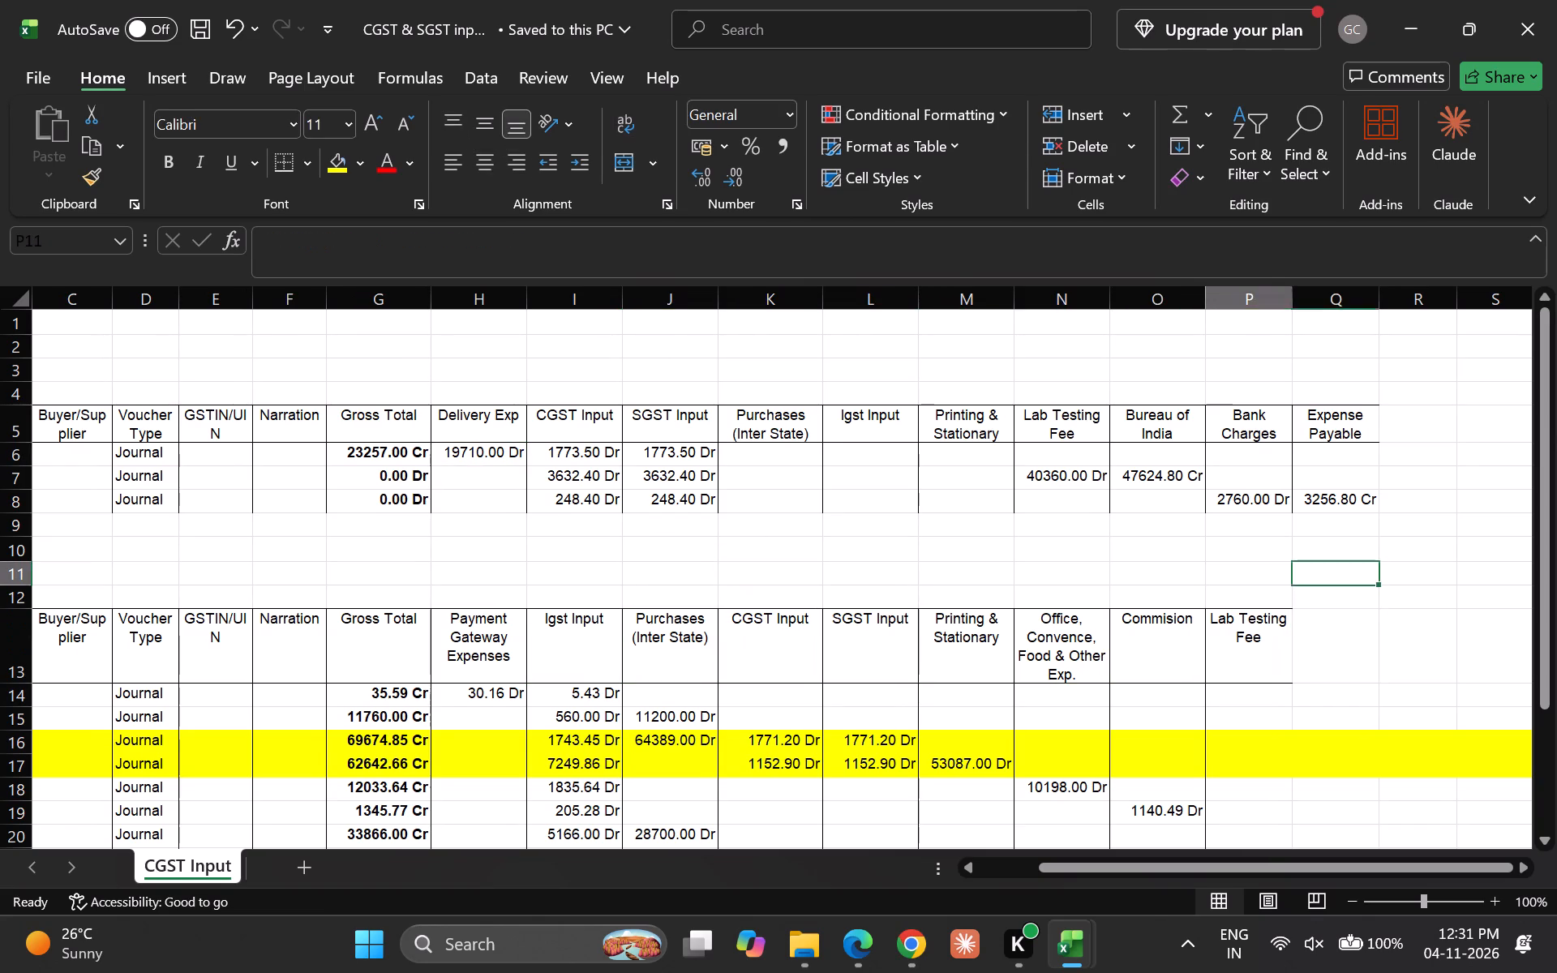
# Copy the CGST Input ledger's Delivery Exp heading into the empty header cell after Lab Testing Fee in the Igst Input ledger.
pyautogui.press('Left')
pyautogui.press('Left')
pyautogui.press('Left')
pyautogui.press('Left')
pyautogui.press('Left')
pyautogui.press('Left')
pyautogui.press('Left')
pyautogui.press('Left')
pyautogui.press('Up')
pyautogui.press('Up')
pyautogui.press('Up')
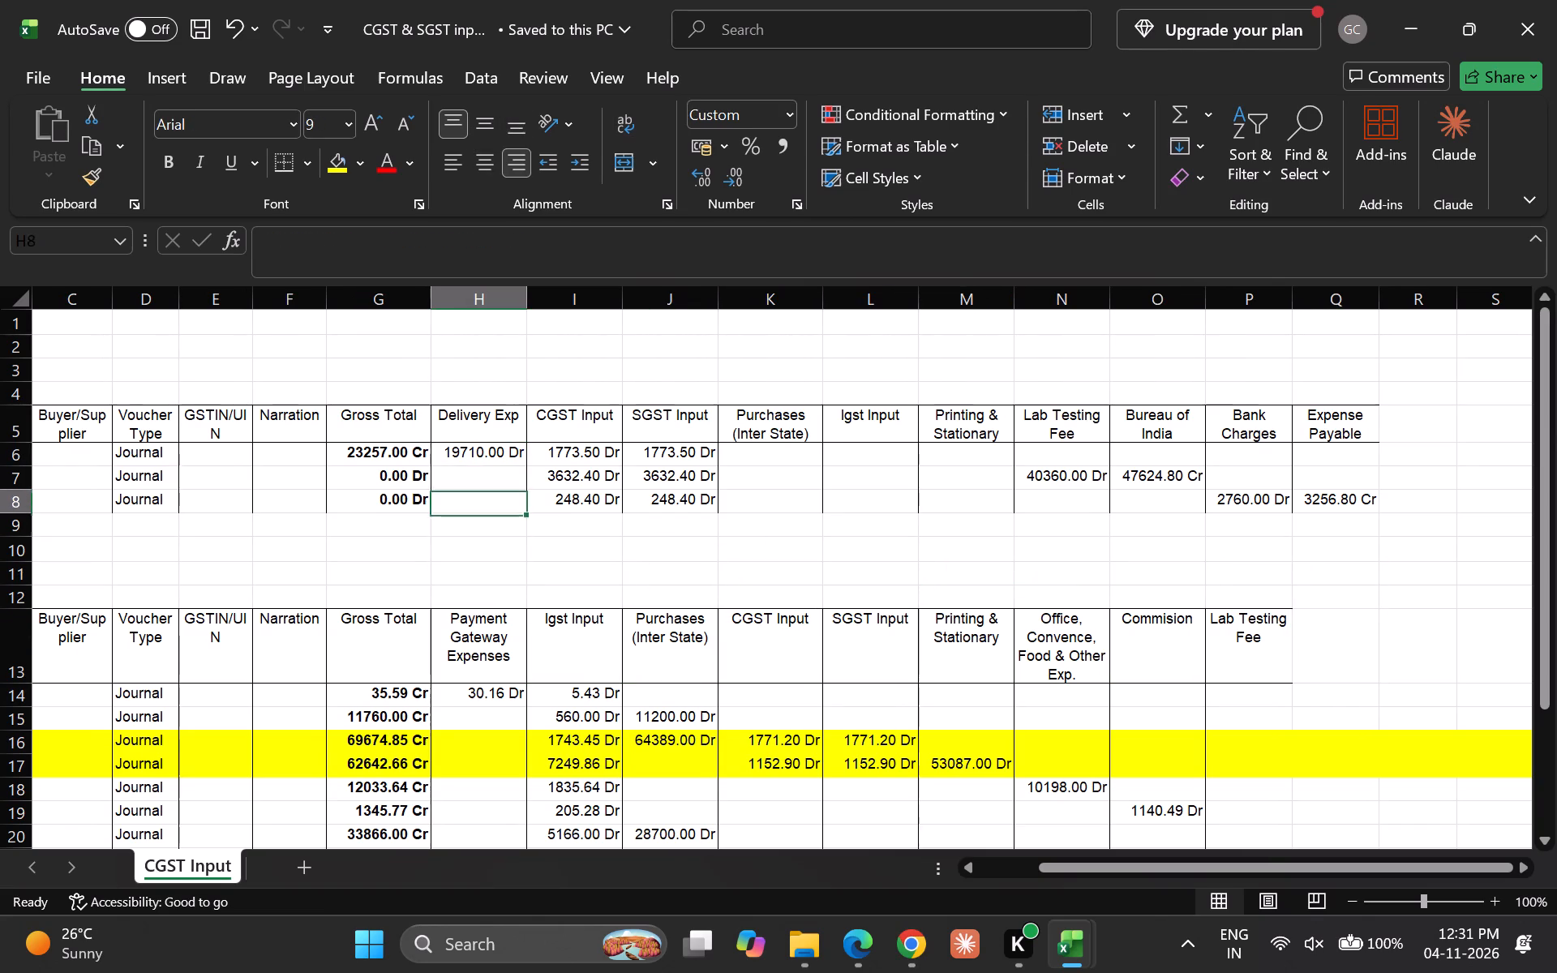
pyautogui.press('Up')
pyautogui.press('Up')
pyautogui.press('Up')
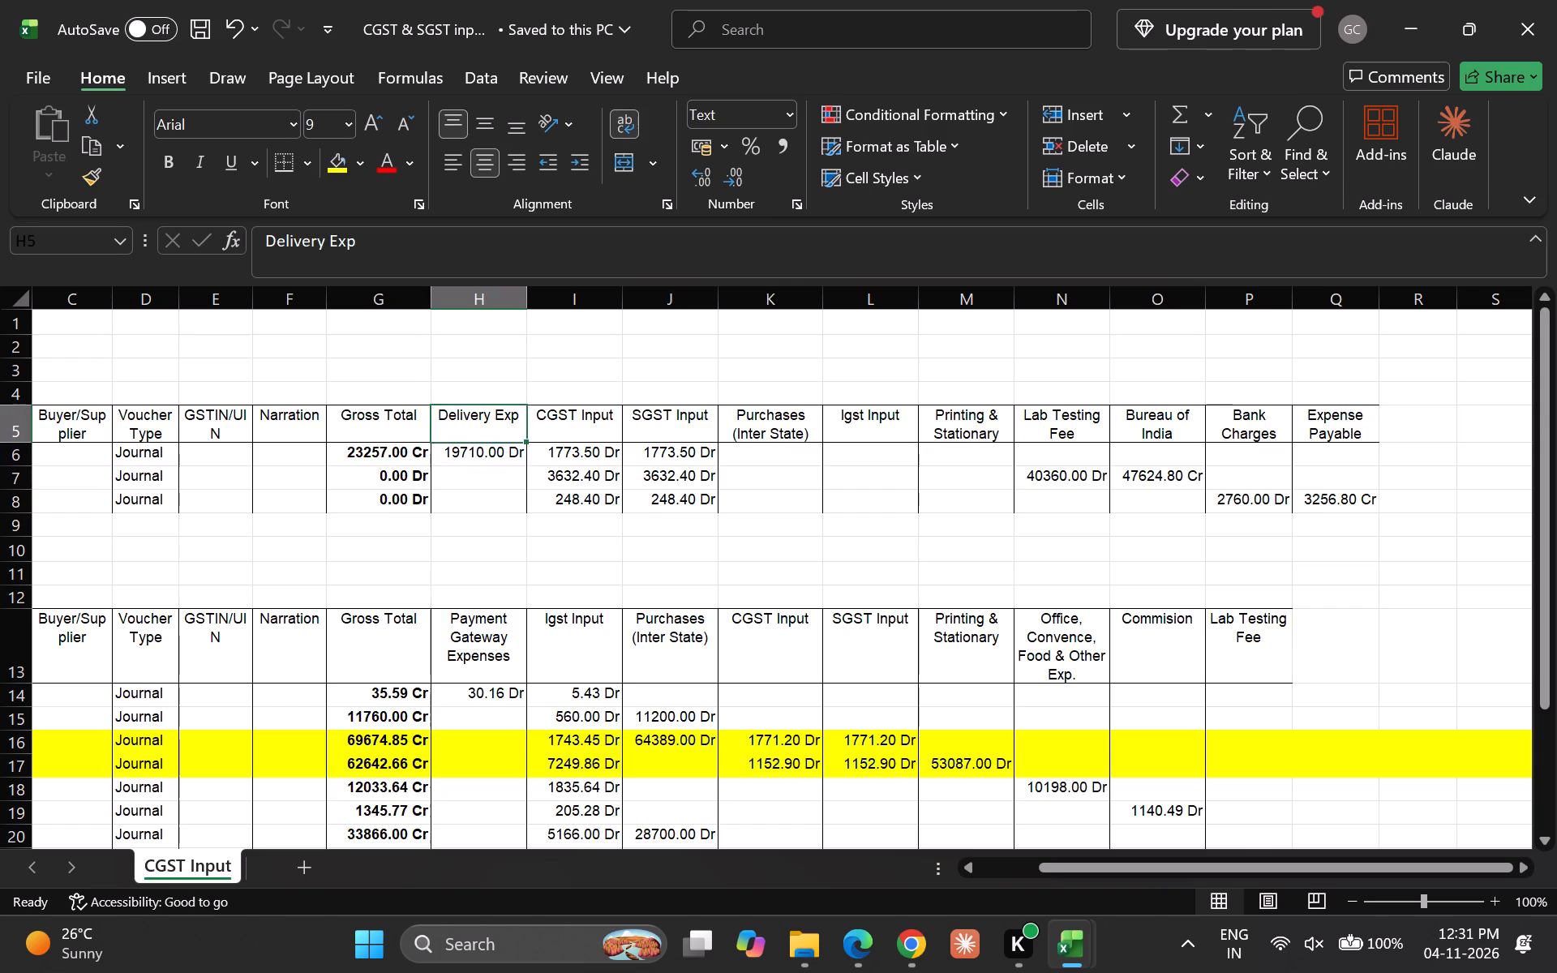
pyautogui.press('Down')
pyautogui.press('Right')
pyautogui.press('Right')
pyautogui.press('Right')
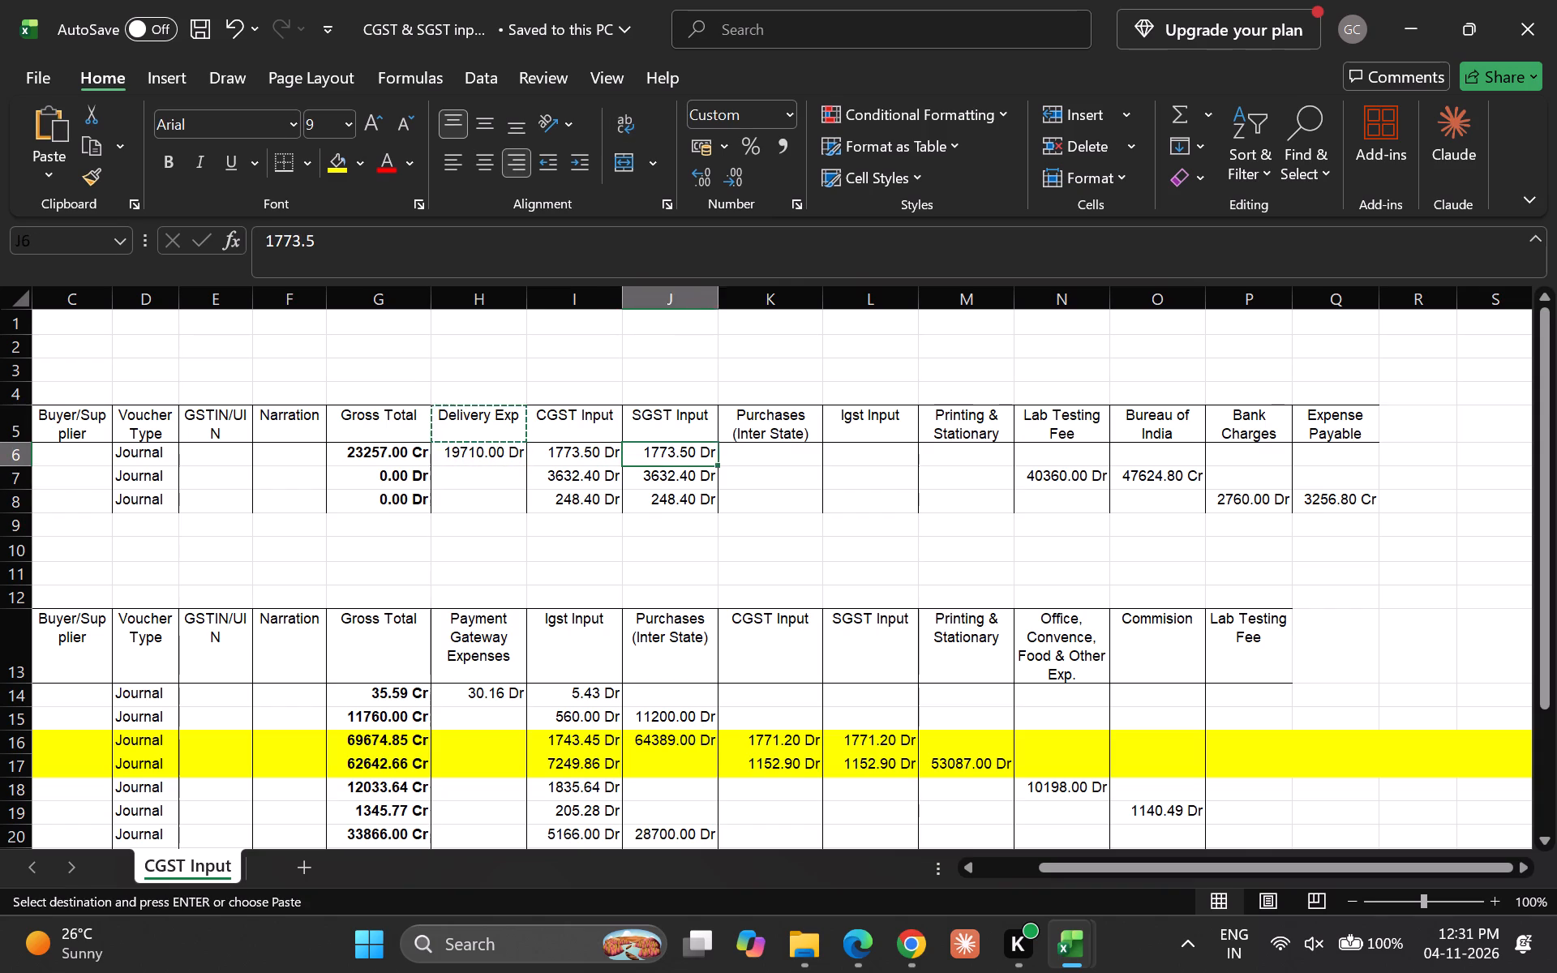
pyautogui.press('Right')
pyautogui.press('Right')
pyautogui.press('Down')
pyautogui.press('Down')
pyautogui.press('Down')
pyautogui.press('Down')
pyautogui.press('Right')
pyautogui.press('Right')
pyautogui.press('Right')
pyautogui.press('Down')
pyautogui.press('Right')
pyautogui.press('Down')
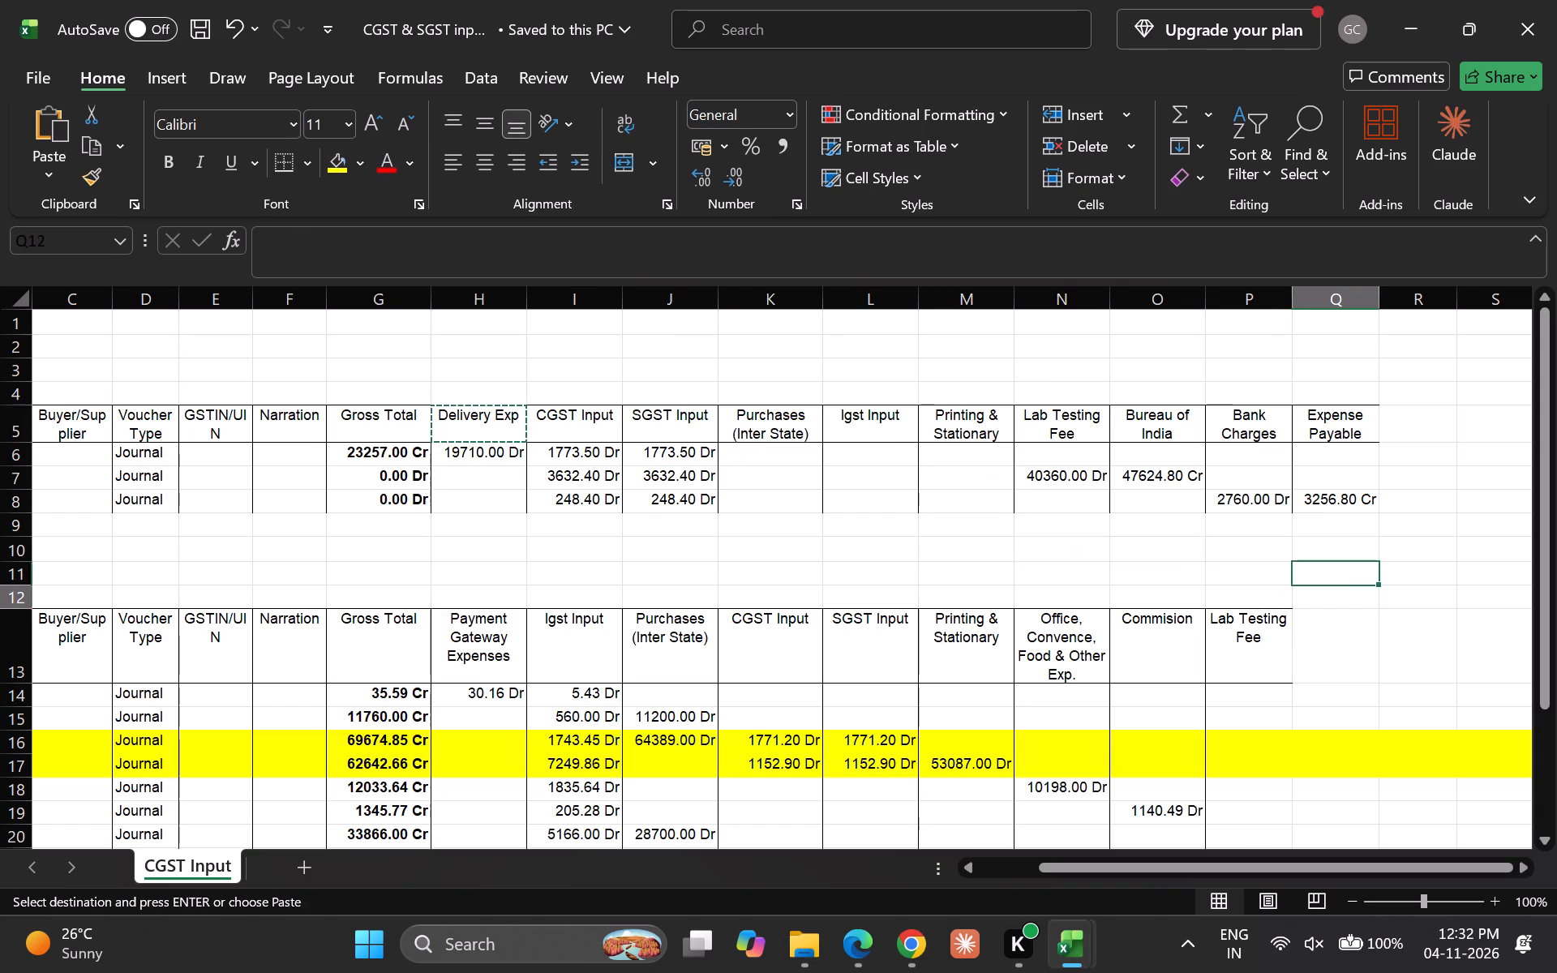
pyautogui.press('Down')
pyautogui.press('Return')
pyautogui.press('Down')
pyautogui.press('Up')
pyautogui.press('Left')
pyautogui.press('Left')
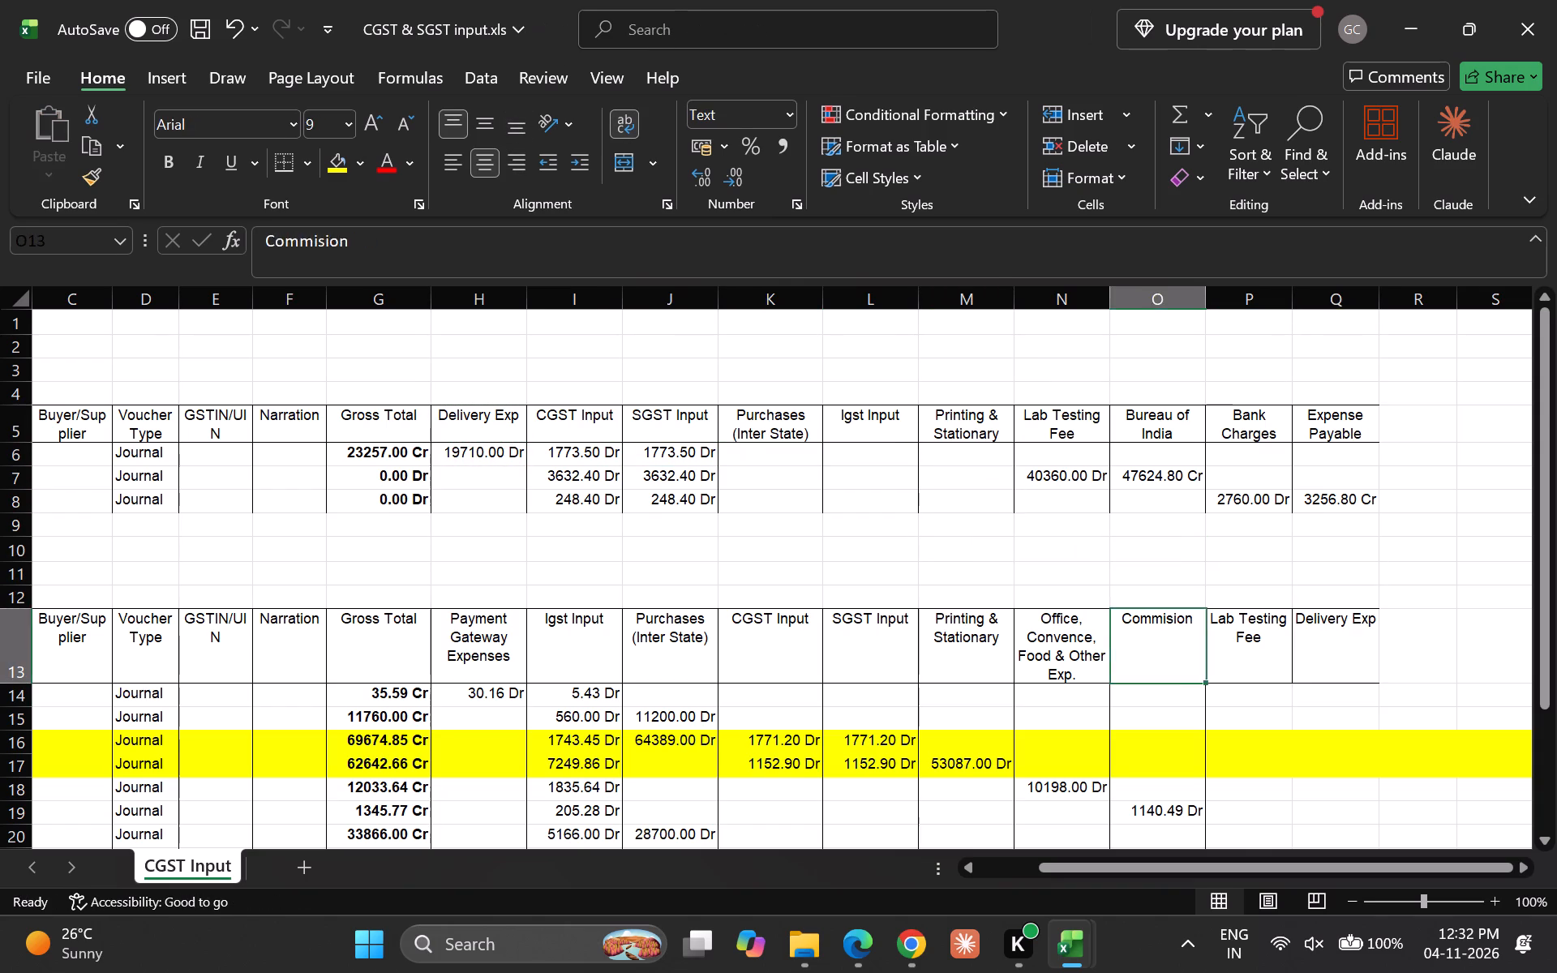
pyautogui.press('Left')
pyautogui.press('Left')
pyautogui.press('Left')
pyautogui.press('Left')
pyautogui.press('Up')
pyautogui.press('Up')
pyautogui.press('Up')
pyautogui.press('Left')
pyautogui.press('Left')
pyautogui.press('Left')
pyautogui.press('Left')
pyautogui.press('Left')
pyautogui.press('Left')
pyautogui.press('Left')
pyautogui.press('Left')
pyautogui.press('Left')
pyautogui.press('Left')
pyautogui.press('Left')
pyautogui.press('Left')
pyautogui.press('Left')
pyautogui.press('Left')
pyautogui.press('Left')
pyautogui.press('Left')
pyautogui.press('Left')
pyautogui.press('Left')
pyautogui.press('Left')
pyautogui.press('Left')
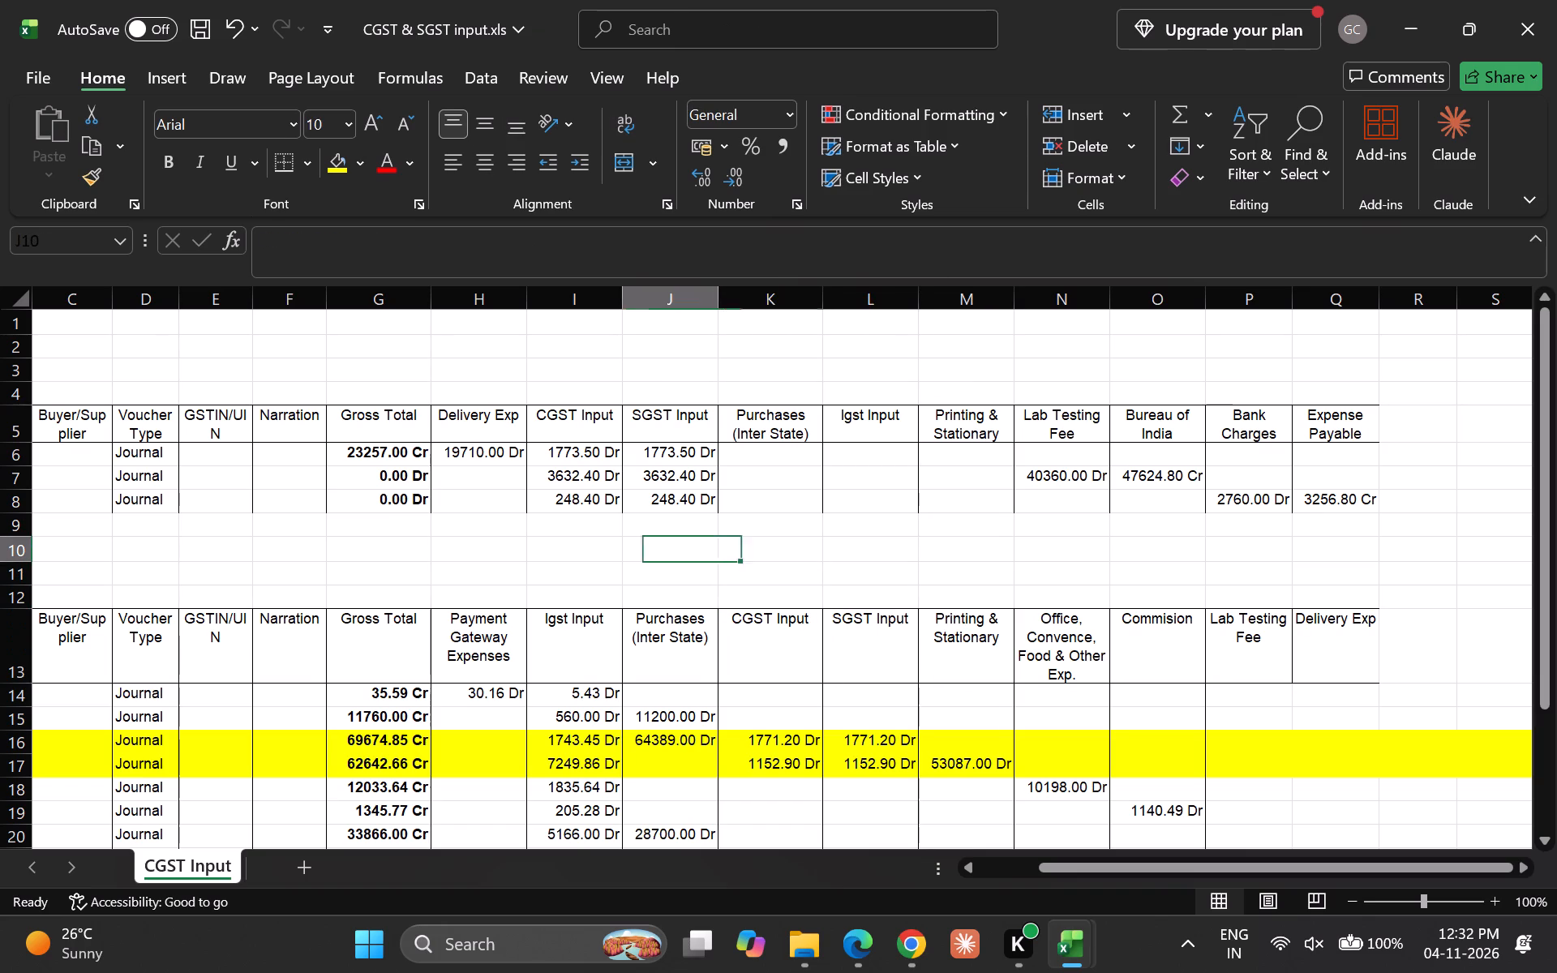
# Move the CGST Input heading row and its three remaining entries below the Igst Input ledger, starting at row 29.
pyautogui.press('Up')
pyautogui.press('Up')
pyautogui.press('Up')
pyautogui.press('Up')
pyautogui.press('Up')
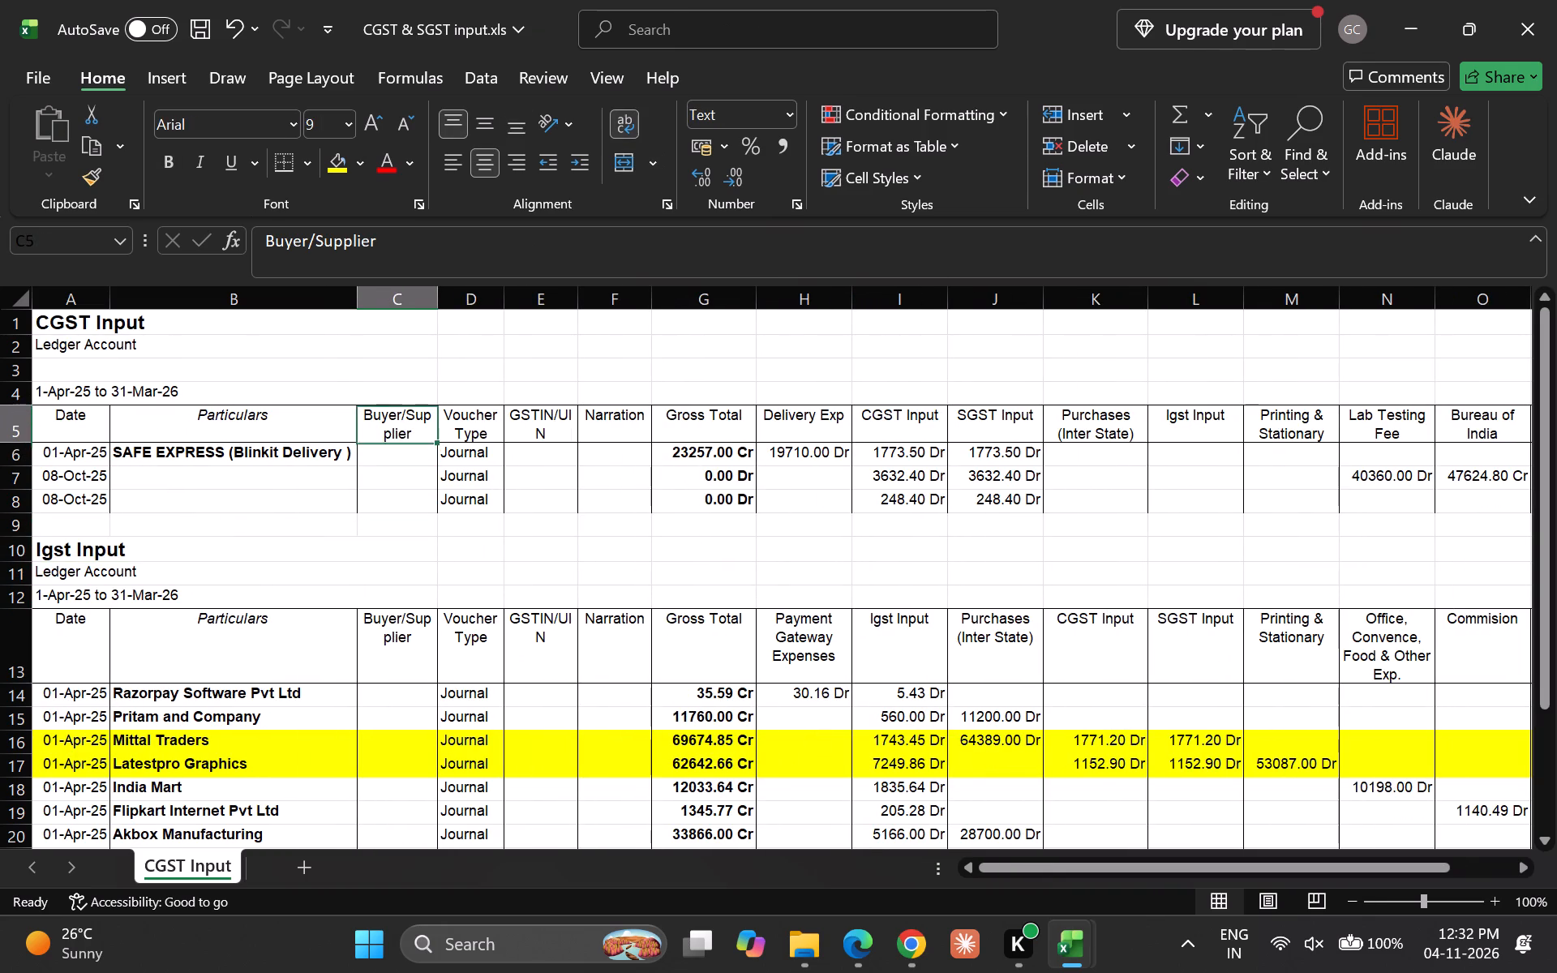
pyautogui.hotkey('shift', 'space')
pyautogui.hotkey('shift', 'Down')
pyautogui.hotkey('shift', 'Down')
pyautogui.hotkey('shift', 'Down')
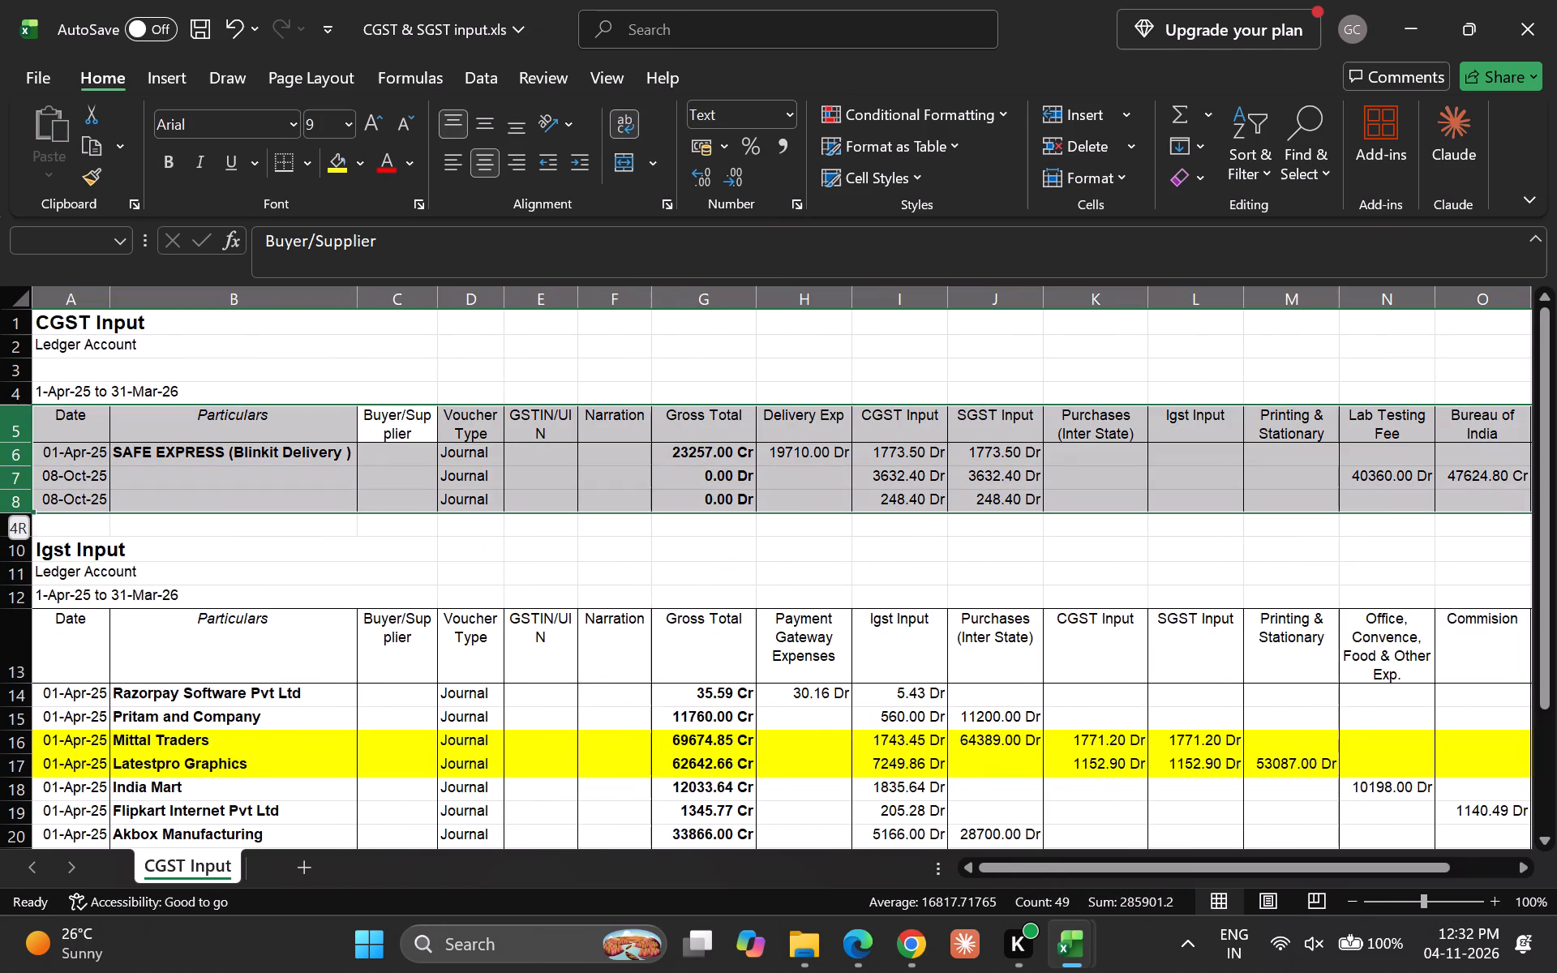
pyautogui.press('Down')
pyautogui.press('Down')
pyautogui.press('Down')
pyautogui.press('Down')
pyautogui.press('Down')
pyautogui.press('Down')
pyautogui.press('Down')
pyautogui.press('Down')
pyautogui.press('Down')
pyautogui.press('Down')
pyautogui.press('Down')
pyautogui.press('Down')
pyautogui.press('Down')
pyautogui.press('Down')
pyautogui.press('Down')
pyautogui.press('Down')
pyautogui.press('Down')
pyautogui.press('Down')
pyautogui.press('Down')
pyautogui.press('Down')
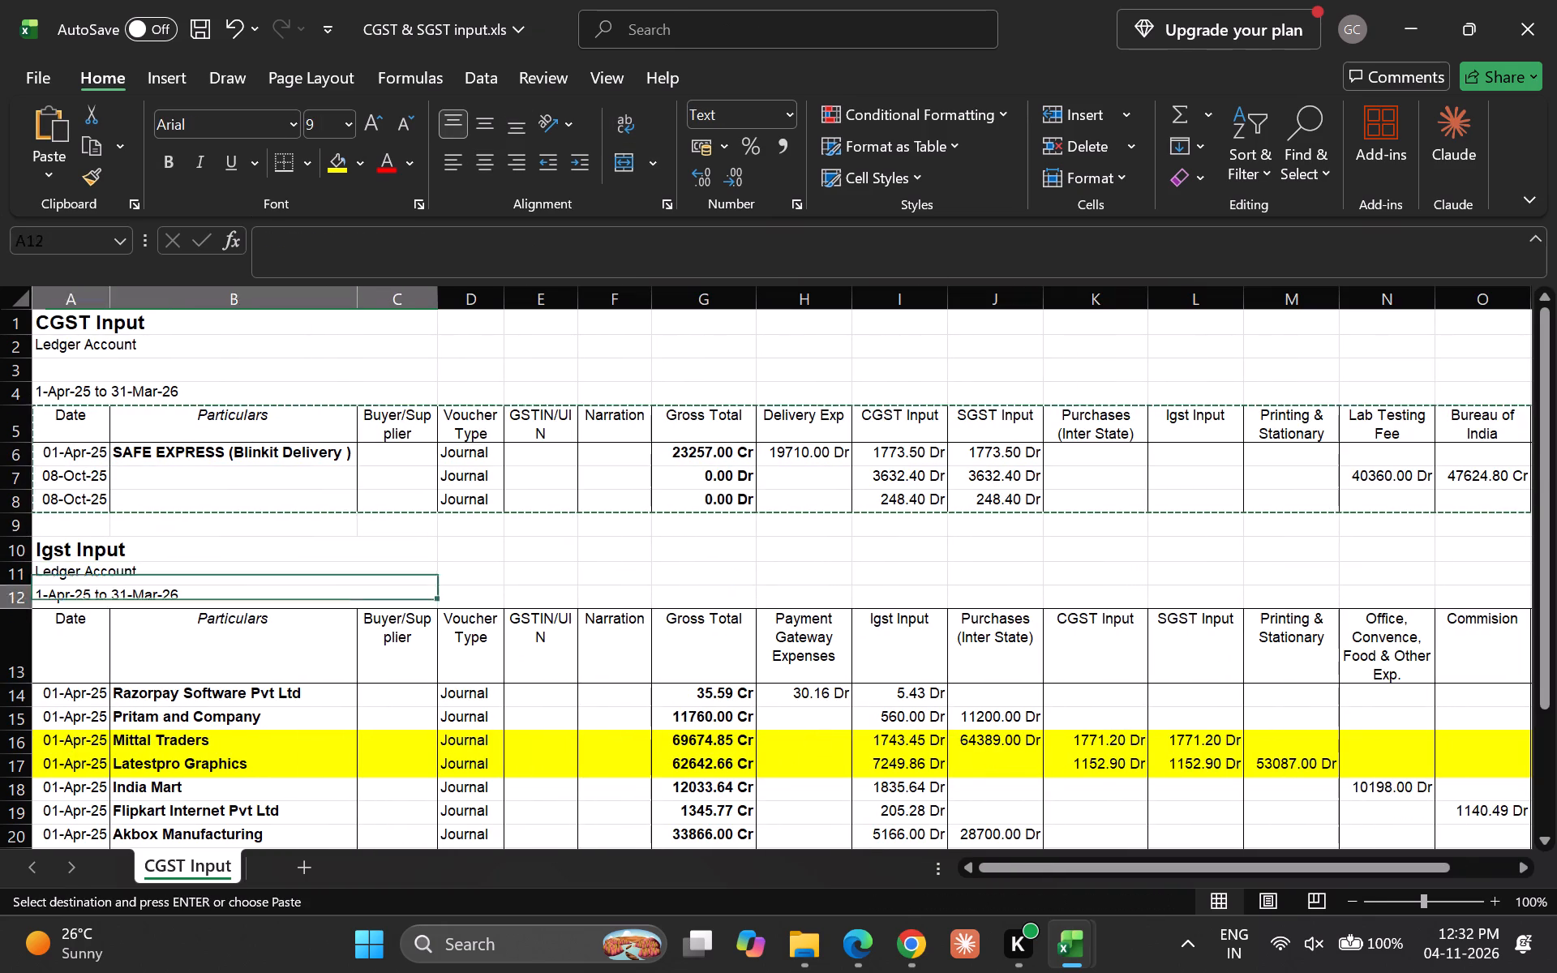
pyautogui.press('Down')
pyautogui.press('Down')
pyautogui.press('Down')
pyautogui.press('Left')
pyautogui.press('Left')
pyautogui.press('Left')
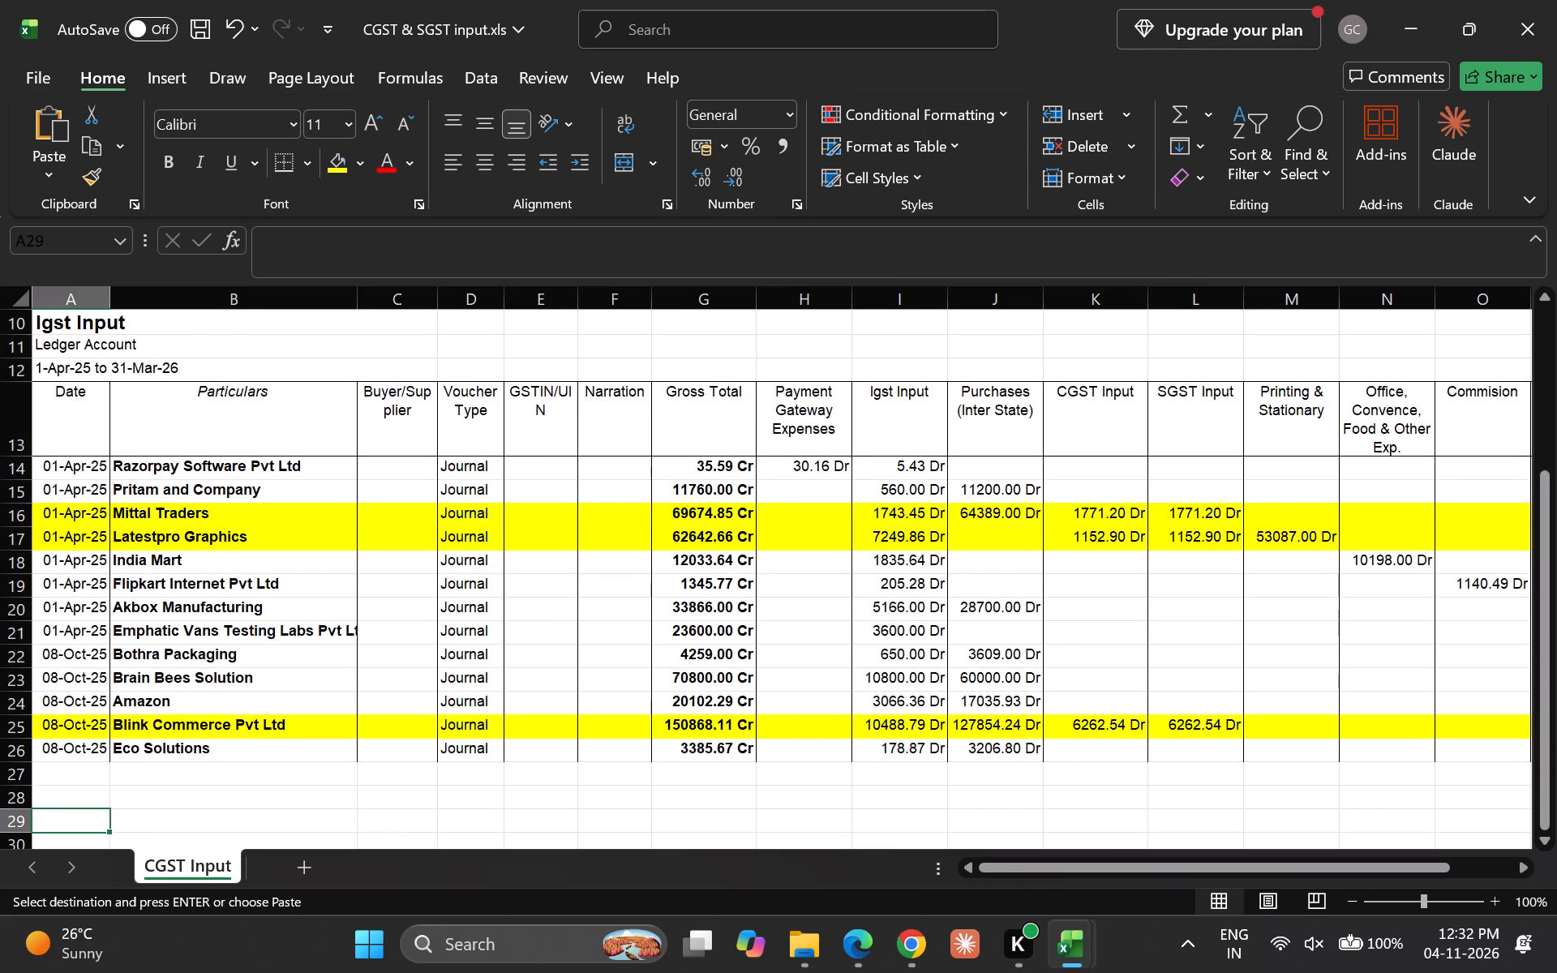
pyautogui.press('Return')
pyautogui.press('Down')
pyautogui.press('Up')
pyautogui.press('Up')
pyautogui.press('Down')
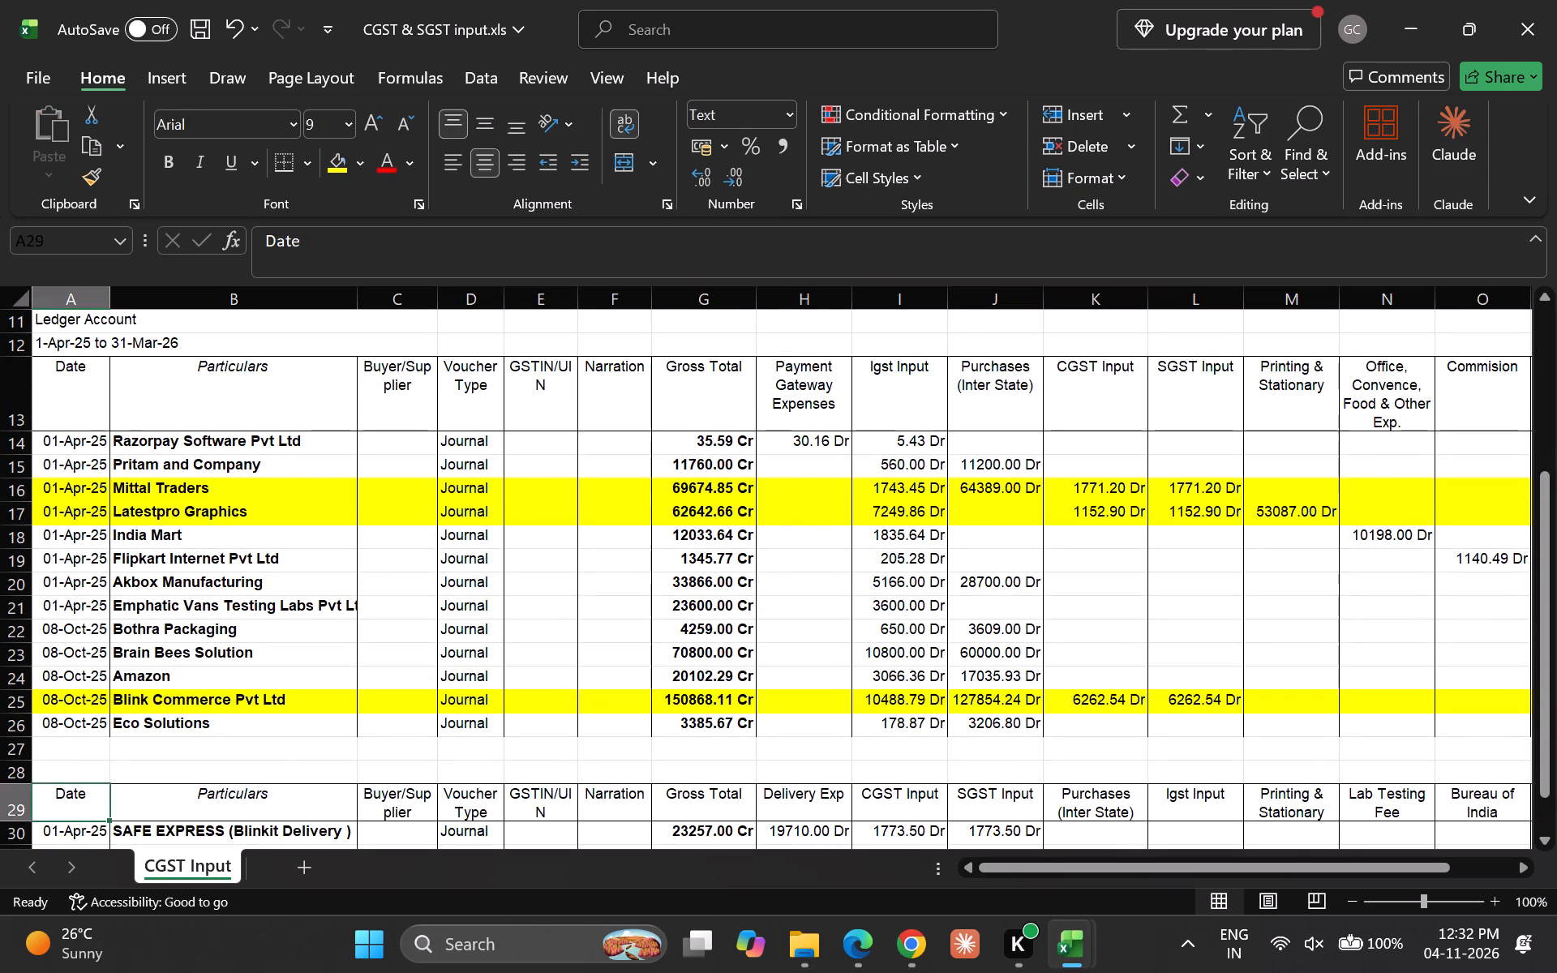
# Delete rows 2 to 9, covering the old CGST Input subtitle, period and emptied rows above the Igst Input title.
pyautogui.press('Up')
pyautogui.press('Up')
pyautogui.press('Up')
pyautogui.press('Up')
pyautogui.press('Up')
pyautogui.press('Up')
pyautogui.press('Up')
pyautogui.press('Up')
pyautogui.press('Up')
pyautogui.press('Up')
pyautogui.press('Up')
pyautogui.press('Up')
pyautogui.press('Up')
pyautogui.press('Up')
pyautogui.press('Up')
pyautogui.press('Up')
pyautogui.press('Up')
pyautogui.press('Up')
pyautogui.press('Up')
pyautogui.press('Up')
pyautogui.press('Down')
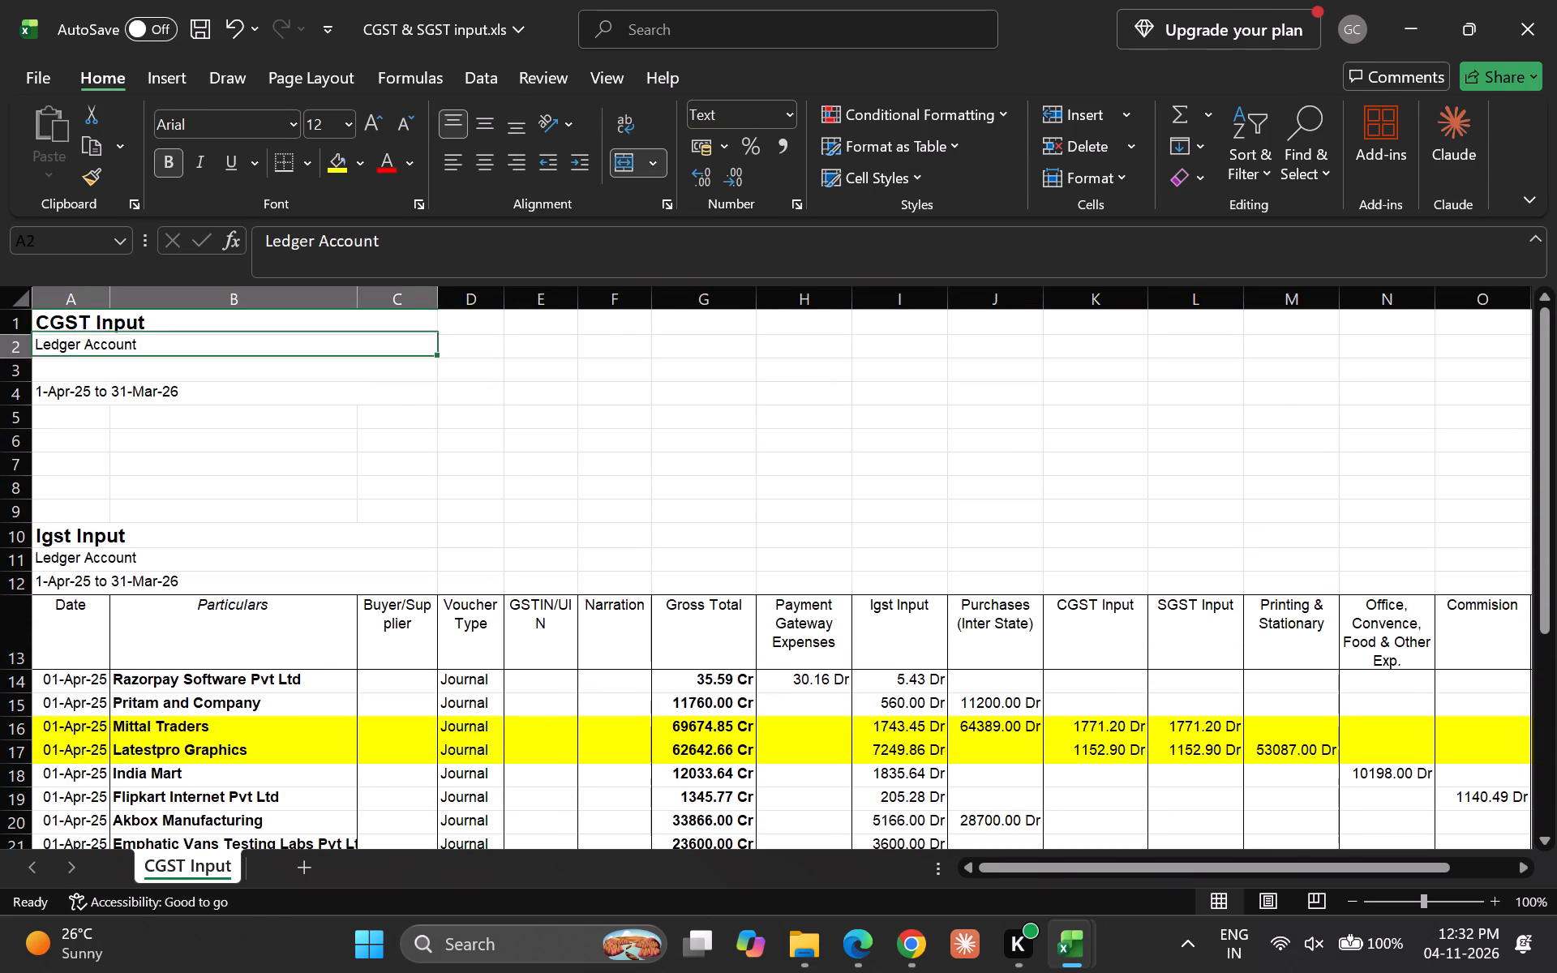
pyautogui.press('Down')
pyautogui.press('Down')
pyautogui.press('Up')
pyautogui.press('Up')
pyautogui.hotkey('shift', 'Down')
pyautogui.hotkey('shift', 'Down')
pyautogui.hotkey('shift', 'Down')
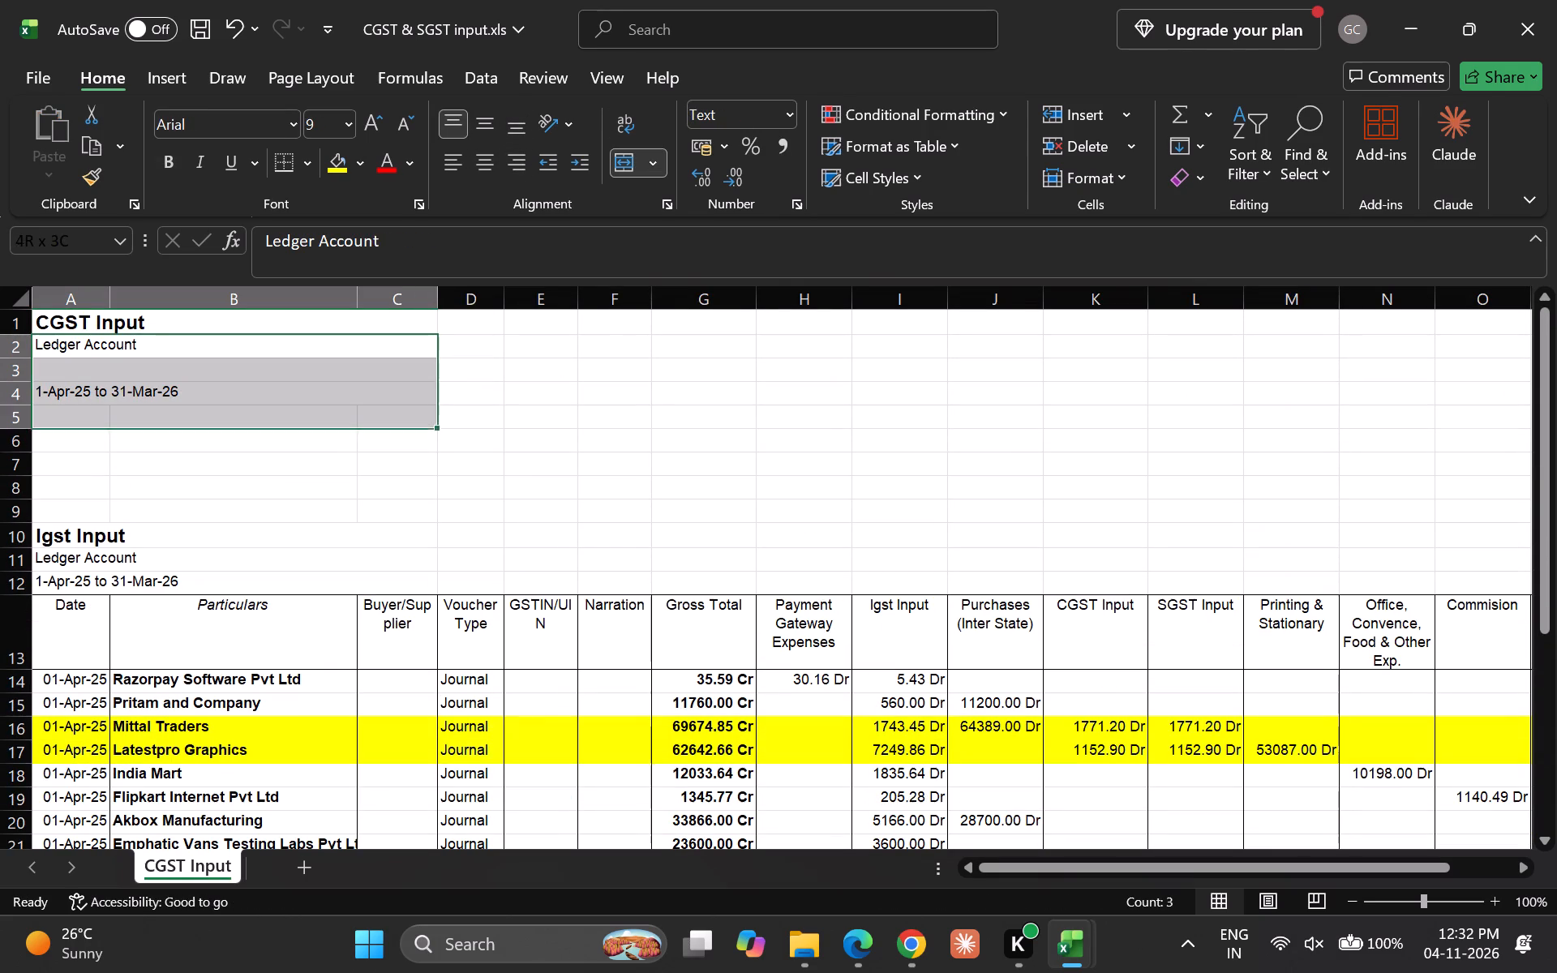
pyautogui.hotkey('shift', 'Down')
pyautogui.hotkey('shift', 'Down')
pyautogui.hotkey('shift', 'Down')
pyautogui.hotkey('shift', 'Down')
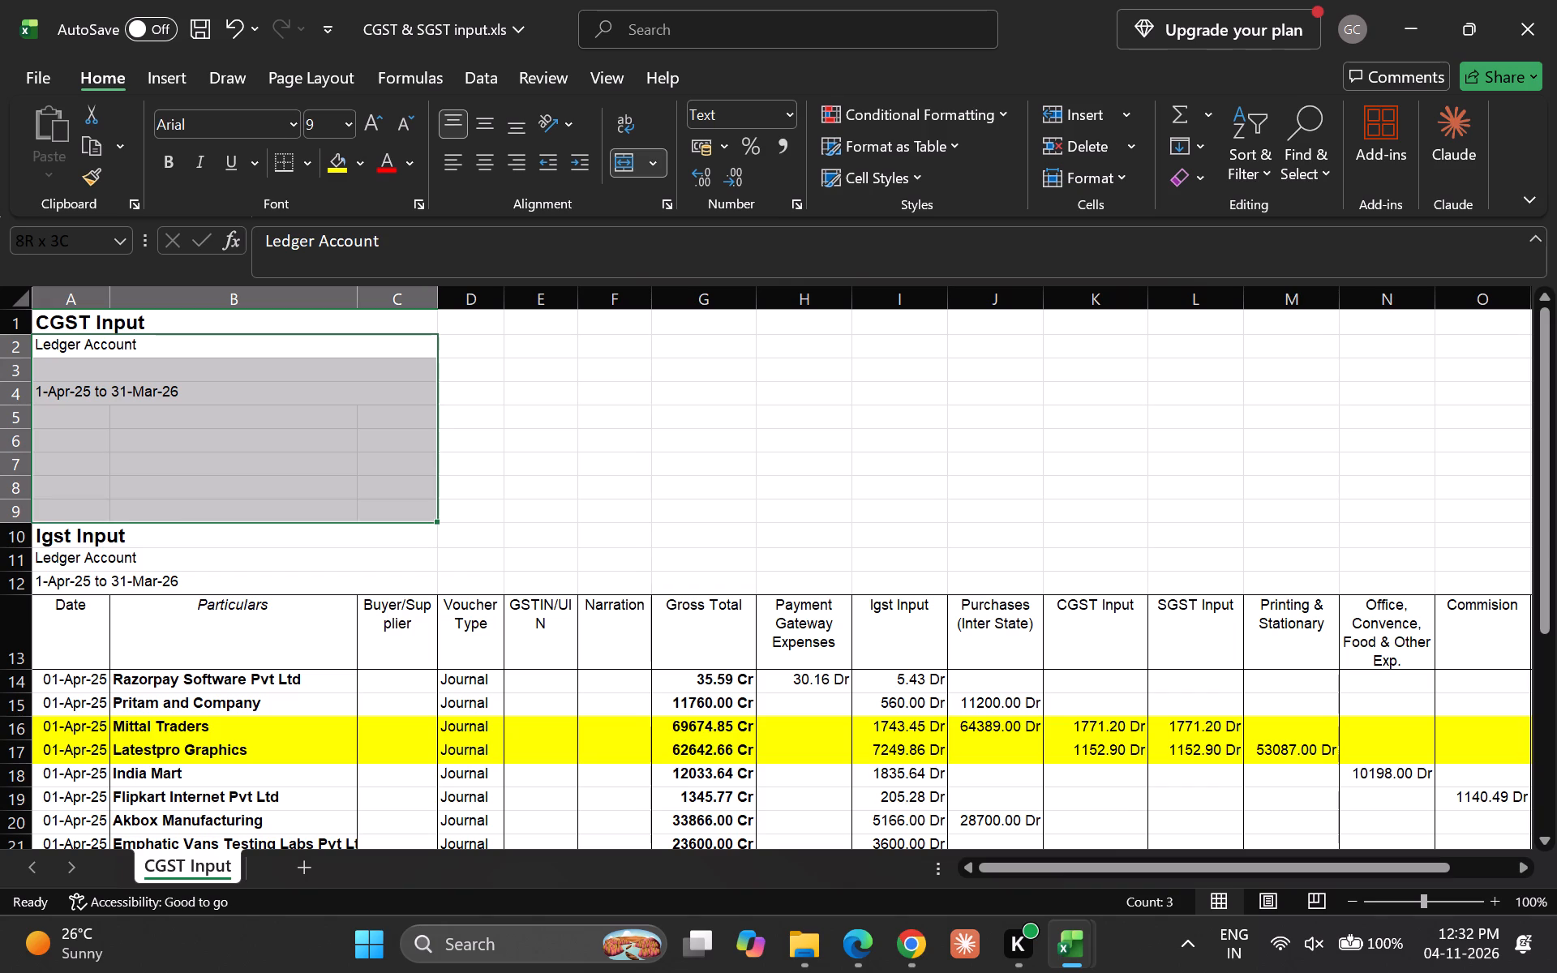
pyautogui.hotkey('shift', 'space')
# Delete the leftover CGST Input title row at the top of the sheet.
pyautogui.press('Up')
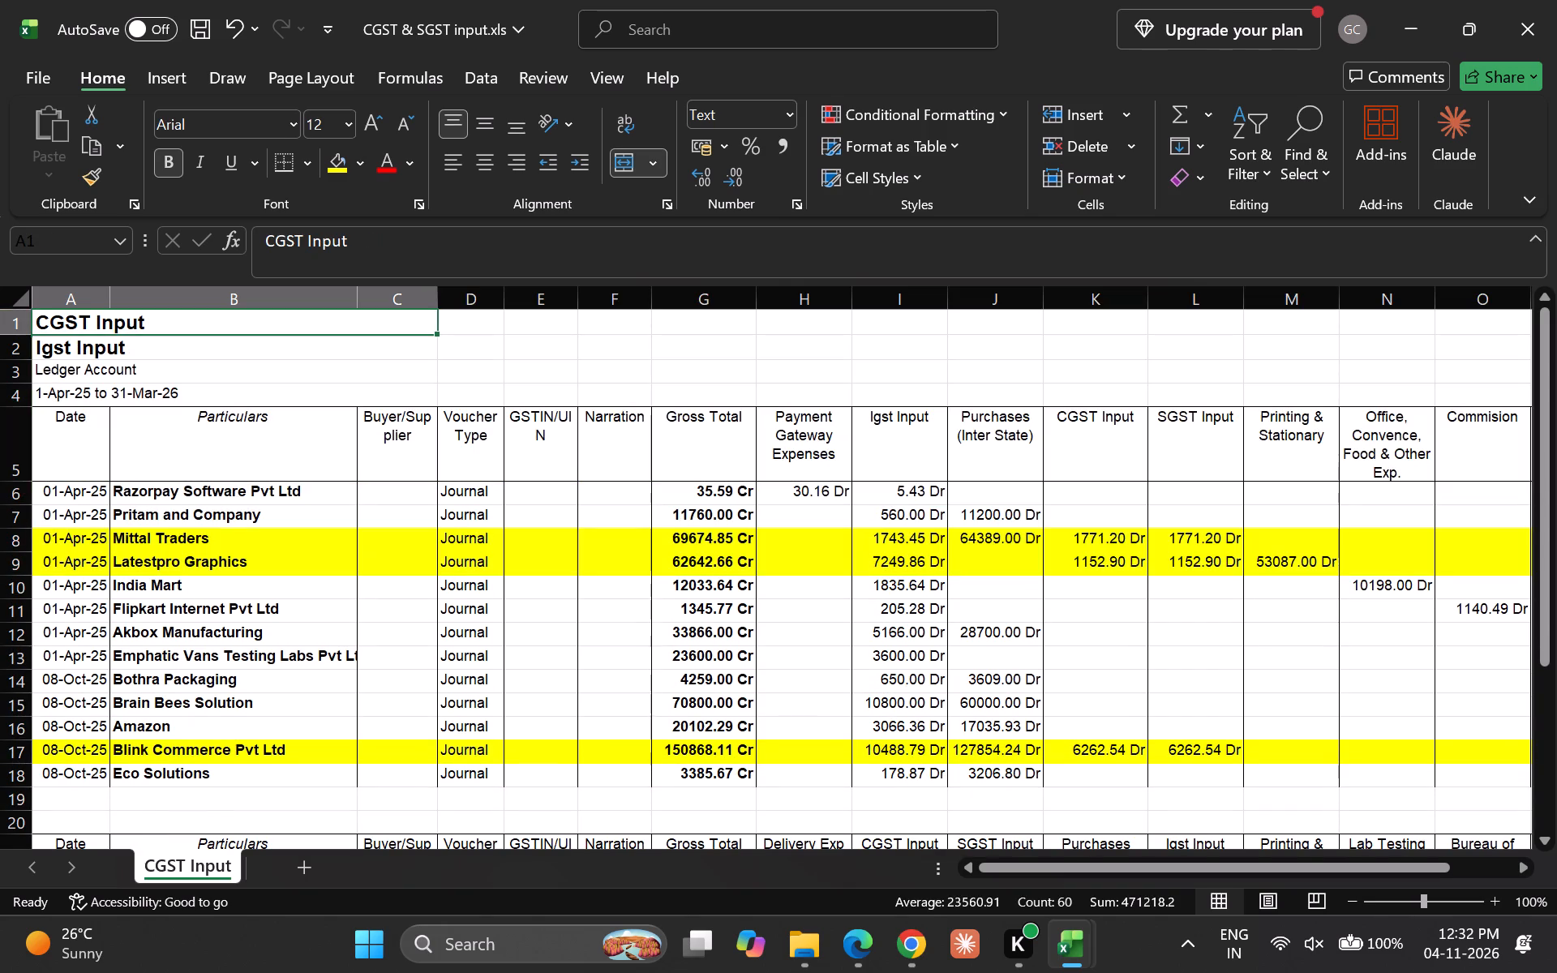
pyautogui.press('Up')
pyautogui.hotkey('shift', 'space')
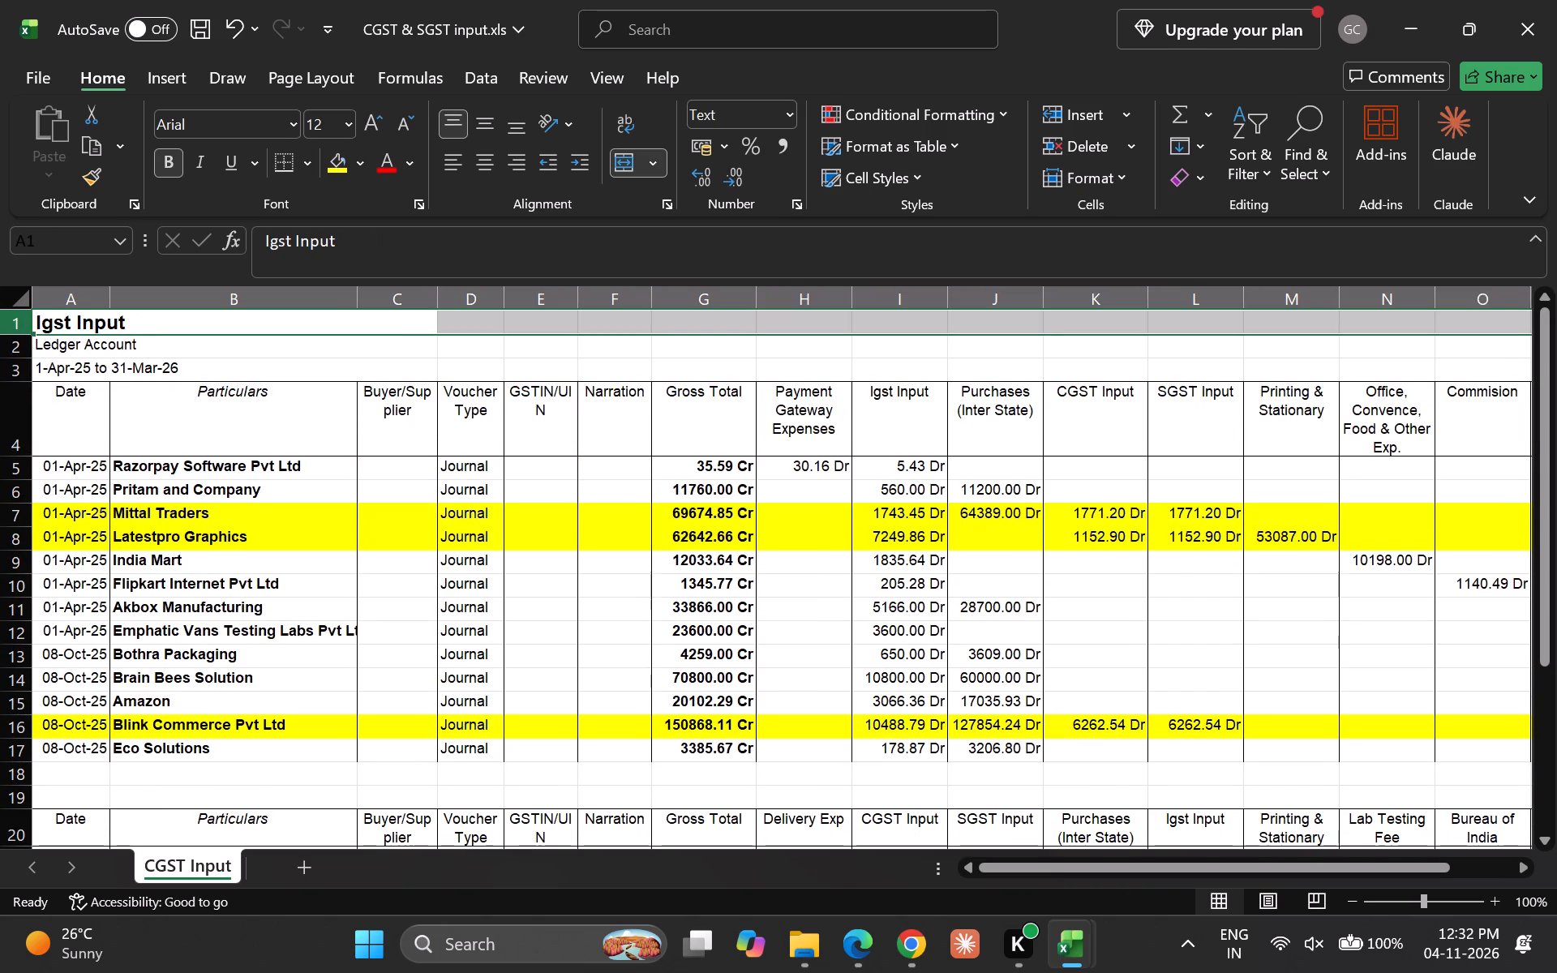
# Review the Igst Input ledger from its title down to the relocated CGST Input heading row.
pyautogui.press('Down')
pyautogui.press('Down')
pyautogui.press('Down')
pyautogui.press('Down')
pyautogui.press('Up')
pyautogui.press('Up')
pyautogui.press('Up')
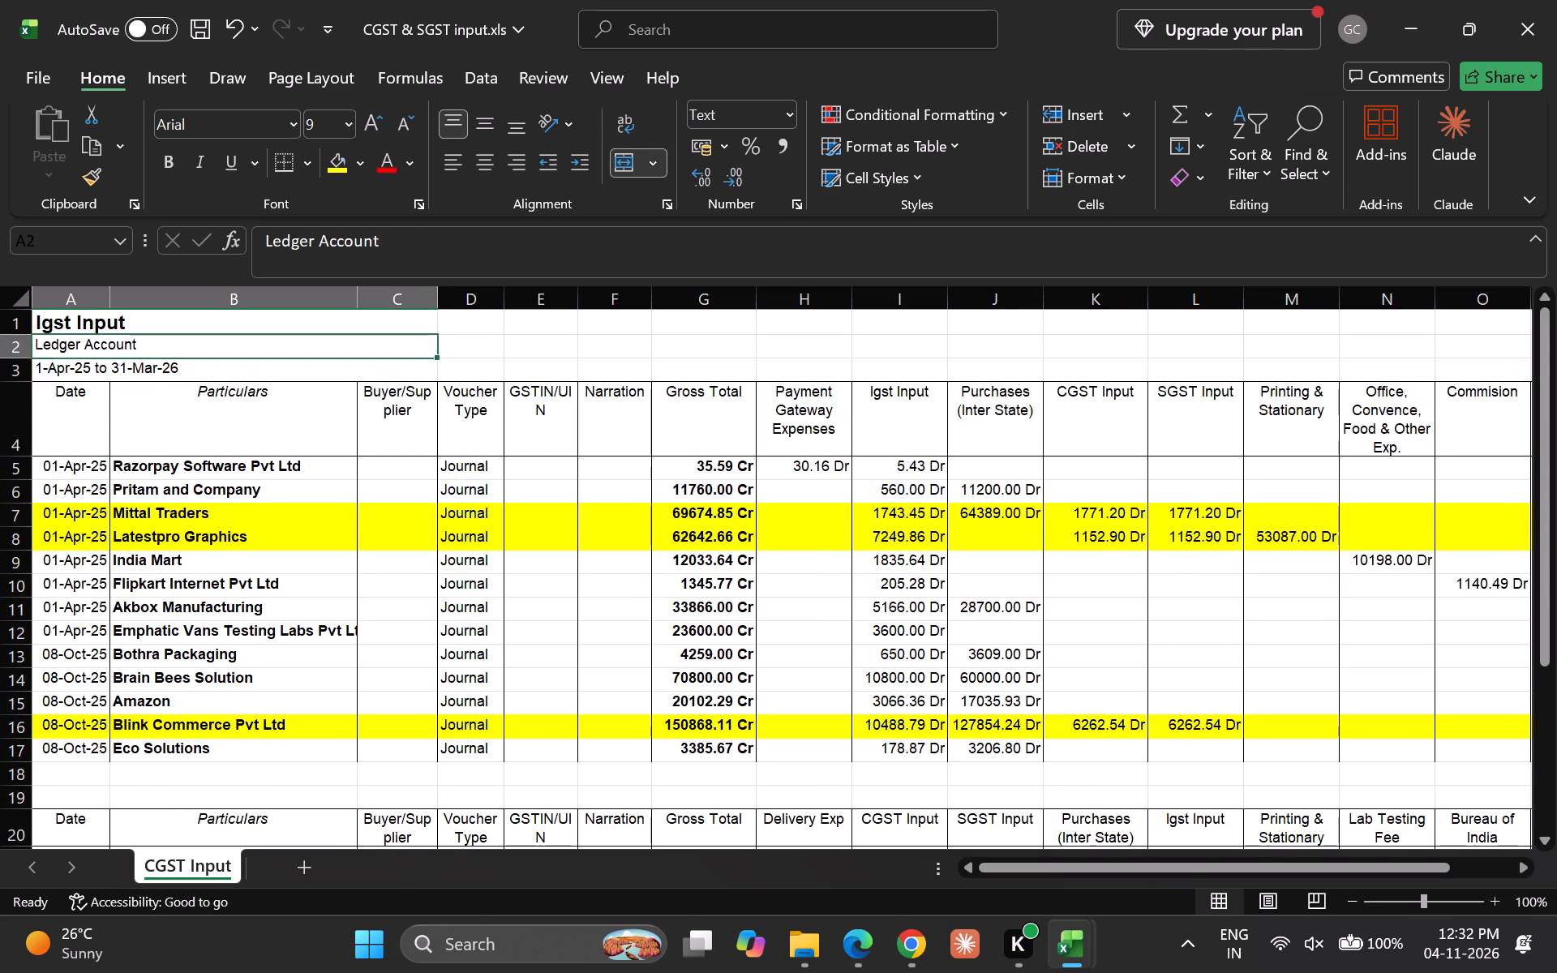
pyautogui.press('Down')
pyautogui.press('Up')
pyautogui.press('Down')
pyautogui.press('Down')
pyautogui.press('Down')
pyautogui.press('Down')
pyautogui.press('Down')
pyautogui.press('Down')
pyautogui.press('Down')
pyautogui.press('Down')
pyautogui.press('Down')
pyautogui.press('Down')
pyautogui.press('Down')
pyautogui.press('Down')
pyautogui.press('Down')
pyautogui.press('Down')
pyautogui.press('Down')
pyautogui.press('Down')
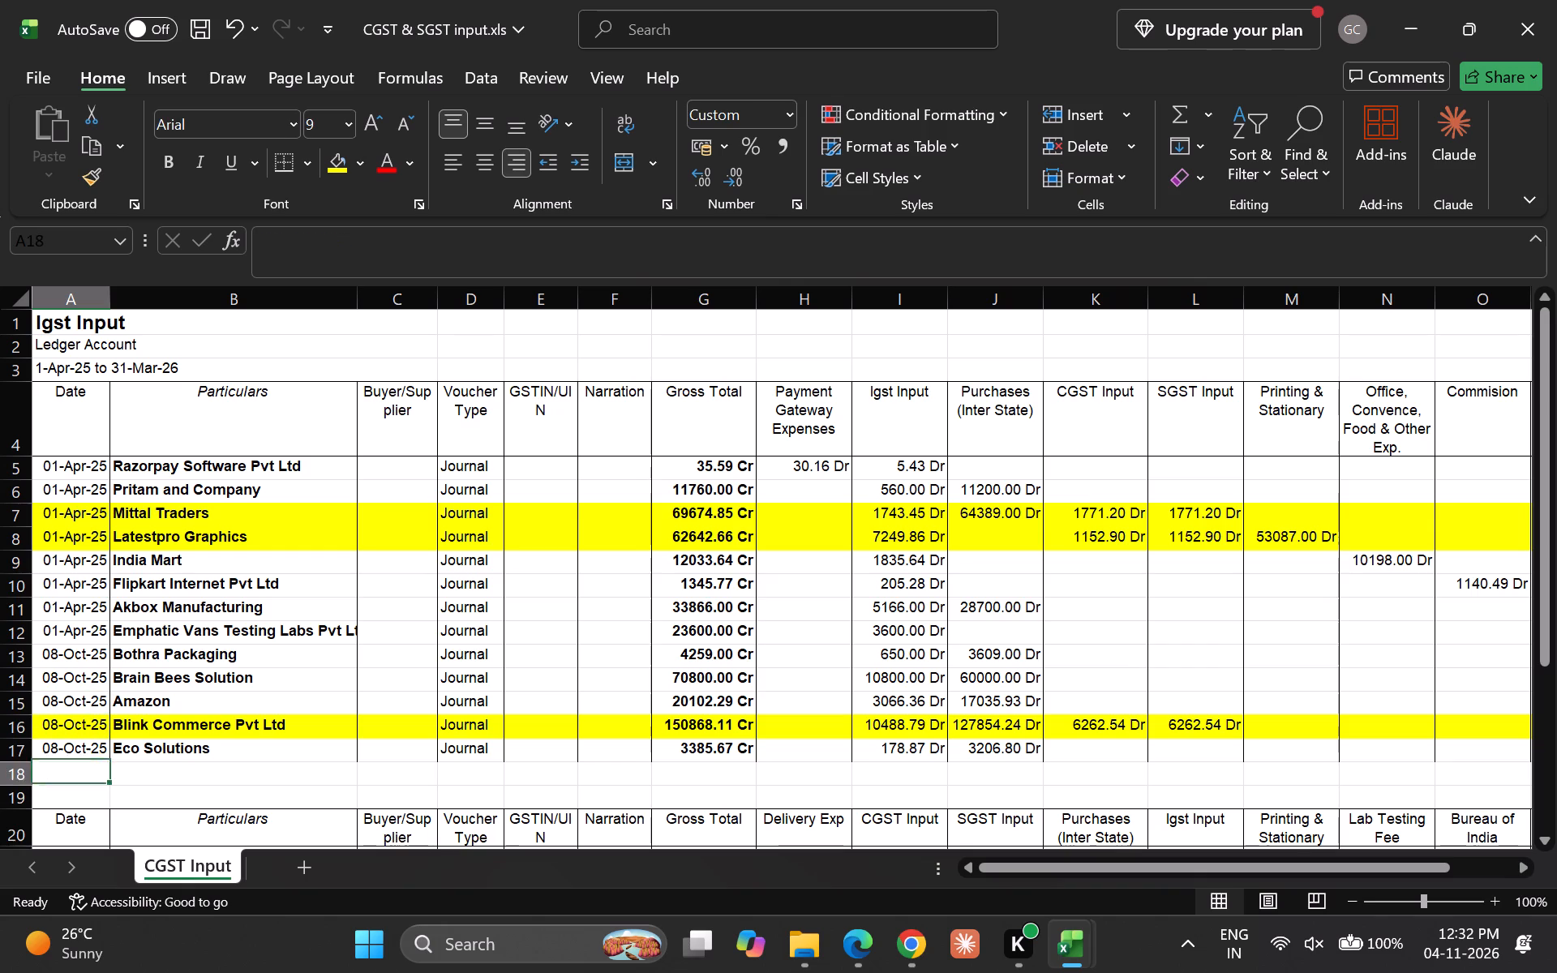
pyautogui.press('Down')
pyautogui.press('Down')
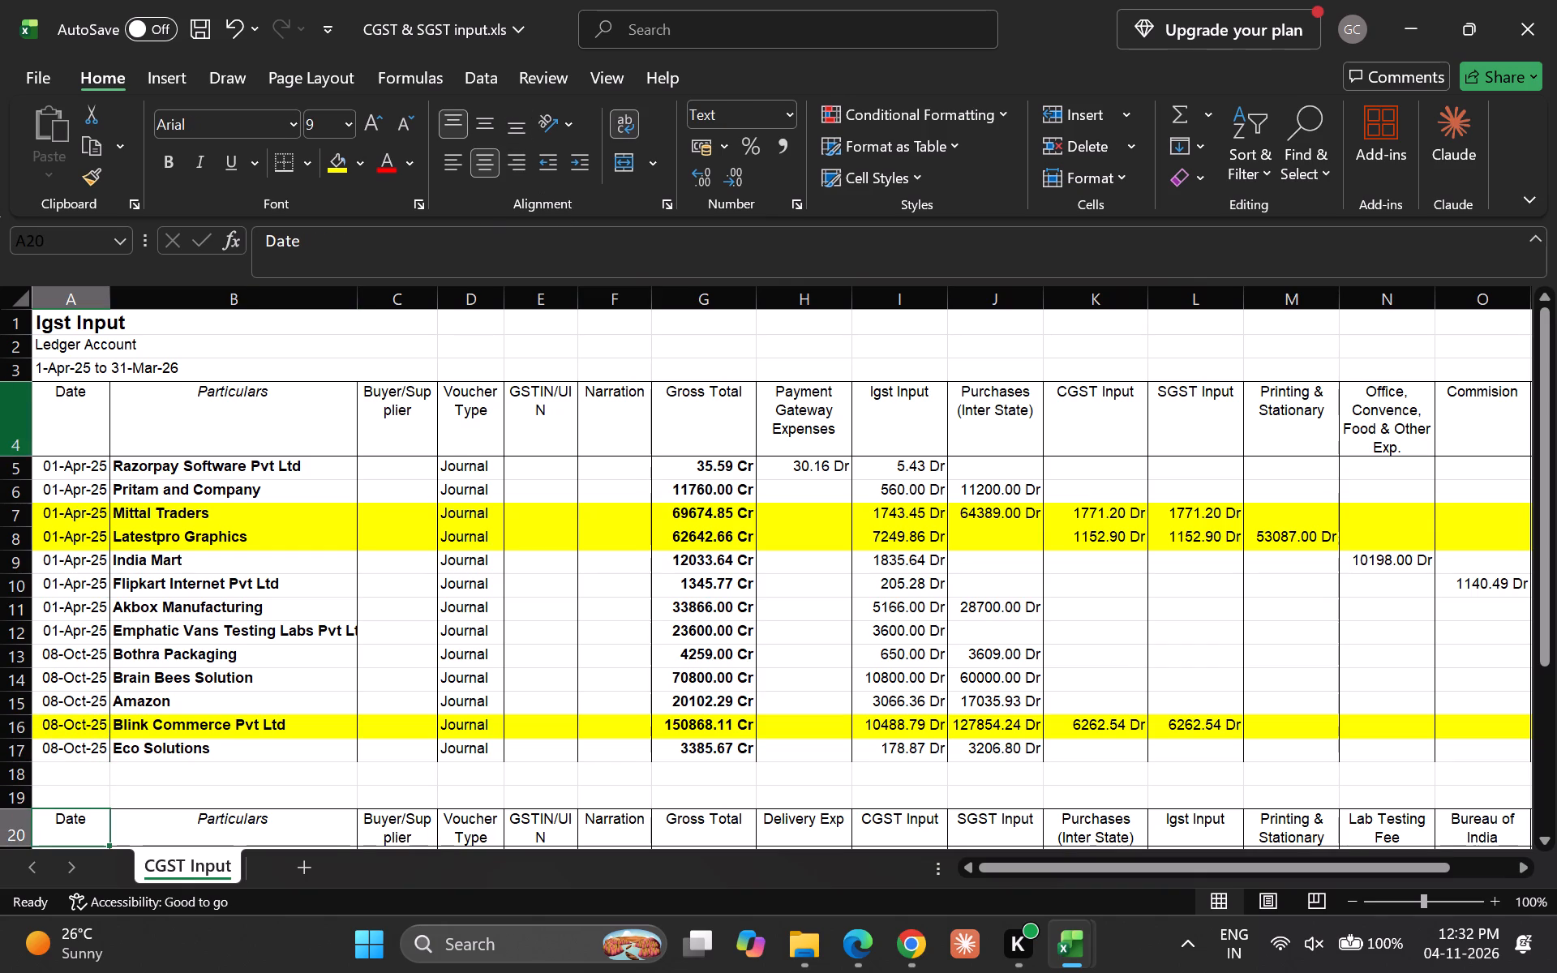
# Freeze the Igst Input column heading row, row 4, as the top visible row of the sheet.
pyautogui.click(0, 441)
pyautogui.scroll(-1, 254, 493)
pyautogui.click(6, 346)
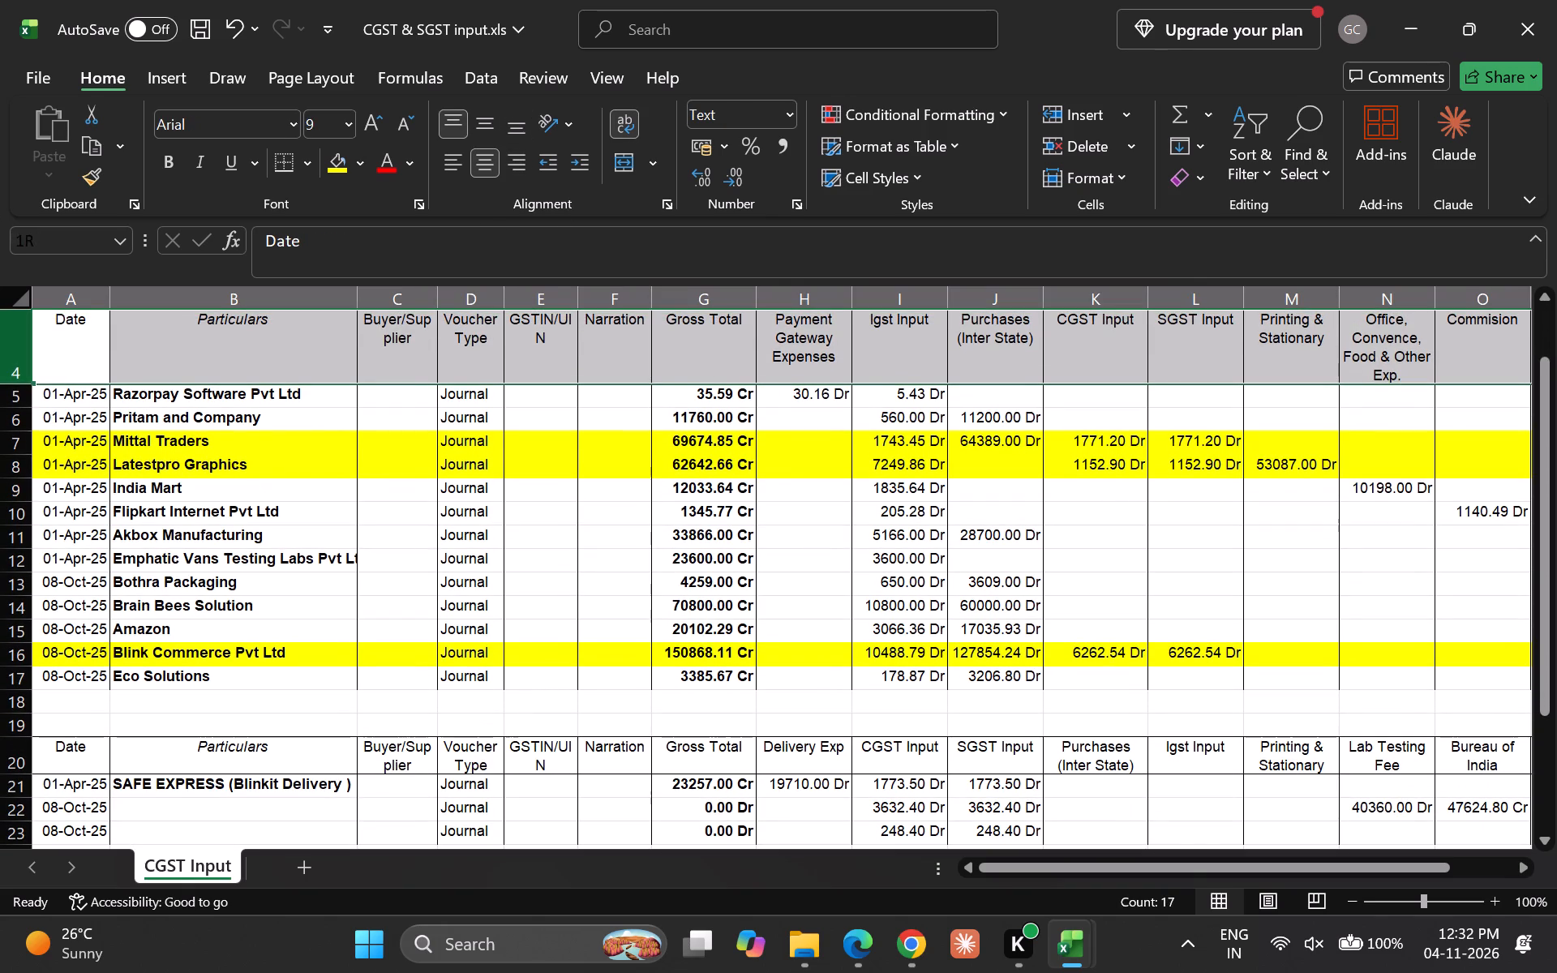
pyautogui.click(584, 85)
pyautogui.click(1111, 175)
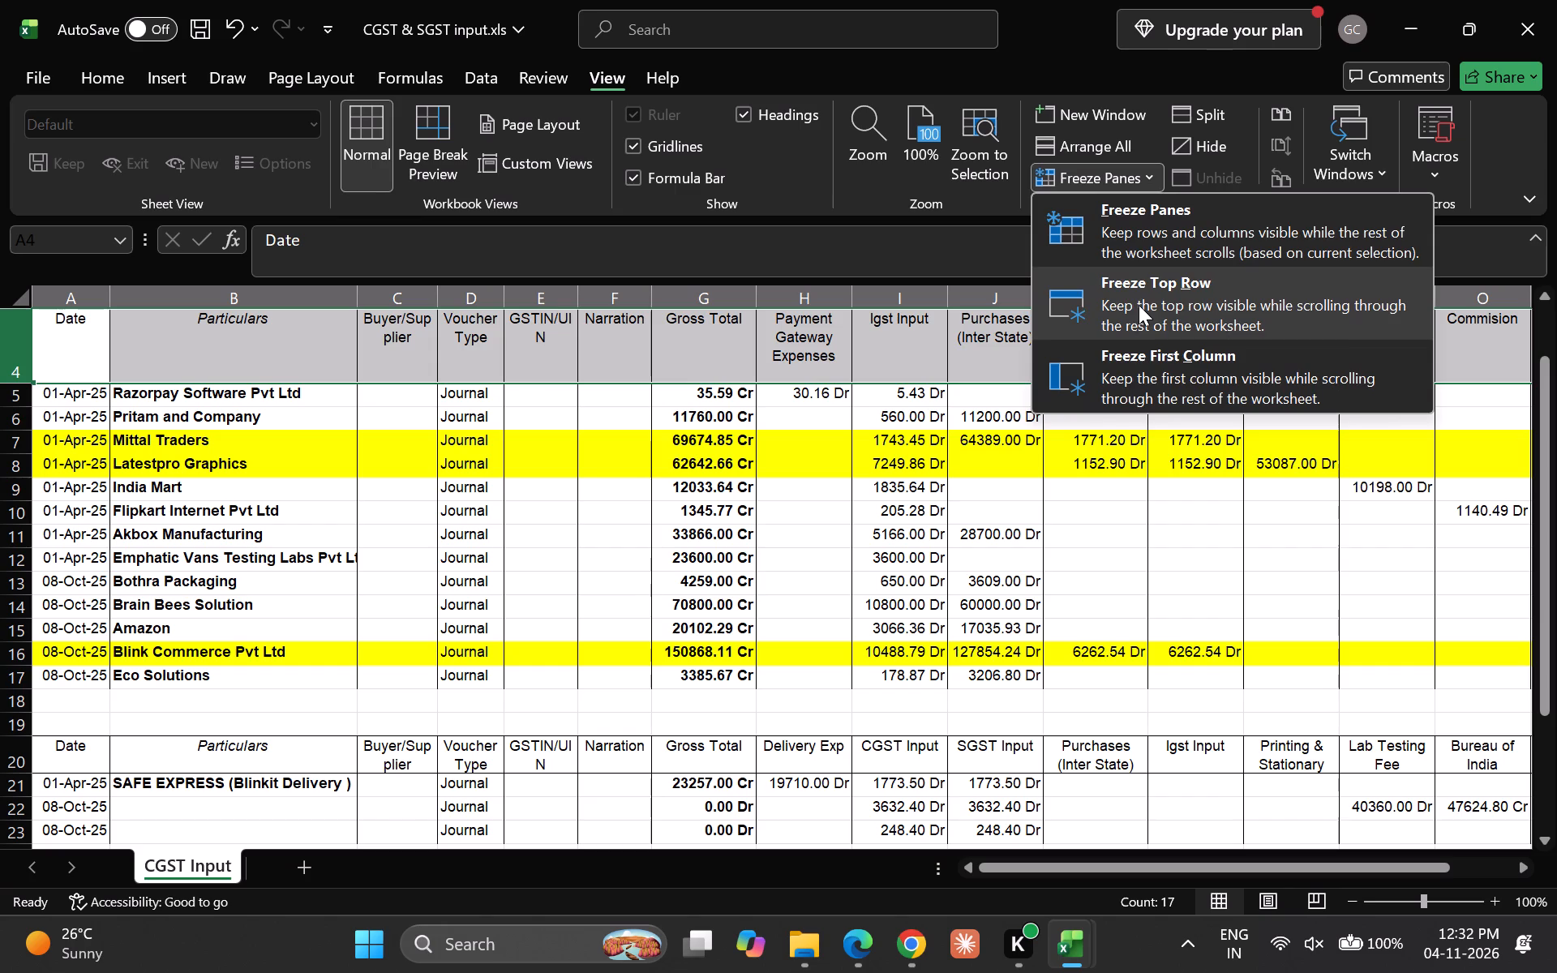
pyautogui.click(1139, 305)
# Examine the Igst Input entries and their Gross Total amounts beneath the frozen headings.
pyautogui.press('Down')
pyautogui.press('Down')
pyautogui.press('Right')
pyautogui.press('Down')
pyautogui.press('Down')
pyautogui.press('Down')
pyautogui.press('Right')
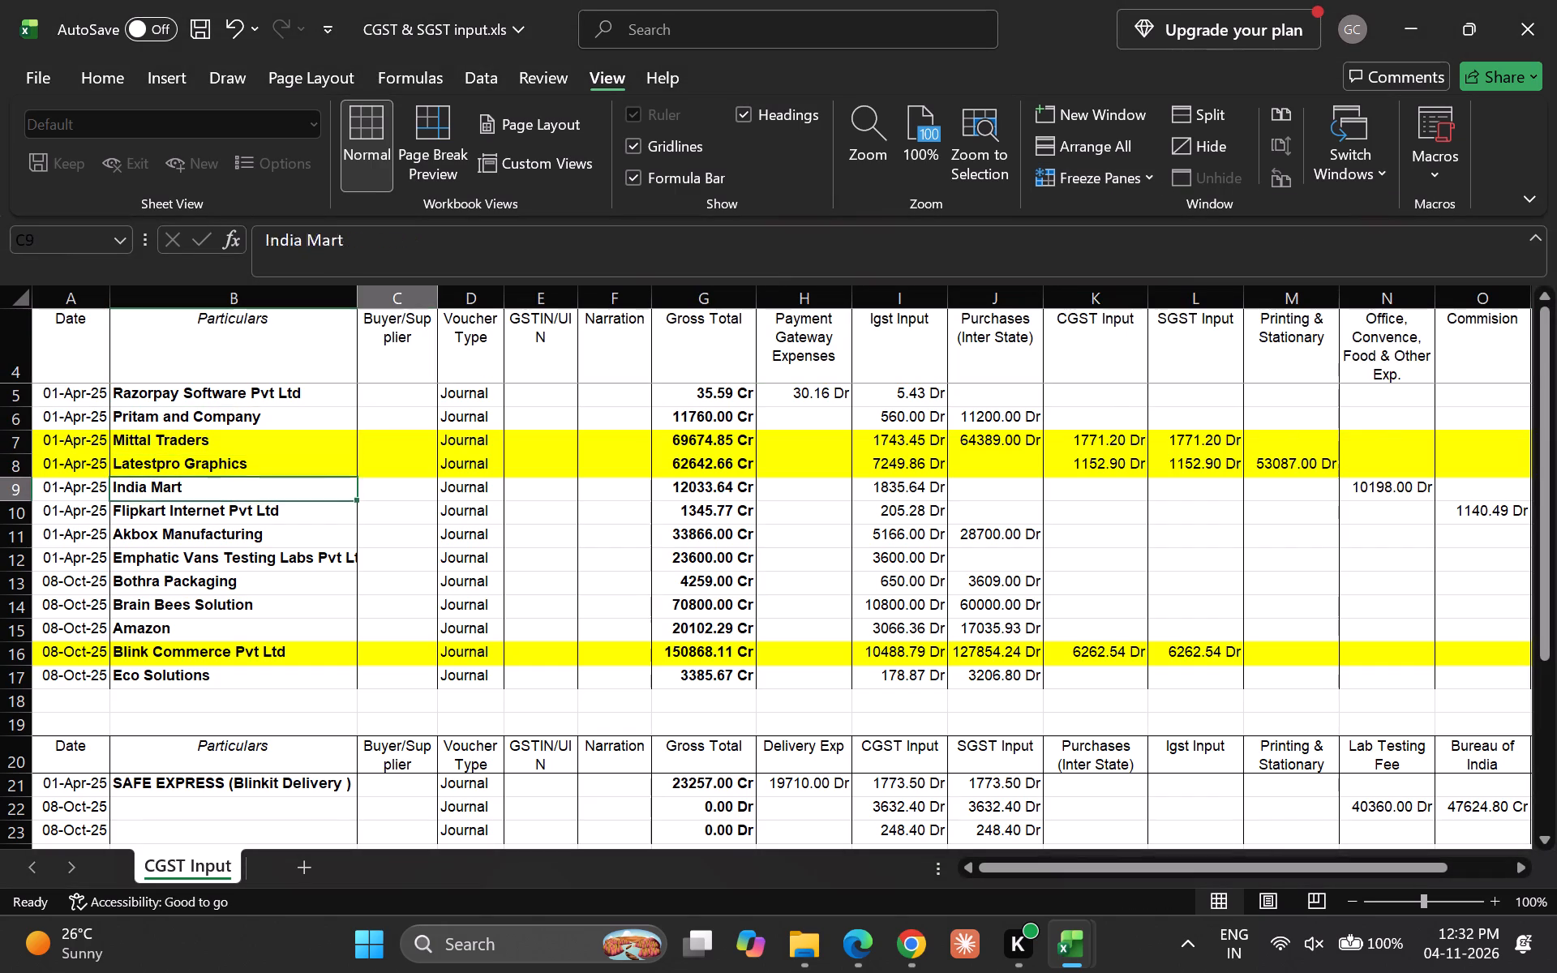
pyautogui.press('Down')
pyautogui.press('Right')
pyautogui.press('Right')
pyautogui.press('Right')
pyautogui.press('Right')
pyautogui.press('Down')
pyautogui.press('Down')
pyautogui.press('Down')
pyautogui.press('Down')
pyautogui.press('Down')
pyautogui.press('Down')
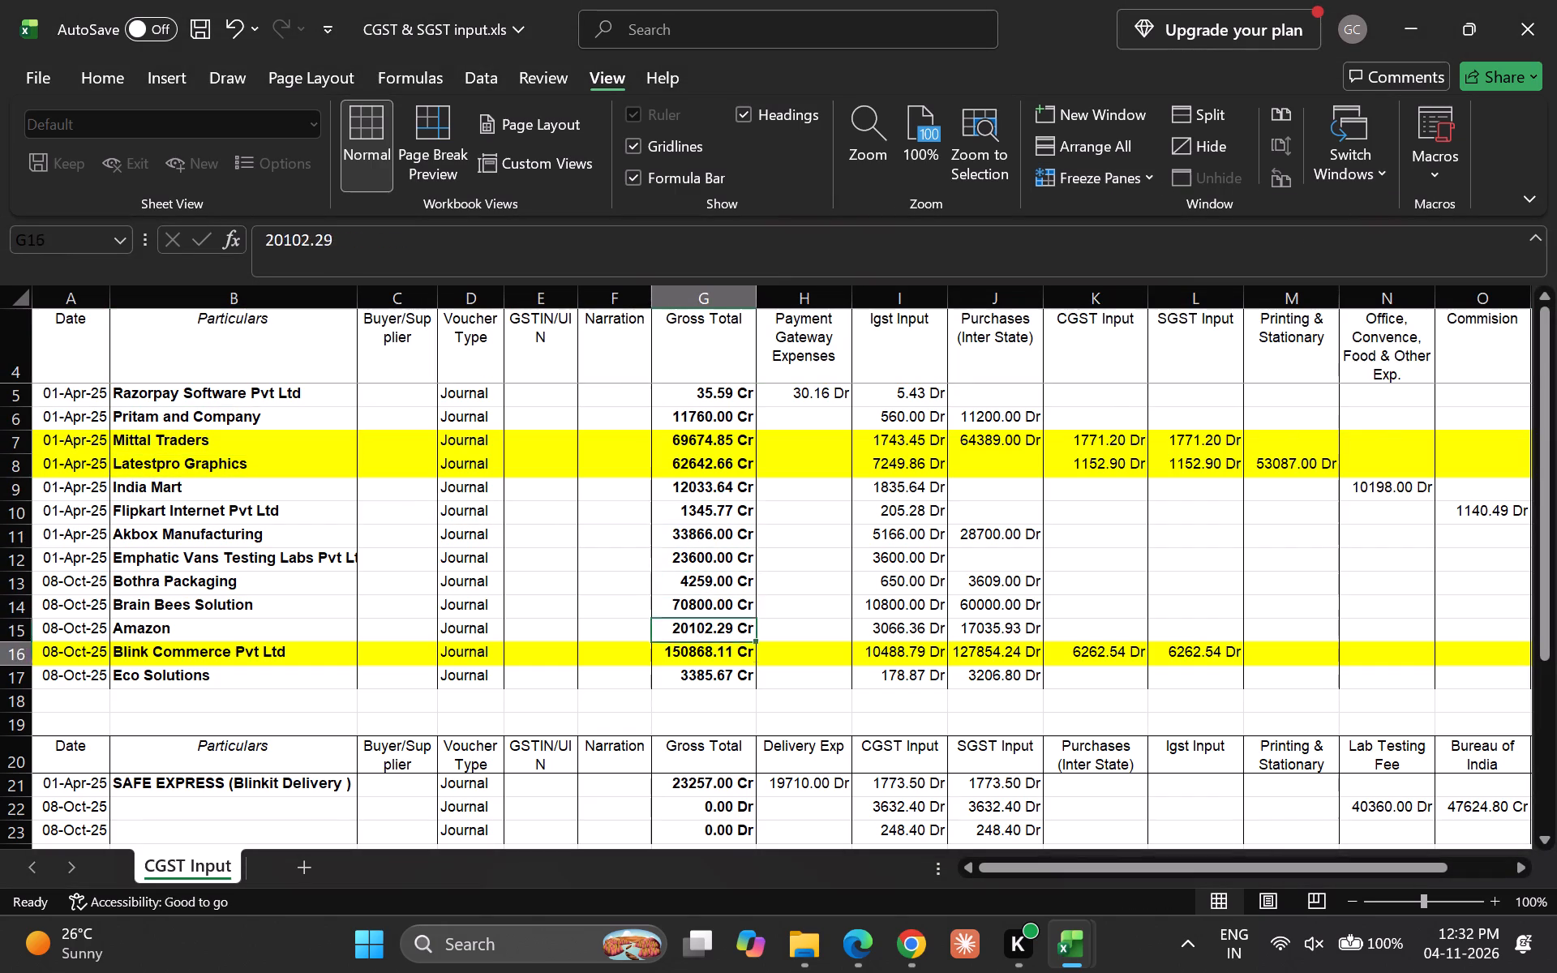
# Compare the relocated CGST Input block's Delivery Exp column with the frozen Igst Input headings.
pyautogui.press('Down')
pyautogui.press('Down')
pyautogui.press('Down')
pyautogui.press('Down')
pyautogui.press('Down')
pyautogui.press('Right')
pyautogui.press('Up')
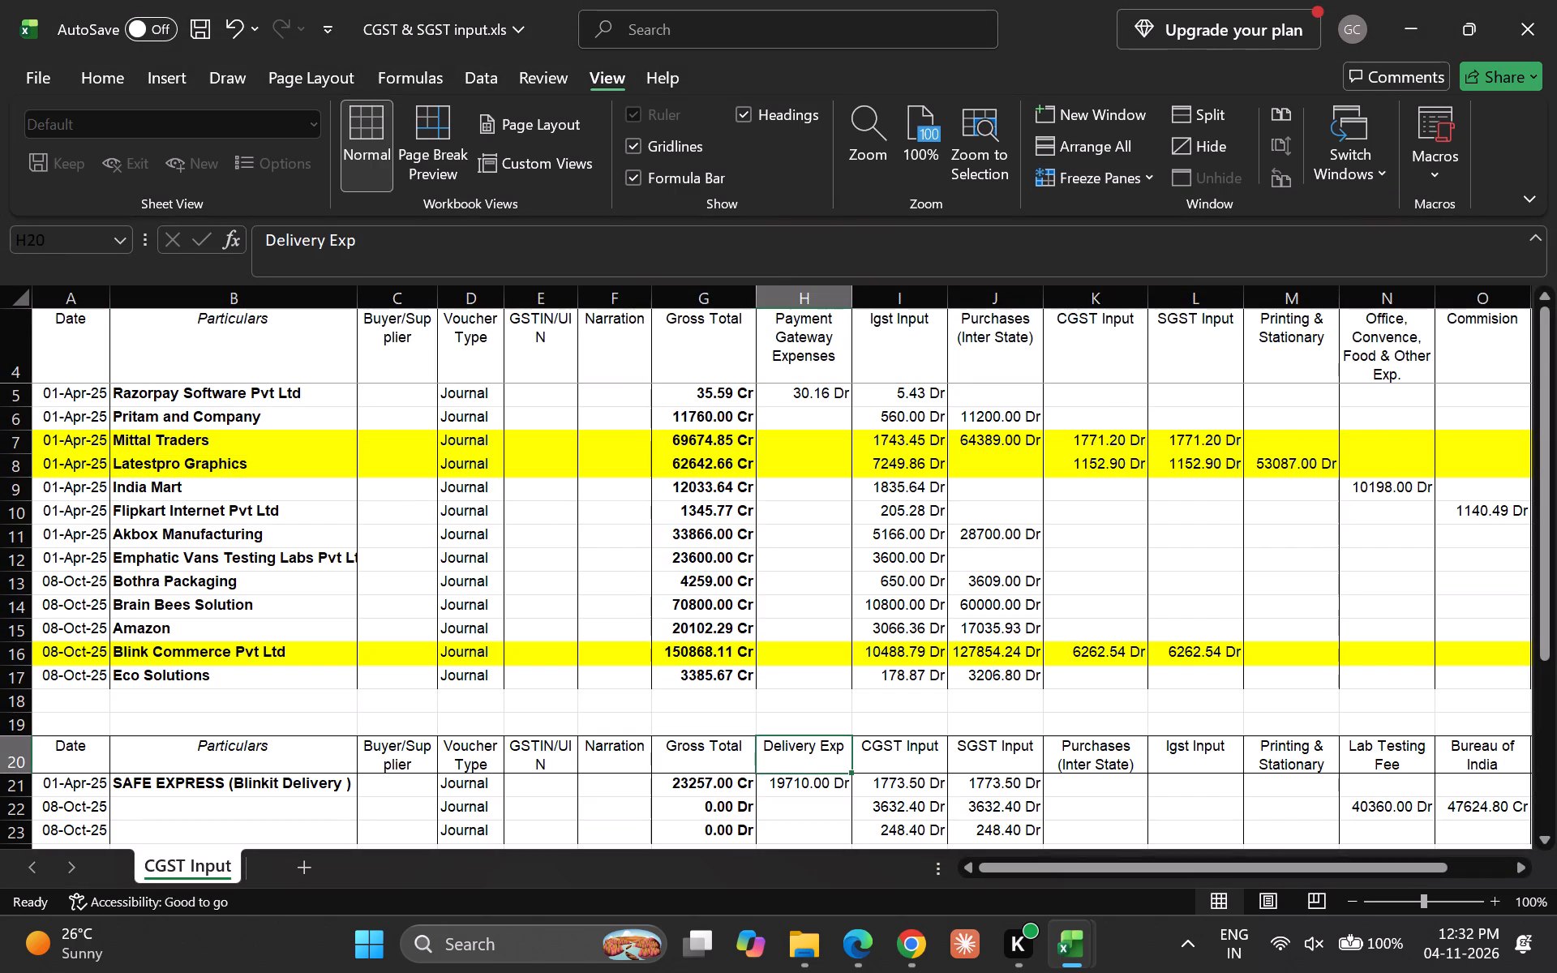
pyautogui.press('Down')
pyautogui.press('Down')
pyautogui.press('Down')
pyautogui.press('Down')
pyautogui.press('Down')
pyautogui.press('Down')
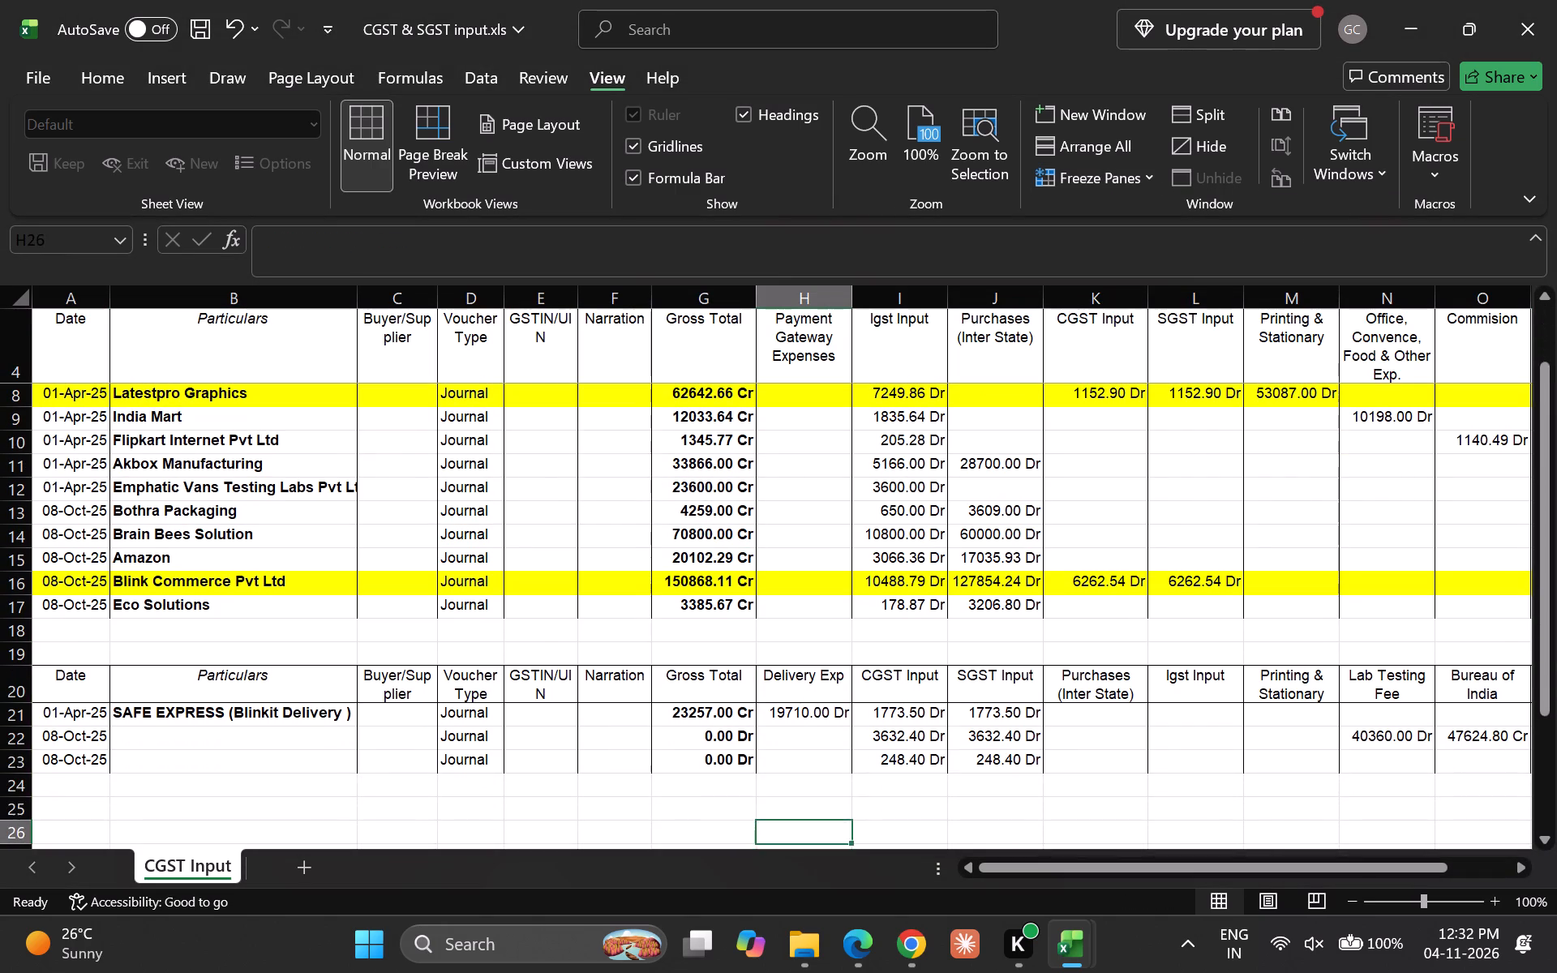
# Move the SAFE EXPRESS block's Delivery Exp cells H21:H23 below the ledger to Q25, under the frozen Delivery Exp heading.
pyautogui.press('Up')
pyautogui.press('Up')
pyautogui.press('Up')
pyautogui.press('Up')
pyautogui.press('Up')
pyautogui.hotkey('shift', 'Down')
pyautogui.hotkey('shift', 'Down')
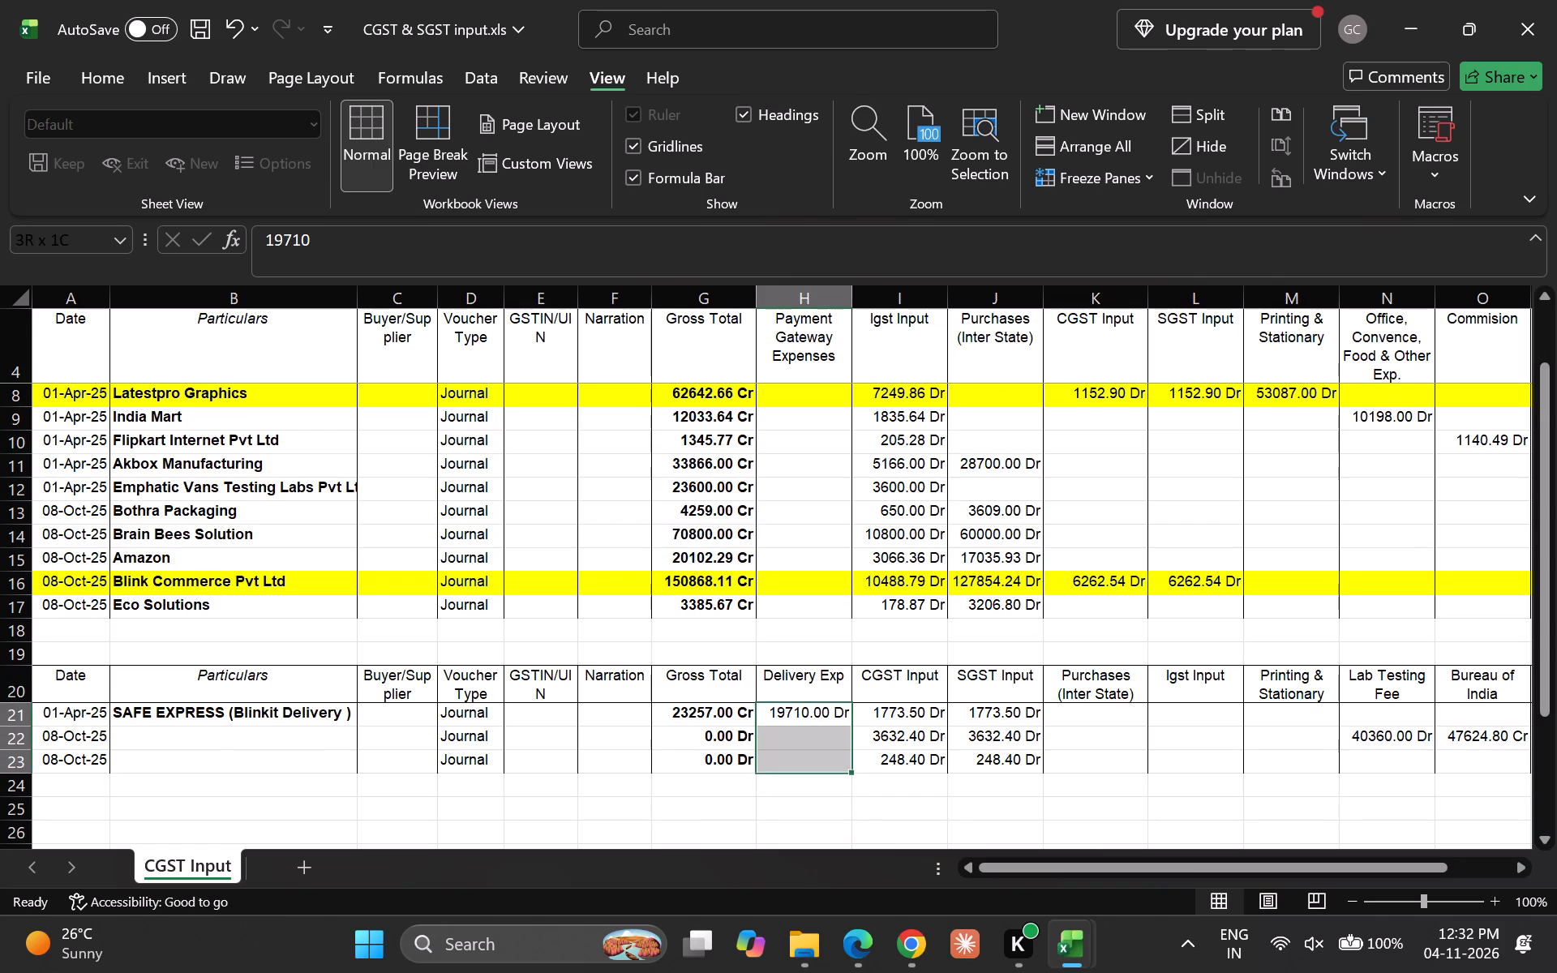
pyautogui.press('Right')
pyautogui.press('Right')
pyautogui.press('Right')
pyautogui.press('Right')
pyautogui.press('Right')
pyautogui.press('Right')
pyautogui.press('Right')
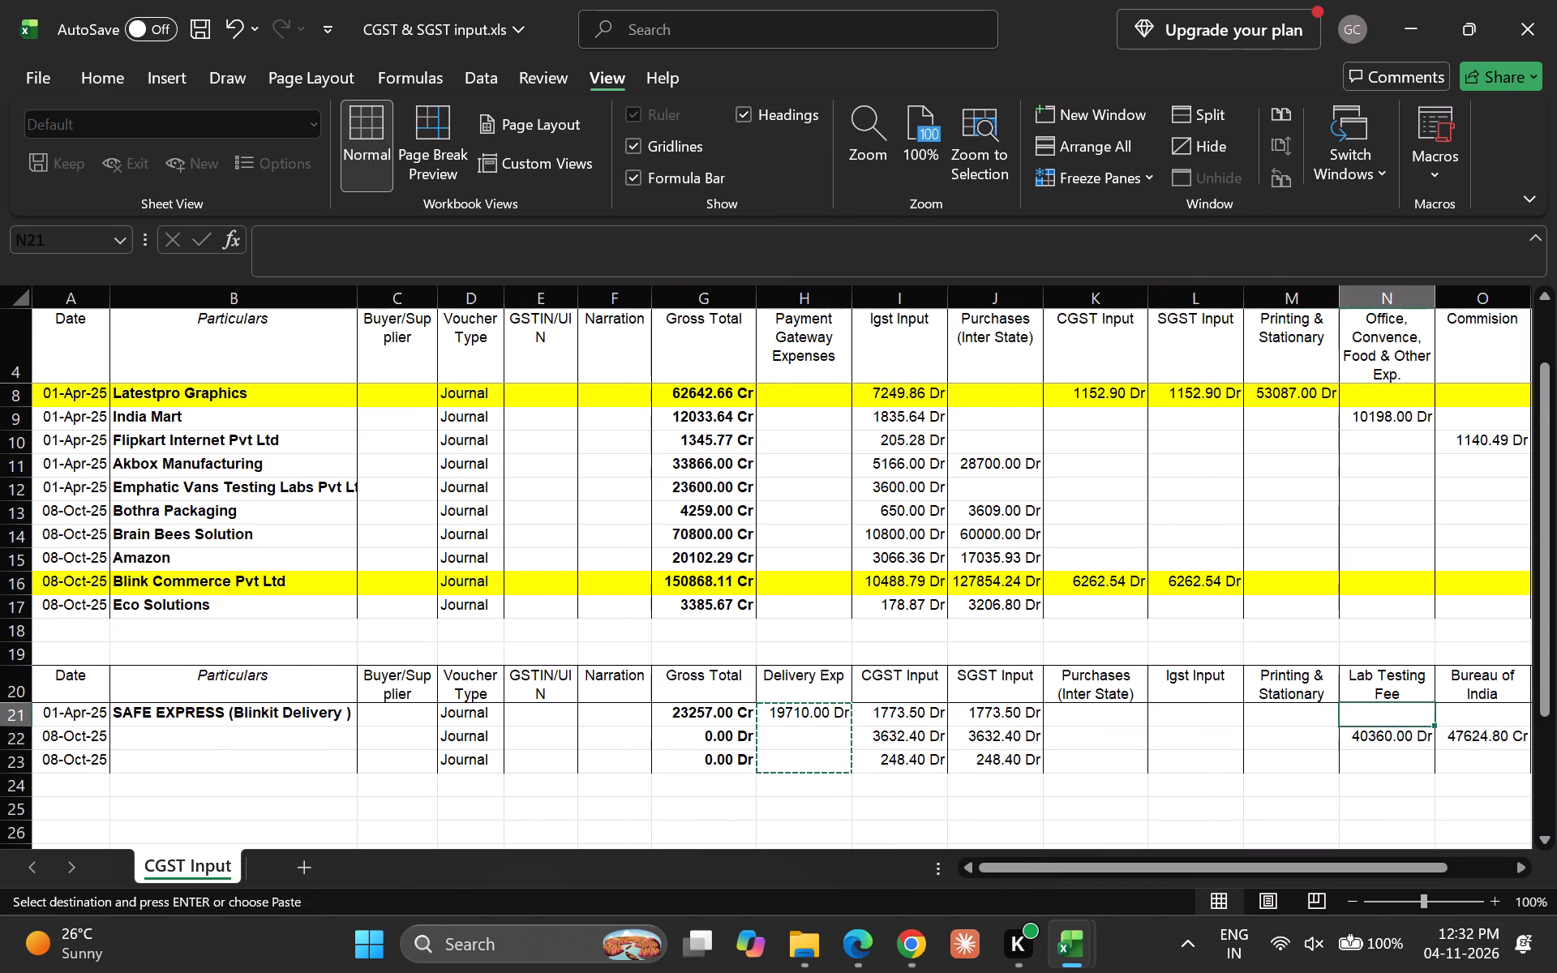
pyautogui.press('Right')
pyautogui.press('Right')
pyautogui.press('Right')
pyautogui.press('Down')
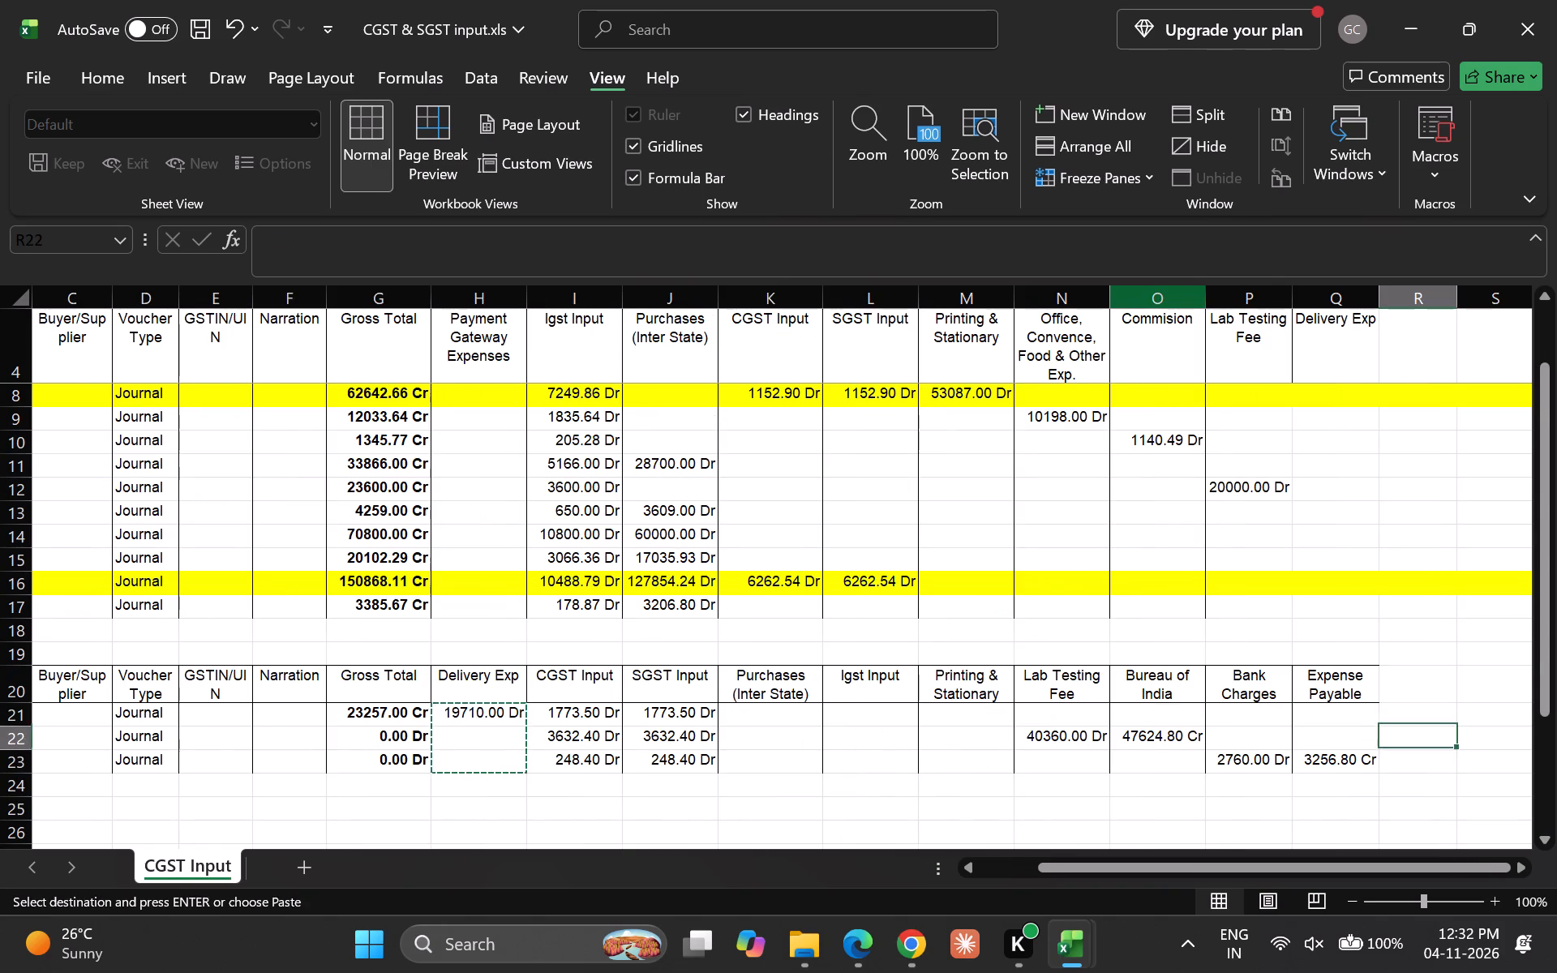
pyautogui.press('Down')
pyautogui.press('Down')
pyautogui.press('Left')
pyautogui.press('Down')
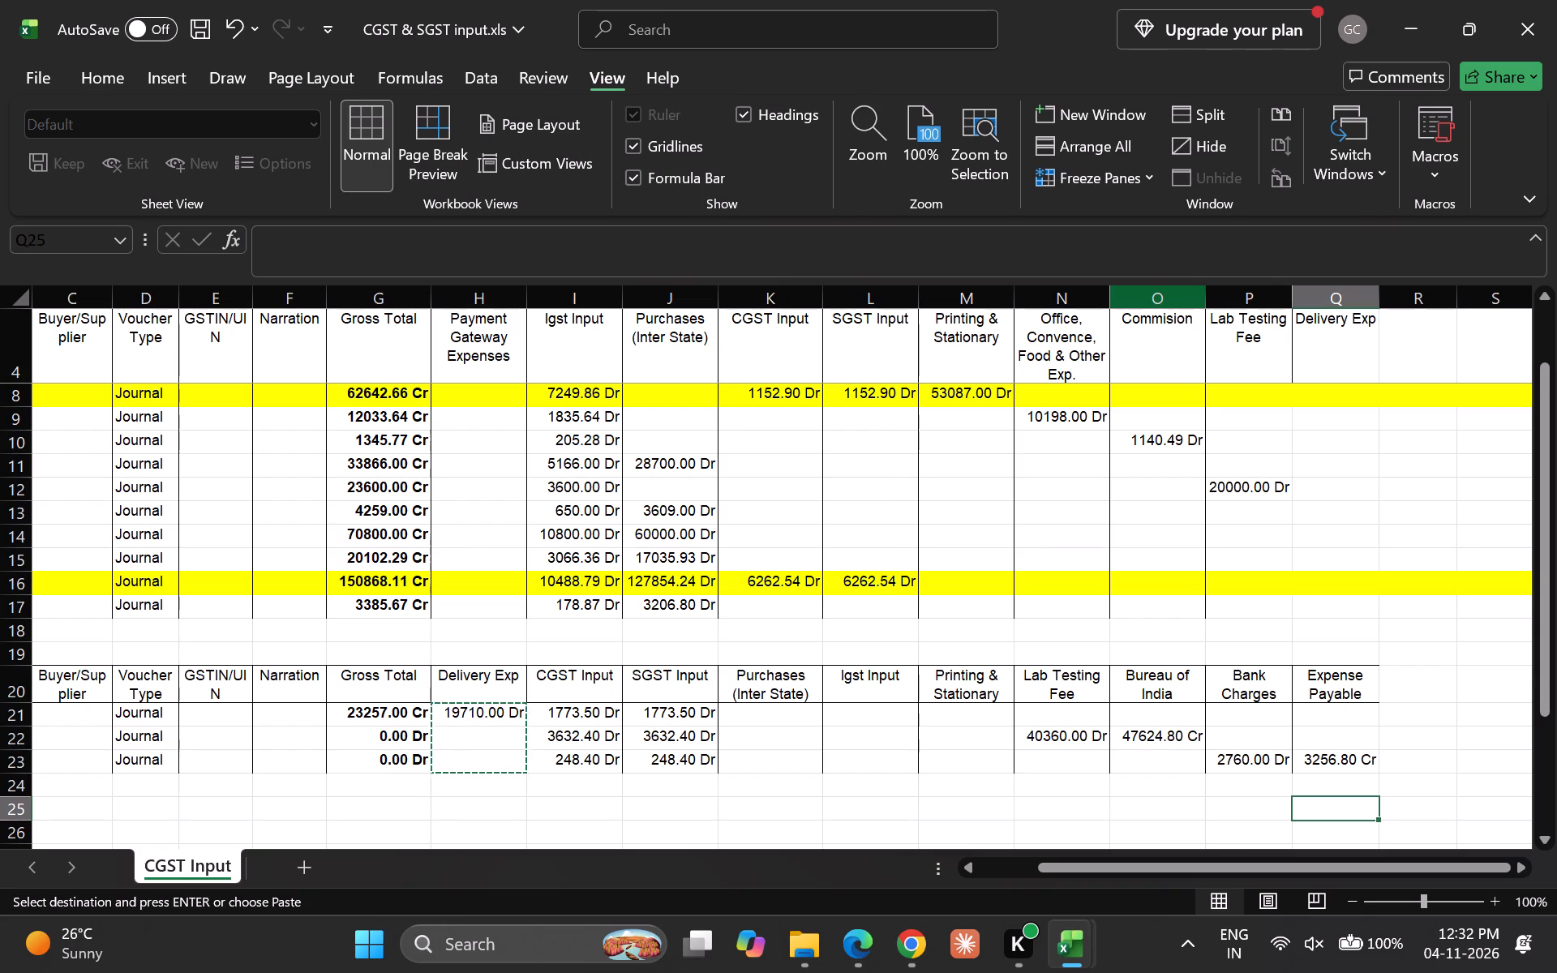
pyautogui.press('Up')
pyautogui.press('Return')
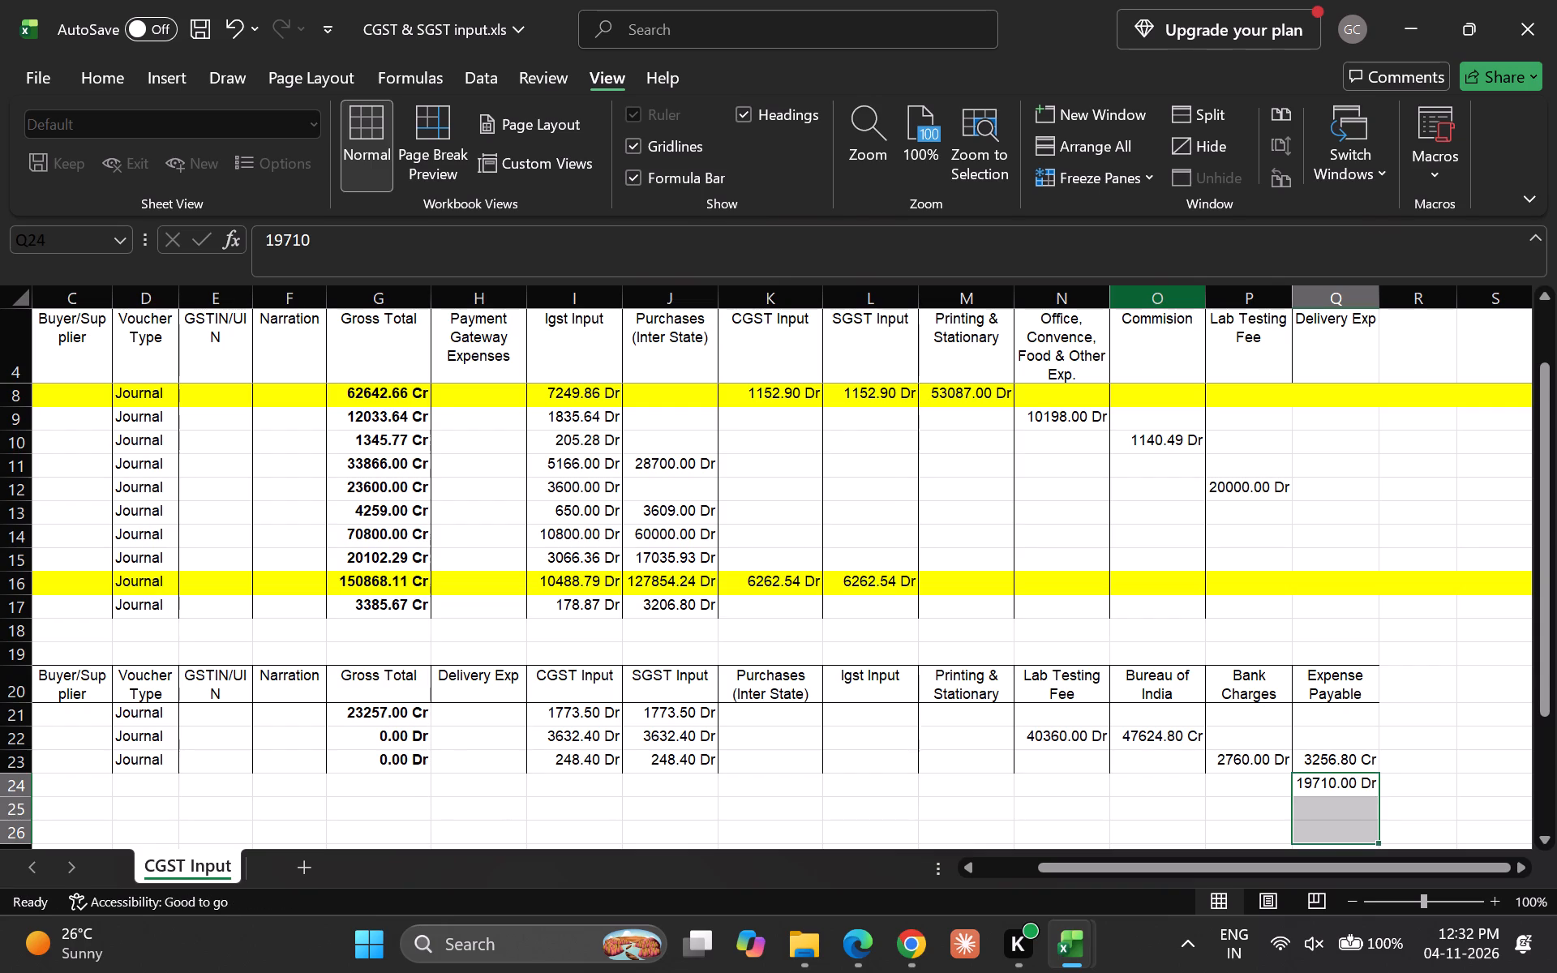
pyautogui.press('Return')
pyautogui.press('Up')
# Clear the emptied Delivery Exp heading in cell H20 of the relocated CGST Input block.
pyautogui.press('Left')
pyautogui.press('Left')
pyautogui.press('Left')
pyautogui.press('Left')
pyautogui.press('Left')
pyautogui.press('Left')
pyautogui.press('Left')
pyautogui.press('Left')
pyautogui.press('Left')
pyautogui.press('Left')
pyautogui.press('Left')
pyautogui.press('Left')
pyautogui.press('Left')
pyautogui.press('Left')
pyautogui.press('Left')
pyautogui.press('Left')
pyautogui.press('Left')
pyautogui.press('Left')
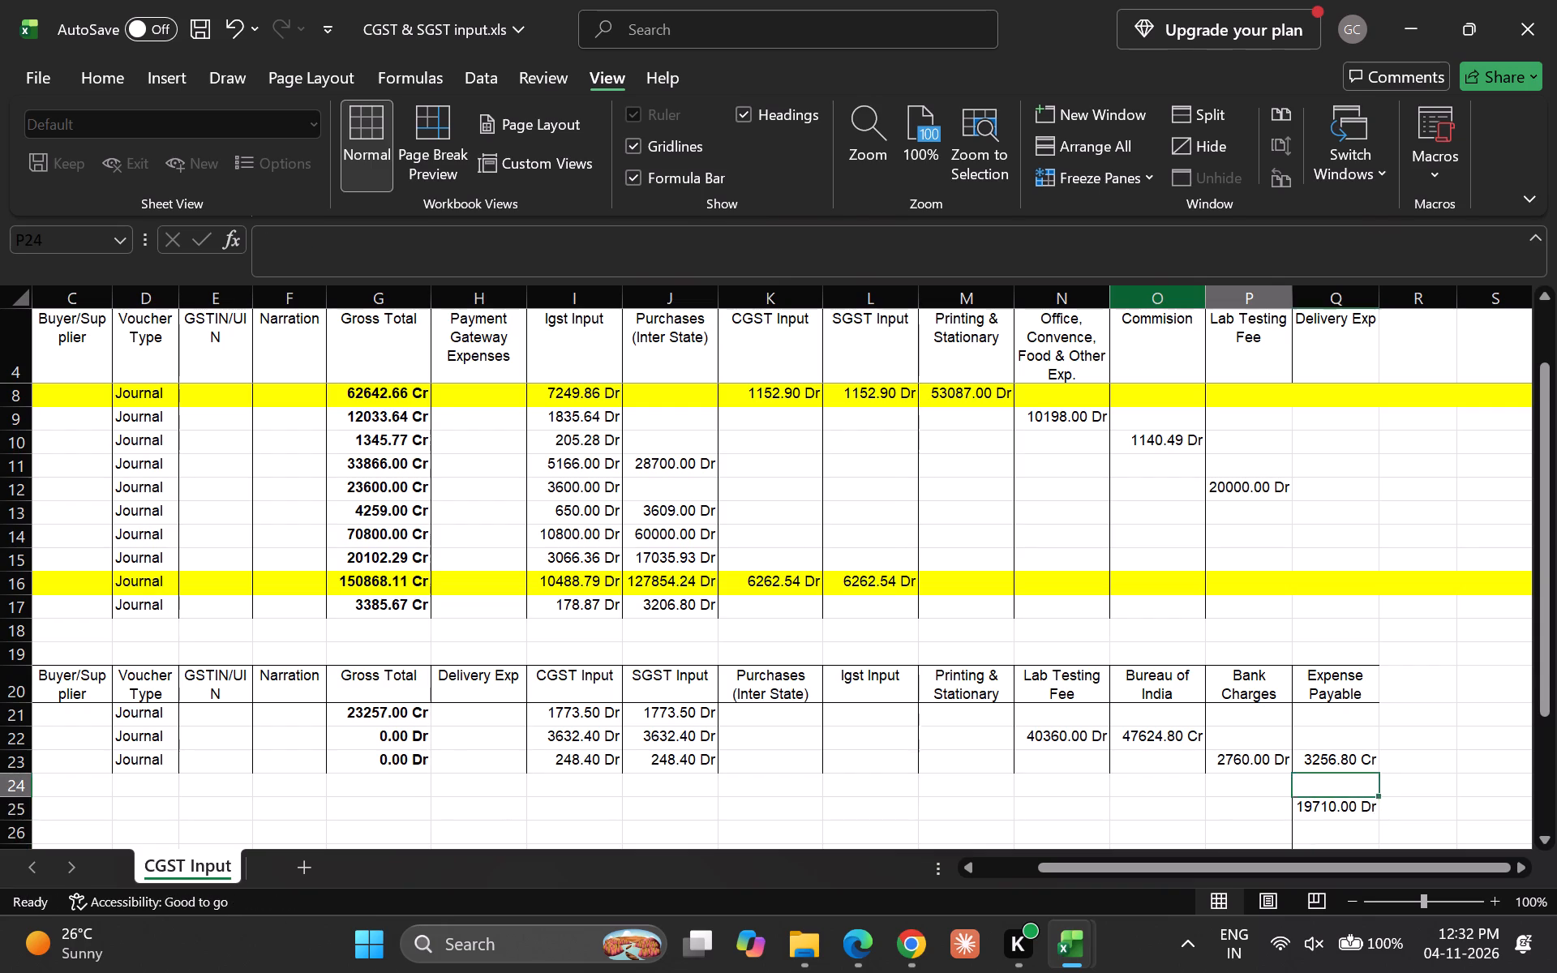
pyautogui.press('Right')
pyautogui.press('Right')
pyautogui.press('Right')
pyautogui.press('Right')
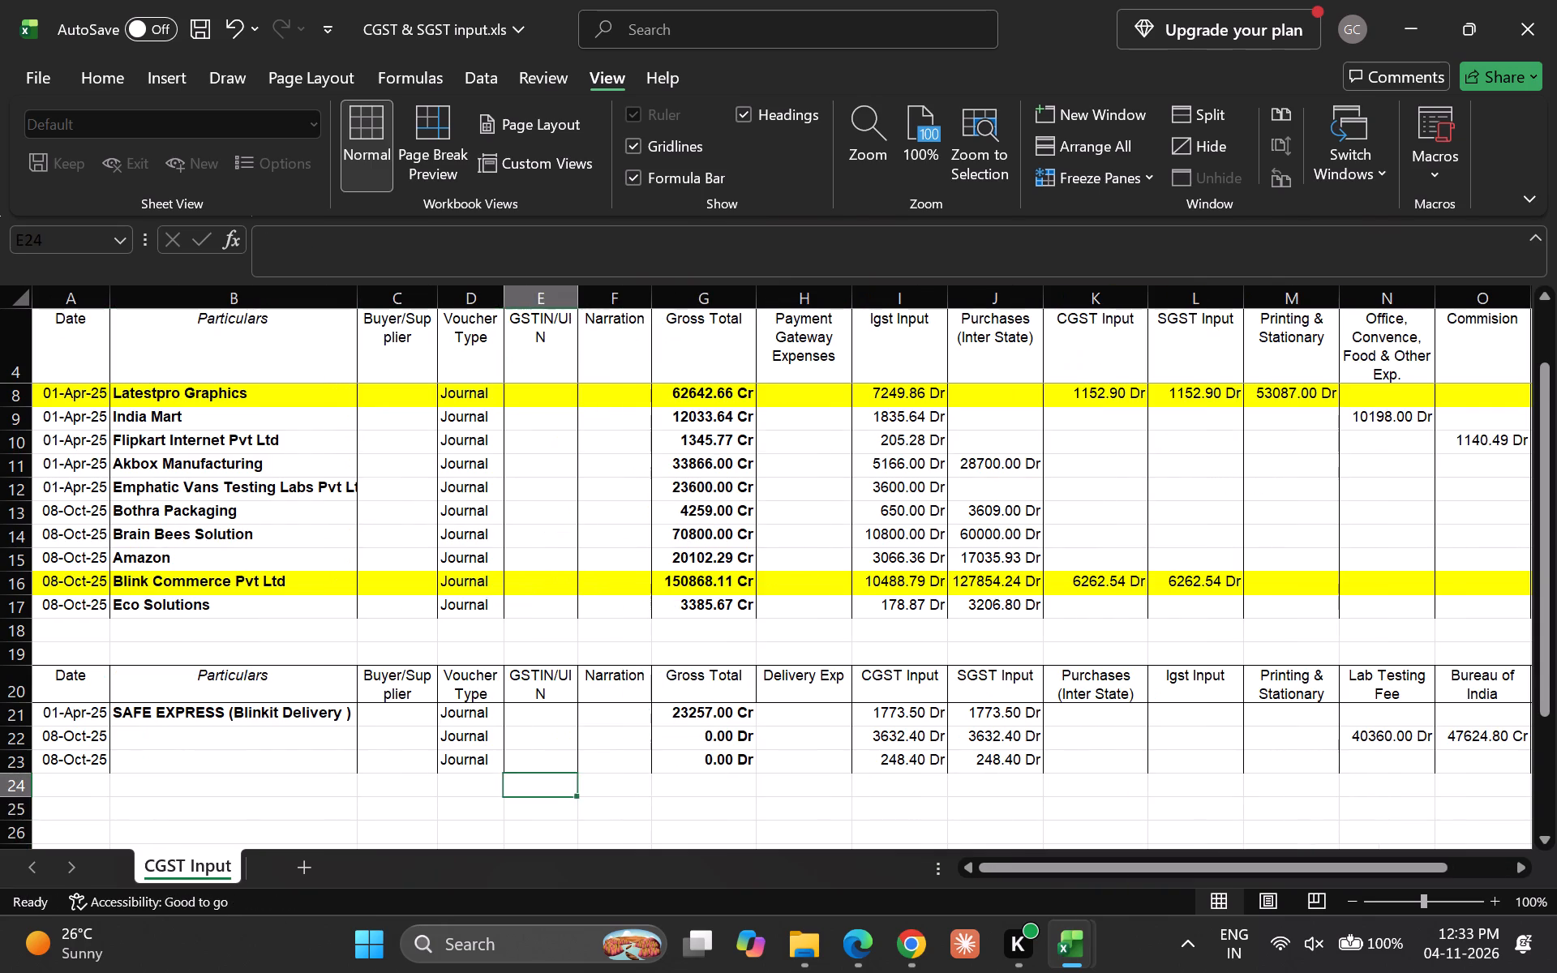
pyautogui.press('Right')
pyautogui.press('Right')
pyautogui.press('Right')
pyautogui.press('Up')
pyautogui.press('Up')
pyautogui.press('Up')
pyautogui.press('Up')
pyautogui.press('Delete')
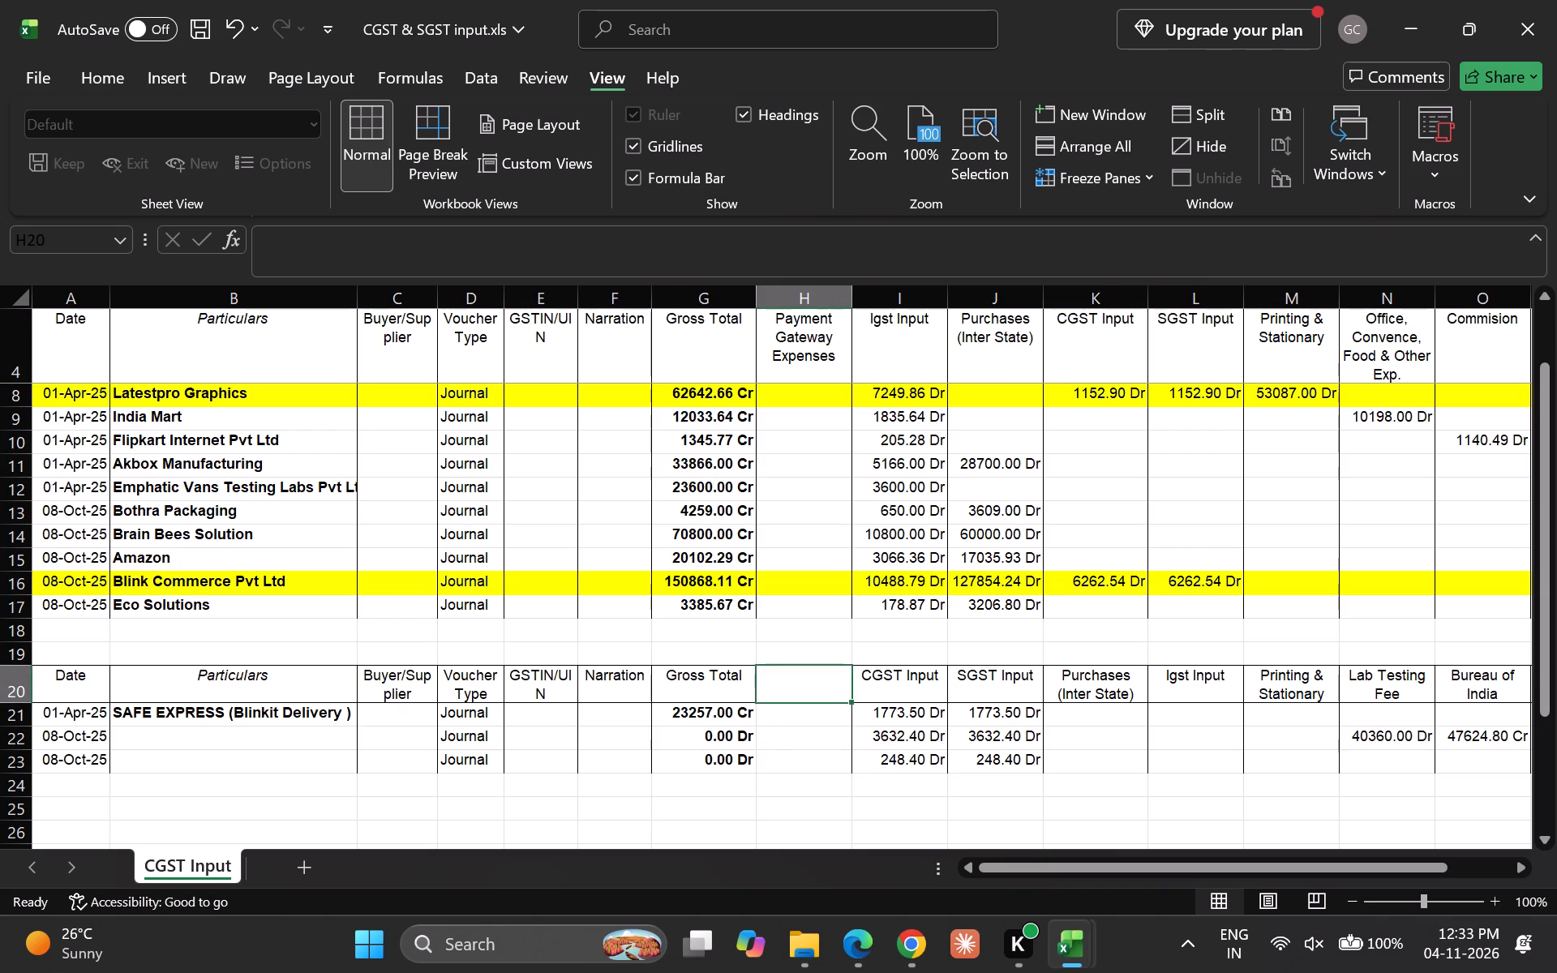
# Move the CGST Input and SGST Input headings and amounts from I20:J23 to K25, beneath the matching frozen headings.
pyautogui.press('Right')
pyautogui.press('Down')
pyautogui.press('Up')
pyautogui.hotkey('shift', 'Right')
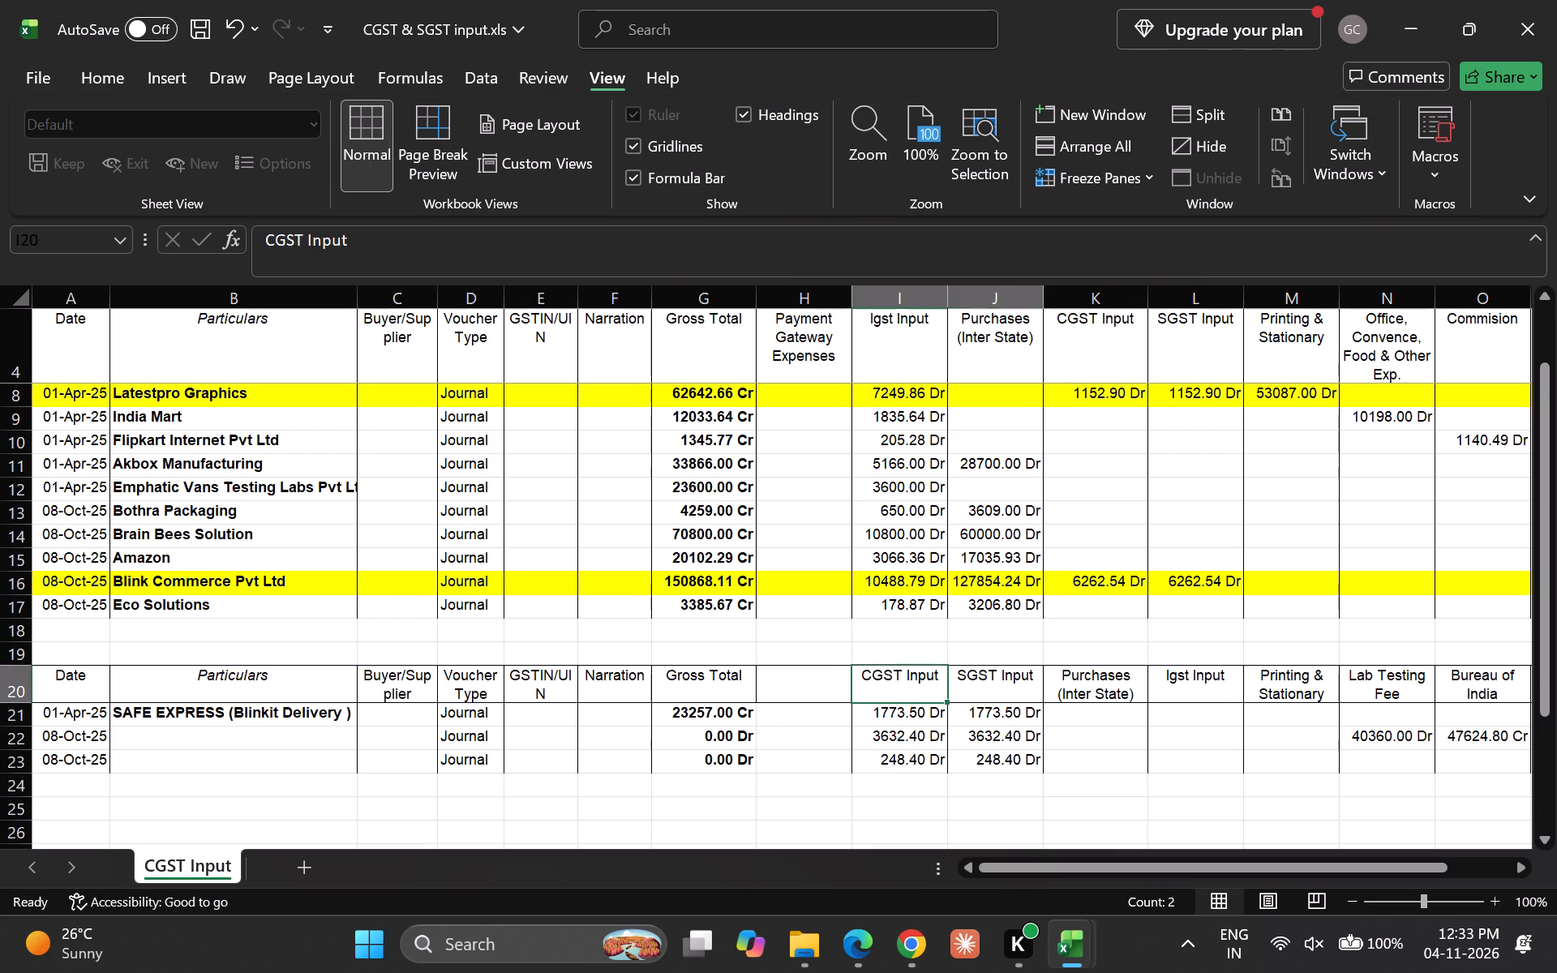
pyautogui.hotkey('shift', 'Down')
pyautogui.hotkey('shift', 'Down')
pyautogui.hotkey('shift', 'Down')
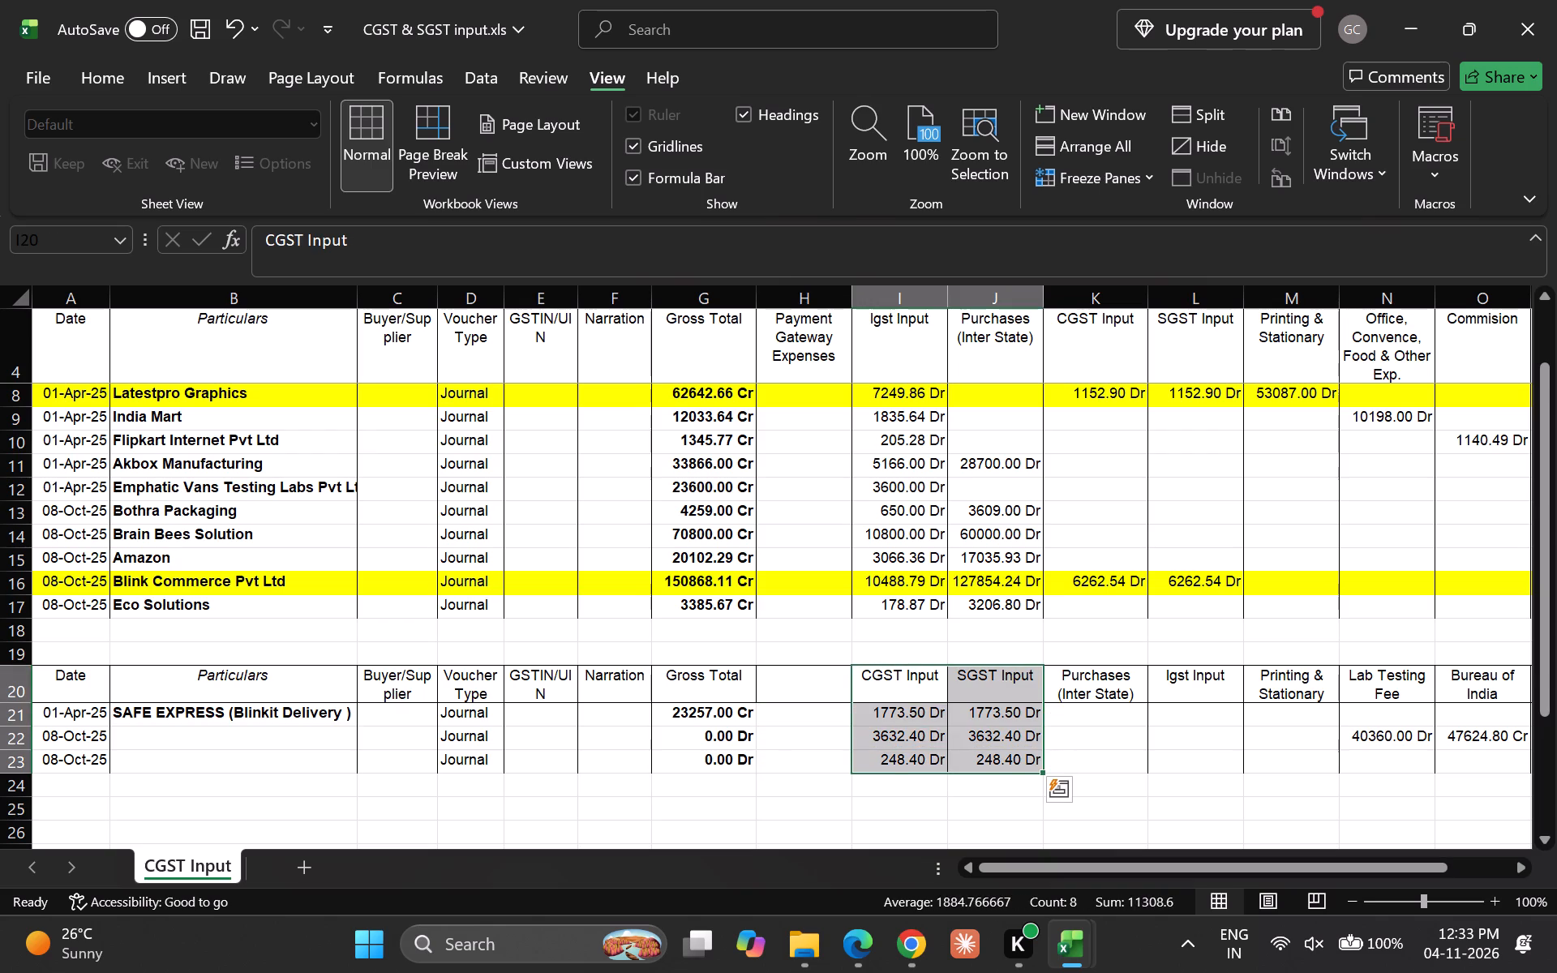
pyautogui.press('Down')
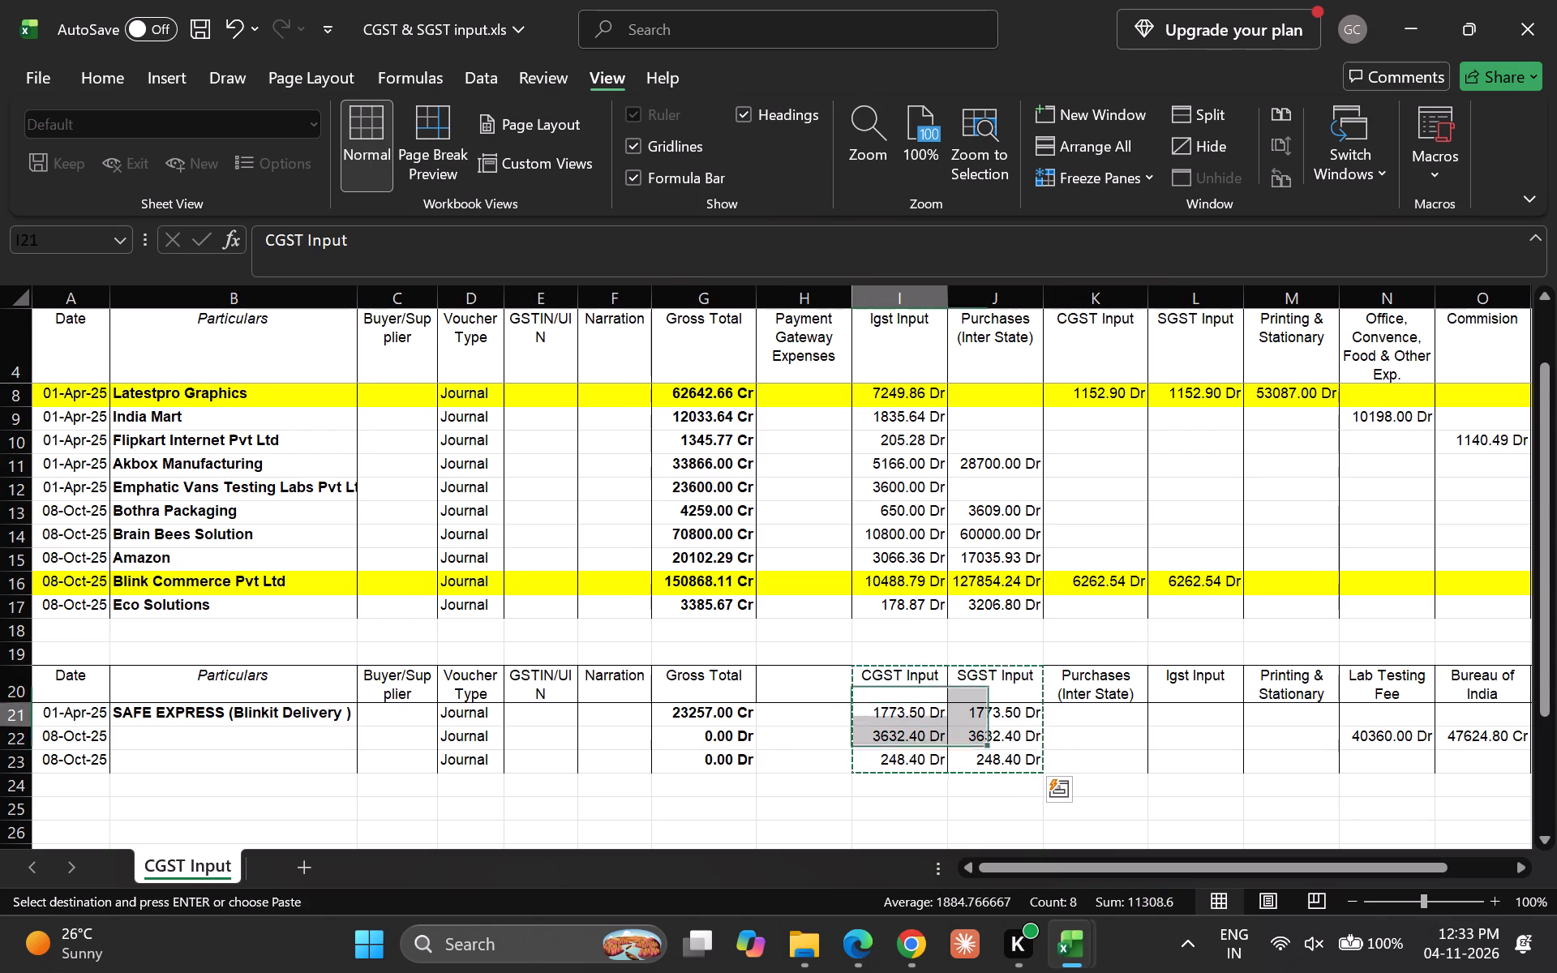
pyautogui.press('Down')
pyautogui.press('Down')
pyautogui.press('Down')
pyautogui.press('Right')
pyautogui.press('Right')
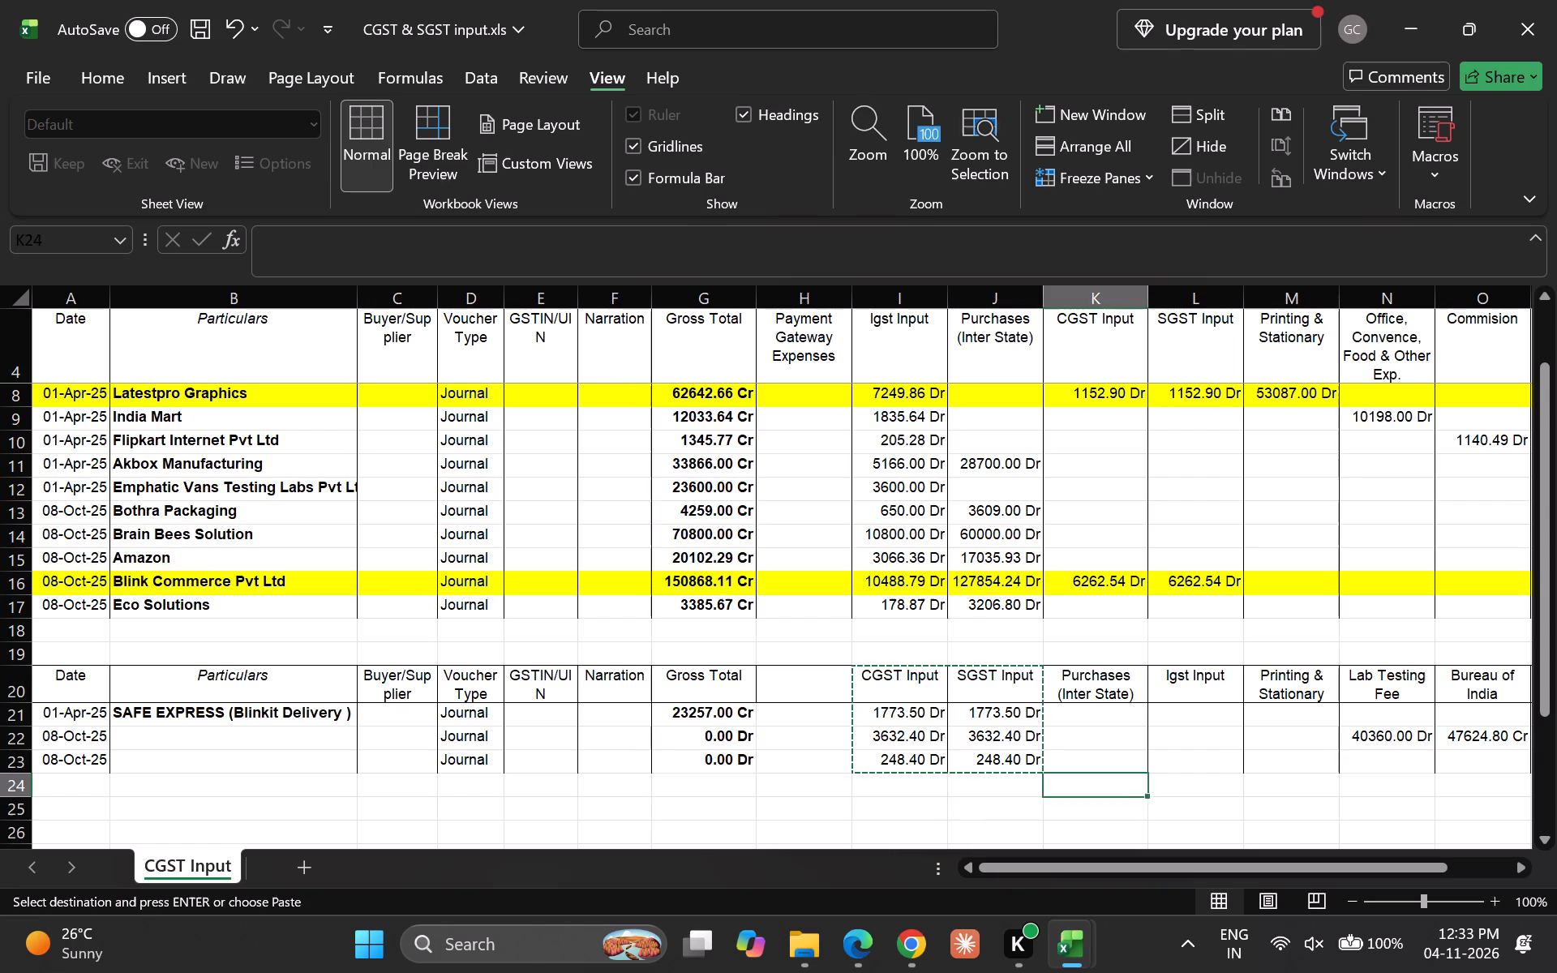
pyautogui.press('Down')
pyautogui.press('Return')
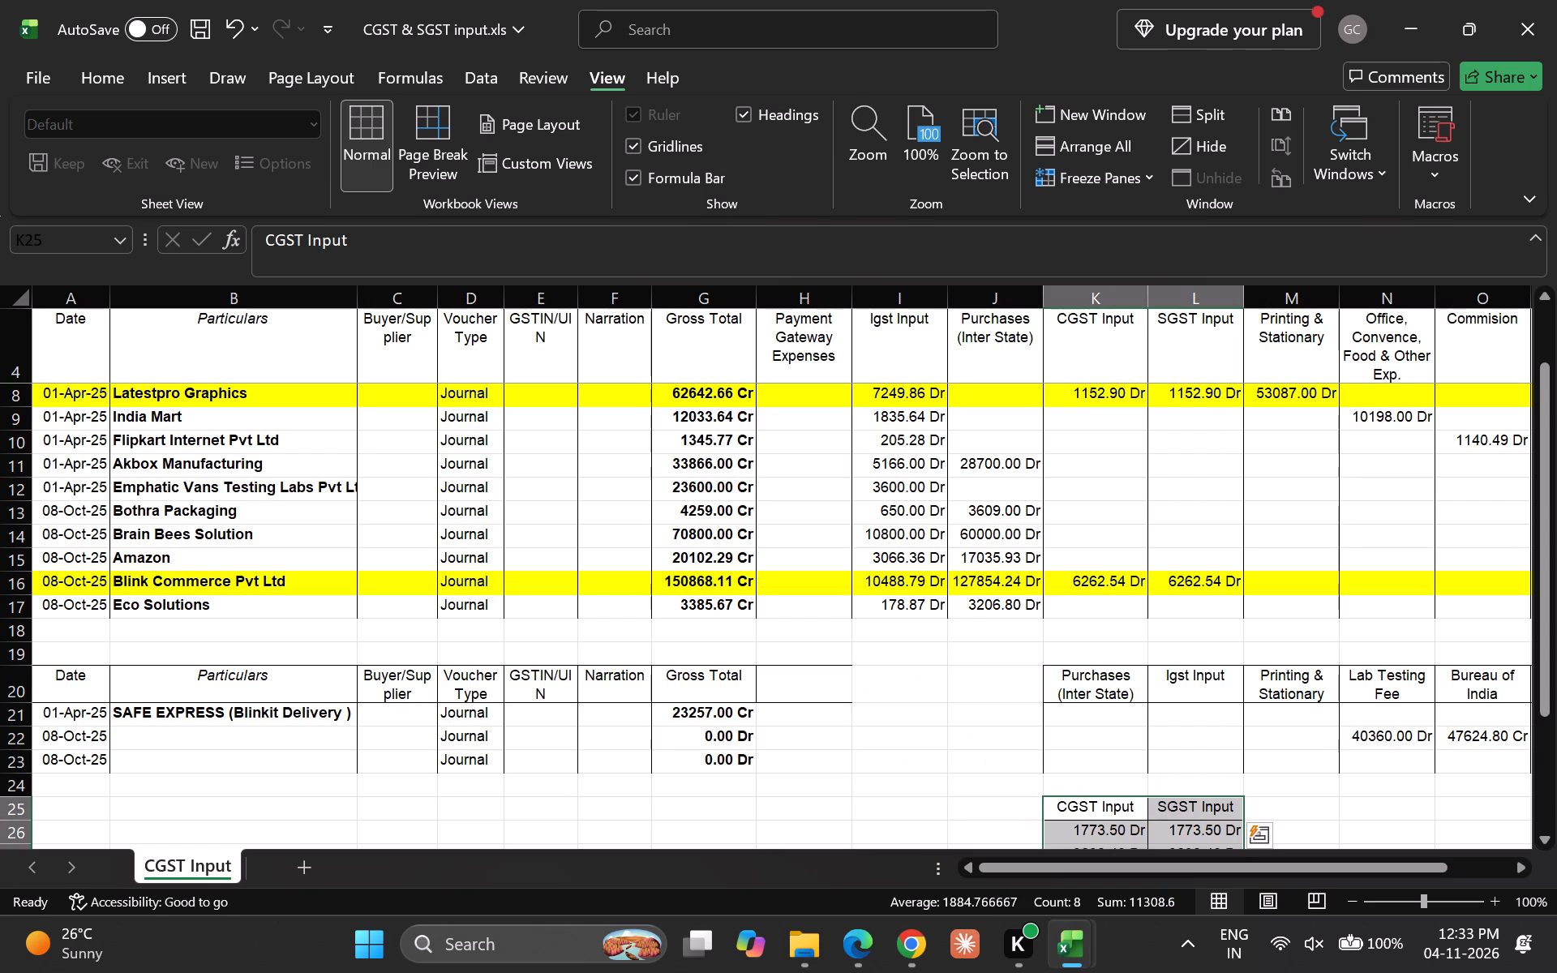
# Move the three rows of CGST and SGST amounts up to K25, overwriting their duplicate headings.
pyautogui.press('Up')
pyautogui.press('Down')
pyautogui.hotkey('shift', 'Right')
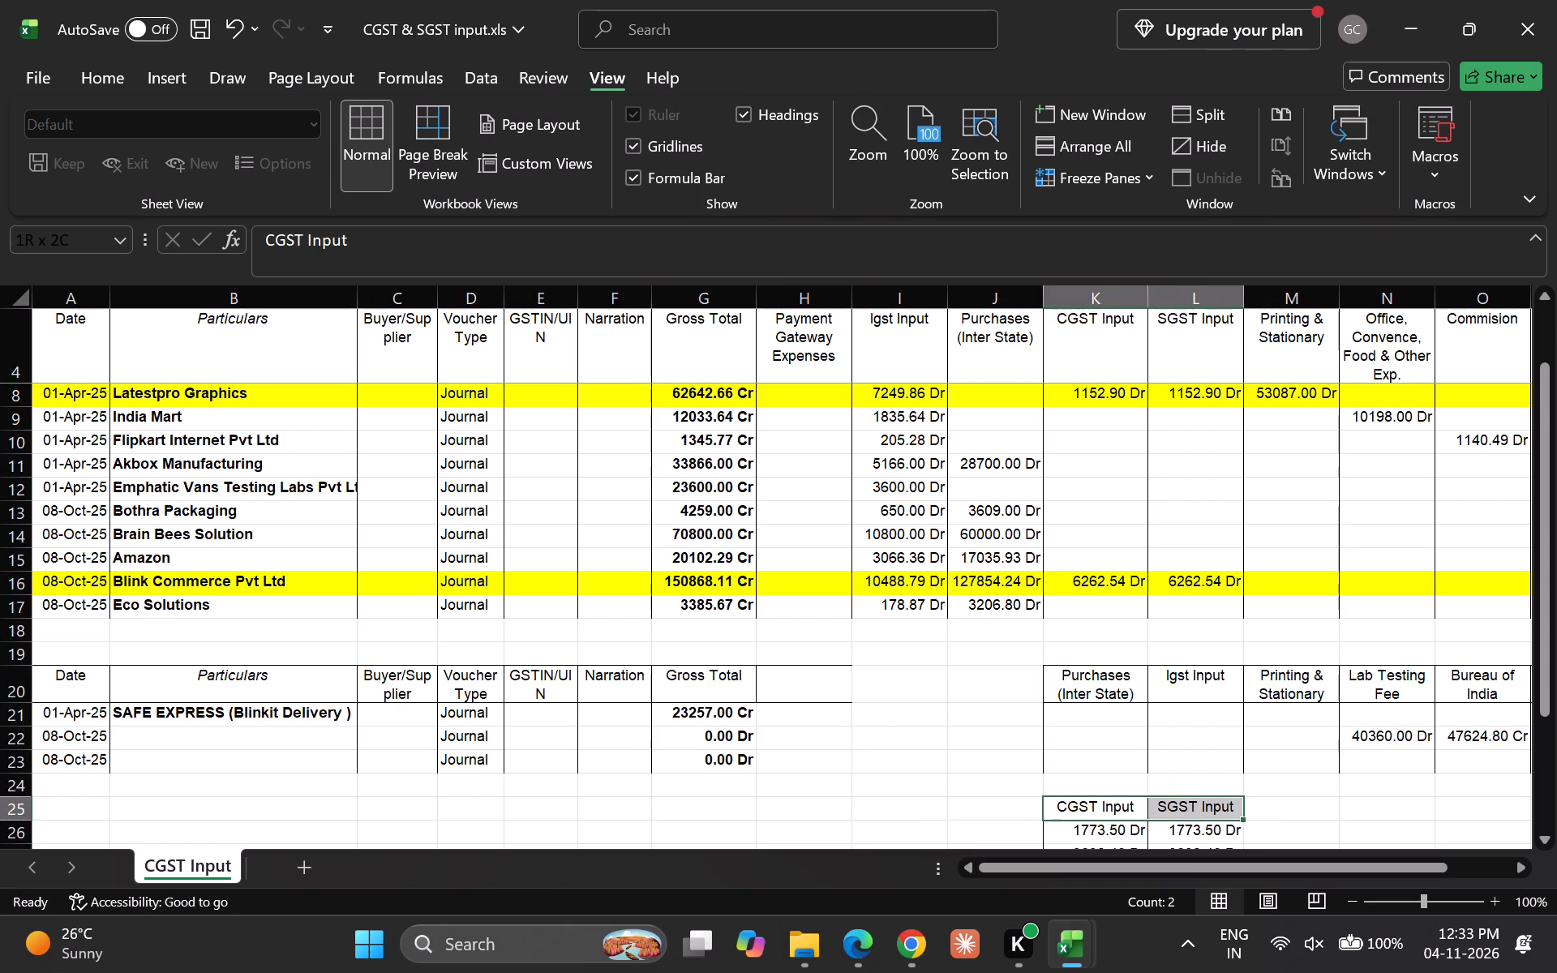
pyautogui.press('Down')
pyautogui.hotkey('shift', 'Right')
pyautogui.hotkey('shift', 'Down')
pyautogui.hotkey('shift', 'Down')
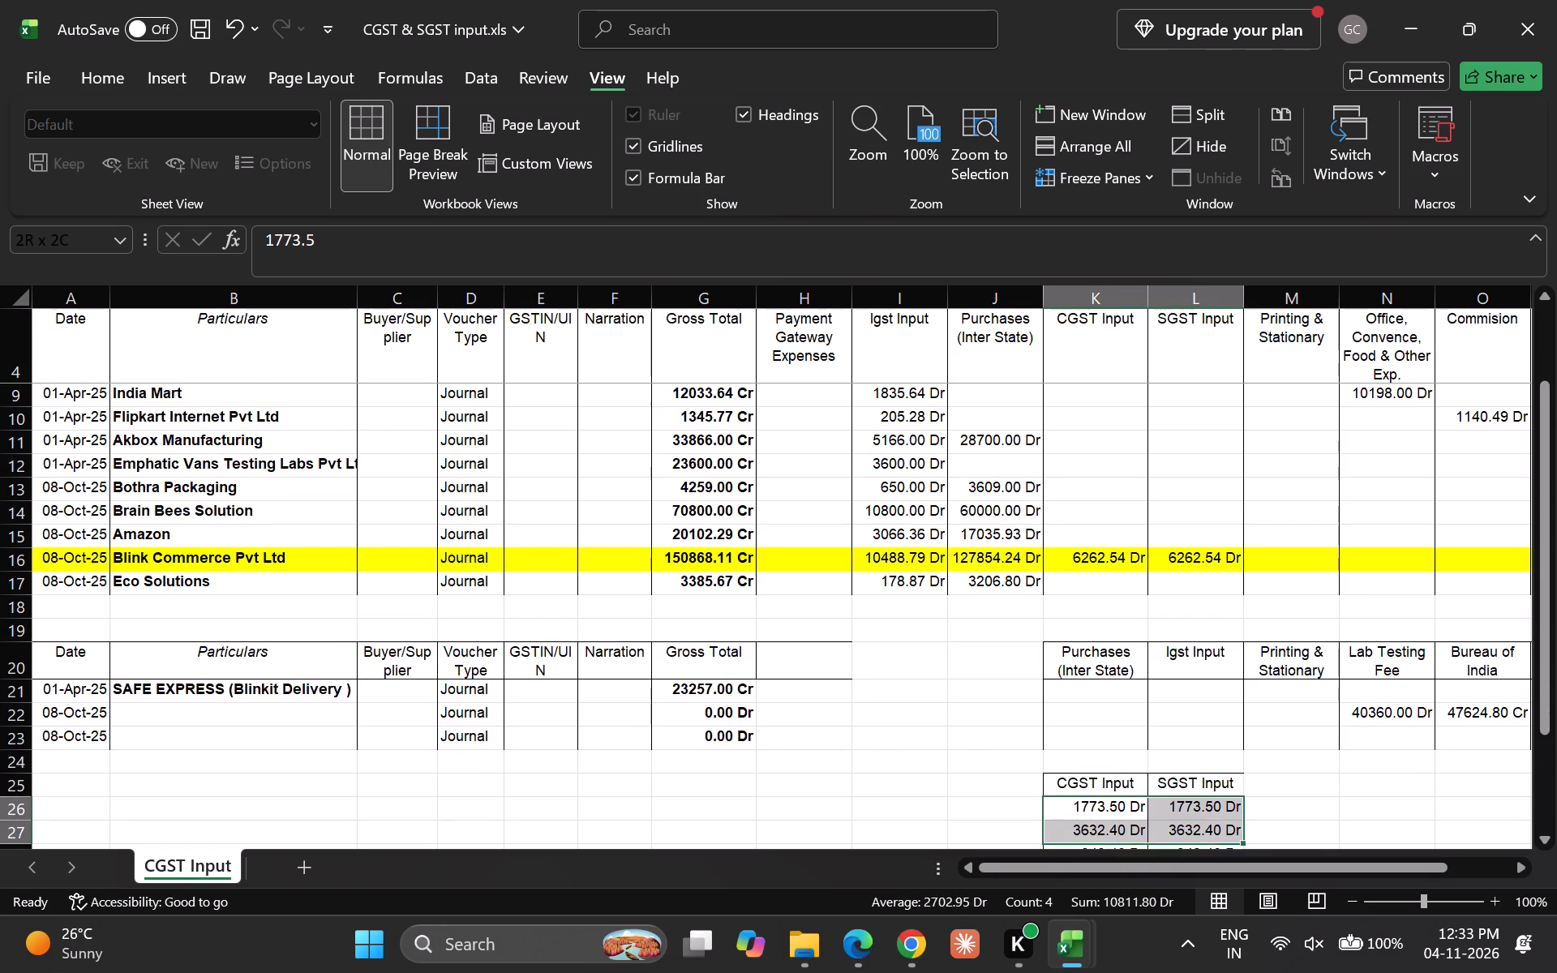
pyautogui.press('Up')
pyautogui.press('Return')
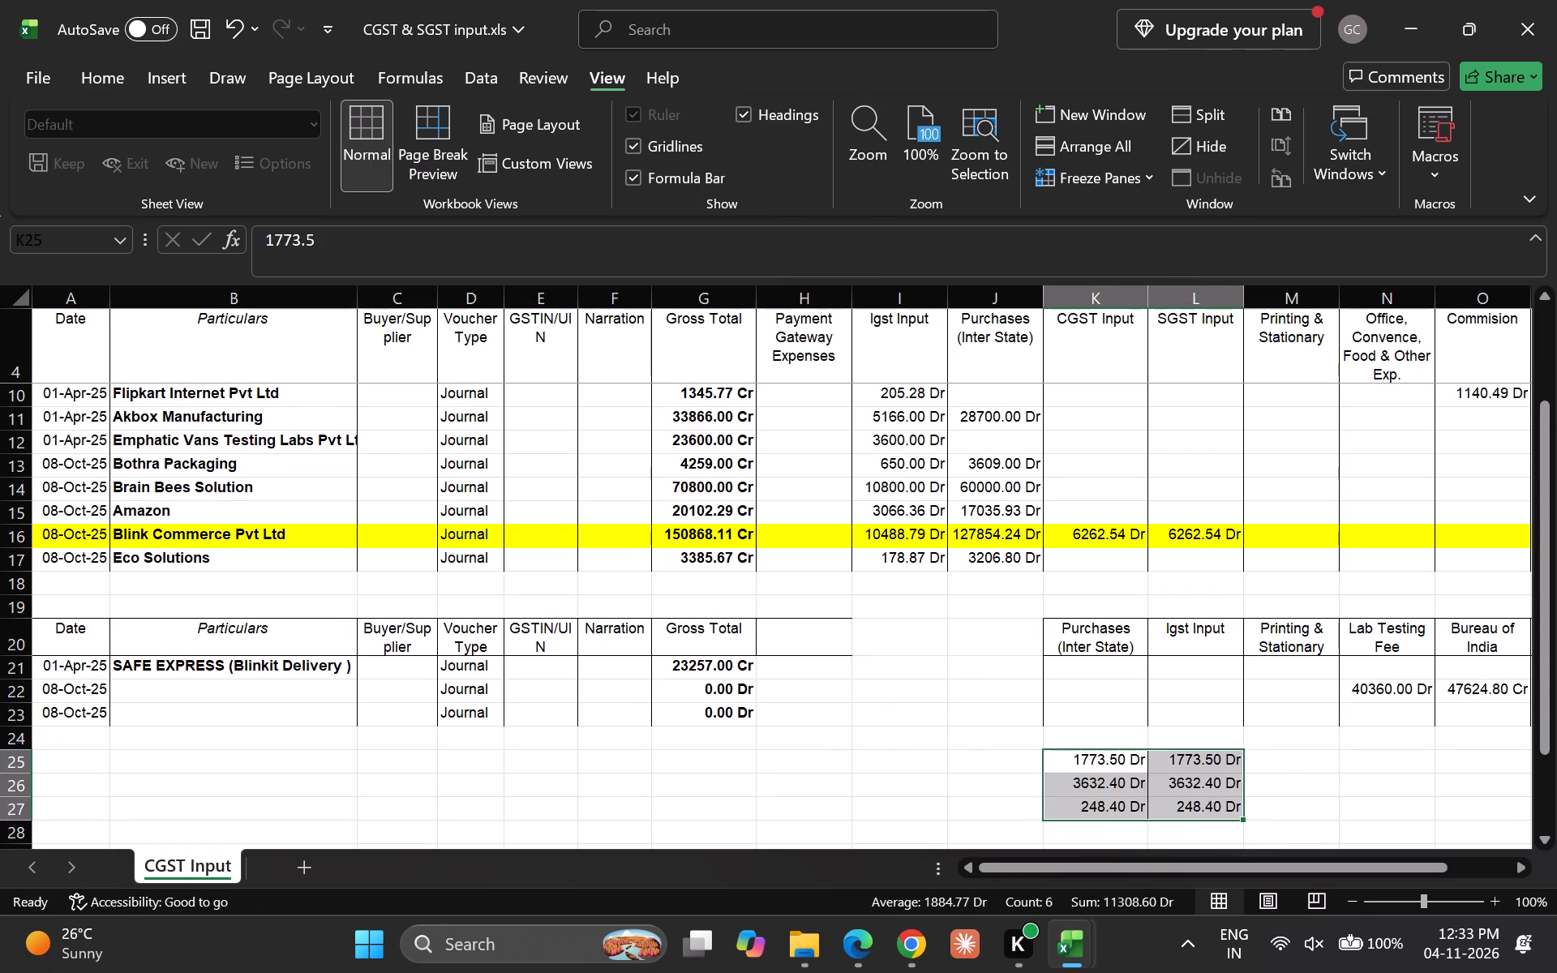
# Fill the whole of blank row 24 with light gold as a separator above the moved amounts.
pyautogui.press('Down')
pyautogui.press('Up')
pyautogui.hotkey('shift', 'space')
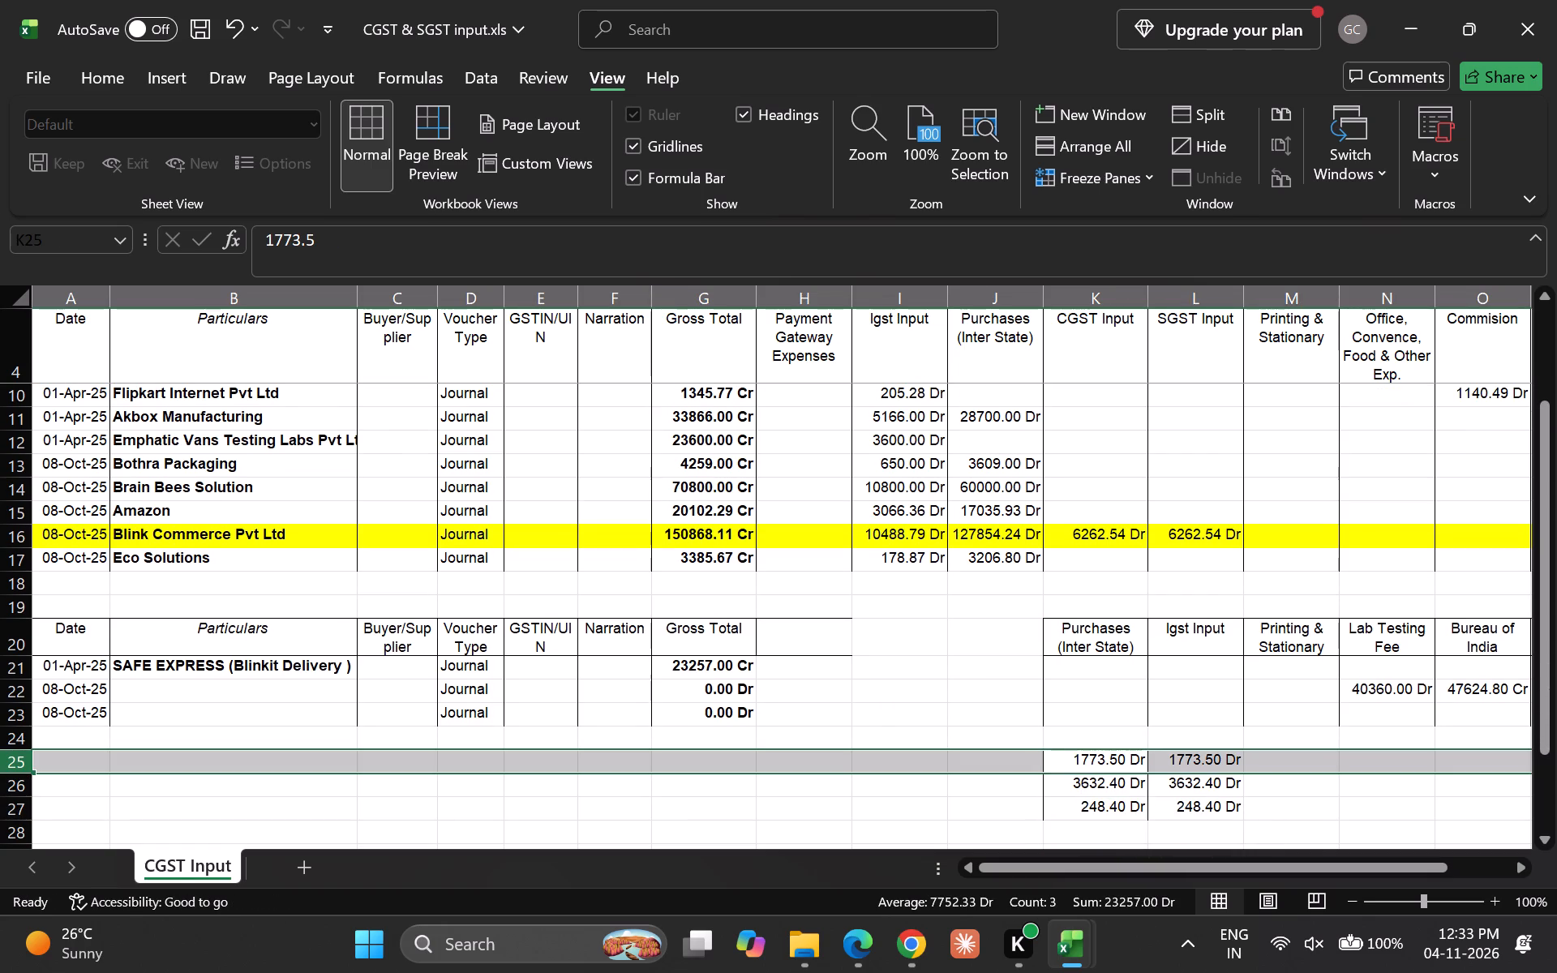
pyautogui.click(1082, 737)
pyautogui.hotkey('shift', 'space')
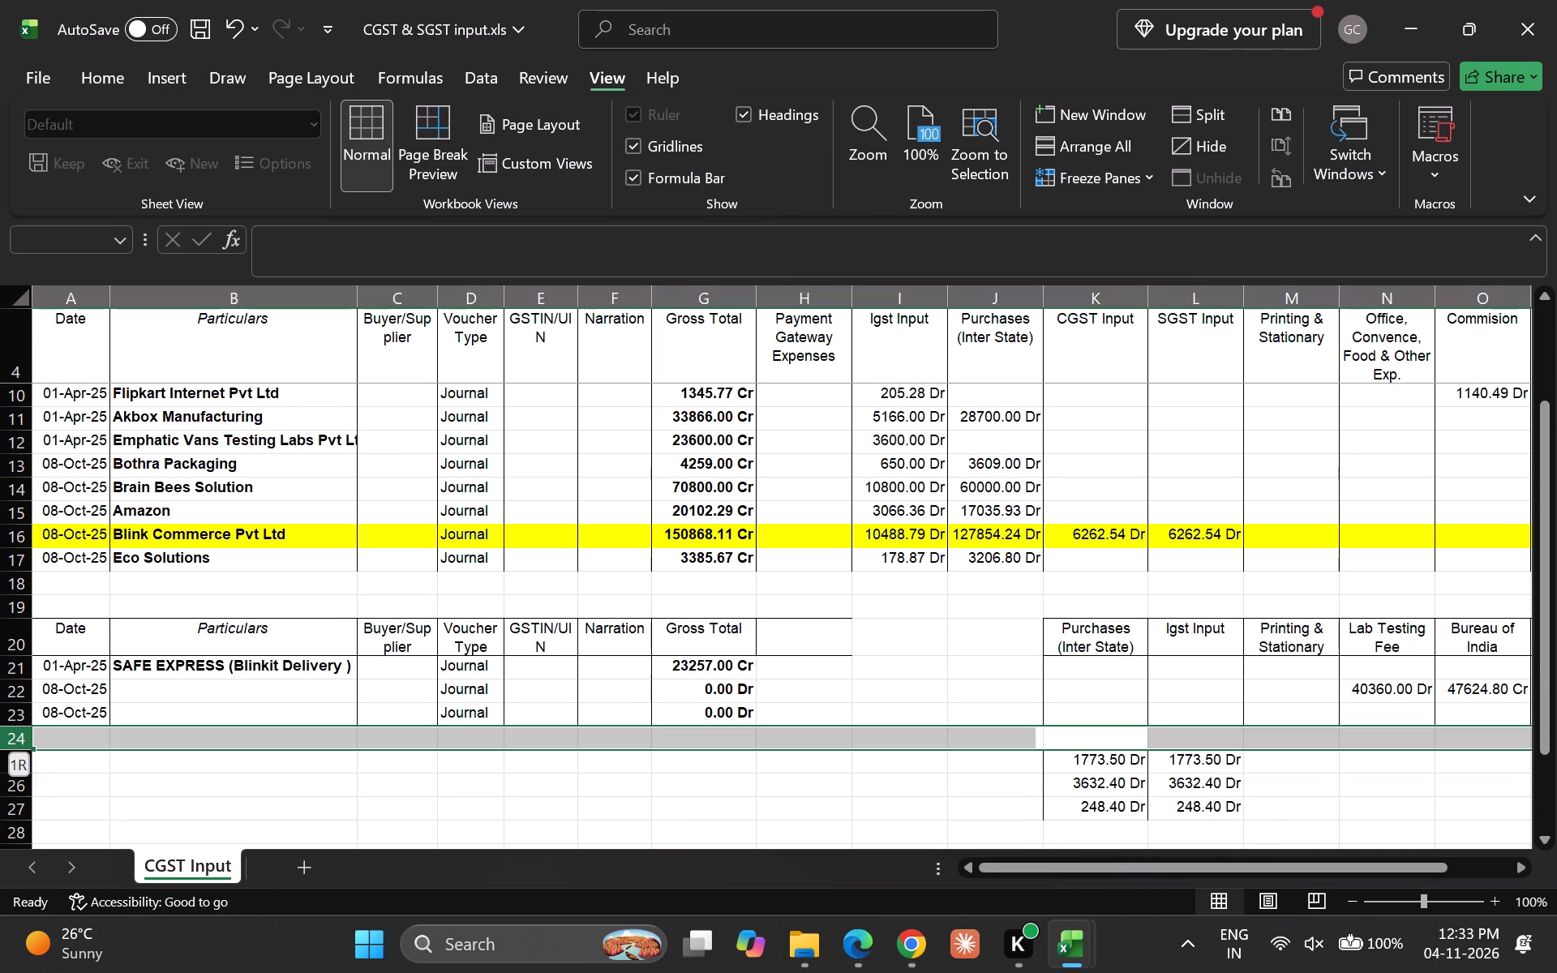
pyautogui.press('Down')
pyautogui.press('Up')
pyautogui.press('Down')
pyautogui.press('Up')
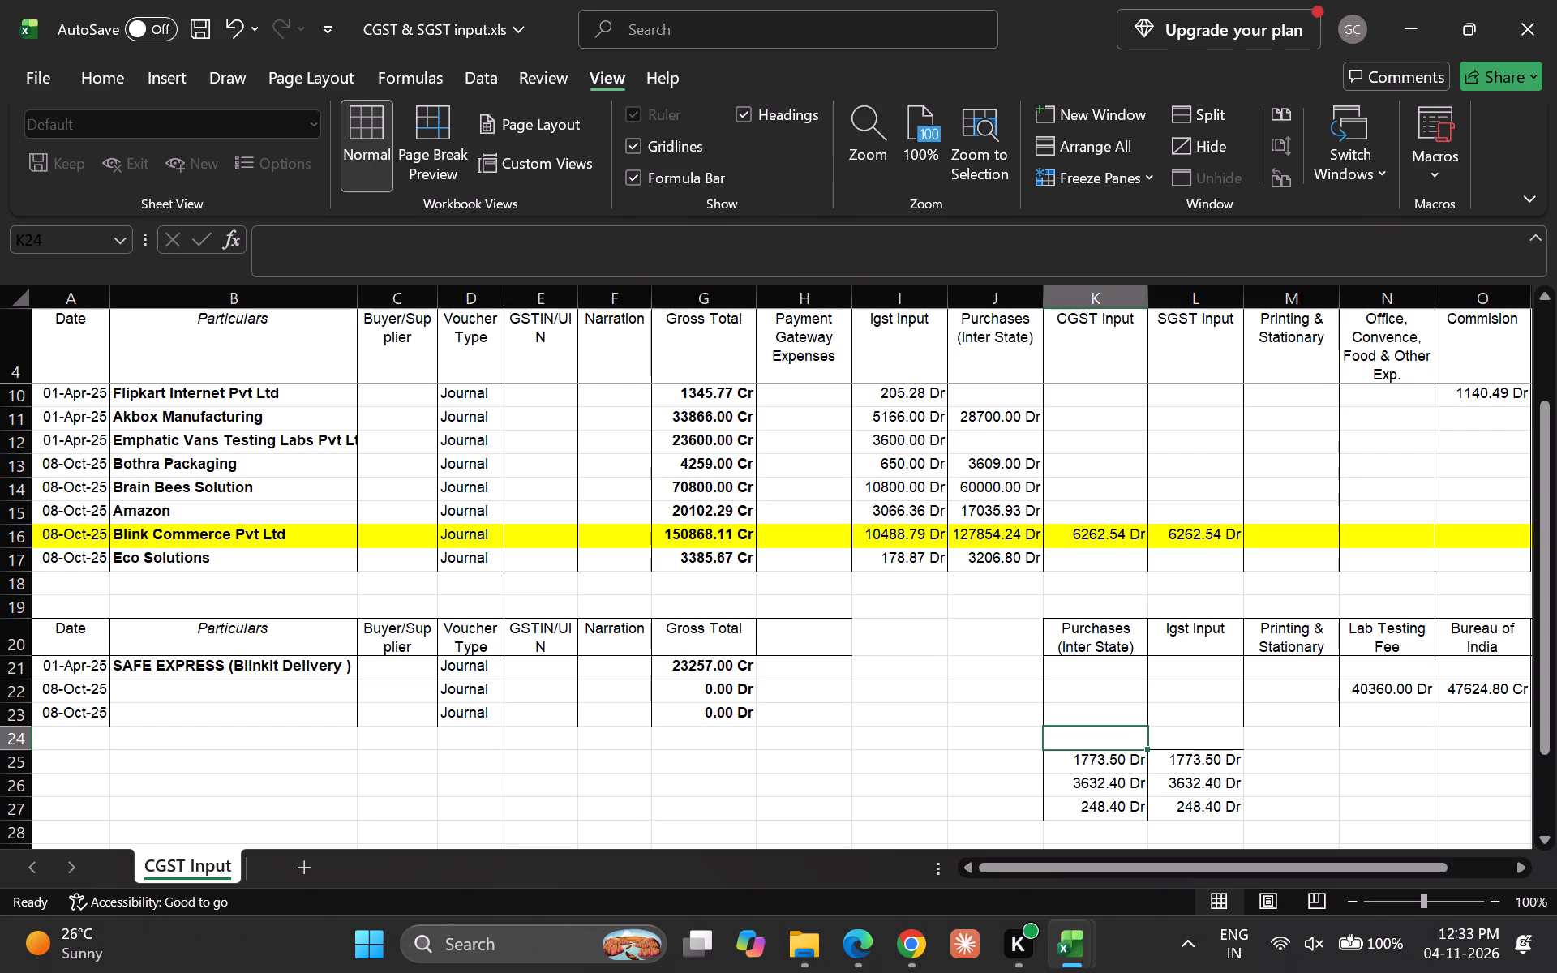
pyautogui.hotkey('shift', 'space')
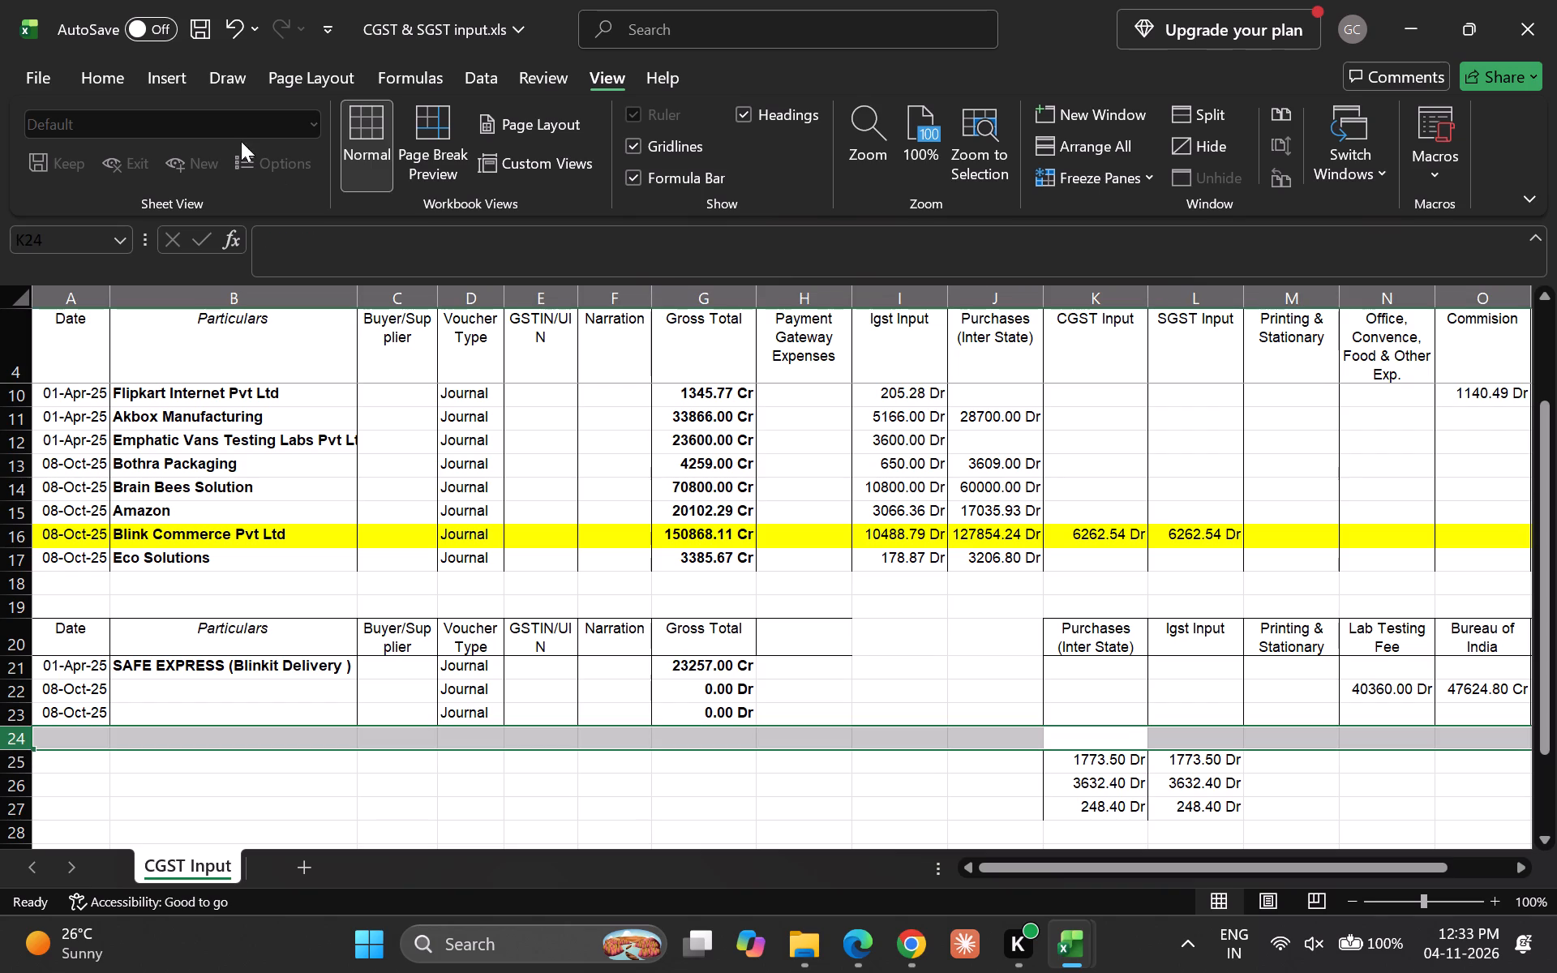
pyautogui.click(91, 72)
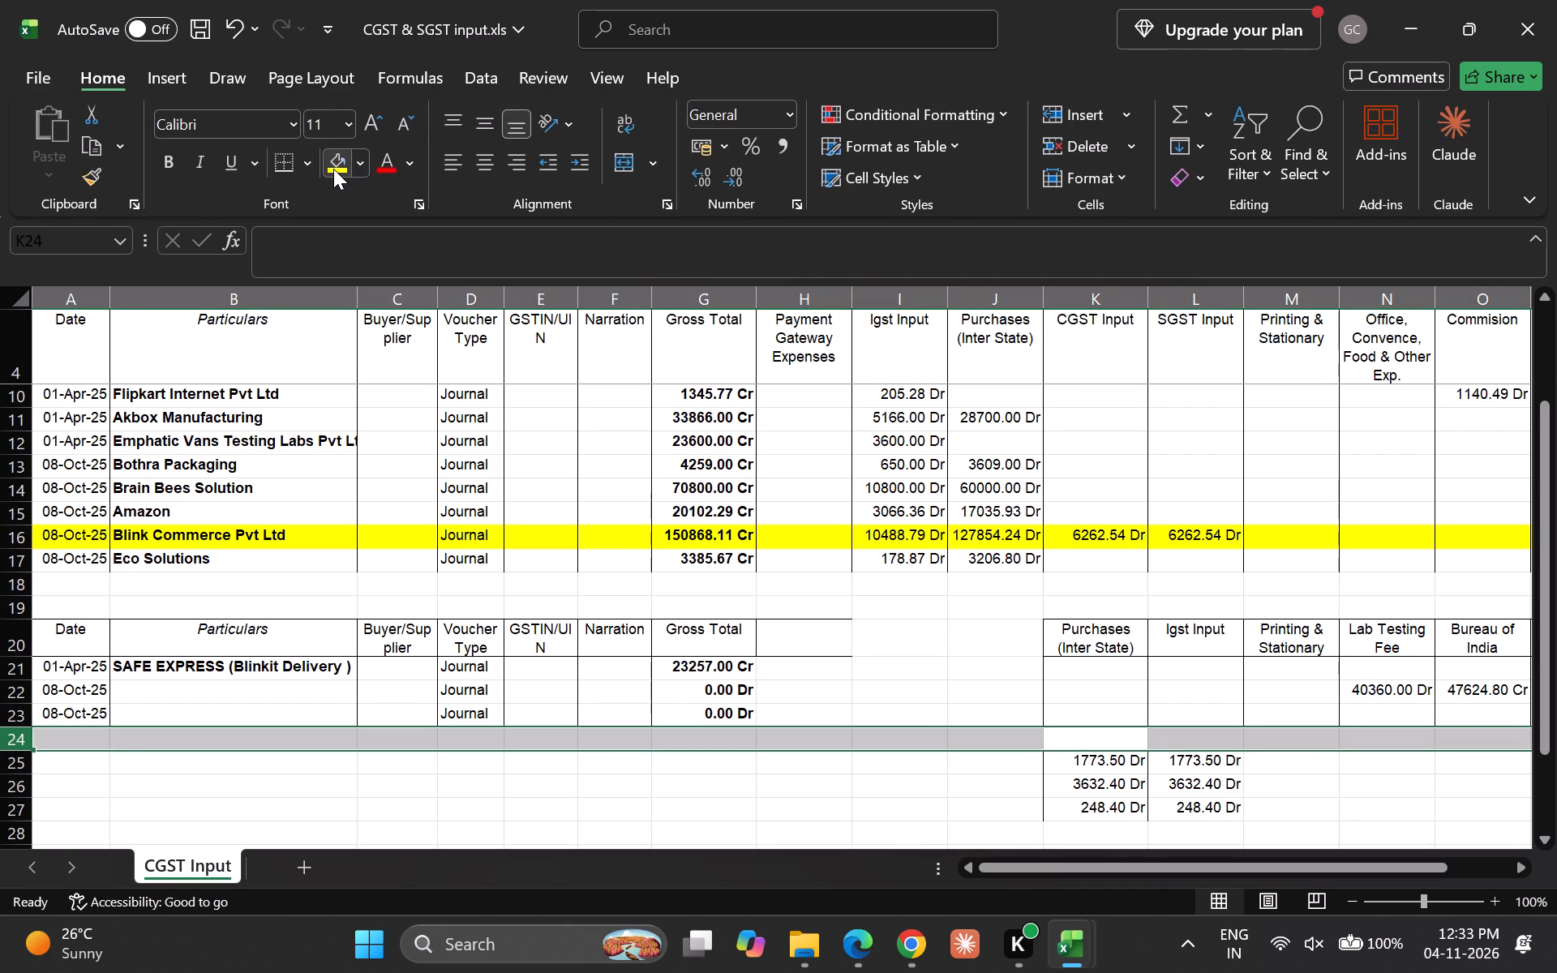
pyautogui.click(333, 169)
pyautogui.click(355, 168)
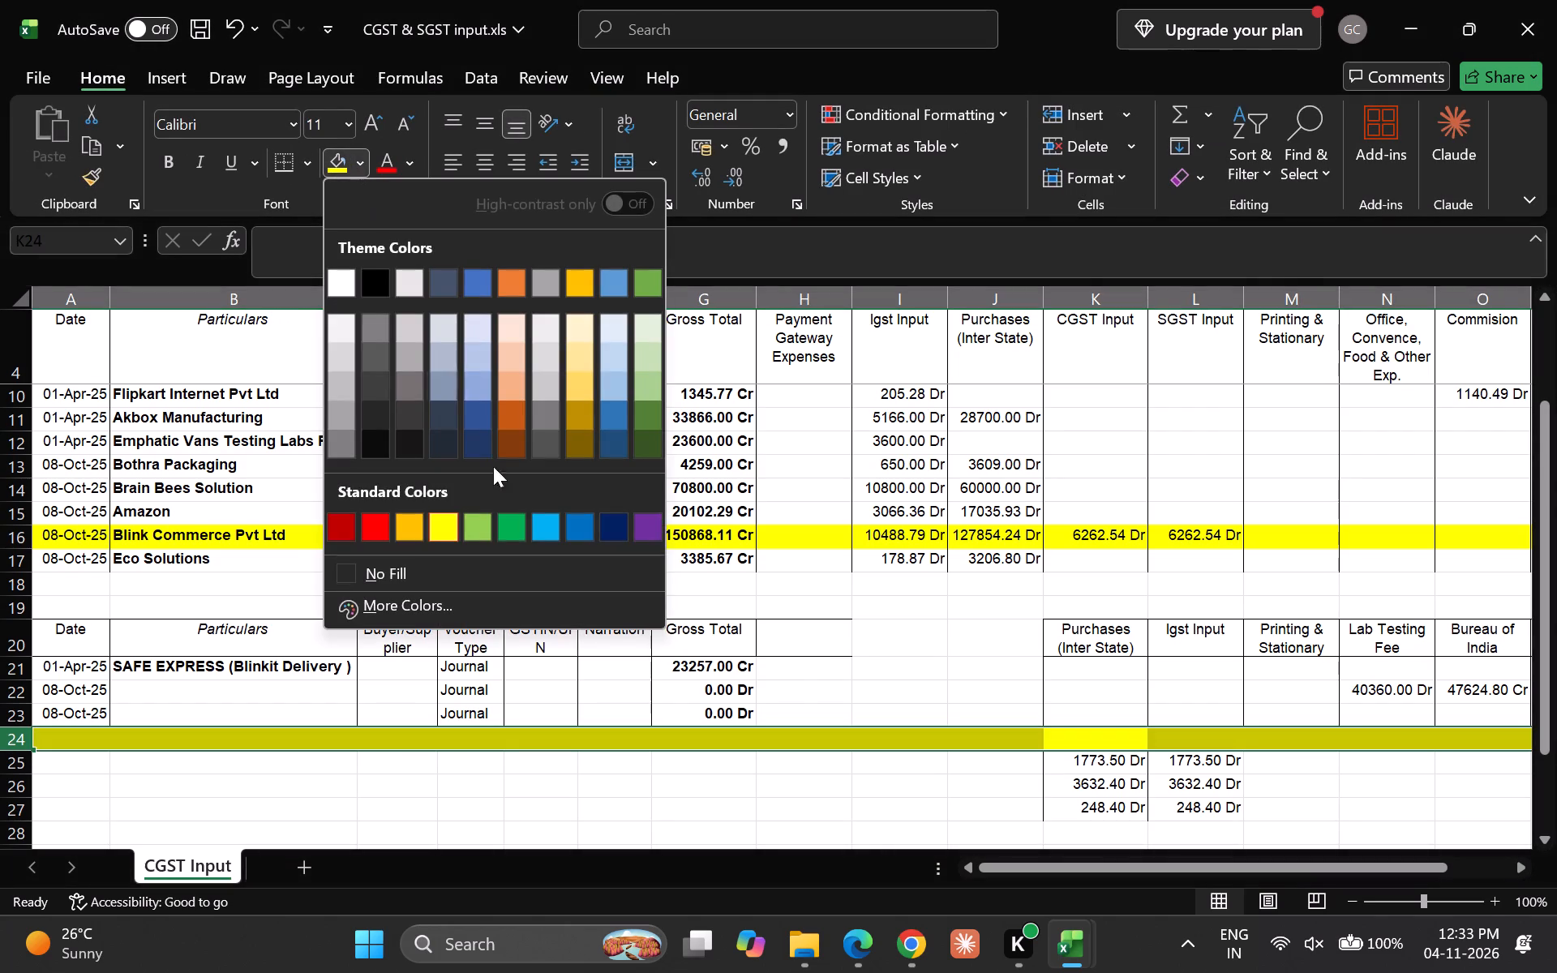
pyautogui.click(581, 359)
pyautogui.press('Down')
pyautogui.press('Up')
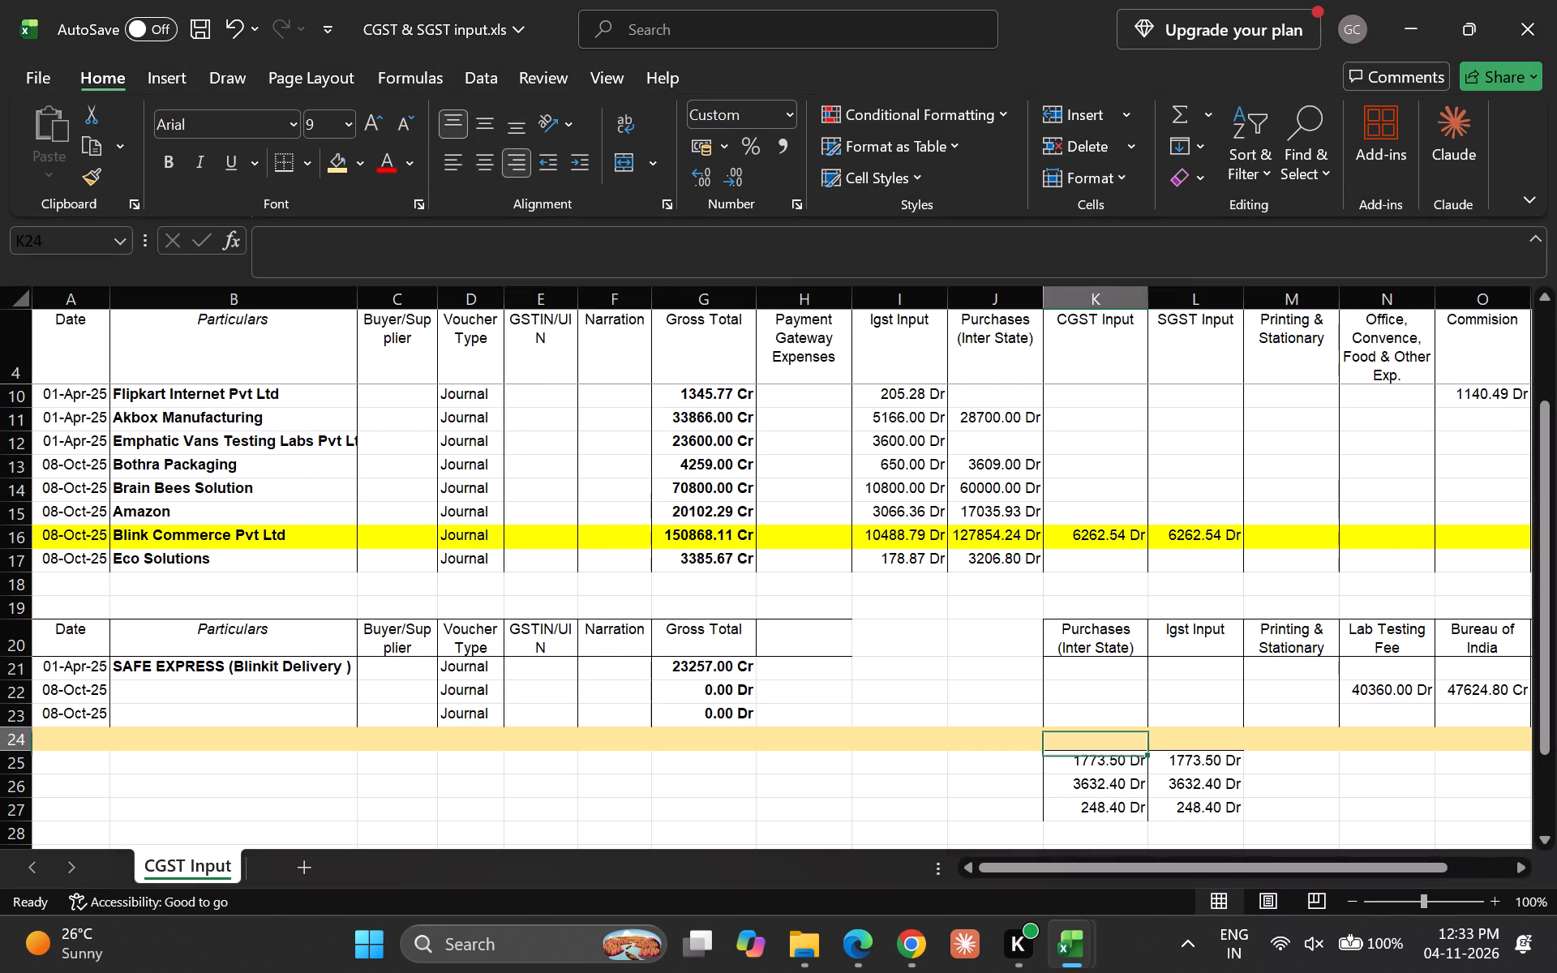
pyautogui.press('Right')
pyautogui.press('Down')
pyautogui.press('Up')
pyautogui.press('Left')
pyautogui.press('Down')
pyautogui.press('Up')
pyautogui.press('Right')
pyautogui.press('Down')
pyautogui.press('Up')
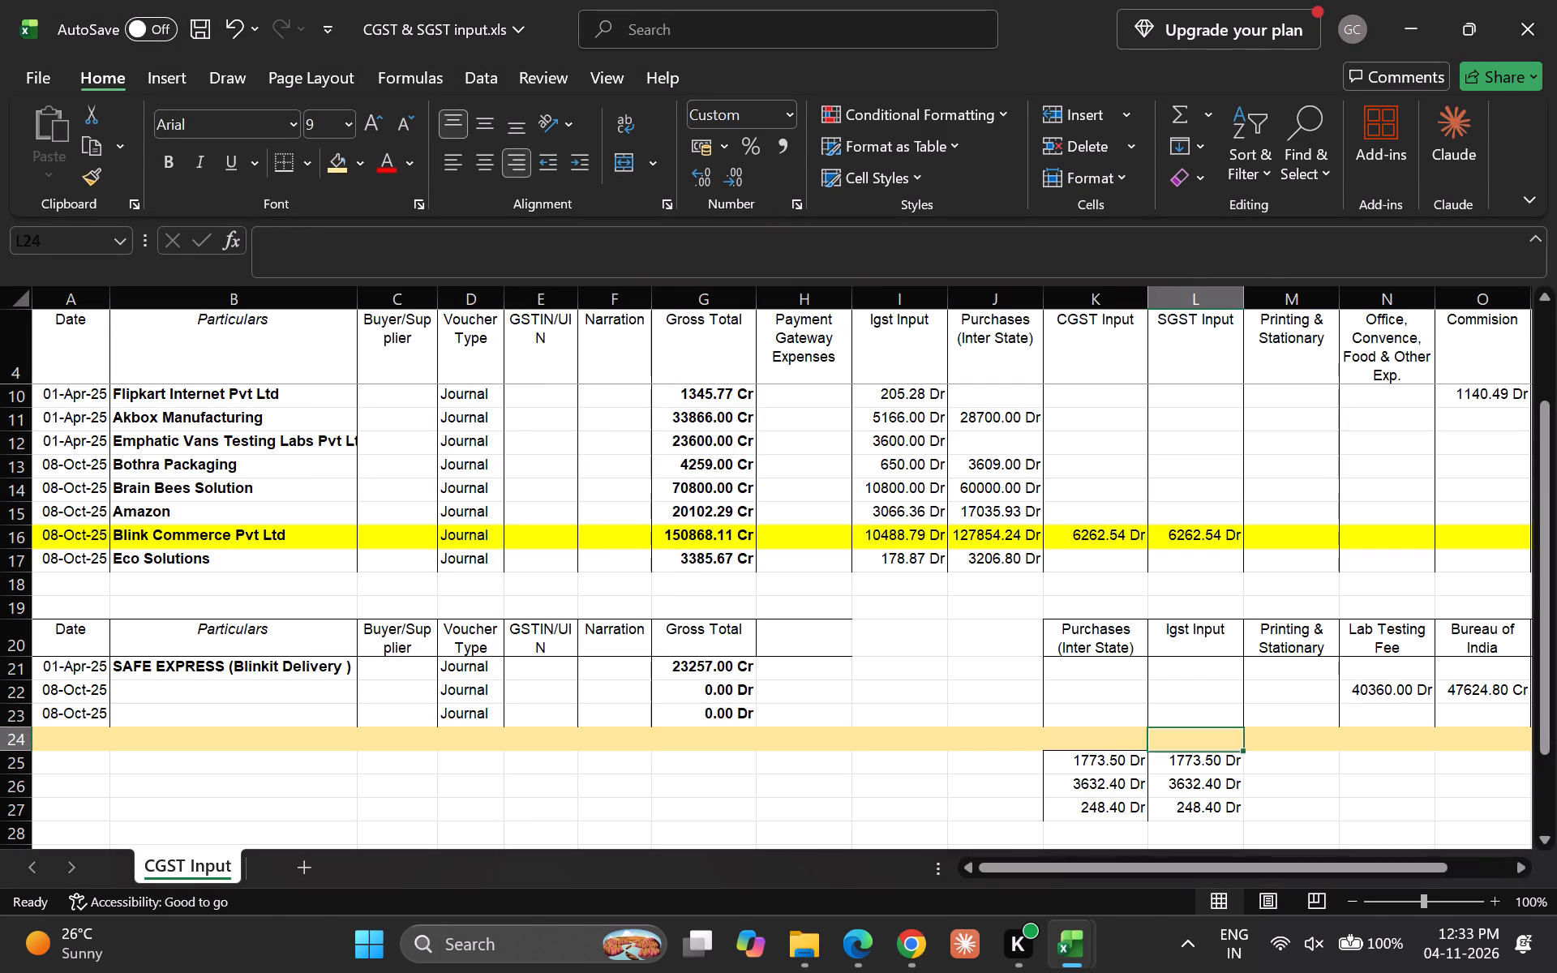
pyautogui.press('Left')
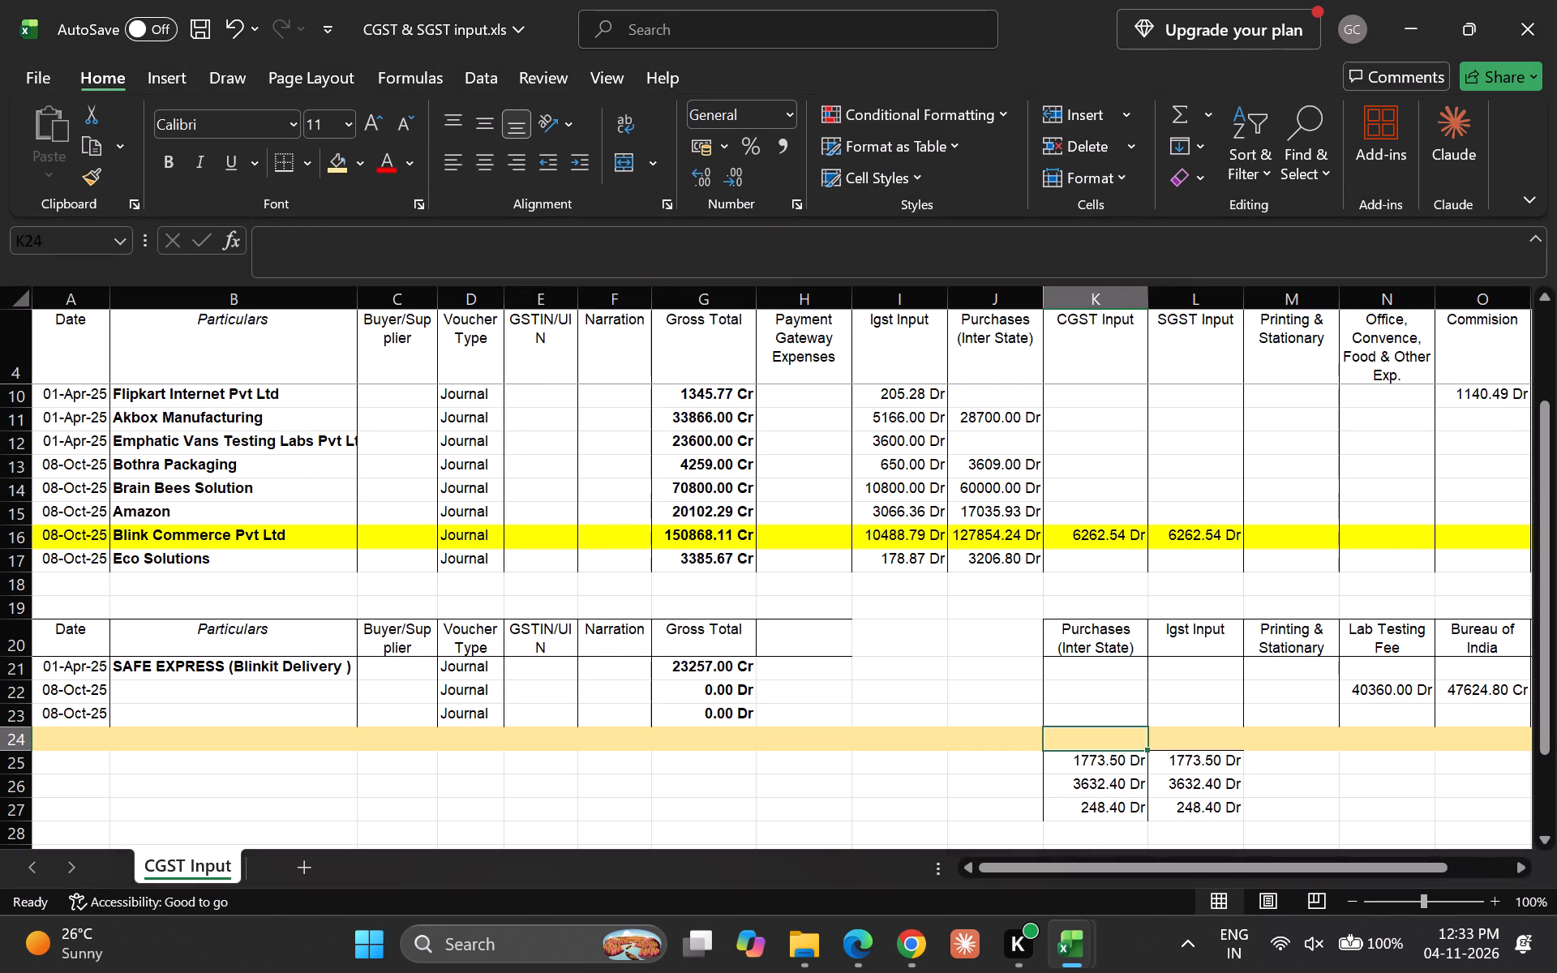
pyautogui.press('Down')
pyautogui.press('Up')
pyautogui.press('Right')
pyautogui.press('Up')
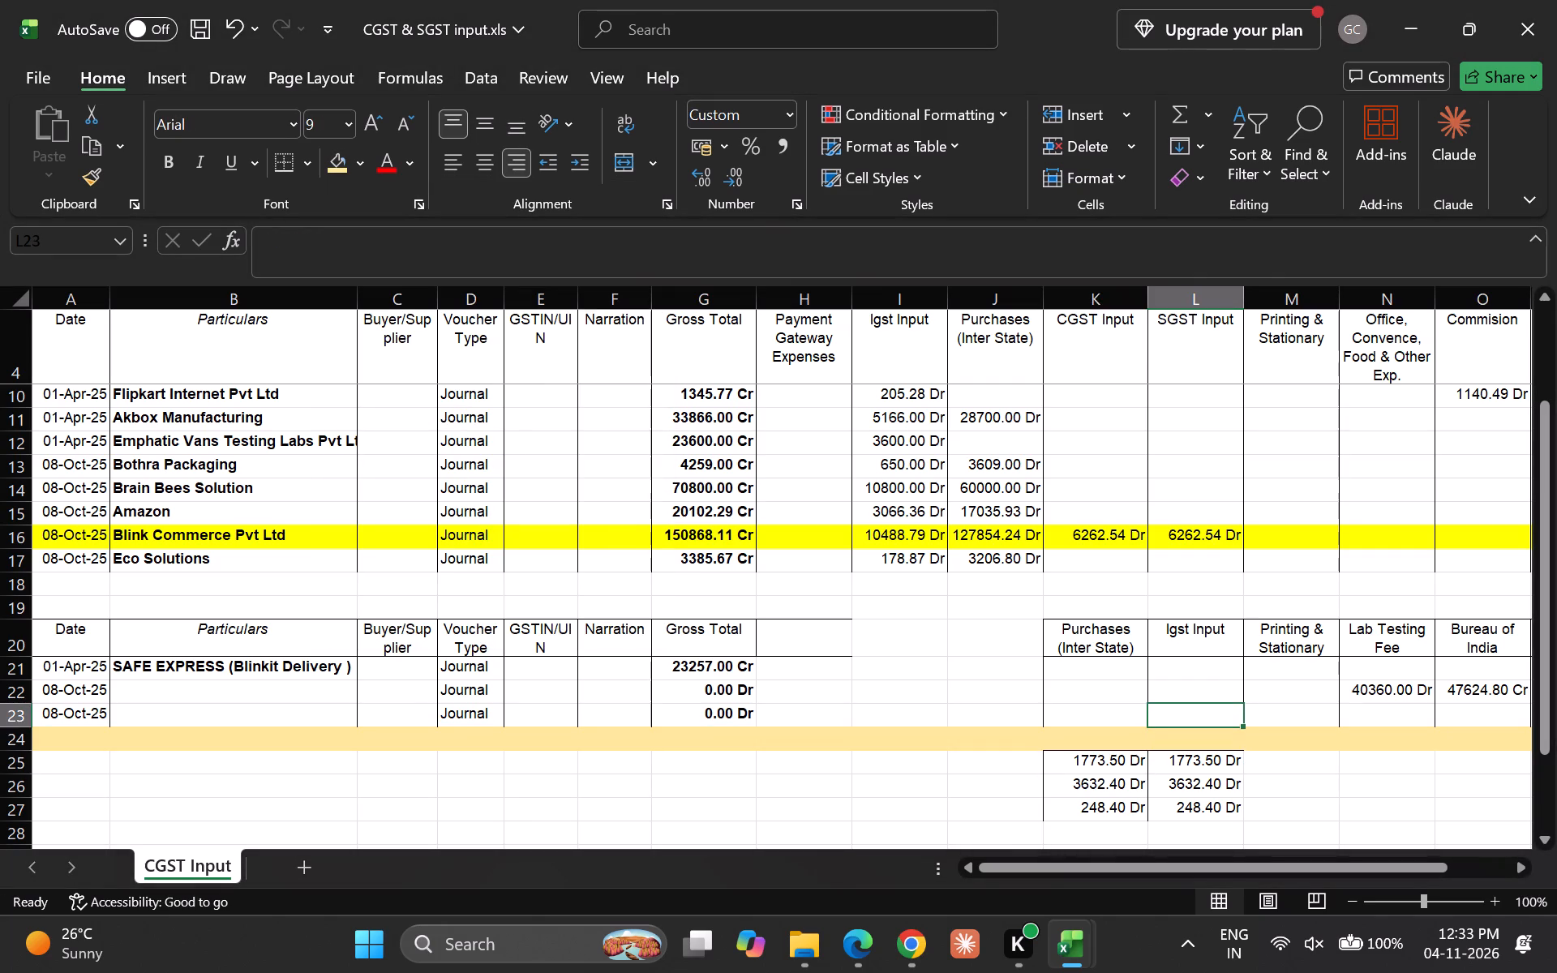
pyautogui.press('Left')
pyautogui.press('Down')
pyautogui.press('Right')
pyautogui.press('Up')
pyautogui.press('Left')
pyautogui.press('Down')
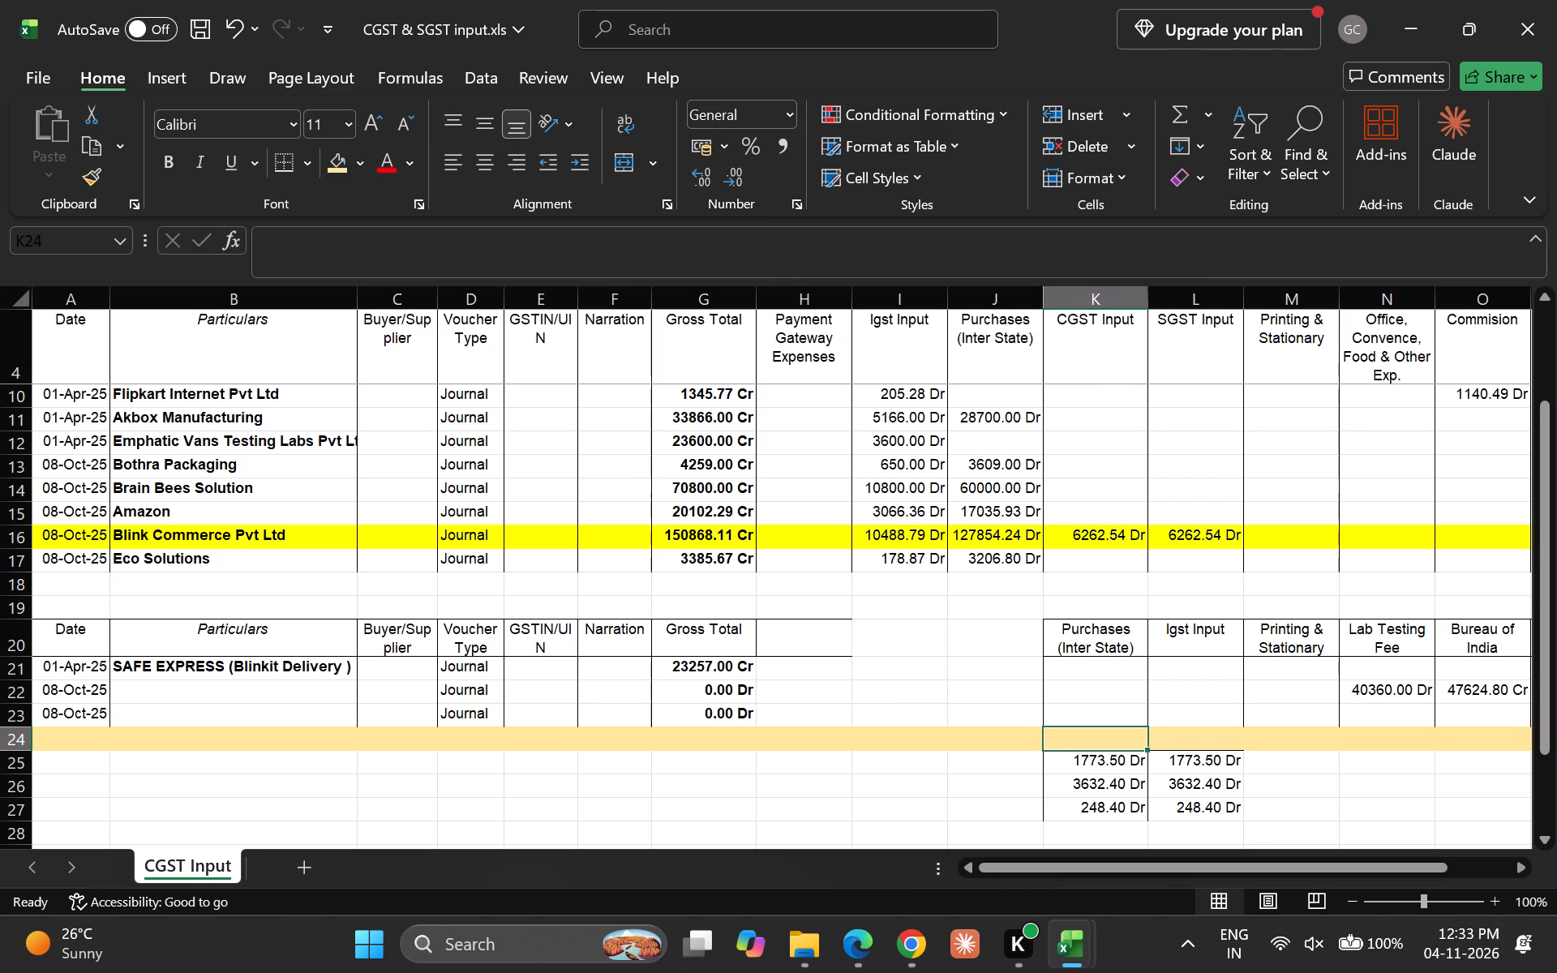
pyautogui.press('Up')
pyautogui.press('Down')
# Move the SAFE EXPRESS block's Date through Gross Total cells, A21:G23, below the gold separator row to A26.
pyautogui.press('Up')
pyautogui.press('Left')
pyautogui.press('Left')
pyautogui.press('Left')
pyautogui.press('Left')
pyautogui.press('Left')
pyautogui.press('Up')
pyautogui.press('Up')
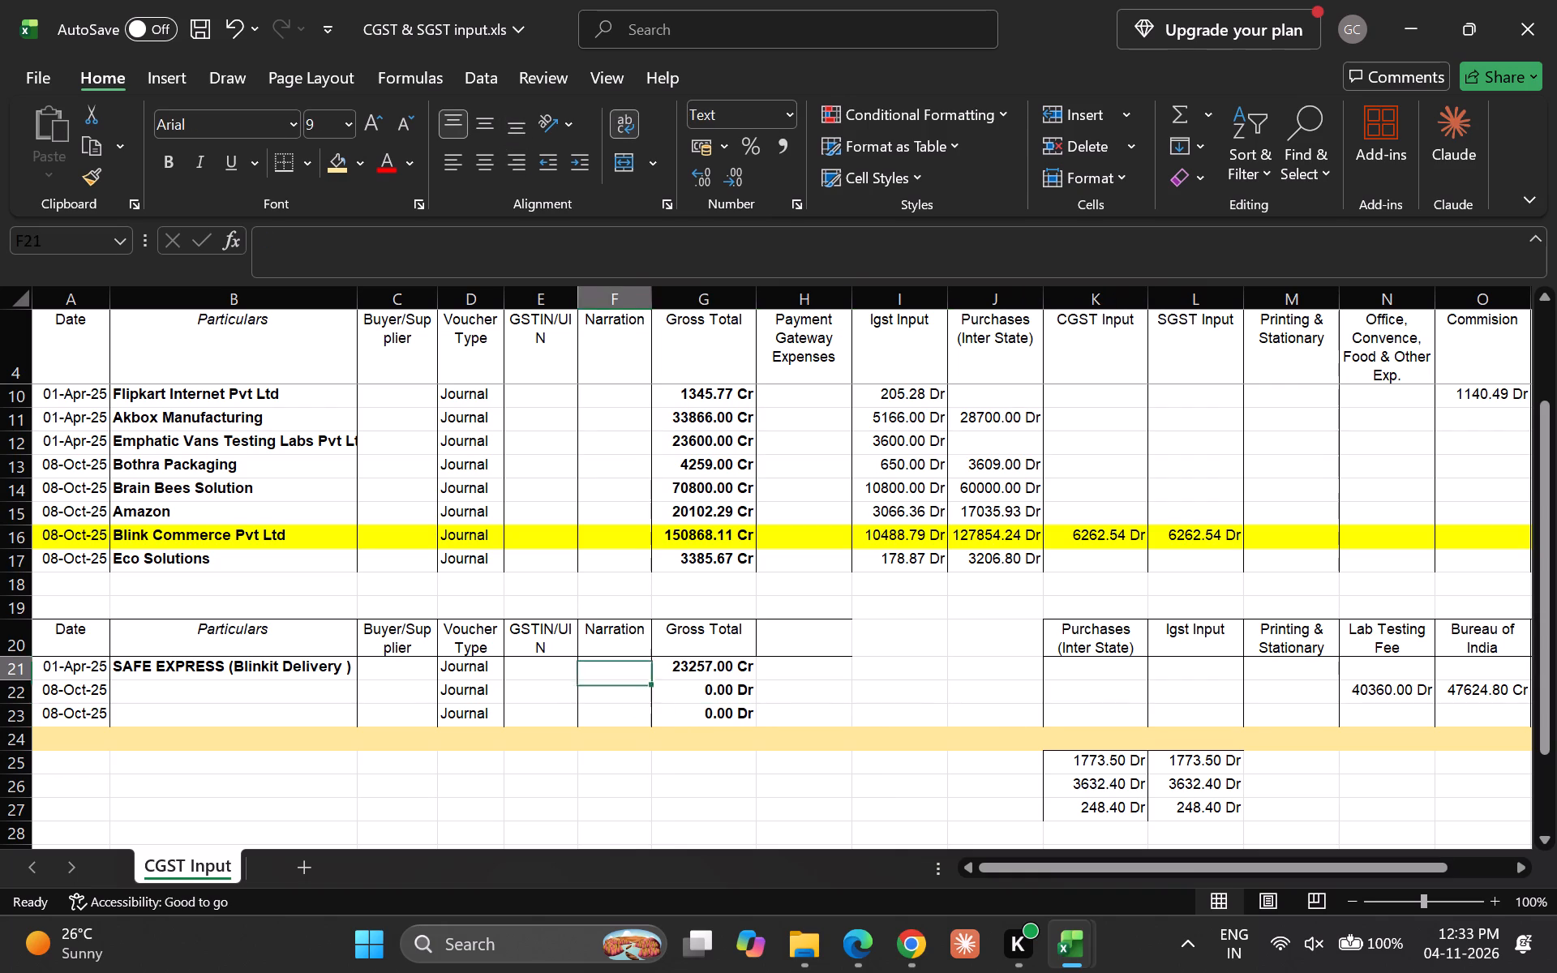
pyautogui.press('Right')
pyautogui.press('Up')
pyautogui.press('Down')
pyautogui.hotkey('shift', 'Left')
pyautogui.hotkey('shift', 'Left')
pyautogui.hotkey('shift', 'Left')
pyautogui.hotkey('shift', 'Left')
pyautogui.hotkey('shift', 'Left')
pyautogui.hotkey('shift', 'Left')
pyautogui.hotkey('shift', 'Left')
pyautogui.hotkey('shift', 'Left')
pyautogui.hotkey('shift', 'Left')
pyautogui.hotkey('shift', 'Left')
pyautogui.hotkey('shift', 'Left')
pyautogui.hotkey('shift', 'Left')
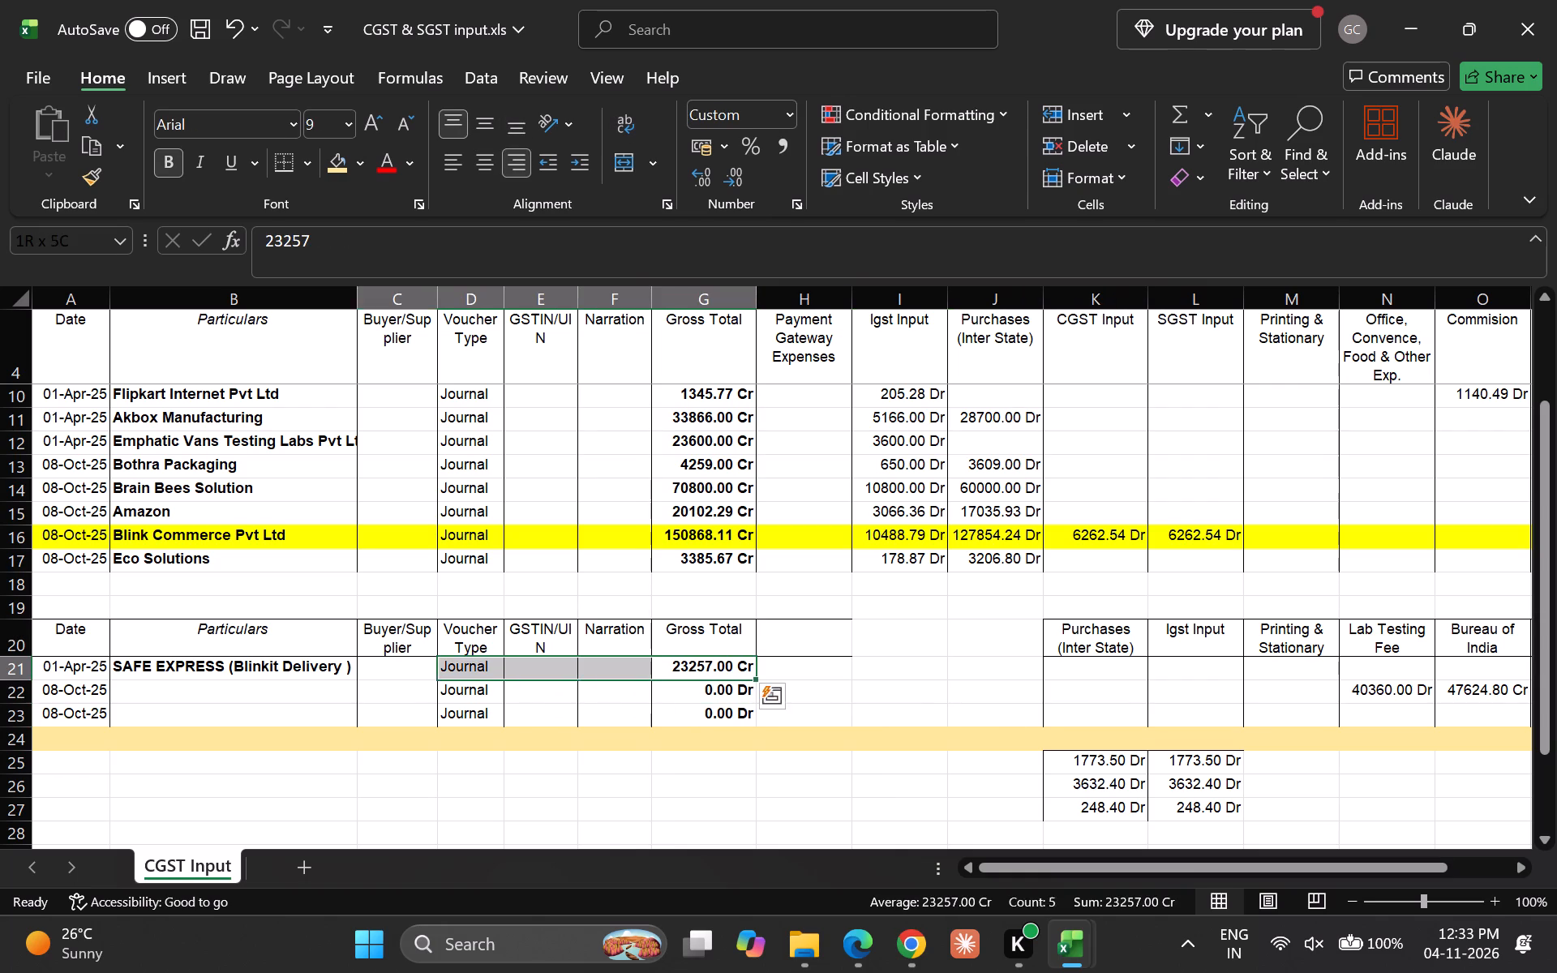
pyautogui.hotkey('shift', 'Down')
pyautogui.hotkey('shift', 'Down')
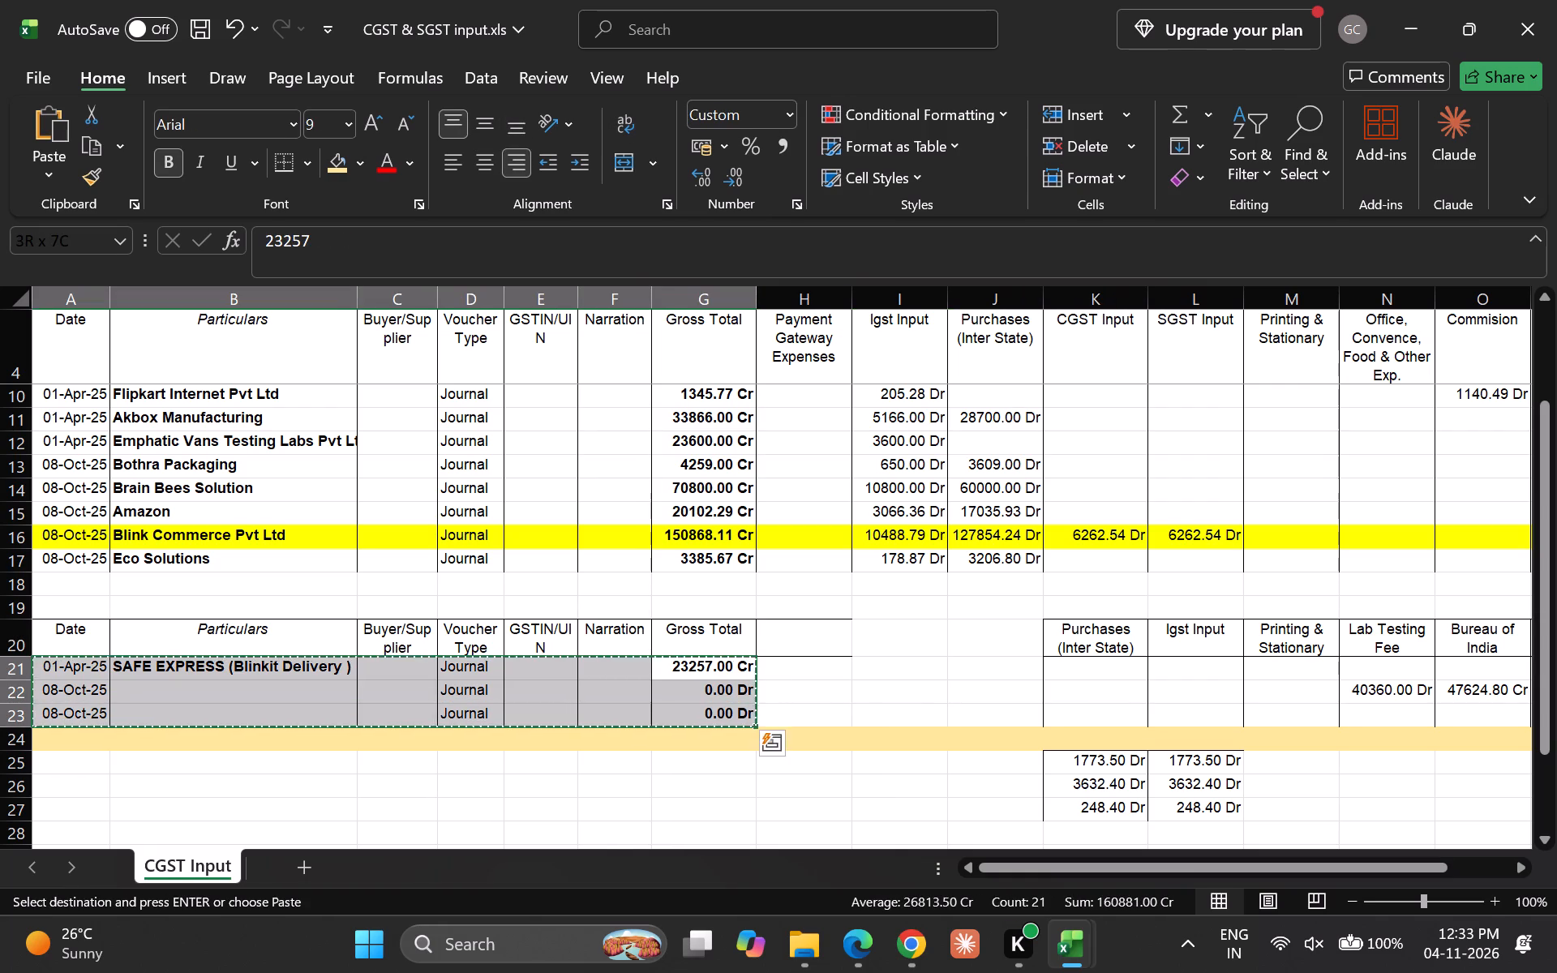
pyautogui.press('Down')
pyautogui.press('Down')
pyautogui.press('Down')
pyautogui.press('Left')
pyautogui.press('Left')
pyautogui.press('Left')
pyautogui.press('Left')
pyautogui.press('Left')
pyautogui.press('Left')
pyautogui.press('Left')
pyautogui.press('Left')
pyautogui.press('Left')
pyautogui.press('Left')
pyautogui.press('Left')
pyautogui.press('Left')
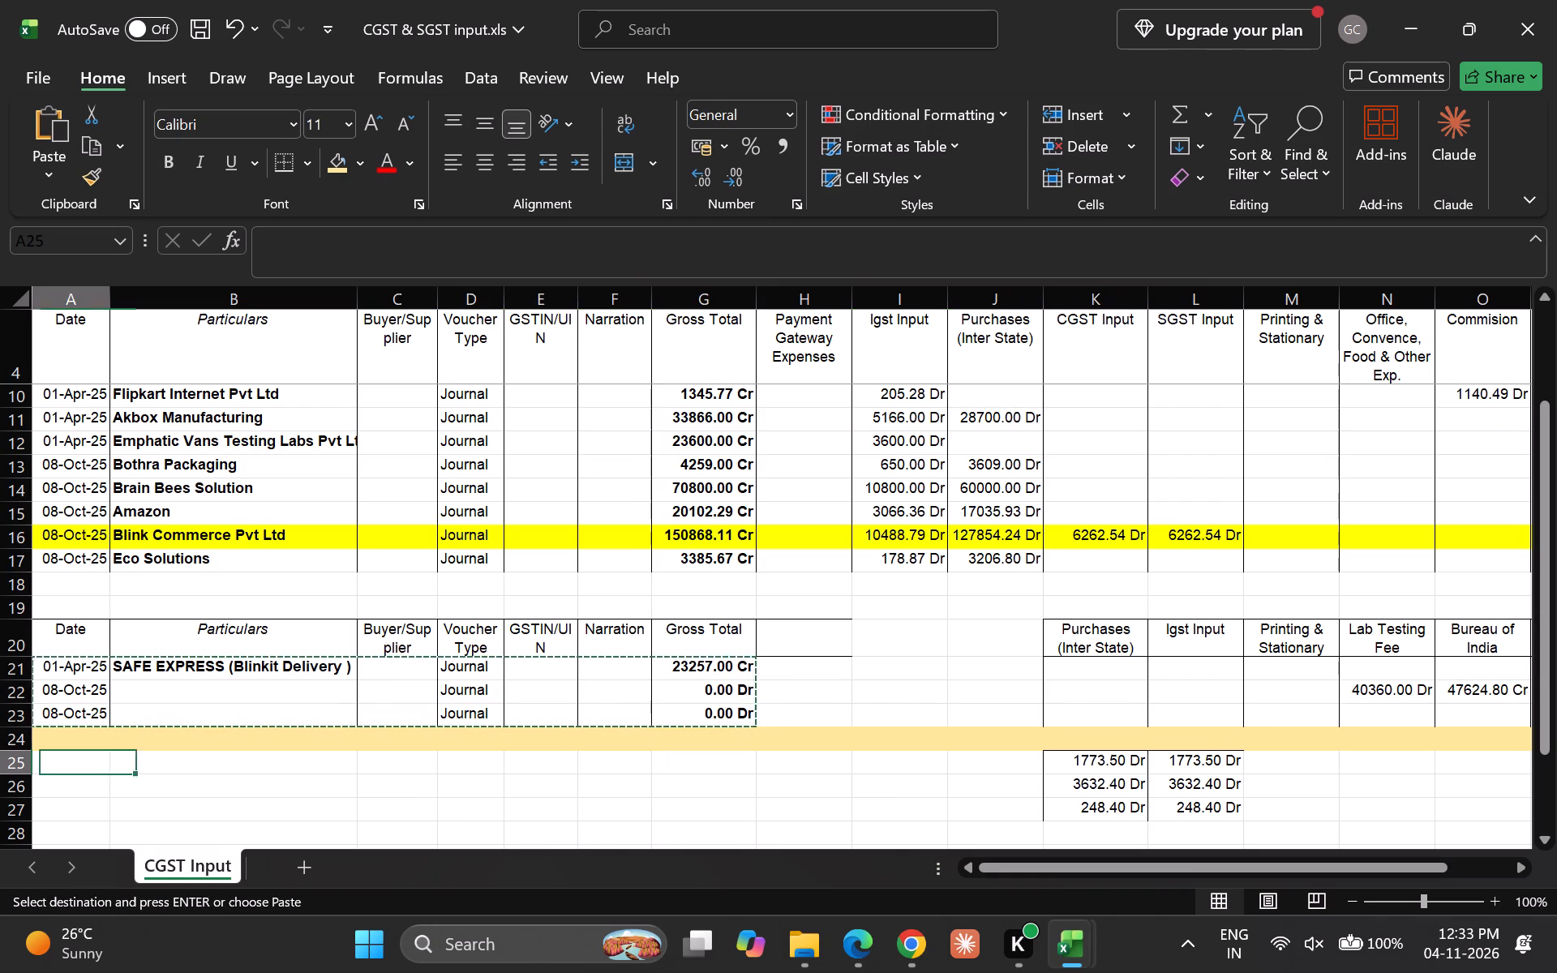
pyautogui.press('Down')
pyautogui.press('Return')
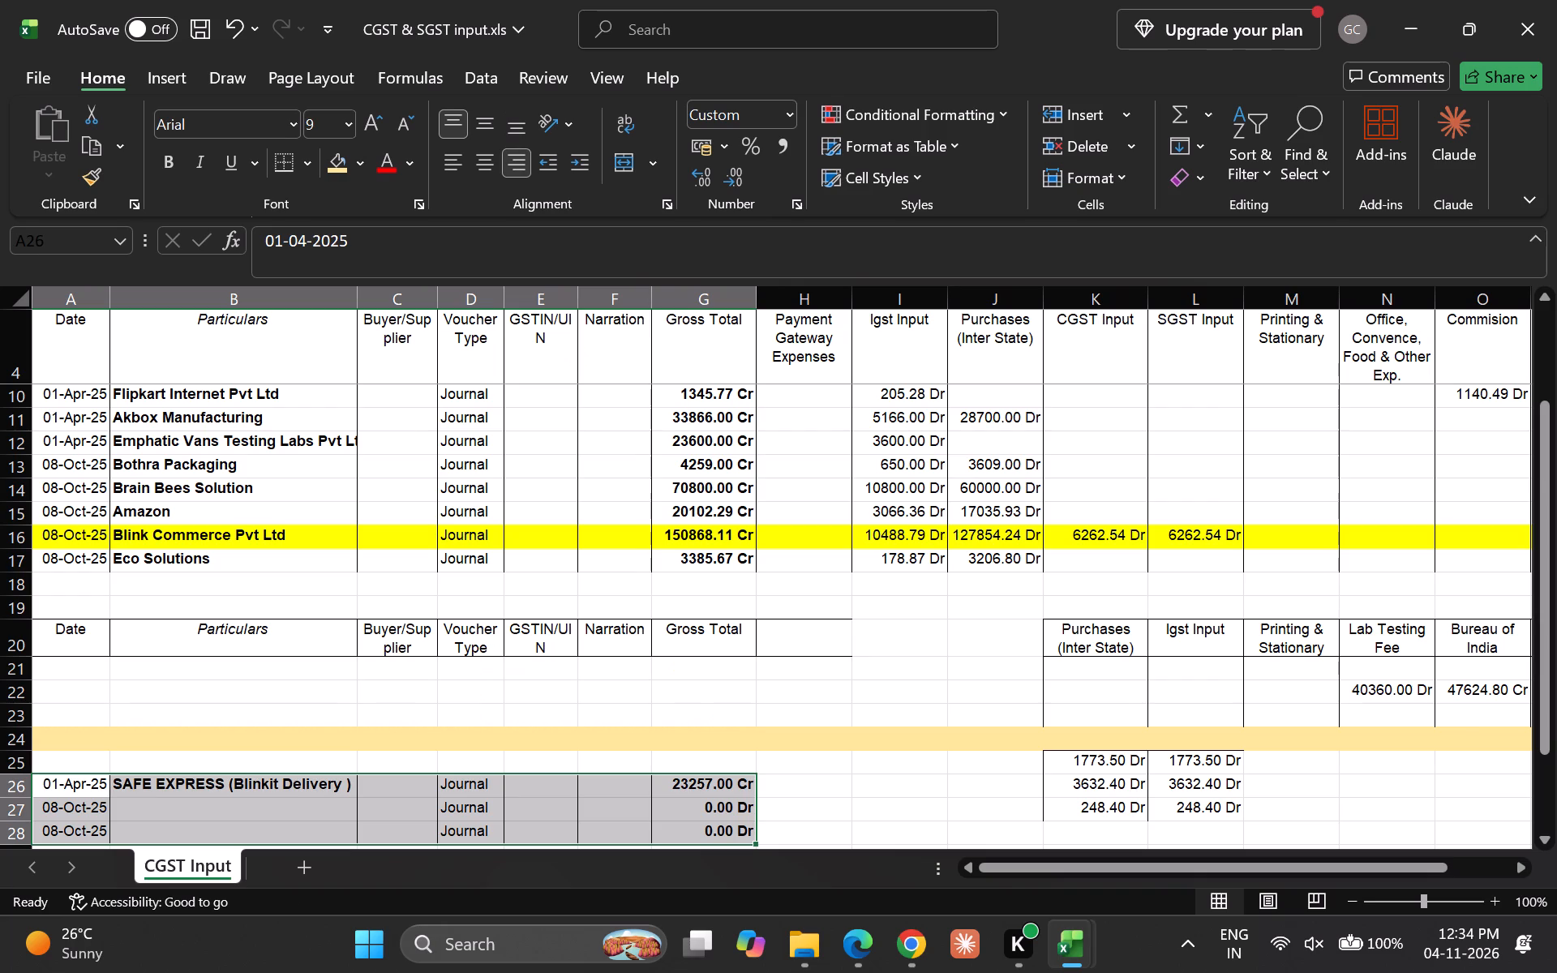
# Move the SAFE EXPRESS block's Date through Gross Total cells up one row to A25, directly beneath the gold separator.
pyautogui.press('Up')
pyautogui.press('Return')
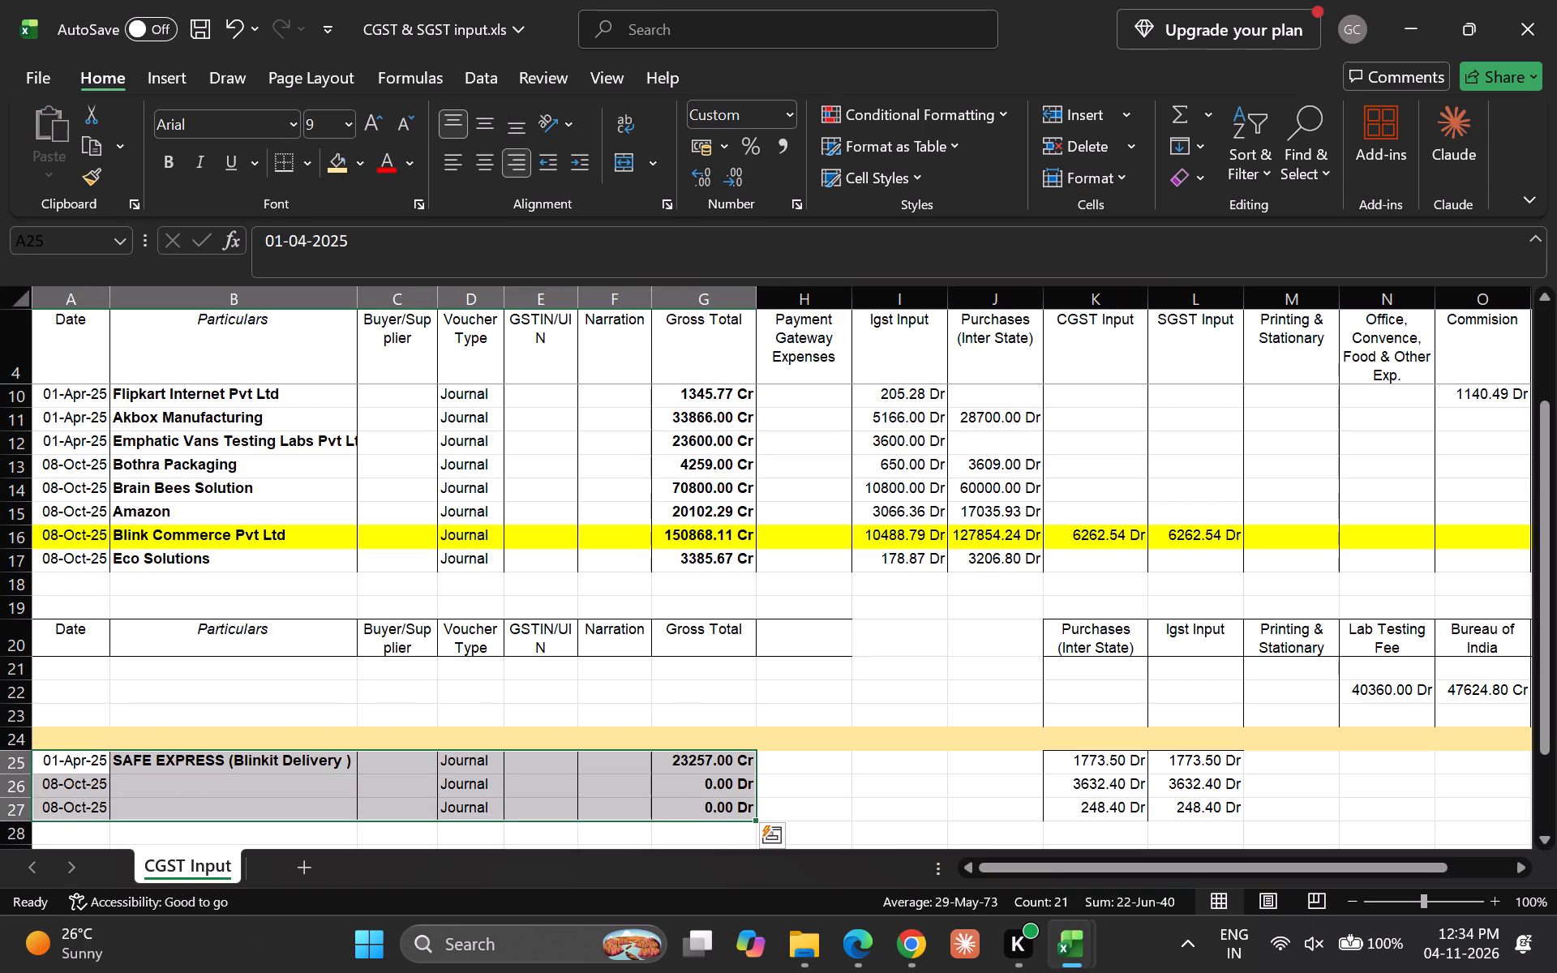
# Clear the duplicate Date through Gross Total headings in A20:H20.
pyautogui.press('Down')
pyautogui.press('Up')
pyautogui.press('Up')
pyautogui.press('Up')
pyautogui.press('Up')
pyautogui.press('Up')
pyautogui.press('Up')
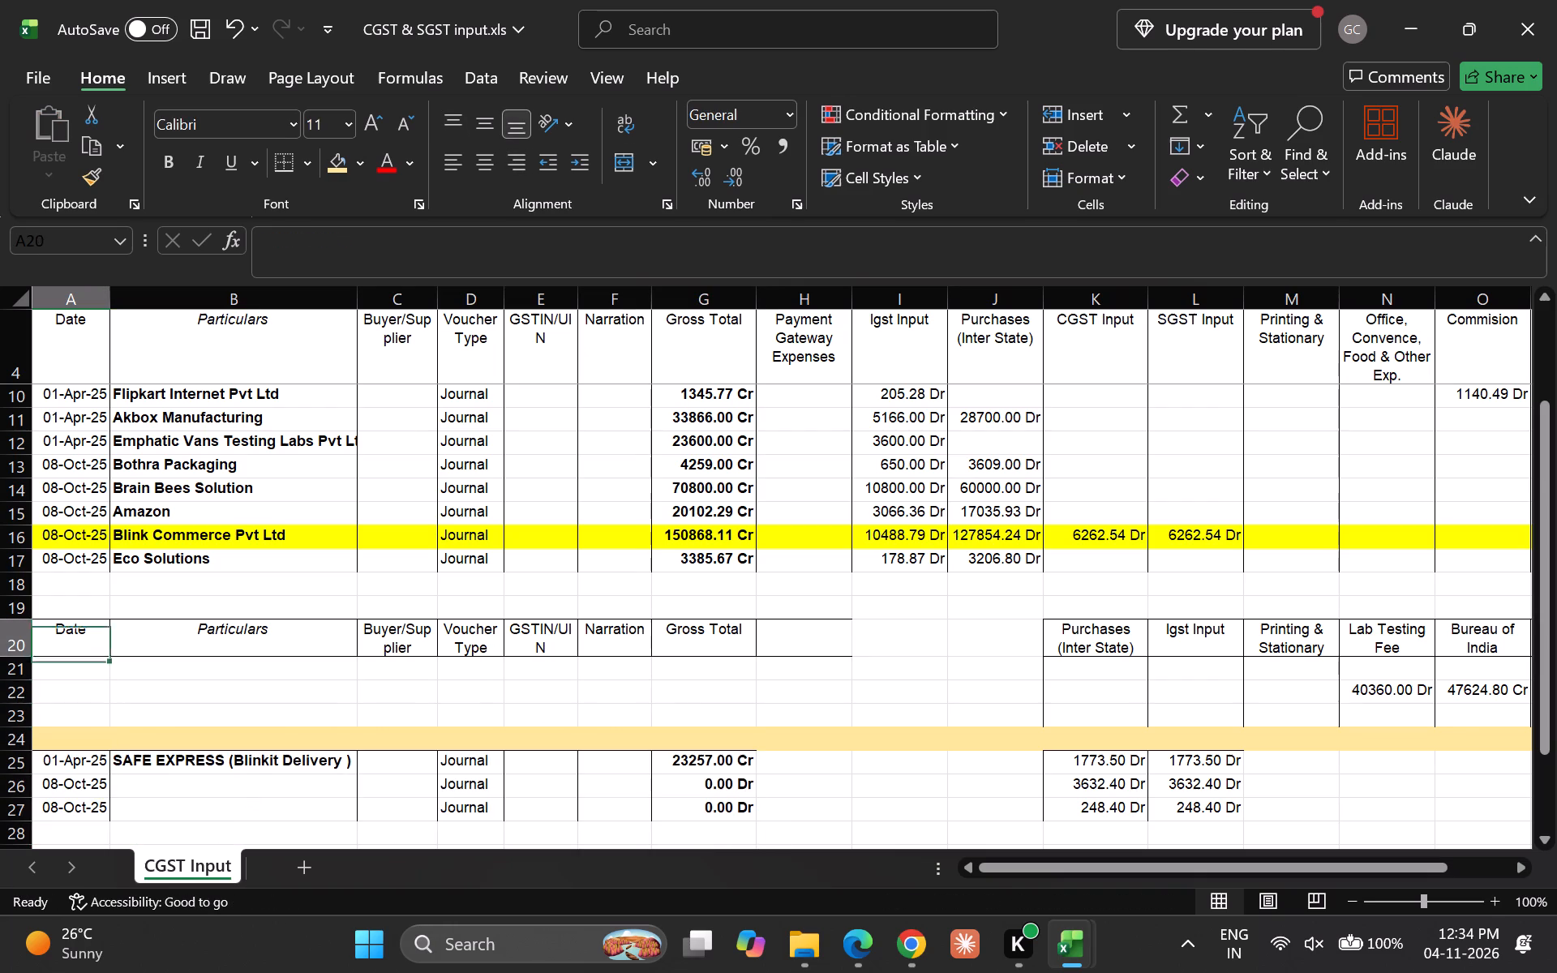
pyautogui.hotkey('shift', 'Right')
pyautogui.hotkey('shift', 'Right')
pyautogui.hotkey('shift', 'Right')
pyautogui.hotkey('shift', 'Right')
pyautogui.hotkey('shift', 'Right')
pyautogui.hotkey('shift', 'Right')
pyautogui.hotkey('shift', 'Right')
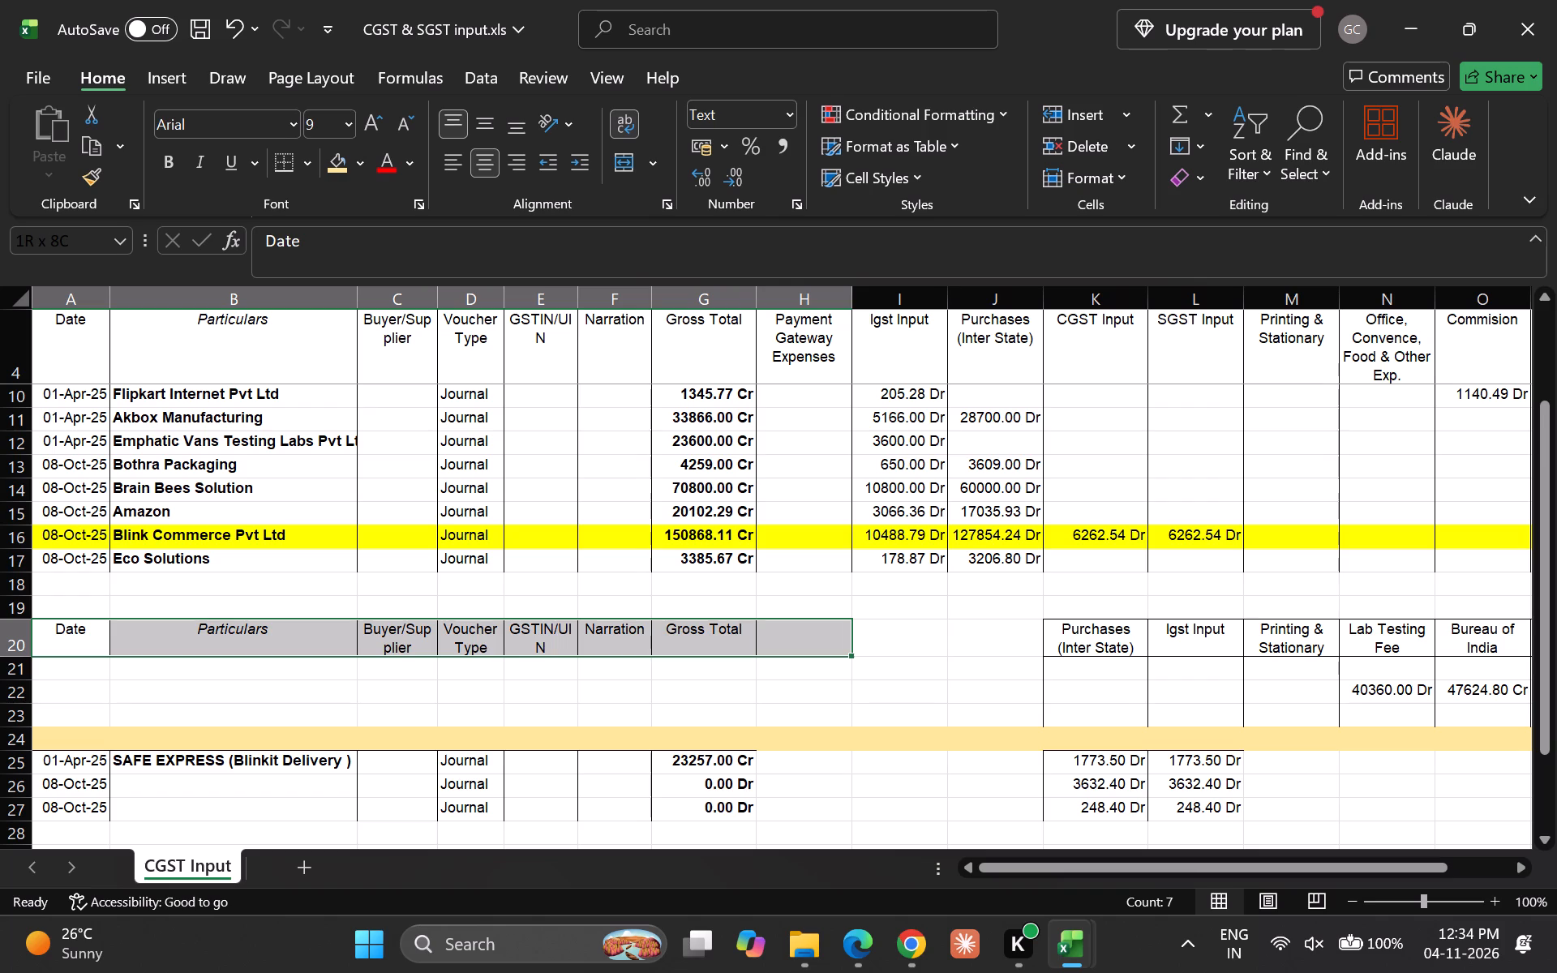
pyautogui.press('Delete')
# Clear the leftover Purchases (Inter State), Igst Input and Printing & Stationary headings in K20:M20.
pyautogui.press('Right')
pyautogui.press('Right')
pyautogui.press('Right')
pyautogui.press('Right')
pyautogui.press('Right')
pyautogui.press('Right')
pyautogui.press('Right')
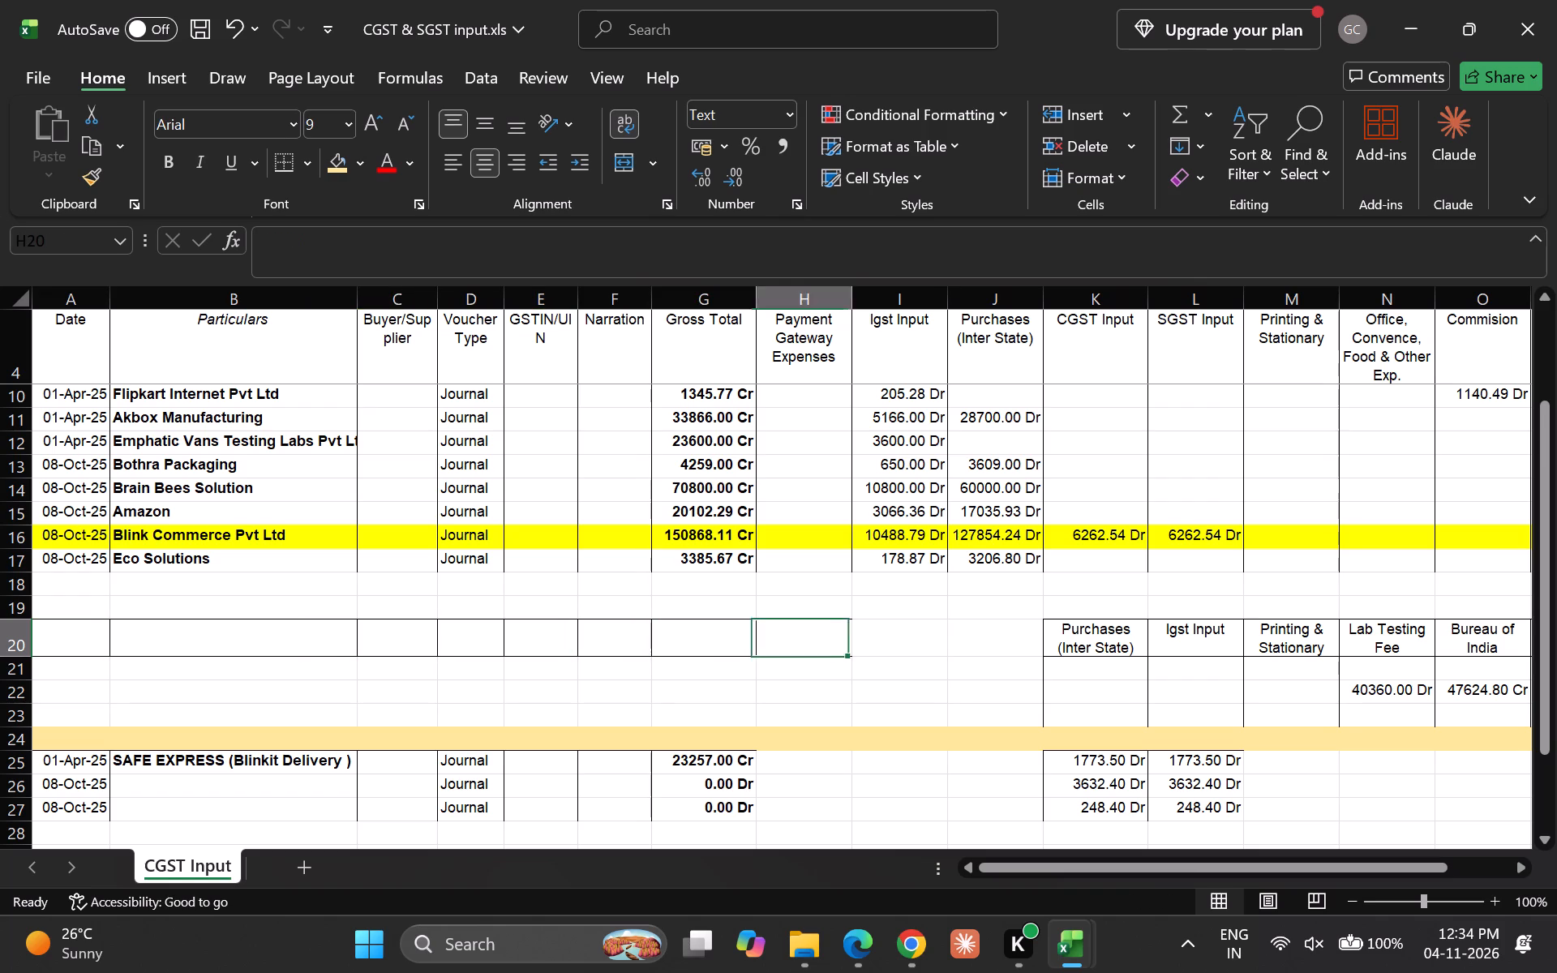
pyautogui.press('Right')
pyautogui.press('Right')
pyautogui.press('Right')
pyautogui.press('Delete')
pyautogui.press('Right')
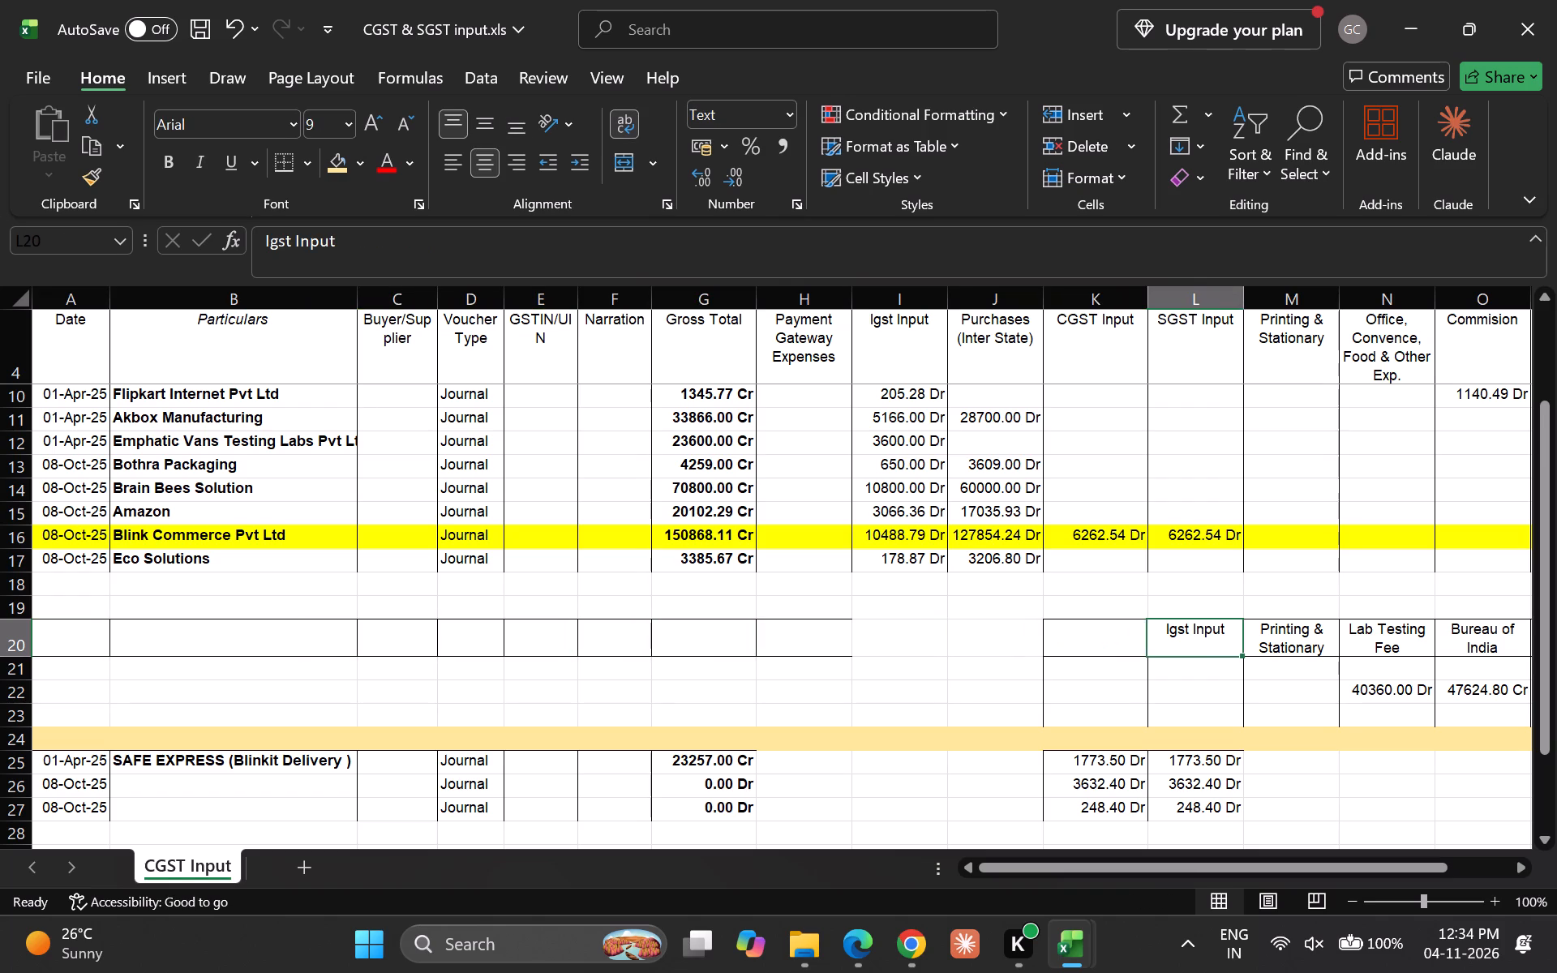
pyautogui.press('Delete')
pyautogui.press('Right')
pyautogui.press('Delete')
# Move the Lab Testing Fee amounts N21:N23 to P25, beneath the matching frozen heading.
pyautogui.press('Right')
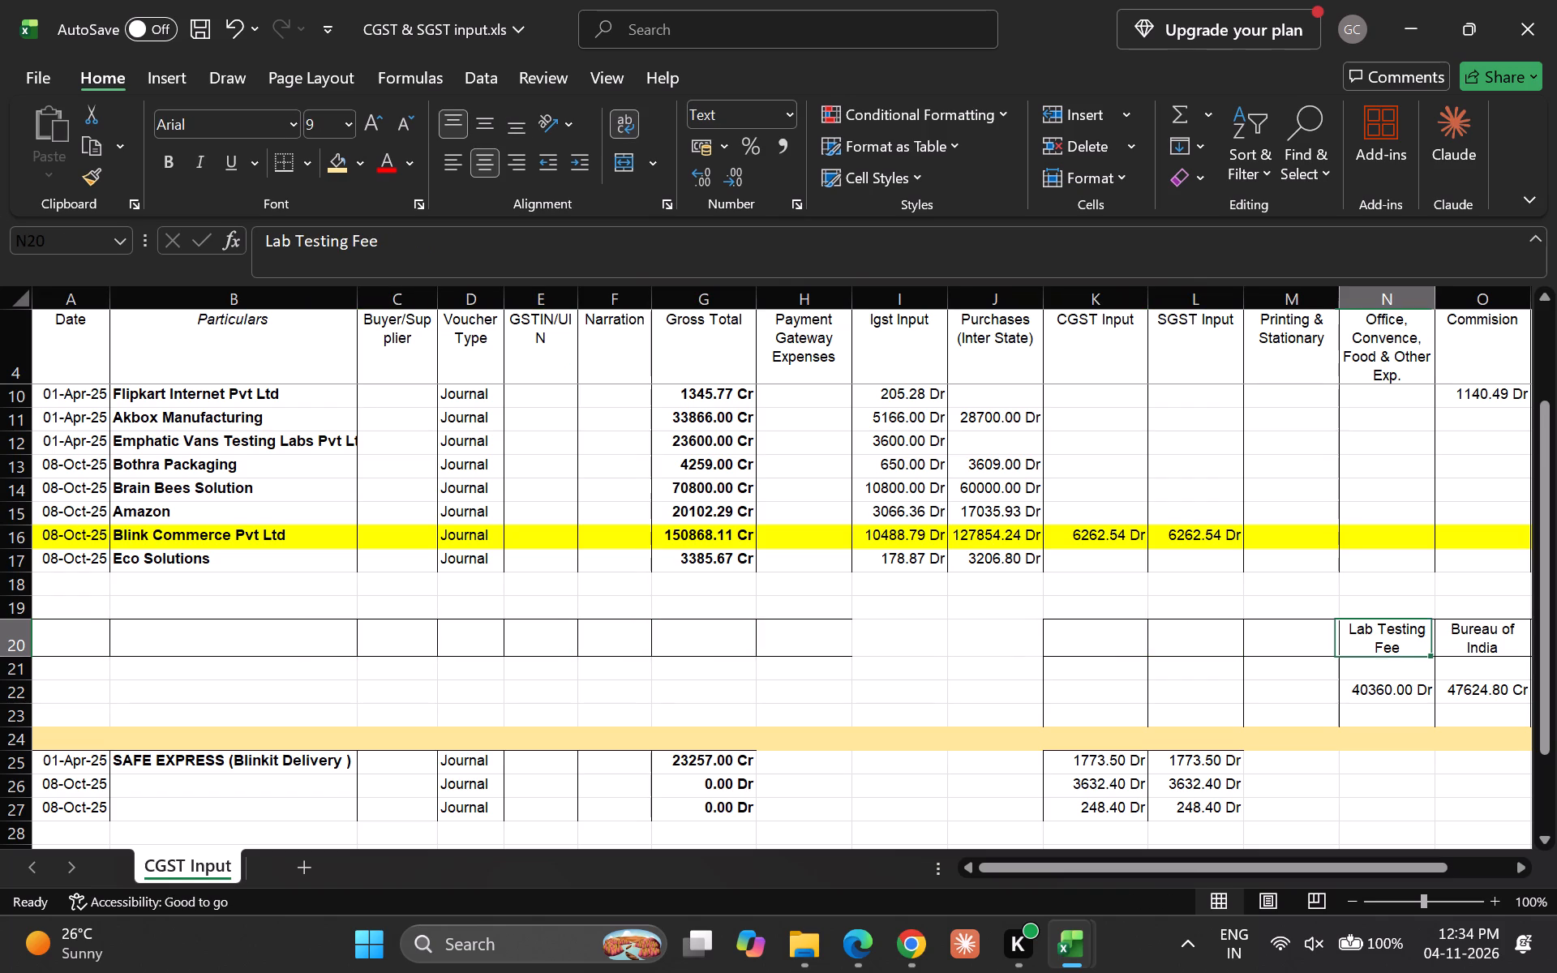
pyautogui.press('Right')
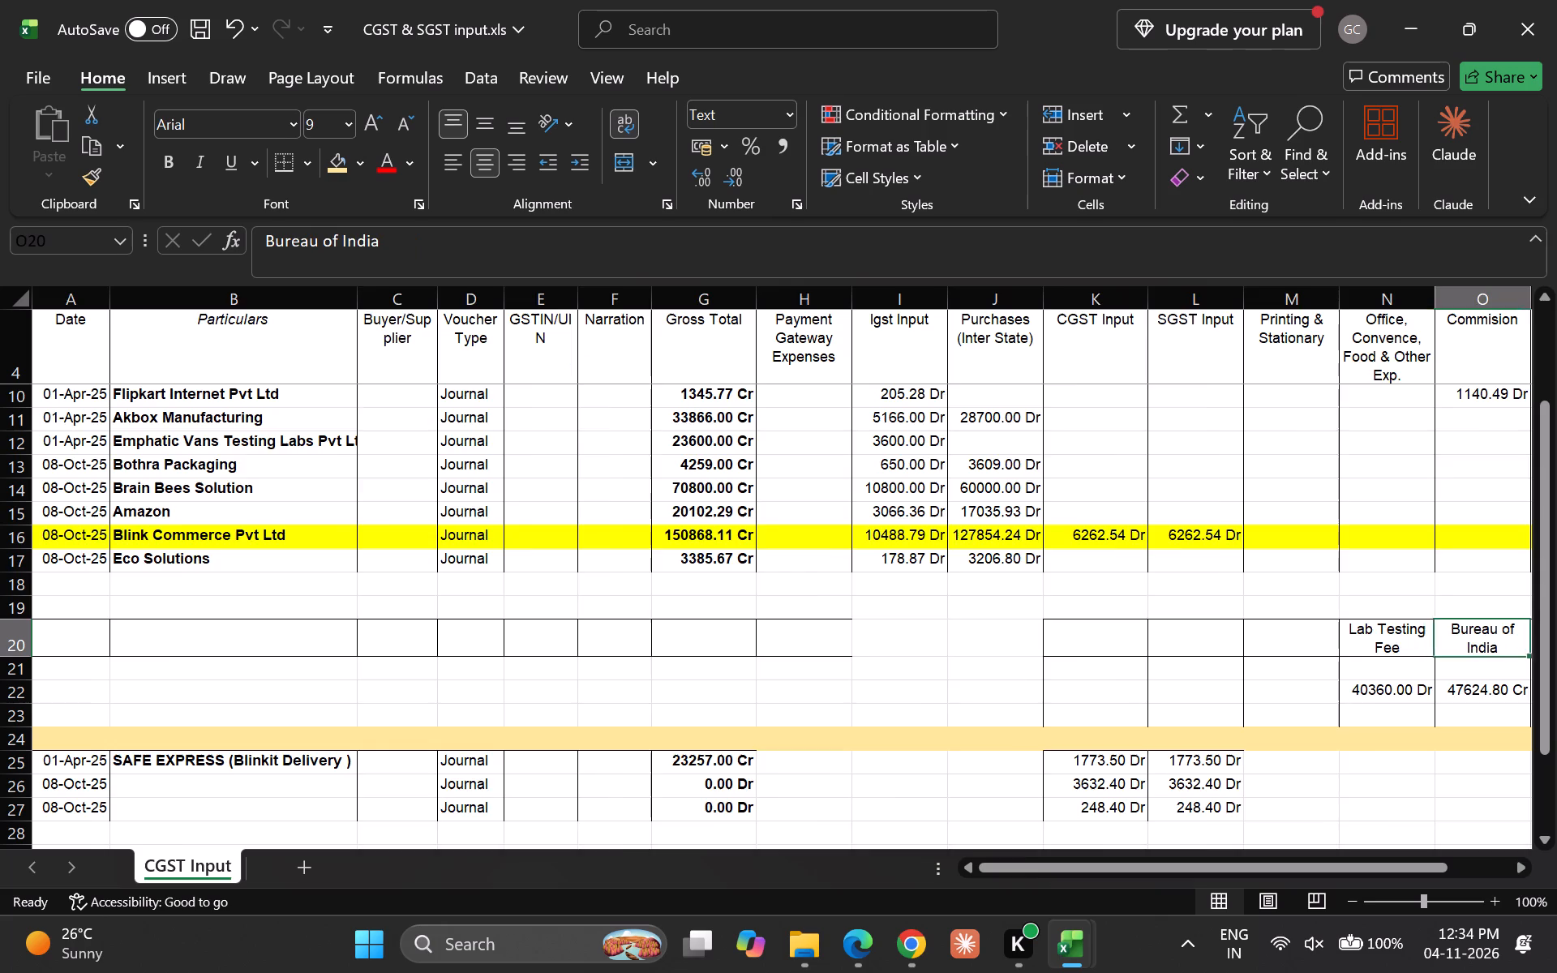
pyautogui.press('Right')
pyautogui.press('Down')
pyautogui.press('Up')
pyautogui.press('Right')
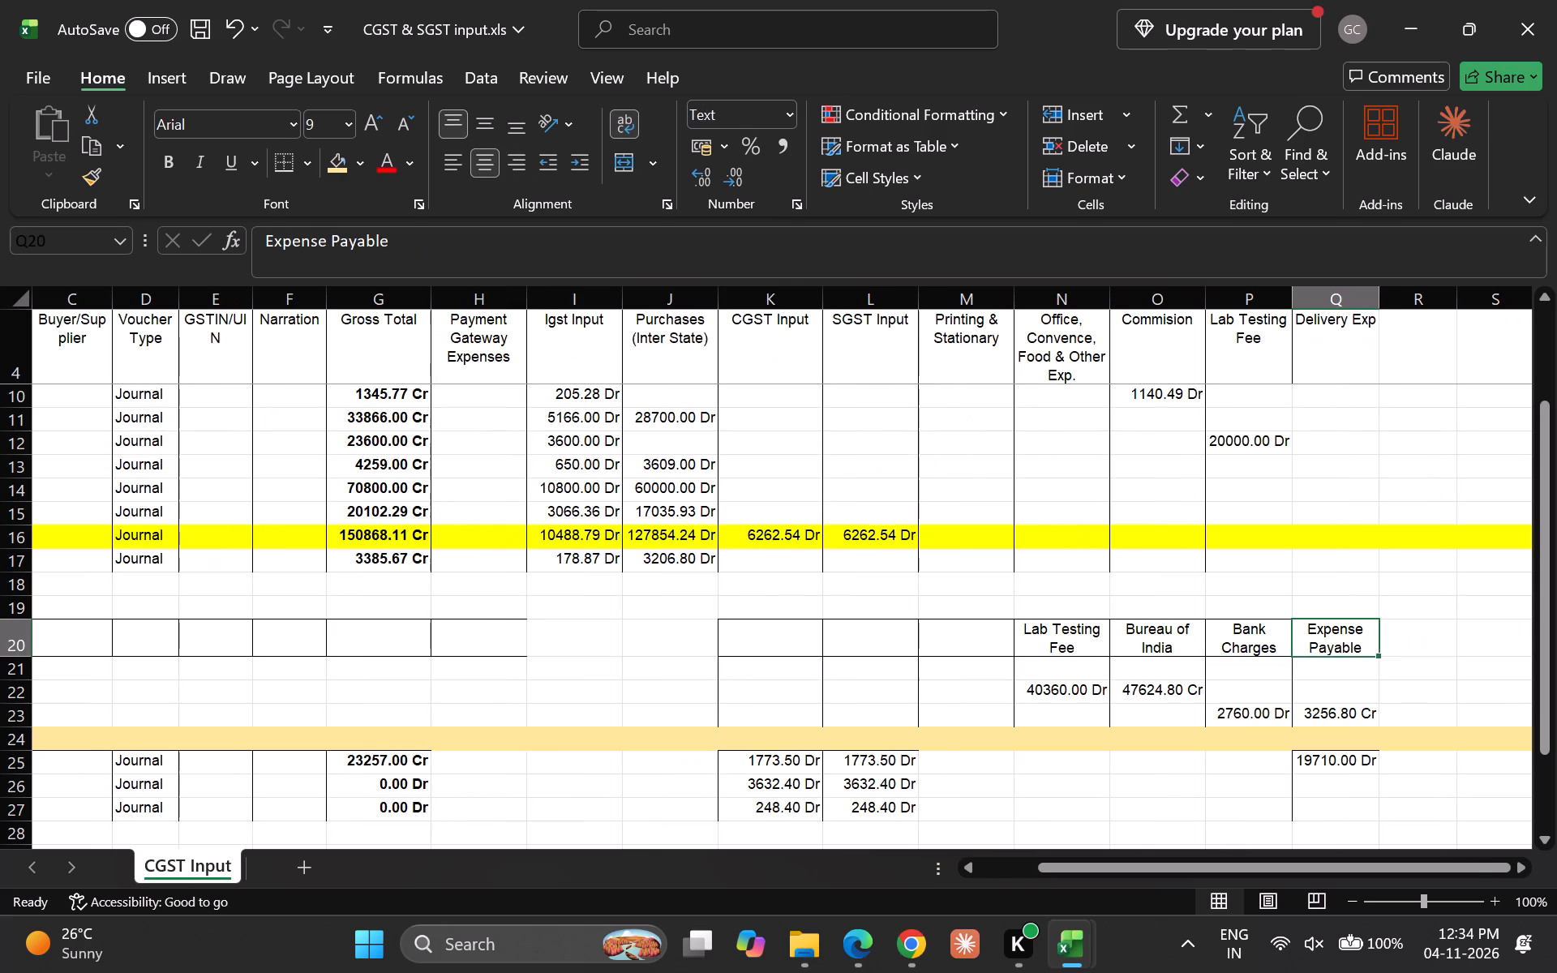
pyautogui.press('Down')
pyautogui.press('Up')
pyautogui.press('Left')
pyautogui.press('Left')
pyautogui.press('Left')
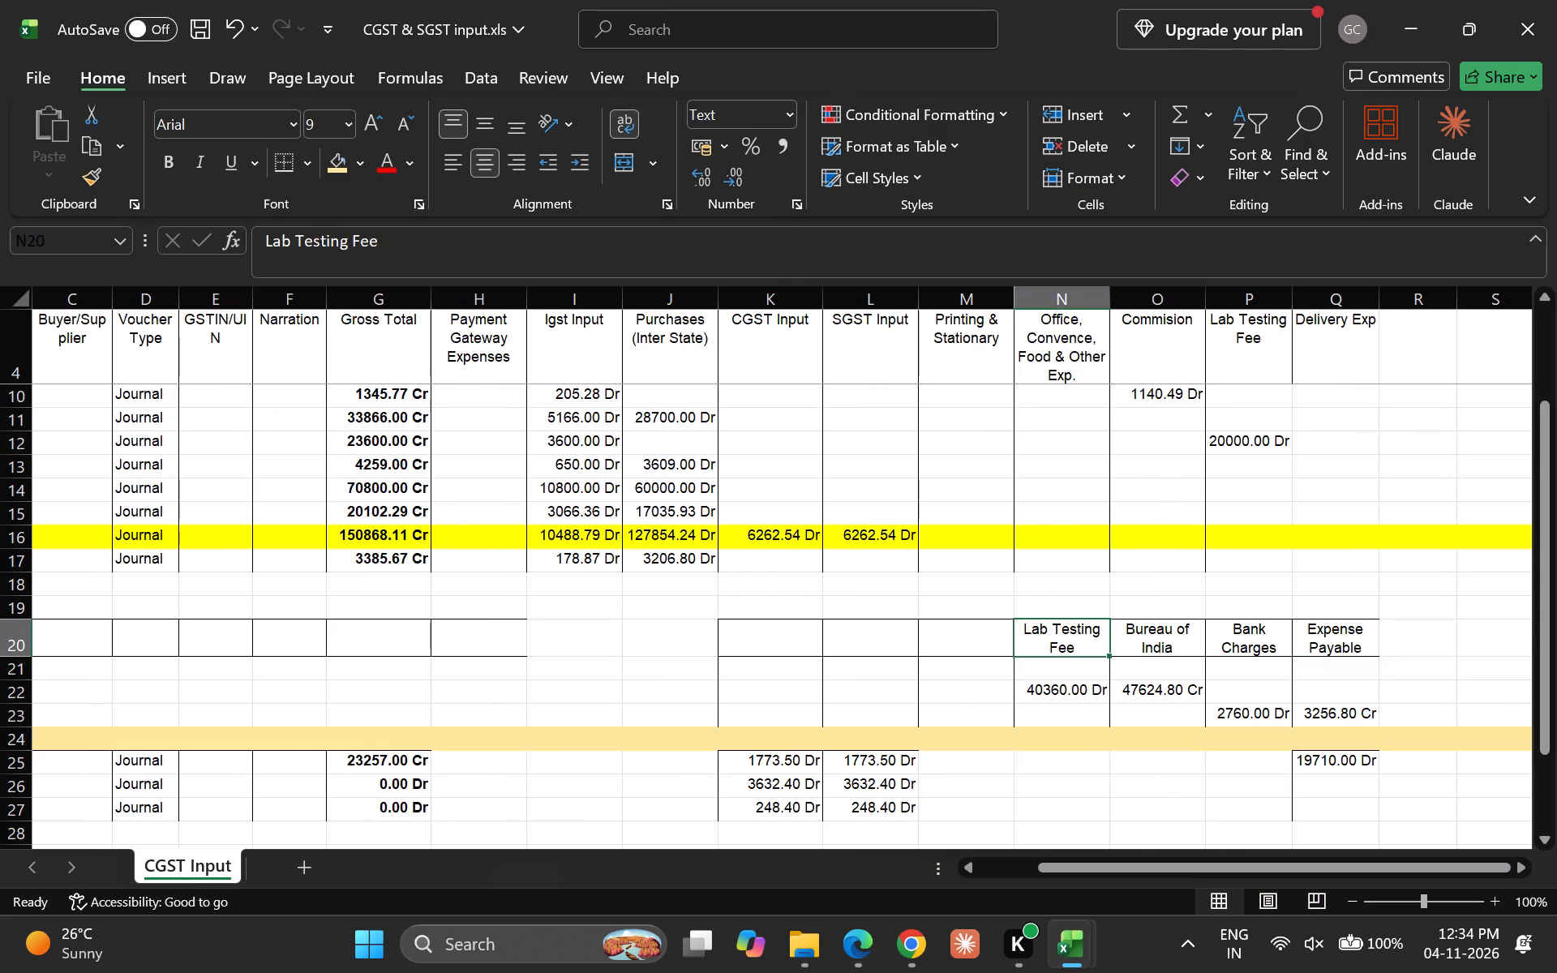
pyautogui.press('Down')
pyautogui.press('Down')
pyautogui.press('Up')
pyautogui.hotkey('shift', 'Down')
pyautogui.hotkey('shift', 'Down')
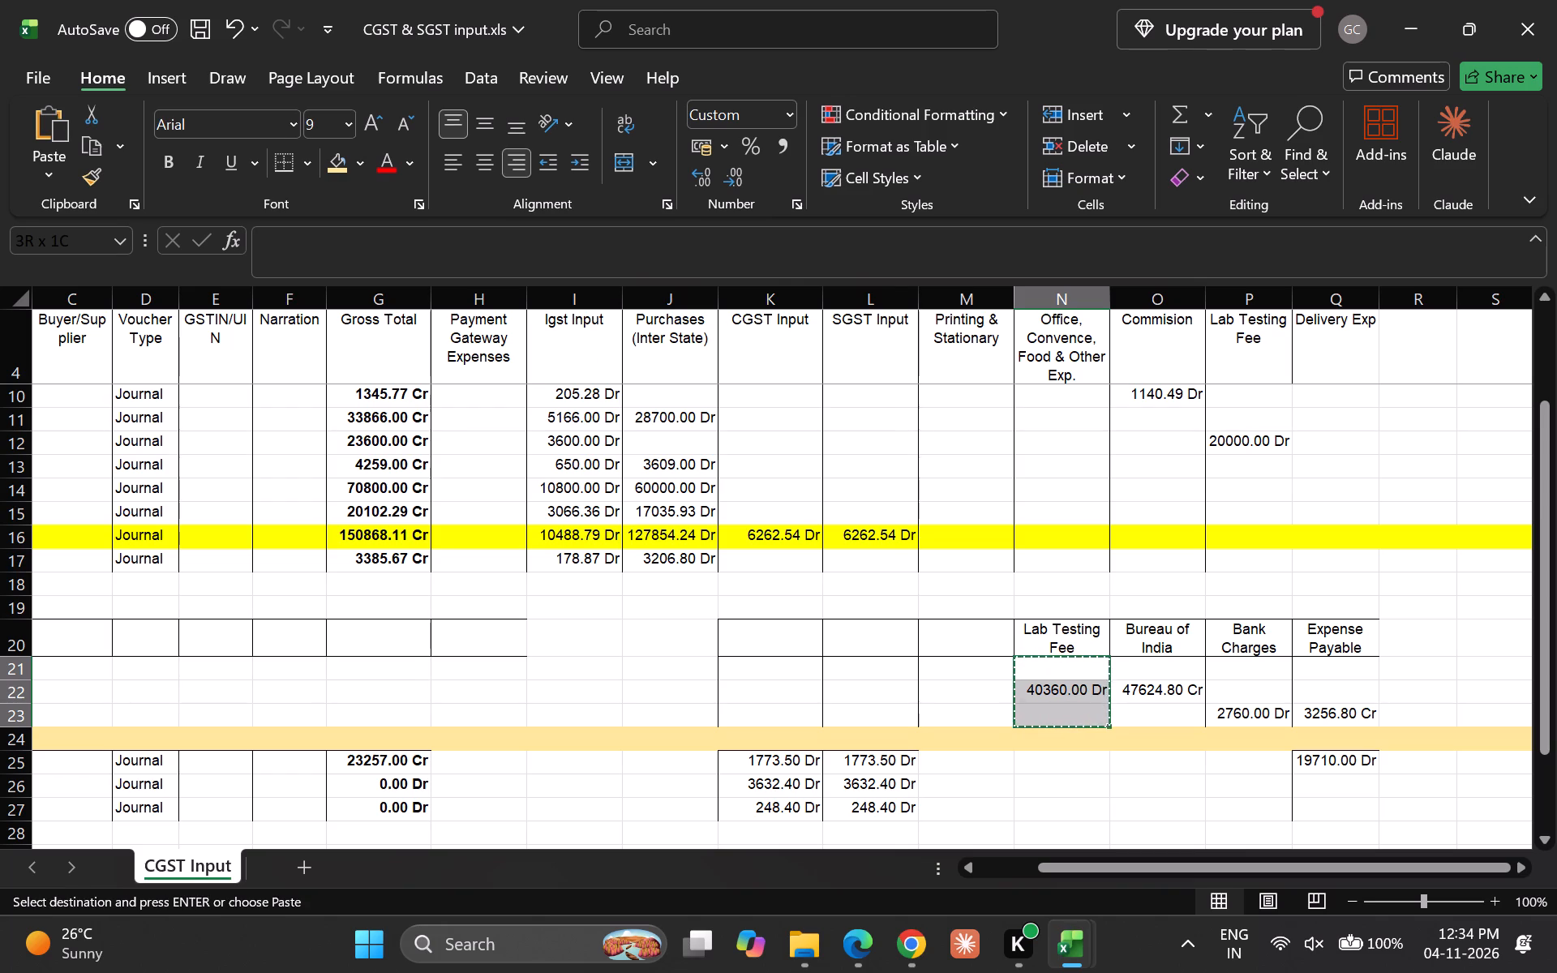
pyautogui.press('Right')
pyautogui.press('Right')
pyautogui.press('Down')
pyautogui.press('Down')
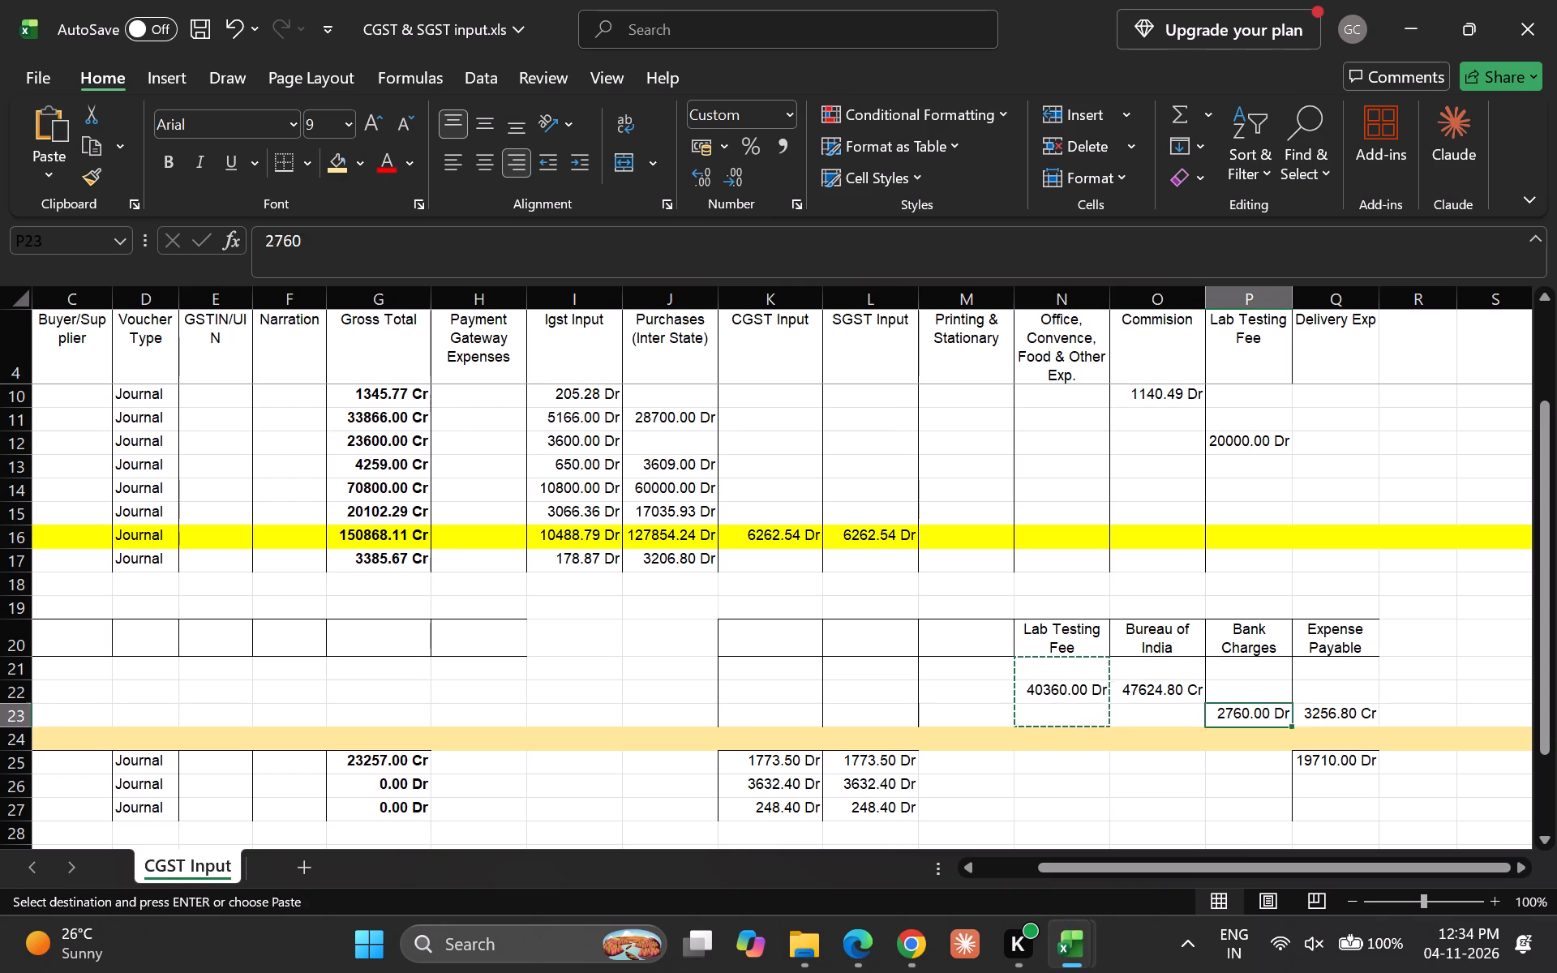
pyautogui.press('Down')
pyautogui.press('Down')
pyautogui.press('Return')
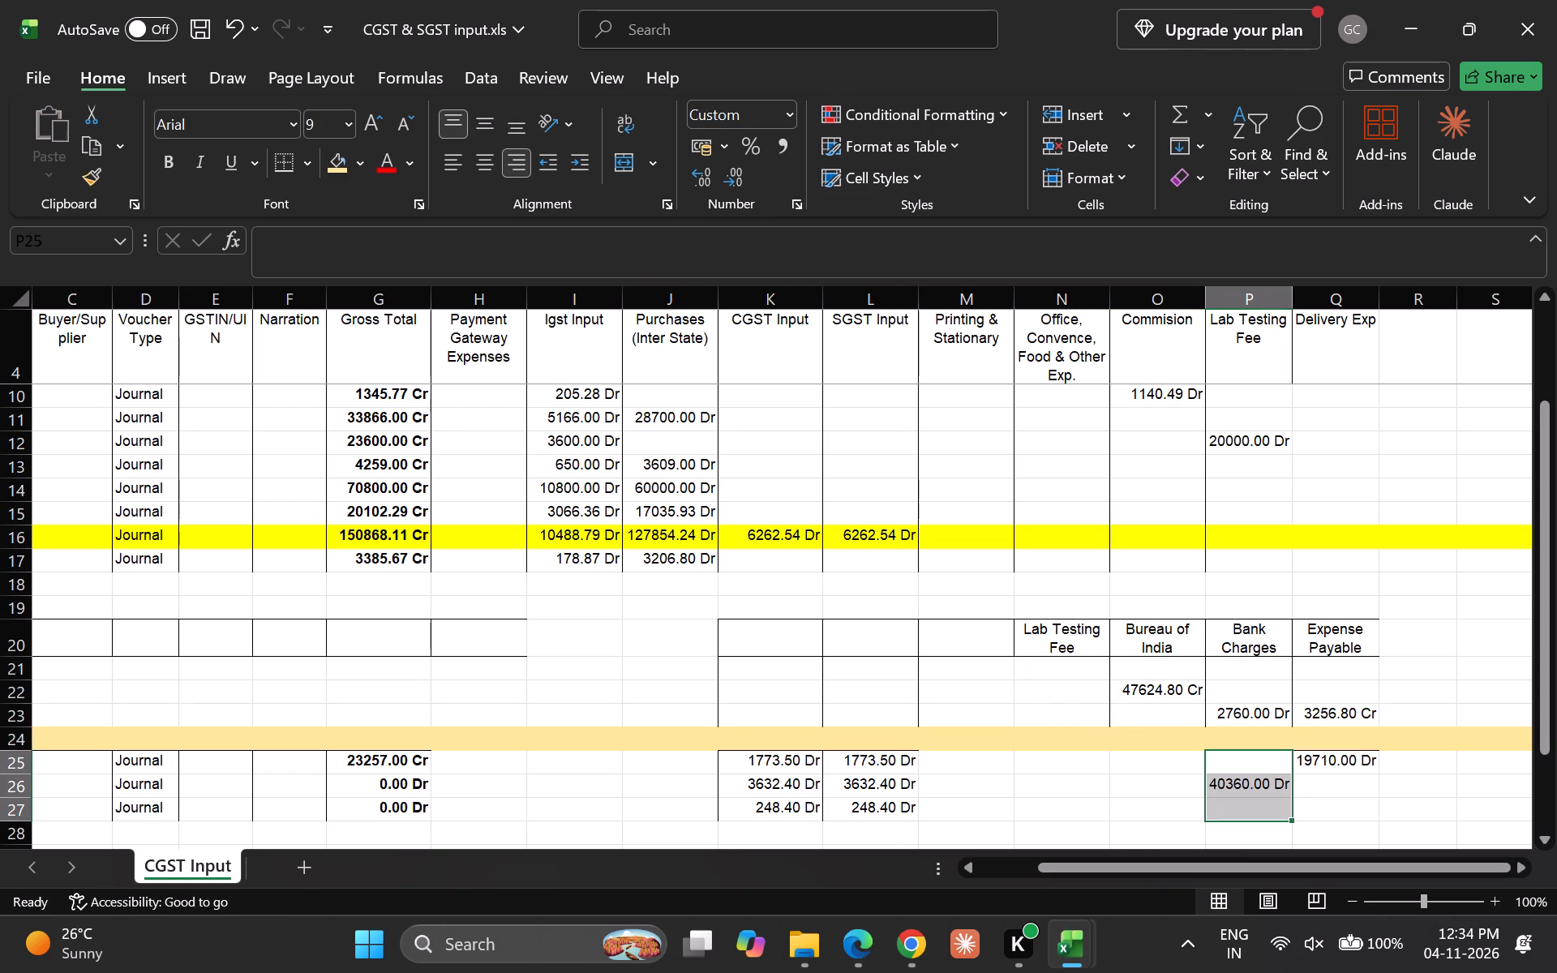
# Clear the duplicate Lab Testing Fee heading in N20.
pyautogui.press('Up')
pyautogui.press('Left')
pyautogui.press('Left')
pyautogui.press('Up')
pyautogui.press('Up')
pyautogui.press('Up')
pyautogui.press('Up')
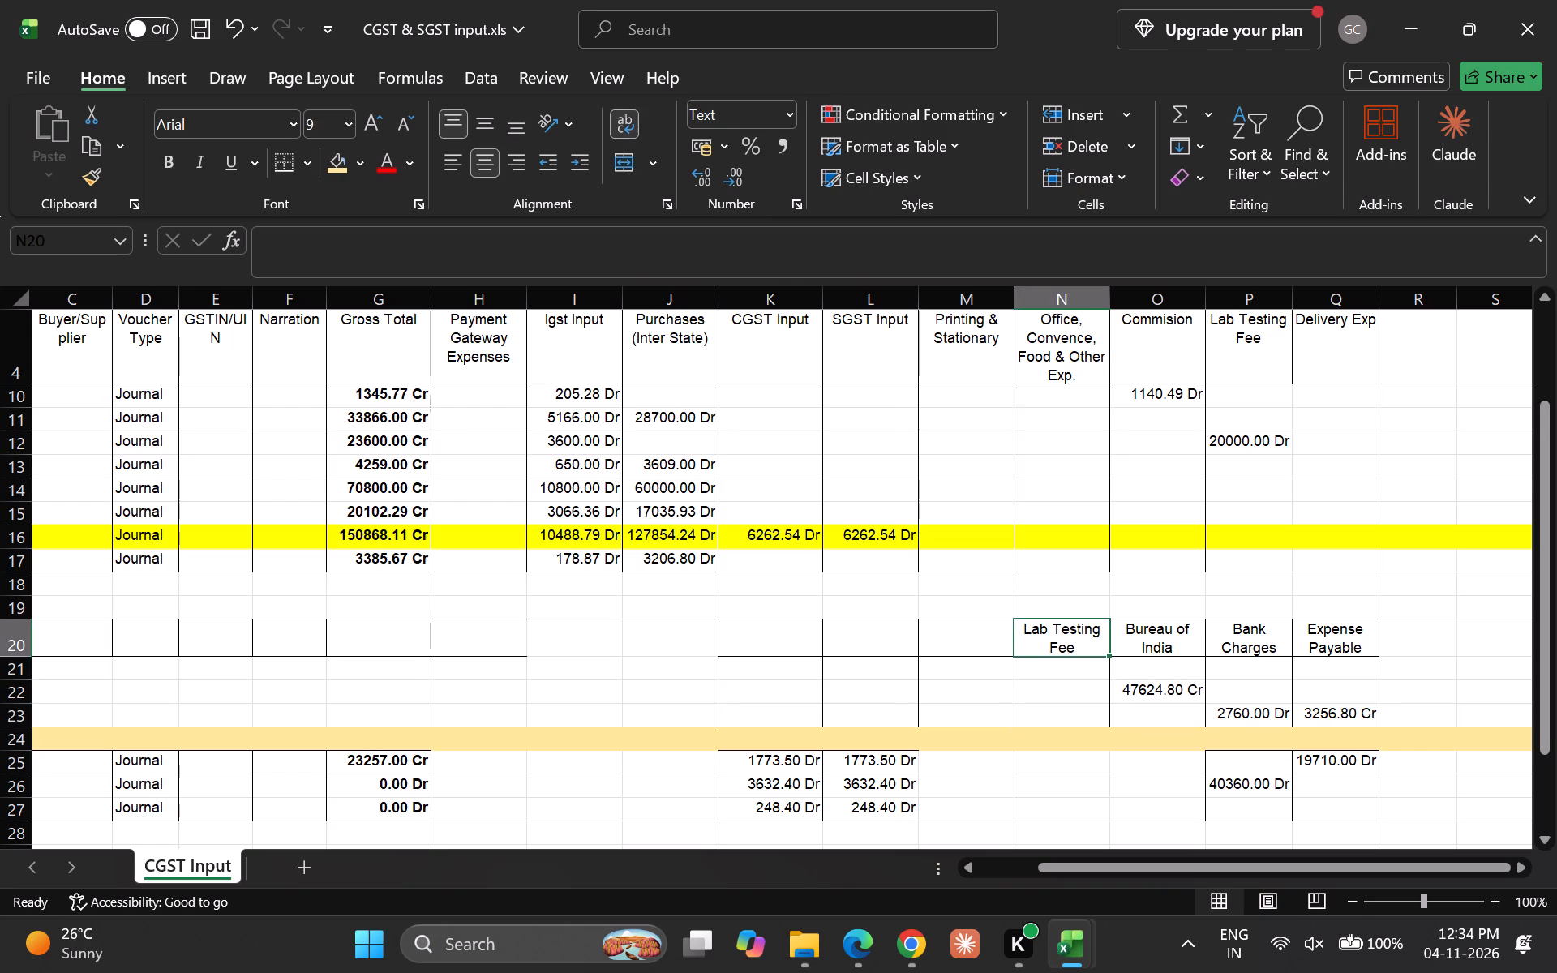
pyautogui.press('Delete')
# Check the frozen row 4 headings for a column matching the Bureau of India heading.
pyautogui.press('Right')
pyautogui.press('Down')
pyautogui.press('Up')
pyautogui.press('Up')
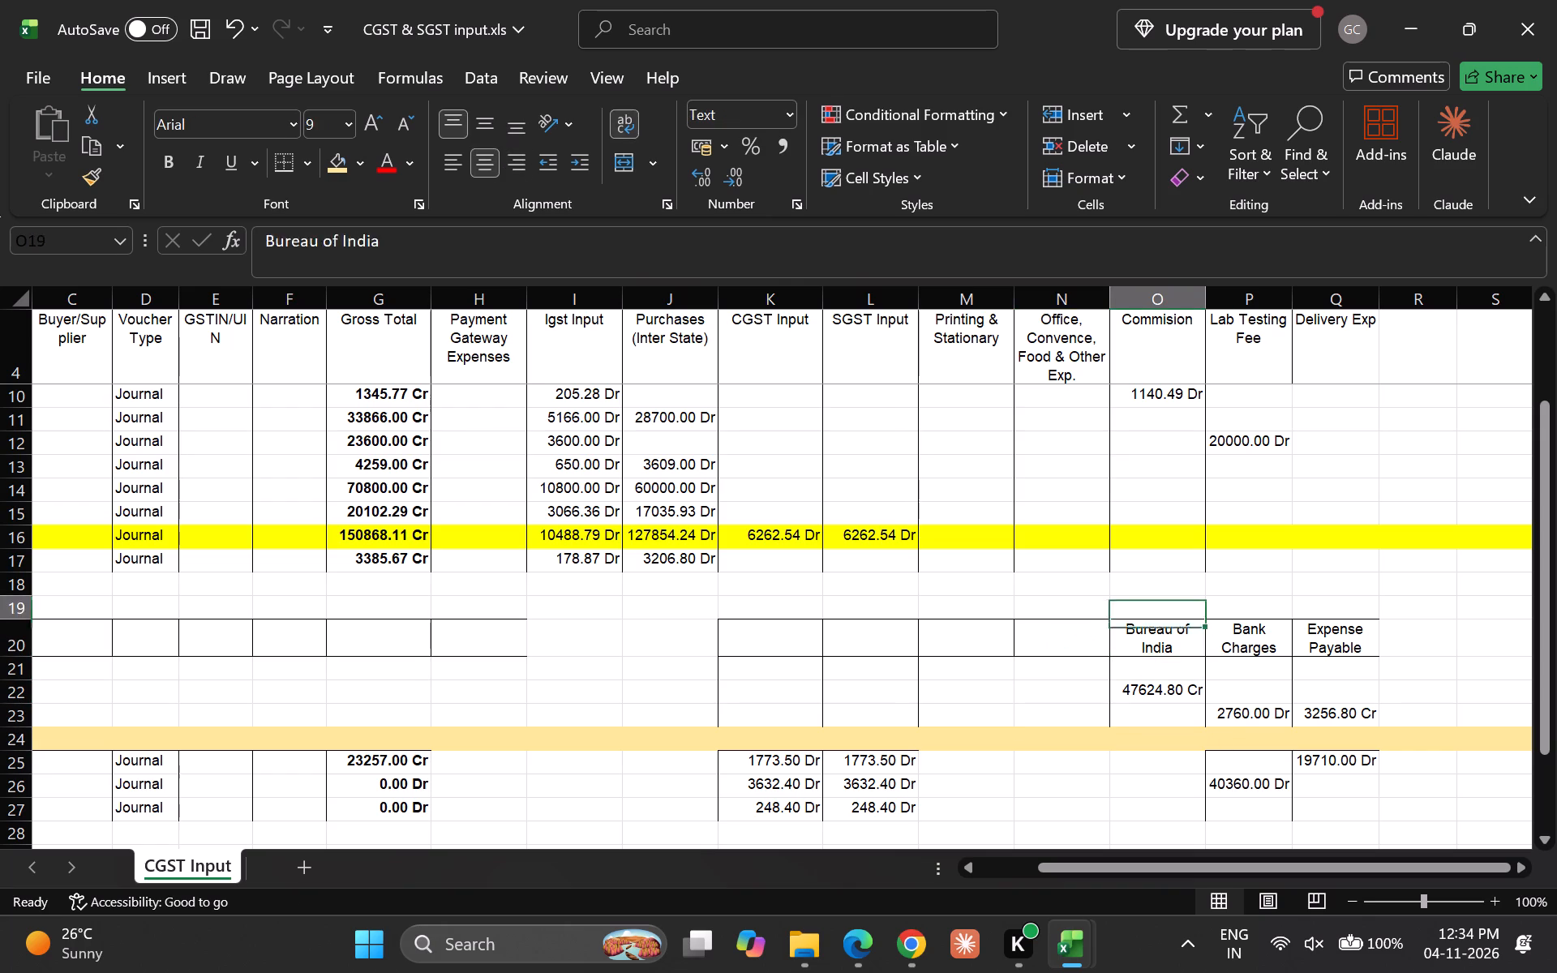
pyautogui.press('Up')
pyautogui.press('Up')
pyautogui.press('Up')
pyautogui.press('Up')
pyautogui.press('Up')
pyautogui.press('Up')
pyautogui.press('Up')
pyautogui.press('Up')
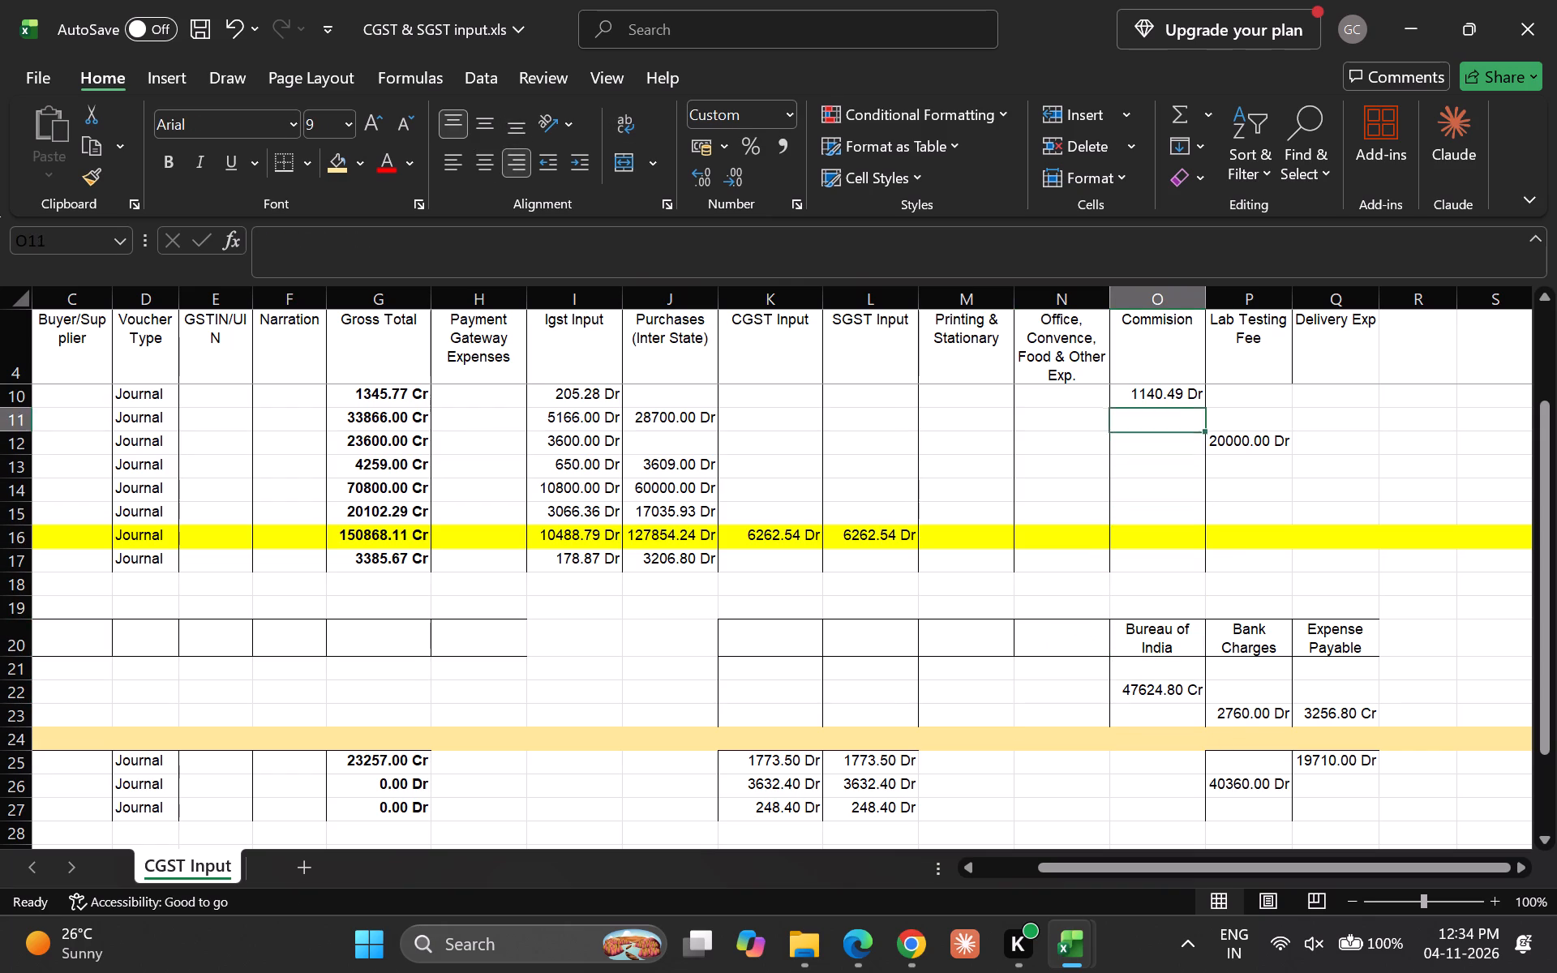
pyautogui.press('Up')
pyautogui.press('Right')
pyautogui.press('Right')
pyautogui.press('Up')
pyautogui.press('Up')
pyautogui.press('Up')
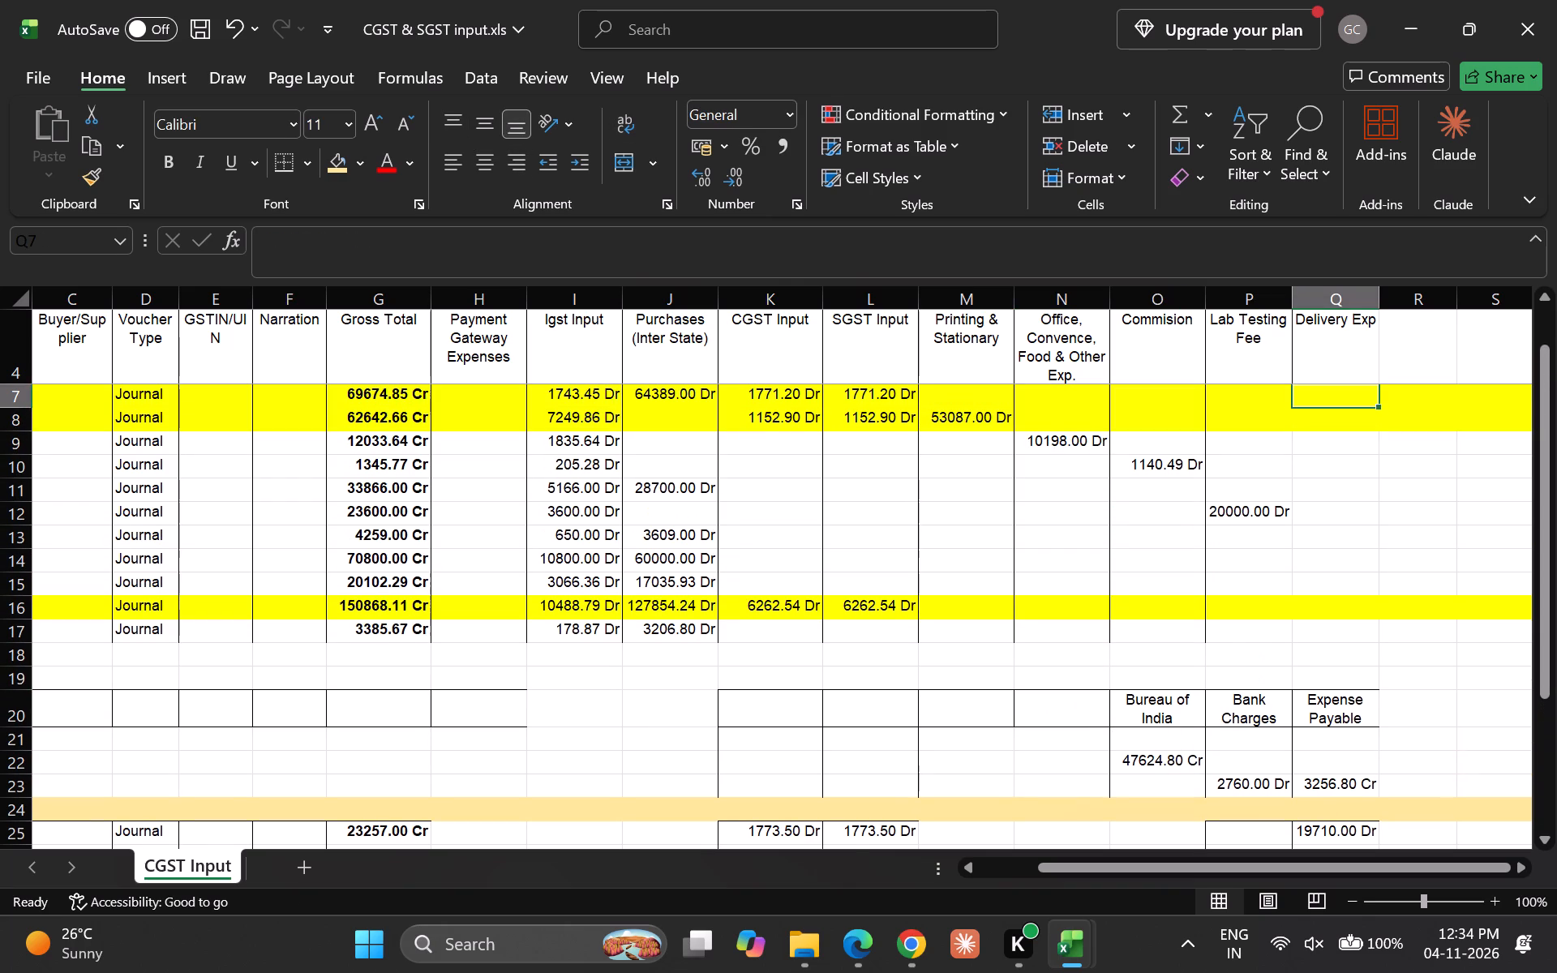
pyautogui.click(1307, 341)
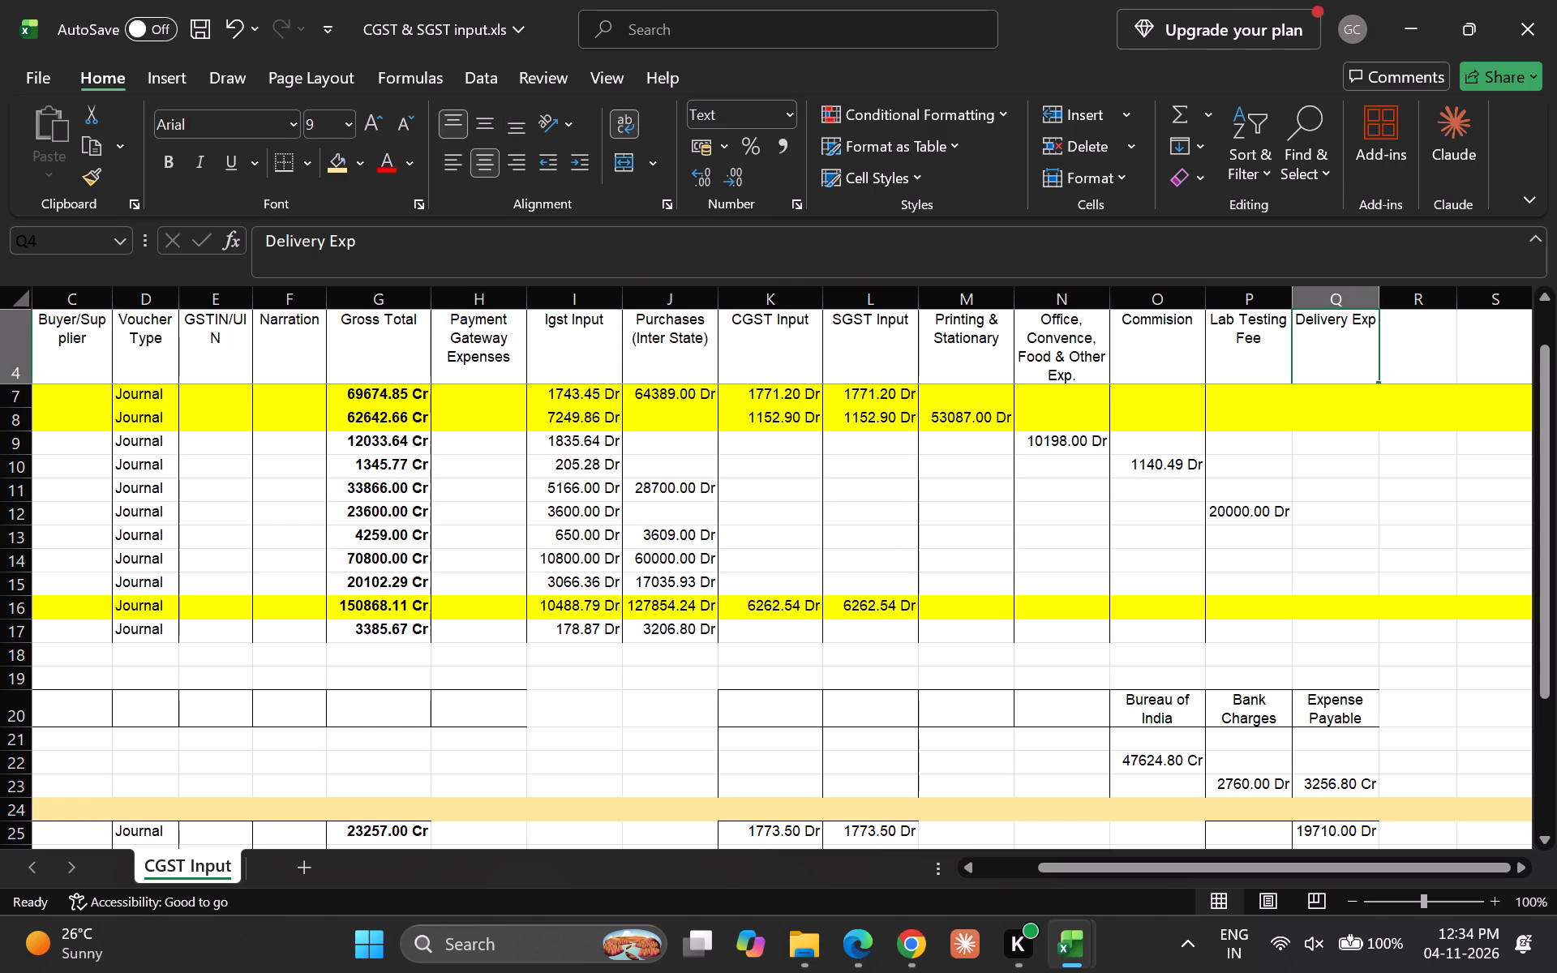
pyautogui.press('Left')
pyautogui.press('Left')
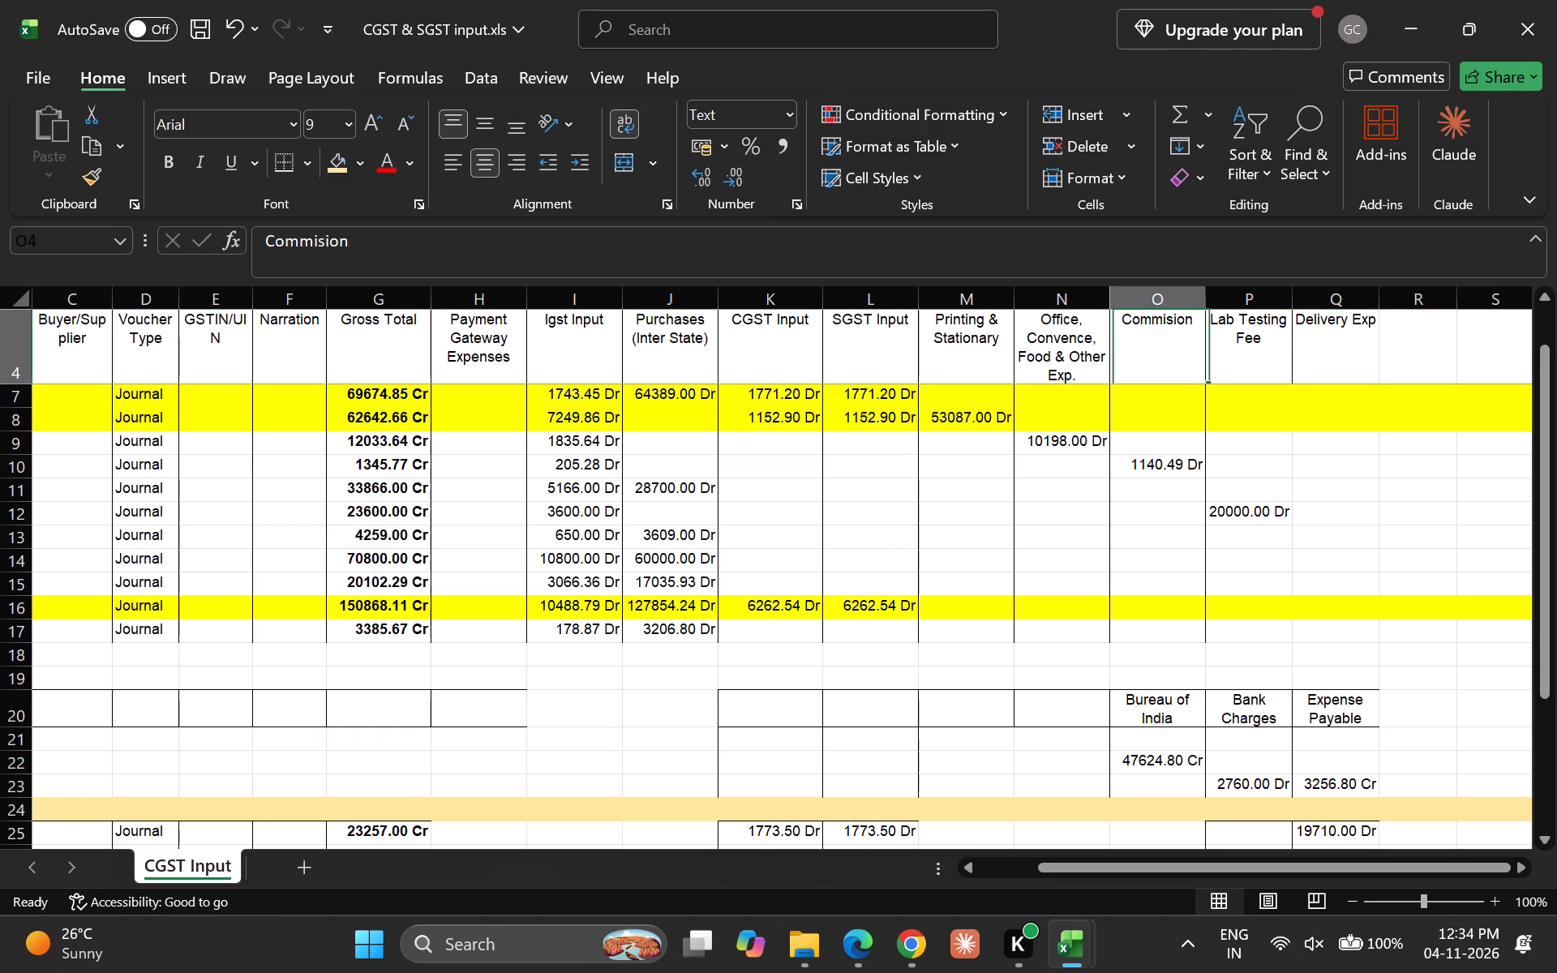
pyautogui.press('Left')
pyautogui.press('Left')
pyautogui.press('Left')
pyautogui.press('Left')
pyautogui.press('Left')
pyautogui.press('Left')
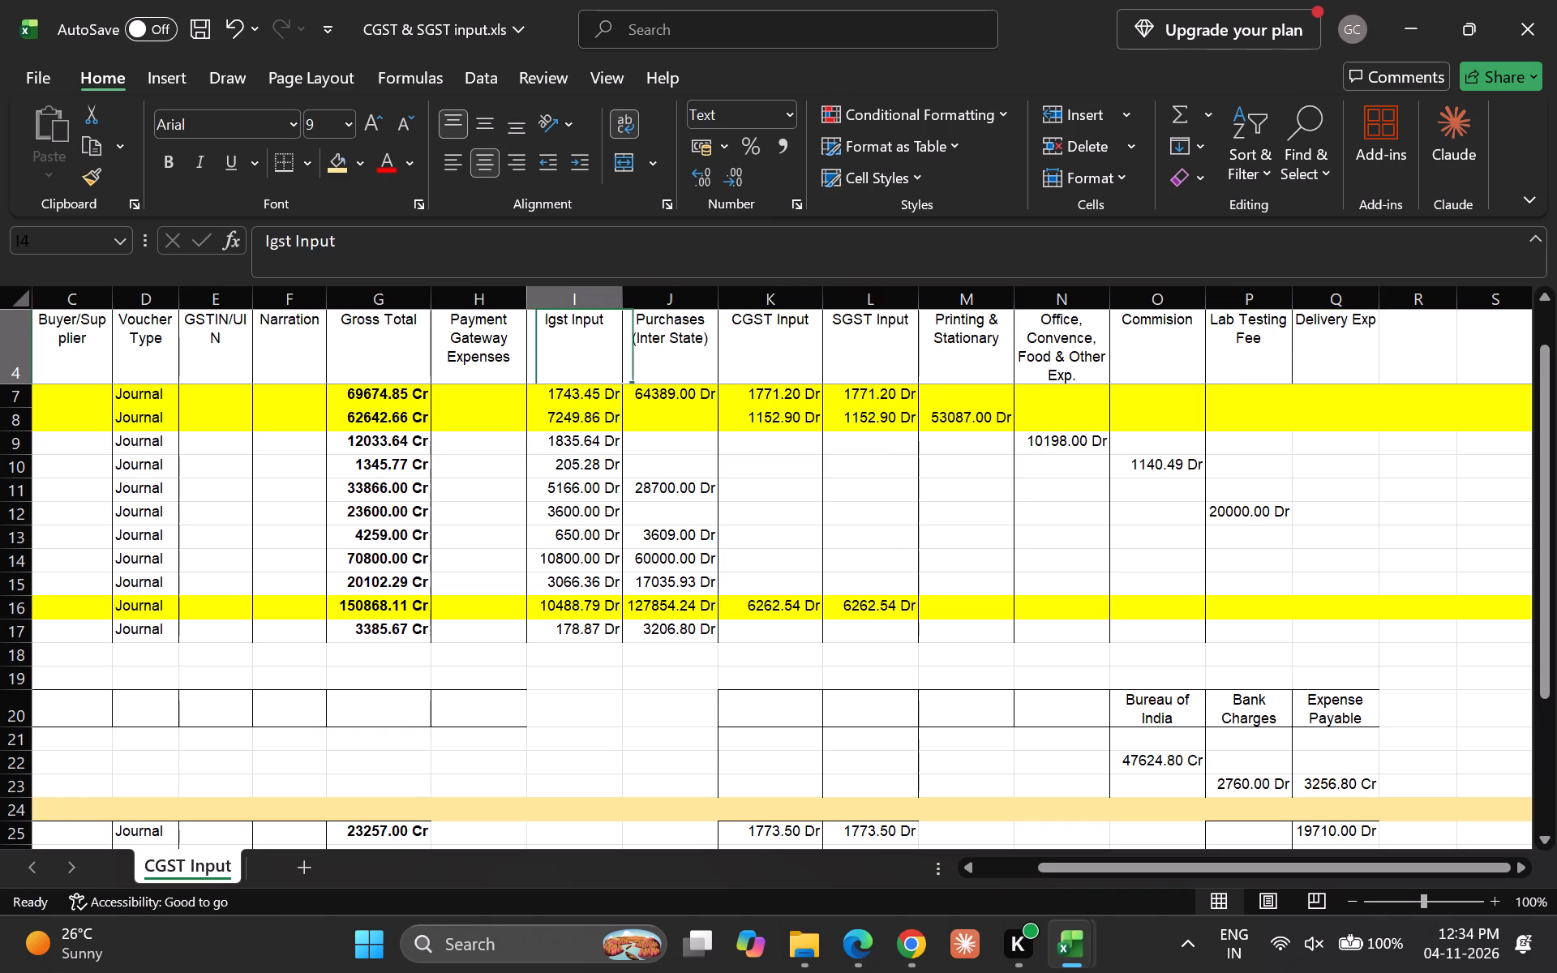
pyautogui.press('Left')
pyautogui.press('Left')
pyautogui.press('Down')
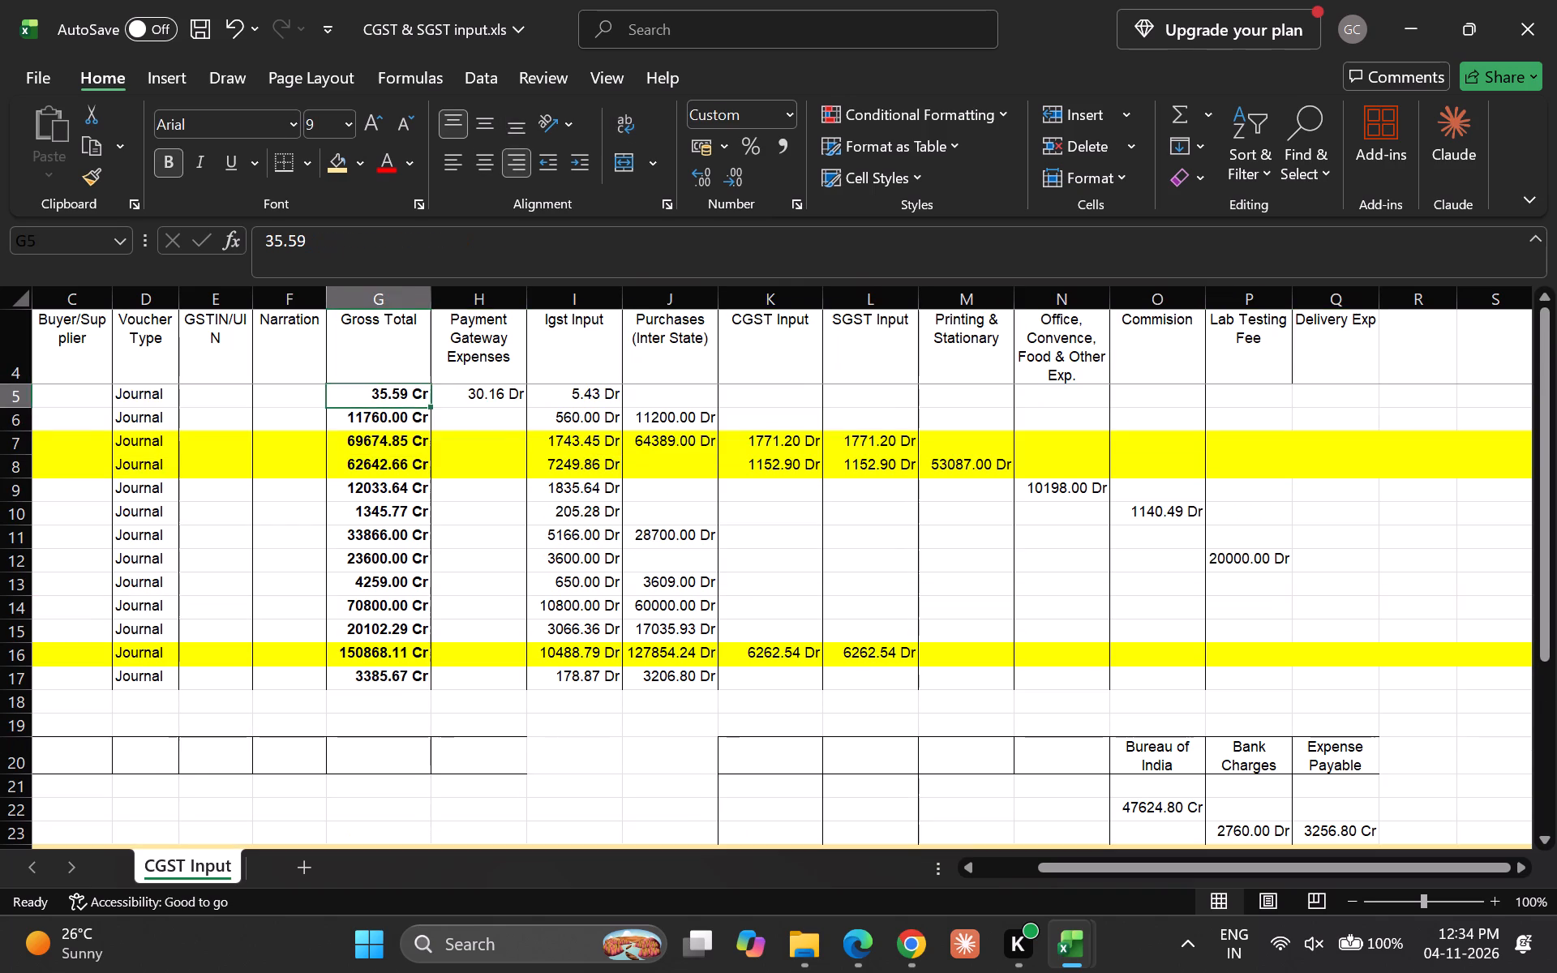
pyautogui.press('Right')
pyautogui.press('Right')
pyautogui.press('Right')
pyautogui.press('Down')
pyautogui.press('Down')
pyautogui.hotkey('ctrl', 'Down')
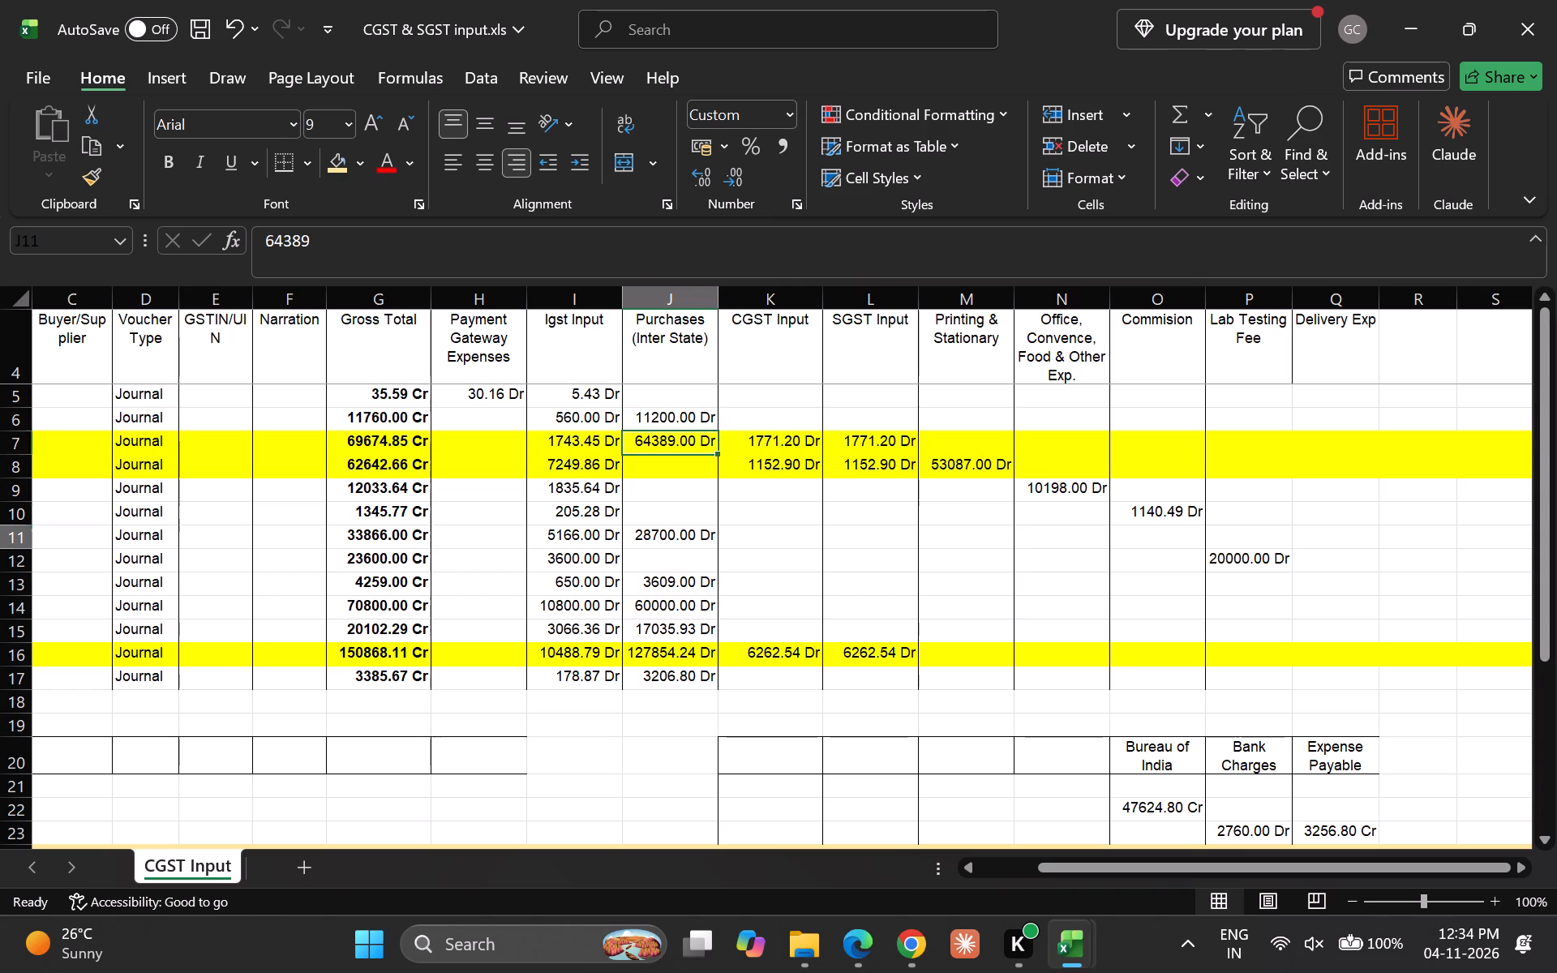
# Move the Bureau of India heading from O20 to R4, next to Delivery Exp in the frozen heading row.
pyautogui.press('Right')
pyautogui.press('Right')
pyautogui.press('Right')
pyautogui.press('Right')
pyautogui.press('Right')
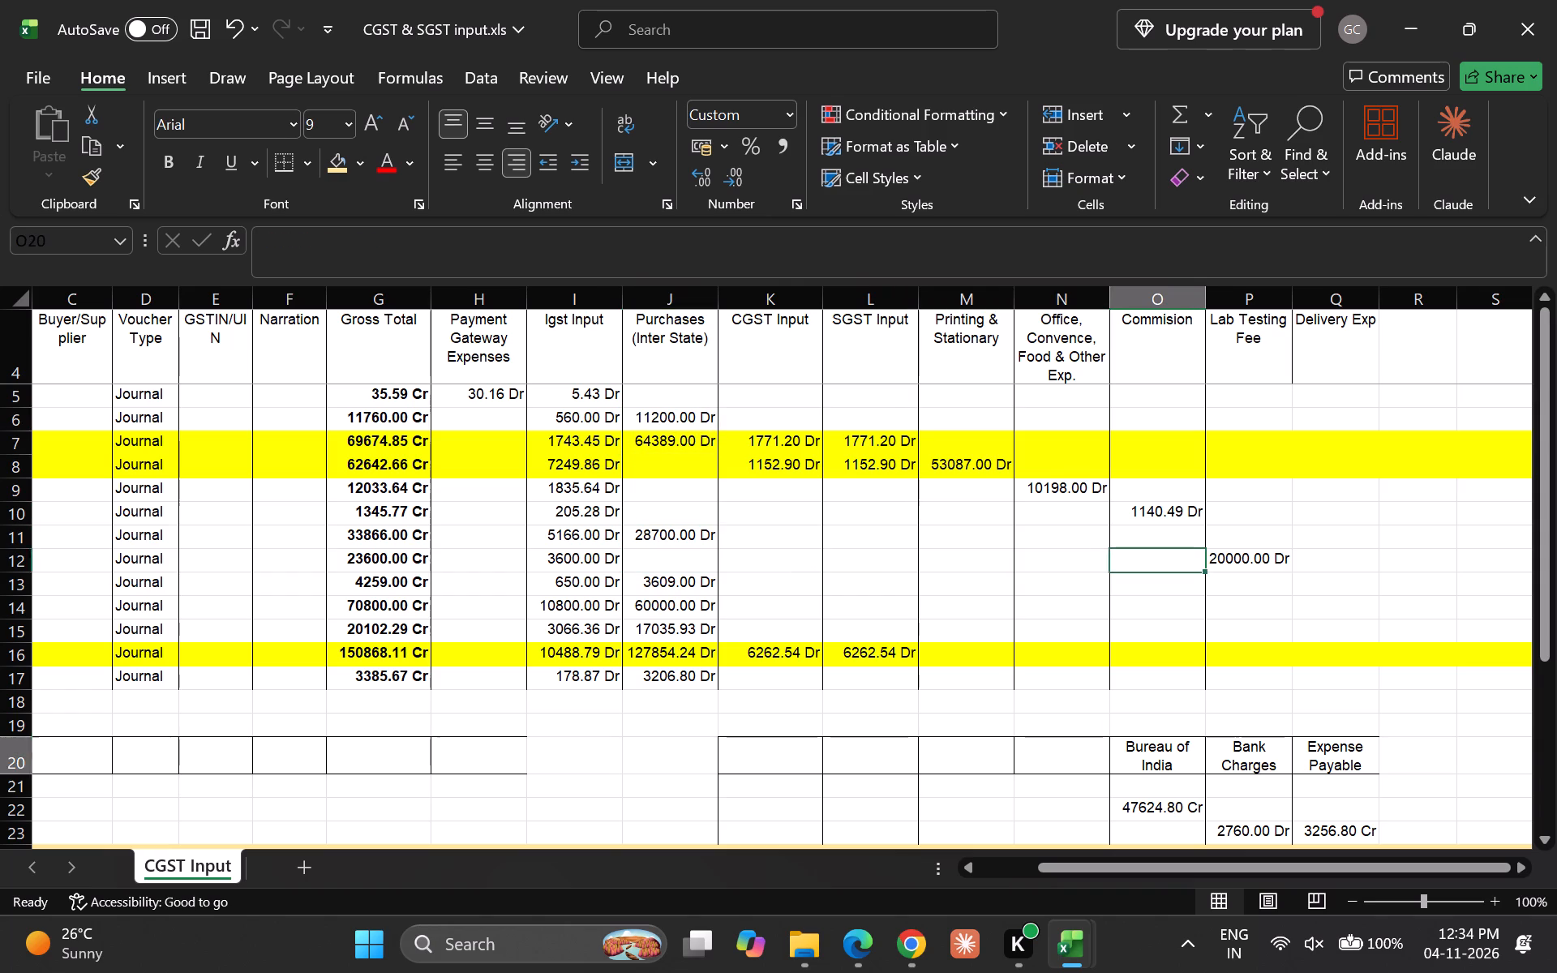
pyautogui.press('Down')
pyautogui.press('Up')
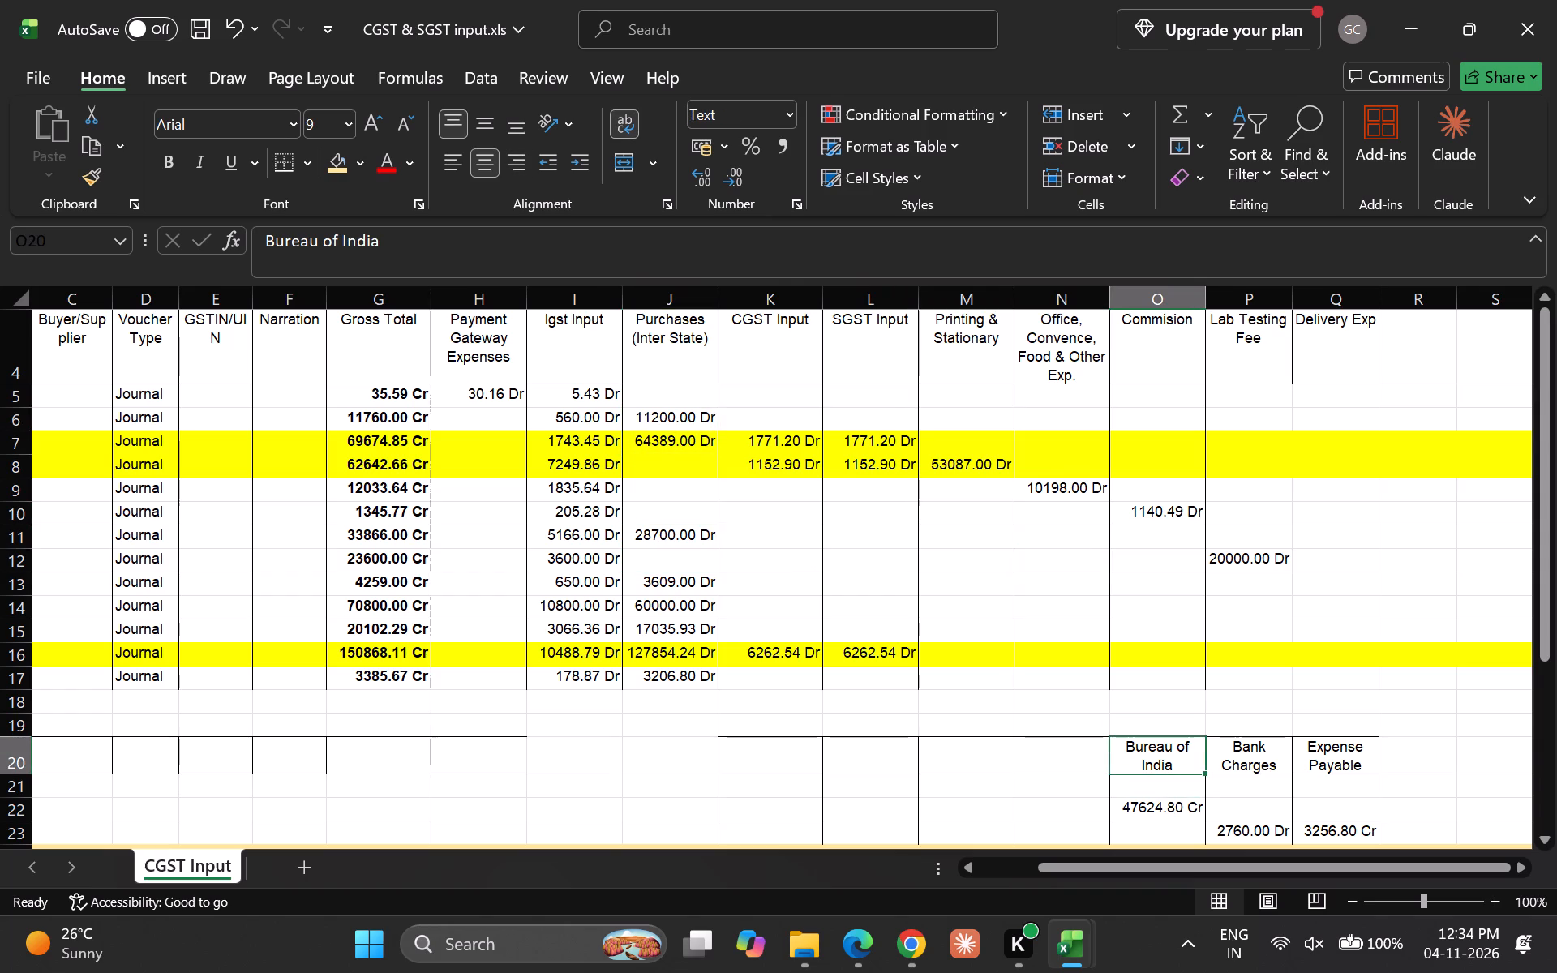
pyautogui.press('Up')
pyautogui.press('Right')
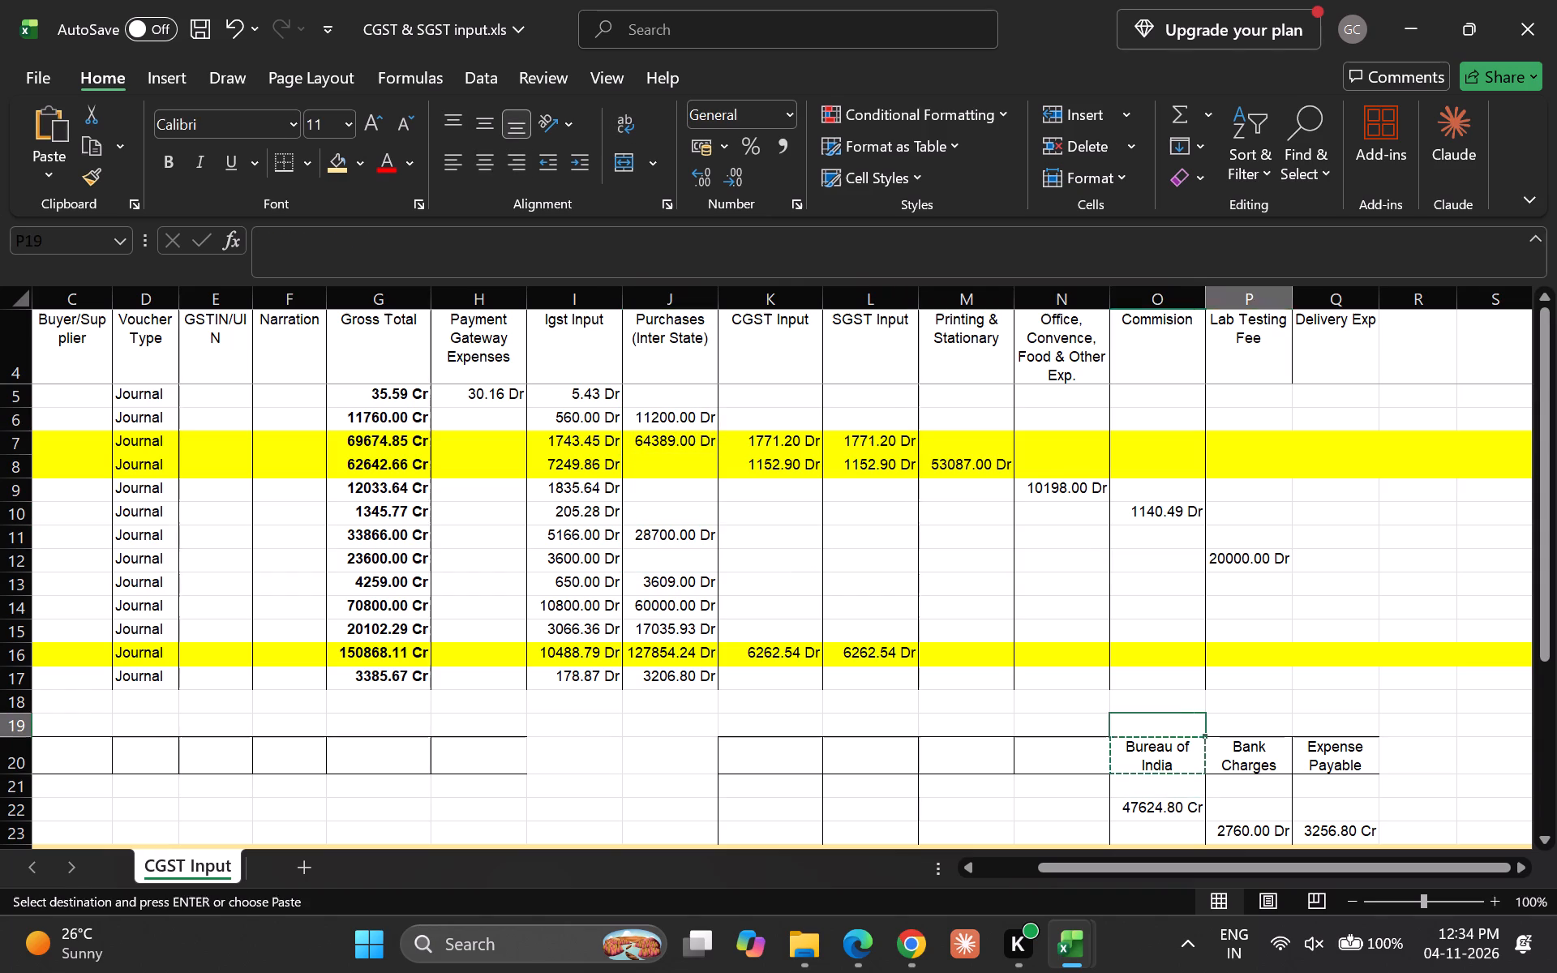
pyautogui.press('Right')
pyautogui.press('Up')
pyautogui.press('Up')
pyautogui.press('Up')
pyautogui.press('Right')
pyautogui.press('Up')
pyautogui.press('Up')
pyautogui.press('Up')
pyautogui.press('Up')
pyautogui.press('Up')
pyautogui.press('Up')
pyautogui.press('Up')
pyautogui.press('Up')
pyautogui.press('Up')
pyautogui.press('Up')
pyautogui.press('Up')
pyautogui.press('Up')
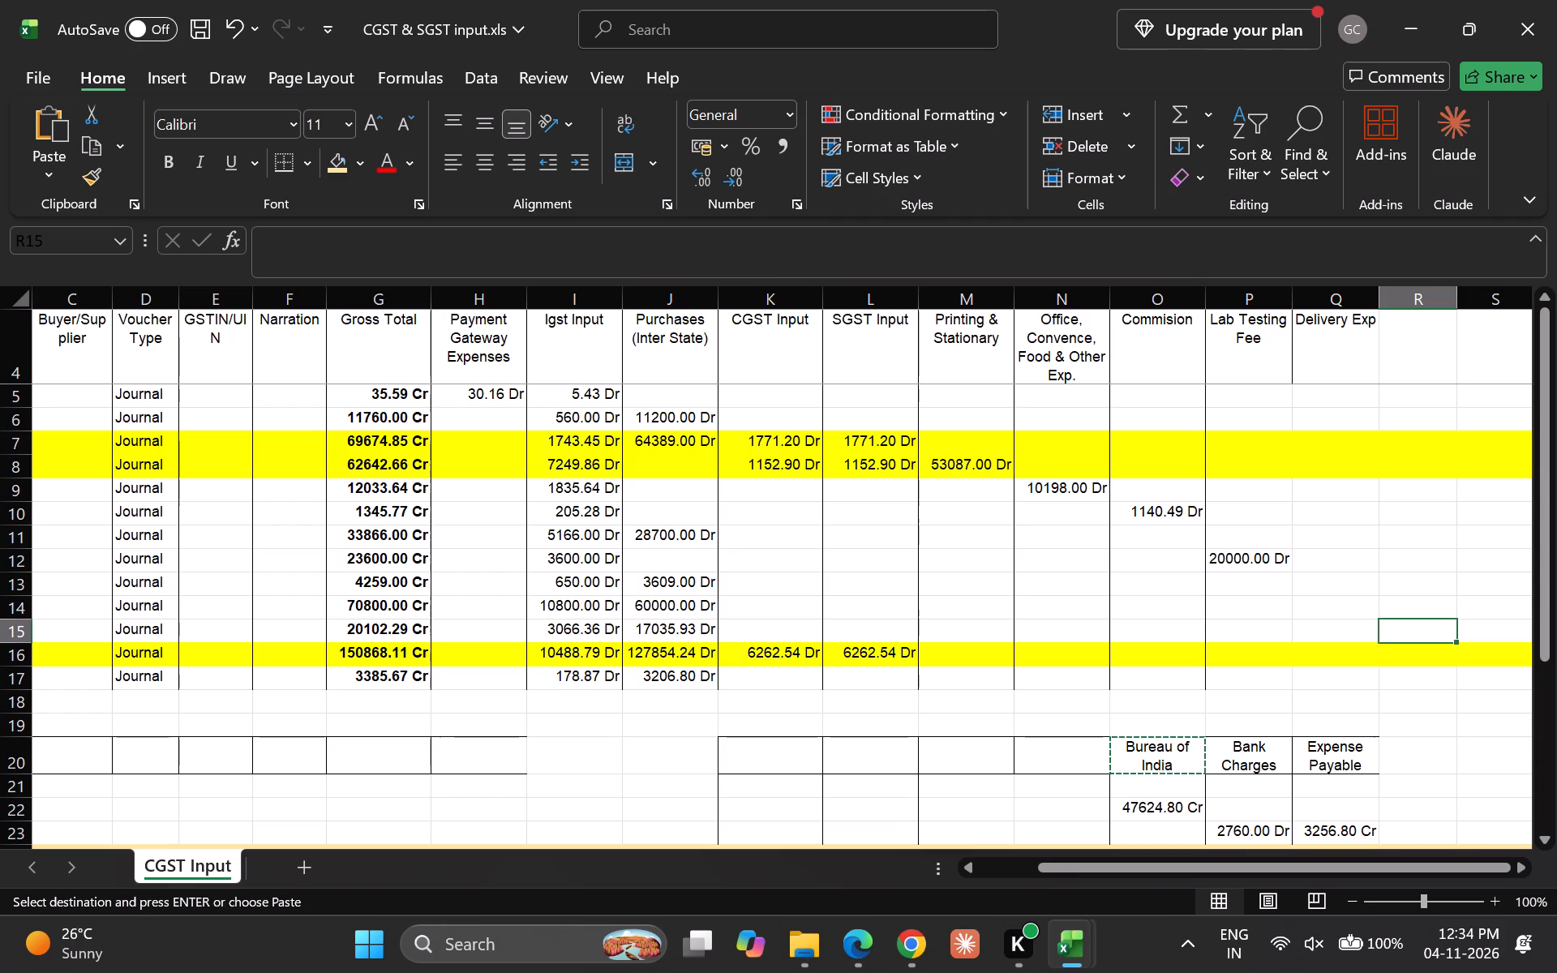
pyautogui.press('Return')
# Move the Bureau of India amounts O21:O23 to R25, beneath the matching frozen heading.
pyautogui.press('Down')
pyautogui.press('Down')
pyautogui.press('Down')
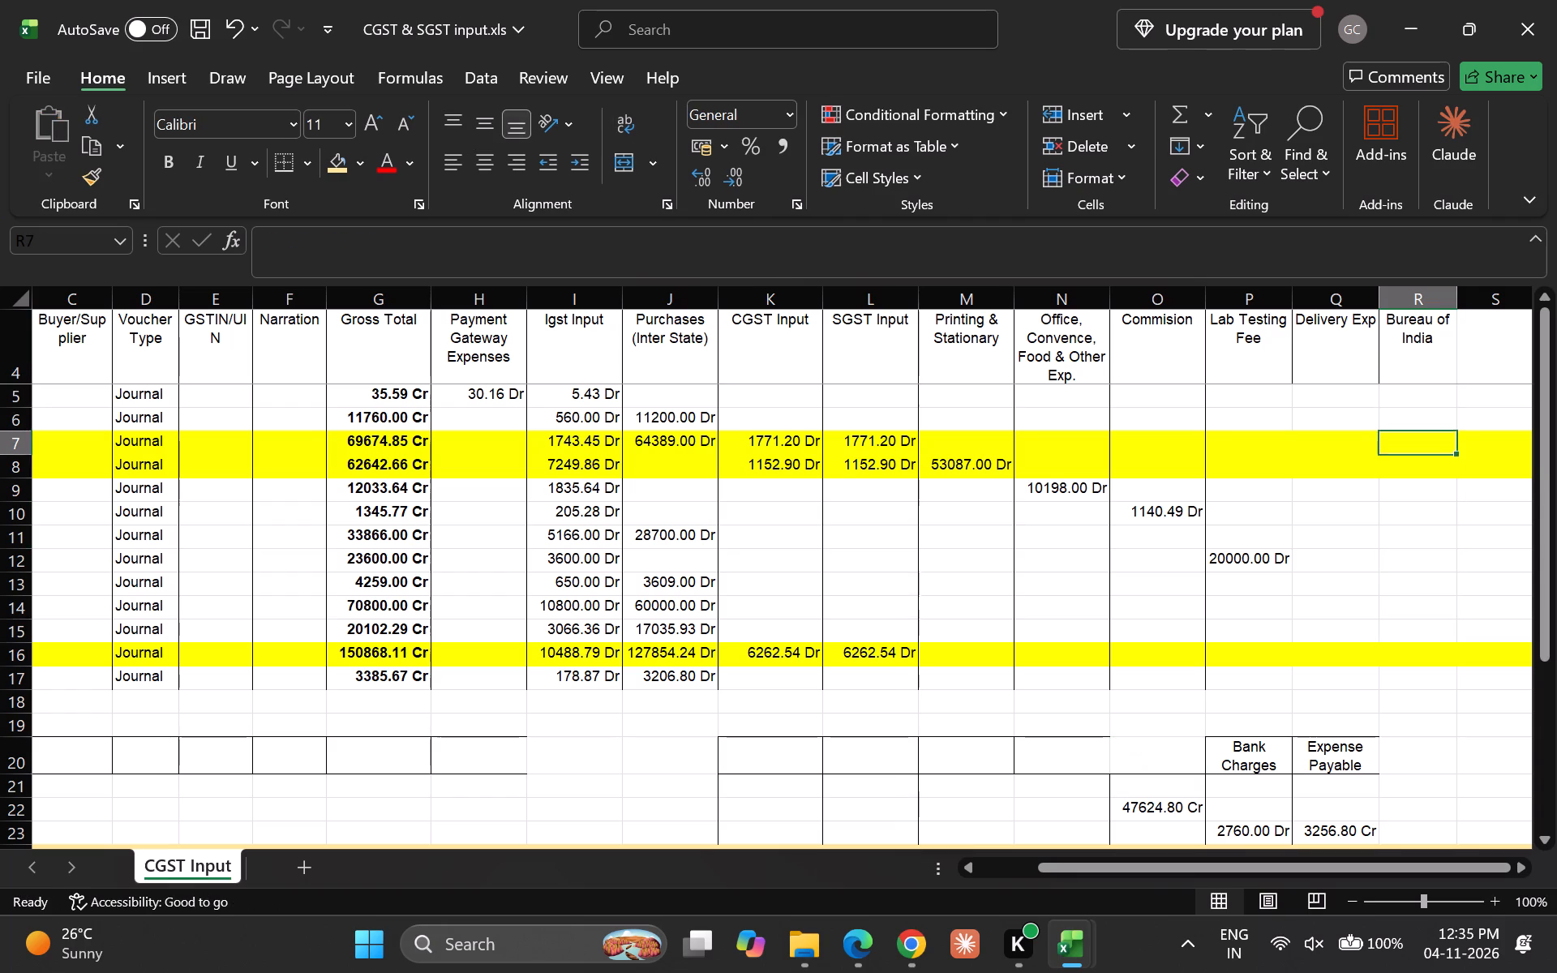
pyautogui.press('Left')
pyautogui.press('Down')
pyautogui.press('Down')
pyautogui.press('Down')
pyautogui.press('Down')
pyautogui.press('Down')
pyautogui.press('Down')
pyautogui.press('Down')
pyautogui.press('Down')
pyautogui.press('Down')
pyautogui.press('Down')
pyautogui.press('Down')
pyautogui.press('Left')
pyautogui.press('Left')
pyautogui.press('Down')
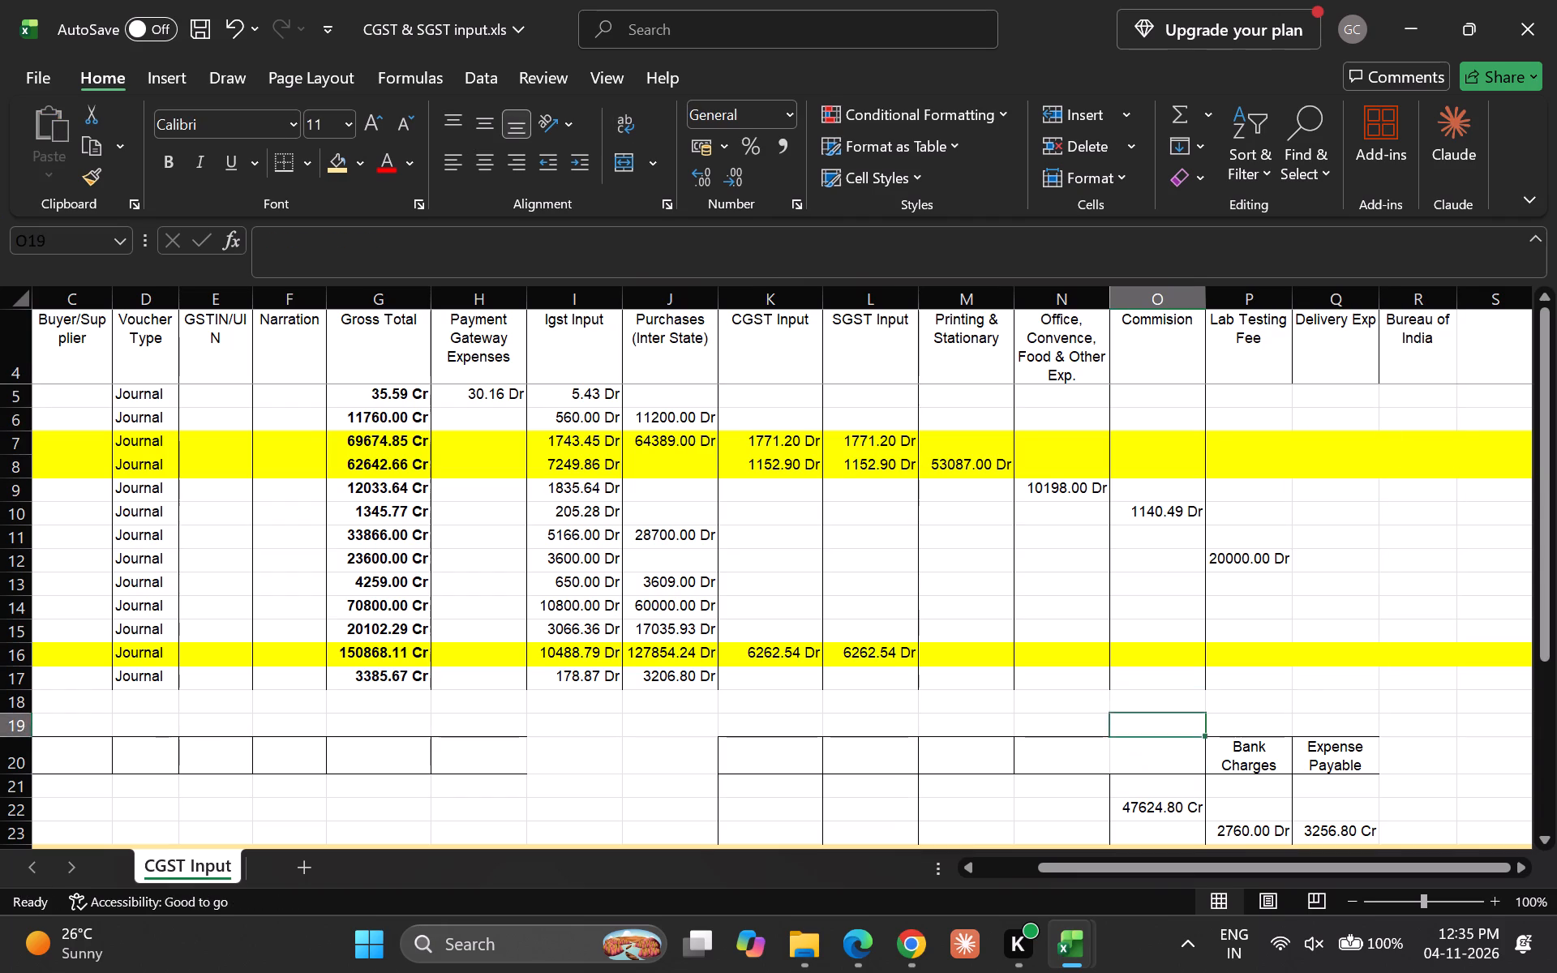
pyautogui.press('Down')
pyautogui.press('Down')
pyautogui.press('Down')
pyautogui.press('Up')
pyautogui.hotkey('shift', 'Down')
pyautogui.hotkey('shift', 'Down')
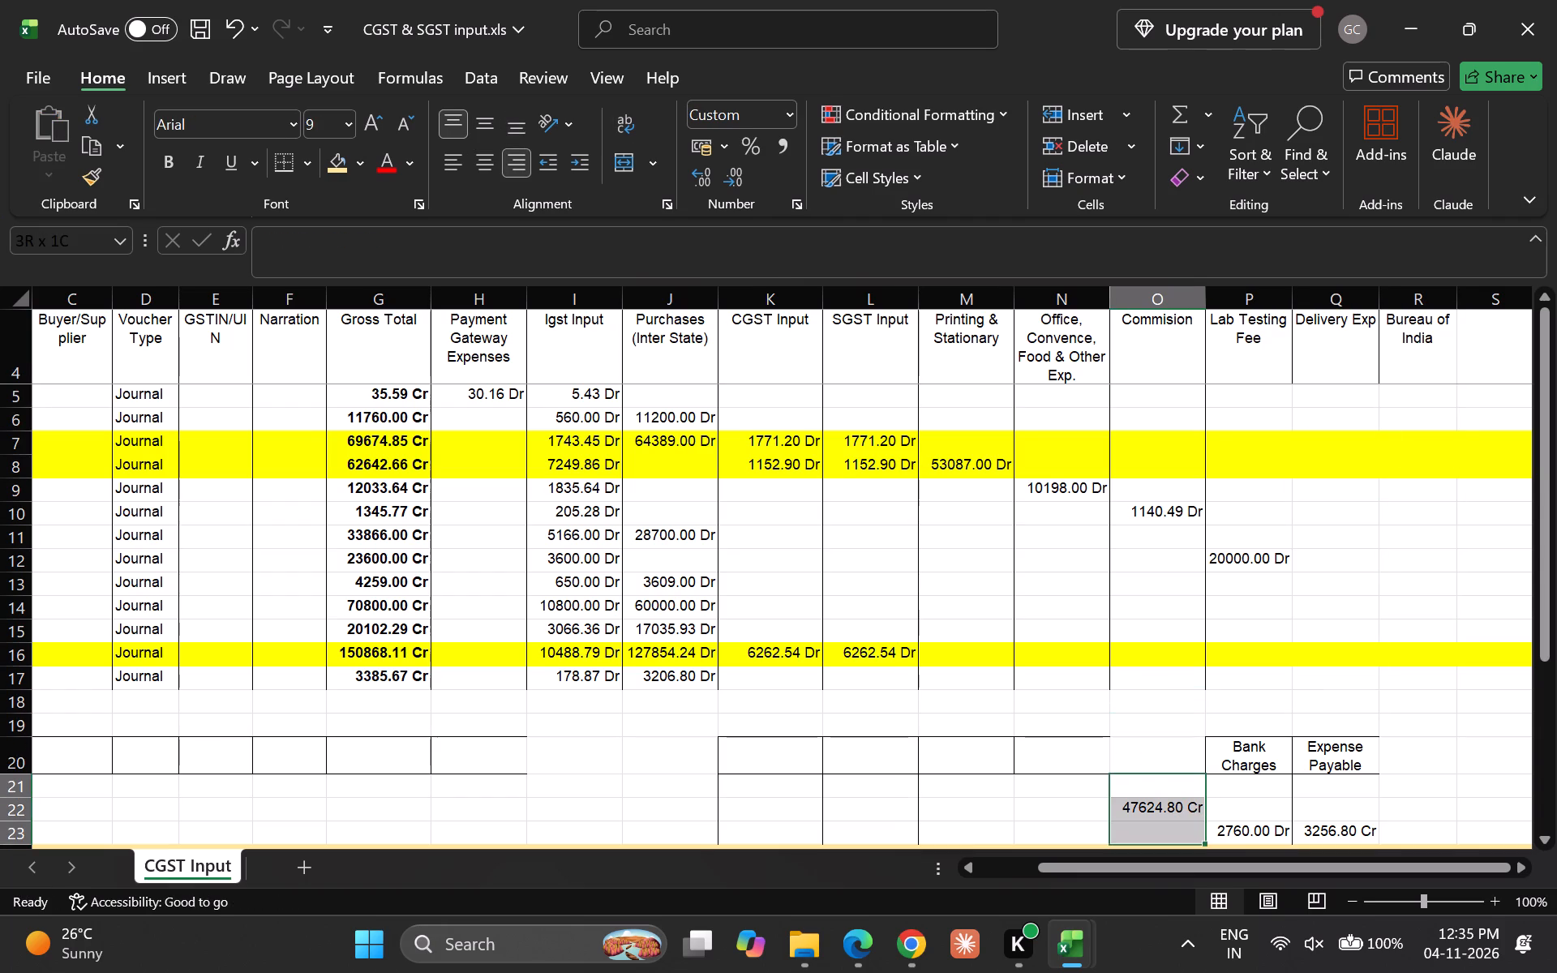
pyautogui.scroll(-1, 1410, 584)
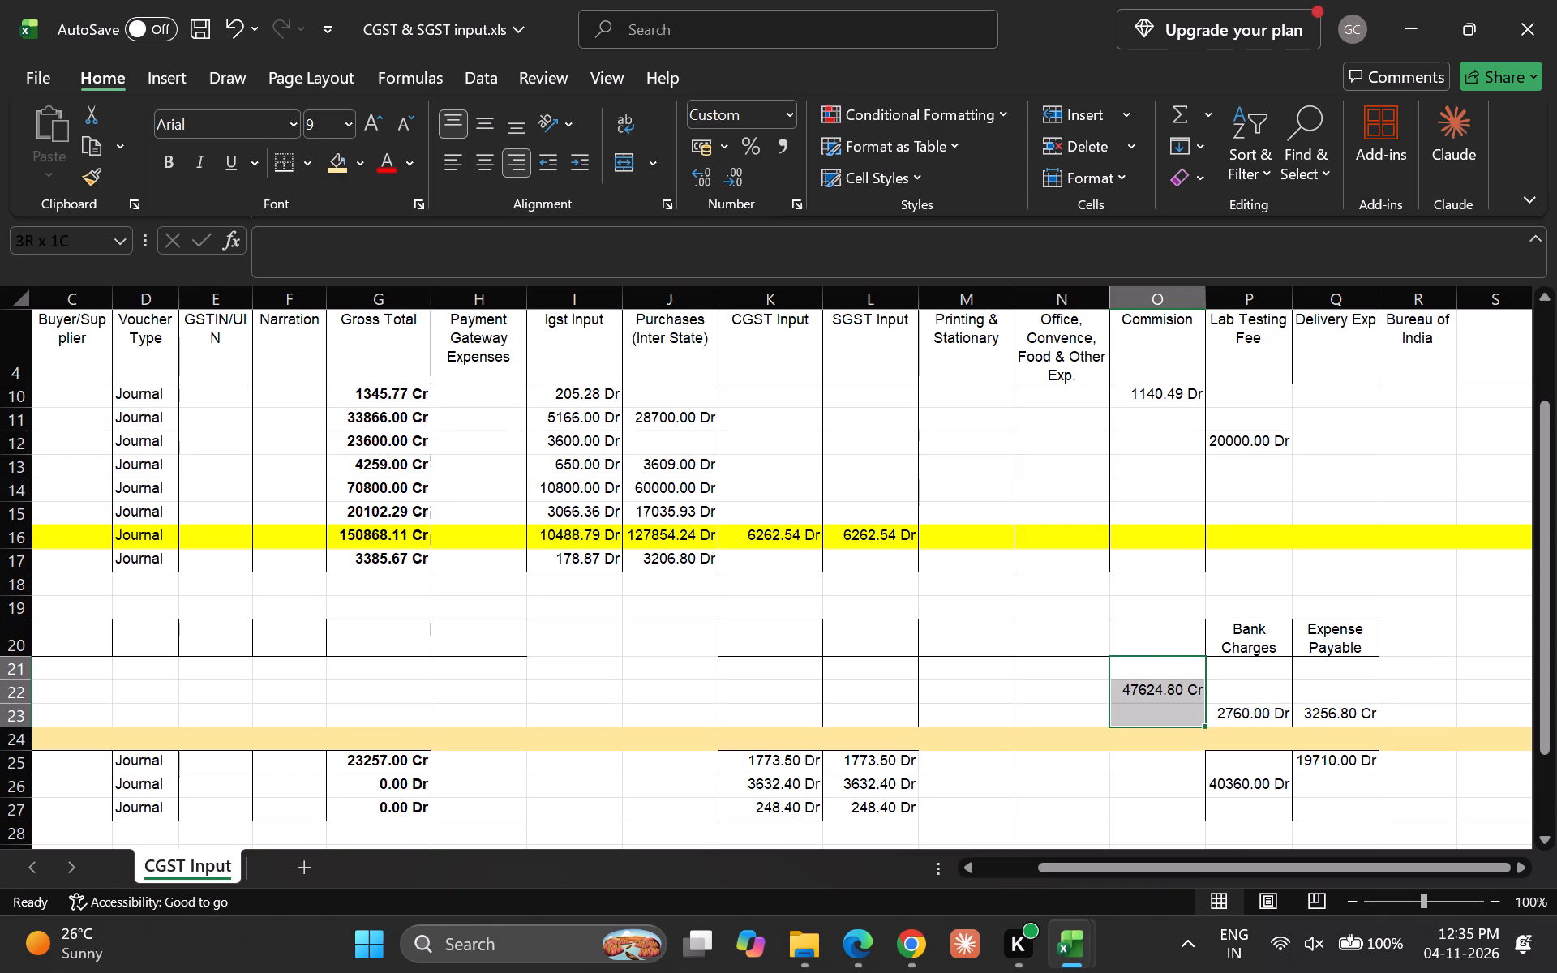
pyautogui.press('Right')
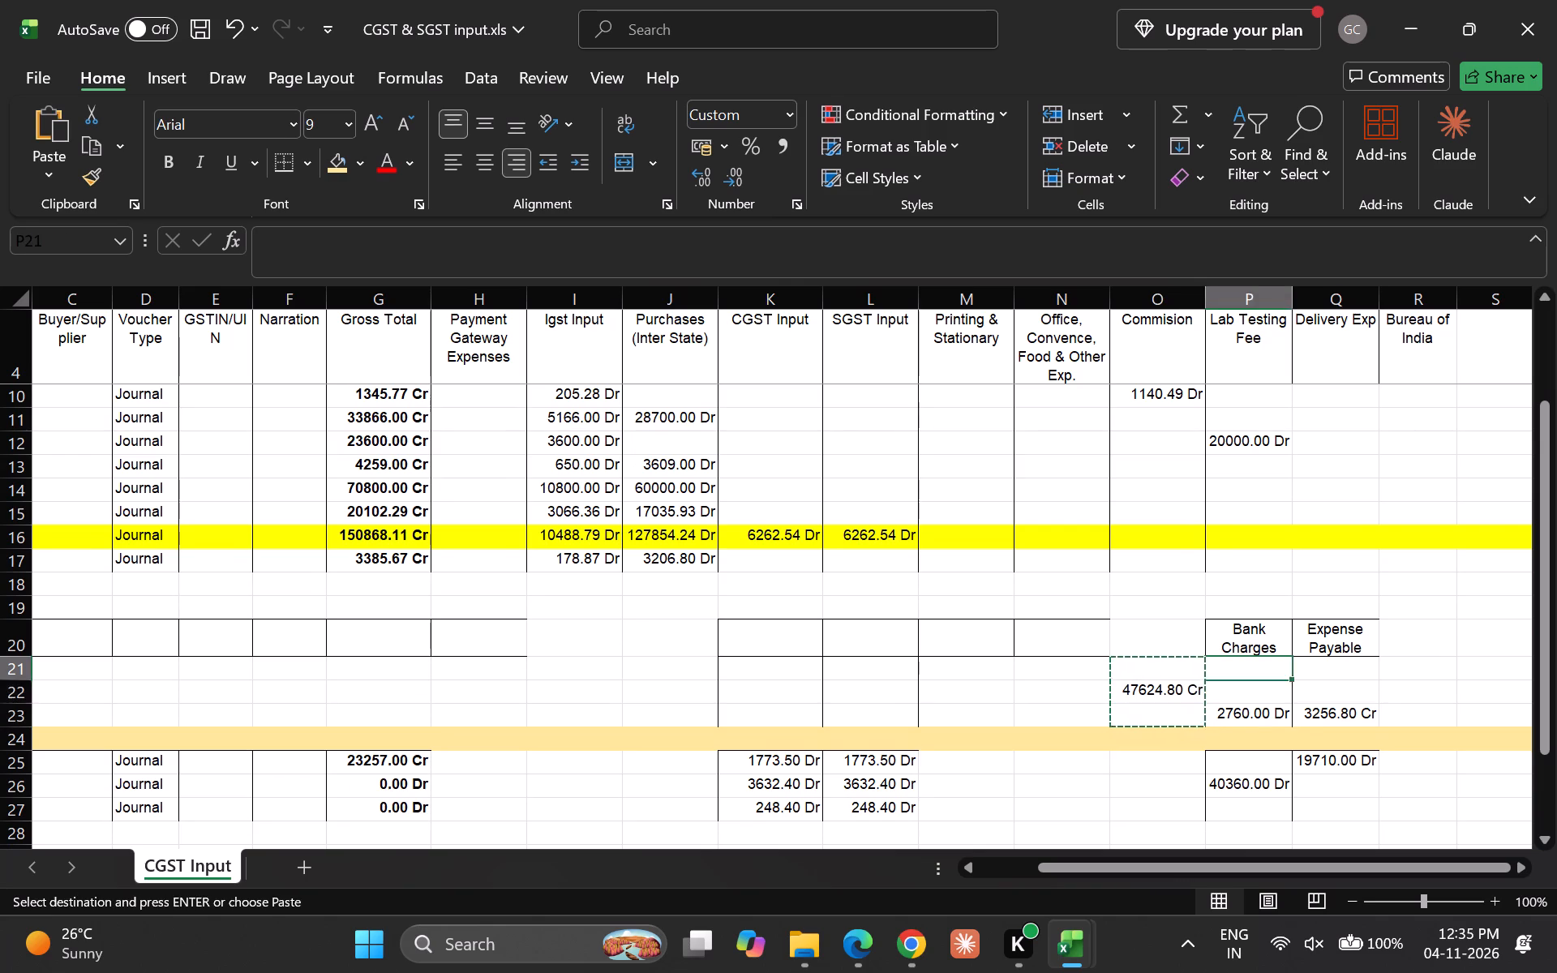
pyautogui.press('Right')
pyautogui.press('Down')
pyautogui.press('Down')
pyautogui.press('Right')
pyautogui.press('Down')
pyautogui.press('Down')
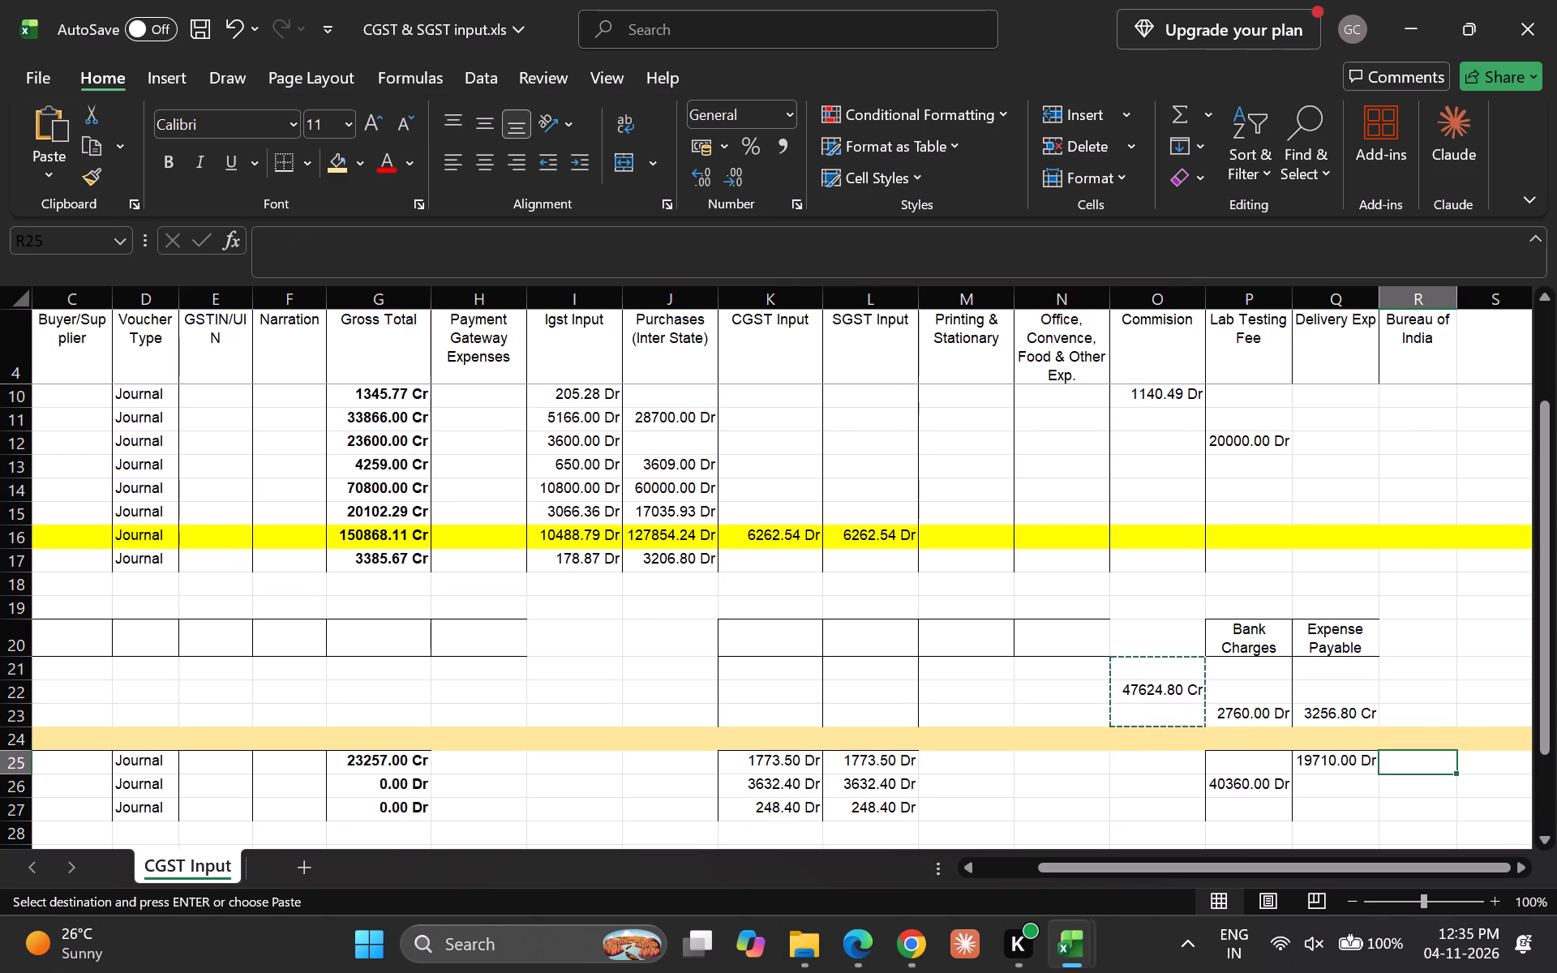
pyautogui.press('Return')
# AutoFit the width of column R to the Bureau of India amount in R26.
pyautogui.press('Up')
pyautogui.press('Down')
pyautogui.press('Down')
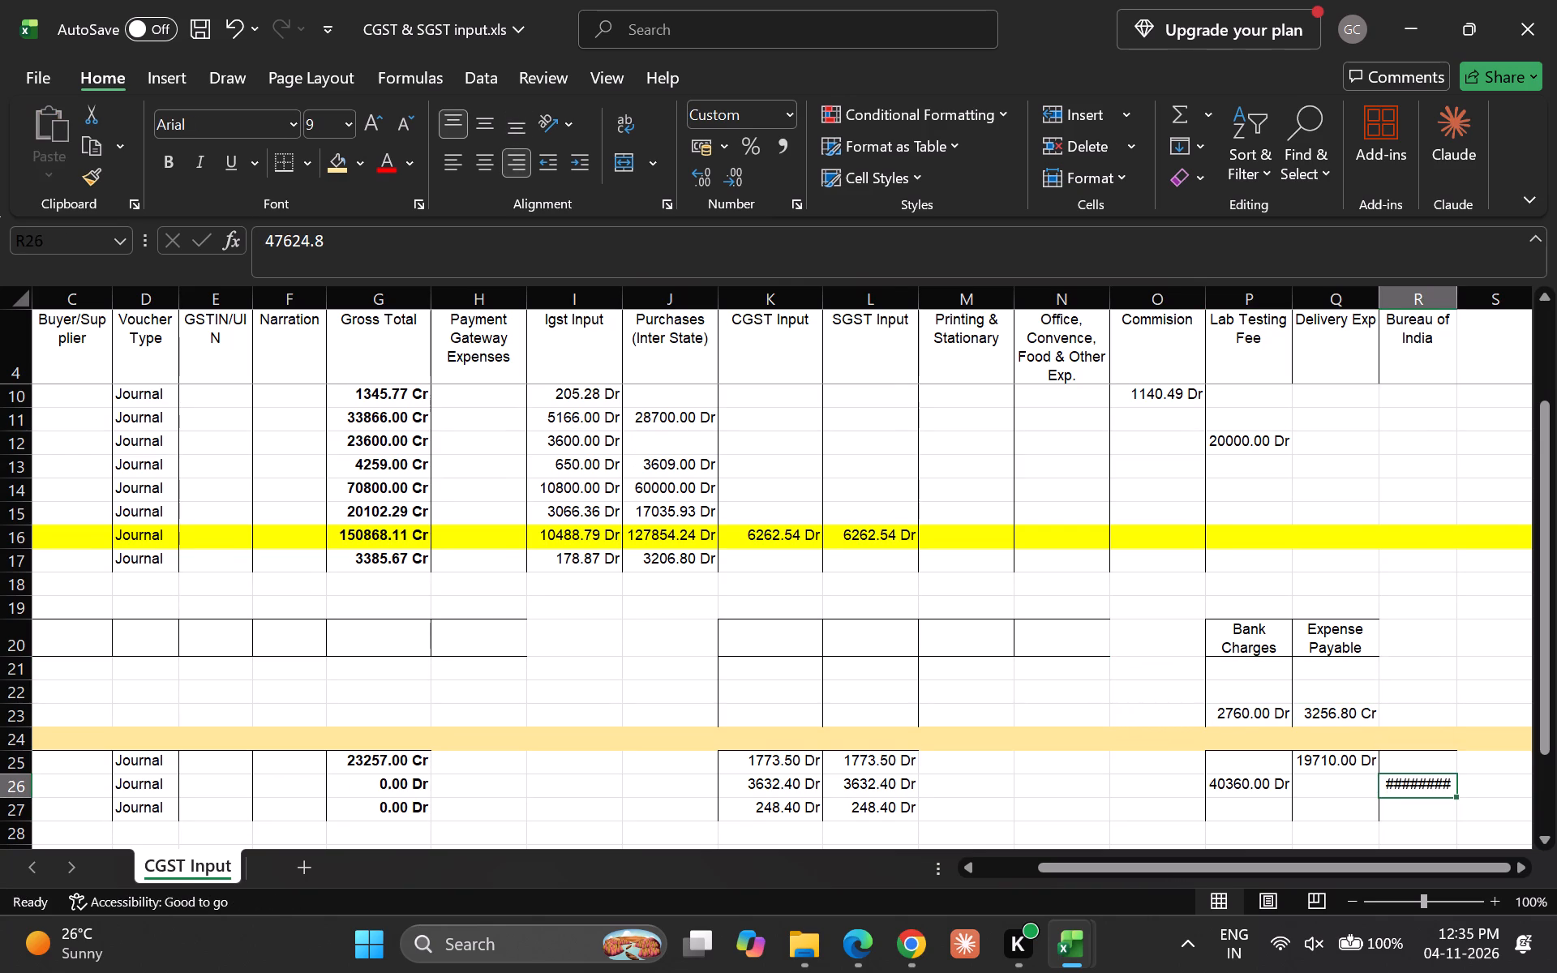
pyautogui.write('HOI')
pyautogui.press('Down')
pyautogui.press('Up')
pyautogui.press('Up')
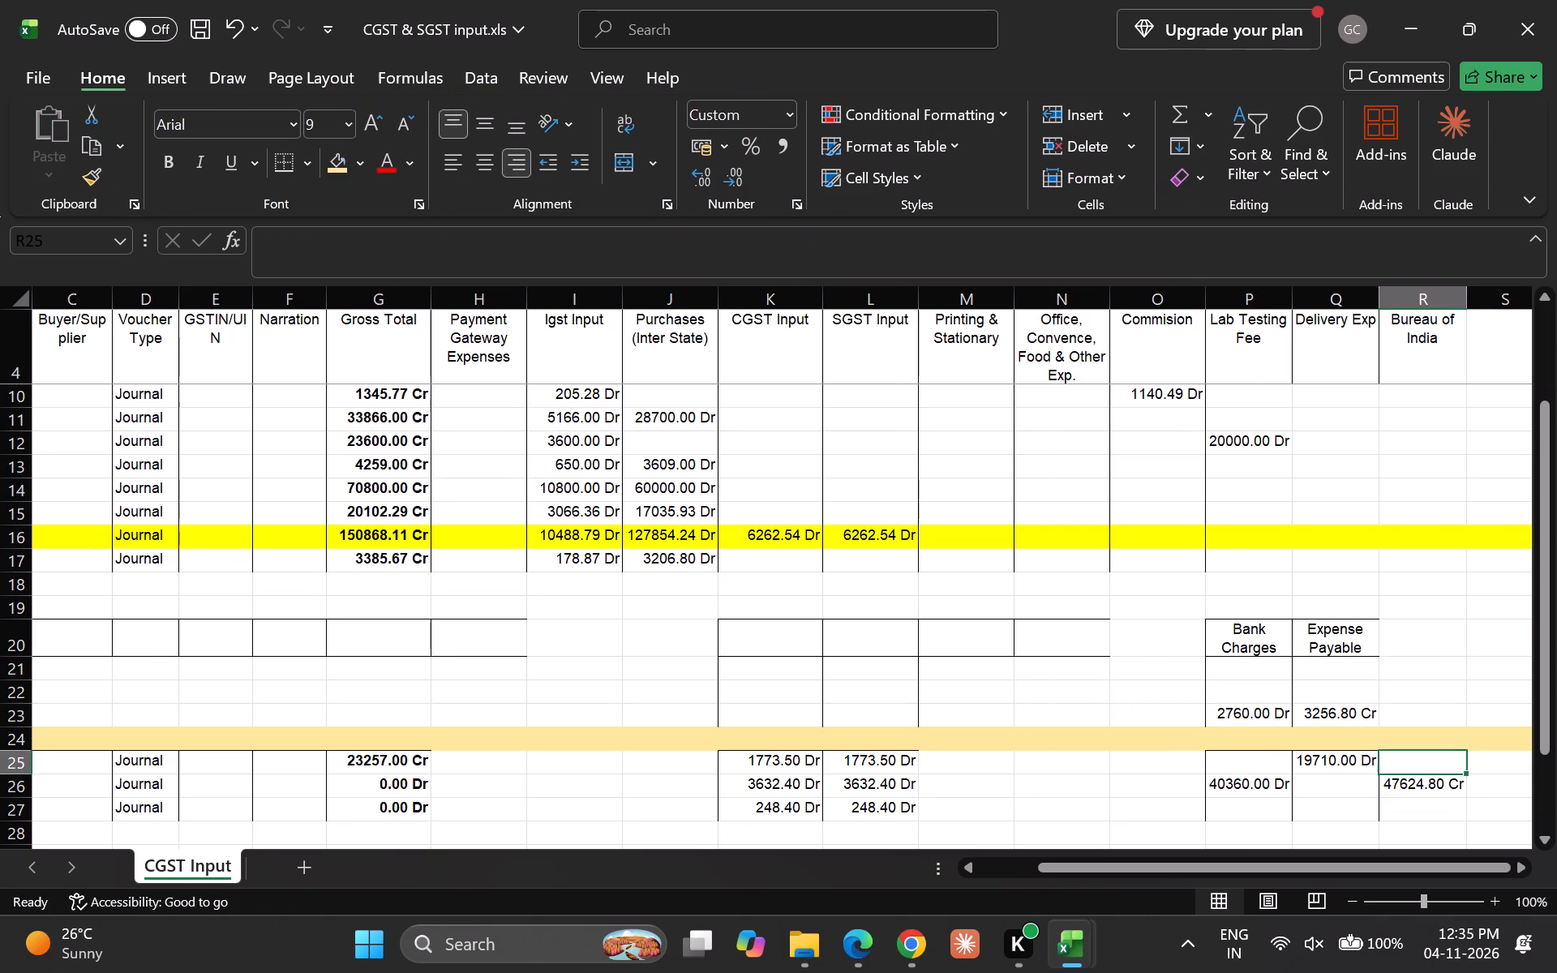
# Move the Bank Charges heading from P20 to S4, next to Bureau of India in the frozen heading row.
pyautogui.press('Up')
pyautogui.press('Up')
pyautogui.press('Left')
pyautogui.press('Up')
pyautogui.press('Up')
pyautogui.press('Left')
pyautogui.press('Up')
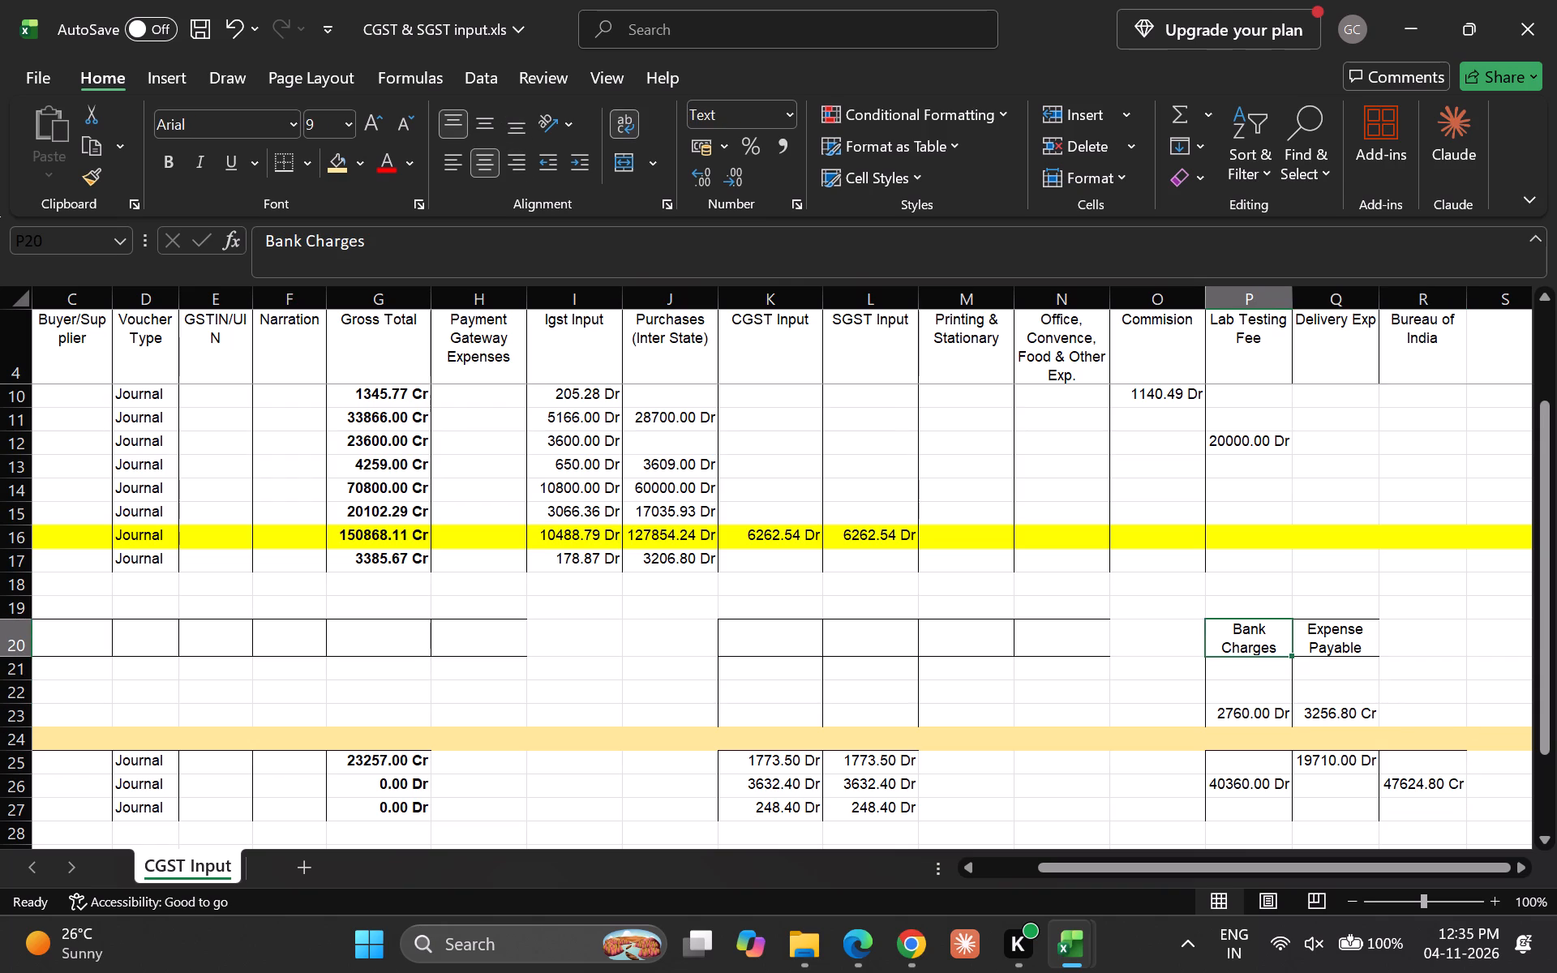
pyautogui.press('Up')
pyautogui.press('Down')
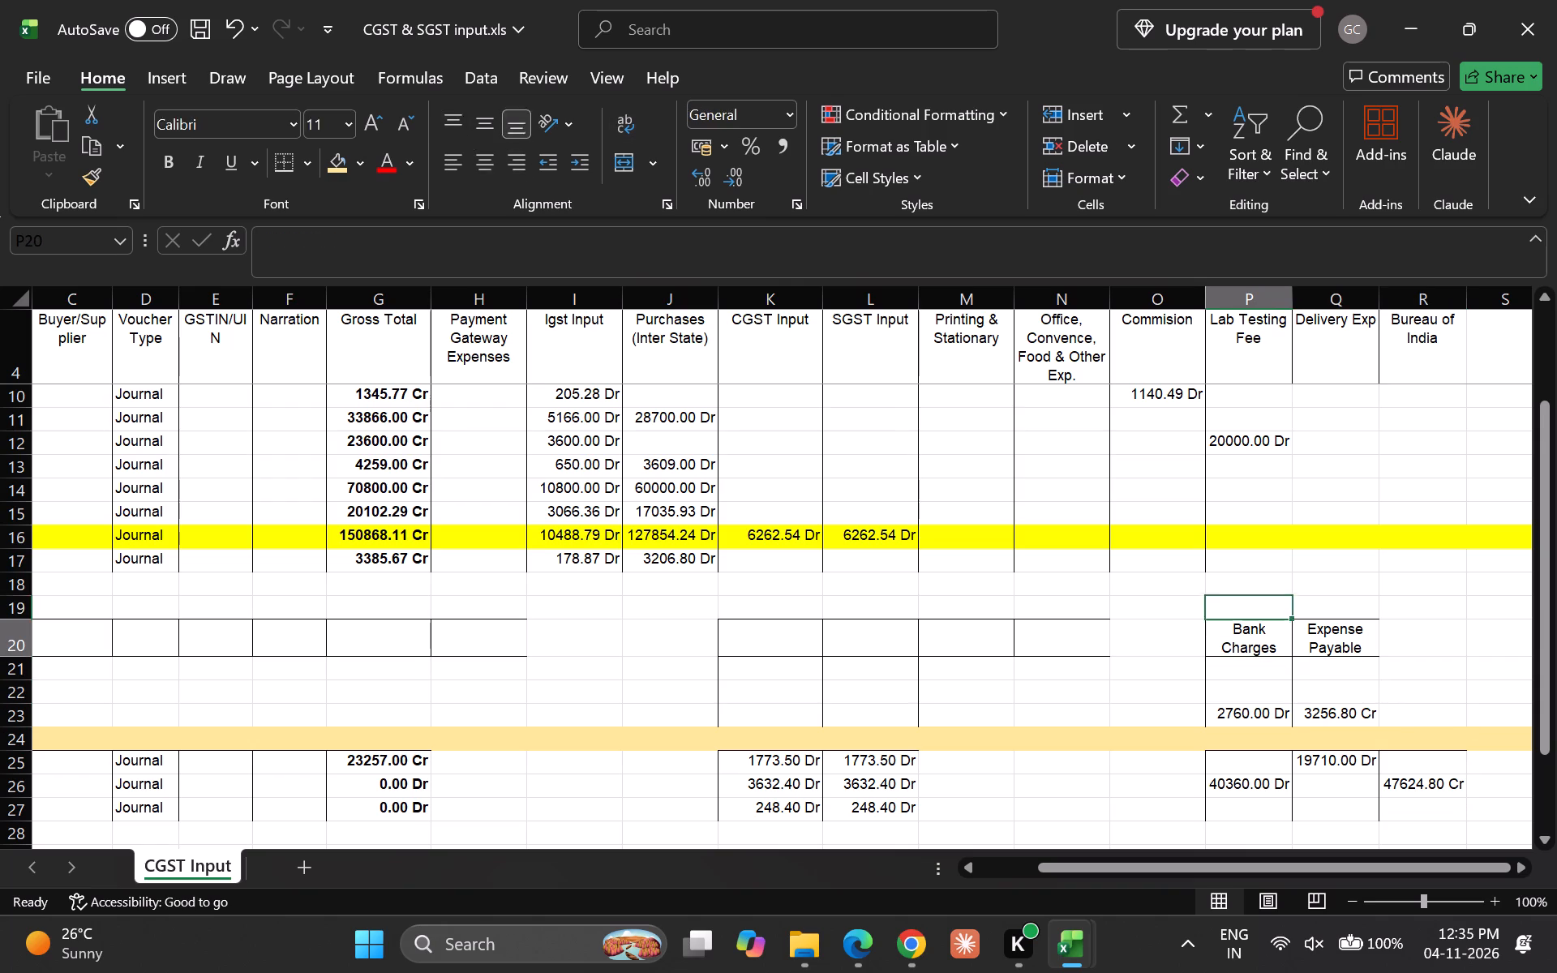
pyautogui.press('Right')
pyautogui.press('Right')
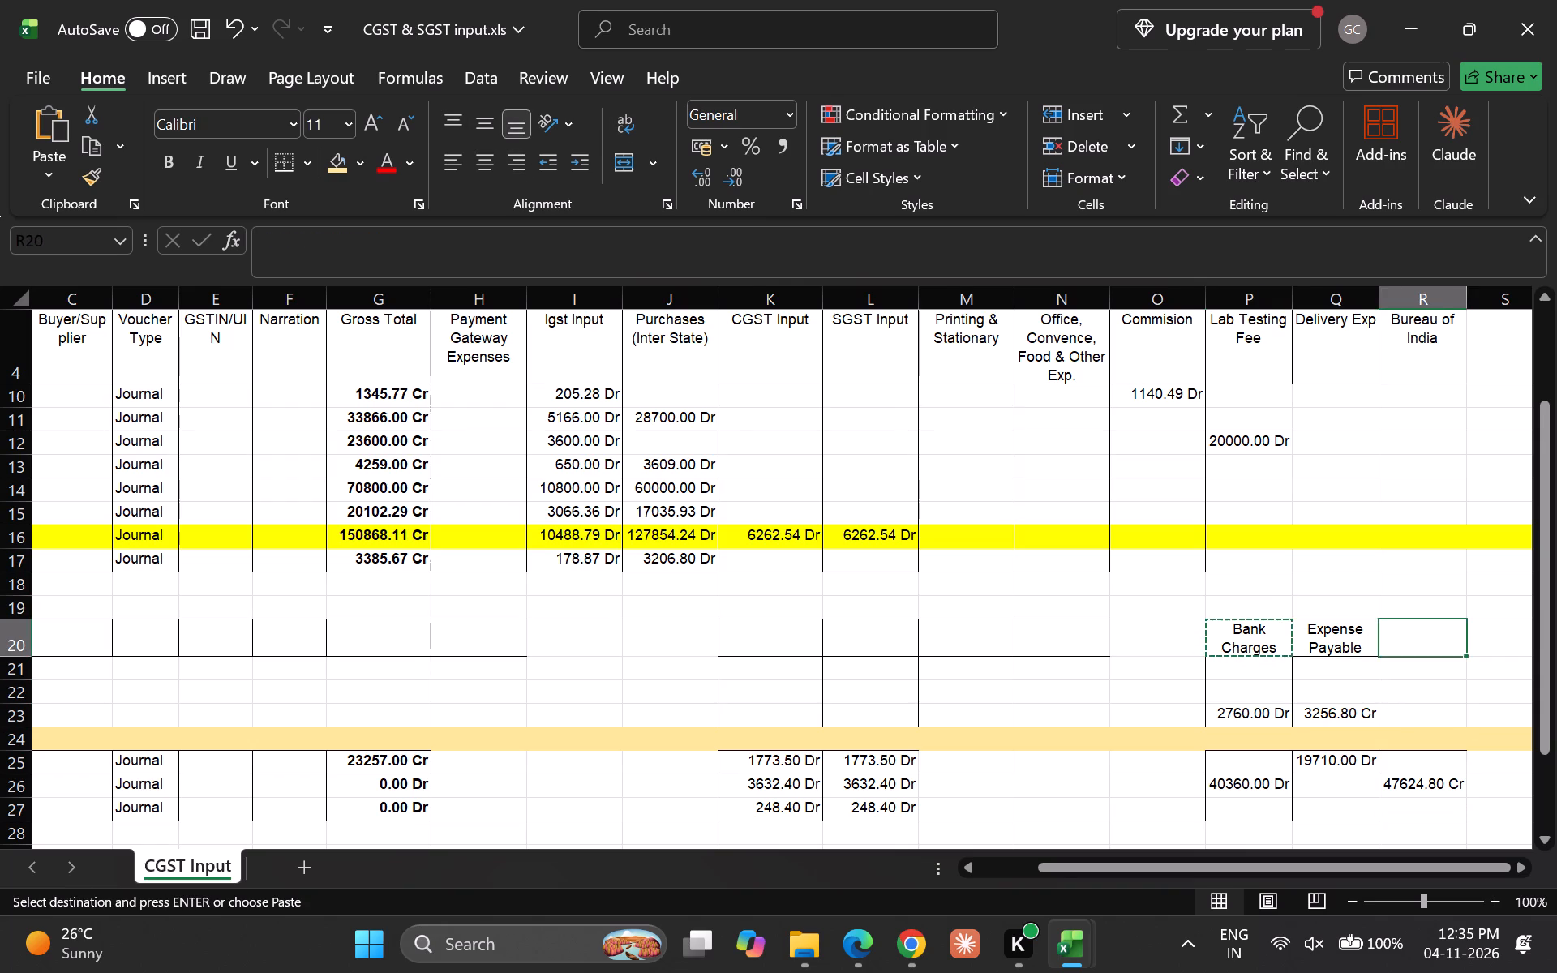
pyautogui.press('Up')
pyautogui.press('Up')
pyautogui.press('Right')
pyautogui.press('Up')
pyautogui.press('Up')
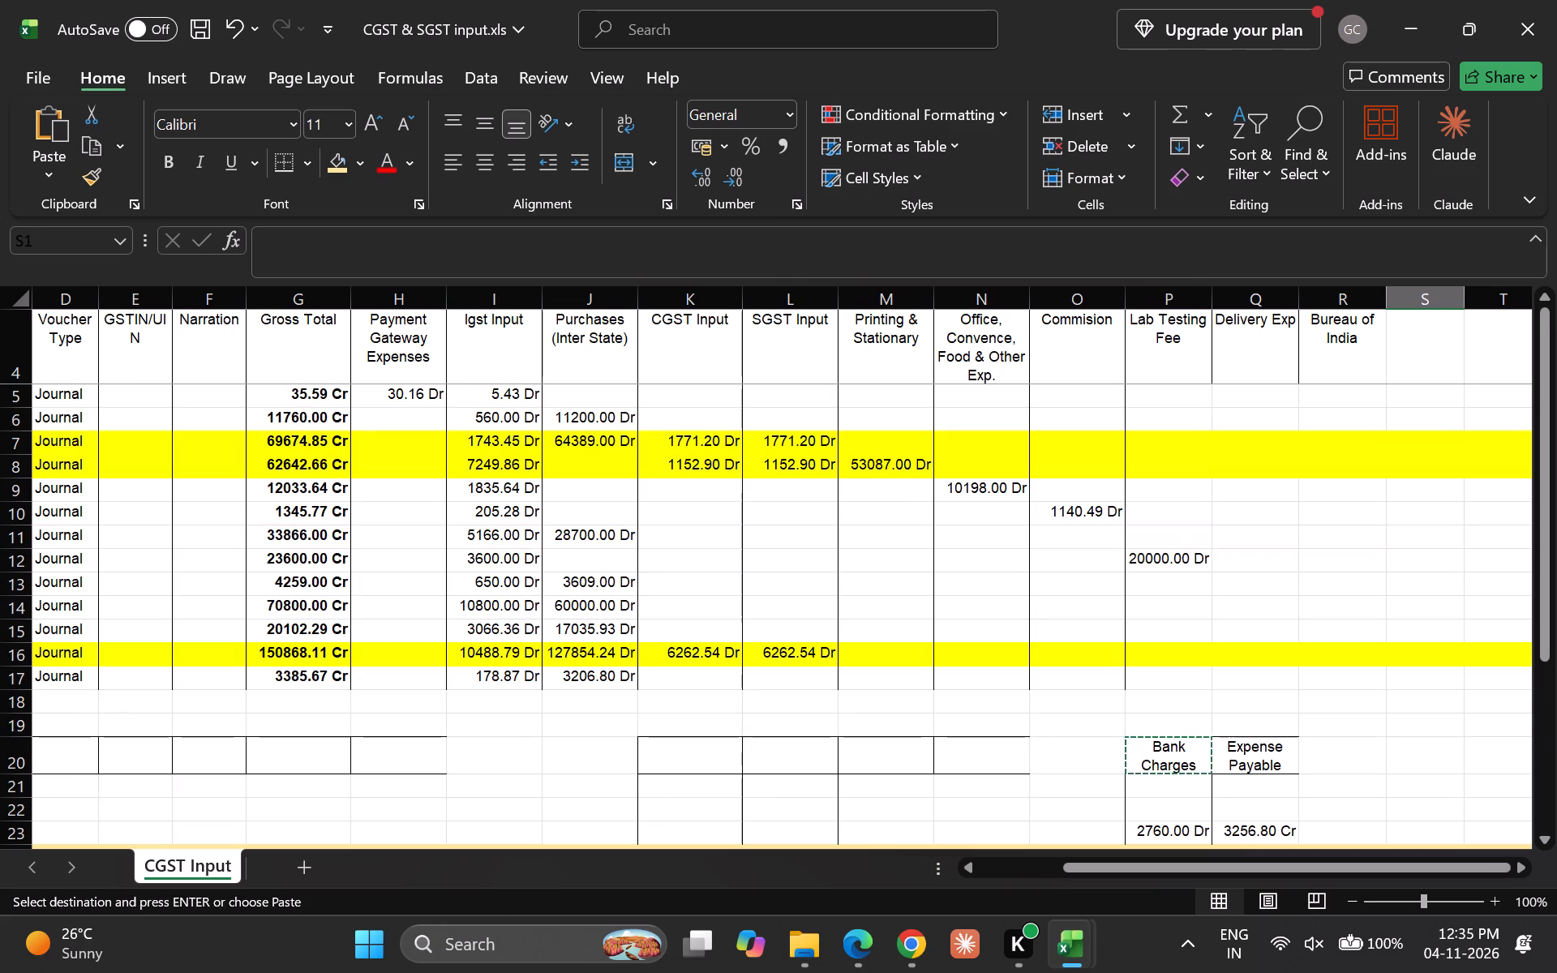
pyautogui.press('Down')
pyautogui.press('Down')
pyautogui.press('Down')
pyautogui.press('Down')
pyautogui.press('Up')
pyautogui.press('Return')
# Move the Expense Payable heading from Q20 to T4, next to Bank Charges in the frozen heading row.
pyautogui.press('Down')
pyautogui.press('Down')
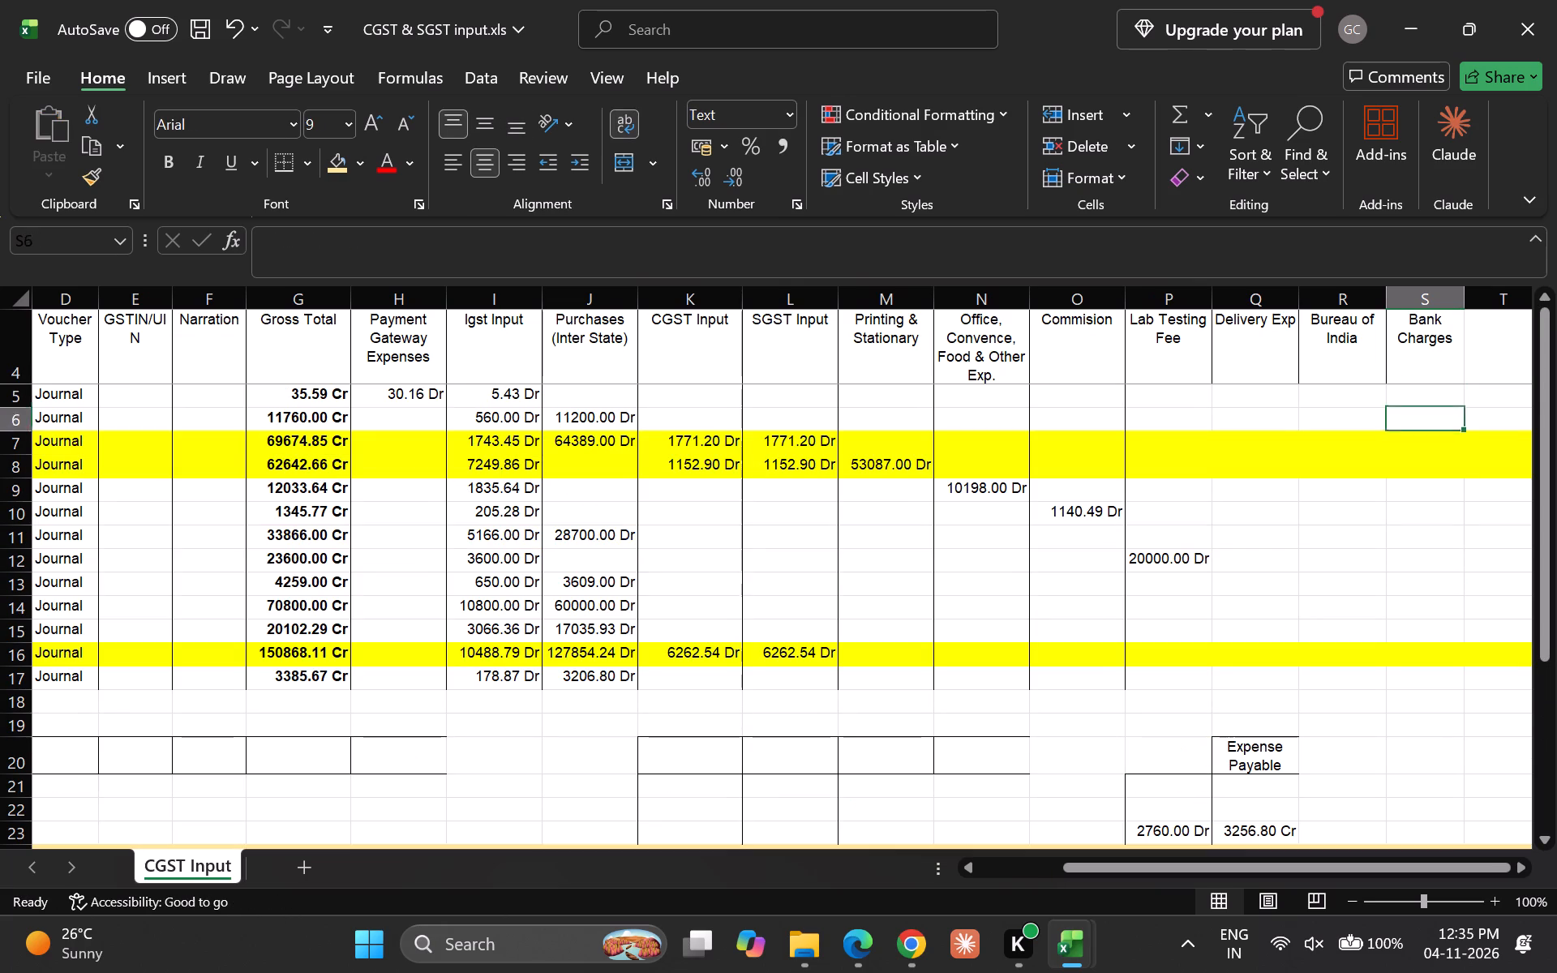
pyautogui.press('Down')
pyautogui.press('Down')
pyautogui.press('Down')
pyautogui.press('Down')
pyautogui.press('Down')
pyautogui.press('Down')
pyautogui.press('Left')
pyautogui.press('Down')
pyautogui.press('Down')
pyautogui.press('Down')
pyautogui.press('Down')
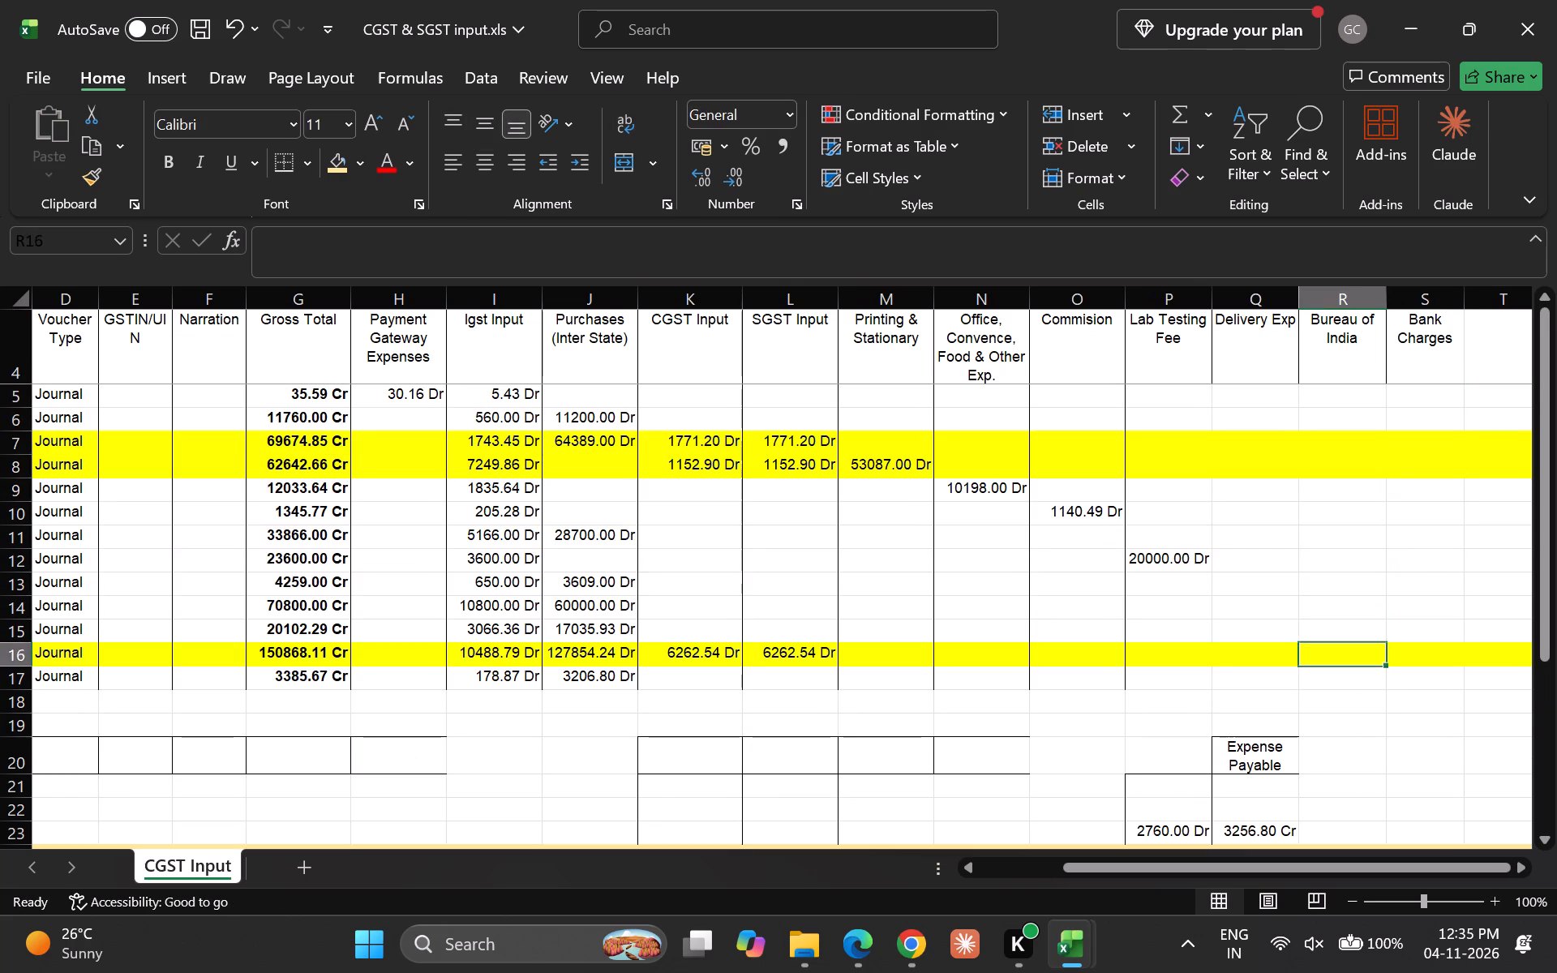
pyautogui.press('Down')
pyautogui.press('Down')
pyautogui.press('Down')
pyautogui.press('Left')
pyautogui.press('Down')
pyautogui.press('Right')
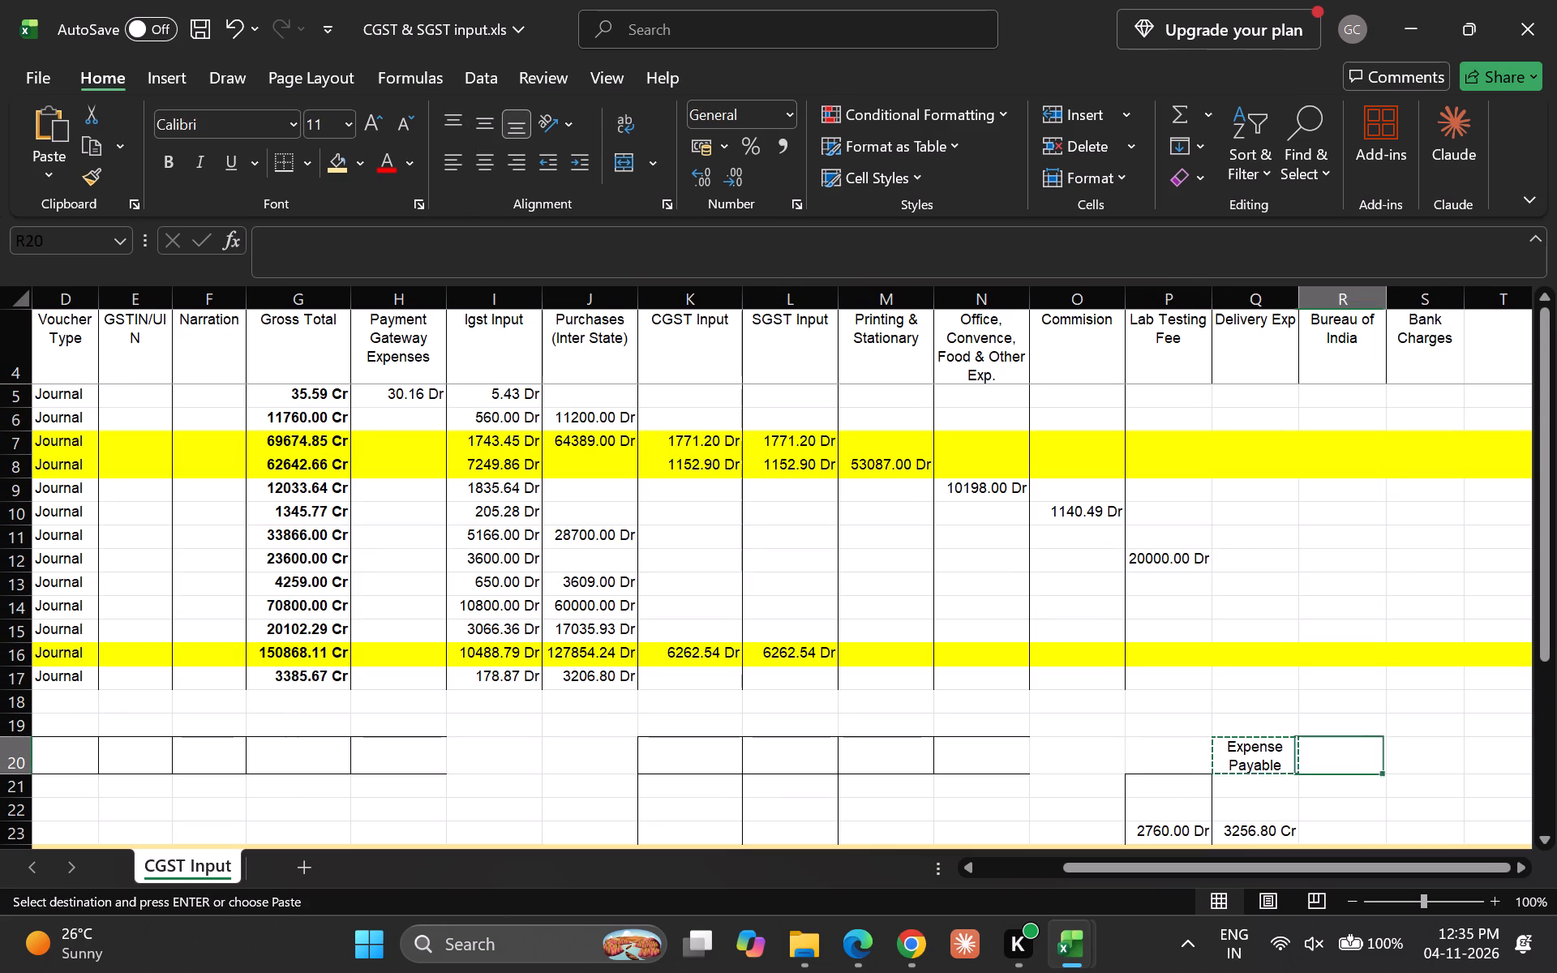
pyautogui.press('Right')
pyautogui.press('Right')
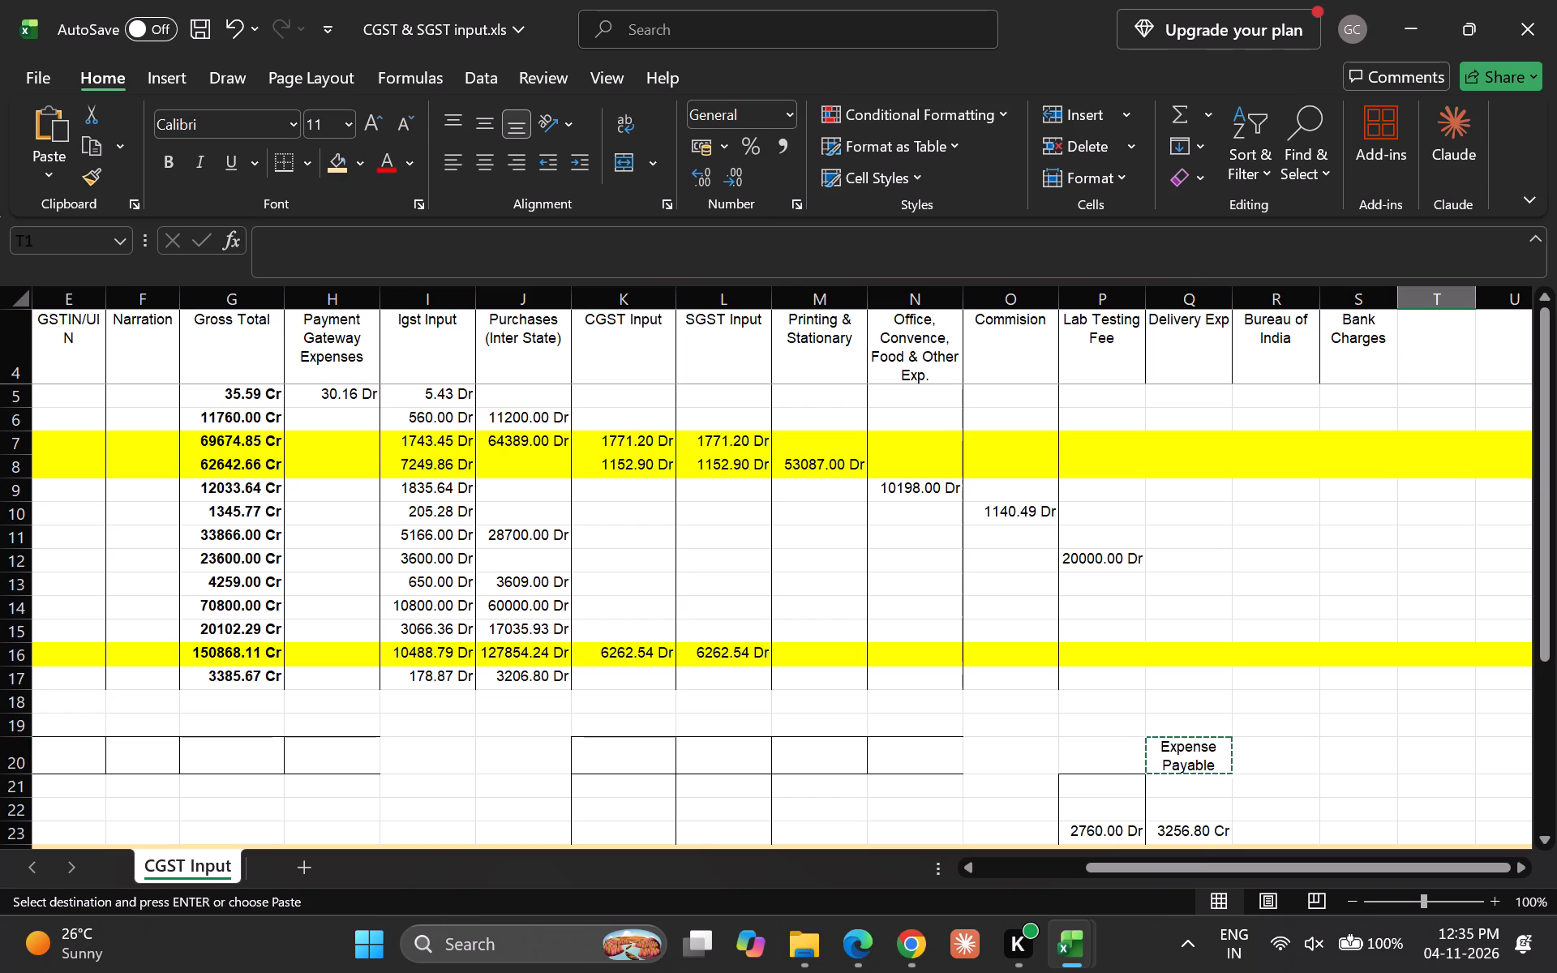
pyautogui.press('Down')
pyautogui.press('Down')
pyautogui.press('Down')
pyautogui.press('Return')
# Move the Bank Charges and Expense Payable amounts P21:Q23 to S25, beneath their matching frozen headings.
pyautogui.press('Down')
pyautogui.press('Down')
pyautogui.press('Down')
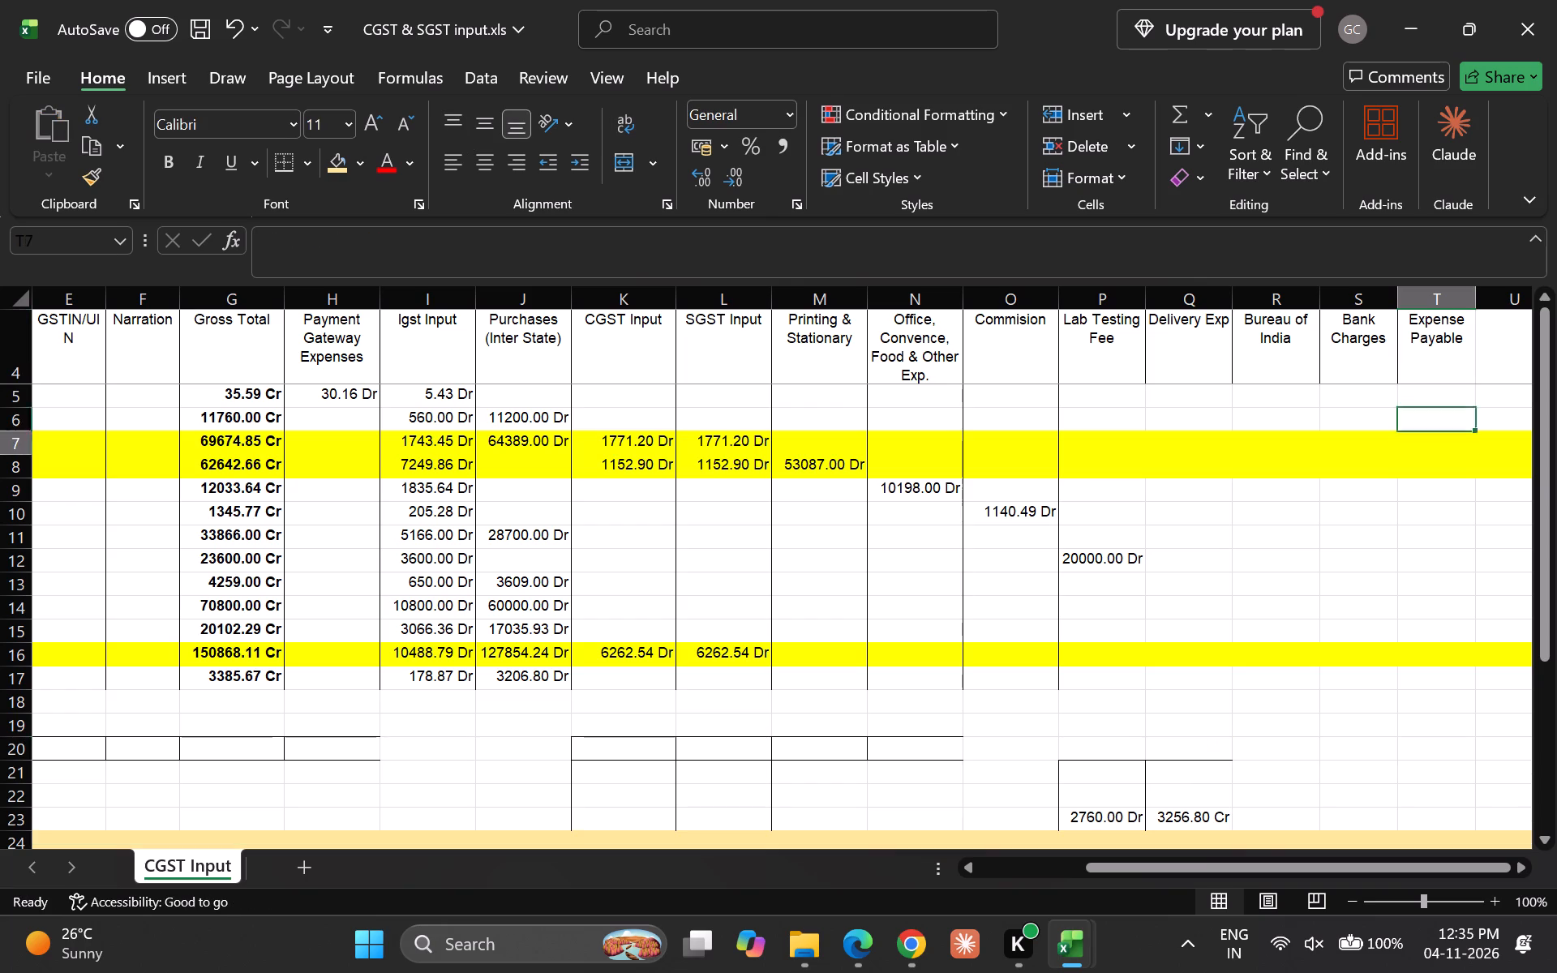
pyautogui.press('Down')
pyautogui.press('Down')
pyautogui.press('Down')
pyautogui.press('Left')
pyautogui.press('Left')
pyautogui.press('Left')
pyautogui.press('Left')
pyautogui.press('Down')
pyautogui.press('Down')
pyautogui.press('Down')
pyautogui.press('Down')
pyautogui.press('Down')
pyautogui.press('Down')
pyautogui.press('Down')
pyautogui.press('Down')
pyautogui.press('Down')
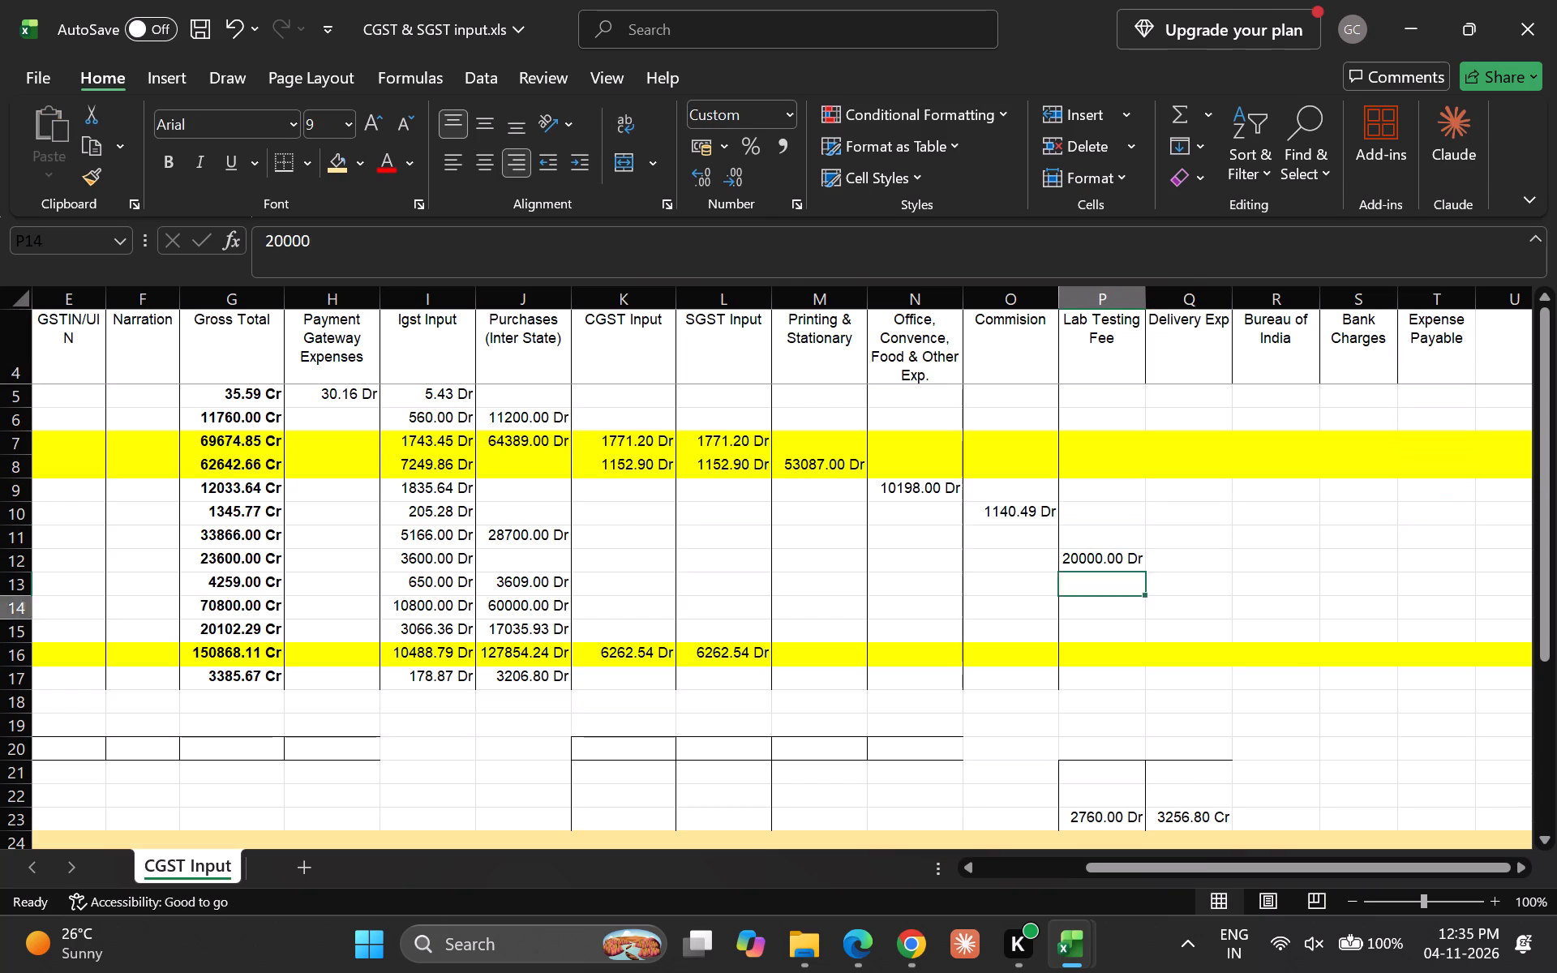
pyautogui.press('Down')
pyautogui.press('Down')
pyautogui.hotkey('shift', 'Right')
pyautogui.hotkey('shift', 'Down')
pyautogui.hotkey('shift', 'Down')
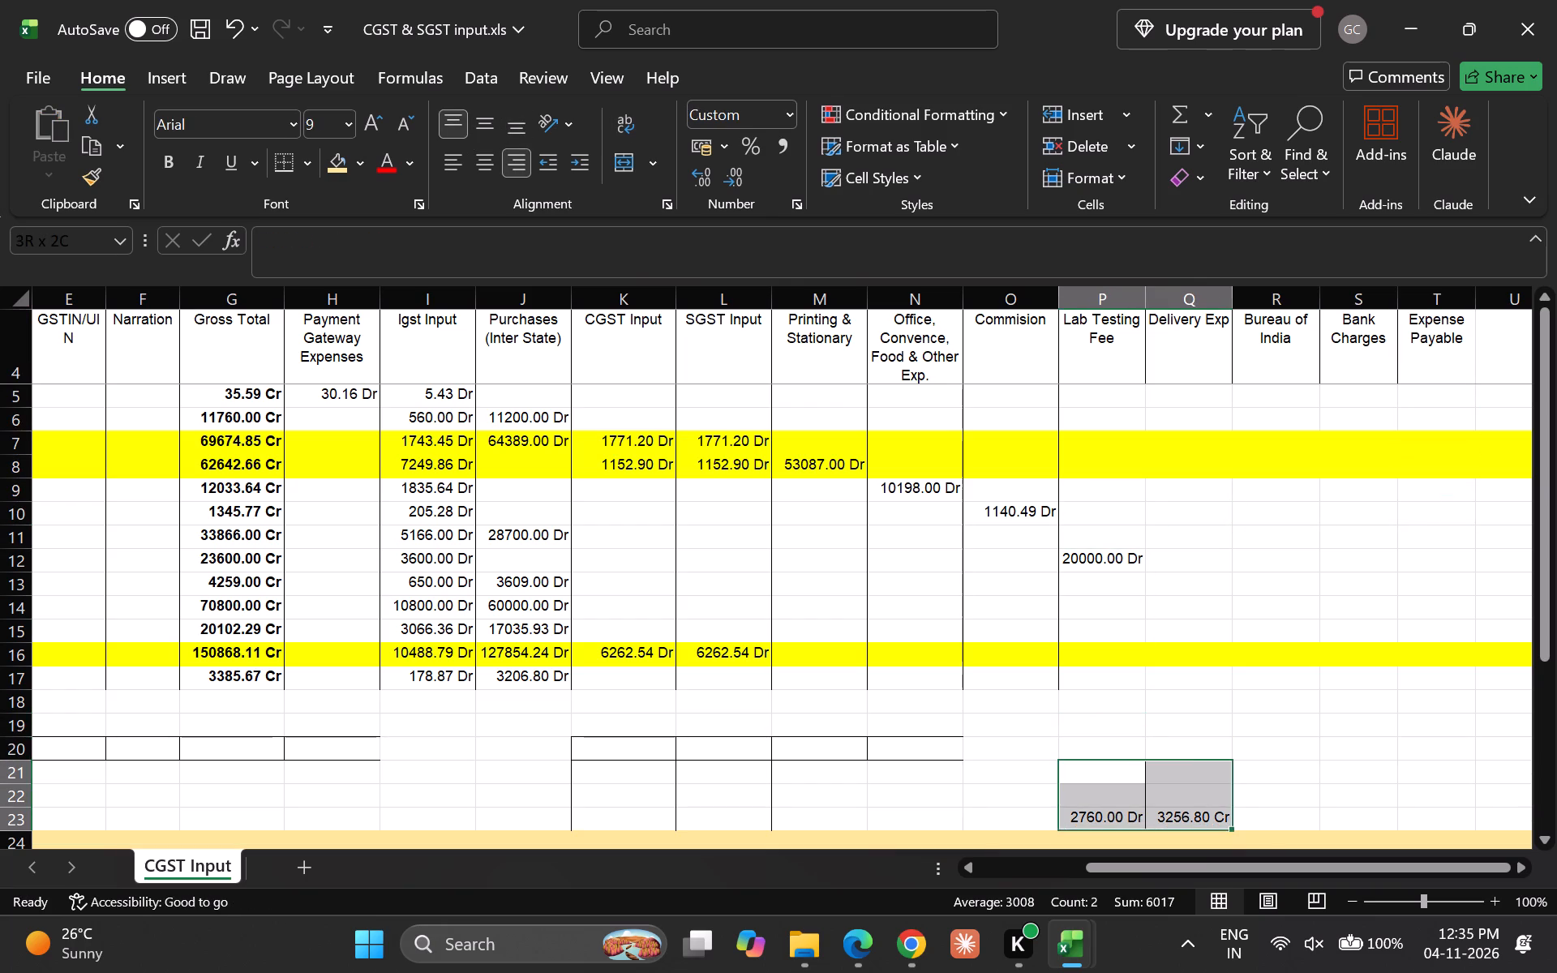
pyautogui.scroll(-1, 1423, 692)
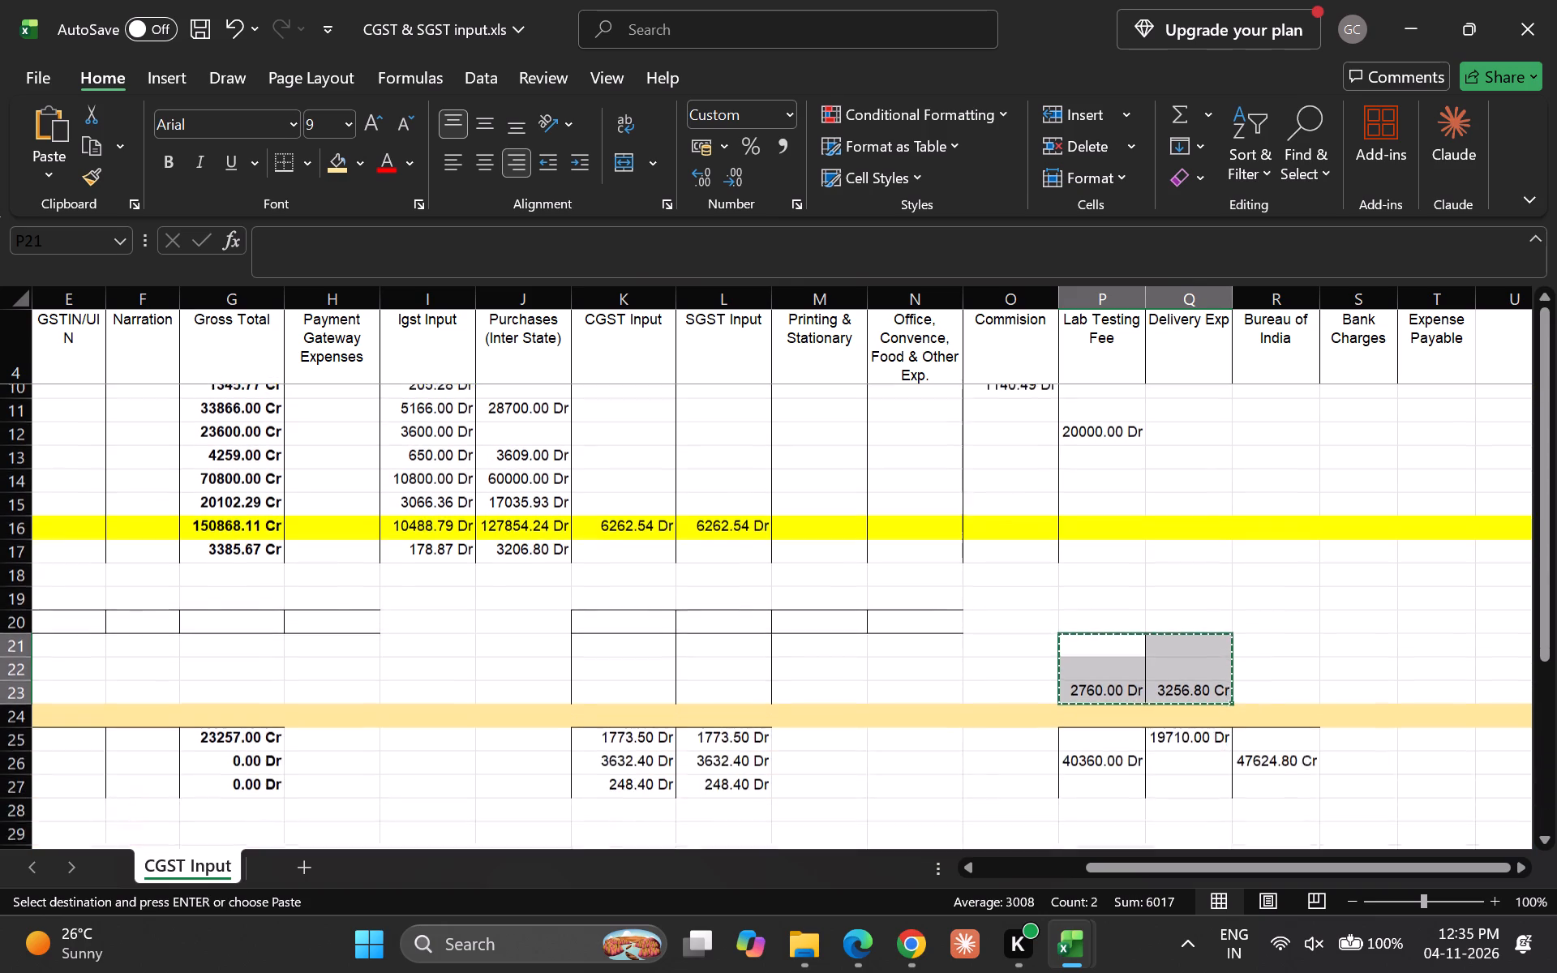
pyautogui.scroll(-2, 1423, 692)
pyautogui.scroll(2, 1423, 692)
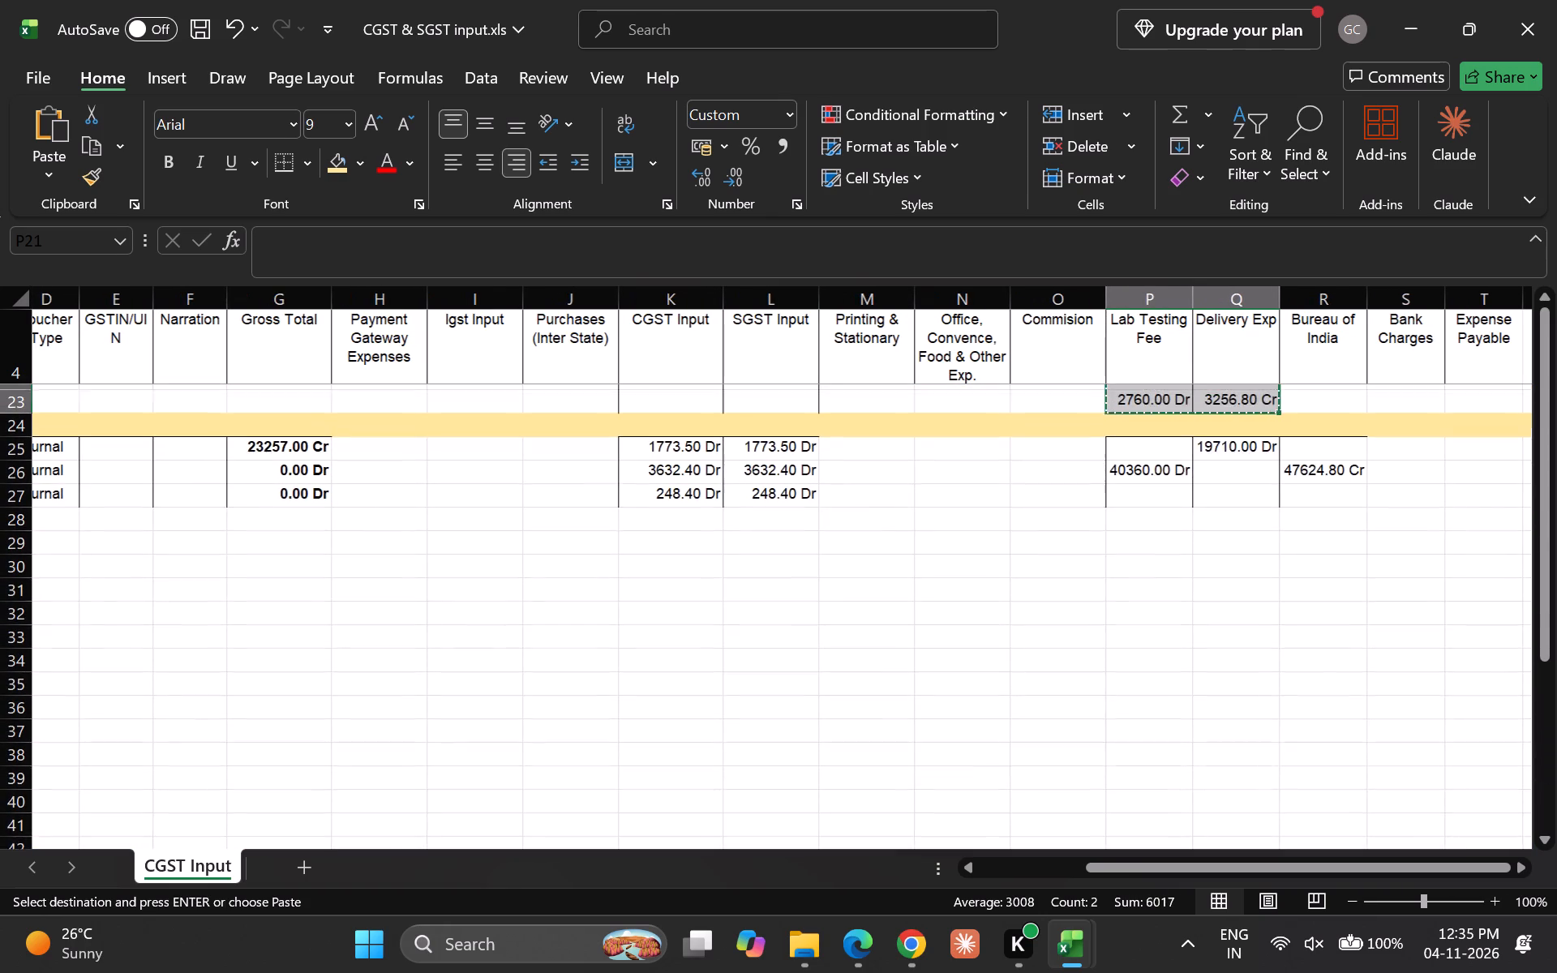
pyautogui.scroll(2, 1423, 692)
pyautogui.hscroll(-1, 1423, 692)
pyautogui.press('Right')
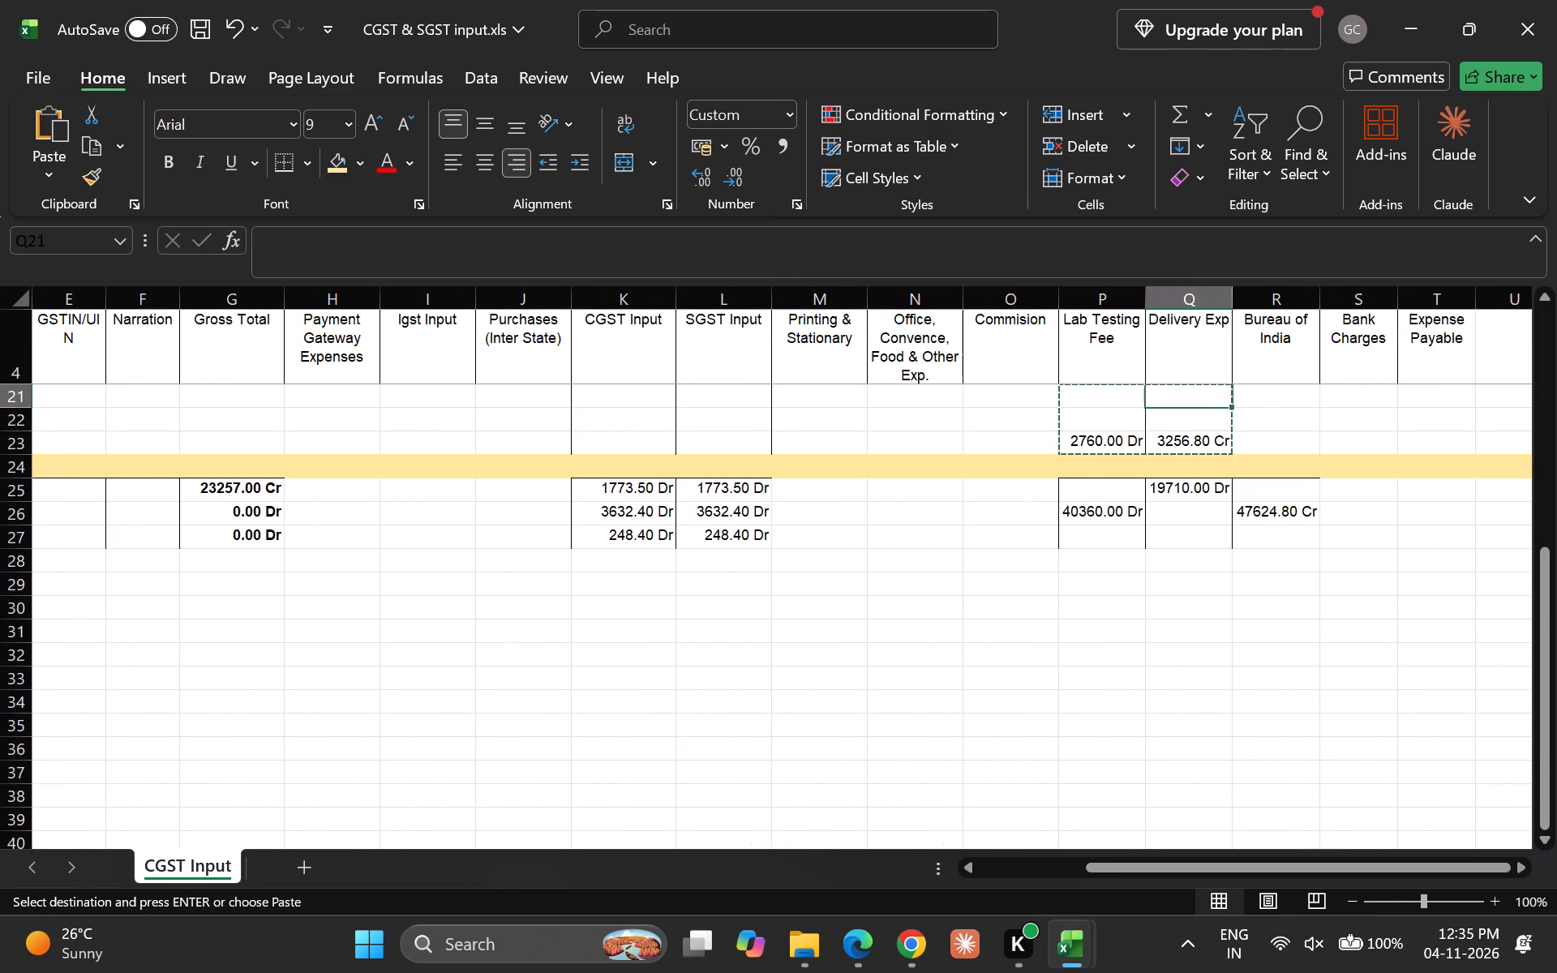
pyautogui.press('Right')
pyautogui.press('Right')
pyautogui.press('Down')
pyautogui.press('Down')
pyautogui.press('Down')
pyautogui.press('Down')
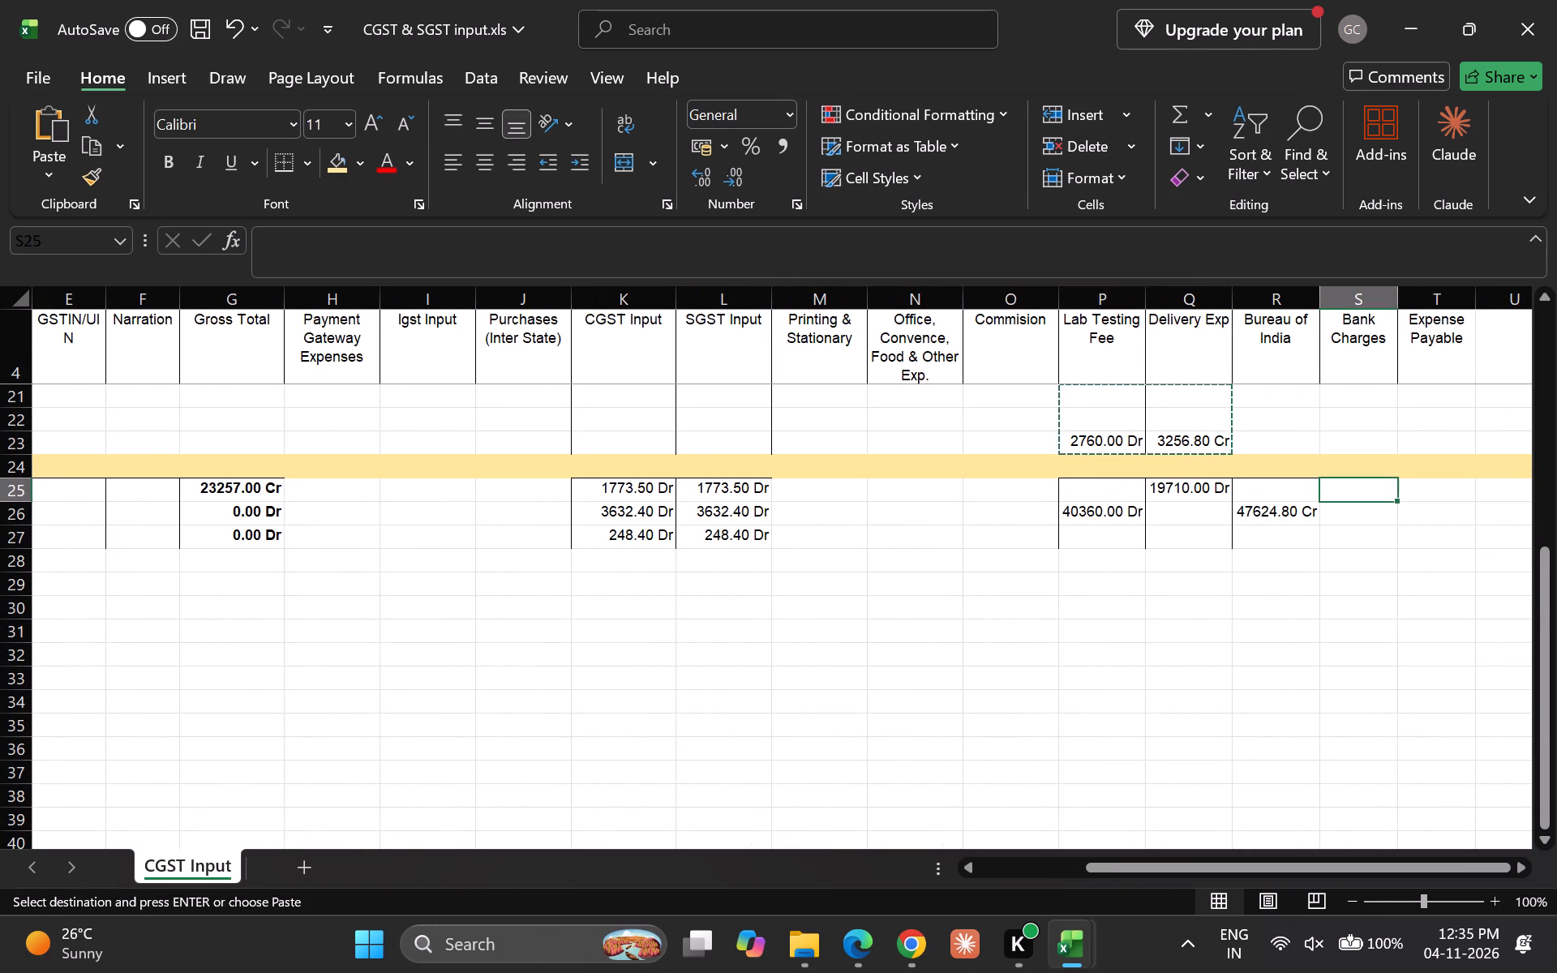
pyautogui.press('Return')
# Go to A18, the first blank row between the Eco Solutions entry and the relocated CGST entries.
pyautogui.press('Down')
pyautogui.press('Up')
pyautogui.press('Up')
pyautogui.press('Up')
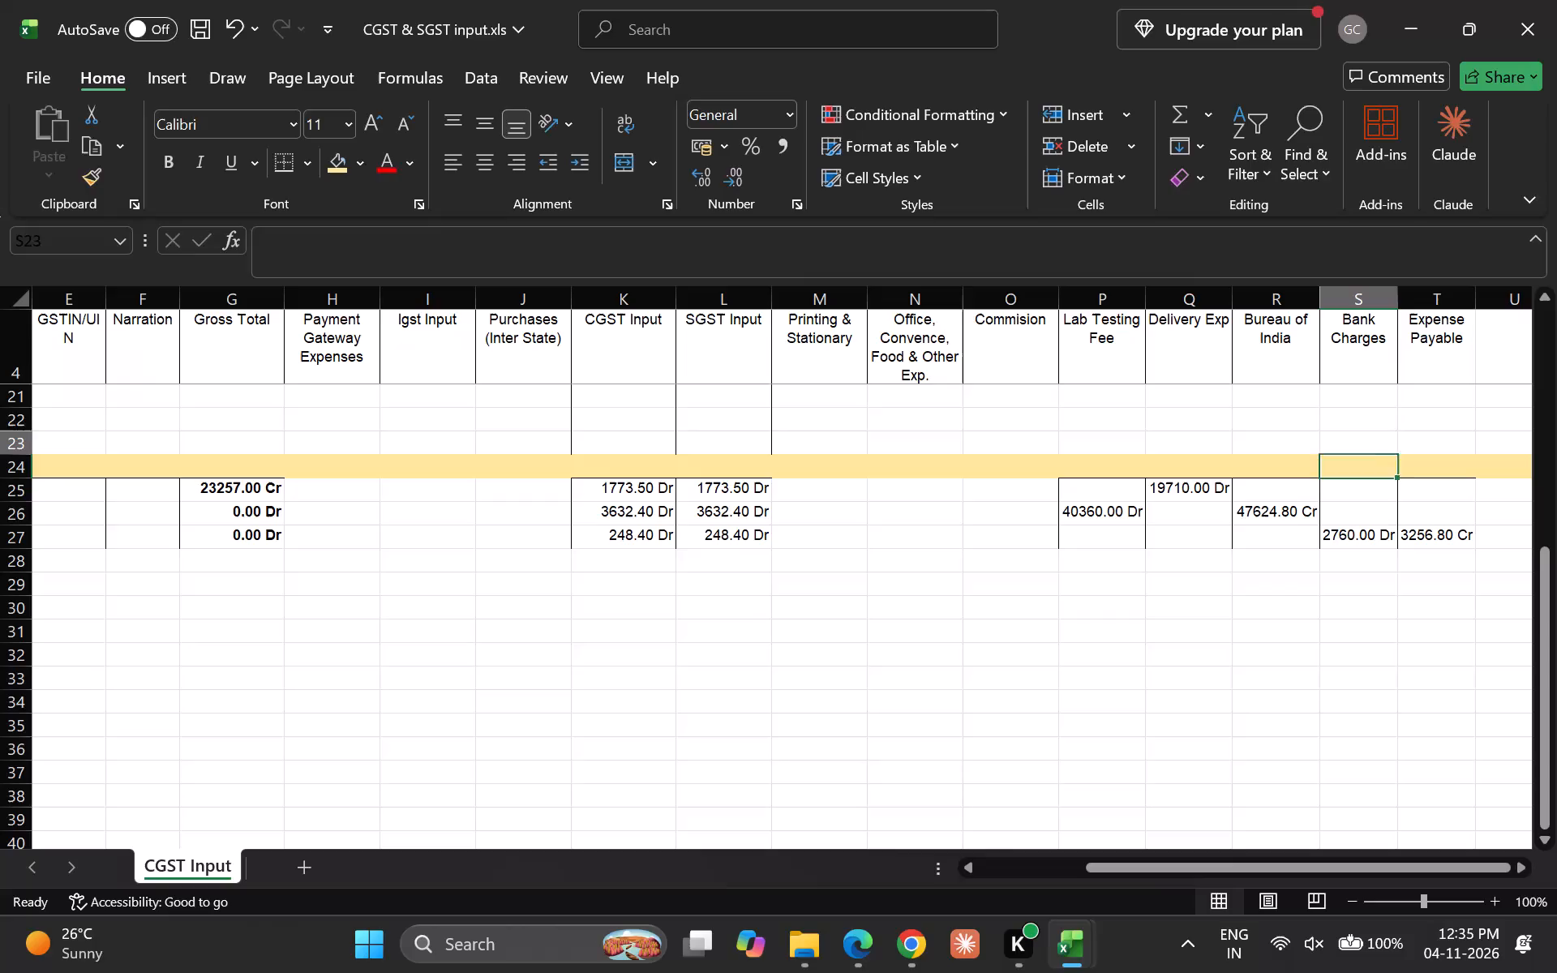
pyautogui.press('Up')
pyautogui.press('Up')
pyautogui.press('Up')
pyautogui.press('Down')
pyautogui.hotkey('ctrl', 'Left')
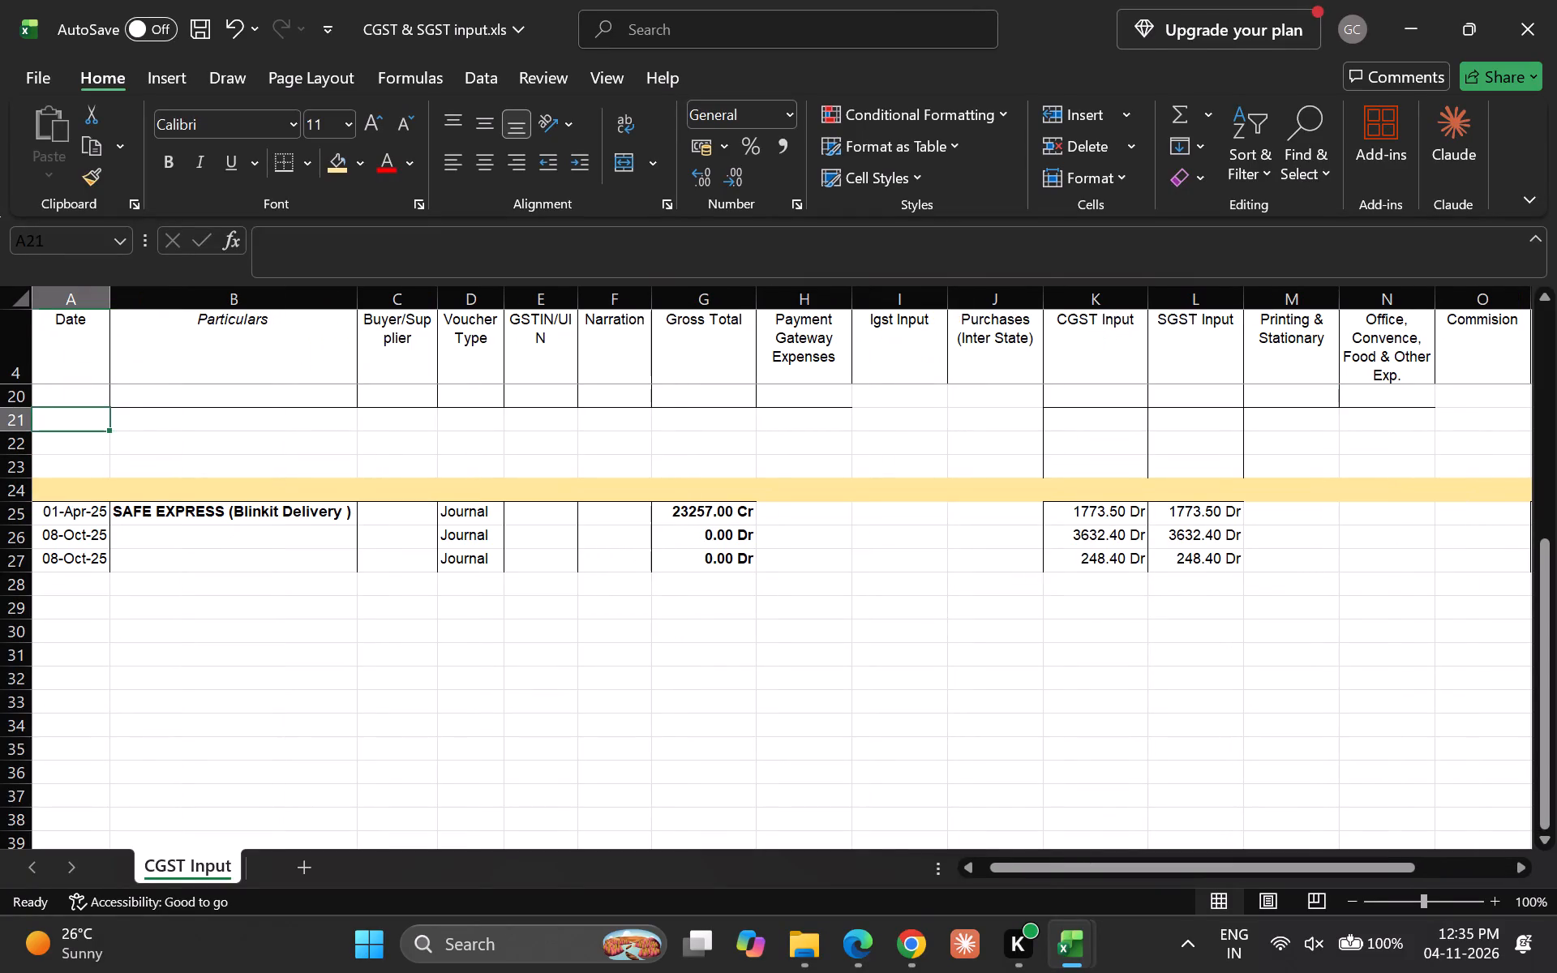
pyautogui.press('Up')
pyautogui.press('Up')
pyautogui.press('Up')
pyautogui.press('Up')
pyautogui.press('Up')
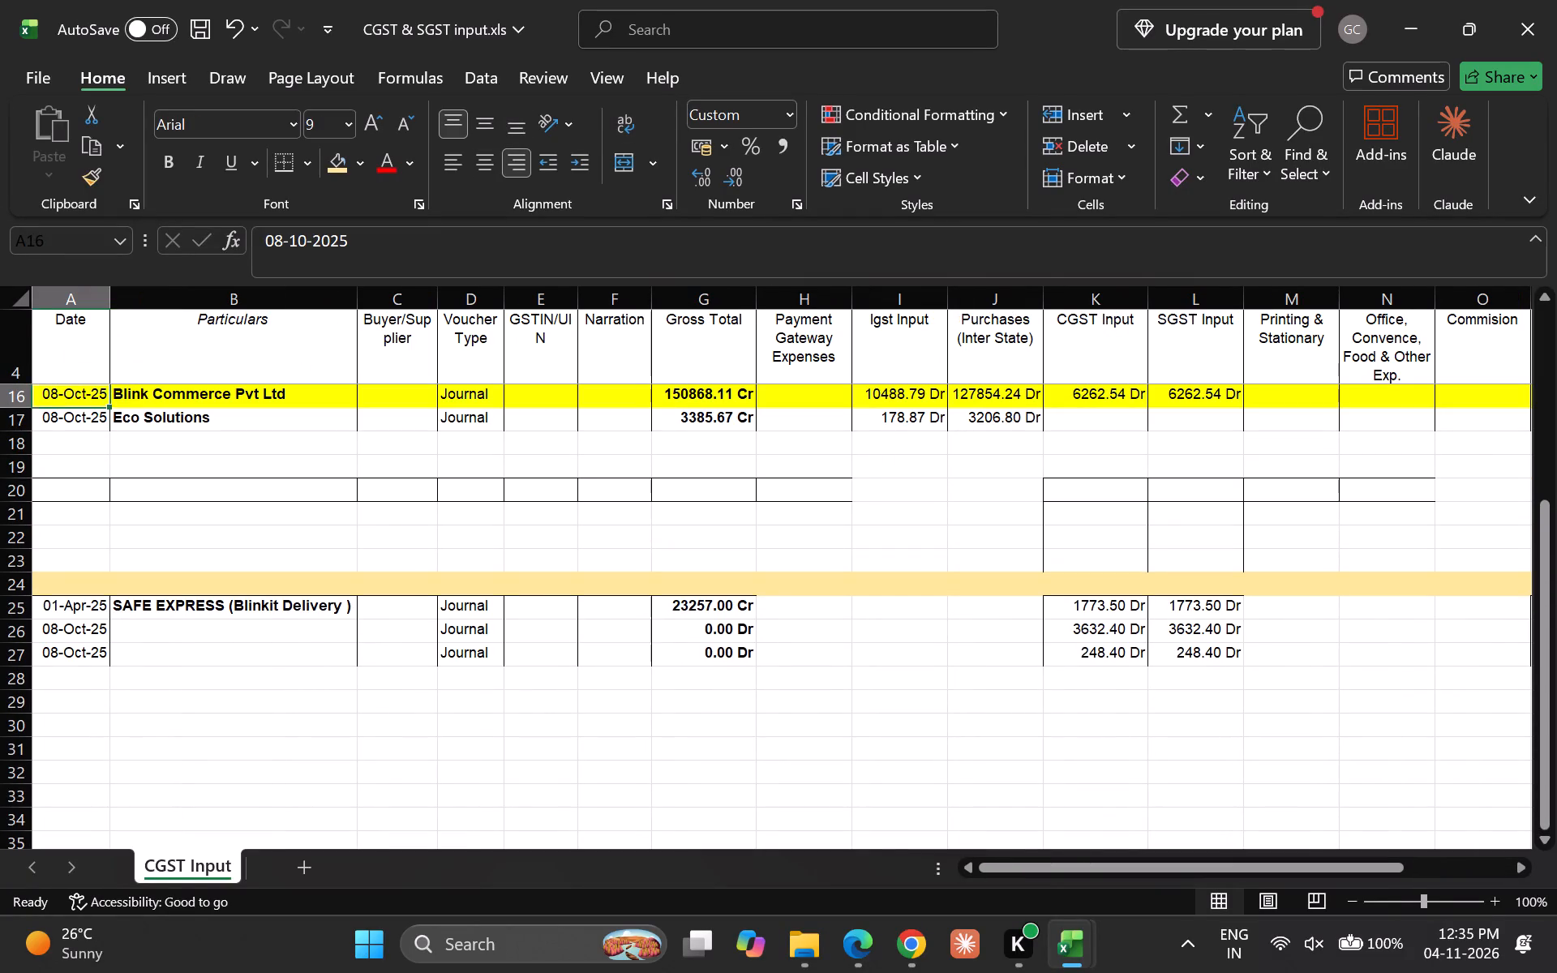
pyautogui.press('Down')
pyautogui.press('Down')
pyautogui.press('Down')
pyautogui.press('Down')
pyautogui.press('Up')
pyautogui.press('Up')
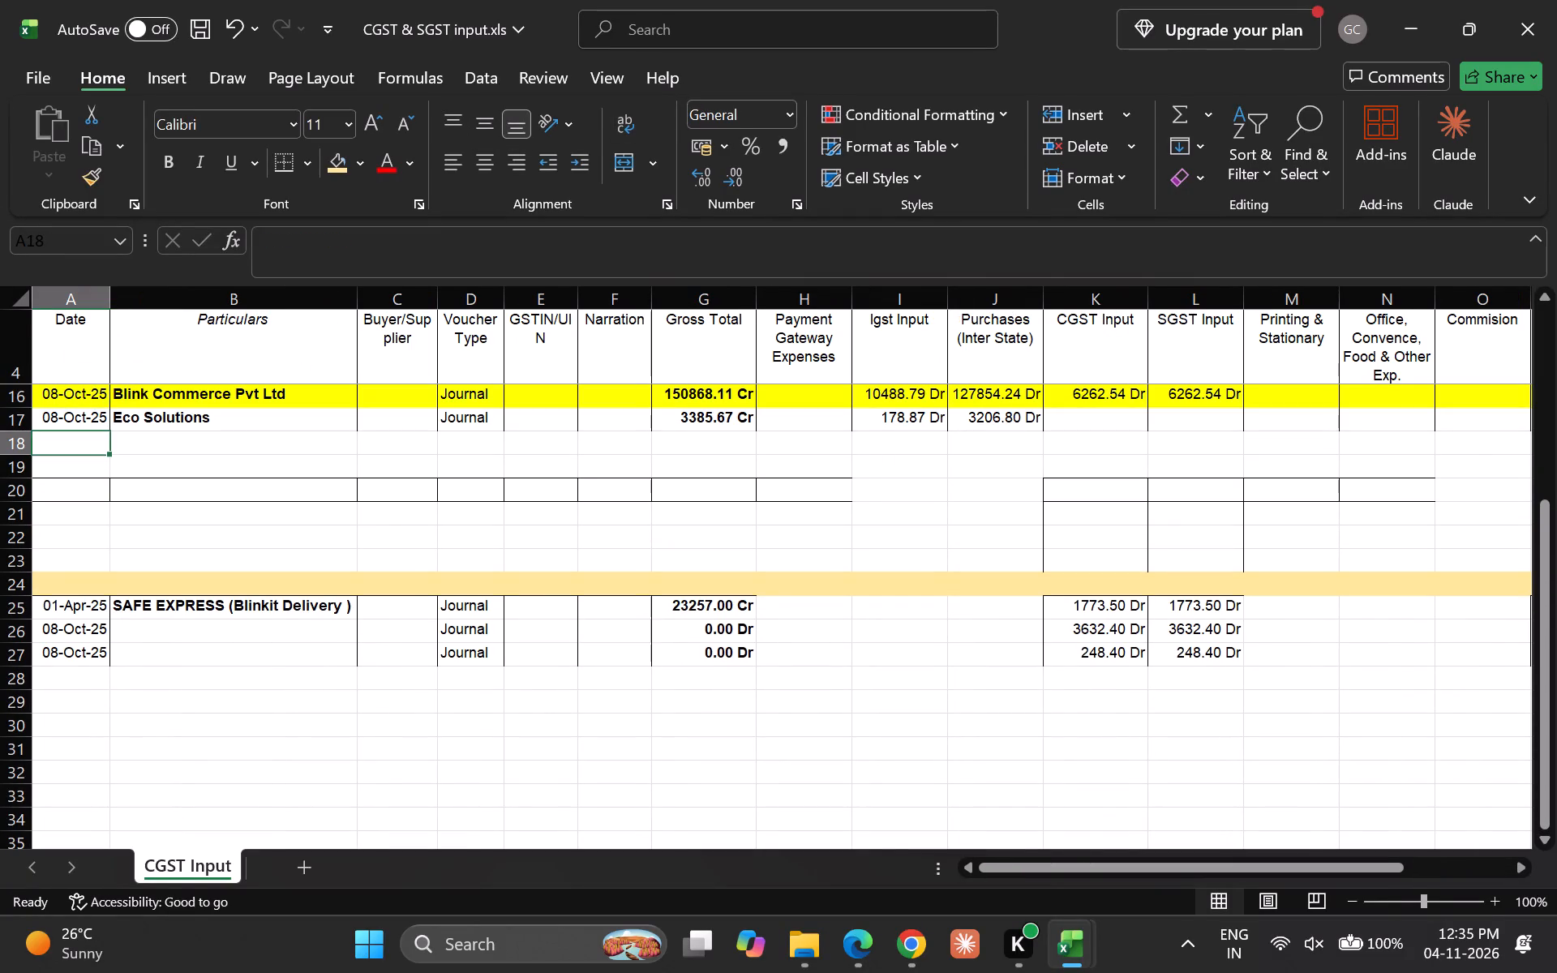
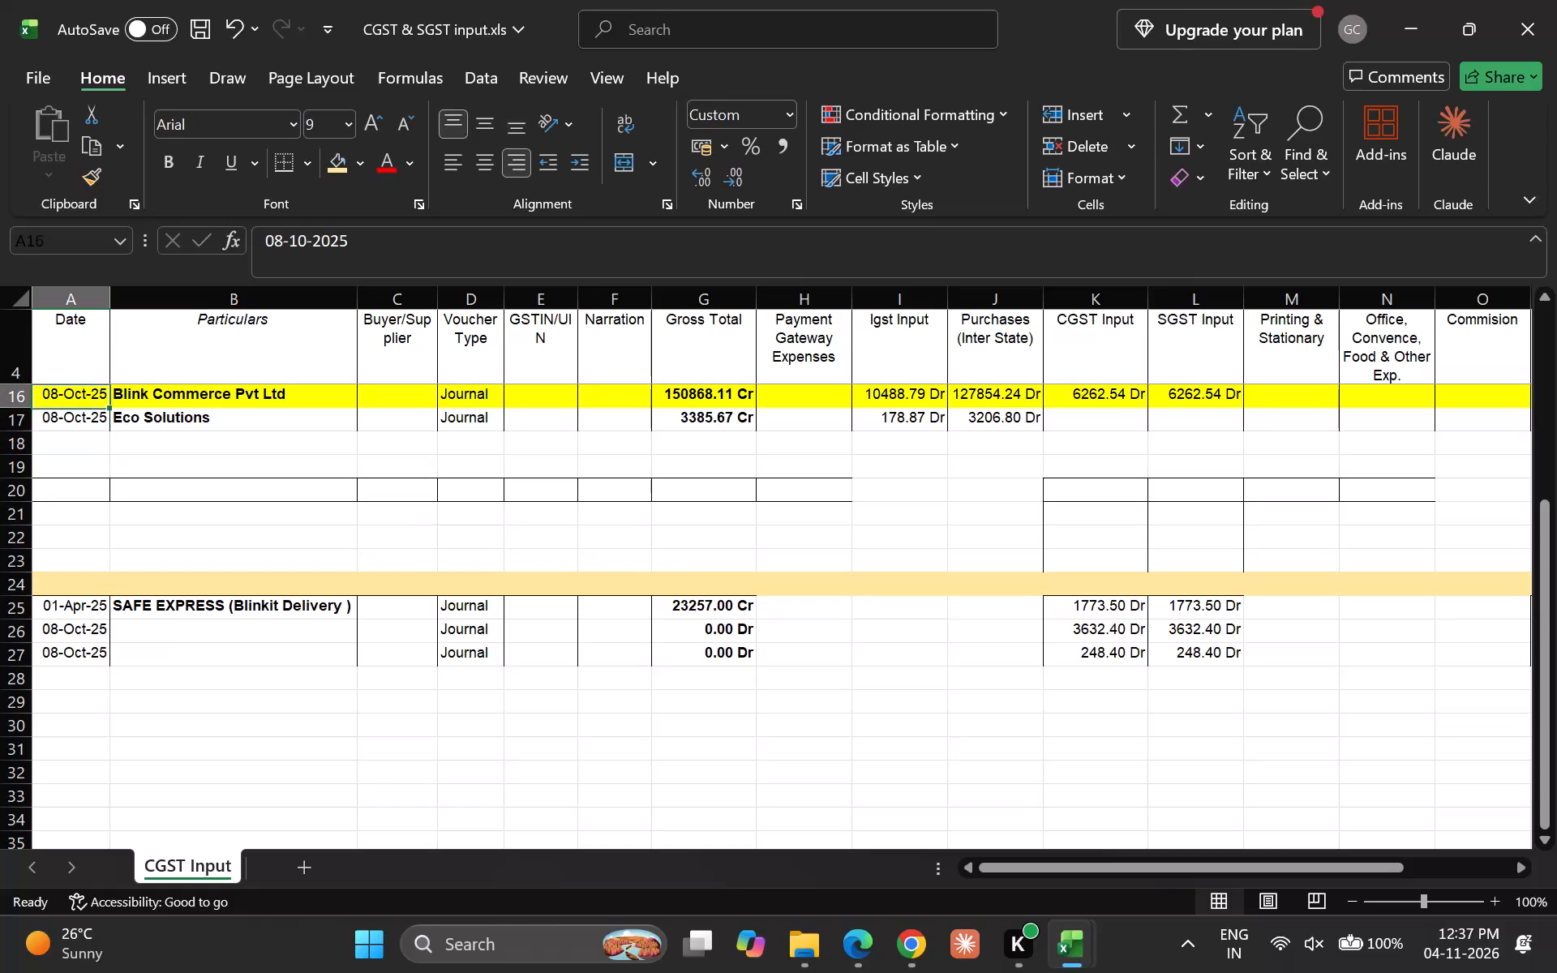
# Delete the empty rows 18 to 23 between the Eco Solutions entry and the shaded separator row.
pyautogui.press('Down')
pyautogui.press('Down')
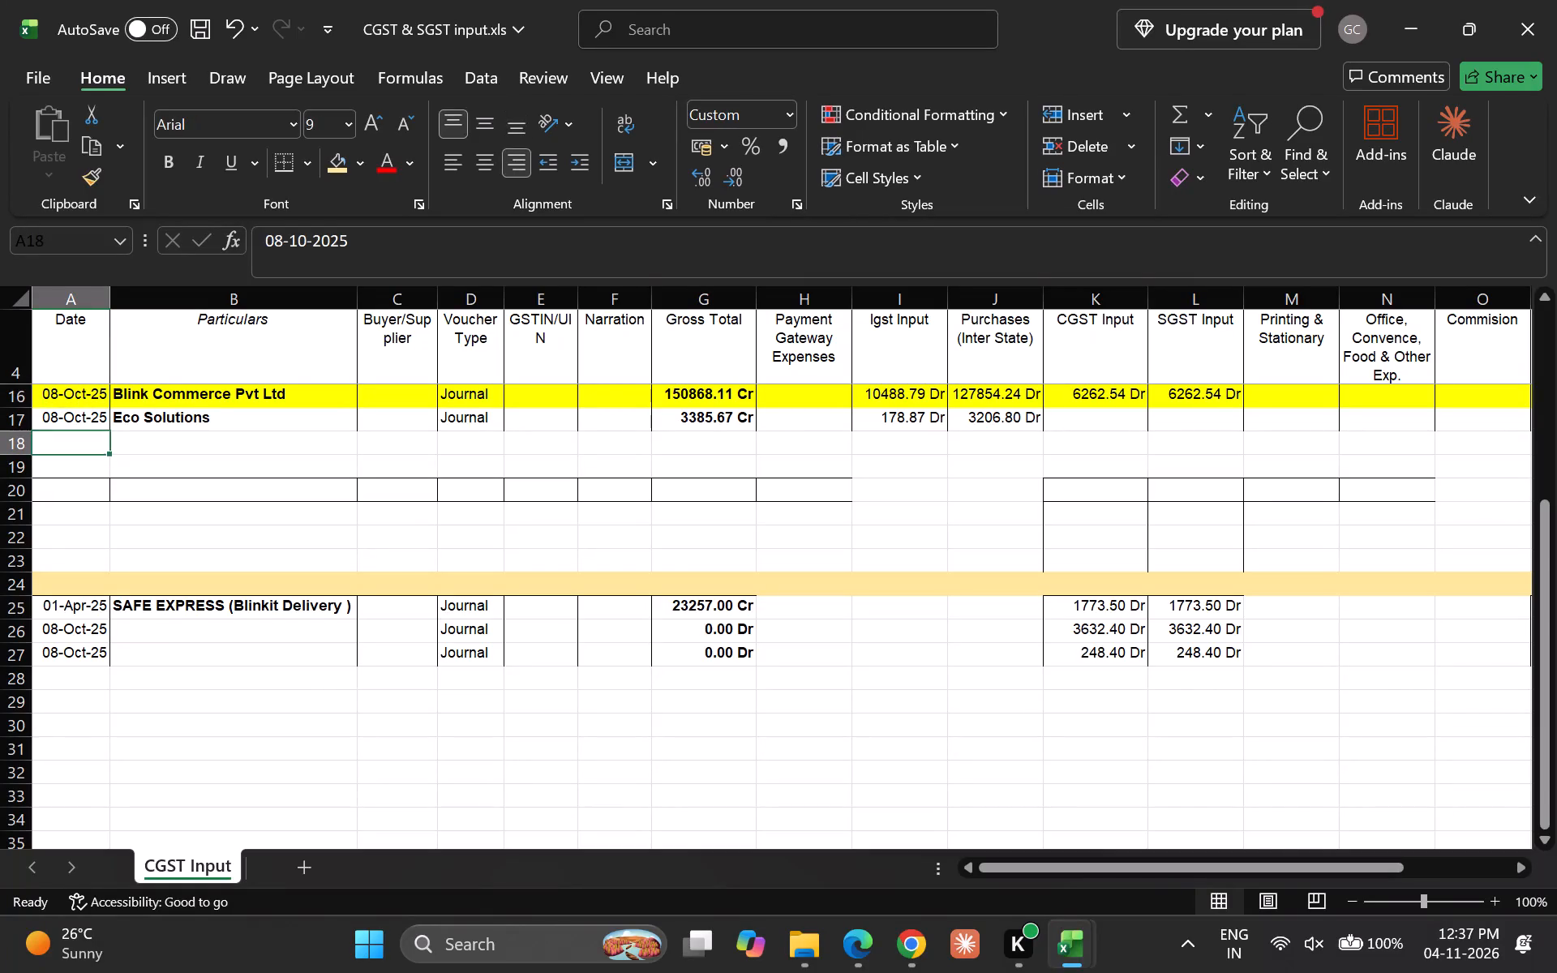
pyautogui.hotkey('shift', 'space')
pyautogui.hotkey('shift', 'Down')
pyautogui.hotkey('shift', 'Down')
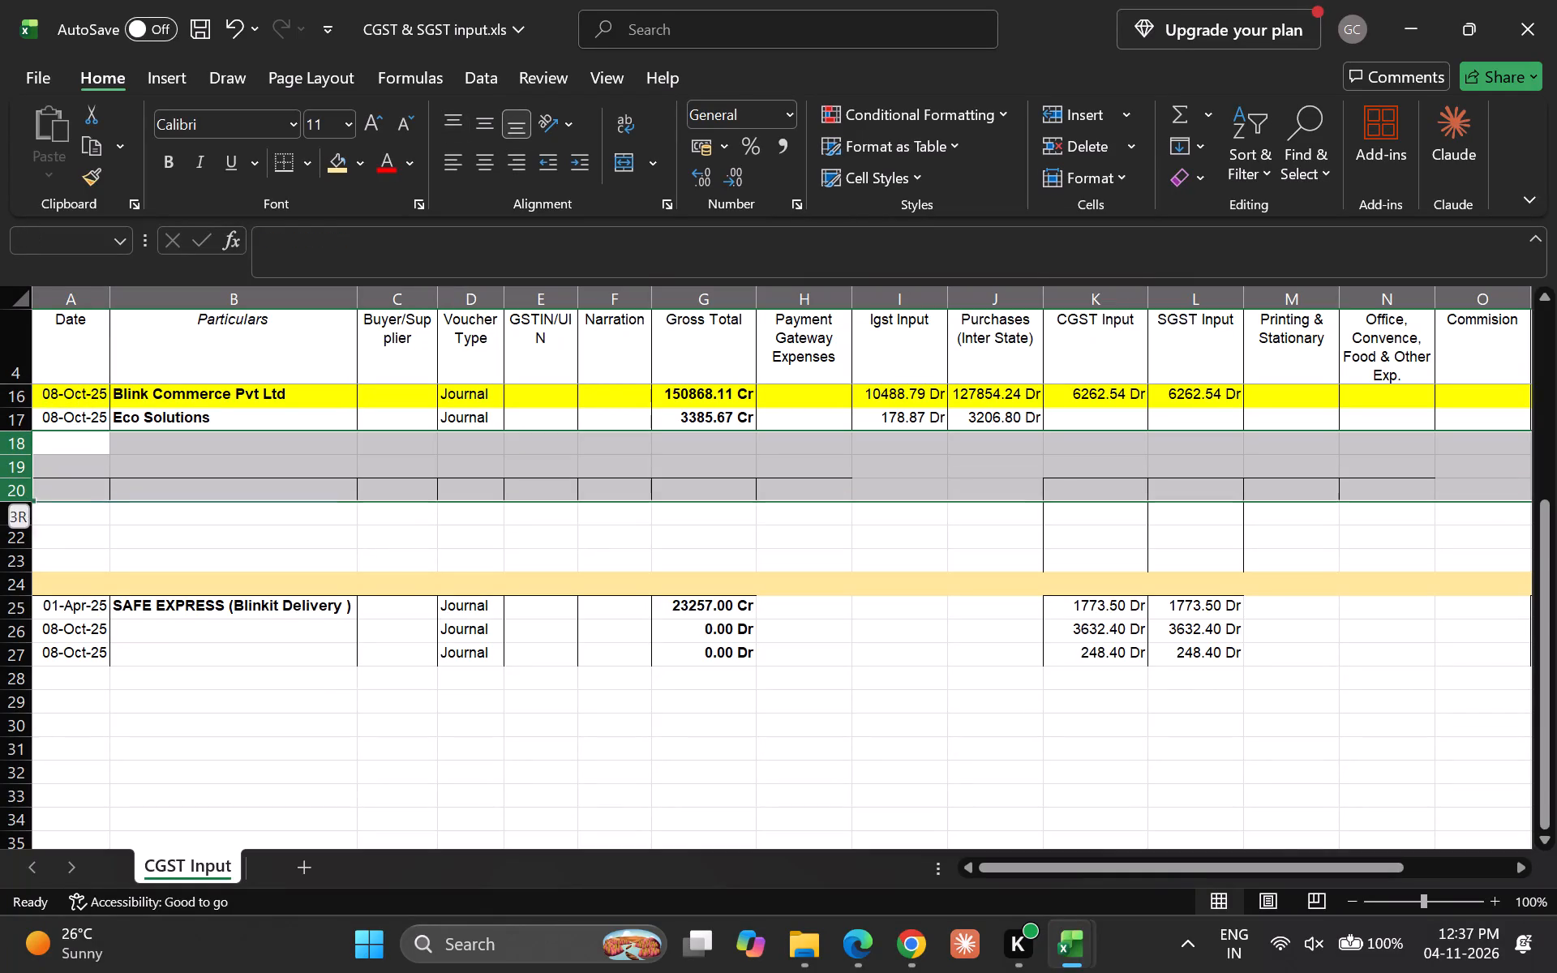
pyautogui.hotkey('shift', 'Down')
pyautogui.hotkey('shift', 'Down')
pyautogui.hotkey('shift', 'Down')
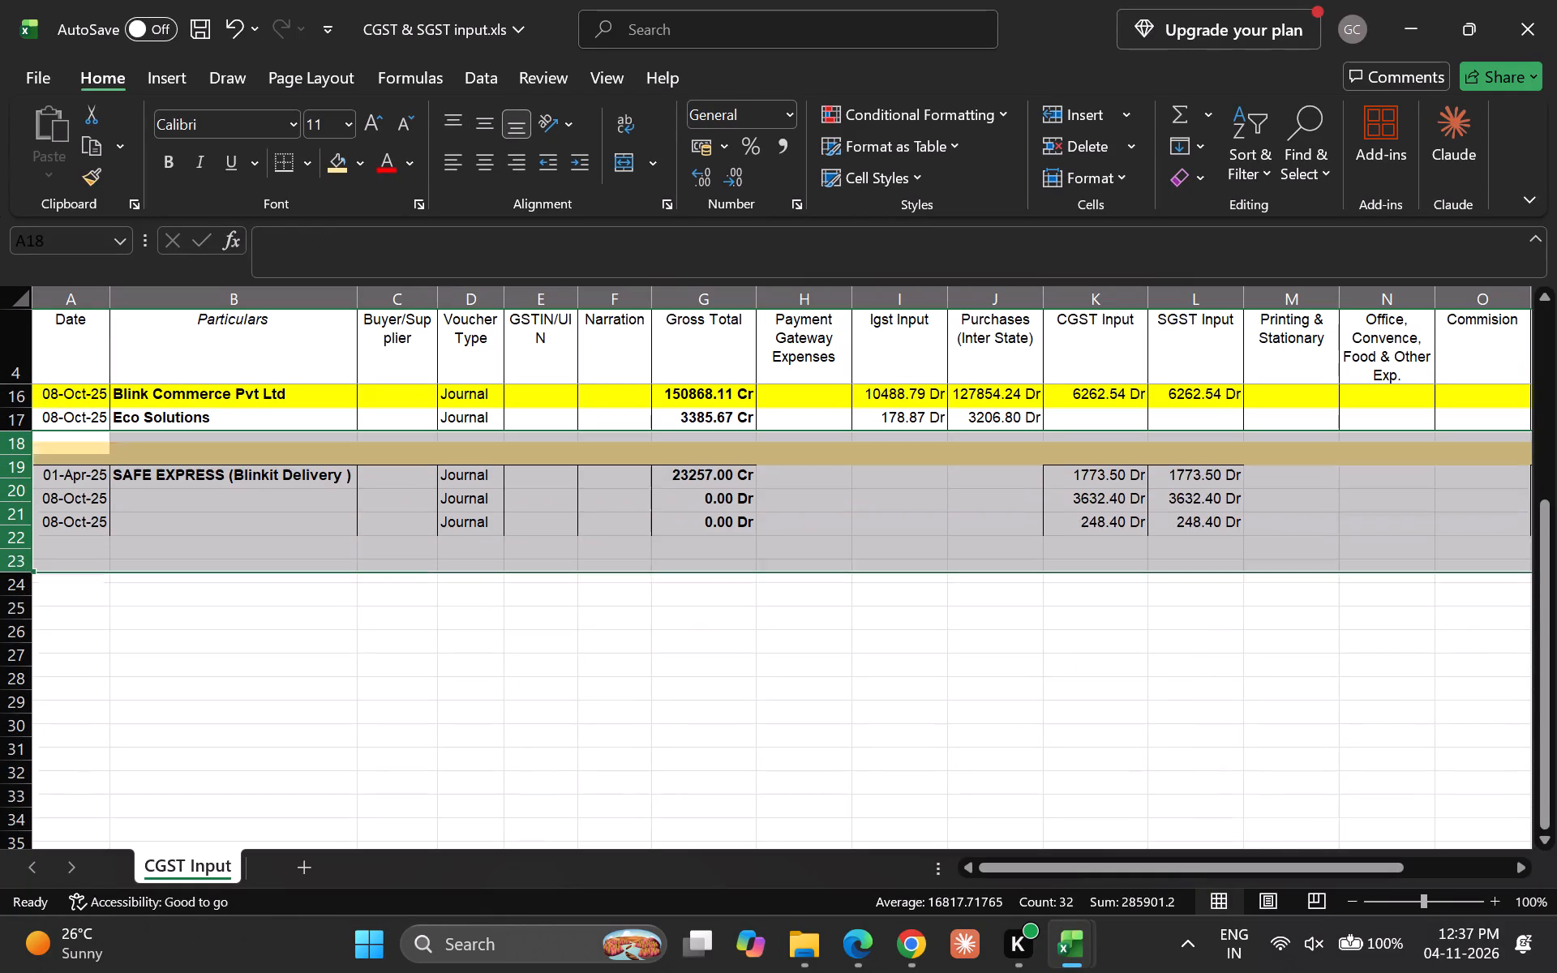
# Delete the shaded separator row 18 directly above the SAFE EXPRESS entry.
pyautogui.press('Down')
pyautogui.press('Up')
pyautogui.press('Up')
pyautogui.press('Down')
pyautogui.hotkey('shift', 'space')
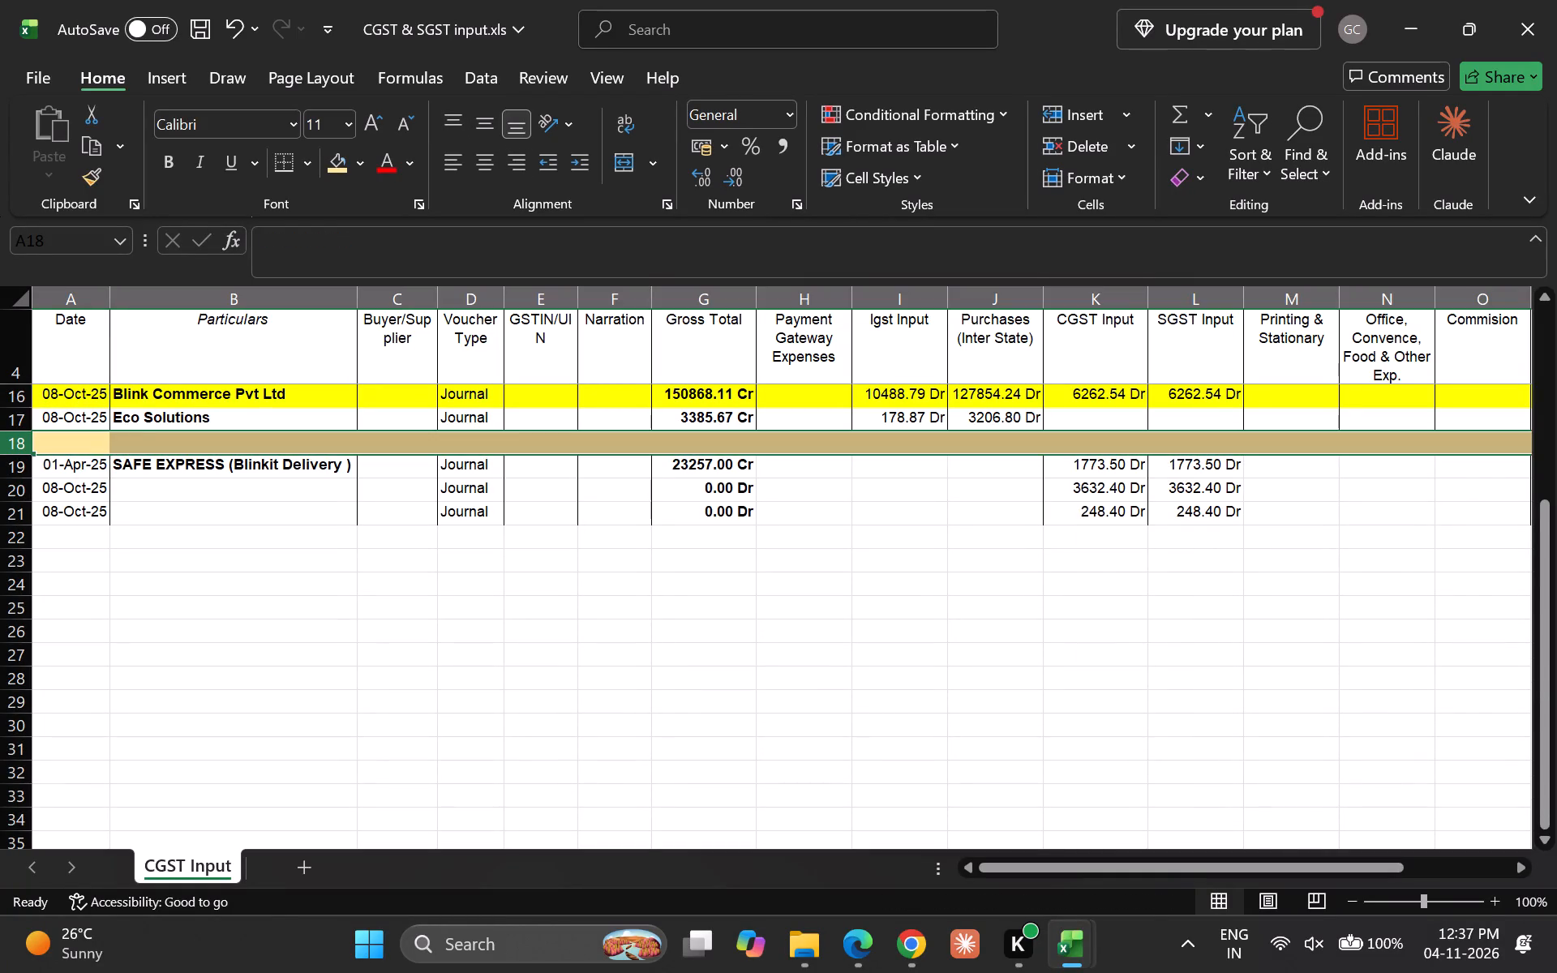
pyautogui.press('Down')
pyautogui.press('Up')
# Review the consolidated ledger rows and their headings from Particulars across to Expense Payable.
pyautogui.press('Right')
pyautogui.press('Up')
pyautogui.press('Up')
pyautogui.press('Up')
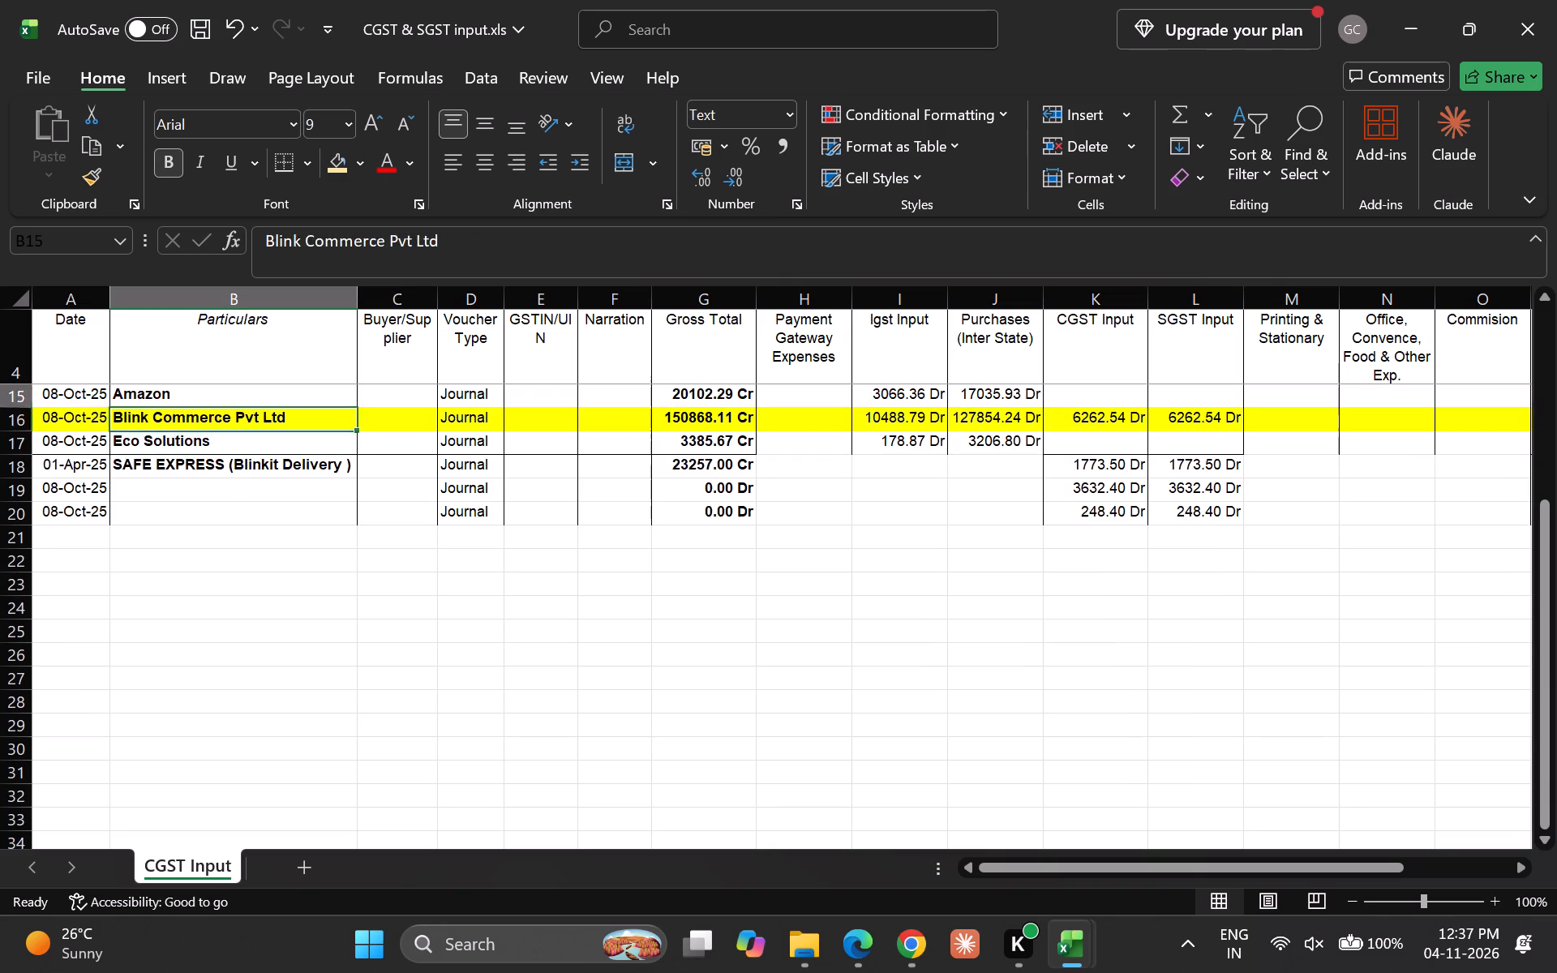
pyautogui.press('Up')
pyautogui.press('Up')
pyautogui.press('Up')
pyautogui.press('Up')
pyautogui.press('Up')
pyautogui.press('Up')
pyautogui.press('Up')
pyautogui.press('Up')
pyautogui.press('Up')
pyautogui.press('Up')
pyautogui.press('Up')
pyautogui.press('Up')
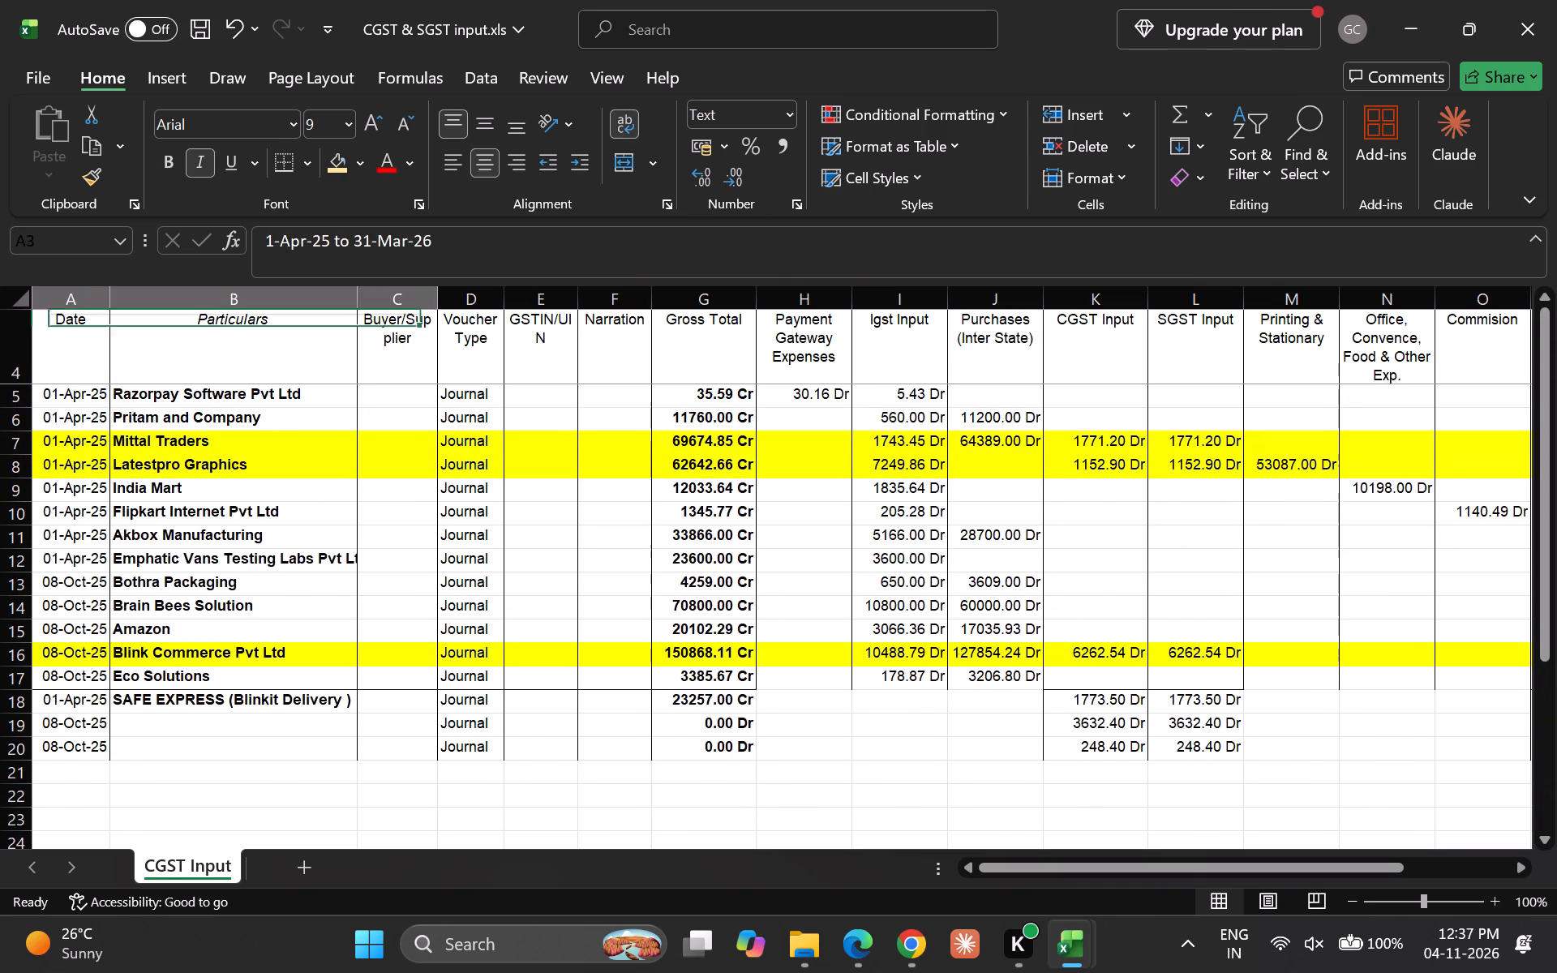
pyautogui.press('Up')
pyautogui.press('Down')
pyautogui.press('Down')
pyautogui.press('Down')
pyautogui.press('Down')
pyautogui.press('Down')
pyautogui.press('Up')
pyautogui.press('Down')
pyautogui.press('Up')
pyautogui.press('Right')
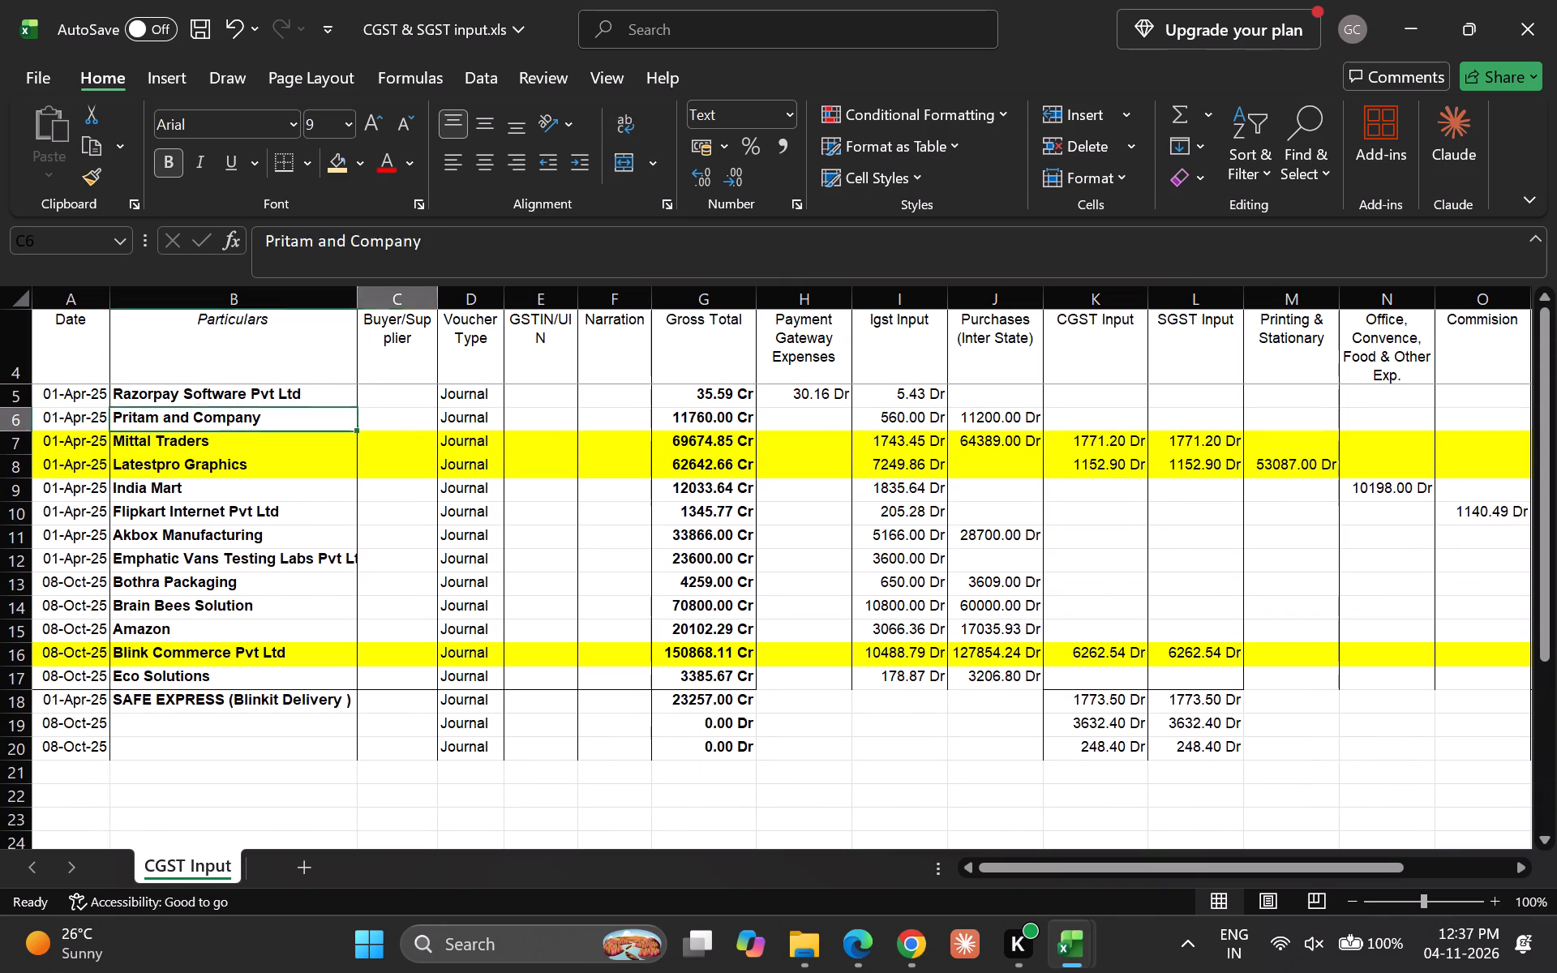
pyautogui.press('Right')
pyautogui.press('Right')
pyautogui.press('Right')
pyautogui.press('Down')
pyautogui.press('Right')
pyautogui.press('Right')
pyautogui.press('Down')
pyautogui.press('Down')
pyautogui.press('Right')
pyautogui.press('Down')
pyautogui.press('Right')
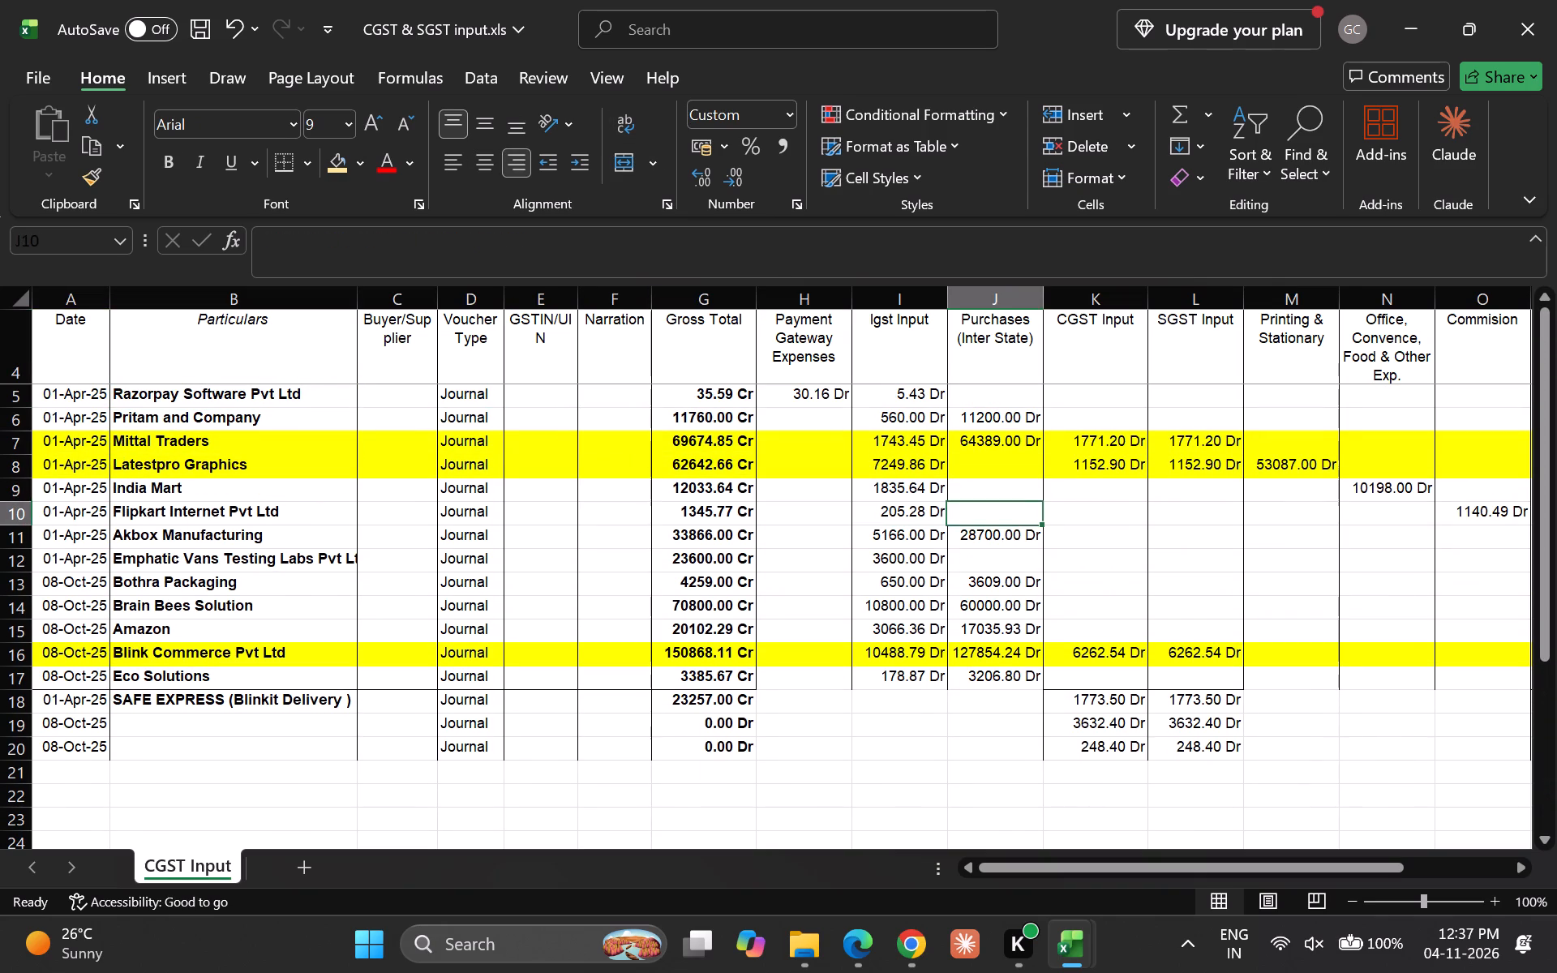
pyautogui.press('Right')
pyautogui.press('Up')
pyautogui.press('Up')
pyautogui.press('Up')
pyautogui.press('Right')
pyautogui.press('Down')
pyautogui.press('Up')
pyautogui.press('Left')
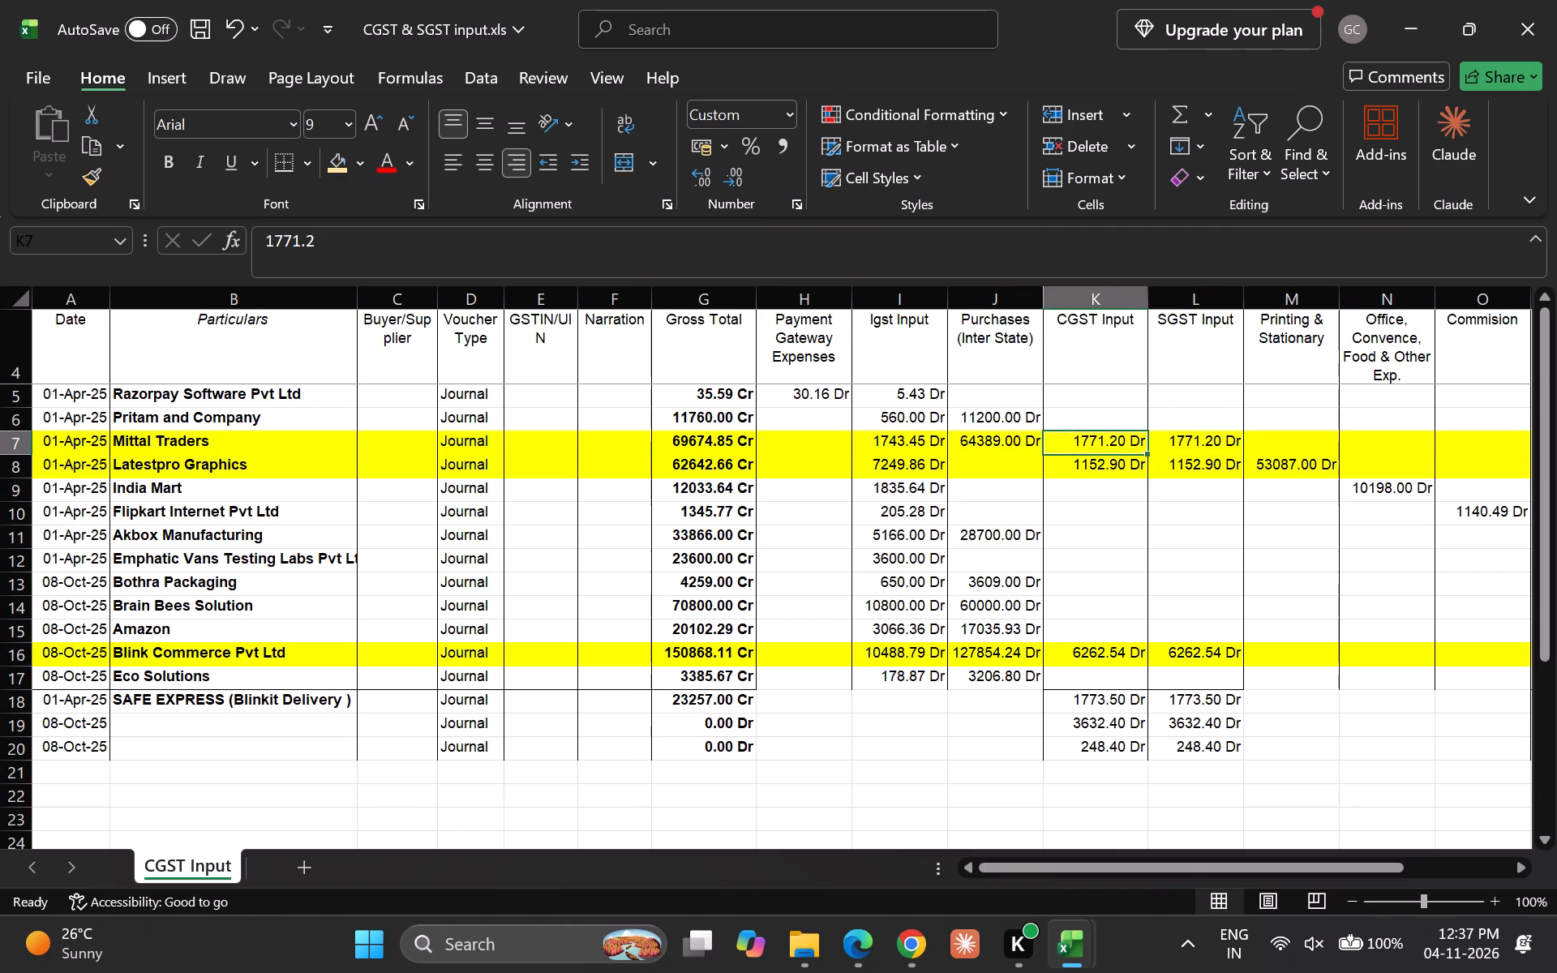
pyautogui.press('Right')
pyautogui.press('Right')
pyautogui.press('Right')
pyautogui.press('Right')
pyautogui.press('Right')
pyautogui.press('Right')
pyautogui.press('Right')
pyautogui.press('Right')
pyautogui.press('Right')
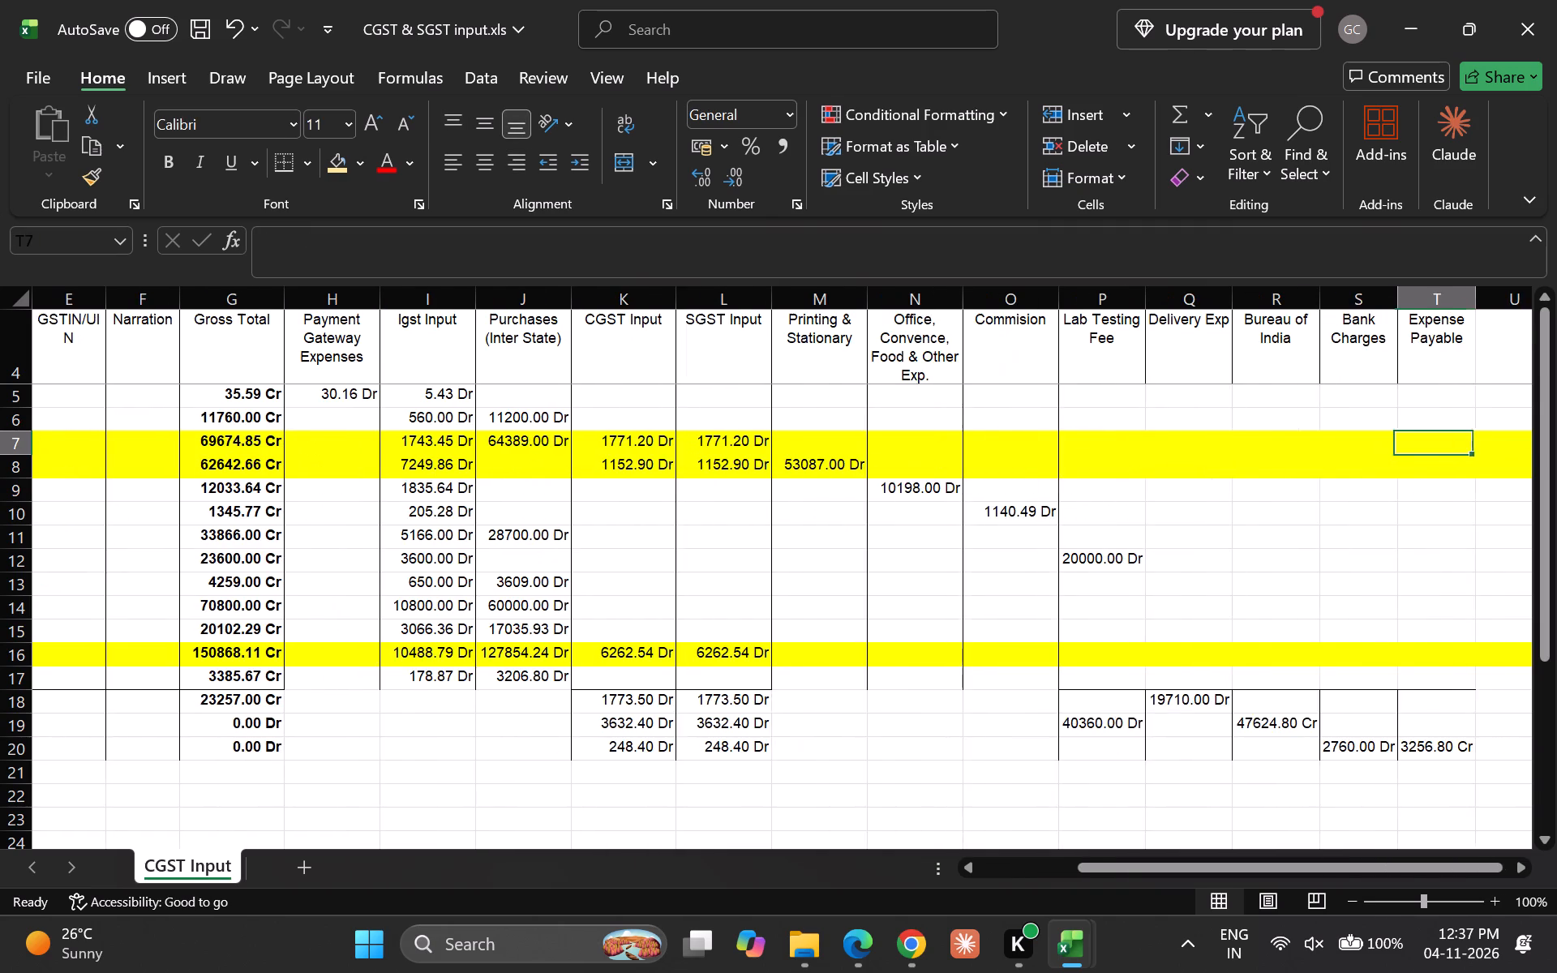
pyautogui.press('Right')
pyautogui.press('Right')
pyautogui.press('Up')
pyautogui.press('Down')
pyautogui.press('Up')
pyautogui.press('Left')
pyautogui.press('Left')
pyautogui.press('Up')
pyautogui.press('Up')
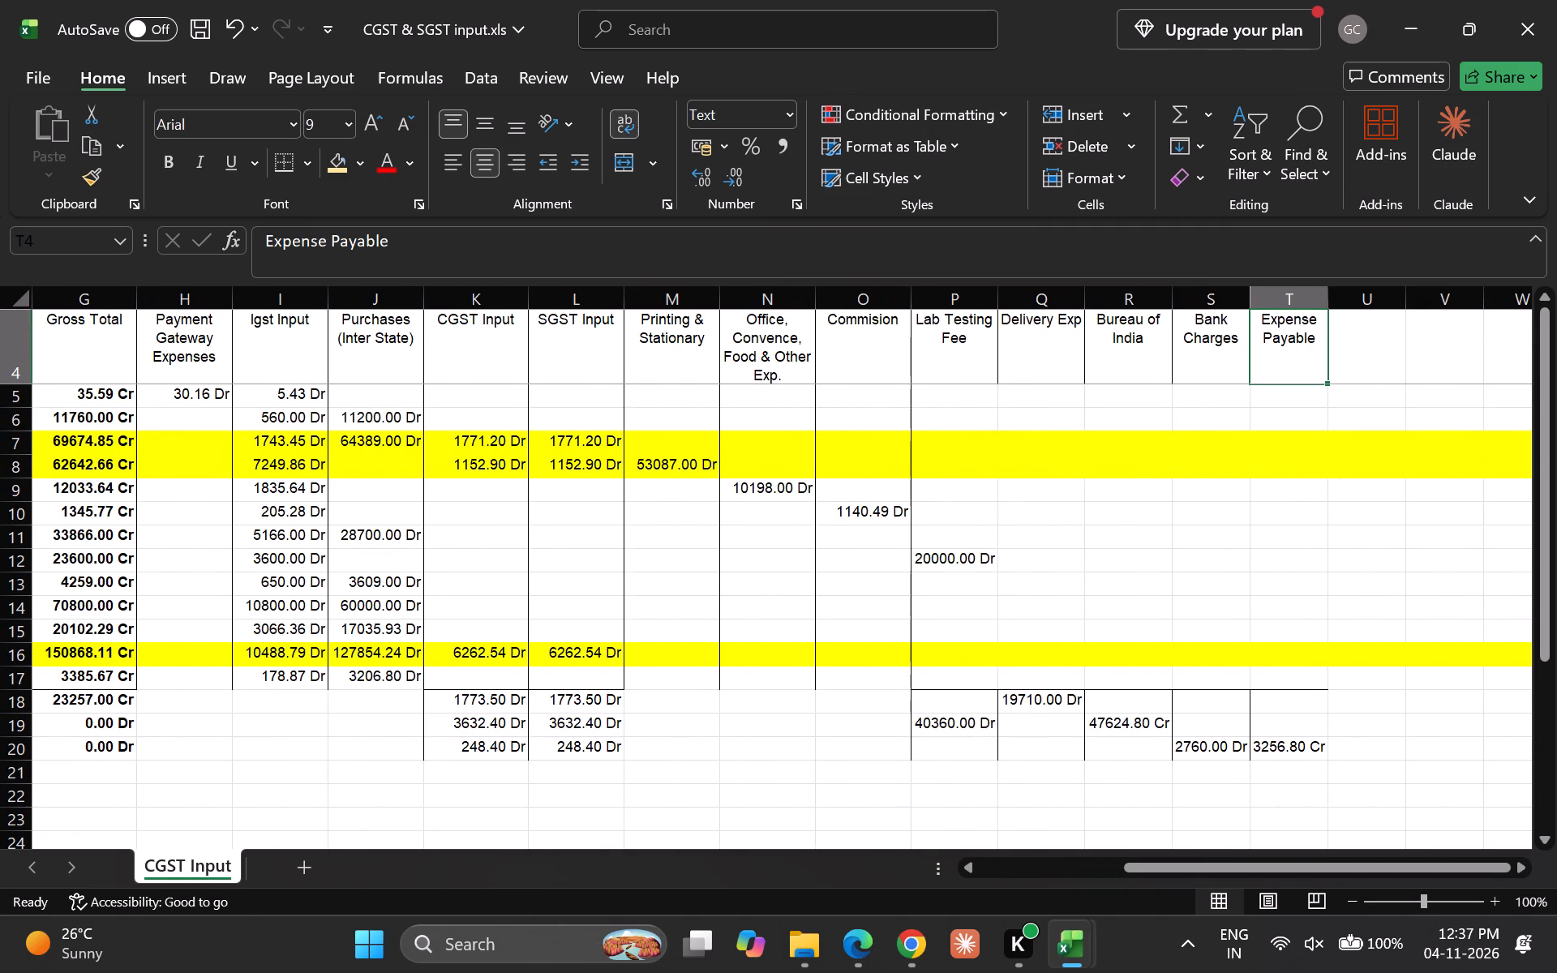
# Save the workbook.
pyautogui.press('Down')
pyautogui.press('Up')
pyautogui.press('Down')
pyautogui.press('Down')
pyautogui.press('Down')
pyautogui.press('Down')
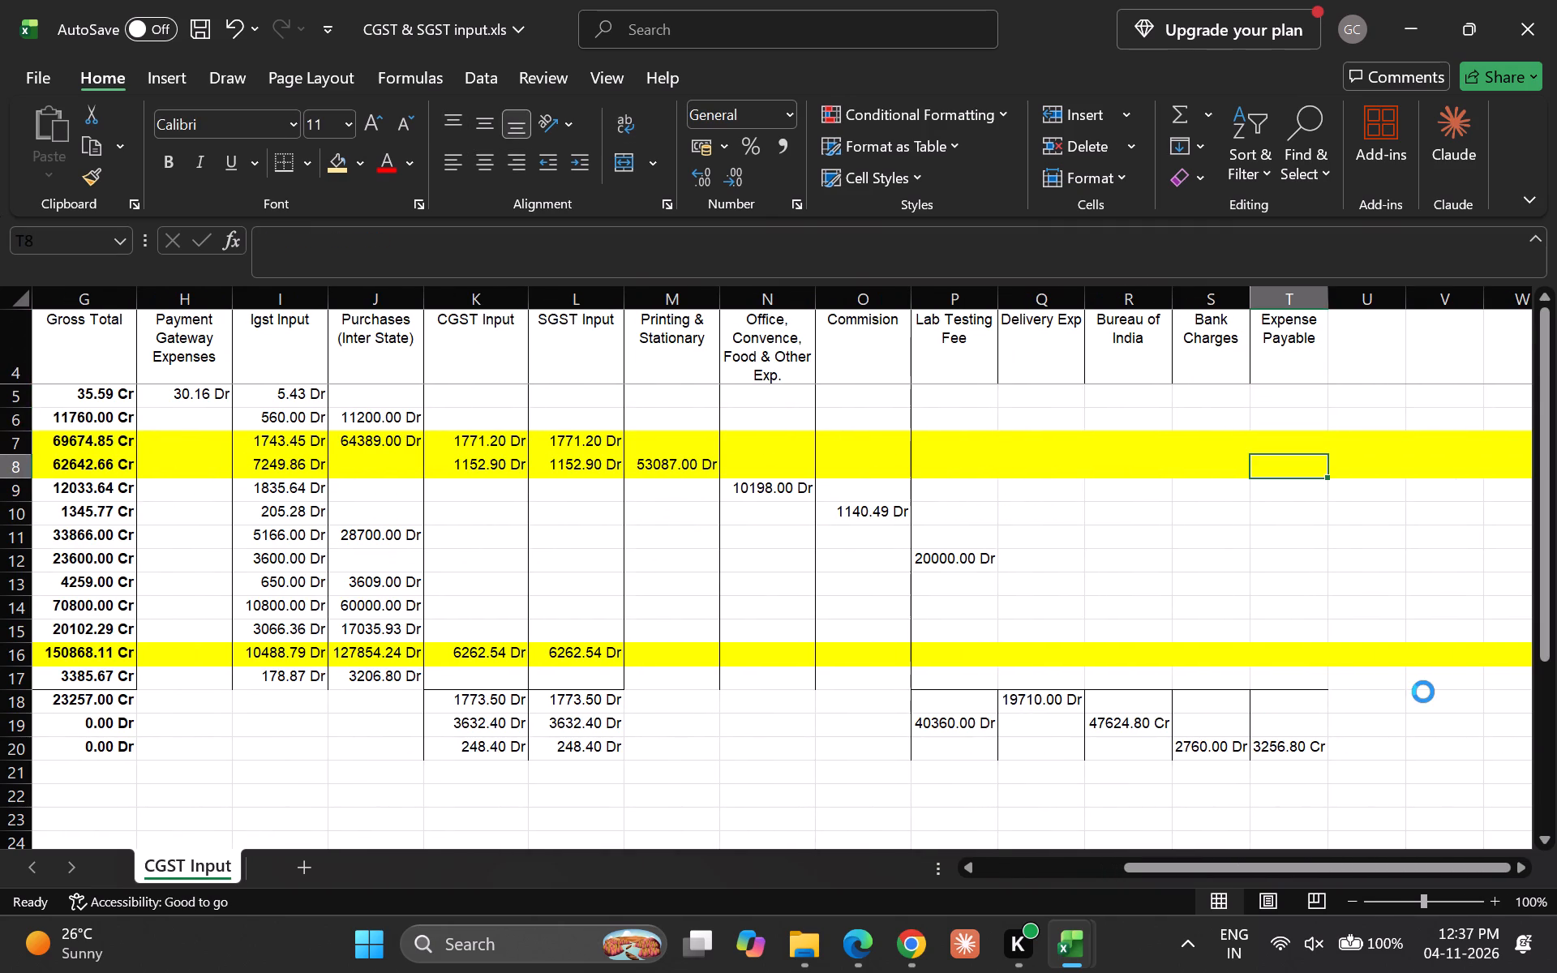
# Unfreeze the panes on the CGST Input sheet so the title rows at the top can be reached.
pyautogui.press('Up')
pyautogui.press('Up')
pyautogui.press('Left')
pyautogui.press('Left')
pyautogui.press('Up')
pyautogui.press('Up')
pyautogui.press('Up')
pyautogui.press('Left')
pyautogui.press('Left')
pyautogui.press('Left')
pyautogui.press('Left')
pyautogui.press('Left')
pyautogui.press('Left')
pyautogui.press('Left')
pyautogui.press('Left')
pyautogui.press('Left')
pyautogui.press('Left')
pyautogui.press('Left')
pyautogui.press('Left')
pyautogui.press('Left')
pyautogui.press('Left')
pyautogui.press('Left')
pyautogui.press('Left')
pyautogui.press('Left')
pyautogui.press('Left')
pyautogui.press('Left')
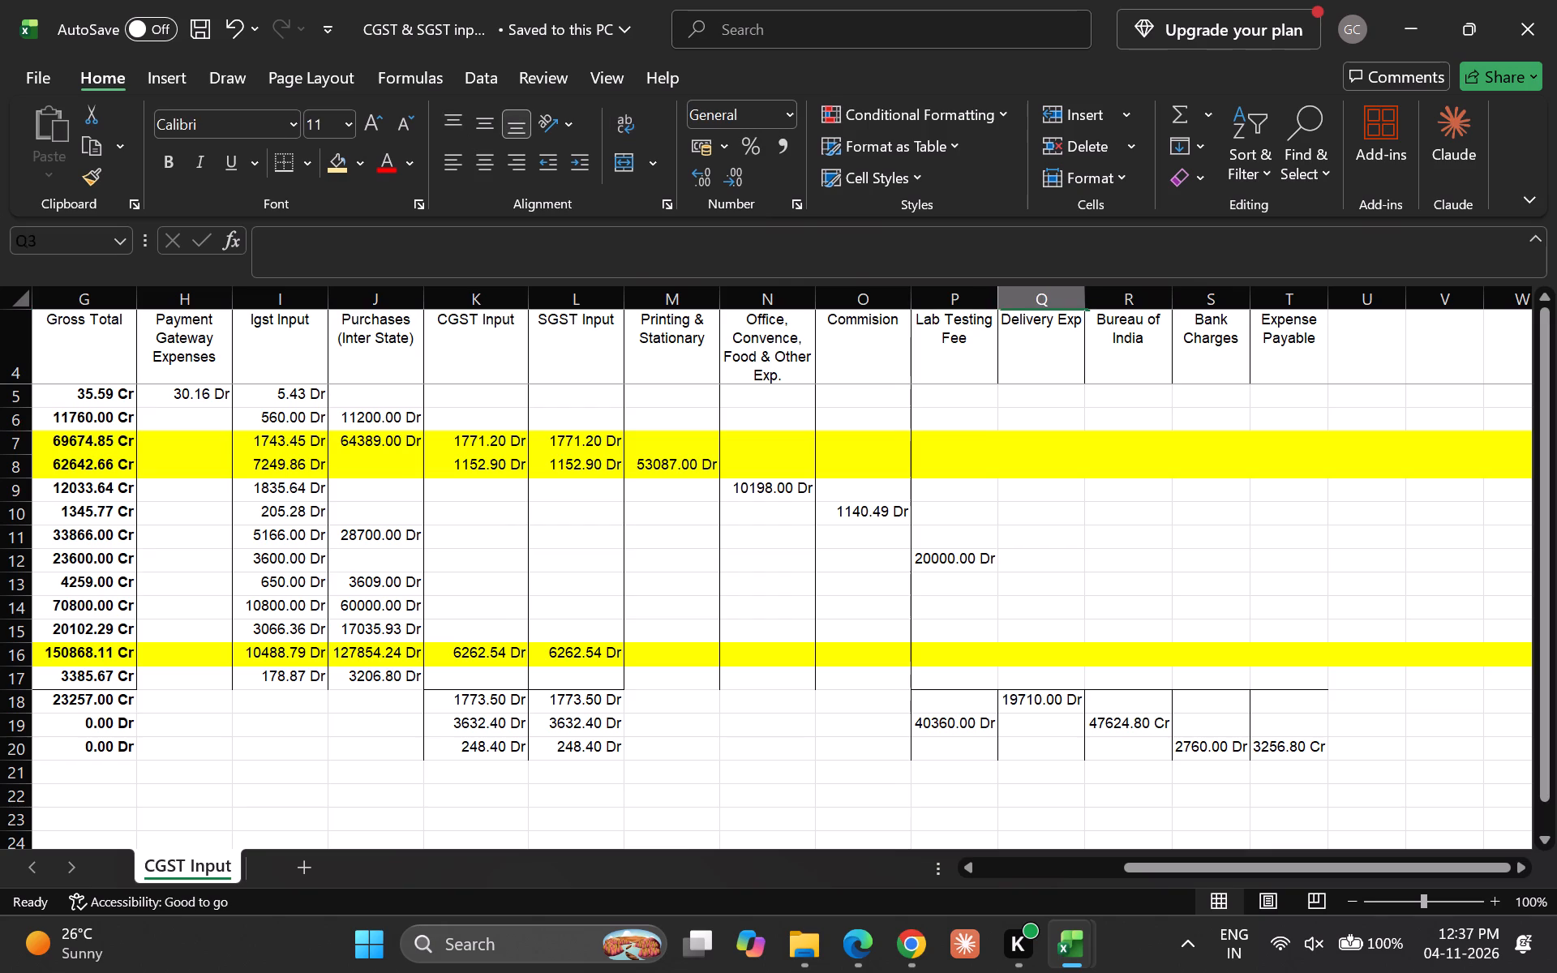
pyautogui.press('Up')
pyautogui.press('Up')
pyautogui.press('Up')
pyautogui.press('Up')
pyautogui.press('Up')
pyautogui.press('Up')
pyautogui.press('Up')
pyautogui.press('Up')
pyautogui.press('Up')
pyautogui.press('Up')
pyautogui.press('Up')
pyautogui.press('Up')
pyautogui.press('Up')
pyautogui.press('Up')
pyautogui.press('Up')
pyautogui.press('Up')
pyautogui.press('Up')
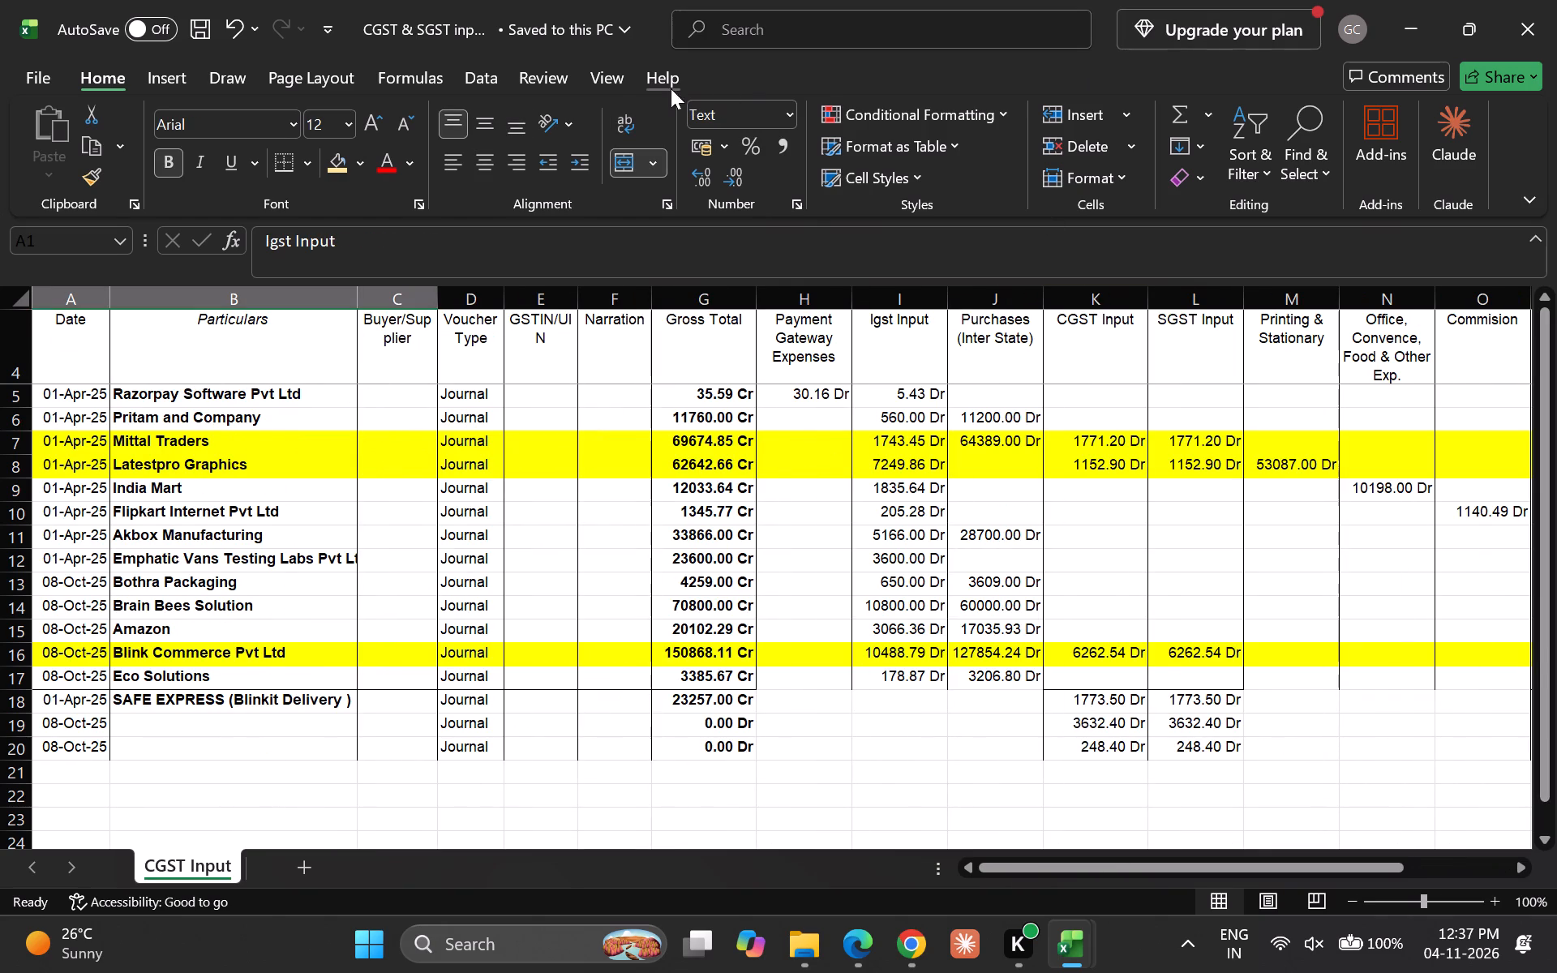
pyautogui.click(604, 73)
pyautogui.click(1071, 162)
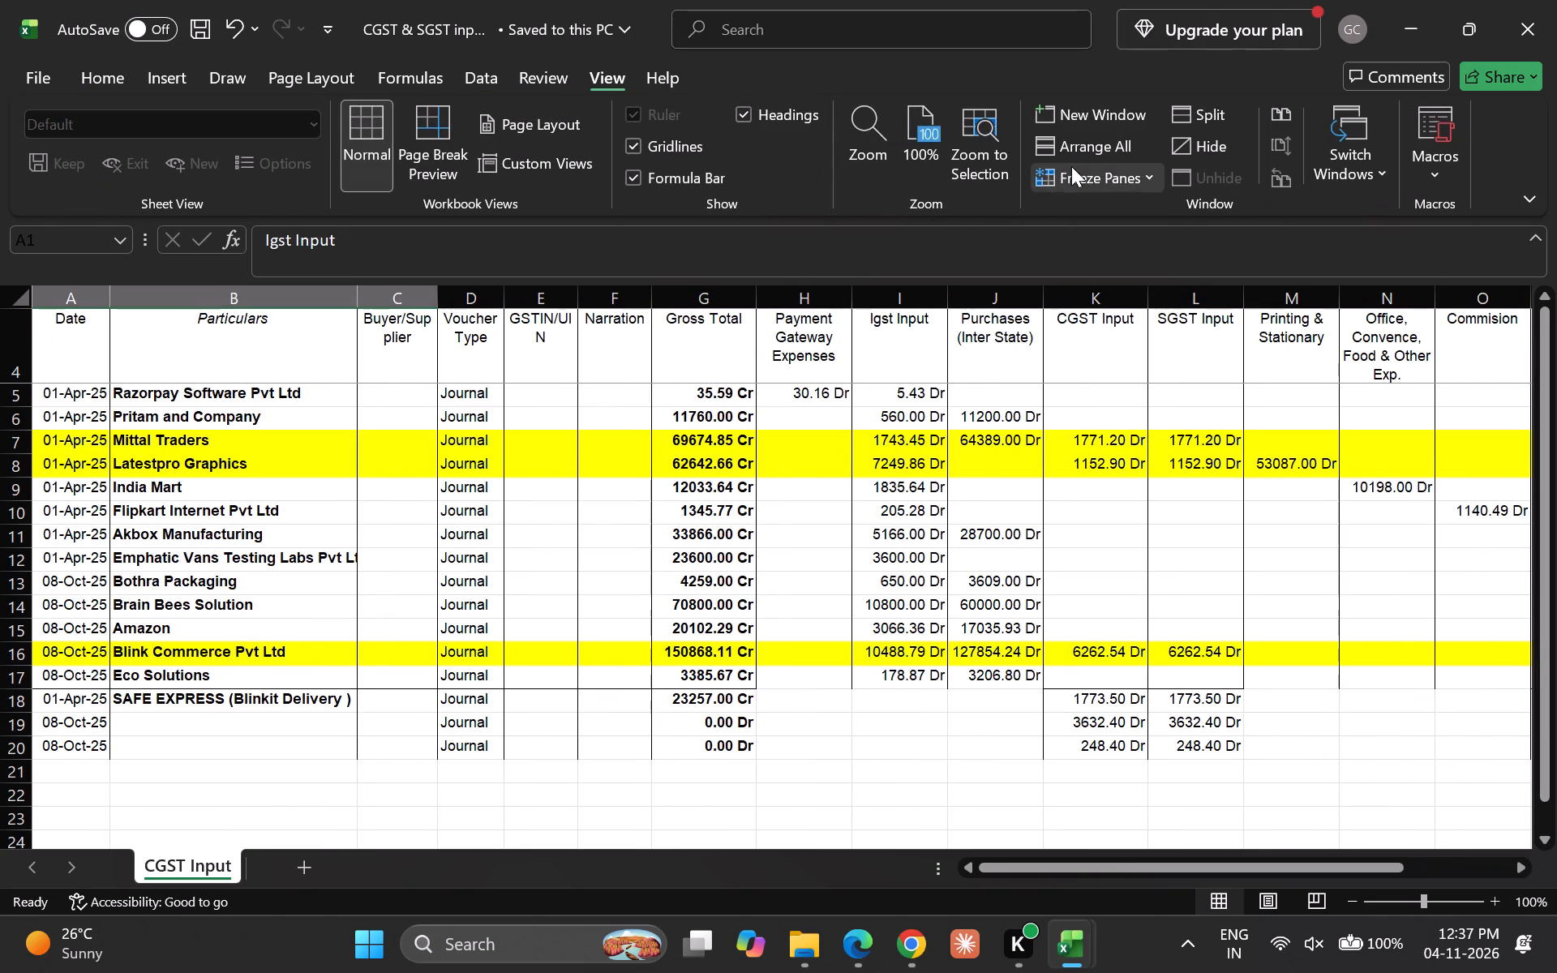
pyautogui.click(1071, 166)
pyautogui.click(1214, 207)
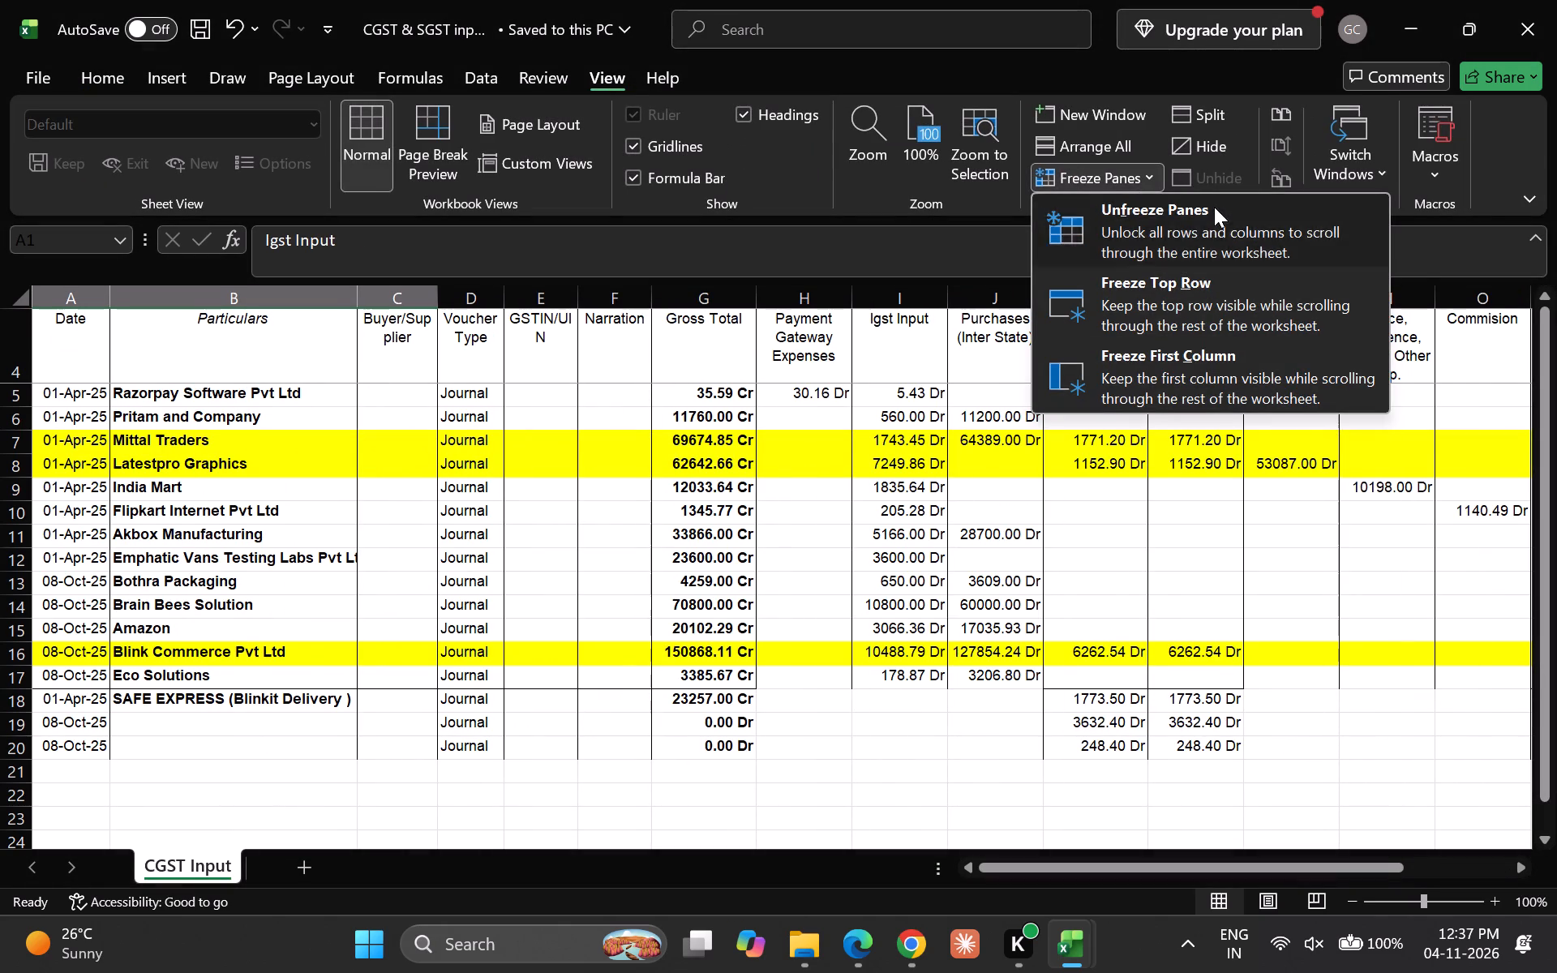
# Delete title rows 1 to 3, holding Igst Input, Ledger Account and the period, above the heading row.
pyautogui.press('Down')
pyautogui.press('Up')
pyautogui.press('Up')
pyautogui.press('Up')
pyautogui.press('Up')
pyautogui.press('Down')
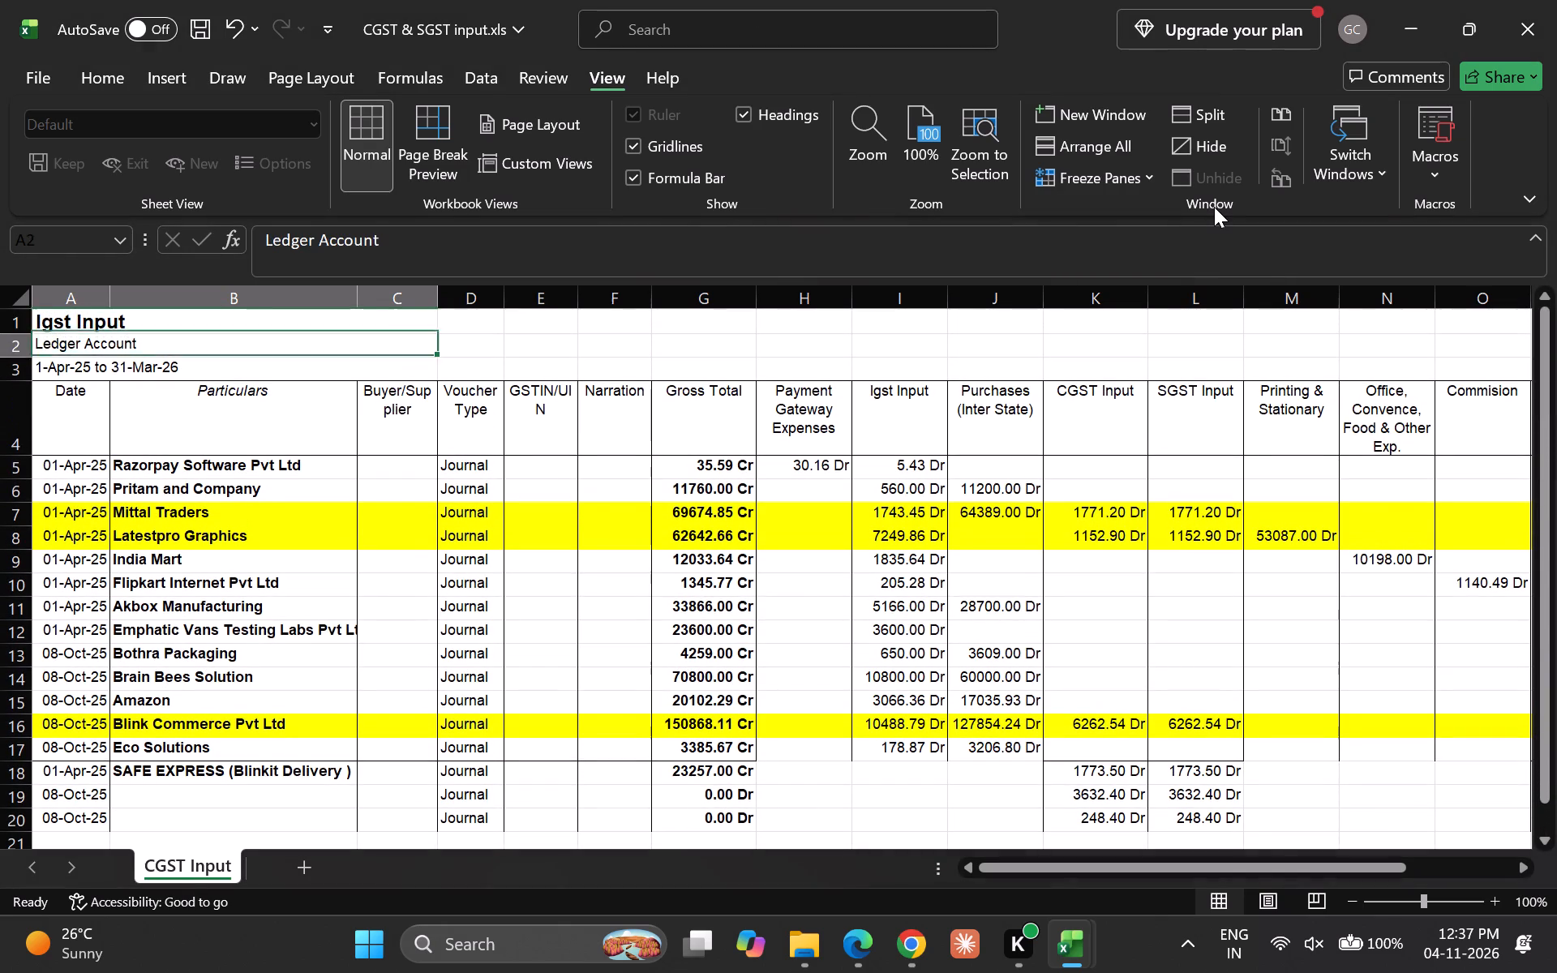
pyautogui.press('Up')
pyautogui.press('Down')
pyautogui.press('Up')
pyautogui.hotkey('shift', 'Down')
pyautogui.hotkey('shift', 'Down')
pyautogui.hotkey('shift', 'space')
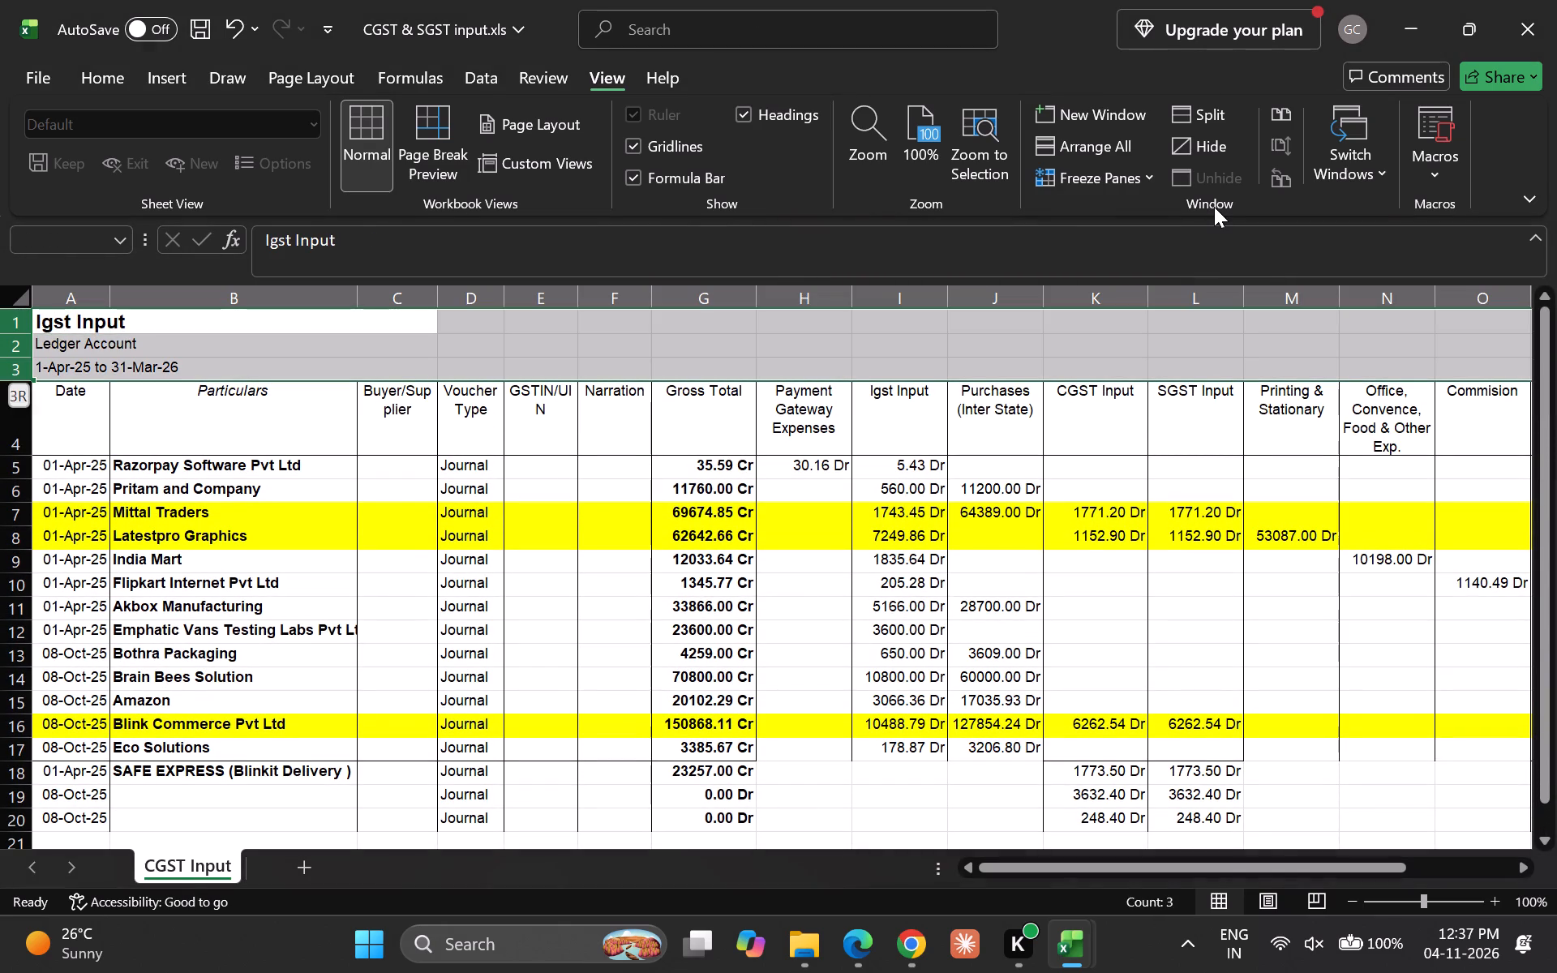
pyautogui.press('Down')
pyautogui.press('Up')
# Apply all borders to the whole consolidated table, from the heading row through row 17.
pyautogui.press('Up')
pyautogui.press('Left')
pyautogui.press('Left')
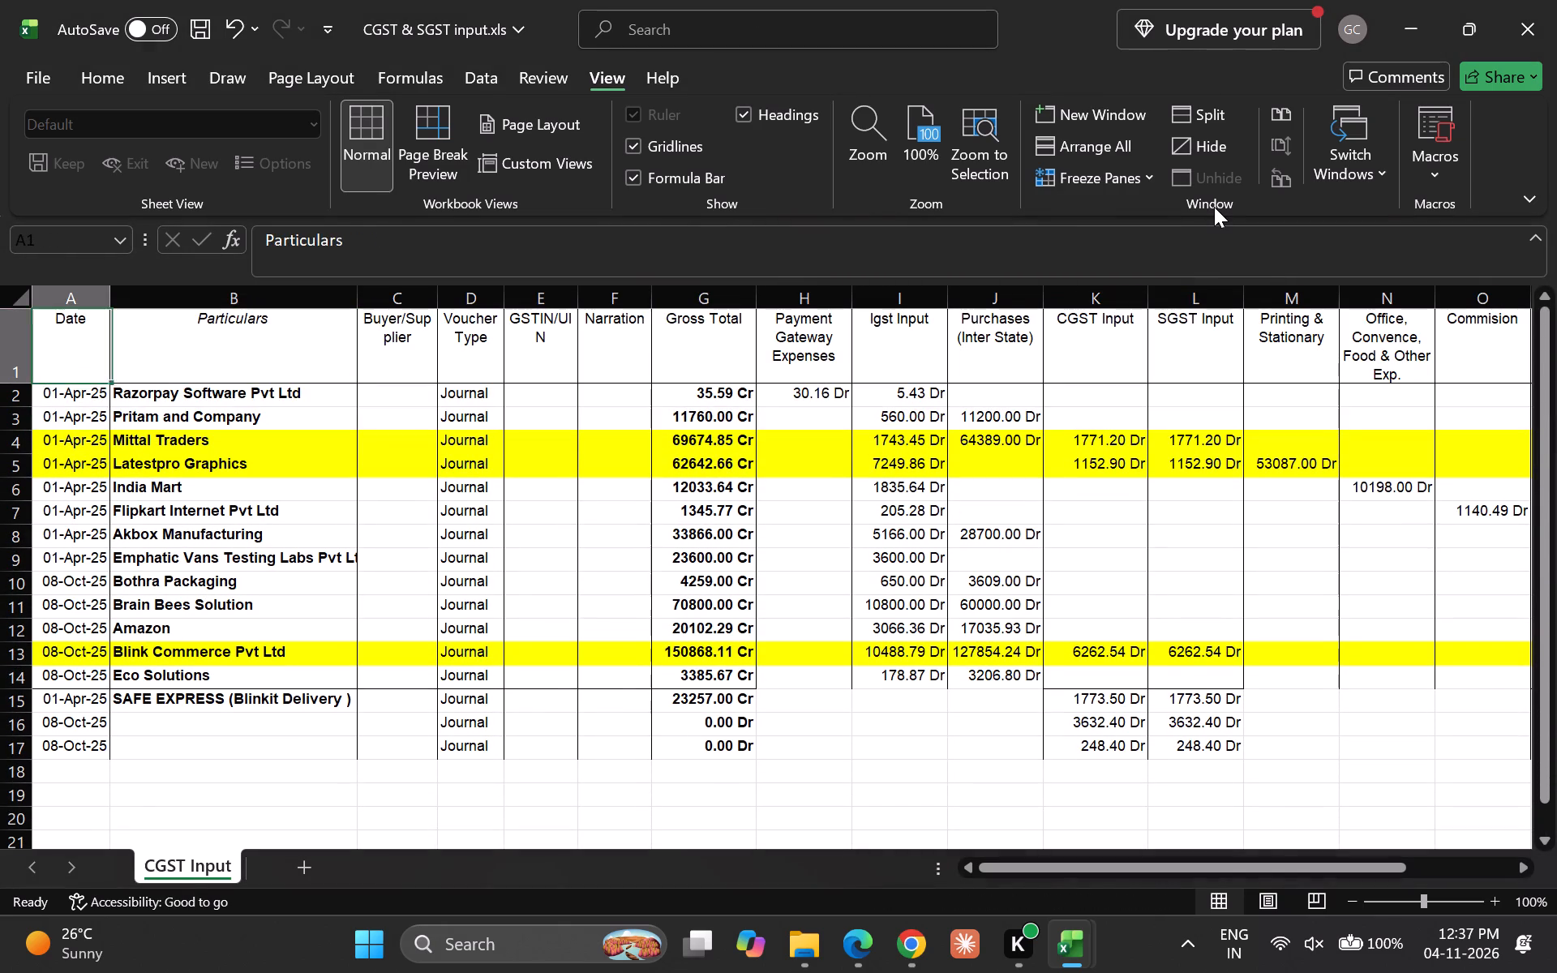
pyautogui.press('Down')
pyautogui.press('Up')
pyautogui.press('Right')
pyautogui.press('Down')
pyautogui.press('Up')
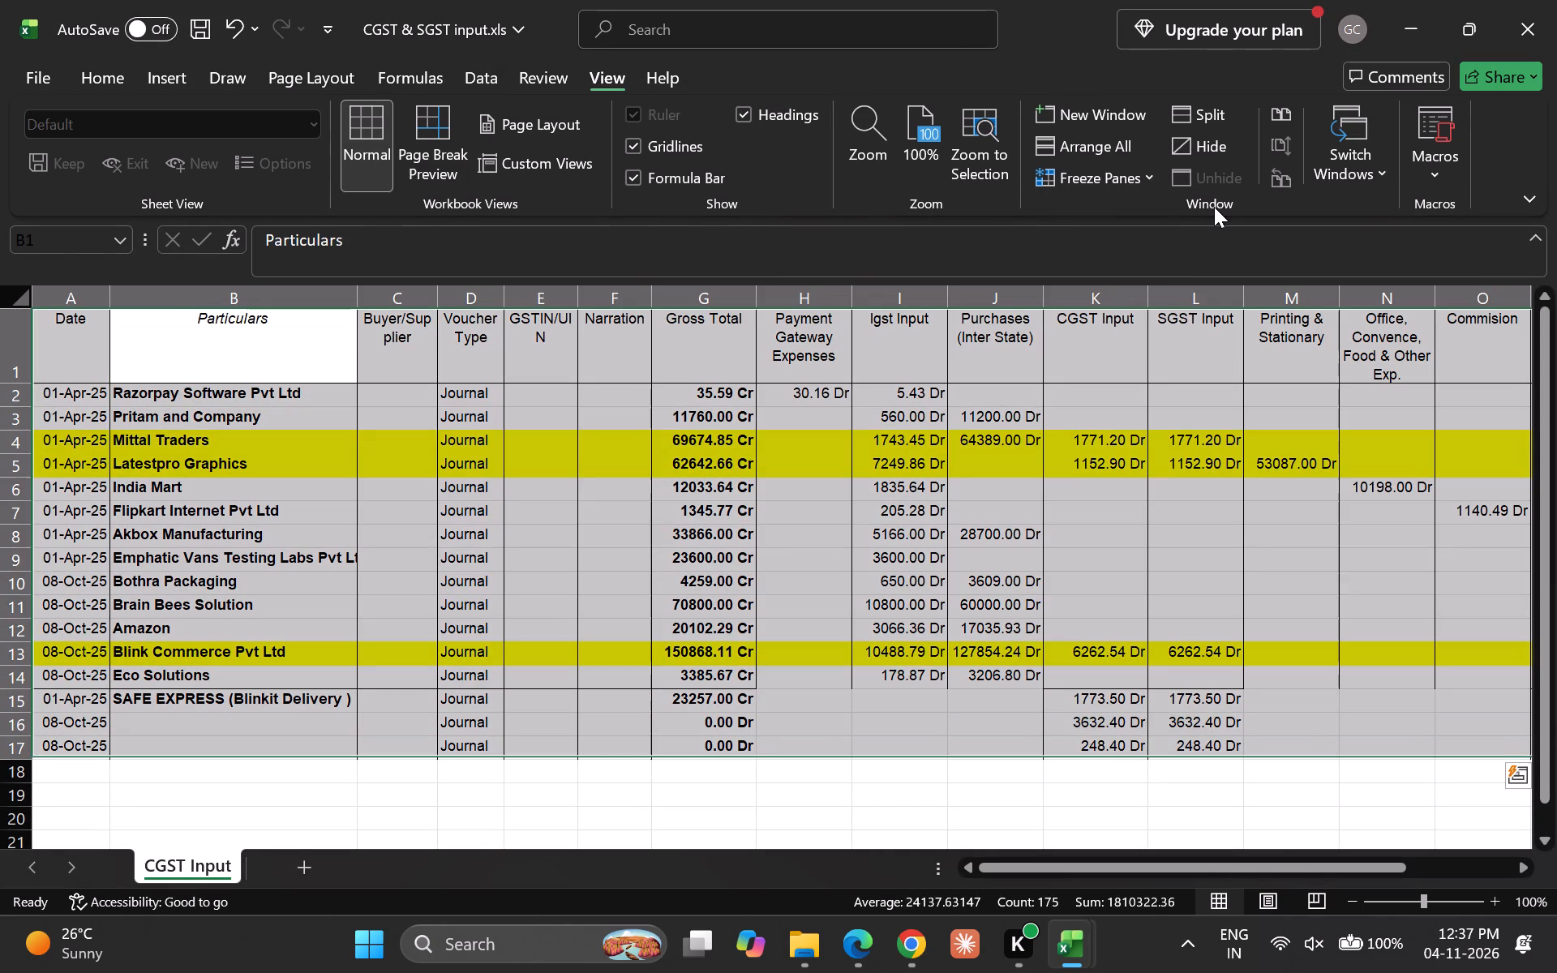
pyautogui.write('HBA')
pyautogui.press('Down')
pyautogui.press('Up')
# Make the heading row bold and increase its font size to 10.
pyautogui.press('Left')
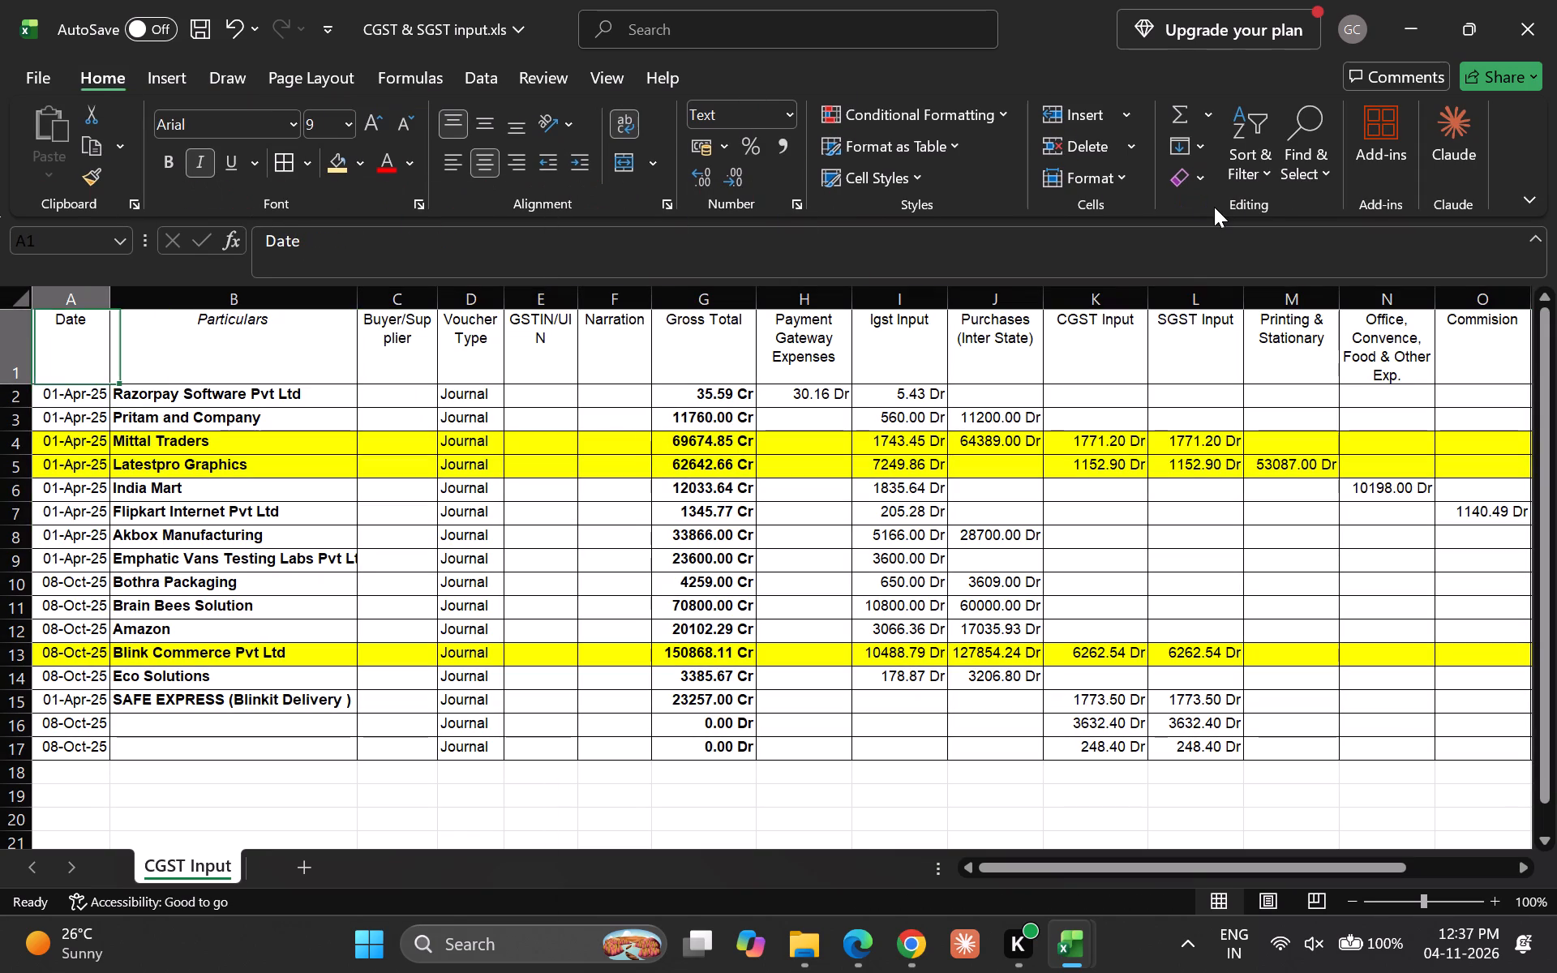
pyautogui.hotkey('shift', 'space')
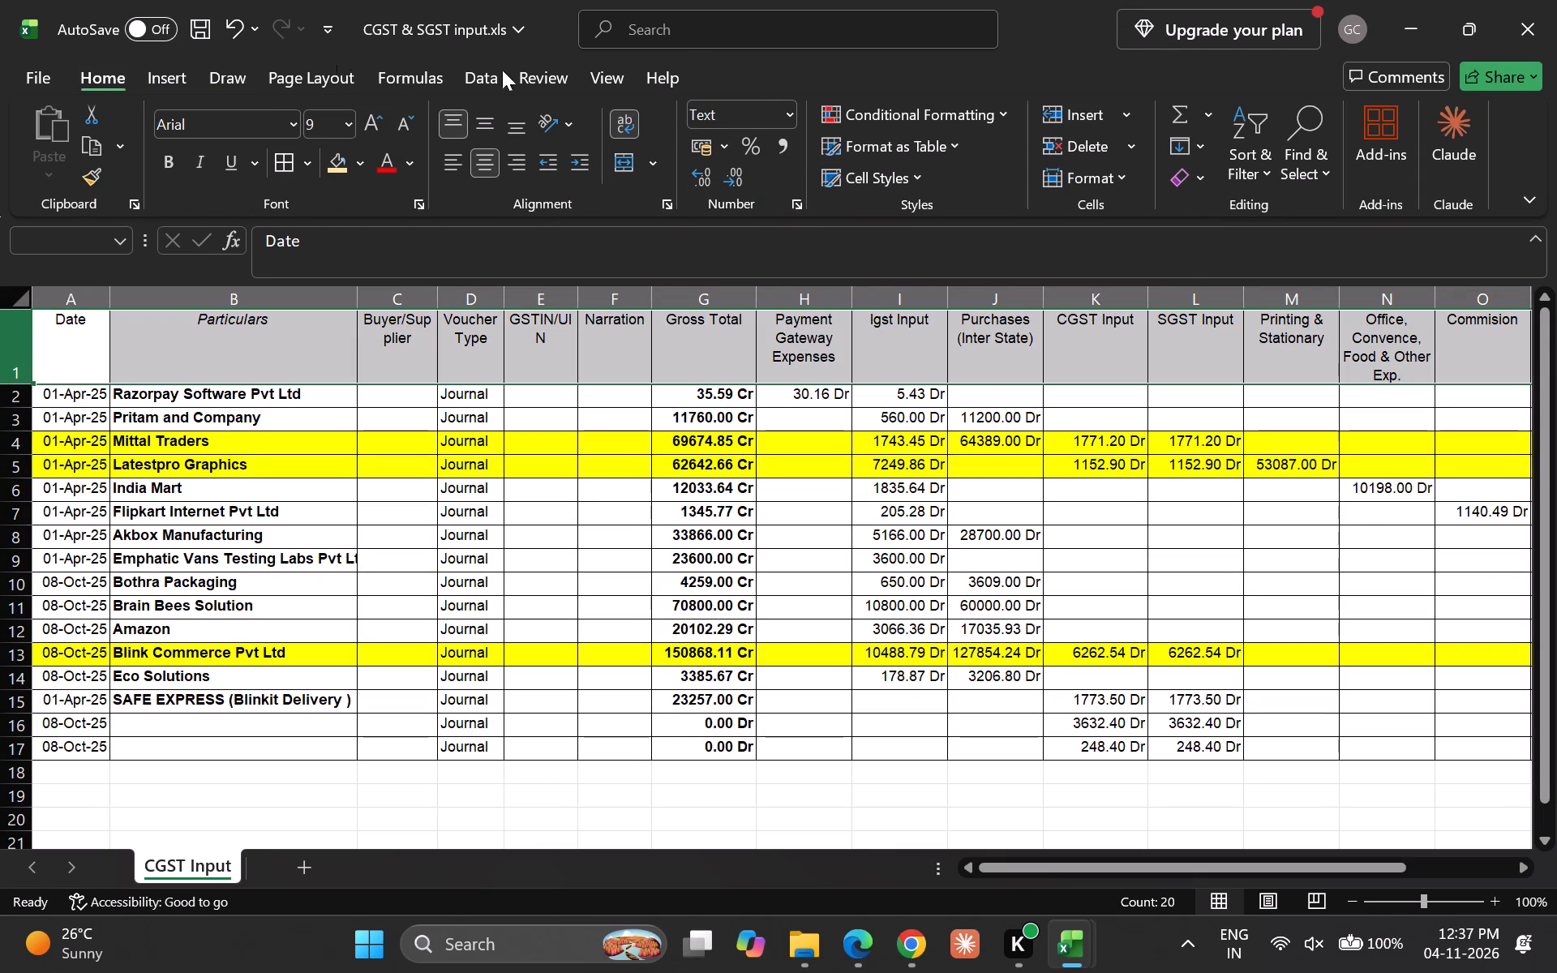
pyautogui.click(168, 169)
pyautogui.click(370, 125)
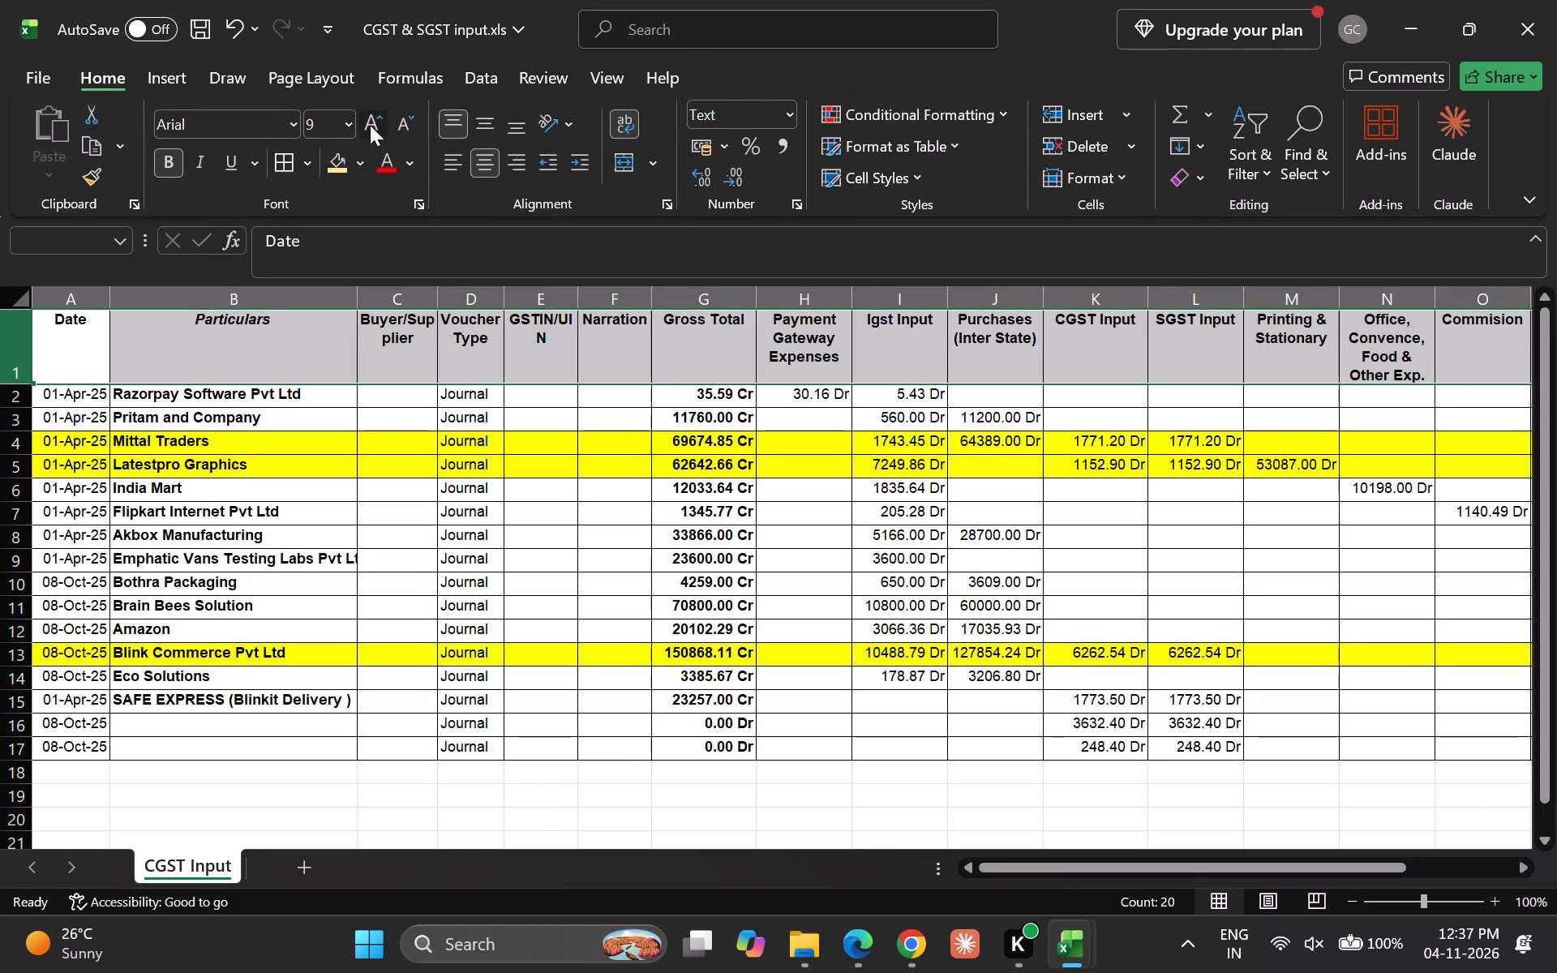
pyautogui.press('Down')
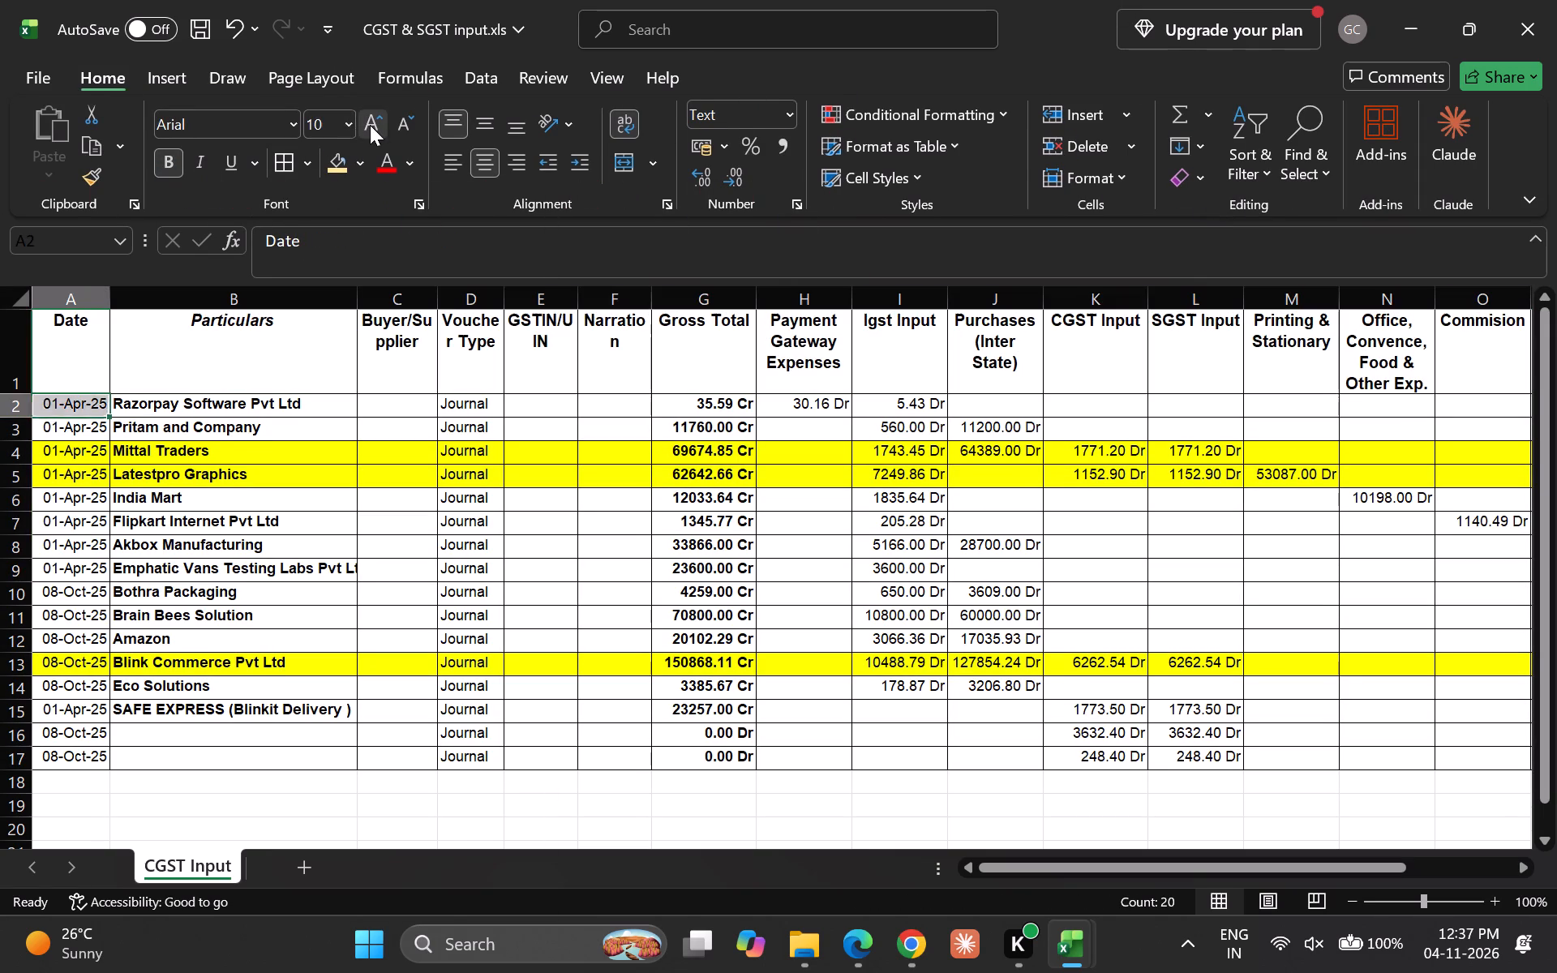
# AutoFit the column widths across the whole table and save the workbook.
pyautogui.press('Up')
pyautogui.write('HOI')
pyautogui.press('Down')
pyautogui.press('Up')
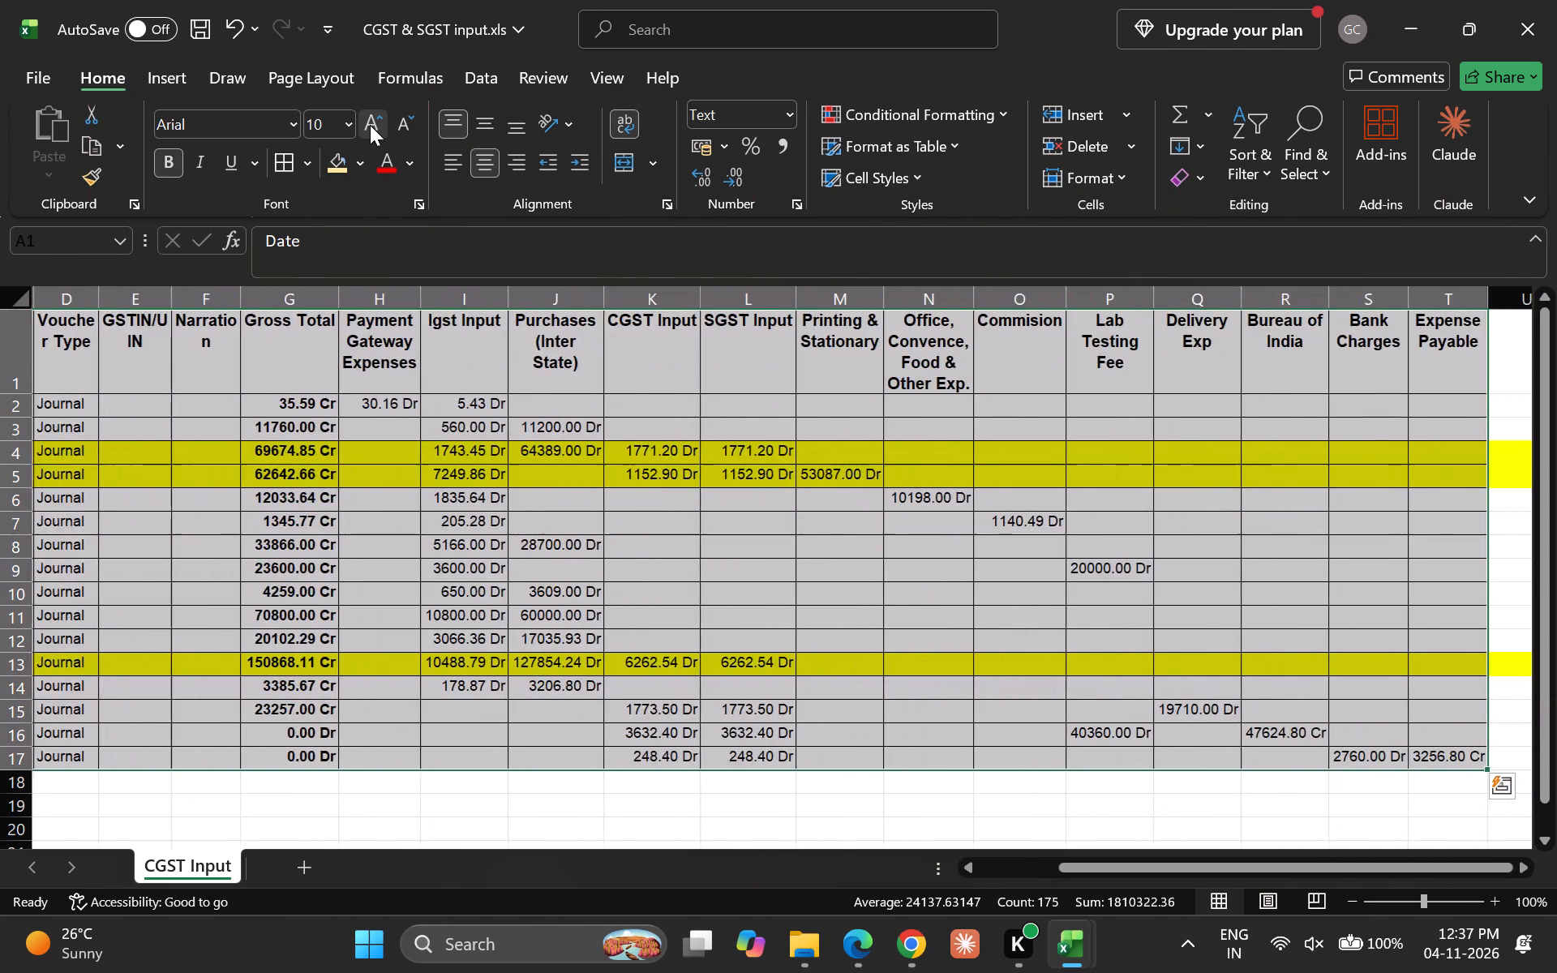
pyautogui.press('Down')
pyautogui.press('Up')
pyautogui.press('Down')
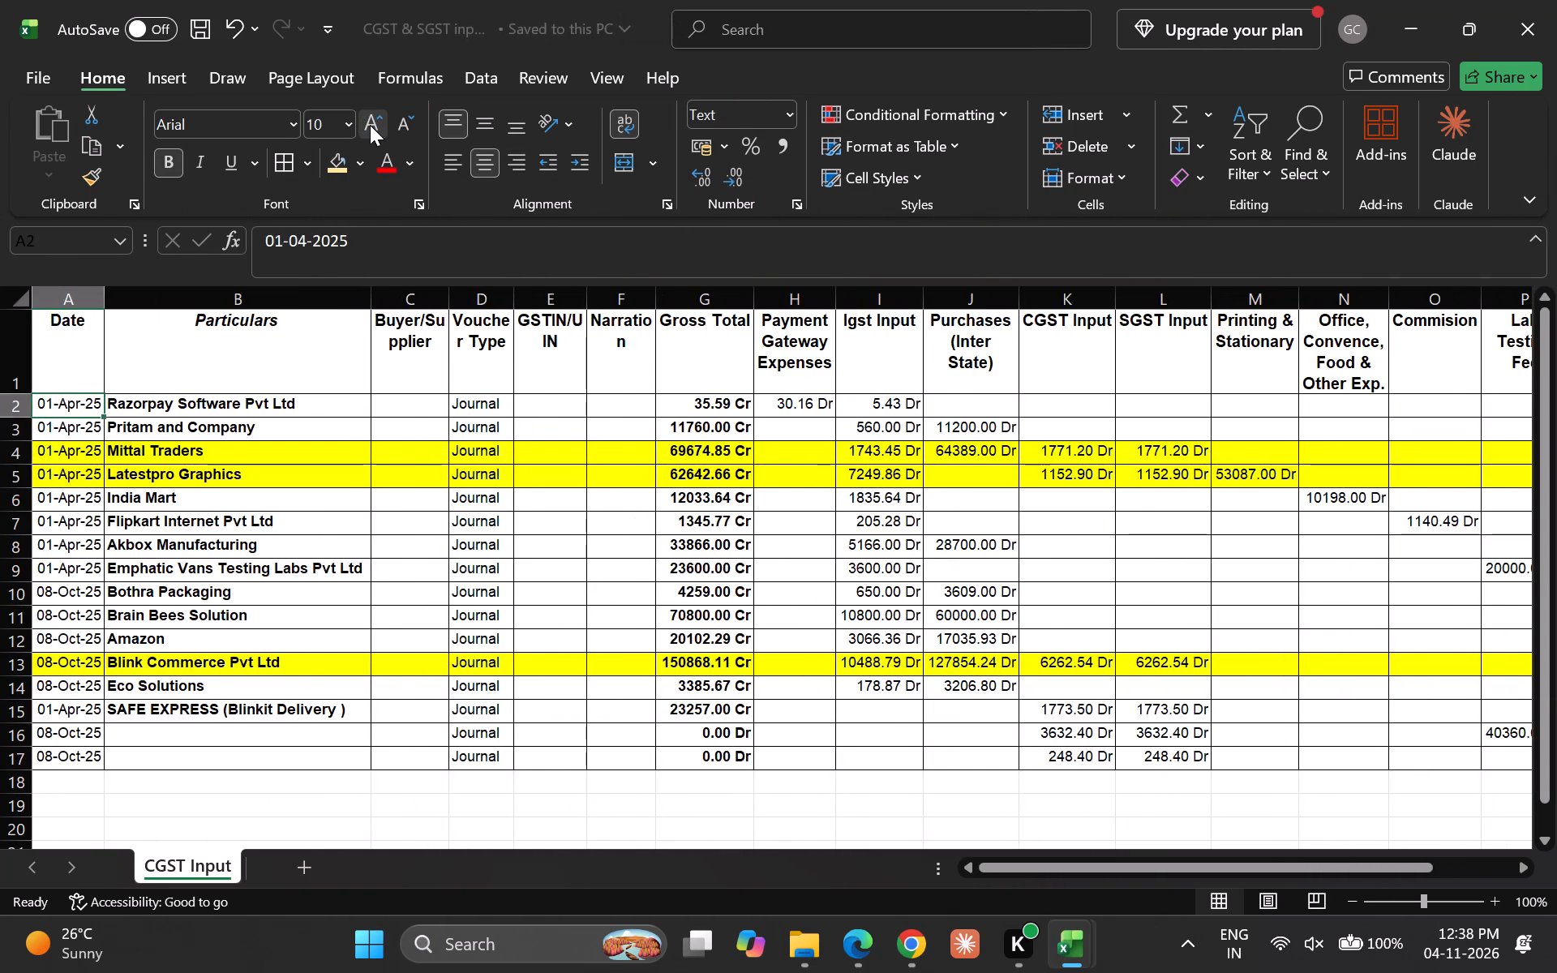
# Remove the yellow highlighting by setting rows 4 to 13 to no fill.
pyautogui.press('Up')
pyautogui.press('Down')
pyautogui.press('Down')
pyautogui.press('Down')
pyautogui.hotkey('shift', 'Down')
pyautogui.hotkey('shift', 'Down')
pyautogui.hotkey('shift', 'Down')
pyautogui.hotkey('shift', 'Down')
pyautogui.hotkey('shift', 'Down')
pyautogui.hotkey('shift', 'Down')
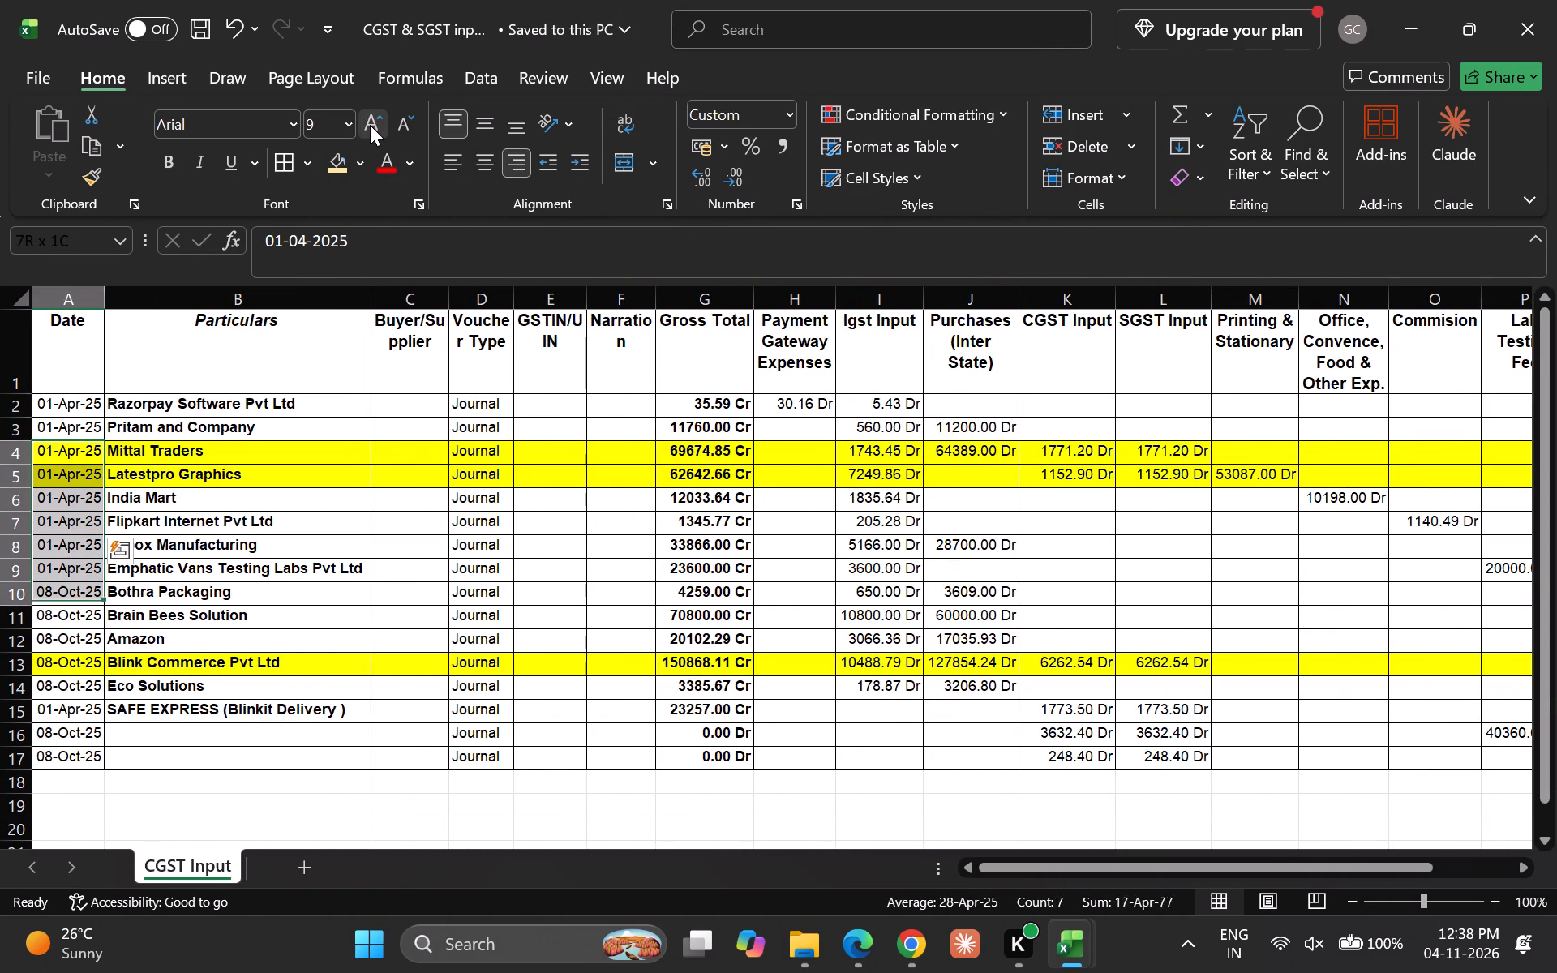
pyautogui.hotkey('shift', 'Down')
pyautogui.hotkey('shift', 'Down')
pyautogui.hotkey('shift', 'Down')
pyautogui.press('space')
pyautogui.write('HHN')
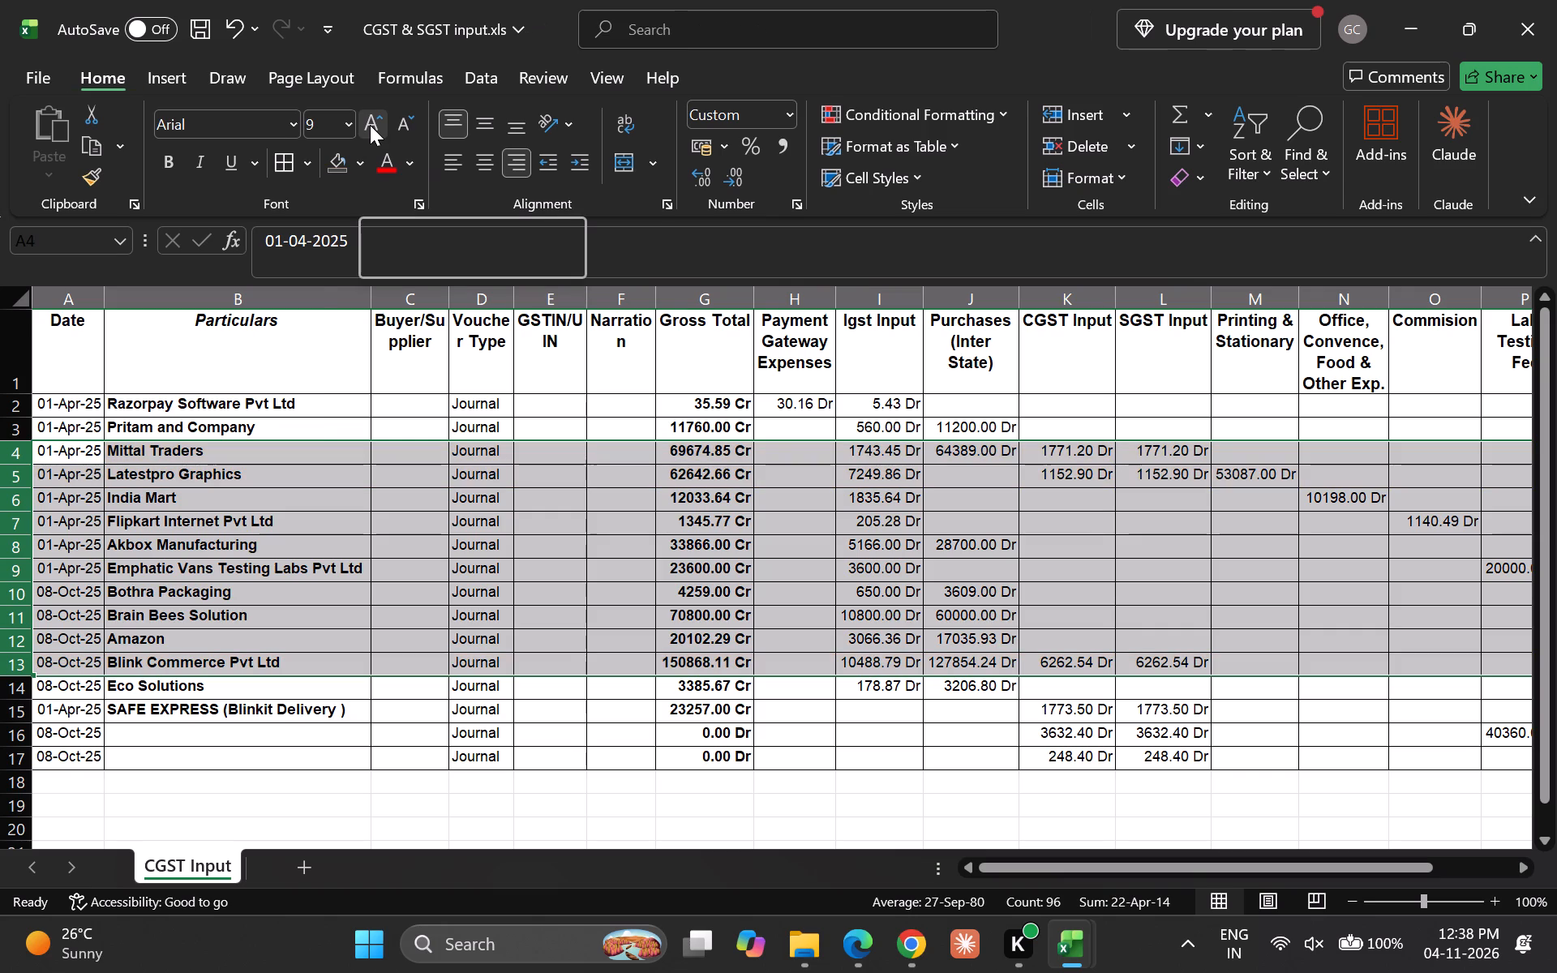
# Fill the Igst Input, CGST Input and SGST Input heading cells with the same light blue theme colour.
pyautogui.press('Right')
pyautogui.press('Right')
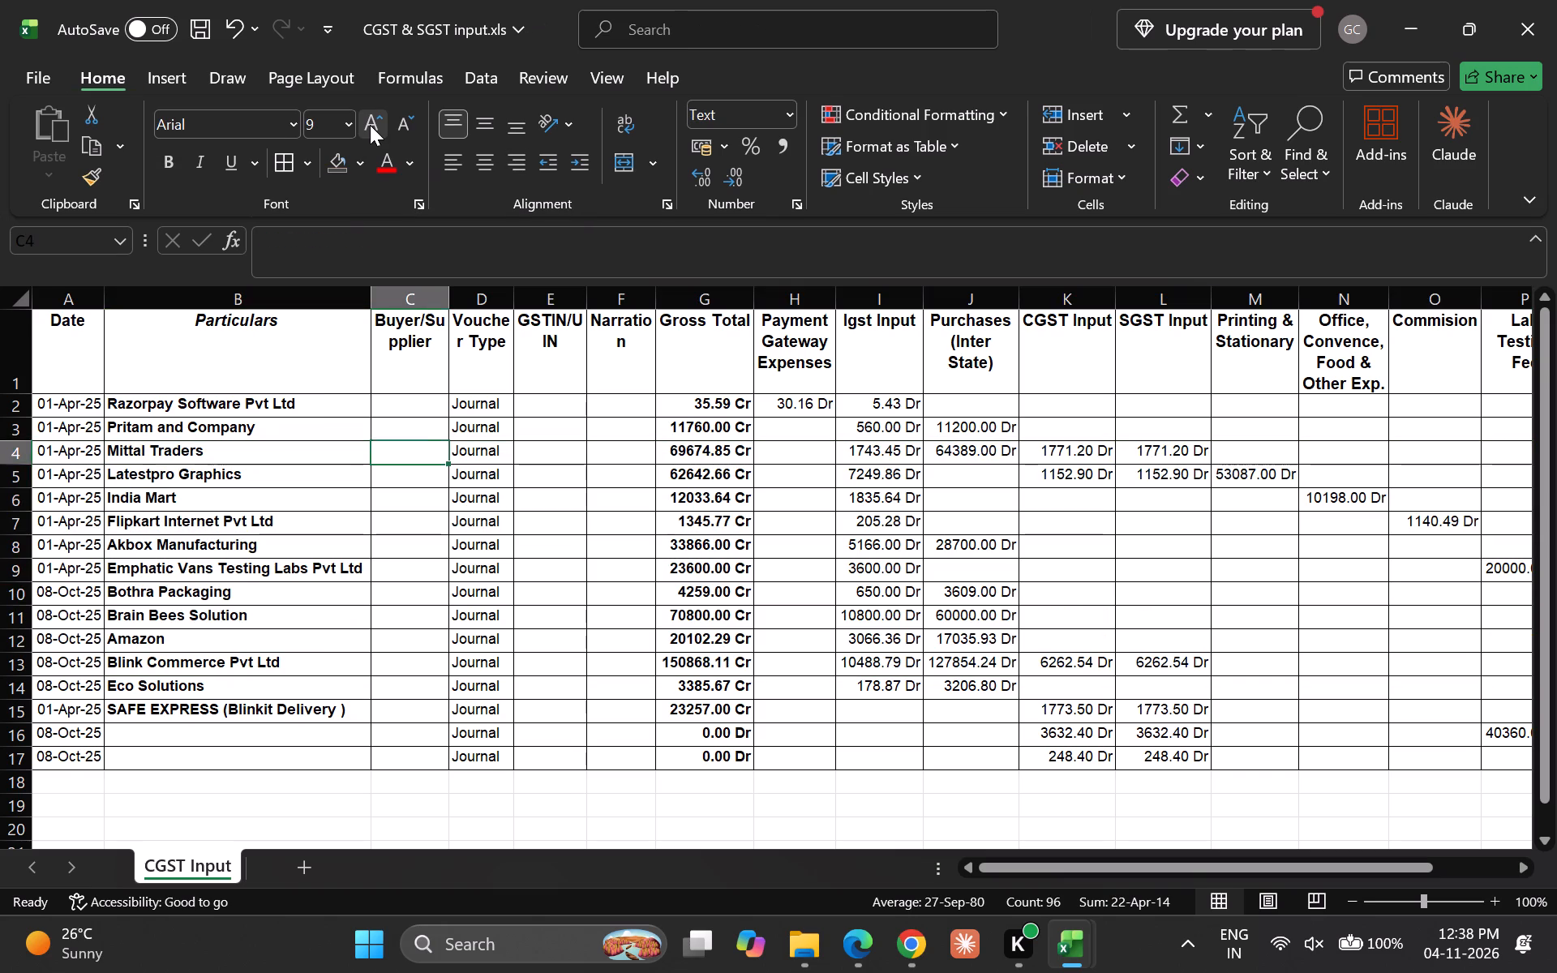
pyautogui.press('Up')
pyautogui.press('Up')
pyautogui.press('Up')
pyautogui.press('Right')
pyautogui.press('Right')
pyautogui.press('Right')
pyautogui.press('Right')
pyautogui.press('Right')
pyautogui.press('Right')
pyautogui.press('Right')
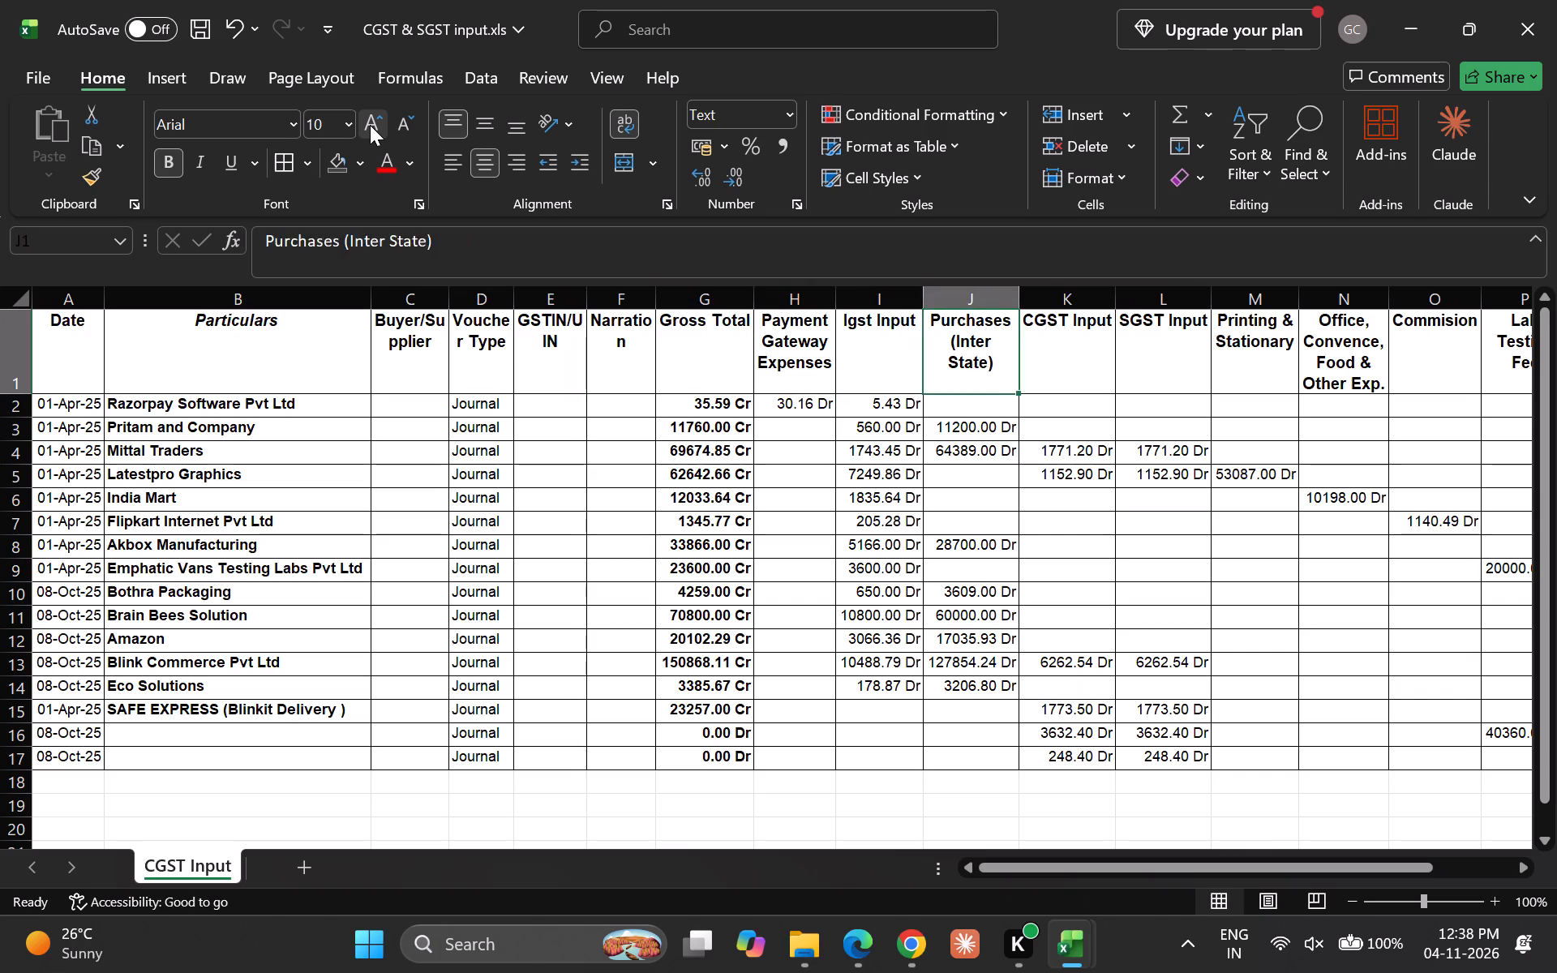
pyautogui.press('Right')
pyautogui.press('Down')
pyautogui.press('Up')
pyautogui.press('Left')
pyautogui.press('Left')
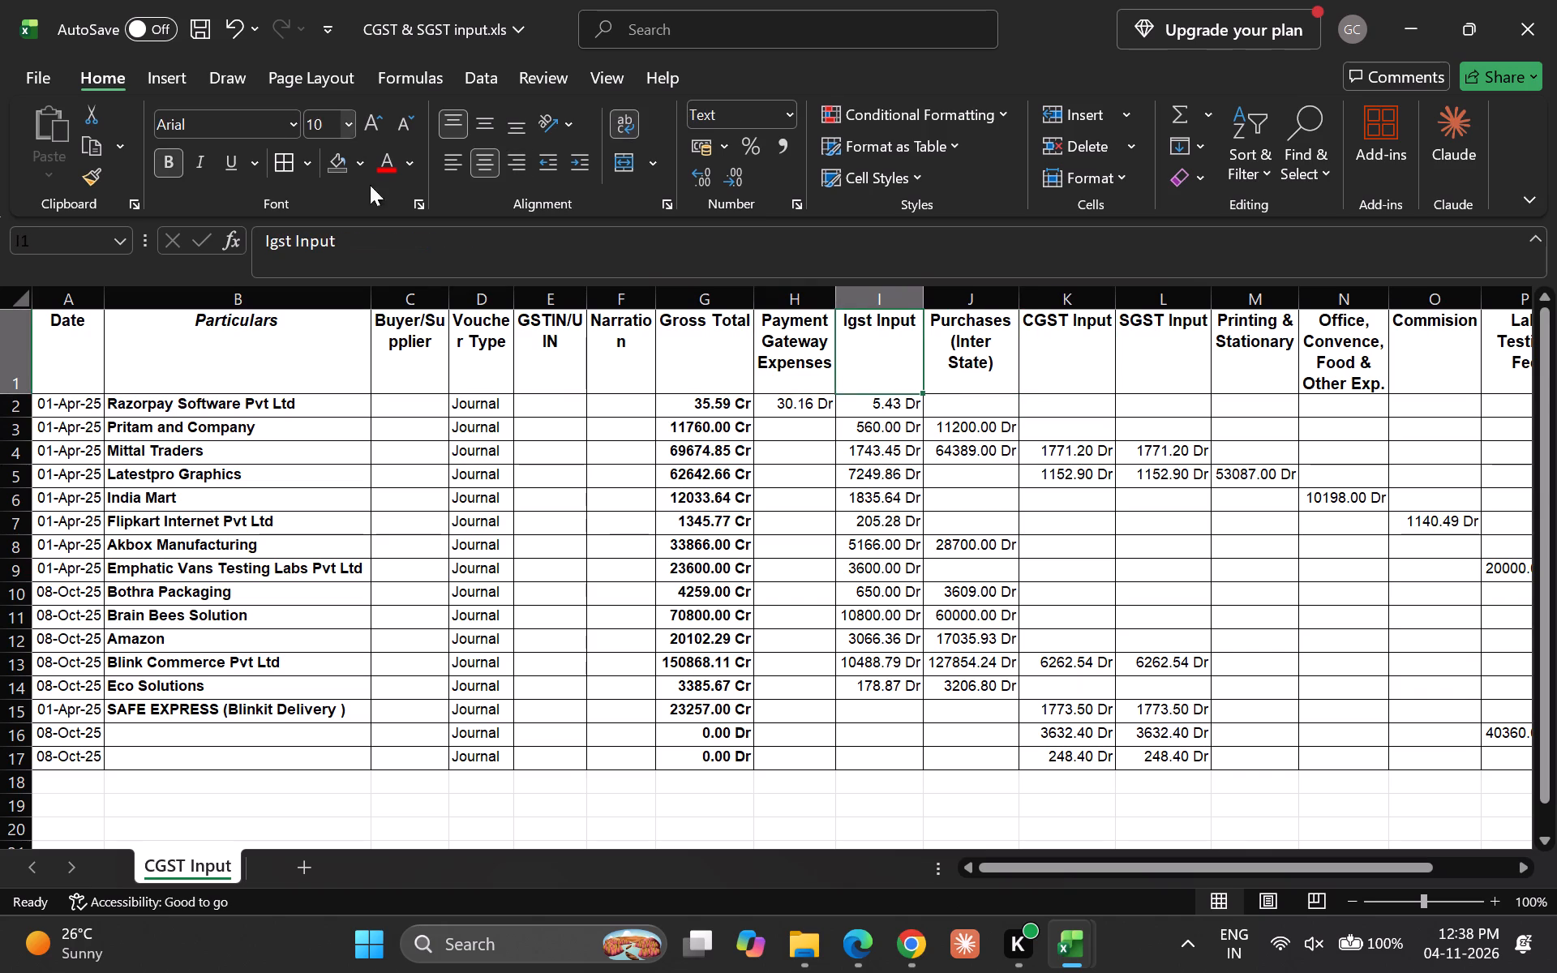
pyautogui.click(351, 169)
pyautogui.click(360, 169)
pyautogui.press('Down')
pyautogui.press('Down')
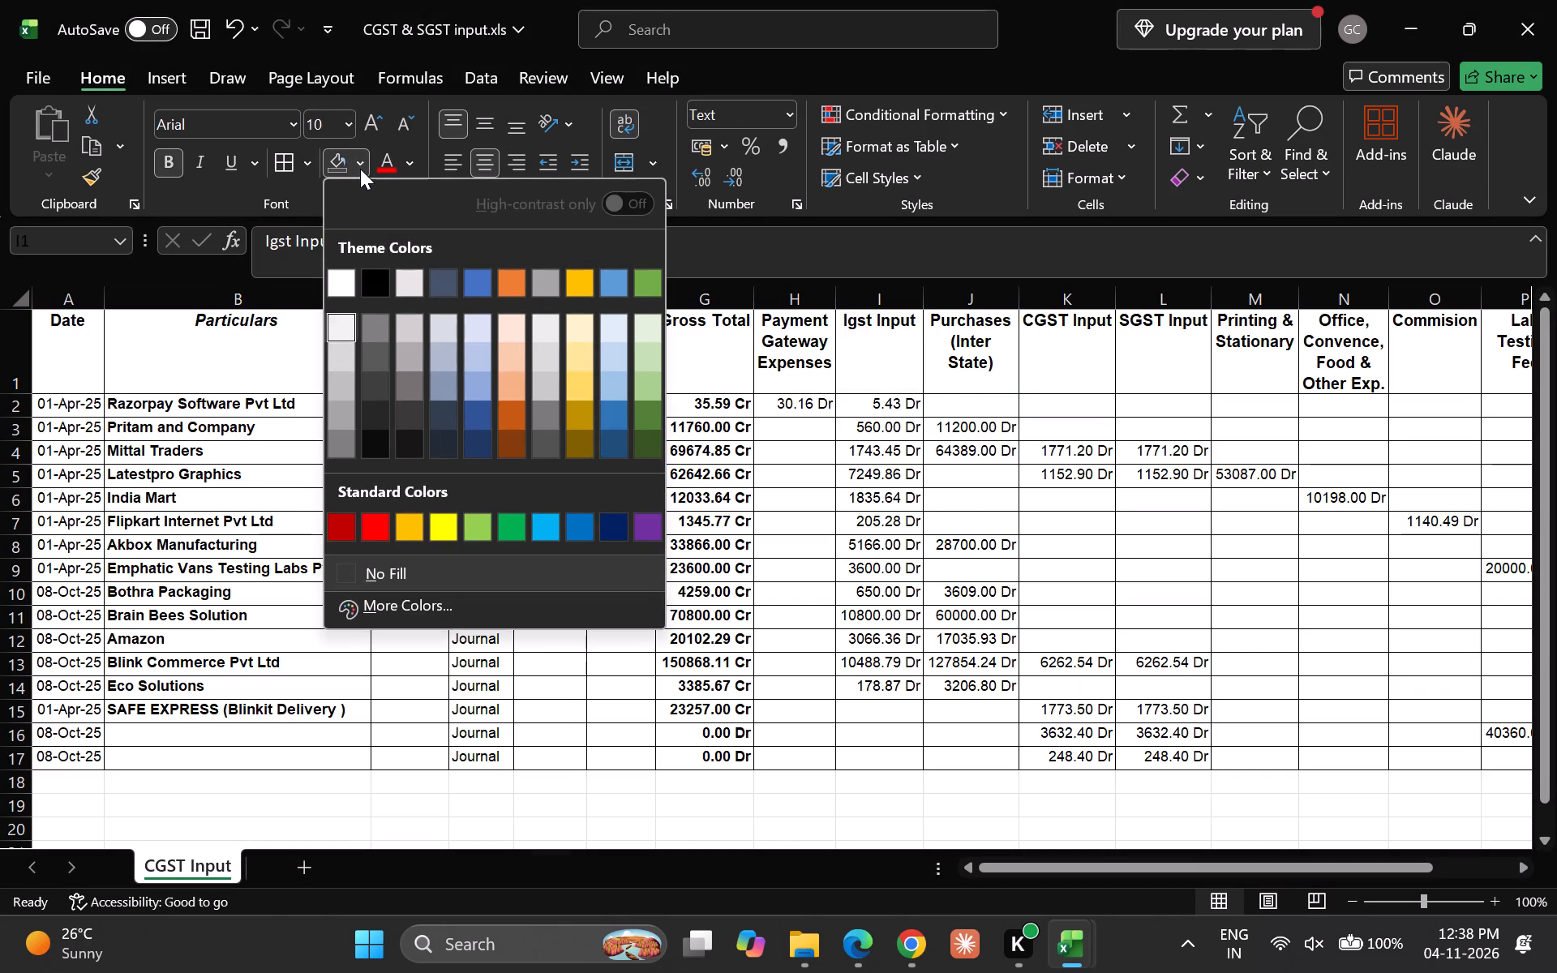
pyautogui.press('Down')
pyautogui.press('Down')
pyautogui.press('Down')
pyautogui.press('Right')
pyautogui.press('Right')
pyautogui.press('Right')
pyautogui.press('Right')
pyautogui.press('Right')
pyautogui.press('Right')
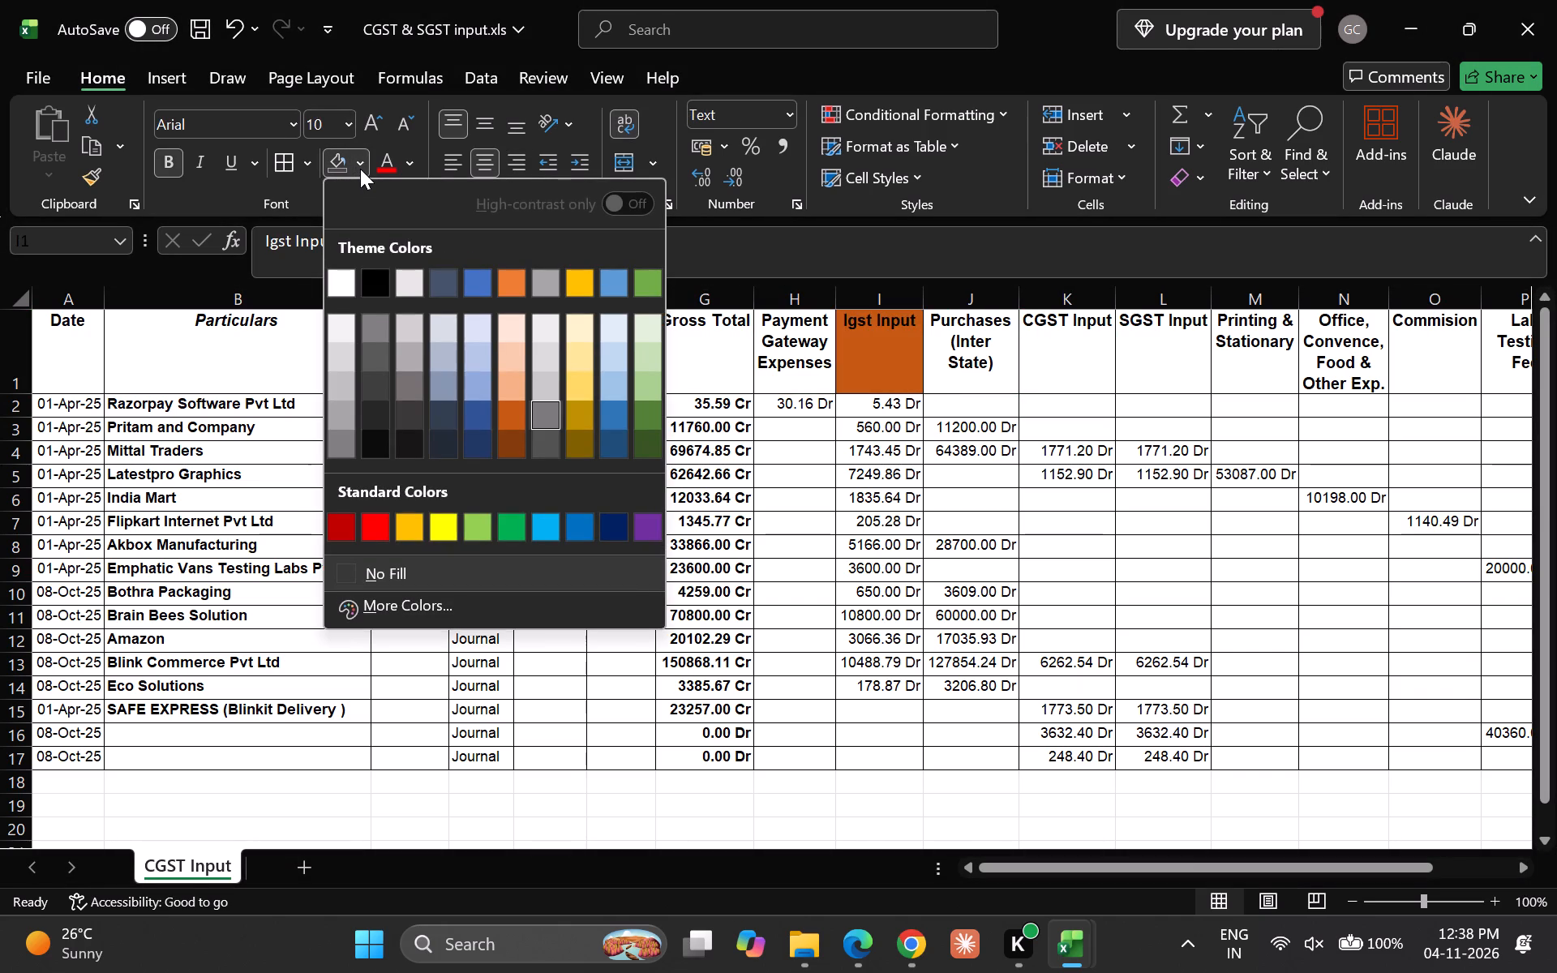
pyautogui.press('Up')
pyautogui.press('Right')
pyautogui.press('Right')
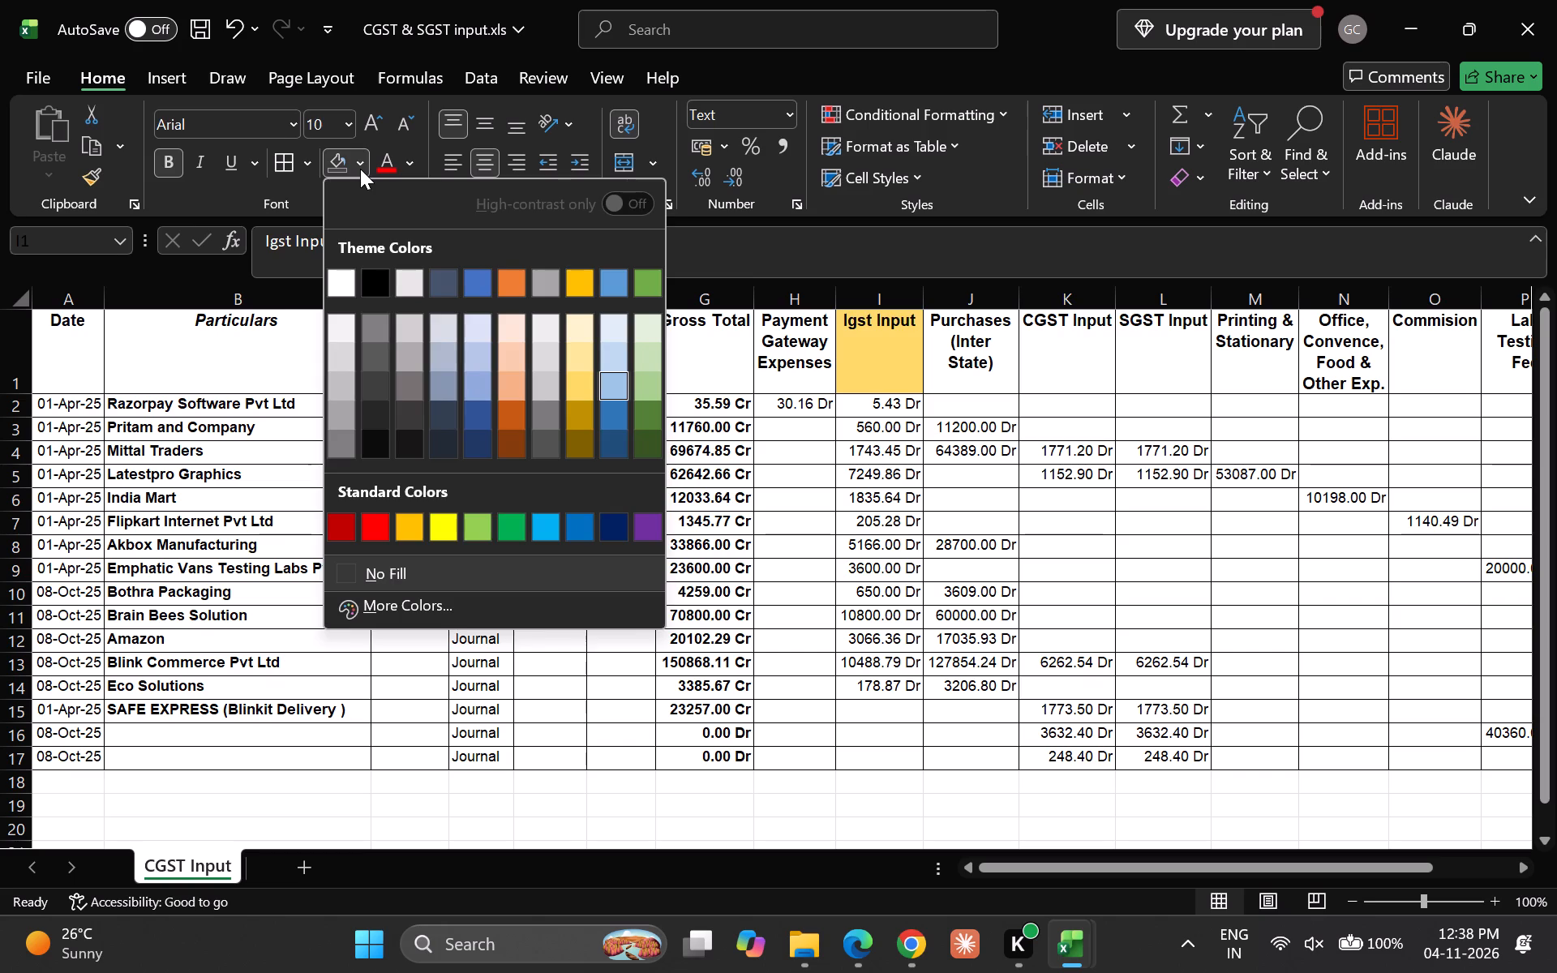
pyautogui.press('Return')
pyautogui.press('Right')
pyautogui.press('Right')
pyautogui.press('F4')
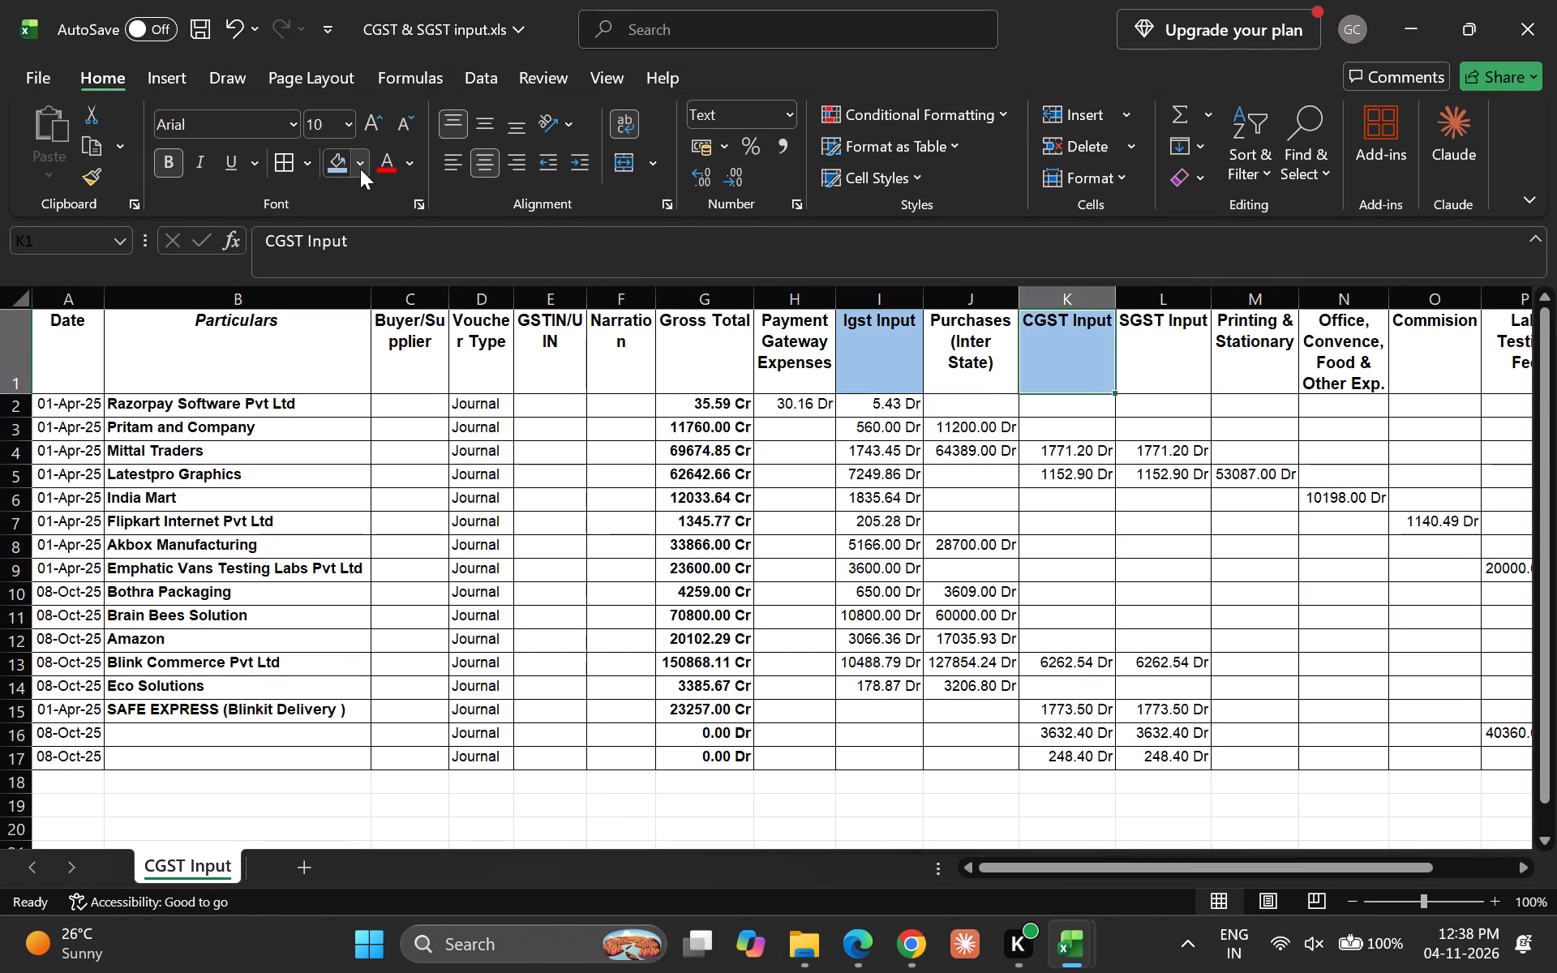
pyautogui.press('Right')
pyautogui.press('F4')
# Extend the light blue fill down the SGST Input column from its heading through row 17.
pyautogui.press('Right')
pyautogui.press('Right')
pyautogui.press('Right')
pyautogui.press('Right')
pyautogui.press('Right')
pyautogui.press('Right')
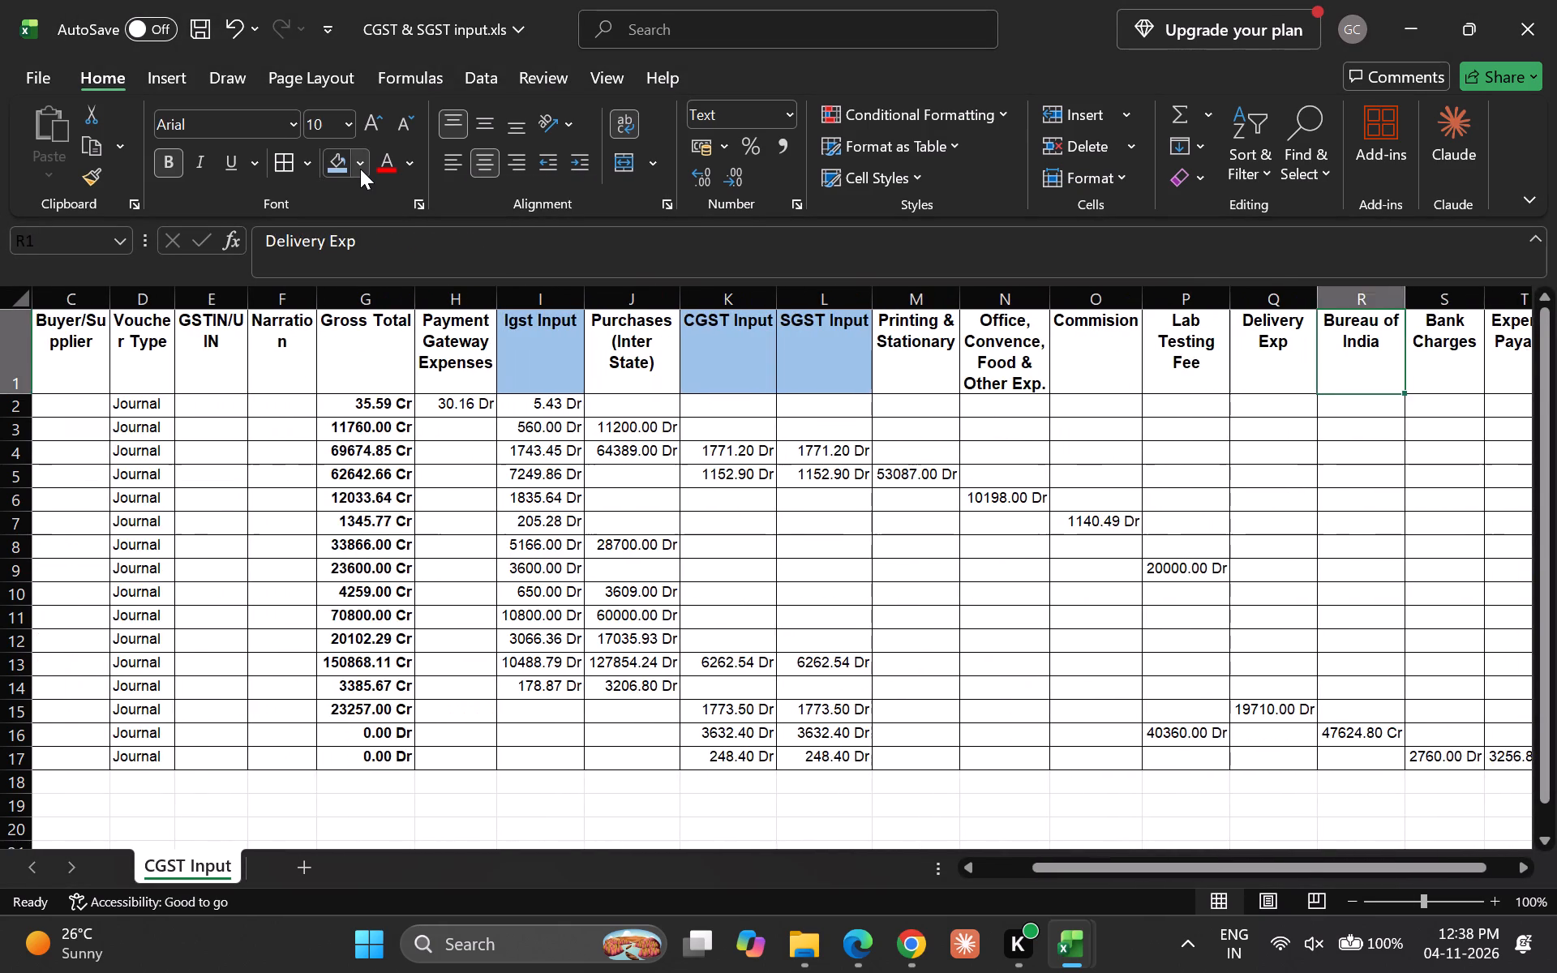
pyautogui.press('Right')
pyautogui.press('Right')
pyautogui.press('Right')
pyautogui.press('Left')
pyautogui.press('Left')
pyautogui.press('Left')
pyautogui.press('Left')
pyautogui.press('Left')
pyautogui.press('Left')
pyautogui.press('Left')
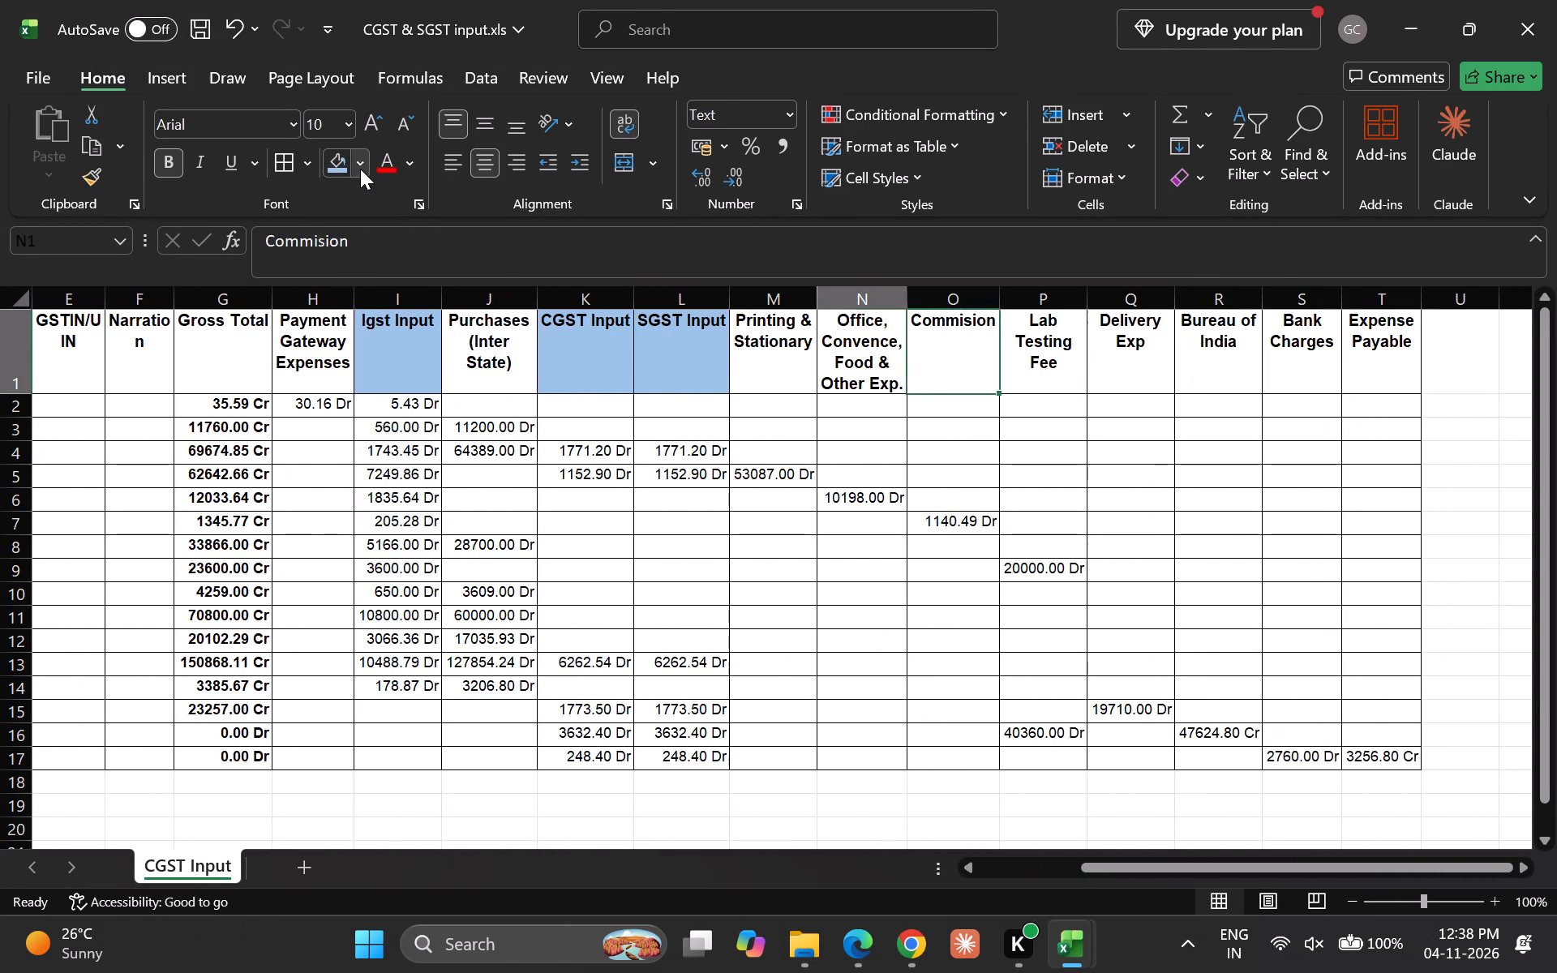
pyautogui.press('Left')
pyautogui.press('Left')
pyautogui.hotkey('shift', 'Down')
pyautogui.hotkey('shift', 'Down')
pyautogui.hotkey('shift', 'Down')
pyautogui.hotkey('shift', 'Down')
pyautogui.hotkey('shift', 'Down')
pyautogui.hotkey('shift', 'Down')
pyautogui.hotkey('shift', 'Down')
pyautogui.hotkey('shift', 'Down')
pyautogui.hotkey('shift', 'Down')
pyautogui.hotkey('shift', 'Down')
pyautogui.hotkey('shift', 'Down')
pyautogui.hotkey('shift', 'Down')
pyautogui.hotkey('shift', 'Down')
pyautogui.hotkey('shift', 'Down')
pyautogui.hotkey('shift', 'Down')
pyautogui.hotkey('shift', 'Down')
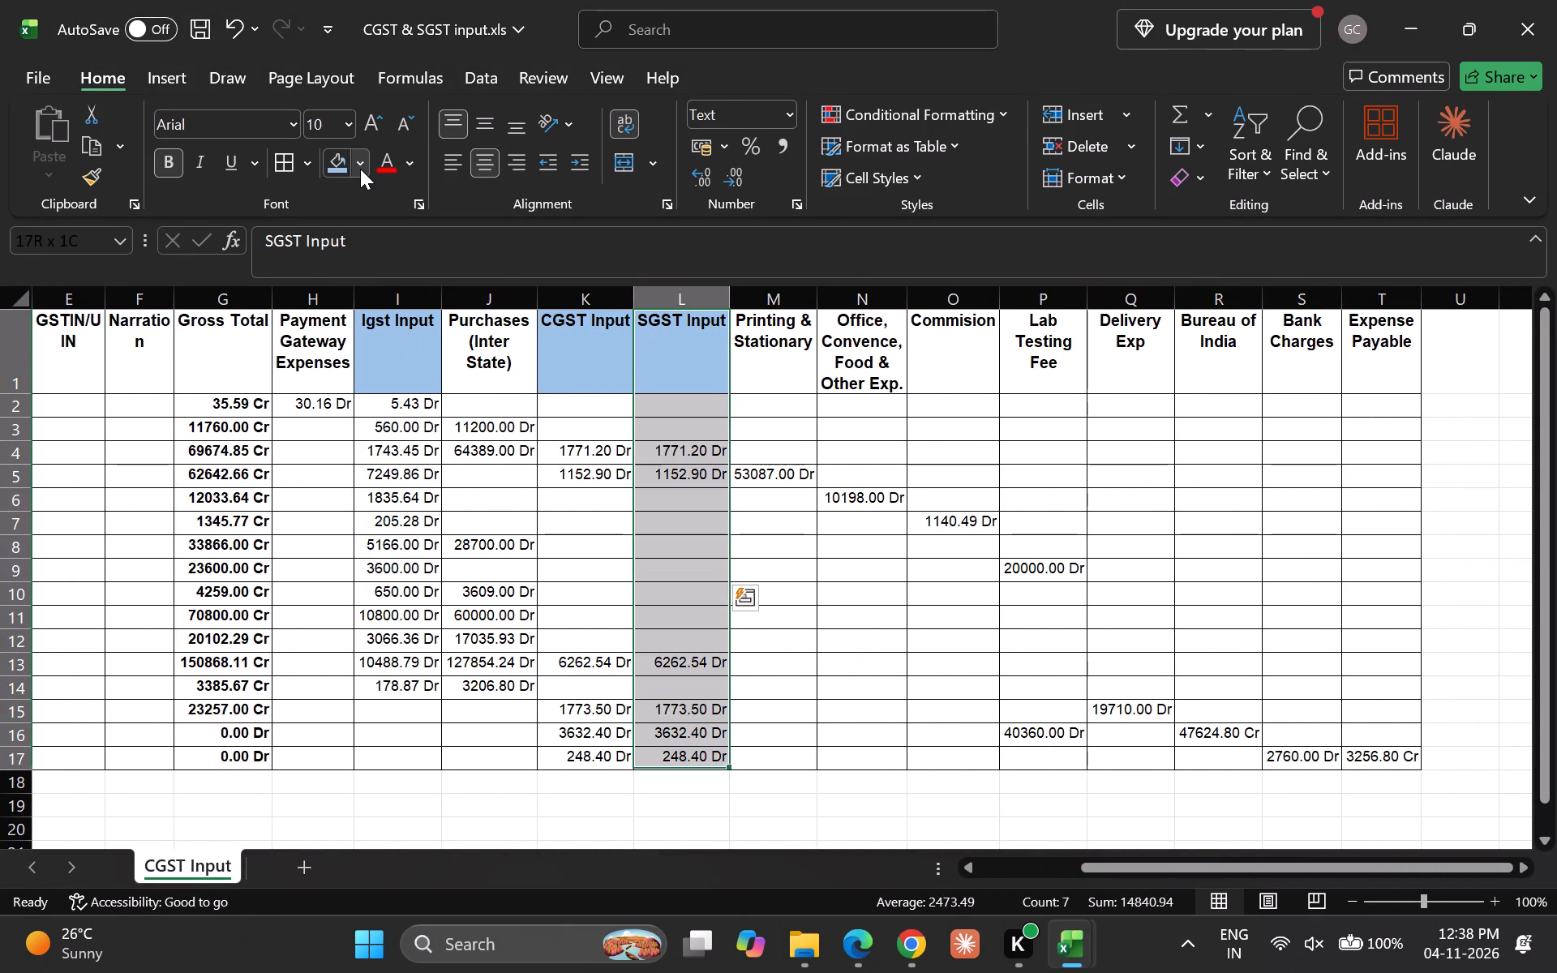
pyautogui.press('F4')
# Apply the same light blue fill to the CGST Input column from its heading through row 17.
pyautogui.press('Left')
pyautogui.hotkey('shift', 'Down')
pyautogui.hotkey('shift', 'Down')
pyautogui.hotkey('shift', 'Down')
pyautogui.hotkey('shift', 'Down')
pyautogui.hotkey('shift', 'Down')
pyautogui.hotkey('shift', 'Down')
pyautogui.hotkey('shift', 'Down')
pyautogui.hotkey('shift', 'Down')
pyautogui.hotkey('shift', 'Down')
pyautogui.hotkey('shift', 'Down')
pyautogui.hotkey('shift', 'Down')
pyautogui.hotkey('shift', 'Down')
pyautogui.hotkey('shift', 'Down')
pyautogui.hotkey('shift', 'Down')
pyautogui.hotkey('shift', 'Down')
pyautogui.hotkey('shift', 'Down')
pyautogui.hotkey('shift', 'Down')
pyautogui.hotkey('shift', 'Down')
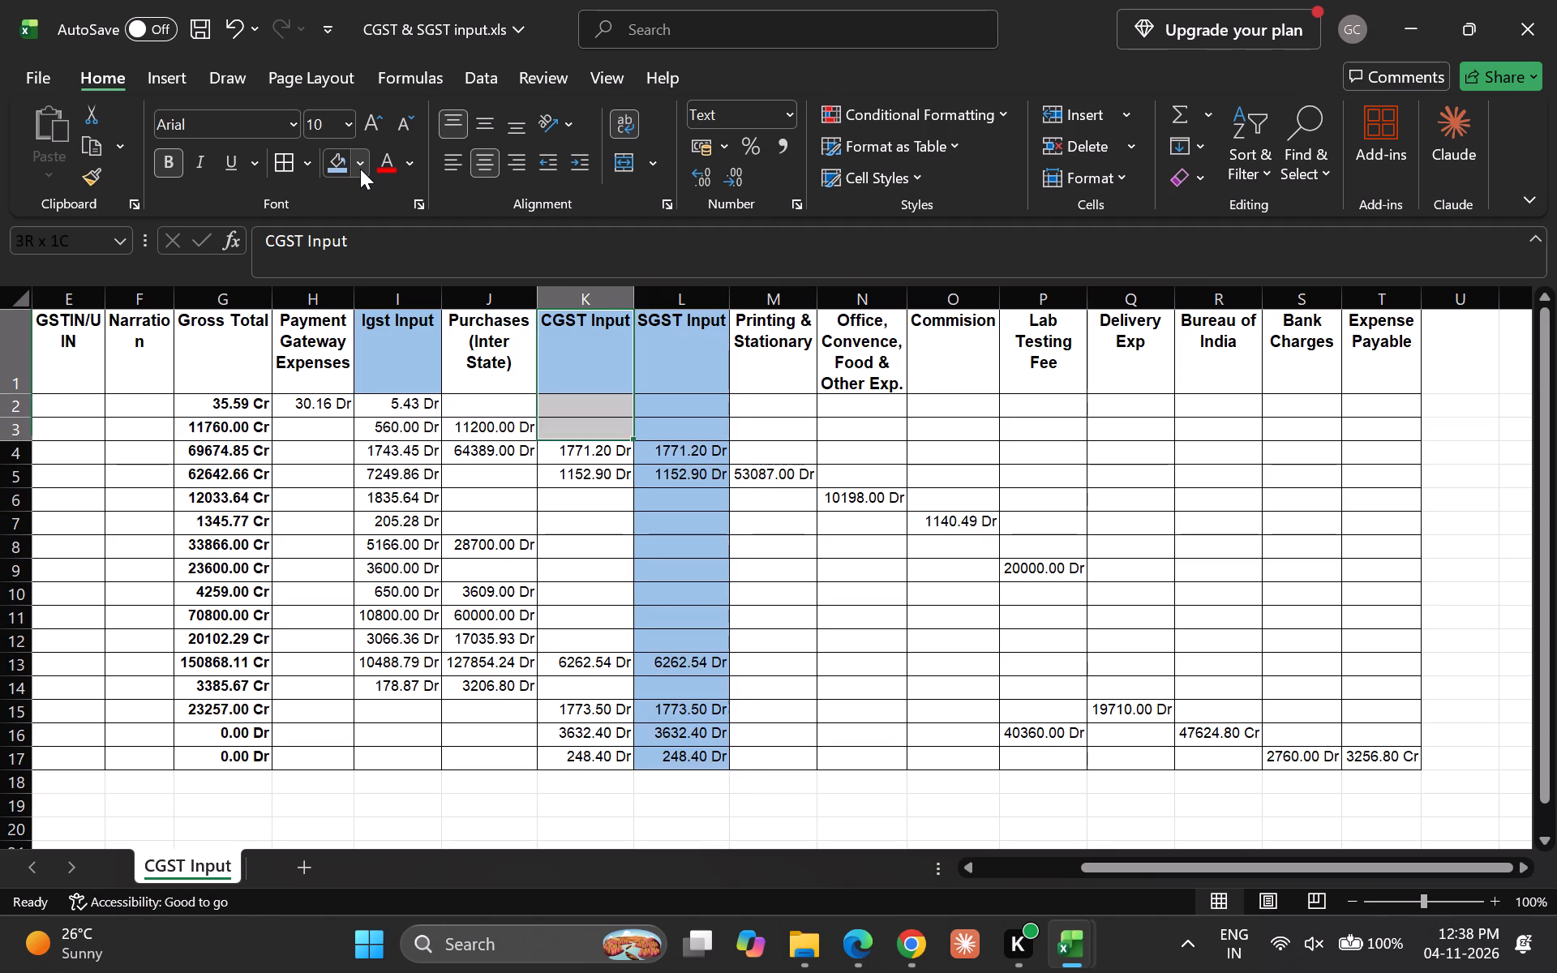
pyautogui.hotkey('shift', 'Up')
pyautogui.press('F4')
# Apply the same light blue fill to the Igst Input column from its heading through row 17.
pyautogui.press('Left')
pyautogui.press('Left')
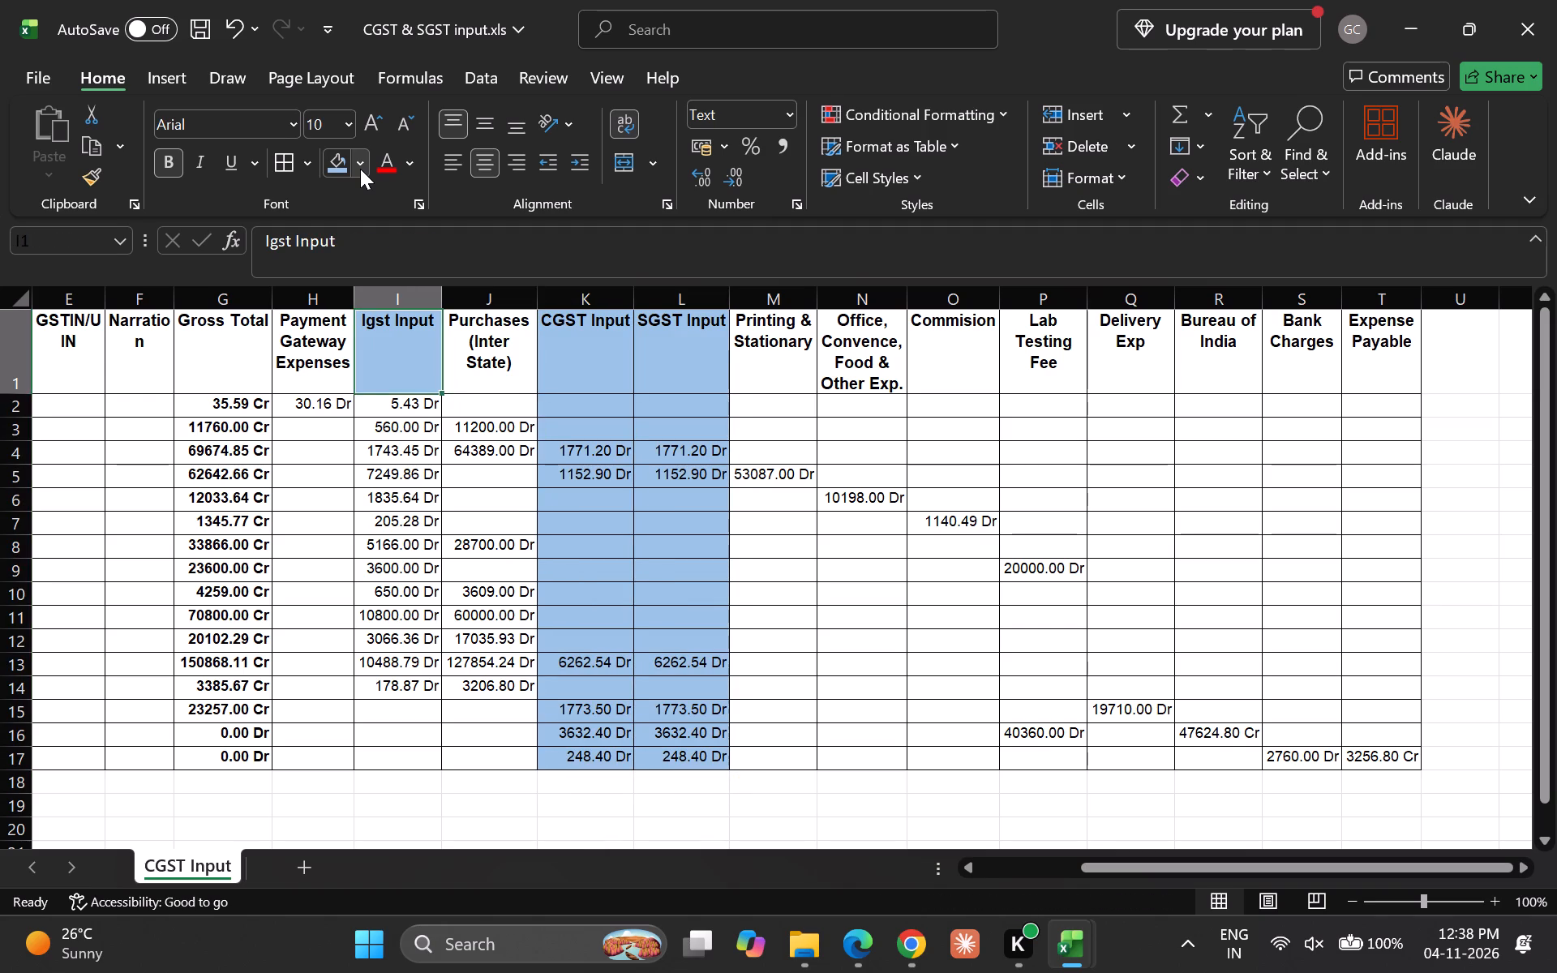
pyautogui.hotkey('shift', 'Down')
pyautogui.hotkey('shift', 'Down')
pyautogui.hotkey('shift', 'Down')
pyautogui.hotkey('shift', 'Down')
pyautogui.hotkey('shift', 'Down')
pyautogui.hotkey('shift', 'Down')
pyautogui.hotkey('shift', 'Down')
pyautogui.hotkey('shift', 'Down')
pyautogui.hotkey('shift', 'Down')
pyautogui.hotkey('shift', 'Down')
pyautogui.hotkey('shift', 'Down')
pyautogui.hotkey('shift', 'Down')
pyautogui.hotkey('shift', 'Down')
pyautogui.hotkey('shift', 'Down')
pyautogui.hotkey('shift', 'Down')
pyautogui.hotkey('shift', 'Down')
pyautogui.press('F4')
# Save the workbook with the highlighted tax columns.
pyautogui.press('Down')
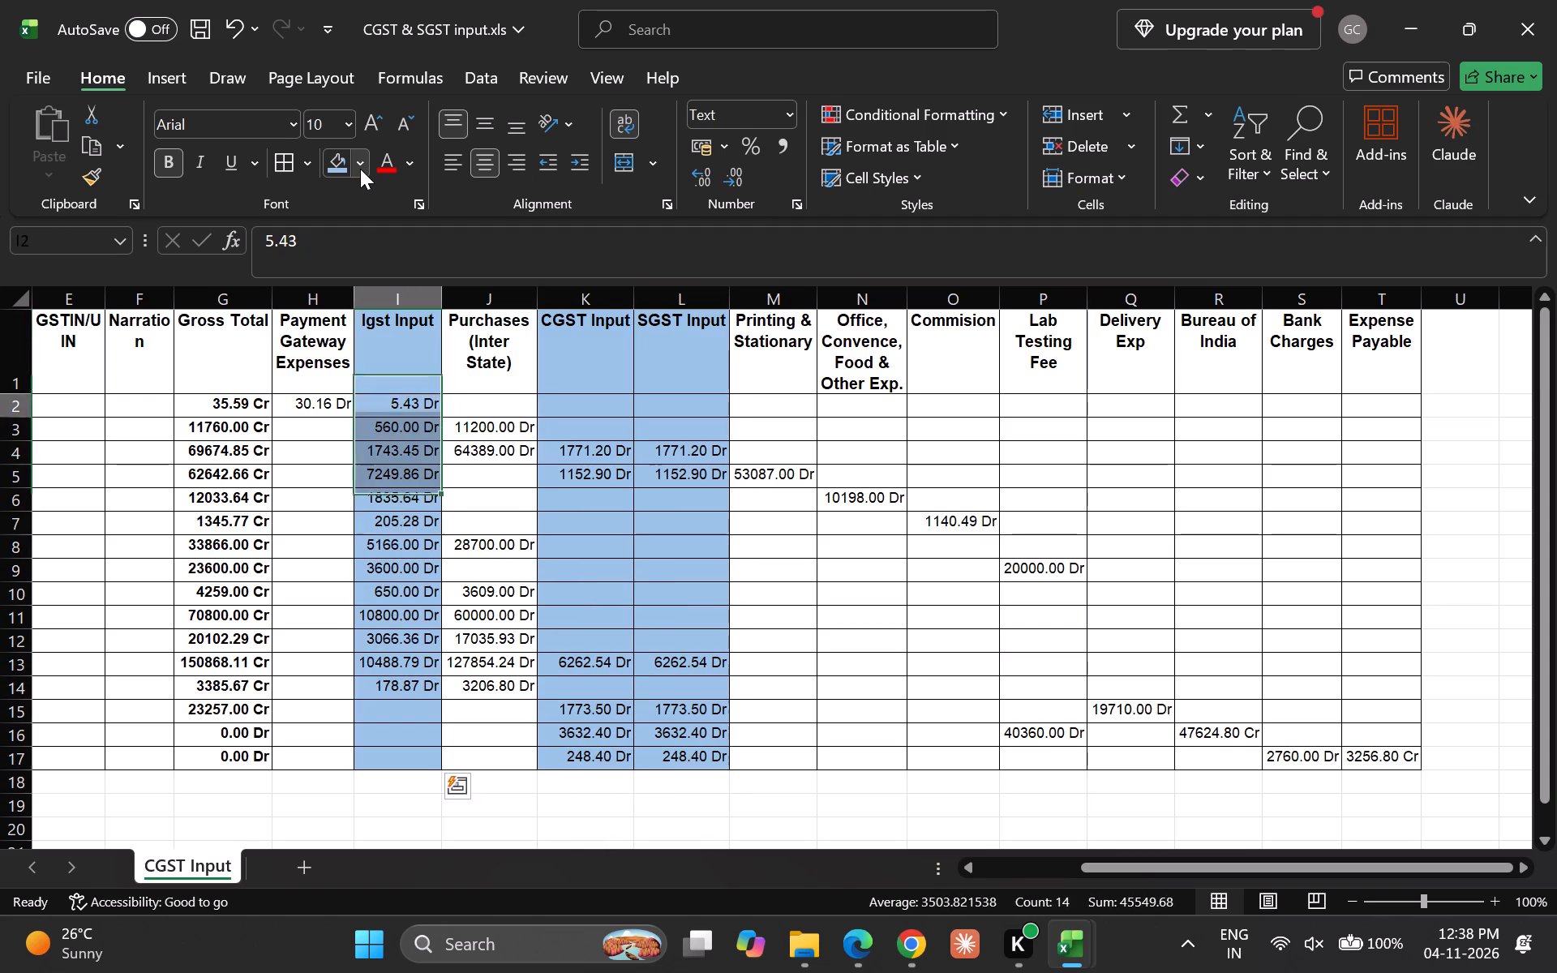
pyautogui.press('Up')
pyautogui.press('Down')
pyautogui.press('Up')
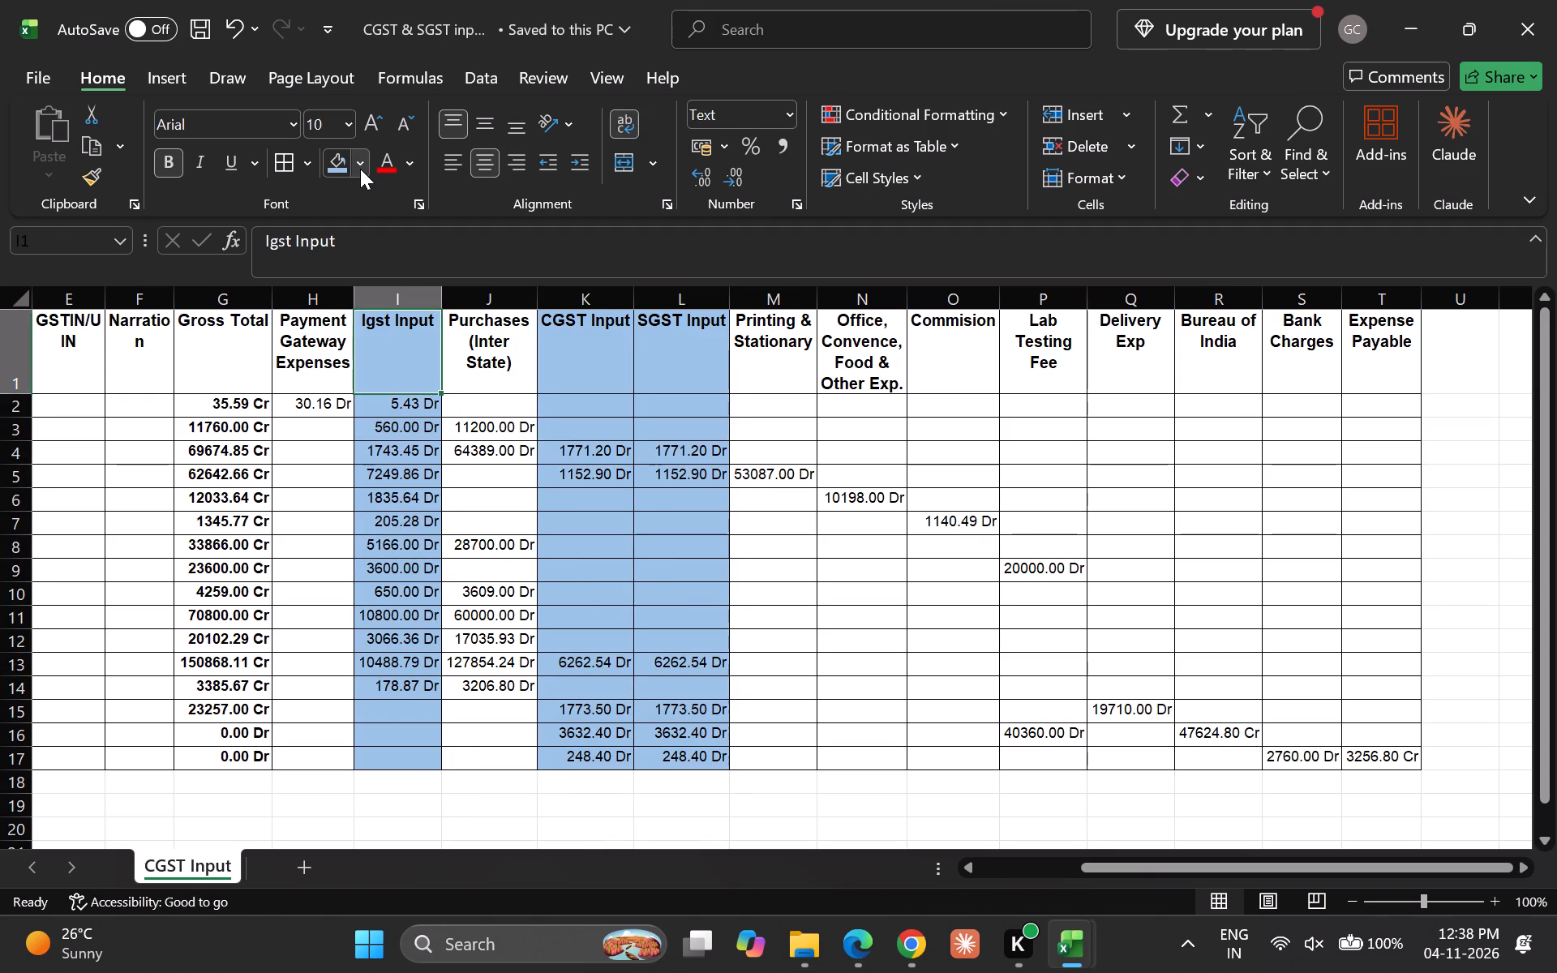
pyautogui.press('Left')
pyautogui.press('Left')
pyautogui.press('Left')
pyautogui.press('Left')
pyautogui.press('Left')
pyautogui.press('Left')
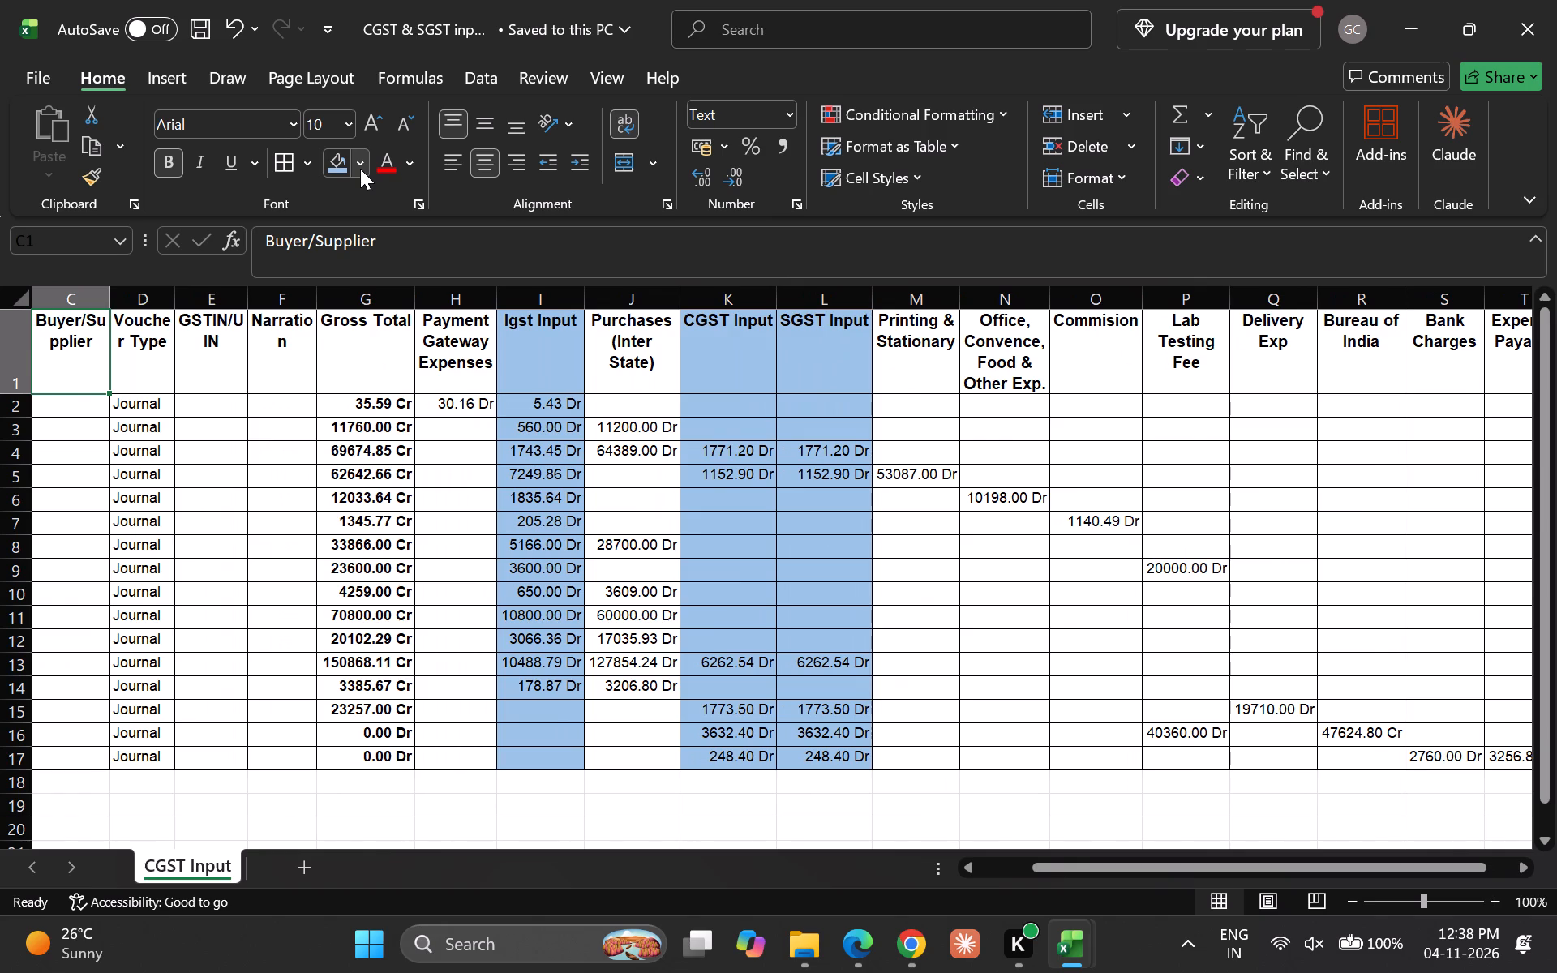
pyautogui.click(414, 494)
pyautogui.click(199, 26)
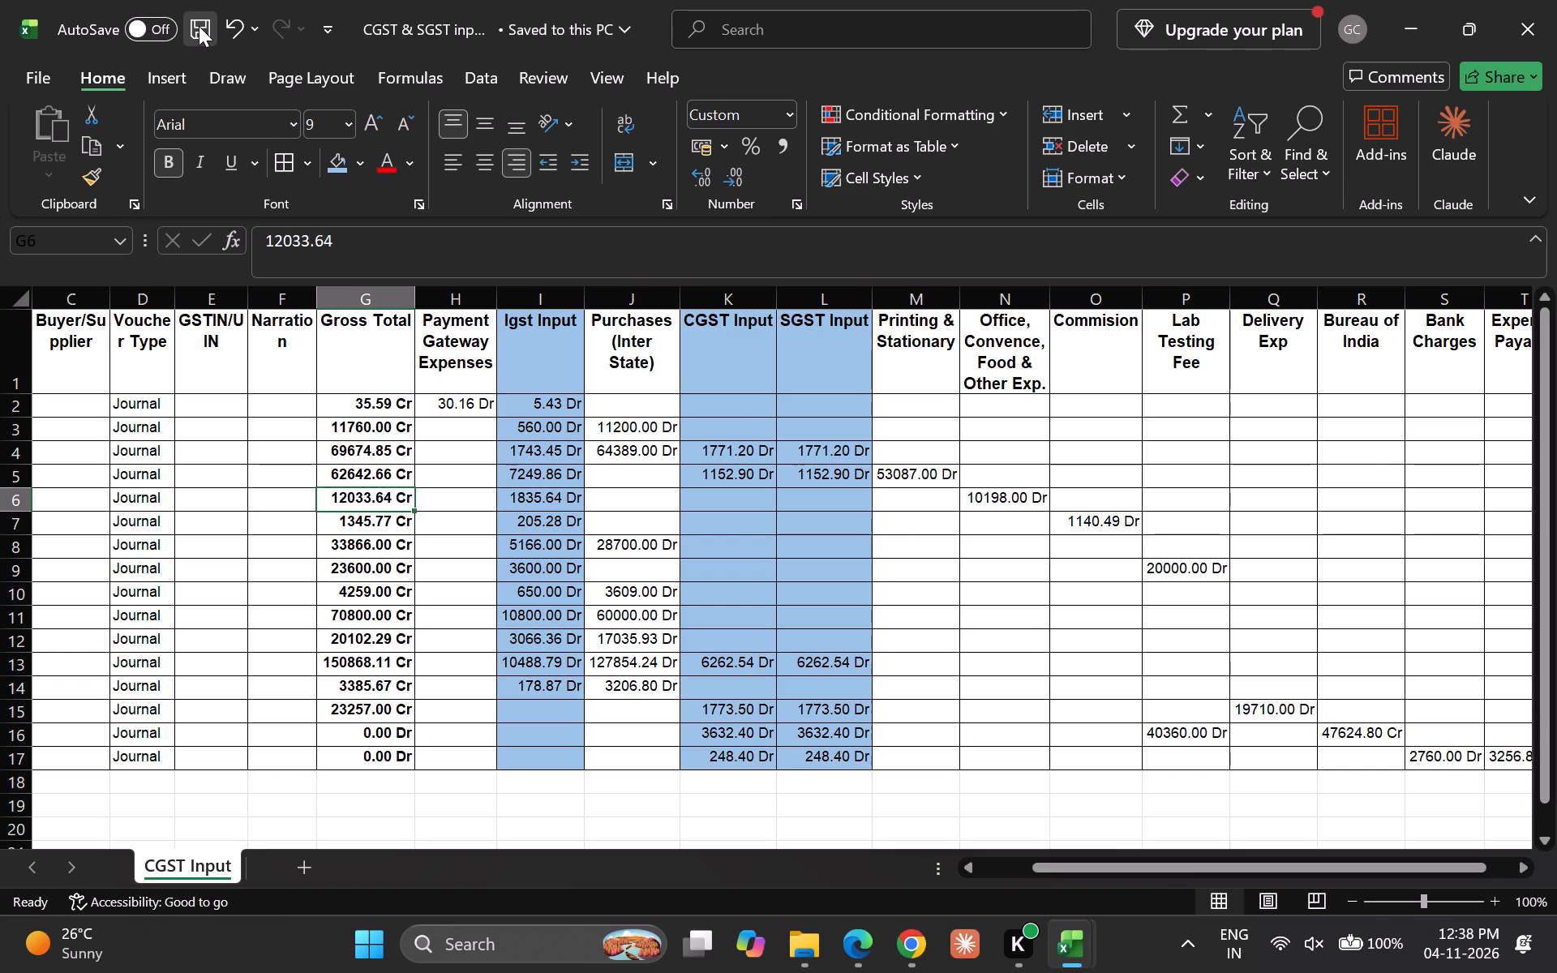
# Review the consolidated table's entries and its column headings from Gross Total back to Date.
pyautogui.press('Down')
pyautogui.press('Up')
pyautogui.press('Up')
pyautogui.press('Up')
pyautogui.press('Up')
pyautogui.press('Up')
pyautogui.press('Up')
pyautogui.press('Up')
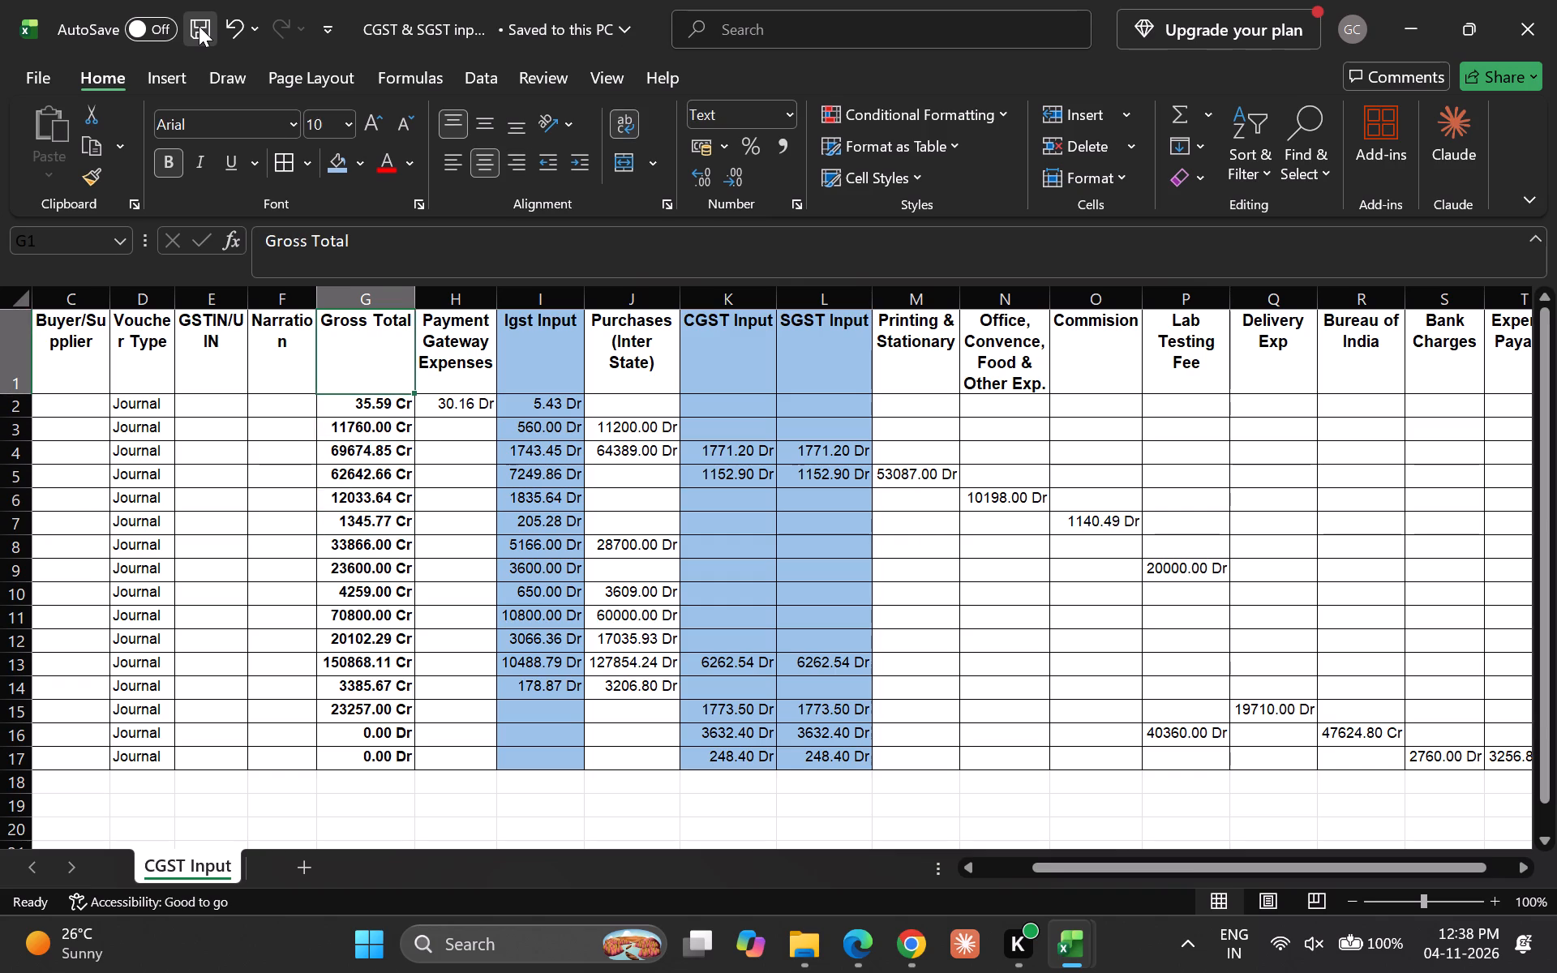
pyautogui.press('Up')
pyautogui.press('Down')
pyautogui.press('Up')
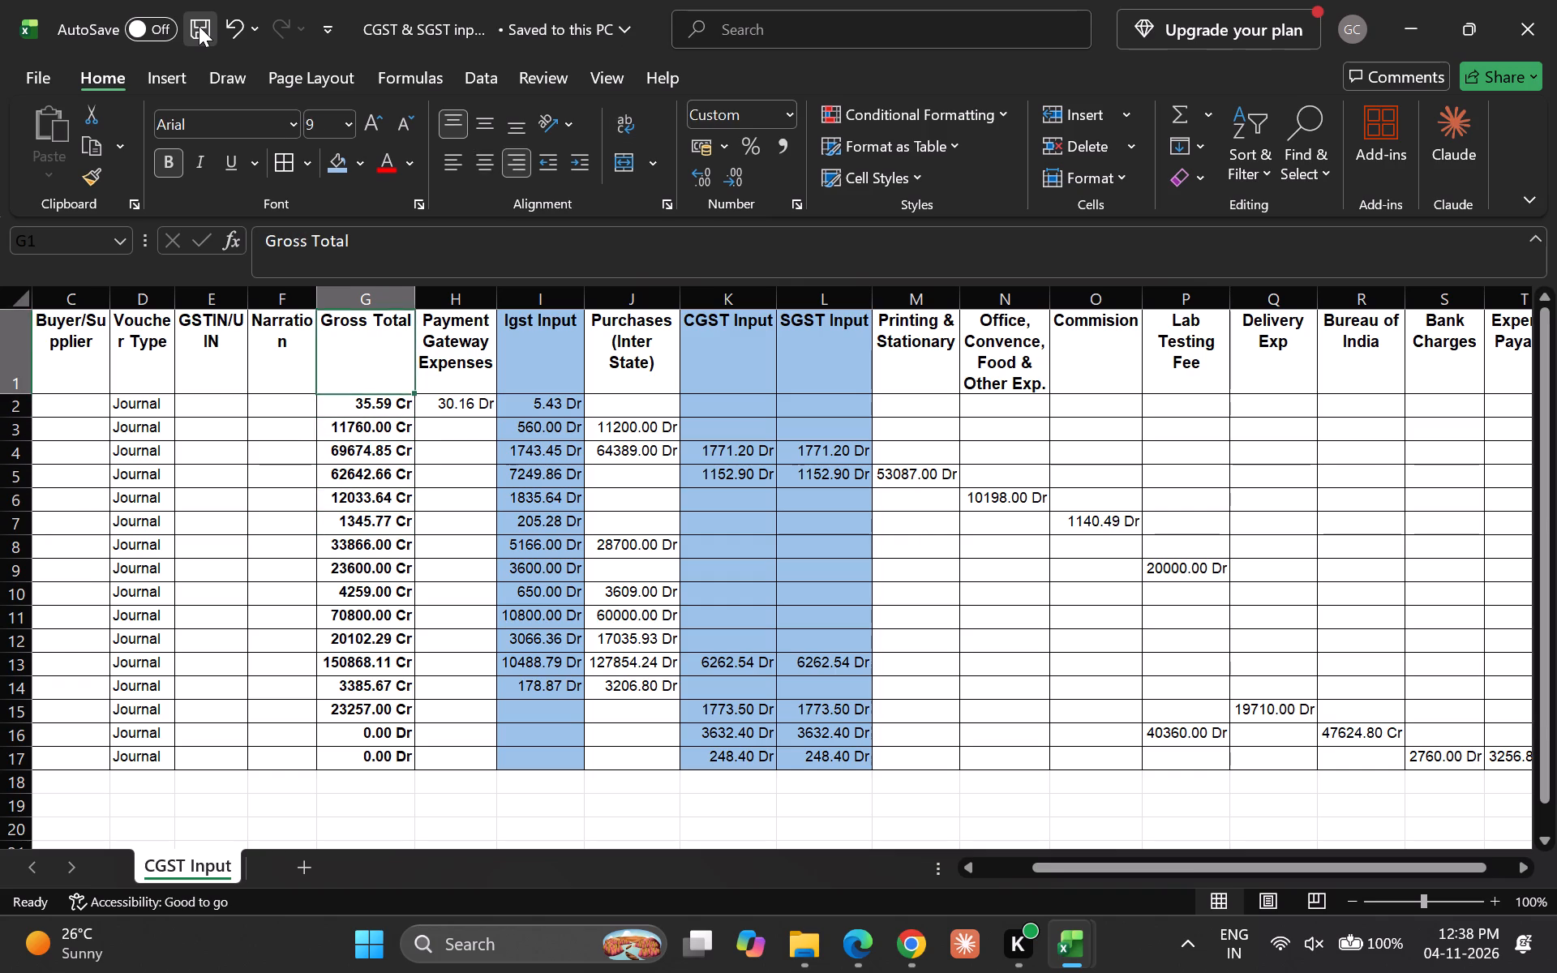
pyautogui.press('Left')
pyautogui.press('Left')
pyautogui.press('Left')
pyautogui.press('Left')
pyautogui.press('Left')
pyautogui.press('Left')
pyautogui.press('Left')
pyautogui.press('Left')
pyautogui.press('Left')
pyautogui.press('Left')
pyautogui.press('Left')
pyautogui.press('Left')
pyautogui.press('Left')
pyautogui.press('Left')
pyautogui.press('Left')
pyautogui.press('Down')
pyautogui.press('Up')
pyautogui.press('Right')
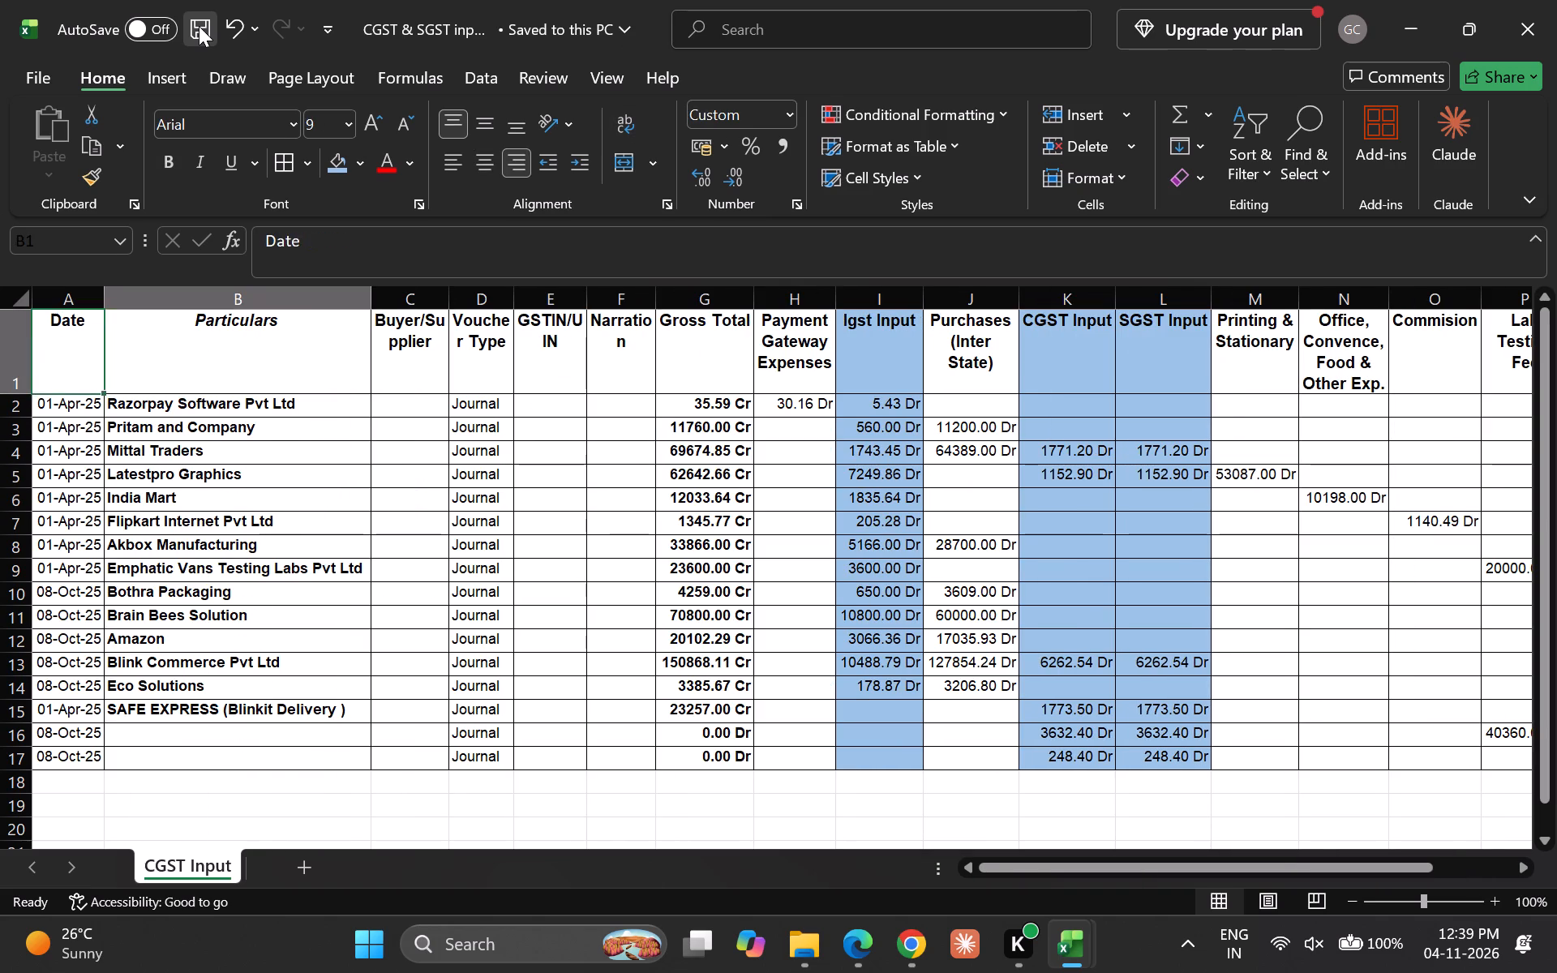
pyautogui.press('Down')
pyautogui.press('Up')
pyautogui.press('Down')
pyautogui.press('Up')
pyautogui.press('Right')
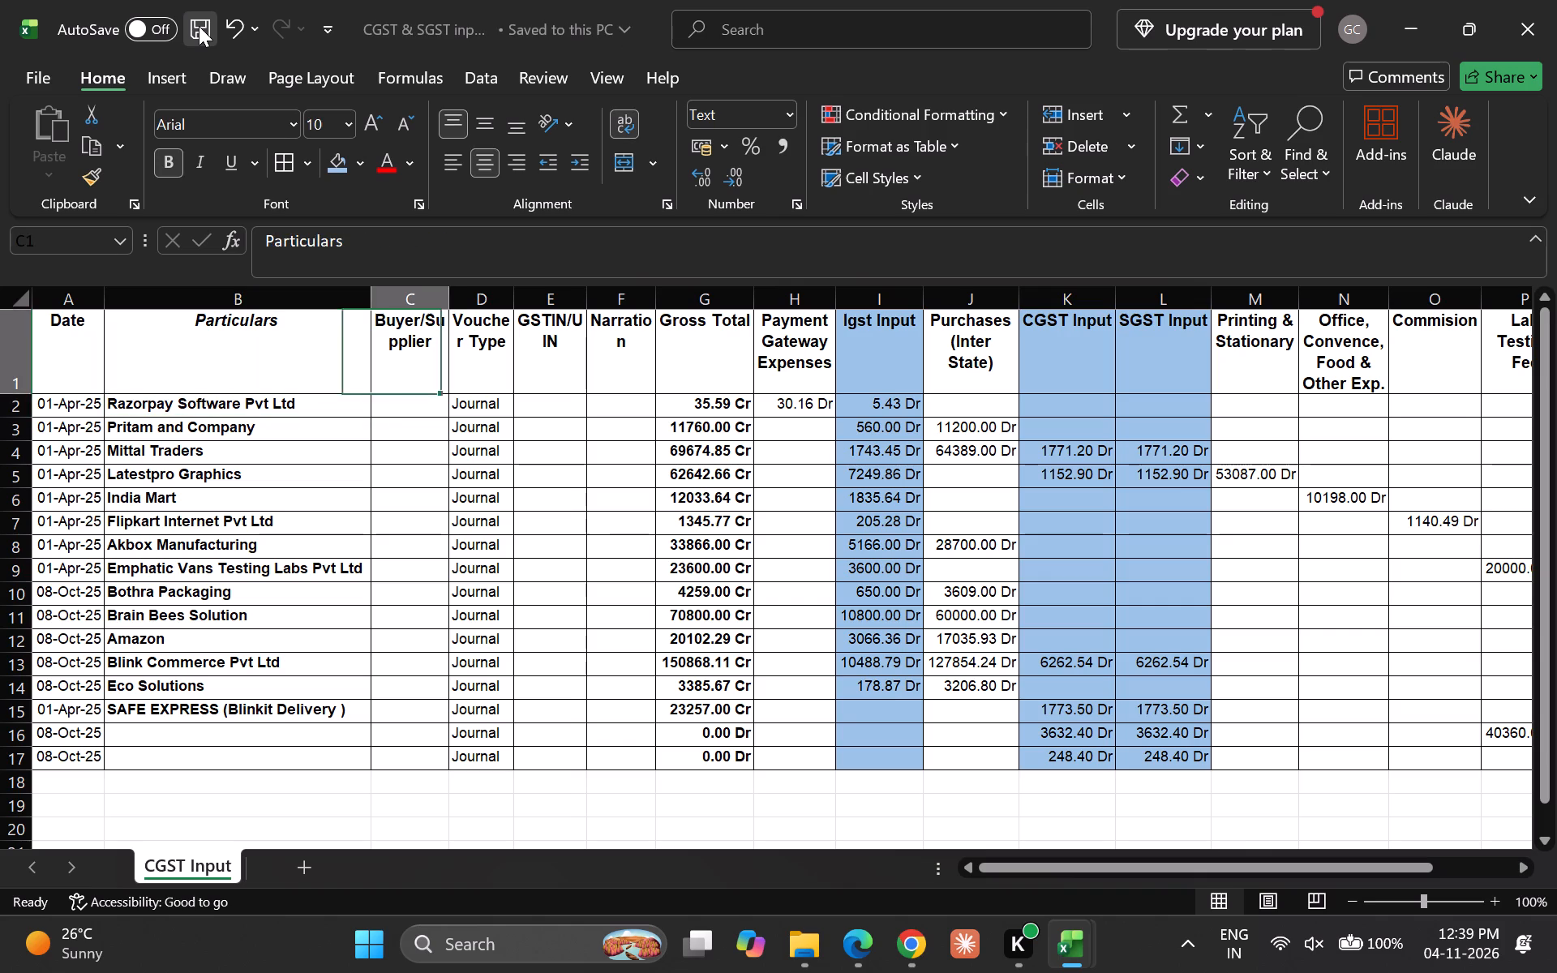
pyautogui.press('Down')
pyautogui.press('Up')
pyautogui.press('Left')
pyautogui.press('Left')
pyautogui.press('Left')
pyautogui.press('Down')
pyautogui.press('Up')
pyautogui.press('Right')
pyautogui.press('Right')
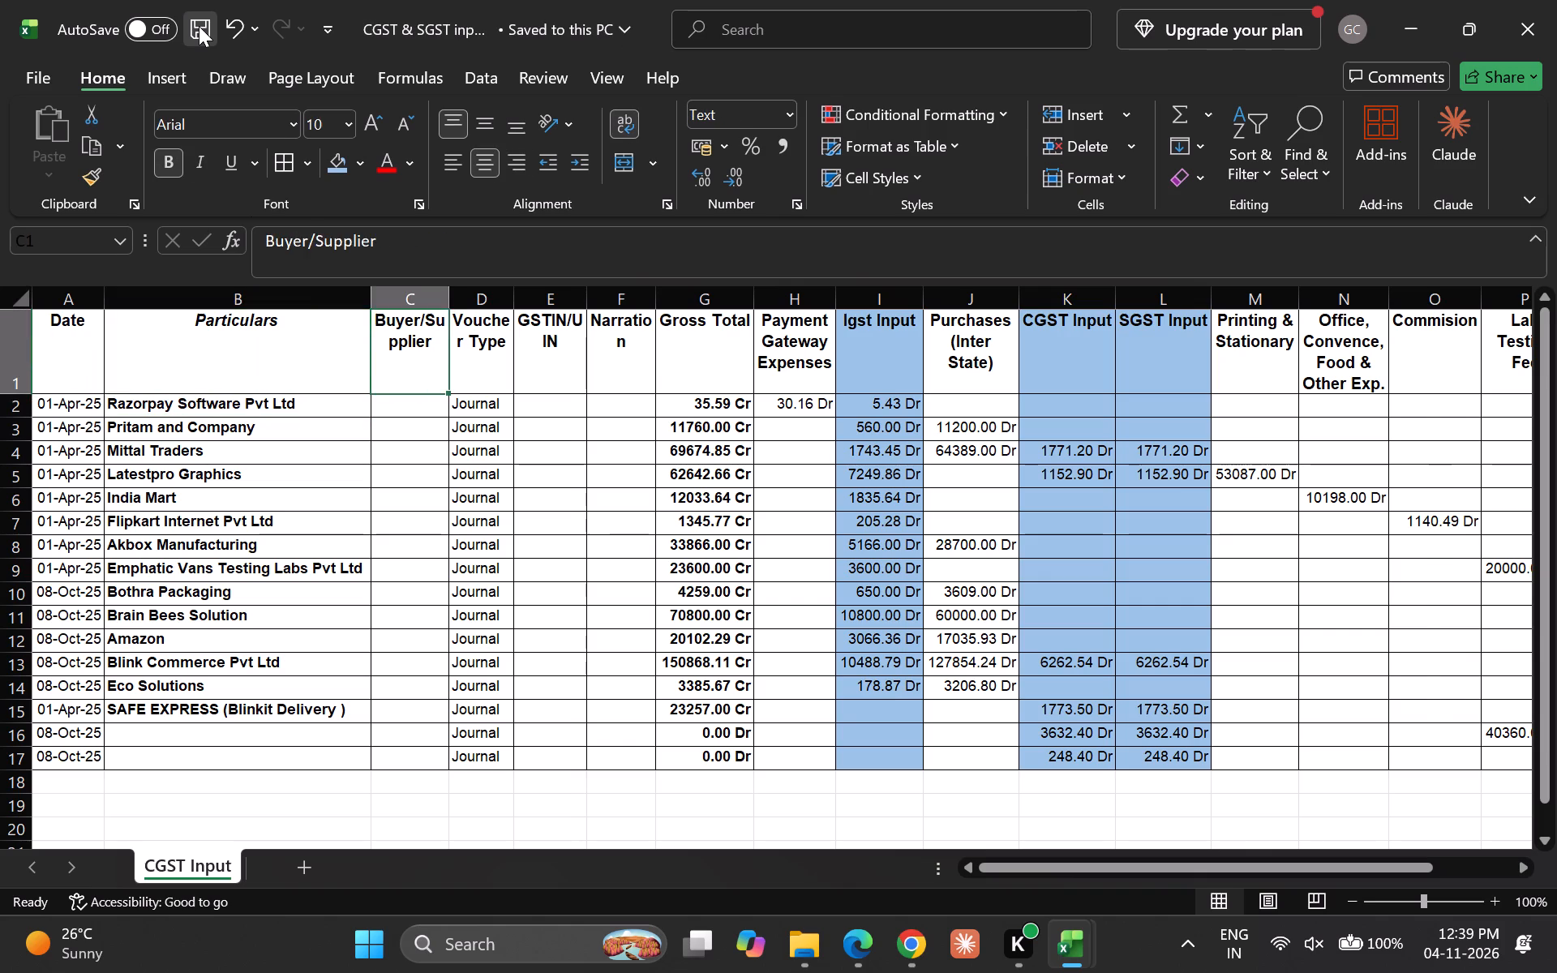
# Switch to the igst input.xls workbook and close it.
pyautogui.hotkey('alt', 'Tab')
pyautogui.hotkey('alt', 'Tab')
pyautogui.hotkey('alt', 'Tab')
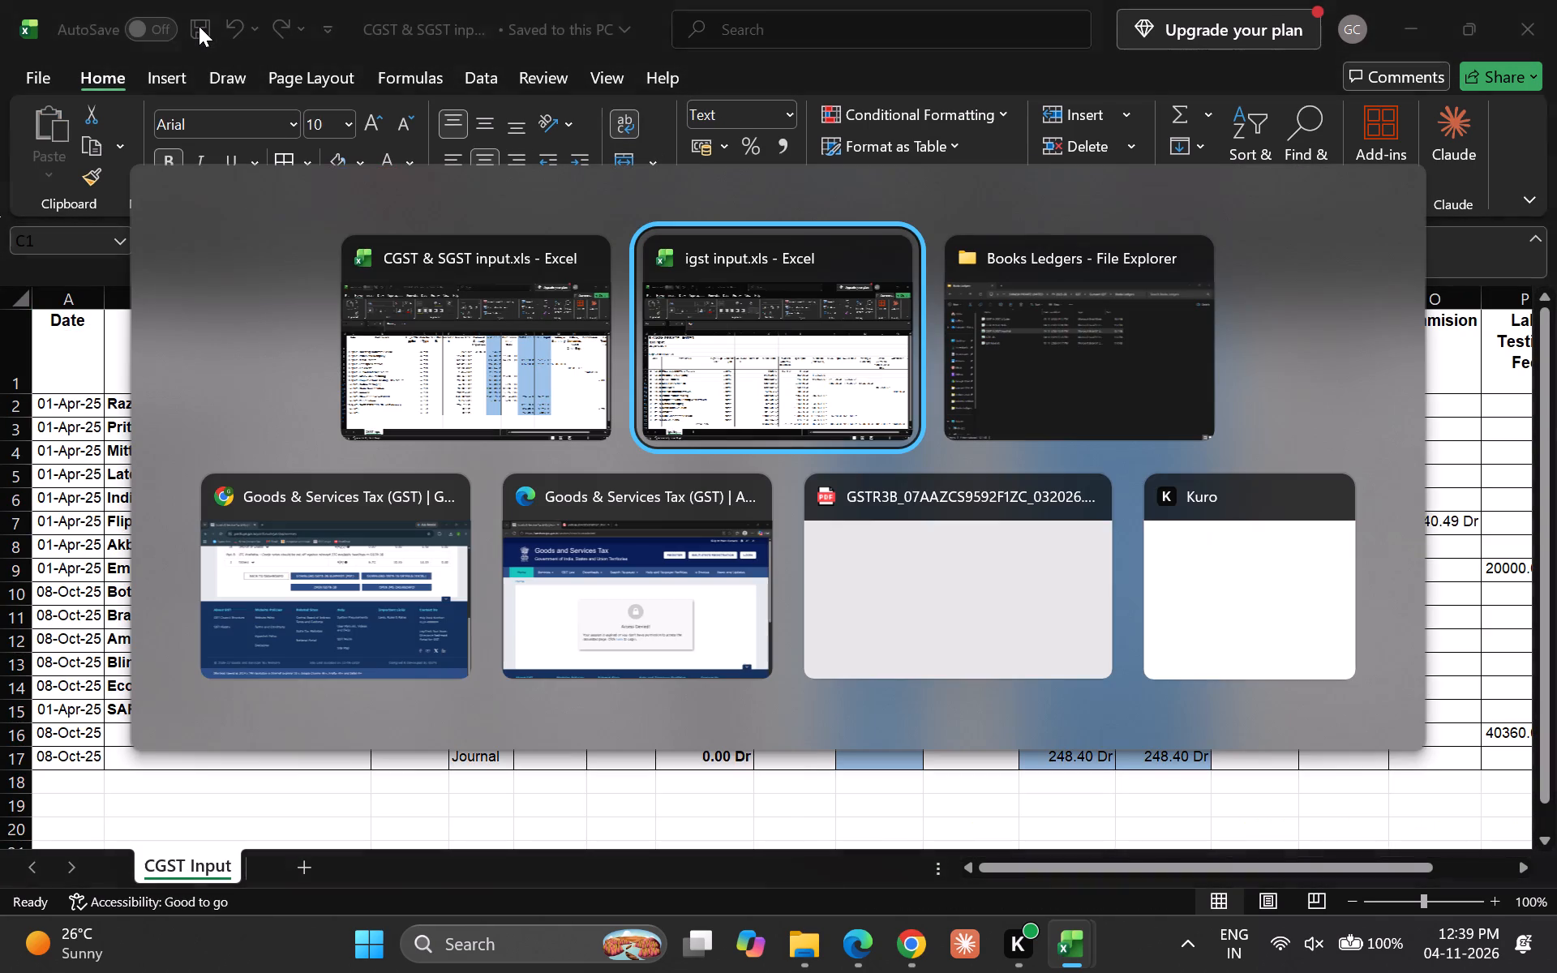
pyautogui.press('Down')
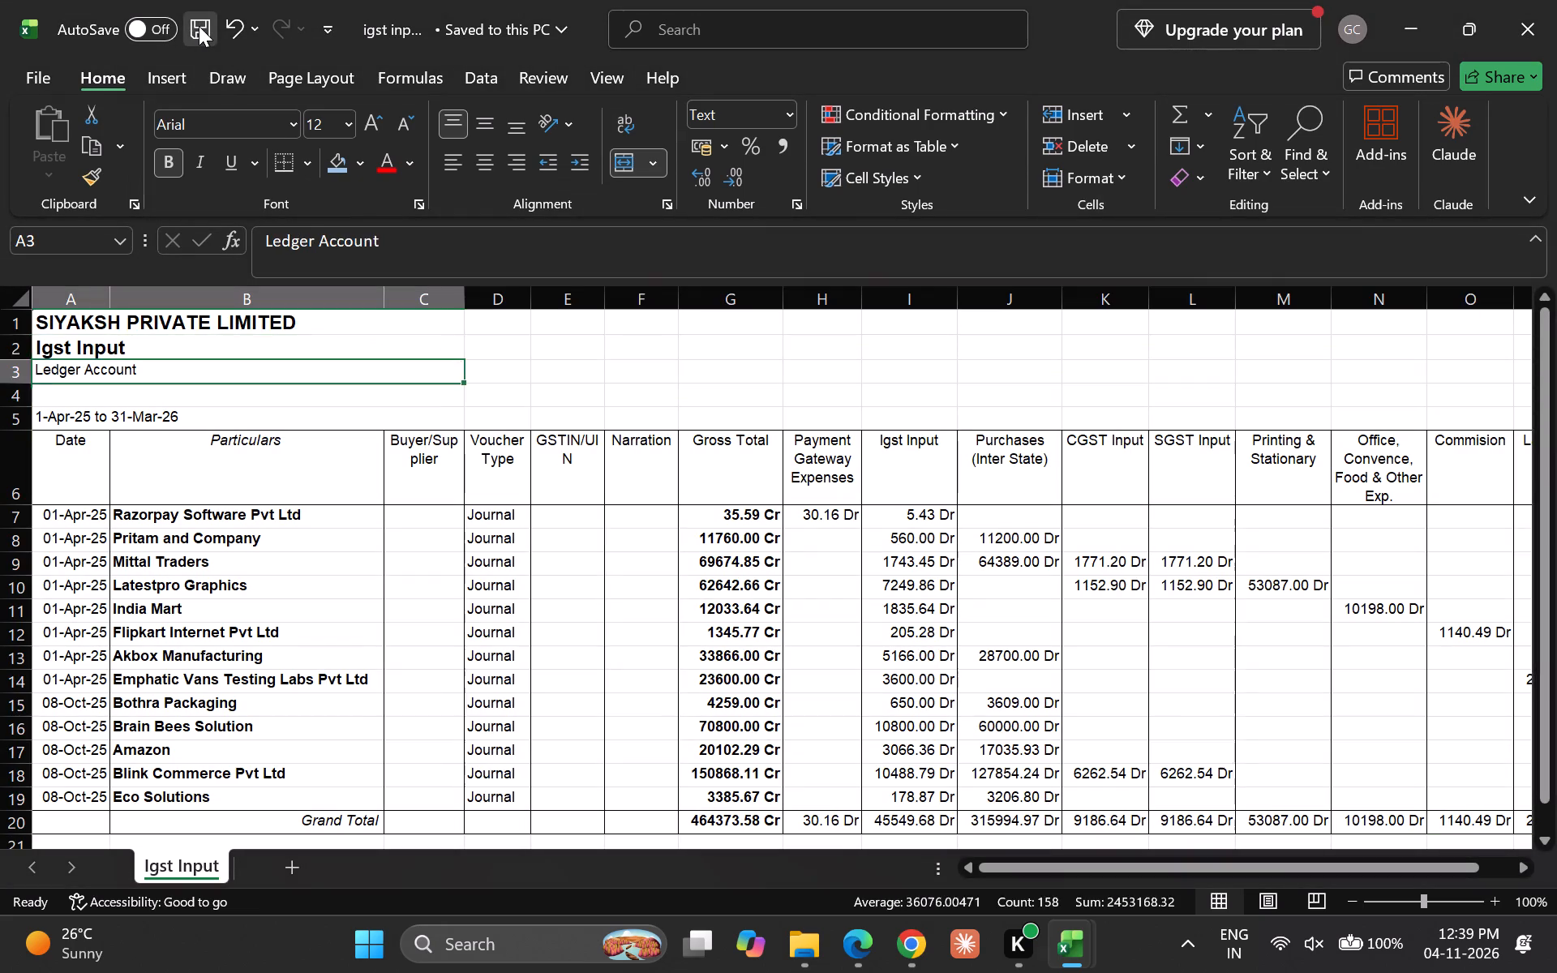
pyautogui.press('Up')
# Switch to File Explorer and rename CGST & SGST input.xls in the Books Ledgers folder as "All Input".
pyautogui.hotkey('alt', 'Tab')
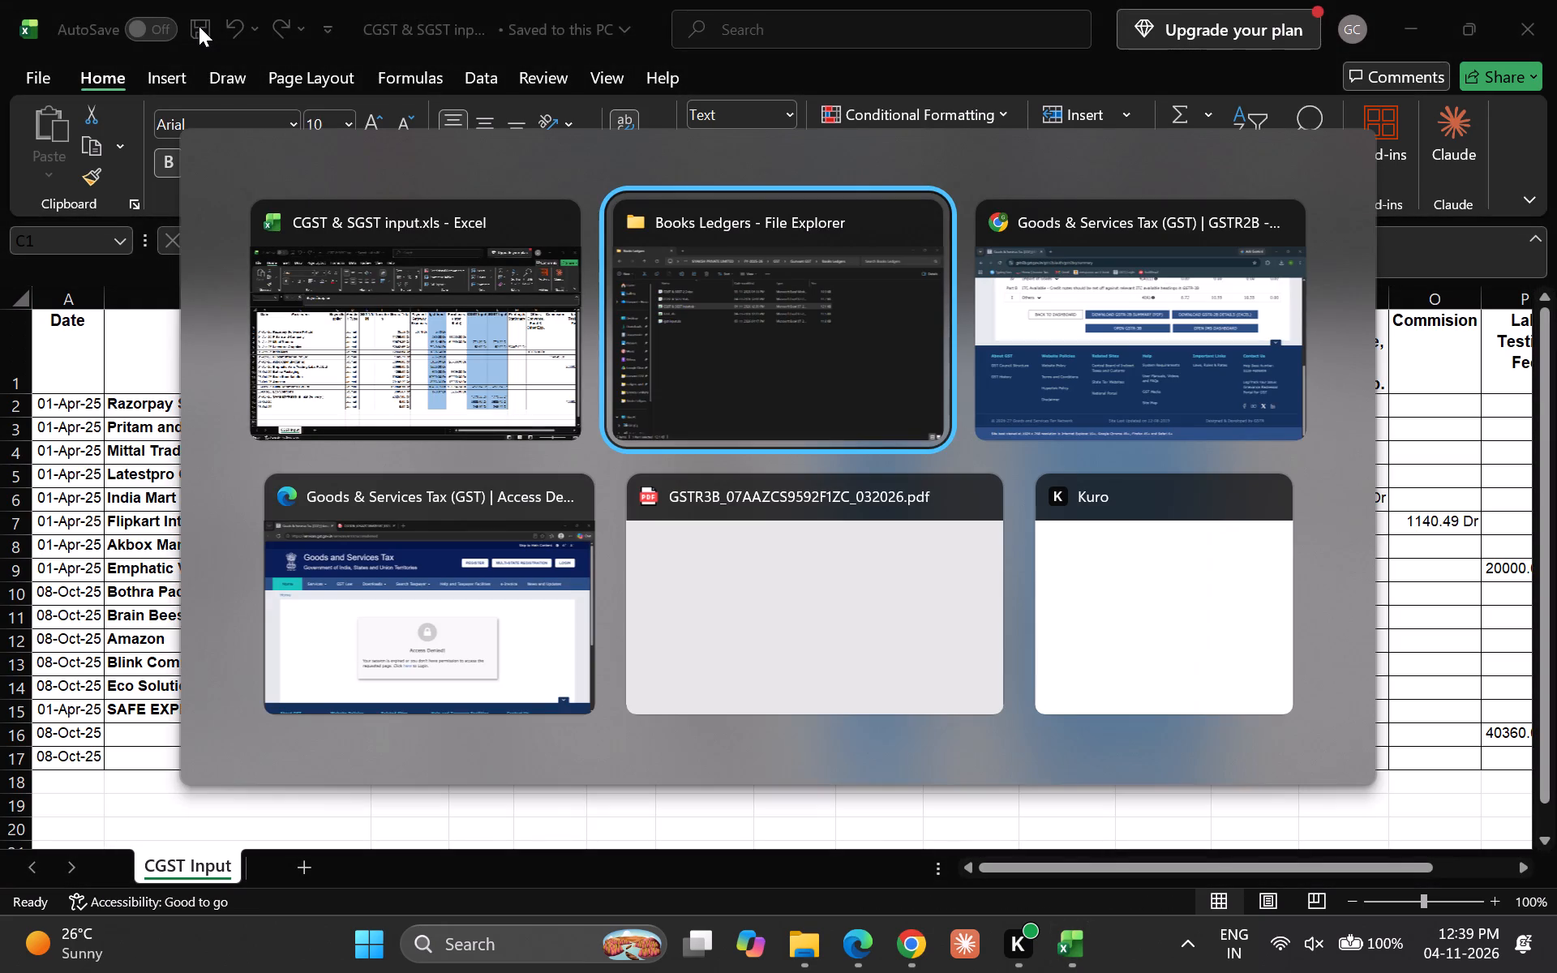
pyautogui.press('Up')
pyautogui.press('Down')
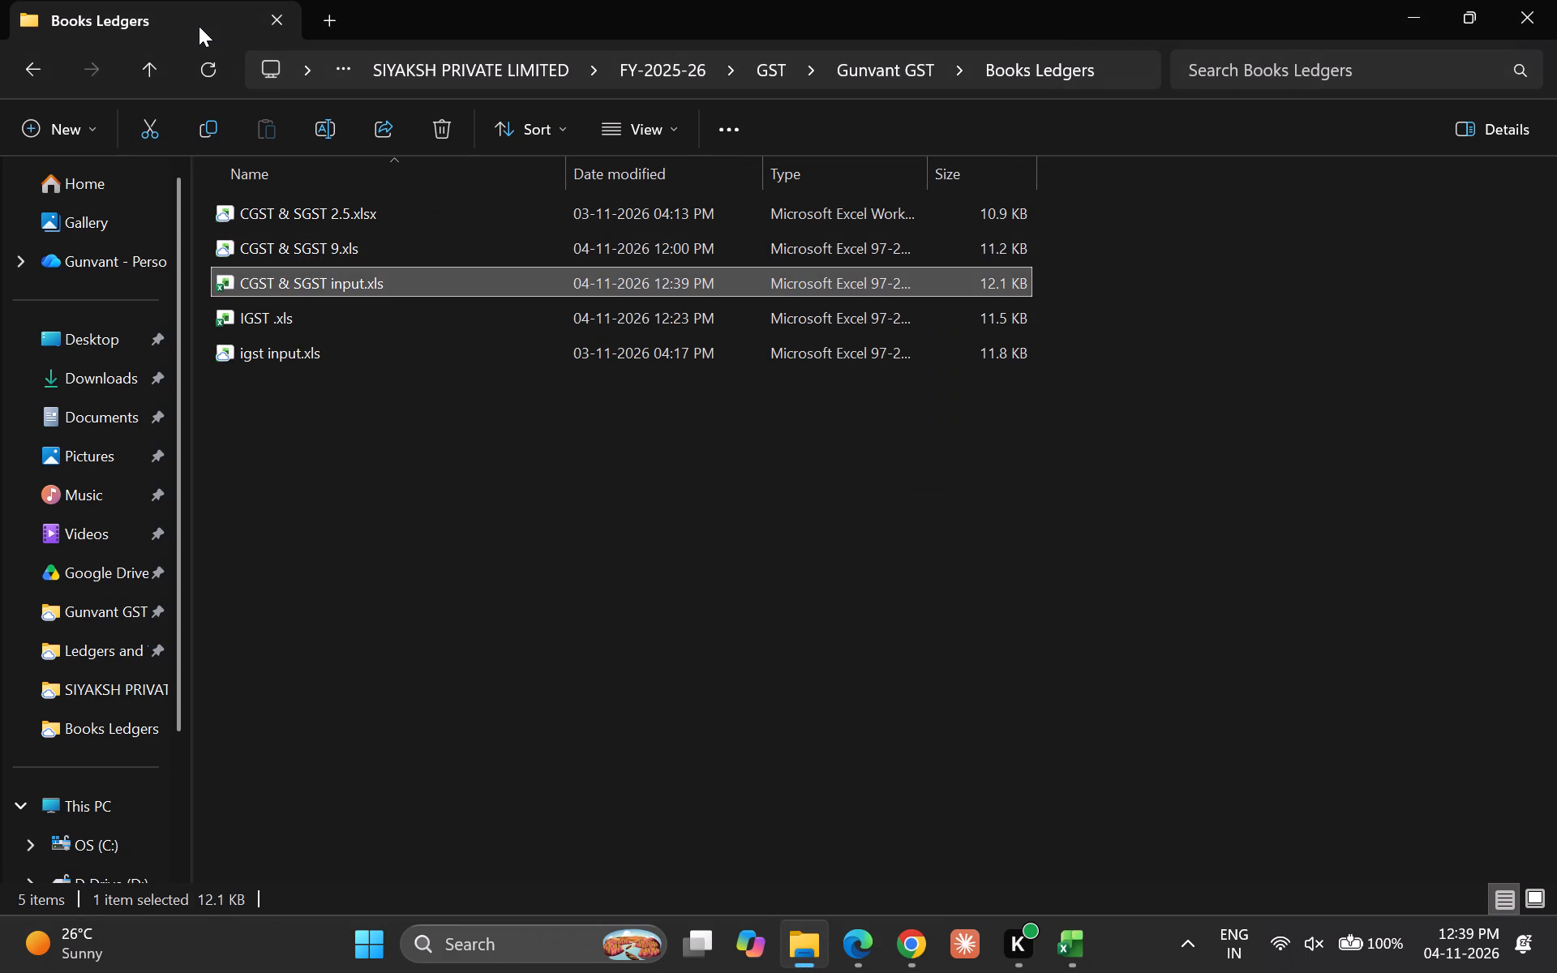
pyautogui.press('F2')
pyautogui.write('Input')
pyautogui.press('space')
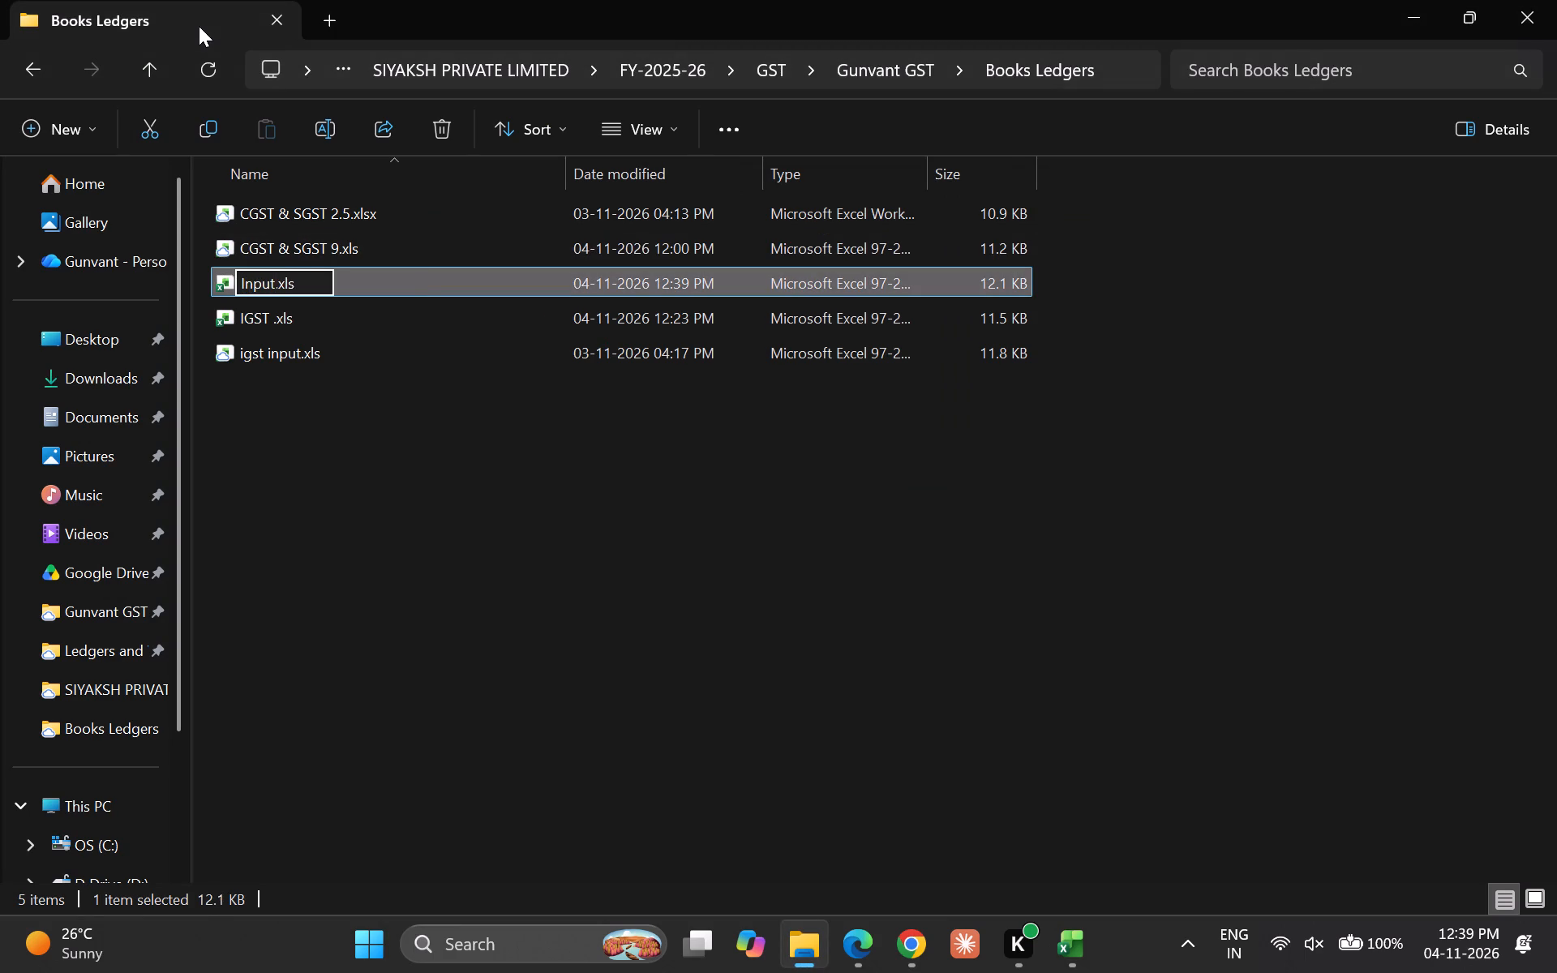
pyautogui.press('Left')
pyautogui.press('Left')
pyautogui.press('Left')
pyautogui.press('Left')
pyautogui.press('Left')
pyautogui.press('Left')
pyautogui.press('Left')
pyautogui.write('All')
pyautogui.press('space')
pyautogui.press('Return')
pyautogui.press('Down')
pyautogui.press('Down')
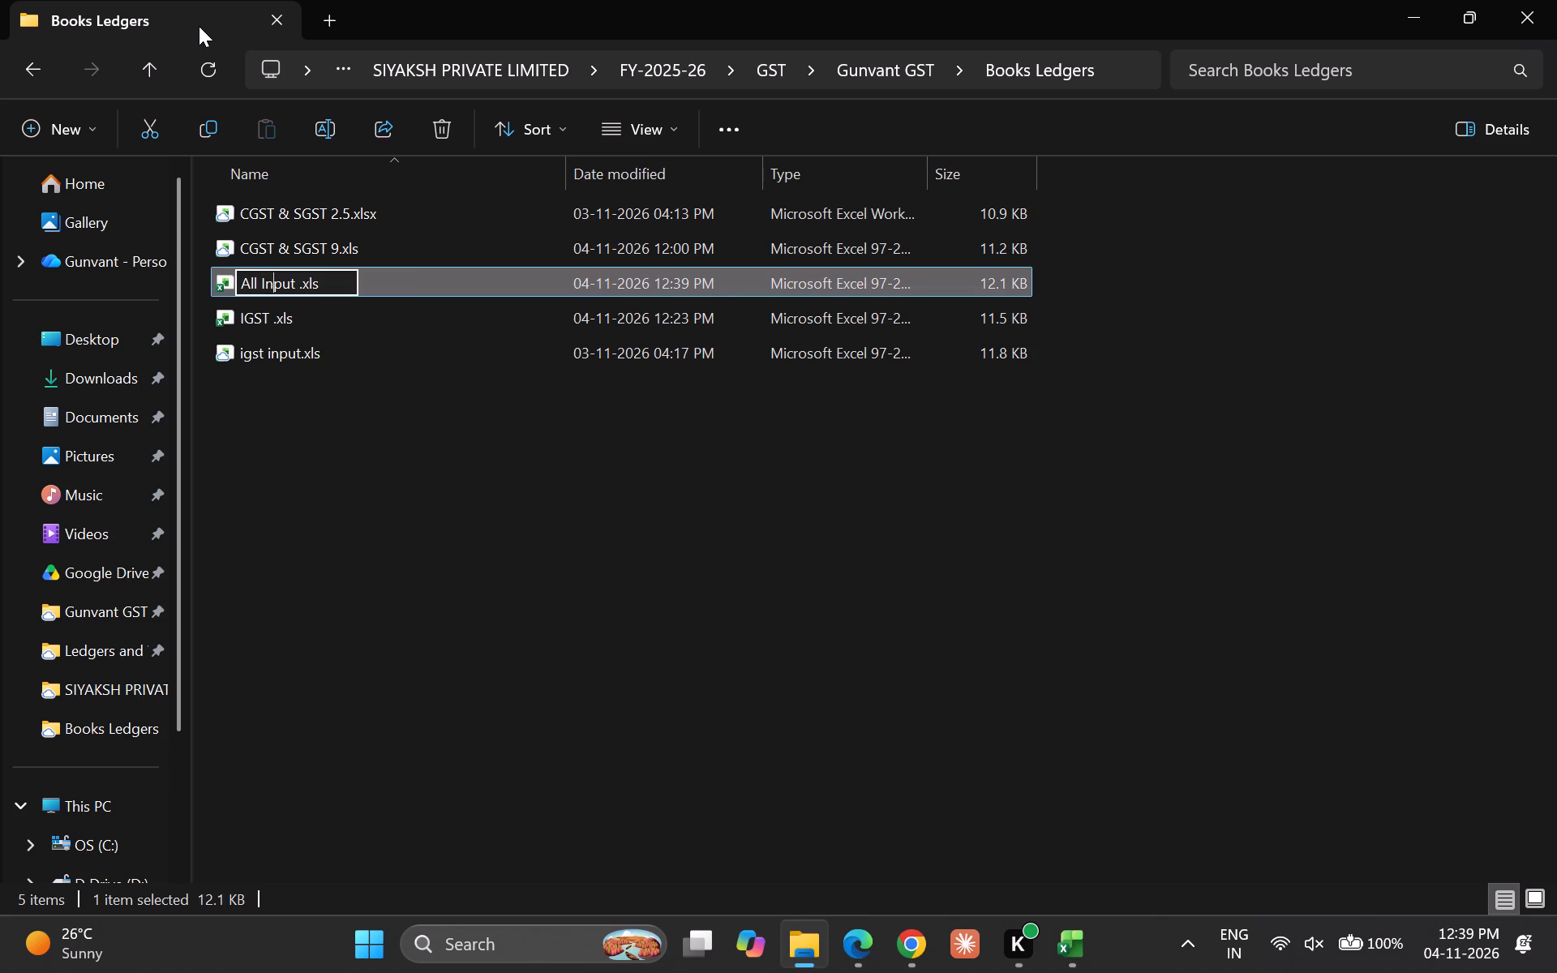
# Switch back to Excel, then save and close the CGST & SGST input workbook.
pyautogui.hotkey('alt', 'Tab')
pyautogui.press('Left')
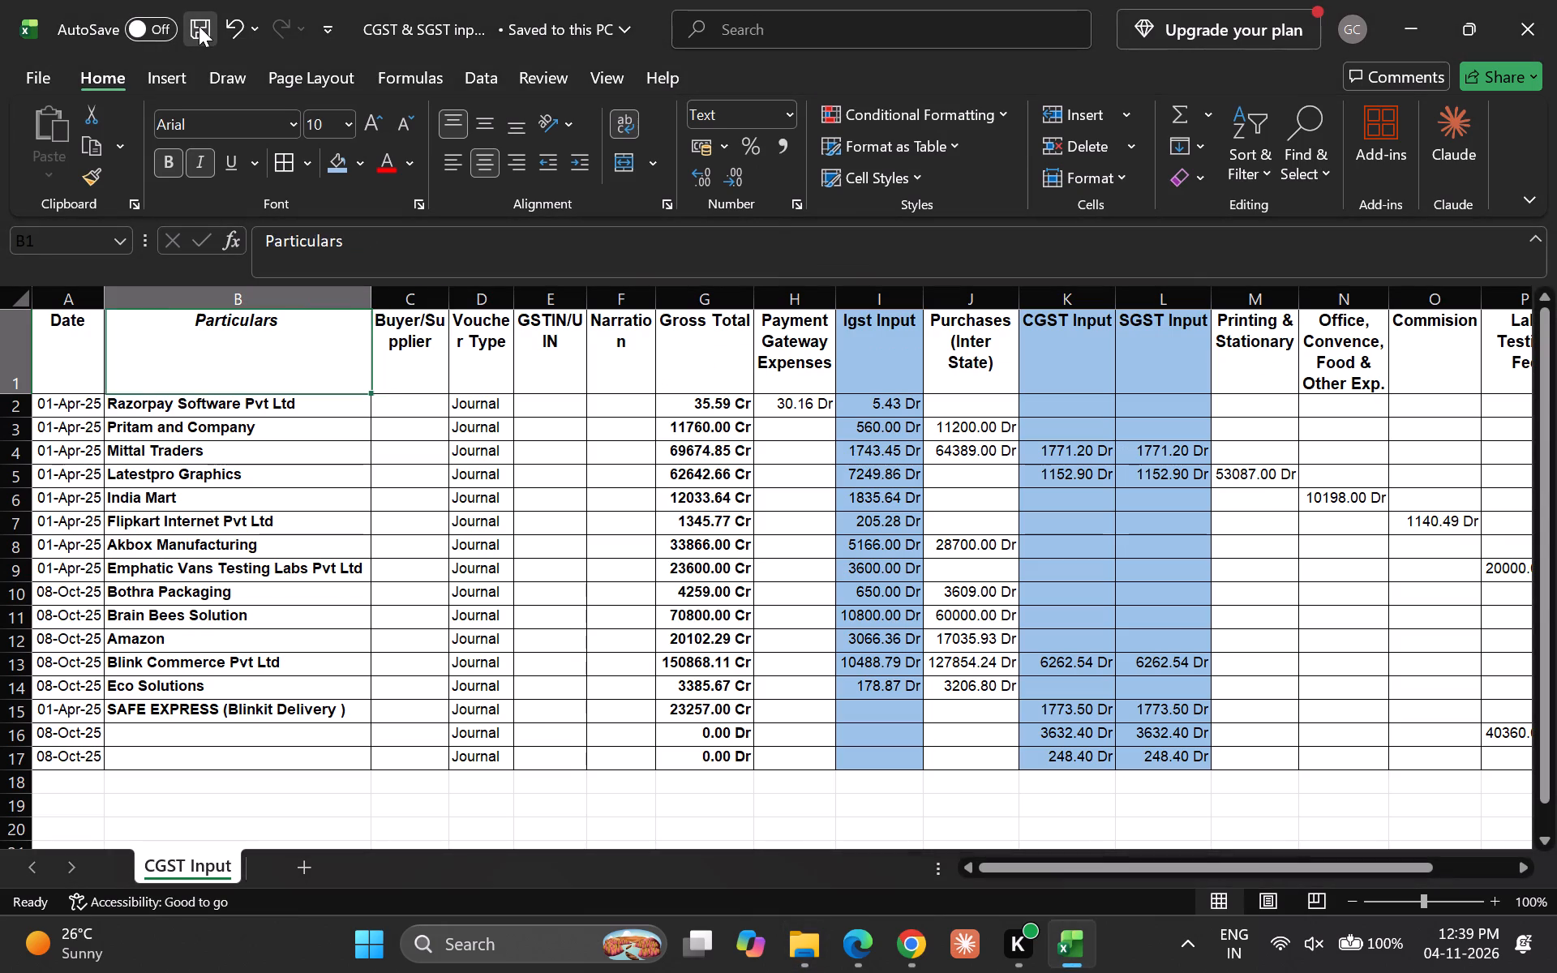
pyautogui.press('w')
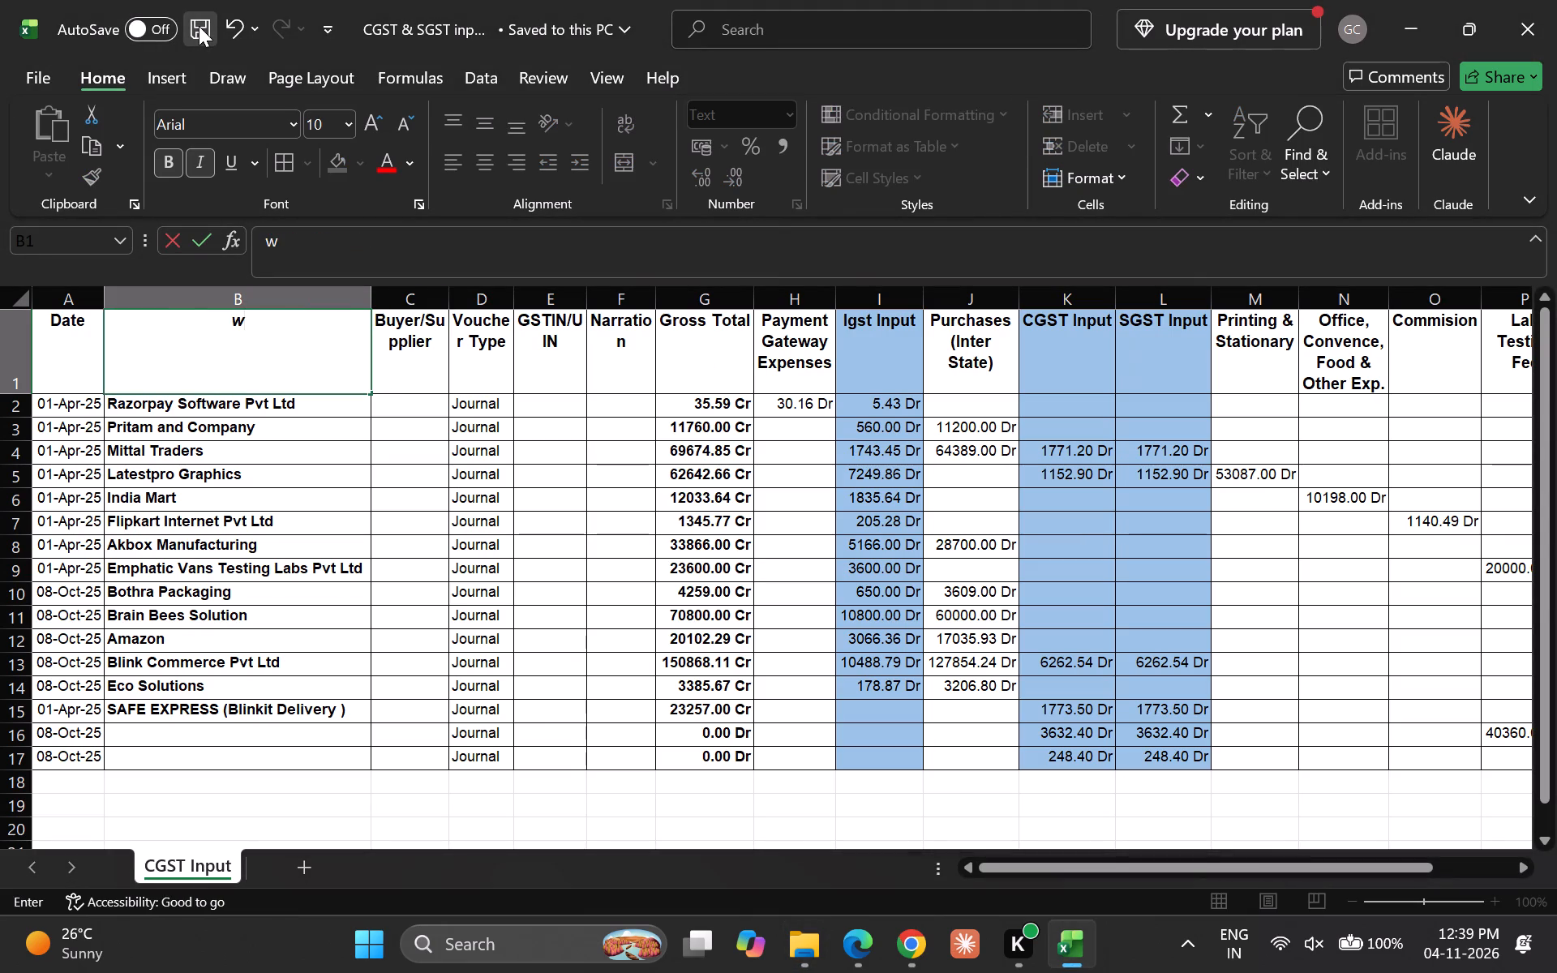
pyautogui.hotkey('ctrl', 'z')
pyautogui.press('Return')
pyautogui.hotkey('ctrl', 's')
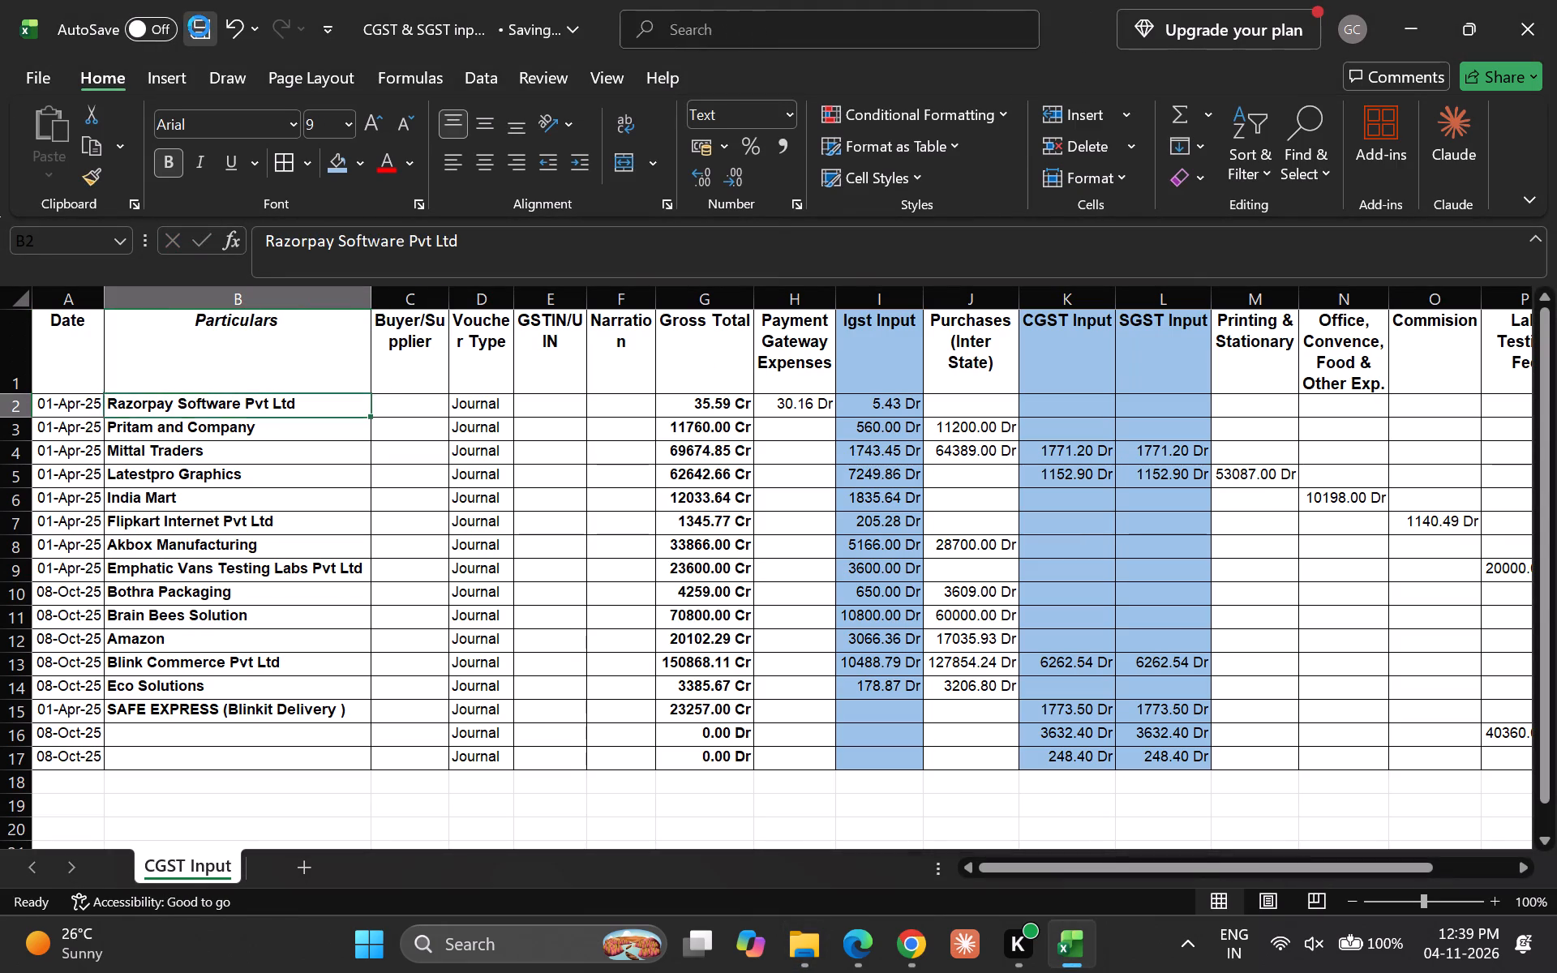
pyautogui.hotkey('ctrl', 'w')
# Return to File Explorer and retry renaming the closed workbook as "All Input".
pyautogui.hotkey('alt', 'Tab')
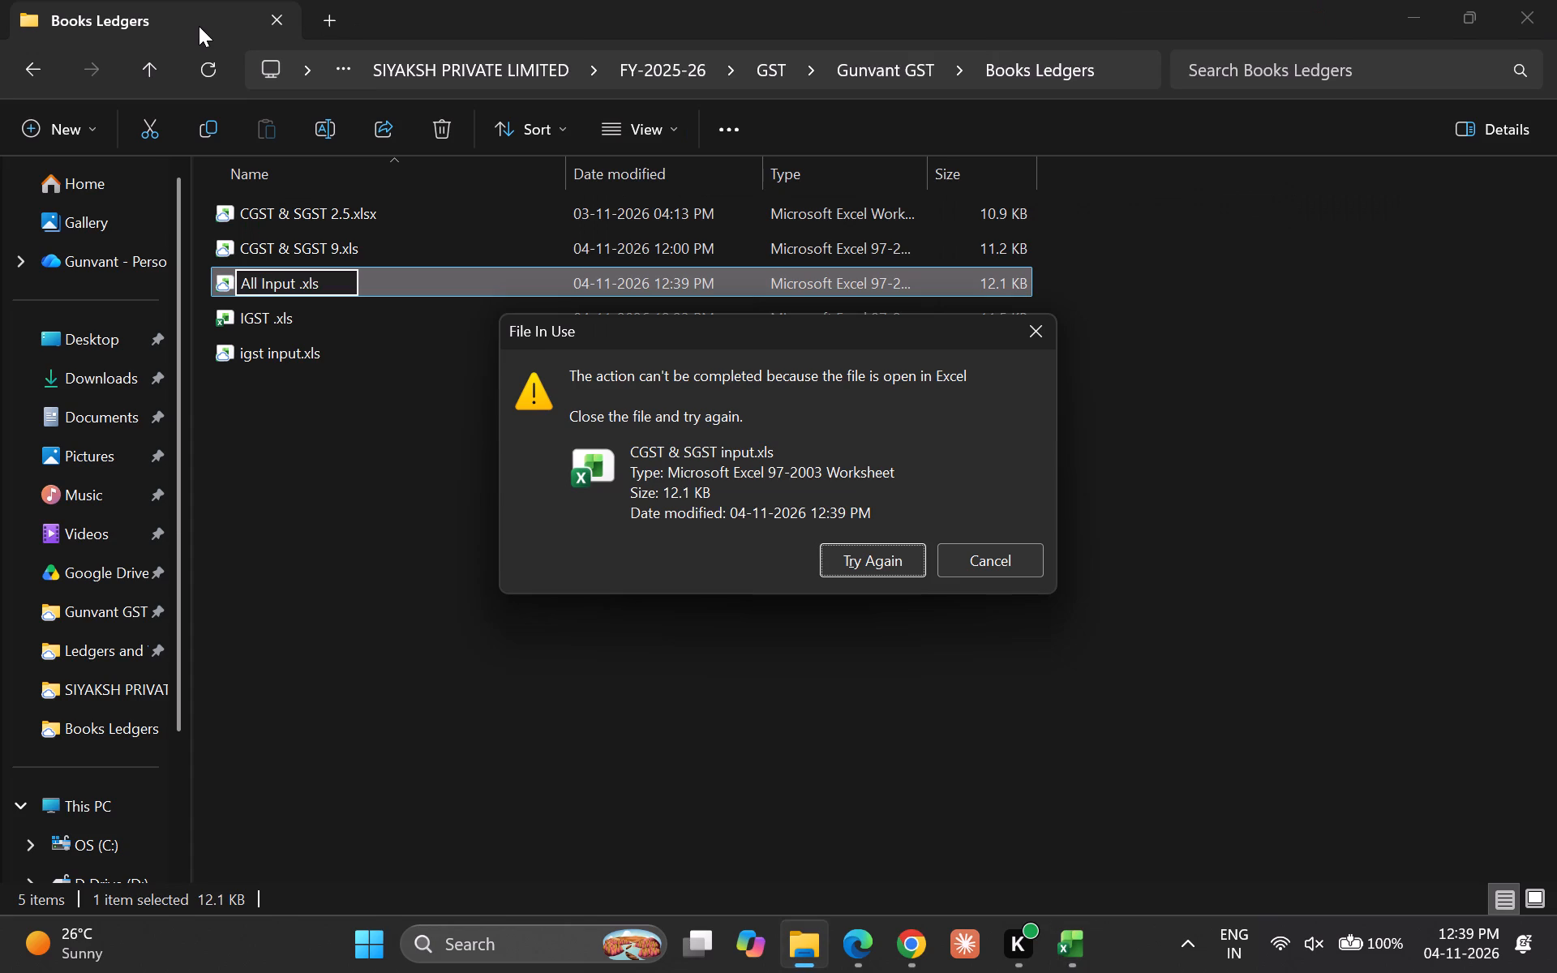
pyautogui.press('Return')
# Delete igst input.xls from the Books Ledgers folder.
pyautogui.press('Down')
pyautogui.press('Up')
pyautogui.press('Down')
pyautogui.press('Down')
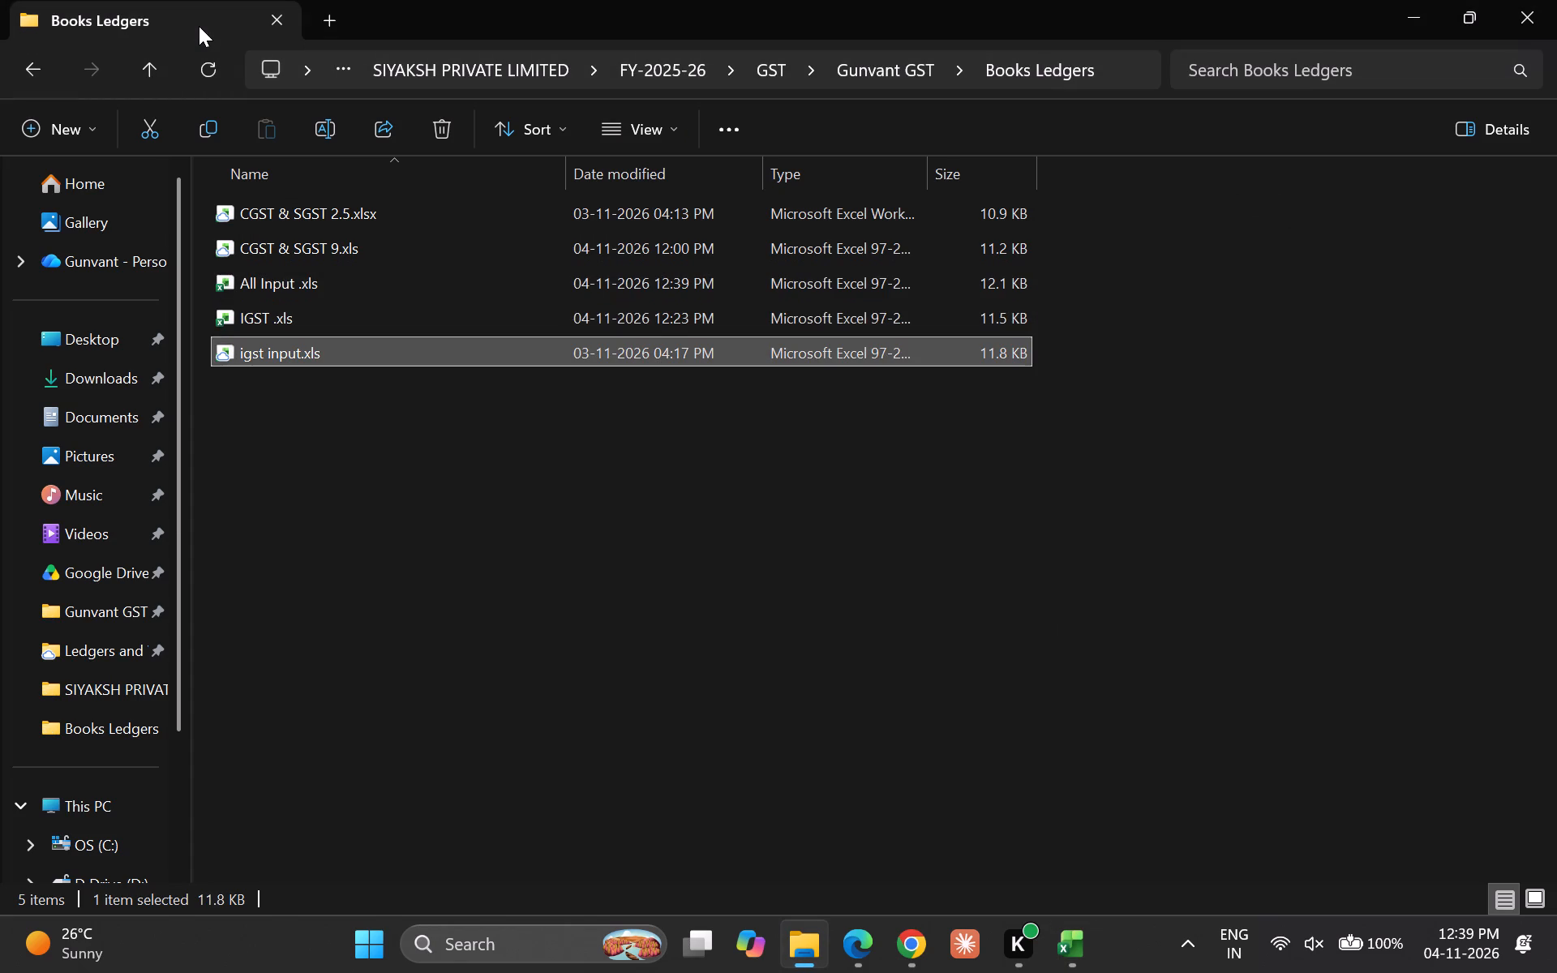
pyautogui.press('Delete')
# Open IGST .xls from the Books Ledgers folder in Excel.
pyautogui.press('Down')
pyautogui.press('Up')
pyautogui.press('Up')
pyautogui.press('Down')
pyautogui.press('Up')
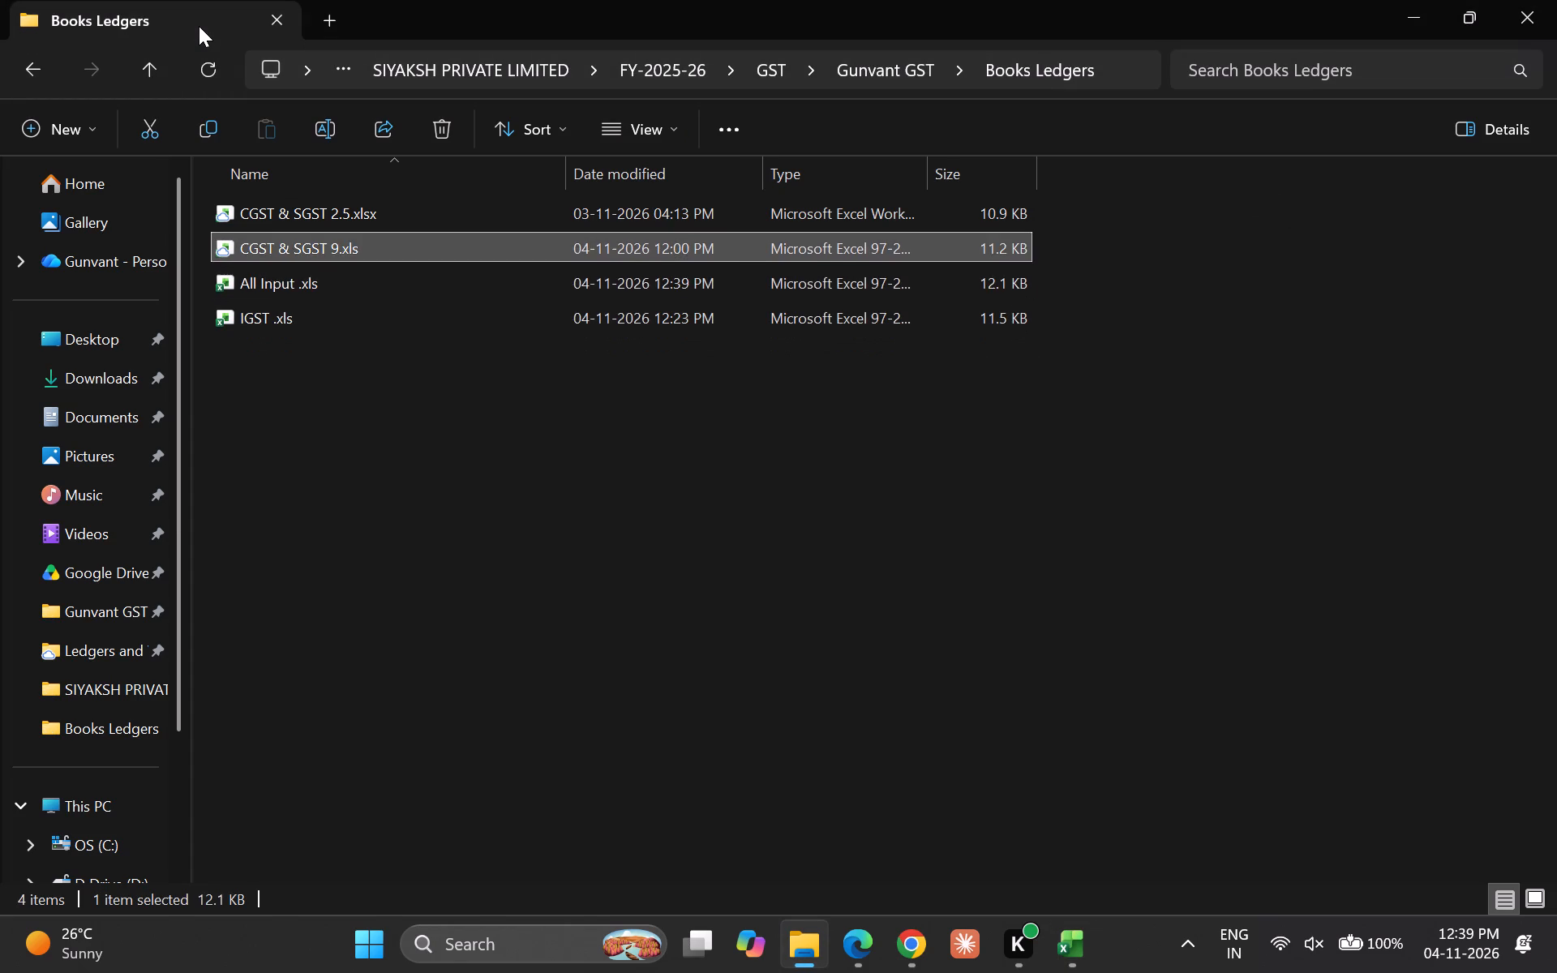
pyautogui.press('Down')
pyautogui.press('Up')
pyautogui.press('Up')
pyautogui.press('Down')
pyautogui.press('Down')
pyautogui.press('Down')
pyautogui.press('Up')
pyautogui.press('Down')
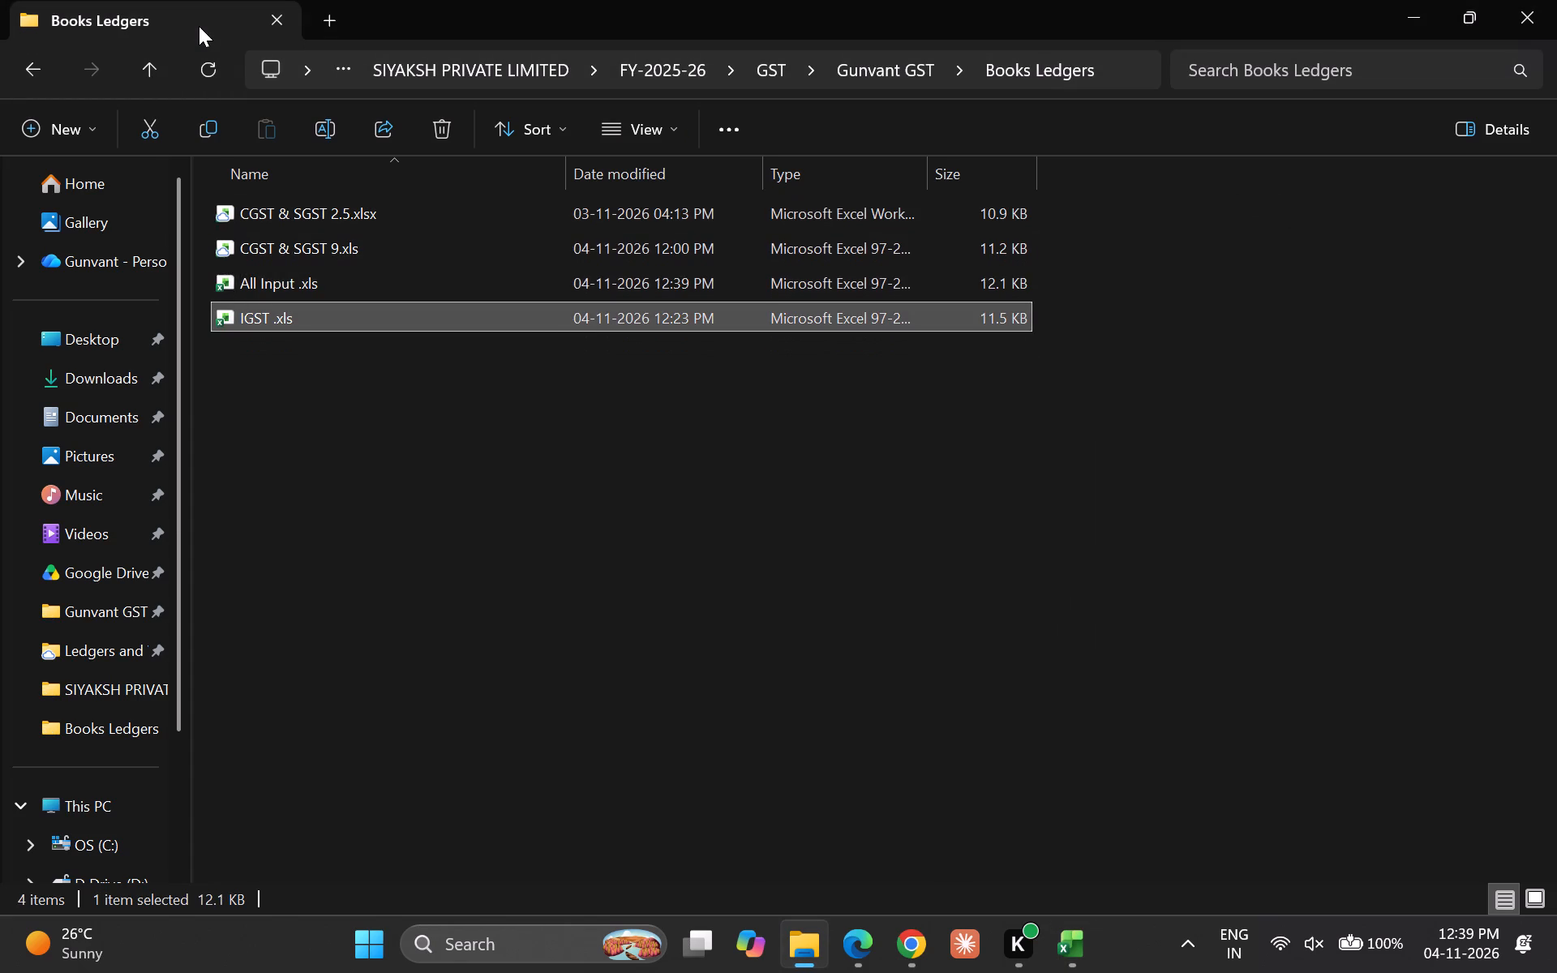
pyautogui.press('Up')
pyautogui.press('Down')
pyautogui.press('Return')
pyautogui.press('Left')
pyautogui.press('Return')
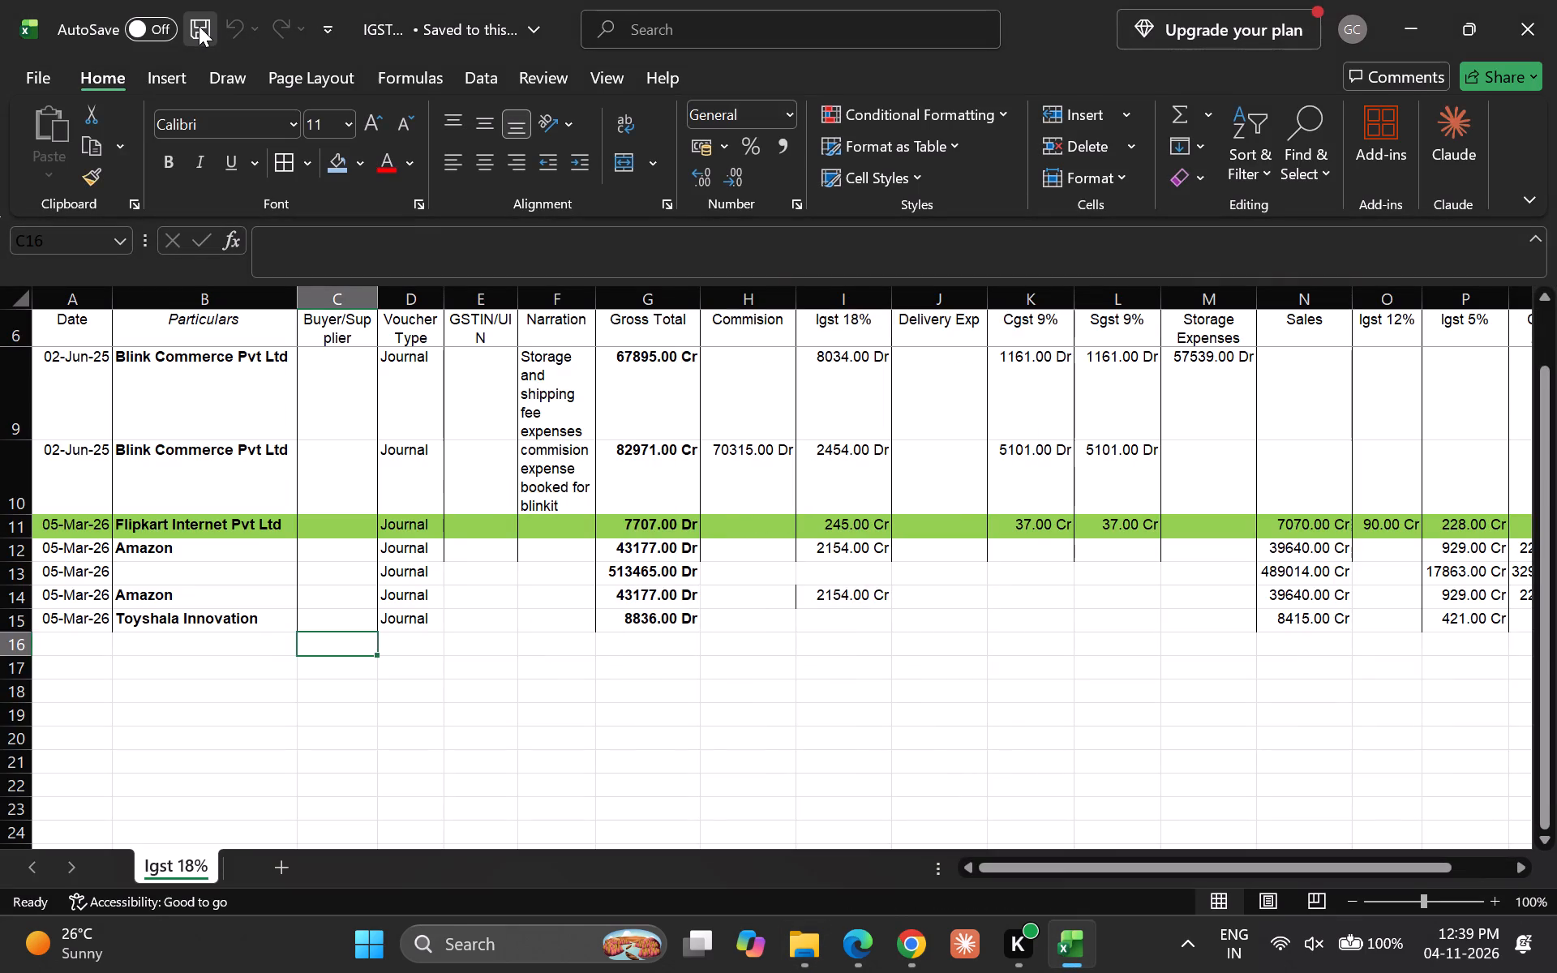
# Examine the Igst 18% sheet's journal entries and the Gross Total column up to its heading.
pyautogui.press('Down')
pyautogui.press('Up')
pyautogui.press('Right')
pyautogui.press('Up')
pyautogui.press('Up')
pyautogui.press('Up')
pyautogui.press('Up')
pyautogui.press('Up')
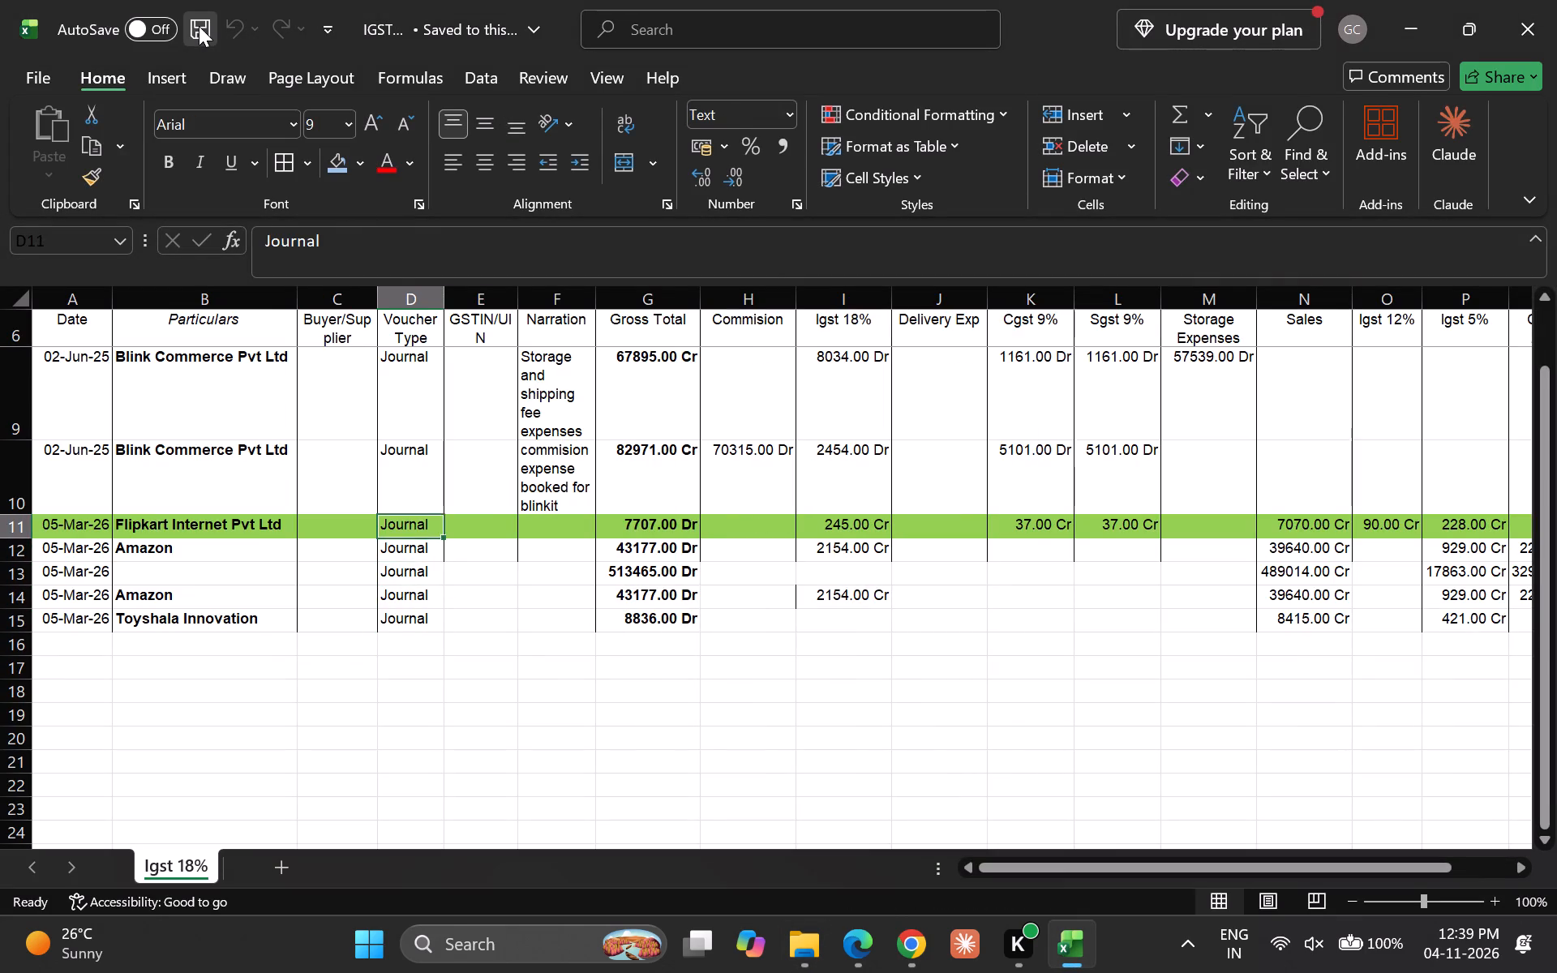
pyautogui.press('Right')
pyautogui.press('Right')
pyautogui.press('Right')
pyautogui.press('Up')
pyautogui.press('Up')
pyautogui.press('Up')
pyautogui.press('Up')
pyautogui.press('Up')
pyautogui.press('Up')
pyautogui.press('Up')
pyautogui.press('Up')
pyautogui.press('Up')
pyautogui.press('Up')
pyautogui.press('Up')
pyautogui.press('Up')
pyautogui.press('Up')
pyautogui.press('Up')
pyautogui.press('Down')
pyautogui.press('Down')
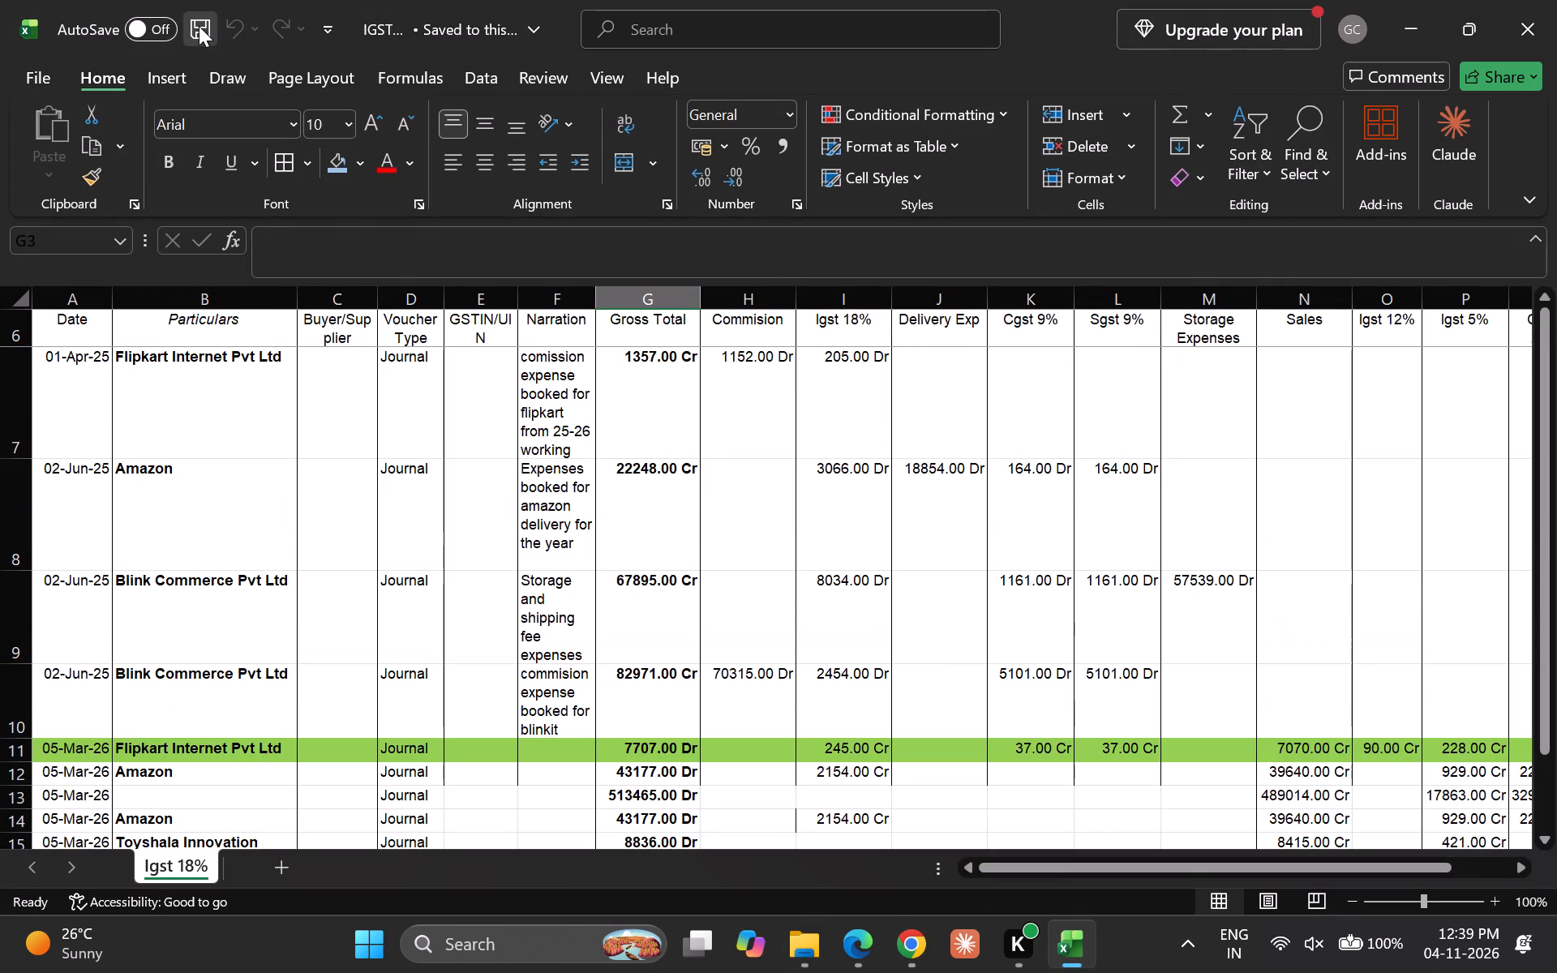
pyautogui.press('Down')
pyautogui.press('Down')
pyautogui.press('Down')
pyautogui.press('Down')
pyautogui.press('Down')
pyautogui.press('Up')
pyautogui.press('Up')
pyautogui.press('Up')
# Check the Igst 18% sheet's heading row from the Igst 18% column across to SGST 2.5%.
pyautogui.press('Right')
pyautogui.press('Right')
pyautogui.press('Down')
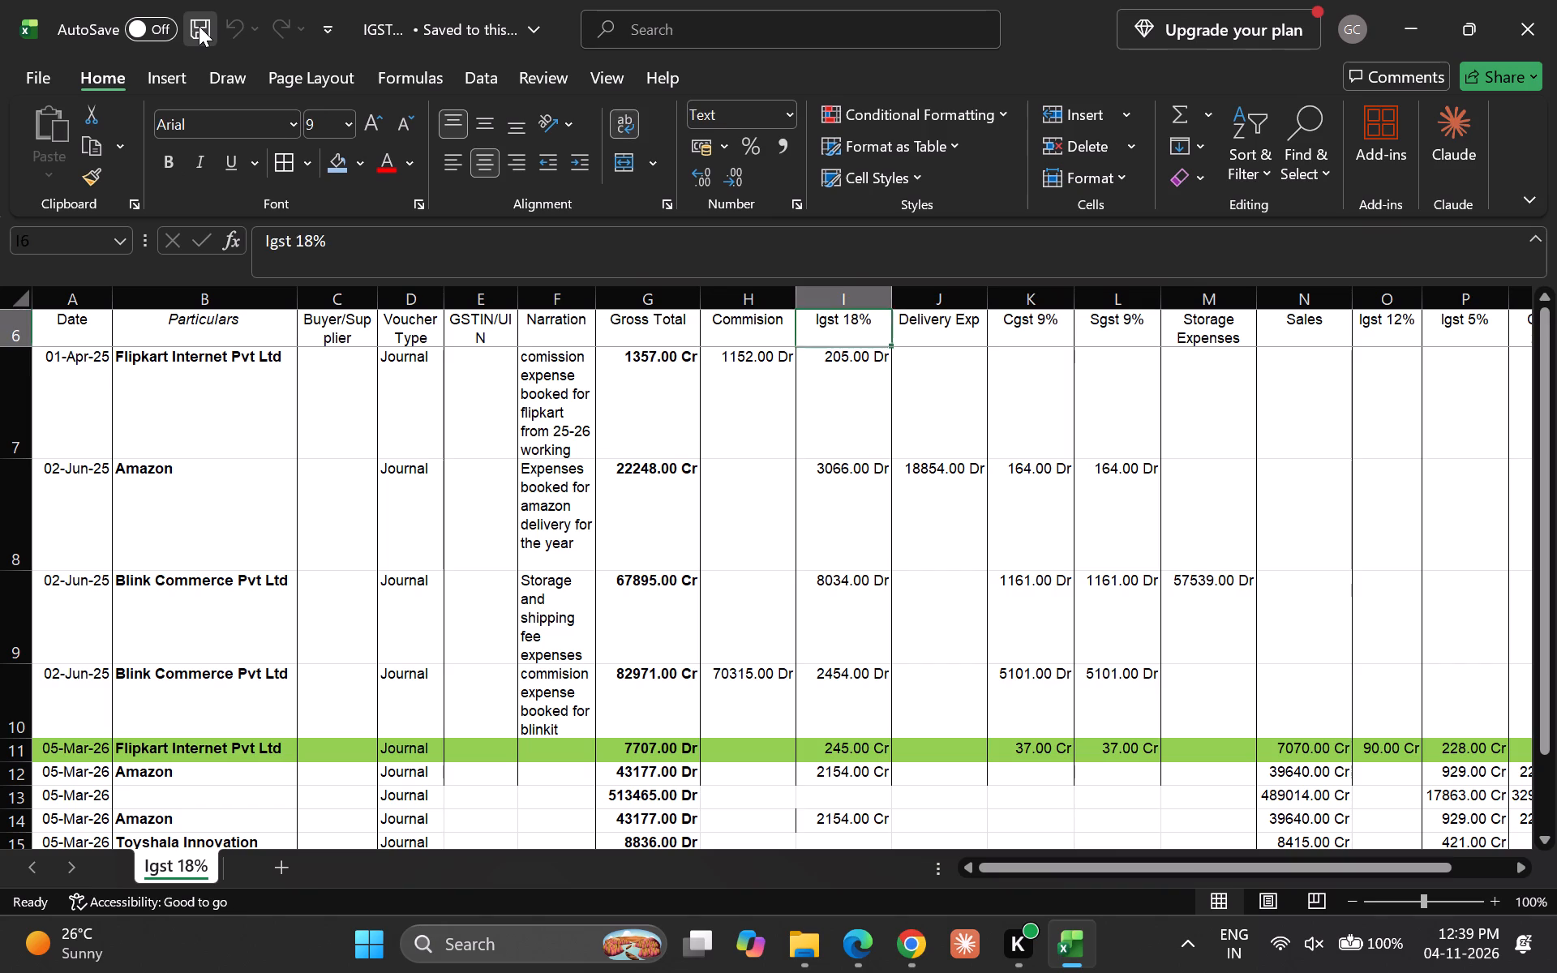
pyautogui.press('Right')
pyautogui.press('Right')
pyautogui.press('Down')
pyautogui.press('Up')
pyautogui.press('Right')
pyautogui.press('Right')
pyautogui.press('Right')
pyautogui.press('Right')
pyautogui.press('Right')
pyautogui.press('Right')
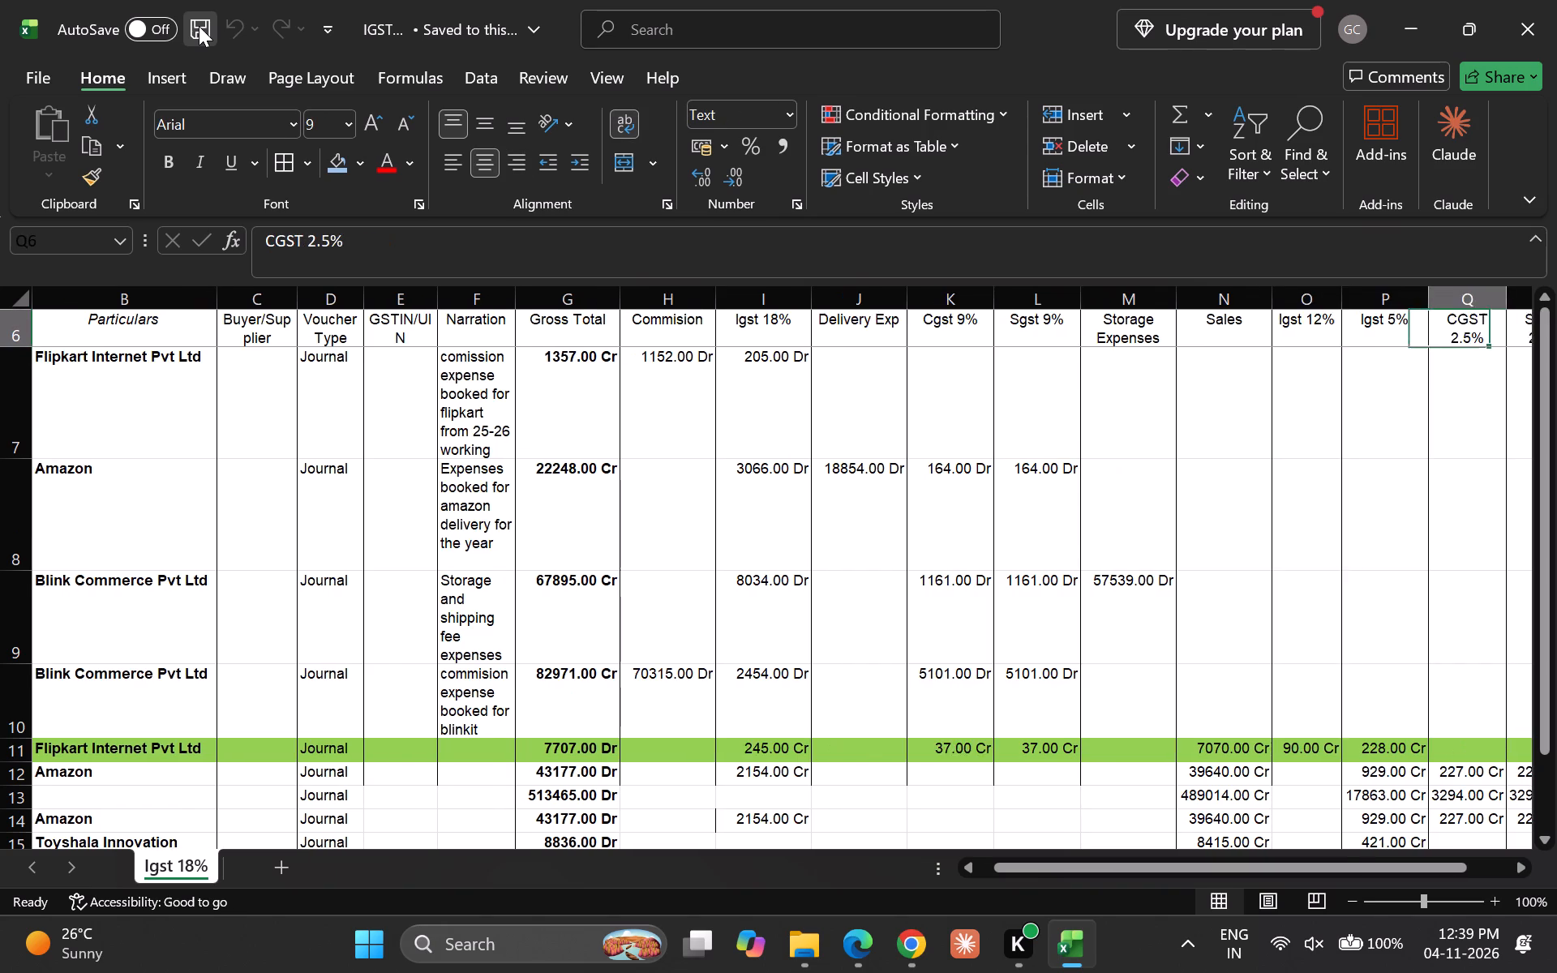
pyautogui.press('Right')
pyautogui.press('Right')
pyautogui.press('Down')
pyautogui.press('Up')
pyautogui.press('Left')
pyautogui.press('Left')
pyautogui.press('Down')
pyautogui.press('Up')
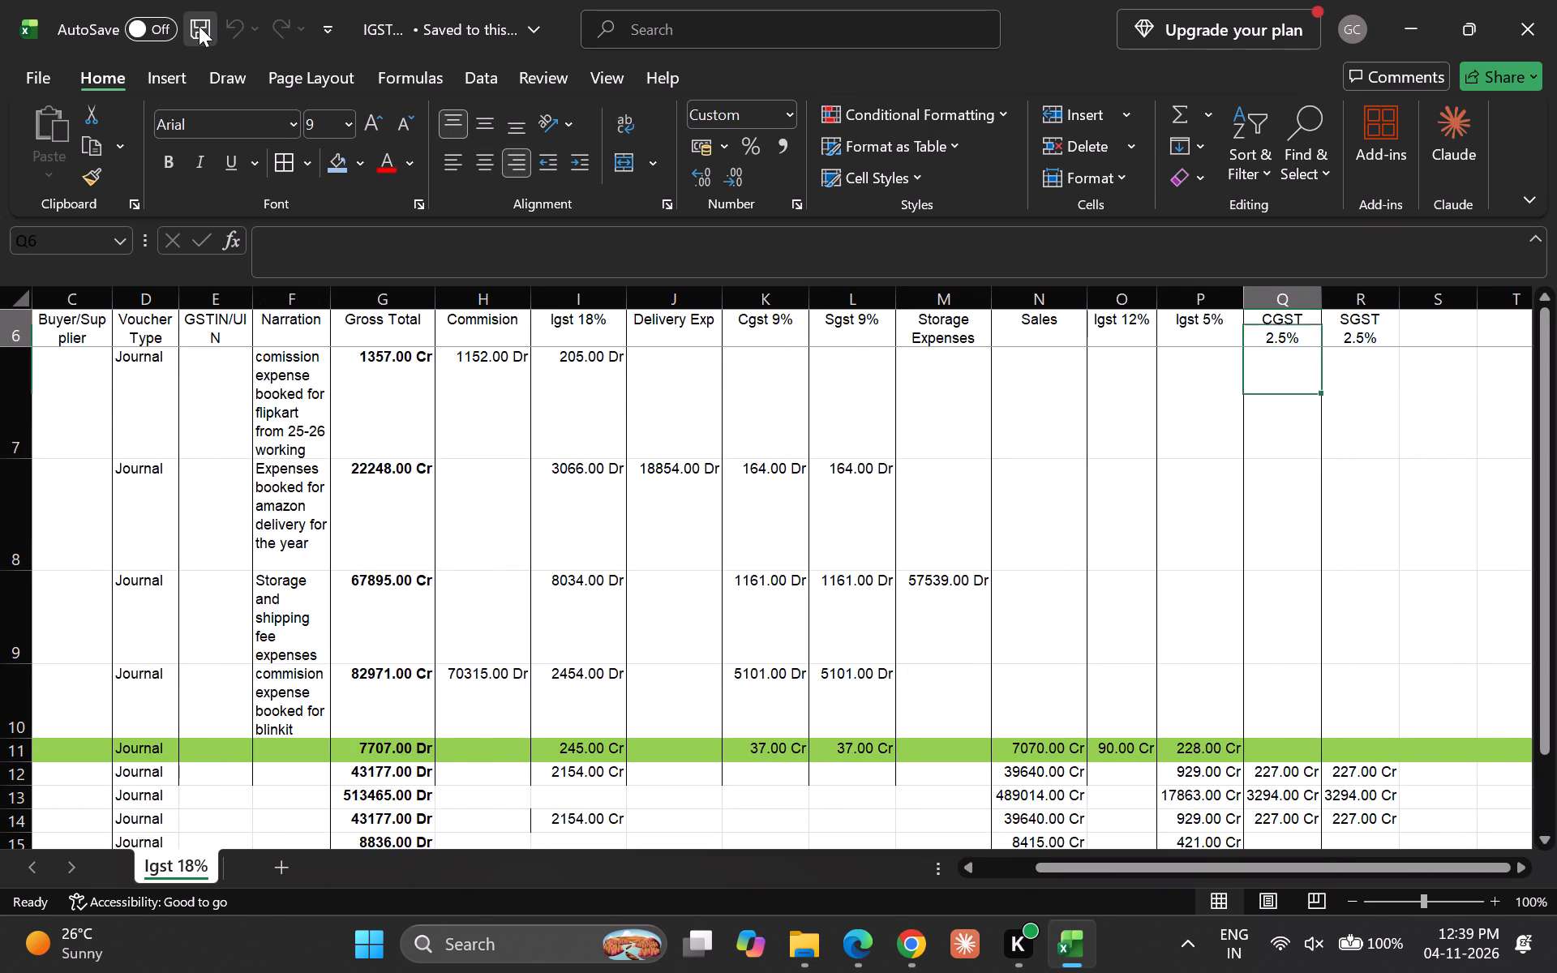
# Examine the CGST 2.5% column of the Igst 18% sheet down to its last entries.
pyautogui.press('Right')
pyautogui.press('Down')
pyautogui.press('Left')
pyautogui.press('Up')
pyautogui.press('Down')
pyautogui.press('Down')
pyautogui.press('Down')
pyautogui.press('Down')
pyautogui.press('Down')
pyautogui.press('Down')
pyautogui.press('Down')
pyautogui.press('Down')
pyautogui.press('Down')
pyautogui.press('Down')
pyautogui.press('Down')
pyautogui.press('Down')
pyautogui.press('Down')
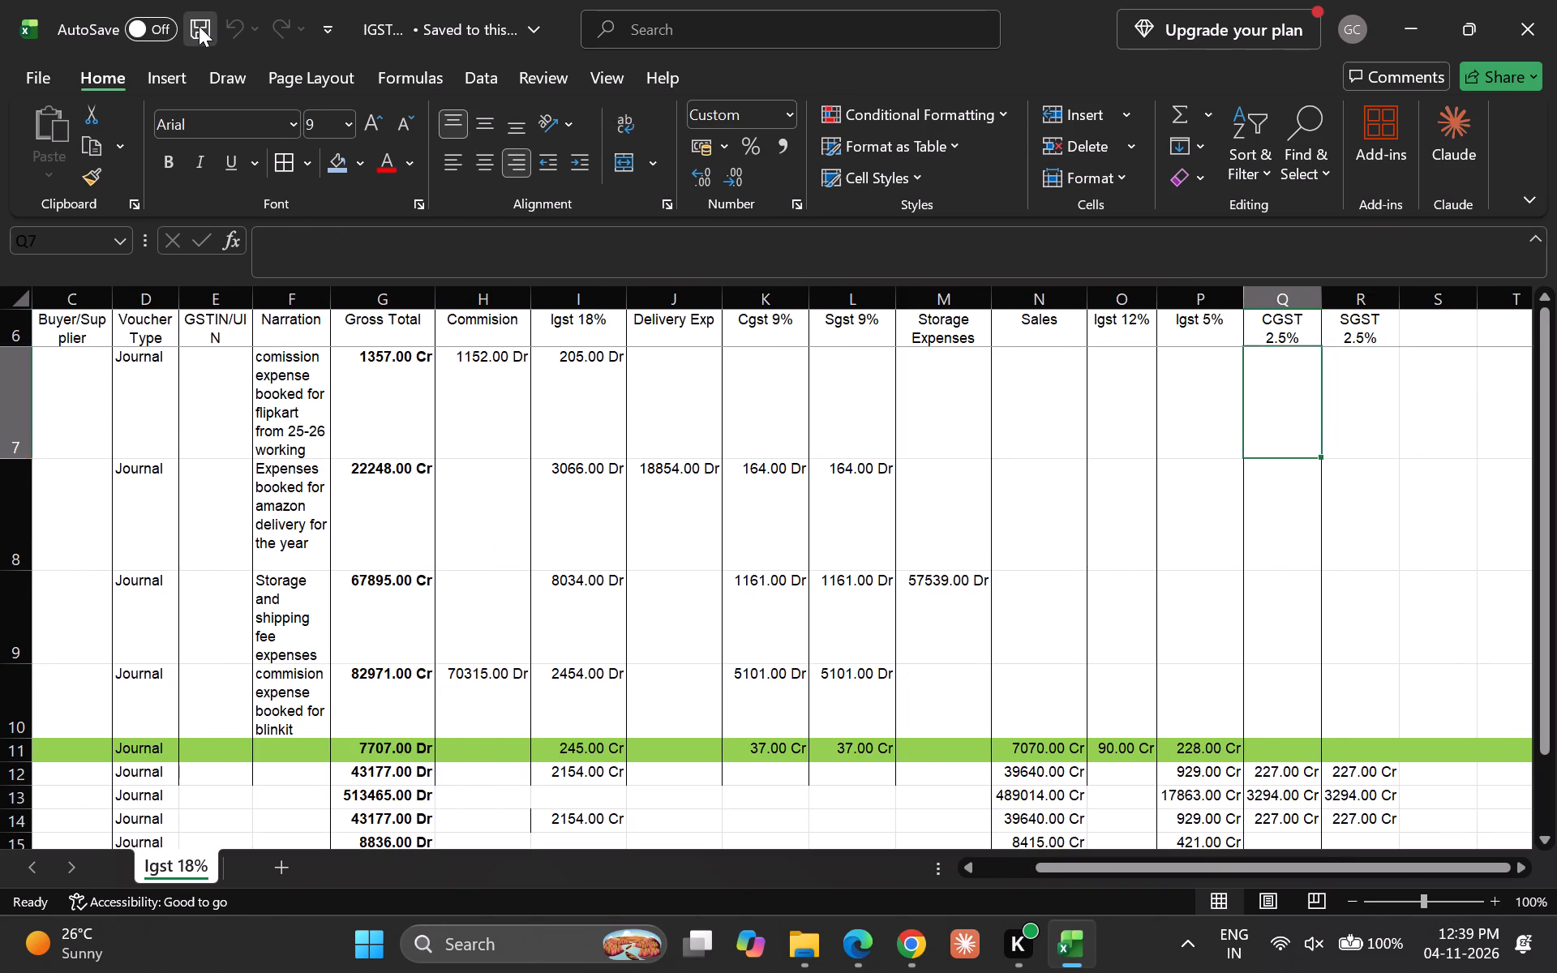
pyautogui.press('Up')
pyautogui.press('Up')
pyautogui.press('Up')
pyautogui.press('Up')
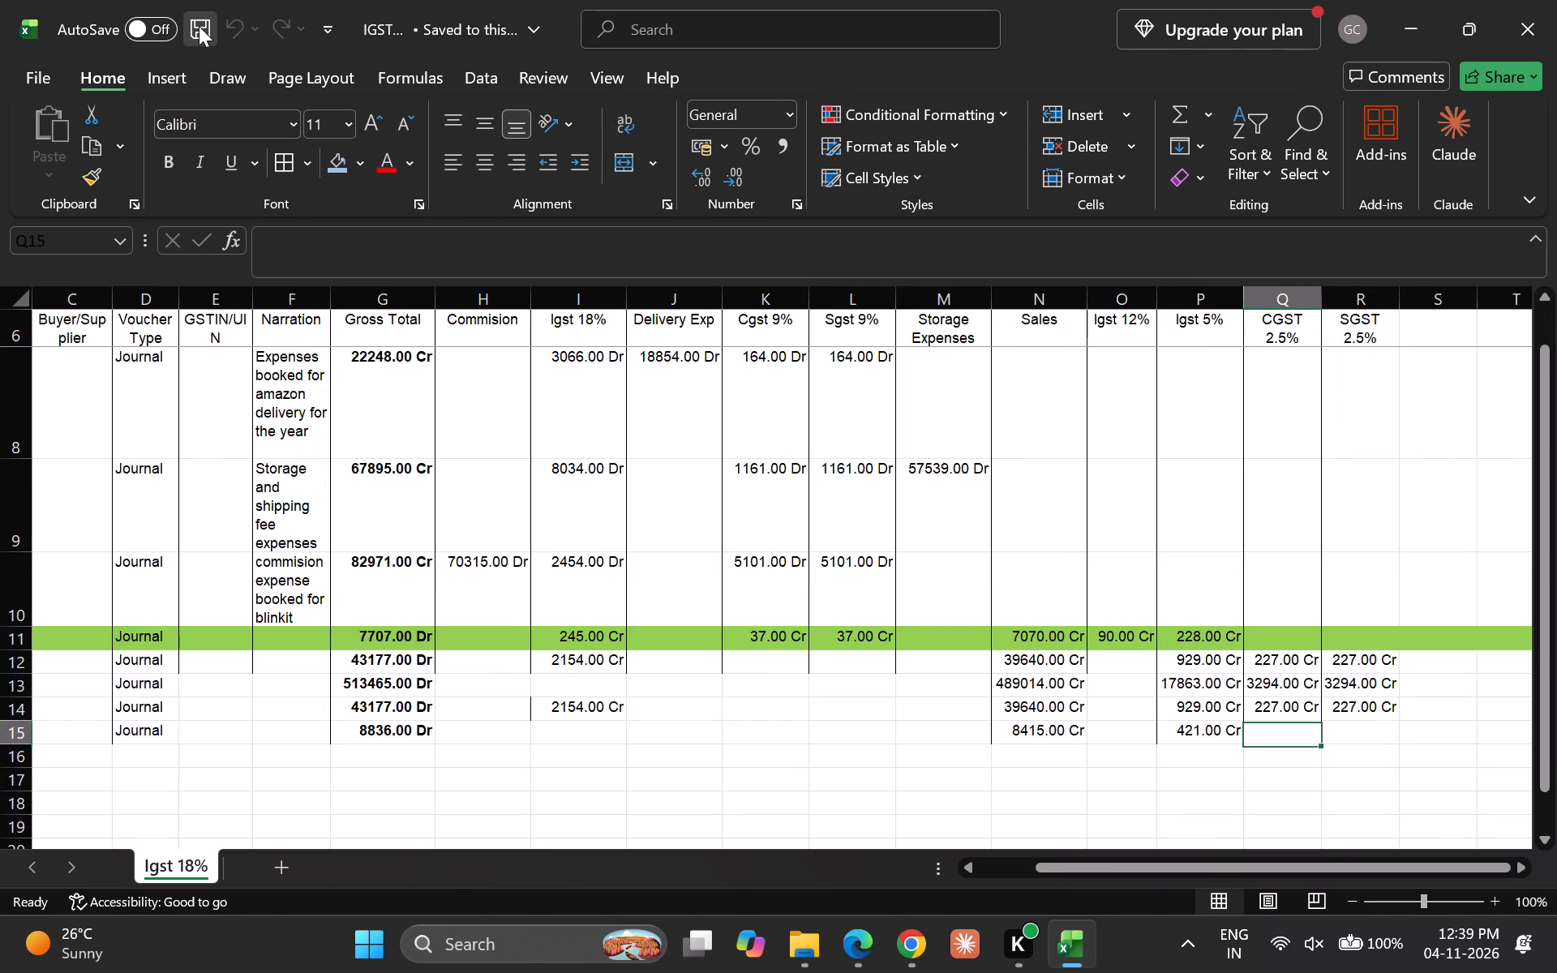
# Check the row 12 journal entry of the Igst 18% sheet from Sales across to SGST 2.5%.
pyautogui.press('Up')
pyautogui.press('Up')
pyautogui.press('Up')
pyautogui.press('Down')
pyautogui.press('Up')
pyautogui.press('Left')
pyautogui.press('Left')
pyautogui.press('Left')
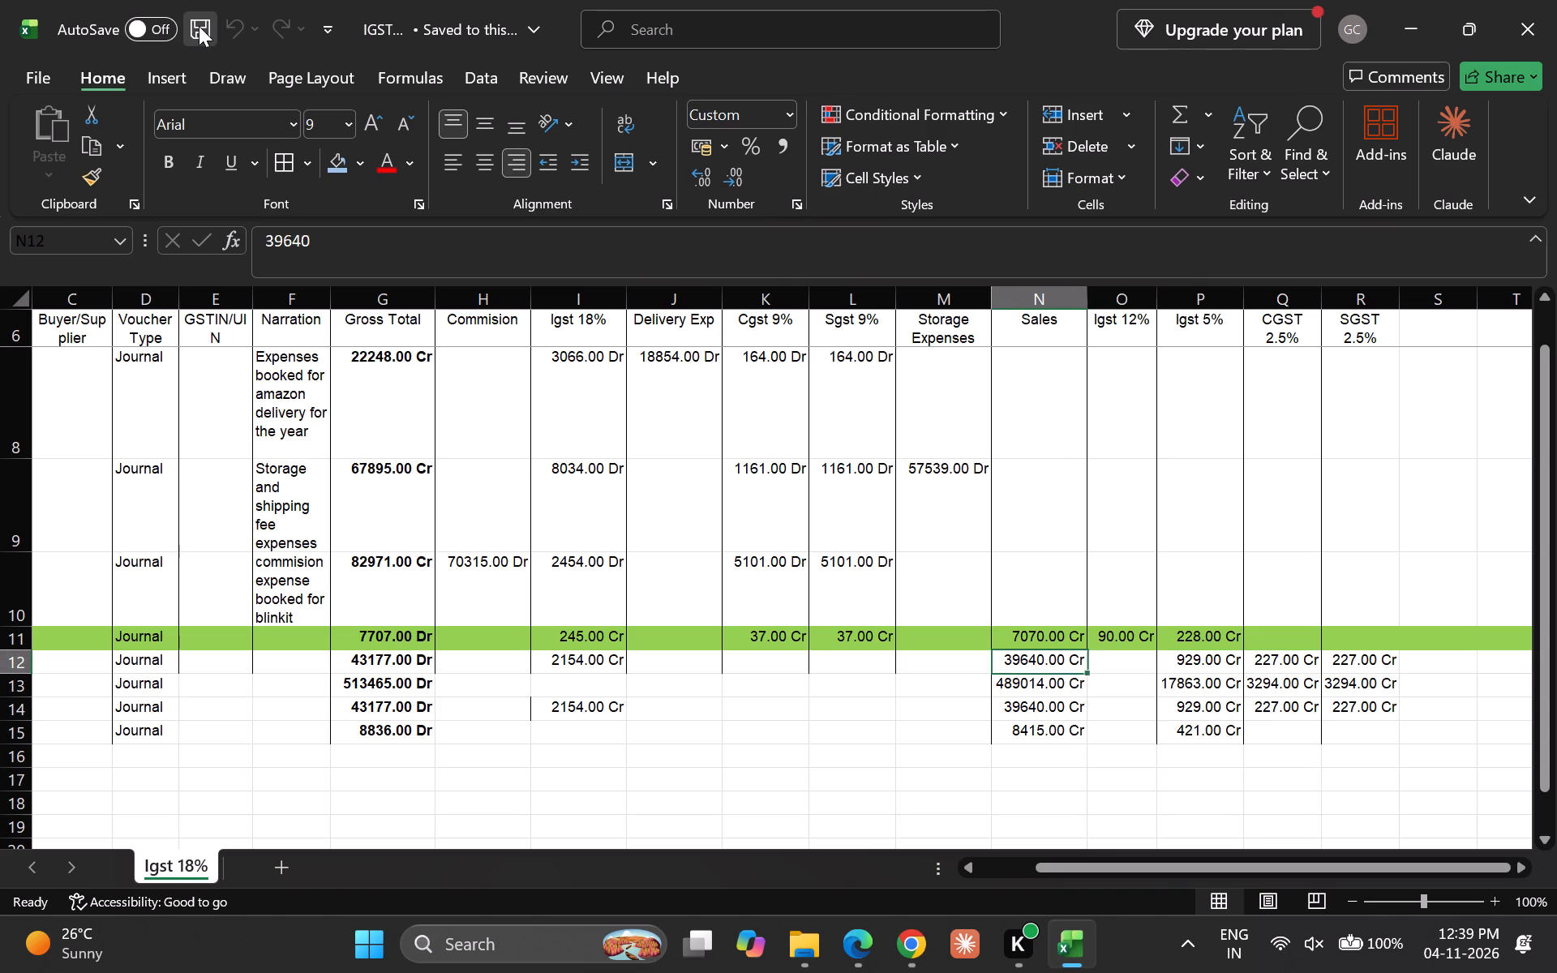
pyautogui.press('Down')
pyautogui.press('Up')
pyautogui.press('Down')
pyautogui.press('Up')
pyautogui.press('Right')
pyautogui.press('Right')
pyautogui.press('Up')
pyautogui.press('Right')
pyautogui.press('Down')
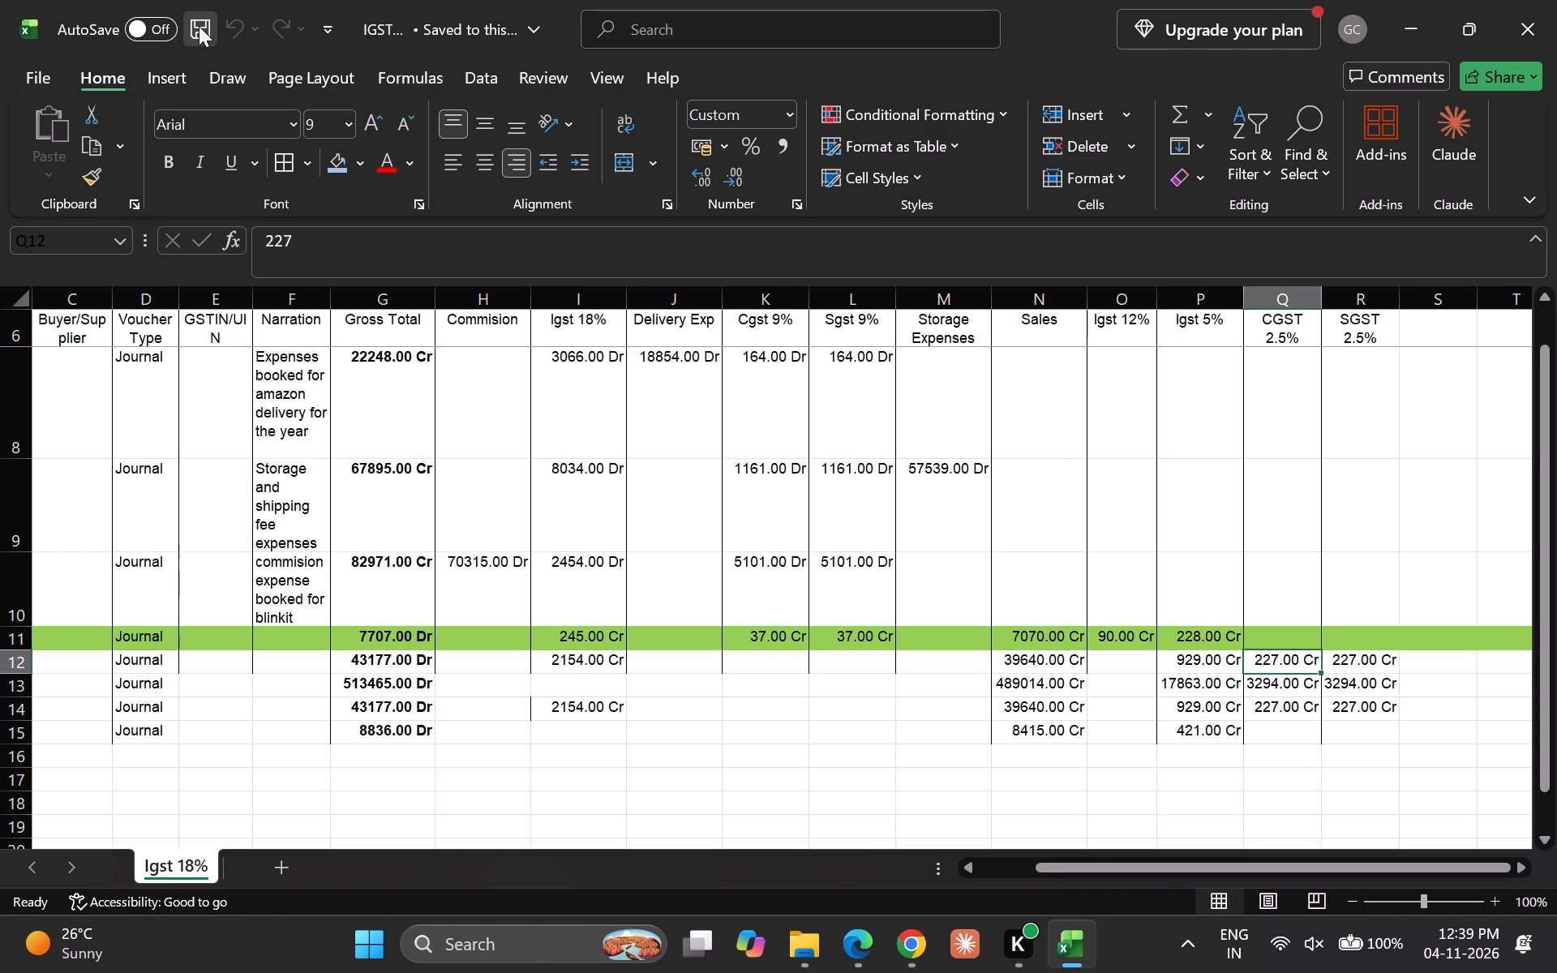
pyautogui.press('Right')
pyautogui.press('Right')
pyautogui.press('Down')
pyautogui.press('Down')
pyautogui.press('Down')
pyautogui.press('Down')
# Save IGST .xls, look over the Books Ledgers folder's files, and close the workbook.
pyautogui.hotkey('ctrl', 's')
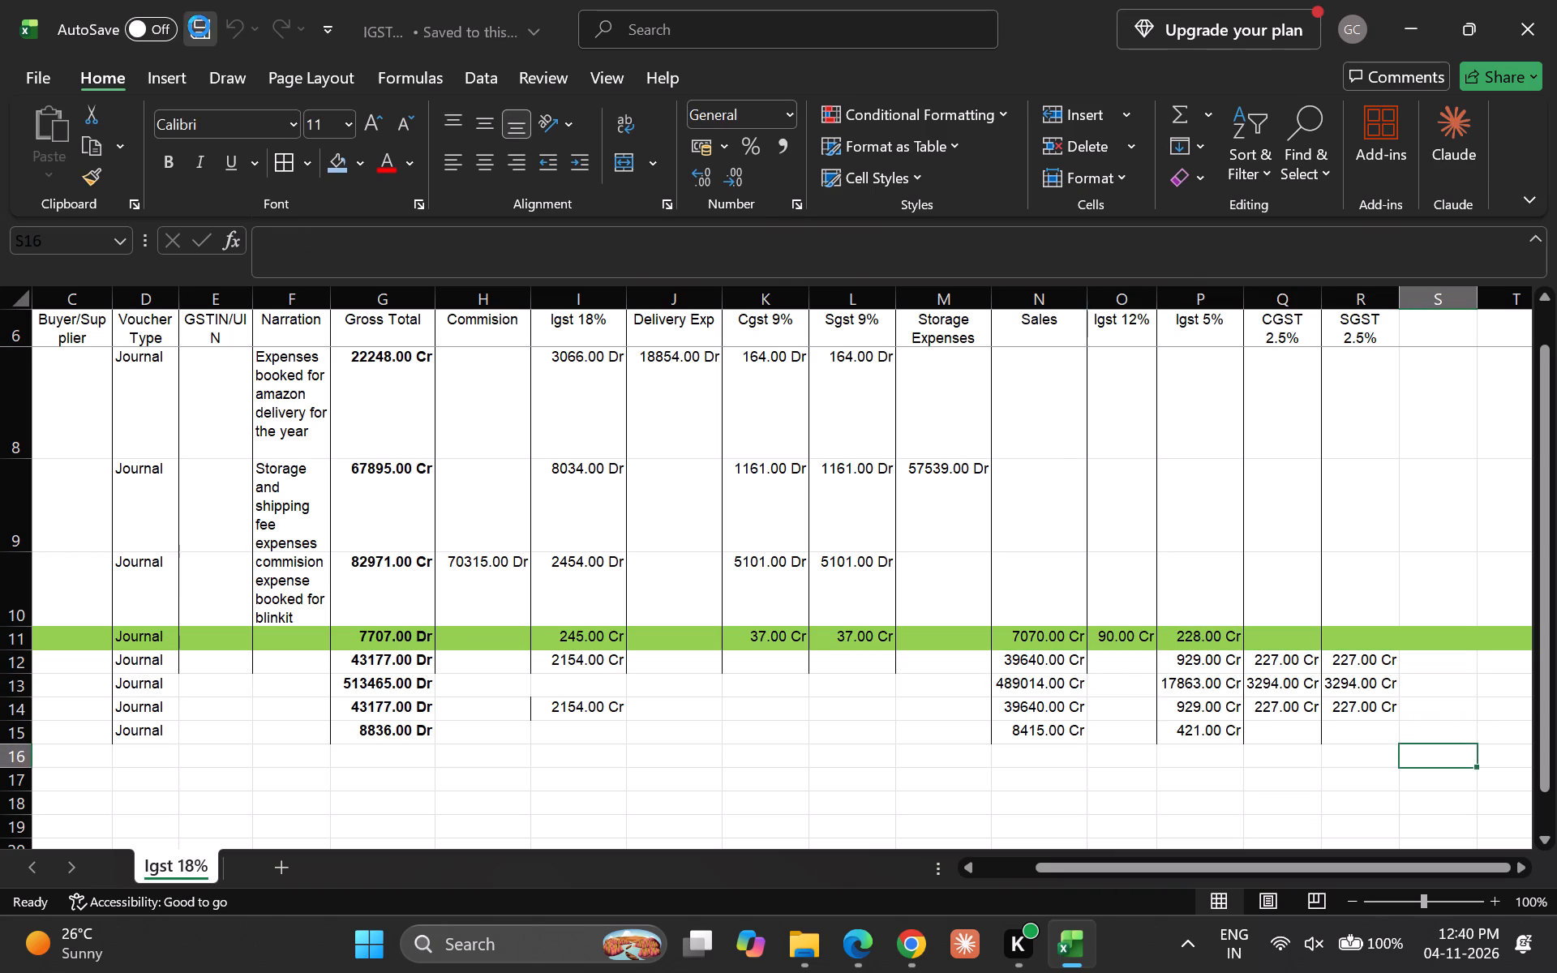
pyautogui.hotkey('alt', 'Tab')
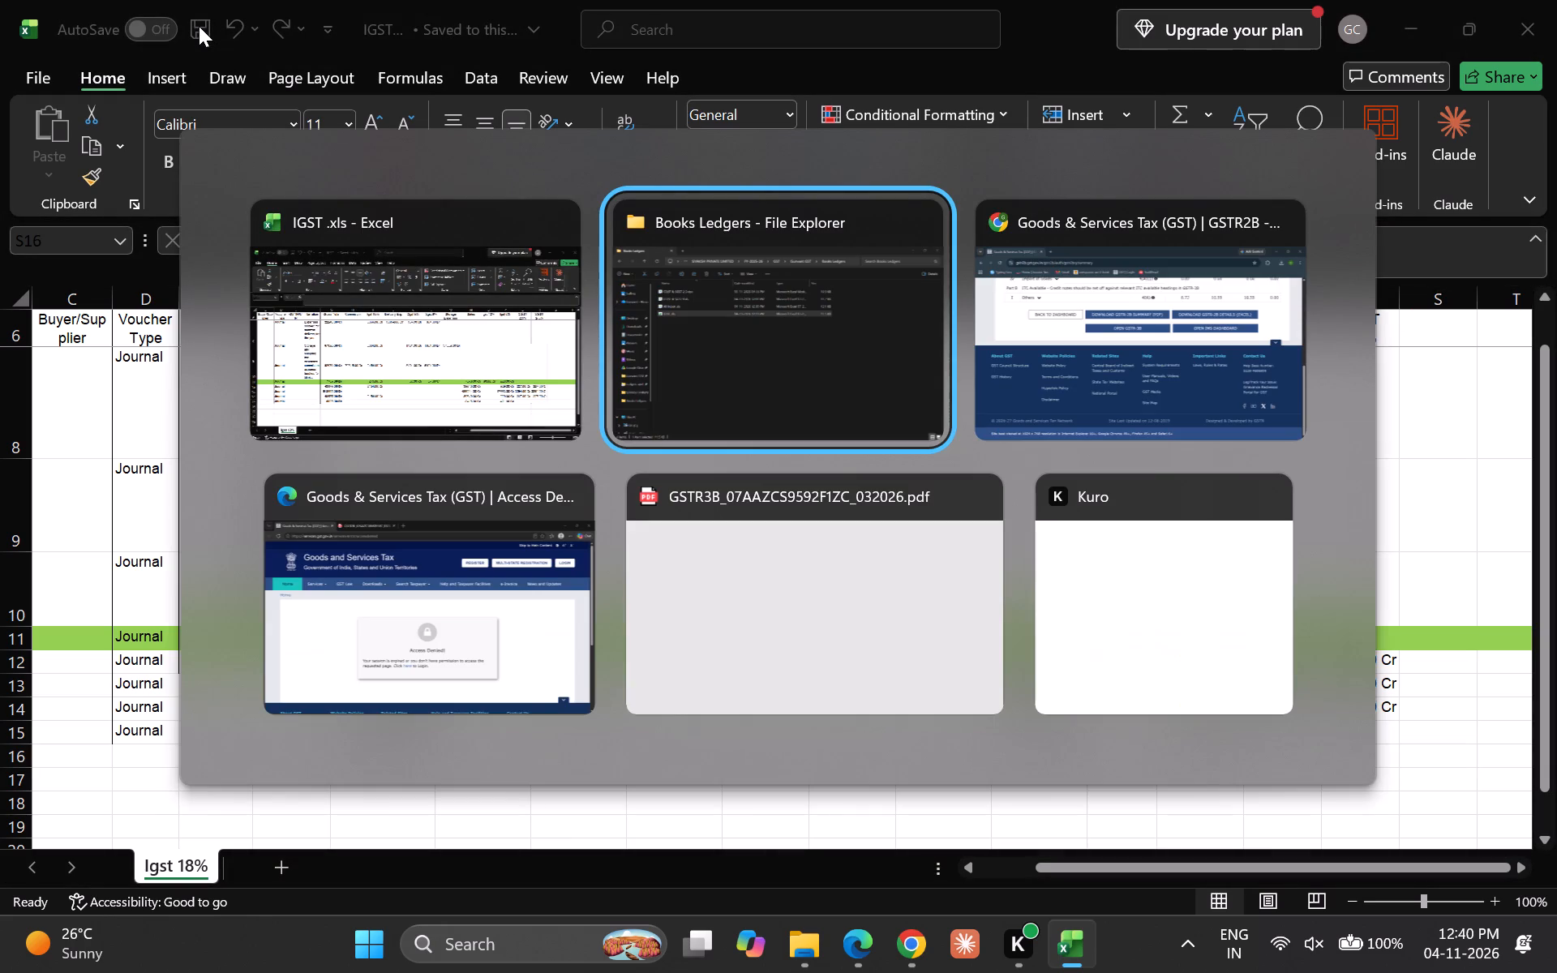
pyautogui.hotkey('alt', 'Tab')
pyautogui.hotkey('alt', 'Tab')
pyautogui.hotkey('alt', 'Tab')
pyautogui.hotkey('alt', 'Tab')
pyautogui.hotkey('alt', 'Tab')
pyautogui.hotkey('alt', 'Tab')
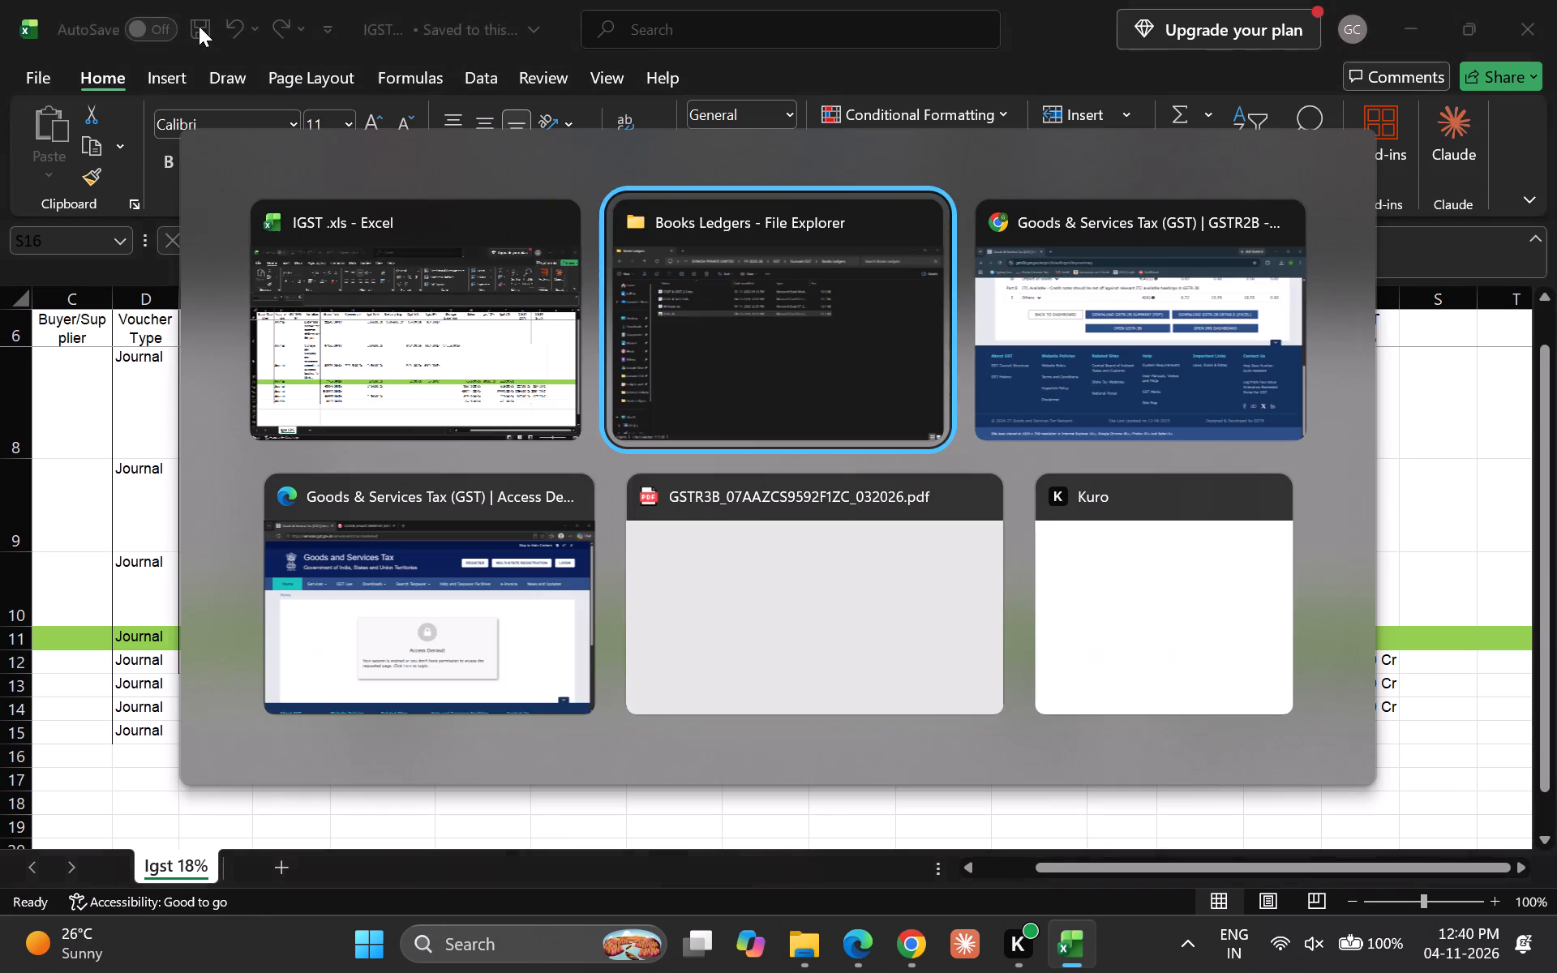
pyautogui.press('Up')
pyautogui.press('Up')
pyautogui.press('Up')
pyautogui.press('Down')
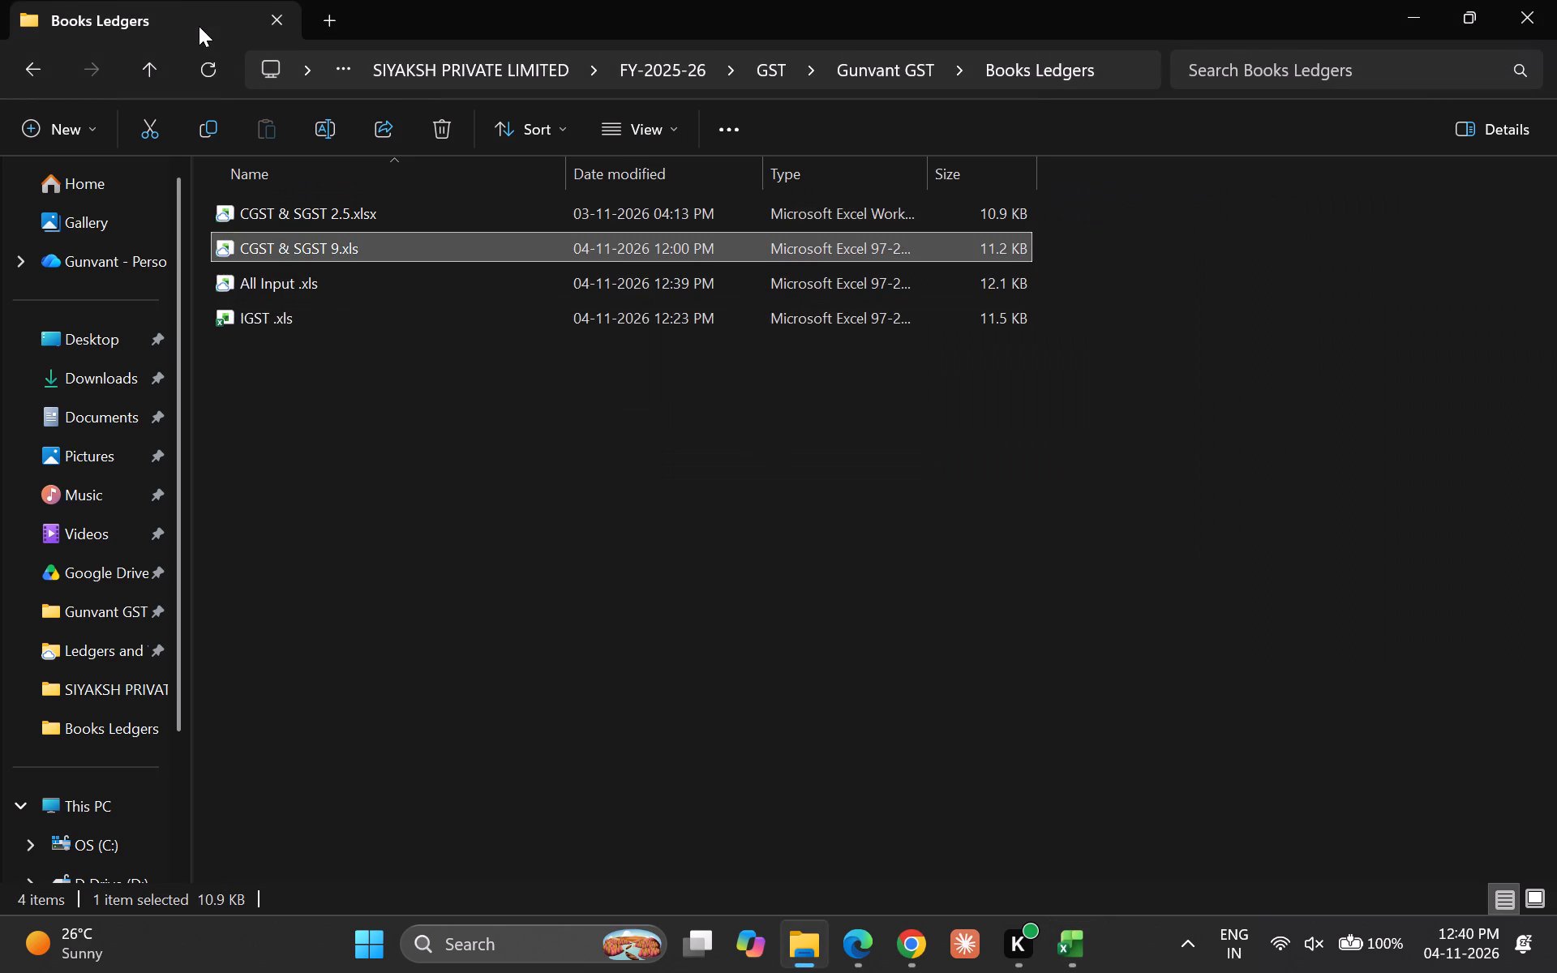
pyautogui.press('Down')
pyautogui.press('Up')
pyautogui.press('Up')
pyautogui.press('Down')
pyautogui.hotkey('alt', 'Tab')
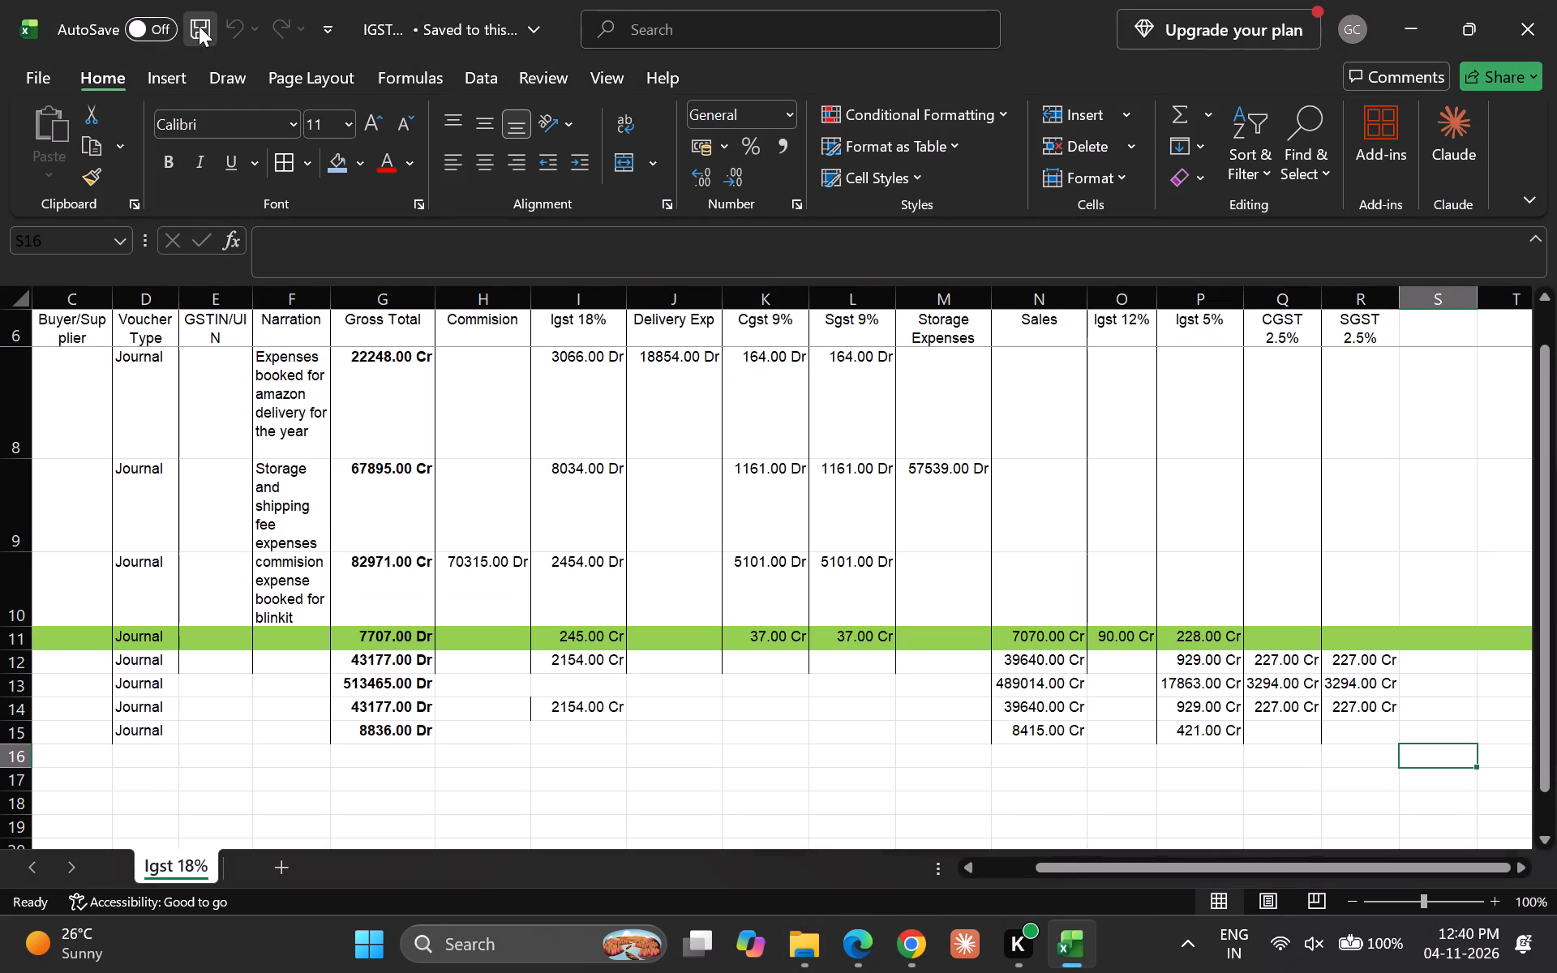
pyautogui.hotkey('ctrl', 'w')
# Open CGST & SGST 2.5.xlsx and CGST & SGST 9.xls from the Books Ledgers folder in Excel, accepting the format mismatch.
pyautogui.hotkey('alt', 'Tab')
pyautogui.press('Up')
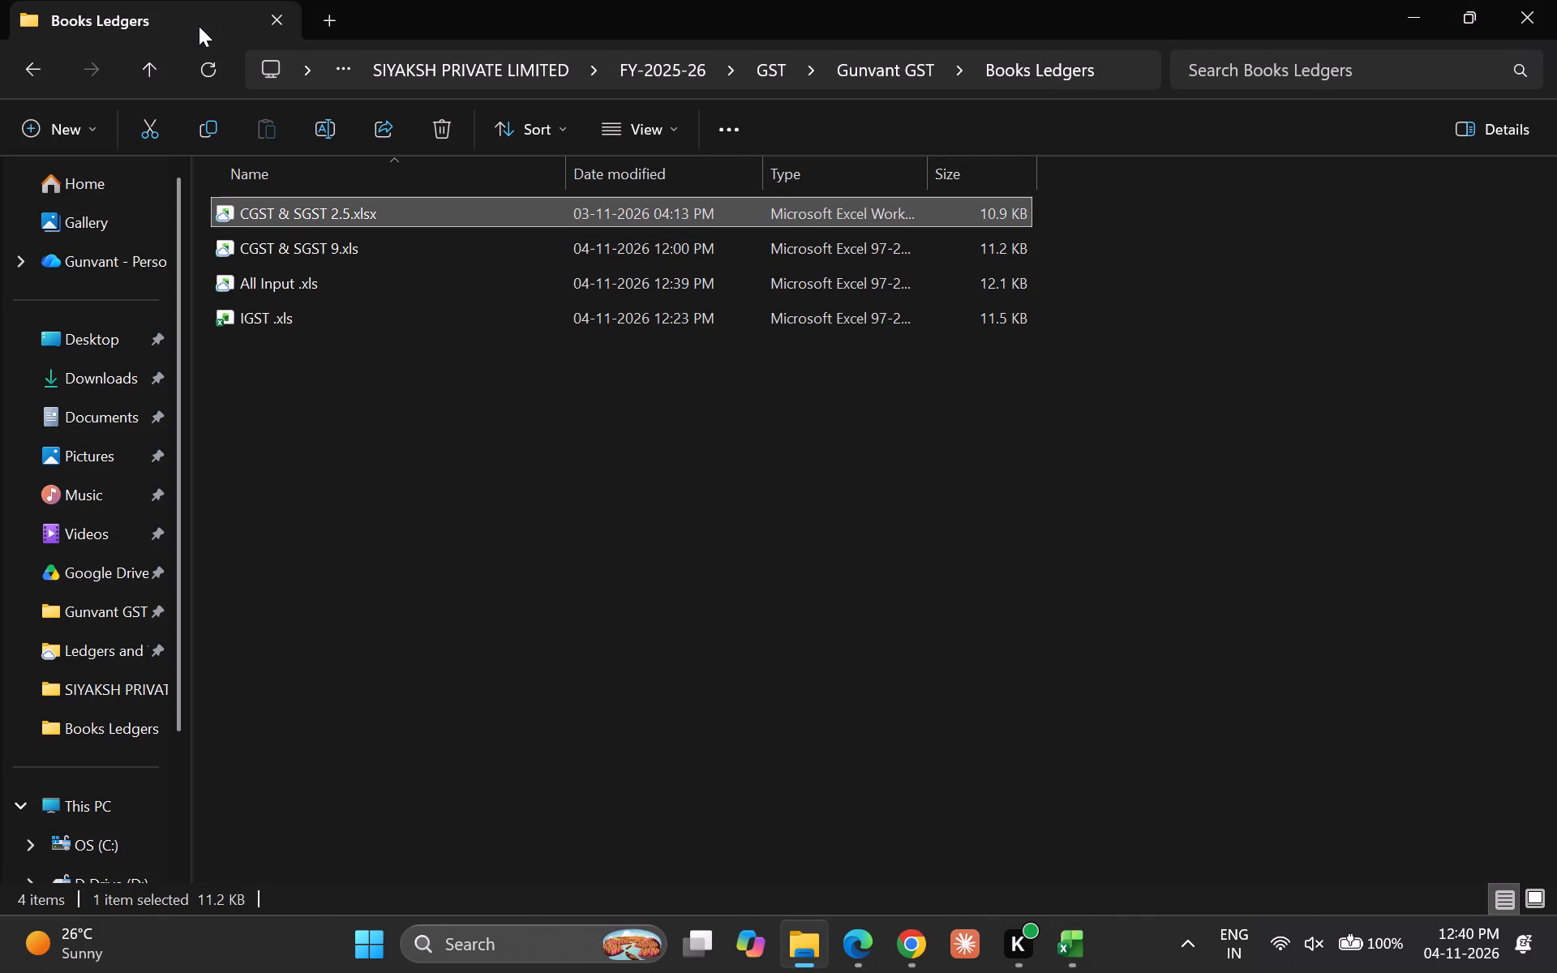
pyautogui.press('Return')
pyautogui.hotkey('alt', 'Tab')
pyautogui.press('Down')
pyautogui.press('Return')
pyautogui.press('Left')
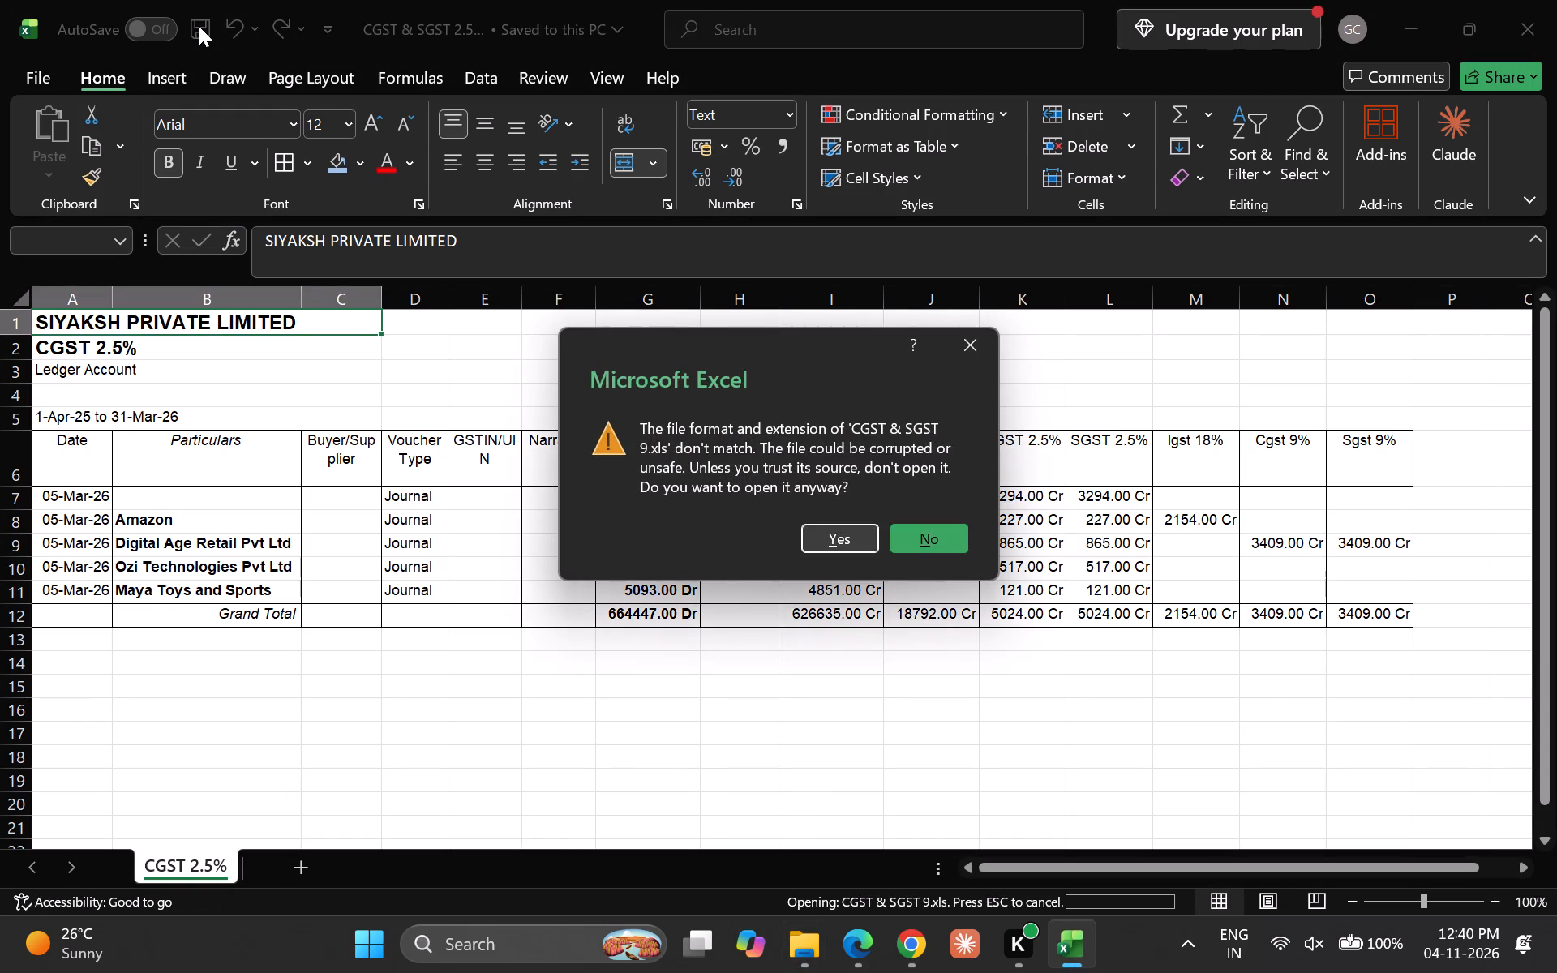
pyautogui.press('Return')
# Copy rows 6 to 11 of the CGST 2.5% sheet and paste them into the Cgst 9% sheet starting at row 14.
pyautogui.hotkey('alt', 'Tab')
pyautogui.hotkey('alt', 'Tab')
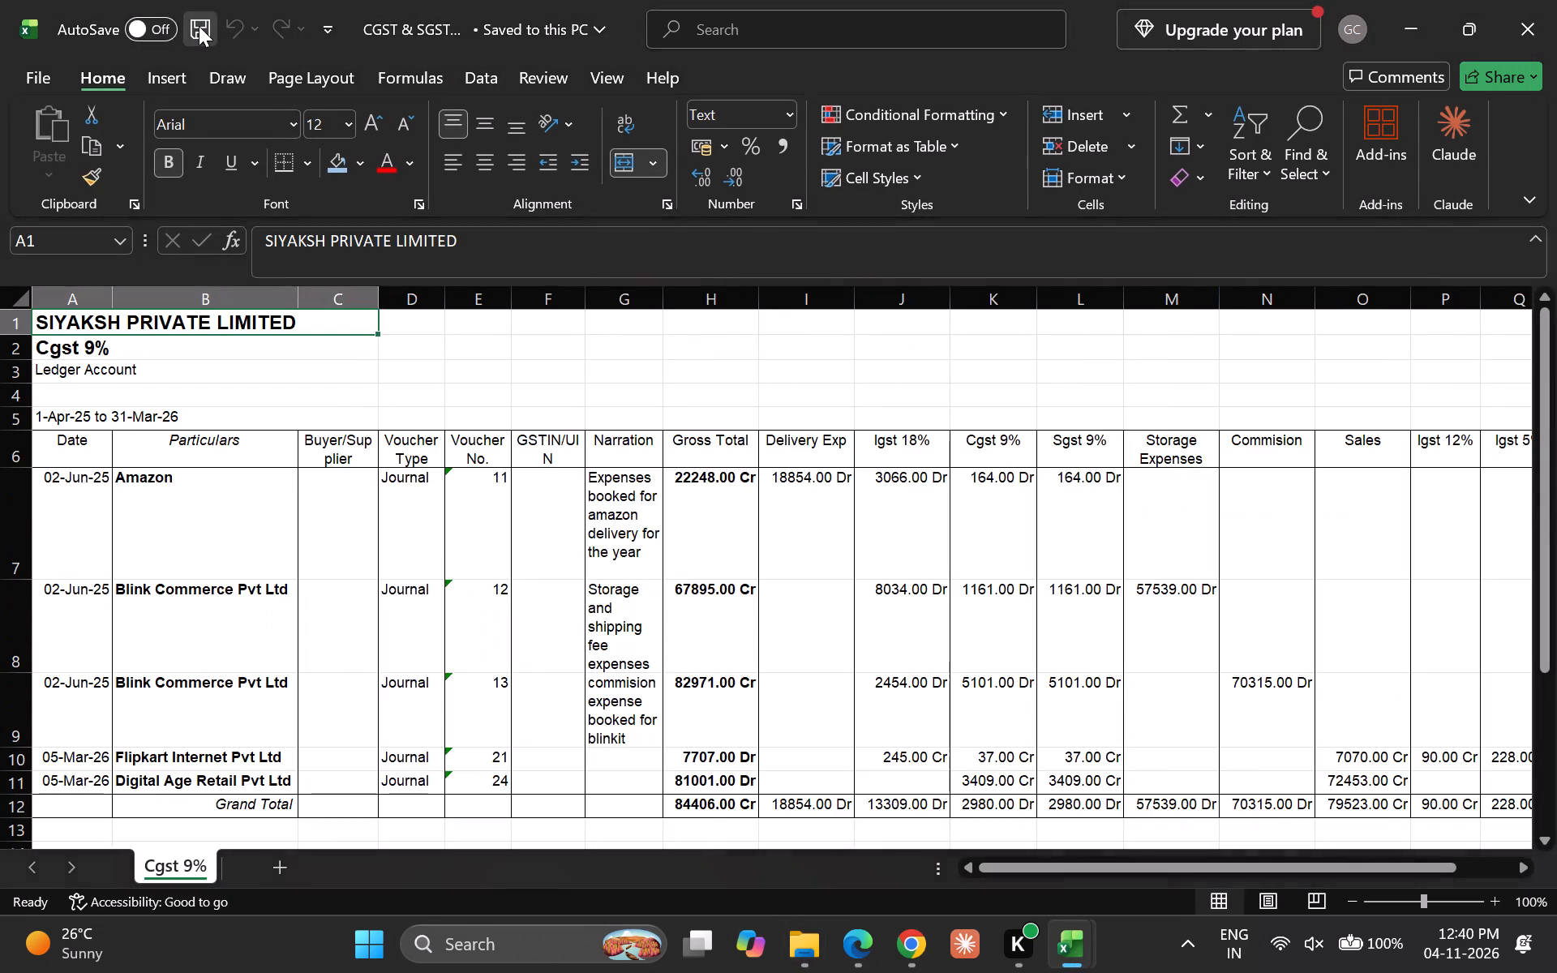
pyautogui.hotkey('alt', 'Tab')
pyautogui.hotkey('alt', 'Tab')
pyautogui.hotkey('alt', 'Tab')
pyautogui.press('Down')
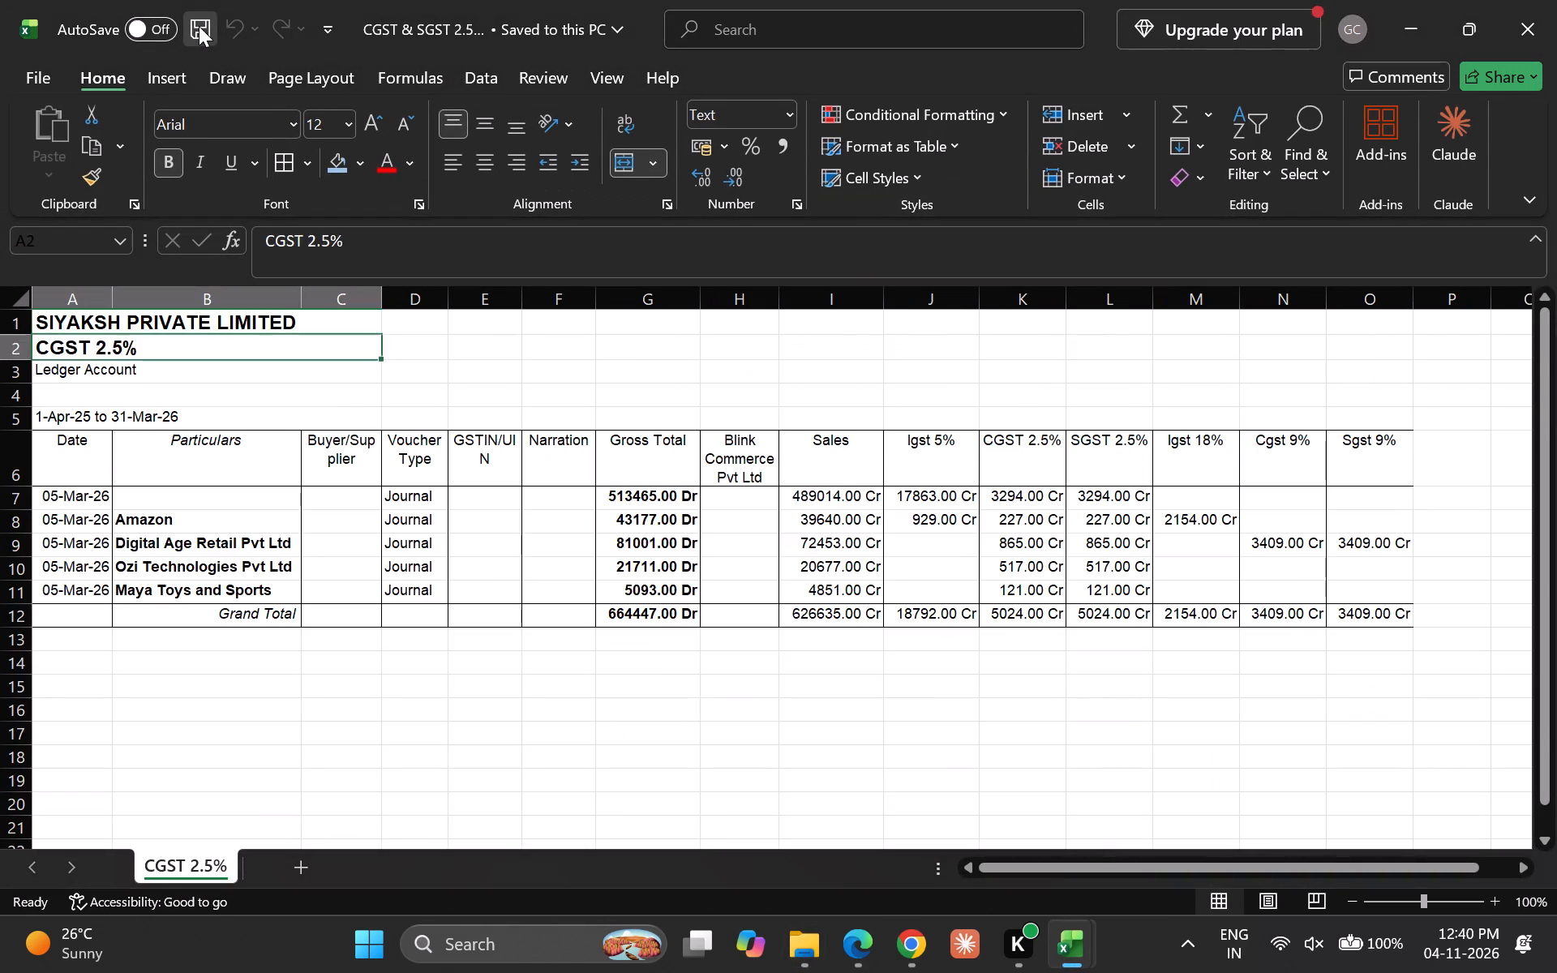
pyautogui.press('Down')
pyautogui.press('Down')
pyautogui.press('Down')
pyautogui.press('Down')
pyautogui.hotkey('shift', 'space')
pyautogui.hotkey('shift', 'Down')
pyautogui.hotkey('shift', 'Down')
pyautogui.hotkey('shift', 'Down')
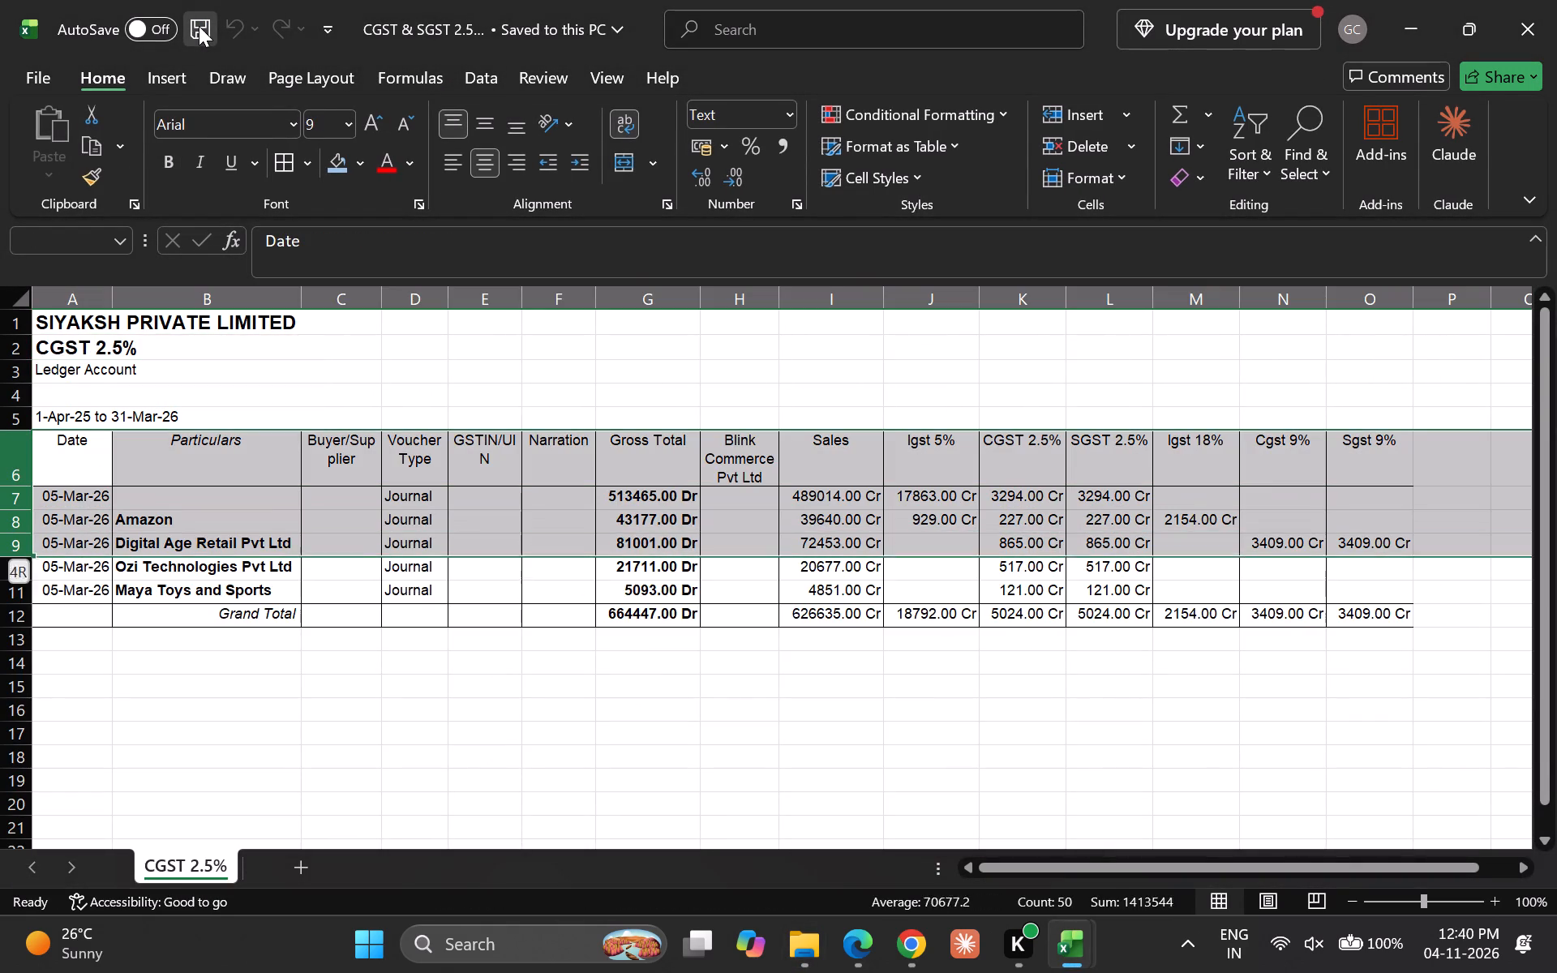
pyautogui.hotkey('shift', 'Down')
pyautogui.hotkey('shift', 'Down')
pyautogui.hotkey('ctrl', 'c')
pyautogui.hotkey('alt', 'Tab')
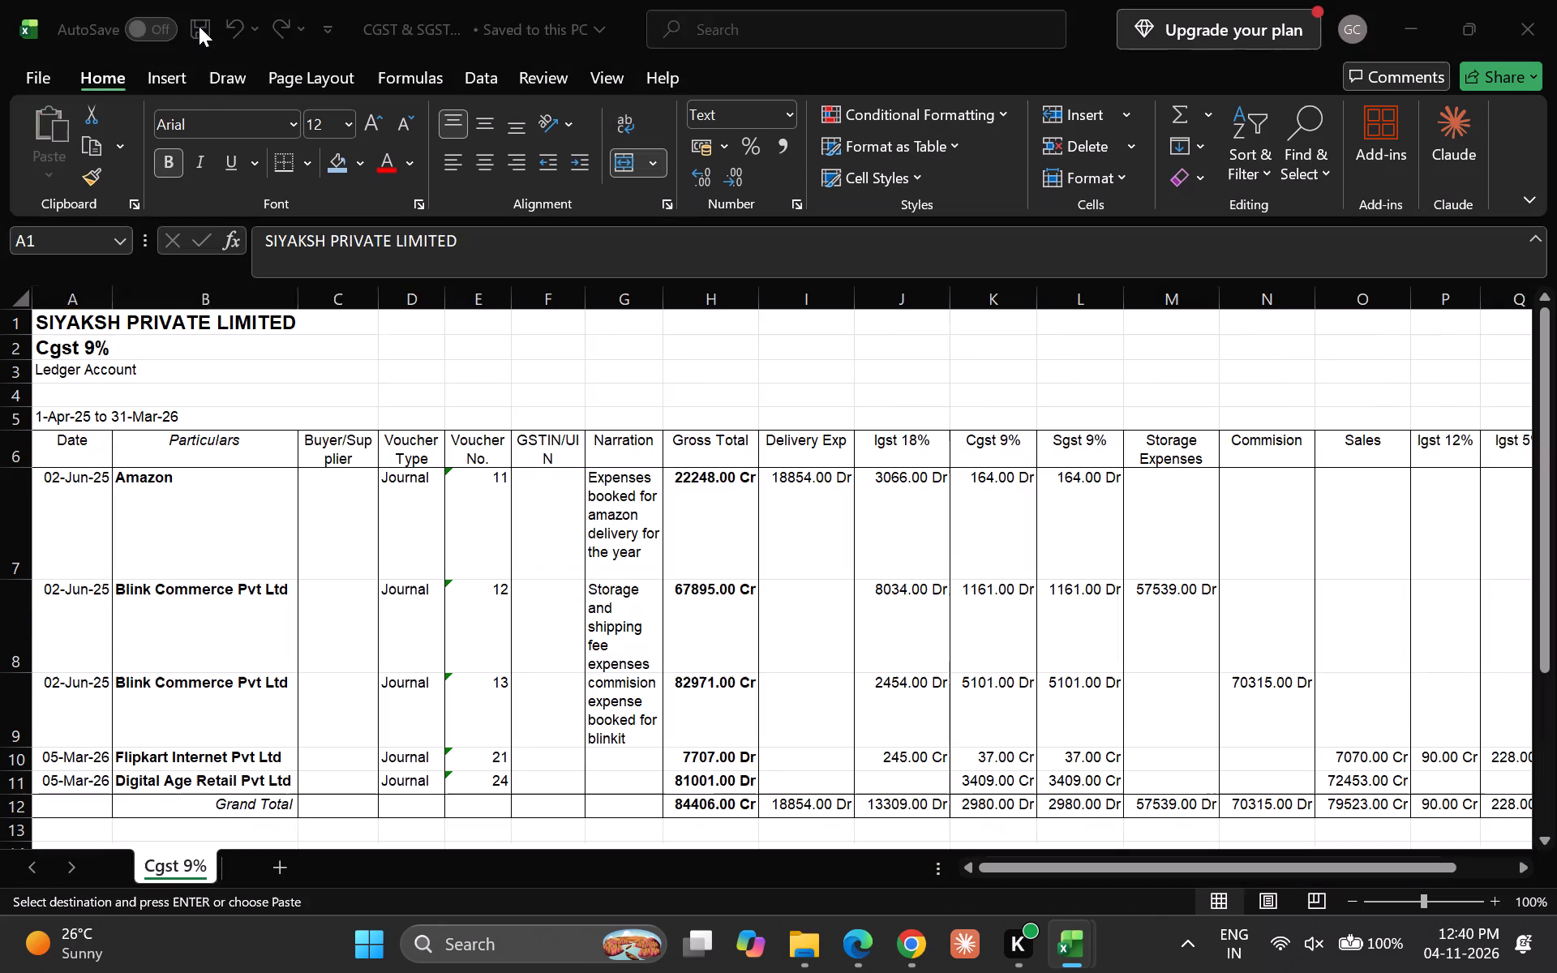
pyautogui.press('Down')
pyautogui.press('Down')
pyautogui.press('Down')
pyautogui.press('Down')
pyautogui.press('Down')
pyautogui.press('Down')
pyautogui.press('Down')
pyautogui.press('Down')
pyautogui.press('Down')
pyautogui.press('Down')
pyautogui.press('Down')
pyautogui.press('Down')
pyautogui.press('Down')
pyautogui.press('Down')
pyautogui.press('Down')
pyautogui.press('Down')
pyautogui.press('Down')
pyautogui.press('Down')
pyautogui.press('Up')
pyautogui.press('Up')
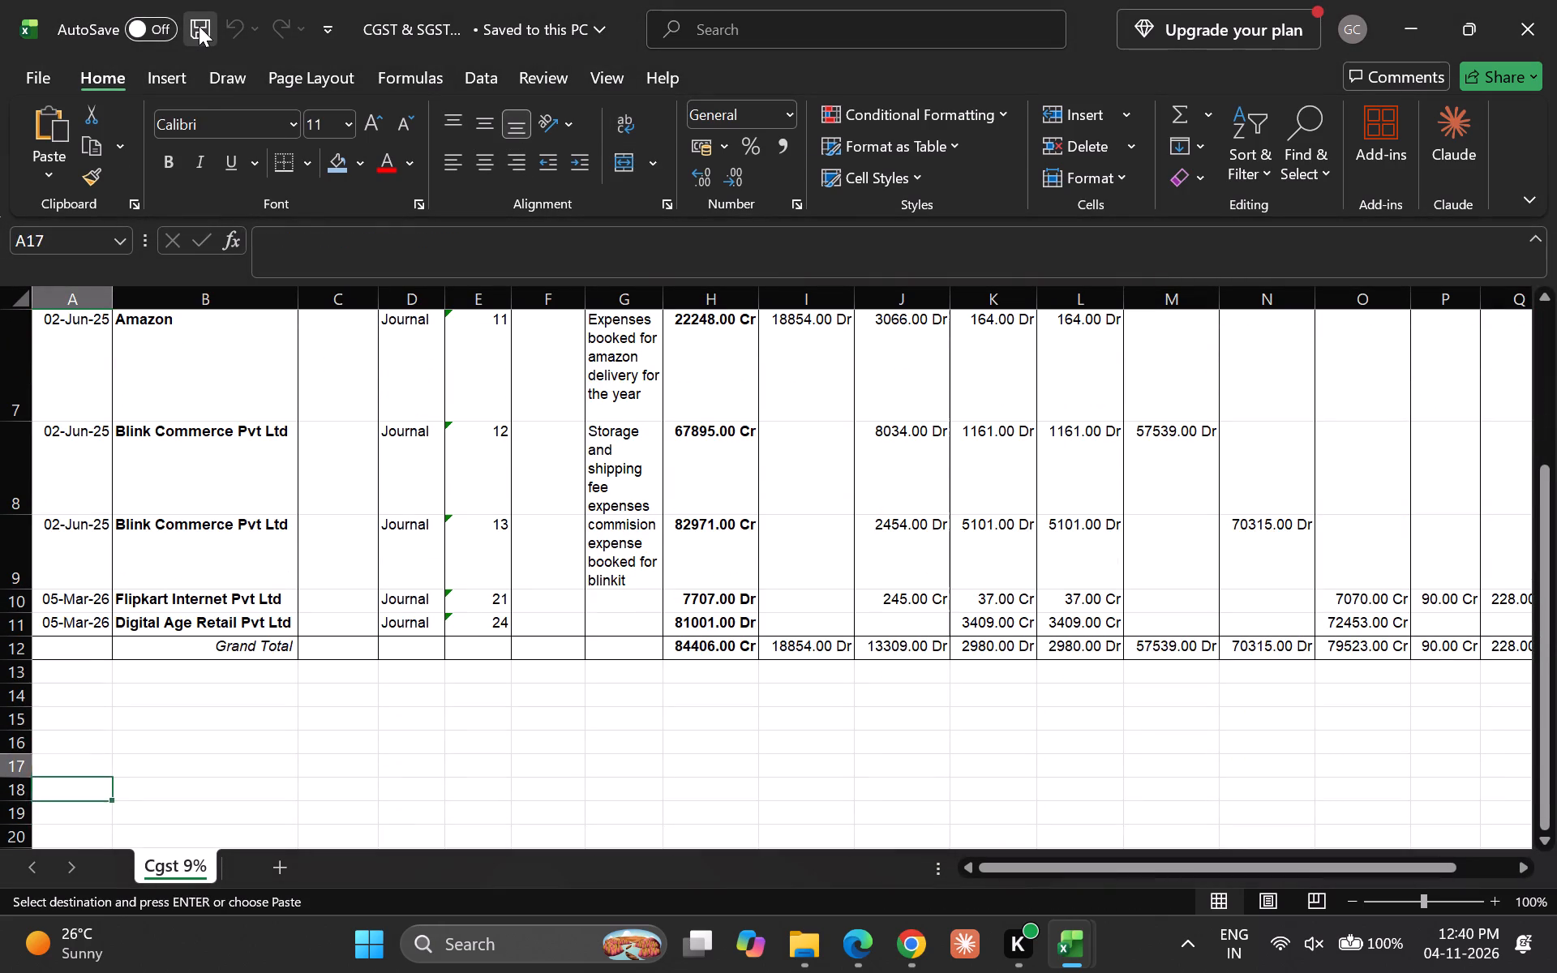
pyautogui.press('Up')
pyautogui.press('Up')
pyautogui.press('Up')
pyautogui.press('Return')
# Delete the Grand Total row 12 from the Cgst 9% sheet.
pyautogui.press('Down')
pyautogui.press('Up')
pyautogui.press('Up')
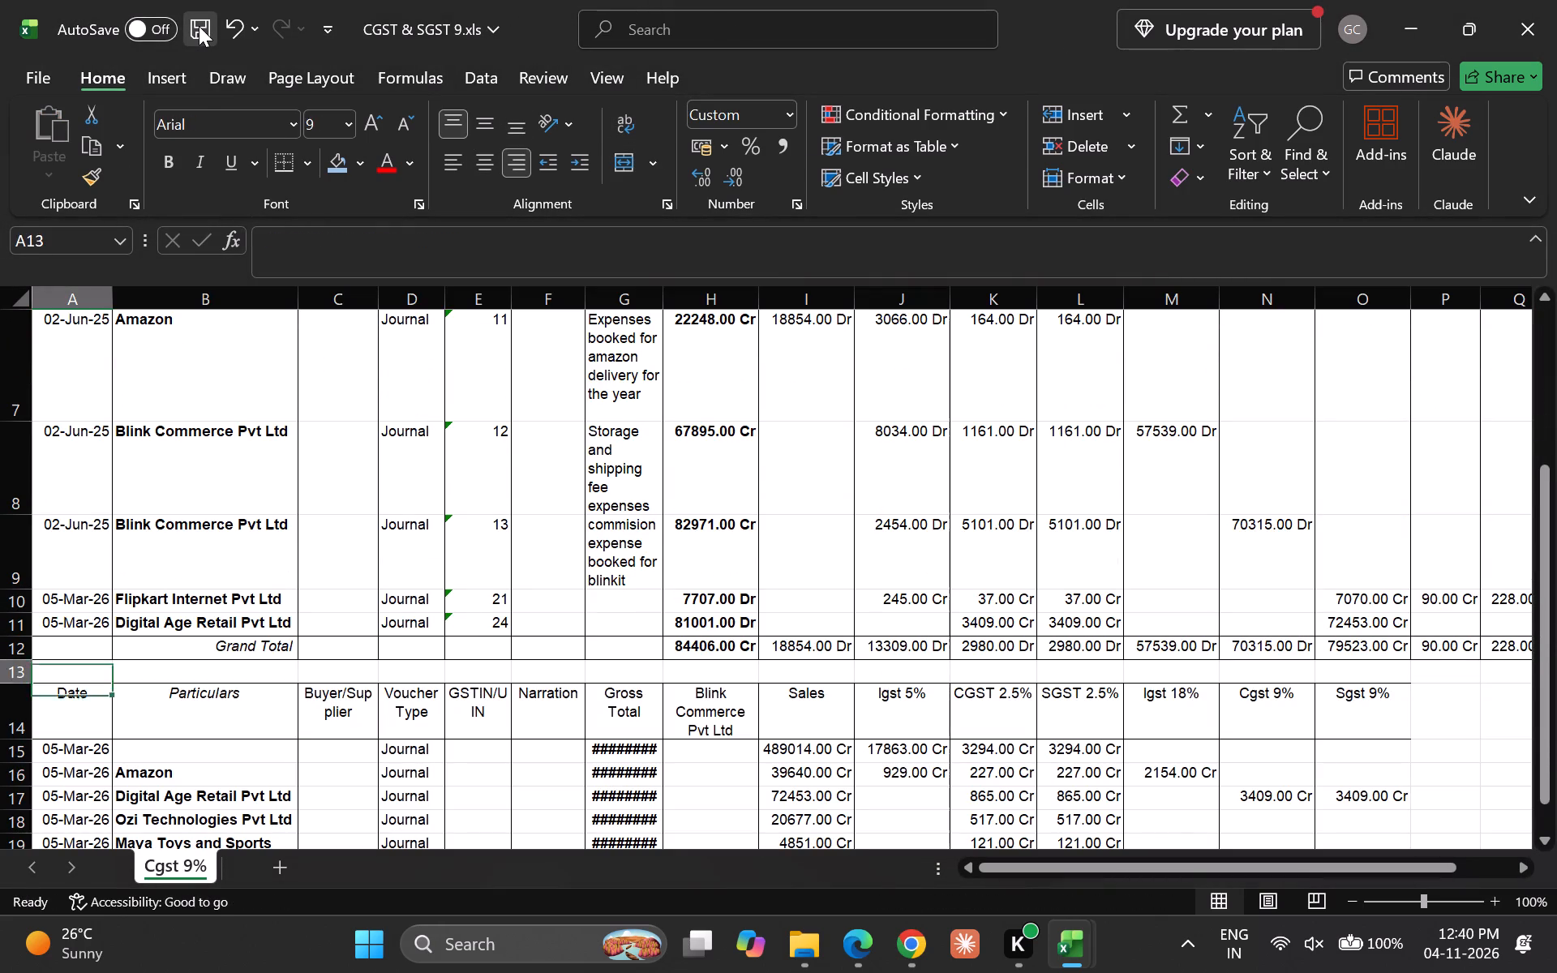
pyautogui.press('Up')
pyautogui.hotkey('shift', 'space')
pyautogui.hotkey('ctrl', '-')
# Freeze the Cgst 9% sheet's heading row 6 with Freeze Top Row, keeping it as the first visible row.
pyautogui.press('Up')
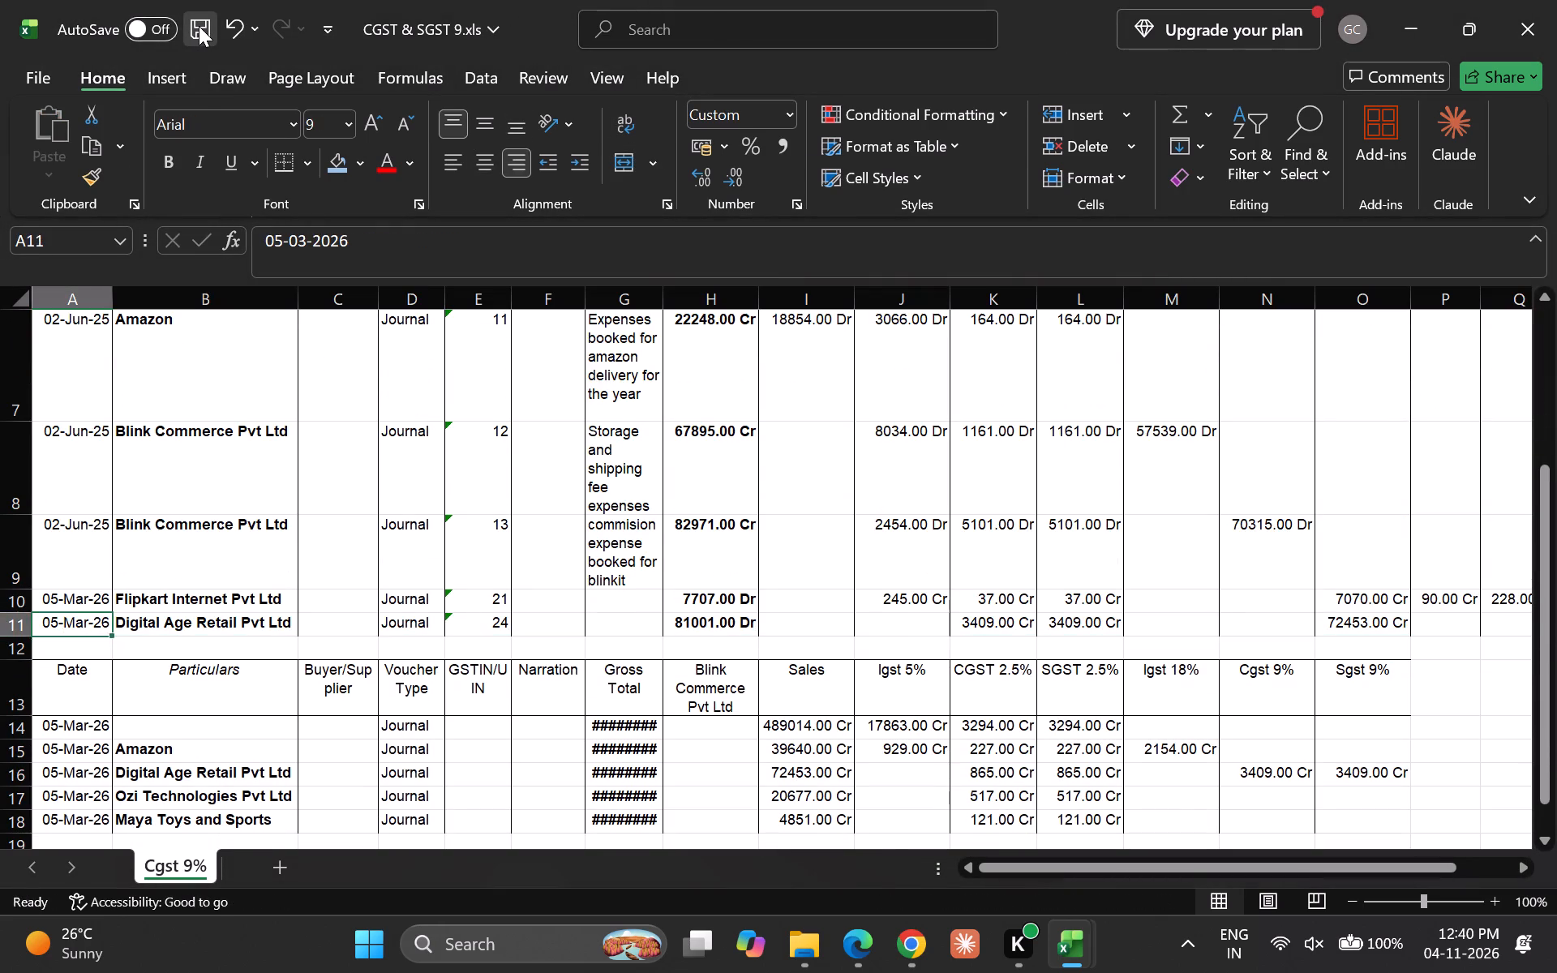
pyautogui.press('Up')
pyautogui.press('Up')
pyautogui.press('Up')
pyautogui.press('Up')
pyautogui.press('Up')
pyautogui.press('Up')
pyautogui.press('Up')
pyautogui.press('Up')
pyautogui.press('Up')
pyautogui.press('Up')
pyautogui.press('Up')
pyautogui.press('Up')
pyautogui.press('Up')
pyautogui.press('Down')
pyautogui.press('Down')
pyautogui.press('Down')
pyautogui.press('Down')
pyautogui.press('Down')
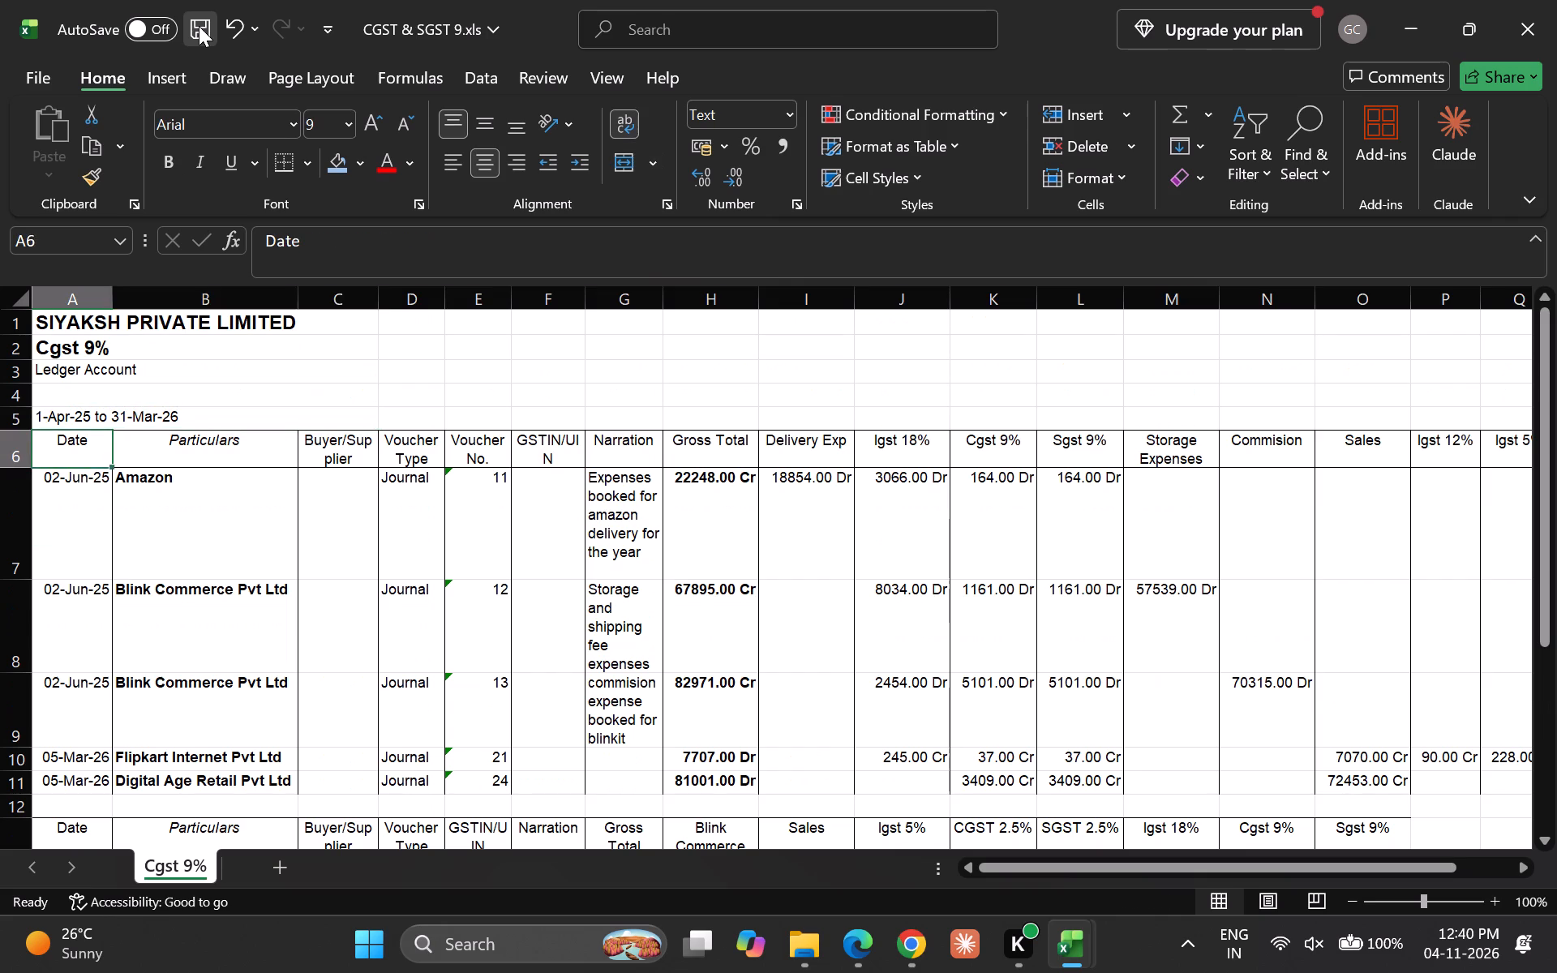
pyautogui.hotkey('shift', 'space')
pyautogui.scroll(-1, 533, 570)
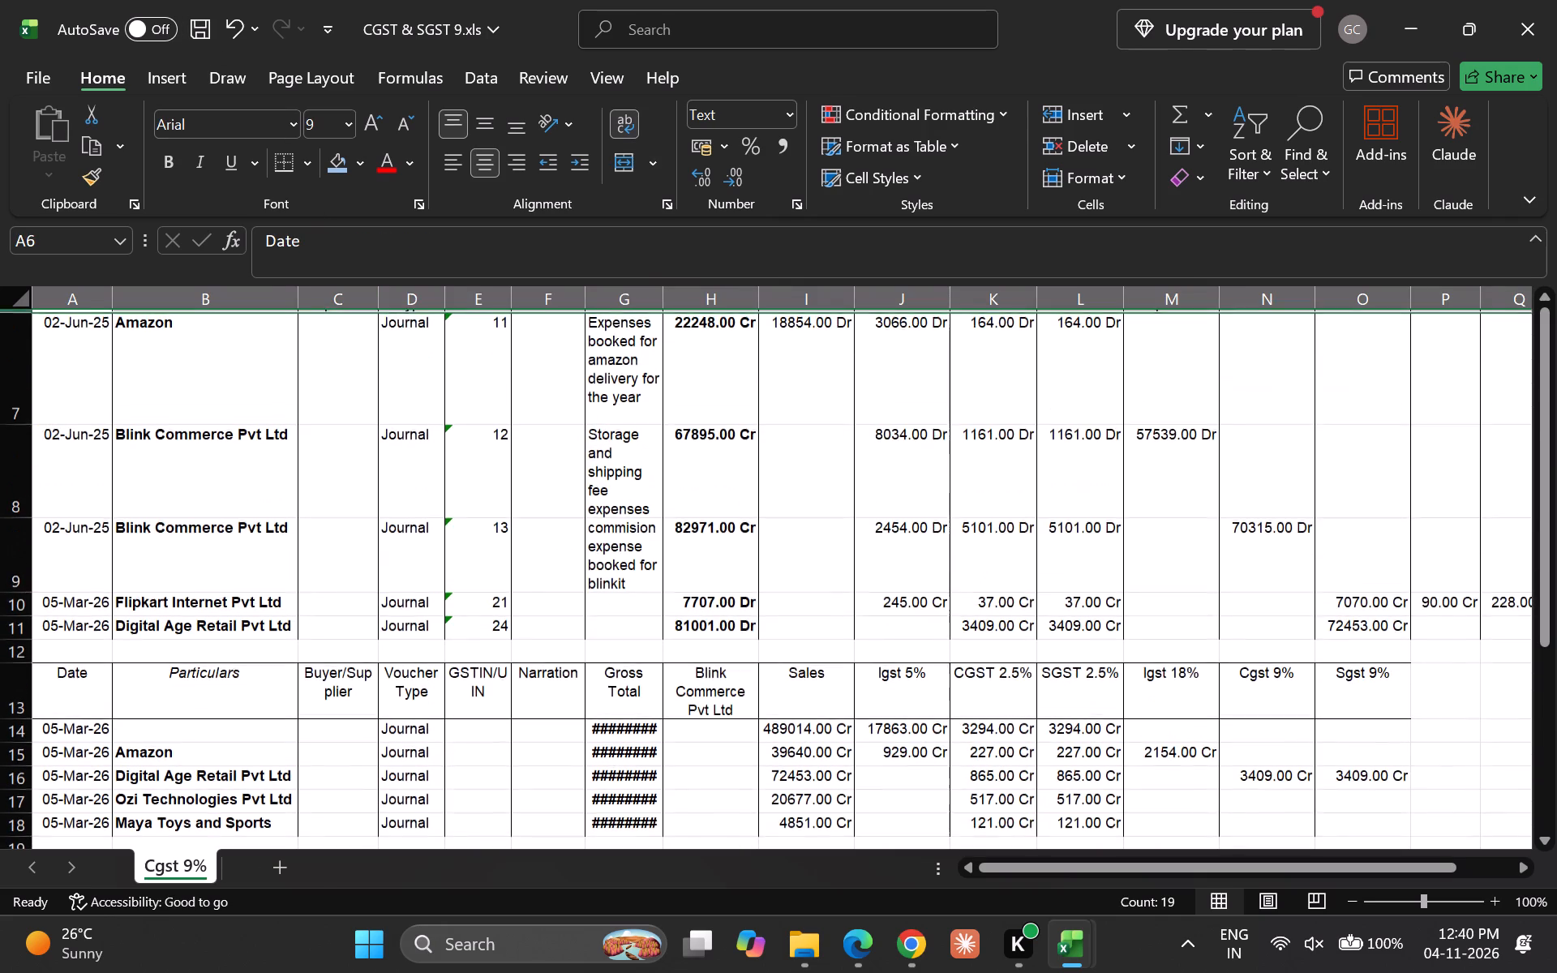
pyautogui.scroll(-1, 533, 570)
pyautogui.scroll(1, 422, 509)
pyautogui.hotkey('shift', 'space')
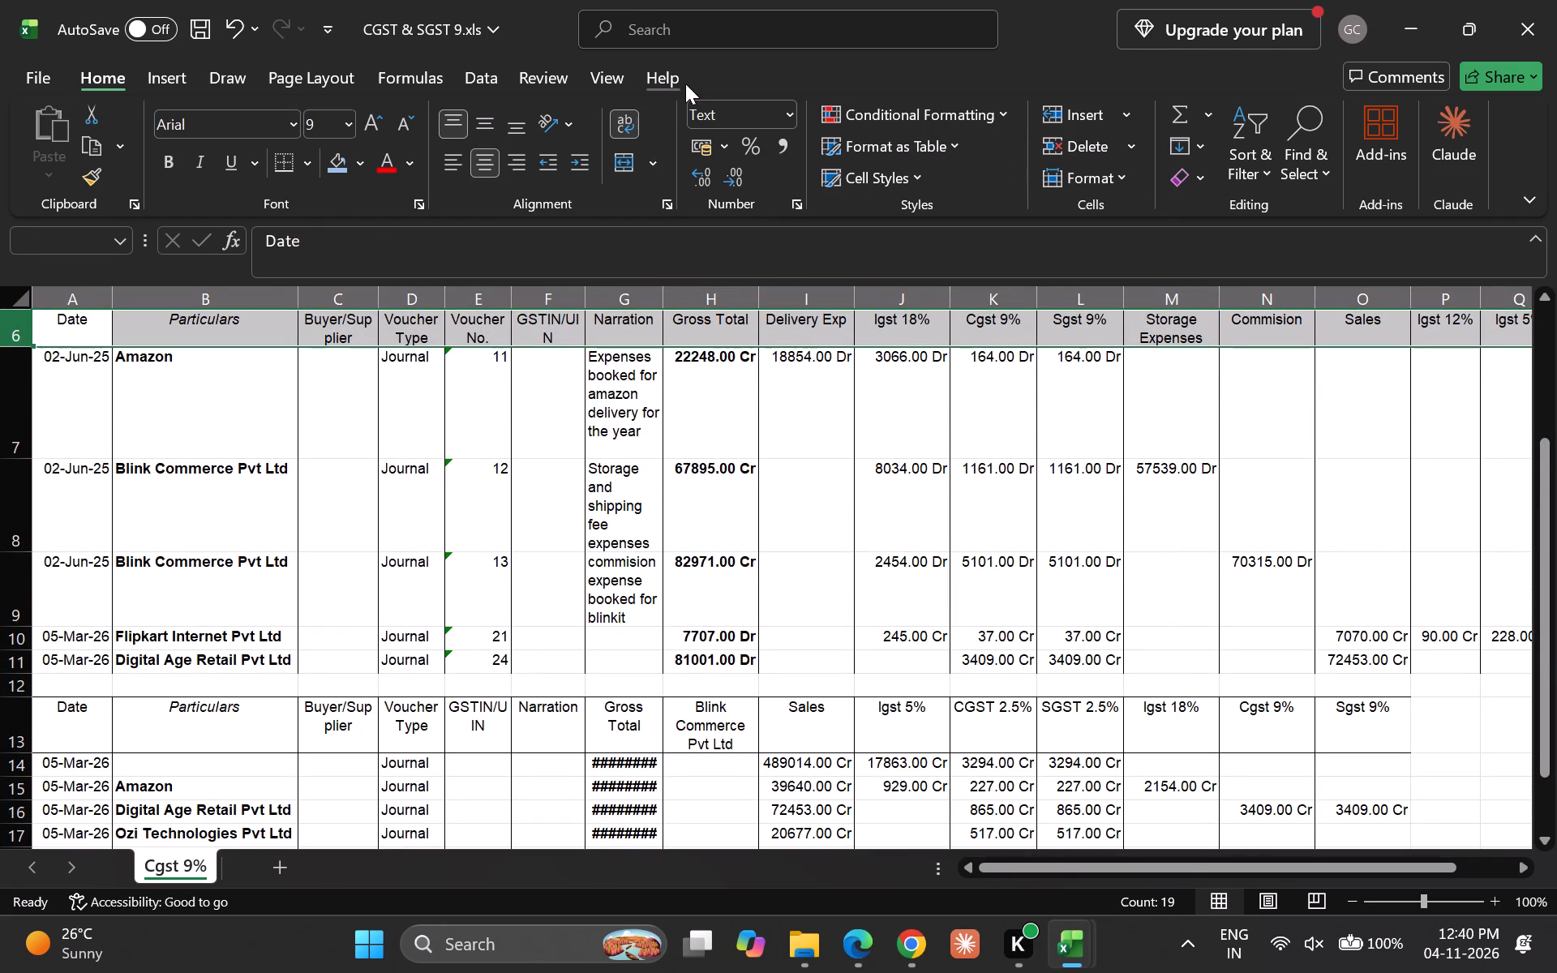
pyautogui.press('w')
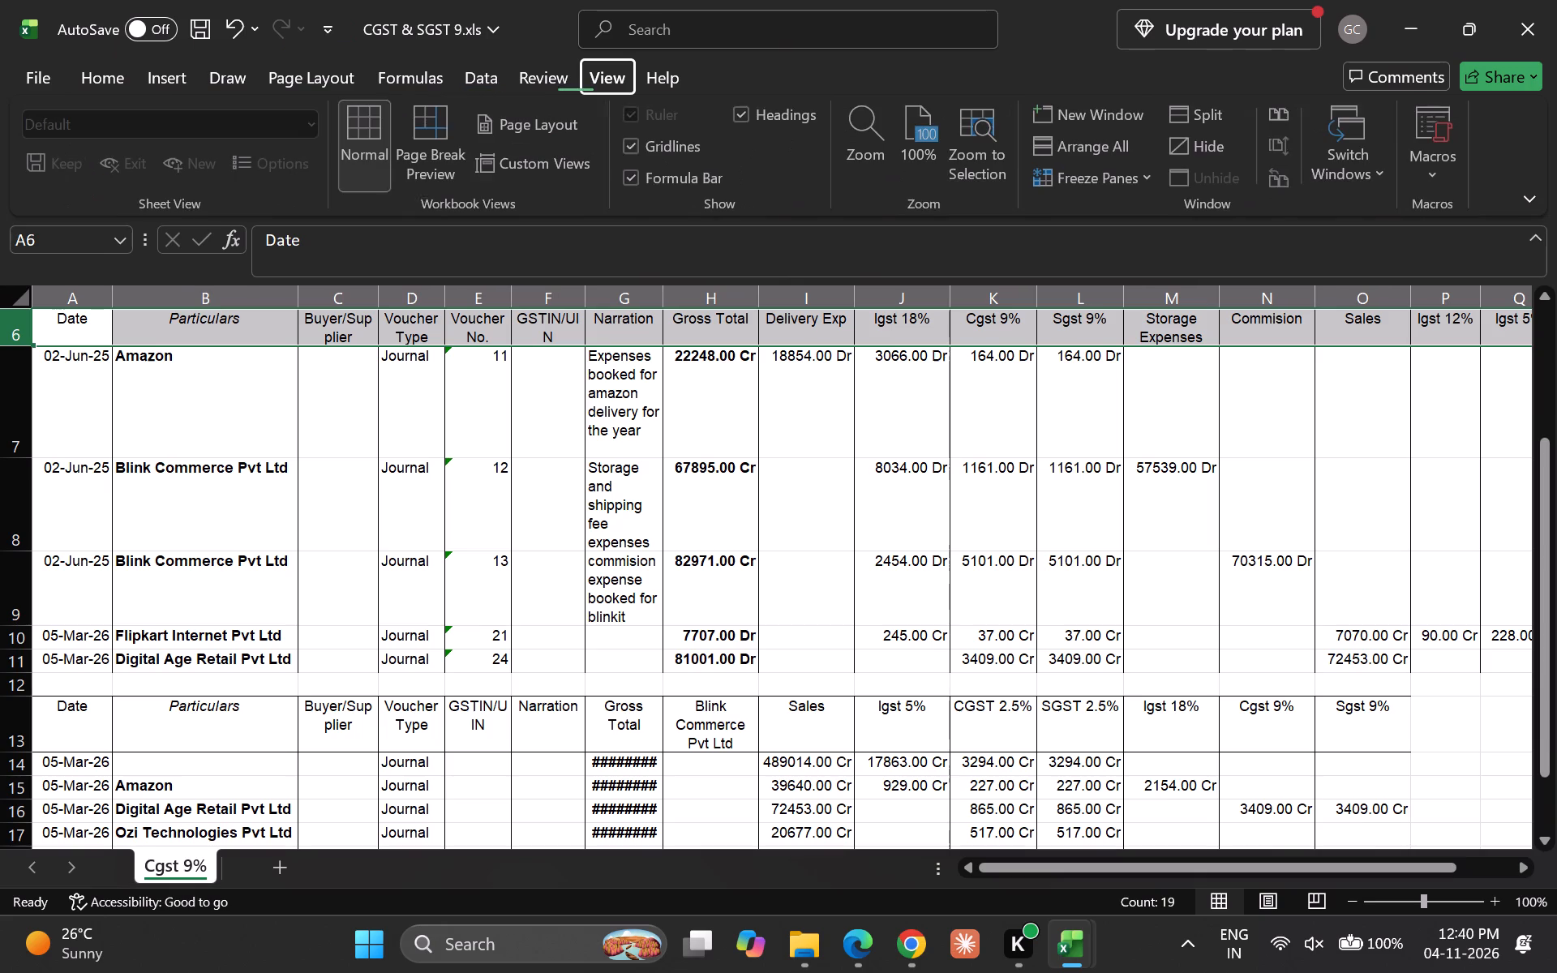
pyautogui.press('f')
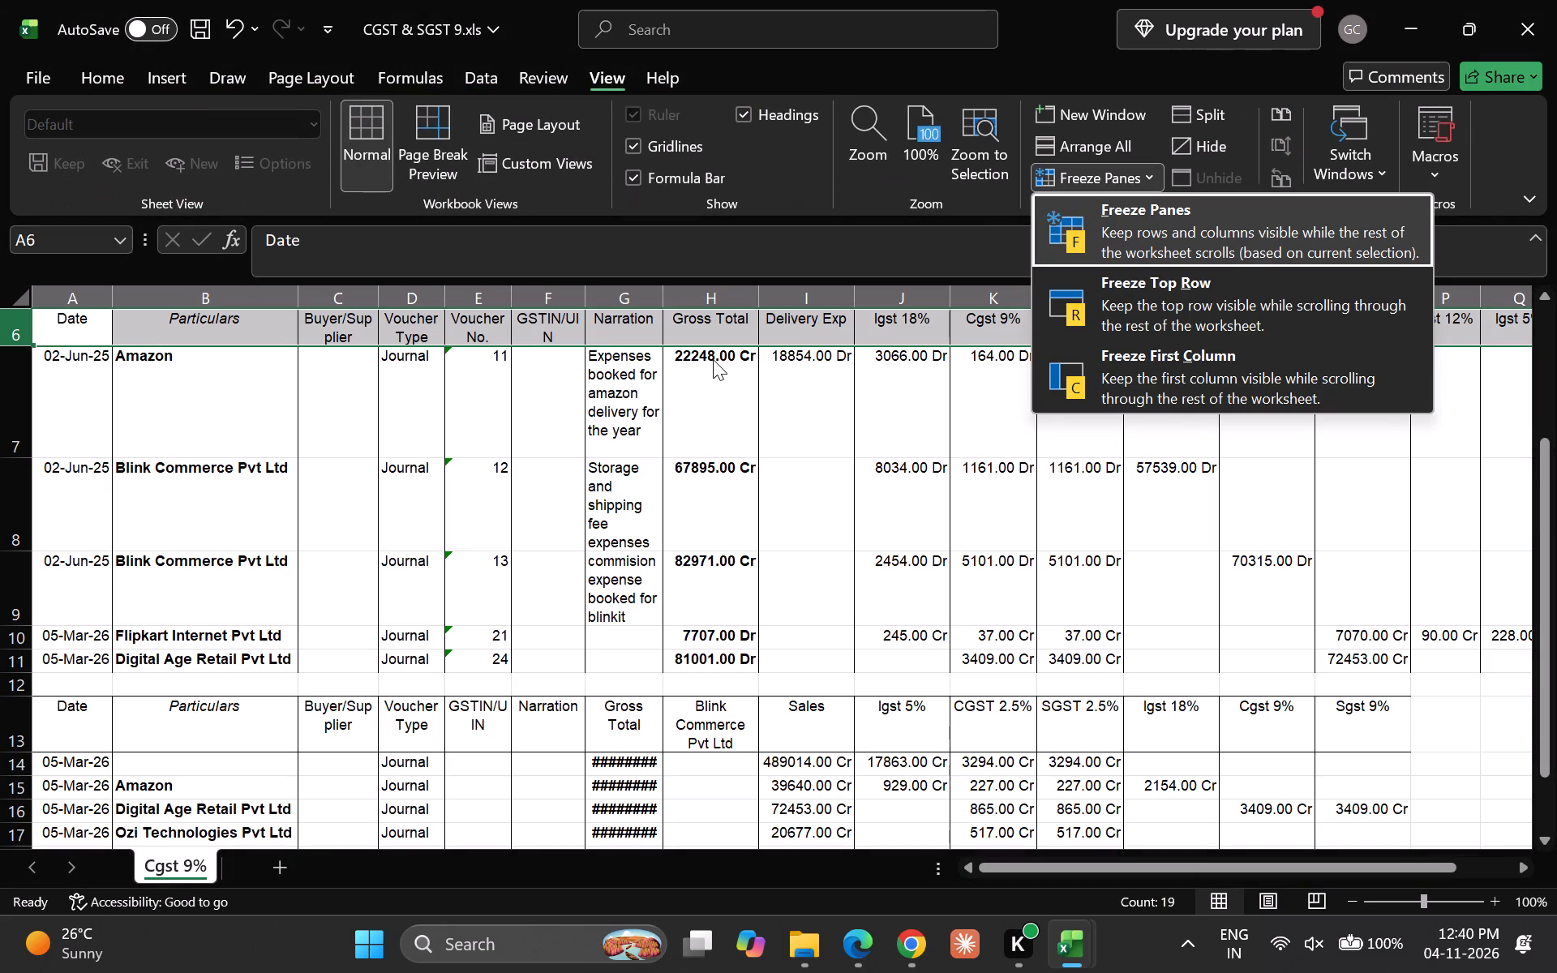
pyautogui.press('r')
# Compare the Cgst 9% sheet's heading row and entries with the pasted CGST 2.5% block below.
pyautogui.press('Down')
pyautogui.press('Down')
pyautogui.press('Down')
pyautogui.press('Down')
pyautogui.press('Down')
pyautogui.press('Down')
pyautogui.press('Down')
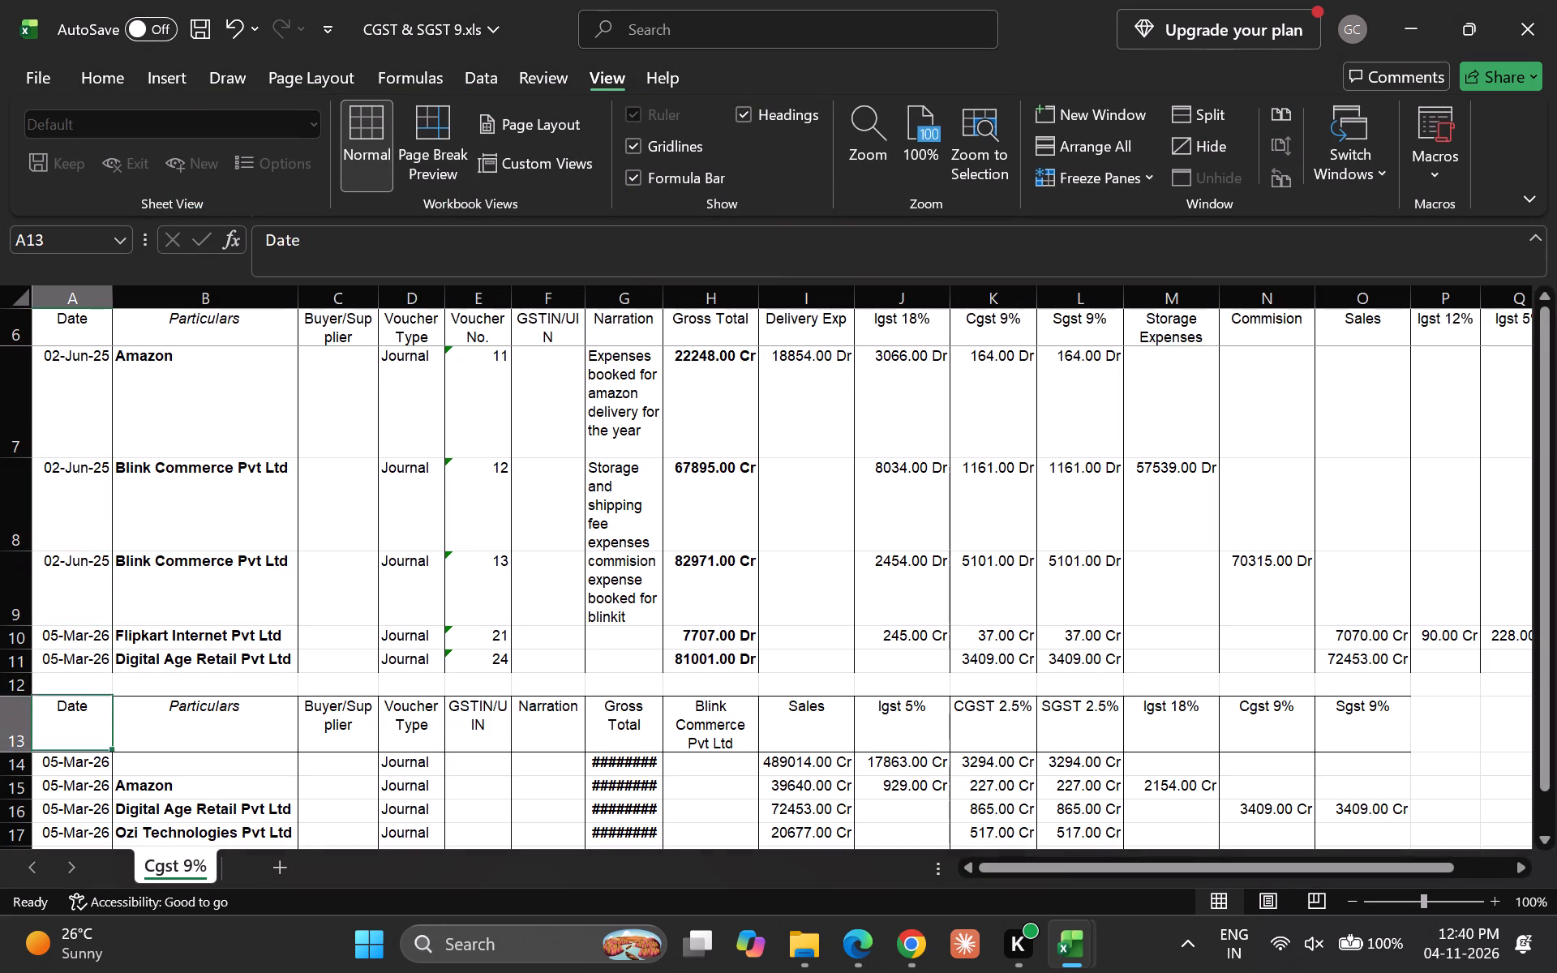
pyautogui.press('Down')
pyautogui.press('Right')
pyautogui.press('Up')
pyautogui.press('Up')
pyautogui.press('Up')
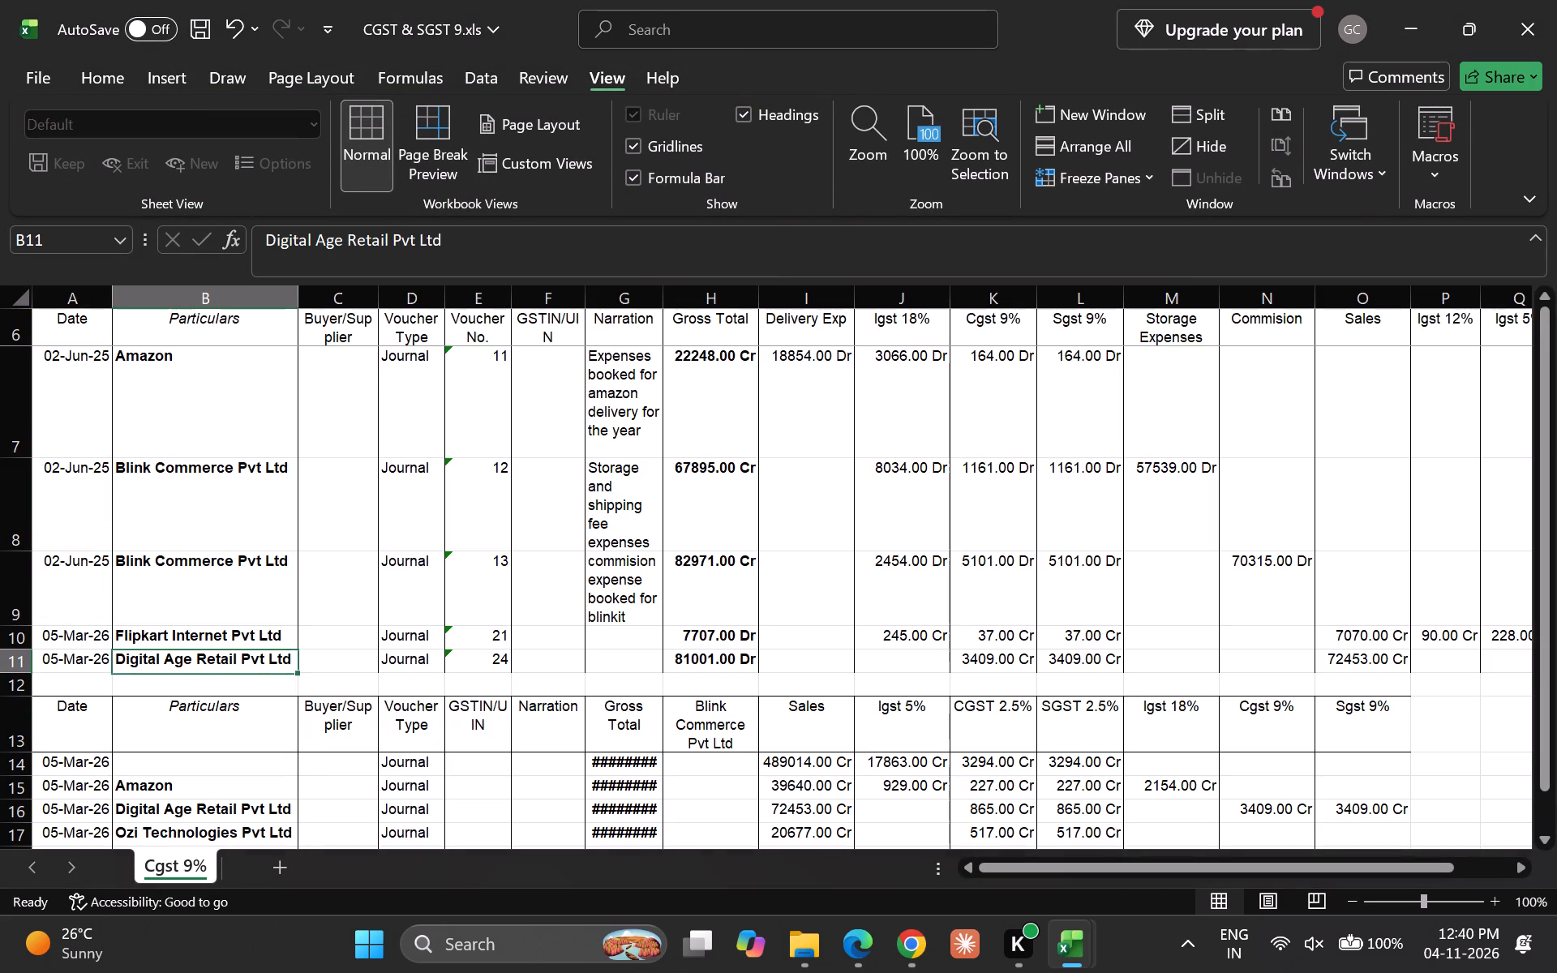
# Make the Cgst 9% sheet's heading row 6 bold.
pyautogui.click(6, 331)
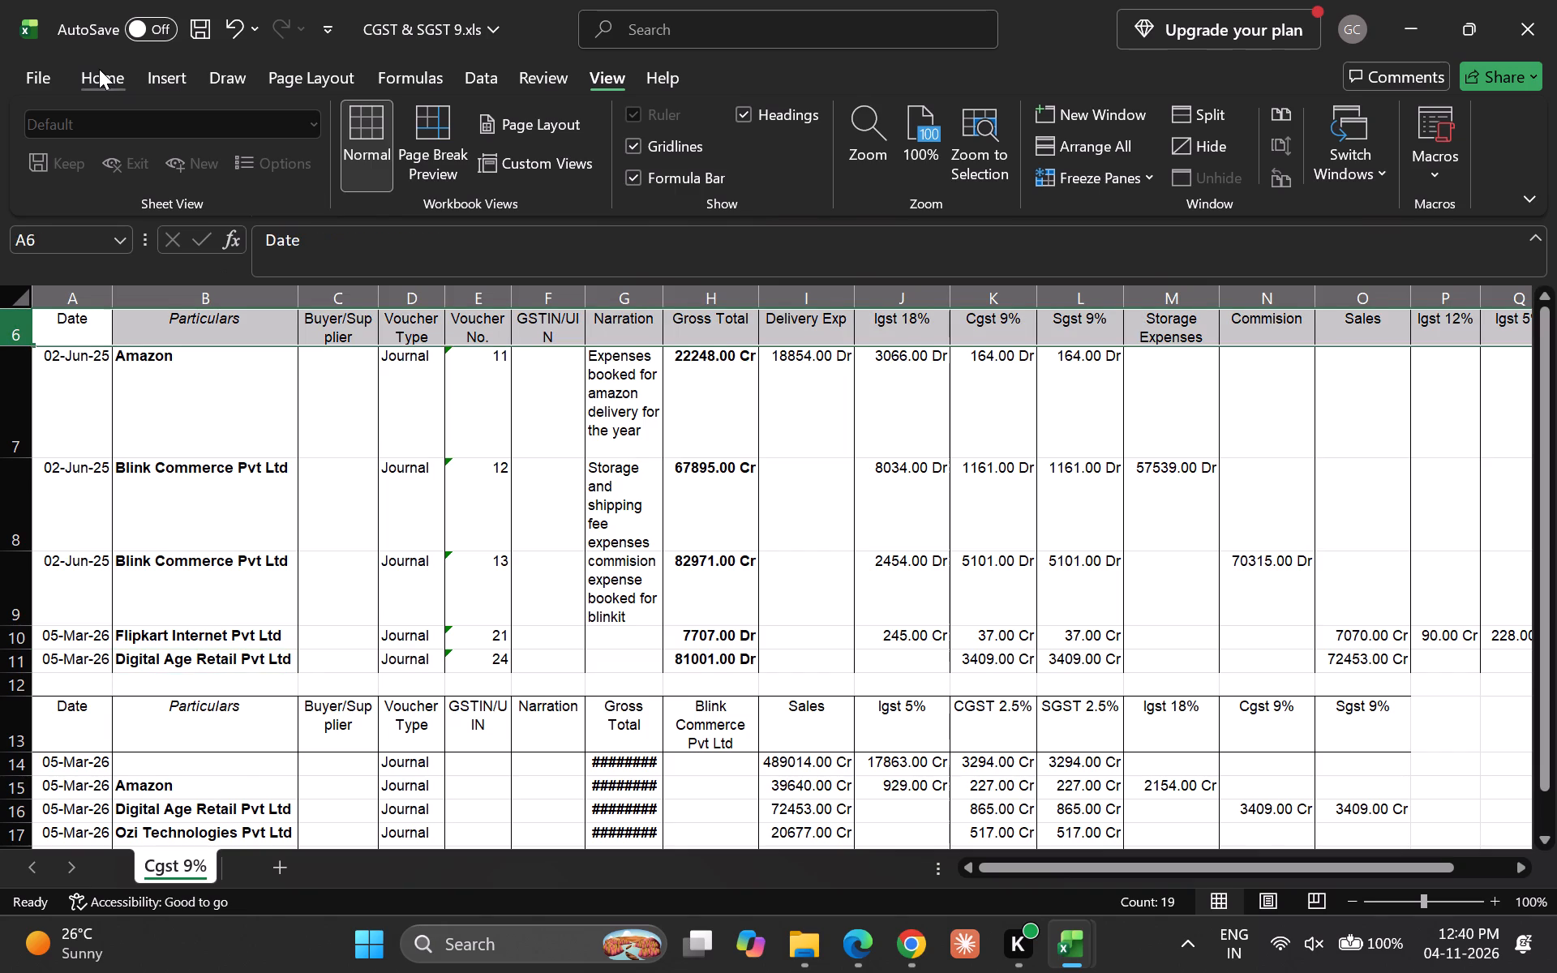
pyautogui.click(99, 69)
pyautogui.moveTo(151, 161); pyautogui.dragTo(164, 161)
pyautogui.click(164, 161)
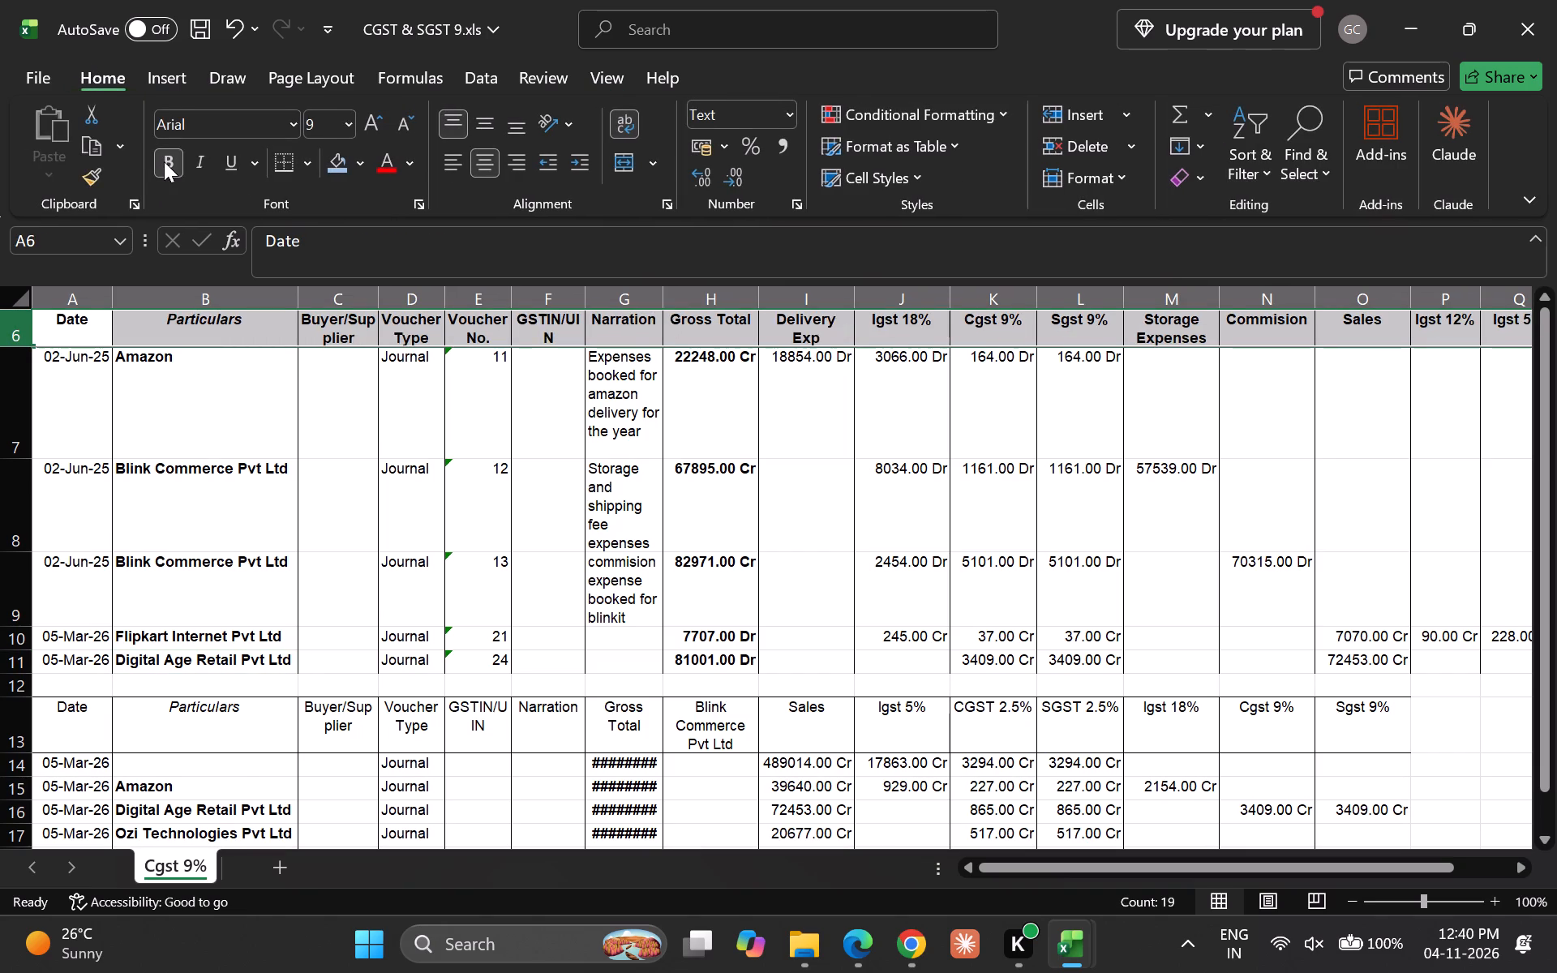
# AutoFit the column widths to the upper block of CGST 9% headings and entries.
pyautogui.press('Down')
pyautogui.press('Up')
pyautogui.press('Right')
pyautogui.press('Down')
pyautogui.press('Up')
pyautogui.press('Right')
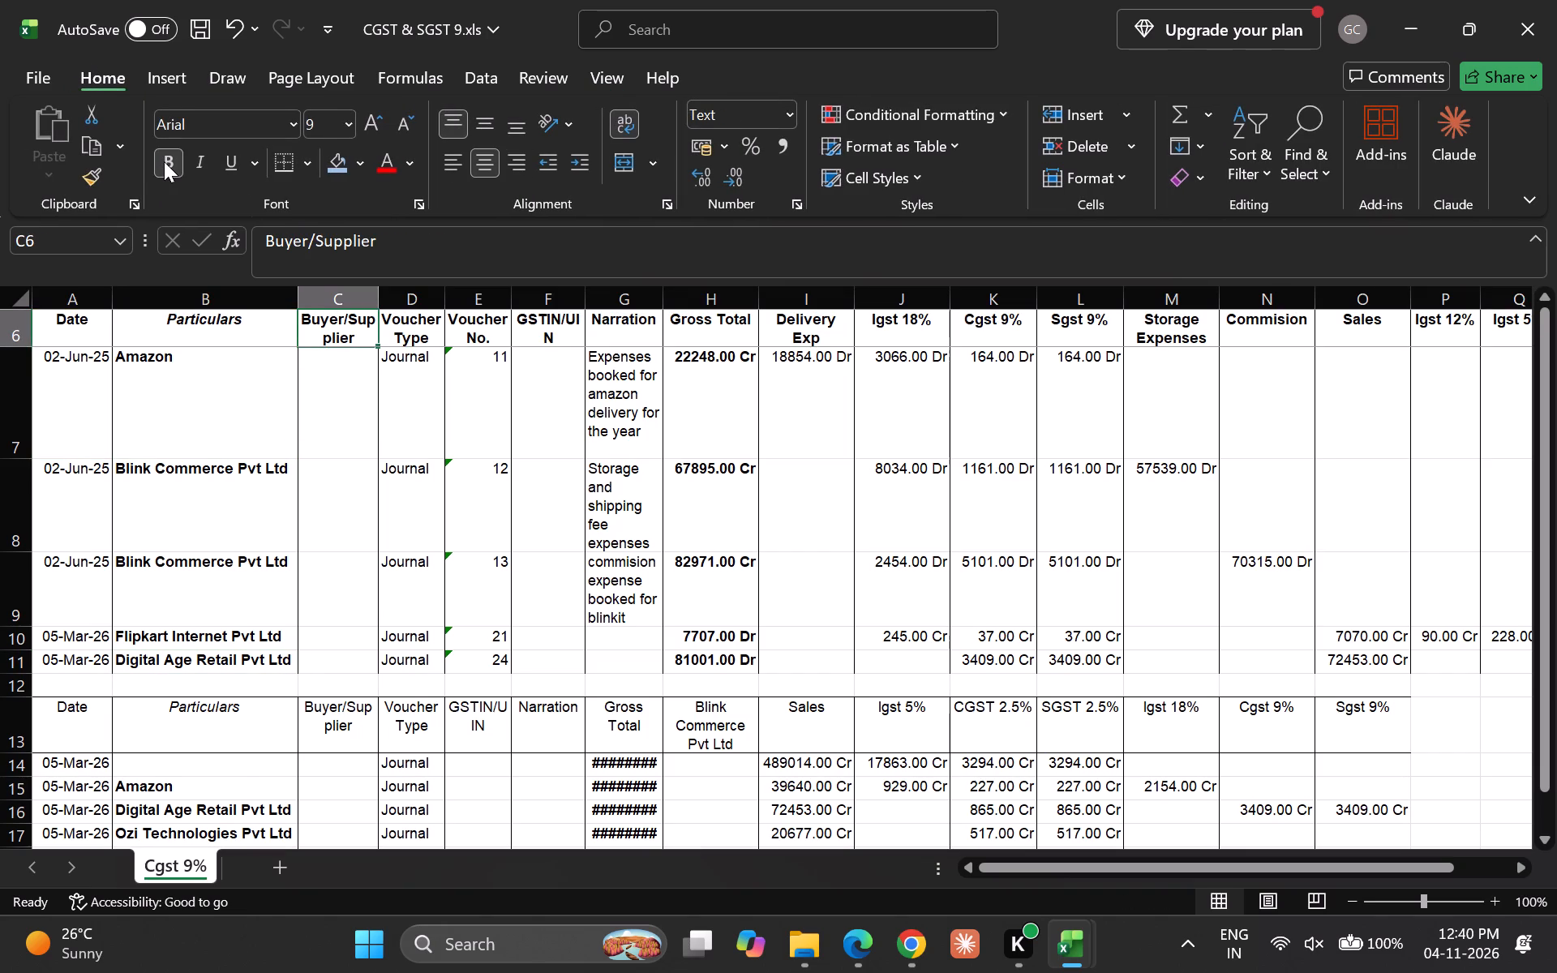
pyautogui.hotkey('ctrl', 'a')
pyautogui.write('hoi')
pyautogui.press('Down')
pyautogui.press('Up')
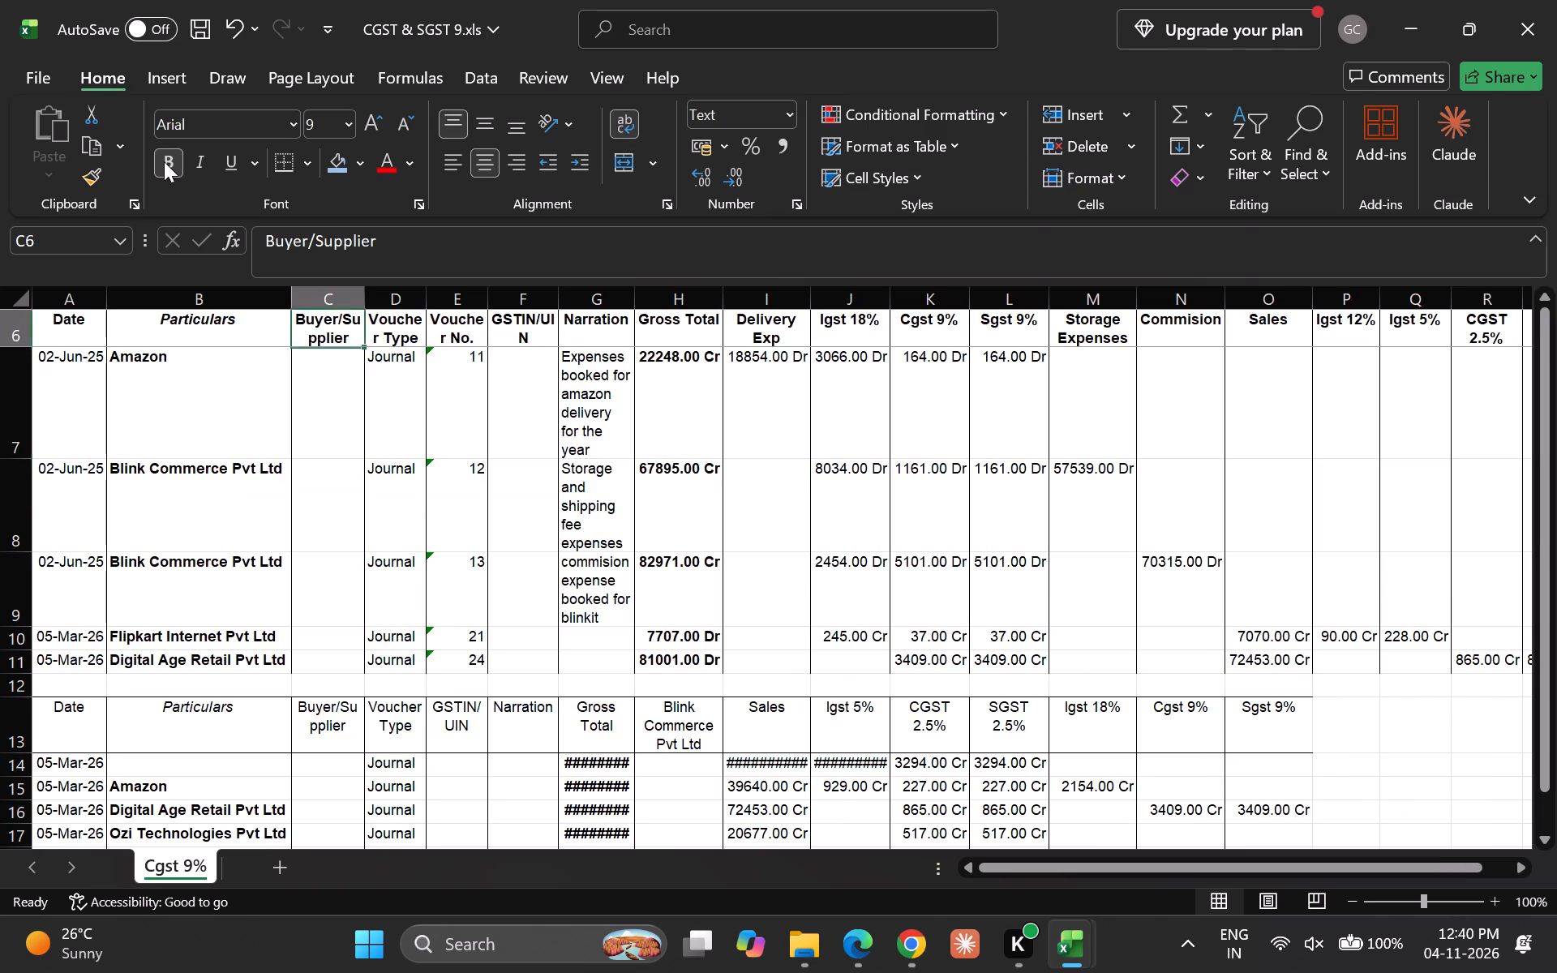
# AutoFit the column widths across the entire Cgst 9% sheet, including the pasted CGST 2.5% block.
pyautogui.press('Right')
pyautogui.press('Down')
pyautogui.press('Up')
pyautogui.press('Left')
pyautogui.press('Left')
pyautogui.press('Down')
pyautogui.press('Down')
pyautogui.hotkey('ctrl', 'a')
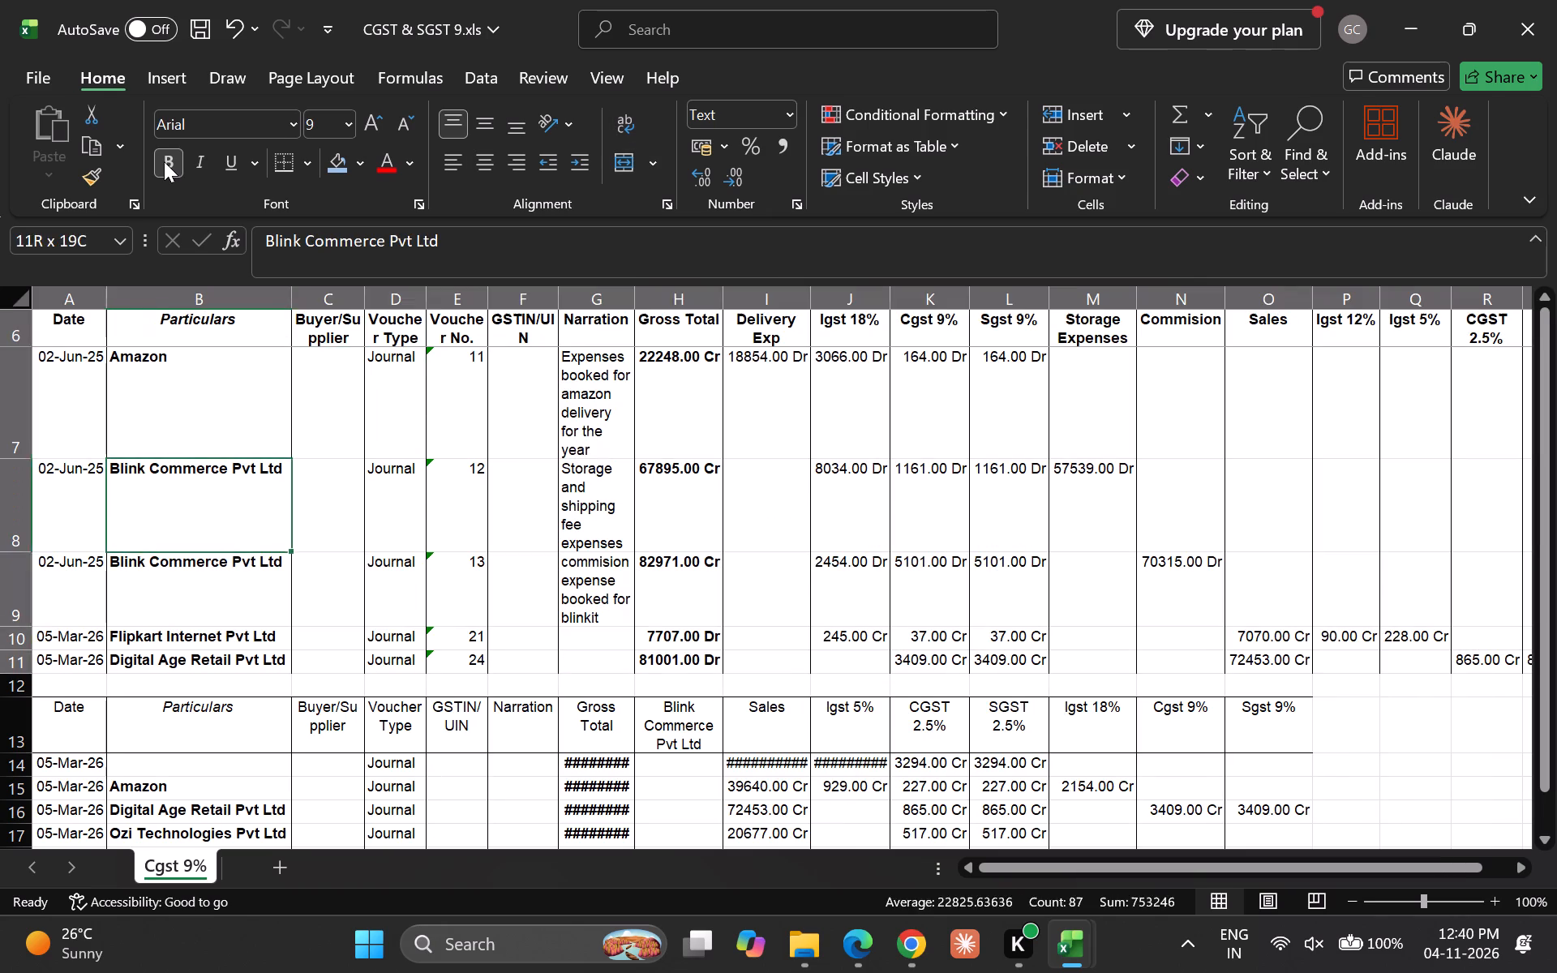
pyautogui.hotkey('ctrl', 'a')
pyautogui.write('hoi')
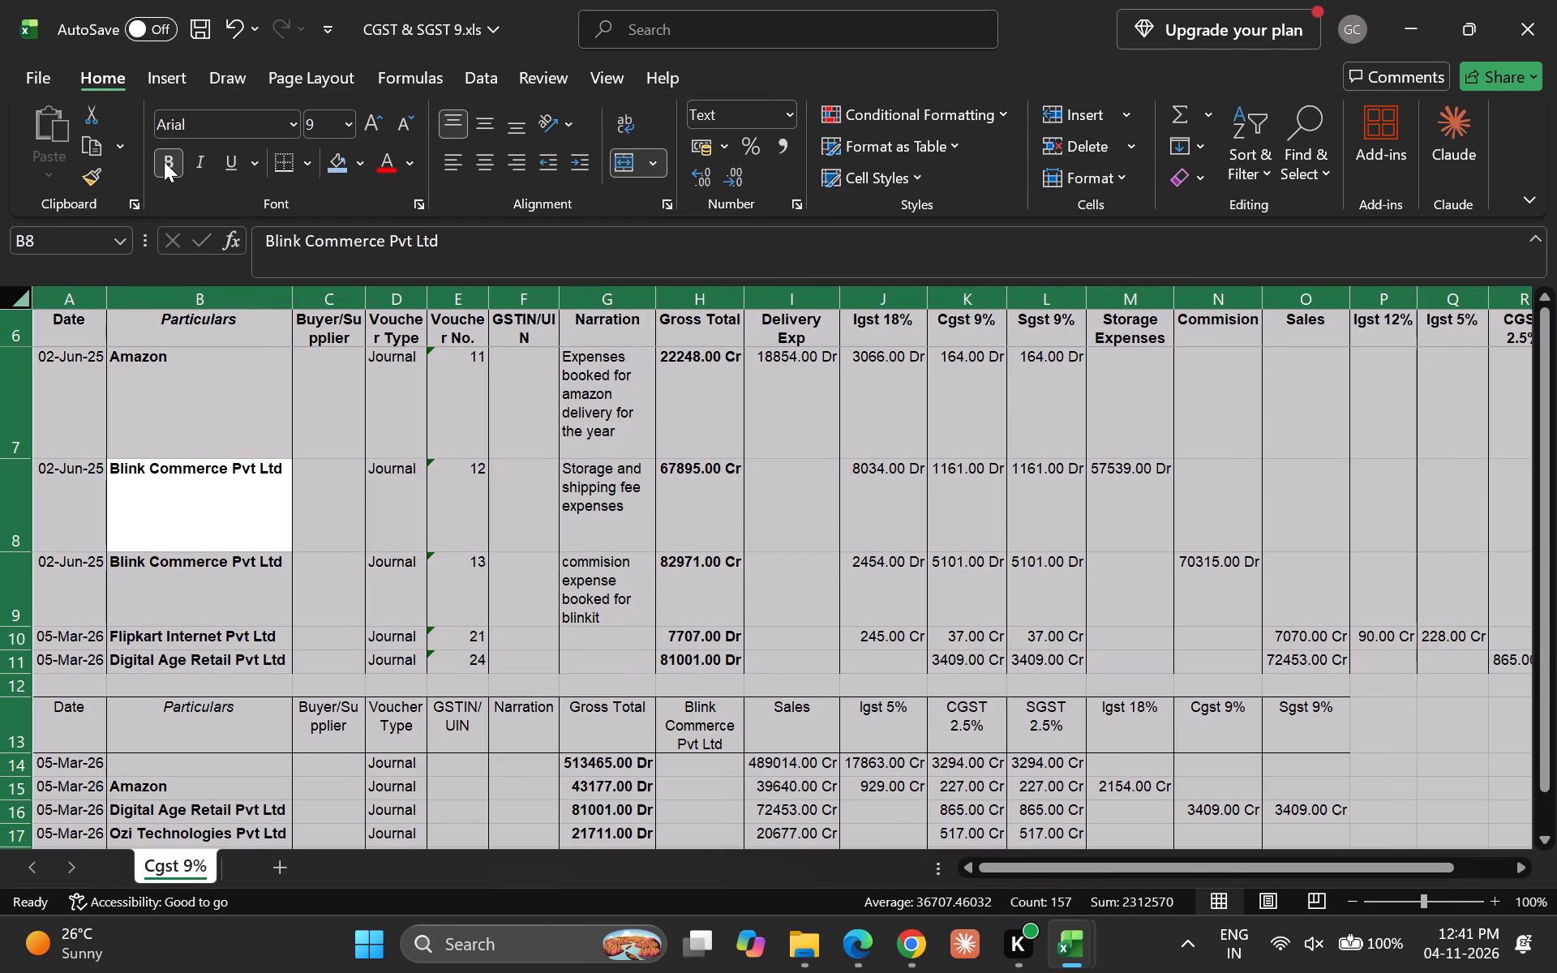
# Review the Particulars column from the CGST 9% entries down to the pasted CGST 2.5% block.
pyautogui.press('Down')
pyautogui.press('Up')
pyautogui.press('Right')
pyautogui.press('Down')
pyautogui.press('Left')
pyautogui.press('Up')
pyautogui.press('Down')
pyautogui.press('Down')
pyautogui.press('Down')
pyautogui.press('Down')
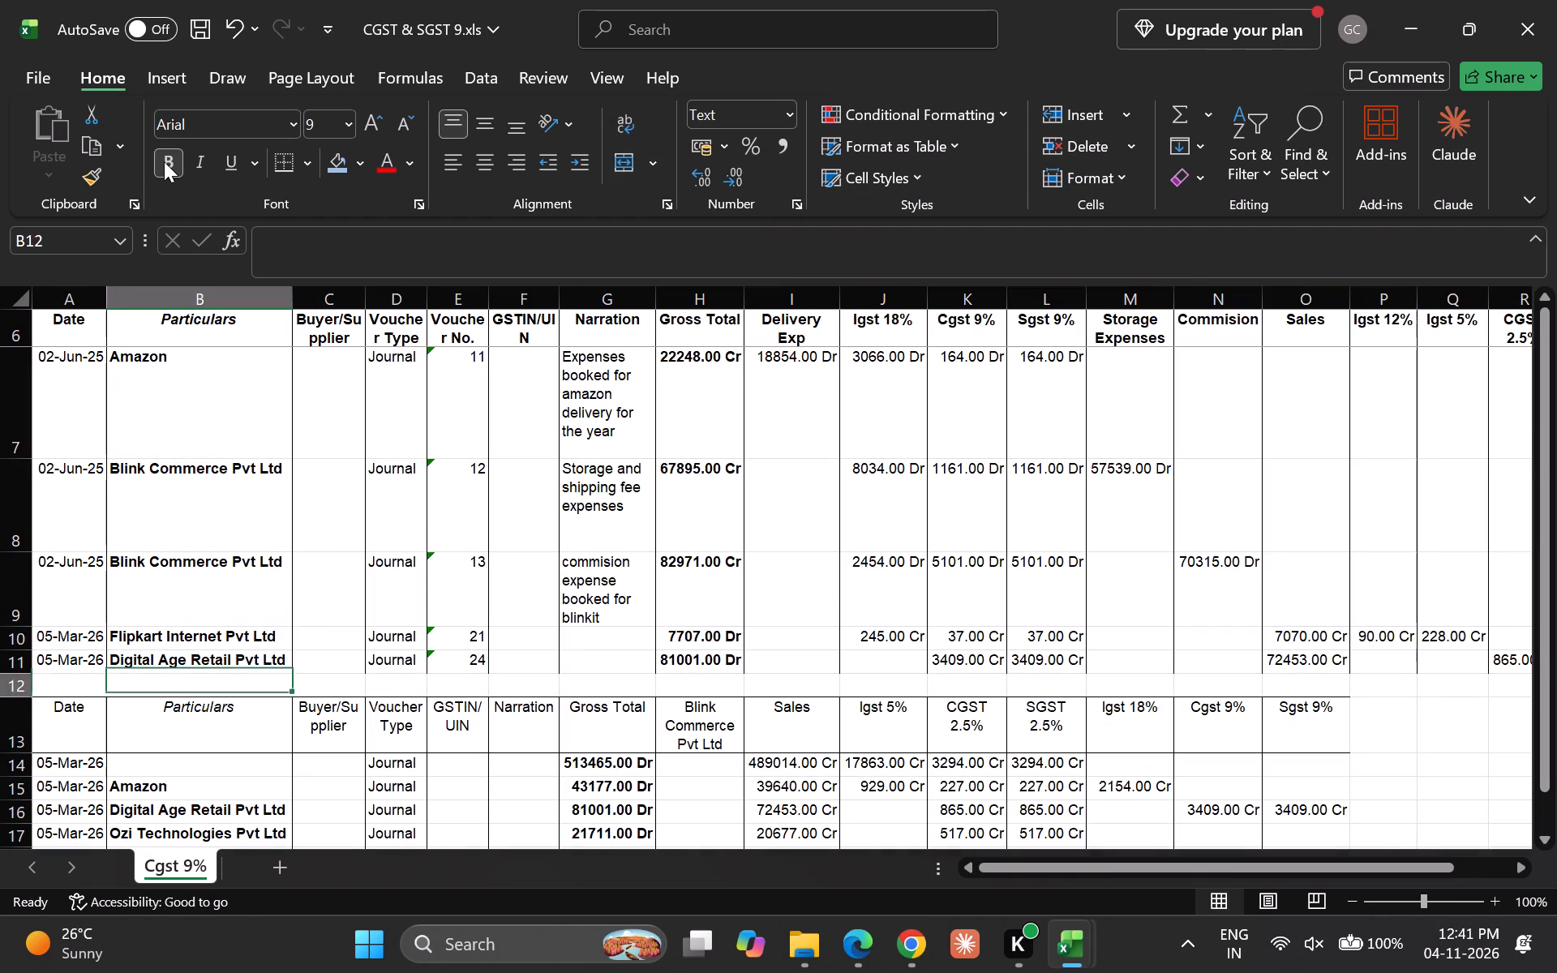
pyautogui.press('Down')
pyautogui.press('Down')
pyautogui.press('Down')
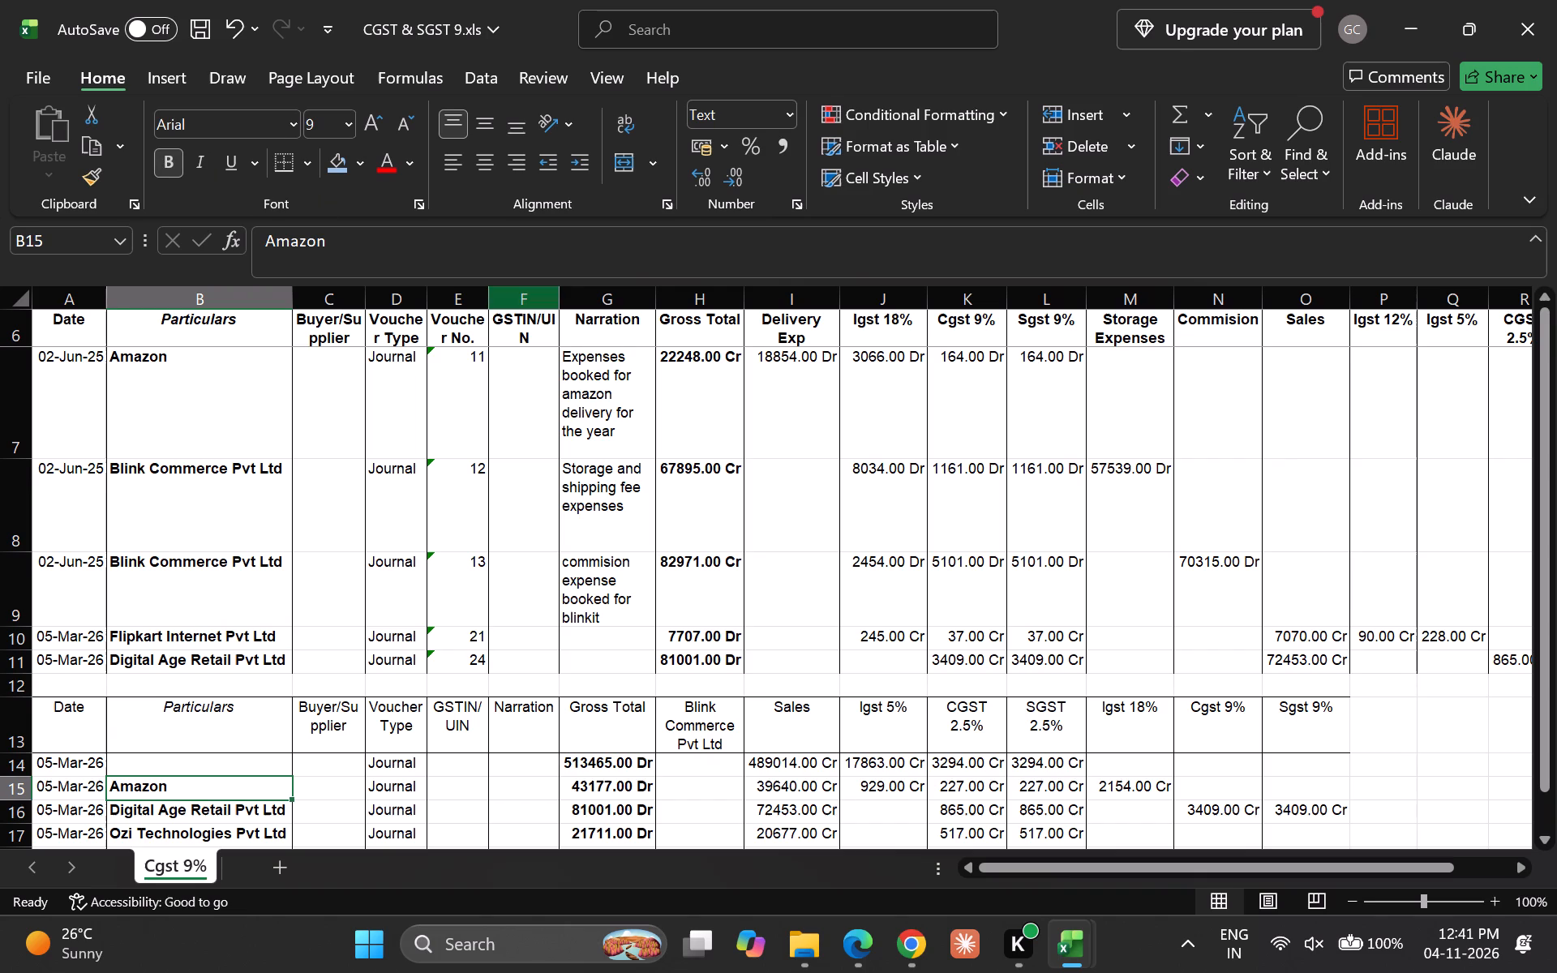
# Fill the empty row 19 below the pasted CGST 2.5% block with light blue.
pyautogui.scroll(1, 700, 531)
pyautogui.hscroll(-1, 848, 464)
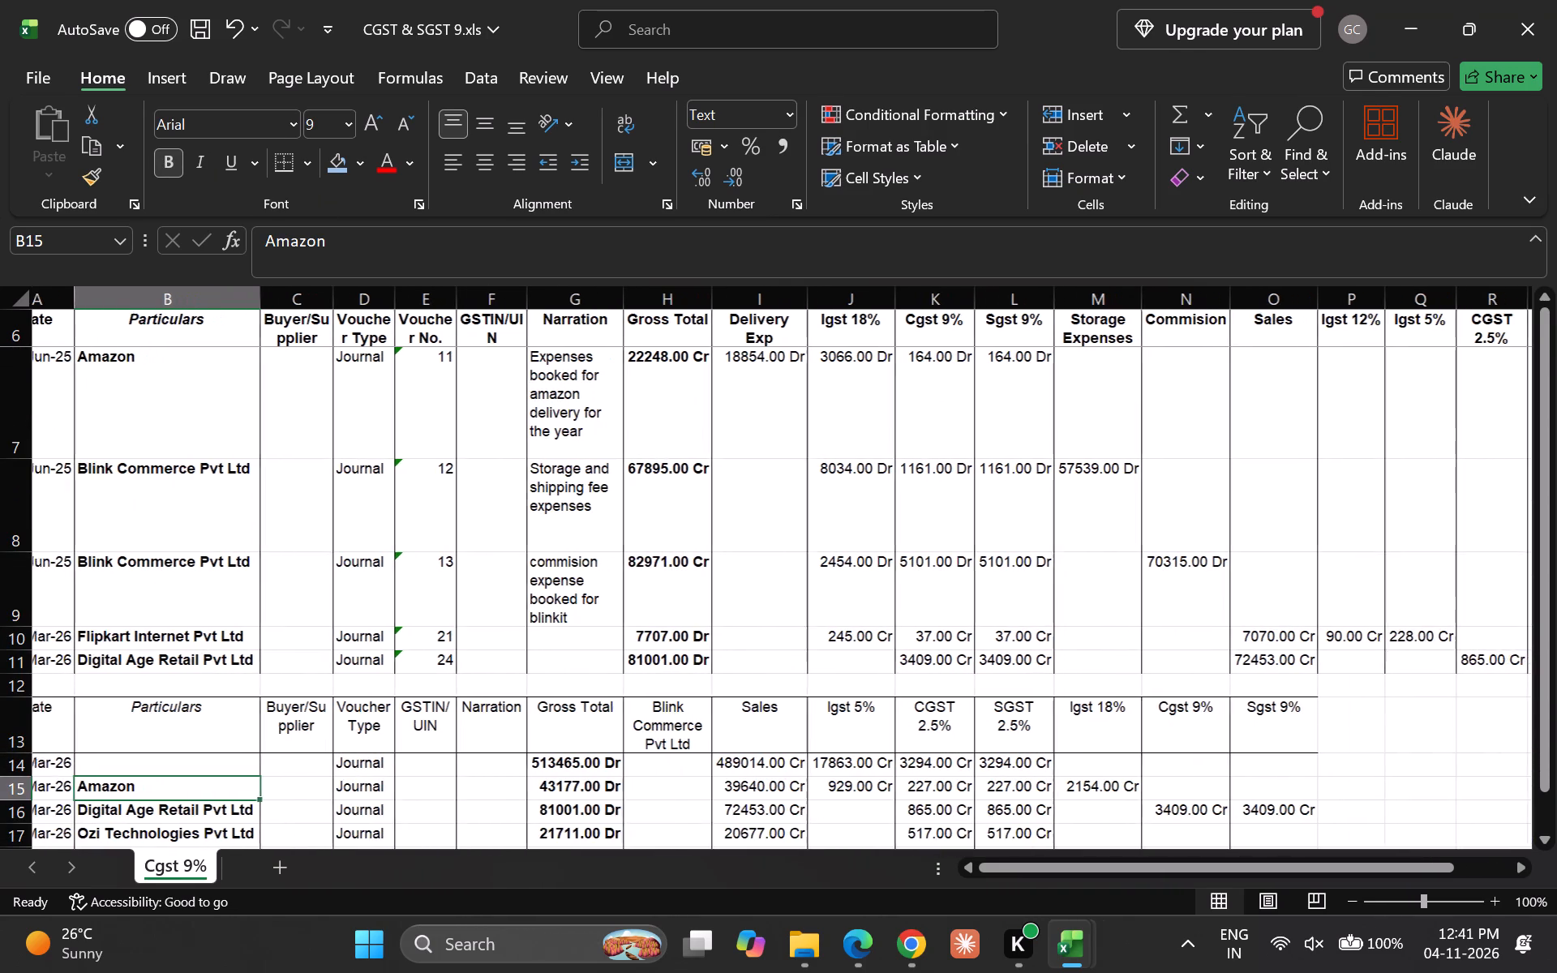
pyautogui.hscroll(-1, 848, 464)
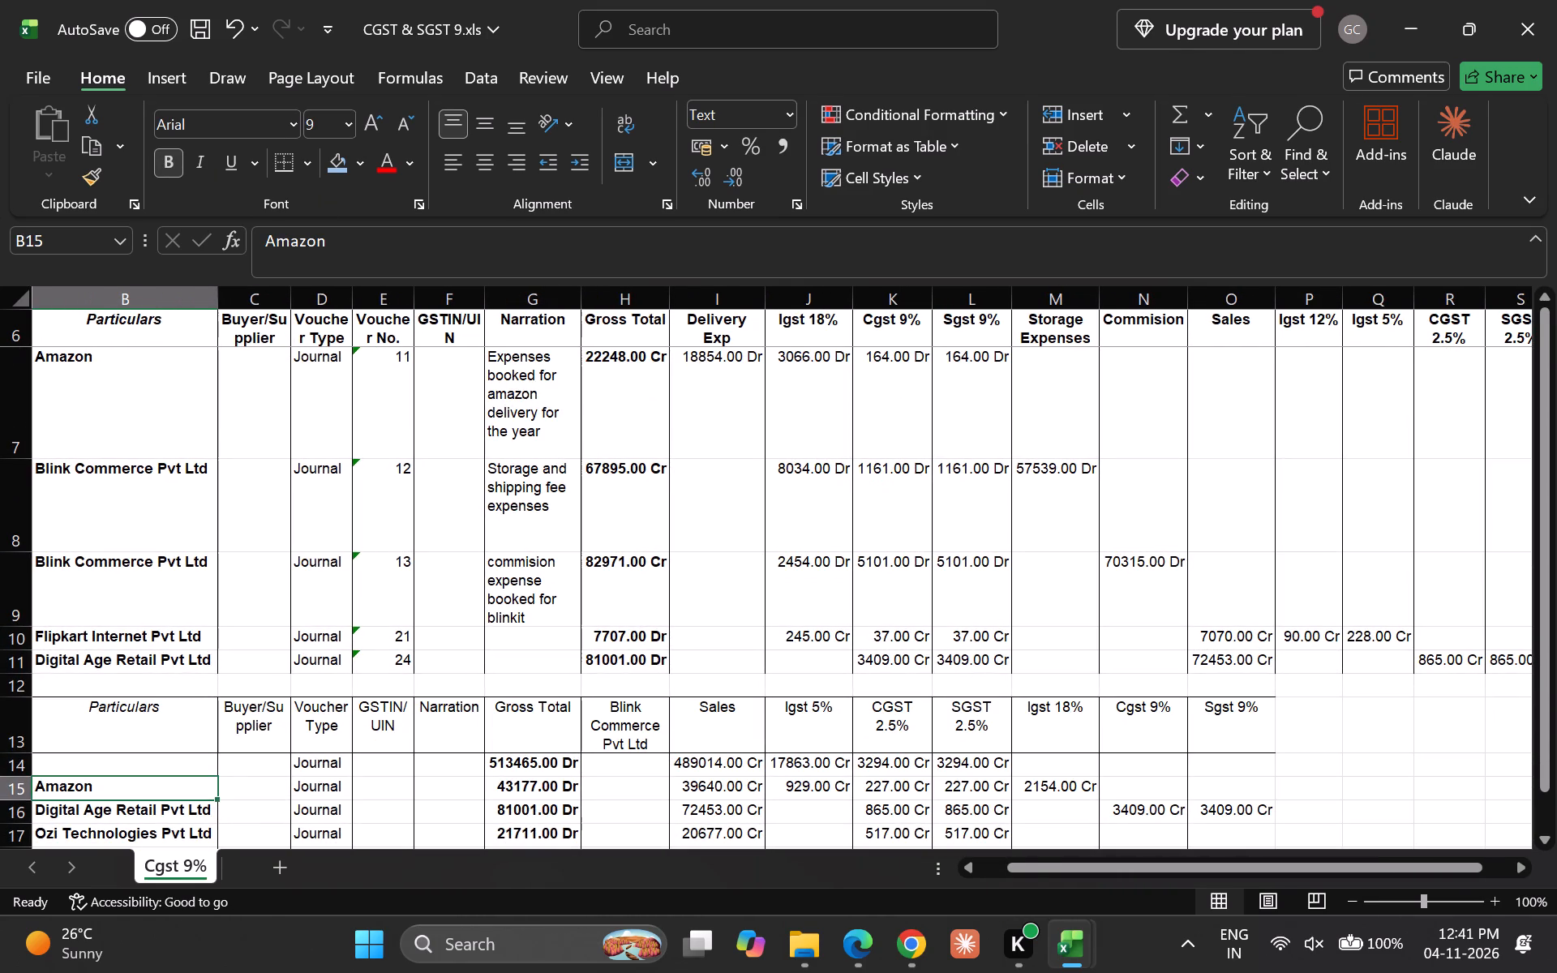
pyautogui.scroll(-1, 819, 680)
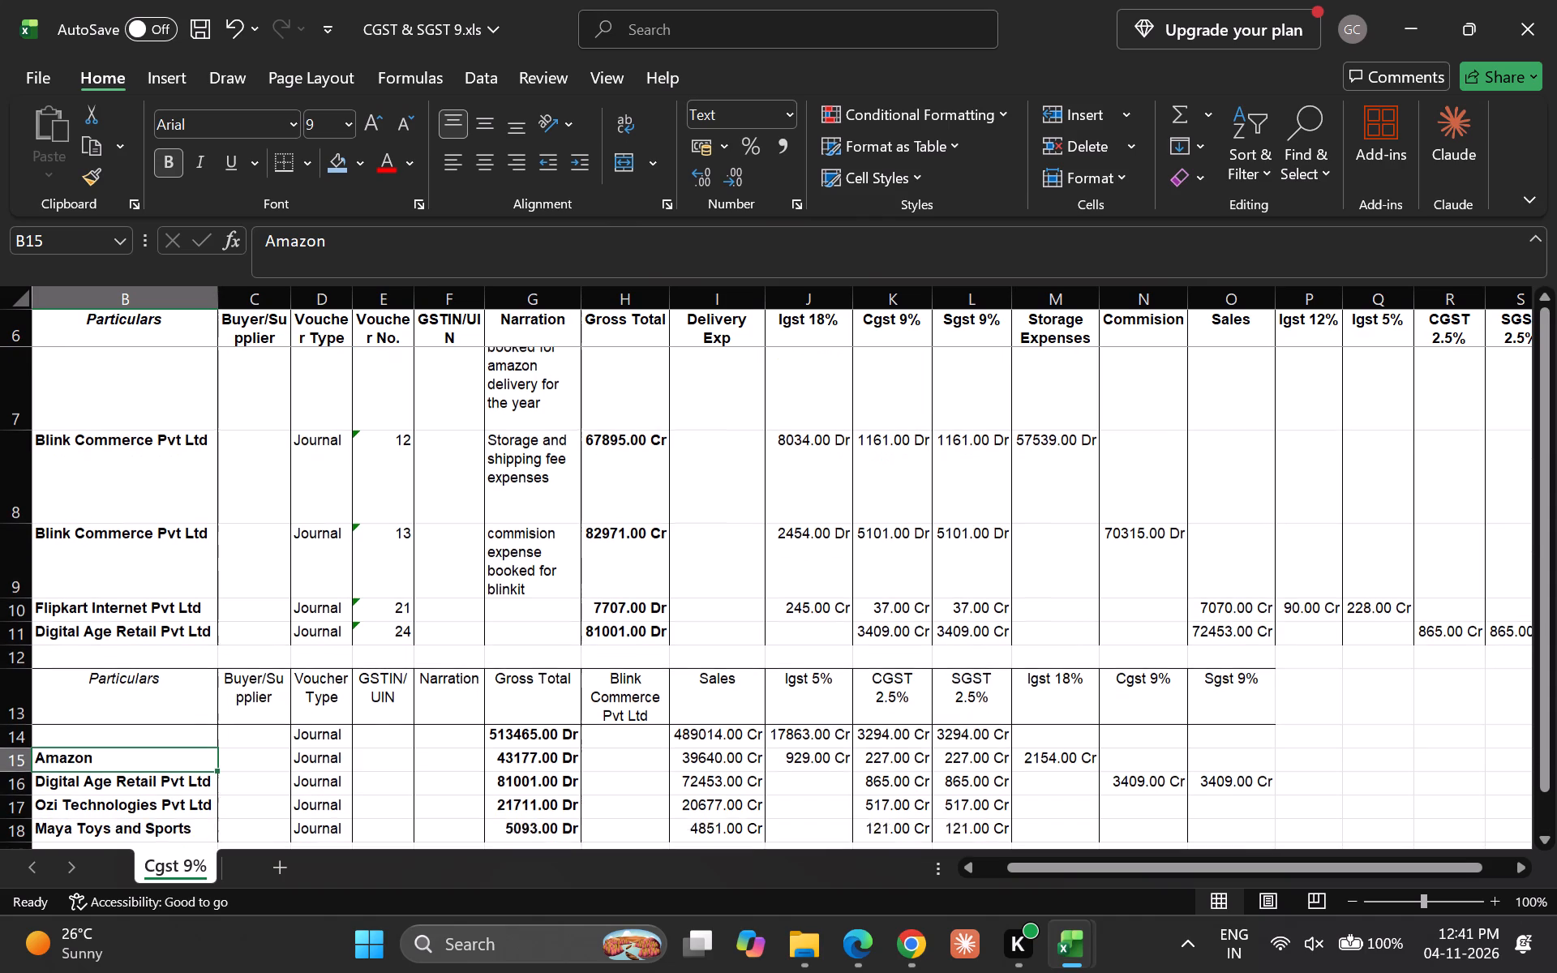
pyautogui.scroll(-1, 819, 680)
pyautogui.click(16, 772)
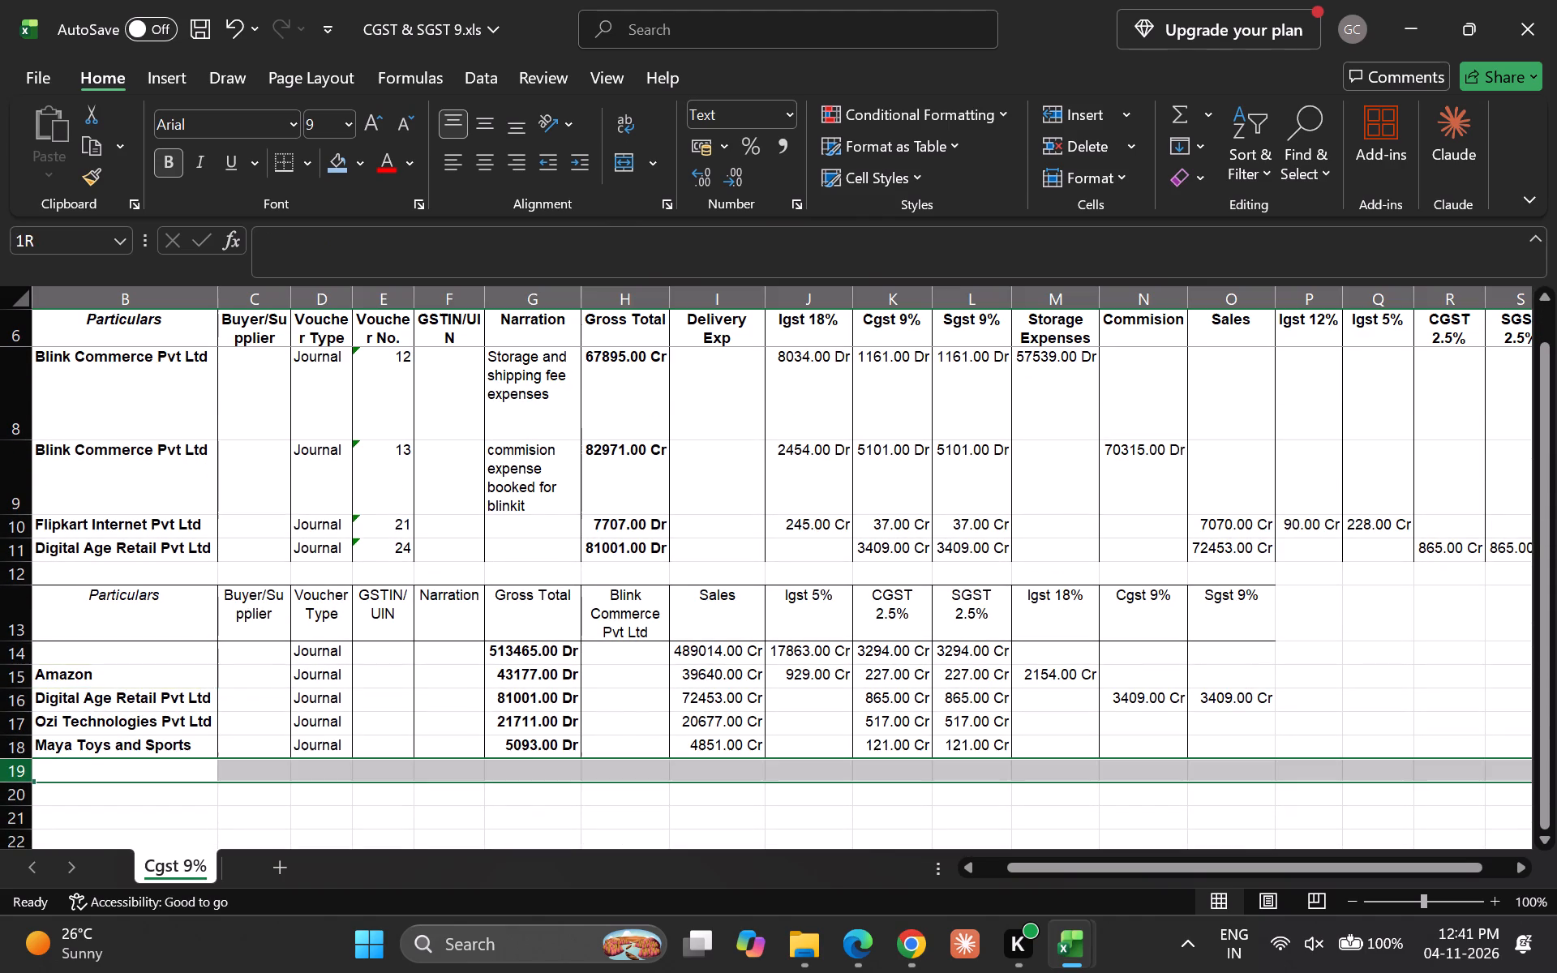
pyautogui.click(337, 169)
pyautogui.press('Down')
pyautogui.press('Up')
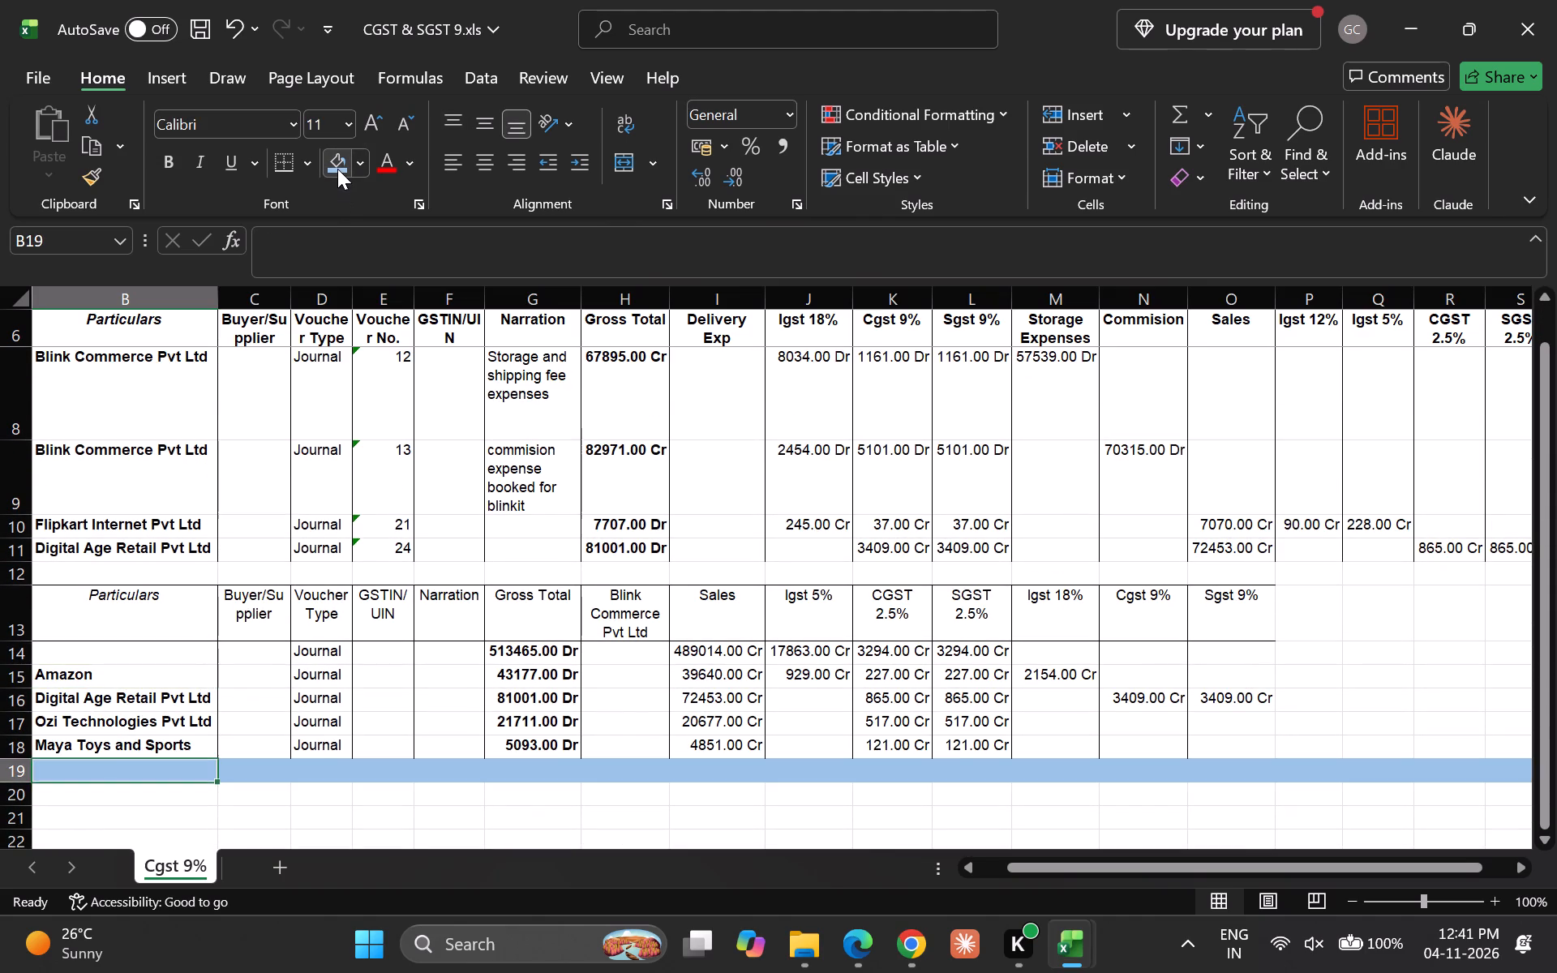
# Compare the pasted block's row 13 headings around Gross Total and Blink Commerce Pvt Ltd with the frozen headings in row 6.
pyautogui.press('Up')
pyautogui.press('Up')
pyautogui.press('Up')
pyautogui.press('Up')
pyautogui.press('Up')
pyautogui.press('Right')
pyautogui.press('Down')
pyautogui.press('Up')
pyautogui.press('Right')
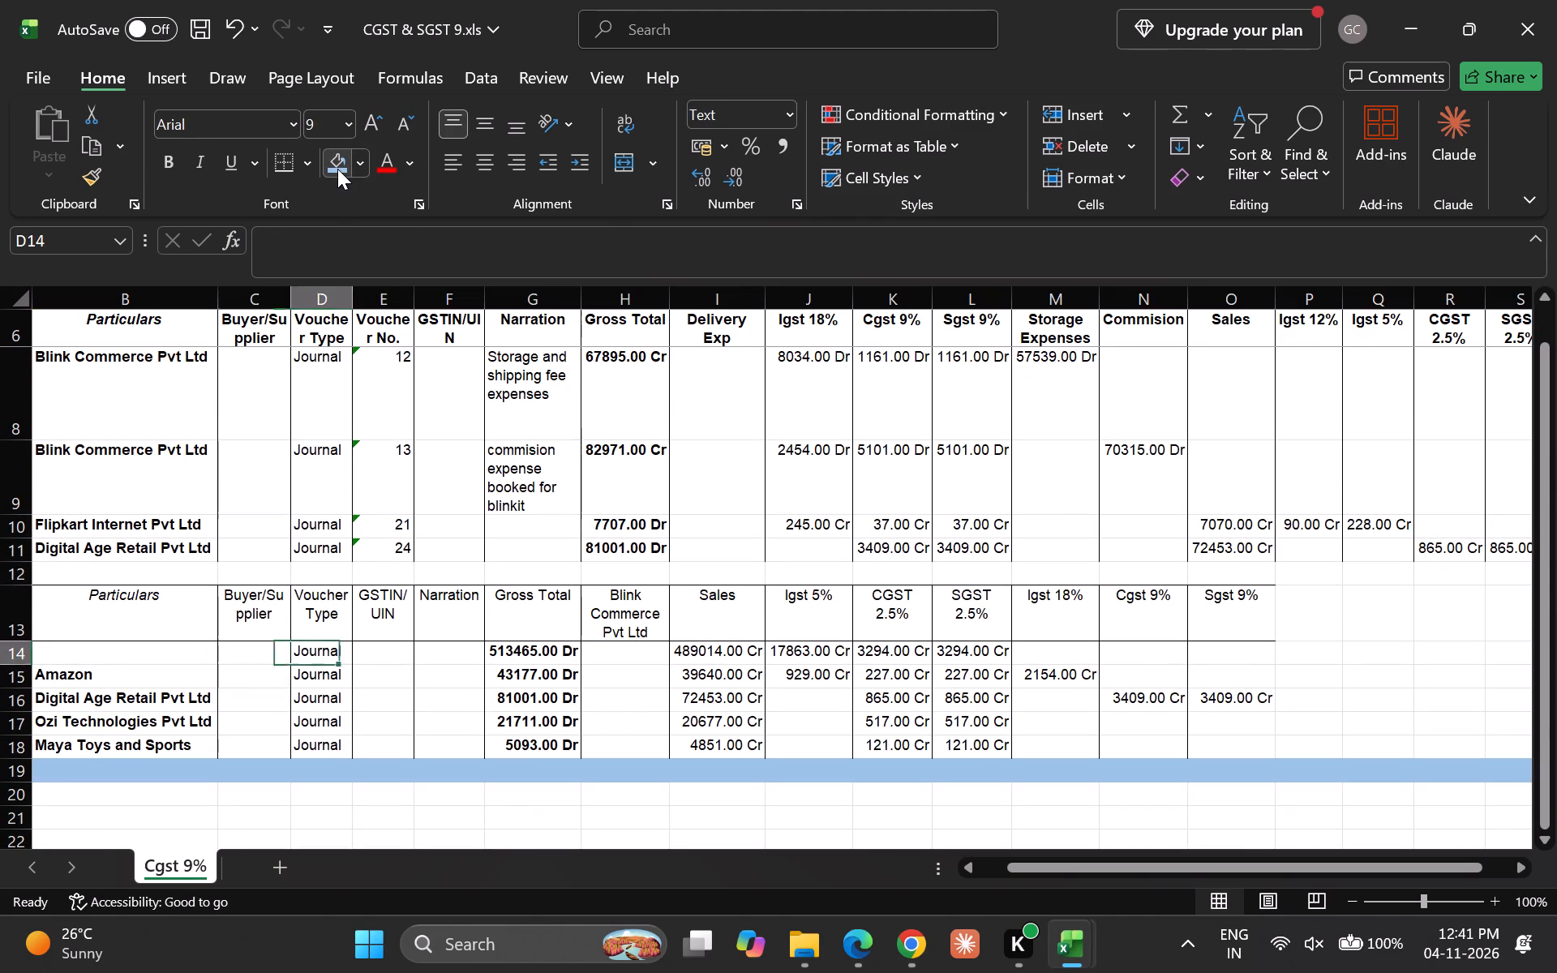
pyautogui.press('Down')
pyautogui.press('Right')
pyautogui.press('Right')
pyautogui.press('Right')
pyautogui.press('Right')
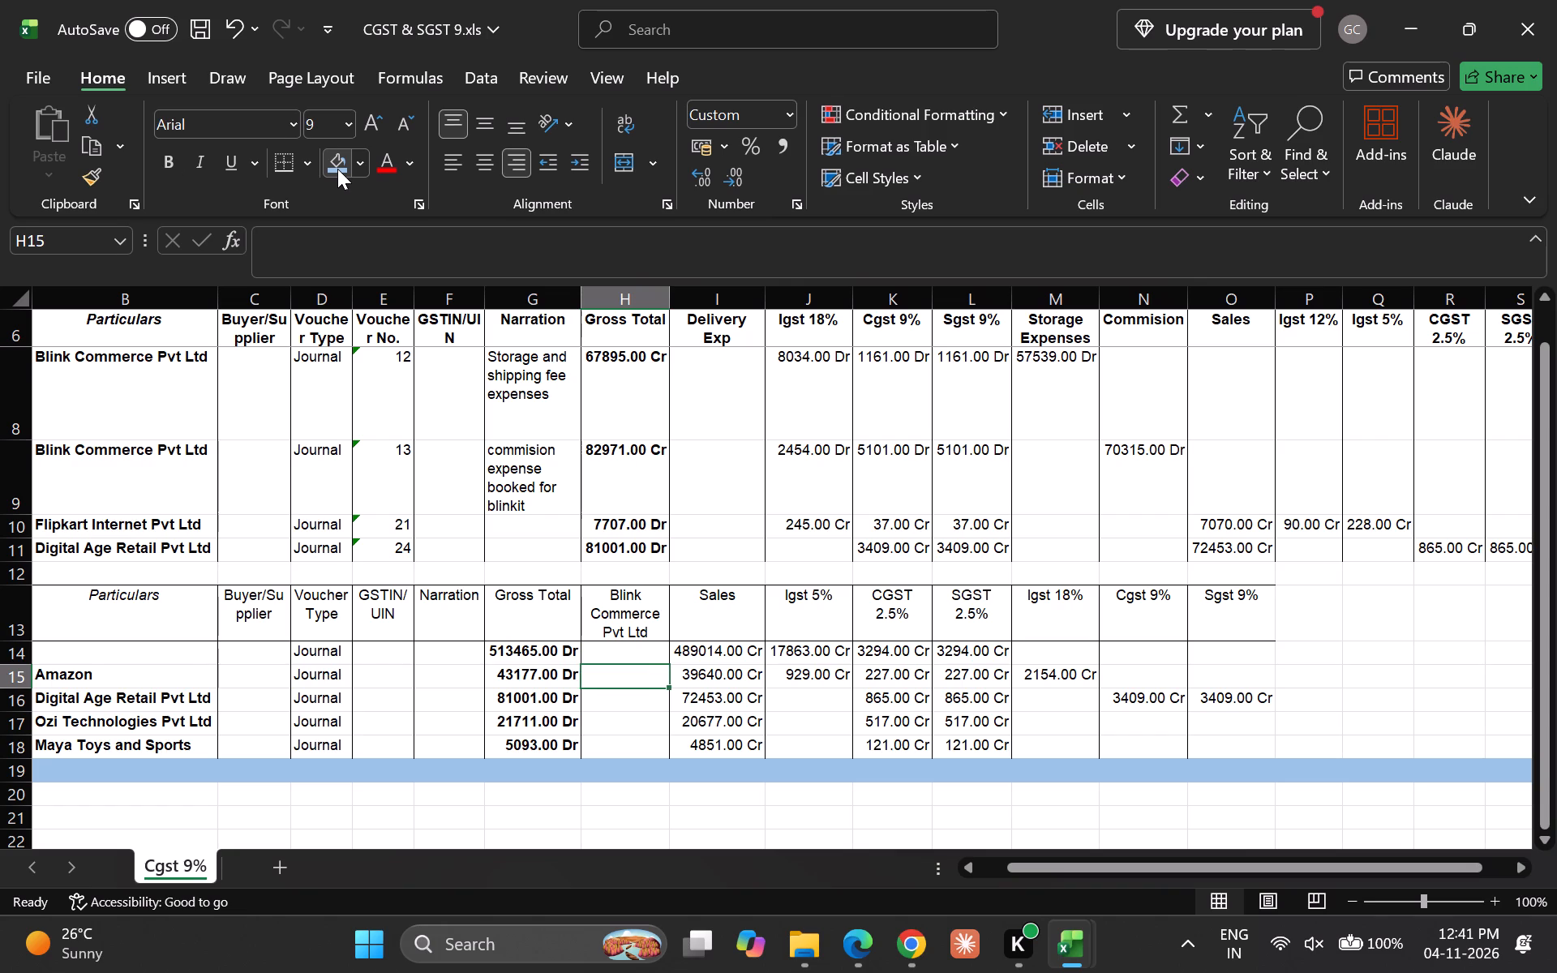
pyautogui.press('Up')
pyautogui.press('Left')
pyautogui.press('Up')
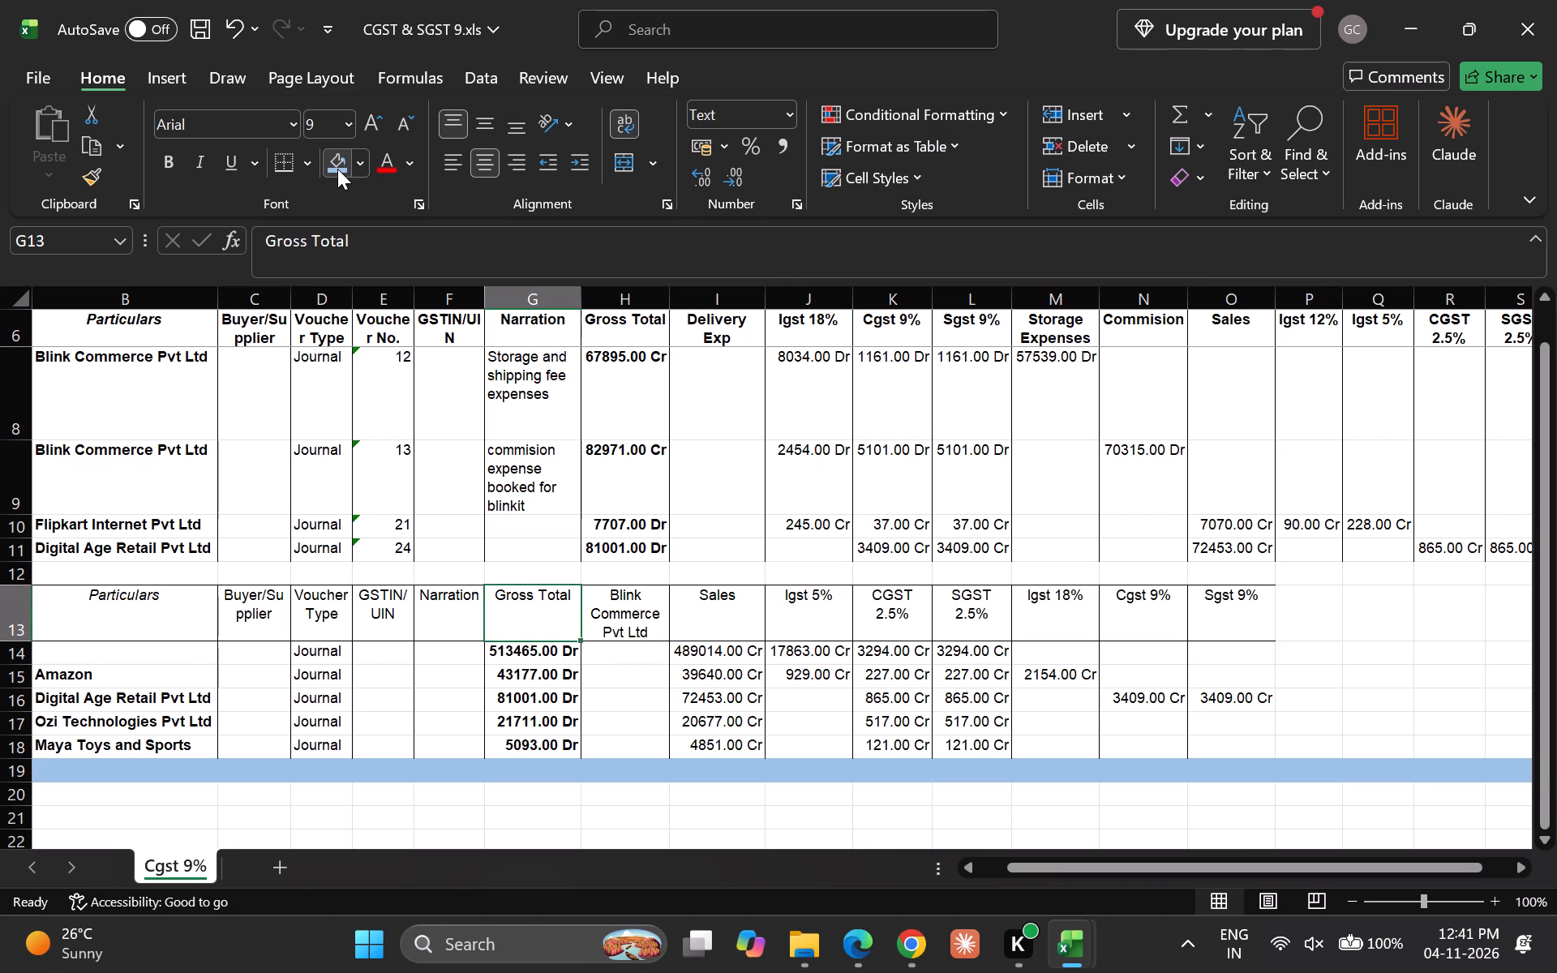
pyautogui.press('Down')
pyautogui.press('Up')
pyautogui.press('Down')
pyautogui.press('Up')
pyautogui.press('Right')
pyautogui.press('Down')
pyautogui.press('Up')
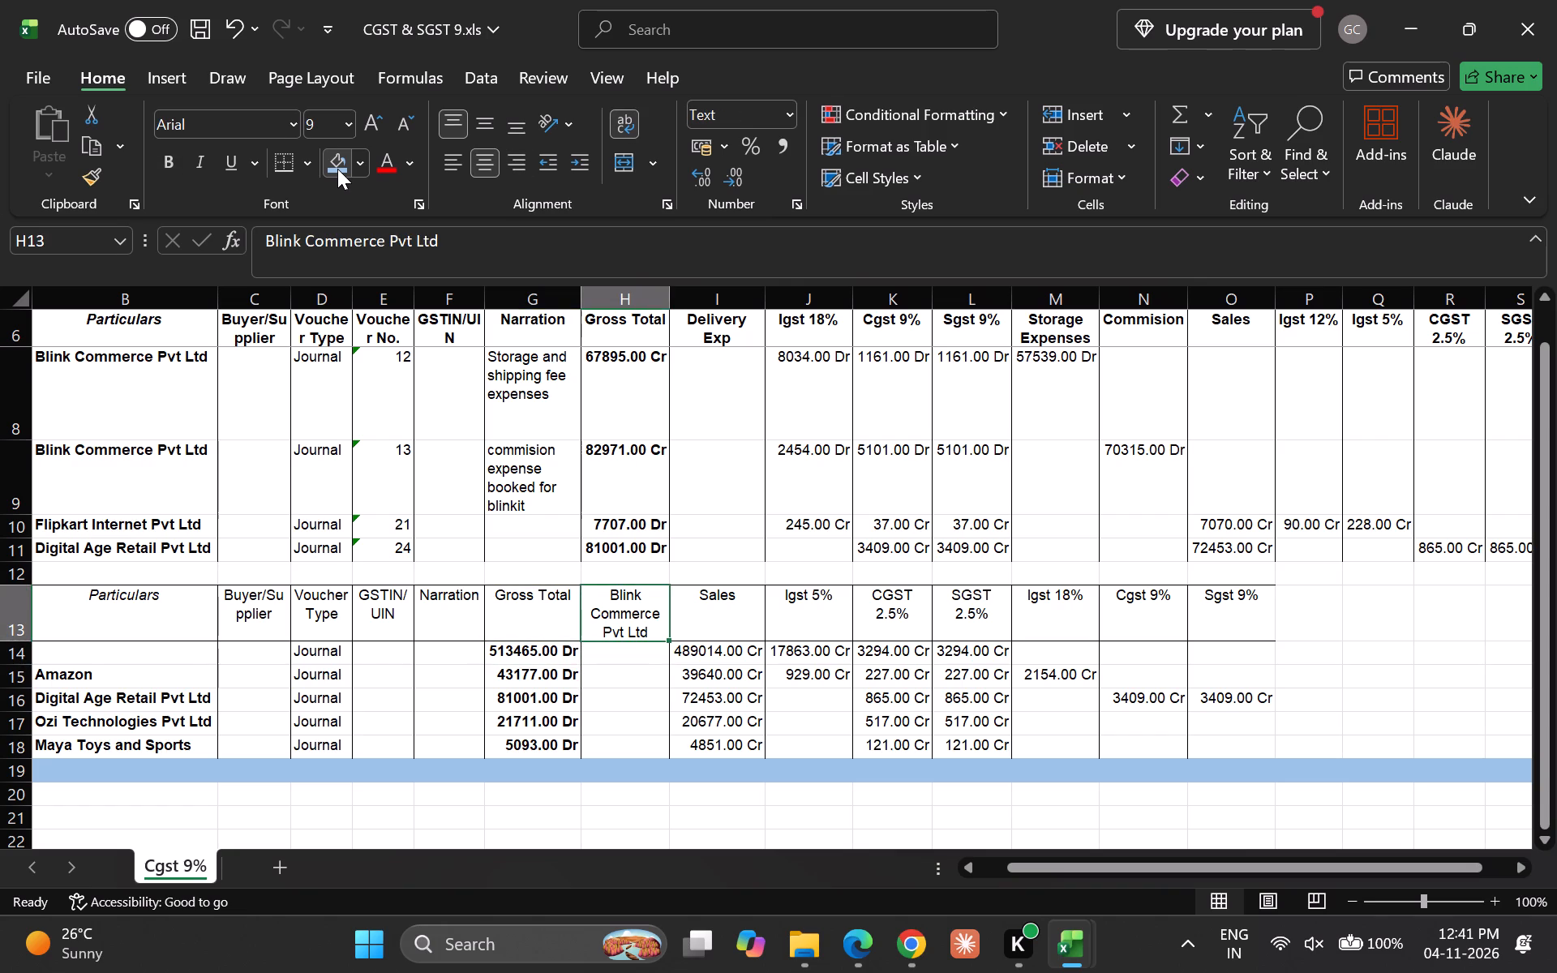
pyautogui.press('Down')
pyautogui.press('Up')
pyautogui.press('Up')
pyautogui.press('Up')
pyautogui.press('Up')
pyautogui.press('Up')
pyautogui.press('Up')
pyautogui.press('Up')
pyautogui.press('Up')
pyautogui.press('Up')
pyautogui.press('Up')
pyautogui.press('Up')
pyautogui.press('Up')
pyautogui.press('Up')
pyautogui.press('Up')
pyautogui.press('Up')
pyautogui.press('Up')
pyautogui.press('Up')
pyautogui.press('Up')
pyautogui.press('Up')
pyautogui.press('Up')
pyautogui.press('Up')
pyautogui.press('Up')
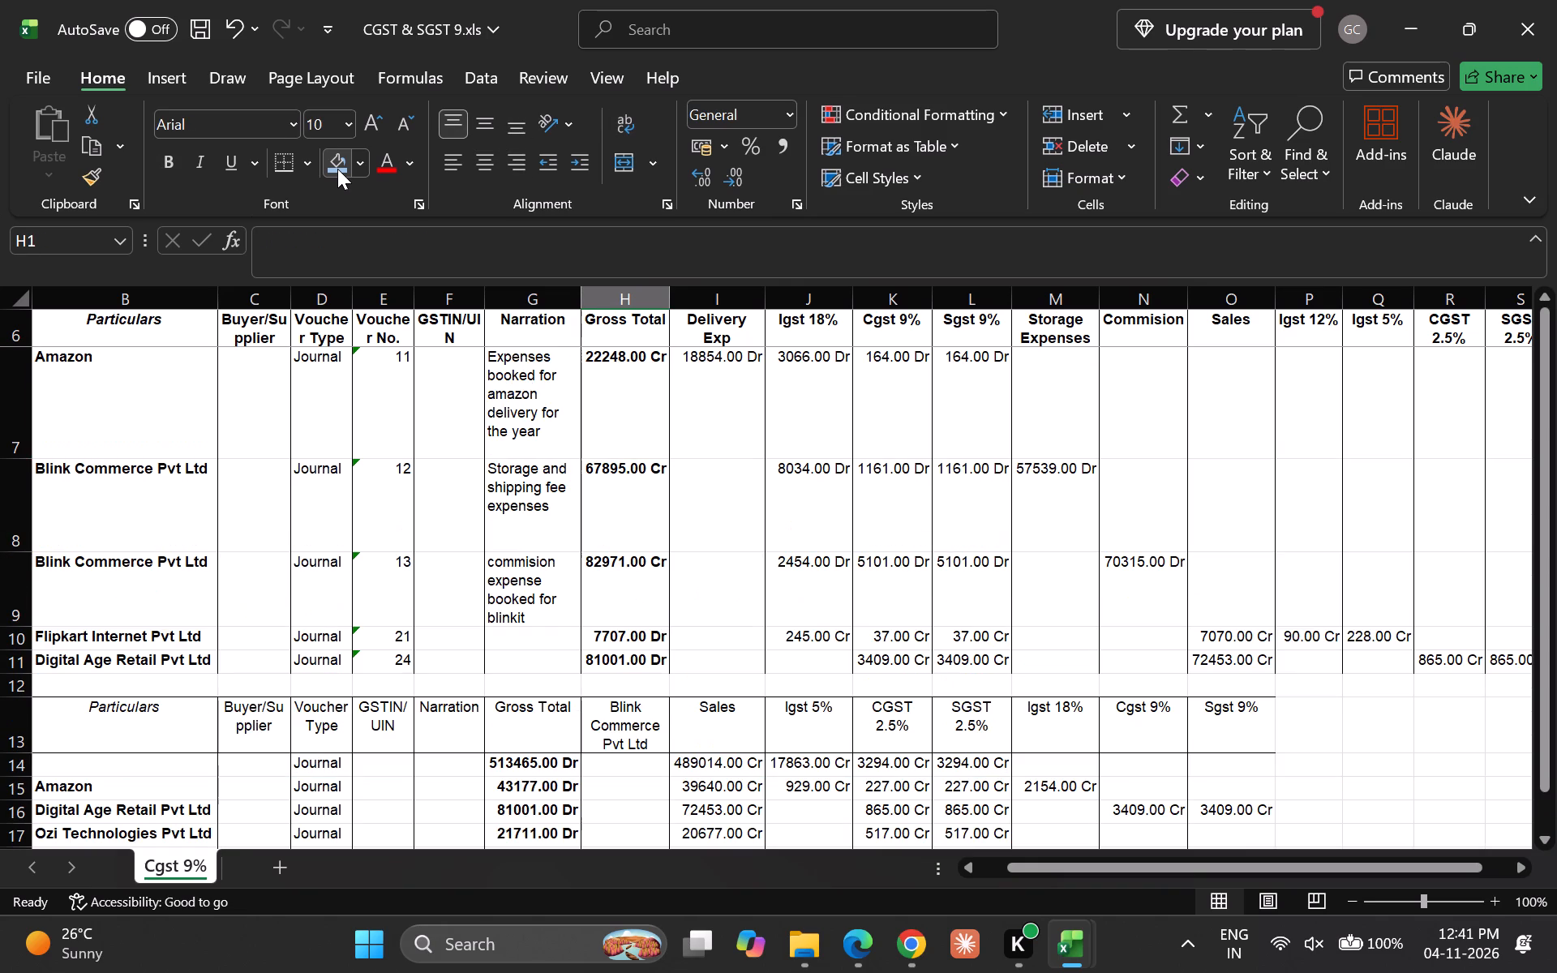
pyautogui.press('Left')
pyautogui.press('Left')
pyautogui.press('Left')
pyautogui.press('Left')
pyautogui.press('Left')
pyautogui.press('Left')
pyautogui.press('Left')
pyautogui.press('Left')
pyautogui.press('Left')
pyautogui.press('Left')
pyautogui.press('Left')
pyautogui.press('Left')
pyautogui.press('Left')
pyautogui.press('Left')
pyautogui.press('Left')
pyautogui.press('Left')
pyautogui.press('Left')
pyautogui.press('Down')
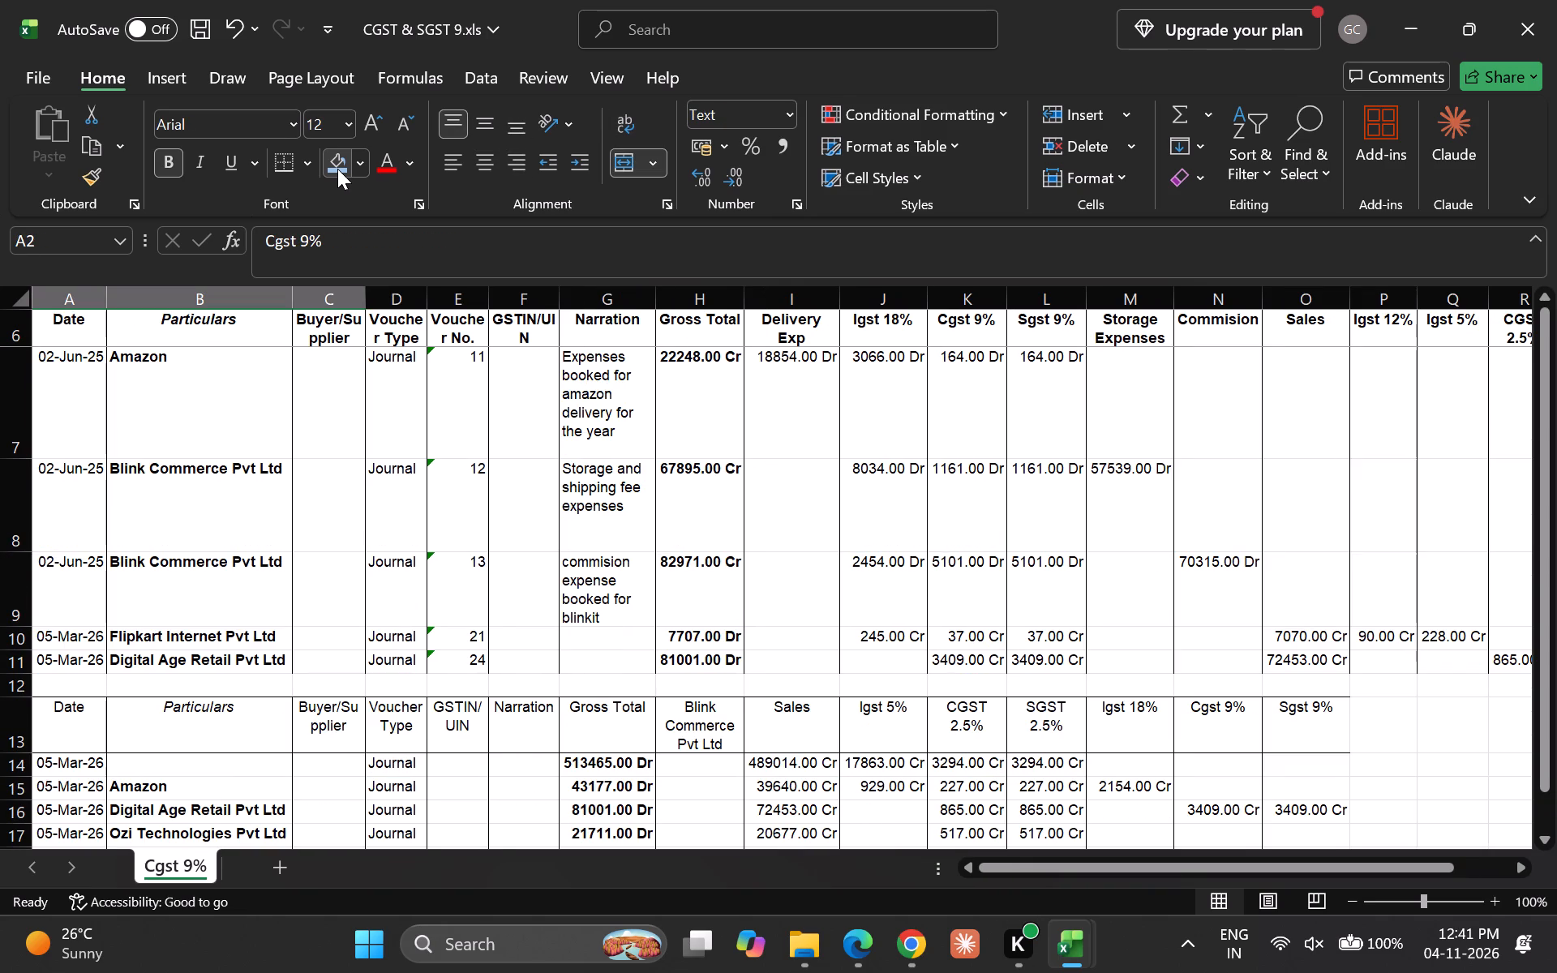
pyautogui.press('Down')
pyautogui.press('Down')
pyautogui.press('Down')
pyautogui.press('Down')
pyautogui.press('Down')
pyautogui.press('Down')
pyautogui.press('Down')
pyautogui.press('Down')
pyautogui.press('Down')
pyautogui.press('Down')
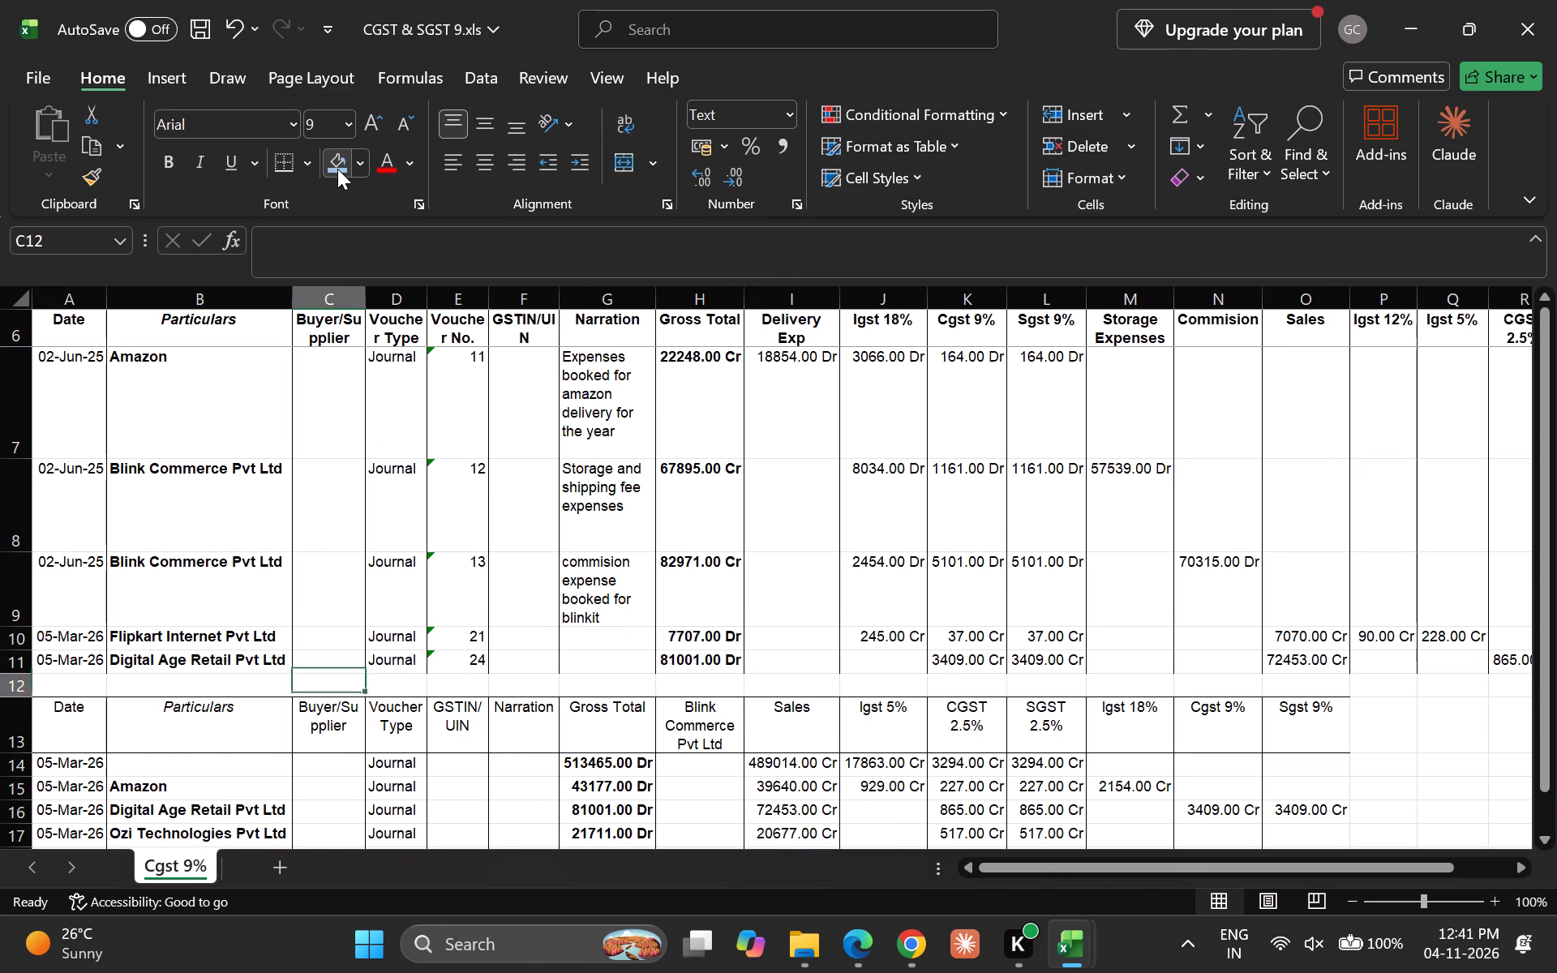
# Compare the row 13 headings, from Voucher Type across to Sgst 9%, with the column headings in row 6.
pyautogui.press('Down')
pyautogui.press('Down')
pyautogui.press('Right')
pyautogui.press('Up')
pyautogui.press('Right')
pyautogui.press('Right')
pyautogui.press('Right')
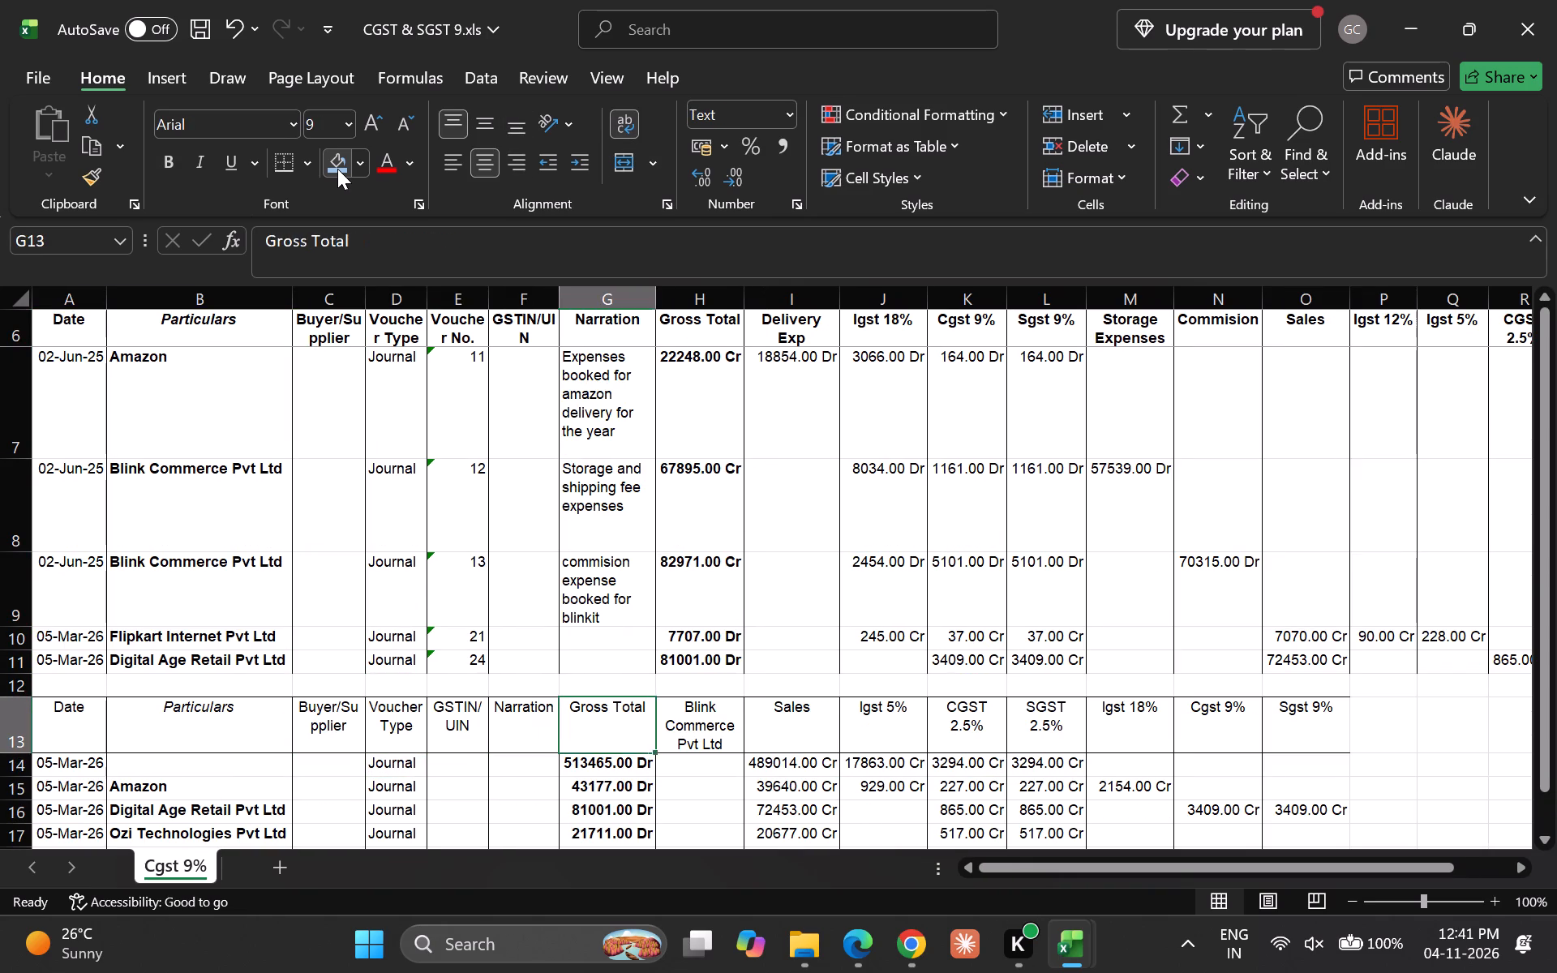
pyautogui.press('Down')
pyautogui.press('Up')
pyautogui.press('Right')
pyautogui.press('Right')
pyautogui.press('Right')
pyautogui.press('Right')
pyautogui.press('Right')
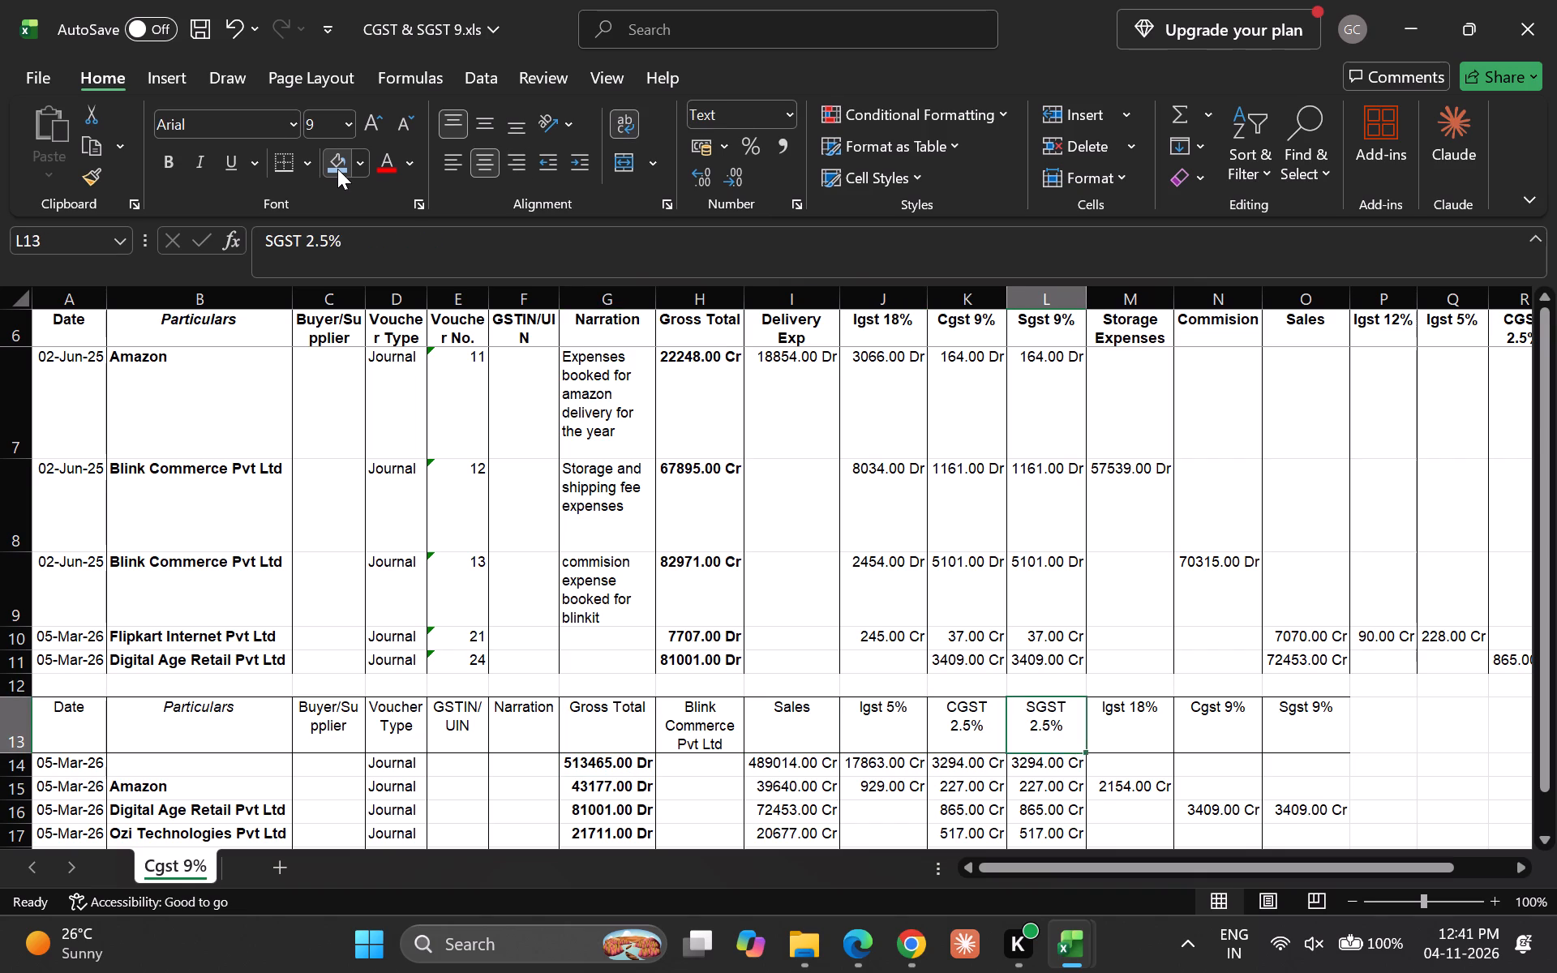
pyautogui.press('Left')
pyautogui.press('Up')
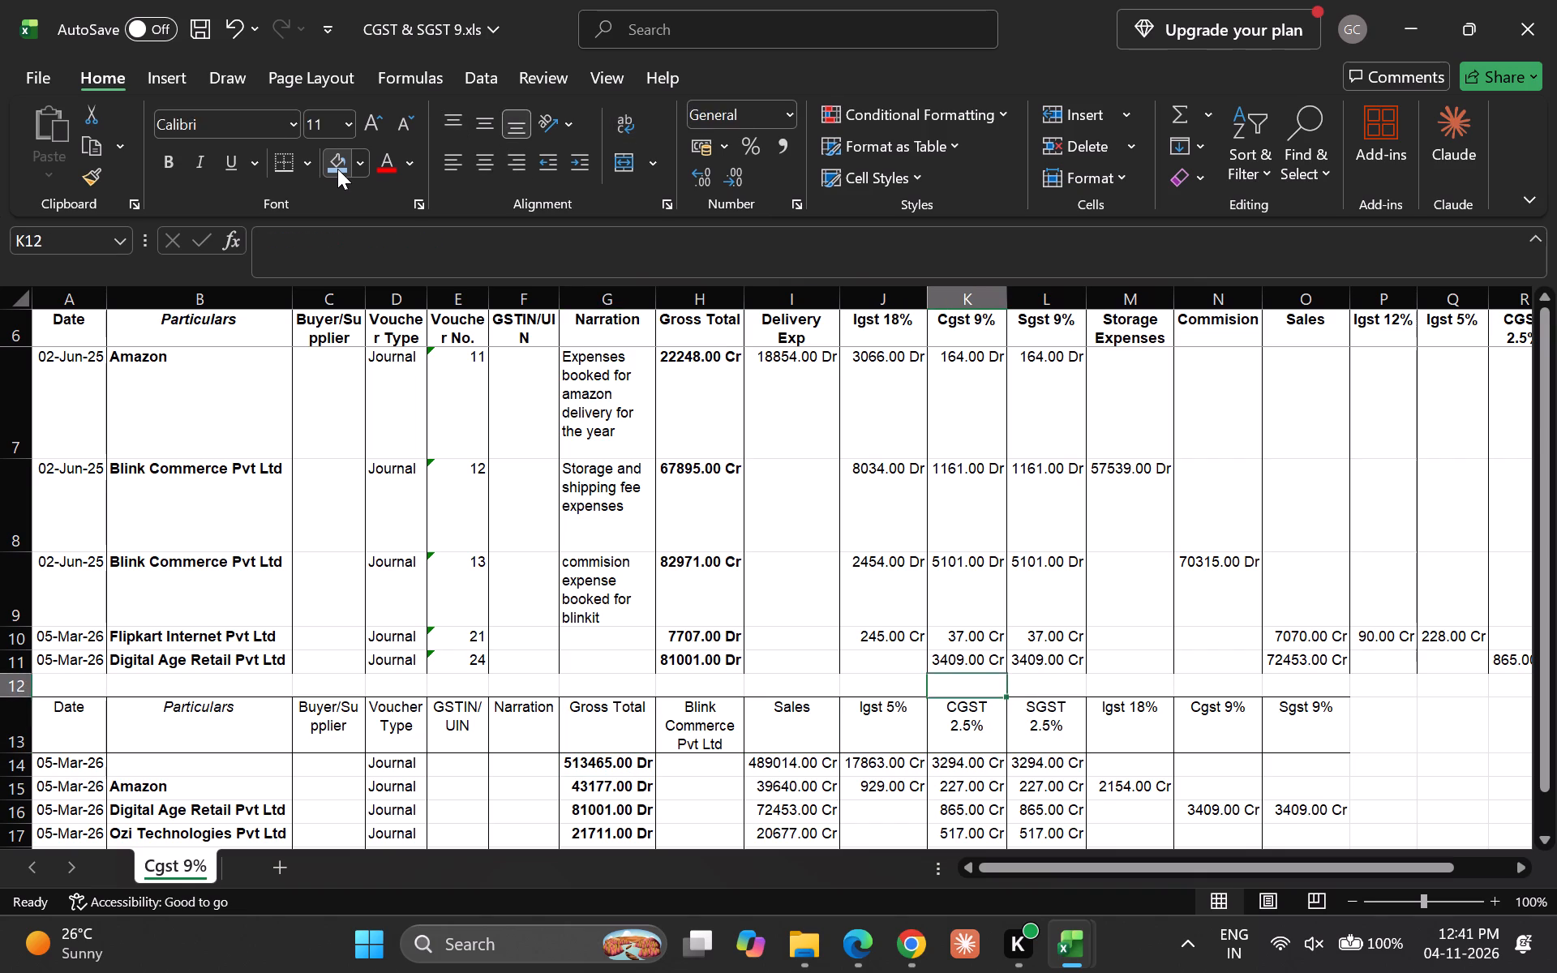
pyautogui.press('Down')
pyautogui.press('Right')
pyautogui.press('Right')
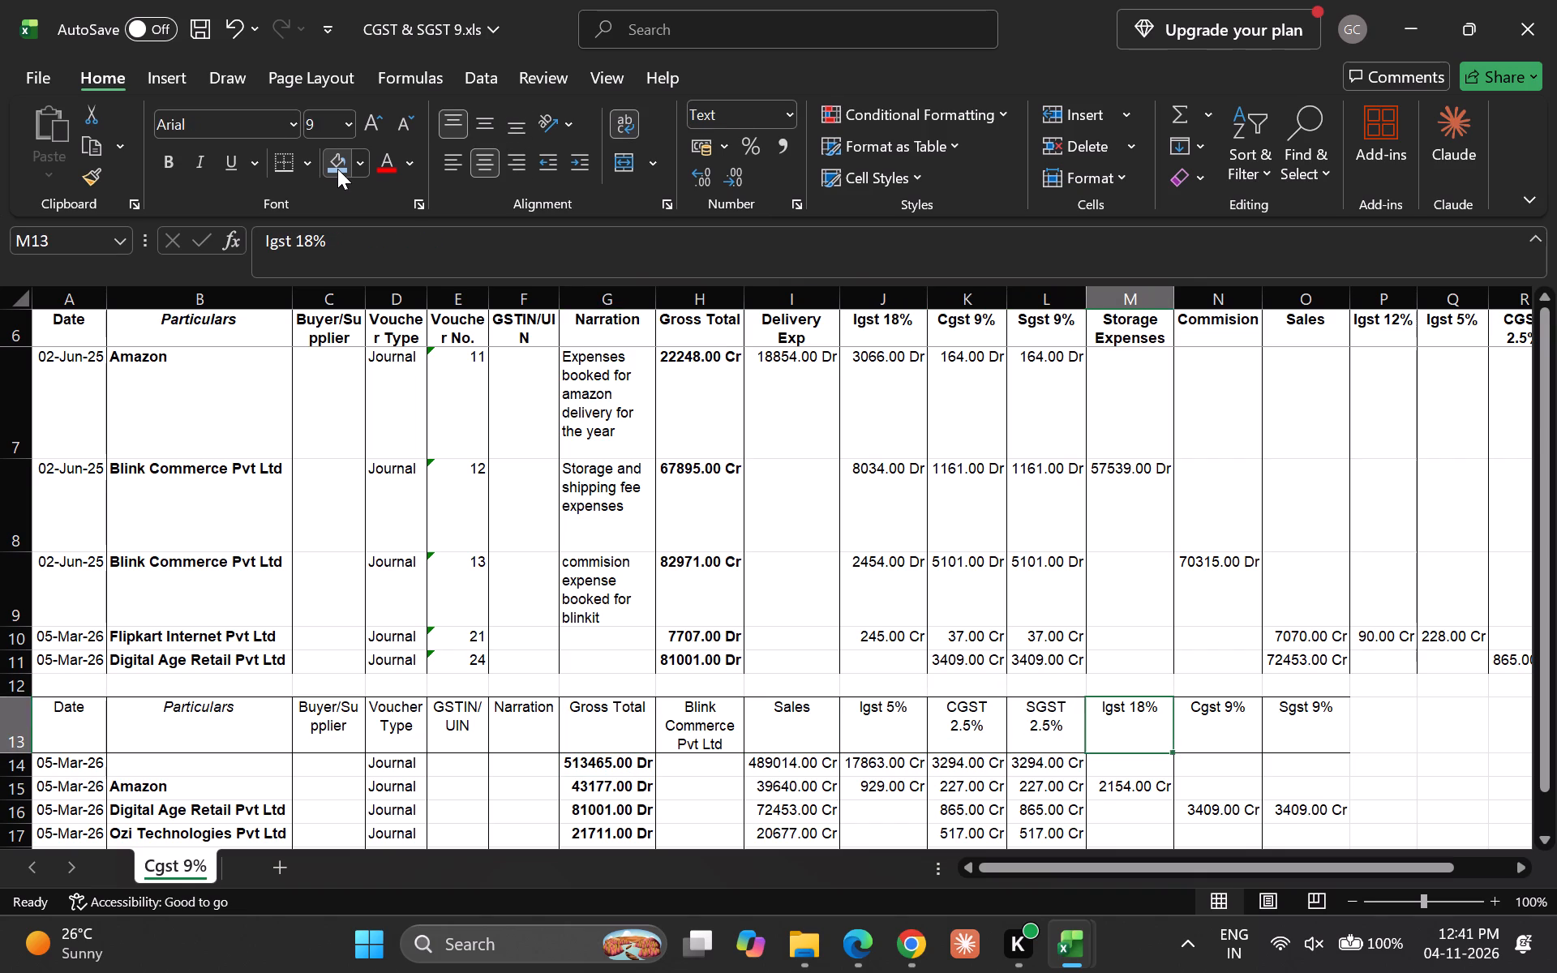
pyautogui.press('Right')
pyautogui.press('Right')
# Delete row 16, the repeated Digital Age Retail Pvt Ltd entry in the pasted CGST 2.5% block.
pyautogui.press('Down')
pyautogui.press('Down')
pyautogui.press('Down')
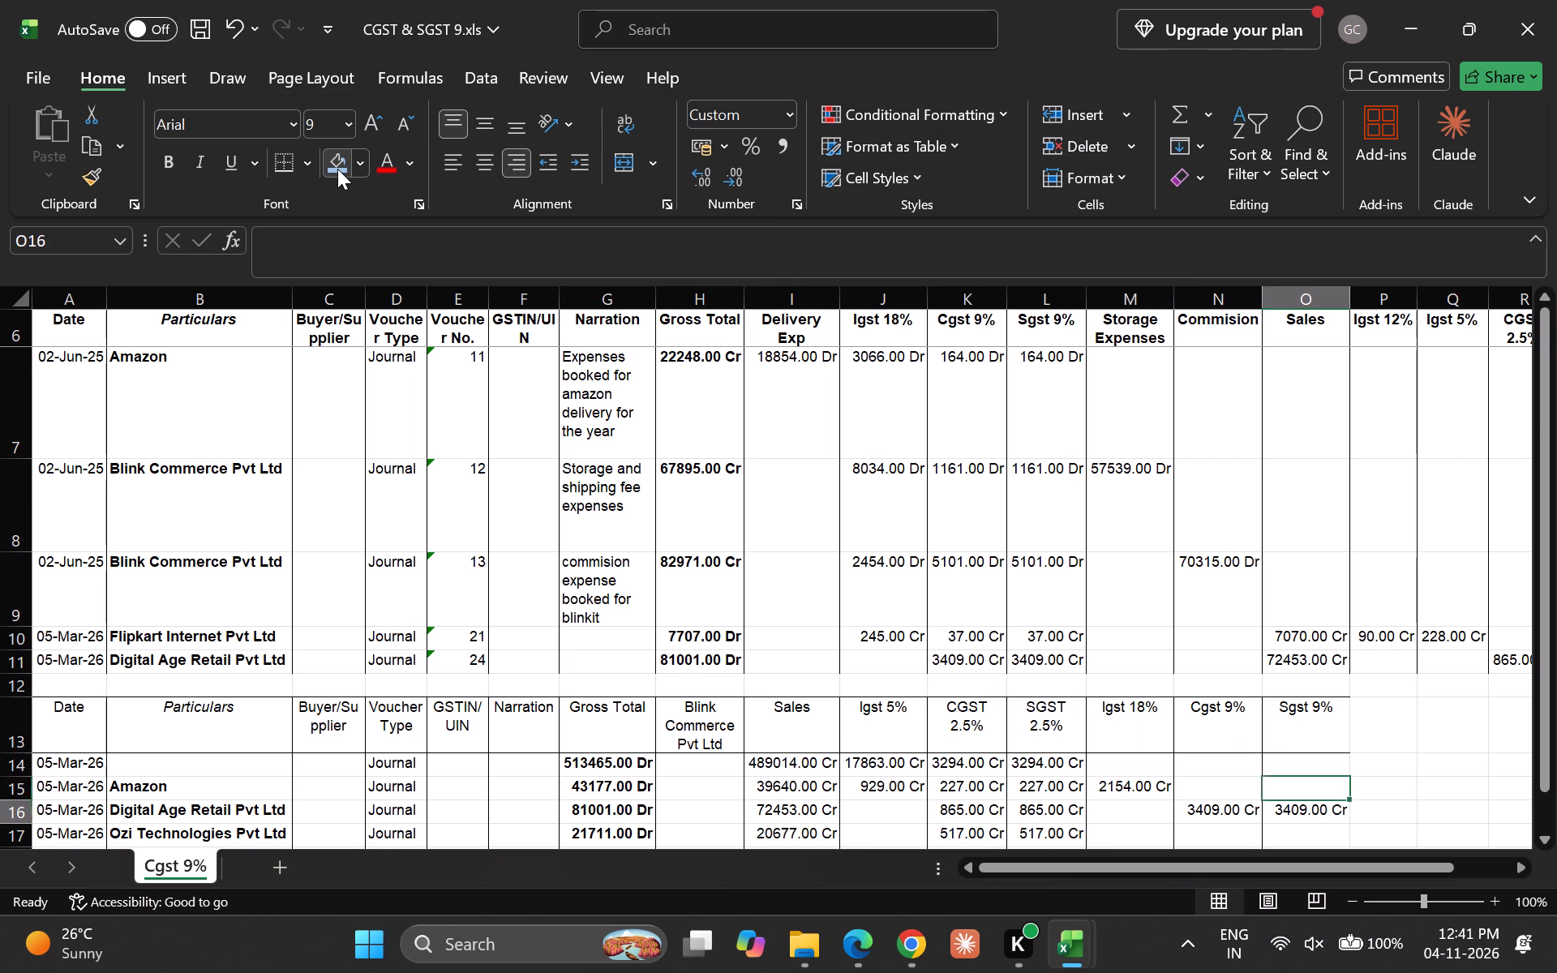
pyautogui.hotkey('shift', 'space')
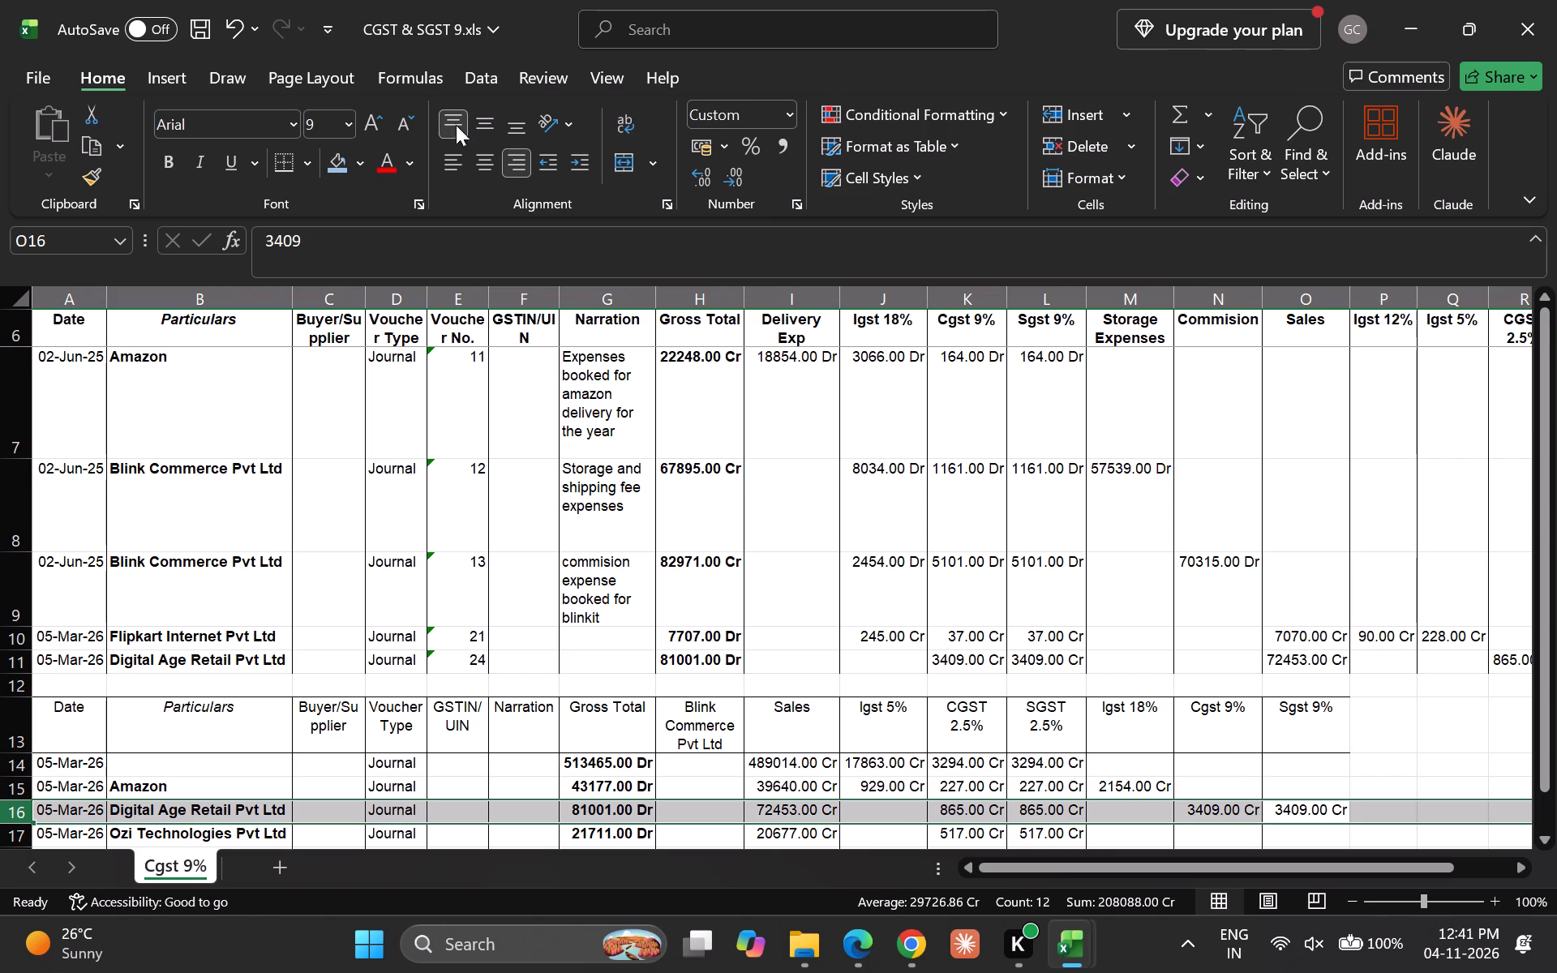
pyautogui.hscroll(-2, 1393, 685)
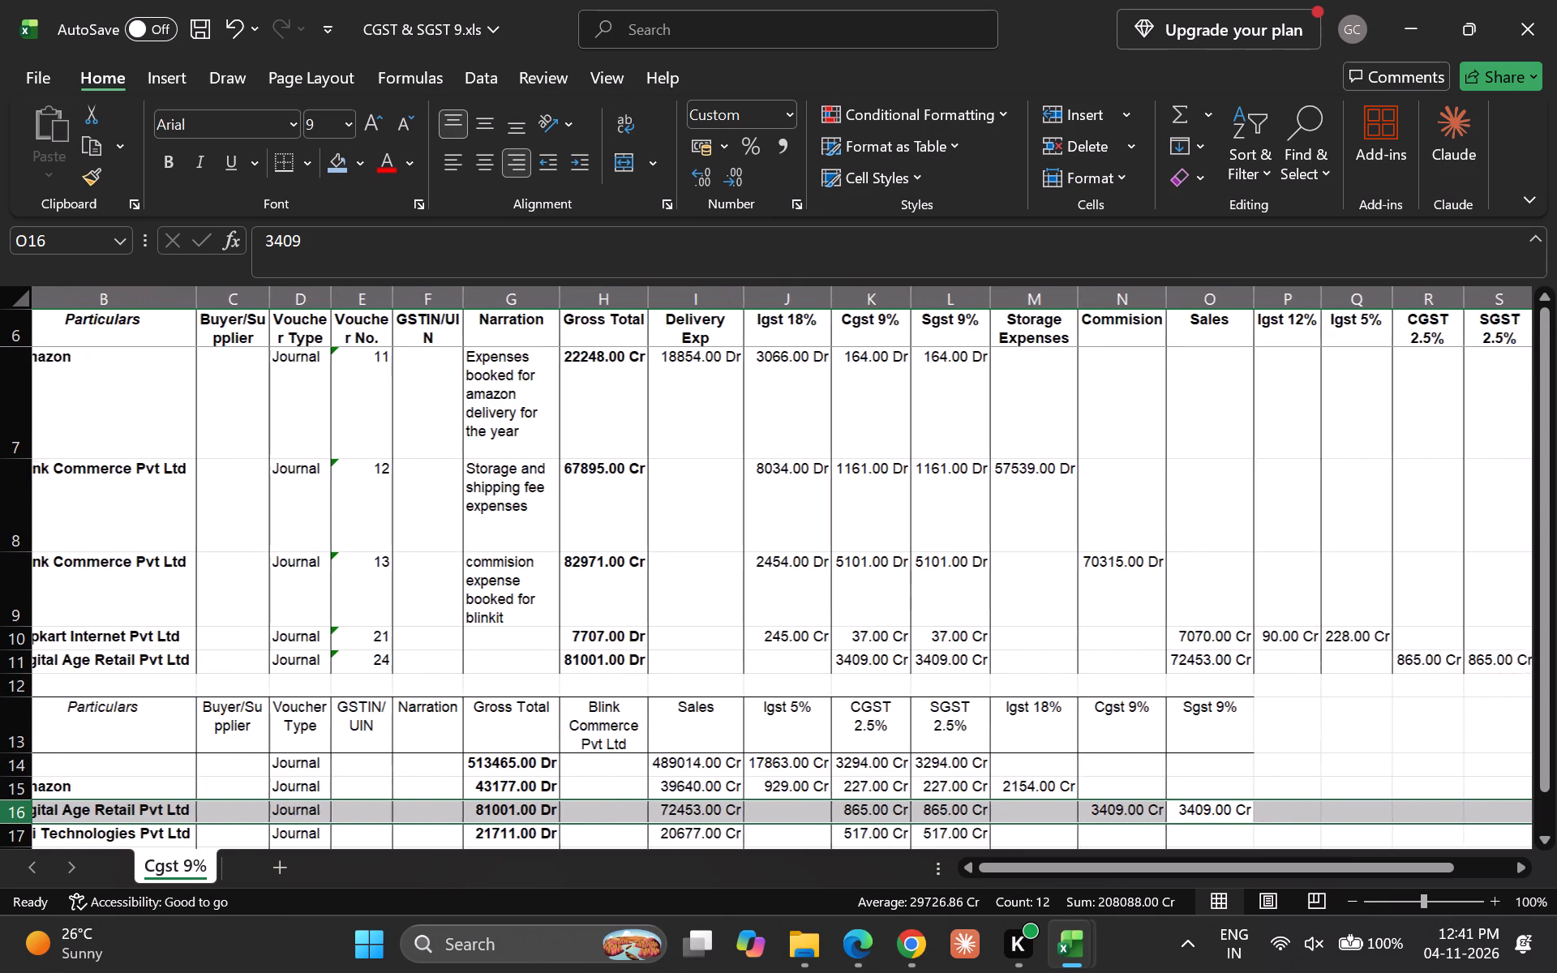
pyautogui.hscroll(-2, 1393, 685)
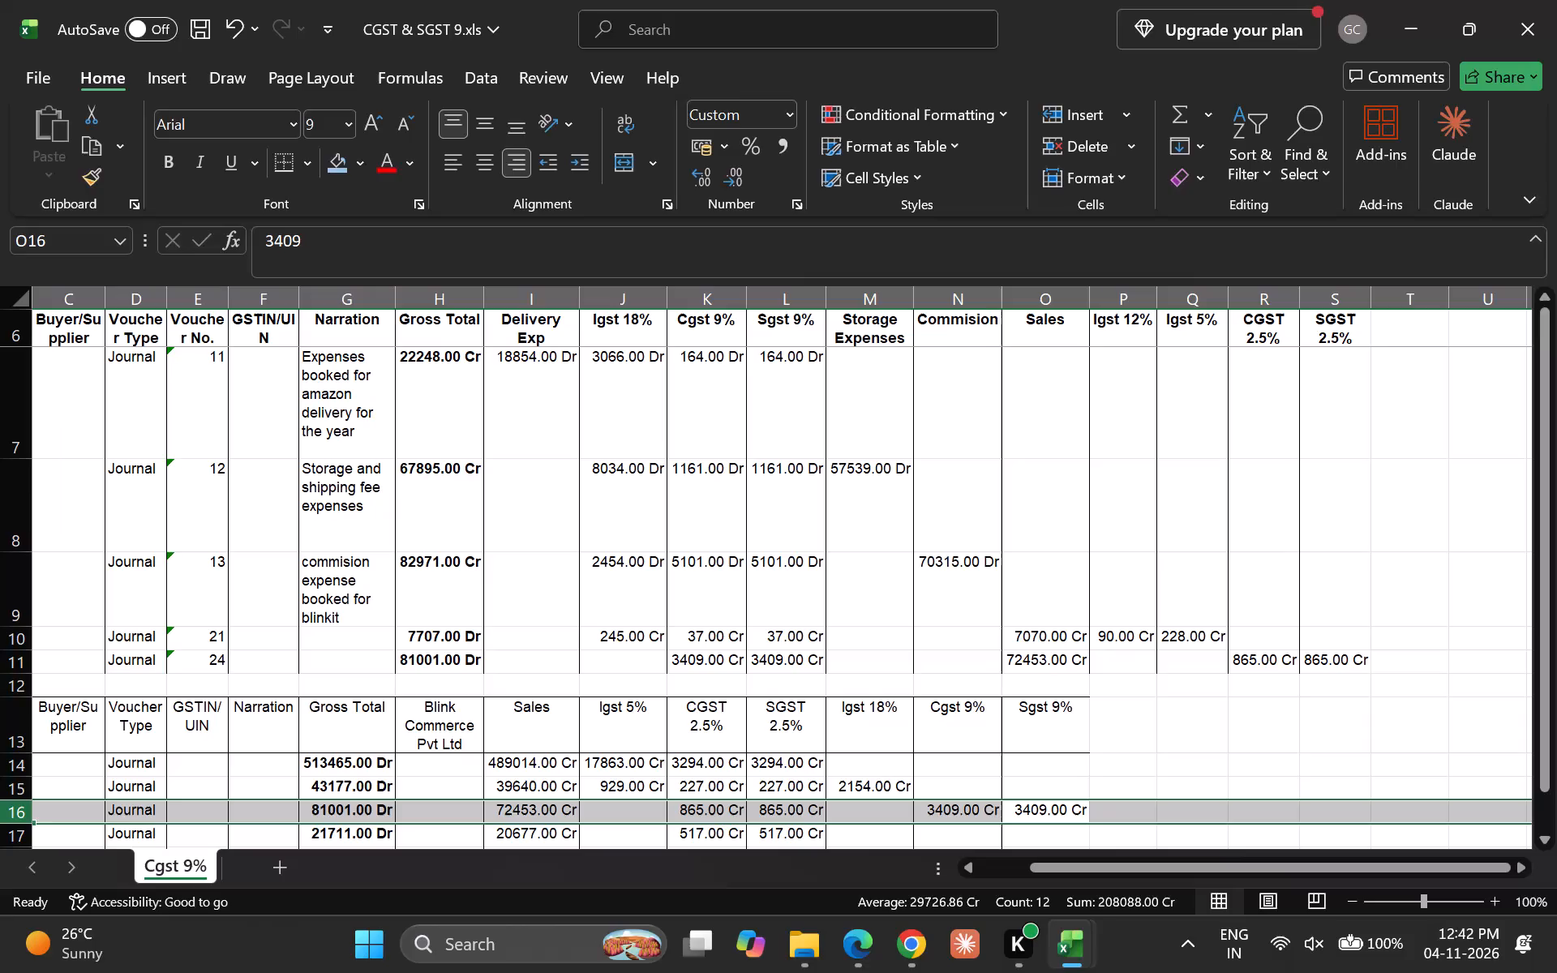
pyautogui.press('ctrl+shift+super+minus')
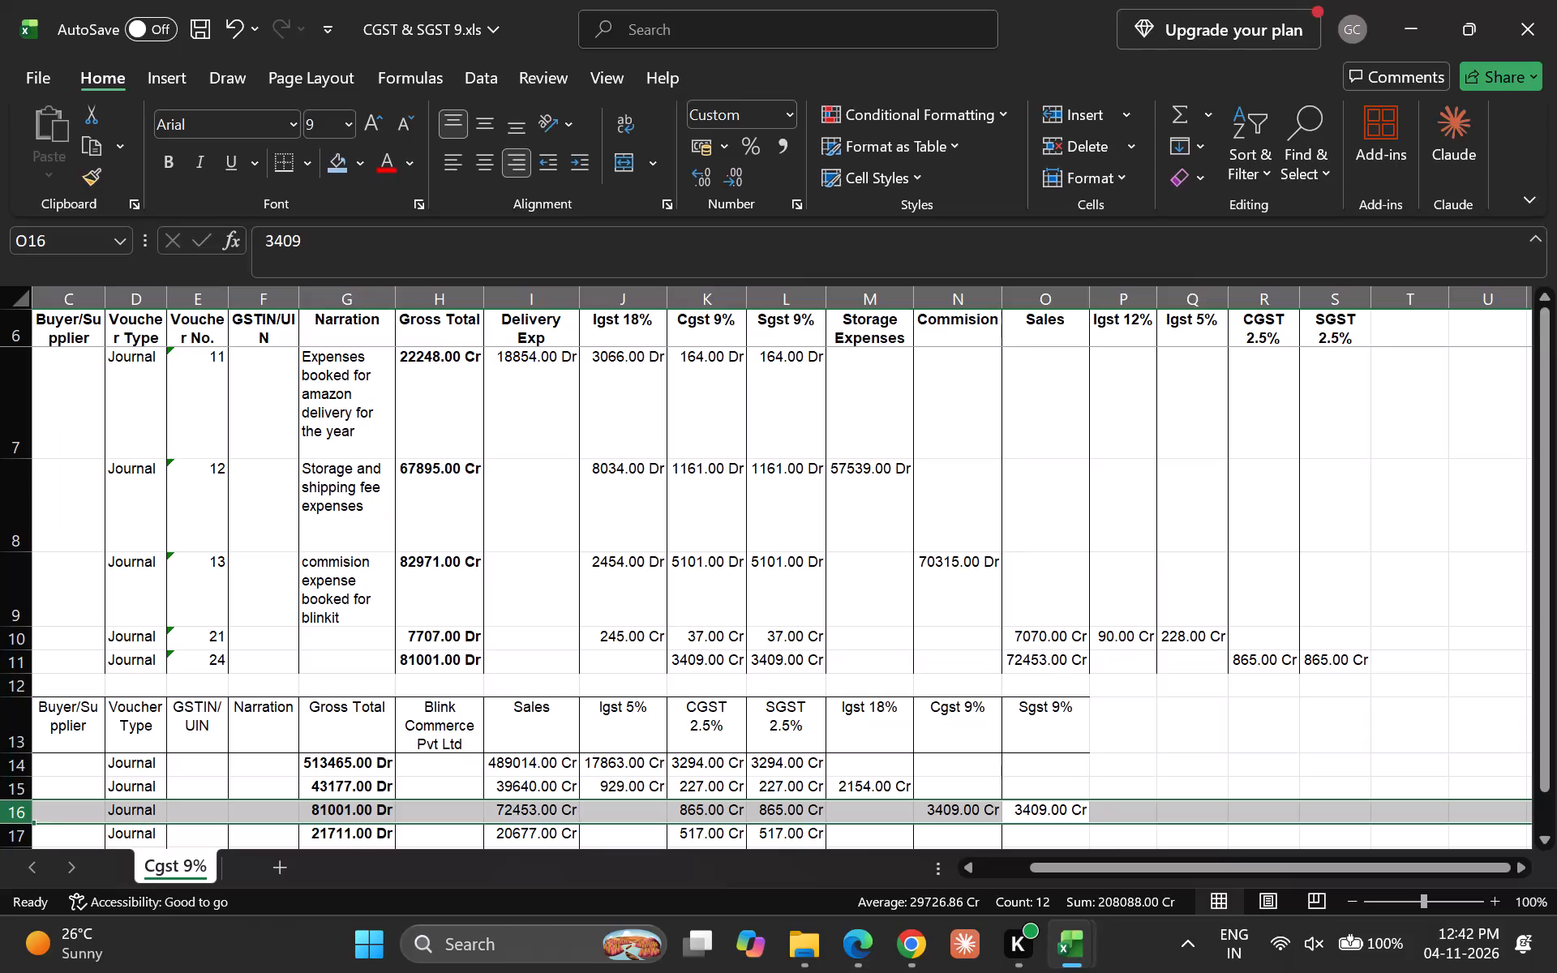
pyautogui.hotkey('ctrl', '-')
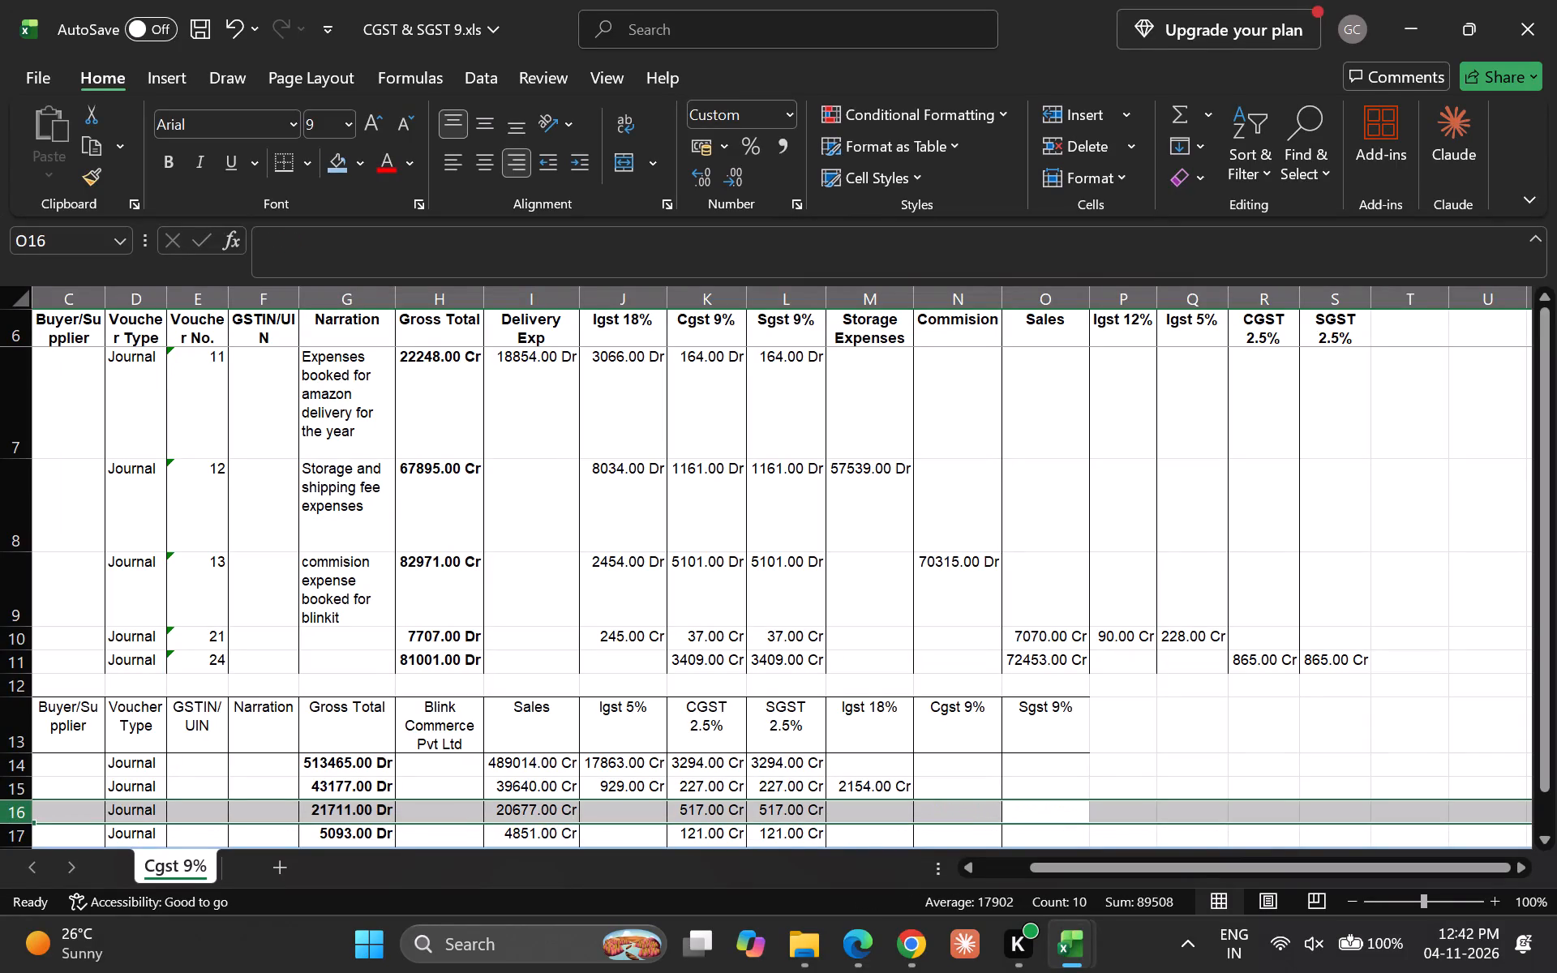
# Fill row 11, the voucher 24 entry, with light blue.
pyautogui.press('Up')
pyautogui.press('Up')
pyautogui.press('Up')
pyautogui.press('Up')
pyautogui.press('Up')
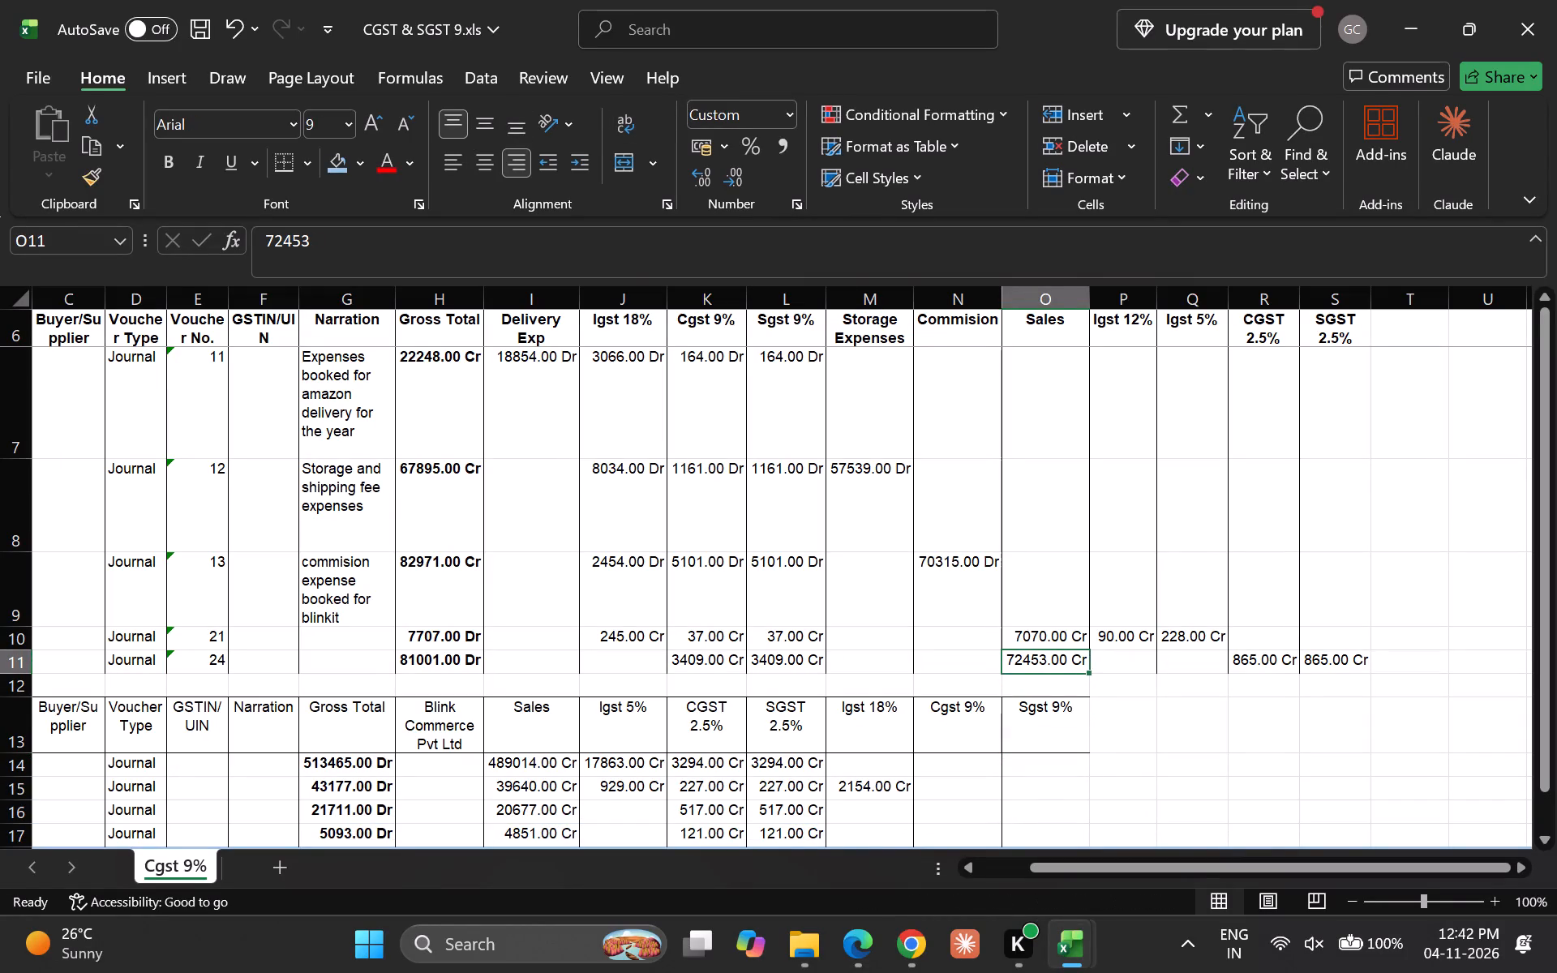
pyautogui.hotkey('shift', 'space')
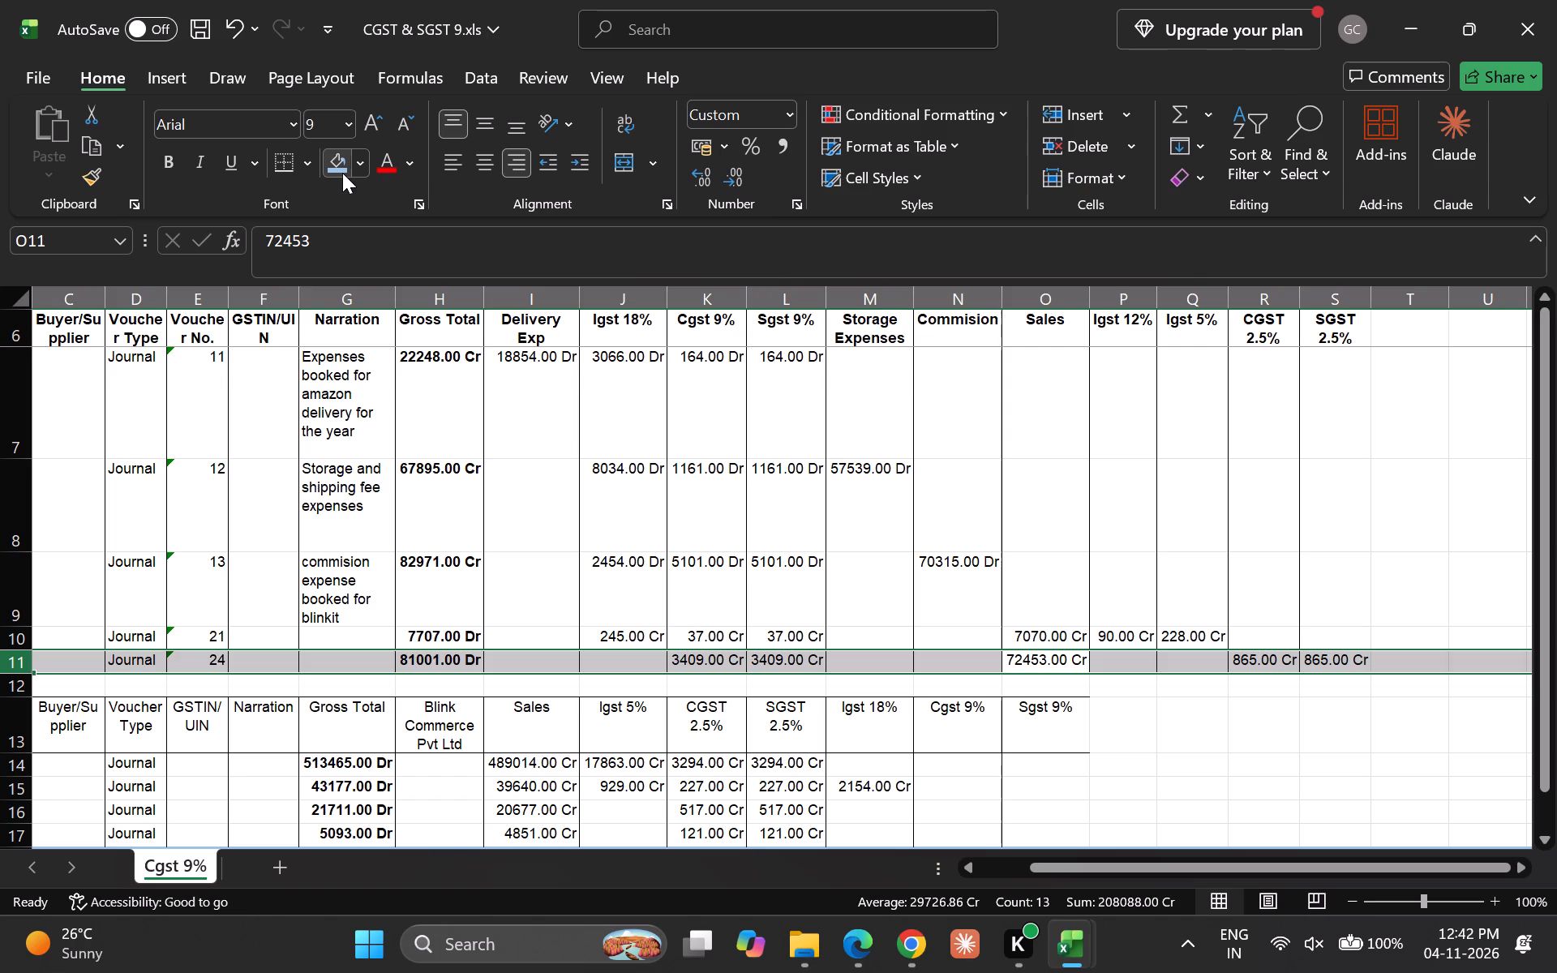
pyautogui.click(342, 173)
# Compare the Sales to SGST 2.5% columns in rows 9 to 11 with the CGST 2.5% amounts in rows 14 to 17.
pyautogui.press('Down')
pyautogui.press('Up')
pyautogui.press('Up')
pyautogui.press('Down')
pyautogui.press('Right')
pyautogui.press('Up')
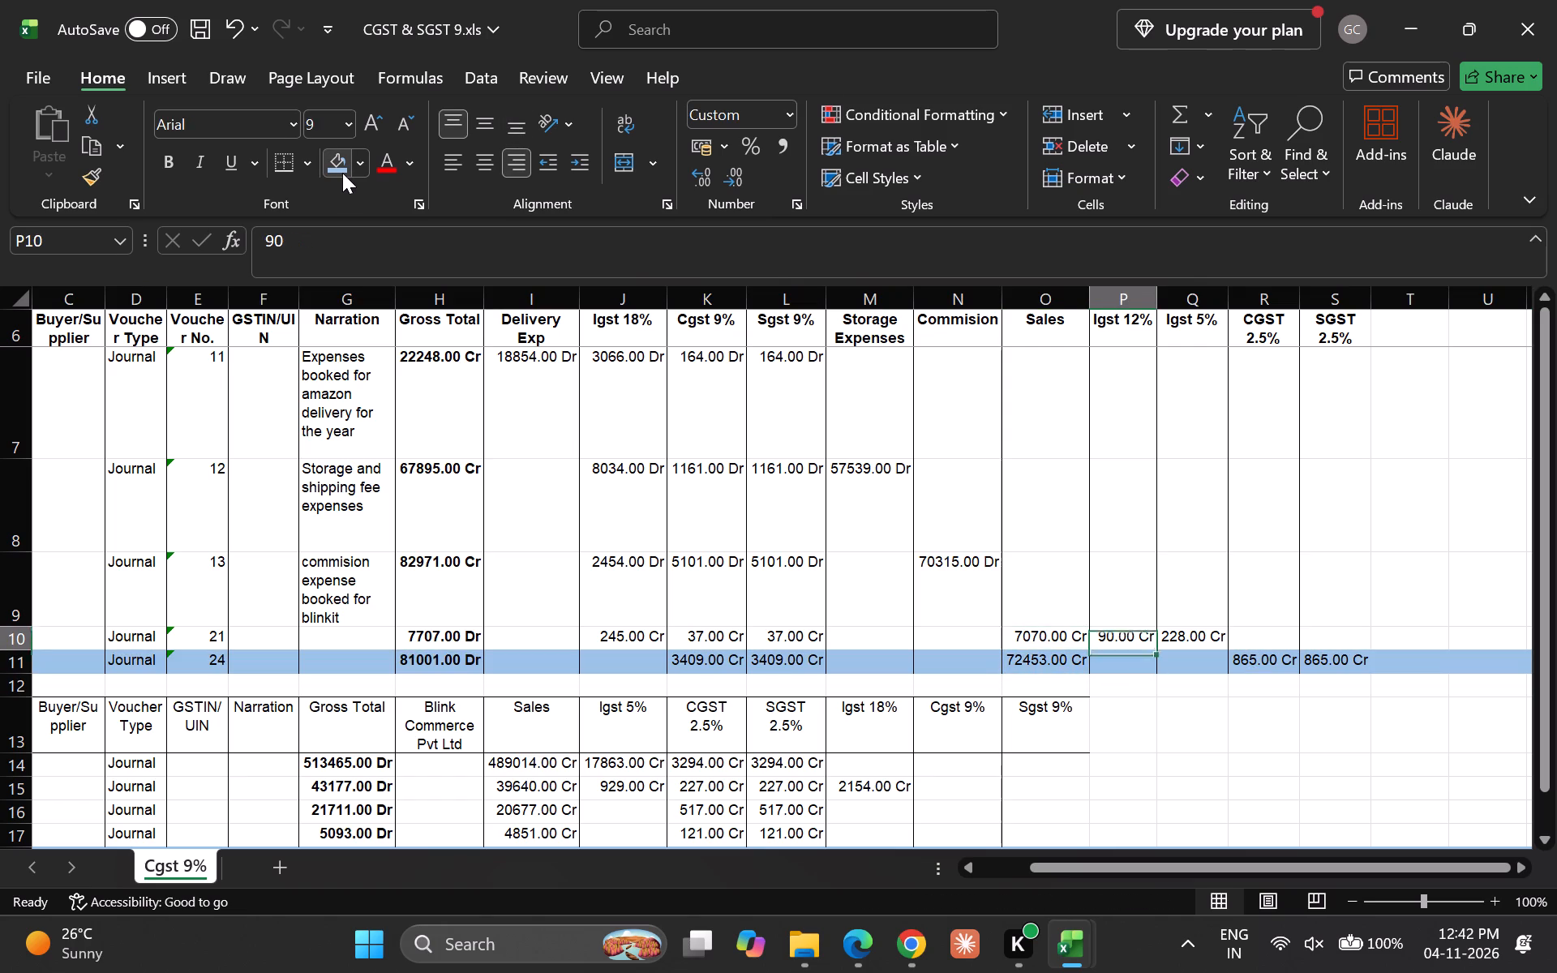
pyautogui.press('Right')
pyautogui.press('Right')
pyautogui.press('Right')
pyautogui.press('Down')
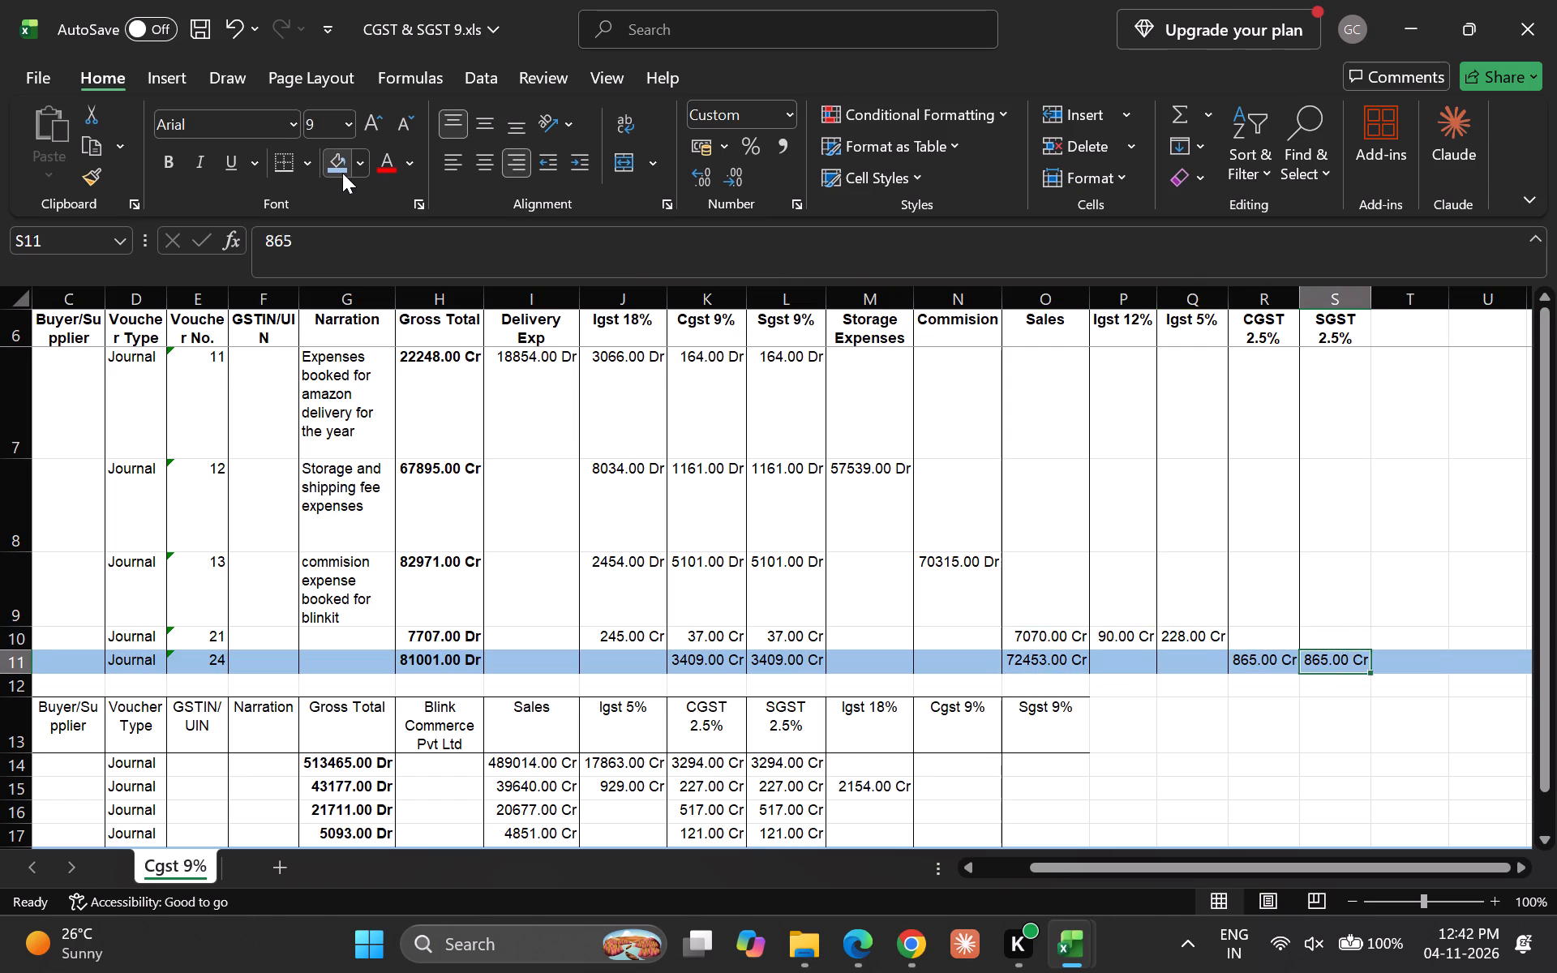
pyautogui.press('Up')
pyautogui.press('Left')
pyautogui.press('Up')
pyautogui.press('Right')
pyautogui.press('Down')
pyautogui.press('Left')
pyautogui.press('Up')
pyautogui.press('Right')
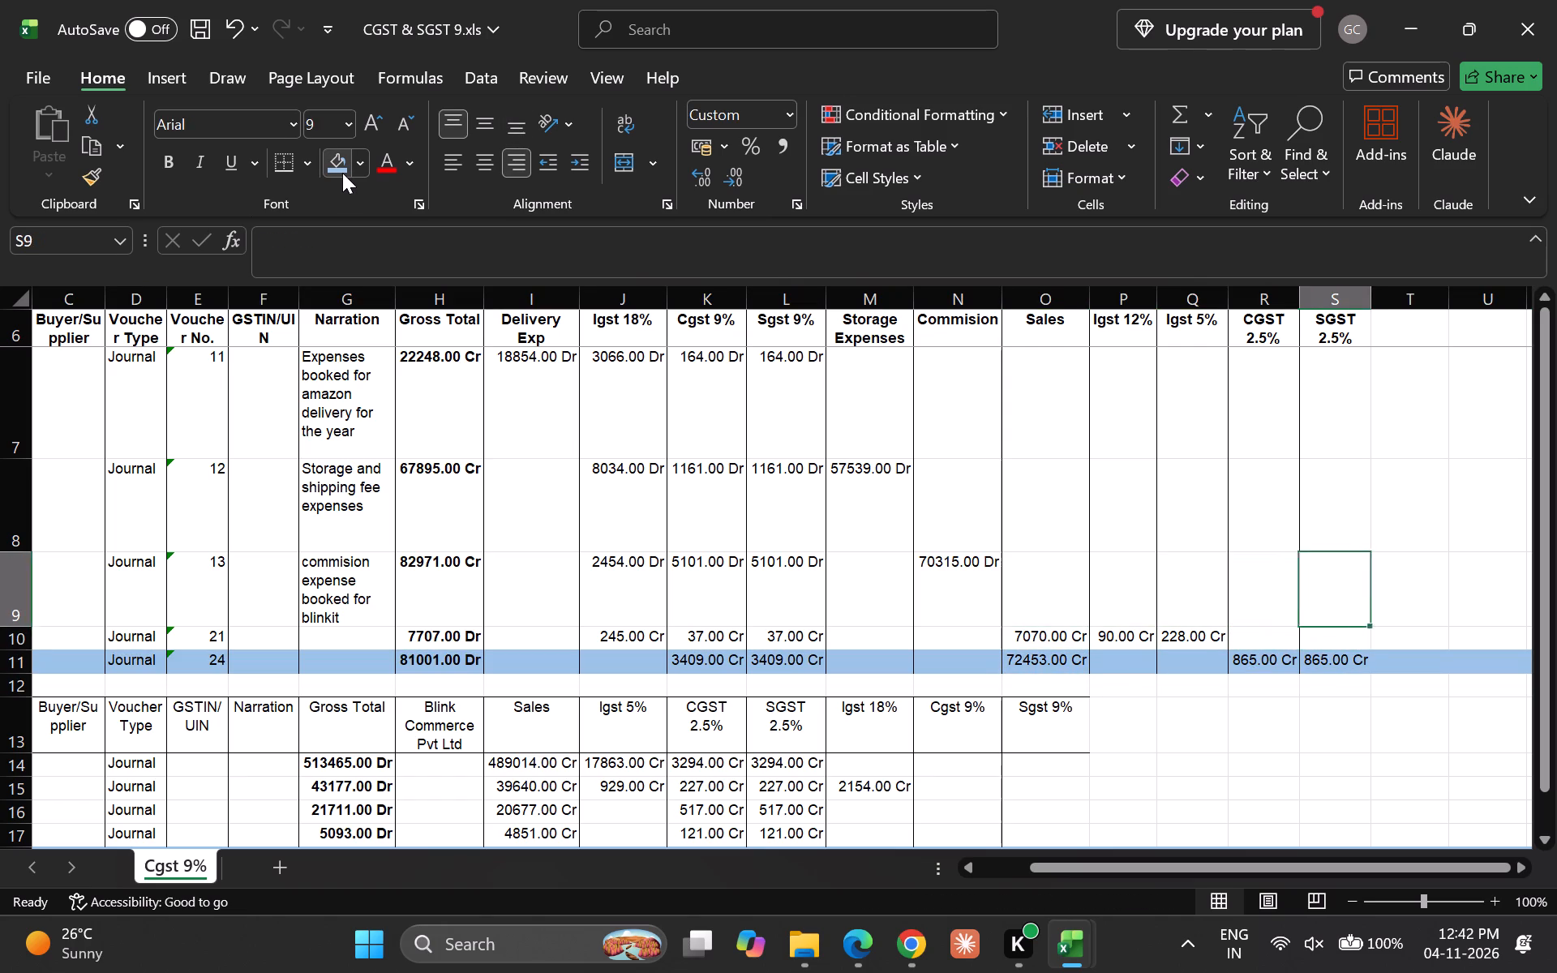
pyautogui.press('Down')
pyautogui.press('Left')
pyautogui.press('Left')
pyautogui.press('Left')
pyautogui.press('Left')
pyautogui.press('Left')
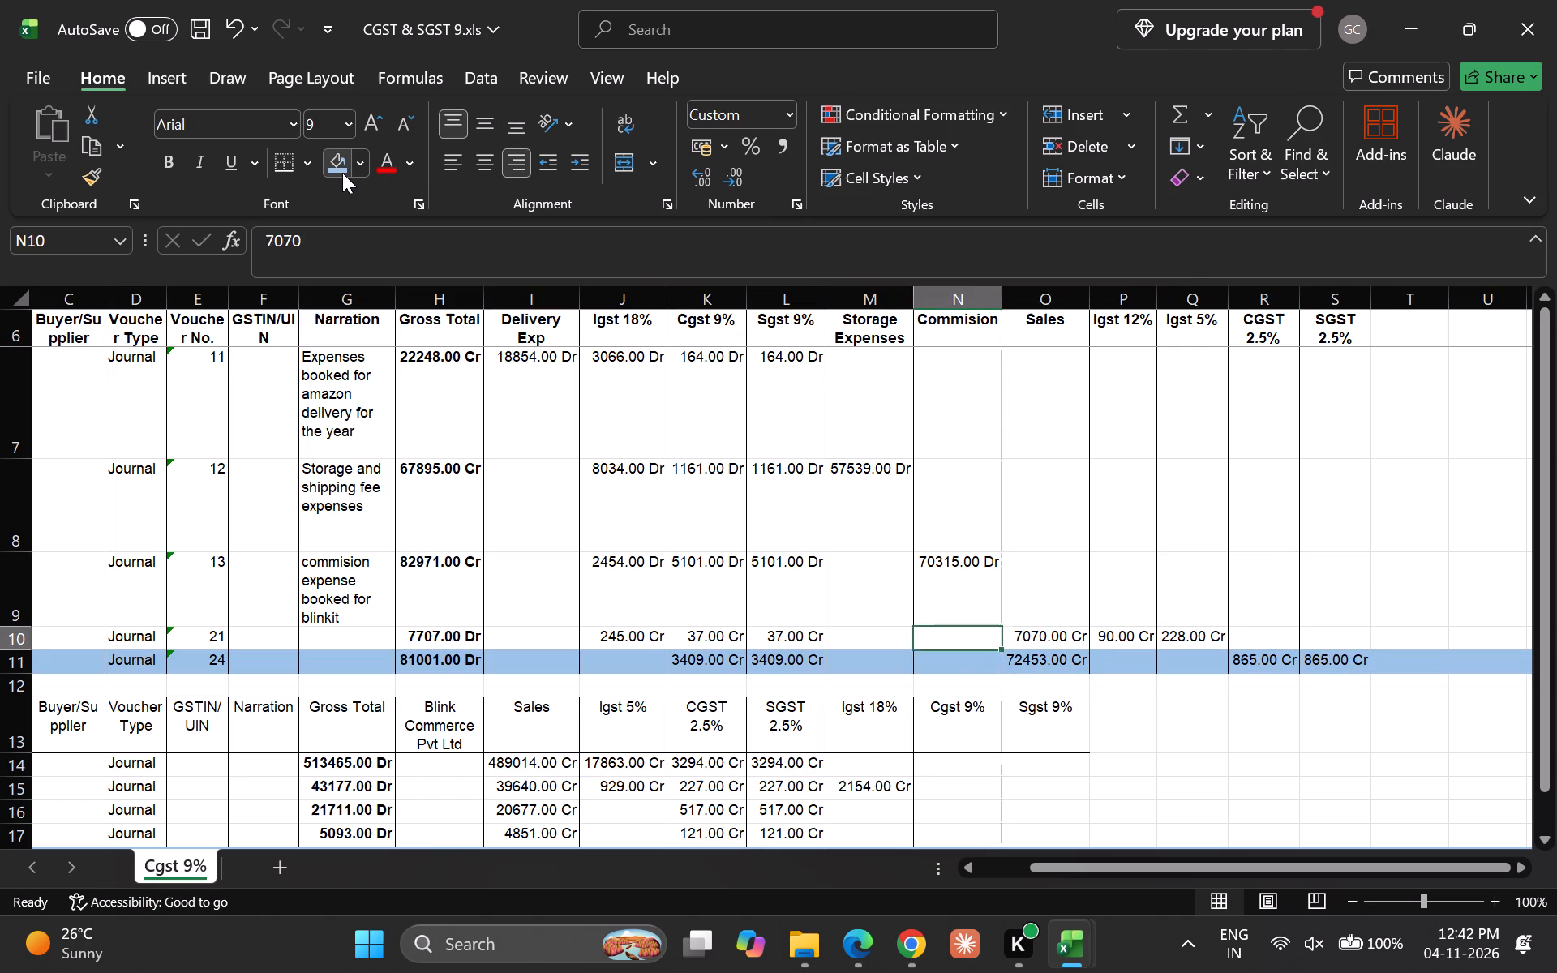
pyautogui.press('Down')
pyautogui.press('Down')
pyautogui.press('Down')
pyautogui.press('Down')
pyautogui.press('Down')
pyautogui.press('Left')
pyautogui.press('Left')
pyautogui.press('Left')
pyautogui.press('Up')
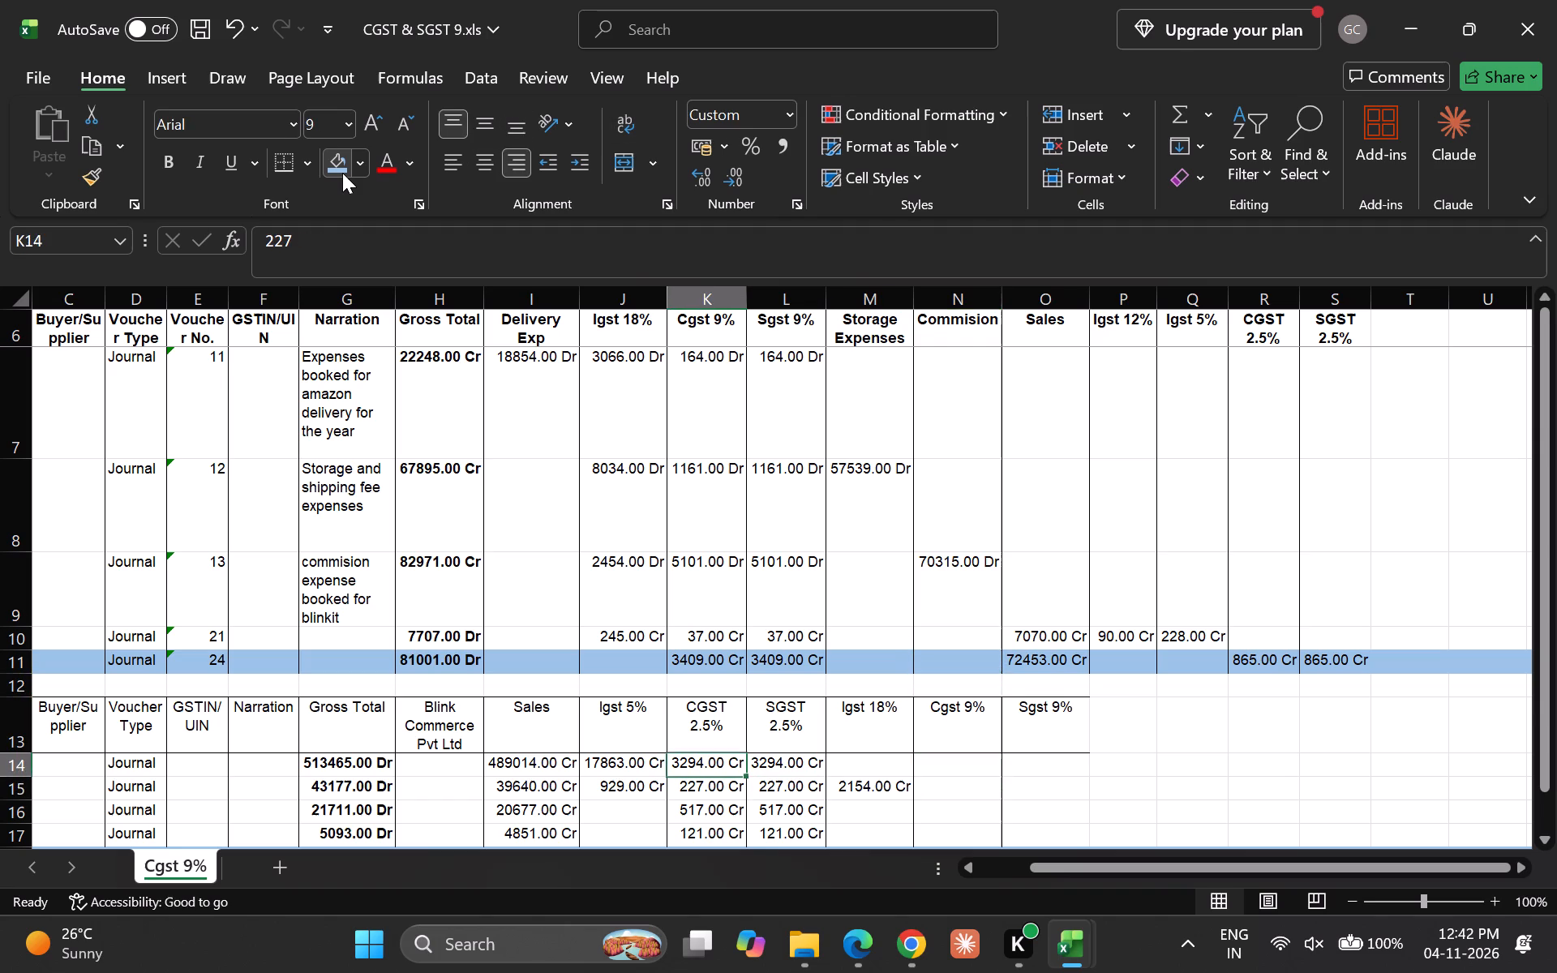
pyautogui.press('Down')
pyautogui.press('Down')
pyautogui.press('Down')
pyautogui.press('Down')
pyautogui.press('Up')
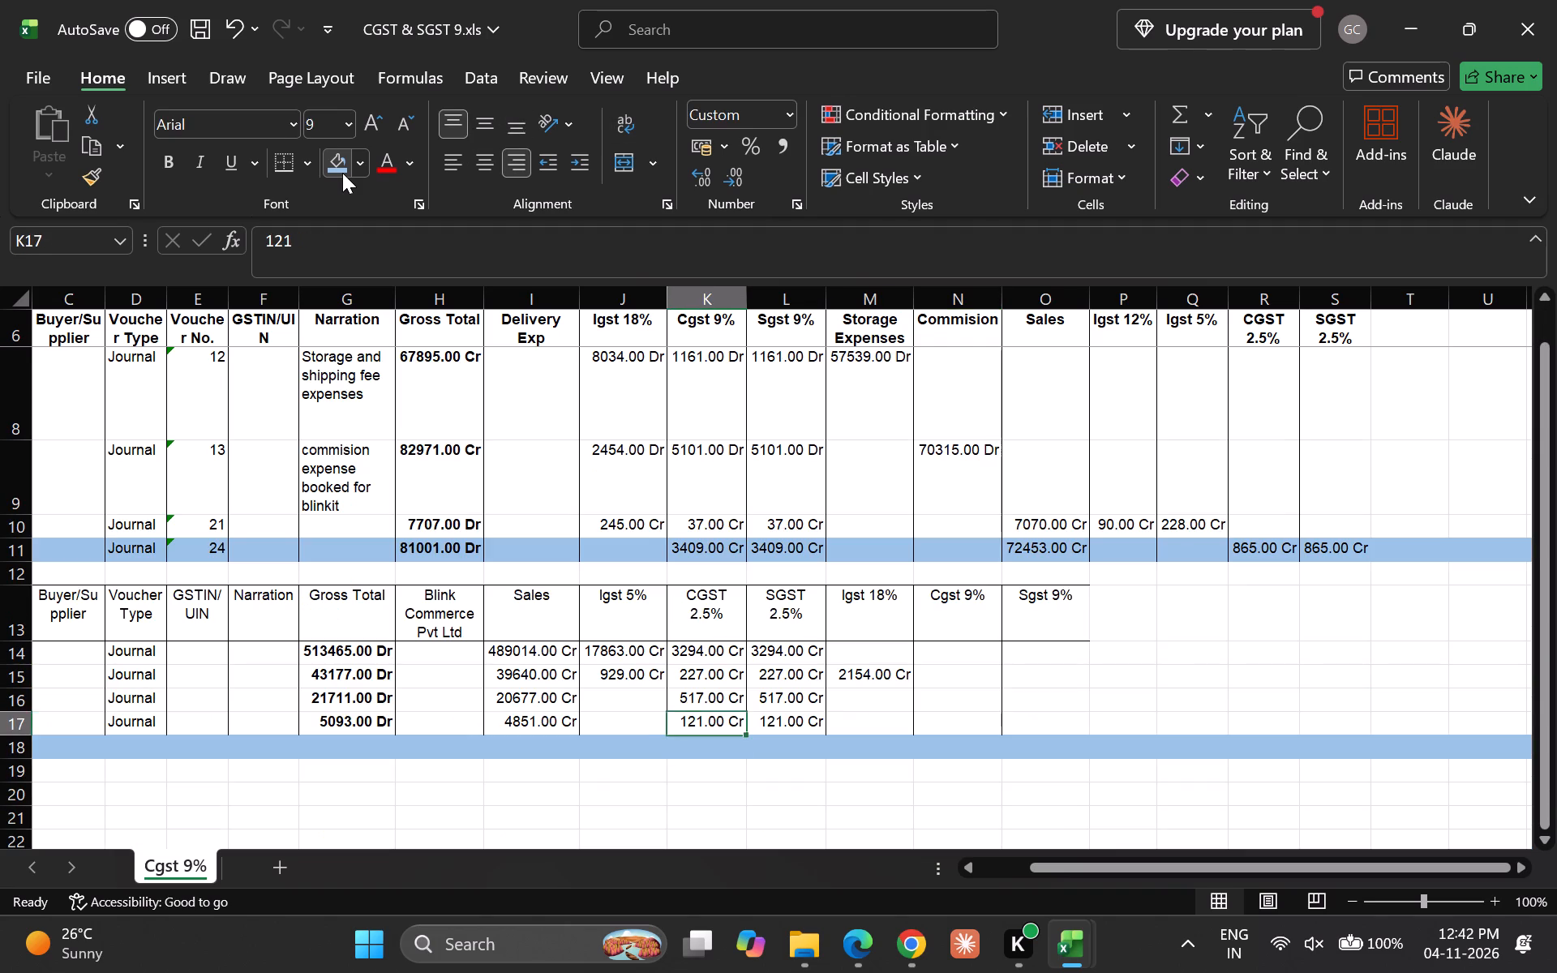
# Move the pasted block's CGST 2.5% and SGST 2.5% amounts from K14:L17 to R19:S22, under the matching row 6 headings.
pyautogui.press('Up')
pyautogui.press('Up')
pyautogui.press('Up')
pyautogui.press('Down')
pyautogui.press('Up')
pyautogui.press('Right')
pyautogui.press('Down')
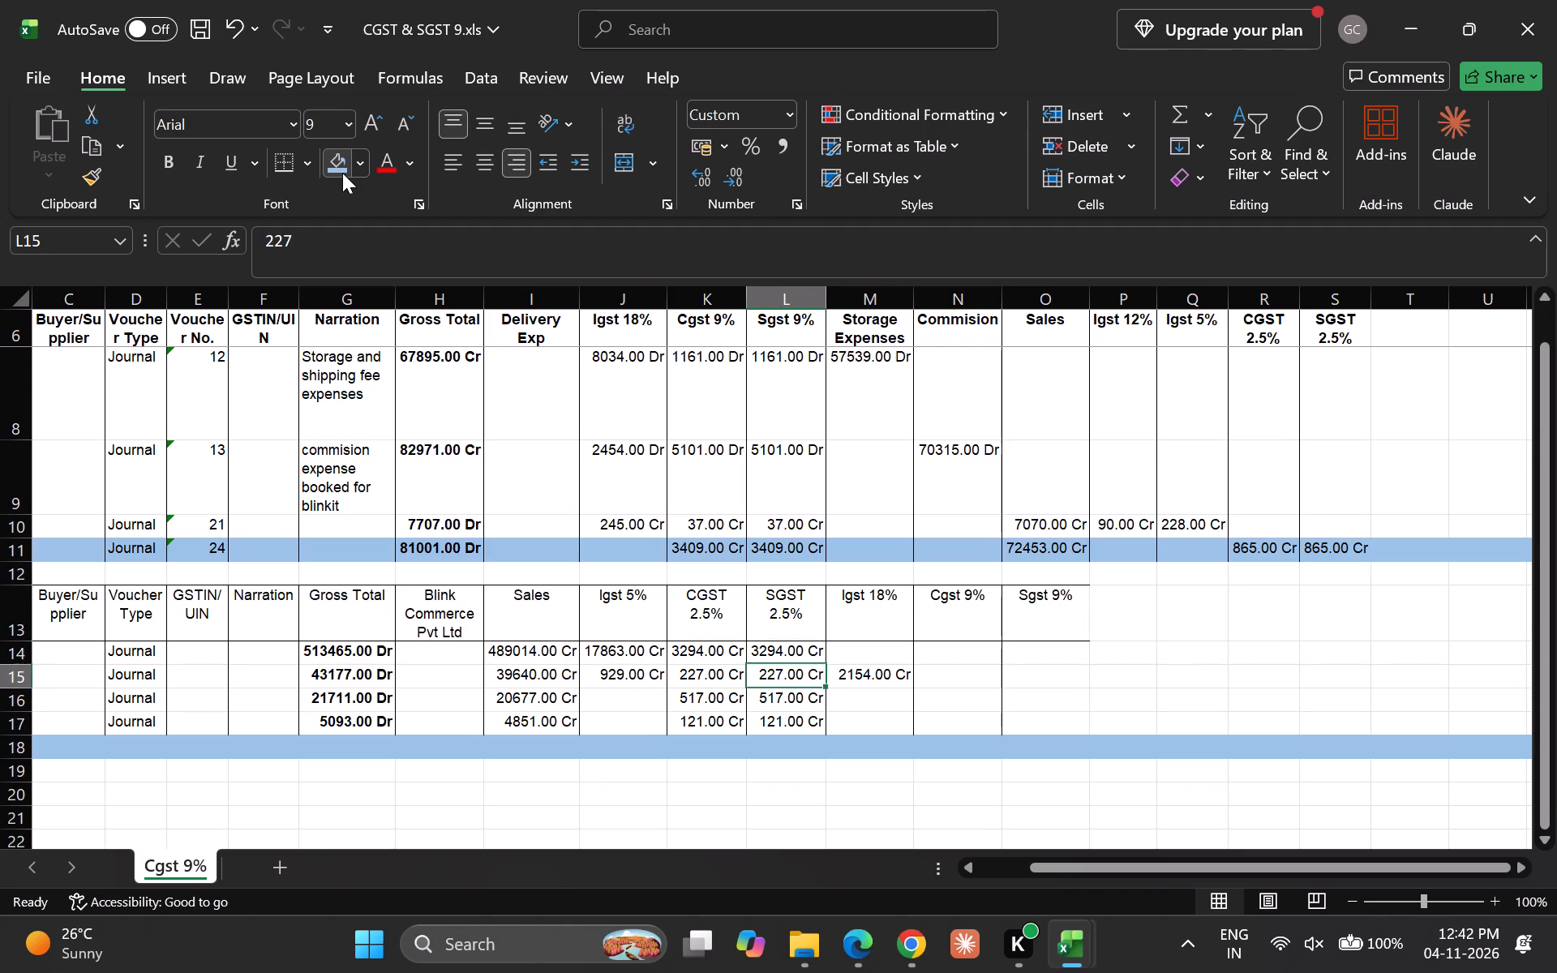
pyautogui.press('Left')
pyautogui.press('Up')
pyautogui.hotkey('shift', 'Right')
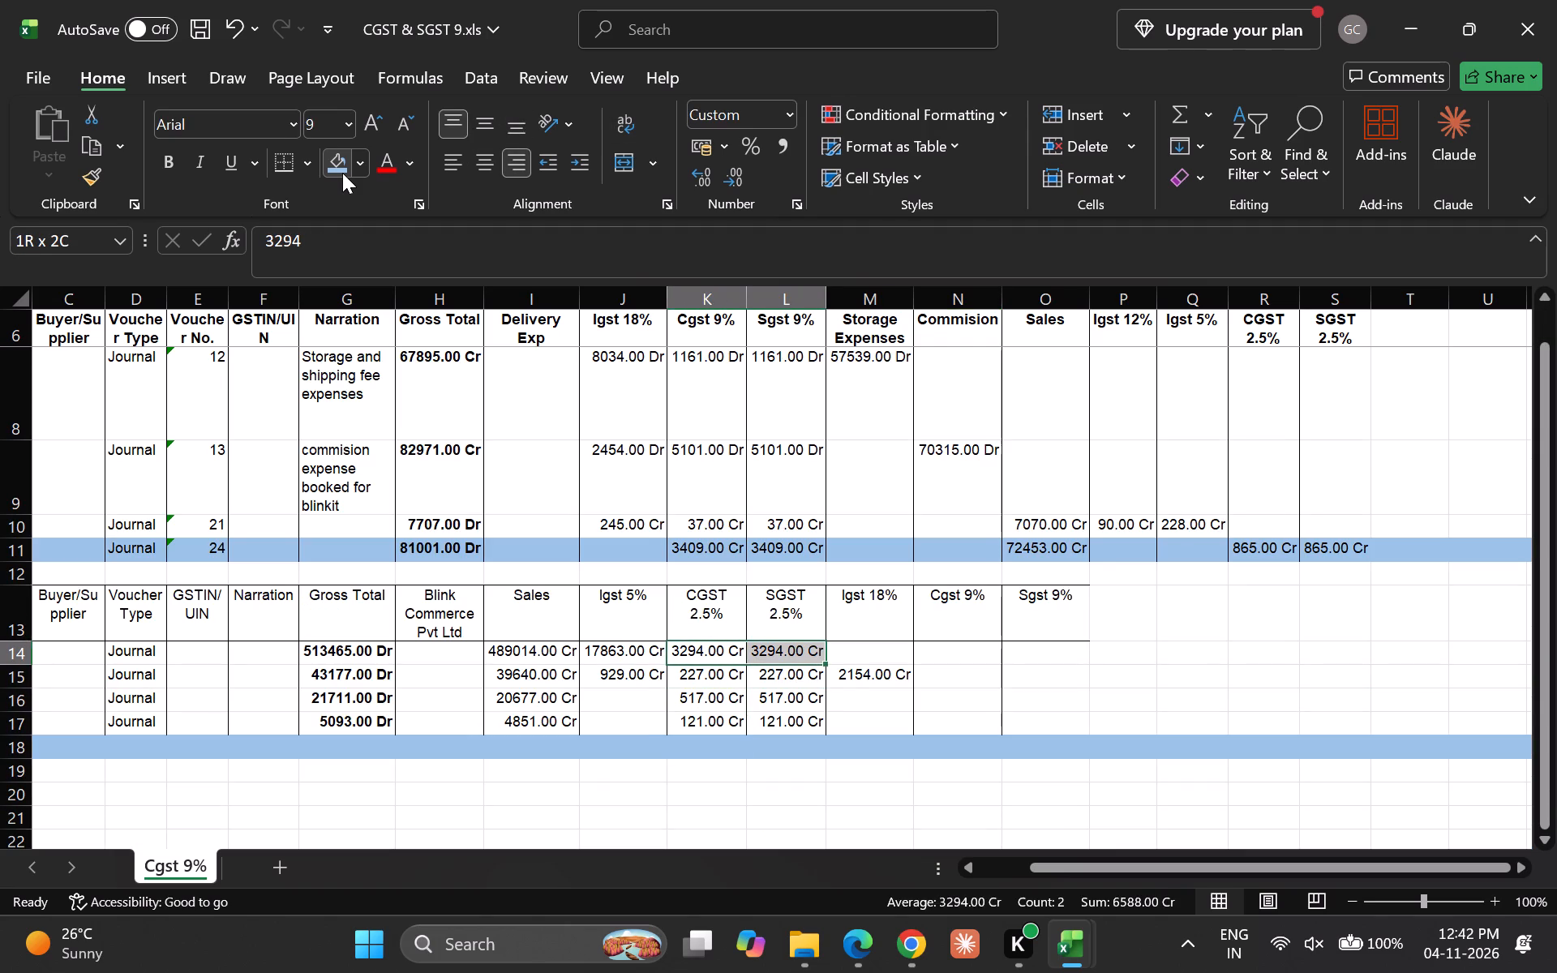
pyautogui.hotkey('shift', 'Down')
pyautogui.hotkey('shift', 'Down')
pyautogui.hotkey('shift', 'Down')
pyautogui.hotkey('ctrl', 'x')
pyautogui.press('Down')
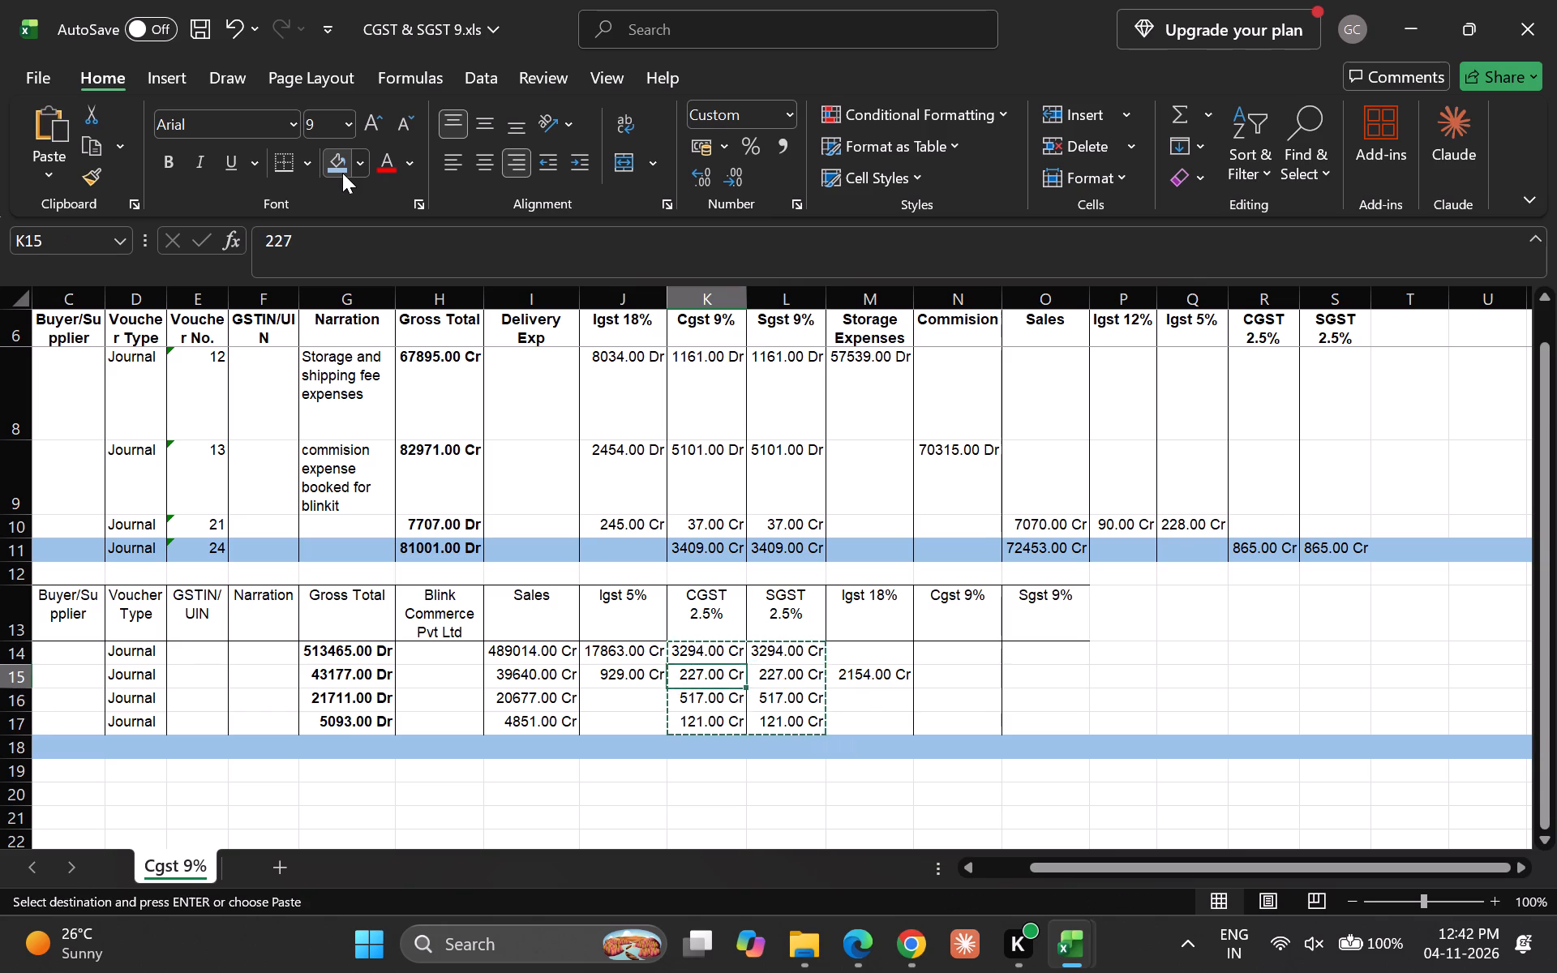
pyautogui.press('Down')
pyautogui.press('Down')
pyautogui.press('Right')
pyautogui.press('Right')
pyautogui.press('Right')
pyautogui.press('Right')
pyautogui.press('Right')
pyautogui.press('Right')
pyautogui.press('Right')
pyautogui.press('Down')
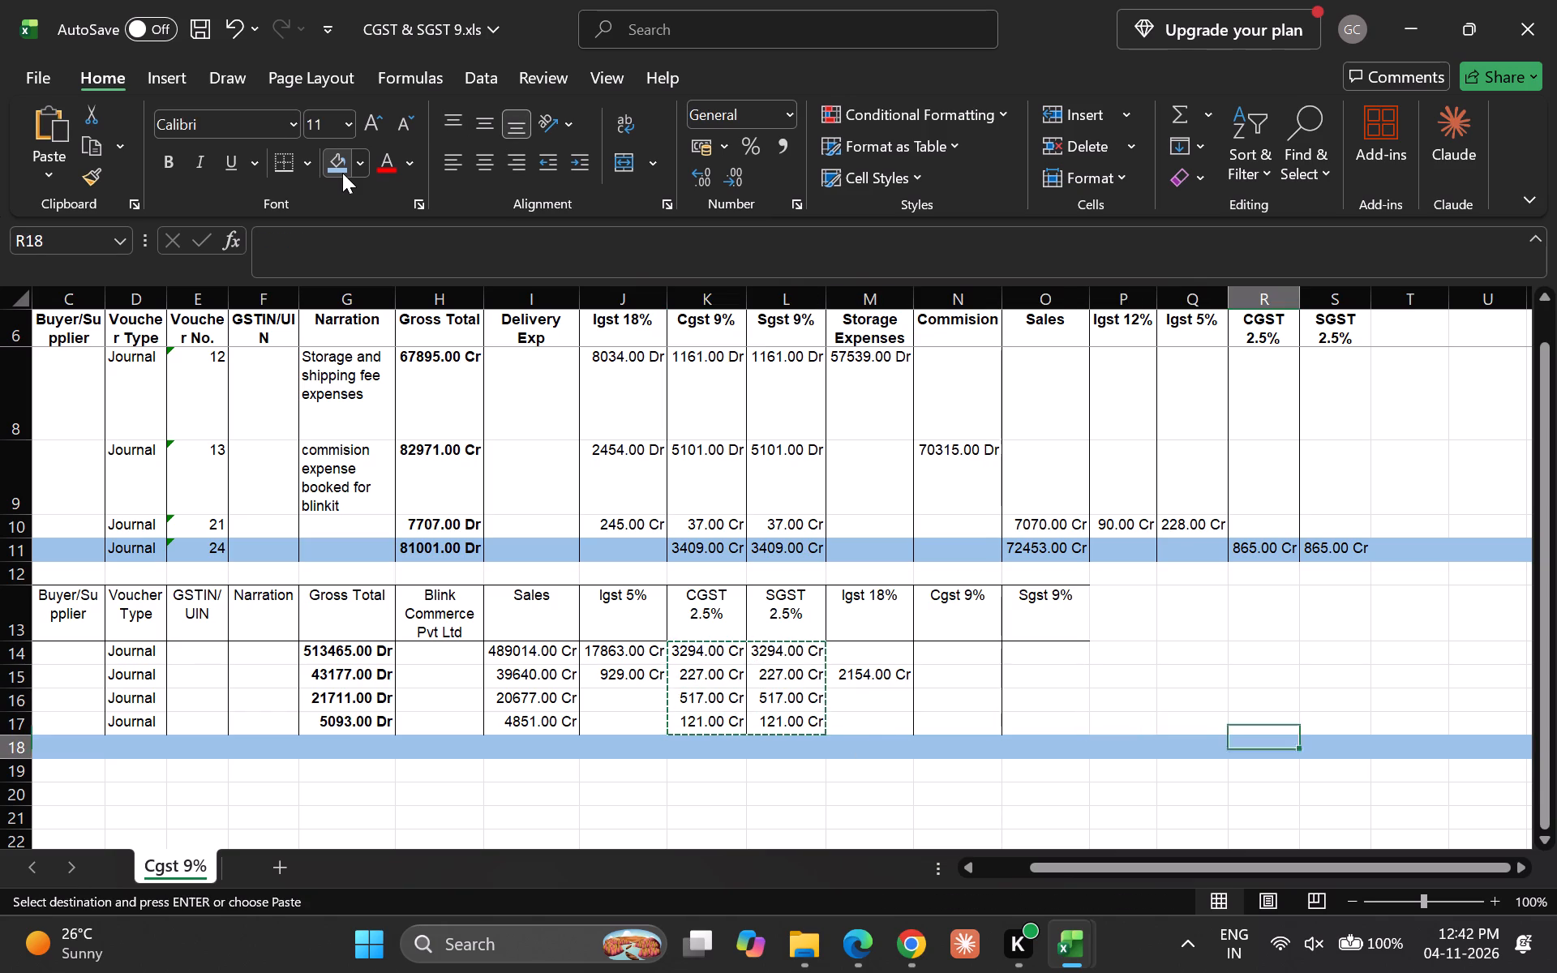
pyautogui.press('Down')
pyautogui.press('Return')
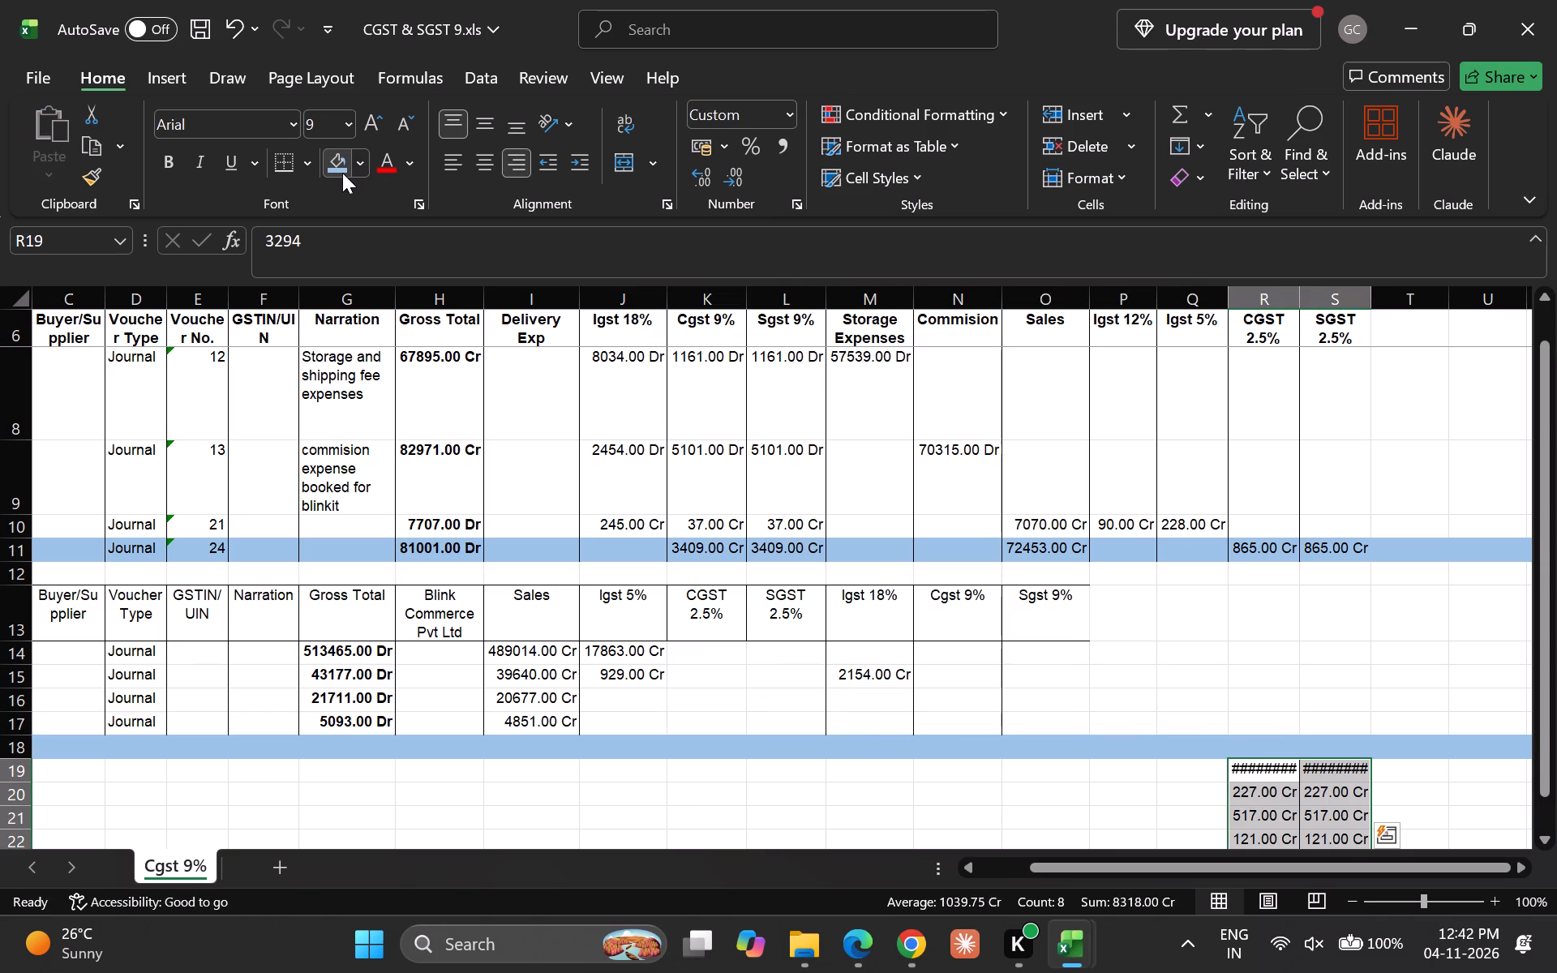
# Auto-fit the widths of columns R and S to the moved CGST 2.5% and SGST 2.5% amounts.
pyautogui.hotkey('alt', 'h')
pyautogui.write('oi')
pyautogui.press('Down')
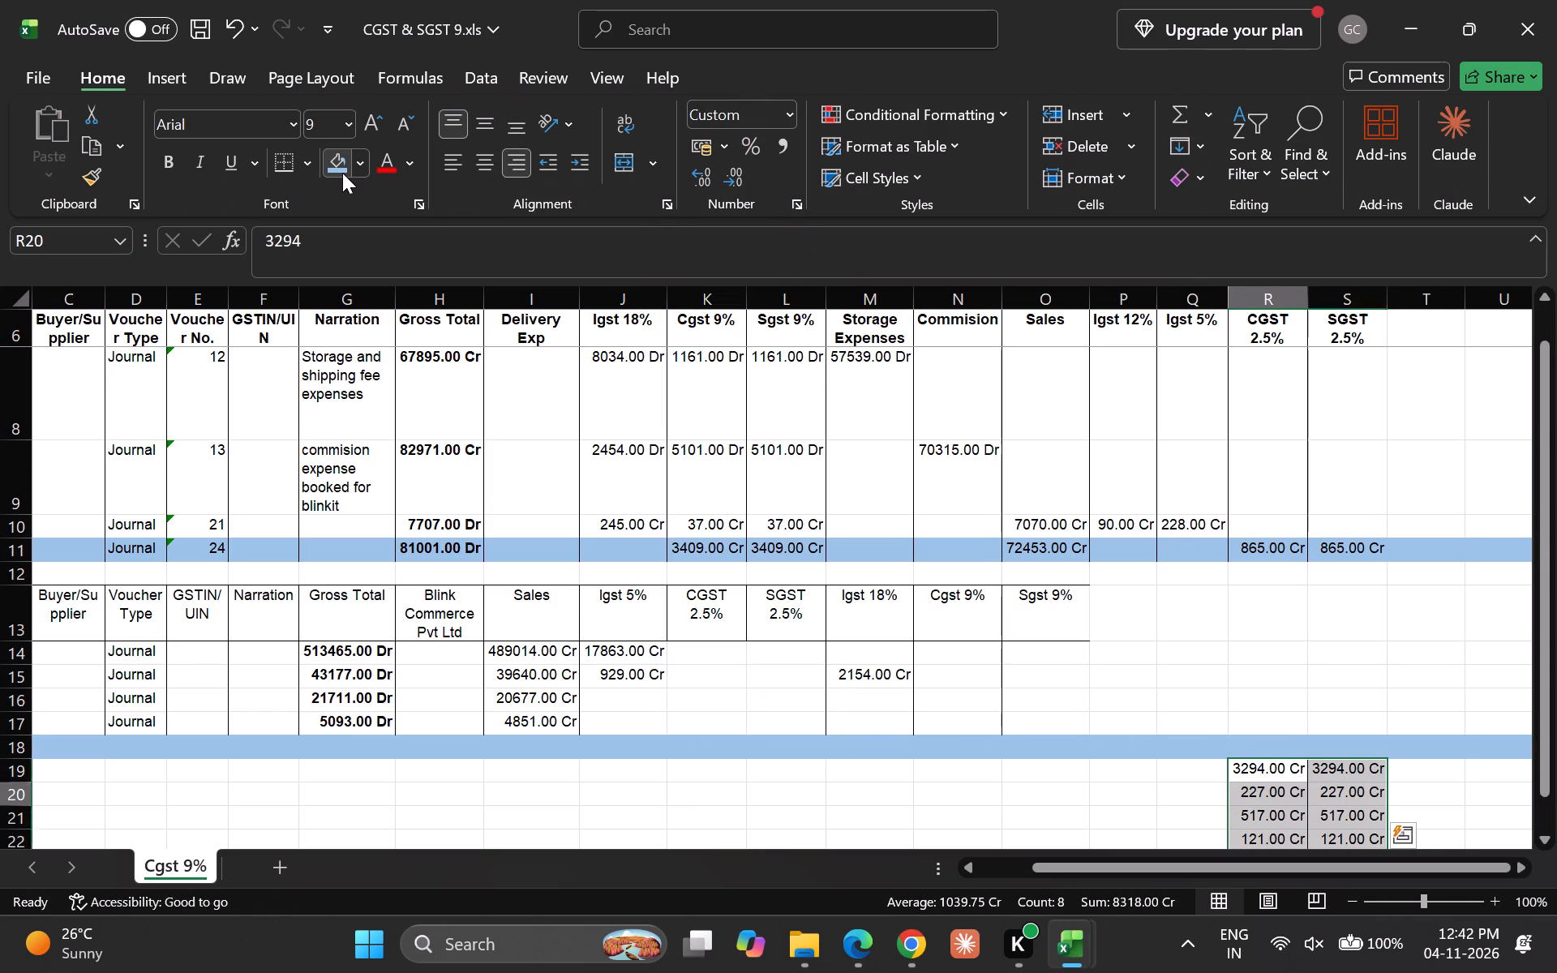
pyautogui.press('Up')
pyautogui.press('Right')
pyautogui.press('Down')
pyautogui.press('Up')
# Move the pasted block's Igst 18% cells from M14:M17 to J19:J22, under the Igst 18% heading in row 6.
pyautogui.press('Left')
pyautogui.press('Left')
pyautogui.press('Left')
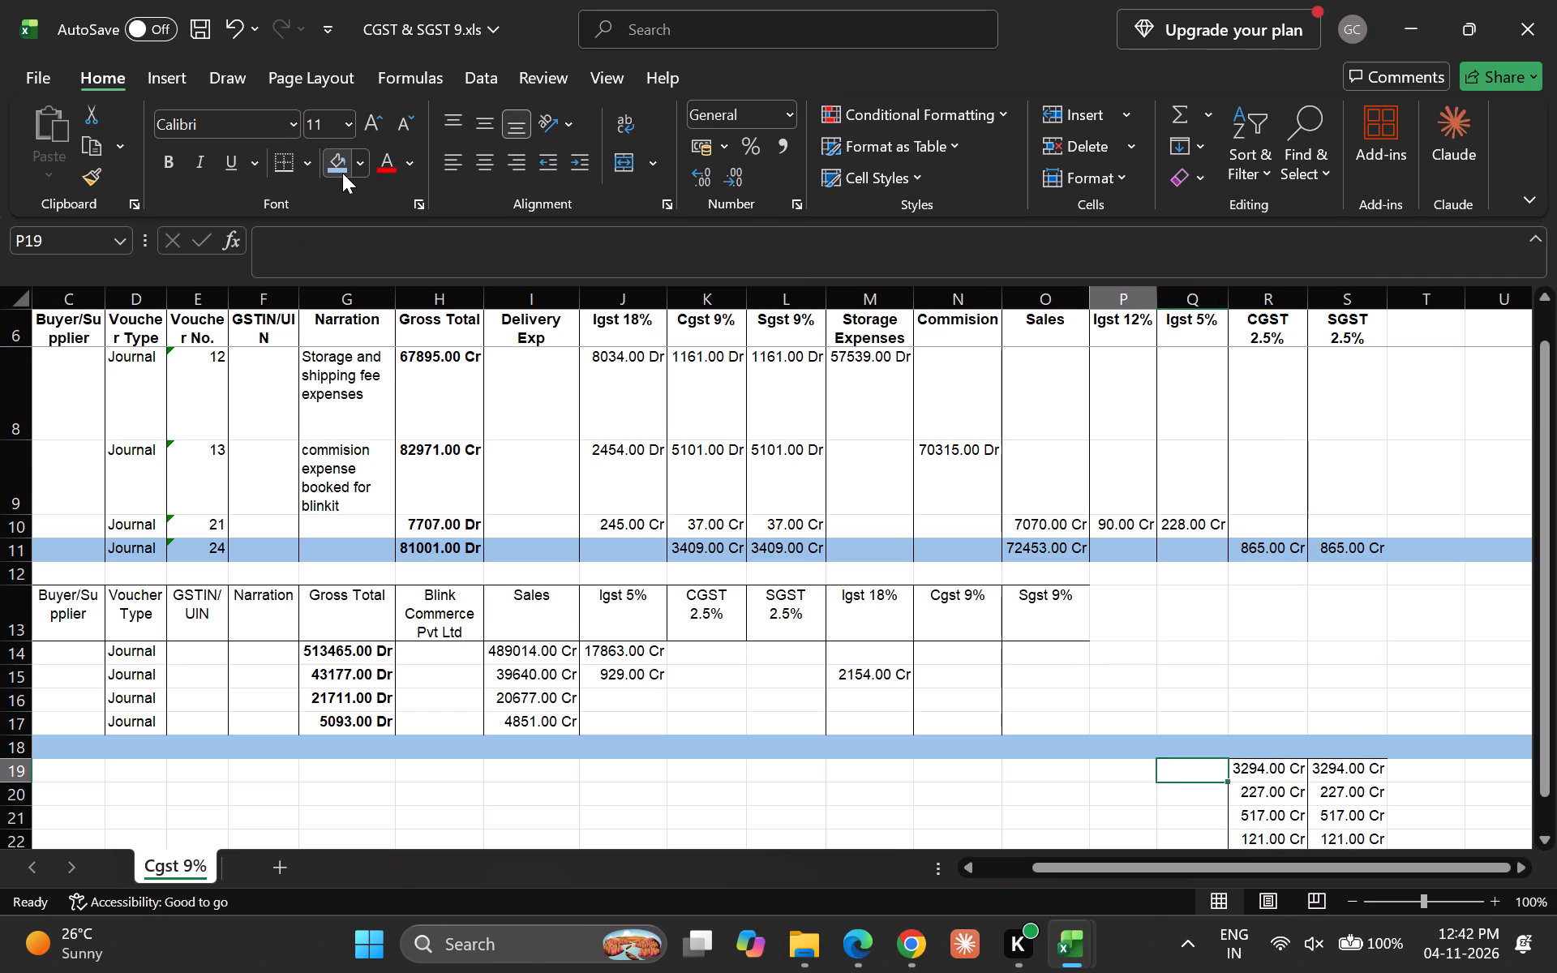
pyautogui.press('Left')
pyautogui.press('Left')
pyautogui.press('Left')
pyautogui.press('Left')
pyautogui.press('Up')
pyautogui.press('Up')
pyautogui.press('Right')
pyautogui.press('Up')
pyautogui.press('Up')
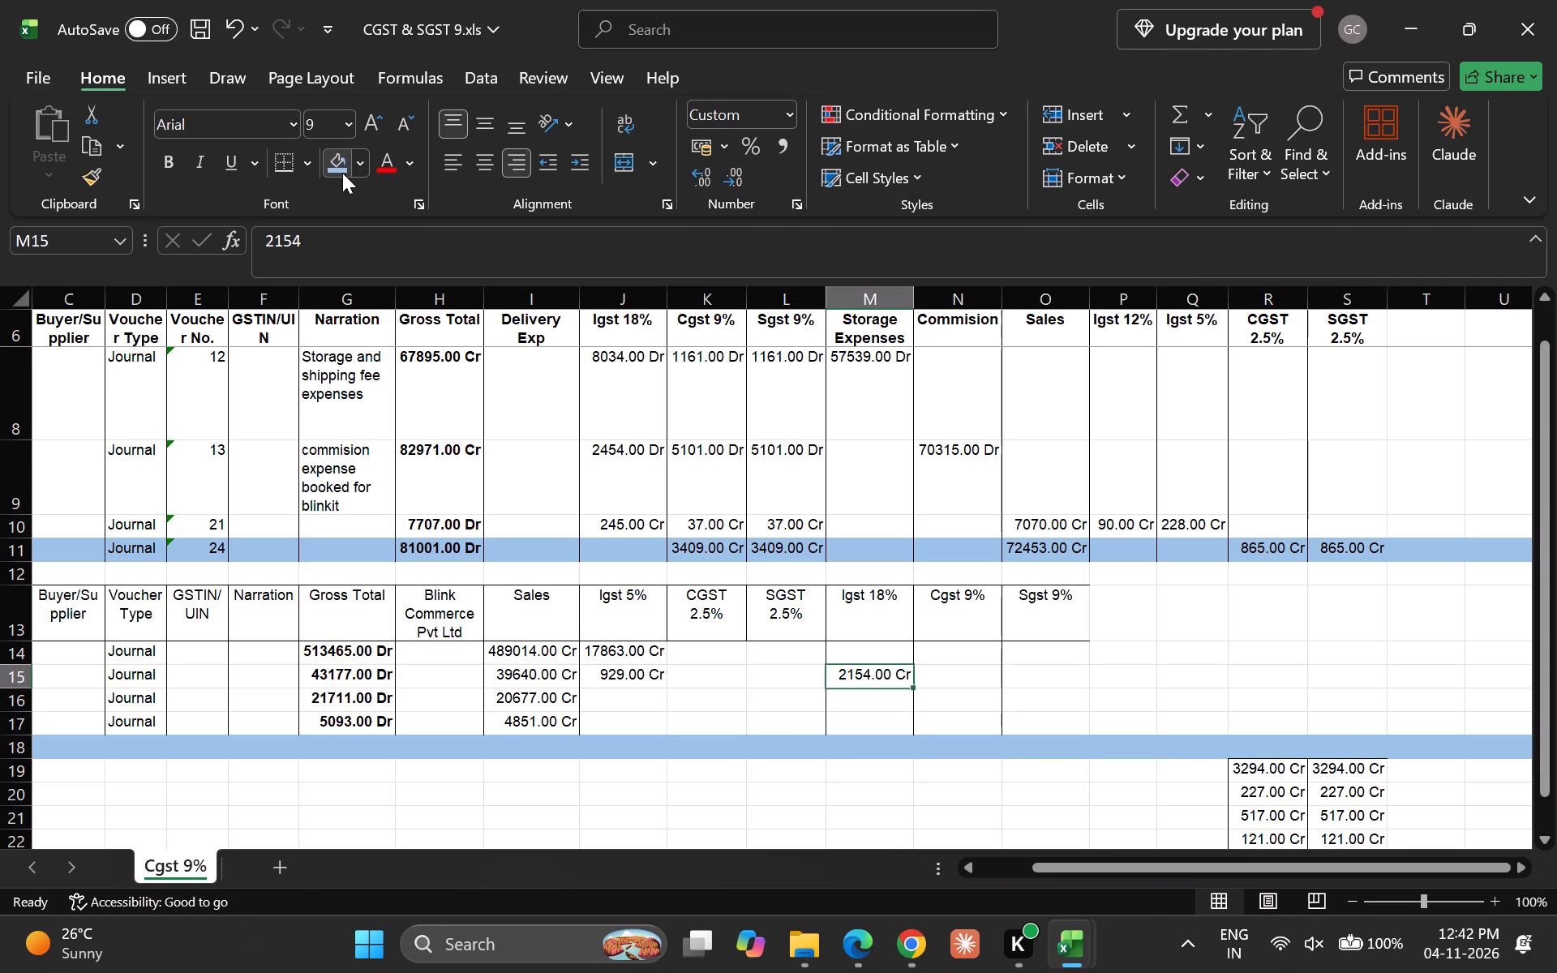
pyautogui.press('Up')
pyautogui.hotkey('shift', 'Down')
pyautogui.hotkey('shift', 'Down')
pyautogui.hotkey('shift', 'Down')
pyautogui.hotkey('ctrl', 'x')
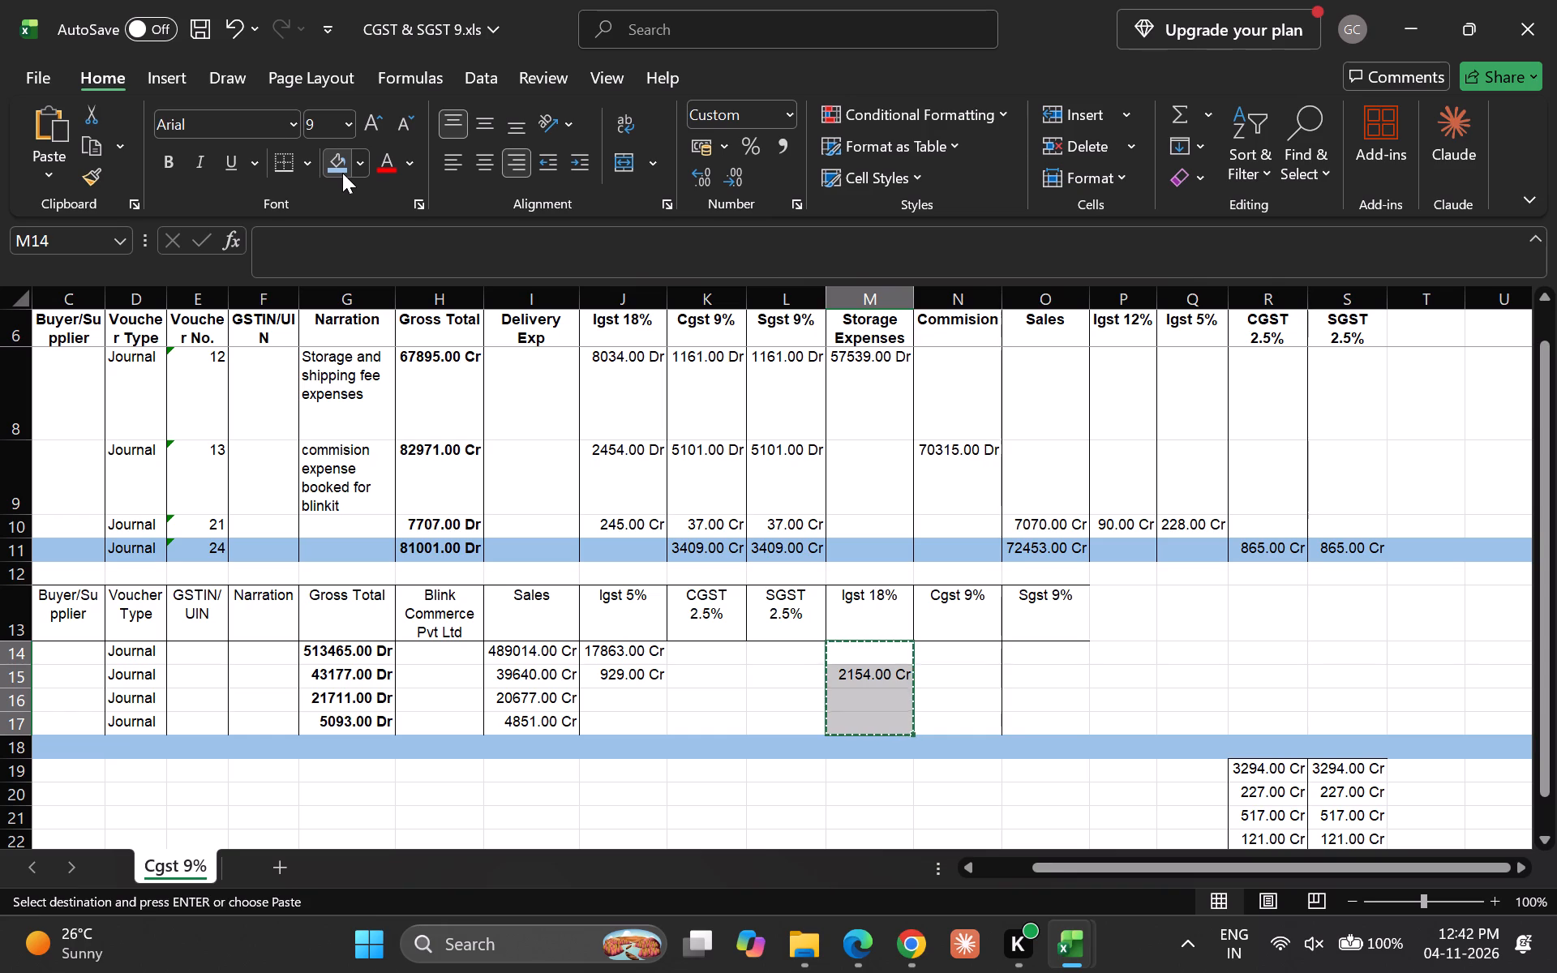
pyautogui.press('Left')
pyautogui.press('Left')
pyautogui.press('Left')
pyautogui.press('Down')
pyautogui.press('Down')
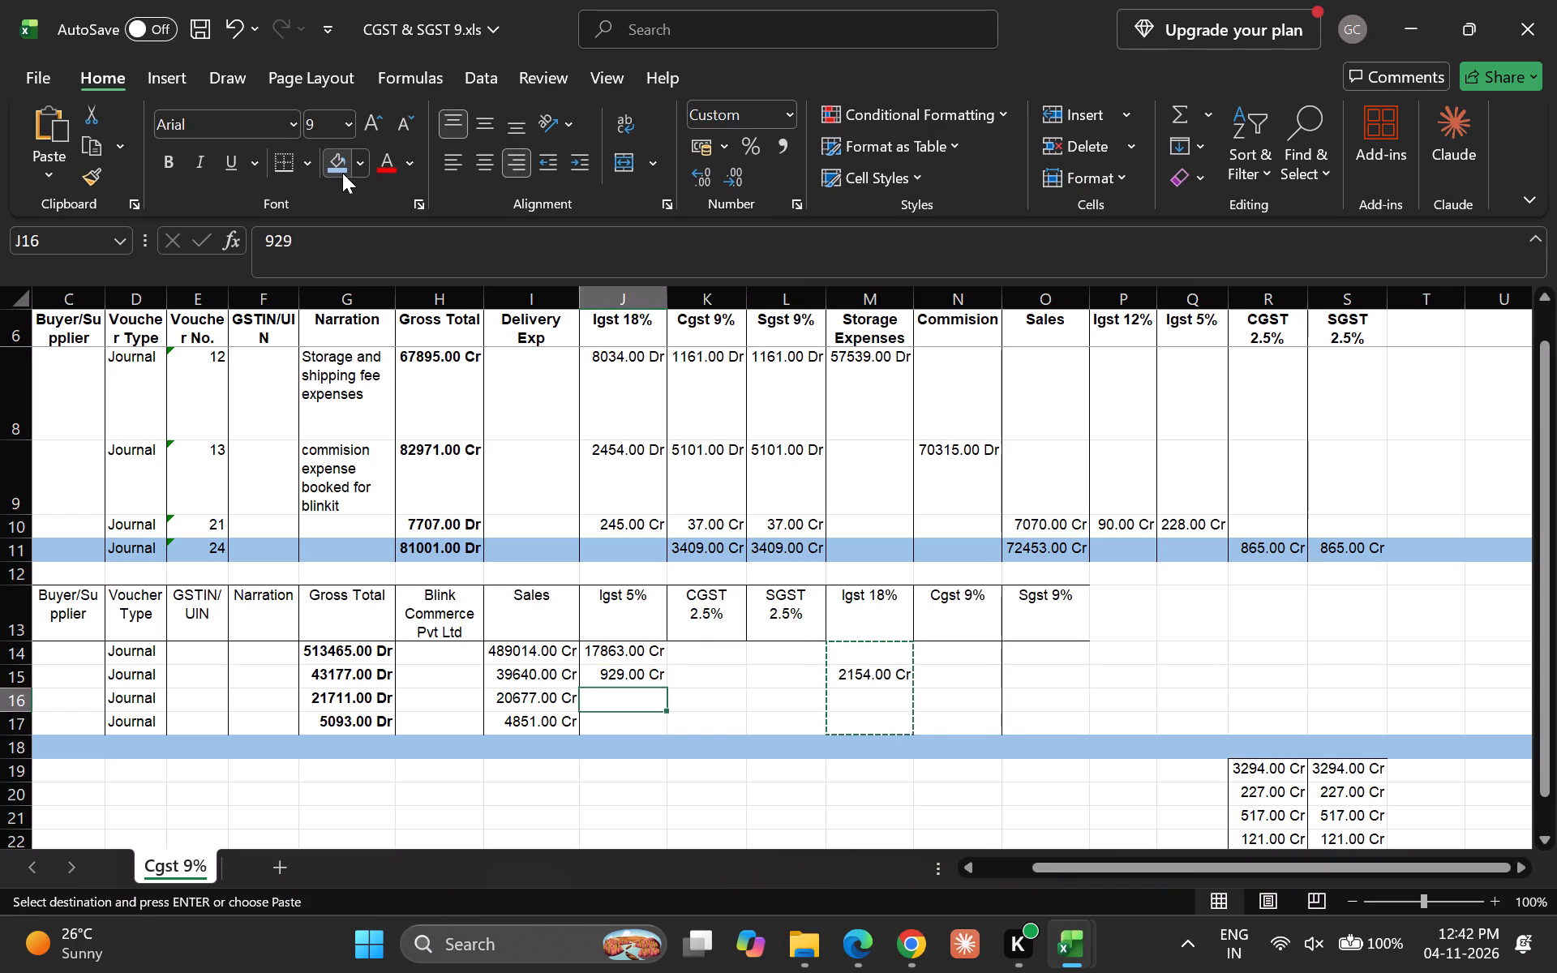
pyautogui.press('Down')
pyautogui.press('Down')
pyautogui.press('Down')
pyautogui.press('Return')
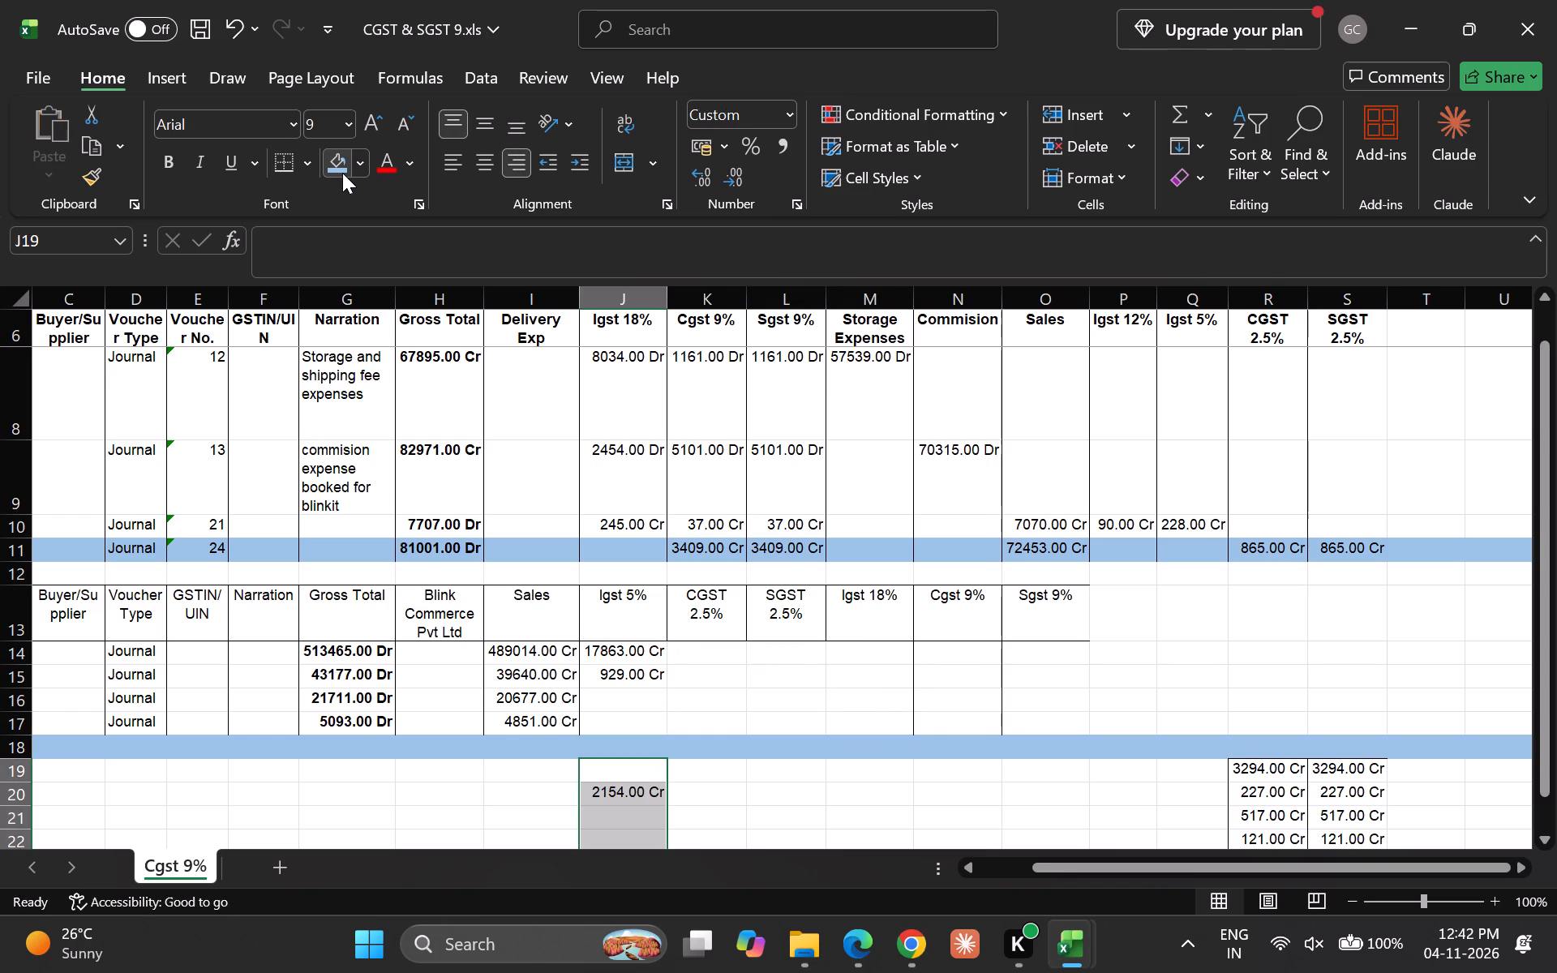
# Clear the row 13 headings from CGST 2.5% through Sgst 9% in K13:O13.
pyautogui.press('Right')
pyautogui.press('Right')
pyautogui.press('Up')
pyautogui.press('Up')
pyautogui.press('Up')
pyautogui.press('Up')
pyautogui.press('Left')
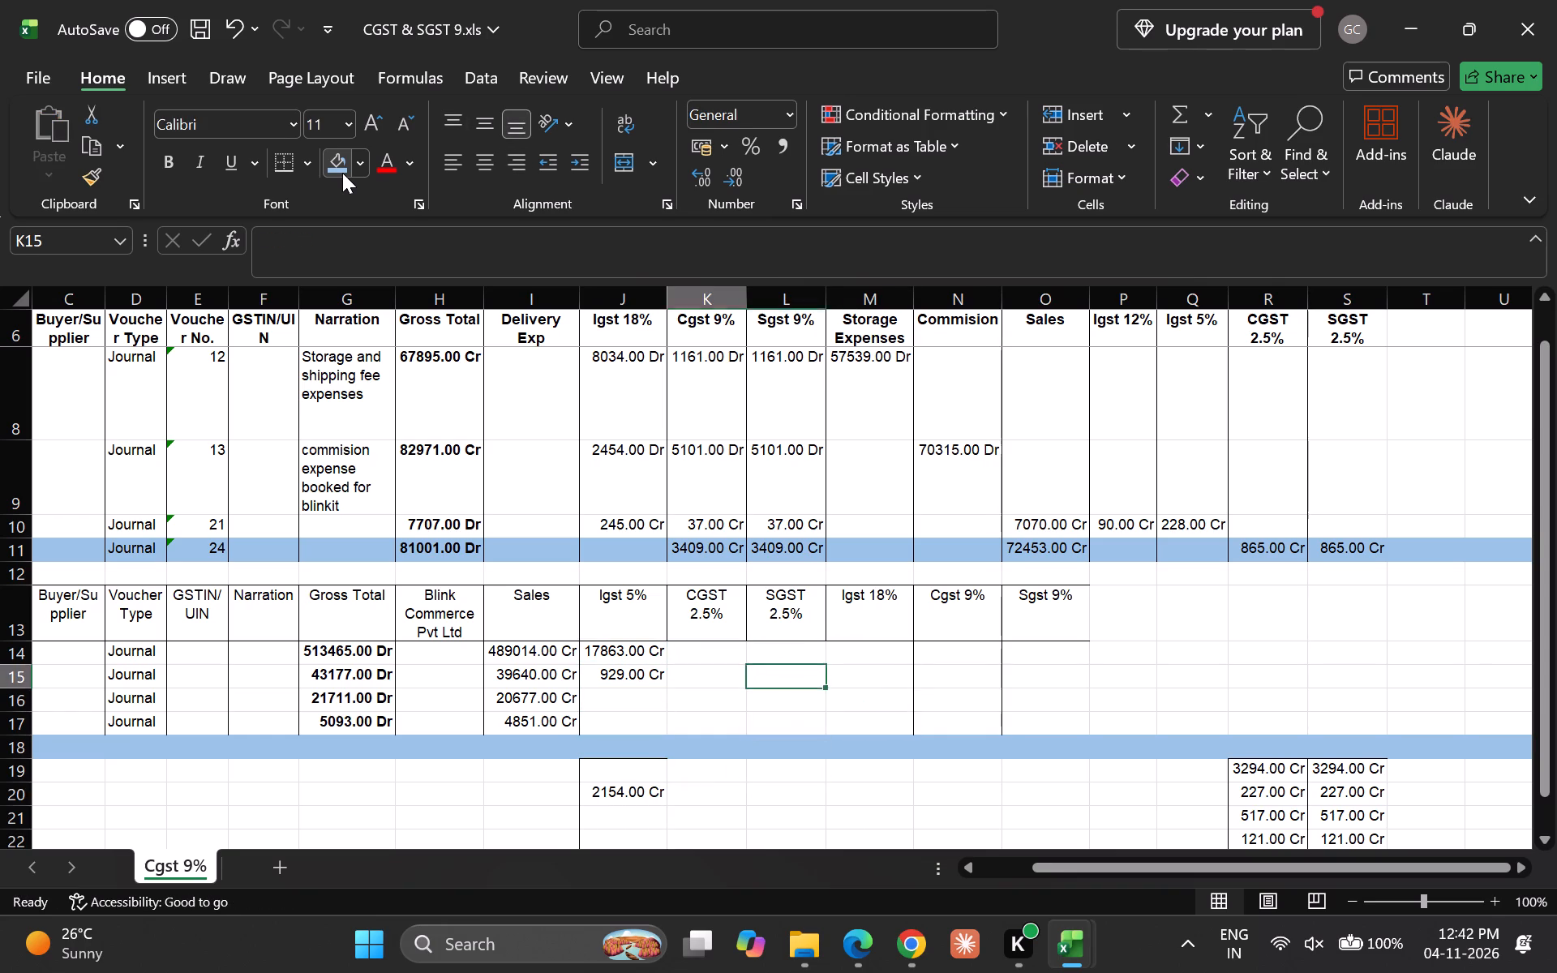
pyautogui.press('Up')
pyautogui.press('Up')
pyautogui.hotkey('shift', 'Right')
pyautogui.hotkey('shift', 'Right')
pyautogui.hotkey('shift', 'Right')
pyautogui.hotkey('shift', 'Right')
pyautogui.press('Delete')
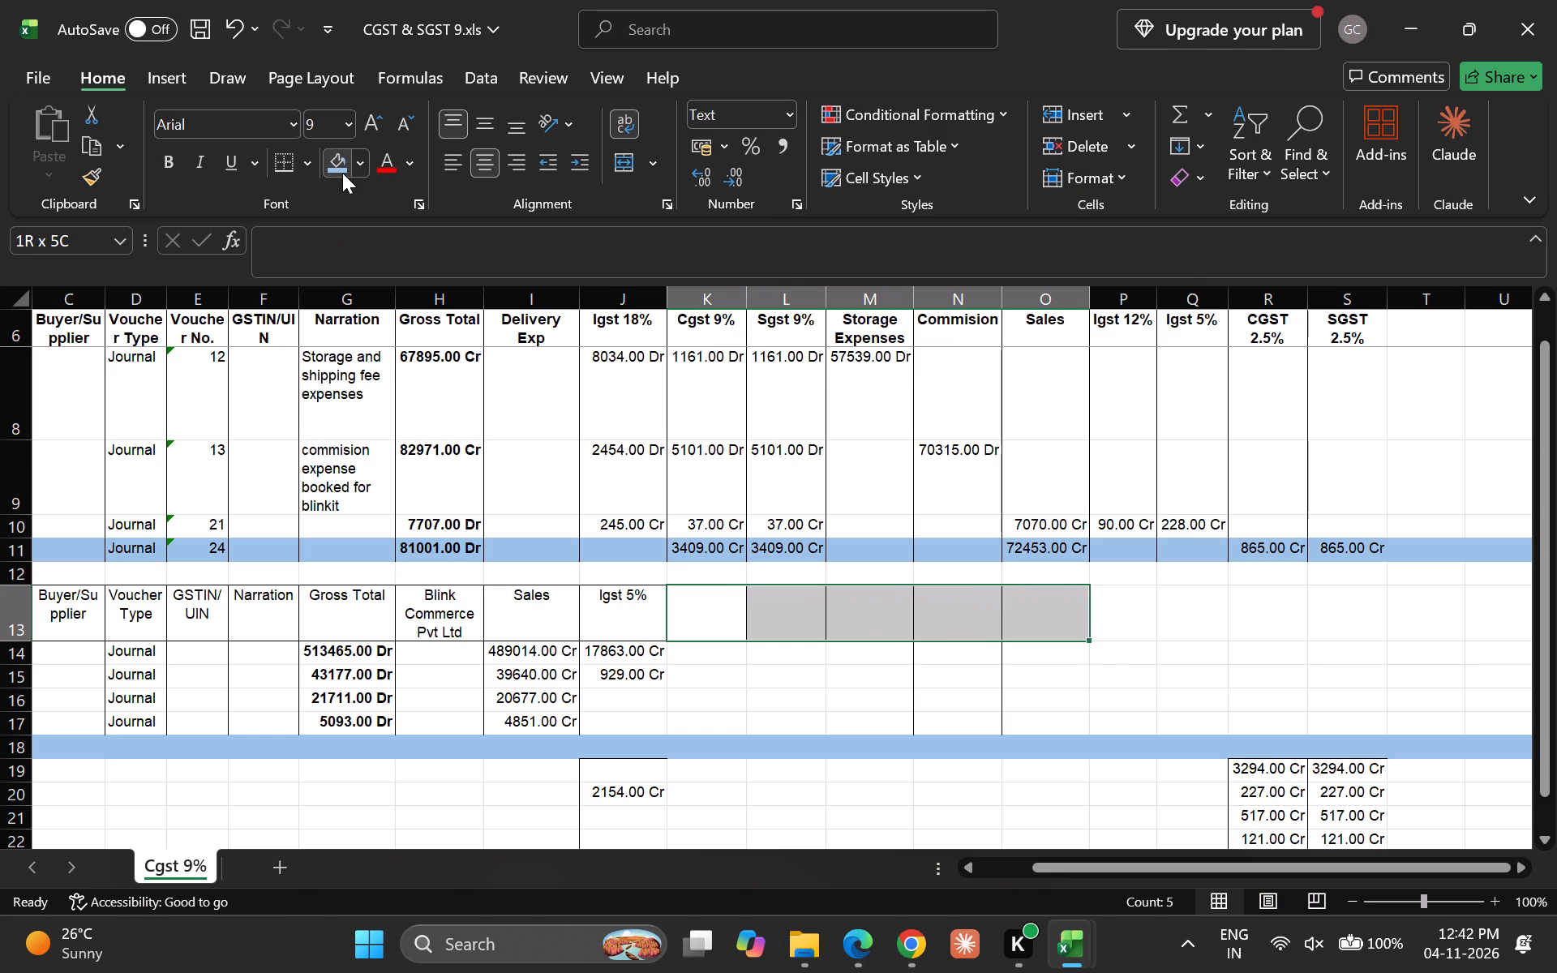
# Move the pasted block's Igst 5% cells from J14:J17 to Q19:Q22, under the Igst 5% heading in row 6.
pyautogui.press('Down')
pyautogui.press('Up')
pyautogui.press('Left')
pyautogui.hotkey('shift', 'Down')
pyautogui.press('Down')
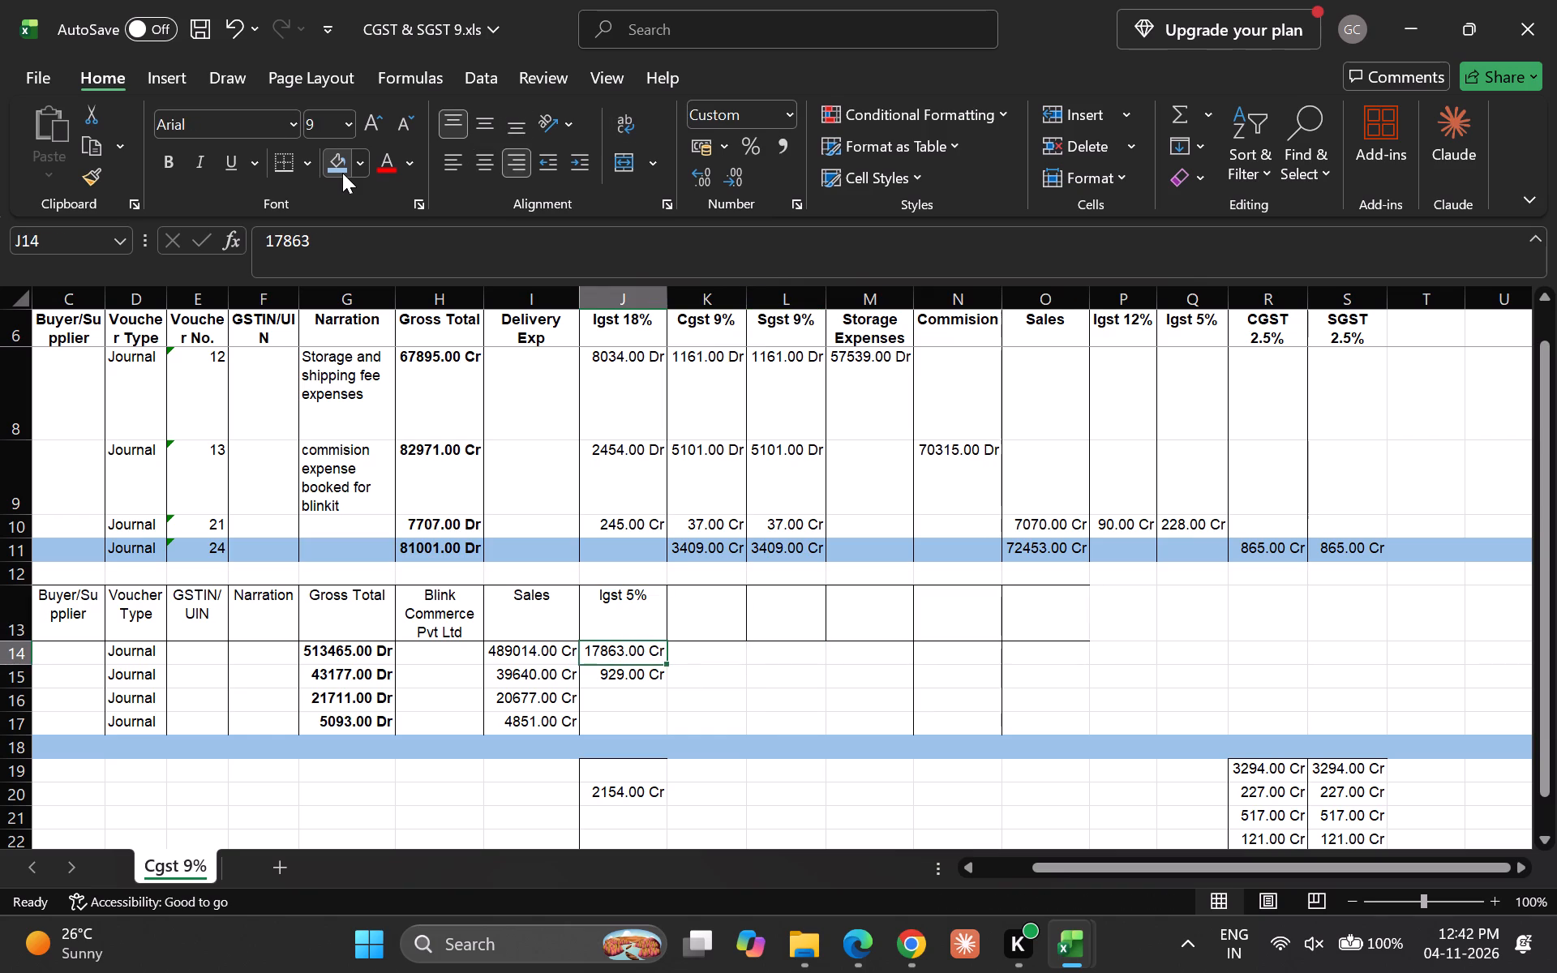
pyautogui.hotkey('shift', 'Down')
pyautogui.hotkey('shift', 'Down')
pyautogui.hotkey('shift', 'Down')
pyautogui.hotkey('ctrl', 'x')
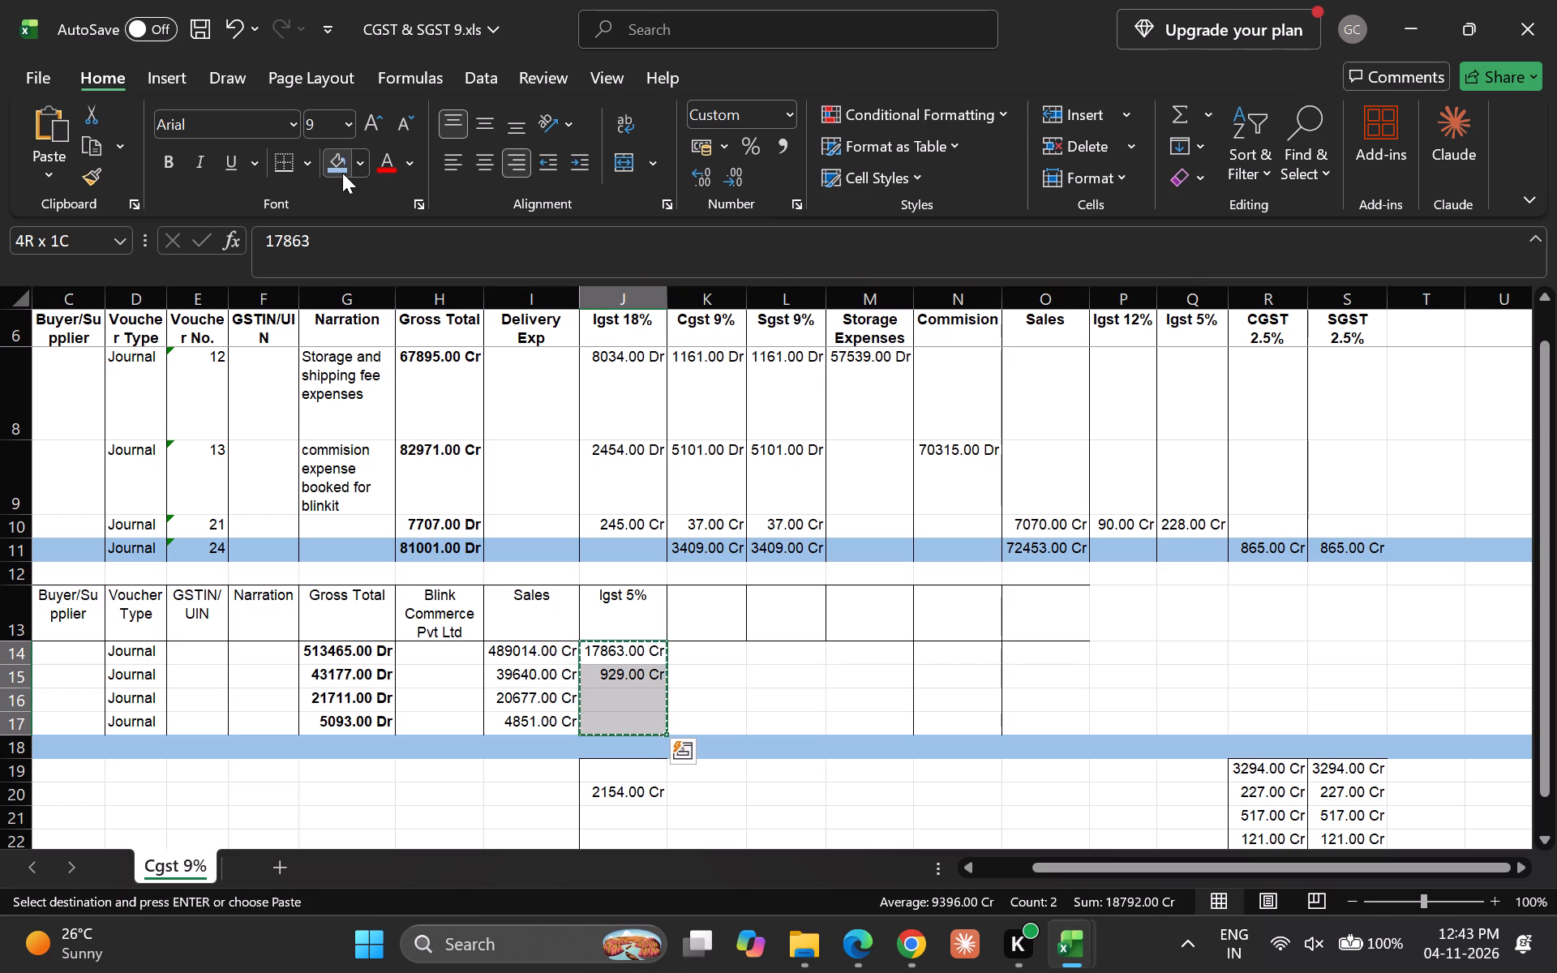
pyautogui.press('Right')
pyautogui.press('Right')
pyautogui.press('Right')
pyautogui.press('Right')
pyautogui.press('Right')
pyautogui.press('Right')
pyautogui.press('Right')
pyautogui.press('Down')
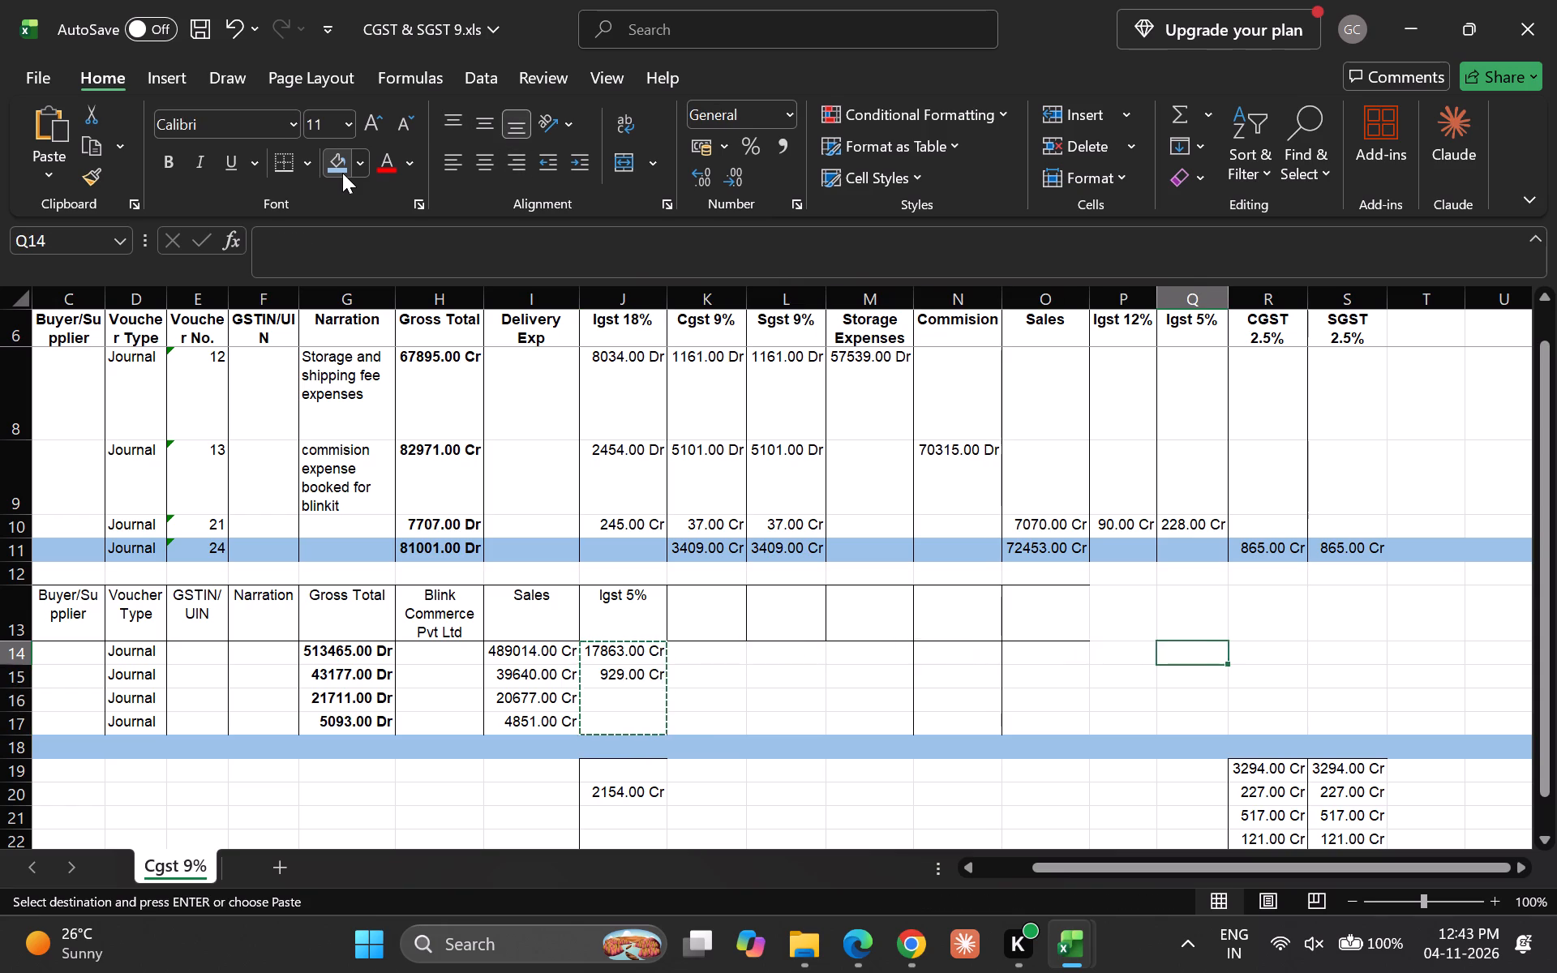
pyautogui.press('Down')
pyautogui.press('Down')
pyautogui.press('Down')
pyautogui.press('Down')
pyautogui.press('Return')
pyautogui.press('Down')
pyautogui.press('Up')
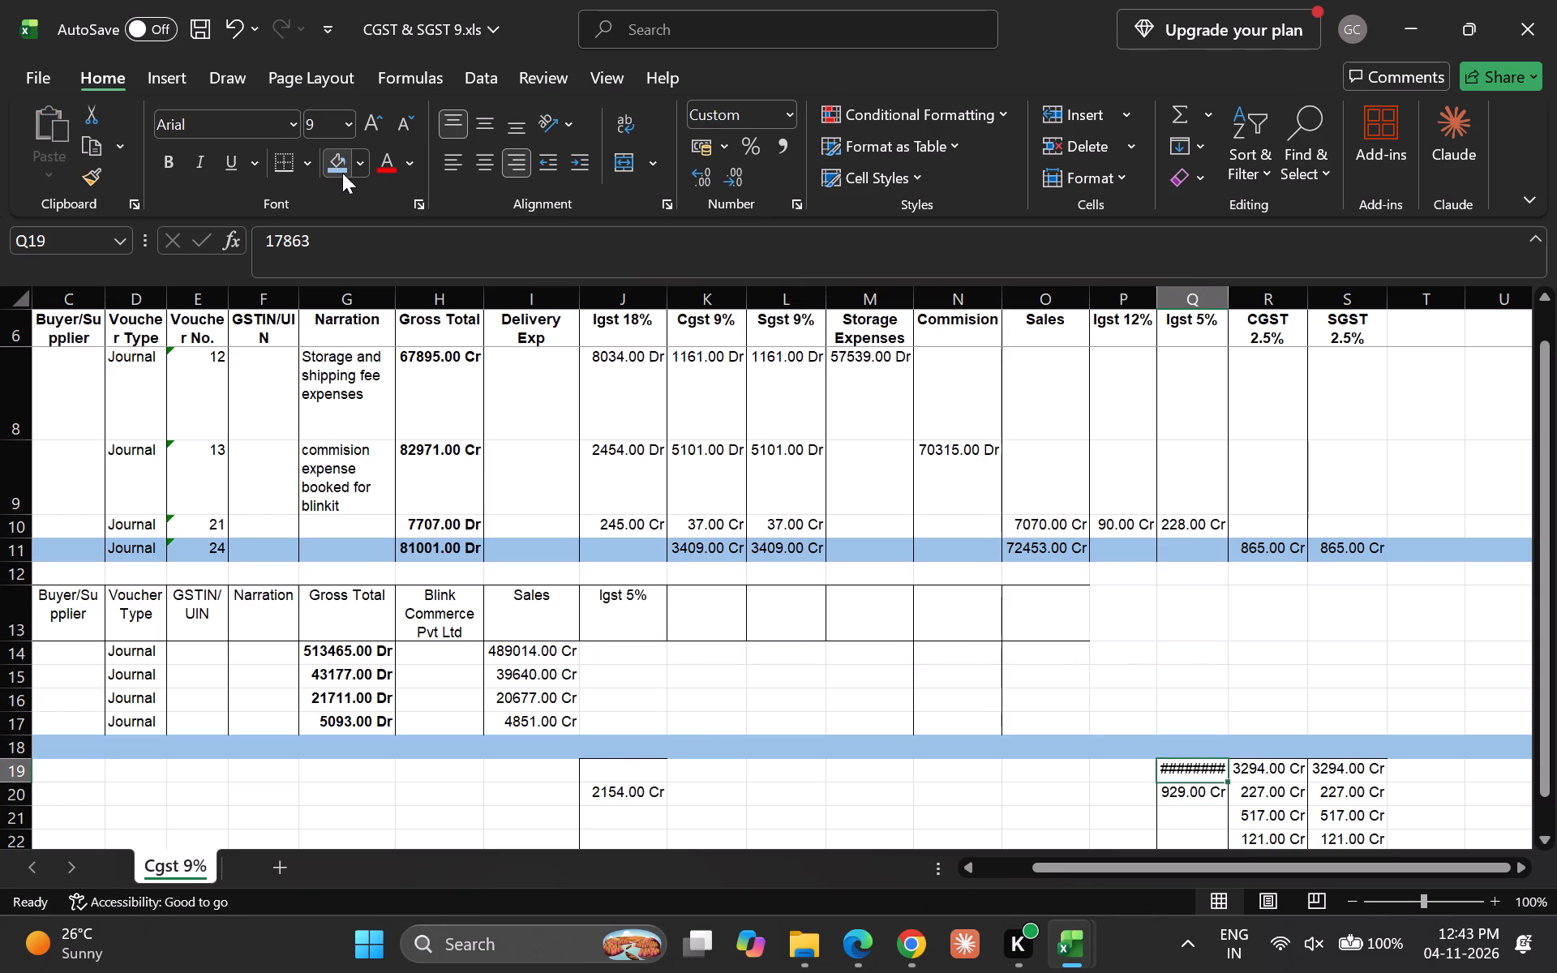
# Move the pasted block's Sales amounts from I14:I17 to O19:O22, under the Sales heading in row 6.
pyautogui.press('Left')
pyautogui.press('Left')
pyautogui.press('Left')
pyautogui.press('Up')
pyautogui.press('Left')
pyautogui.press('Left')
pyautogui.press('Left')
pyautogui.press('Left')
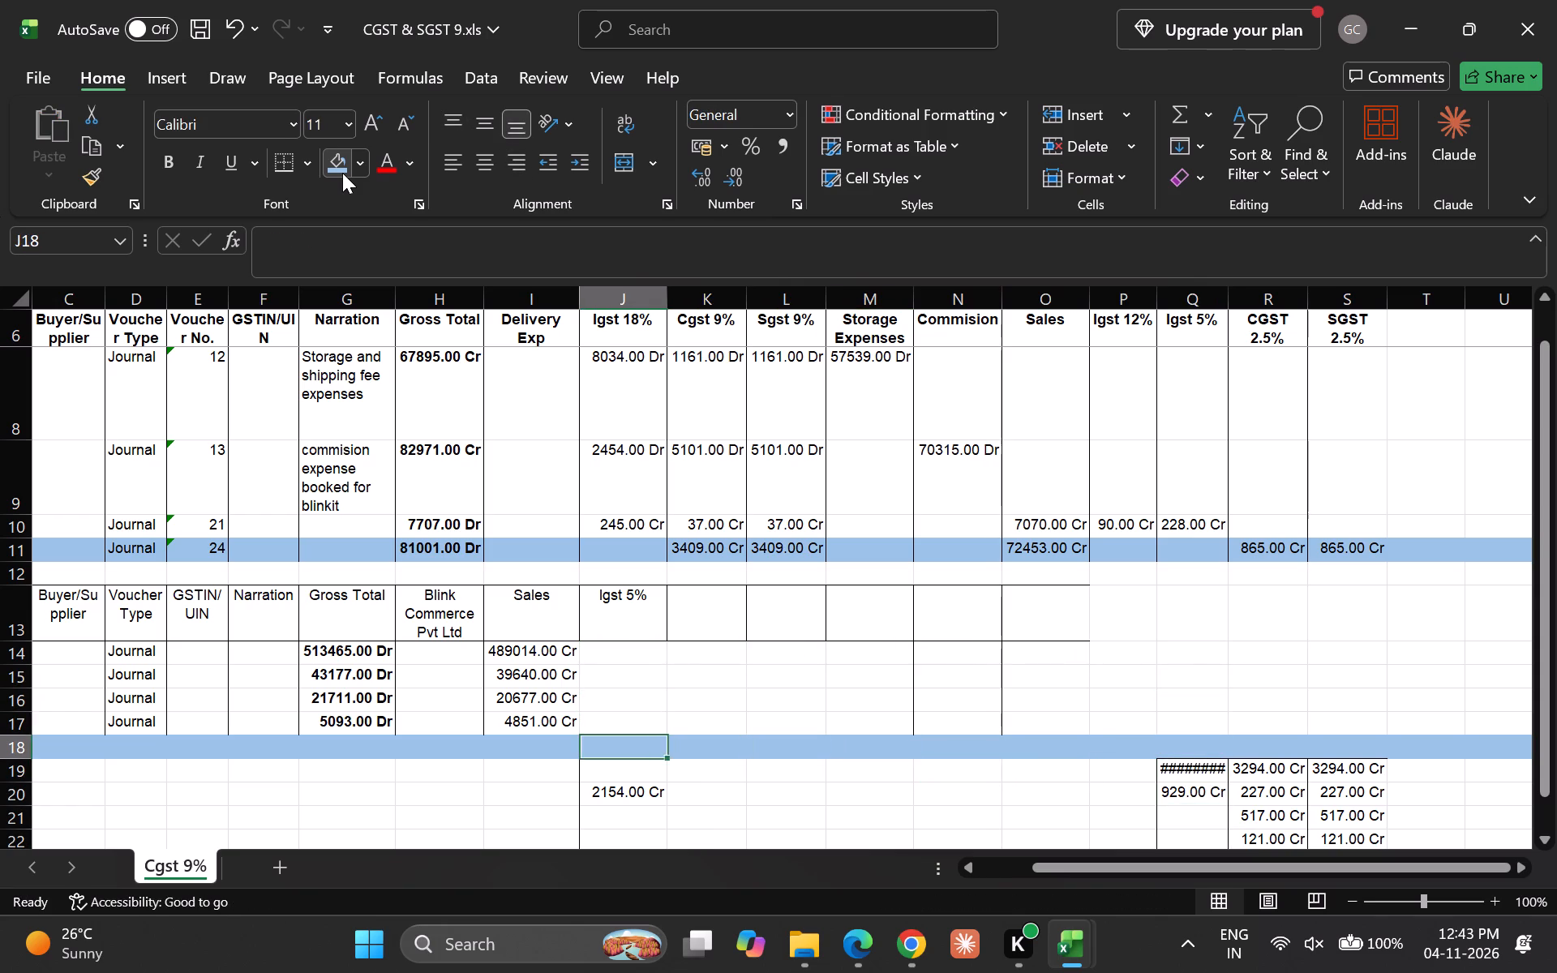
pyautogui.press('Up')
pyautogui.press('Up')
pyautogui.press('Up')
pyautogui.press('Left')
pyautogui.press('Up')
pyautogui.hotkey('shift', 'Down')
pyautogui.hotkey('shift', 'Down')
pyautogui.hotkey('shift', 'Down')
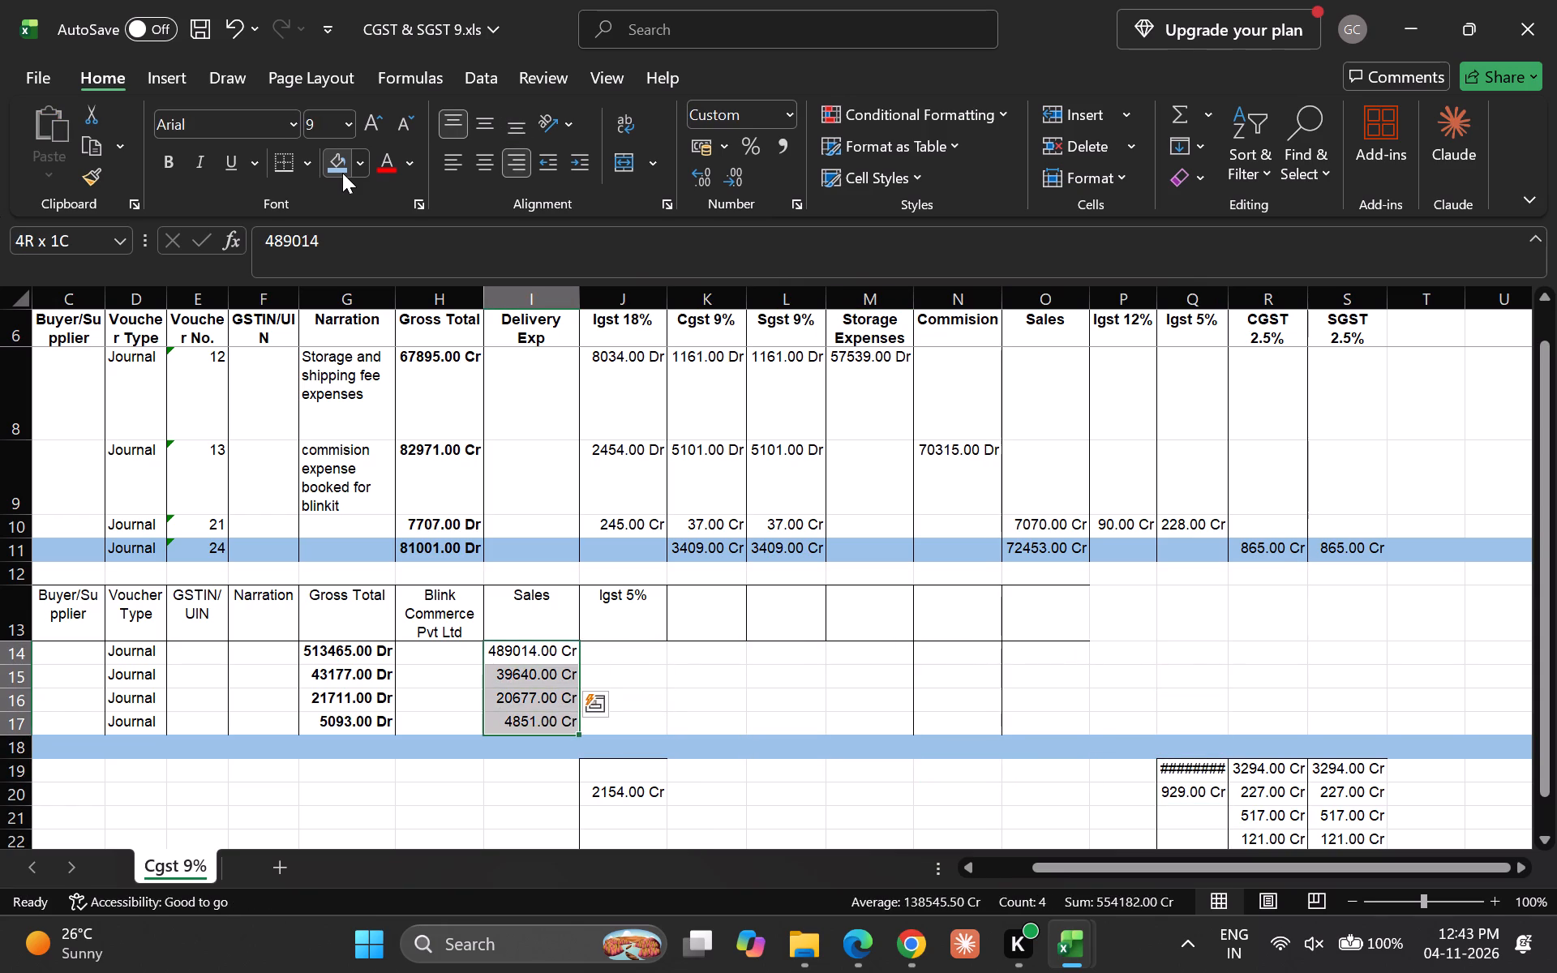
pyautogui.hotkey('ctrl', 'x')
pyautogui.press('Down')
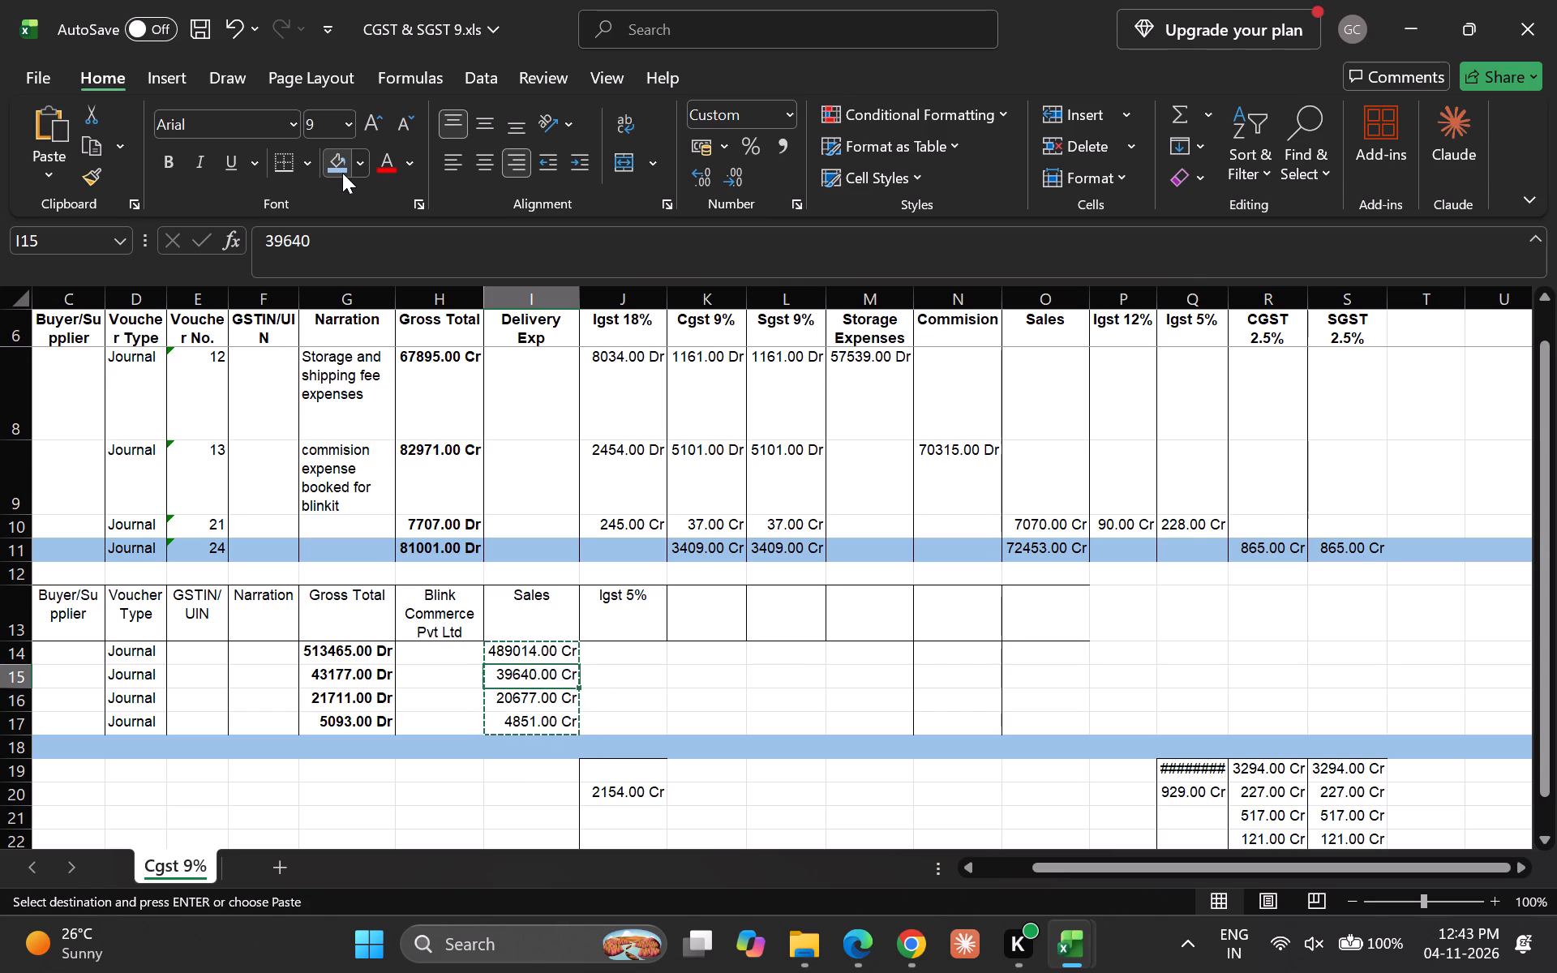
pyautogui.press('Right')
pyautogui.press('Right')
pyautogui.press('Right')
pyautogui.press('Right')
pyautogui.press('Right')
pyautogui.press('Right')
pyautogui.press('Down')
pyautogui.press('Down')
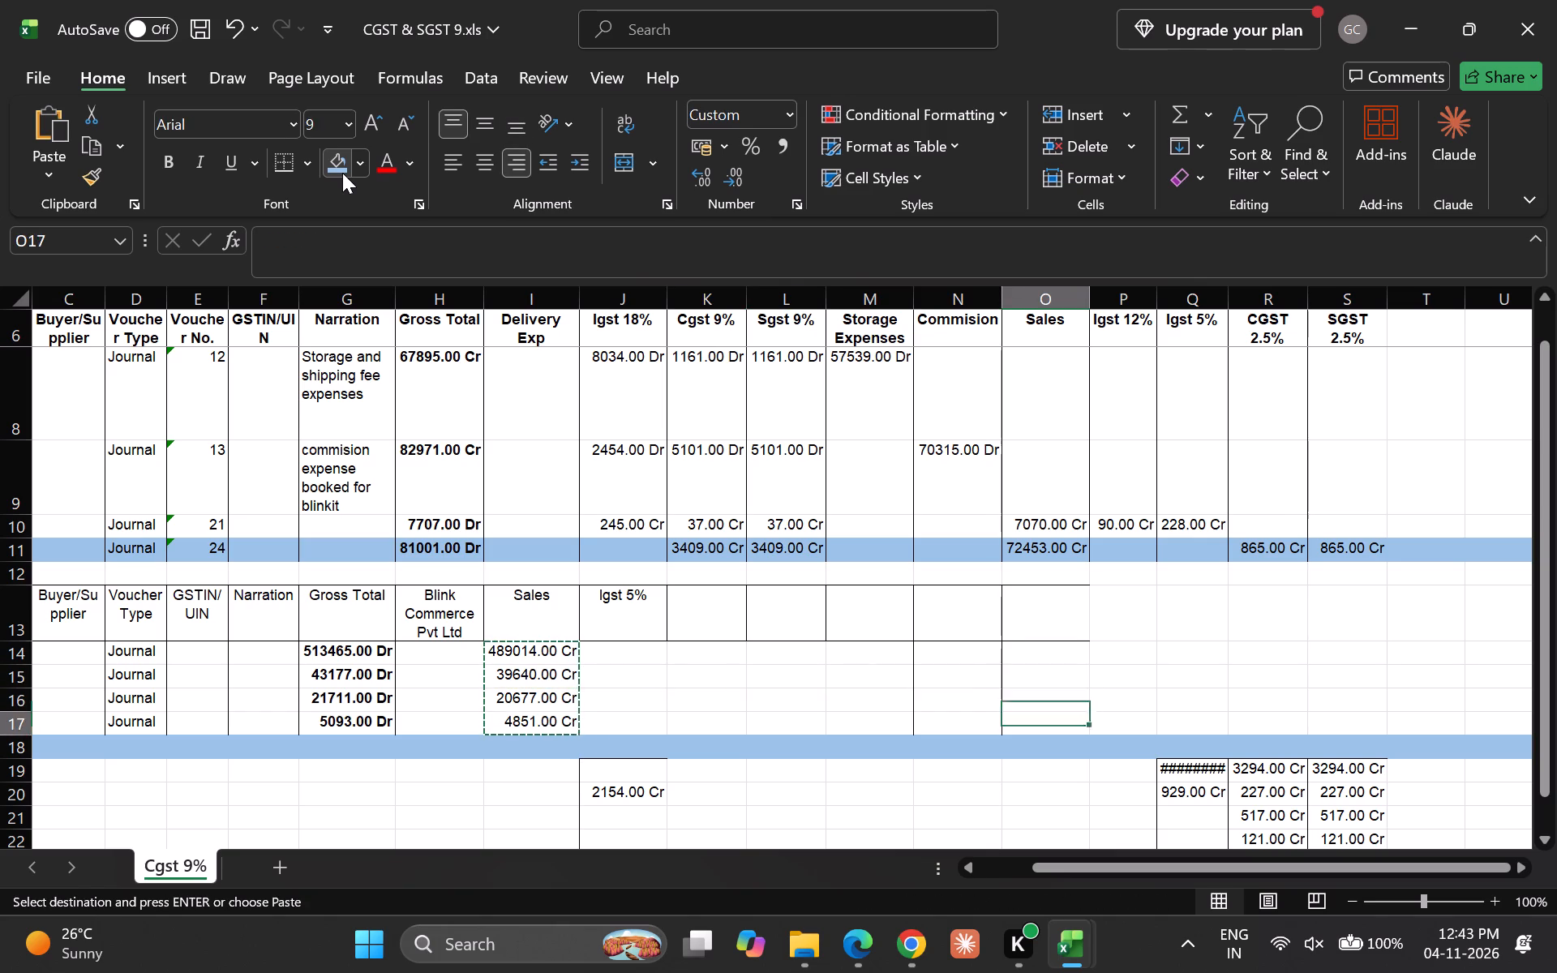
pyautogui.press('Down')
pyautogui.press('Down')
pyautogui.press('Return')
# Clear the row 13 headings Blink Commerce Pvt Ltd, Sales and Igst 5% in H13:J13.
pyautogui.press('Down')
pyautogui.press('Up')
pyautogui.press('Left')
pyautogui.press('Left')
pyautogui.press('Left')
pyautogui.press('Left')
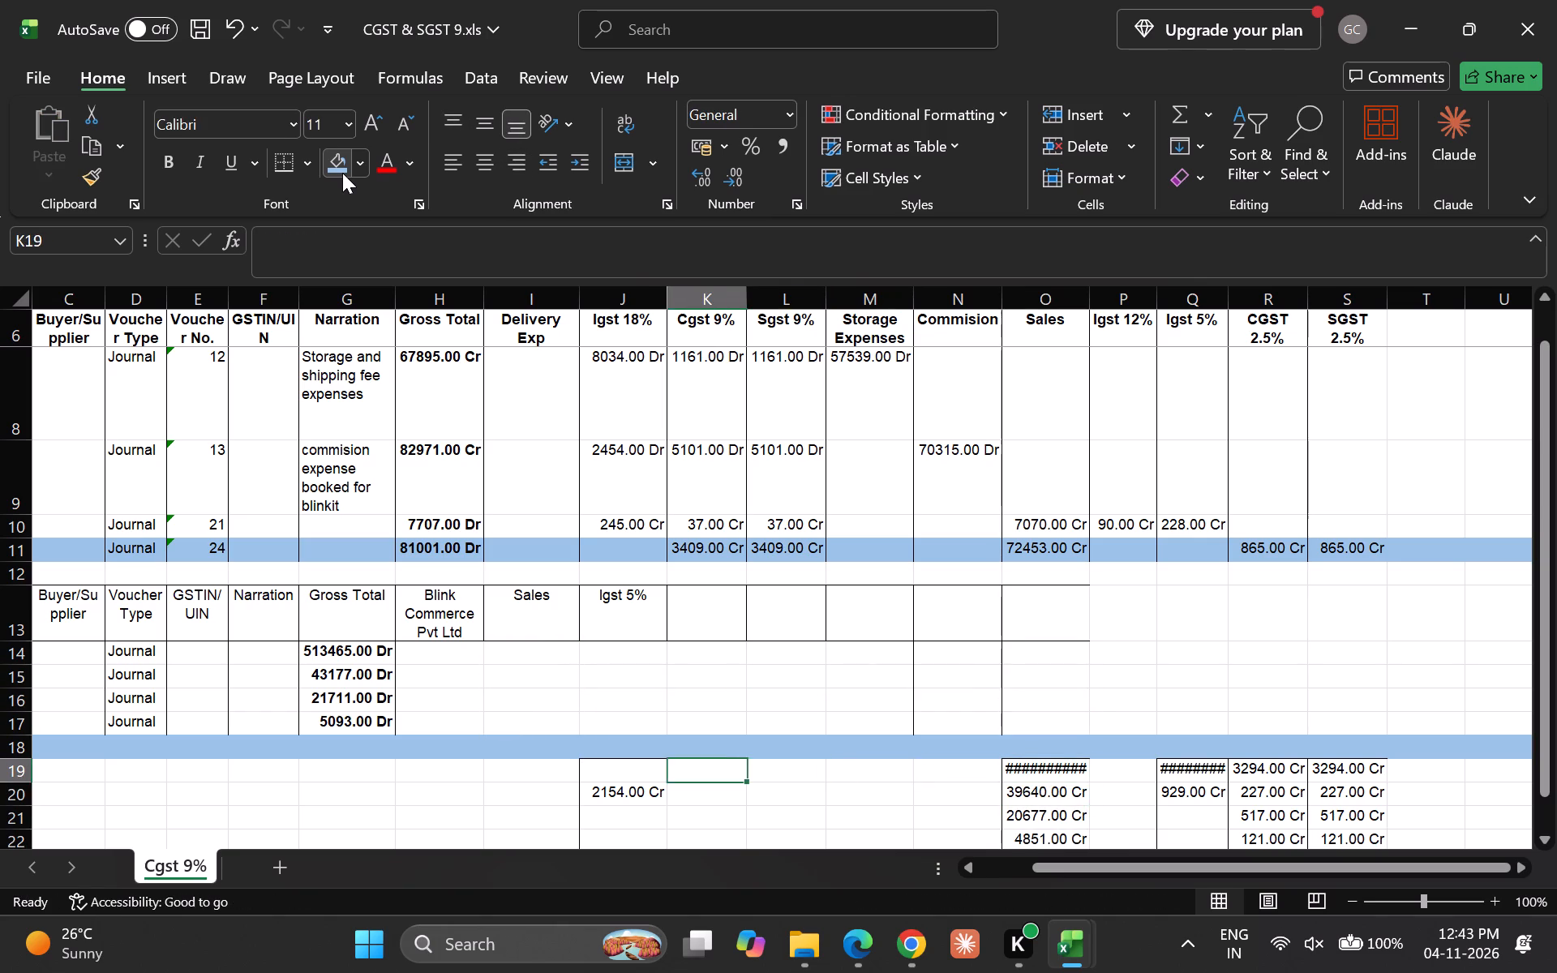
pyautogui.press('Up')
pyautogui.press('Up')
pyautogui.press('Left')
pyautogui.press('Left')
pyautogui.press('Left')
pyautogui.press('Up')
pyautogui.press('Up')
pyautogui.press('Up')
pyautogui.press('Up')
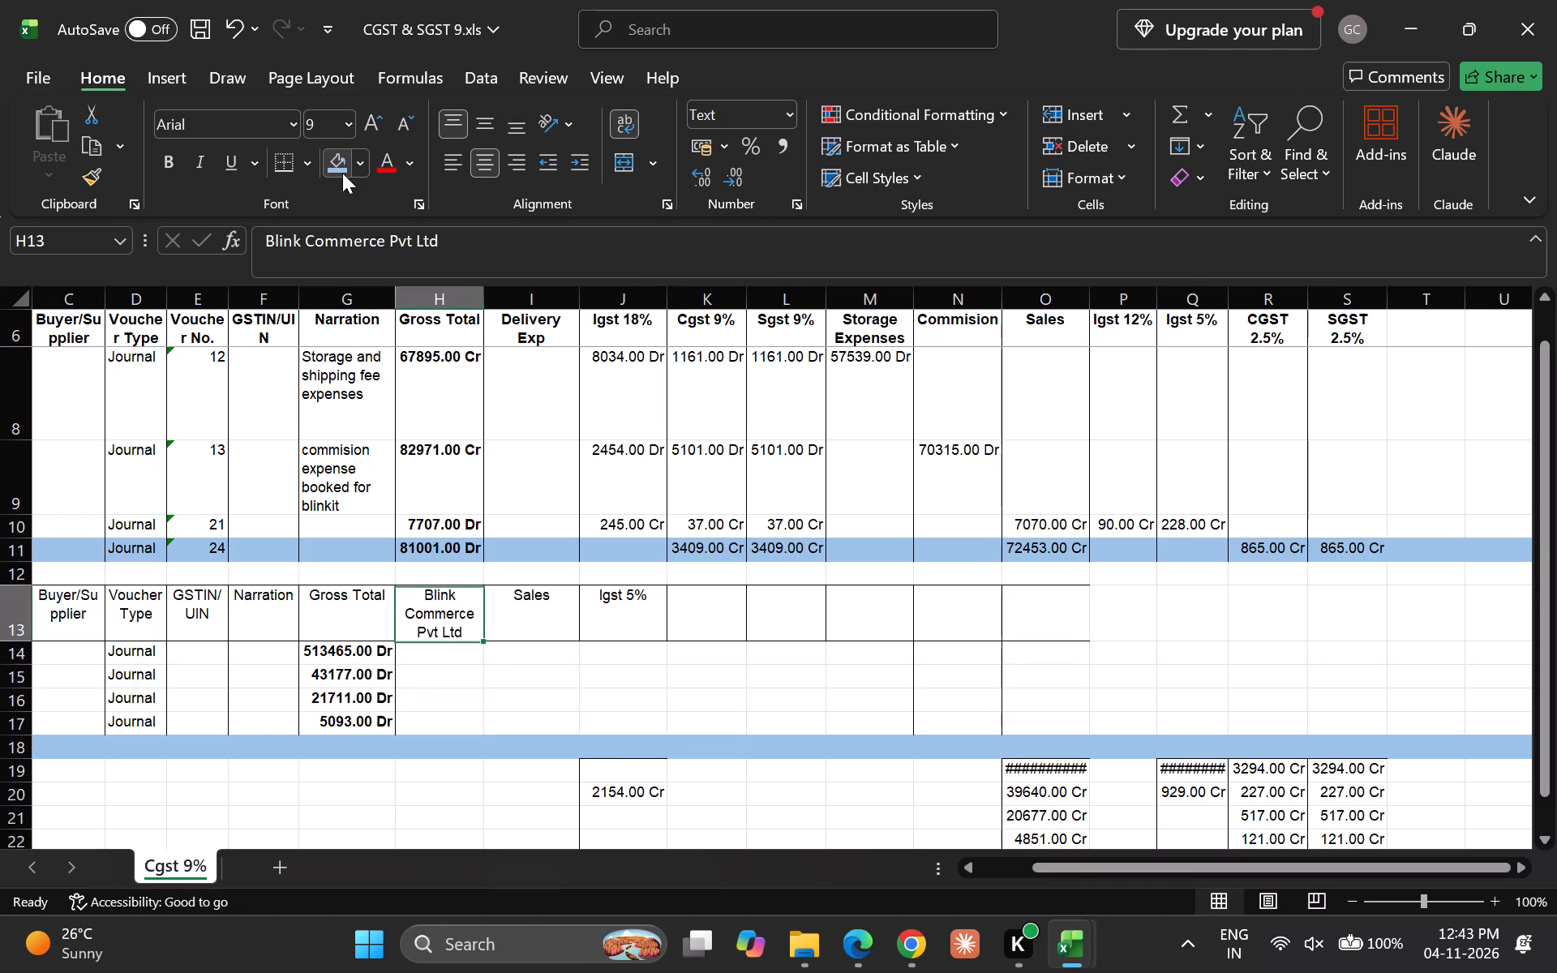
pyautogui.hotkey('shift', 'Right')
pyautogui.hotkey('shift', 'Right')
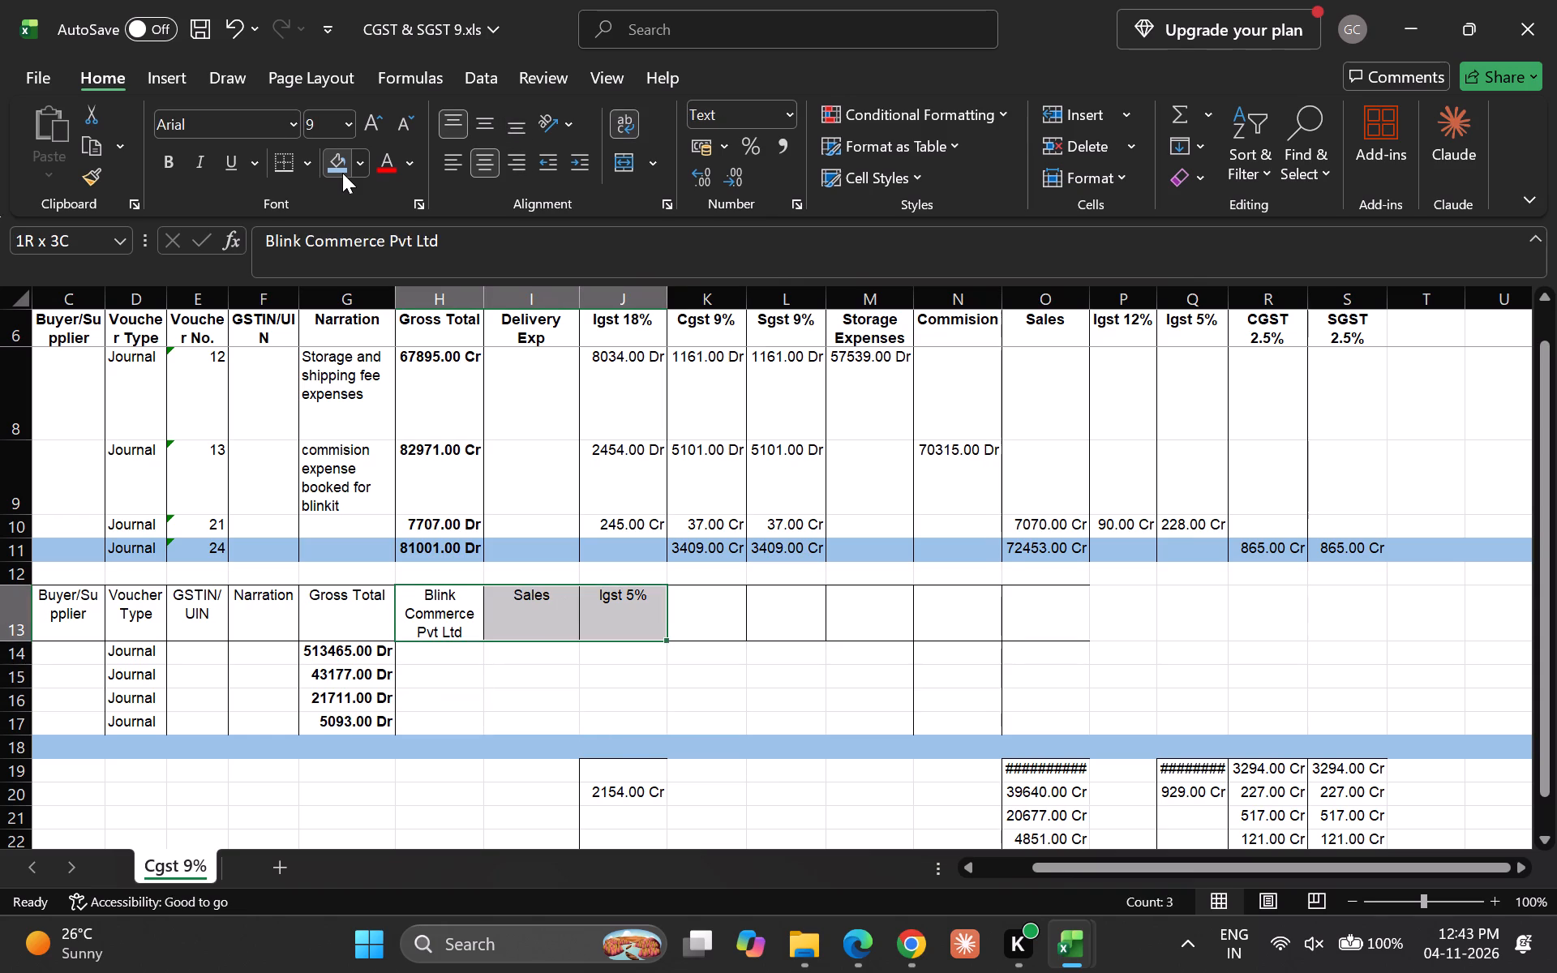
pyautogui.press('Delete')
# Move the pasted block's Gross Total amounts from G14:G17 to H19:H22, under the Gross Total heading in row 6.
pyautogui.press('Down')
pyautogui.press('Up')
pyautogui.press('Left')
pyautogui.press('Down')
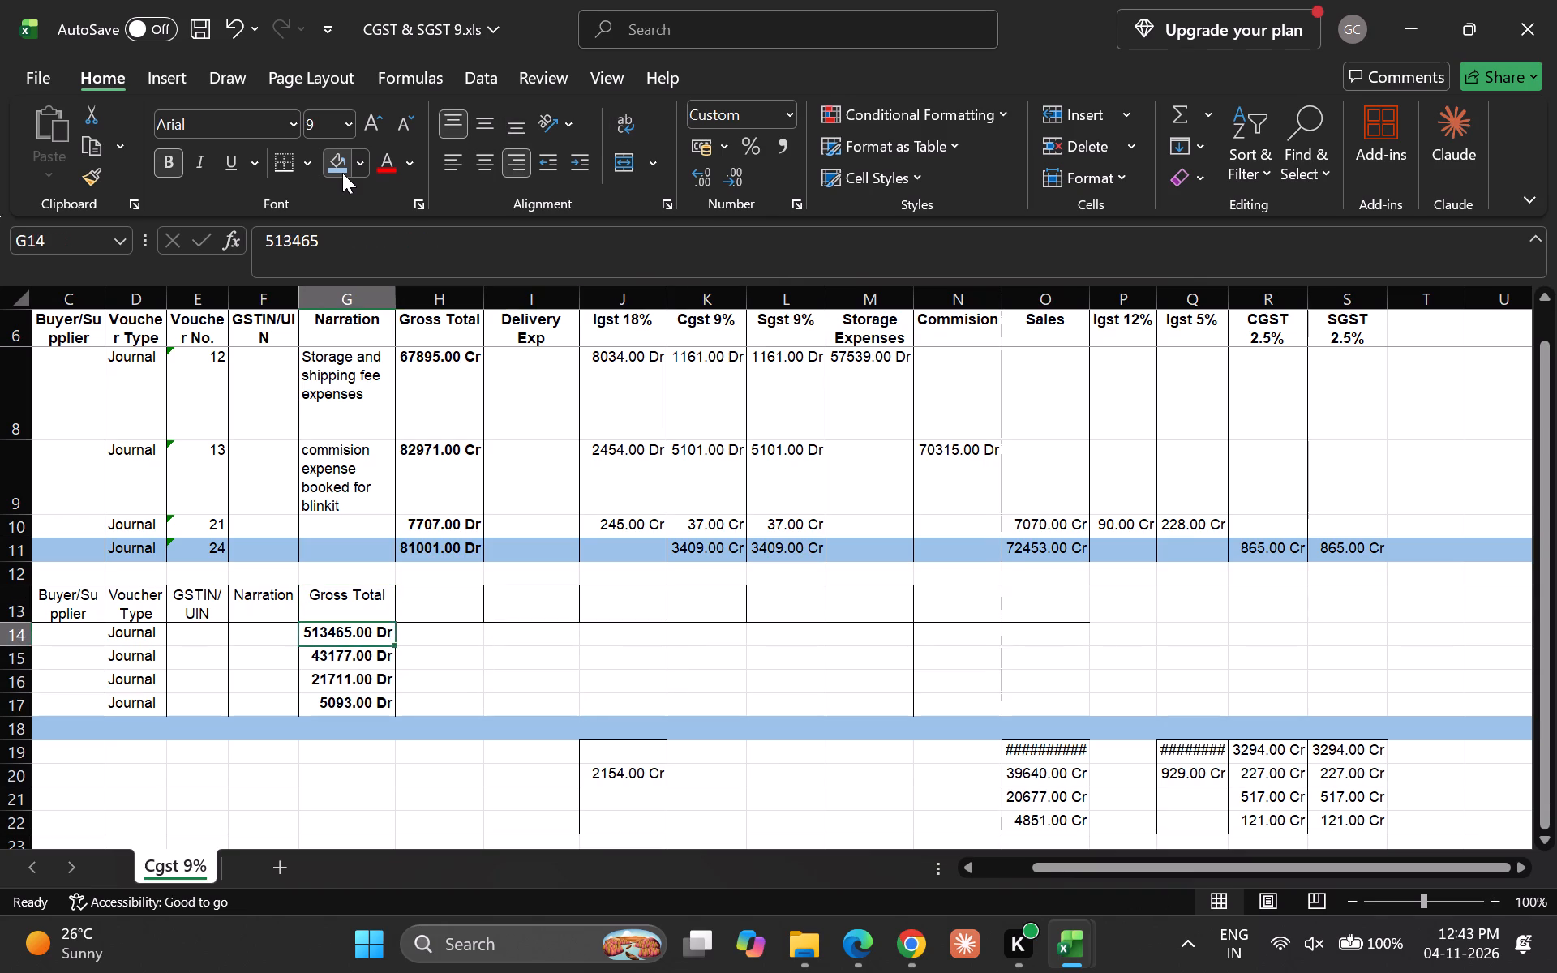
pyautogui.hotkey('shift', 'Down')
pyautogui.hotkey('shift', 'Down')
pyautogui.hotkey('shift', 'Down')
pyautogui.hotkey('ctrl', 'x')
pyautogui.press('Right')
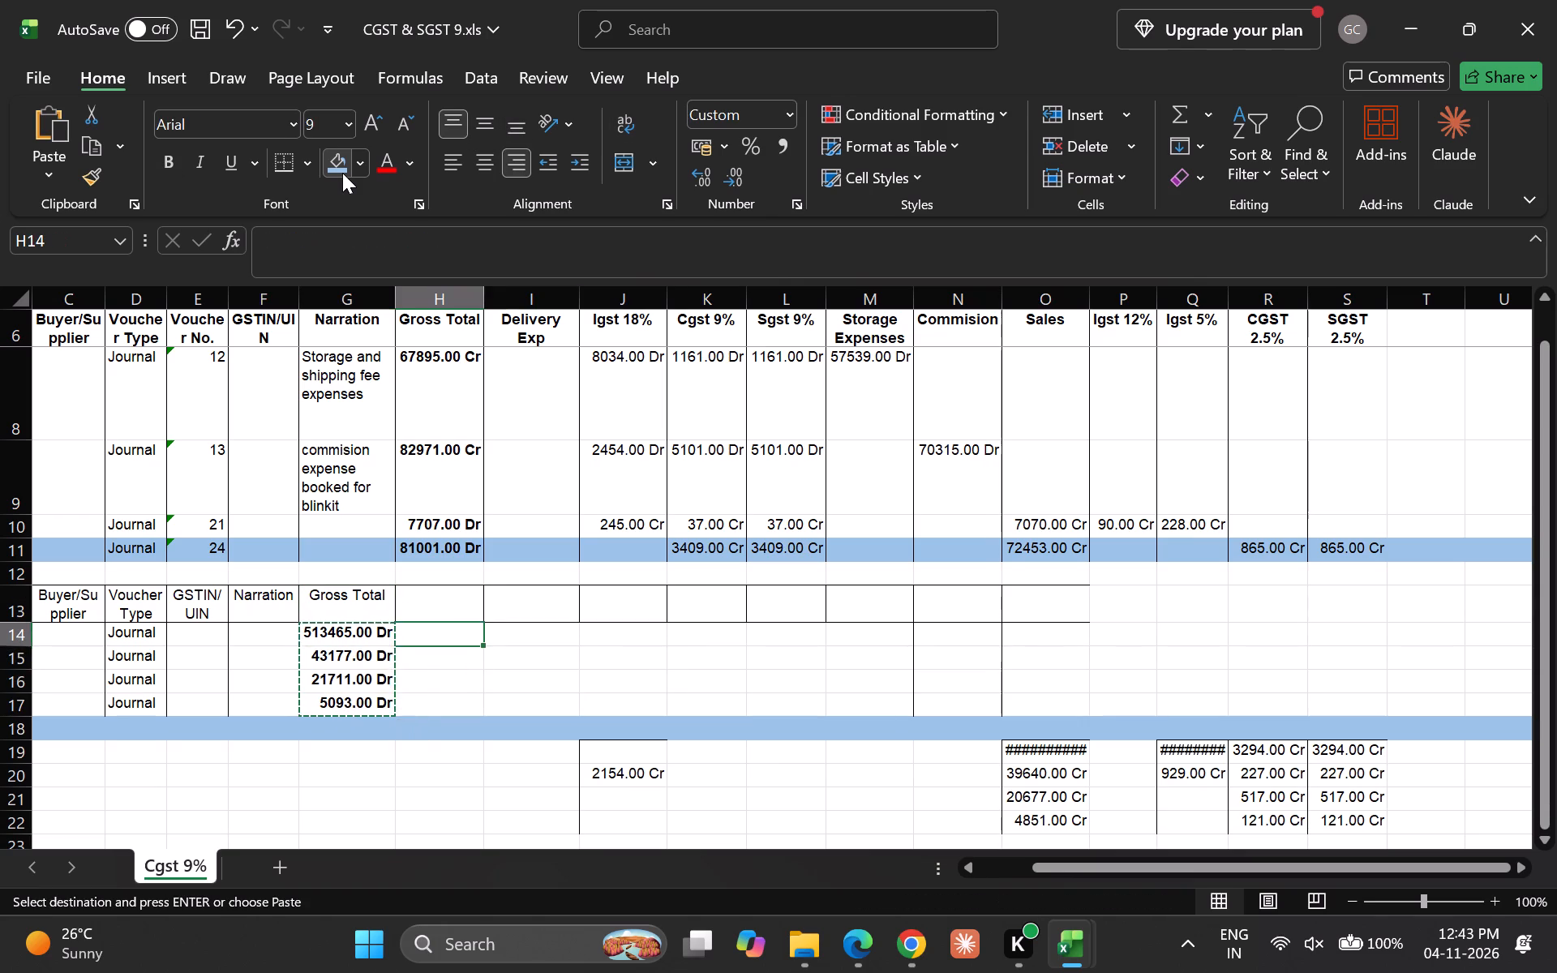
pyautogui.press('Down')
pyautogui.press('Down')
pyautogui.press('Down')
pyautogui.press('Down')
pyautogui.press('Down')
pyautogui.press('Return')
# Move the pasted block's Journal voucher types from D14:D17 to D19:D22.
pyautogui.press('Down')
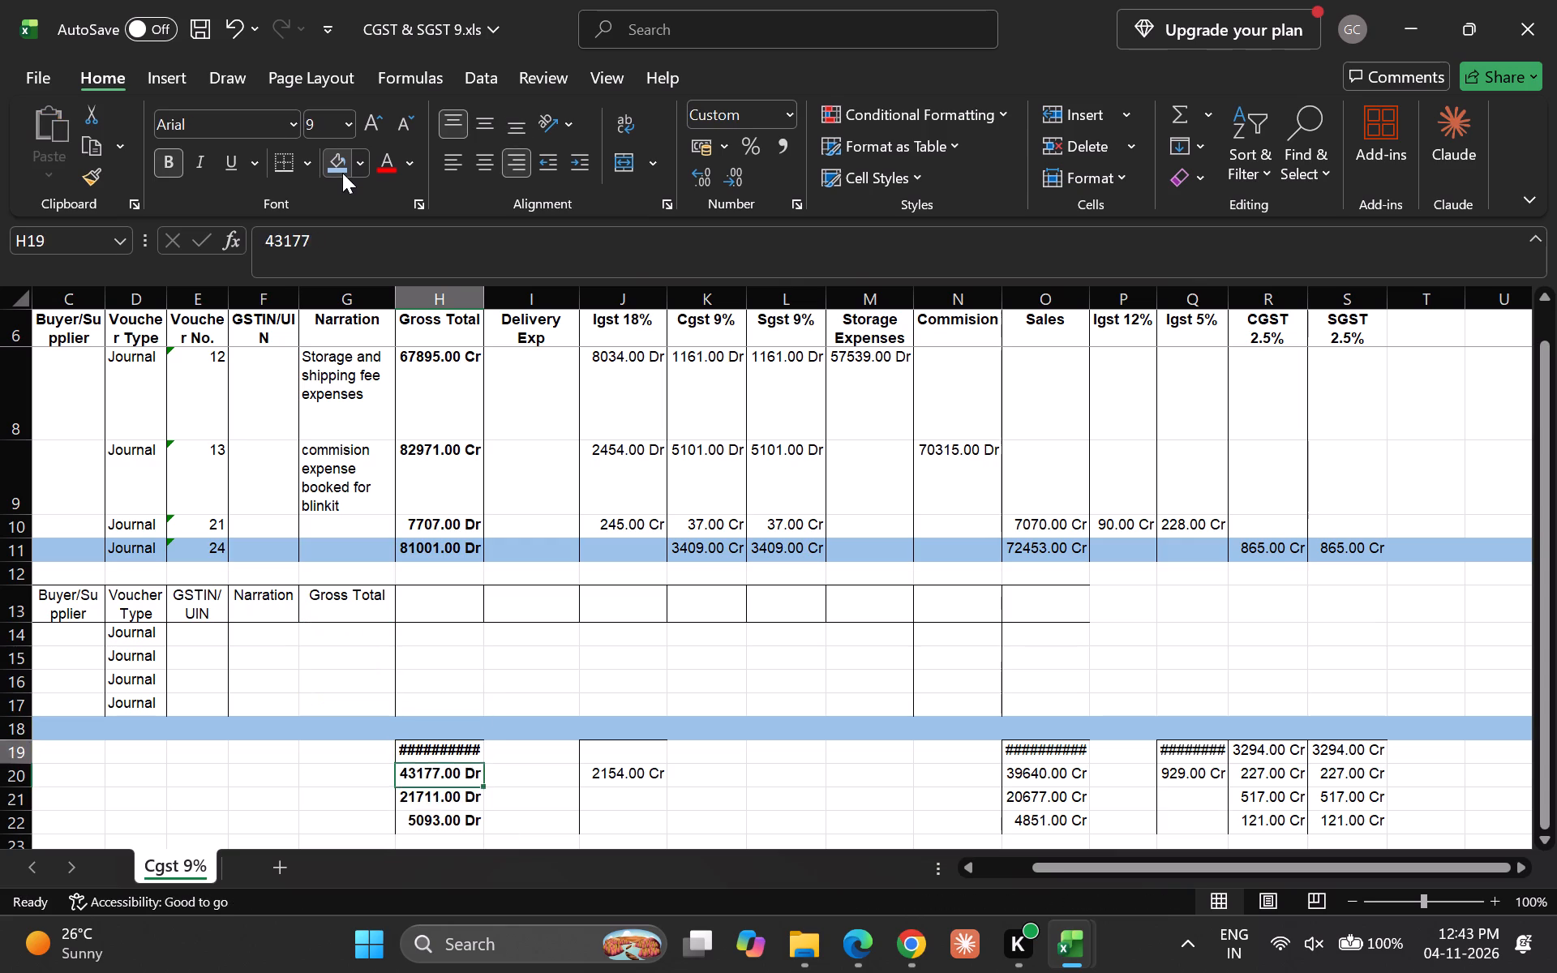
pyautogui.press('Up')
pyautogui.press('Left')
pyautogui.press('Left')
pyautogui.press('Left')
pyautogui.press('Left')
pyautogui.press('Up')
pyautogui.press('Up')
pyautogui.press('Up')
pyautogui.press('Up')
pyautogui.press('Up')
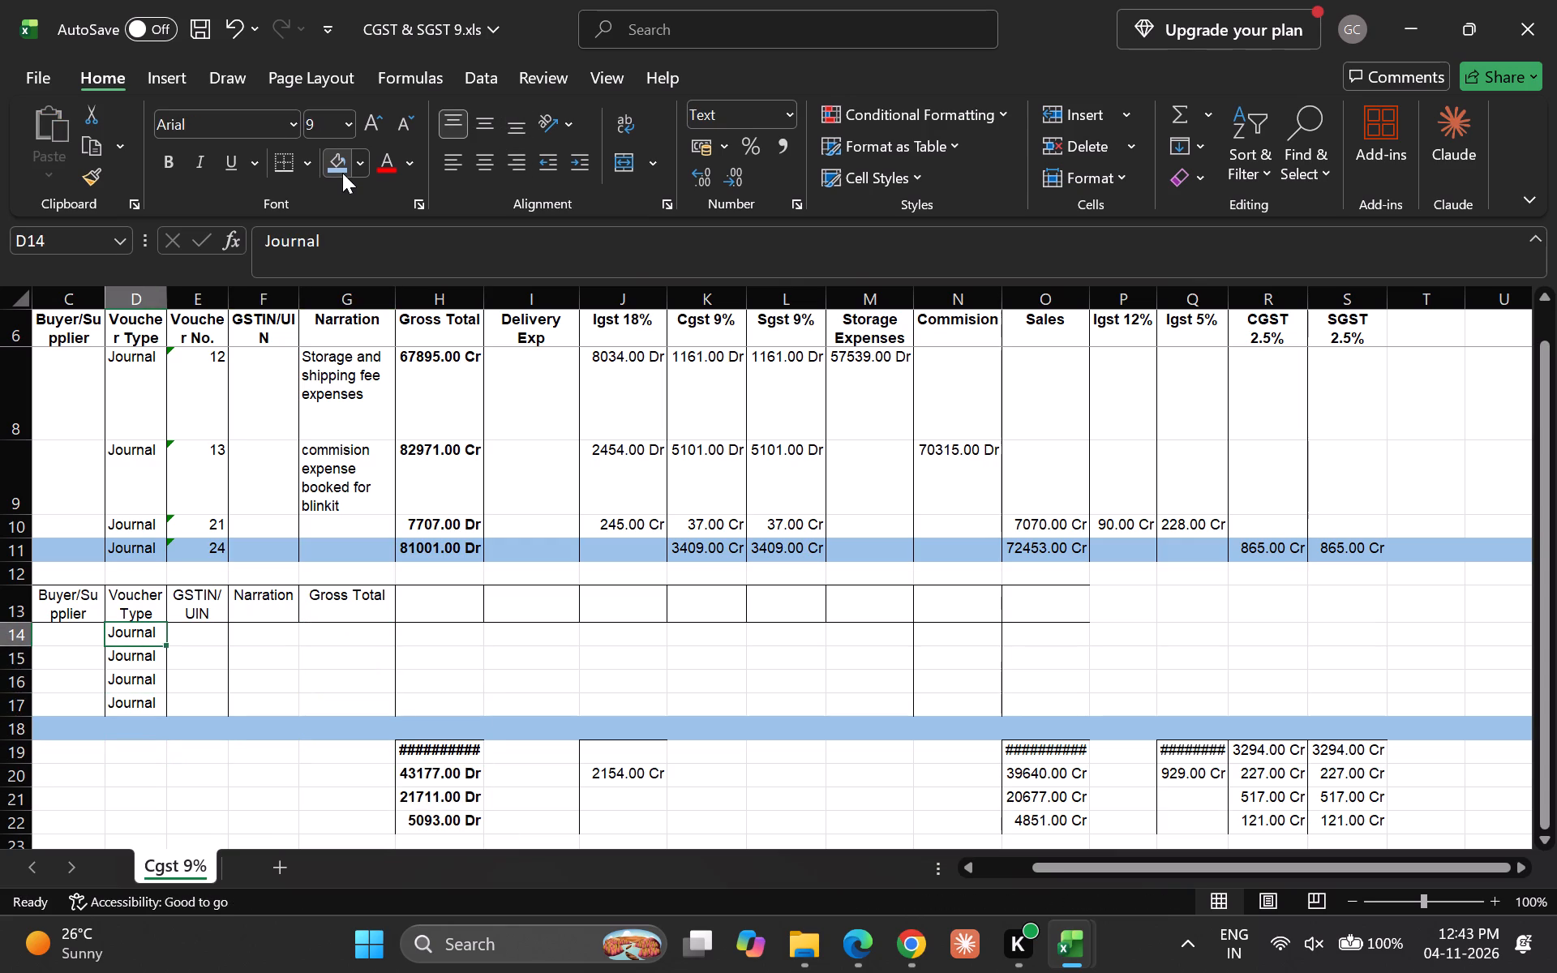
pyautogui.hotkey('shift', 'Down')
pyautogui.hotkey('shift', 'Down')
pyautogui.hotkey('shift', 'Down')
pyautogui.hotkey('ctrl', 'x')
pyautogui.press('Down')
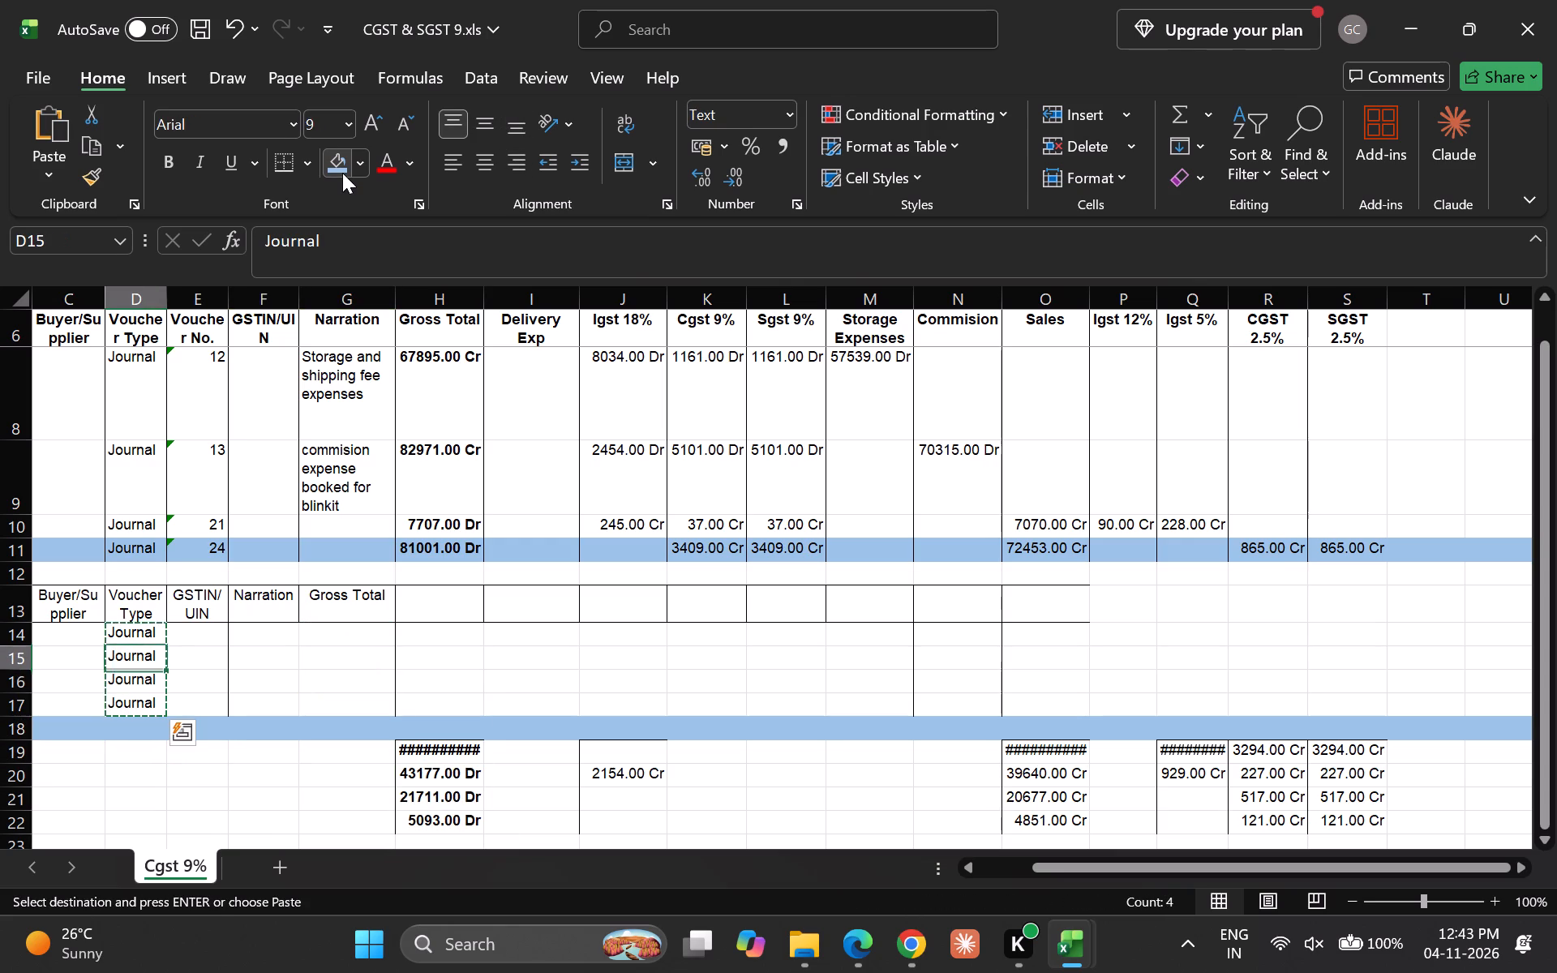
pyautogui.press('Right')
pyautogui.press('Left')
pyautogui.press('Down')
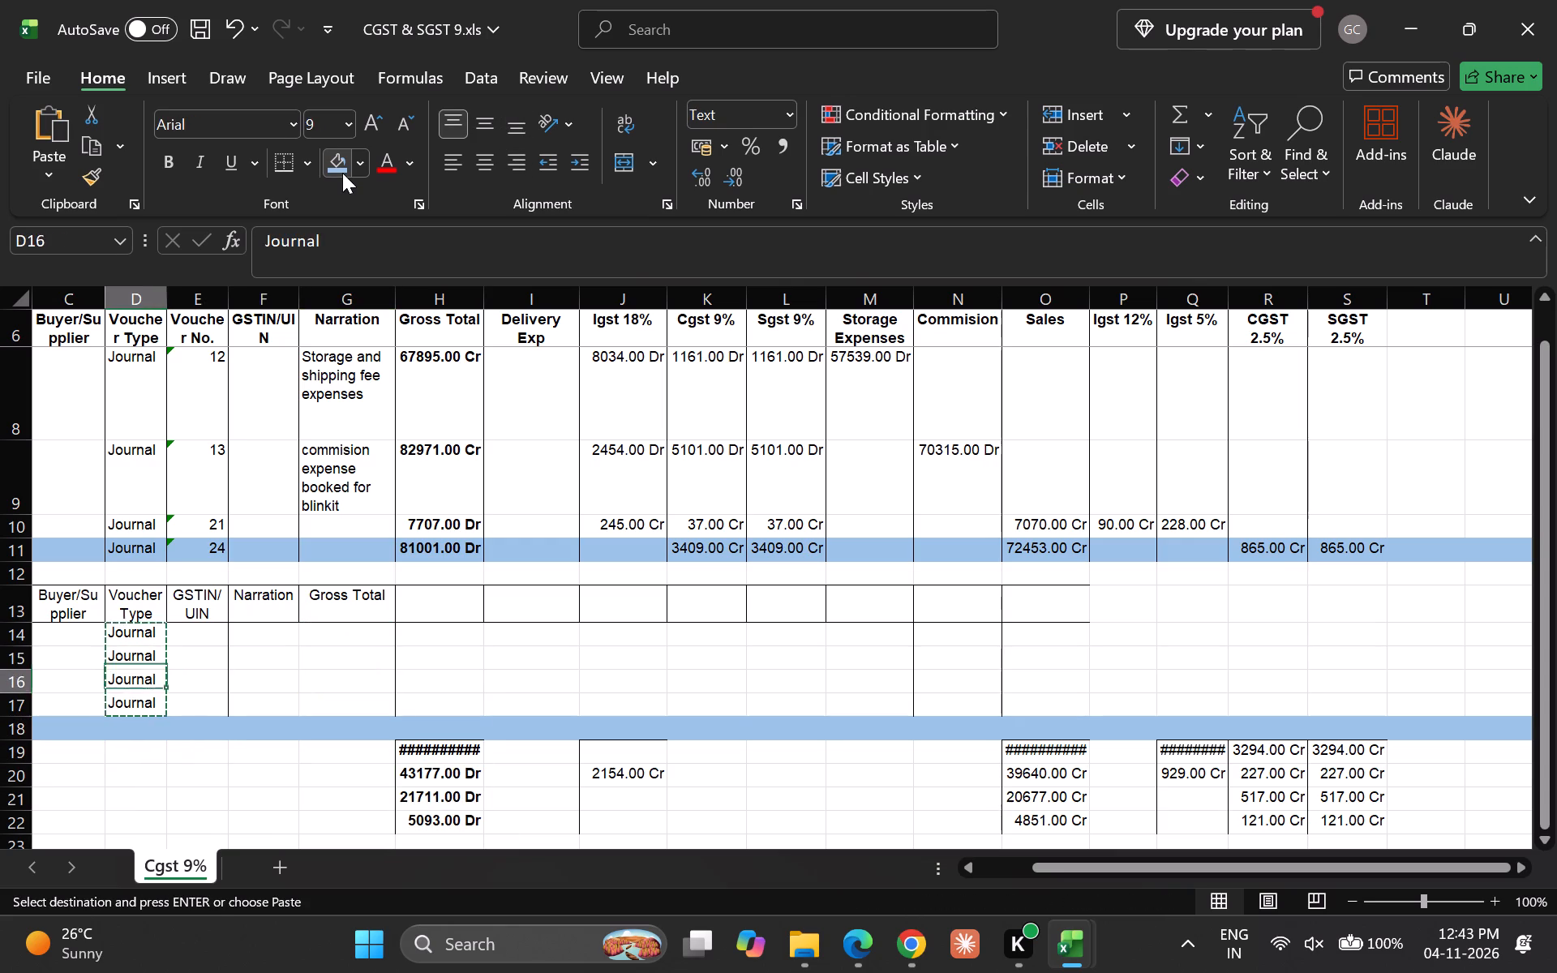
pyautogui.press('Down')
pyautogui.press('Down')
pyautogui.press('Down')
pyautogui.press('Return')
# Move the pasted block's dates and particulars from A14:B17 to A19:B22.
pyautogui.press('Up')
pyautogui.press('Up')
pyautogui.press('Up')
pyautogui.press('Up')
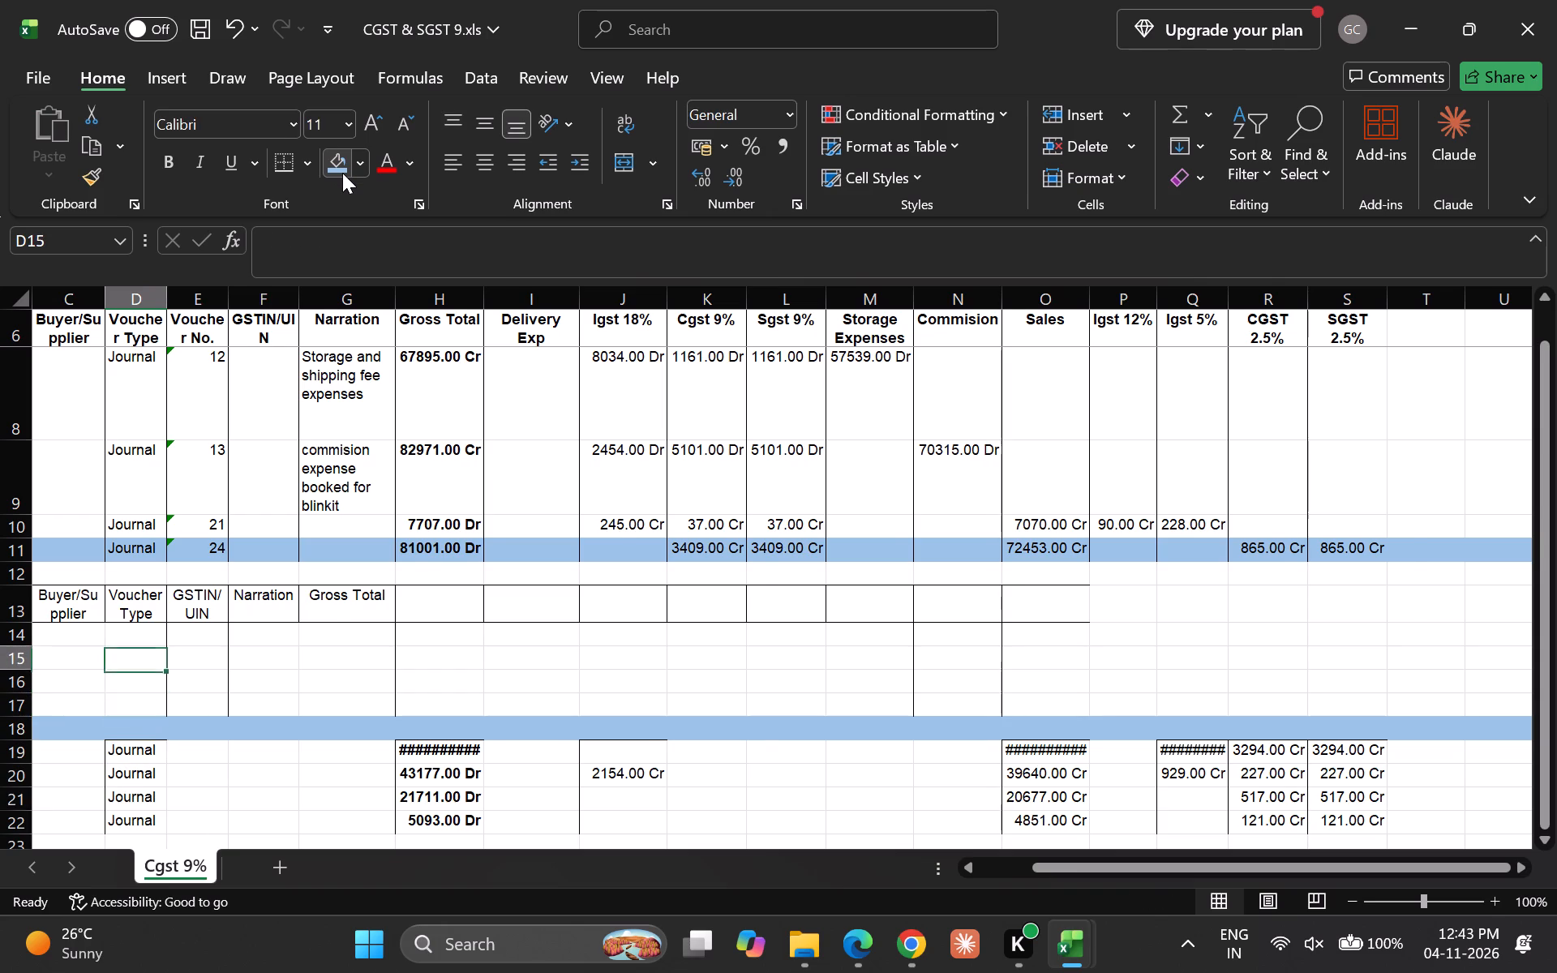
pyautogui.press('Left')
pyautogui.press('Left')
pyautogui.press('Left')
pyautogui.press('Up')
pyautogui.hotkey('shift', 'Right')
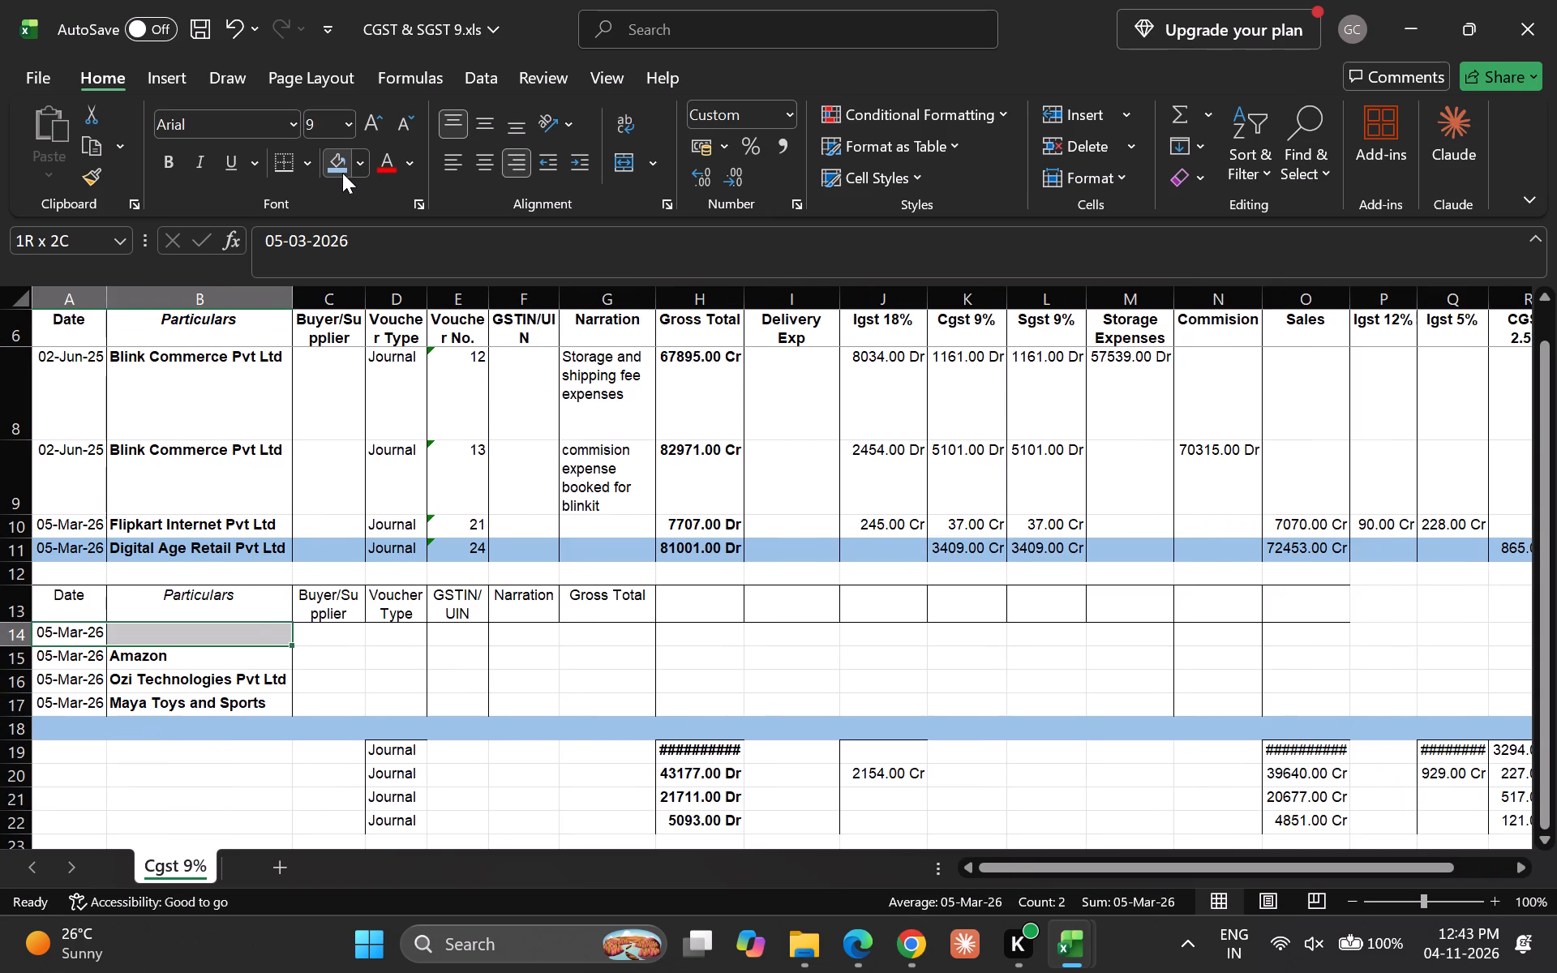
pyautogui.hotkey('shift', 'Down')
pyautogui.hotkey('shift', 'Down')
pyautogui.hotkey('shift', 'Down')
pyautogui.hotkey('ctrl', 'x')
pyautogui.press('Down')
pyautogui.press('Down')
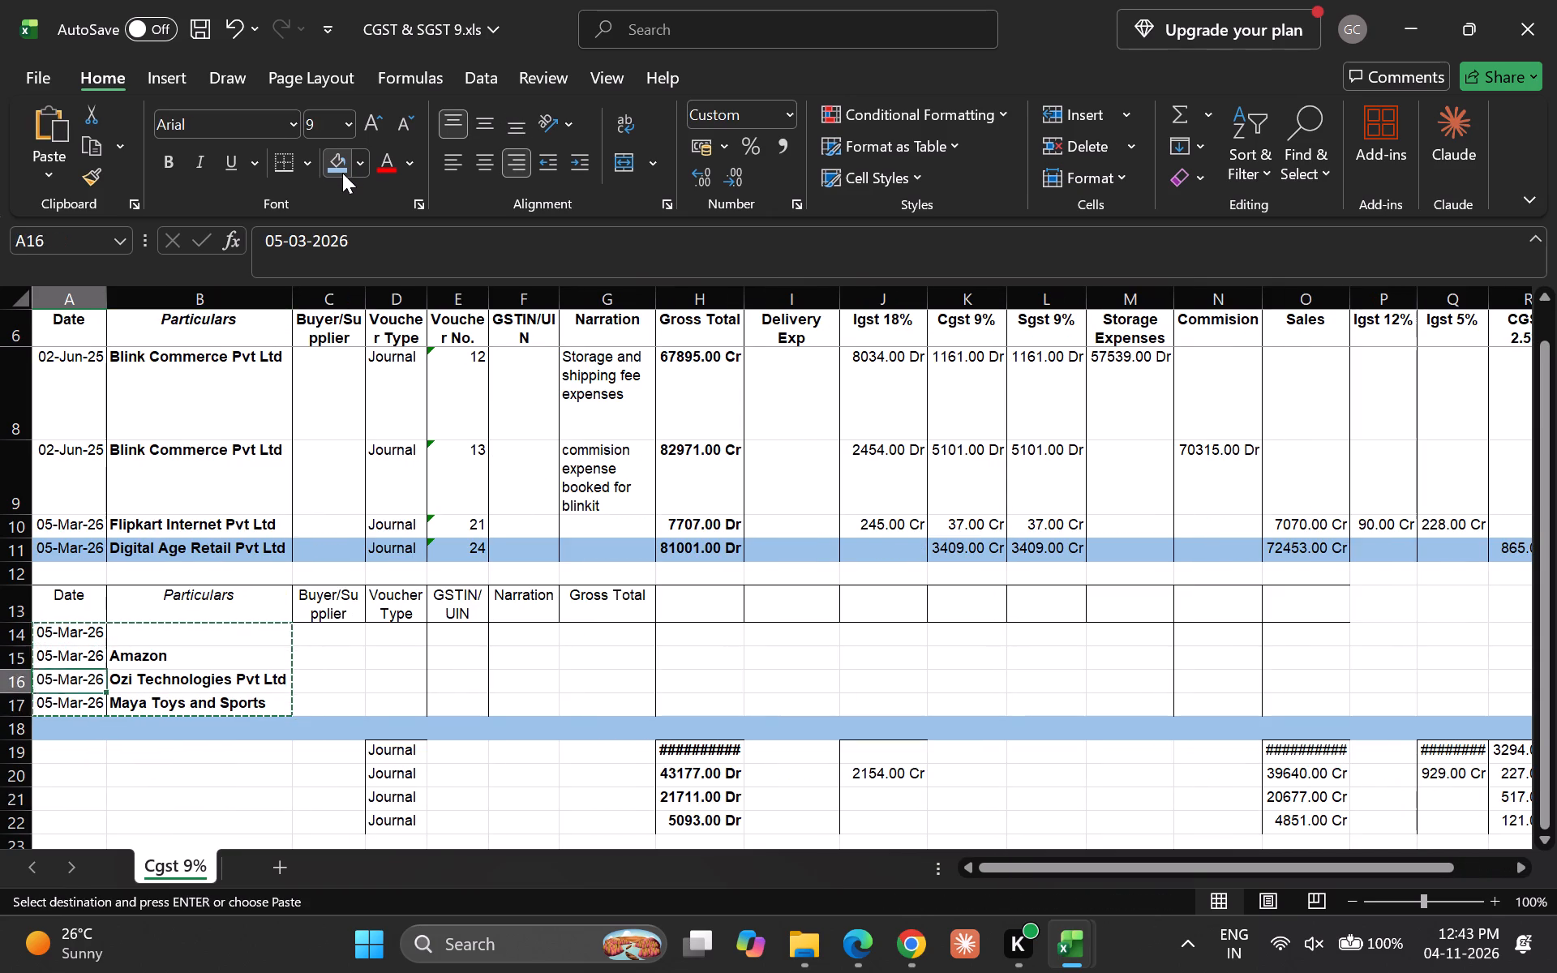
pyautogui.press('Down')
pyautogui.press('Down')
pyautogui.press('Down')
pyautogui.press('Return')
# Delete rows 12 through 17, removing the pasted block's leftover heading row and the emptied rows around it.
pyautogui.press('Down')
pyautogui.press('Up')
pyautogui.press('Up')
pyautogui.press('Up')
pyautogui.press('Up')
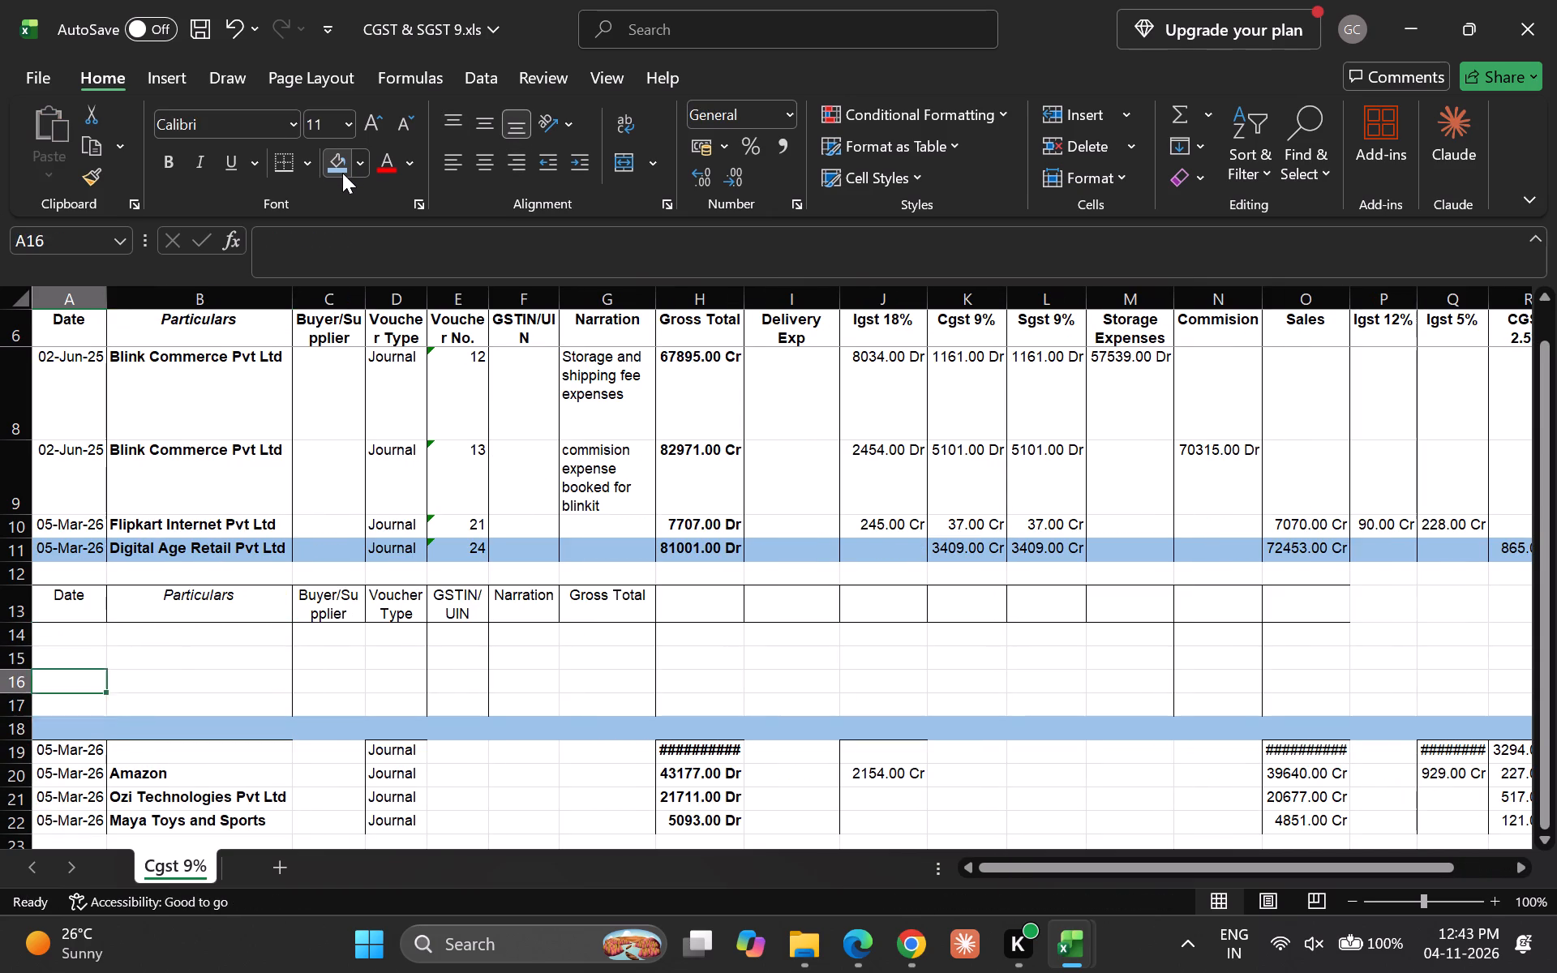
pyautogui.press('Up')
pyautogui.press('Up')
pyautogui.press('Up')
pyautogui.press('Down')
pyautogui.press('Up')
pyautogui.press('Right')
pyautogui.press('Right')
pyautogui.press('Down')
pyautogui.press('Up')
pyautogui.press('Right')
pyautogui.press('Right')
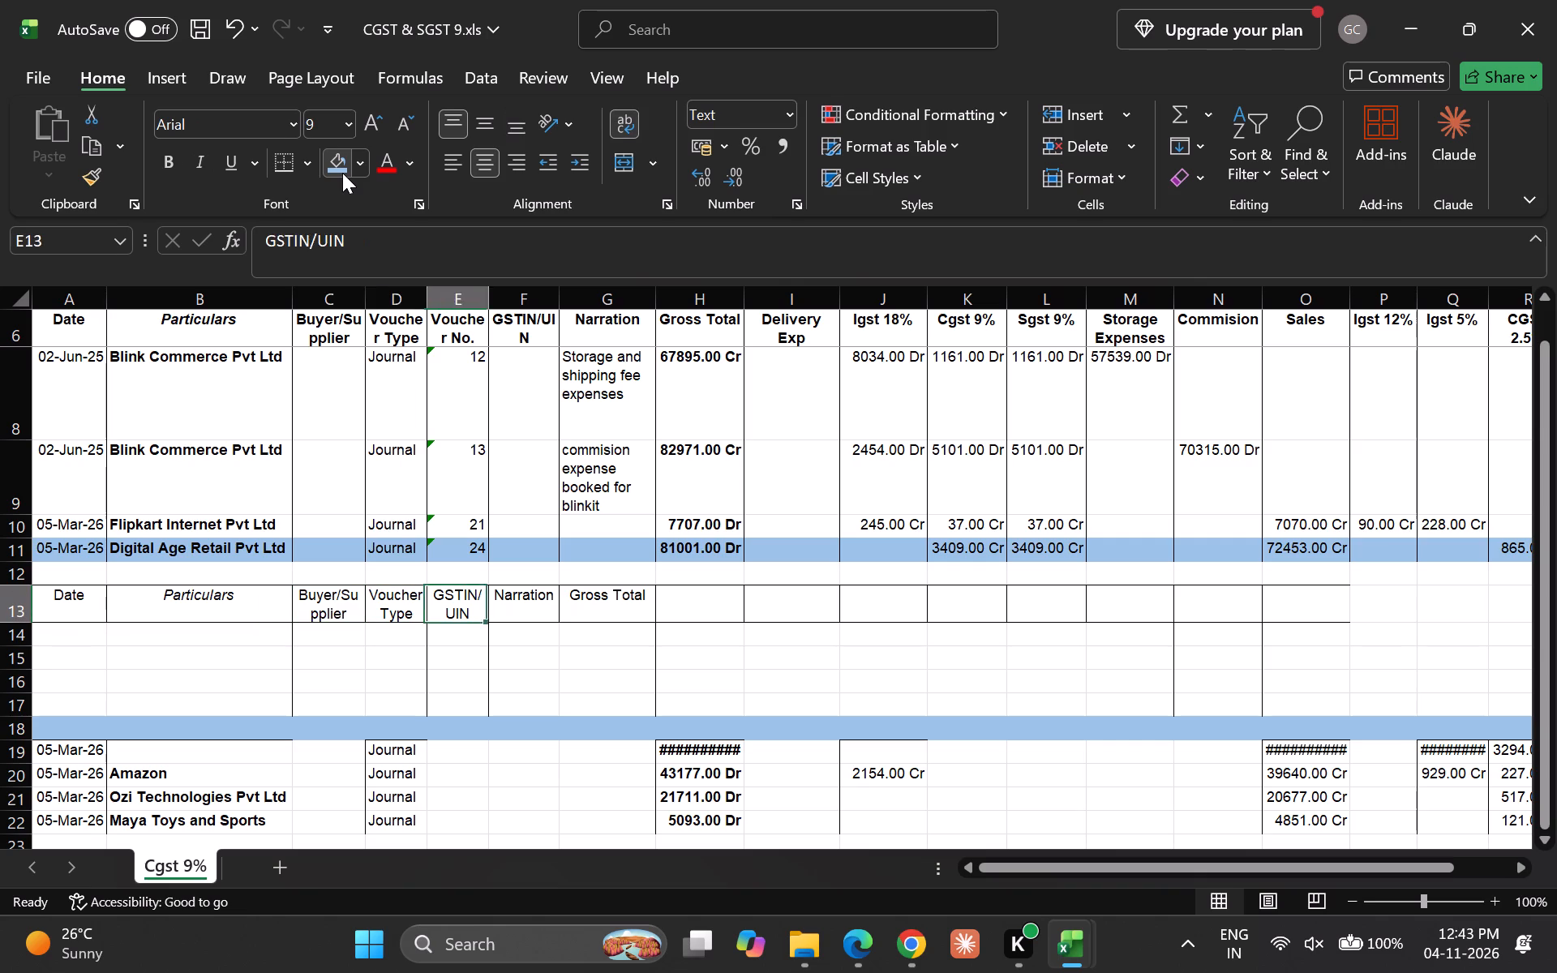
pyautogui.press('Right')
pyautogui.press('Left')
pyautogui.press('Left')
pyautogui.press('Left')
pyautogui.press('Left')
pyautogui.press('Left')
pyautogui.press('Up')
pyautogui.hotkey('shift', 'space')
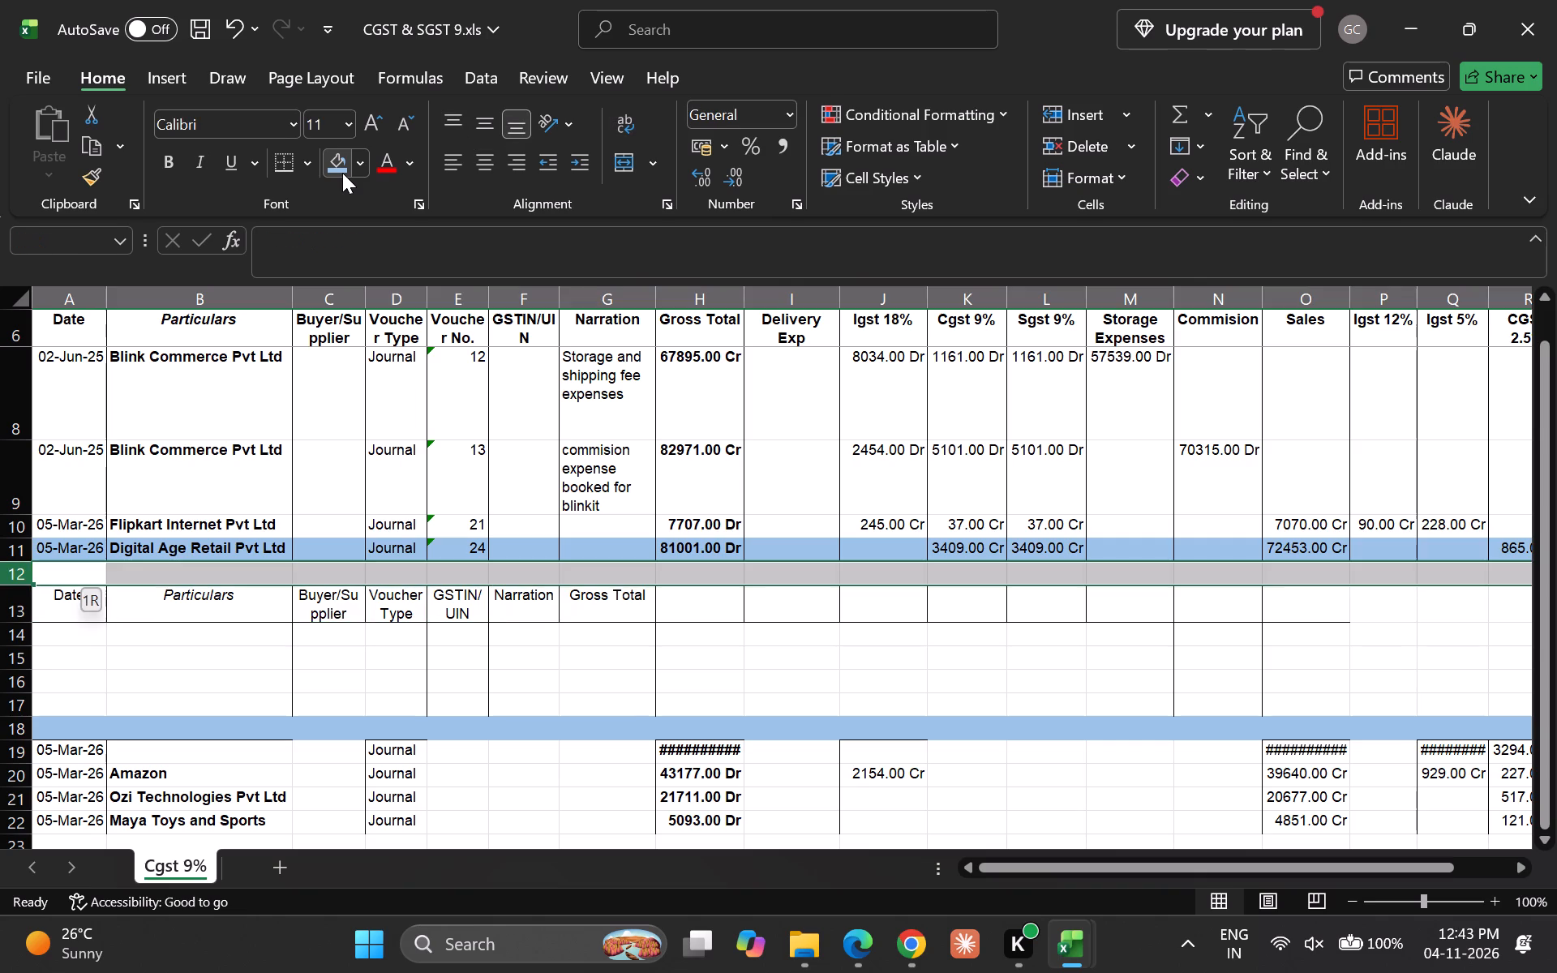
pyautogui.hotkey('shift', 'Down')
pyautogui.hotkey('shift', 'Down')
pyautogui.hotkey('shift', 'Down')
pyautogui.hotkey('shift', 'Down')
pyautogui.hotkey('shift', 'Down')
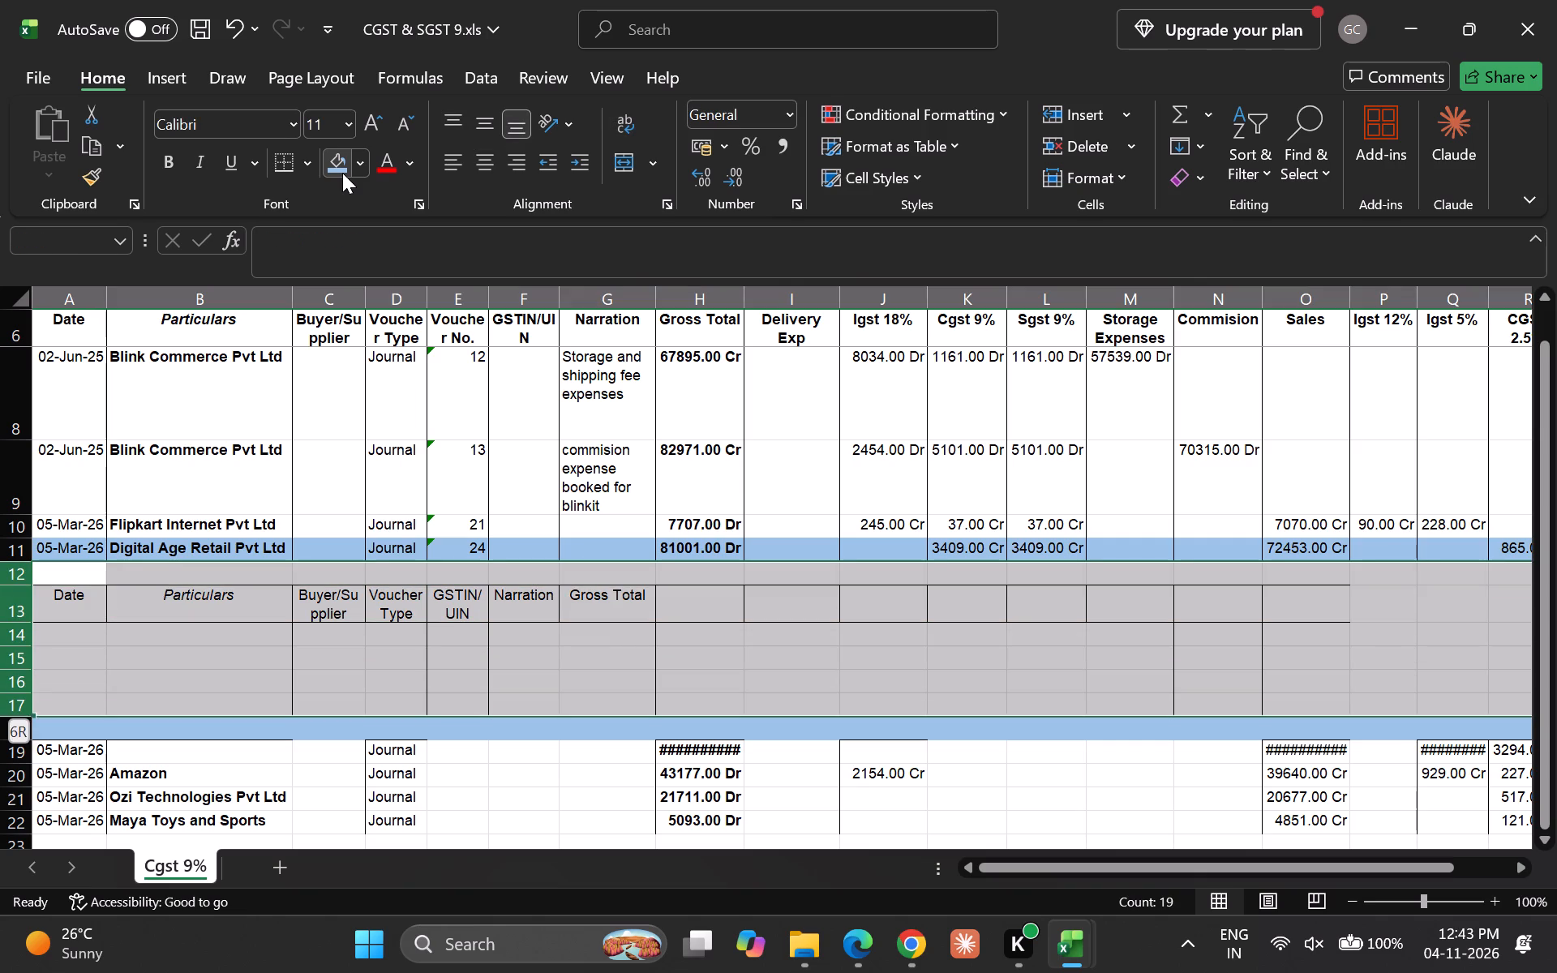
pyautogui.hotkey('ctrl', '-')
pyautogui.press('Down')
pyautogui.press('Up')
pyautogui.press('Up')
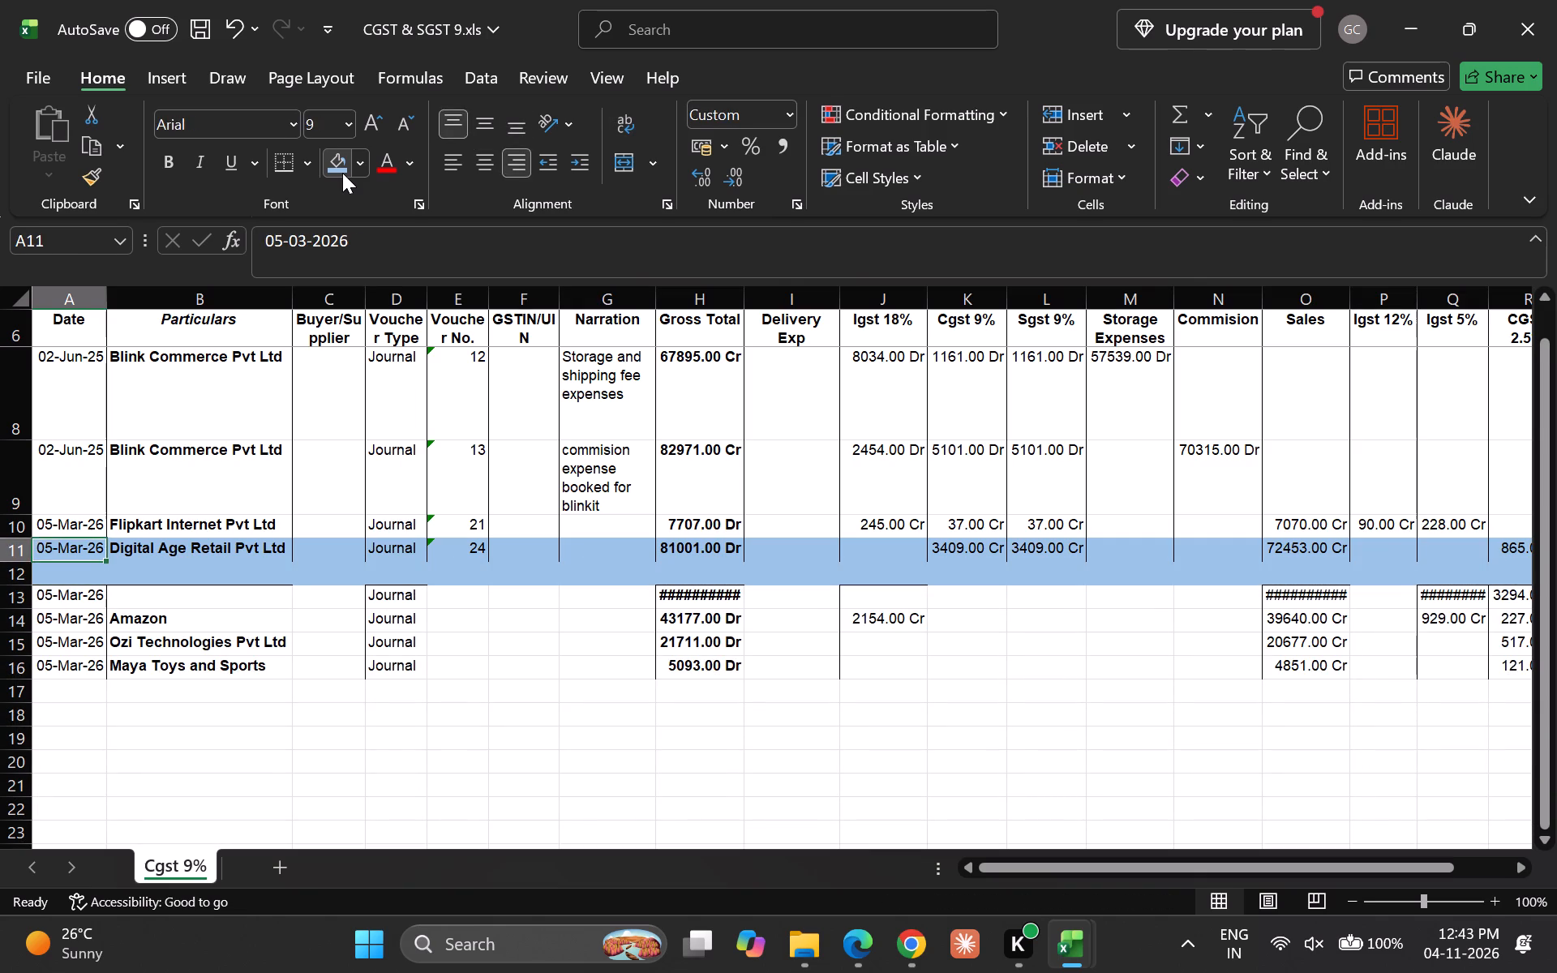
# Check the realigned entries in rows 13 to 16 against the column headings in row 6.
pyautogui.press('Down')
pyautogui.press('Right')
pyautogui.press('Right')
pyautogui.press('Right')
pyautogui.press('Right')
pyautogui.press('Right')
pyautogui.press('Right')
pyautogui.press('Right')
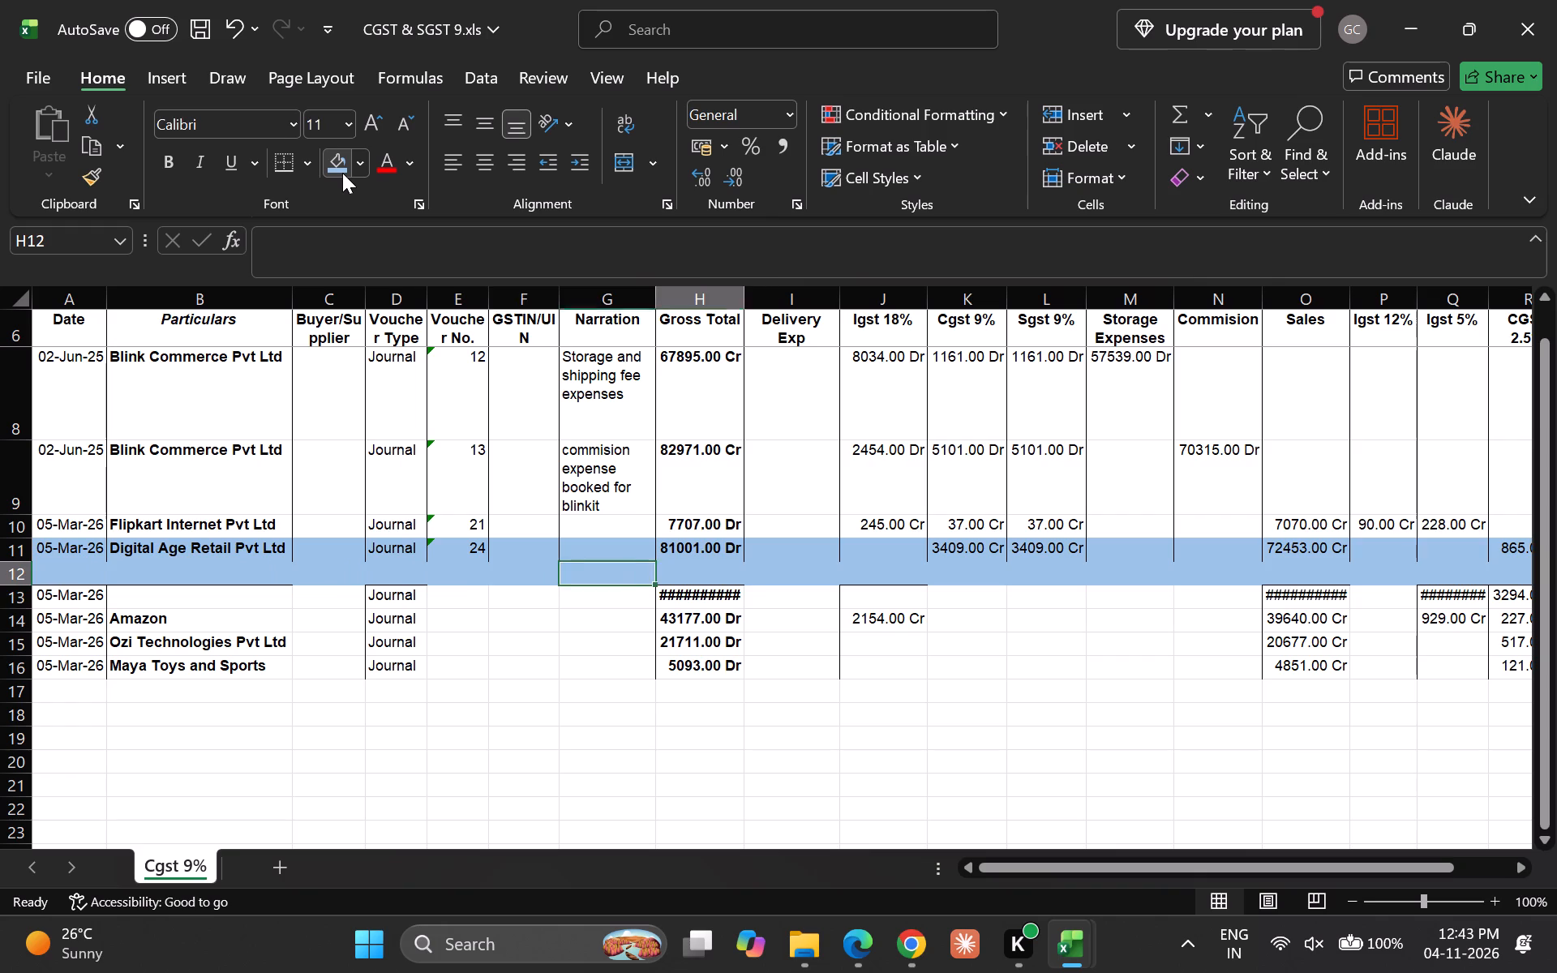
pyautogui.press('Down')
pyautogui.press('Up')
pyautogui.press('Down')
pyautogui.press('Right')
pyautogui.press('Right')
pyautogui.press('Right')
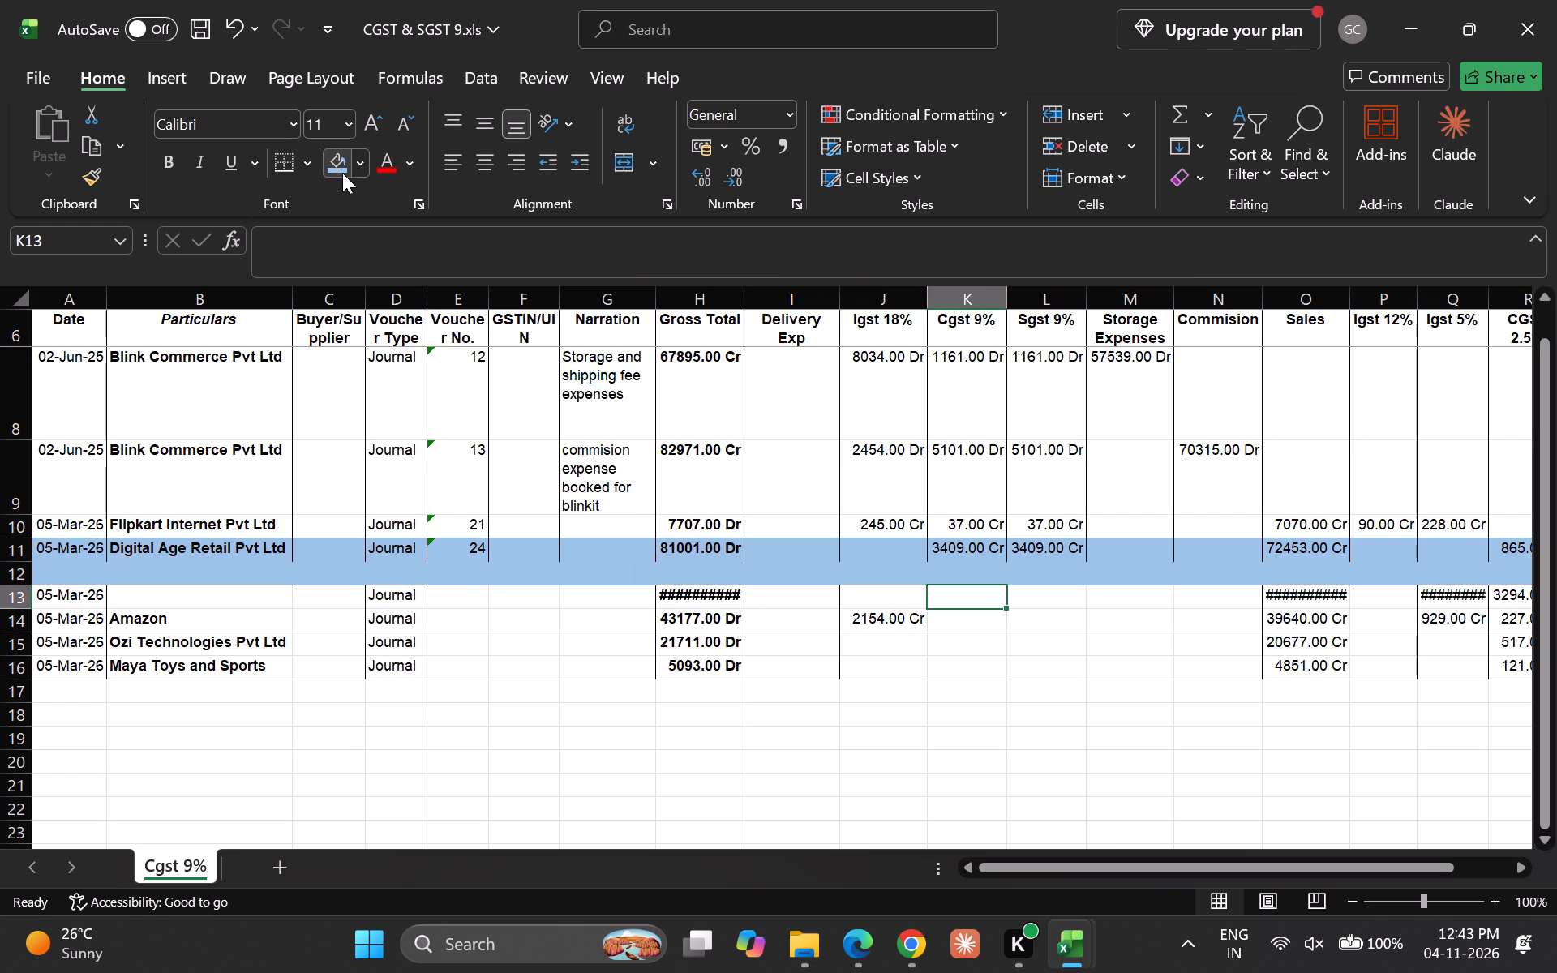
# Remove the blue fill from rows 11 and 12, the Digital Age Retail Pvt Ltd entry and the blank row below.
pyautogui.press('Down')
pyautogui.press('Up')
pyautogui.press('Left')
pyautogui.press('Down')
pyautogui.press('Right')
pyautogui.press('Up')
pyautogui.press('Up')
pyautogui.press('Right')
pyautogui.press('Right')
pyautogui.press('Right')
pyautogui.press('Right')
pyautogui.press('Right')
pyautogui.press('Right')
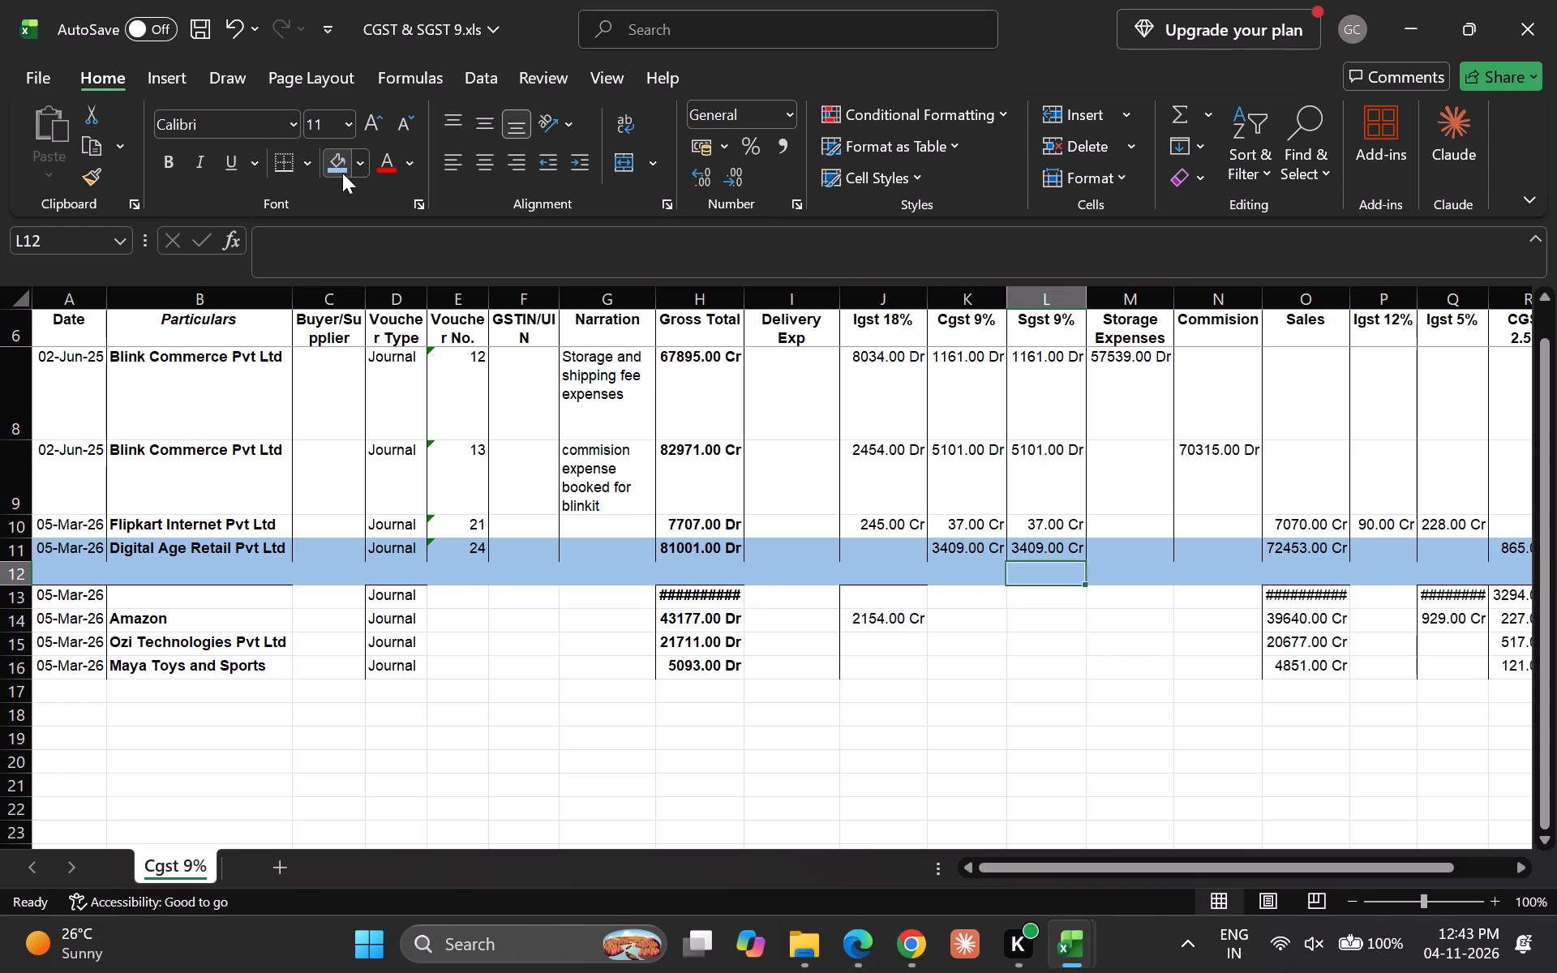
pyautogui.press('Right')
pyautogui.press('Right')
pyautogui.press('Right')
pyautogui.press('Down')
pyautogui.press('Up')
pyautogui.press('Right')
pyautogui.press('Up')
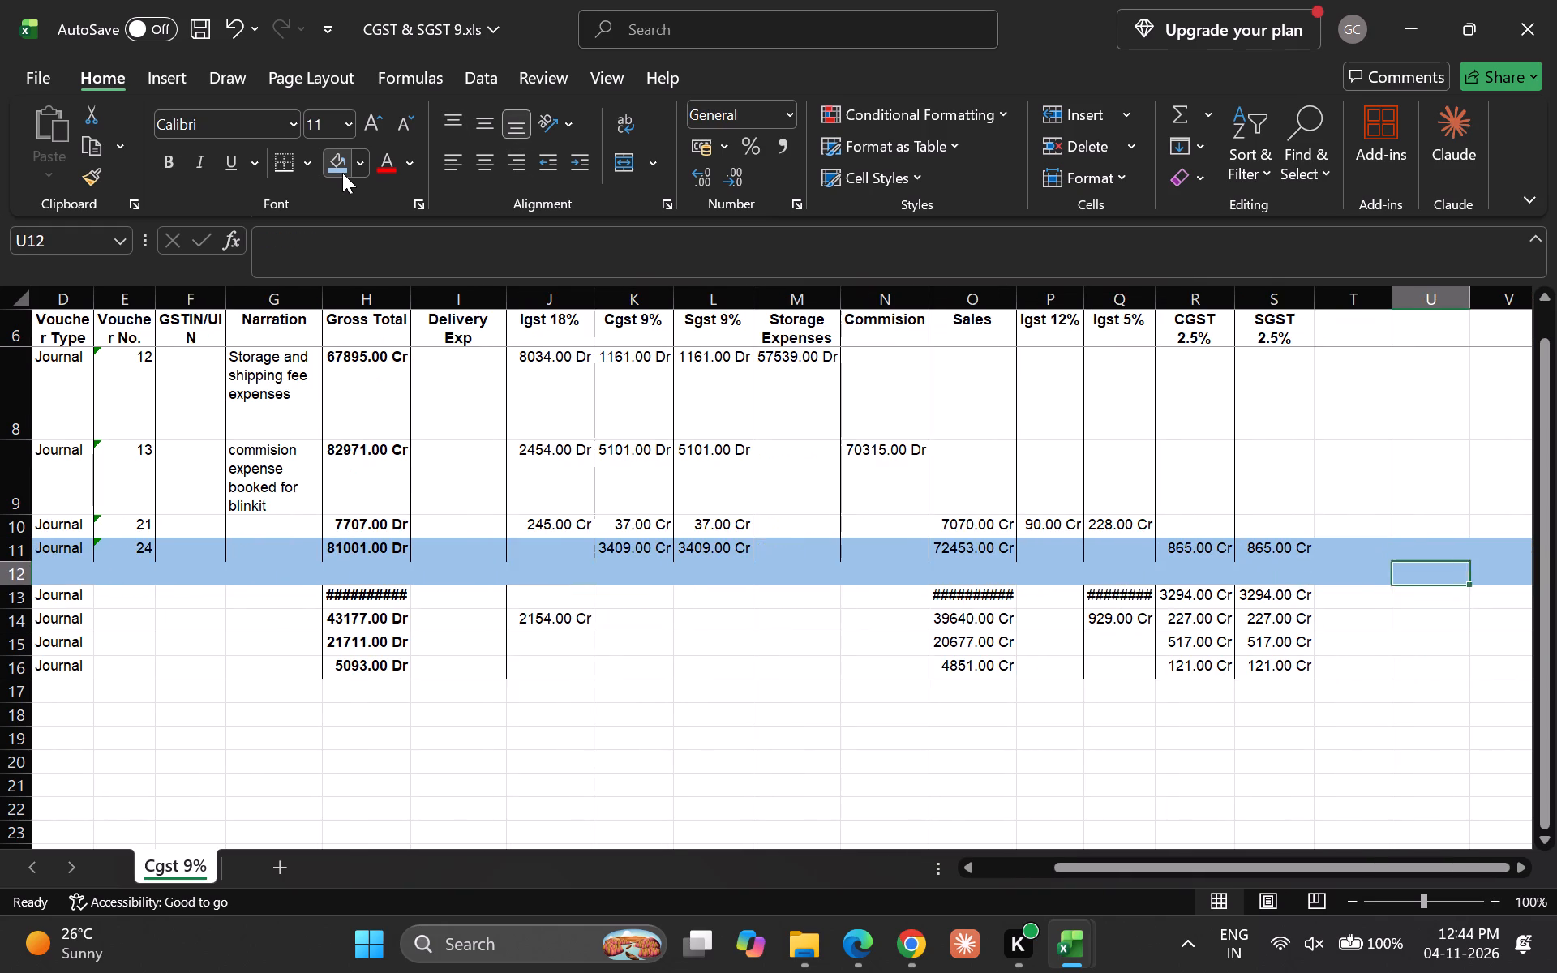
pyautogui.hotkey('shift', 'Down')
pyautogui.hotkey('shift', 'space')
pyautogui.write('hhn')
# Delete the blank row 12 between the original entries and the realigned pasted entries.
pyautogui.press('Down')
pyautogui.press('Up')
pyautogui.press('Down')
pyautogui.hotkey('shift', 'space')
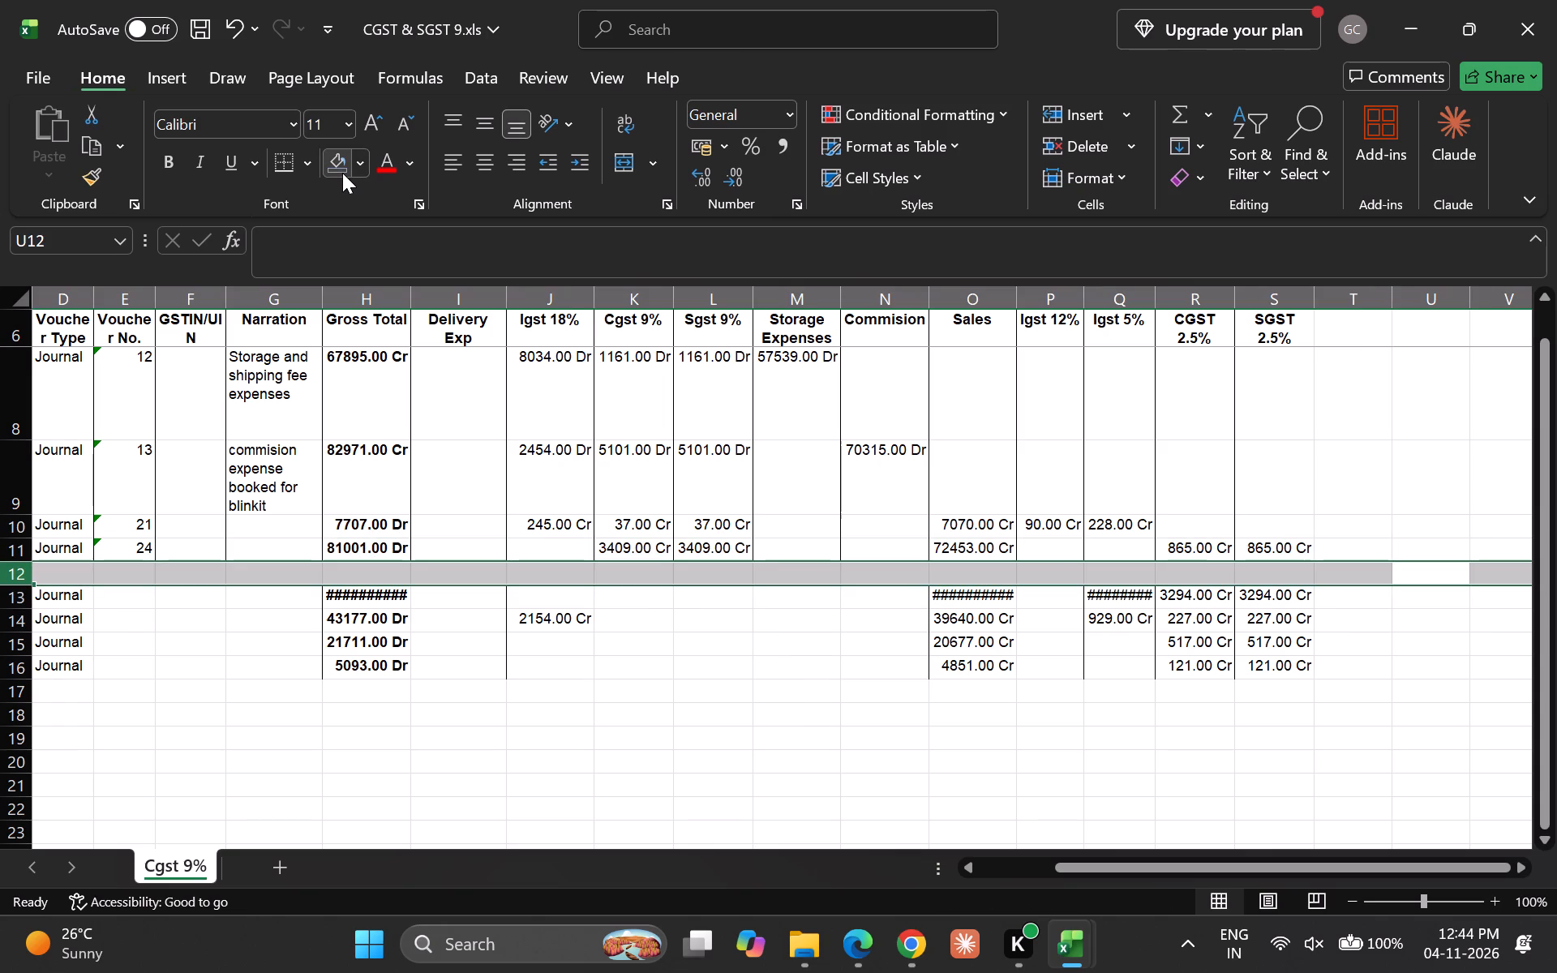
pyautogui.hotkey('ctrl', '-')
# Apply all borders to every cell of the consolidated ledger table, through column S and row 15.
pyautogui.press('Down')
pyautogui.press('Up')
pyautogui.press('Left')
pyautogui.press('Left')
pyautogui.press('Left')
pyautogui.press('Left')
pyautogui.press('Left')
pyautogui.press('Left')
pyautogui.press('Left')
pyautogui.press('Left')
pyautogui.press('Left')
pyautogui.press('Left')
pyautogui.press('Left')
pyautogui.press('Left')
pyautogui.press('Left')
pyautogui.press('Left')
pyautogui.press('Left')
pyautogui.press('Left')
pyautogui.press('Left')
pyautogui.press('Left')
pyautogui.press('Left')
pyautogui.press('Left')
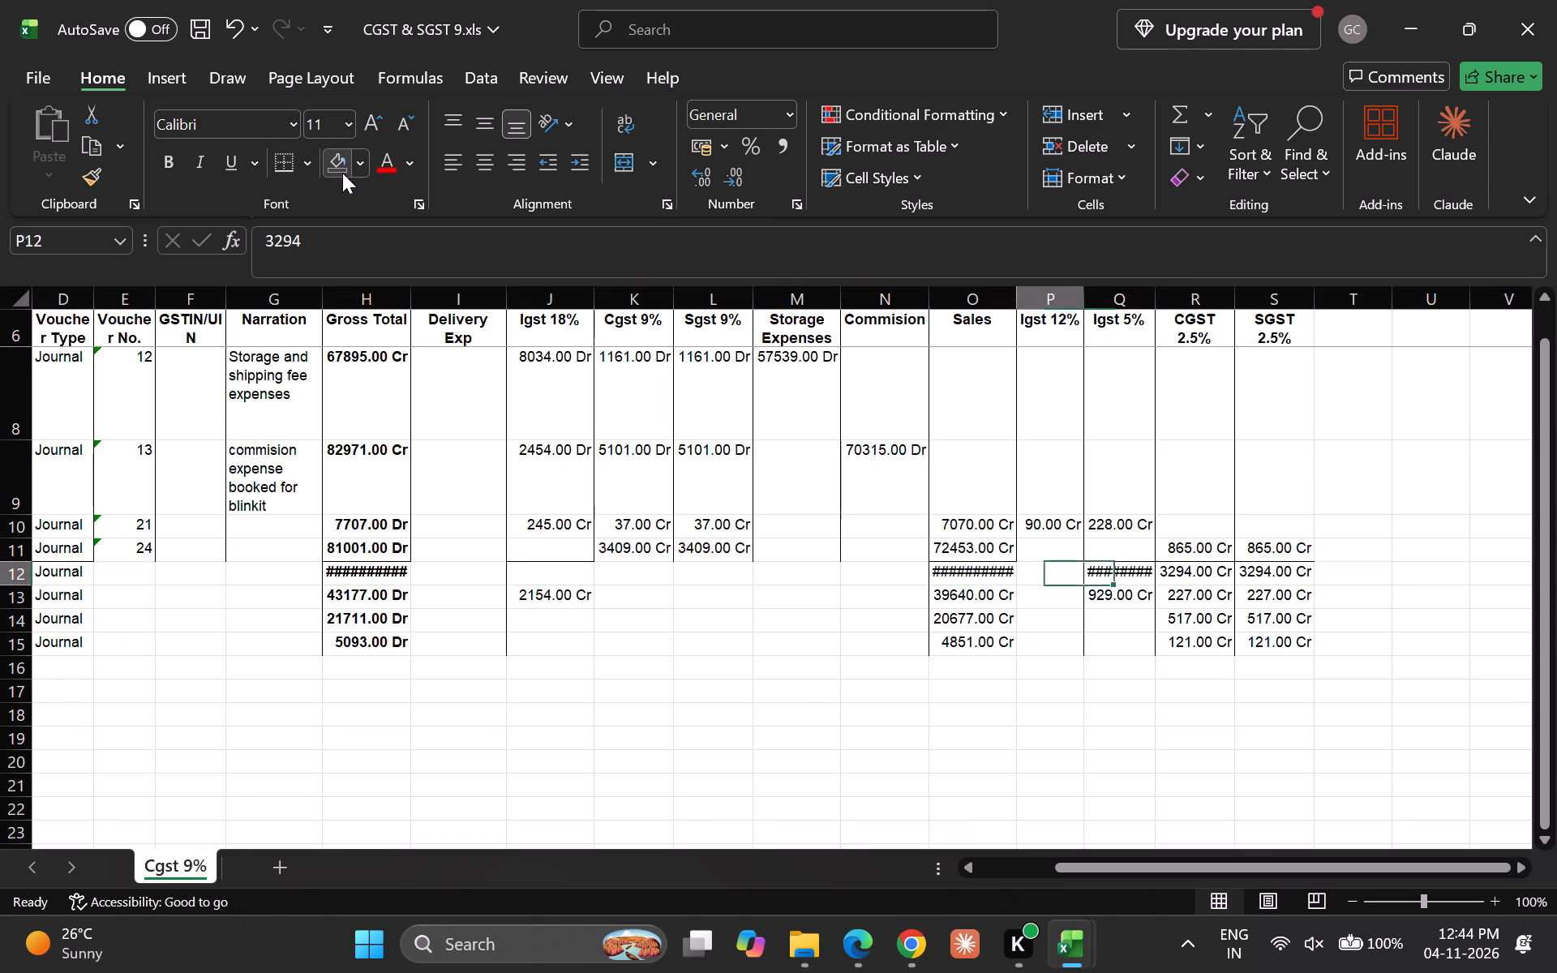
pyautogui.hotkey('ctrl', 'a')
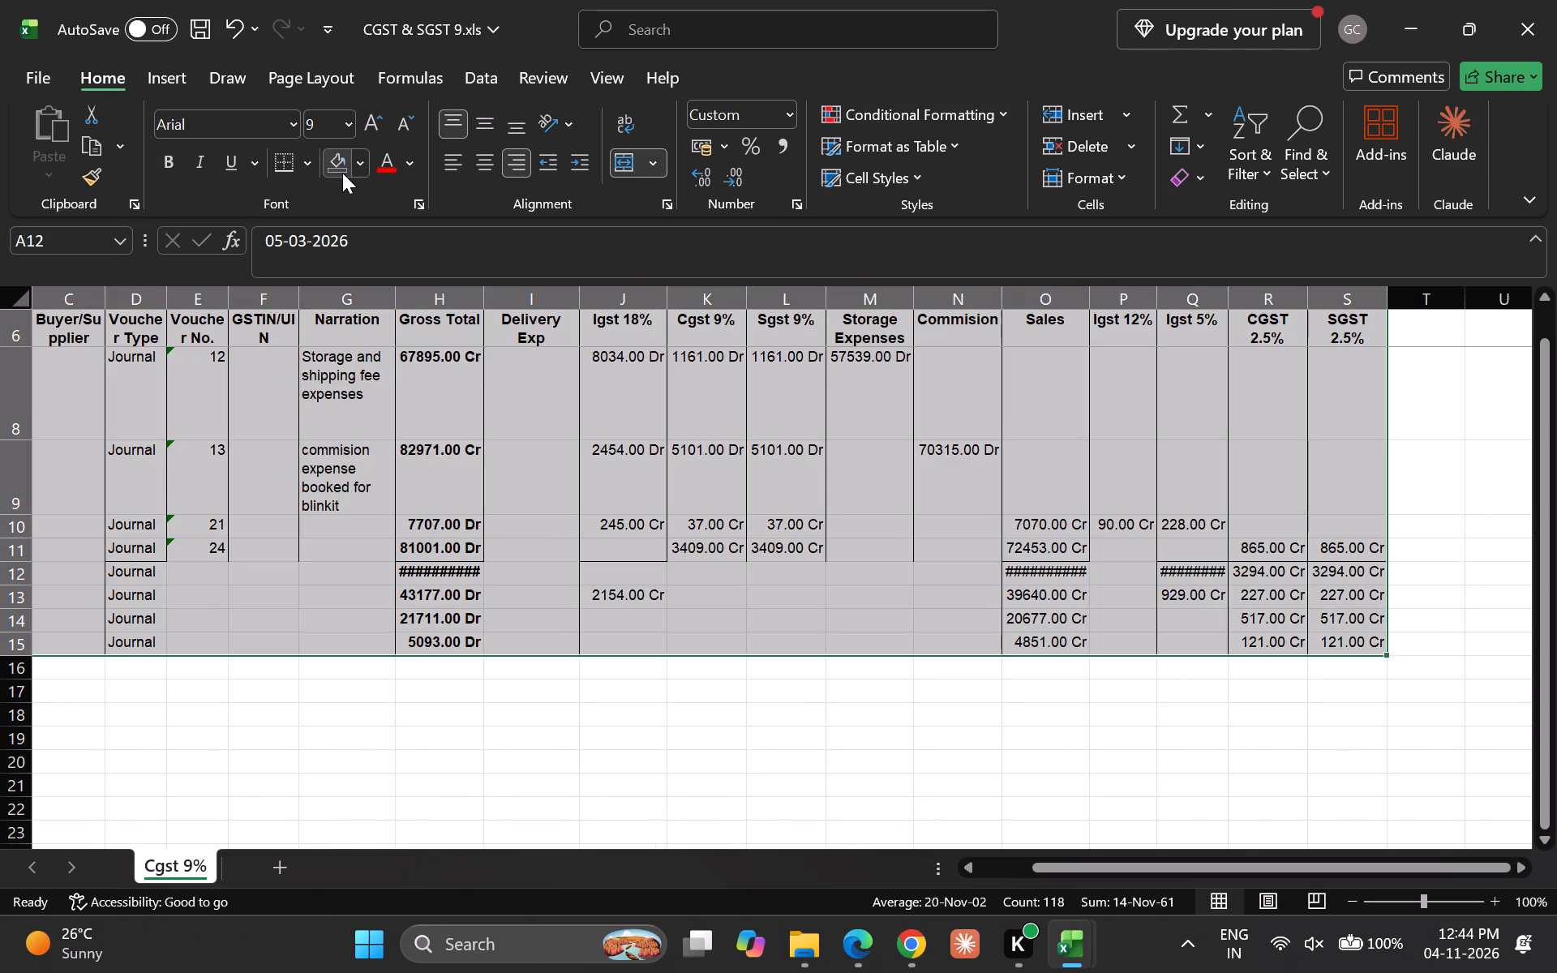
pyautogui.write('hba')
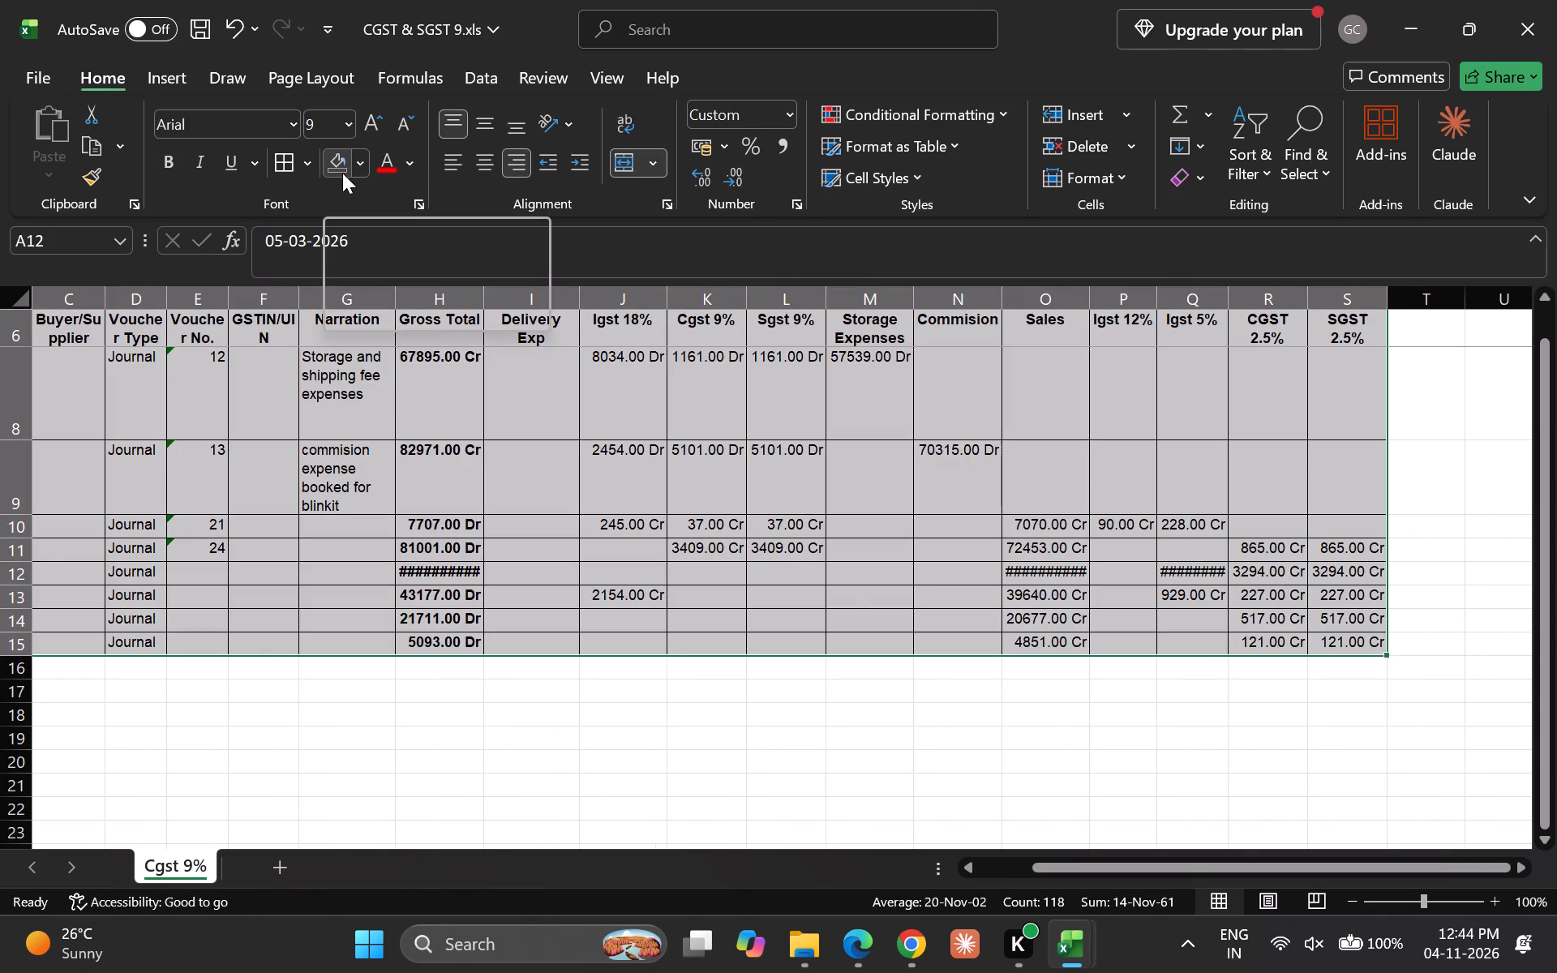
# Unfreeze the panes of the Cgst 9% sheet.
pyautogui.press('Up')
pyautogui.press('Up')
pyautogui.press('Up')
pyautogui.press('Up')
pyautogui.press('Up')
pyautogui.press('Up')
pyautogui.press('Up')
pyautogui.press('Up')
pyautogui.press('Up')
pyautogui.press('Up')
pyautogui.press('Up')
pyautogui.press('Up')
pyautogui.press('Up')
pyautogui.press('Up')
pyautogui.press('Up')
pyautogui.press('Up')
pyautogui.press('Down')
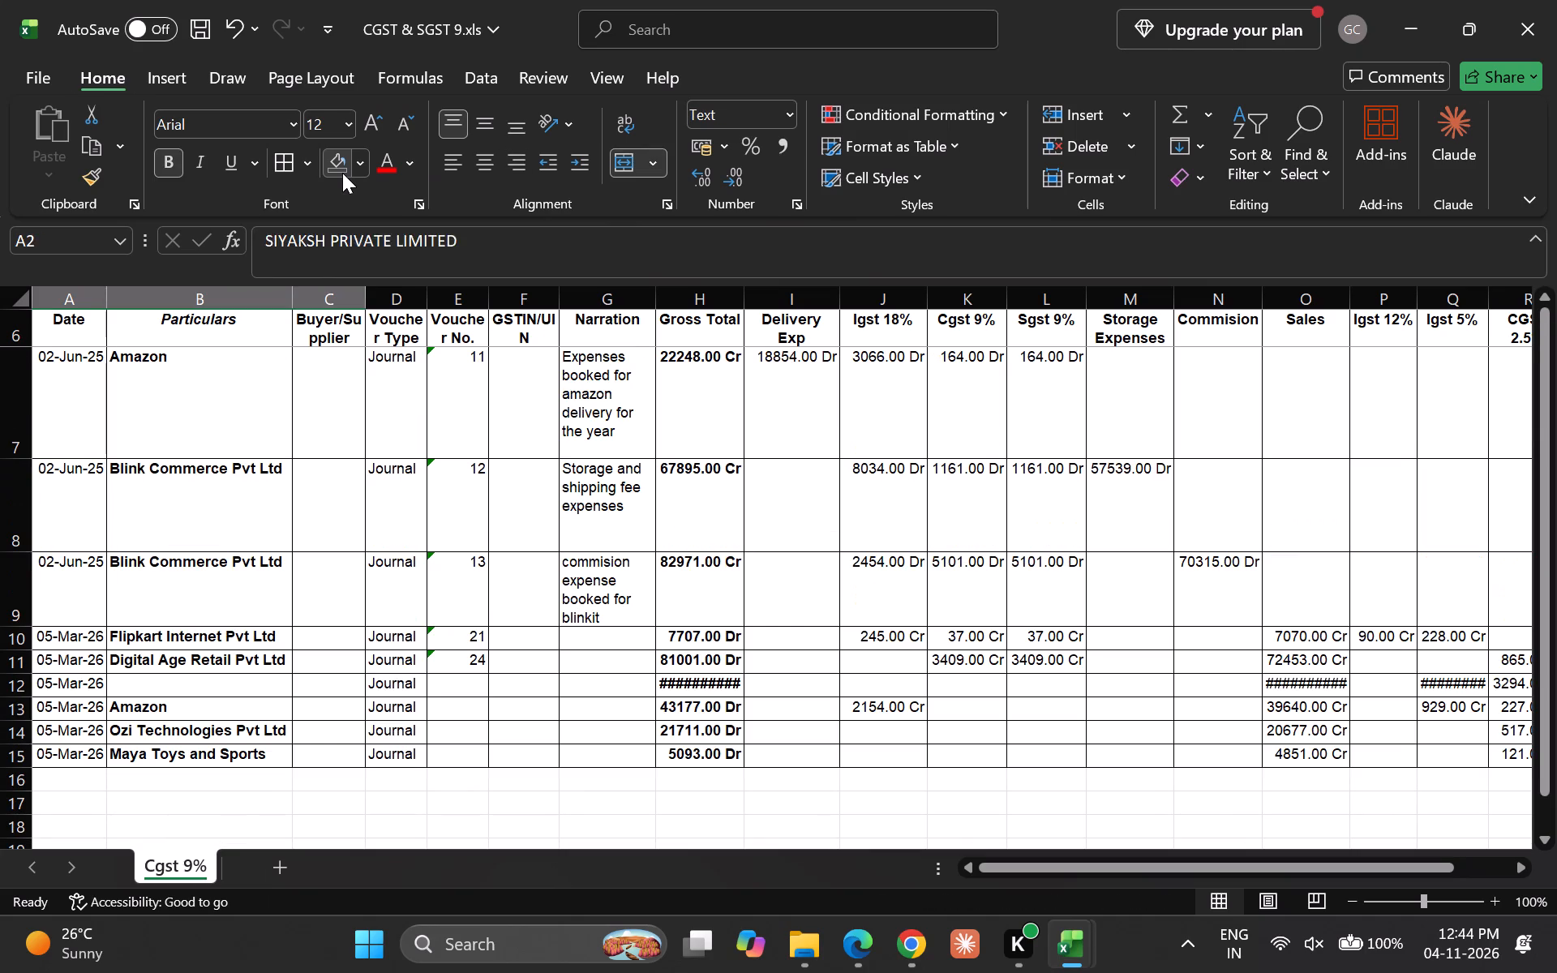
pyautogui.press('Down')
pyautogui.press('Down')
pyautogui.press('Down')
pyautogui.press('Down')
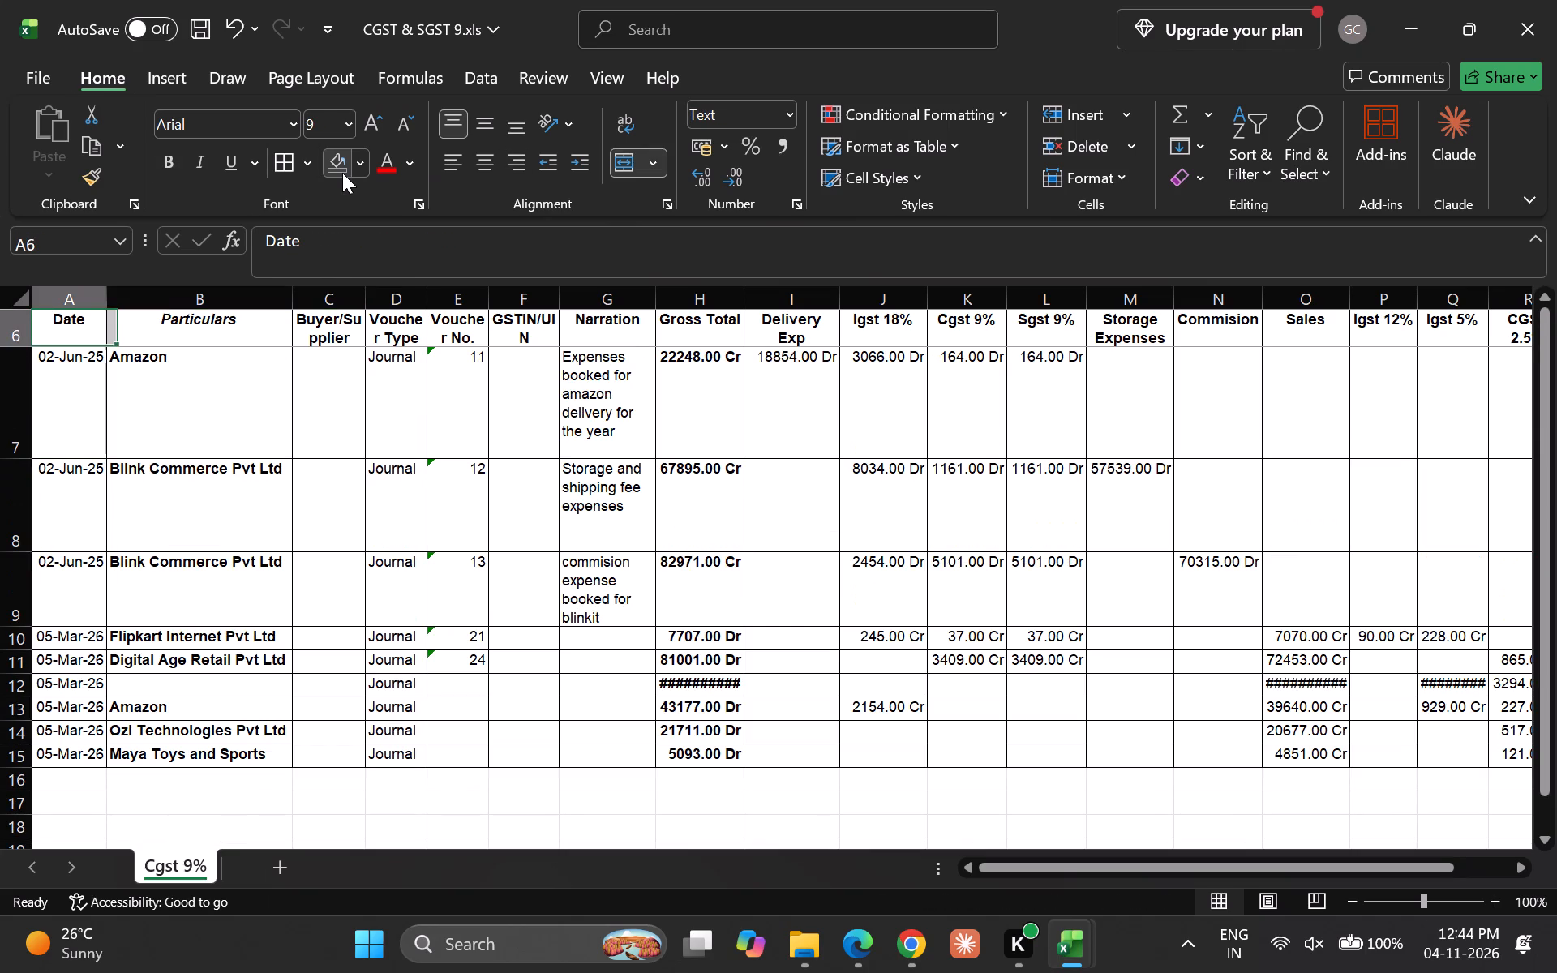
pyautogui.press('h')
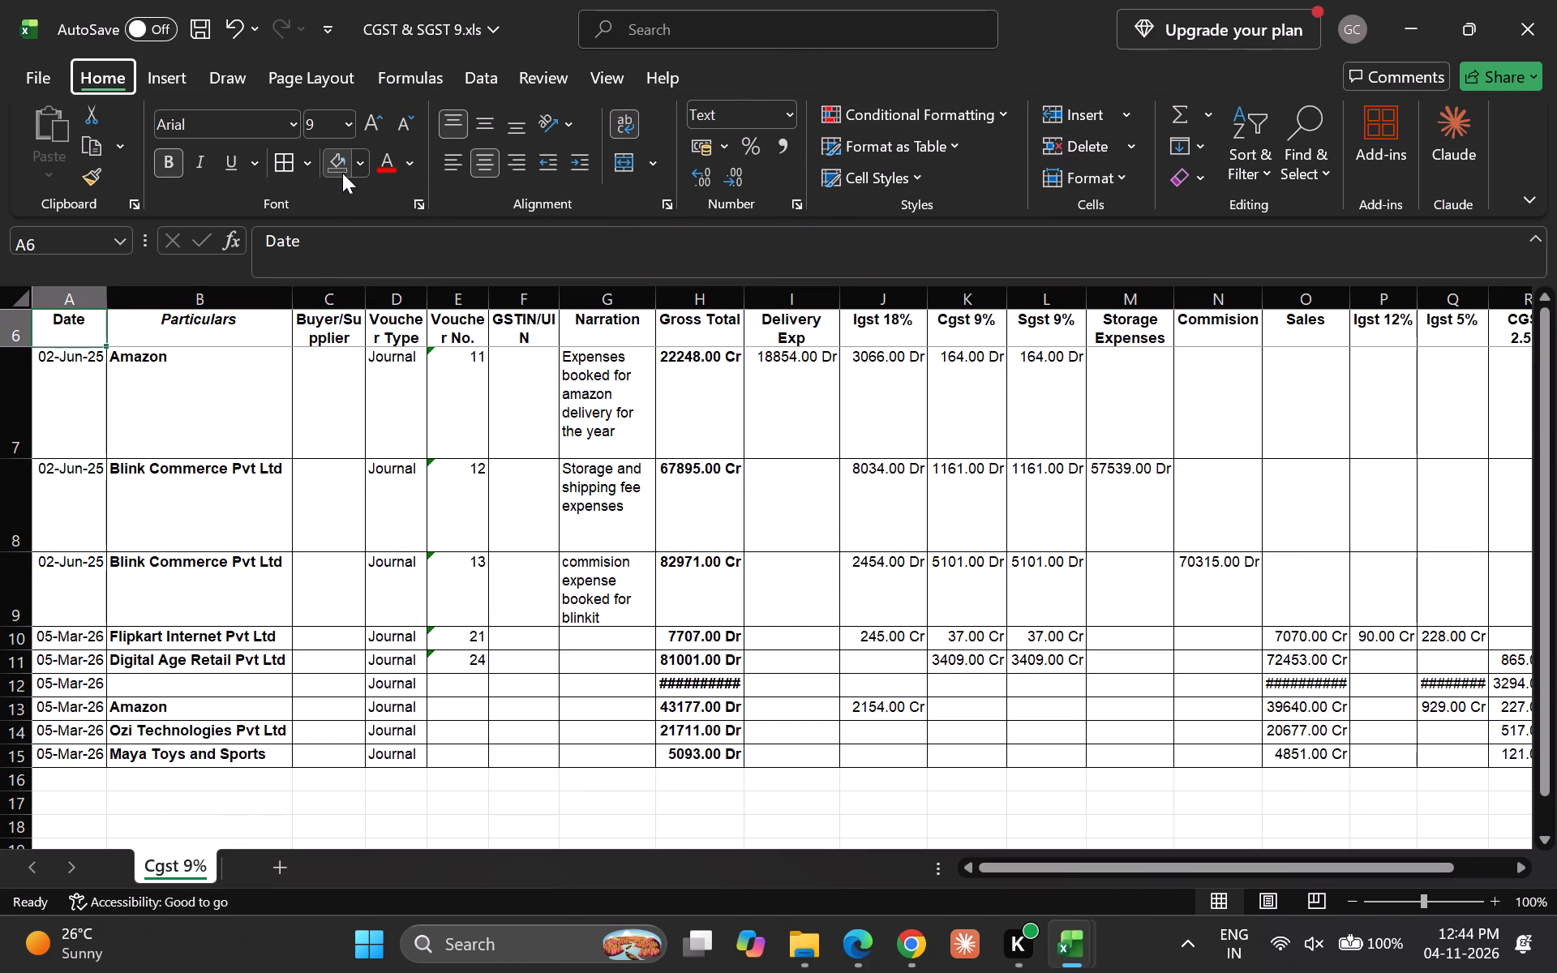
pyautogui.press('w')
pyautogui.press('f')
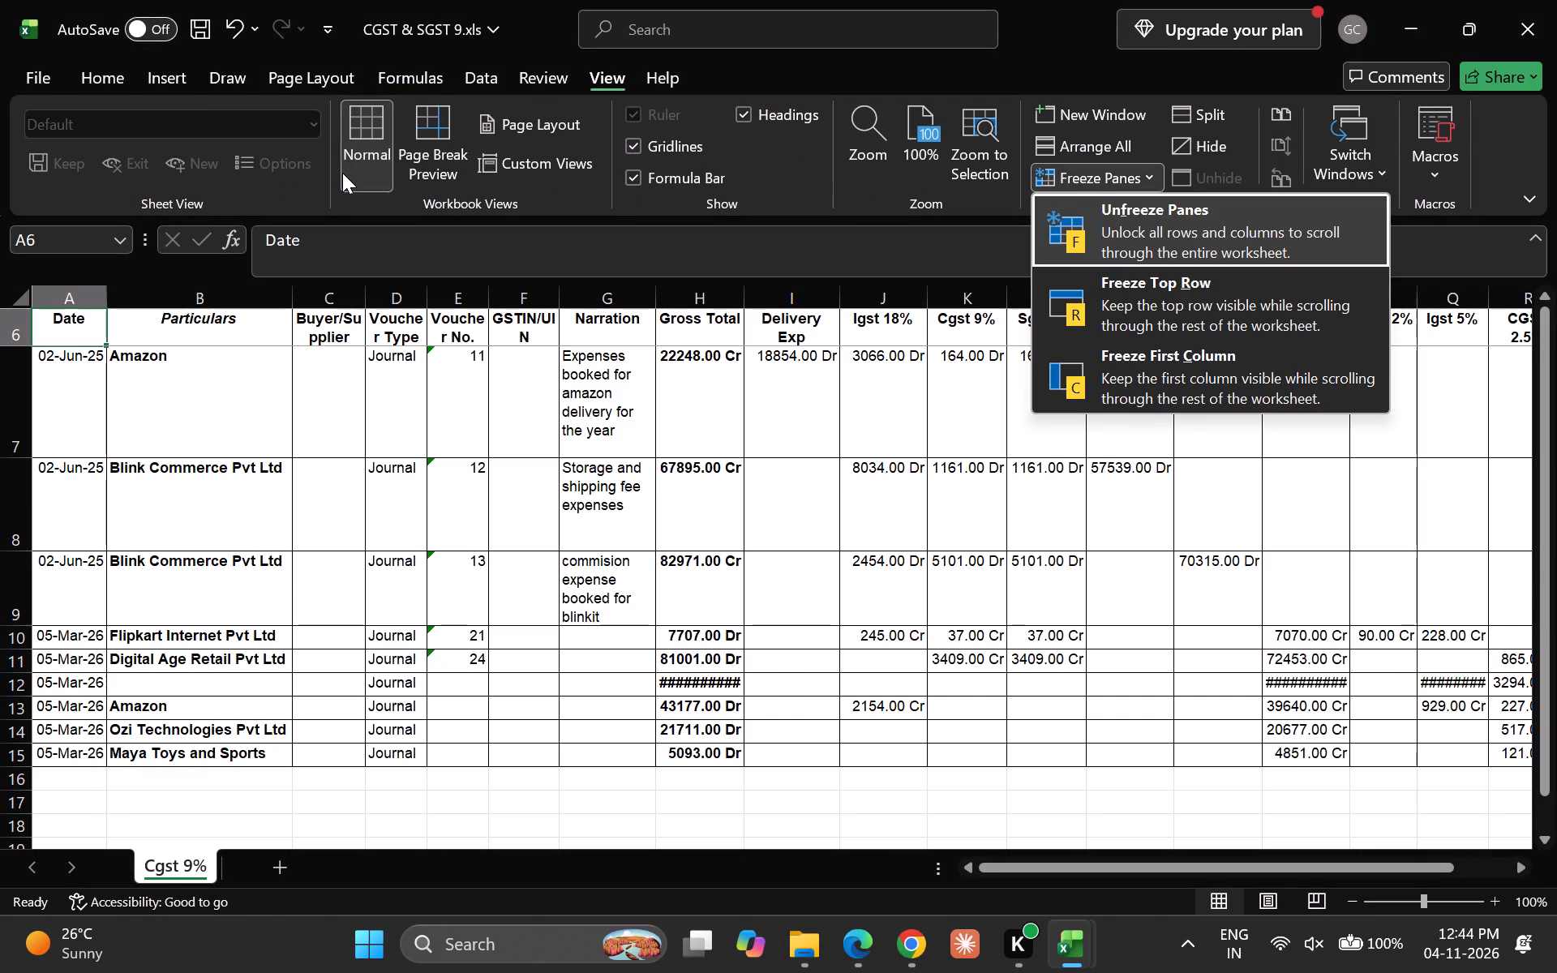
pyautogui.press('f')
pyautogui.press('Down')
pyautogui.press('Up')
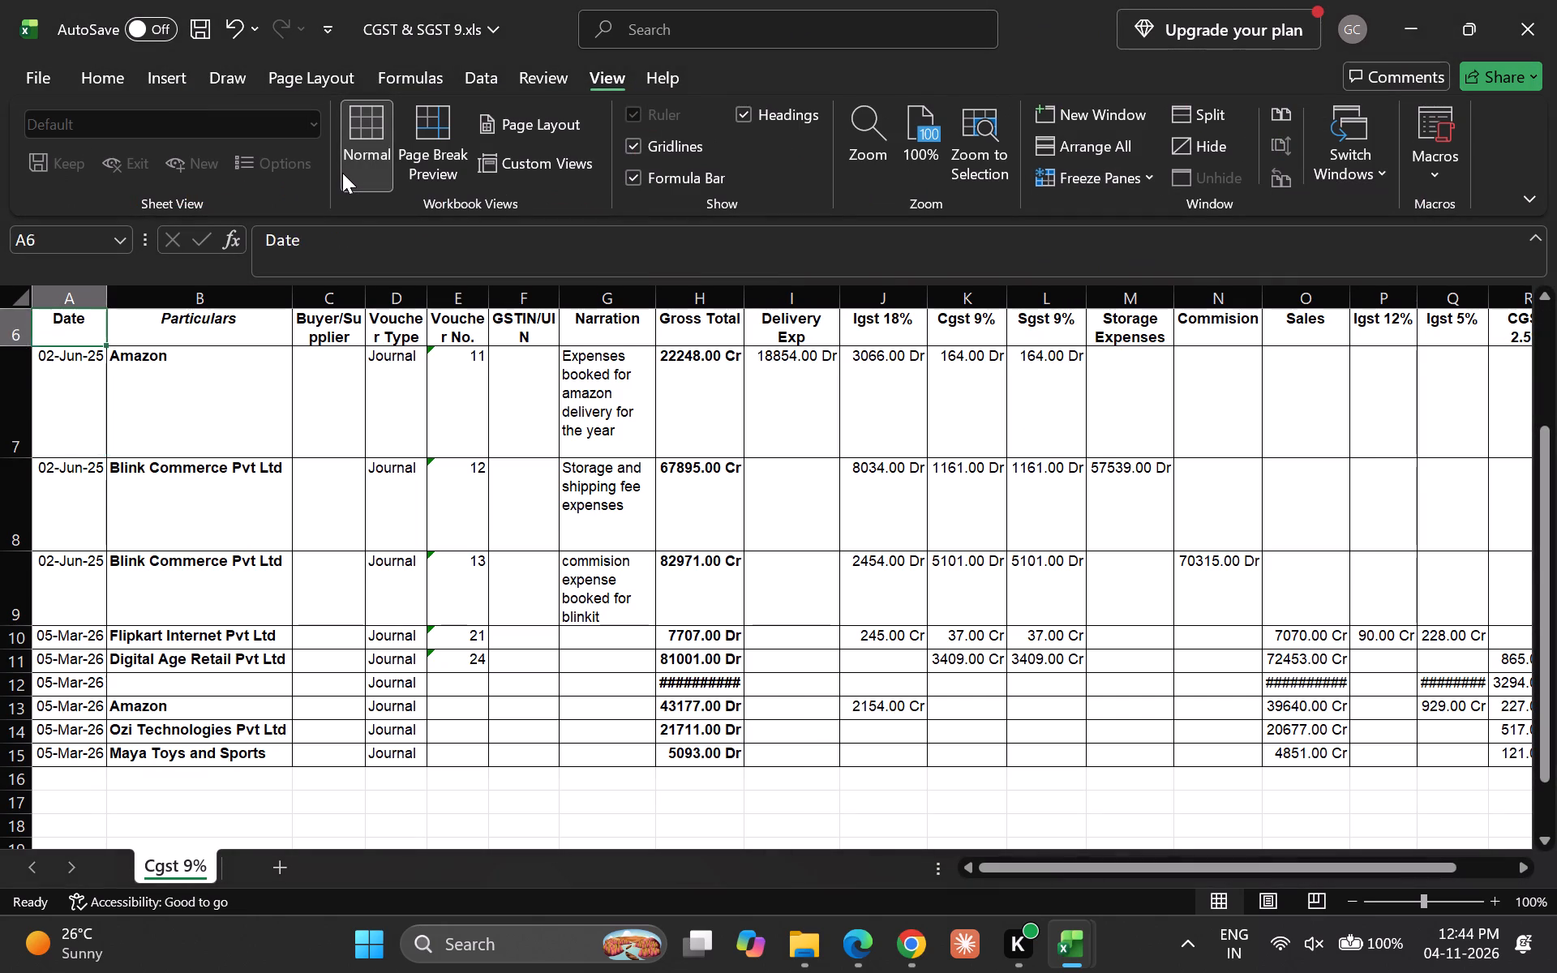
# Delete rows 1 through 5, the company name, ledger title and period lines above the column headings.
pyautogui.press('Up')
pyautogui.press('Up')
pyautogui.press('Up')
pyautogui.press('Up')
pyautogui.press('Up')
pyautogui.press('Up')
pyautogui.press('Up')
pyautogui.press('Up')
pyautogui.press('Down')
pyautogui.press('Up')
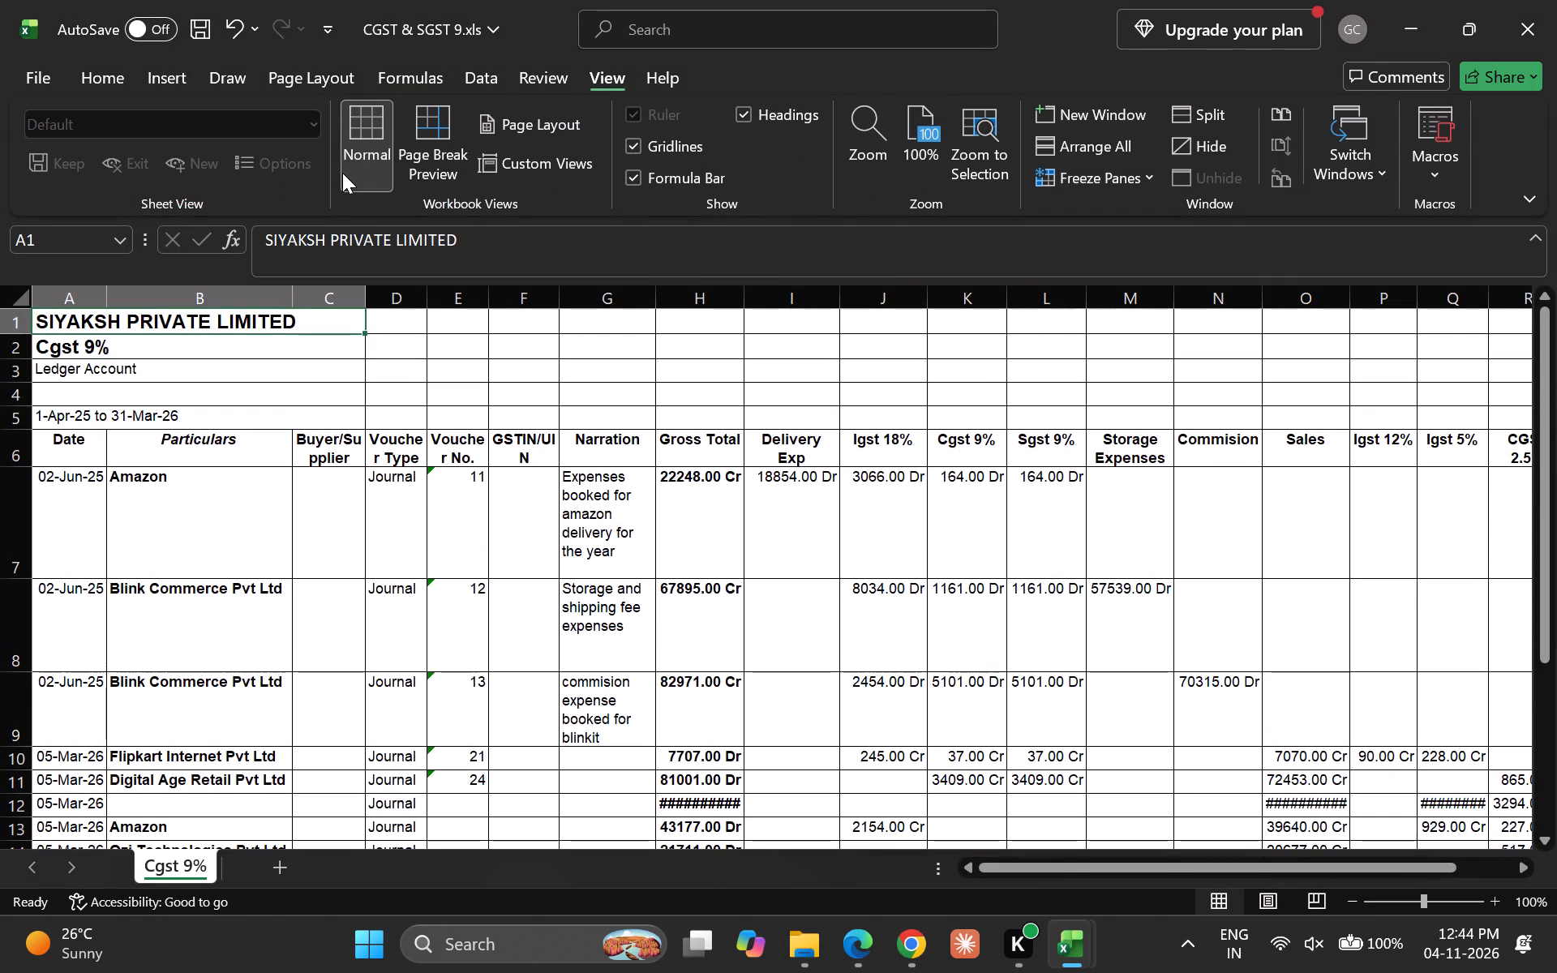
pyautogui.hotkey('shift', 'Down')
pyautogui.hotkey('shift', 'Down')
pyautogui.hotkey('shift', 'Down')
pyautogui.press('Up')
pyautogui.press('Down')
pyautogui.press('Up')
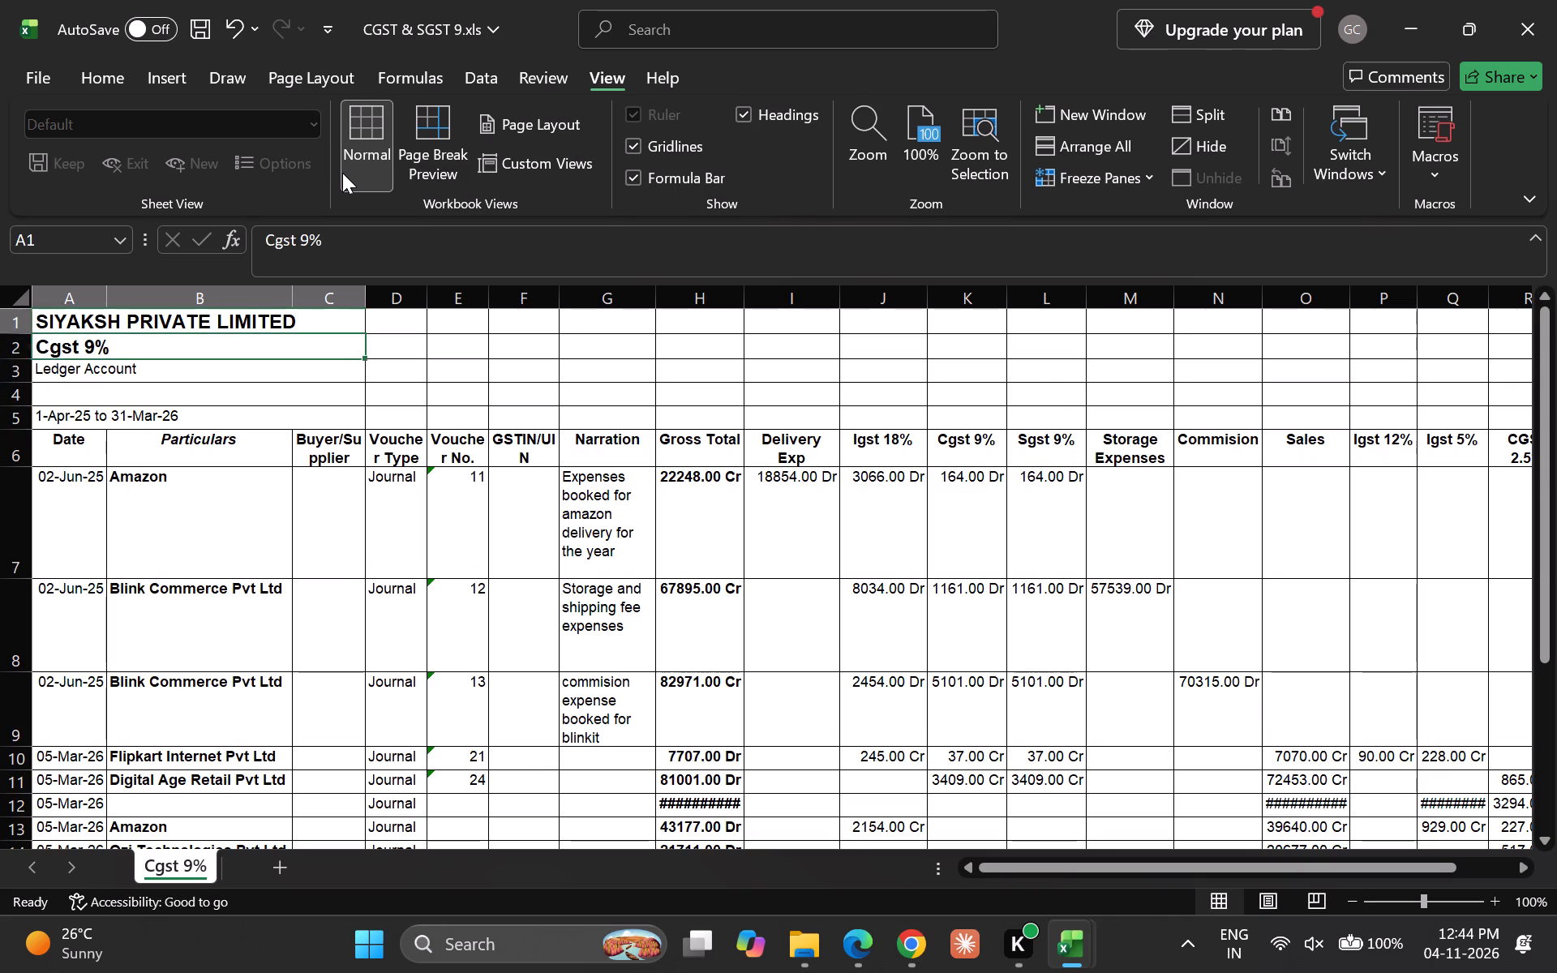
pyautogui.hotkey('shift', 'Down')
pyautogui.hotkey('shift', 'Down')
pyautogui.hotkey('shift', 'Down')
pyautogui.hotkey('shift', 'space')
pyautogui.hotkey('shift', 'Down')
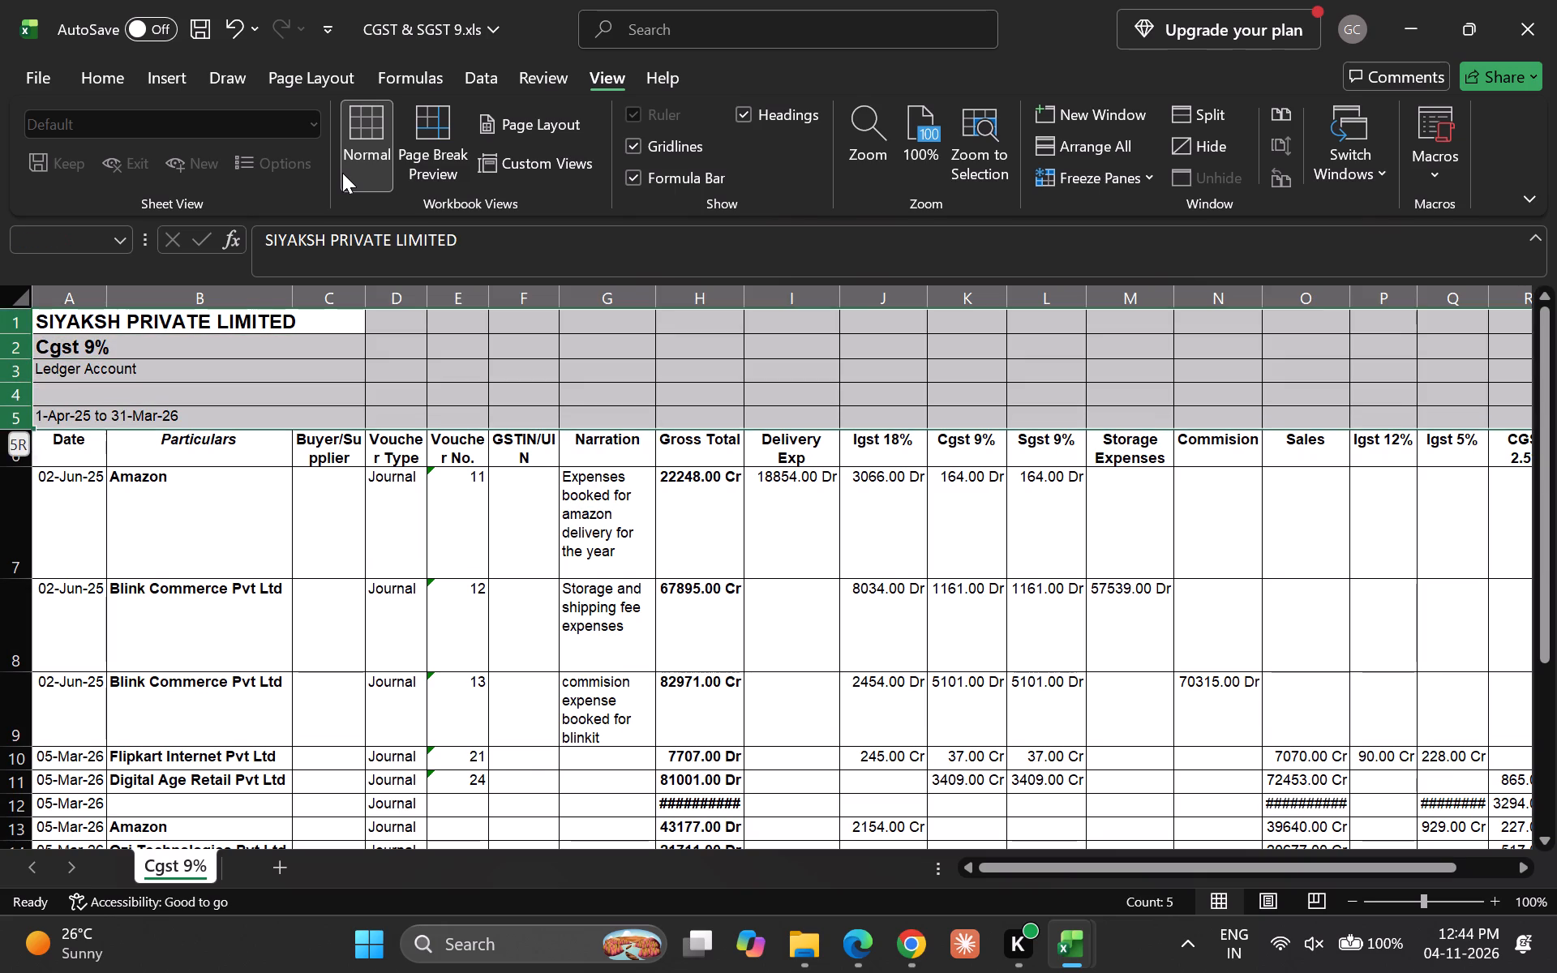
pyautogui.hotkey('ctrl', '-')
pyautogui.press('Down')
pyautogui.press('Up')
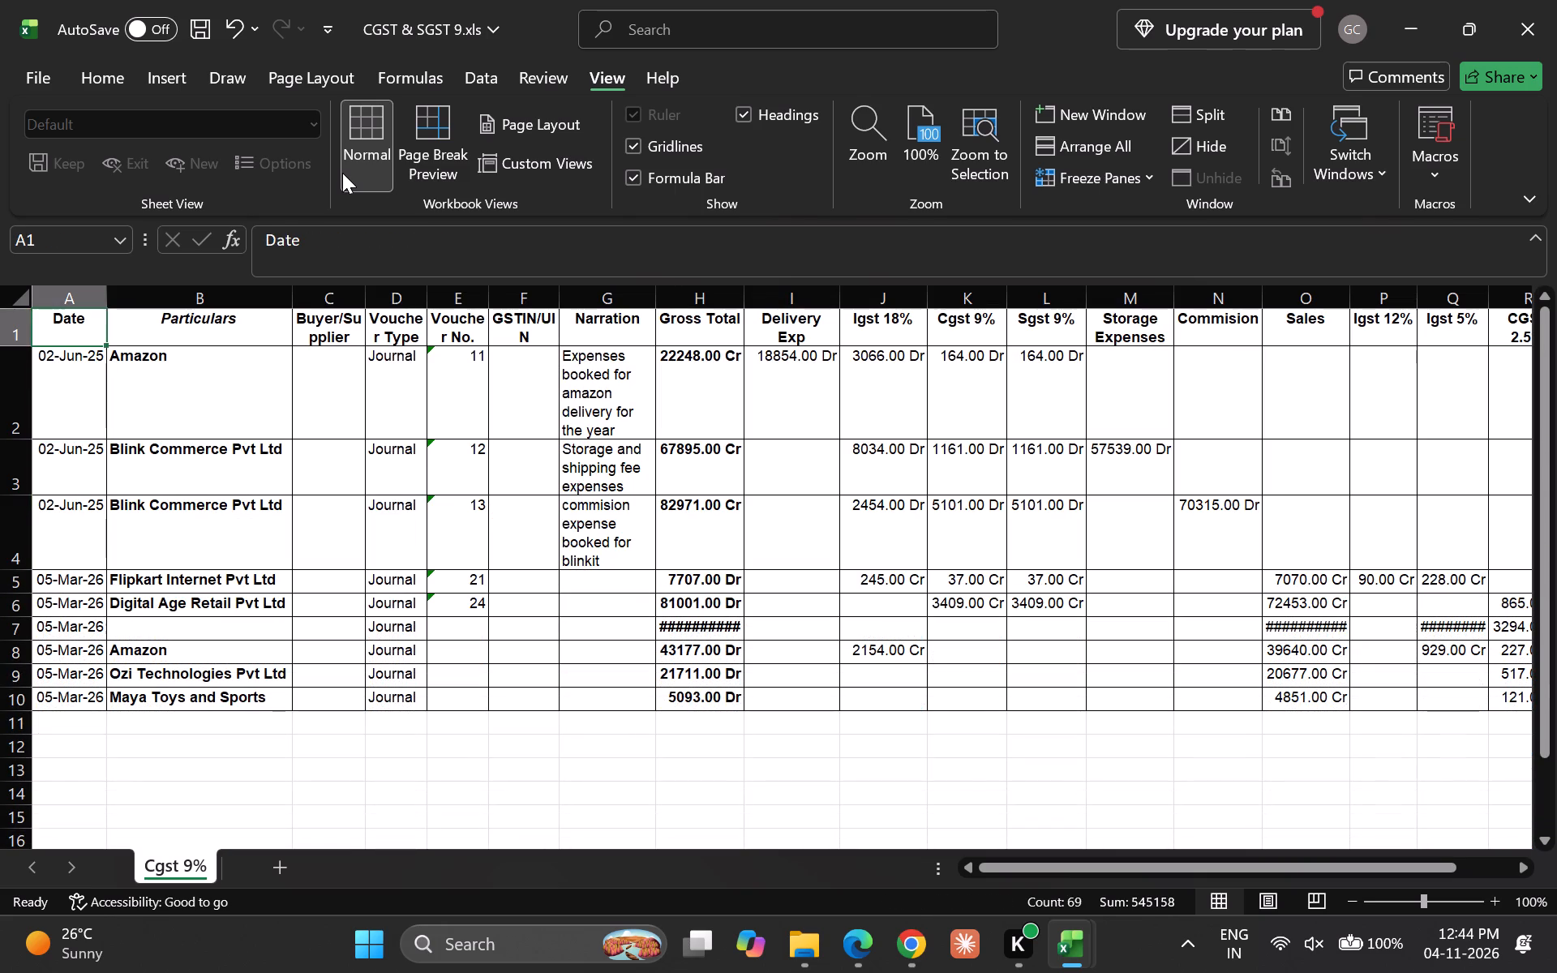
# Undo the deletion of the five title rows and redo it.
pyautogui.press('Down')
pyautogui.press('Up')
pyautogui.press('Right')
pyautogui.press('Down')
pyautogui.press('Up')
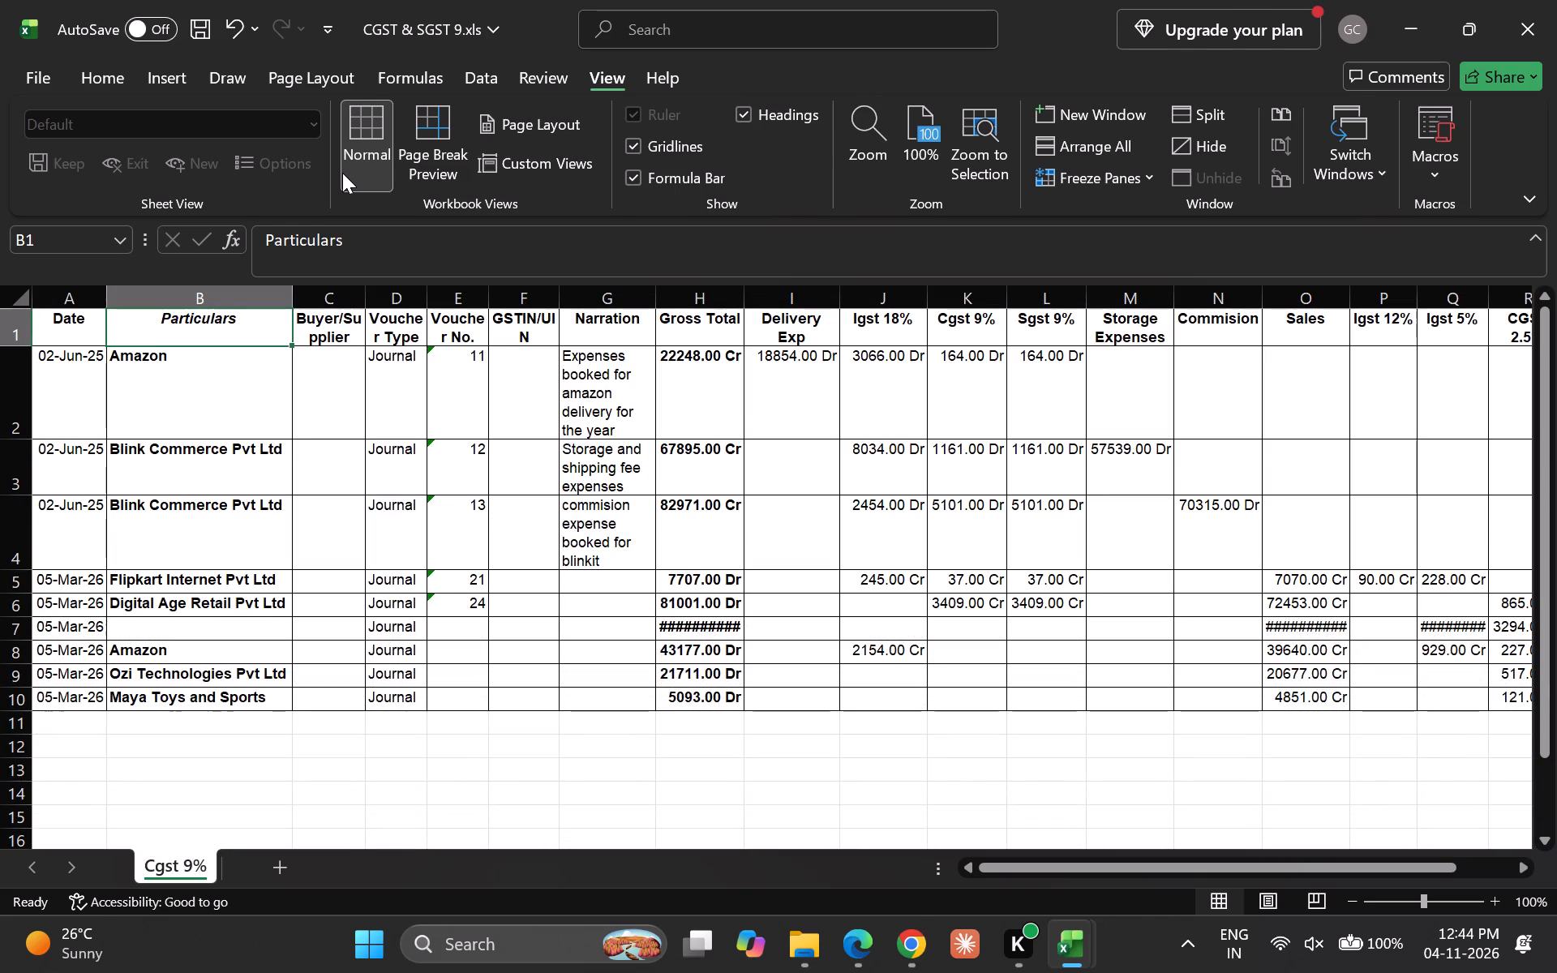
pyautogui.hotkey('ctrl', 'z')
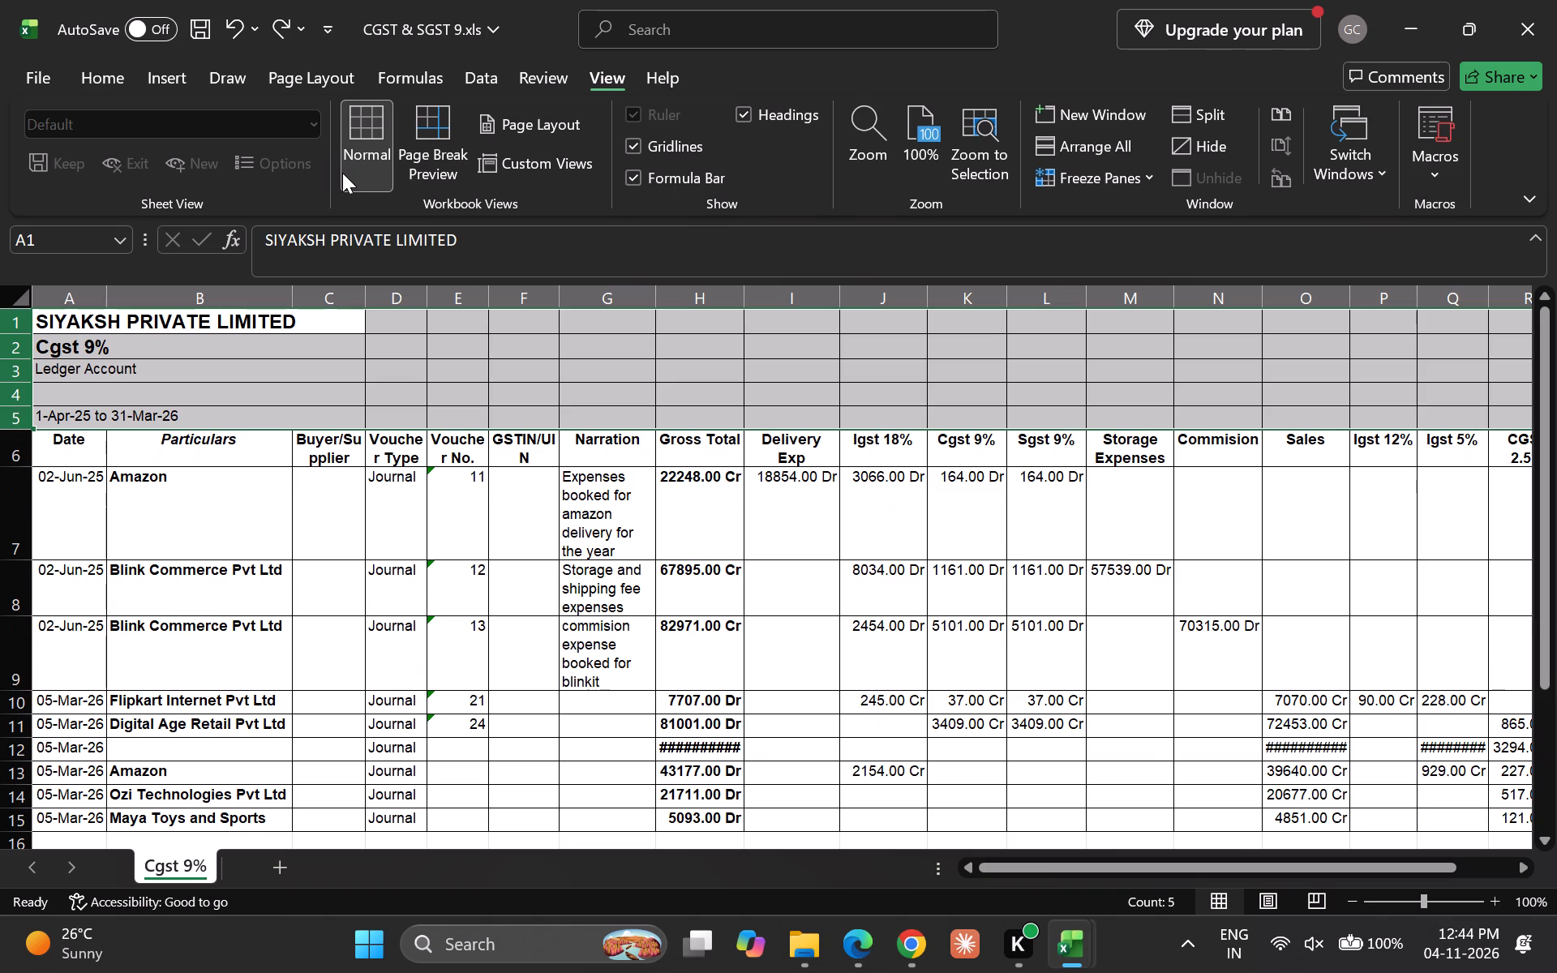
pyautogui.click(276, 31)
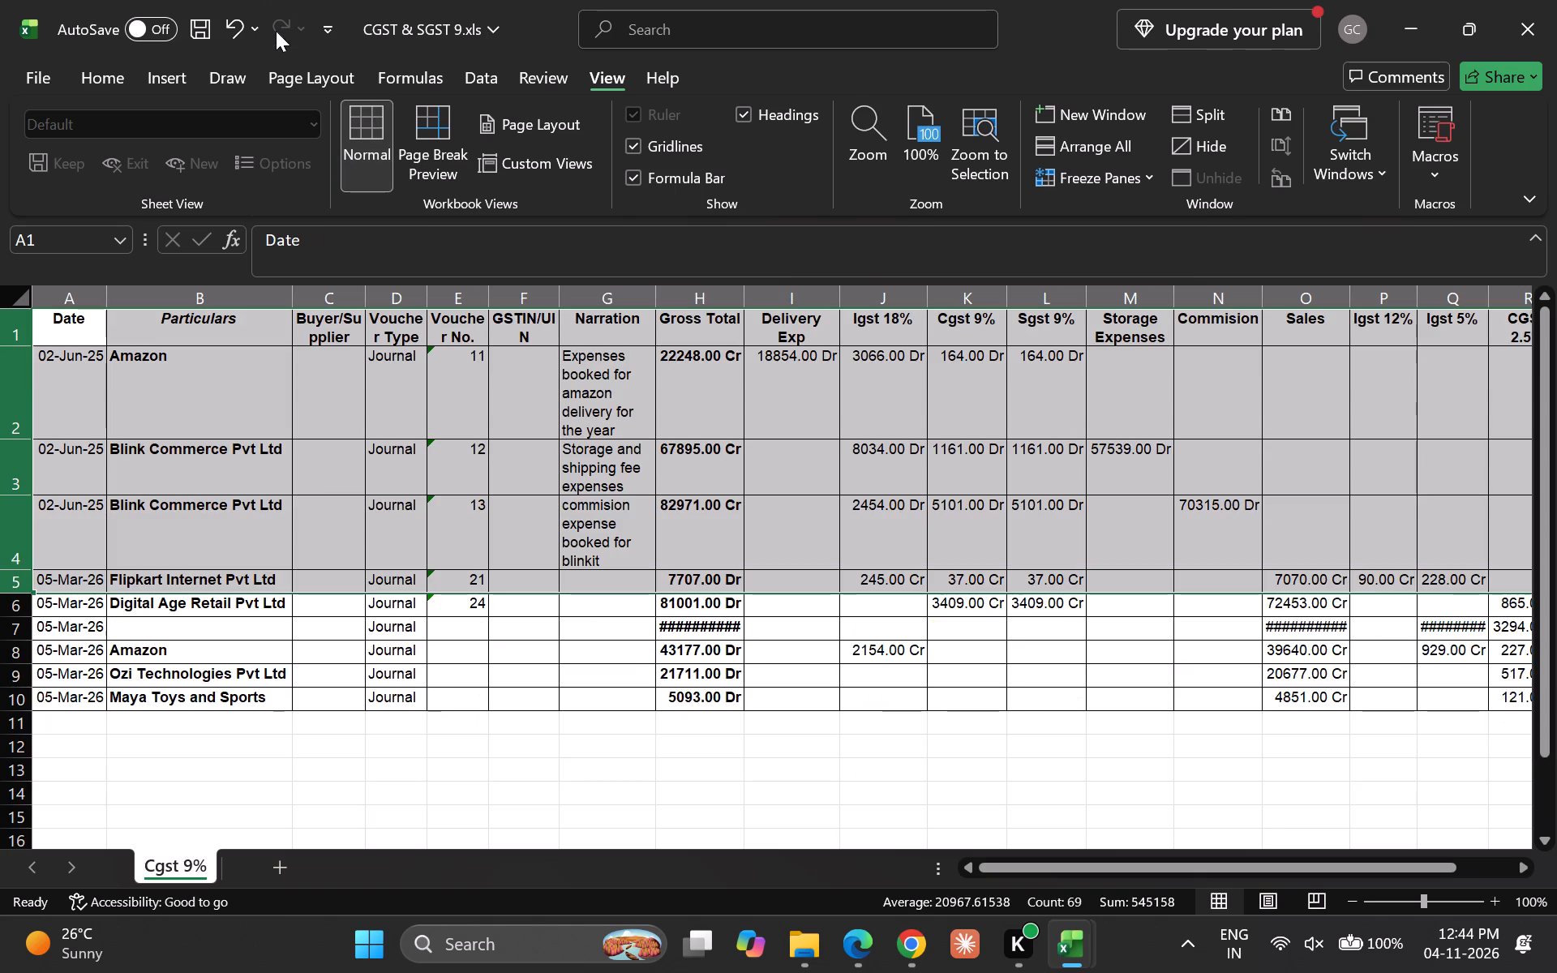
# Save the CGST & SGST 9 workbook.
pyautogui.click(387, 588)
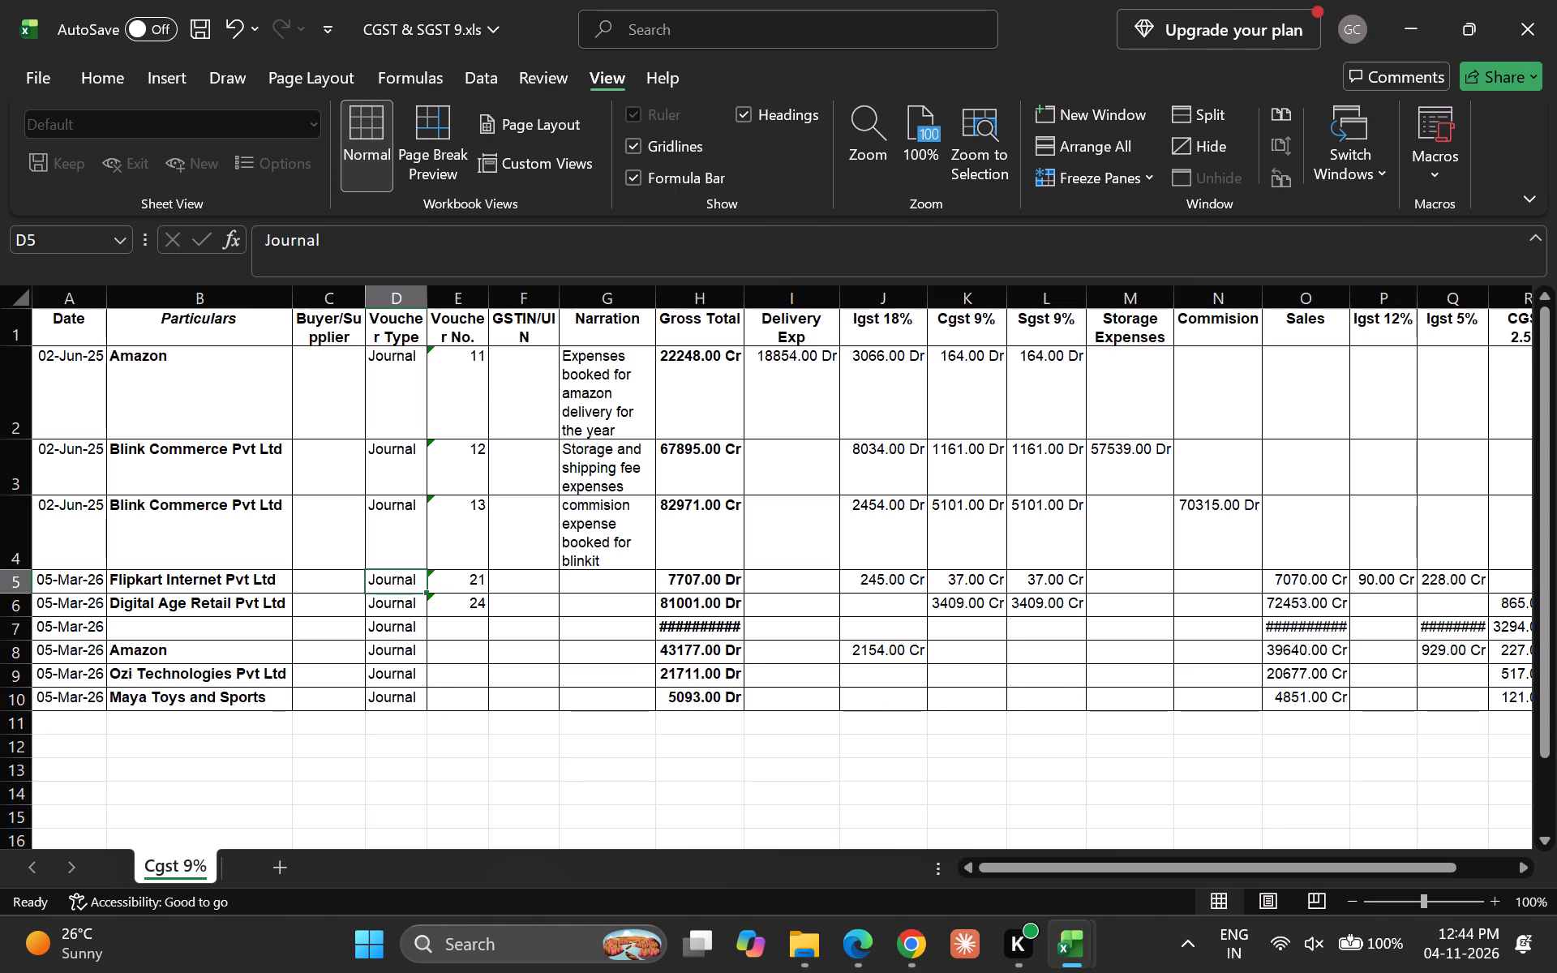
pyautogui.hotkey('ctrl', 's')
# Check the heading row and first entry of the consolidated table from the Date column to Narration.
pyautogui.press('Up')
pyautogui.press('Left')
pyautogui.press('Left')
pyautogui.press('Left')
pyautogui.press('Up')
pyautogui.press('Up')
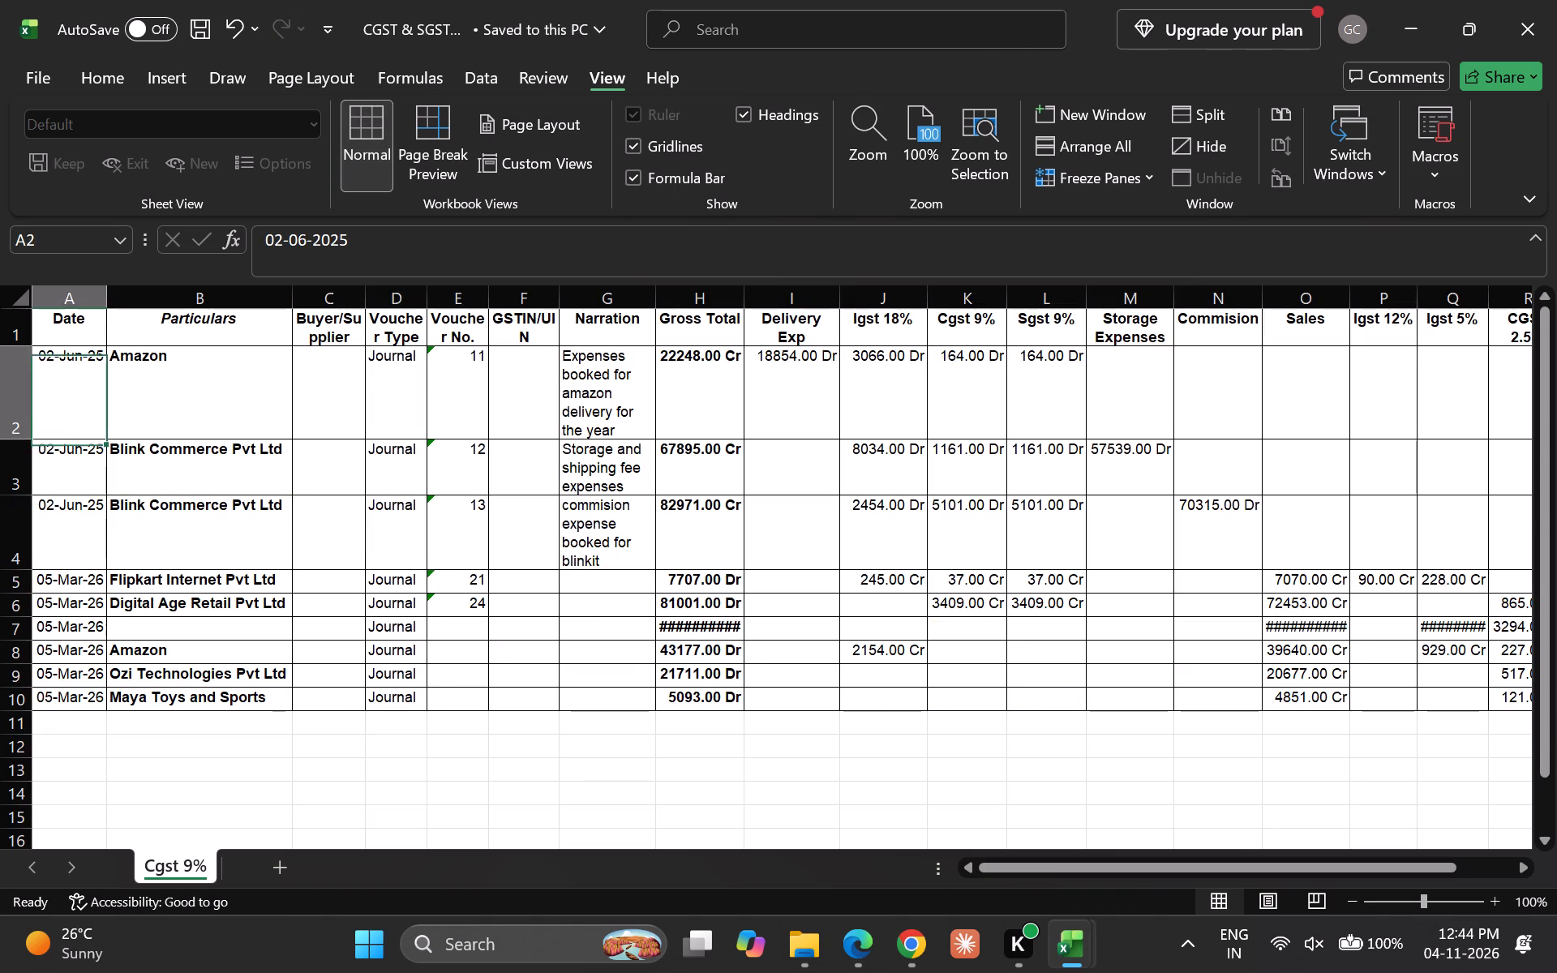
pyautogui.press('Up')
pyautogui.press('Up')
pyautogui.press('Down')
pyautogui.press('Up')
pyautogui.press('Up')
pyautogui.press('Down')
pyautogui.press('Up')
pyautogui.press('Right')
pyautogui.press('Down')
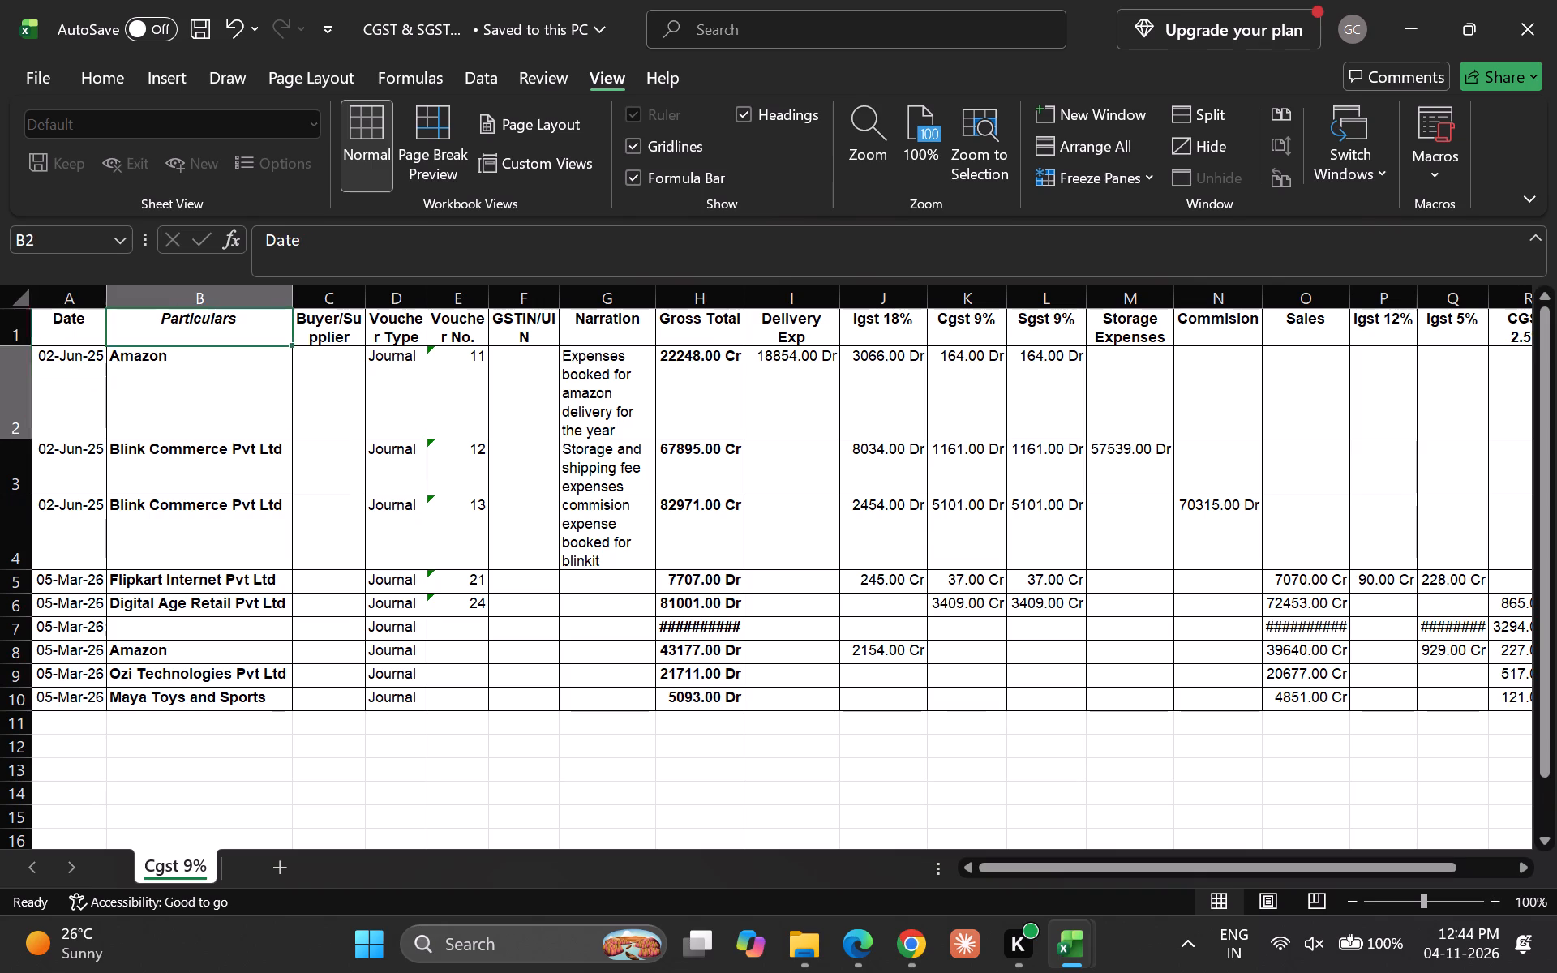
pyautogui.press('Up')
pyautogui.press('Left')
pyautogui.press('Down')
pyautogui.press('Up')
pyautogui.press('Right')
pyautogui.press('Down')
pyautogui.press('Up')
pyautogui.press('Right')
pyautogui.press('Right')
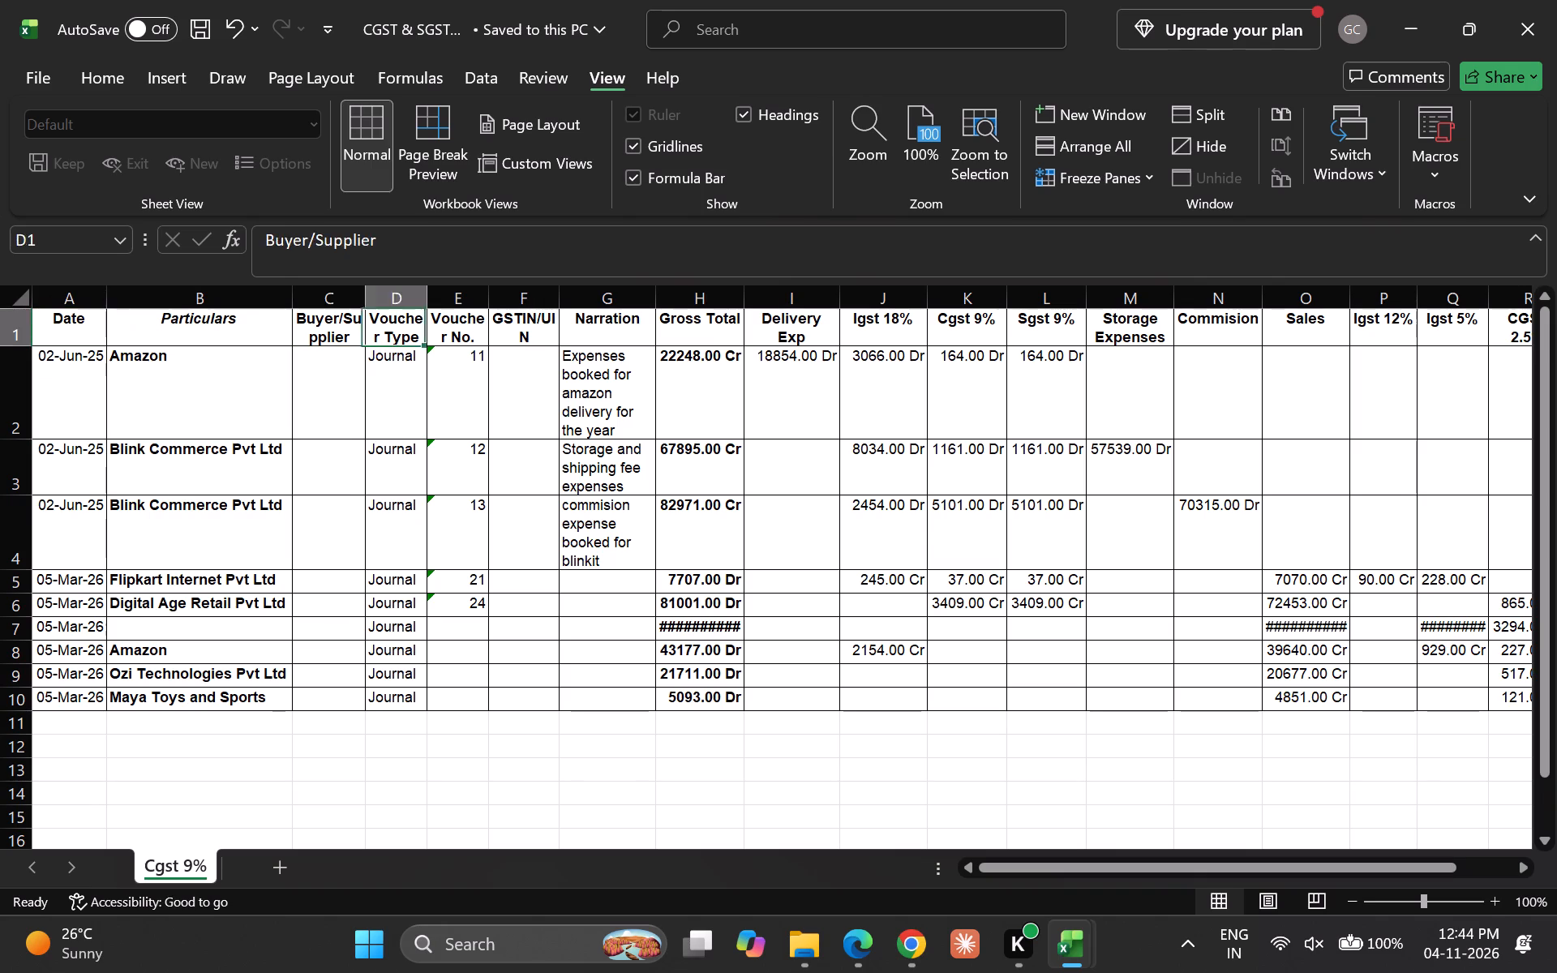
pyautogui.press('Right')
pyautogui.press('Right')
pyautogui.press('Down')
pyautogui.press('Up')
pyautogui.press('Right')
pyautogui.press('Down')
# Save the CGST & SGST 9 workbook again and close it.
pyautogui.hotkey('ctrl', 's')
pyautogui.press('Up')
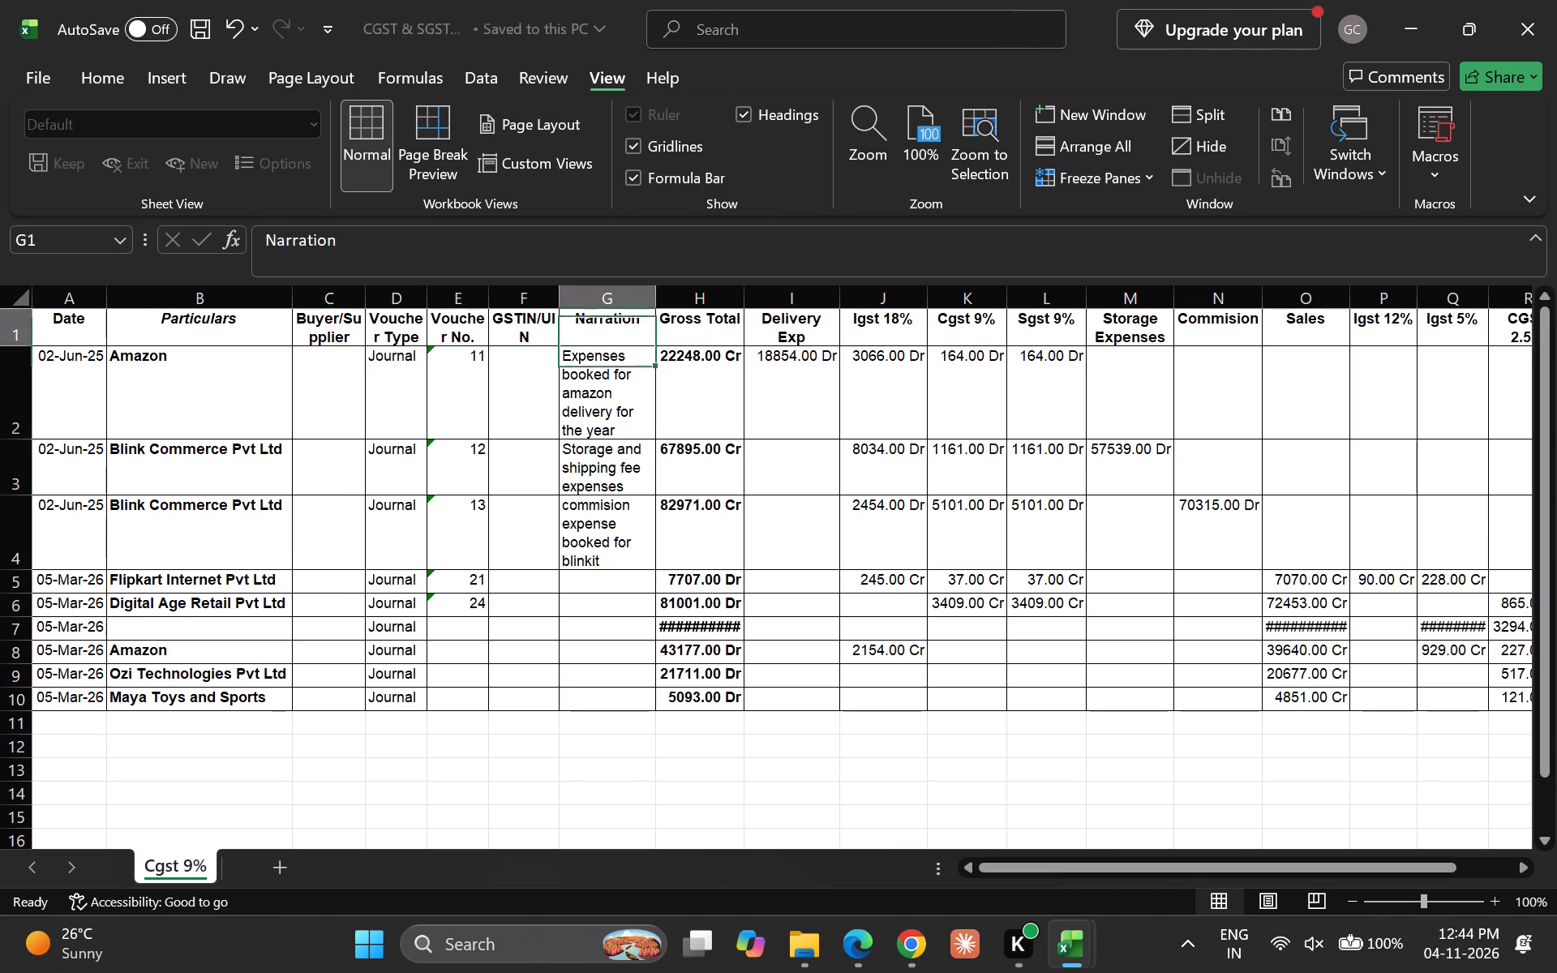
pyautogui.press('Down')
pyautogui.press('Up')
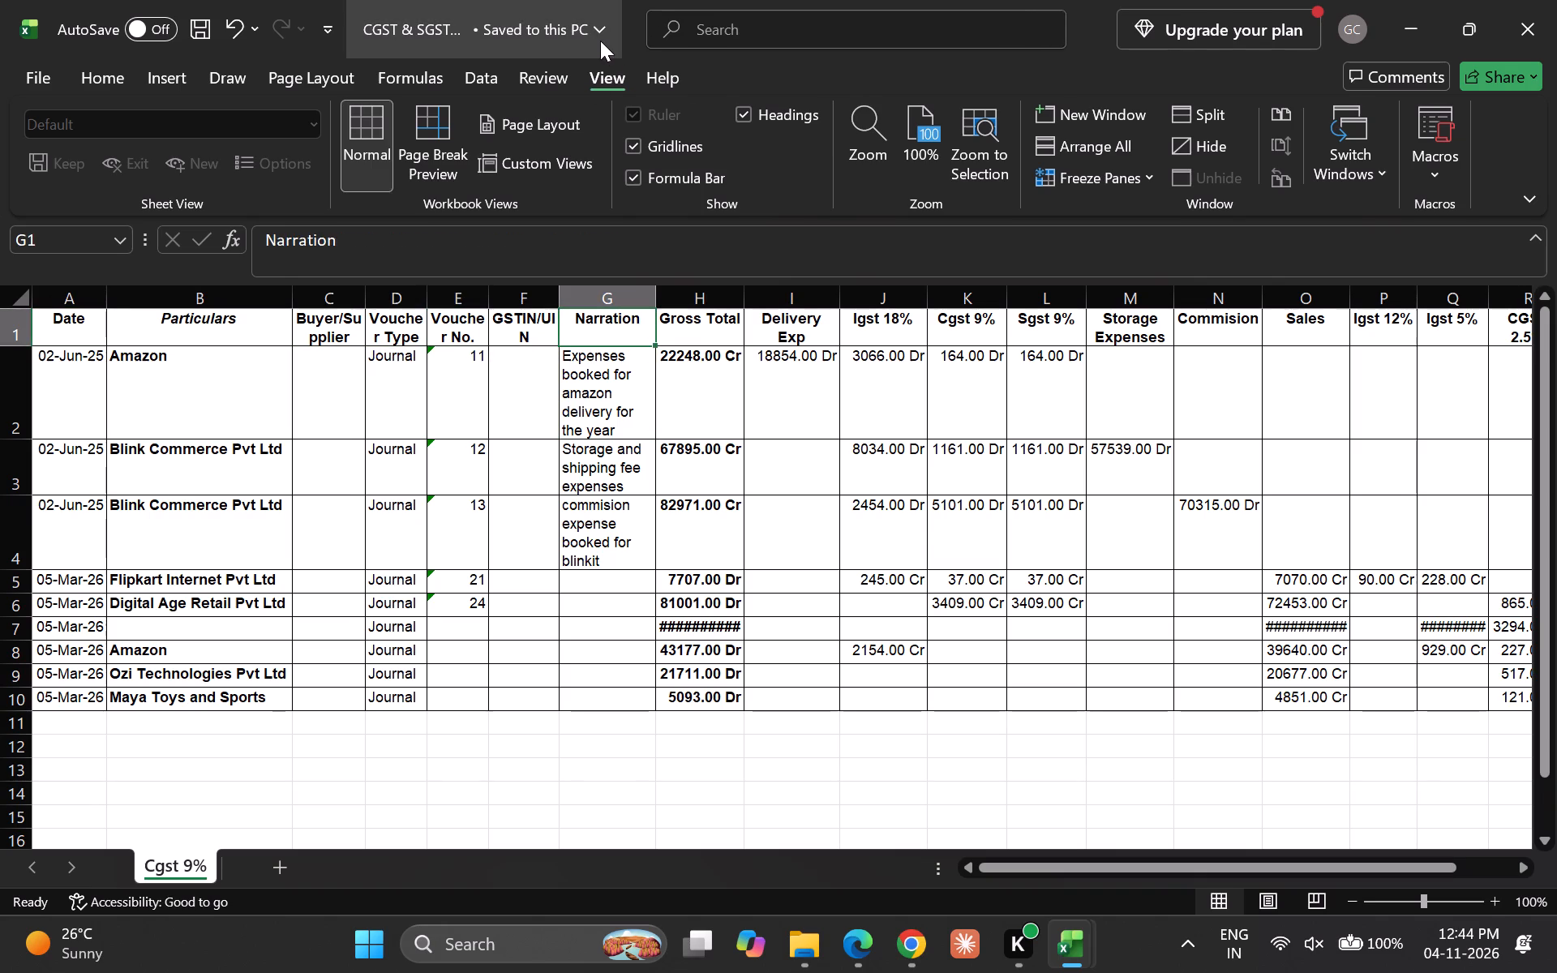
pyautogui.click(600, 41)
pyautogui.click(720, 608)
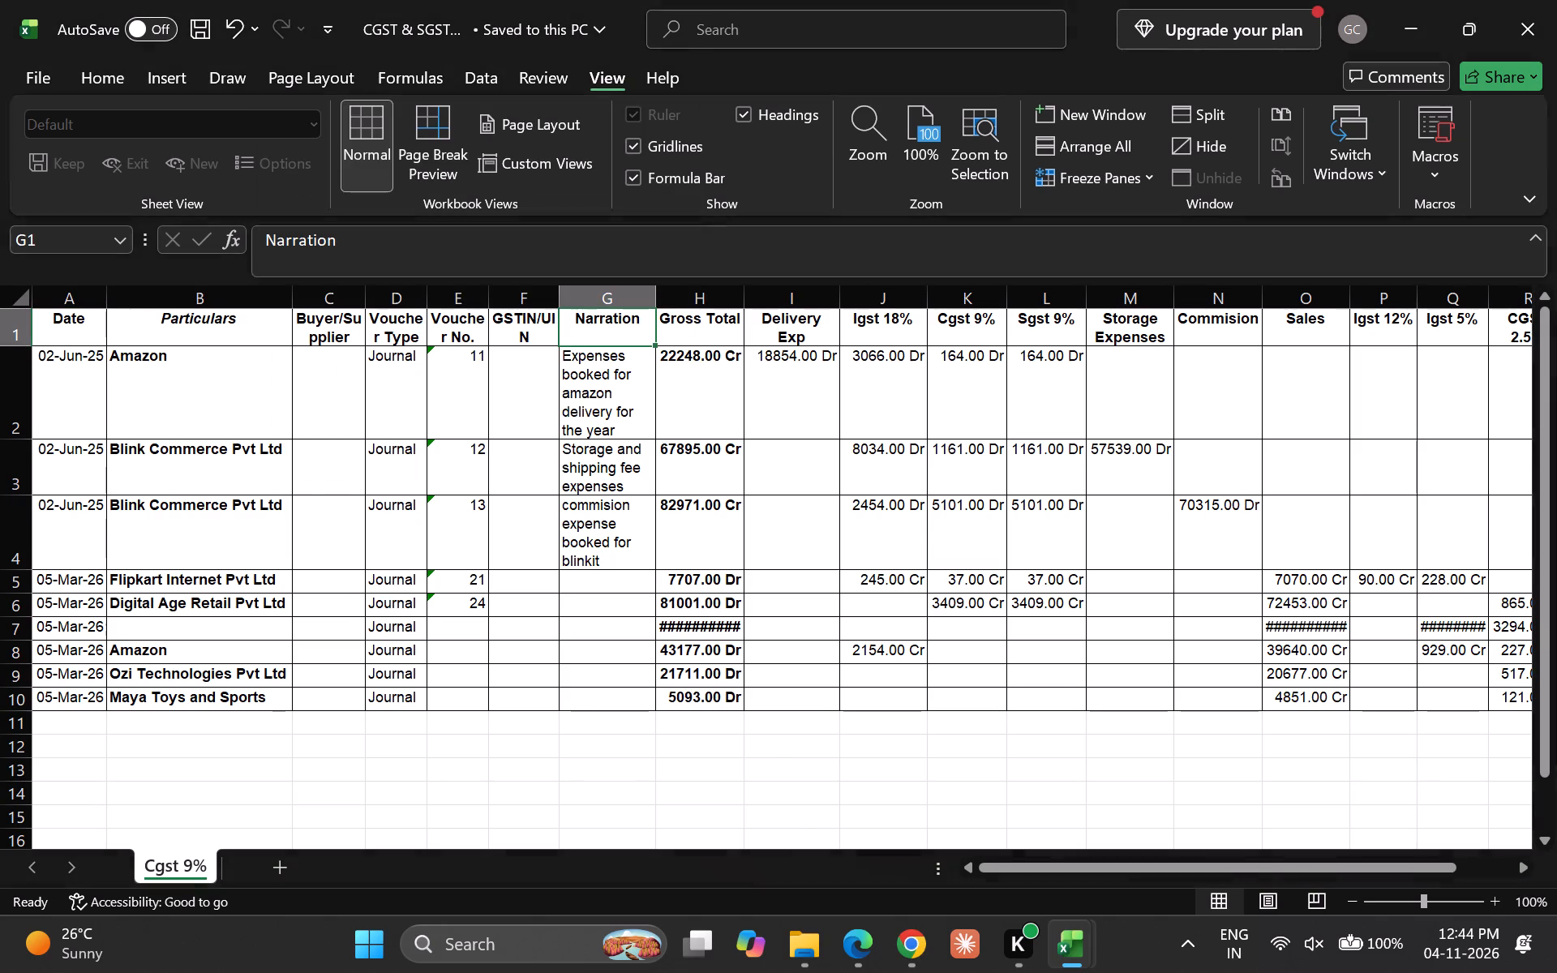
pyautogui.click(935, 780)
pyautogui.hotkey('ctrl', 's')
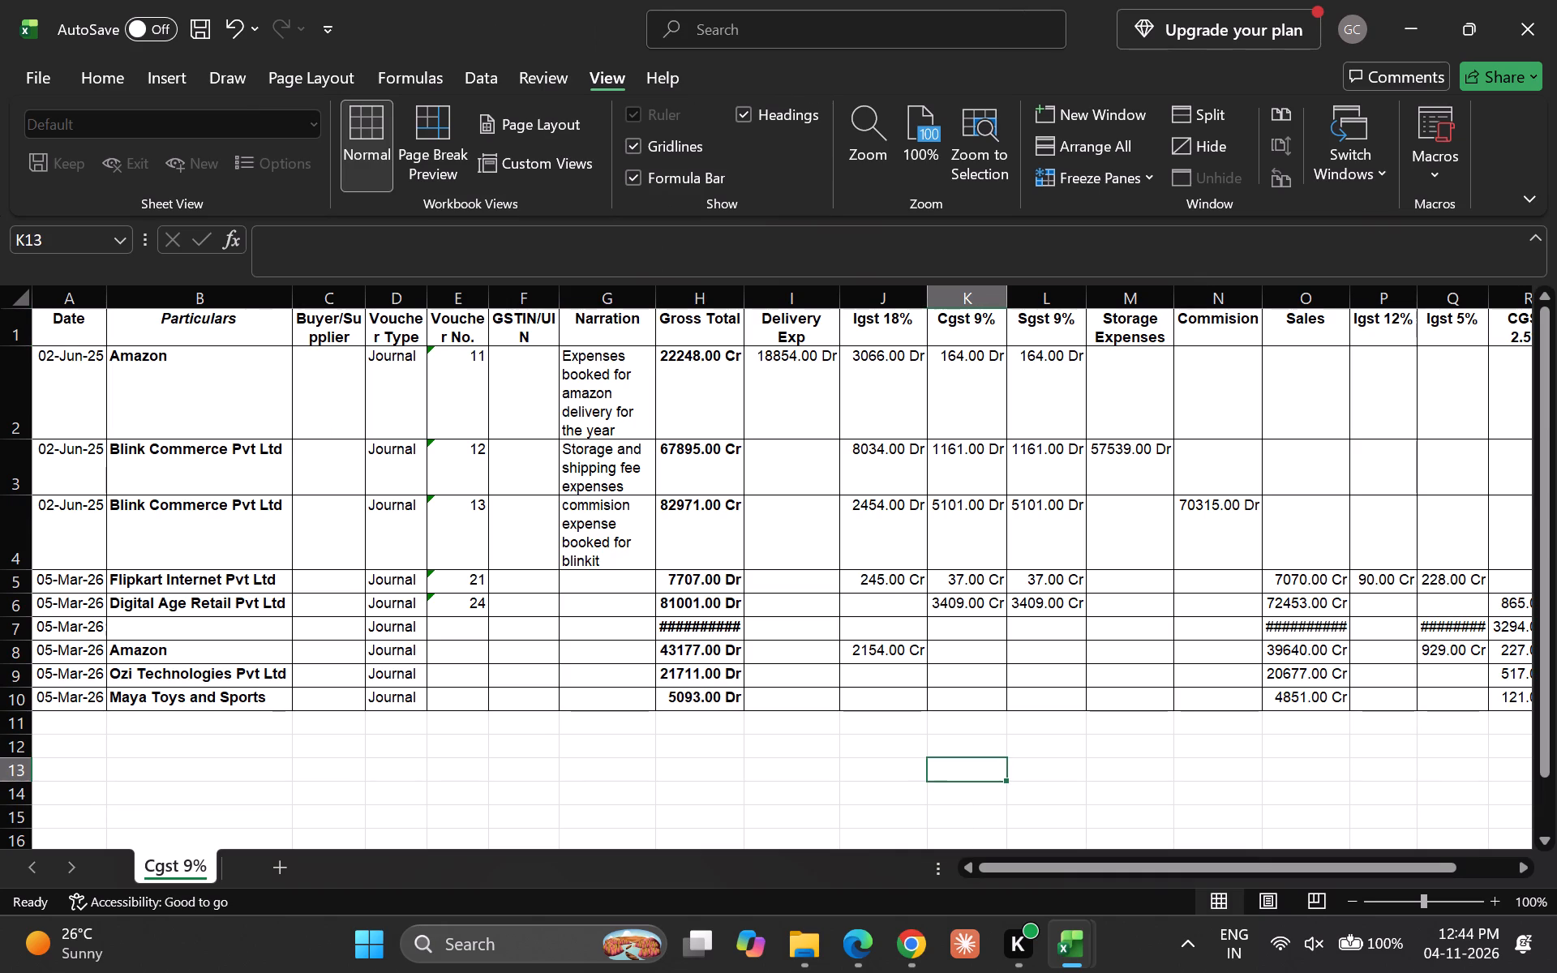
pyautogui.hotkey('ctrl', 'w')
# Look through the open windows and return to the entries of the CGST & SGST 2.5 workbook.
pyautogui.hotkey('alt', 'Tab')
pyautogui.hotkey('alt', 'Tab')
pyautogui.hotkey('alt', 'Tab')
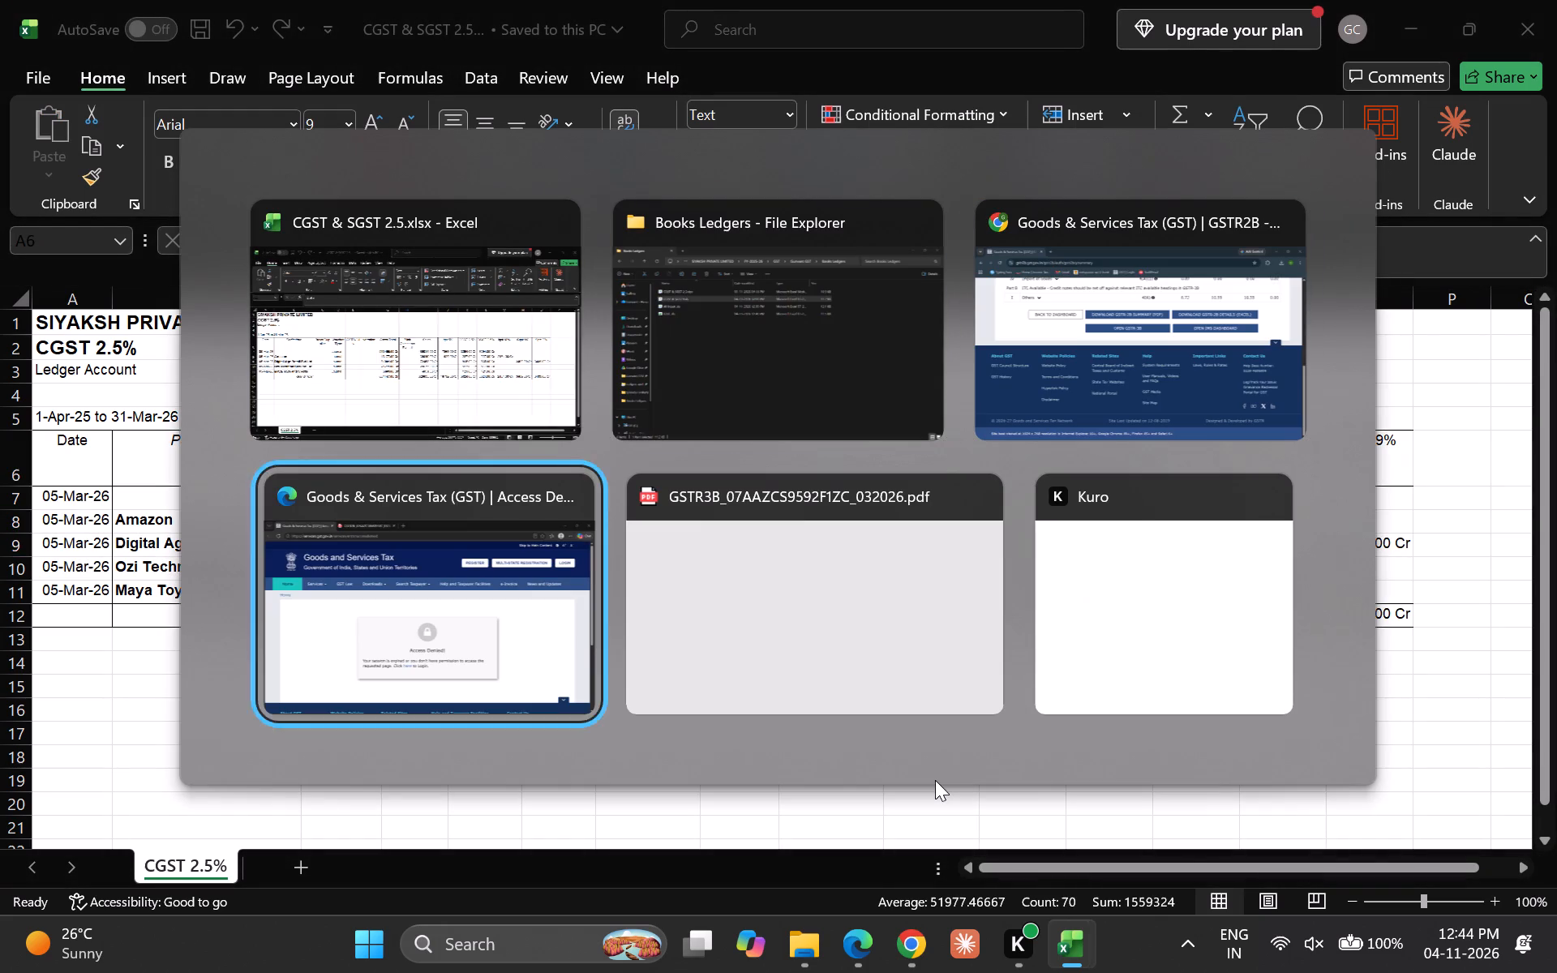
pyautogui.hotkey('alt', 'Tab')
pyautogui.hotkey('alt', 'Tab')
pyautogui.hotkey('alt', 'Tab')
pyautogui.press('Down')
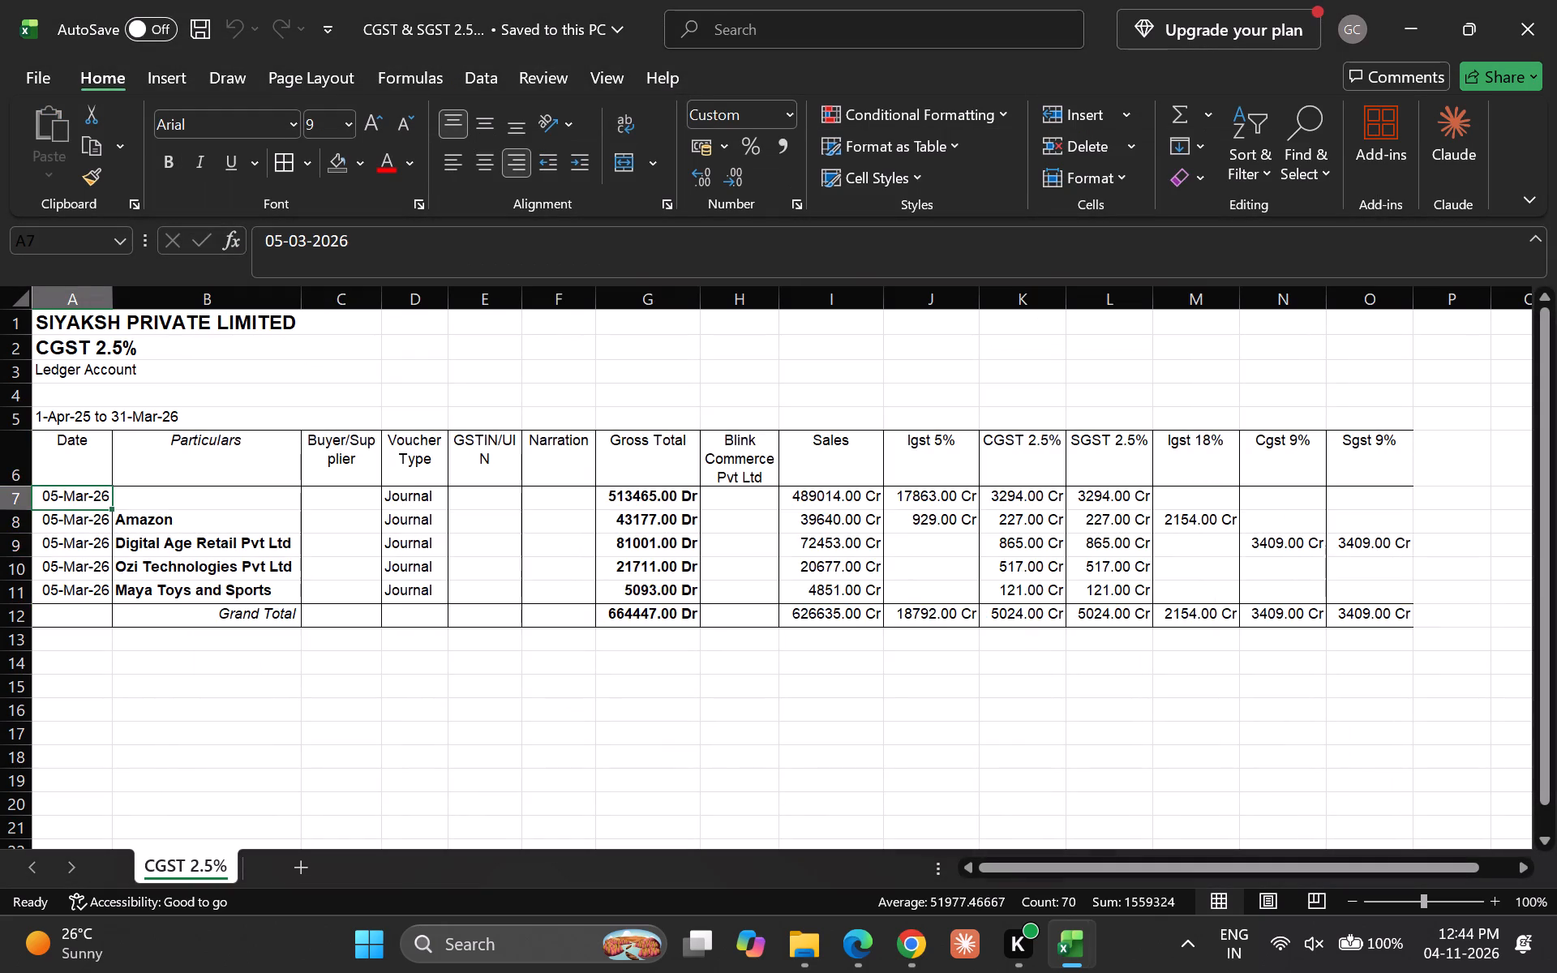
# Close the CGST & SGST 2.5 workbook and delete its file from the Books Ledgers folder in File Explorer.
pyautogui.hotkey('ctrl', 'w')
pyautogui.hotkey('alt', 'Tab')
pyautogui.press('Up')
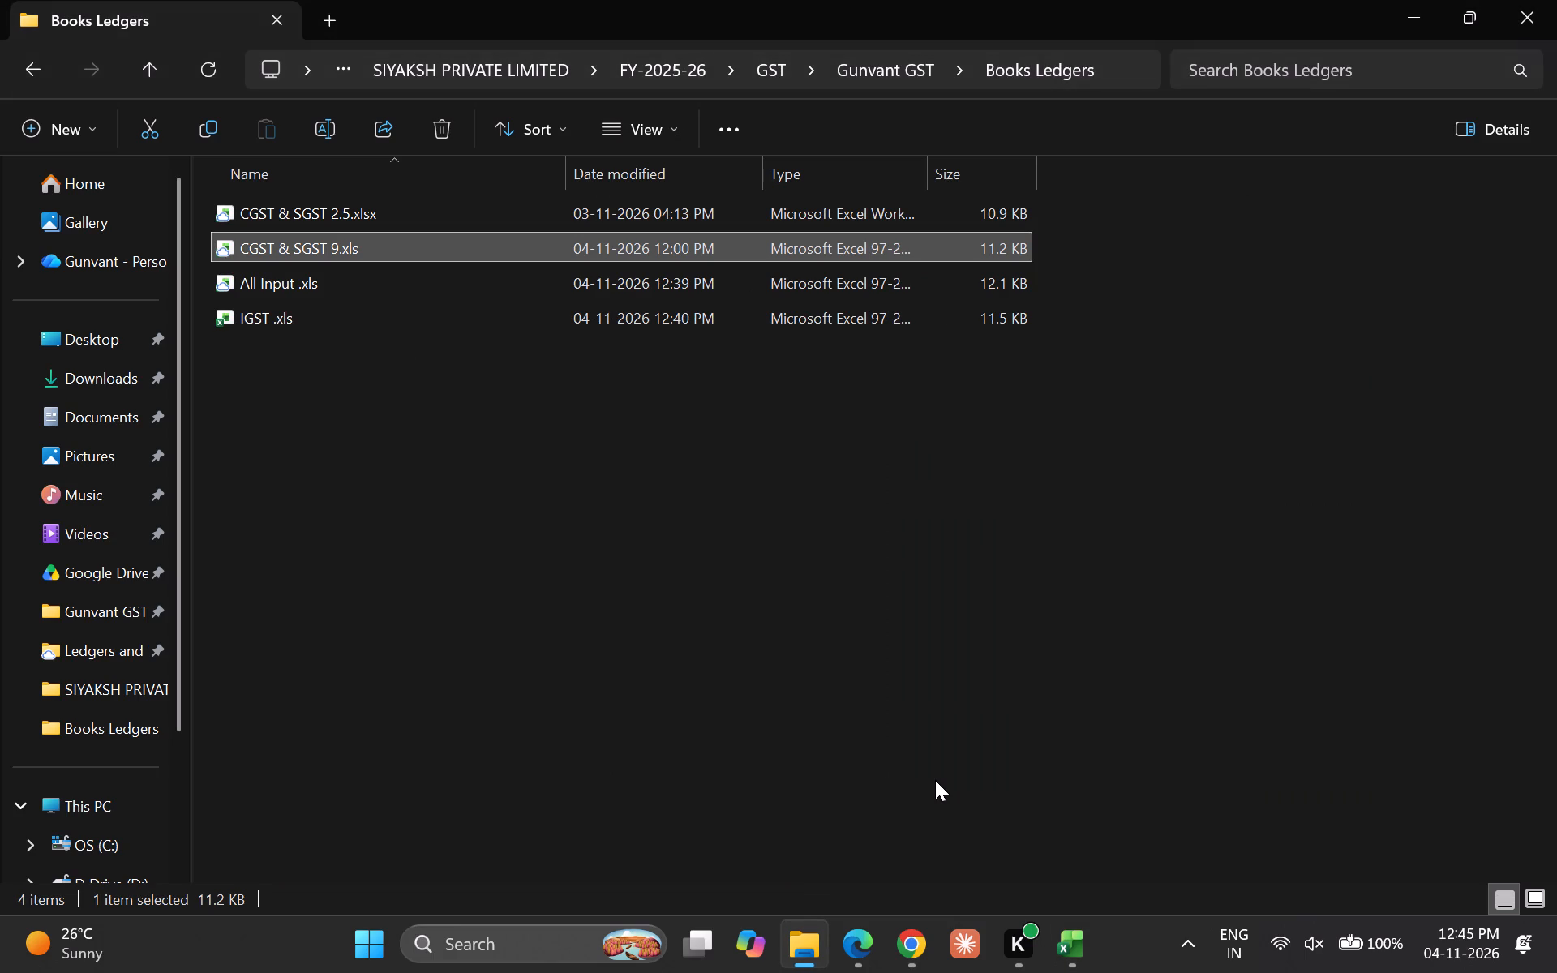
pyautogui.press('Delete')
# Rename the CGST & SGST 9 file as CGST & SGST.
pyautogui.press('Down')
pyautogui.press('Up')
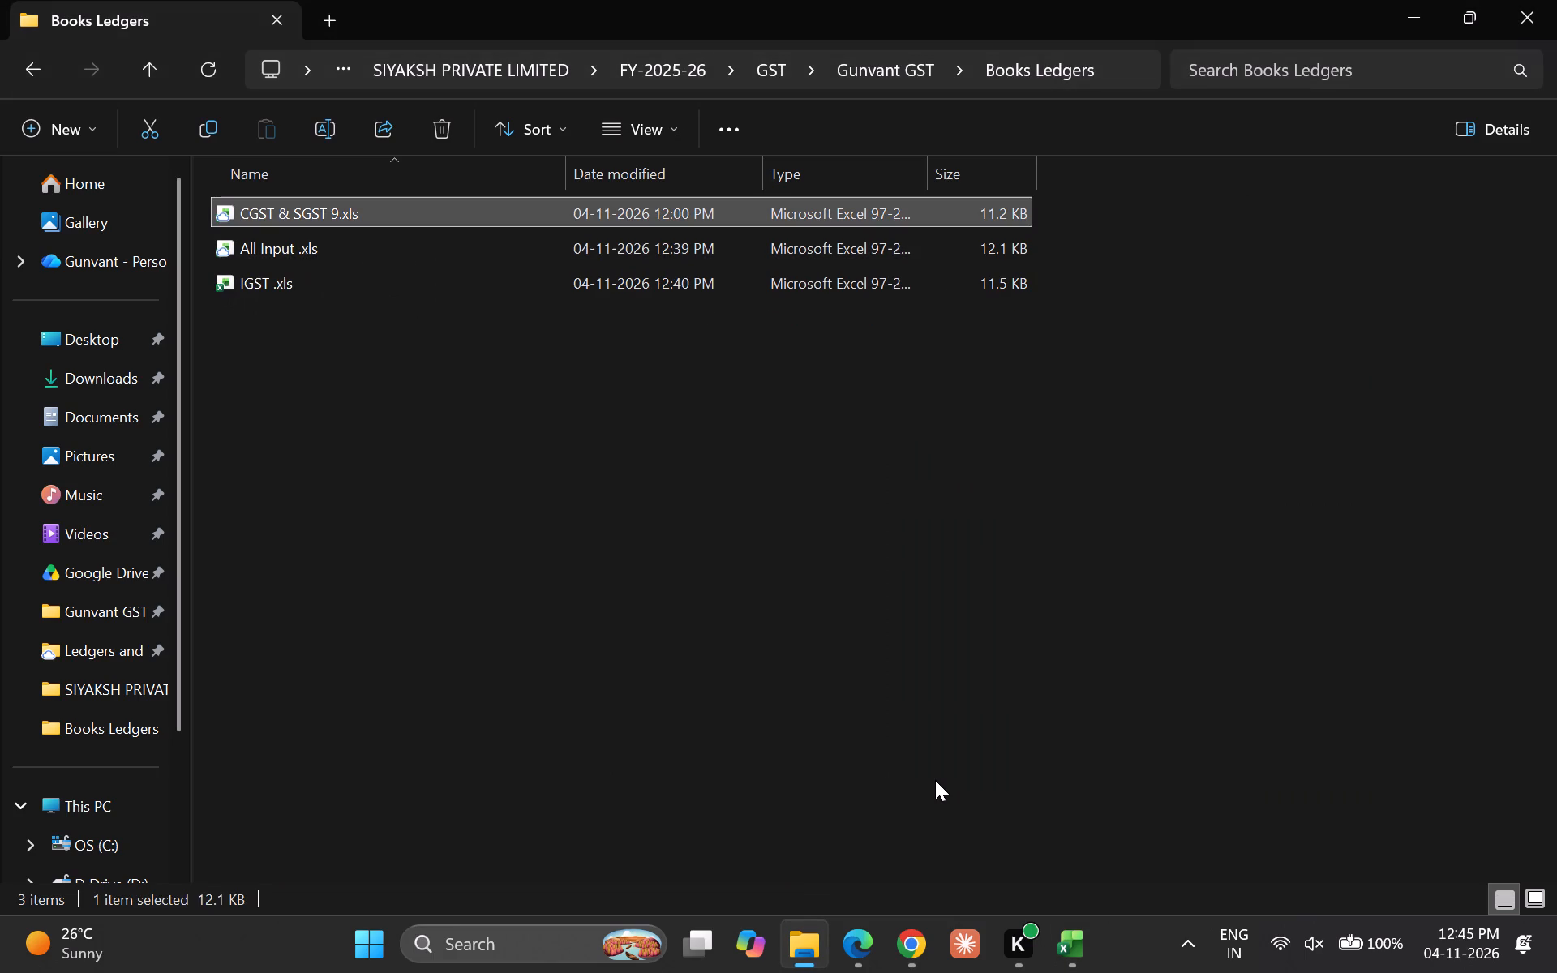
pyautogui.press('F2')
pyautogui.press('Right')
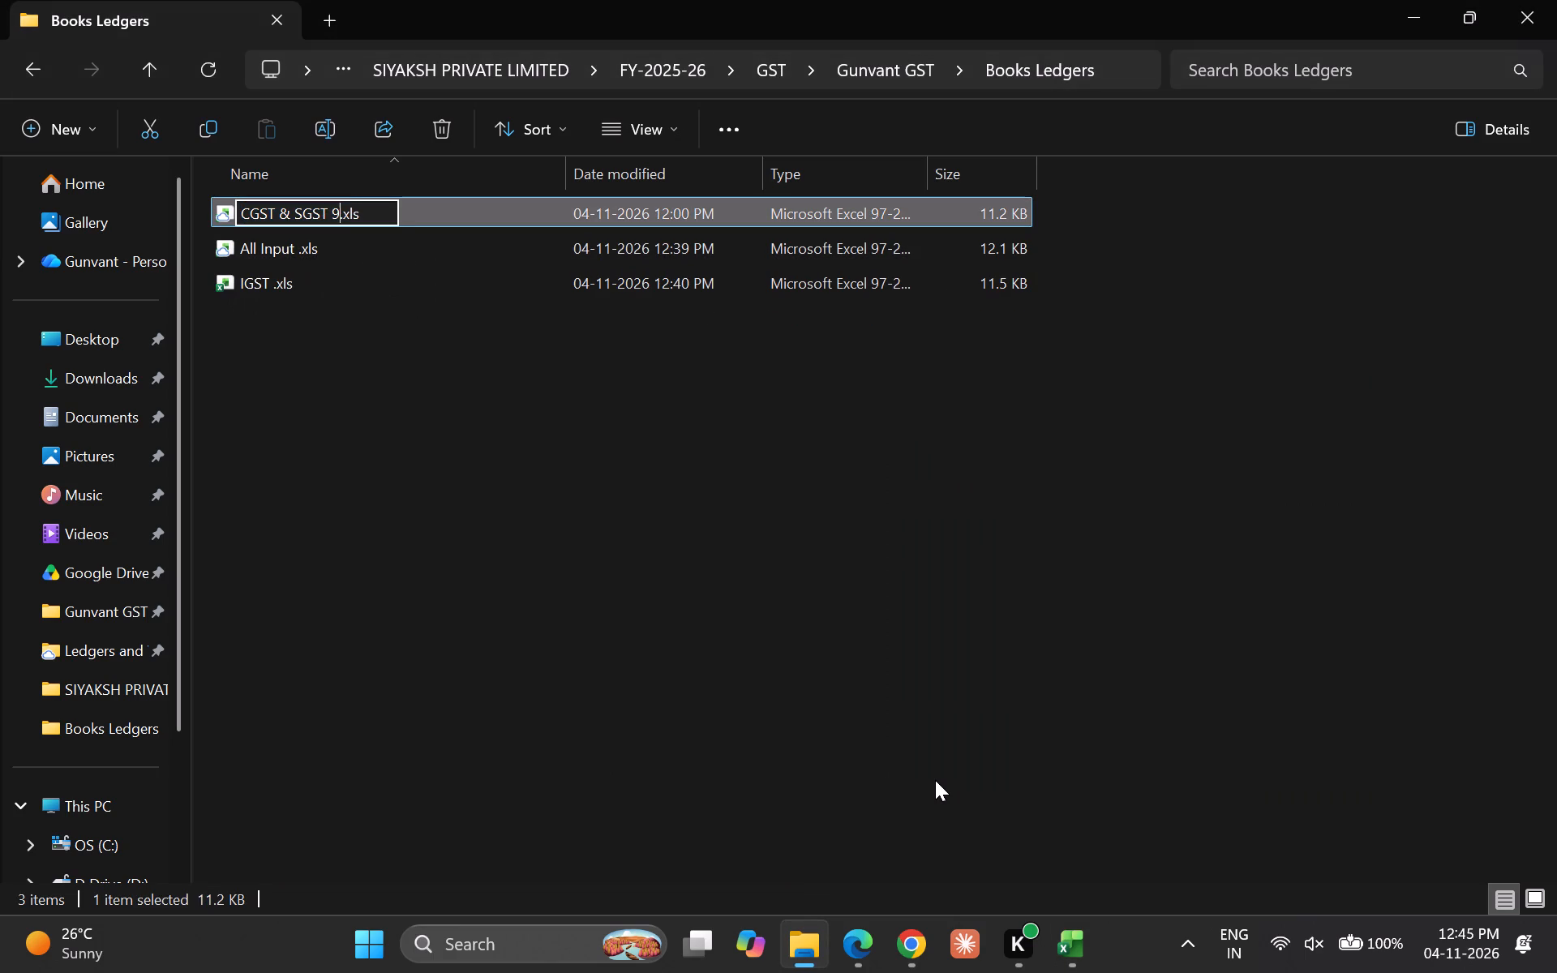
pyautogui.press('BackSpace')
pyautogui.press('BackSpace')
pyautogui.press('Return')
pyautogui.press('Down')
pyautogui.press('Up')
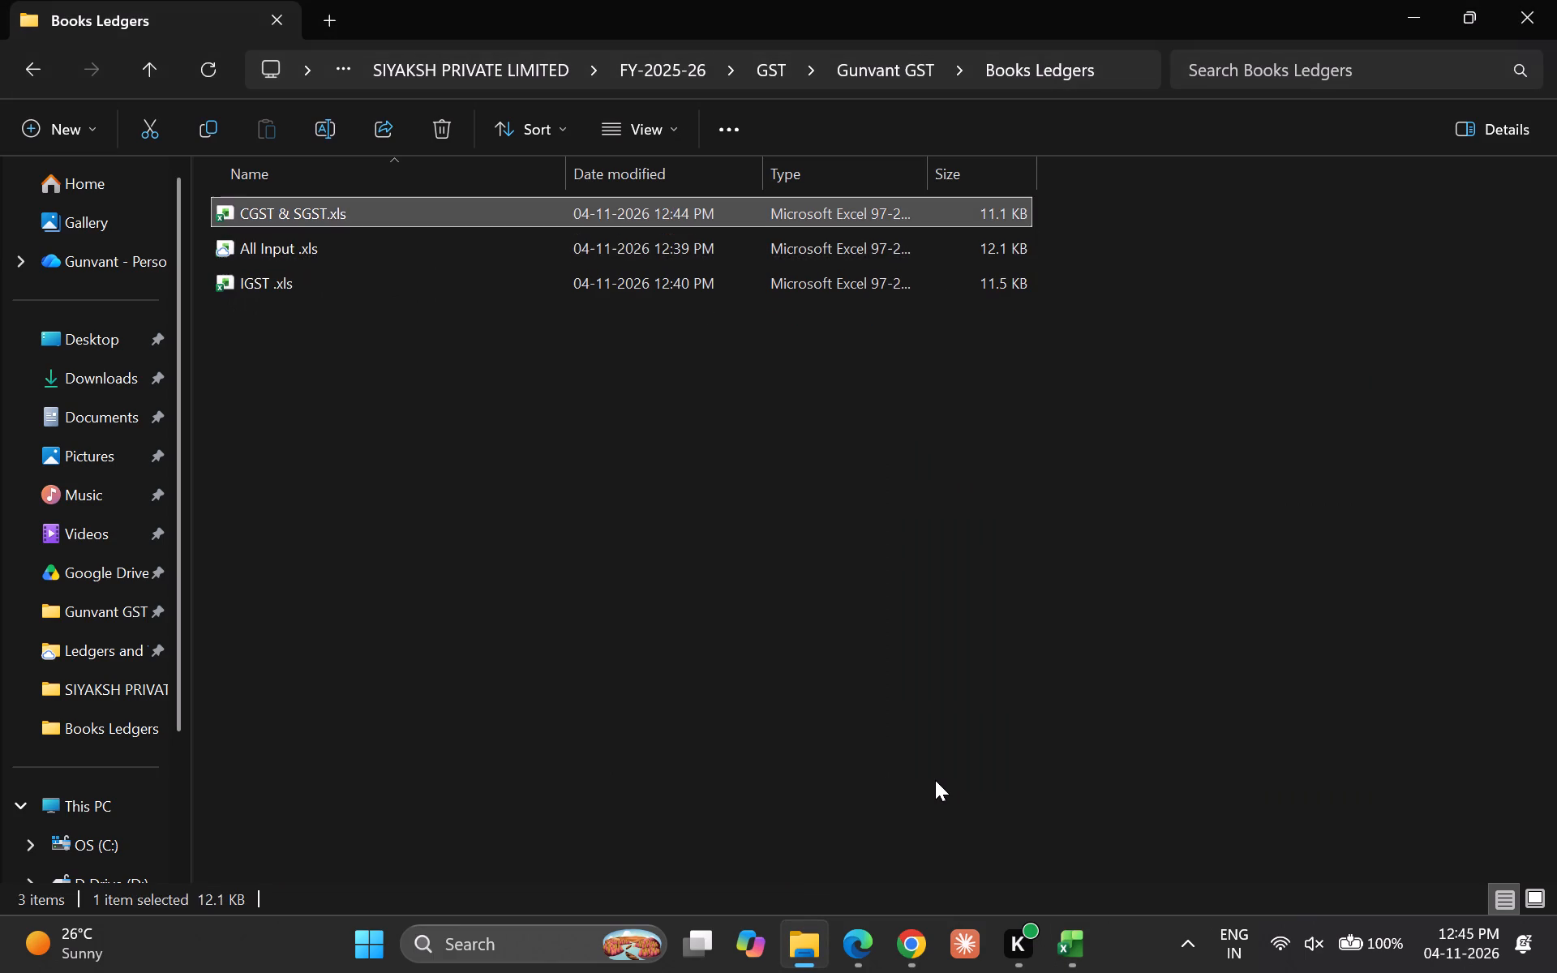
# Open the renamed CGST & SGST workbook in Excel, accepting the file format mismatch.
pyautogui.press('Down')
pyautogui.press('Down')
pyautogui.press('Up')
pyautogui.press('Up')
pyautogui.press('Down')
pyautogui.press('Down')
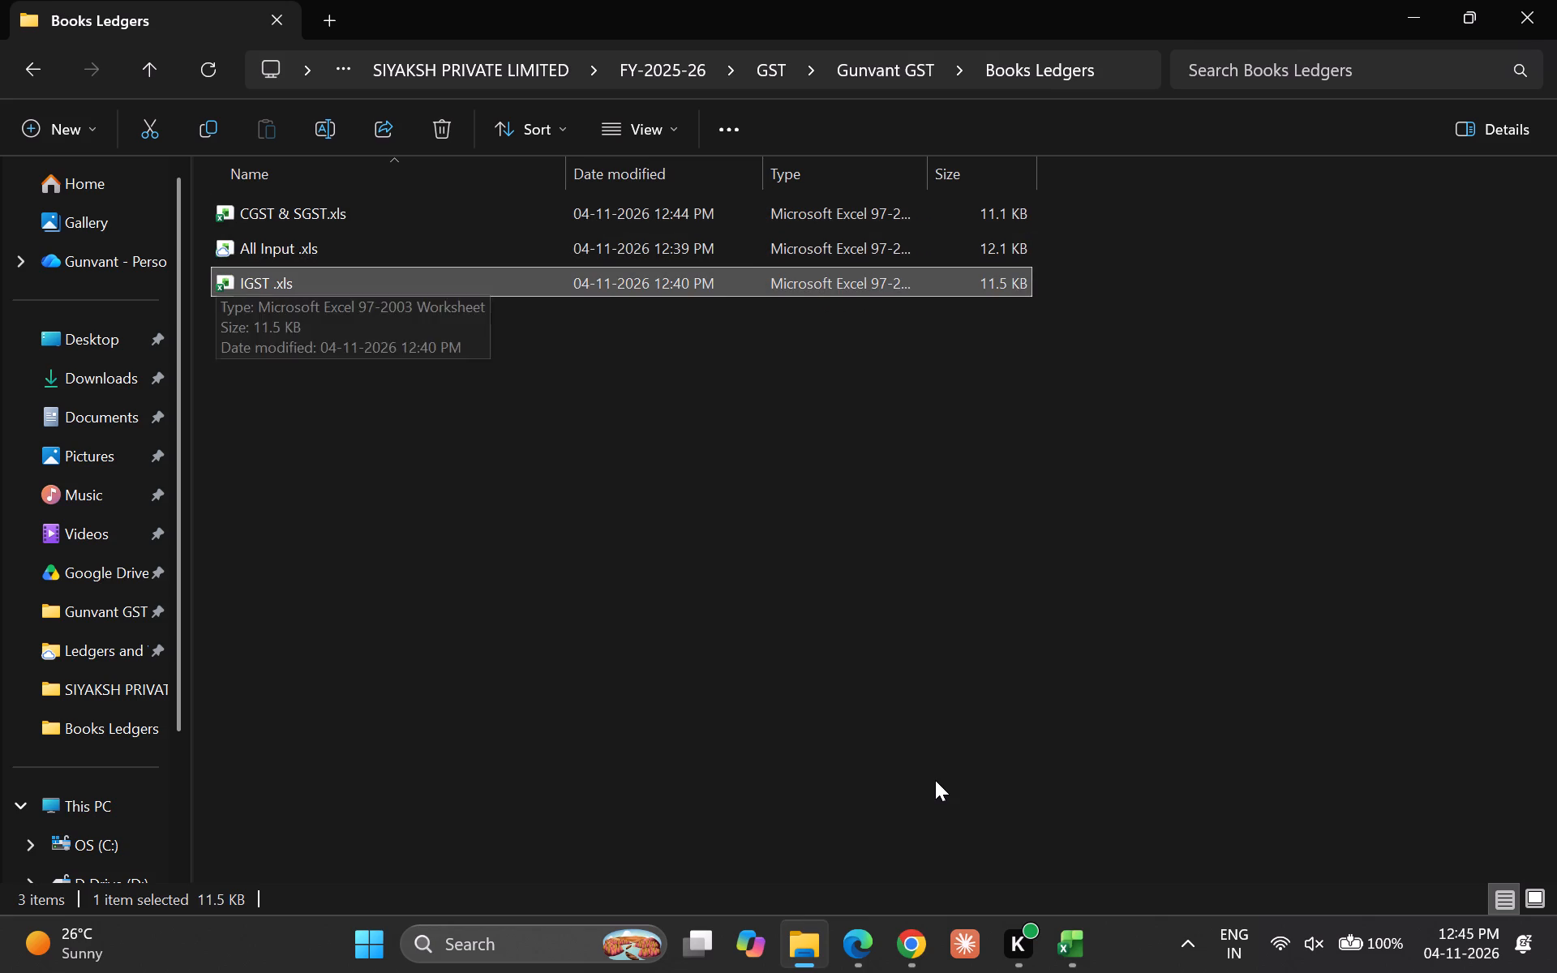
pyautogui.press('Up')
pyautogui.press('Up')
pyautogui.press('Return')
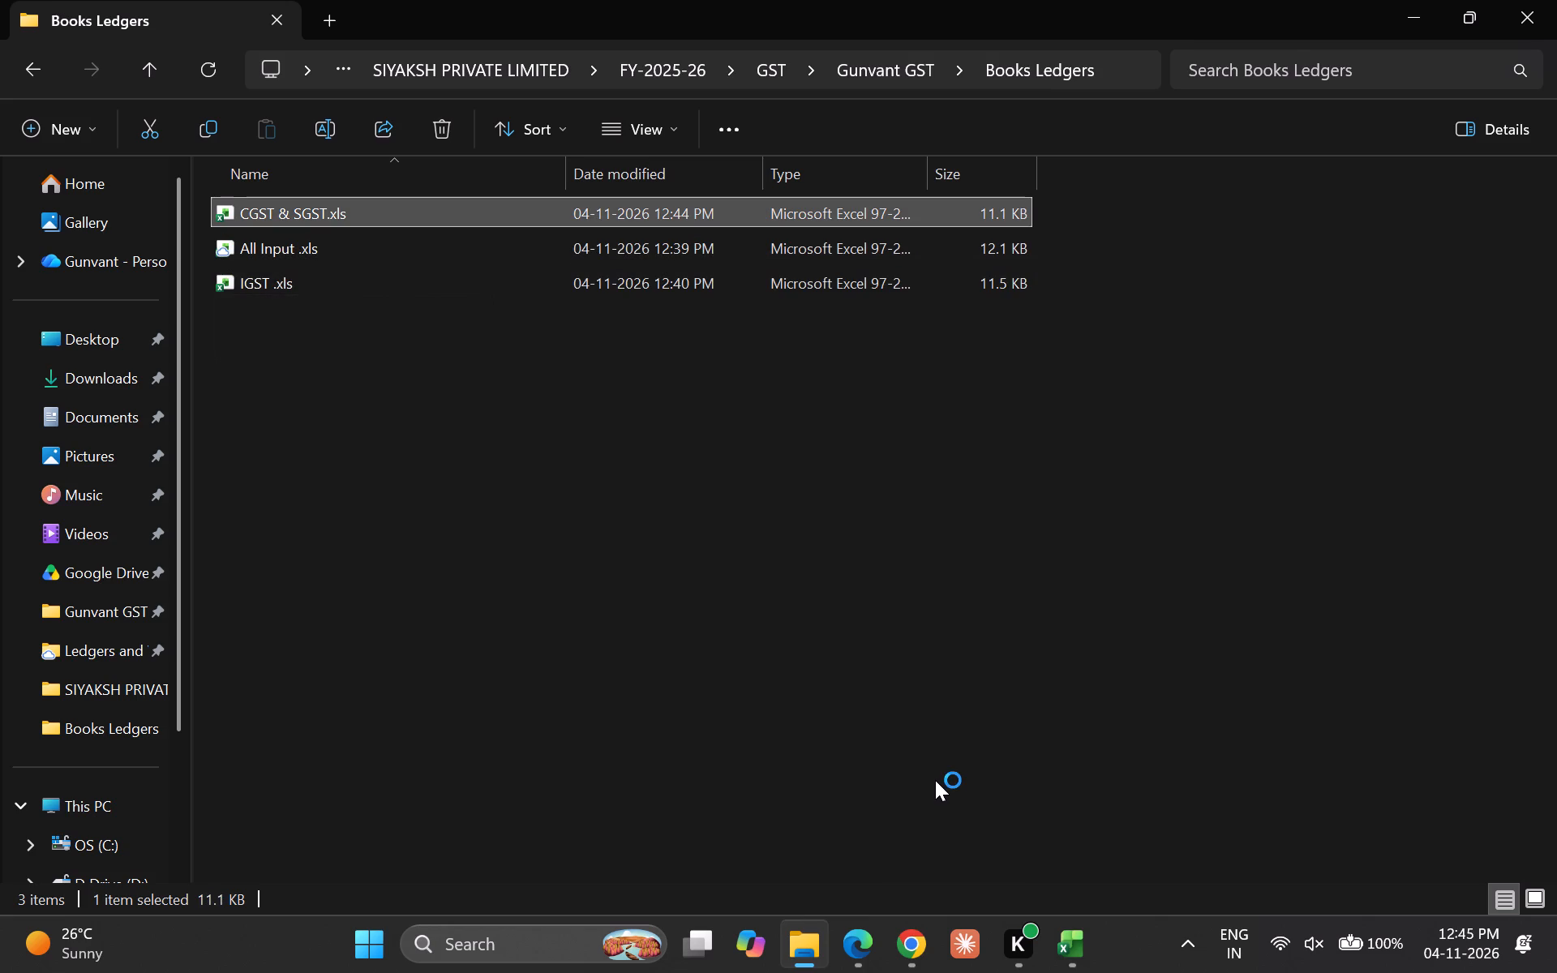
pyautogui.press('Left')
pyautogui.press('Return')
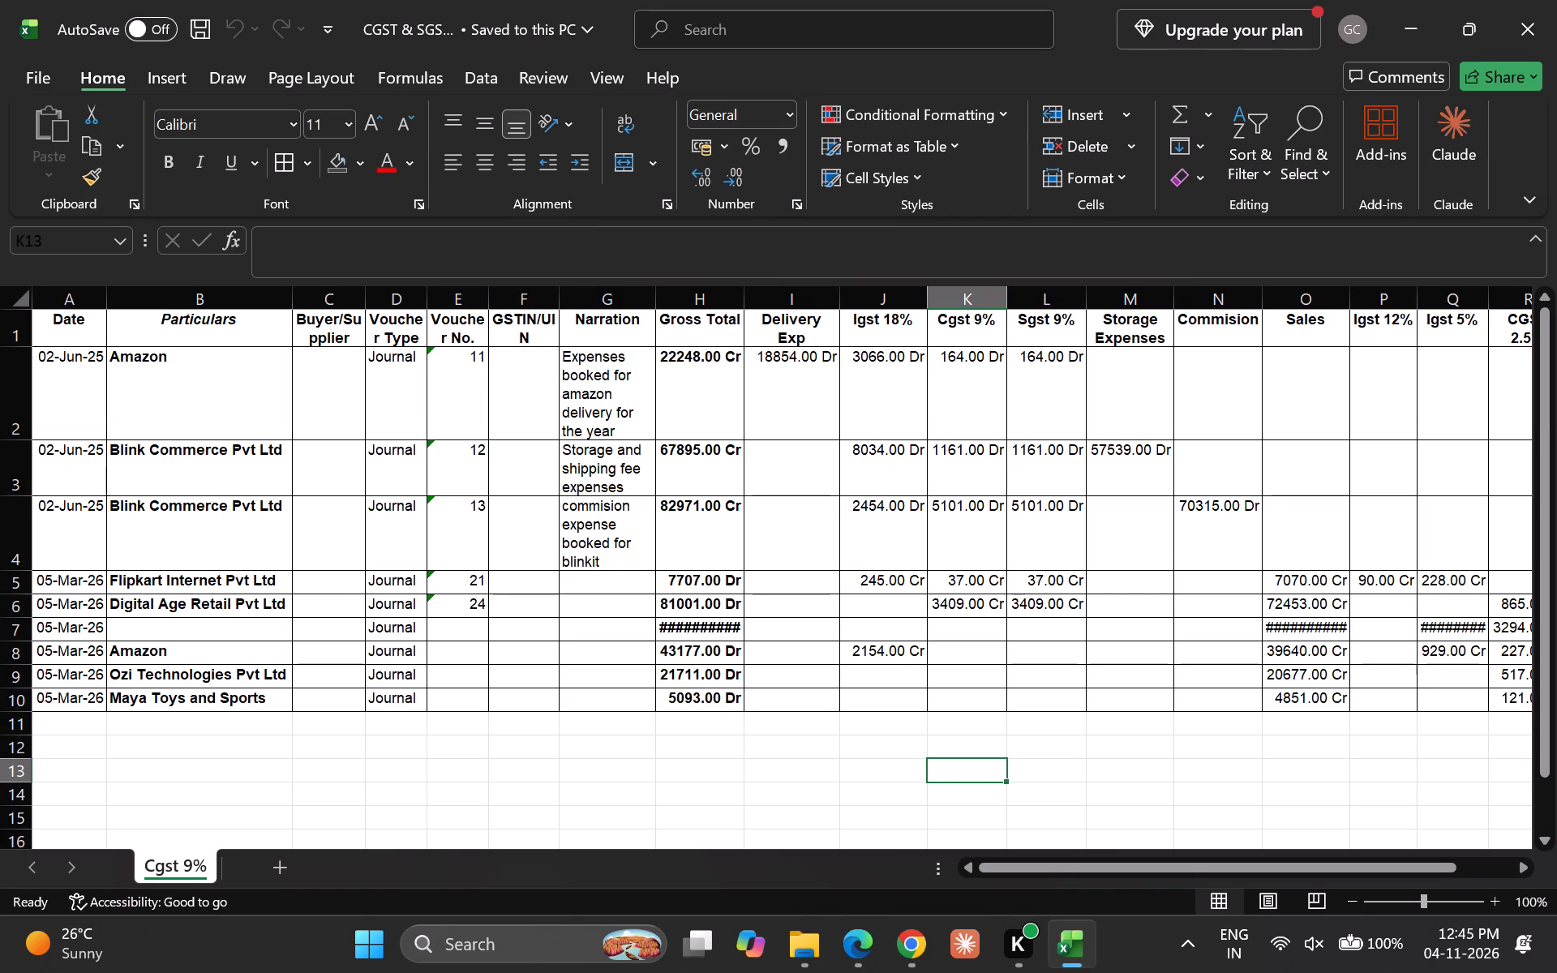
# AutoFit the column widths of the whole consolidated table on the Cgst 9% sheet.
pyautogui.press('Down')
pyautogui.press('Up')
pyautogui.press('Up')
pyautogui.press('Up')
pyautogui.press('Left')
pyautogui.press('Left')
pyautogui.press('Left')
pyautogui.press('Left')
pyautogui.press('Left')
pyautogui.press('Left')
pyautogui.press('Left')
pyautogui.press('Left')
pyautogui.press('Left')
pyautogui.press('Left')
pyautogui.press('Left')
pyautogui.press('Left')
pyautogui.press('Left')
pyautogui.press('Left')
pyautogui.press('Left')
pyautogui.press('Left')
pyautogui.press('Left')
pyautogui.press('Left')
pyautogui.press('Left')
pyautogui.press('Left')
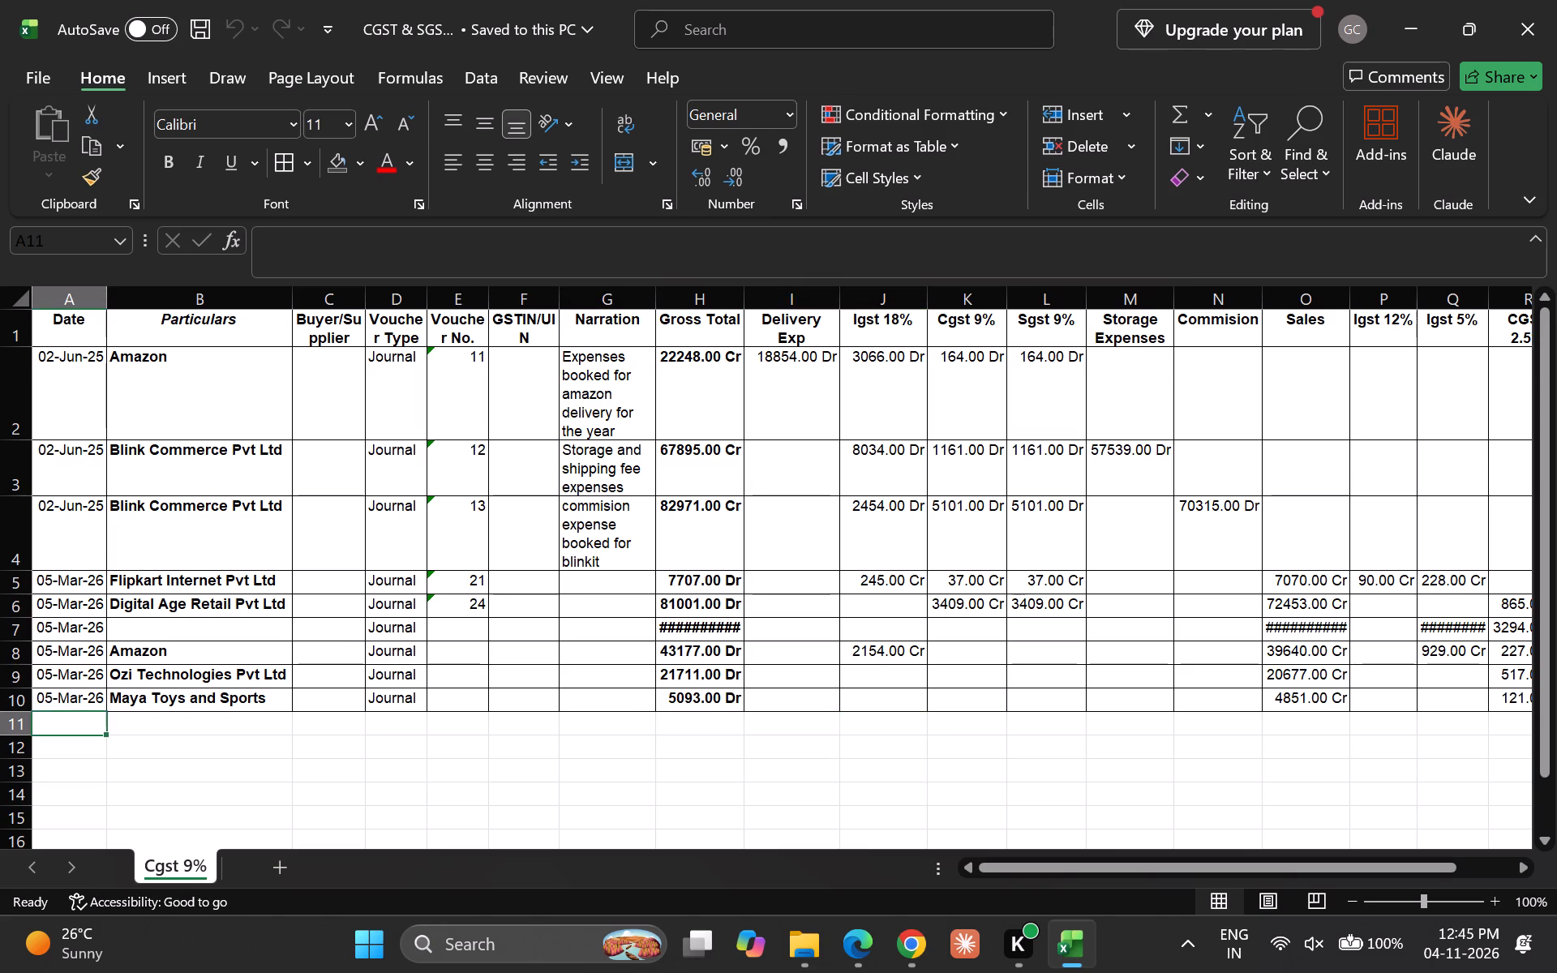
pyautogui.press('Up')
pyautogui.press('Up')
pyautogui.hotkey('ctrl', 'a')
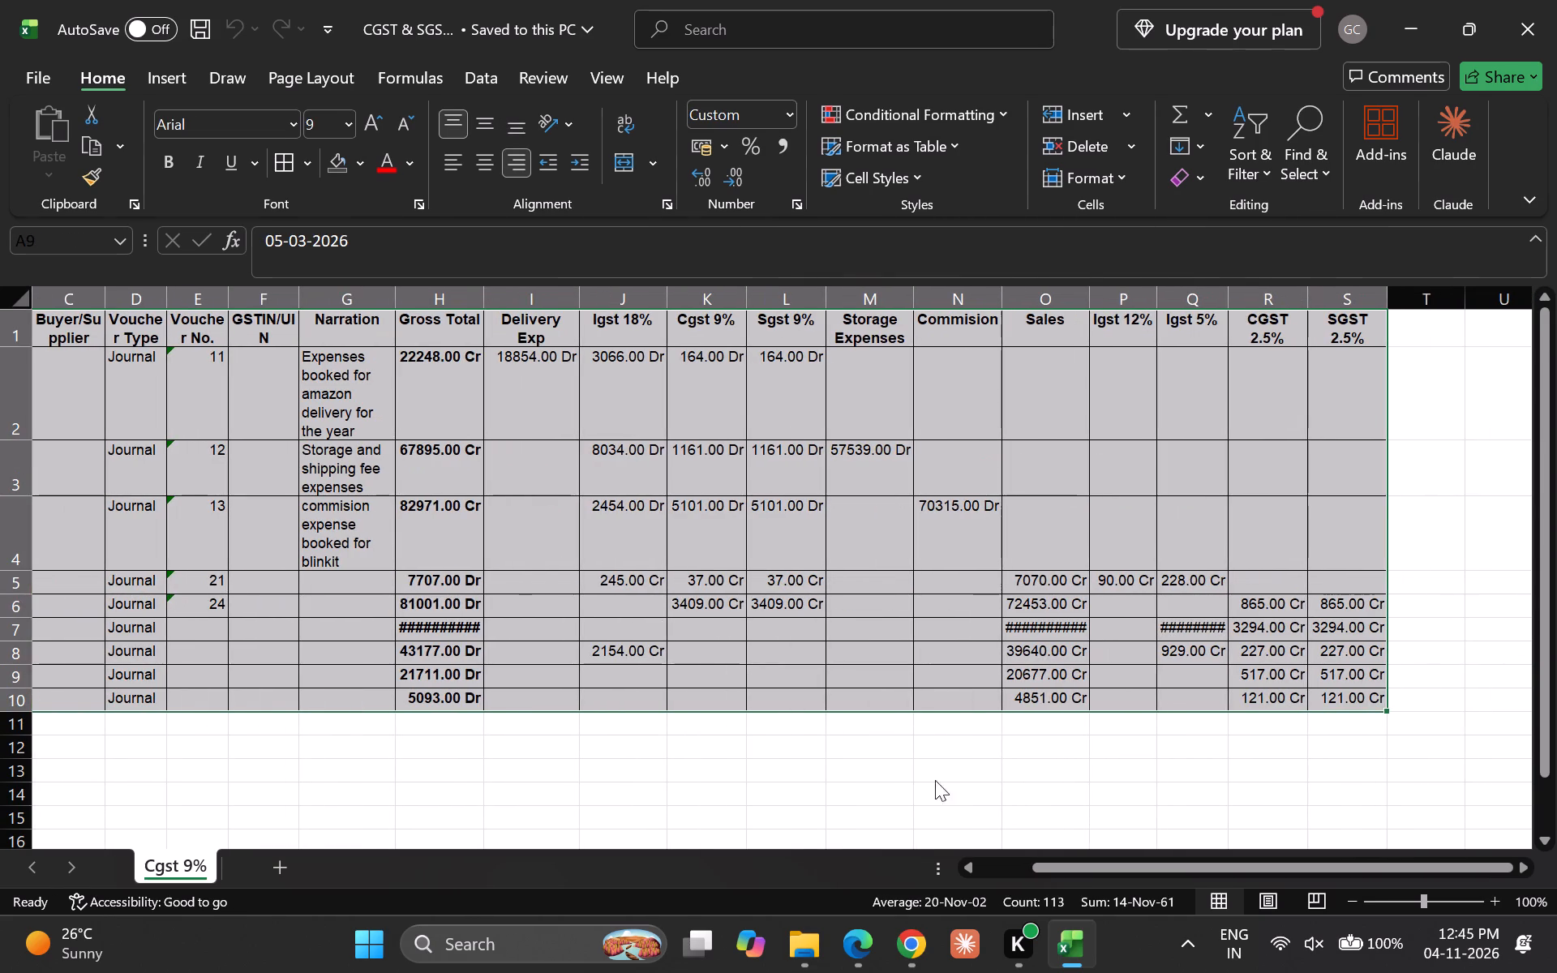
pyautogui.write('hoi')
pyautogui.press('Down')
pyautogui.press('Up')
pyautogui.press('Right')
pyautogui.press('Down')
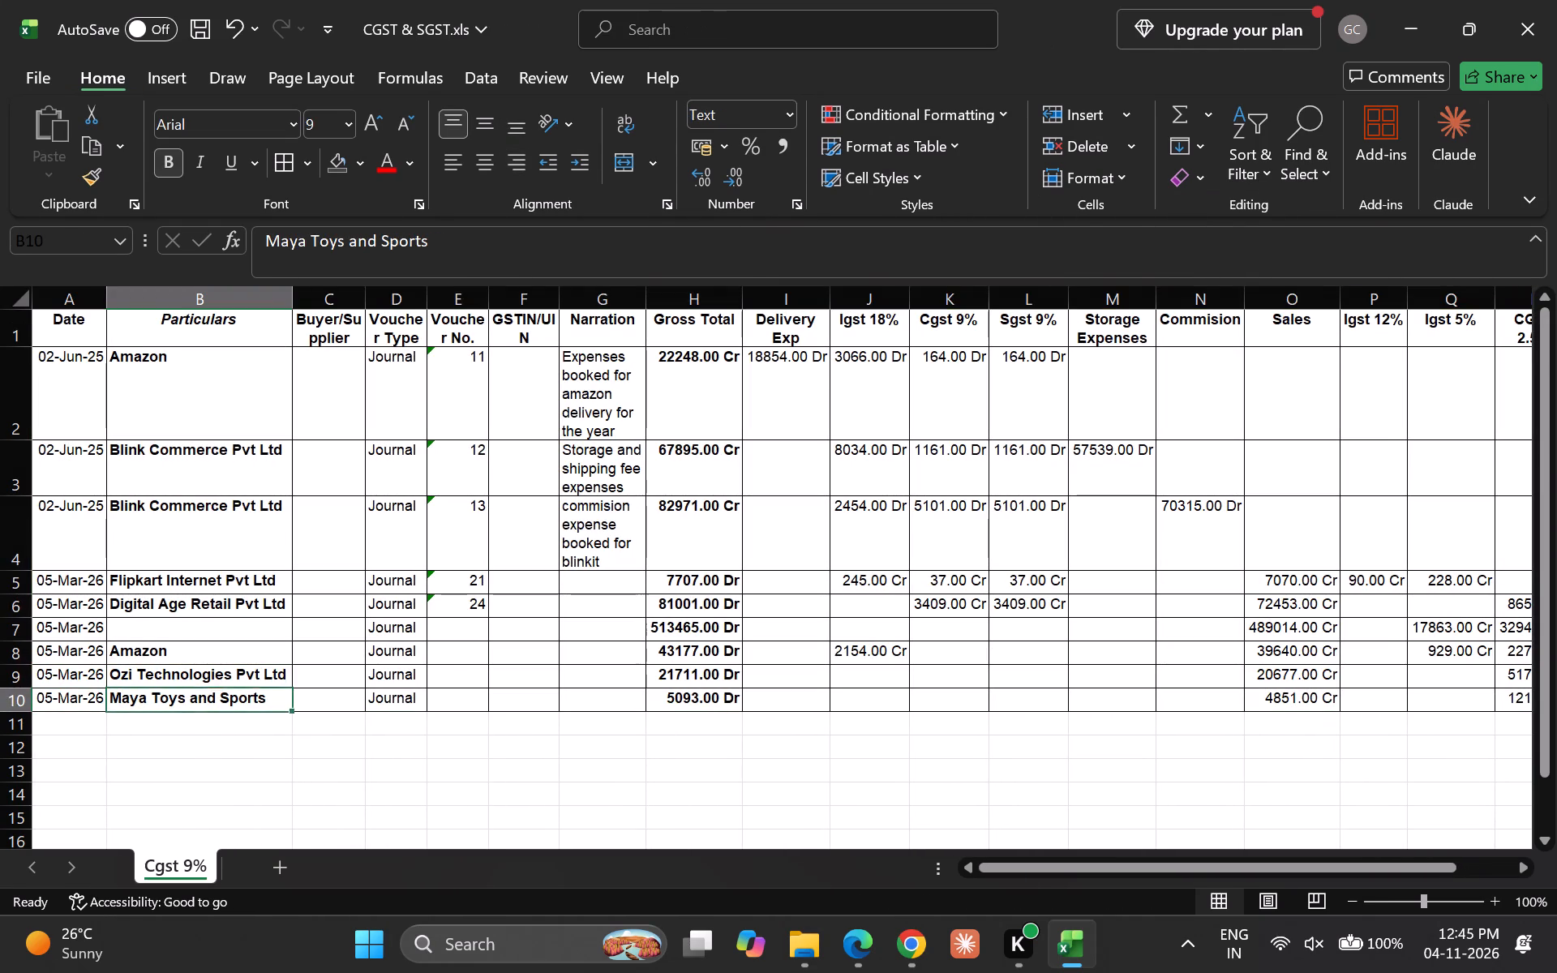
# Open the All Input workbook from the Books Ledgers folder.
pyautogui.hotkey('alt', 'Tab')
pyautogui.press('Down')
pyautogui.press('Down')
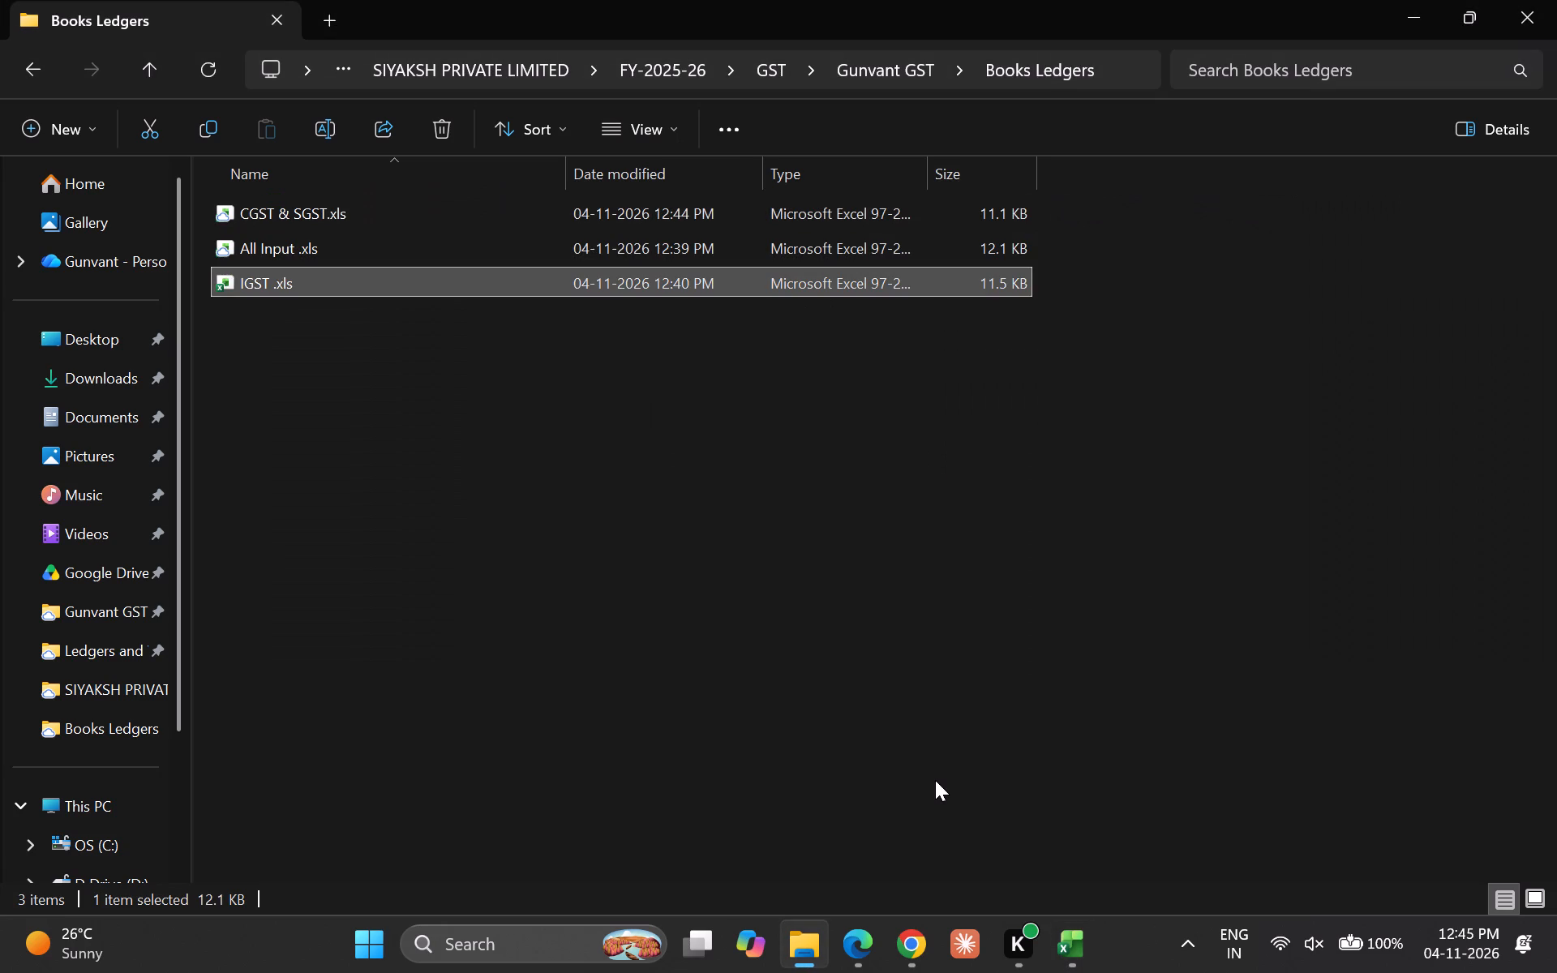
pyautogui.press('Up')
pyautogui.press('Return')
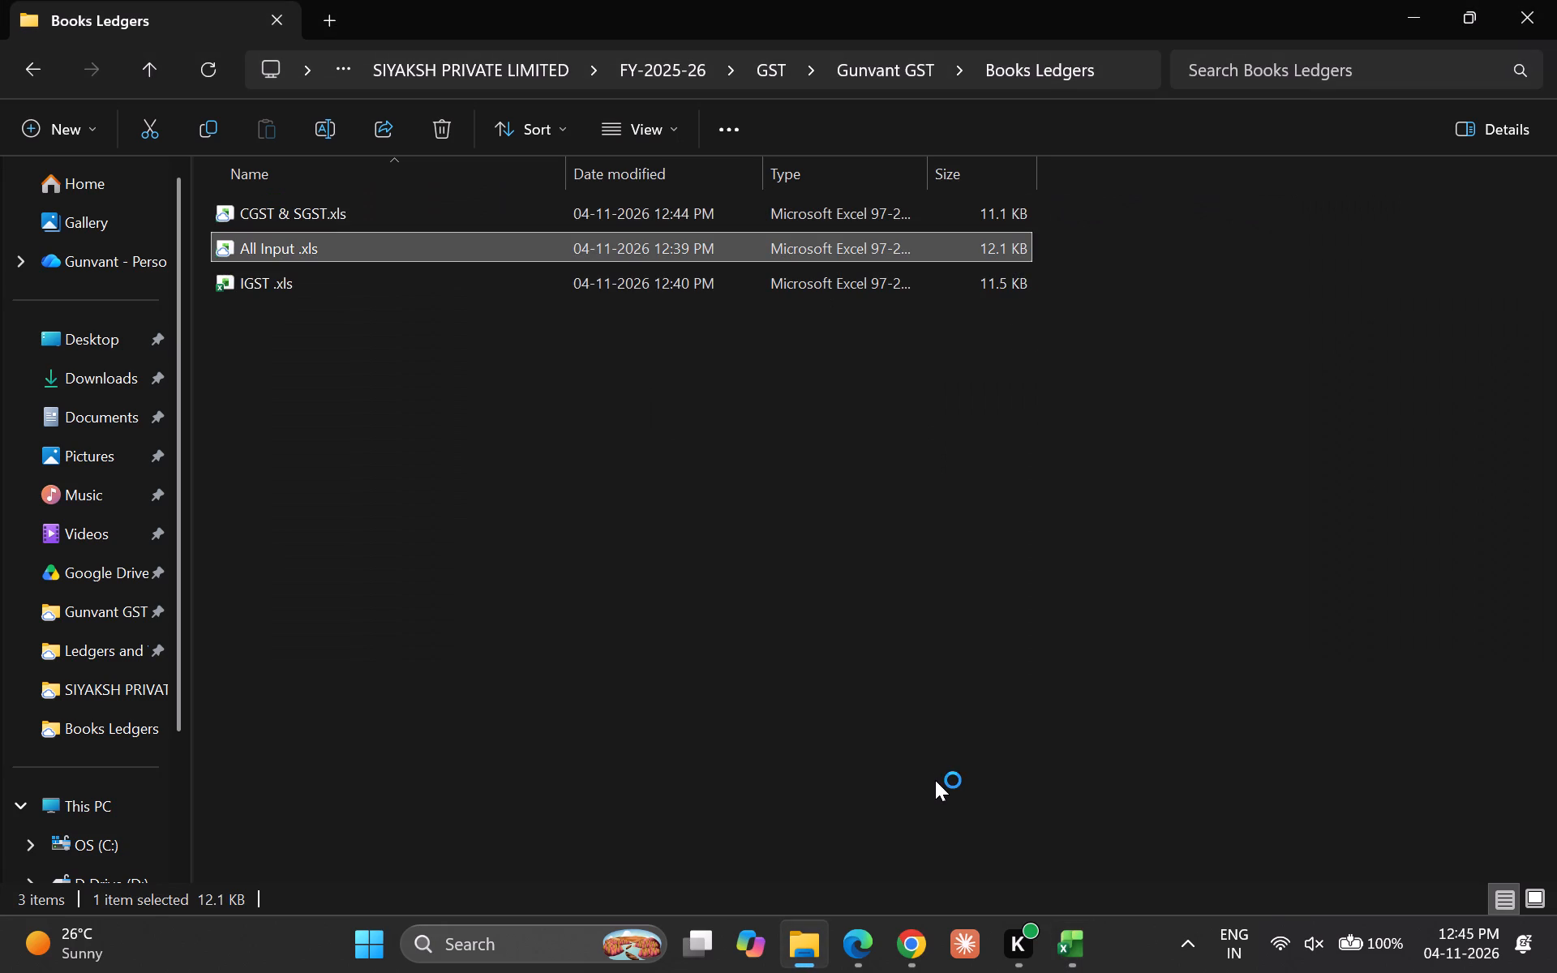
pyautogui.press('Left')
pyautogui.press('Return')
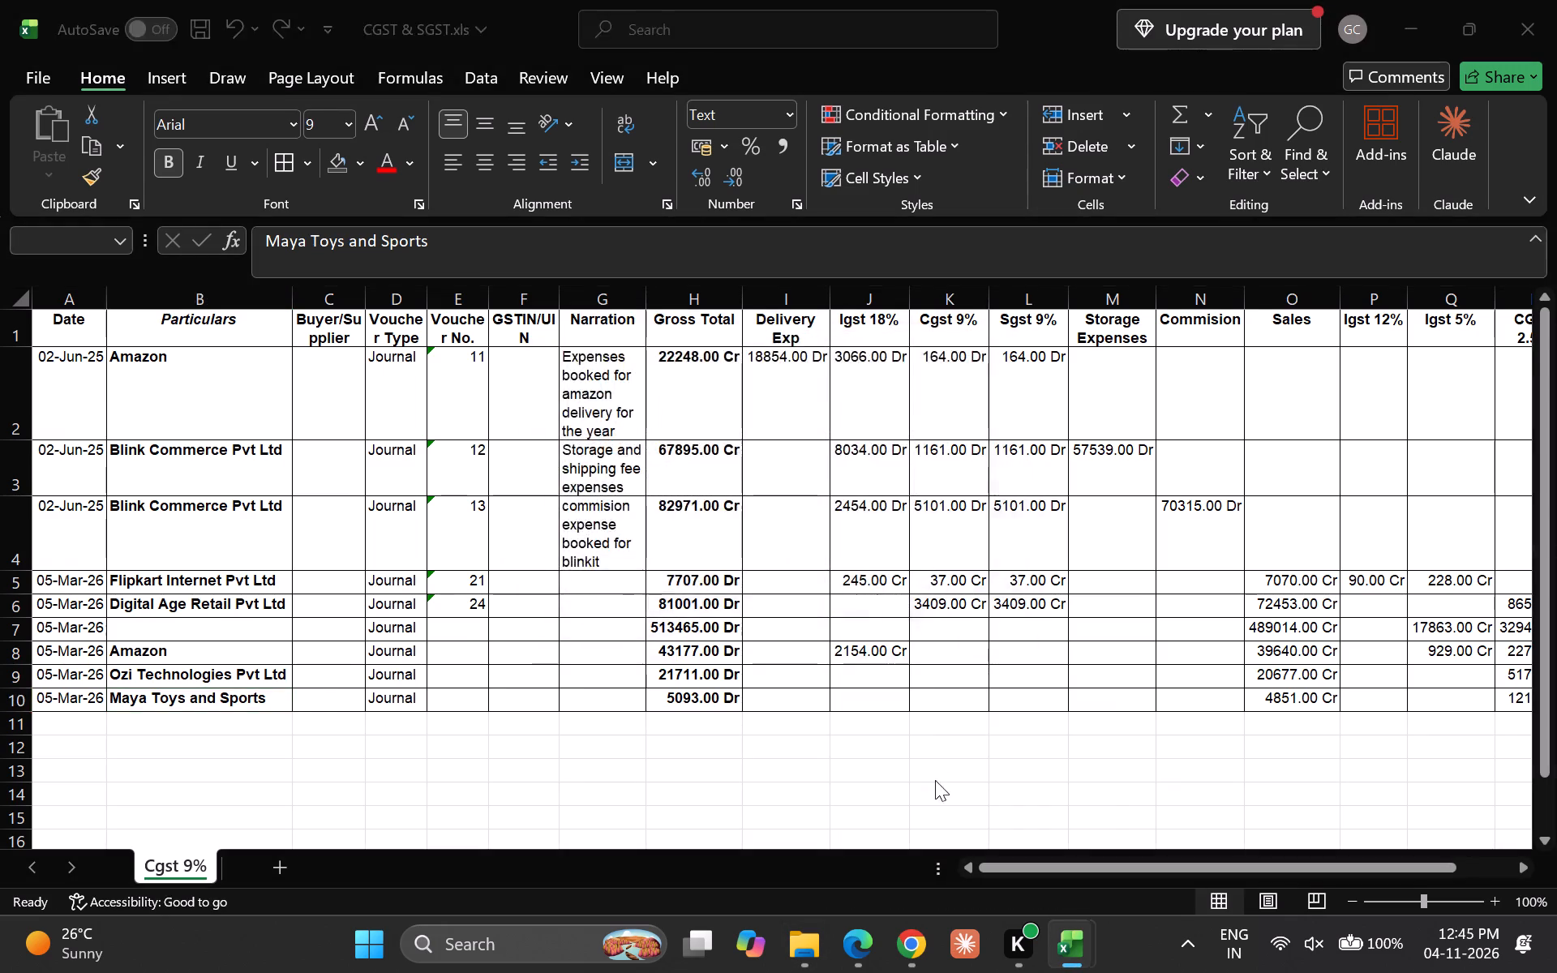
# Return to the Books Ledgers folder and open the IGST workbook, accepting the file format mismatch.
pyautogui.hotkey('alt', 'Tab')
pyautogui.press('Down')
pyautogui.hotkey('alt', 'Tab')
pyautogui.hotkey('alt', 'Tab')
pyautogui.press('Down')
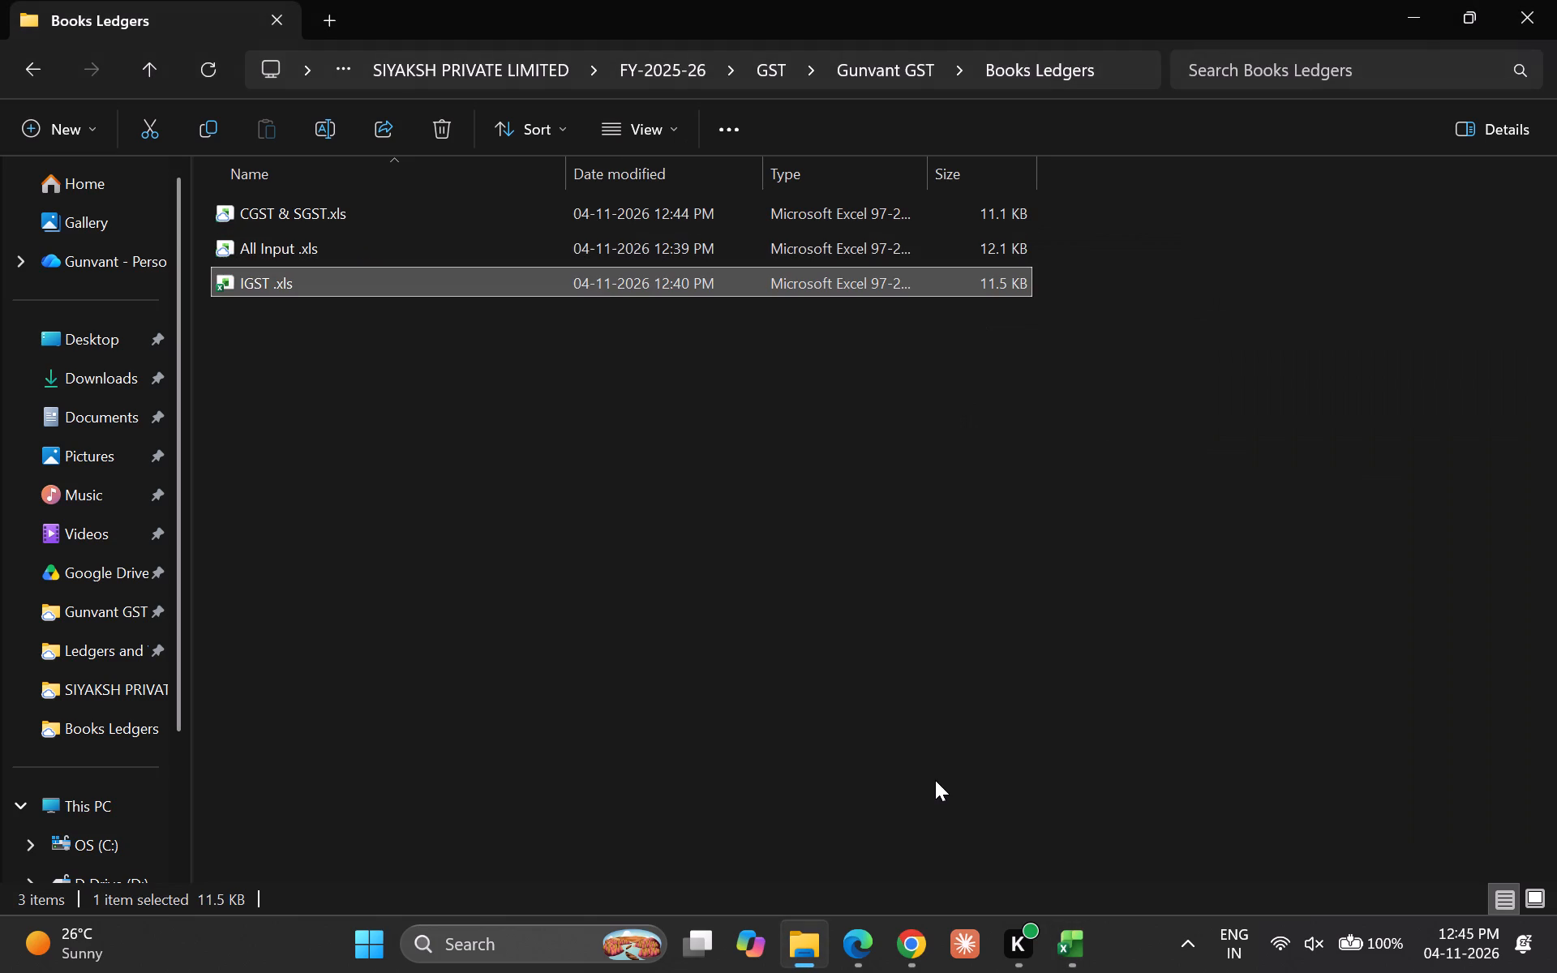
pyautogui.press('Return')
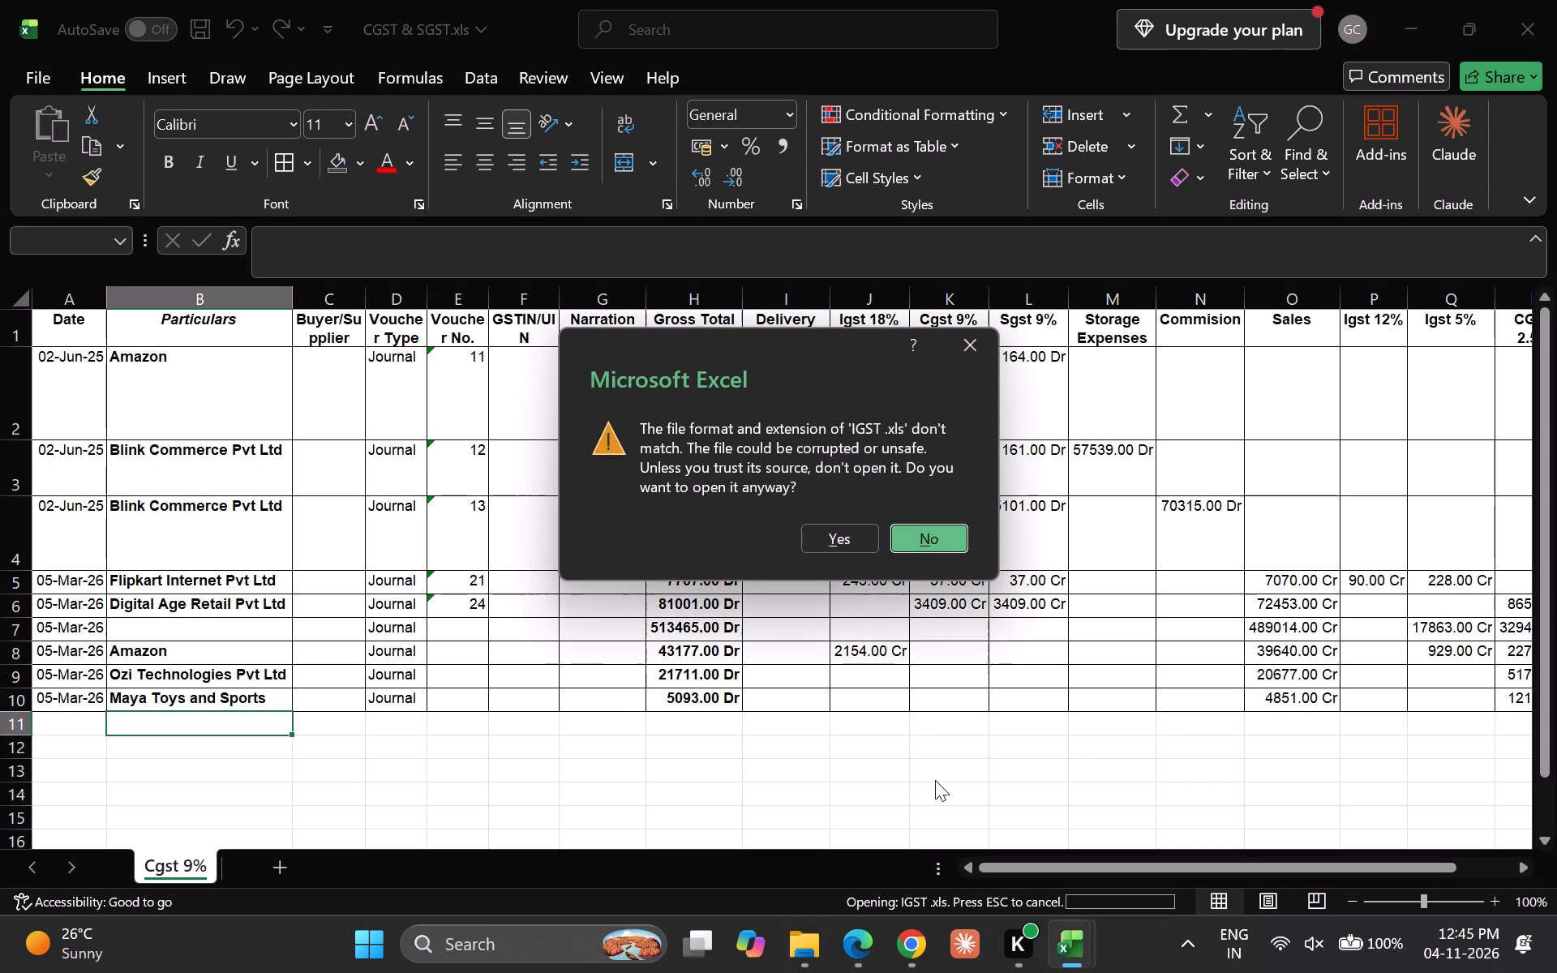
pyautogui.press('Left')
pyautogui.press('Return')
# Look over the Igst 18% sheet from its last entries back to the title rows, heading row and first entries.
pyautogui.press('Down')
pyautogui.press('Up')
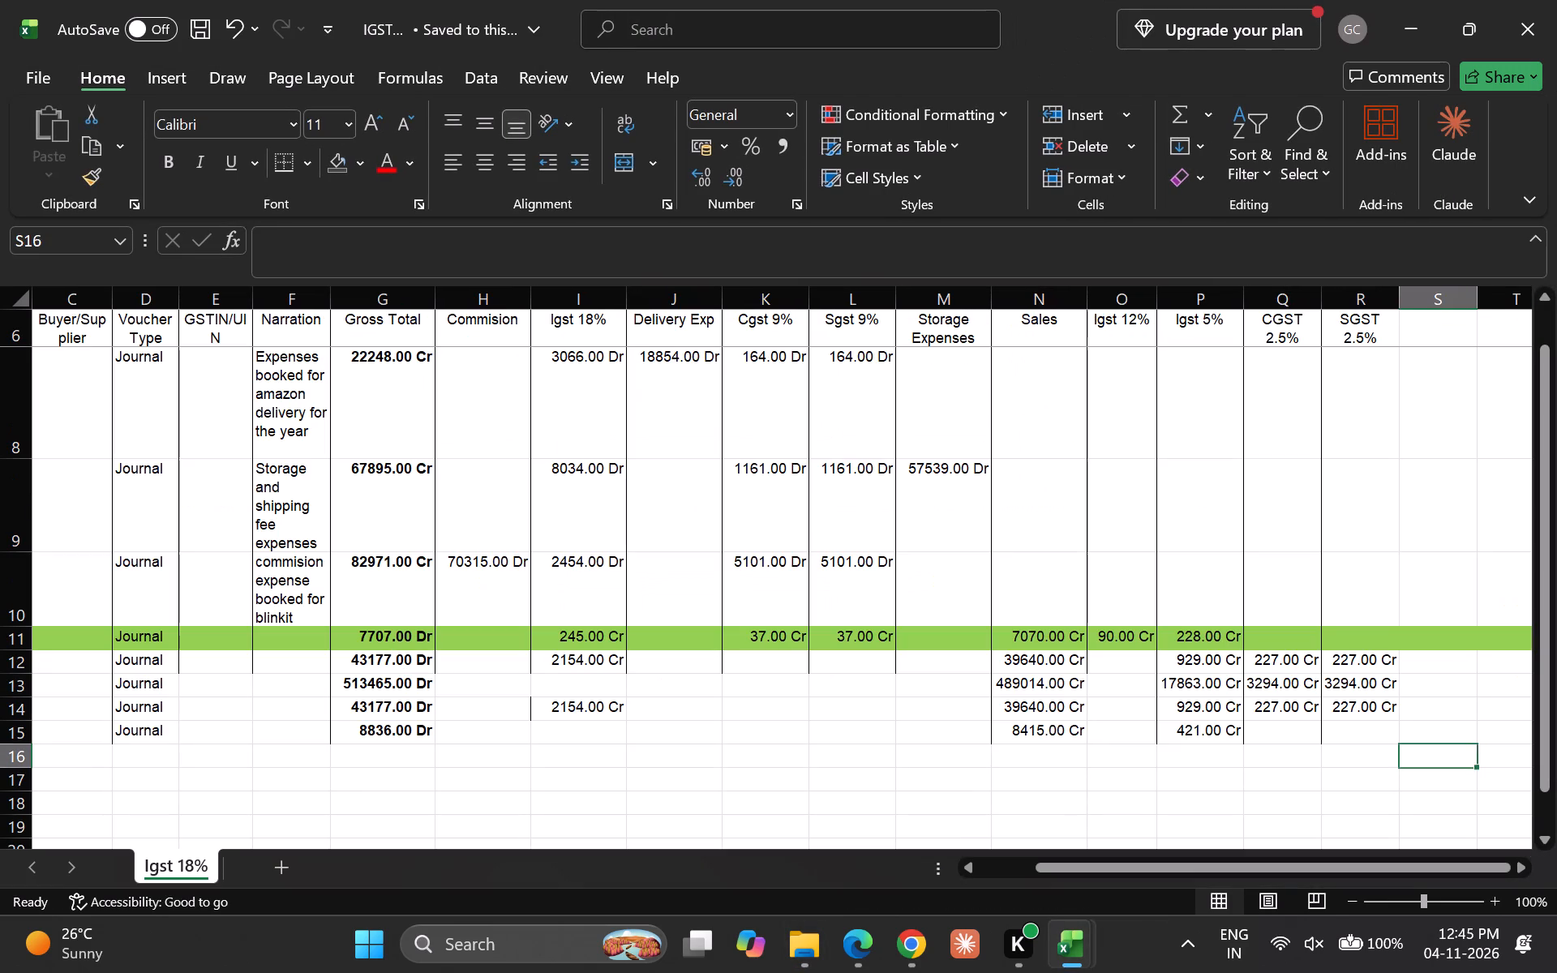
pyautogui.press('Left')
pyautogui.press('Left')
pyautogui.press('Left')
pyautogui.press('Left')
pyautogui.press('Left')
pyautogui.press('Left')
pyautogui.press('Left')
pyautogui.press('Left')
pyautogui.press('Left')
pyautogui.press('Left')
pyautogui.press('Left')
pyautogui.press('Left')
pyautogui.press('Left')
pyautogui.press('Left')
pyautogui.press('Left')
pyautogui.press('Left')
pyautogui.press('Left')
pyautogui.press('Left')
pyautogui.press('Left')
pyautogui.press('Left')
pyautogui.press('Left')
pyautogui.press('Left')
pyautogui.press('Left')
pyautogui.press('Up')
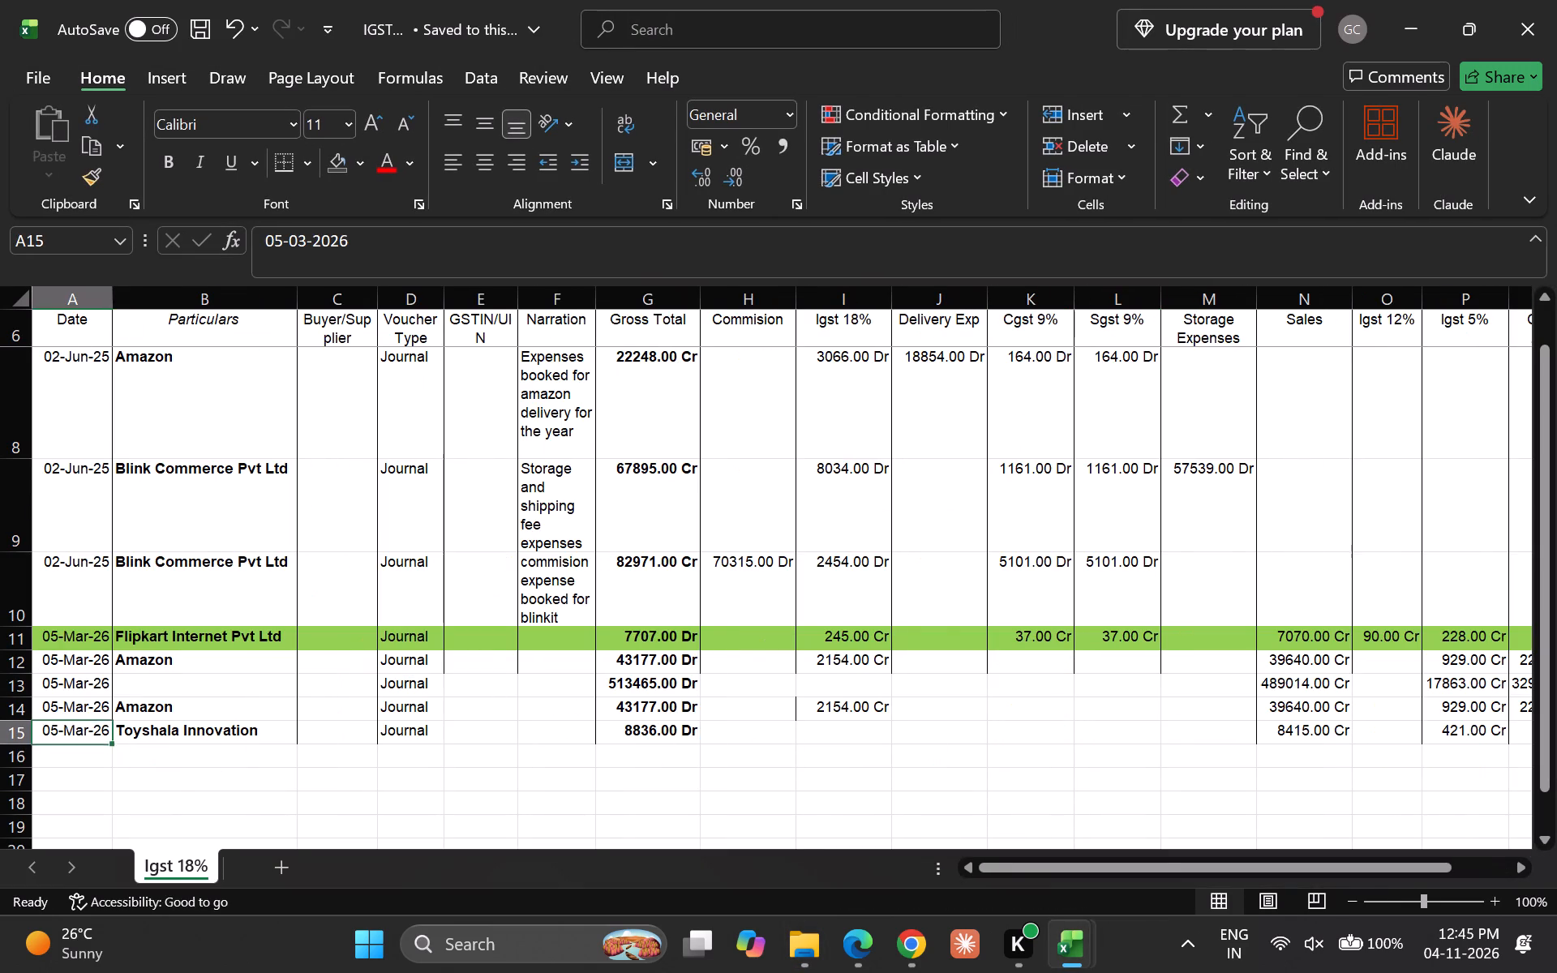
pyautogui.press('Up')
pyautogui.press('Up')
pyautogui.press('Up')
pyautogui.press('Up')
pyautogui.press('Up')
pyautogui.press('Up')
pyautogui.press('Up')
pyautogui.press('Up')
pyautogui.press('Up')
pyautogui.press('Up')
pyautogui.press('Up')
pyautogui.press('Up')
pyautogui.press('Up')
pyautogui.press('Up')
pyautogui.press('Up')
pyautogui.press('Up')
pyautogui.press('Up')
pyautogui.press('Up')
pyautogui.press('Down')
pyautogui.press('Down')
pyautogui.press('Down')
pyautogui.press('Down')
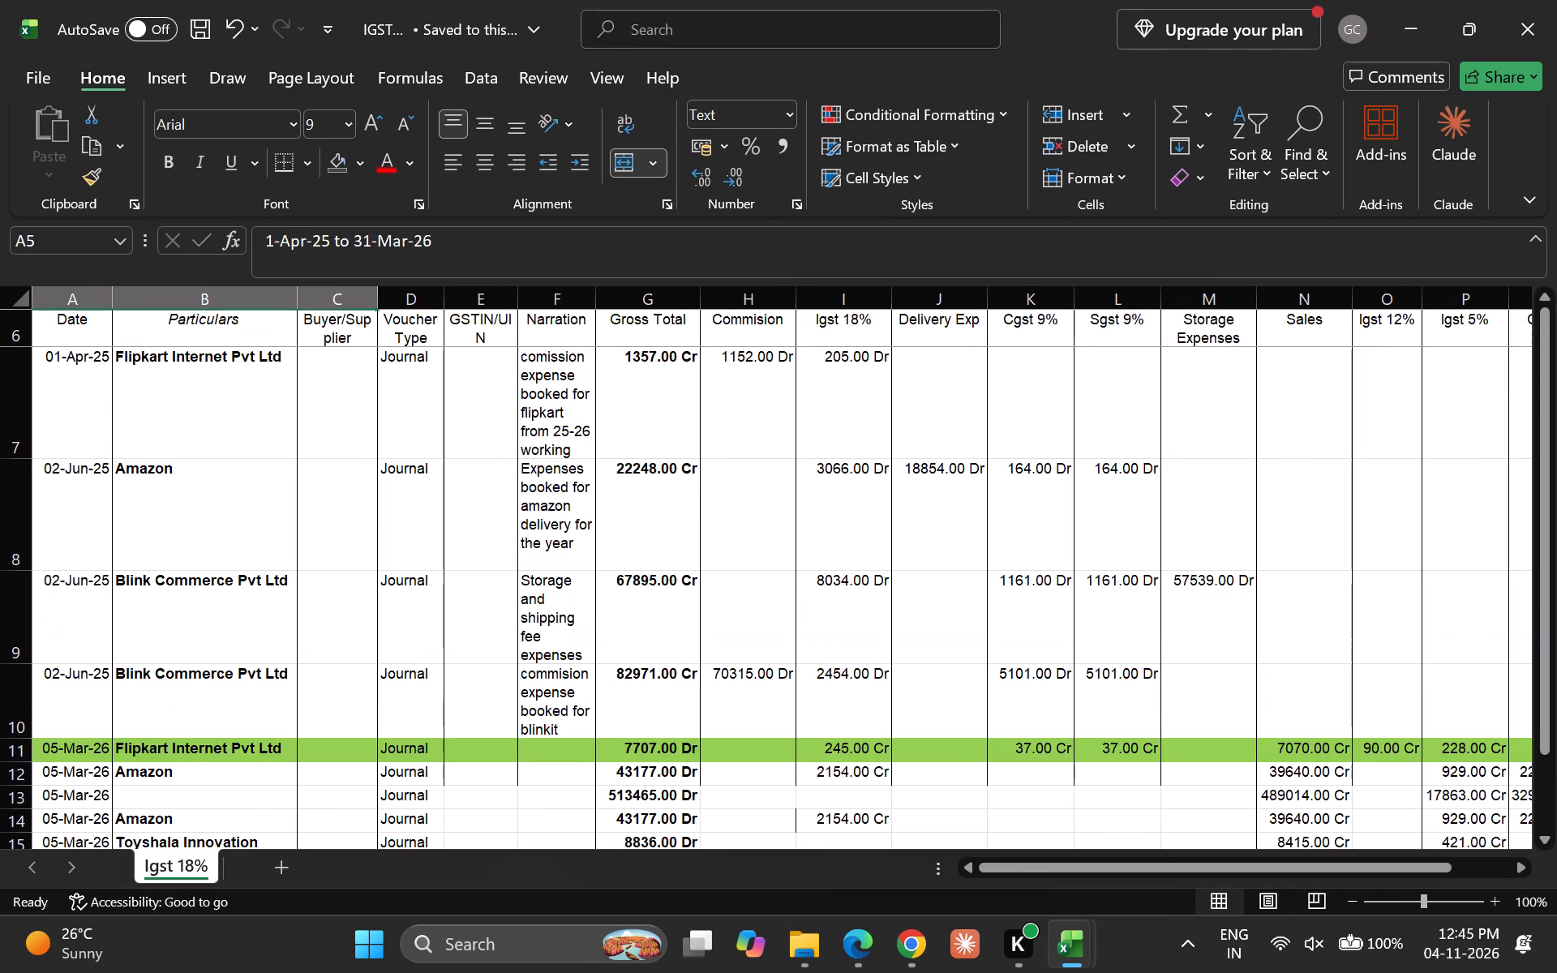
pyautogui.press('Down')
pyautogui.press('Left')
pyautogui.press('Down')
pyautogui.press('Up')
pyautogui.press('Right')
pyautogui.press('Down')
pyautogui.press('Up')
pyautogui.press('Left')
pyautogui.press('Down')
pyautogui.press('Down')
pyautogui.press('Down')
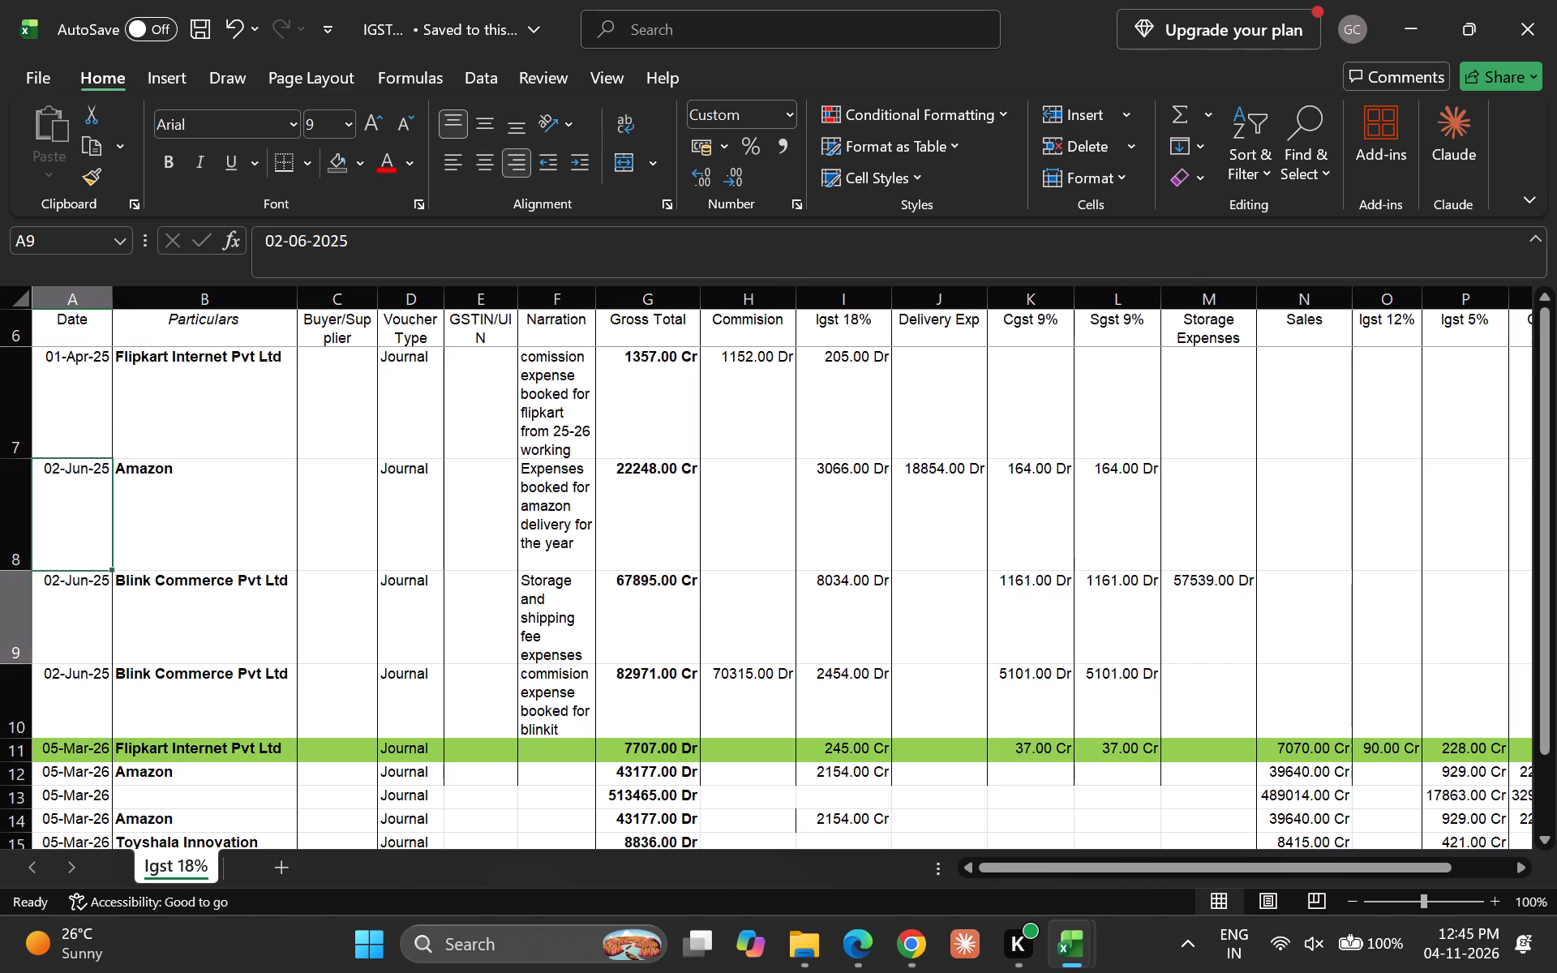
pyautogui.press('Down')
pyautogui.press('Up')
pyautogui.press('Up')
pyautogui.press('Up')
pyautogui.press('Up')
pyautogui.press('Up')
pyautogui.press('Right')
pyautogui.press('Down')
pyautogui.press('Left')
pyautogui.press('Left')
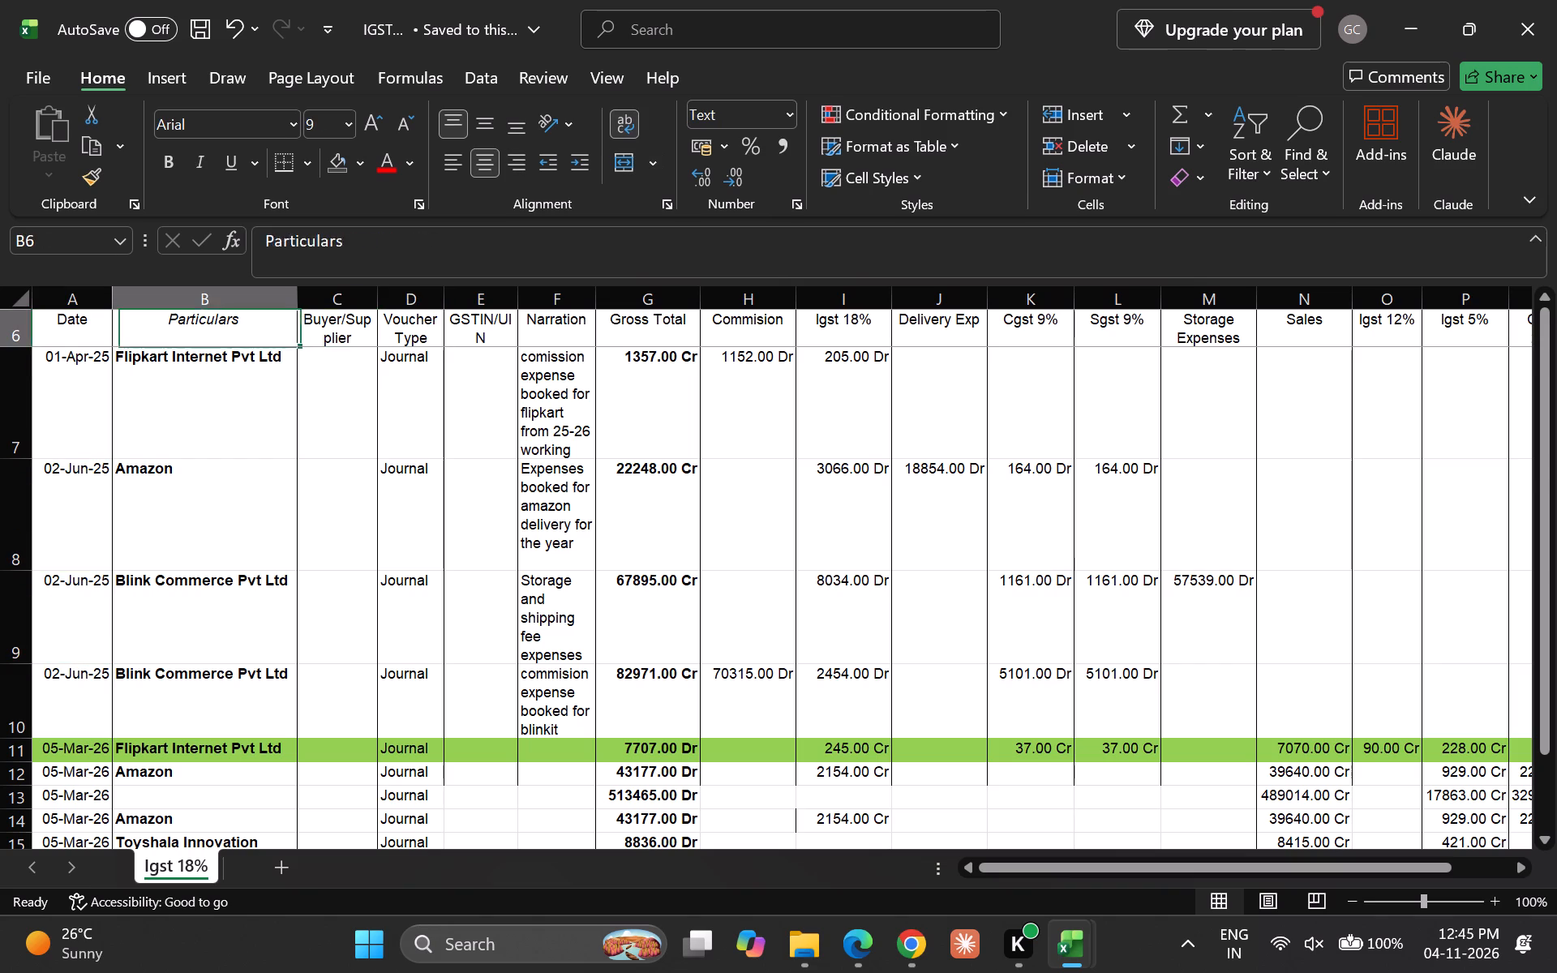
pyautogui.press('Left')
pyautogui.press('Left')
pyautogui.press('Down')
pyautogui.press('Right')
pyautogui.press('Up')
pyautogui.press('Left')
pyautogui.press('Down')
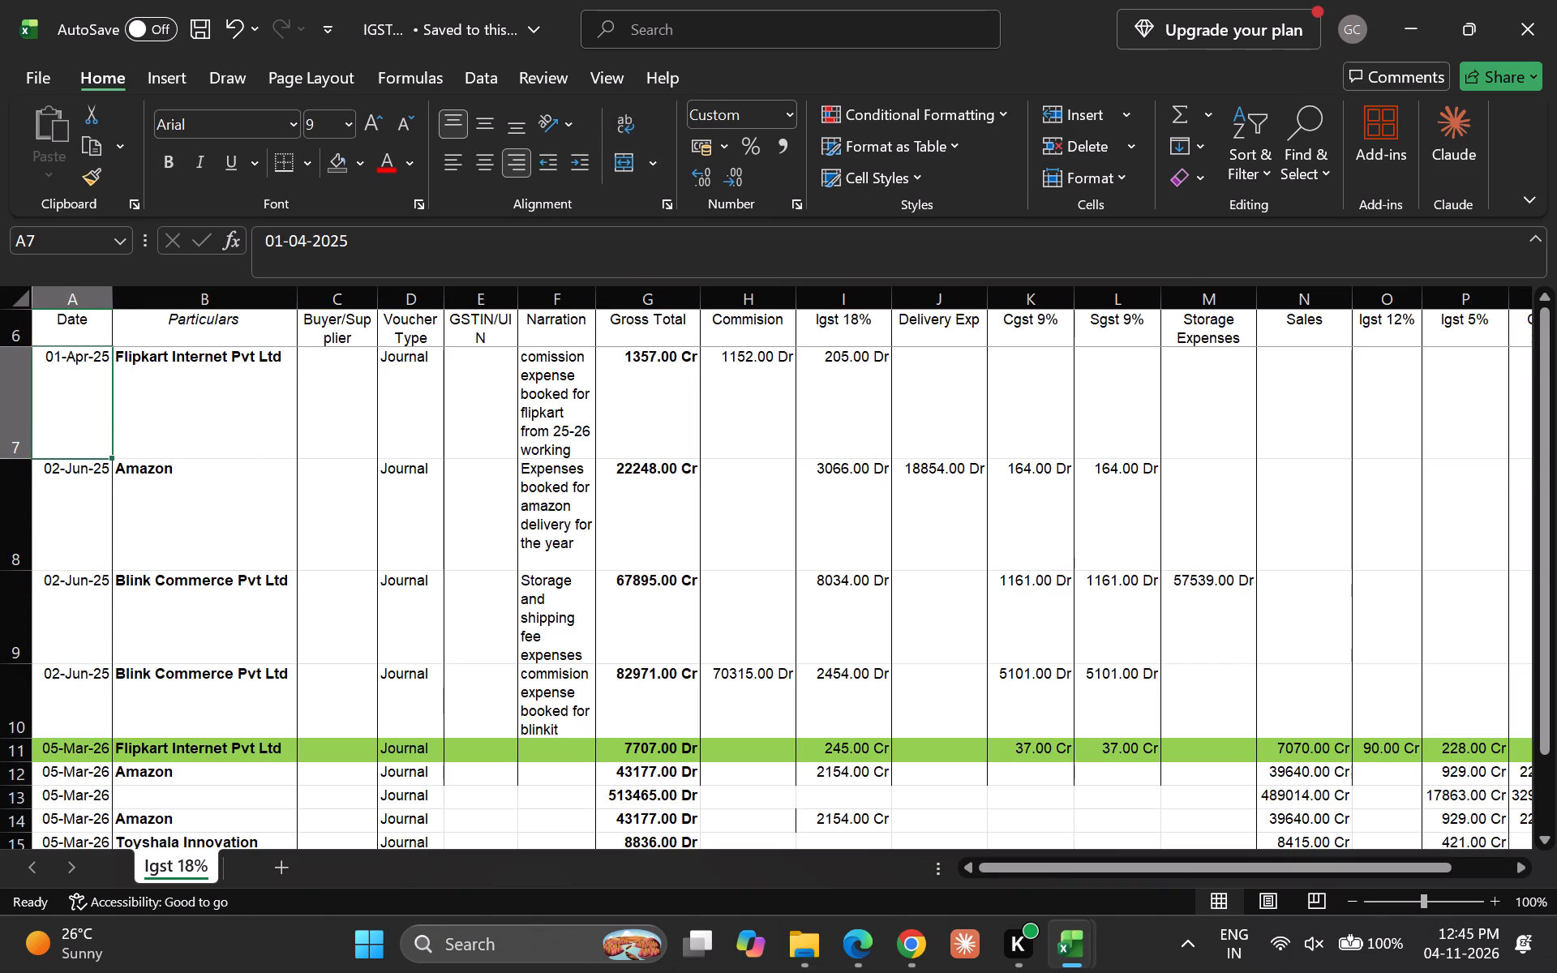
# Remove the green fill from the Flipkart Internet Pvt Ltd row dated 05-Mar-26 on the Igst 18% sheet.
pyautogui.press('Down')
pyautogui.press('Down')
pyautogui.press('Down')
pyautogui.press('Down')
pyautogui.press('Down')
pyautogui.press('Up')
pyautogui.hotkey('shift', 'space')
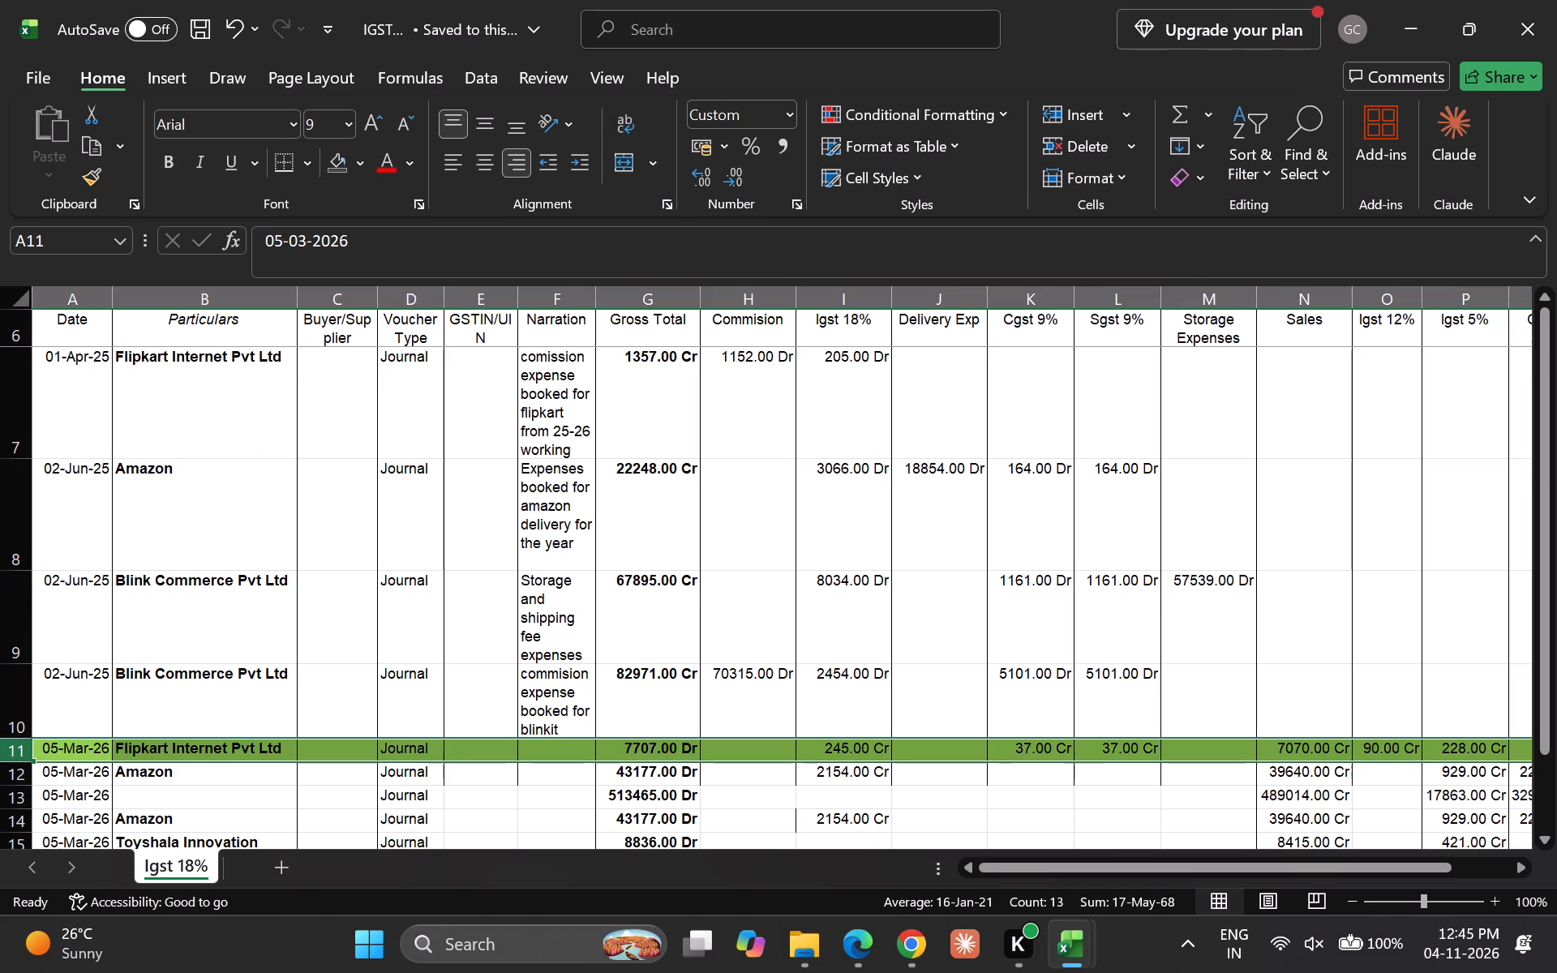
pyautogui.write('hhn')
pyautogui.press('Down')
pyautogui.press('Up')
pyautogui.press('Right')
pyautogui.press('Down')
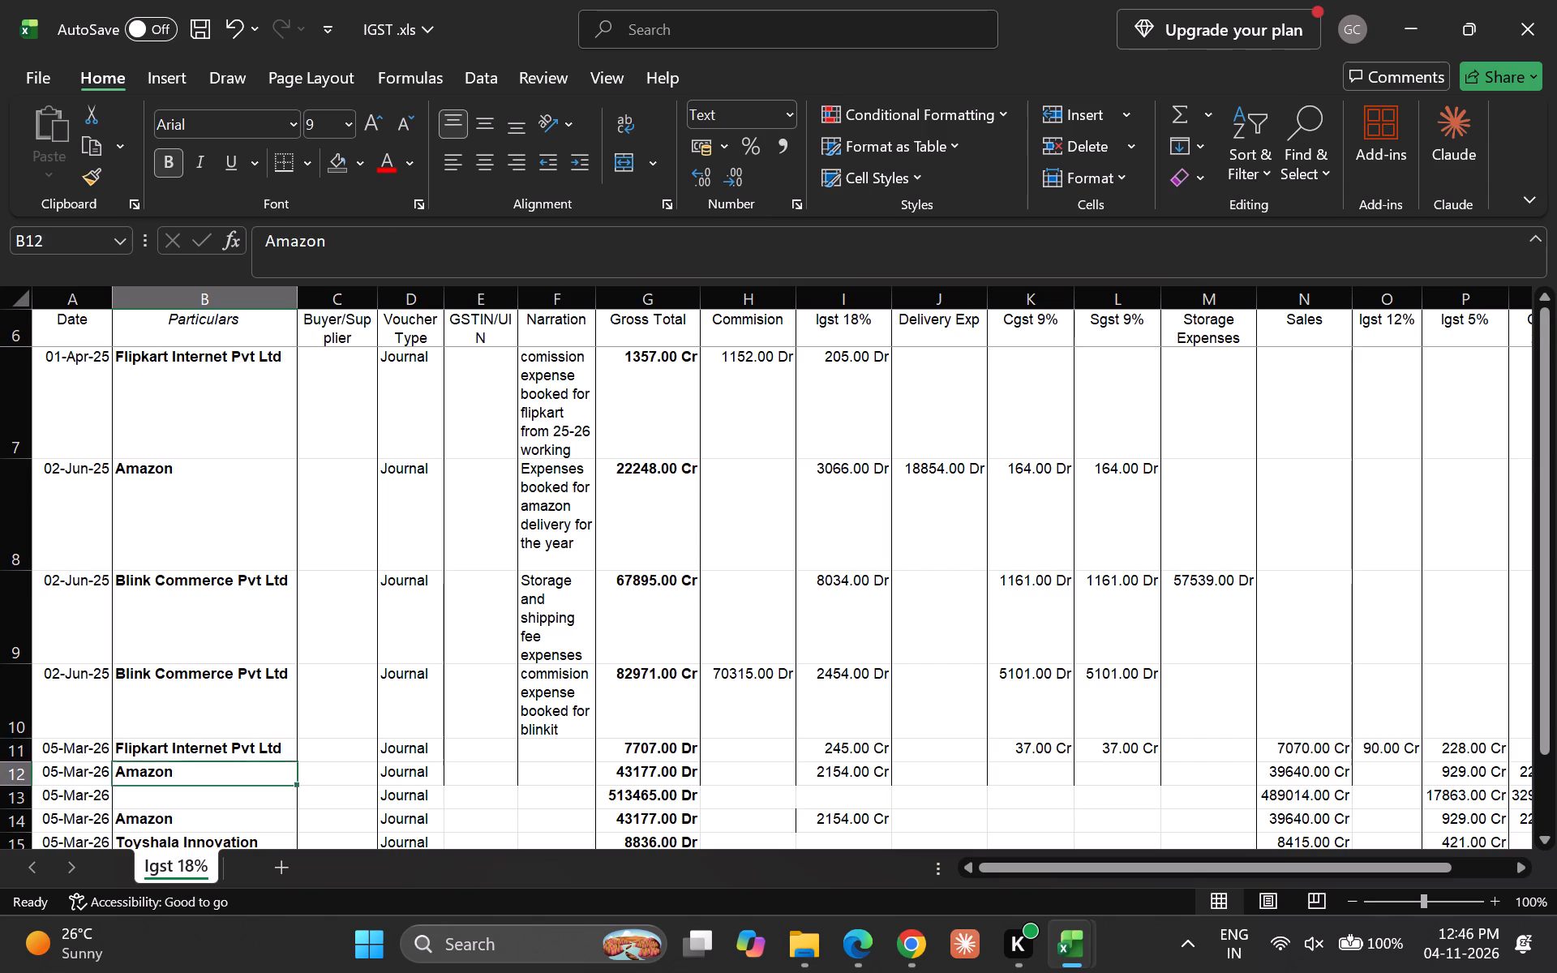
# Return to the Date heading on the Igst 18% sheet and save the IGST workbook.
pyautogui.press('Up')
pyautogui.press('Up')
pyautogui.press('Up')
pyautogui.press('Up')
pyautogui.press('Up')
pyautogui.press('Up')
pyautogui.press('Up')
pyautogui.press('Up')
pyautogui.press('Up')
pyautogui.press('Up')
pyautogui.press('Up')
pyautogui.press('Up')
pyautogui.press('Up')
pyautogui.press('Up')
pyautogui.press('Up')
pyautogui.press('Up')
pyautogui.press('Up')
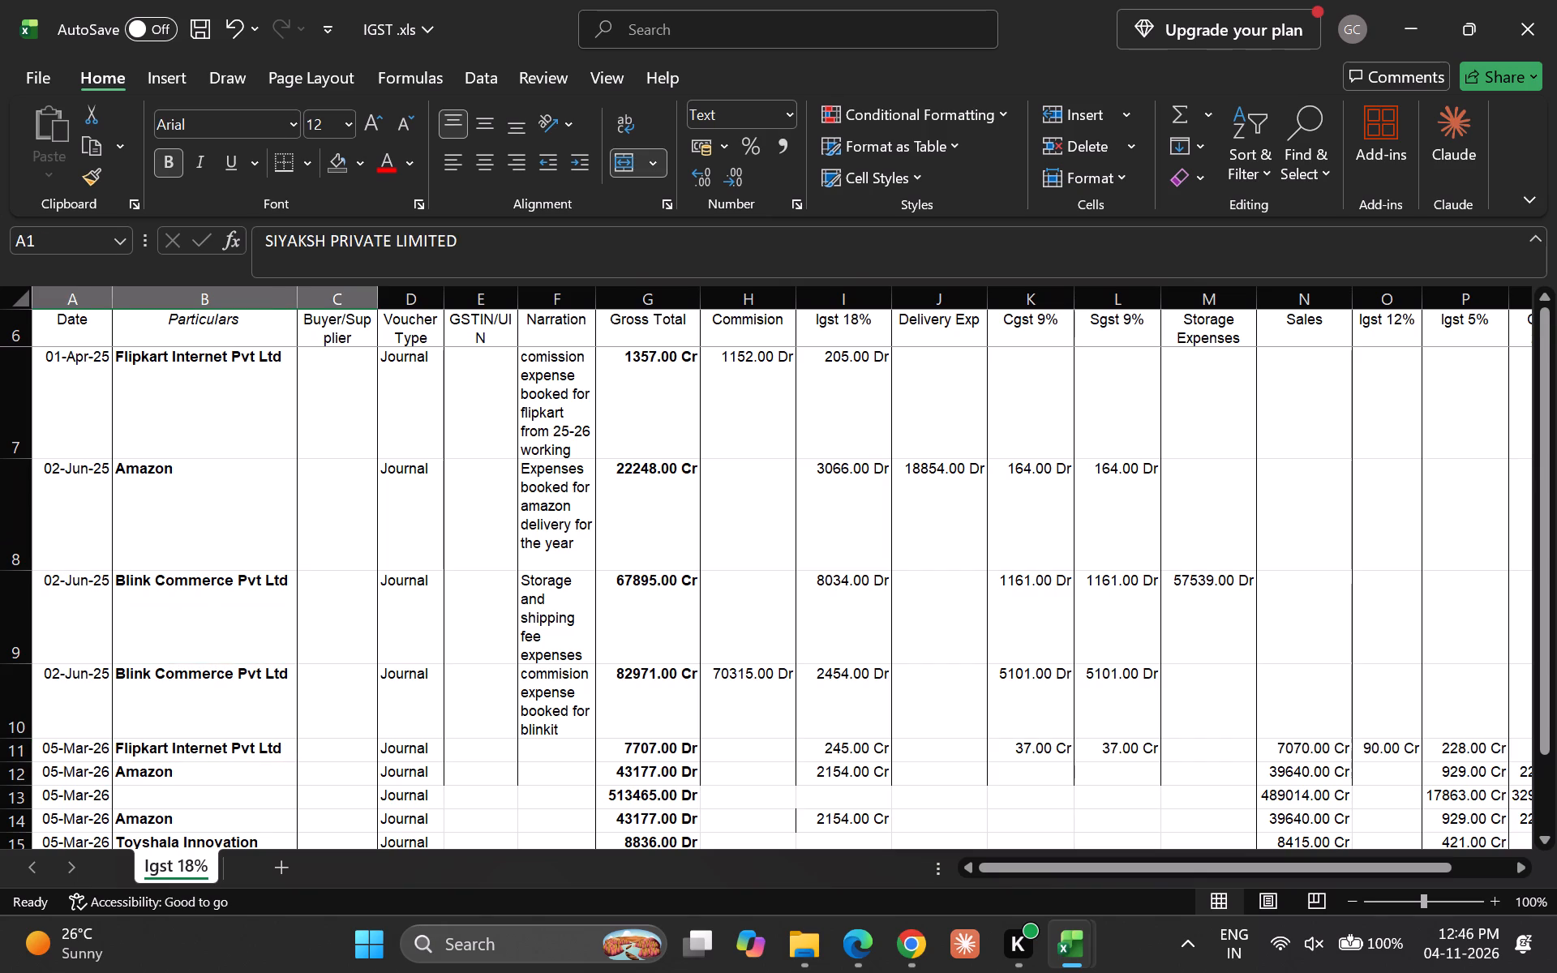
pyautogui.press('Down')
pyautogui.press('Down')
pyautogui.press('Down')
pyautogui.press('Down')
pyautogui.press('Down')
pyautogui.press('Down')
pyautogui.press('Up')
pyautogui.press('Left')
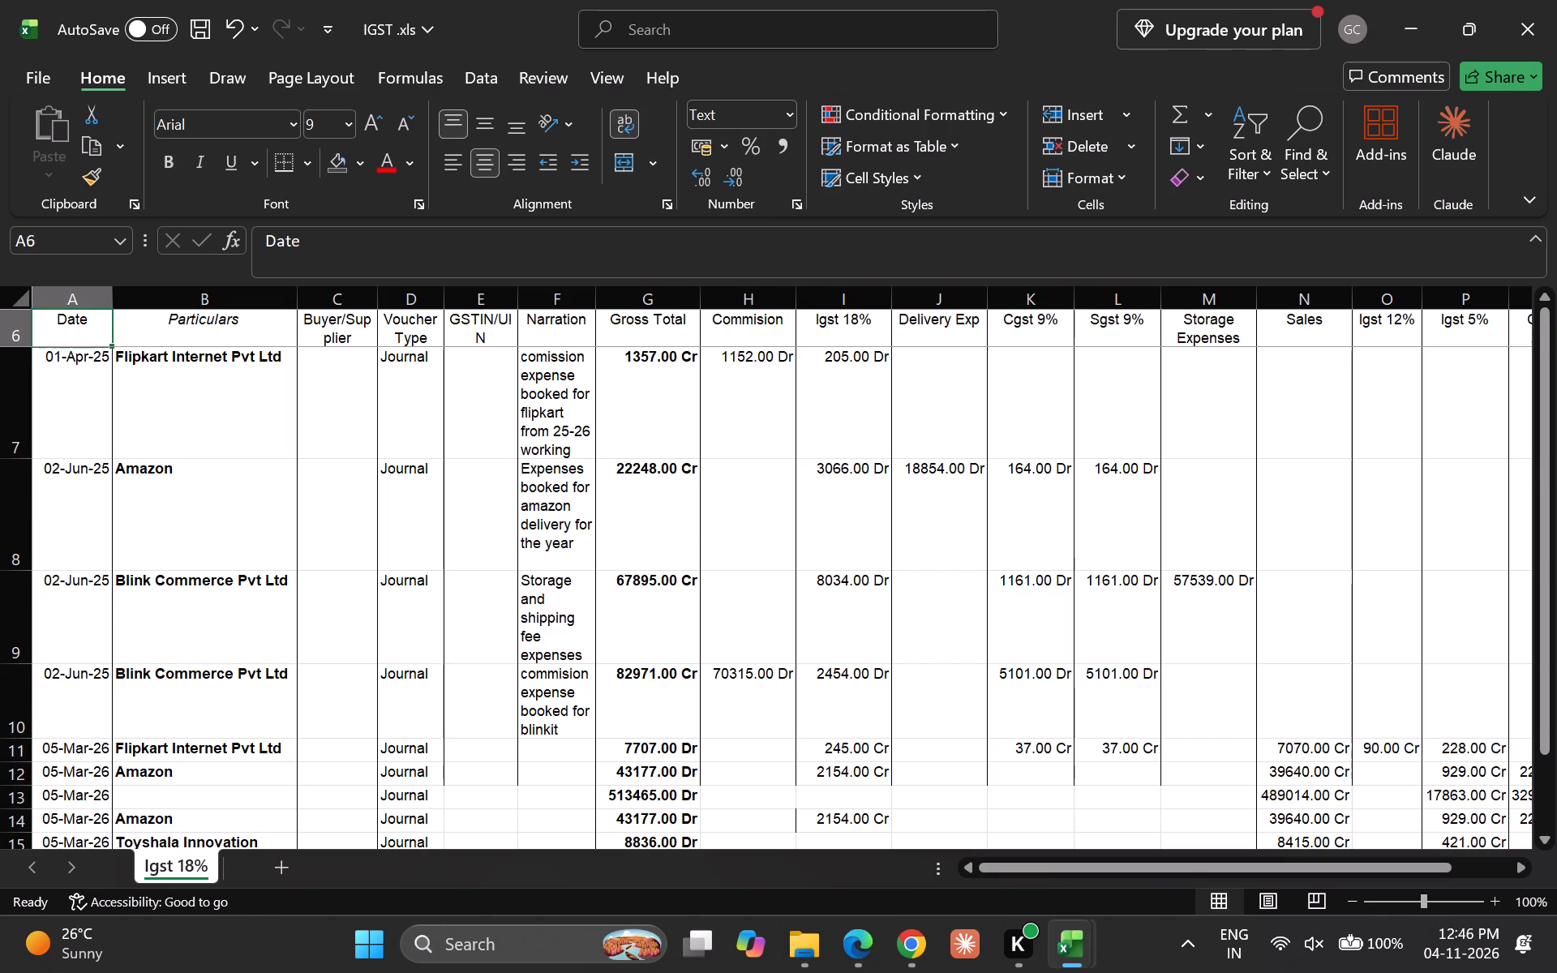
pyautogui.hotkey('ctrl', 's')
# Compare the heading row of the CGST & SGST workbook's Cgst 9% sheet with the IGST workbook's heading row.
pyautogui.hotkey('alt', 'Tab')
pyautogui.press('Up')
pyautogui.press('Up')
pyautogui.press('Up')
pyautogui.press('Up')
pyautogui.press('Up')
pyautogui.press('Up')
pyautogui.press('Up')
pyautogui.press('Up')
pyautogui.press('Up')
pyautogui.press('Up')
pyautogui.press('Up')
pyautogui.press('Up')
pyautogui.press('Up')
pyautogui.press('Up')
pyautogui.press('Up')
pyautogui.press('Up')
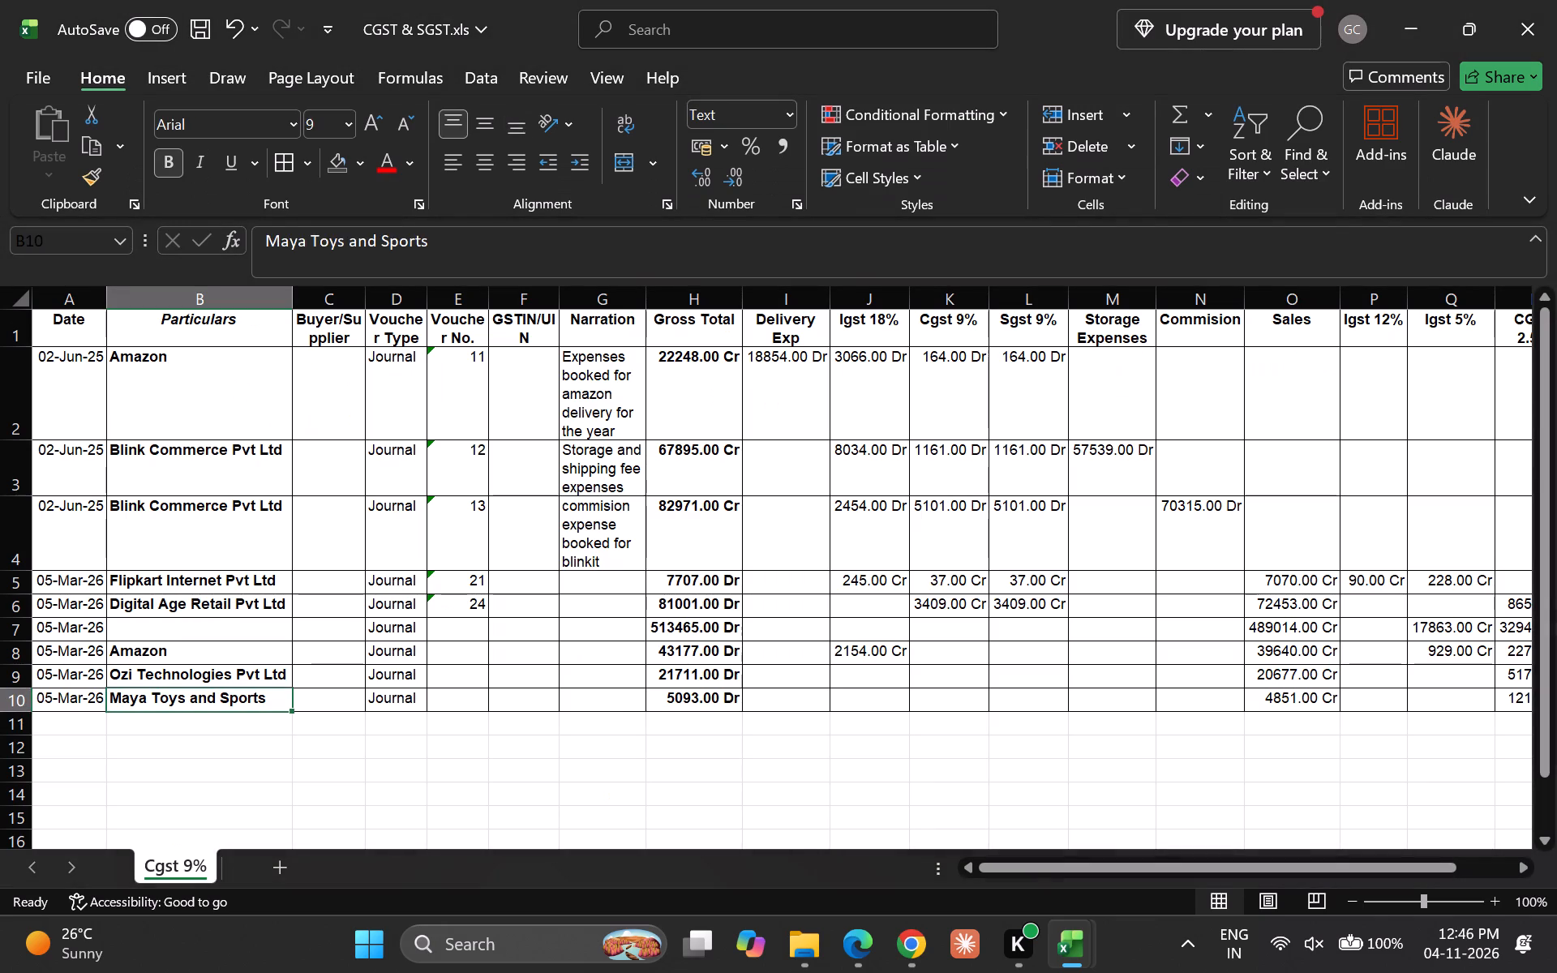
pyautogui.press('Down')
pyautogui.press('Up')
pyautogui.hotkey('alt', 'Tab')
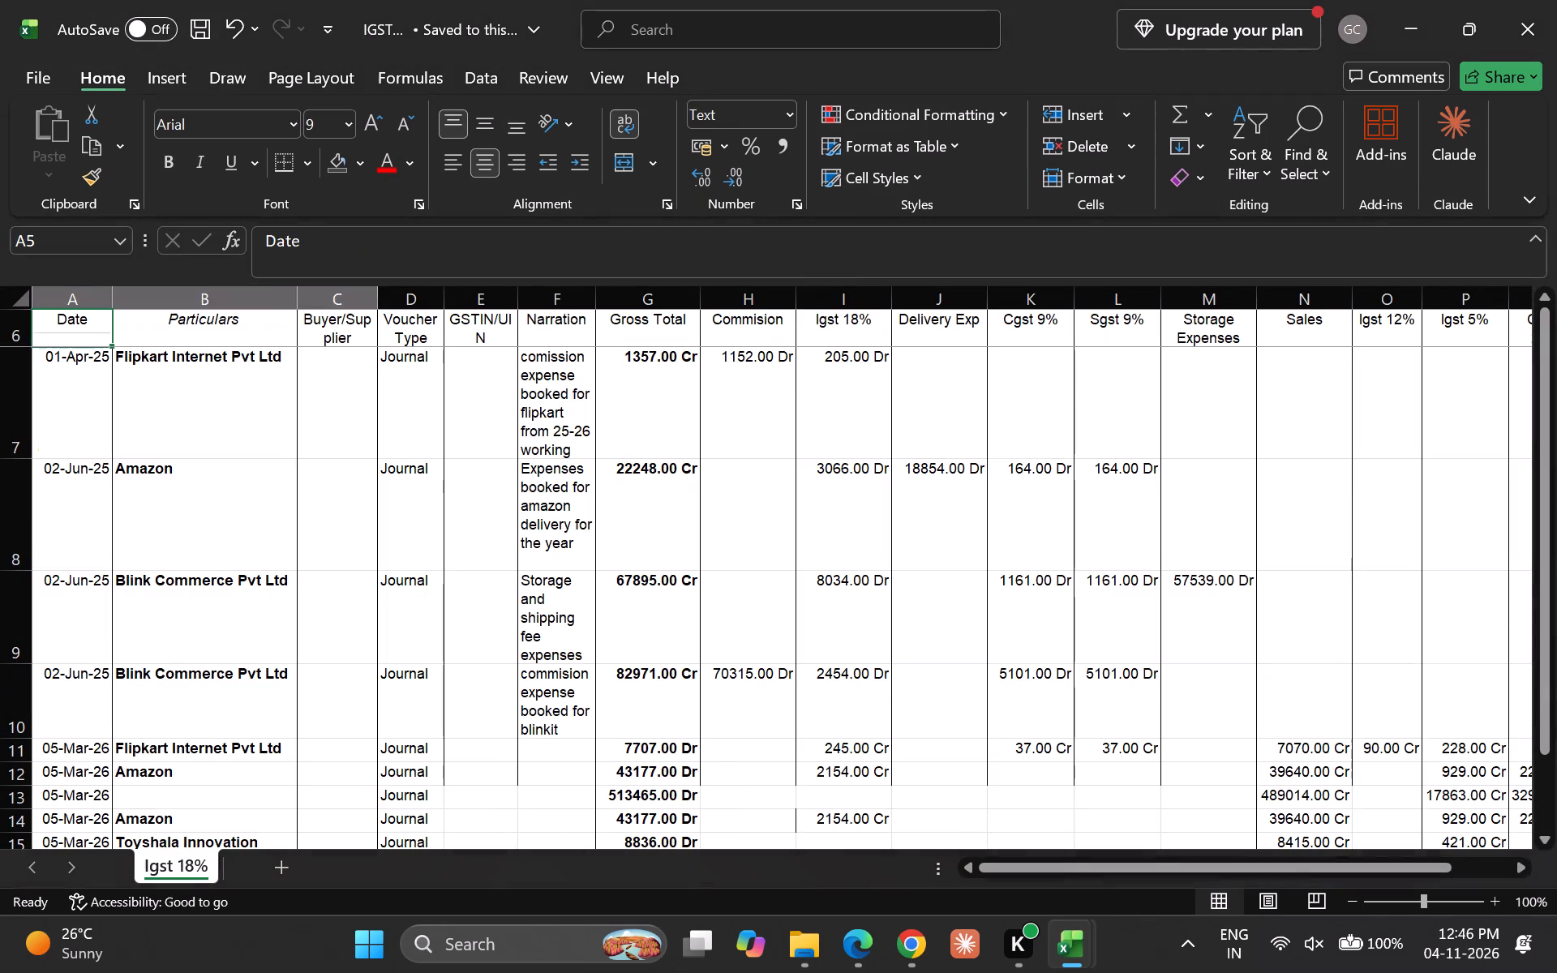
pyautogui.press('Up')
pyautogui.press('Down')
pyautogui.press('Right')
pyautogui.press('Down')
pyautogui.hotkey('alt', 'Tab')
pyautogui.press('Down')
pyautogui.press('Up')
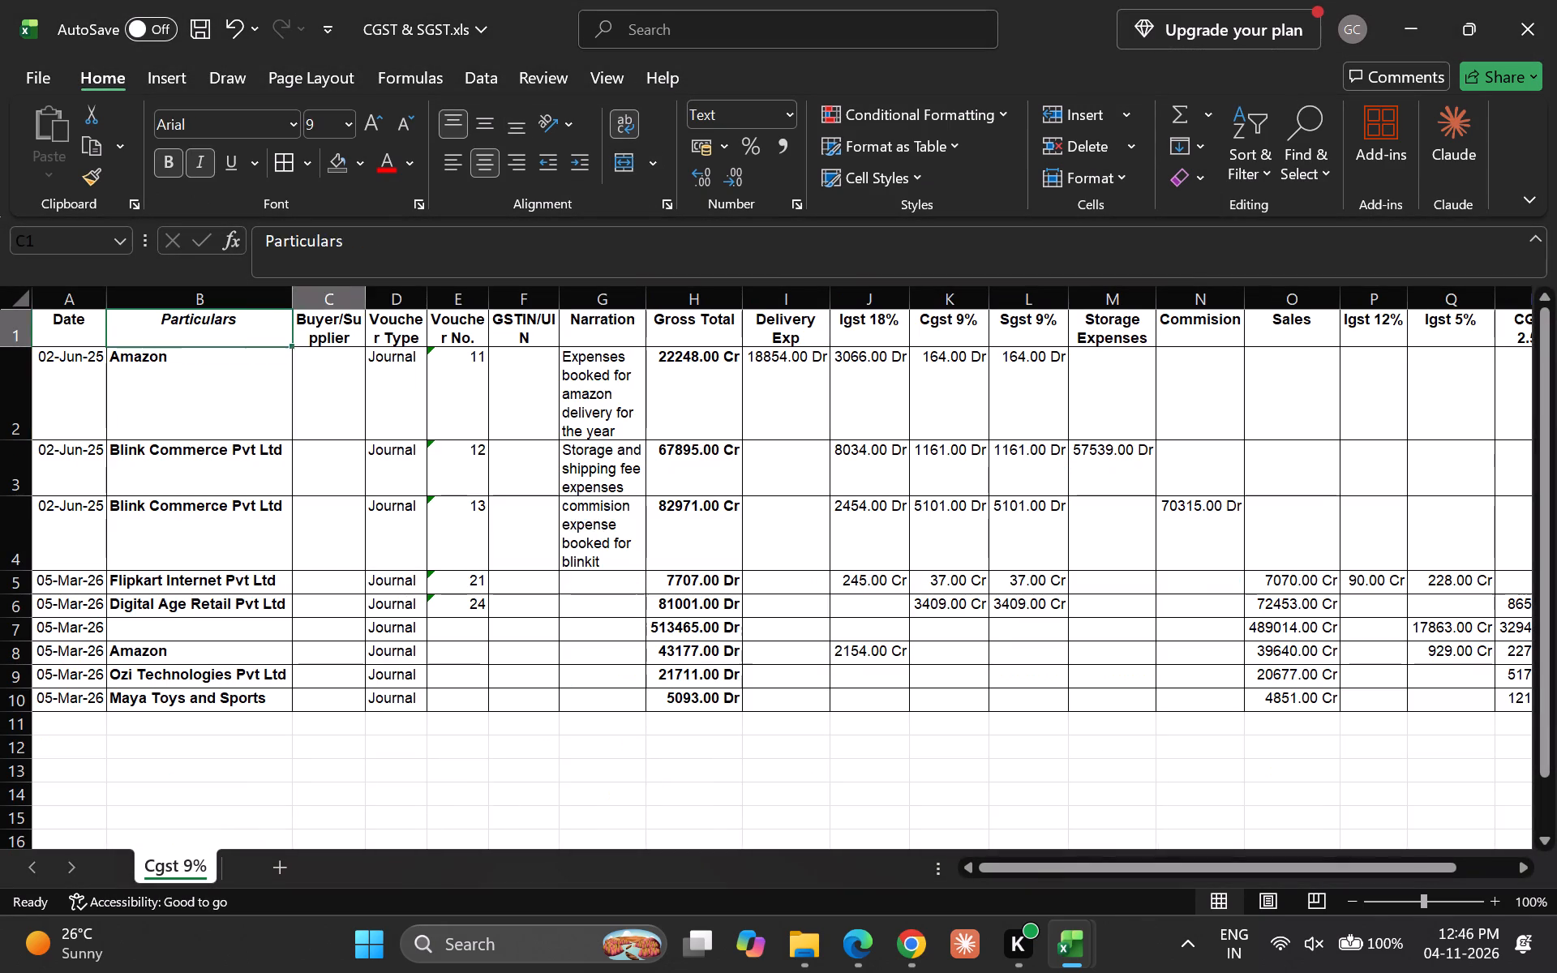
# Examine the Igst 18% column entries on the Cgst 9% sheet of the CGST & SGST workbook.
pyautogui.press('Right')
pyautogui.press('Right')
pyautogui.press('Right')
pyautogui.press('Right')
pyautogui.press('Right')
pyautogui.press('Right')
pyautogui.press('Right')
pyautogui.press('Right')
pyautogui.press('Down')
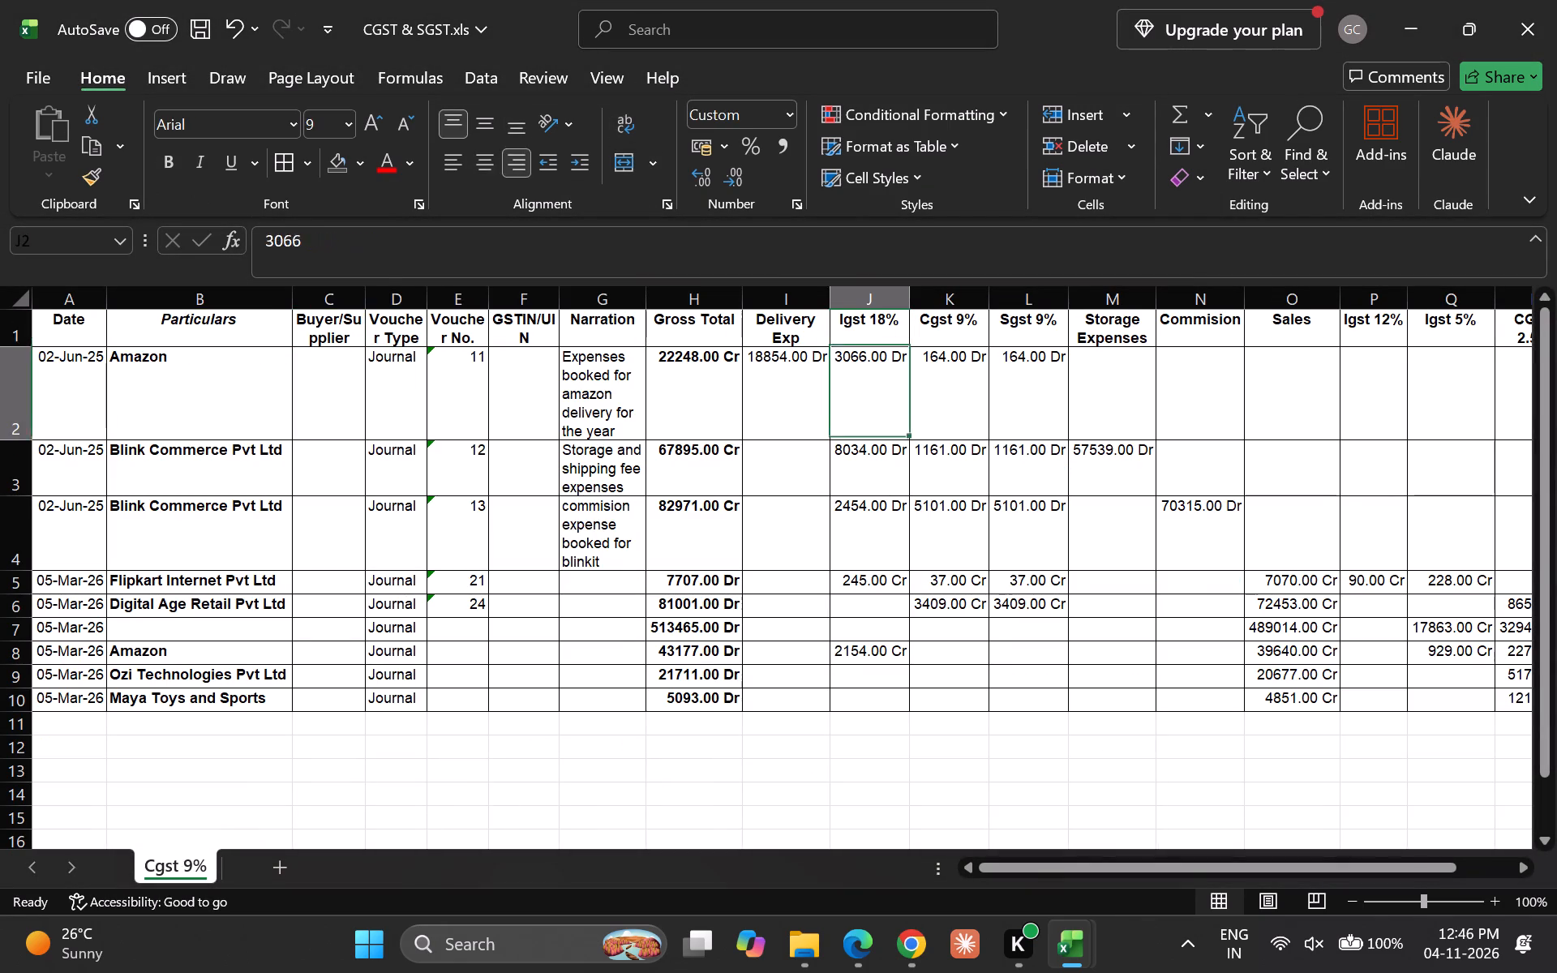
pyautogui.press('Up')
pyautogui.press('Down')
pyautogui.press('Up')
pyautogui.press('Down')
pyautogui.press('Down')
pyautogui.press('Down')
pyautogui.press('Down')
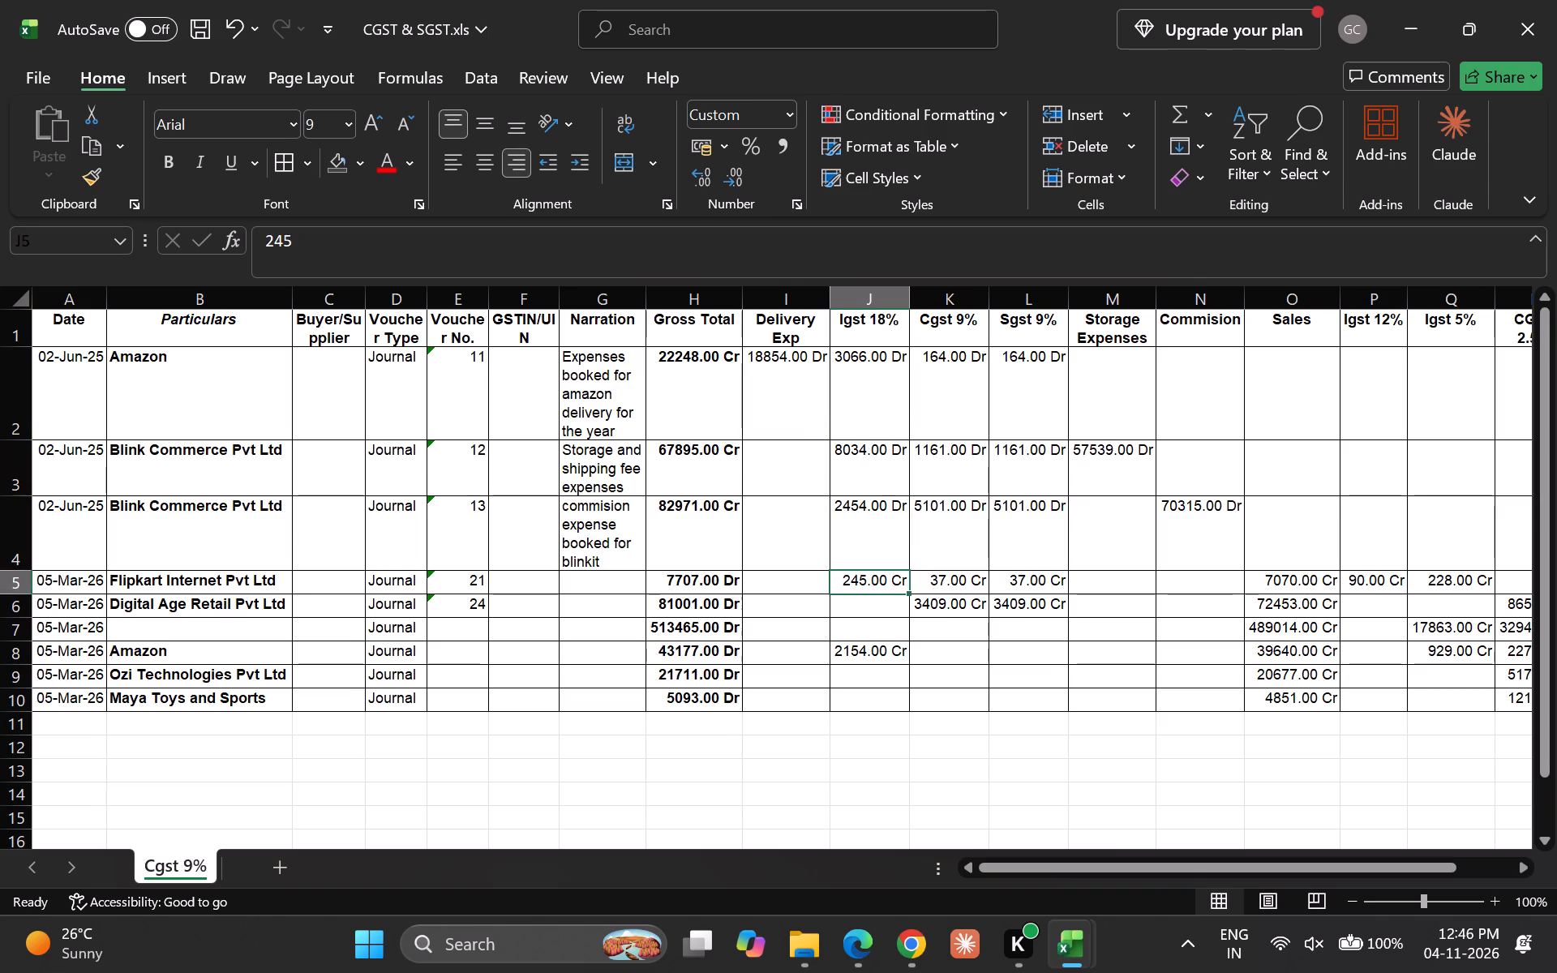
pyautogui.press('Down')
pyautogui.press('Down')
pyautogui.press('Down')
pyautogui.press('Up')
pyautogui.press('Up')
pyautogui.press('Up')
pyautogui.press('Up')
pyautogui.press('Up')
pyautogui.press('Up')
pyautogui.press('Up')
pyautogui.press('Up')
pyautogui.press('Up')
pyautogui.press('Up')
pyautogui.press('Up')
pyautogui.press('Up')
pyautogui.press('Down')
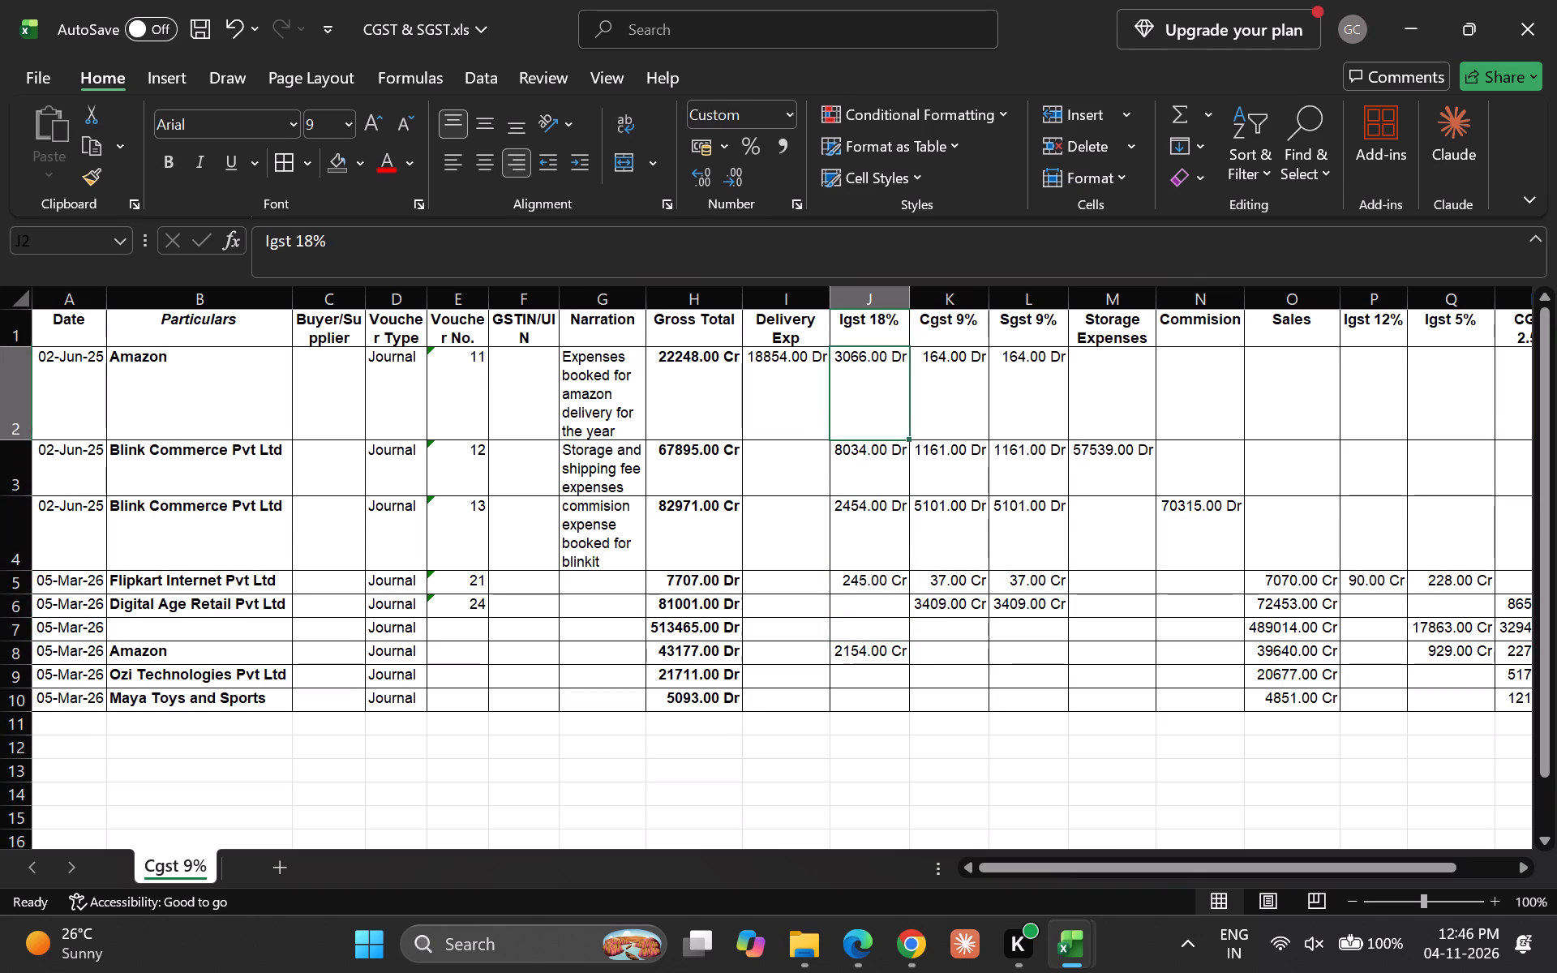
# Copy rows 1 to 10 of the Cgst 9% sheet into the IGST workbook's Igst 18% sheet, starting at cell A18.
pyautogui.press('Up')
pyautogui.hotkey('shift', 'space')
pyautogui.hotkey('shift', 'Down')
pyautogui.hotkey('shift', 'Down')
pyautogui.hotkey('shift', 'Down')
pyautogui.hotkey('shift', 'Down')
pyautogui.hotkey('shift', 'Down')
pyautogui.hotkey('shift', 'Down')
pyautogui.hotkey('shift', 'Down')
pyautogui.hotkey('shift', 'Down')
pyautogui.hotkey('shift', 'Down')
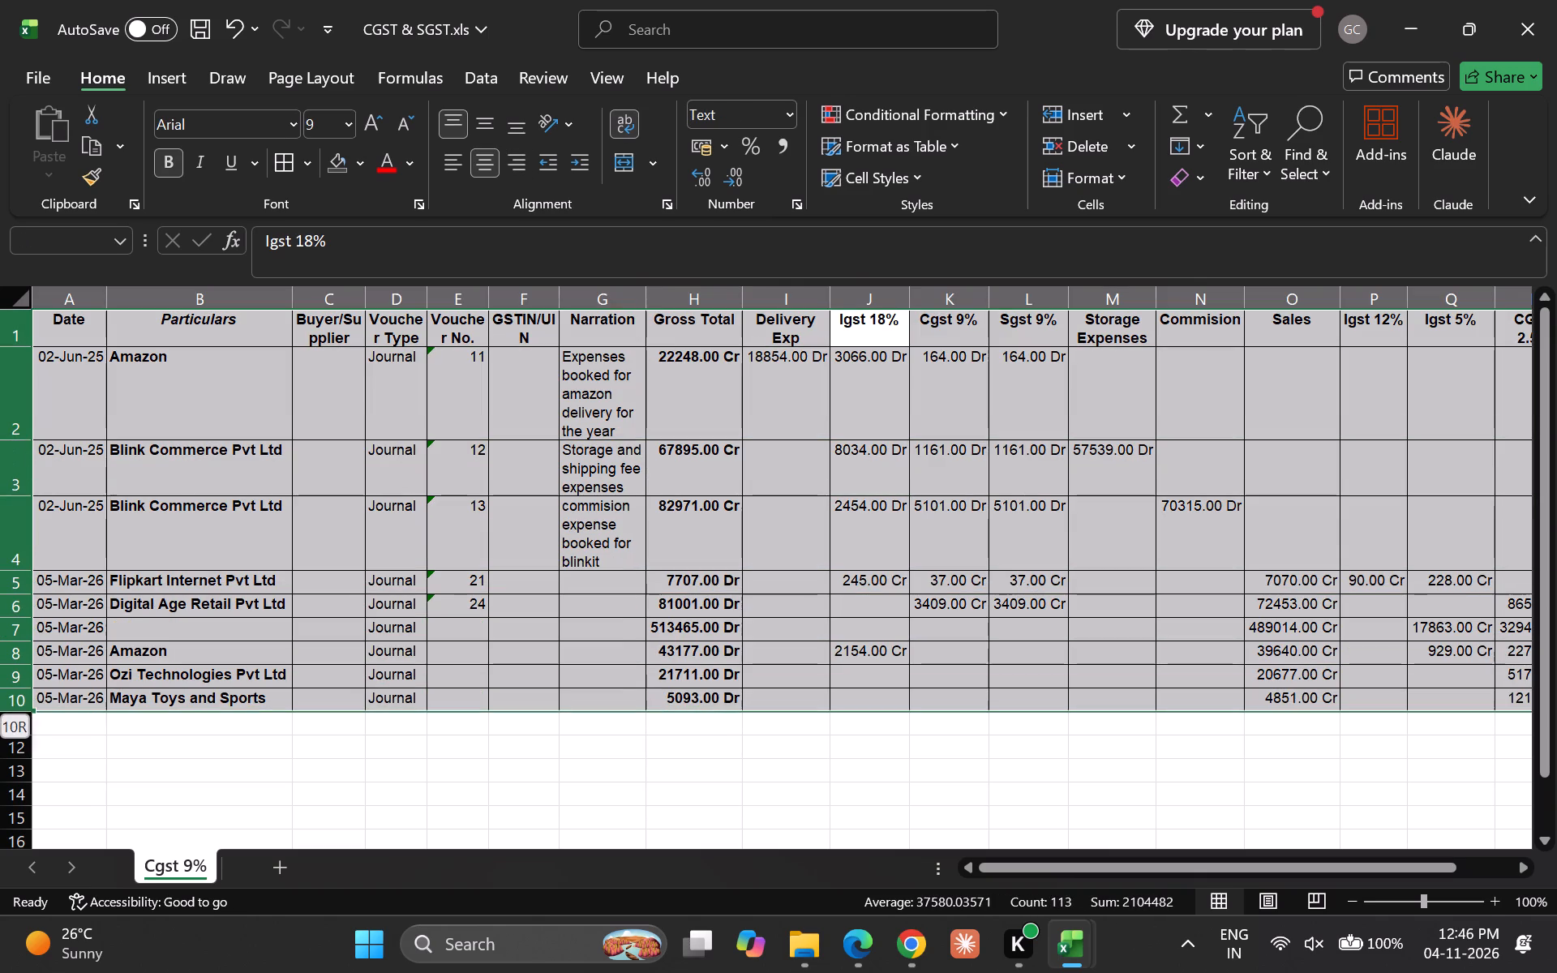
pyautogui.hotkey('ctrl', 'c')
pyautogui.hotkey('alt', 'Tab')
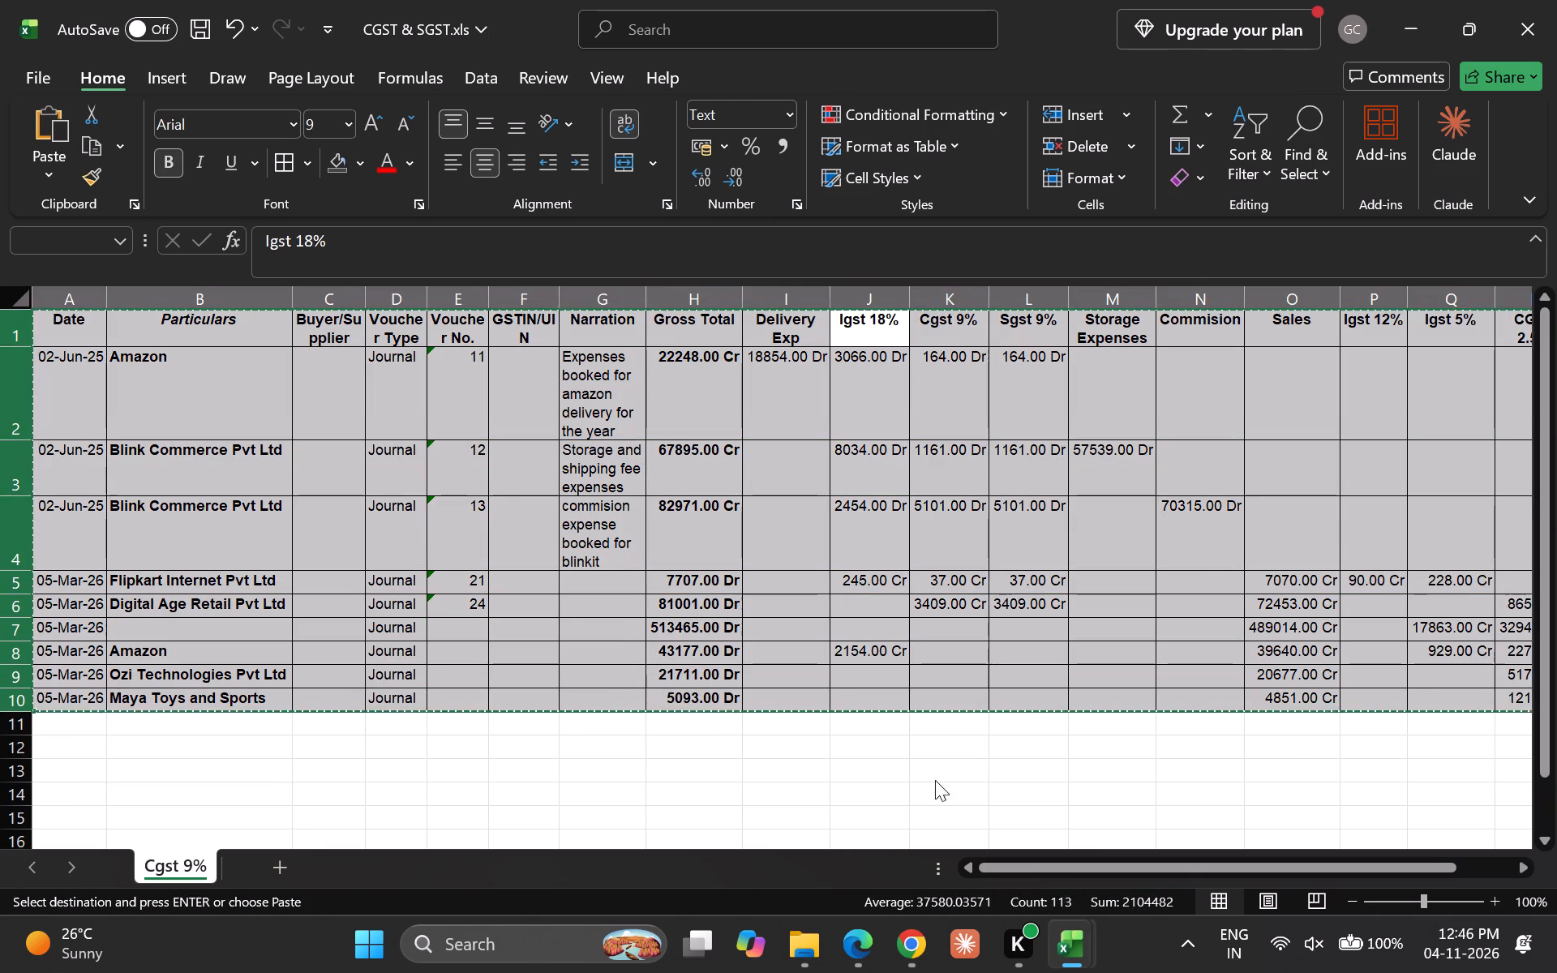
pyautogui.press('Down')
pyautogui.press('Down')
pyautogui.press('Down')
pyautogui.press('Down')
pyautogui.press('Down')
pyautogui.press('Left')
pyautogui.press('Down')
pyautogui.press('Down')
pyautogui.press('Down')
pyautogui.press('Down')
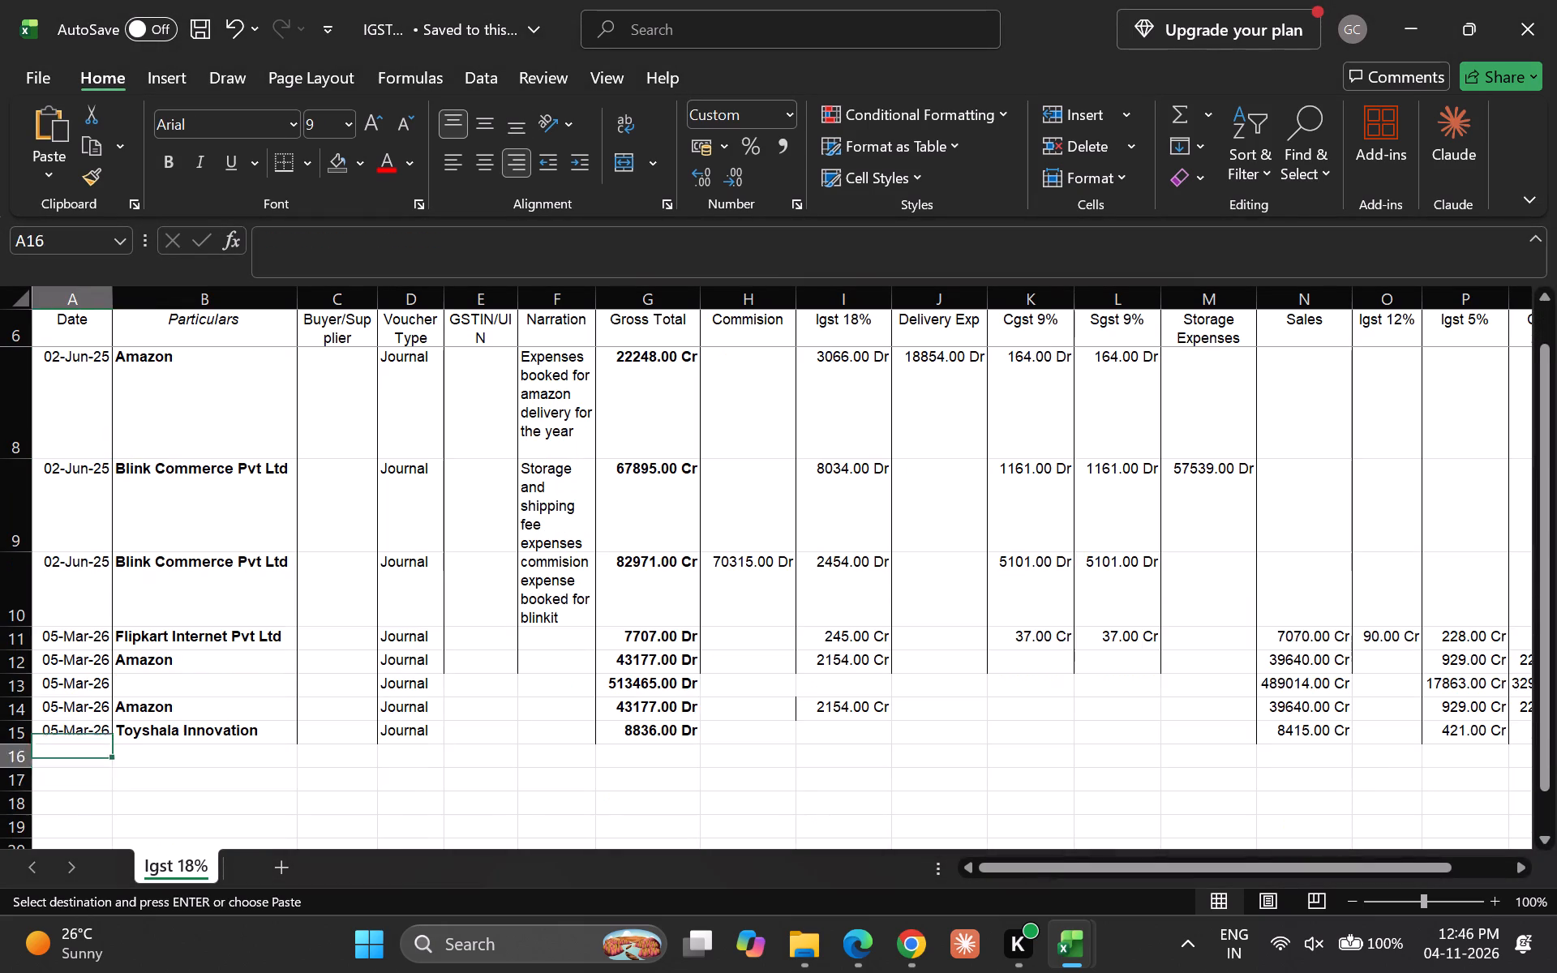
pyautogui.press('Down')
pyautogui.press('Down')
pyautogui.press('Down')
pyautogui.press('Down')
pyautogui.press('Up')
pyautogui.press('Up')
pyautogui.press('Return')
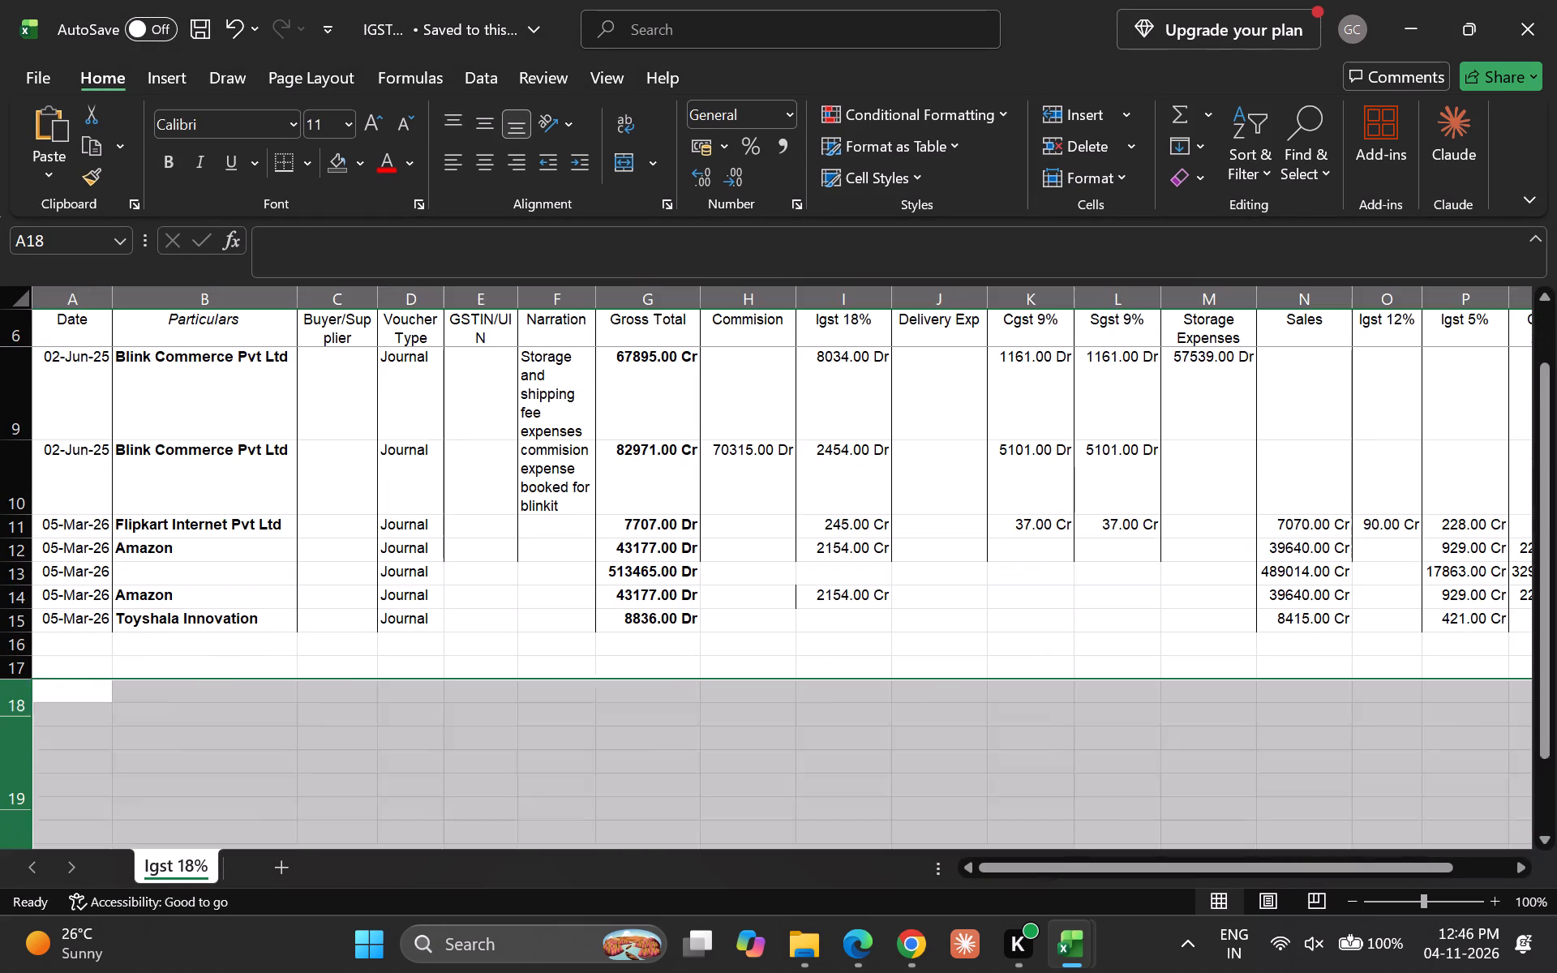
# Check the pasted block's headings in row 18, from Date to GSTIN/UIN, against the sheet's own heading row.
pyautogui.press('Down')
pyautogui.press('Up')
pyautogui.press('Right')
pyautogui.press('Down')
pyautogui.press('Up')
pyautogui.press('Left')
pyautogui.press('Right')
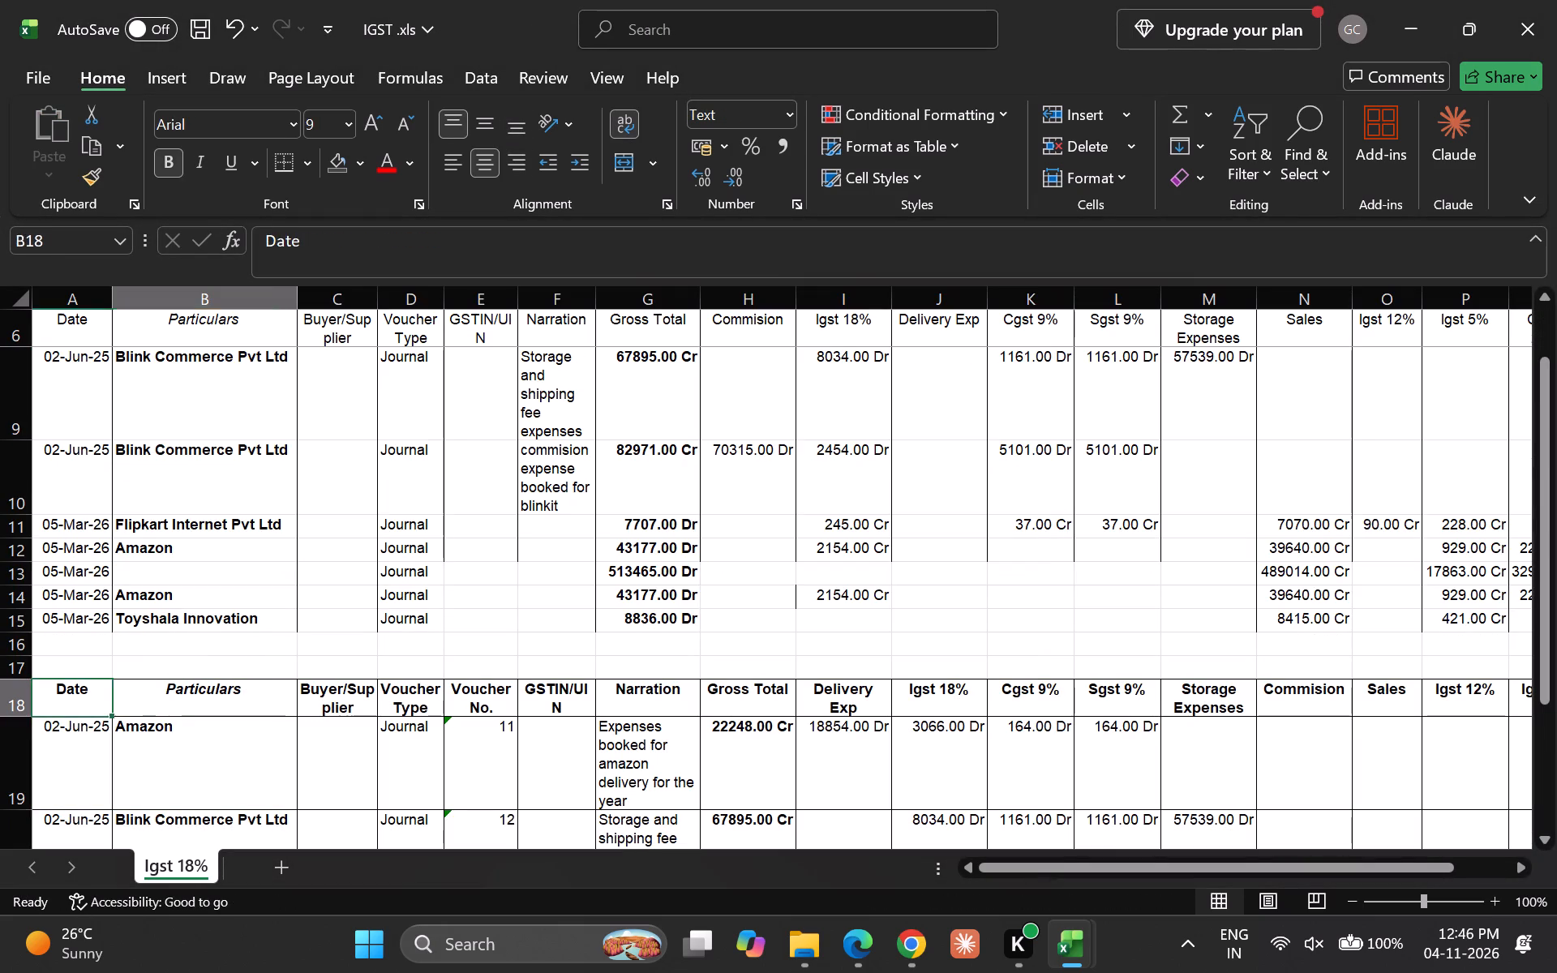
pyautogui.press('Right')
pyautogui.press('Right')
pyautogui.press('Right')
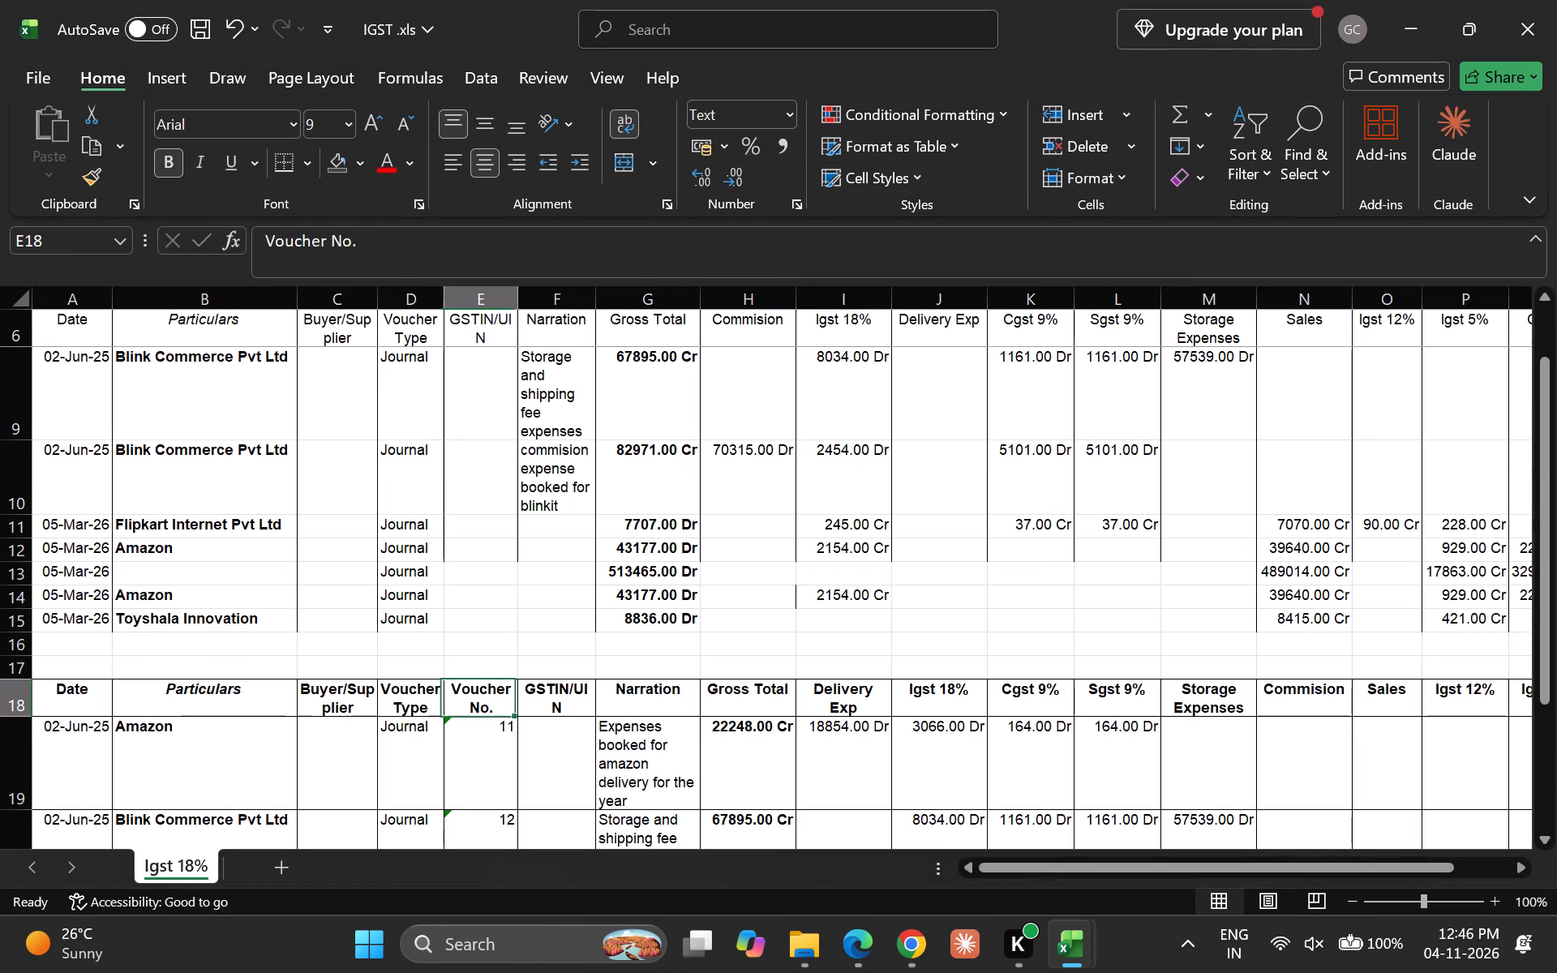
pyautogui.press('Down')
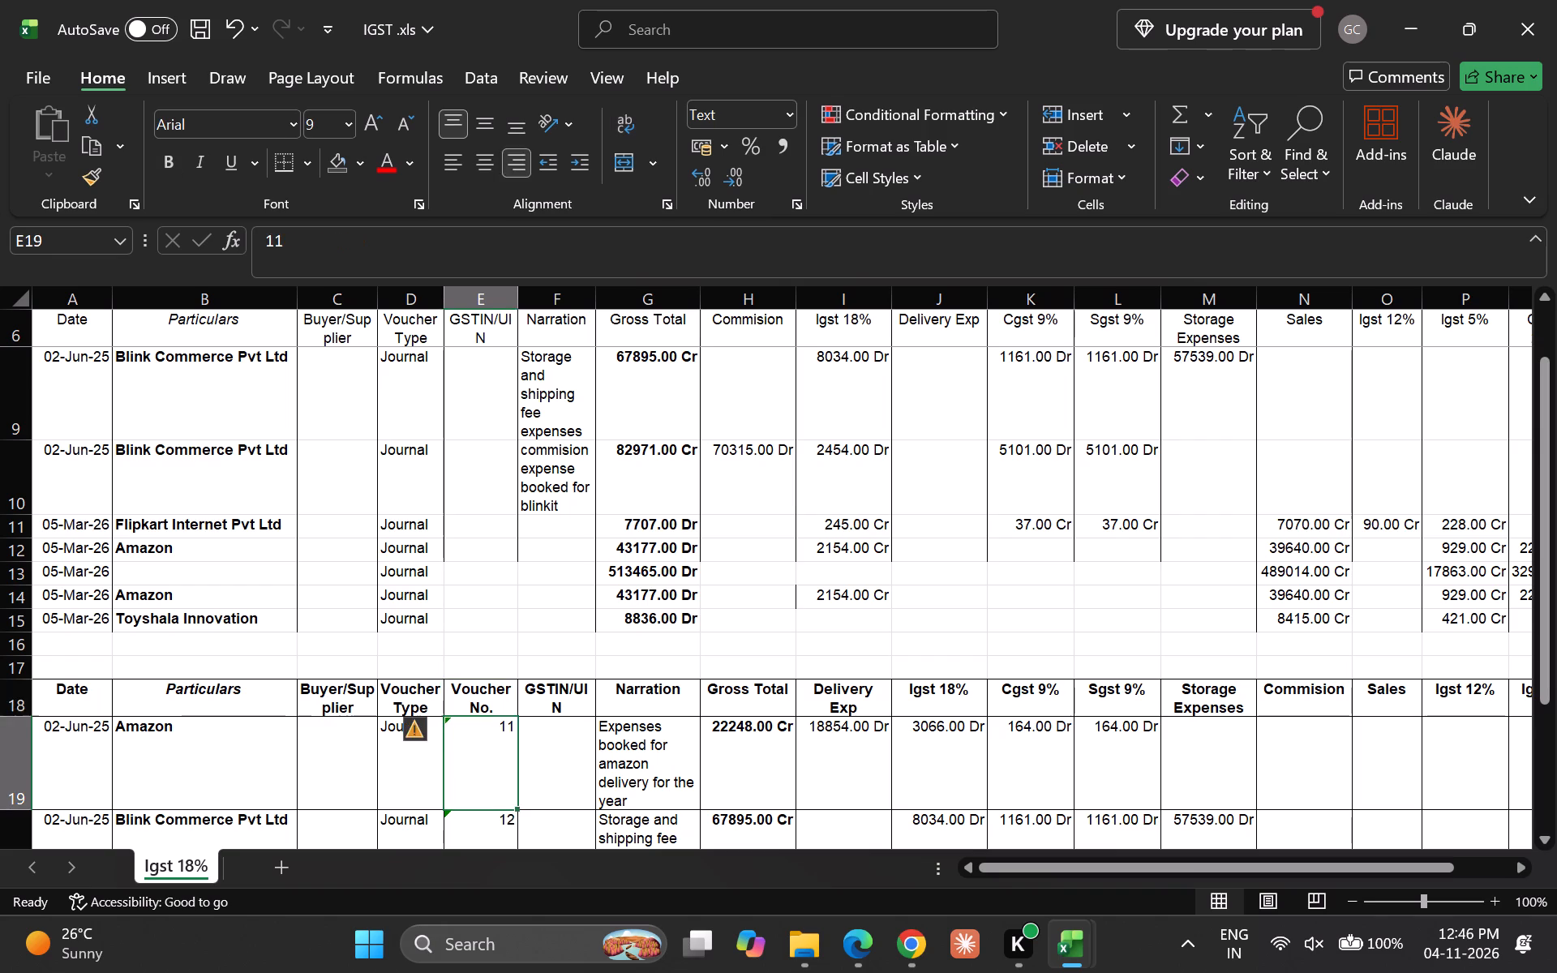
pyautogui.press('Up')
pyautogui.press('Right')
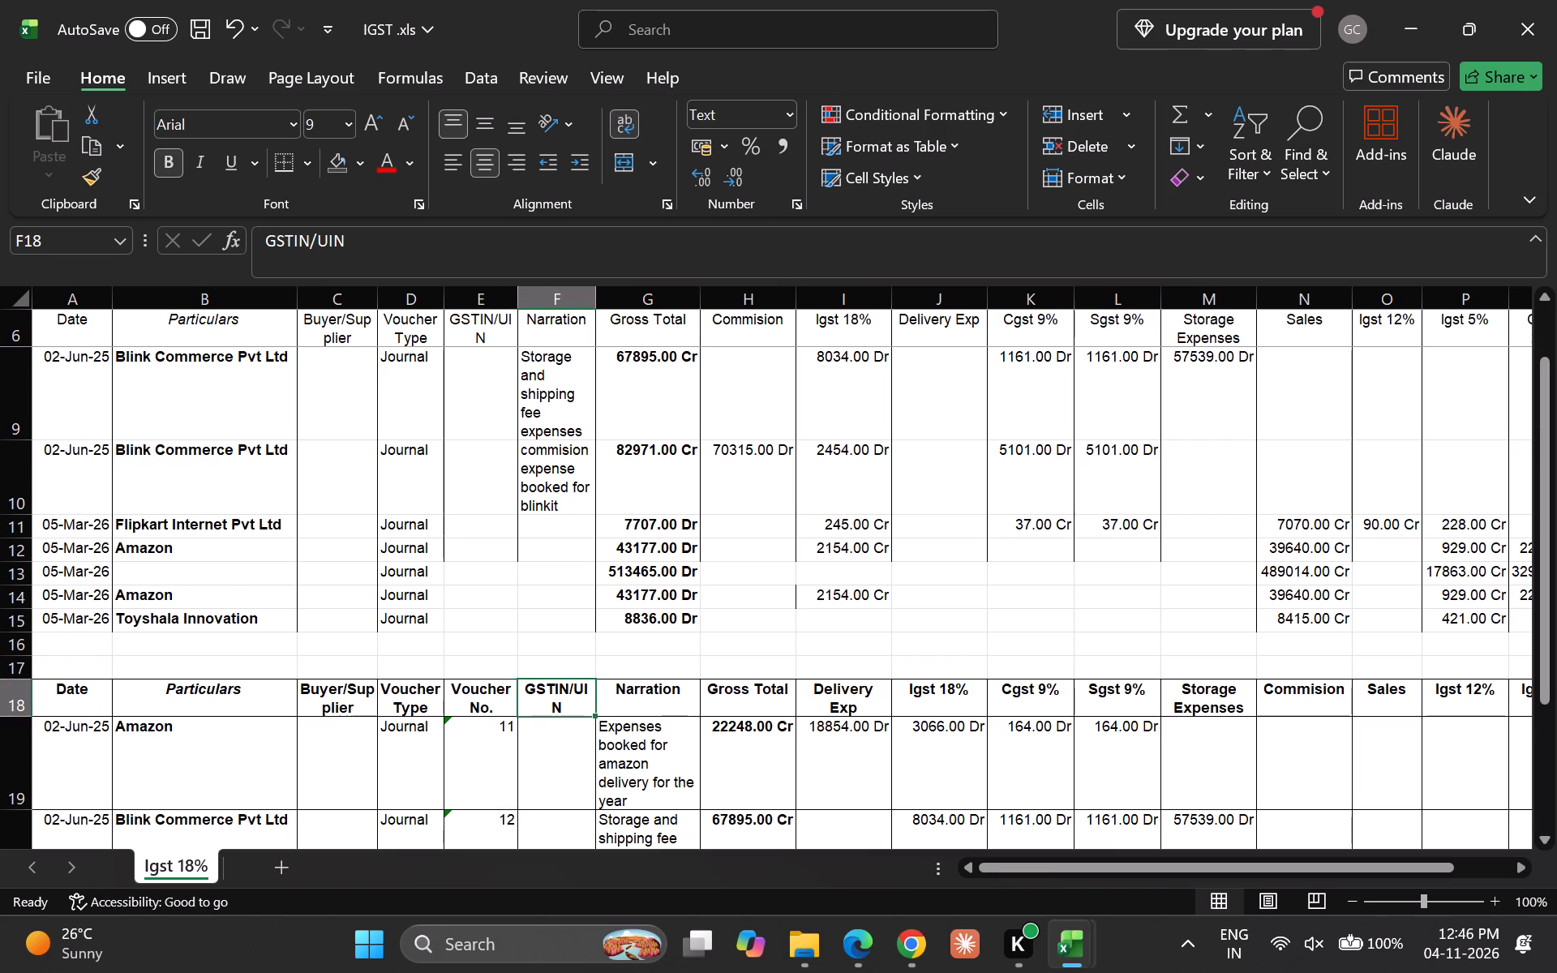
pyautogui.press('Left')
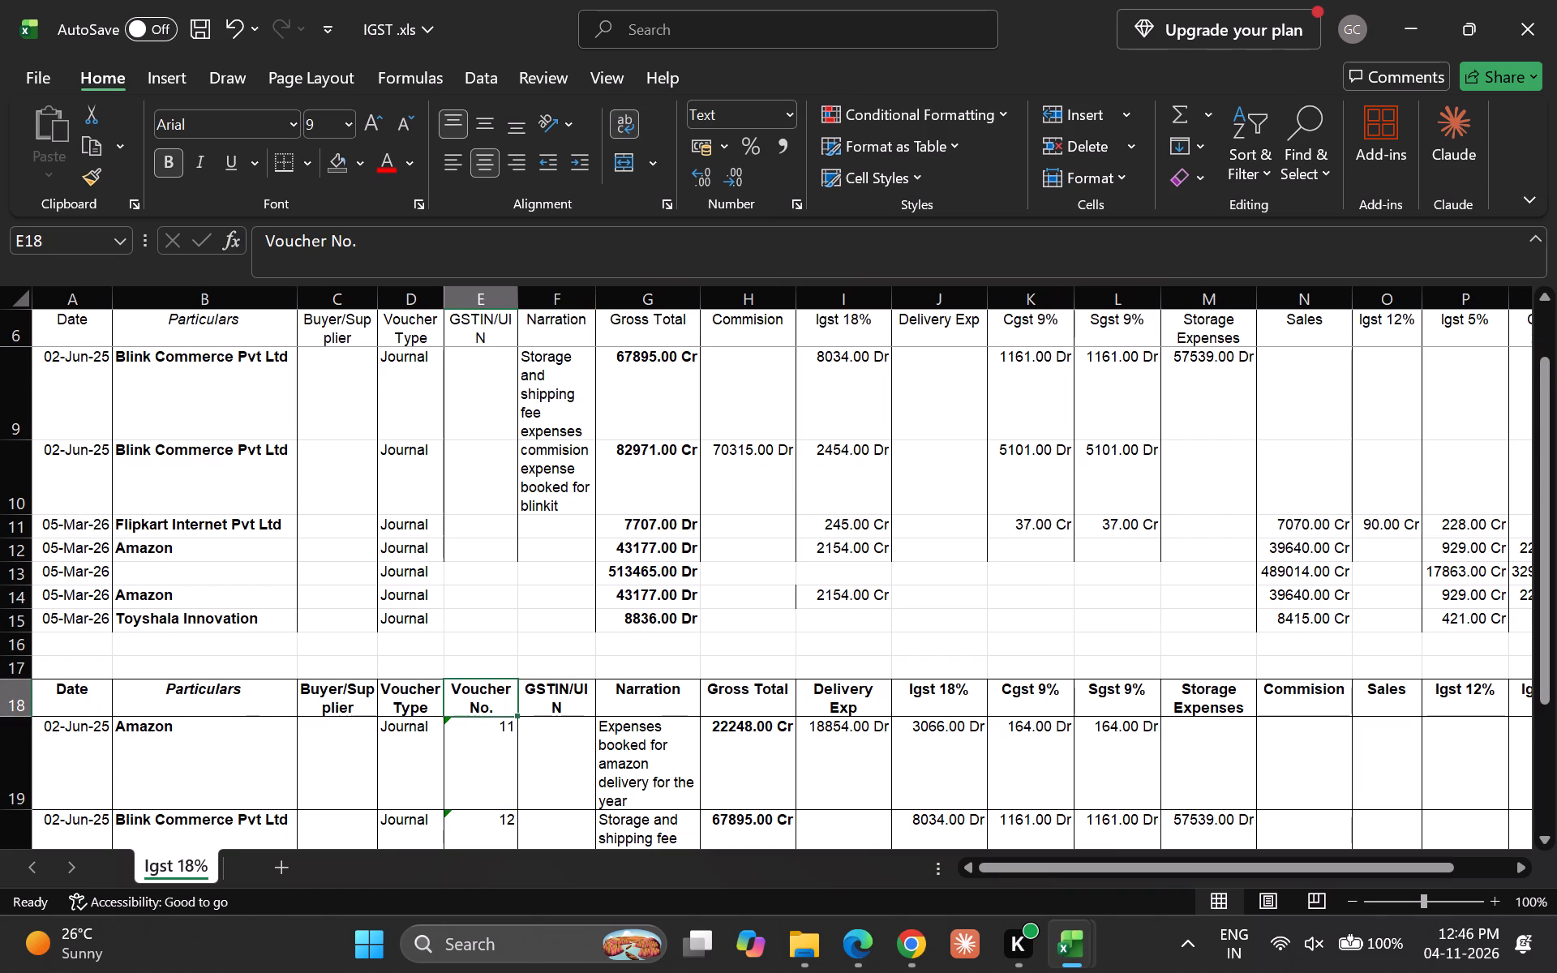
# Move the pasted block's columns from GSTIN/UIN to SGST 2.5%, rows 18 to 27, one column left over Voucher No.
pyautogui.hotkey('shift', 'Down')
pyautogui.hotkey('shift', 'Down')
pyautogui.hotkey('shift', 'Down')
pyautogui.press('Up')
pyautogui.press('Down')
pyautogui.press('Right')
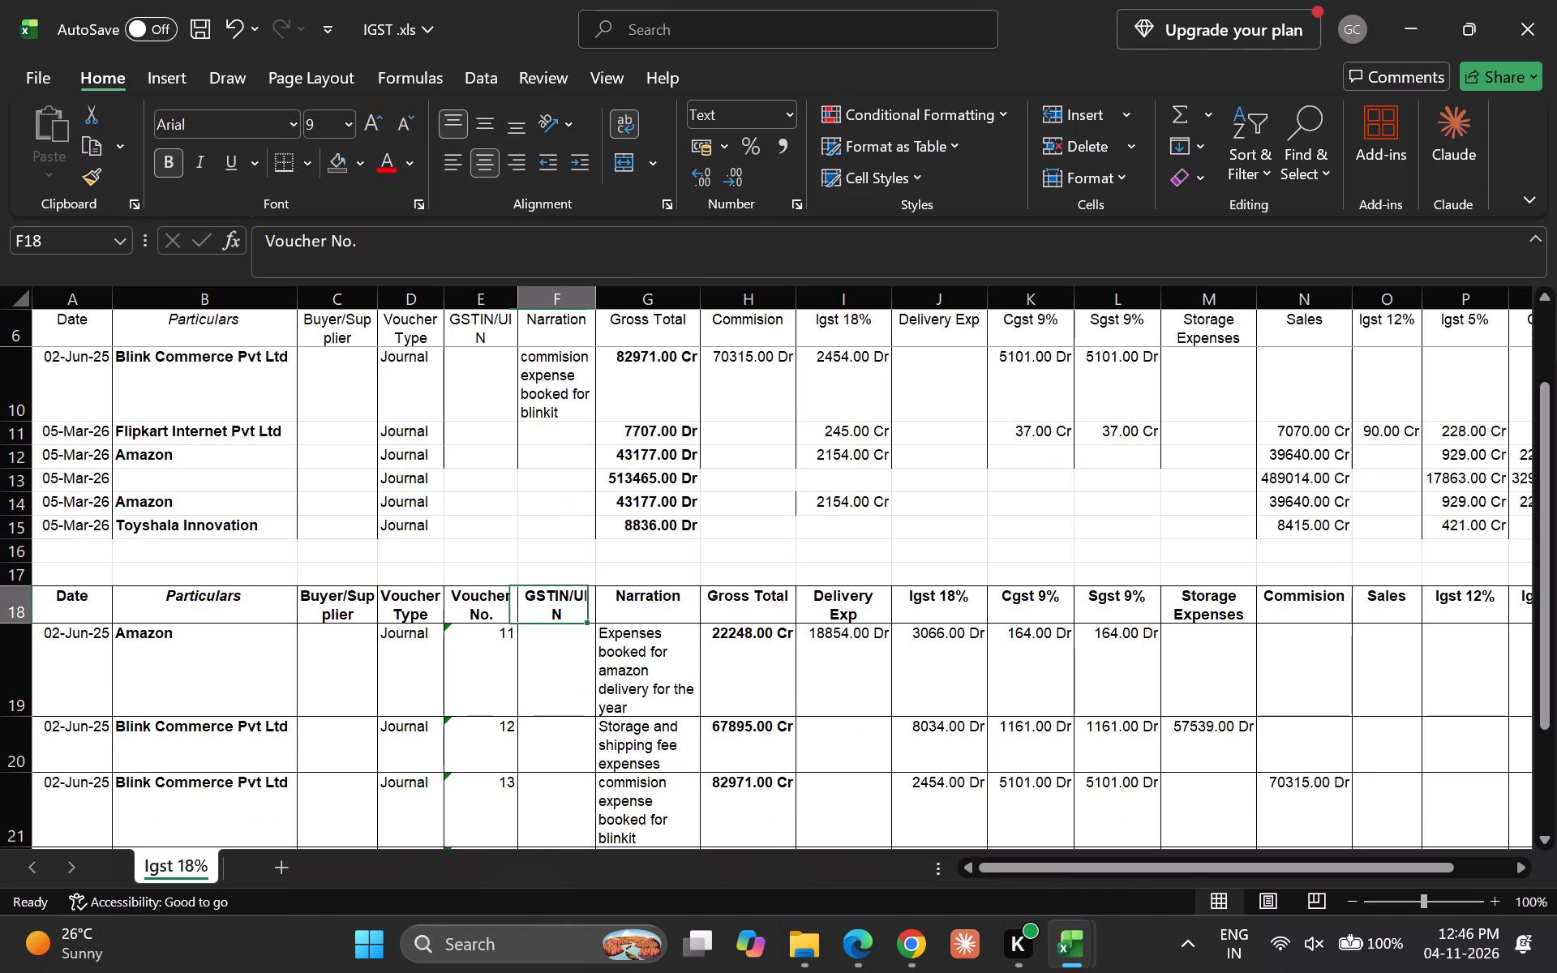
pyautogui.hotkey('shift', 'Down')
pyautogui.hotkey('shift', 'Down')
pyautogui.hotkey('shift', 'Down')
pyautogui.hotkey('shift', 'Down')
pyautogui.hotkey('shift', 'Down')
pyautogui.hotkey('shift', 'Down')
pyautogui.hotkey('shift', 'Down')
pyautogui.hotkey('shift', 'Down')
pyautogui.hotkey('shift', 'Down')
pyautogui.hotkey('shift', 'Down')
pyautogui.hotkey('shift', 'Down')
pyautogui.hotkey('shift', 'Down')
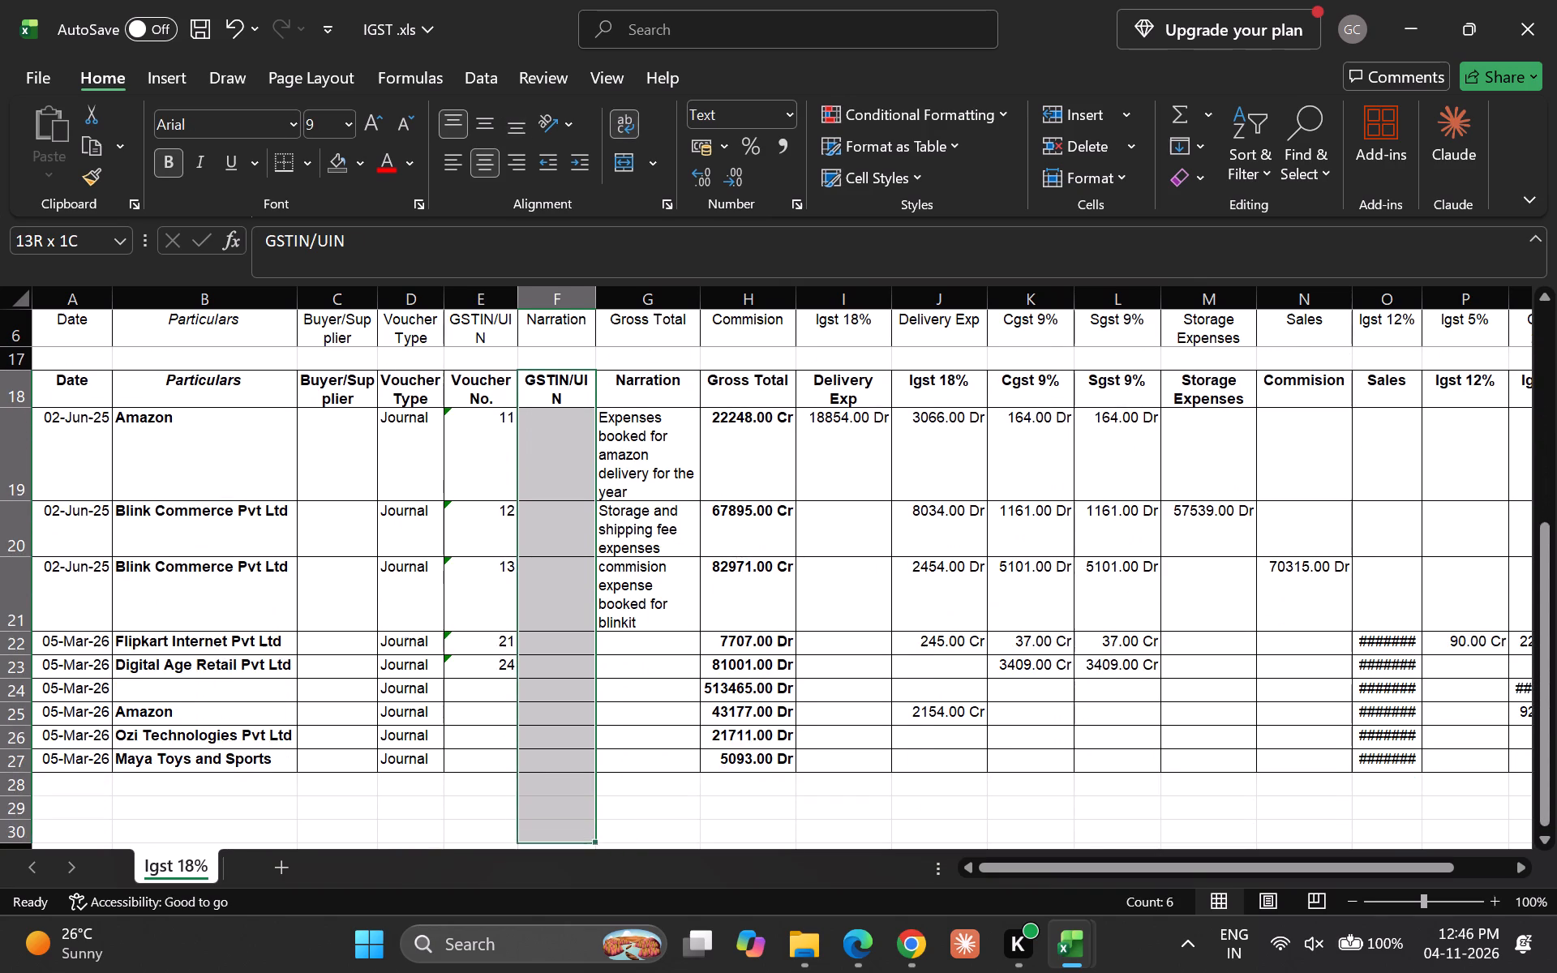
pyautogui.hotkey('shift', 'Up')
pyautogui.hotkey('shift', 'Up')
pyautogui.hotkey('shift', 'Up')
pyautogui.hotkey('ctrl', 'shift', 'Right')
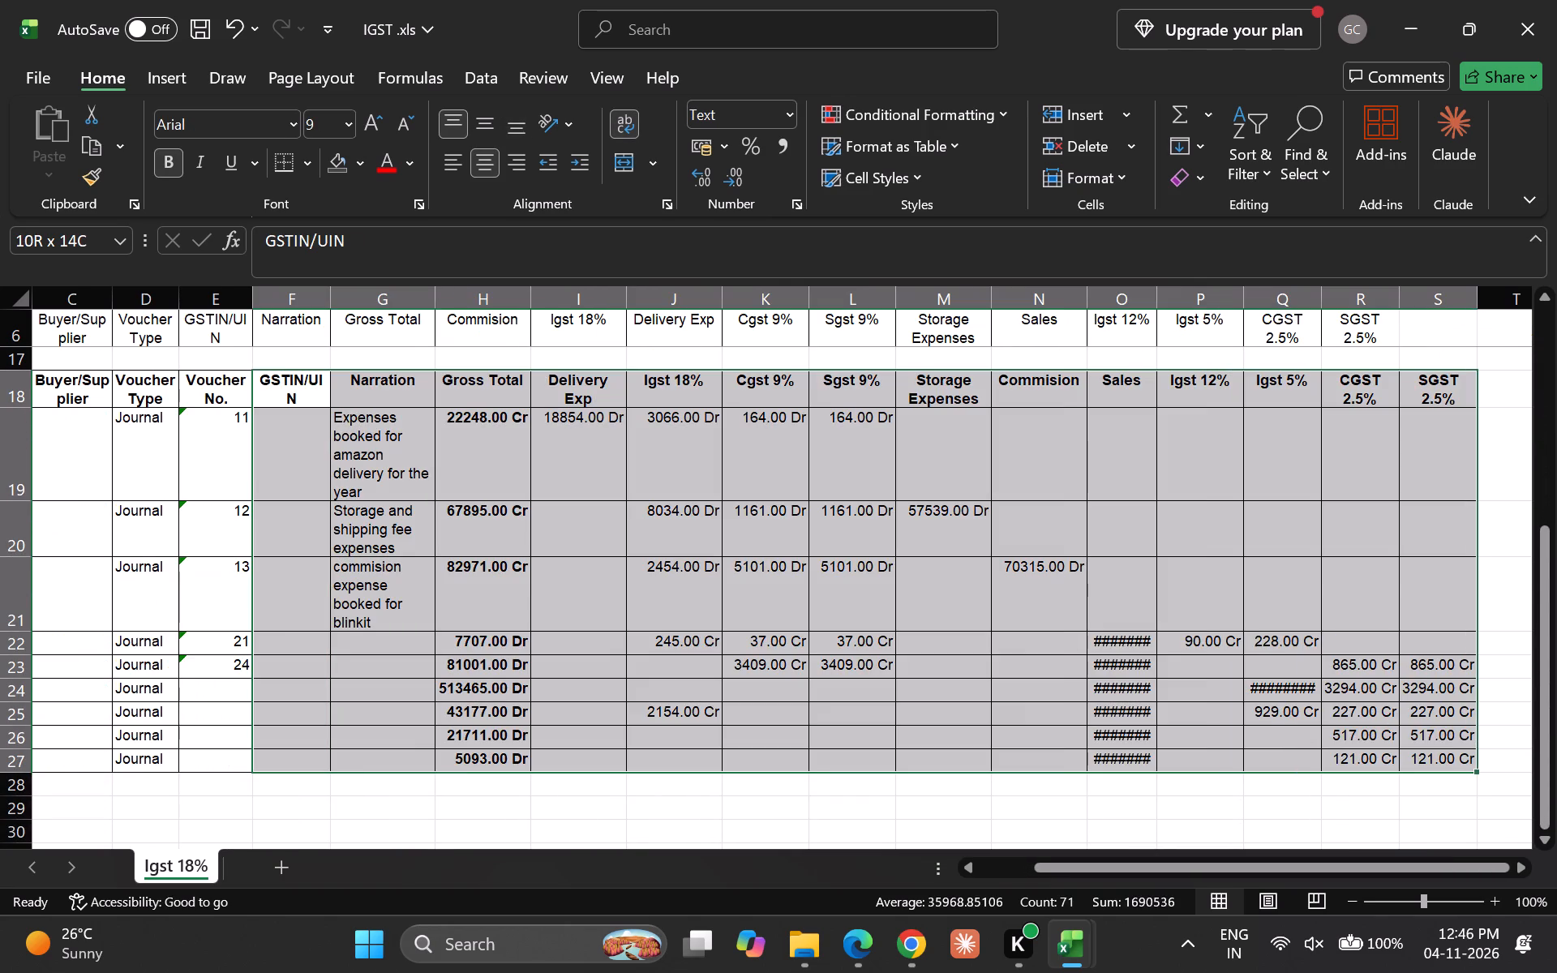
pyautogui.hotkey('ctrl', 'x')
pyautogui.press('Left')
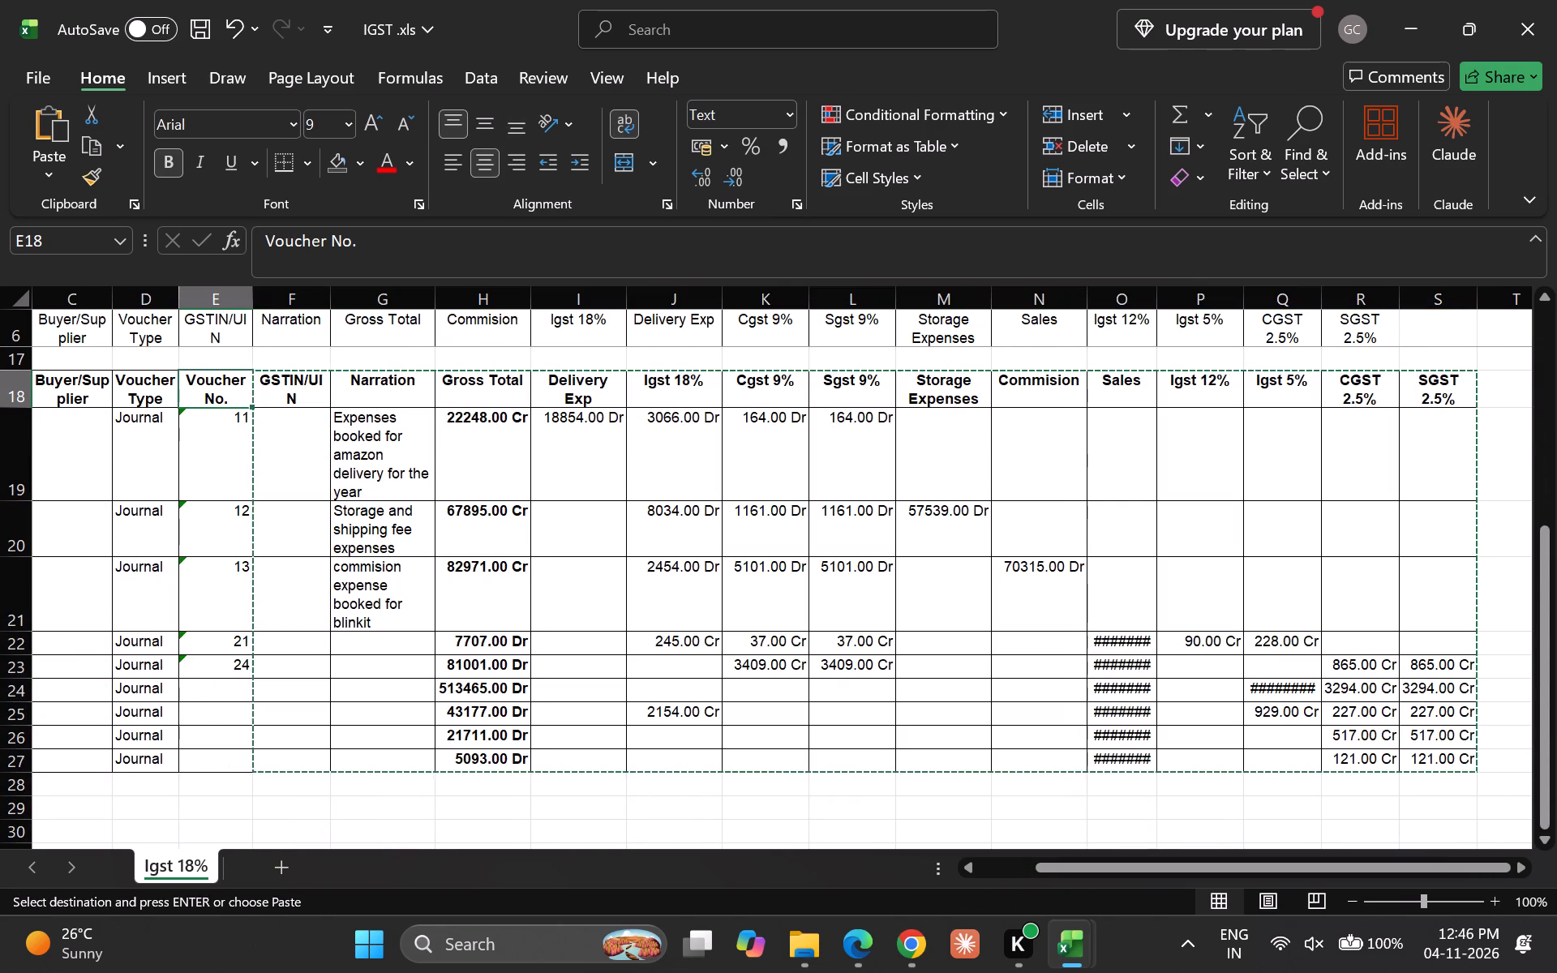
pyautogui.press('Return')
# Compare the pasted block's row 18 headings, from GSTIN/UIN to Igst 18%, with the sheet's own headings in row 6.
pyautogui.press('Down')
pyautogui.press('Up')
pyautogui.press('Right')
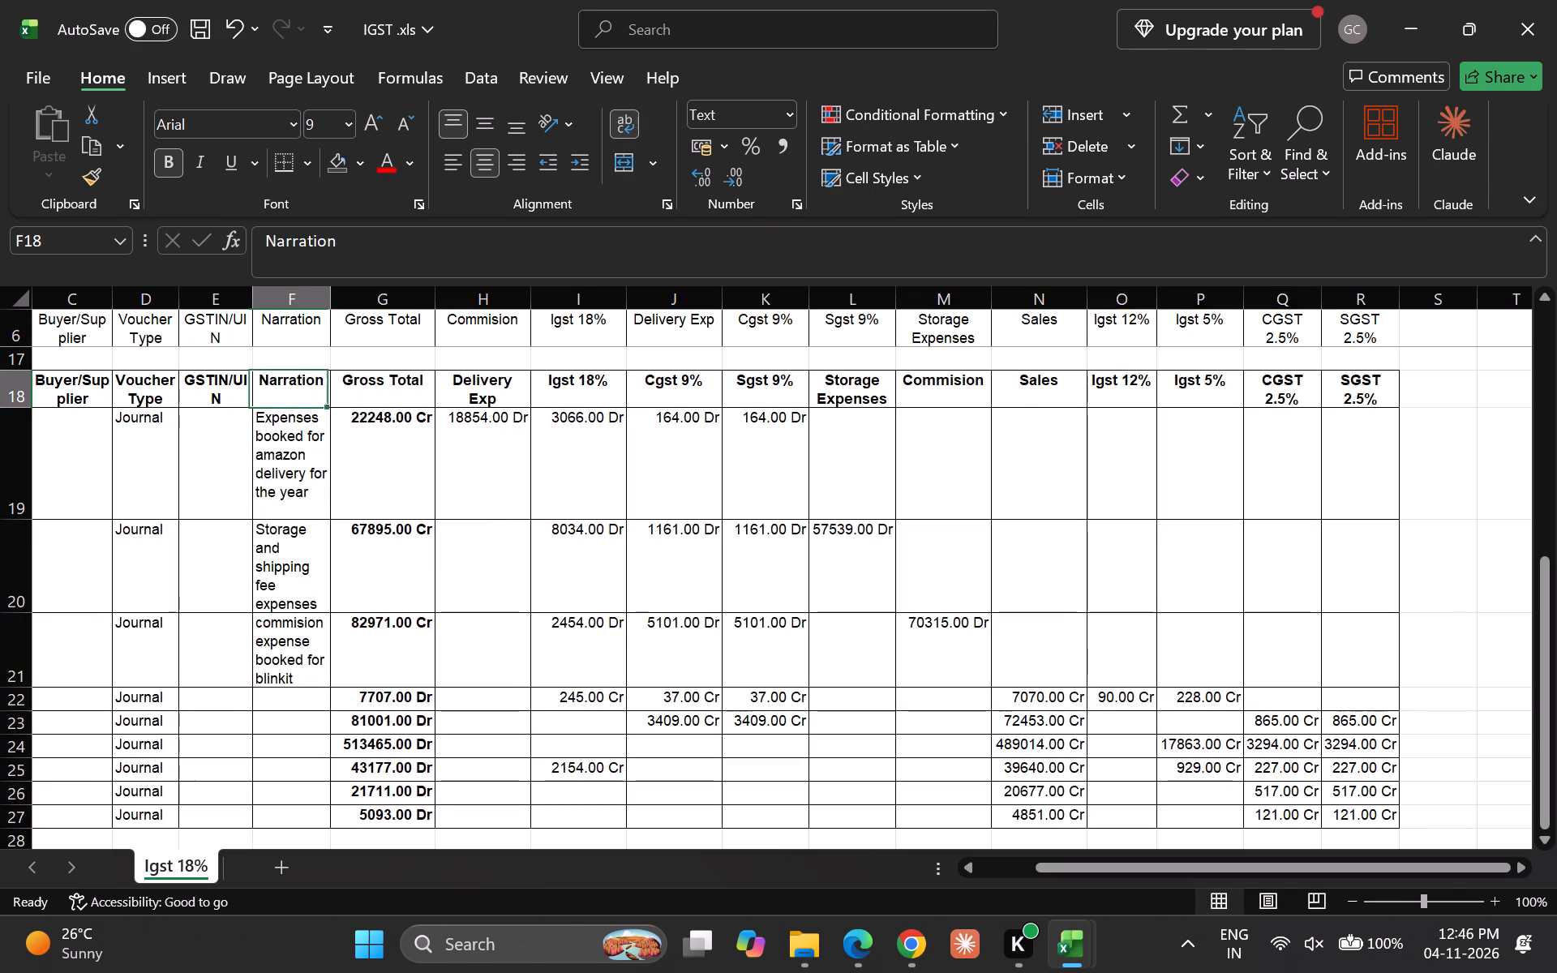
pyautogui.press('Right')
pyautogui.press('Right')
pyautogui.press('Right')
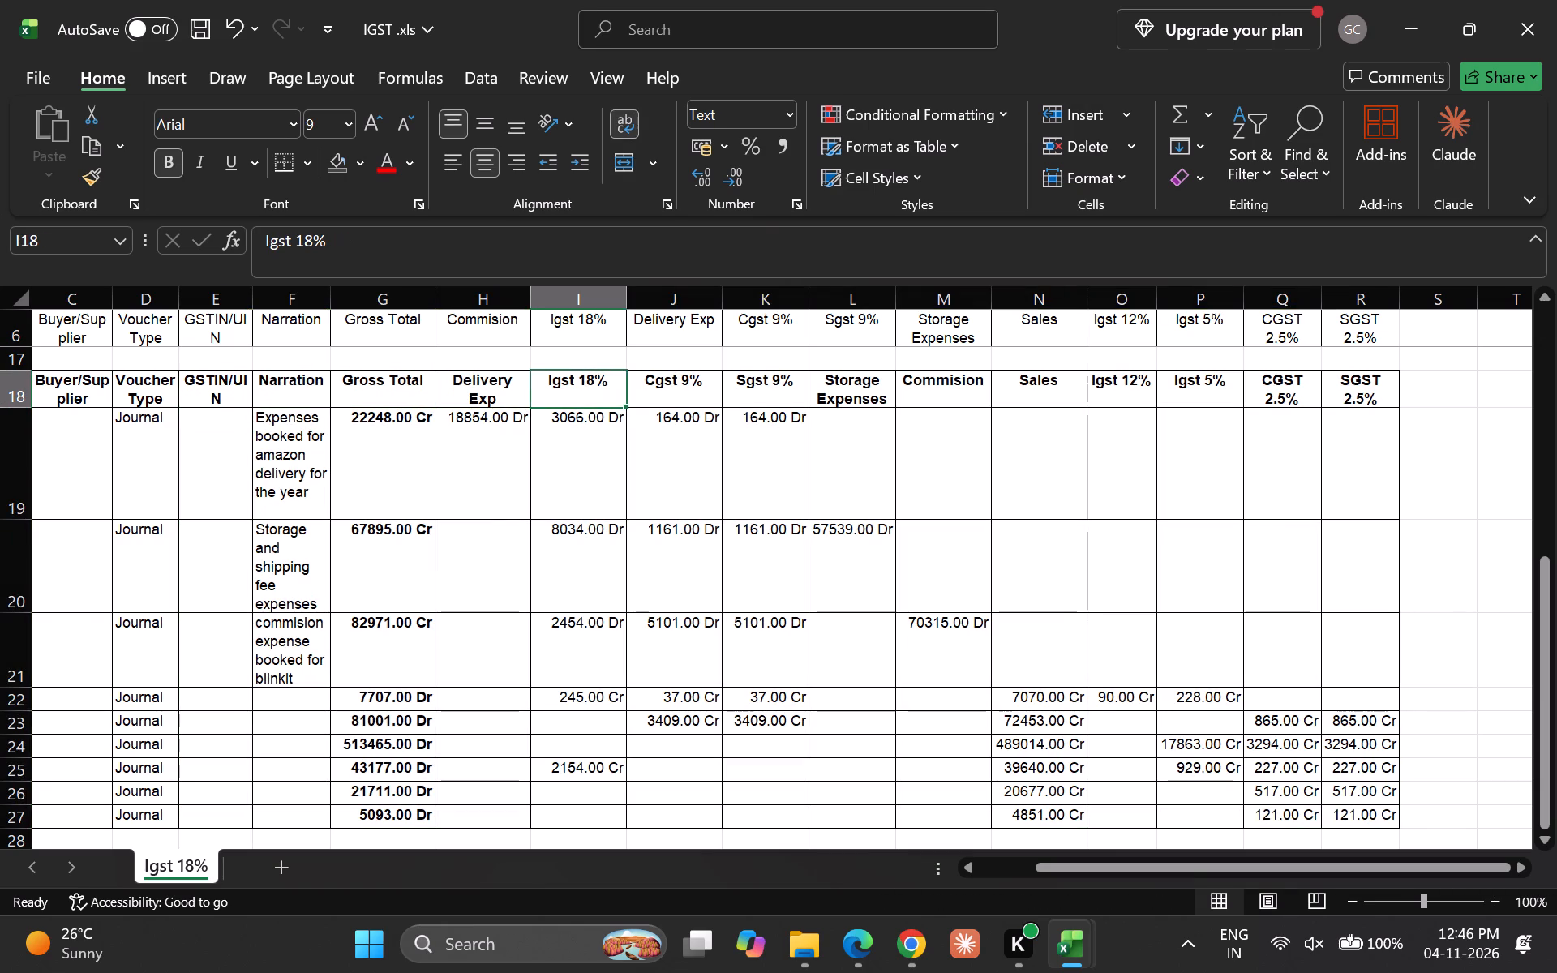
pyautogui.press('Down')
pyautogui.press('Up')
pyautogui.press('Left')
pyautogui.press('Down')
pyautogui.press('Up')
pyautogui.press('Left')
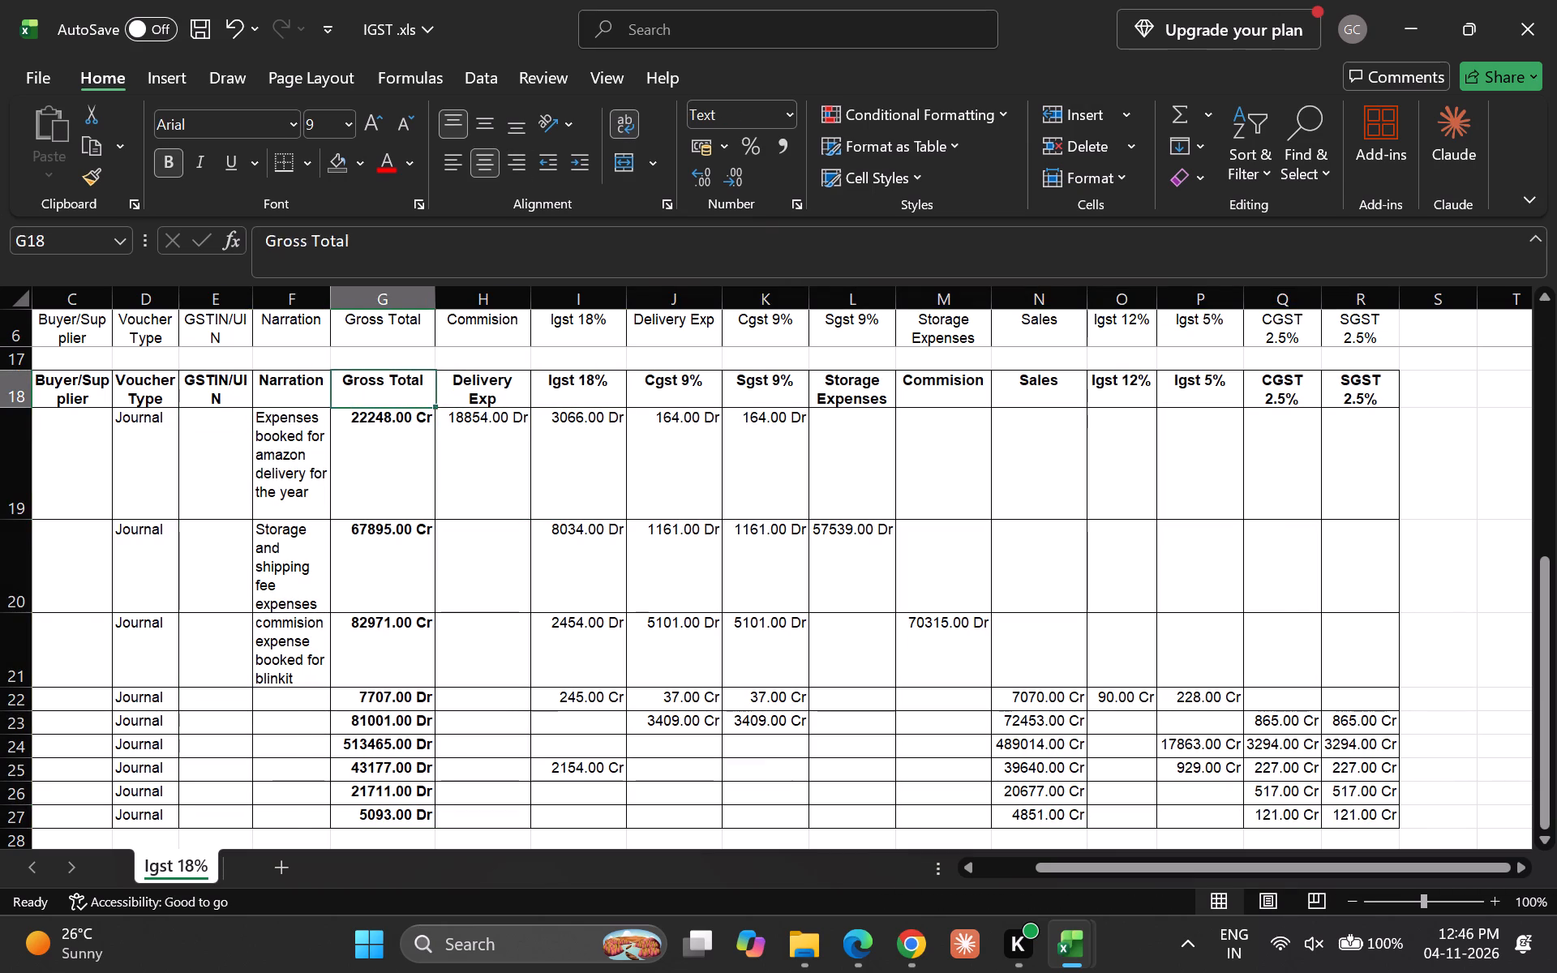
pyautogui.press('Left')
pyautogui.press('Left')
pyautogui.press('Left')
pyautogui.press('Left')
pyautogui.press('Left')
# Review the Particulars column from row 13 to row 20, across the original entries and the pasted block.
pyautogui.press('Up')
pyautogui.press('Down')
pyautogui.press('Up')
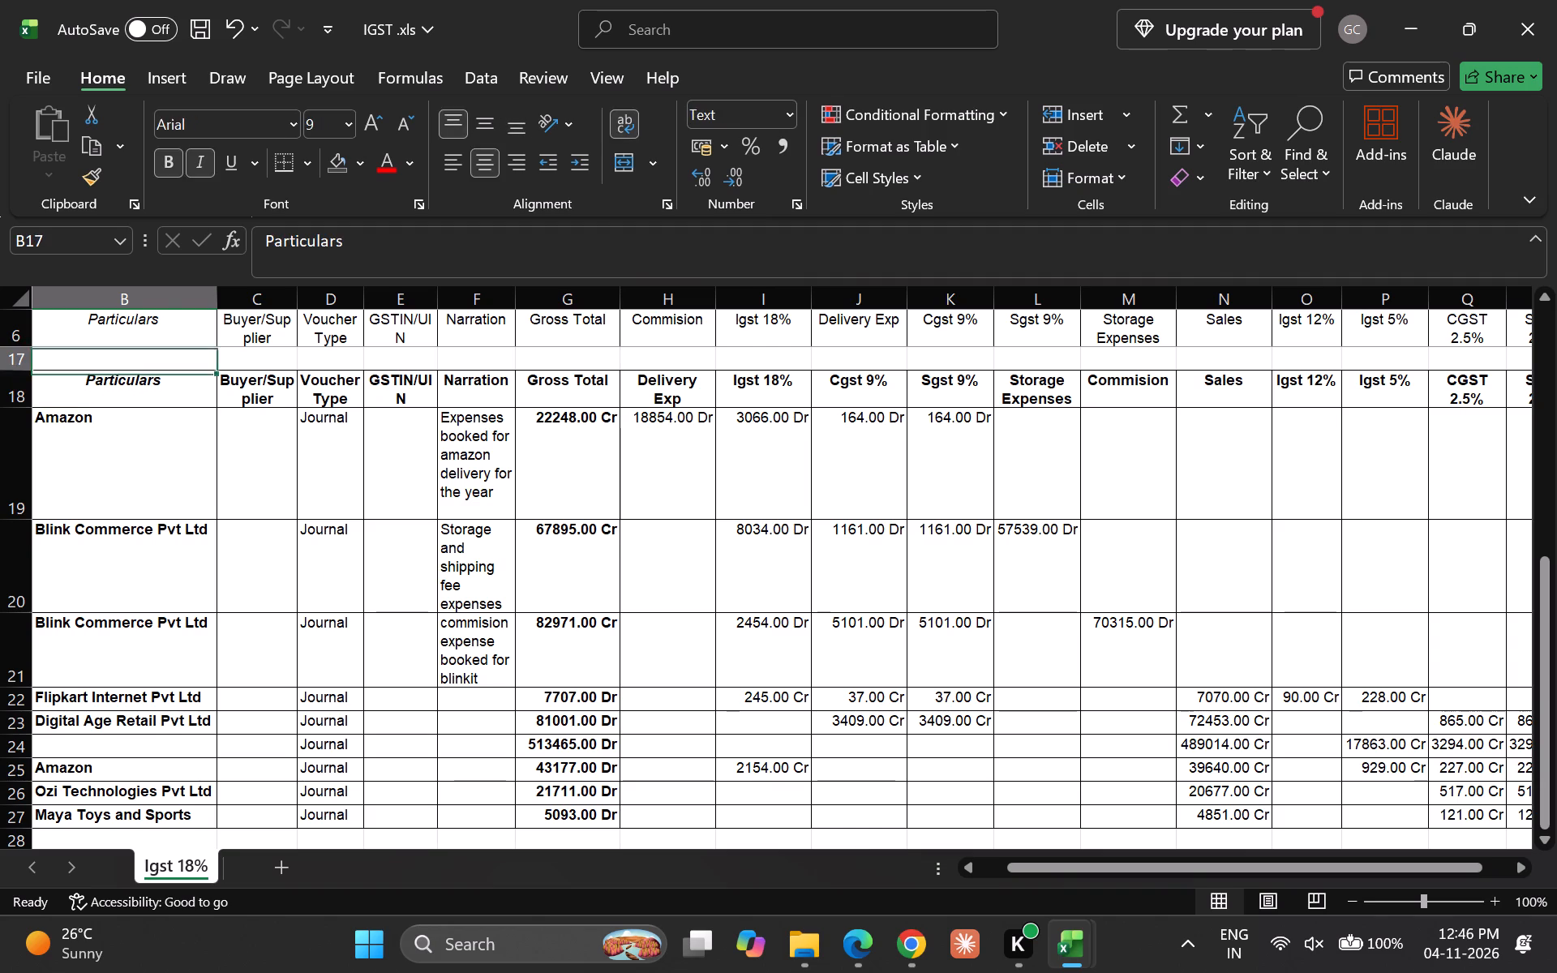
pyautogui.press('Up')
pyautogui.press('Up')
pyautogui.press('Up')
pyautogui.press('Up')
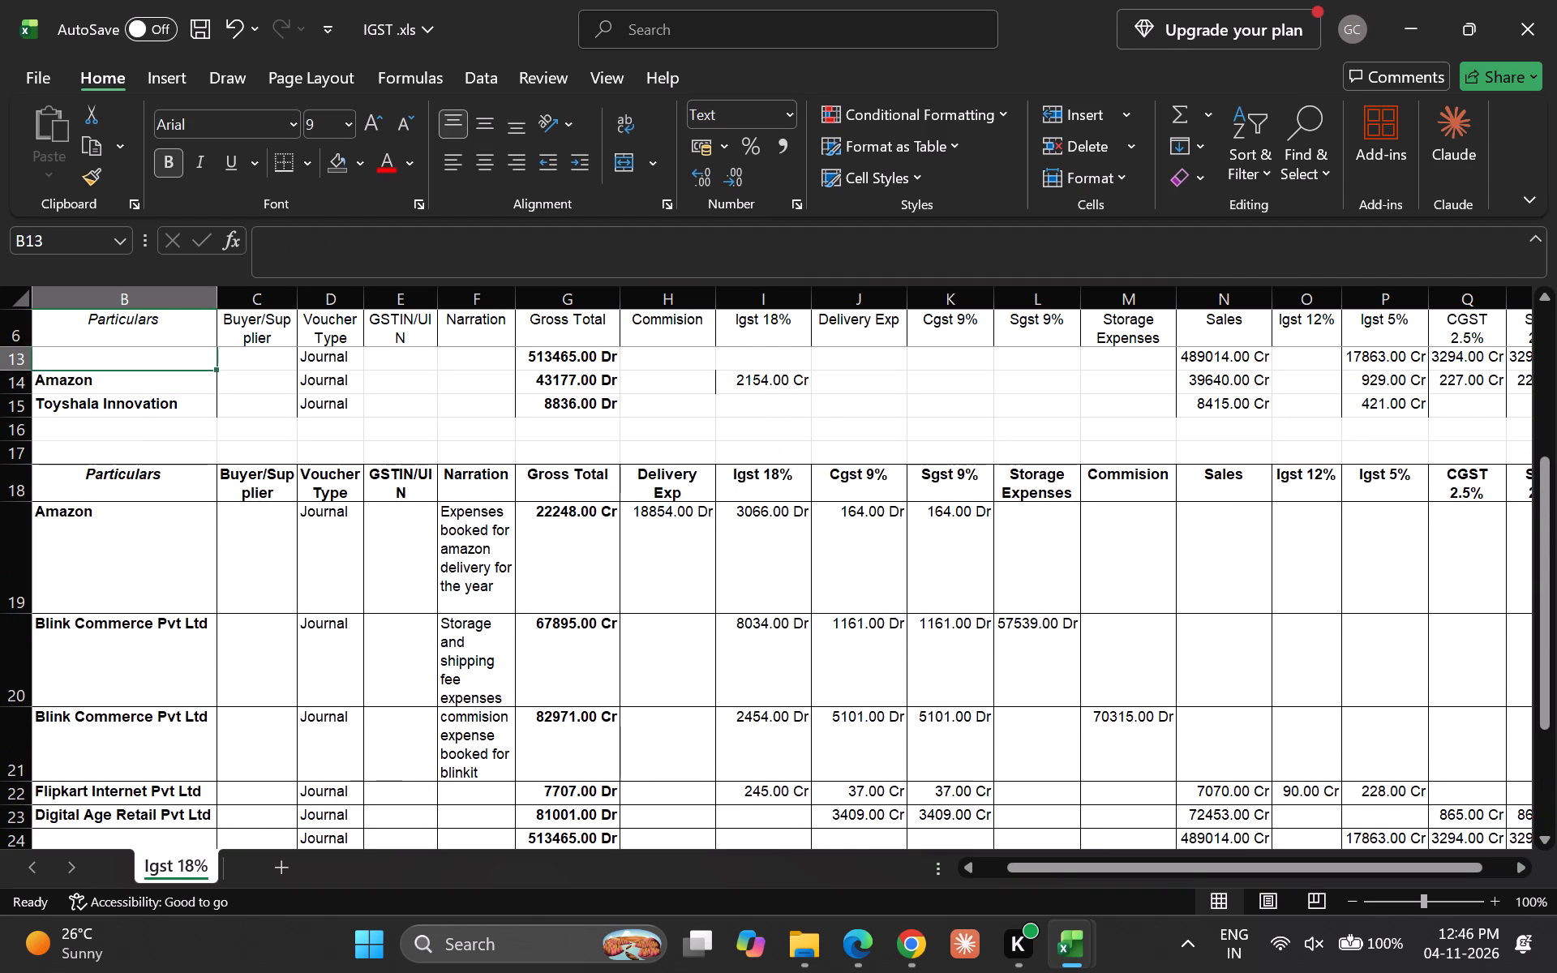
pyautogui.press('Down')
pyautogui.press('Down')
pyautogui.press('Down')
pyautogui.press('Up')
pyautogui.press('Up')
pyautogui.press('Down')
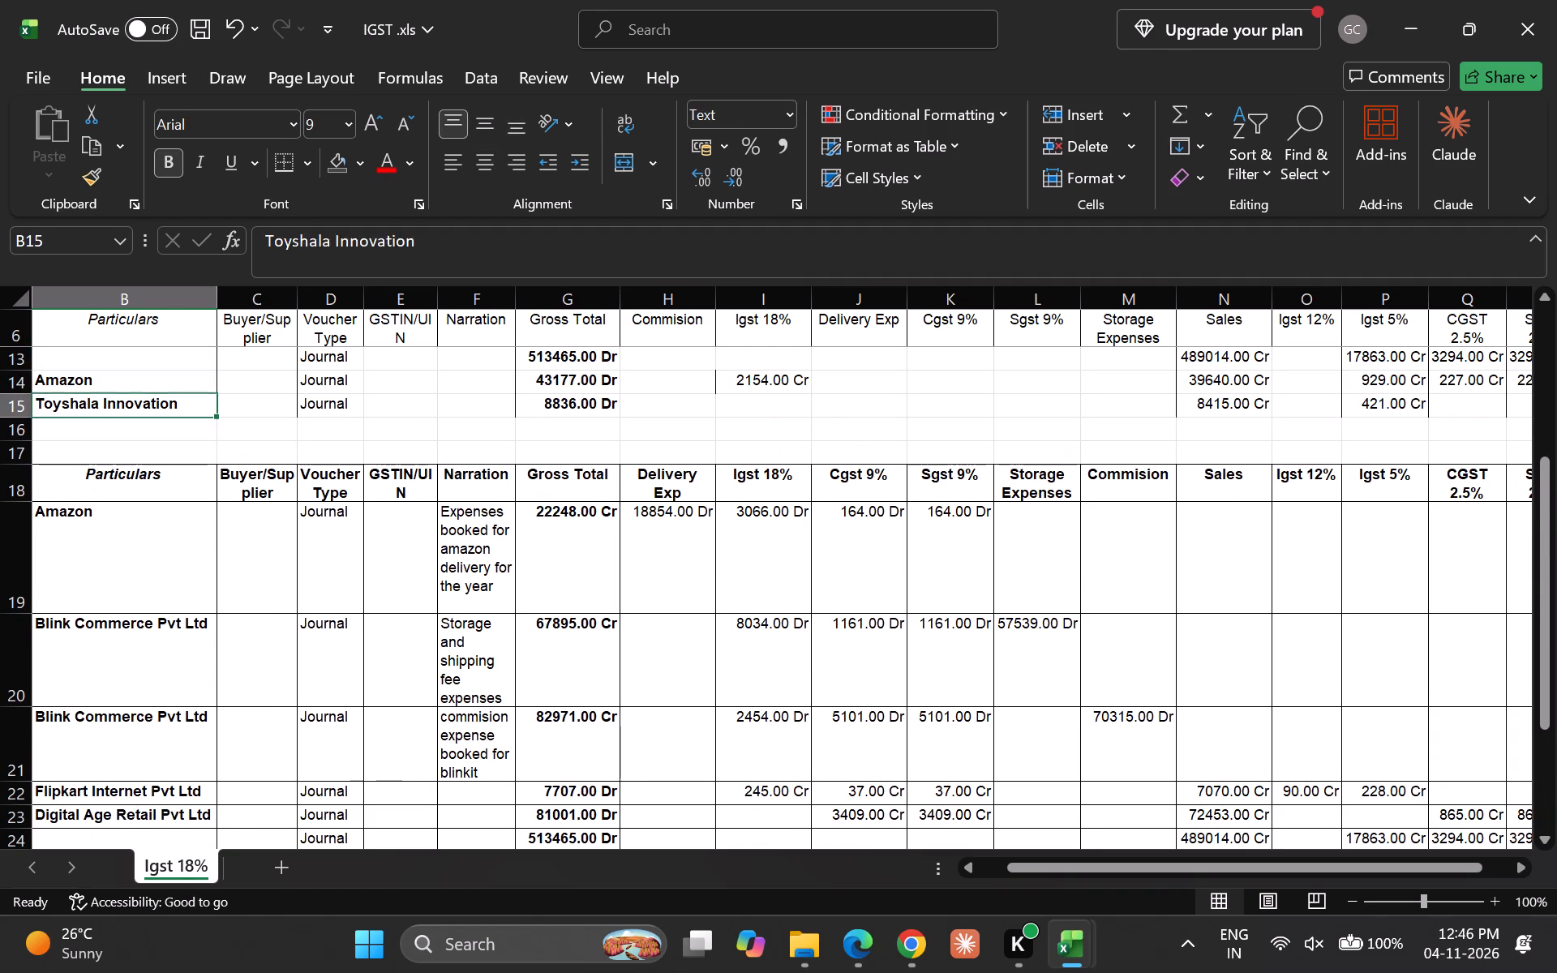
pyautogui.press('Down')
pyautogui.press('Down')
pyautogui.press('Down')
pyautogui.press('Down')
pyautogui.press('Down')
# Check the pasted block's column order from Delivery Exp to Storage Expenses against the row 6 headings, focusing on Igst 18%.
pyautogui.press('Right')
pyautogui.press('Right')
pyautogui.press('Right')
pyautogui.press('Right')
pyautogui.press('Right')
pyautogui.press('Right')
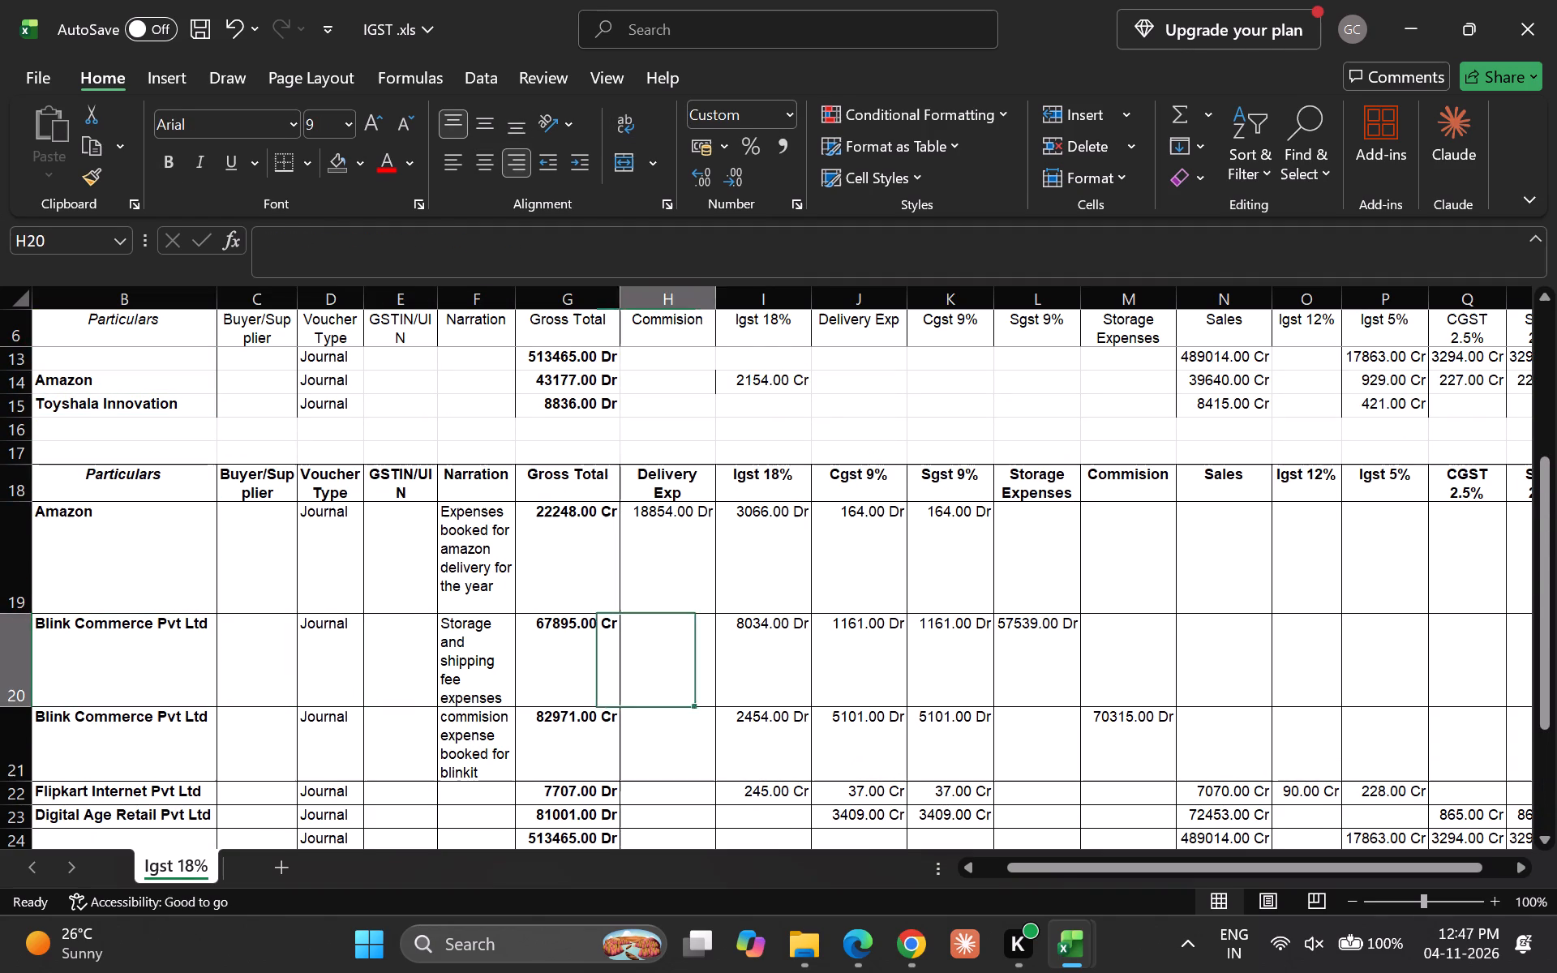
pyautogui.press('Right')
pyautogui.press('Right')
pyautogui.press('Right')
pyautogui.press('Right')
pyautogui.press('Up')
pyautogui.press('Up')
pyautogui.press('Left')
pyautogui.press('Left')
pyautogui.press('Left')
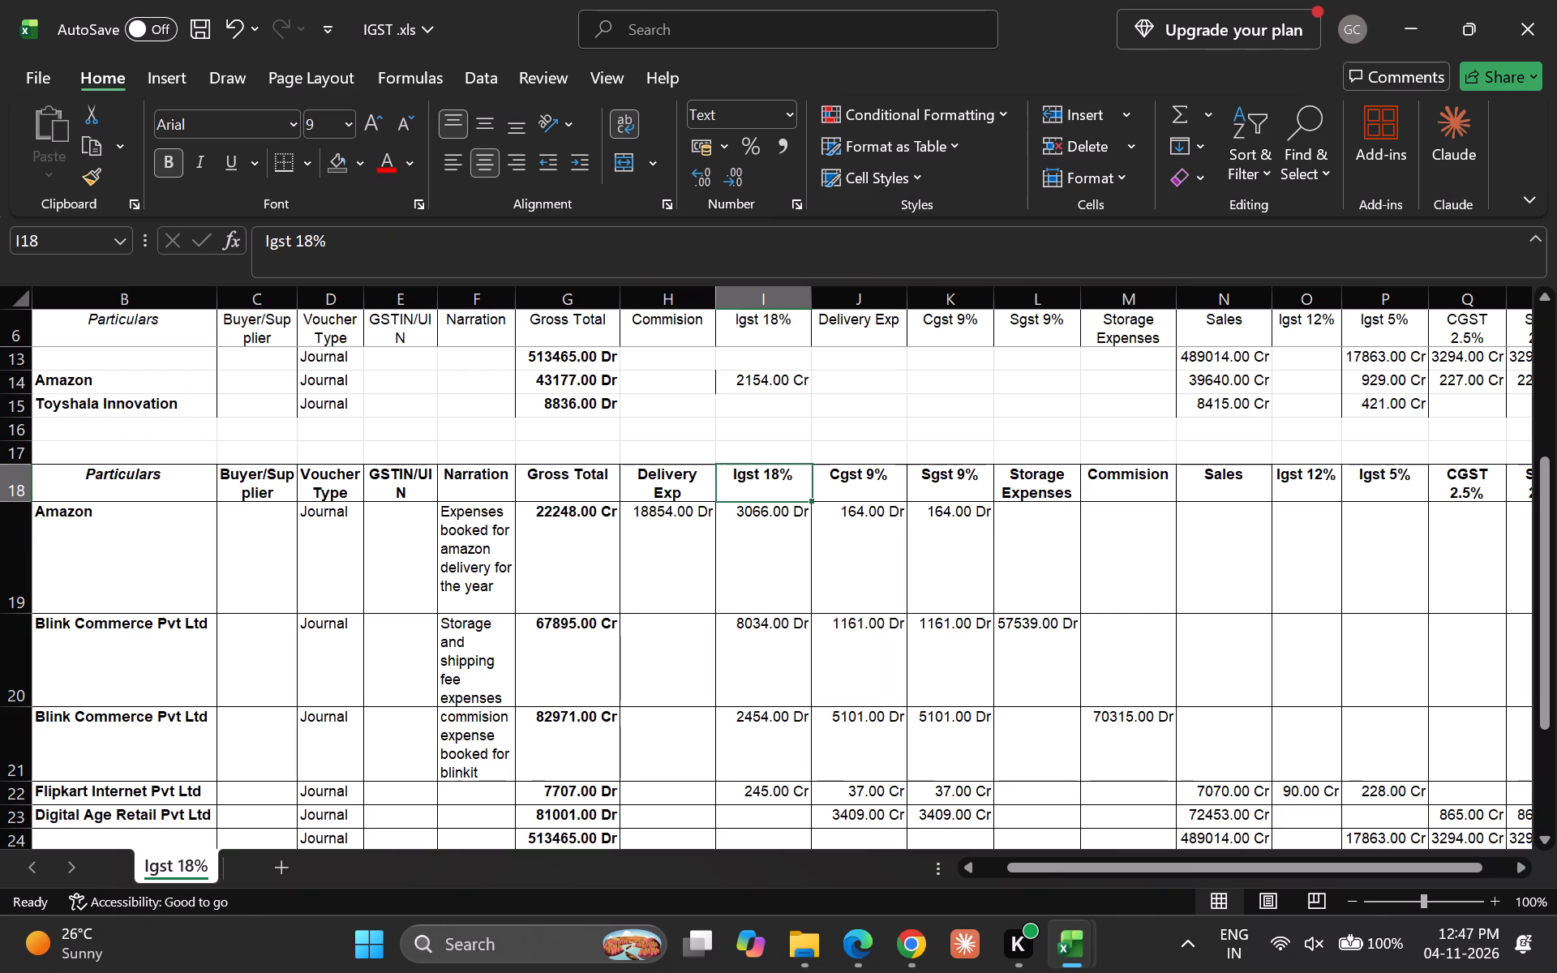
pyautogui.press('Down')
pyautogui.press('Up')
pyautogui.press('Down')
pyautogui.press('Up')
pyautogui.press('Down')
pyautogui.press('Up')
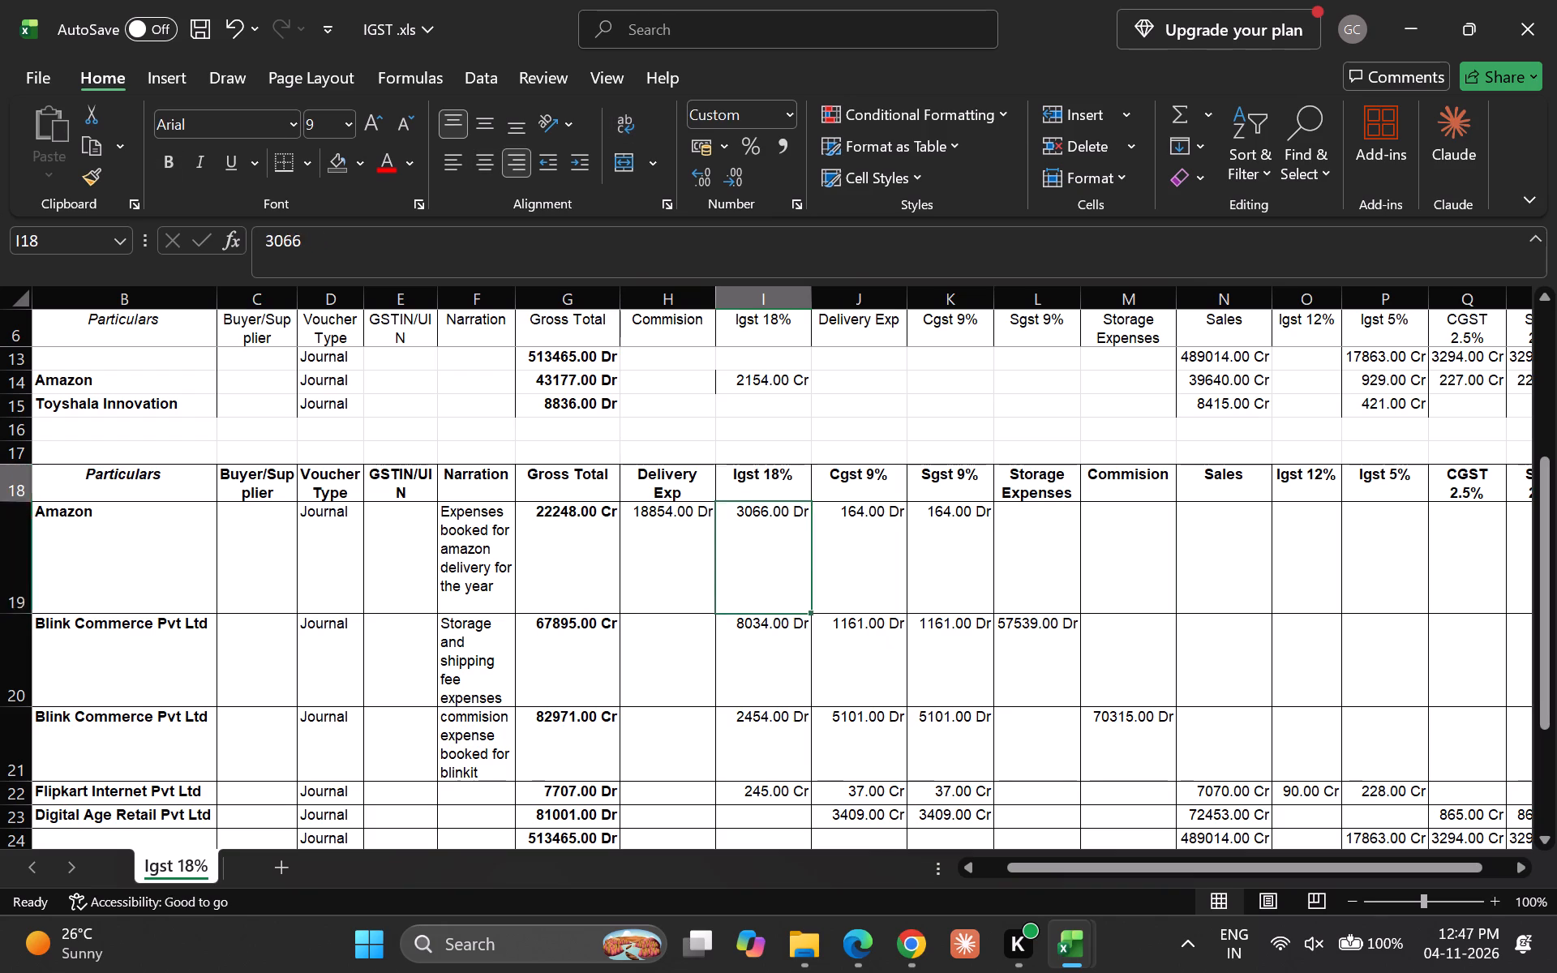
pyautogui.press('Down')
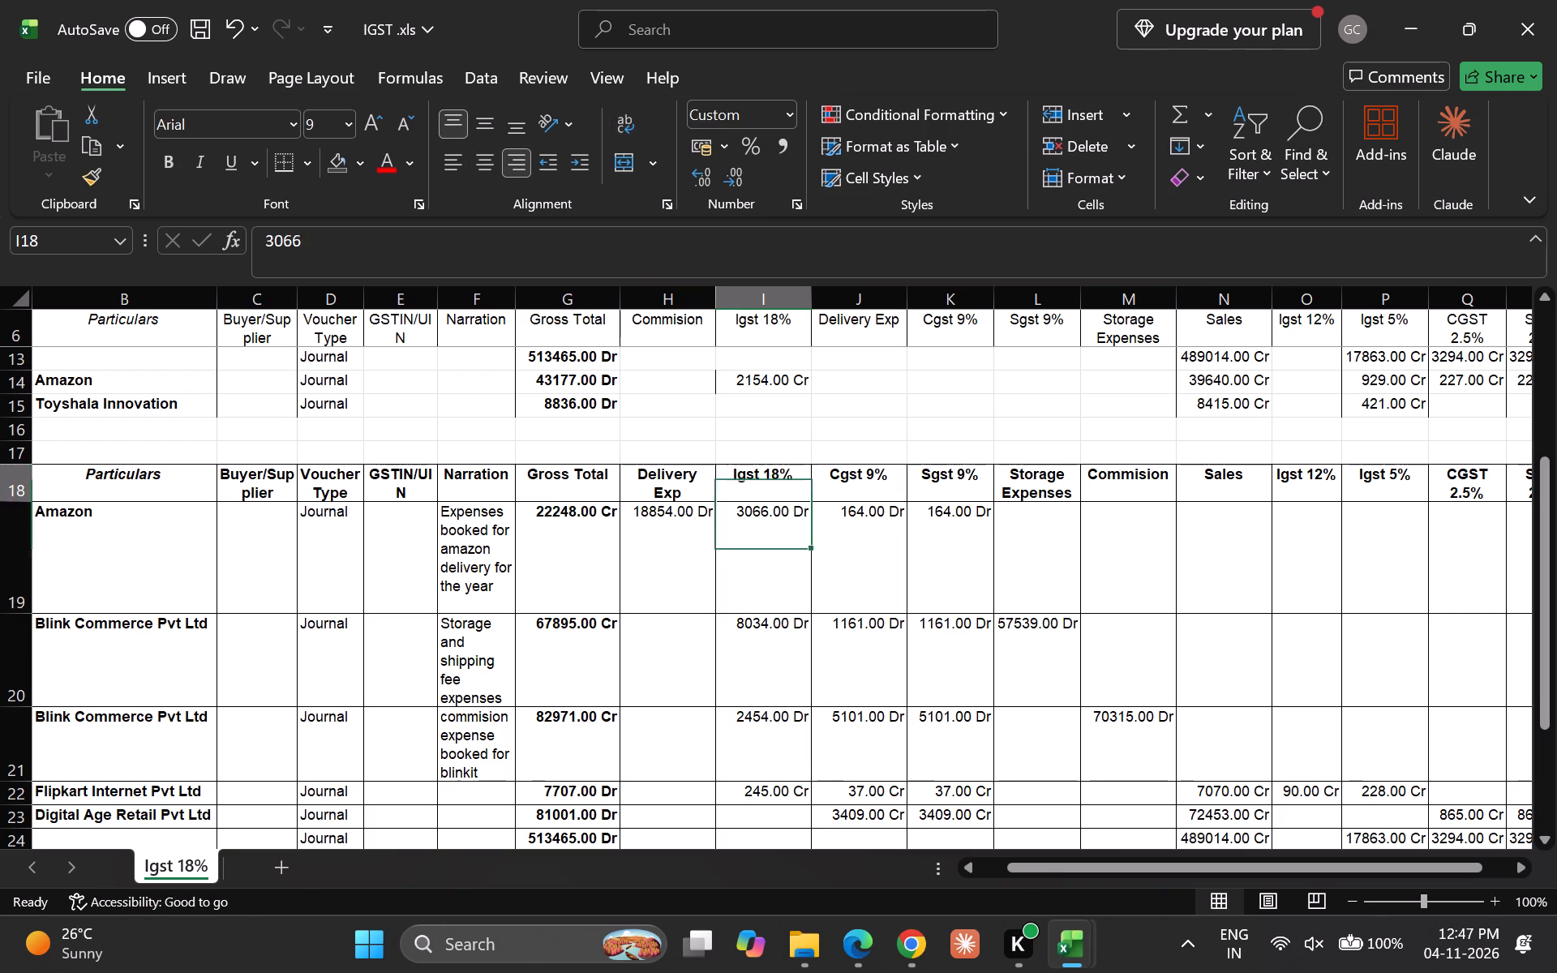
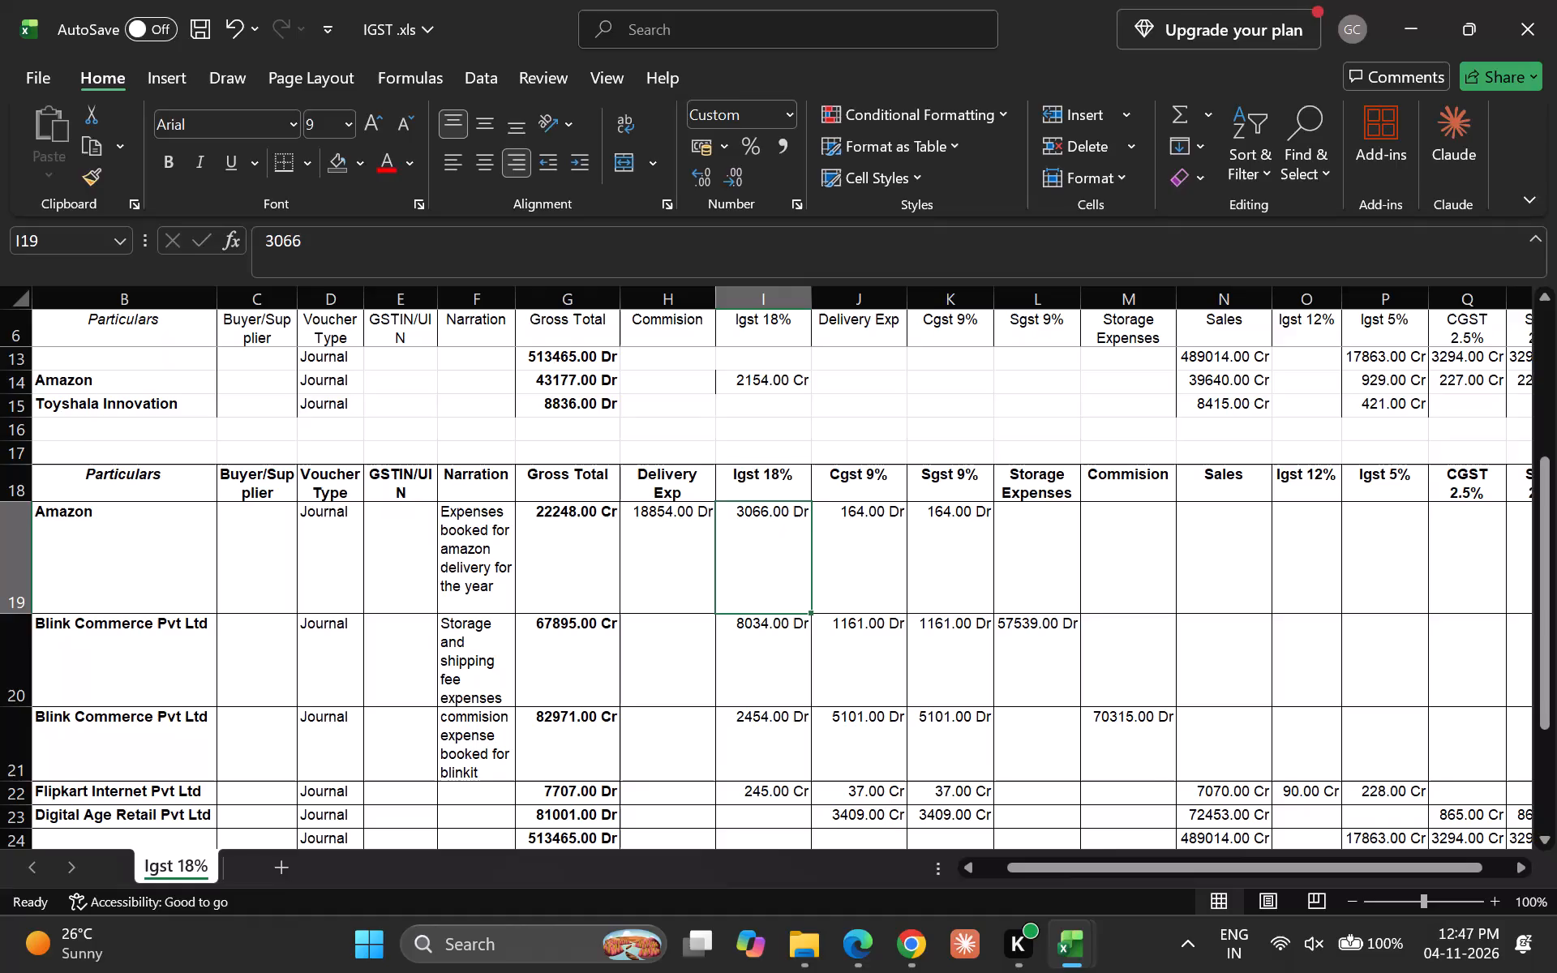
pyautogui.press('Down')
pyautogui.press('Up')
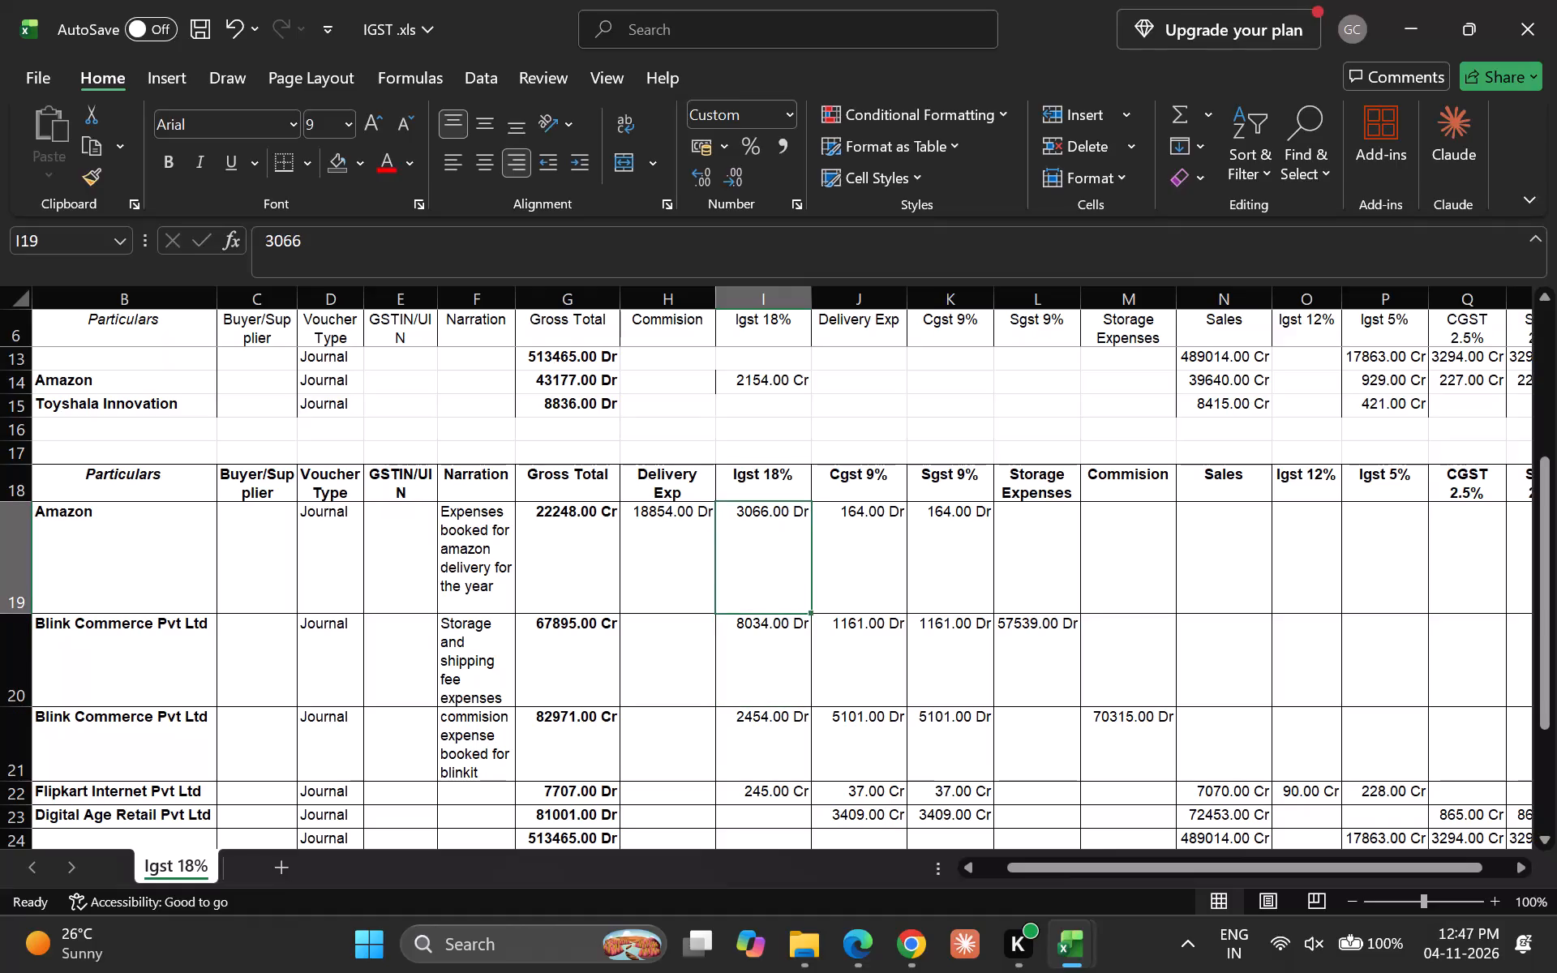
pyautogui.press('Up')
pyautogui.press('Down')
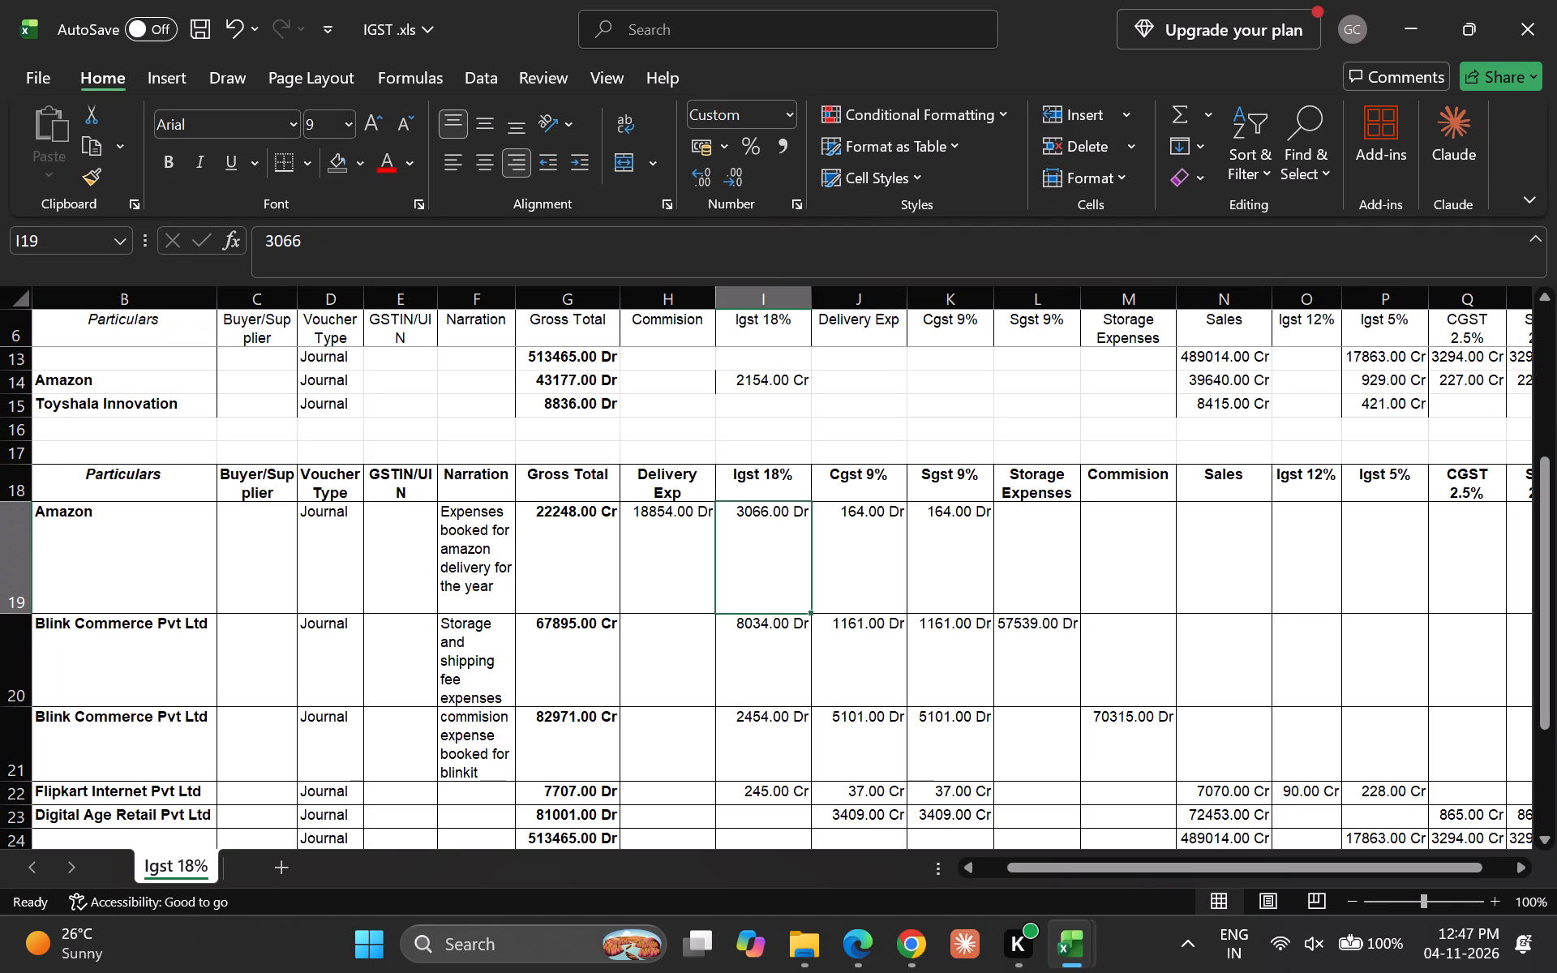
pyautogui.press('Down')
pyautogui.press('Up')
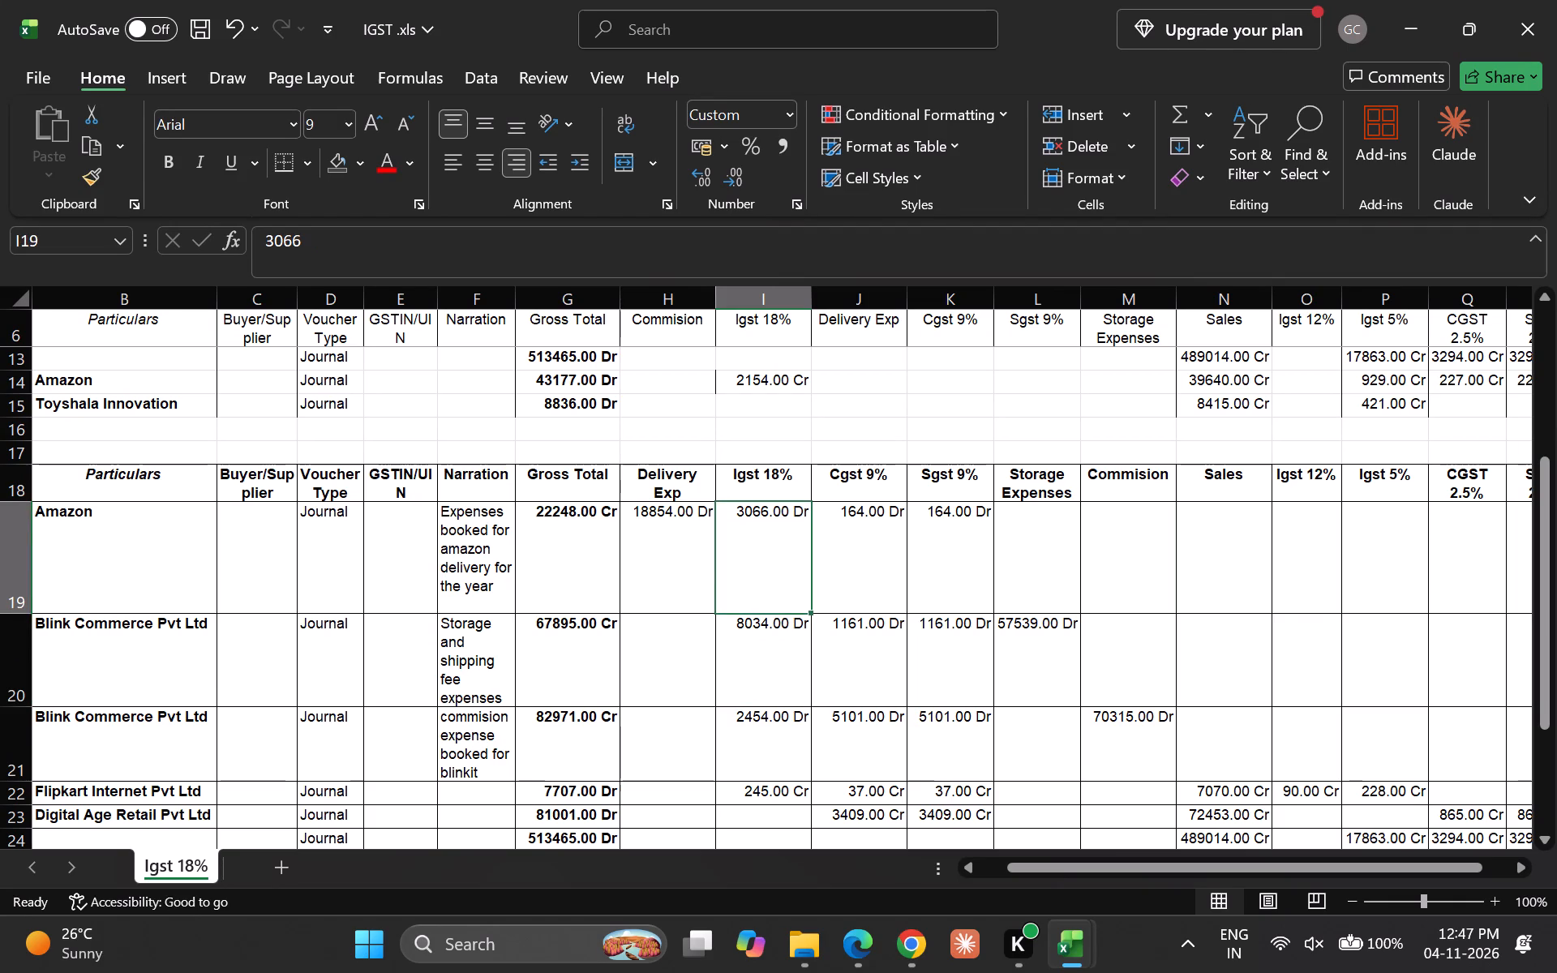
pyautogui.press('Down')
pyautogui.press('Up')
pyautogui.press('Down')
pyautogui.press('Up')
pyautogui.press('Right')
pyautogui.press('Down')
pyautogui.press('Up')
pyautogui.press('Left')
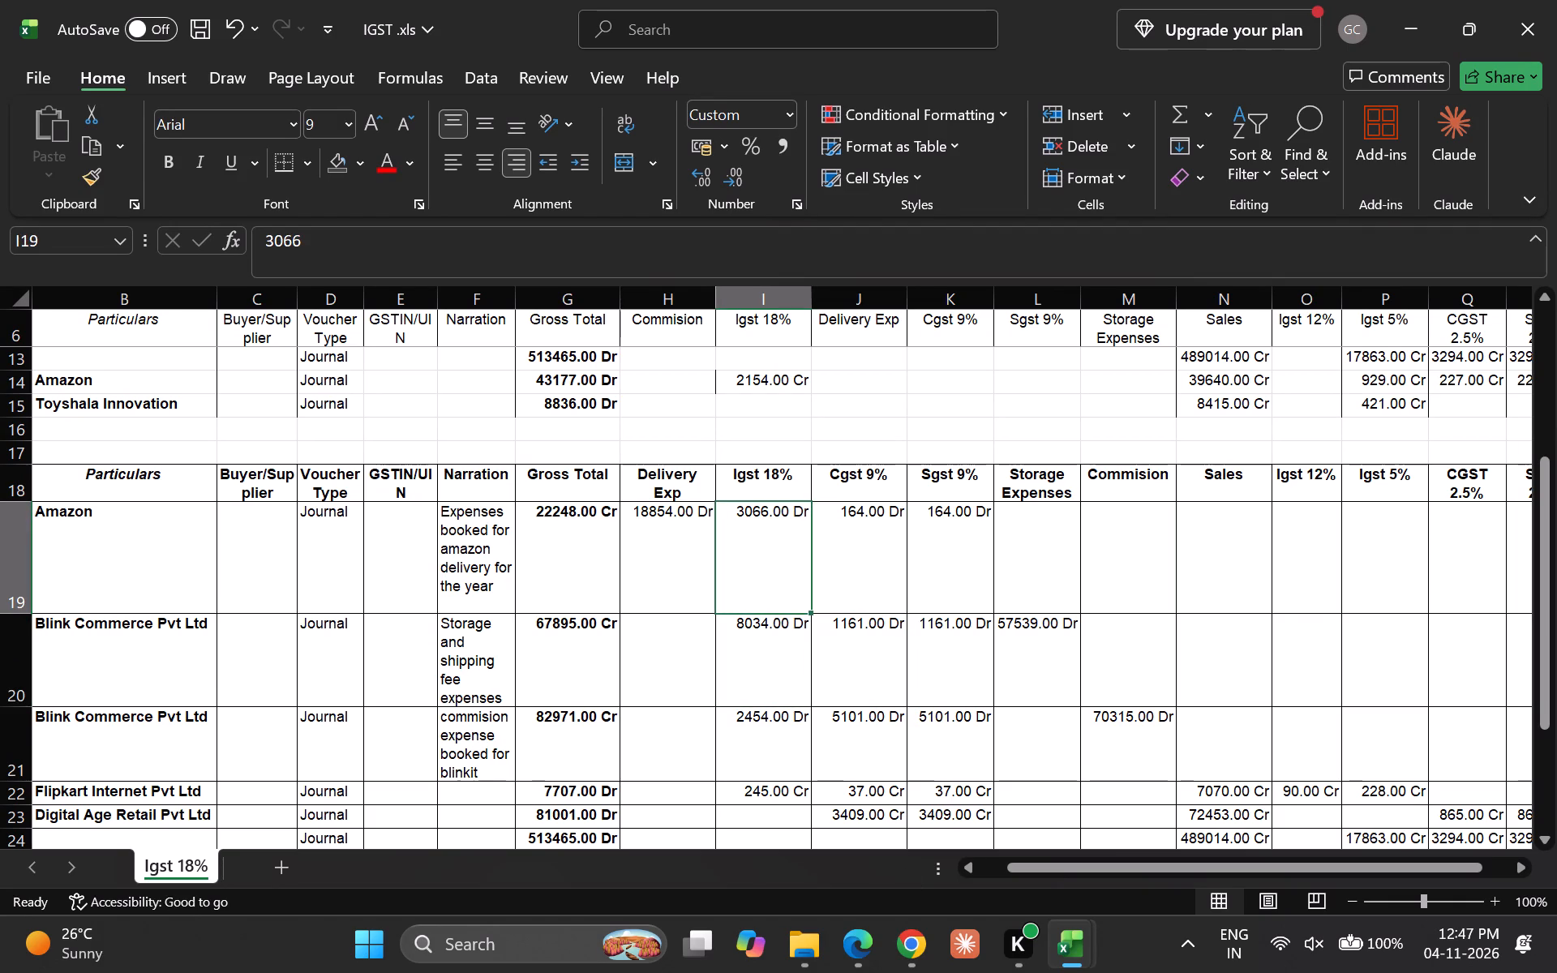
# Highlight the entire Amazon delivery expense row (row 19) in the lower table with yellow fill.
pyautogui.scroll(2, 957, 605)
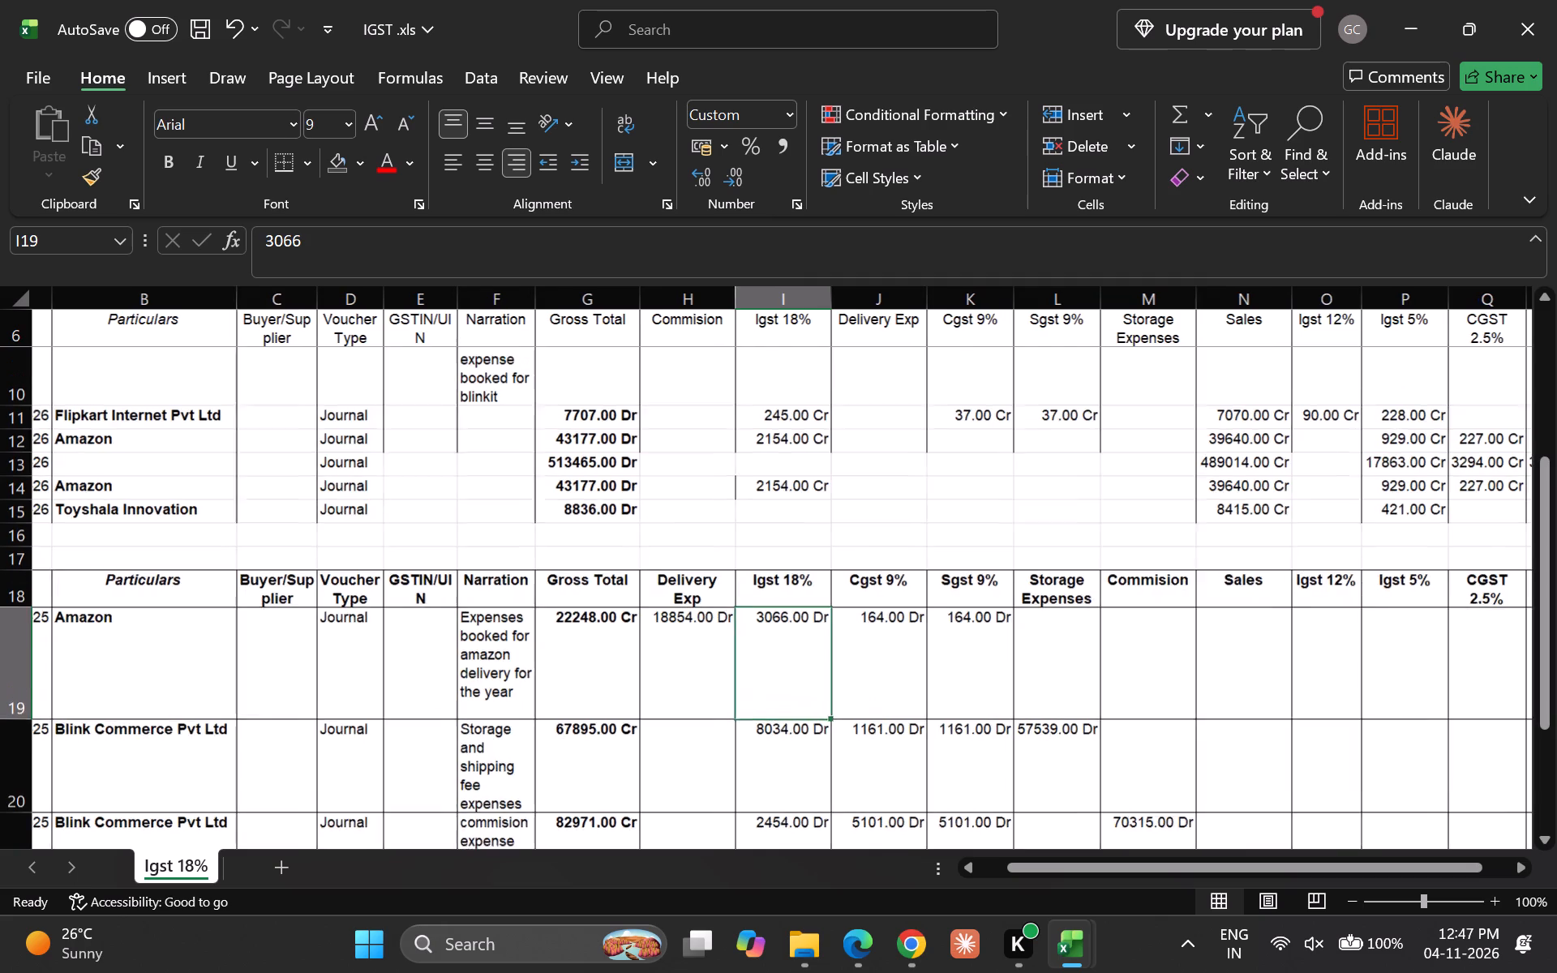
pyautogui.scroll(5, 957, 605)
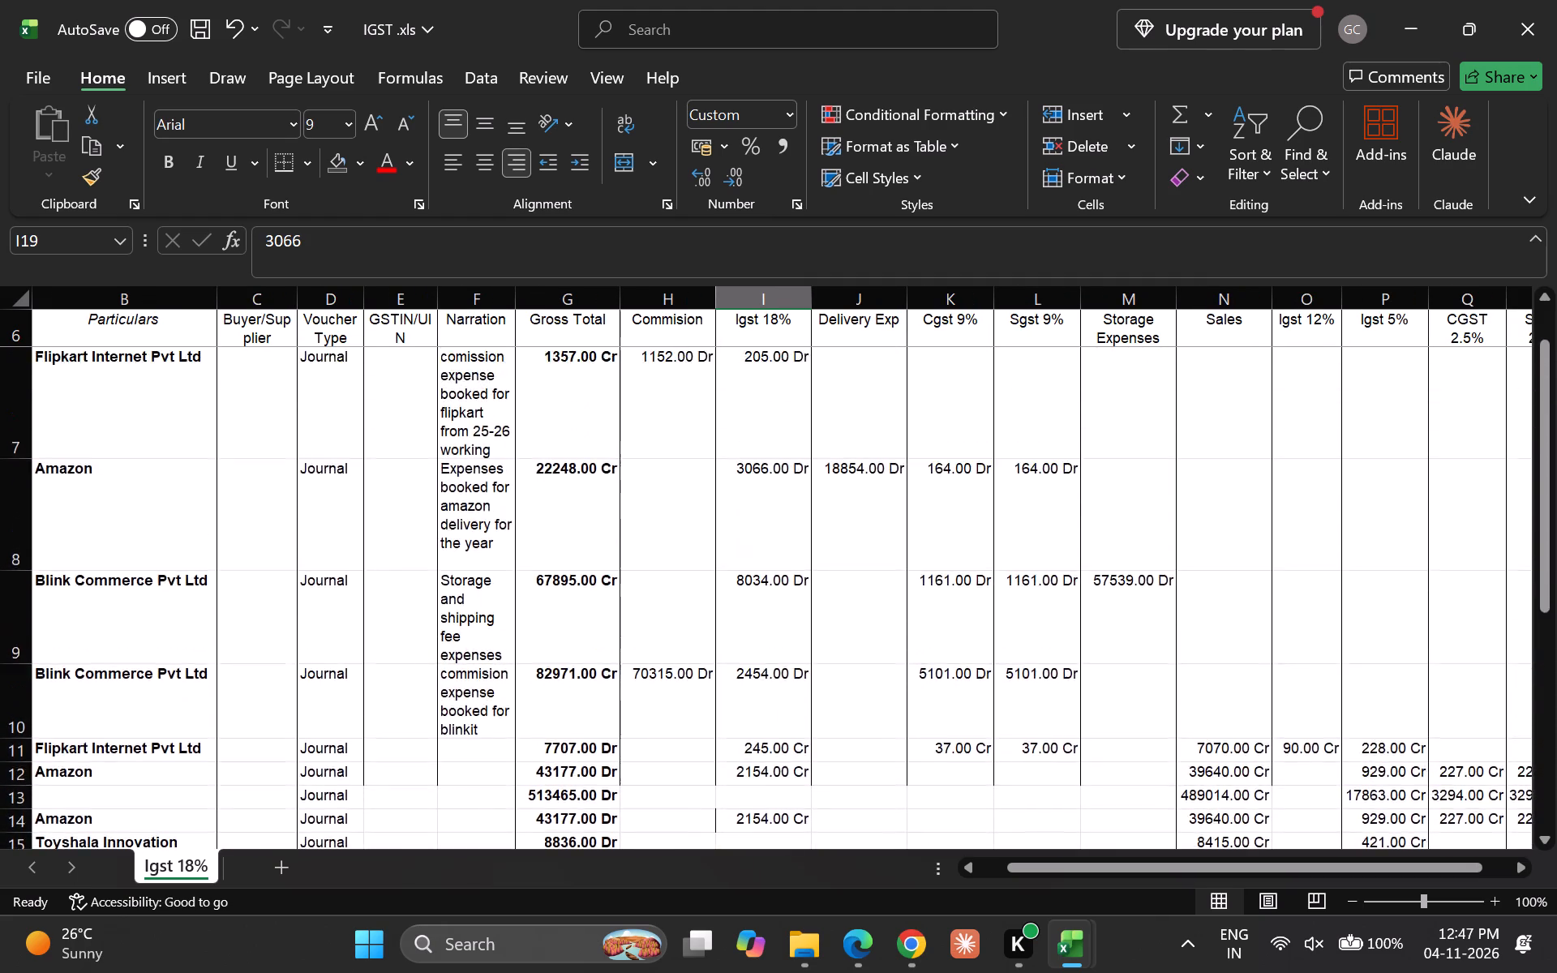
pyautogui.scroll(-1, 957, 605)
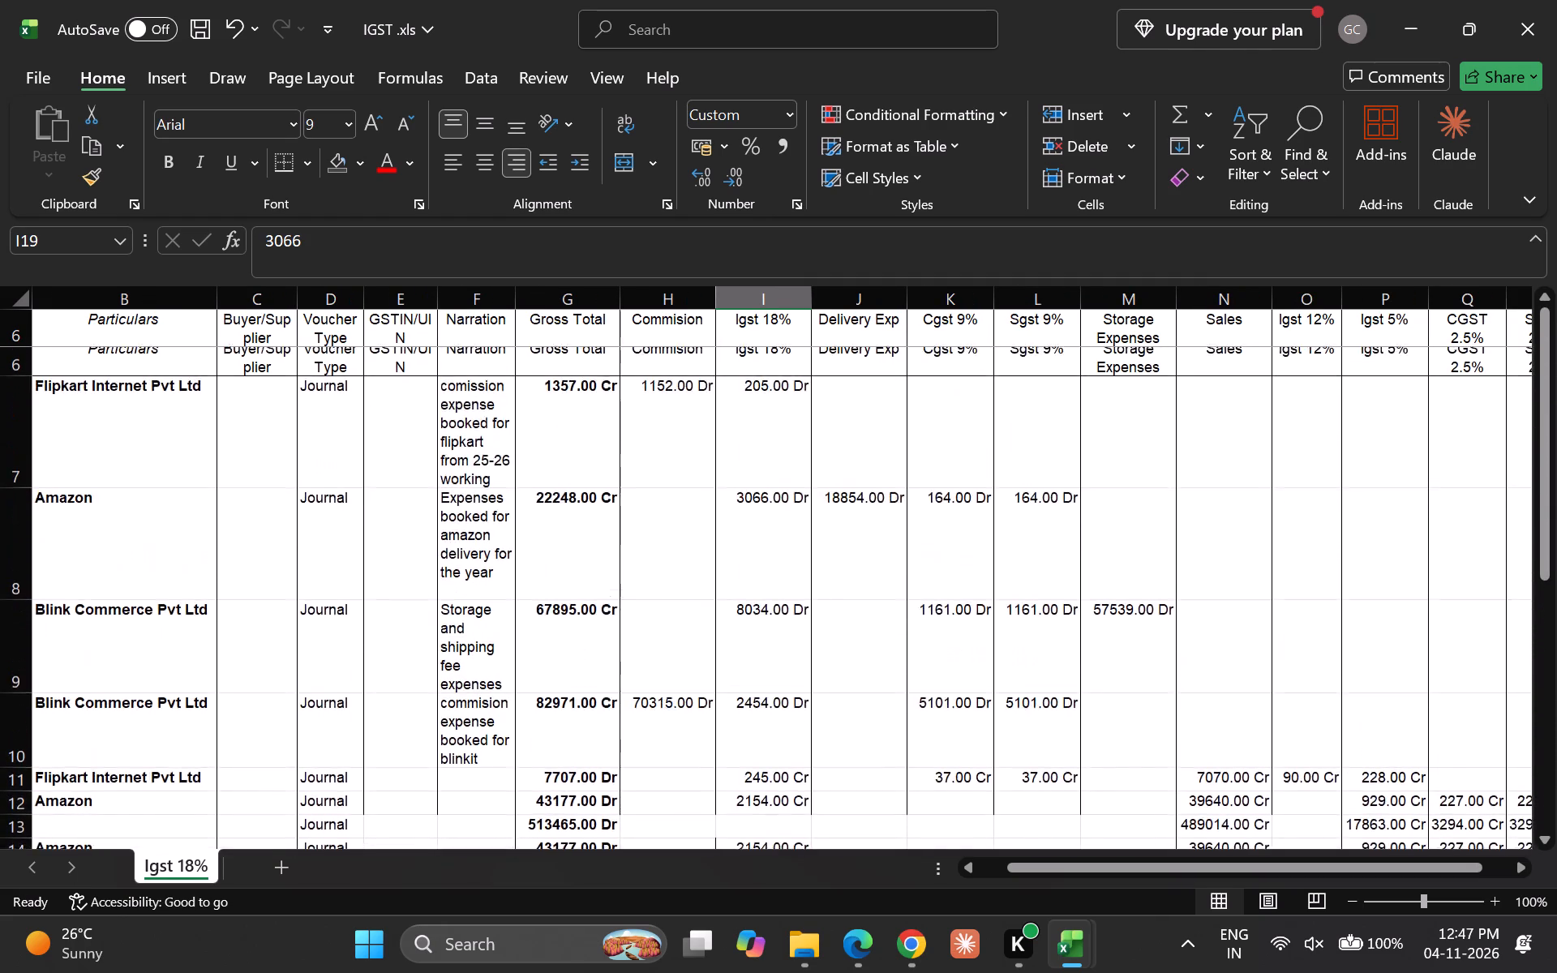
pyautogui.scroll(-1, 957, 605)
pyautogui.hotkey('shift', 'space')
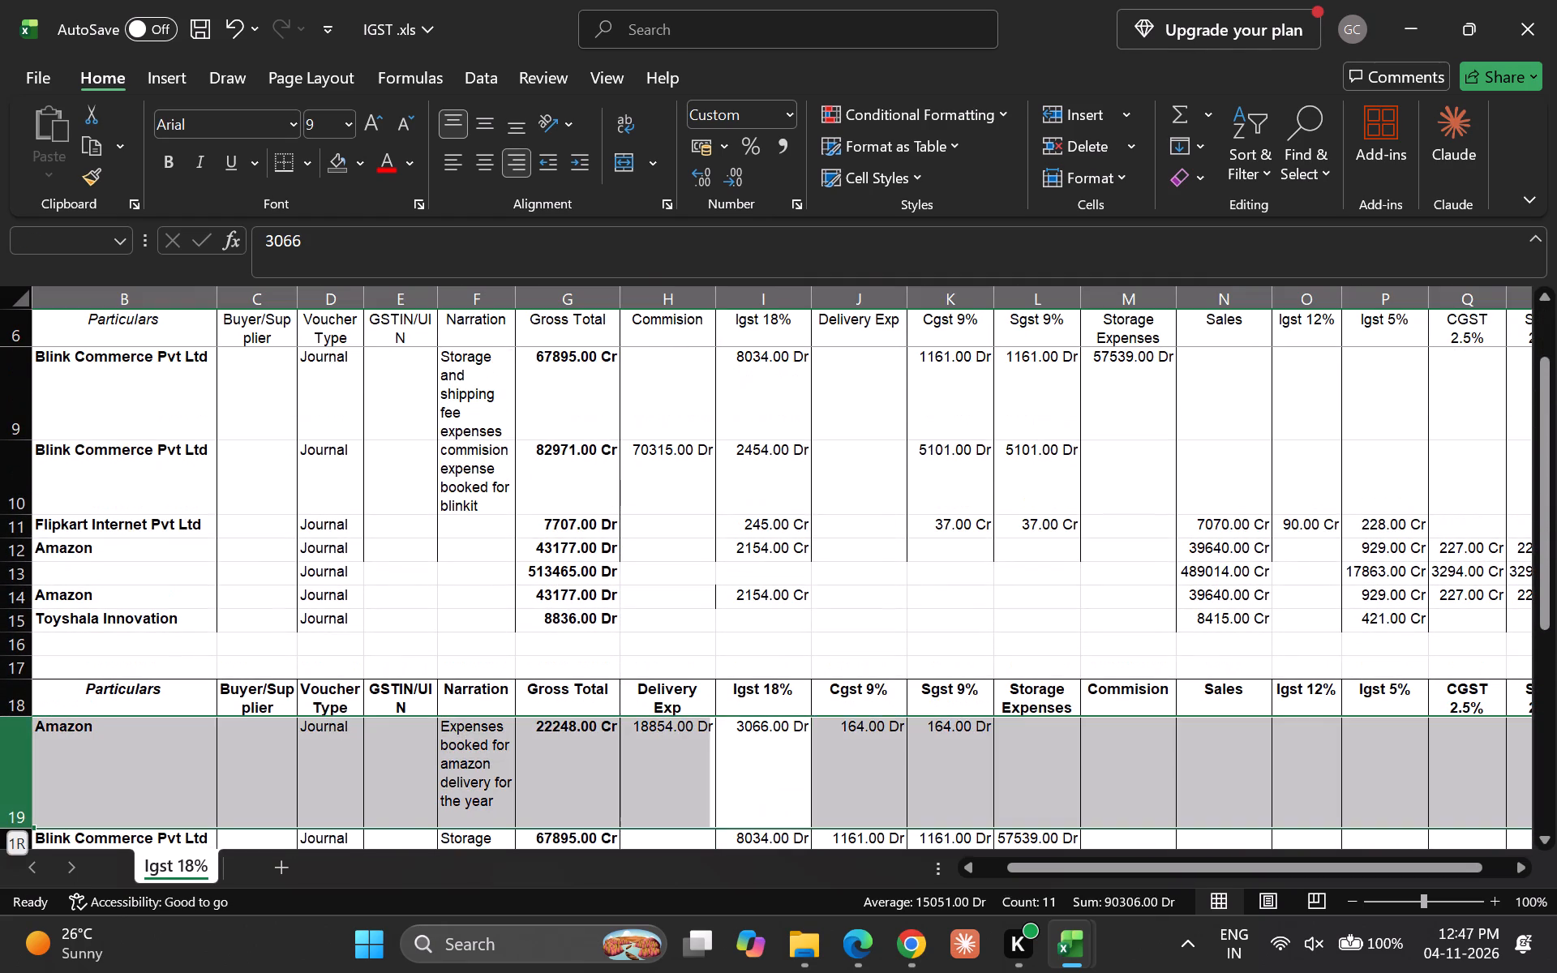
pyautogui.click(356, 169)
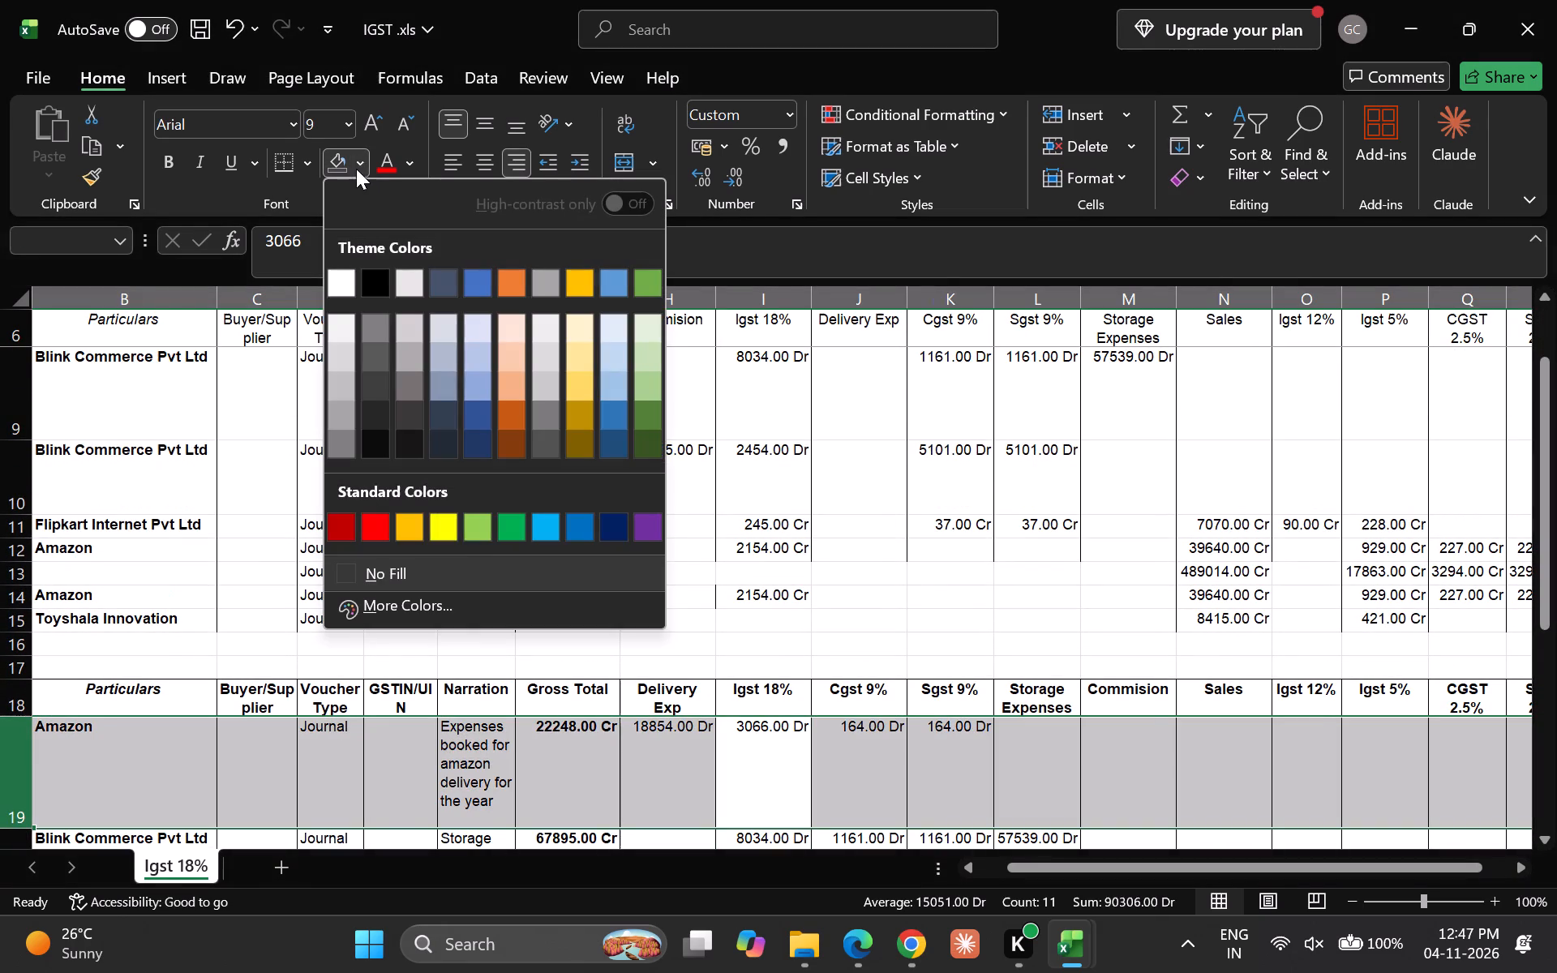
pyautogui.click(433, 529)
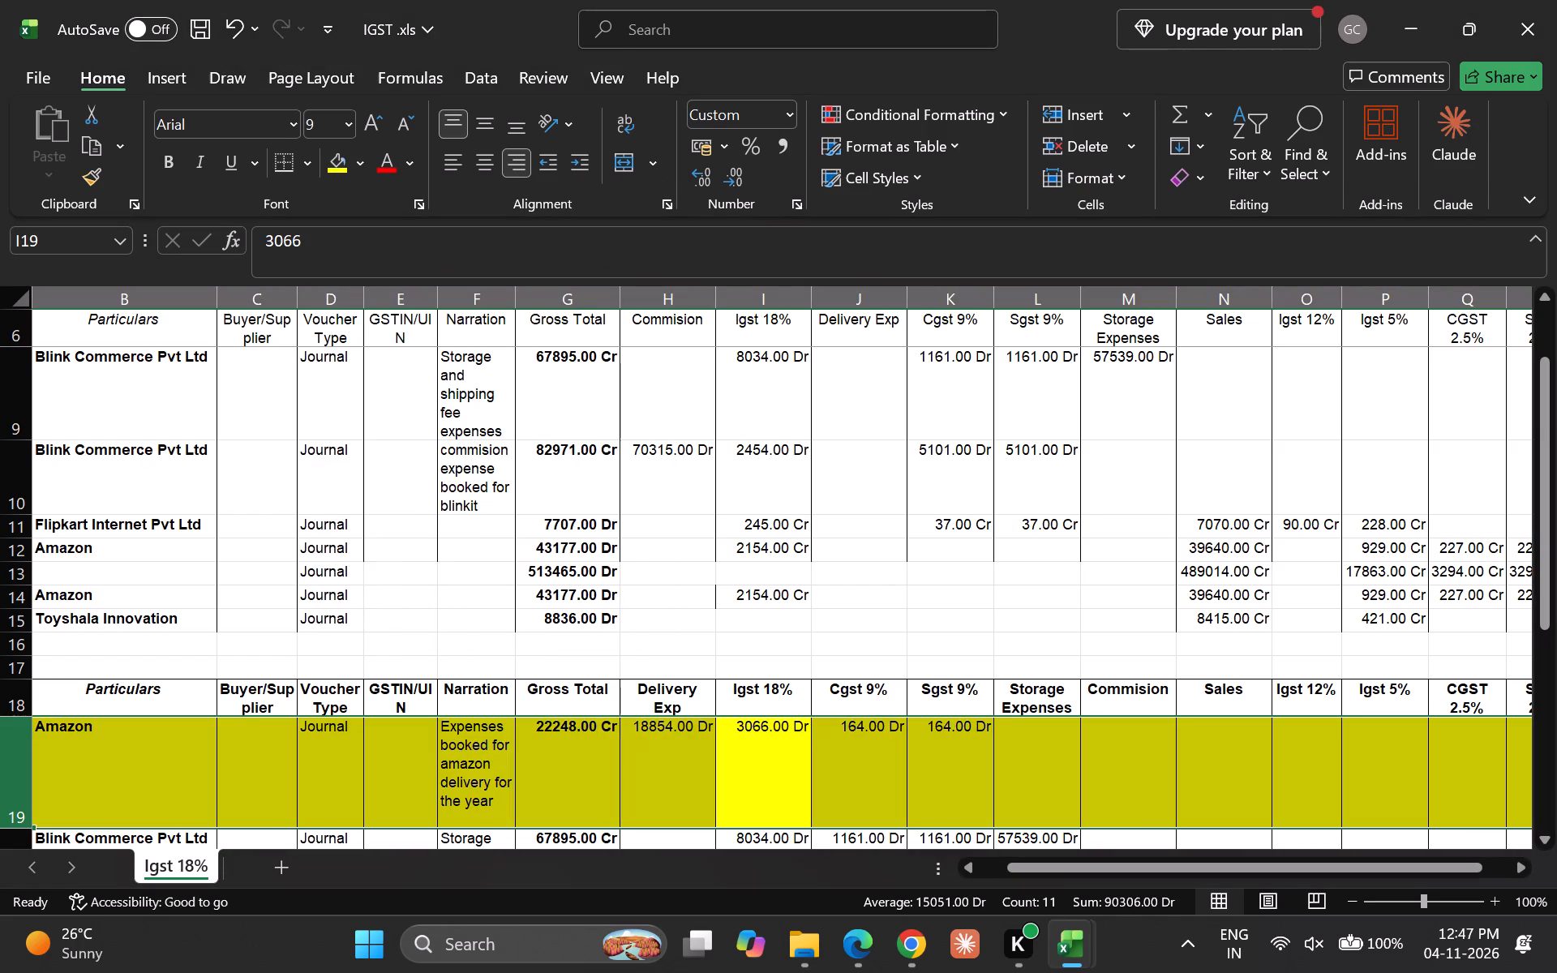
pyautogui.press('Up')
pyautogui.press('Down')
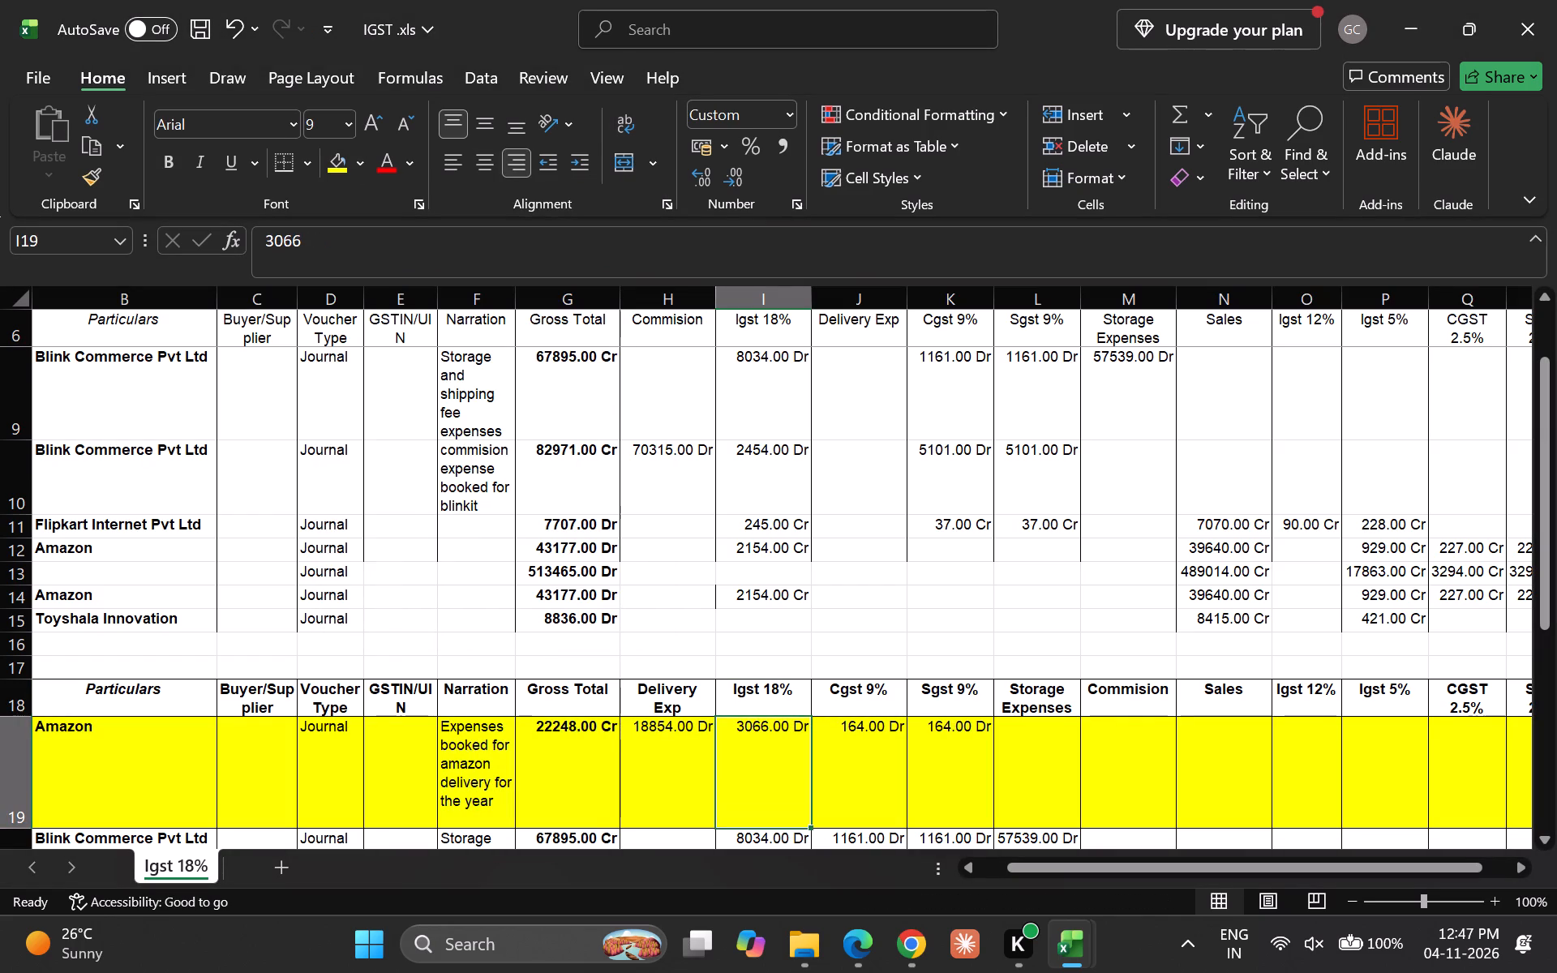
# Highlight the matching Amazon delivery expense row (row 8) in the upper table with the same yellow fill.
pyautogui.press('Up')
pyautogui.press('Up')
pyautogui.press('Up')
pyautogui.press('Up')
pyautogui.press('Up')
pyautogui.press('Up')
pyautogui.press('Up')
pyautogui.press('Up')
pyautogui.press('Up')
pyautogui.press('Up')
pyautogui.press('Up')
pyautogui.press('Up')
pyautogui.press('Up')
pyautogui.press('Up')
pyautogui.press('Up')
pyautogui.press('Up')
pyautogui.press('Up')
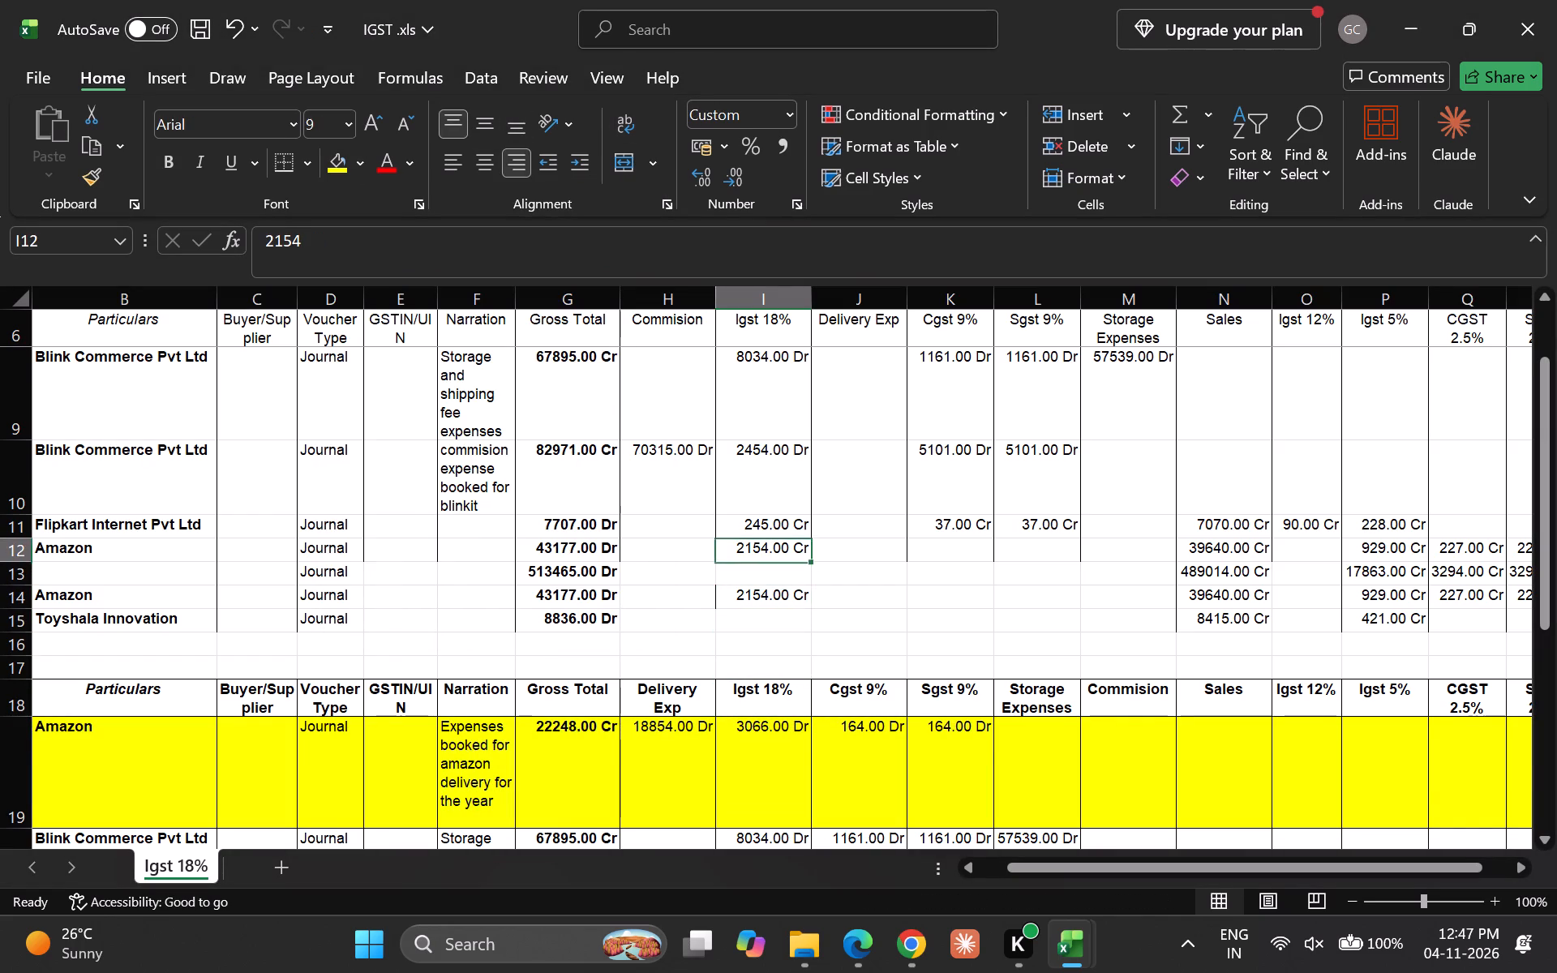
pyautogui.press('Up')
pyautogui.press('Down')
pyautogui.press('Down')
pyautogui.press('Down')
pyautogui.press('Down')
pyautogui.press('Down')
pyautogui.press('Down')
pyautogui.press('Down')
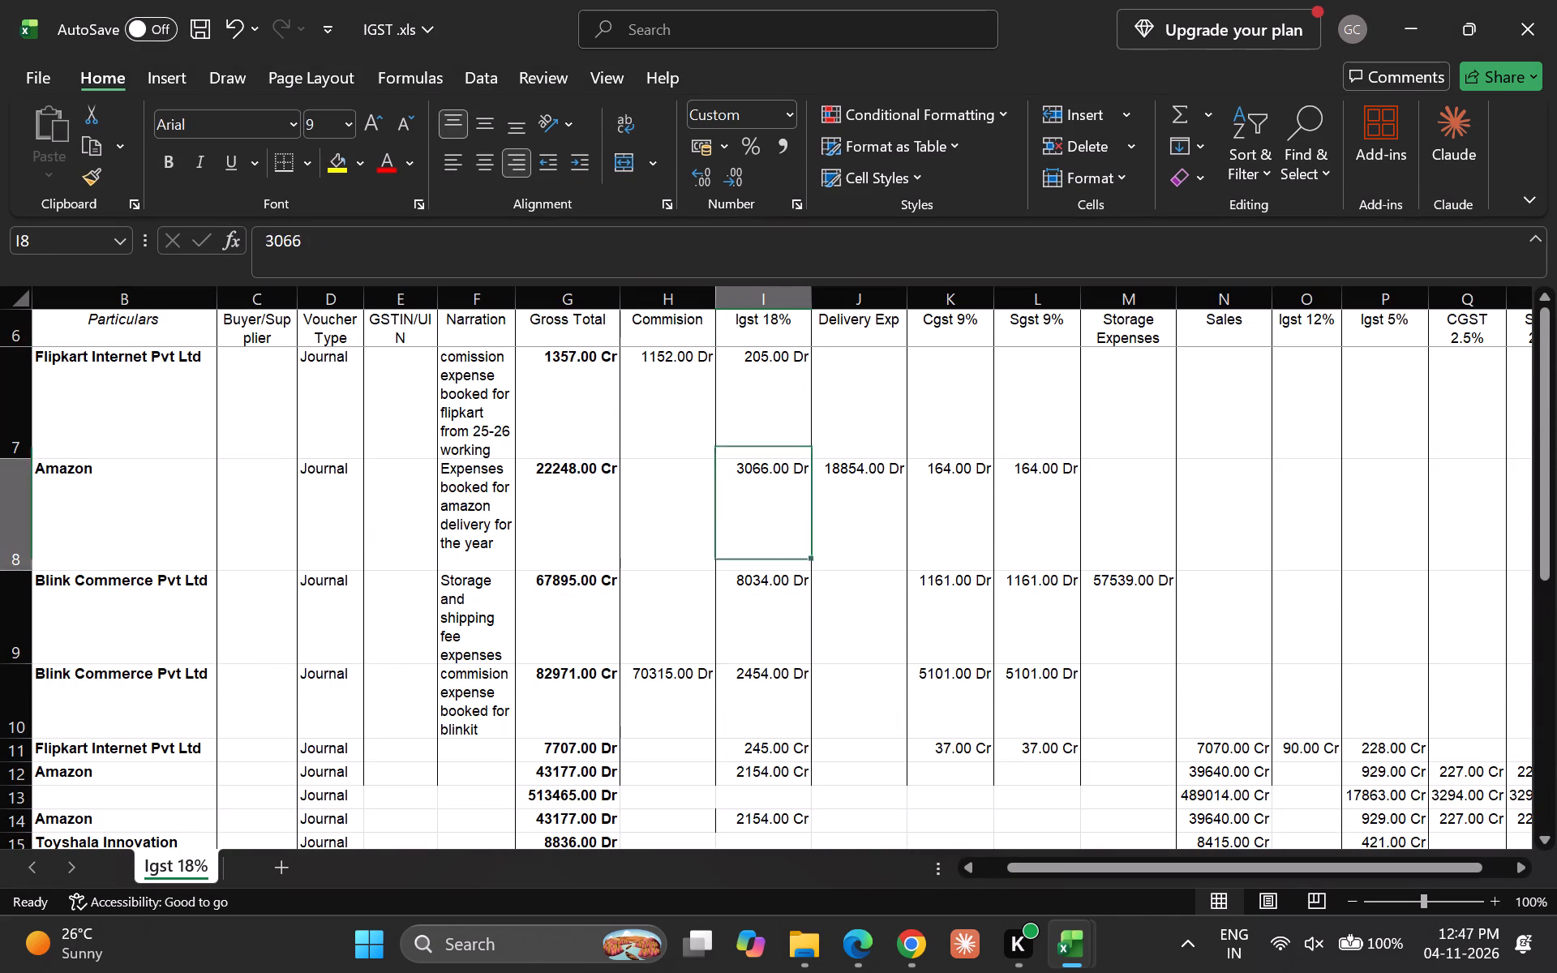
pyautogui.press('Down')
pyautogui.press('Up')
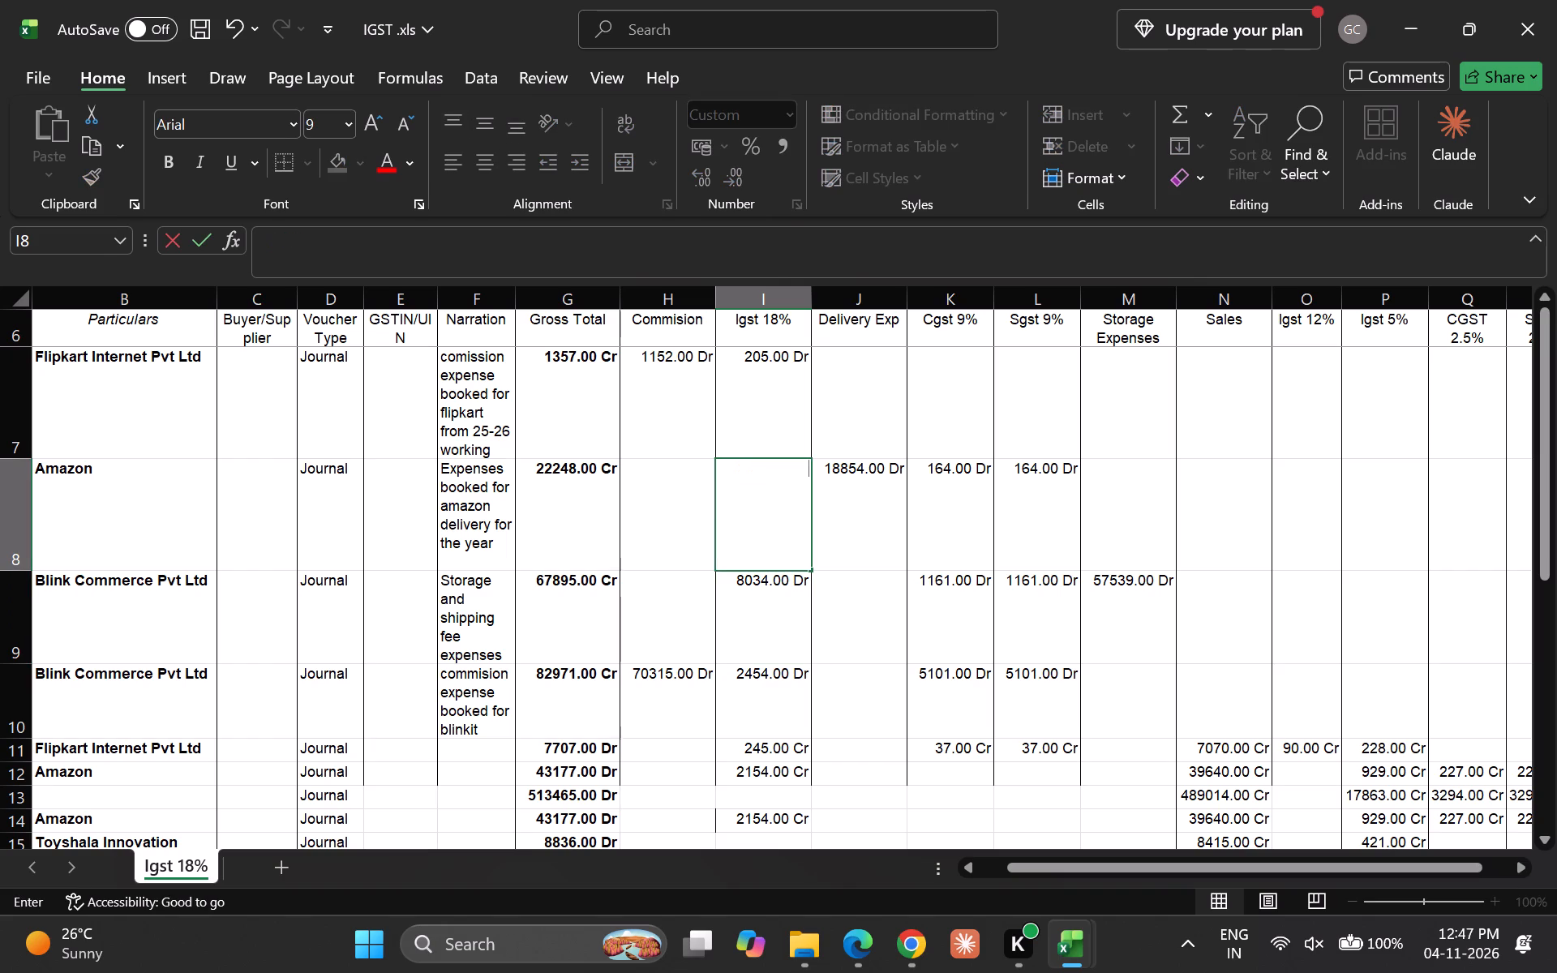
pyautogui.hotkey('ctrl', 'z')
pyautogui.press('Return')
pyautogui.press('Up')
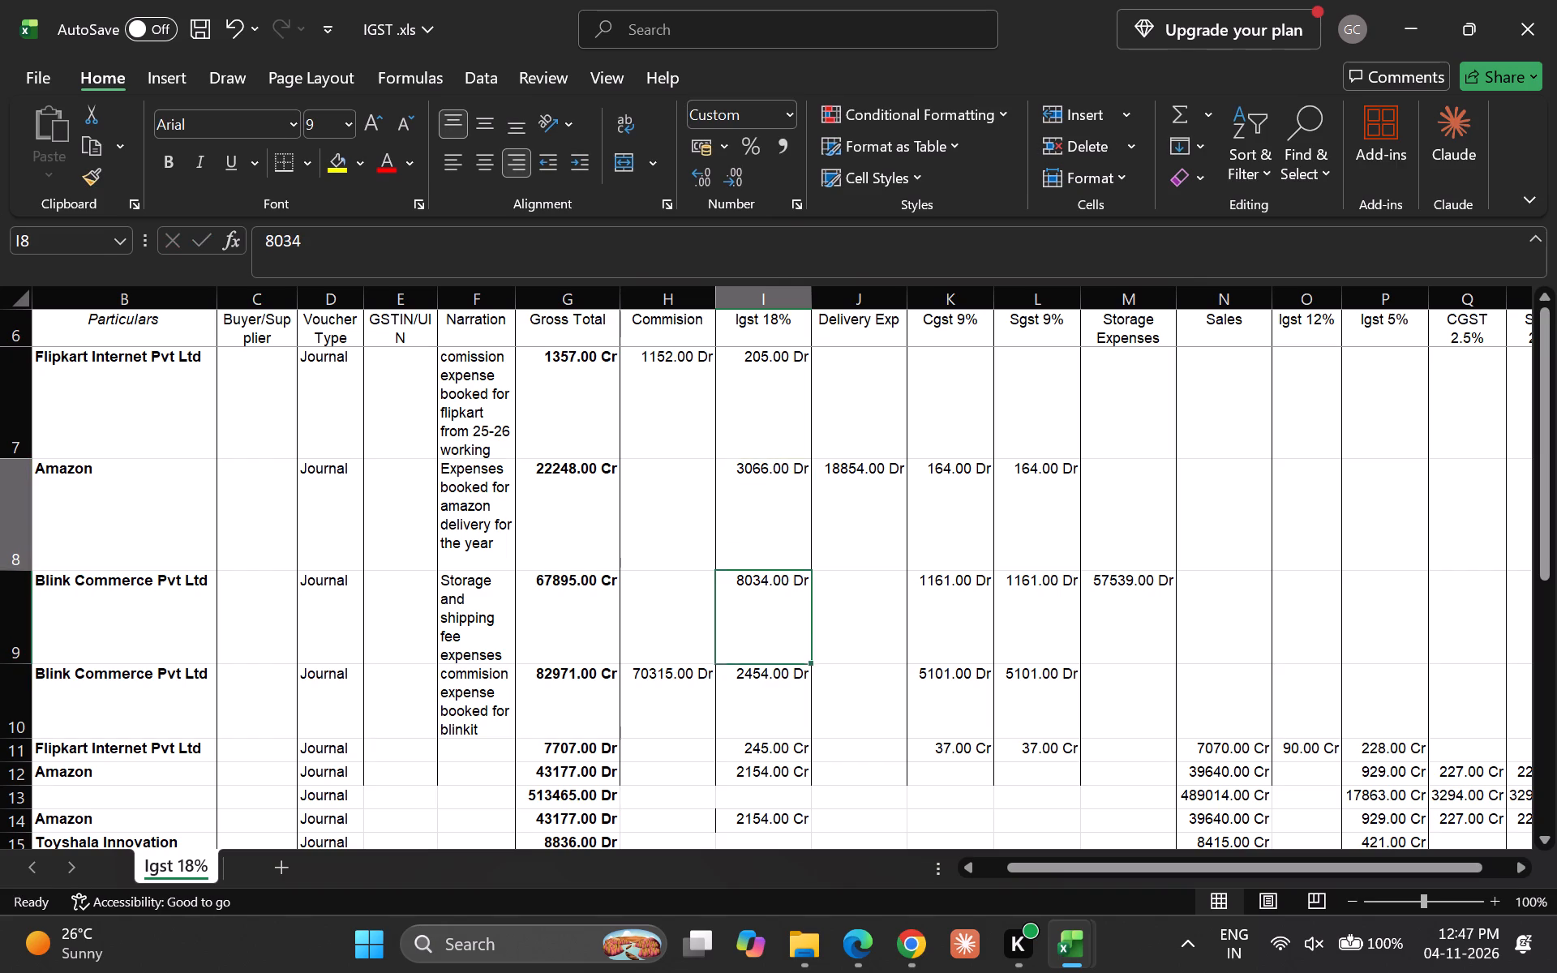
pyautogui.hotkey('shift', 'space')
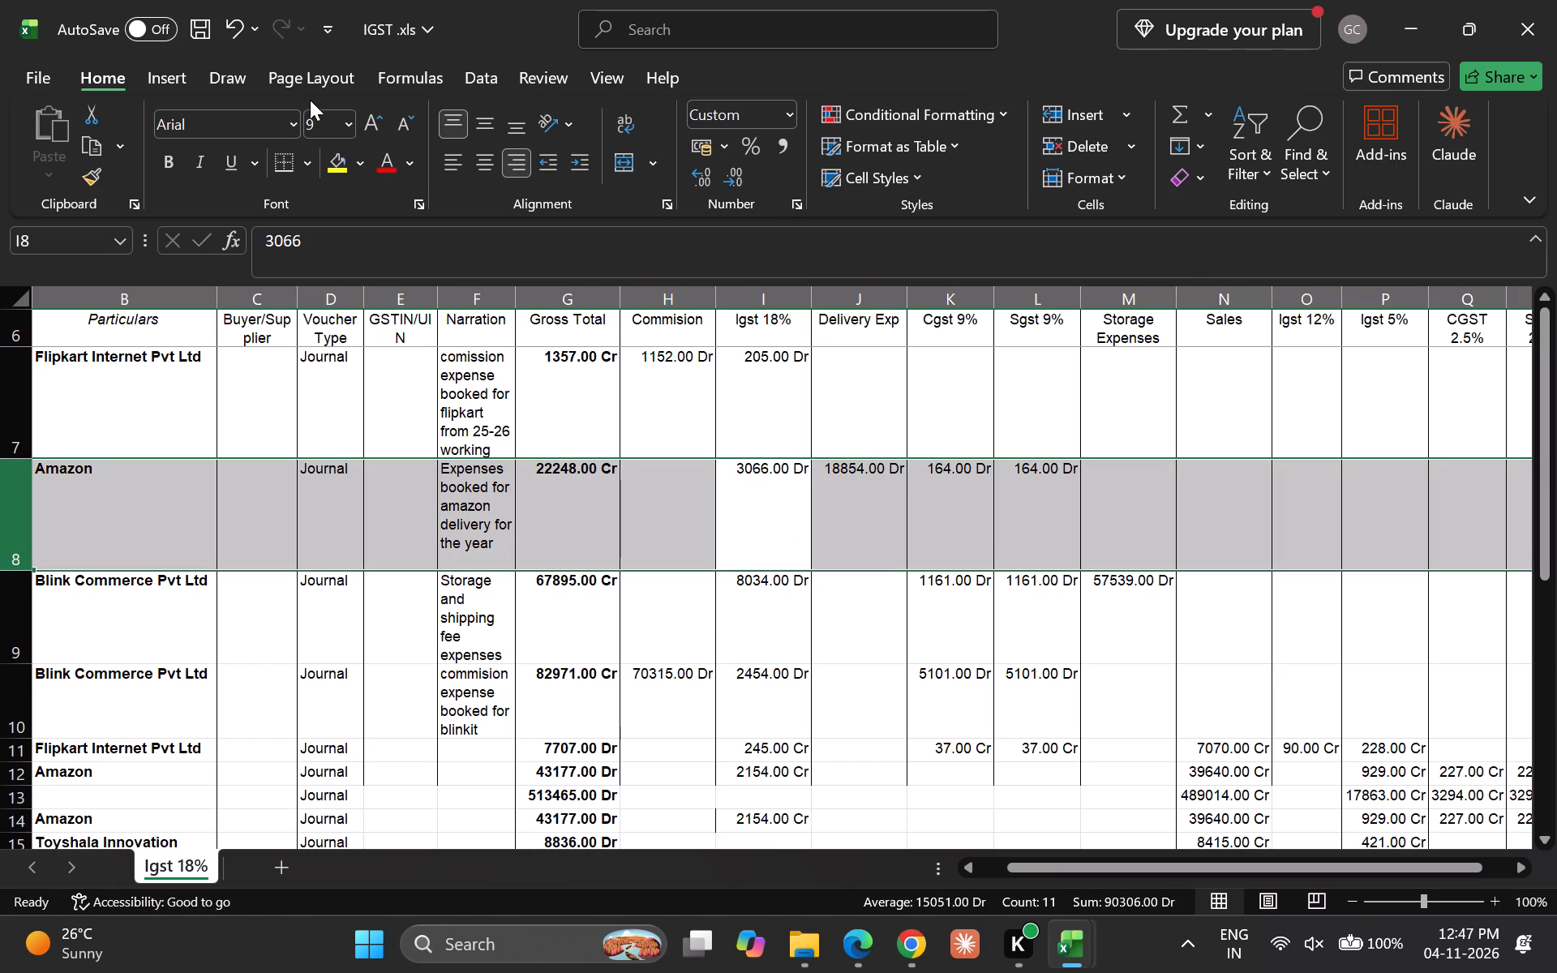
pyautogui.click(334, 156)
# Highlight the Blink Commerce storage and shipping fee row (row 9) in the upper table in yellow.
pyautogui.scroll(-1, 722, 628)
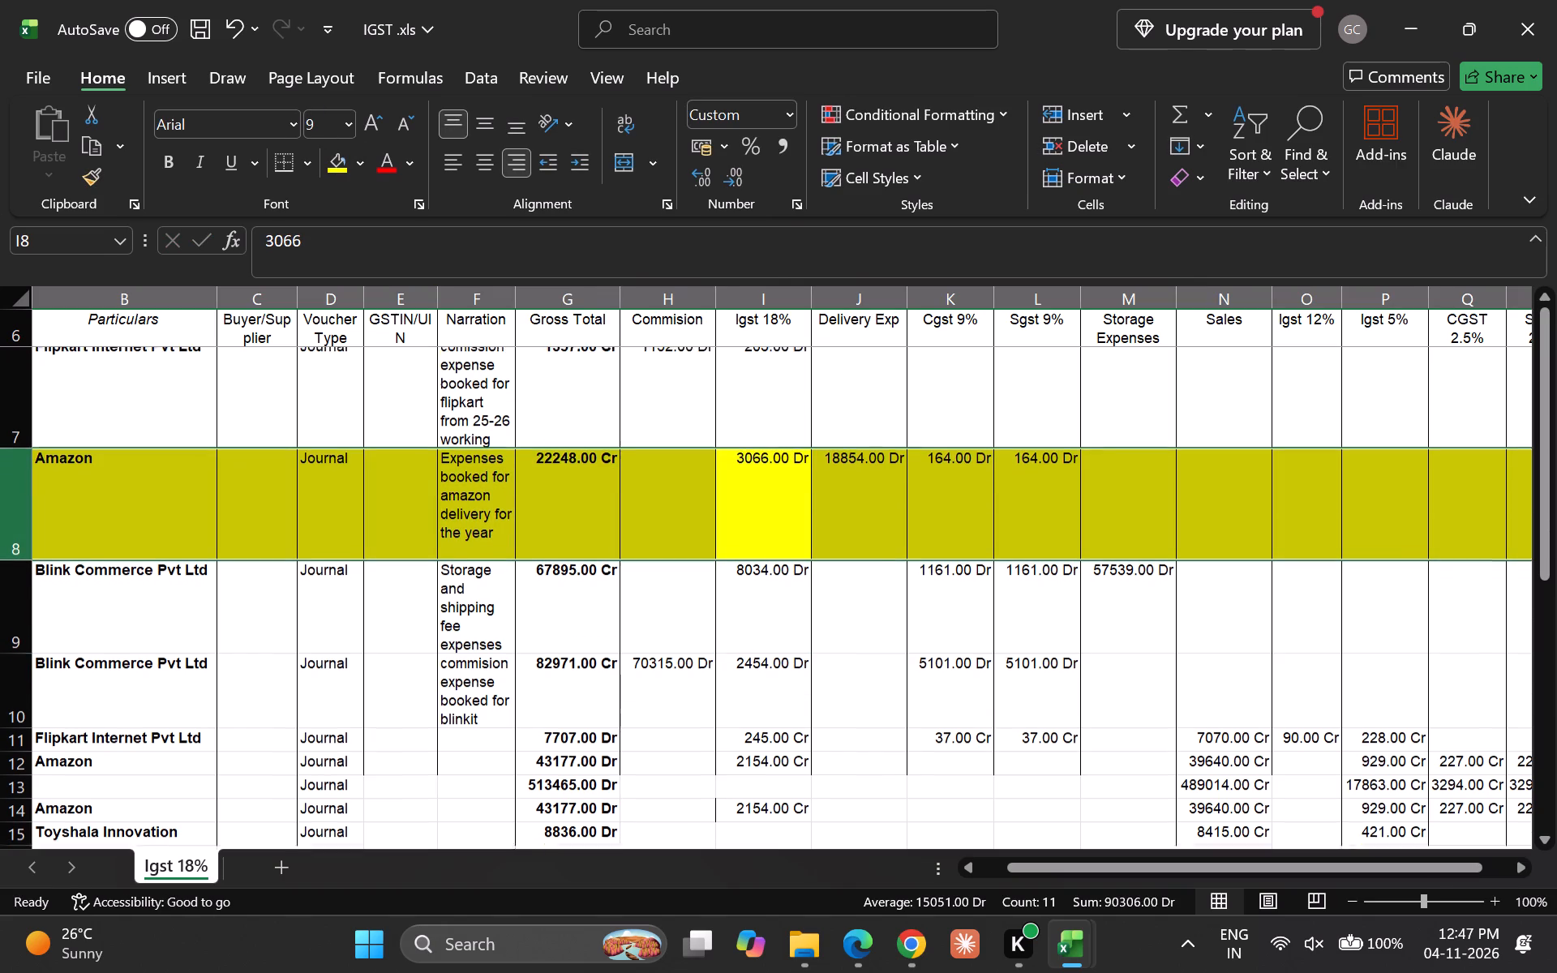
pyautogui.scroll(-1, 722, 628)
pyautogui.scroll(1, 722, 628)
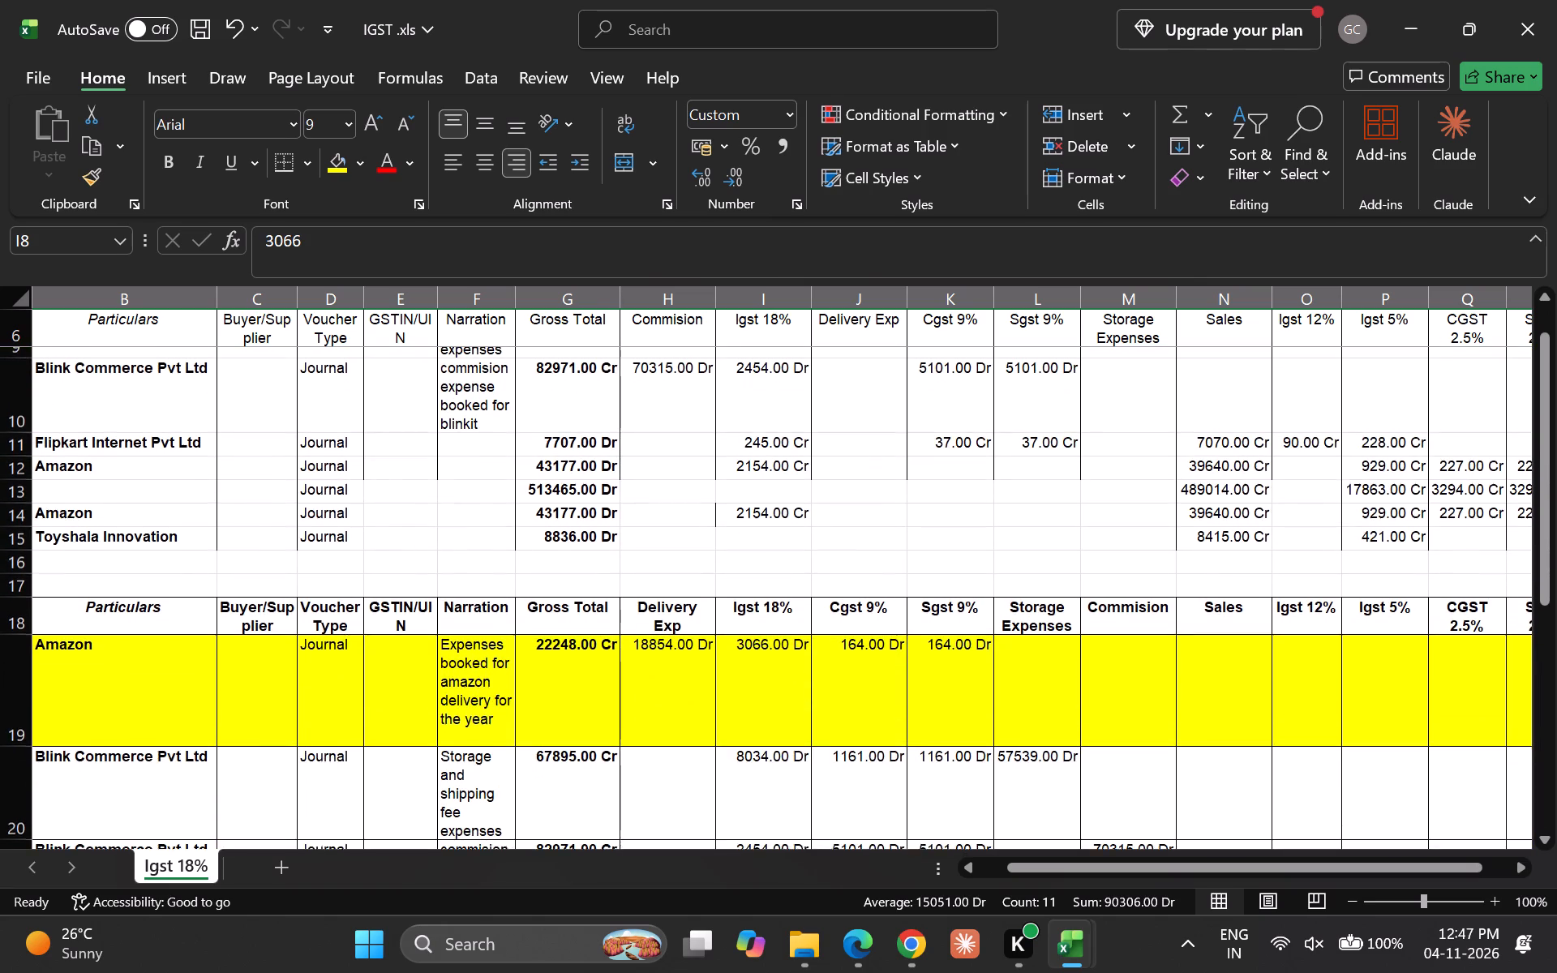
pyautogui.scroll(1, 722, 628)
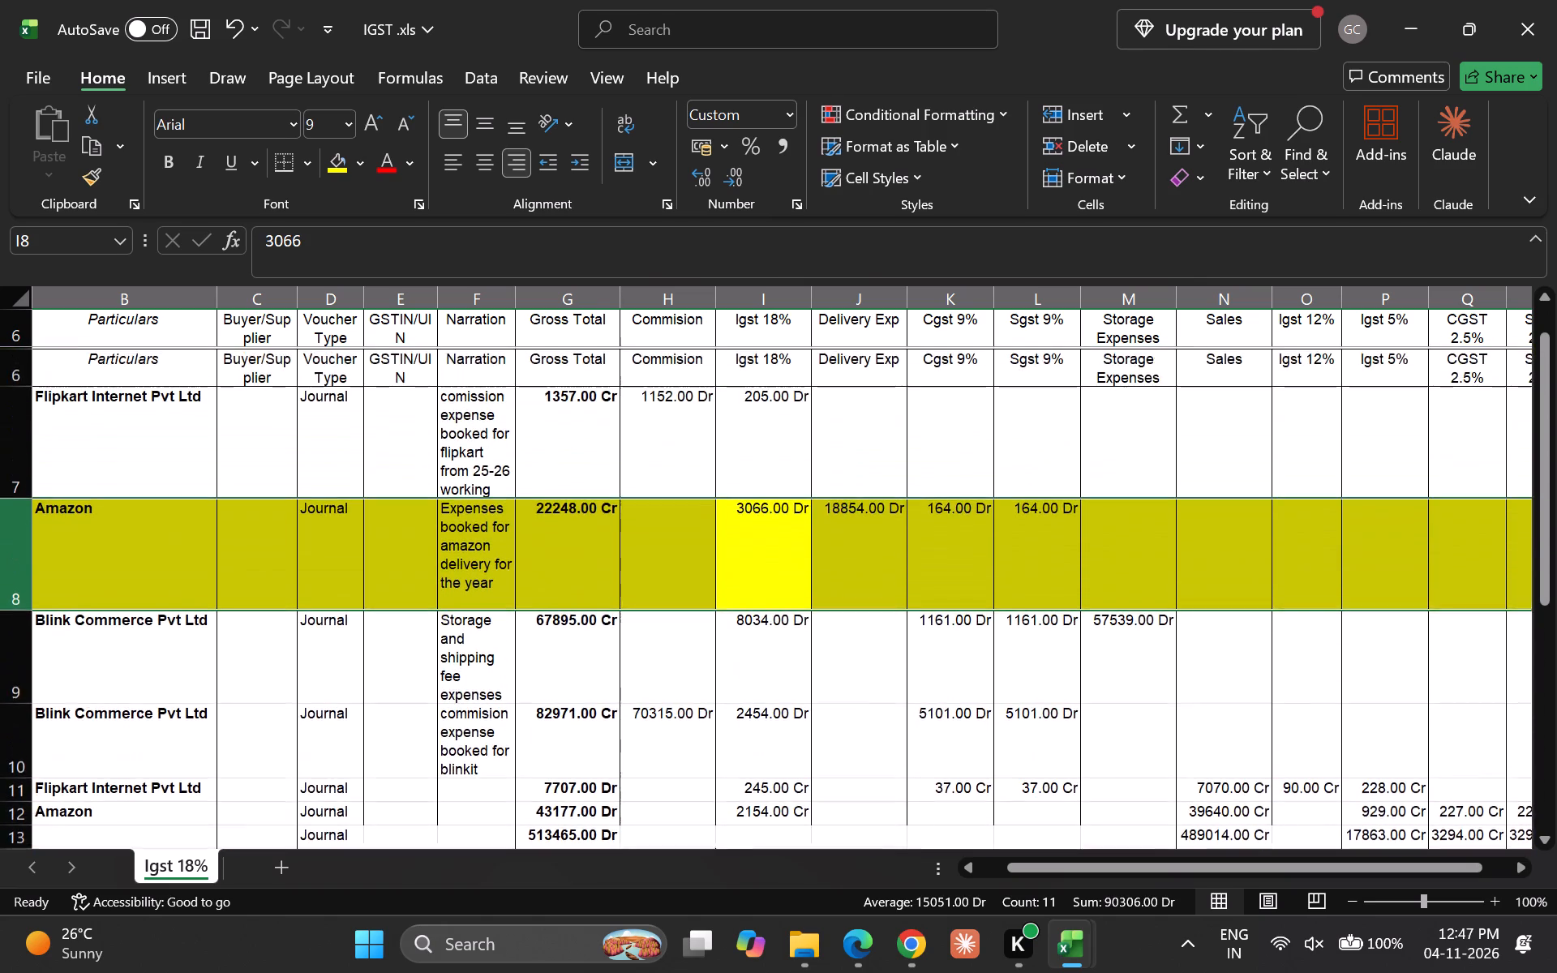
pyautogui.scroll(1, 722, 628)
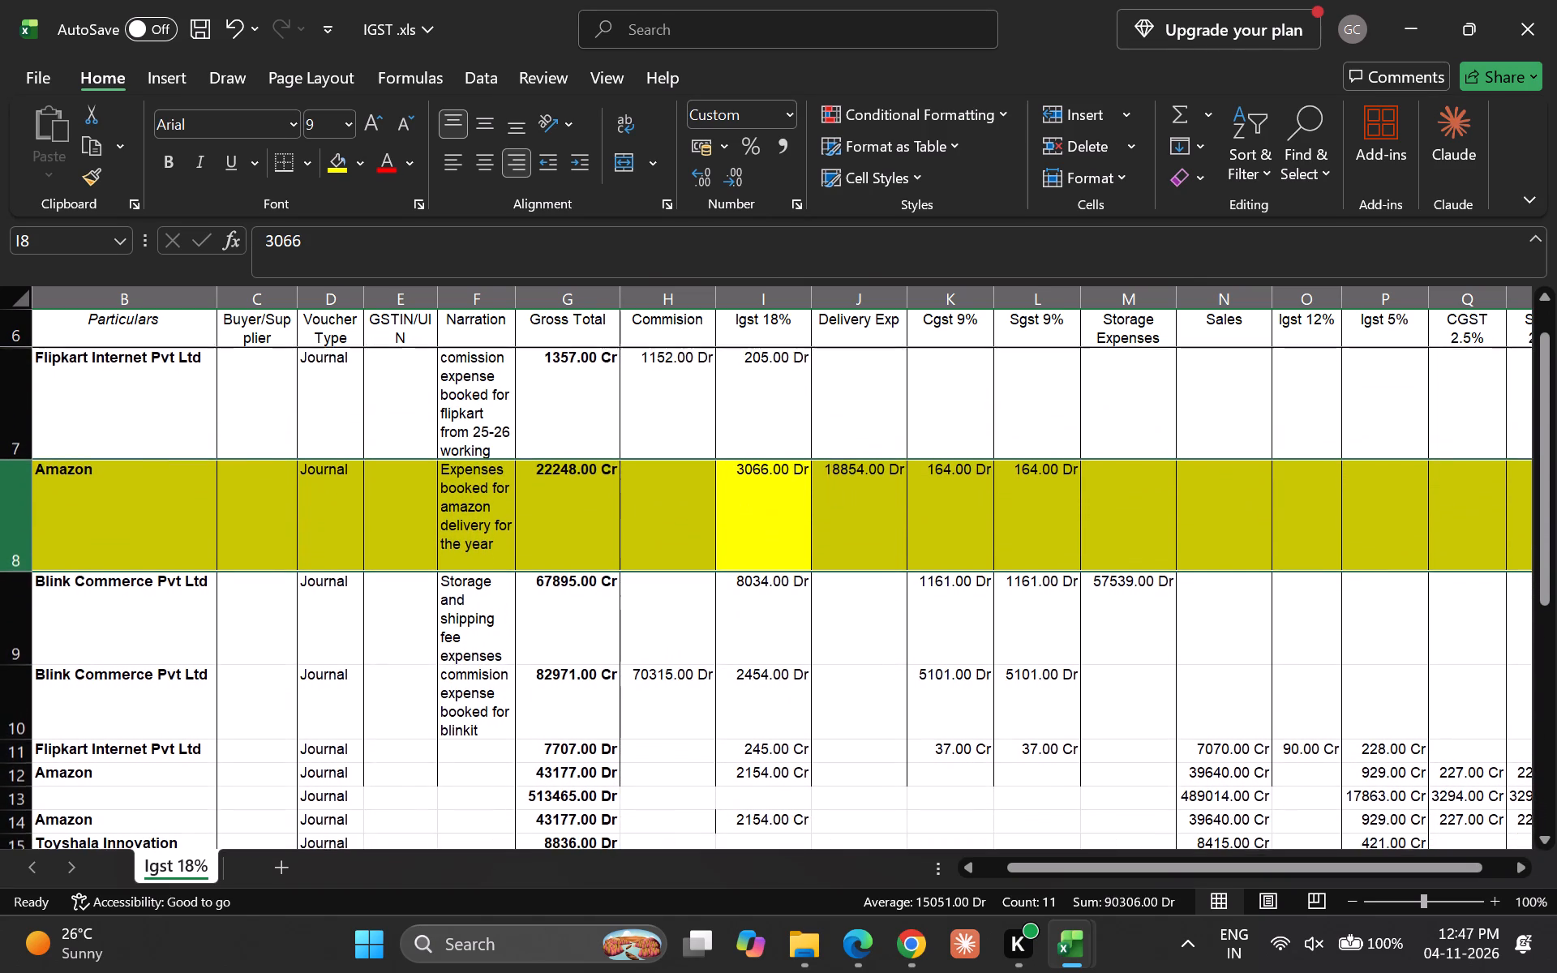
pyautogui.scroll(1, 722, 628)
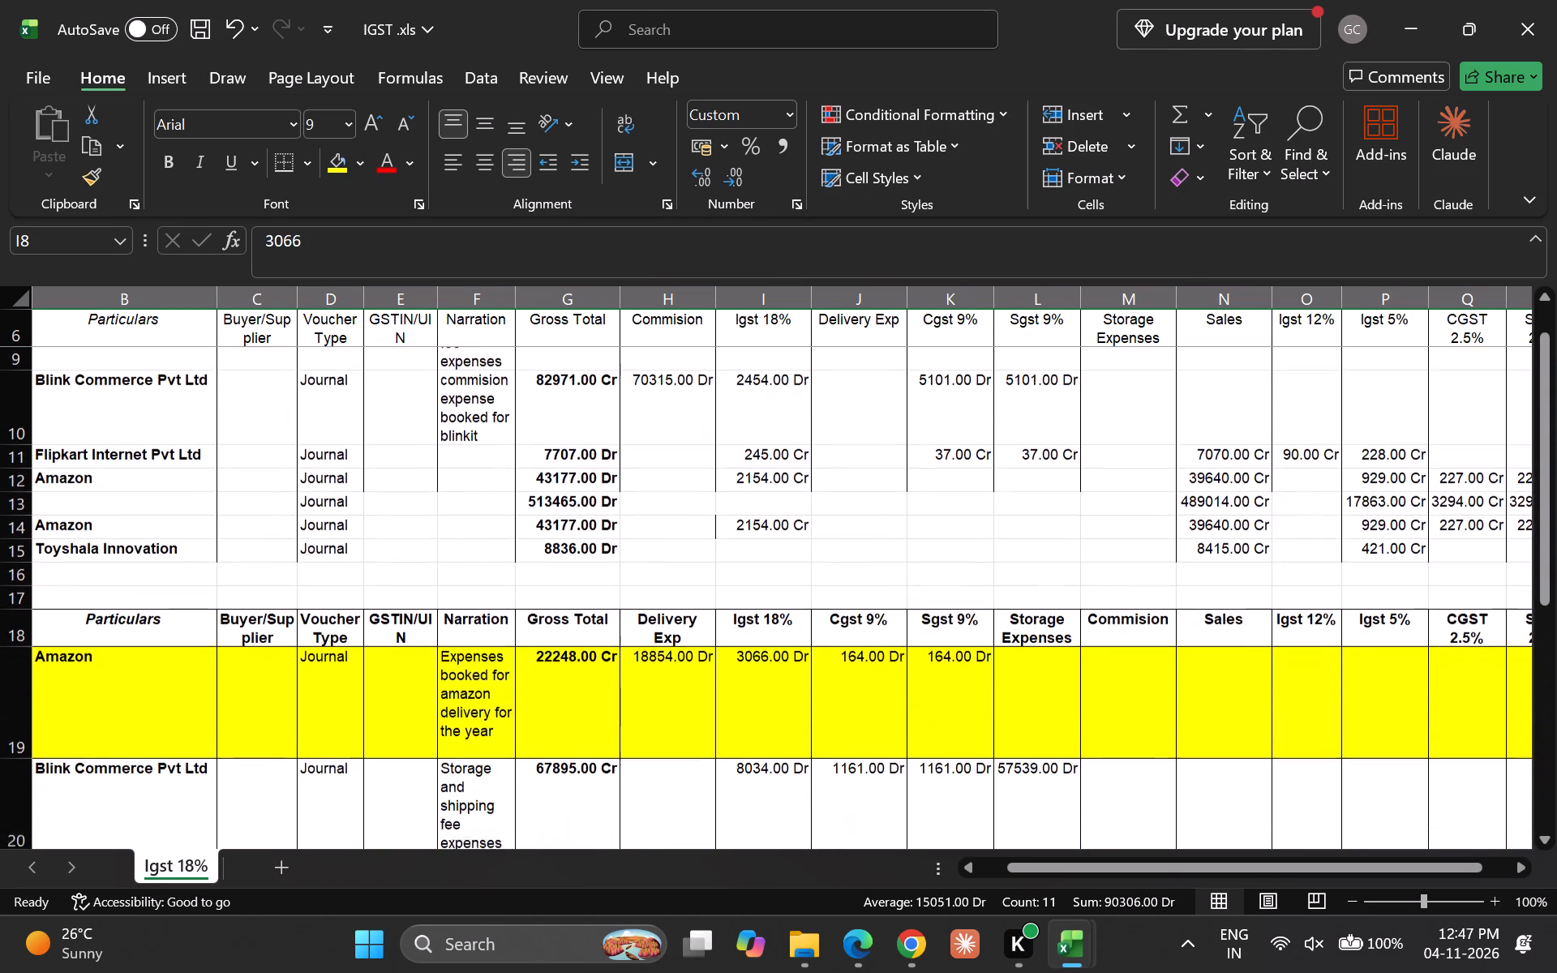
pyautogui.scroll(1, 722, 628)
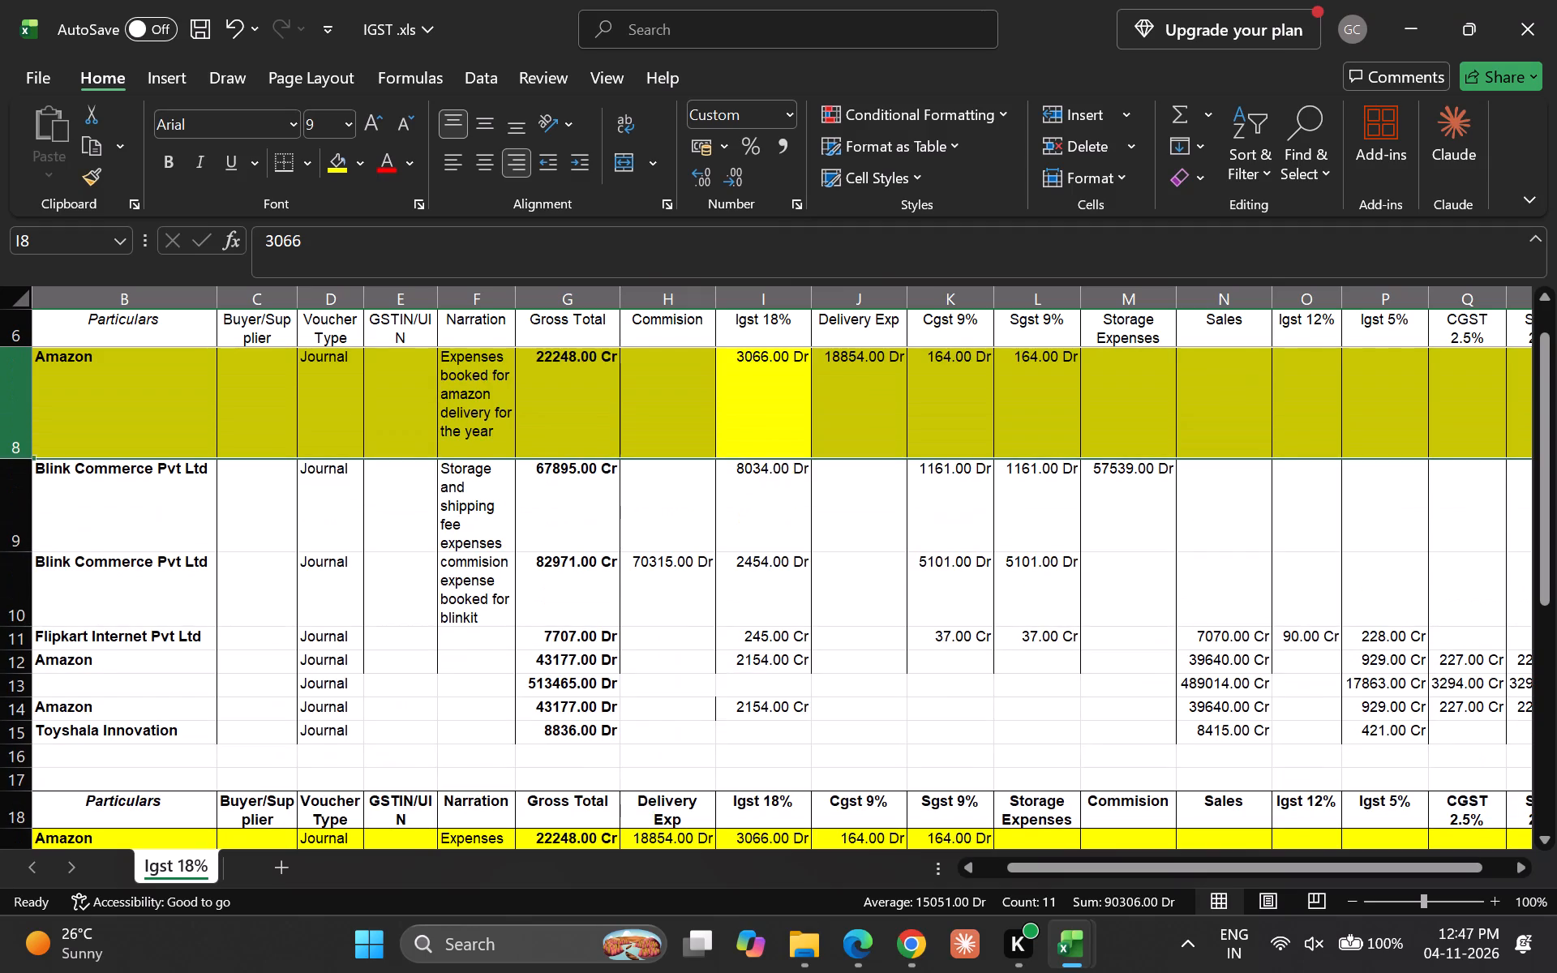
pyautogui.click(789, 497)
pyautogui.hotkey('shift', 'space')
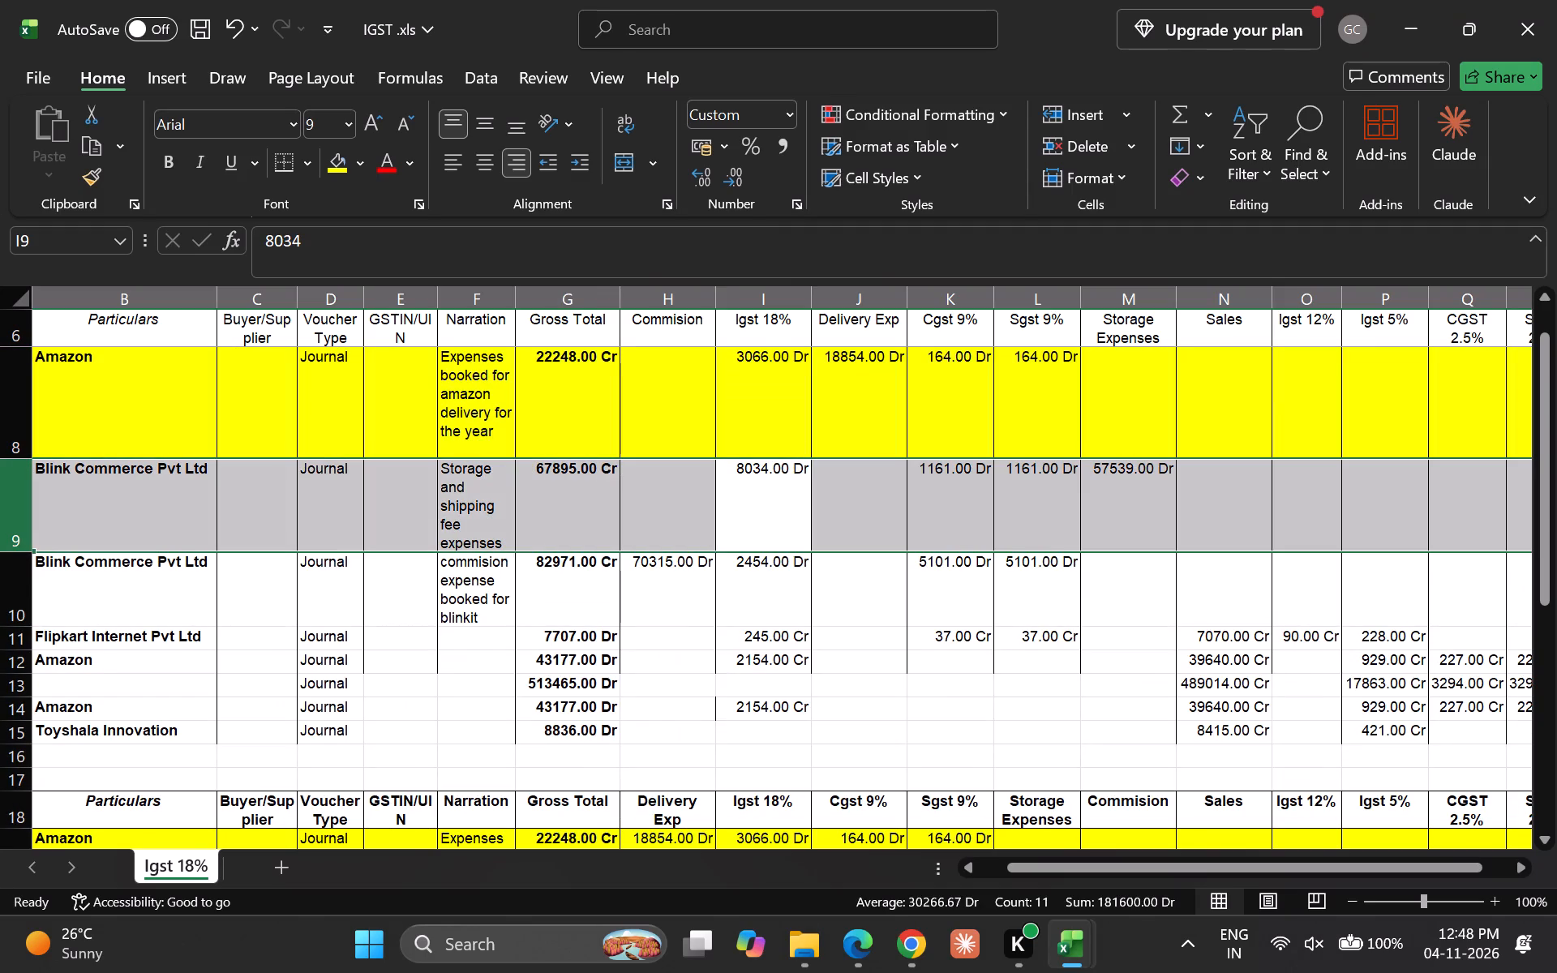
pyautogui.click(330, 160)
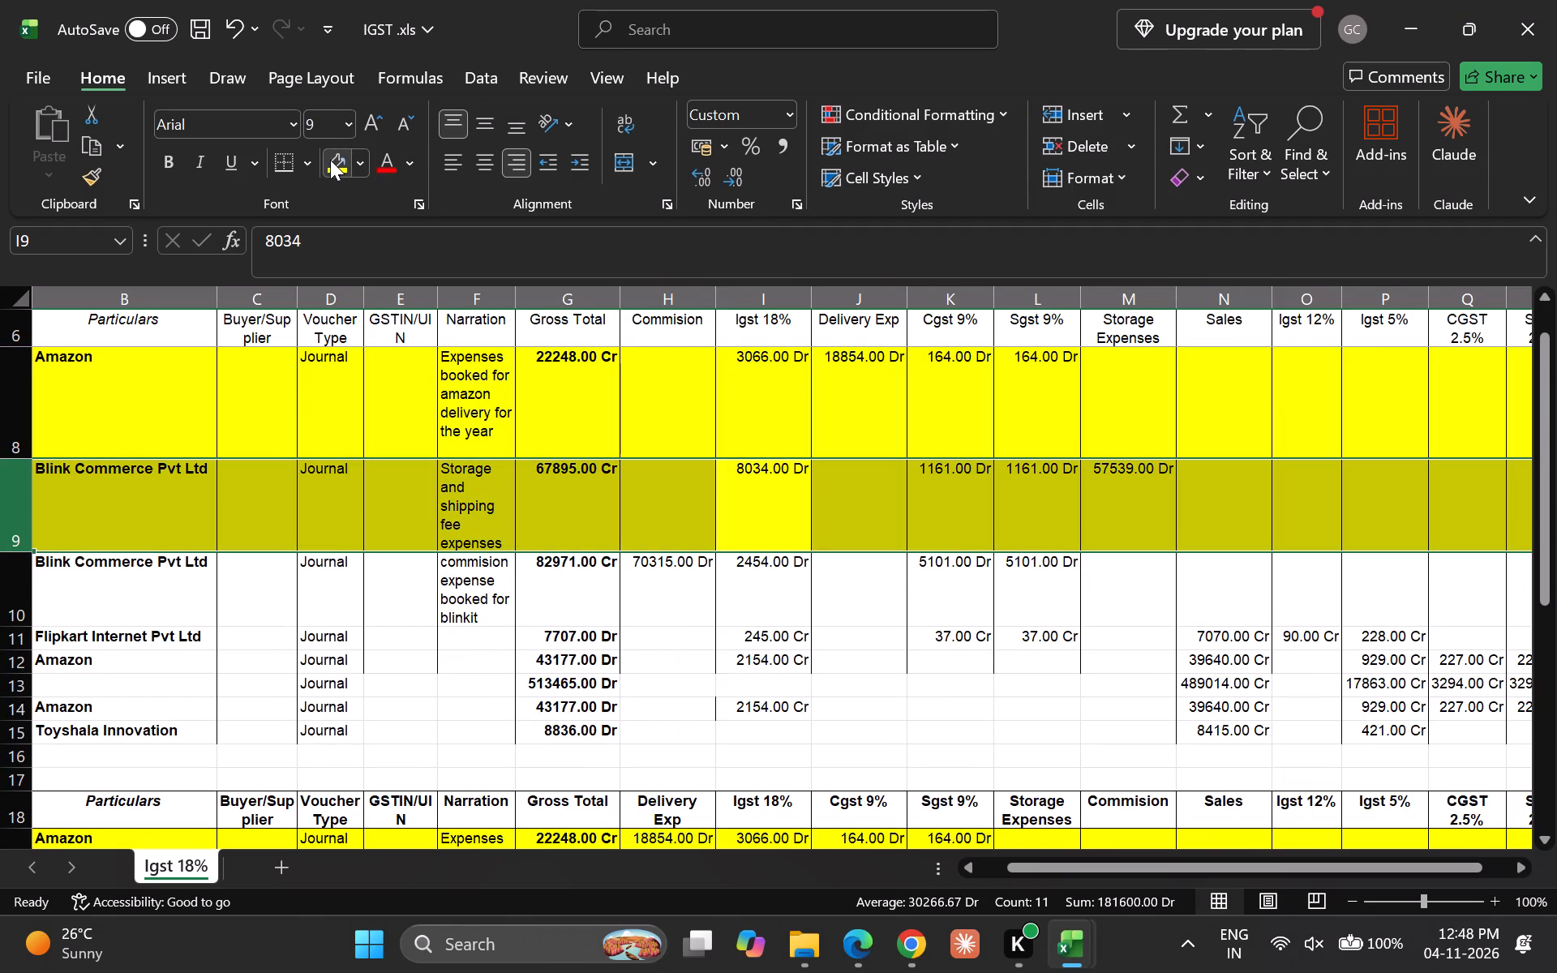
pyautogui.press('Down')
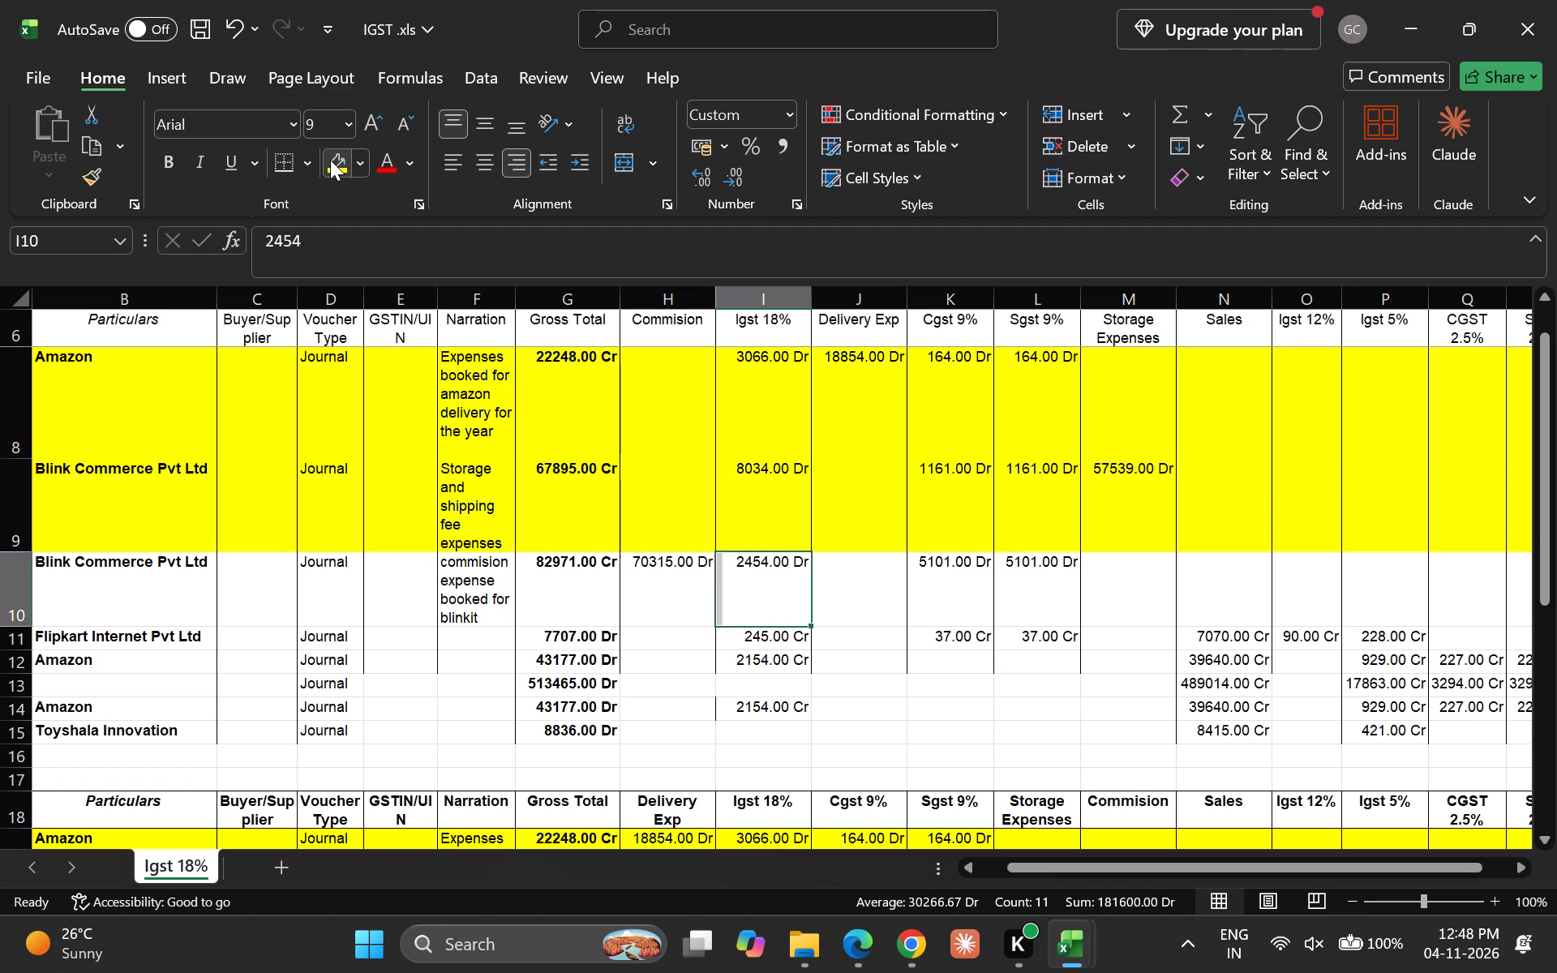
pyautogui.press('Up')
pyautogui.press('Left')
pyautogui.press('Down')
pyautogui.press('Up')
pyautogui.press('Right')
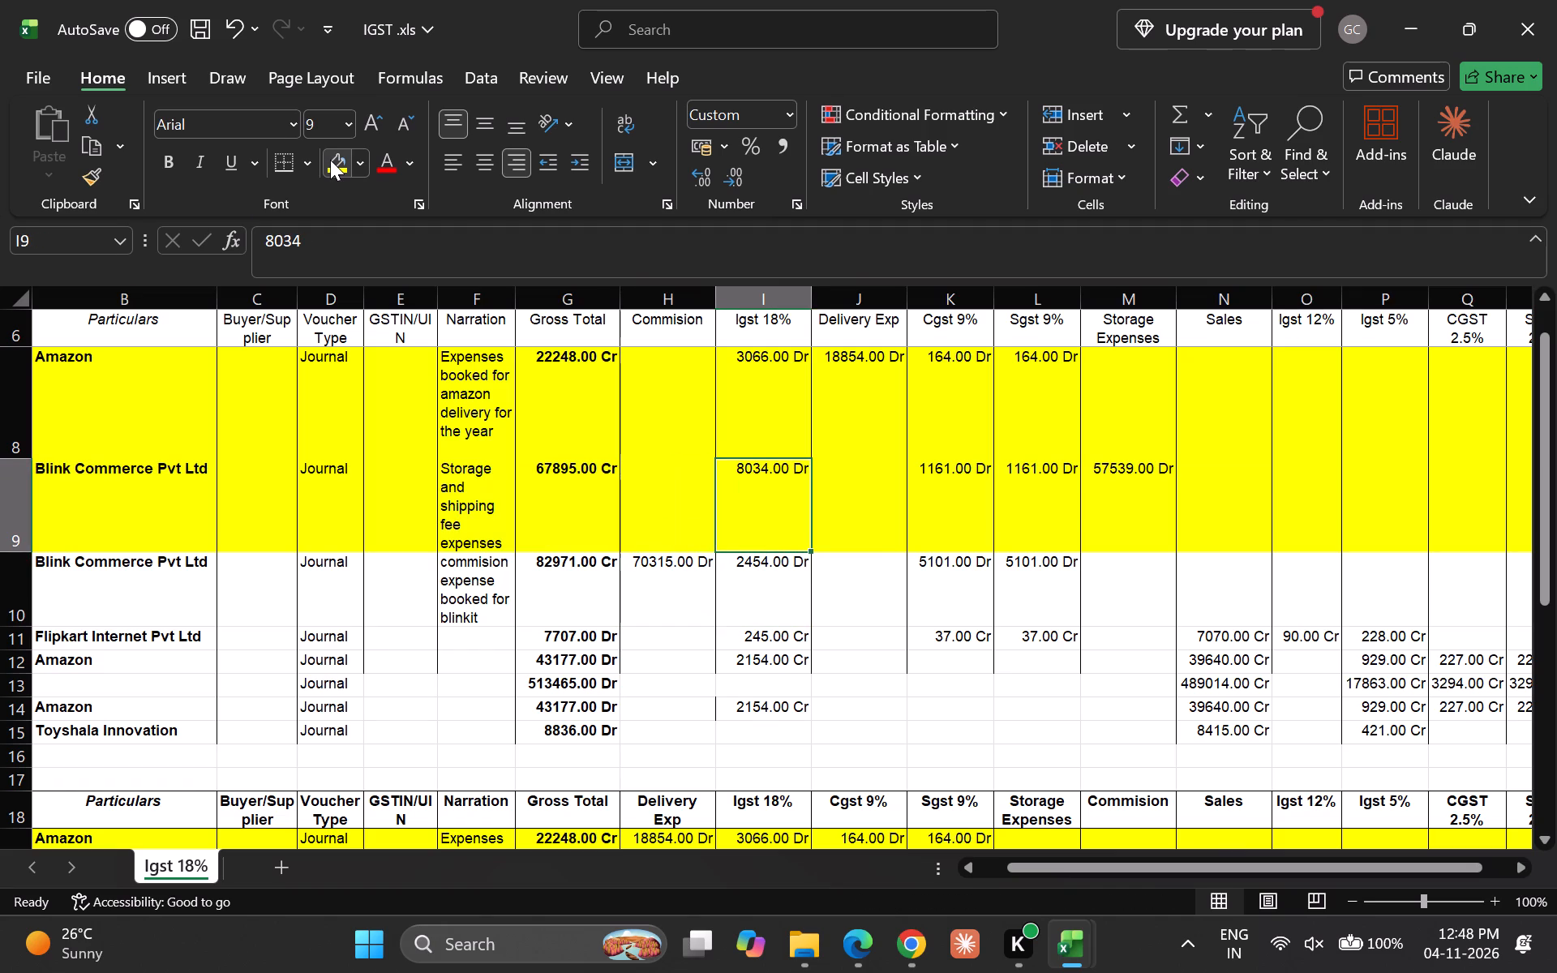
# Apply the same yellow fill to the matching Blink Commerce storage and shipping fee row (row 20) in the lower table.
pyautogui.scroll(-1, 858, 681)
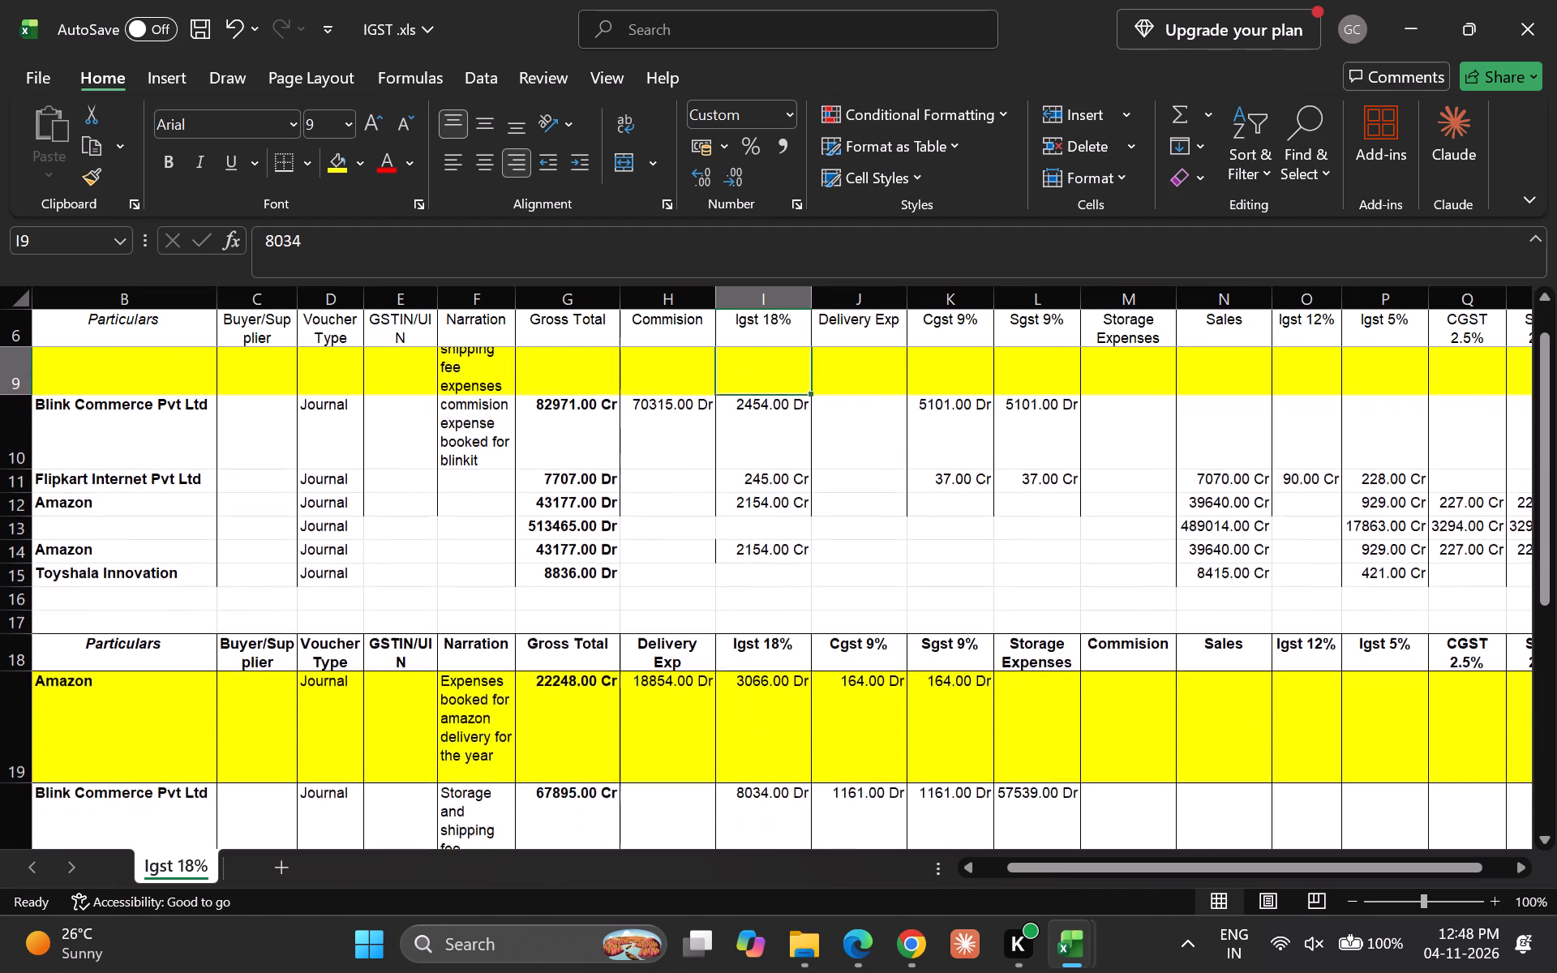
pyautogui.scroll(-1, 858, 681)
pyautogui.scroll(6, 823, 705)
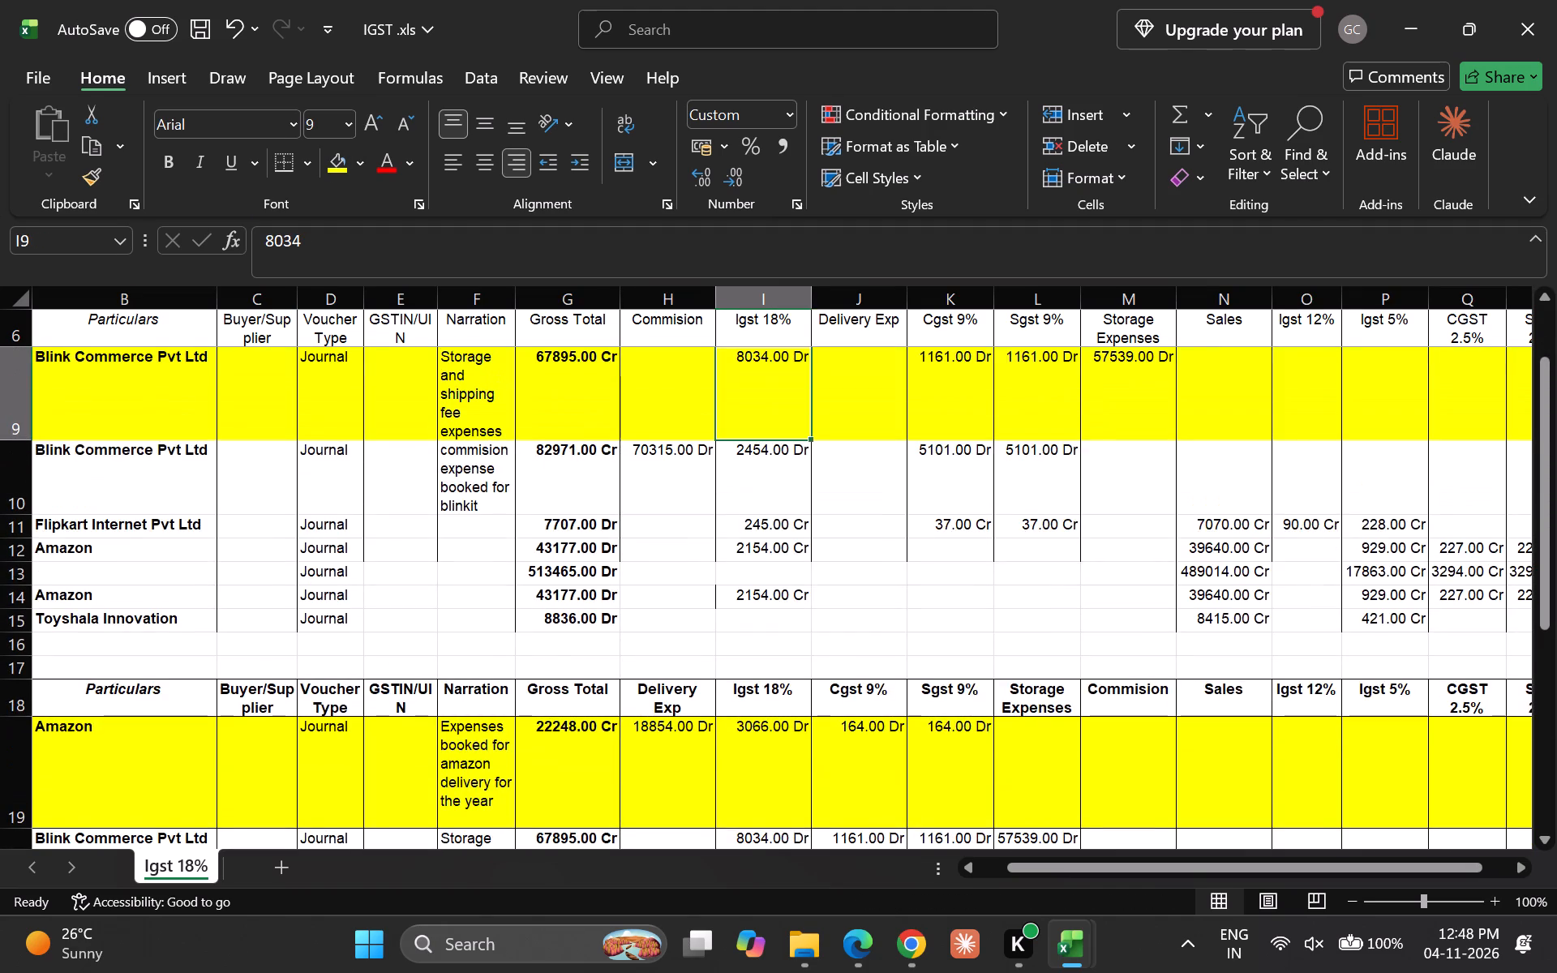
pyautogui.scroll(-1, 813, 615)
pyautogui.click(758, 676)
pyautogui.hotkey('shift', 'space')
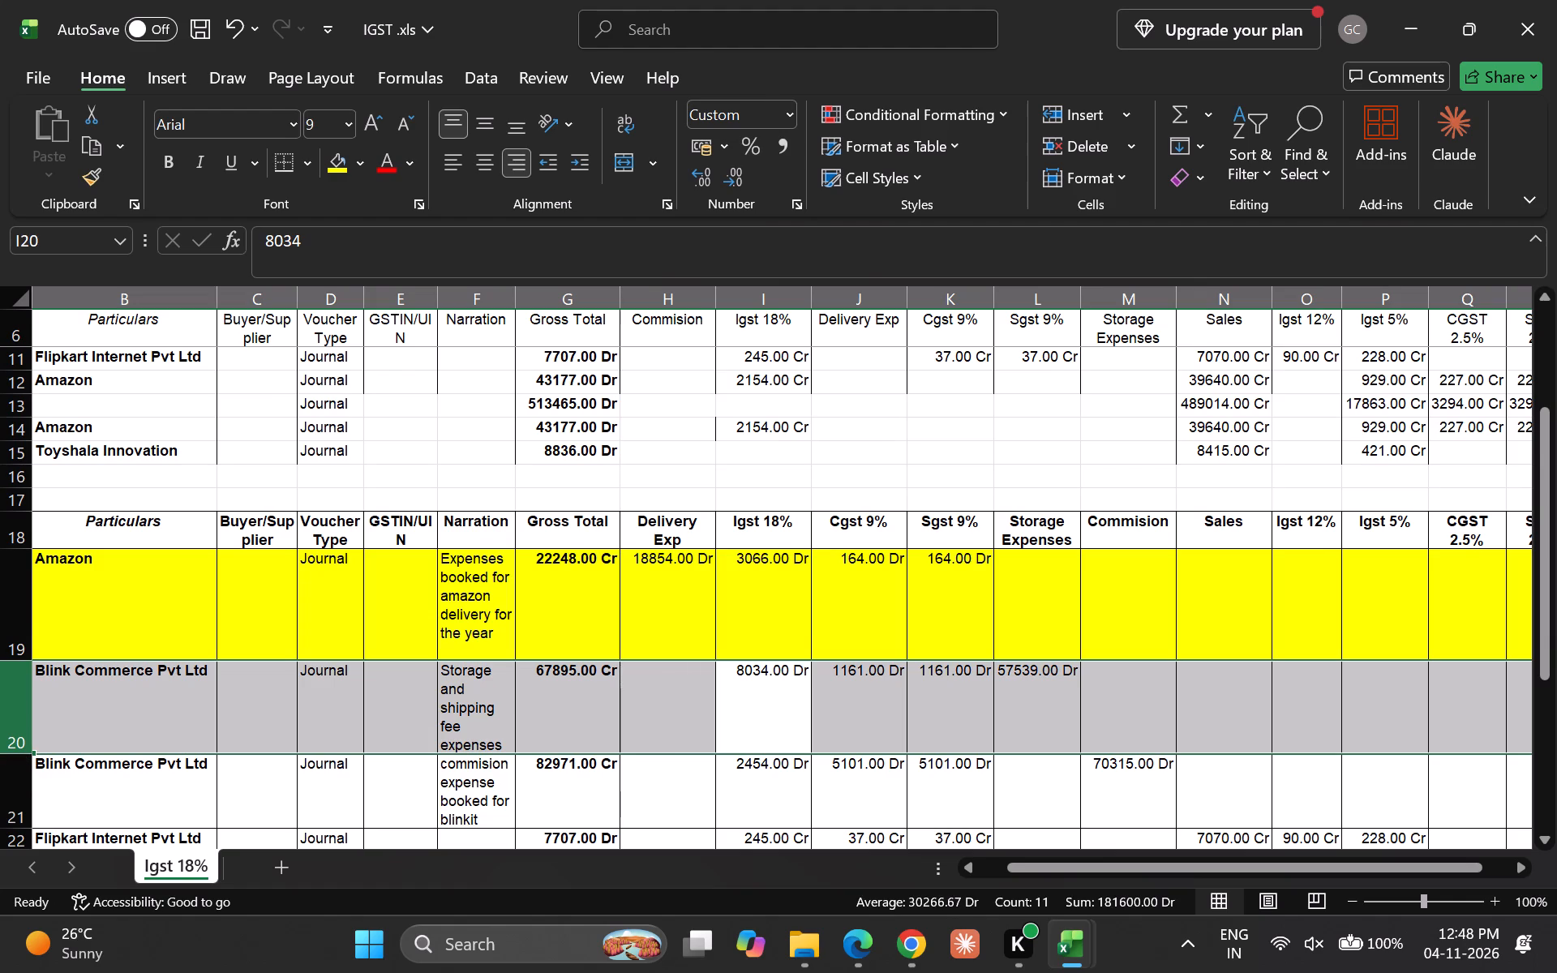
pyautogui.press('F4')
pyautogui.press('Down')
pyautogui.press('Up')
pyautogui.press('Up')
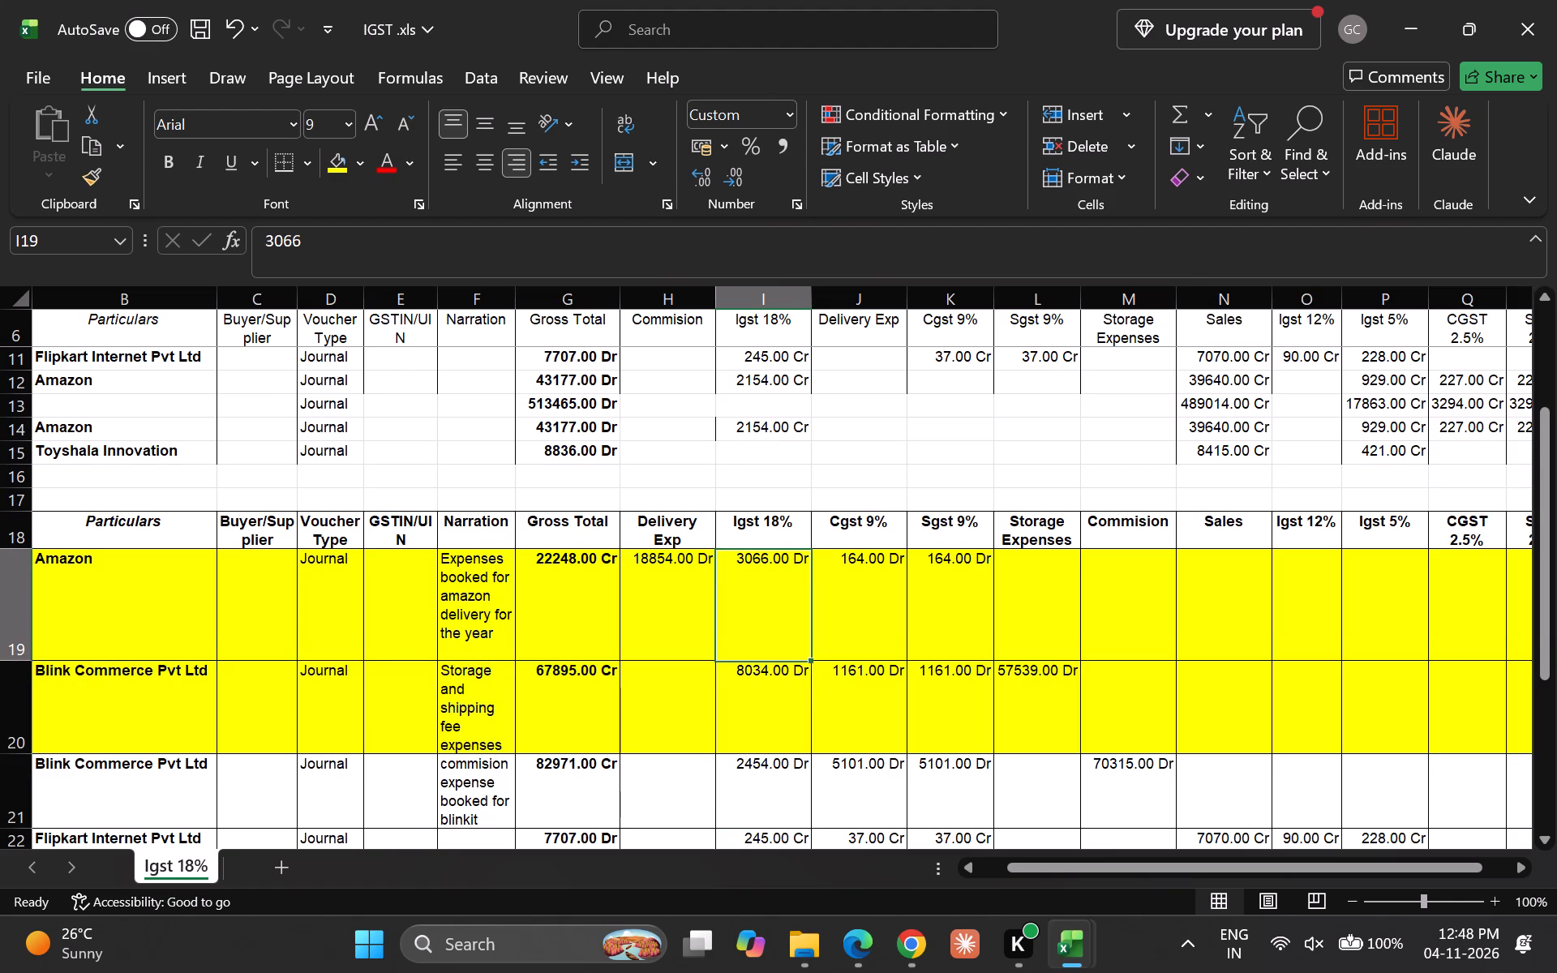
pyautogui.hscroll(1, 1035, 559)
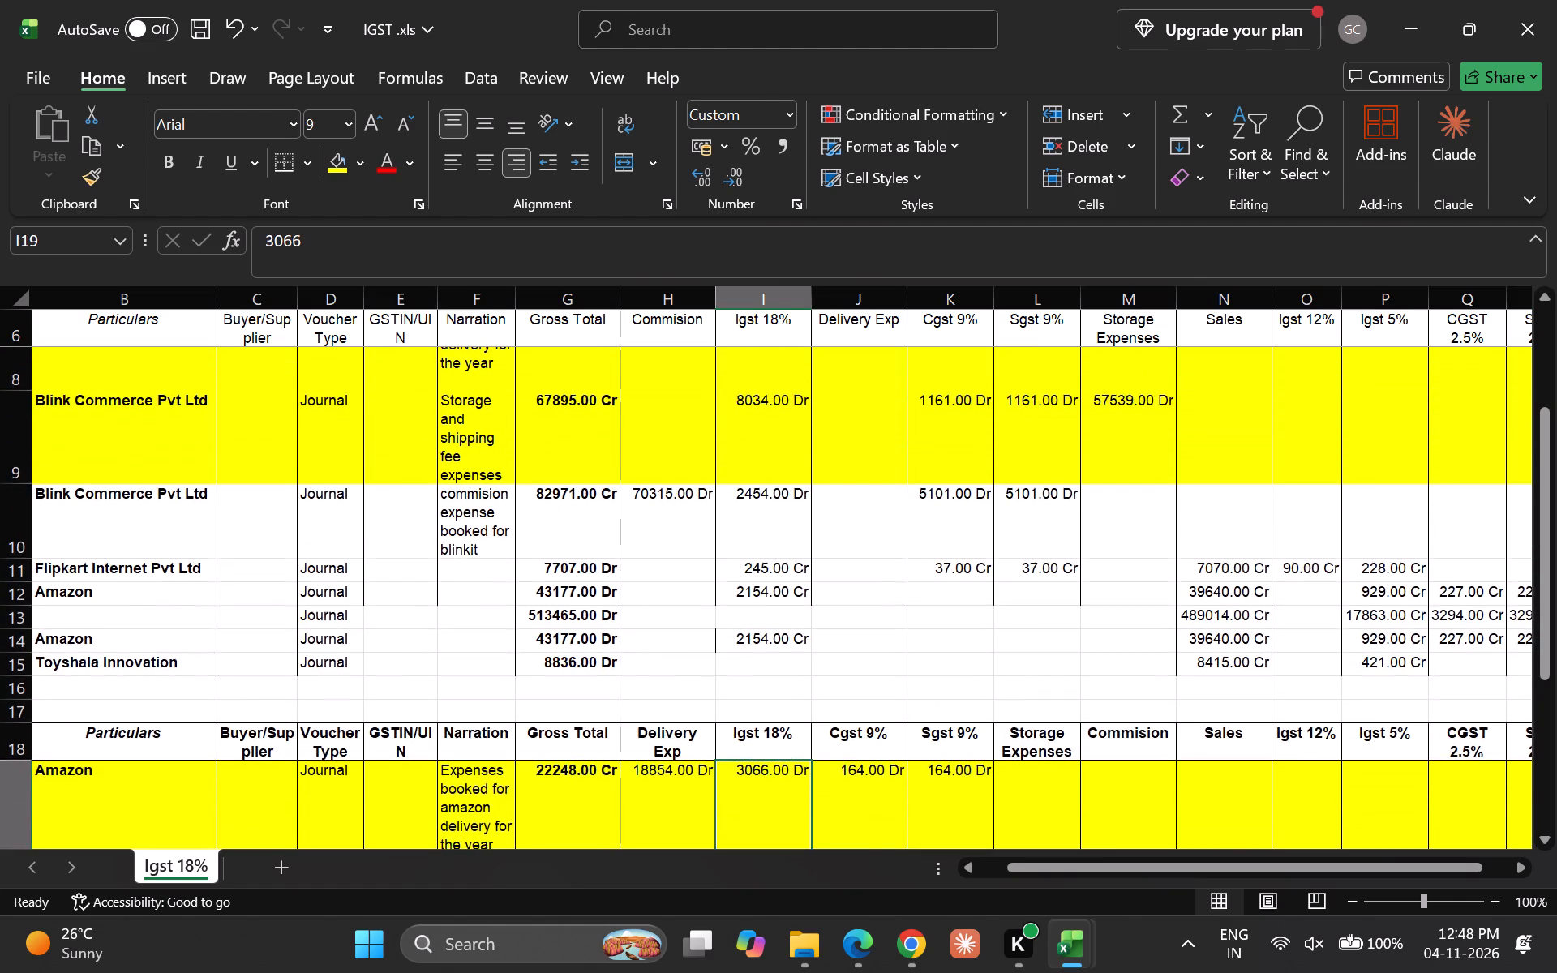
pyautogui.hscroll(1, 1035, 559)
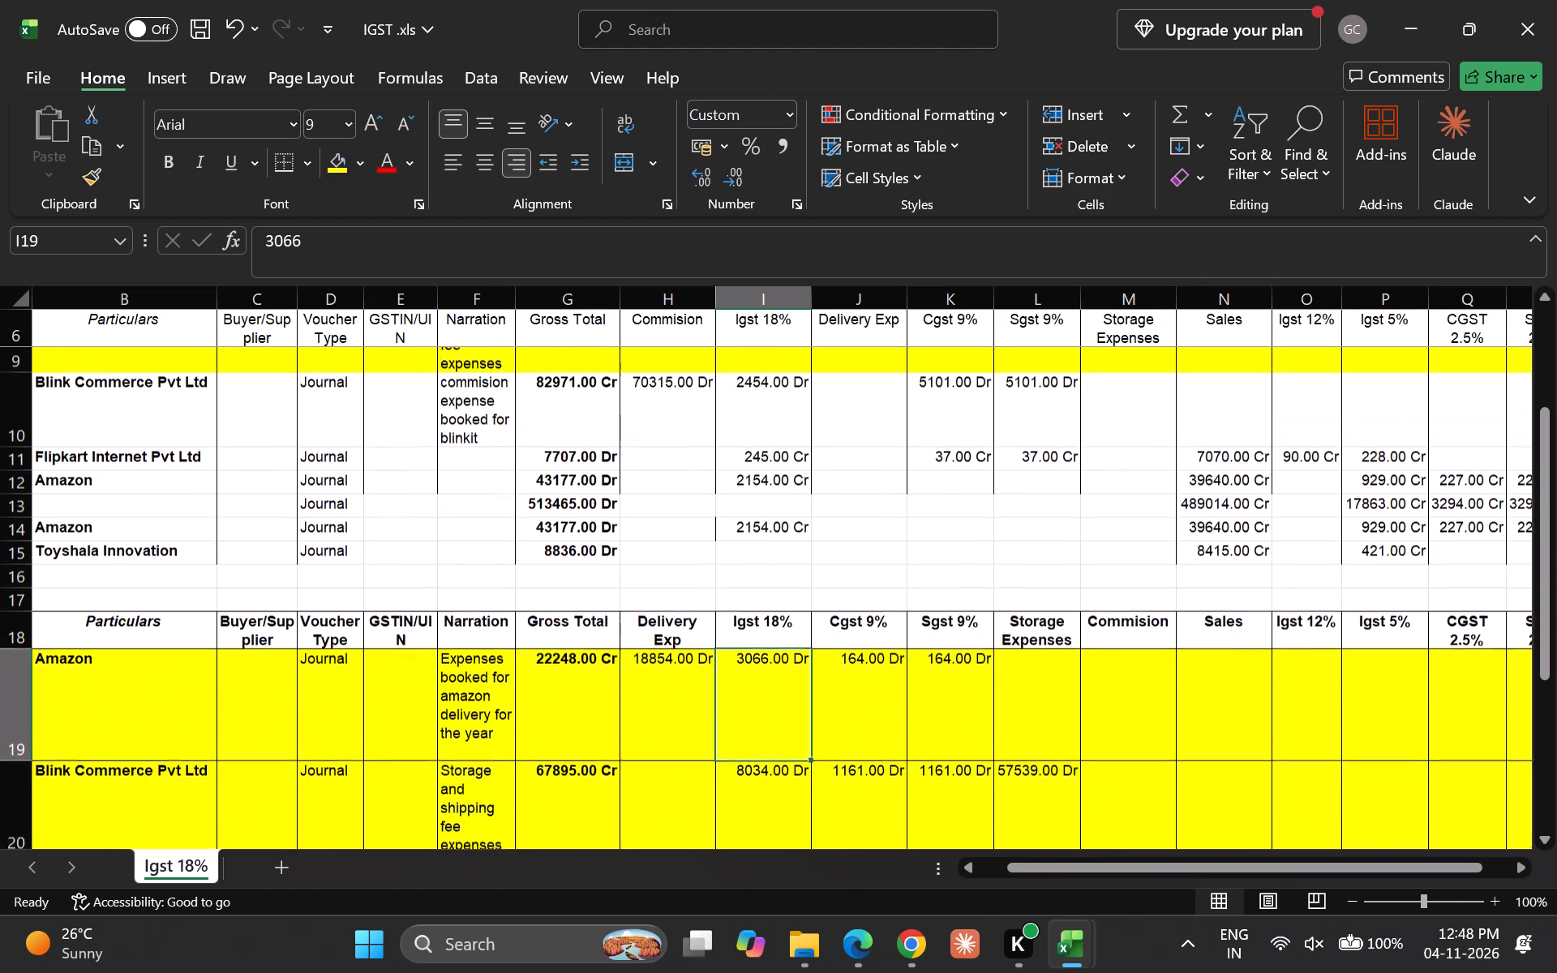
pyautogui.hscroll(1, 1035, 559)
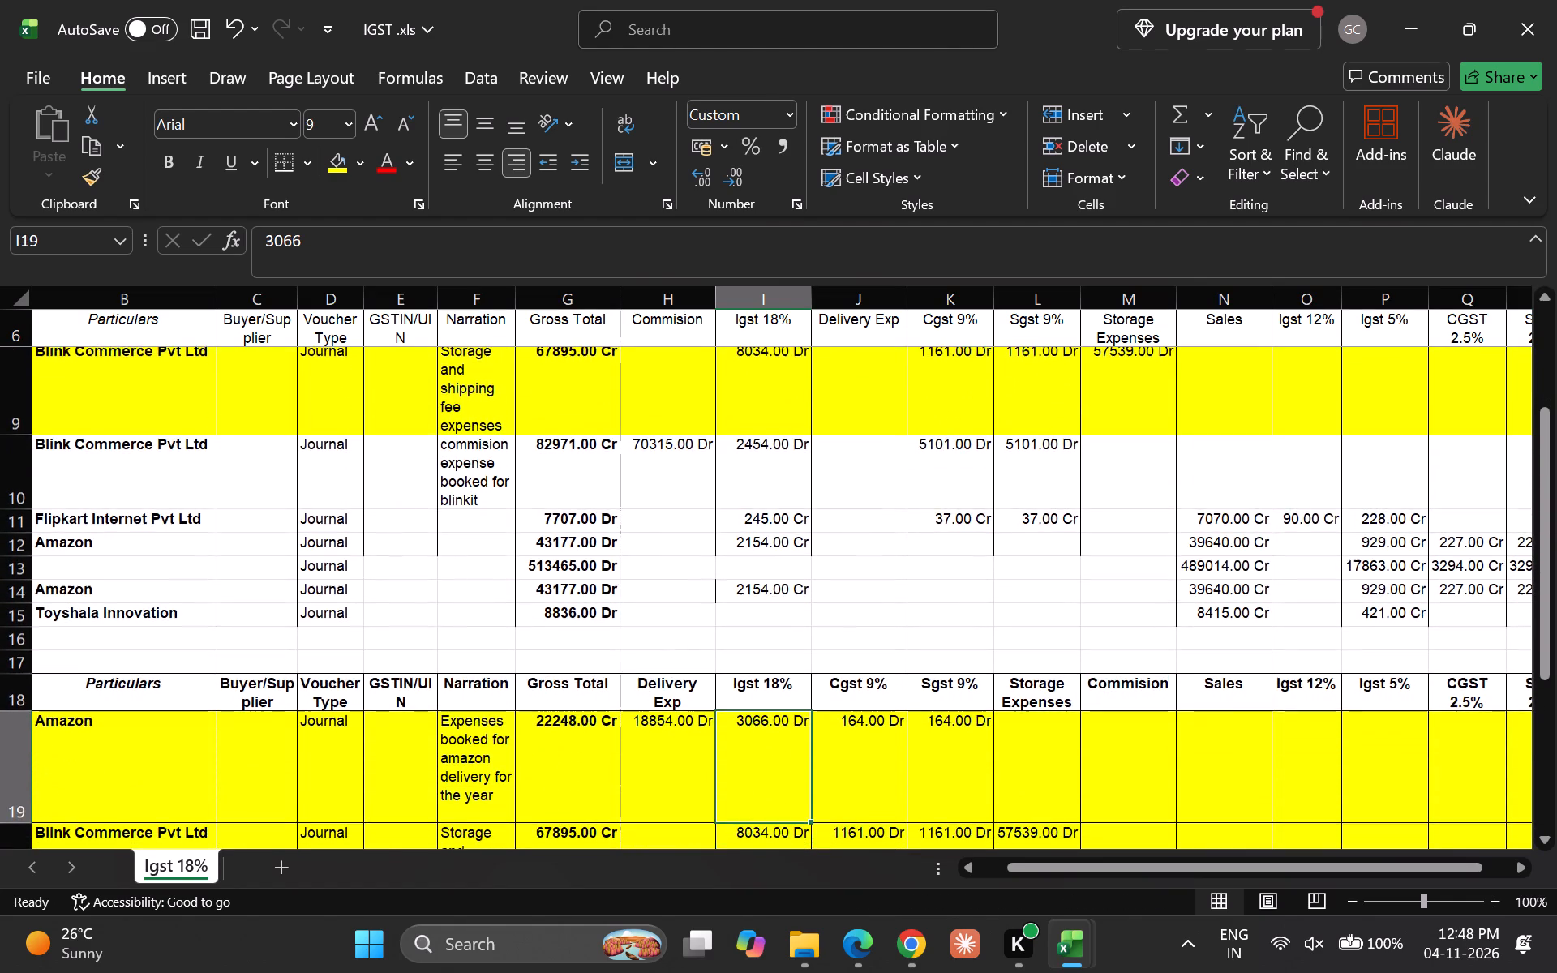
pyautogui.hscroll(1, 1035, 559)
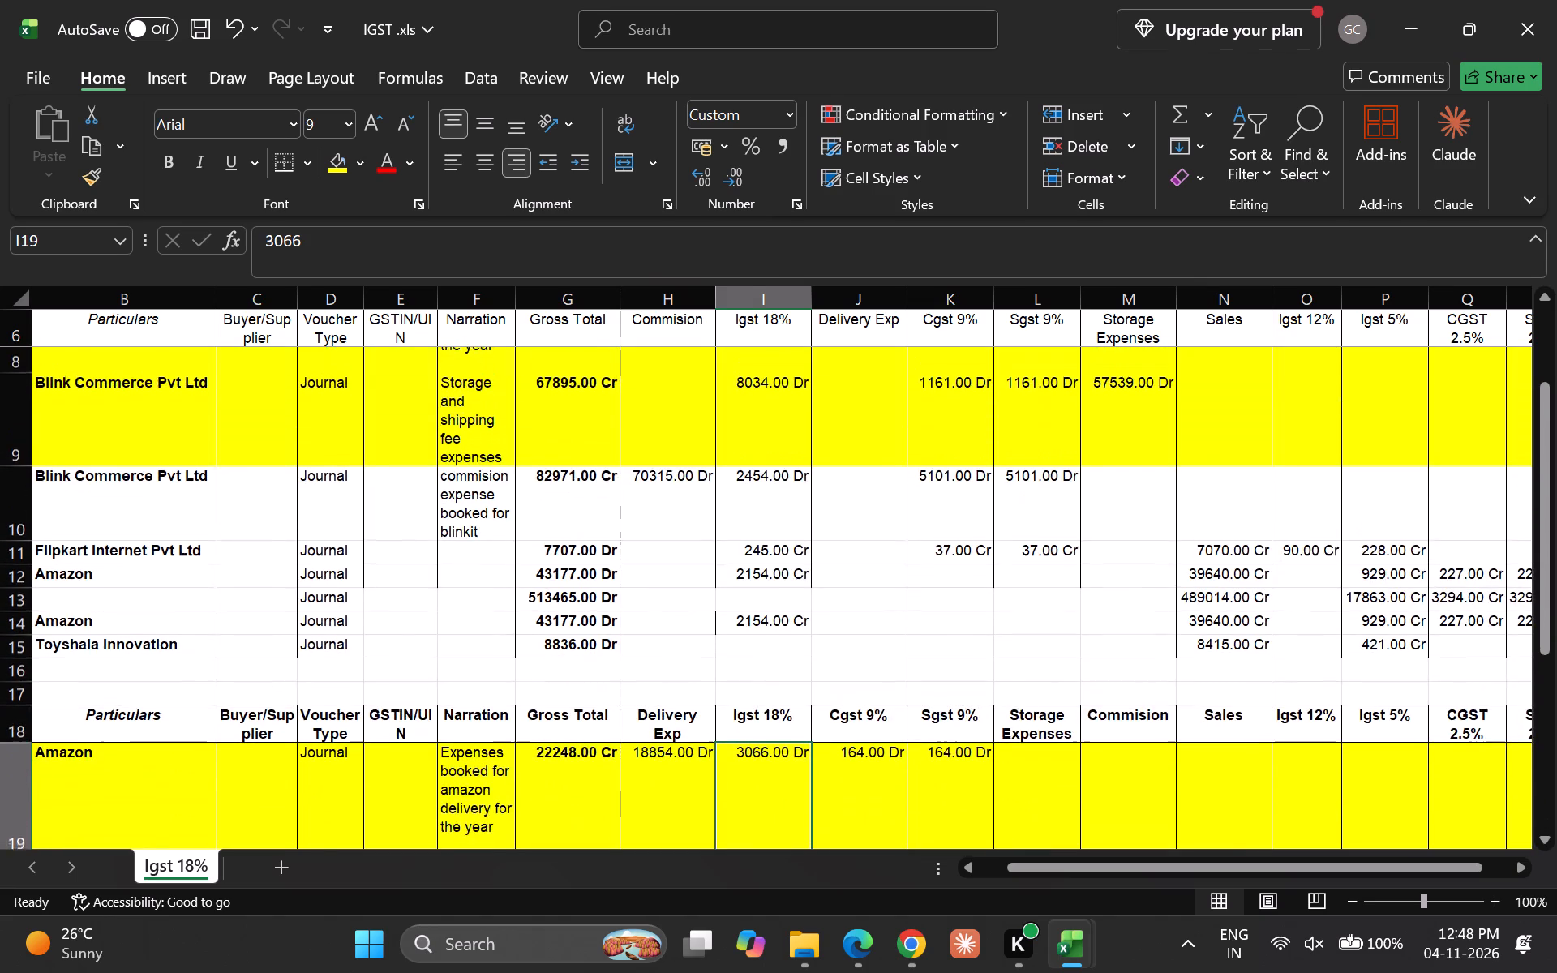
# Highlight the Blink Commerce commission expense row (row 10) in the upper table with yellow fill.
pyautogui.click(784, 375)
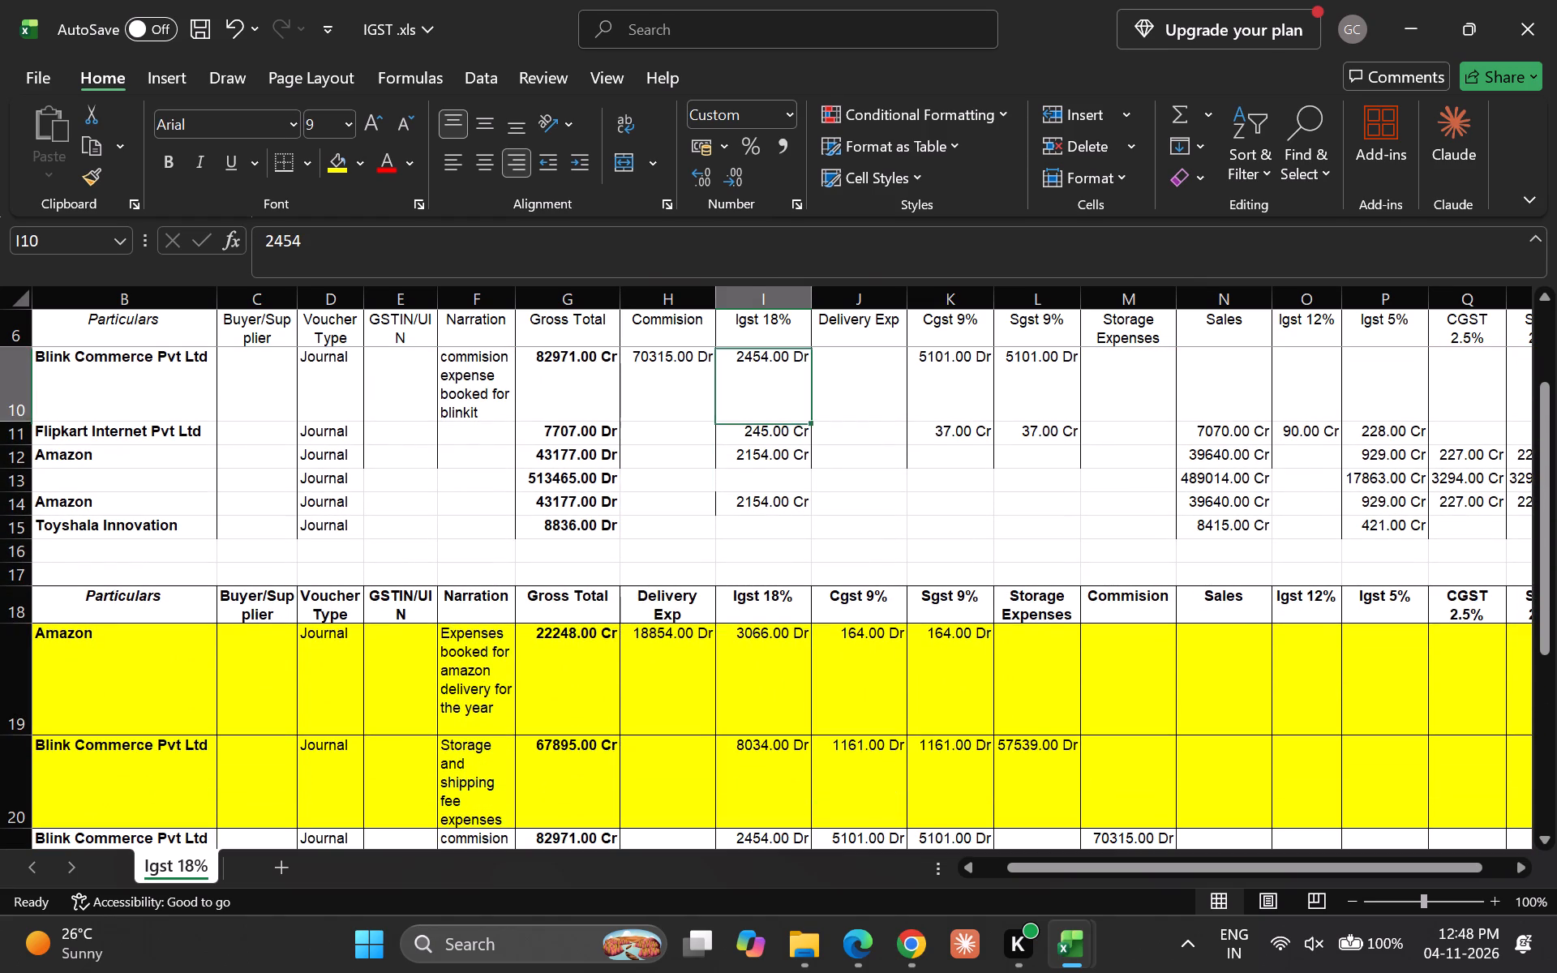
pyautogui.hotkey('shift', 'space')
pyautogui.press('F4')
# Compare the Igst 18% entries of the upper table with those of the lower table to locate the matching commission entry.
pyautogui.press('Down')
pyautogui.press('Up')
pyautogui.press('Up')
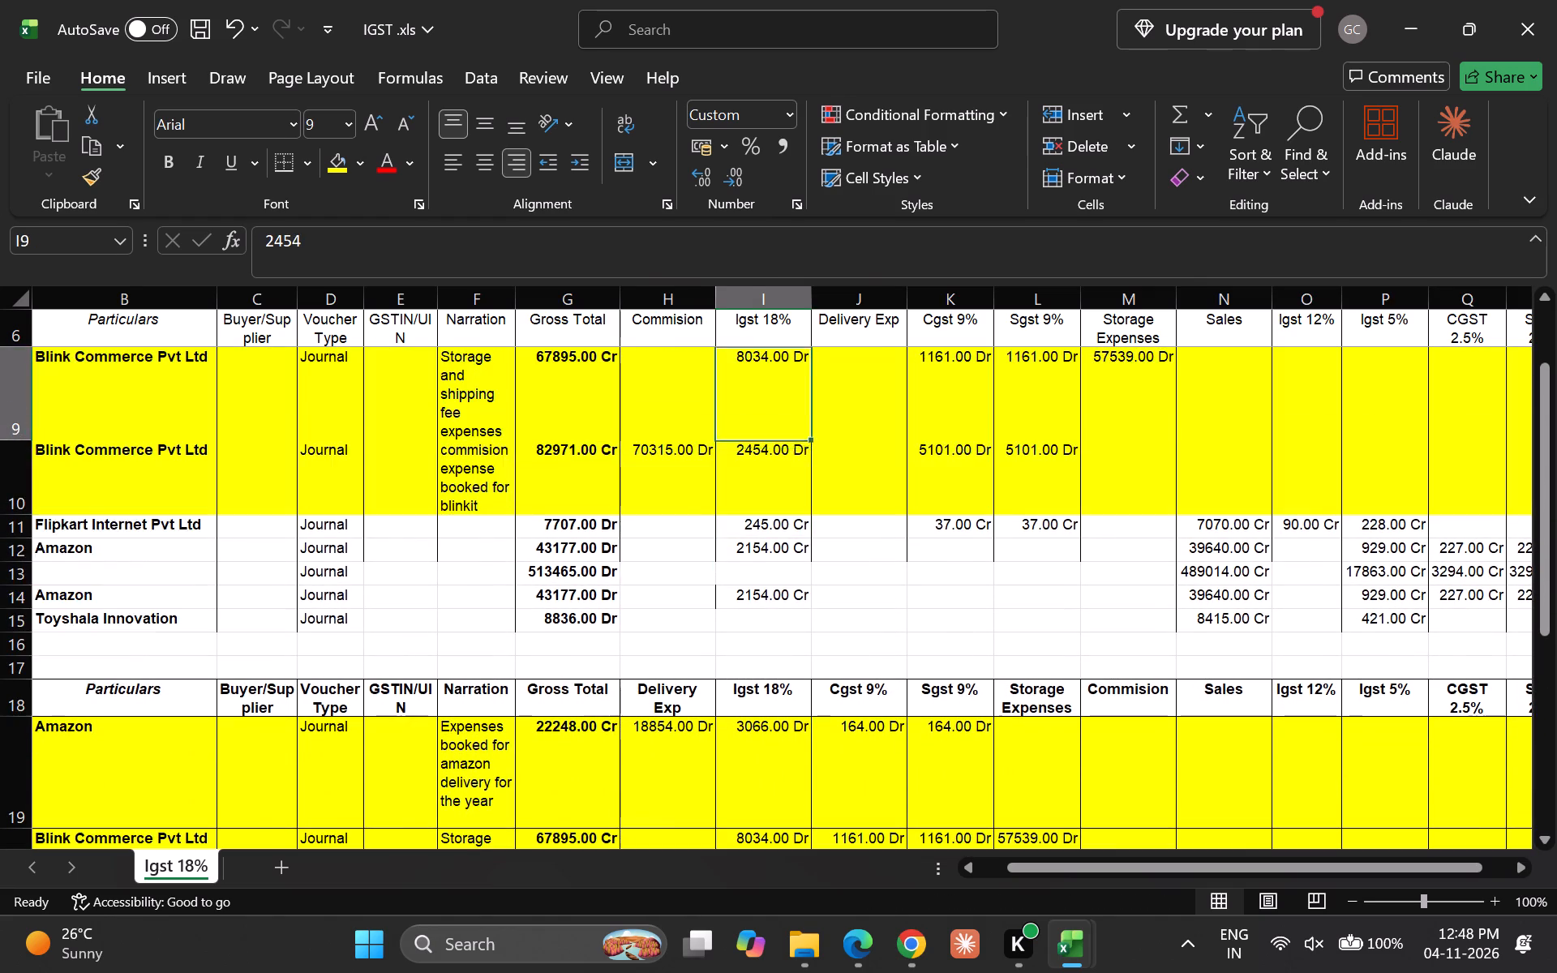
pyautogui.press('Up')
pyautogui.press('Down')
pyautogui.press('Down')
pyautogui.press('Down')
pyautogui.press('Down')
pyautogui.press('Down')
pyautogui.press('Down')
pyautogui.press('Down')
pyautogui.press('Down')
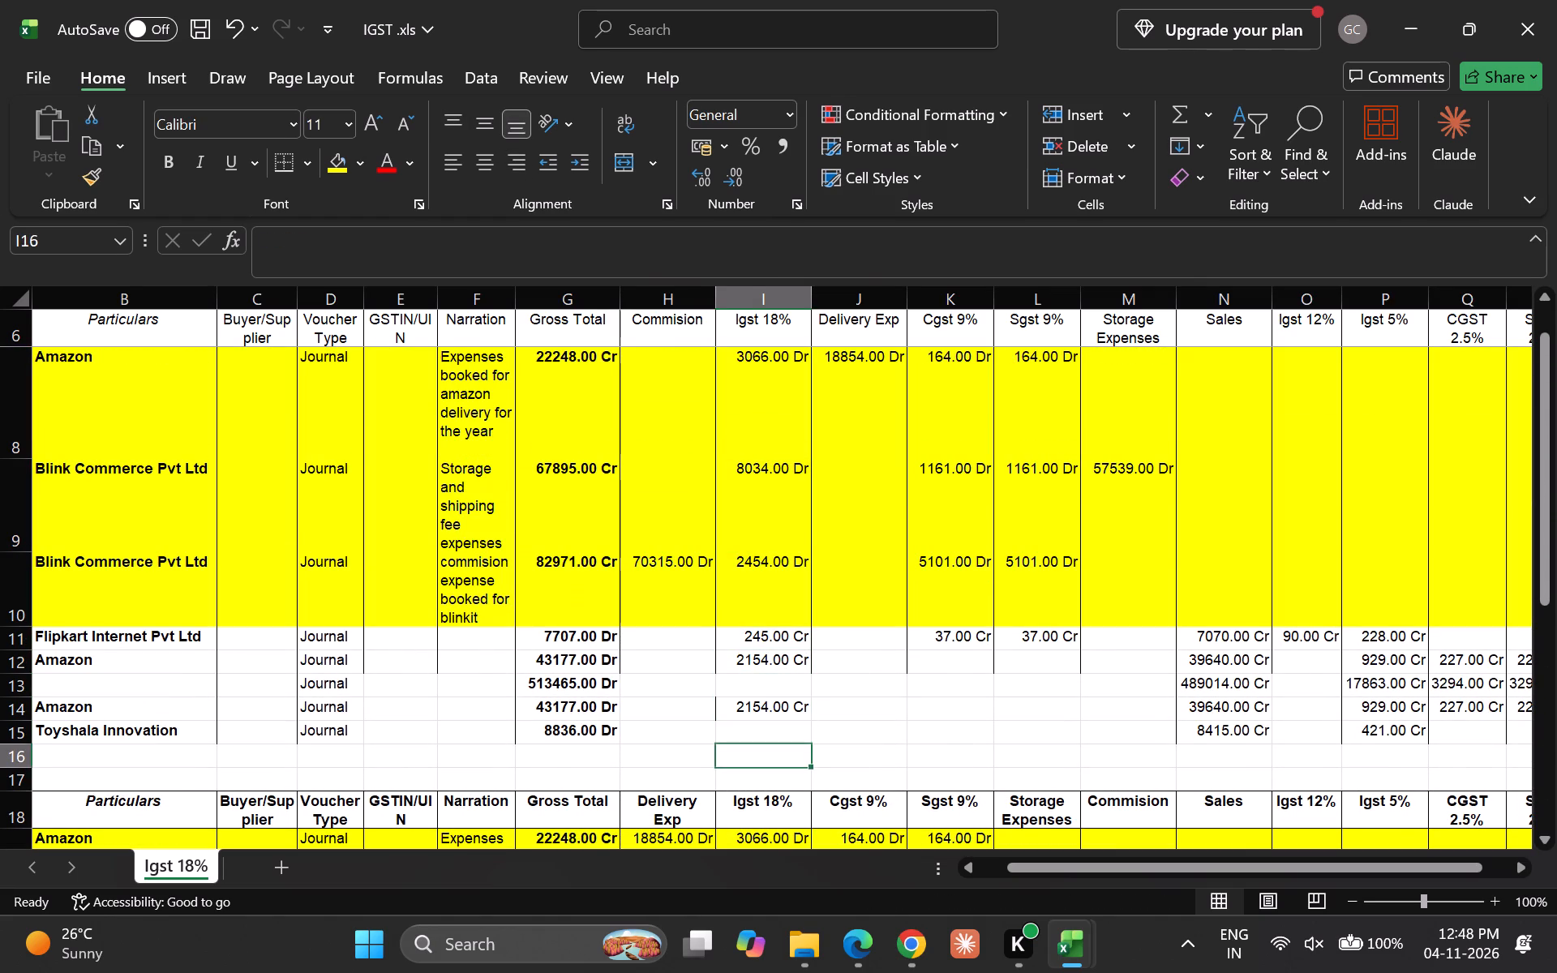
pyautogui.press('Down')
pyautogui.press('Down')
pyautogui.press('Down')
pyautogui.press('Down')
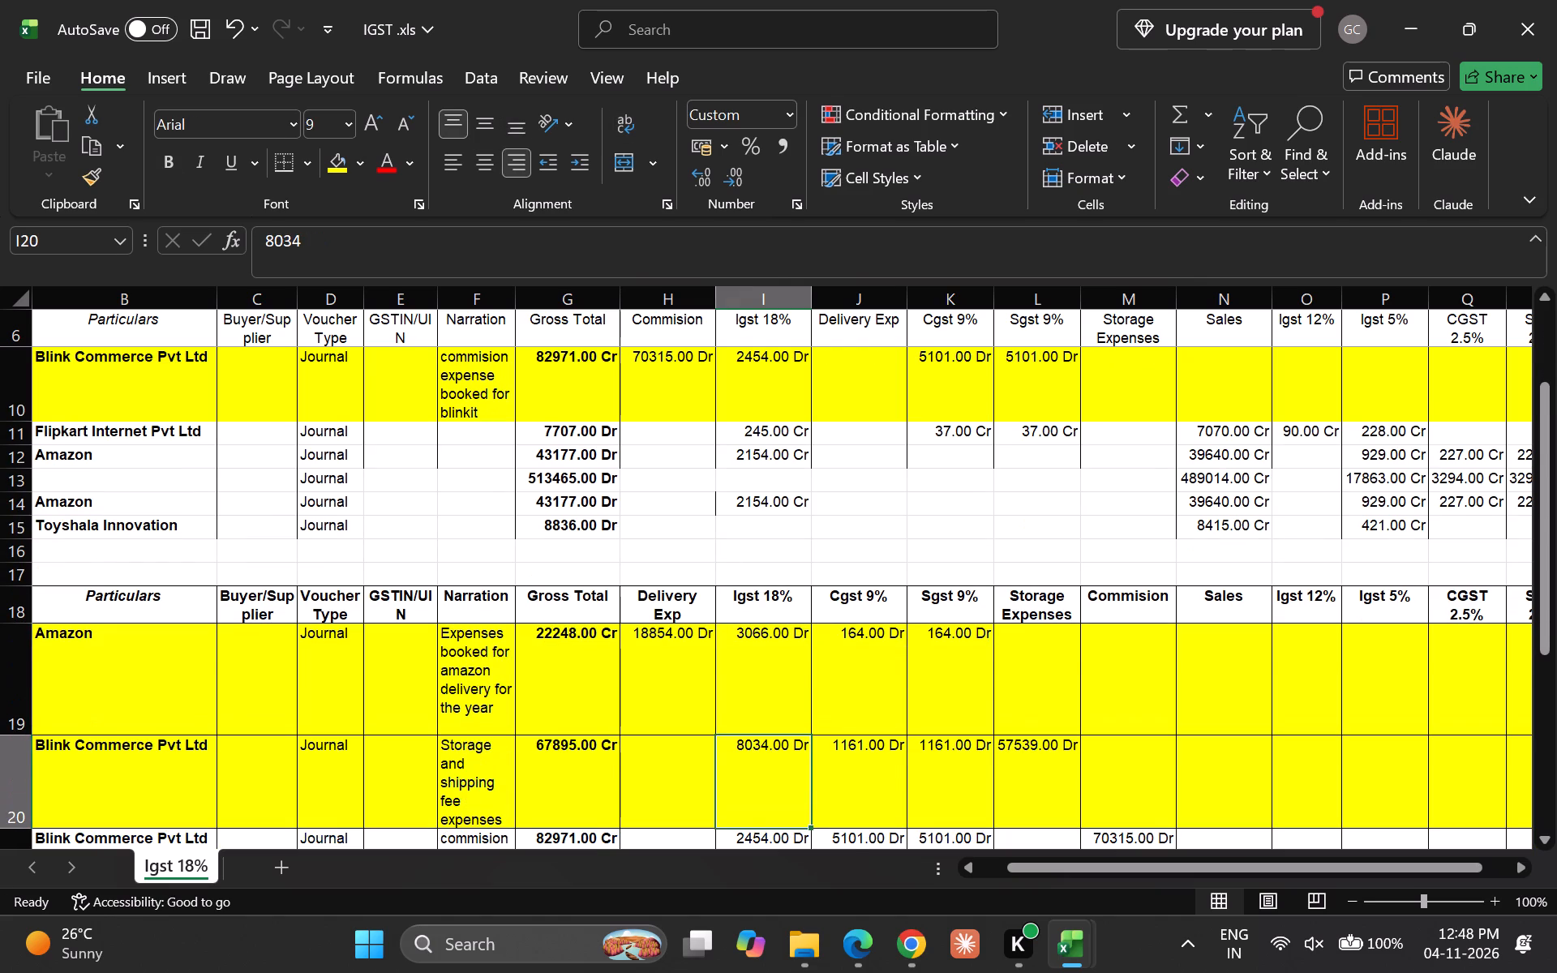
pyautogui.press('Down')
pyautogui.press('Up')
pyautogui.press('Up')
pyautogui.press('Up')
pyautogui.press('Up')
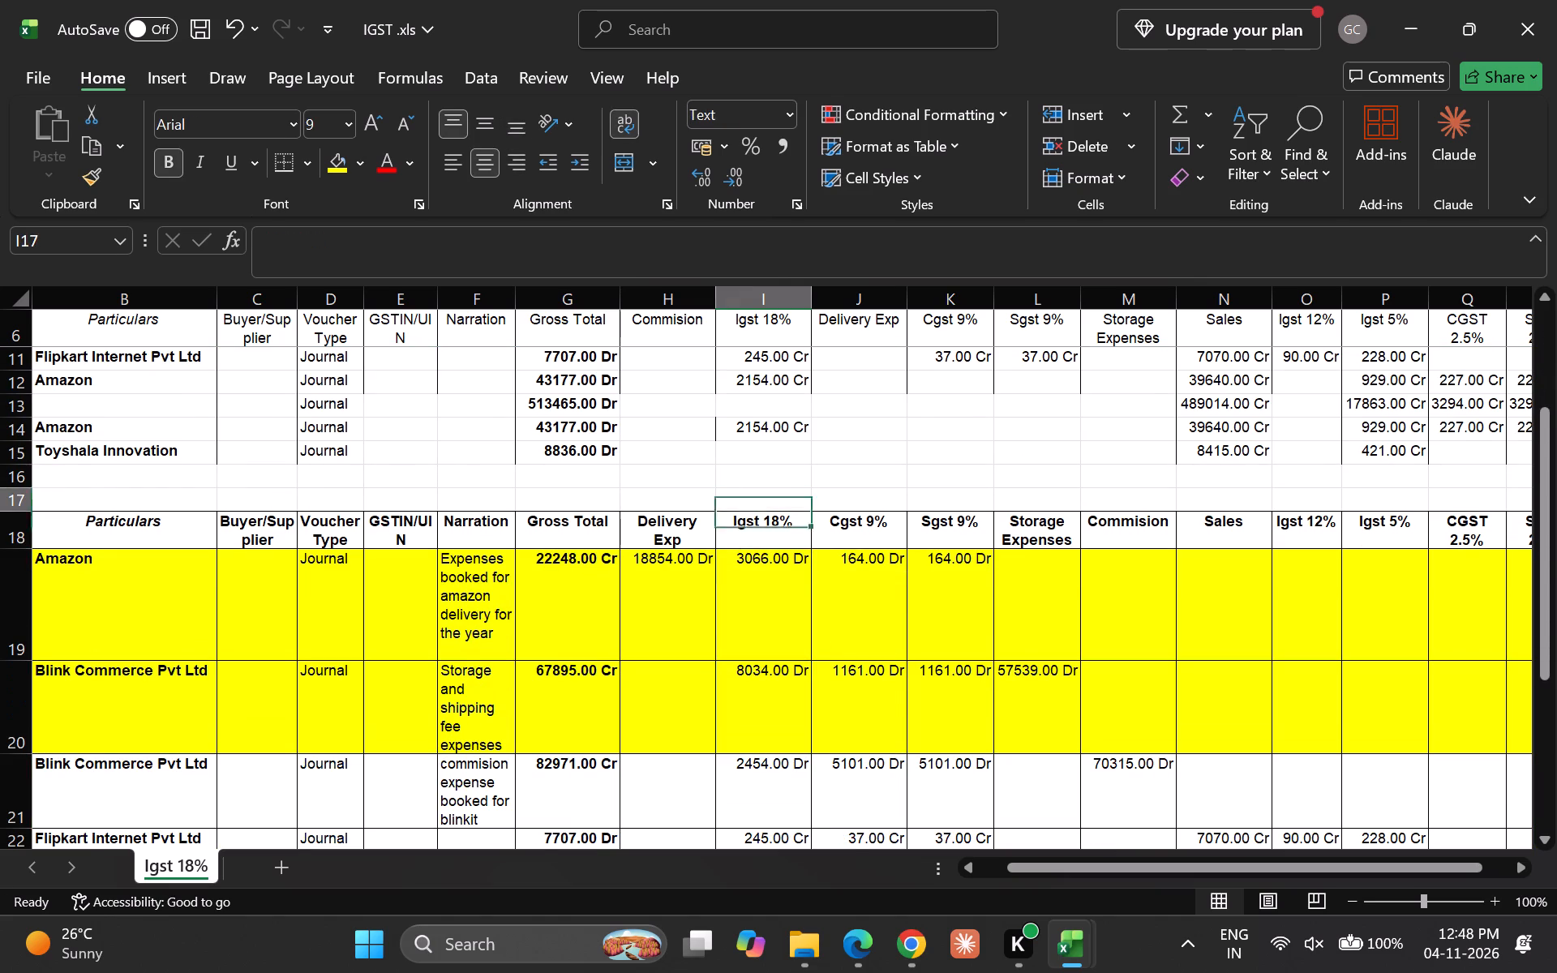
pyautogui.press('Up')
pyautogui.press('Up')
pyautogui.press('Up')
pyautogui.press('Up')
pyautogui.press('Up')
pyautogui.press('Up')
pyautogui.press('Up')
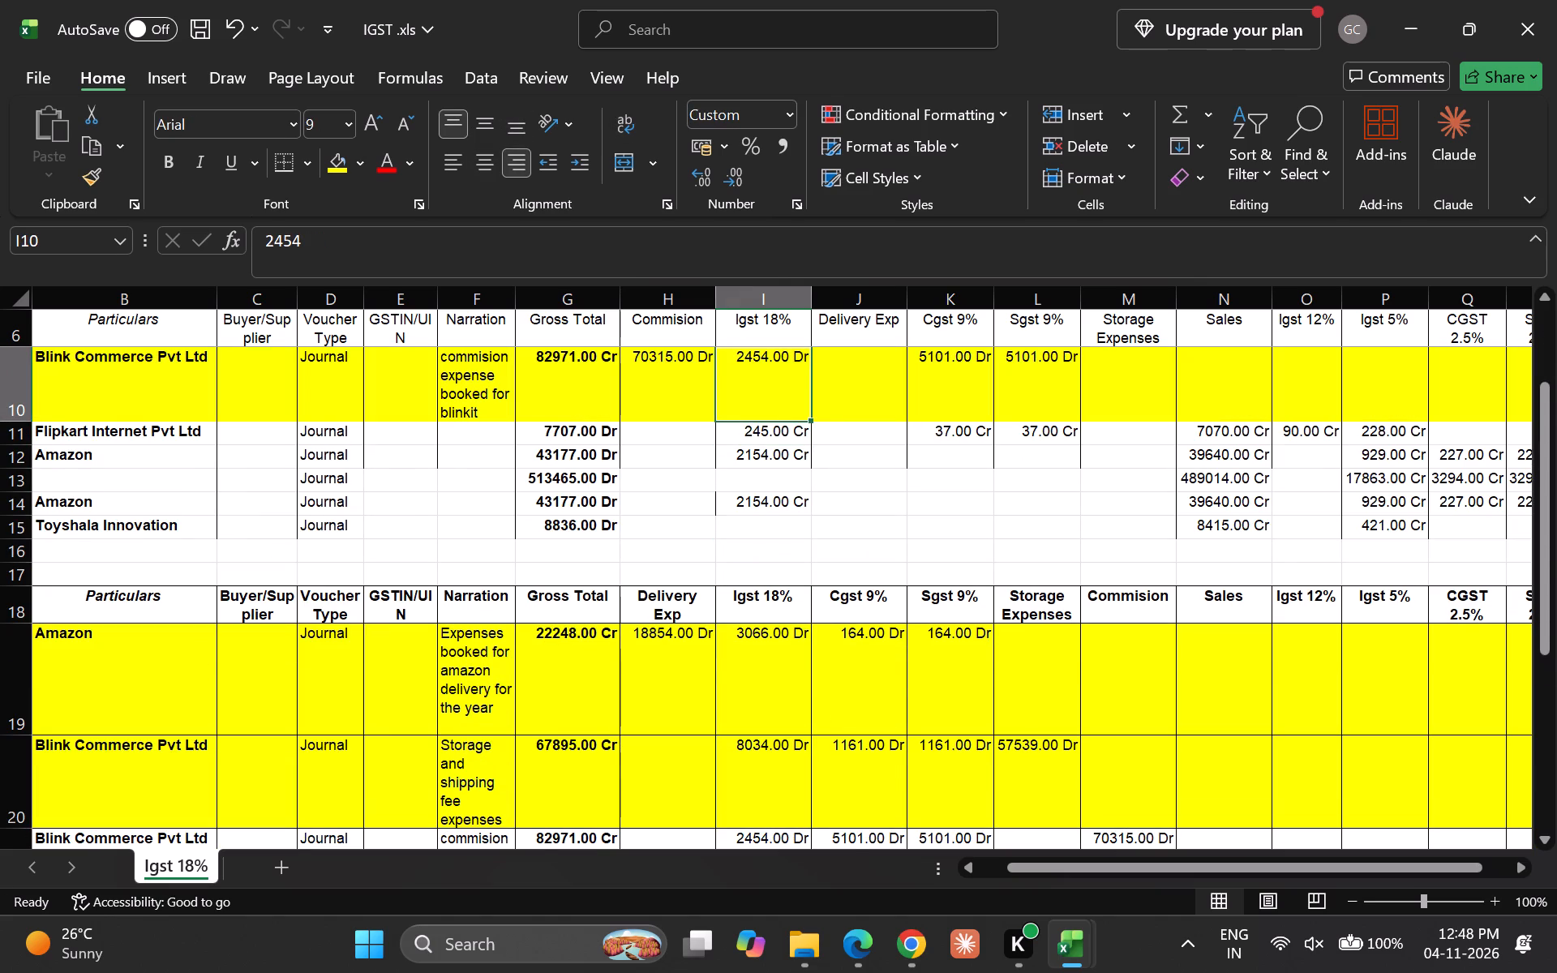
pyautogui.press('Down')
pyautogui.press('Down')
pyautogui.press('Down')
pyautogui.press('Down')
pyautogui.press('Down')
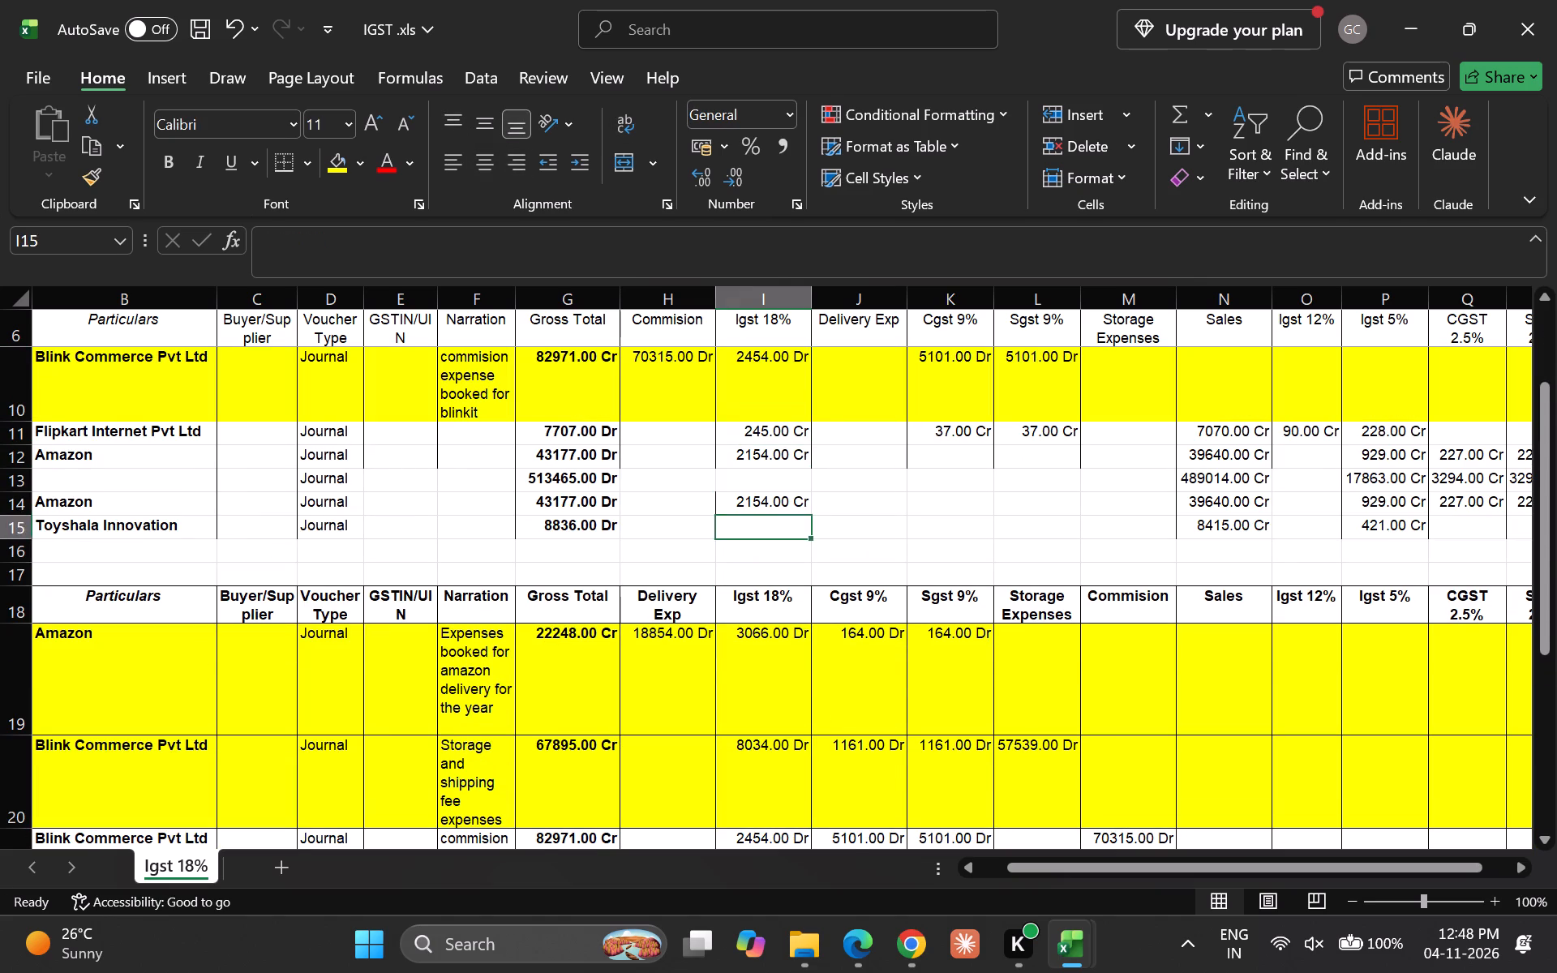
pyautogui.press('Down')
pyautogui.press('Down')
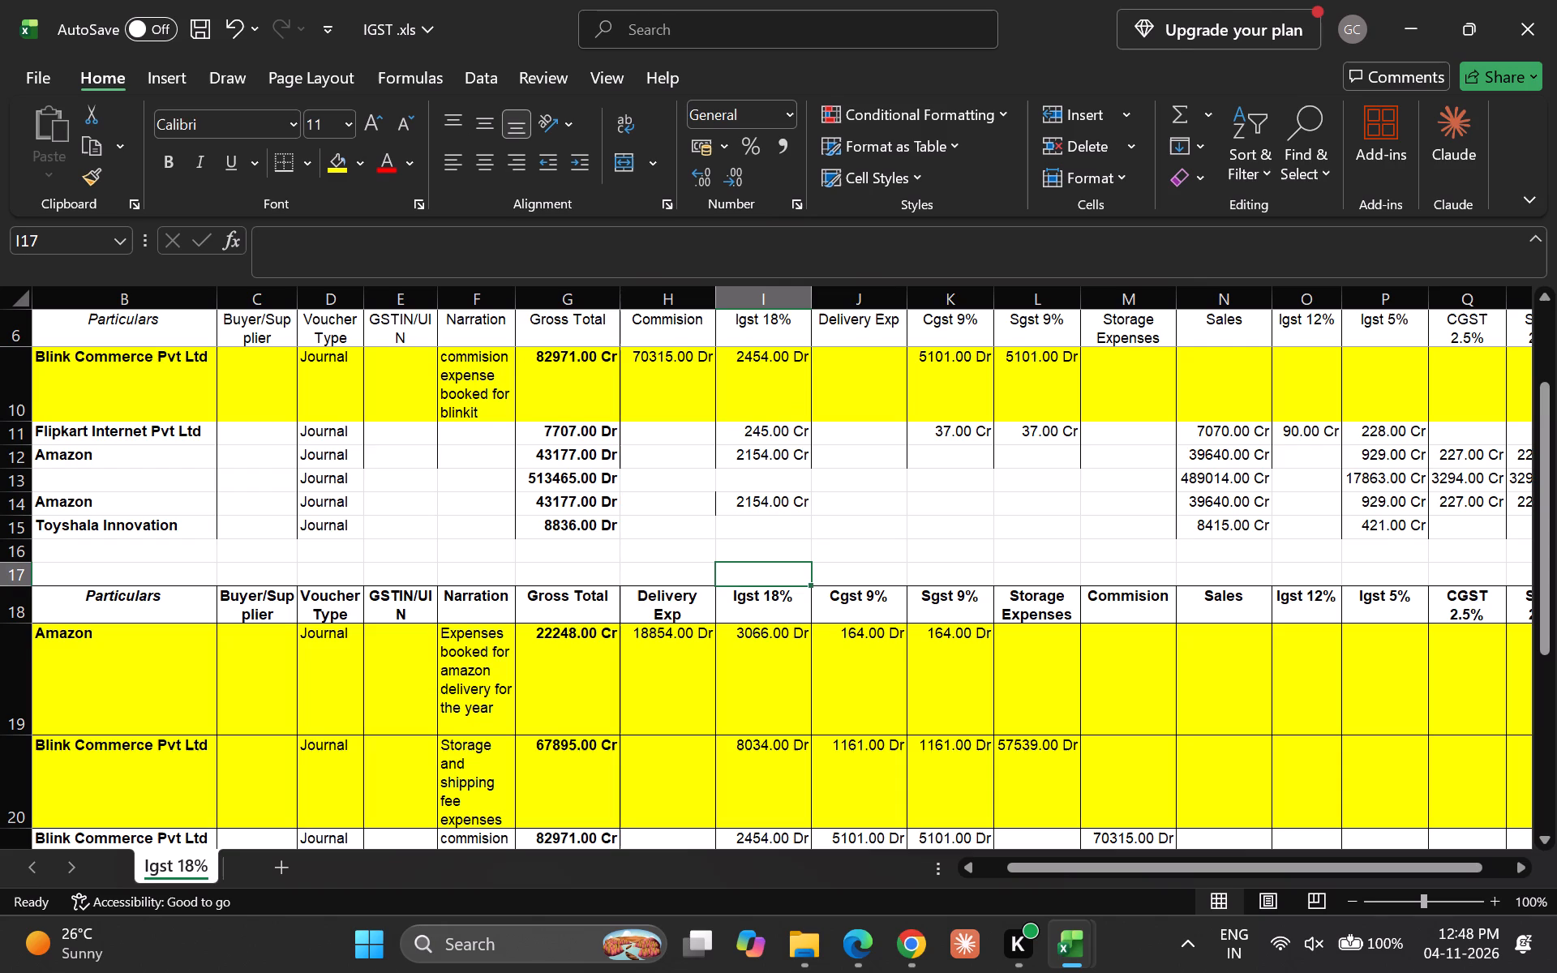
pyautogui.press('Down')
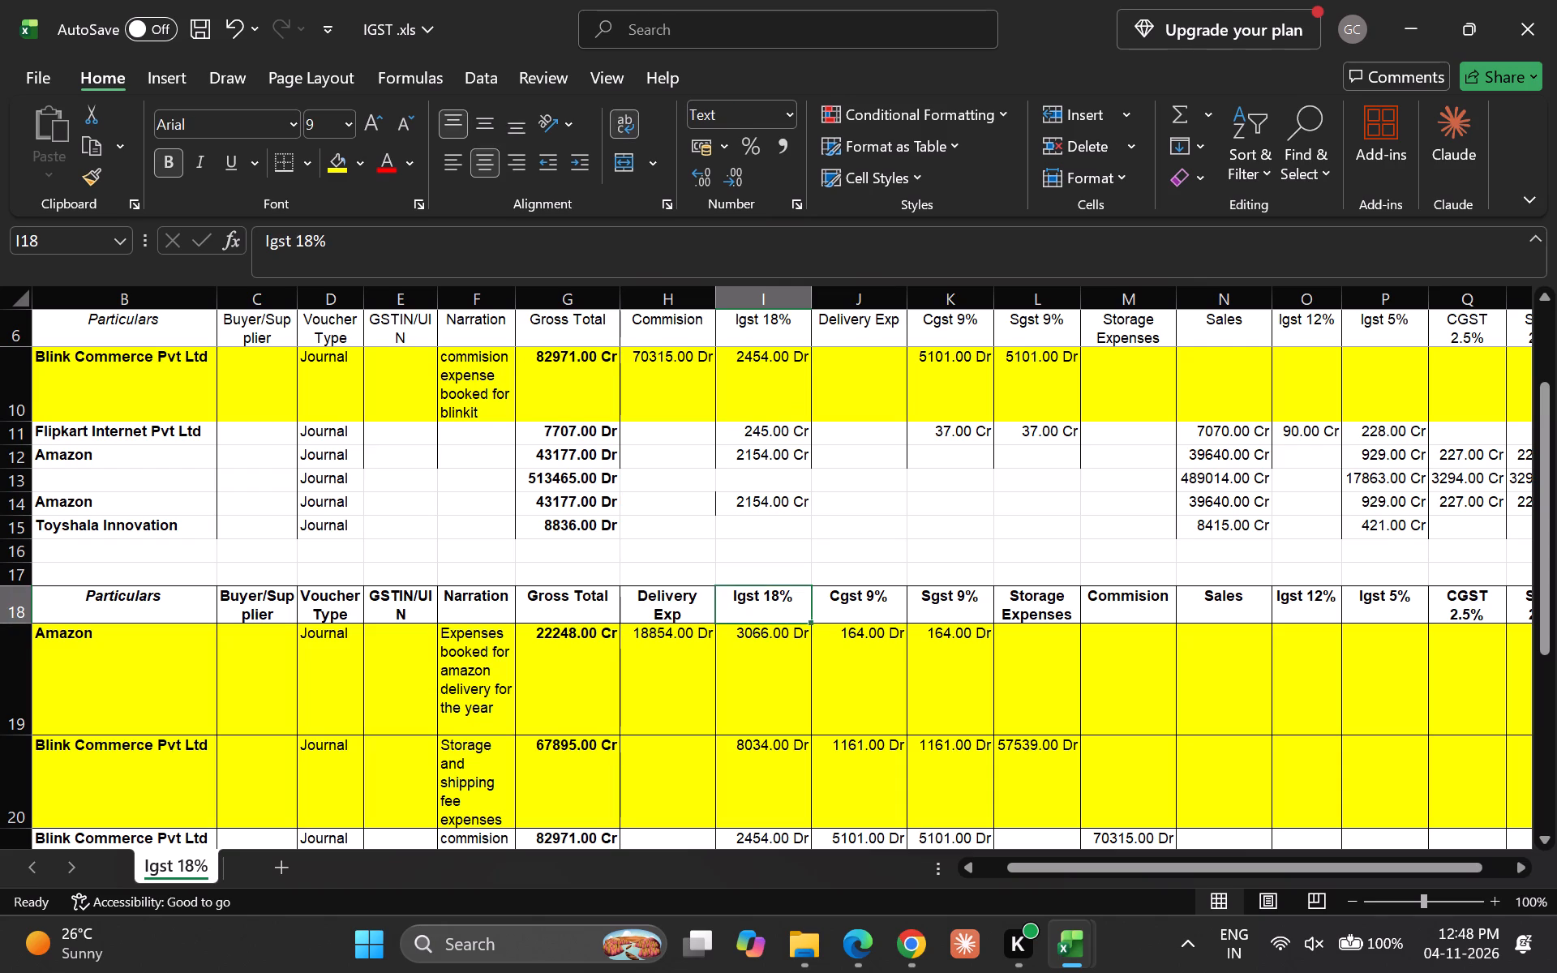
pyautogui.press('Down')
pyautogui.press('Down')
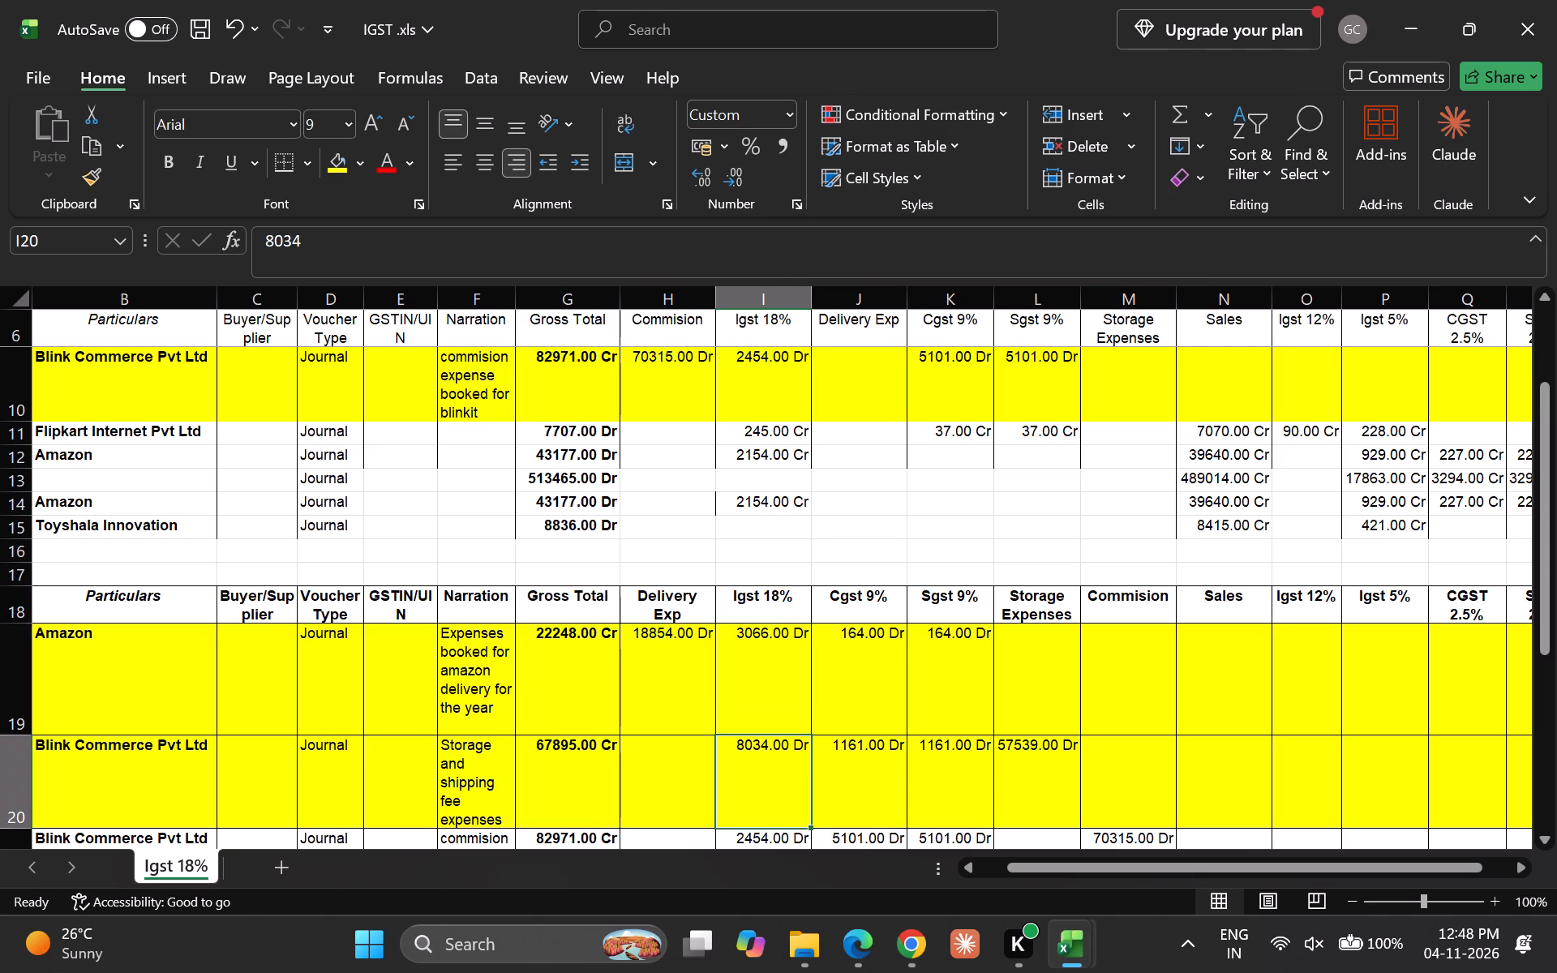
# Highlight the matching Blink Commerce commission expense row (row 21) in the lower table with the same yellow fill.
pyautogui.press('Down')
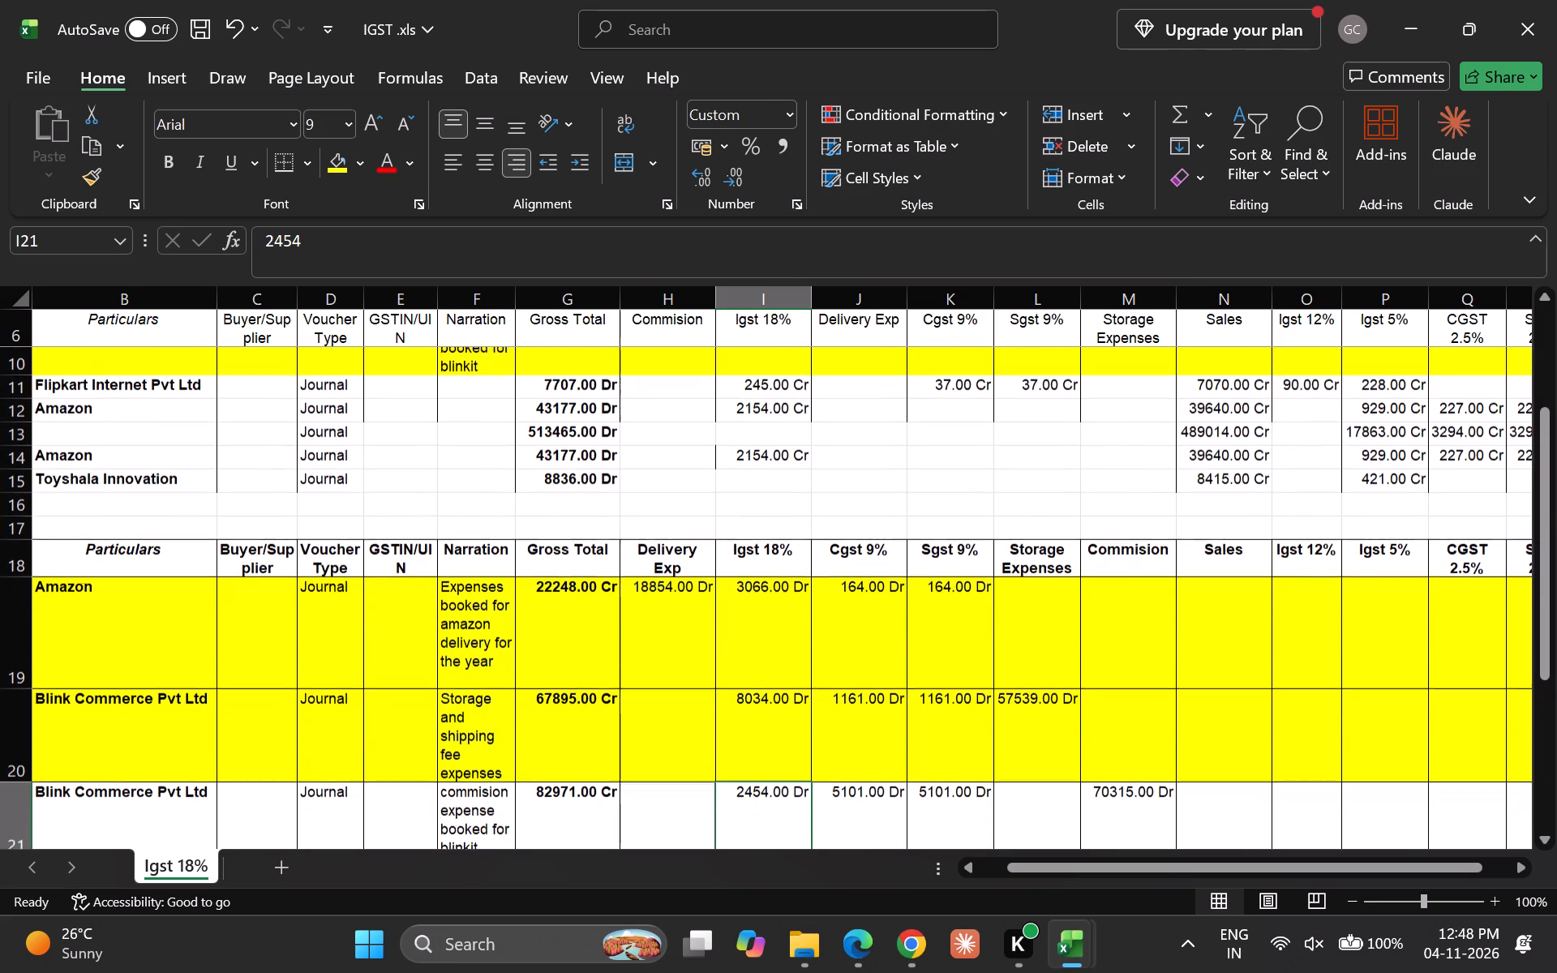
pyautogui.hotkey('shift', 'space')
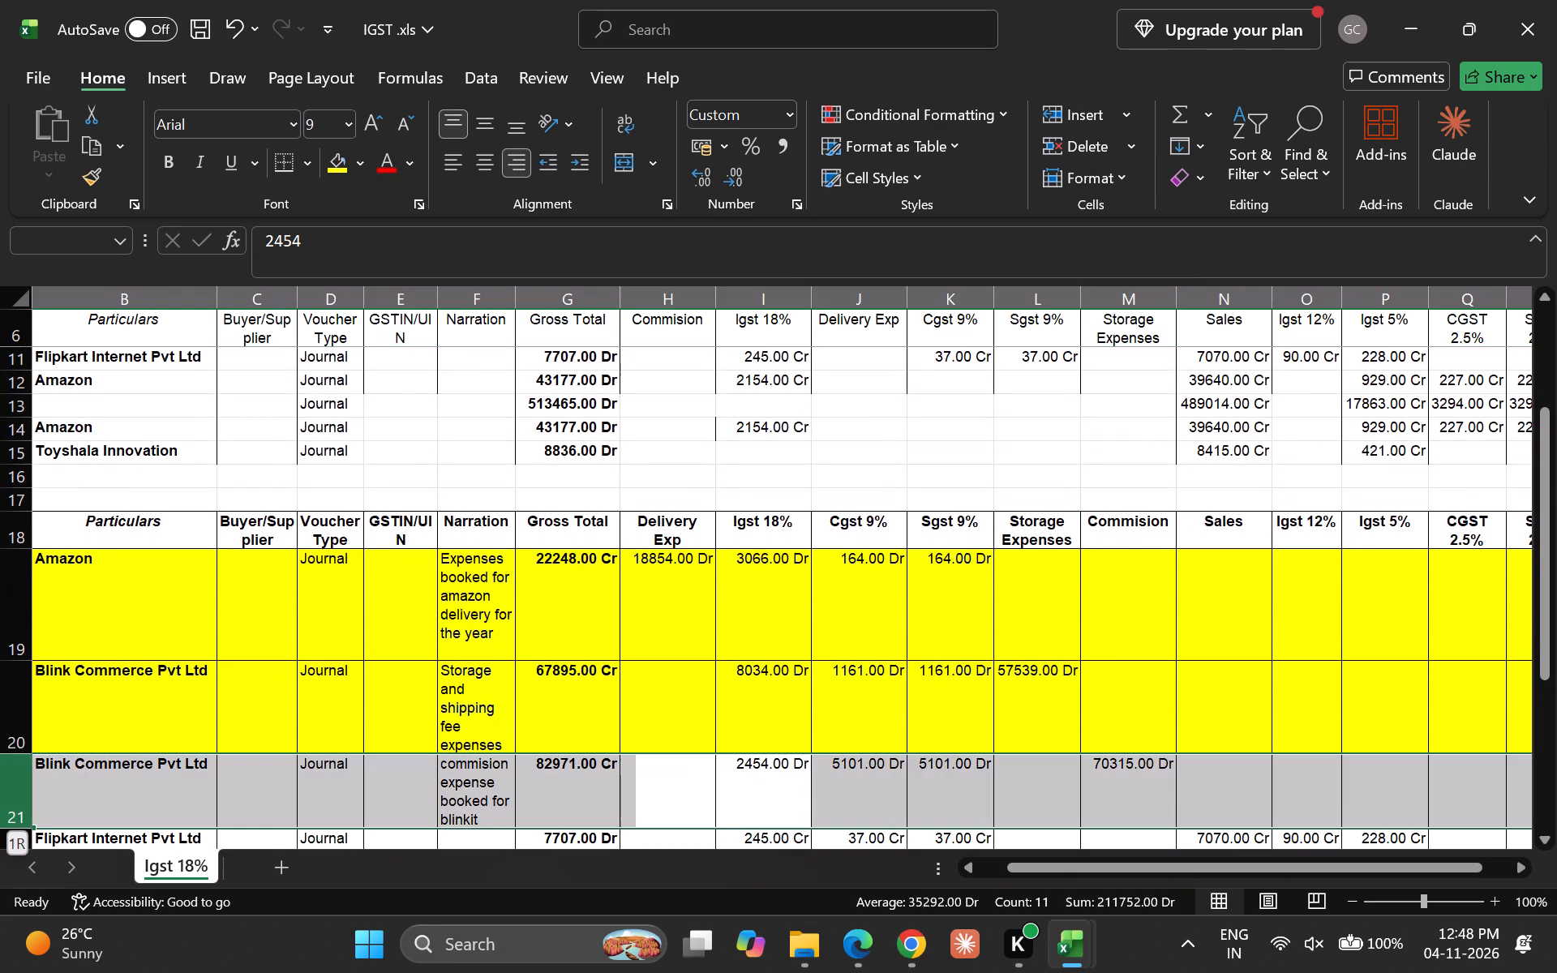
pyautogui.press('F4')
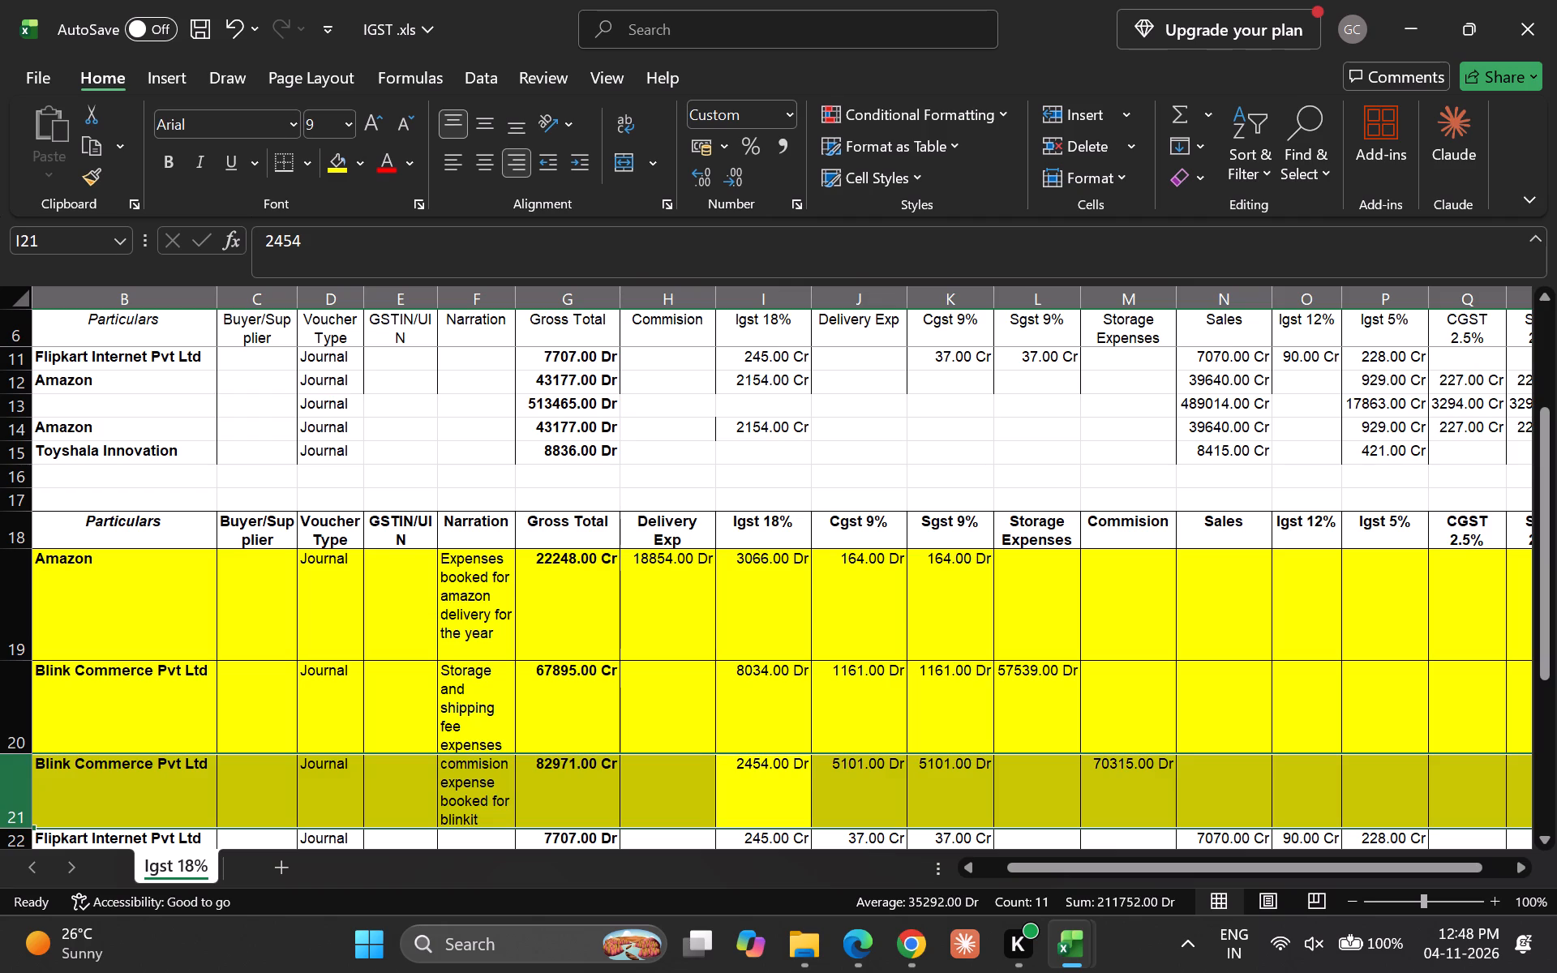
pyautogui.press('Up')
pyautogui.press('Down')
# Highlight the Flipkart Internet Pvt Ltd row (row 22) in the lower table in yellow.
pyautogui.press('Down')
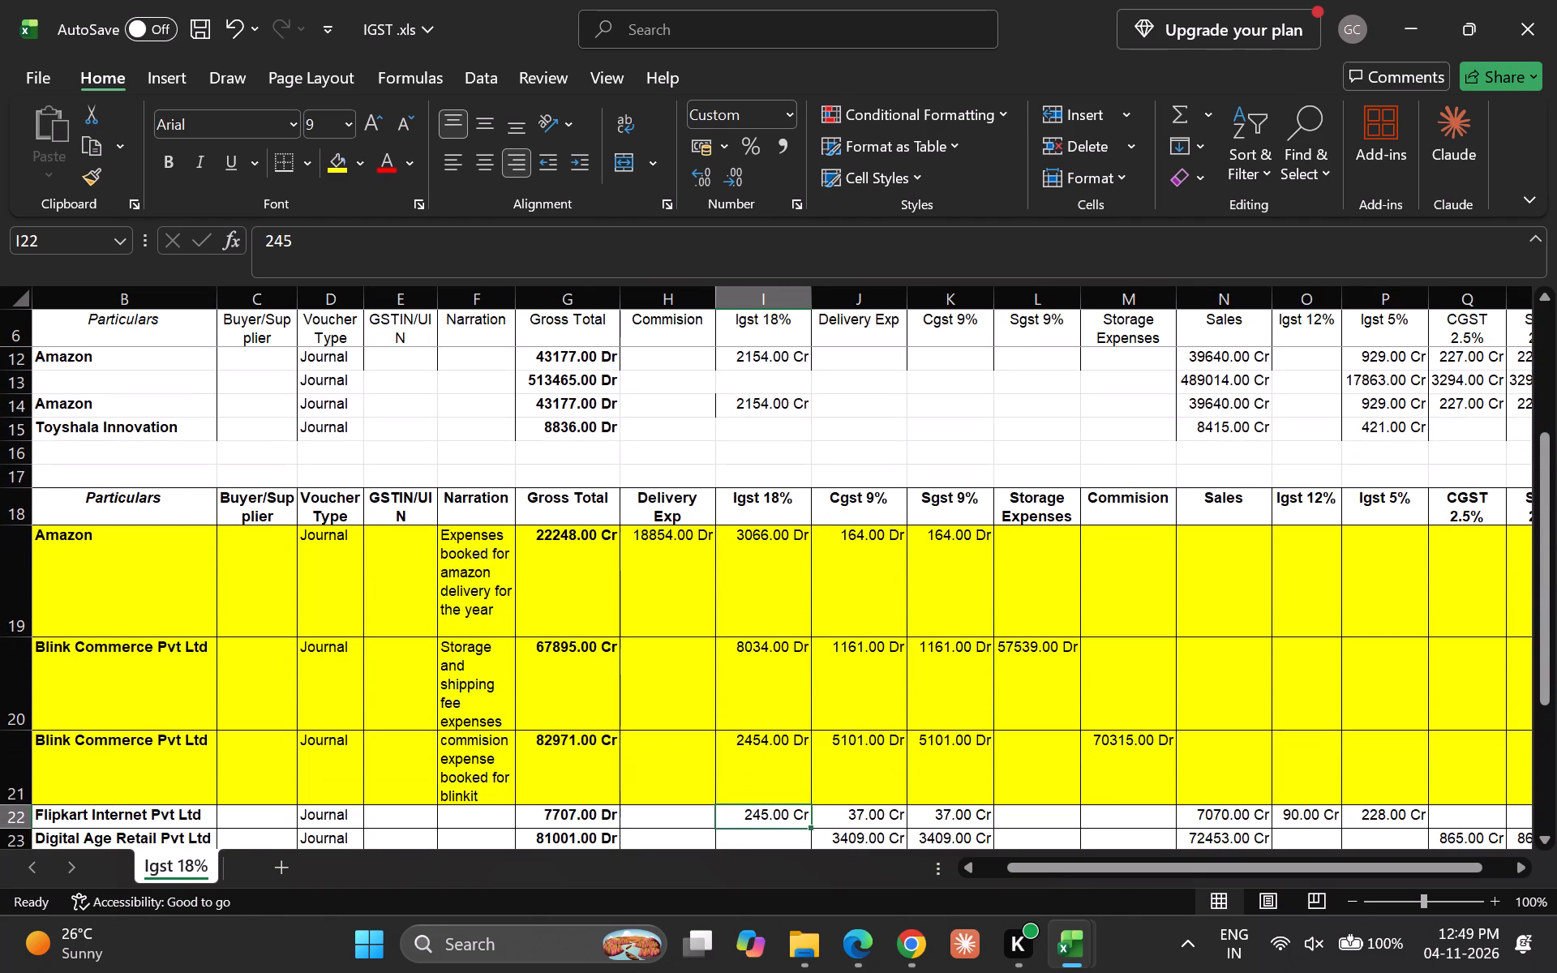
pyautogui.hotkey('shift', 'space')
pyautogui.press('F4')
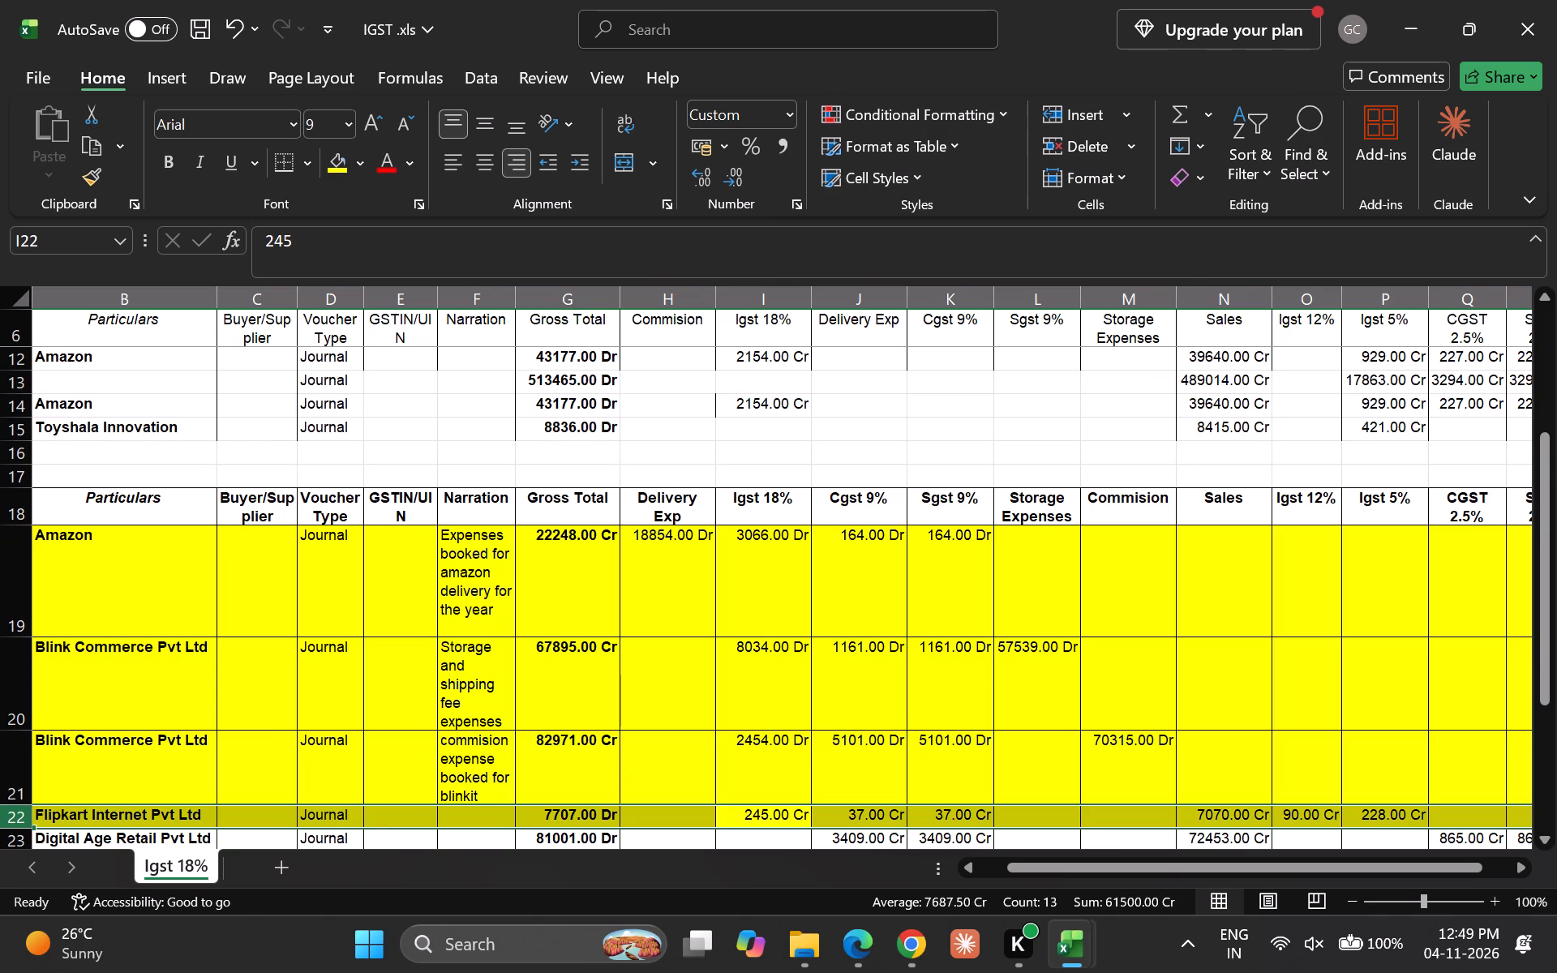
# Apply the same yellow fill to the matching Flipkart Internet Pvt Ltd row (row 11) in the upper table.
pyautogui.scroll(1, 812, 478)
pyautogui.click(777, 432)
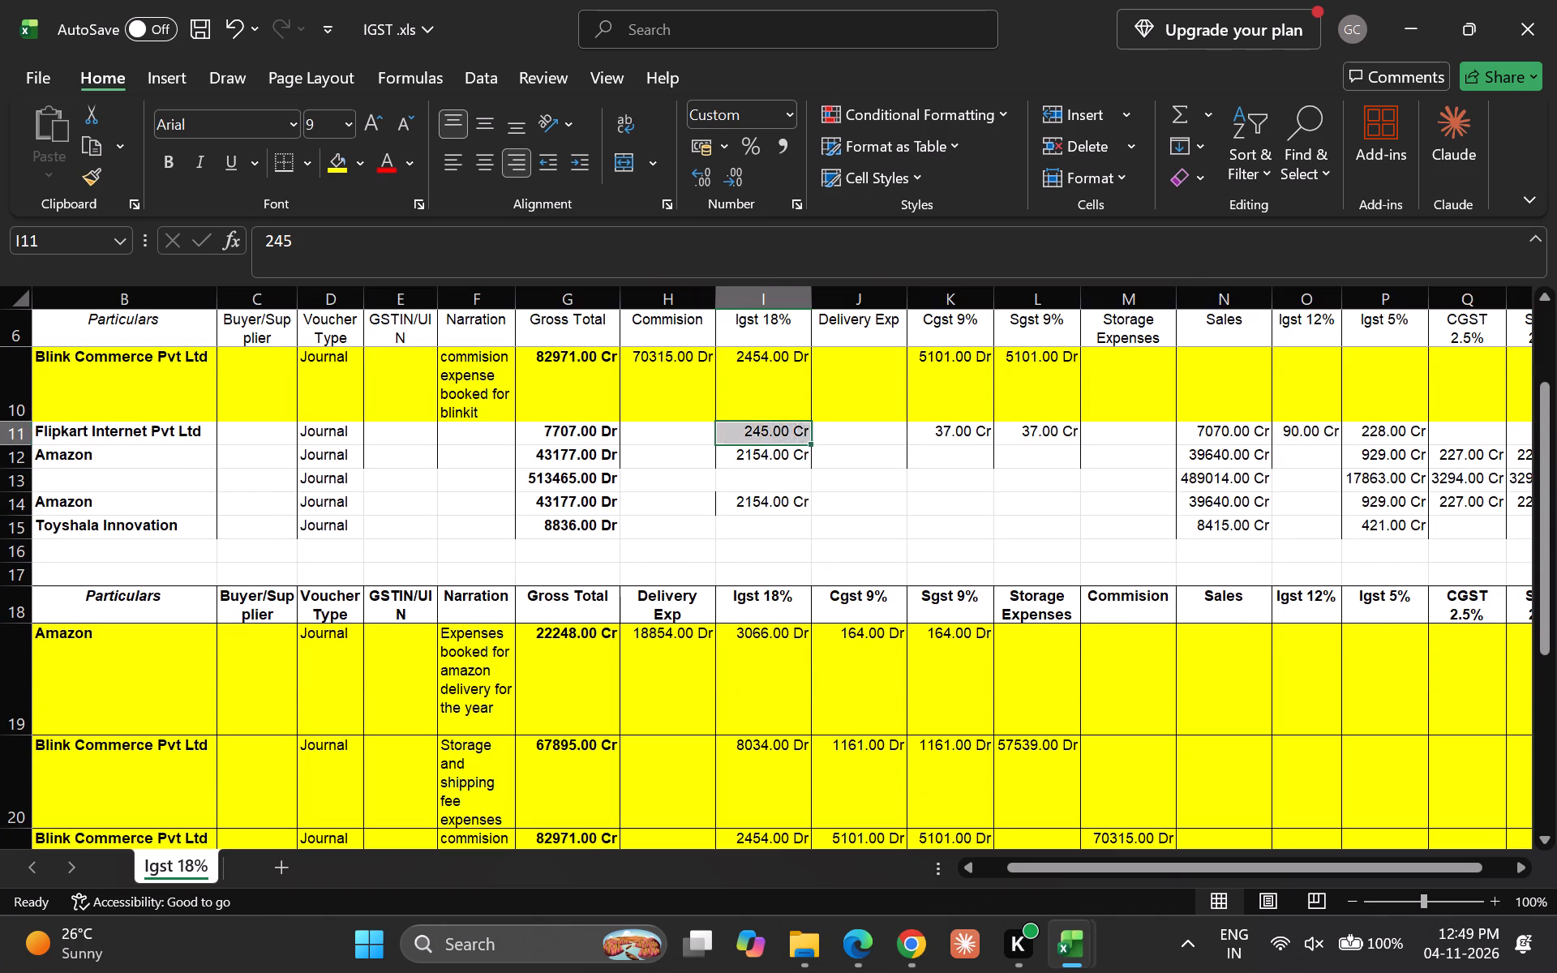
pyautogui.hotkey('shift', 'space')
pyautogui.press('F4')
# Compare the two Amazon sales entries (rows 12 and 14) in the upper table with the remaining entries in the lower table.
pyautogui.press('Down')
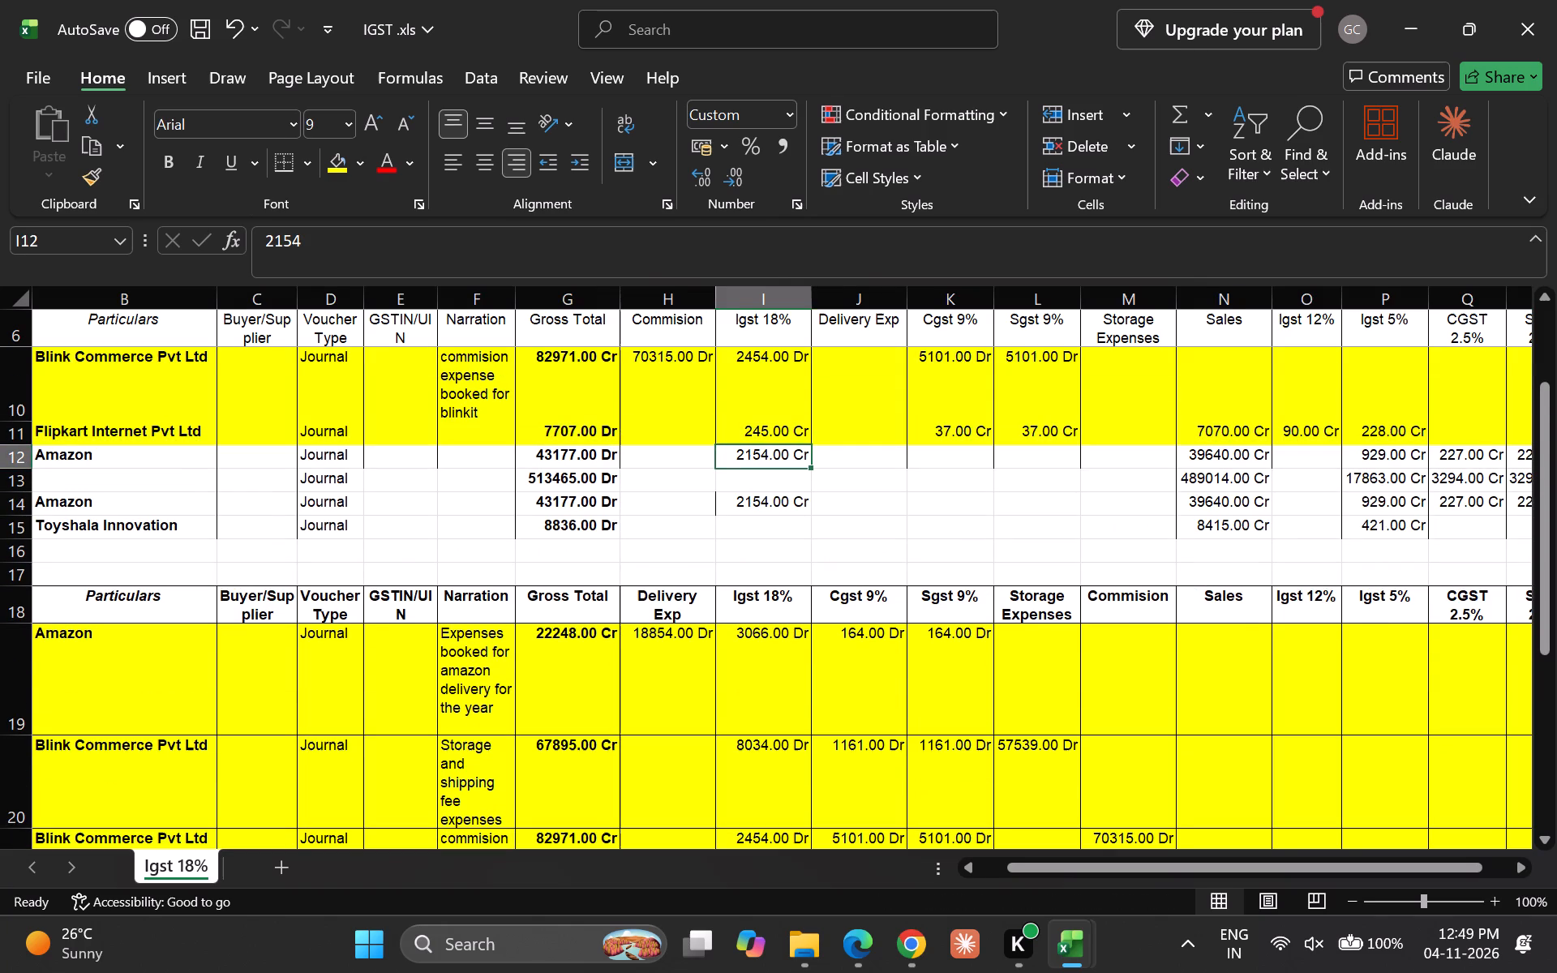
pyautogui.scroll(-2, 826, 569)
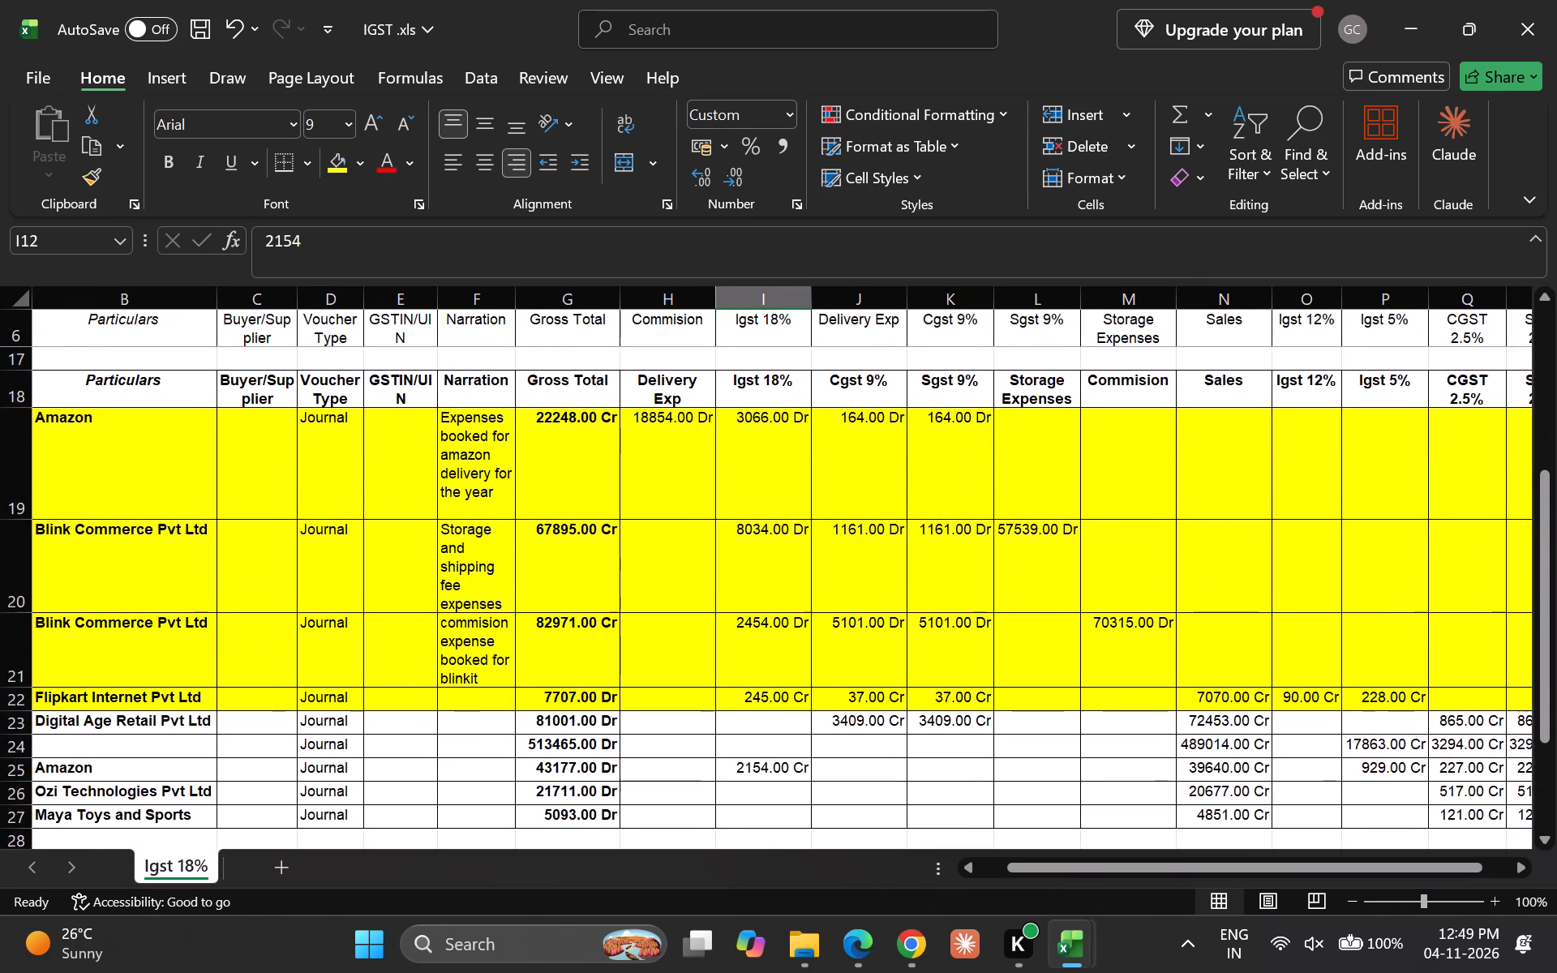
pyautogui.scroll(1, 826, 569)
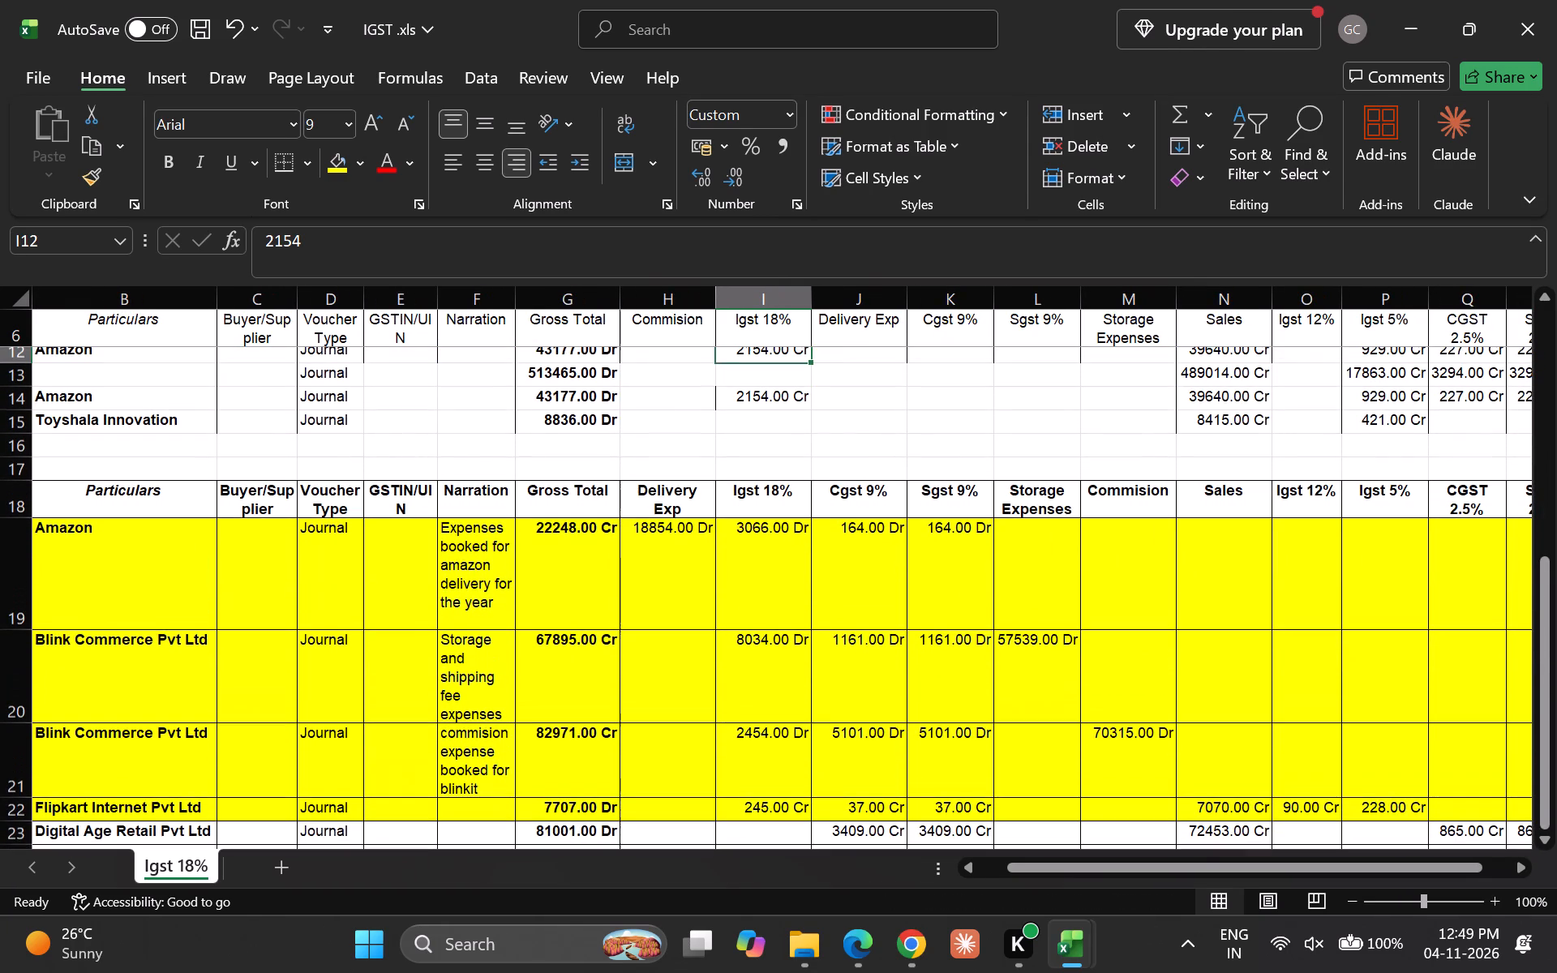
pyautogui.scroll(2, 826, 569)
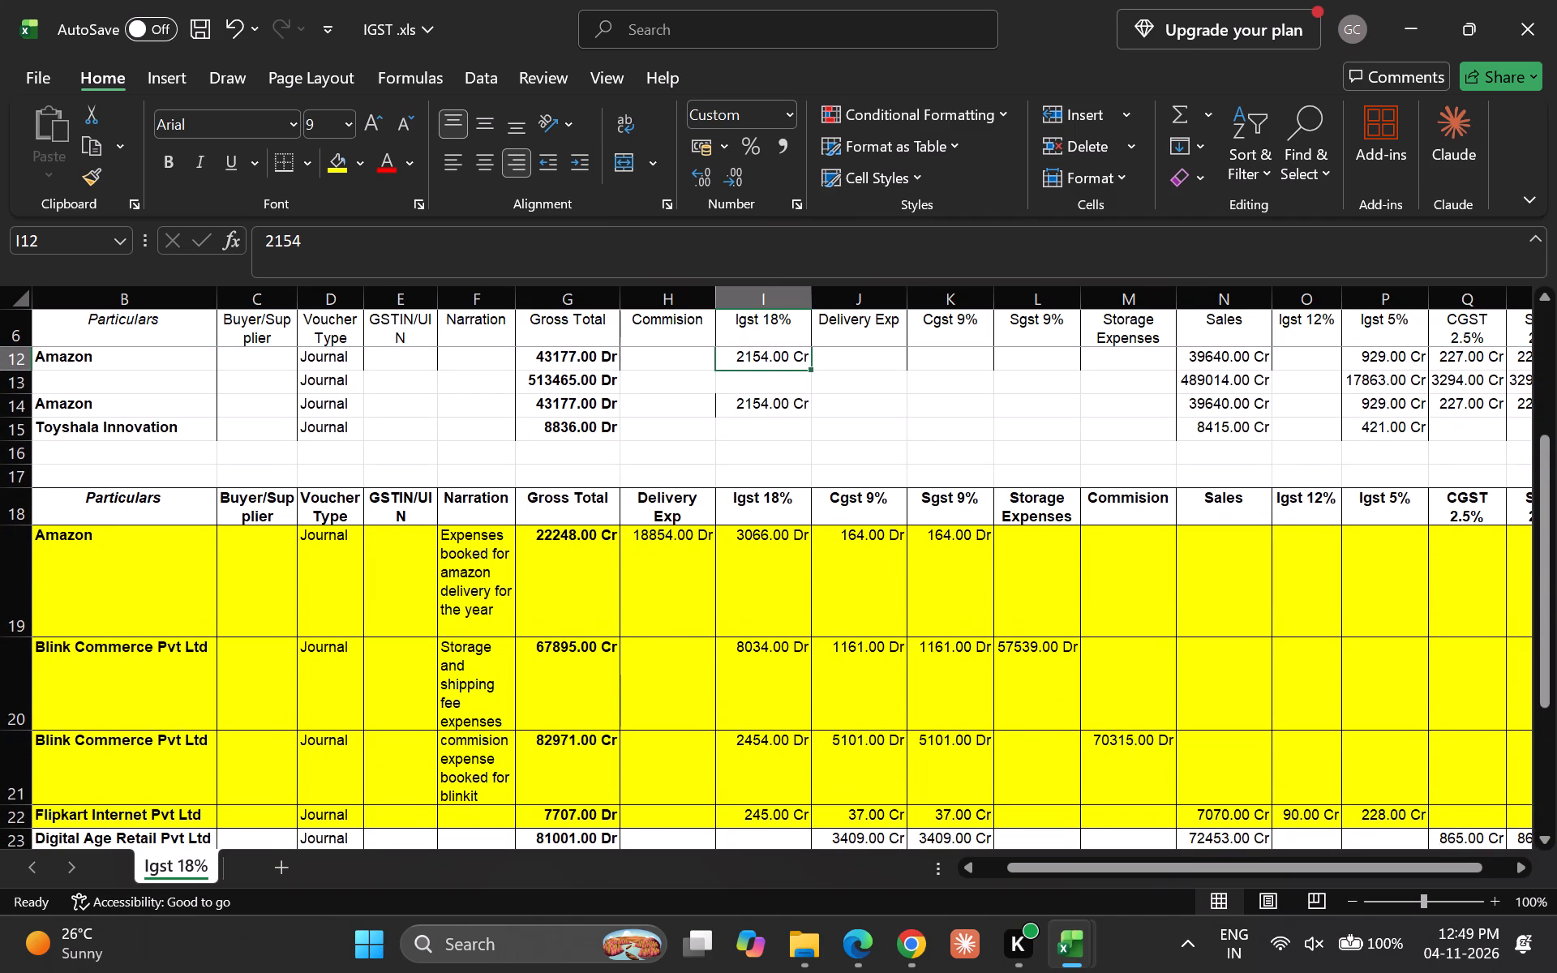
pyautogui.hscroll(1, 826, 569)
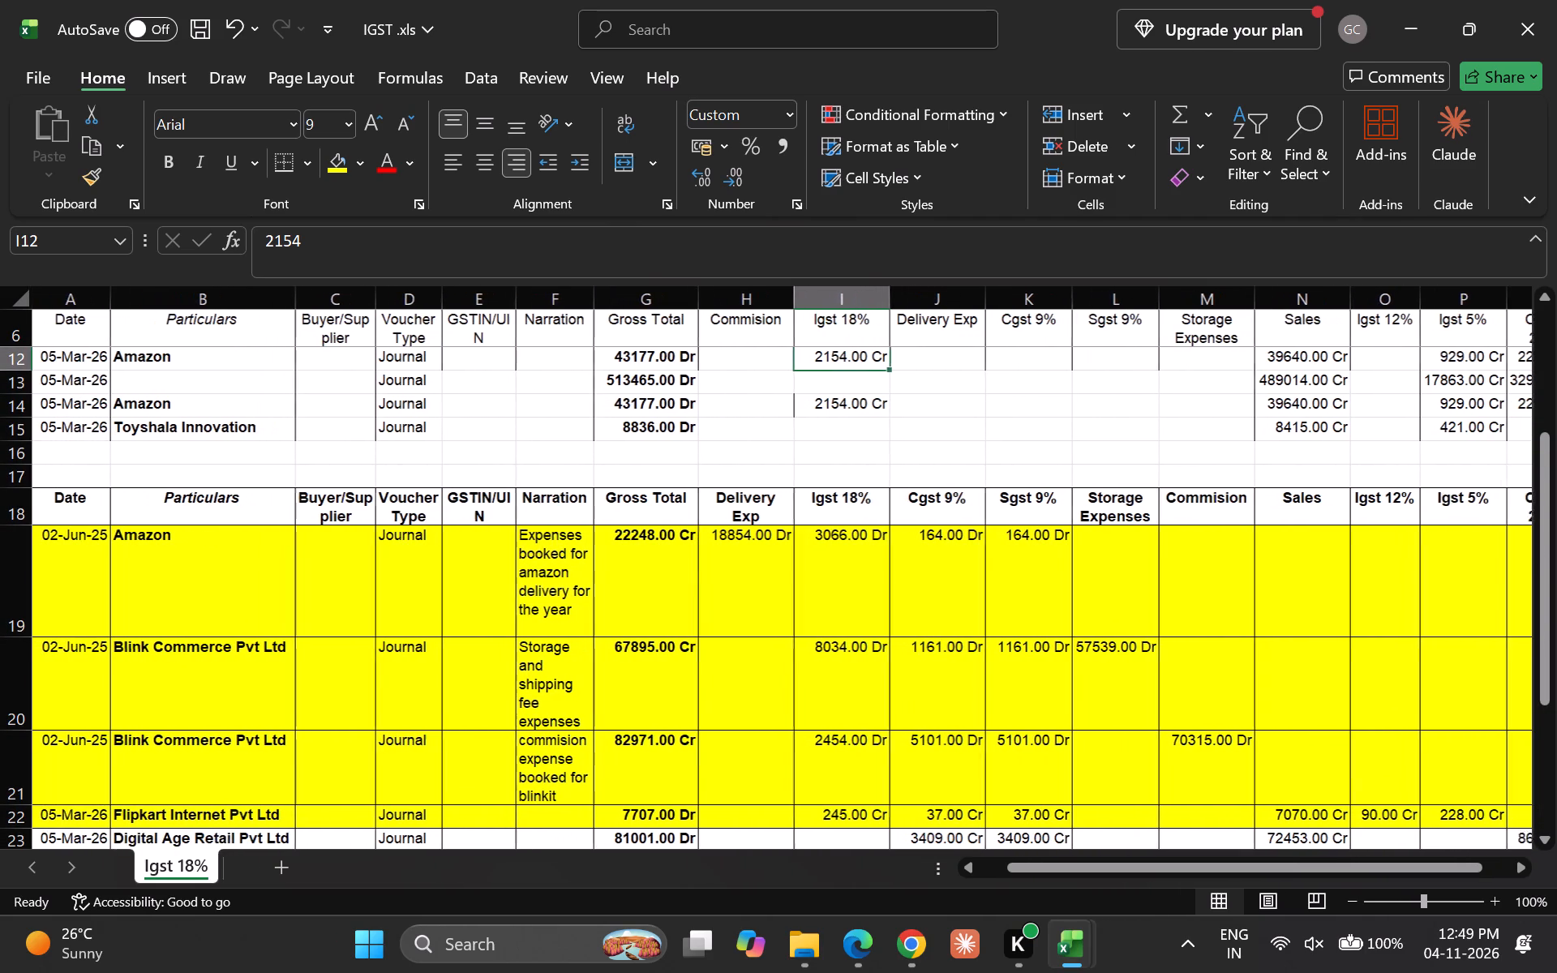
pyautogui.hscroll(1, 826, 569)
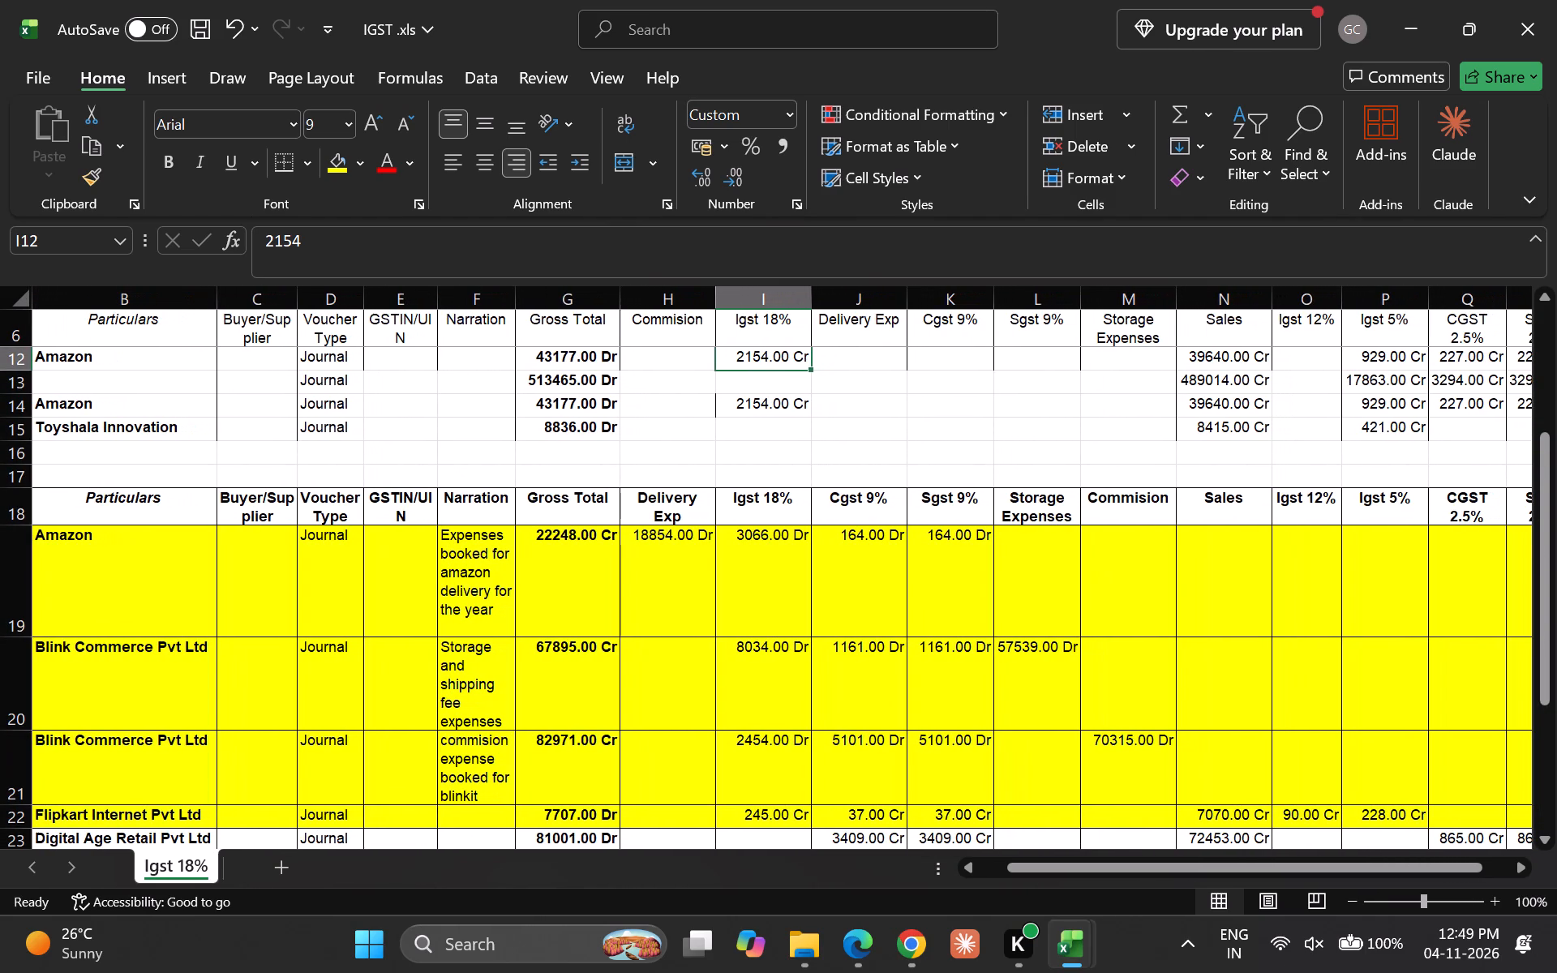
pyautogui.click(583, 404)
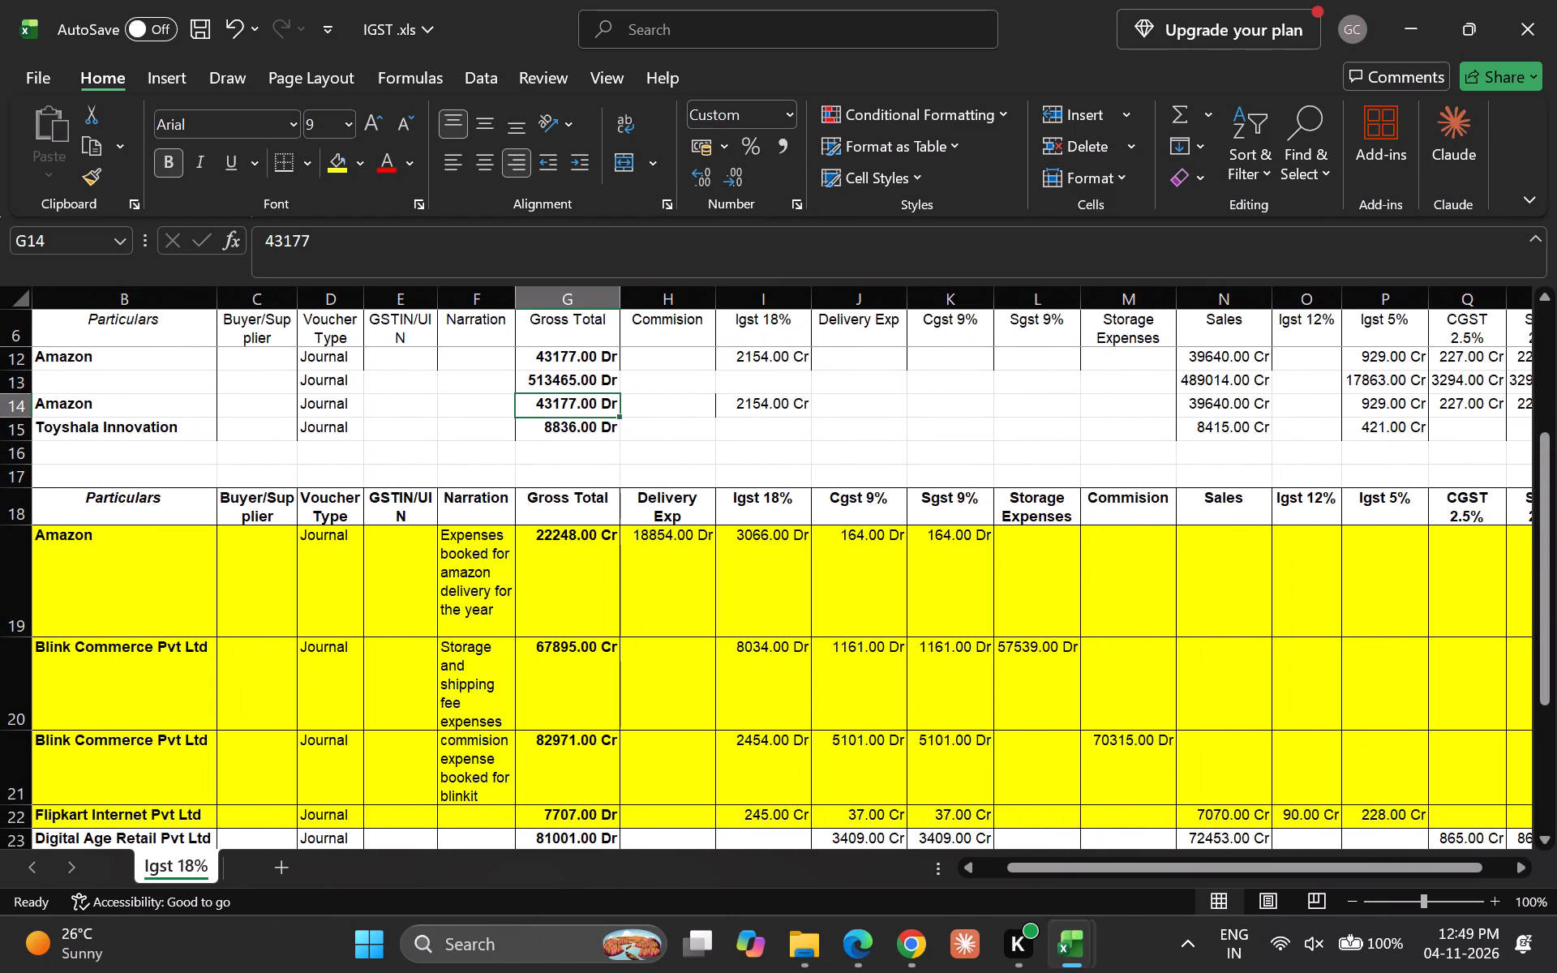
pyautogui.press('Up')
pyautogui.press('Up')
pyautogui.press('Down')
pyautogui.press('Down')
pyautogui.press('Right')
pyautogui.press('Right')
pyautogui.press('Up')
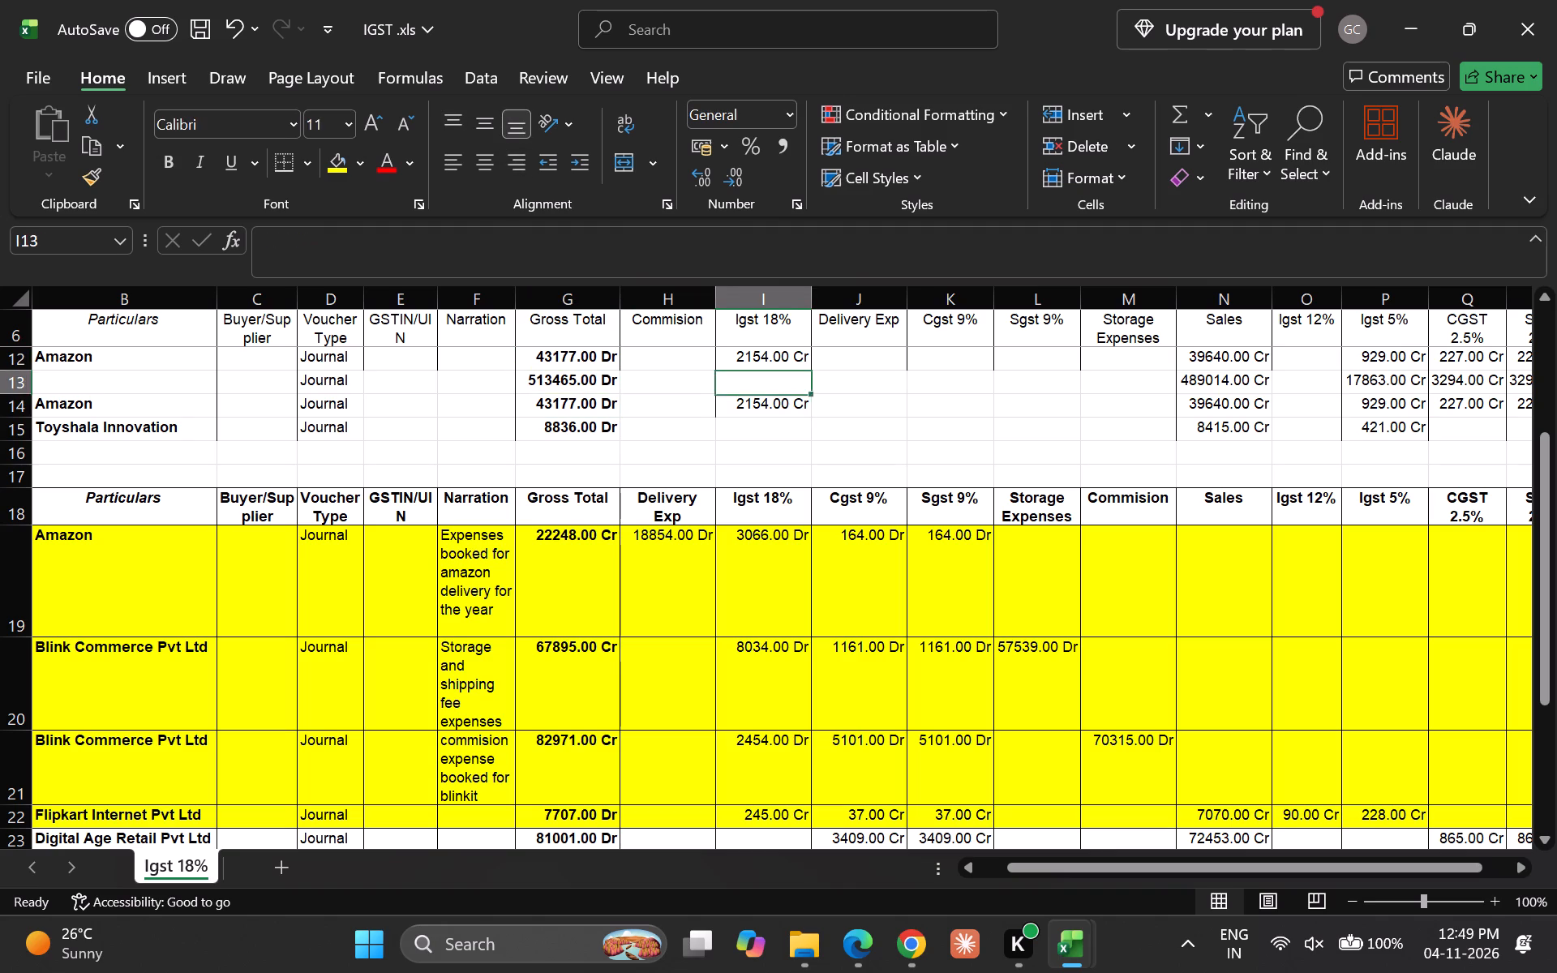
pyautogui.press('Up')
pyautogui.press('Down')
pyautogui.press('Up')
pyautogui.press('Down')
# Highlight the Amazon sales row (row 25) in the lower table with yellow fill.
pyautogui.scroll(-1, 706, 697)
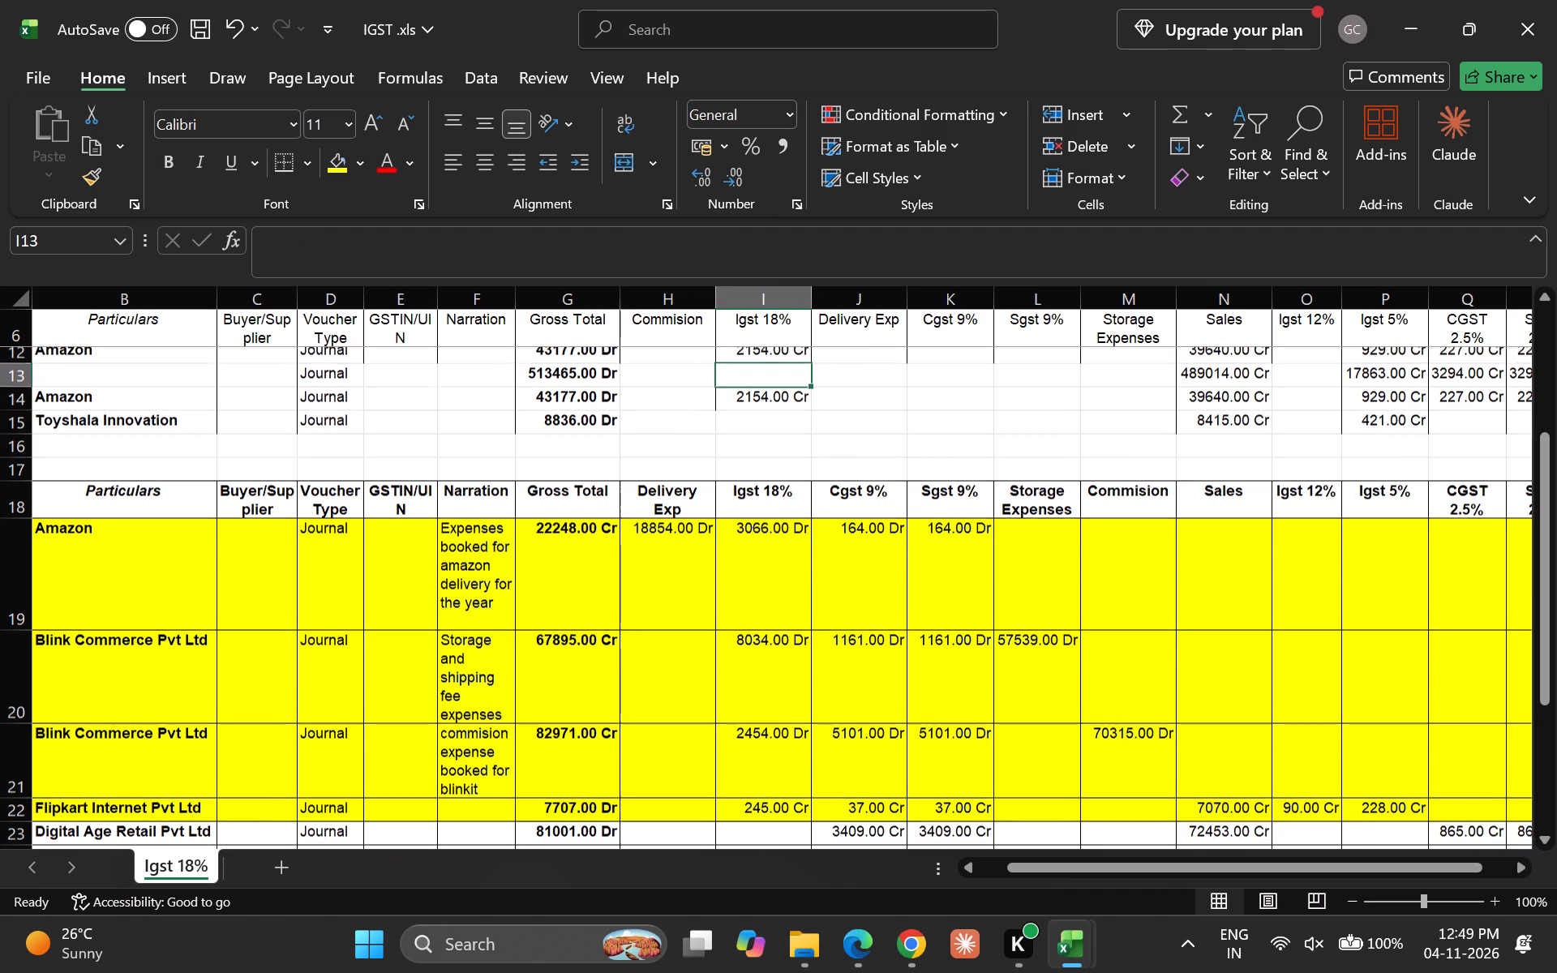
pyautogui.scroll(-1, 706, 697)
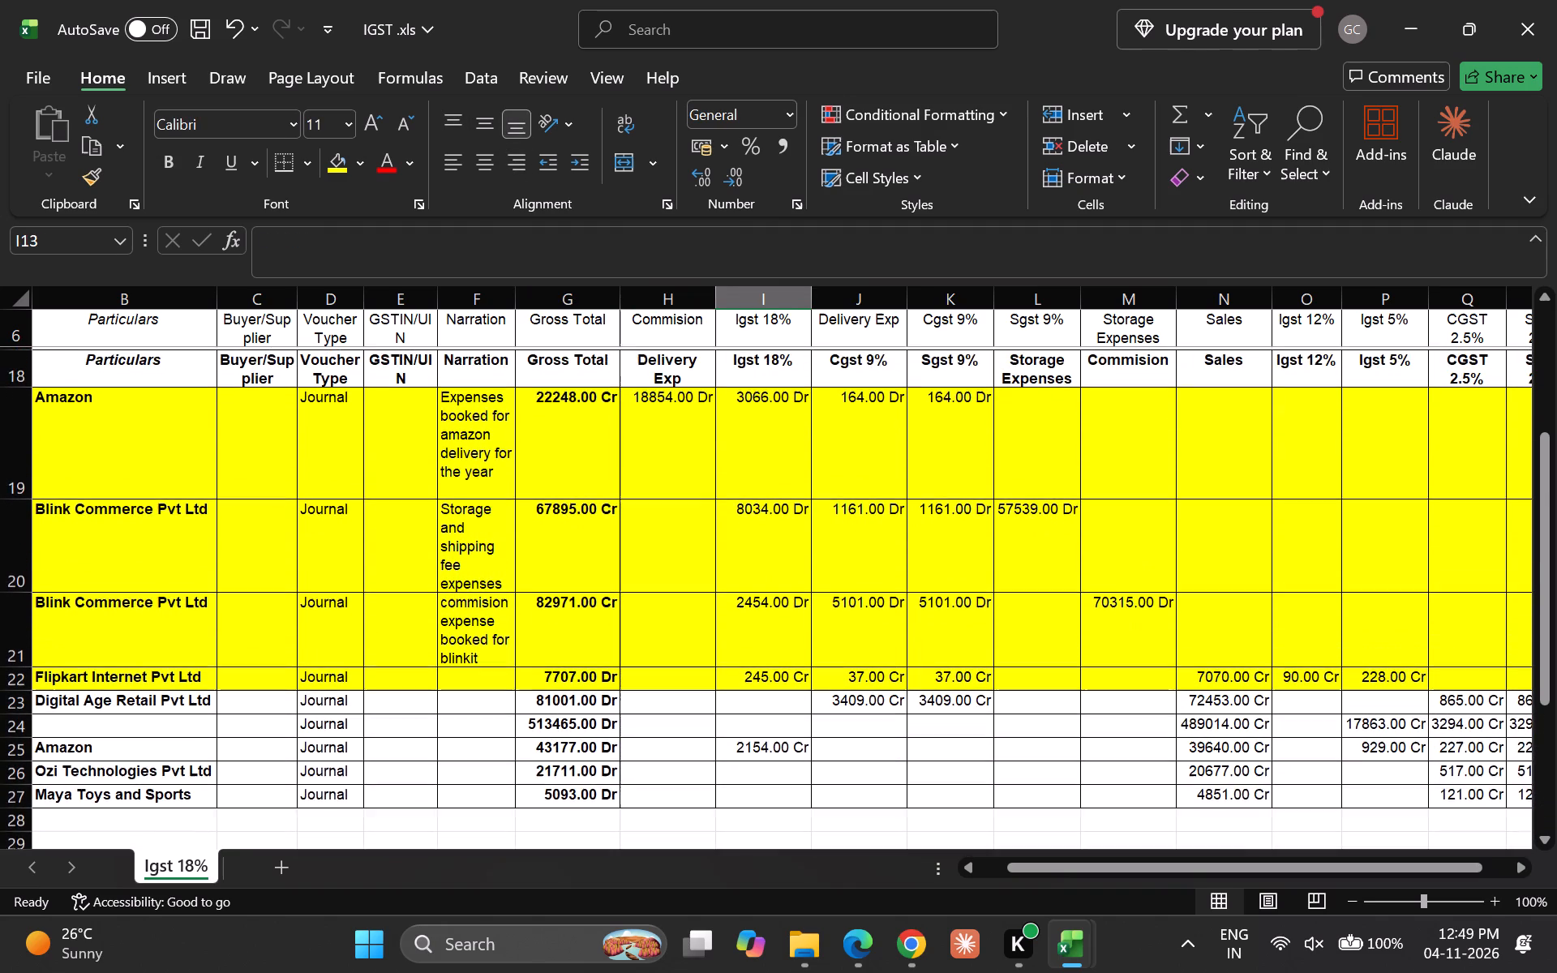
pyautogui.scroll(-1, 706, 697)
pyautogui.click(744, 770)
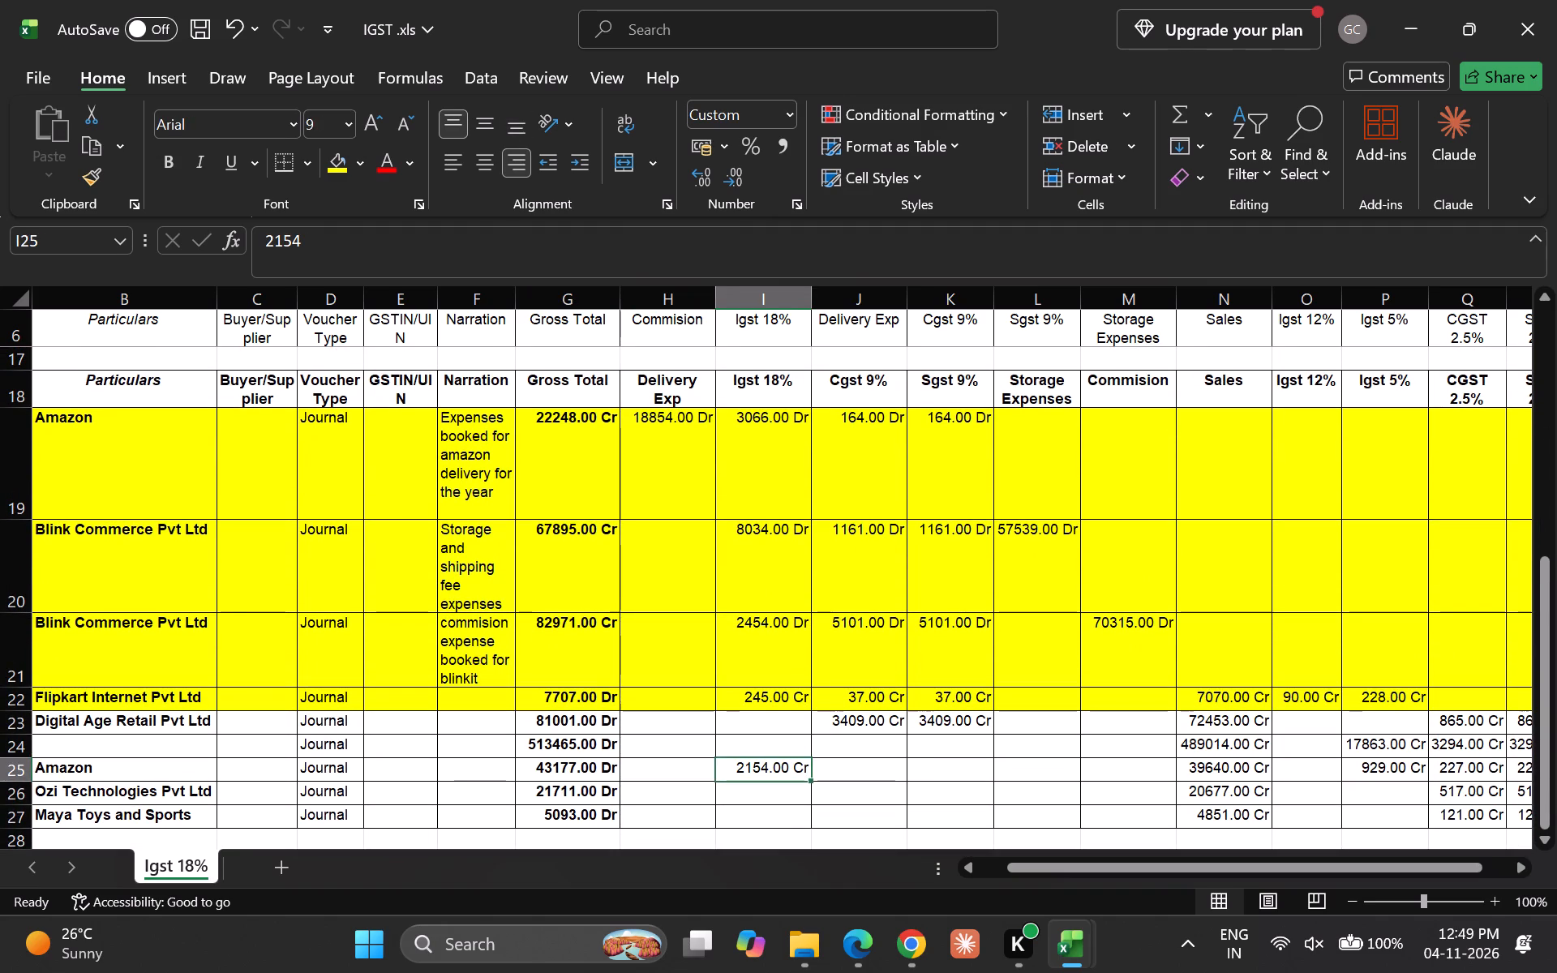
pyautogui.hotkey('shift', 'space')
pyautogui.press('F4')
# Highlight the matching Amazon sales row (row 14) in the upper table with the same yellow fill.
pyautogui.scroll(1, 827, 689)
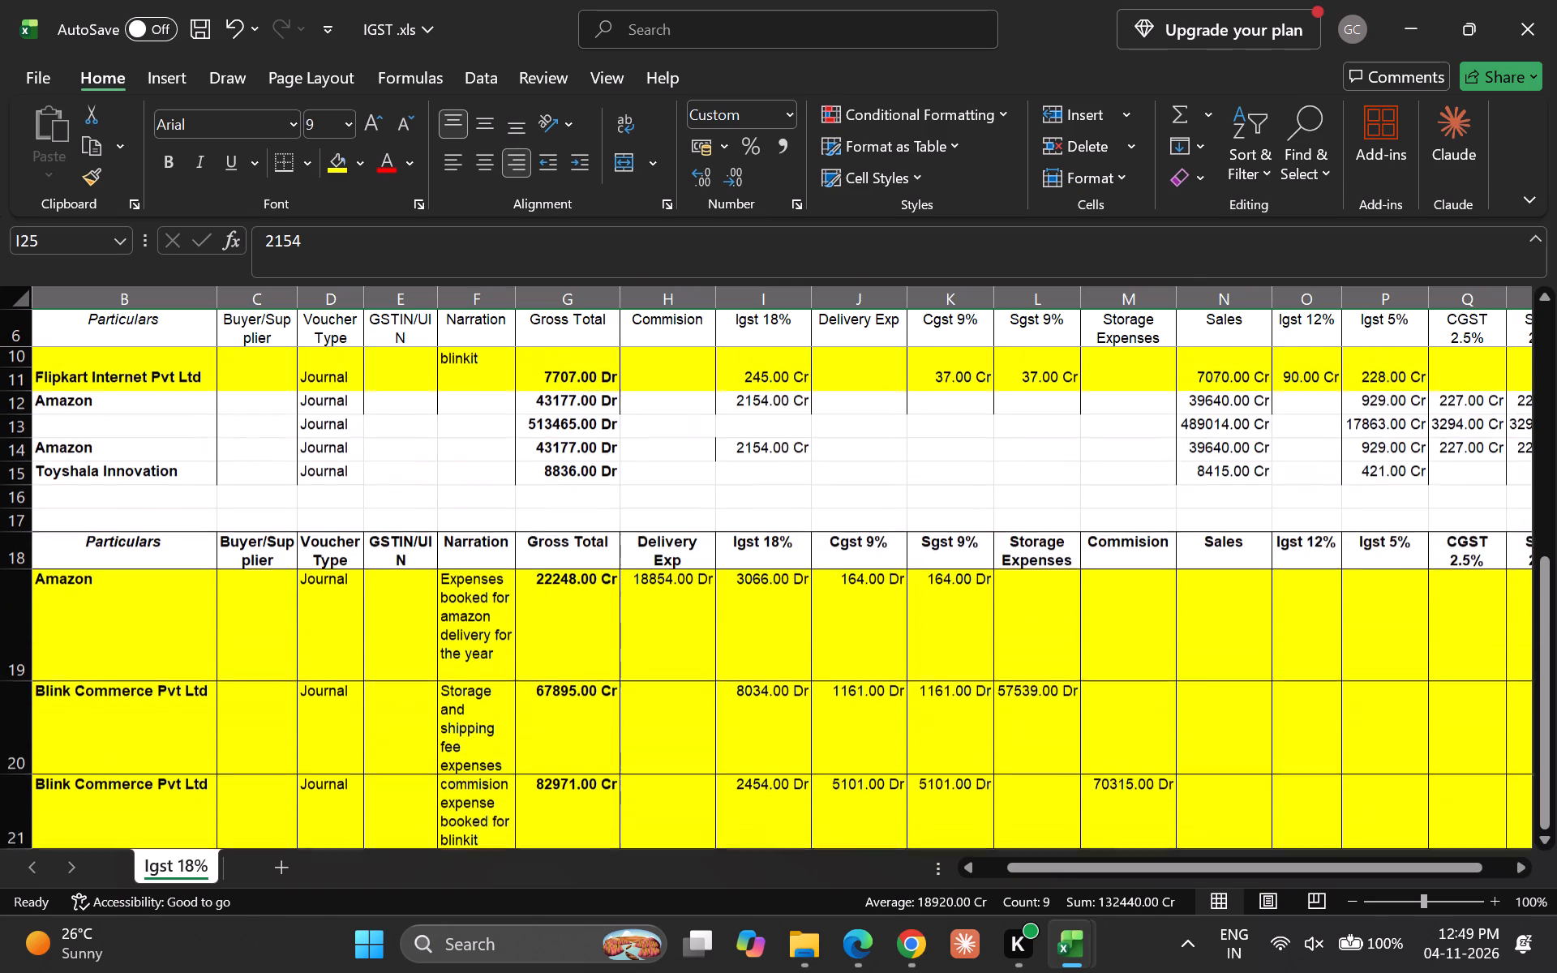
pyautogui.scroll(1, 827, 689)
pyautogui.click(774, 423)
pyautogui.hotkey('shift', 'space')
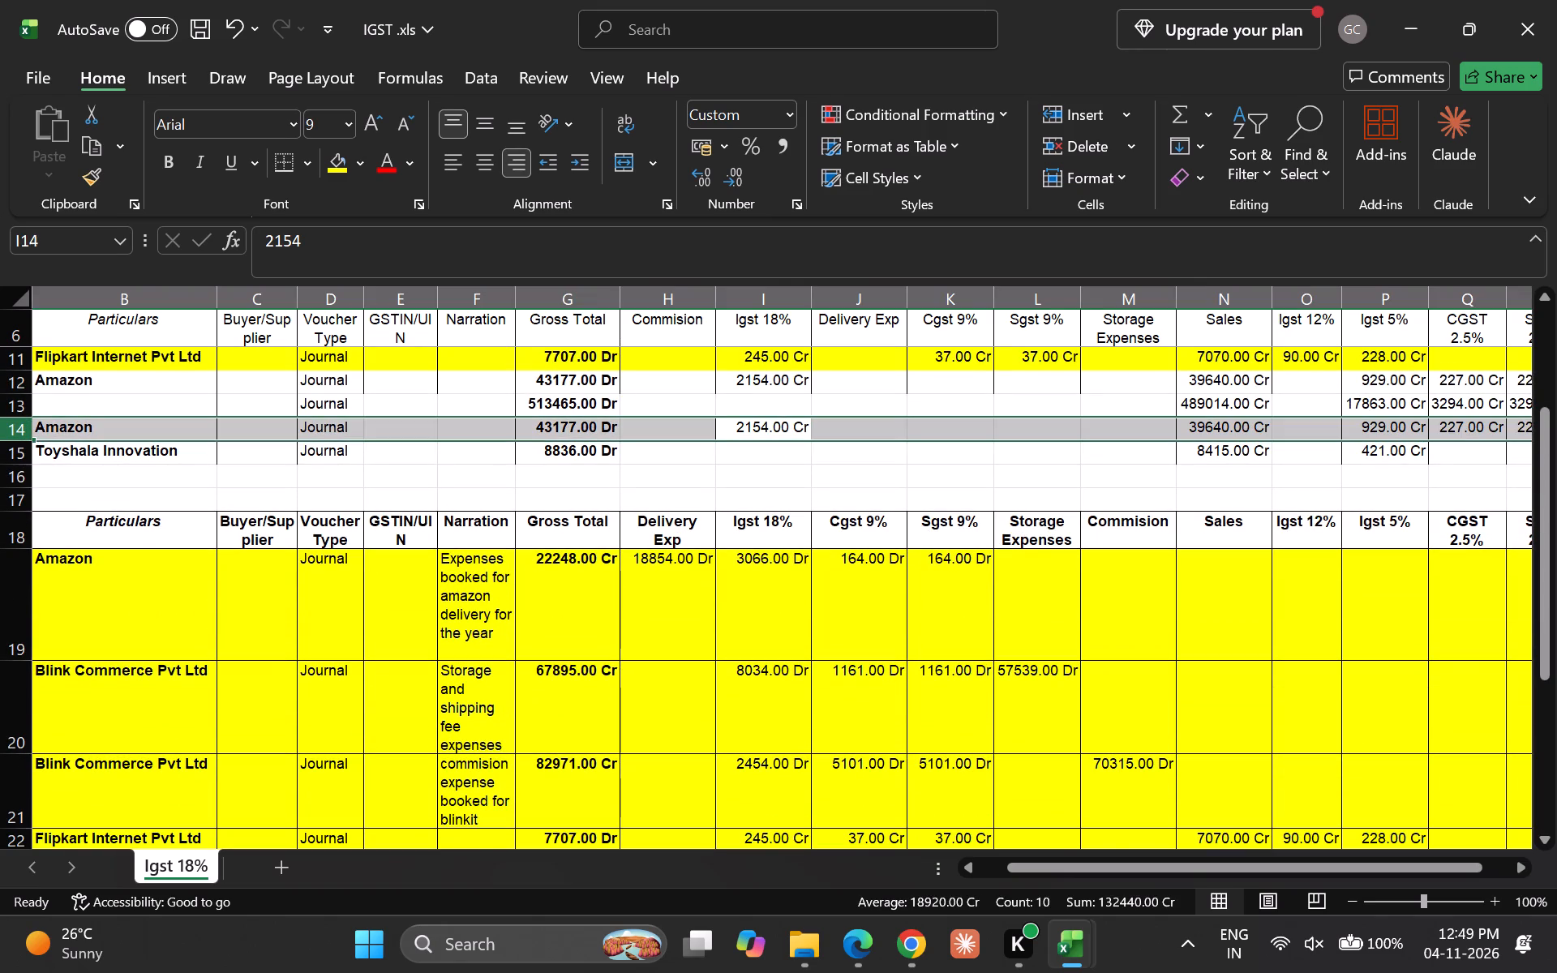
pyautogui.press('F4')
# Compare the two Amazon sales rows (rows 12 and 14) in the upper table column by column for duplication.
pyautogui.press('Down')
pyautogui.press('Up')
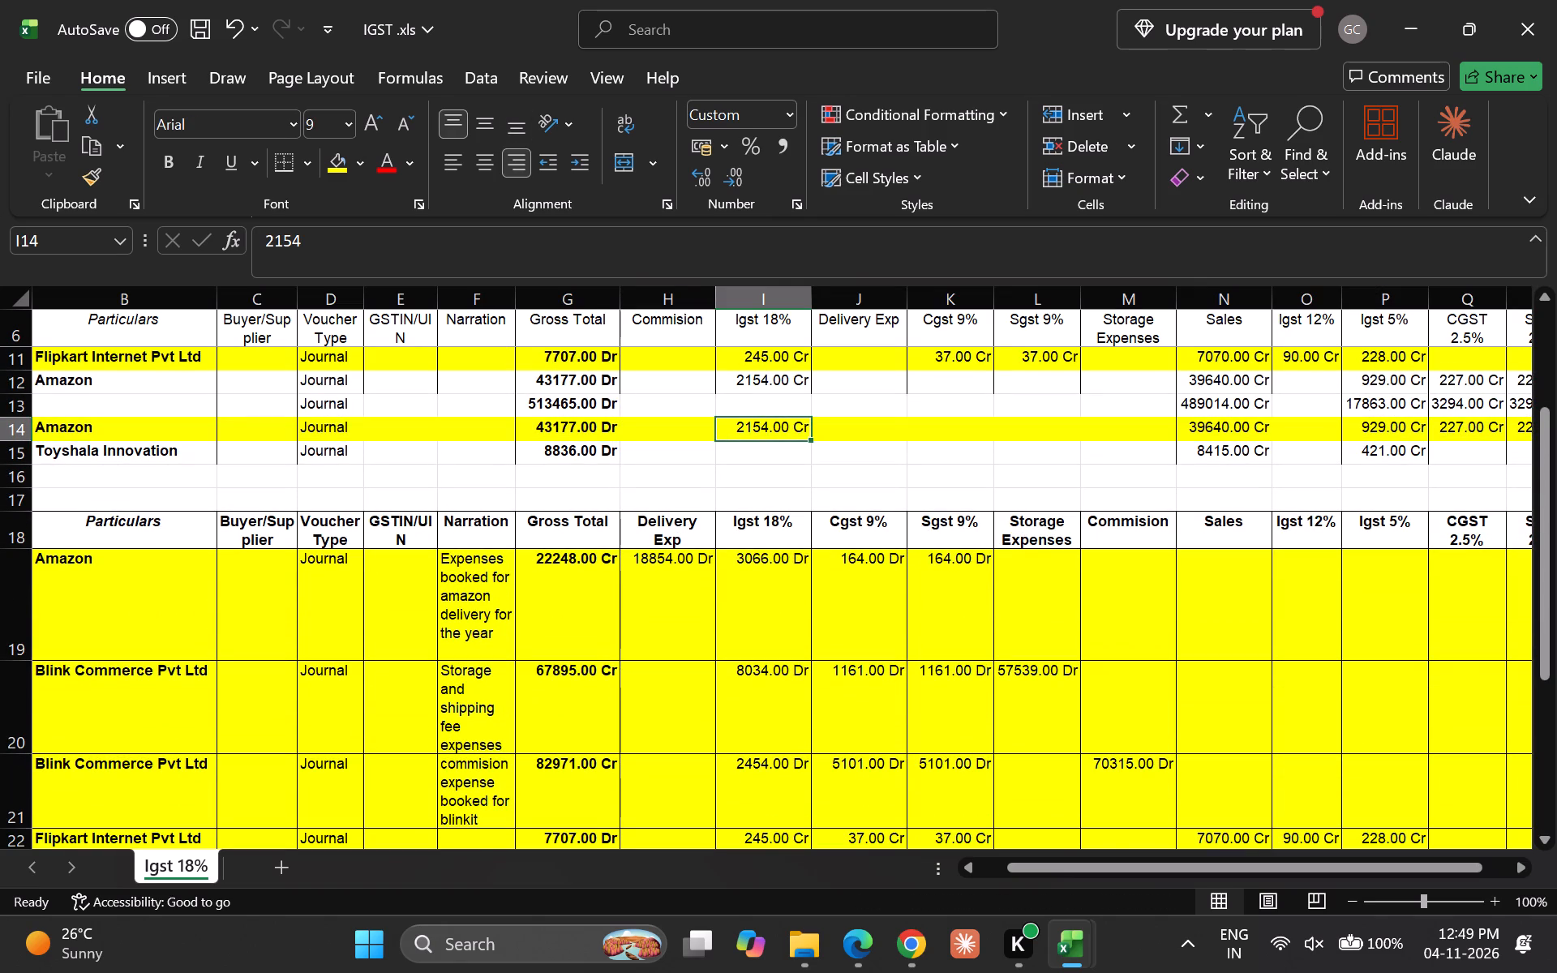
pyautogui.press('Left')
pyautogui.press('Left')
pyautogui.press('Up')
pyautogui.press('Up')
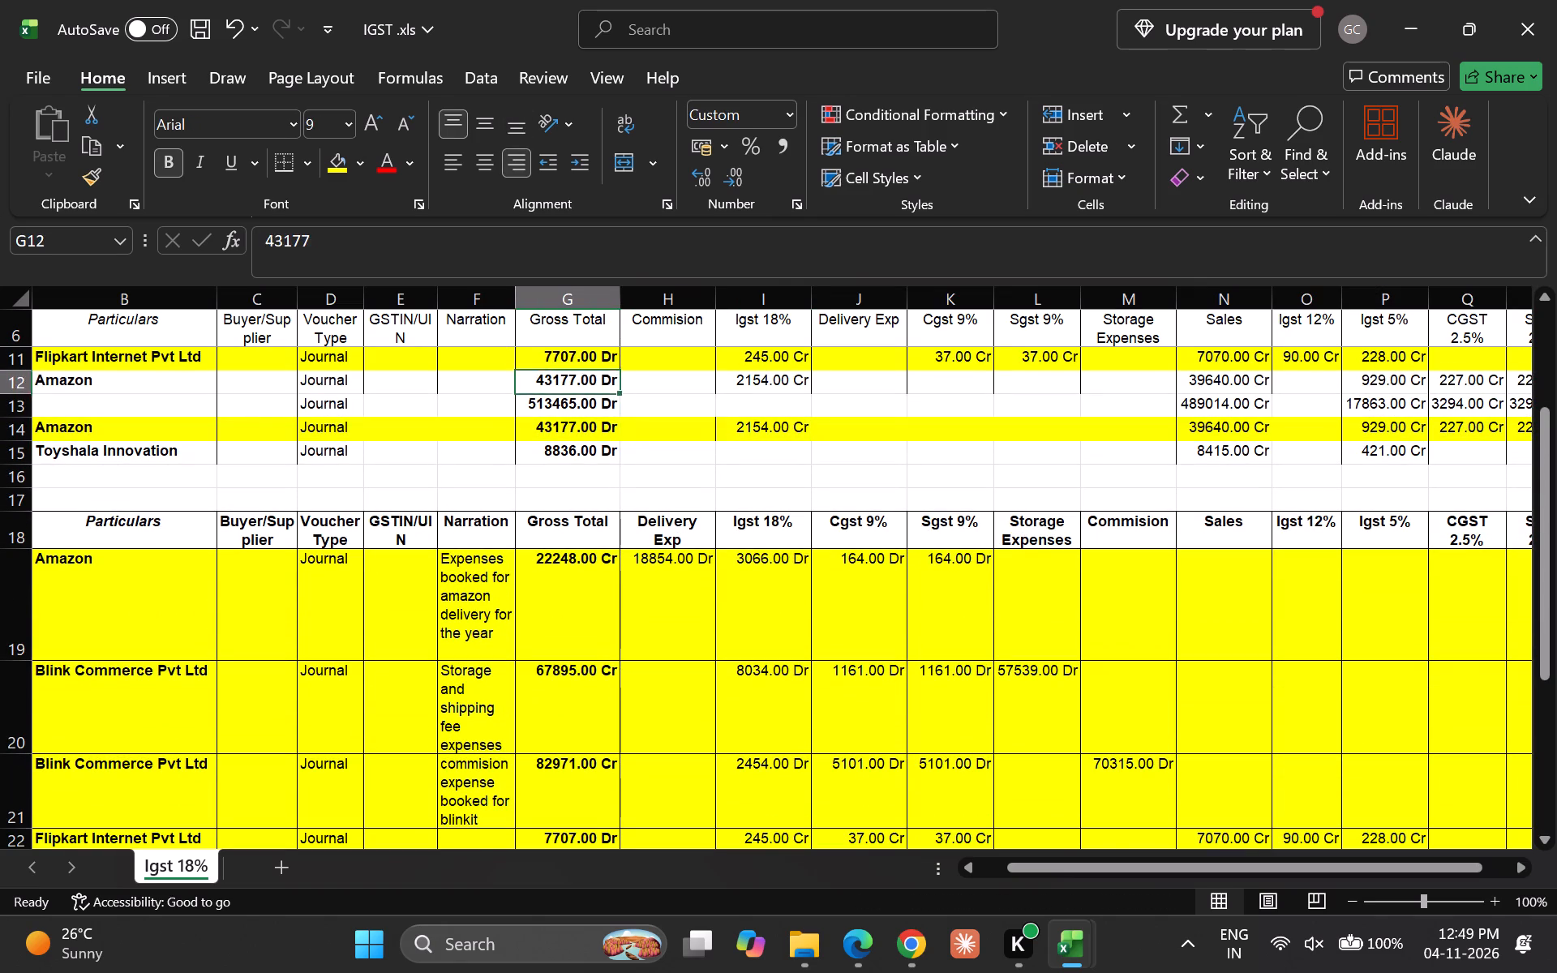
pyautogui.press('Up')
pyautogui.press('Down')
pyautogui.press('Down')
pyautogui.press('Down')
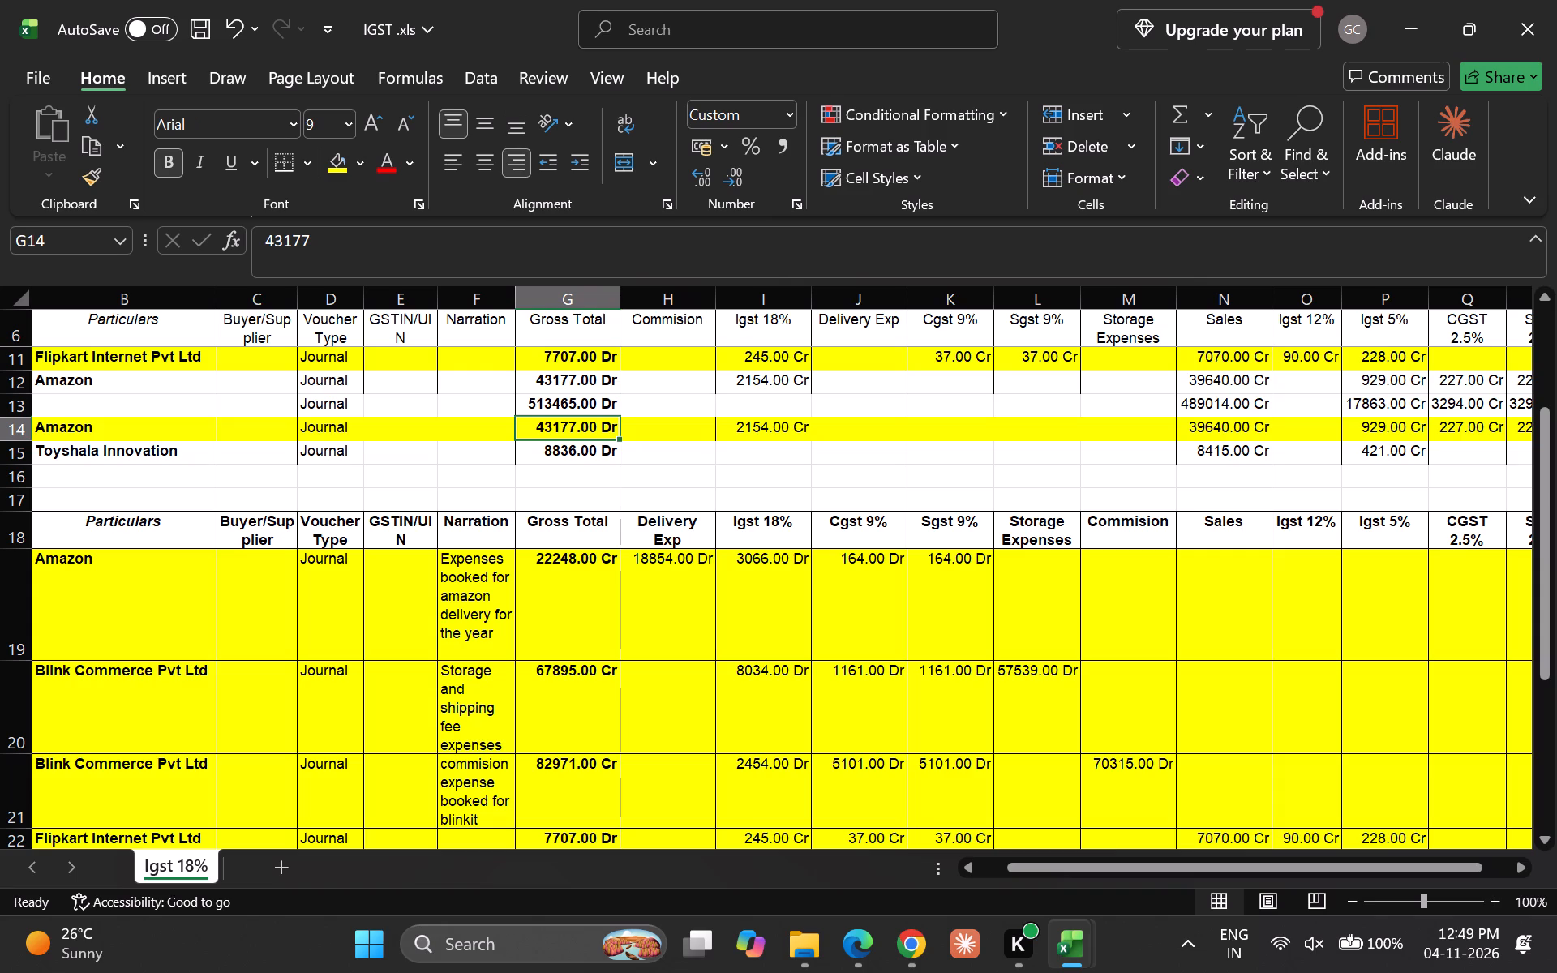
pyautogui.press('Left')
pyautogui.press('Left')
pyautogui.press('Left')
pyautogui.press('Left')
pyautogui.press('Left')
pyautogui.press('Left')
pyautogui.press('Up')
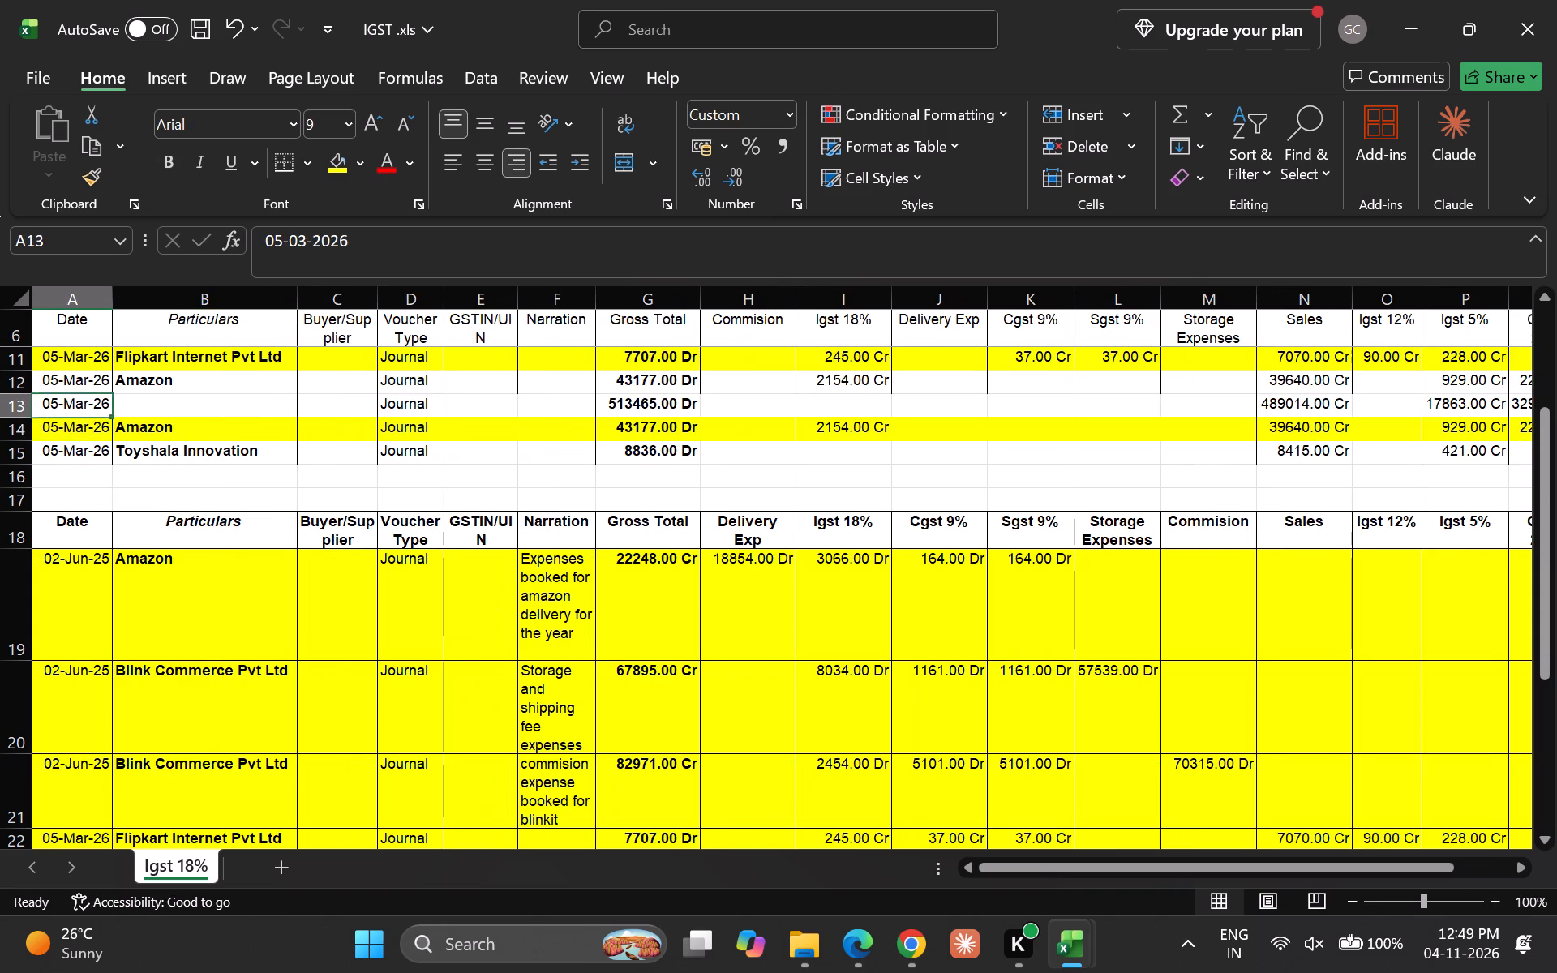
pyautogui.press('Up')
pyautogui.press('Down')
pyautogui.press('Up')
pyautogui.press('Right')
pyautogui.press('Right')
pyautogui.press('Right')
pyautogui.press('Right')
pyautogui.press('Right')
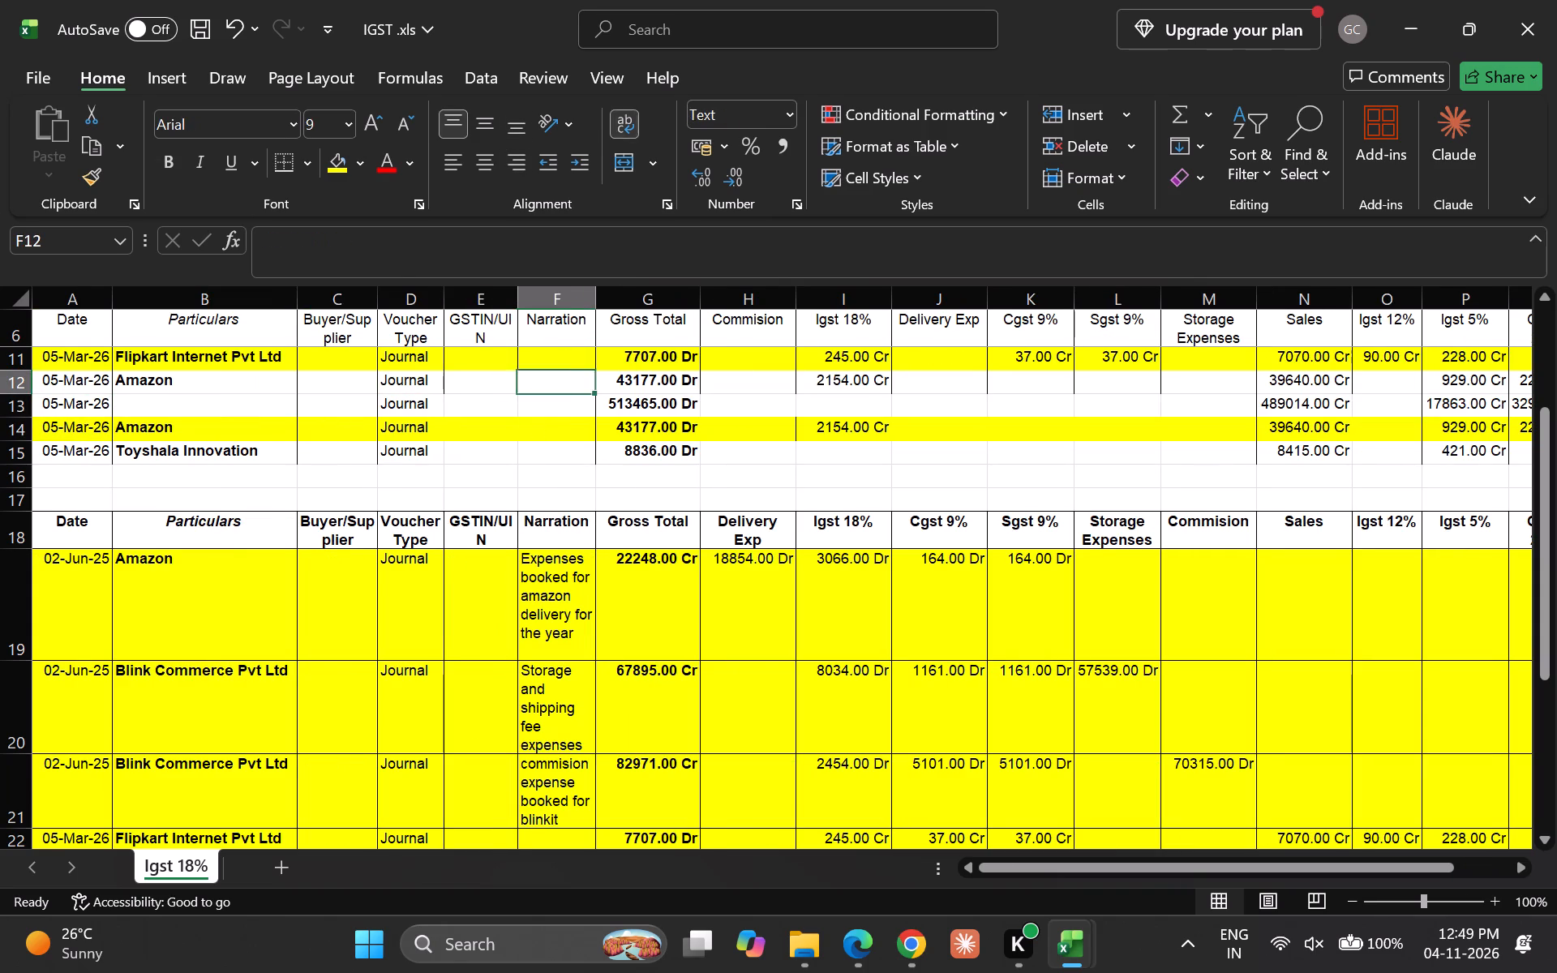
pyautogui.press('Right')
pyautogui.press('Down')
pyautogui.press('Down')
pyautogui.press('Right')
pyautogui.press('Right')
pyautogui.press('Right')
pyautogui.press('Right')
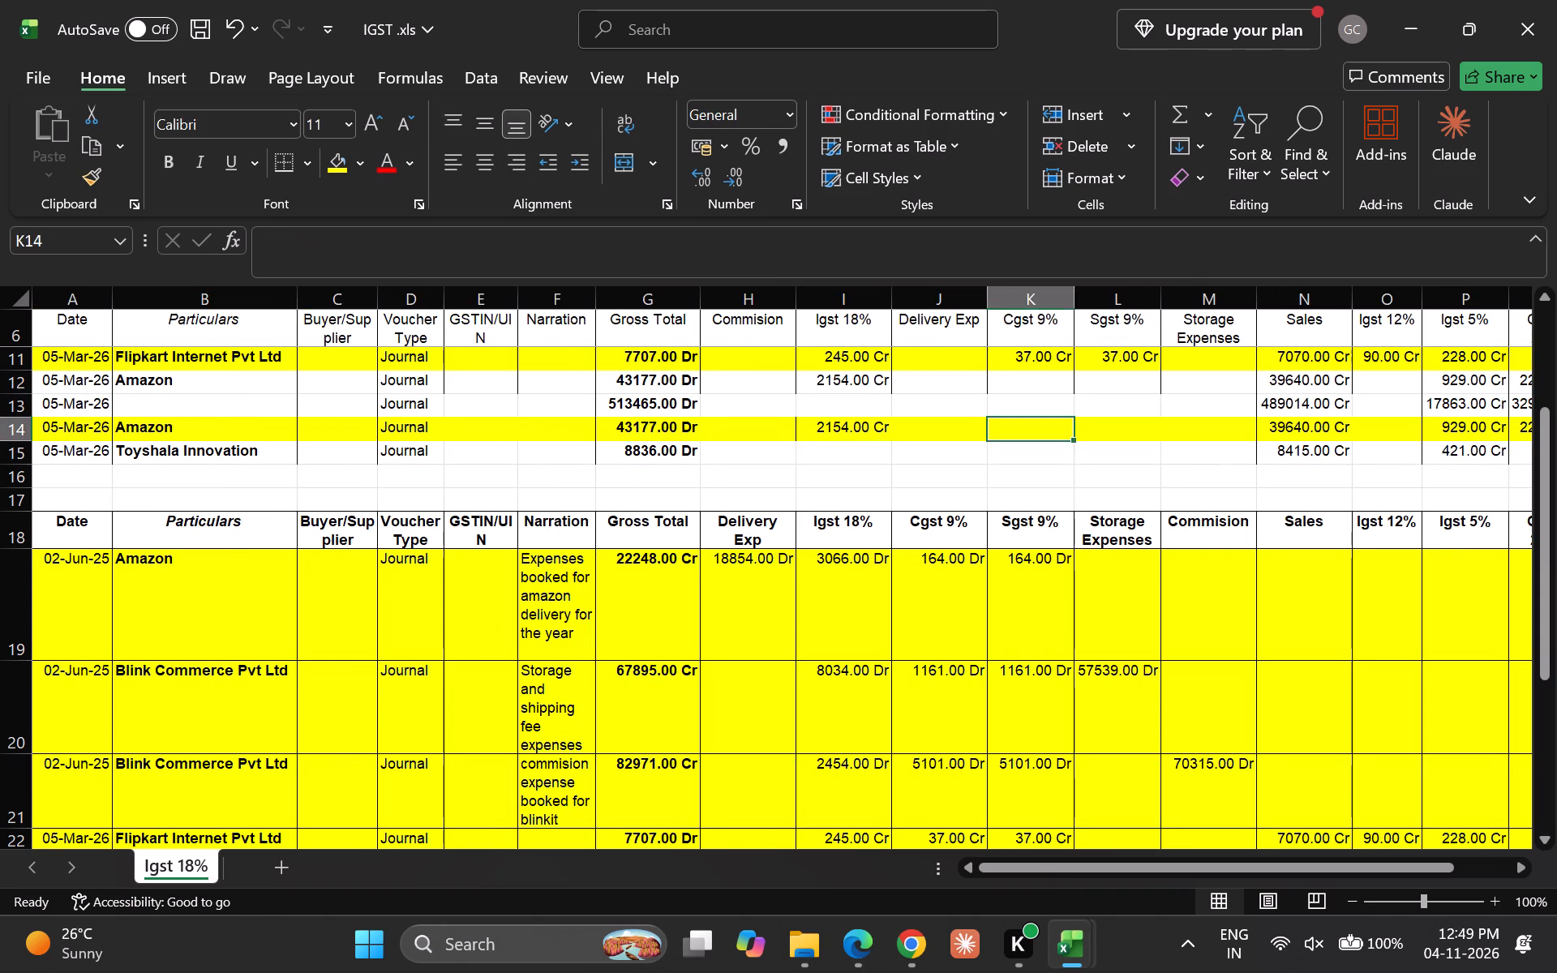
pyautogui.press('Right')
pyautogui.press('Right')
pyautogui.press('Right')
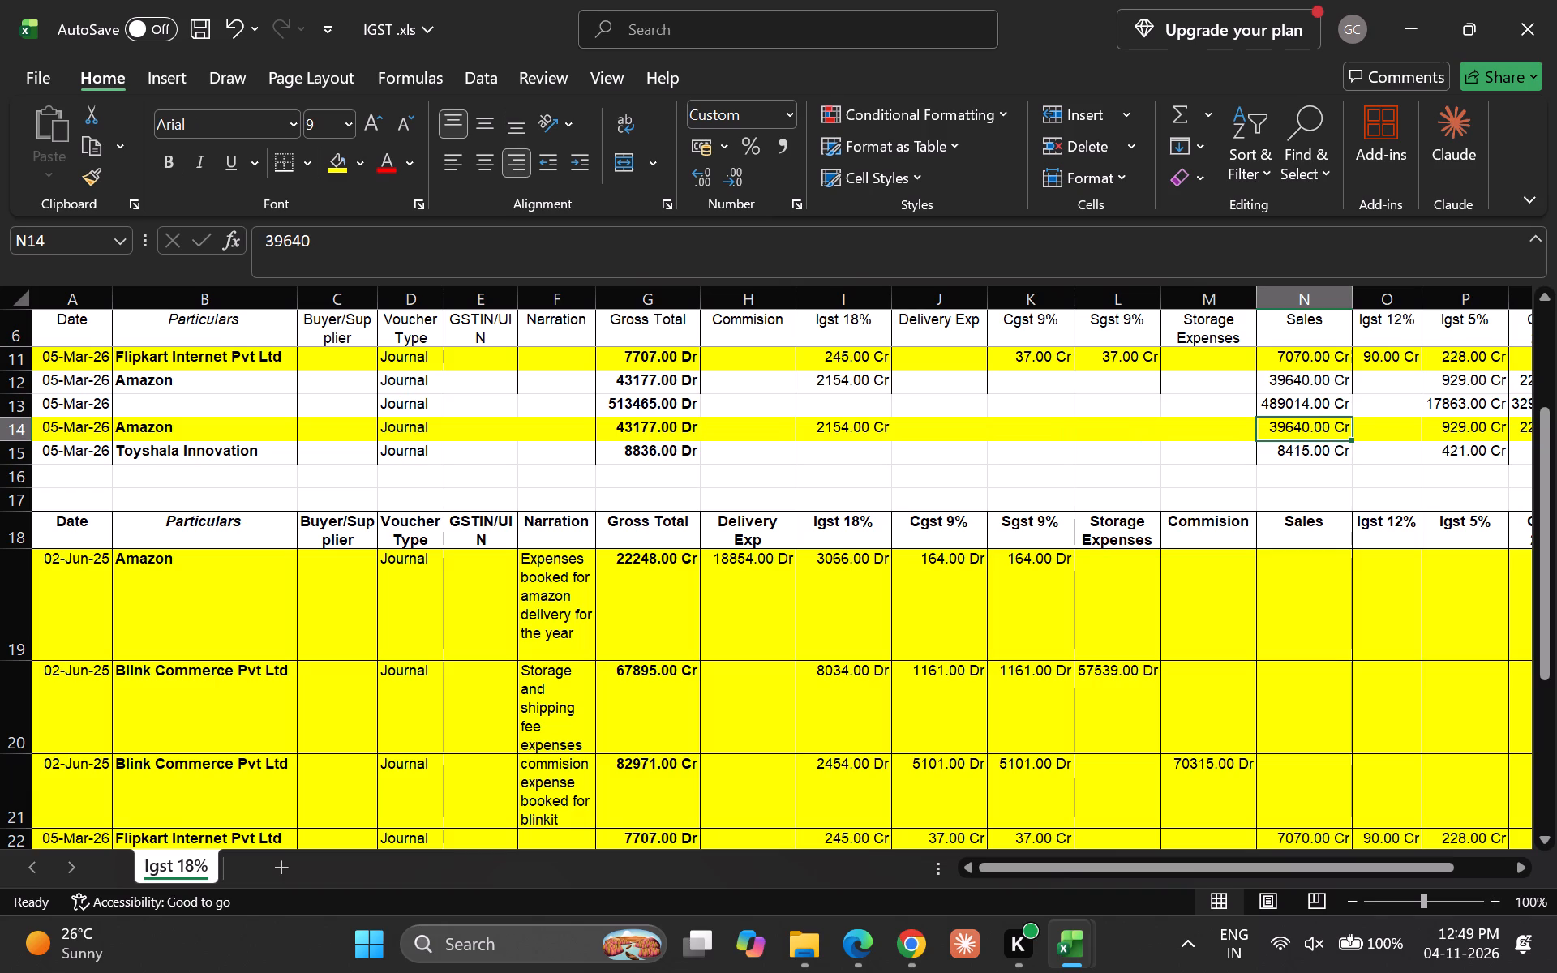
pyautogui.press('Right')
pyautogui.press('Right')
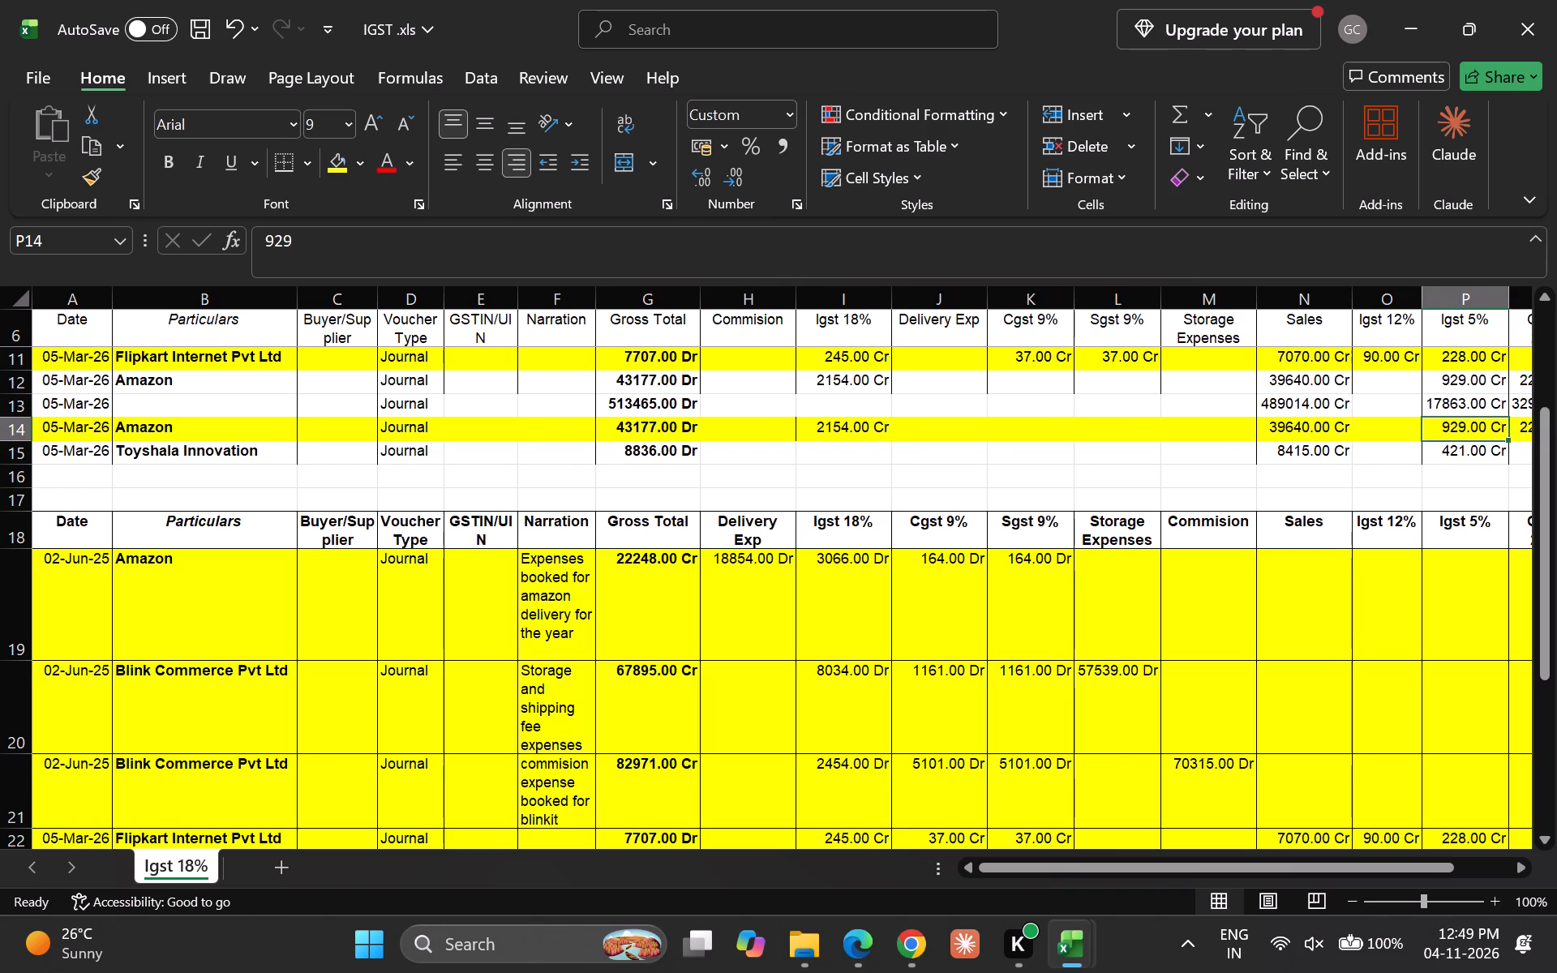
pyautogui.press('Right')
pyautogui.press('Right')
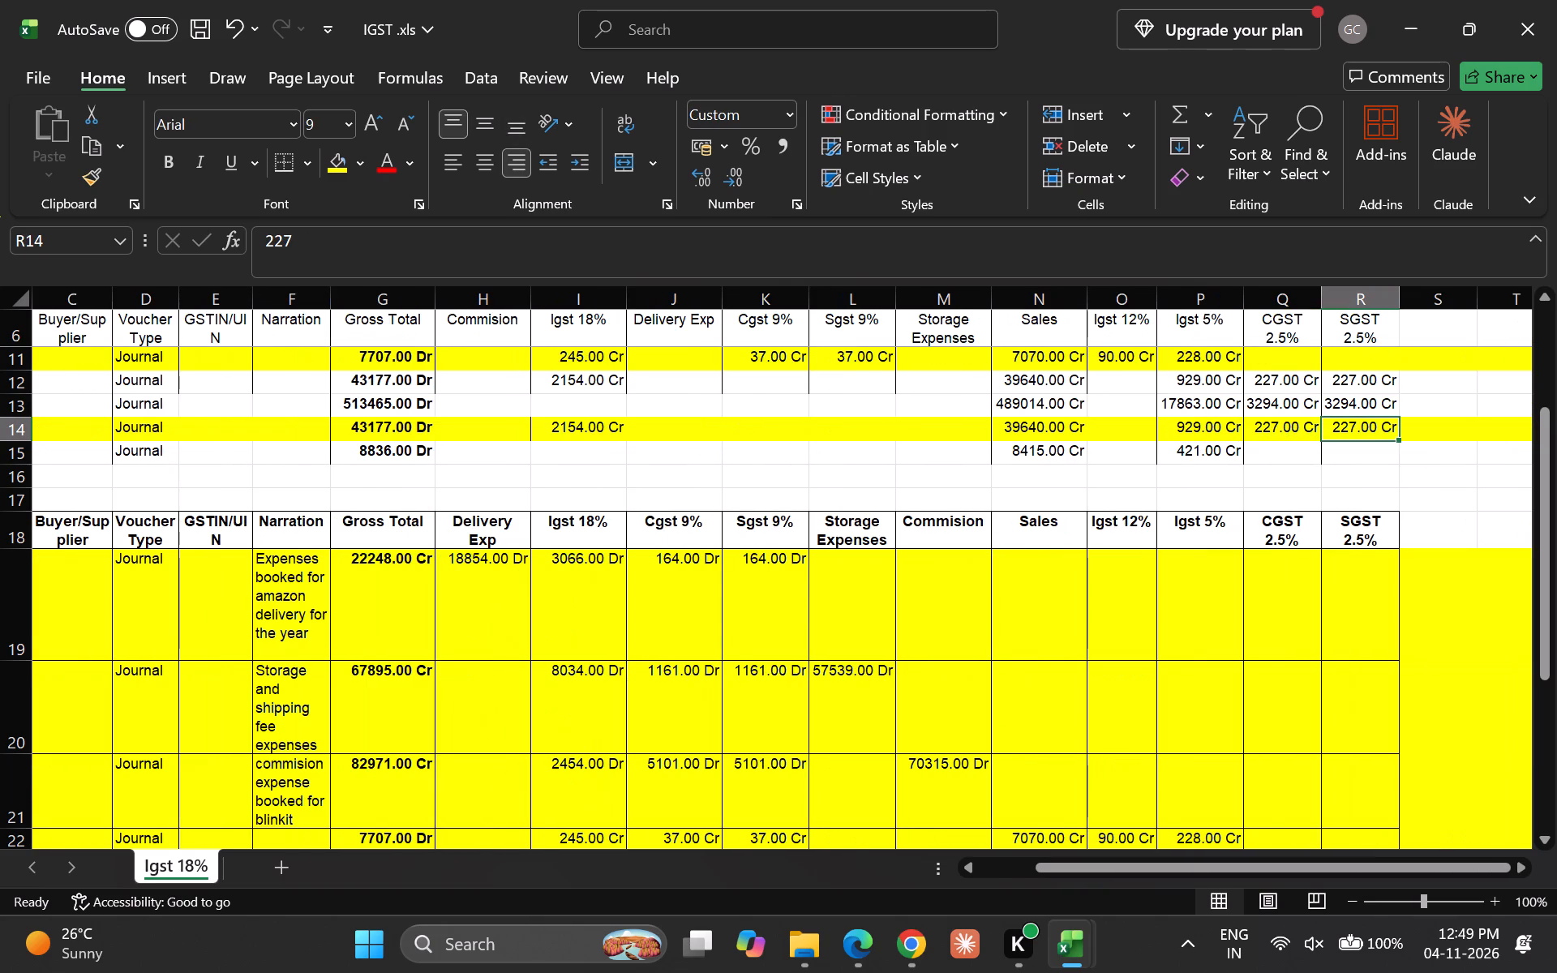
pyautogui.press('Right')
pyautogui.press('Down')
pyautogui.press('Up')
pyautogui.press('Left')
# Fill the first Amazon sales row (row 12) in the upper table with the standard red colour.
pyautogui.press('Up')
pyautogui.press('Up')
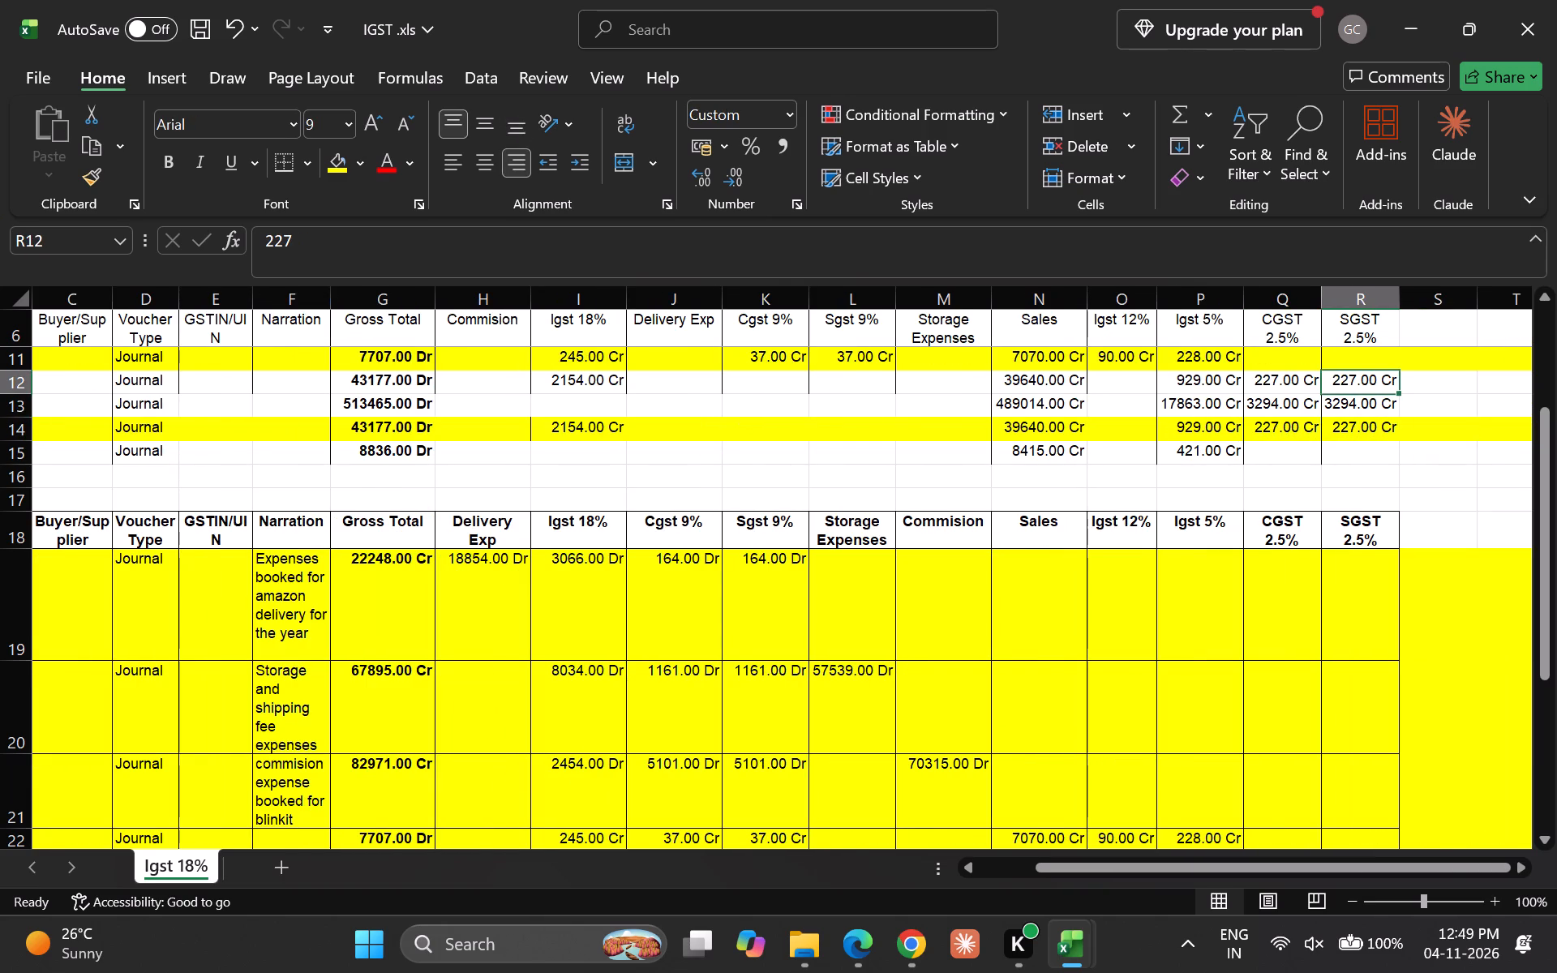
pyautogui.hotkey('shift', 'space')
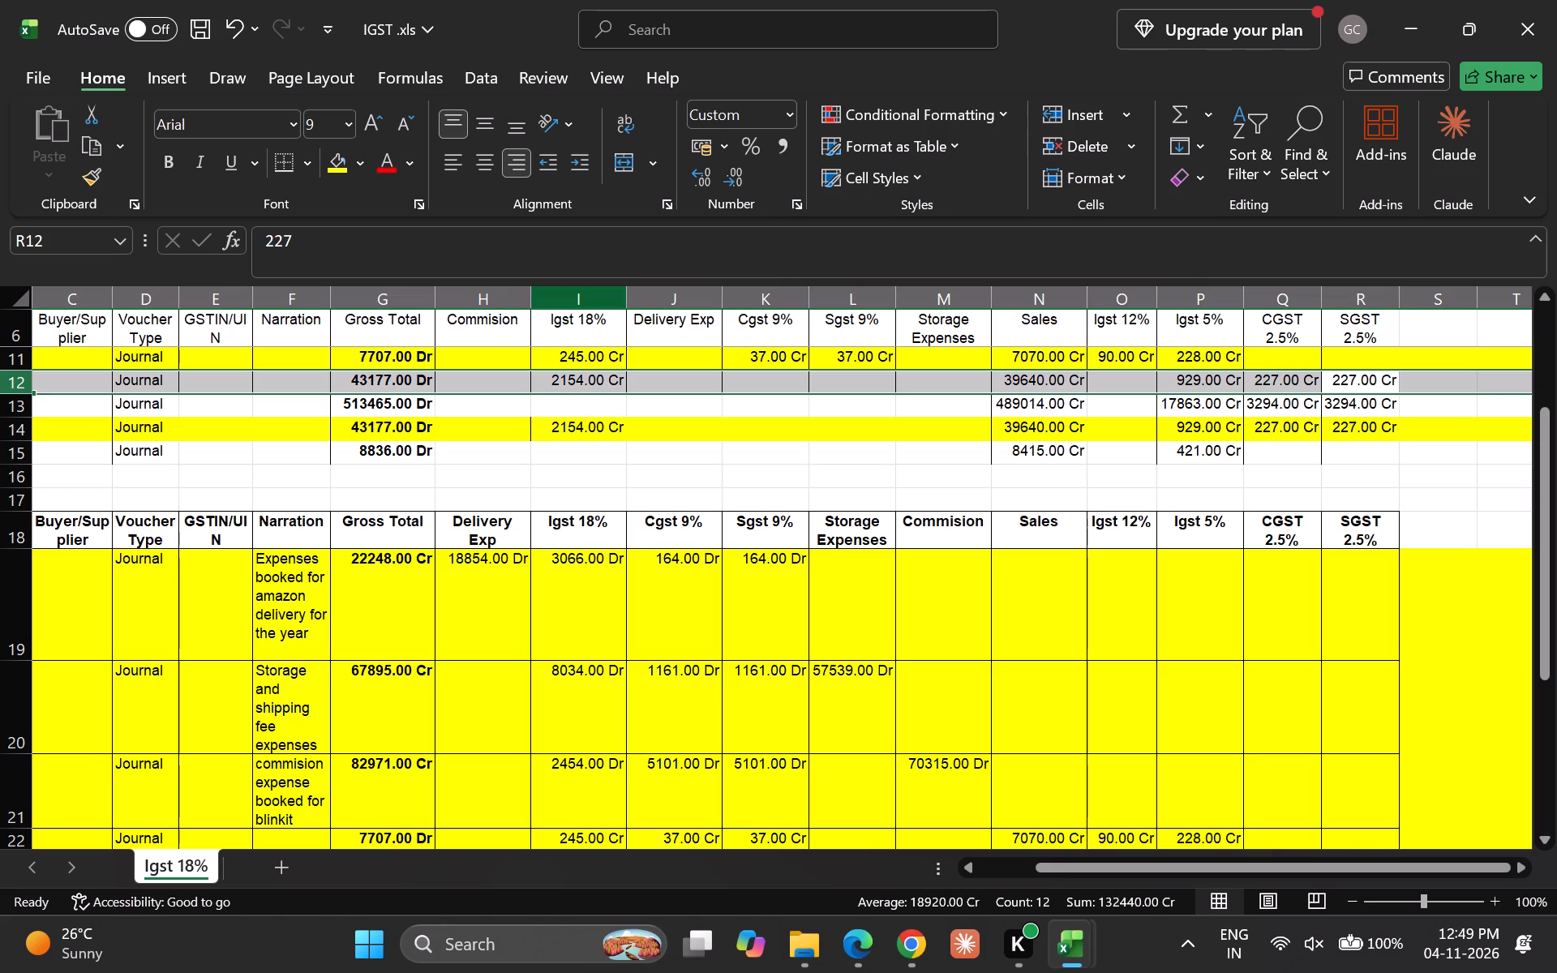
pyautogui.click(358, 167)
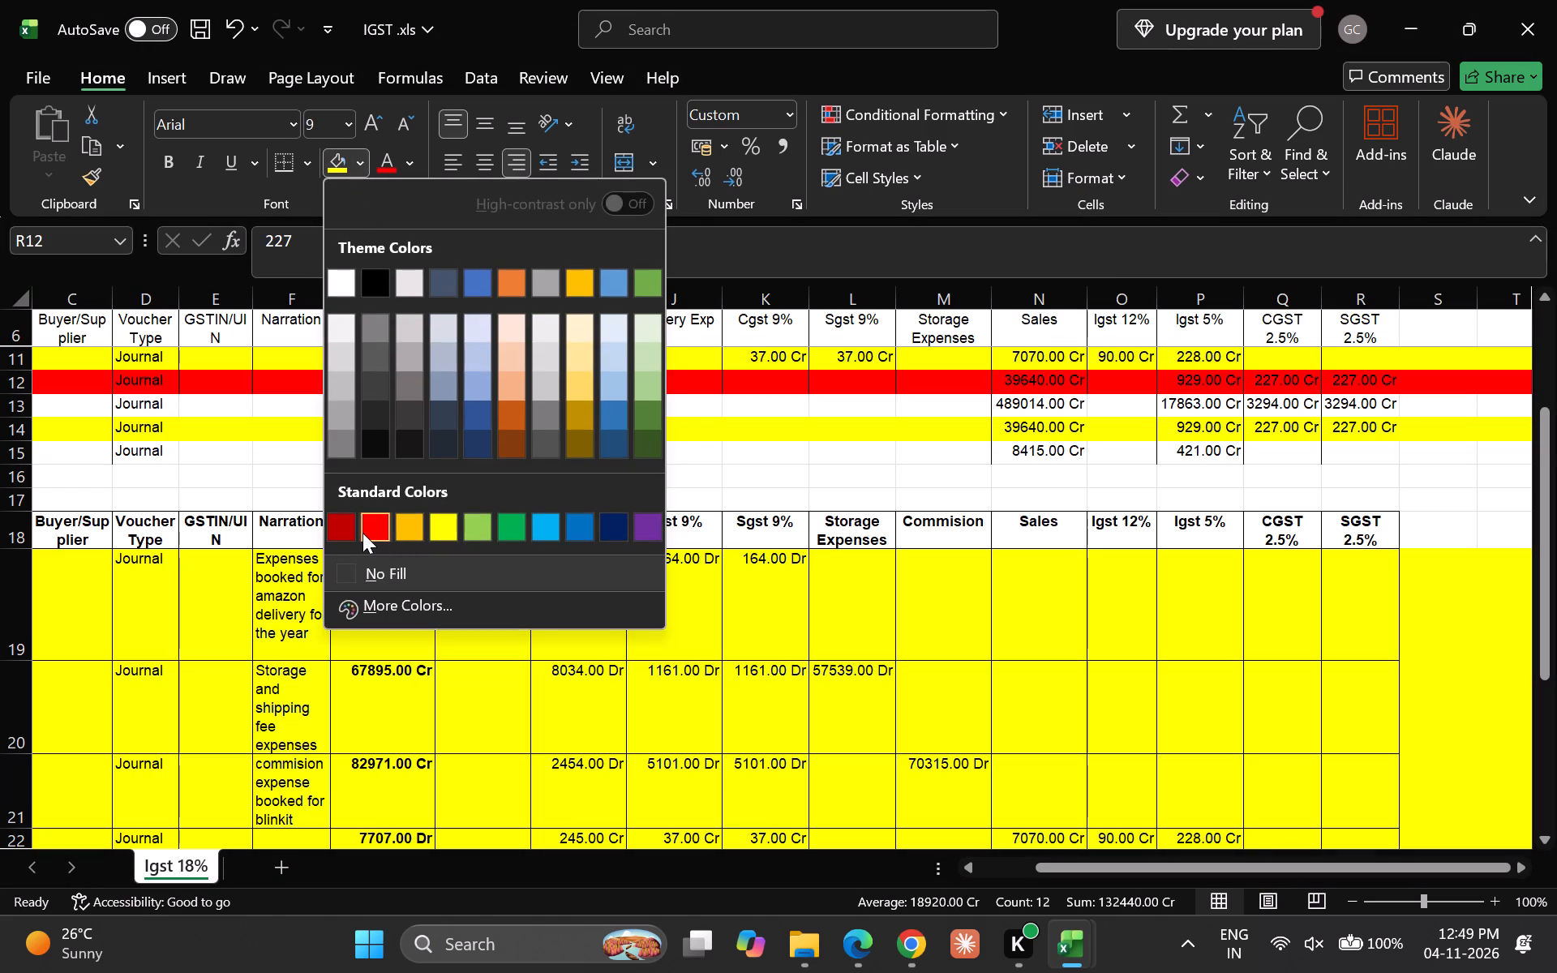
pyautogui.click(370, 533)
# Apply the same red fill to the second Amazon sales row (row 14) in the upper table.
pyautogui.press('Down')
pyautogui.press('Down')
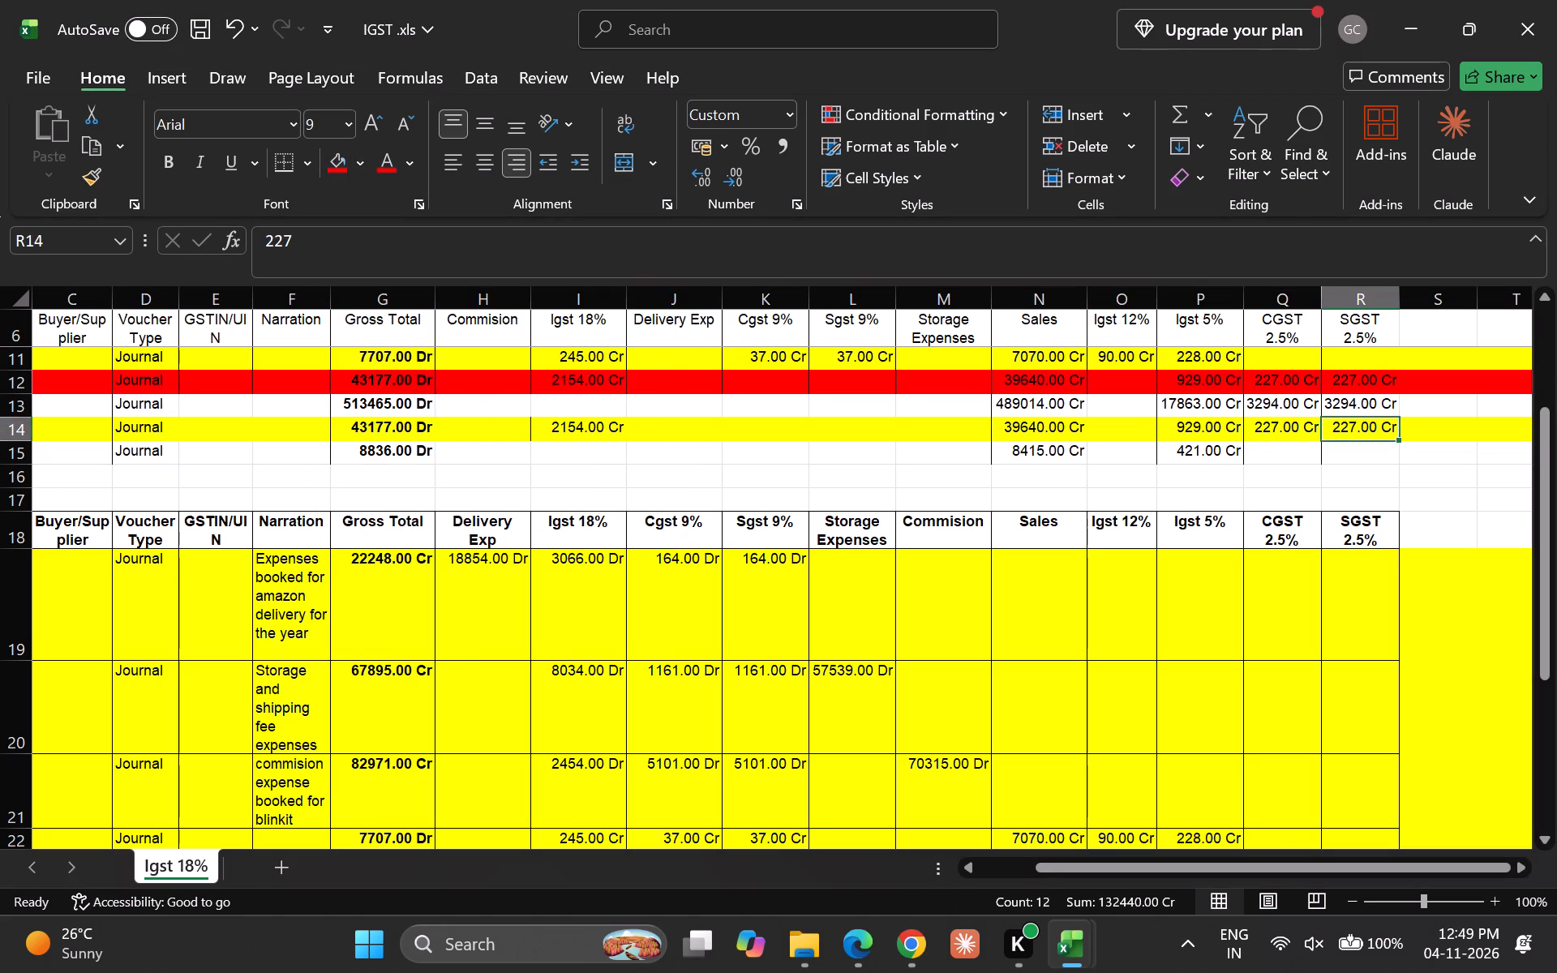
pyautogui.hotkey('shift', 'space')
pyautogui.press('F4')
pyautogui.press('Down')
pyautogui.press('Up')
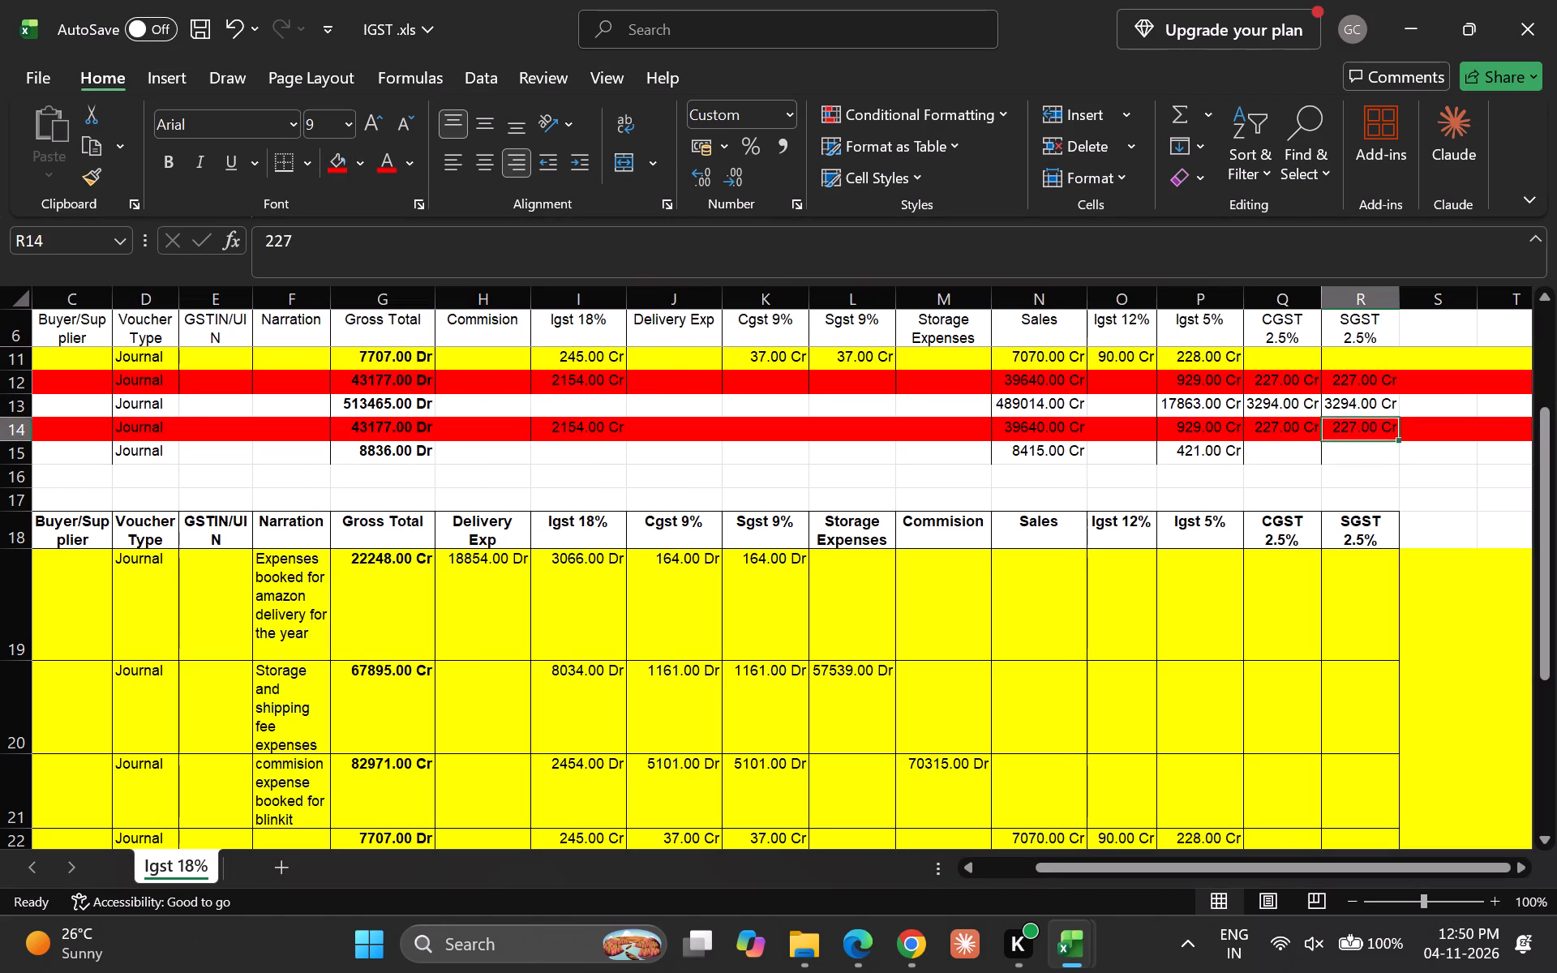
# Delete the yellow-highlighted Amazon sales row (row 25) from the lower table.
pyautogui.press('Down')
pyautogui.press('Down')
pyautogui.press('Down')
pyautogui.press('Down')
pyautogui.press('Left')
pyautogui.press('Left')
pyautogui.press('Down')
pyautogui.press('Down')
pyautogui.press('Down')
pyautogui.press('Down')
pyautogui.press('Down')
pyautogui.press('Left')
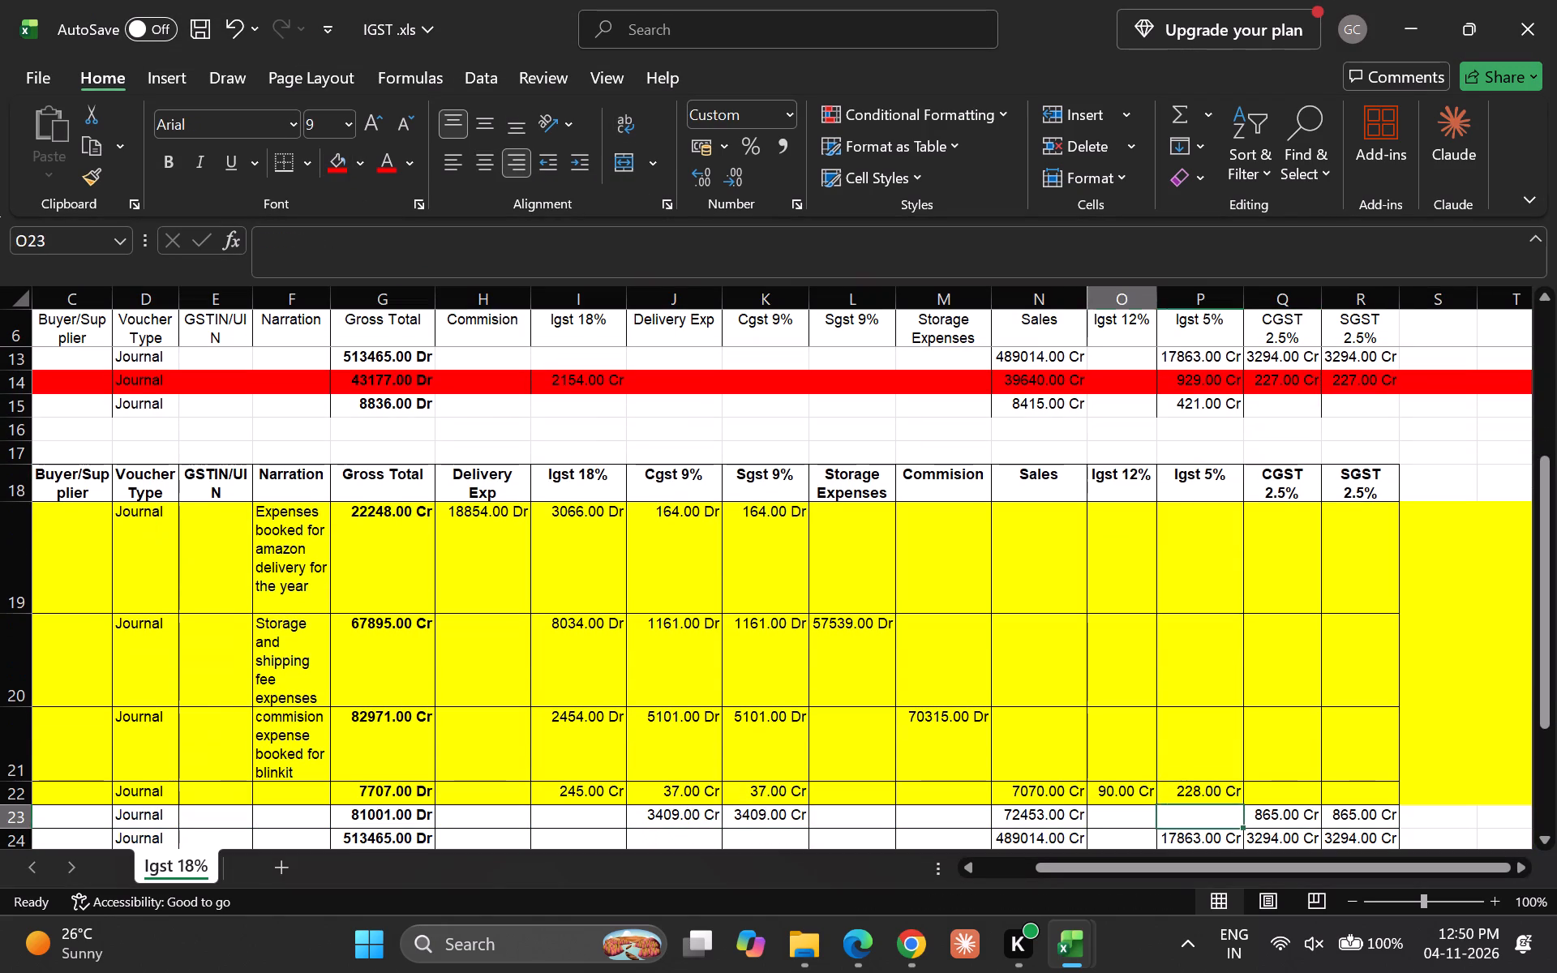
pyautogui.press('Left')
pyautogui.press('Left')
pyautogui.press('Left')
pyautogui.press('Left')
pyautogui.press('Left')
pyautogui.press('Down')
pyautogui.press('Down')
pyautogui.press('Down')
pyautogui.press('Left')
pyautogui.press('Up')
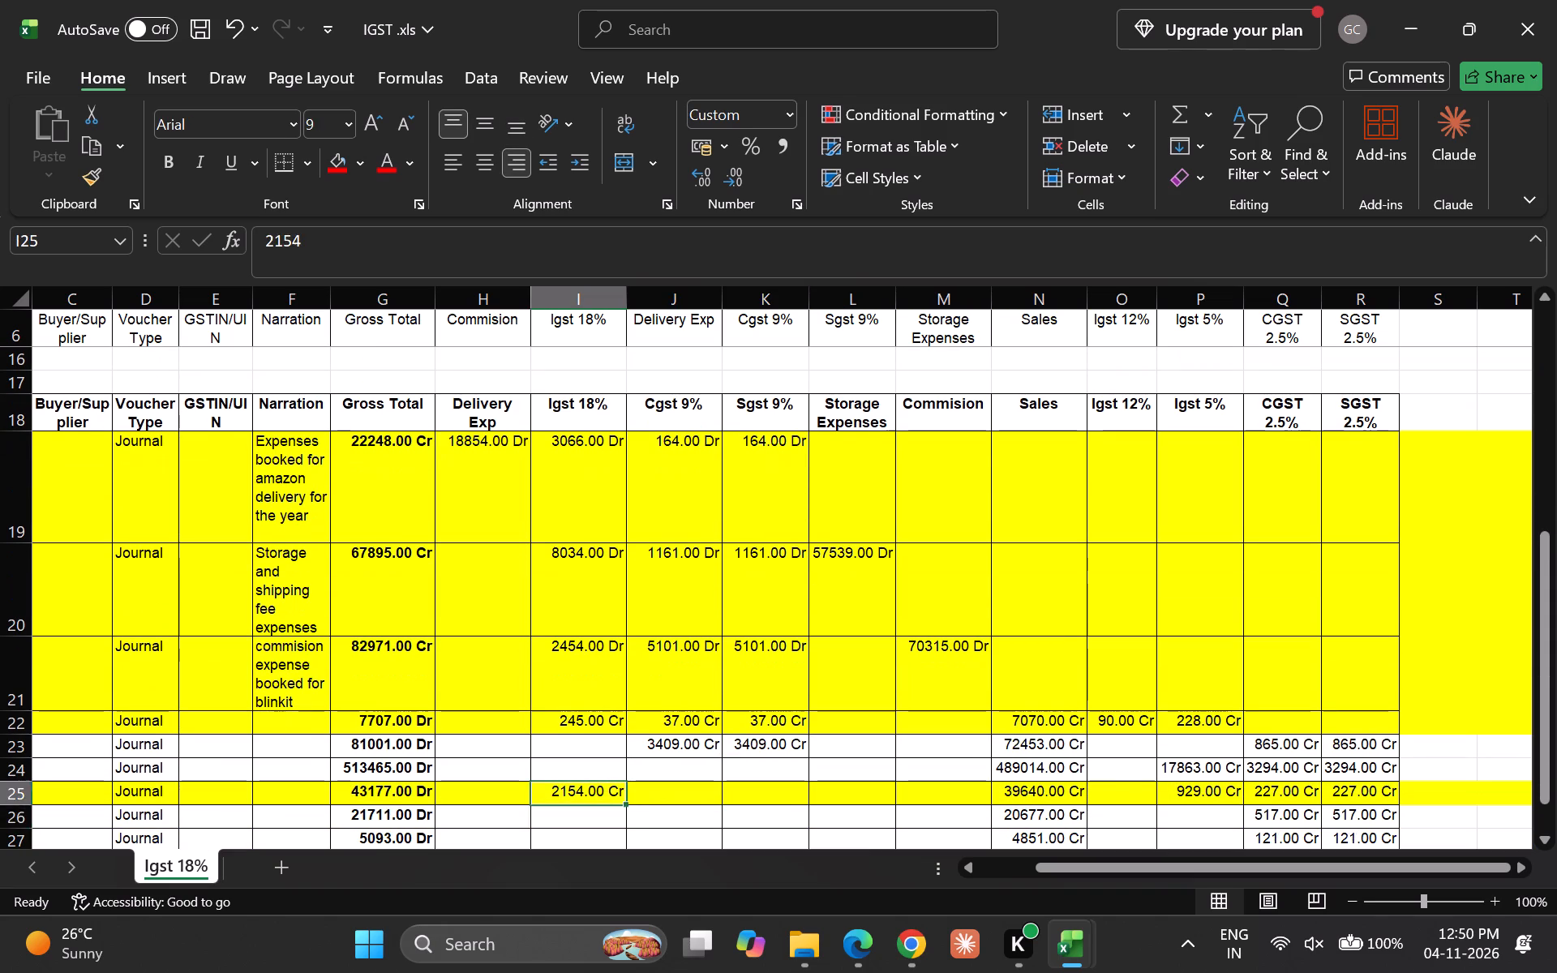
pyautogui.press('Down')
pyautogui.press('Down')
pyautogui.press('Down')
pyautogui.press('Down')
pyautogui.press('Up')
pyautogui.press('Up')
pyautogui.press('Up')
pyautogui.press('Up')
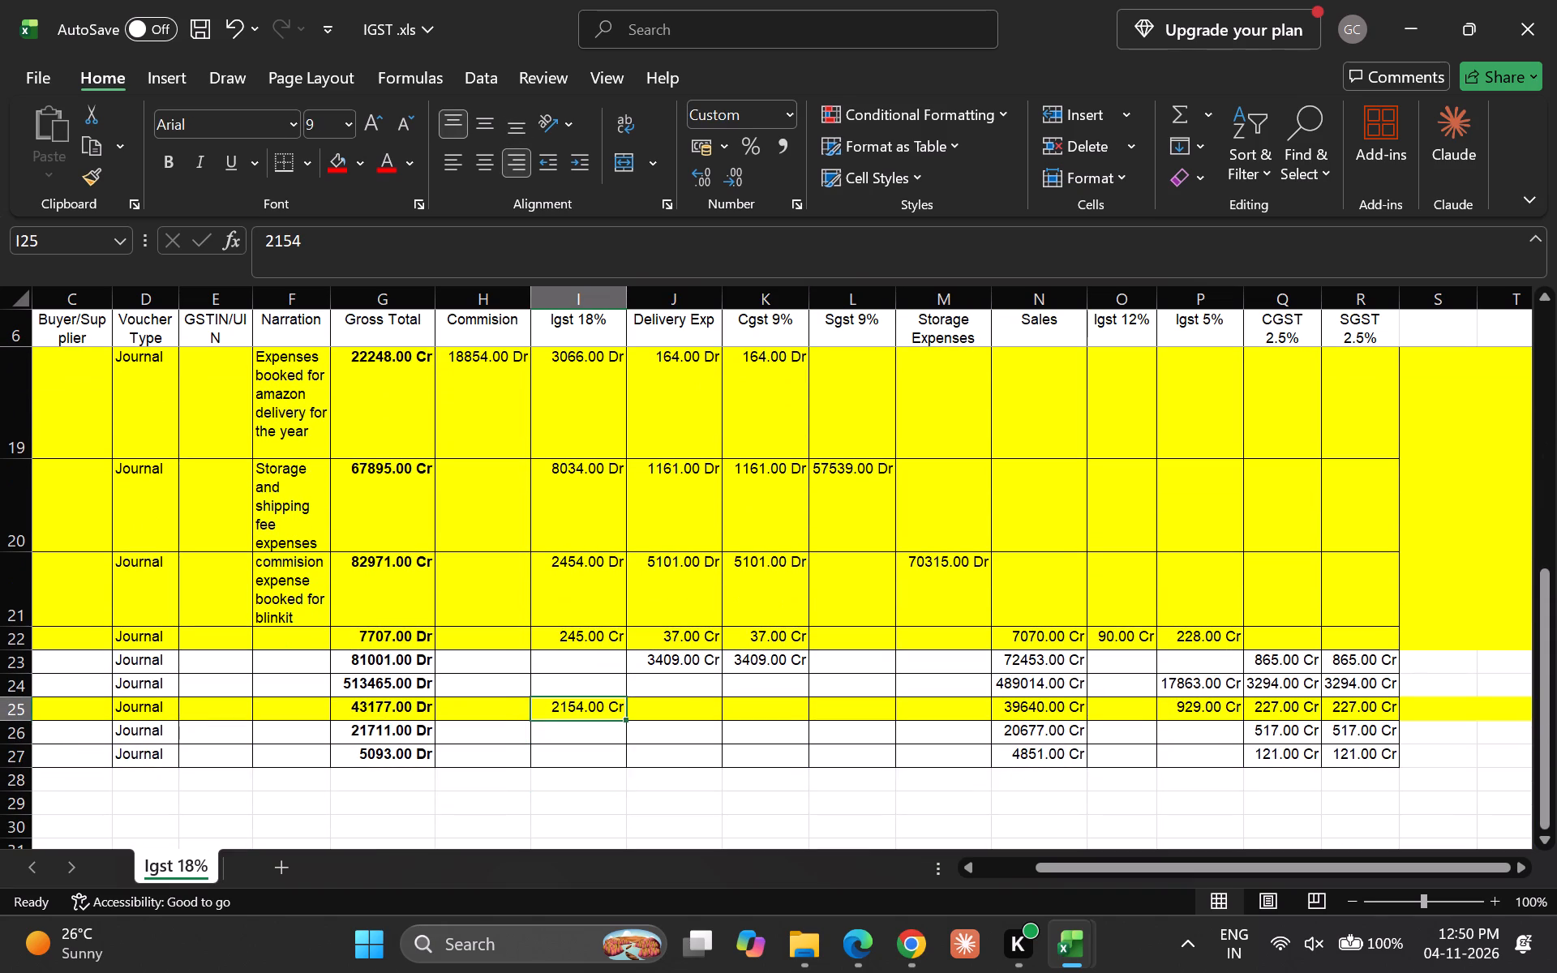
pyautogui.hotkey('shift', 'space')
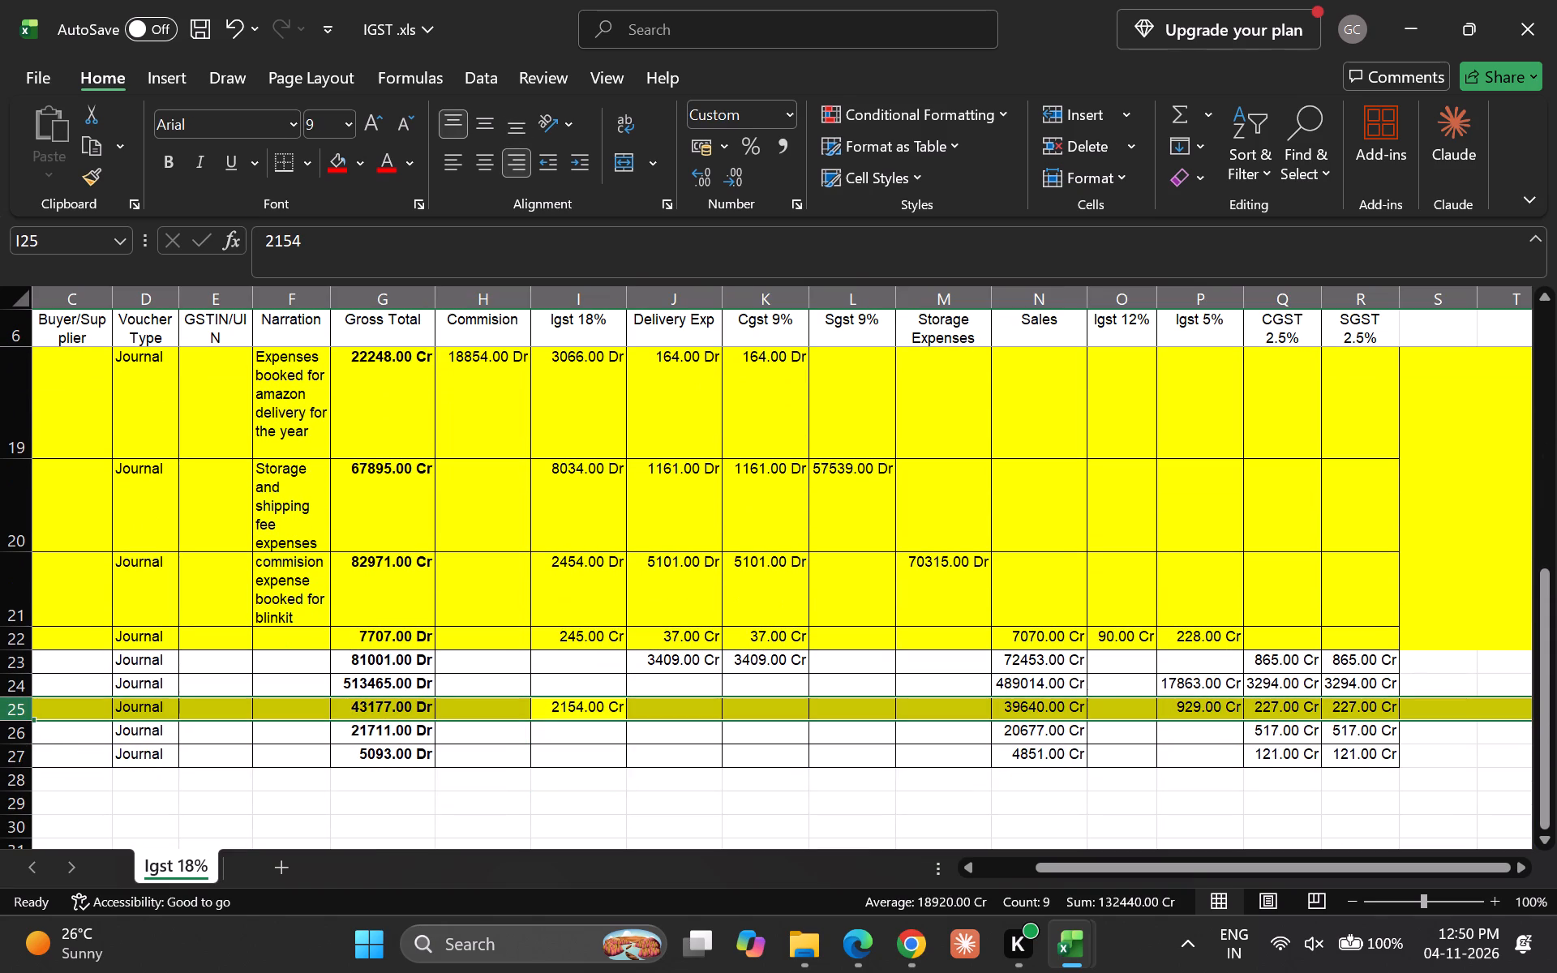
pyautogui.hotkey('ctrl', '-')
# Delete the remaining yellow-highlighted rows (rows 19 to 22) from the lower table.
pyautogui.press('Up')
pyautogui.press('Up')
pyautogui.press('Up')
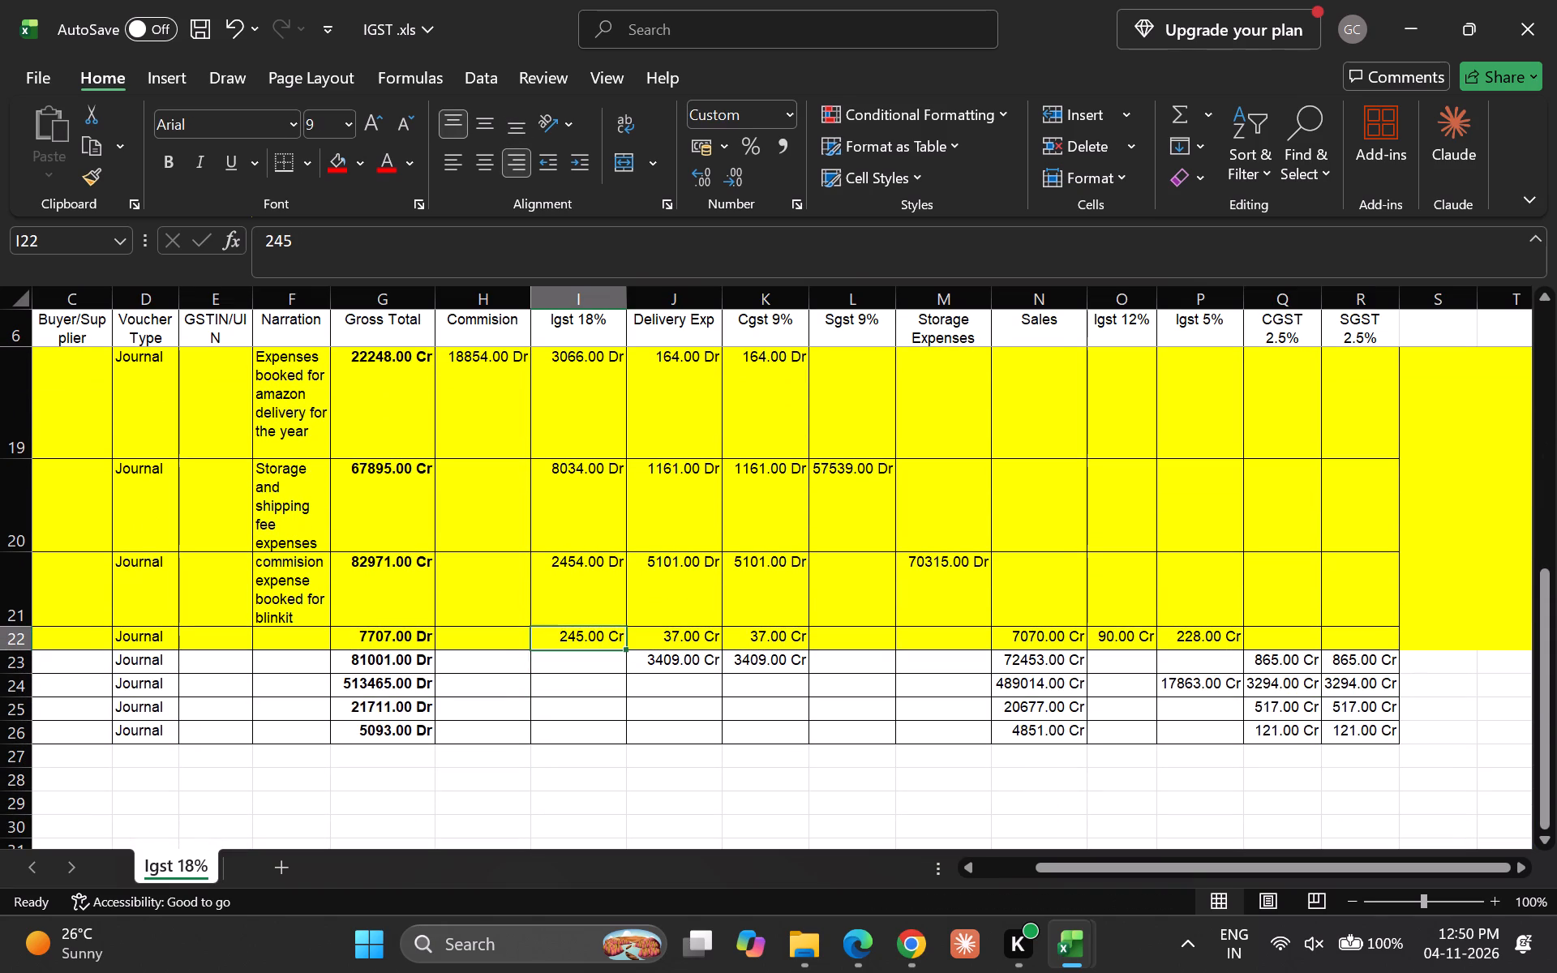
pyautogui.hotkey('shift', 'Up')
pyautogui.hotkey('shift', 'Up')
pyautogui.hotkey('shift', 'Up')
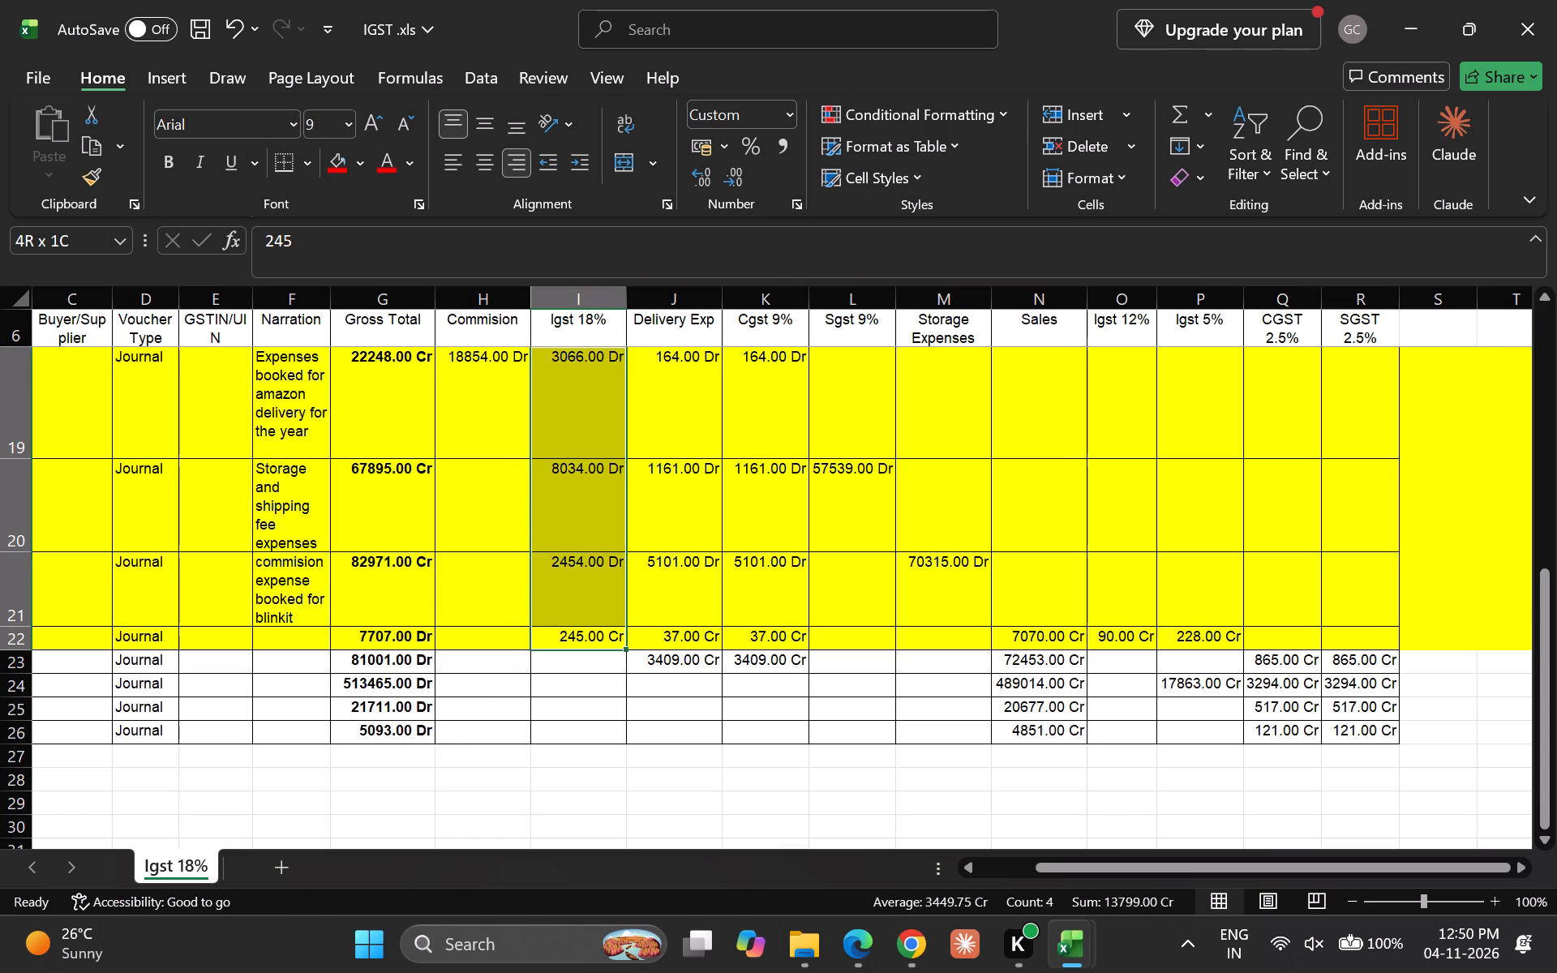
pyautogui.hotkey('shift', 'space')
pyautogui.scroll(1, 626, 778)
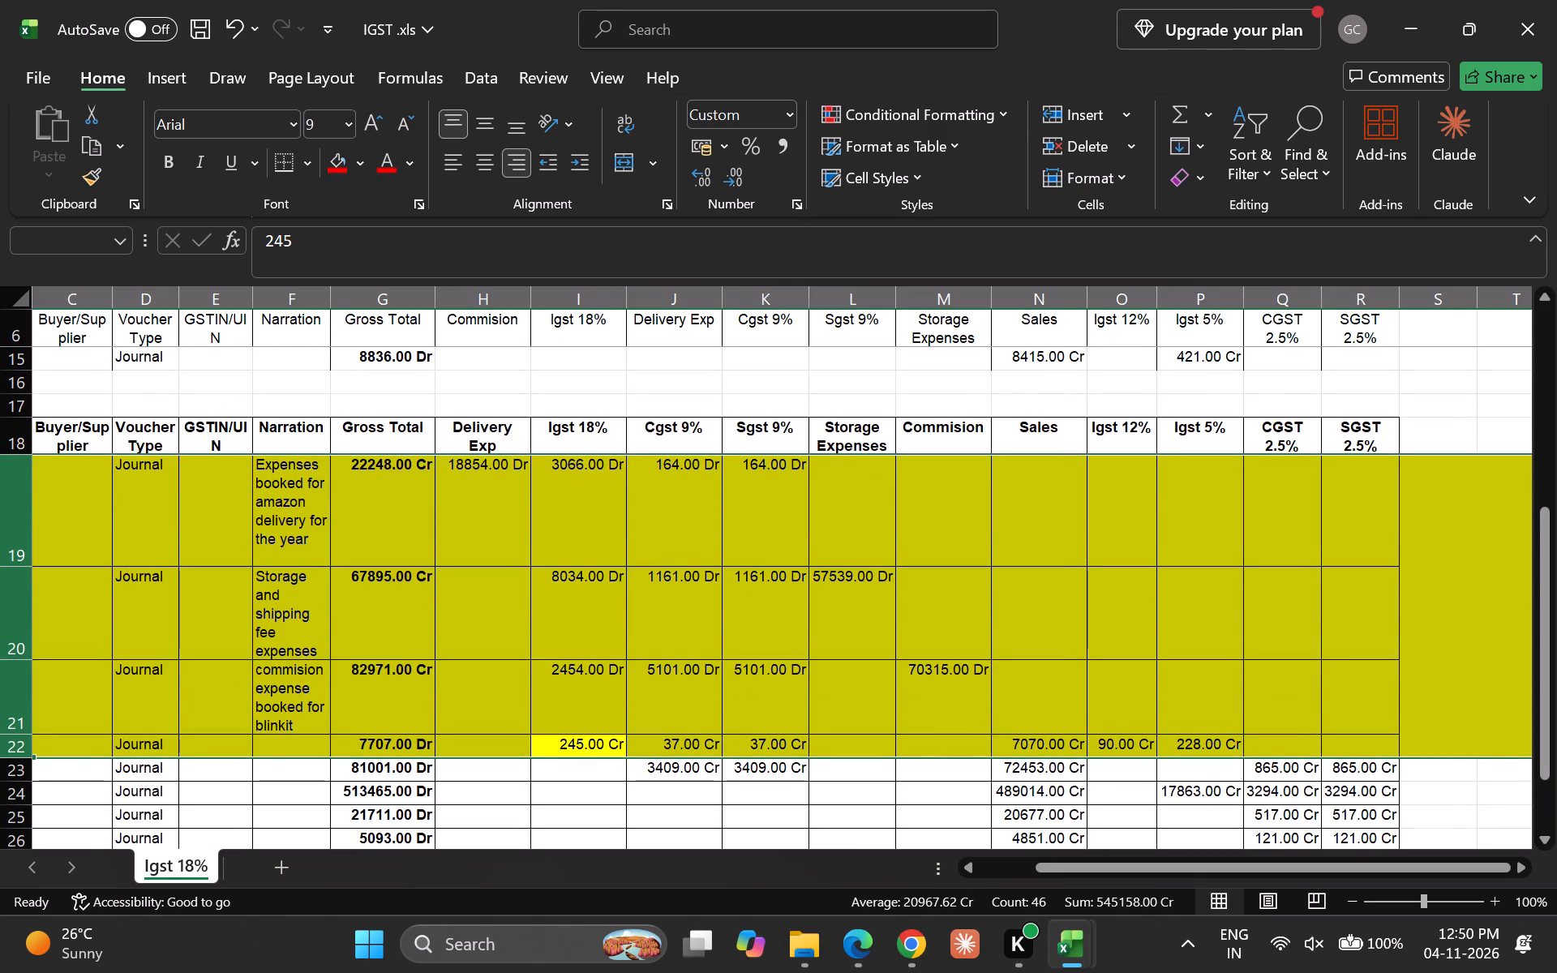
pyautogui.press('ctrl+shift+super+minus')
pyautogui.hotkey('ctrl', '-')
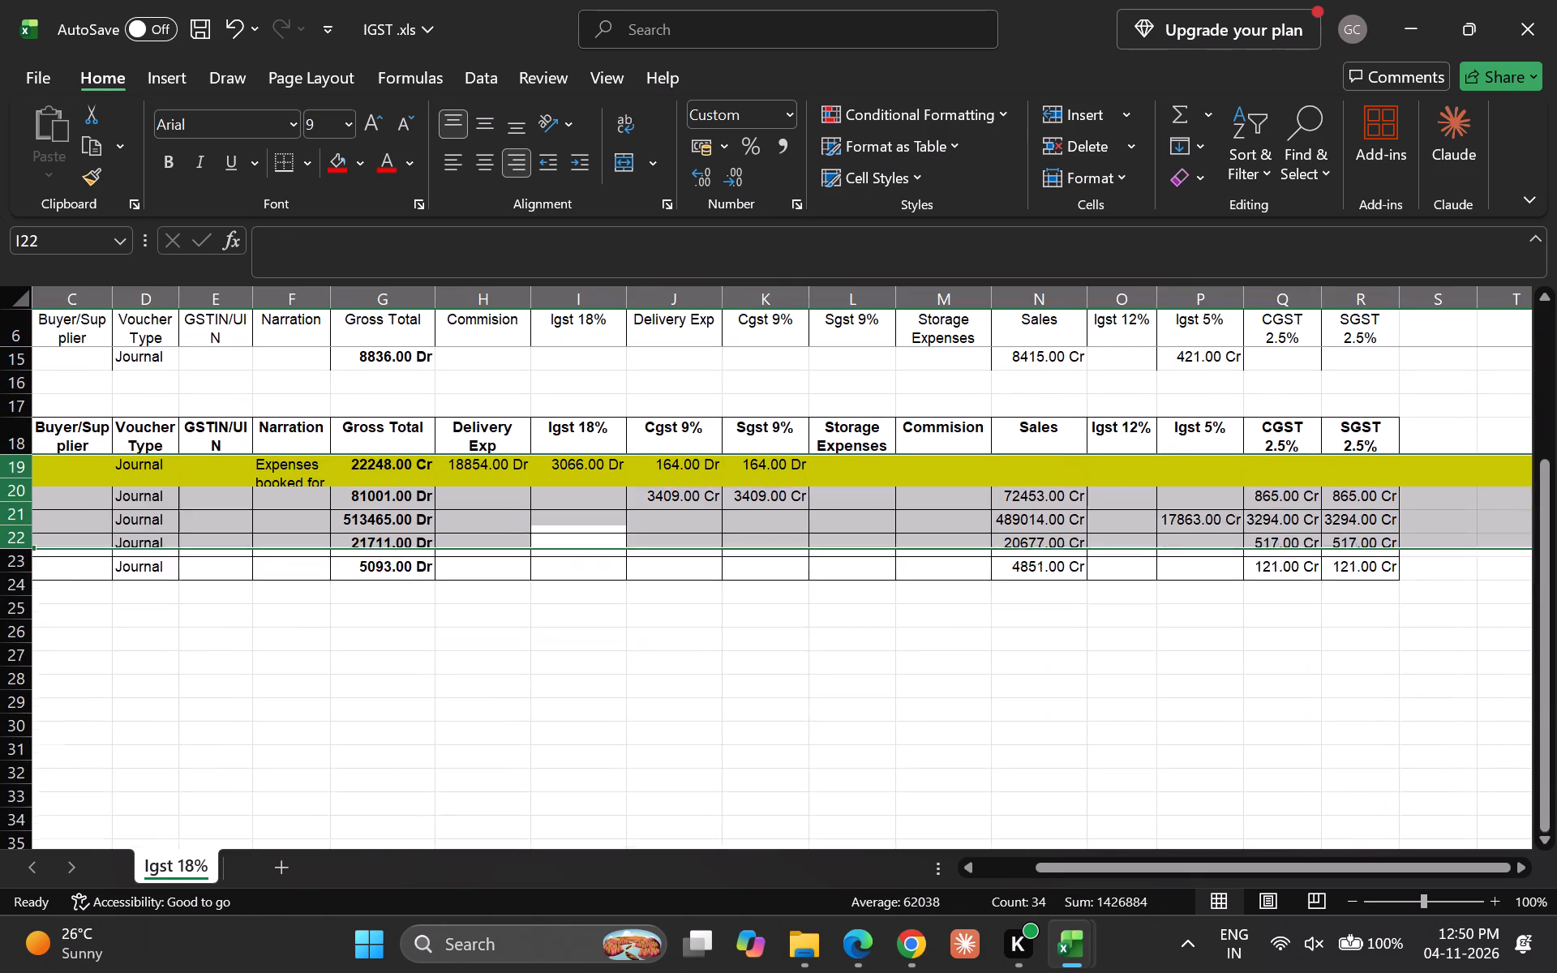
# Review the dates, parties and gross totals of the entries left in the lower table.
pyautogui.press('Down')
pyautogui.press('Up')
pyautogui.press('Up')
pyautogui.press('Up')
pyautogui.press('Up')
pyautogui.press('Left')
pyautogui.press('Left')
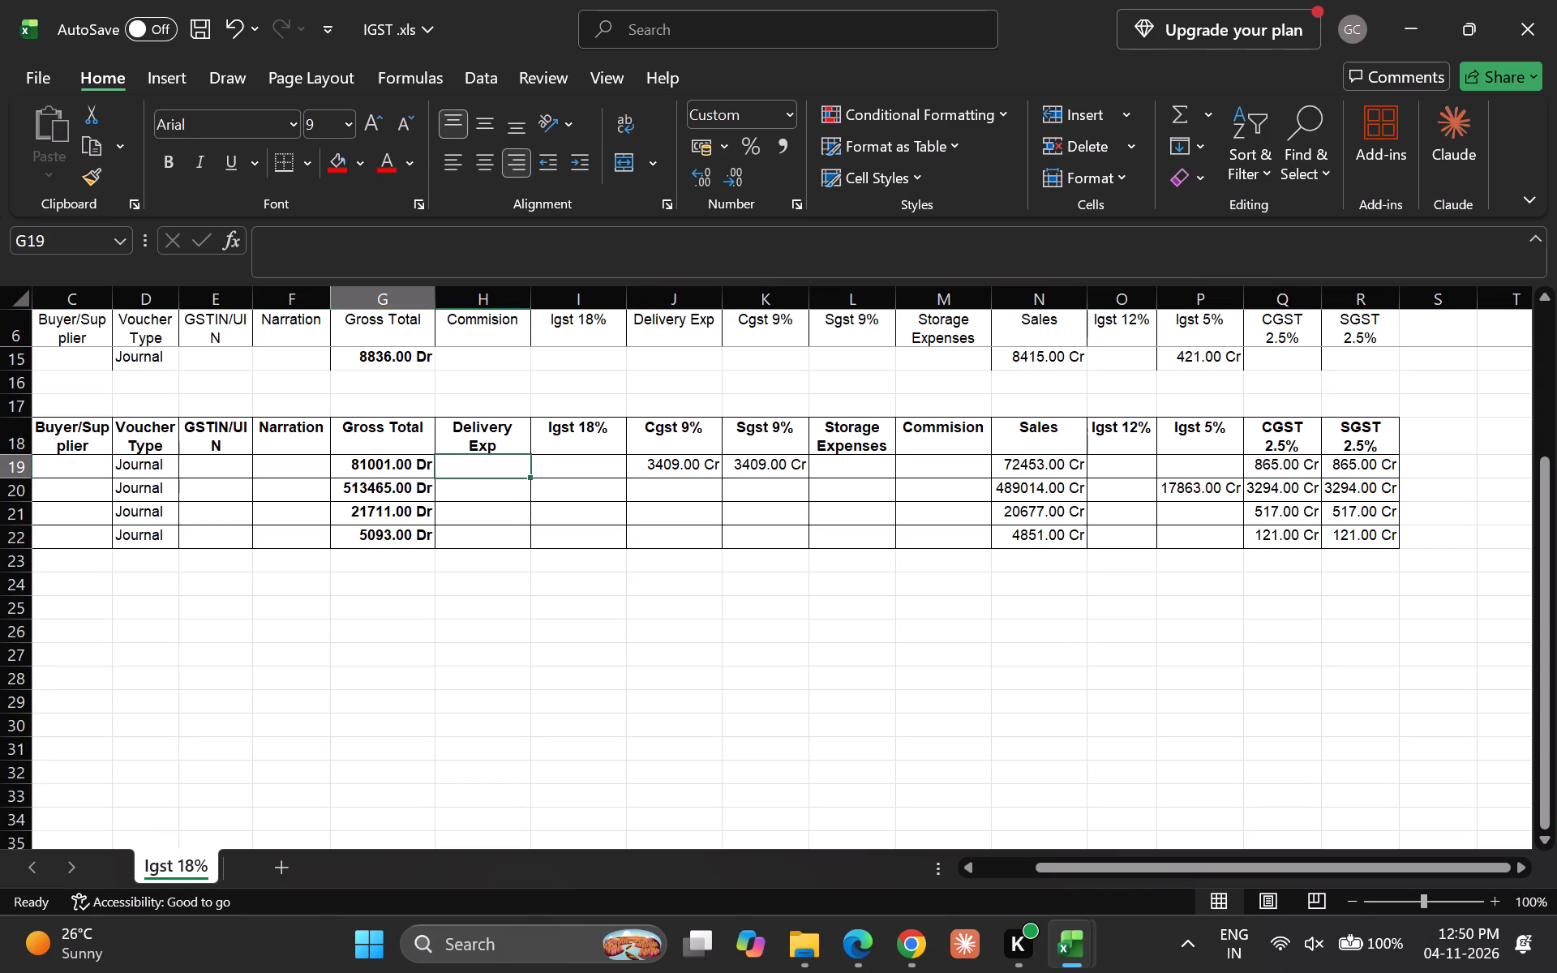
pyautogui.press('Left')
pyautogui.press('Left')
pyautogui.press('Left')
pyautogui.press('Left')
pyautogui.press('Left')
pyautogui.press('Left')
pyautogui.press('Left')
pyautogui.press('Down')
pyautogui.press('Up')
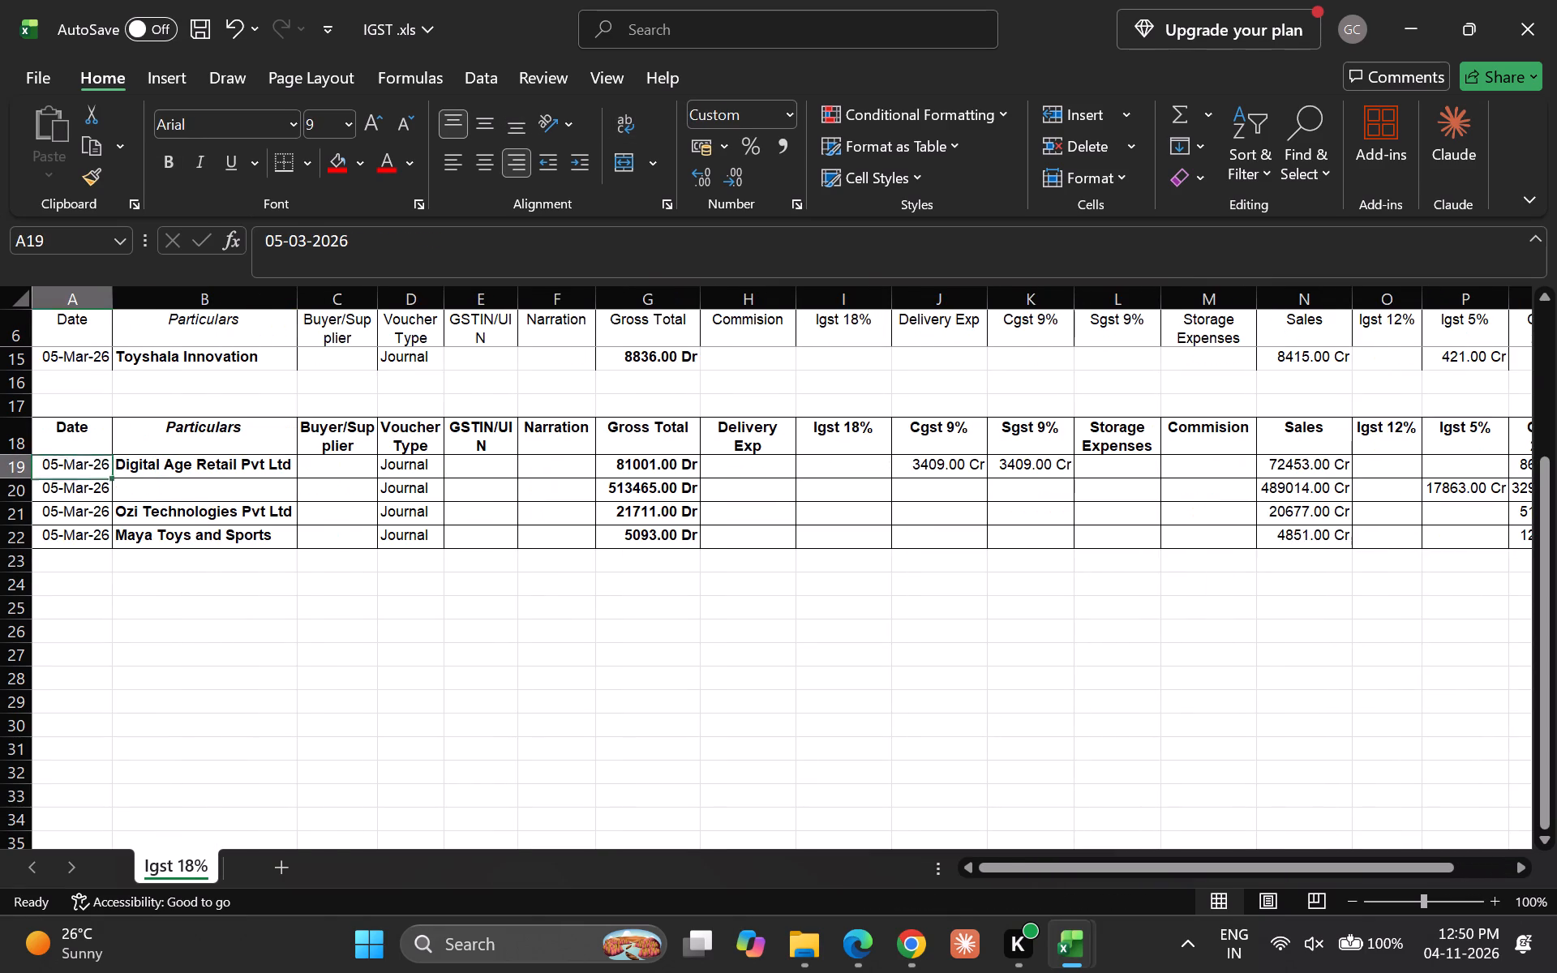
pyautogui.press('Right')
pyautogui.press('Right')
pyautogui.press('Right')
pyautogui.press('Right')
pyautogui.press('Right')
pyautogui.press('Right')
# Check the upper table's highlighted and unhighlighted rows (rows 7 to 15) against the entries left in the lower table.
pyautogui.press('Up')
pyautogui.press('Up')
pyautogui.press('Up')
pyautogui.press('Up')
pyautogui.press('Up')
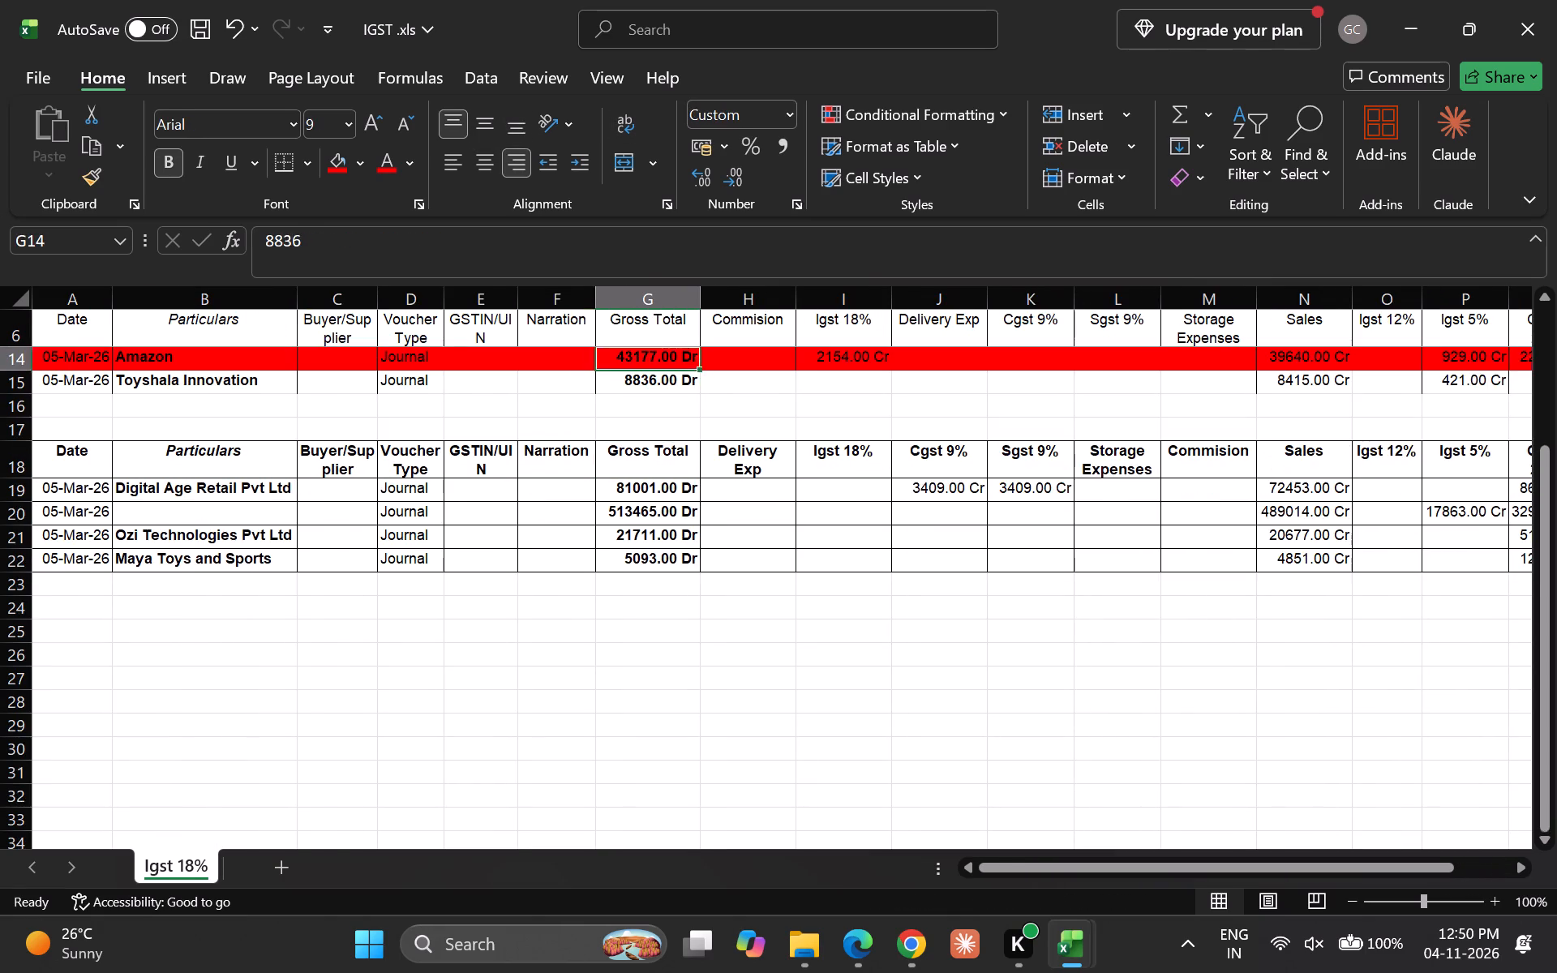
pyautogui.press('Up')
pyautogui.press('Down')
pyautogui.press('Up')
pyautogui.press('Up')
pyautogui.press('Up')
pyautogui.press('Up')
pyautogui.press('Up')
pyautogui.press('Up')
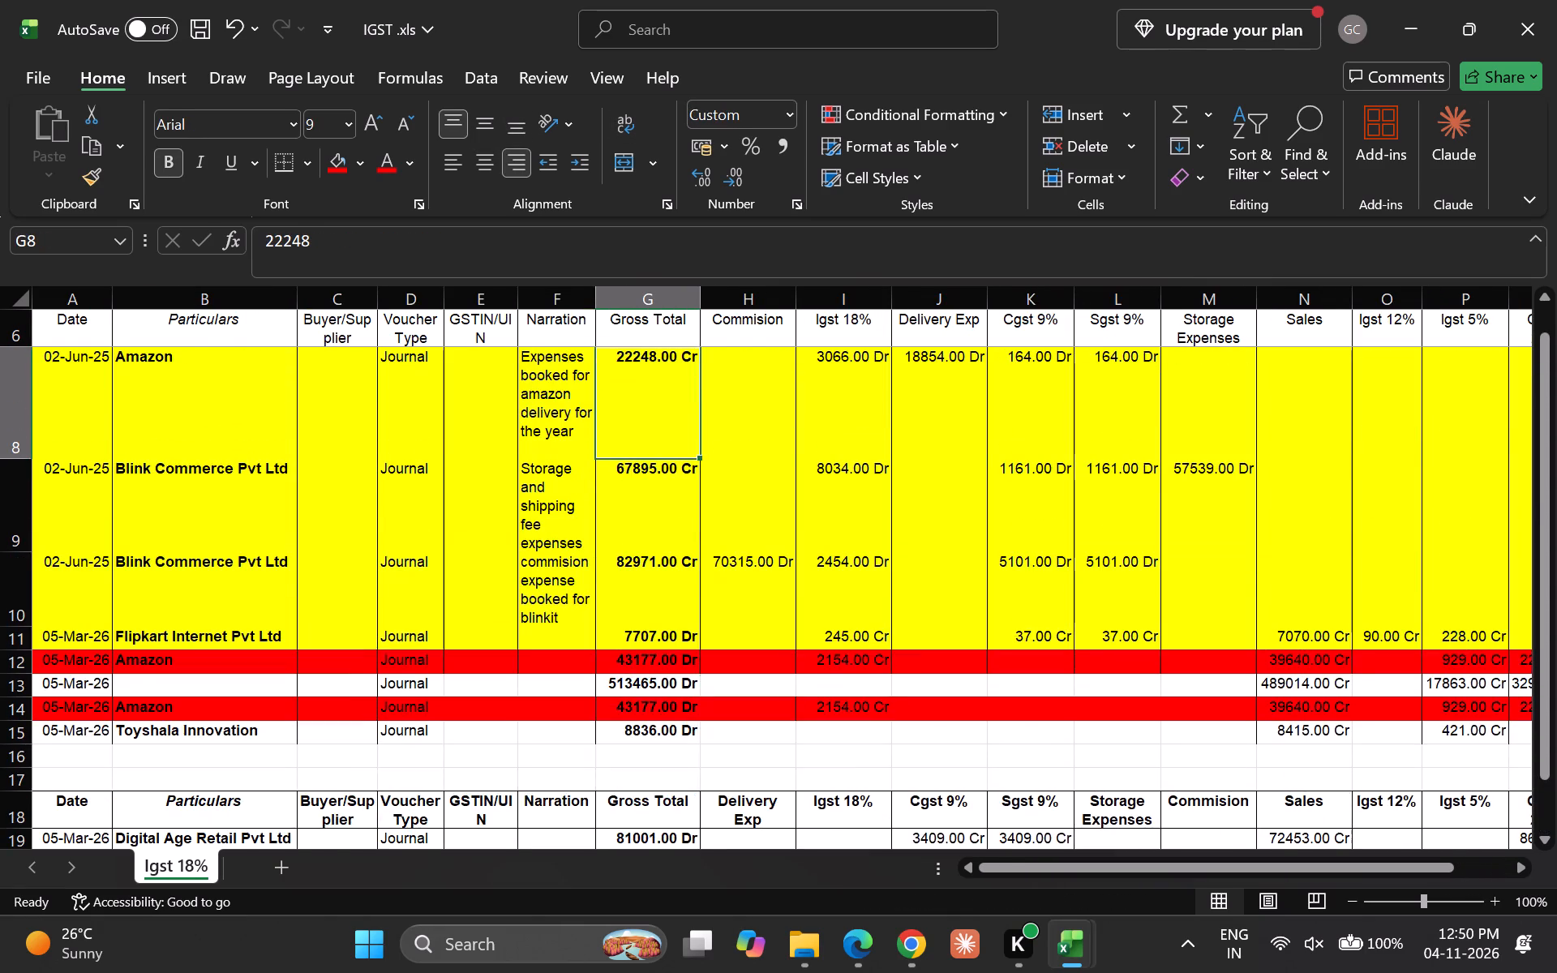
pyautogui.press('Up')
pyautogui.press('Up')
pyautogui.press('Down')
pyautogui.press('Down')
pyautogui.press('Down')
pyautogui.press('Right')
pyautogui.press('Right')
pyautogui.press('Down')
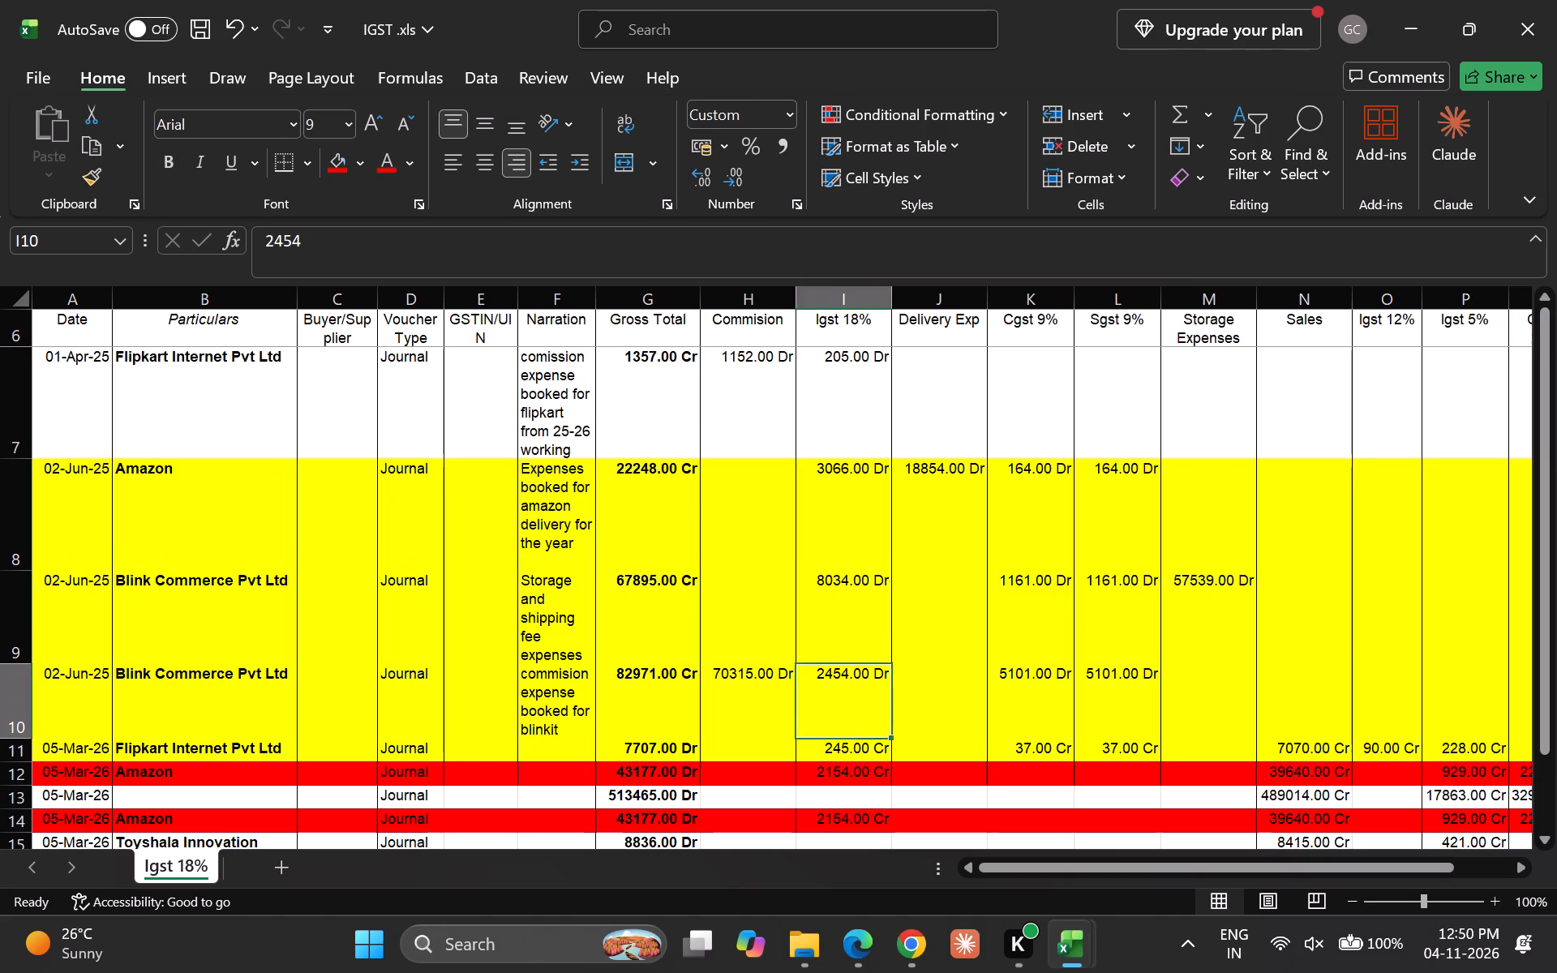
pyautogui.press('Right')
pyautogui.press('Right')
pyautogui.press('Right')
pyautogui.press('Down')
pyautogui.press('Down')
pyautogui.press('Down')
pyautogui.press('Down')
pyautogui.press('Down')
pyautogui.press('Down')
pyautogui.press('Down')
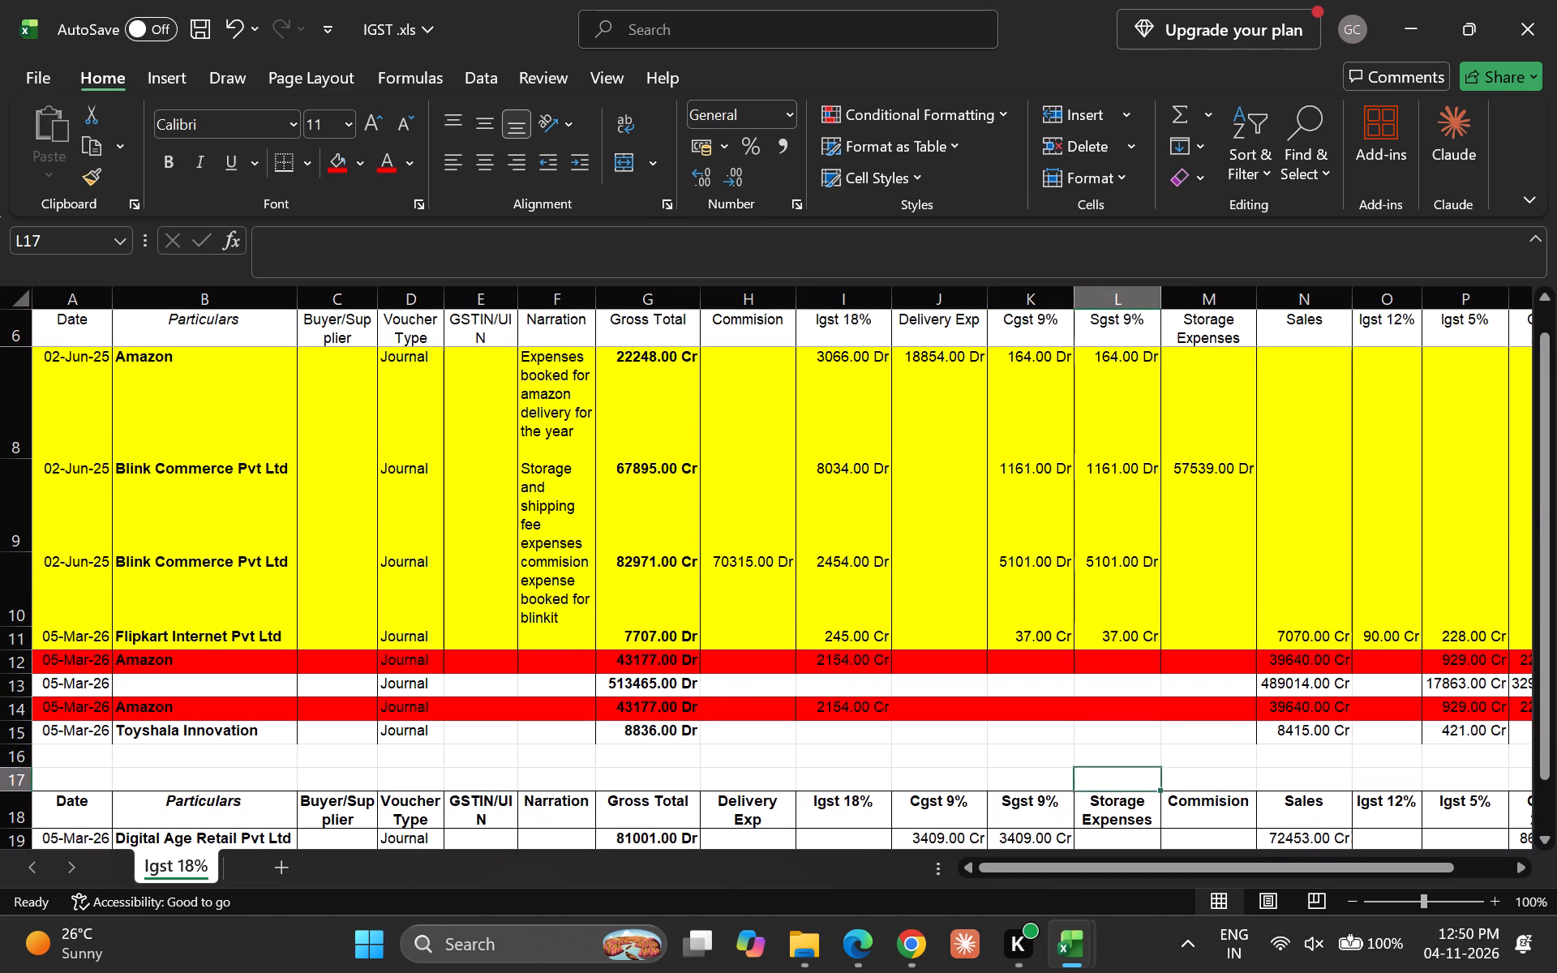
pyautogui.press('Down')
pyautogui.press('Left')
pyautogui.press('Left')
pyautogui.press('Left')
pyautogui.press('Down')
pyautogui.press('Down')
pyautogui.press('Down')
pyautogui.press('Up')
pyautogui.press('Up')
pyautogui.press('Up')
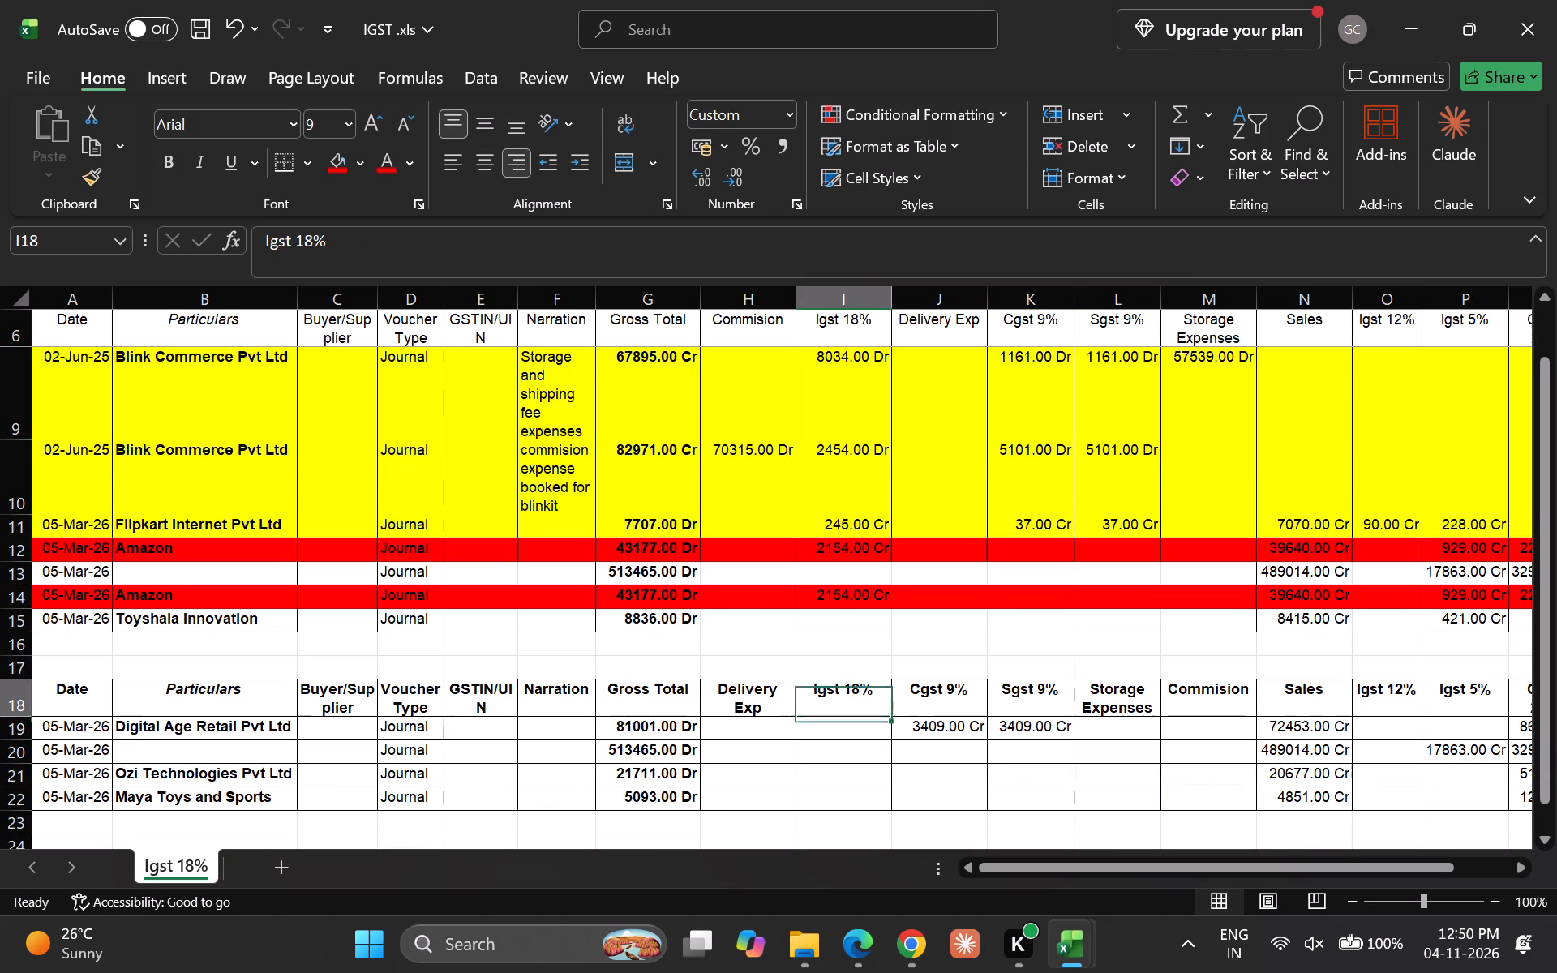
# Review the lower table's column headings in row 18 from Igst 18% to Igst 5% against the upper table's headings.
pyautogui.press('Right')
pyautogui.press('Left')
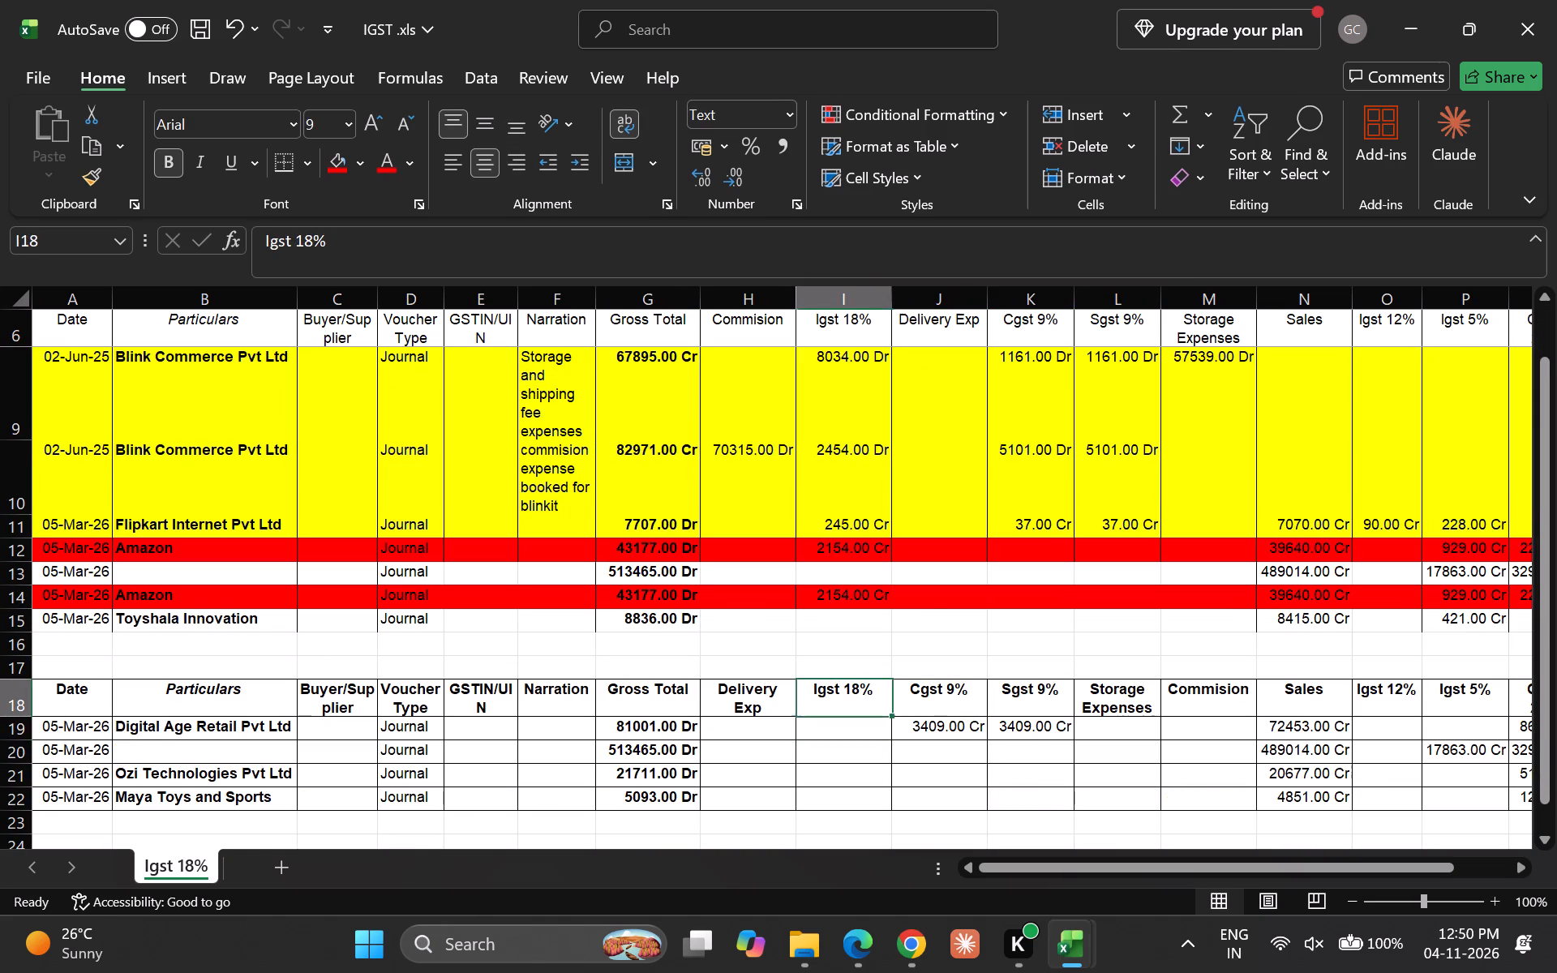
pyautogui.press('Left')
pyautogui.press('Right')
pyautogui.press('Right')
pyautogui.press('Right')
pyautogui.press('Right')
pyautogui.press('Right')
pyautogui.press('Right')
pyautogui.press('Right')
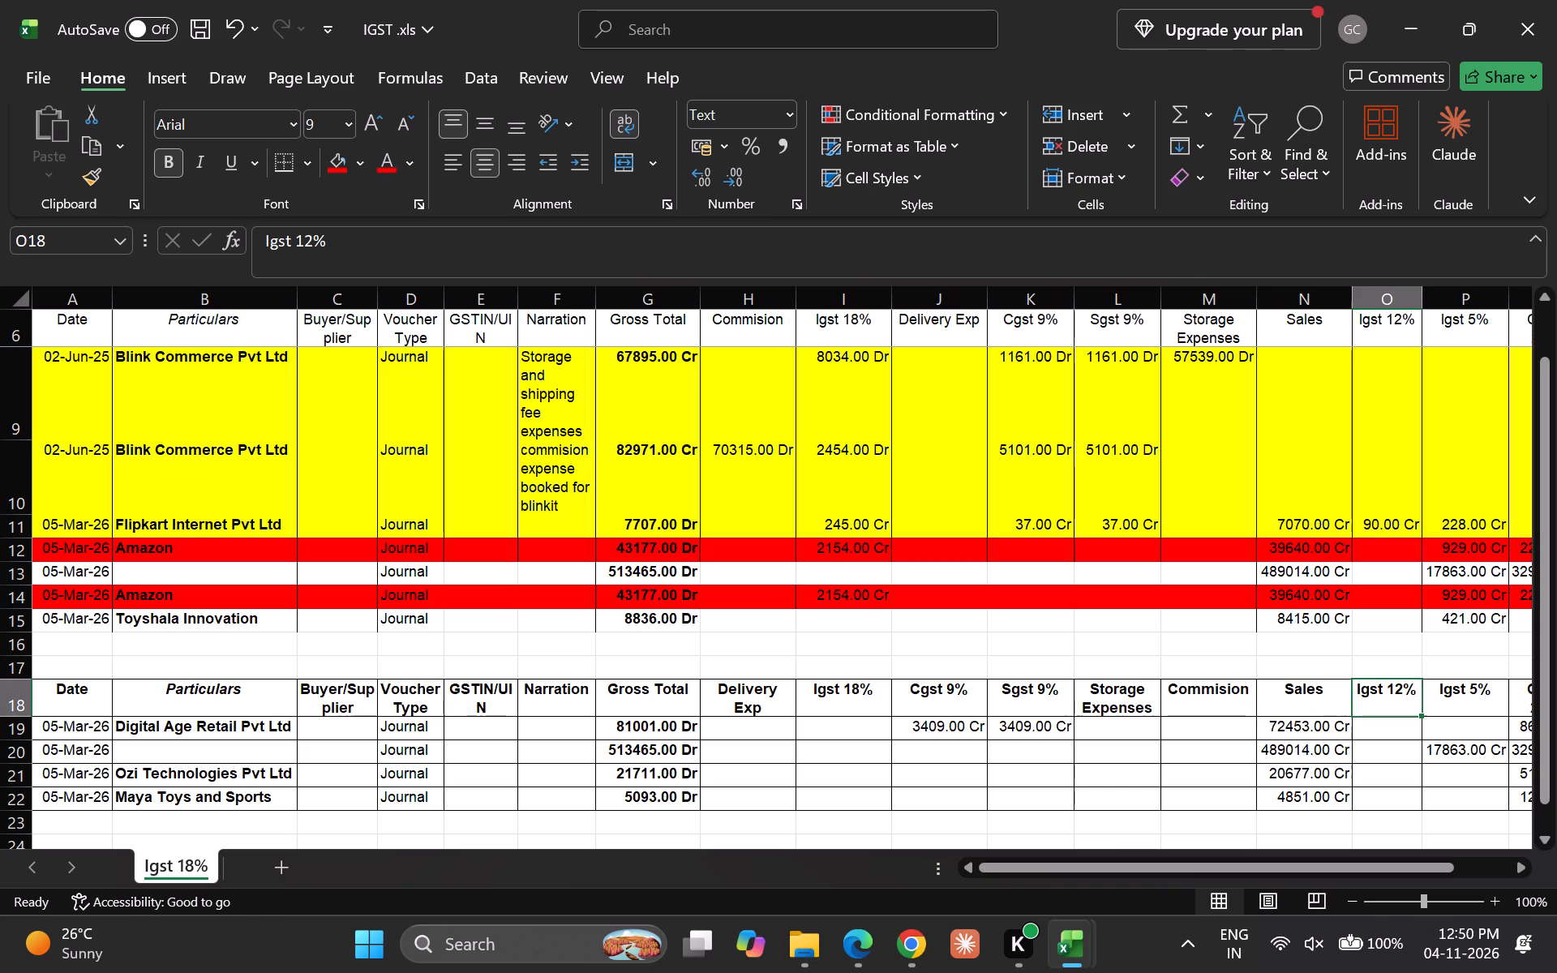
pyautogui.press('Down')
pyautogui.press('Up')
pyautogui.press('Right')
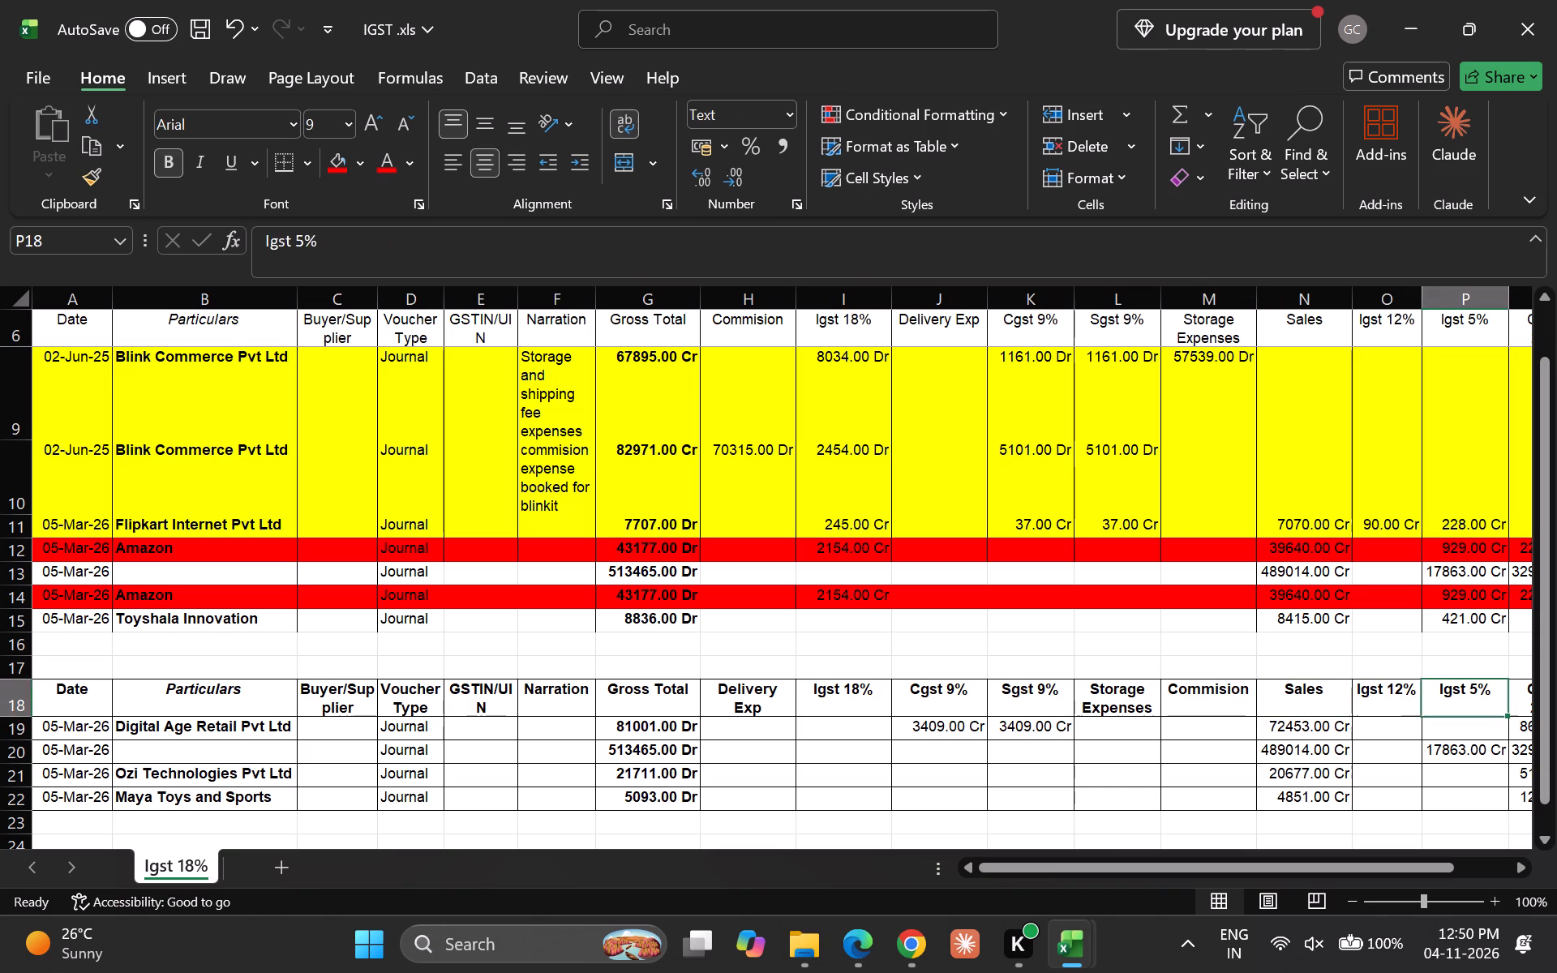
pyautogui.press('Down')
pyautogui.hscroll(-3, 895, 791)
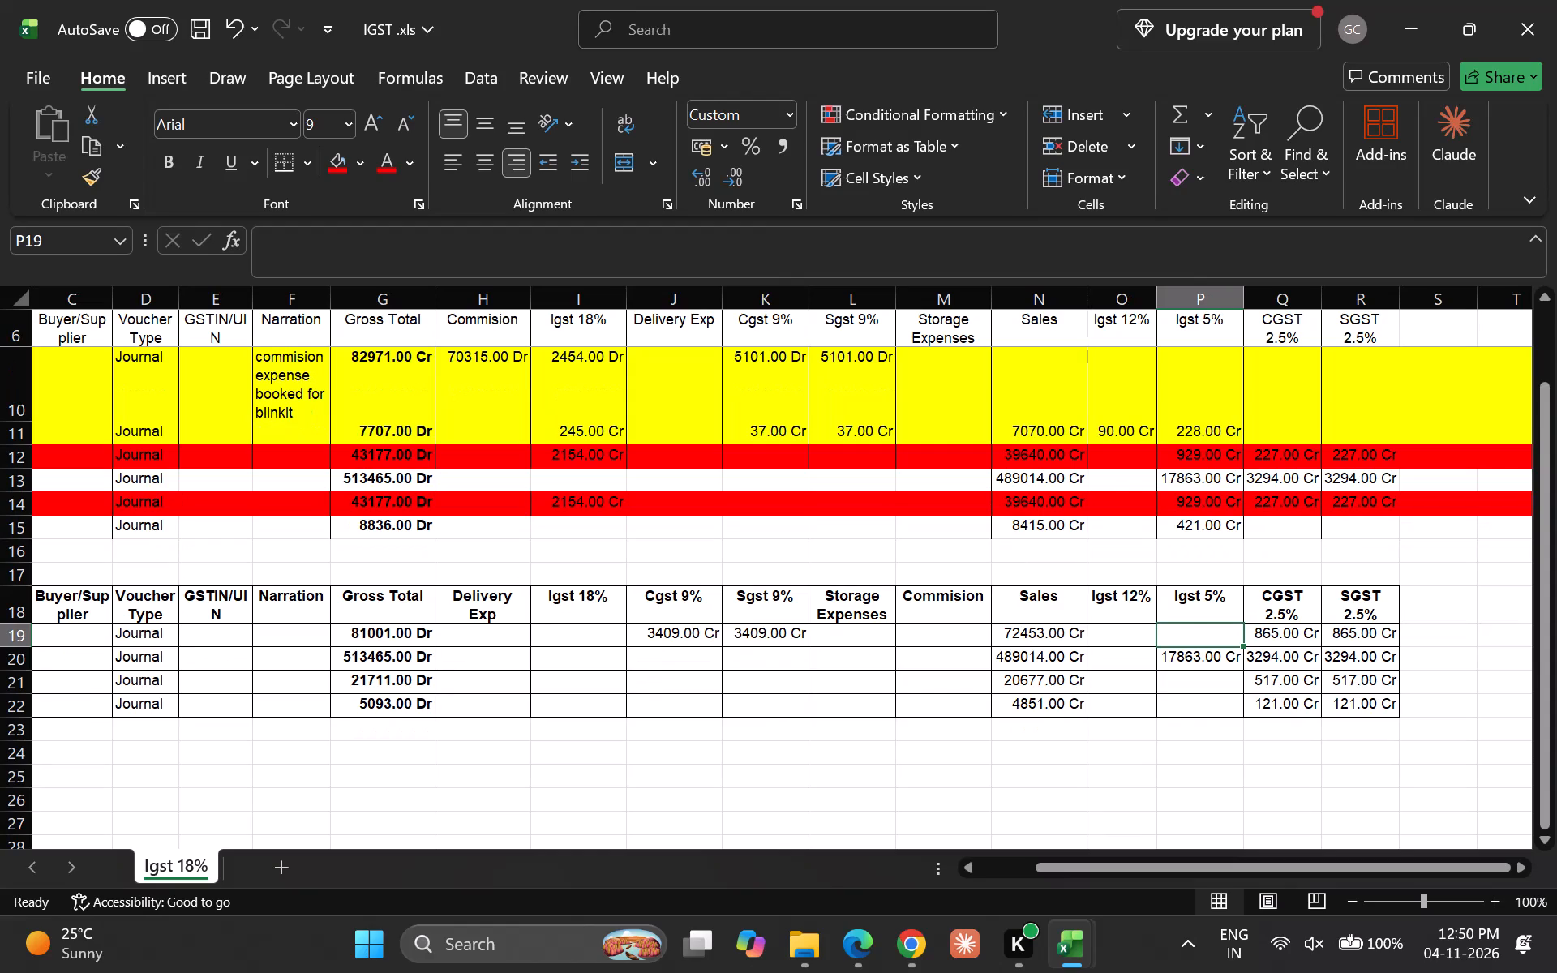
# Delete the unnamed 513465 gross total entry (row 20) from the lower table.
pyautogui.click(1197, 662)
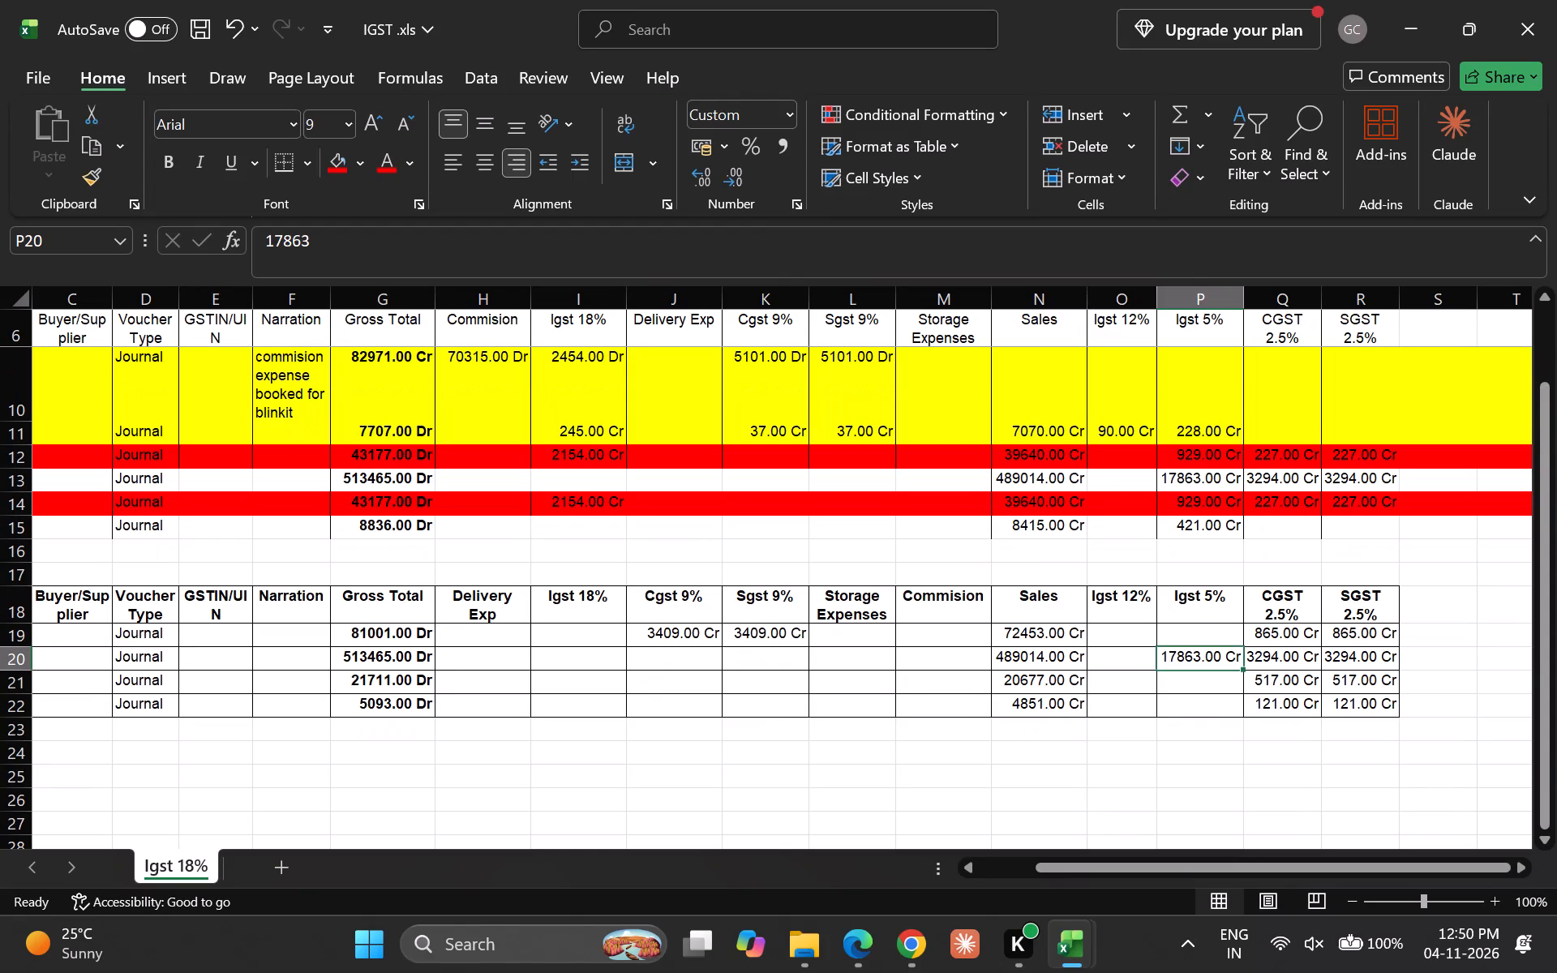
pyautogui.hscroll(1, 1073, 591)
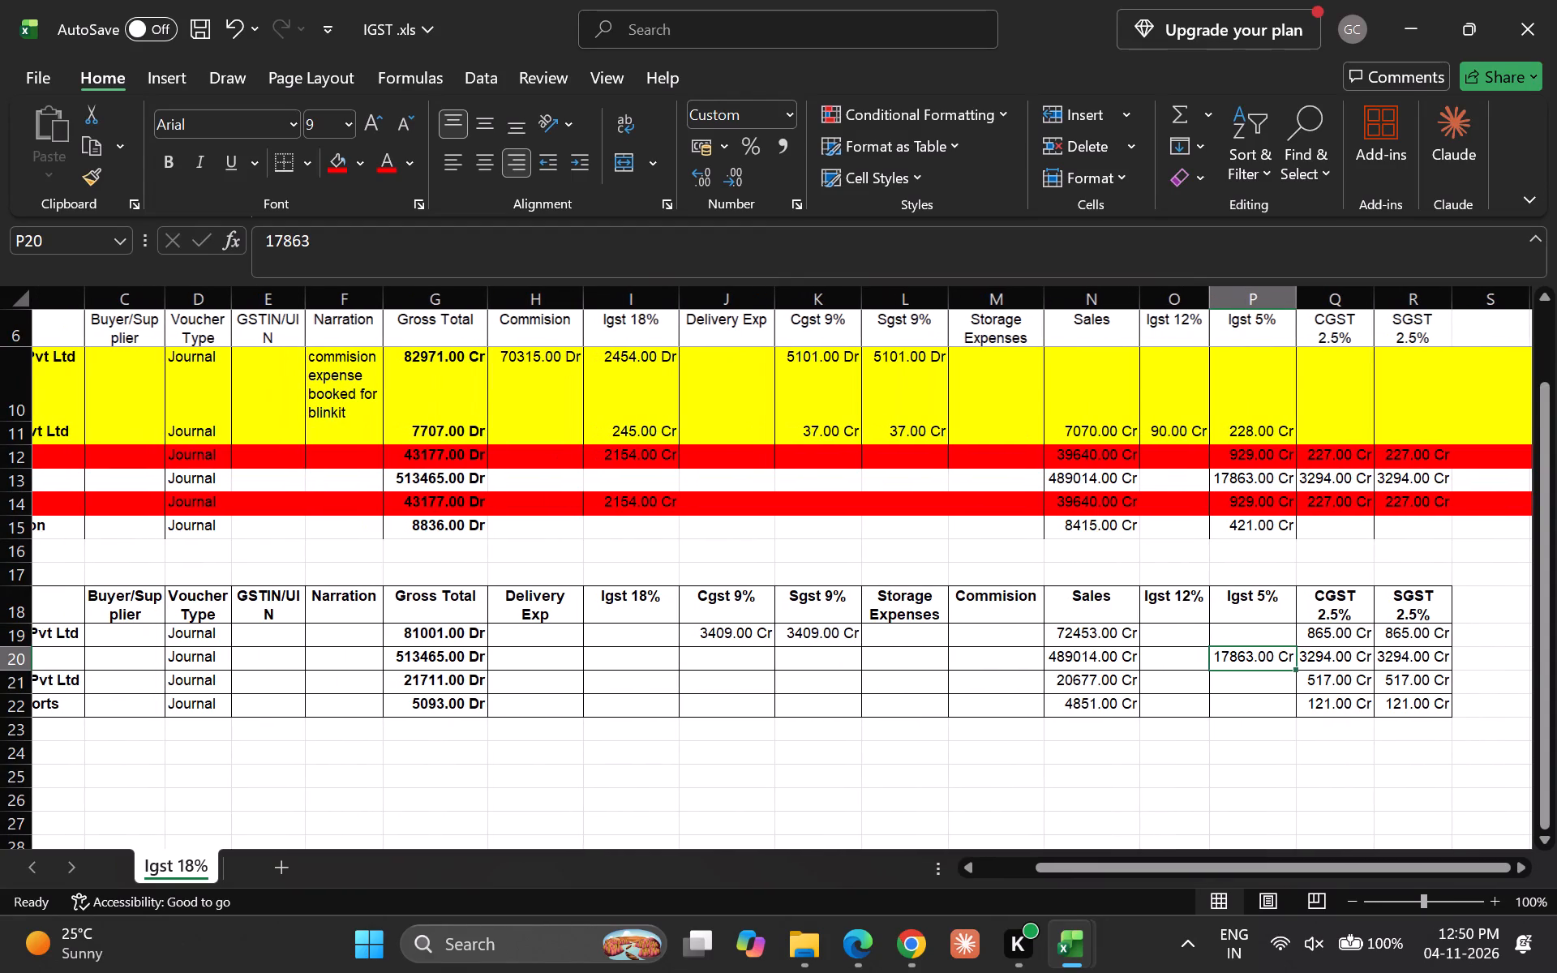
pyautogui.hscroll(3, 1073, 591)
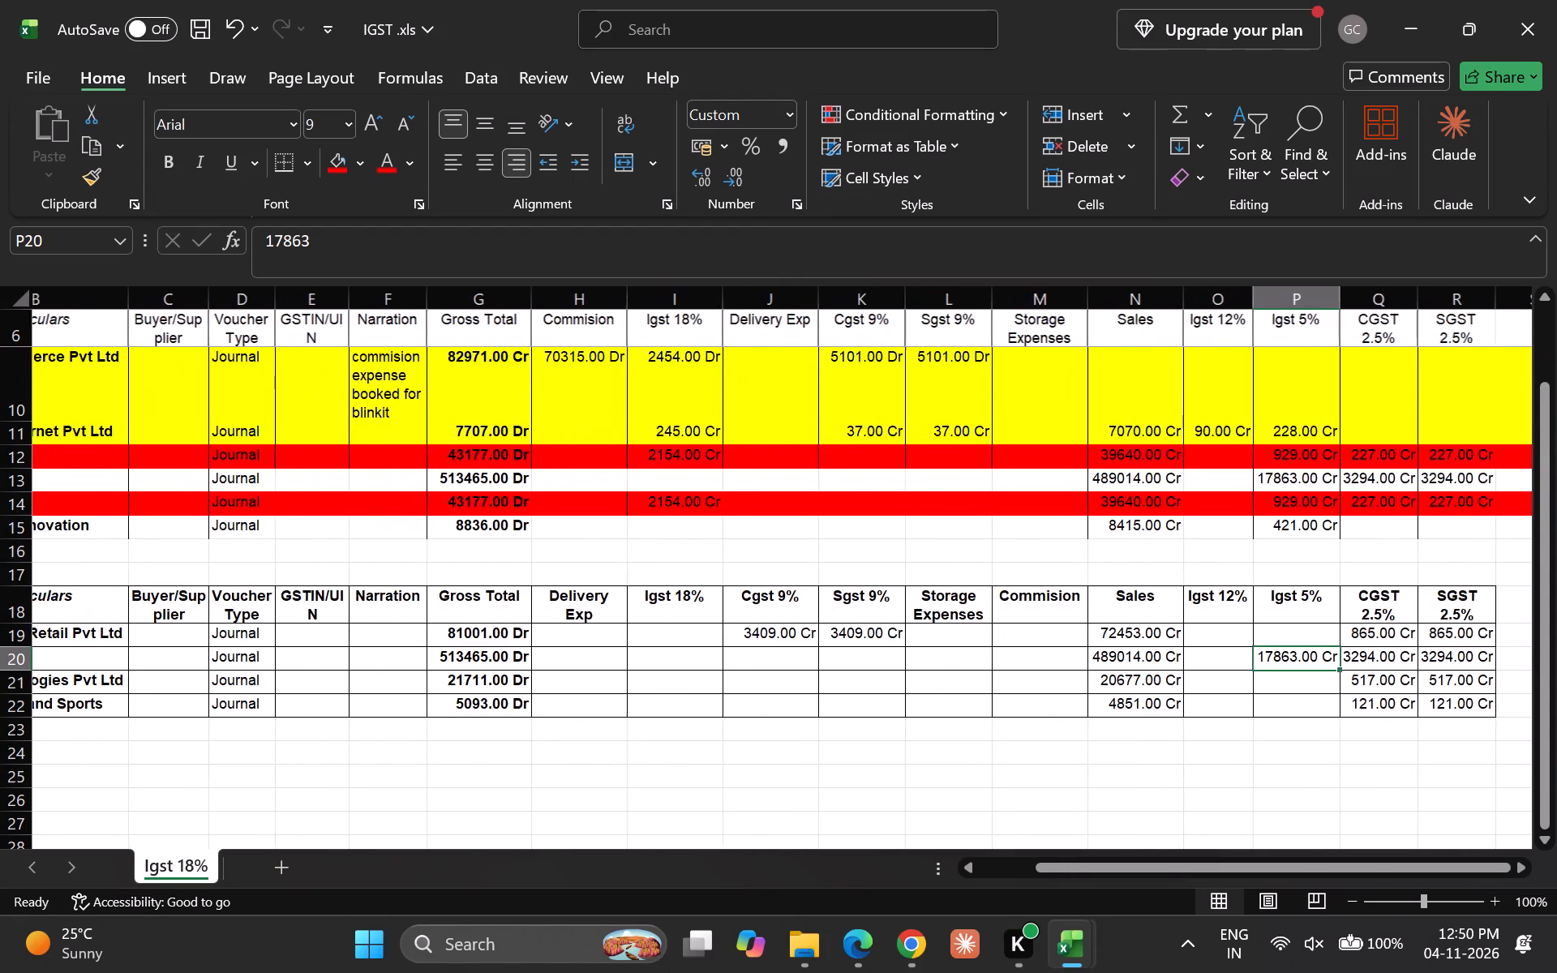
pyautogui.hscroll(1, 1073, 591)
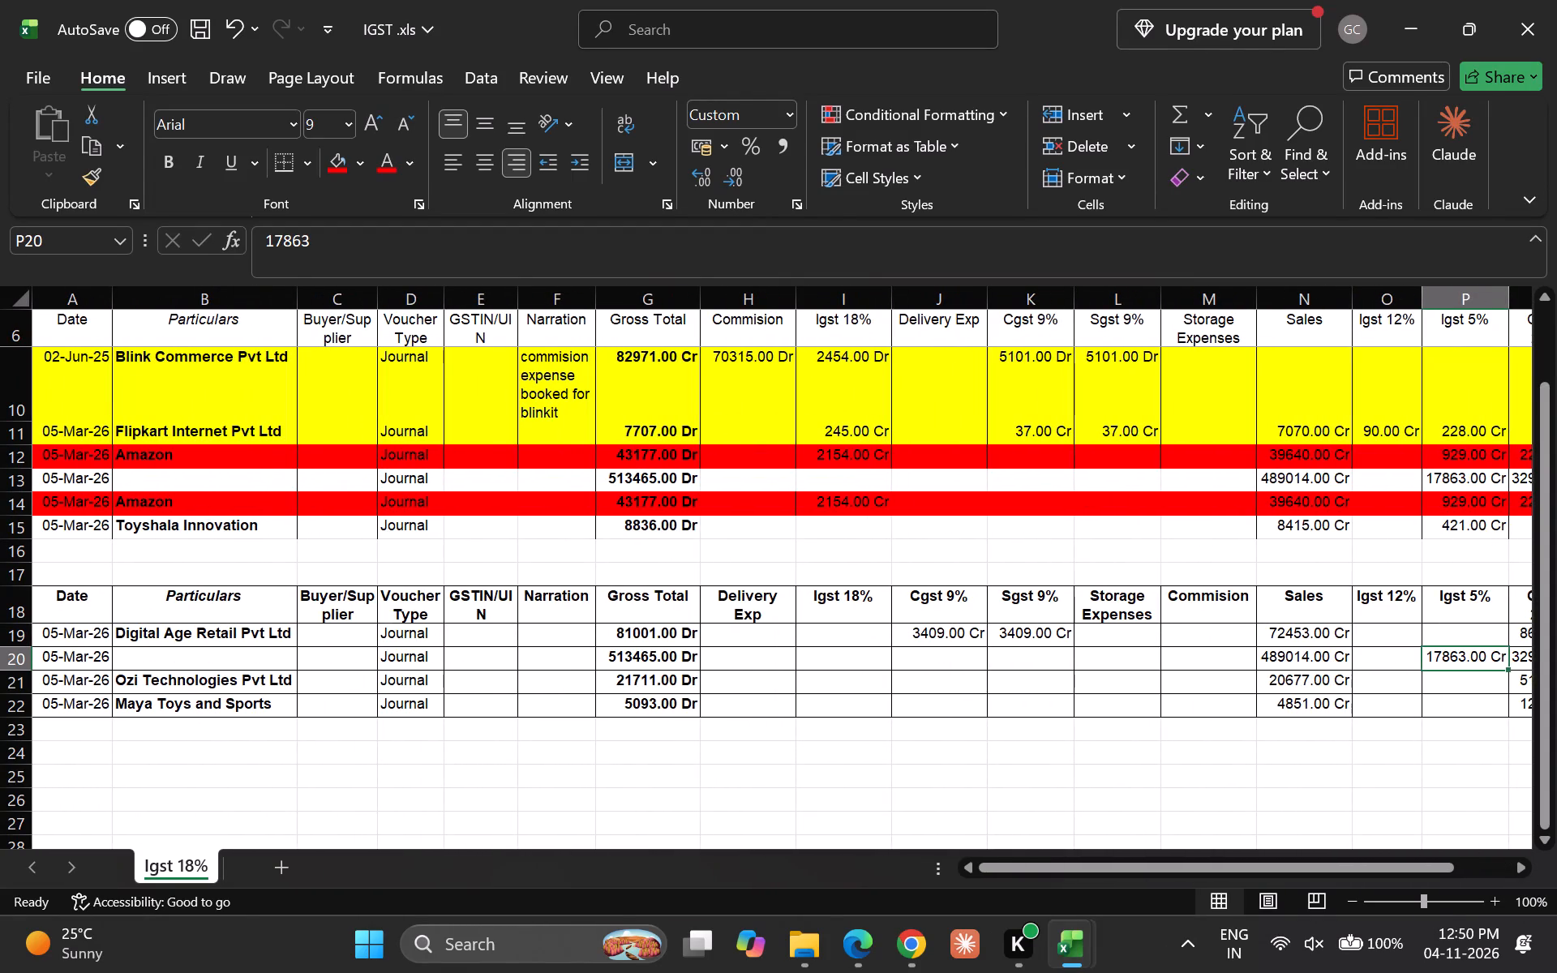
pyautogui.click(646, 660)
pyautogui.hotkey('shift', 'space')
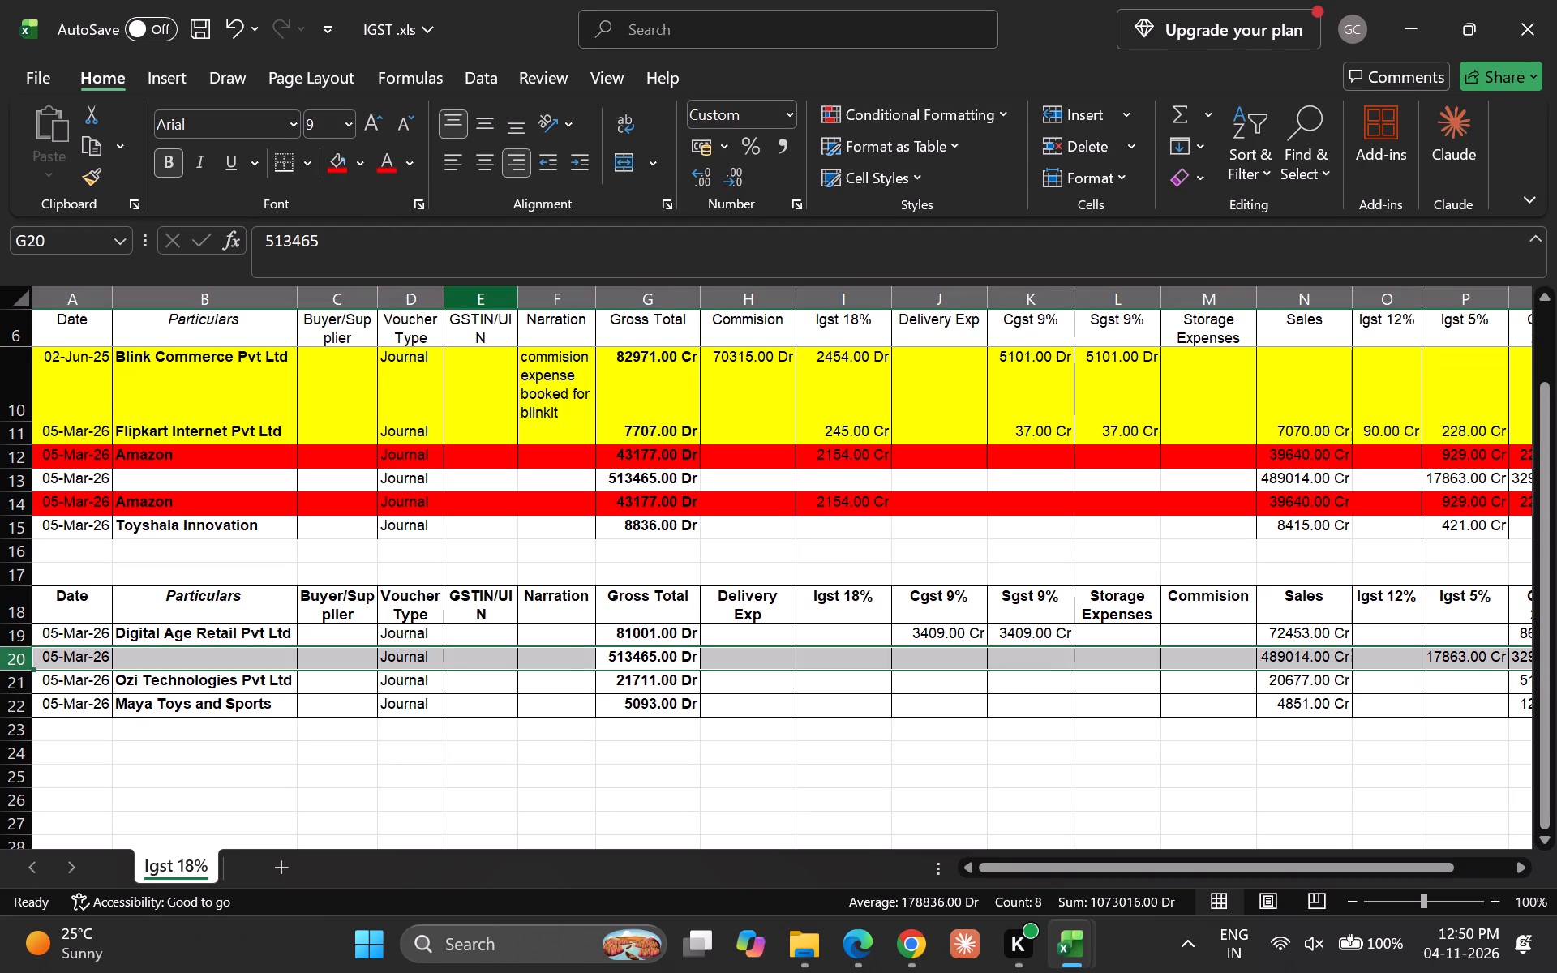
pyautogui.hotkey('ctrl', '-')
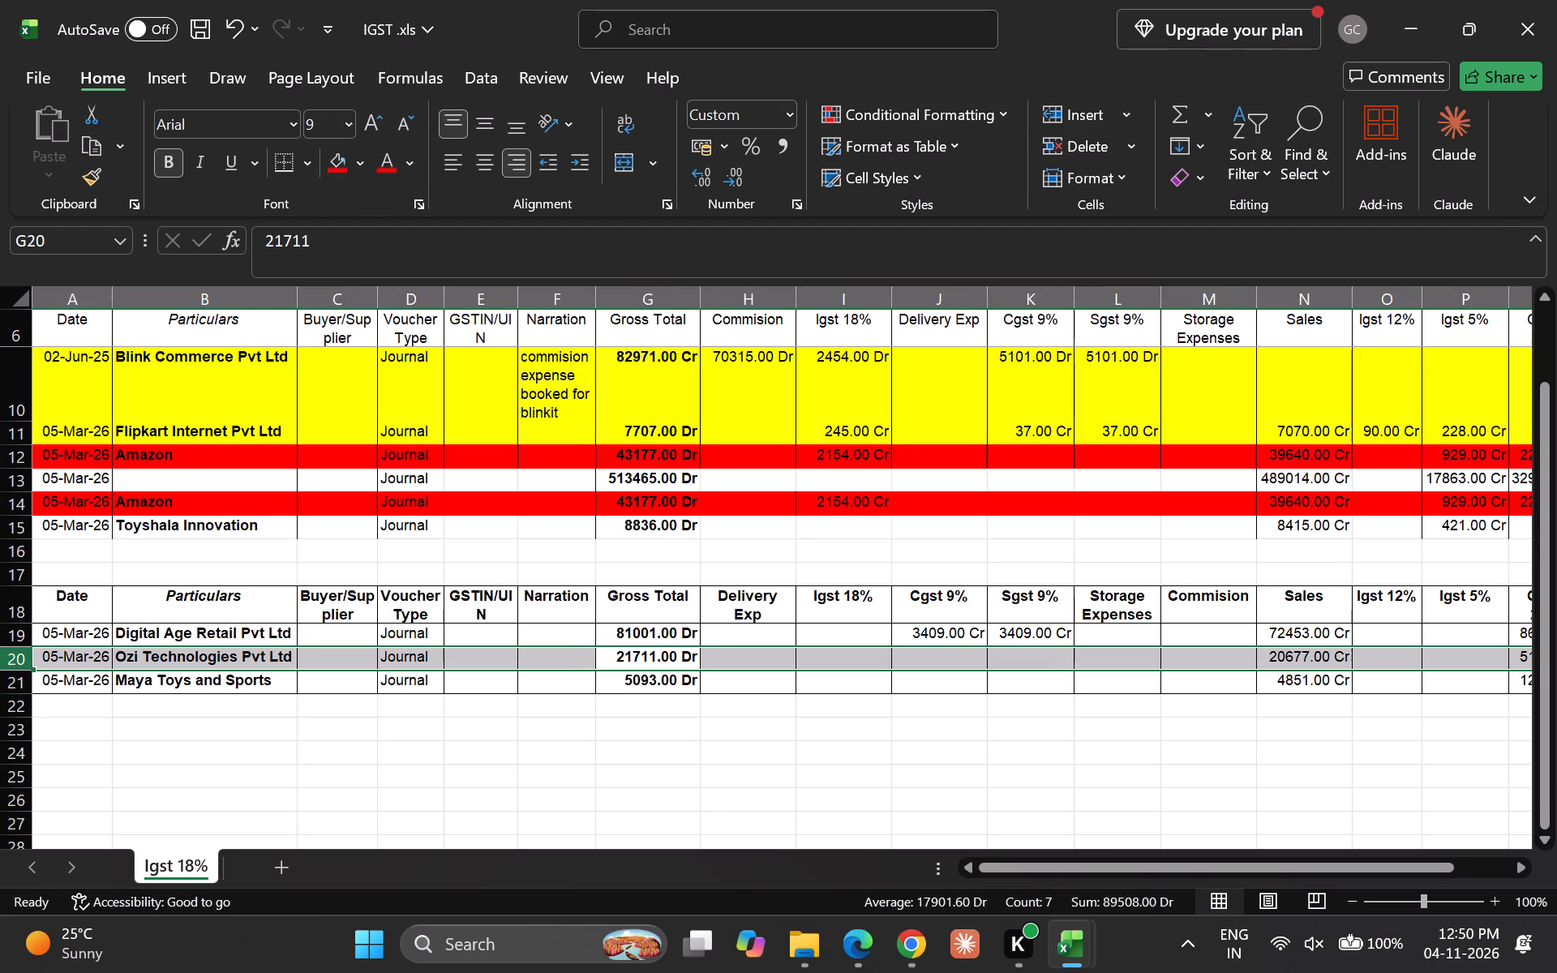
# Highlight the matching unnamed 513465 entry (row 13) in the upper table yellow.
pyautogui.click(677, 478)
pyautogui.hotkey('shift', 'space')
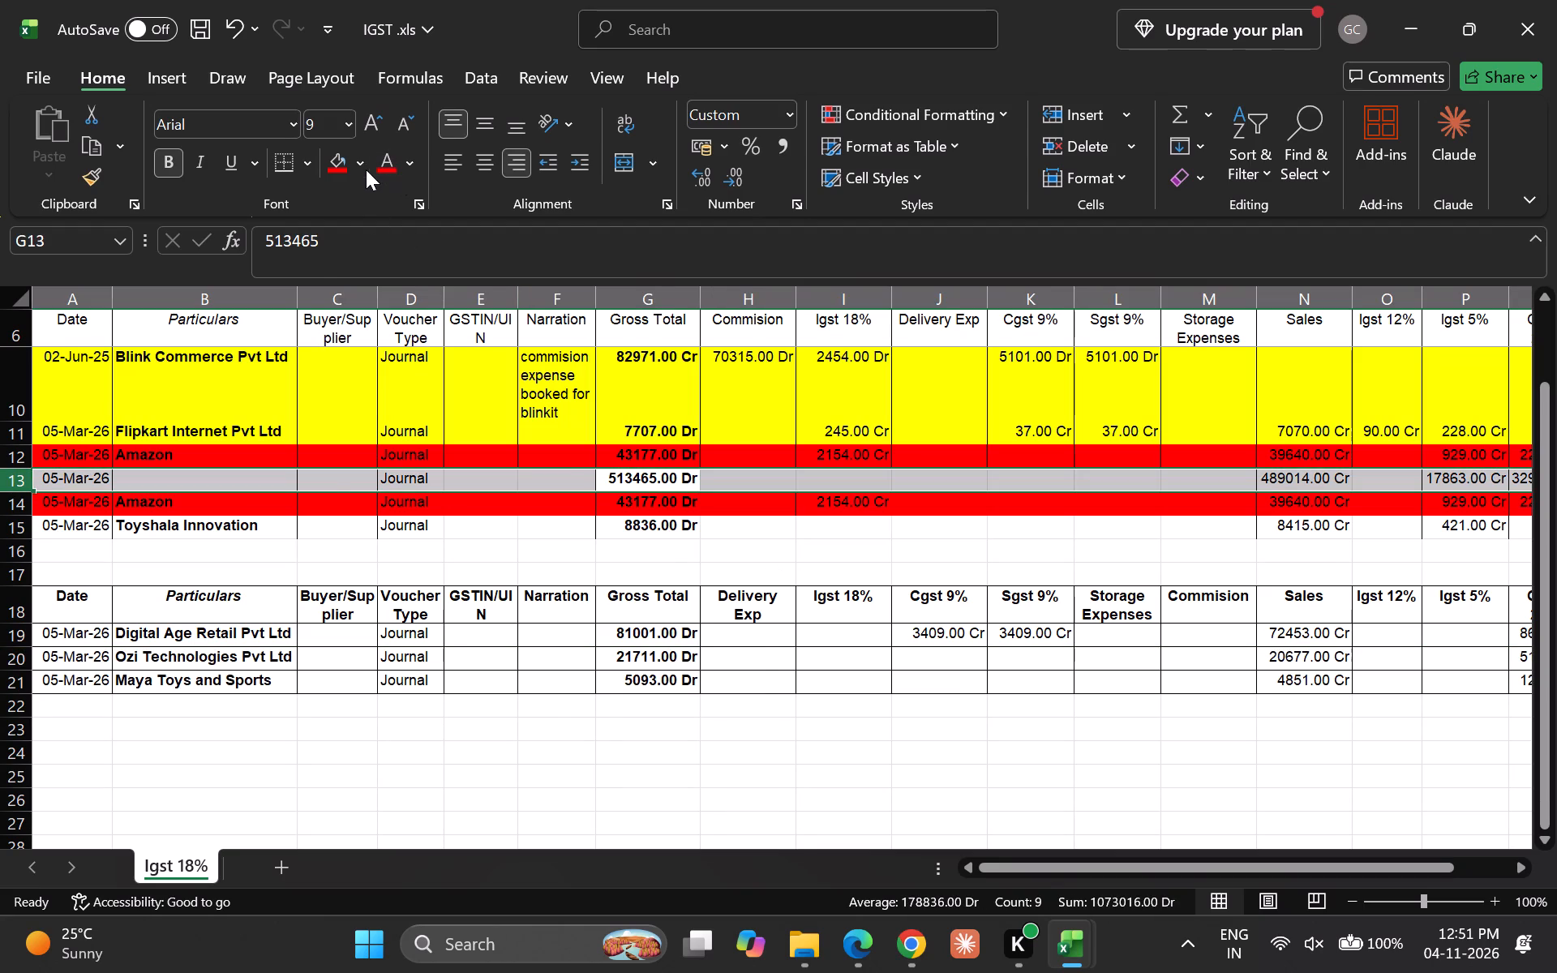
pyautogui.click(366, 169)
pyautogui.click(446, 541)
pyautogui.press('Down')
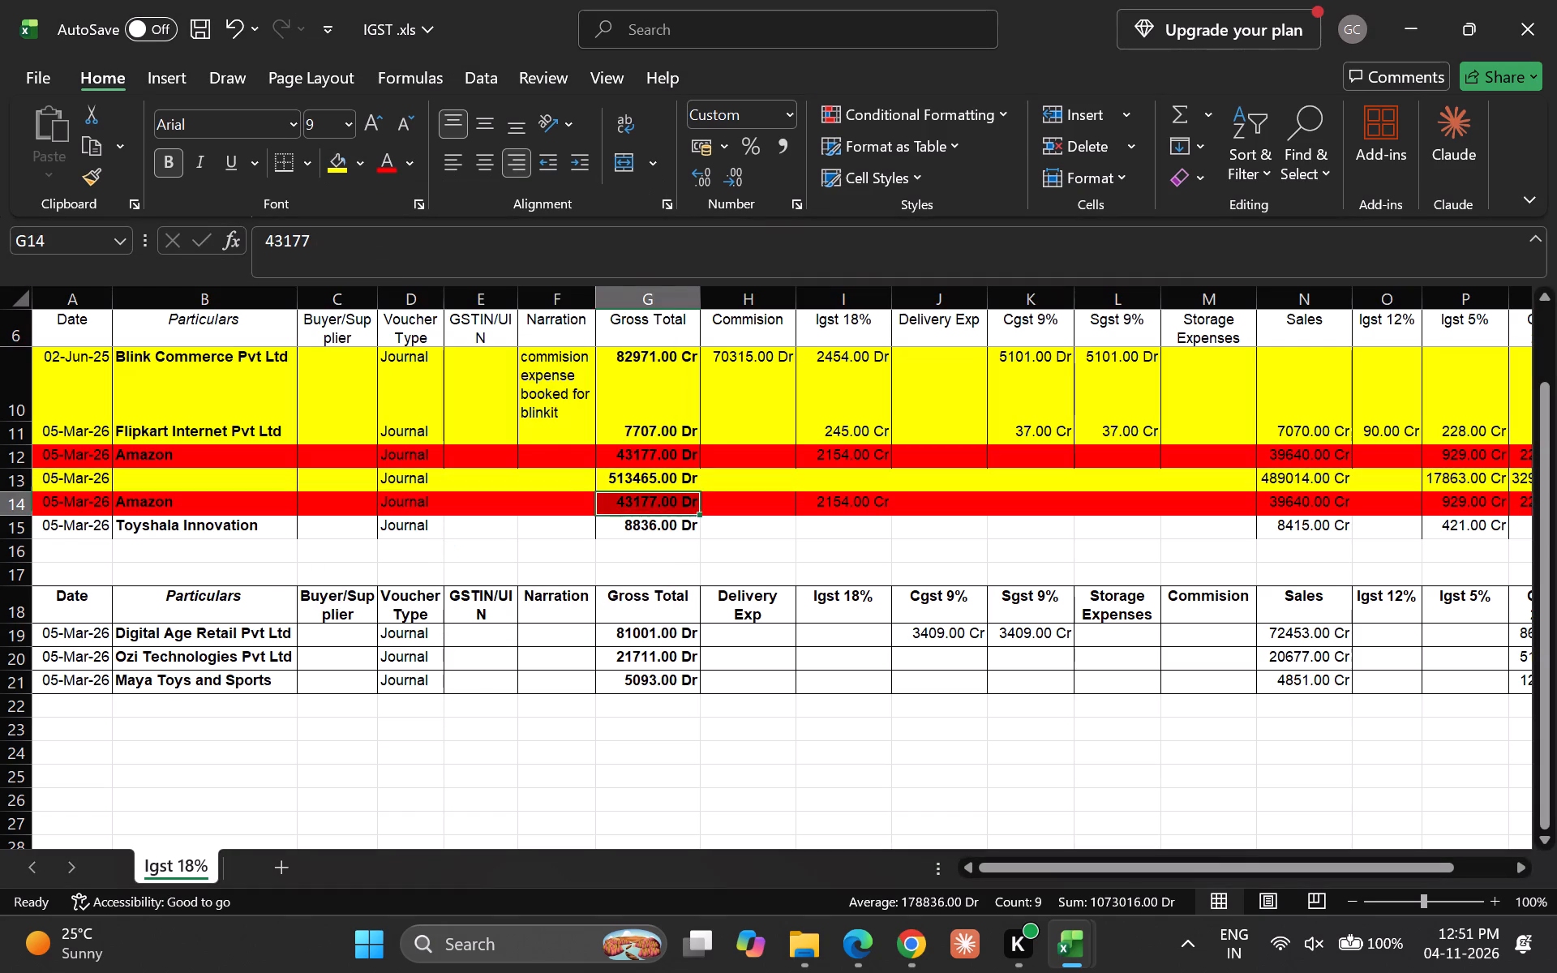
# Examine the lower table's headings and the Digital Age Retail row across to the SGST 2.5% column.
pyautogui.press('Right')
pyautogui.press('Down')
pyautogui.press('Down')
pyautogui.press('Right')
pyautogui.press('Right')
pyautogui.press('Right')
pyautogui.press('Down')
pyautogui.press('Down')
pyautogui.press('Right')
pyautogui.press('Right')
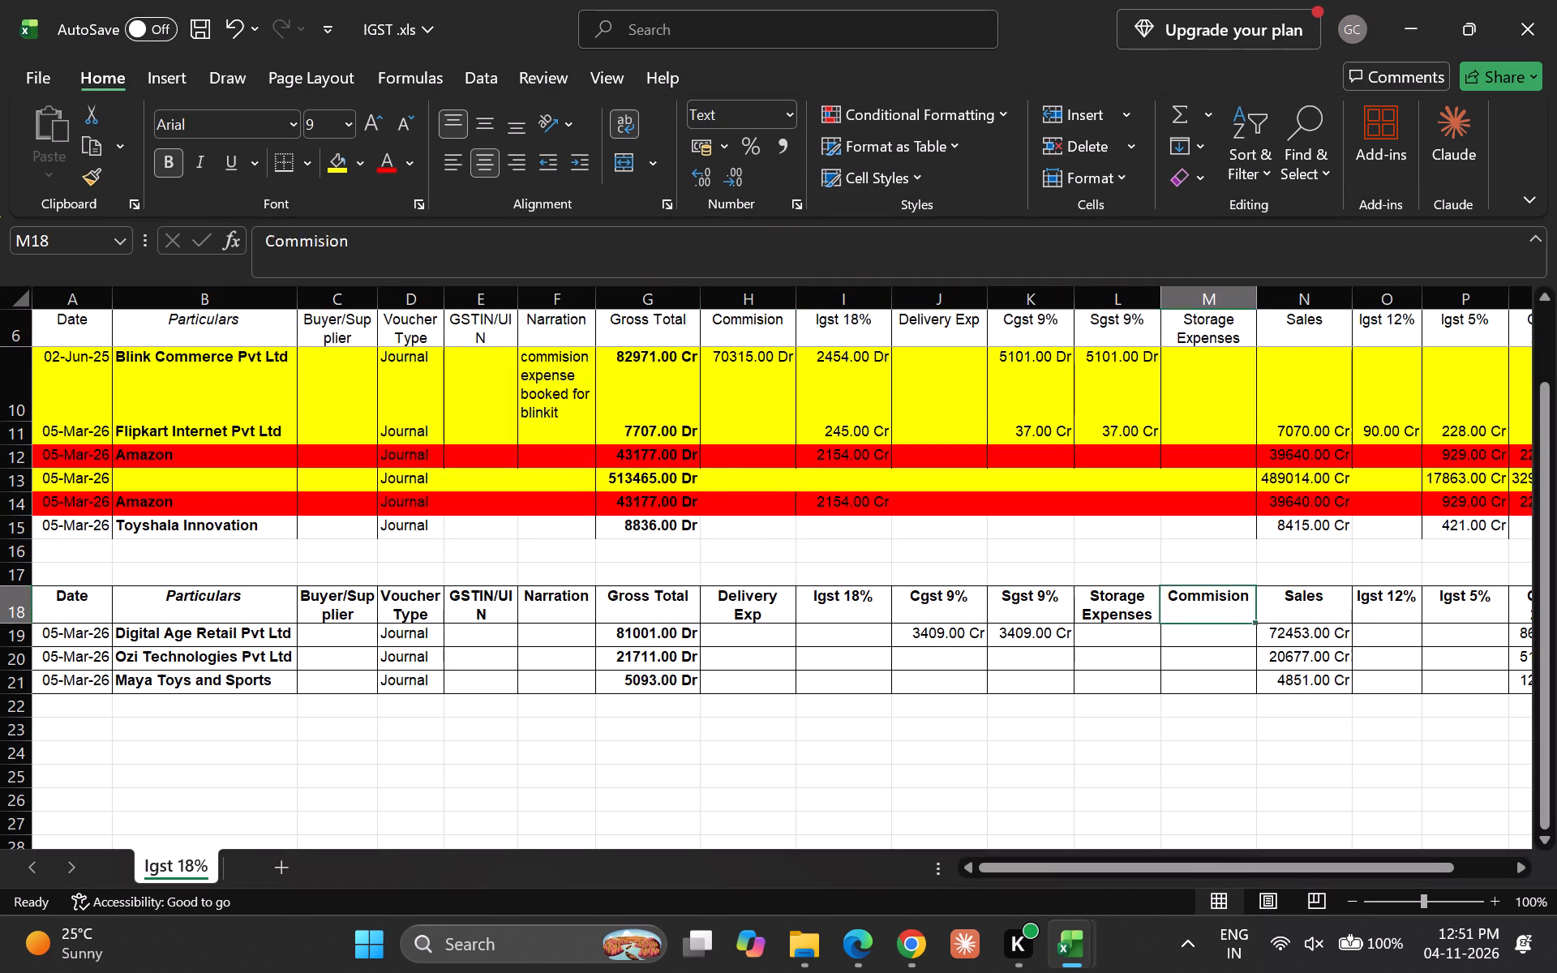
pyautogui.press('Down')
pyautogui.press('Down')
pyautogui.press('Right')
pyautogui.press('Up')
pyautogui.press('Right')
pyautogui.press('Right')
pyautogui.press('Right')
pyautogui.press('Right')
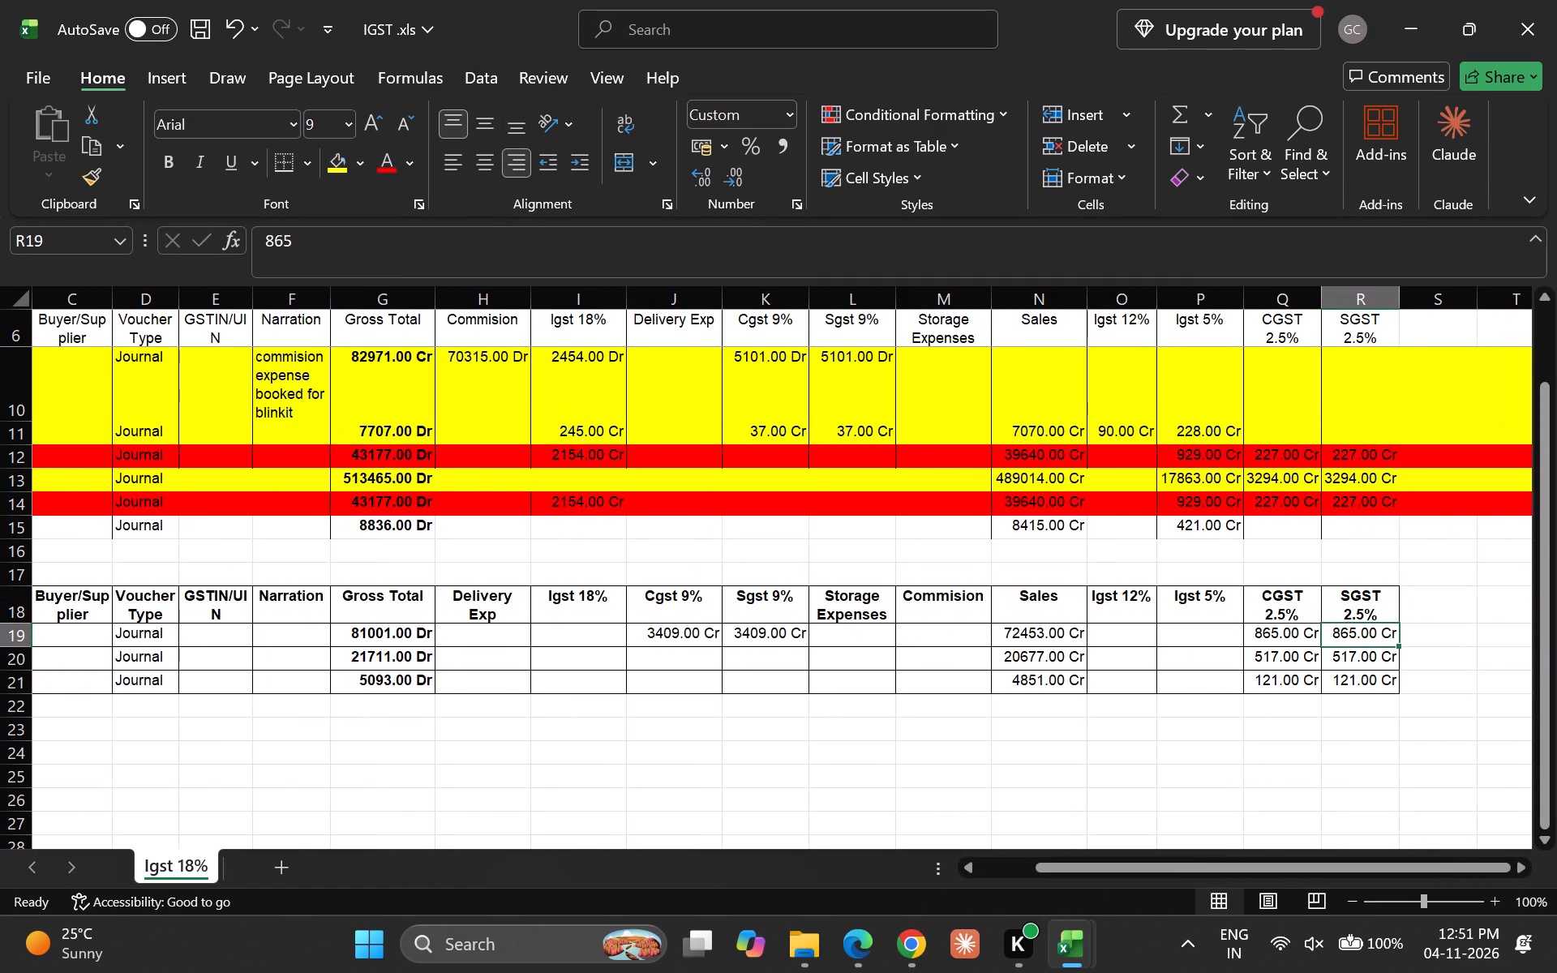
# Check the lower table's SGST 2.5%, CGST 2.5%, Igst 12% and Sales headings against the first entry's amounts.
pyautogui.press('Up')
pyautogui.press('Down')
pyautogui.press('Up')
pyautogui.press('Left')
pyautogui.press('Down')
pyautogui.press('Up')
pyautogui.press('Right')
pyautogui.press('Down')
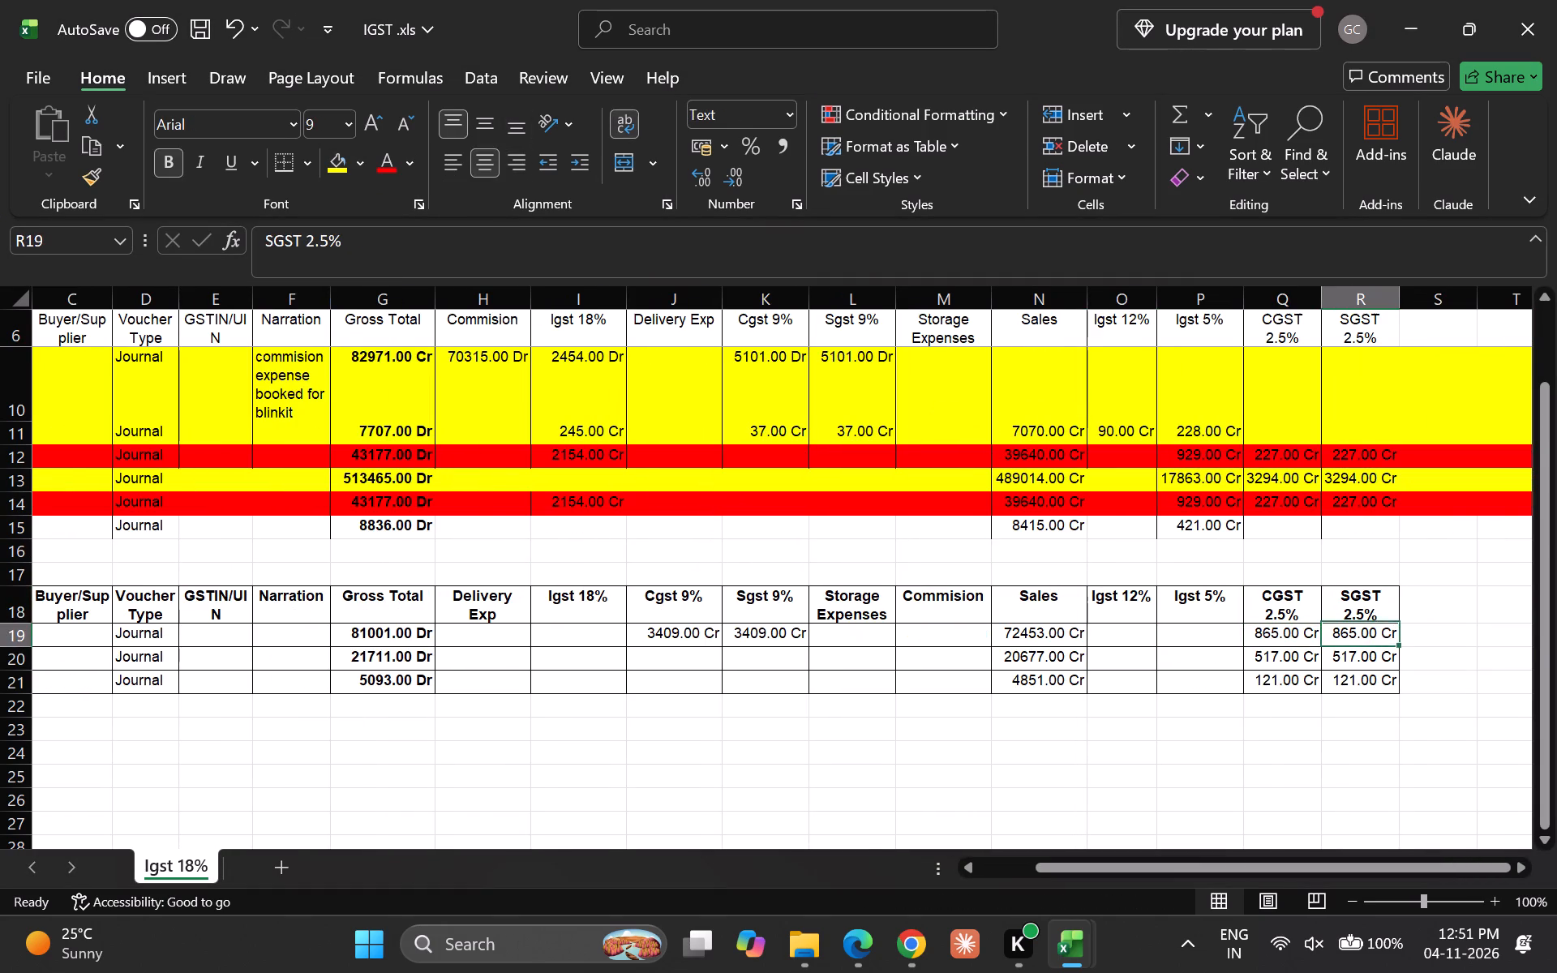
pyautogui.press('Up')
pyautogui.press('Left')
pyautogui.press('Down')
pyautogui.press('Right')
pyautogui.press('Up')
pyautogui.press('Left')
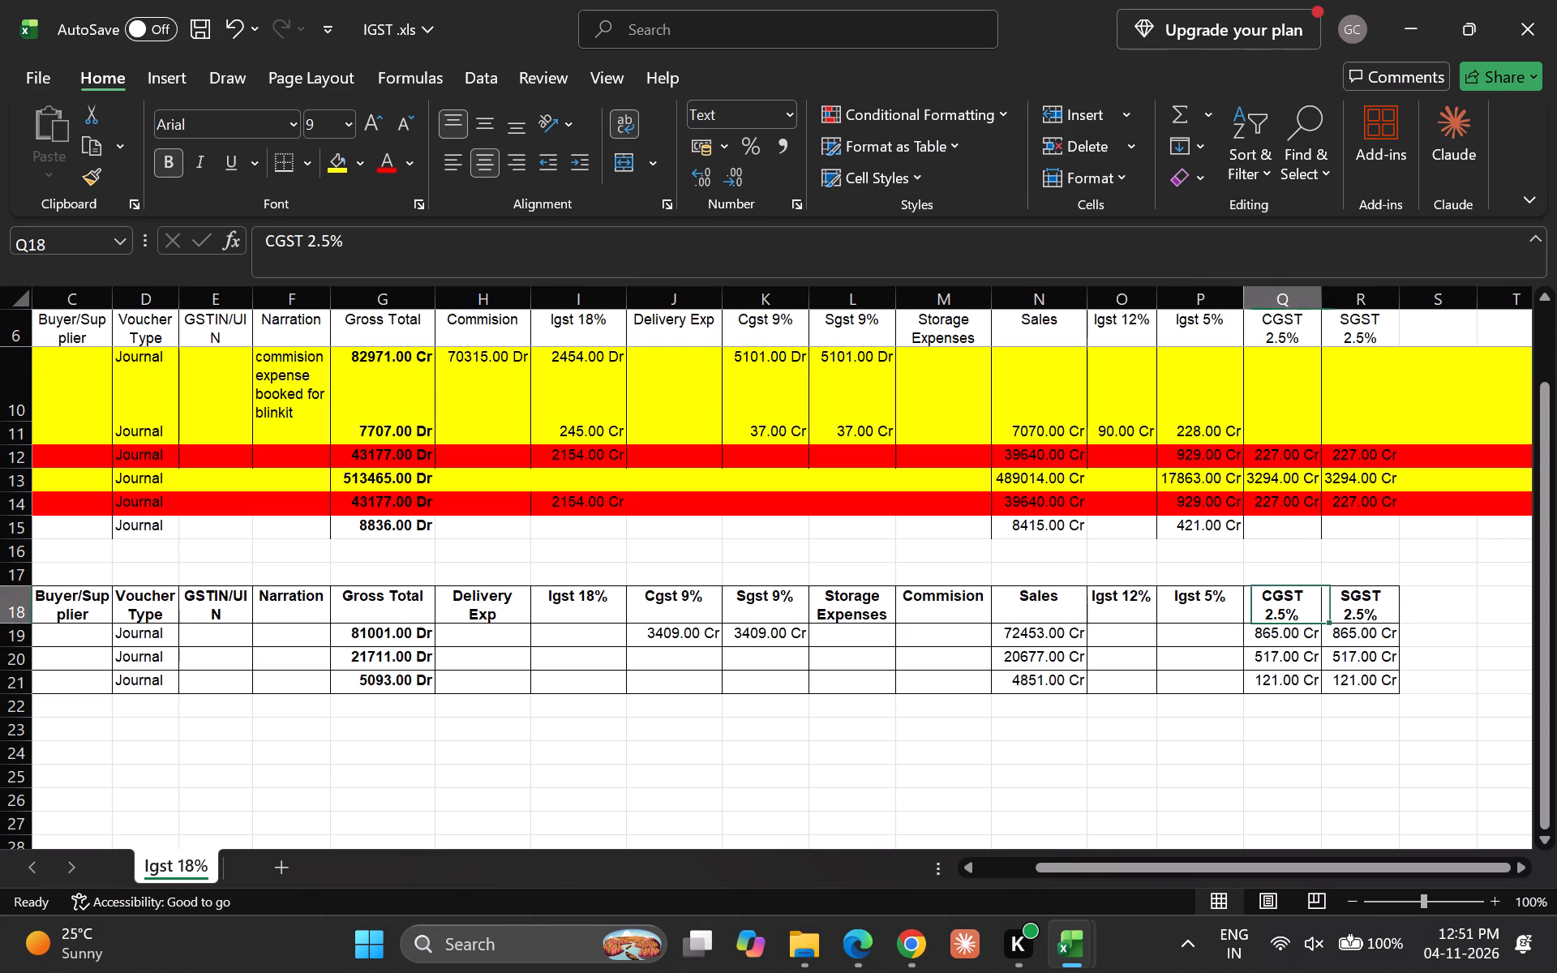
pyautogui.press('Down')
pyautogui.press('Up')
pyautogui.press('Left')
pyautogui.press('Left')
pyautogui.press('Down')
pyautogui.press('Up')
pyautogui.press('Left')
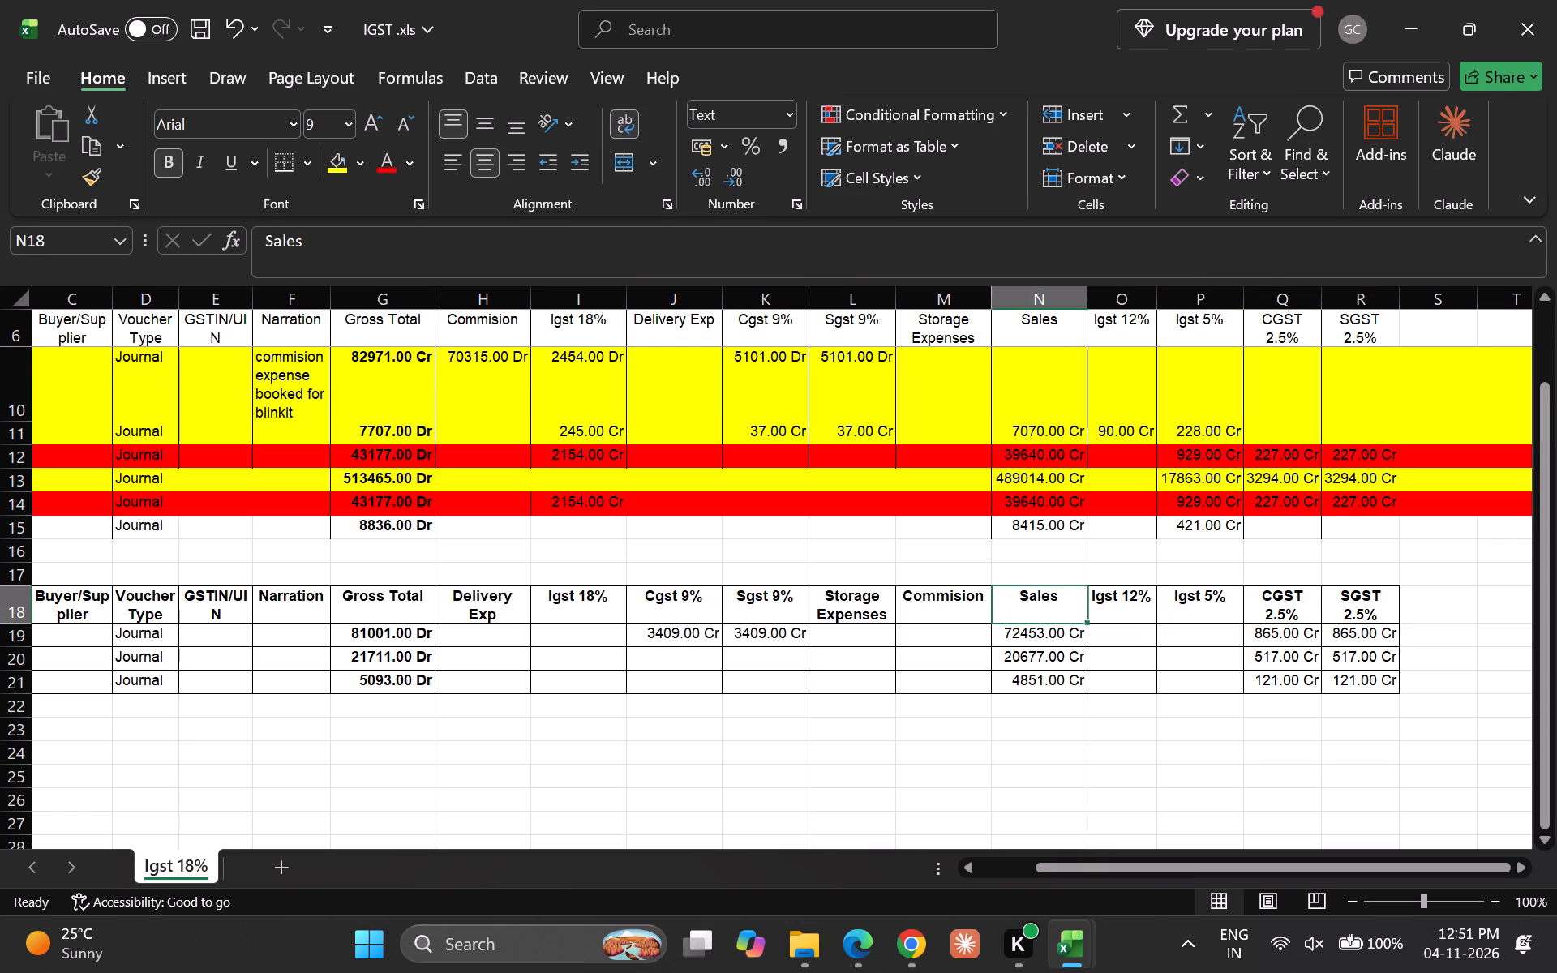
pyautogui.press('Down')
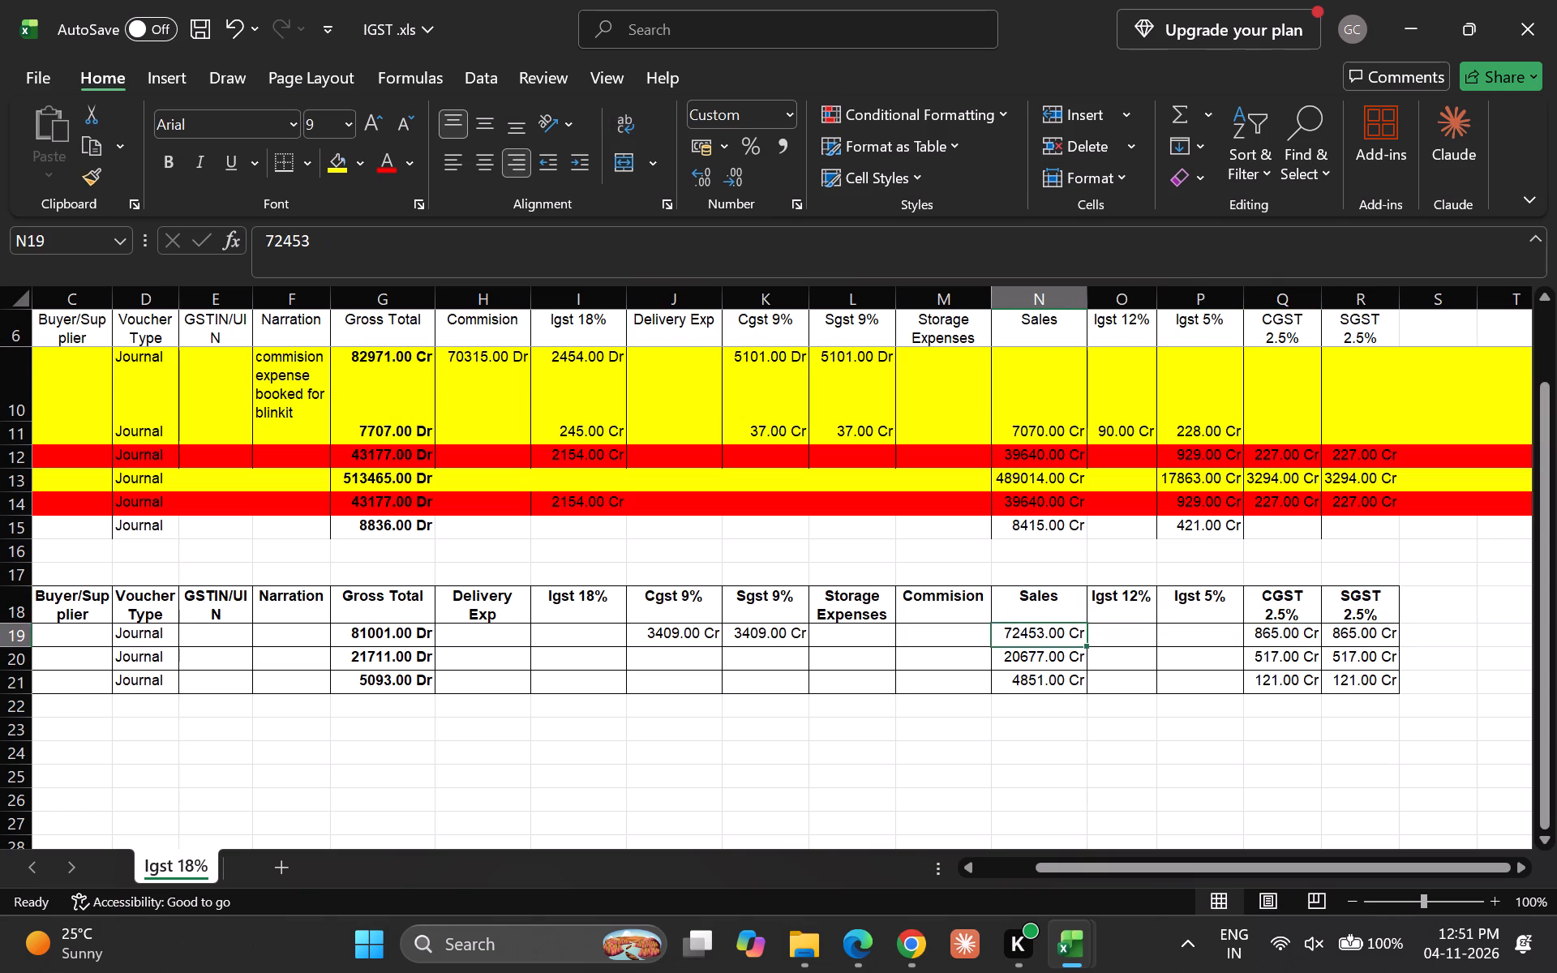
pyautogui.press('Up')
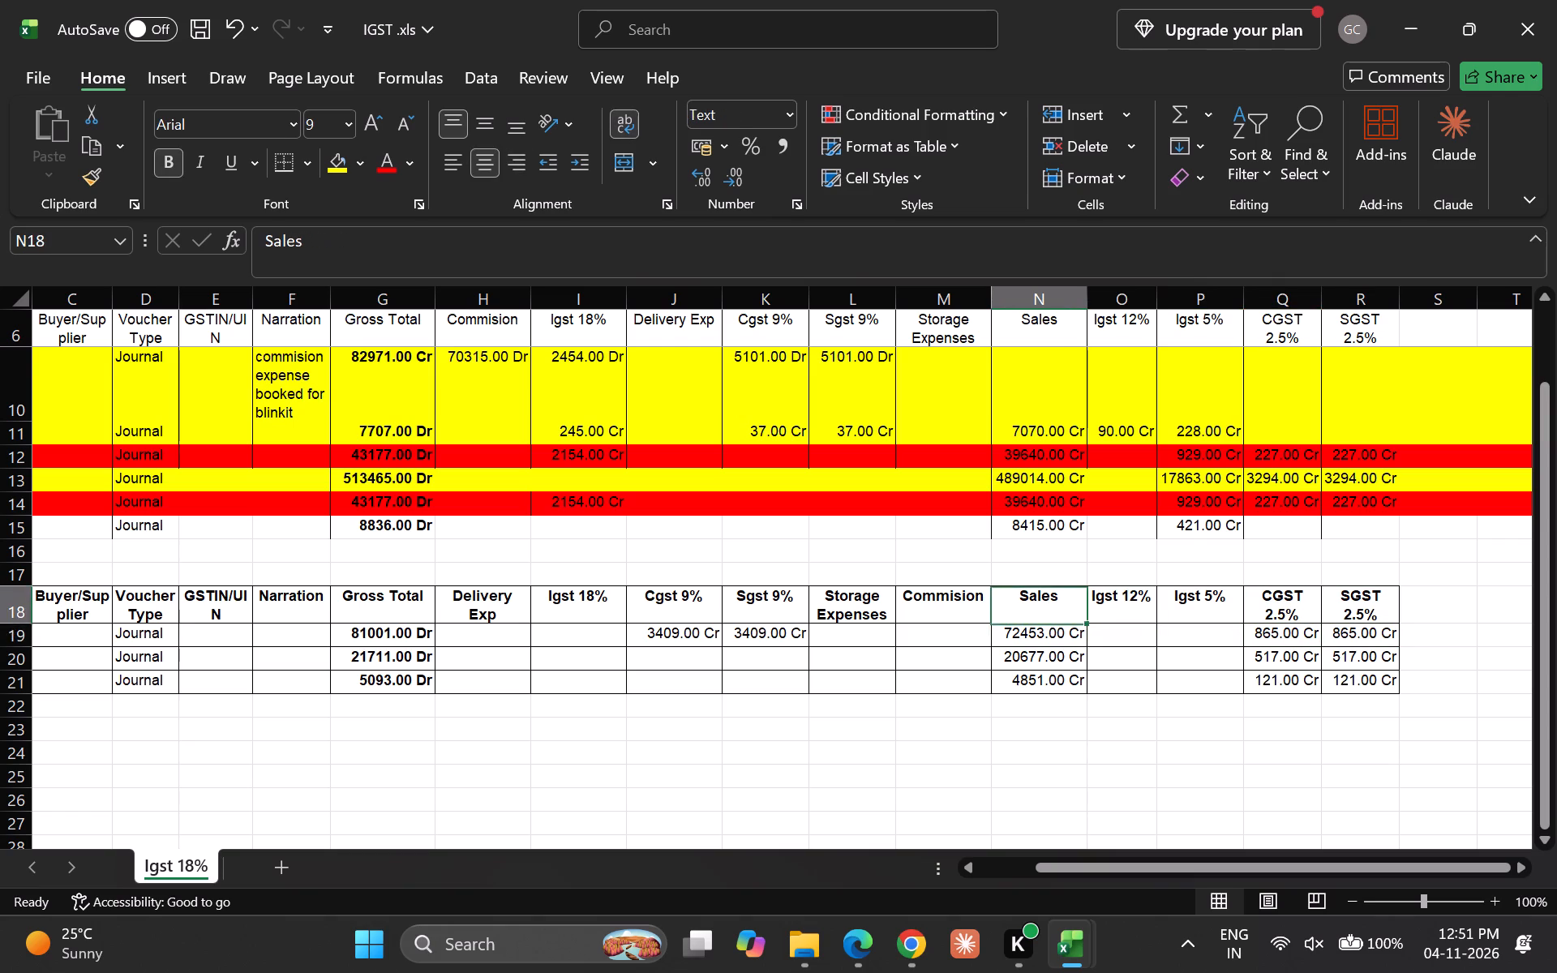
pyautogui.press('Down')
pyautogui.press('Up')
# Fill the blank row 22 beneath the lower table yellow.
pyautogui.press('Down')
pyautogui.press('Down')
pyautogui.press('Down')
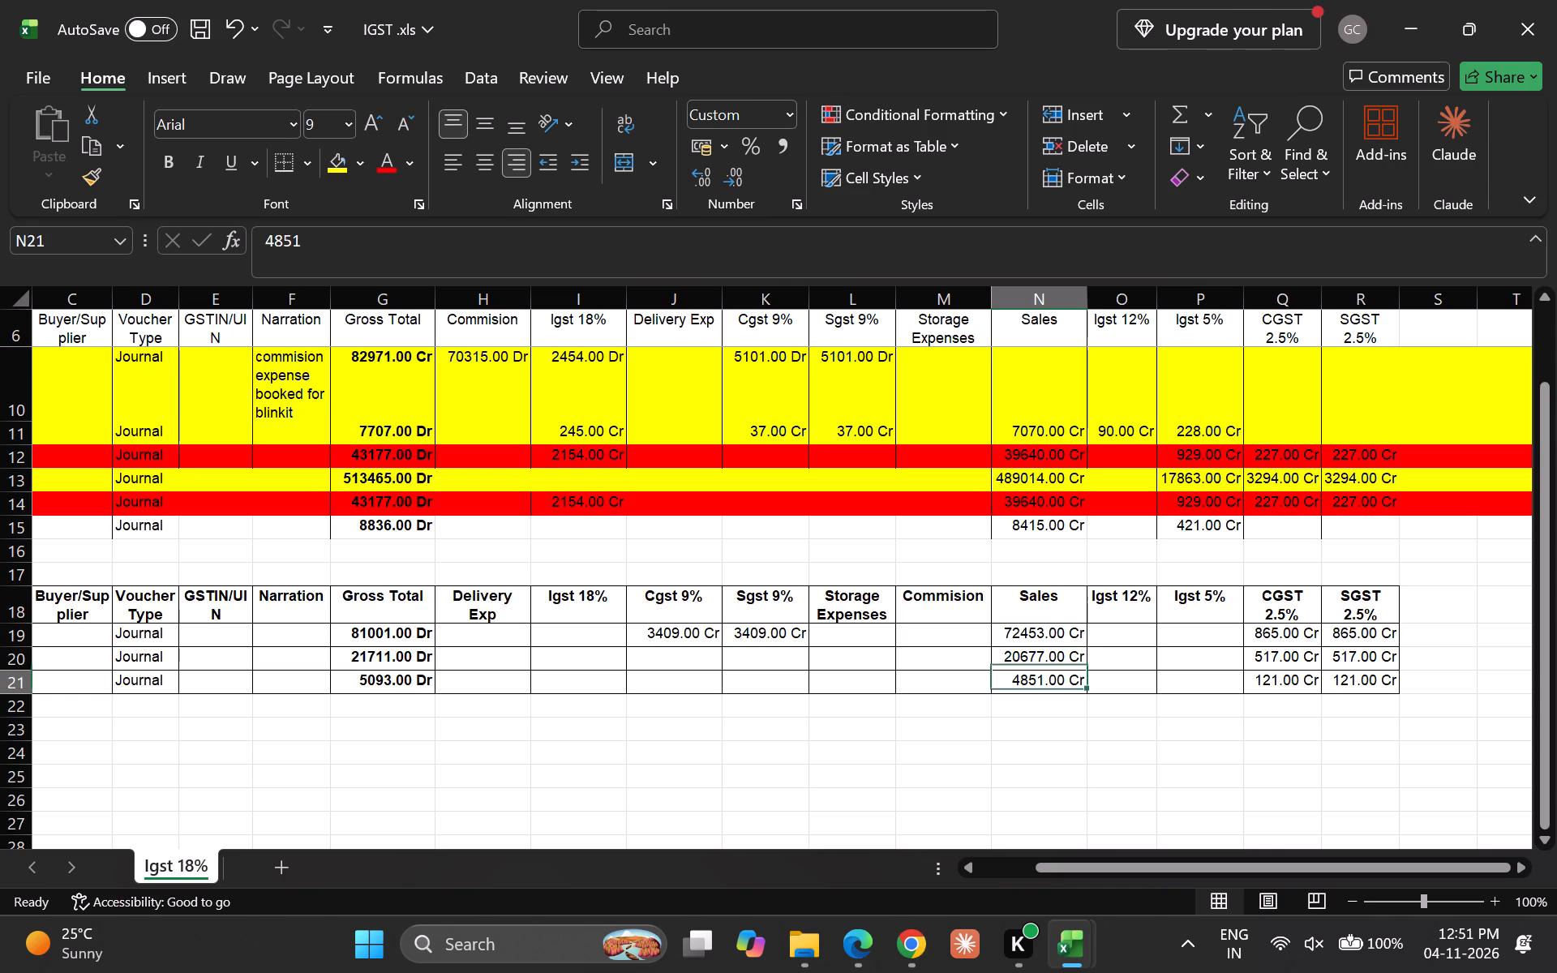
pyautogui.press('Down')
pyautogui.hotkey('shift', 'space')
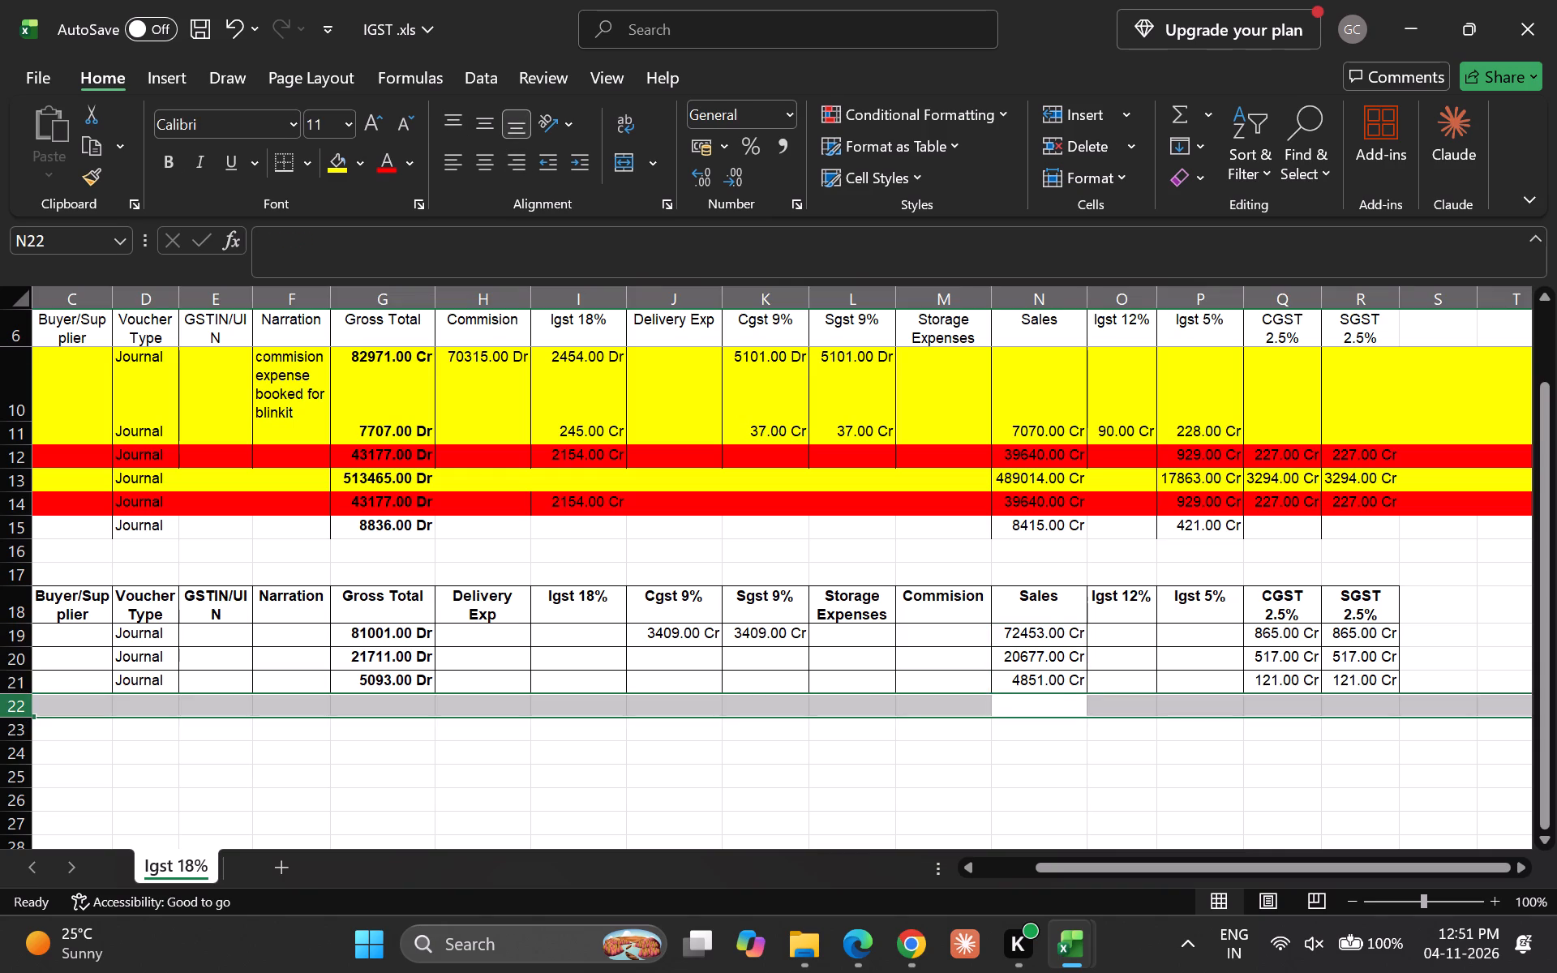
pyautogui.press('F4')
pyautogui.press('Down')
# Move the three Sales amounts (N19:N21) below the yellow row, starting at N23.
pyautogui.press('Up')
pyautogui.press('Up')
pyautogui.press('Up')
pyautogui.press('Up')
pyautogui.hotkey('shift', 'Down')
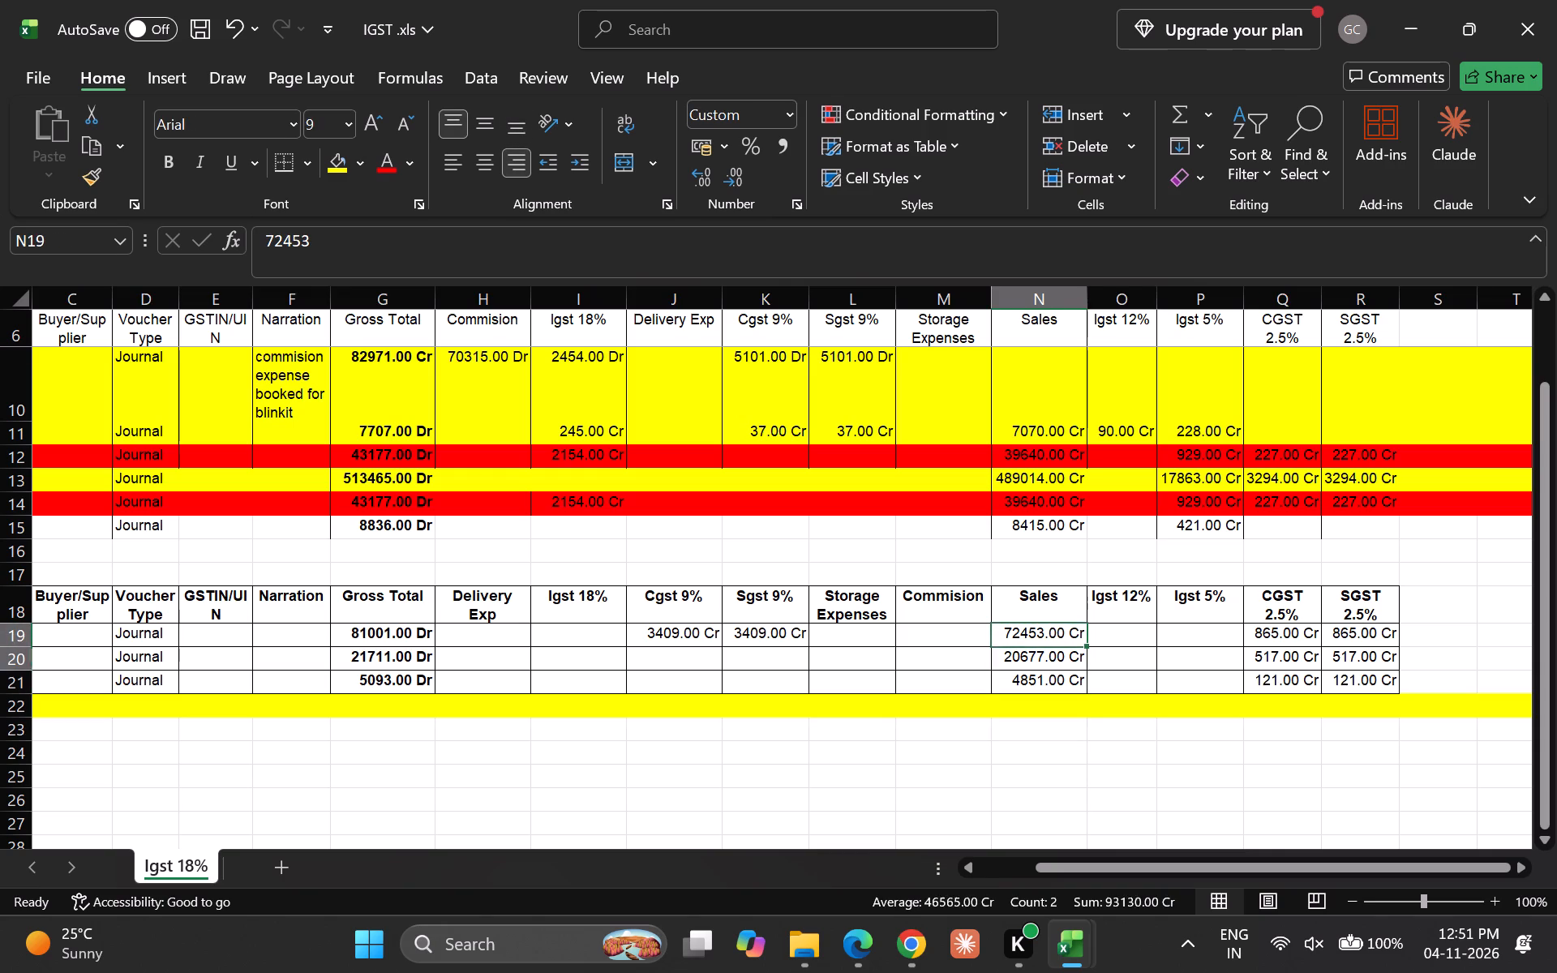
pyautogui.hotkey('shift', 'Down')
pyautogui.hotkey('ctrl', 'x')
pyautogui.press('Down')
pyautogui.press('Down')
pyautogui.press('Down')
pyautogui.press('Down')
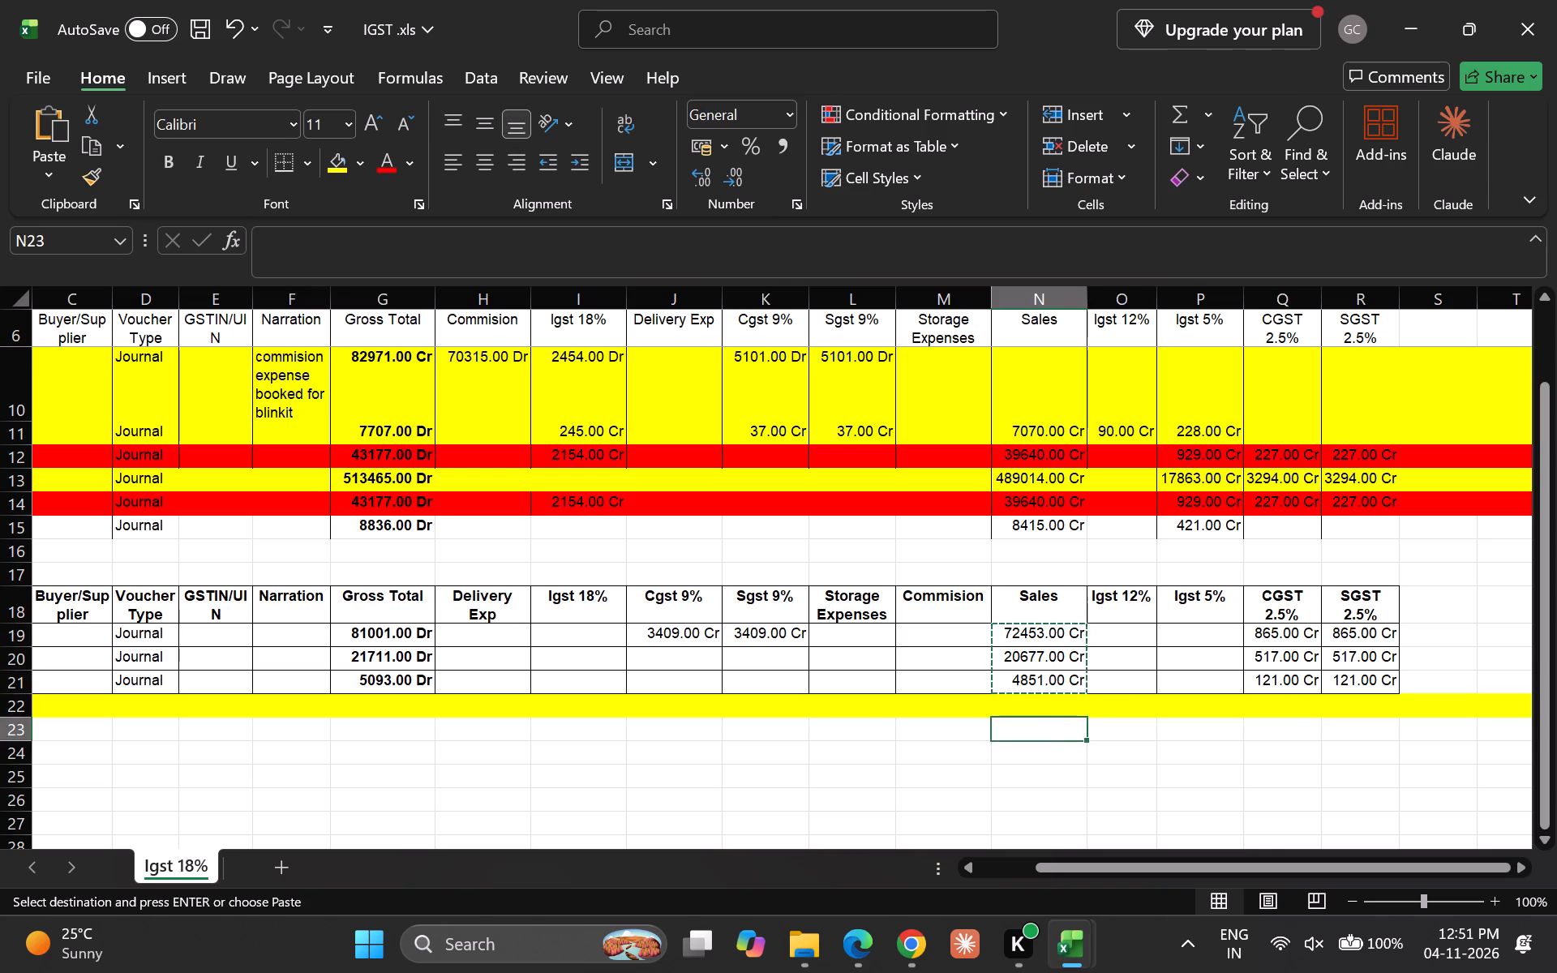
pyautogui.press('Return')
pyautogui.press('Down')
pyautogui.press('Up')
# Move the three entries' CGST 2.5% and SGST 2.5% amounts (Q19:R21) below the yellow row, starting at Q23.
pyautogui.press('Right')
pyautogui.press('Right')
pyautogui.press('Right')
pyautogui.press('Up')
pyautogui.press('Up')
pyautogui.press('Up')
pyautogui.press('Up')
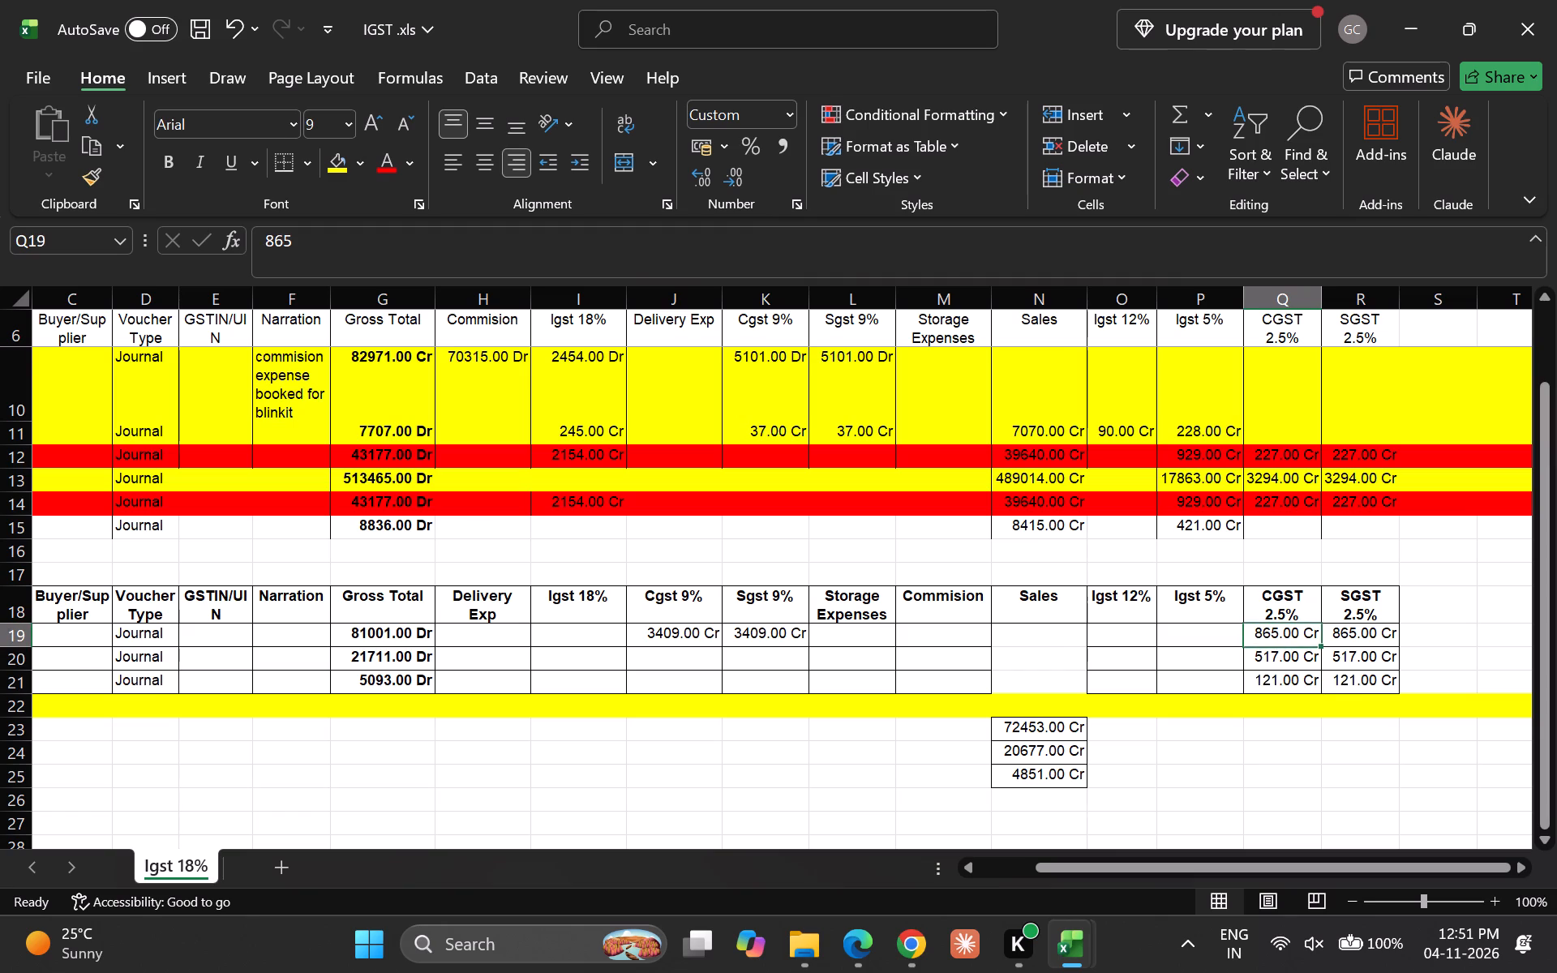
pyautogui.hotkey('shift', 'Right')
pyautogui.hotkey('shift', 'Down')
pyautogui.hotkey('shift', 'Down')
pyautogui.hotkey('ctrl', 'x')
pyautogui.press('Down')
pyautogui.press('Down')
pyautogui.press('Down')
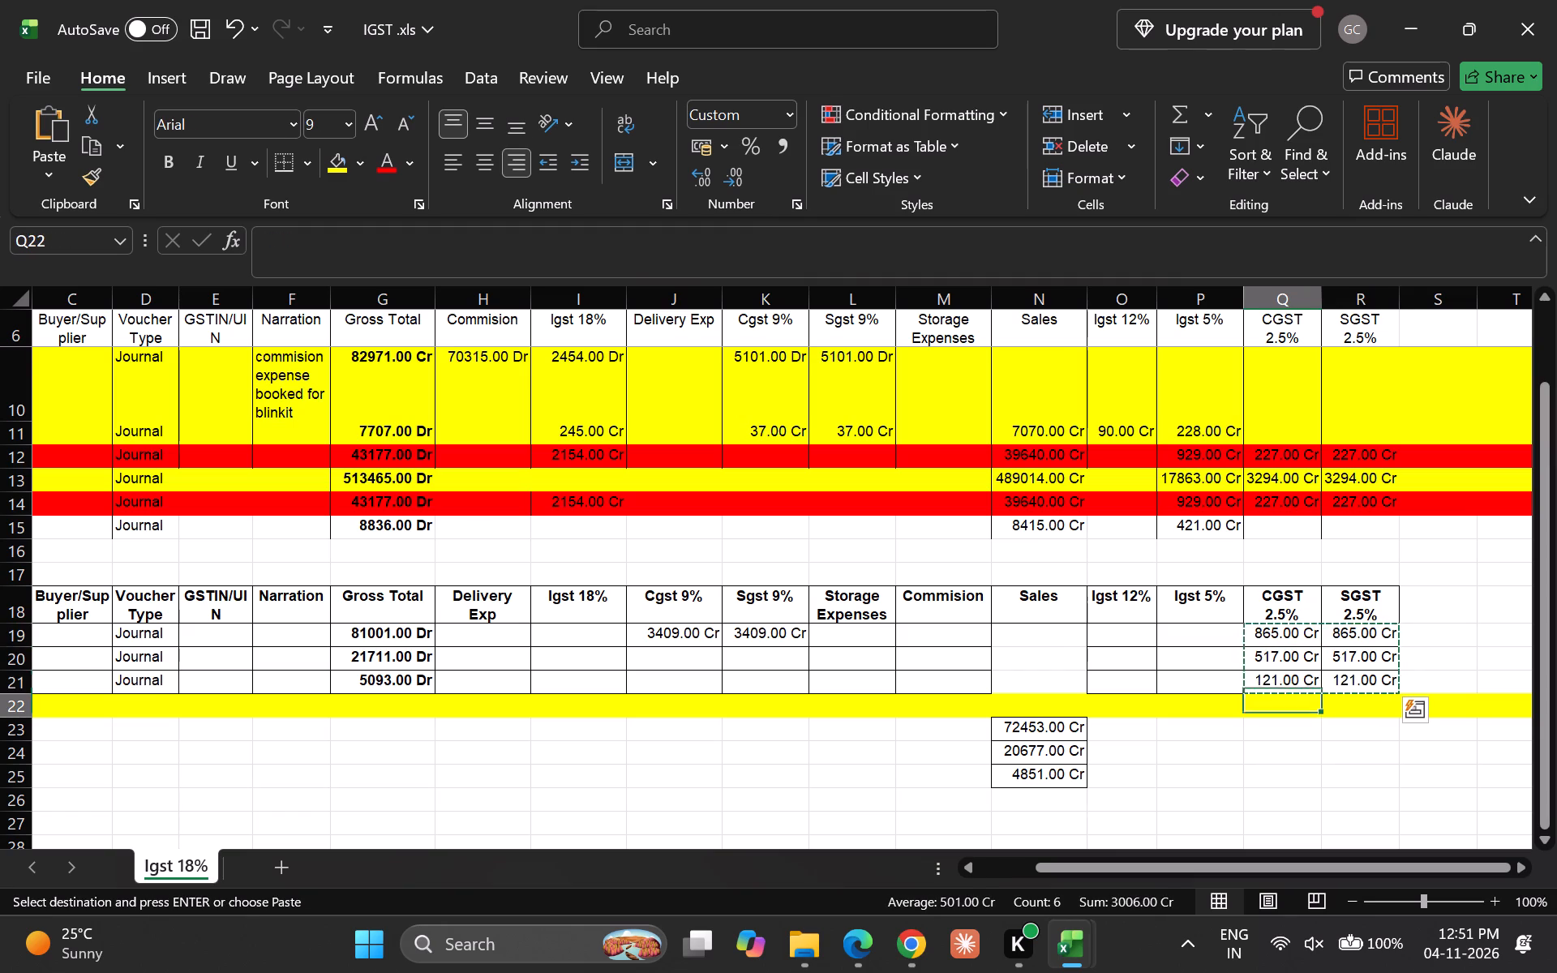
pyautogui.press('Return')
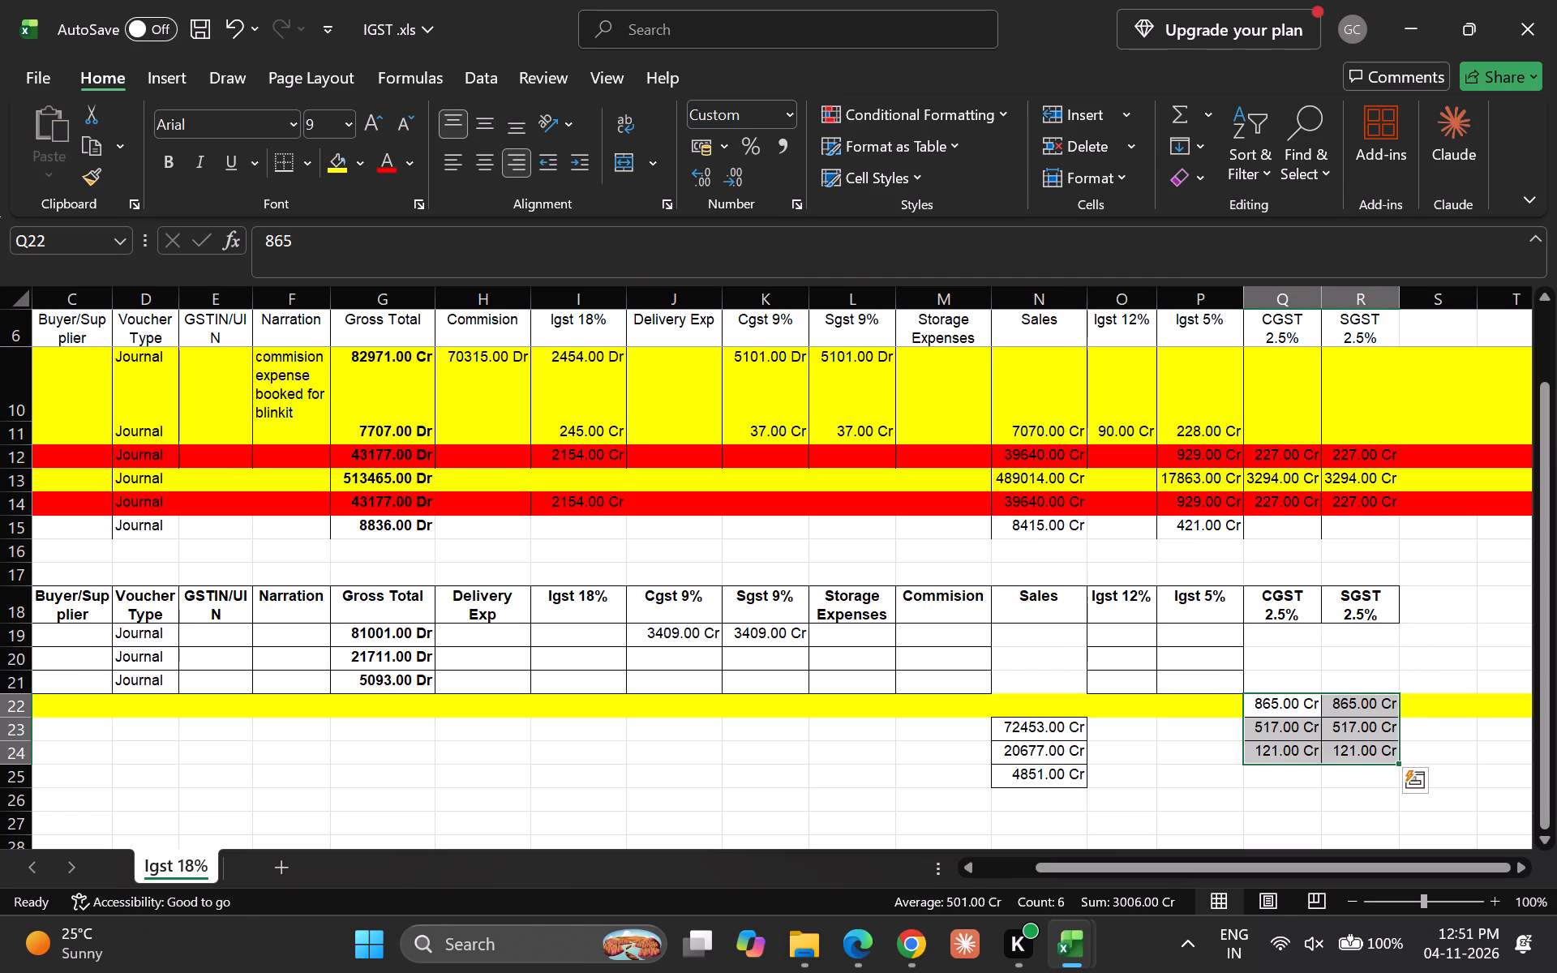
pyautogui.hotkey('ctrl', 'z')
pyautogui.press('Down')
pyautogui.press('Return')
pyautogui.press('Down')
pyautogui.press('Up')
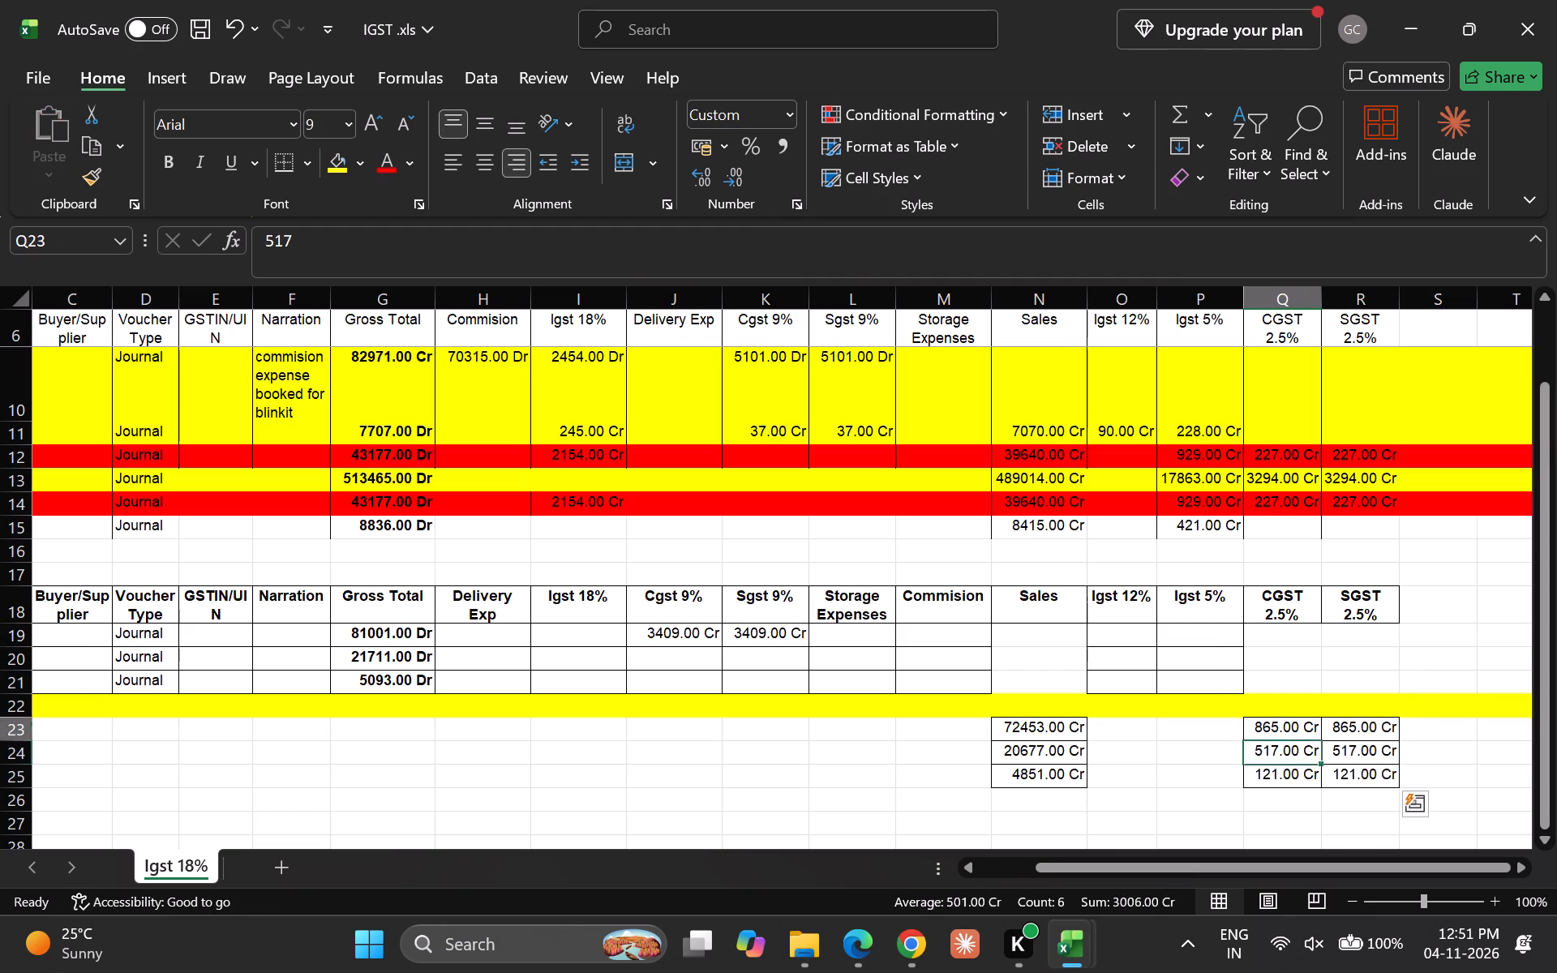
pyautogui.press('Left')
pyautogui.press('Left')
pyautogui.press('Down')
pyautogui.press('Down')
pyautogui.press('Right')
pyautogui.press('Right')
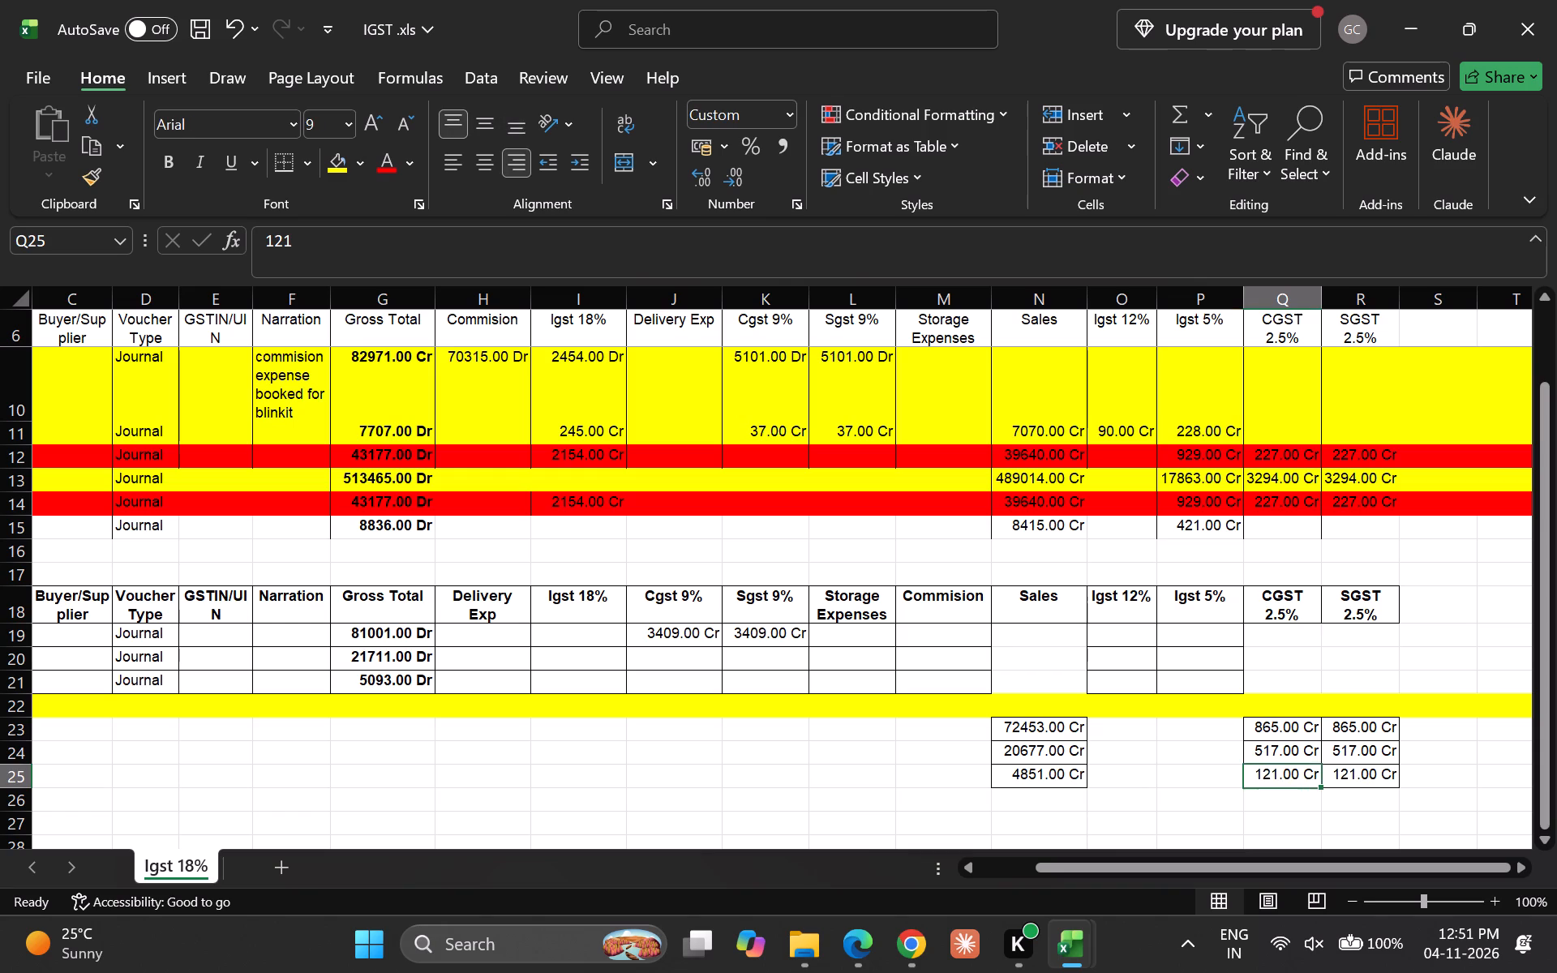
# Move the lower table's Cgst 9% and Sgst 9% cells (J19:K21) to K23:L25, under the upper table's matching columns.
pyautogui.press('Up')
pyautogui.press('Up')
pyautogui.press('Up')
pyautogui.press('Left')
pyautogui.press('Left')
pyautogui.press('Left')
pyautogui.press('Left')
pyautogui.press('Left')
pyautogui.press('Left')
pyautogui.press('Up')
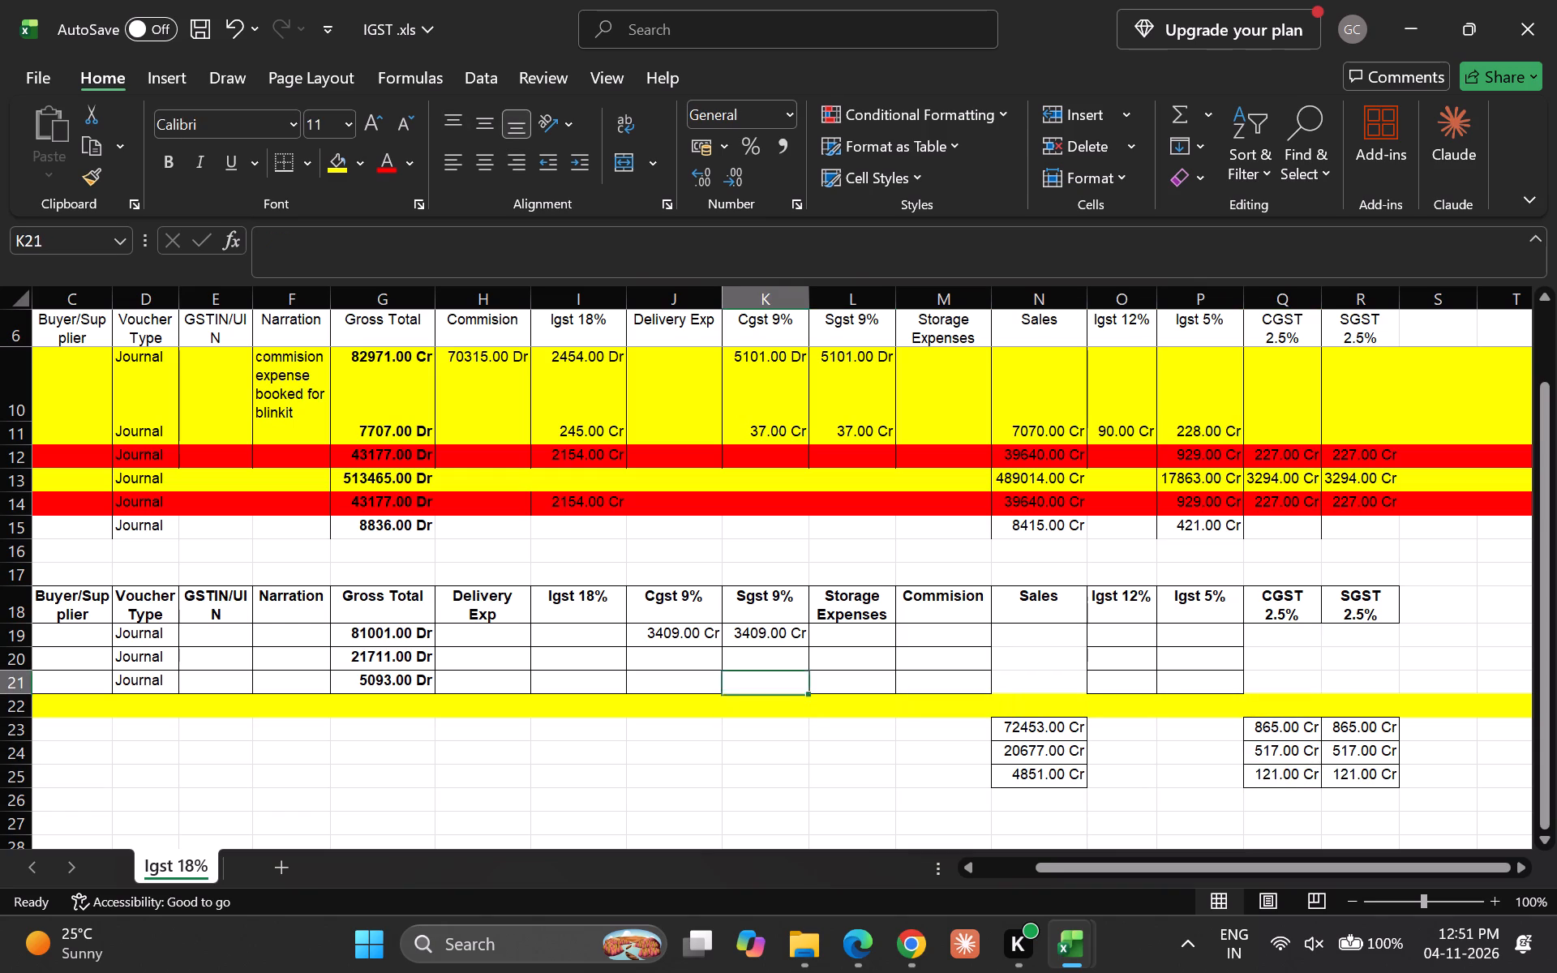
pyautogui.press('Up')
pyautogui.press('Up')
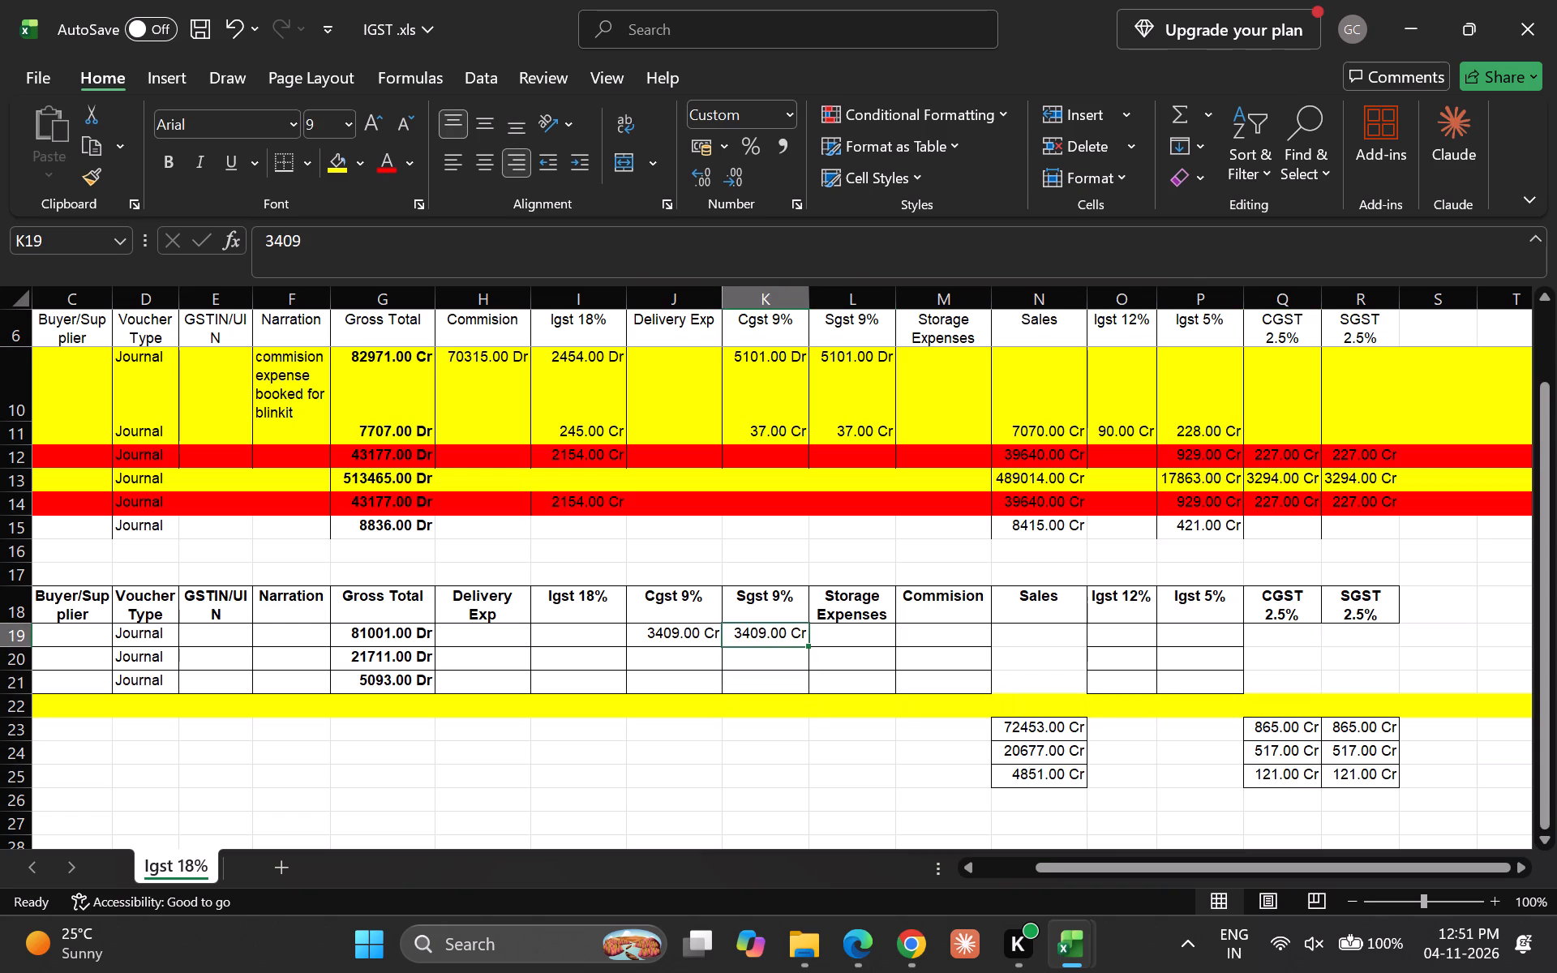
pyautogui.press('Down')
pyautogui.press('Up')
pyautogui.press('Up')
pyautogui.press('Left')
pyautogui.press('Down')
pyautogui.hotkey('shift', 'Right')
pyautogui.hotkey('shift', 'Down')
pyautogui.hotkey('shift', 'Down')
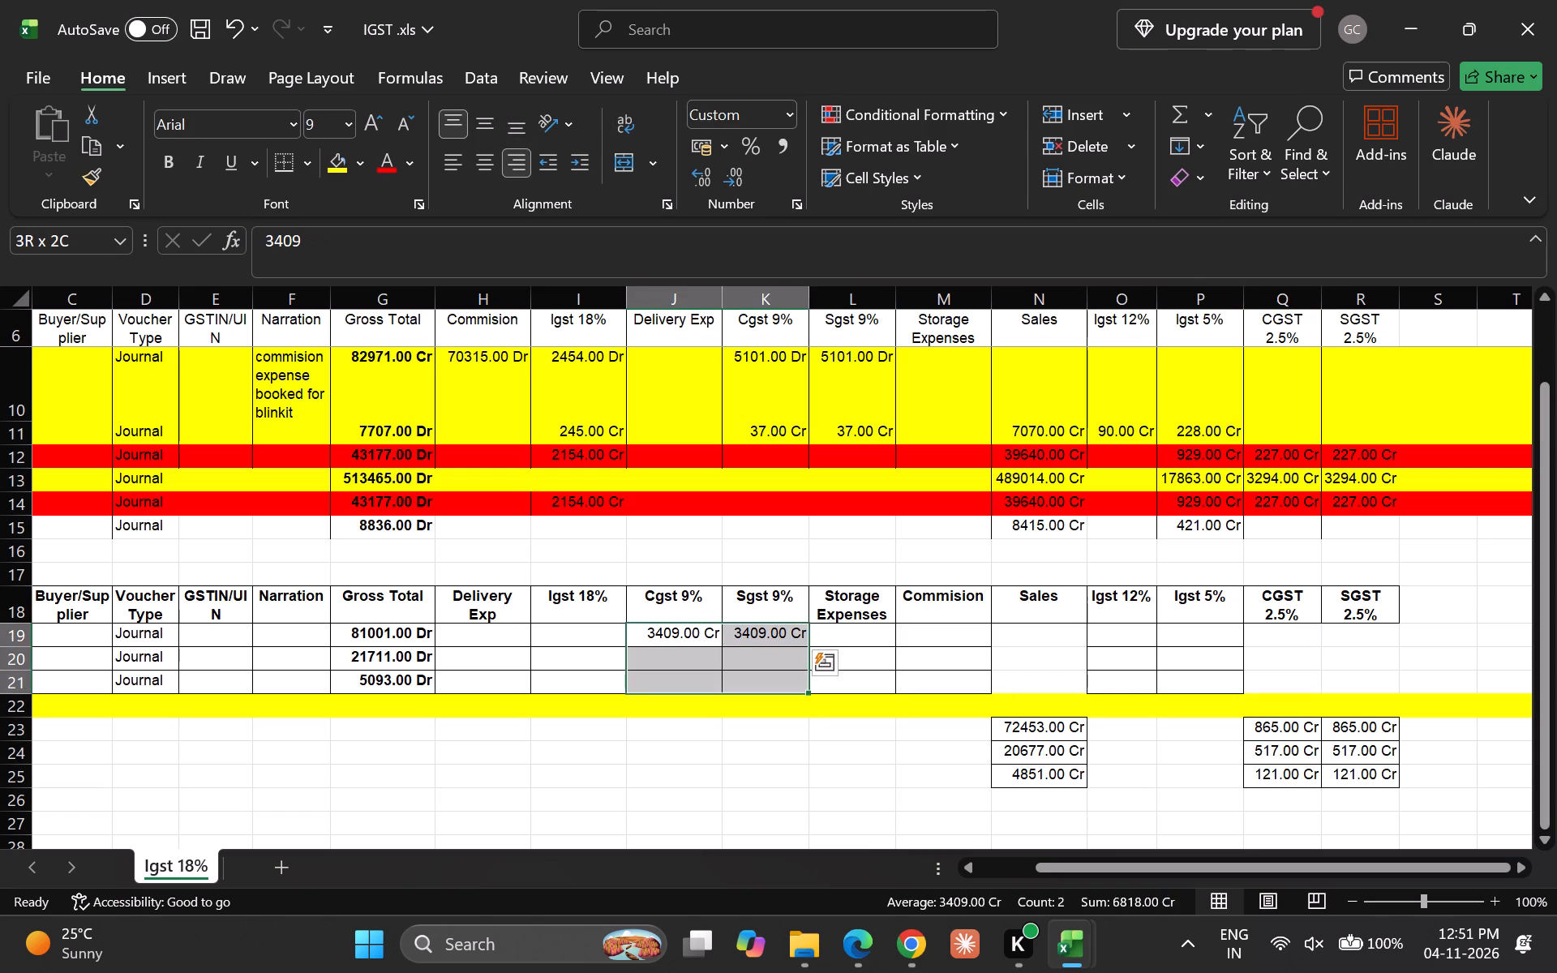
pyautogui.hotkey('ctrl', 'x')
pyautogui.press('Down')
pyautogui.press('Down')
pyautogui.press('Down')
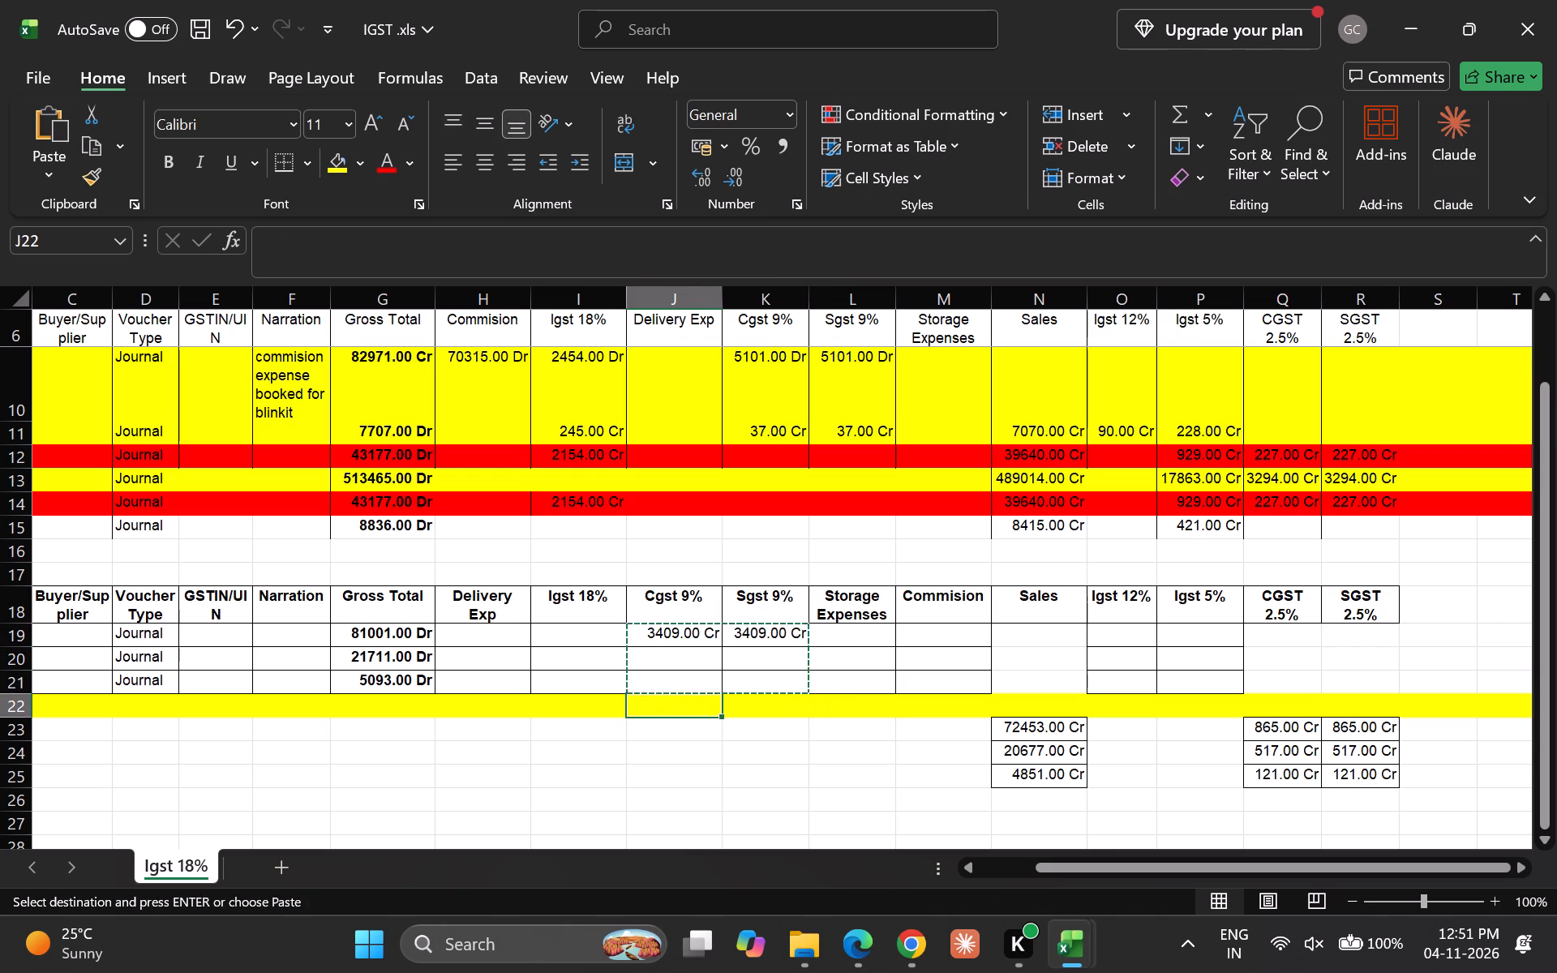
pyautogui.press('Right')
pyautogui.press('Down')
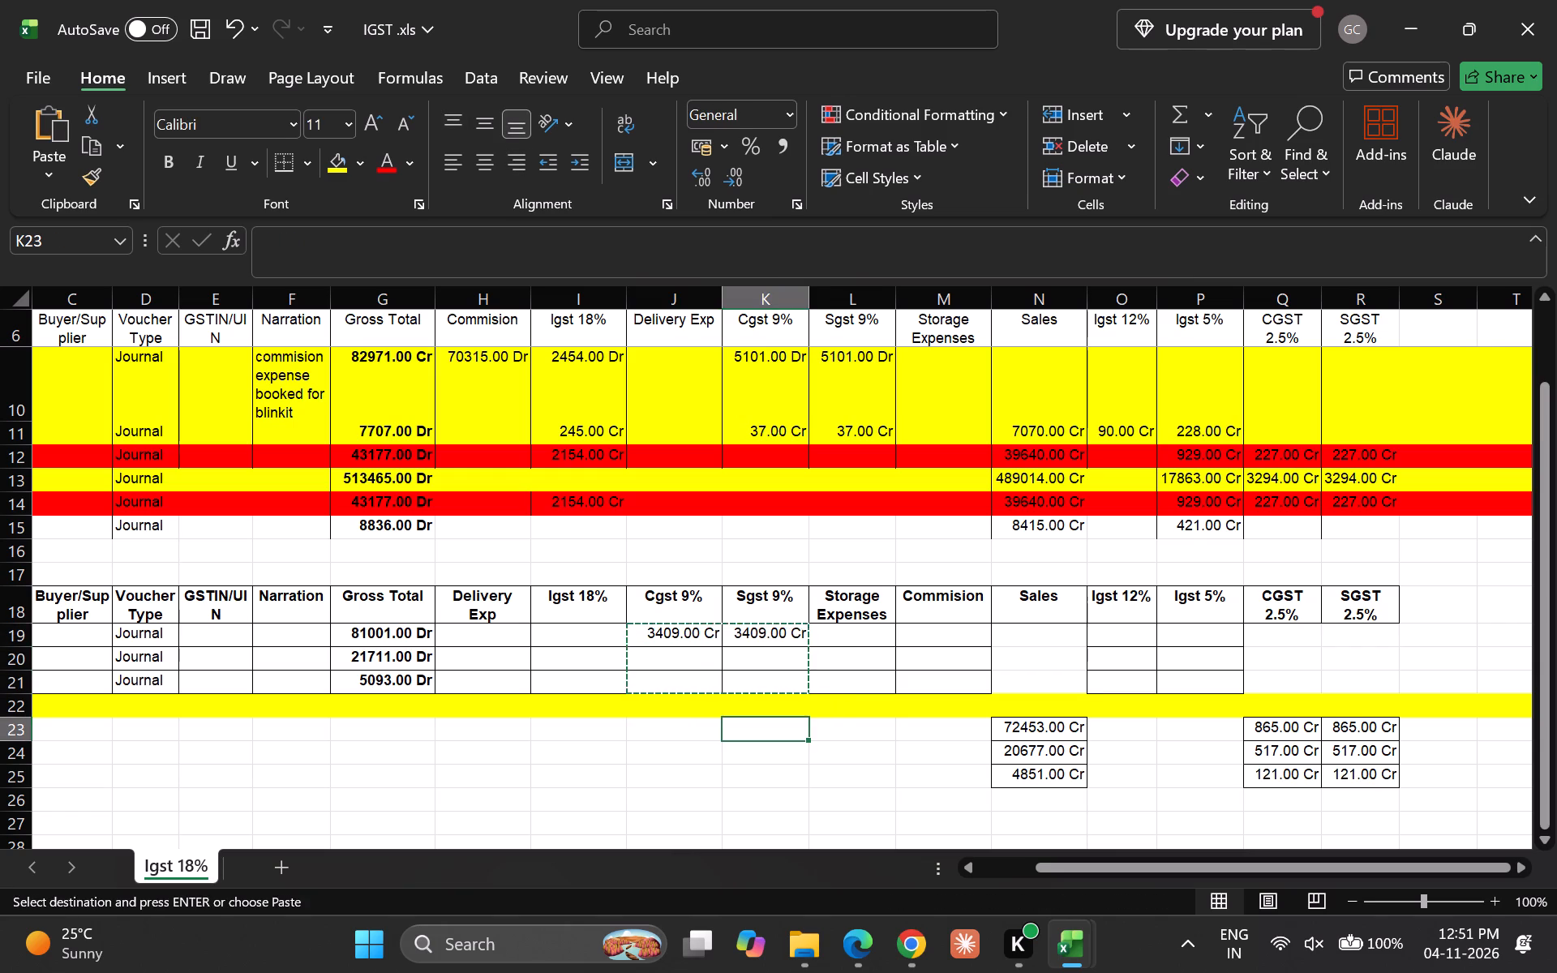
pyautogui.press('Return')
pyautogui.press('Up')
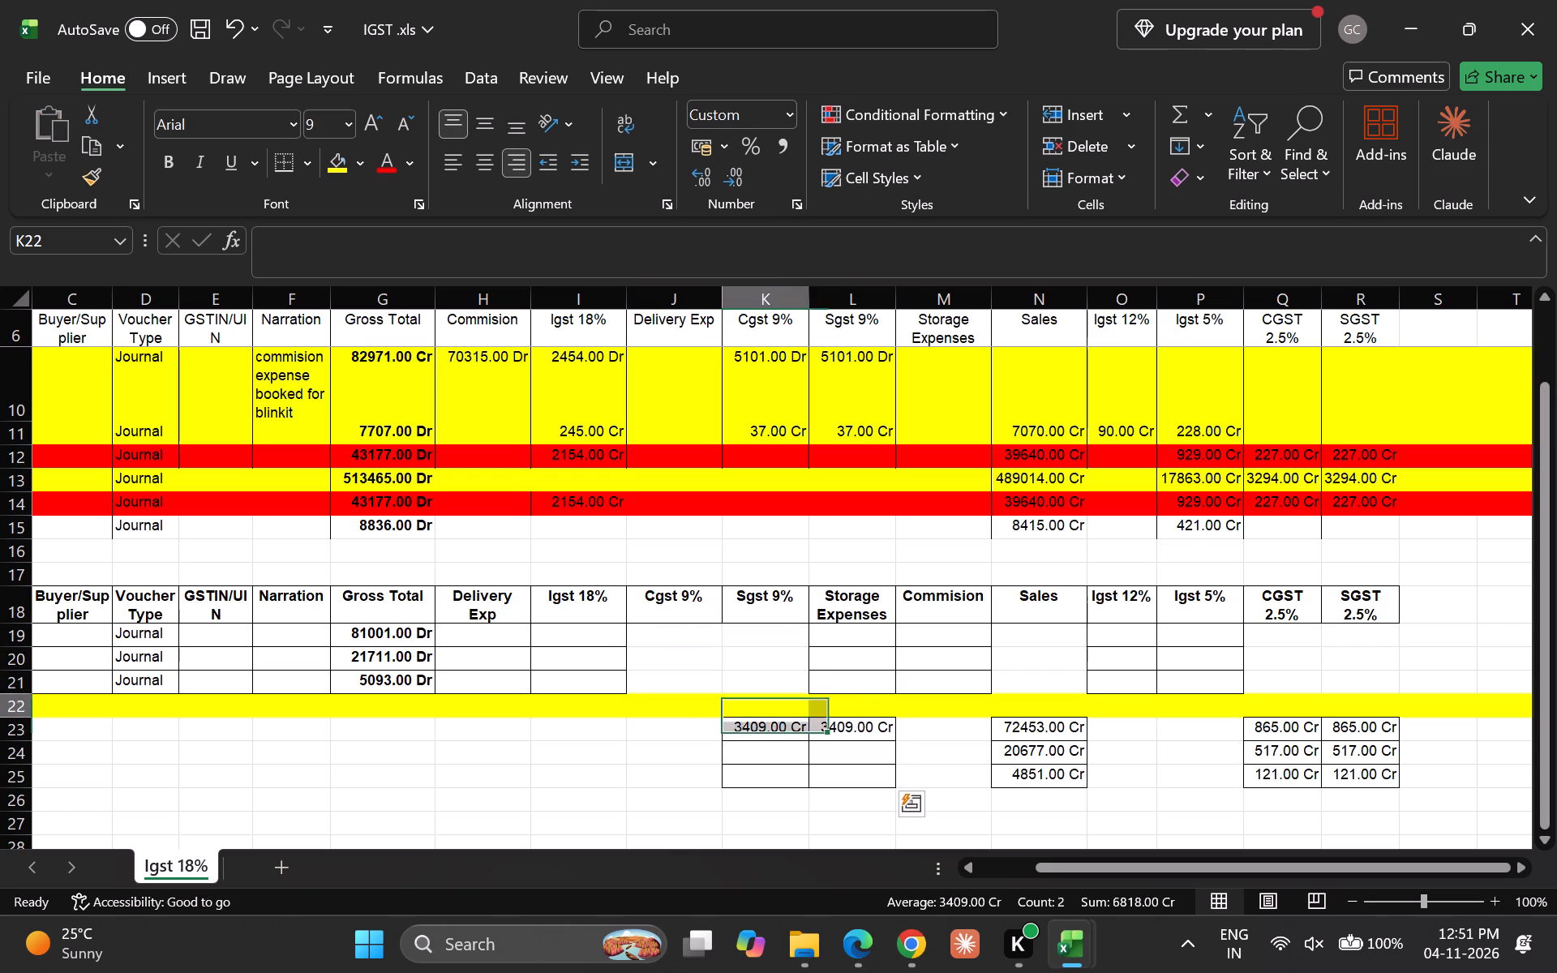
# Move the lower table's three Gross Total amounts (G19:G21) below the yellow row, starting at G23.
pyautogui.press('Up')
pyautogui.press('Left')
pyautogui.press('Left')
pyautogui.press('Left')
pyautogui.press('Left')
pyautogui.press('Up')
pyautogui.press('Up')
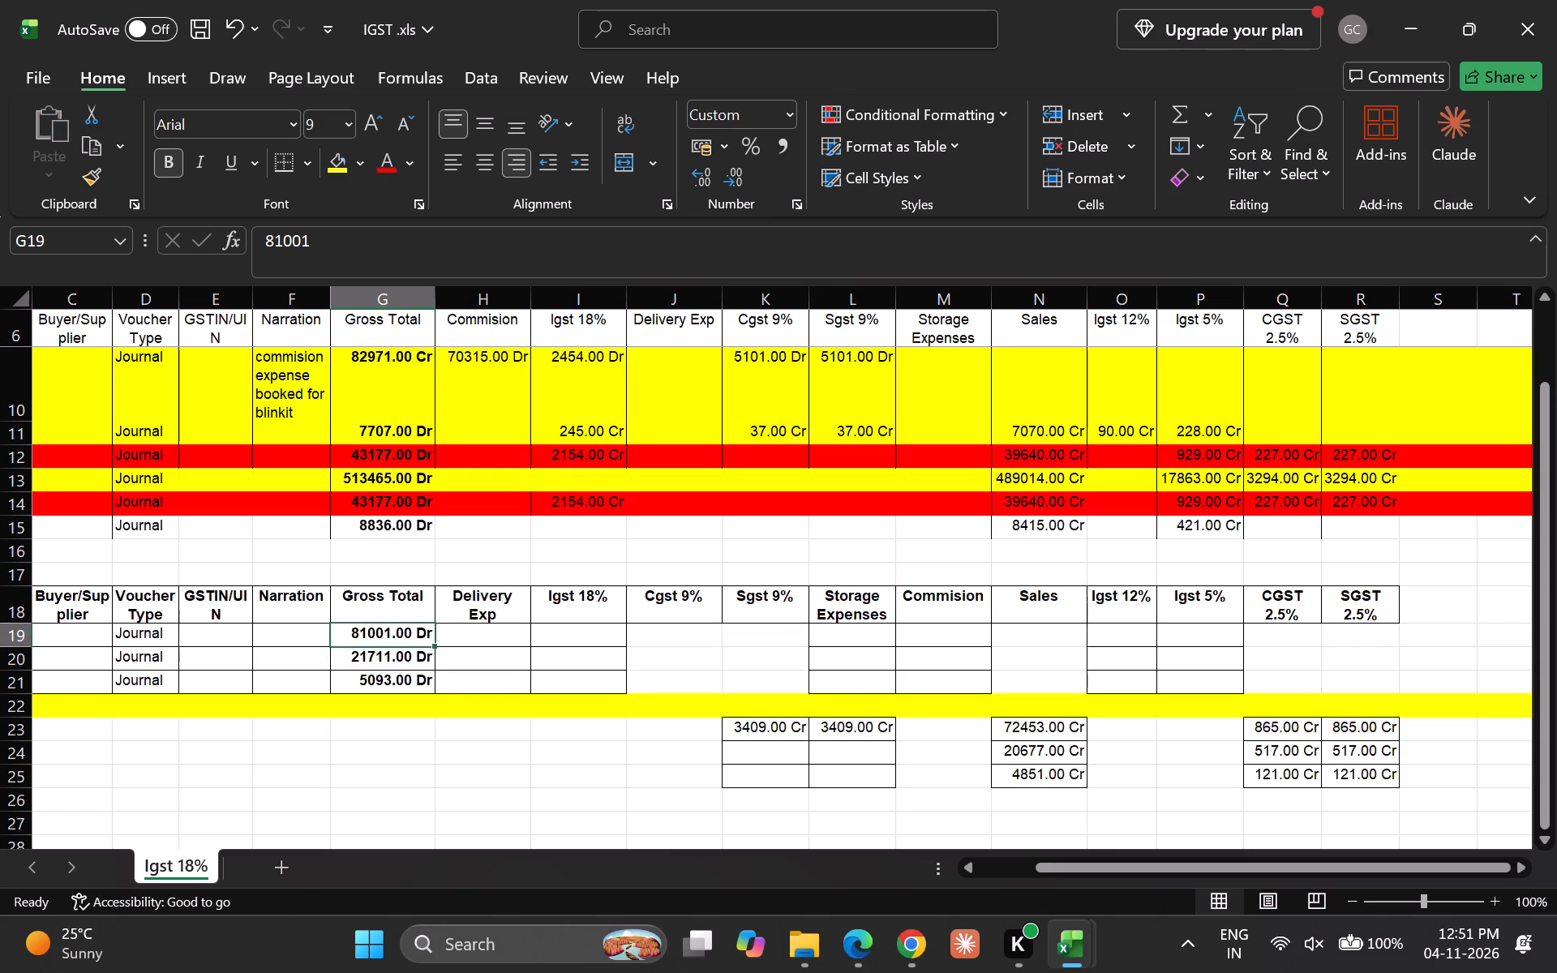
pyautogui.hotkey('shift', 'Down')
pyautogui.hotkey('shift', 'Down')
pyautogui.hotkey('ctrl', 'x')
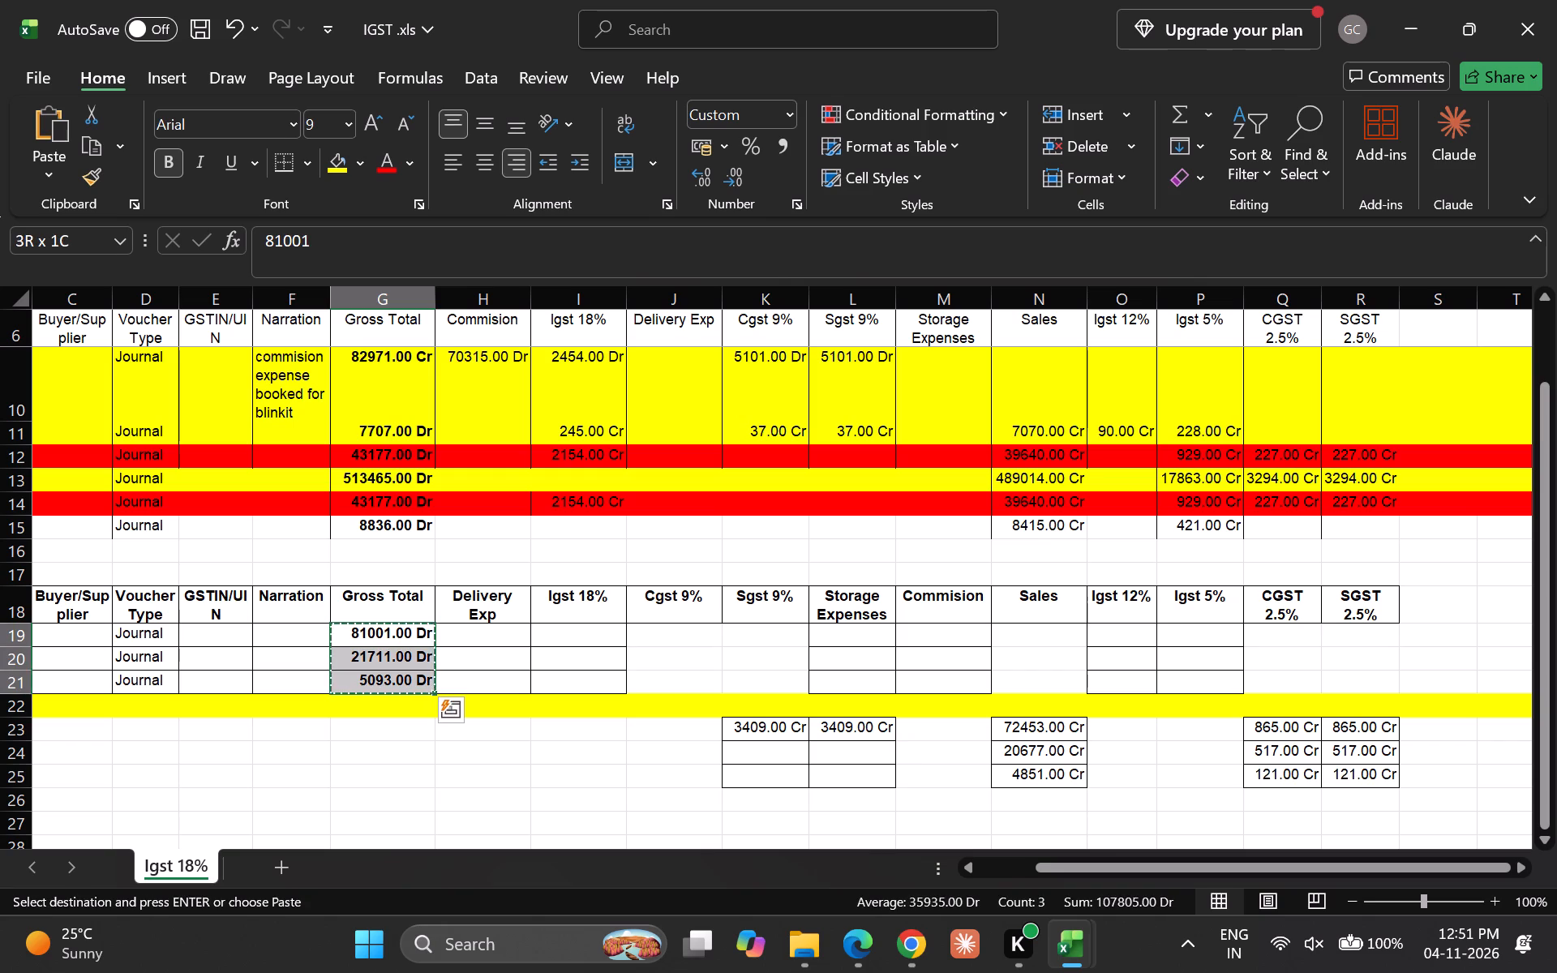
pyautogui.press('Down')
pyautogui.press('Down')
pyautogui.press('Down')
pyautogui.press('Down')
pyautogui.press('Return')
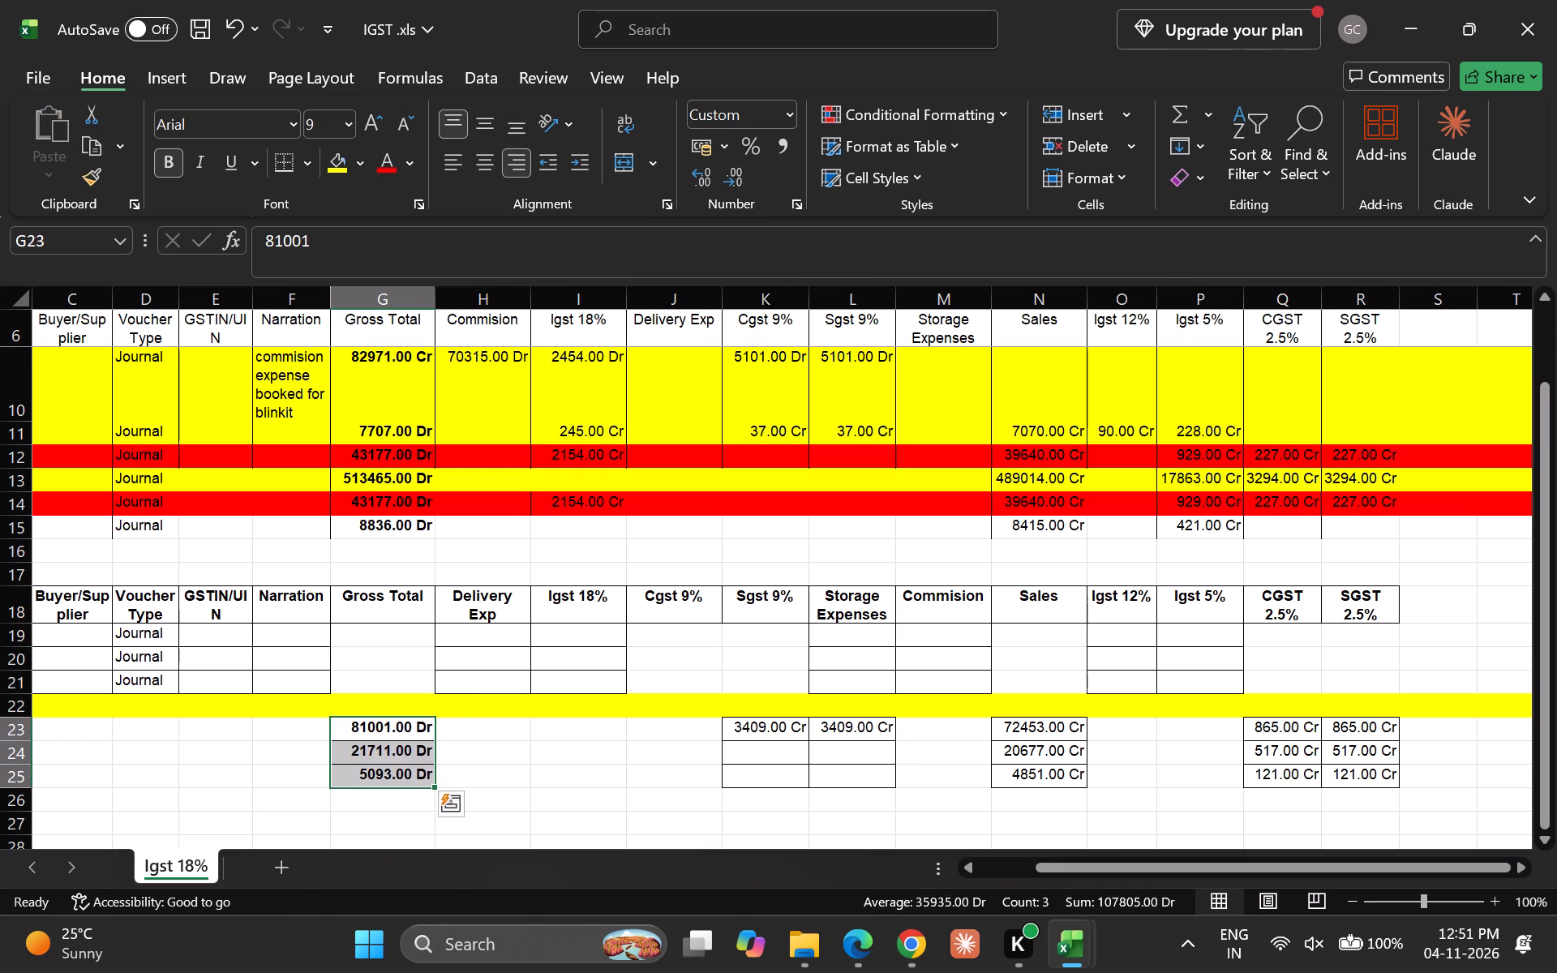
# Move the three Journal voucher types (D19:D21) below the yellow row, starting at D23.
pyautogui.press('Down')
pyautogui.press('Up')
pyautogui.press('Left')
pyautogui.press('Left')
pyautogui.press('Up')
pyautogui.press('Up')
pyautogui.press('Left')
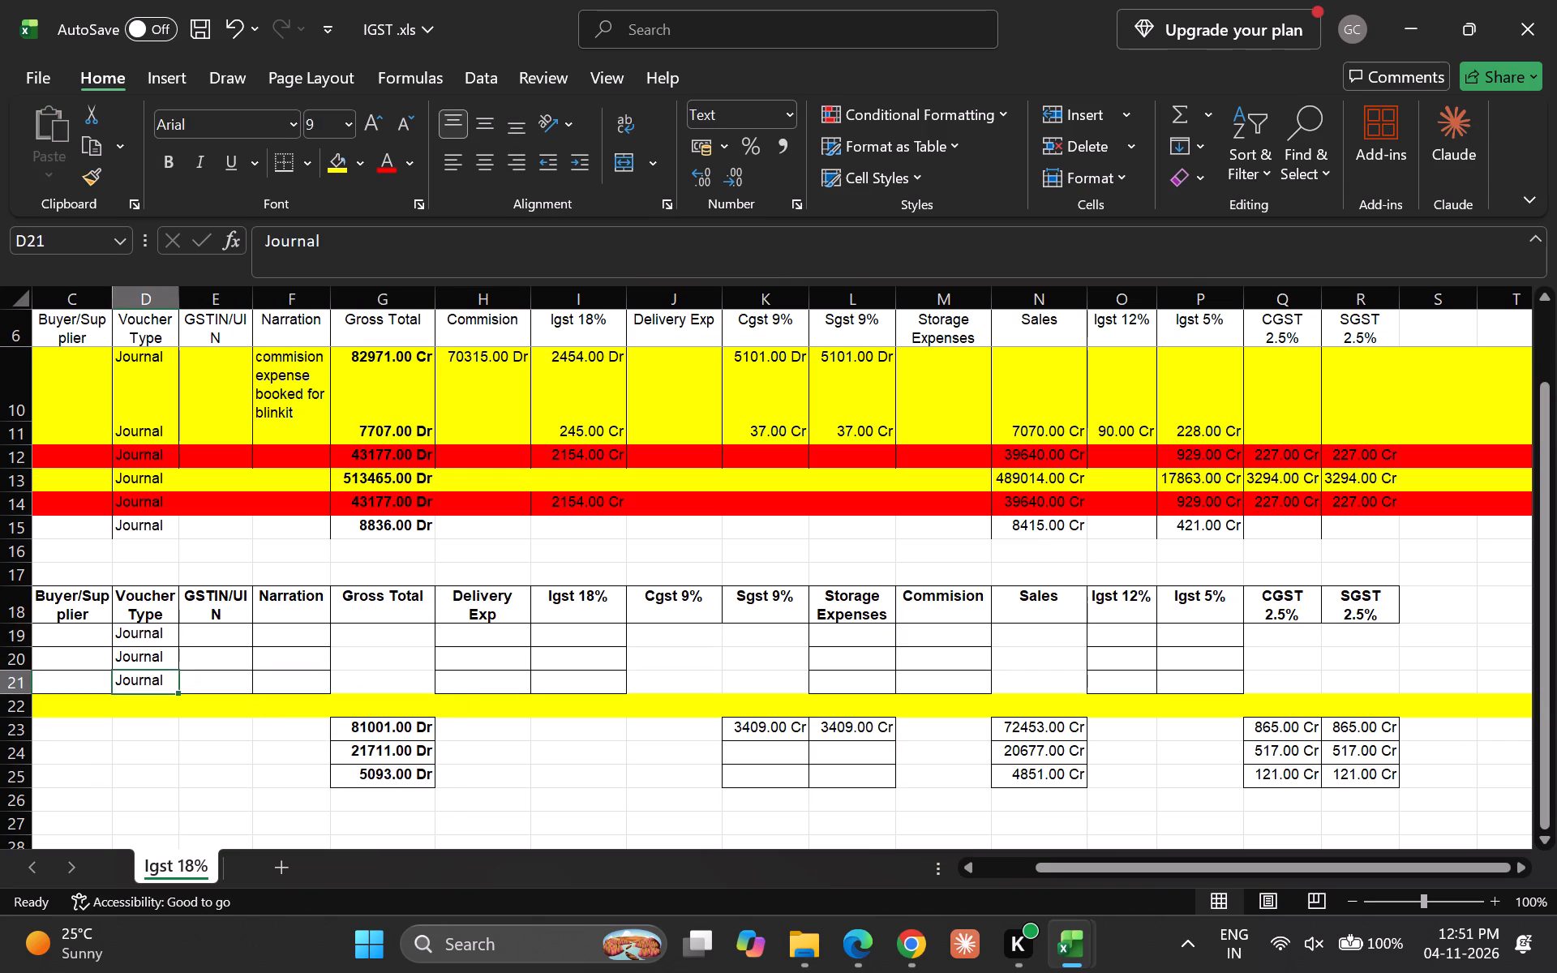
pyautogui.press('Up')
pyautogui.press('Up')
pyautogui.hotkey('shift', 'Down')
pyautogui.hotkey('shift', 'Down')
pyautogui.hotkey('ctrl', 'x')
pyautogui.press('Down')
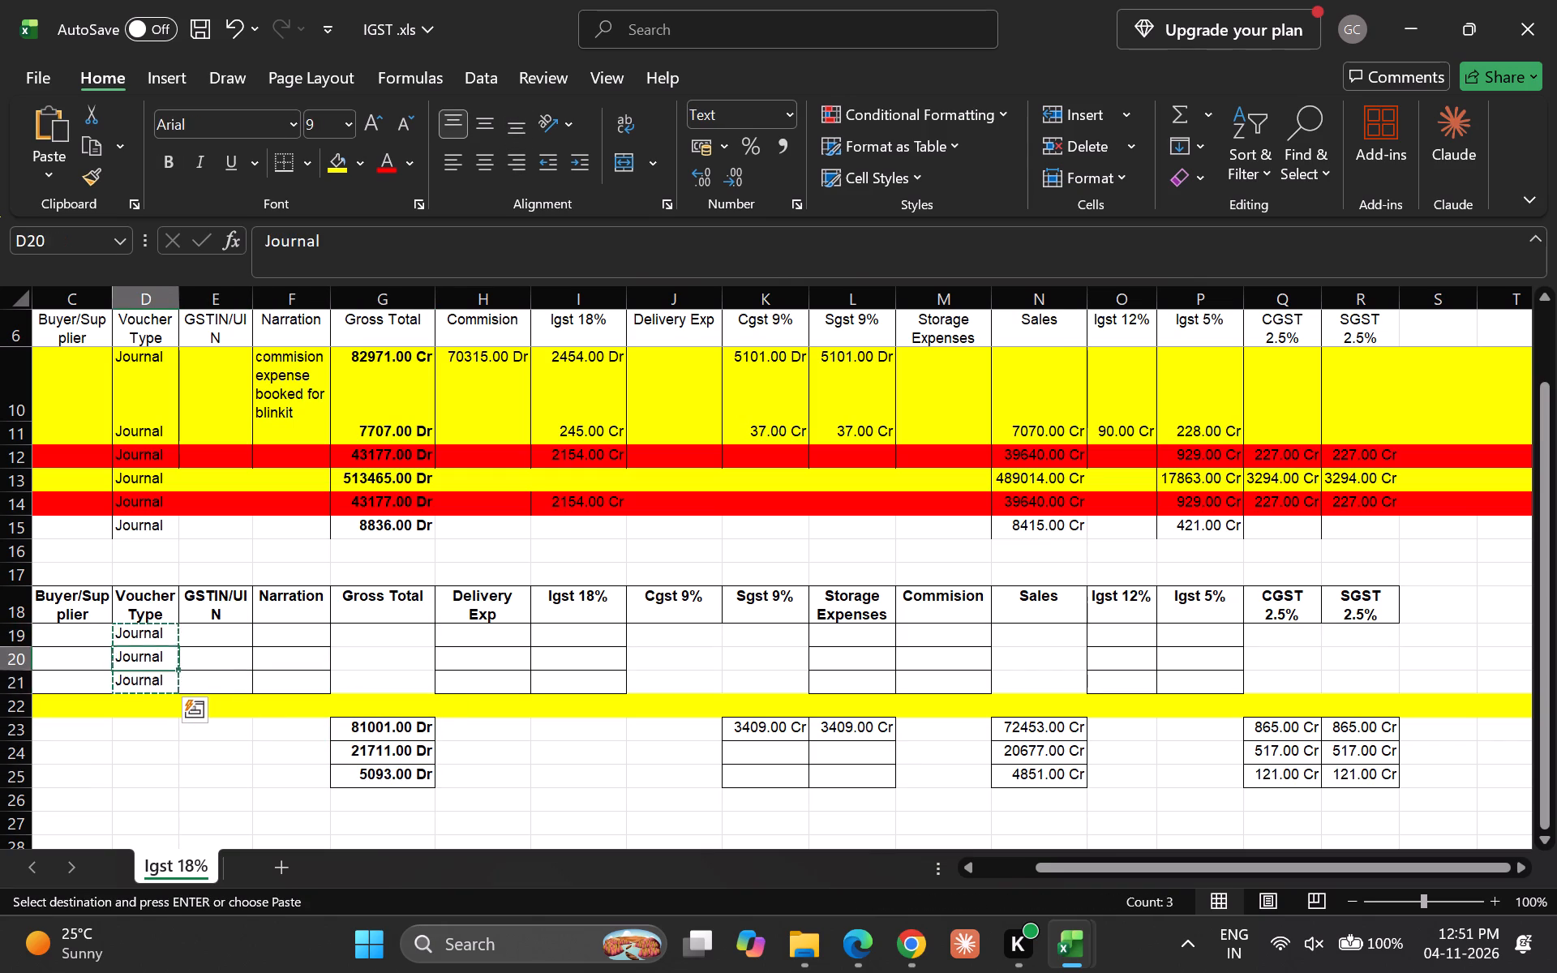
pyautogui.press('Down')
pyautogui.press('Down')
pyautogui.press('Down')
pyautogui.press('Return')
# Move the three entries' Date and Particulars cells (A19:B21) below the yellow row, starting at A23.
pyautogui.press('Left')
pyautogui.press('Left')
pyautogui.press('Up')
pyautogui.press('Up')
pyautogui.press('Up')
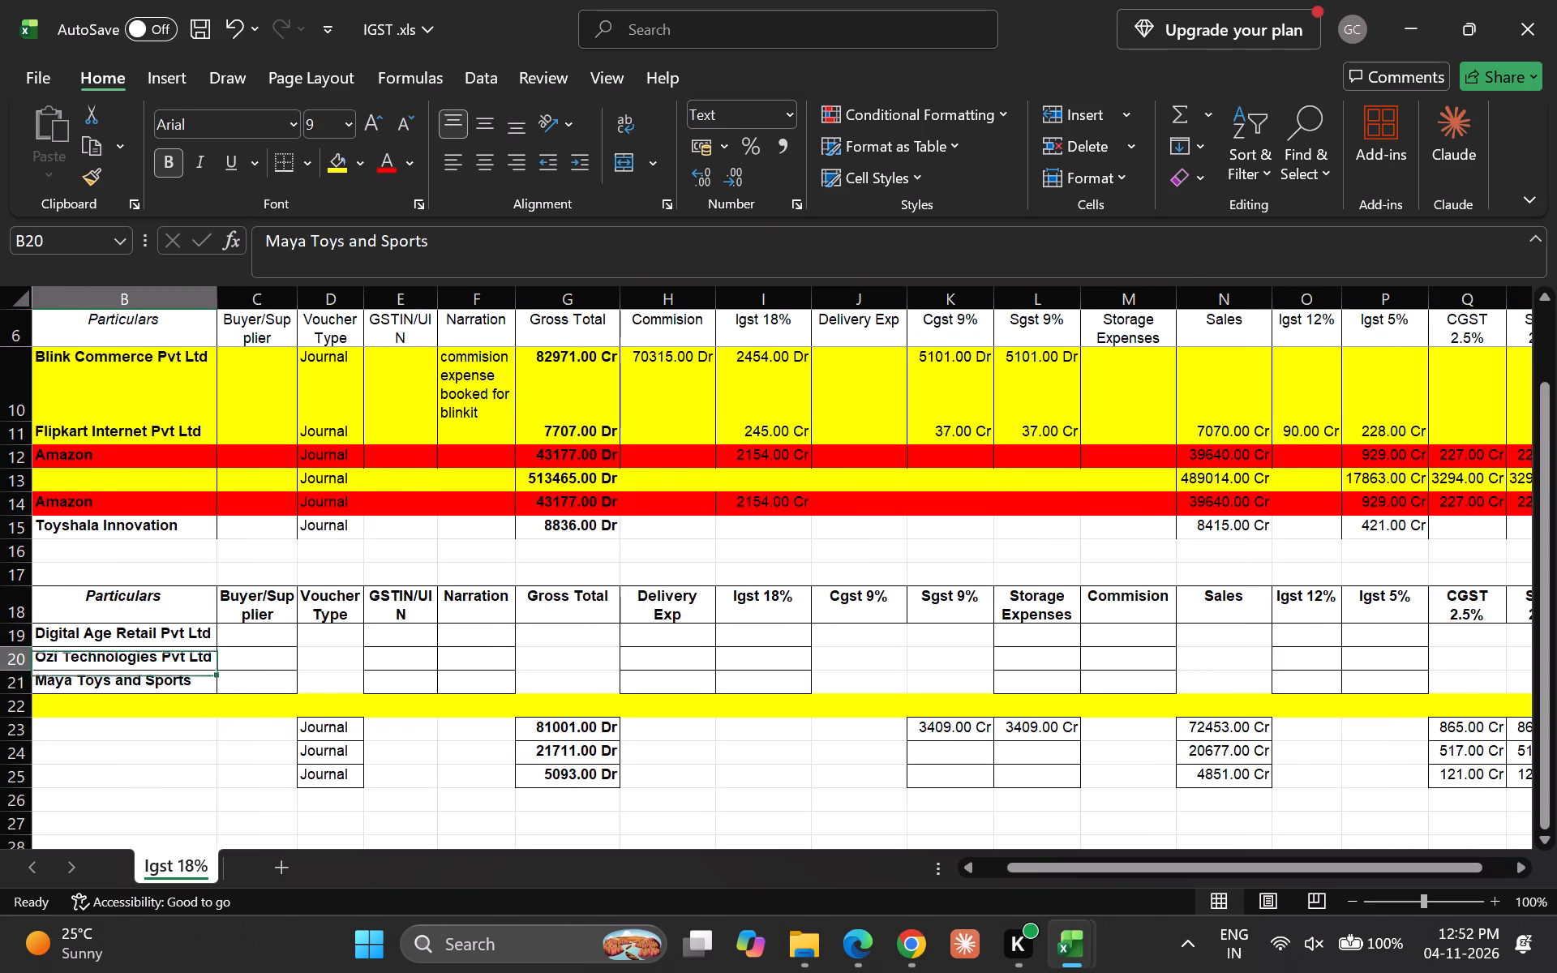
pyautogui.press('Up')
pyautogui.press('Left')
pyautogui.press('Left')
pyautogui.hotkey('shift', 'Right')
pyautogui.hotkey('shift', 'Down')
pyautogui.hotkey('shift', 'Down')
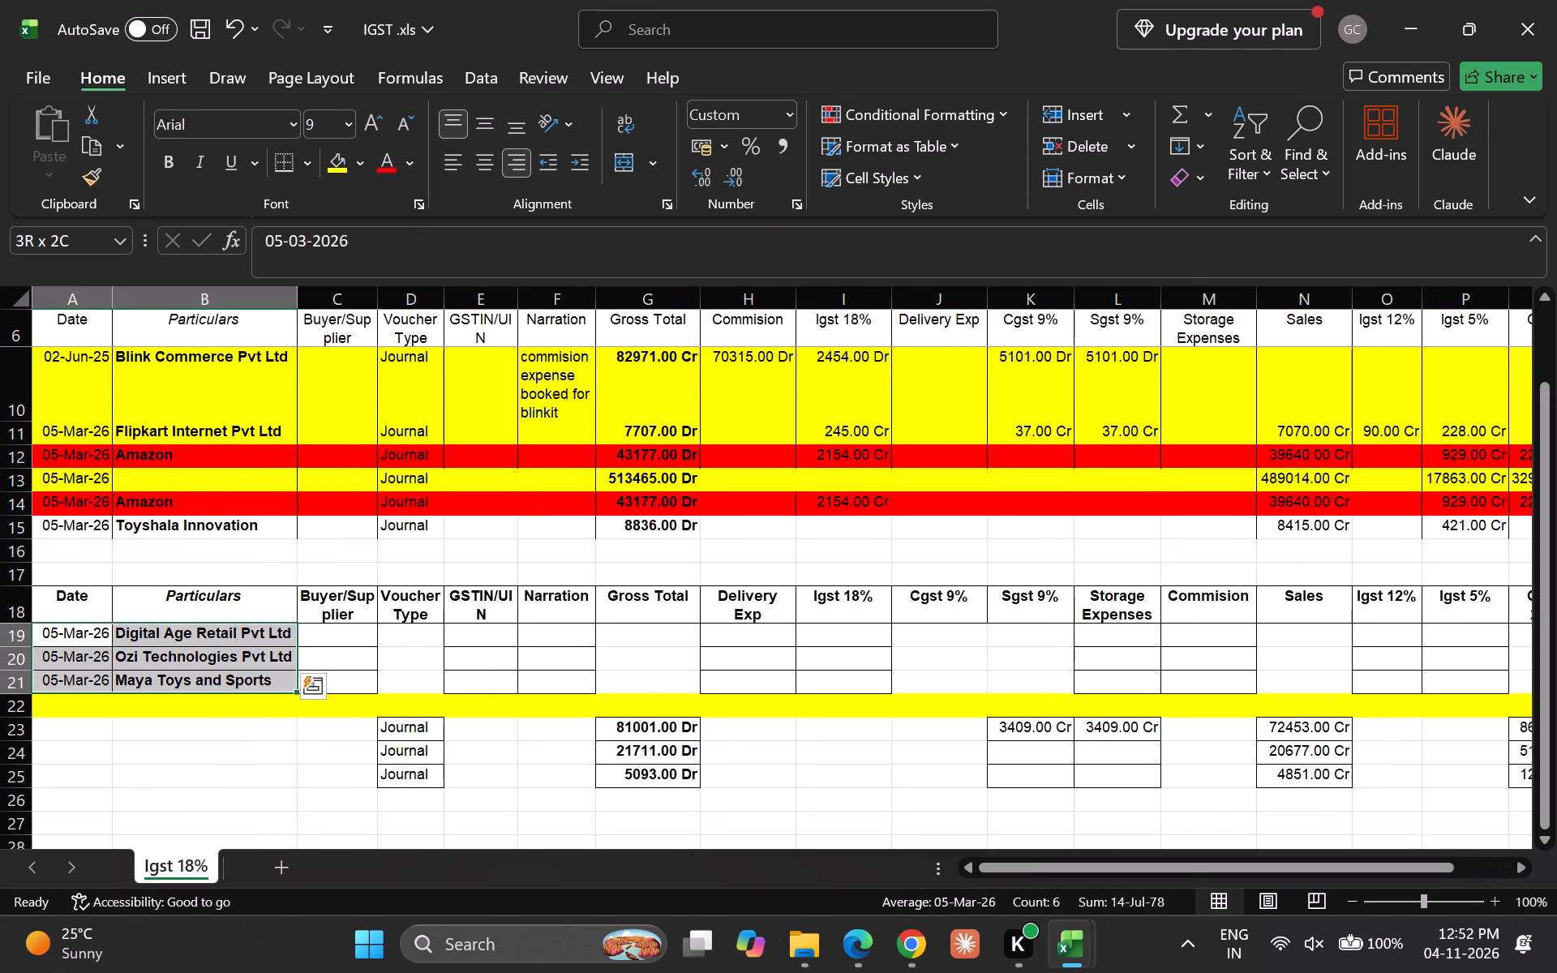
pyautogui.hotkey('ctrl', 'x')
pyautogui.press('Down')
pyautogui.press('Down')
pyautogui.press('Down')
pyautogui.press('Down')
pyautogui.press('Return')
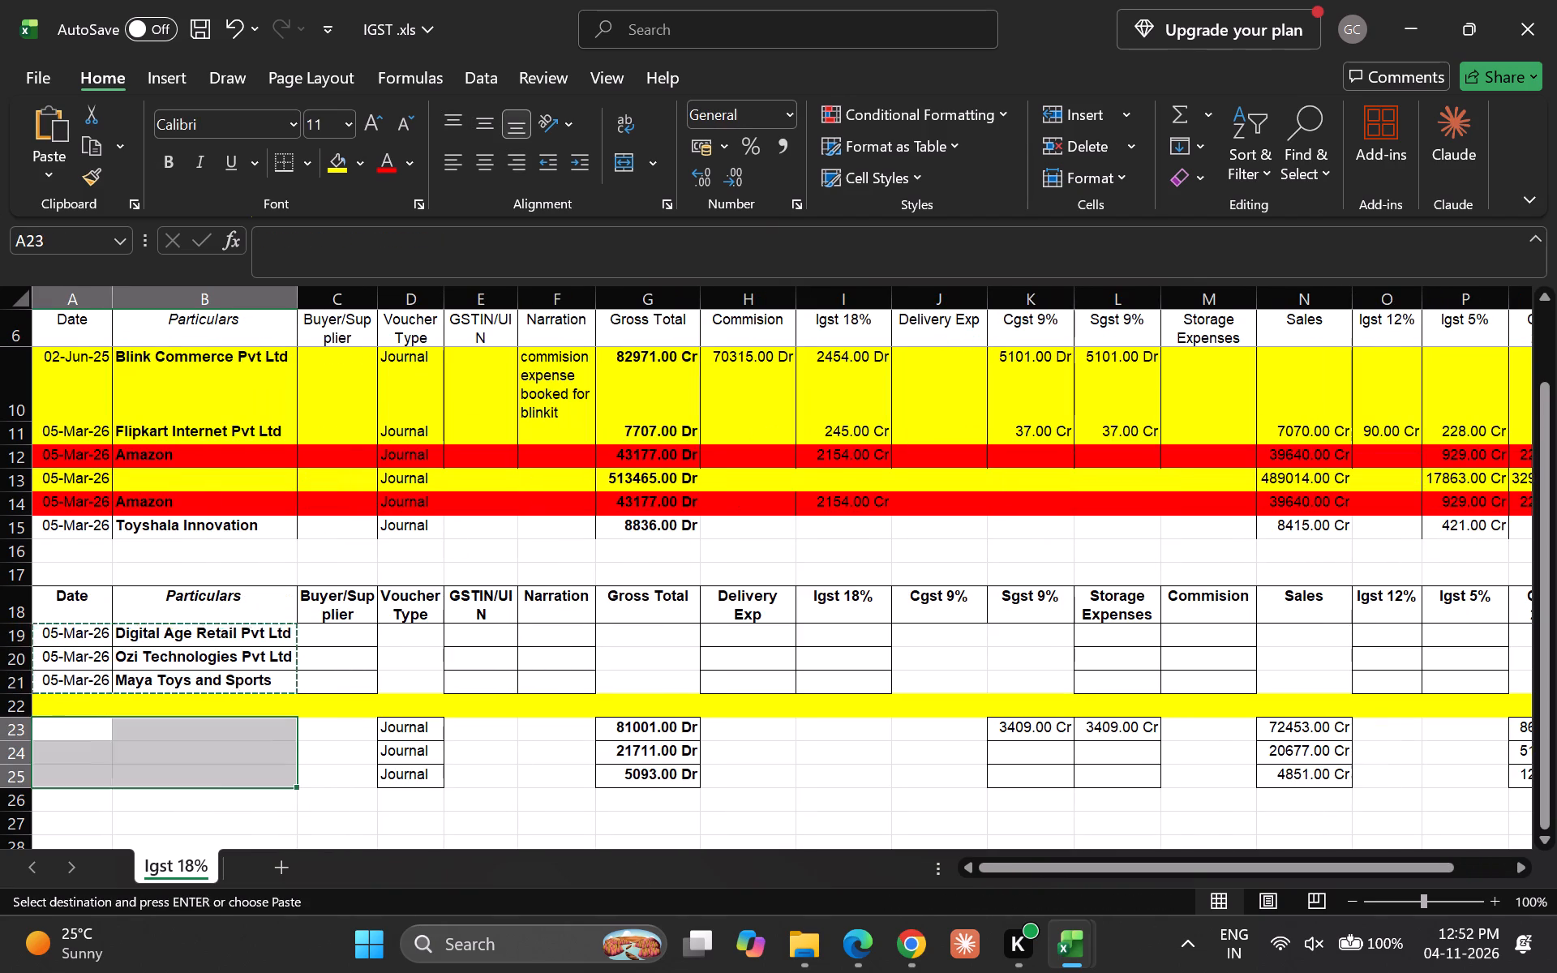
# Delete rows 16 to 22, covering the blank rows, the emptied lower table's header and the yellow row.
pyautogui.press('Down')
pyautogui.press('Up')
pyautogui.press('Up')
pyautogui.press('Up')
pyautogui.press('Right')
pyautogui.press('Down')
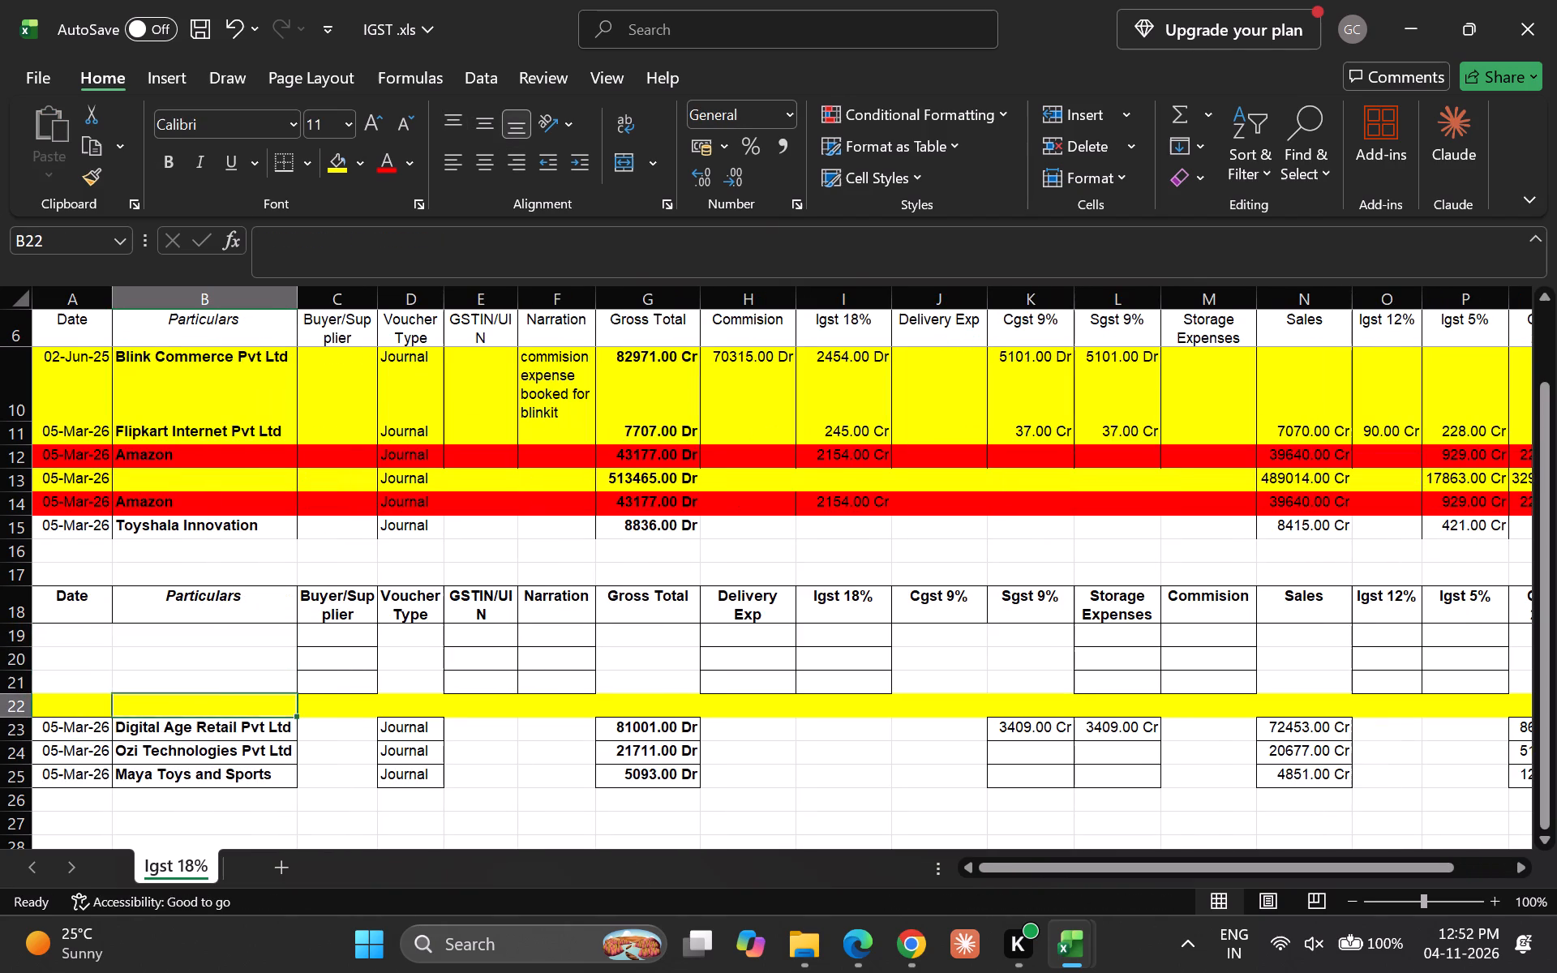
pyautogui.press('Right')
pyautogui.press('Up')
pyautogui.press('Left')
pyautogui.press('Left')
pyautogui.press('Up')
pyautogui.press('Up')
pyautogui.press('Up')
pyautogui.press('Up')
pyautogui.press('Up')
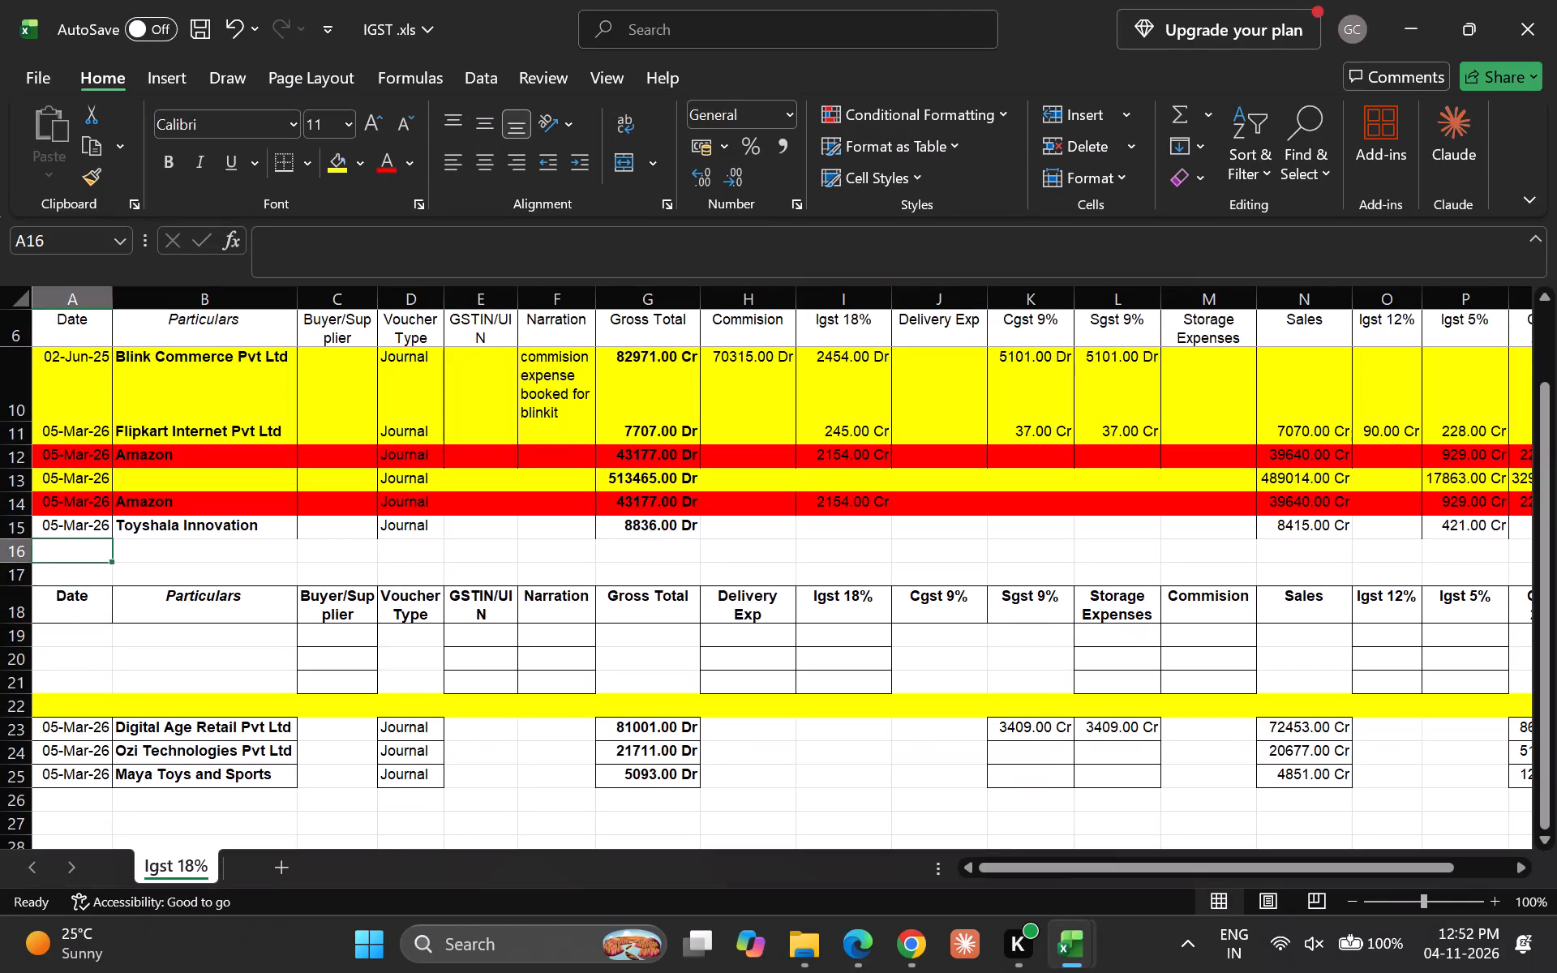
pyautogui.hotkey('shift', 'Down')
pyautogui.hotkey('shift', 'Down')
pyautogui.hotkey('shift', 'Down')
pyautogui.hotkey('shift', 'Down')
pyautogui.hotkey('shift', 'Down')
pyautogui.hotkey('shift', 'Down')
pyautogui.hotkey('shift', 'space')
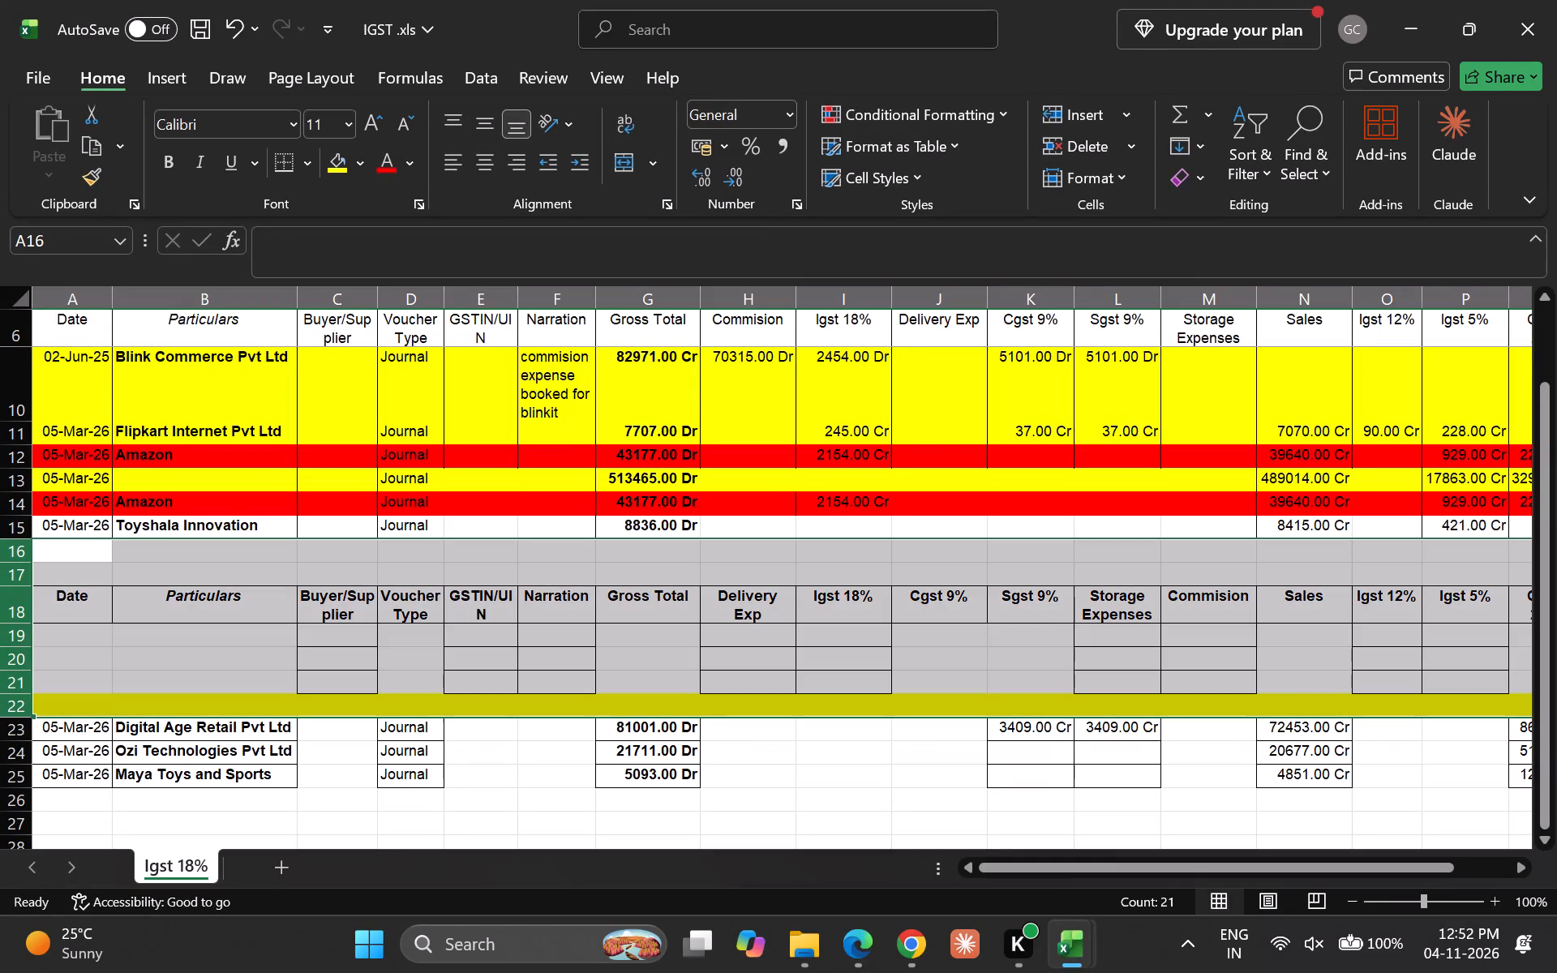
pyautogui.hotkey('ctrl', '-')
# Apply all borders to the entire combined ledger range, including the title rows.
pyautogui.press('Down')
pyautogui.press('Up')
pyautogui.press('Up')
pyautogui.press('Up')
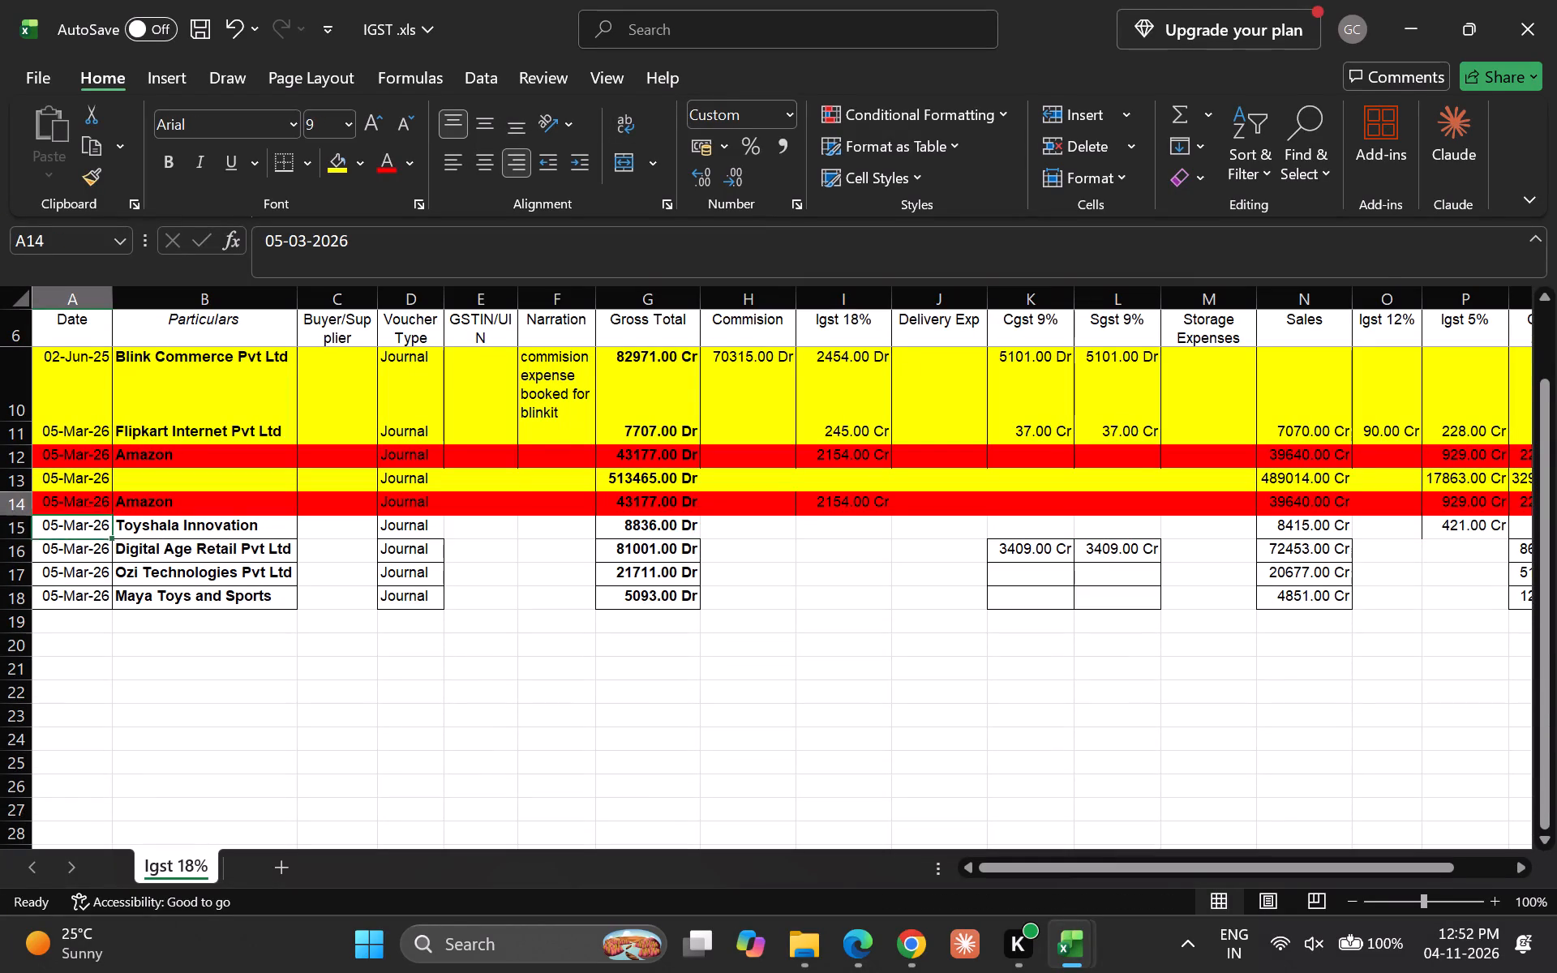
pyautogui.press('Down')
pyautogui.press('Right')
pyautogui.press('Right')
pyautogui.press('Down')
pyautogui.press('Up')
pyautogui.press('Up')
pyautogui.press('Up')
pyautogui.press('Left')
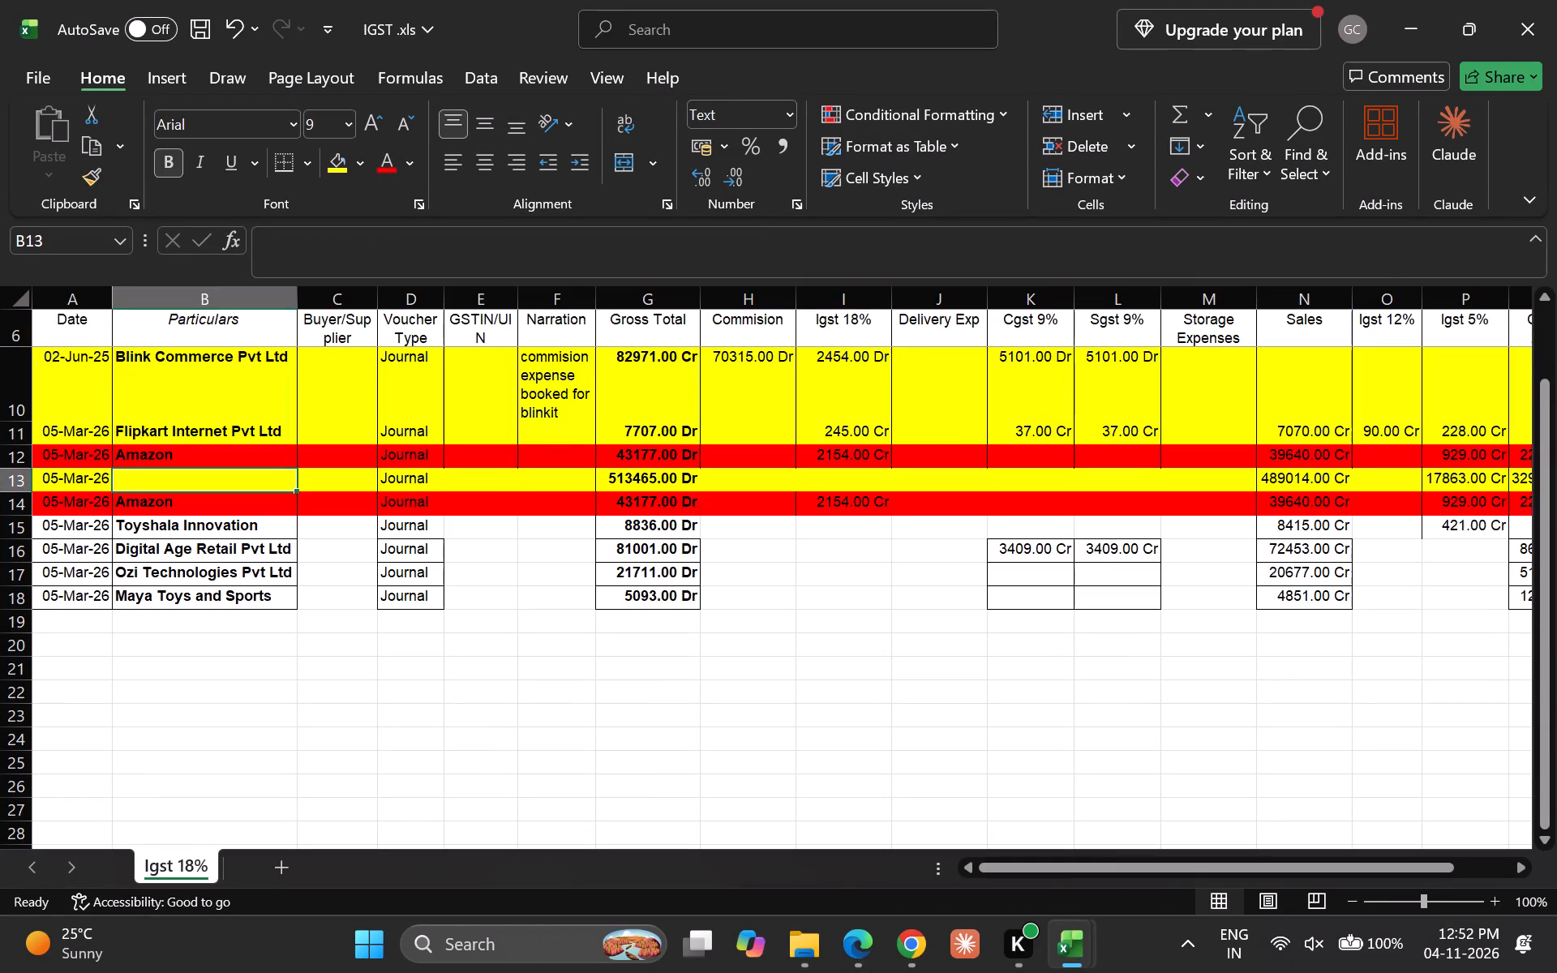
pyautogui.press('Left')
pyautogui.press('Left')
pyautogui.press('Up')
pyautogui.press('Up')
pyautogui.press('Up')
pyautogui.press('Up')
pyautogui.press('Up')
pyautogui.press('Up')
pyautogui.press('Up')
pyautogui.press('Up')
pyautogui.press('Up')
pyautogui.press('Up')
pyautogui.press('Down')
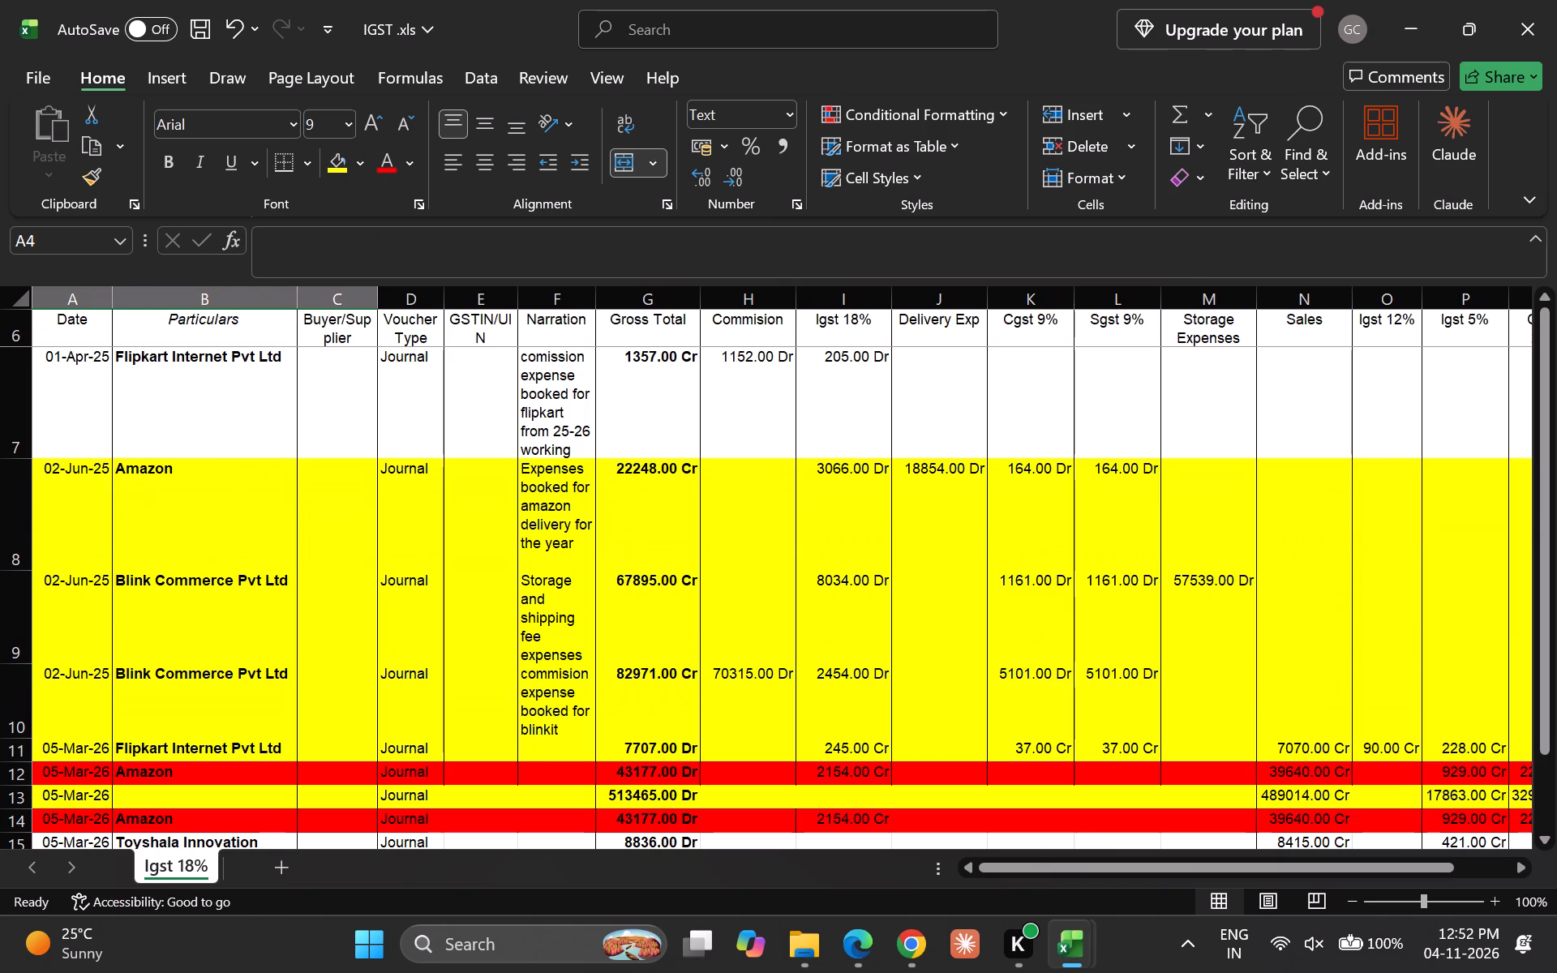
pyautogui.hotkey('ctrl', 'a')
pyautogui.write('hba')
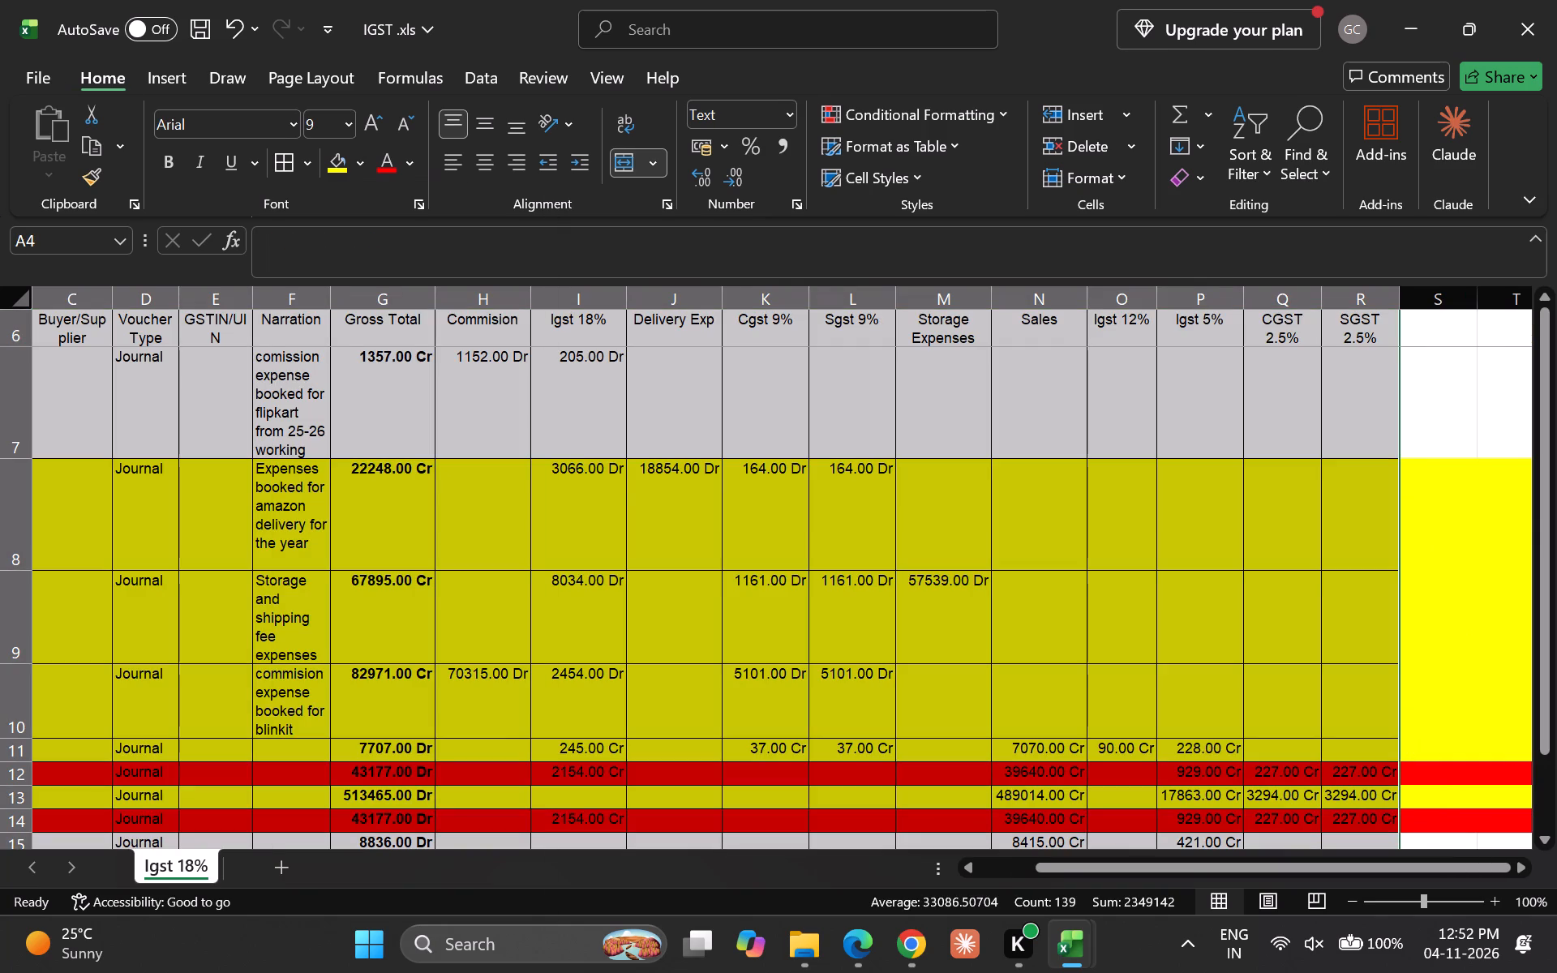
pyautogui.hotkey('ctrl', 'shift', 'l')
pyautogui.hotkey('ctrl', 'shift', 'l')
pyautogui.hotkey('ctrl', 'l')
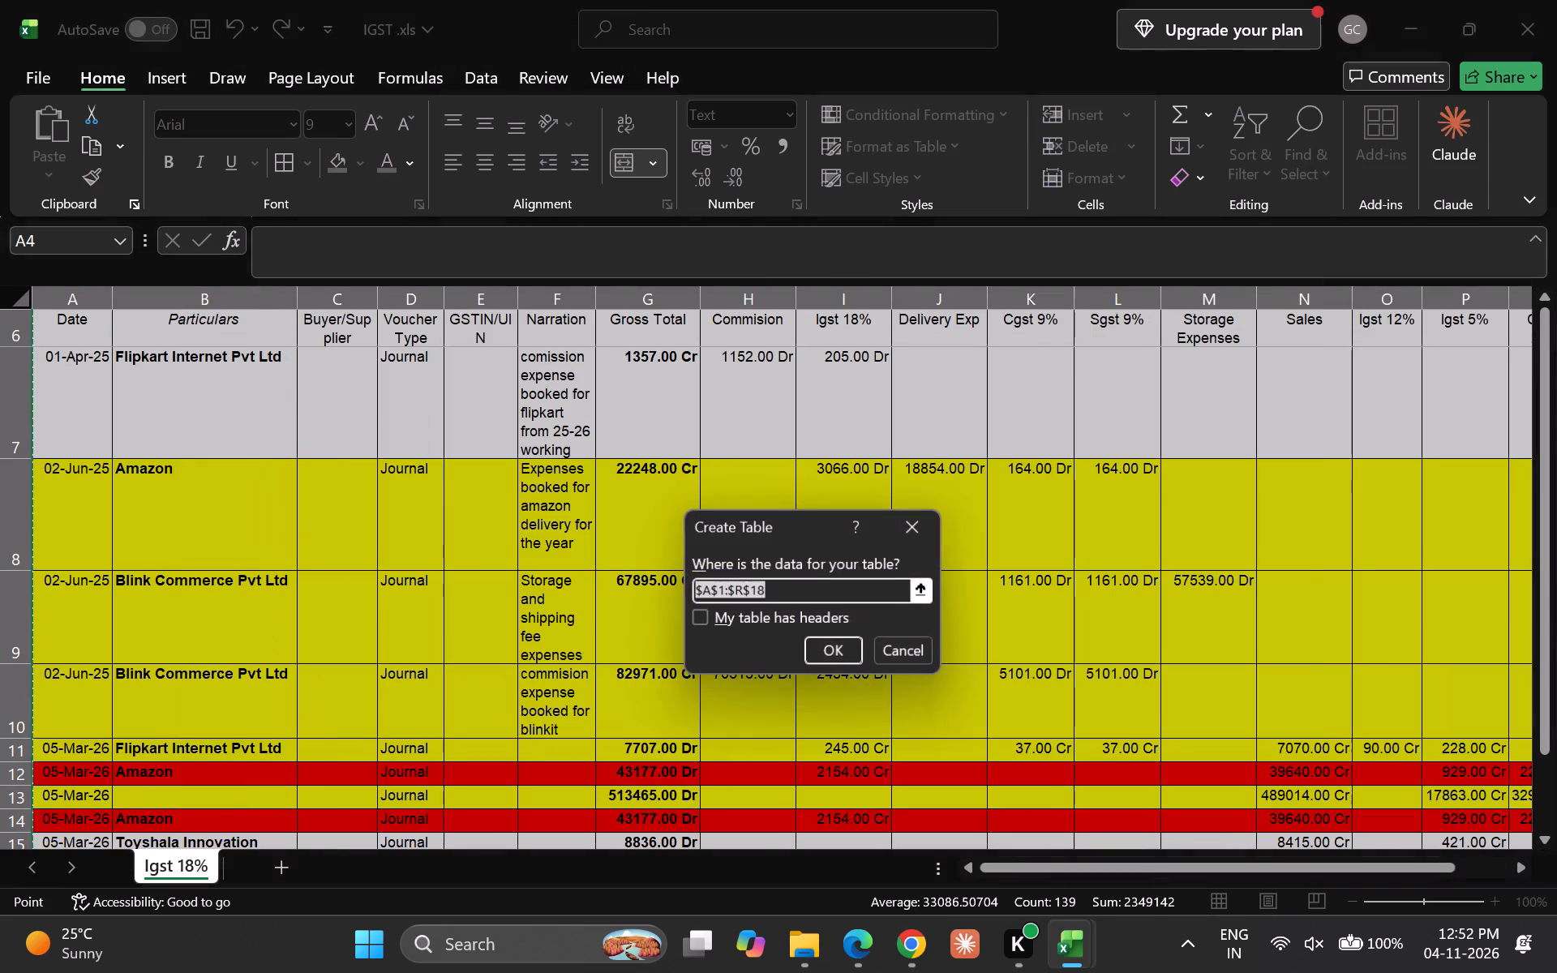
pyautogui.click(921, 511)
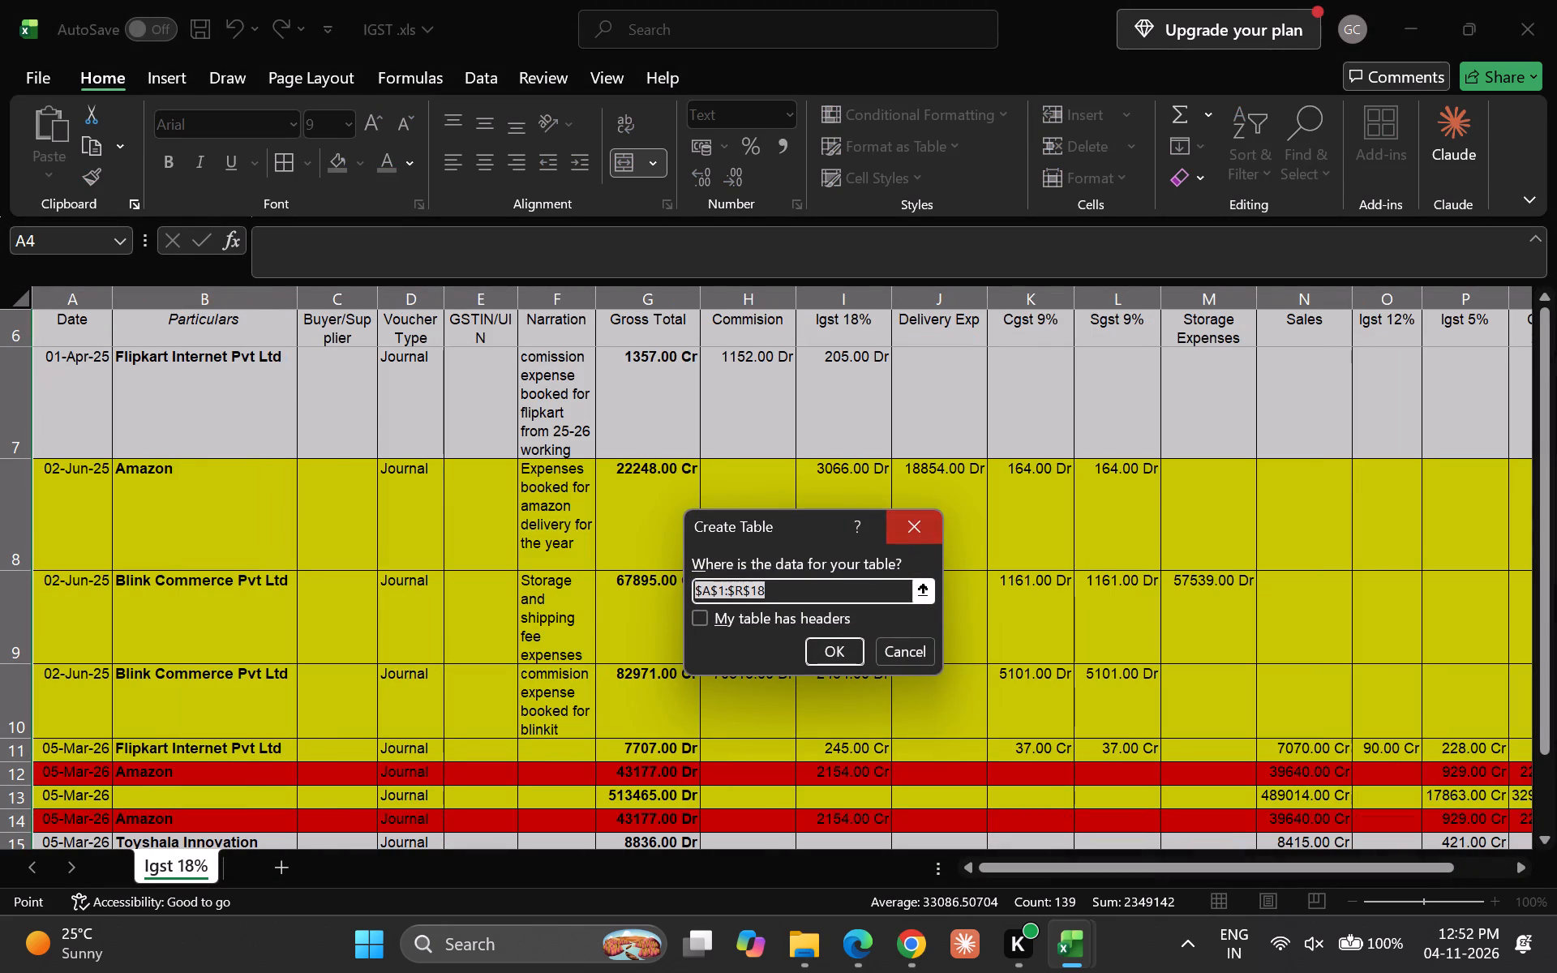
# Unfreeze the sheet's panes.
pyautogui.click(665, 427)
pyautogui.press('Up')
pyautogui.press('Up')
pyautogui.press('Left')
pyautogui.press('Left')
pyautogui.press('Left')
pyautogui.press('Left')
pyautogui.press('Left')
pyautogui.press('Left')
pyautogui.press('Left')
pyautogui.press('Left')
pyautogui.press('Left')
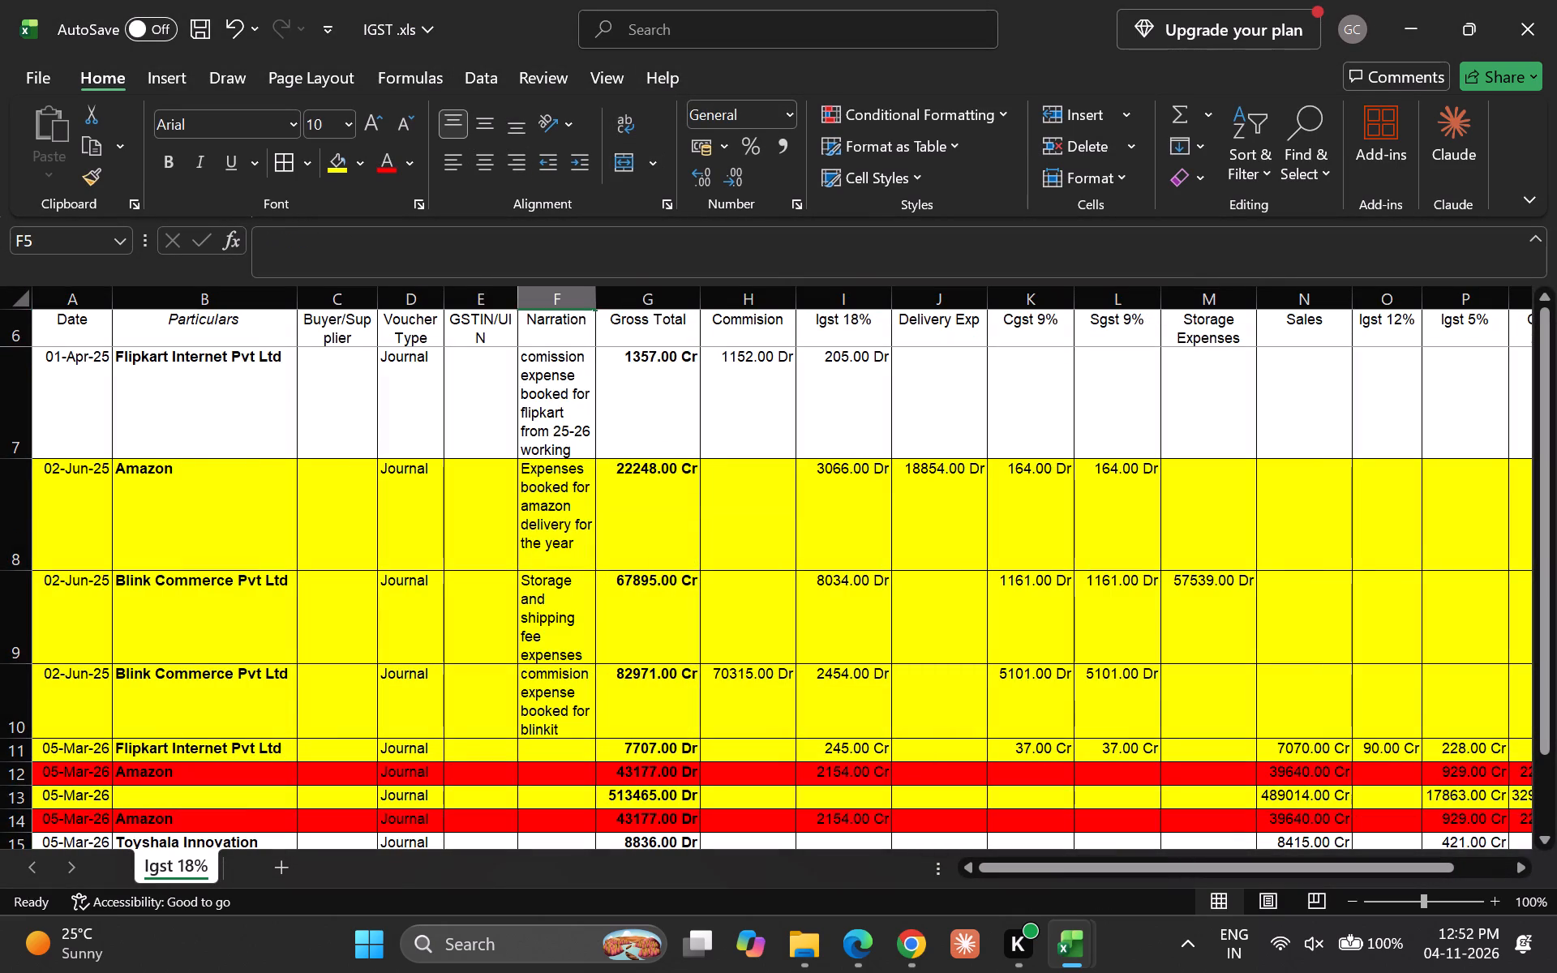
pyautogui.press('Down')
pyautogui.press('Down')
pyautogui.press('Up')
pyautogui.press('Up')
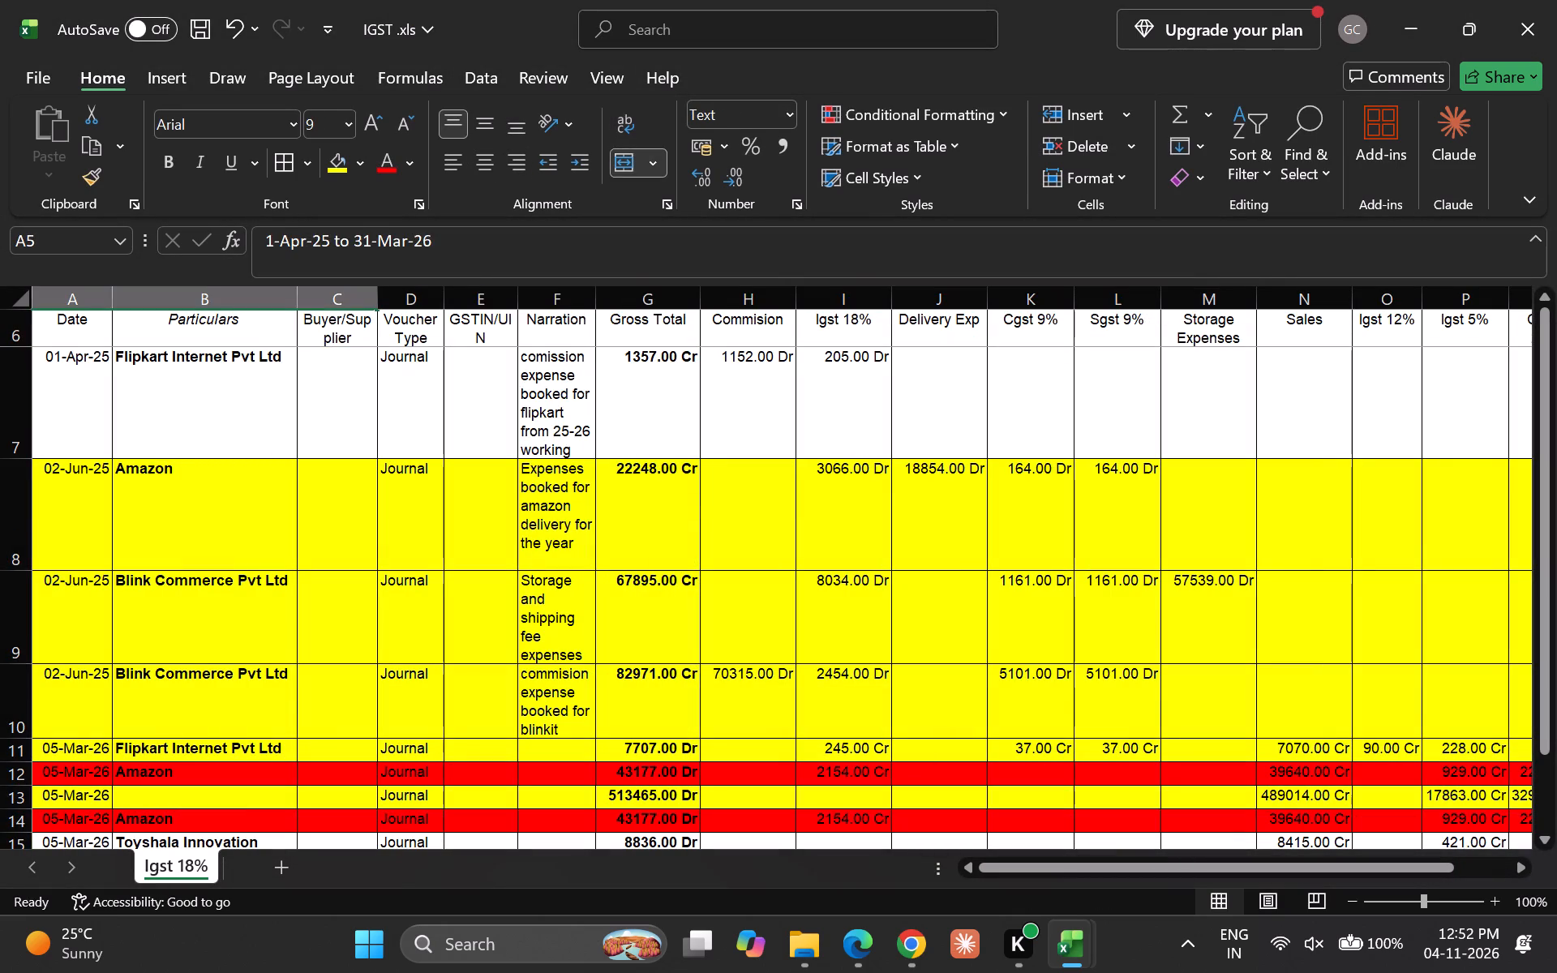
pyautogui.press('Down')
pyautogui.press('Down')
pyautogui.press('w')
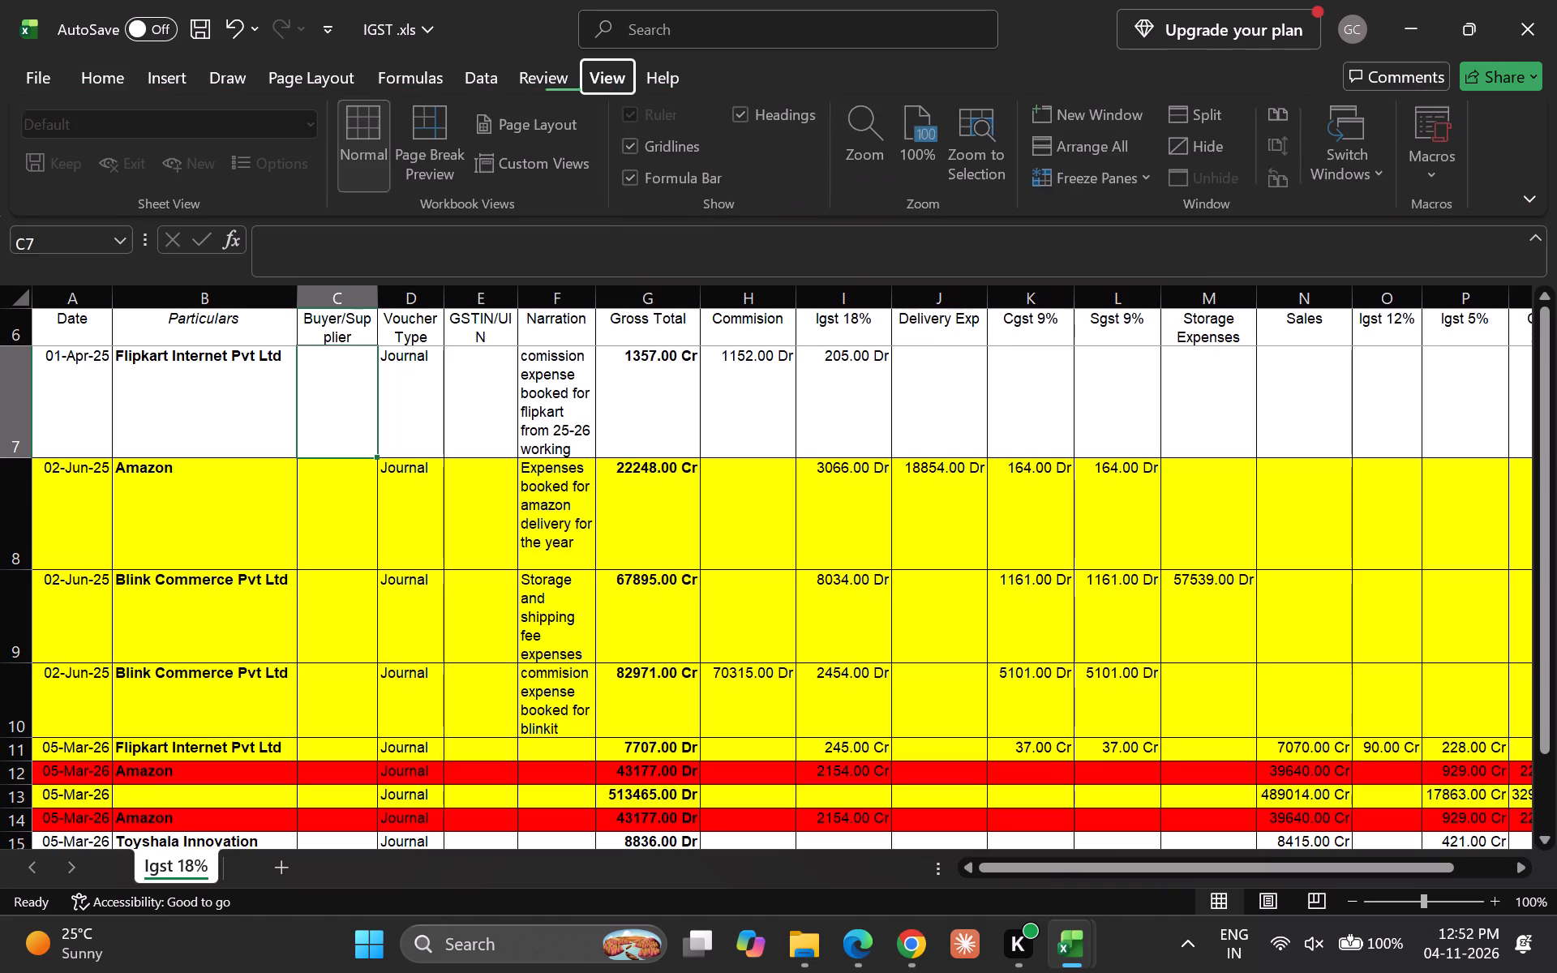
pyautogui.press('f')
pyautogui.press('f')
# Delete rows 1 to 5, which hold the company name, ledger title and period, above the column headers.
pyautogui.press('Down')
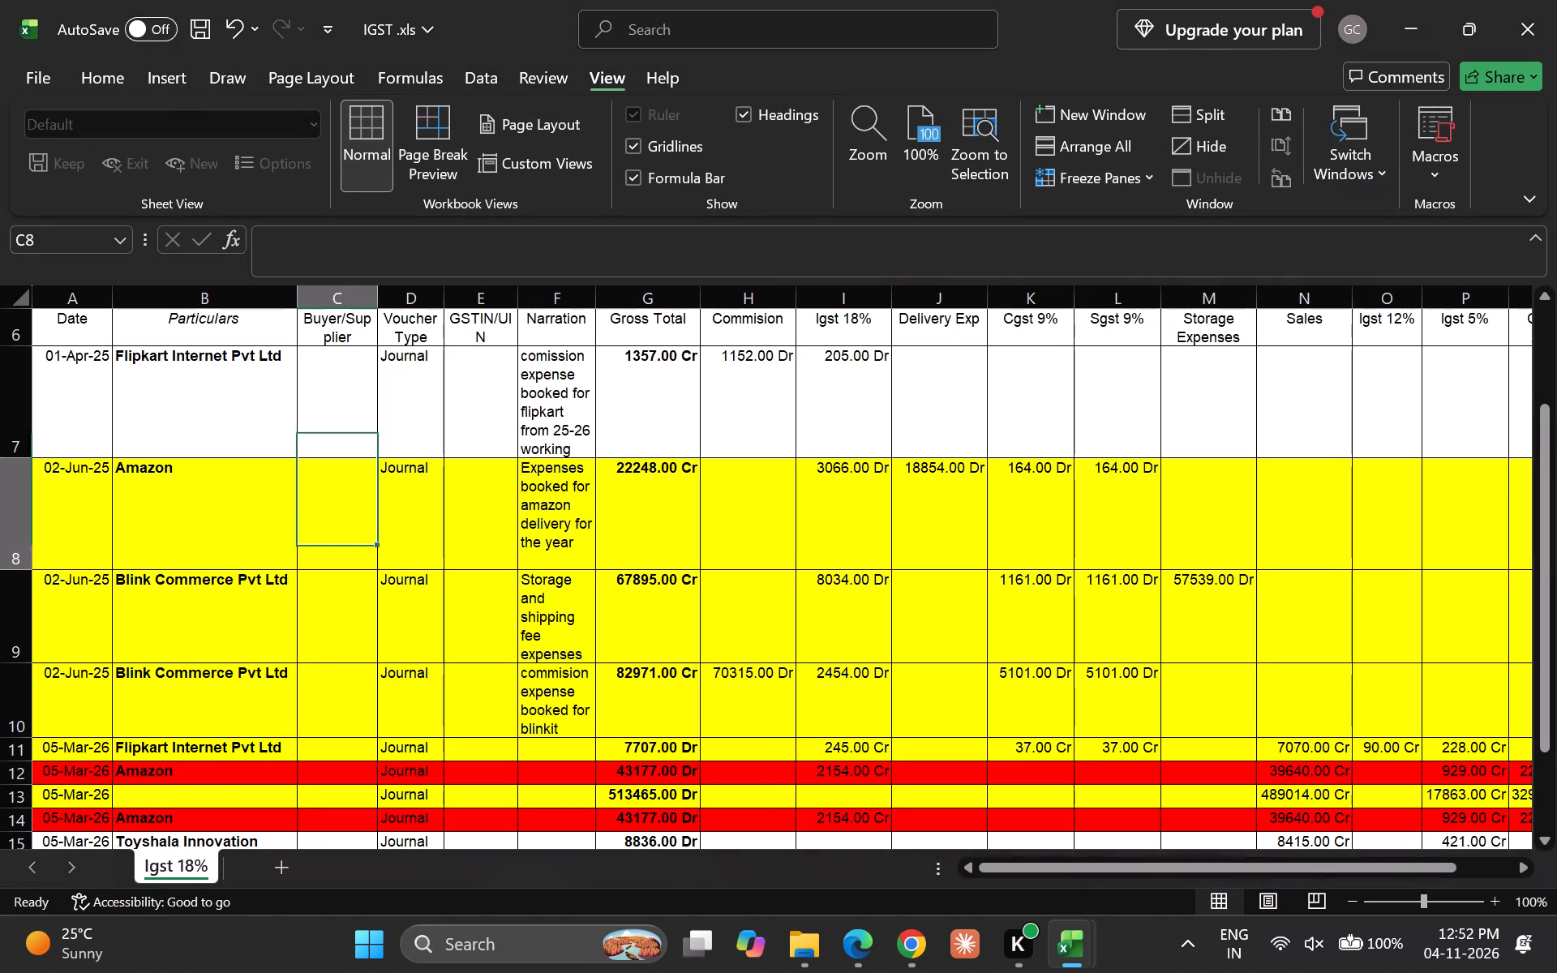
pyautogui.press('Up')
pyautogui.press('Up')
pyautogui.press('Up')
pyautogui.press('Up')
pyautogui.press('Up')
pyautogui.press('Up')
pyautogui.press('Up')
pyautogui.press('Up')
pyautogui.press('Up')
pyautogui.press('Up')
pyautogui.hotkey('shift', 'Down')
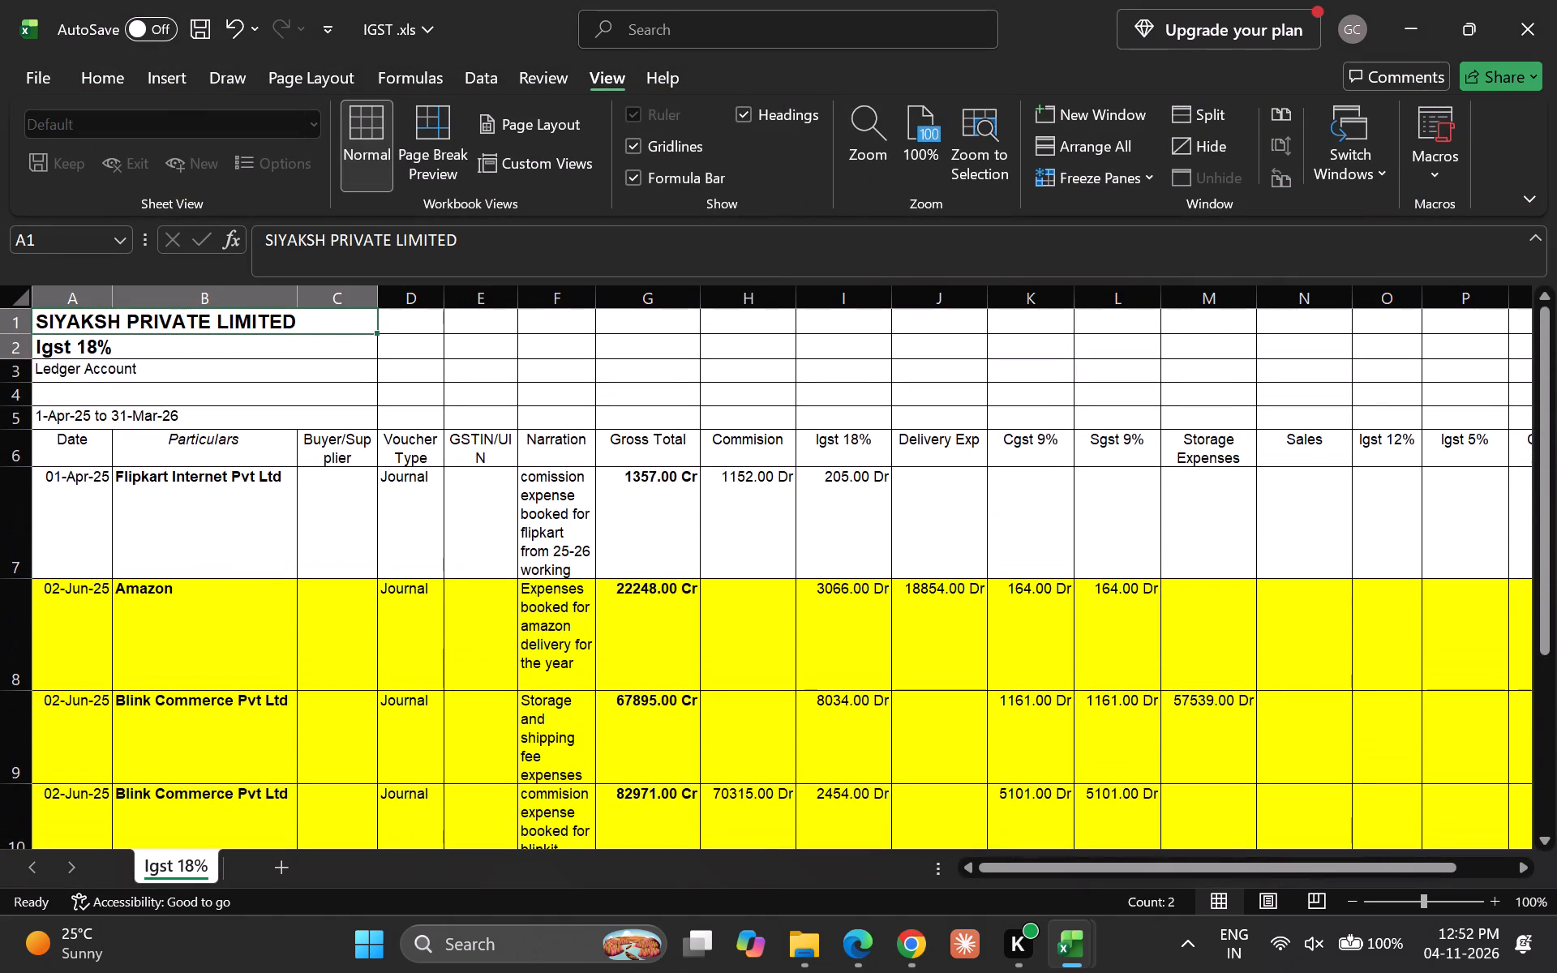
pyautogui.hotkey('shift', 'Down')
pyautogui.hotkey('shift', 'Down')
pyautogui.hotkey('shift', 'Down')
pyautogui.hotkey('shift', 'space')
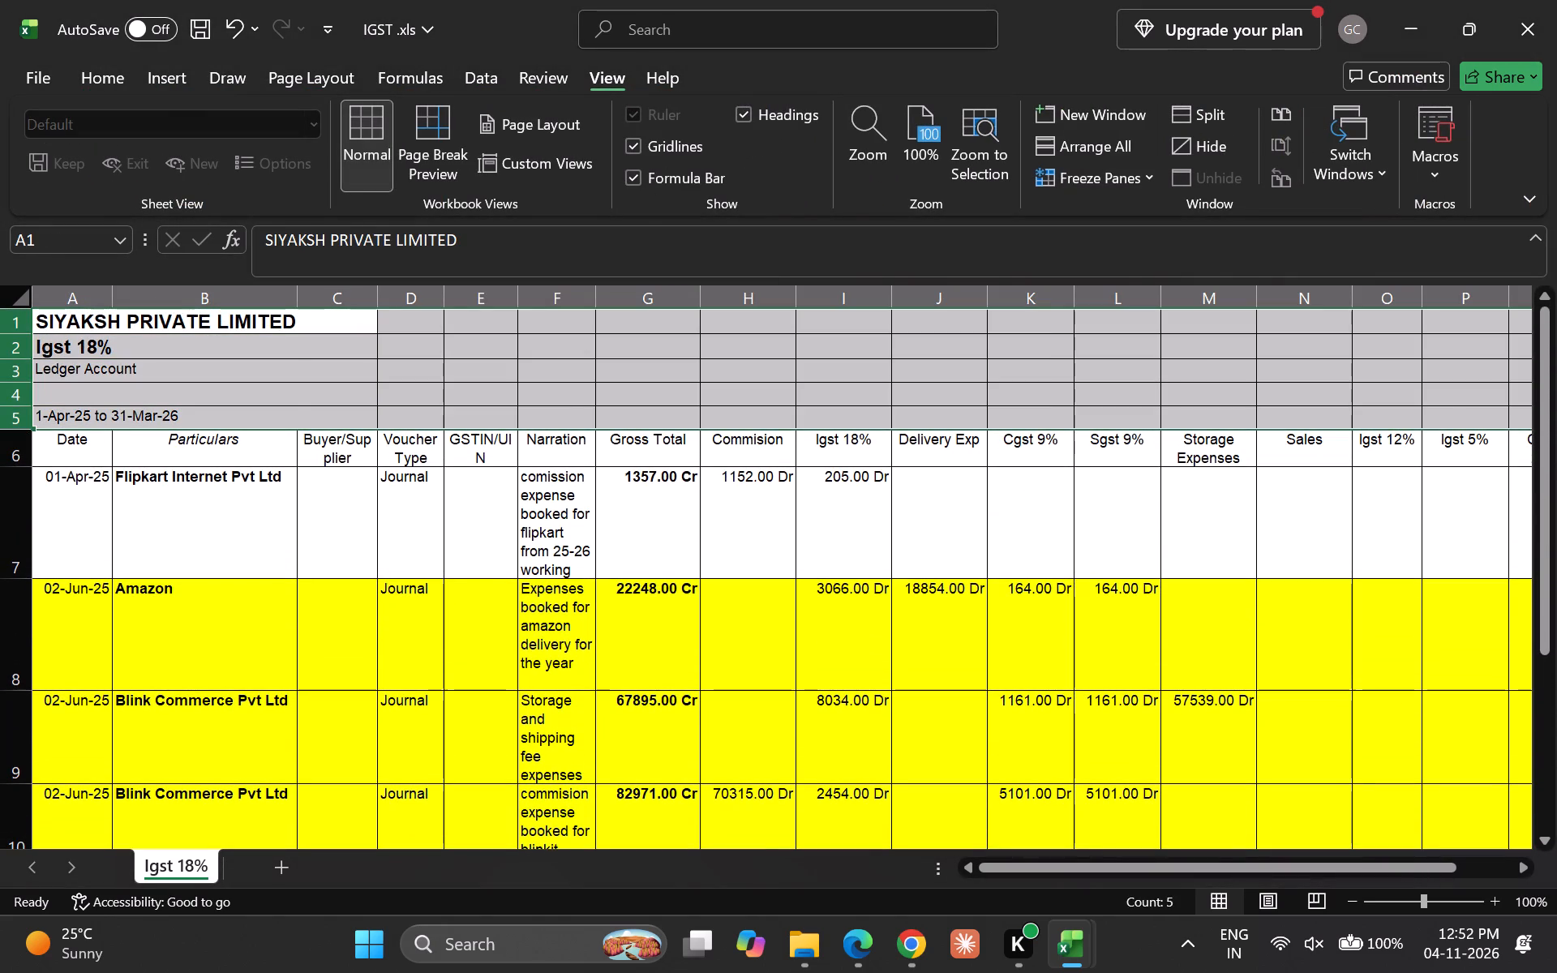
pyautogui.hotkey('ctrl', '-')
# Add filters to the header row of the combined journal table.
pyautogui.press('Down')
pyautogui.press('Up')
pyautogui.press('Up')
pyautogui.hotkey('ctrl', 'a')
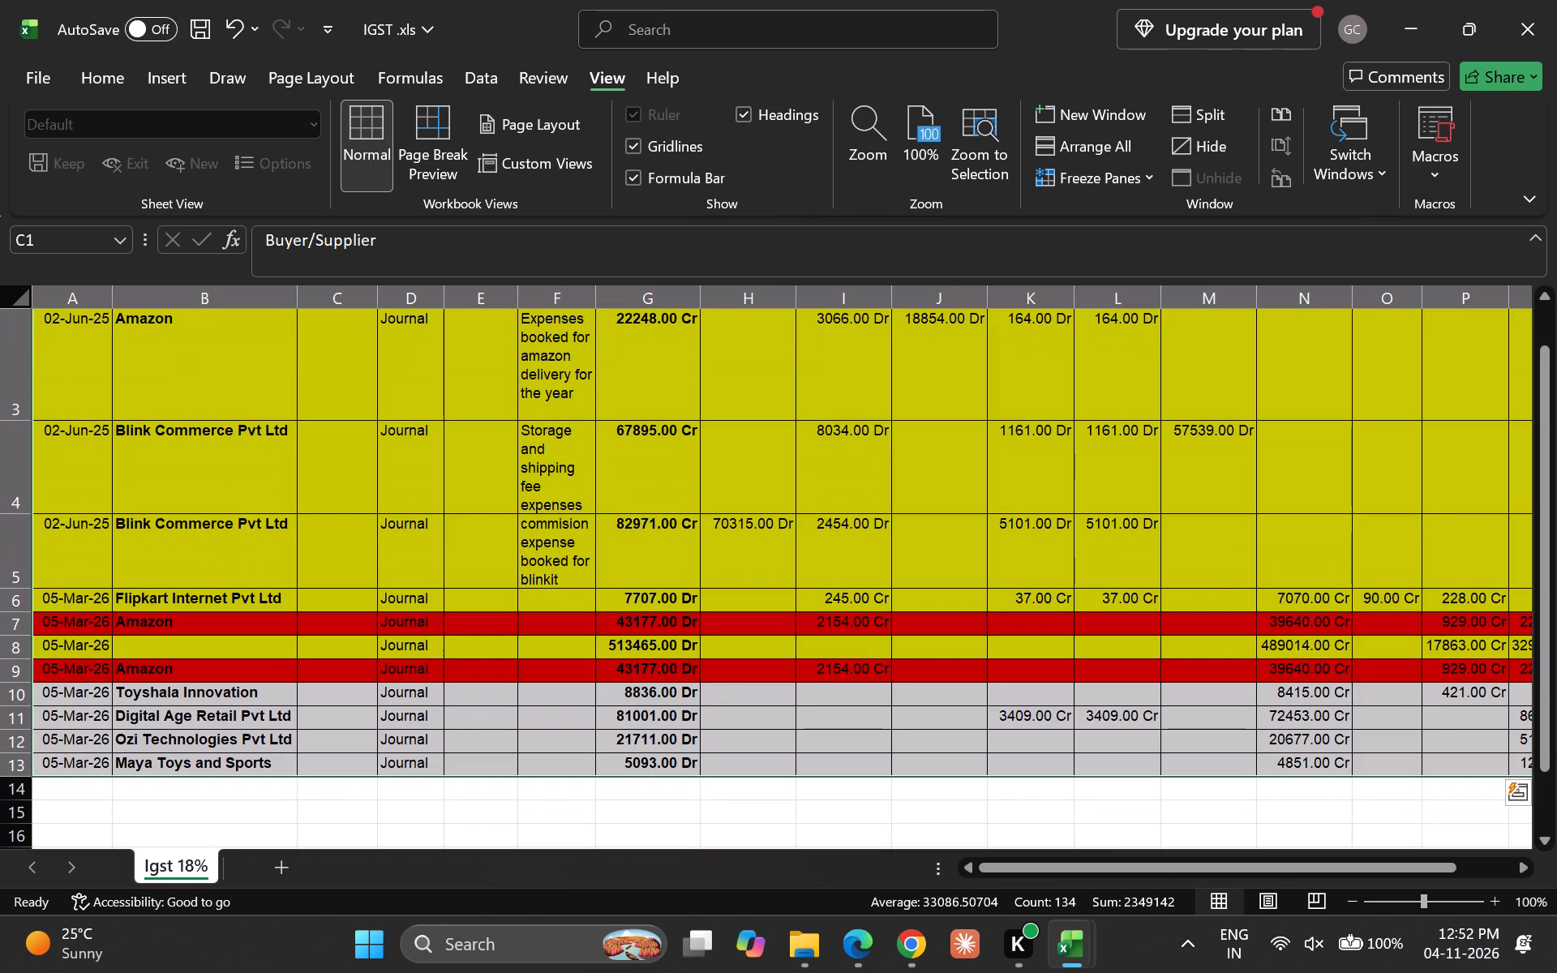
pyautogui.hotkey('ctrl', 'shift', 'l')
pyautogui.press('Up')
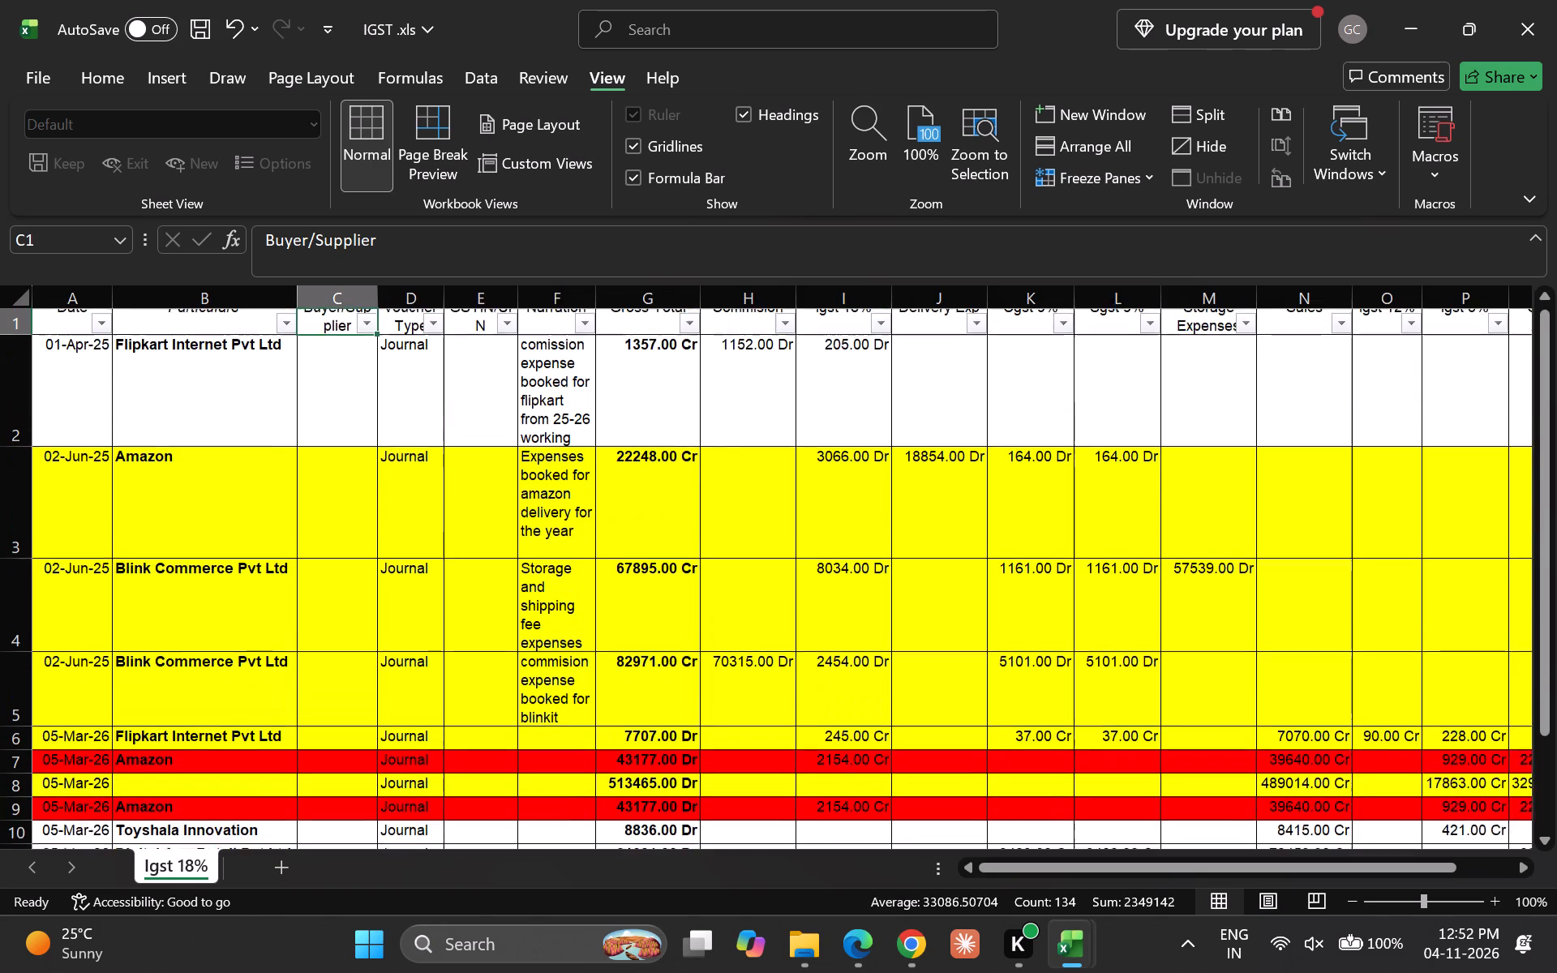
# AutoFit the column widths across the whole journal table.
pyautogui.press('Up')
pyautogui.press('Up')
pyautogui.hotkey('ctrl', 'a')
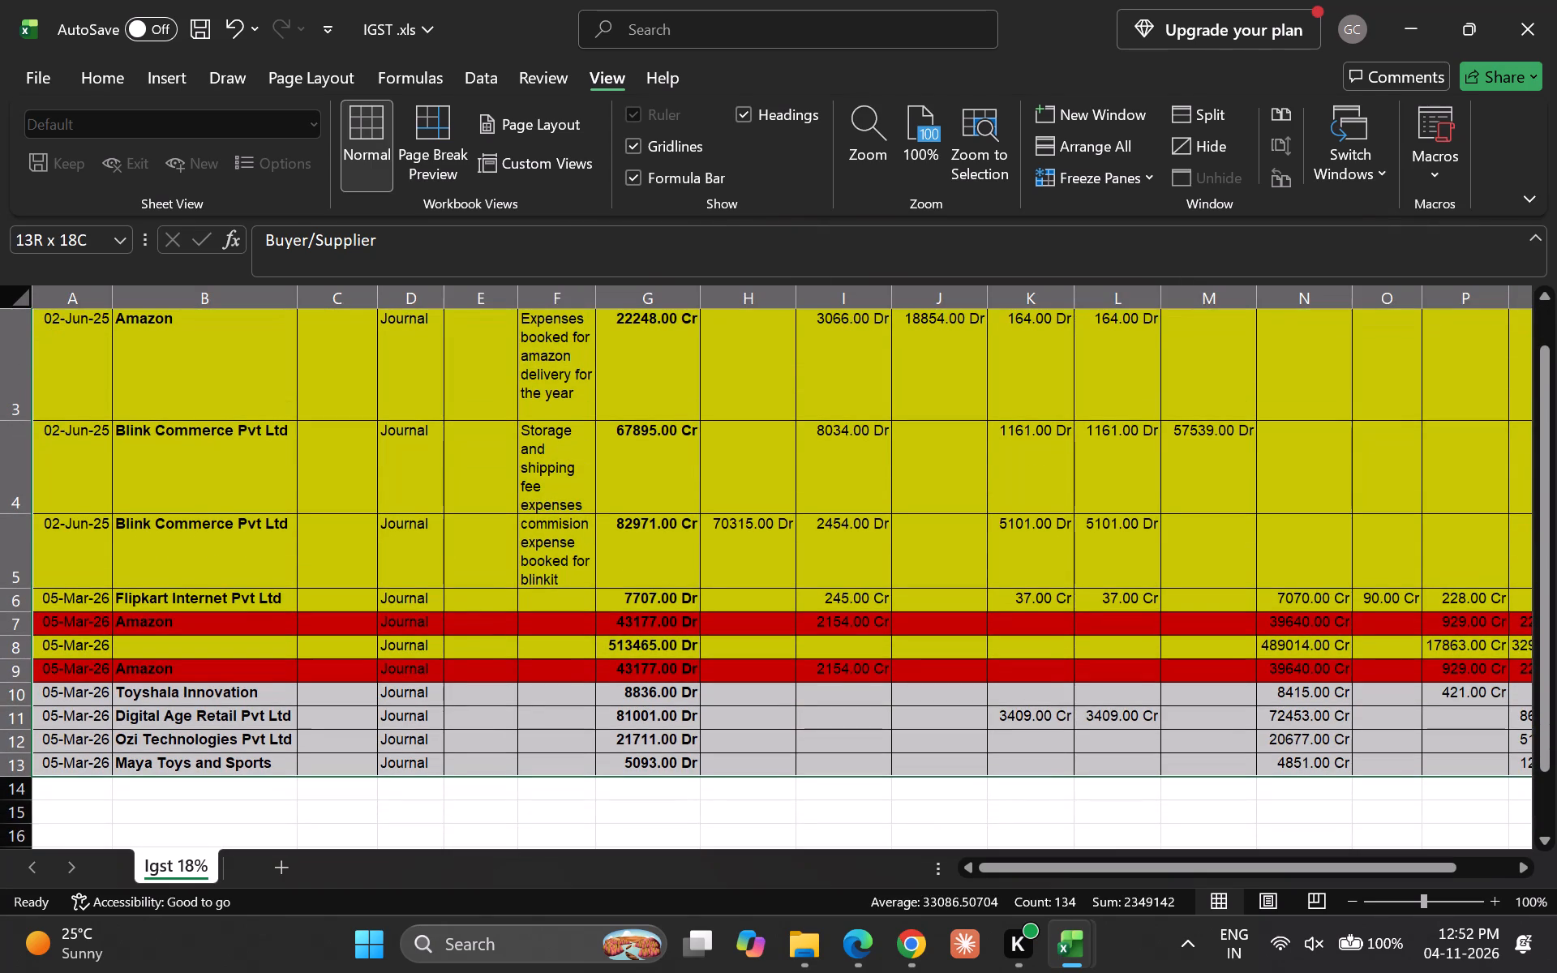
pyautogui.write('hoi')
pyautogui.press('Down')
pyautogui.press('Up')
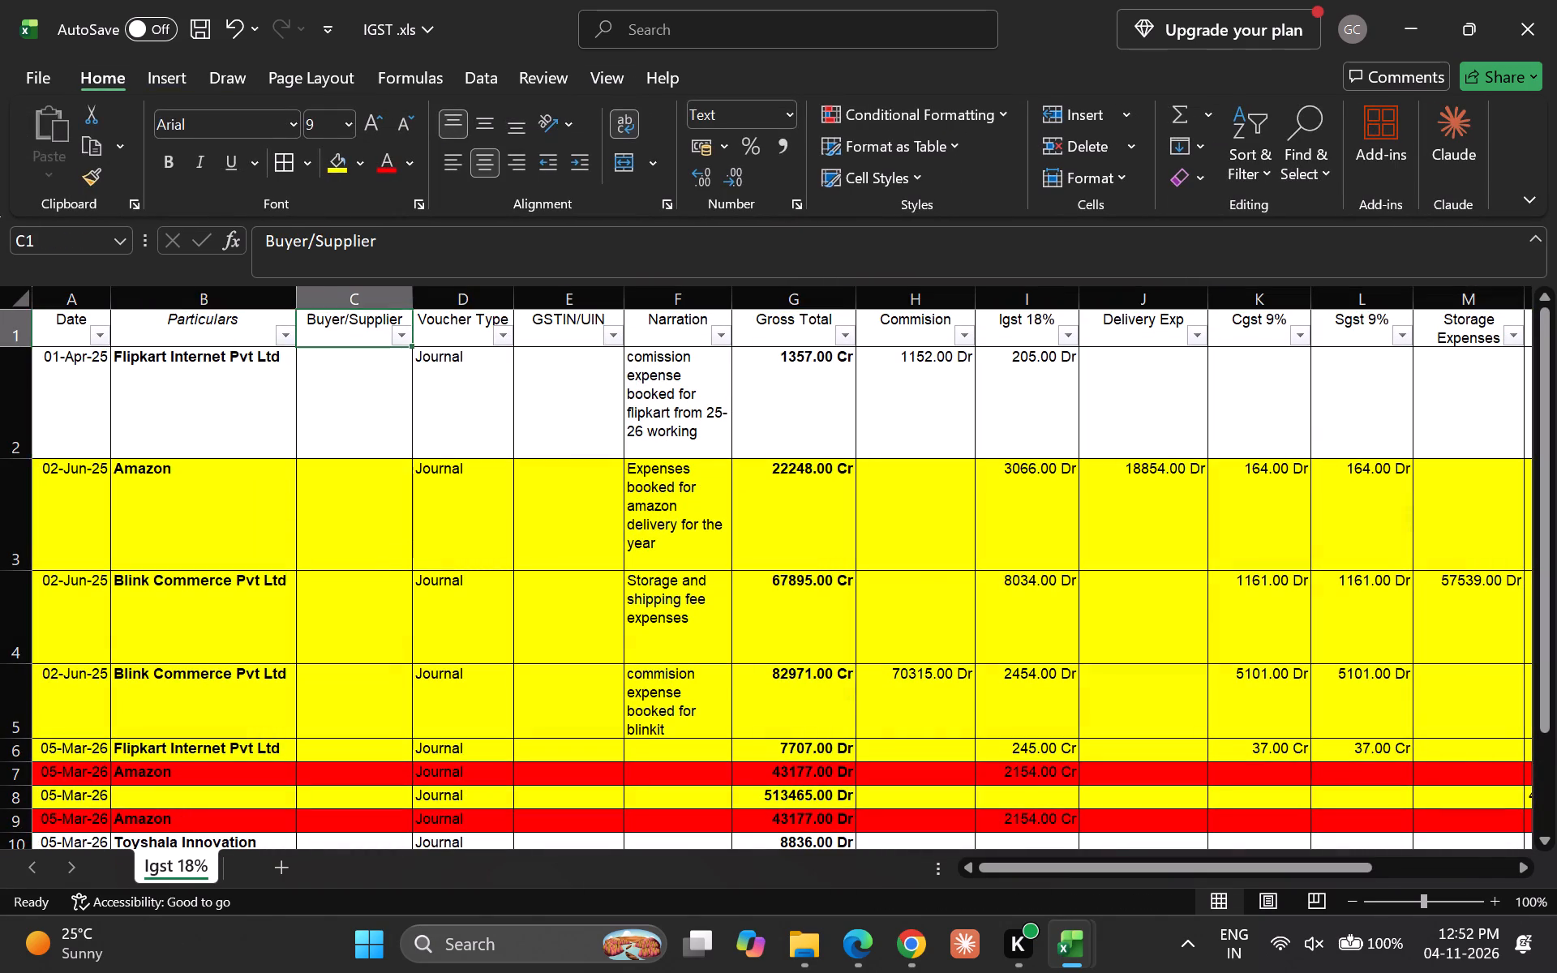
# Filter the Particulars column by the yellow cell colour.
pyautogui.press('Left')
pyautogui.hotkey('alt', 'Down')
pyautogui.press('Down')
pyautogui.press('Down')
pyautogui.press('Down')
pyautogui.press('Down')
pyautogui.press('Down')
pyautogui.press('Down')
pyautogui.press('Right')
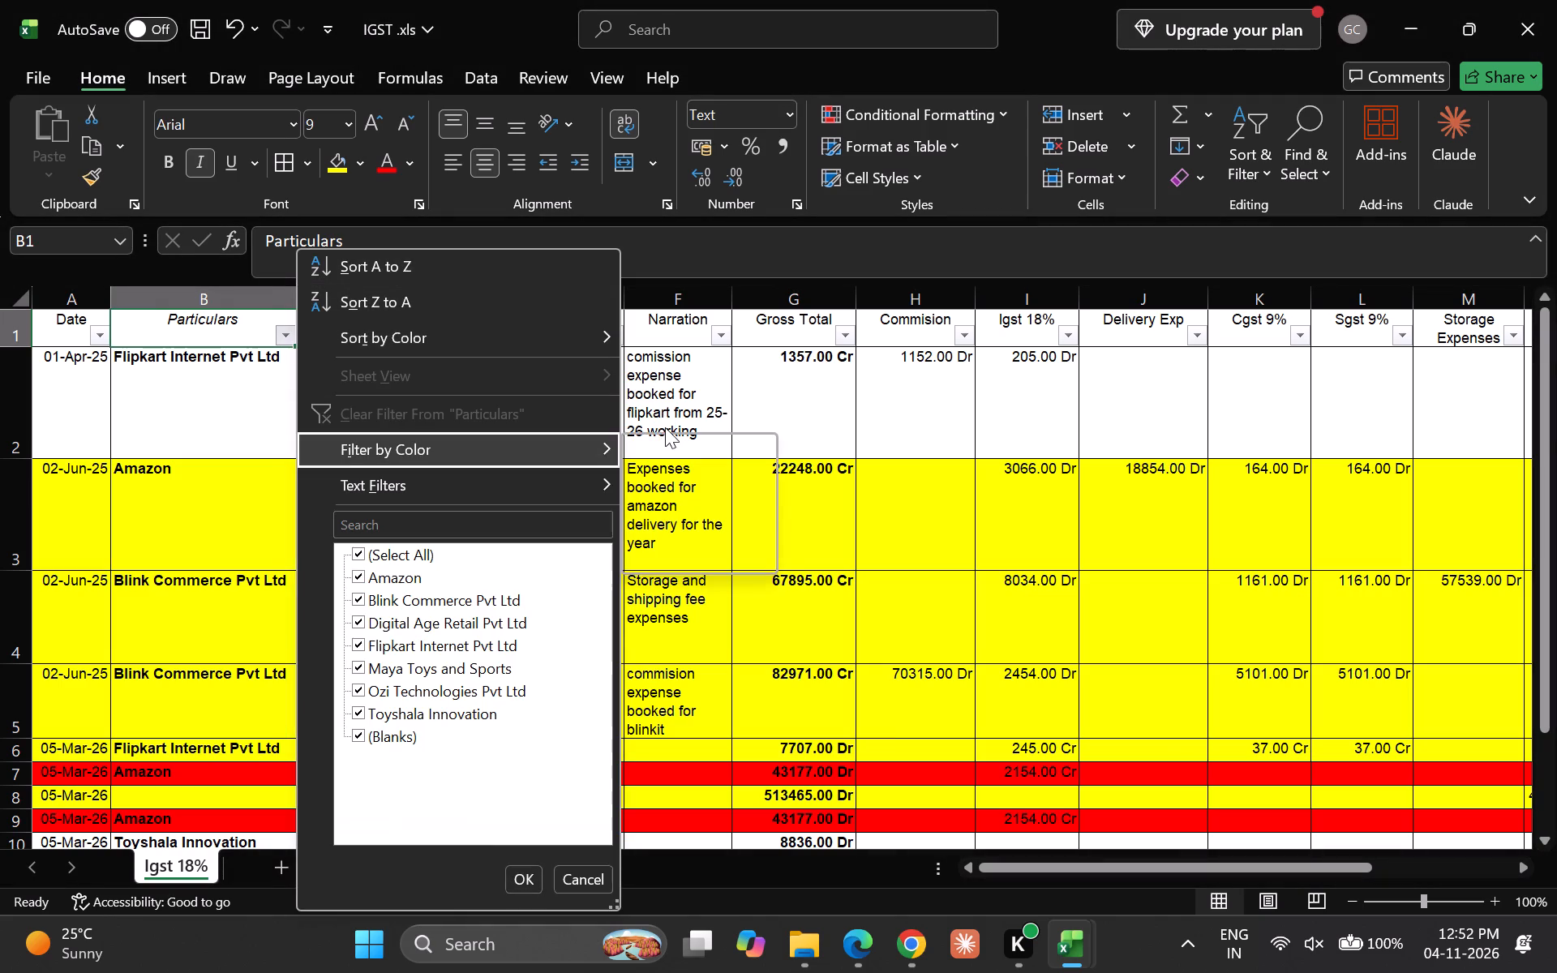
pyautogui.press('Up')
pyautogui.press('Down')
pyautogui.press('Return')
pyautogui.press('Down')
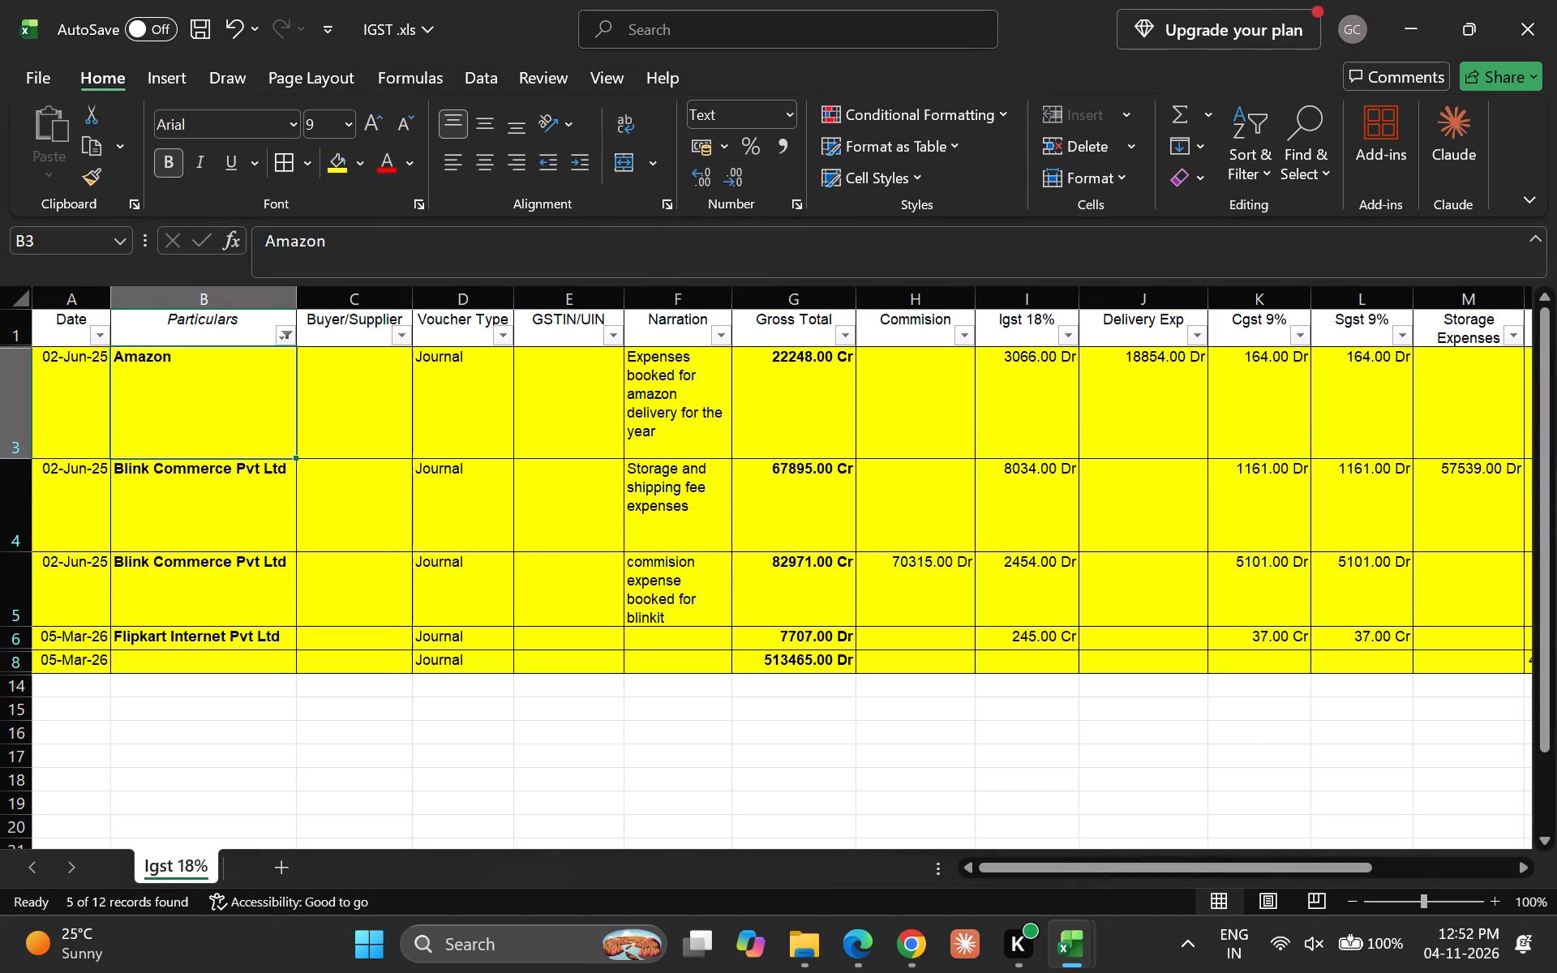
# Remove the yellow fill from all the filtered journal rows by setting them to No Fill.
pyautogui.hotkey('shift', 'space')
pyautogui.hotkey('shift', 'Down')
pyautogui.hotkey('shift', 'Down')
pyautogui.hotkey('shift', 'Down')
pyautogui.hotkey('shift', 'Down')
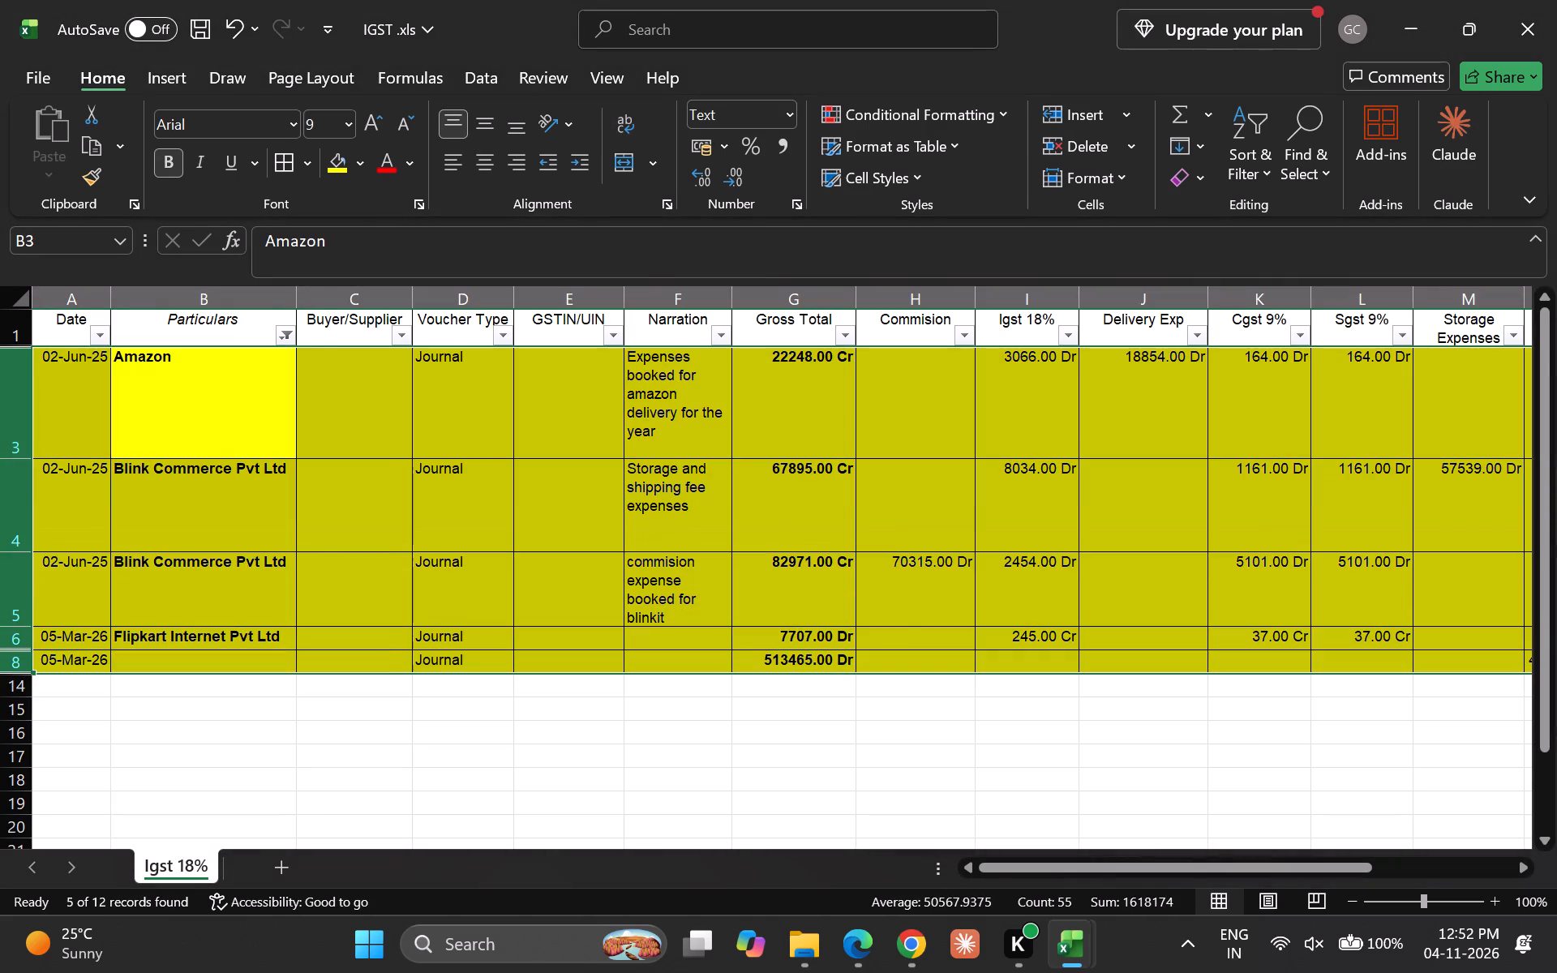
pyautogui.write('hhn')
# Clear the colour filter from the Particulars column.
pyautogui.press('Down')
pyautogui.press('Up')
pyautogui.press('Up')
pyautogui.press('Up')
pyautogui.hotkey('alt', 'Down')
pyautogui.press('Down')
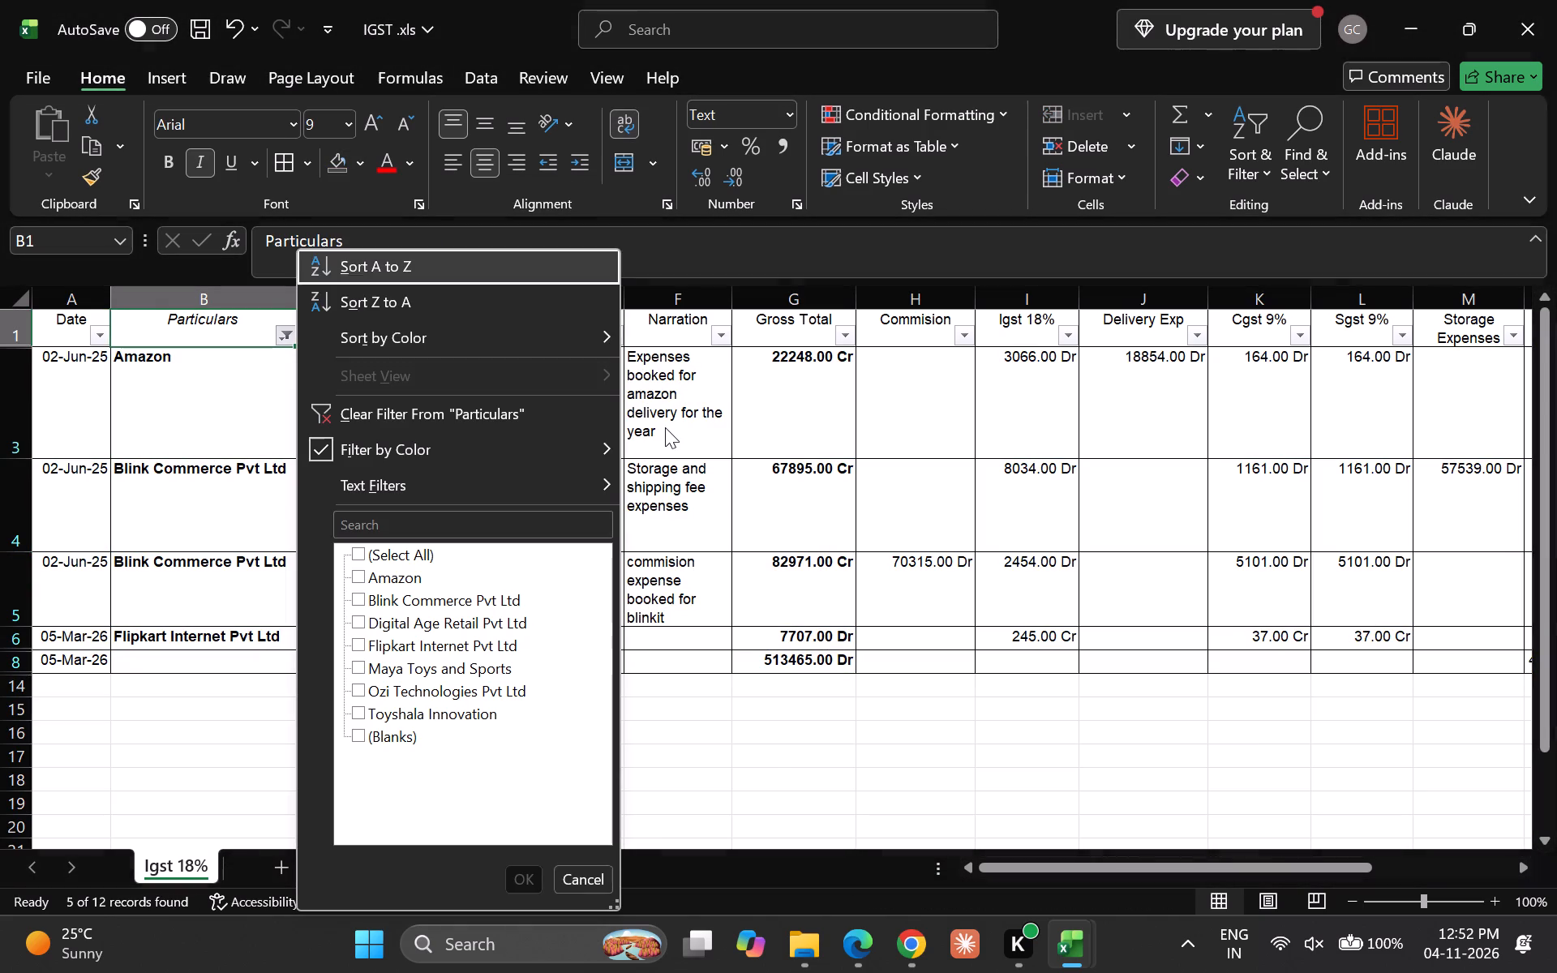
pyautogui.press('Down')
pyautogui.press('Down')
pyautogui.press('Down')
pyautogui.press('Down')
pyautogui.press('Return')
pyautogui.press('Down')
pyautogui.press('Up')
pyautogui.press('Down')
pyautogui.press('Up')
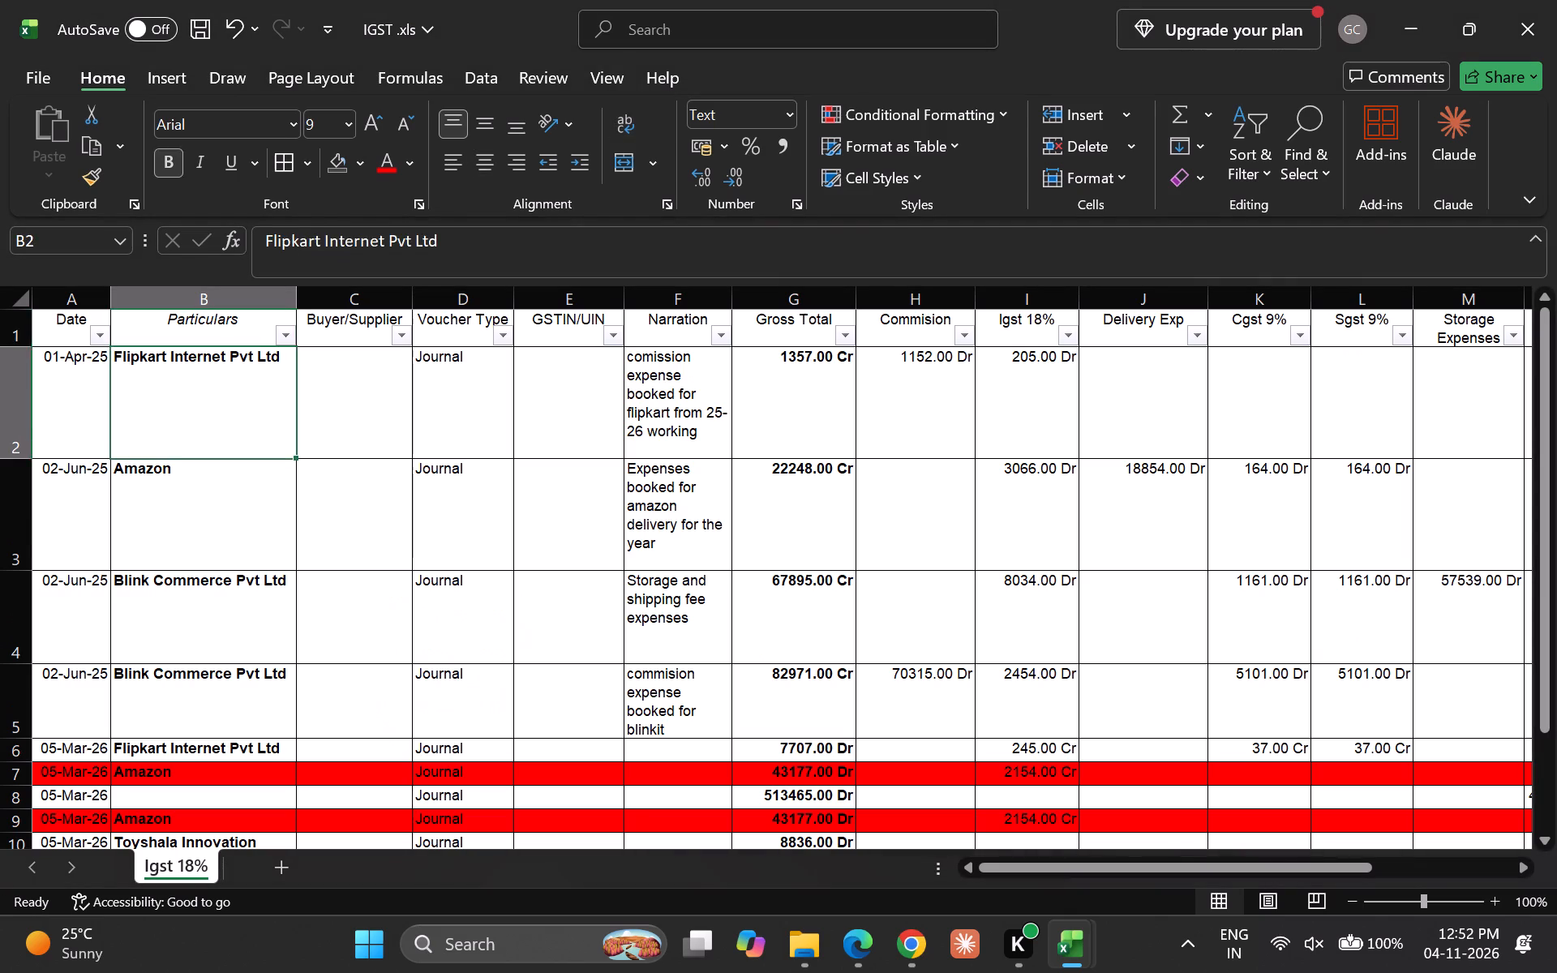
# Save the IGST.xls workbook.
pyautogui.hotkey('ctrl', 's')
pyautogui.hotkey('ctrl', 's')
# Switch to the CGST & SGST.xls workbook and close it without saving its changes.
pyautogui.hotkey('alt', 'Tab')
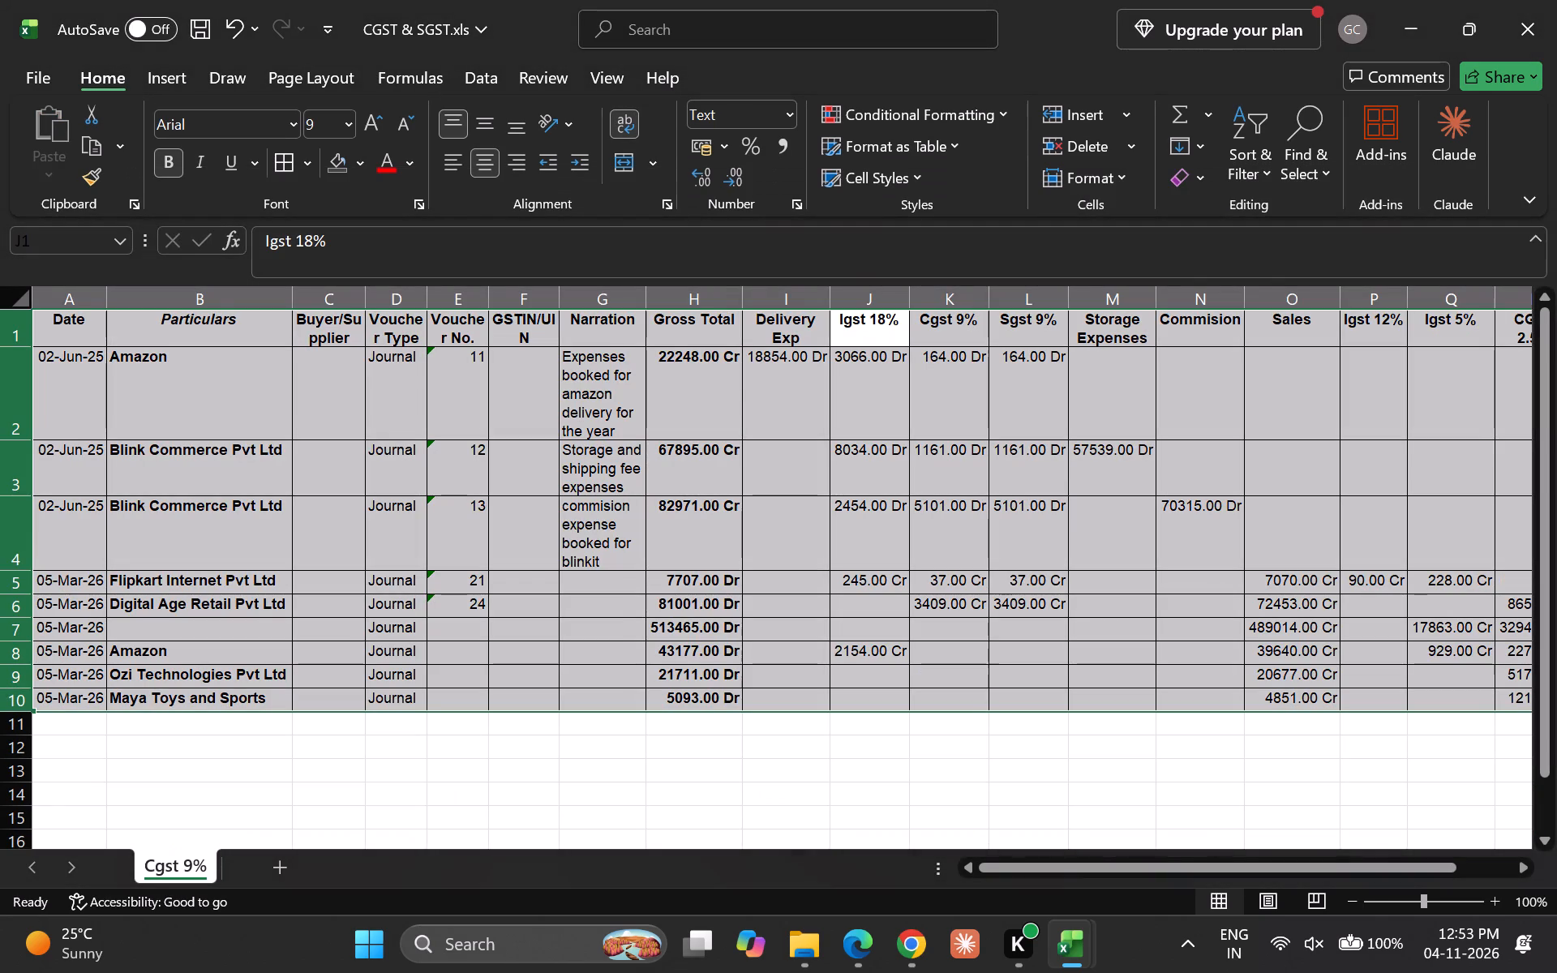
pyautogui.scroll(4, 897, 514)
pyautogui.click(1537, 0)
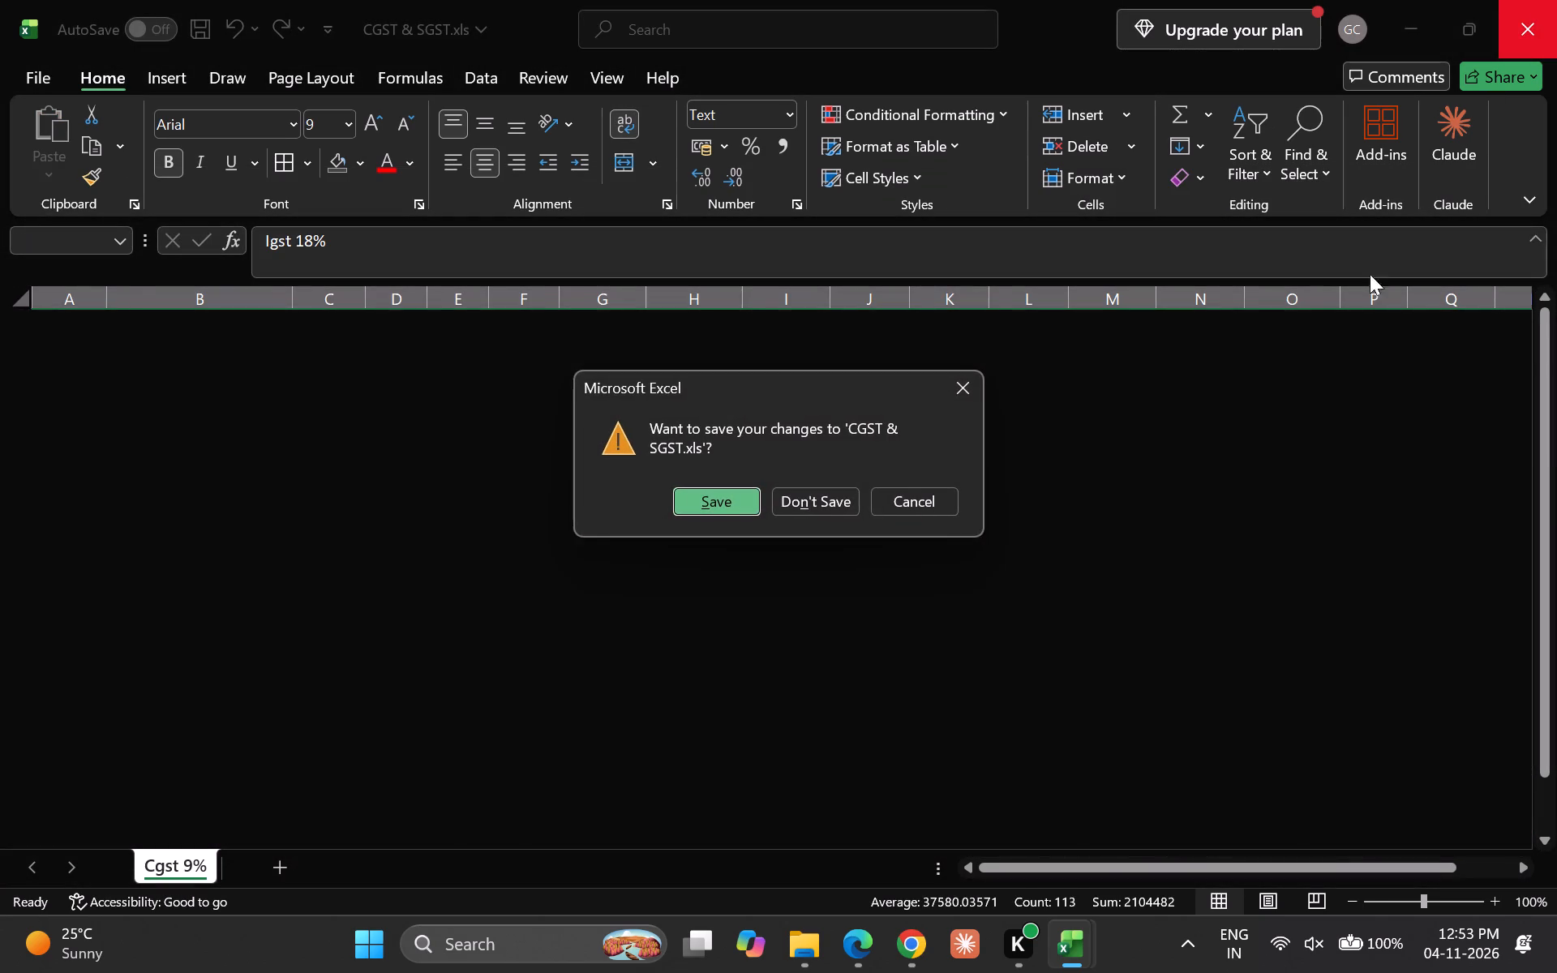
pyautogui.click(816, 502)
# Switch to File Explorer and delete CGST & SGST.xls from the Books Ledgers folder.
pyautogui.hotkey('alt', 'Tab')
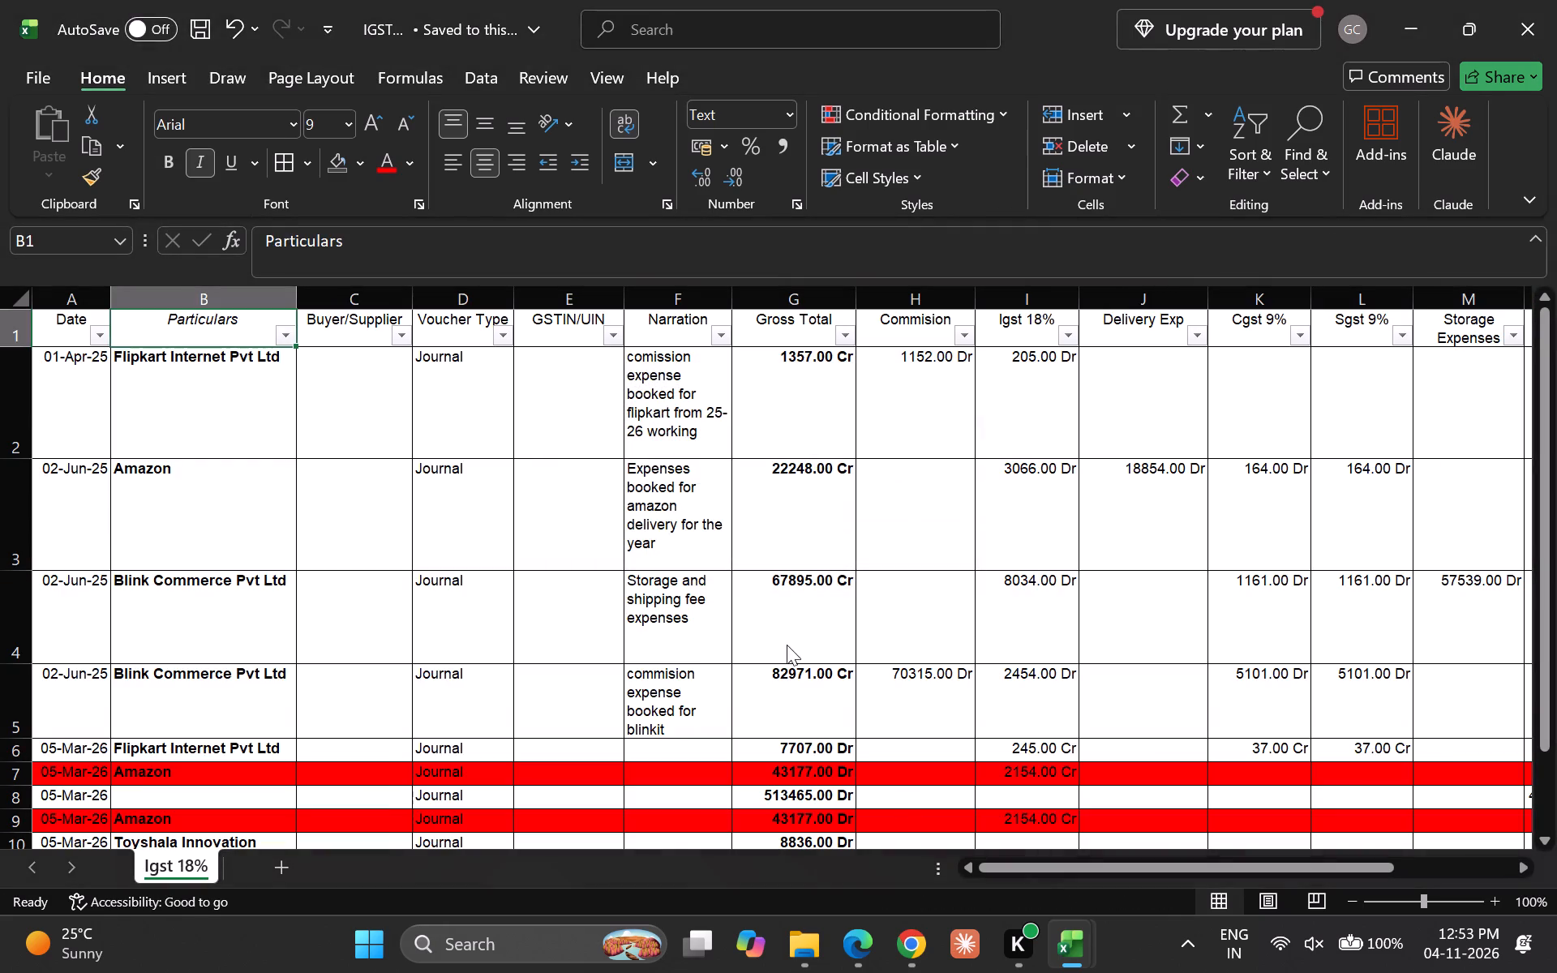
pyautogui.press('Down')
pyautogui.press('Up')
pyautogui.press('Down')
pyautogui.press('Up')
pyautogui.press('Down')
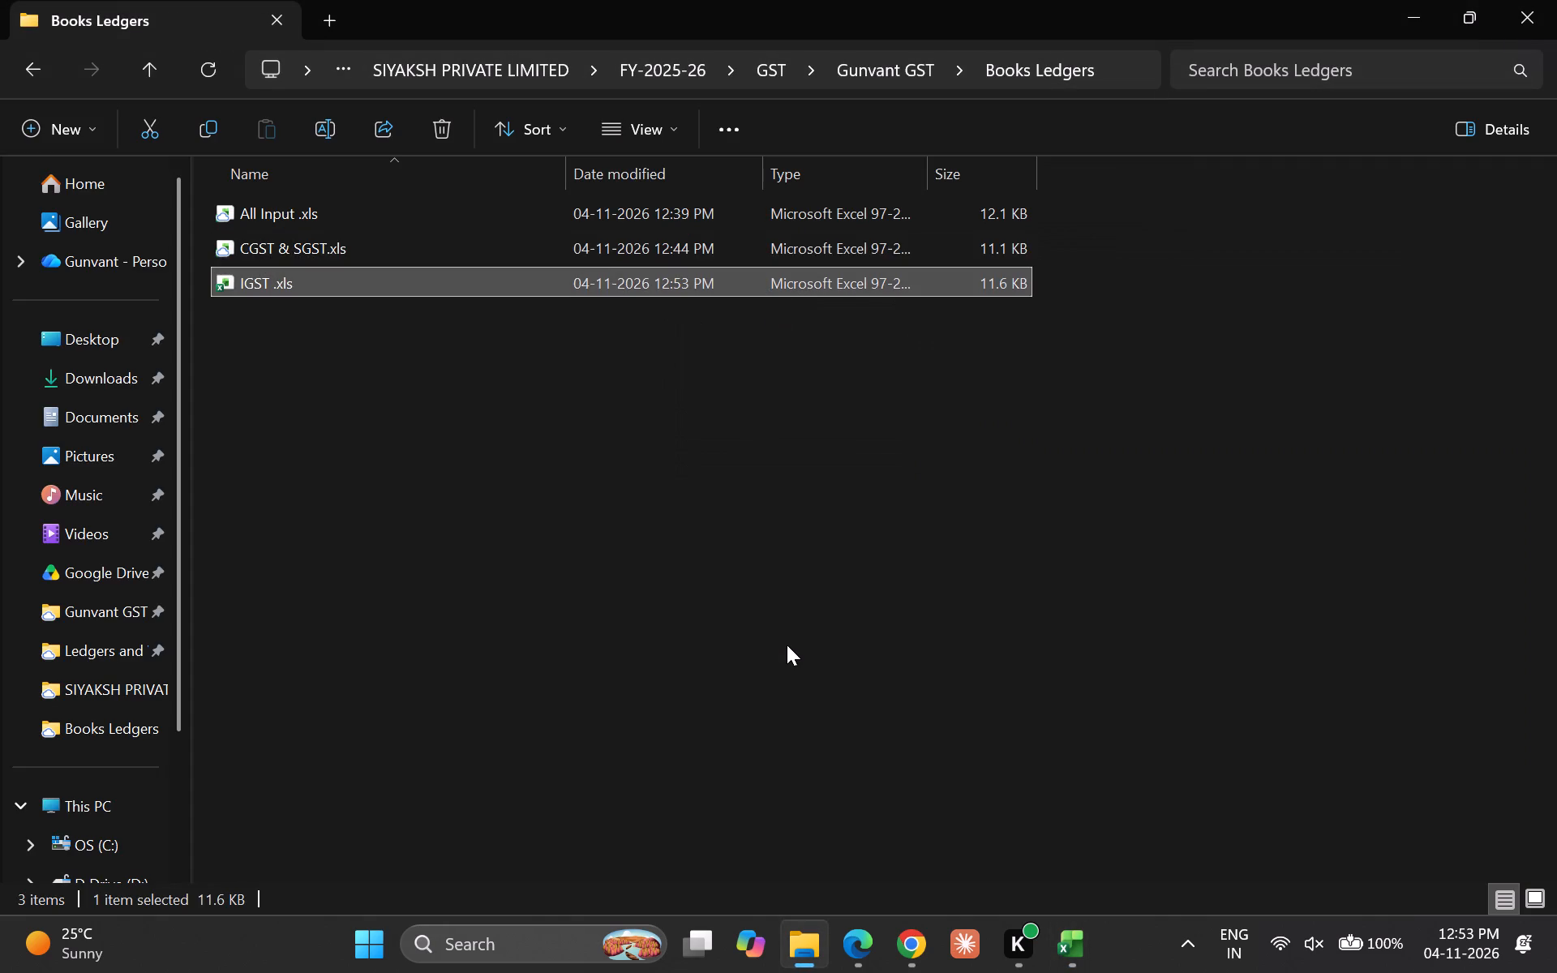
pyautogui.press('Down')
pyautogui.press('Up')
pyautogui.press('Down')
pyautogui.press('Up')
pyautogui.press('Up')
pyautogui.press('Down')
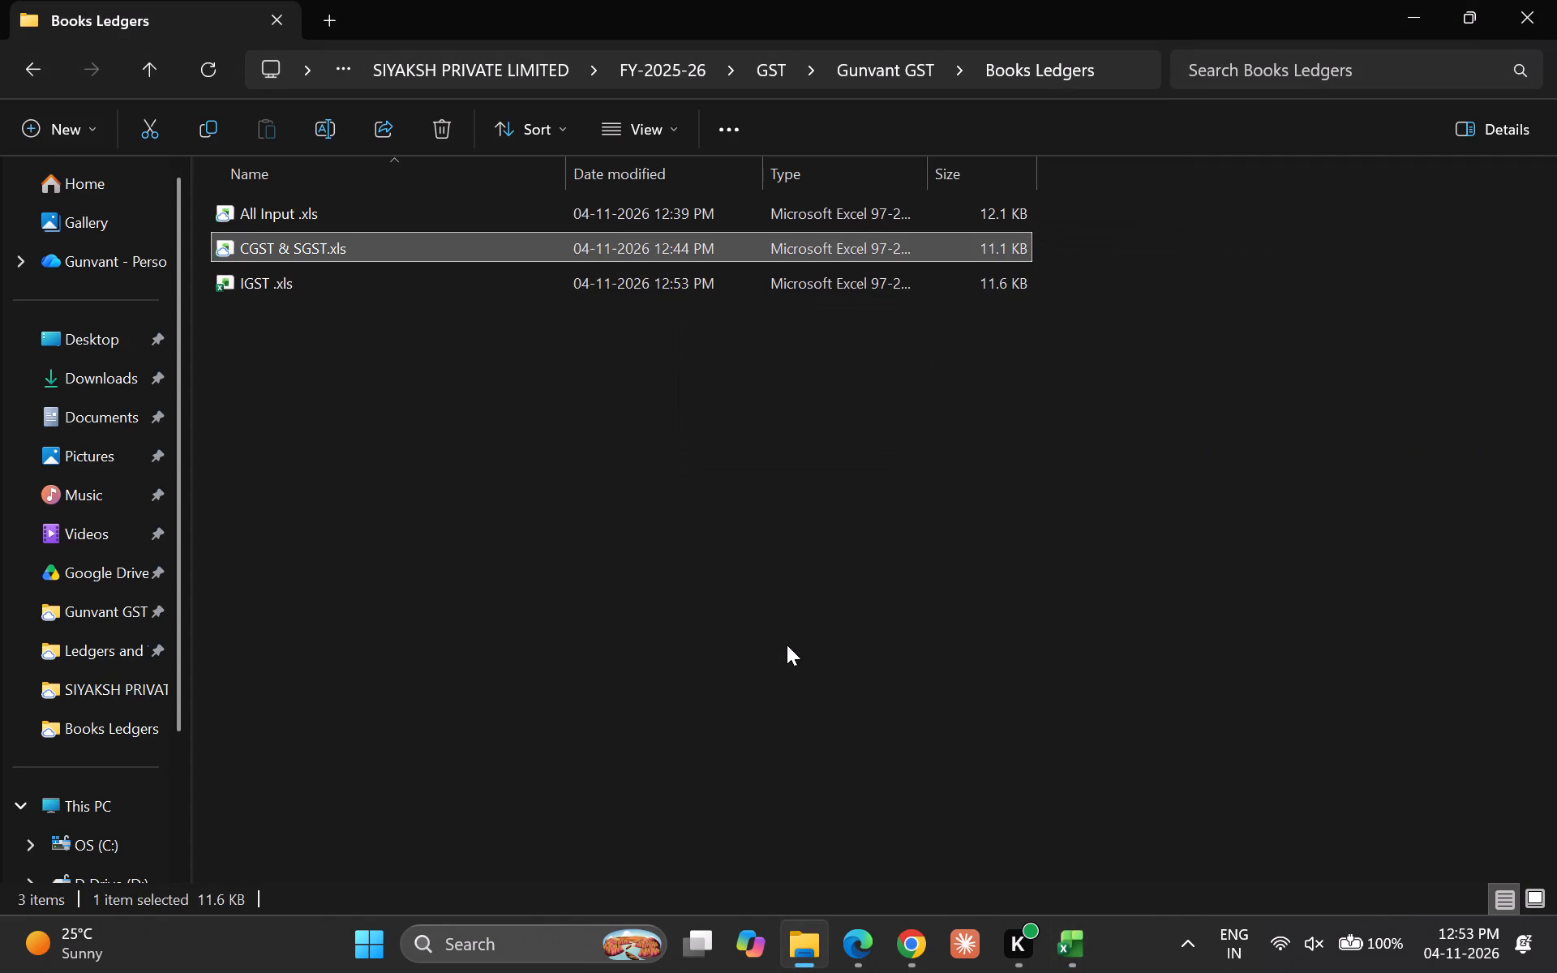
pyautogui.press('Down')
pyautogui.press('Up')
pyautogui.press('Delete')
pyautogui.press('Down')
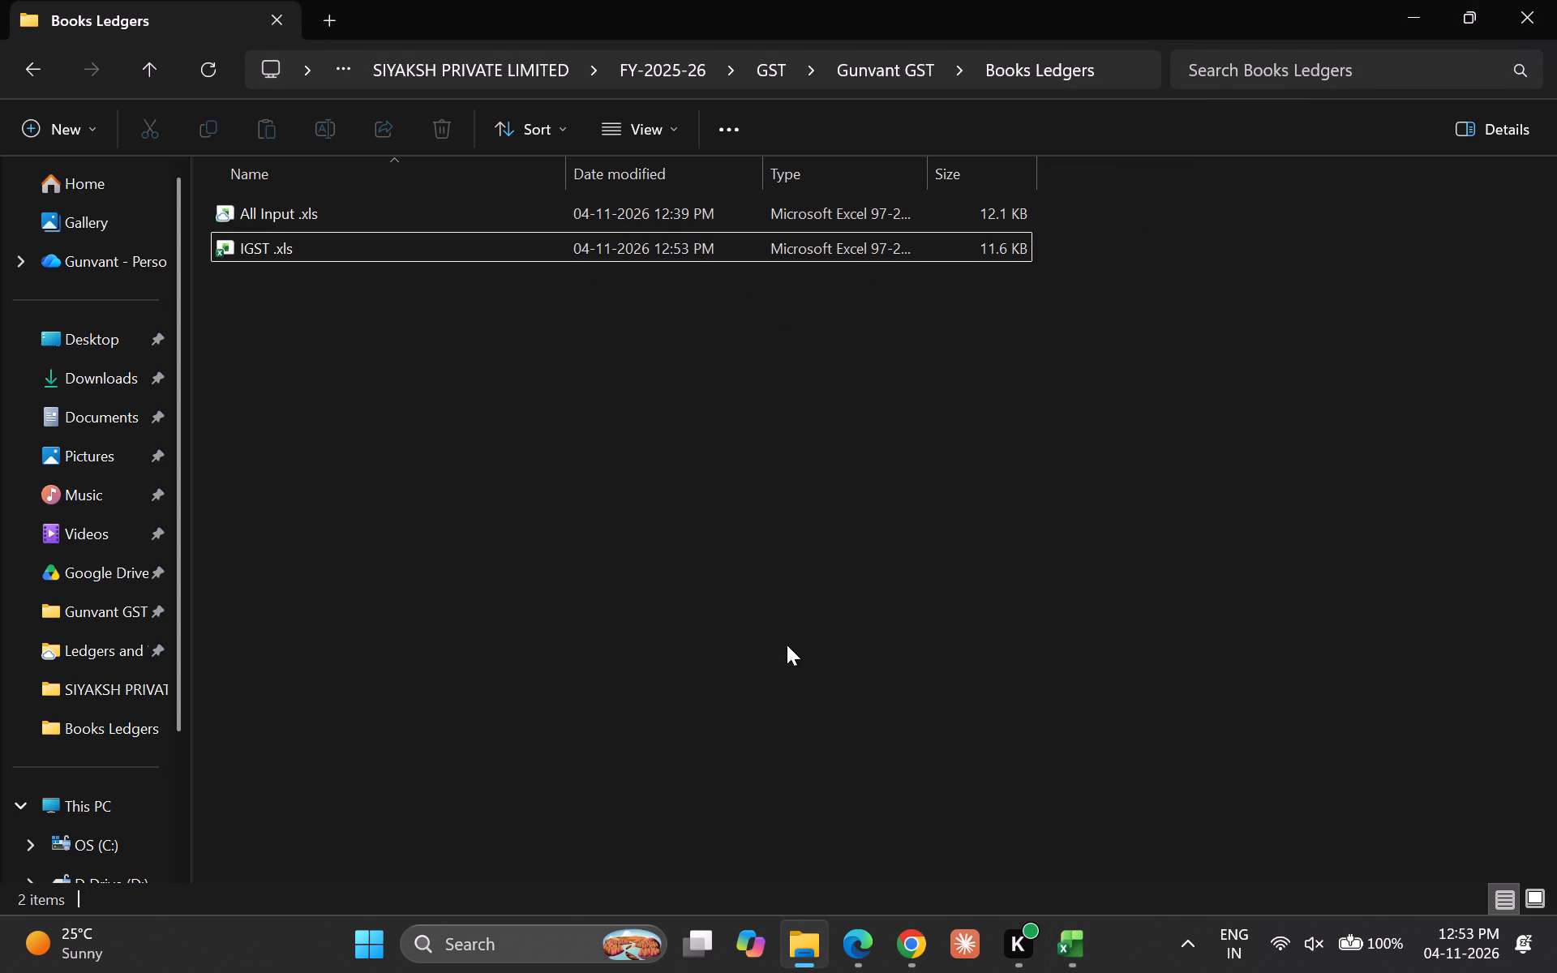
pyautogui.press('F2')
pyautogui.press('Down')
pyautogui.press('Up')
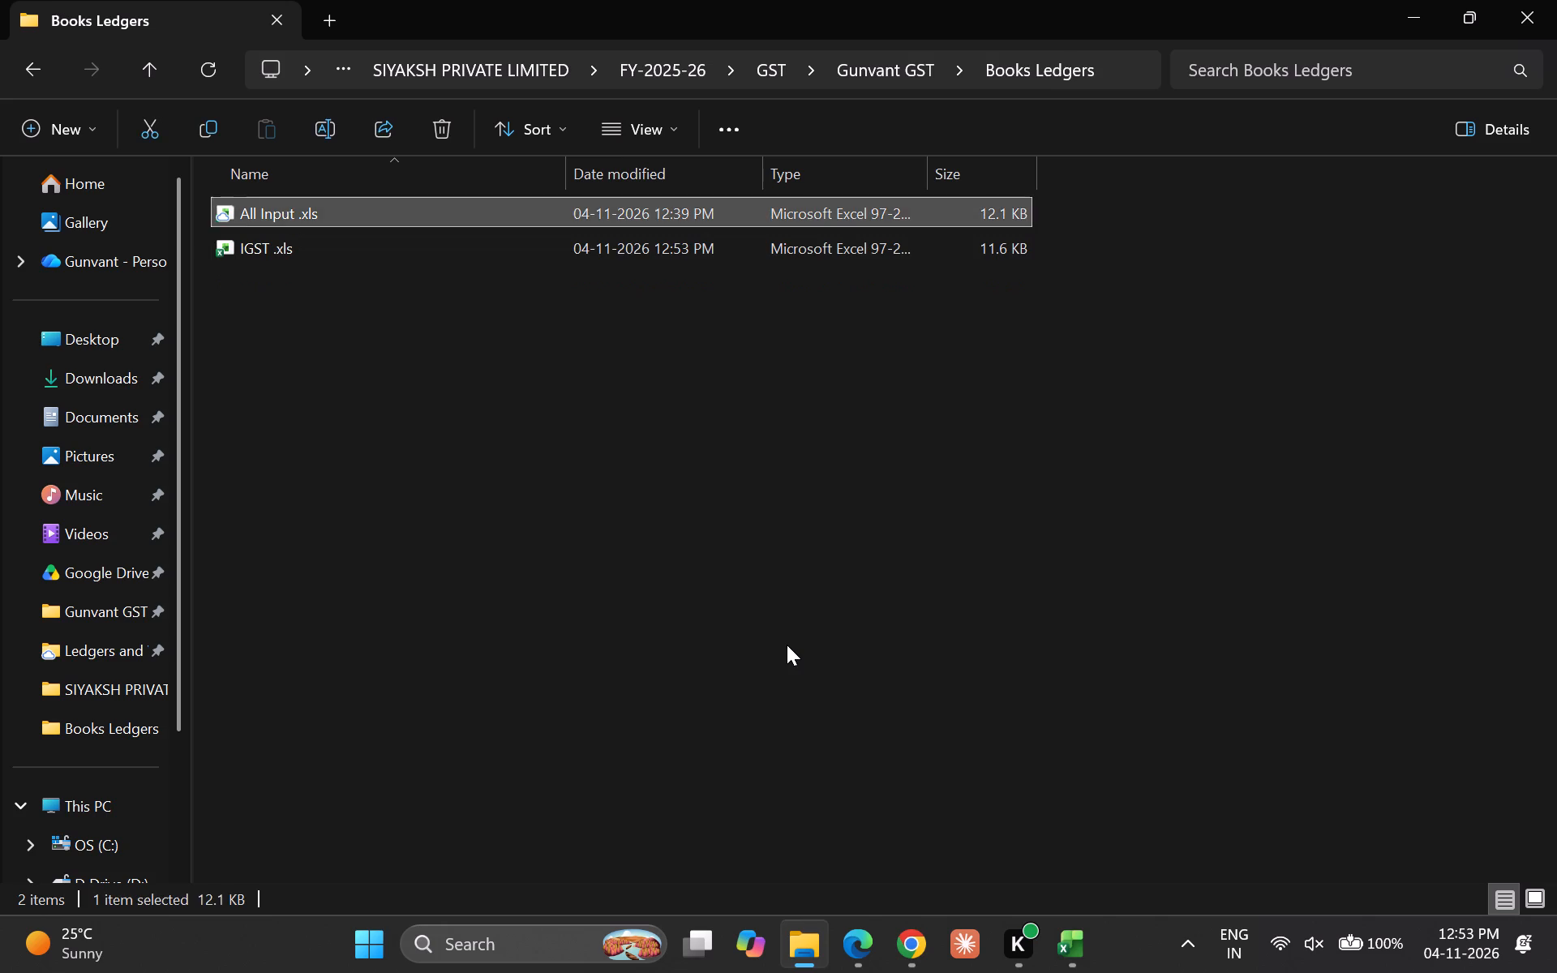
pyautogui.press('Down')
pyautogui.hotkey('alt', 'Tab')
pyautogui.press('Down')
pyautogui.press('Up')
# Switch to the All Input.xls workbook and examine its journal columns from Particulars through Expense Payable.
pyautogui.hotkey('alt', 'Tab')
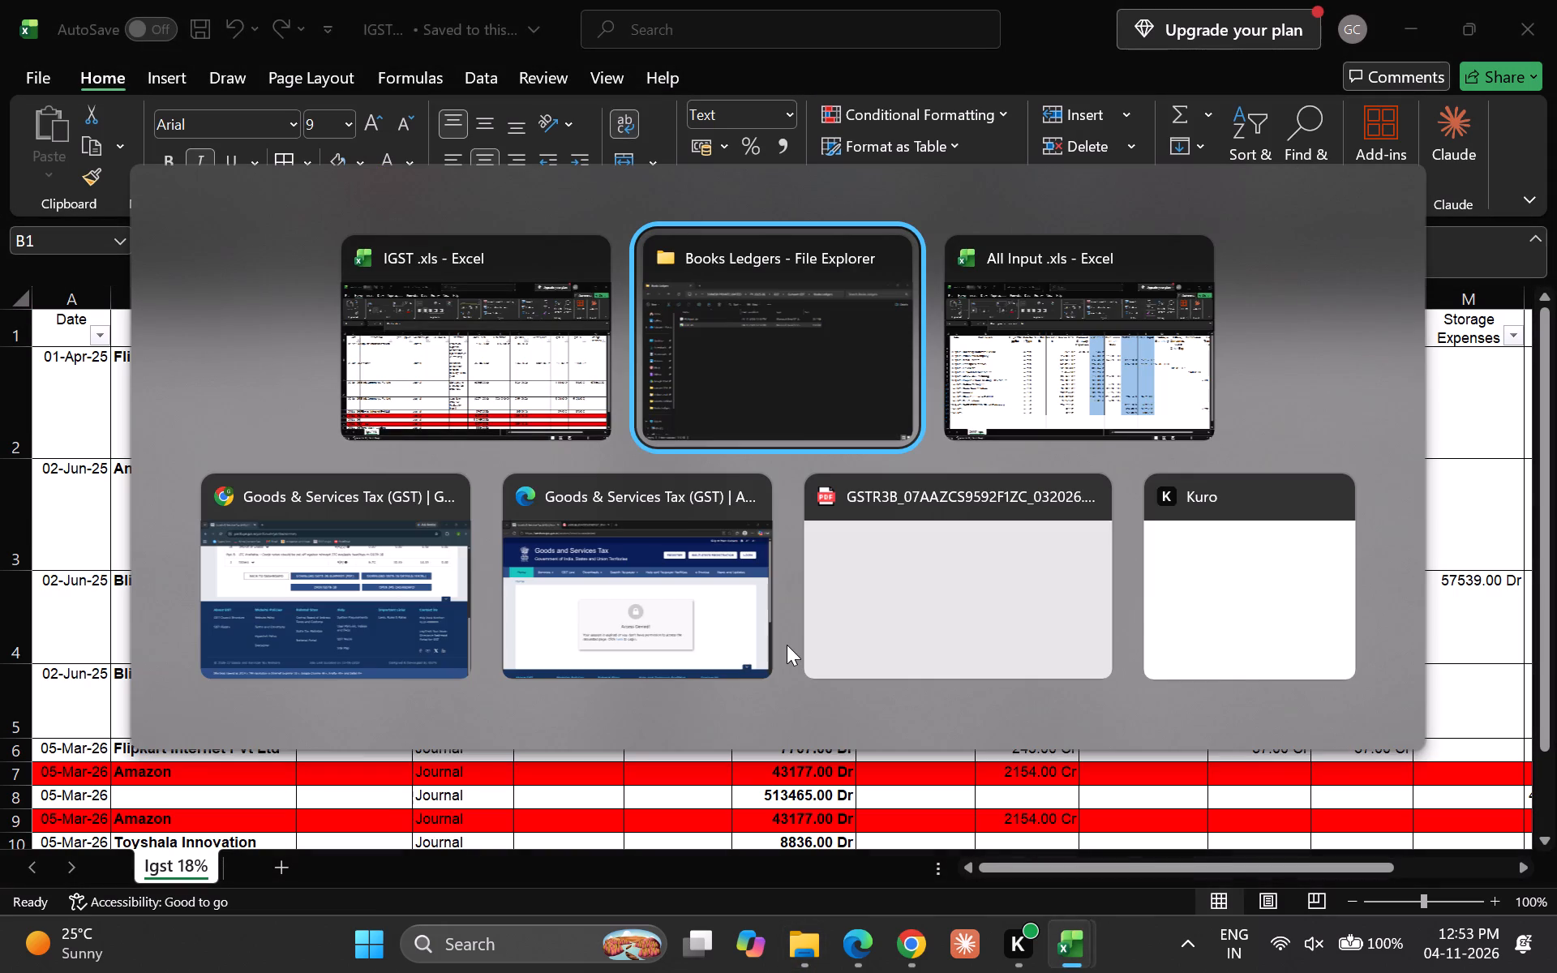
pyautogui.hotkey('alt', 'Tab')
pyautogui.press('Down')
pyautogui.press('Up')
pyautogui.press('Up')
pyautogui.press('Up')
pyautogui.press('Up')
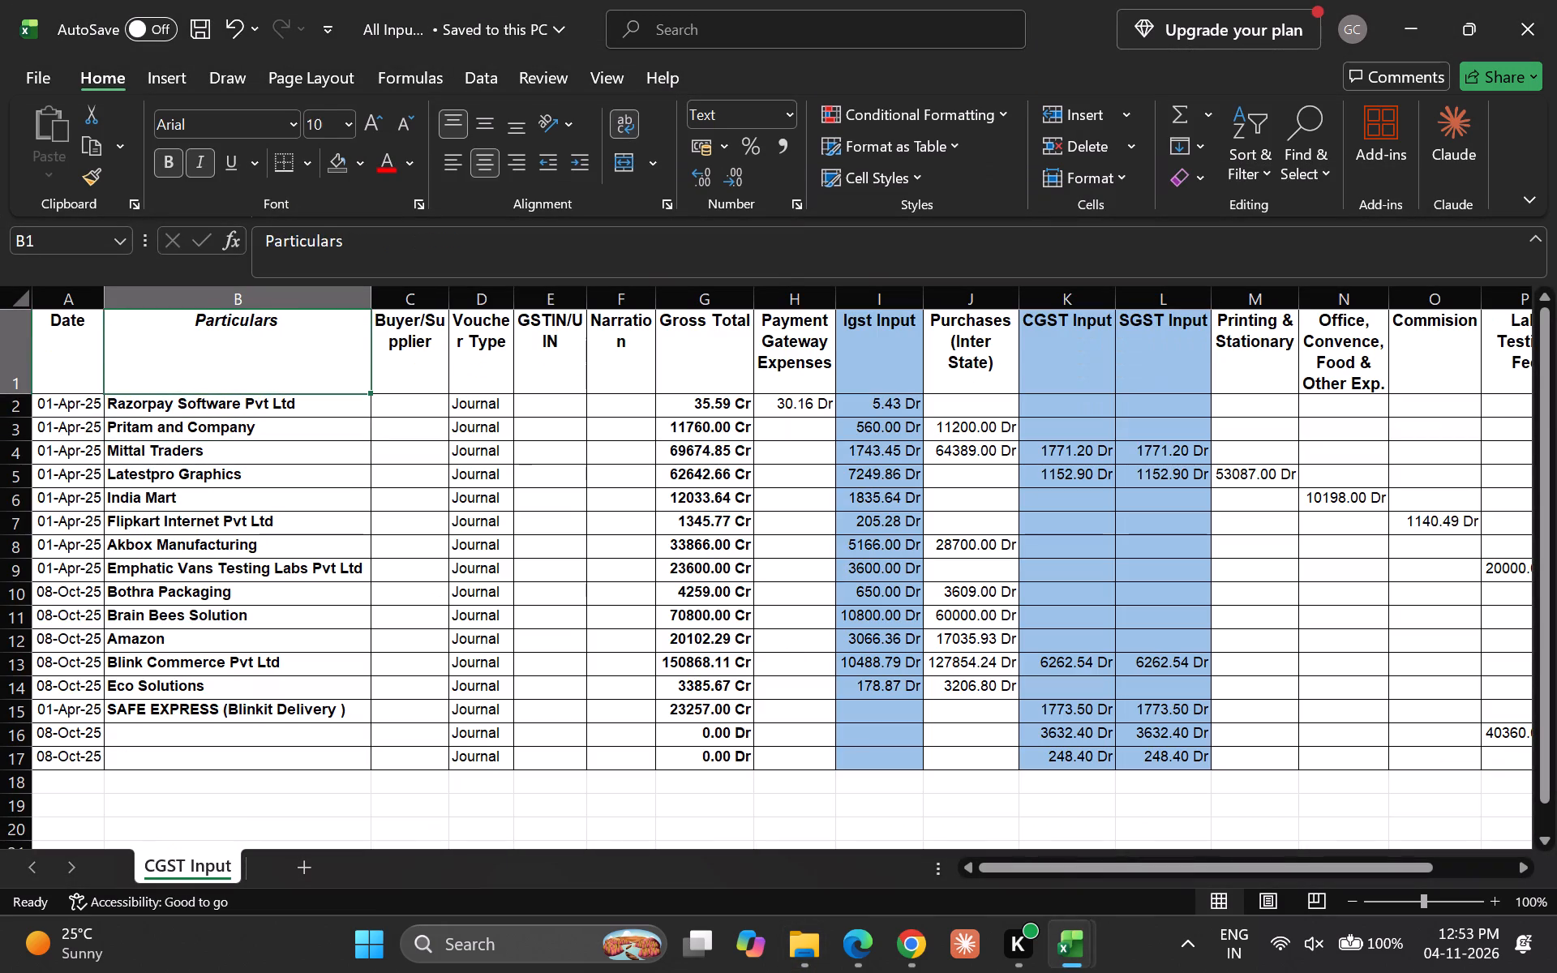
pyautogui.press('Down')
pyautogui.press('Up')
pyautogui.press('Right')
pyautogui.press('Right')
pyautogui.press('Right')
pyautogui.press('Right')
pyautogui.press('Right')
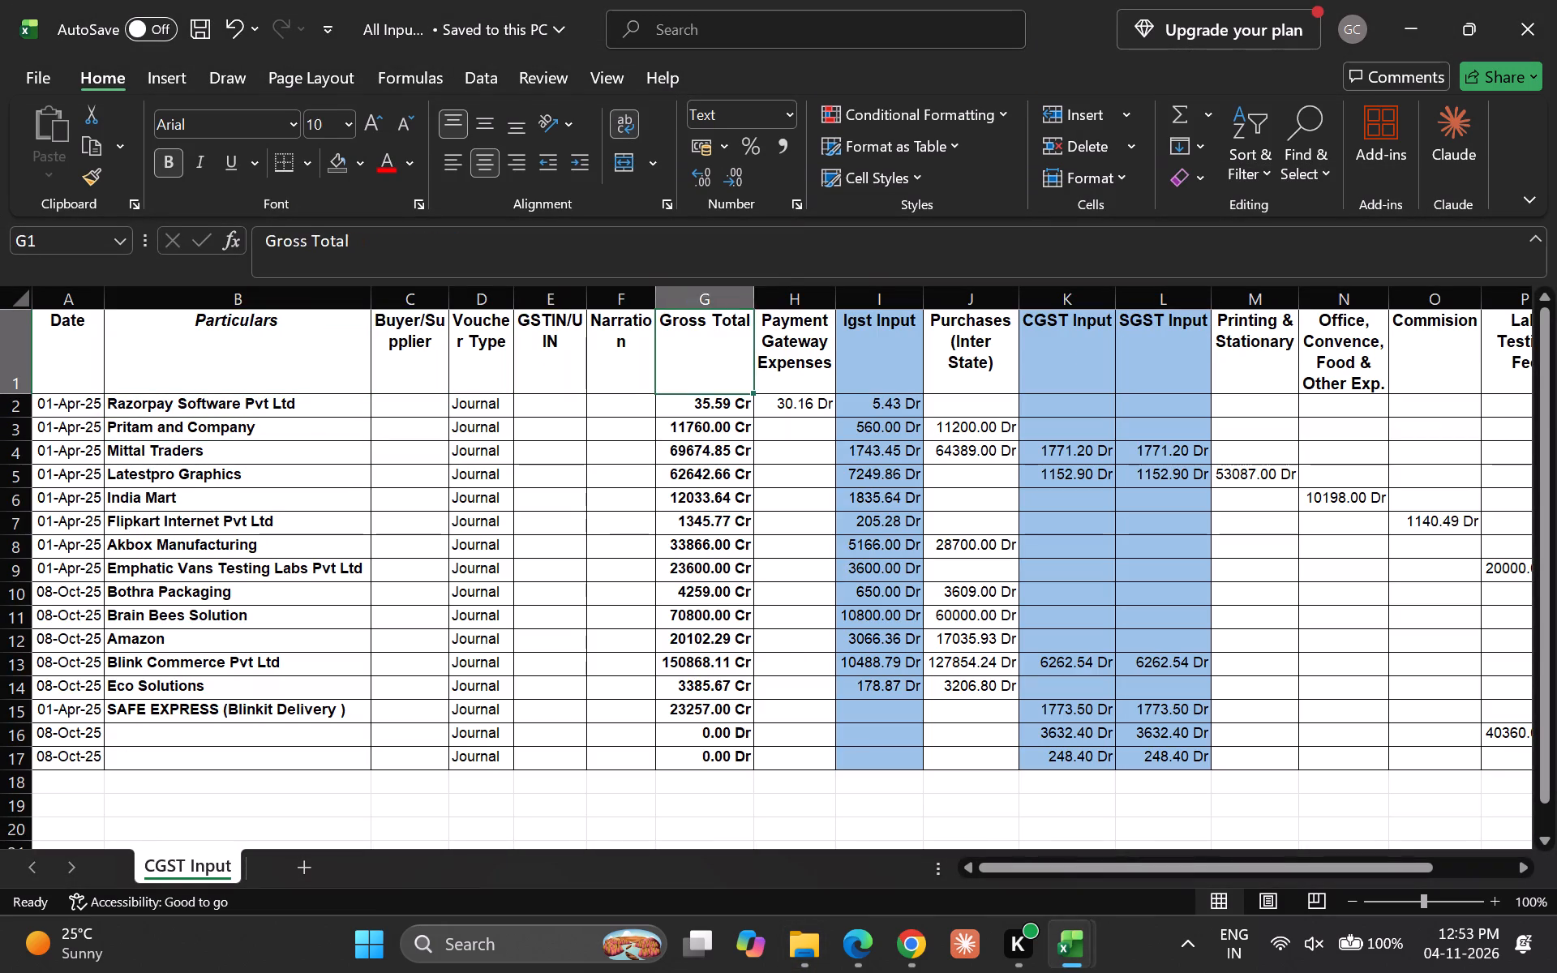
pyautogui.press('Right')
pyautogui.press('Down')
pyautogui.press('Up')
pyautogui.press('Right')
pyautogui.press('Down')
pyautogui.press('Right')
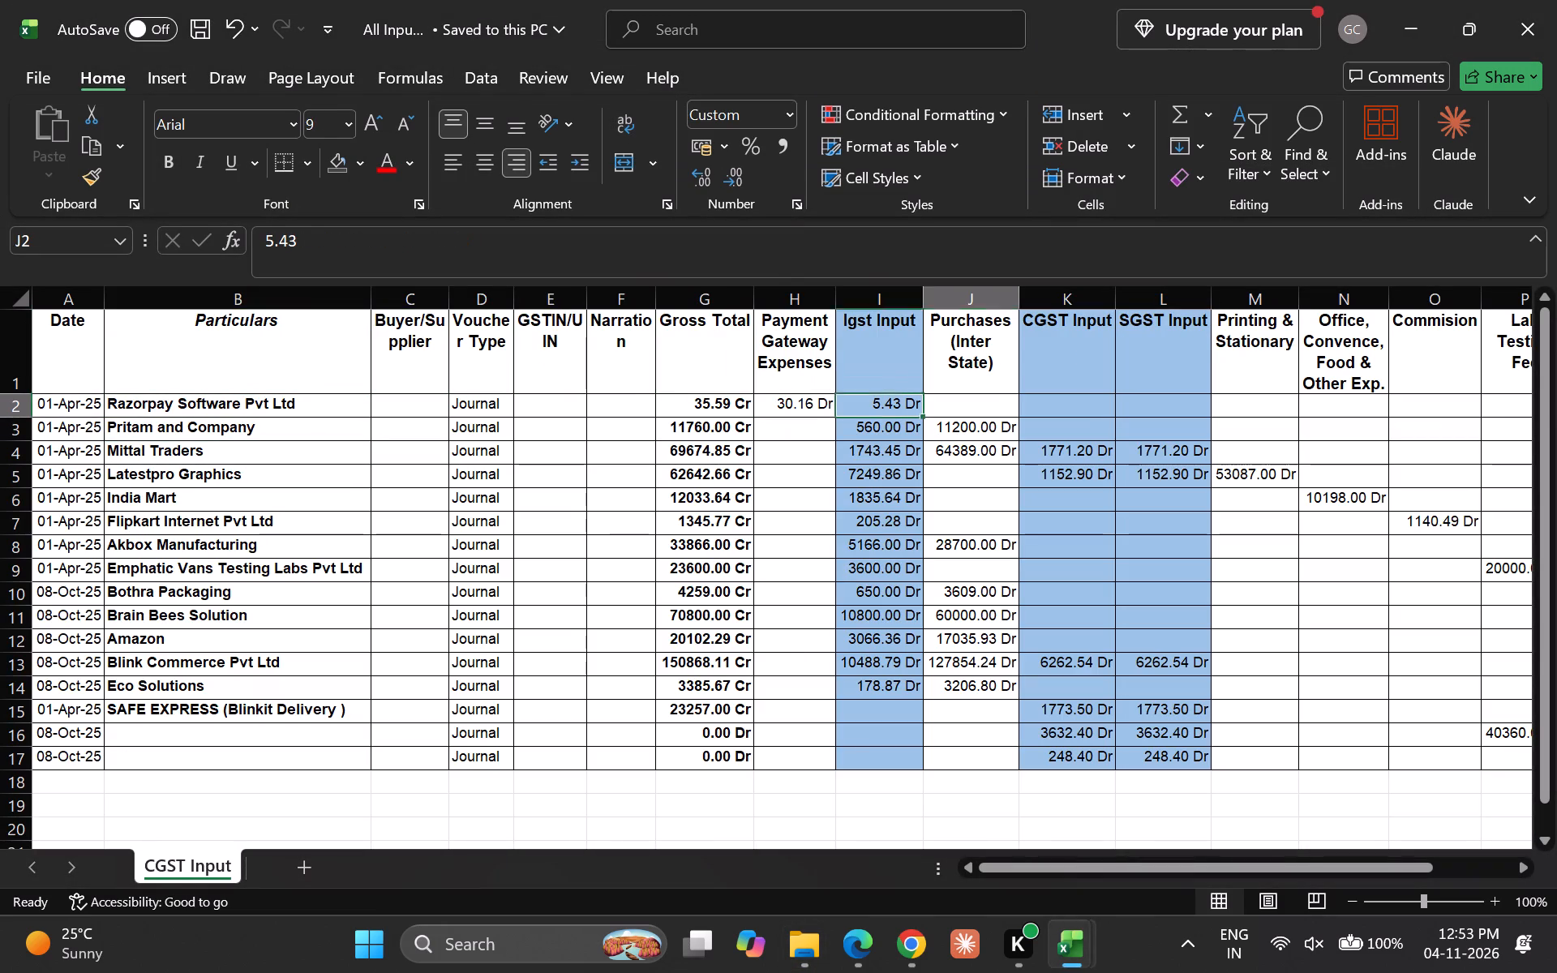
pyautogui.press('Right')
pyautogui.press('Right')
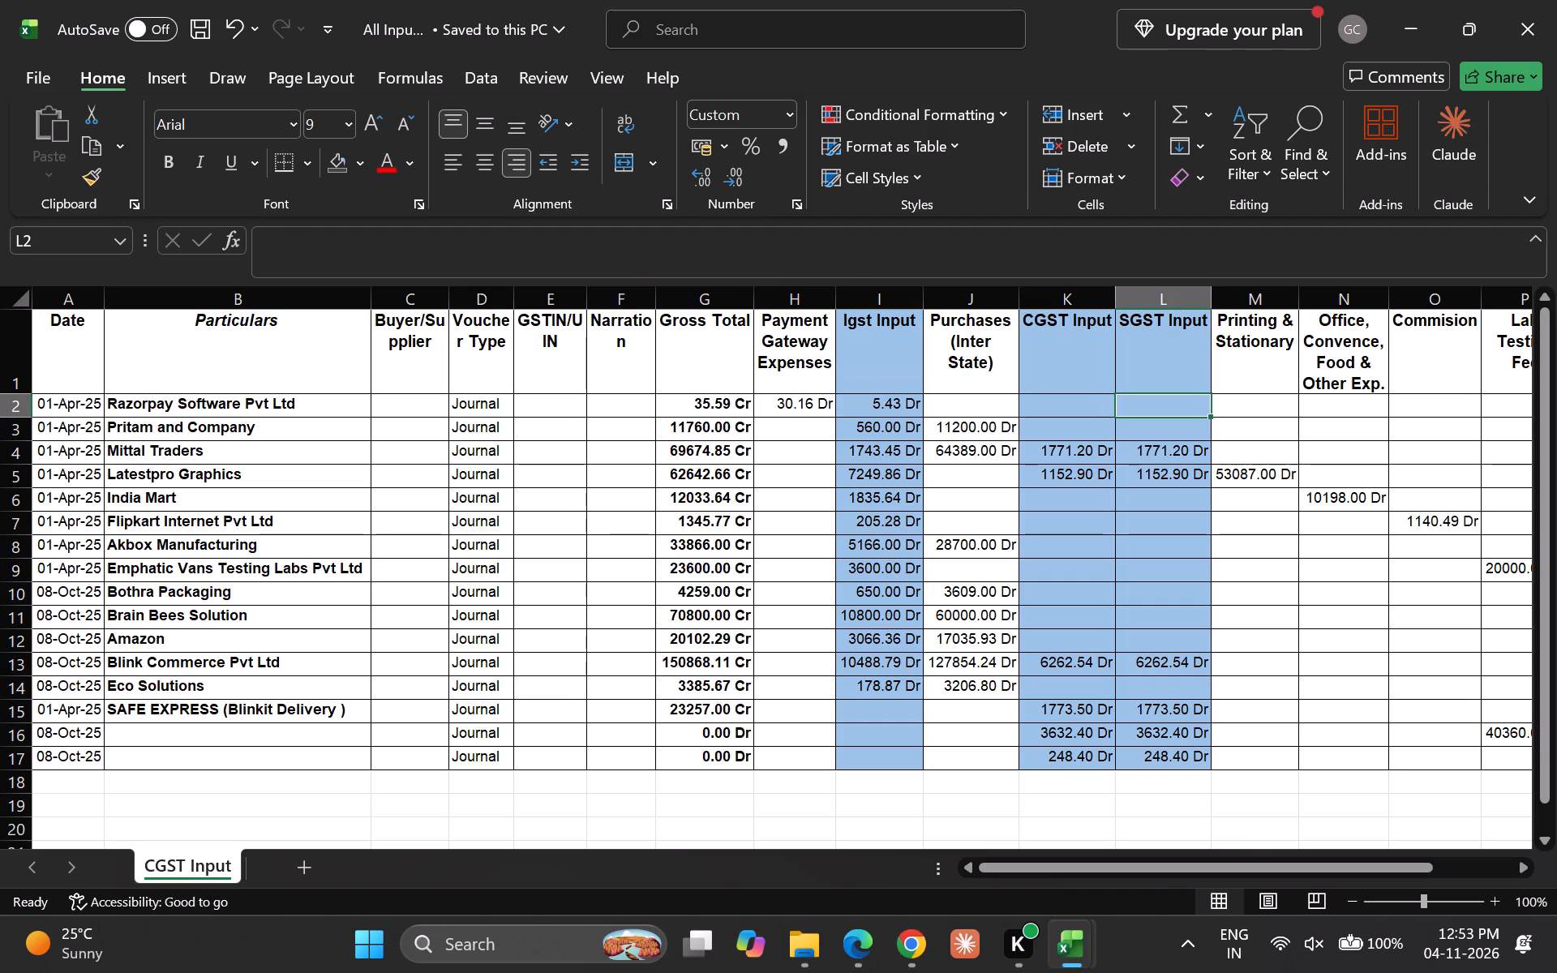
pyautogui.press('Left')
pyautogui.press('Left')
pyautogui.press('Left')
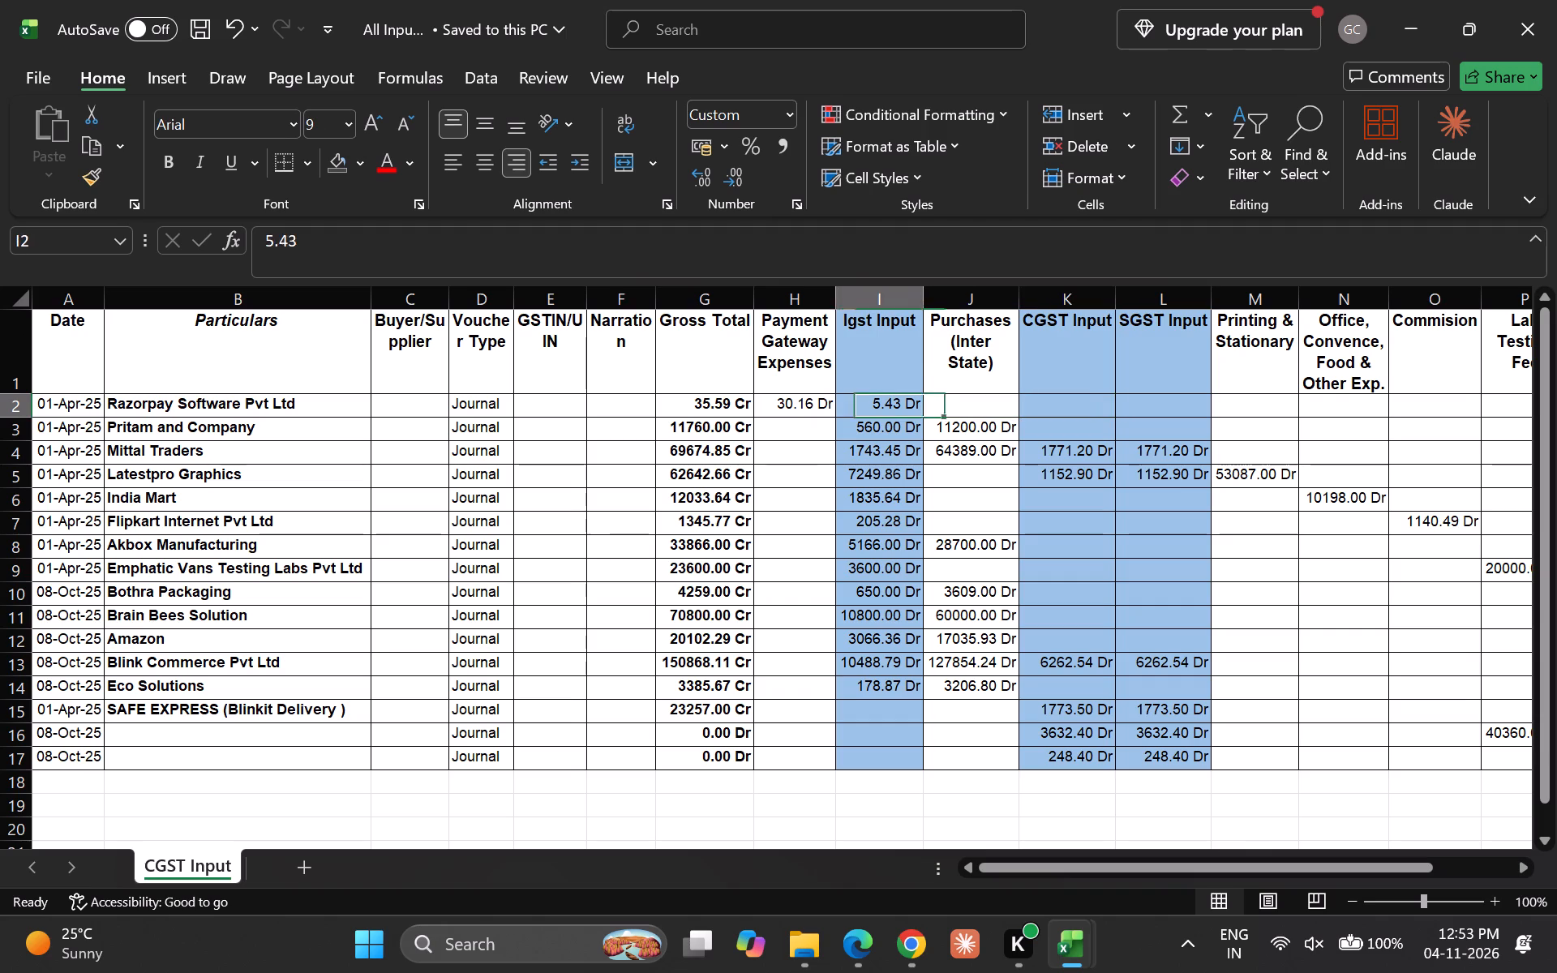
pyautogui.press('Left')
pyautogui.press('Right')
pyautogui.press('Right')
pyautogui.press('Right')
pyautogui.press('Right')
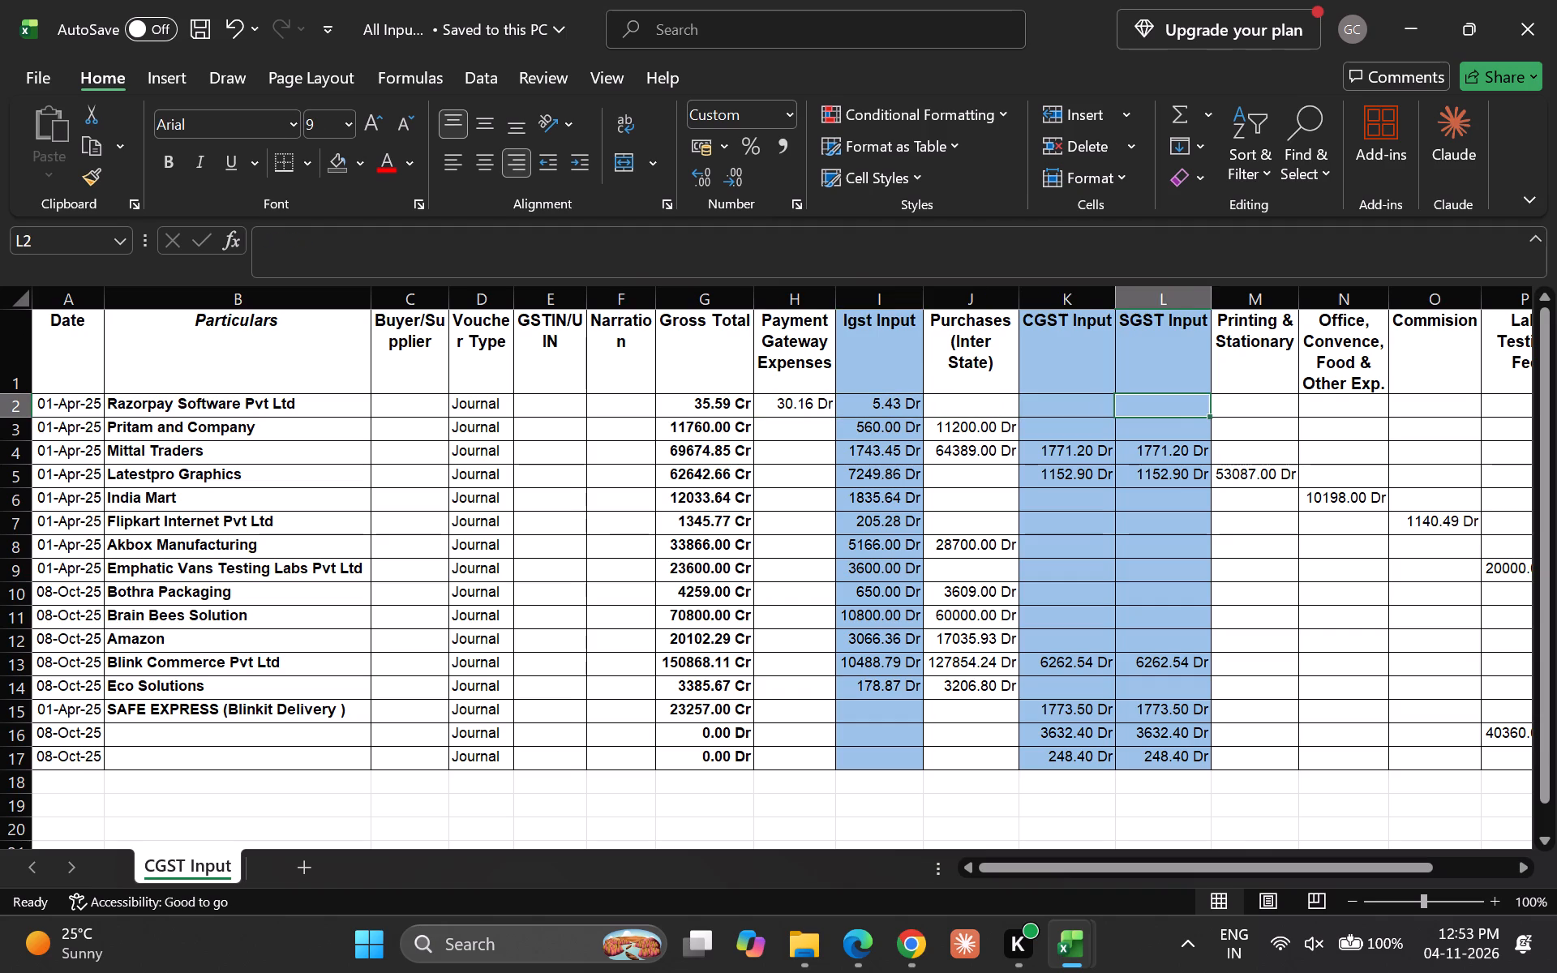
pyautogui.press('Right')
pyautogui.press('Right')
pyautogui.press('Right')
pyautogui.press('Right')
pyautogui.press('Right')
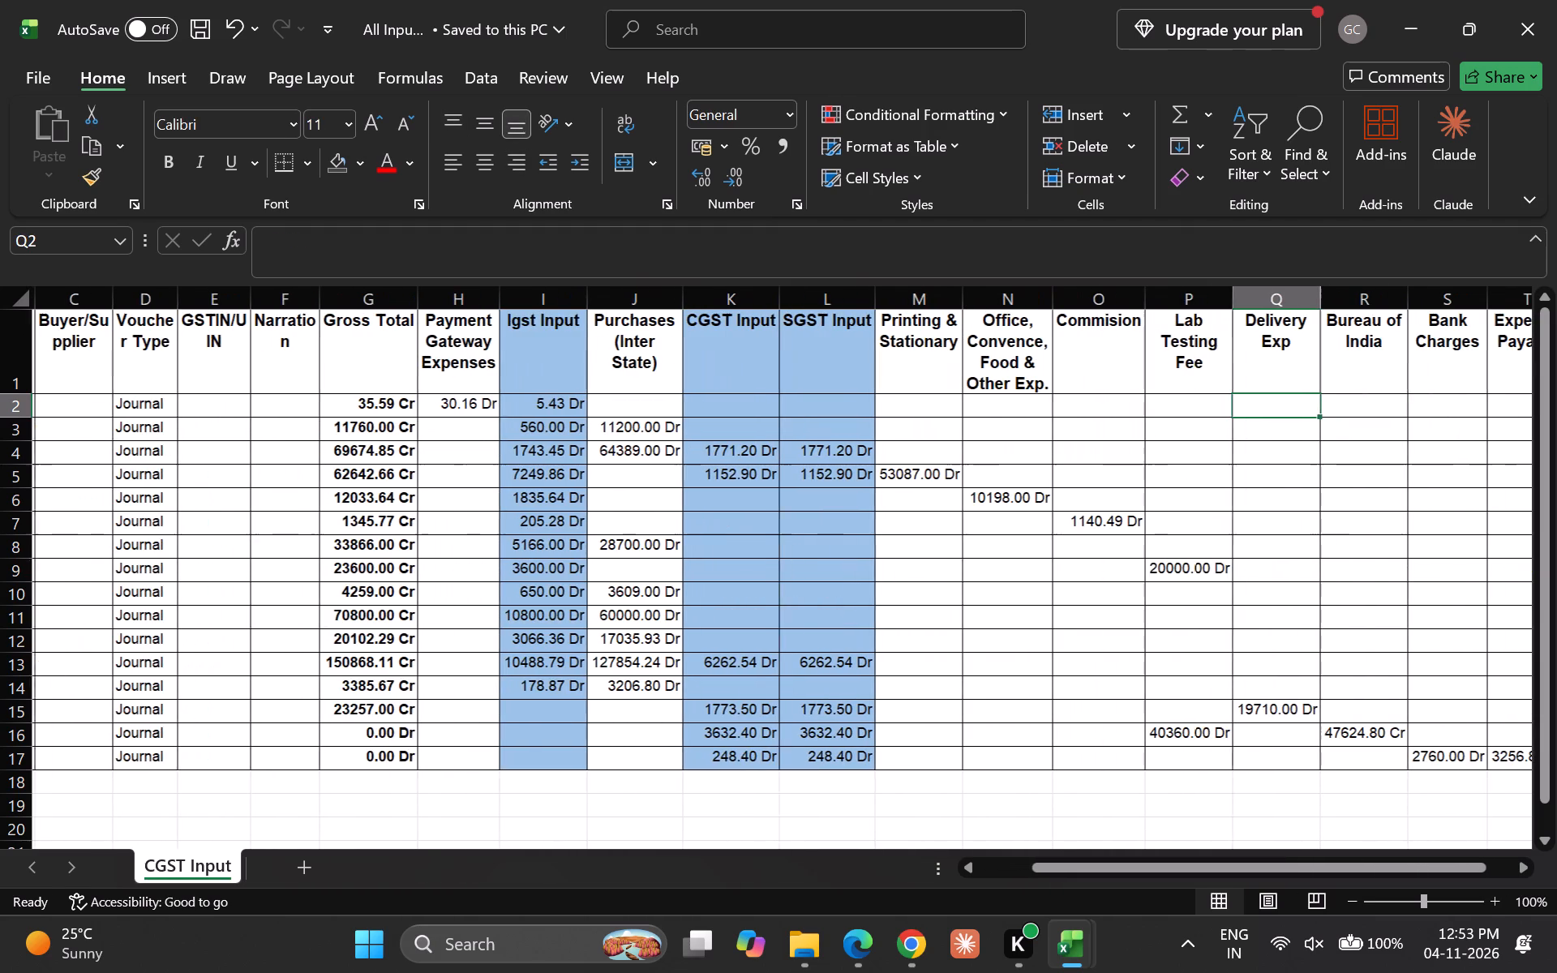
pyautogui.press('Right')
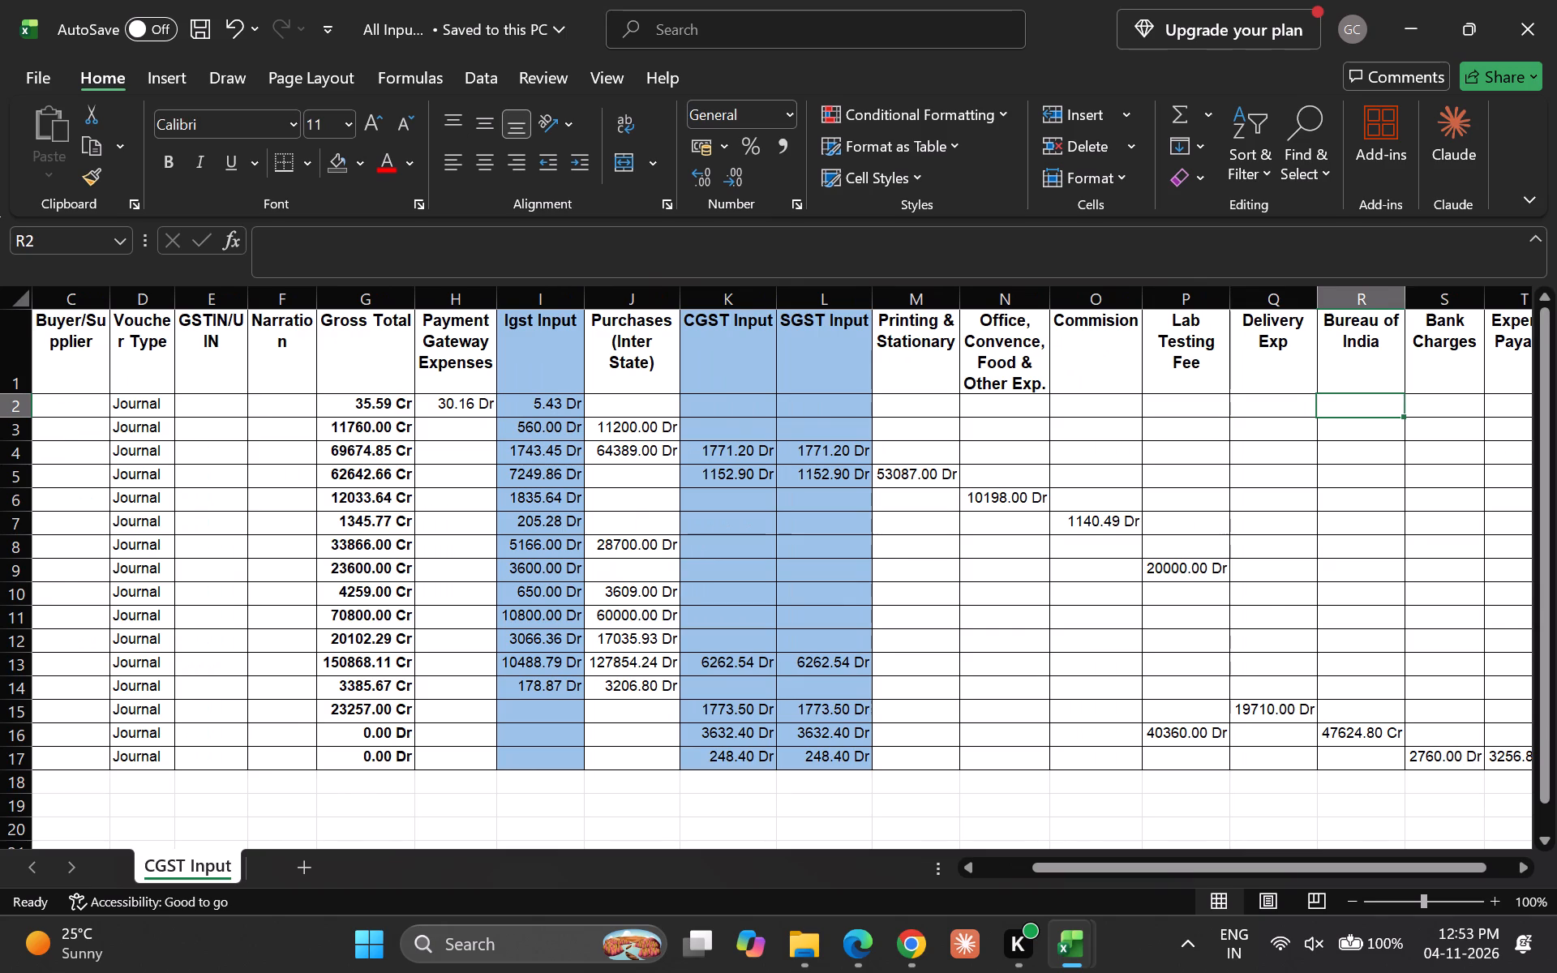
pyautogui.press('Right')
pyautogui.press('Right')
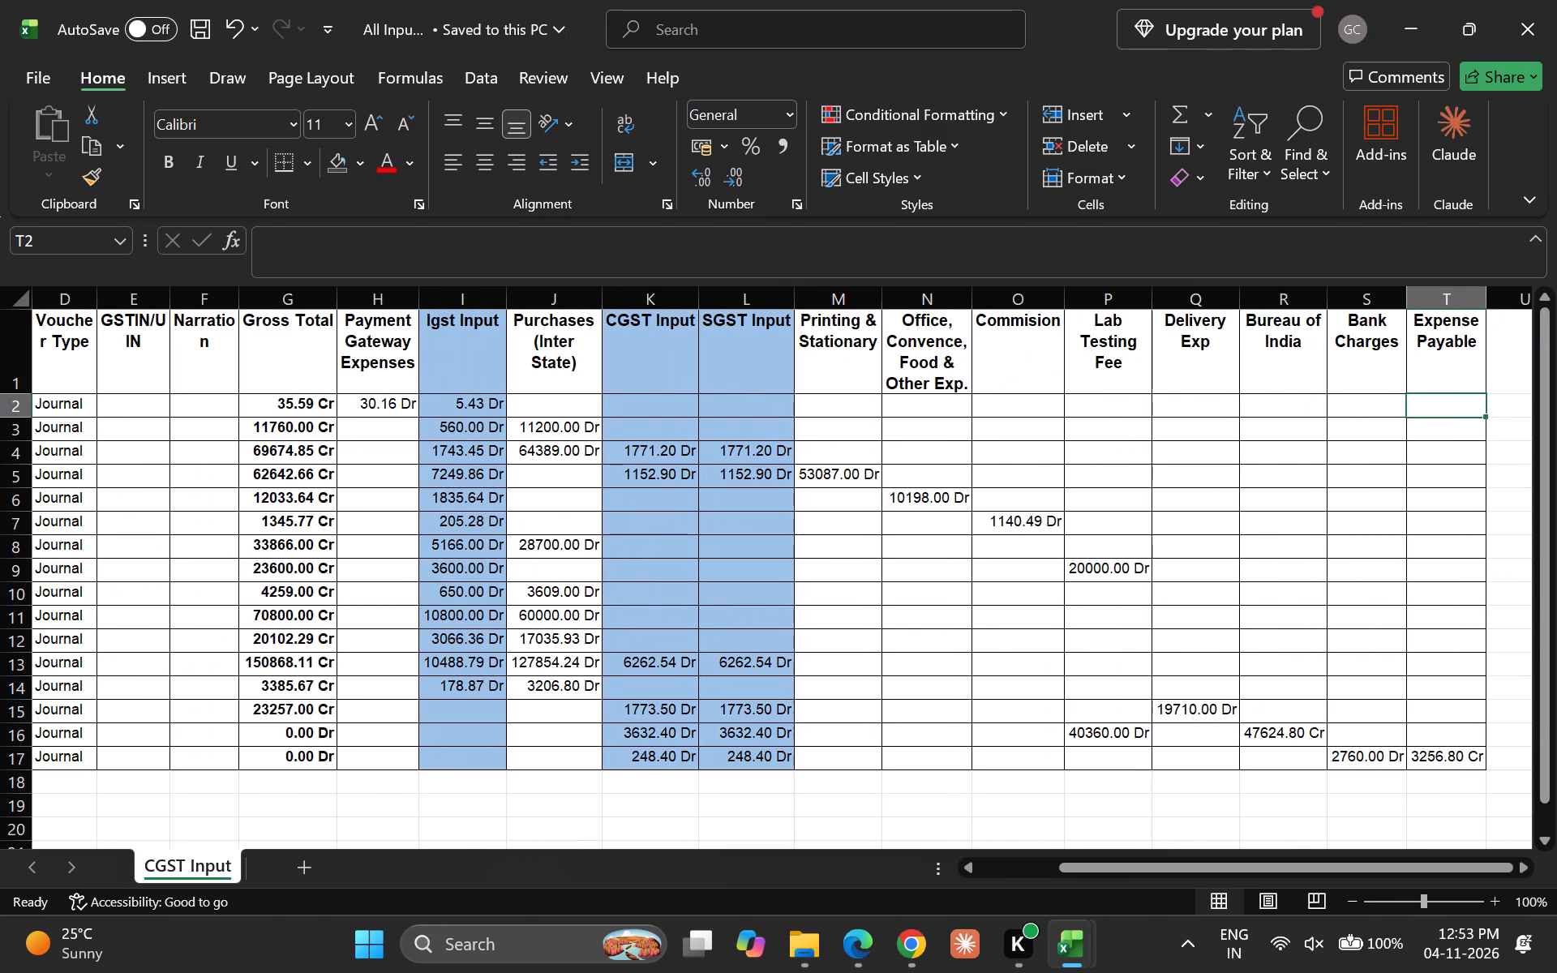
pyautogui.press('Down')
pyautogui.press('Up')
pyautogui.press('Right')
pyautogui.press('Down')
pyautogui.press('Up')
pyautogui.press('Left')
pyautogui.press('Left')
pyautogui.press('Left')
pyautogui.press('Left')
pyautogui.press('Left')
pyautogui.press('Left')
pyautogui.press('Left')
pyautogui.press('Left')
pyautogui.press('Left')
pyautogui.press('Left')
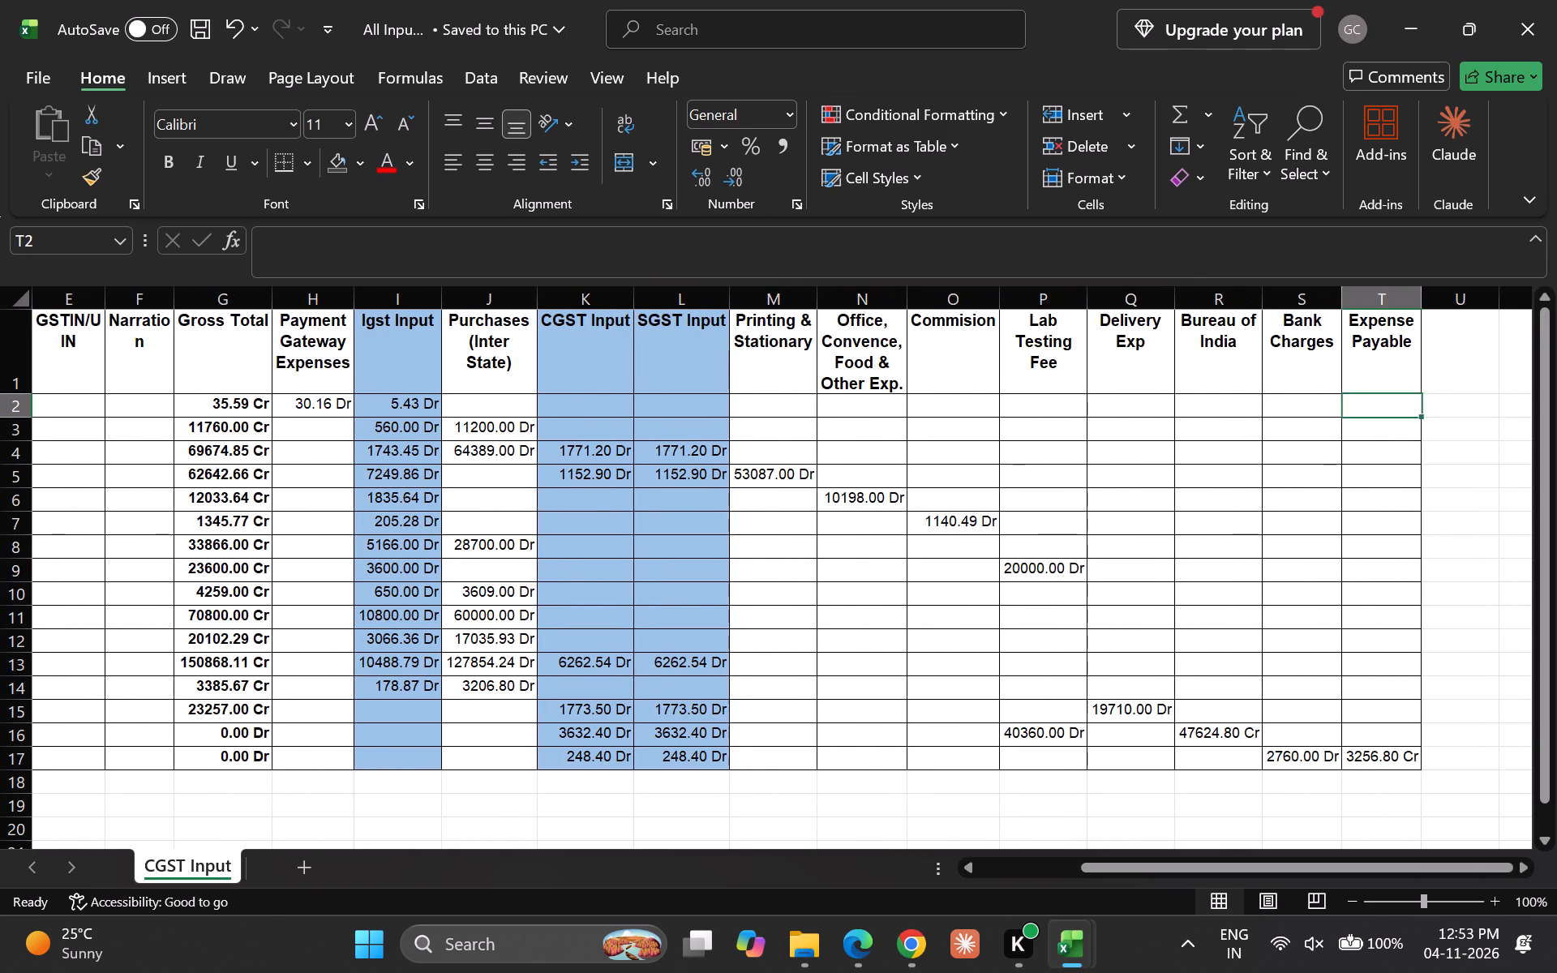
pyautogui.press('Right')
pyautogui.press('Right')
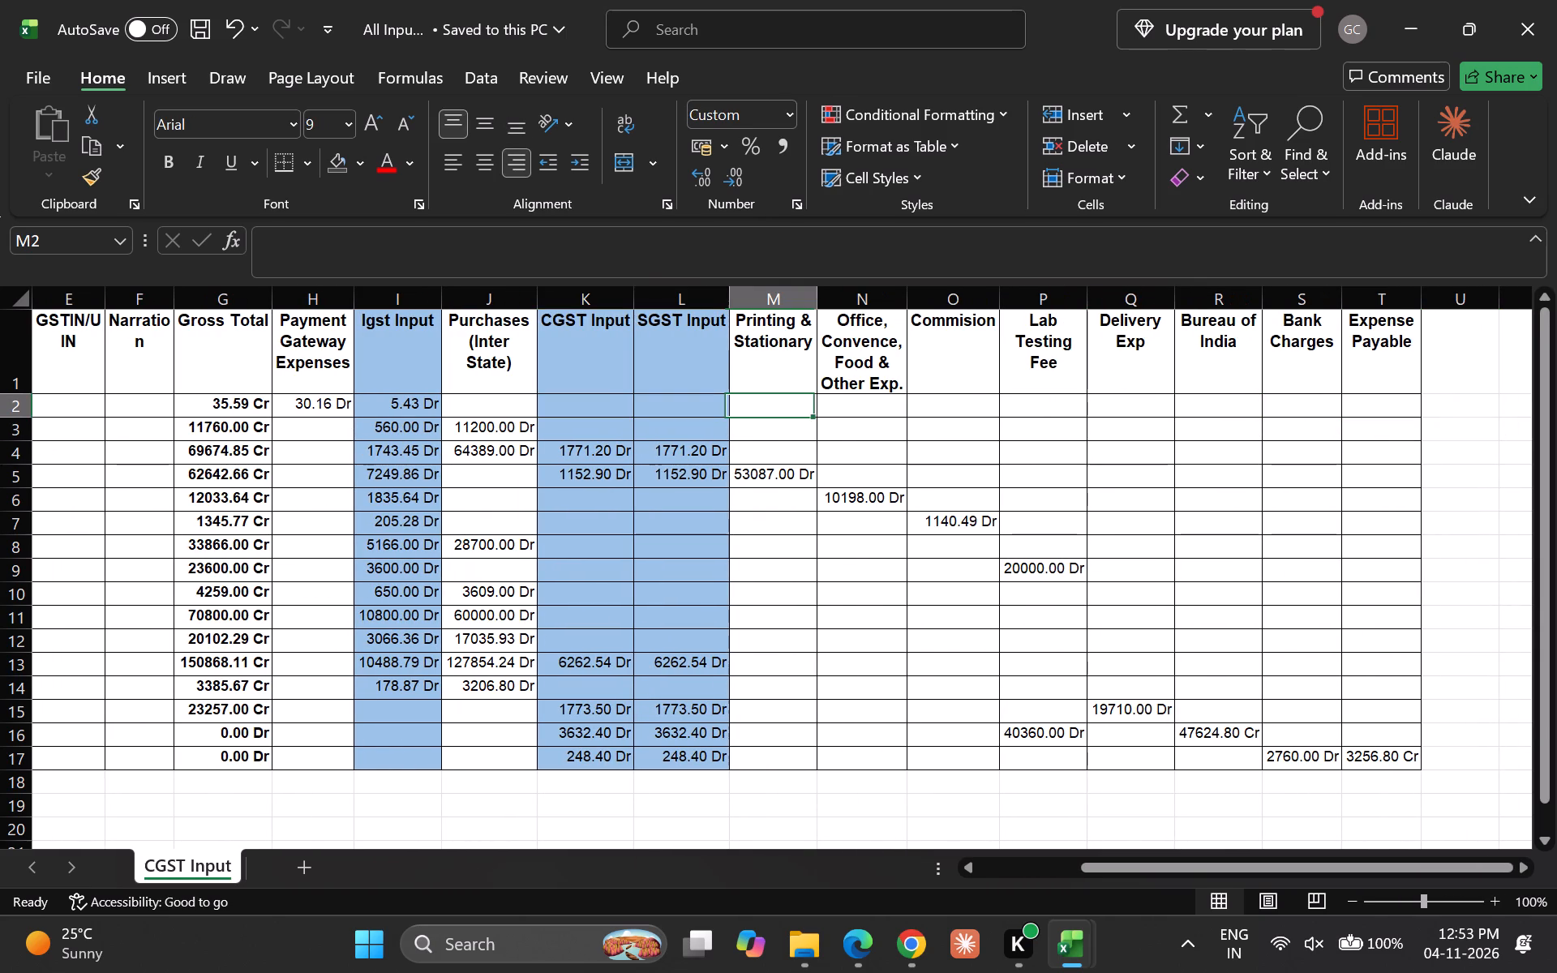
pyautogui.press('Down')
pyautogui.press('Up')
pyautogui.press('Left')
pyautogui.press('Left')
pyautogui.press('Left')
pyautogui.press('Left')
pyautogui.press('Left')
pyautogui.press('Left')
pyautogui.press('Left')
pyautogui.press('Left')
pyautogui.press('Left')
pyautogui.press('Left')
pyautogui.press('Left')
pyautogui.press('Left')
pyautogui.press('Left')
pyautogui.press('Left')
pyautogui.press('Left')
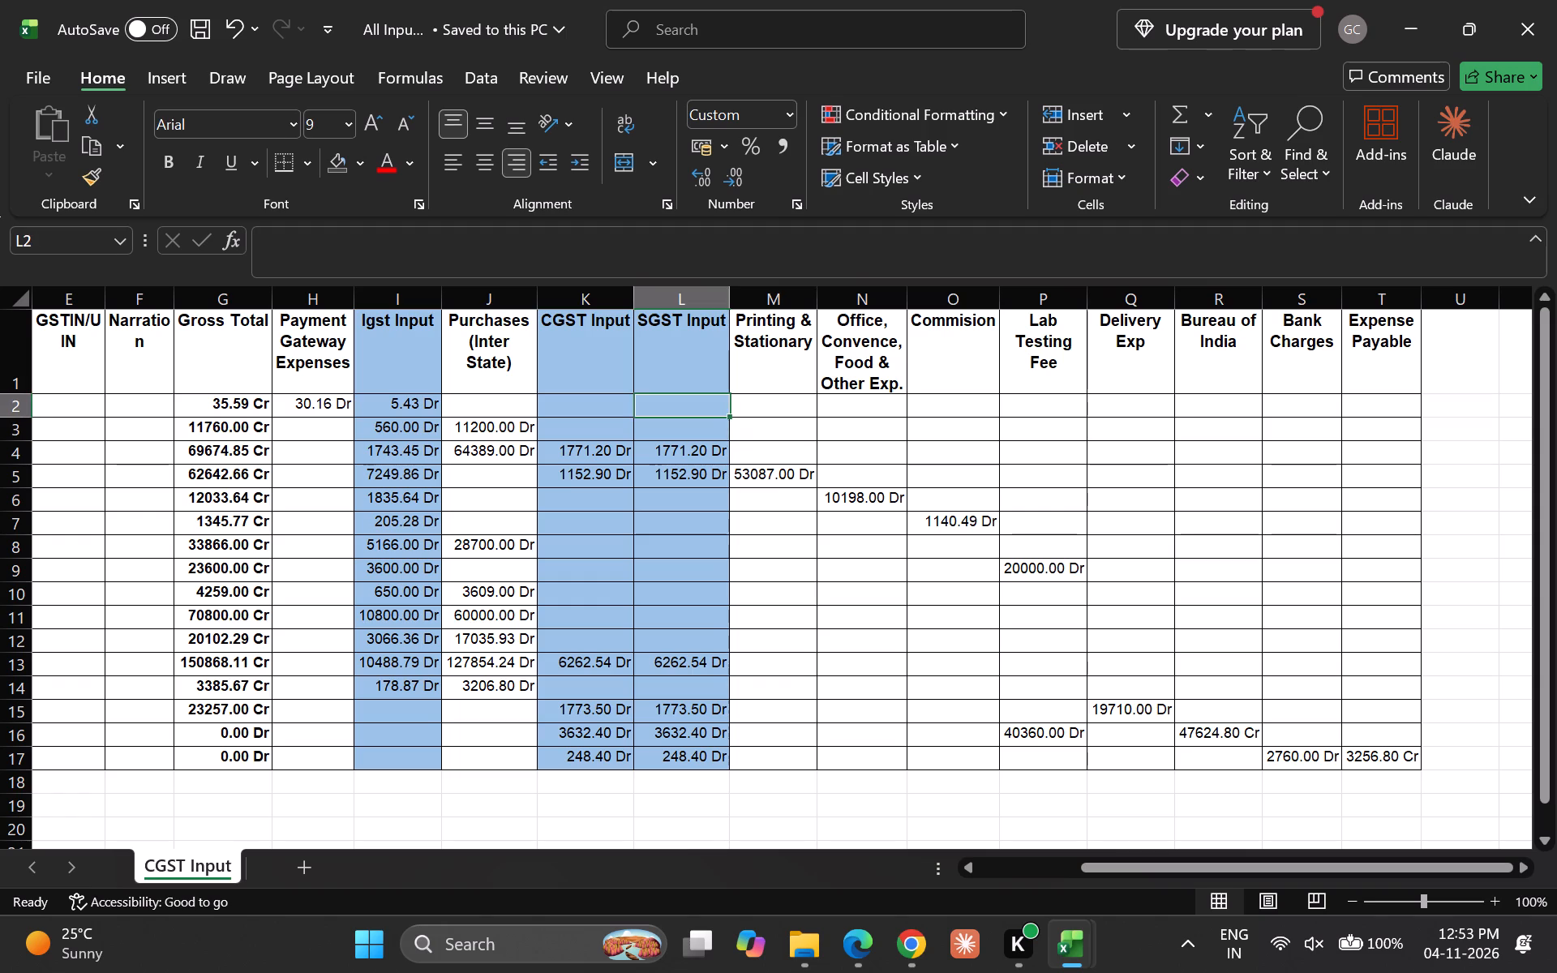
pyautogui.press('Right')
pyautogui.press('Down')
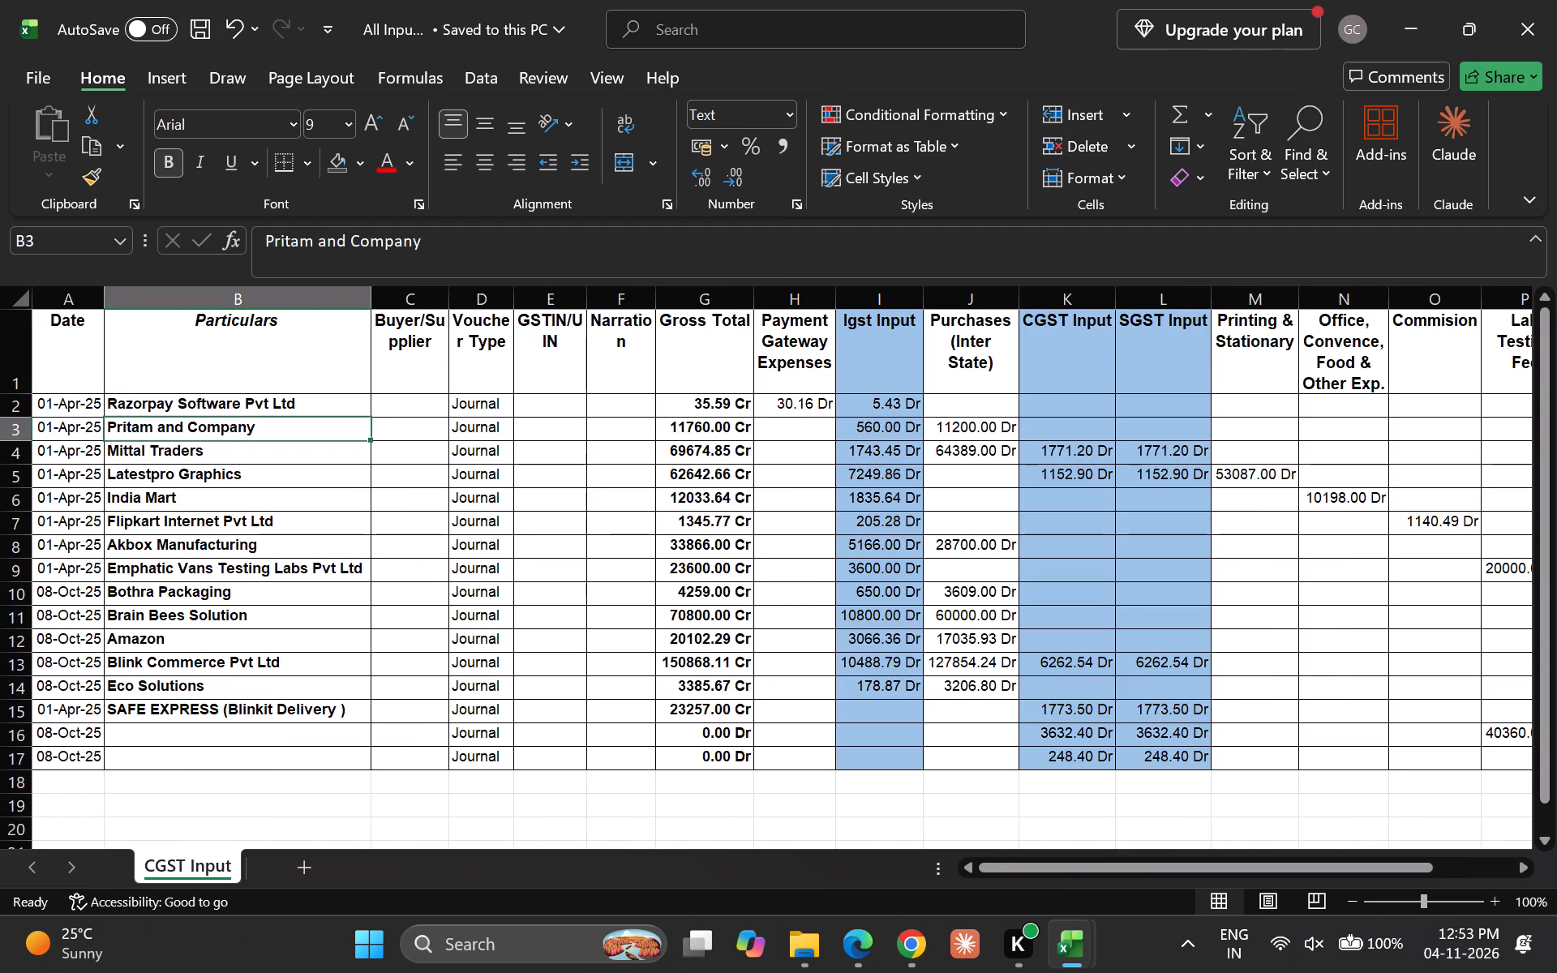
# Save the All Input.xls workbook and close it.
pyautogui.hotkey('ctrl', 's')
pyautogui.hotkey('ctrl', 'w')
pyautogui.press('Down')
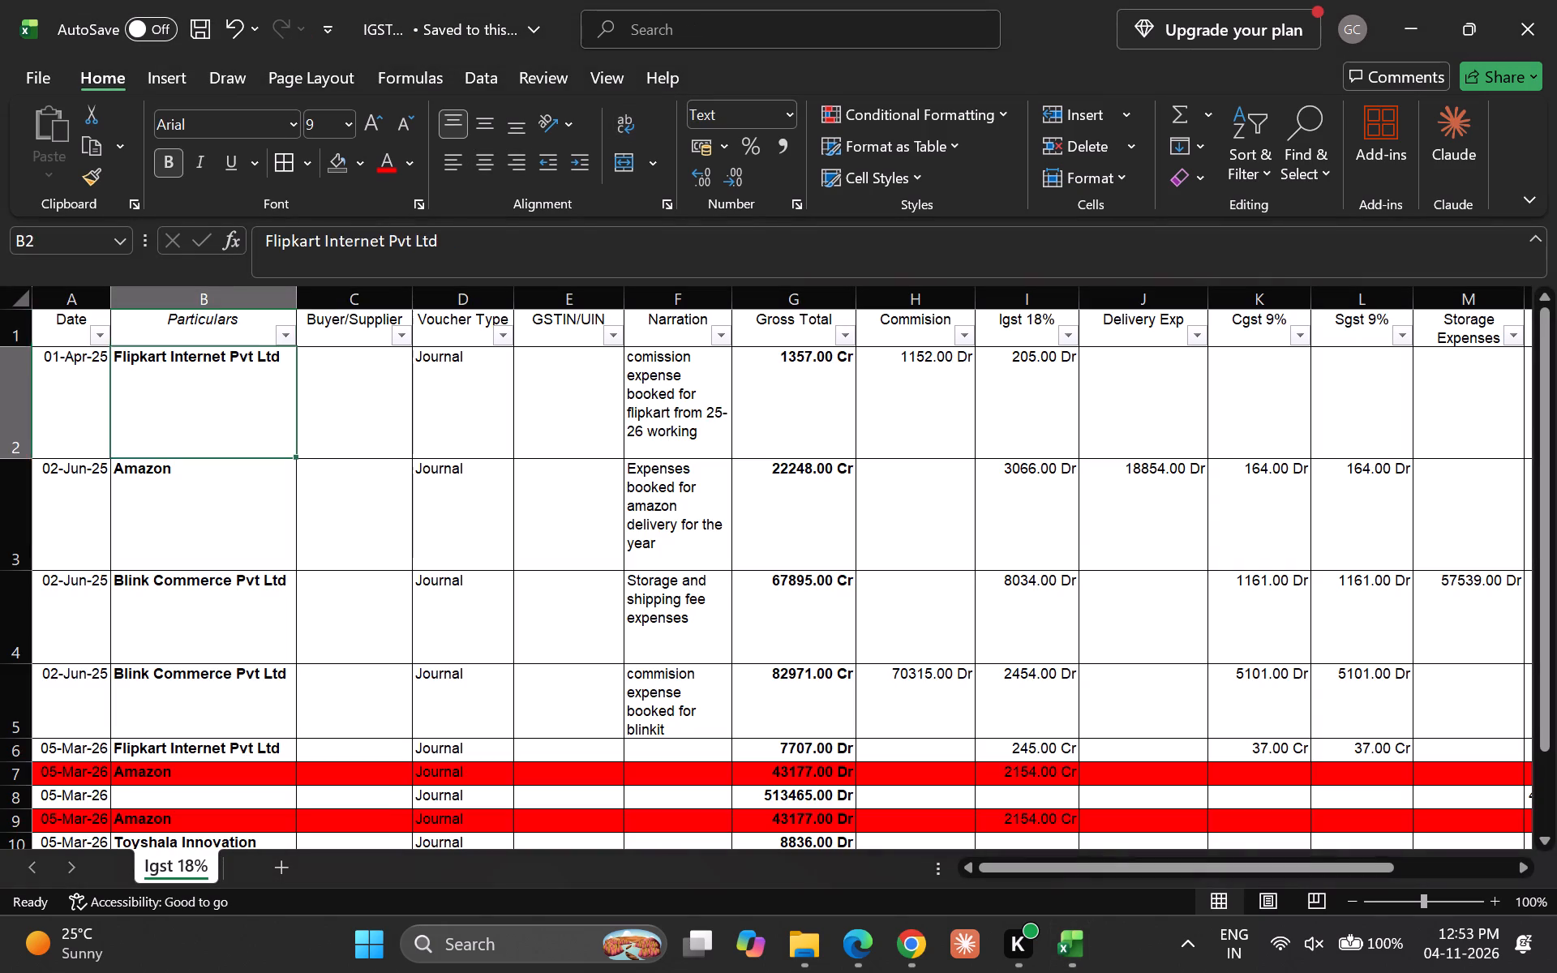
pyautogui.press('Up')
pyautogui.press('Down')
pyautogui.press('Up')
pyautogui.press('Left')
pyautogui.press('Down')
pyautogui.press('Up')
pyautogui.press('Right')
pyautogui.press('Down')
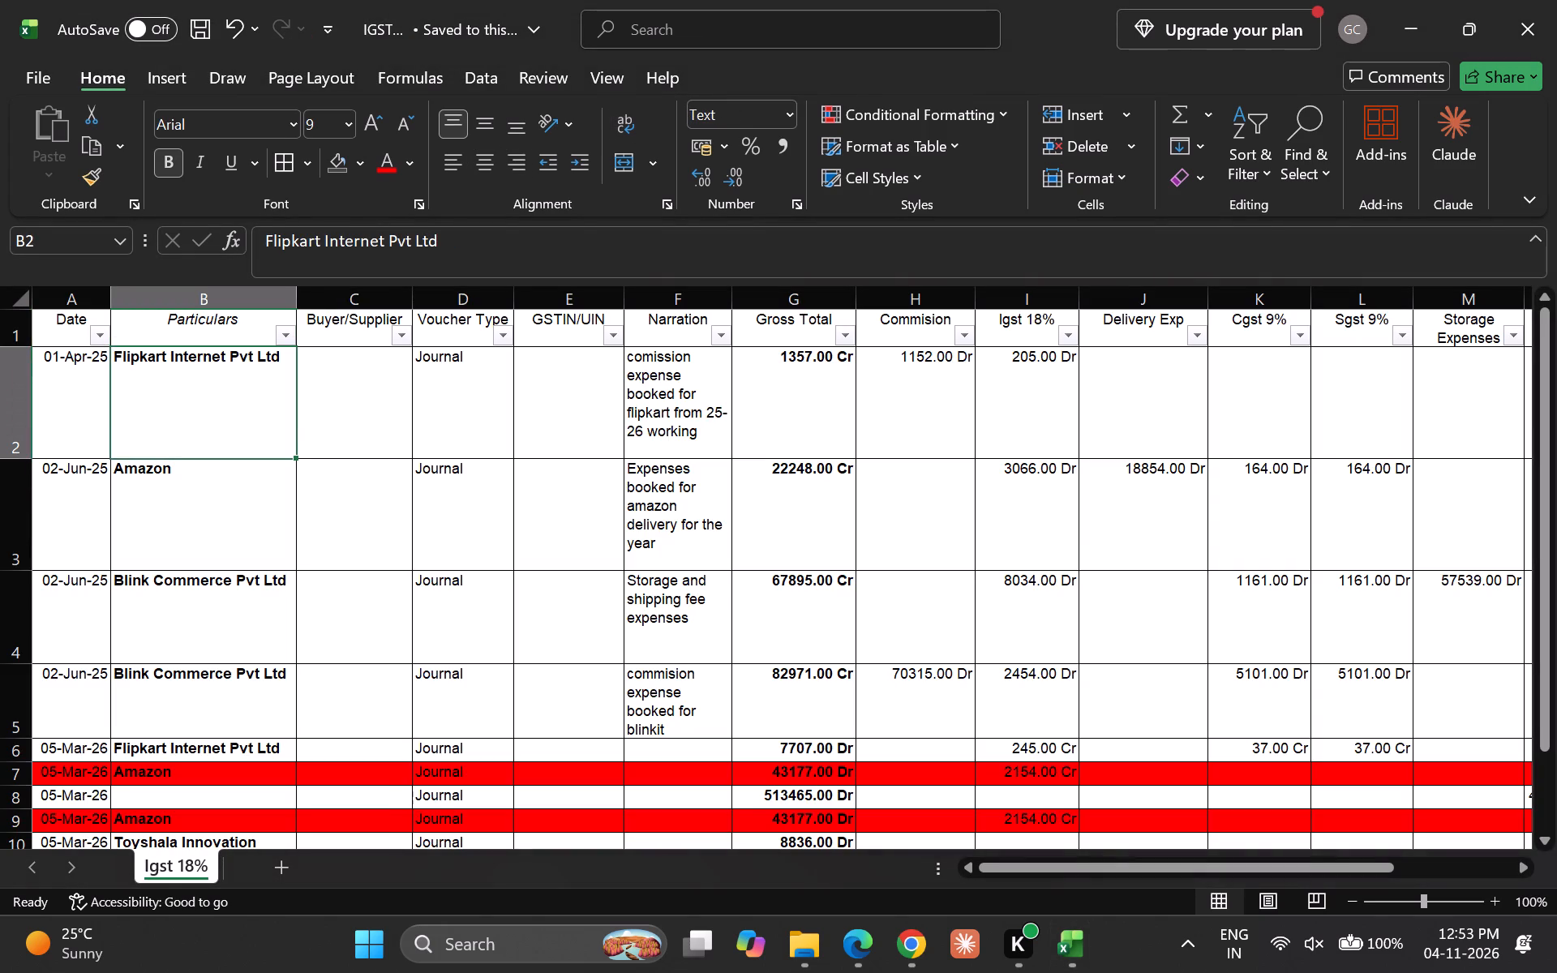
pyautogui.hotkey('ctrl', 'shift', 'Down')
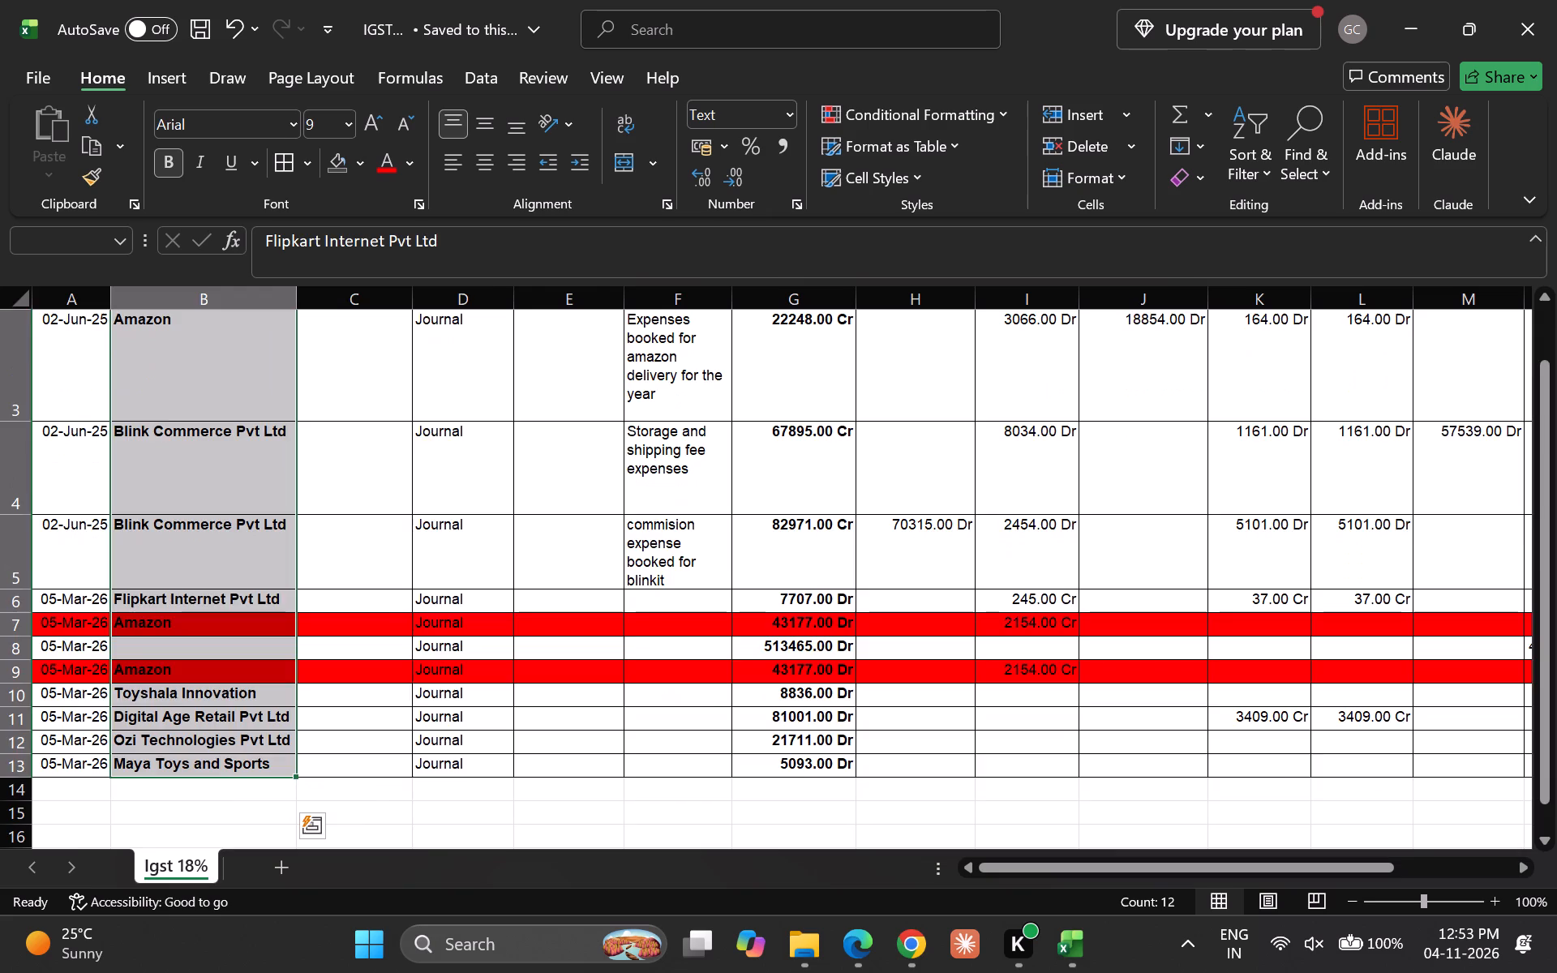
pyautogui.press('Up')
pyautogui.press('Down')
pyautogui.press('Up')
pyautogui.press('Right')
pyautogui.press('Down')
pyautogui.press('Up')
# Save the IGST.xls workbook again.
pyautogui.hotkey('ctrl', 's')
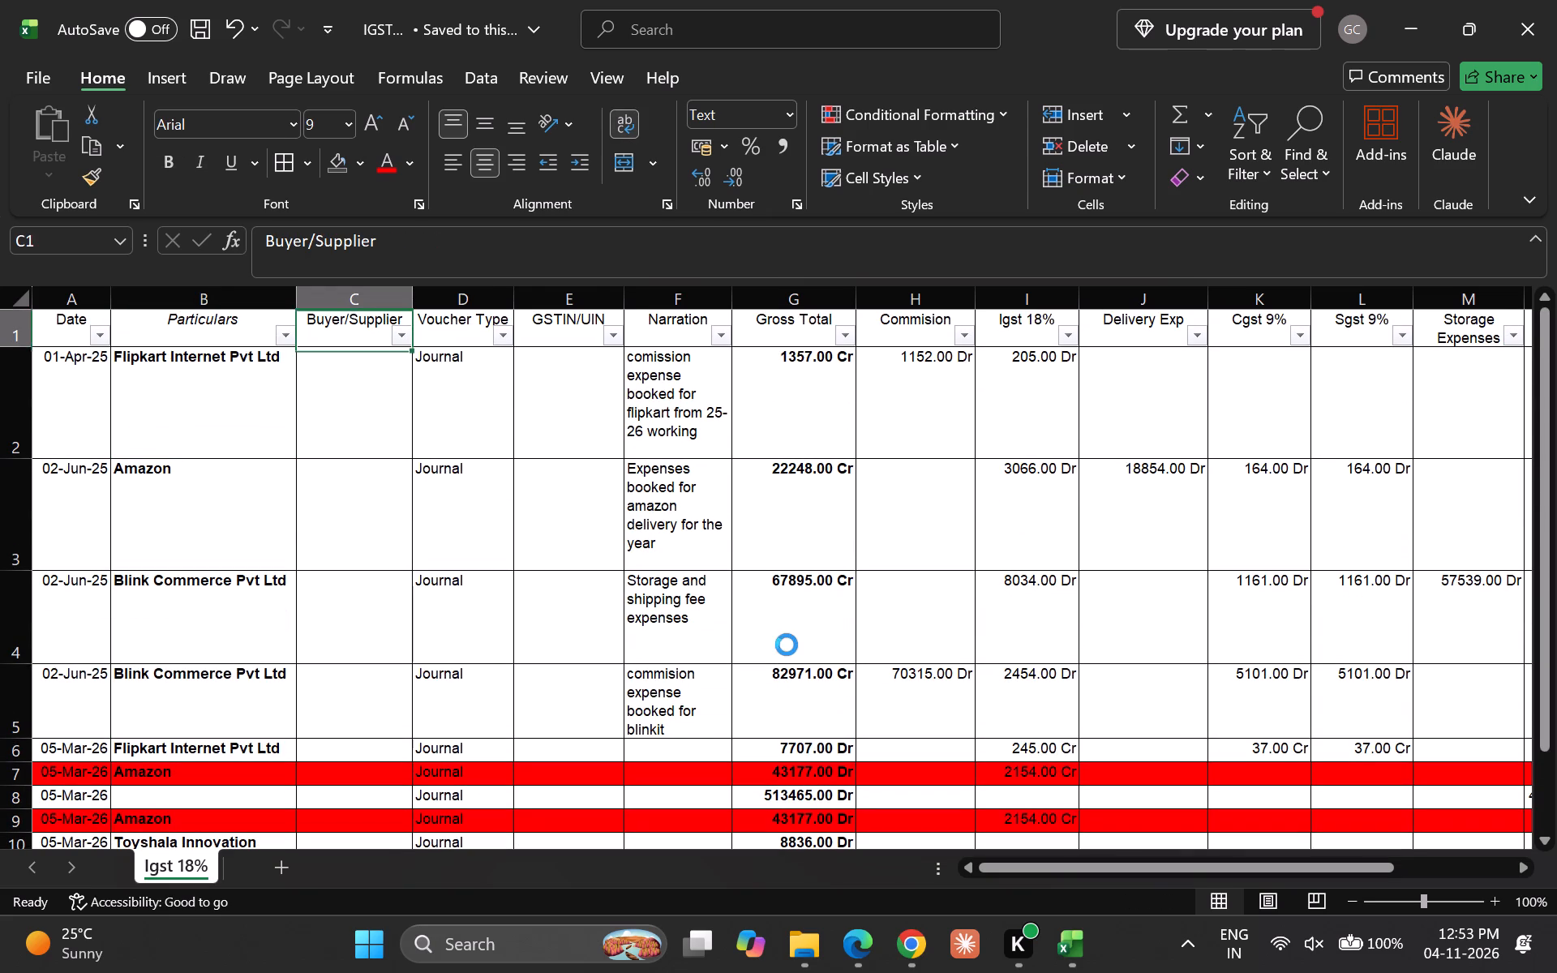
# Examine the headers and first Flipkart journal entry across the Date through Igst 18% columns.
pyautogui.press('Down')
pyautogui.press('Up')
pyautogui.press('Down')
pyautogui.press('Right')
pyautogui.press('Up')
pyautogui.press('Right')
pyautogui.press('Right')
pyautogui.press('Right')
pyautogui.press('Down')
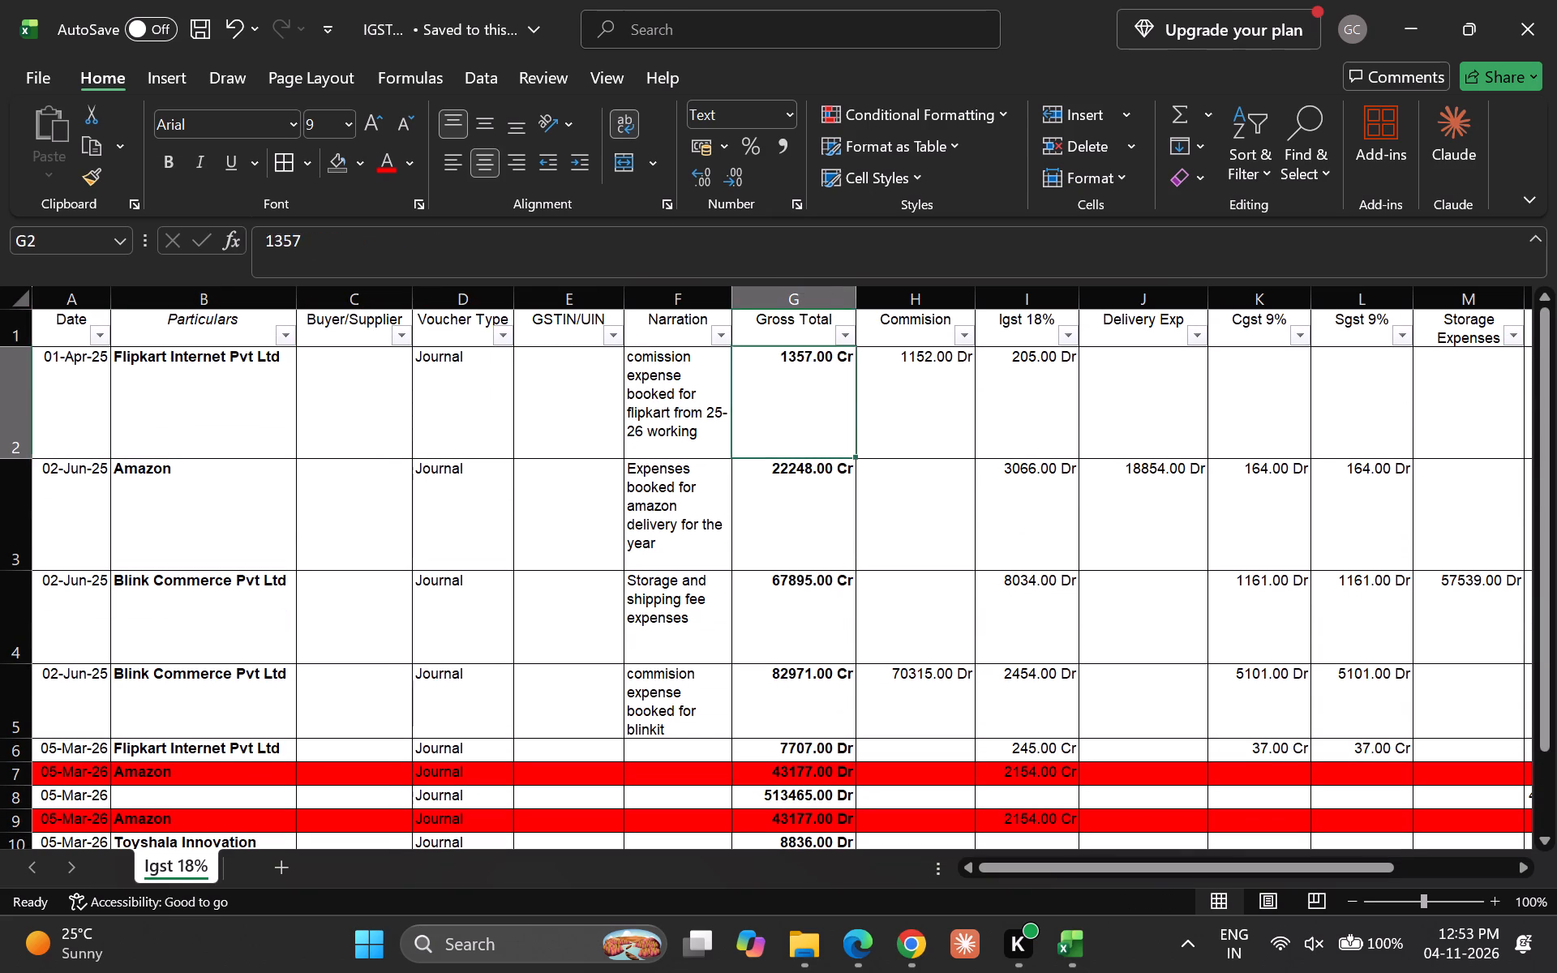
pyautogui.press('Up')
pyautogui.press('Right')
pyautogui.press('Right')
pyautogui.press('Down')
pyautogui.press('Up')
pyautogui.press('Left')
pyautogui.press('Down')
pyautogui.press('Down')
pyautogui.press('Up')
pyautogui.press('Left')
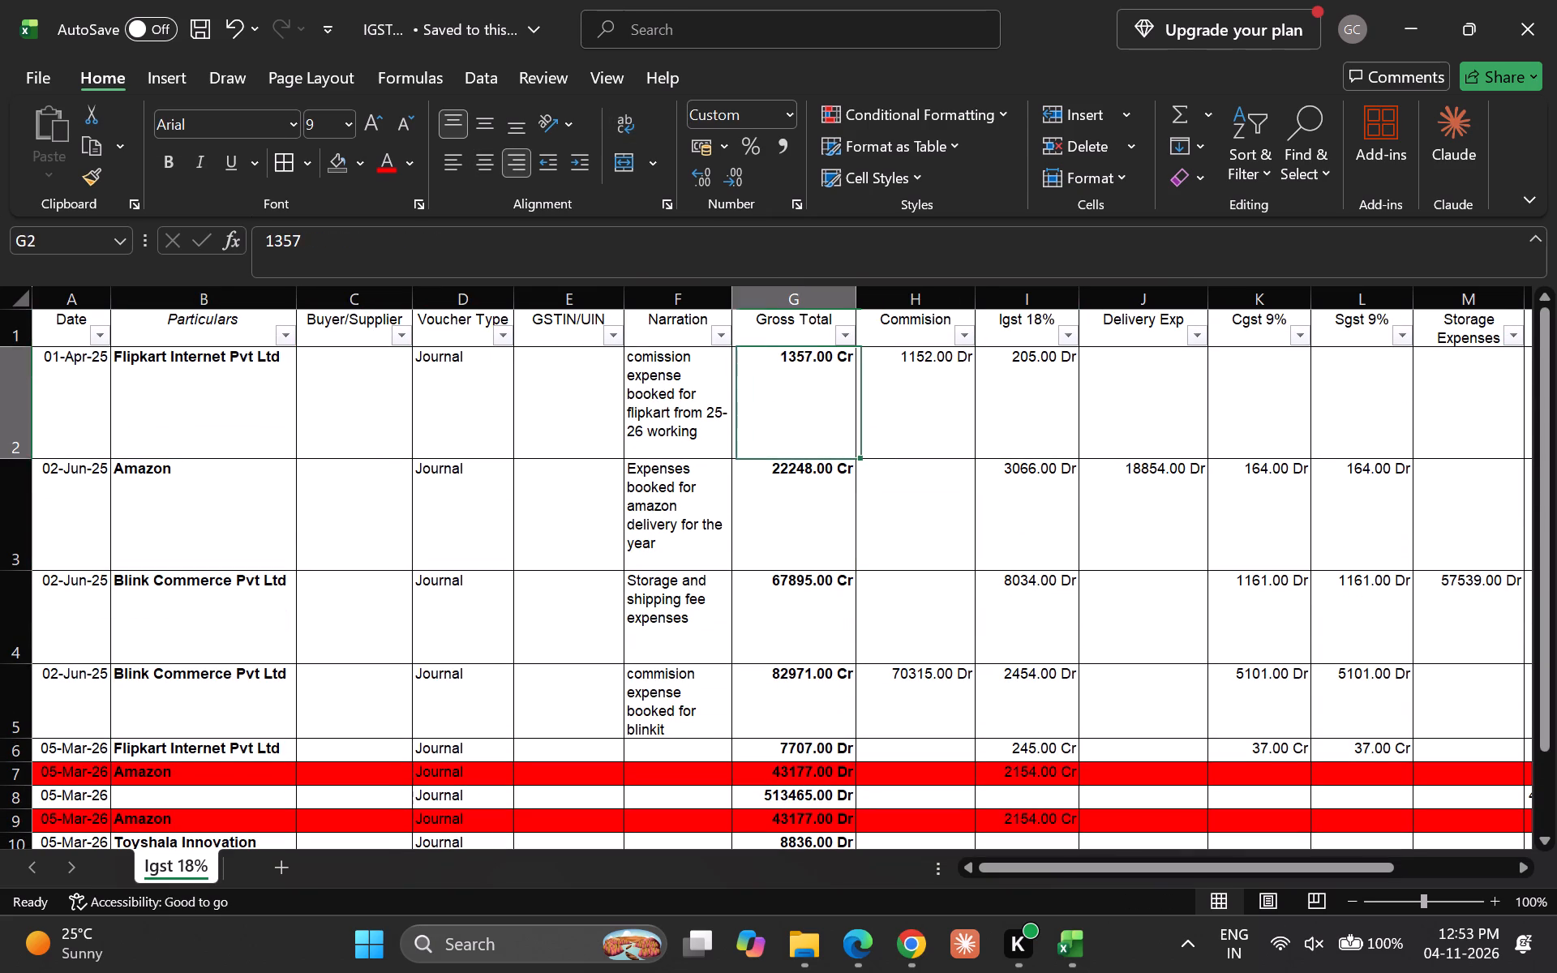
pyautogui.press('Up')
pyautogui.press('Right')
pyautogui.press('Down')
pyautogui.press('Up')
pyautogui.press('Right')
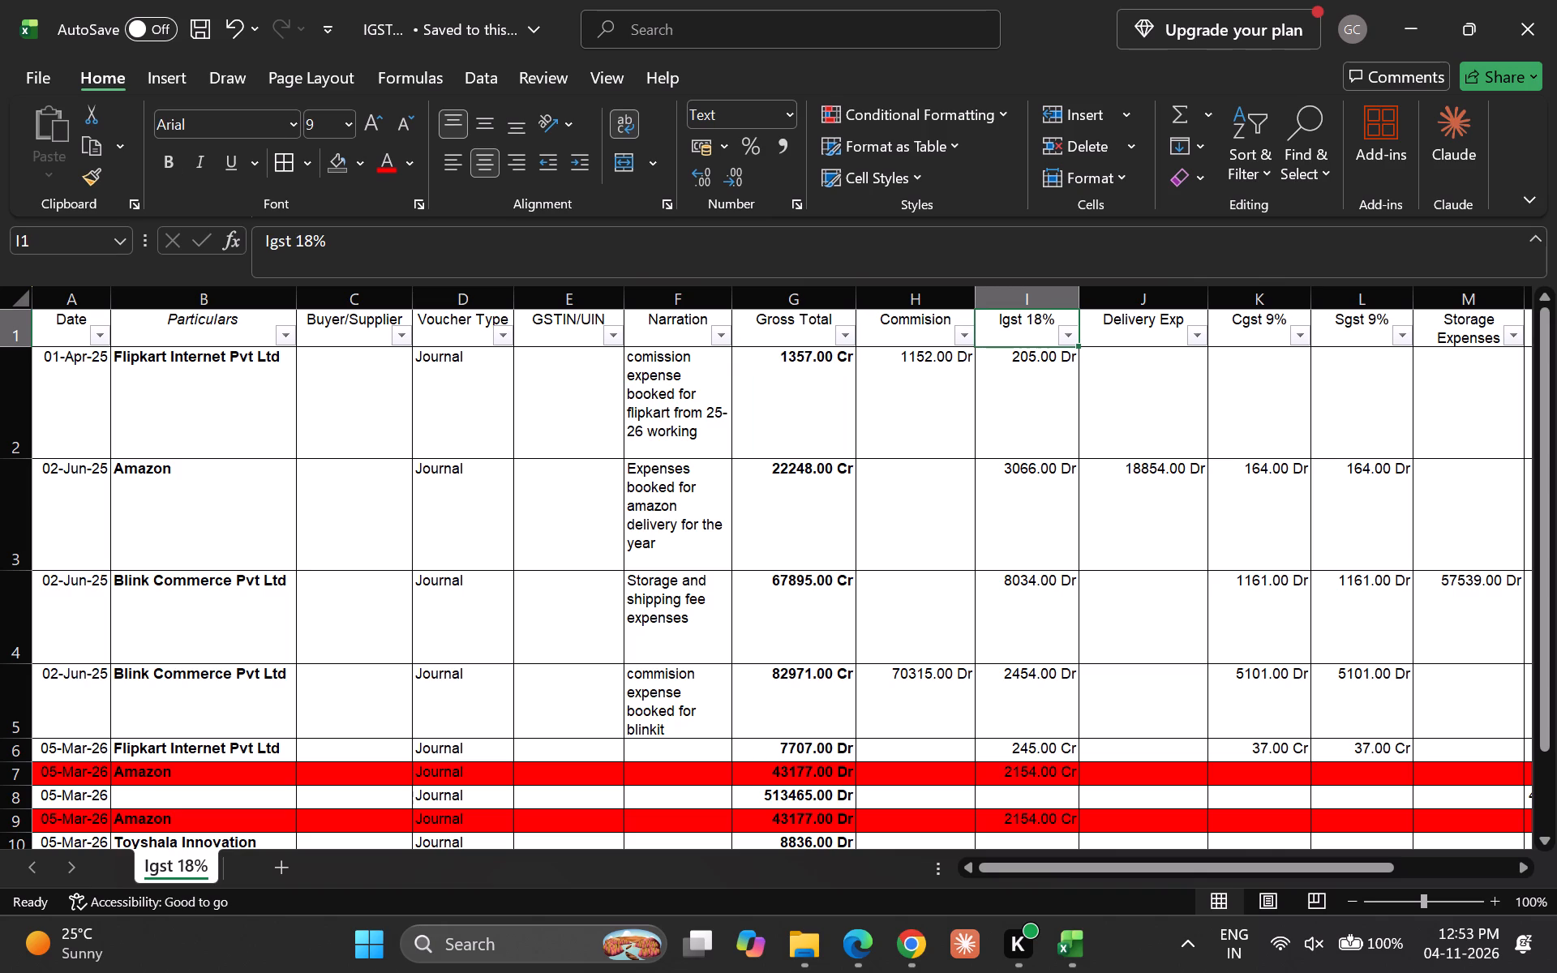
pyautogui.press('Down')
pyautogui.press('Up')
pyautogui.press('Left')
pyautogui.press('Down')
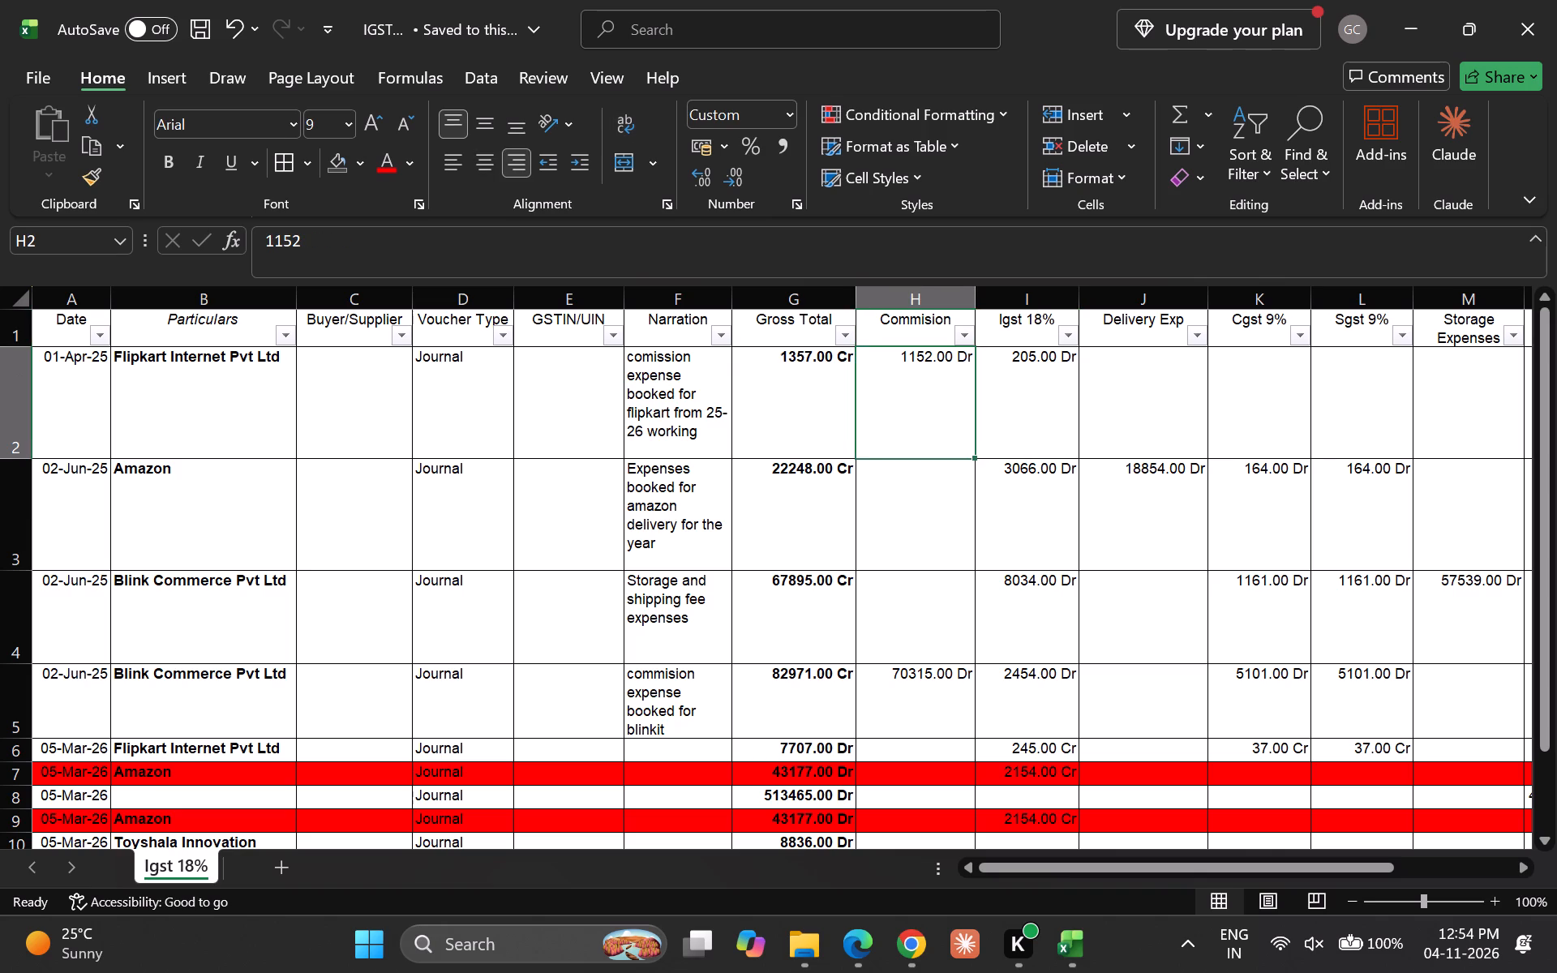
pyautogui.press('Left')
pyautogui.press('Down')
pyautogui.press('Up')
pyautogui.press('Right')
pyautogui.press('Up')
pyautogui.press('Right')
pyautogui.press('Down')
pyautogui.press('Left')
pyautogui.press('Left')
pyautogui.press('Left')
pyautogui.press('Left')
pyautogui.press('Left')
pyautogui.press('Left')
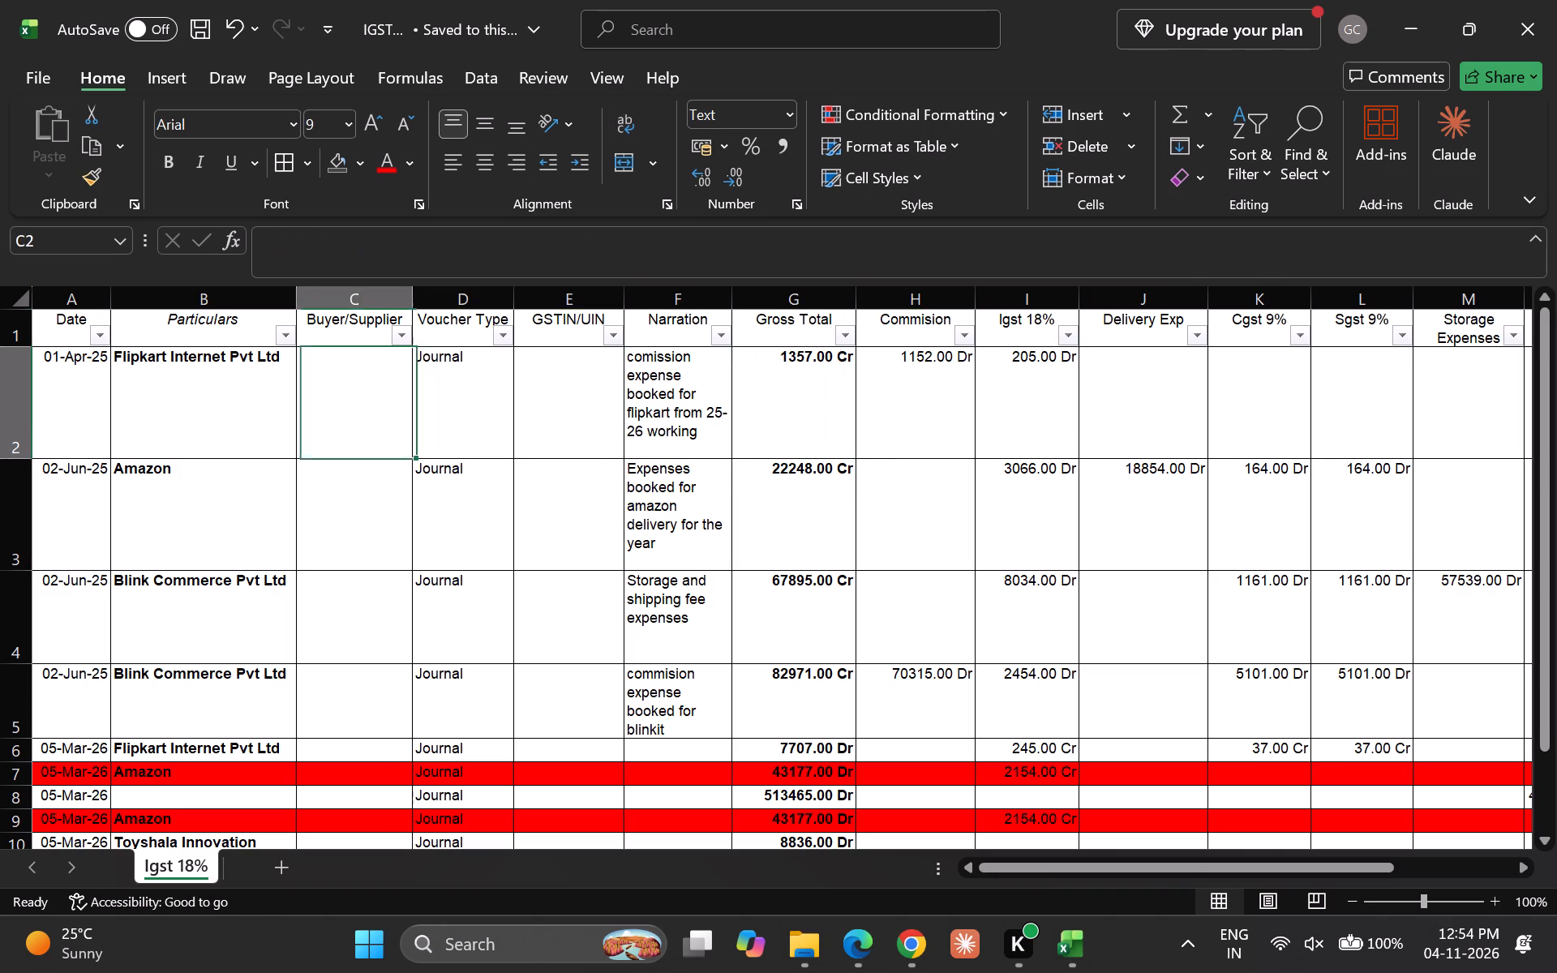
pyautogui.press('Left')
pyautogui.press('Left')
pyautogui.press('Left')
pyautogui.press('Up')
pyautogui.press('Down')
pyautogui.press('Right')
pyautogui.press('Right')
pyautogui.press('Right')
pyautogui.press('Right')
pyautogui.press('Right')
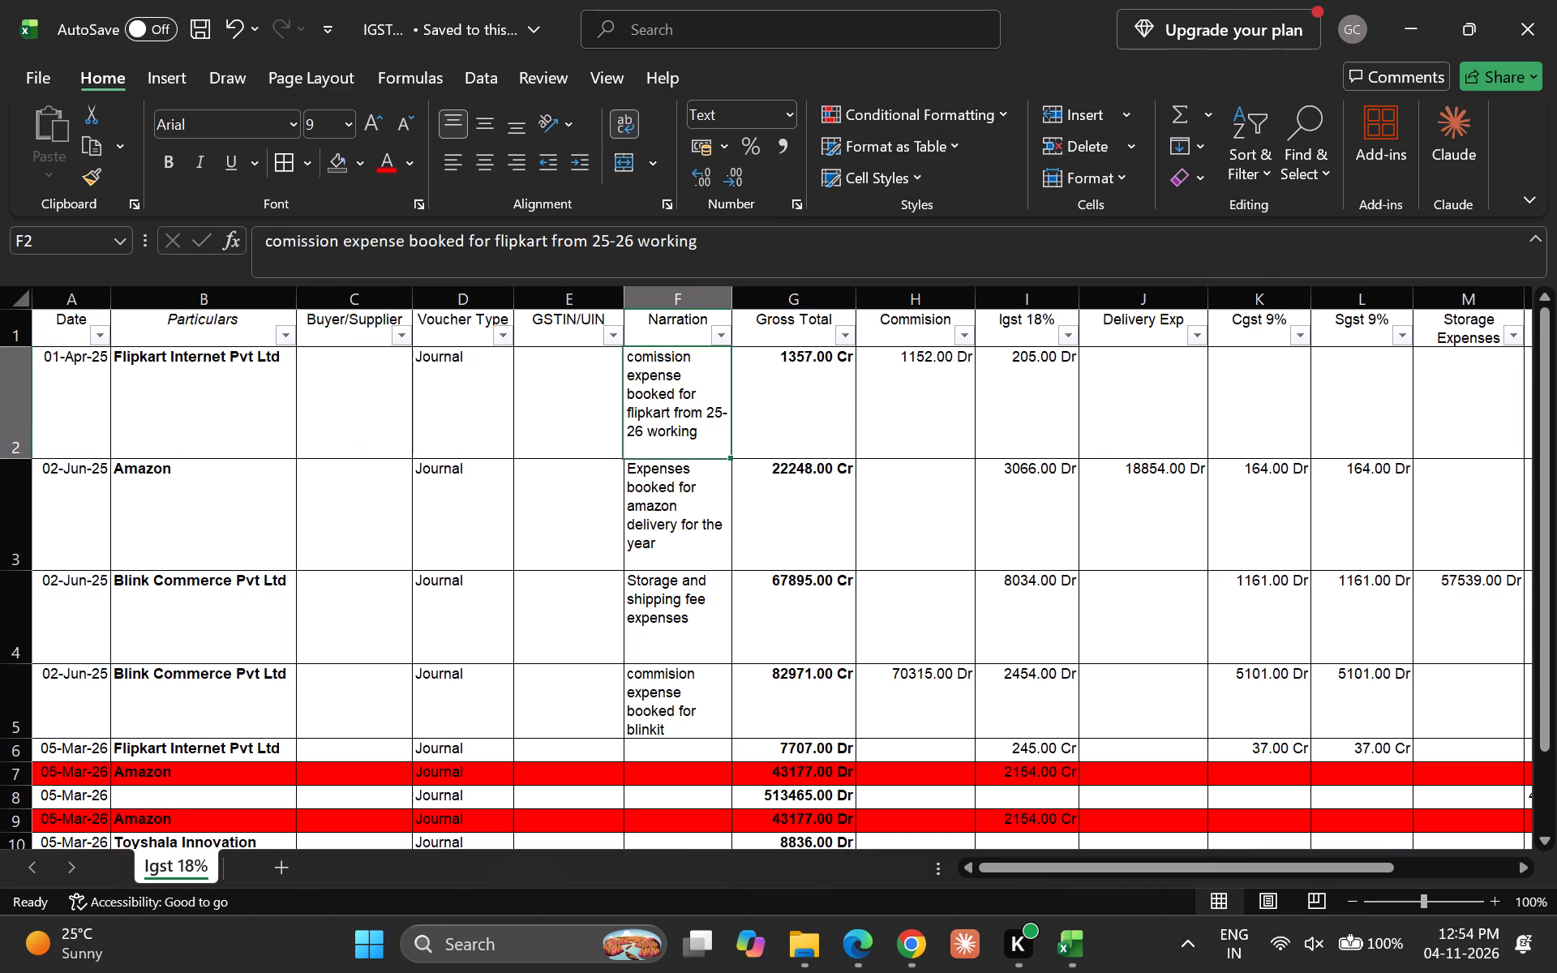
pyautogui.press('Down')
pyautogui.press('Up')
pyautogui.press('Right')
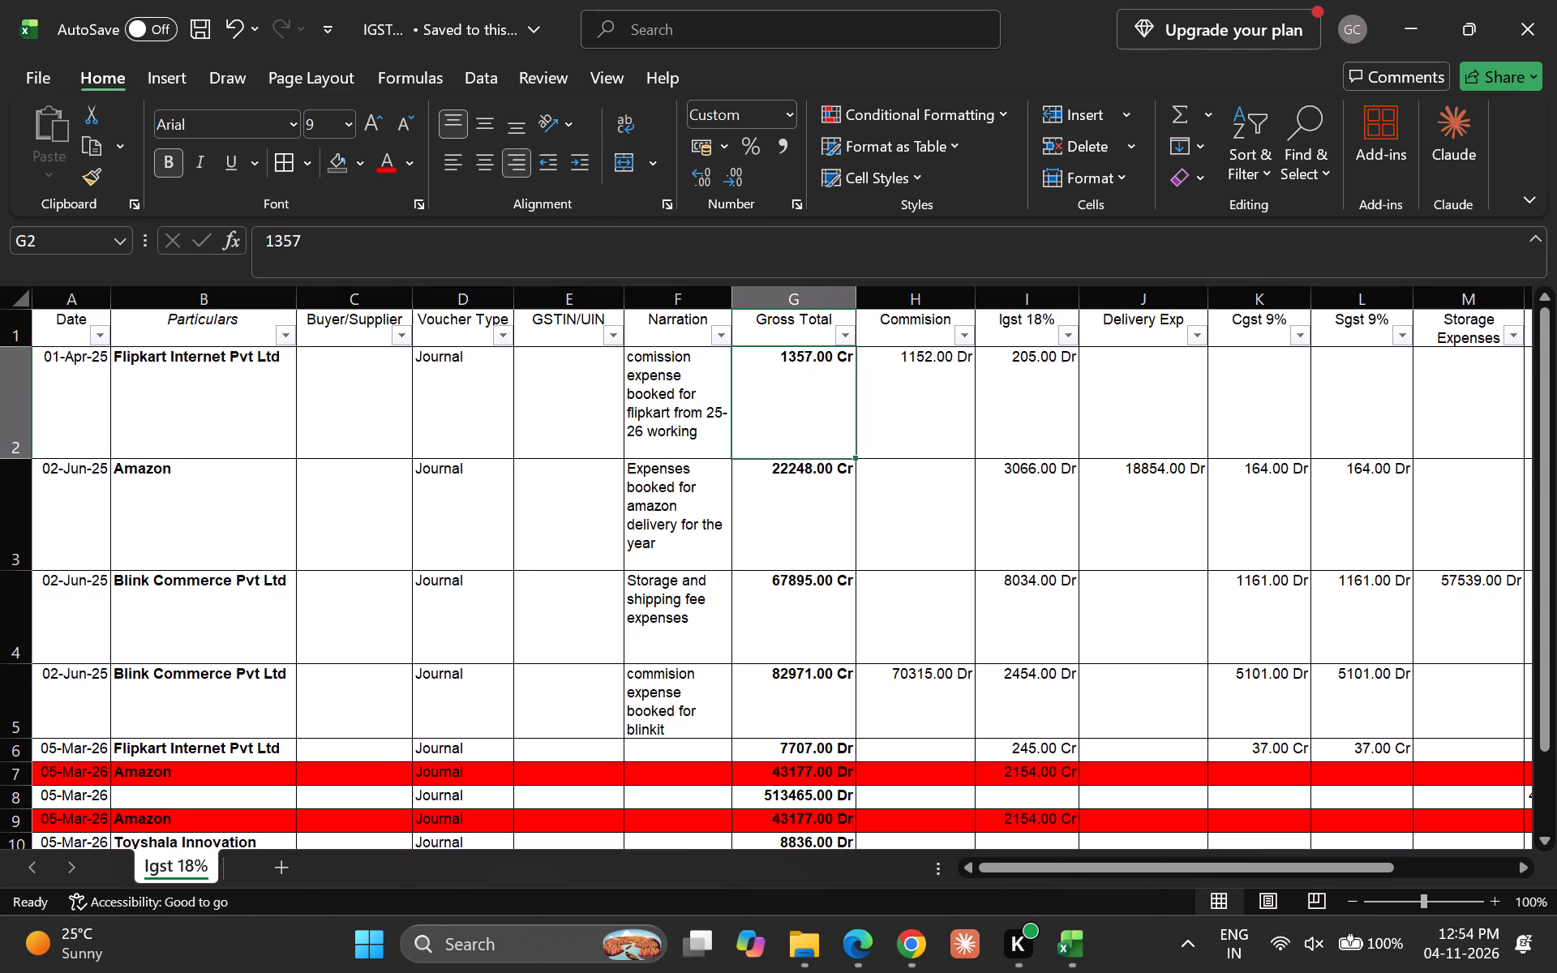
pyautogui.press('Right')
pyautogui.press('Down')
pyautogui.press('Up')
pyautogui.press('Right')
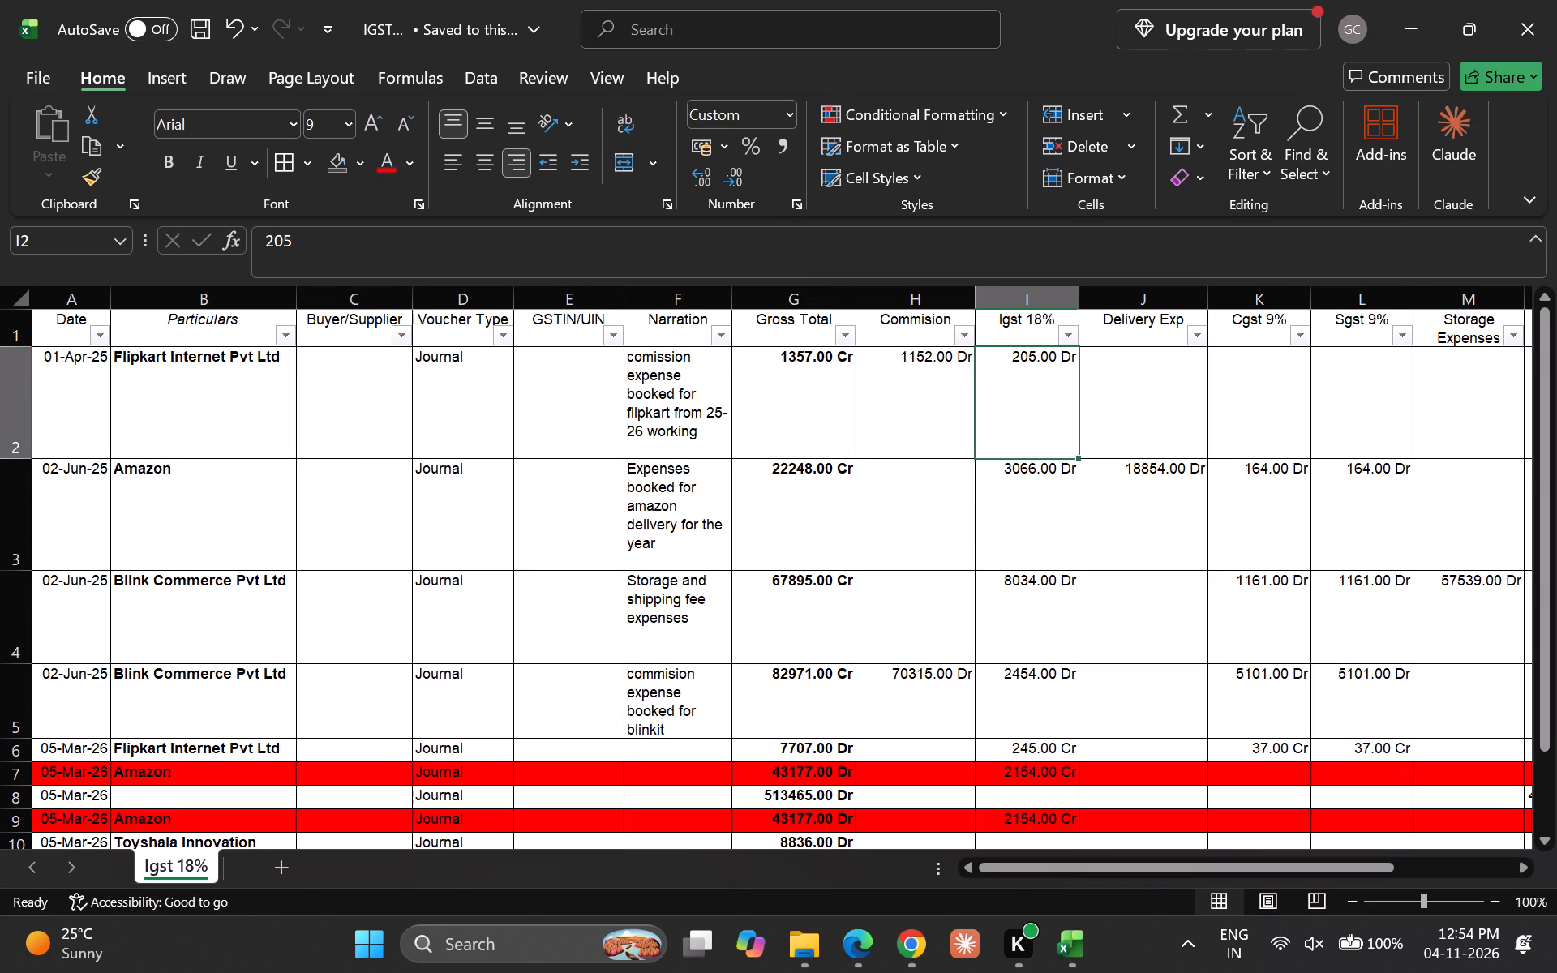
# Examine the Igst 18% column's entries from the first journal row down towards the last one.
pyautogui.press('Down')
pyautogui.press('Down')
pyautogui.press('Down')
pyautogui.press('Down')
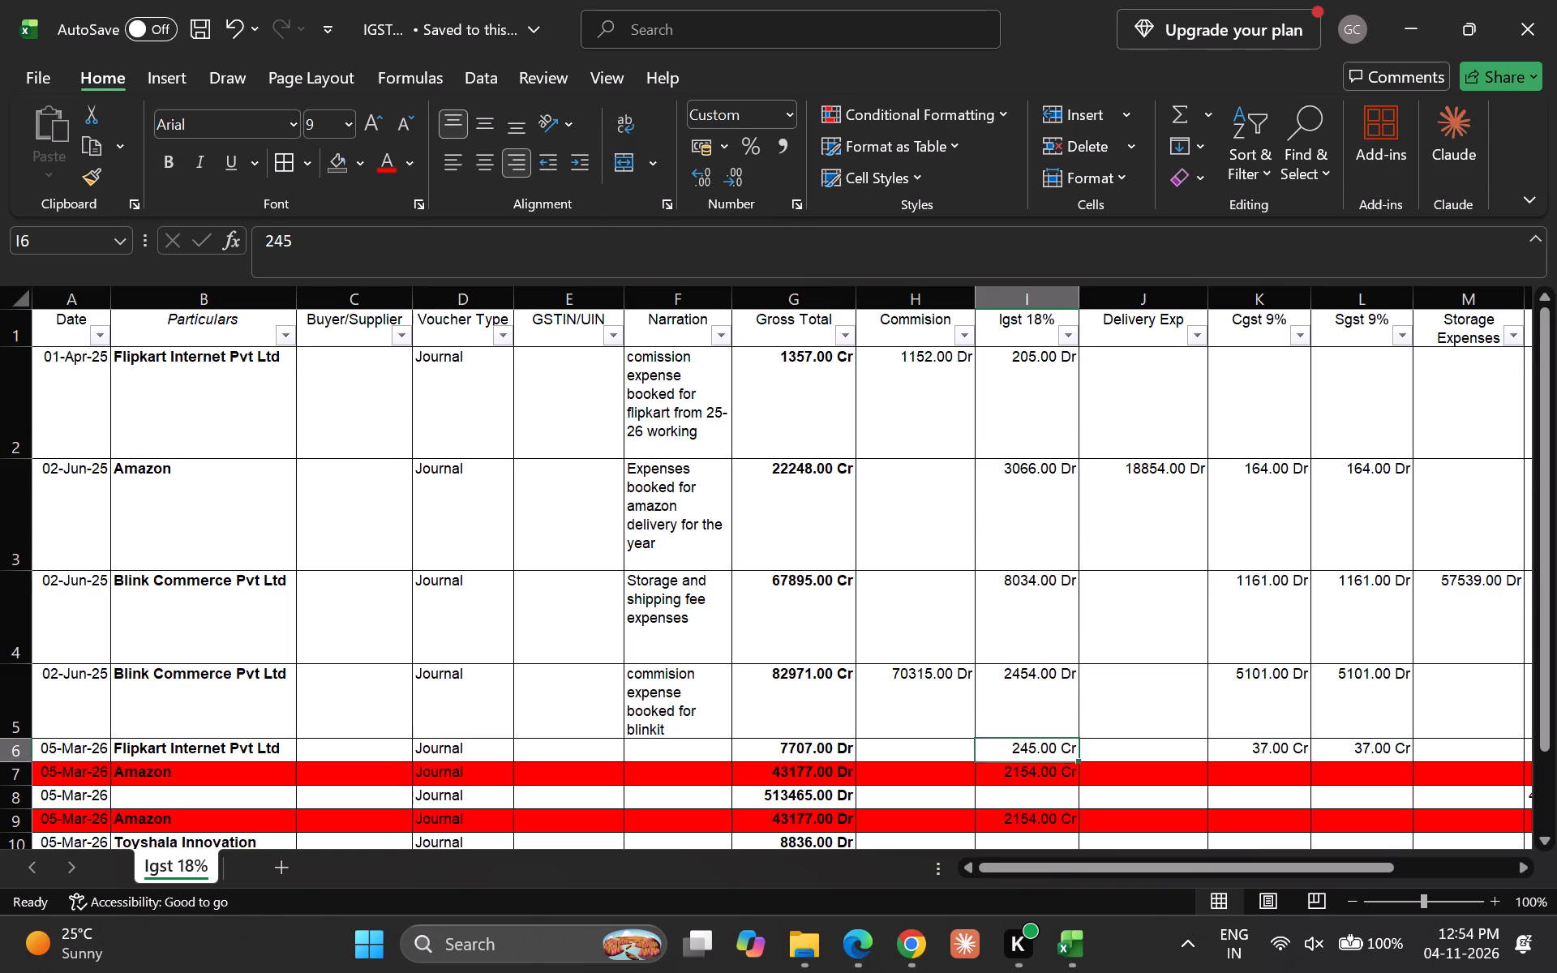
pyautogui.press('Down')
pyautogui.press('Down')
pyautogui.press('Down')
pyautogui.press('Down')
pyautogui.press('Down')
pyautogui.press('Down')
pyautogui.press('Down')
pyautogui.press('Up')
pyautogui.press('Up')
pyautogui.press('Up')
pyautogui.press('Up')
pyautogui.press('Up')
pyautogui.press('Up')
pyautogui.press('Up')
pyautogui.press('Up')
pyautogui.press('Up')
pyautogui.press('Up')
pyautogui.press('Up')
pyautogui.press('Up')
pyautogui.press('Up')
pyautogui.press('Up')
pyautogui.press('Up')
pyautogui.press('Up')
pyautogui.press('Up')
pyautogui.press('Up')
pyautogui.press('Up')
pyautogui.press('Up')
pyautogui.press('Up')
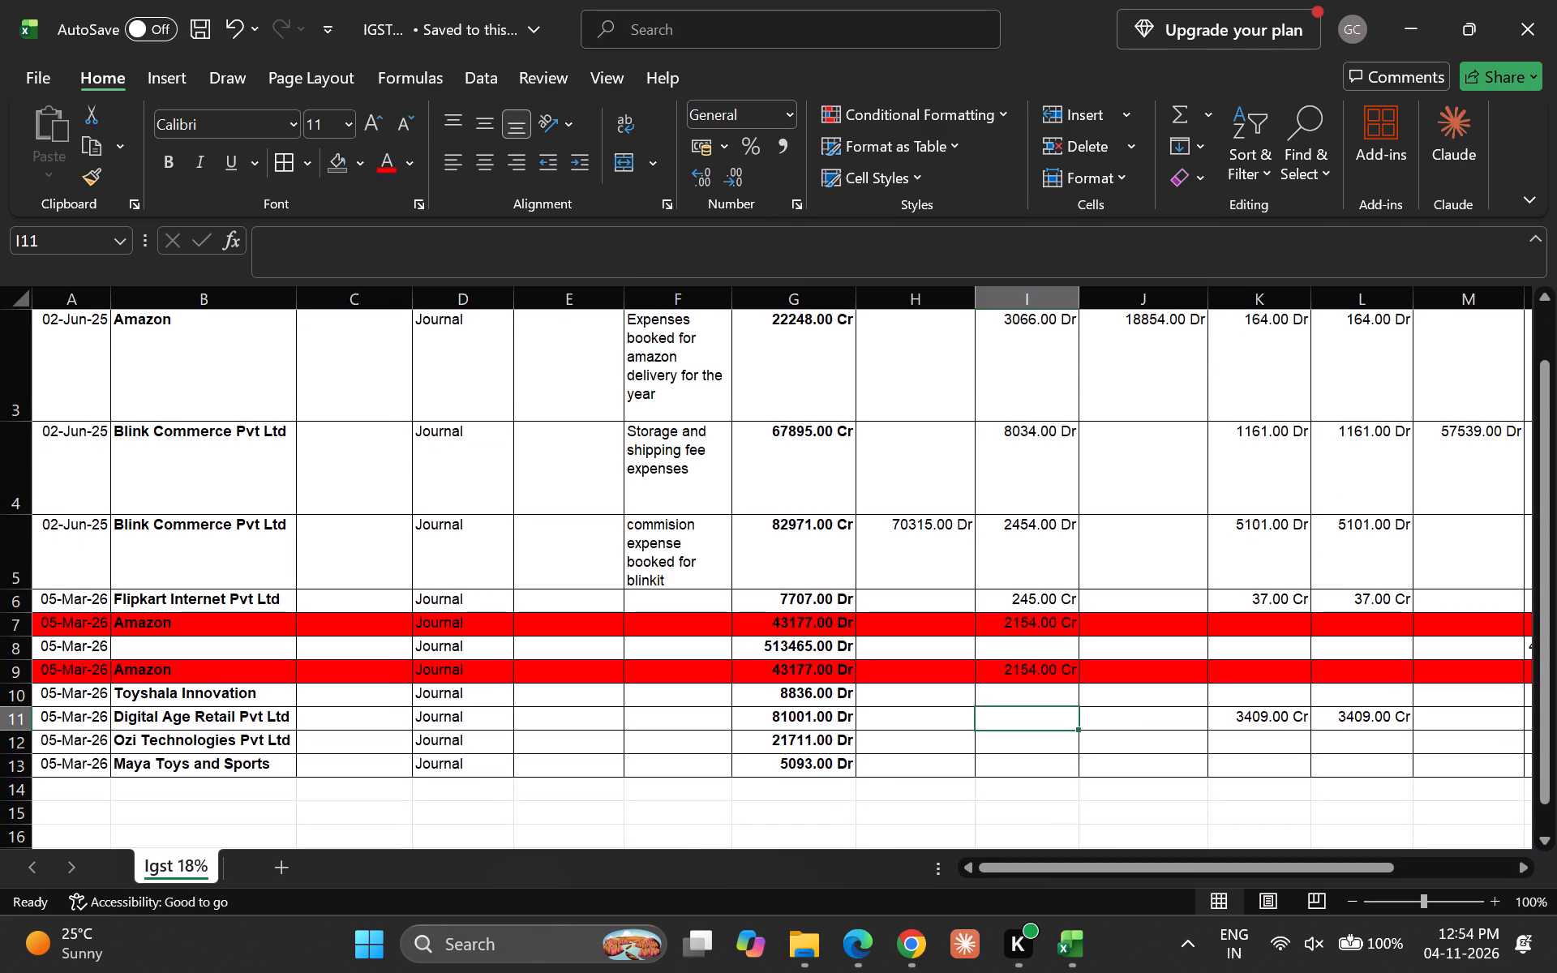
pyautogui.press('Down')
pyautogui.press('Up')
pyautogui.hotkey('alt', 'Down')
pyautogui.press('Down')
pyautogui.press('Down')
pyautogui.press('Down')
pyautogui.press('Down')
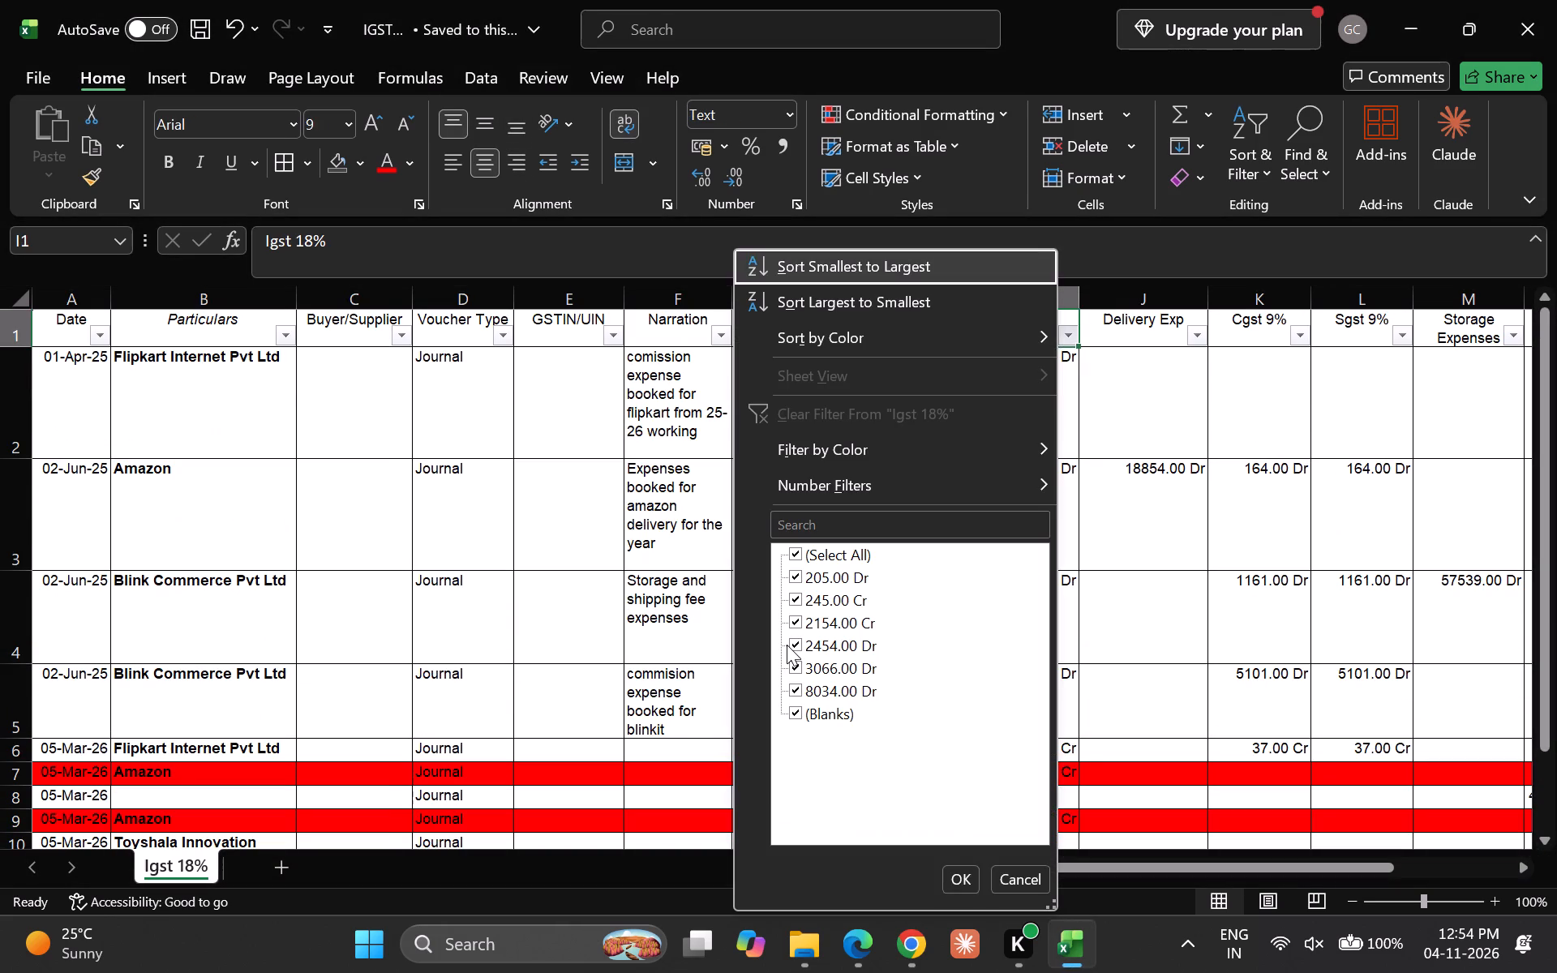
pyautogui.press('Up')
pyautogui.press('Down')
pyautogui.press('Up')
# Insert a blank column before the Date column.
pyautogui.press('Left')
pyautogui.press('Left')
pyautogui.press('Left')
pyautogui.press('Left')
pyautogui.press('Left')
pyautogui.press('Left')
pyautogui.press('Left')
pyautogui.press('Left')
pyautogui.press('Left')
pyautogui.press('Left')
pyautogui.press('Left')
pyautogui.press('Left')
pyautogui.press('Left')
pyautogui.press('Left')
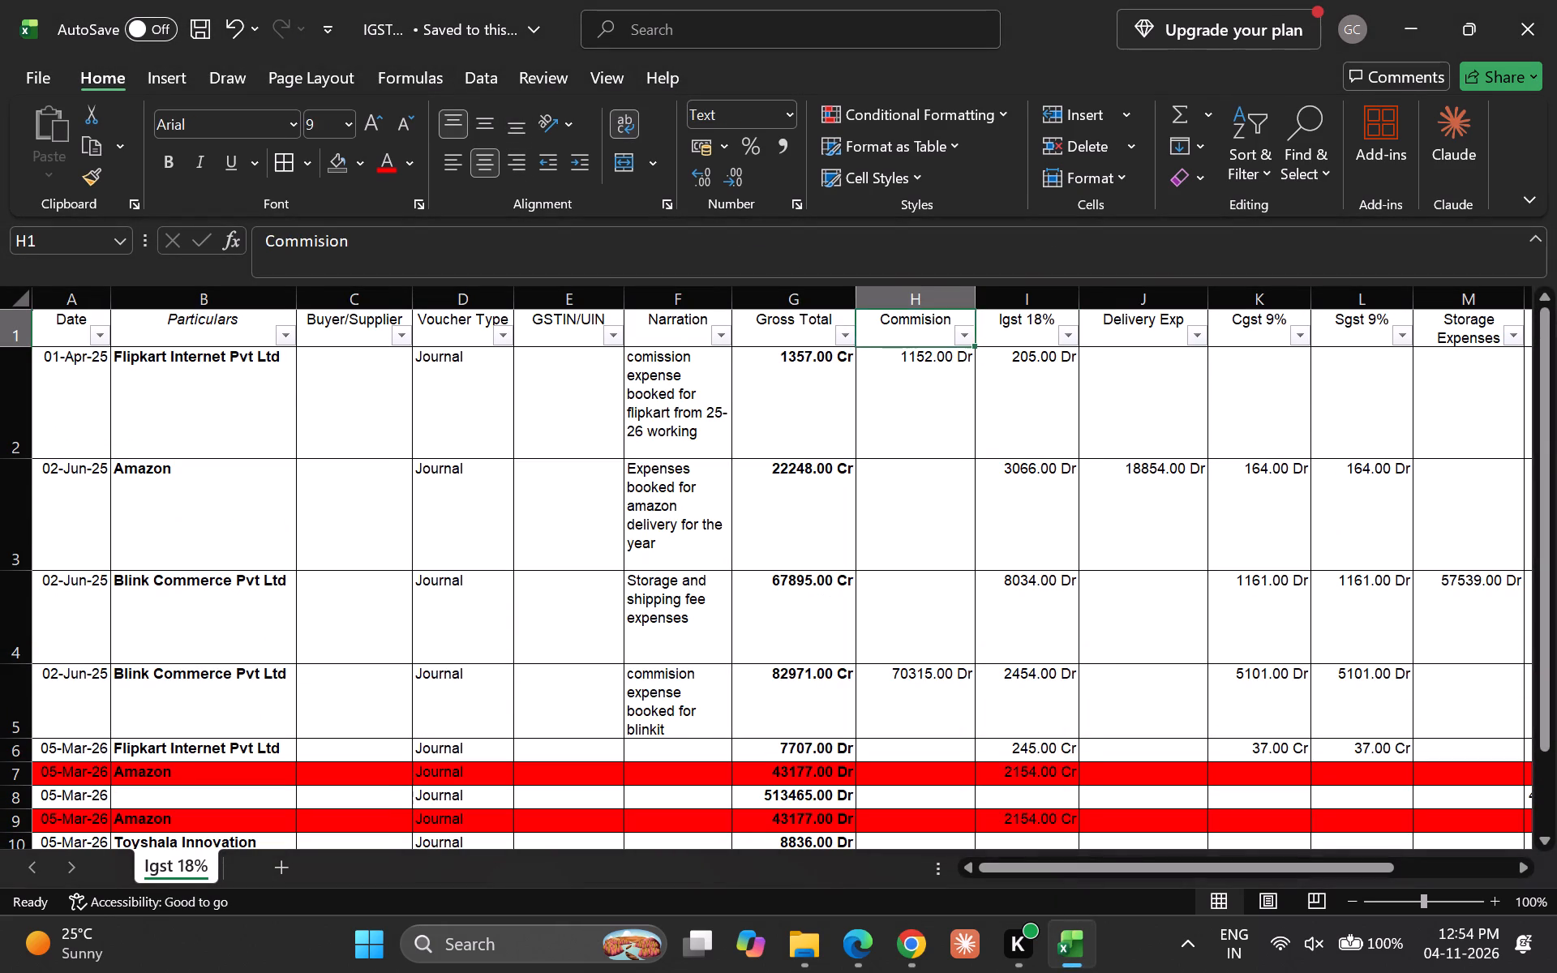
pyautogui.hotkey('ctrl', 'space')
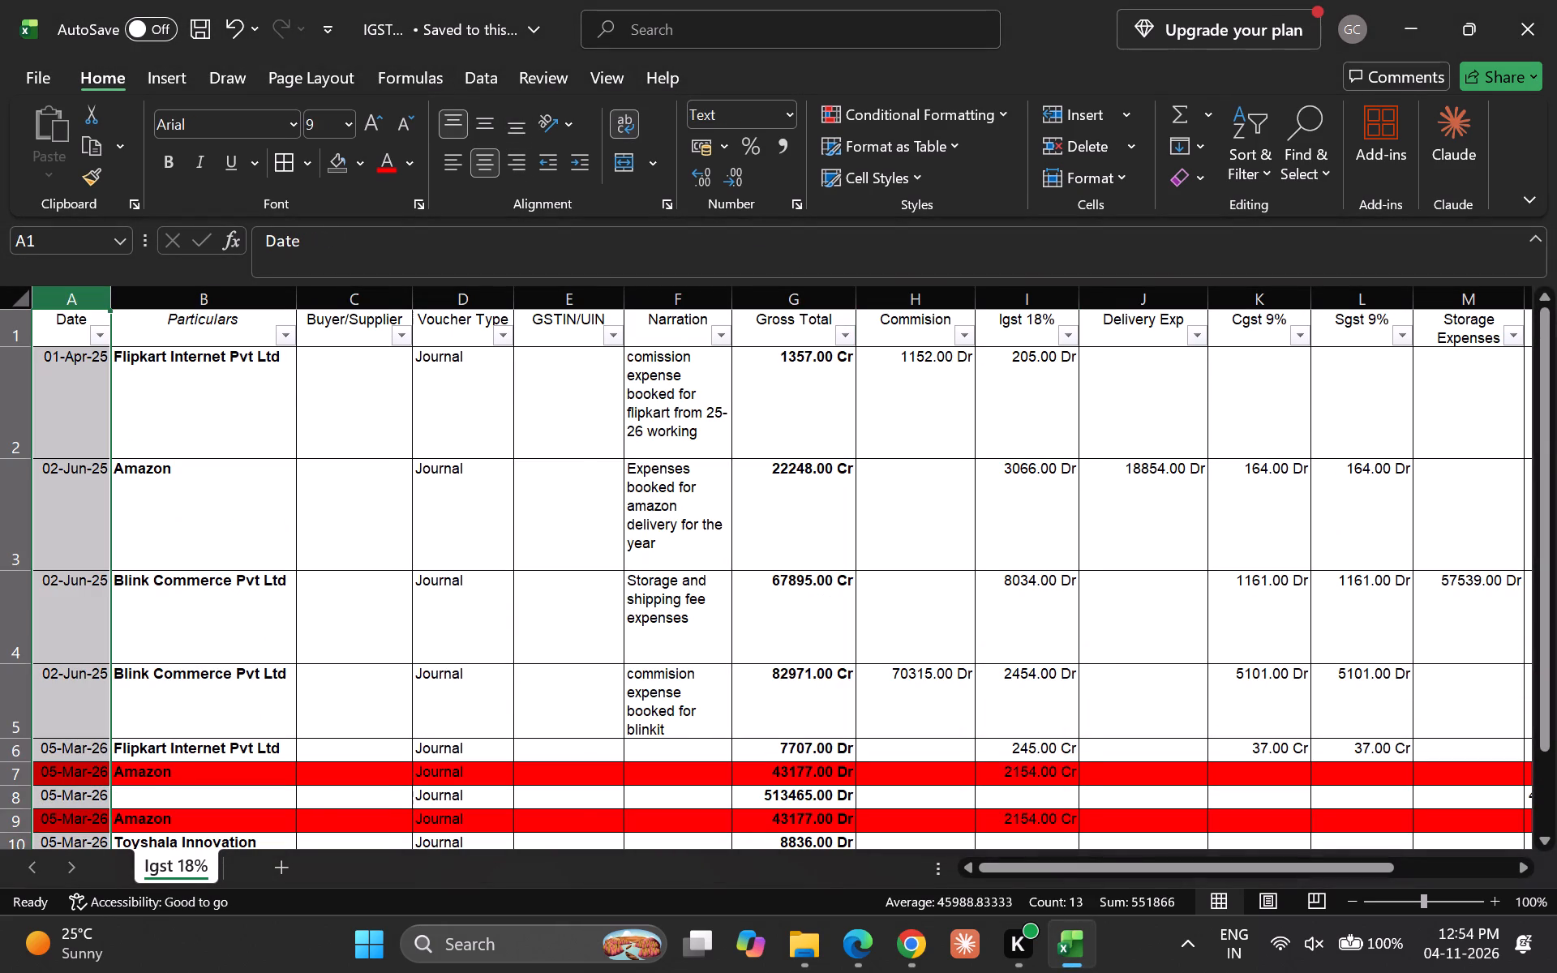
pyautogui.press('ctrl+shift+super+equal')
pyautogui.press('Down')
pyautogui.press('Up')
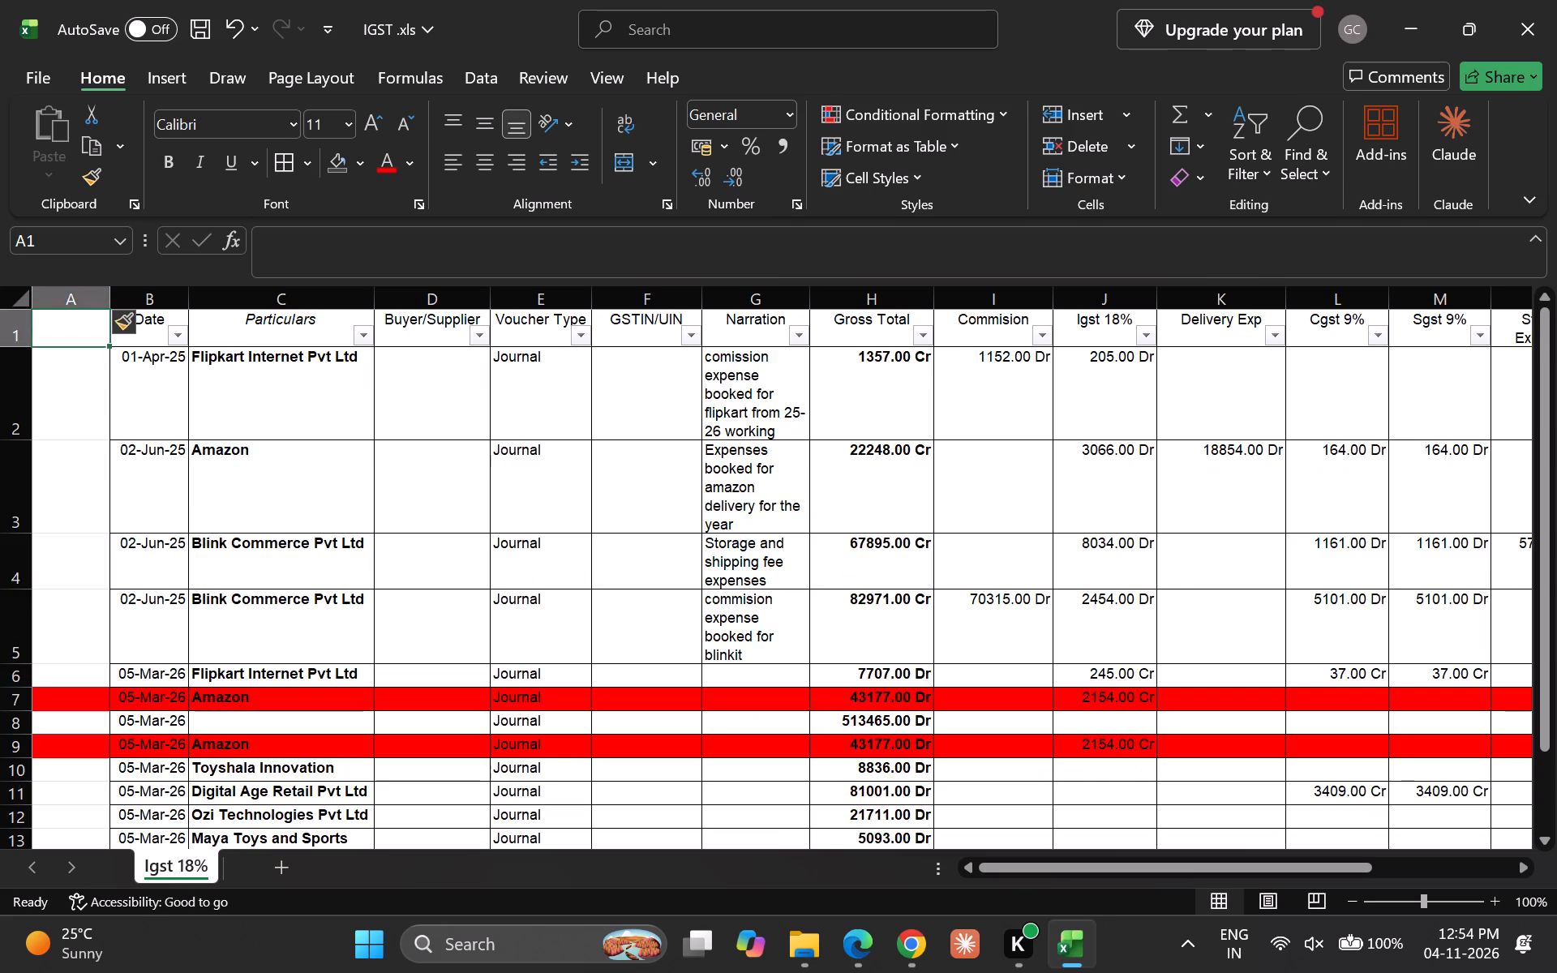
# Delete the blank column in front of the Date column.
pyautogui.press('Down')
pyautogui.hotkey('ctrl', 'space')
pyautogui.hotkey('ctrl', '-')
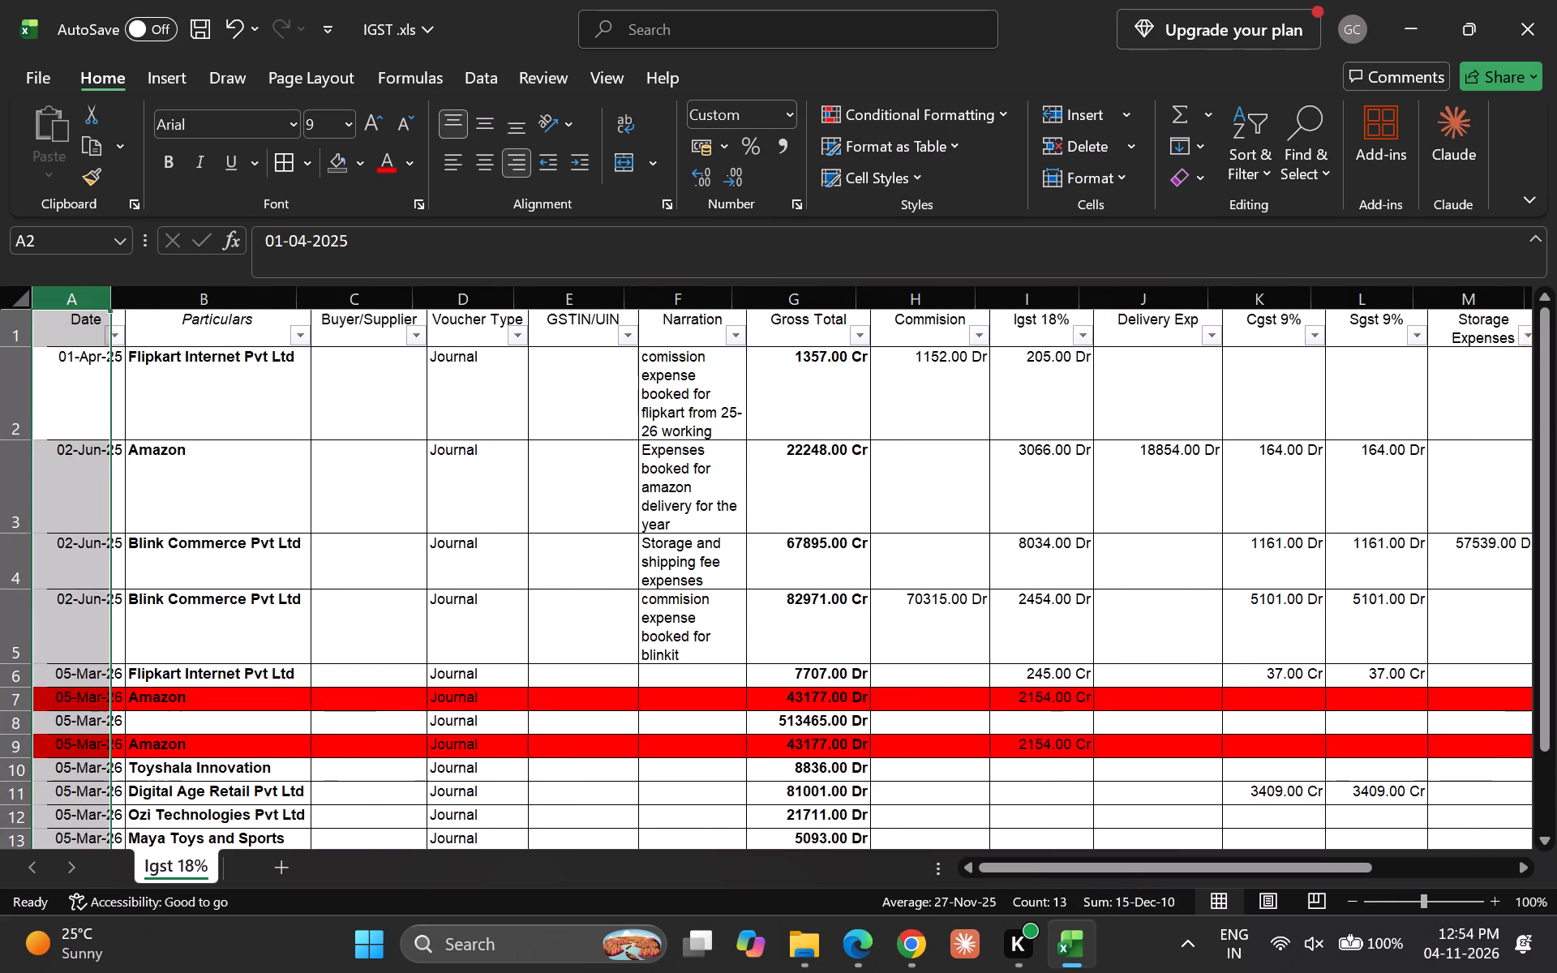
# Insert a new column between Gross Total and Commision and head it Remarks.
pyautogui.press('Right')
pyautogui.press('Right')
pyautogui.press('Right')
pyautogui.press('Right')
pyautogui.press('Right')
pyautogui.press('Right')
pyautogui.press('Right')
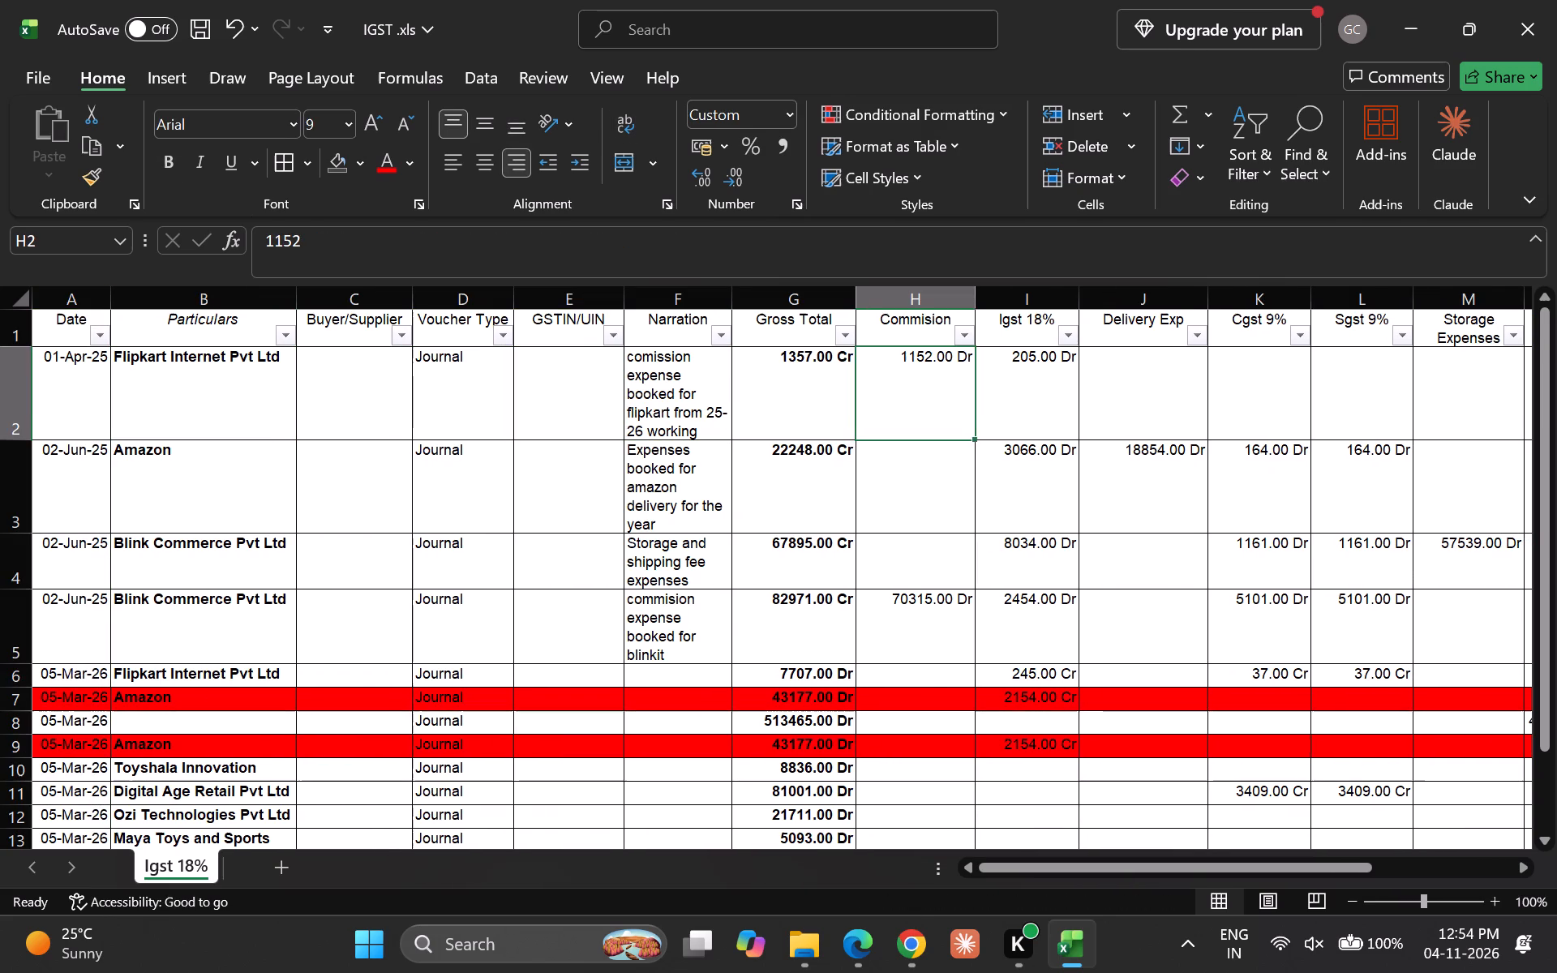
pyautogui.press('Up')
pyautogui.press('Down')
pyautogui.press('Up')
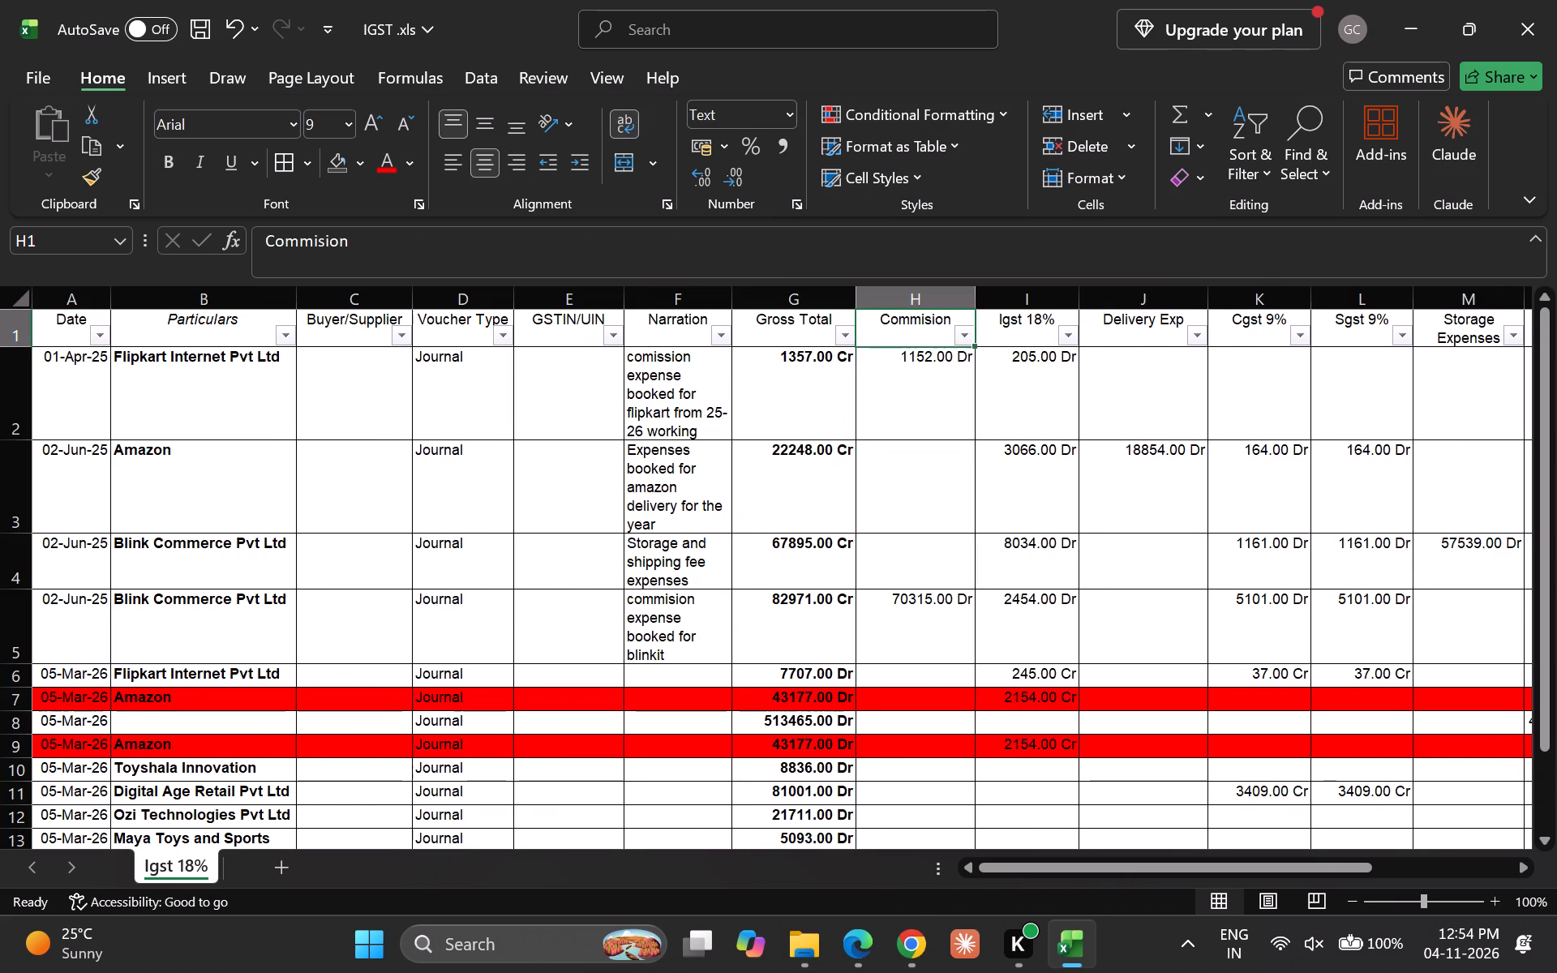
pyautogui.hotkey('ctrl', 'space')
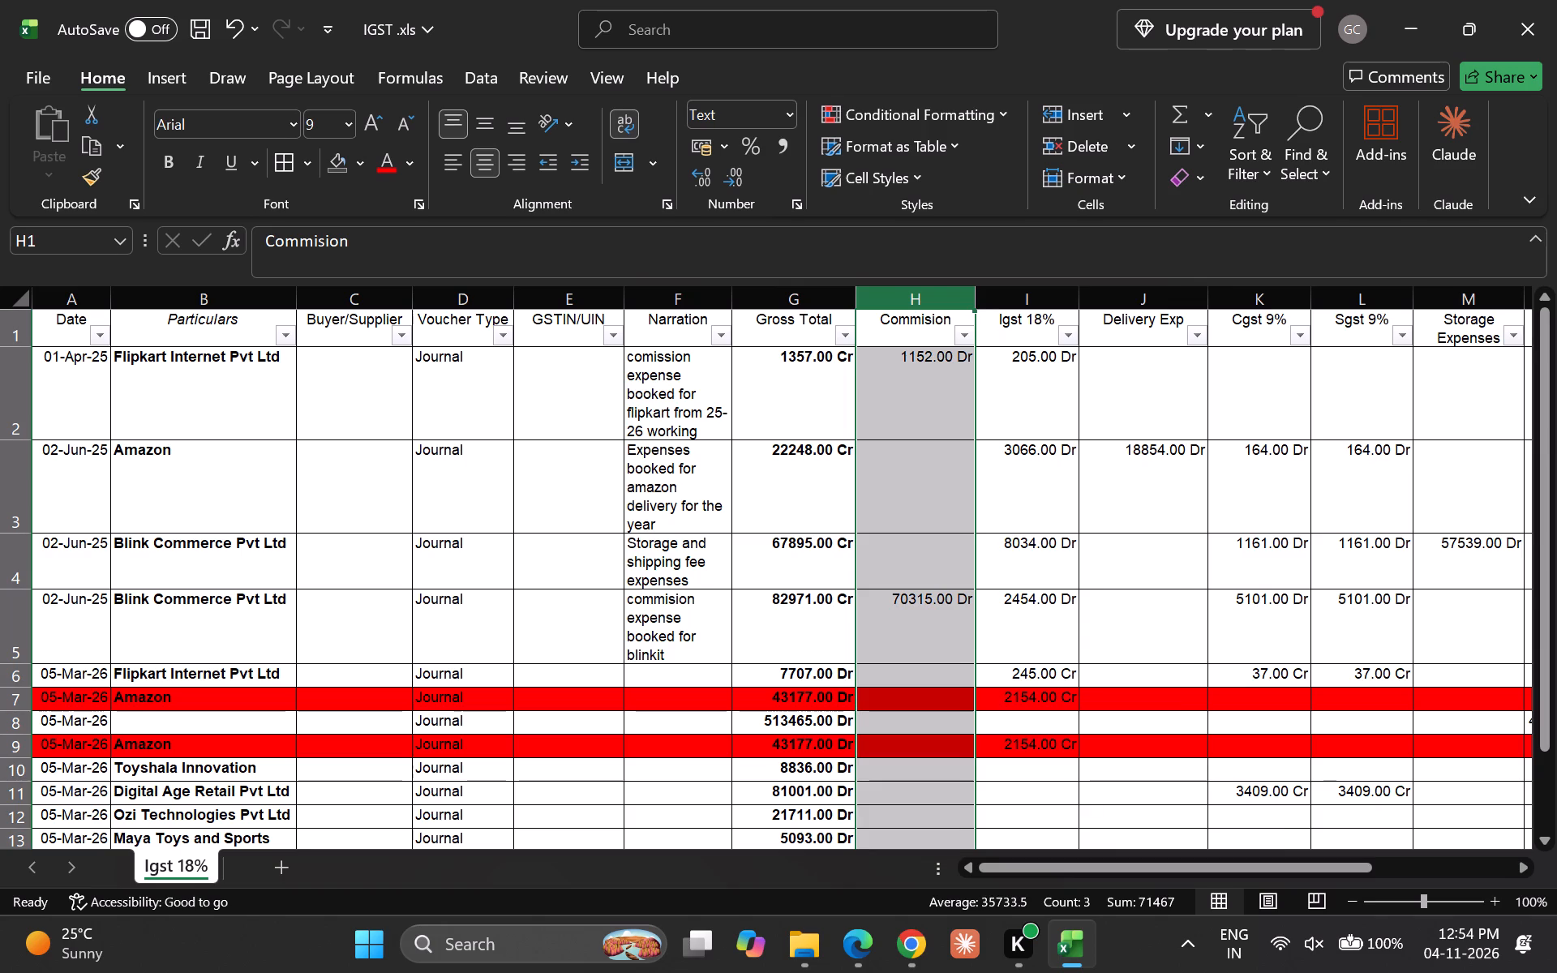
pyautogui.hotkey('ctrl', 'shift', '=')
pyautogui.press('Down')
pyautogui.press('Up')
pyautogui.write('Remarks')
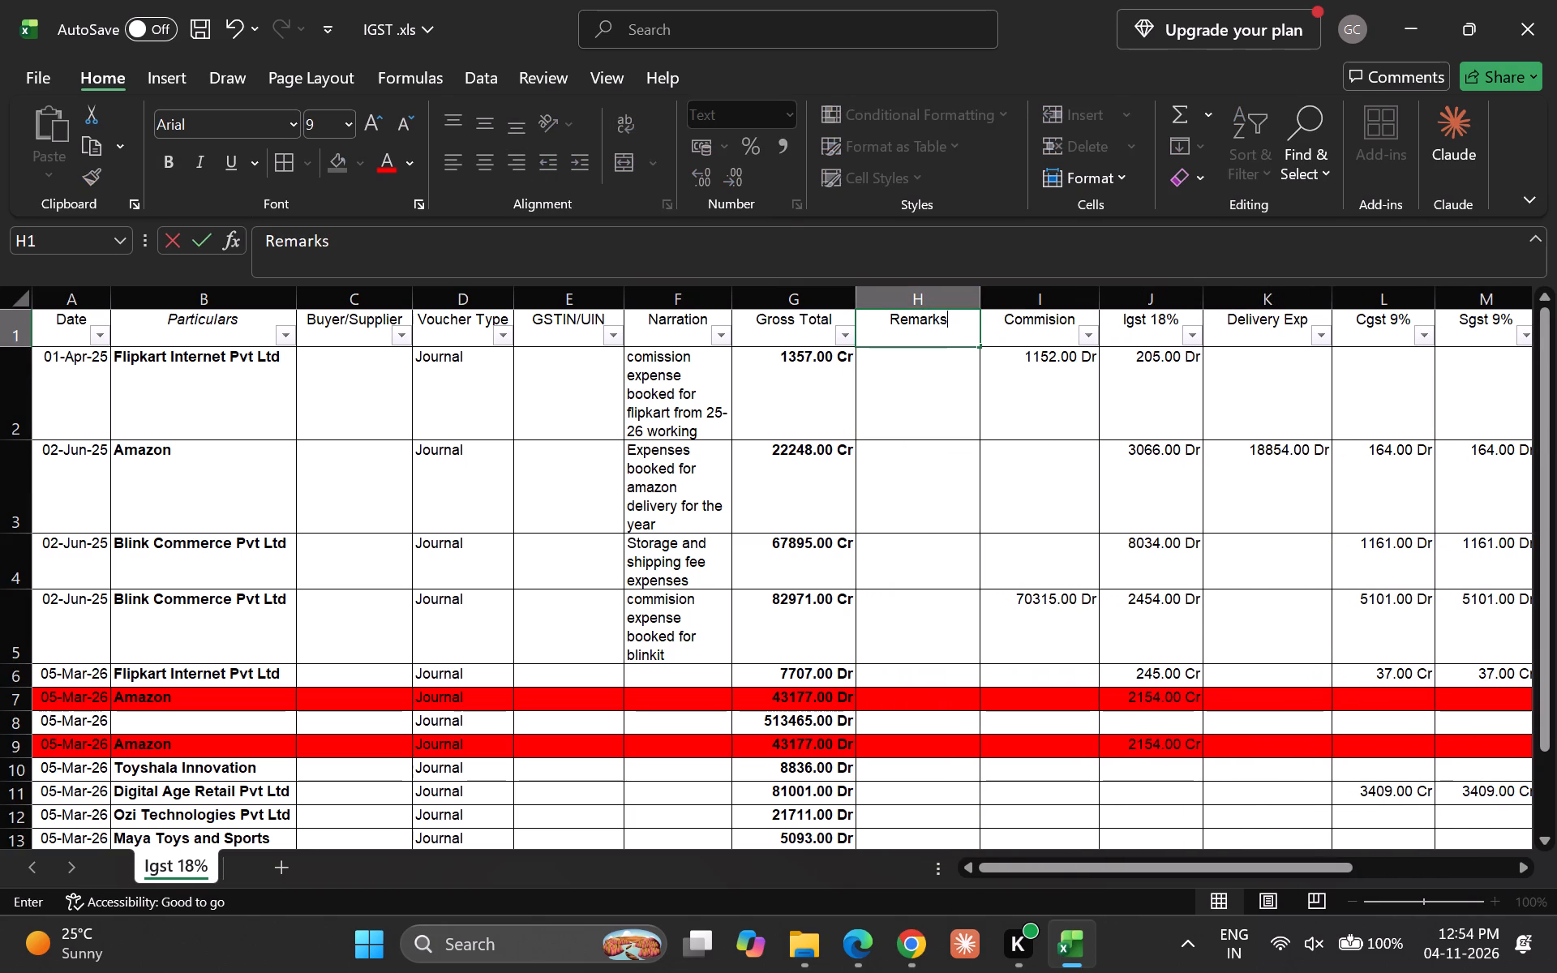
pyautogui.press('BackSpace')
pyautogui.press('BackSpace')
pyautogui.press('BackSpace')
pyautogui.press('BackSpace')
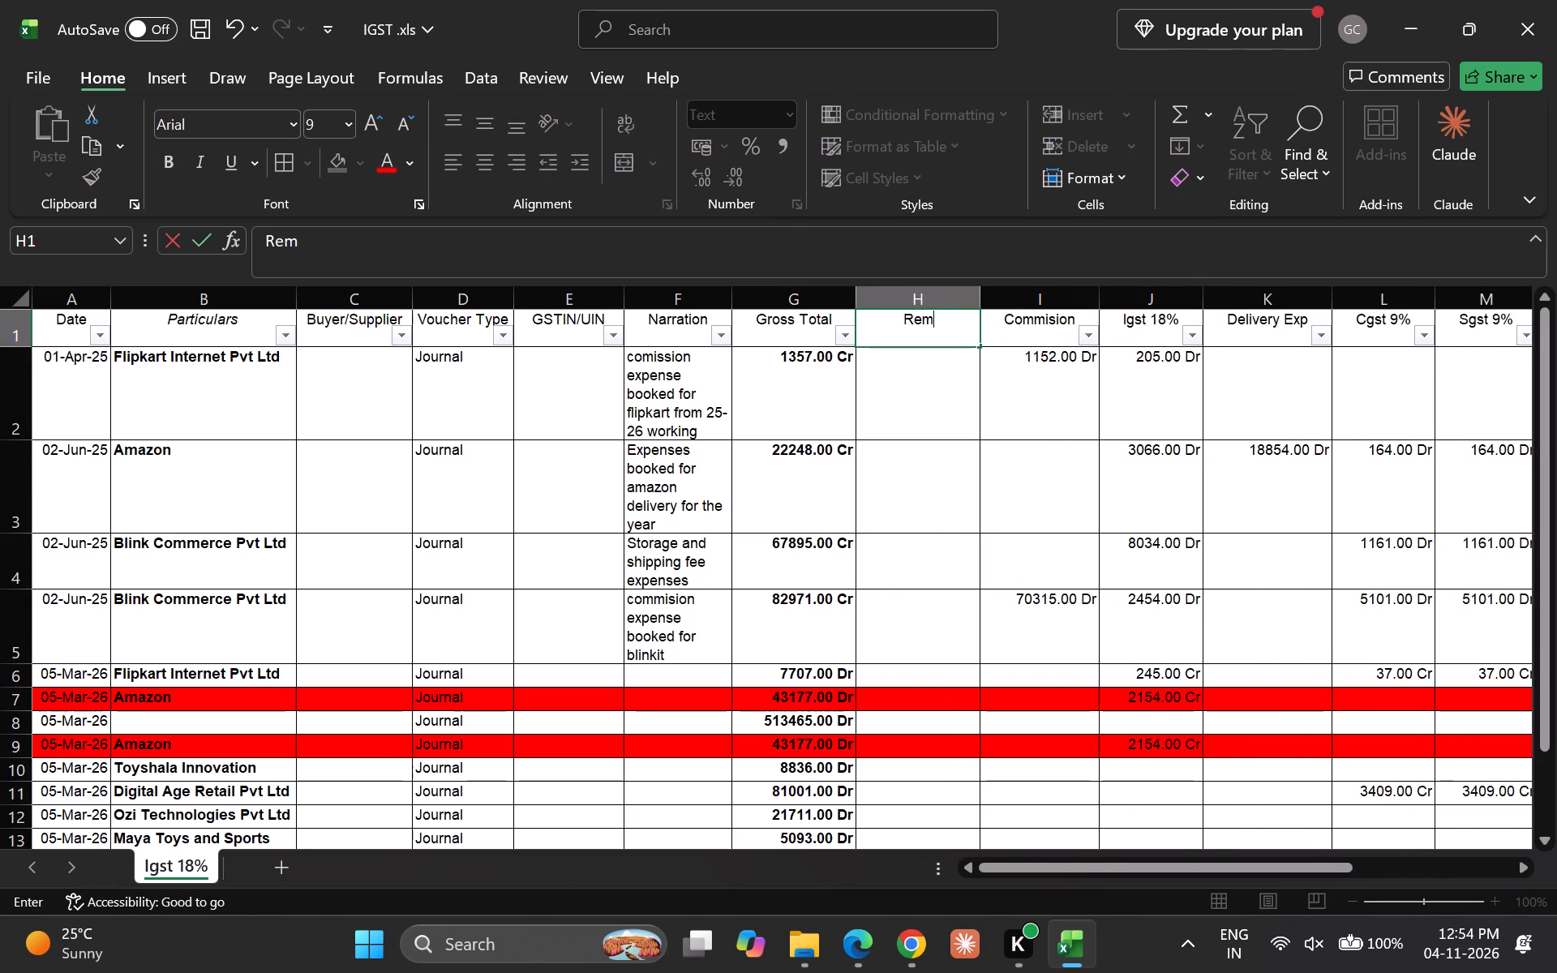
pyautogui.write('arks')
pyautogui.press('Return')
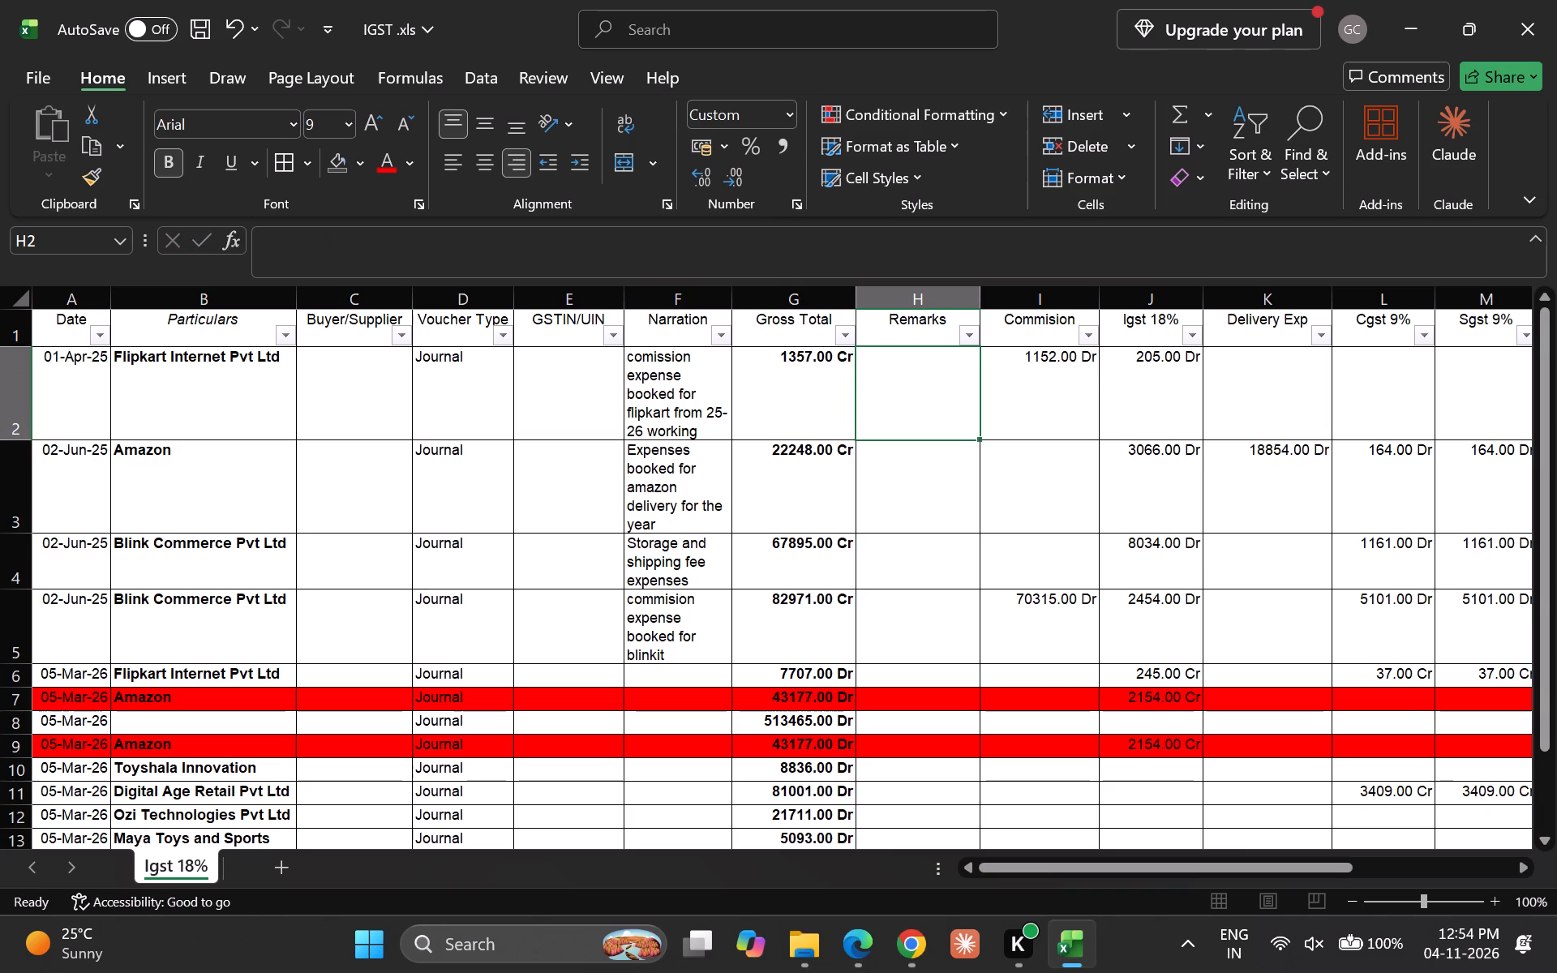
# Fill the entire Remarks column with a light blue theme colour.
pyautogui.press('Up')
pyautogui.hotkey('ctrl', 'space')
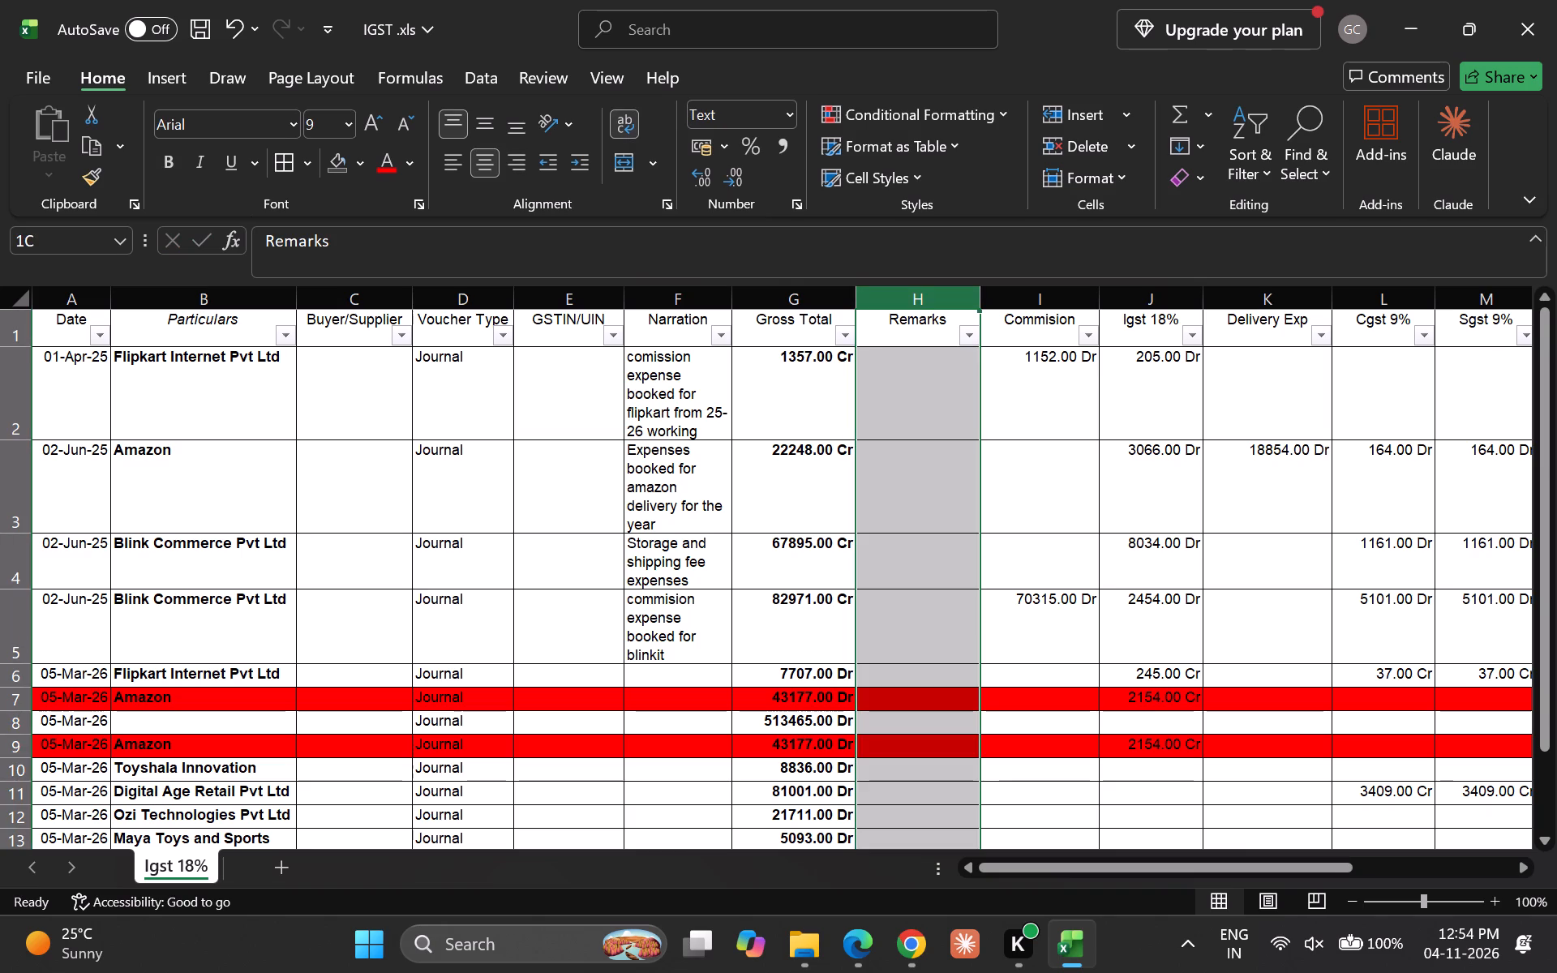
pyautogui.click(358, 156)
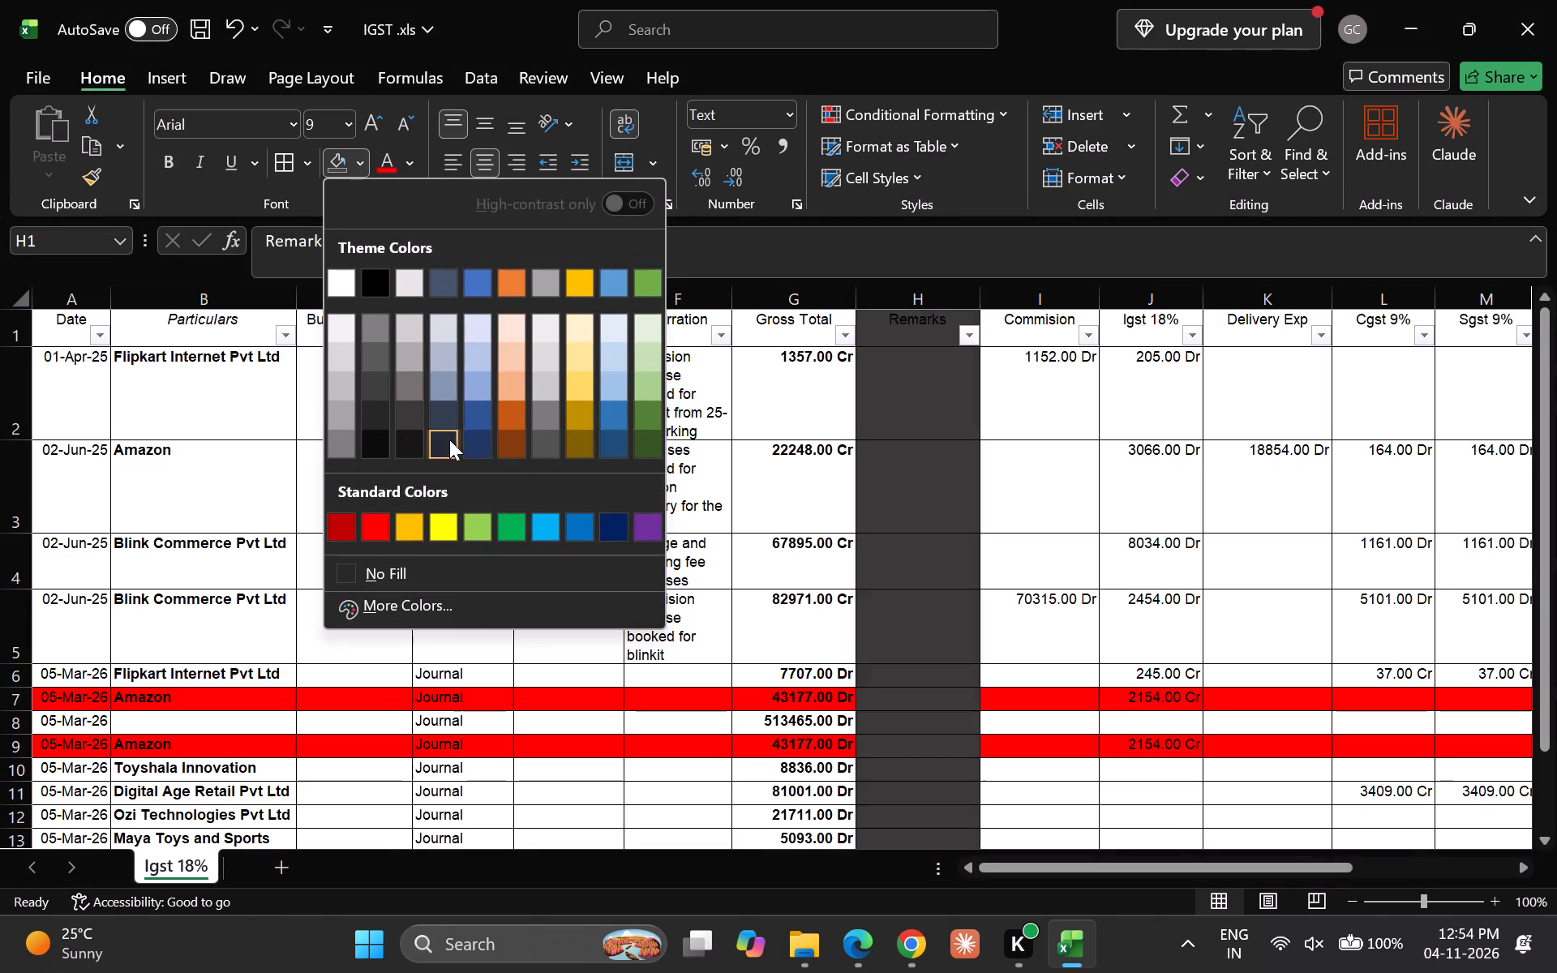
pyautogui.click(614, 344)
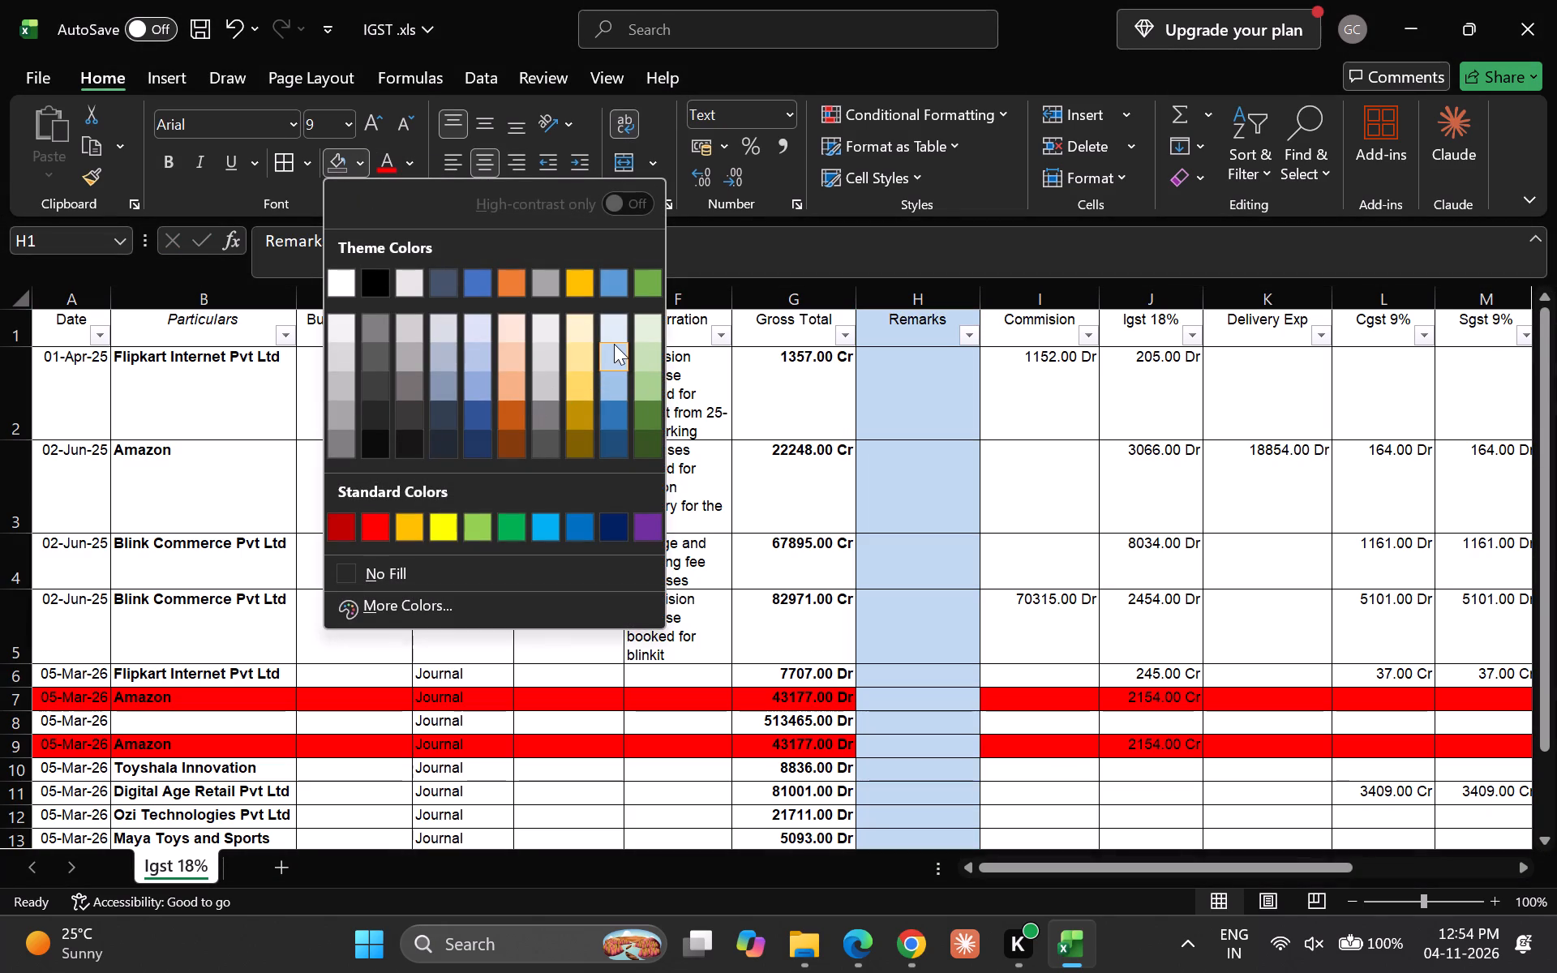
pyautogui.press('Down')
pyautogui.press('Up')
pyautogui.press('Down')
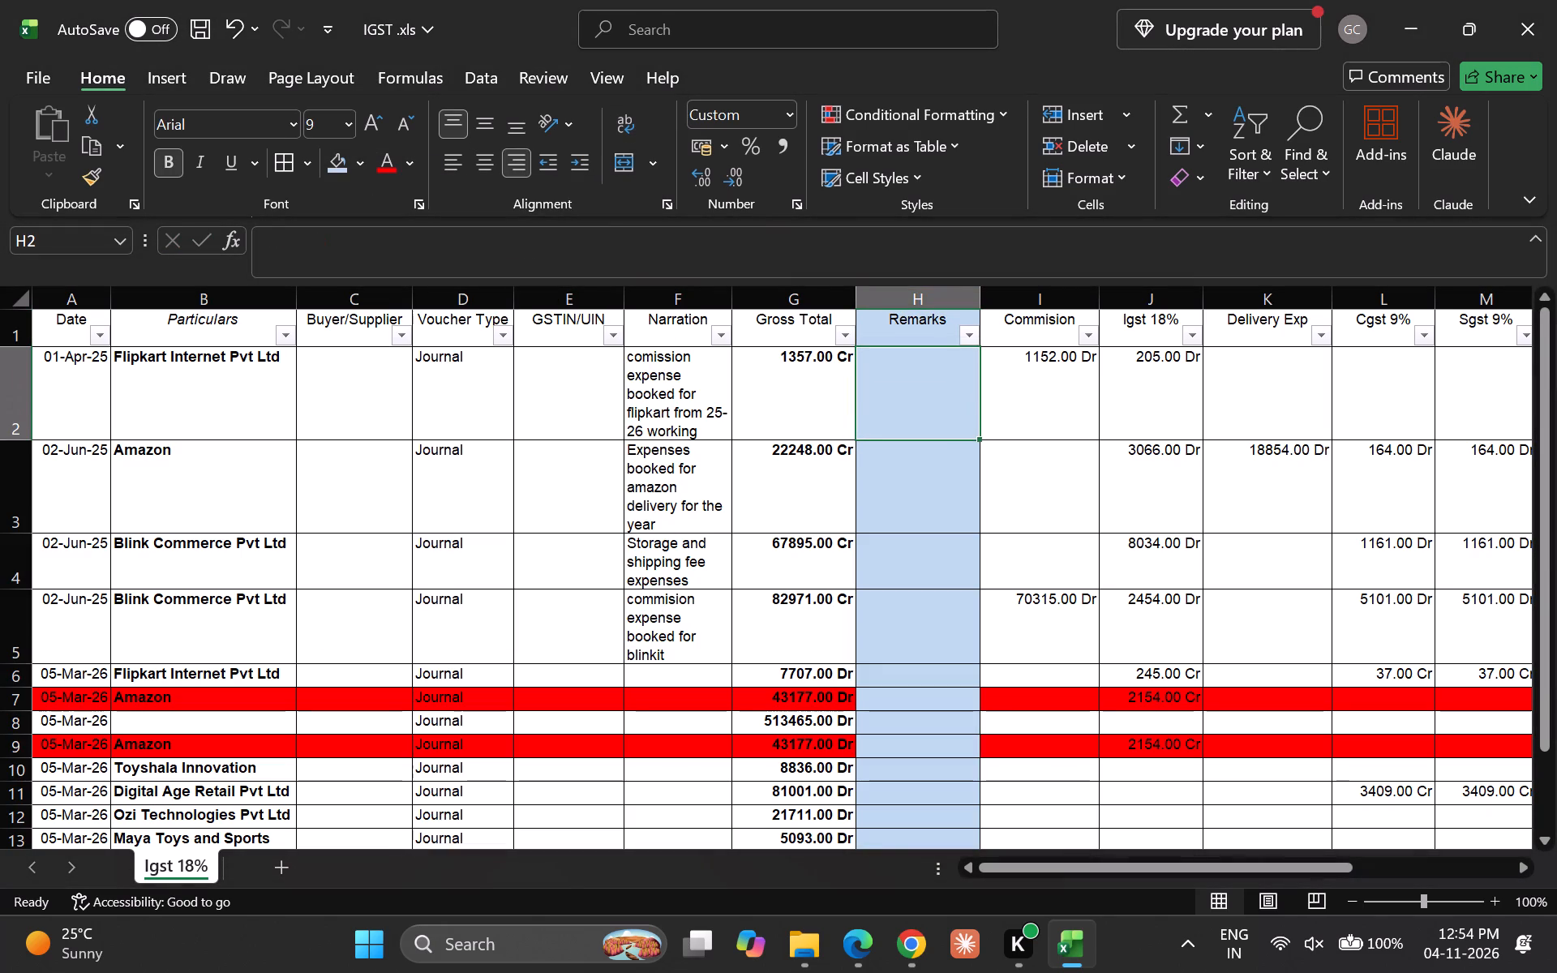
# Filter the Igst 18% column to only the debit amounts 205.00, 2454.00, 3066.00 and 8034.00 Dr.
pyautogui.press('Right')
pyautogui.press('Right')
pyautogui.press('Up')
pyautogui.hotkey('alt', 'Down')
pyautogui.press('Down')
pyautogui.press('Down')
pyautogui.press('Down')
pyautogui.press('Down')
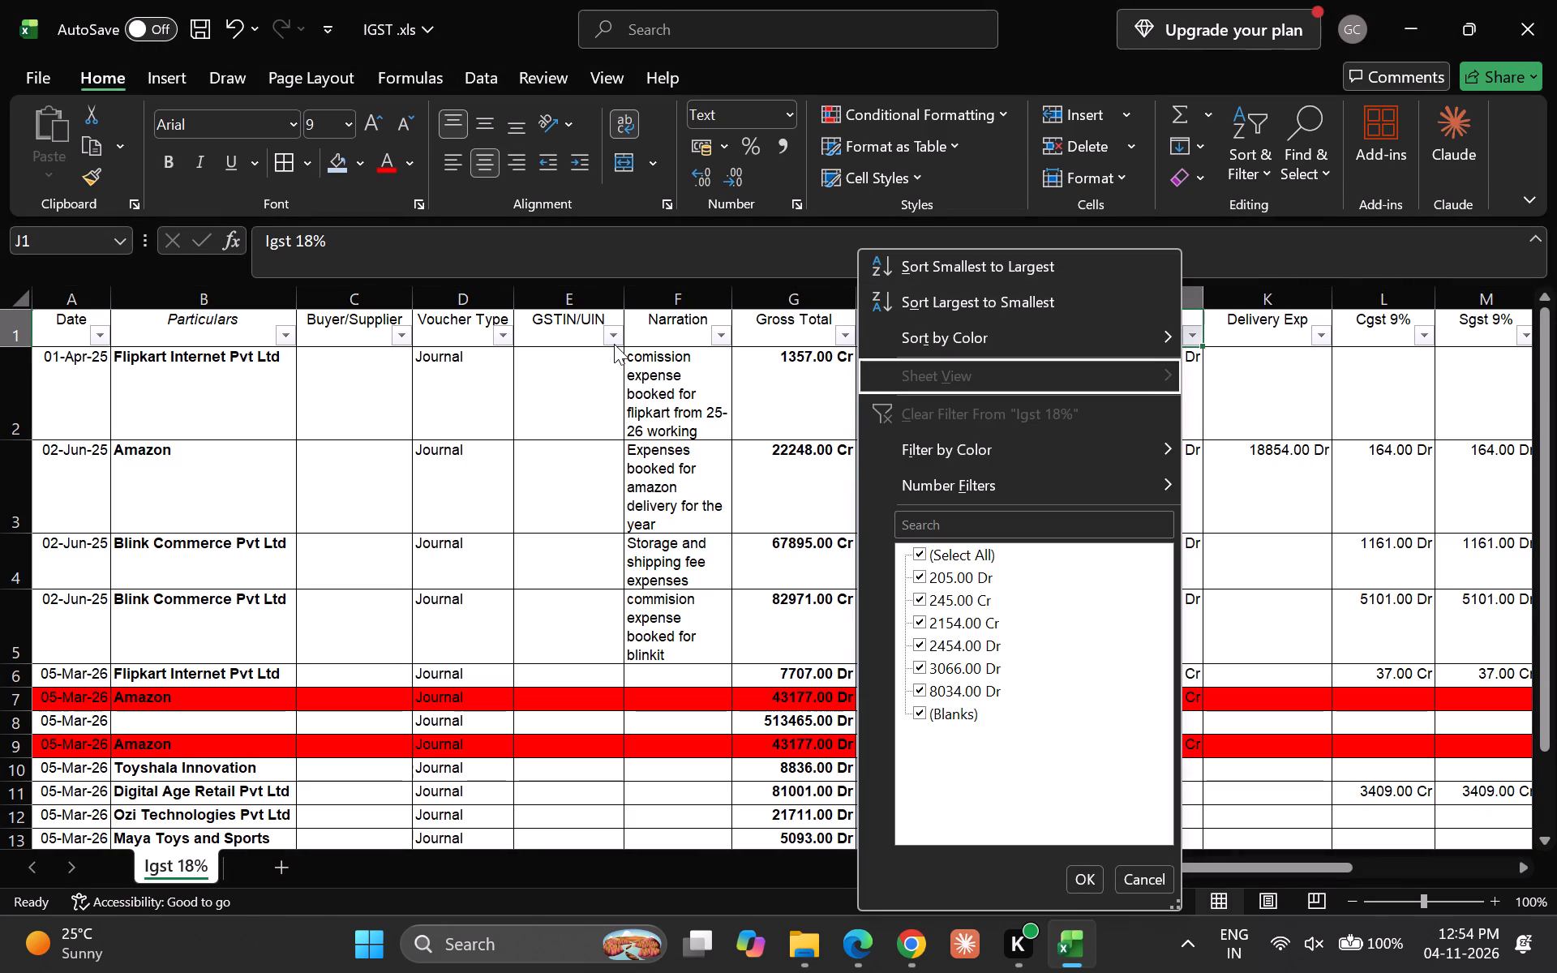
pyautogui.press('Down')
pyautogui.press('Down')
pyautogui.press('Down')
pyautogui.press('Down')
pyautogui.press('Down')
pyautogui.press('space')
pyautogui.press('Down')
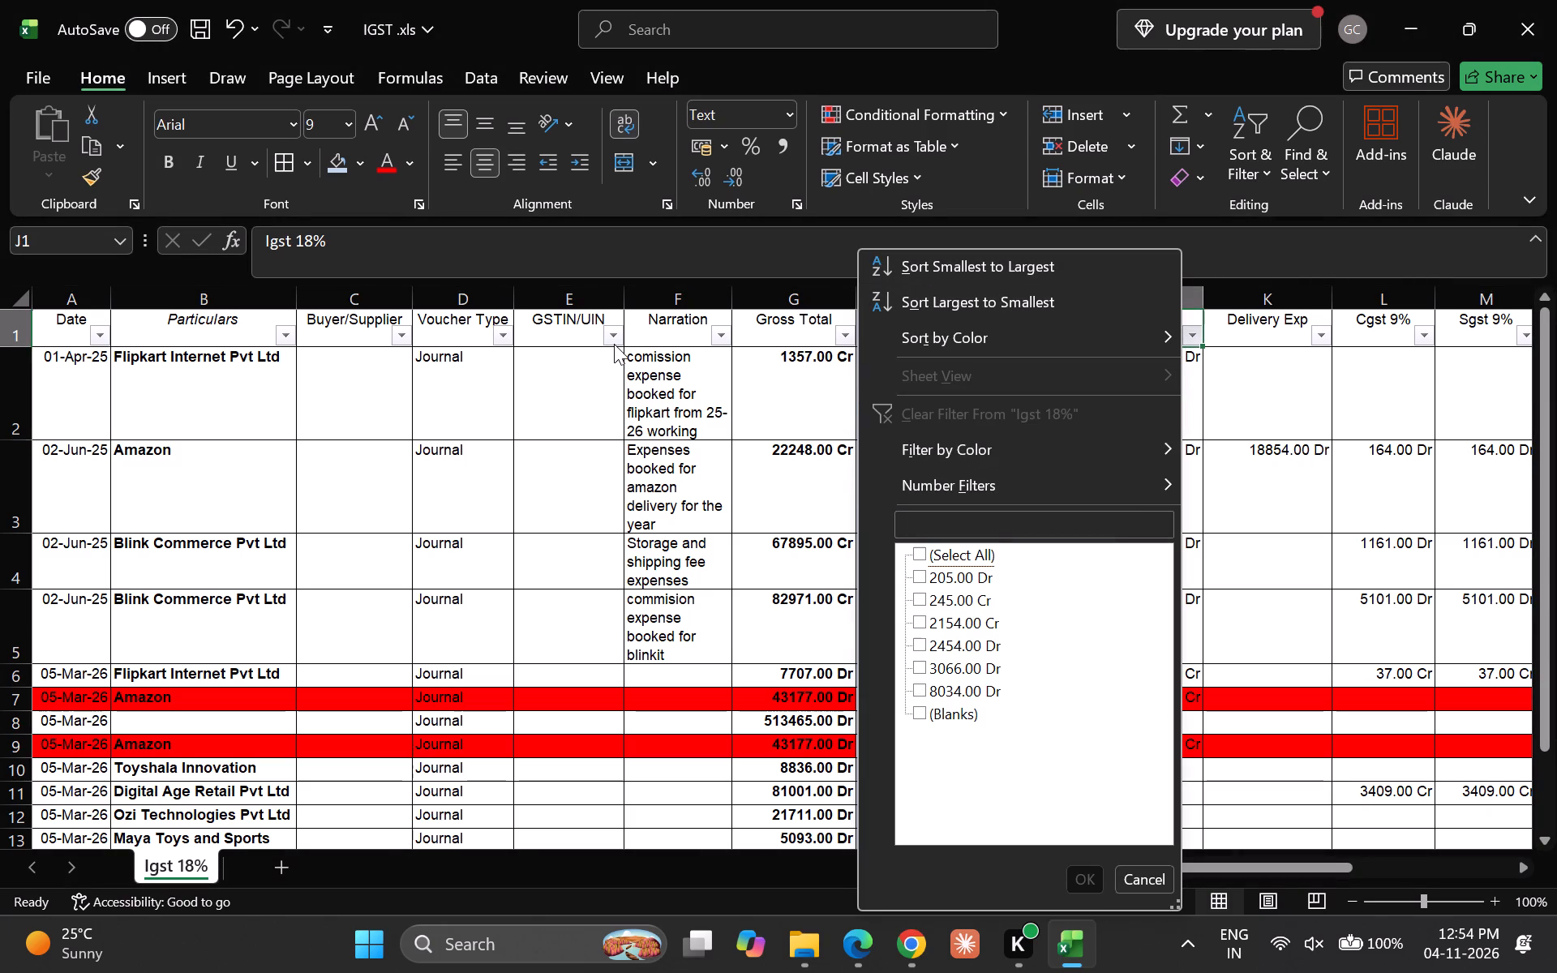
pyautogui.press('space')
pyautogui.press('Down')
pyautogui.press('Down')
pyautogui.press('Down')
pyautogui.press('space')
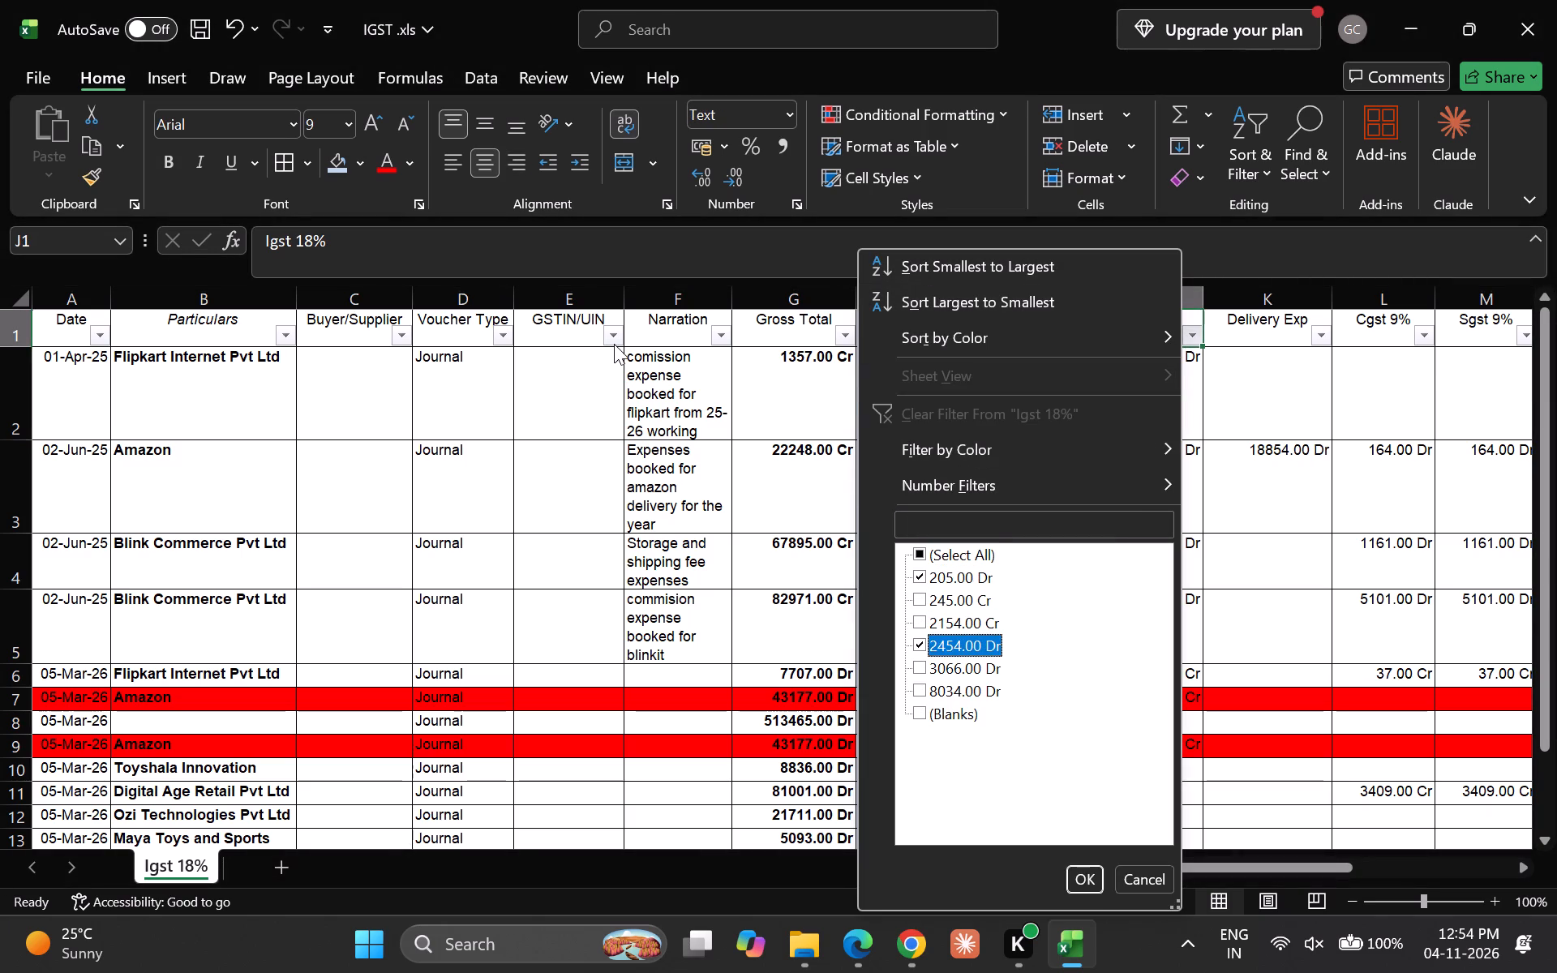
pyautogui.press('space')
pyautogui.press('space')
pyautogui.press('Down')
pyautogui.press('space')
pyautogui.press('Down')
pyautogui.press('space')
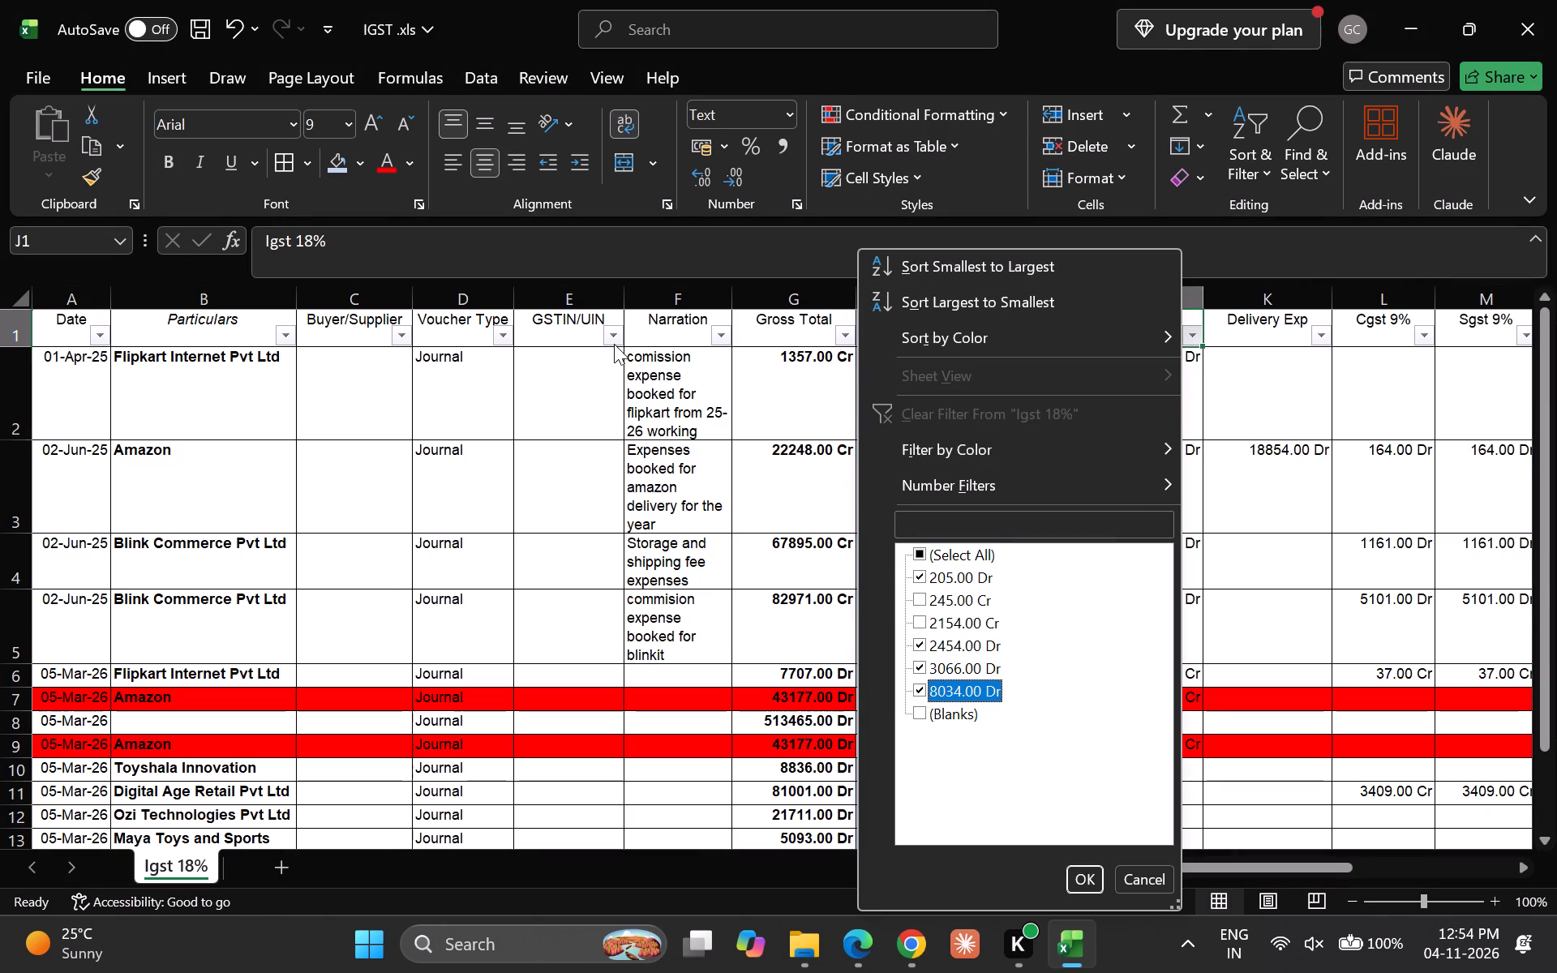
pyautogui.press('Up')
pyautogui.press('Up')
pyautogui.press('Up')
pyautogui.press('Up')
pyautogui.press('Return')
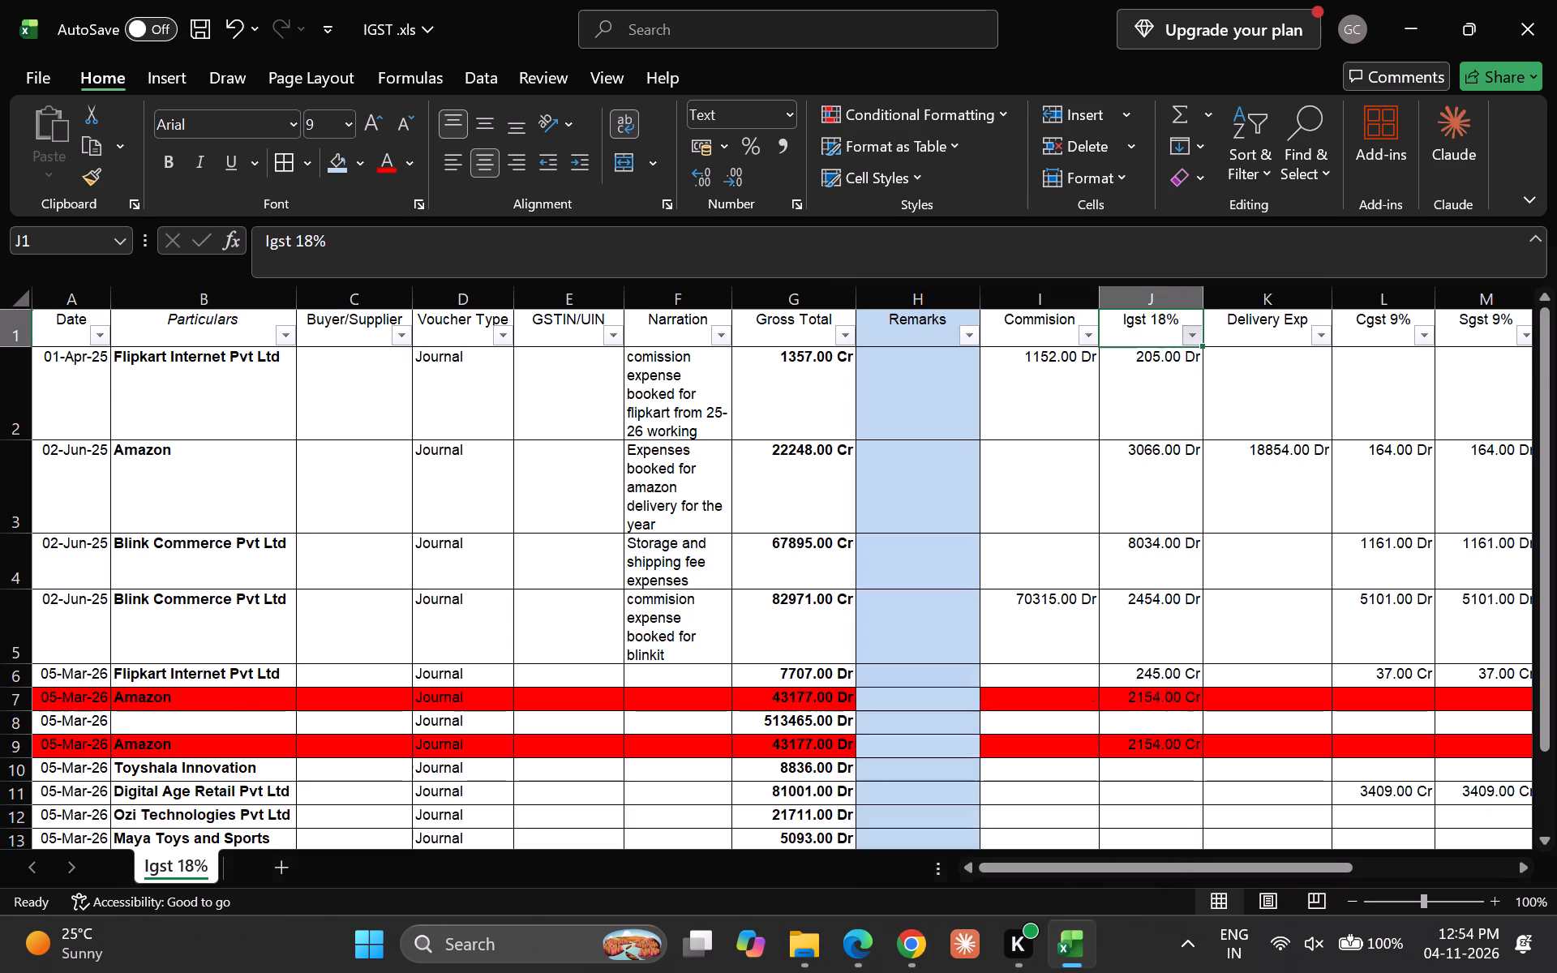
# Examine the filtered Igst 18% debit entries across the expense, CGST, SGST and sales columns.
pyautogui.press('Down')
pyautogui.press('Right')
pyautogui.press('Down')
pyautogui.press('Right')
pyautogui.press('Up')
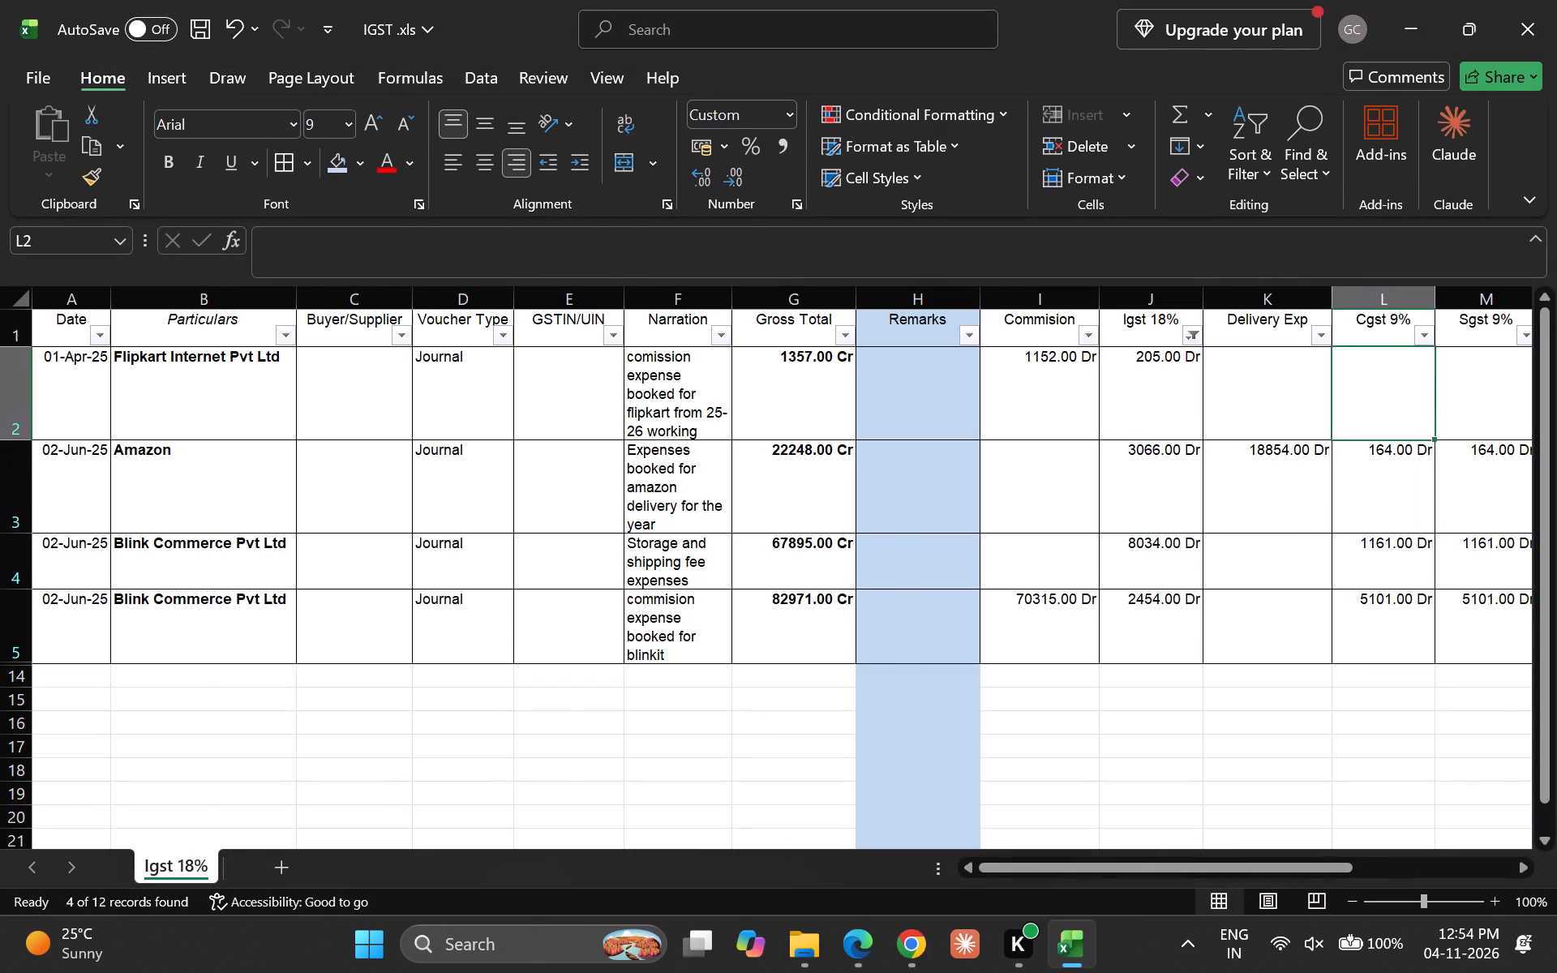
pyautogui.press('Right')
pyautogui.press('Down')
pyautogui.press('Left')
pyautogui.press('Up')
pyautogui.press('Left')
pyautogui.press('Down')
pyautogui.press('Right')
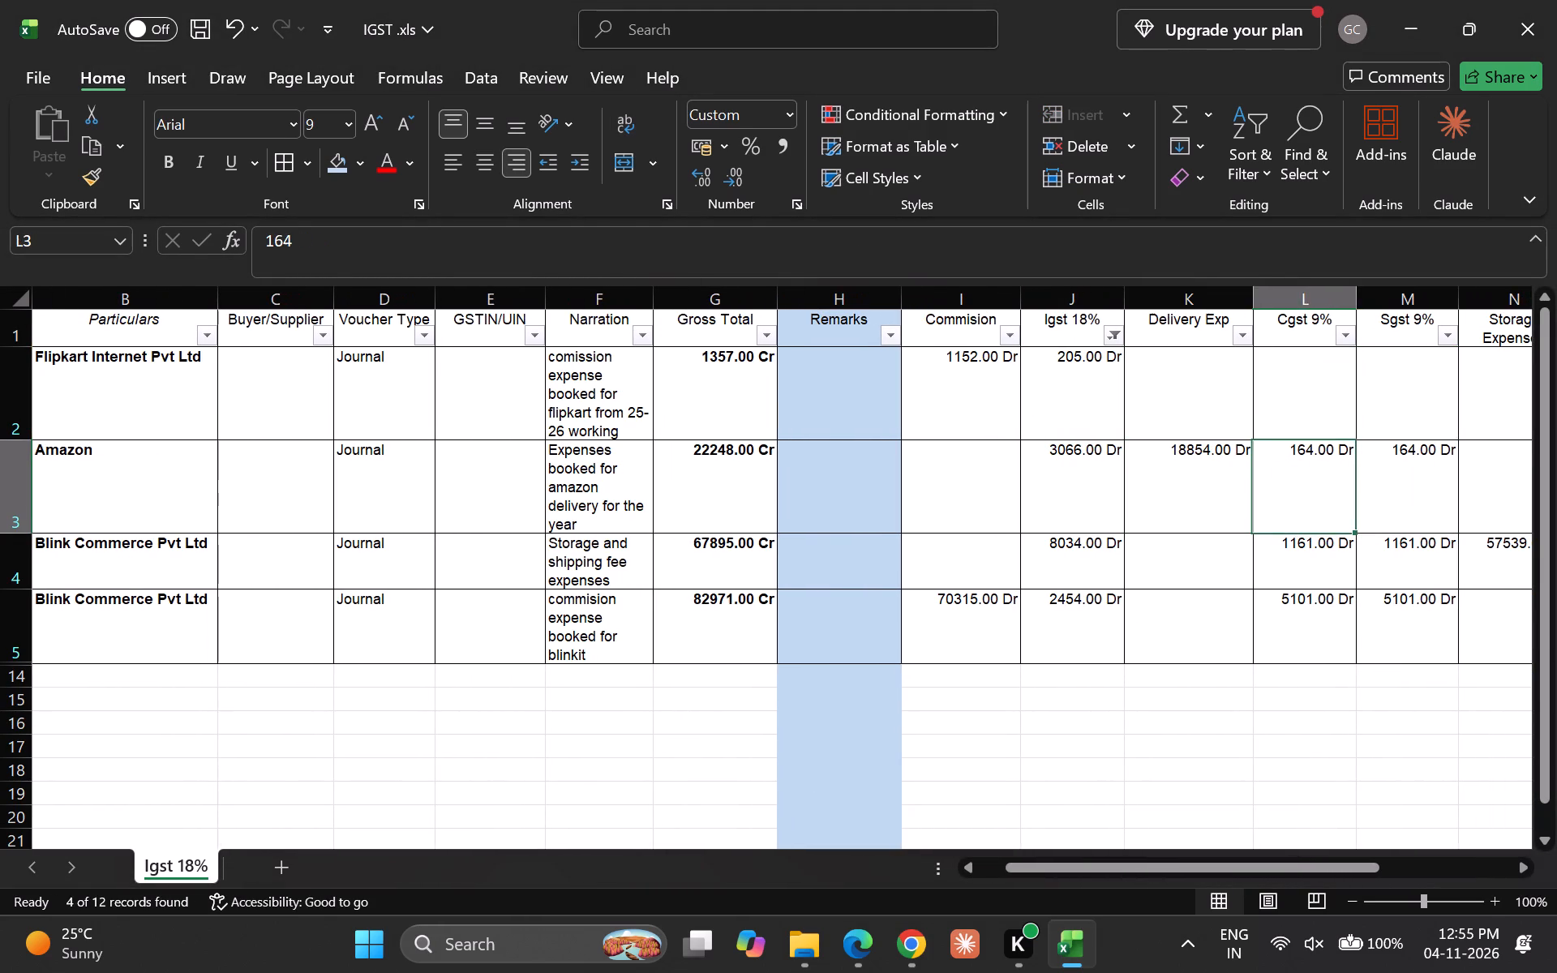
pyautogui.press('Right')
pyautogui.press('Down')
pyautogui.press('Down')
pyautogui.press('Right')
pyautogui.press('Right')
pyautogui.press('Up')
pyautogui.press('Right')
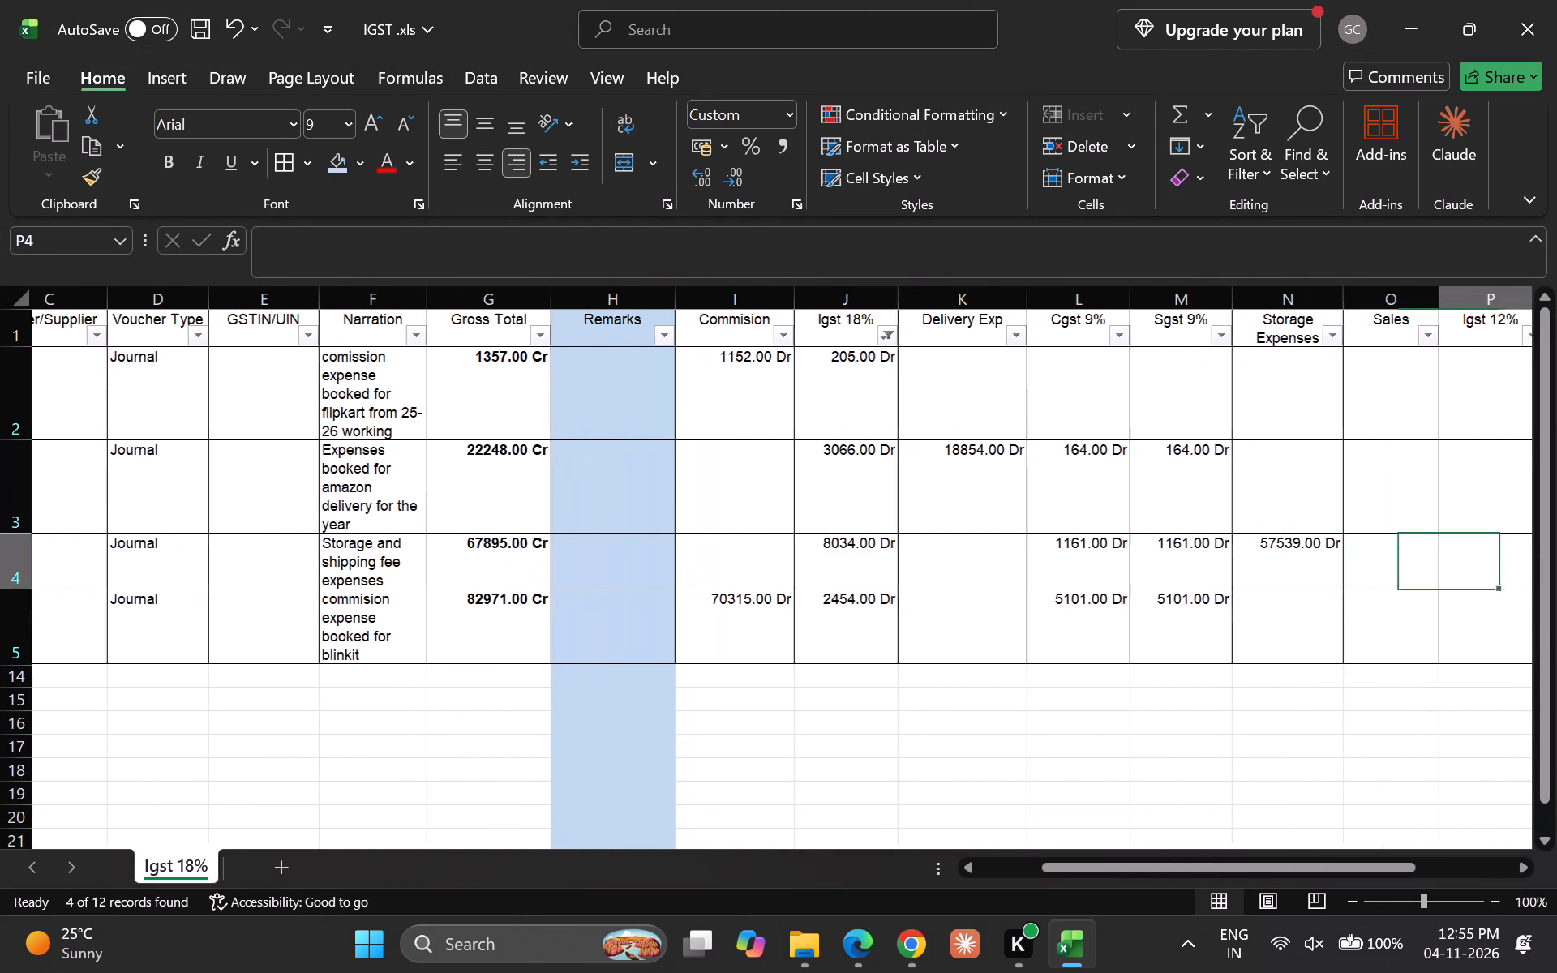
pyautogui.press('Right')
pyautogui.press('Right')
pyautogui.press('Right')
pyautogui.press('Right')
pyautogui.press('Right')
pyautogui.press('Left')
pyautogui.press('Left')
pyautogui.press('Left')
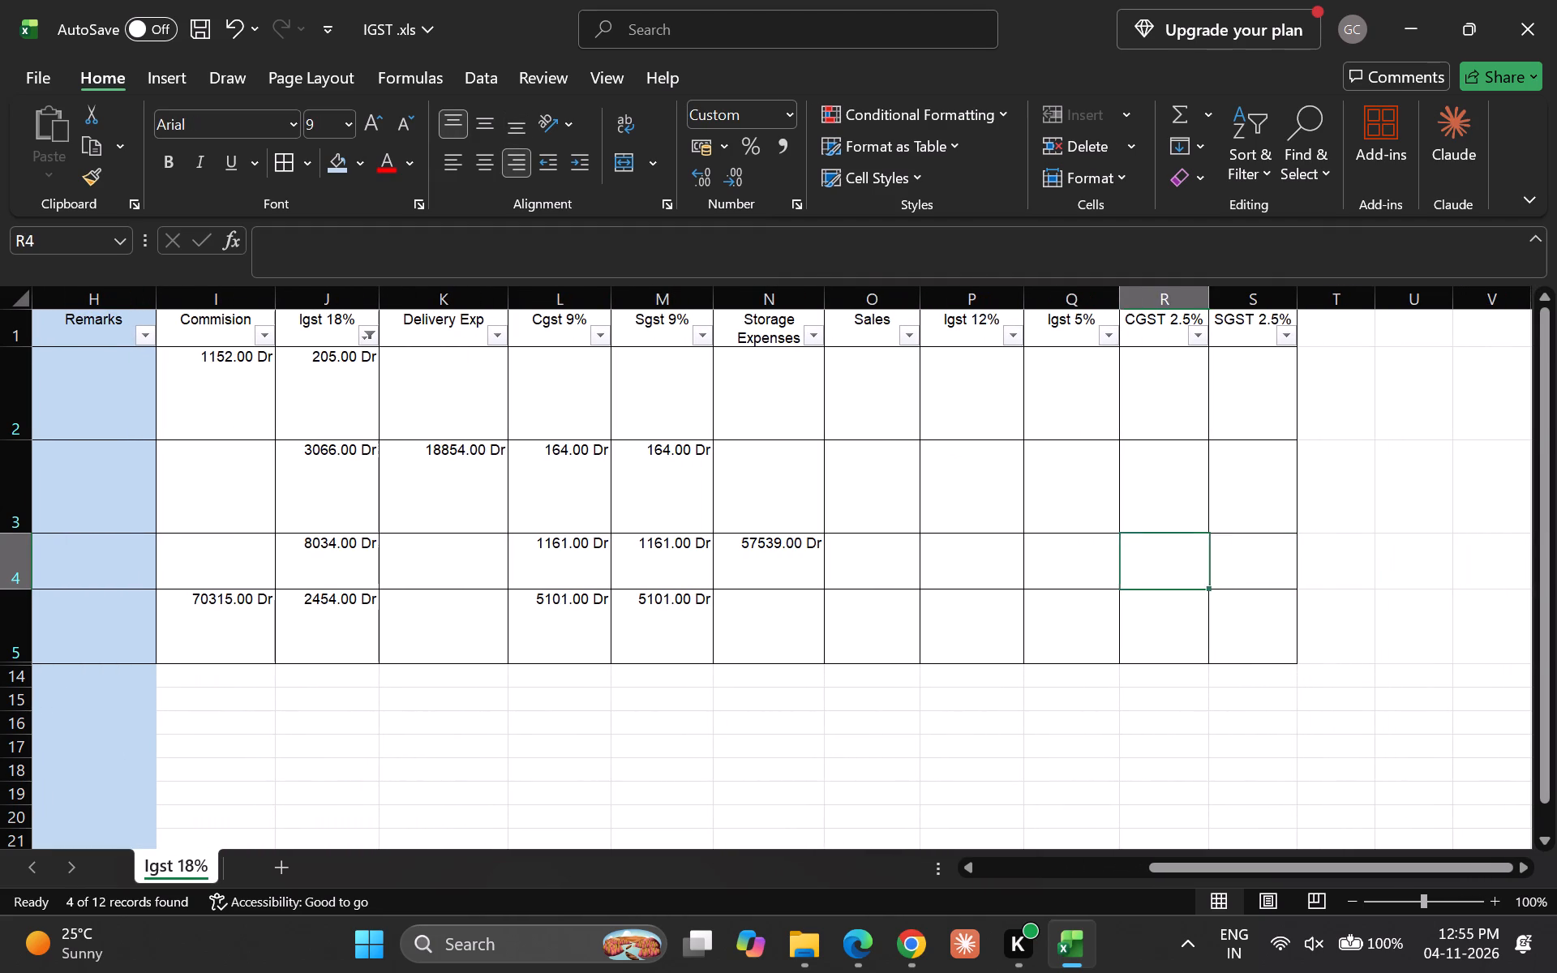
pyautogui.press('Left')
pyautogui.press('Left')
pyautogui.press('Left')
pyautogui.press('Up')
pyautogui.press('Left')
pyautogui.press('Left')
pyautogui.press('Left')
pyautogui.press('Left')
pyautogui.press('Left')
pyautogui.press('Left')
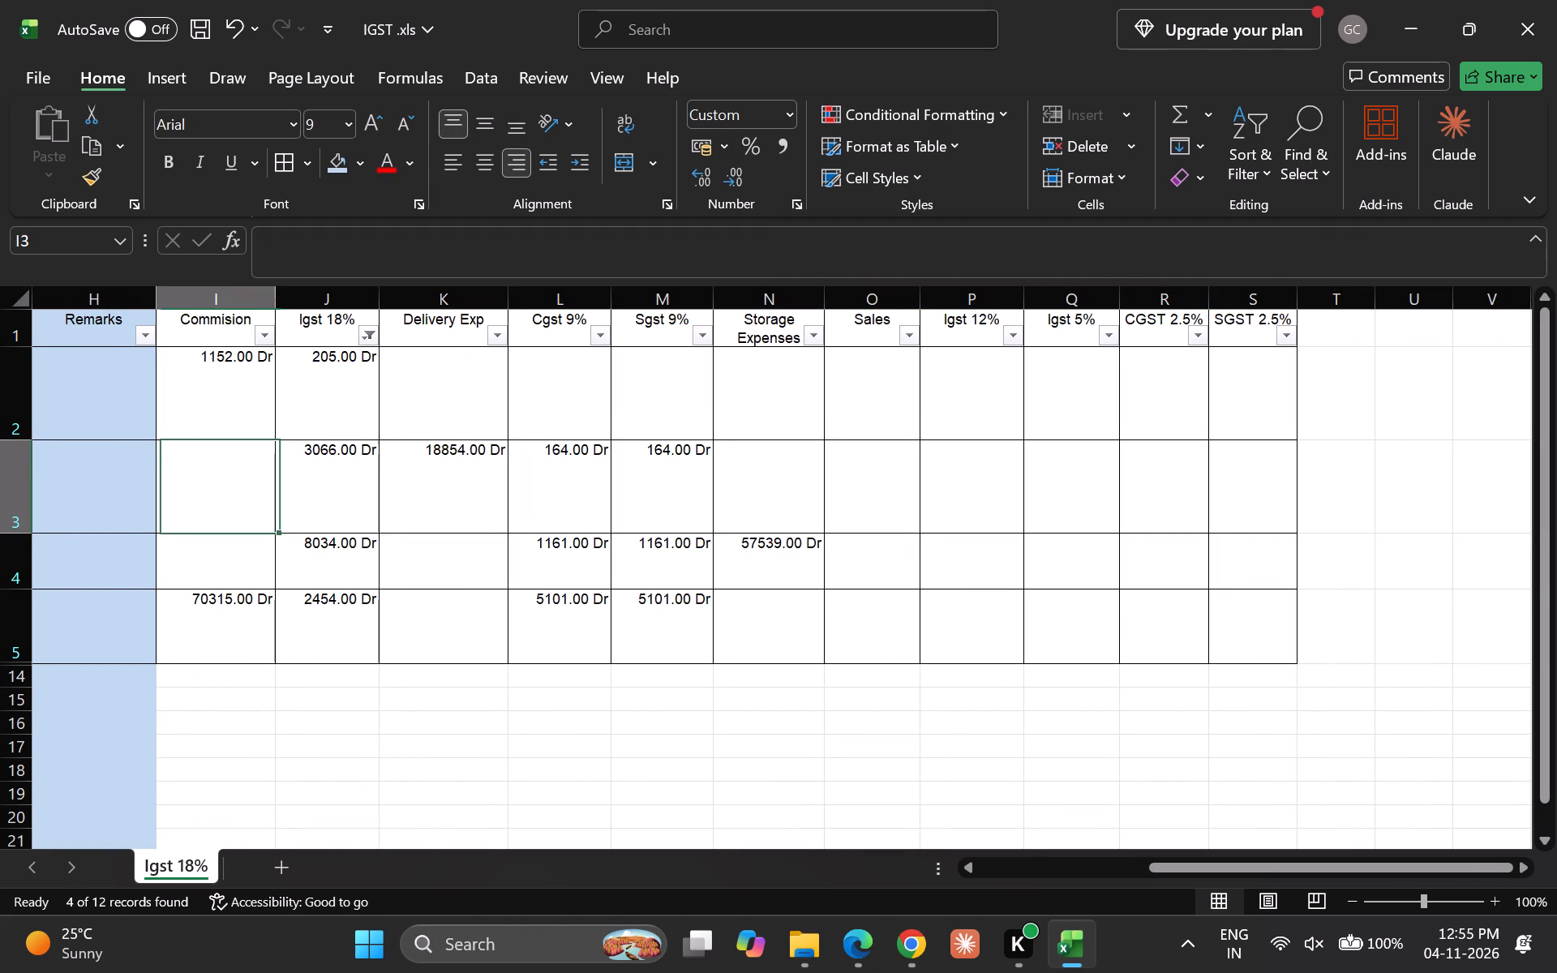
# Enter the remark Input for all four filtered Igst 18% debit entries in the Remarks column.
pyautogui.press('Left')
pyautogui.press('Up')
pyautogui.press('Up')
pyautogui.press('Left')
pyautogui.press('Down')
pyautogui.press('Right')
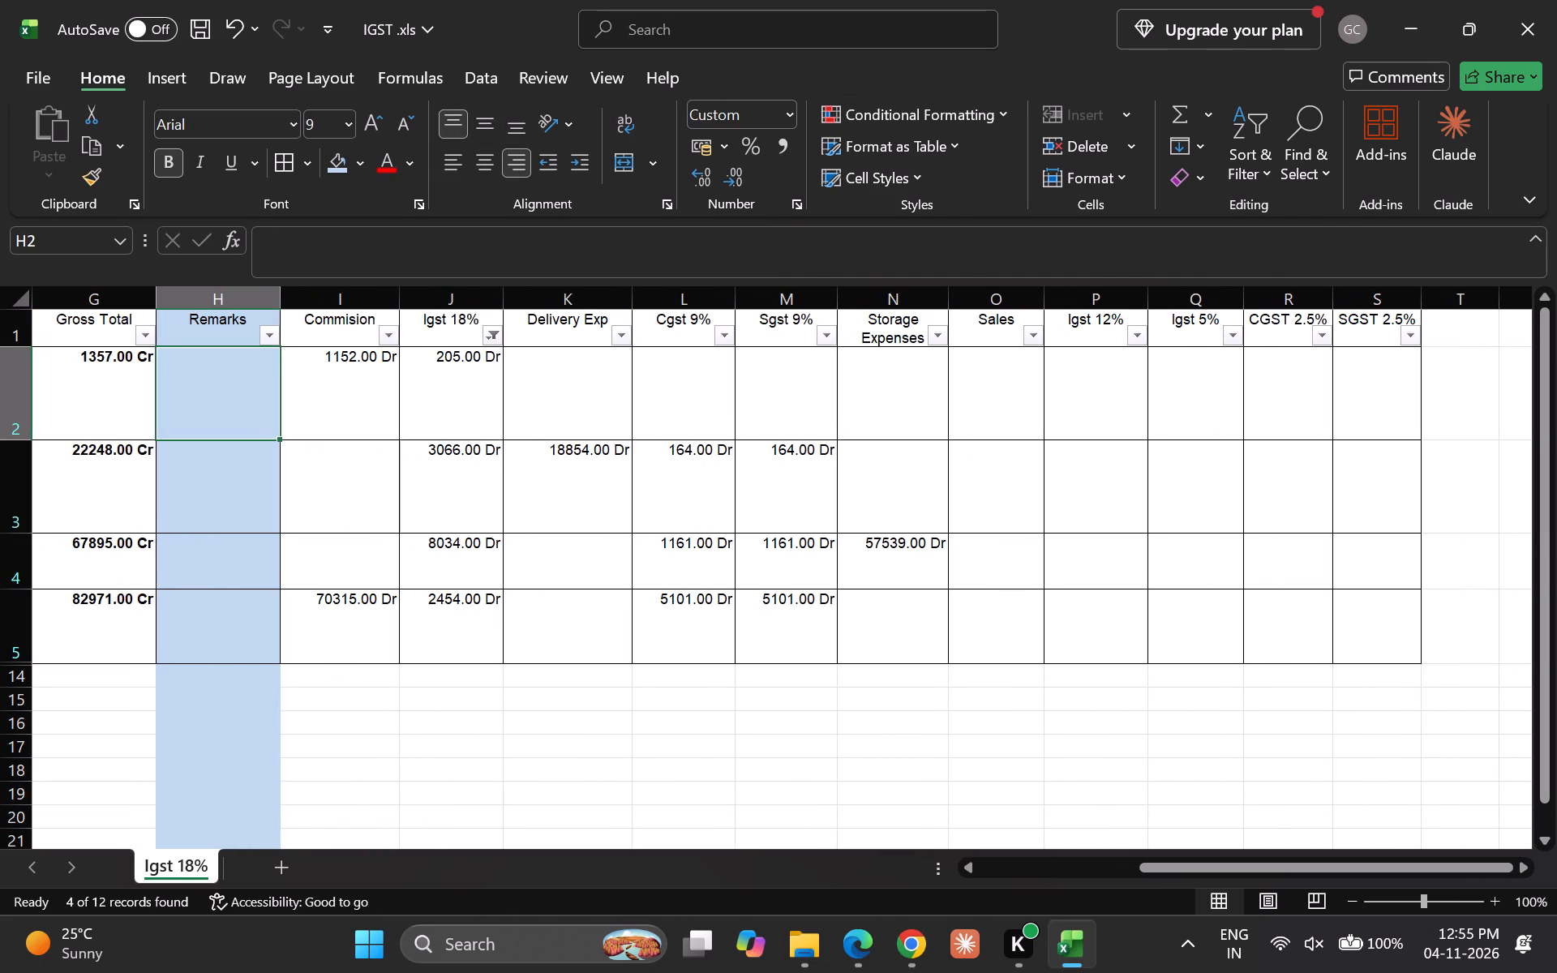
pyautogui.write('Input')
pyautogui.press('Return')
pyautogui.press('Up')
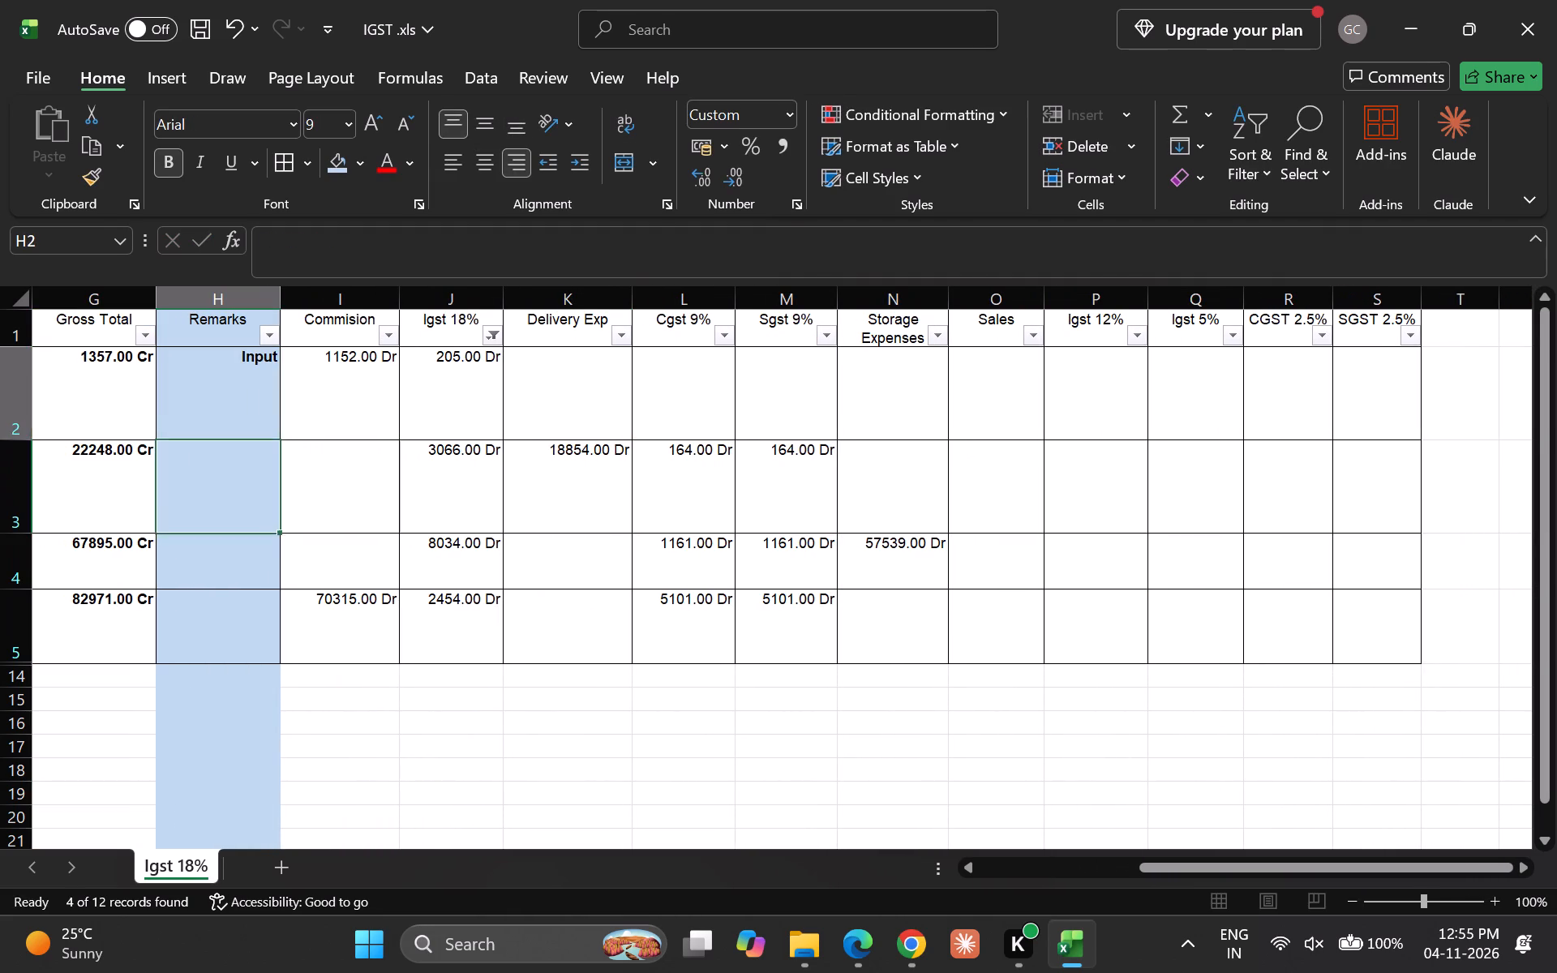
pyautogui.hotkey('shift', 'Down')
pyautogui.hotkey('shift', 'Down')
pyautogui.hotkey('shift', 'Down')
pyautogui.hotkey('ctrl', 'd')
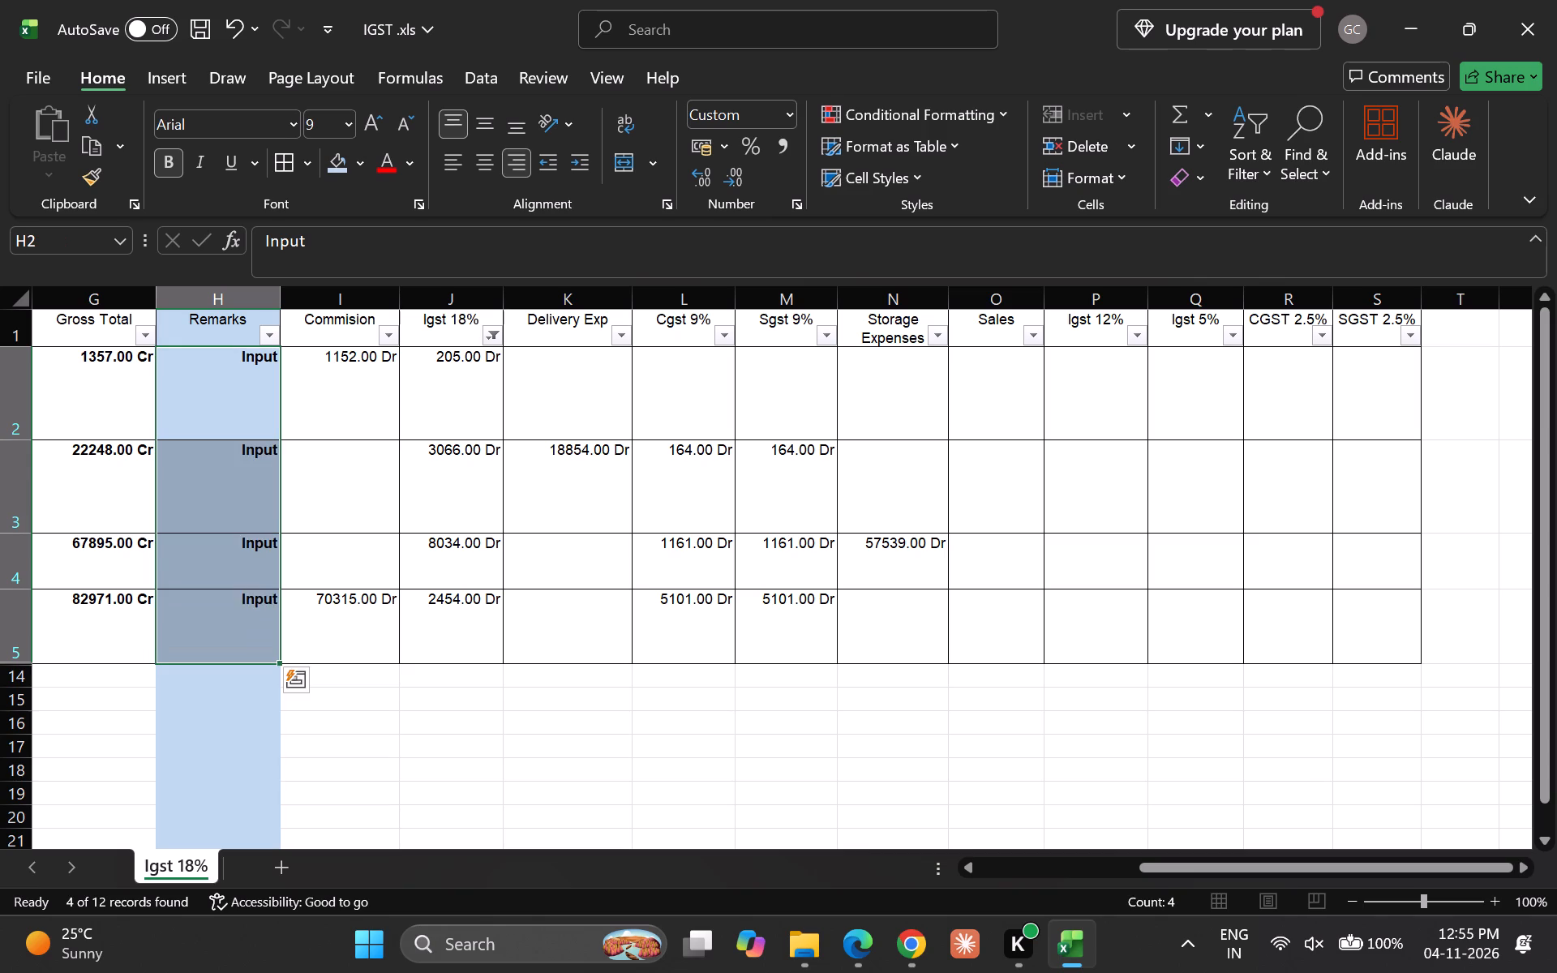
# Clear the filter from the Igst 18% column.
pyautogui.press('Down')
pyautogui.press('Up')
pyautogui.press('Up')
pyautogui.press('Right')
pyautogui.press('Right')
pyautogui.hotkey('alt', 'Down')
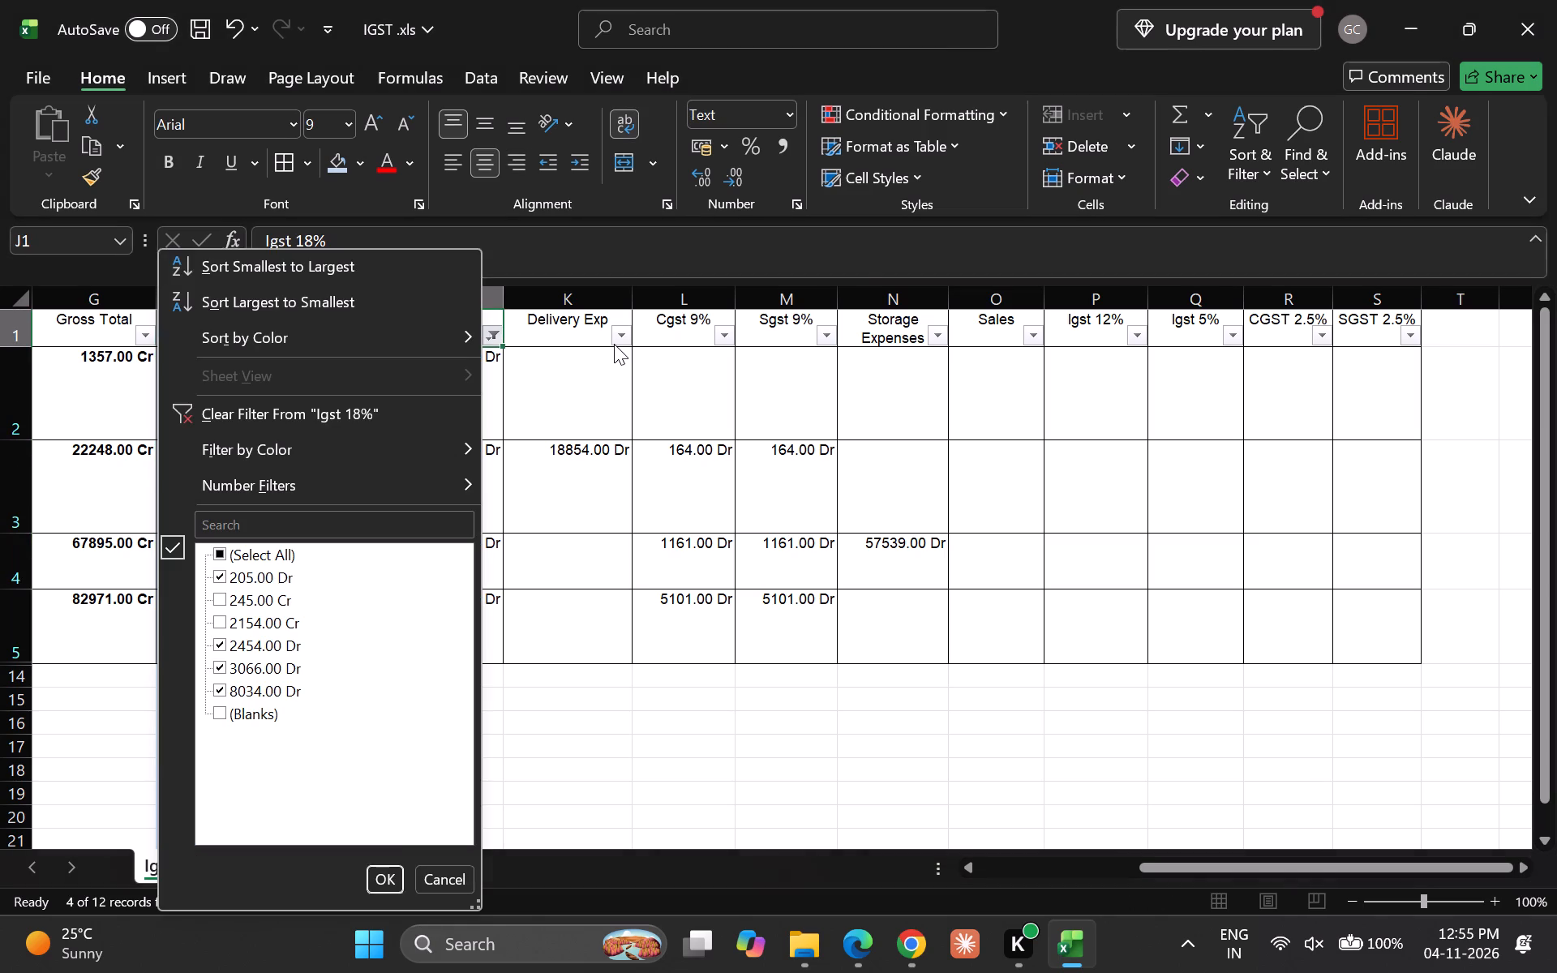
pyautogui.press('Down')
pyautogui.press('Down')
pyautogui.press('Down')
pyautogui.press('Down')
pyautogui.press('Down')
pyautogui.press('Down')
pyautogui.press('Down')
pyautogui.press('Down')
pyautogui.press('Down')
pyautogui.press('Down')
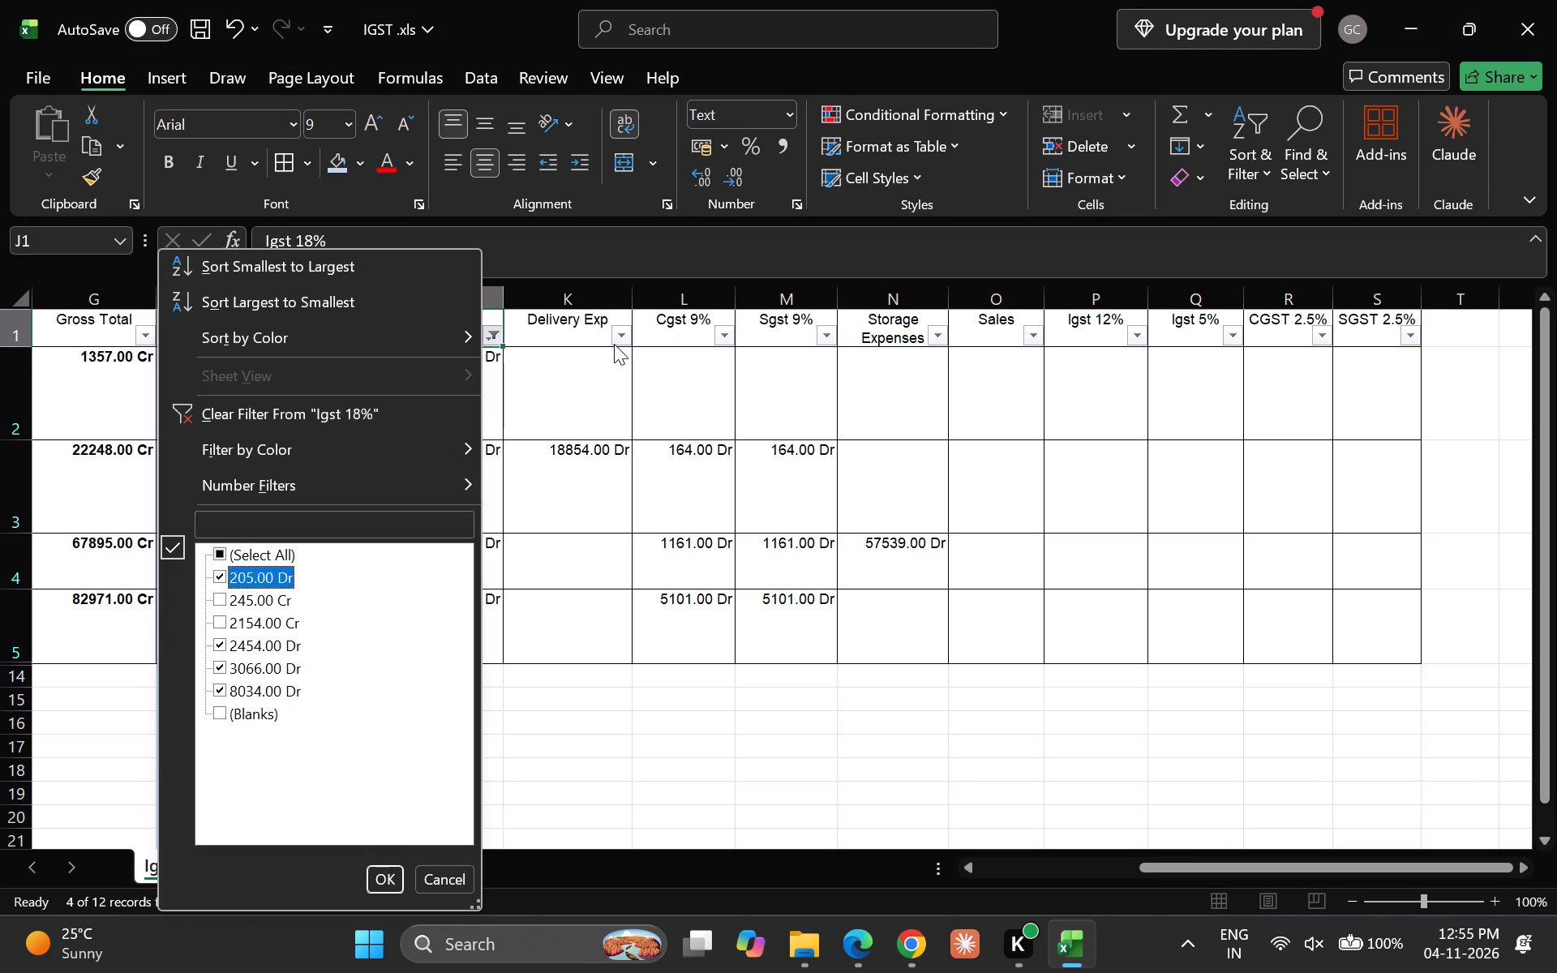
pyautogui.press('space')
pyautogui.press('Down')
pyautogui.press('Down')
pyautogui.press('Up')
pyautogui.press('Up')
pyautogui.press('Up')
pyautogui.press('Up')
pyautogui.press('Up')
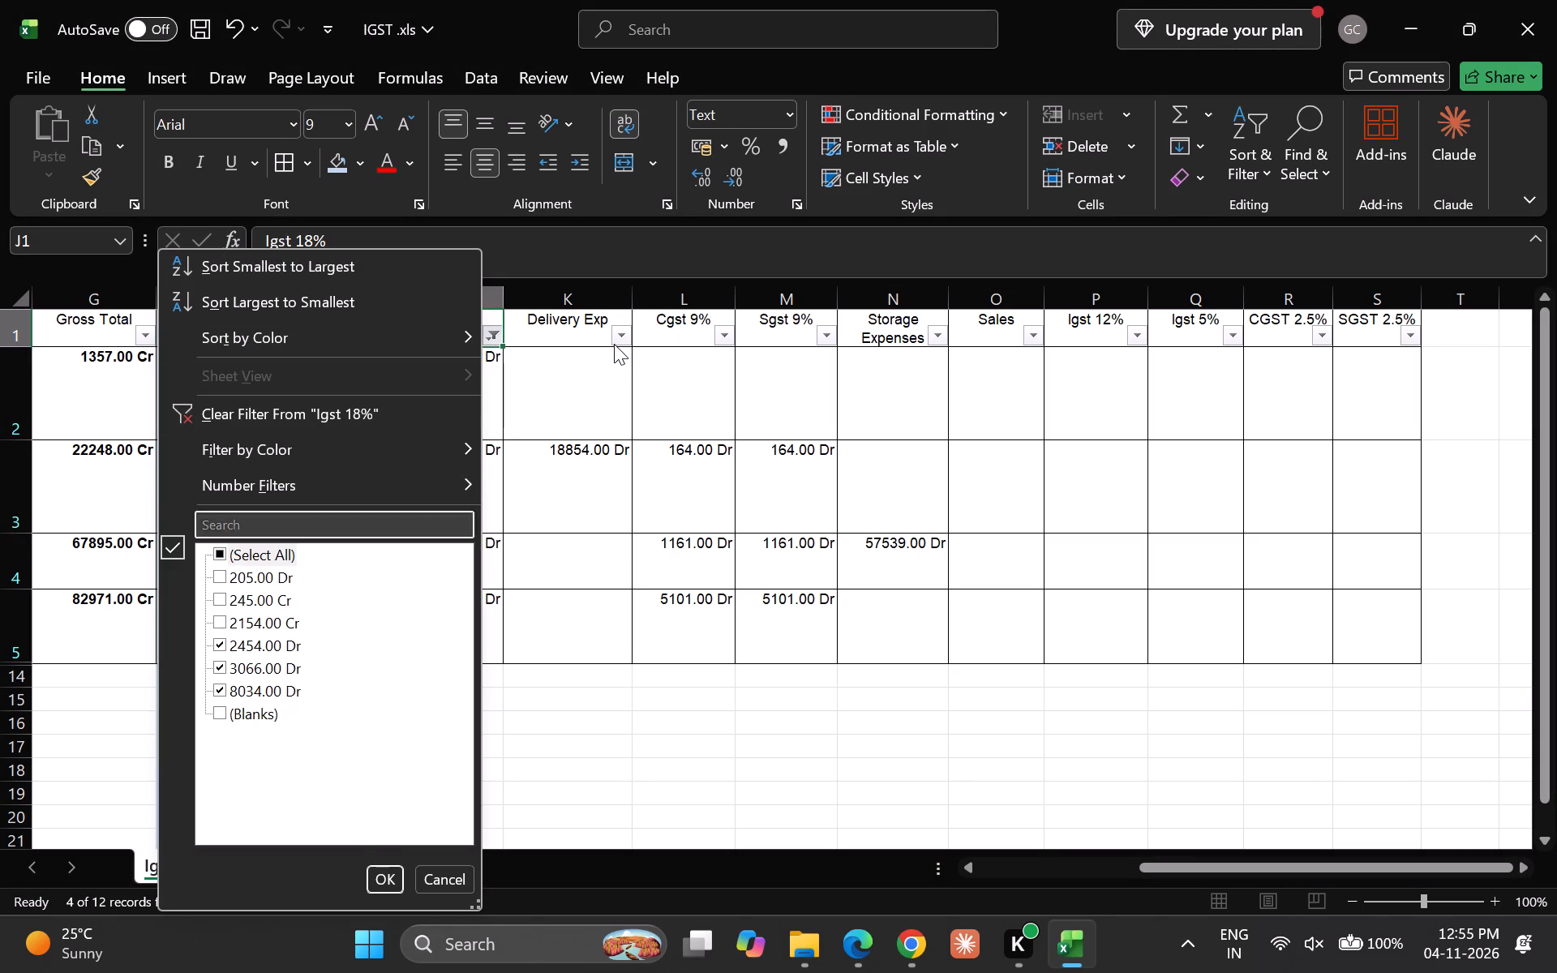
pyautogui.press('Up')
pyautogui.press('Up')
pyautogui.press('Return')
pyautogui.press('Down')
pyautogui.press('Up')
pyautogui.press('Down')
pyautogui.press('Up')
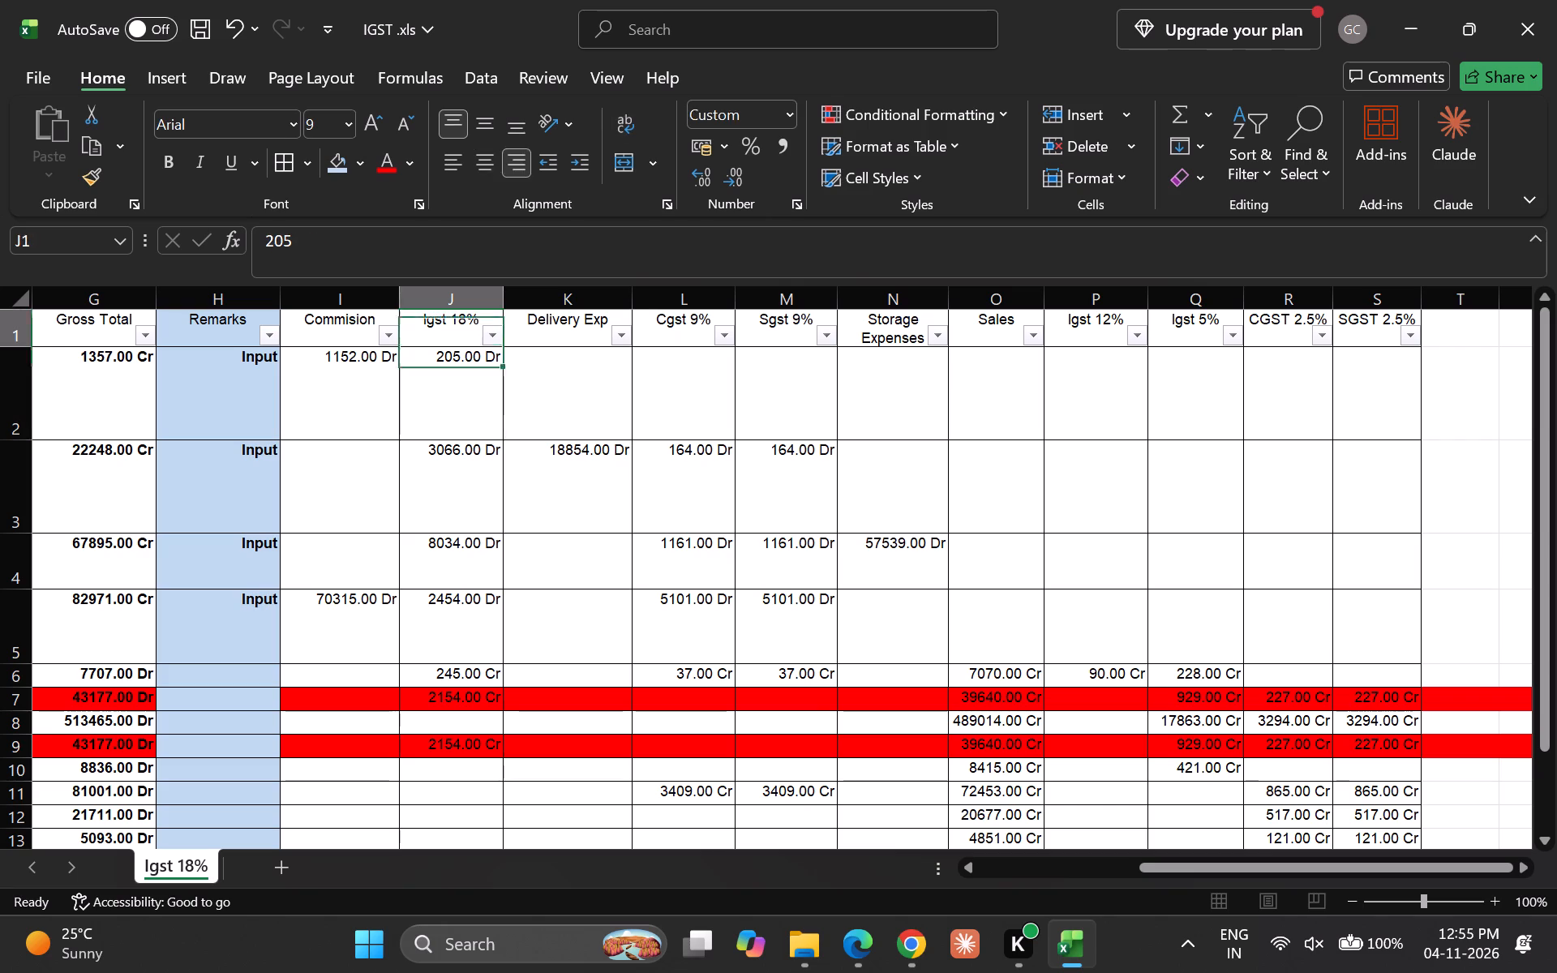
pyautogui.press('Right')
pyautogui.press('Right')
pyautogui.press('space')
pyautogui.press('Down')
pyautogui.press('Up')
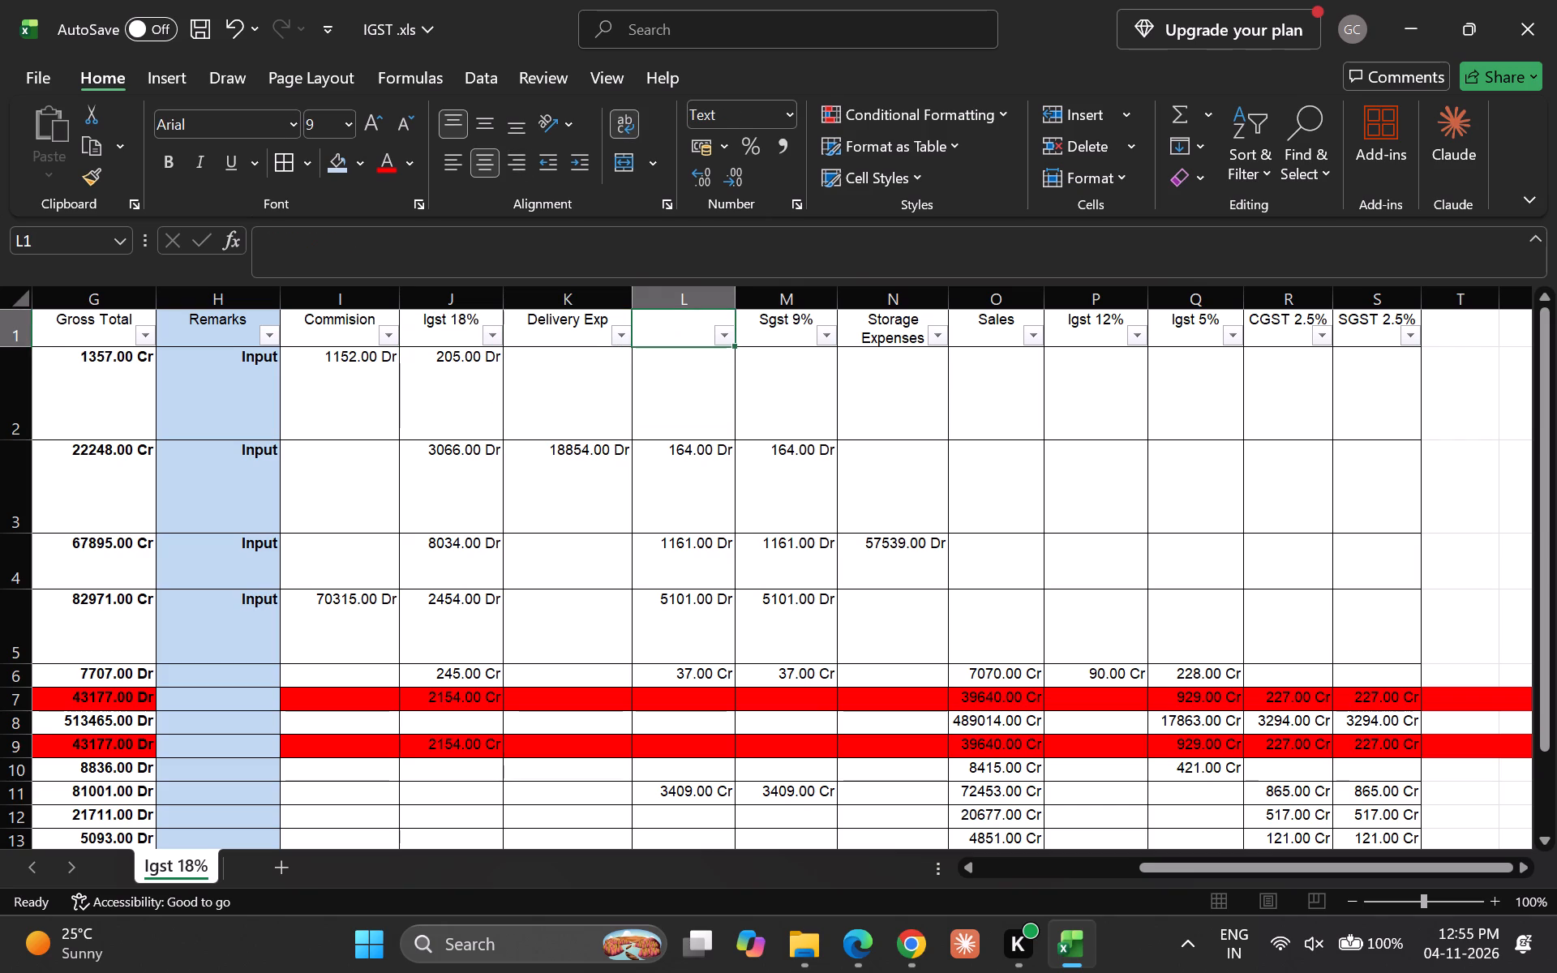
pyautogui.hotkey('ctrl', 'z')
# Filter the Cgst 9% column to only the debit amounts 164.00, 1161.00 and 5101.00 Dr, excluding blanks.
pyautogui.press('Down')
pyautogui.press('Return')
pyautogui.press('Up')
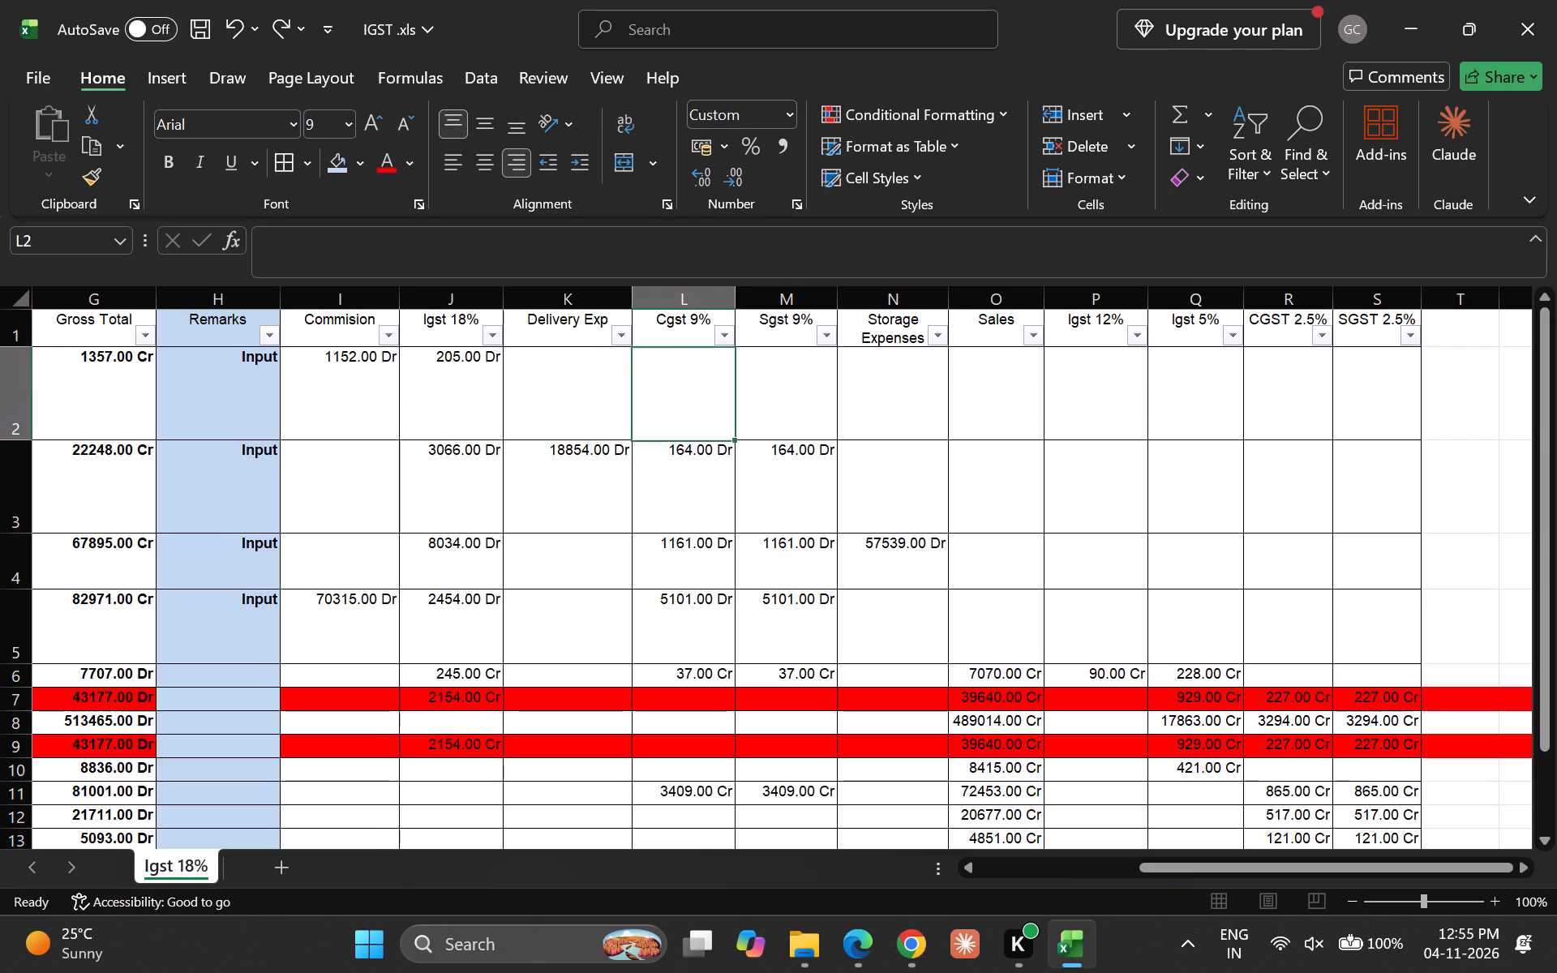
pyautogui.press('Up')
pyautogui.hotkey('alt', 'Down')
pyautogui.press('Down')
pyautogui.press('Down')
pyautogui.press('Down')
pyautogui.press('Down')
pyautogui.press('Down')
pyautogui.press('Down')
pyautogui.press('Down')
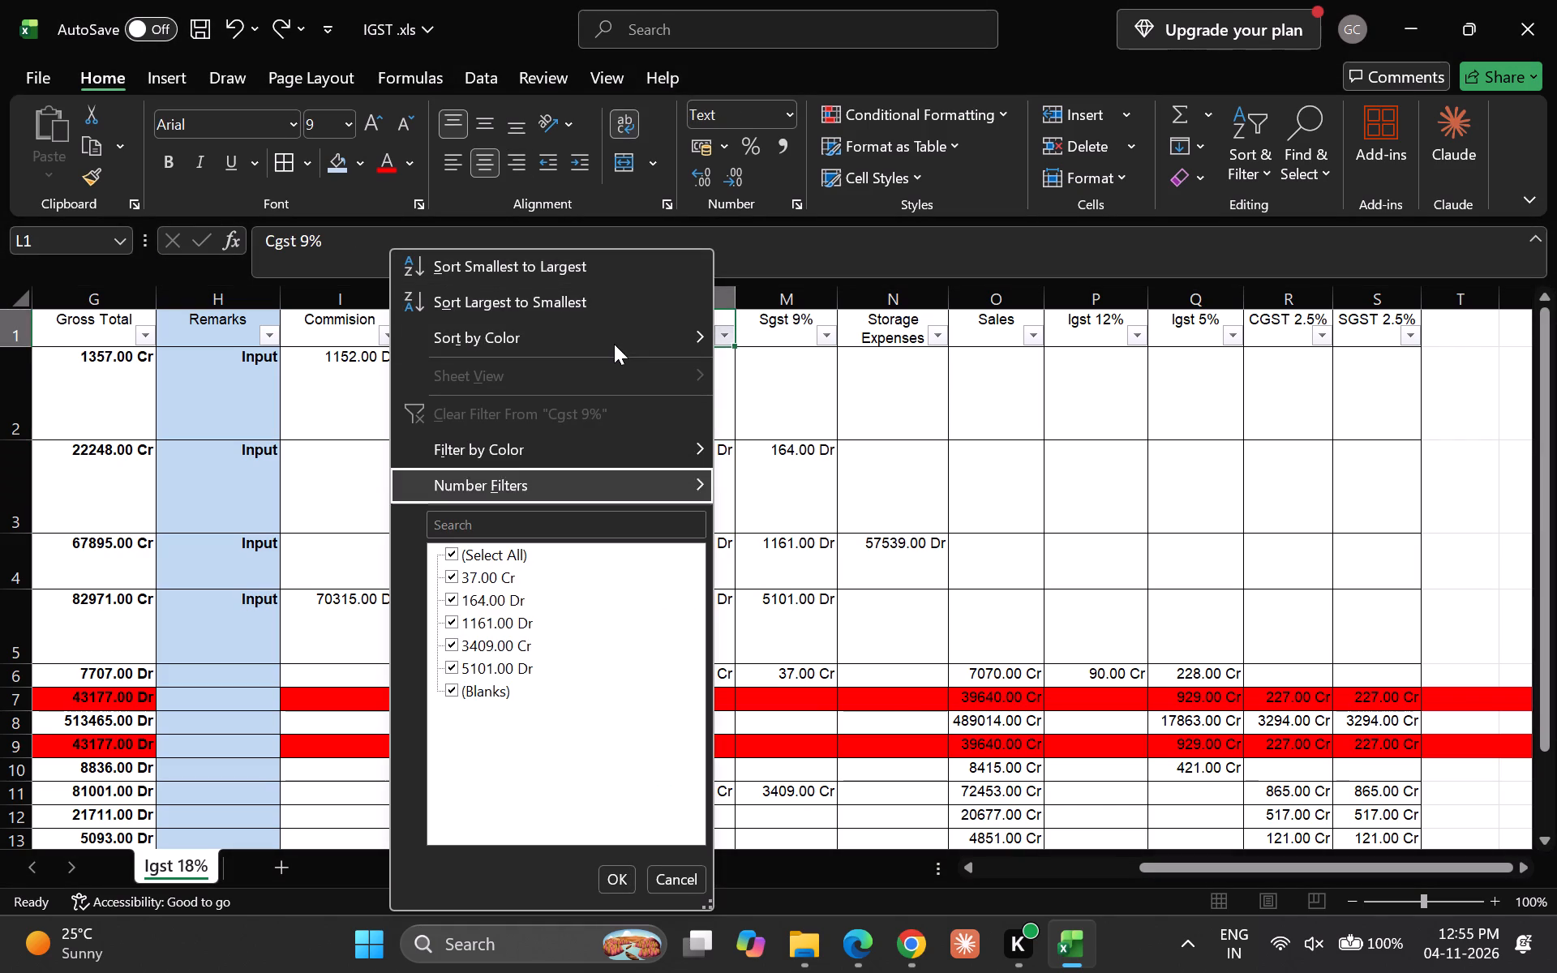
pyautogui.press('Down')
pyautogui.press('Down')
pyautogui.press('Down')
pyautogui.press('space')
pyautogui.press('Down')
pyautogui.press('Up')
pyautogui.press('space')
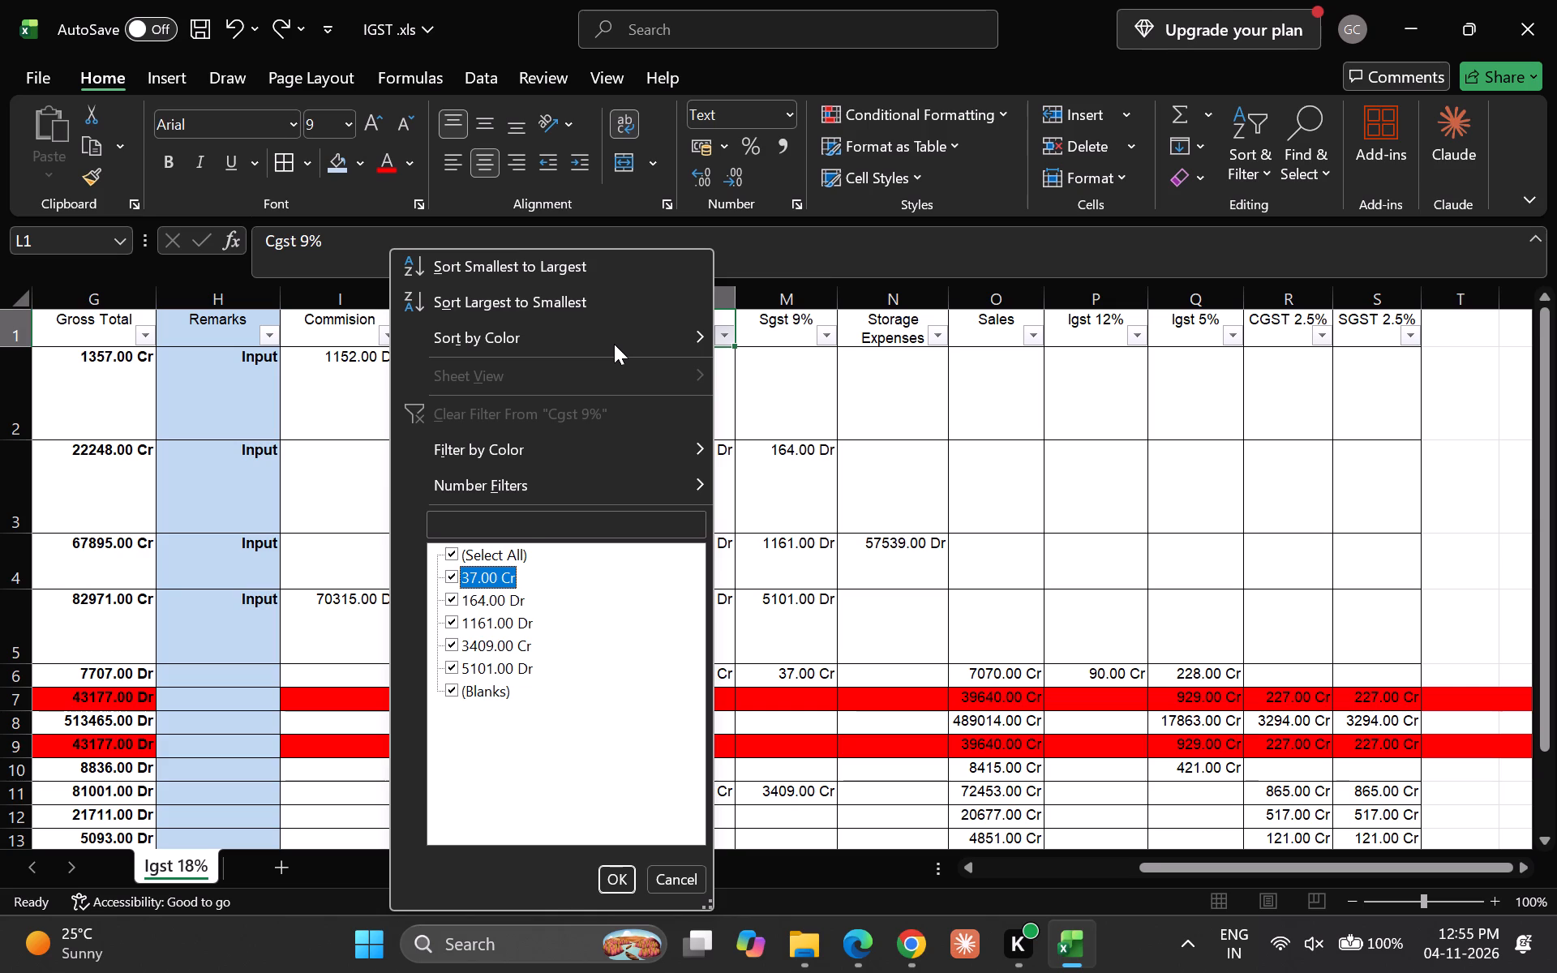
pyautogui.press('space')
pyautogui.press('Down')
pyautogui.press('Down')
pyautogui.press('Down')
pyautogui.press('space')
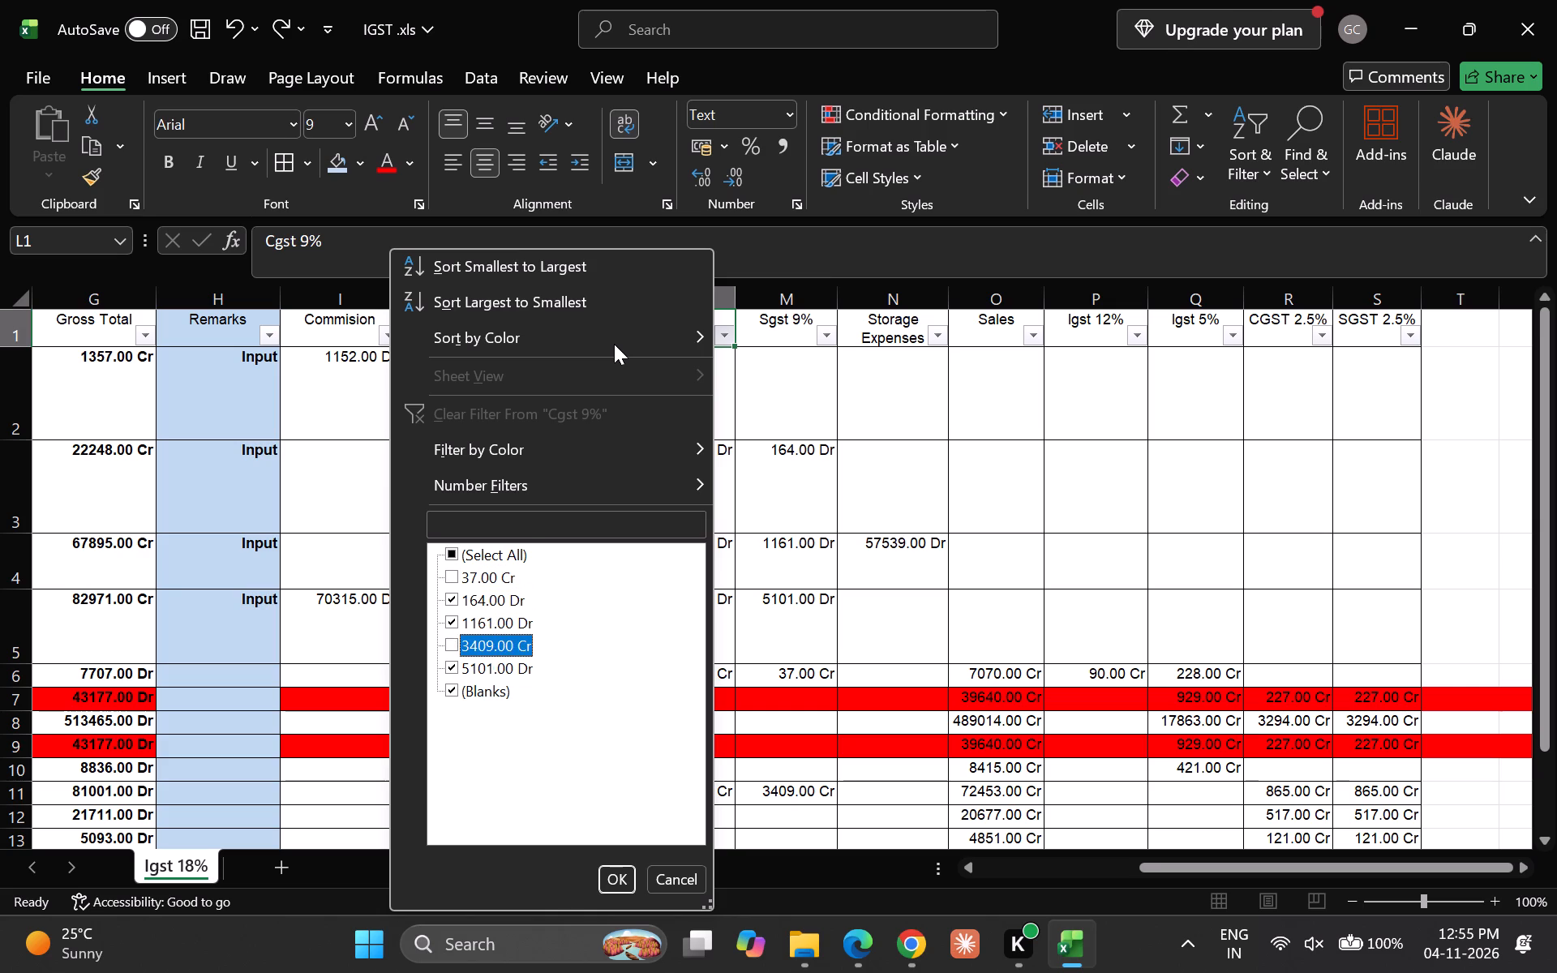
pyautogui.press('Down')
pyautogui.press('Down')
pyautogui.press('space')
pyautogui.press('Return')
pyautogui.press('Down')
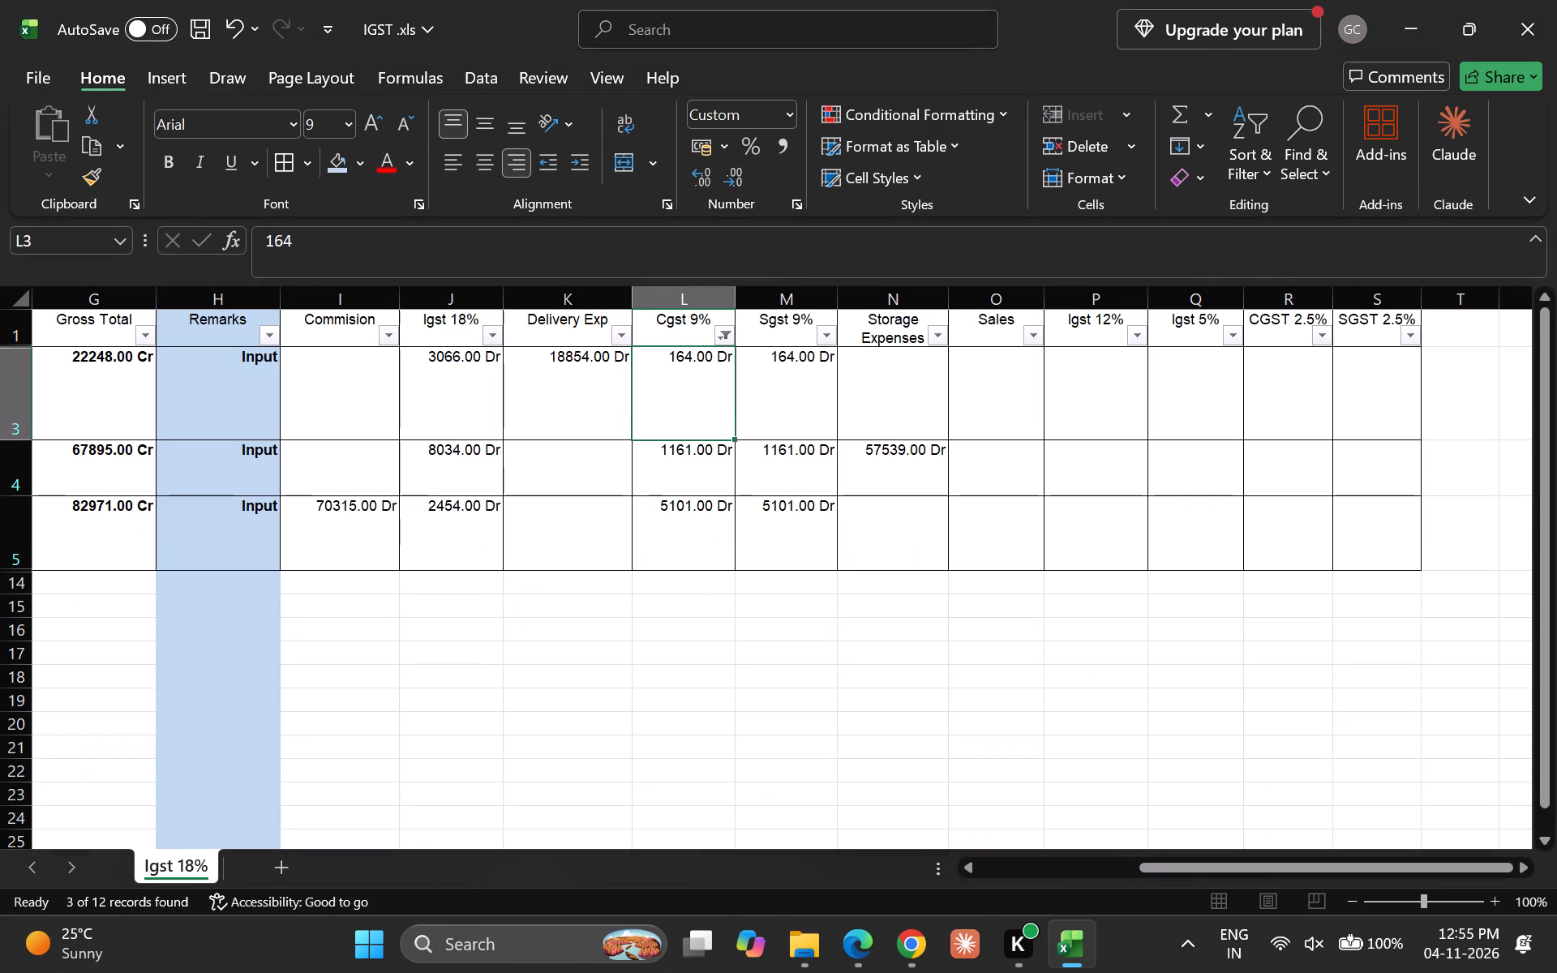
# Clear the filter from the Cgst 9% column.
pyautogui.press('Left')
pyautogui.press('Left')
pyautogui.press('Left')
pyautogui.press('Left')
pyautogui.press('Up')
pyautogui.press('Right')
pyautogui.press('Right')
pyautogui.press('Right')
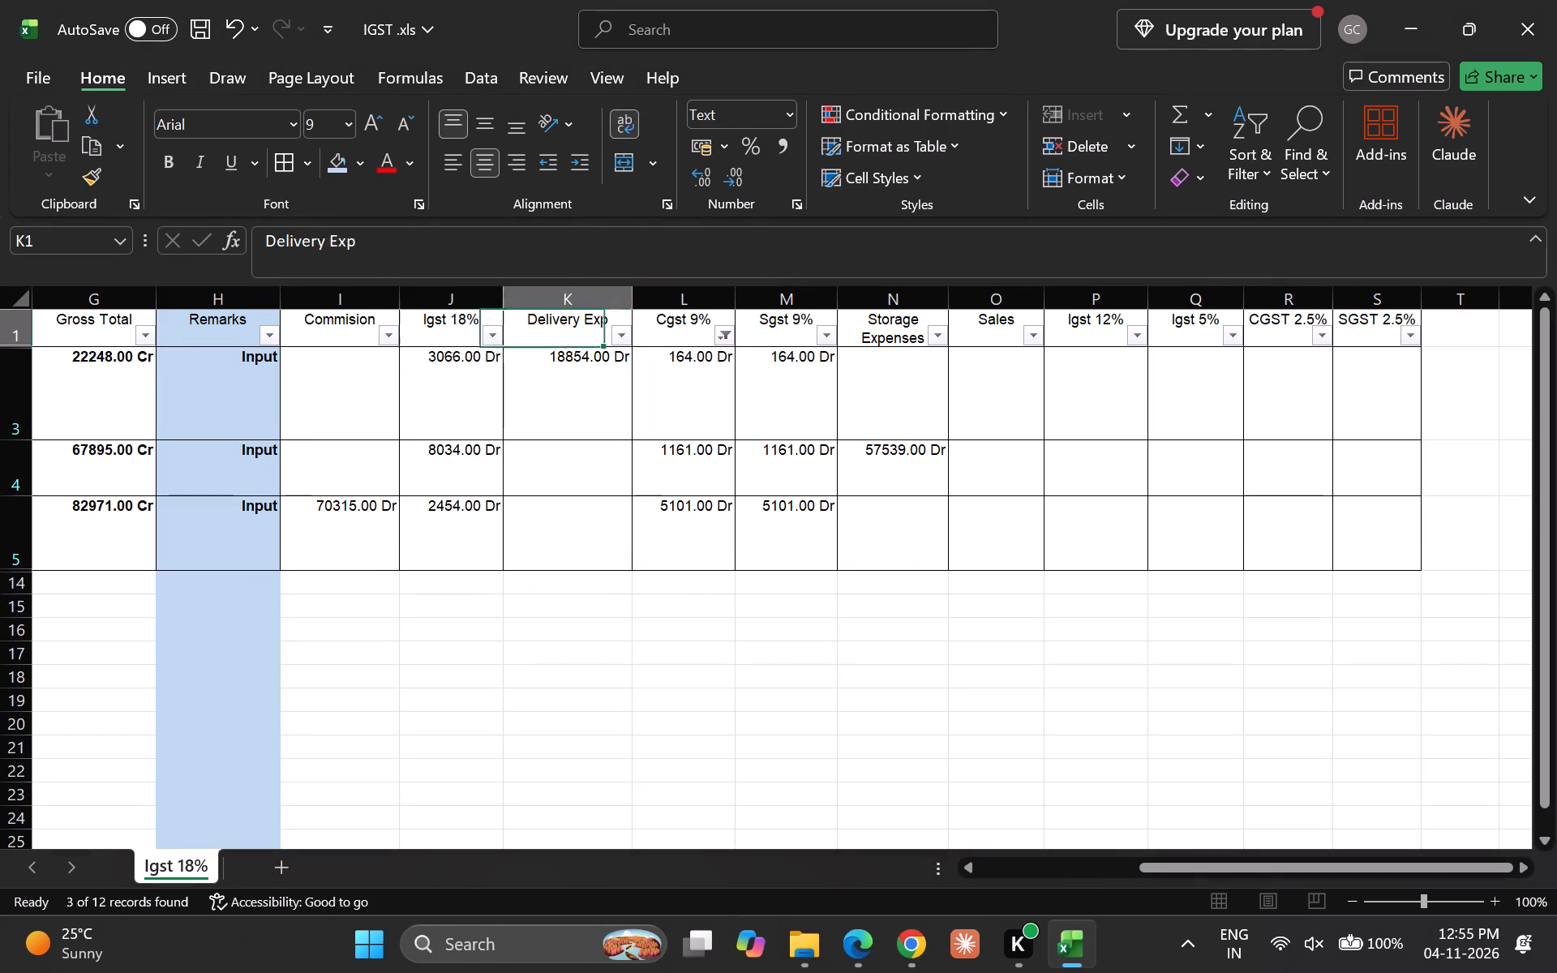
pyautogui.press('Right')
pyautogui.hotkey('alt', 'Down')
pyautogui.press('Down')
pyautogui.press('Down')
pyautogui.press('Down')
pyautogui.press('Down')
pyautogui.press('Down')
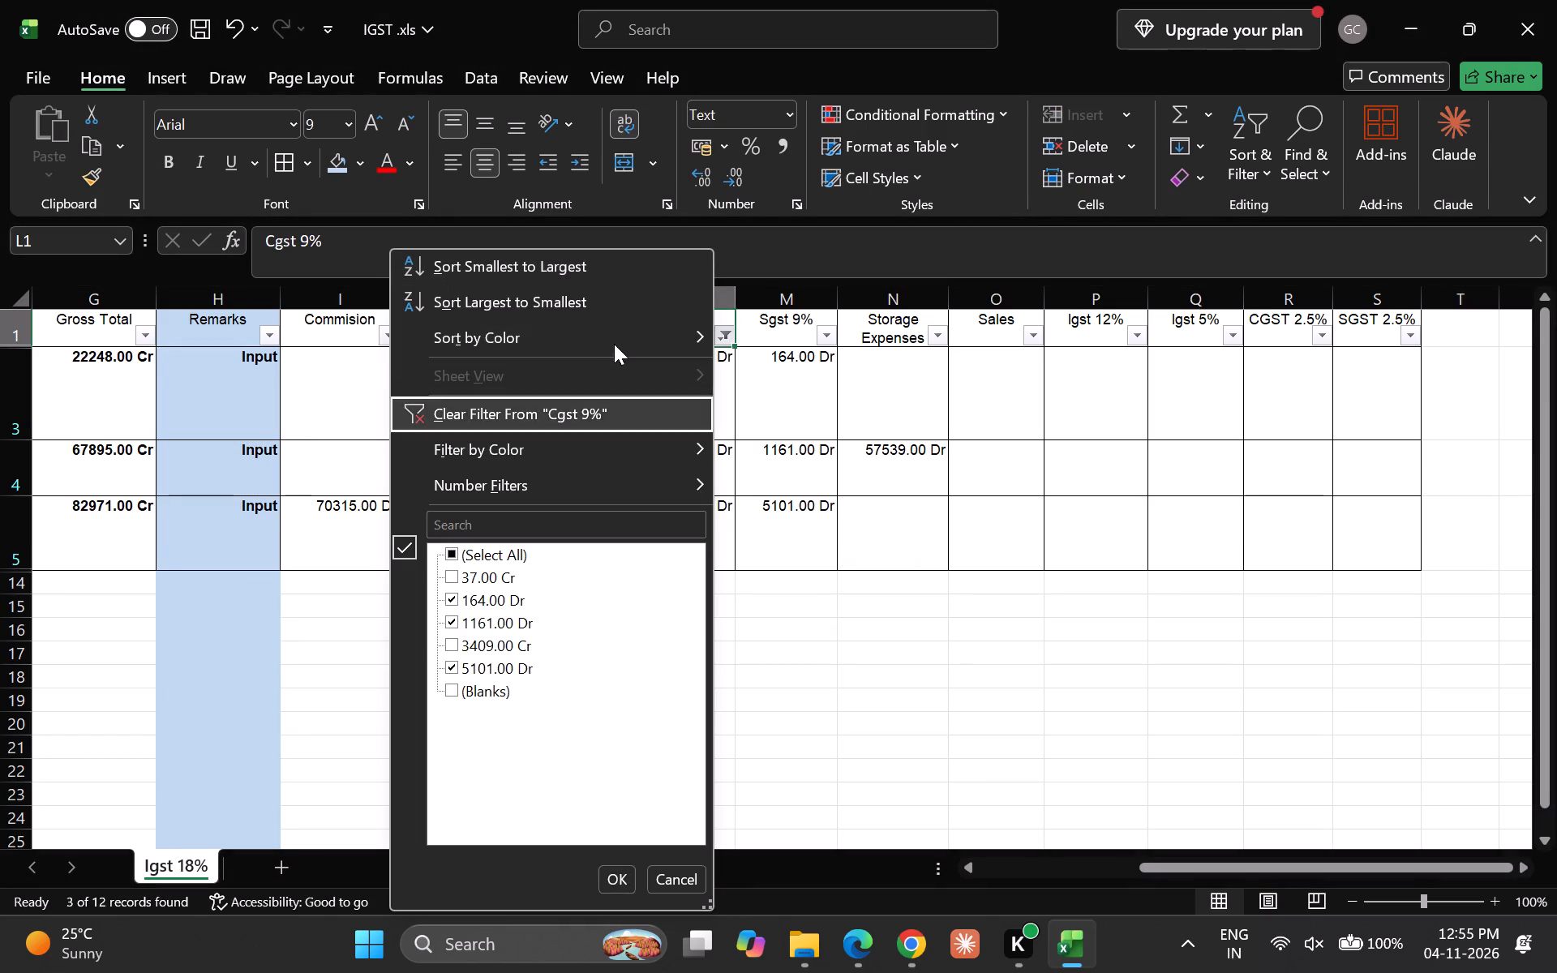
pyautogui.press('Return')
pyautogui.press('Down')
pyautogui.press('Up')
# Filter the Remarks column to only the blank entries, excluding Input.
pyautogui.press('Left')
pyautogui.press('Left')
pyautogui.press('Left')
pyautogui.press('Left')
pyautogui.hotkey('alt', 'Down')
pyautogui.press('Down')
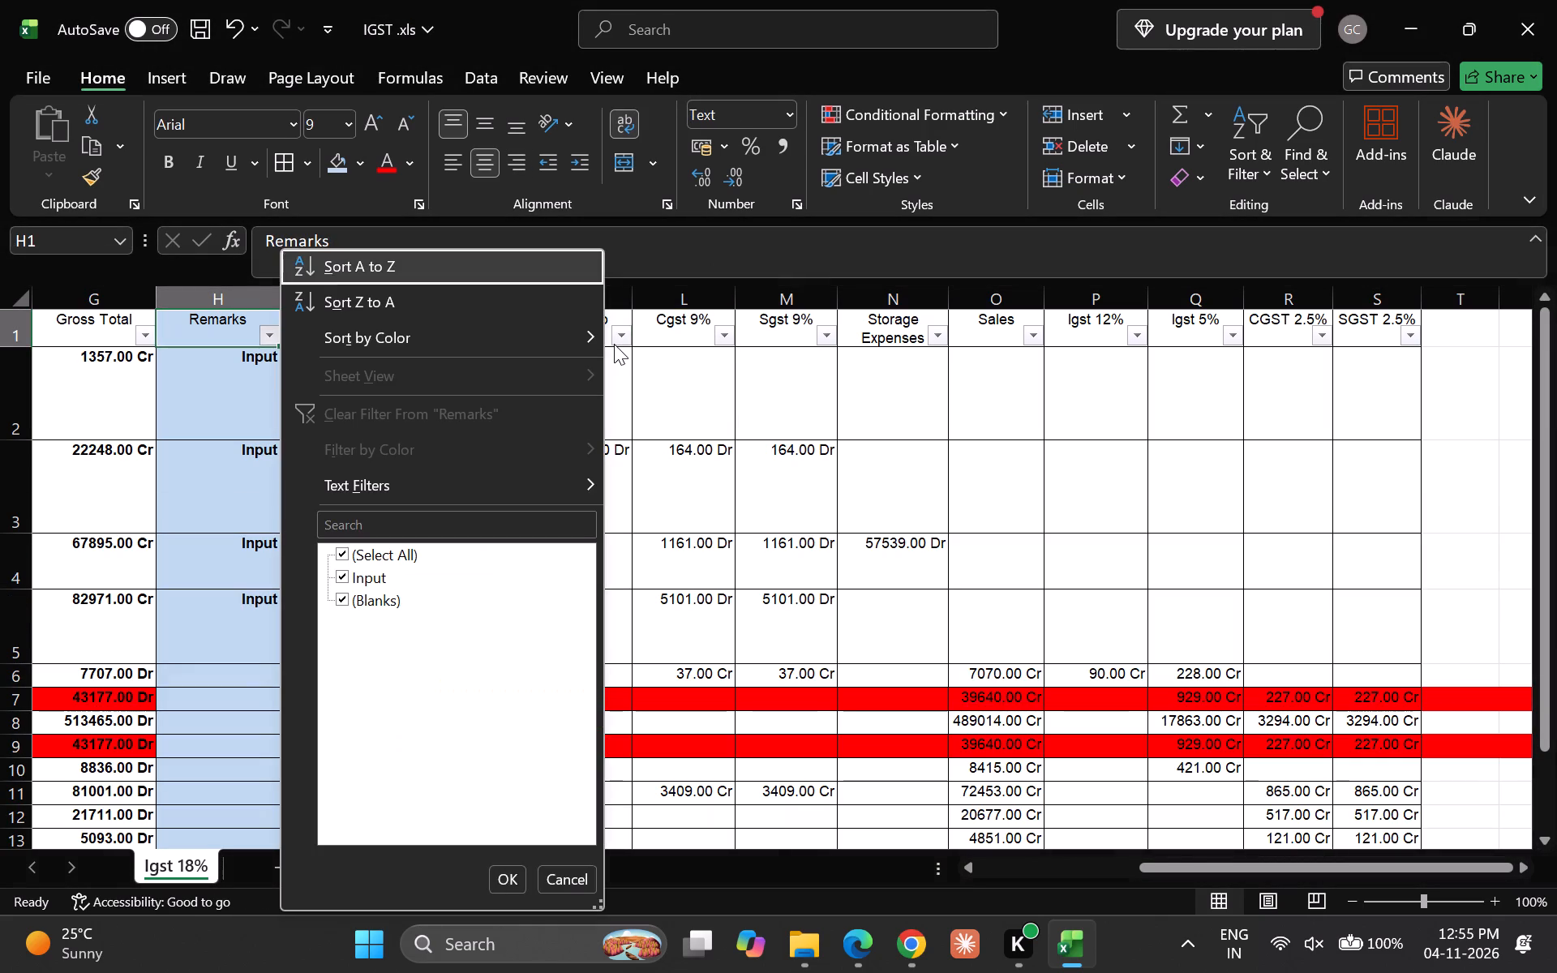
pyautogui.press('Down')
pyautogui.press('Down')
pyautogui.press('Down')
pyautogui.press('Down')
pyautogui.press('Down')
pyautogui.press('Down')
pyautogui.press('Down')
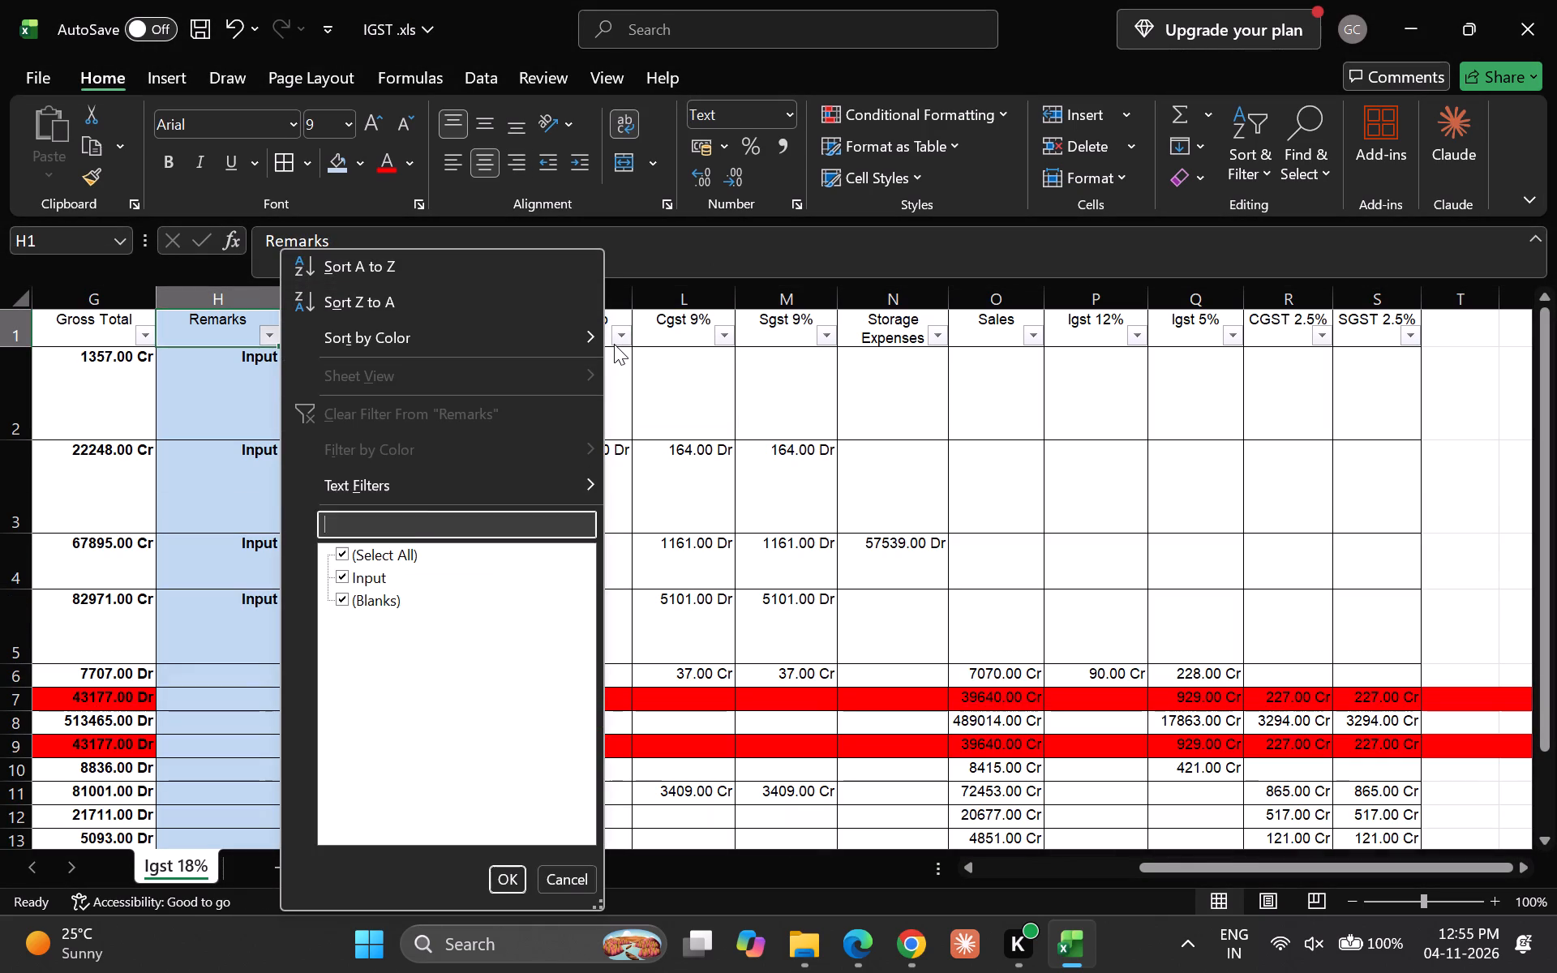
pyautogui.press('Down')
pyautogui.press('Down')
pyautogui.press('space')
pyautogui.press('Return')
# Examine the entries without a remark across the Igst, Cgst, Sgst and Sales columns, checking for remaining debit amounts.
pyautogui.press('Down')
pyautogui.press('Right')
pyautogui.press('Right')
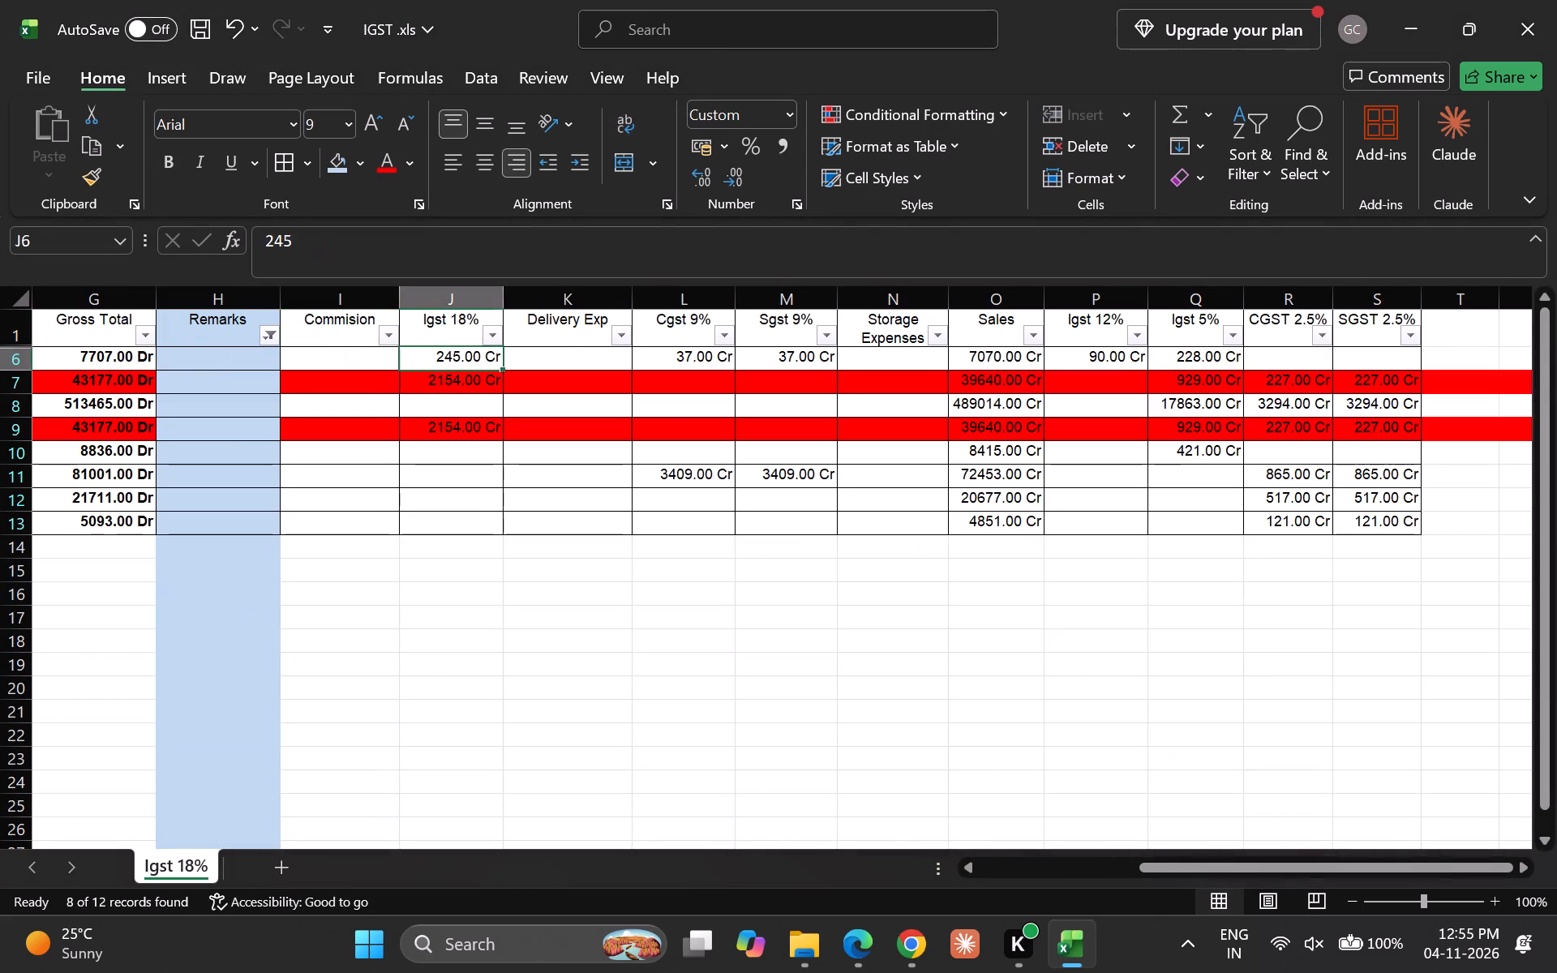
pyautogui.press('Up')
pyautogui.press('Right')
pyautogui.press('Down')
pyautogui.press('Up')
pyautogui.press('Left')
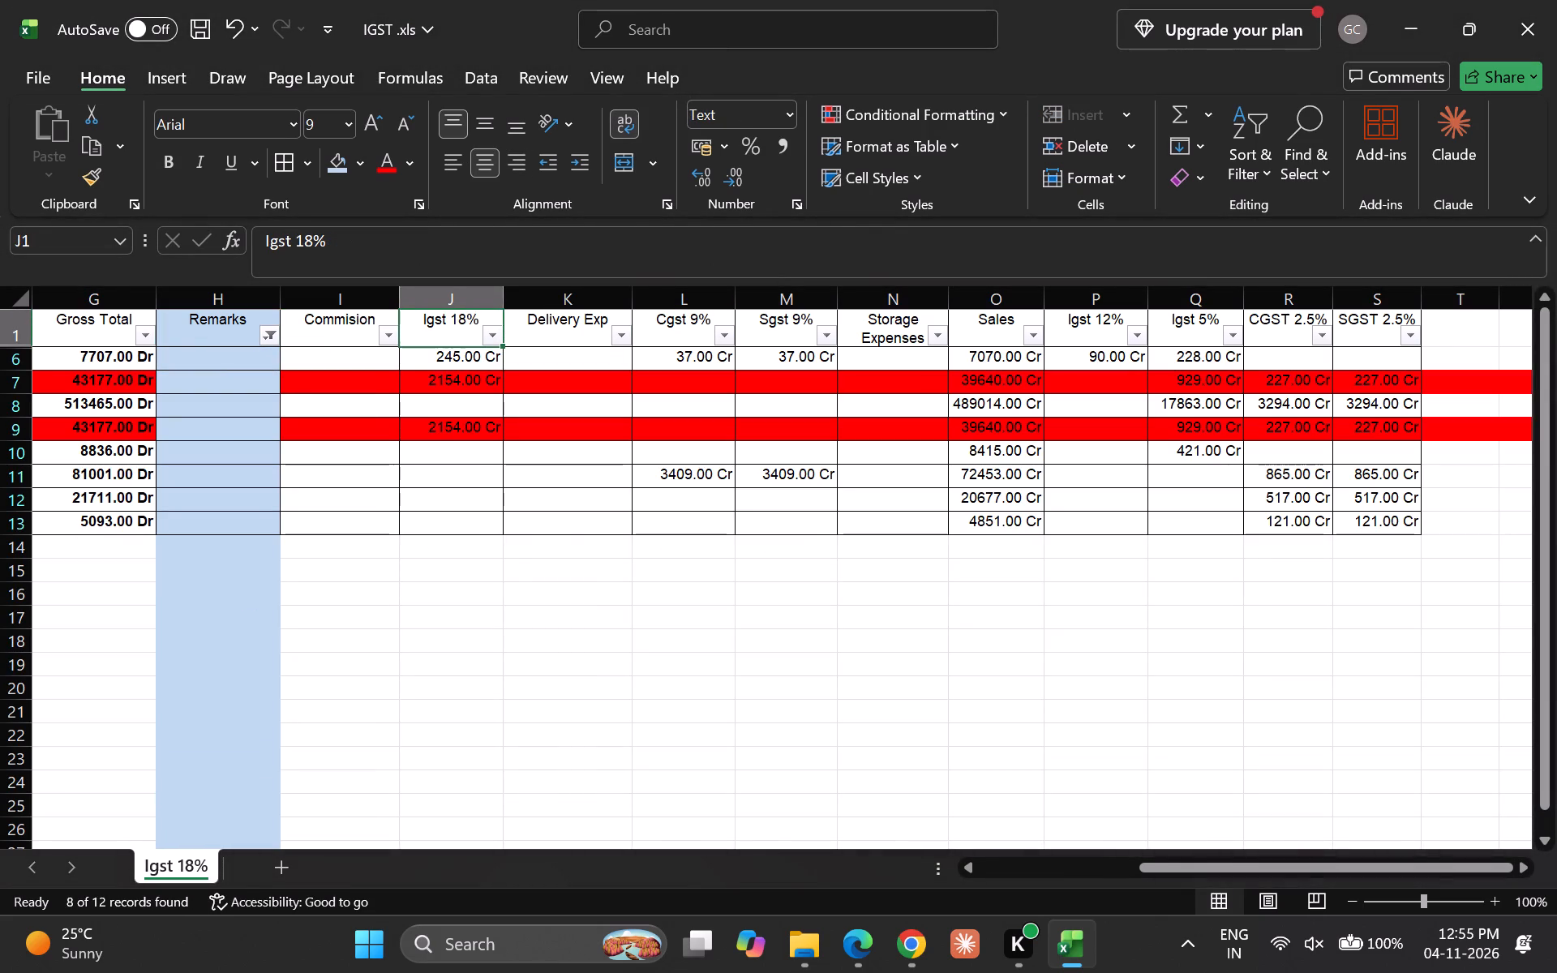
pyautogui.hotkey('alt', 'Down')
pyautogui.press('Down')
pyautogui.press('Up')
pyautogui.press('Right')
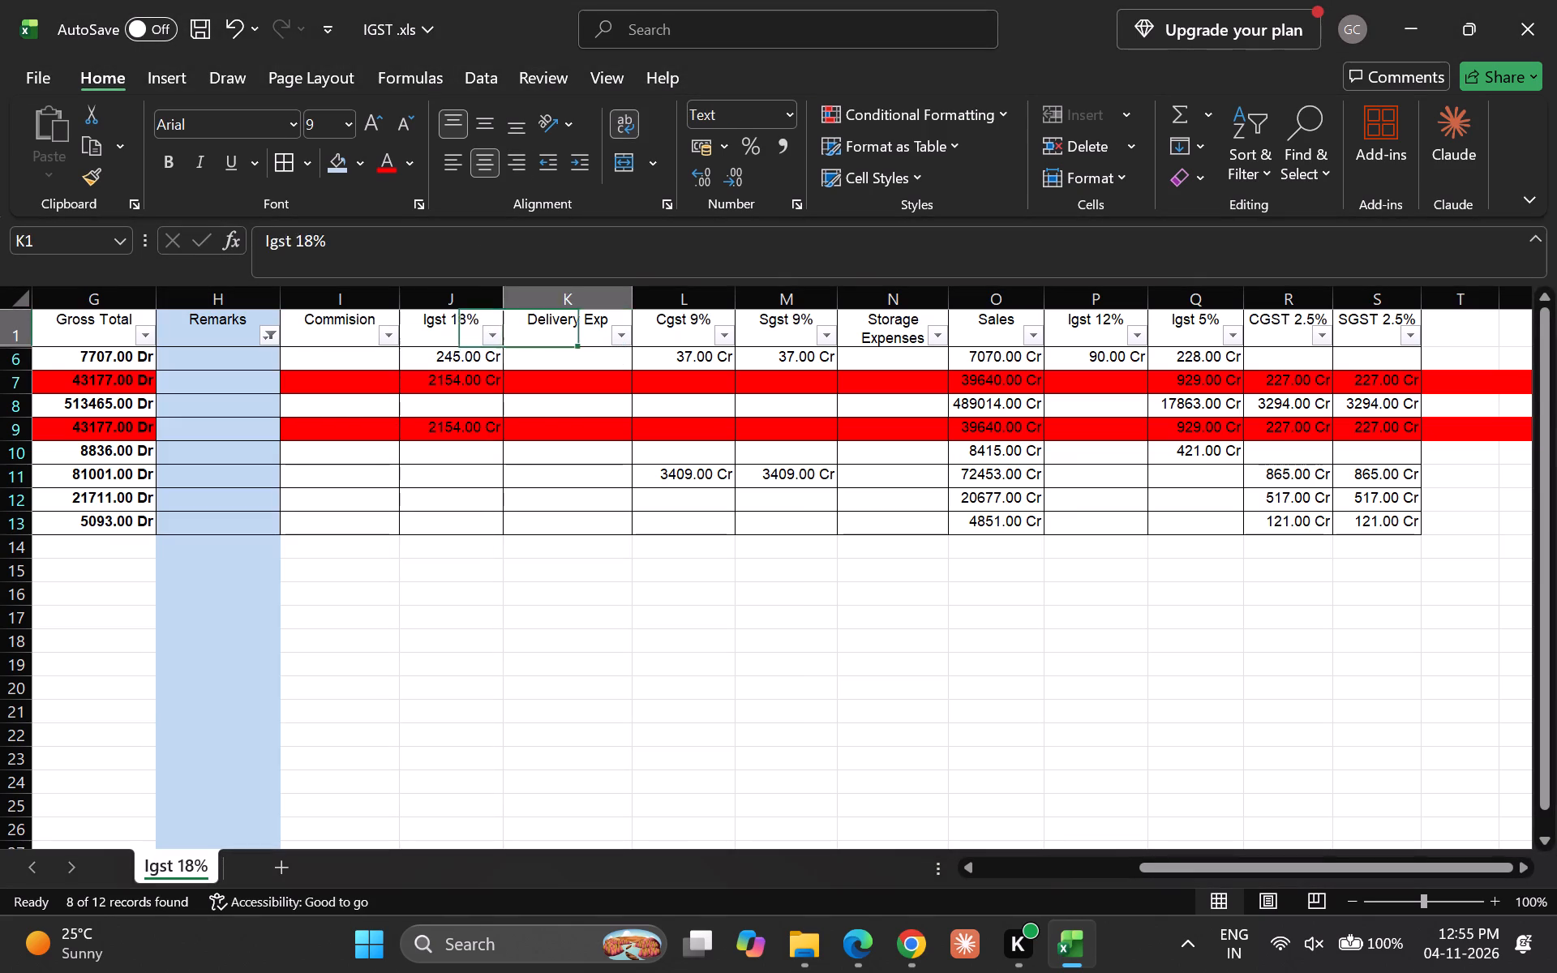
pyautogui.press('Right')
pyautogui.hotkey('alt', 'Down')
pyautogui.press('Down')
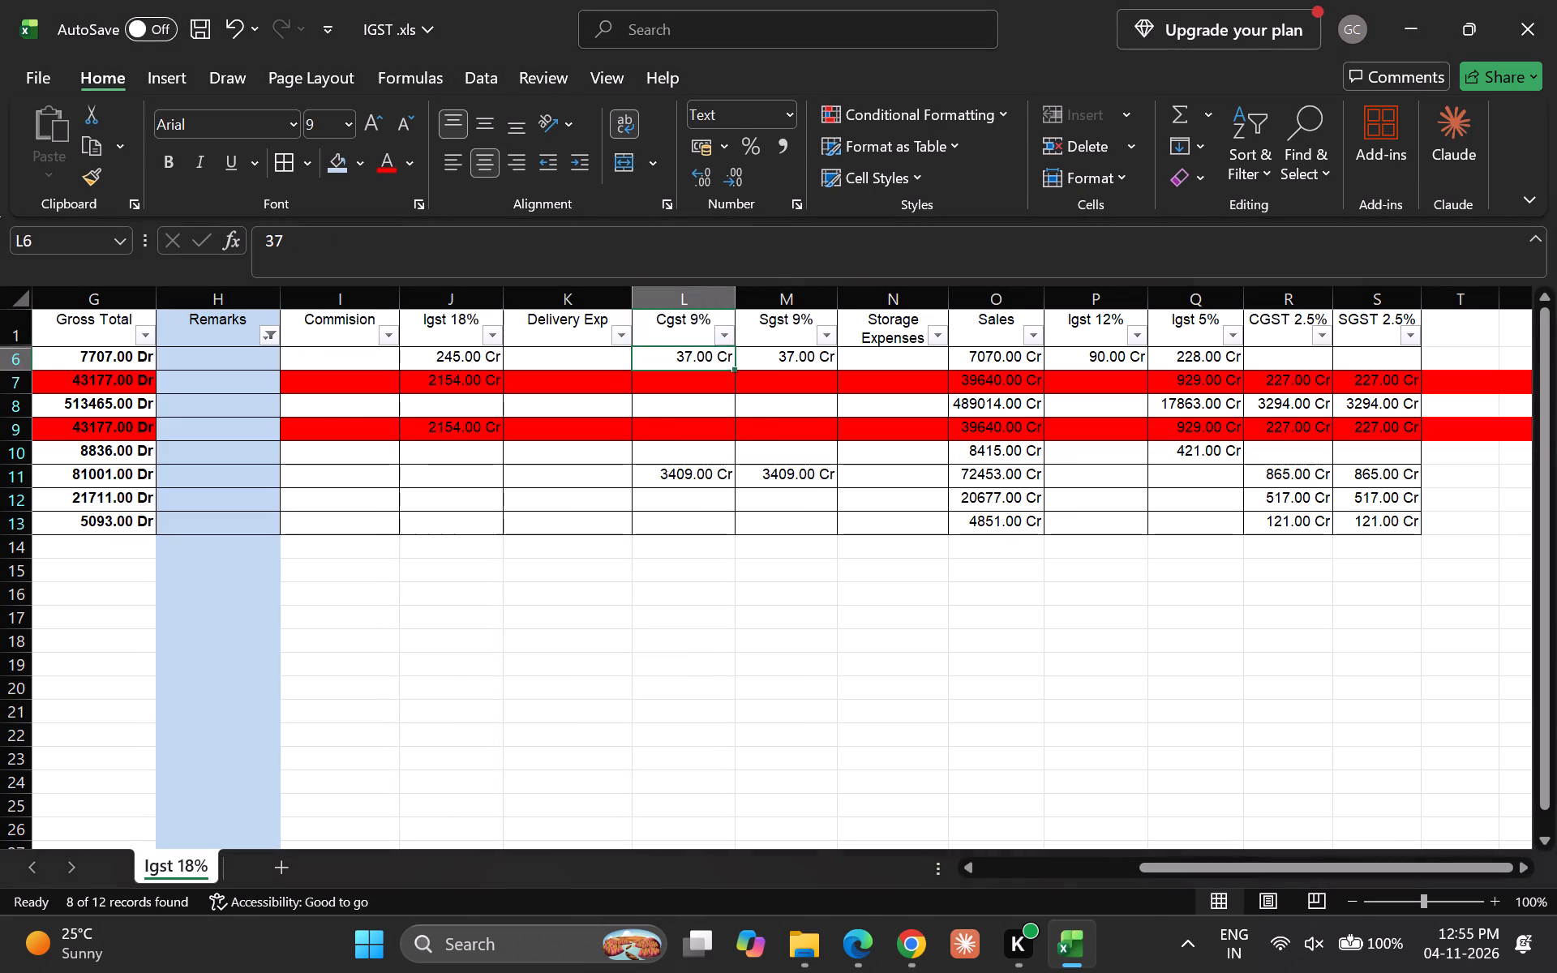
pyautogui.press('Up')
pyautogui.press('Right')
pyautogui.hotkey('alt', 'Down')
pyautogui.press('Down')
pyautogui.press('Up')
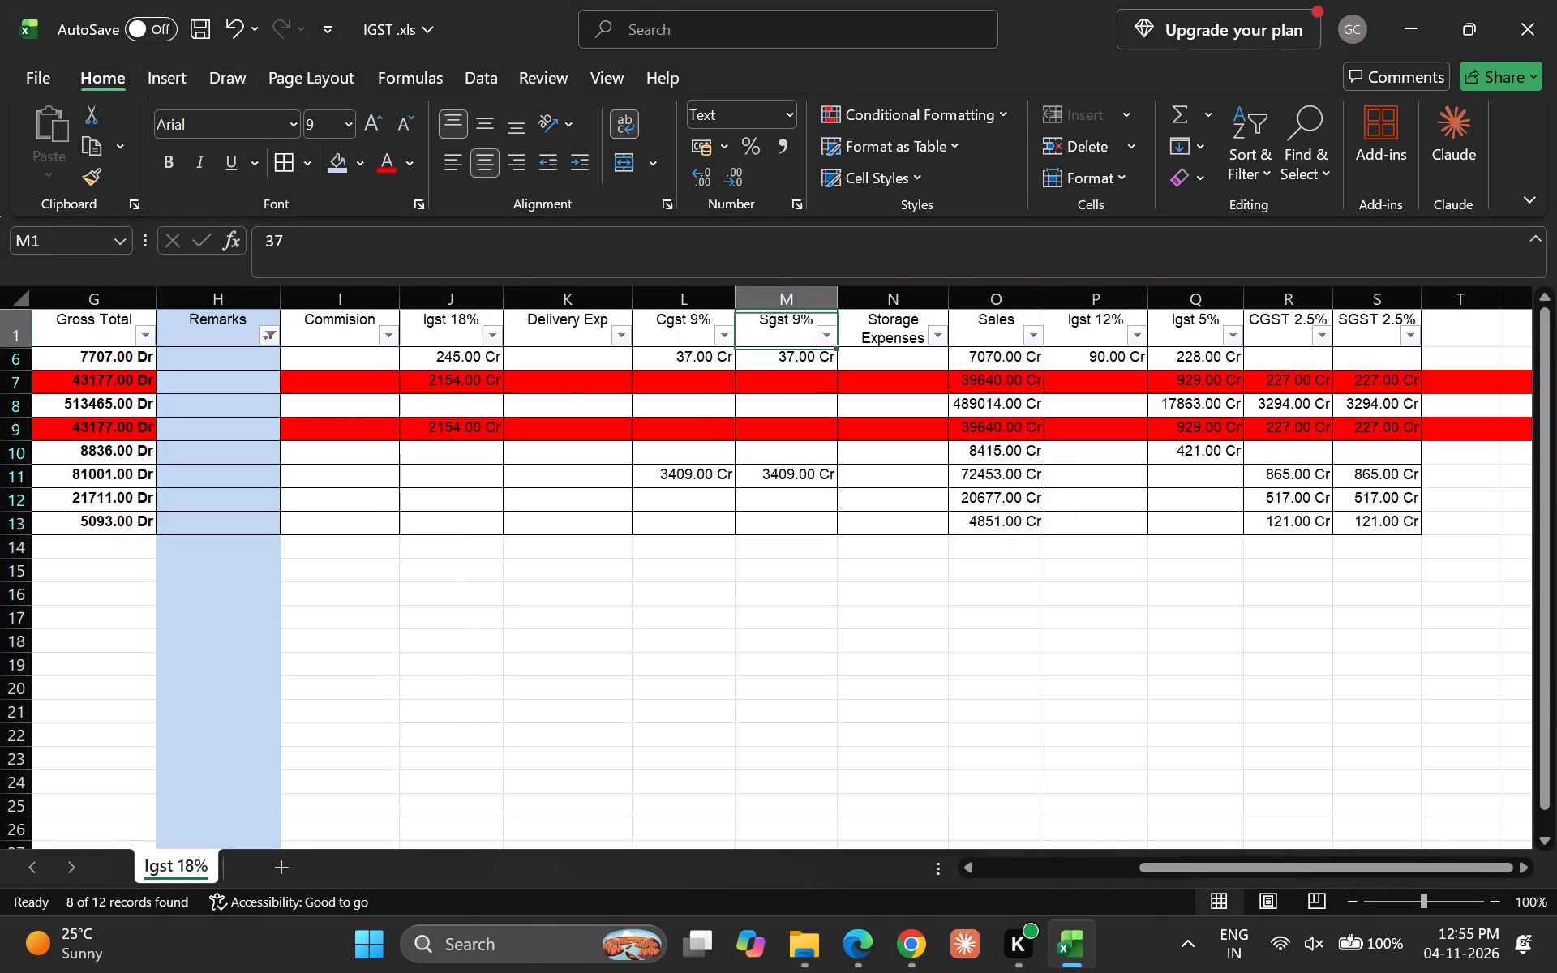
pyautogui.press('Right')
pyautogui.press('Right')
pyautogui.hotkey('alt', 'Down')
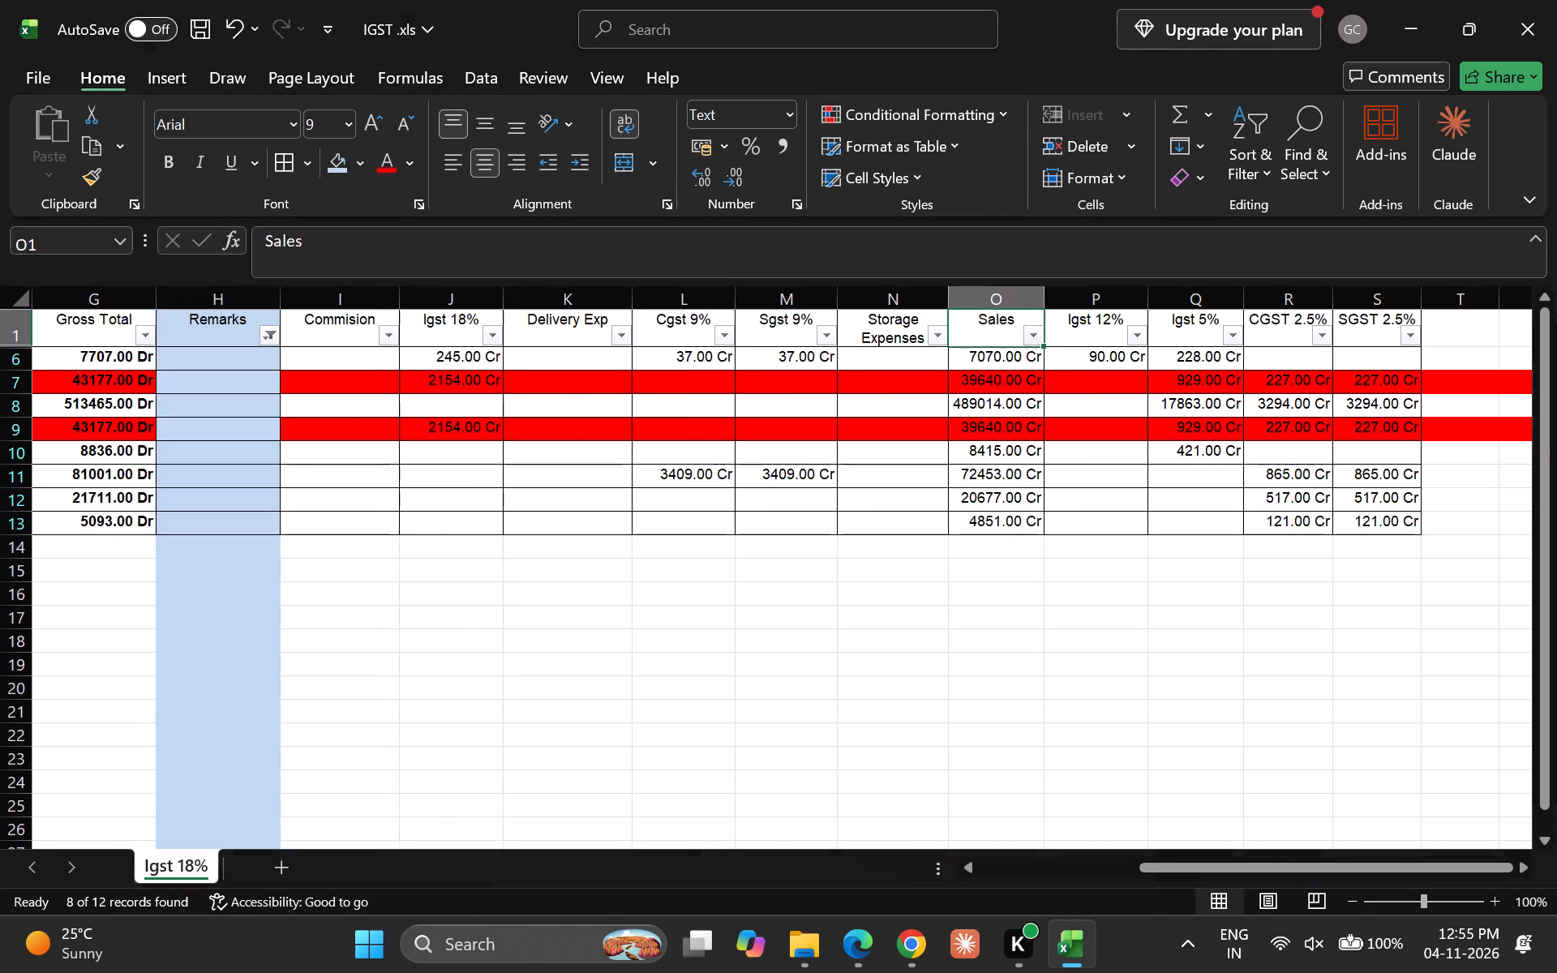
pyautogui.press('Down')
pyautogui.press('Up')
pyautogui.press('Right')
pyautogui.hotkey('alt', 'Down')
pyautogui.press('Right')
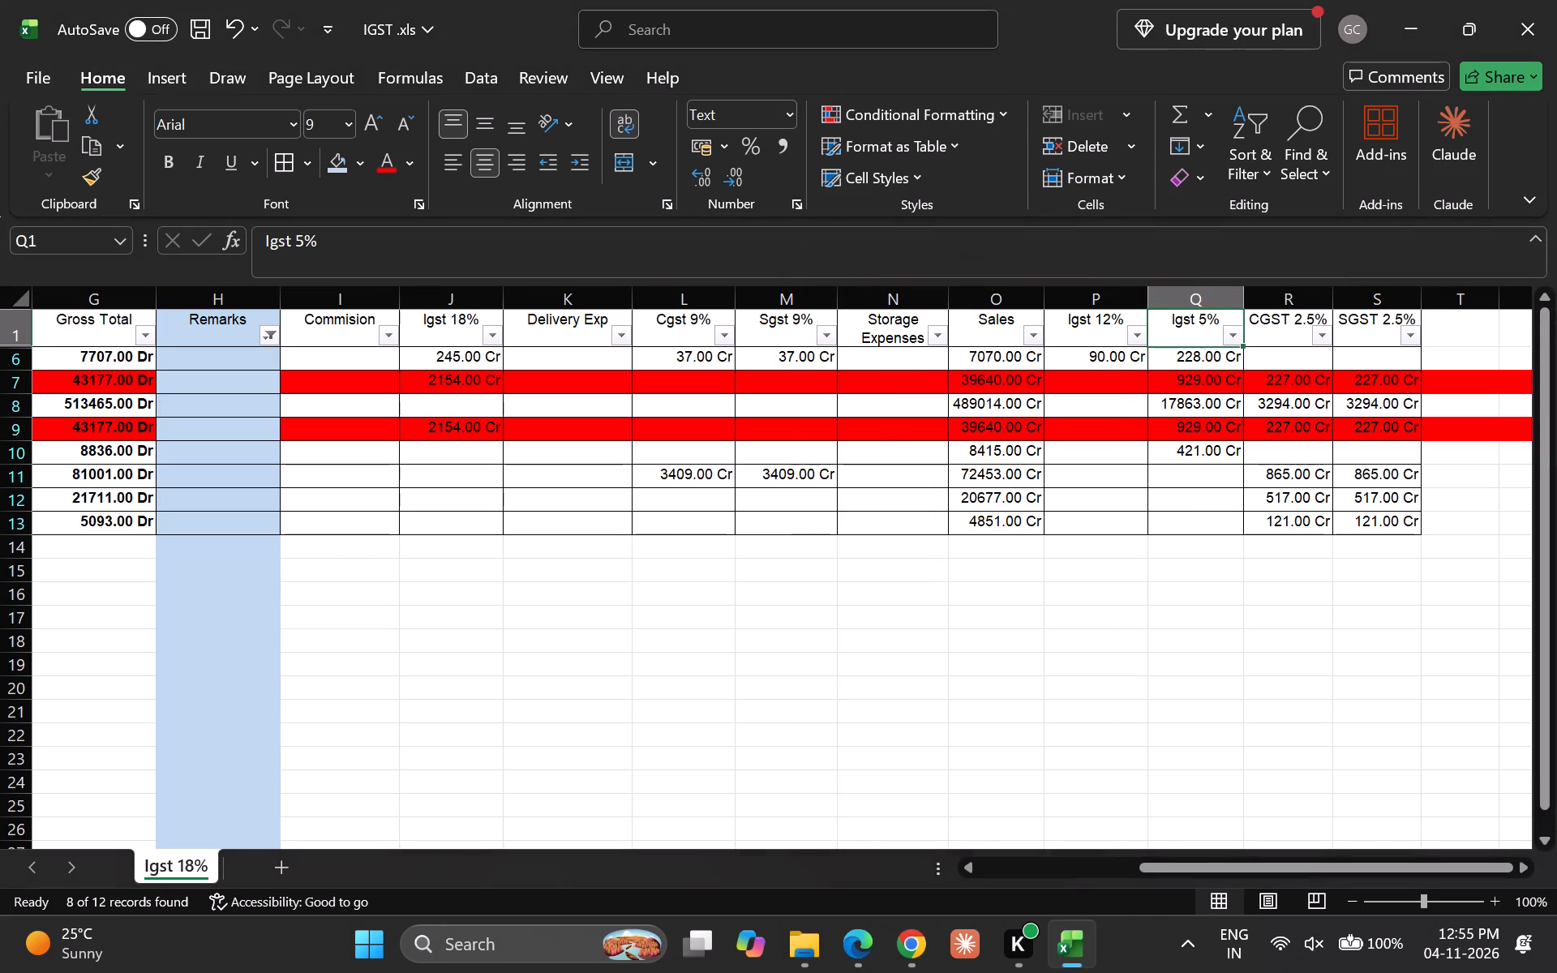
pyautogui.hotkey('alt', 'Down')
pyautogui.press('Down')
pyautogui.press('Up')
pyautogui.press('Right')
pyautogui.hotkey('alt', 'Down')
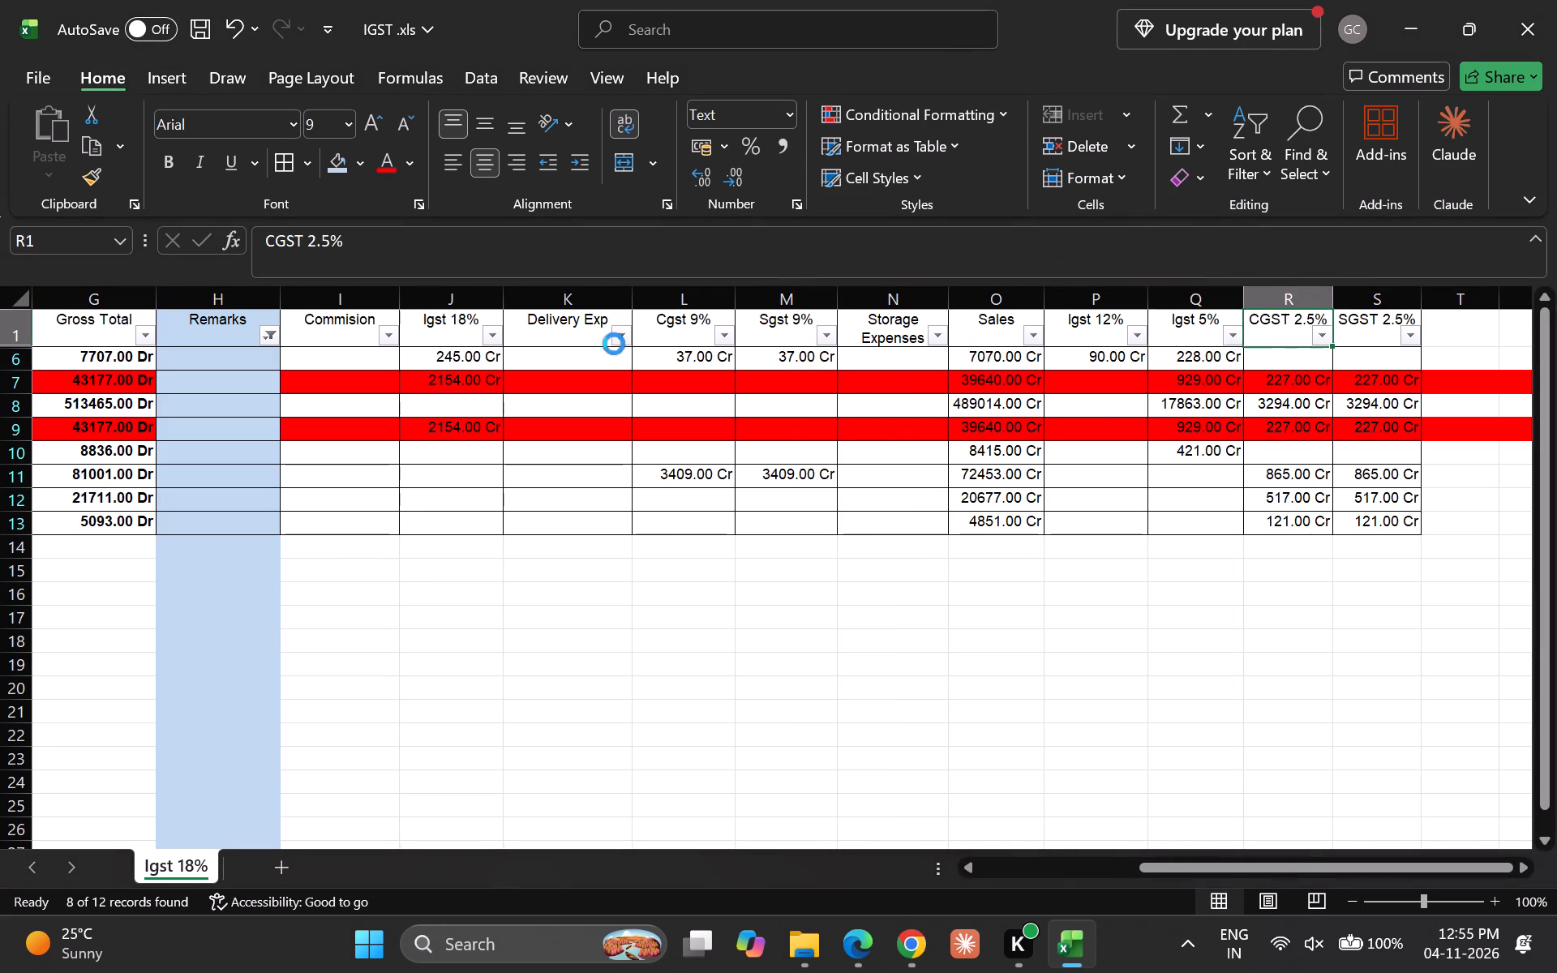
pyautogui.press('Right')
pyautogui.hotkey('alt', 'Down')
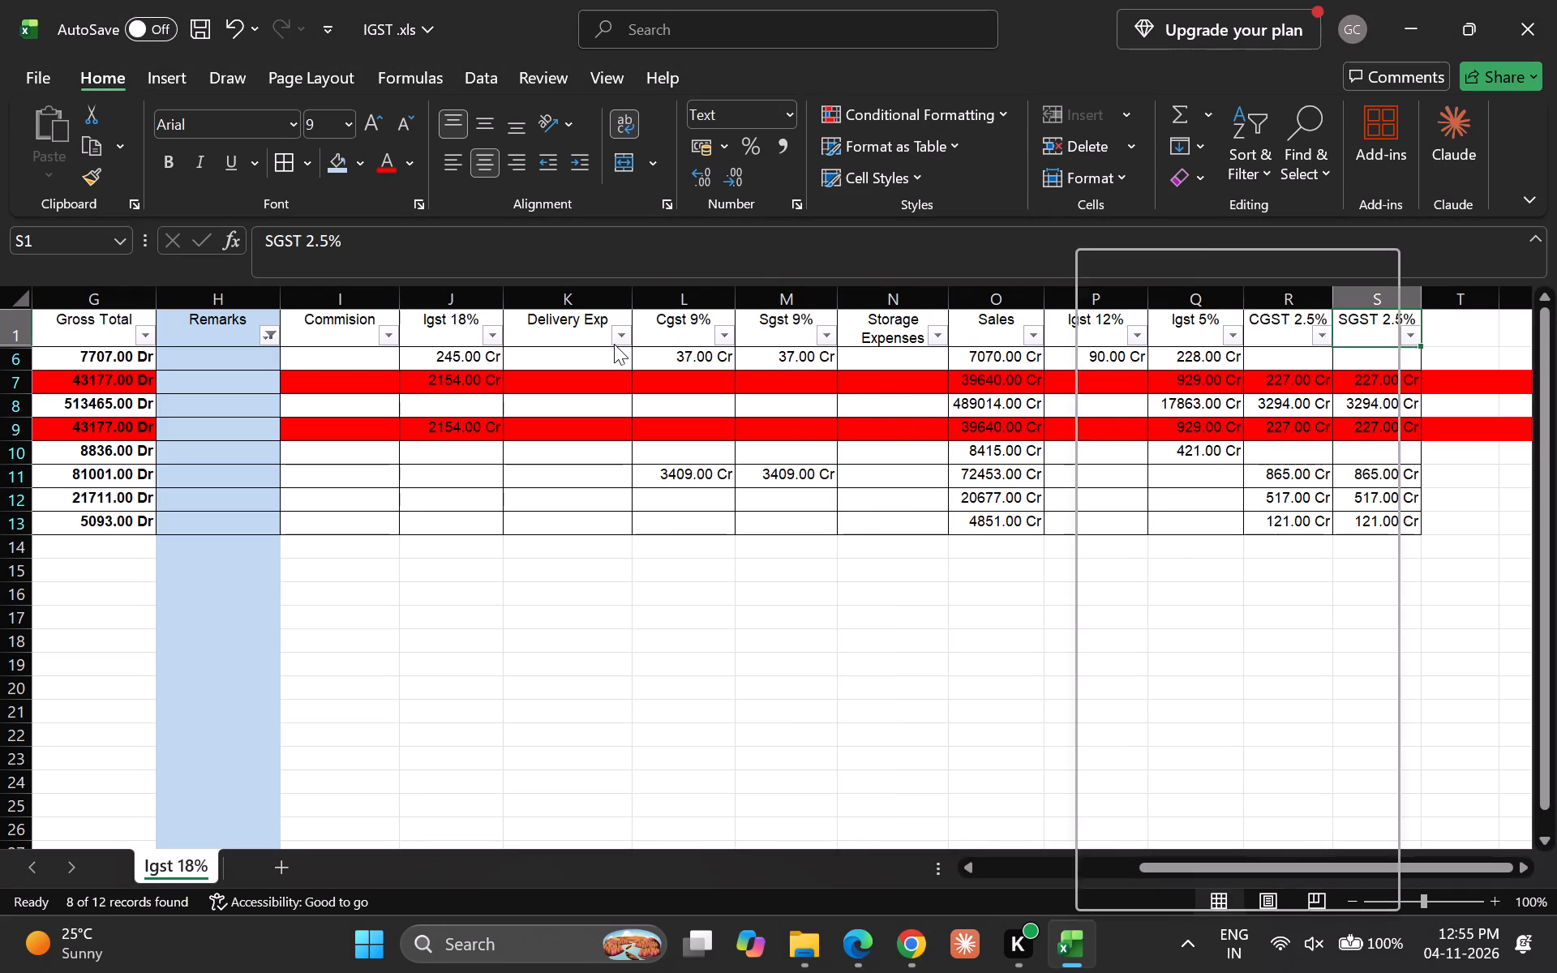
pyautogui.press('Down')
pyautogui.press('Up')
pyautogui.press('Right')
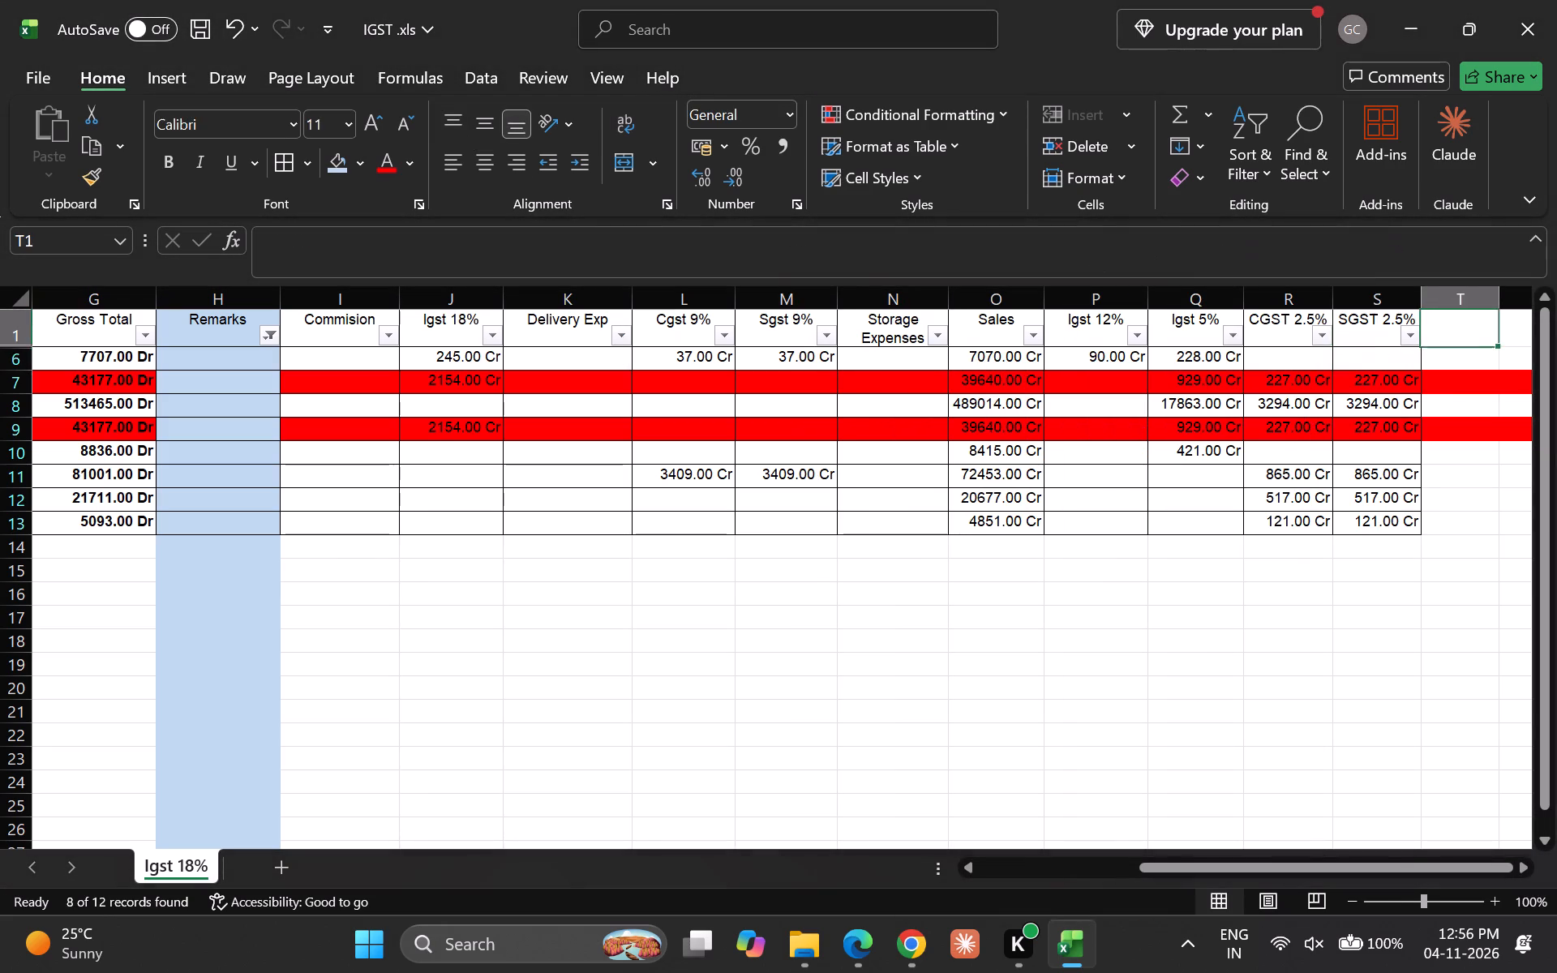
pyautogui.press('Down')
pyautogui.press('Left')
pyautogui.press('Down')
pyautogui.press('Down')
pyautogui.press('Down')
pyautogui.press('Up')
pyautogui.press('Up')
pyautogui.press('Up')
pyautogui.press('Up')
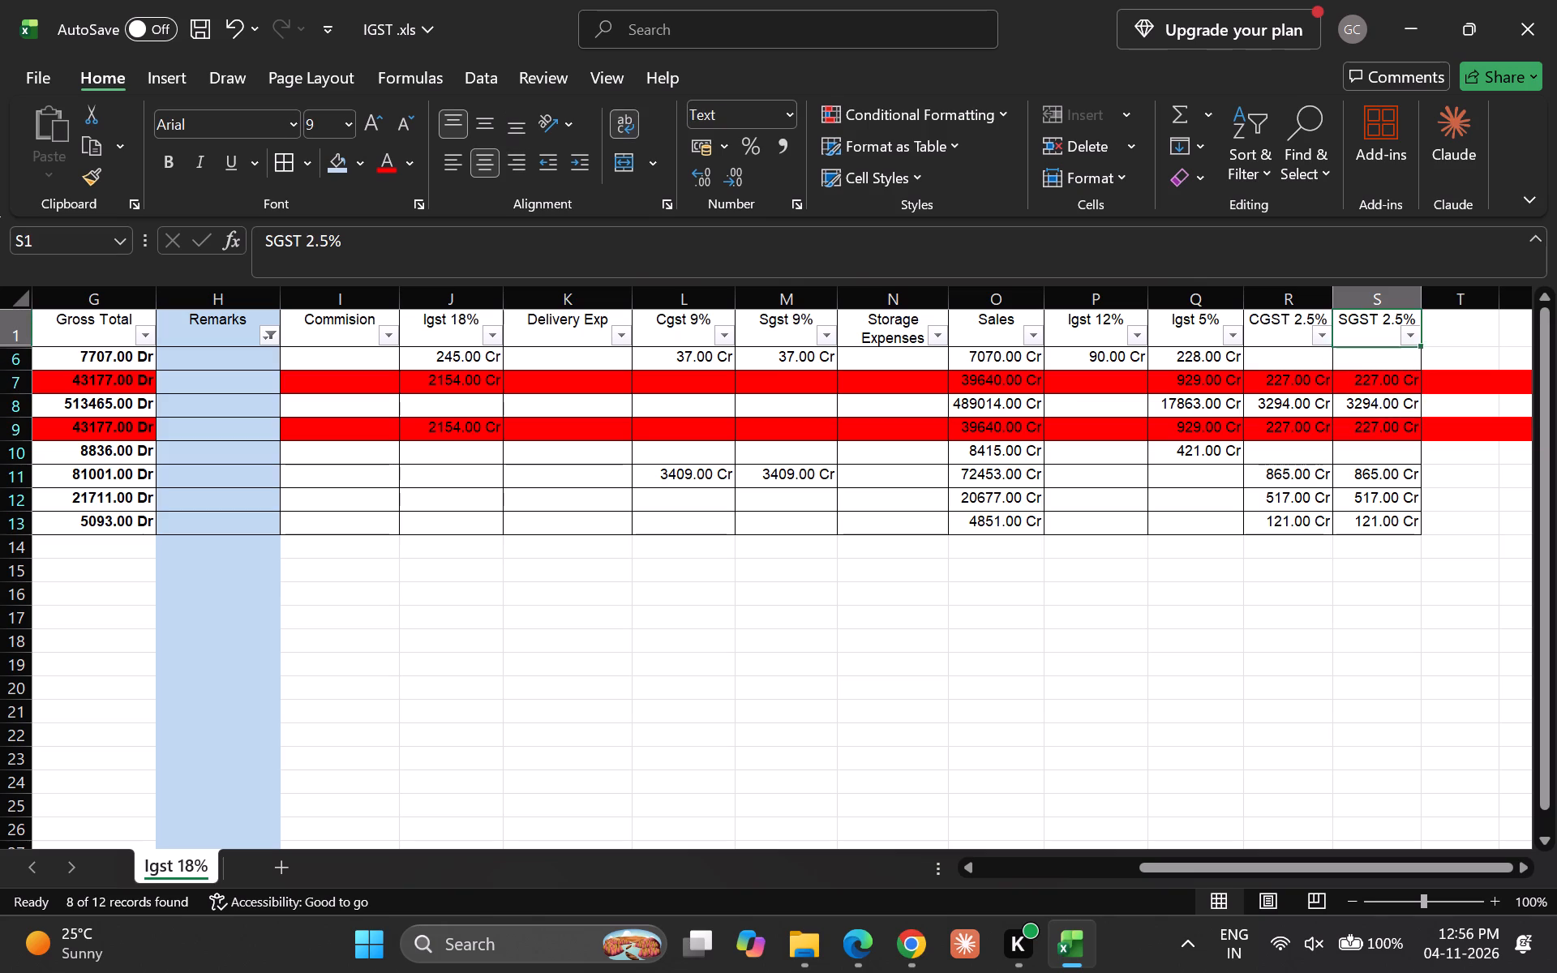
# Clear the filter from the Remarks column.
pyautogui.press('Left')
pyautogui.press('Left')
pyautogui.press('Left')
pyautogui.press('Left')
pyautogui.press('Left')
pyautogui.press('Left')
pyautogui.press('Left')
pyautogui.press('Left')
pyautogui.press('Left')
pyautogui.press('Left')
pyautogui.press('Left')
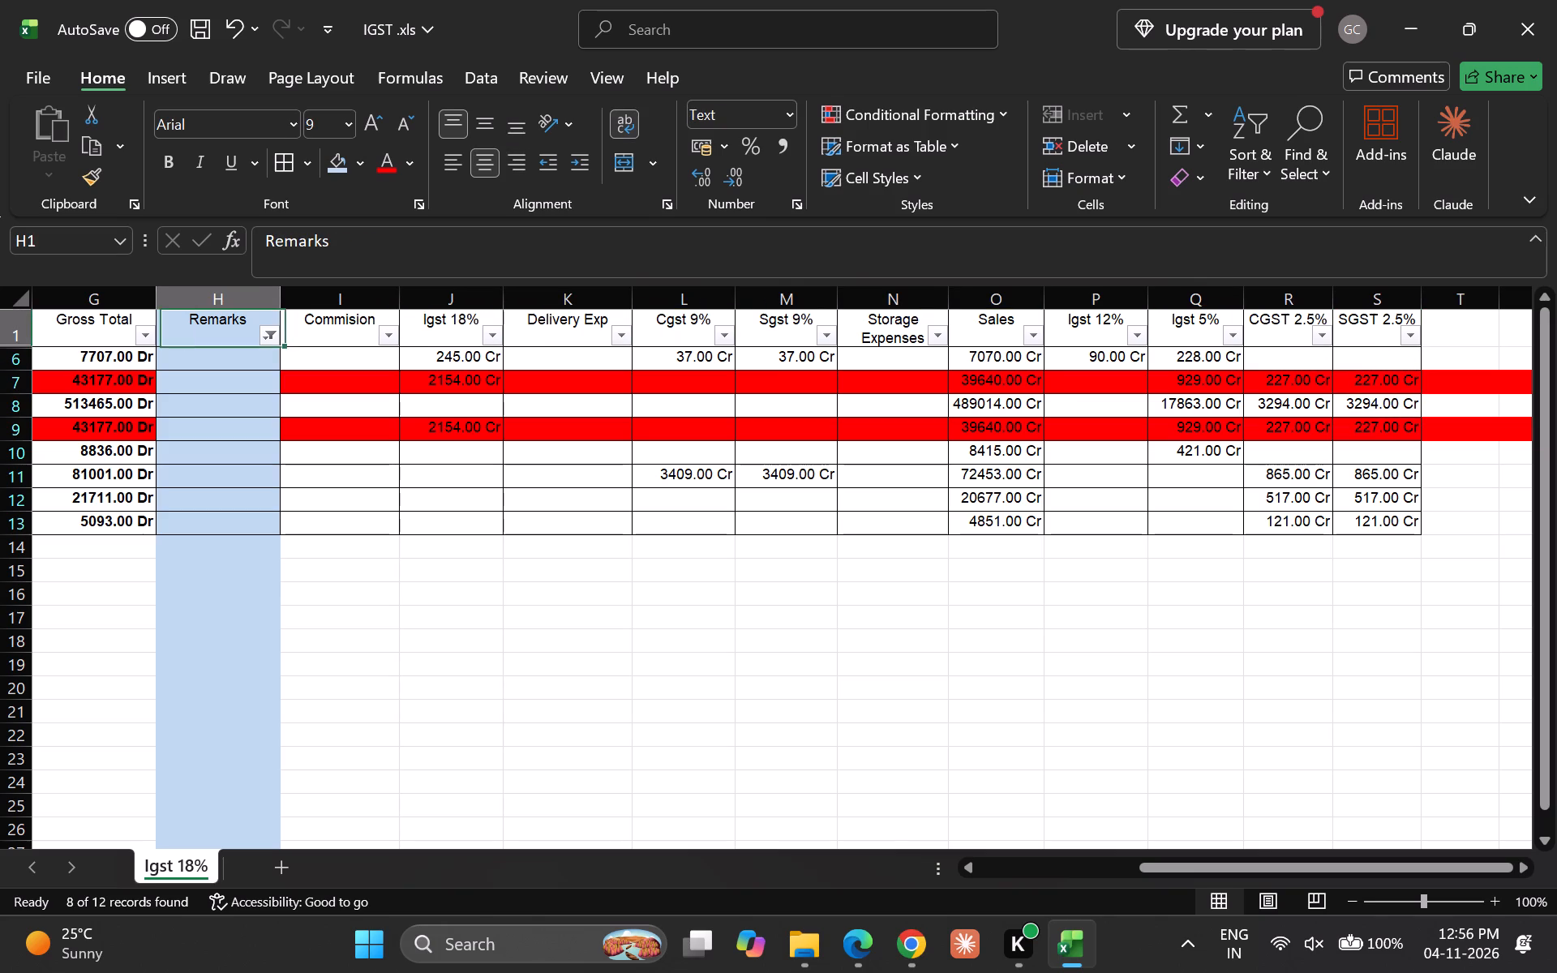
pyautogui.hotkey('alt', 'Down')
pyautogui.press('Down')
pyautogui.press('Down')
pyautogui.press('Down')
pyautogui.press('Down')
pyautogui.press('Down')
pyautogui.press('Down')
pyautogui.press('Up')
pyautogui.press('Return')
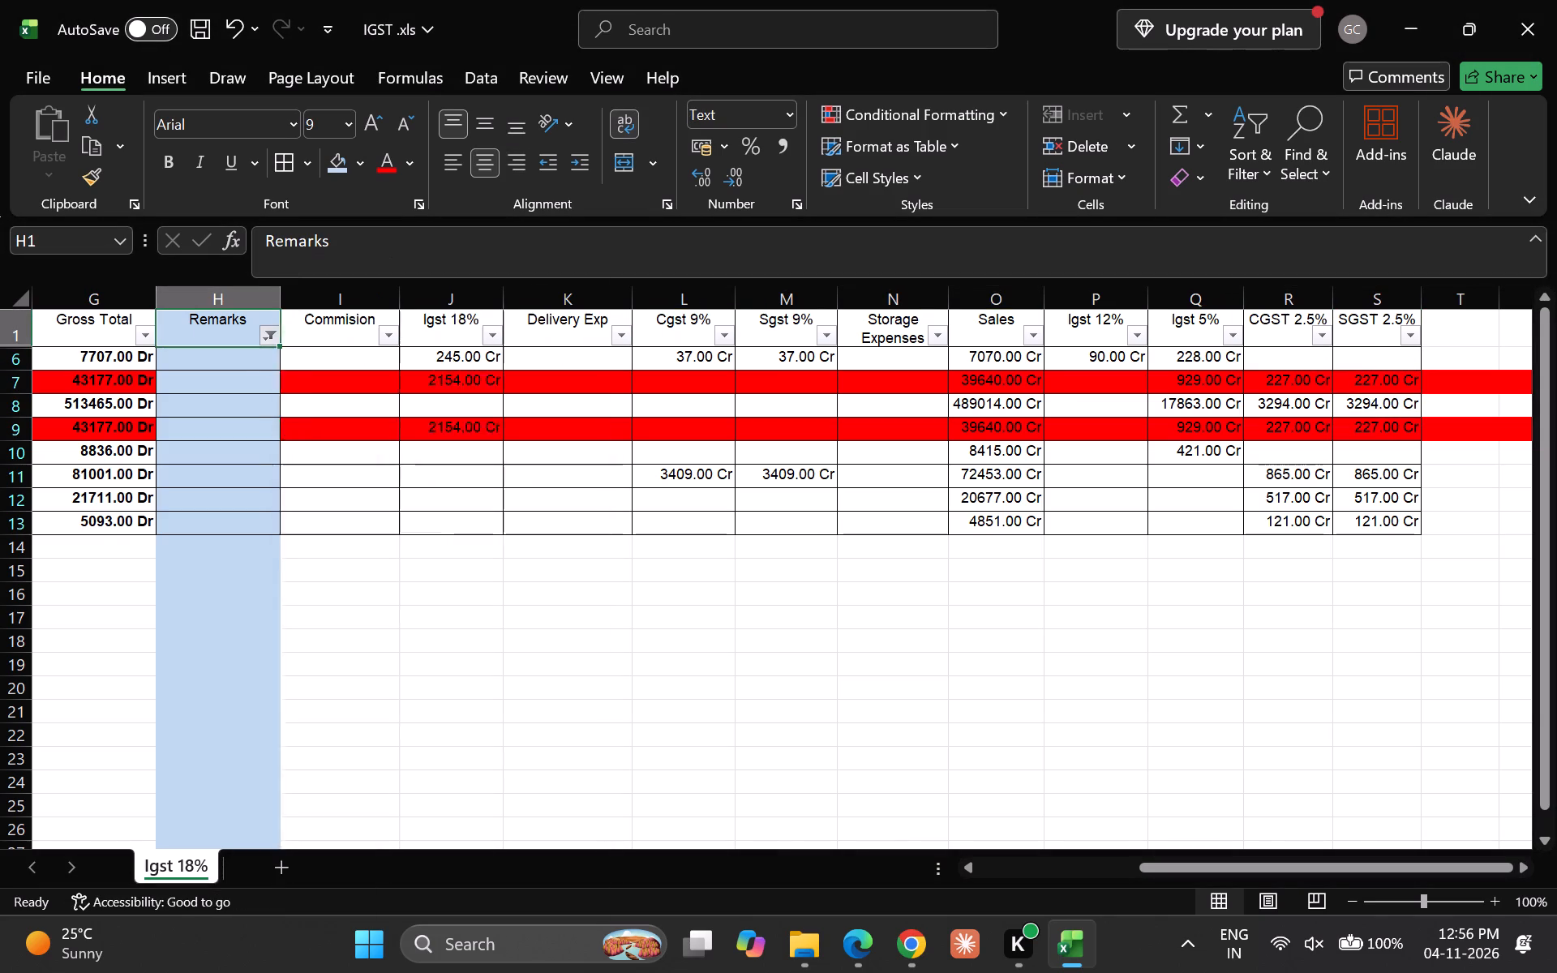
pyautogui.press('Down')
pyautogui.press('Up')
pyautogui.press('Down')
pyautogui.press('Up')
# Filter the Remarks column to only the Input entries, excluding blanks.
pyautogui.hotkey('alt', 'Down')
pyautogui.press('Down')
pyautogui.press('Down')
pyautogui.press('Down')
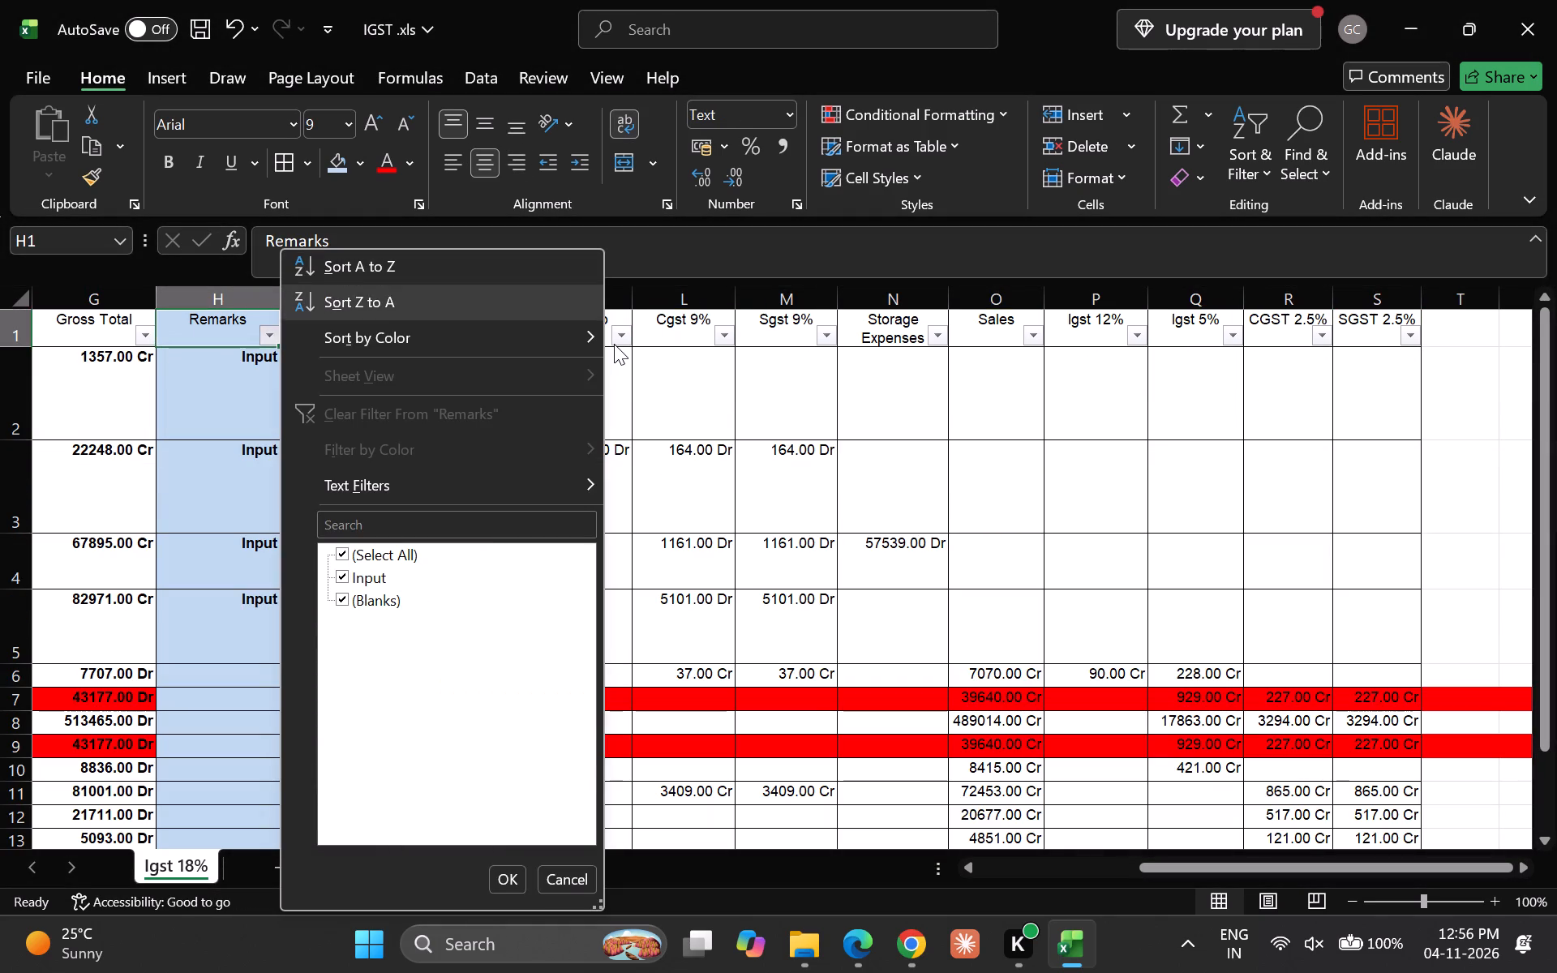
pyautogui.press('Down')
pyautogui.press('Down')
pyautogui.press('Down')
pyautogui.press('Down')
pyautogui.press('Down')
pyautogui.press('Down')
pyautogui.press('space')
pyautogui.press('Down')
pyautogui.press('space')
pyautogui.press('Return')
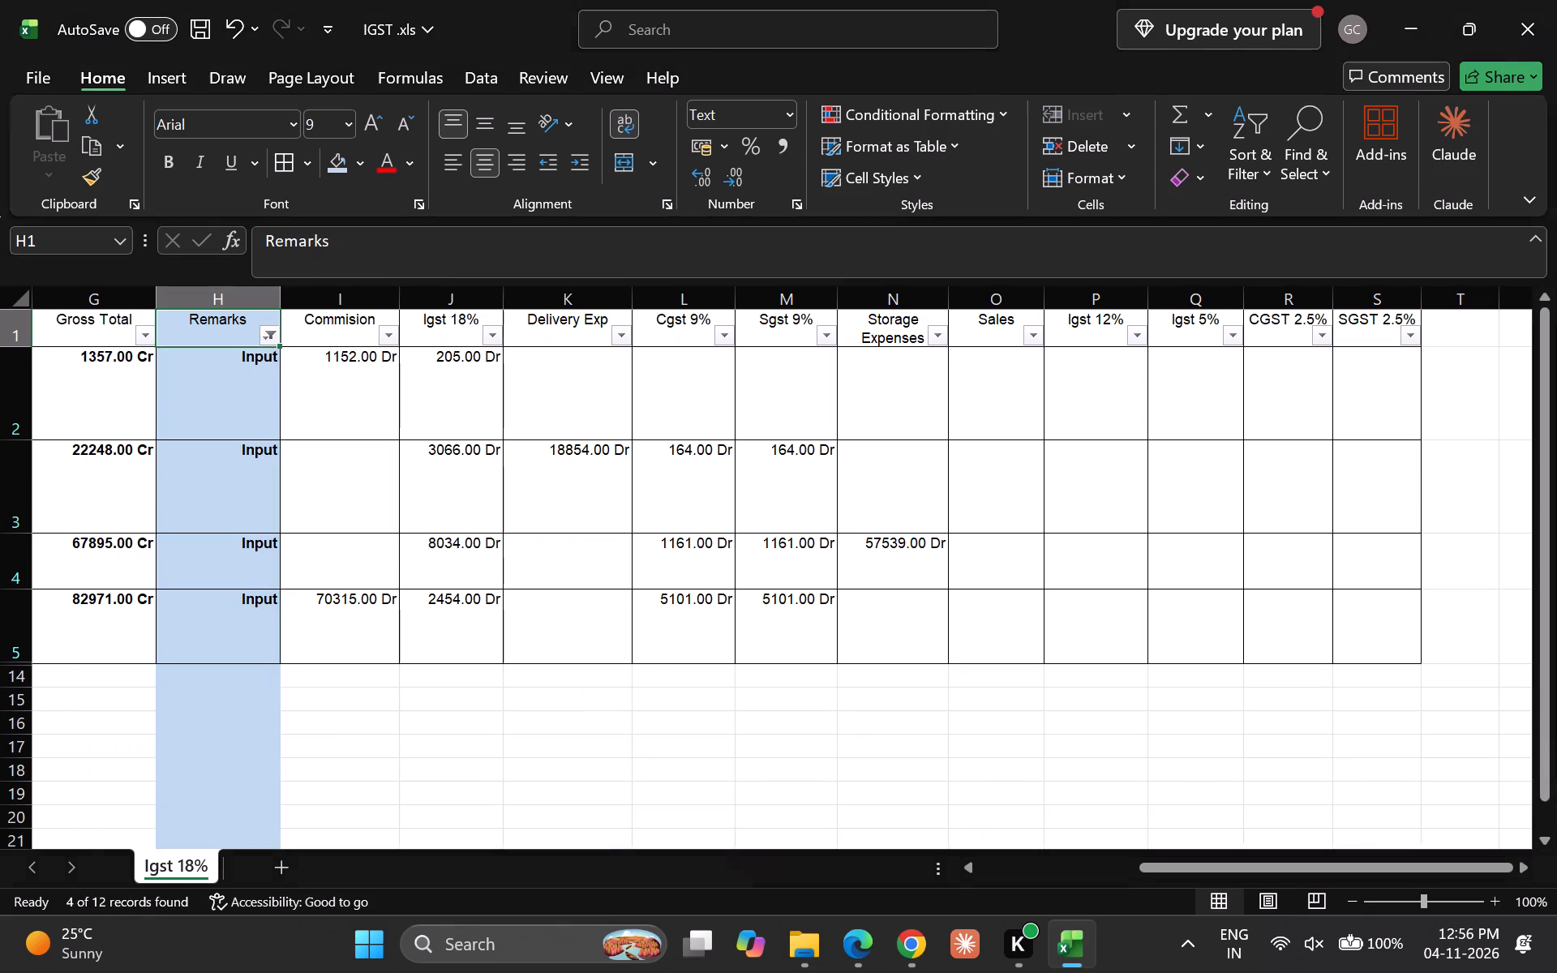
# Return to the first columns of the filtered Input entries and save the IGST workbook.
pyautogui.press('Down')
pyautogui.press('Down')
pyautogui.press('Up')
pyautogui.press('Left')
pyautogui.press('Left')
pyautogui.press('Left')
pyautogui.press('Left')
pyautogui.press('Left')
pyautogui.press('Left')
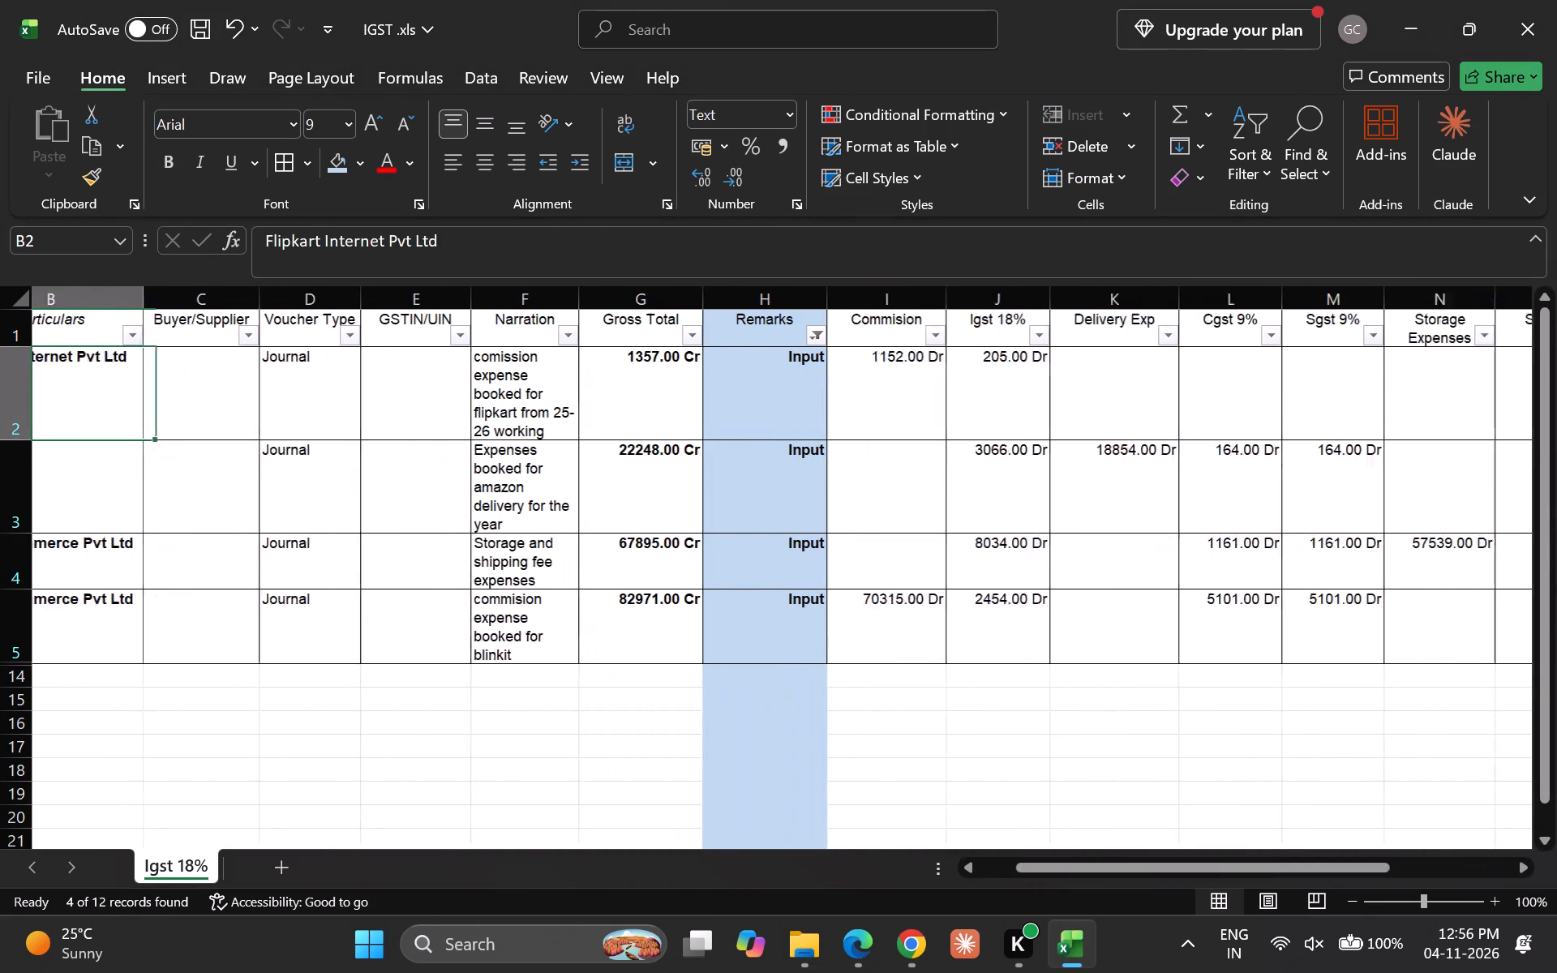
pyautogui.press('Left')
pyautogui.press('Left')
pyautogui.press('Left')
pyautogui.press('Left')
pyautogui.press('Left')
pyautogui.press('Down')
pyautogui.press('Up')
pyautogui.press('Right')
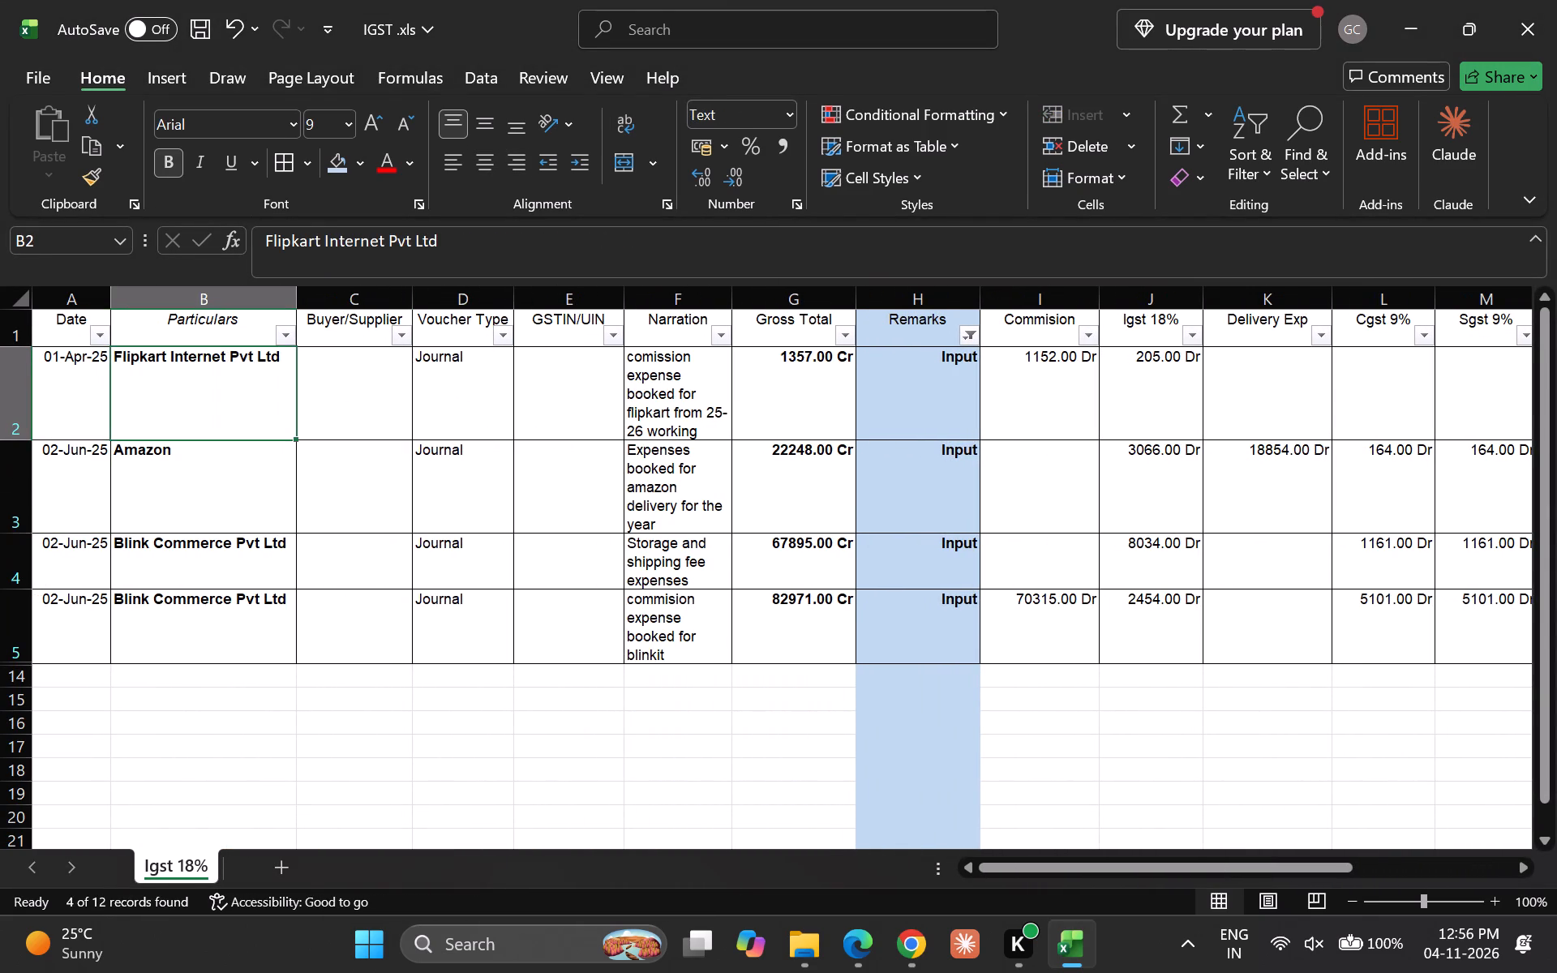
pyautogui.hotkey('ctrl', 's')
# Copy the header row together with the four filtered Input rows.
pyautogui.press('Down')
pyautogui.press('Up')
pyautogui.press('Left')
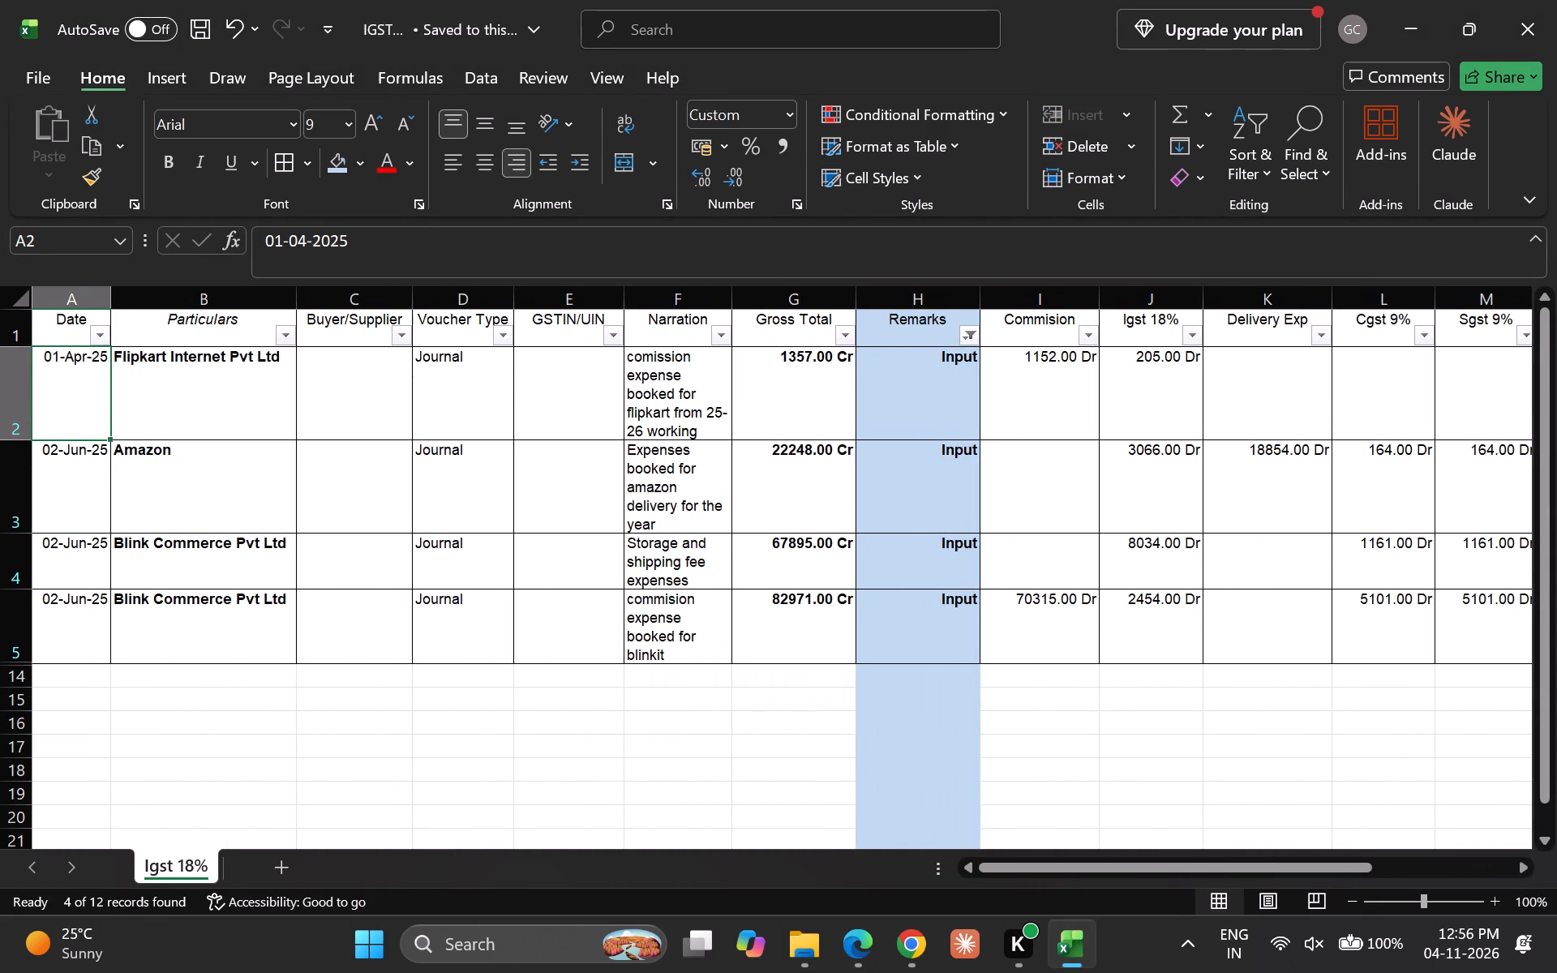
pyautogui.press('Left')
pyautogui.press('Up')
pyautogui.hotkey('shift', 'space')
pyautogui.hotkey('shift', 'Down')
pyautogui.hotkey('shift', 'Down')
pyautogui.hotkey('shift', 'Down')
pyautogui.hotkey('shift', 'Down')
pyautogui.hotkey('shift', 'Down')
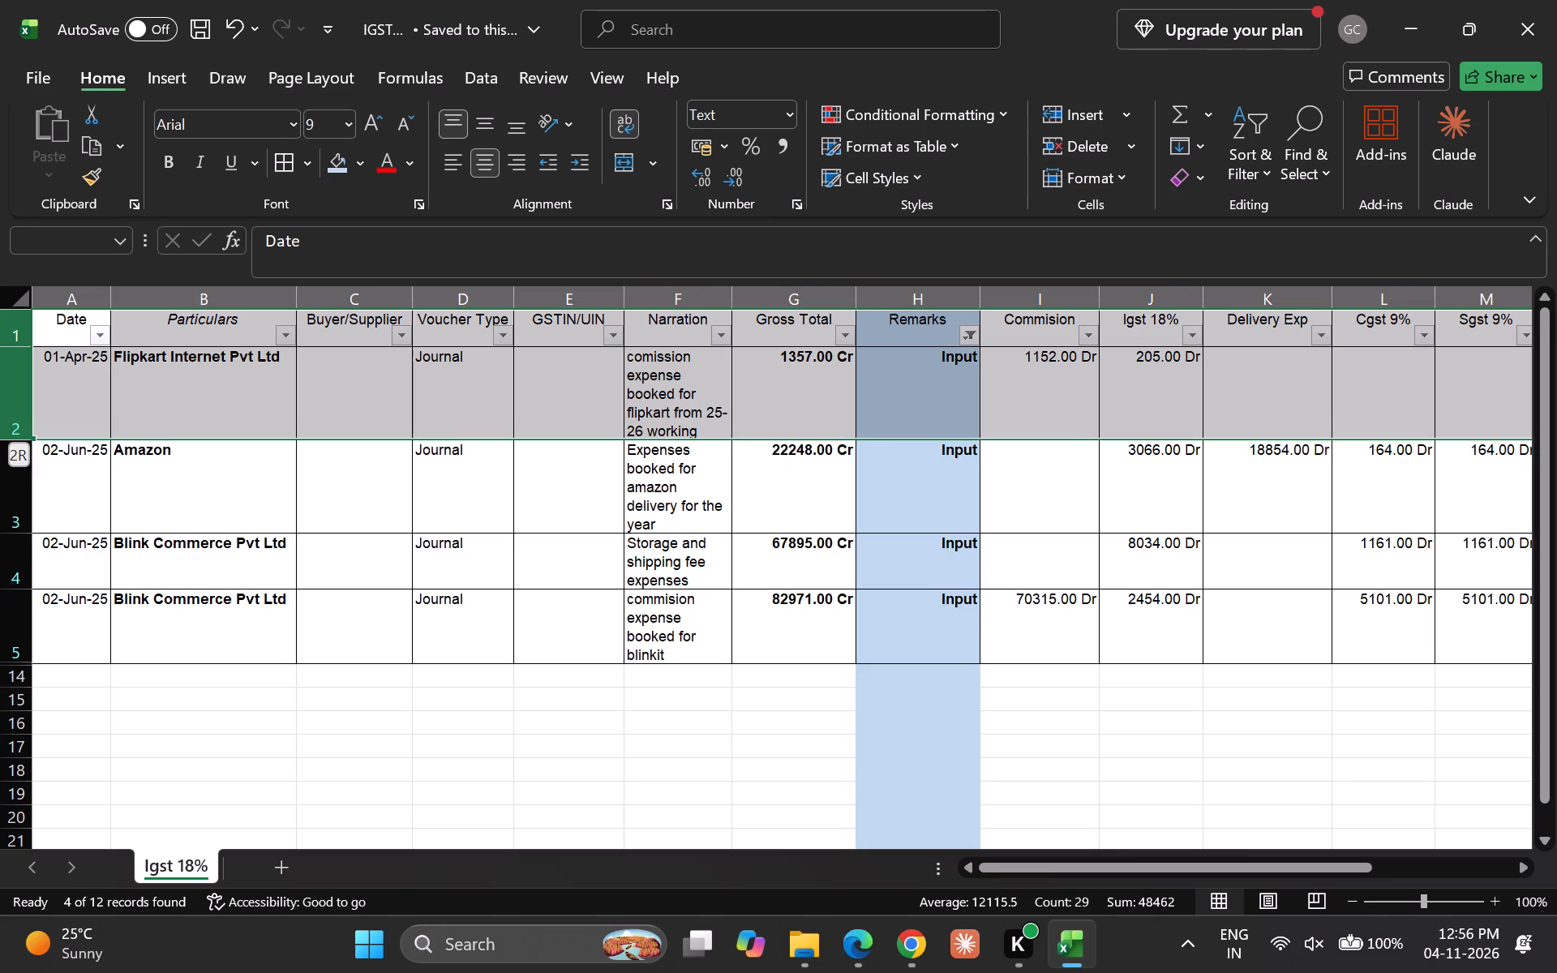
pyautogui.hotkey('shift', 'Up')
pyautogui.hotkey('ctrl', 'c')
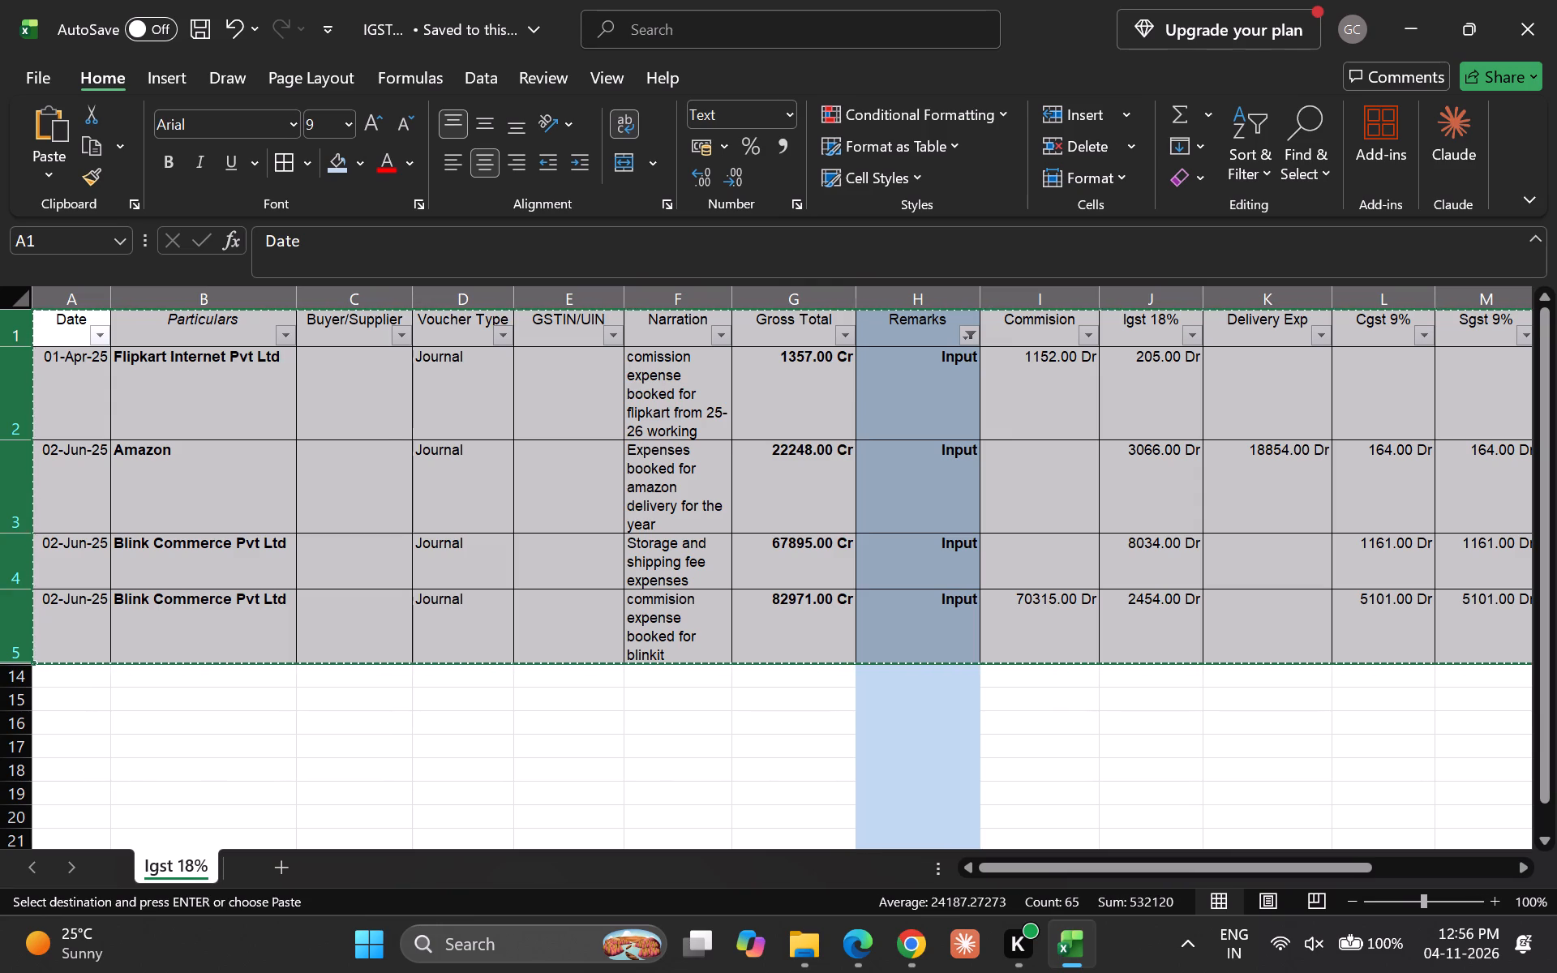
# Switch to the Edge window showing the Form GSTR-3B PDF and close it.
pyautogui.hotkey('alt', 'Tab')
pyautogui.hotkey('alt', 'Tab')
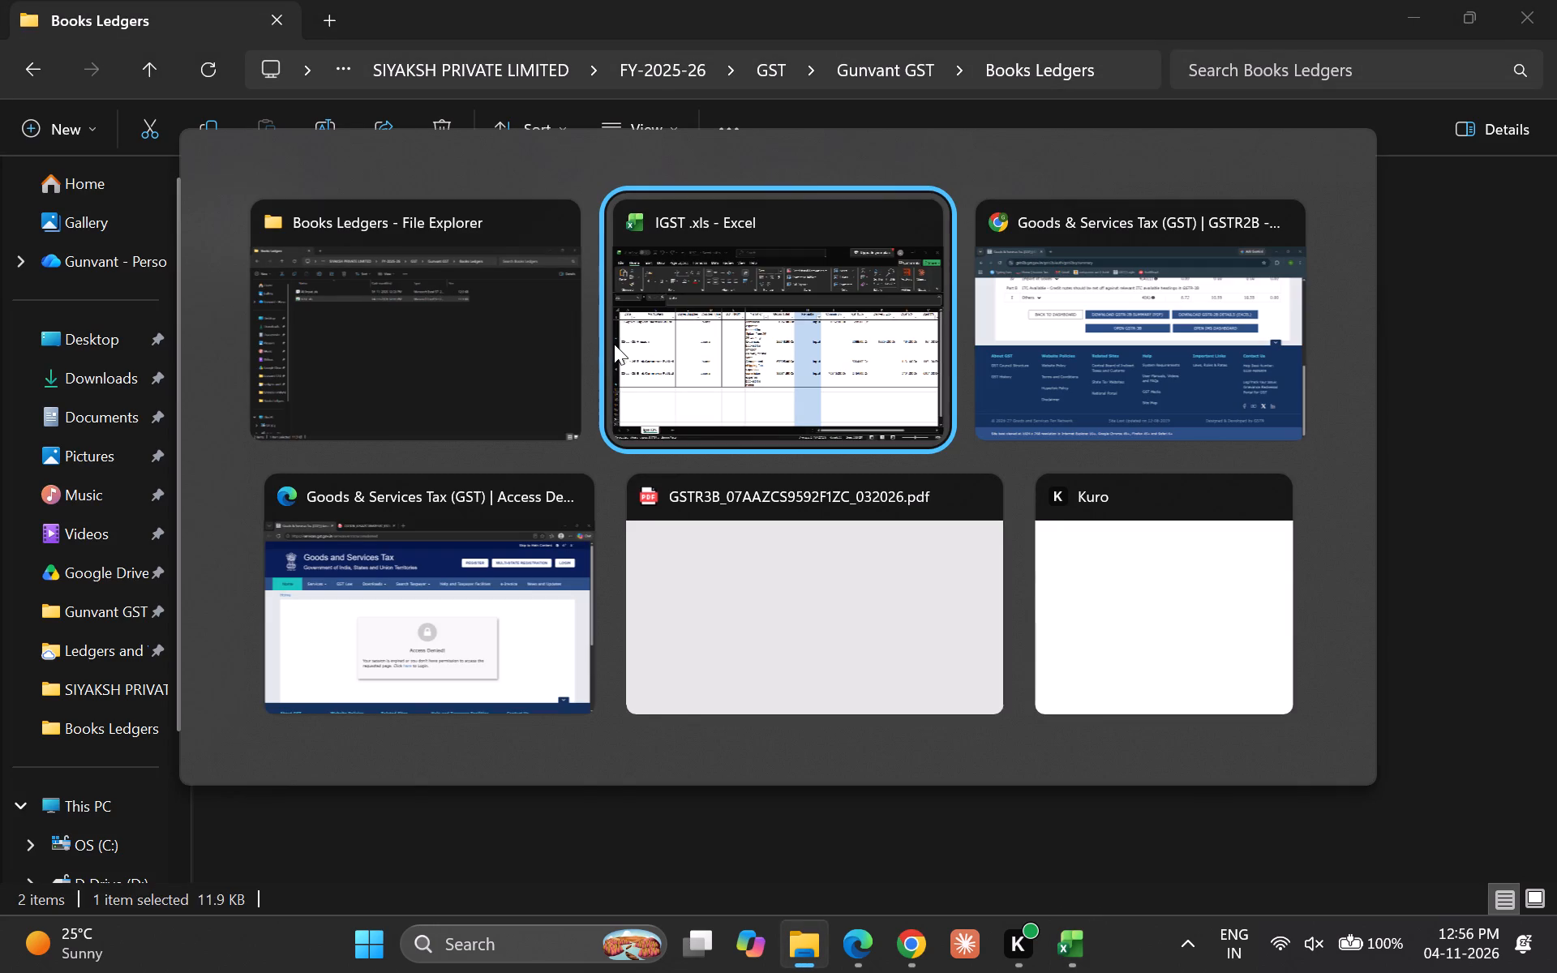
pyautogui.hotkey('alt', 'Tab')
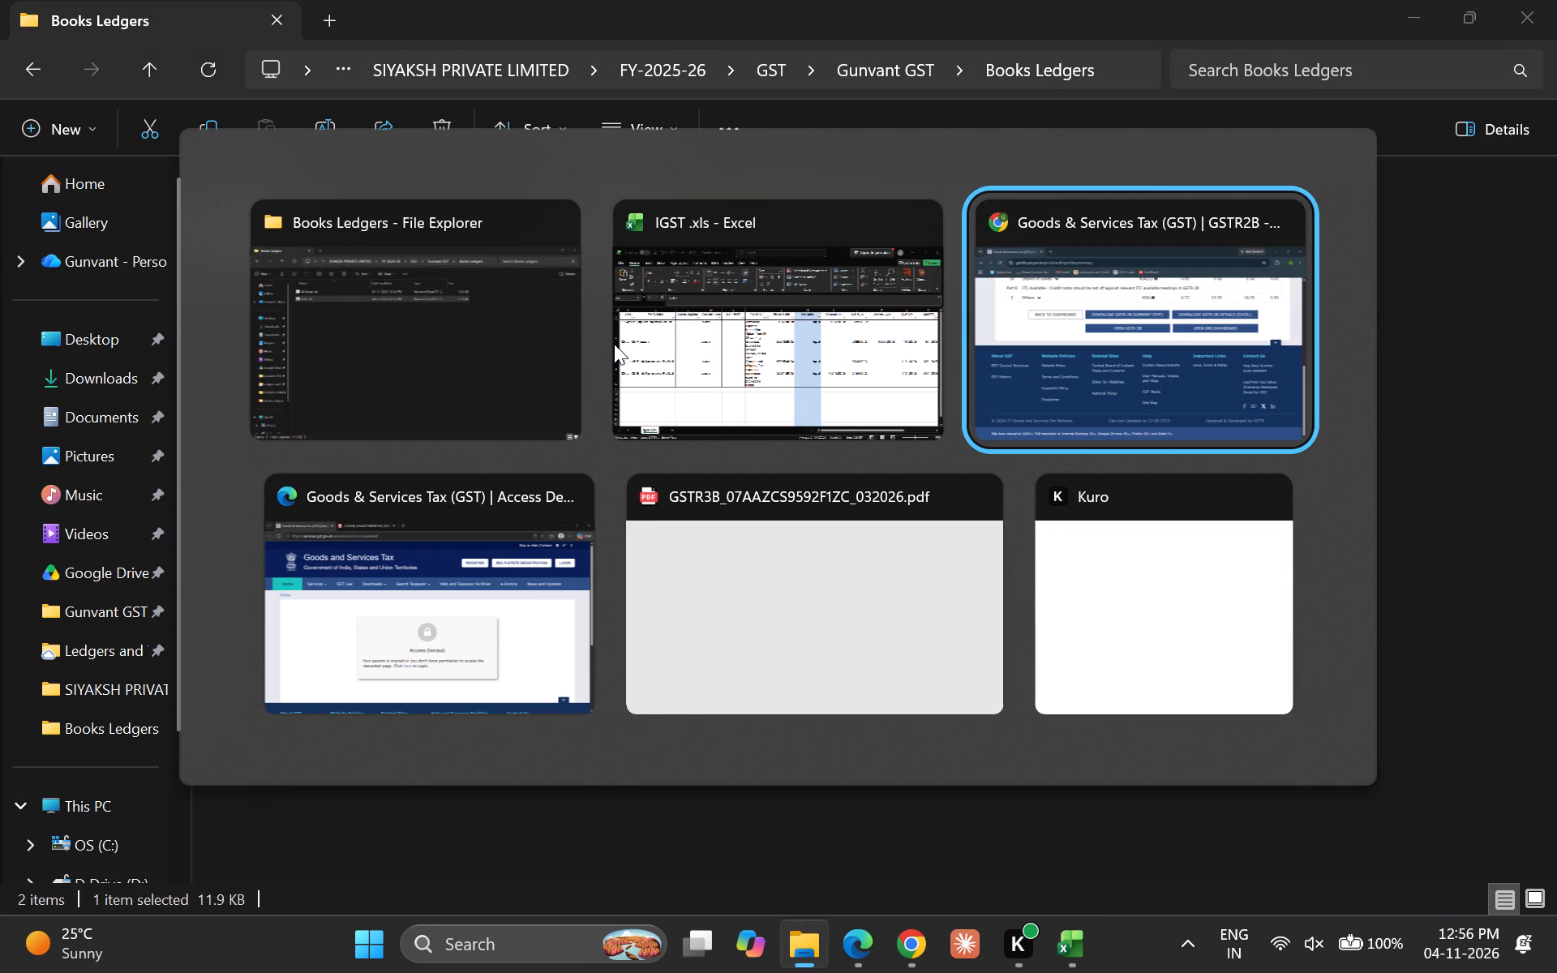
pyautogui.hotkey('alt', 'Tab')
pyautogui.hotkey('alt', 'Tab')
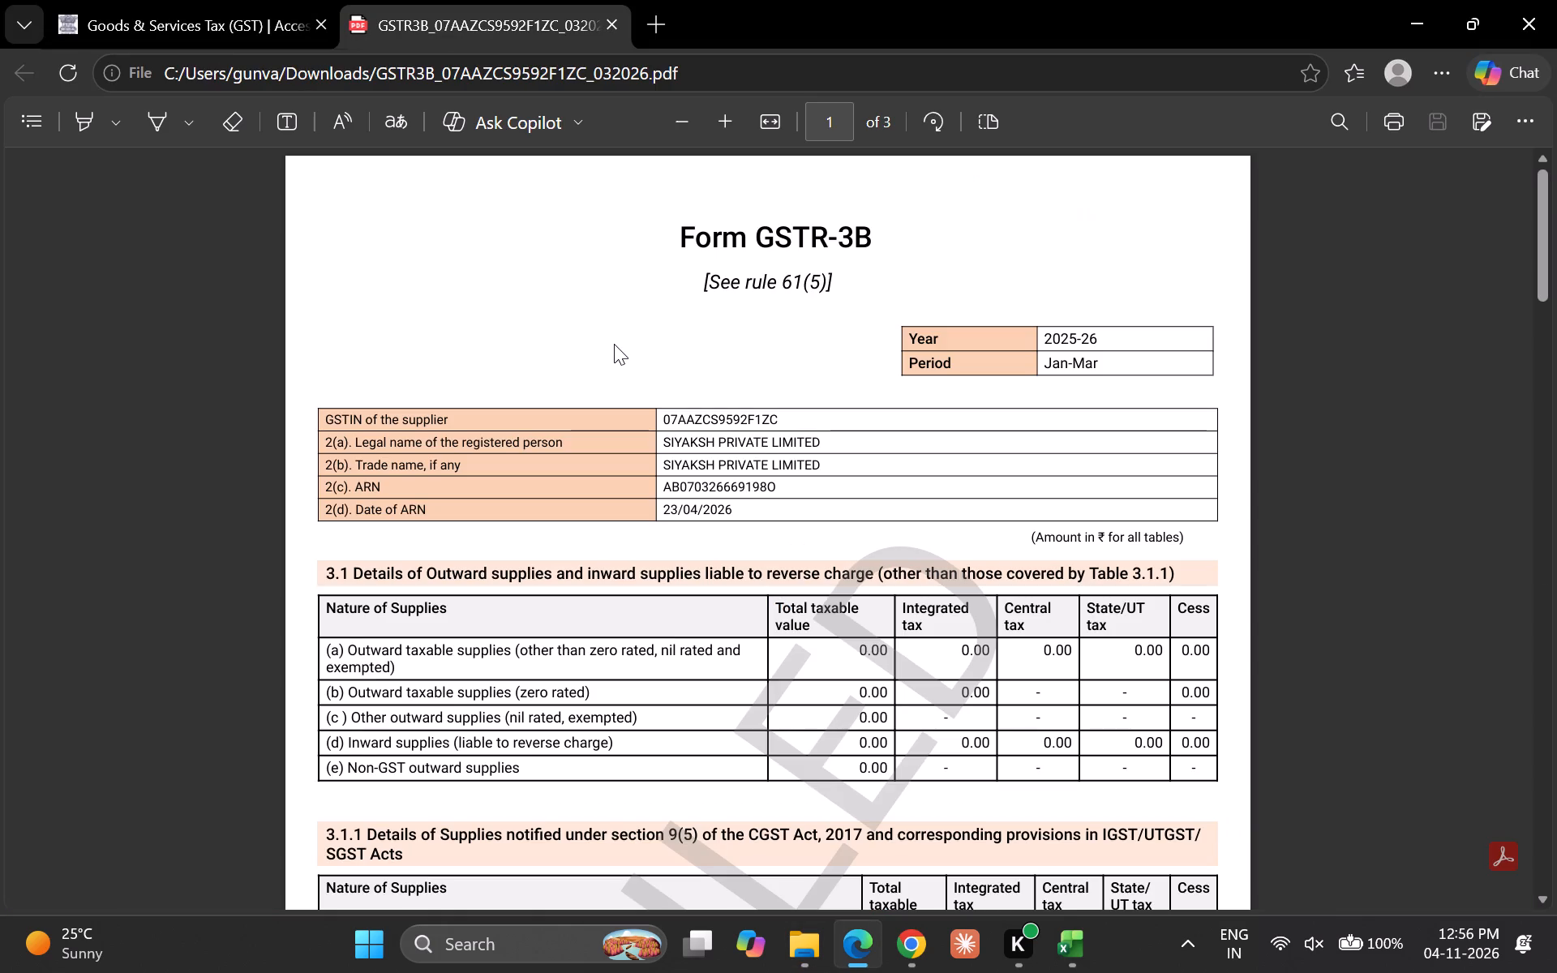
pyautogui.click(1555, 0)
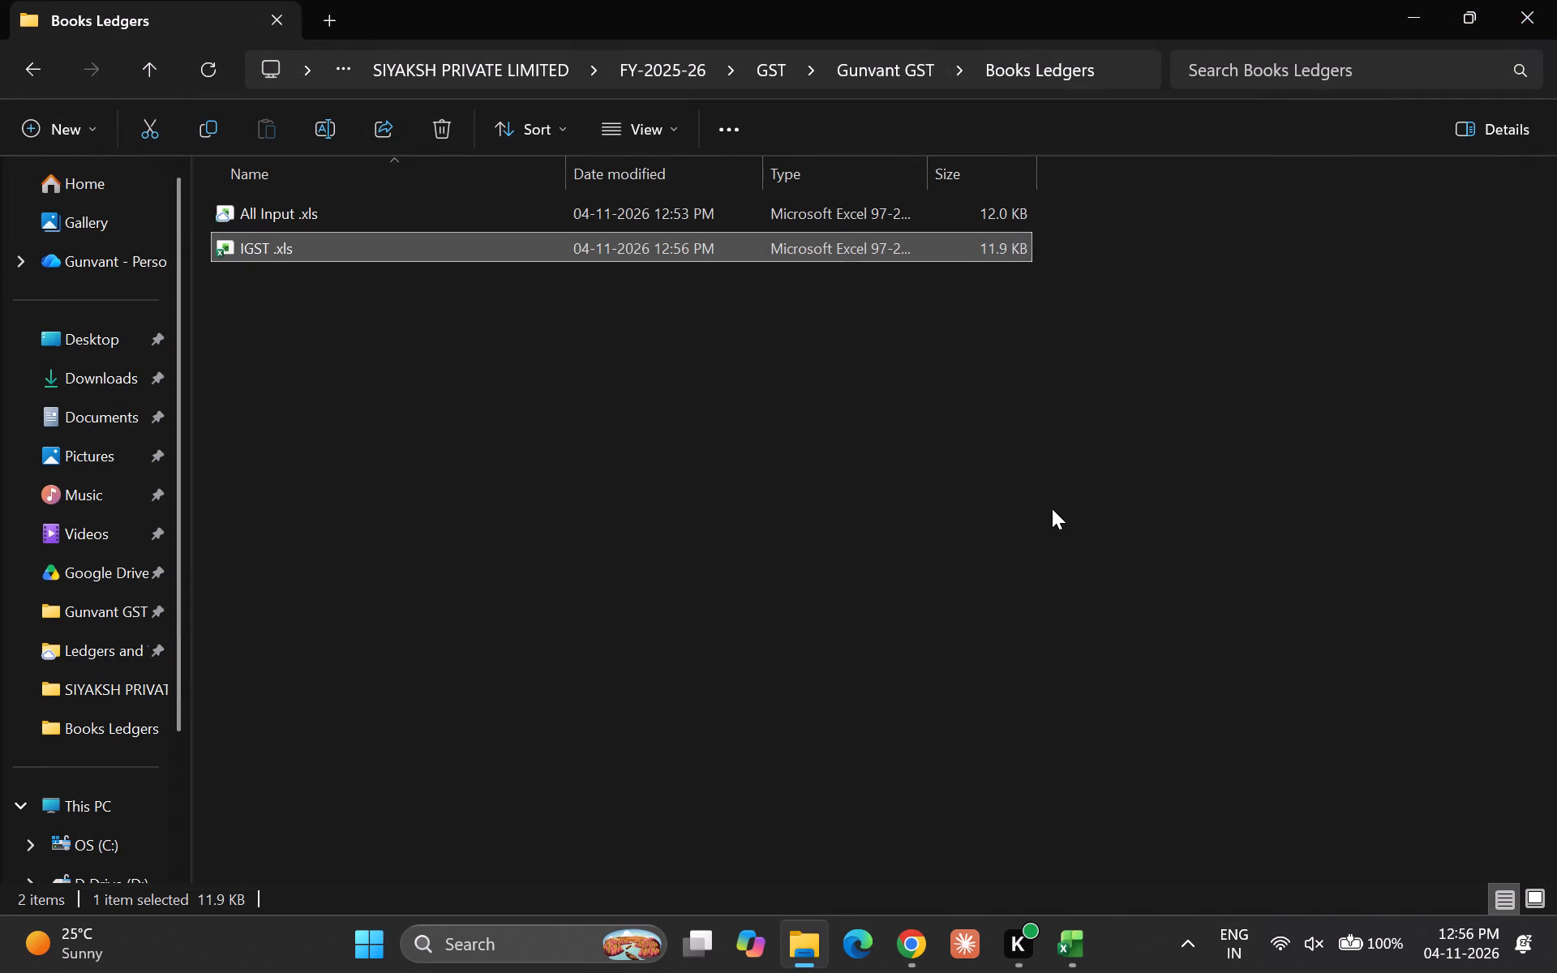
# Open the All Input .xls workbook from the Books Ledgers folder.
pyautogui.hotkey('alt', 'Tab')
pyautogui.hotkey('alt', 'Tab')
pyautogui.hotkey('alt', 'Tab')
pyautogui.hotkey('alt', 'Tab')
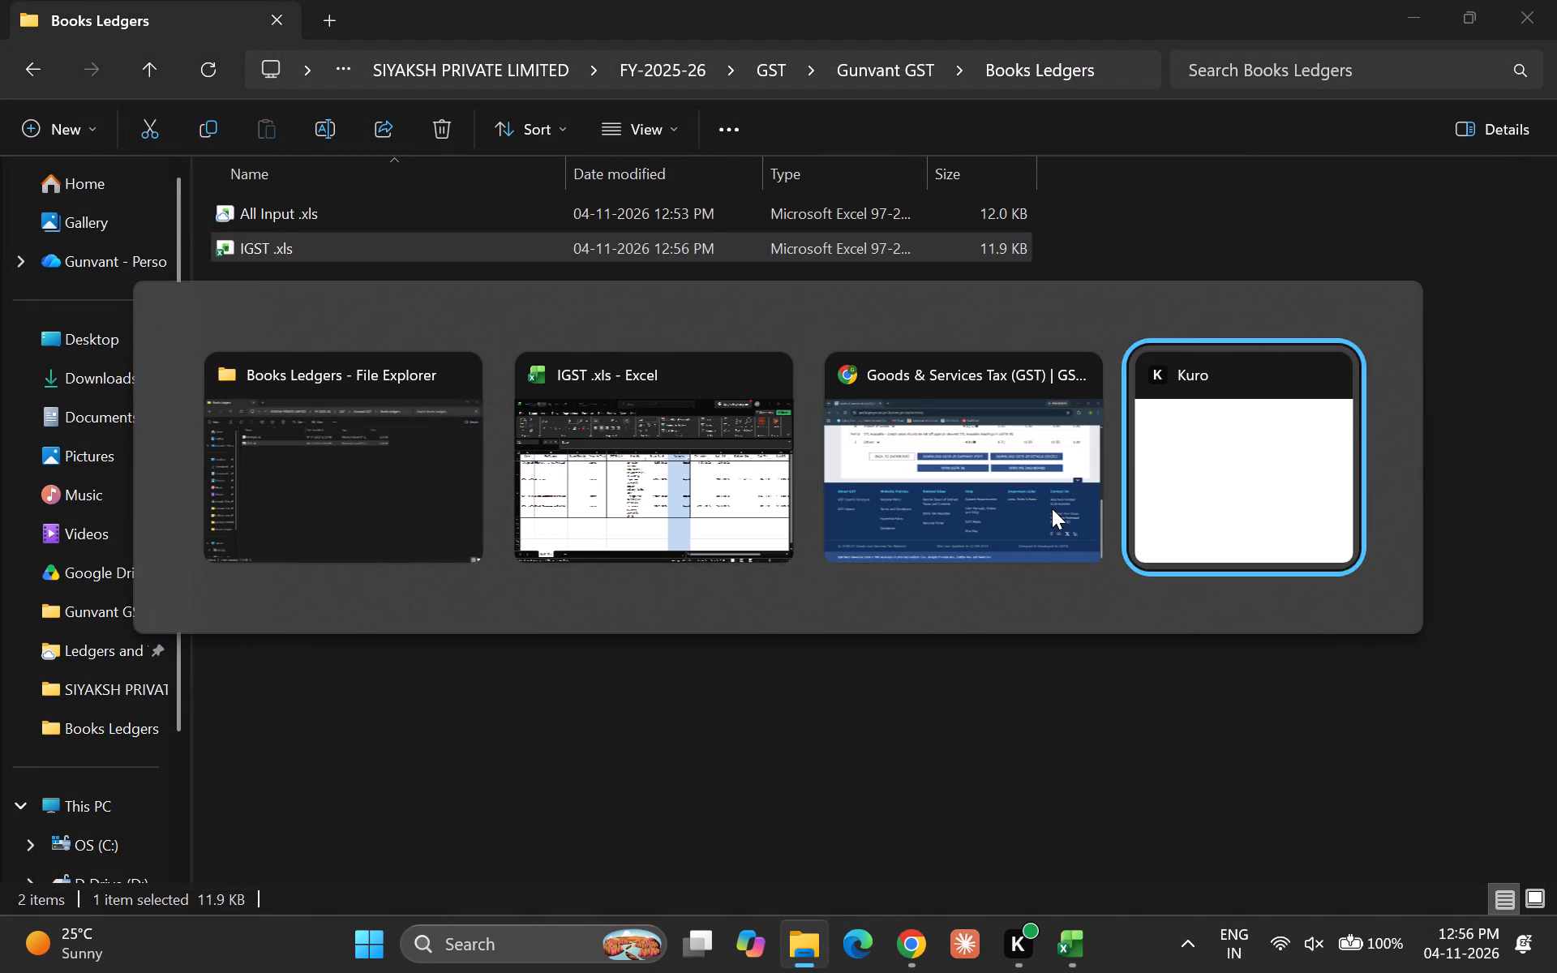
pyautogui.press('Down')
pyautogui.press('Up')
pyautogui.press('Return')
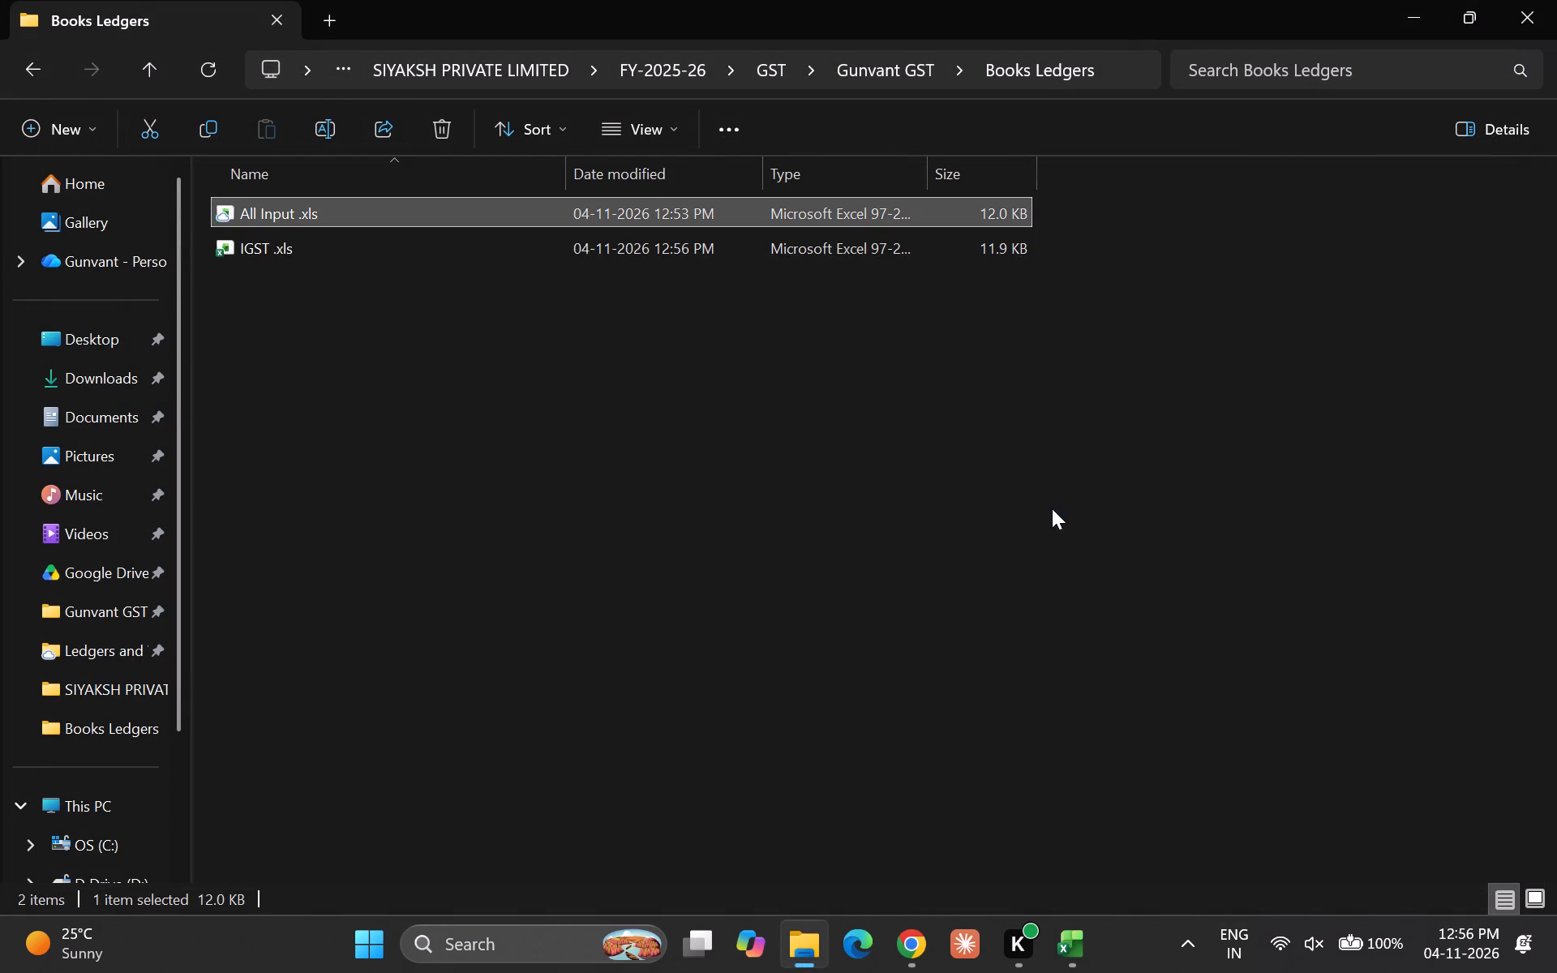
pyautogui.press('Left')
pyautogui.press('Return')
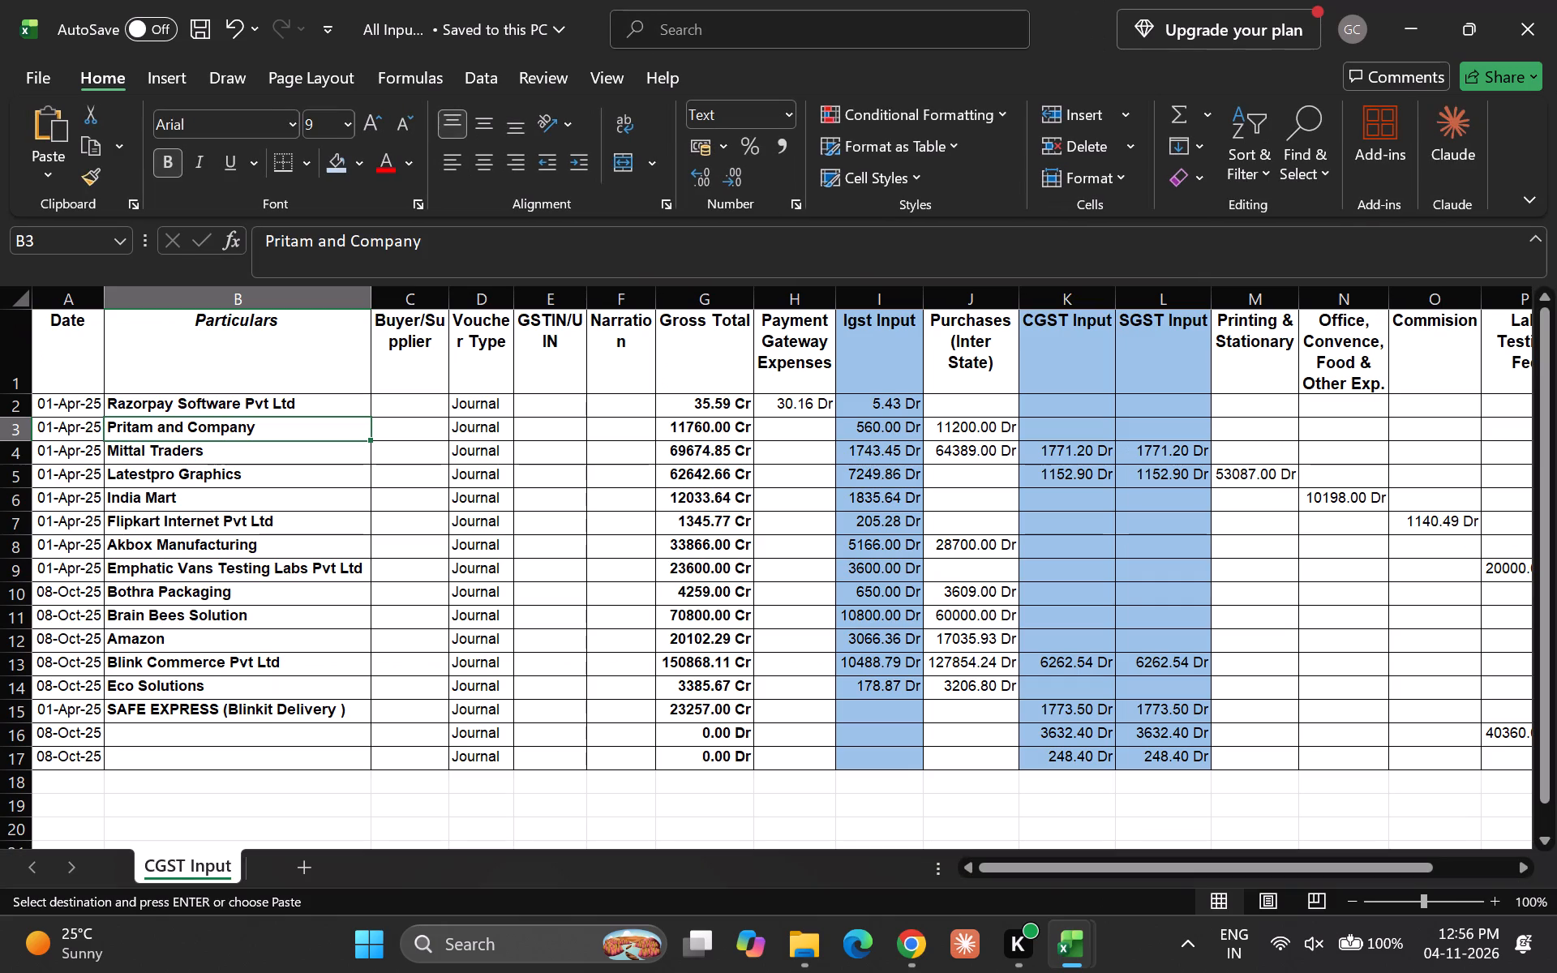
# Paste the copied header and four Input rows below the existing entries on the CGST Input sheet, starting at A21.
pyautogui.press('Down')
pyautogui.press('Down')
pyautogui.press('Down')
pyautogui.press('Down')
pyautogui.press('Down')
pyautogui.press('Down')
pyautogui.press('Down')
pyautogui.press('Down')
pyautogui.press('Down')
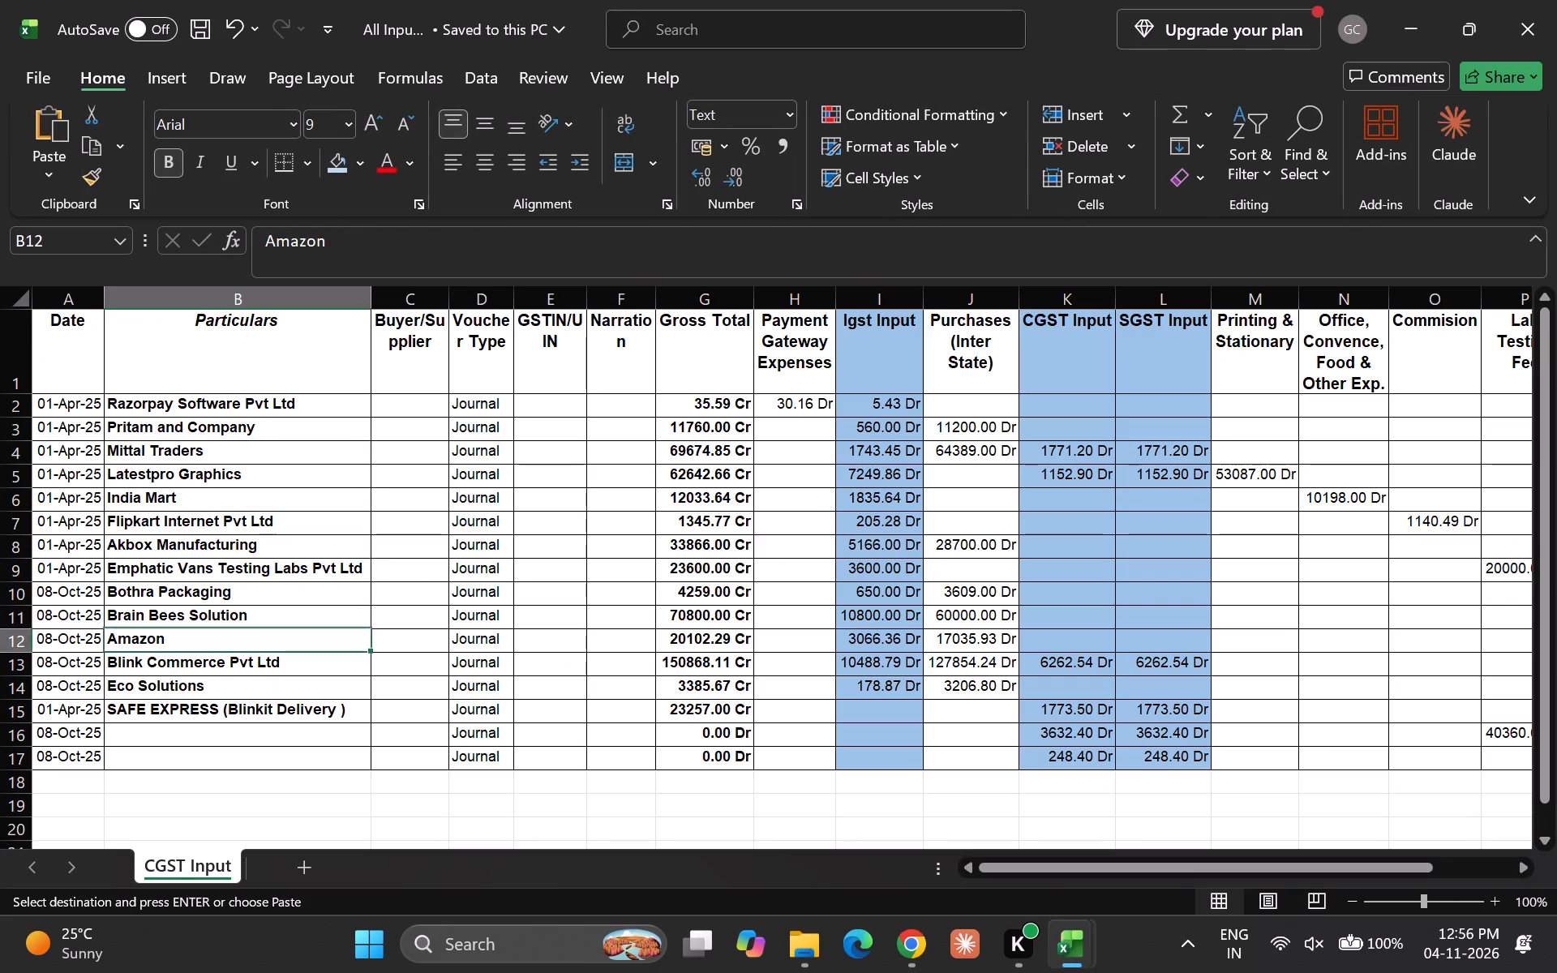
pyautogui.hotkey('alt', 'Tab')
pyautogui.hotkey('alt', 'Tab')
pyautogui.press('Down')
pyautogui.press('Down')
pyautogui.press('Down')
pyautogui.press('Down')
pyautogui.press('Down')
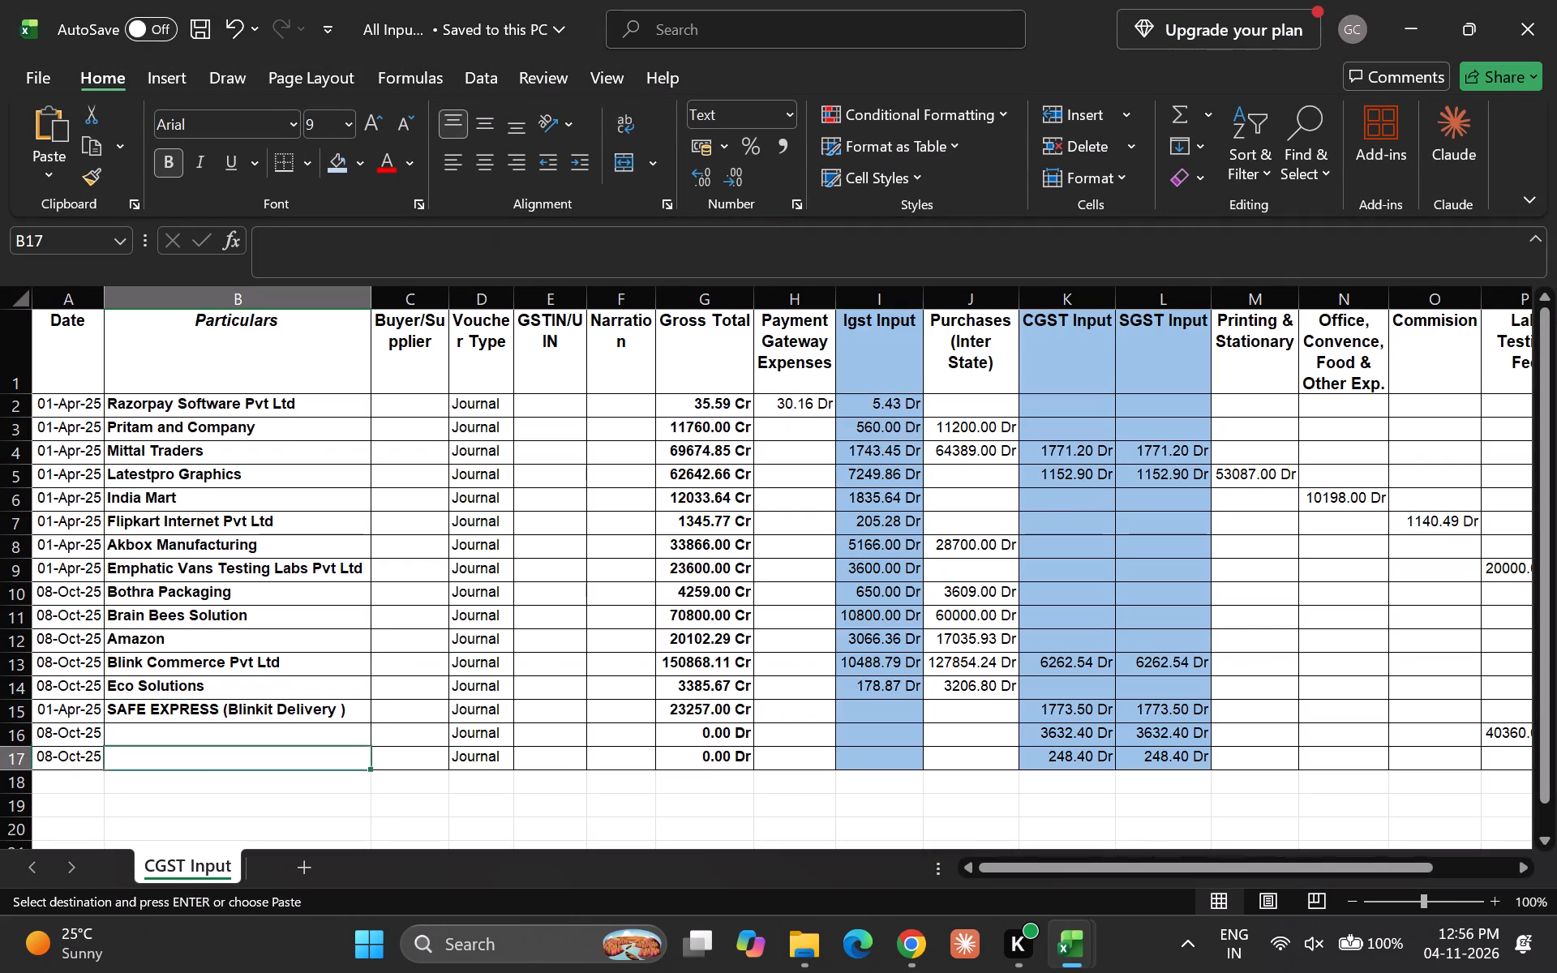
pyautogui.press('Down')
pyautogui.press('Down')
pyautogui.press('Down')
pyautogui.press('Down')
pyautogui.press('Left')
pyautogui.press('Return')
# Look over the pasted header and Input rows, across to the Remarks column and down to the last entry.
pyautogui.press('Down')
pyautogui.press('Up')
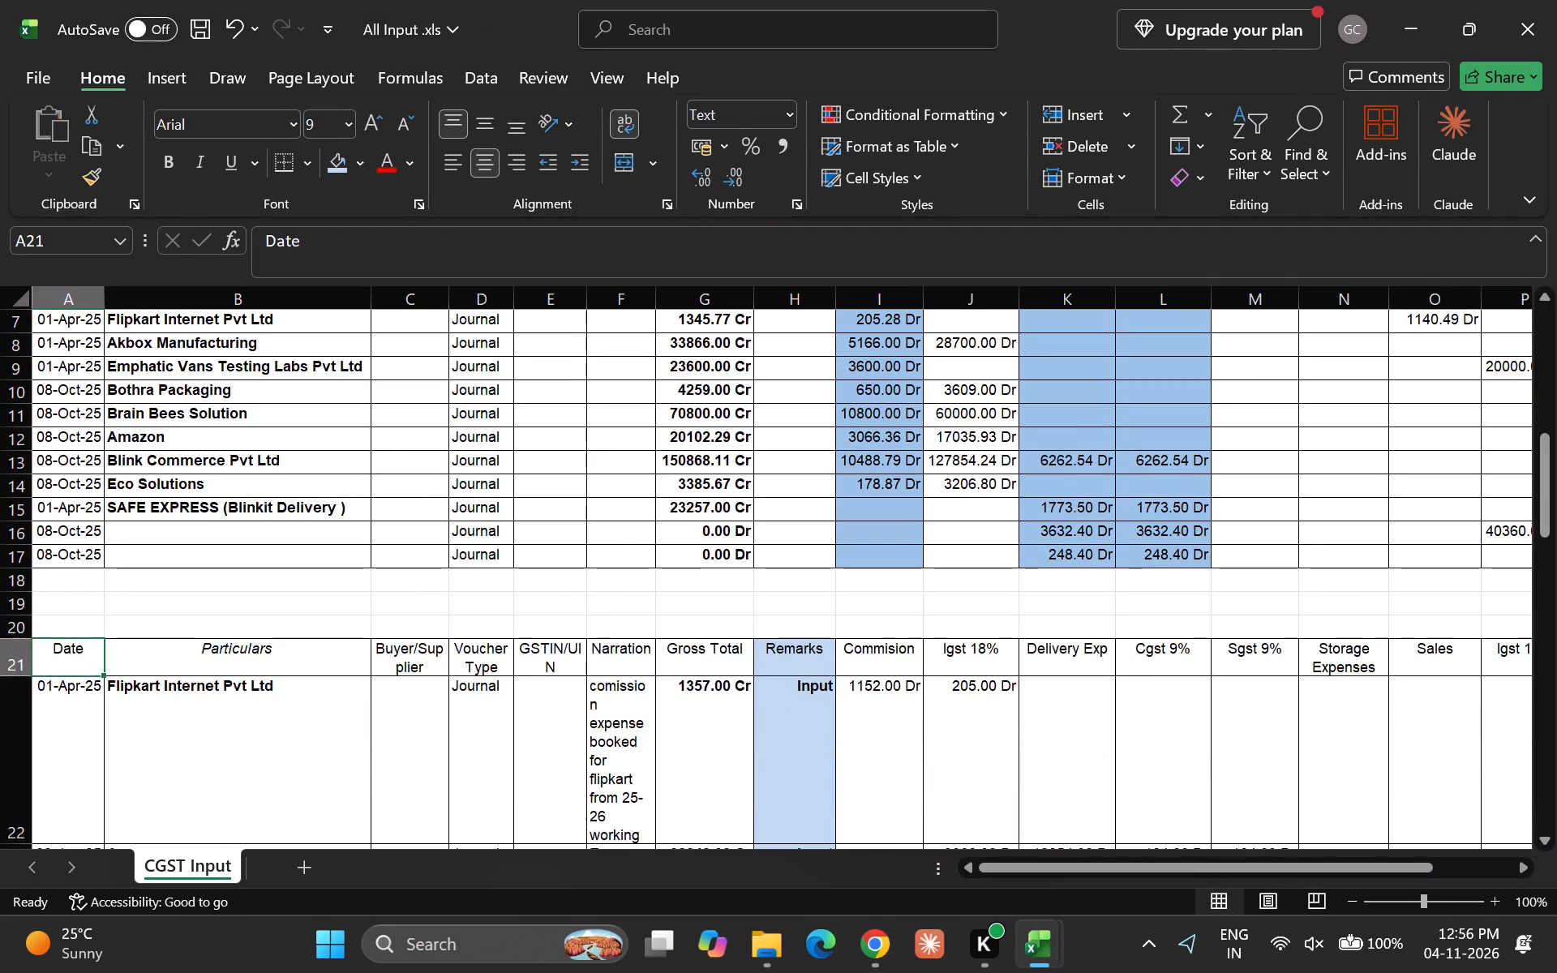
pyautogui.press('Down')
pyautogui.press('Up')
pyautogui.press('Right')
pyautogui.press('Right')
pyautogui.press('Right')
pyautogui.press('Right')
pyautogui.press('Right')
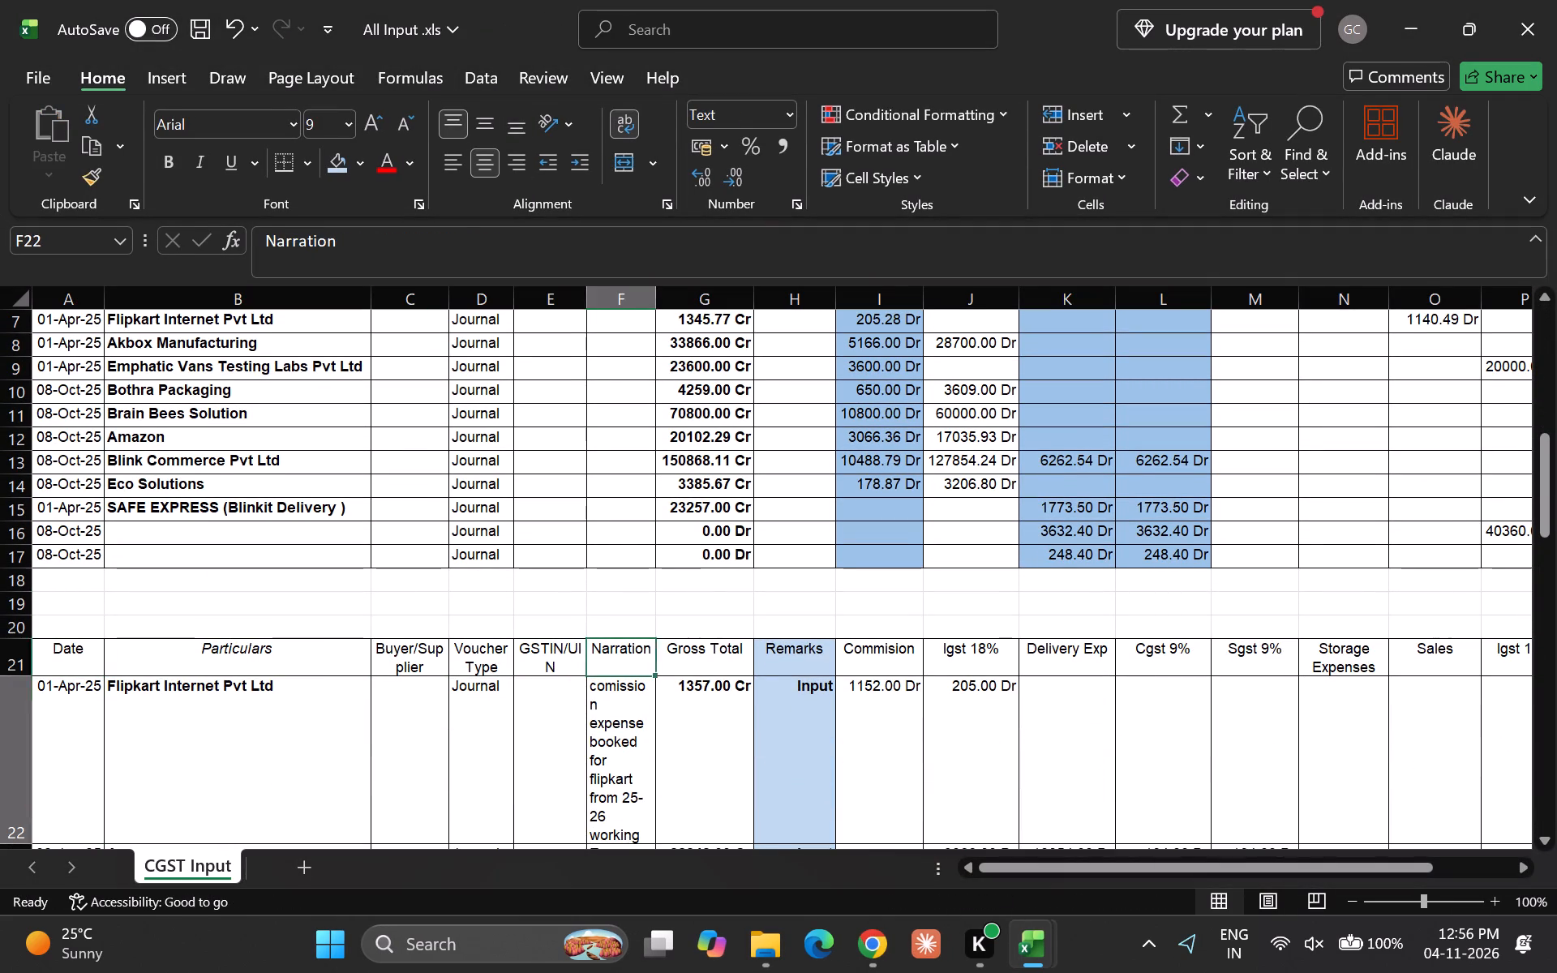
pyautogui.press('Down')
pyautogui.press('Right')
pyautogui.press('Right')
pyautogui.press('Down')
pyautogui.press('Down')
pyautogui.press('Down')
pyautogui.press('Down')
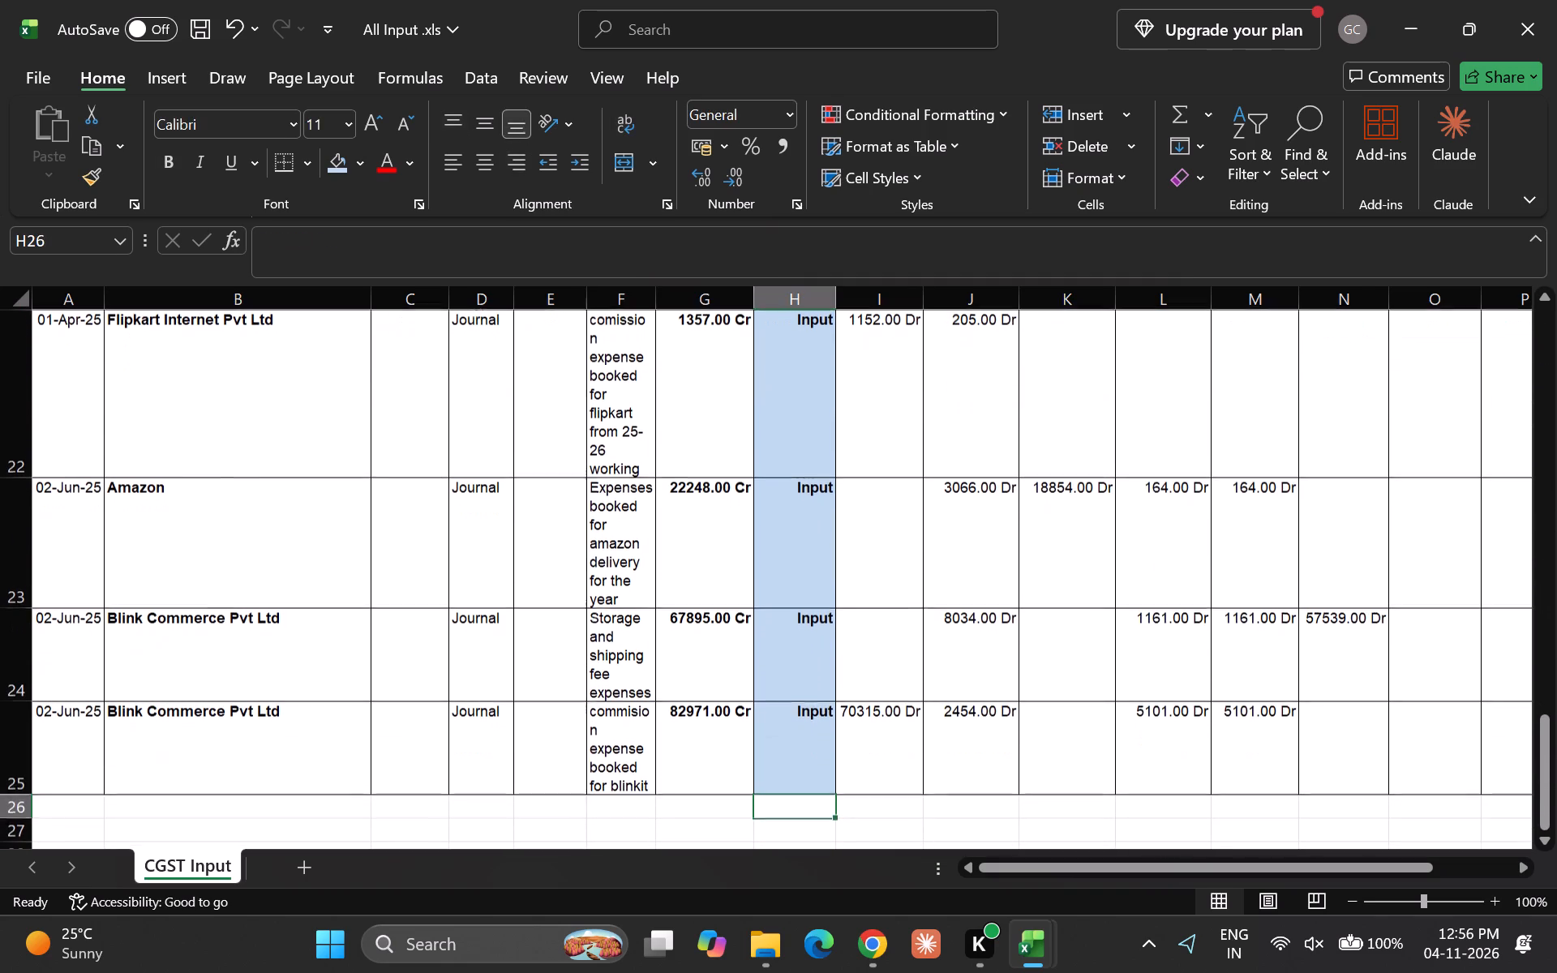
# Freeze the top header row of the CGST Input sheet.
pyautogui.press('Up')
pyautogui.press('Up')
pyautogui.press('Up')
pyautogui.press('Up')
pyautogui.press('Up')
pyautogui.press('Up')
pyautogui.press('Up')
pyautogui.press('Up')
pyautogui.press('Up')
pyautogui.press('Up')
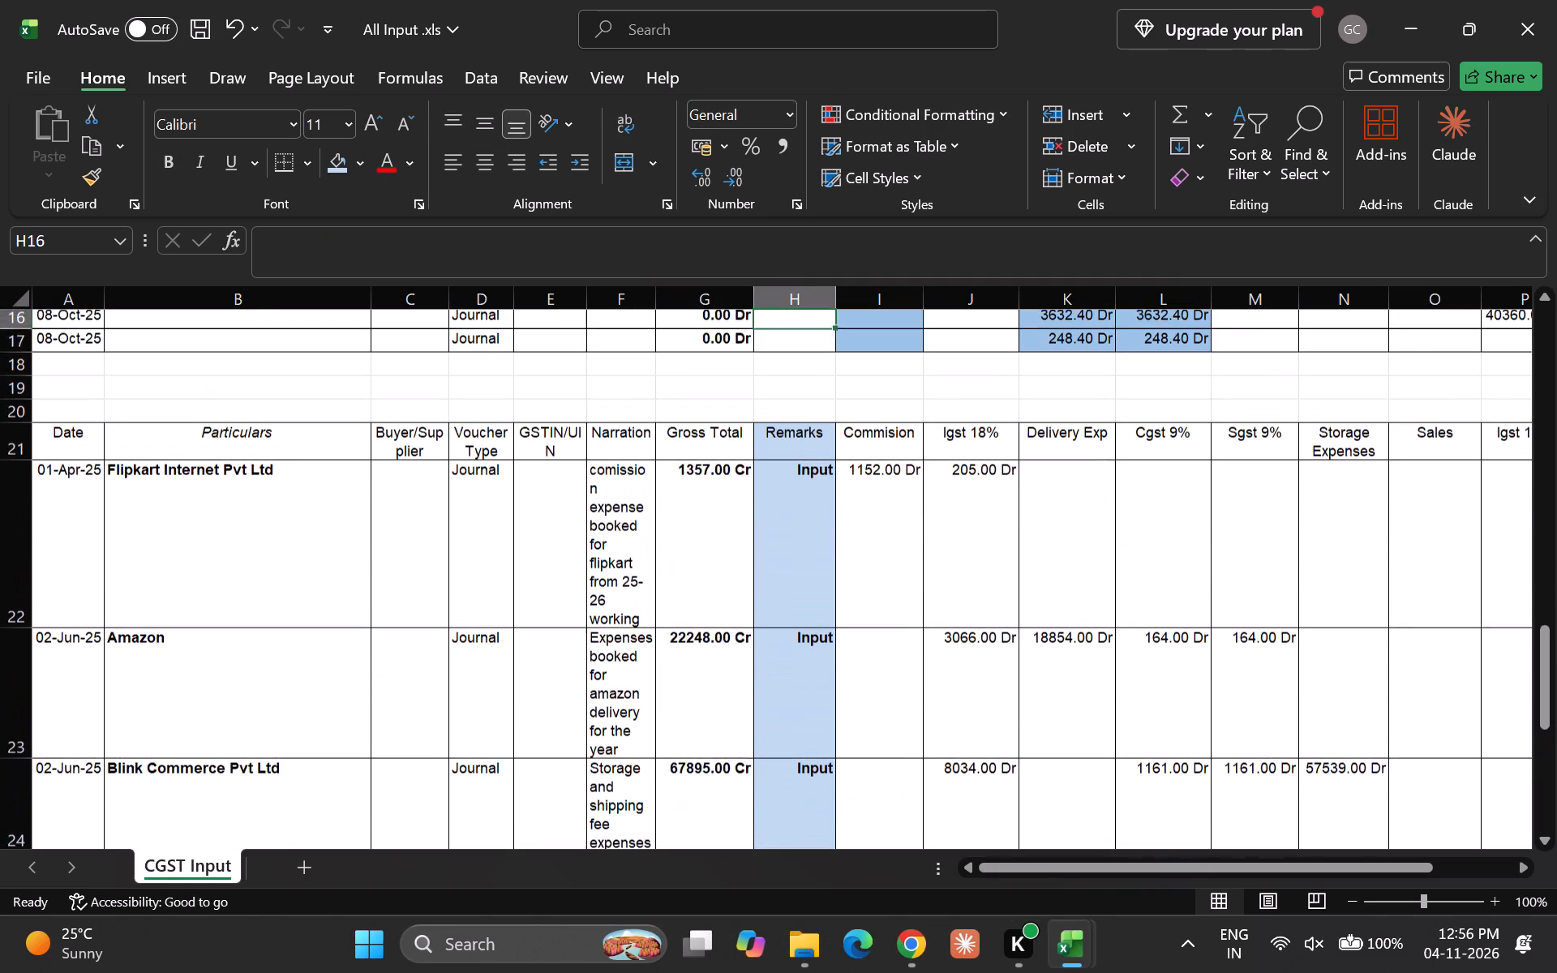
pyautogui.press('Down')
pyautogui.press('Down')
pyautogui.press('Up')
pyautogui.press('Up')
pyautogui.press('Up')
pyautogui.press('Up')
pyautogui.press('Up')
pyautogui.press('Up')
pyautogui.press('Up')
pyautogui.press('Up')
pyautogui.press('Up')
pyautogui.press('Up')
pyautogui.press('Up')
pyautogui.press('Up')
pyautogui.press('Up')
pyautogui.press('Up')
pyautogui.press('Up')
pyautogui.press('Up')
pyautogui.press('Up')
pyautogui.press('Up')
pyautogui.press('Up')
pyautogui.press('Up')
pyautogui.press('Up')
pyautogui.press('Up')
pyautogui.press('Up')
pyautogui.press('Up')
pyautogui.press('Up')
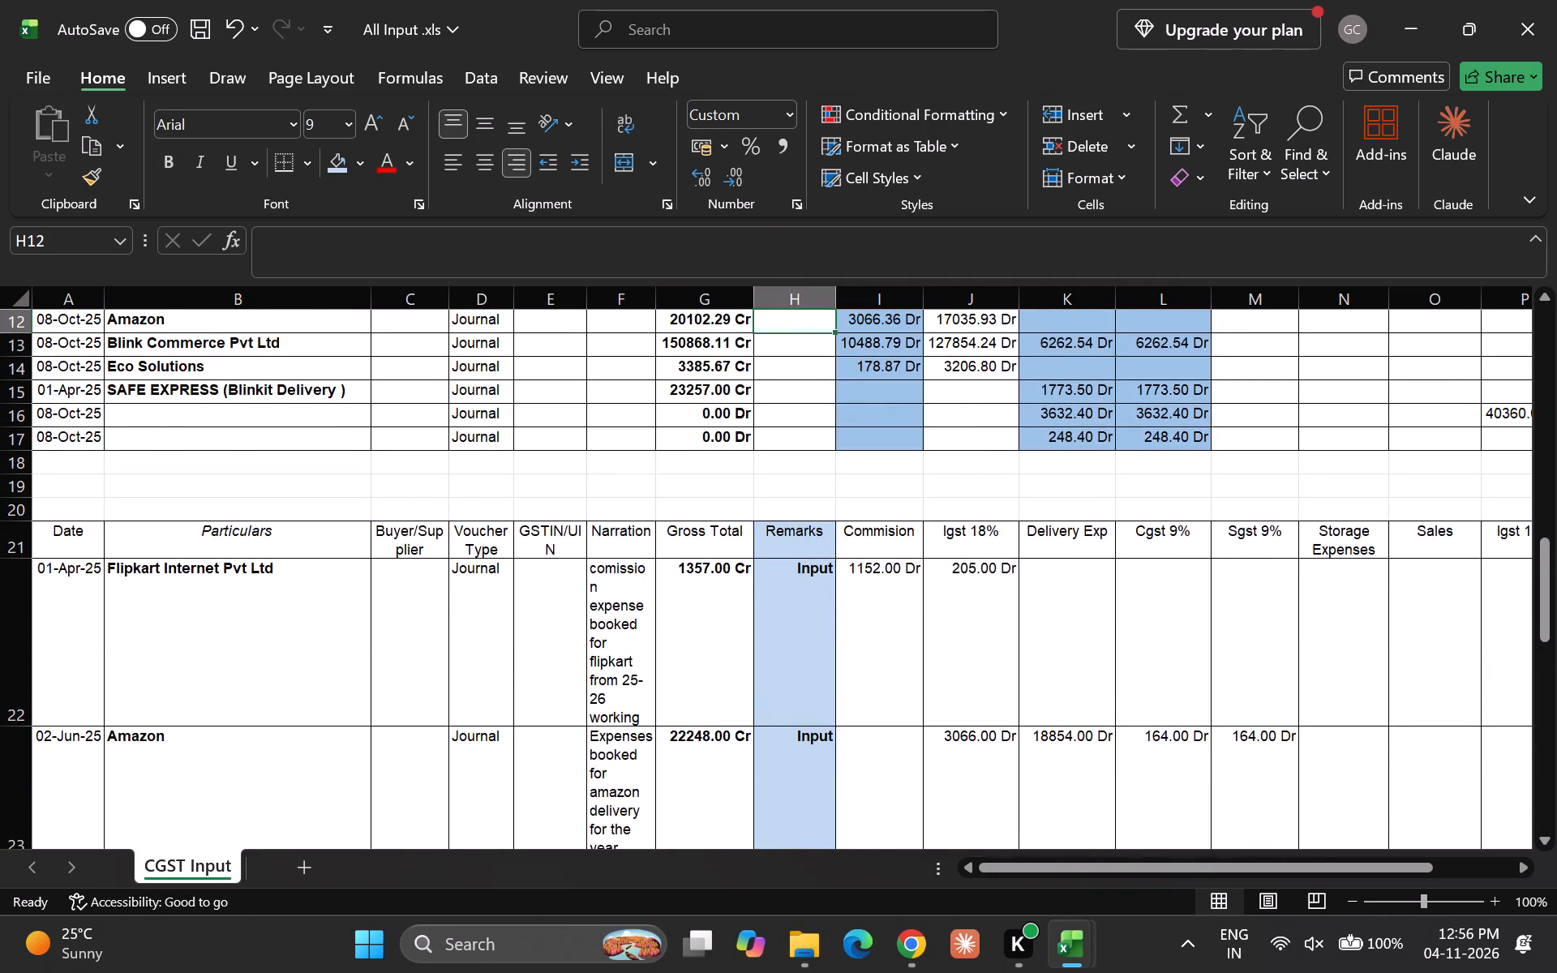
pyautogui.hotkey('shift', 'space')
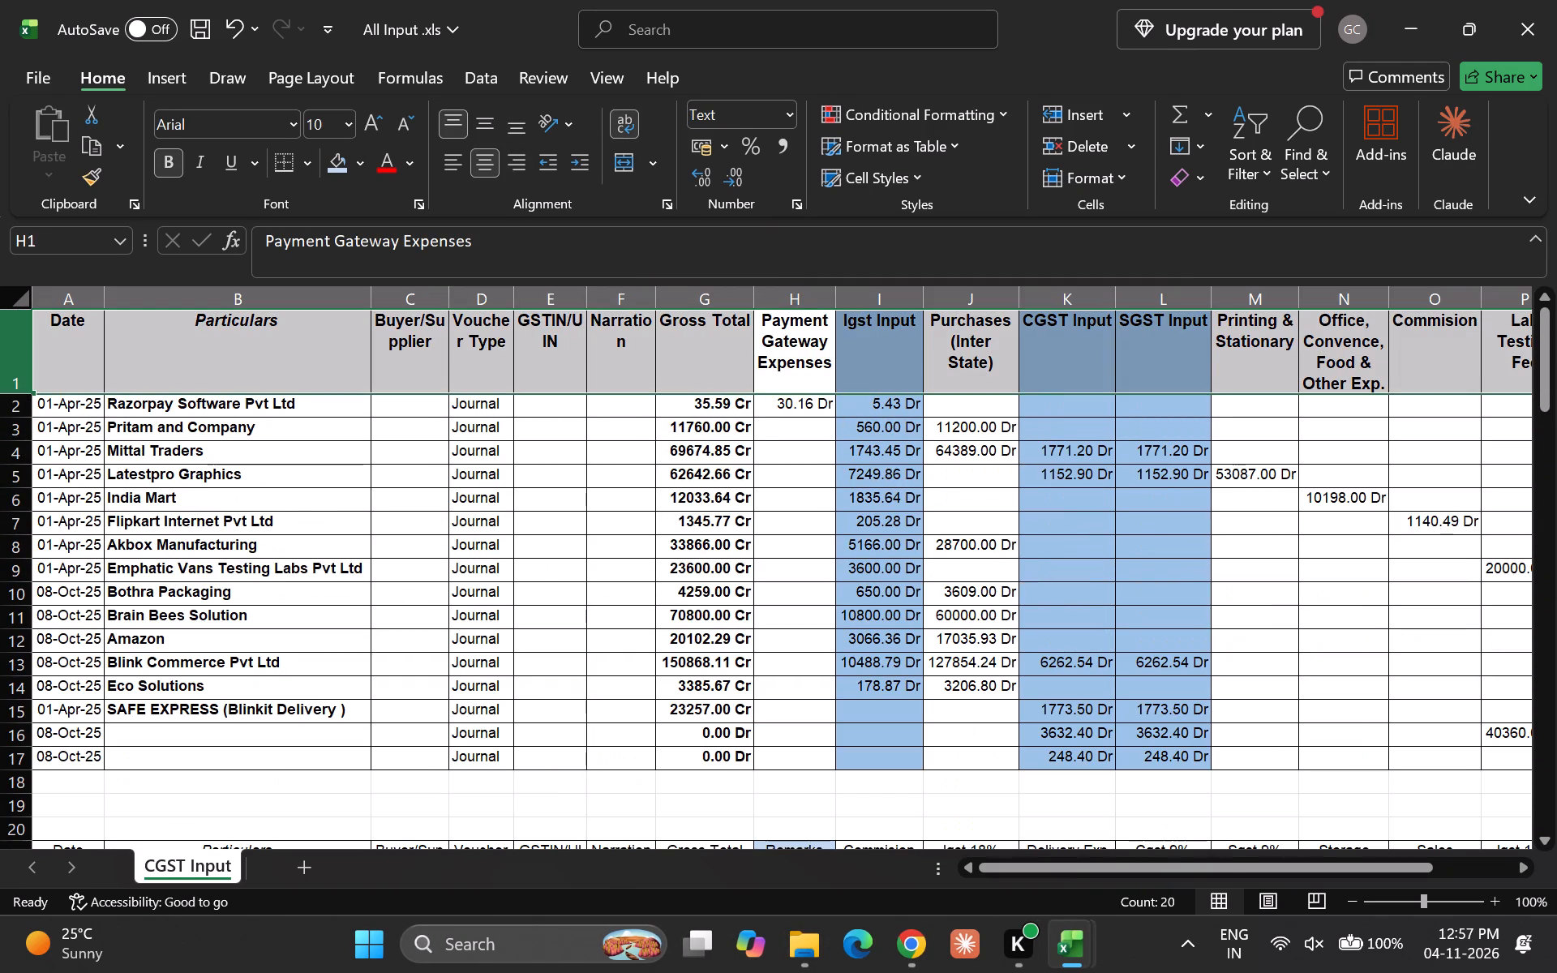
pyautogui.write('wfr')
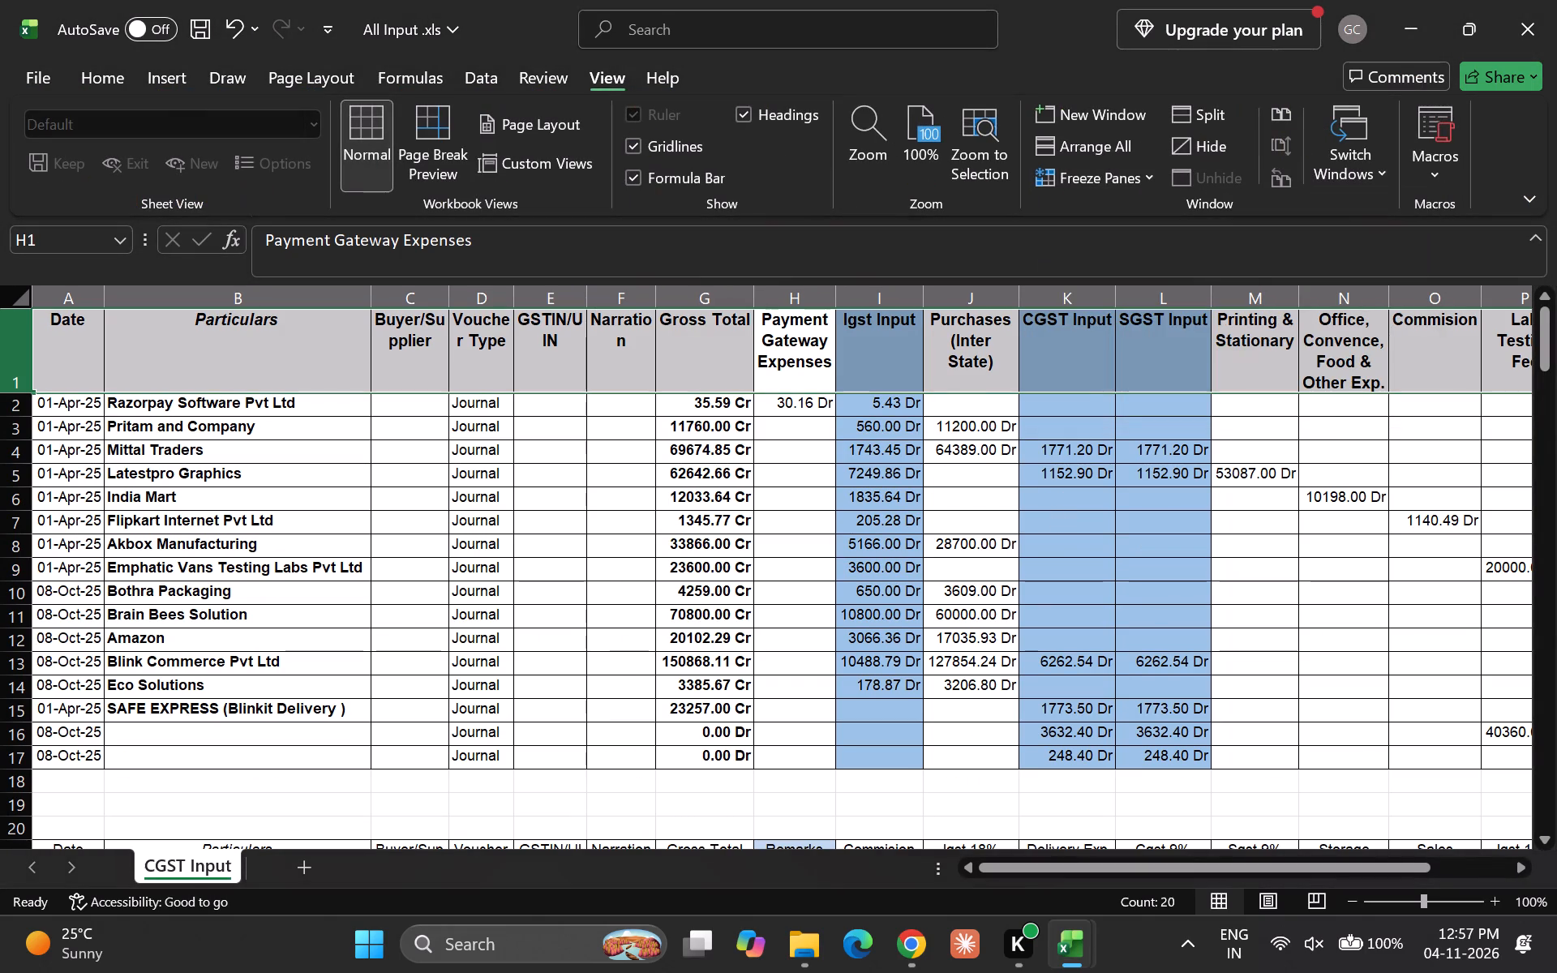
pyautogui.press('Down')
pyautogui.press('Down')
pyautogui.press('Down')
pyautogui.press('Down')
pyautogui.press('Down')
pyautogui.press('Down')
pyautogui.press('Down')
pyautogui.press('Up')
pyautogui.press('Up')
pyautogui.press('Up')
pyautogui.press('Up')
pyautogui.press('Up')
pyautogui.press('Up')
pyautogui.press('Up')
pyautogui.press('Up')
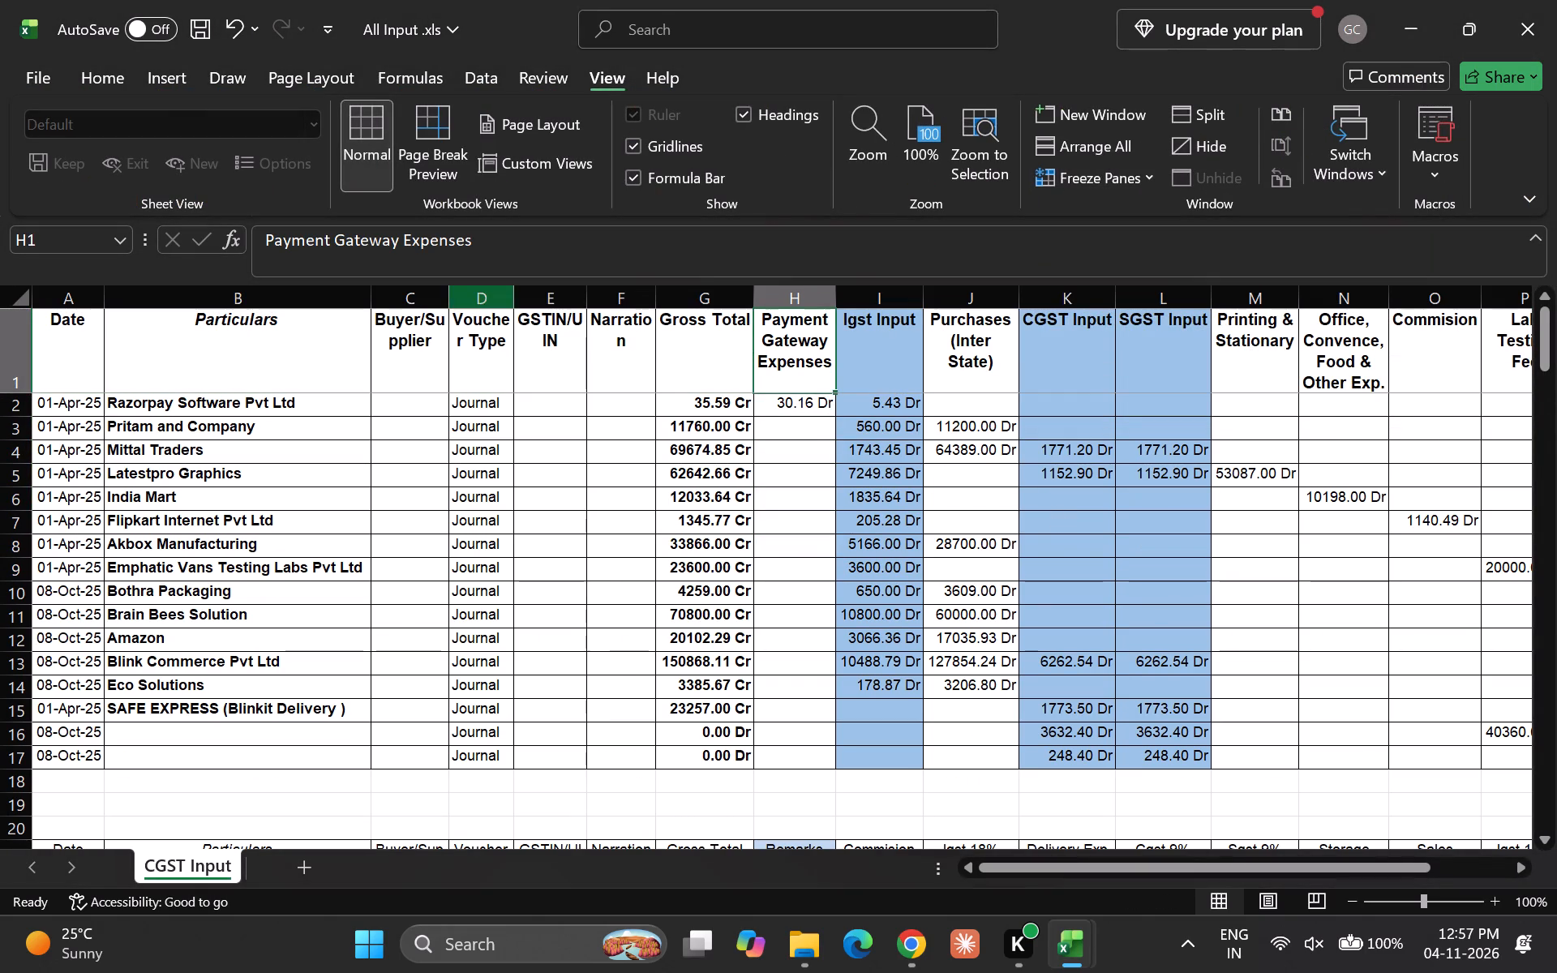
# Widen the Buyer/Supplier, Voucher Type and GSTIN/UIN columns, making Voucher Type about 9.27 wide.
pyautogui.moveTo(453, 297); pyautogui.dragTo(465, 297)
pyautogui.moveTo(521, 299); pyautogui.dragTo(547, 299)
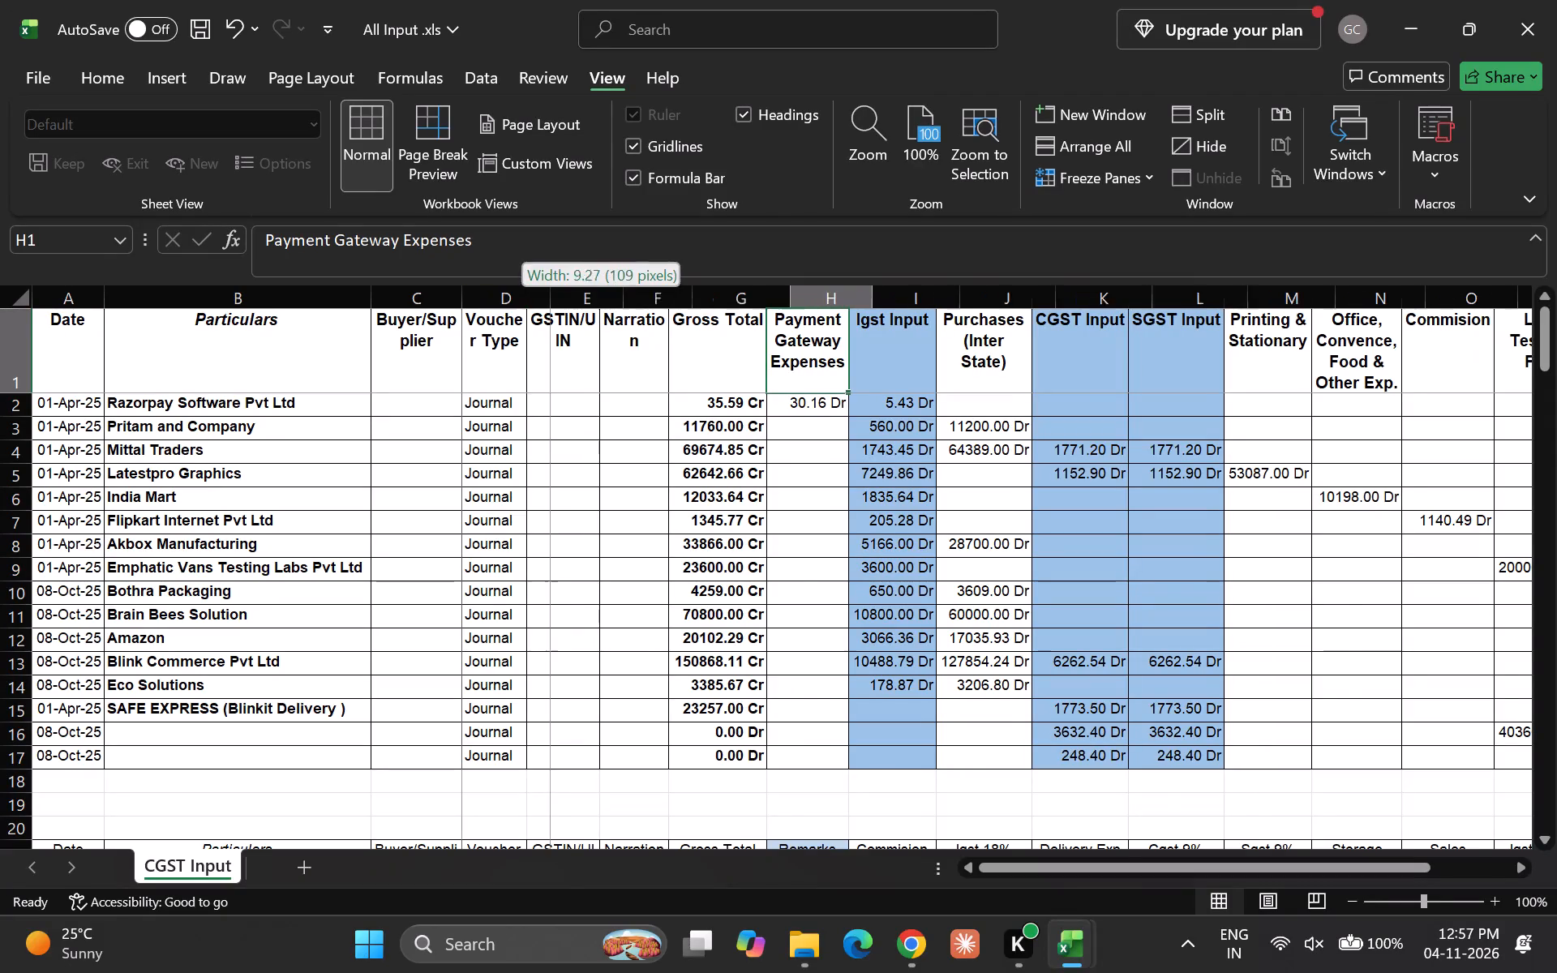
pyautogui.moveTo(547, 299); pyautogui.dragTo(548, 299)
pyautogui.moveTo(619, 301); pyautogui.dragTo(638, 299)
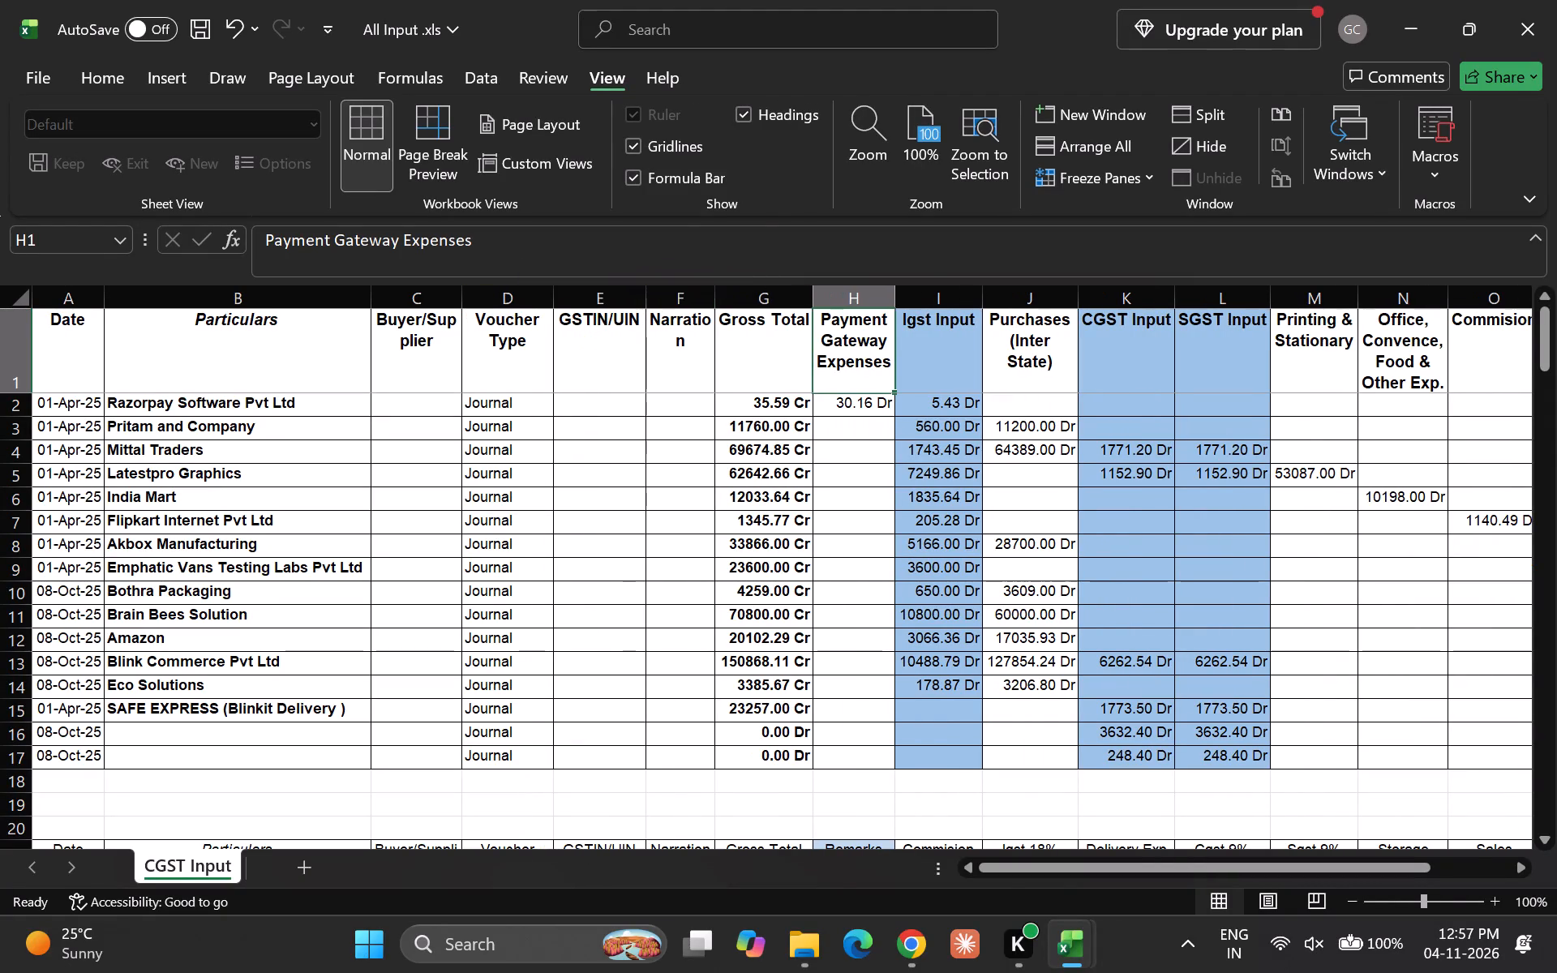
# Compare the pasted Input block's column headings and amounts with the frozen main header row.
pyautogui.click(847, 538)
pyautogui.scroll(-1, 847, 538)
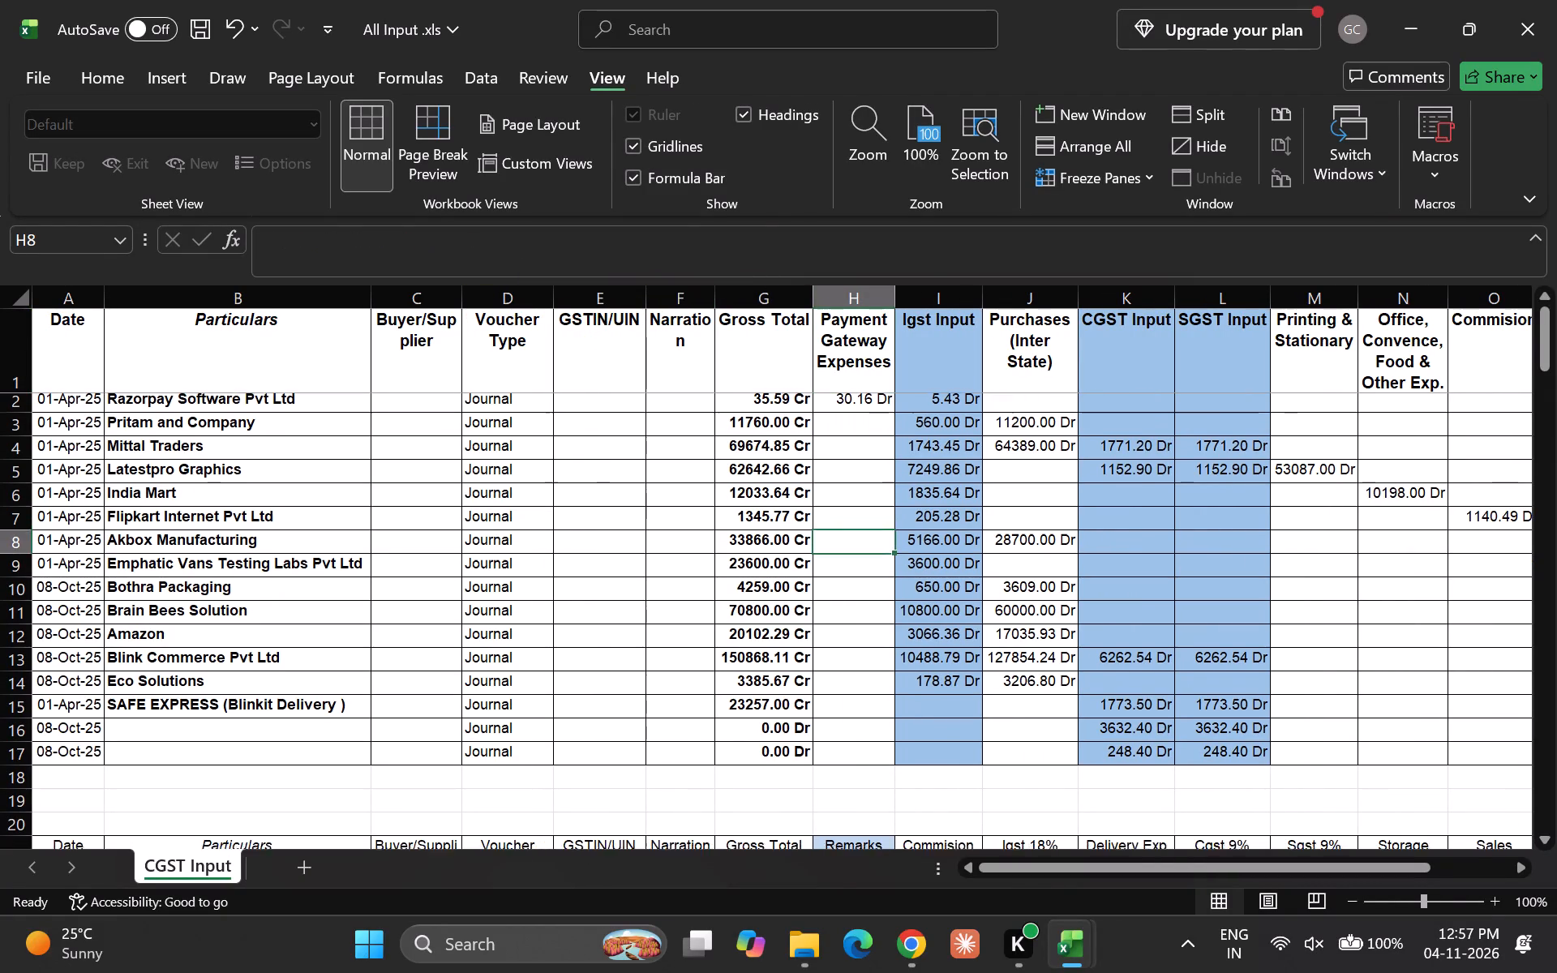
pyautogui.scroll(-3, 847, 538)
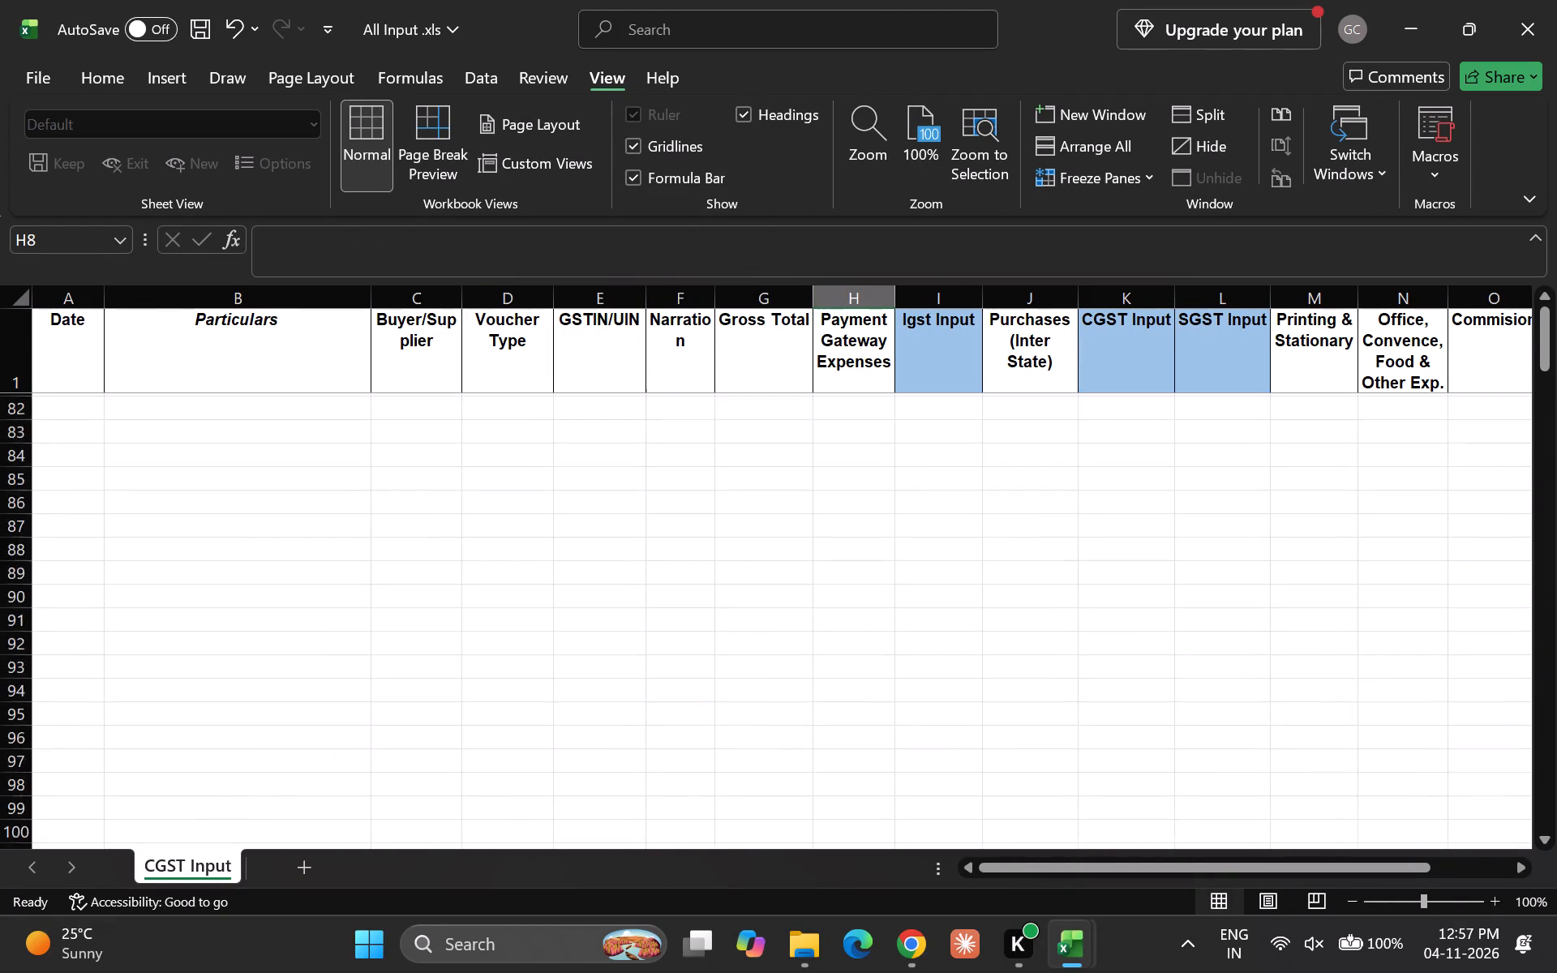
pyautogui.scroll(-1, 847, 538)
pyautogui.scroll(12, 847, 538)
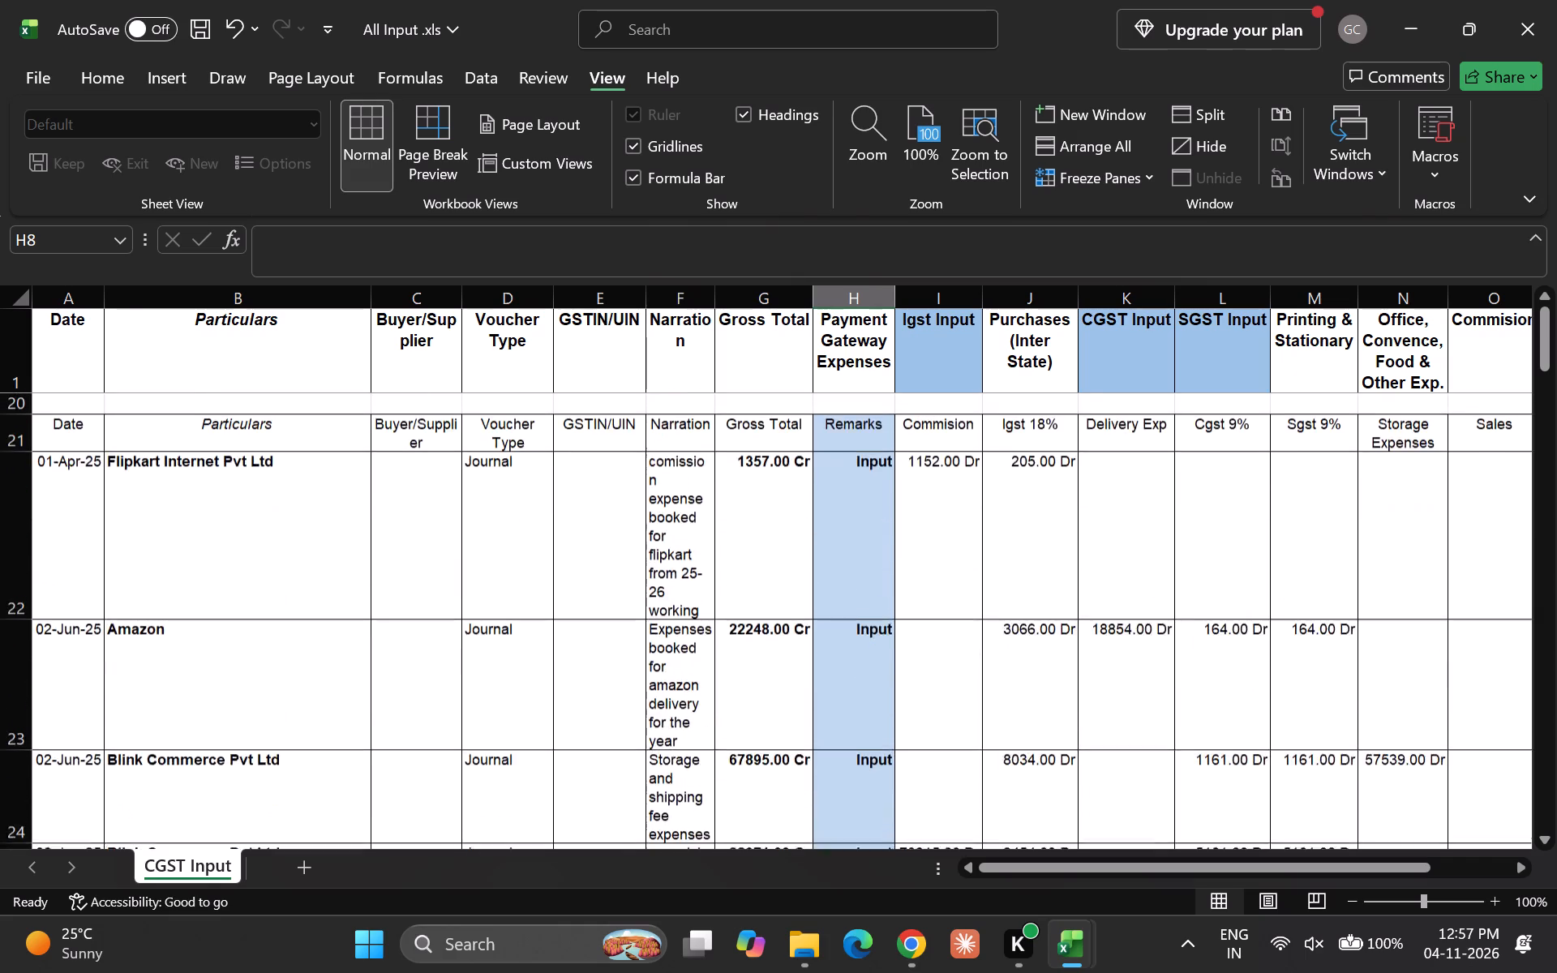
pyautogui.click(963, 520)
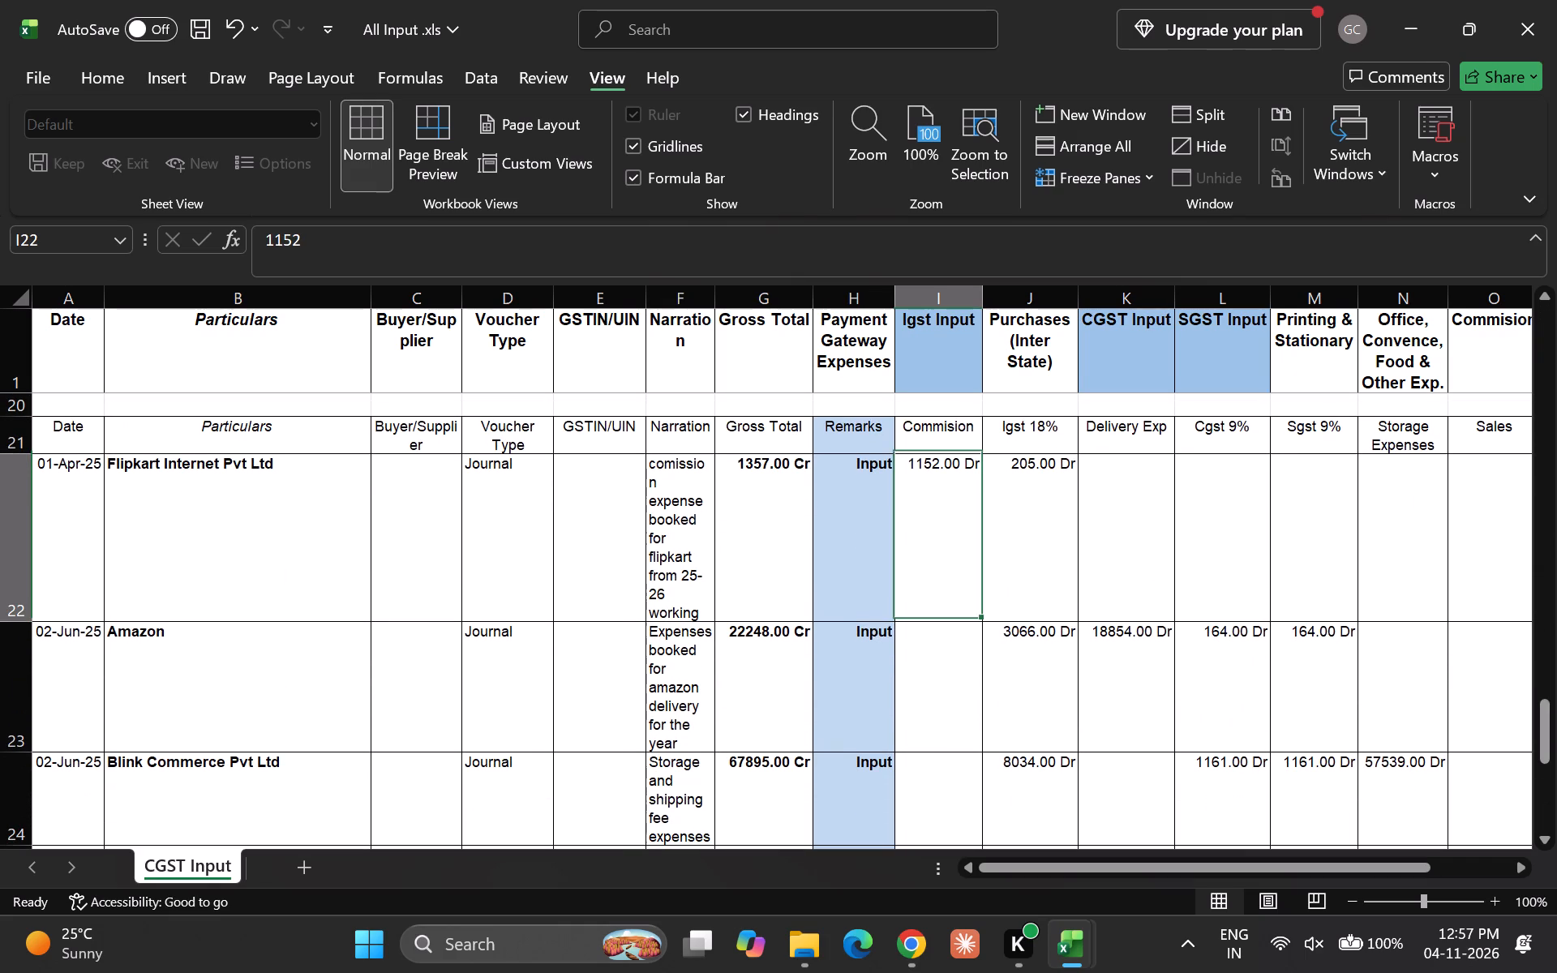
pyautogui.press('Down')
pyautogui.press('Up')
pyautogui.press('Left')
pyautogui.press('Up')
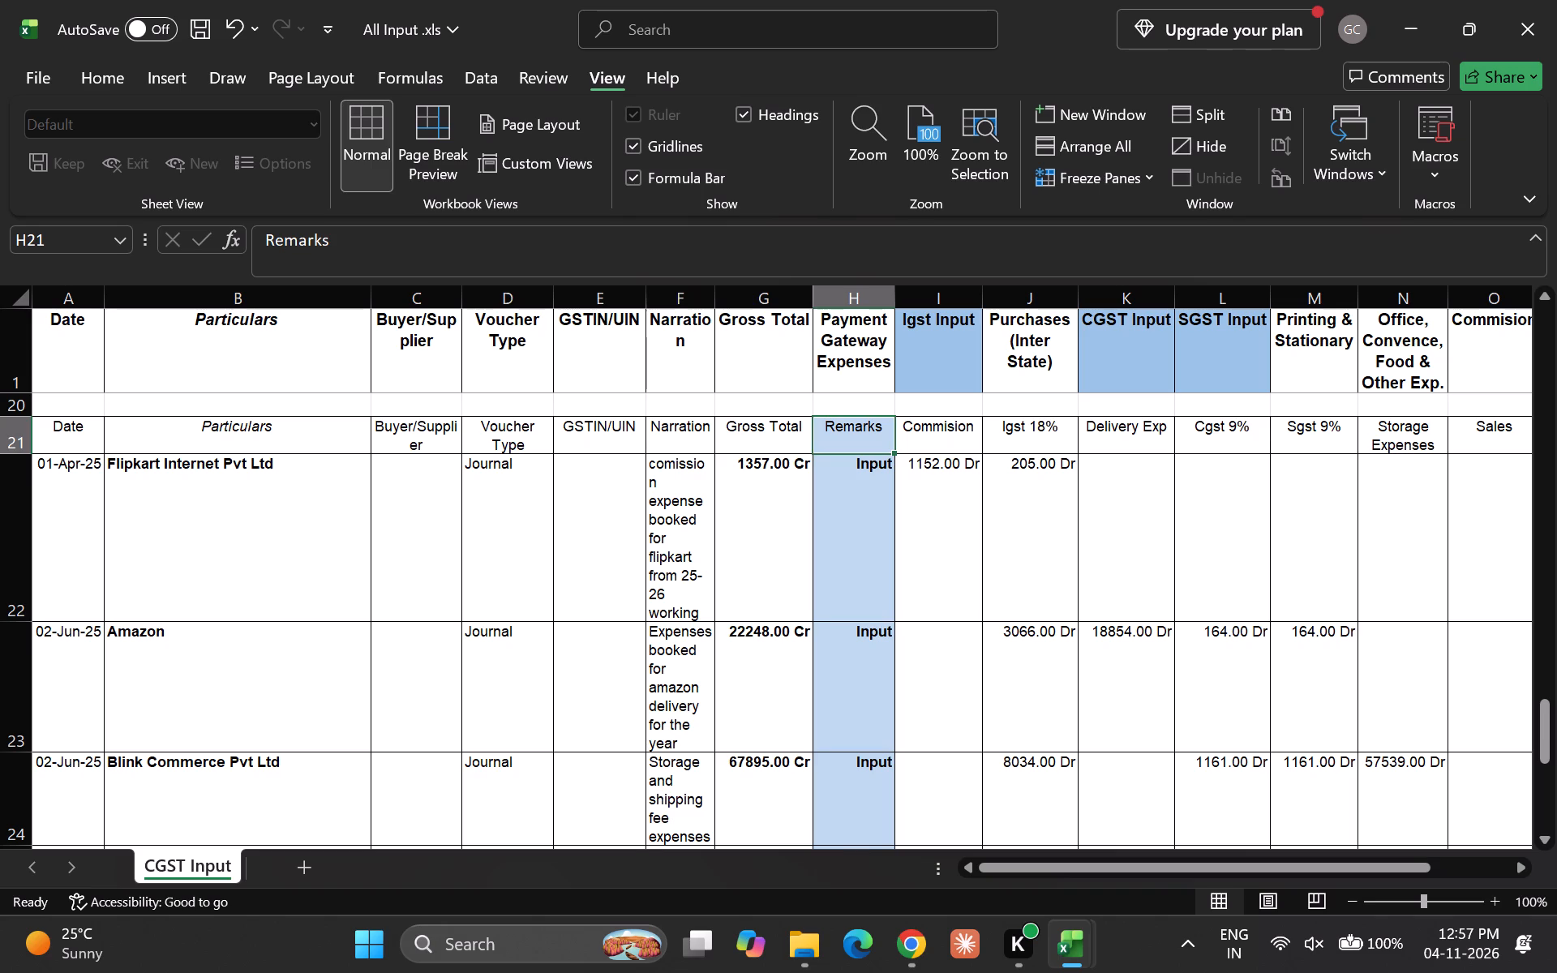
pyautogui.press('Down')
pyautogui.press('Up')
pyautogui.press('Down')
pyautogui.press('Right')
pyautogui.press('Down')
pyautogui.press('Left')
pyautogui.press('Up')
pyautogui.press('Up')
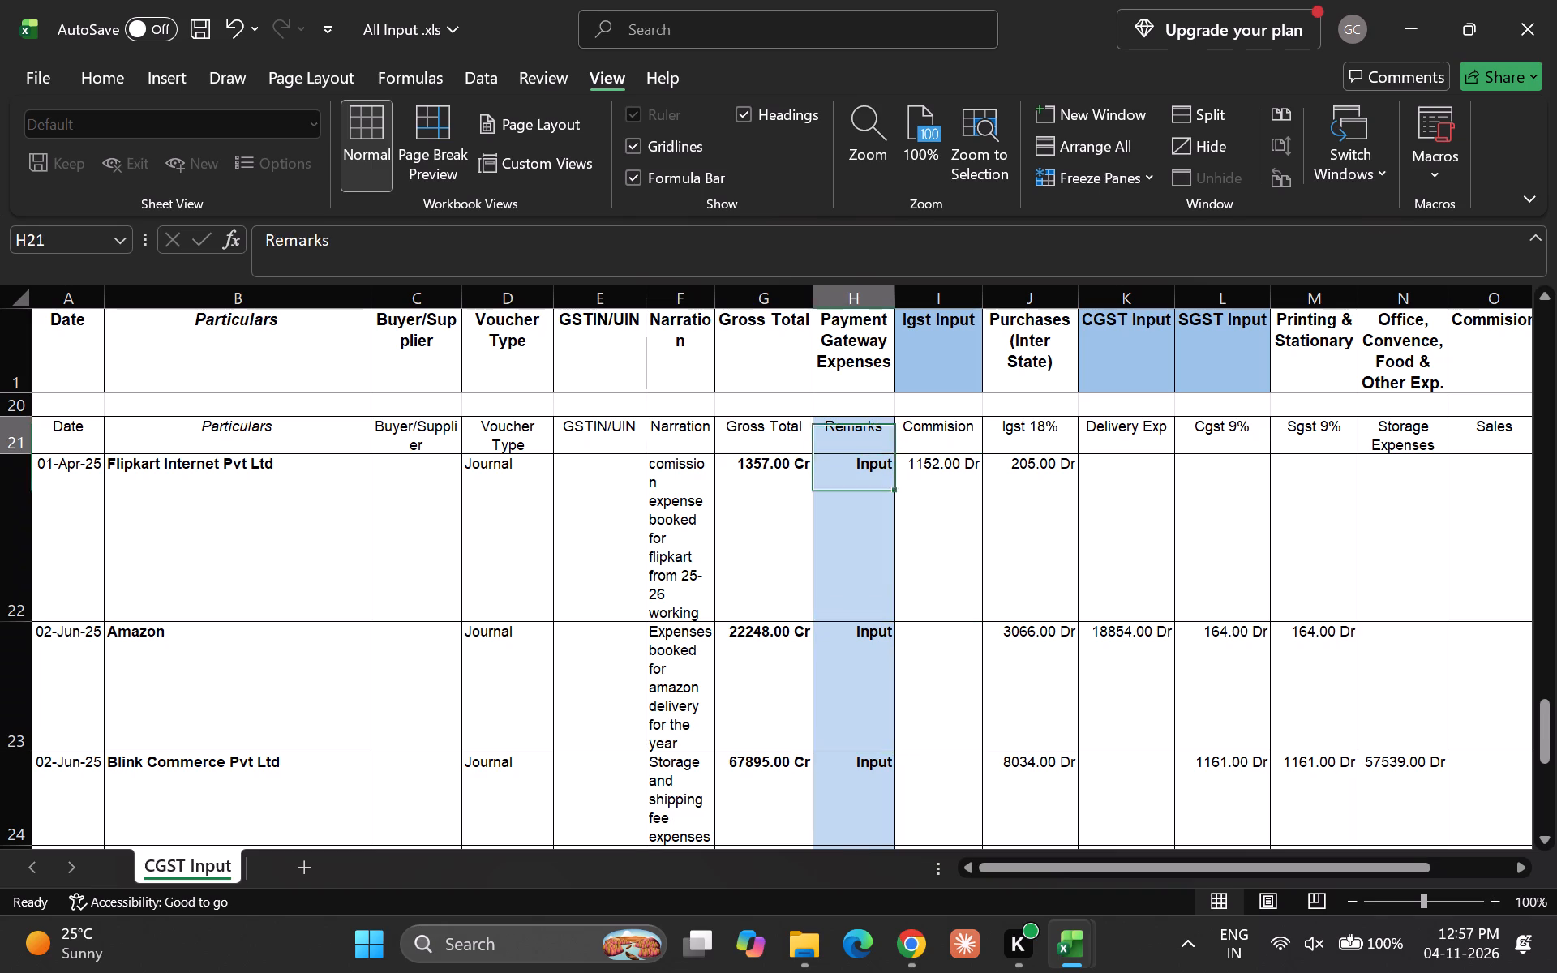
pyautogui.press('Left')
pyautogui.press('Down')
pyautogui.press('Down')
pyautogui.press('Down')
pyautogui.press('Down')
pyautogui.press('Down')
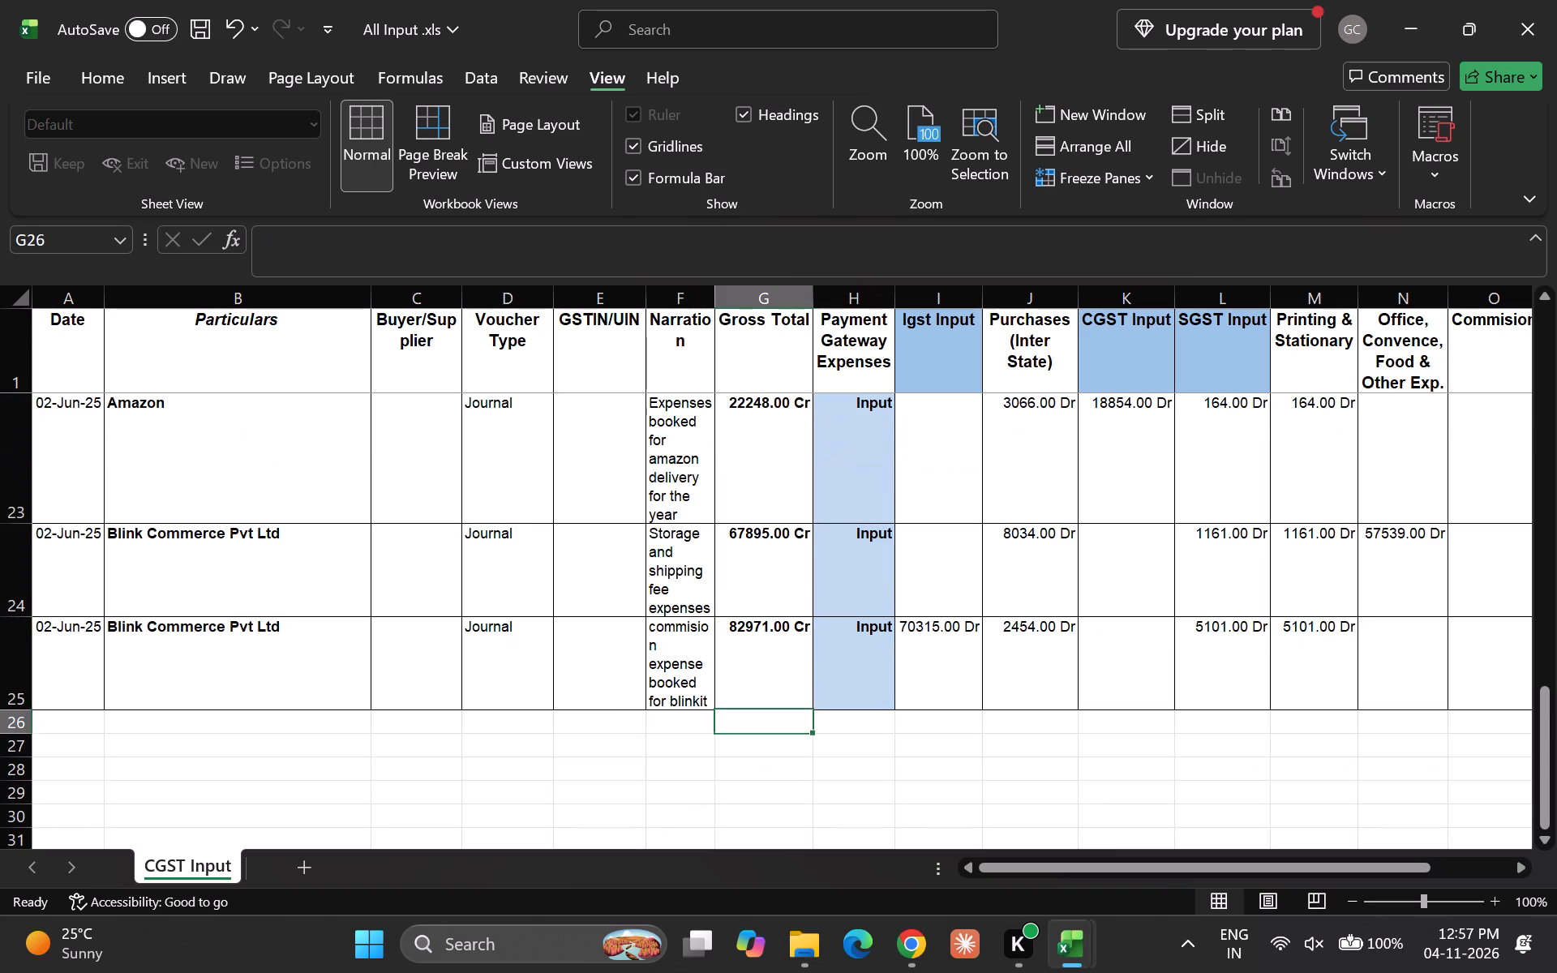
pyautogui.press('Up')
pyautogui.press('Up')
pyautogui.press('Up')
pyautogui.press('Left')
pyautogui.press('Up')
pyautogui.press('Up')
pyautogui.press('Up')
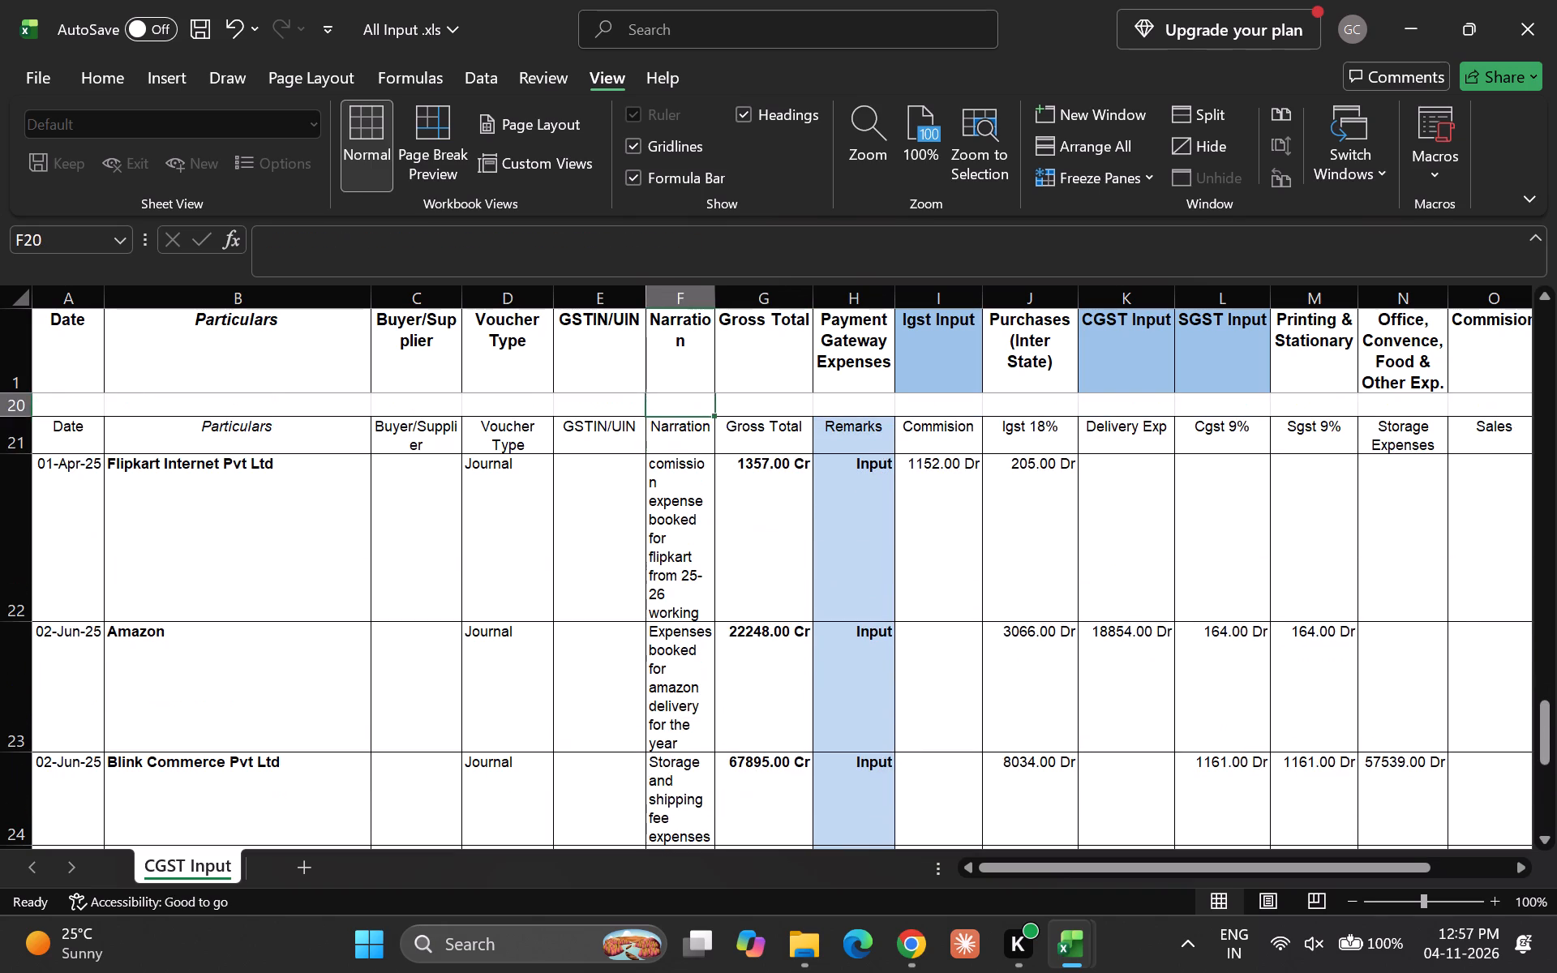
# Read the narrations of the pasted Flipkart, Amazon and Blink Commerce entries and check their Gross Total and Remarks cells.
pyautogui.press('Down')
pyautogui.press('Down')
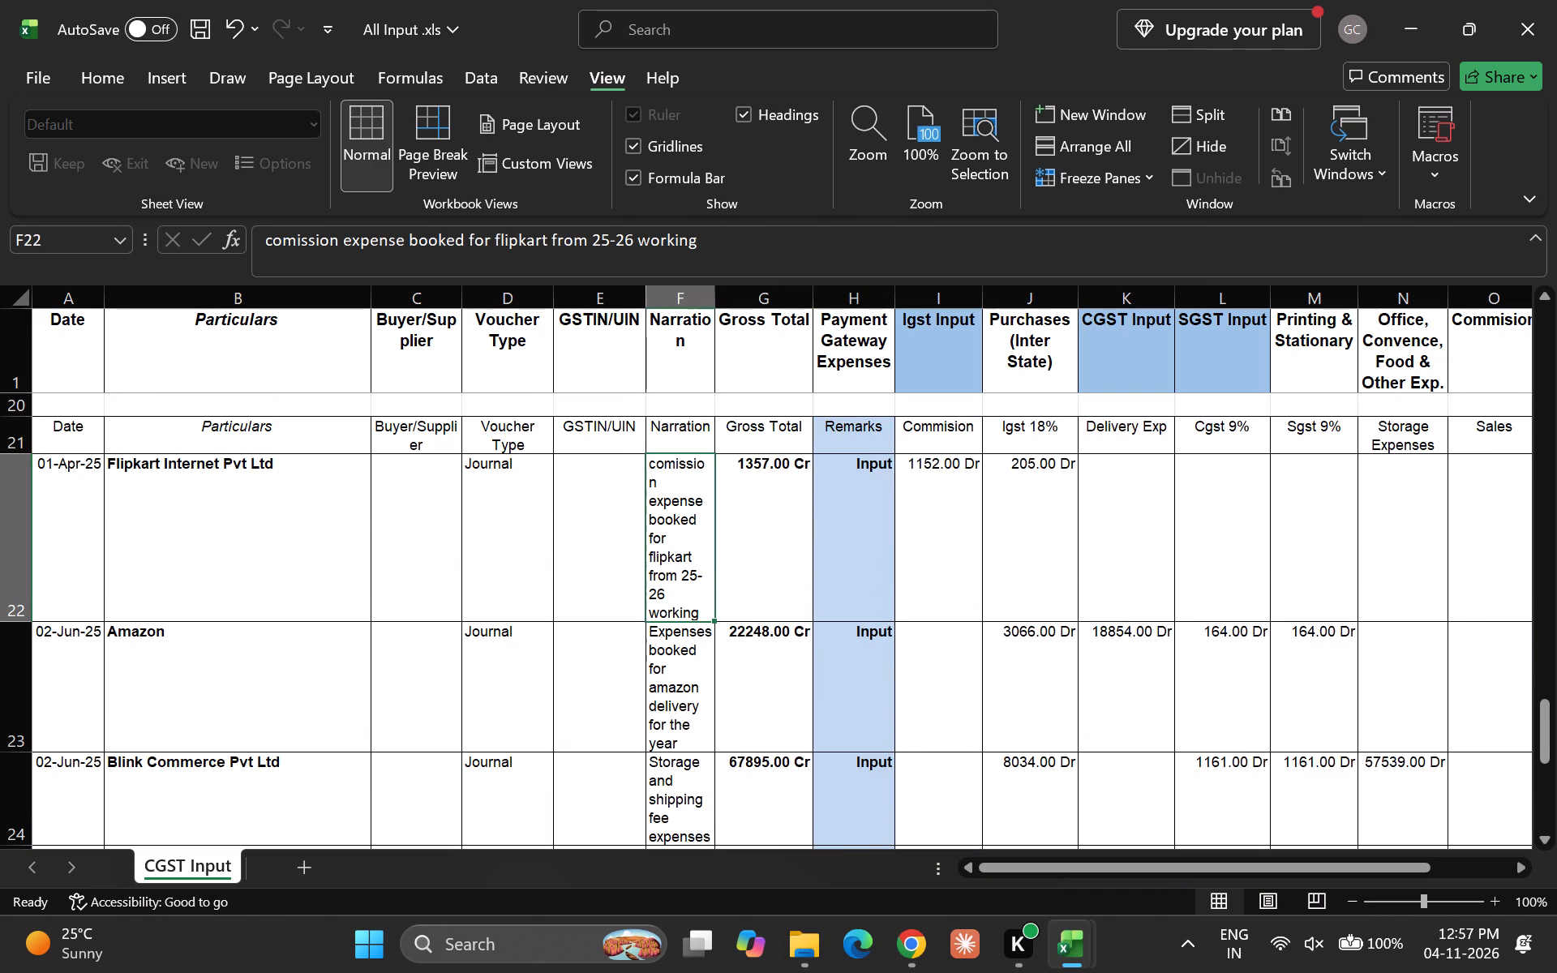
pyautogui.press('Down')
pyautogui.press('Down')
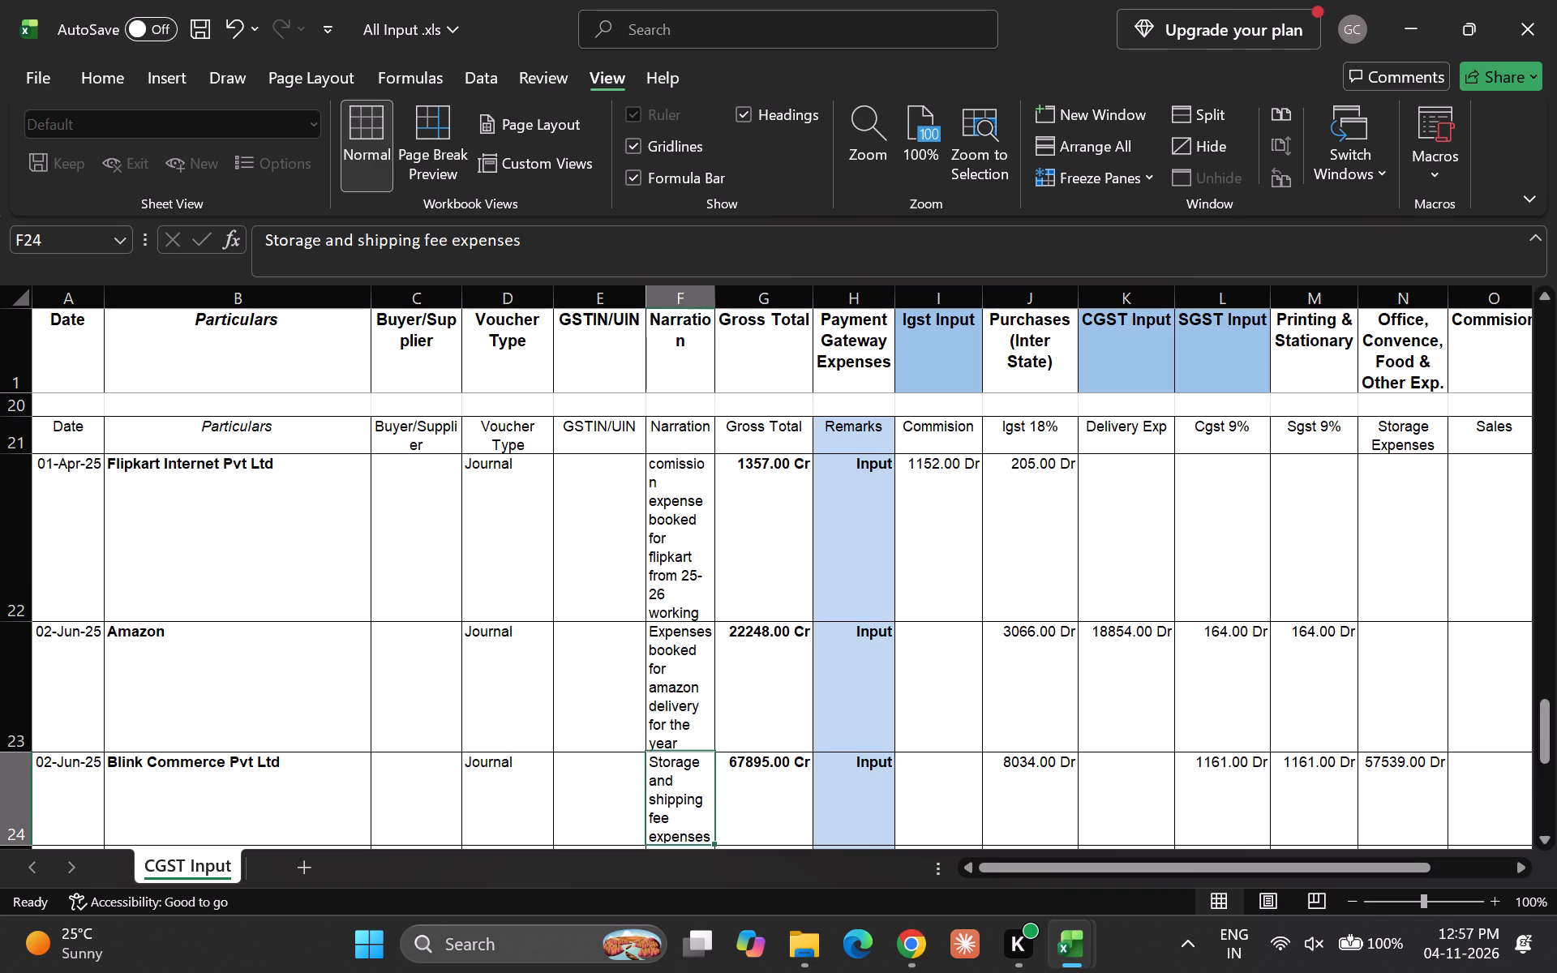
pyautogui.press('Down')
pyautogui.press('Up')
pyautogui.press('Right')
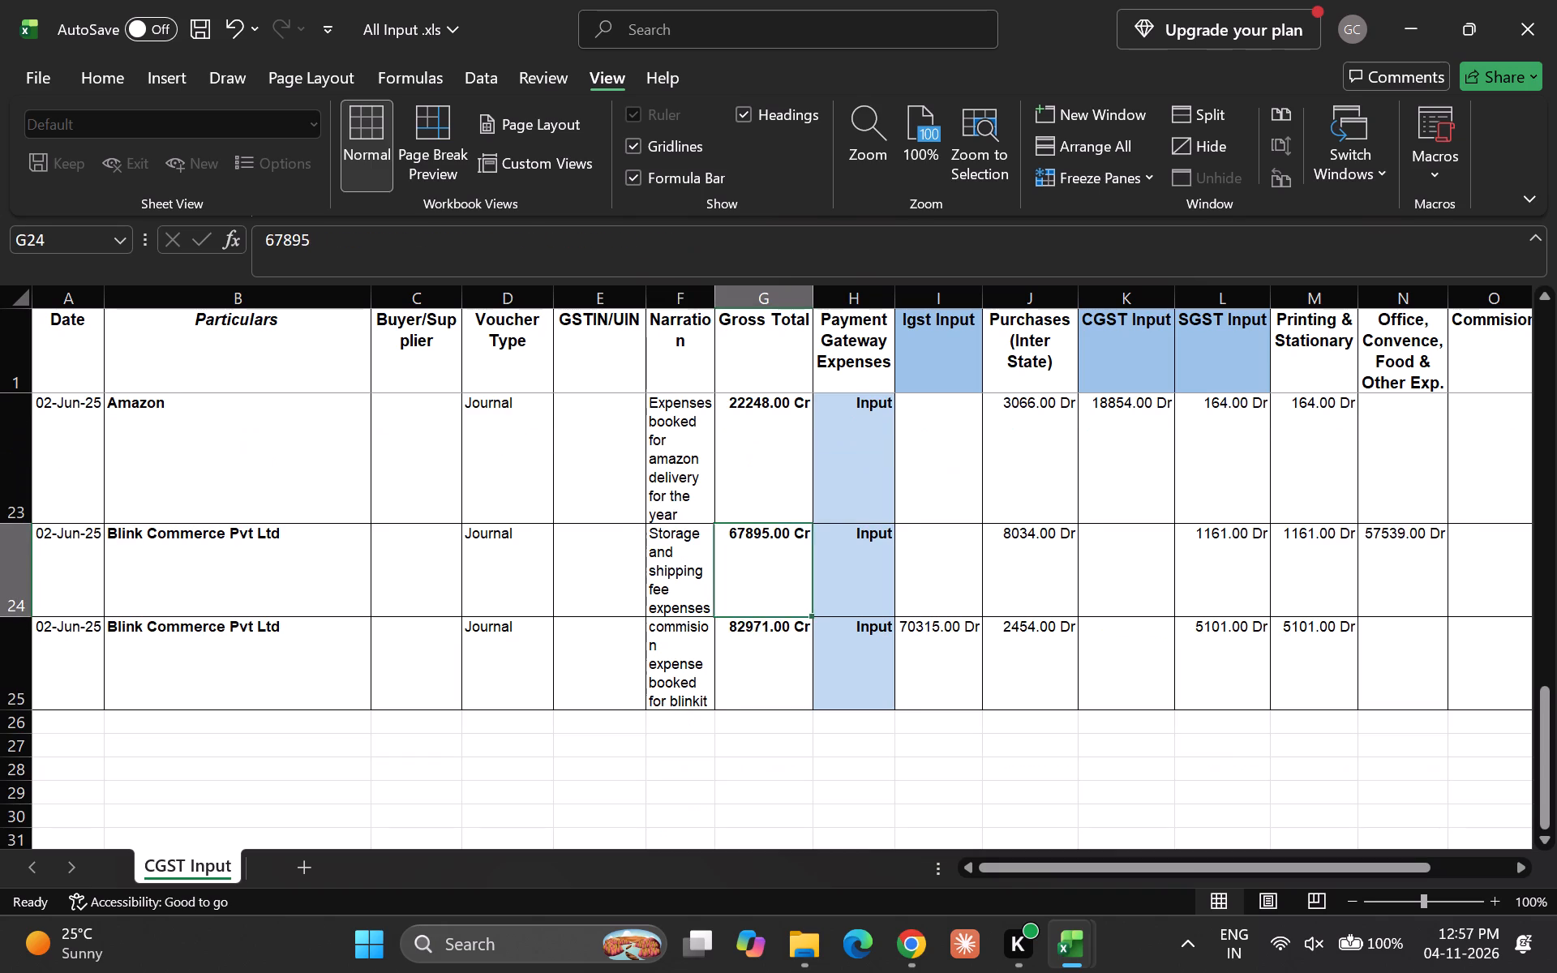
pyautogui.press('Down')
pyautogui.press('Right')
pyautogui.press('Up')
pyautogui.press('Up')
pyautogui.press('Up')
pyautogui.press('Up')
pyautogui.press('Up')
pyautogui.press('Up')
pyautogui.press('Up')
pyautogui.press('Up')
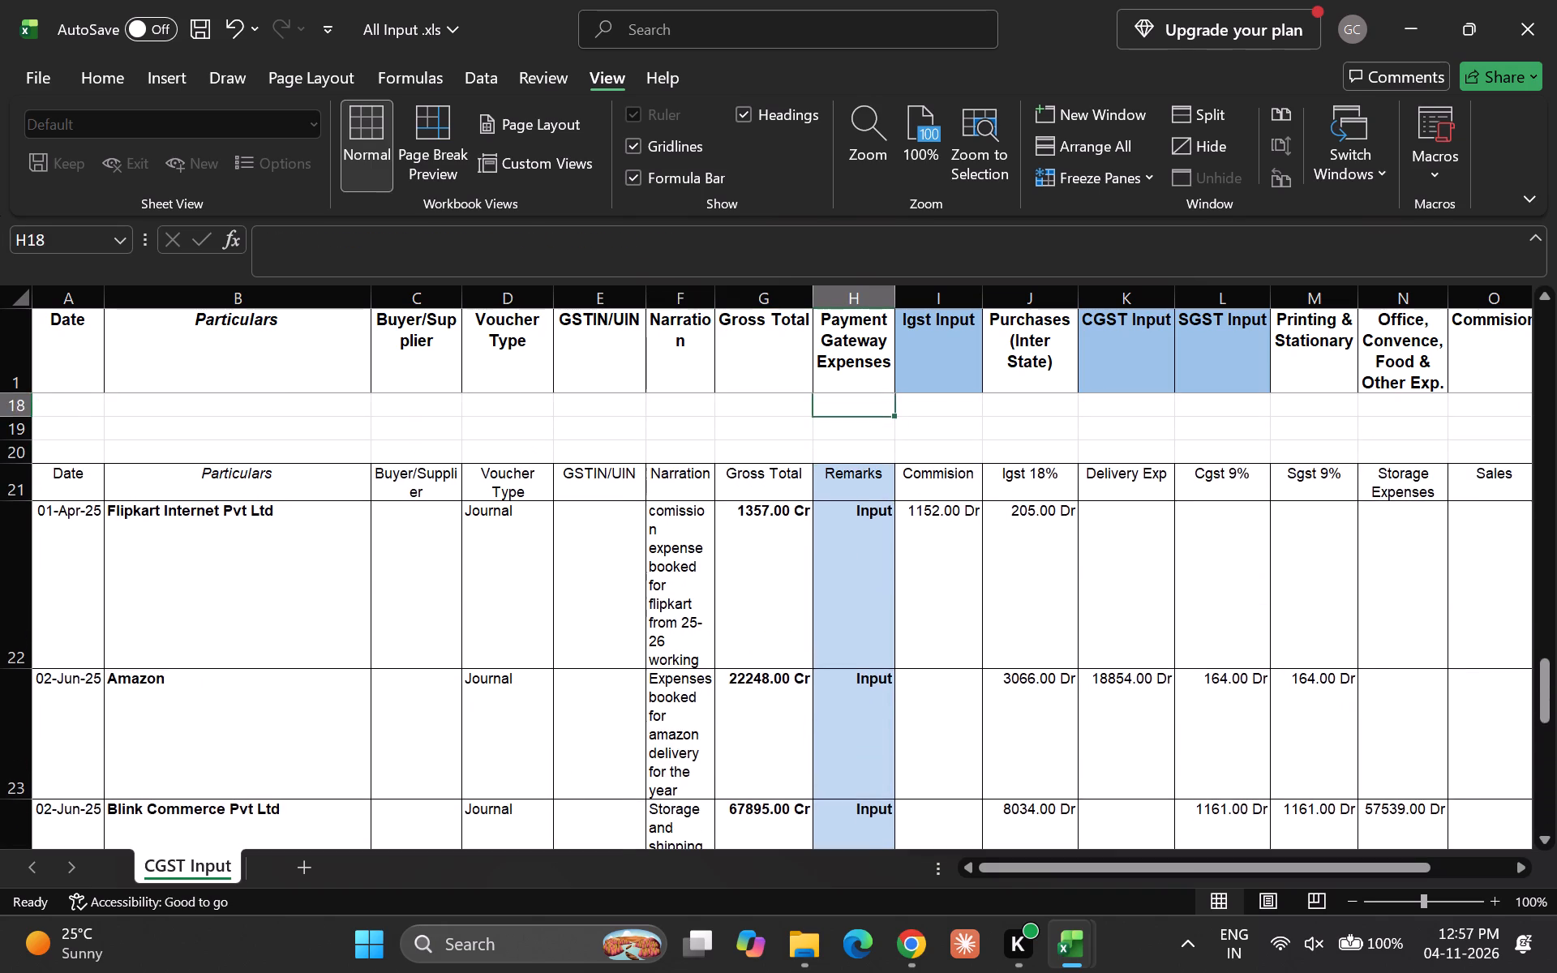
# Compare the pasted block's Commision, Igst 18%, Cgst 9% and Sgst 9% columns with the frozen main header row.
pyautogui.press('Down')
pyautogui.press('Down')
pyautogui.press('Down')
pyautogui.press('Down')
pyautogui.press('Right')
pyautogui.press('Down')
pyautogui.press('Right')
pyautogui.press('Down')
pyautogui.press('Up')
pyautogui.press('Left')
pyautogui.press('Up')
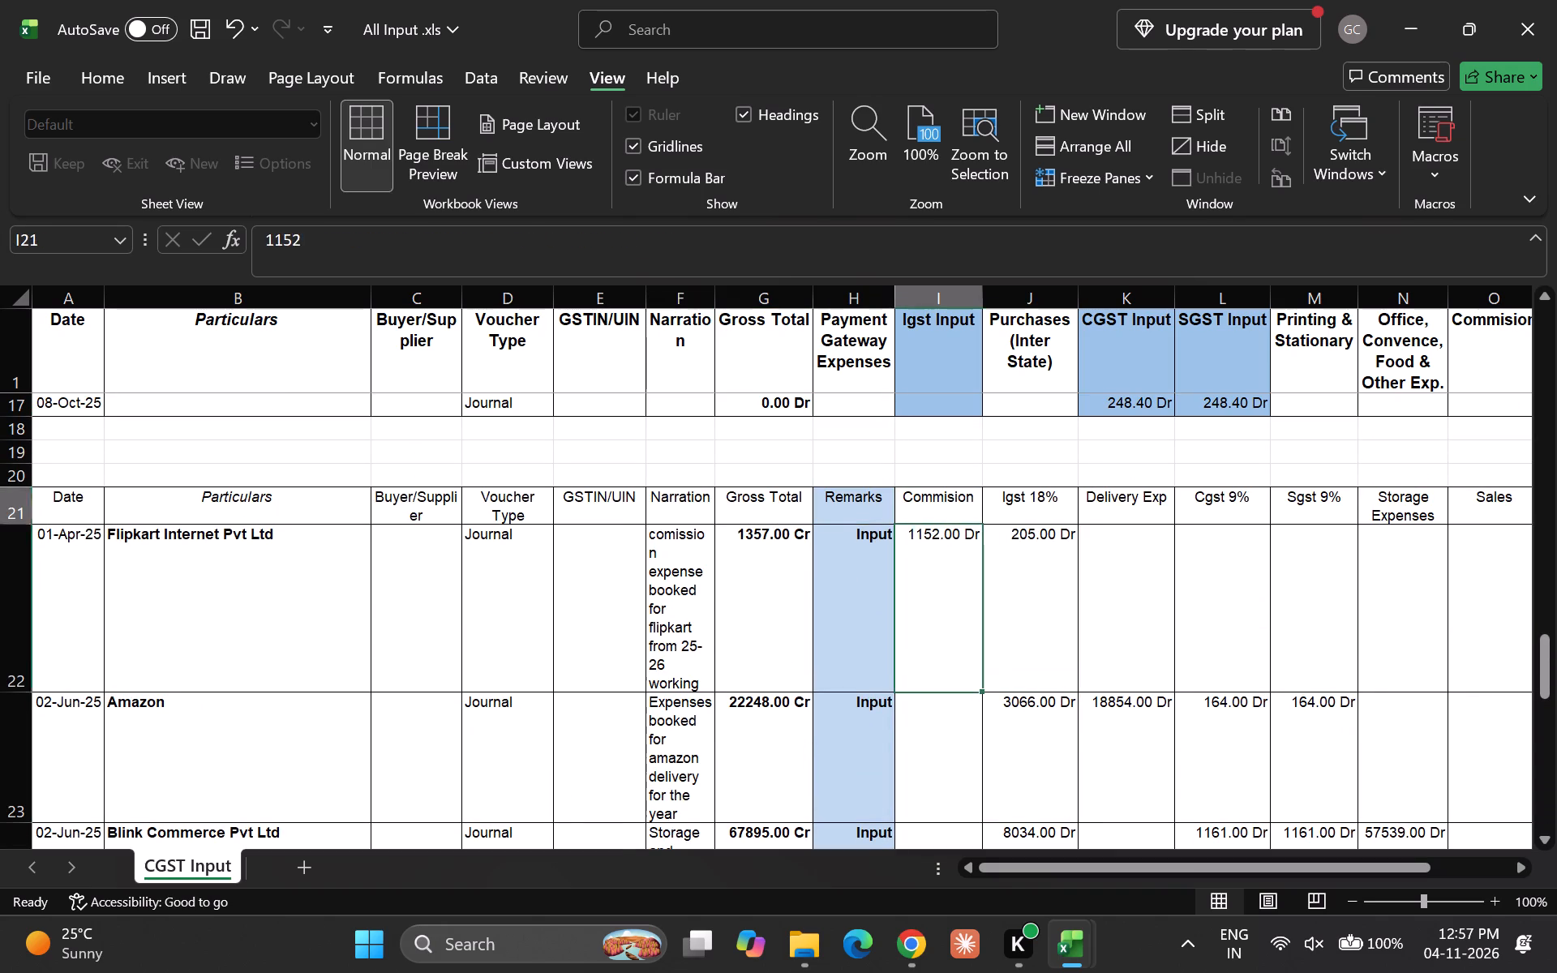
pyautogui.press('Right')
pyautogui.press('Down')
pyautogui.press('Up')
pyautogui.press('Left')
pyautogui.press('Down')
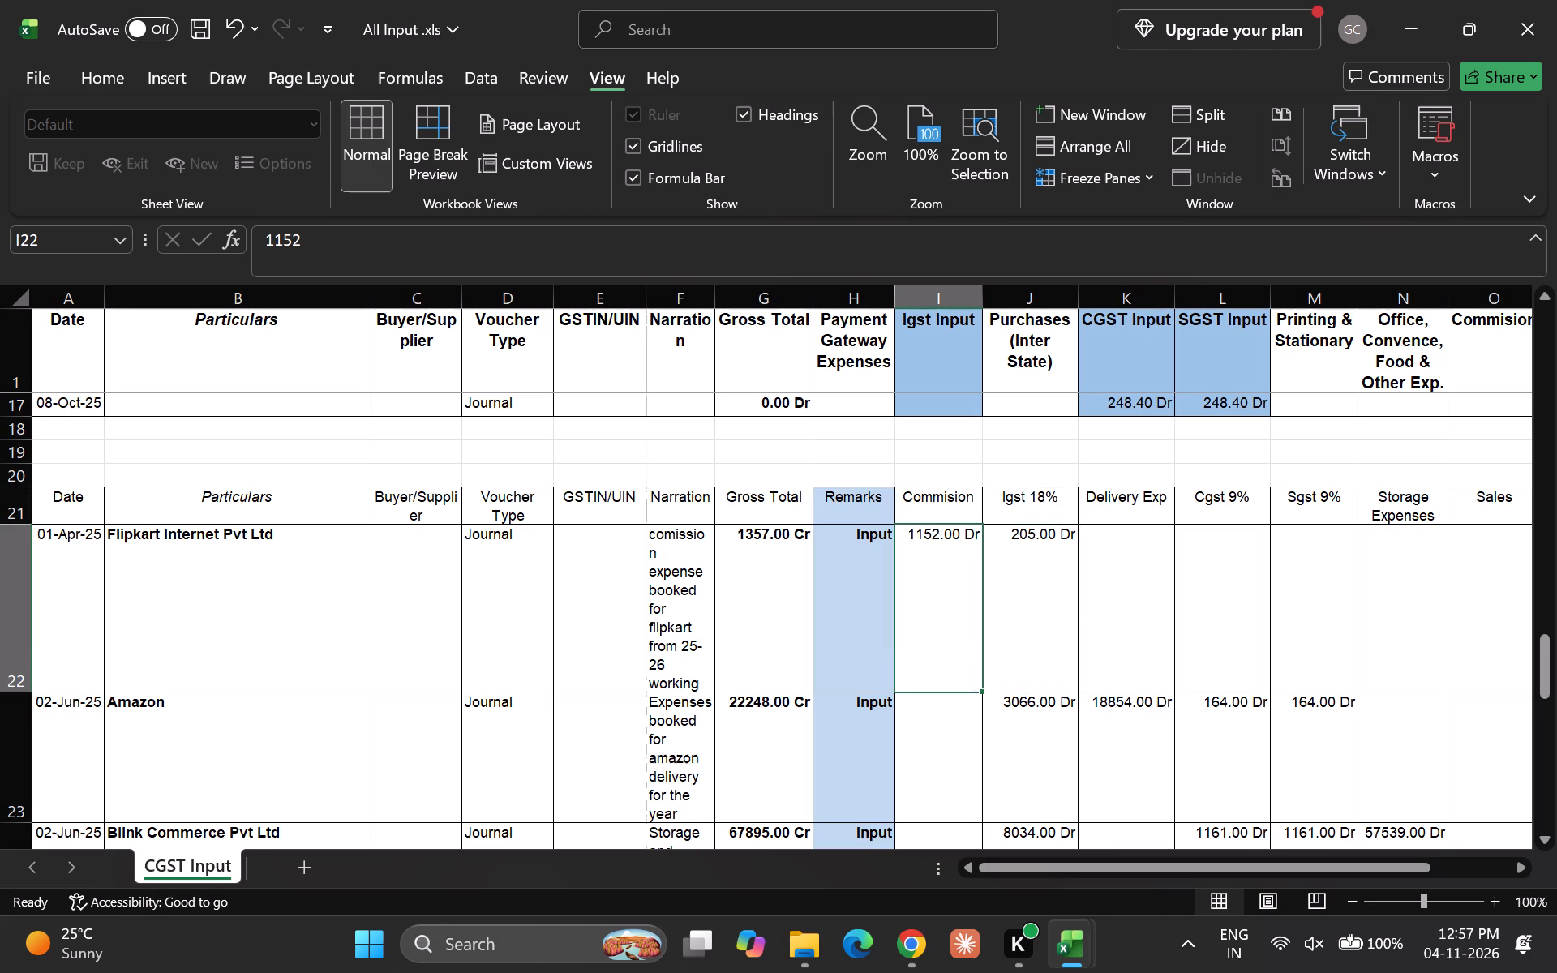
pyautogui.press('Up')
pyautogui.press('Up')
pyautogui.press('Right')
pyautogui.press('Right')
pyautogui.press('Right')
pyautogui.press('Right')
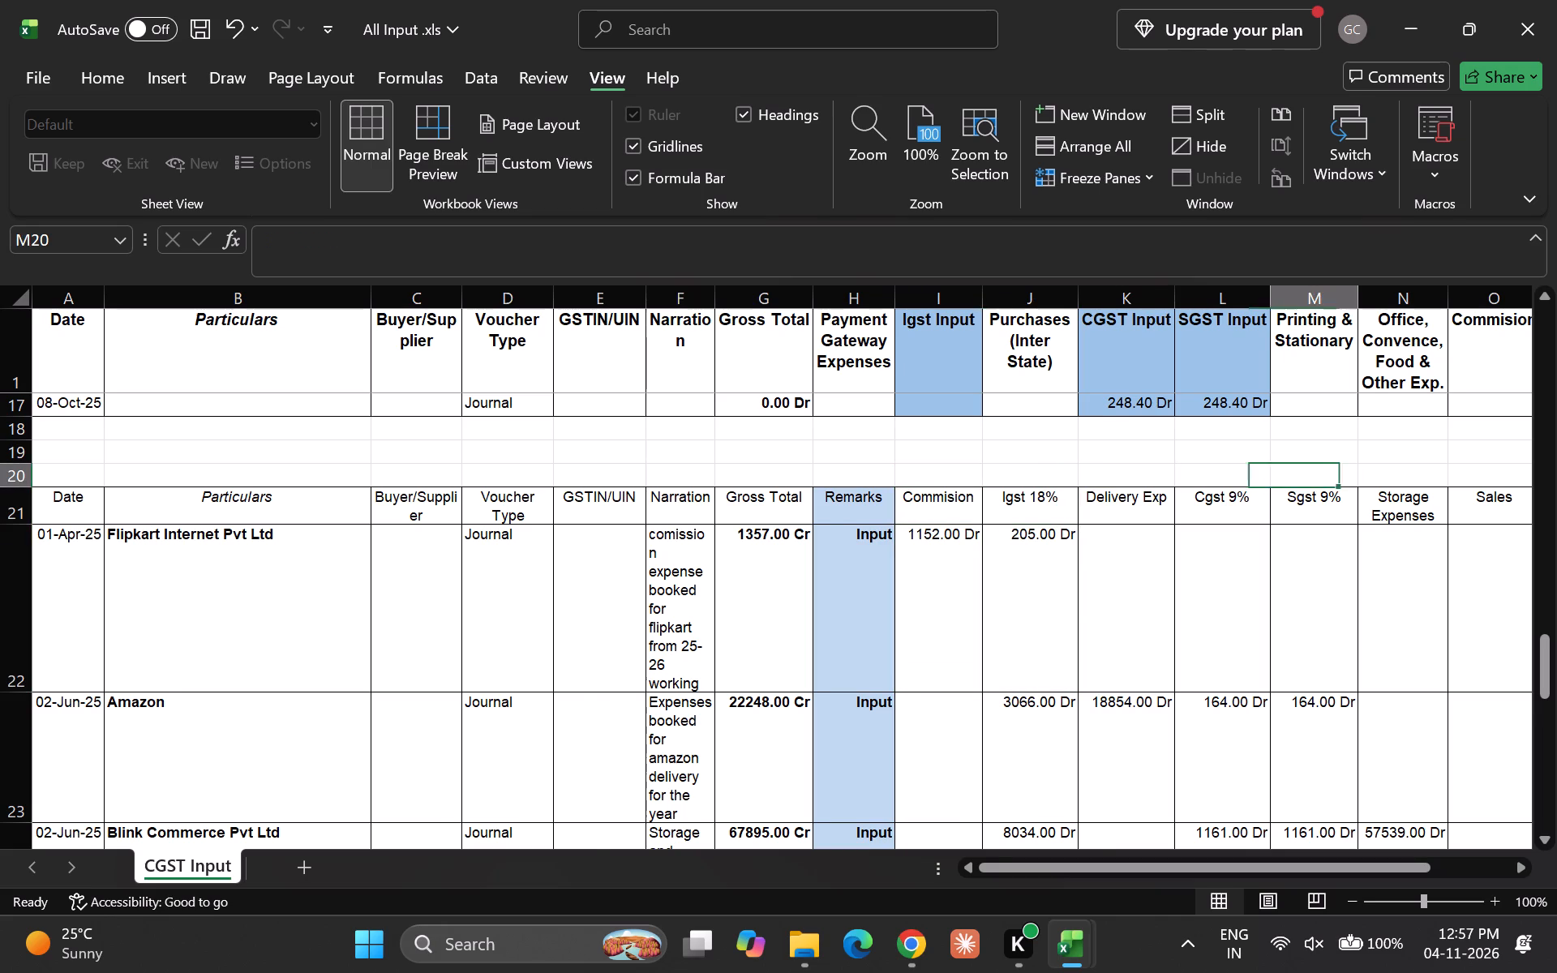
pyautogui.press('Right')
pyautogui.press('Right')
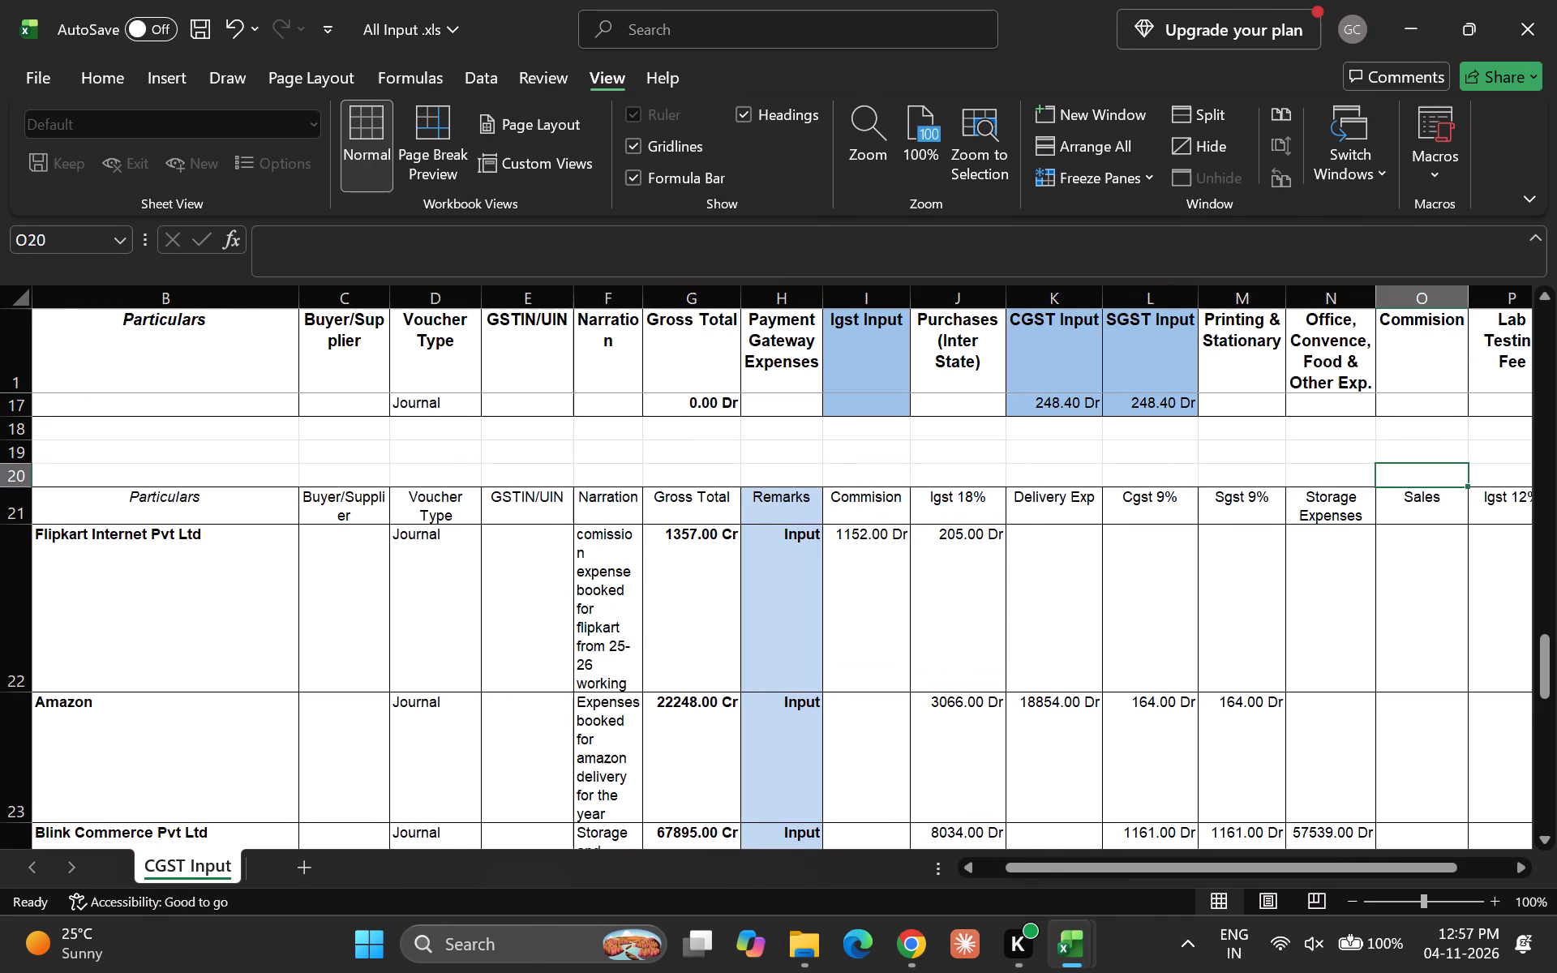
pyautogui.scroll(-1, 969, 594)
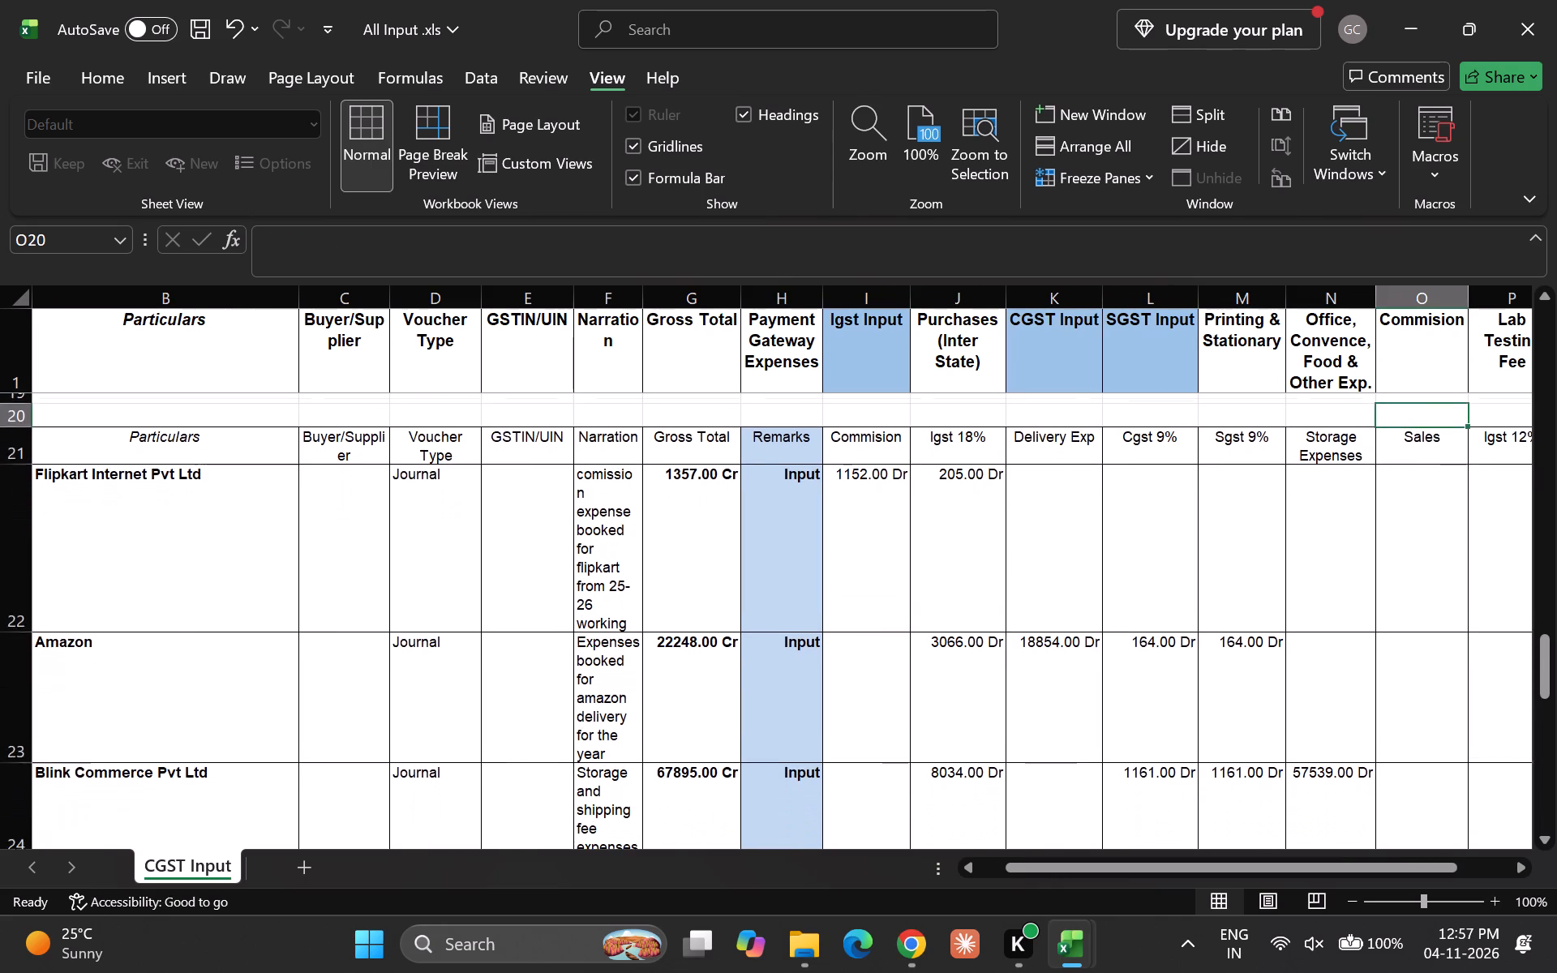
pyautogui.scroll(-1, 969, 594)
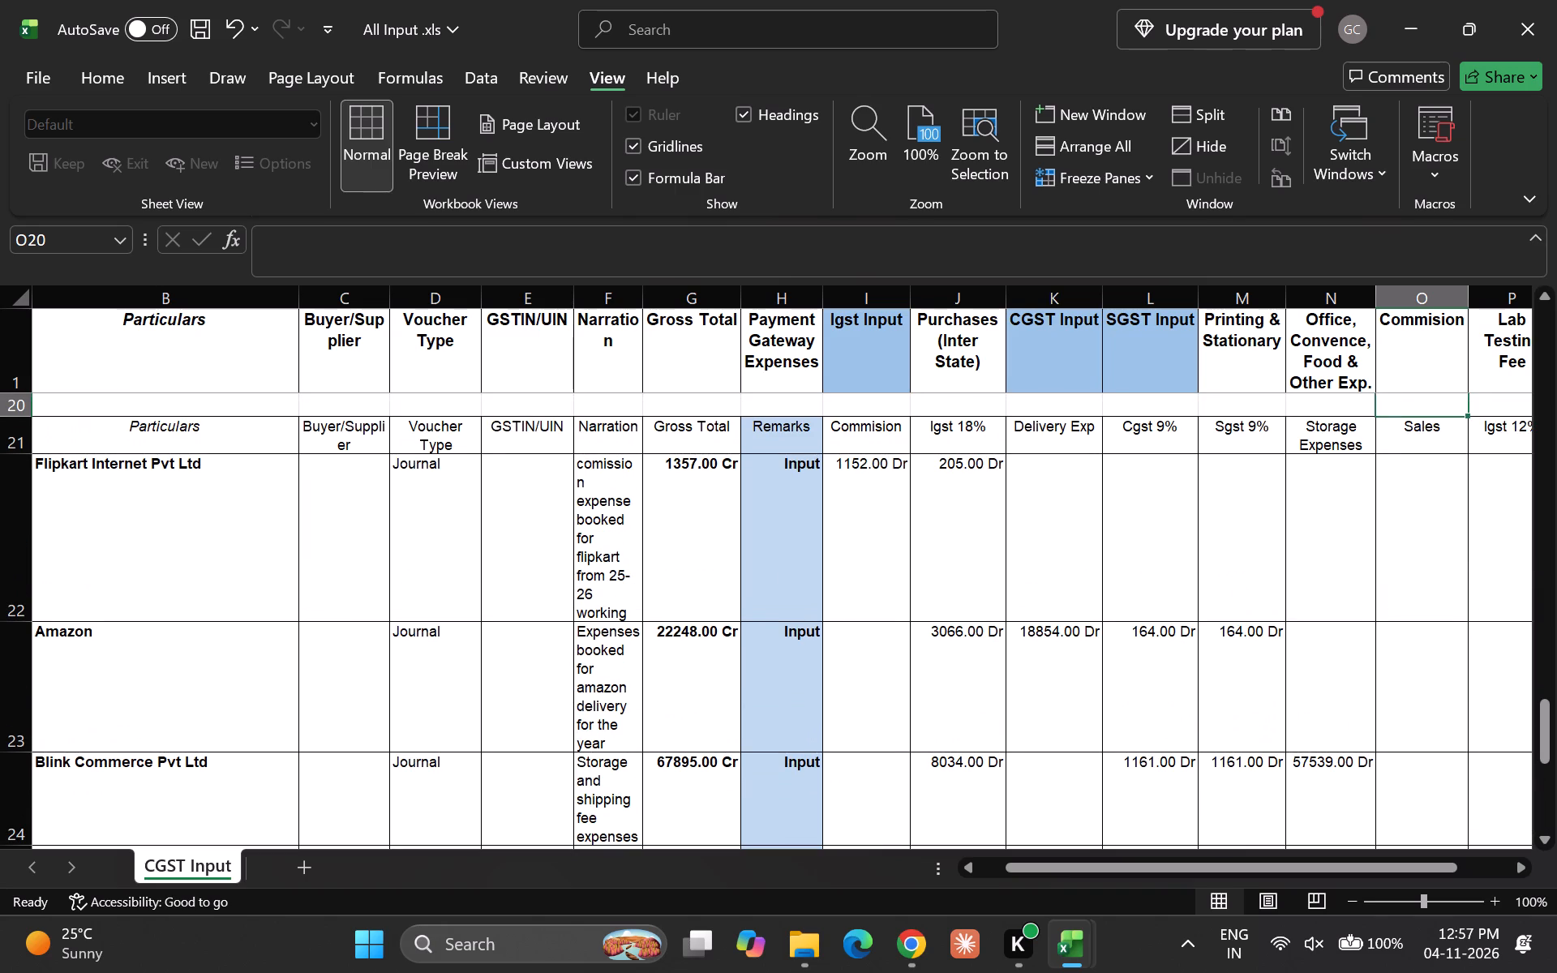
# Widen the Narration column so the Flipkart, Amazon and Blink Commerce narrations fit on one or two lines.
pyautogui.moveTo(645, 294); pyautogui.dragTo(701, 296)
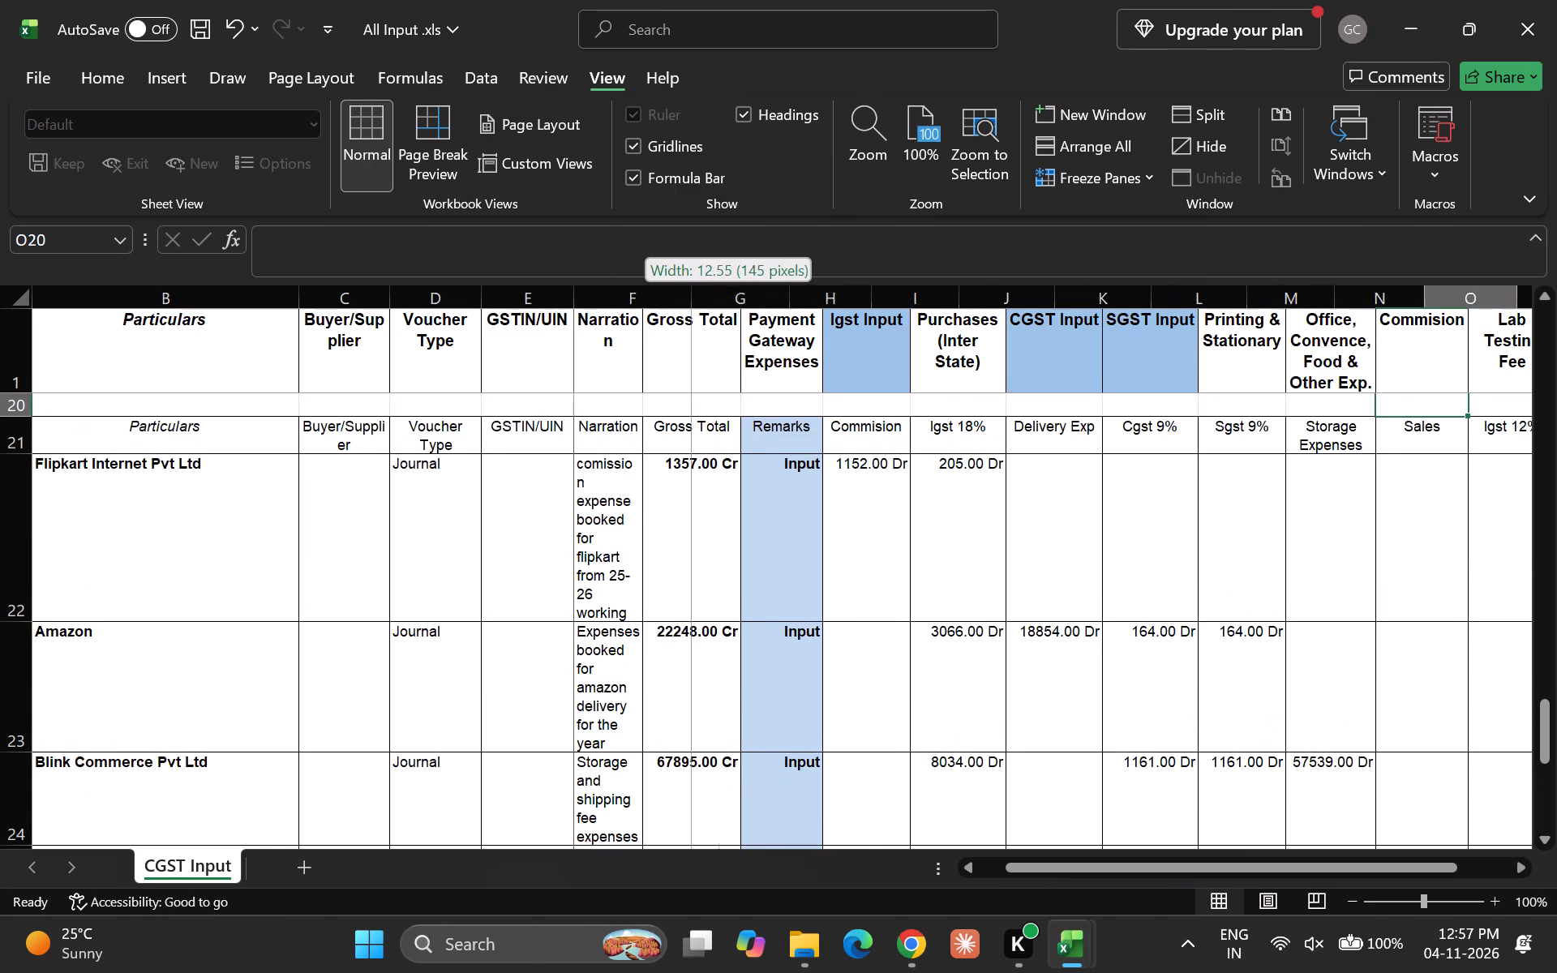
pyautogui.moveTo(701, 296); pyautogui.dragTo(655, 285)
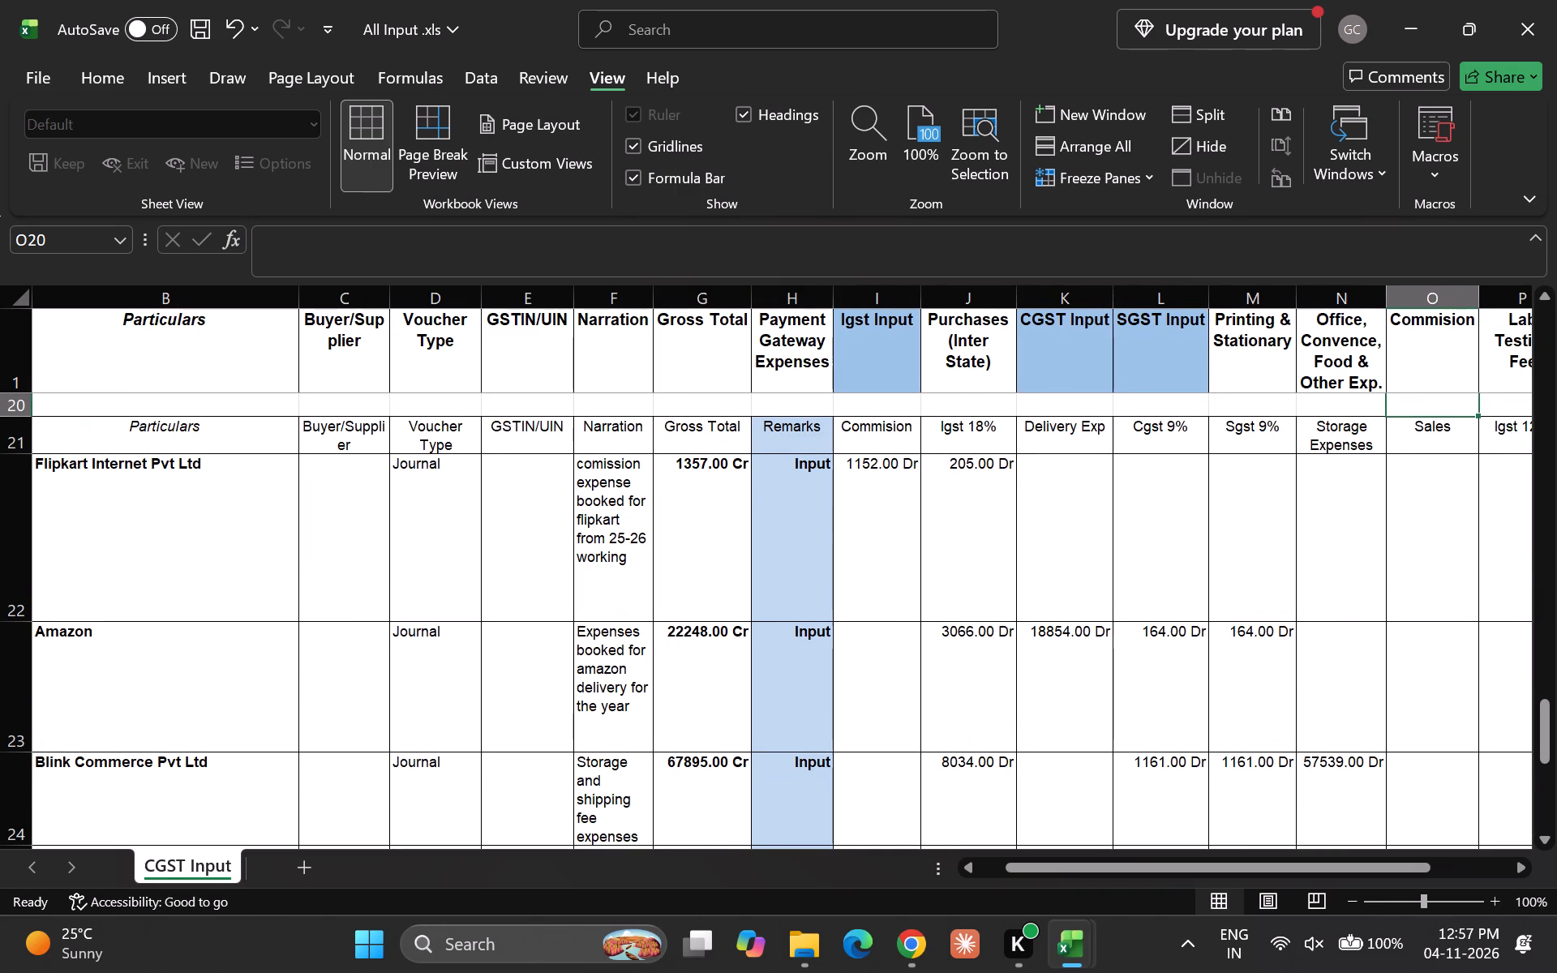
pyautogui.moveTo(658, 285); pyautogui.dragTo(744, 296)
pyautogui.moveTo(656, 296); pyautogui.dragTo(671, 296)
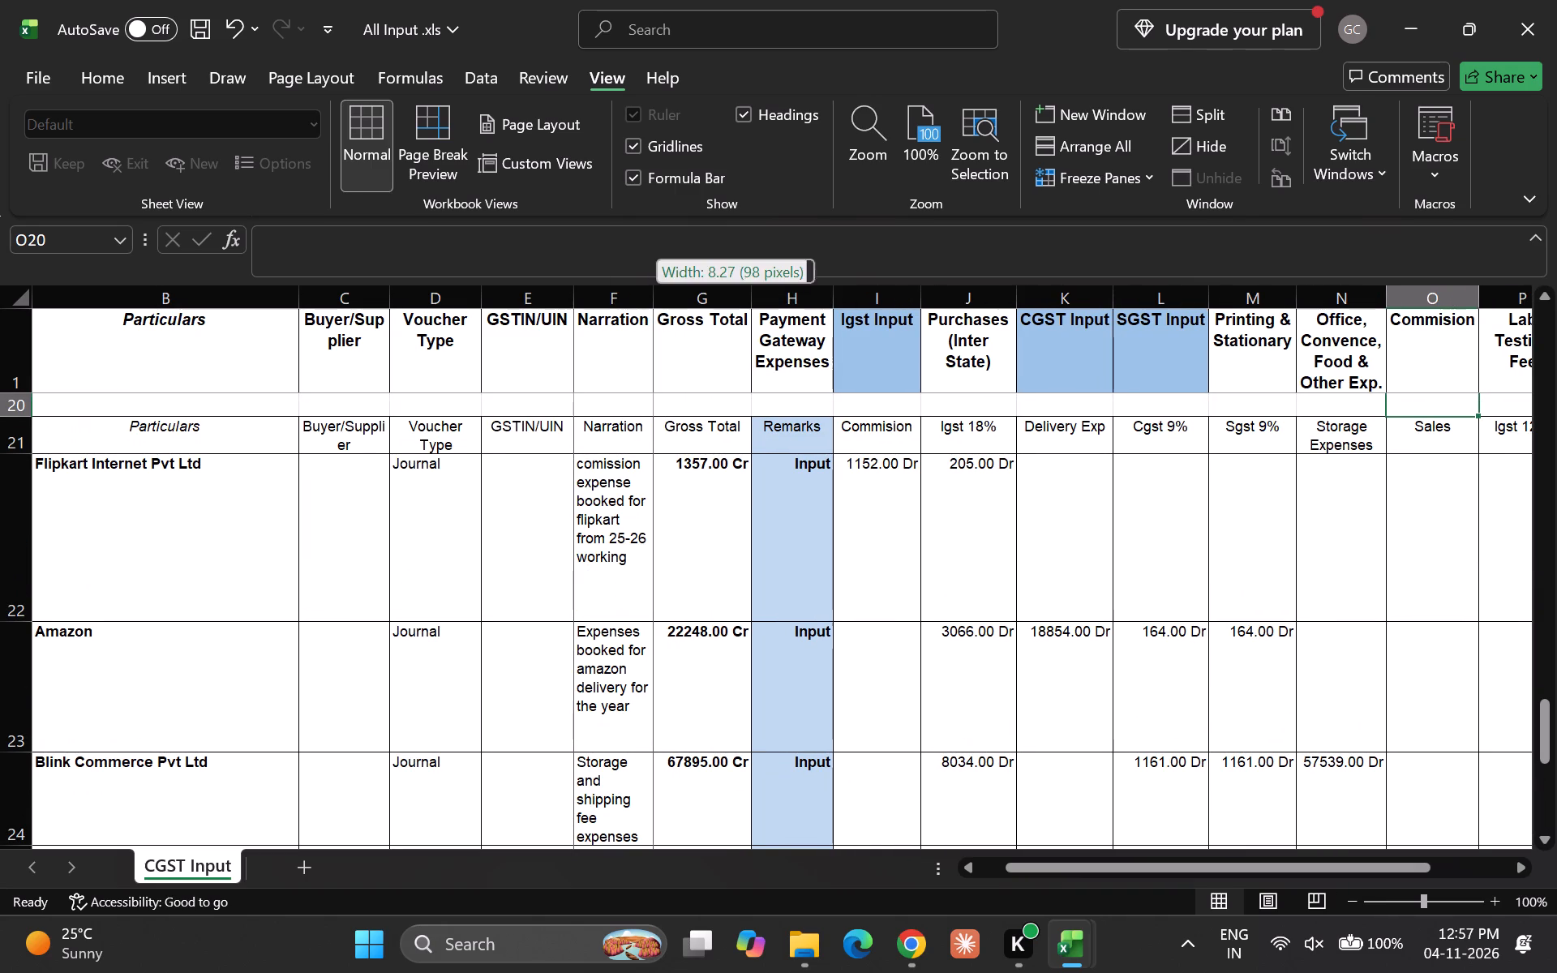
pyautogui.moveTo(671, 296); pyautogui.dragTo(756, 303)
pyautogui.moveTo(755, 302); pyautogui.dragTo(833, 302)
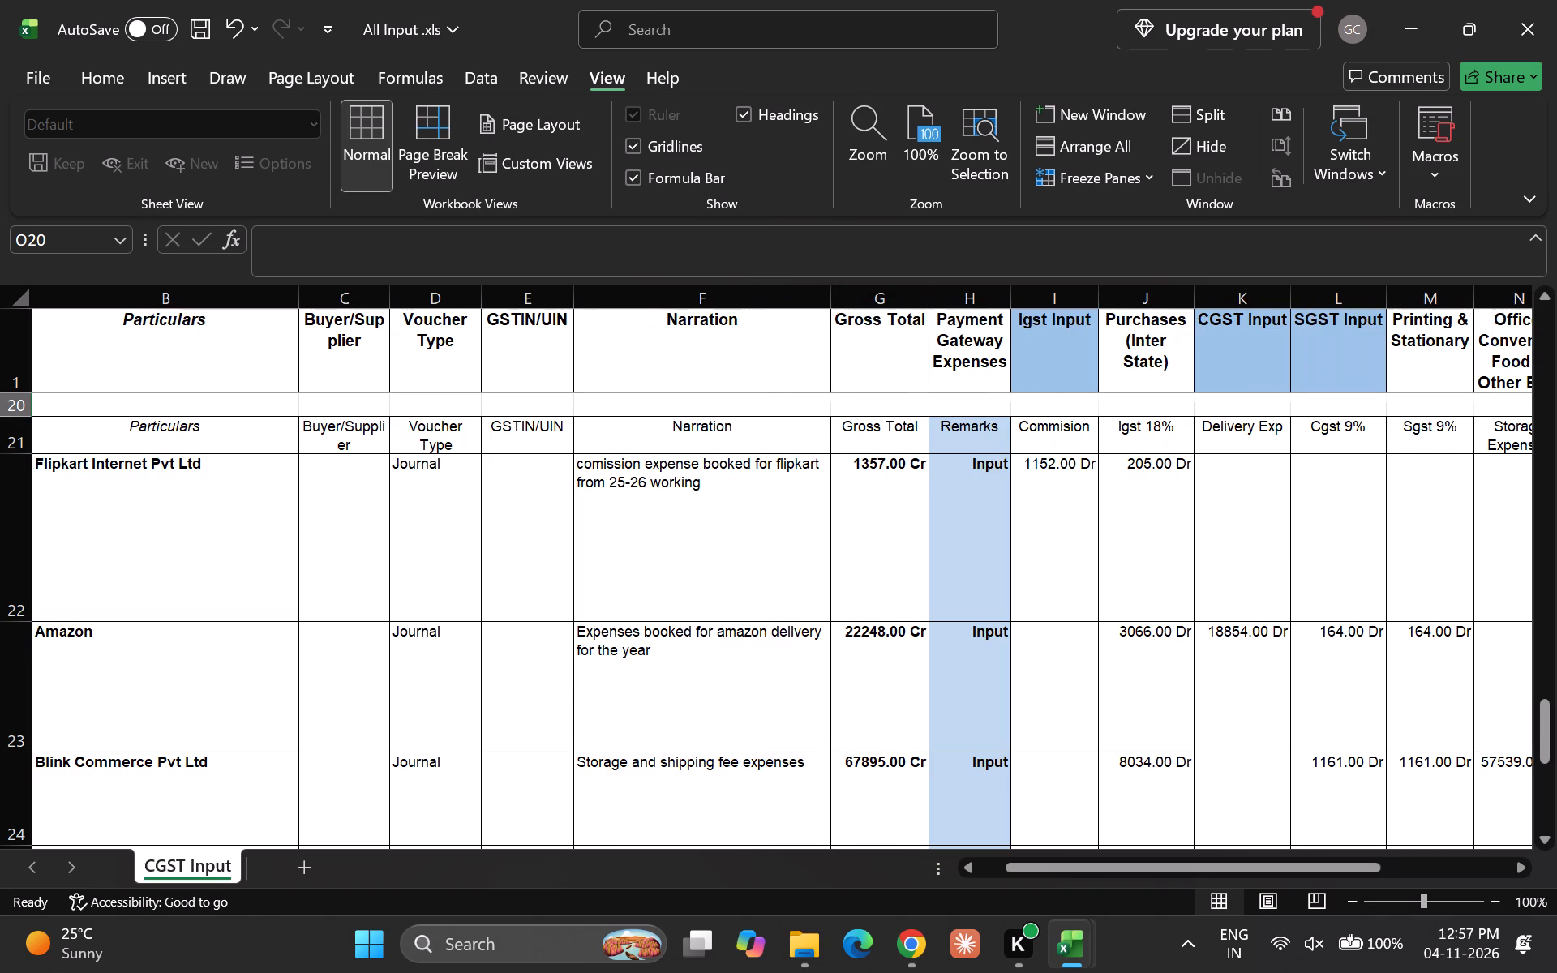
# AutoFit the row heights of the whole CGST Input sheet.
pyautogui.click(31, 299)
pyautogui.write('hoa')
# Delete the two blank rows 19 and 20 directly above the pasted block's heading row.
pyautogui.press('Down')
pyautogui.press('Up')
pyautogui.press('Up')
pyautogui.press('Right')
pyautogui.press('Down')
pyautogui.press('Down')
pyautogui.press('Down')
pyautogui.press('Down')
pyautogui.press('Down')
pyautogui.press('Down')
pyautogui.press('Down')
pyautogui.press('Down')
pyautogui.press('Down')
pyautogui.press('Down')
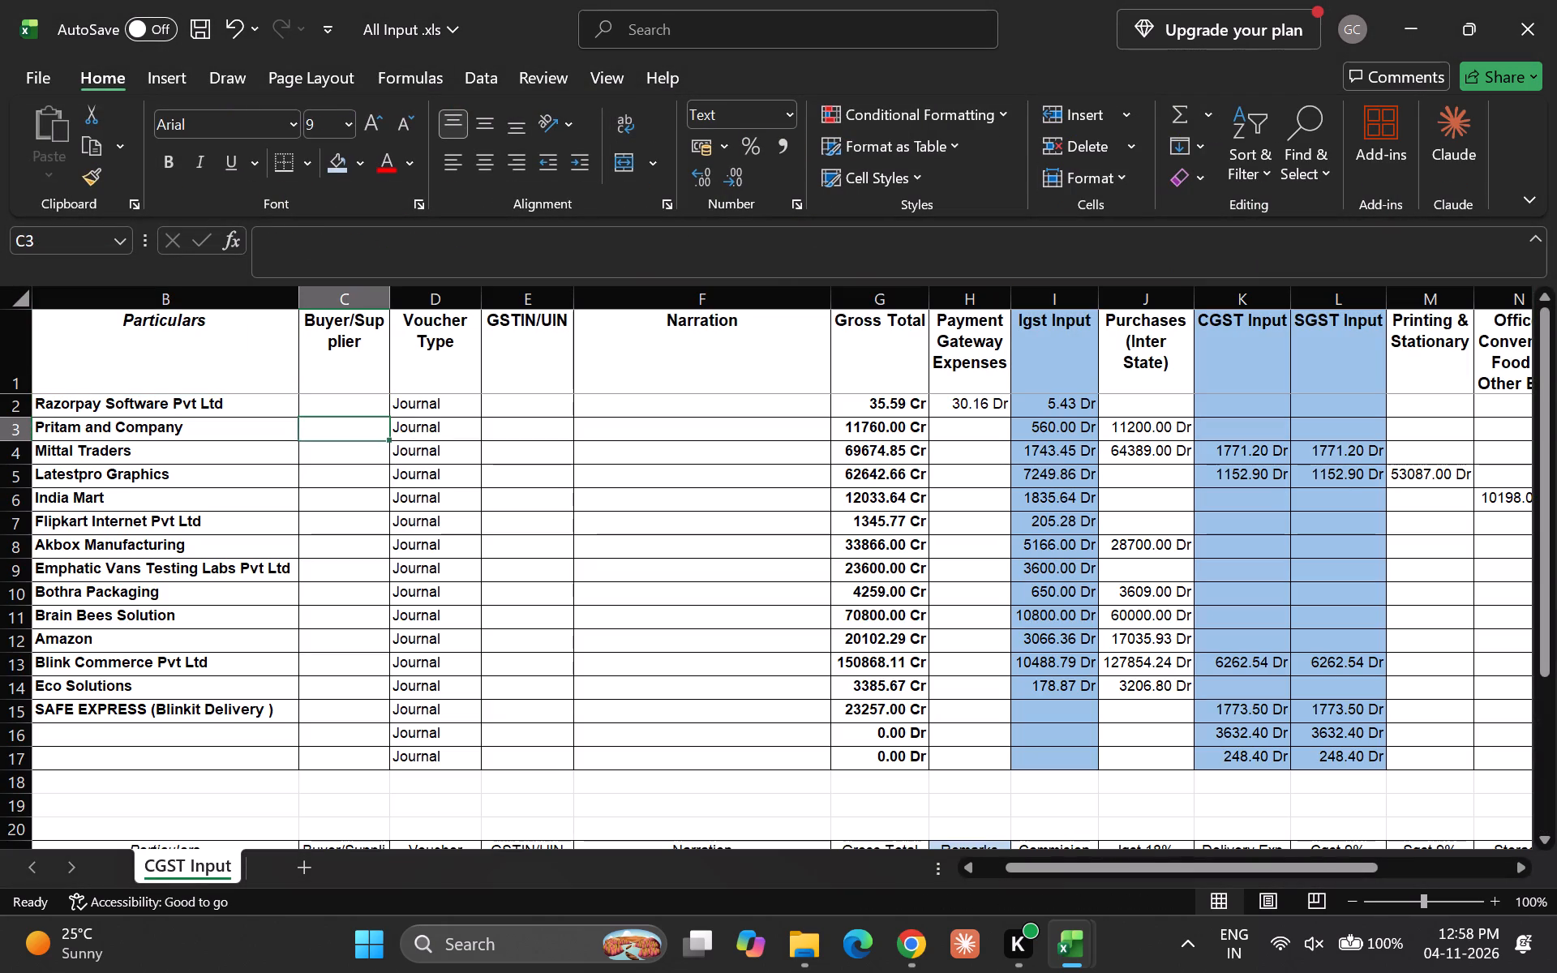
pyautogui.press('Down')
pyautogui.press('Down')
pyautogui.press('Down')
pyautogui.press('Down')
pyautogui.press('Down')
pyautogui.press('Down')
pyautogui.press('Down')
pyautogui.press('Down')
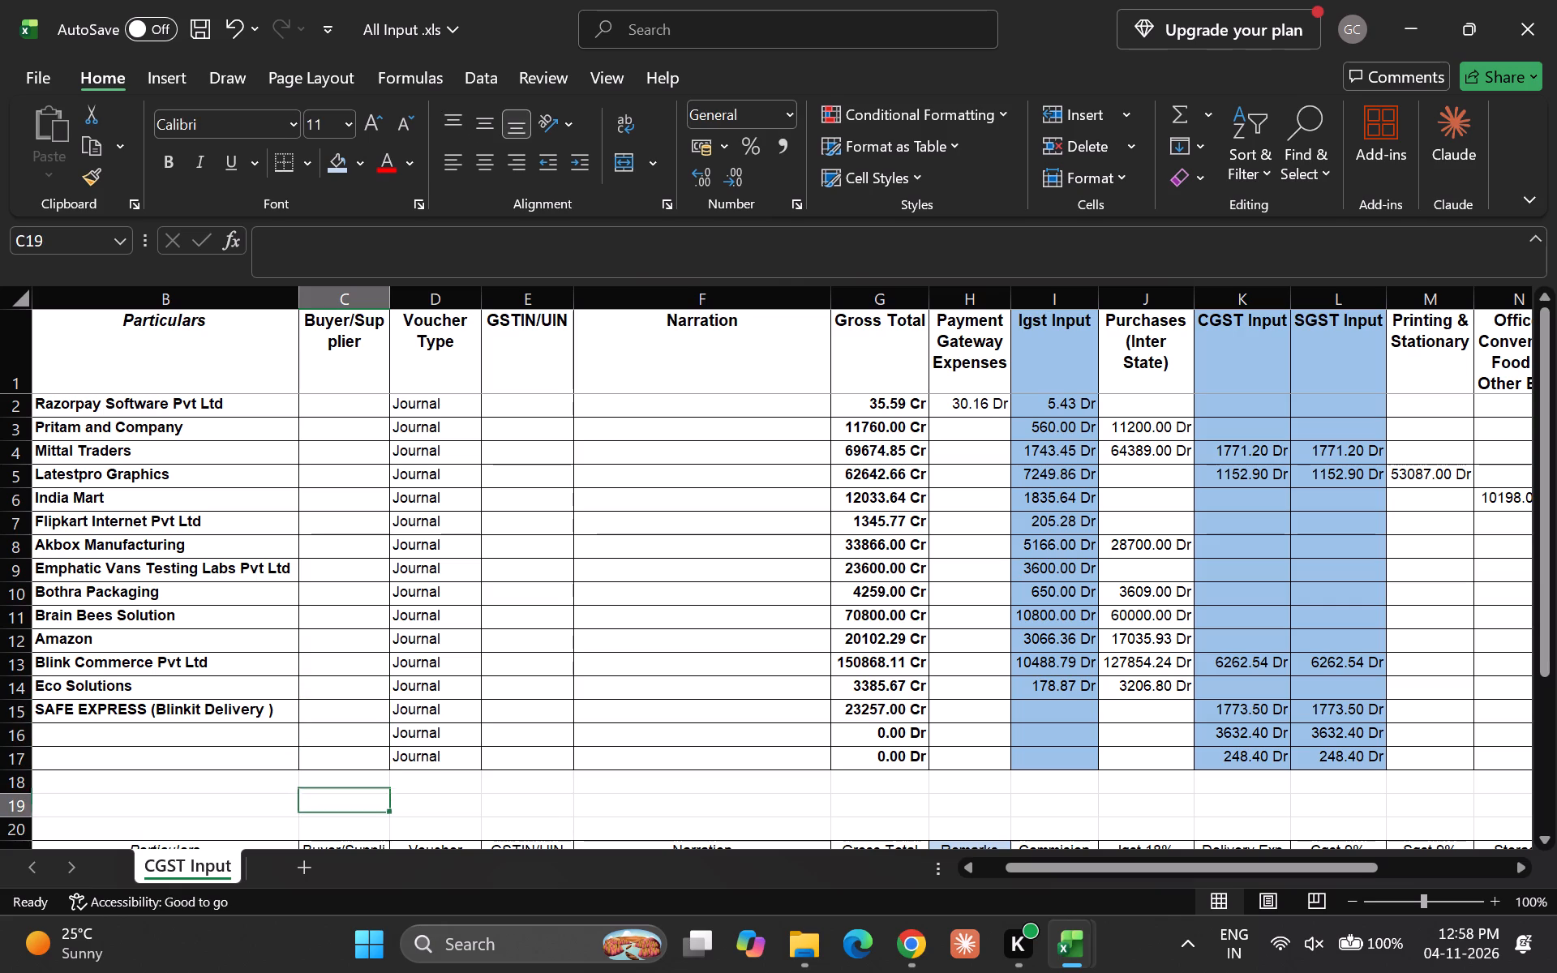
pyautogui.hotkey('shift', 'space')
pyautogui.hotkey('shift', 'Down')
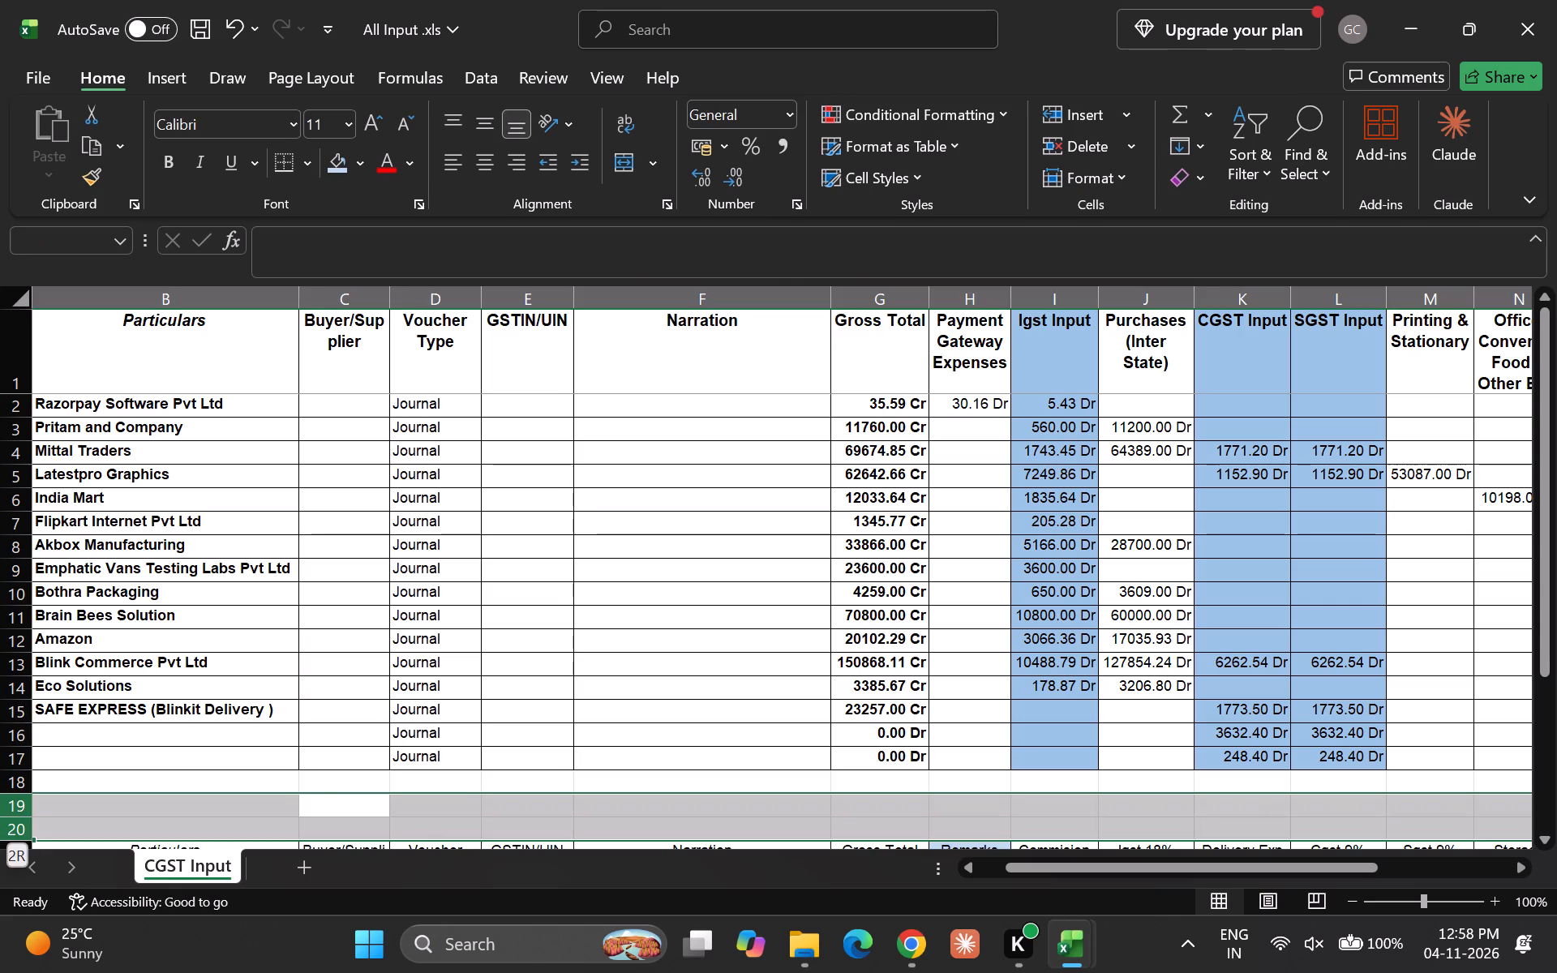
pyautogui.hotkey('ctrl', '-')
# Review the Gross Total and Remarks cells of the pasted Flipkart, Amazon and Blink Commerce entries.
pyautogui.press('Down')
pyautogui.press('Up')
pyautogui.press('Up')
pyautogui.press('Right')
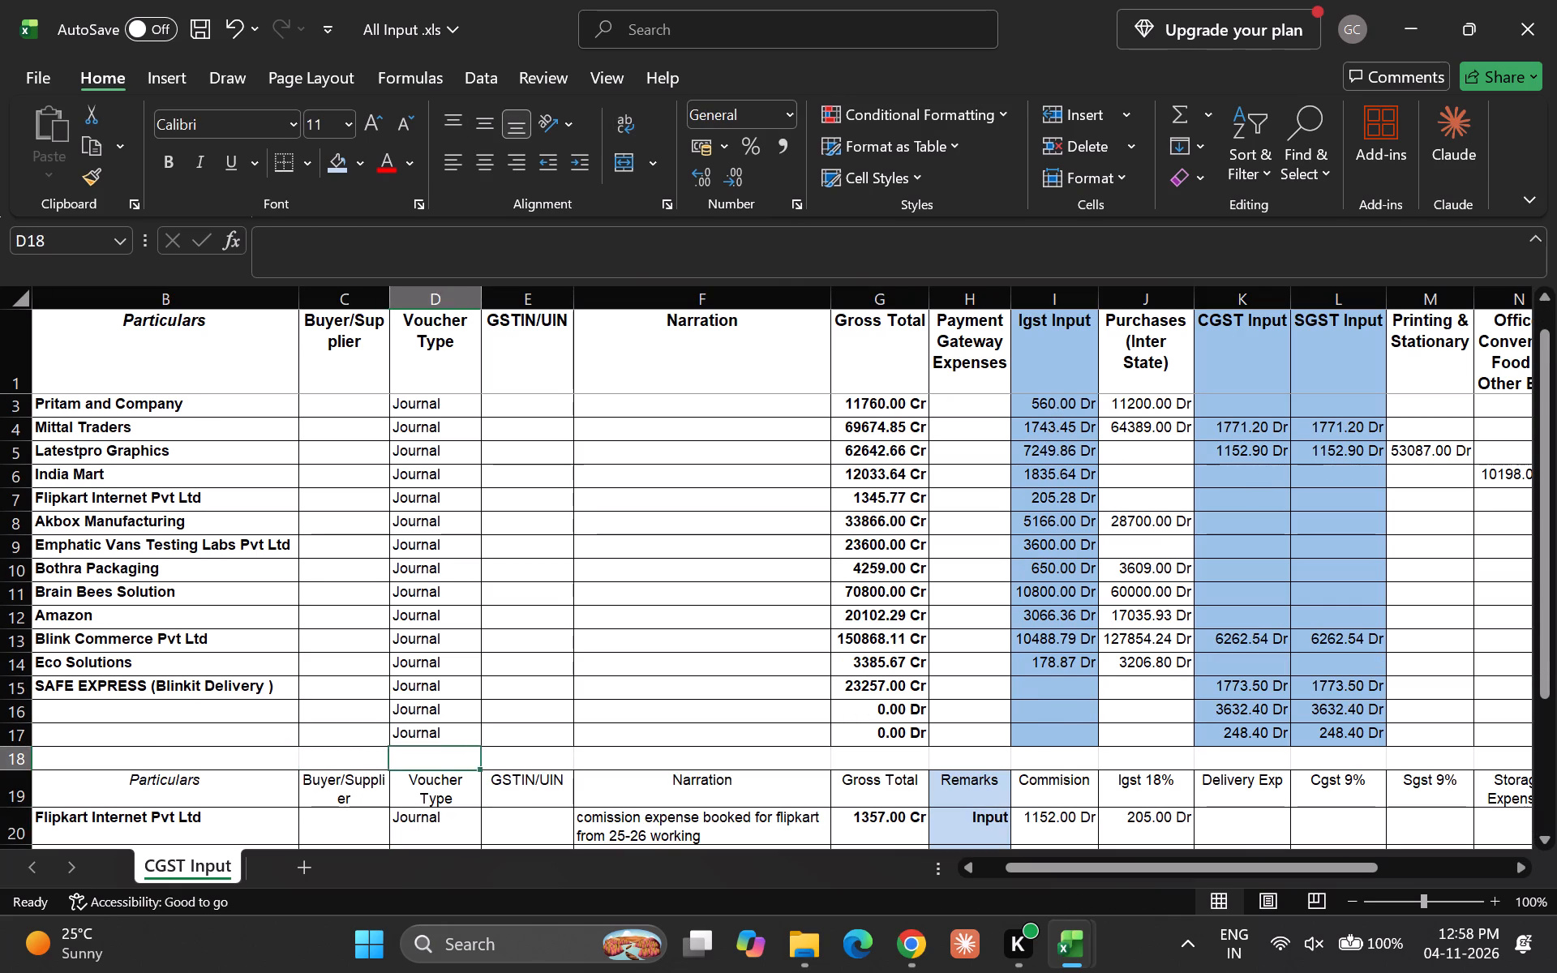
pyautogui.press('Right')
pyautogui.press('Right')
pyautogui.press('Right')
pyautogui.press('Right')
pyautogui.press('Down')
pyautogui.press('Left')
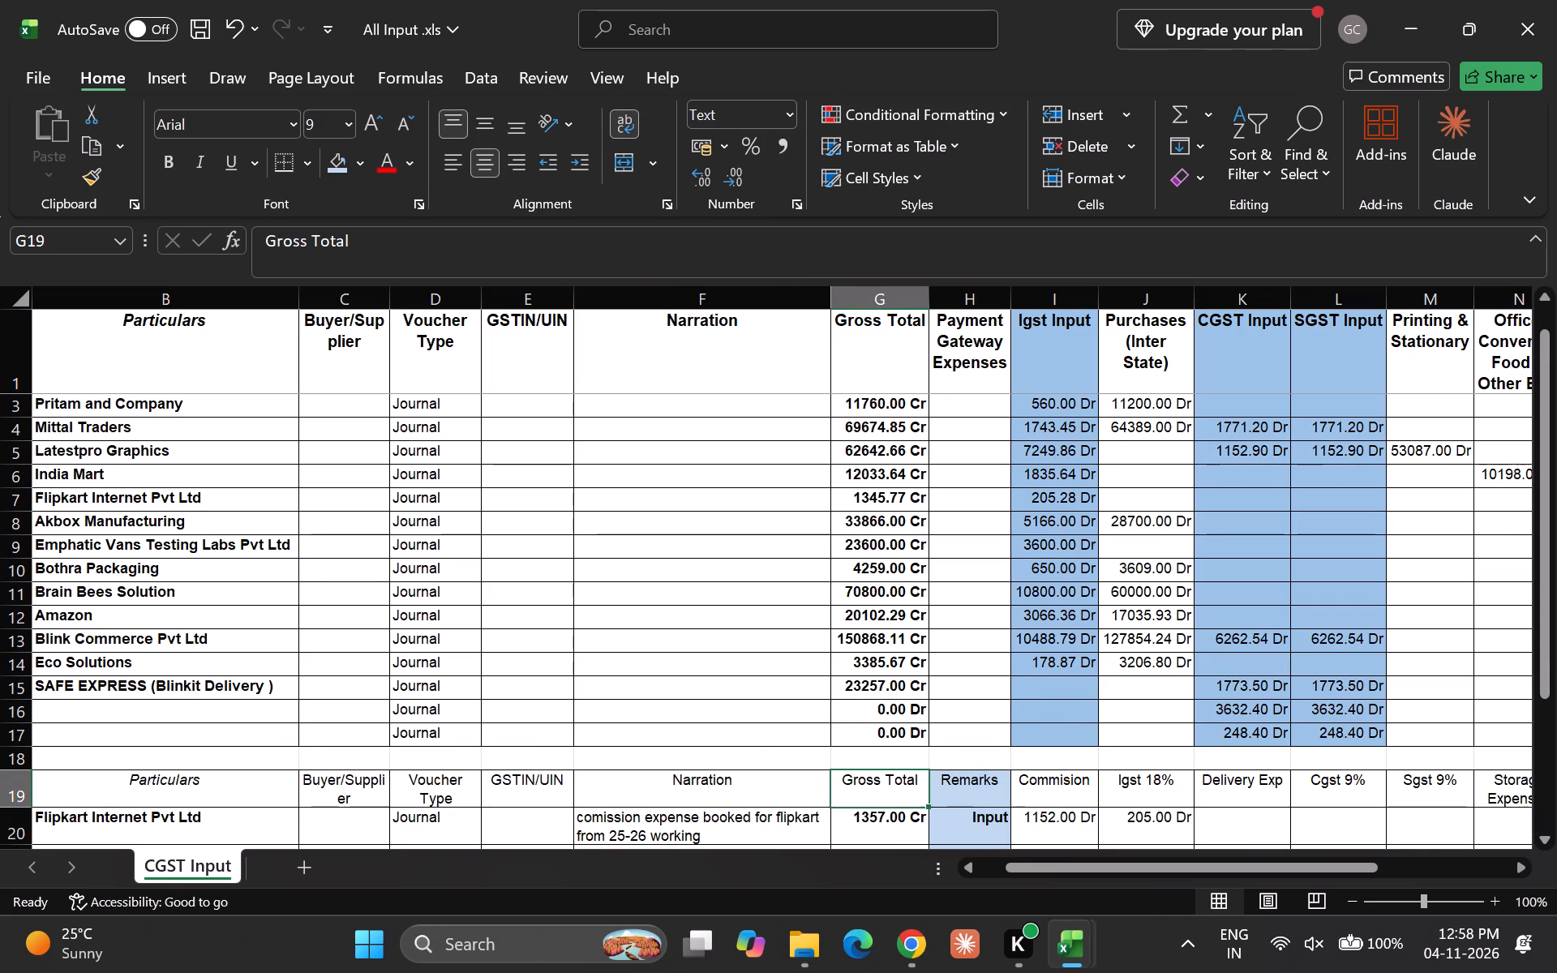
pyautogui.press('Down')
pyautogui.press('Down')
pyautogui.press('Down')
pyautogui.press('Down')
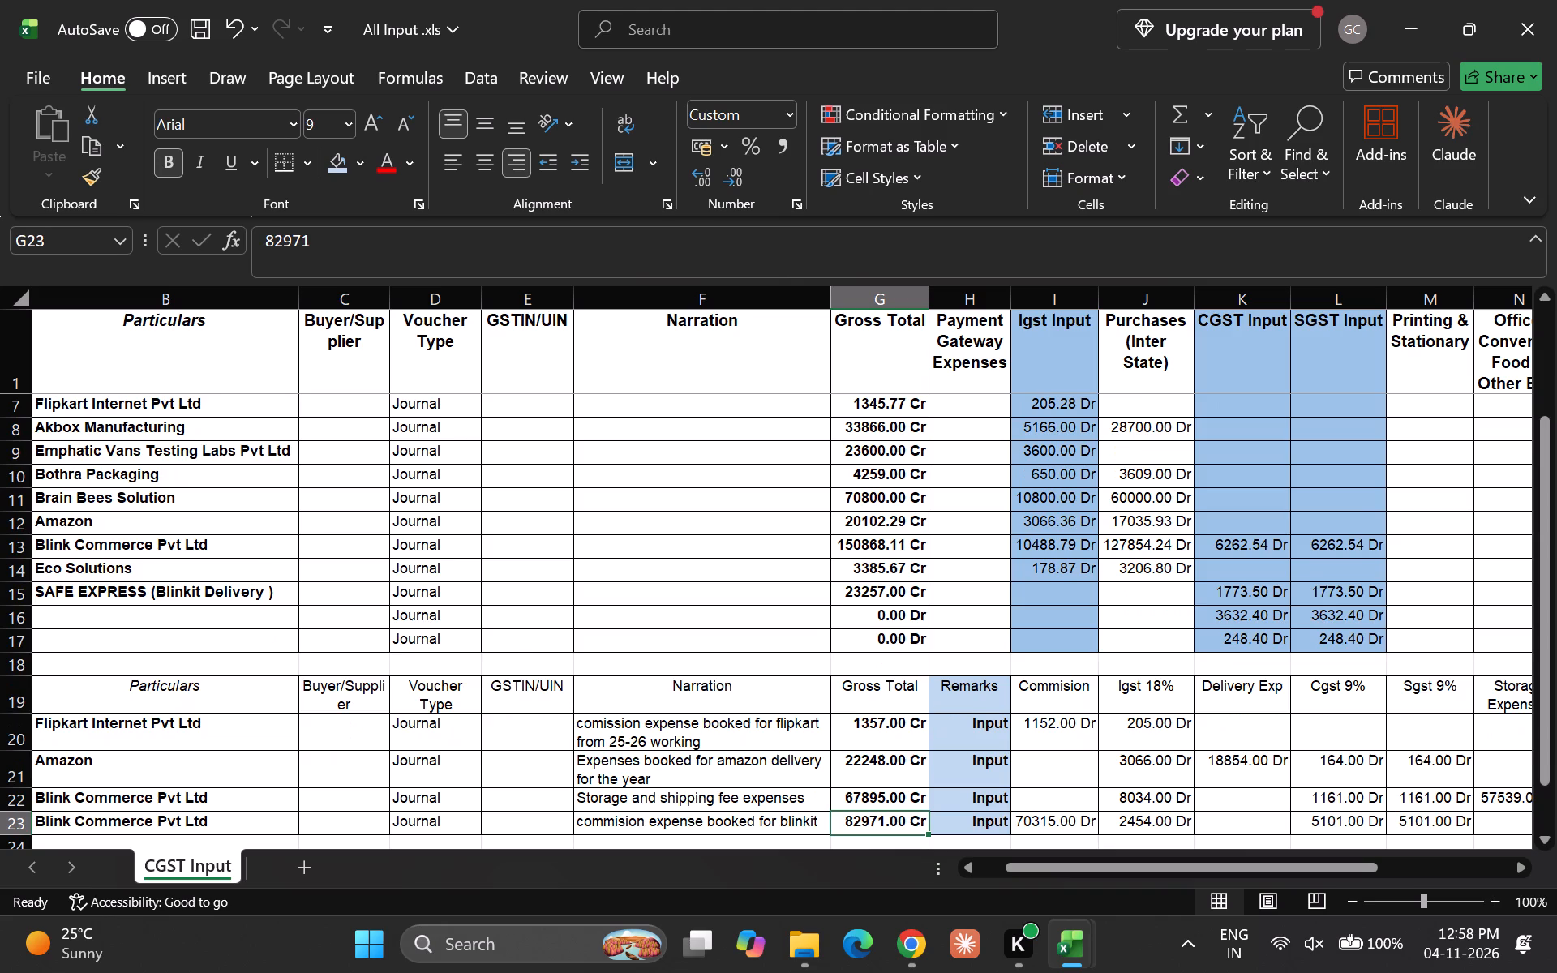
pyautogui.press('Down')
pyautogui.press('Down')
pyautogui.press('Down')
pyautogui.press('Down')
pyautogui.press('Up')
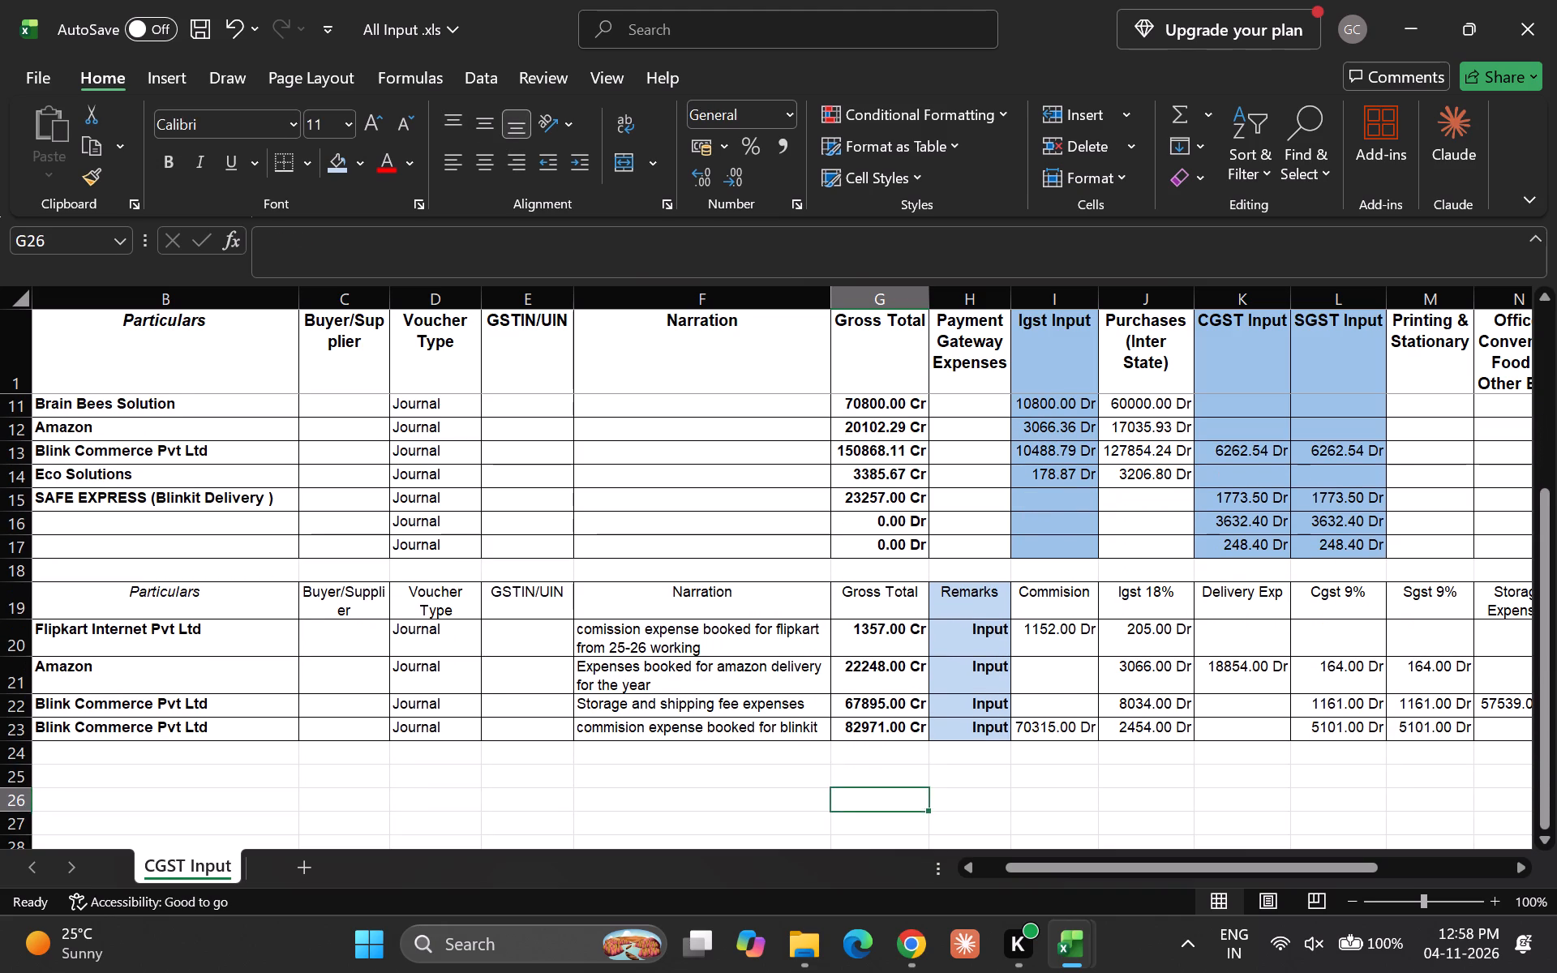
pyautogui.press('Up')
pyautogui.press('Up')
pyautogui.press('Right')
pyautogui.press('Up')
pyautogui.hotkey('shift', 'Up')
pyautogui.hotkey('shift', 'Up')
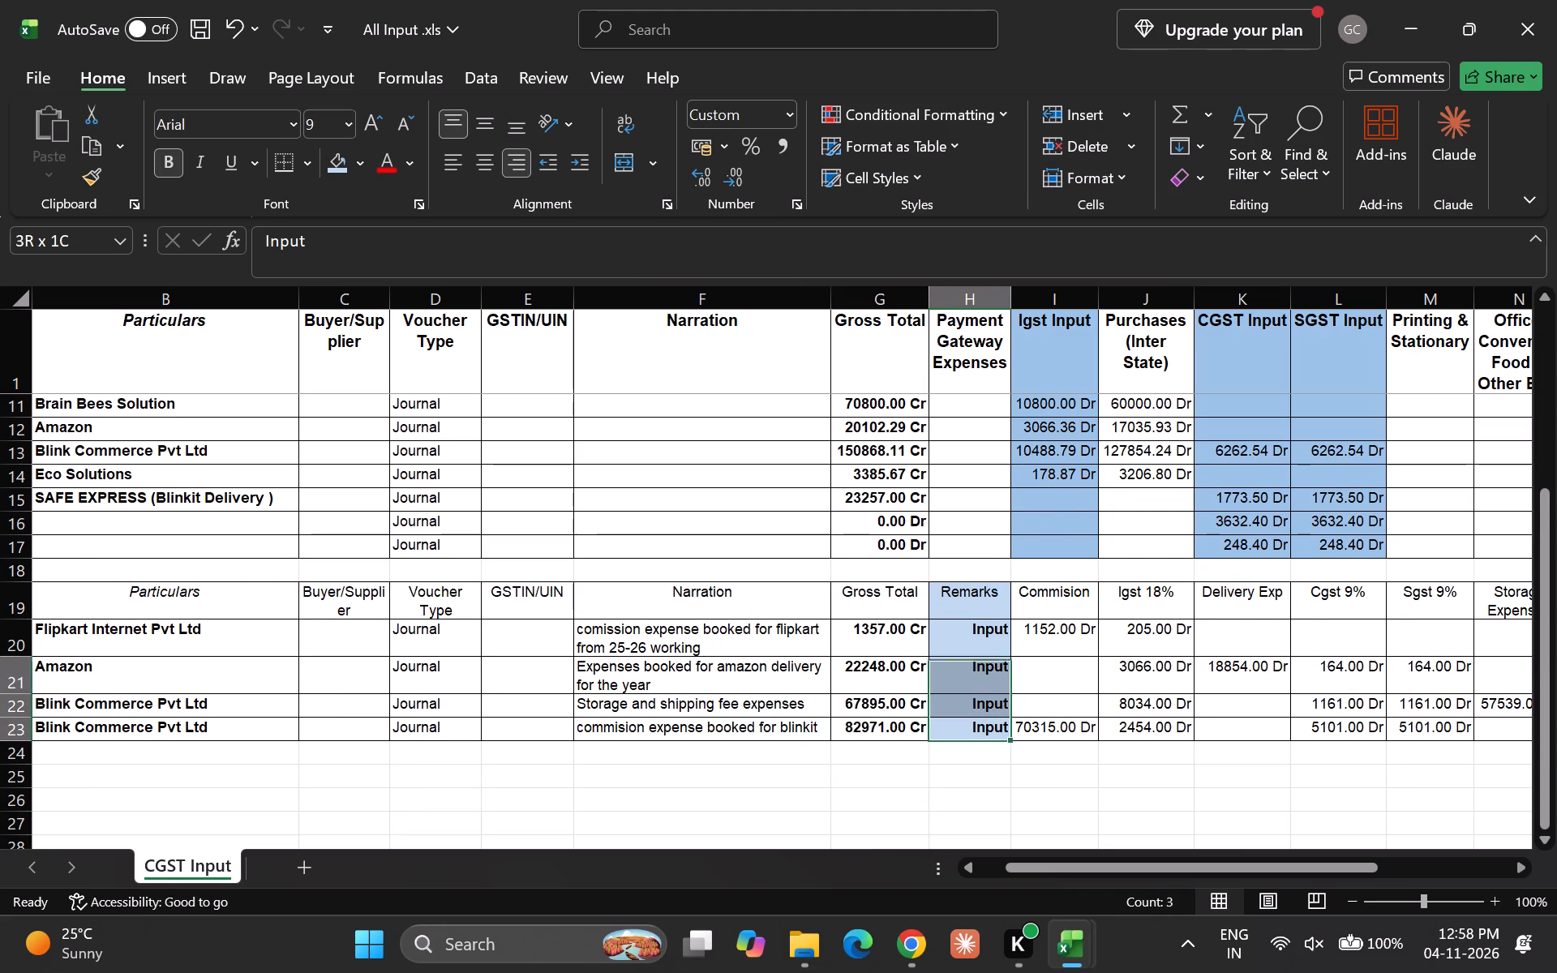
pyautogui.hotkey('shift', 'Up')
# Switch to the IGST workbook and check the Remarks cells of its filtered Input entries.
pyautogui.hotkey('alt', 'Tab')
pyautogui.press('Down')
pyautogui.press('Up')
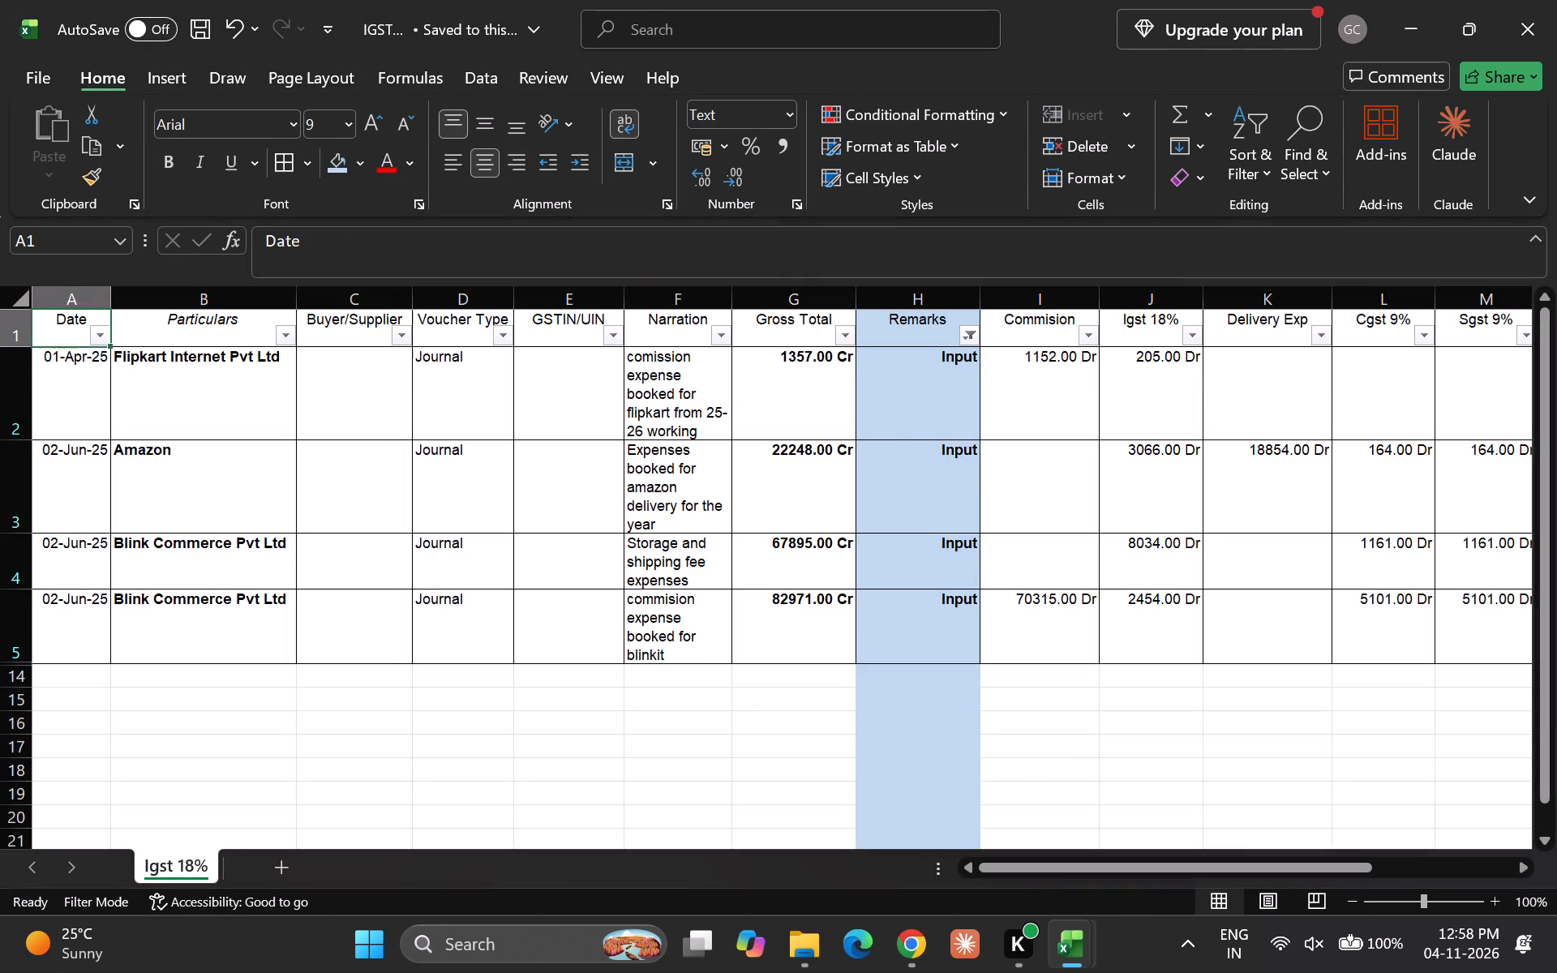
pyautogui.press('Right')
pyautogui.press('Down')
pyautogui.press('Down')
pyautogui.press('Right')
pyautogui.press('Right')
pyautogui.press('Right')
pyautogui.press('Right')
pyautogui.press('Right')
pyautogui.press('Right')
pyautogui.press('Up')
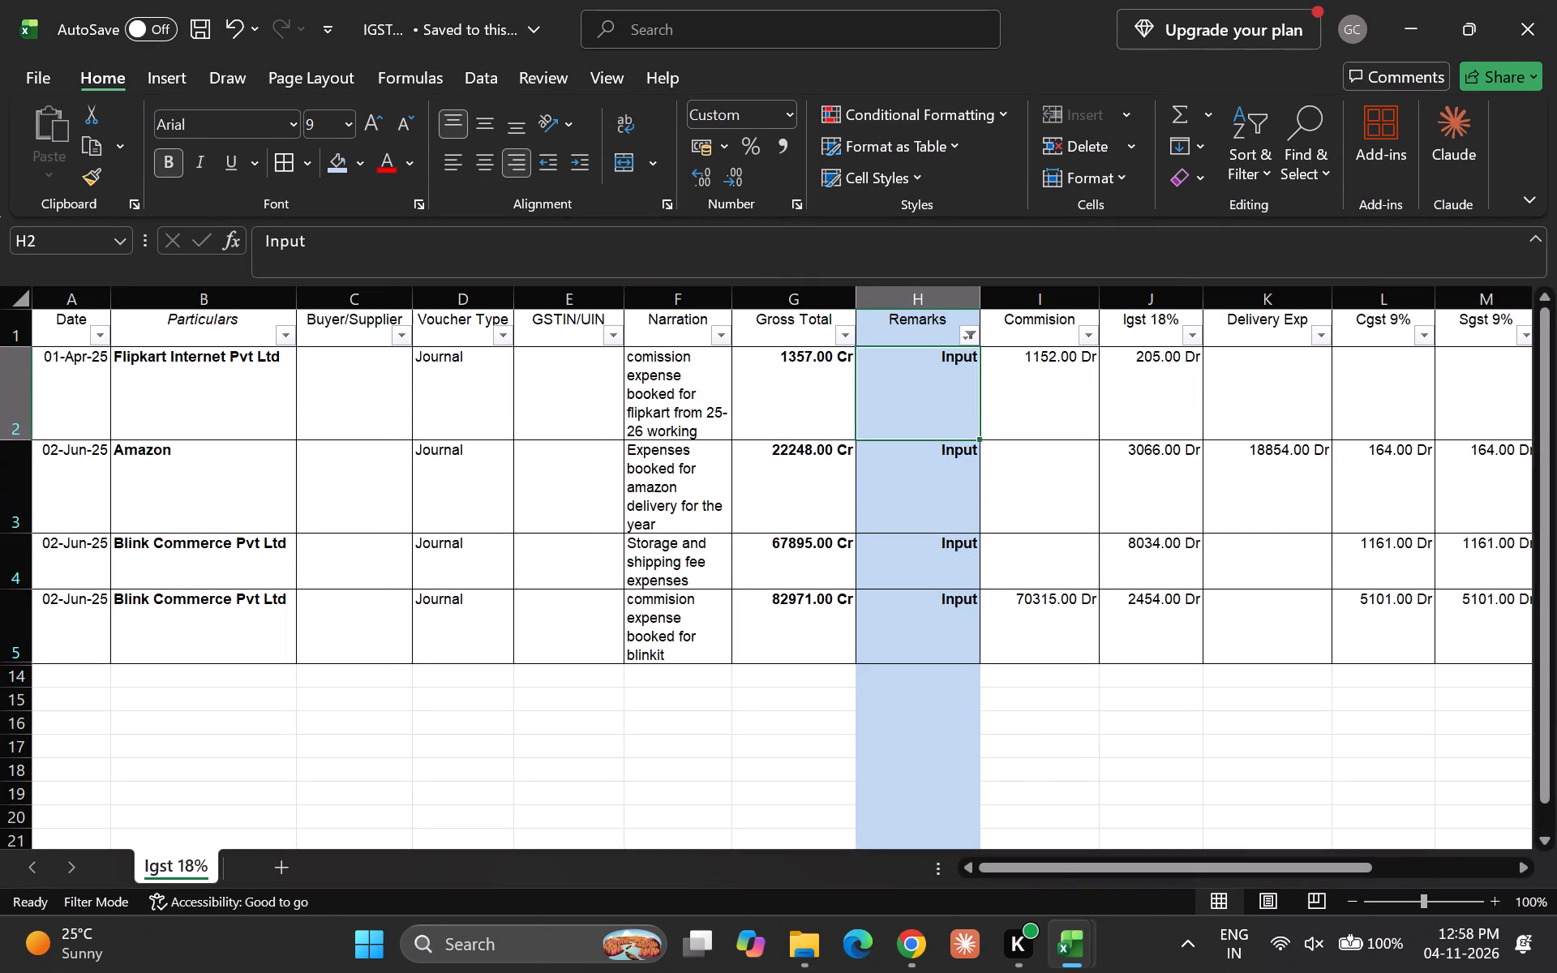
pyautogui.press('Down')
pyautogui.press('Down')
pyautogui.press('Down')
# Return to the All Input workbook and check the pasted entries' Remarks, Gross Total and Commision cells.
pyautogui.hotkey('alt', 'Tab')
pyautogui.press('Down')
pyautogui.press('Up')
pyautogui.press('Up')
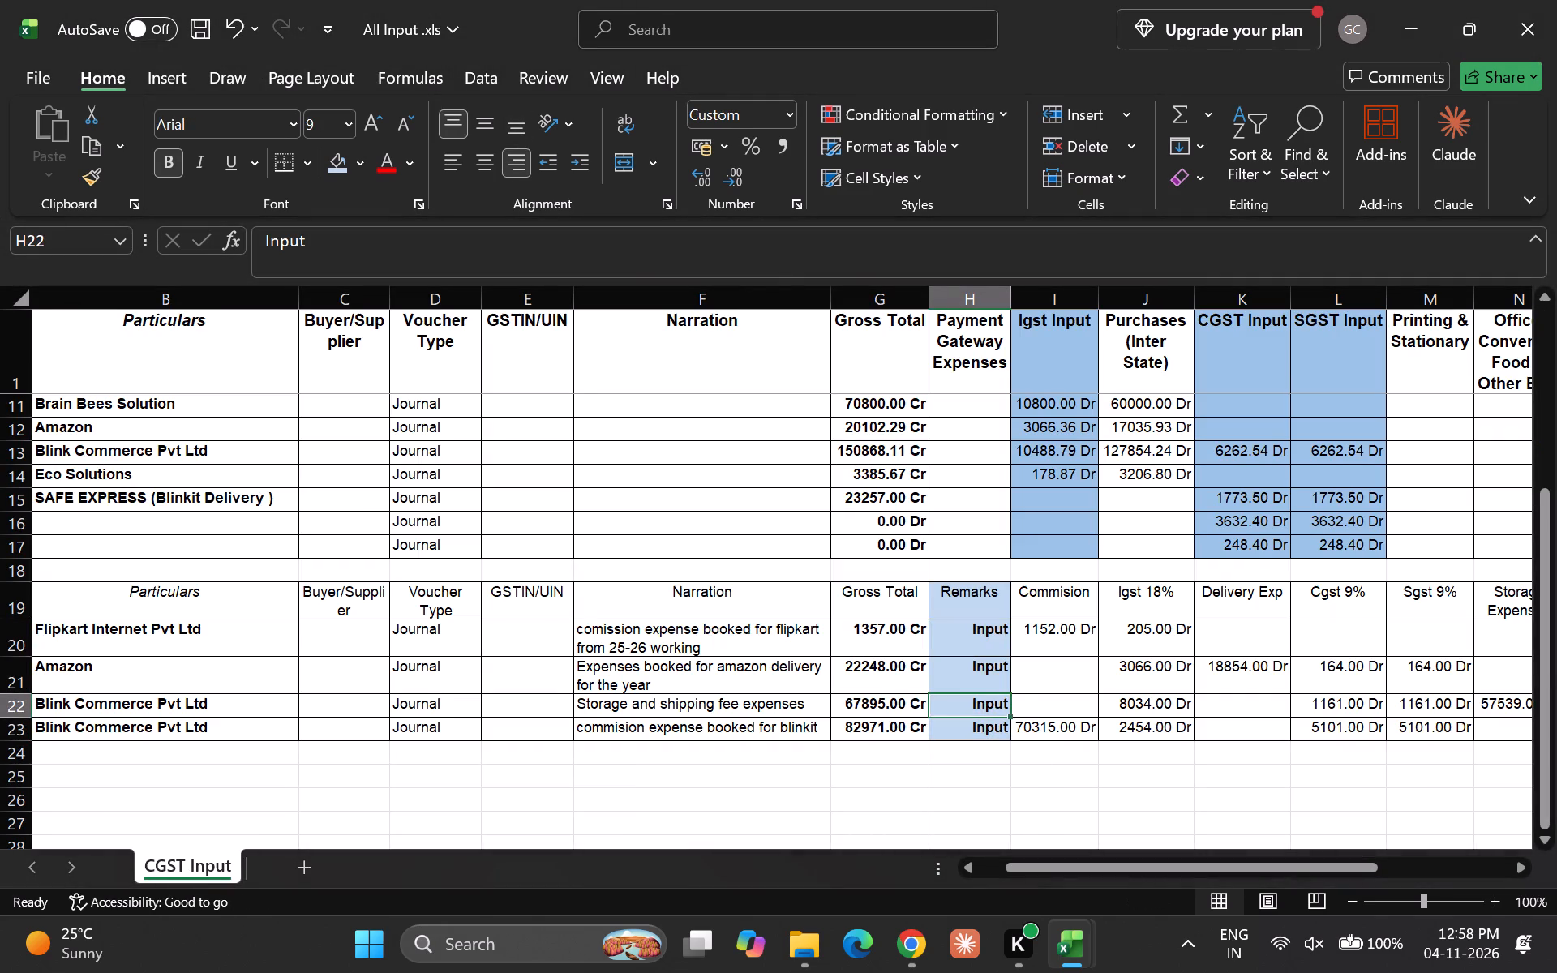
pyautogui.press('Up')
pyautogui.press('Up')
pyautogui.press('Up')
pyautogui.press('Right')
pyautogui.press('Down')
pyautogui.press('Left')
pyautogui.press('Left')
pyautogui.press('Down')
pyautogui.press('Up')
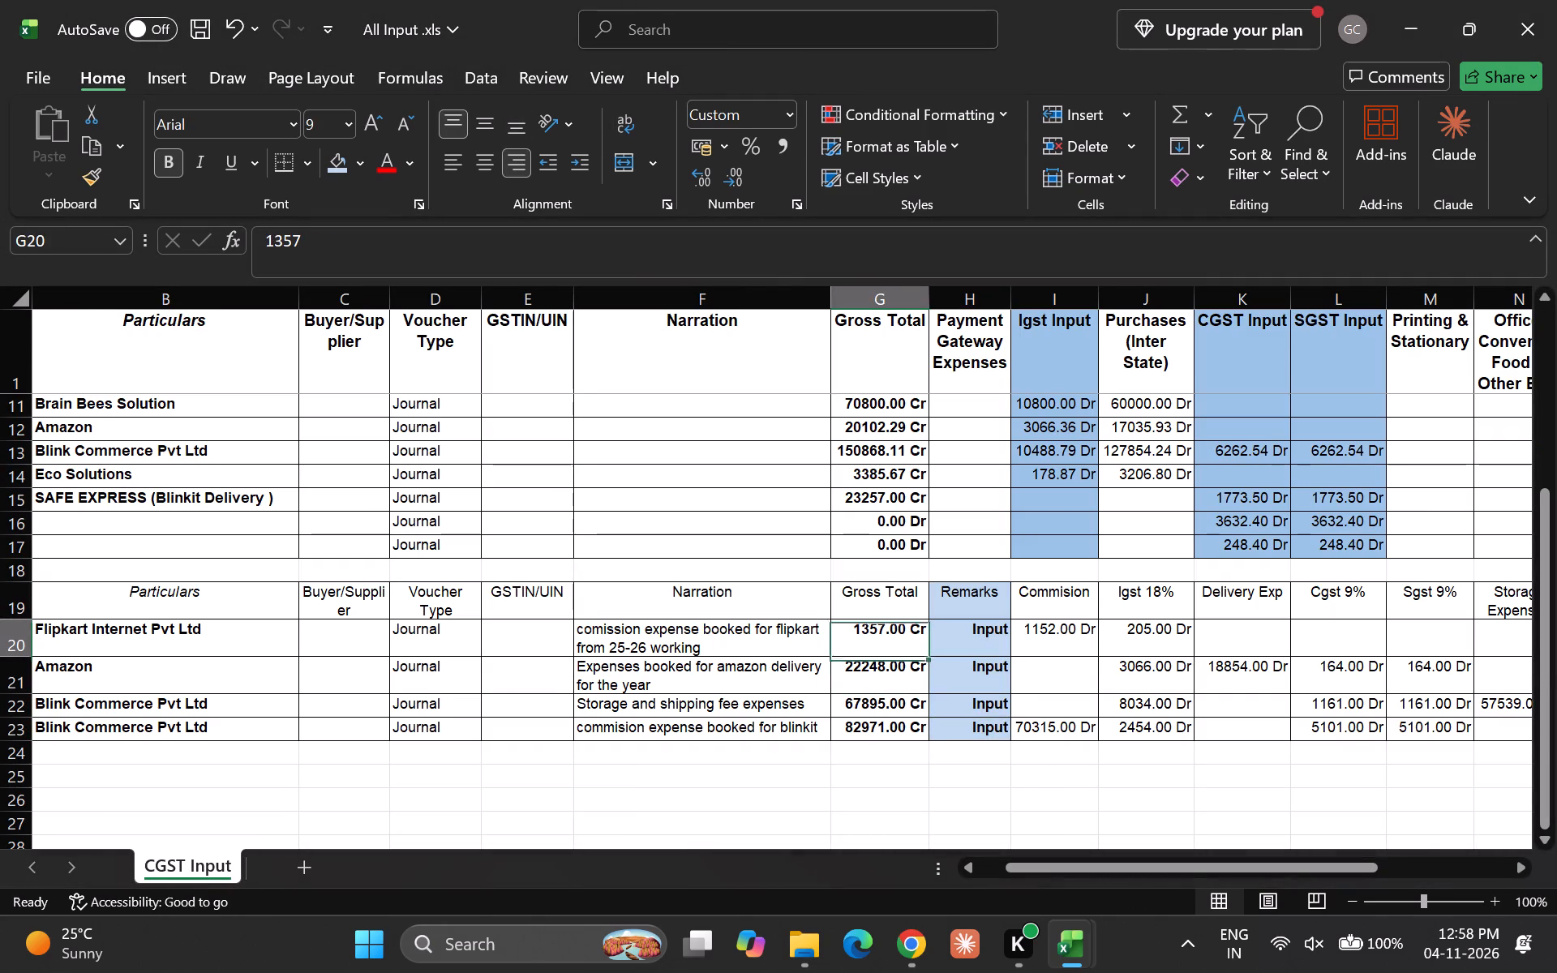
pyautogui.press('Right')
pyautogui.press('Right')
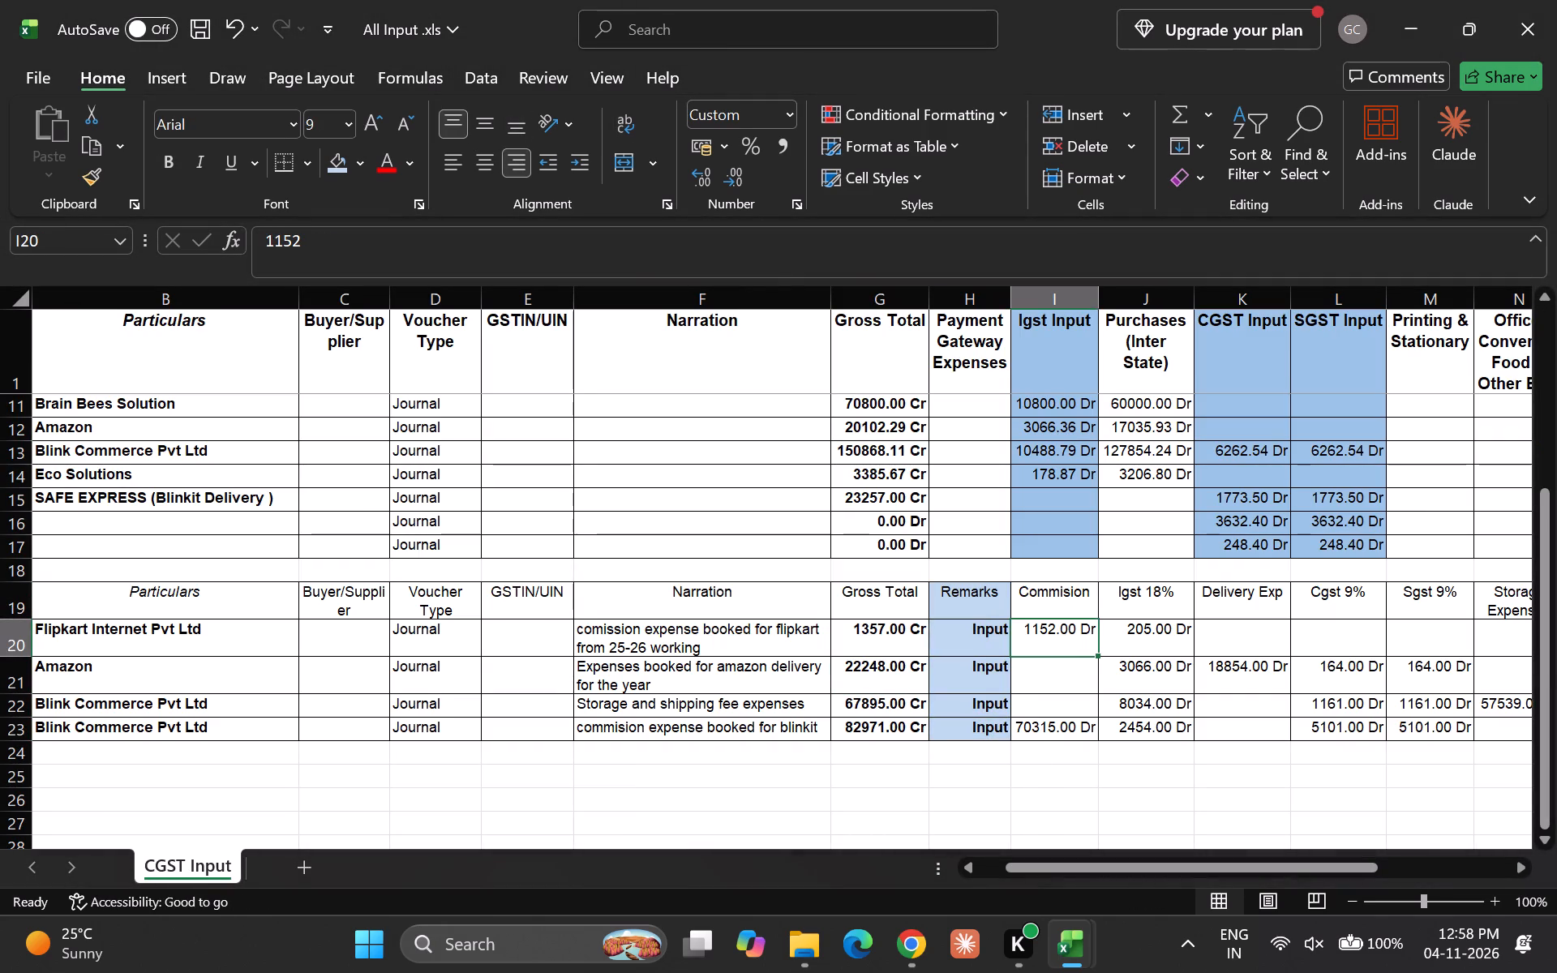
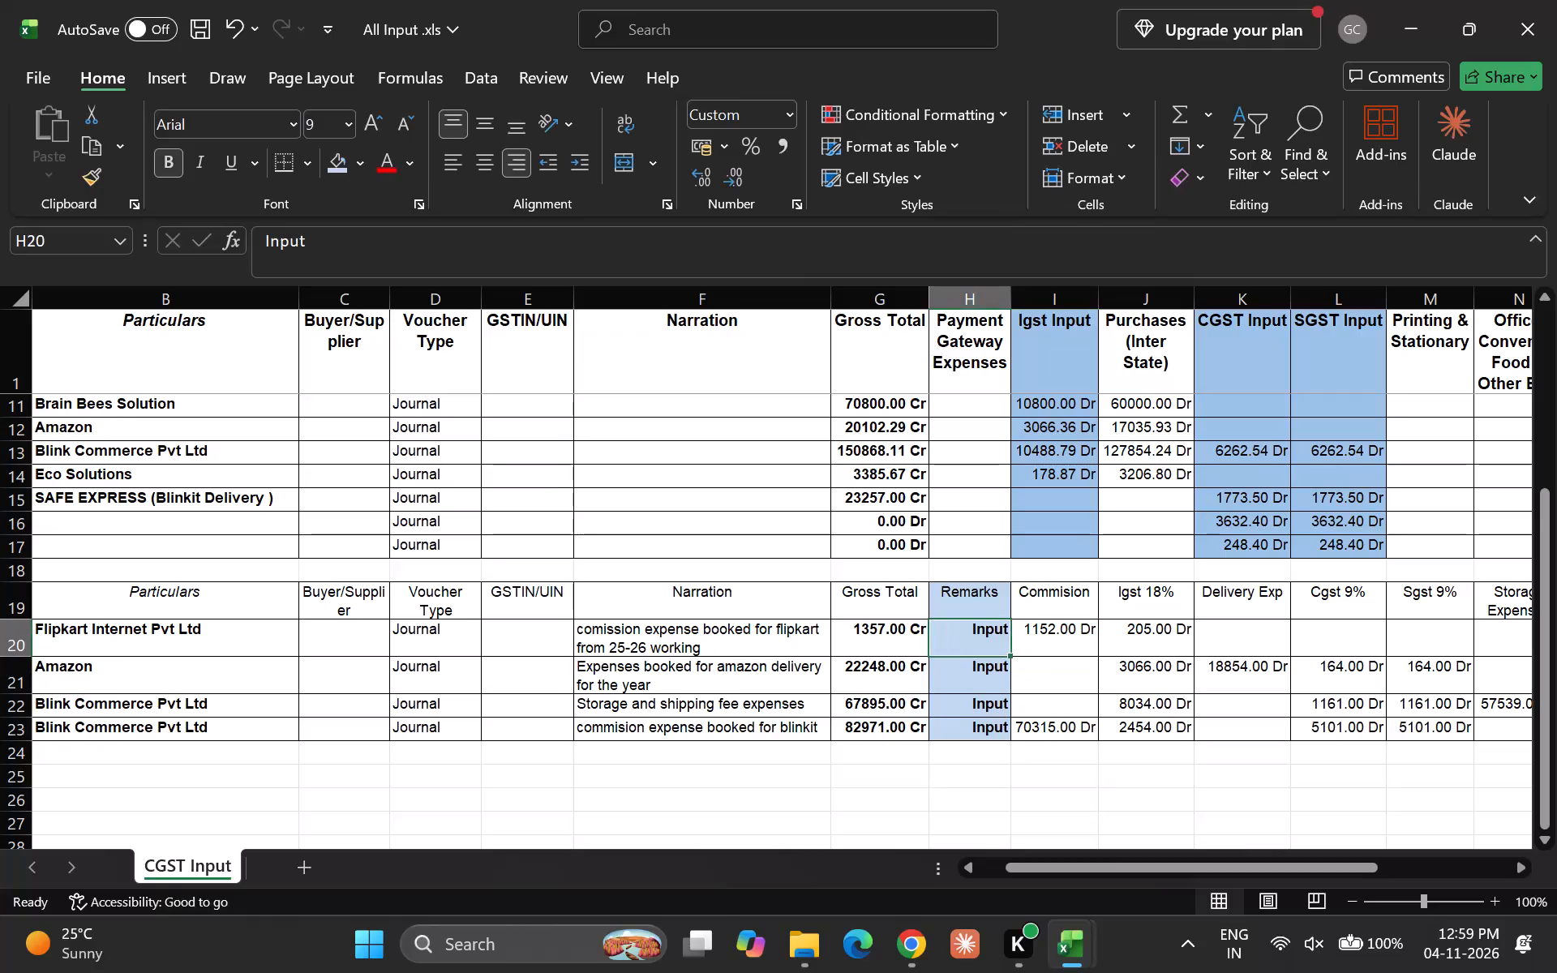
# Fill the blank row 24 directly below the pasted Input entries with light blue as a separator.
pyautogui.press('Up')
pyautogui.press('Down')
pyautogui.press('Right')
pyautogui.hotkey('shift', 'Down')
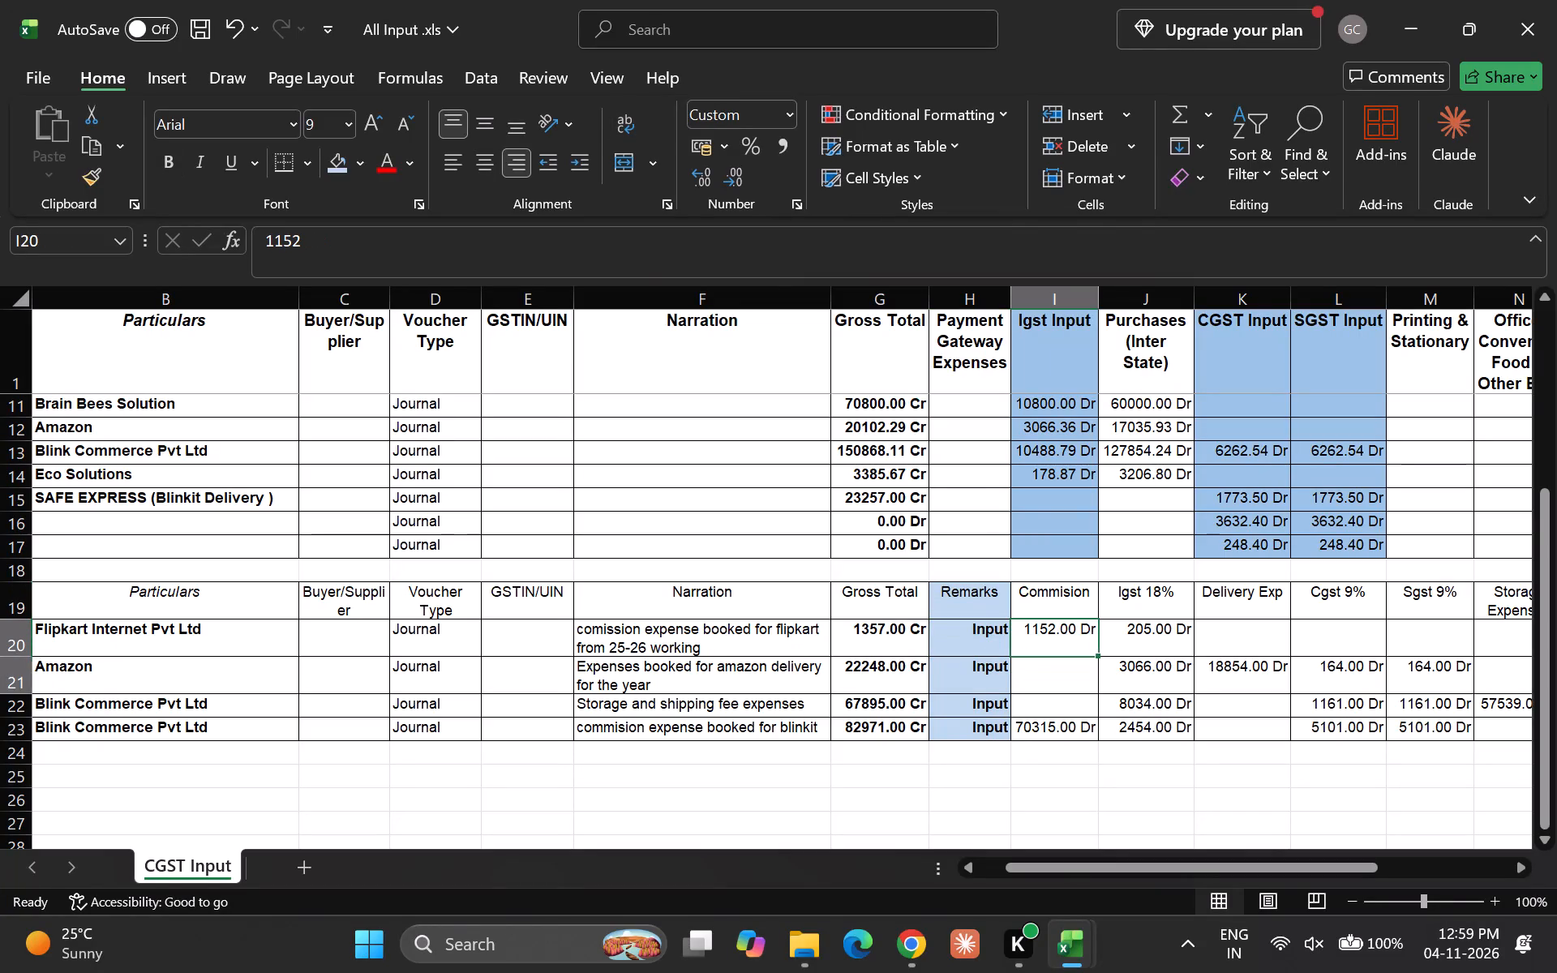
pyautogui.hotkey('shift', 'Down')
pyautogui.press('Down')
pyautogui.press('Down')
pyautogui.press('Down')
pyautogui.press('Down')
pyautogui.hotkey('shift', 'space')
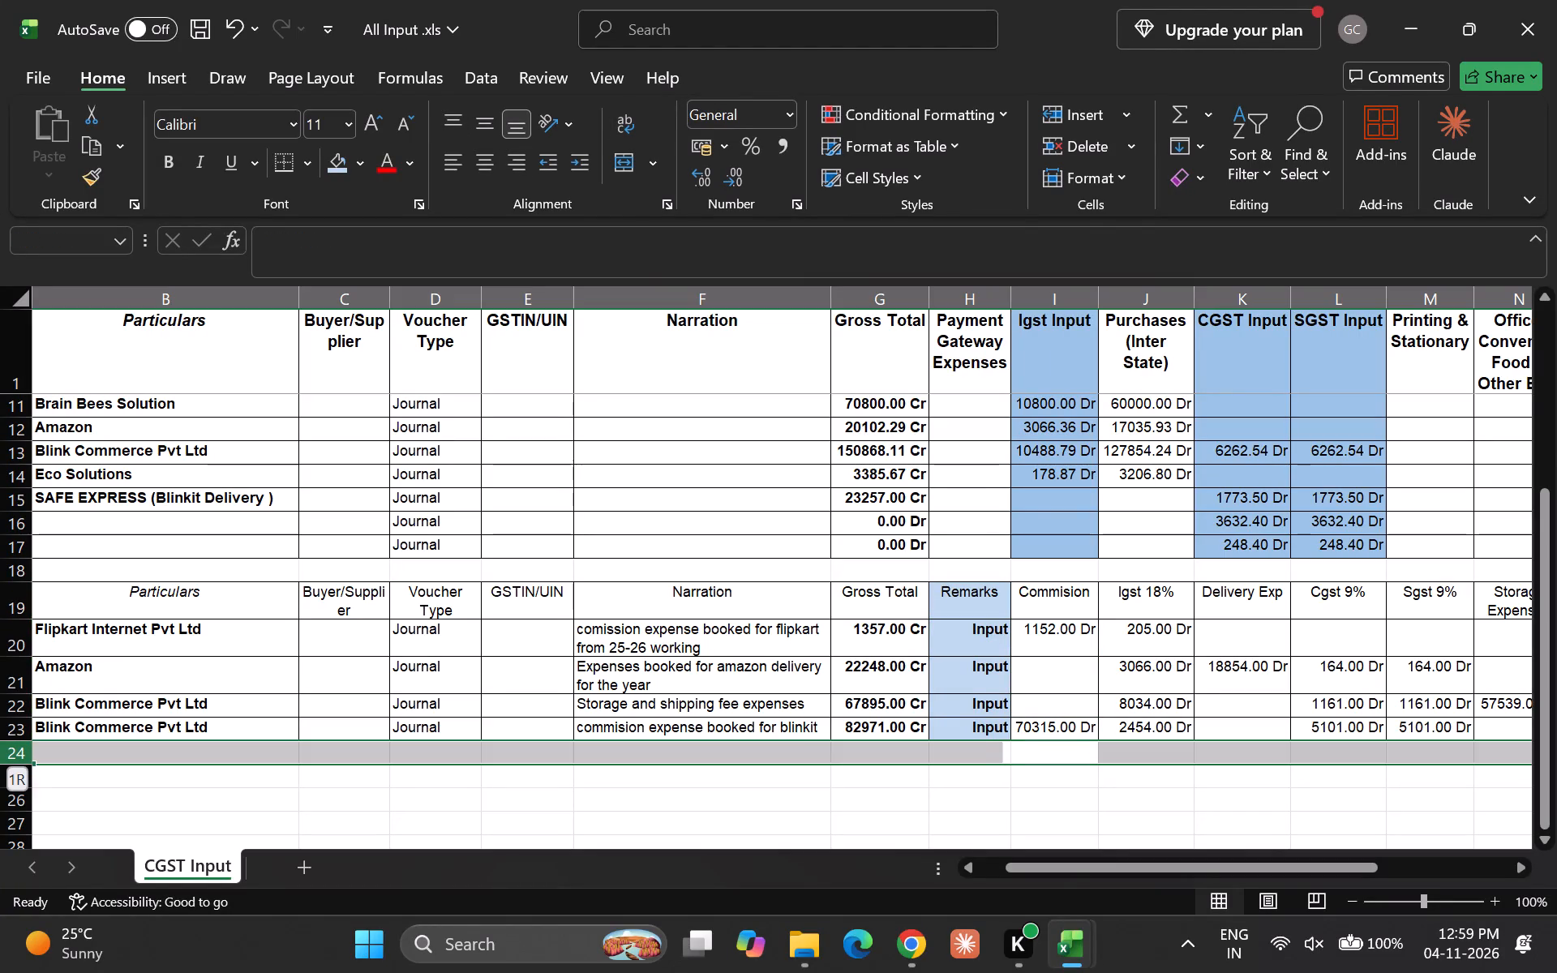
pyautogui.click(325, 163)
pyautogui.press('Down')
pyautogui.press('Up')
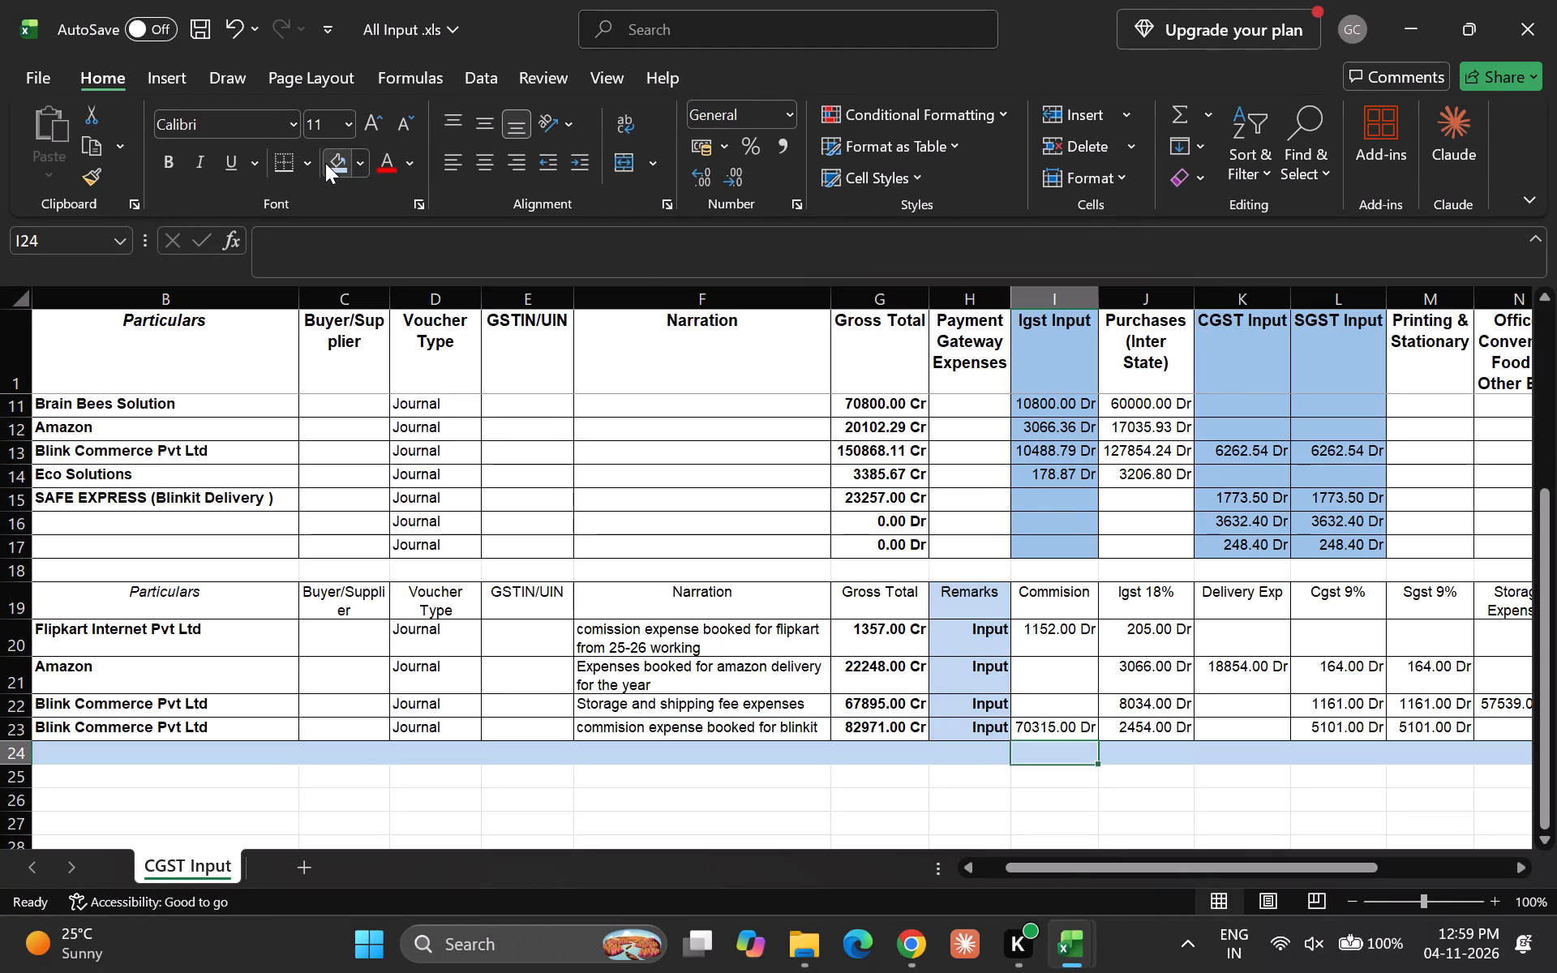
# Move the Date through Gross Total cells of the four pasted entries, A20:G23, to start at A25 below the blue row.
pyautogui.press('Left')
pyautogui.press('Left')
pyautogui.press('Up')
pyautogui.press('Up')
pyautogui.press('Up')
pyautogui.press('Up')
pyautogui.press('Left')
pyautogui.press('Left')
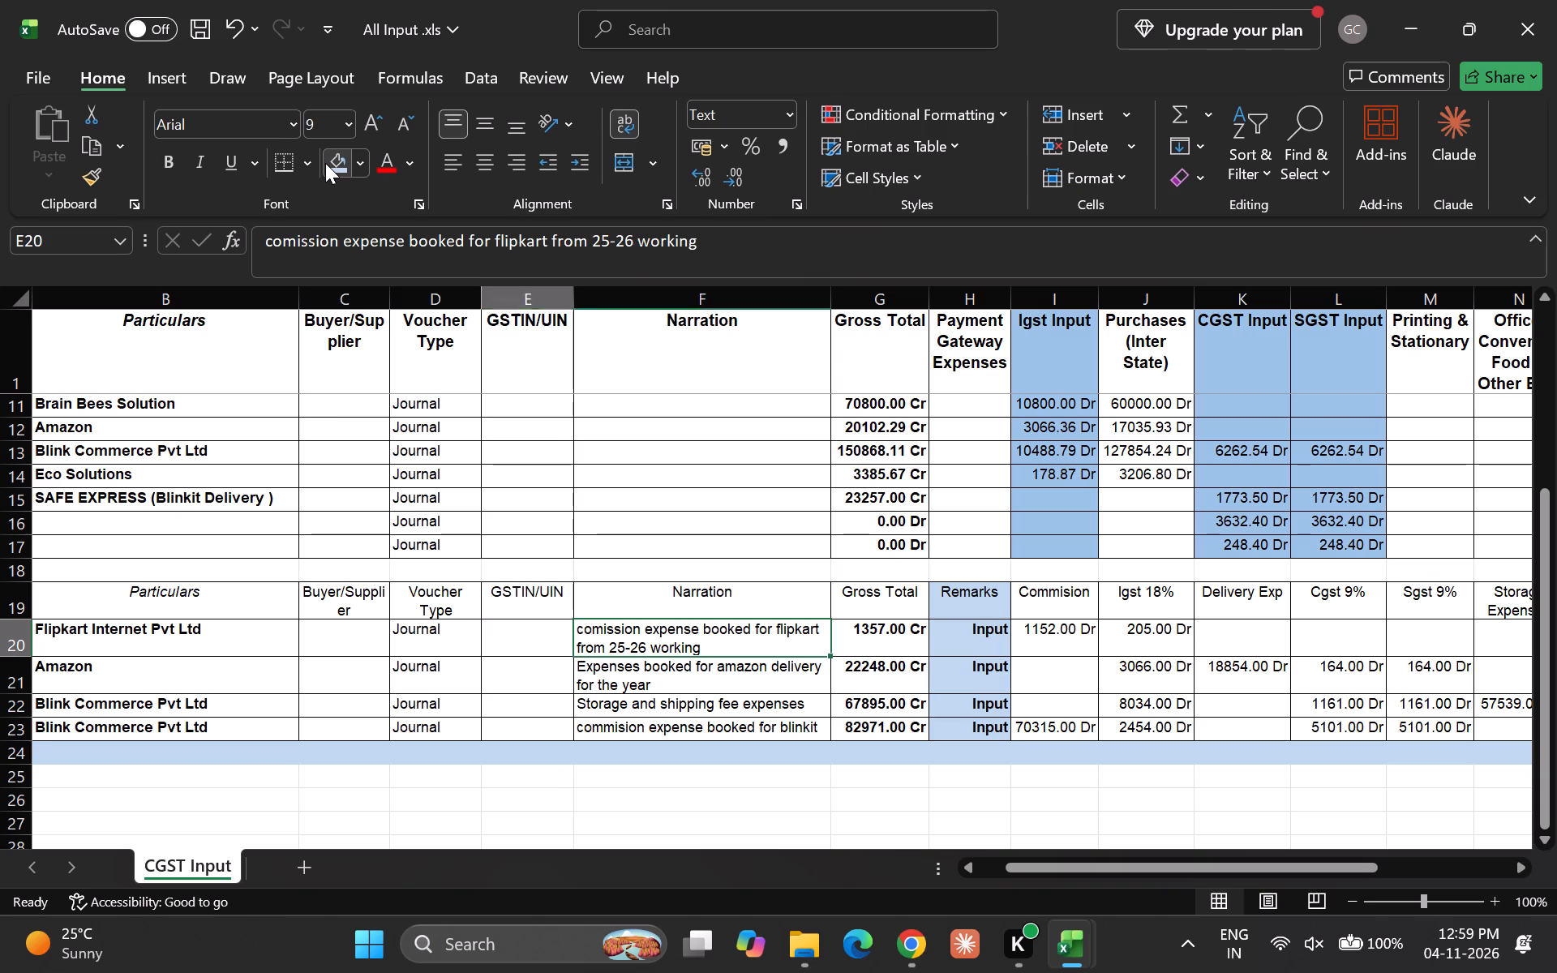
pyautogui.press('Left')
pyautogui.press('Left')
pyautogui.press('Left')
pyautogui.hotkey('shift', 'Down')
pyautogui.hotkey('shift', 'Down')
pyautogui.hotkey('shift', 'Down')
pyautogui.press('Left')
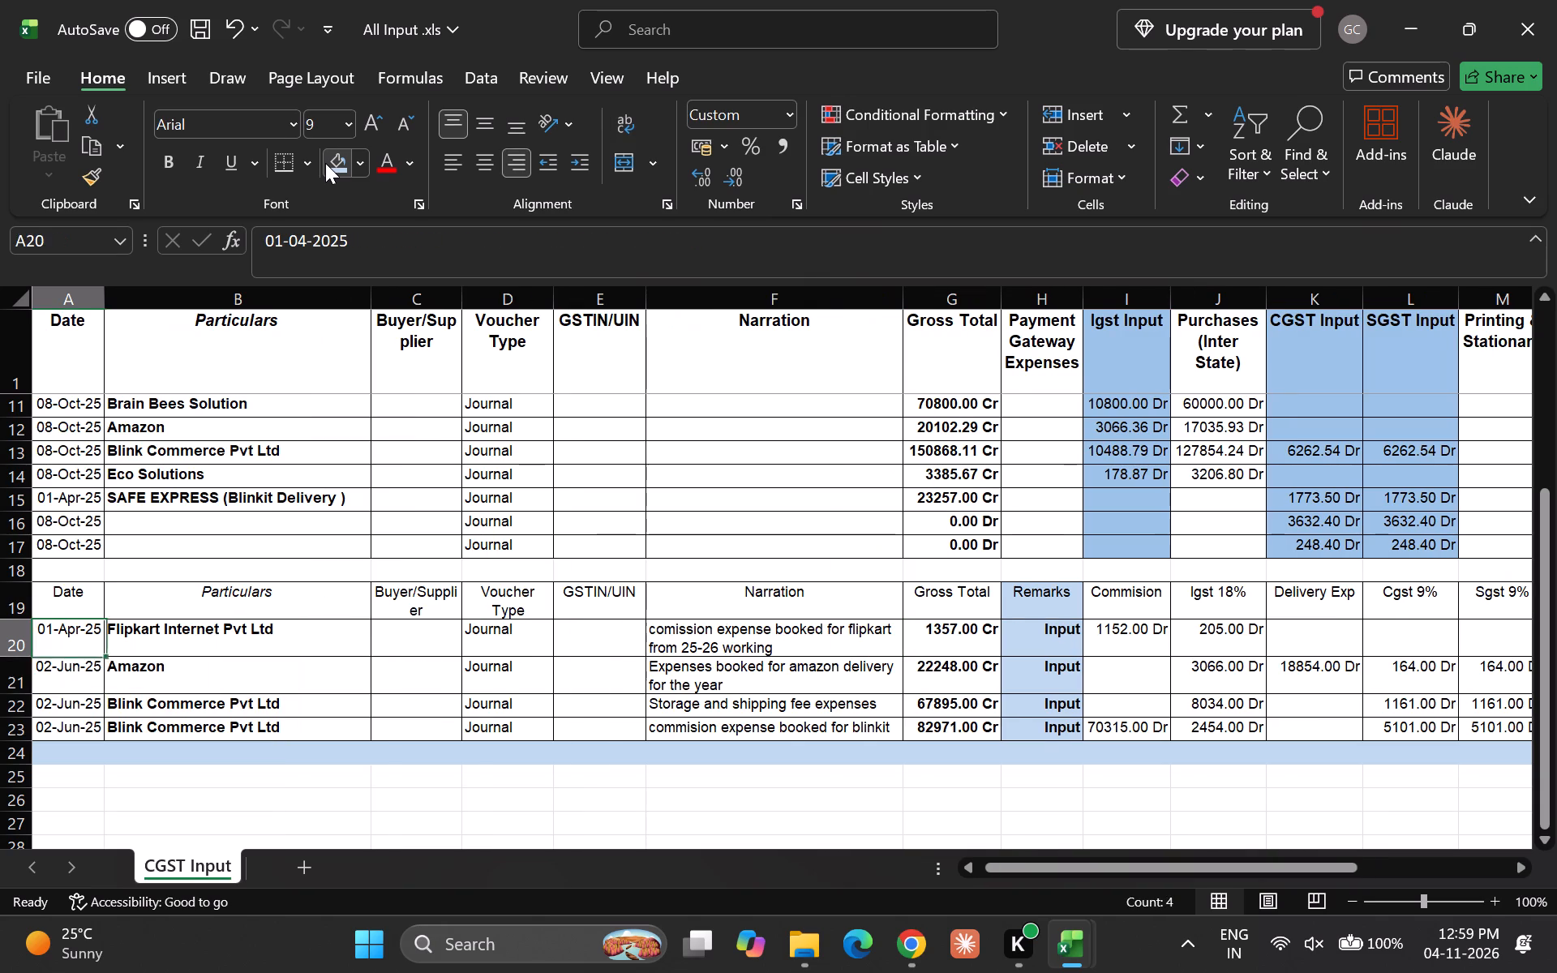
pyautogui.hotkey('shift', 'Down')
pyautogui.hotkey('shift', 'Down')
pyautogui.hotkey('shift', 'Down')
pyautogui.hotkey('shift', 'Right')
pyautogui.hotkey('shift', 'Right')
pyautogui.hotkey('shift', 'Right')
pyautogui.hotkey('shift', 'Right')
pyautogui.hotkey('shift', 'Right')
pyautogui.hotkey('shift', 'Right')
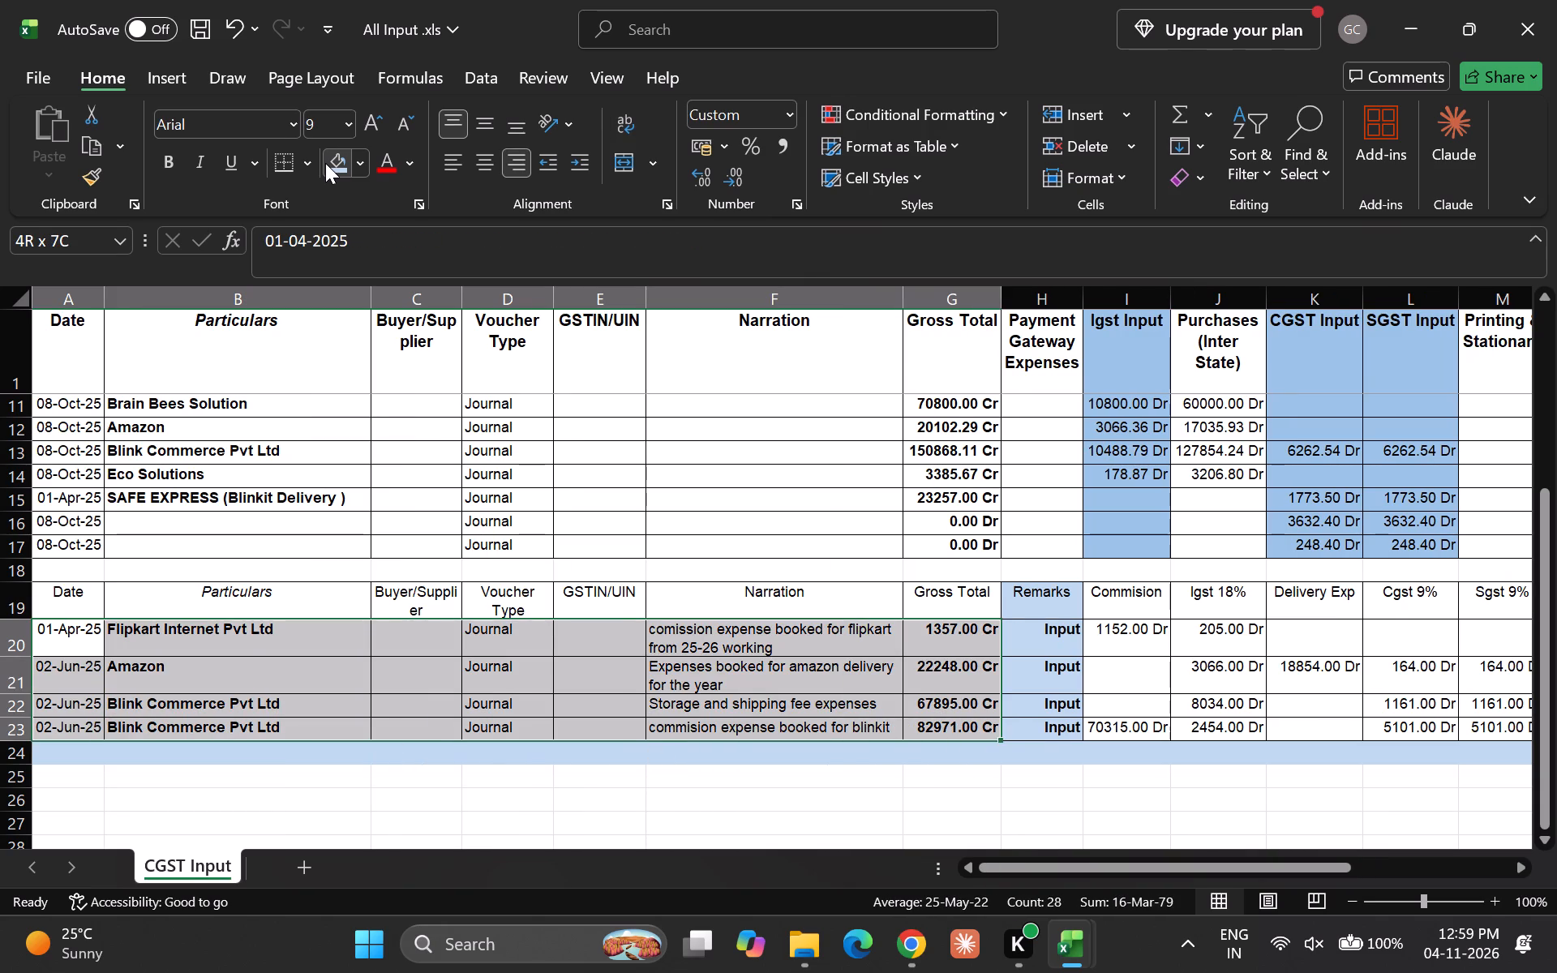
pyautogui.hotkey('ctrl', 'x')
pyautogui.press('Down')
pyautogui.press('Down')
pyautogui.press('Down')
pyautogui.press('Down')
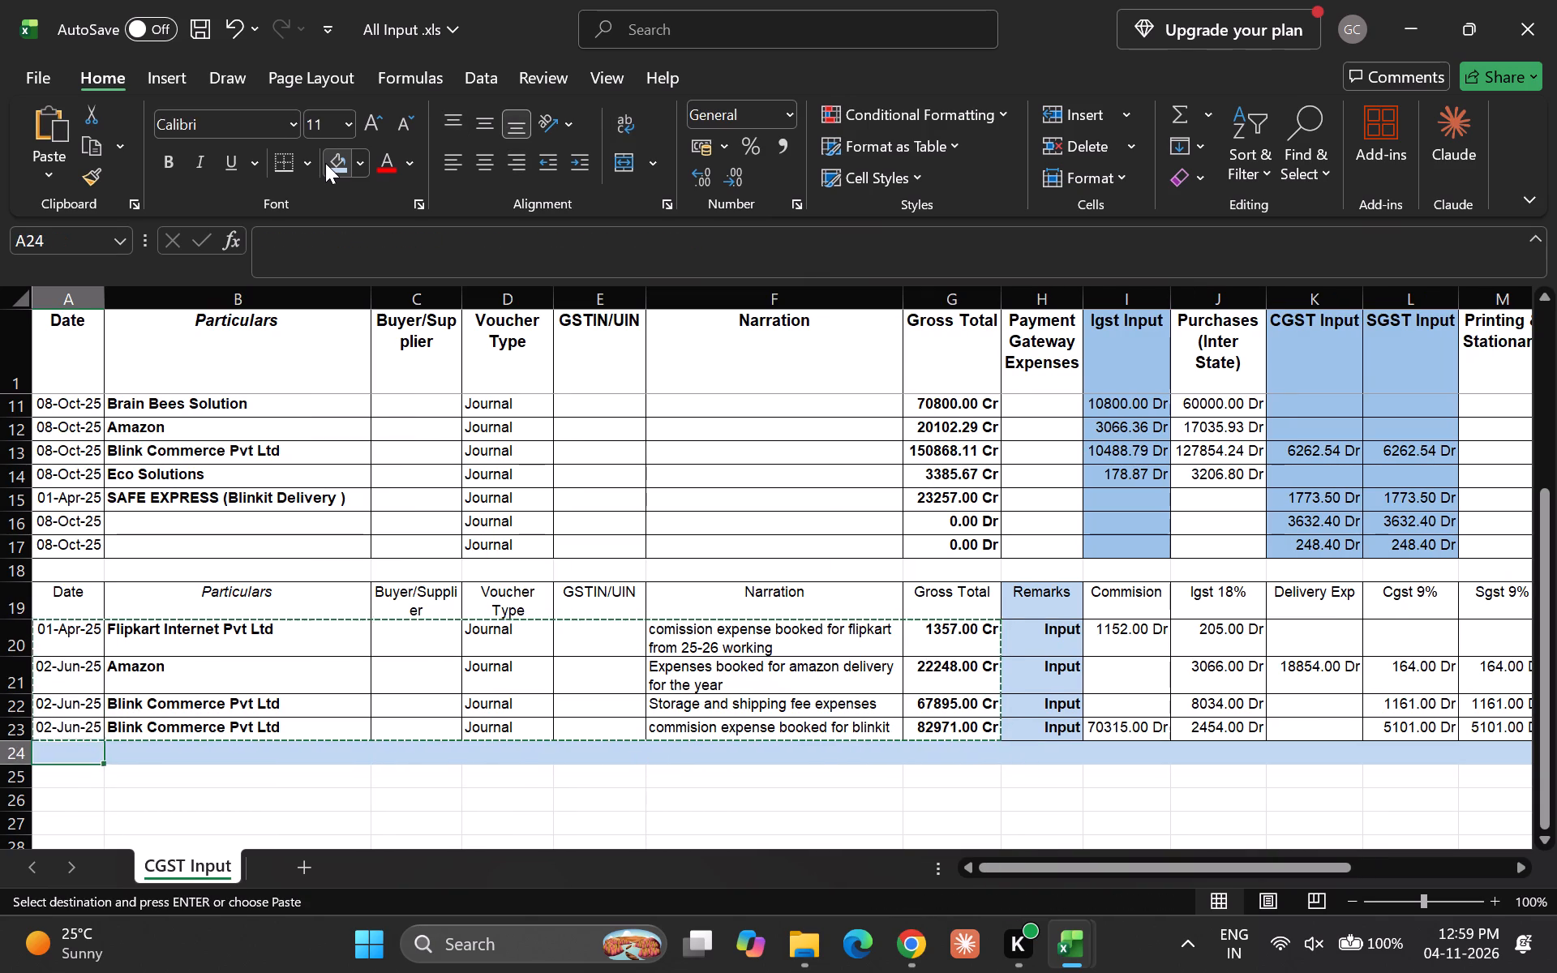
pyautogui.press('Down')
pyautogui.press('Return')
pyautogui.press('Down')
pyautogui.press('Up')
# Move the four entries' Commision cells I20:I23 under the main Commision column, starting at O25.
pyautogui.press('Right')
pyautogui.press('Right')
pyautogui.press('Right')
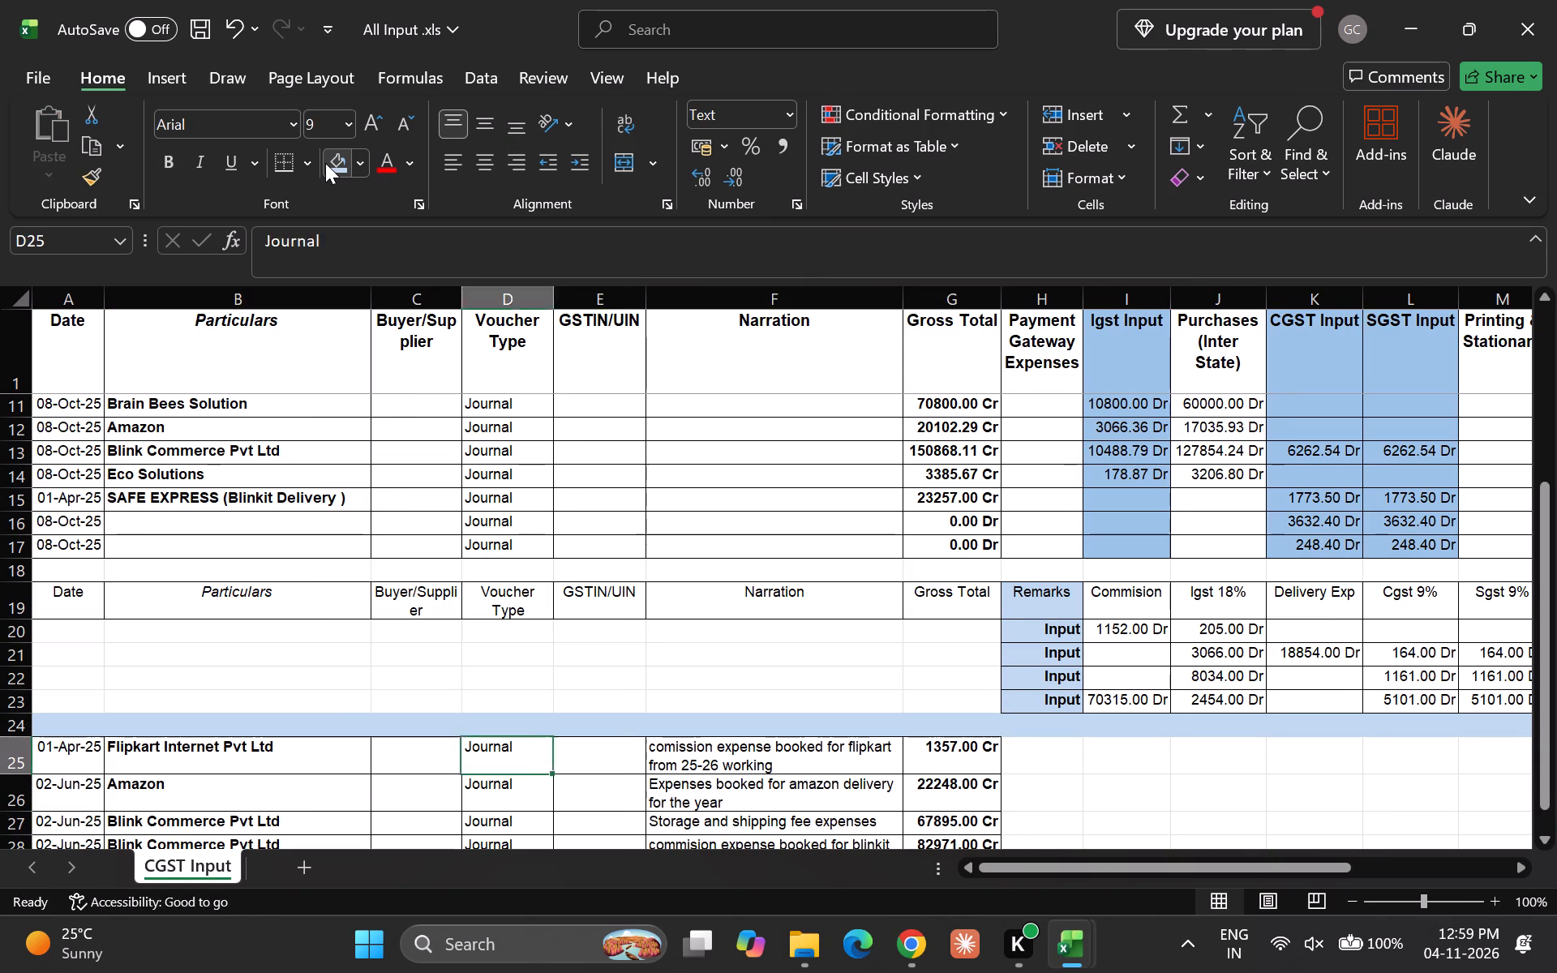
pyautogui.press('Right')
pyautogui.press('Right')
pyautogui.press('Right')
pyautogui.press('Right')
pyautogui.press('Up')
pyautogui.press('Up')
pyautogui.press('Up')
pyautogui.press('Up')
pyautogui.press('Right')
pyautogui.press('Up')
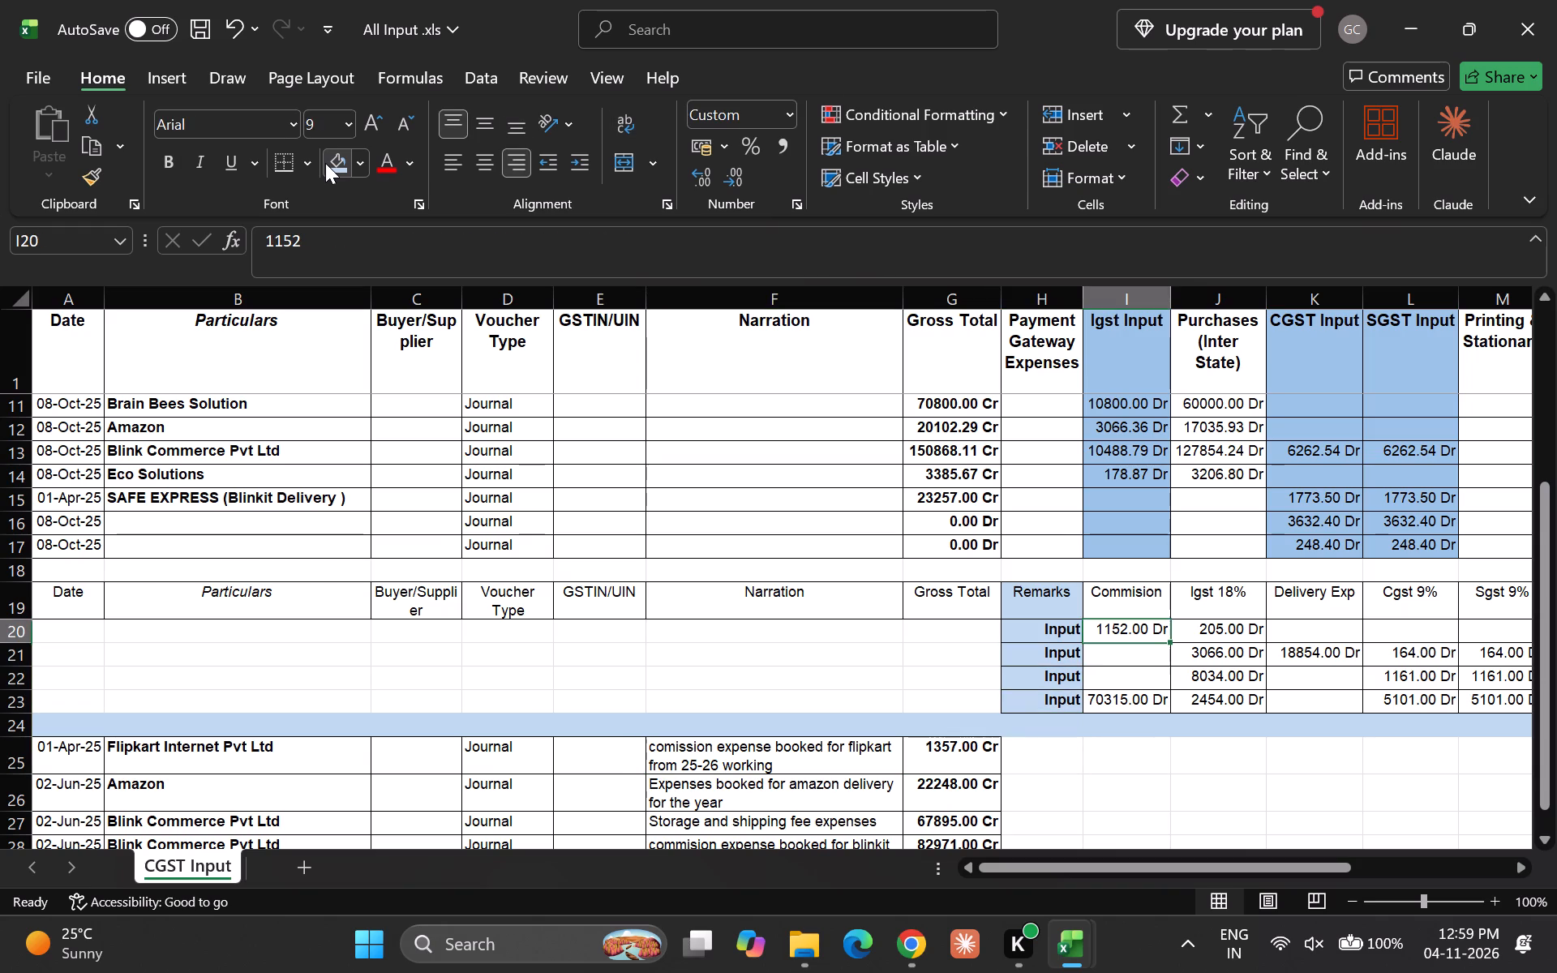
pyautogui.hotkey('shift', 'Down')
pyautogui.hotkey('shift', 'Down')
pyautogui.hotkey('shift', 'Down')
pyautogui.hotkey('ctrl', 'x')
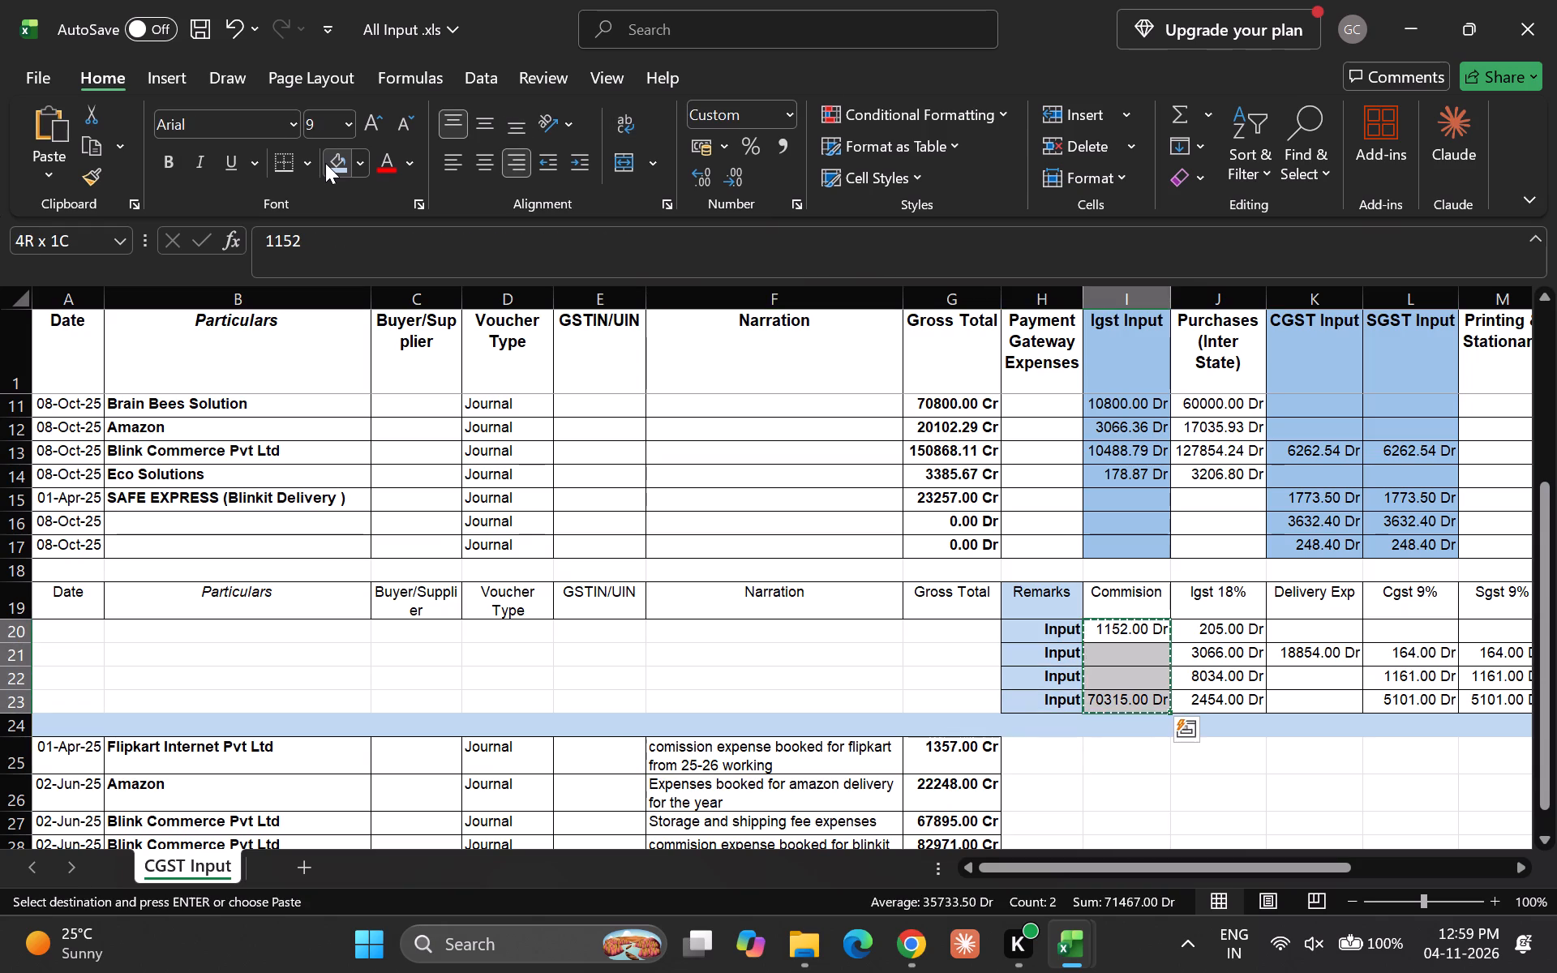
pyautogui.press('Down')
pyautogui.press('Down')
pyautogui.press('Right')
pyautogui.press('Right')
pyautogui.press('Right')
pyautogui.press('Right')
pyautogui.press('Right')
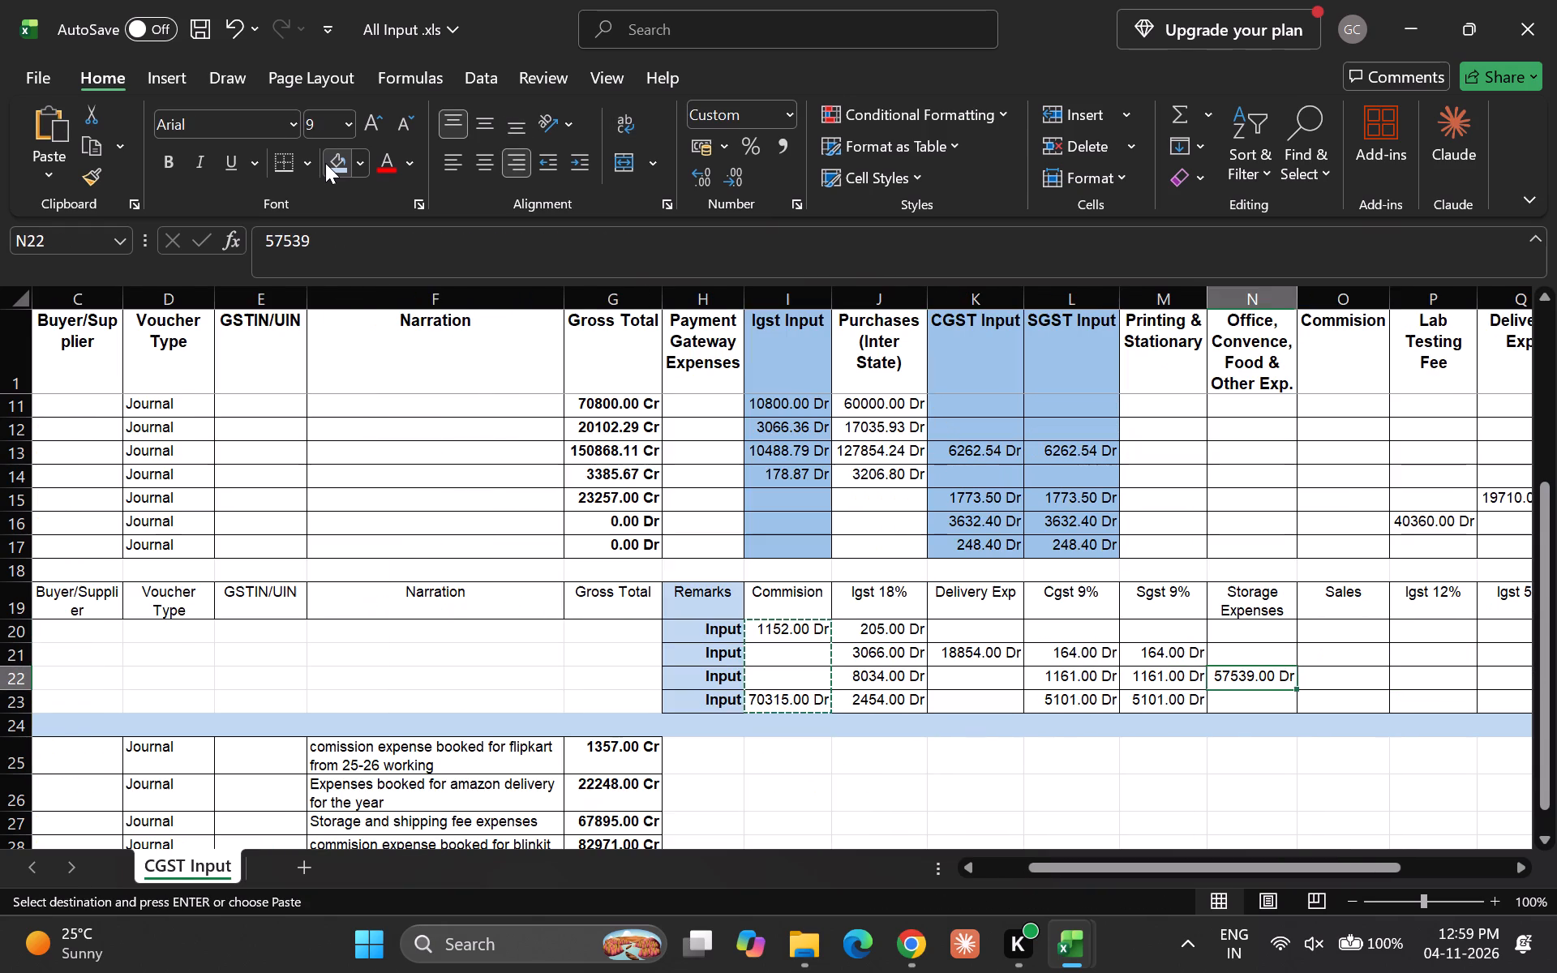
pyautogui.press('Right')
pyautogui.press('Down')
pyautogui.press('Down')
pyautogui.press('Down')
pyautogui.press('Return')
pyautogui.press('Down')
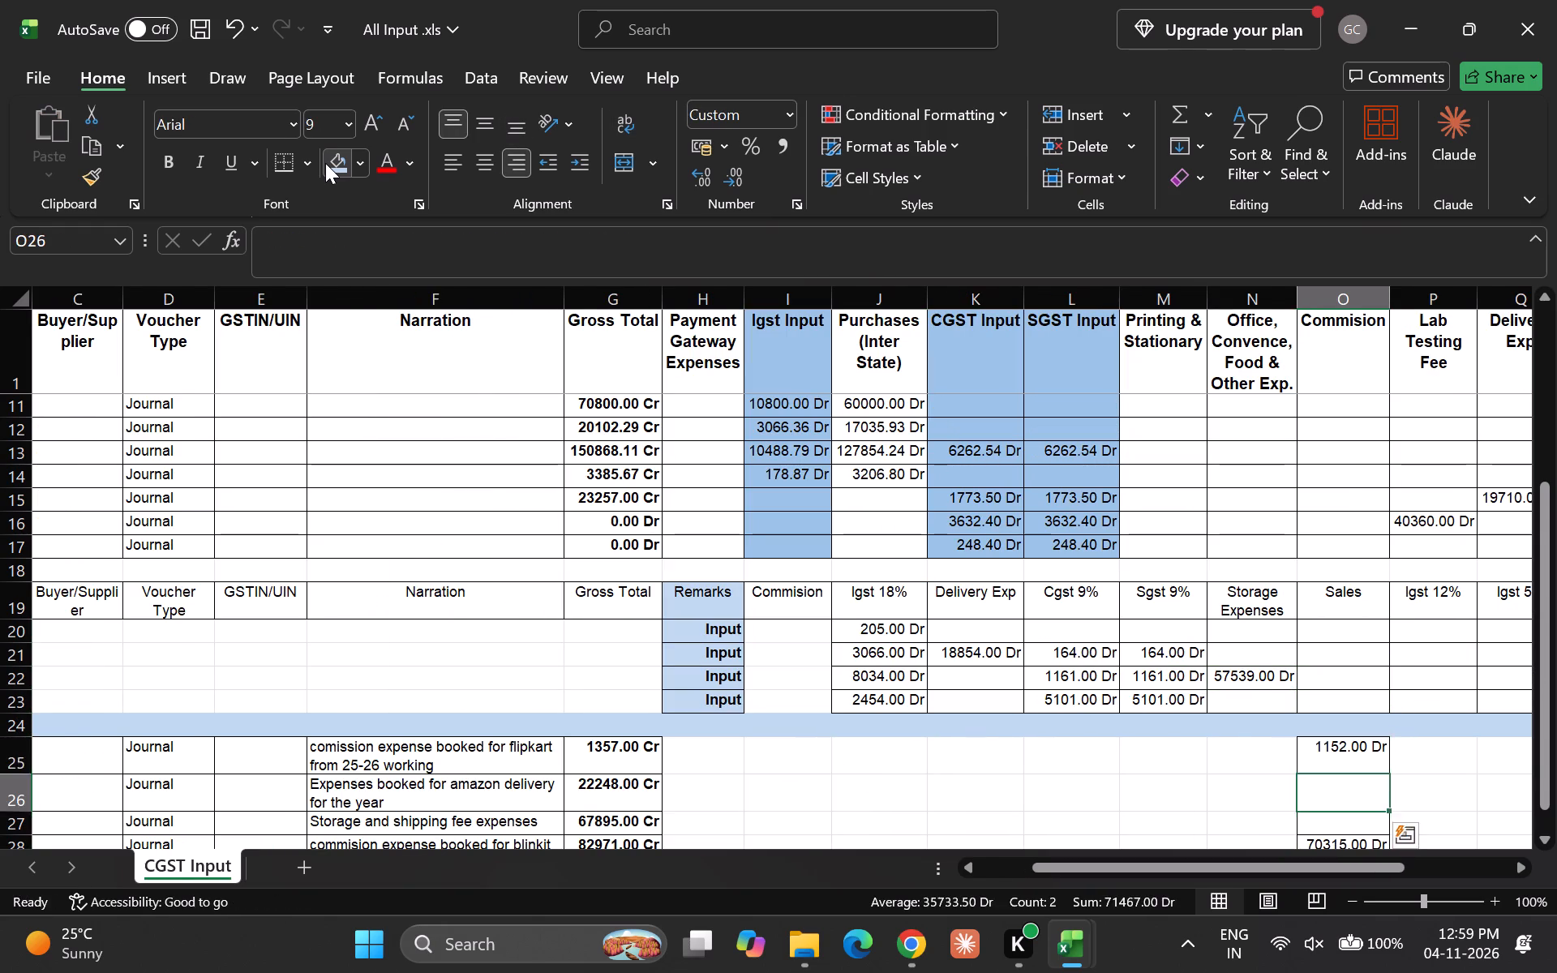
# Move the four entries' Igst 18% values J20:J23 to the empty column U, starting at U25.
pyautogui.press('Up')
pyautogui.press('Left')
pyautogui.press('Left')
pyautogui.press('Left')
pyautogui.press('Left')
pyautogui.press('Left')
pyautogui.press('Left')
pyautogui.press('Left')
pyautogui.press('Up')
pyautogui.press('Up')
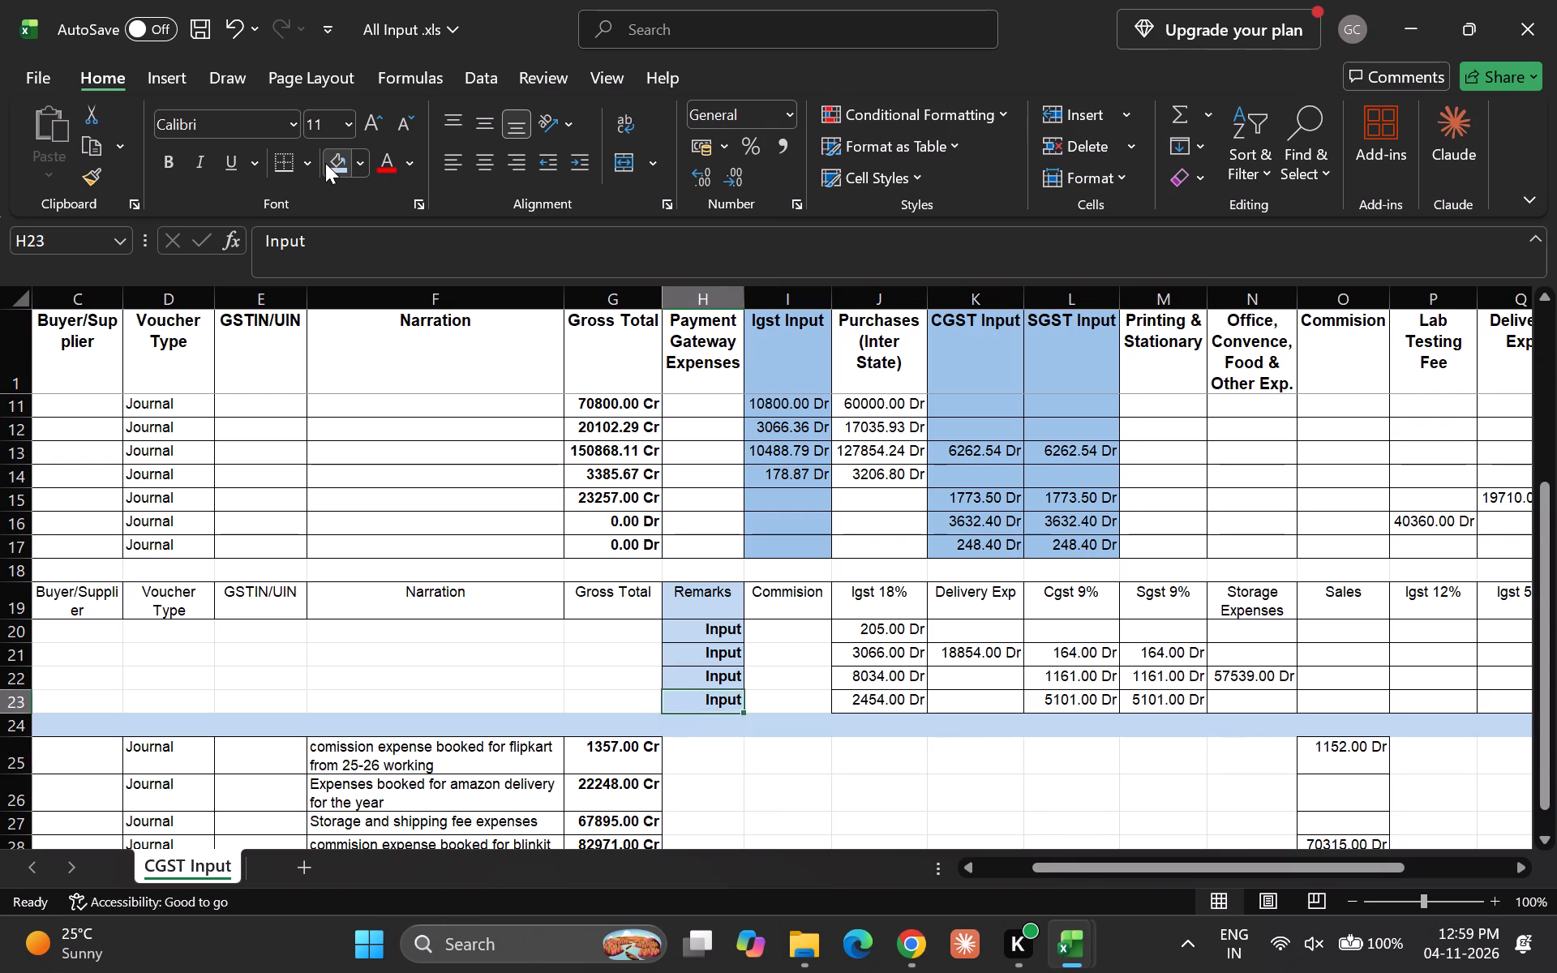
pyautogui.press('Up')
pyautogui.press('Up')
pyautogui.press('Up')
pyautogui.press('Right')
pyautogui.press('Right')
pyautogui.hotkey('shift', 'Down')
pyautogui.hotkey('shift', 'Down')
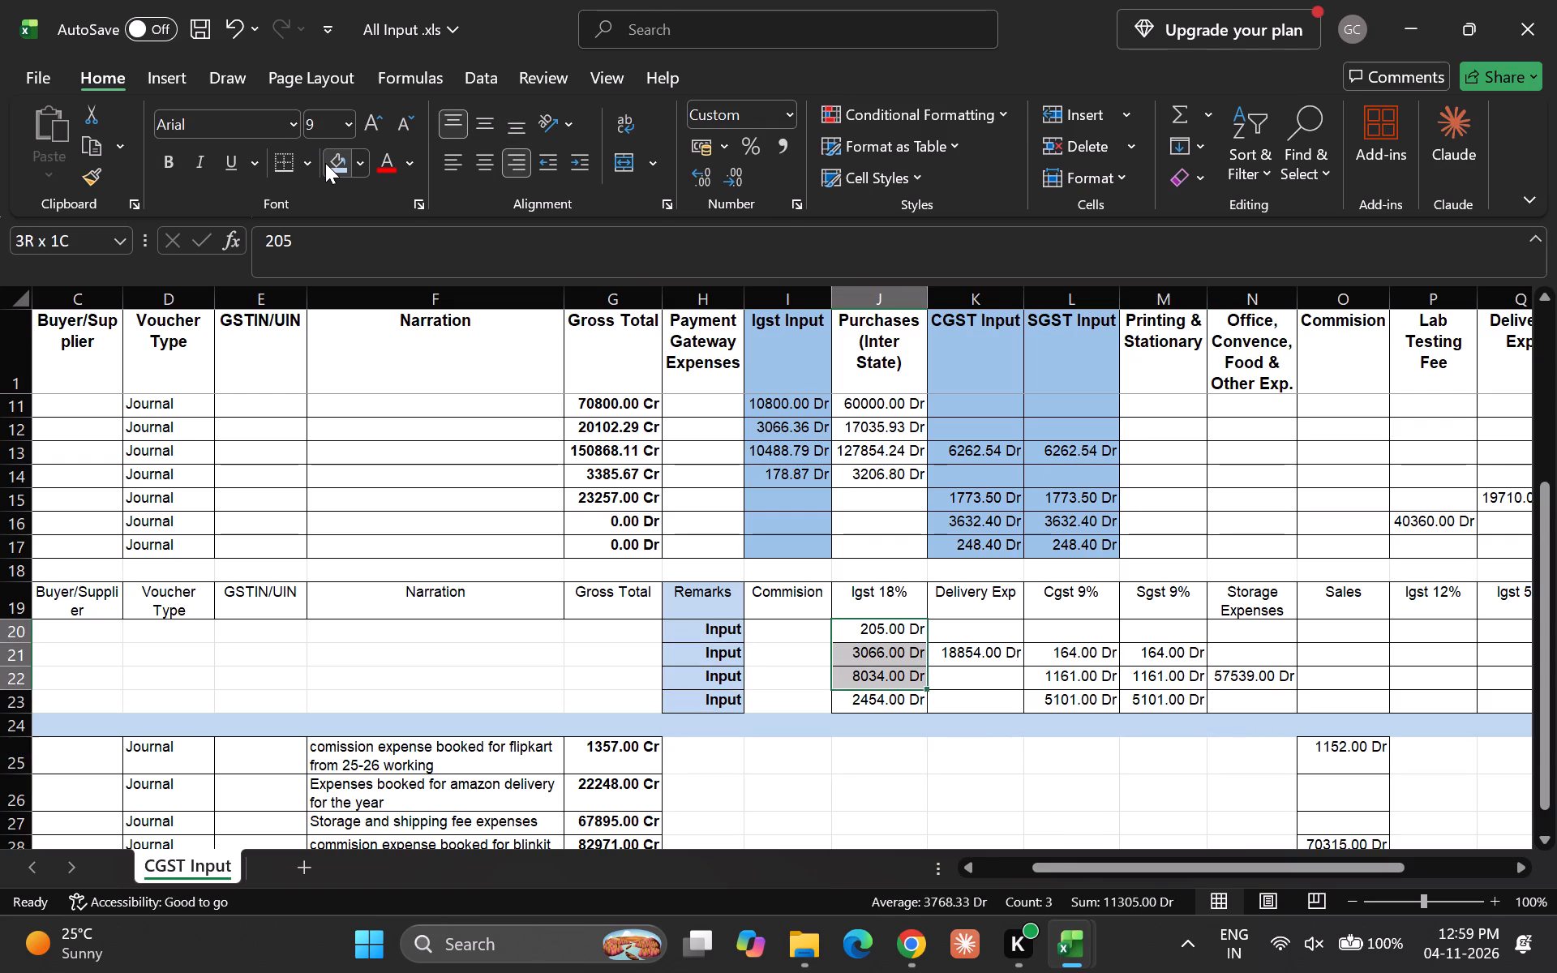
pyautogui.hotkey('shift', 'Down')
pyautogui.hotkey('ctrl', 'x')
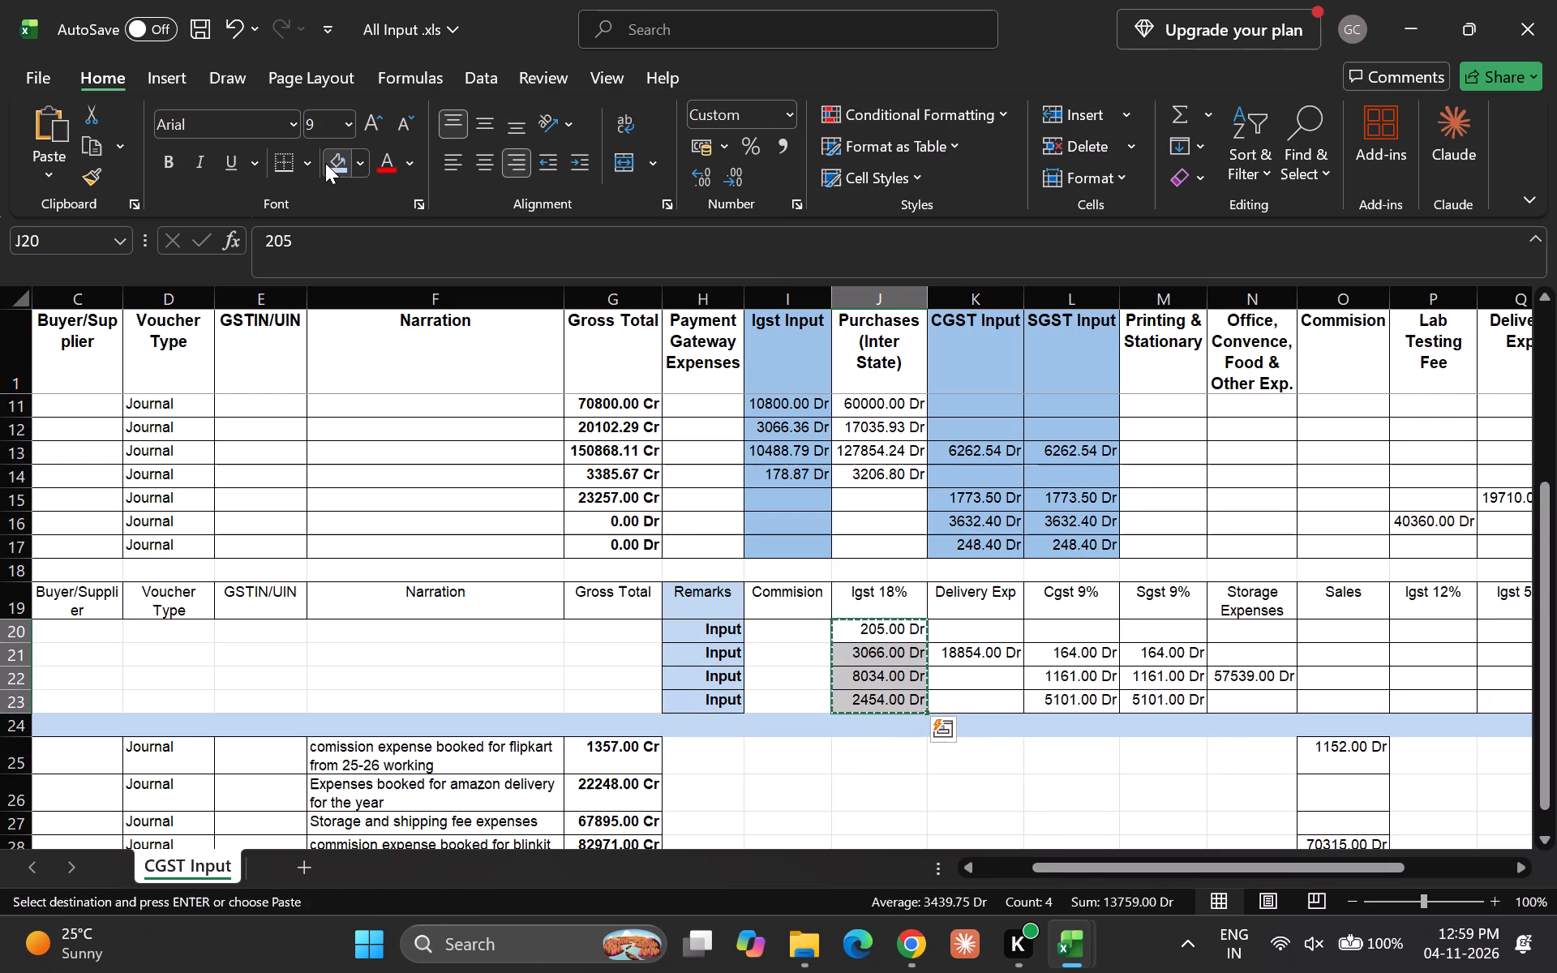
pyautogui.press('Down')
pyautogui.press('Down')
pyautogui.press('Down')
pyautogui.press('Down')
pyautogui.press('Down')
pyautogui.press('Right')
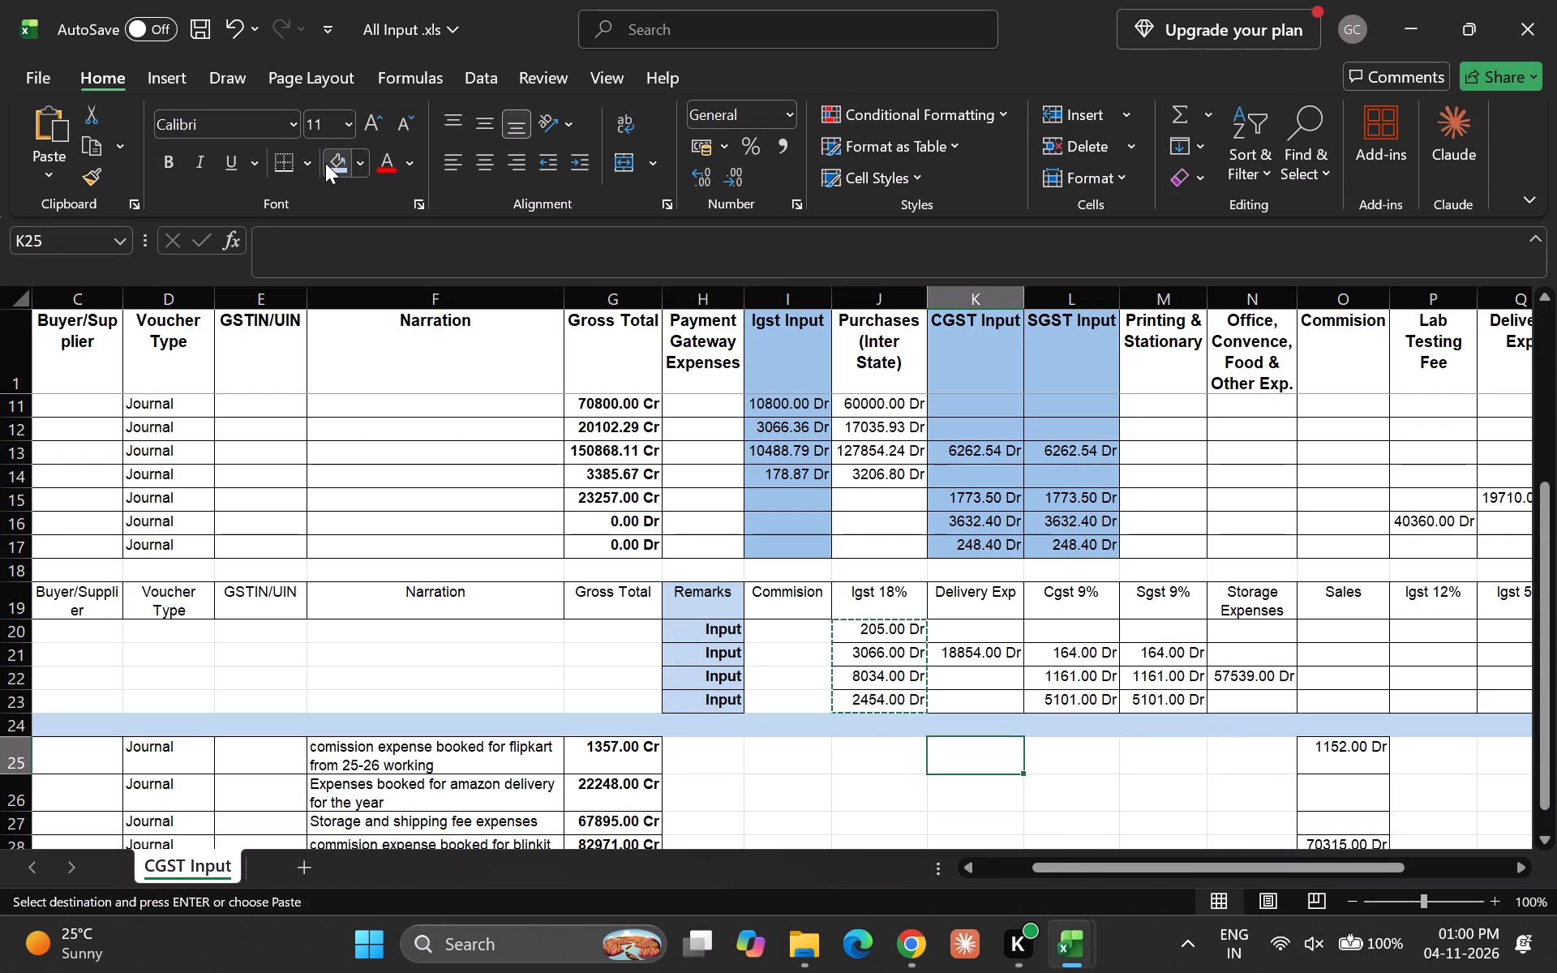
pyautogui.press('Right')
pyautogui.press('Right')
pyautogui.press('Right')
pyautogui.press('Right')
pyautogui.press('Right')
pyautogui.press('Right')
pyautogui.press('Right')
pyautogui.press('Right')
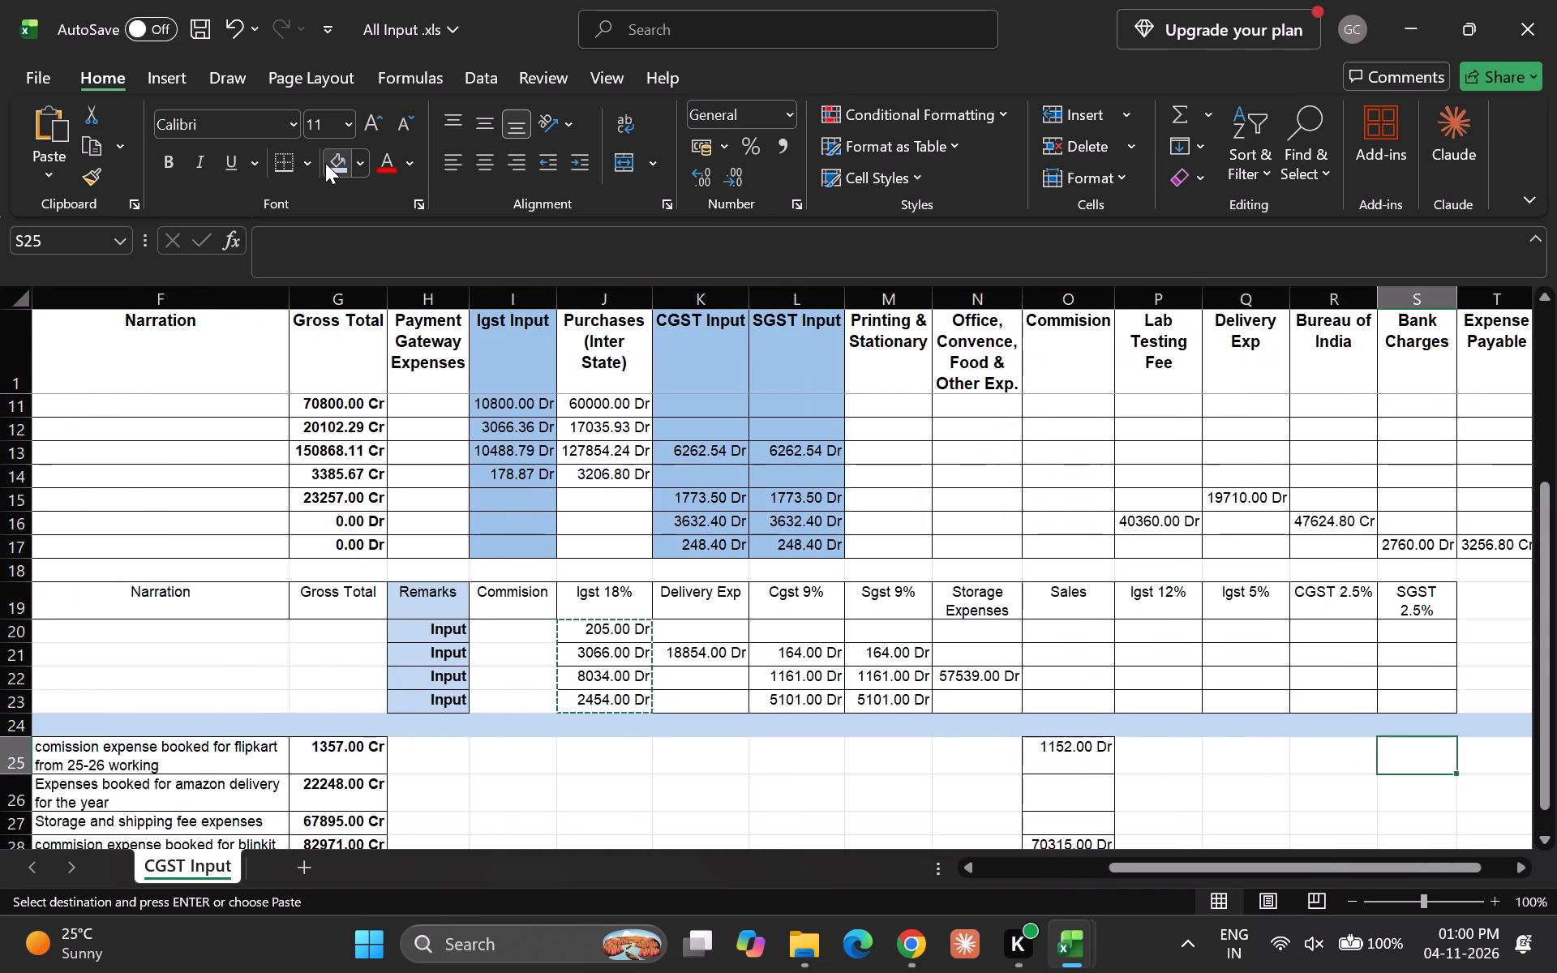
pyautogui.press('Right')
pyautogui.press('Right')
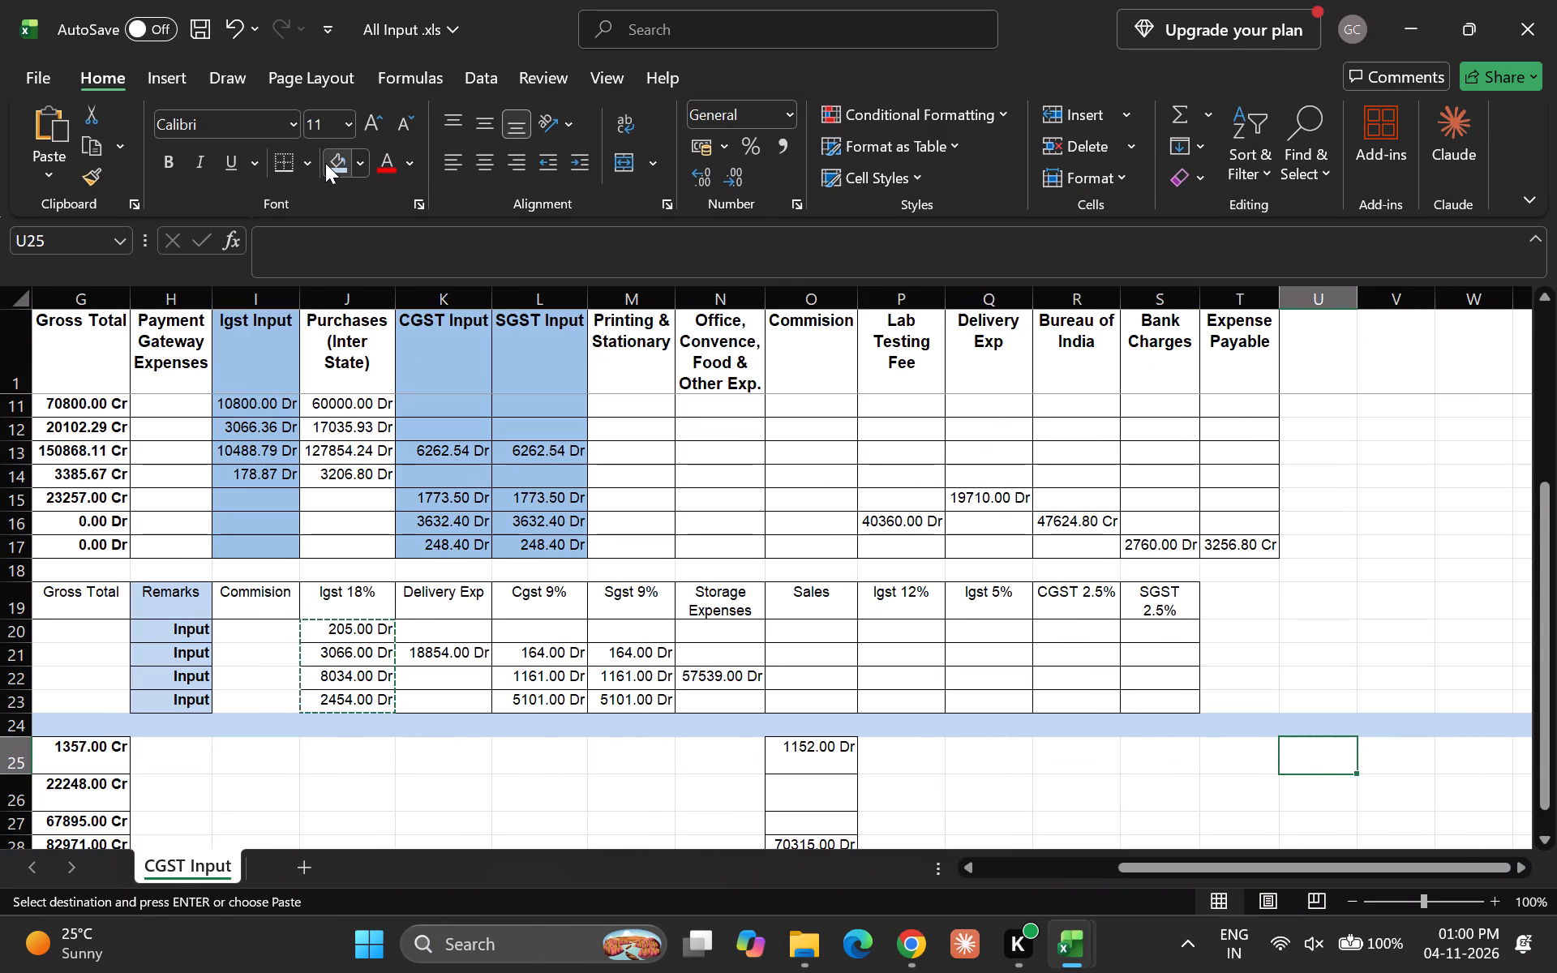
pyautogui.press('Return')
pyautogui.press('Up')
# Move the Igst 18% header from J19 to U1, heading the new column that holds the moved Igst values.
pyautogui.press('Left')
pyautogui.press('Left')
pyautogui.press('Up')
pyautogui.press('Up')
pyautogui.press('Up')
pyautogui.press('Up')
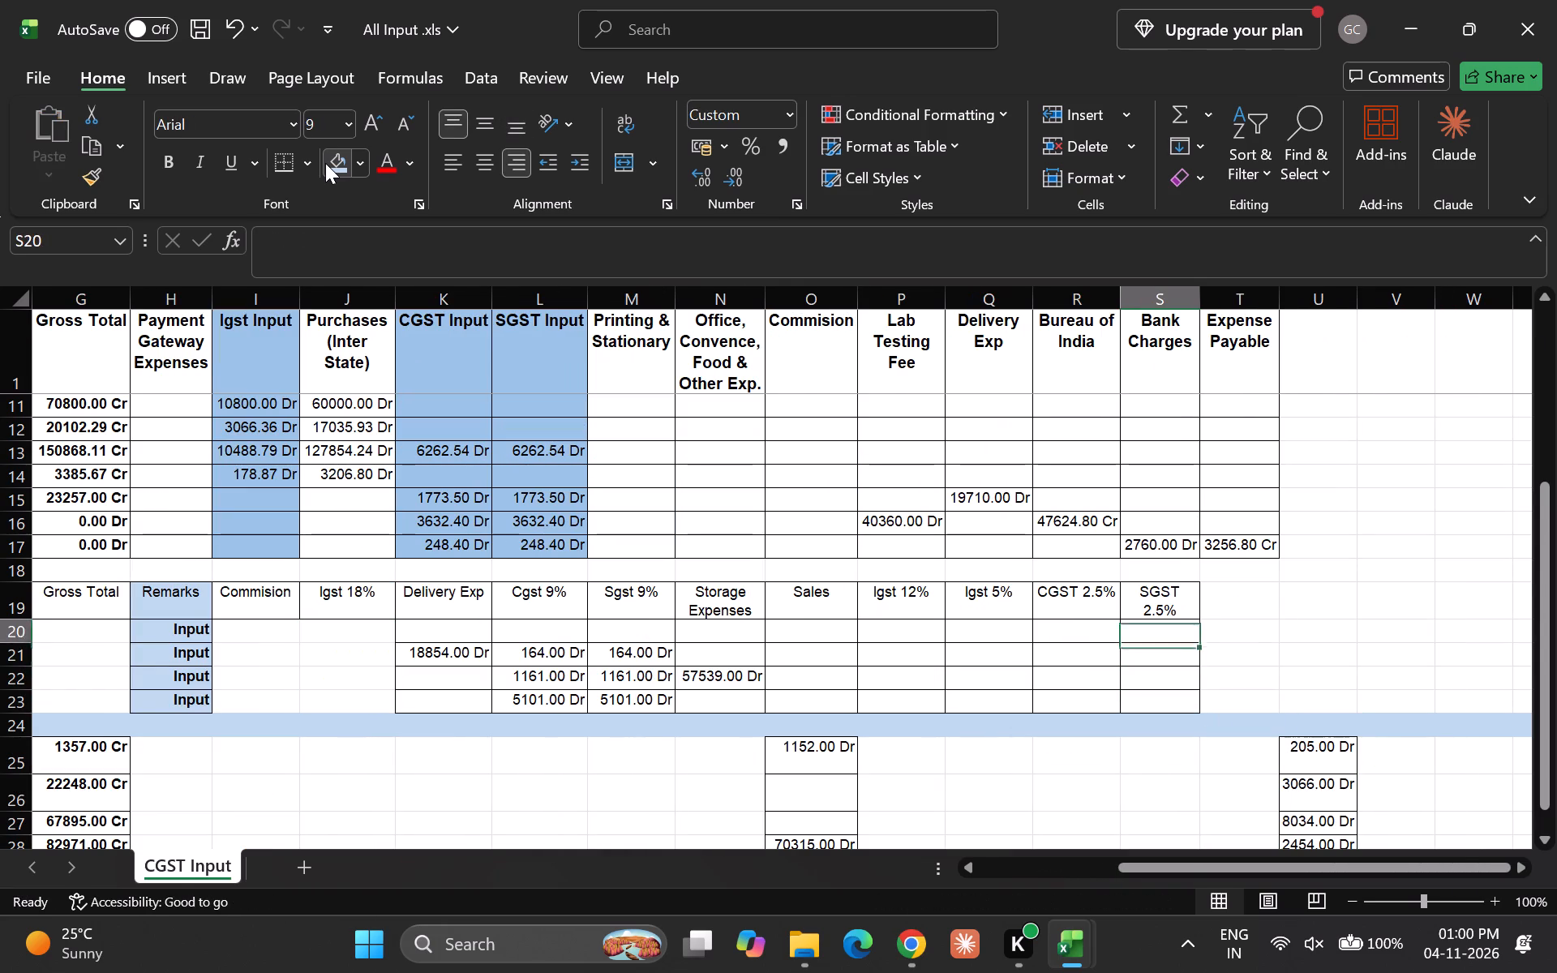
pyautogui.press('Up')
pyautogui.press('Left')
pyautogui.press('Left')
pyautogui.press('Left')
pyautogui.press('Left')
pyautogui.press('Left')
pyautogui.press('Left')
pyautogui.press('Left')
pyautogui.press('Left')
pyautogui.press('Left')
pyautogui.press('Left')
pyautogui.press('Left')
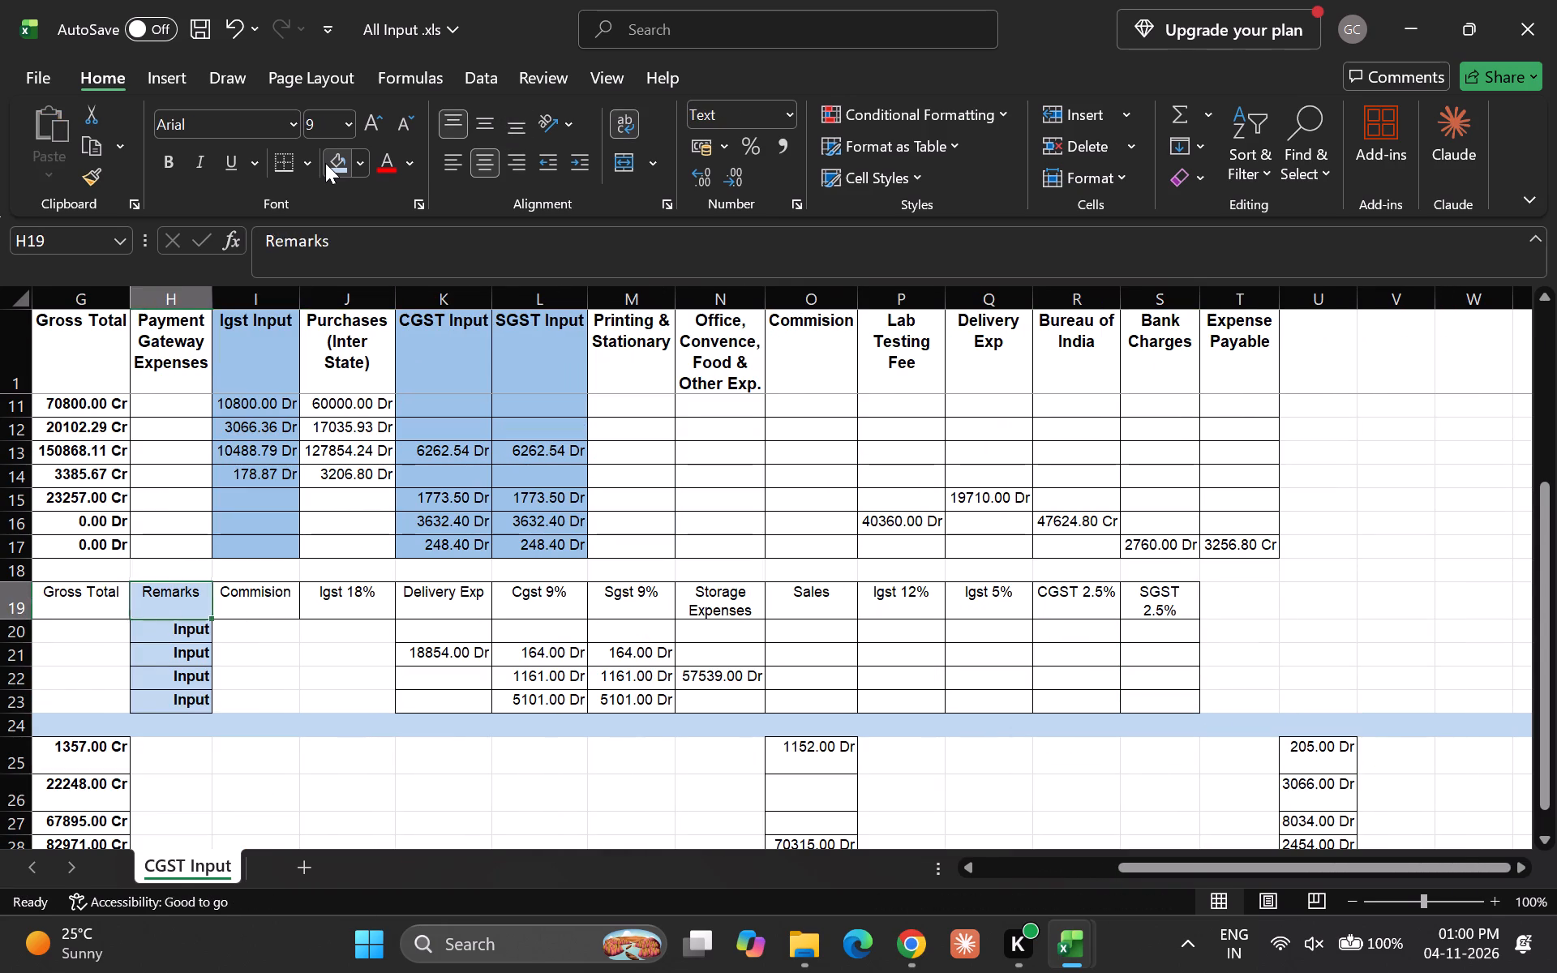
pyautogui.press('Right')
pyautogui.press('Right')
pyautogui.hotkey('ctrl', 'x')
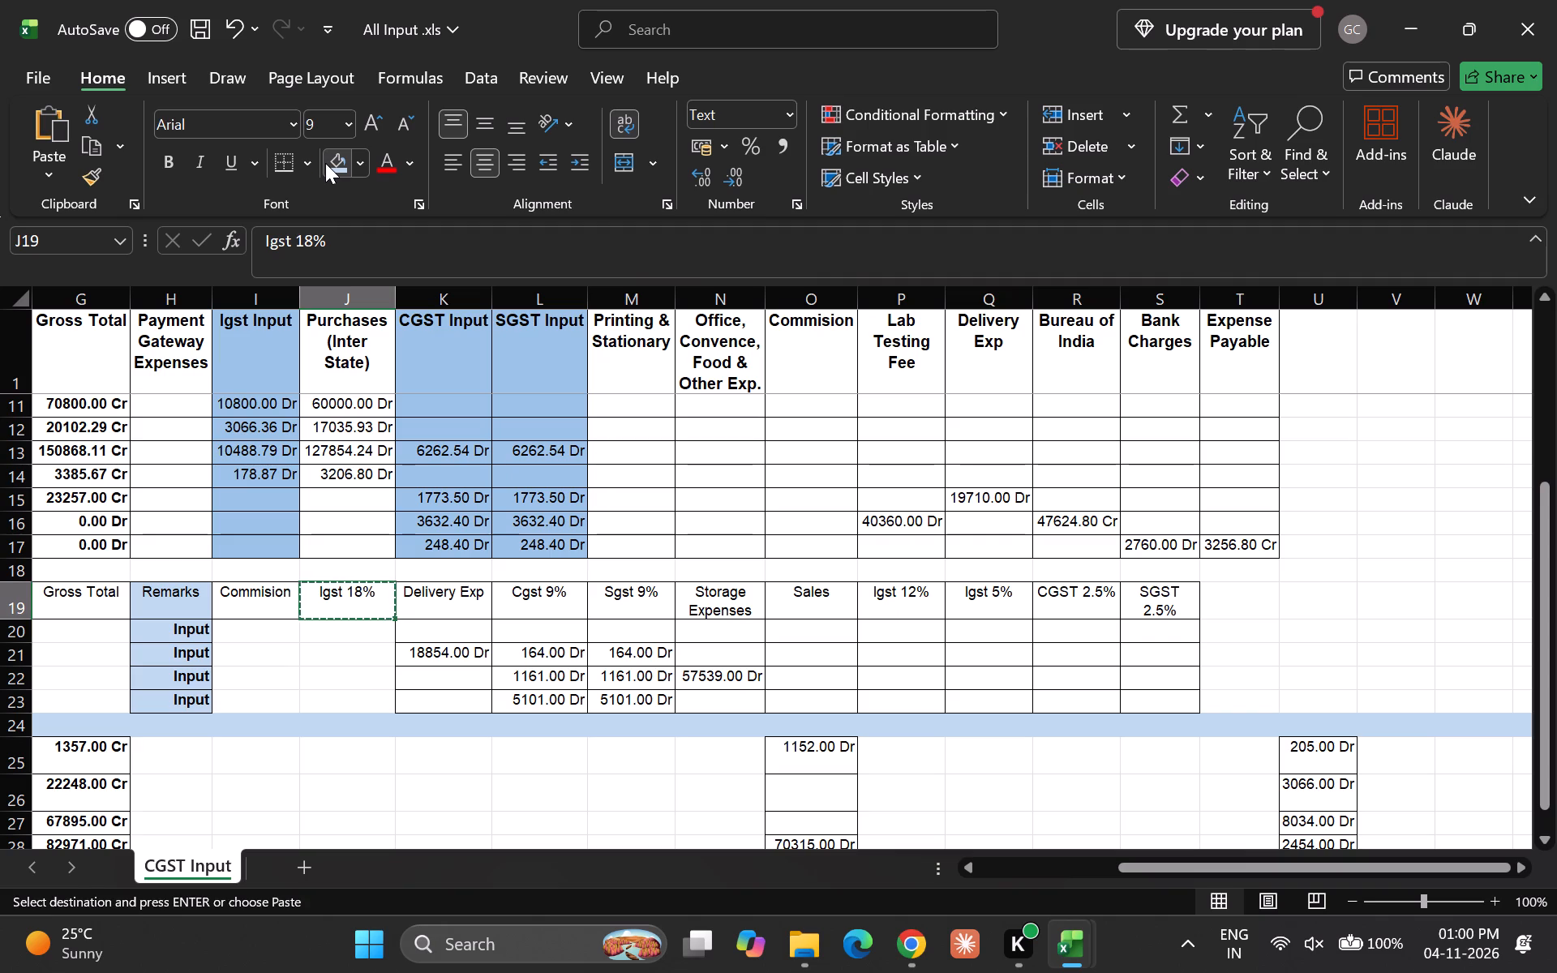
pyautogui.press('Right')
pyautogui.press('Right')
pyautogui.press('Right')
pyautogui.press('Right')
pyautogui.press('Right')
pyautogui.press('Right')
pyautogui.press('Right')
pyautogui.press('Right')
pyautogui.press('Right')
pyautogui.press('Right')
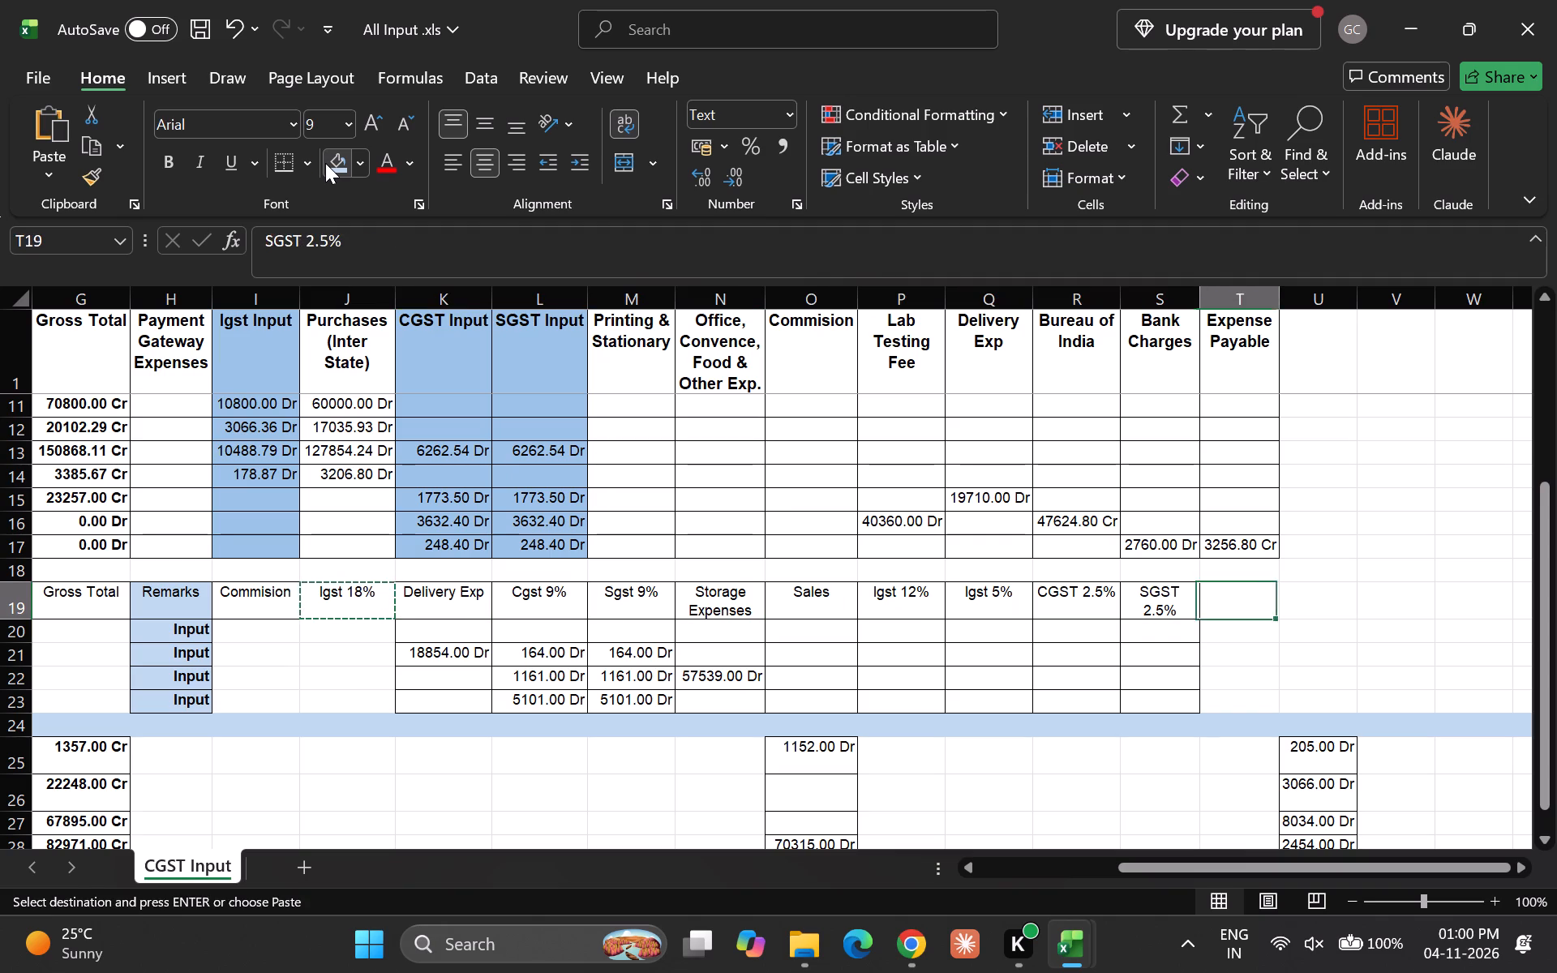
pyautogui.press('Right')
pyautogui.press('Up')
pyautogui.press('Up')
pyautogui.press('Up')
pyautogui.press('Up')
pyautogui.press('Up')
pyautogui.press('Up')
pyautogui.press('Up')
pyautogui.press('Up')
pyautogui.press('Up')
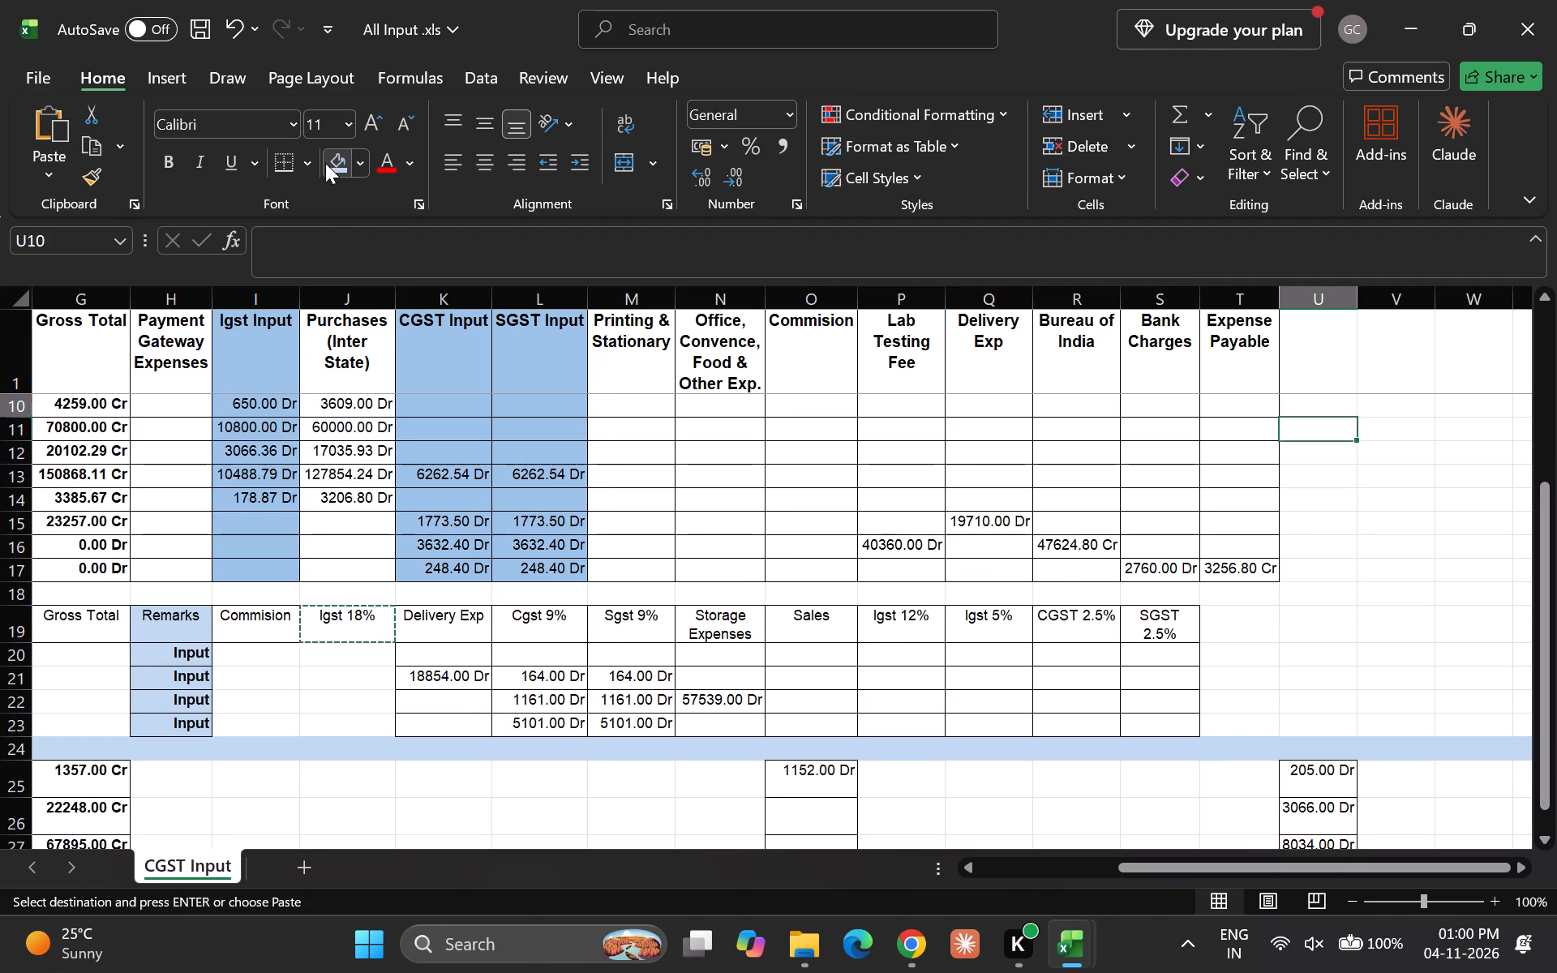
pyautogui.press('Up')
pyautogui.press('Up')
pyautogui.press('Up')
pyautogui.press('Up')
pyautogui.press('Up')
pyautogui.hotkey('ctrl', 'Up')
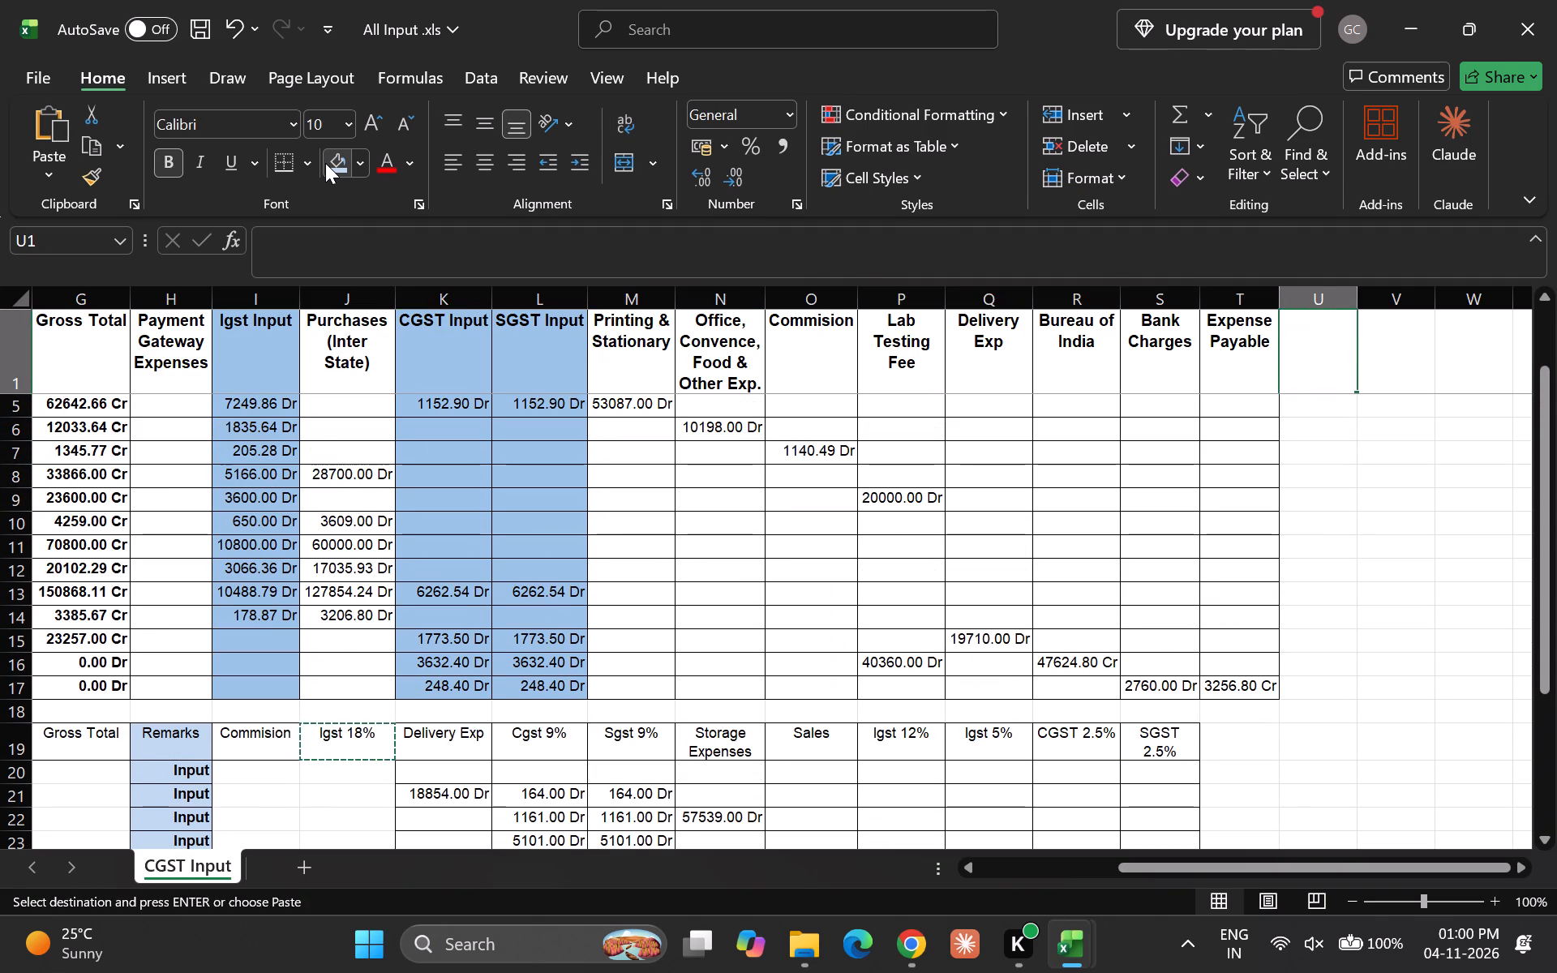
pyautogui.press('Return')
# Clear the duplicate Date through Gross Total headers in A19:G19 of the pasted block.
pyautogui.press('Down')
pyautogui.press('Down')
pyautogui.press('Down')
pyautogui.press('Down')
pyautogui.press('Down')
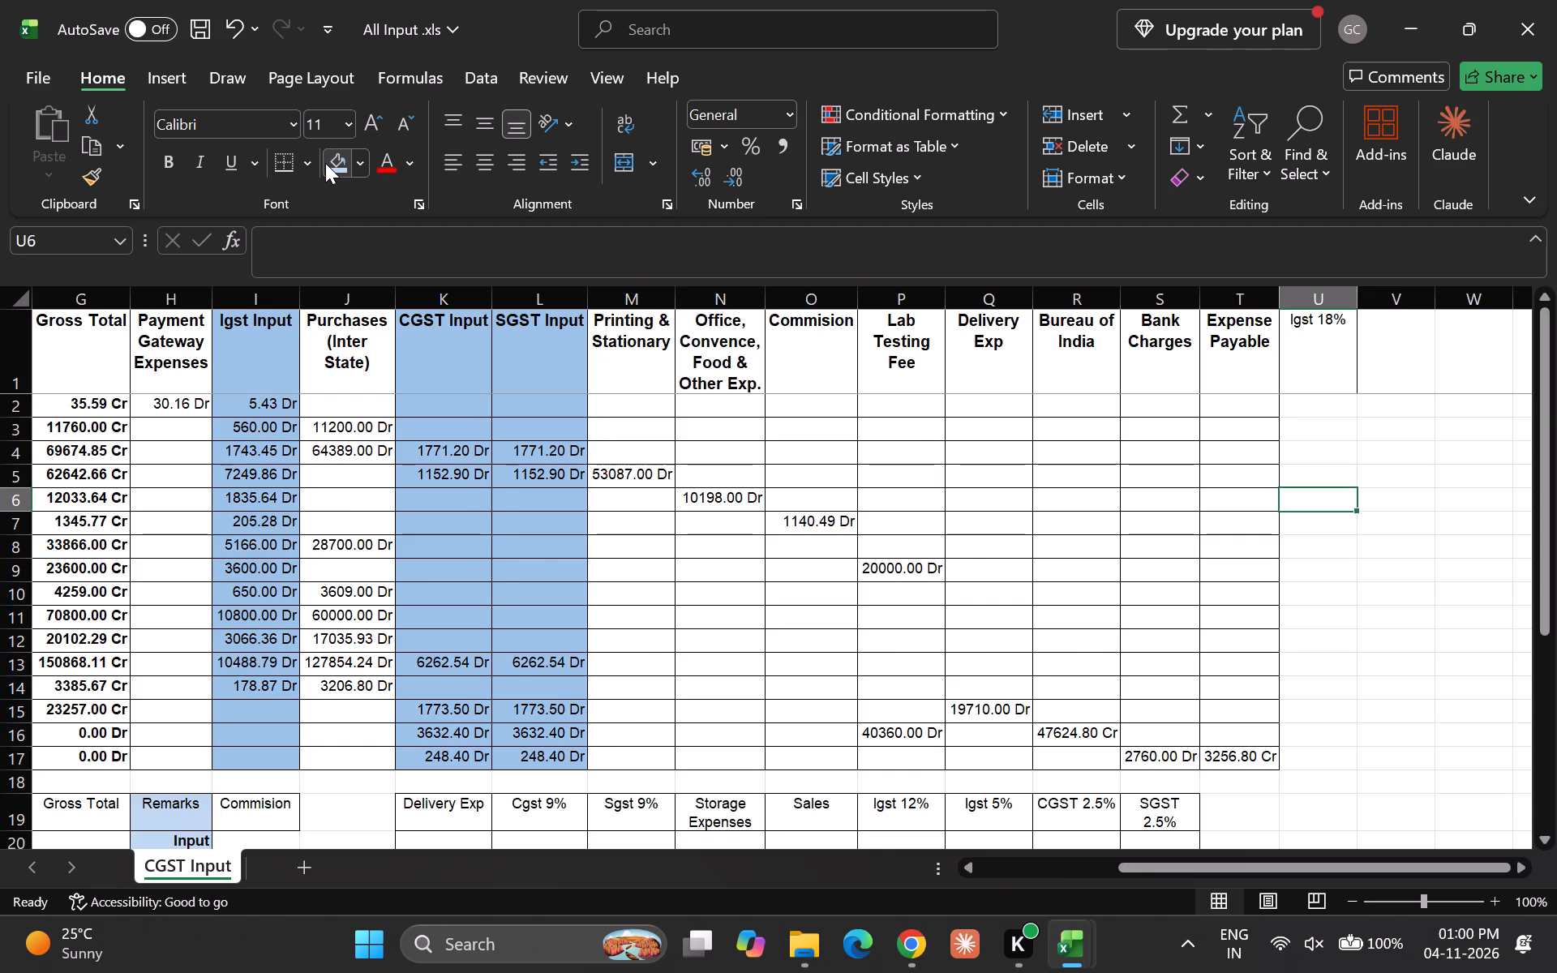
pyautogui.hotkey('ctrl', 'Down')
pyautogui.press('Up')
pyautogui.press('Left')
pyautogui.press('Up')
pyautogui.press('Up')
pyautogui.press('Up')
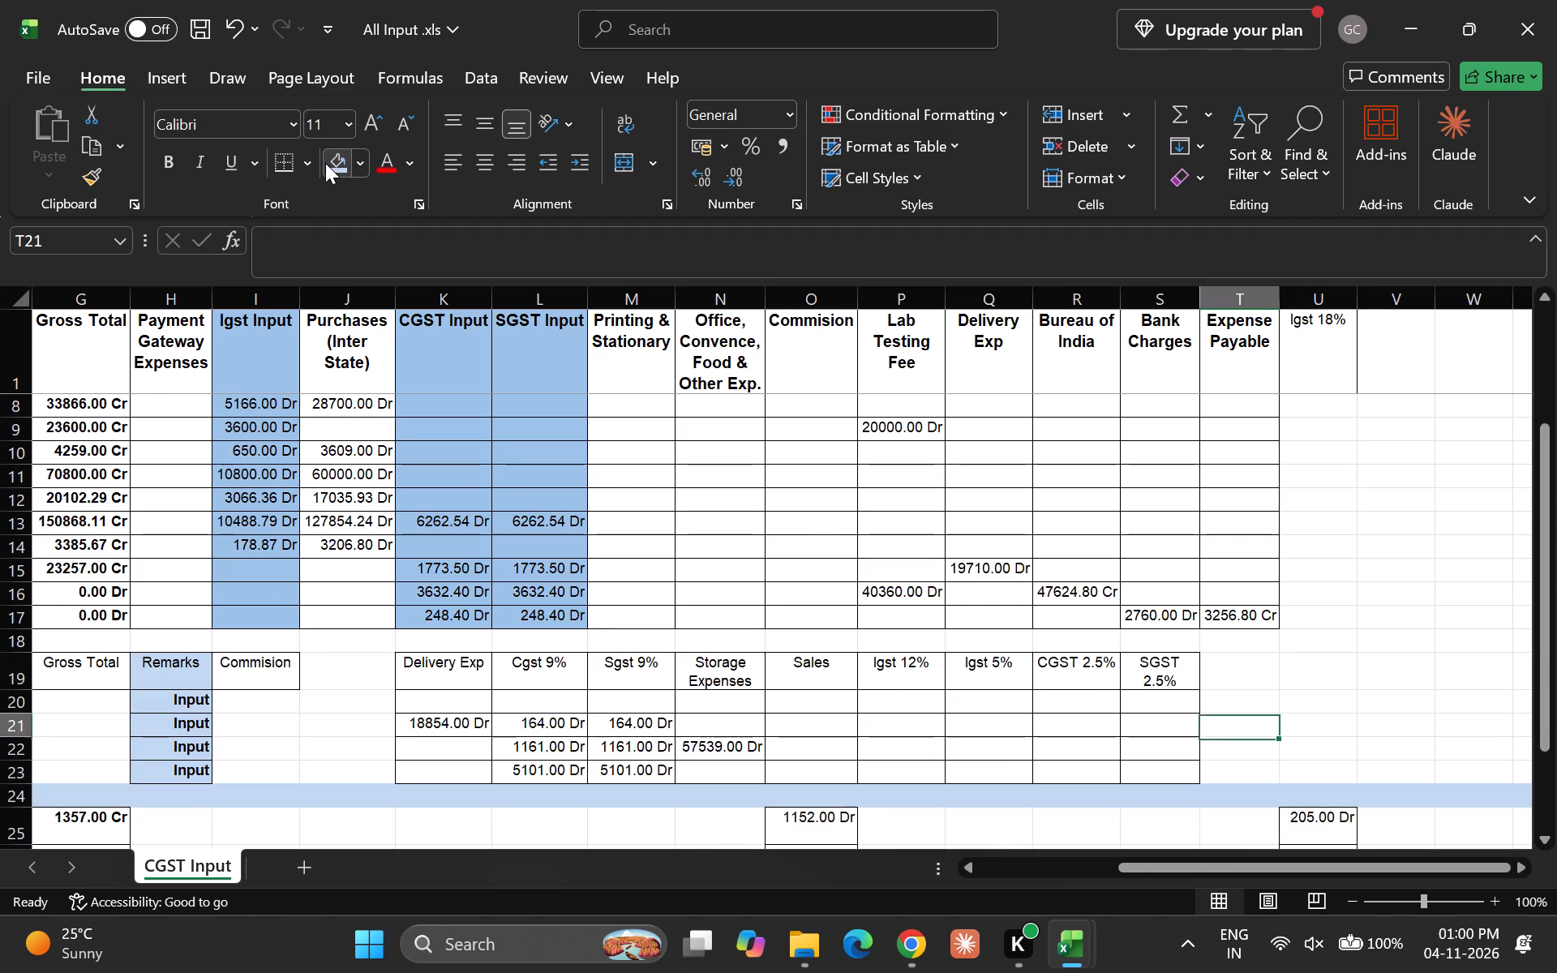
pyautogui.press('Left')
pyautogui.press('Up')
pyautogui.press('Left')
pyautogui.press('Up')
pyautogui.press('Left')
pyautogui.press('Left')
pyautogui.press('Left')
pyautogui.press('Left')
pyautogui.press('Left')
pyautogui.press('Left')
pyautogui.press('Left')
pyautogui.press('Left')
pyautogui.press('Left')
pyautogui.press('Left')
pyautogui.press('Left')
pyautogui.press('Left')
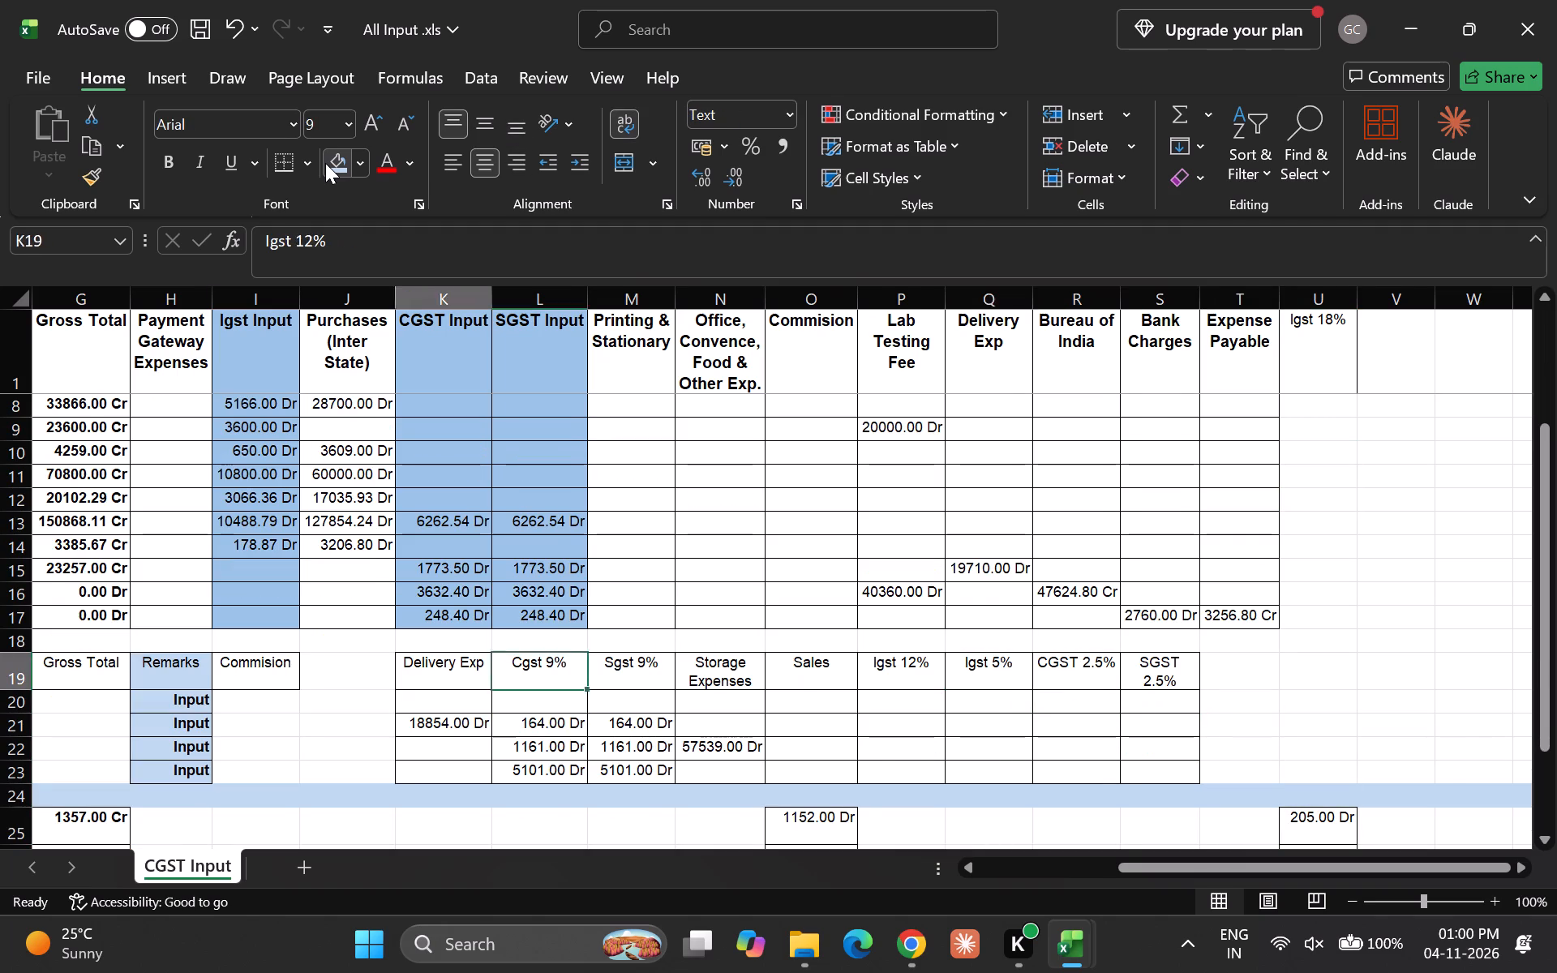
pyautogui.press('Left')
pyautogui.press('Right')
pyautogui.press('Left')
pyautogui.press('Left')
pyautogui.press('Left')
pyautogui.press('Left')
pyautogui.press('Left')
pyautogui.press('Left')
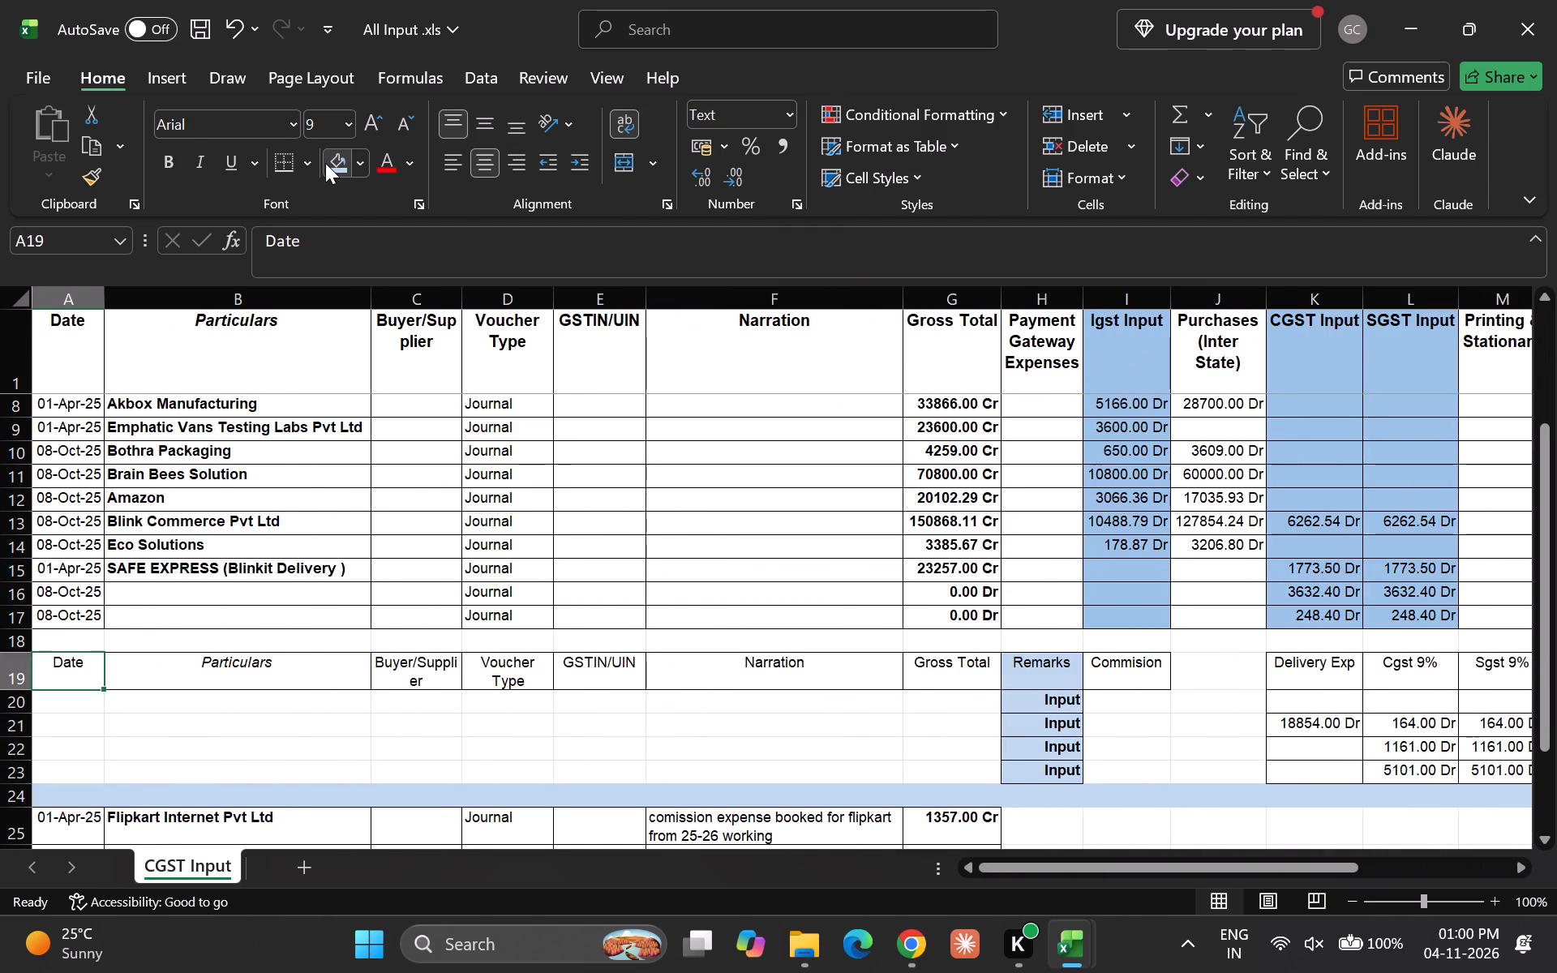
pyautogui.hotkey('shift', 'Right')
pyautogui.hotkey('shift', 'Right')
pyautogui.hotkey('shift', 'Right')
pyautogui.hotkey('shift', 'Right')
pyautogui.hotkey('shift', 'Right')
pyautogui.hotkey('shift', 'Right')
pyautogui.press('Delete')
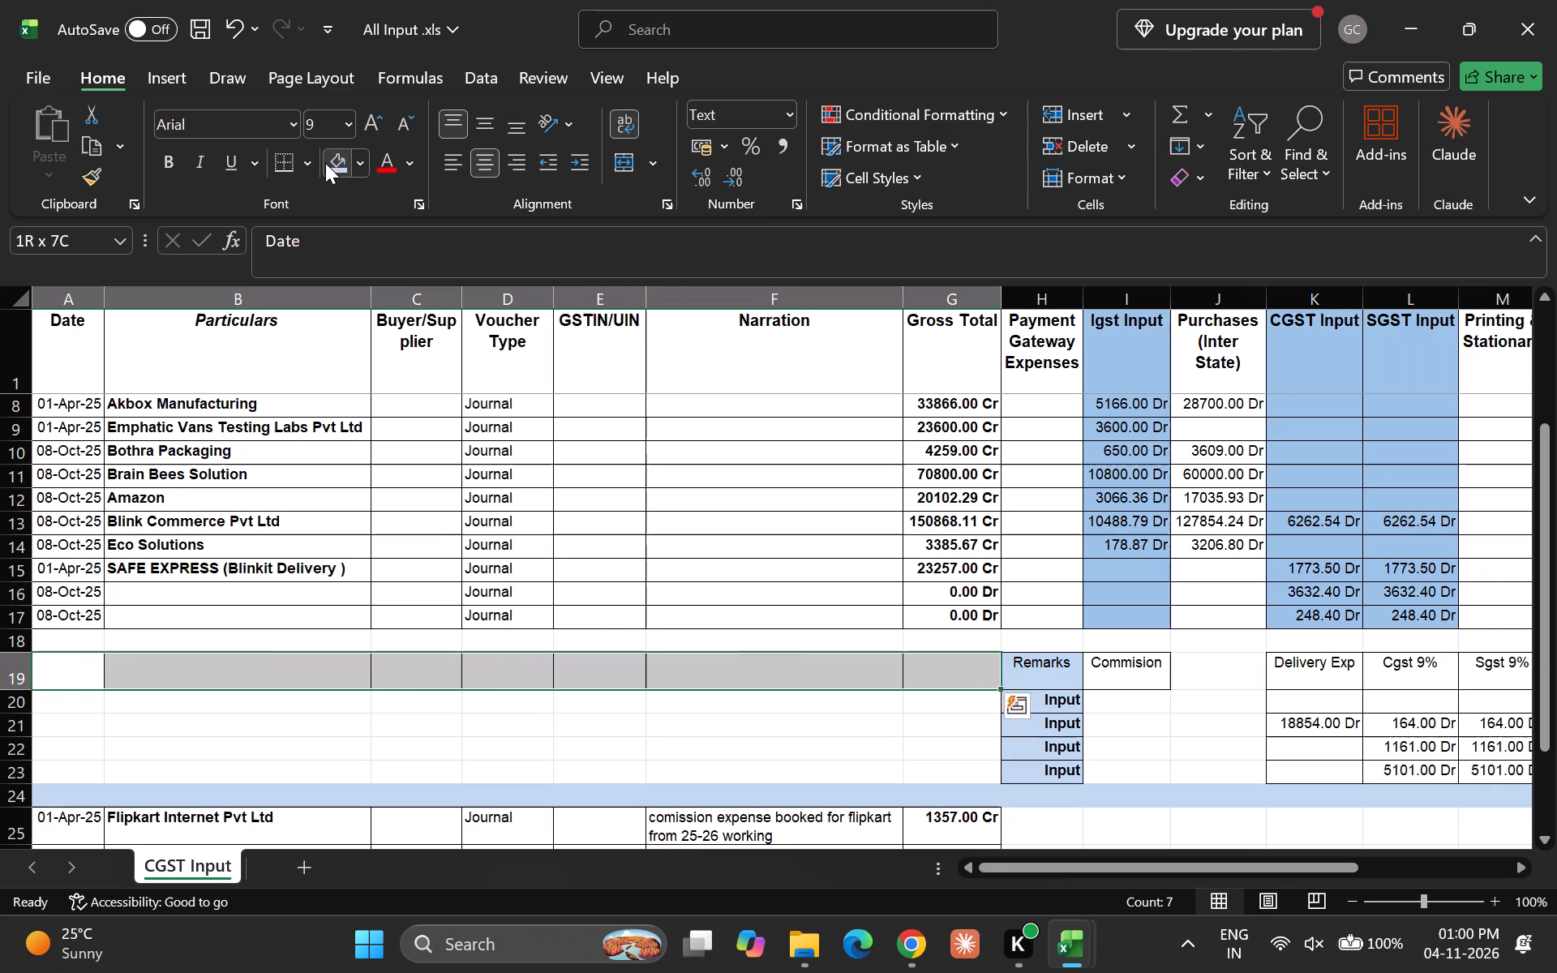
# Clear the duplicate Commision header in I19, beside Remarks.
pyautogui.press('Right')
pyautogui.press('Right')
pyautogui.press('Right')
pyautogui.press('Right')
pyautogui.press('Right')
pyautogui.press('Right')
pyautogui.press('Right')
pyautogui.press('Right')
pyautogui.press('Right')
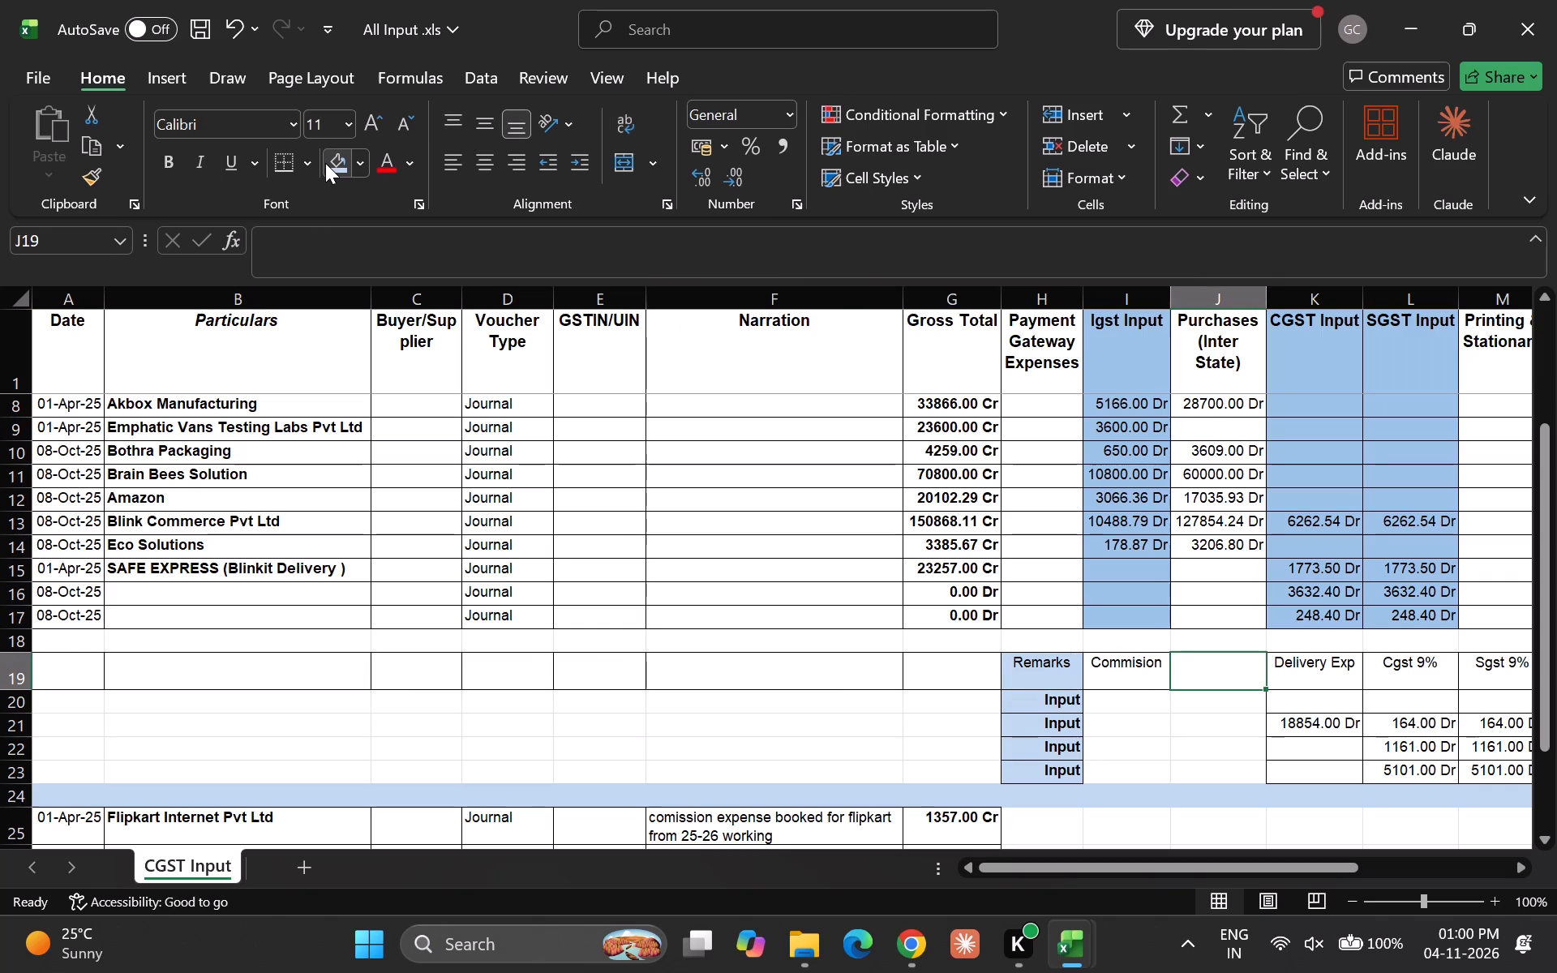
pyautogui.press('Left')
pyautogui.press('Delete')
# Move the Cgst 9% and Sgst 9% headers from L19:M19 to the empty header cells V1:W1.
pyautogui.press('Right')
pyautogui.press('Right')
pyautogui.press('Right')
pyautogui.press('Down')
pyautogui.press('Up')
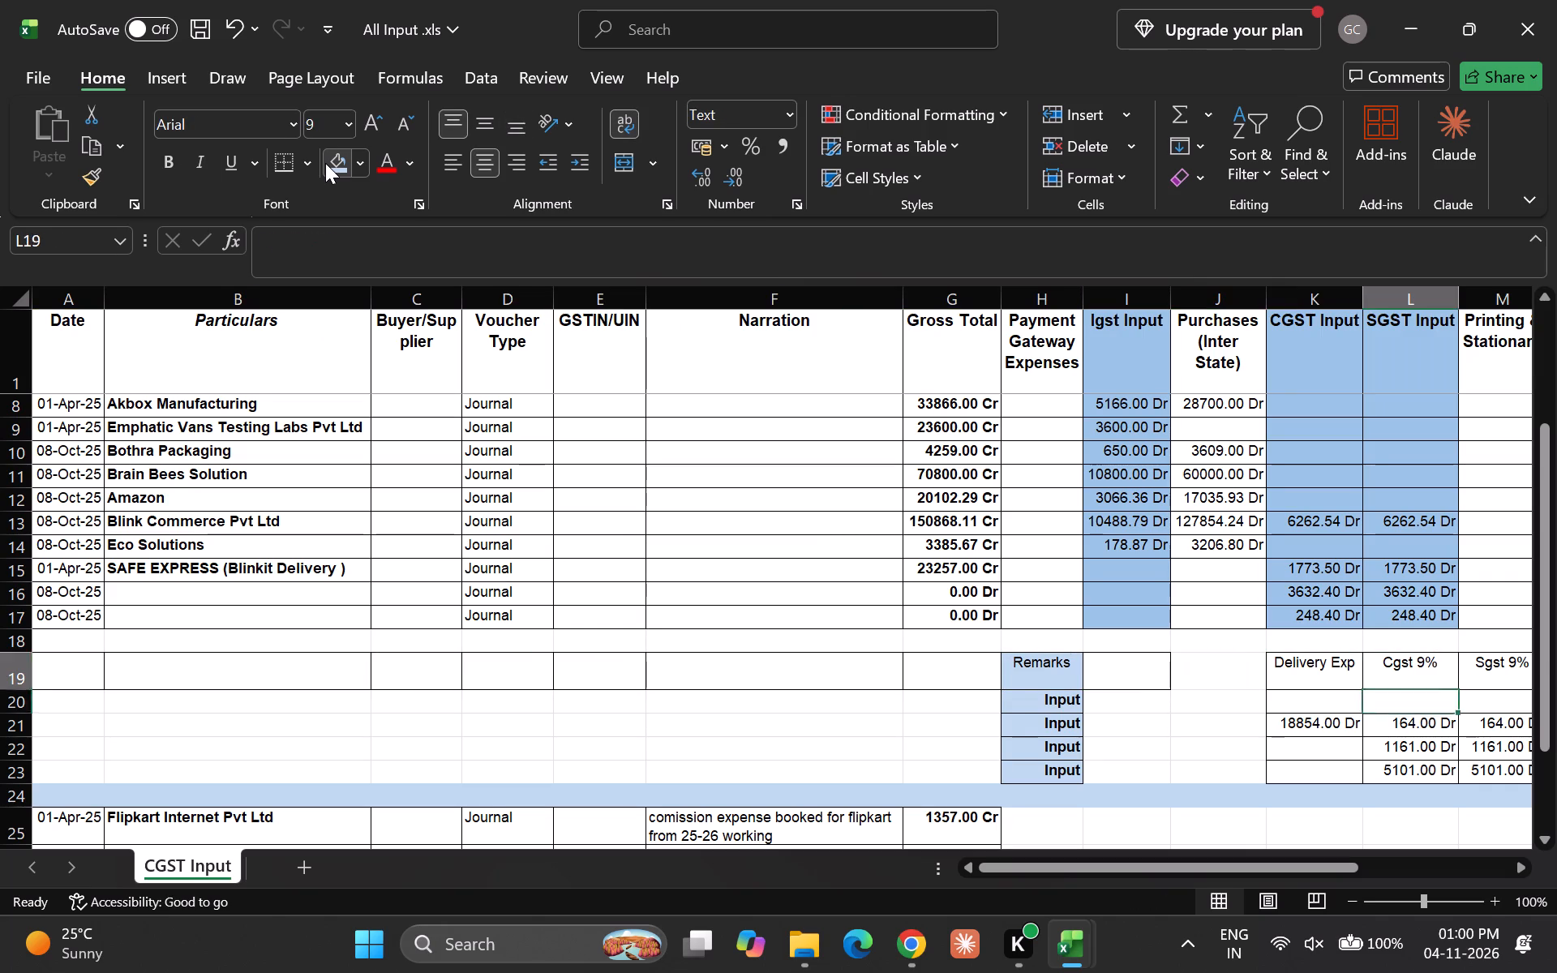
pyautogui.press('Left')
pyautogui.press('Right')
pyautogui.press('Right')
pyautogui.press('Right')
pyautogui.press('Left')
pyautogui.press('Left')
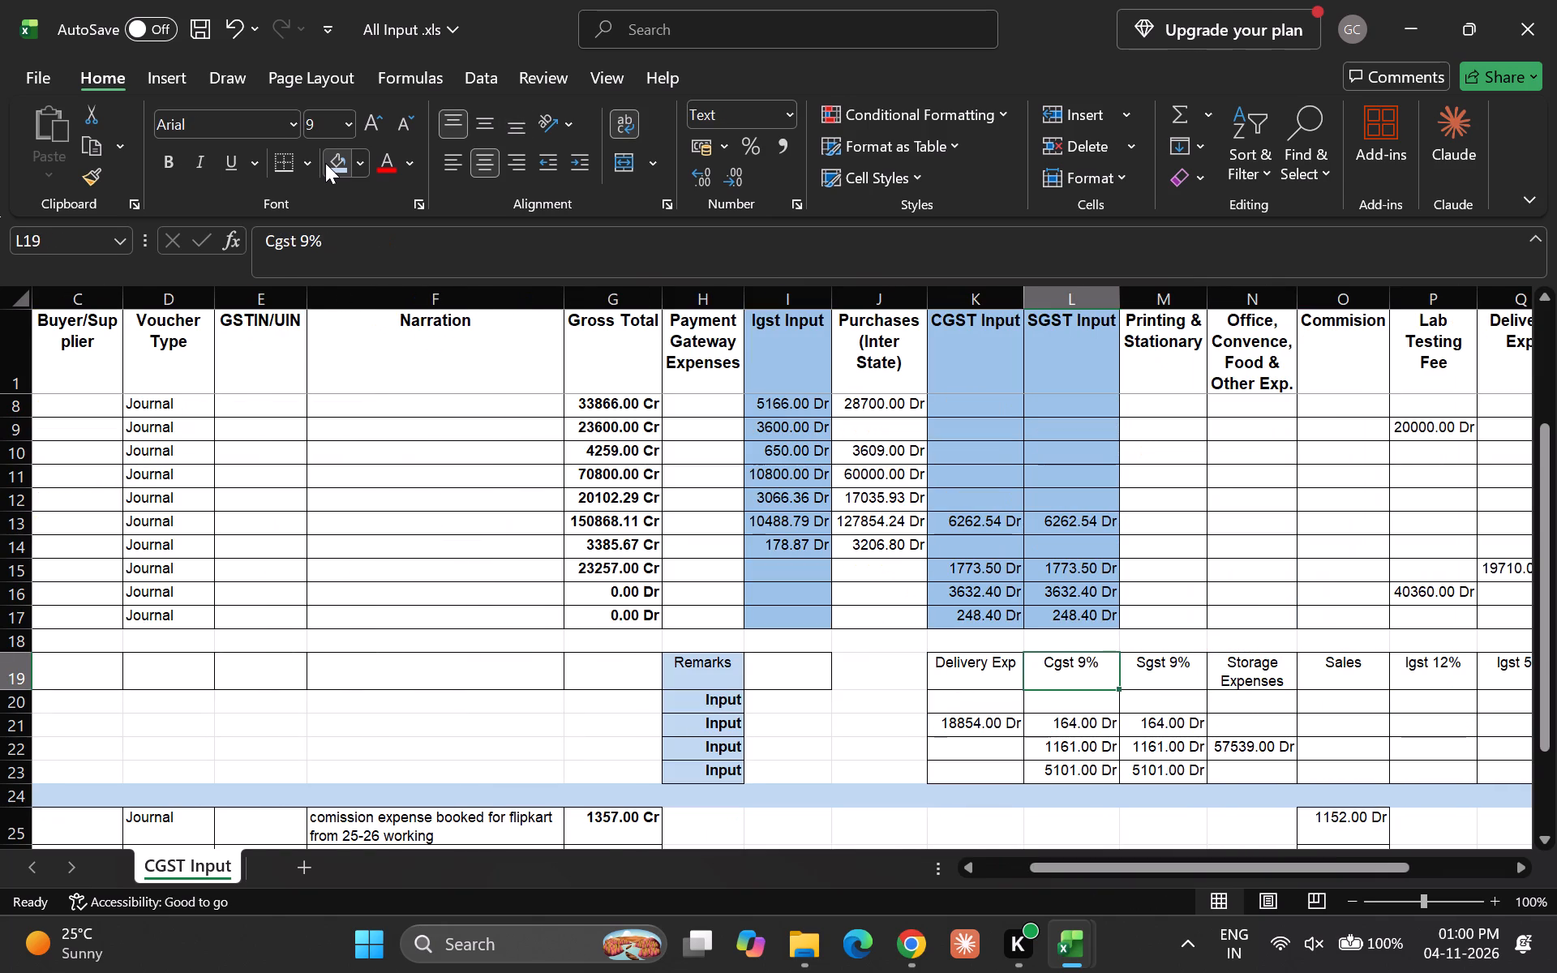
pyautogui.hotkey('shift', 'Right')
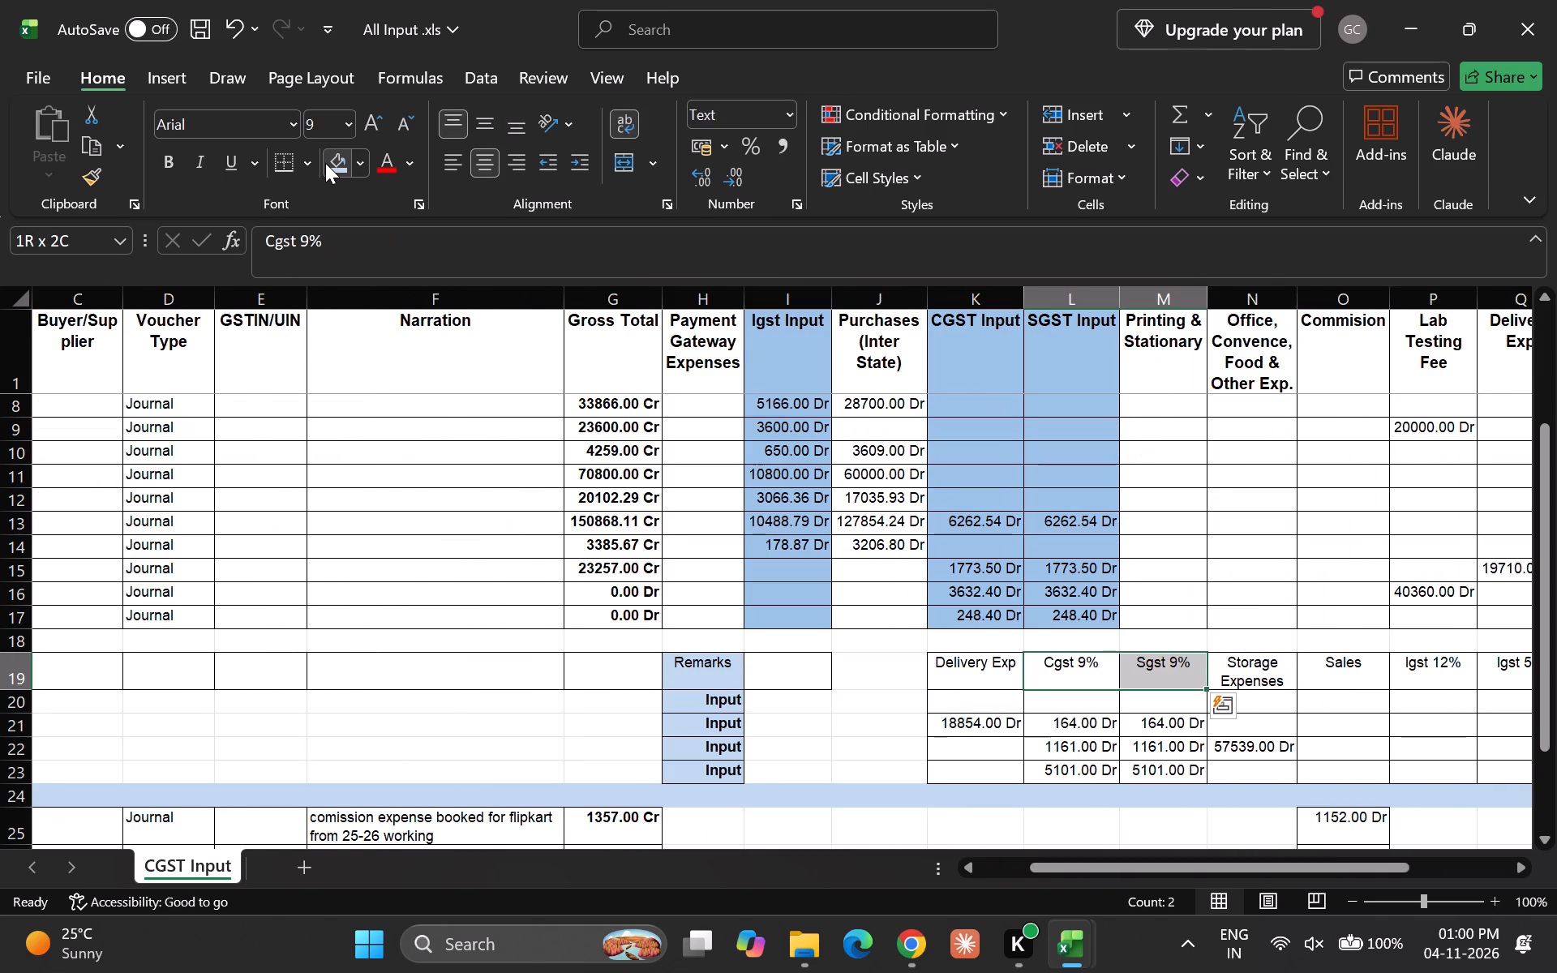
pyautogui.hotkey('ctrl', 'x')
pyautogui.press('Right')
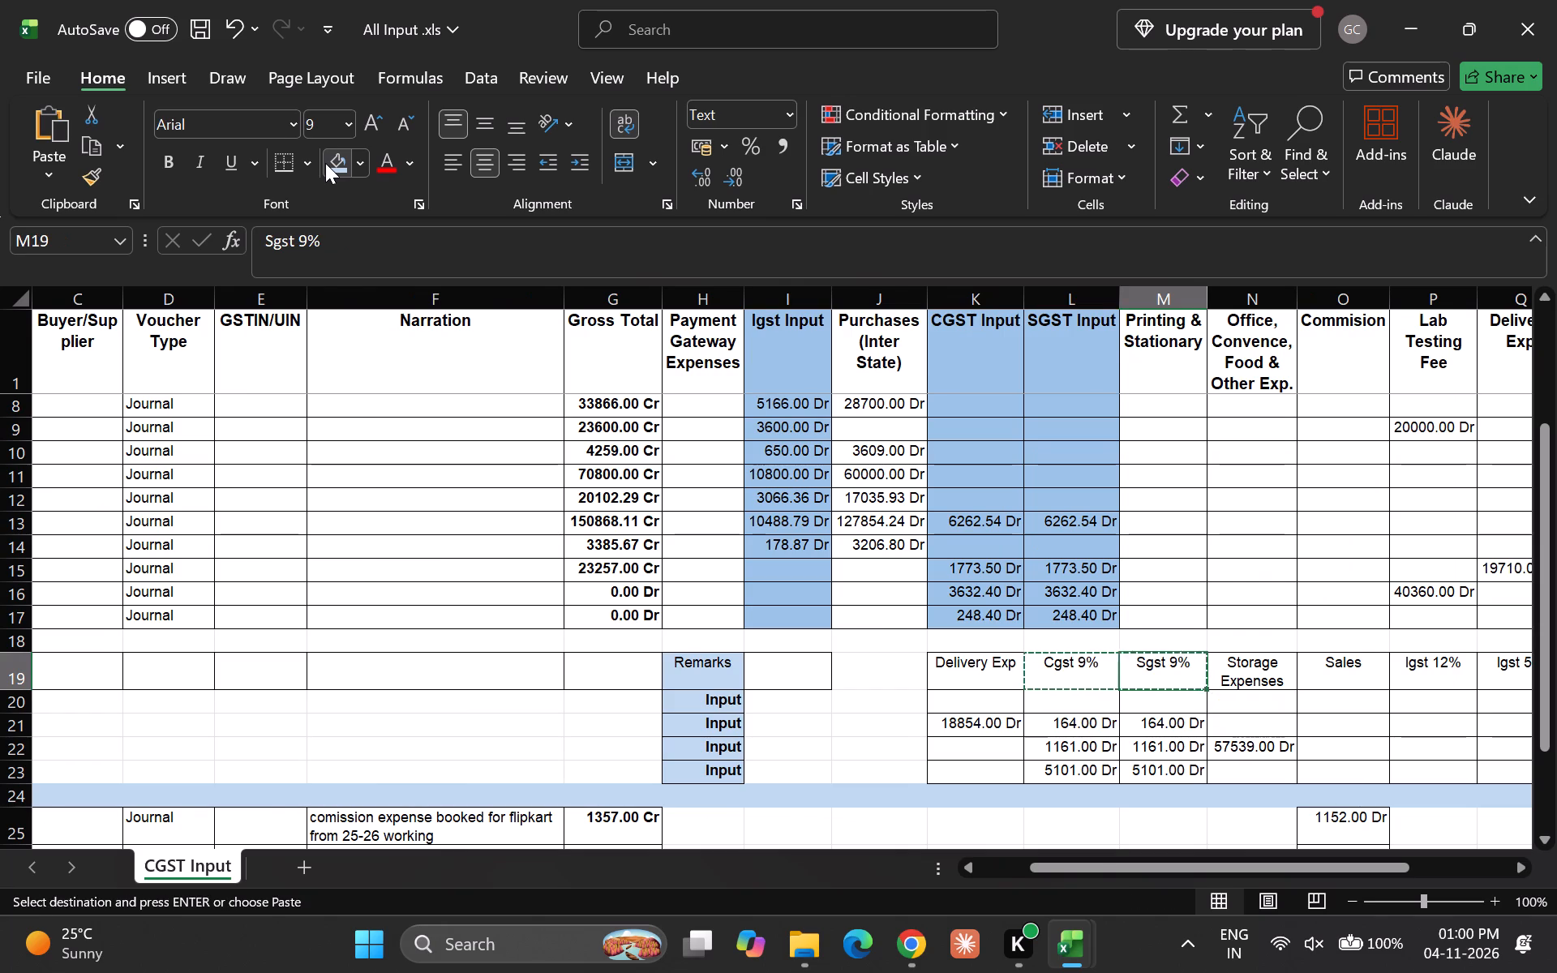
pyautogui.hotkey('ctrl', 'Right')
pyautogui.press('Right')
pyautogui.press('Right')
pyautogui.press('Right')
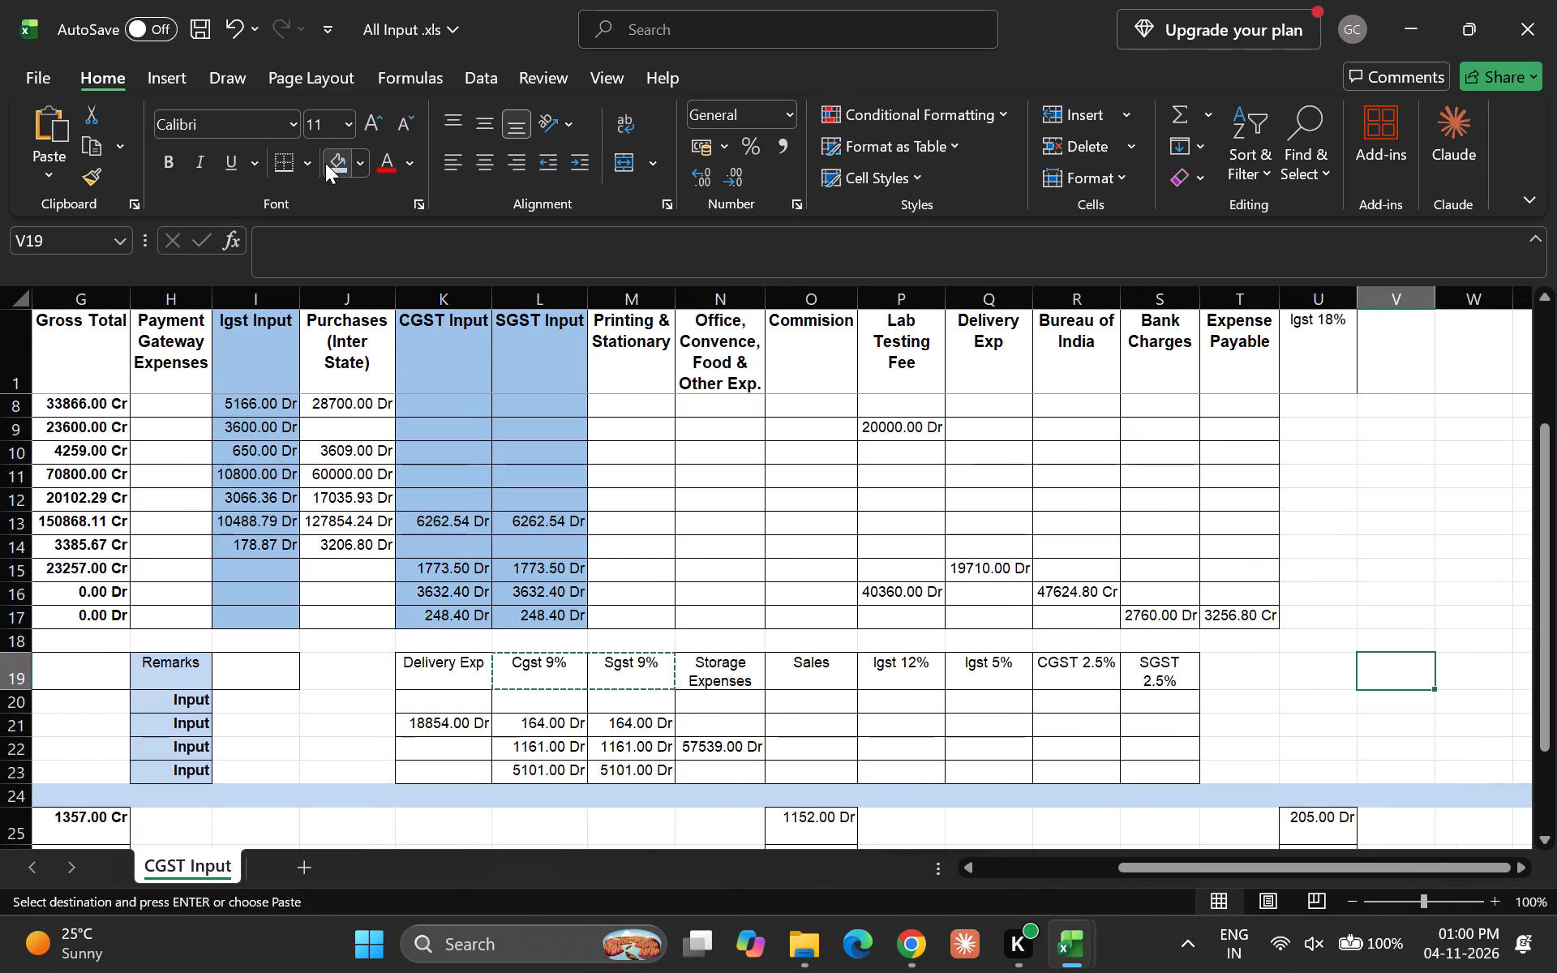
pyautogui.hotkey('ctrl', 'Up')
pyautogui.press('Return')
# Move the Cgst 9% and Sgst 9% values from L20:M23 to V25:W28, beside their rows' Igst 18% values.
pyautogui.press('Down')
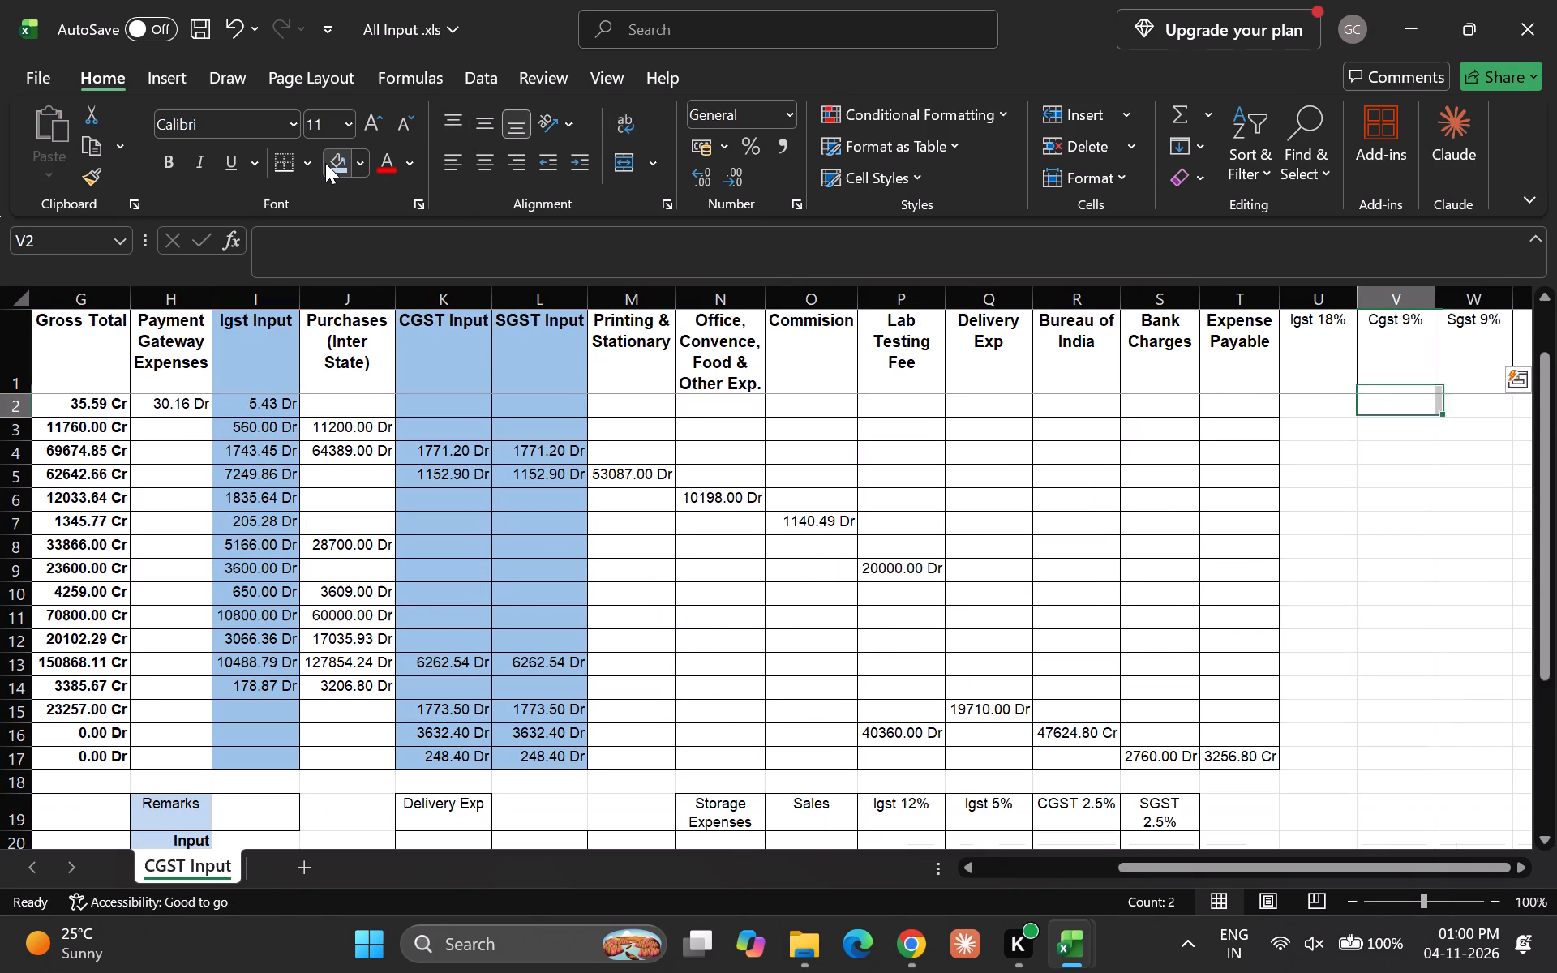
pyautogui.press('Up')
pyautogui.press('Down')
pyautogui.press('Down')
pyautogui.press('Down')
pyautogui.press('Down')
pyautogui.press('Down')
pyautogui.press('Down')
pyautogui.press('Down')
pyautogui.press('Down')
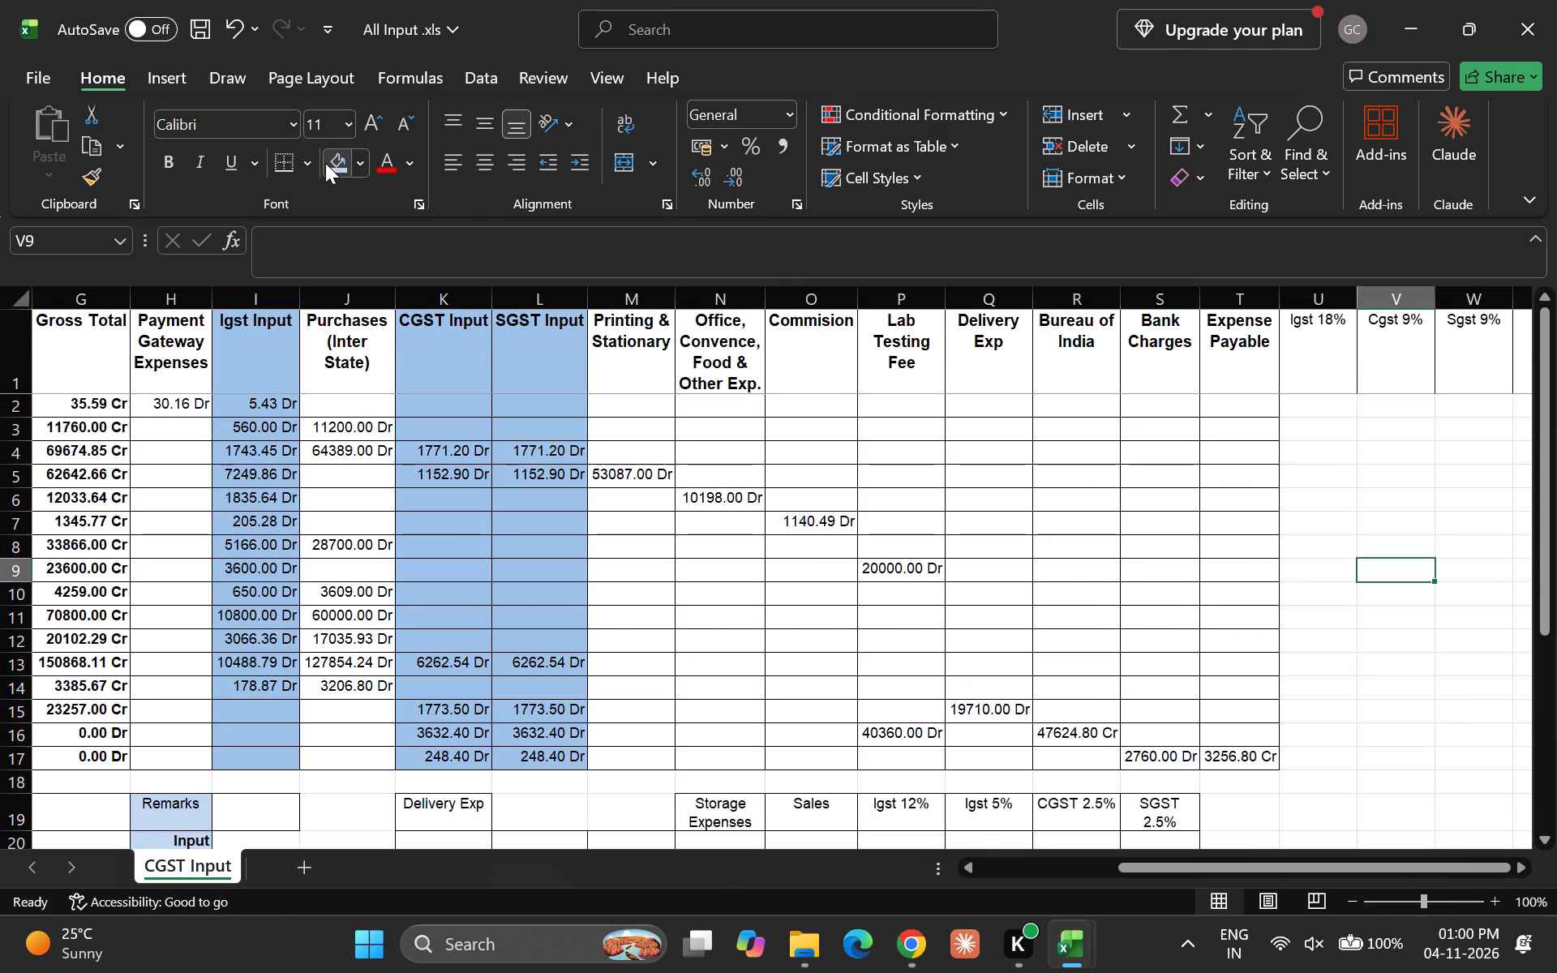
pyautogui.press('Down')
pyautogui.press('Down')
pyautogui.press('Down')
pyautogui.press('Down')
pyautogui.press('Down')
pyautogui.press('Down')
pyautogui.press('Down')
pyautogui.press('Down')
pyautogui.press('Down')
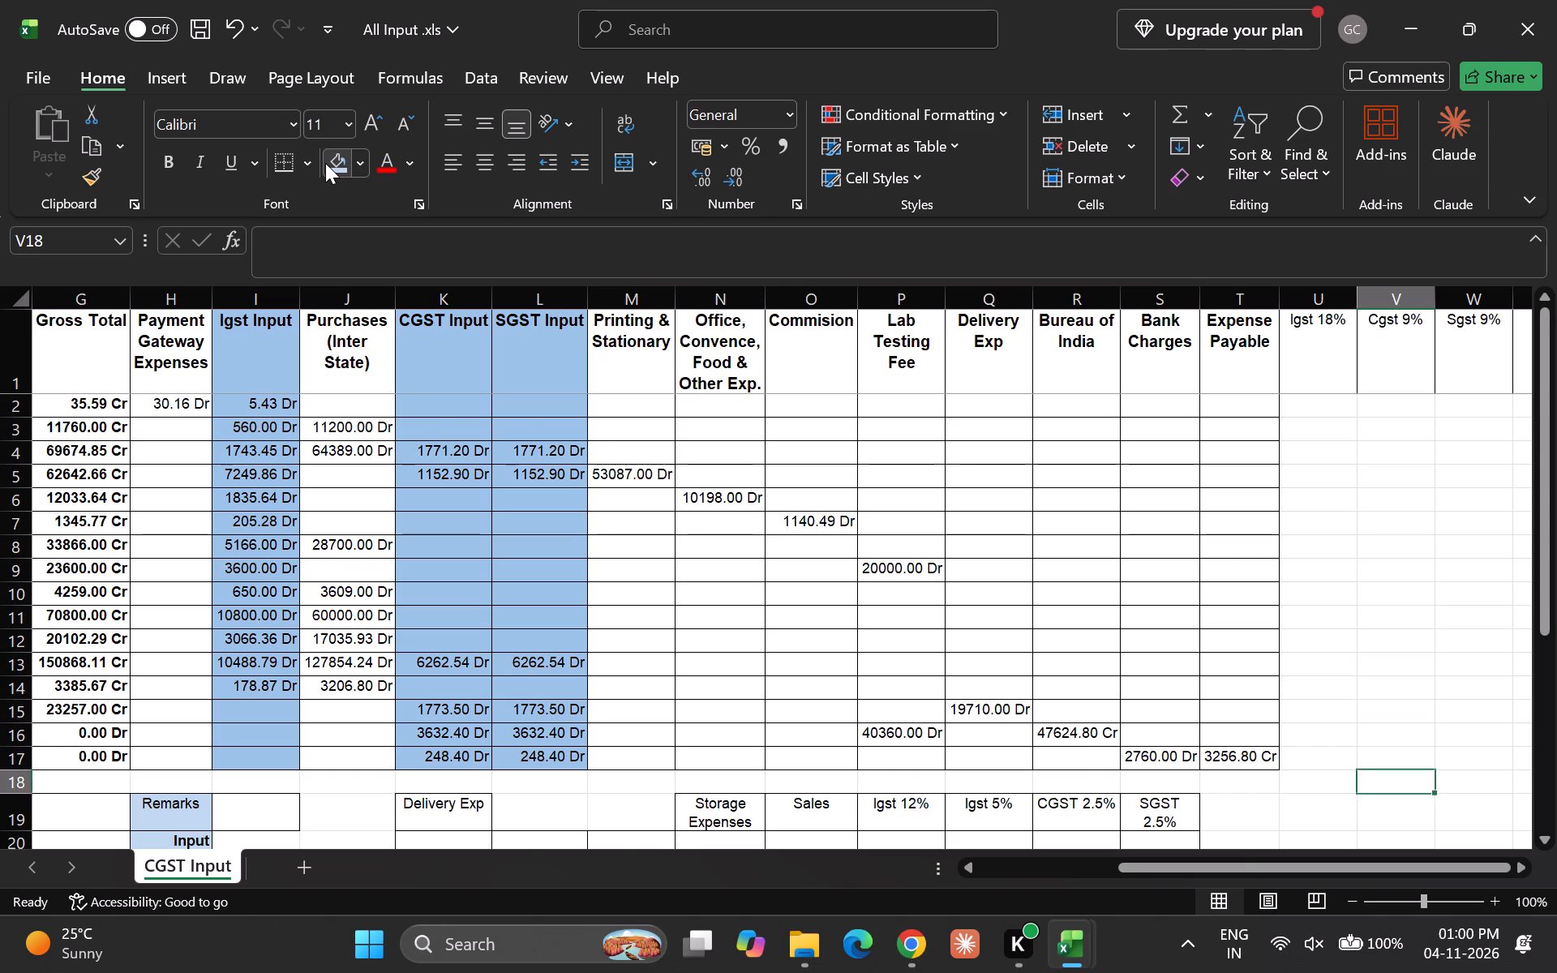
pyautogui.press('Down')
pyautogui.press('Down')
pyautogui.press('Down')
pyautogui.press('Up')
pyautogui.press('Up')
pyautogui.press('Left')
pyautogui.press('Left')
pyautogui.press('Left')
pyautogui.press('Left')
pyautogui.press('Left')
pyautogui.press('Left')
pyautogui.press('Left')
pyautogui.press('Left')
pyautogui.press('Left')
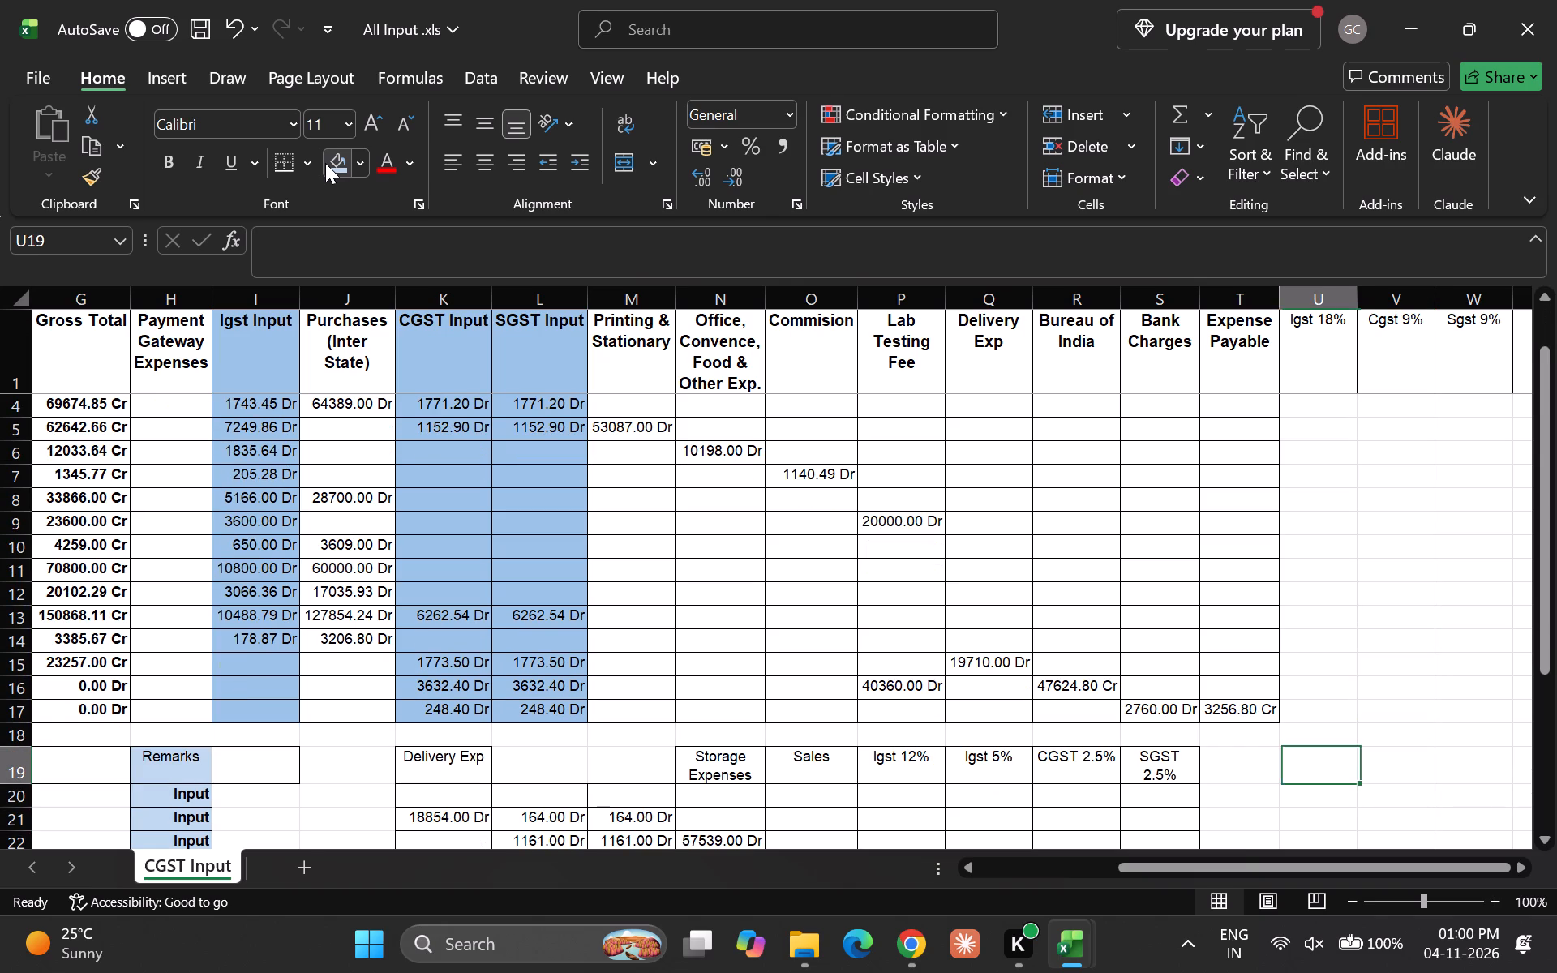
pyautogui.press('Left')
pyautogui.press('Down')
pyautogui.press('Down')
pyautogui.press('Down')
pyautogui.press('Up')
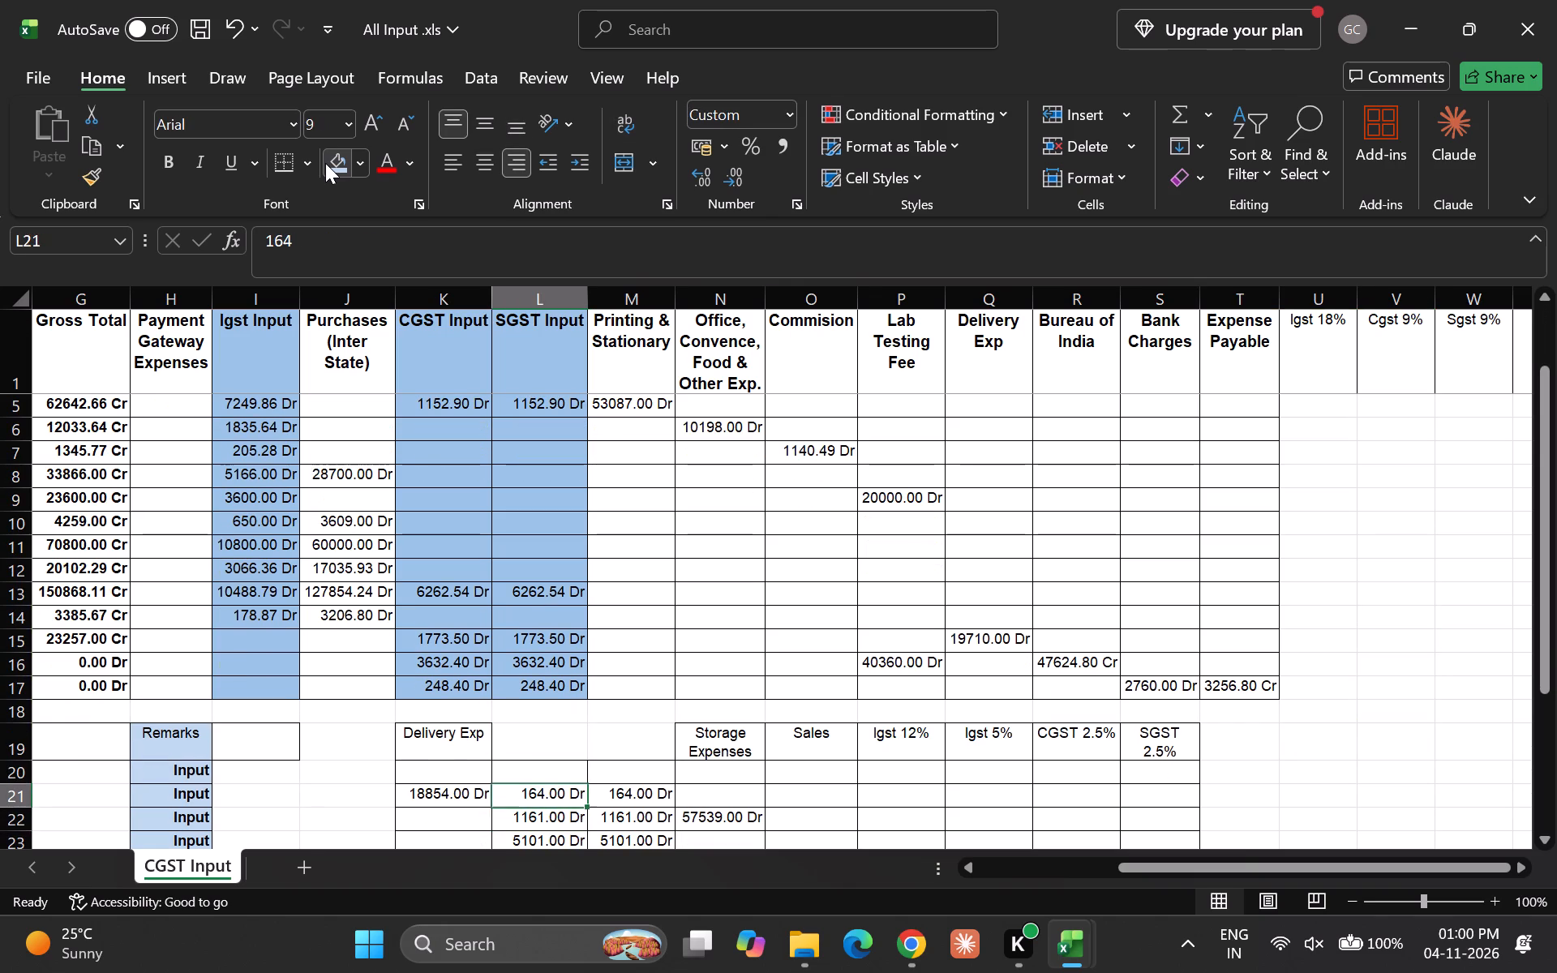
pyautogui.hotkey('shift', 'Right')
pyautogui.hotkey('shift', 'Right')
pyautogui.hotkey('shift', 'Left')
pyautogui.hotkey('shift', 'Down')
pyautogui.hotkey('shift', 'Down')
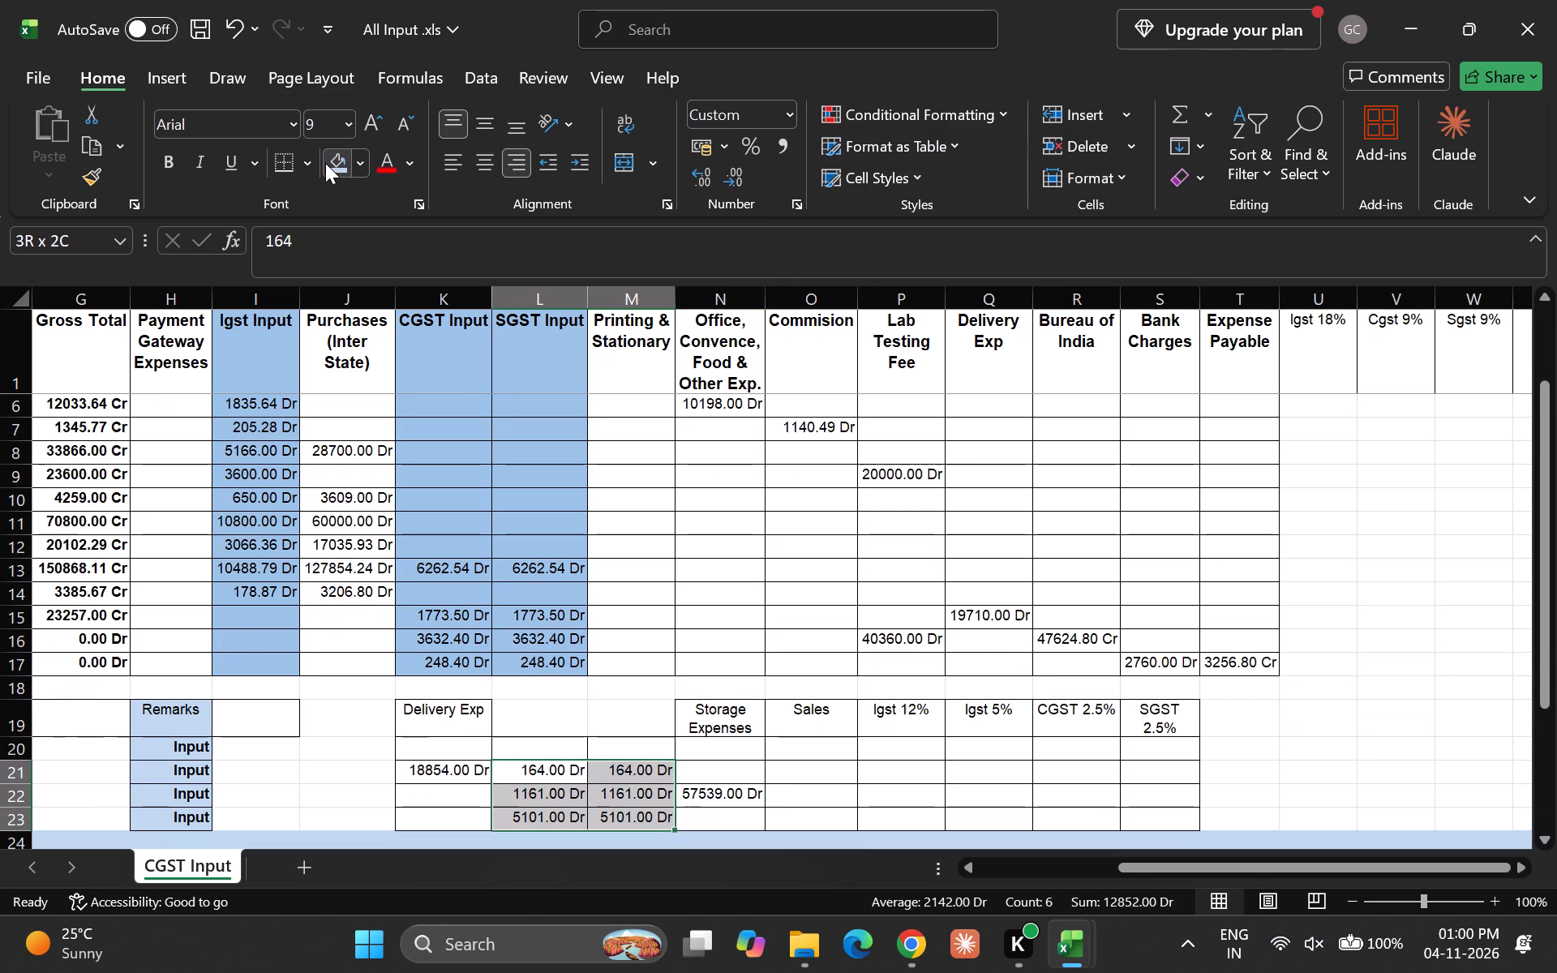
pyautogui.press('Up')
pyautogui.hotkey('shift', 'Right')
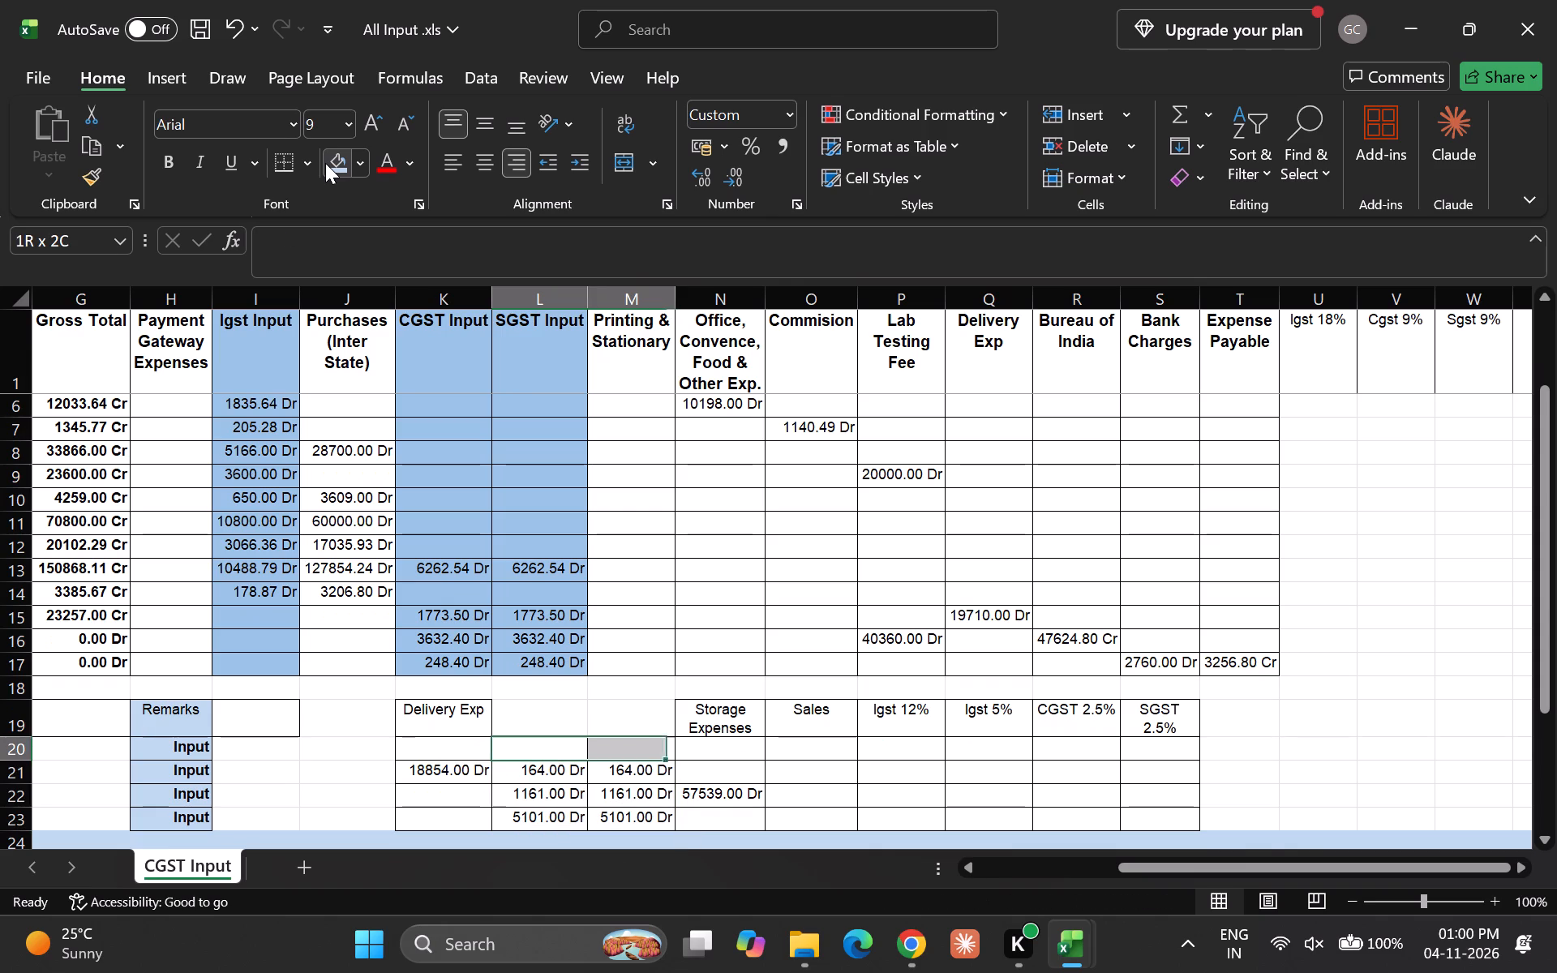
pyautogui.hotkey('shift', 'Down')
pyautogui.hotkey('shift', 'Down')
pyautogui.hotkey('shift', 'Down')
pyautogui.hotkey('ctrl', 'x')
pyautogui.press('Right')
pyautogui.press('Right')
pyautogui.press('Right')
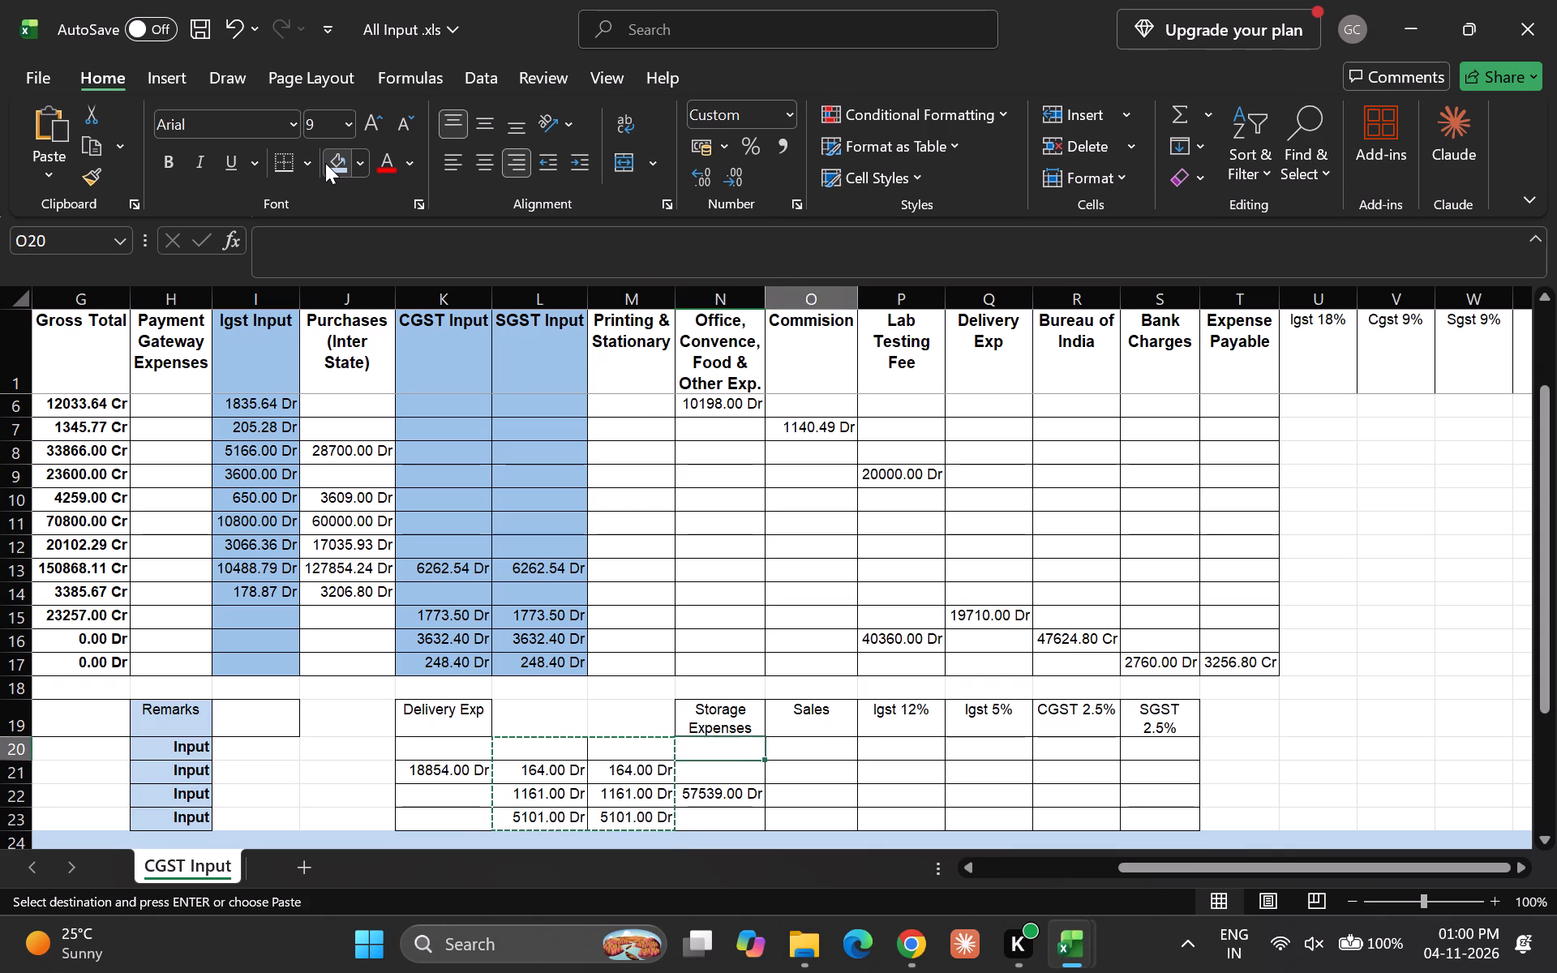
pyautogui.press('Right')
pyautogui.press('Right')
pyautogui.press('Right')
pyautogui.press('Right')
pyautogui.press('Right')
pyautogui.press('Right')
pyautogui.press('Right')
pyautogui.press('Down')
pyautogui.press('Down')
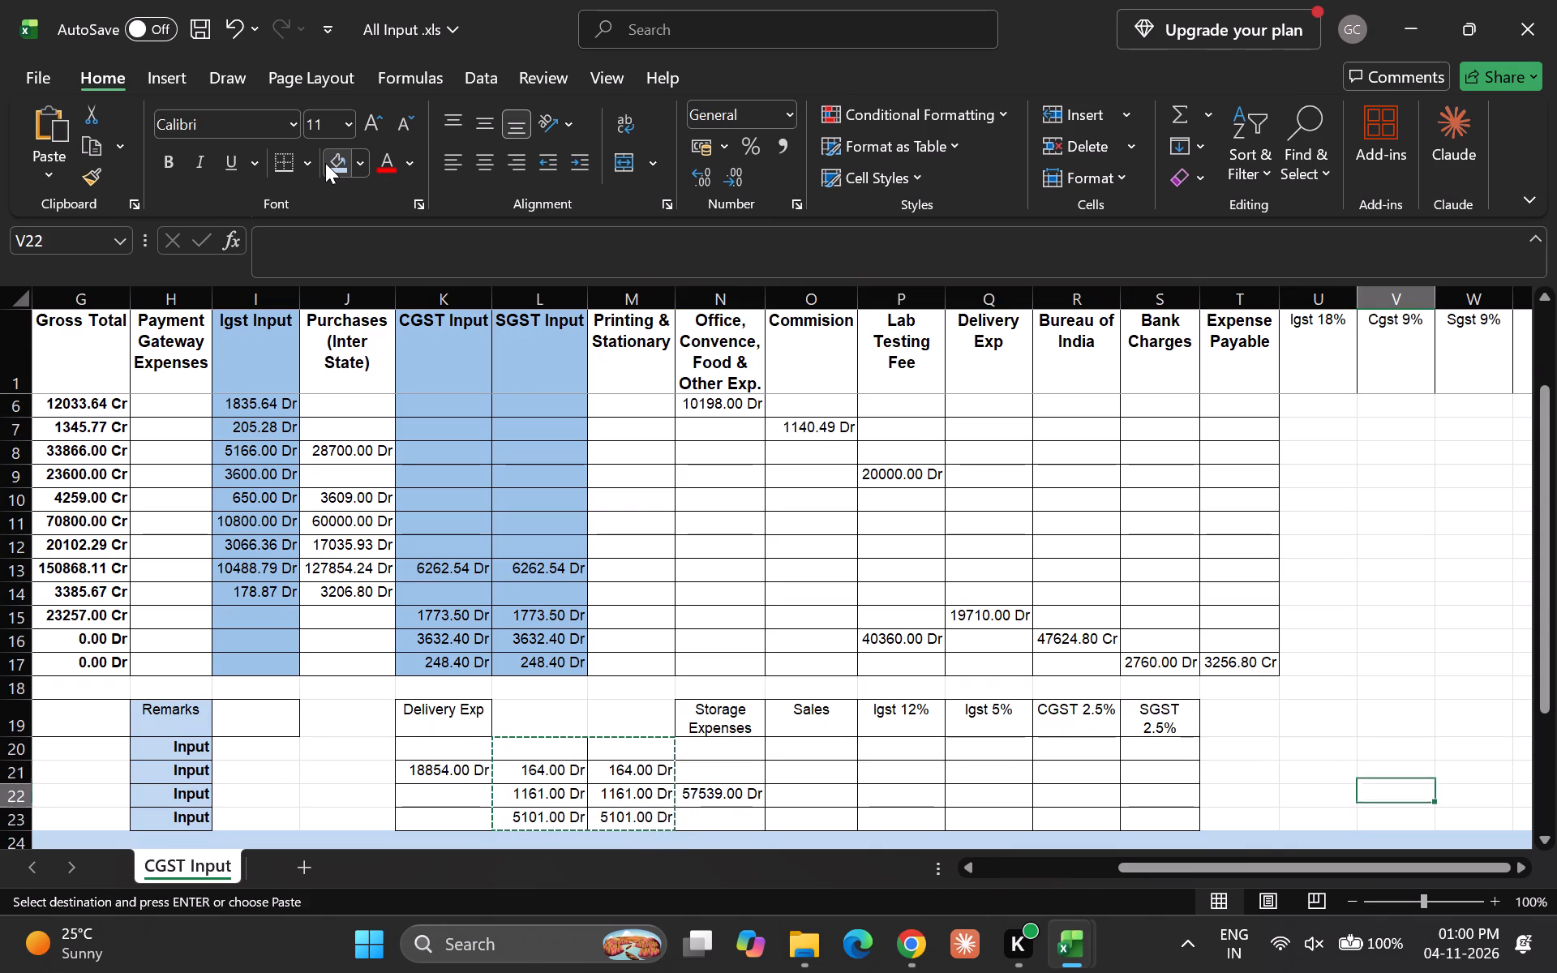
pyautogui.press('Down')
pyautogui.press('Down')
pyautogui.press('Down')
pyautogui.press('Return')
# Move the Delivery Exp values from K20:K23 to Q25:Q28, under the main Delivery Exp column.
pyautogui.press('Down')
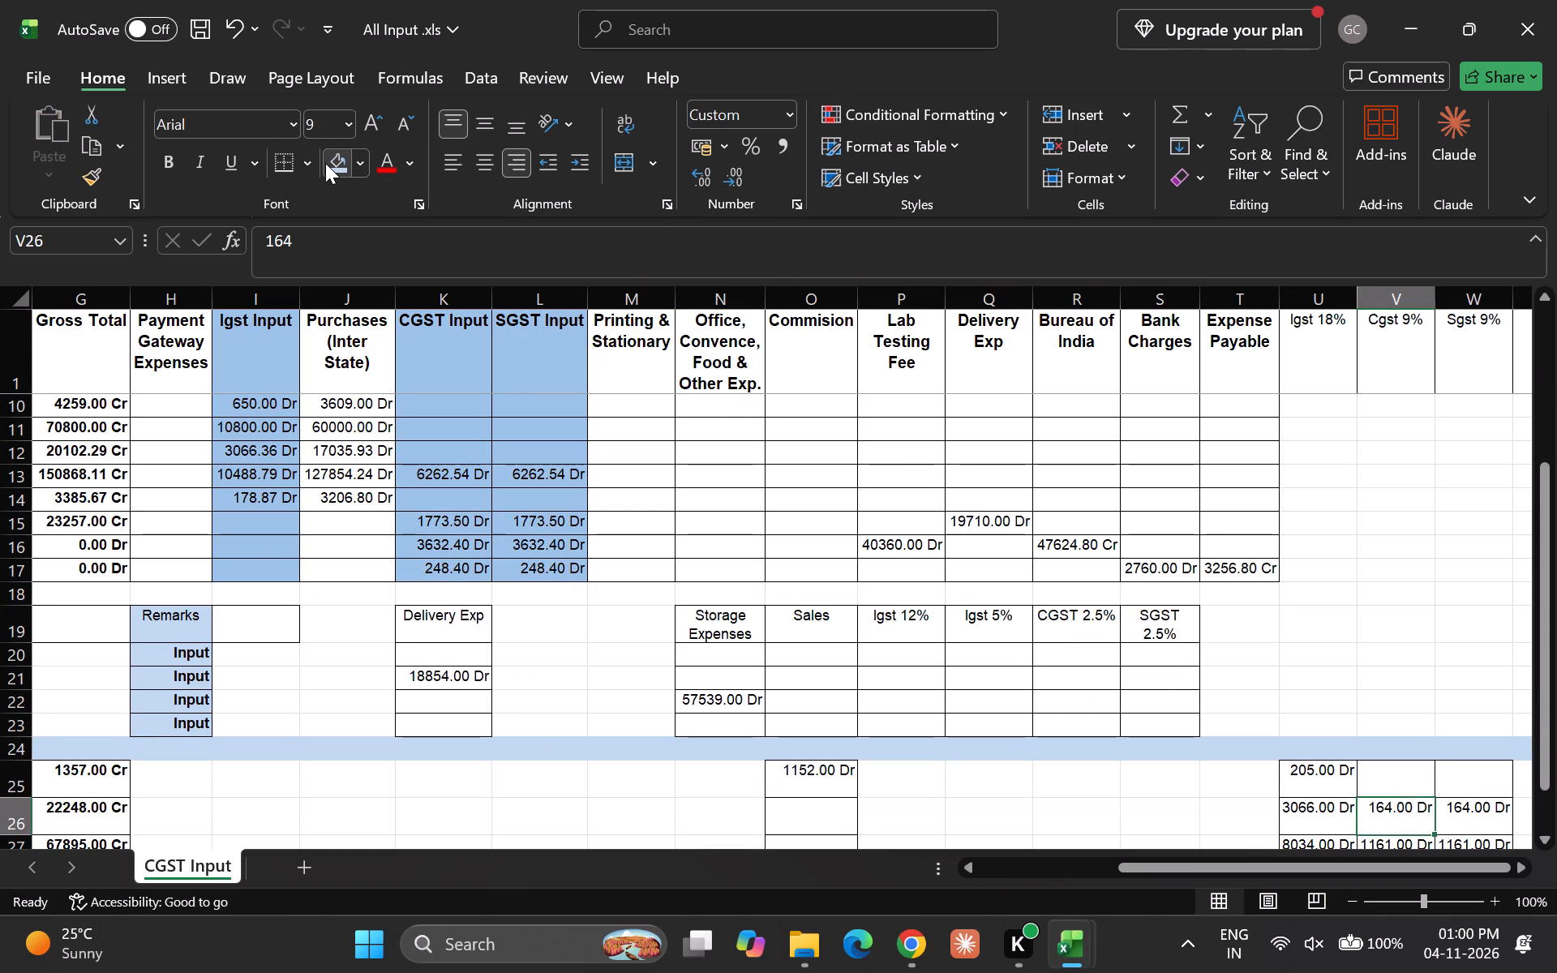
pyautogui.press('Up')
pyautogui.press('Left')
pyautogui.press('Left')
pyautogui.press('Left')
pyautogui.press('Left')
pyautogui.press('Left')
pyautogui.press('Left')
pyautogui.press('Left')
pyautogui.press('Left')
pyautogui.press('Left')
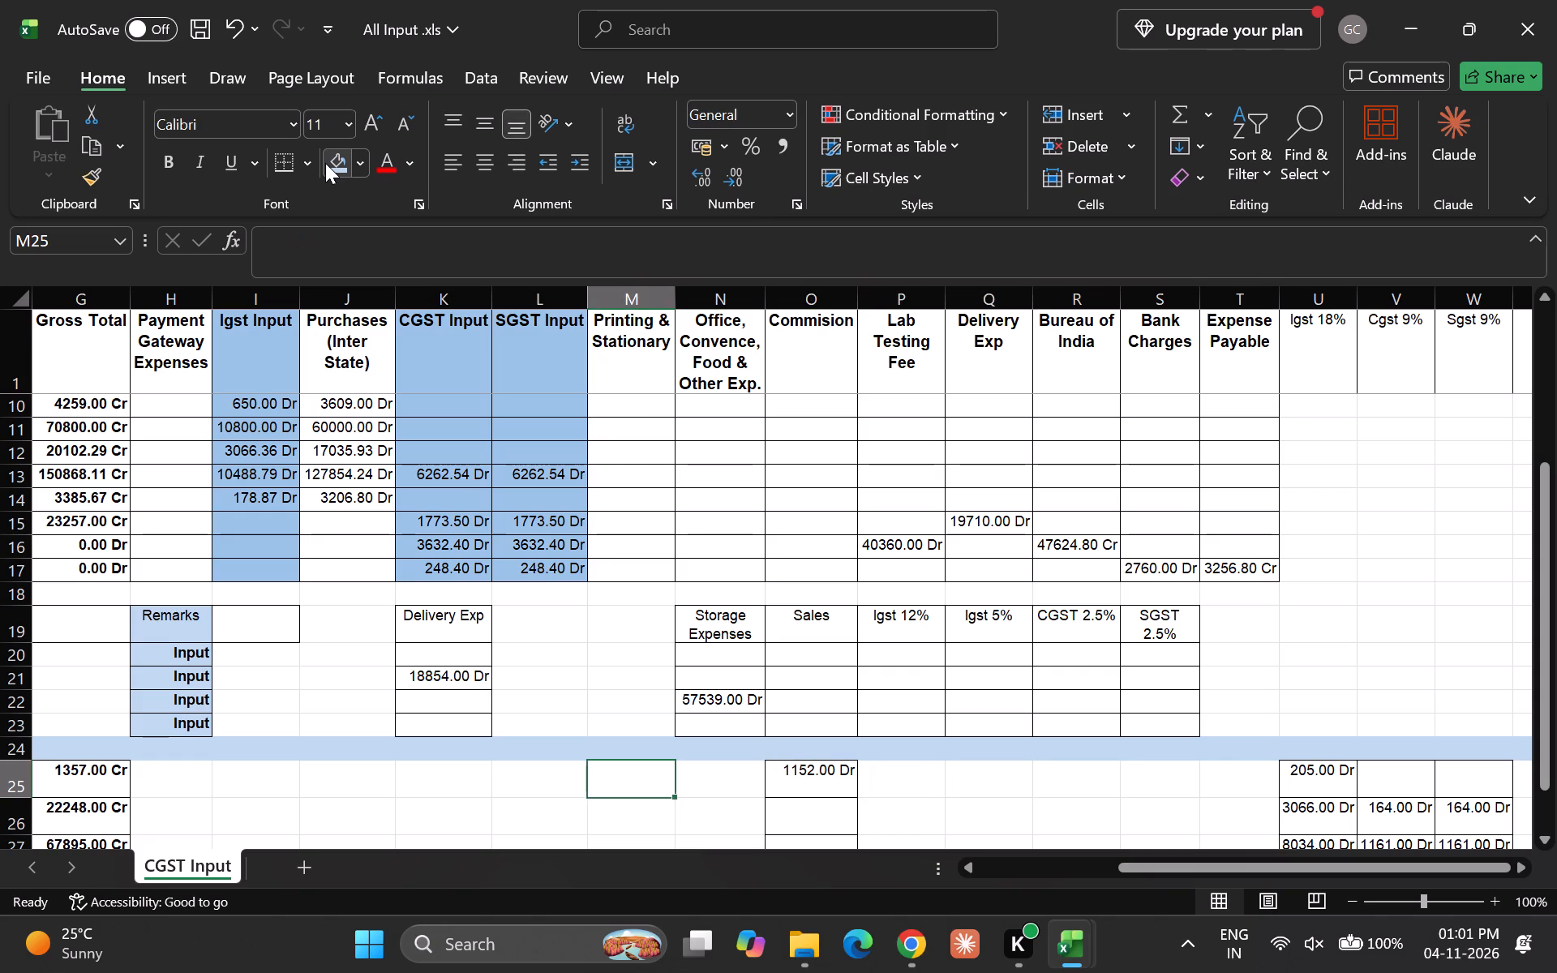
pyautogui.press('Up')
pyautogui.press('Up')
pyautogui.press('Up')
pyautogui.press('Up')
pyautogui.press('Up')
pyautogui.press('Left')
pyautogui.press('Left')
pyautogui.press('Up')
pyautogui.press('Up')
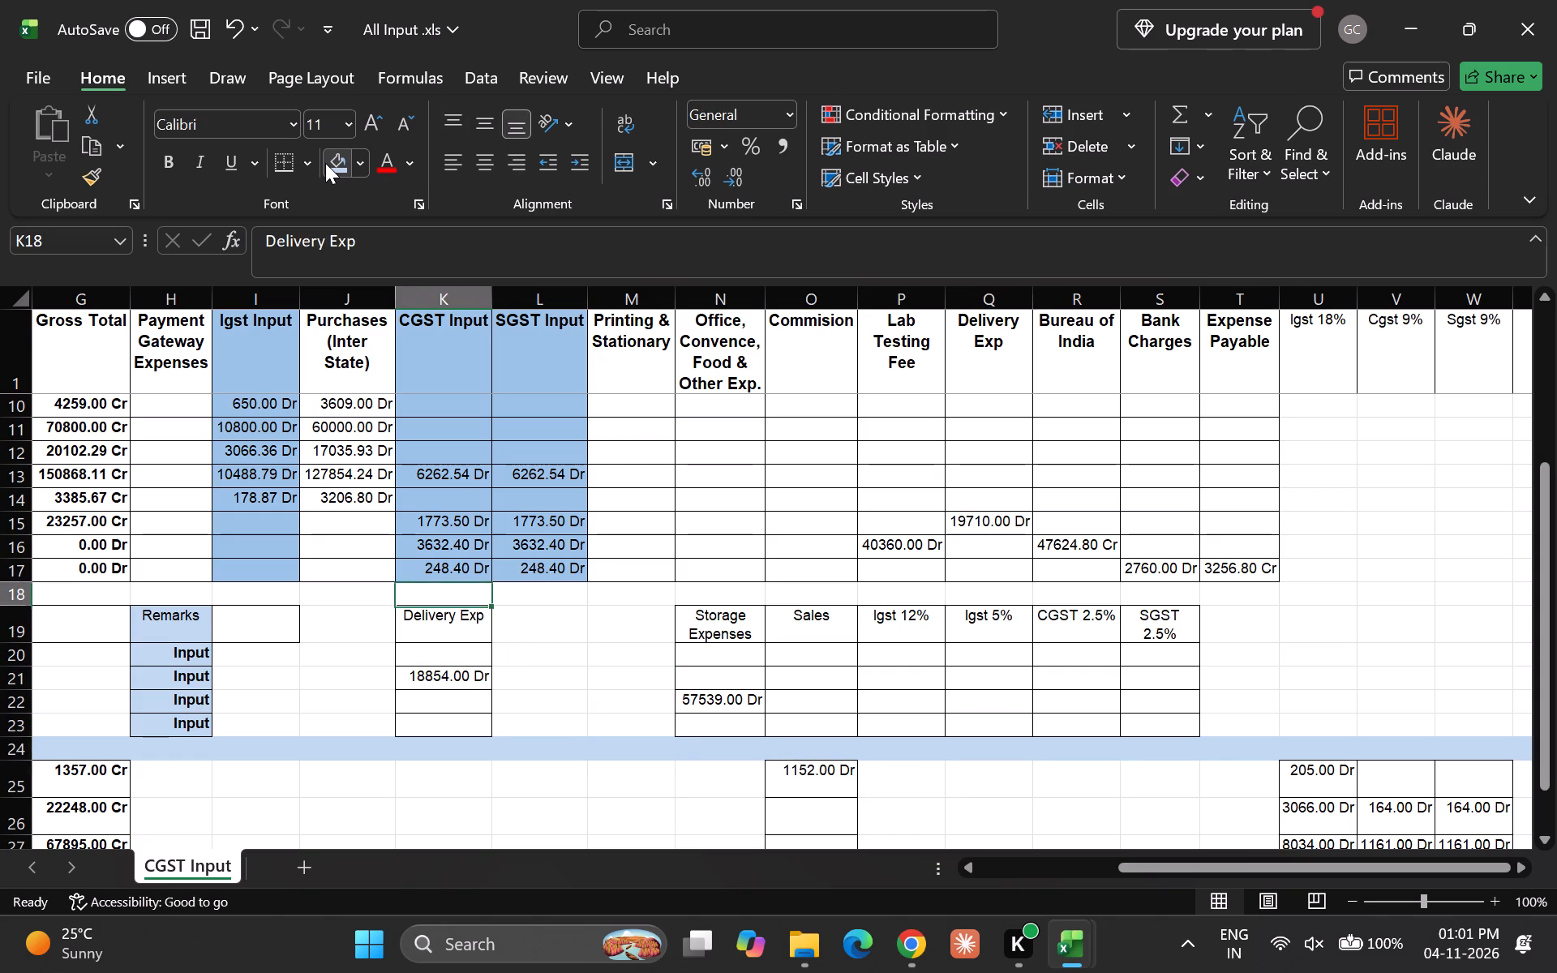
pyautogui.press('Left')
pyautogui.press('Left')
pyautogui.press('Left')
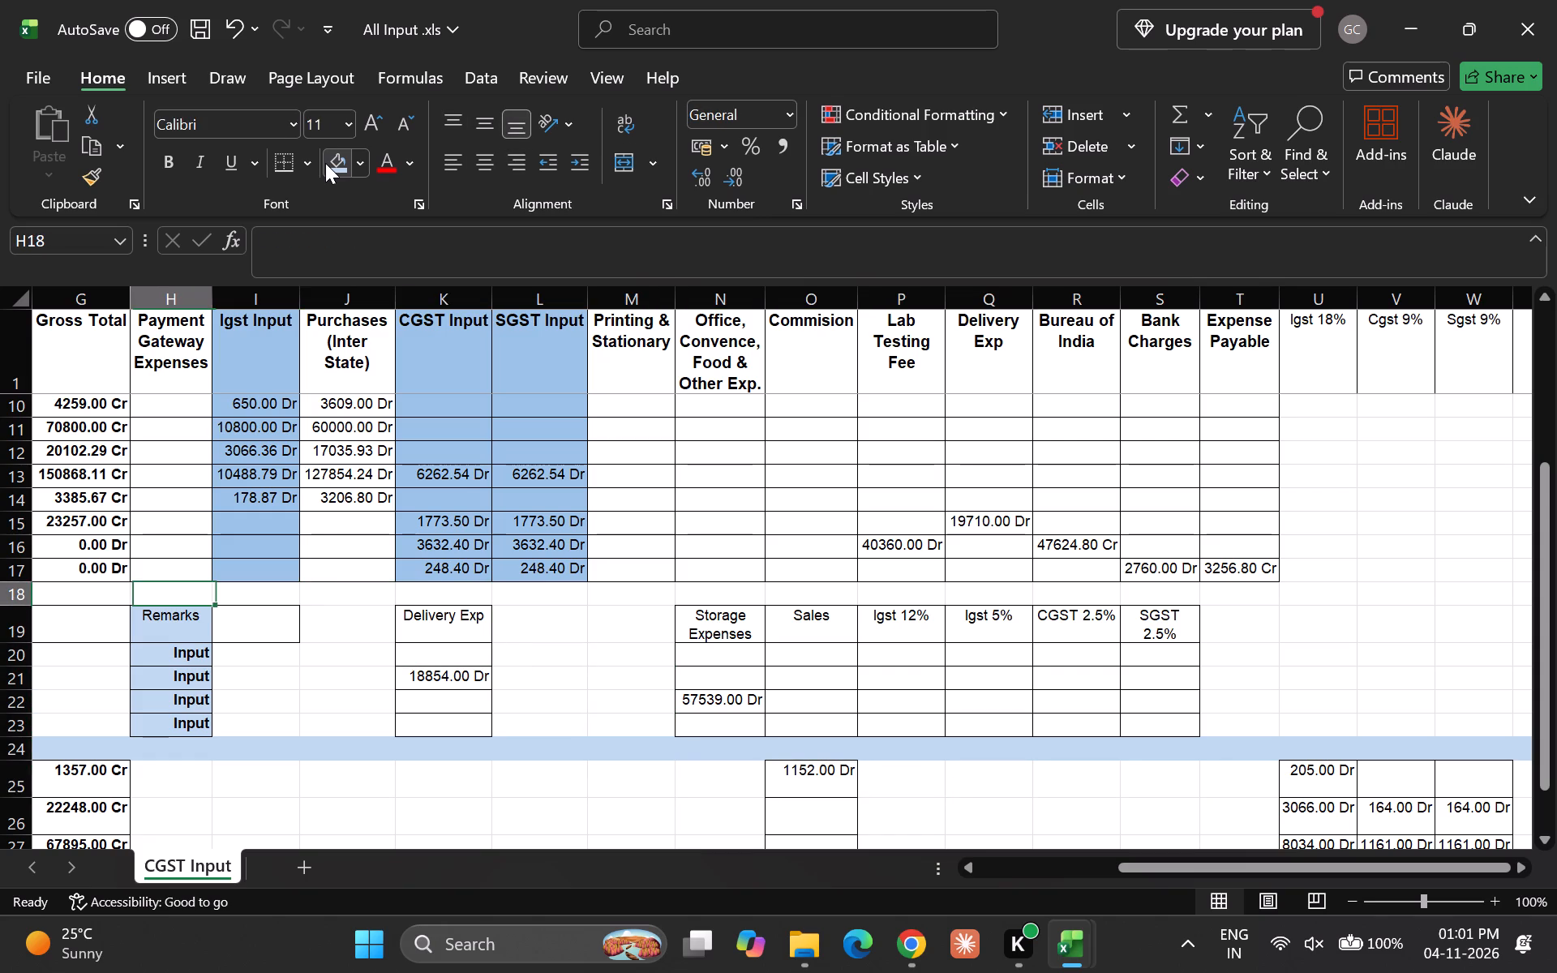
pyautogui.press('Down')
pyautogui.press('Right')
pyautogui.press('Right')
pyautogui.press('Down')
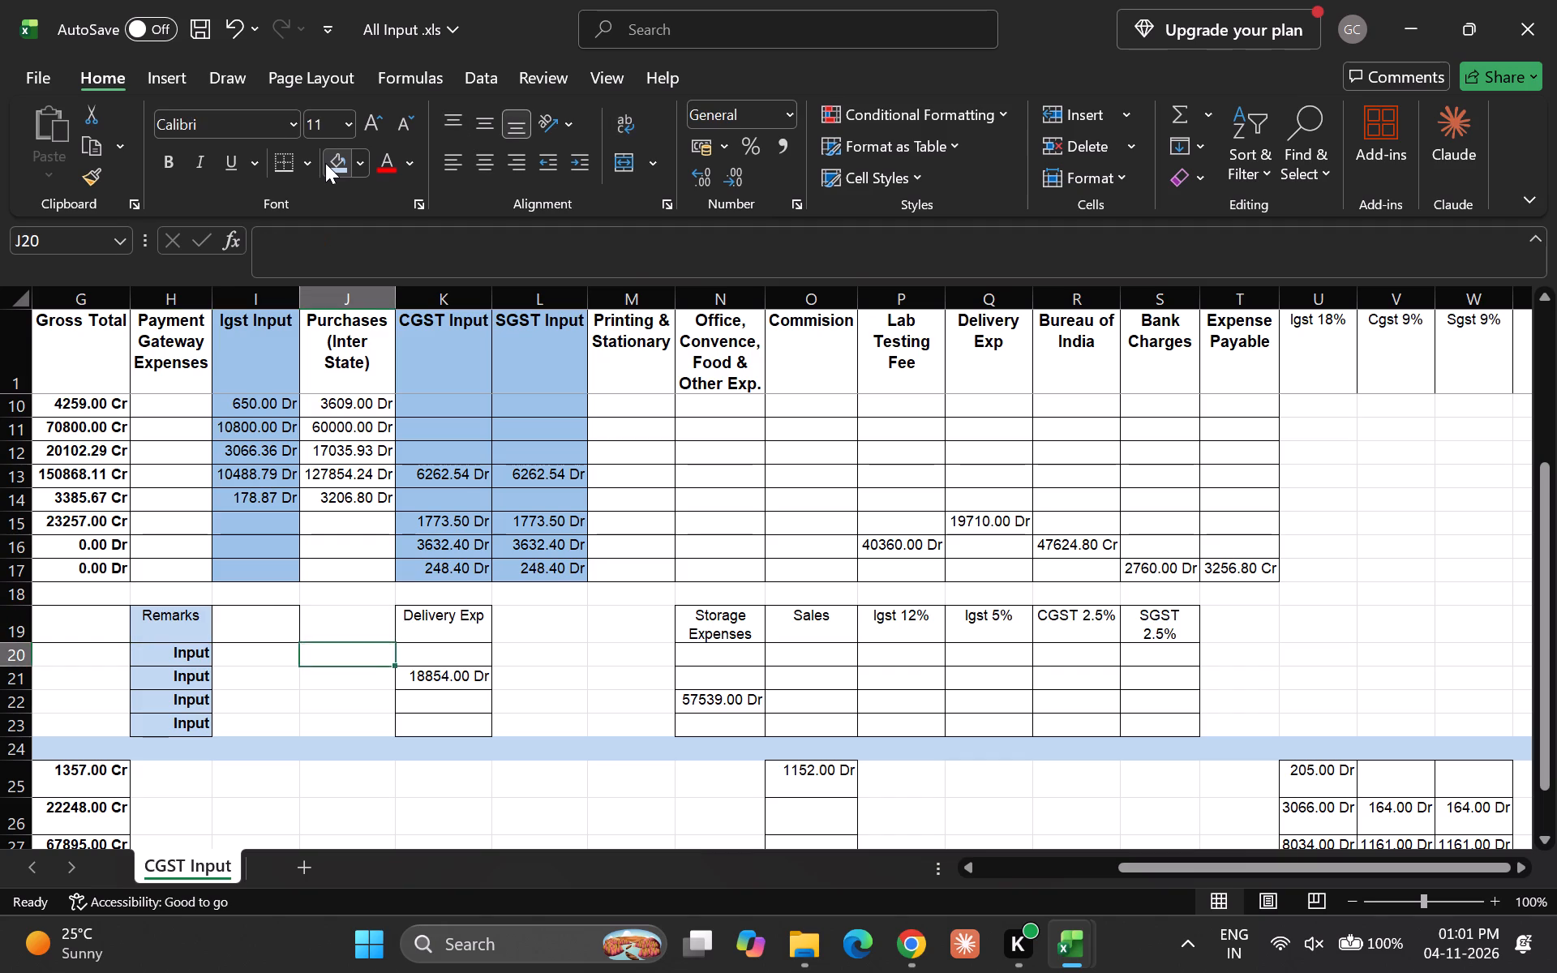
pyautogui.press('Right')
pyautogui.hotkey('shift', 'Down')
pyautogui.hotkey('shift', 'Down')
pyautogui.hotkey('shift', 'Down')
pyautogui.hotkey('ctrl', 'x')
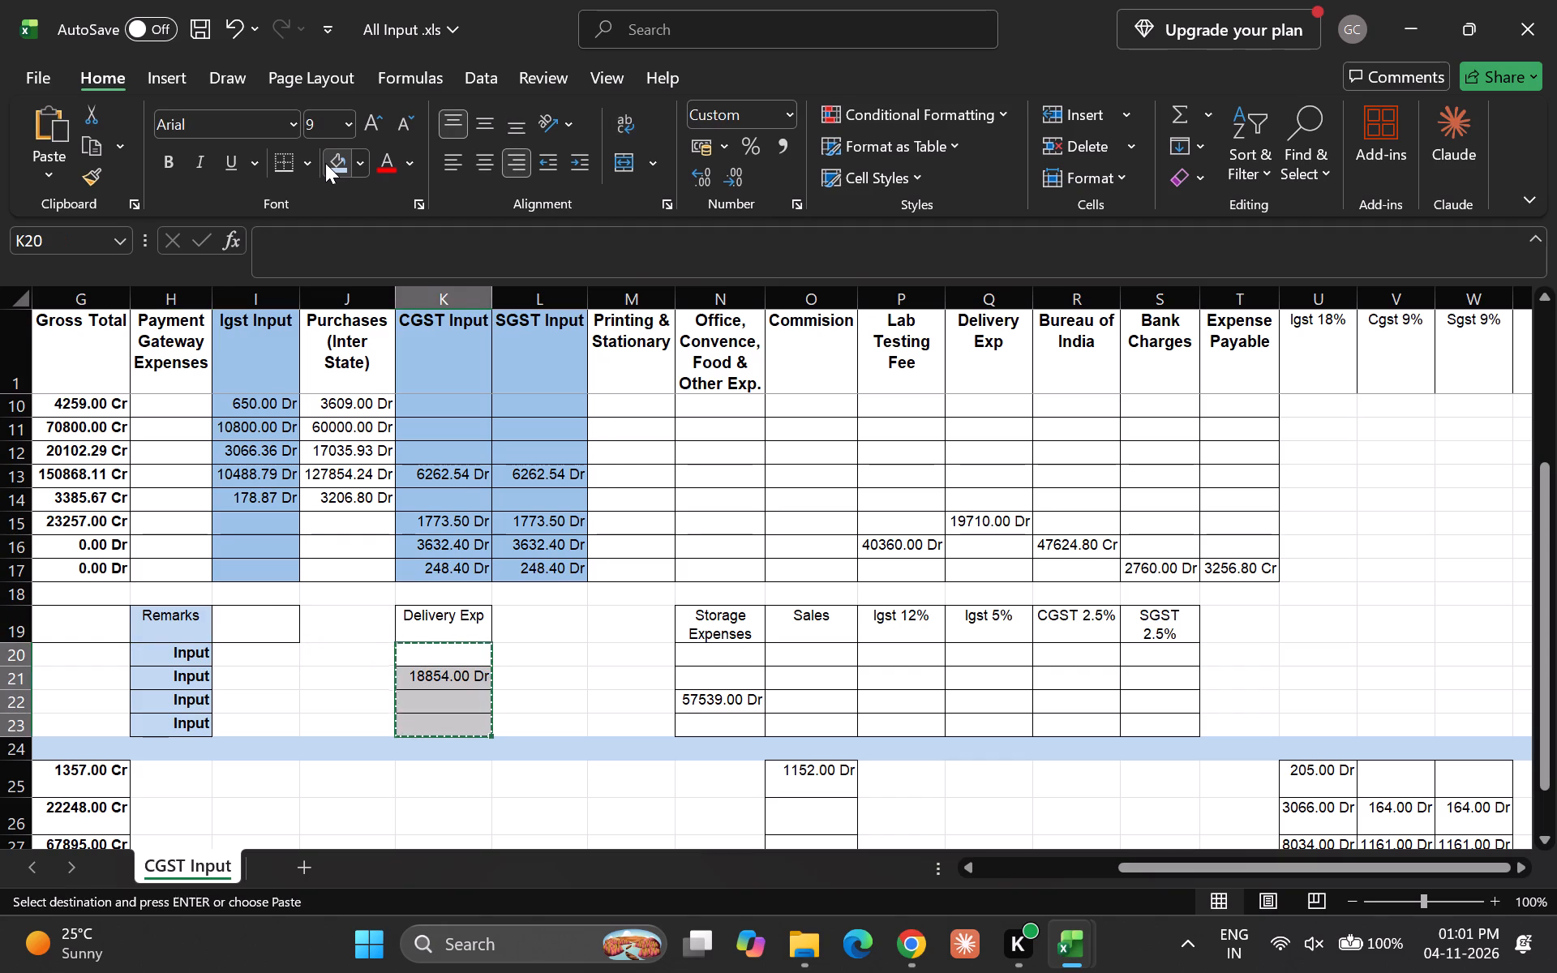
pyautogui.press('Right')
pyautogui.press('Right')
pyautogui.press('Right')
pyautogui.press('Right')
pyautogui.press('Right')
pyautogui.press('Right')
pyautogui.press('Down')
pyautogui.press('Down')
pyautogui.press('Down')
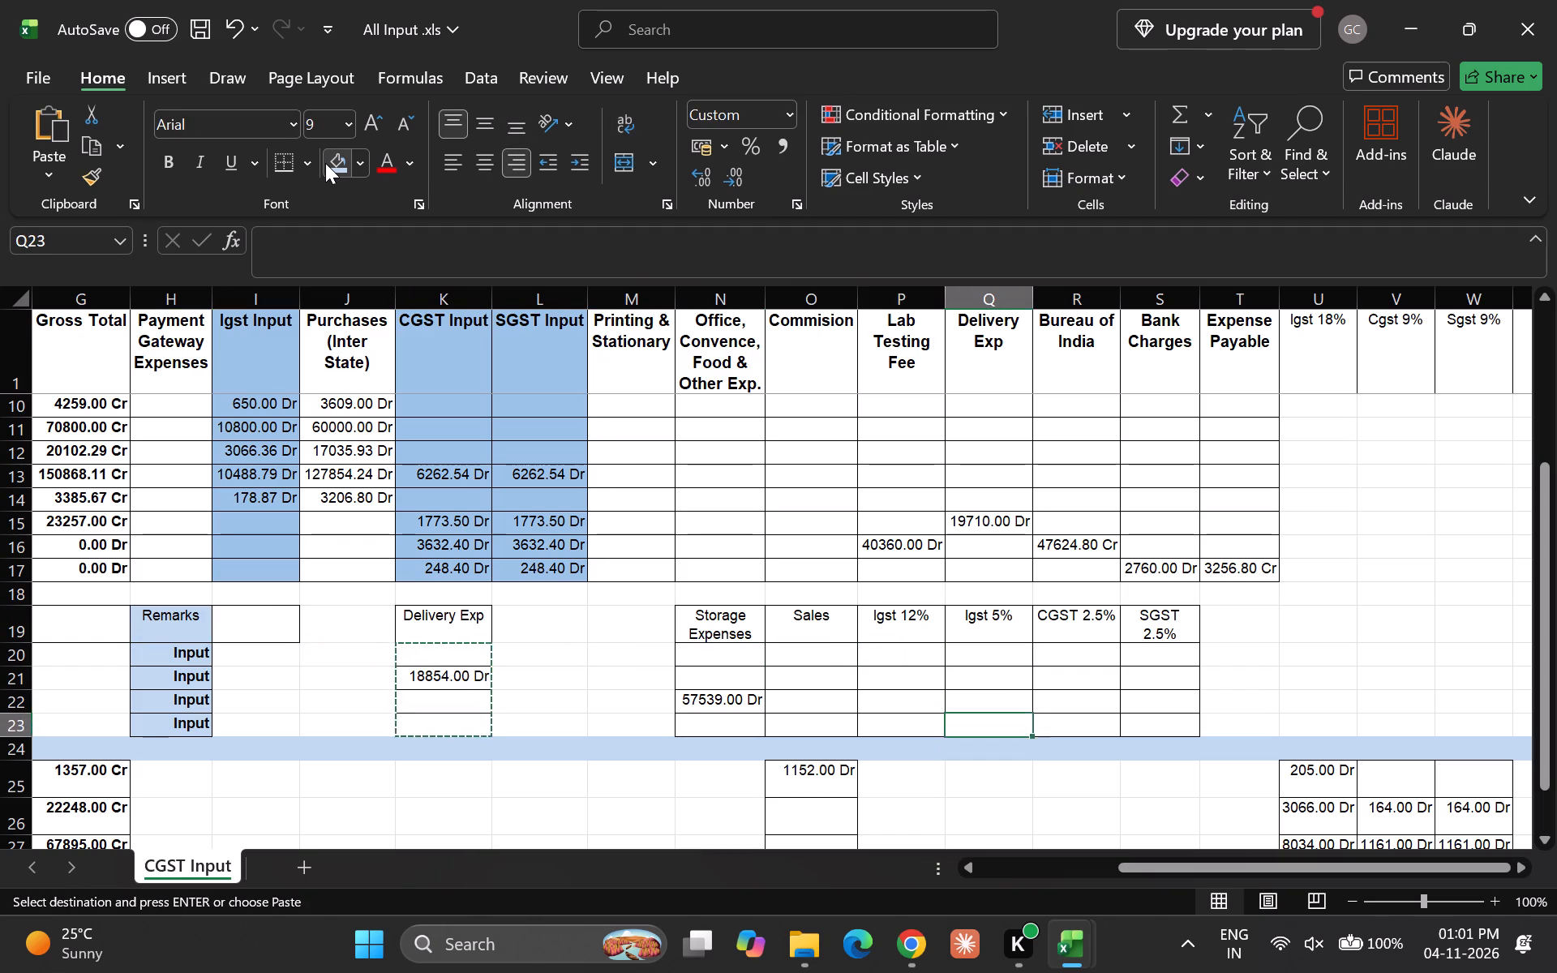
pyautogui.press('Down')
pyautogui.press('Down')
pyautogui.press('Return')
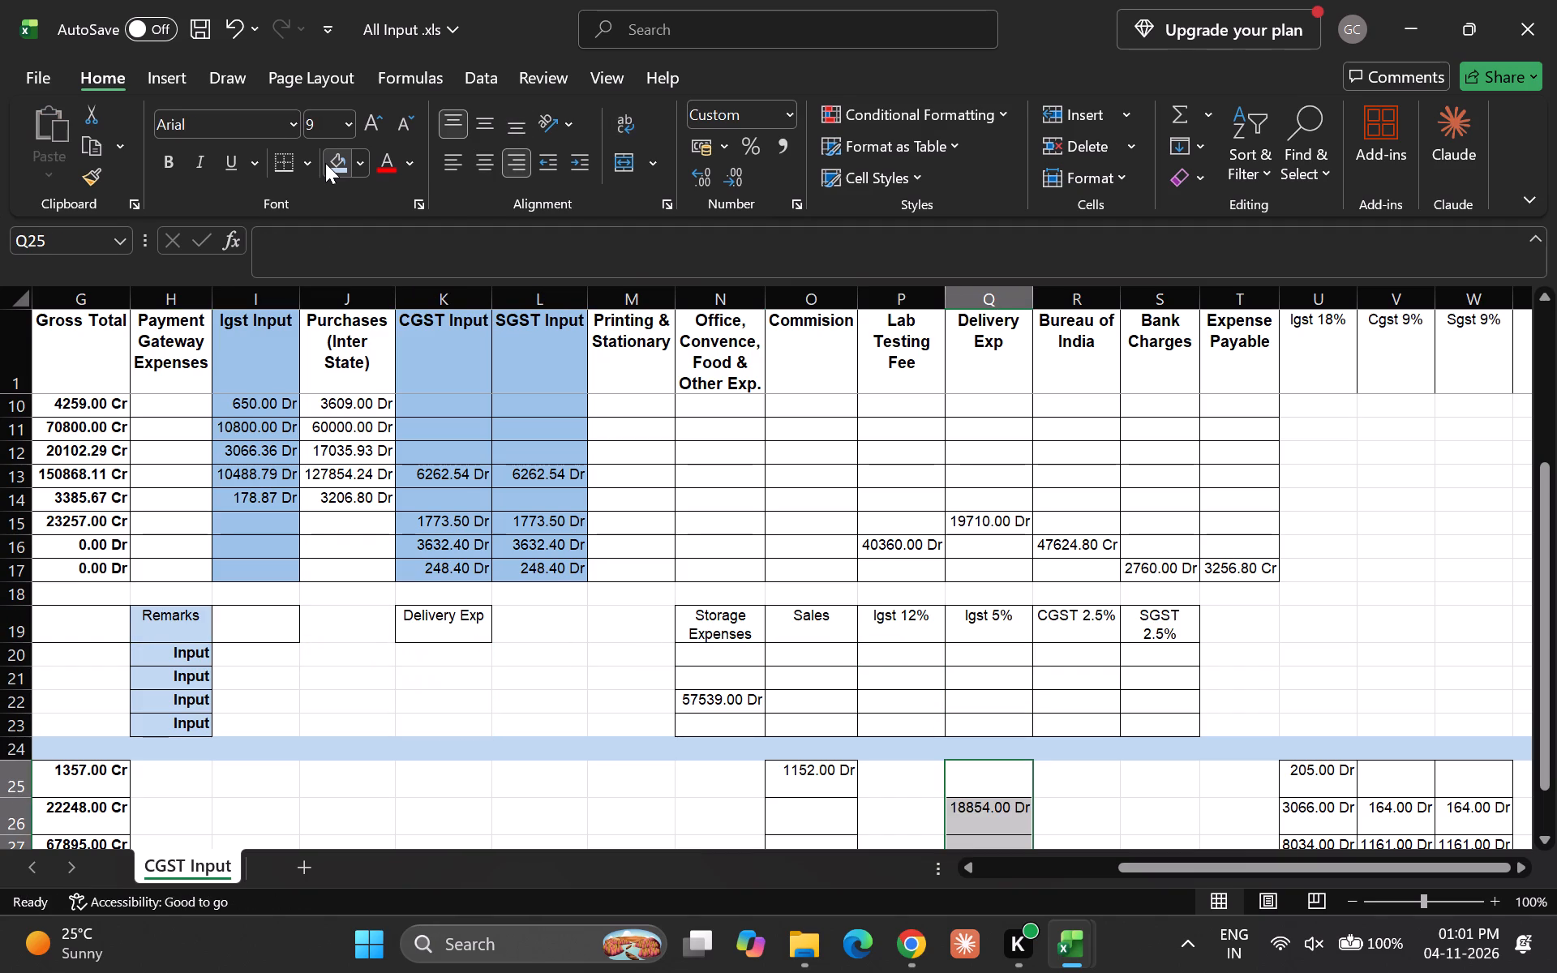
# Clear the duplicate Delivery Exp header in K19.
pyautogui.press('Down')
pyautogui.press('Up')
pyautogui.press('Left')
pyautogui.press('Left')
pyautogui.press('Left')
pyautogui.press('Left')
pyautogui.press('Left')
pyautogui.press('Up')
pyautogui.press('Up')
pyautogui.press('Up')
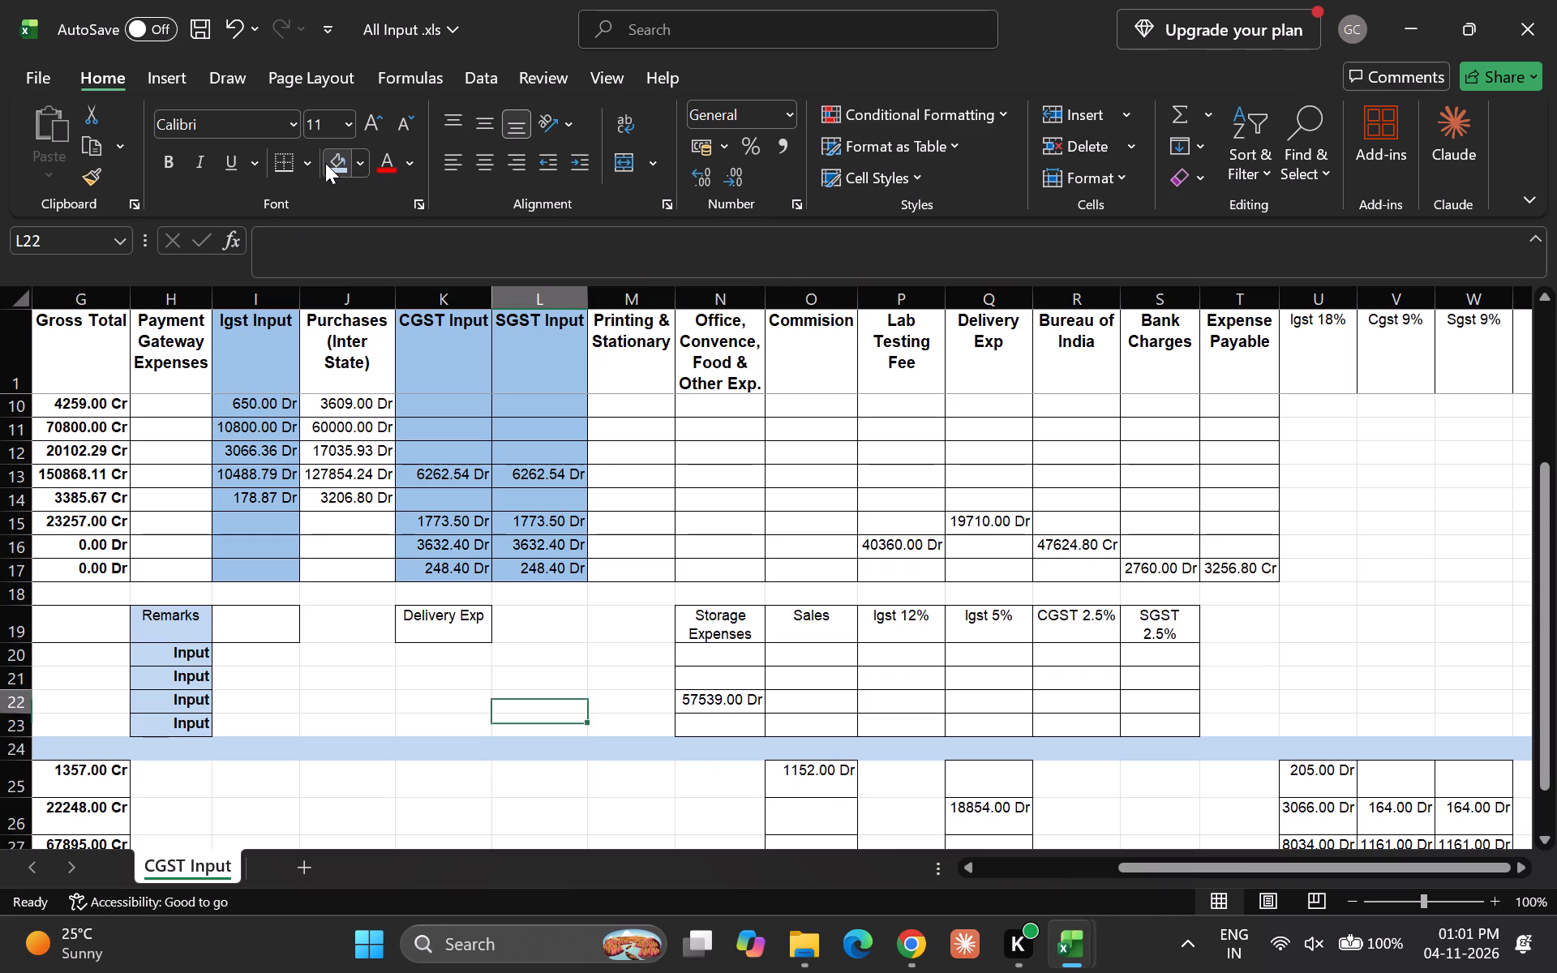
pyautogui.press('Up')
pyautogui.press('Left')
pyautogui.press('Up')
pyautogui.press('Up')
pyautogui.press('Delete')
# Examine the leftover header row 19 from column A to column T for headers that still need moving.
pyautogui.press('Left')
pyautogui.press('Left')
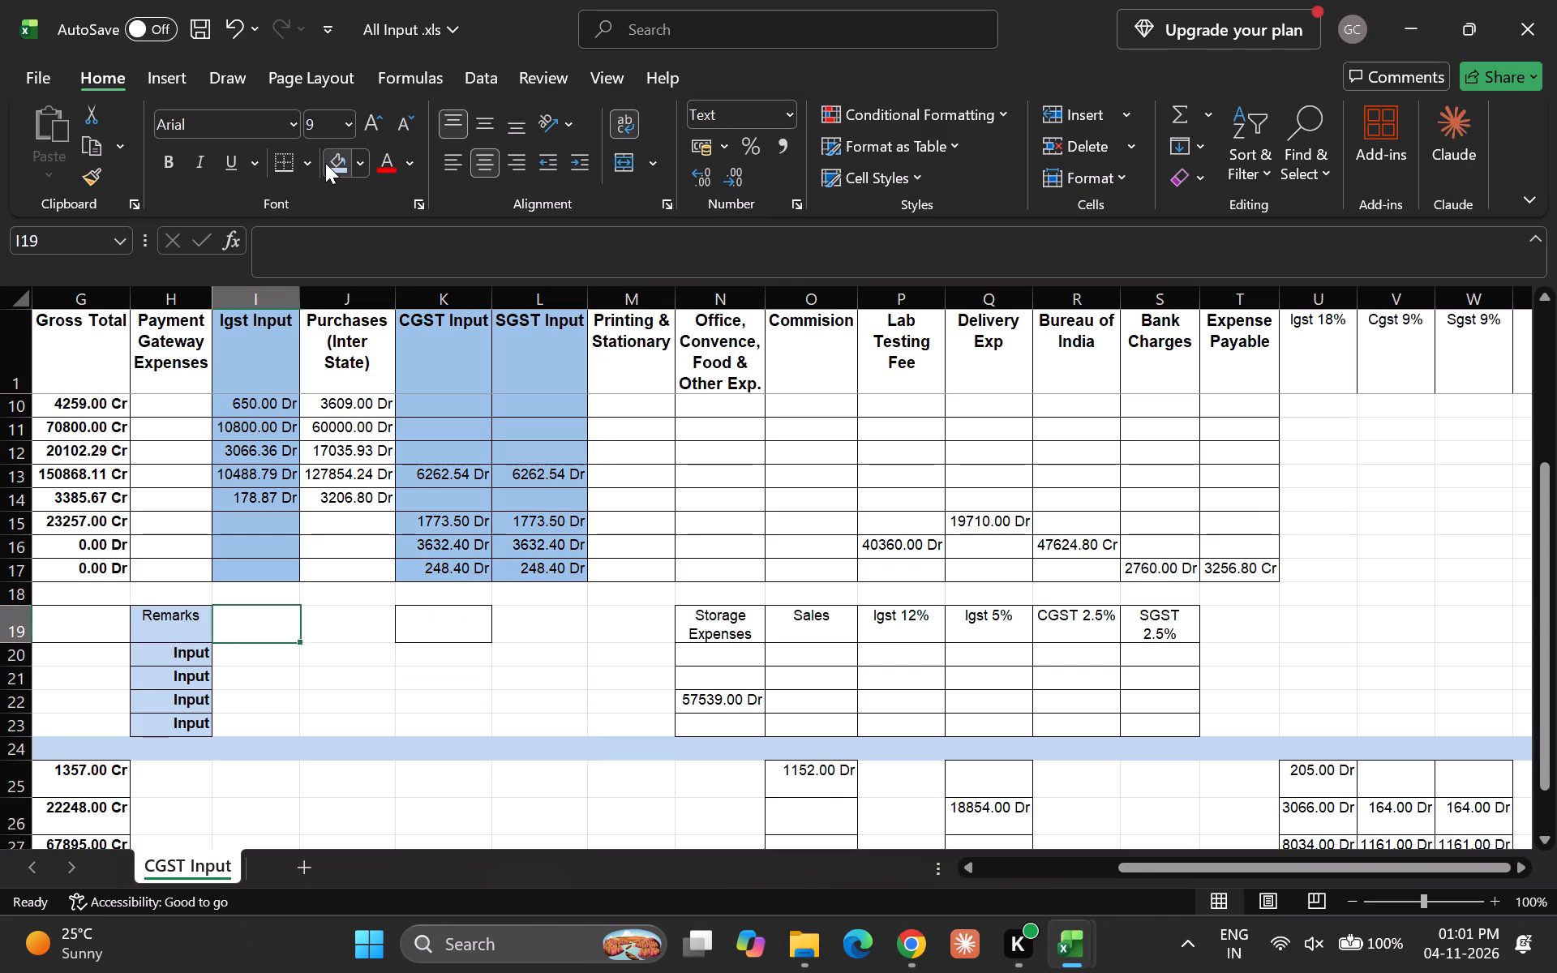
pyautogui.press('Left')
pyautogui.press('Down')
pyautogui.press('Up')
pyautogui.press('Left')
pyautogui.press('Left')
pyautogui.press('Left')
pyautogui.press('Left')
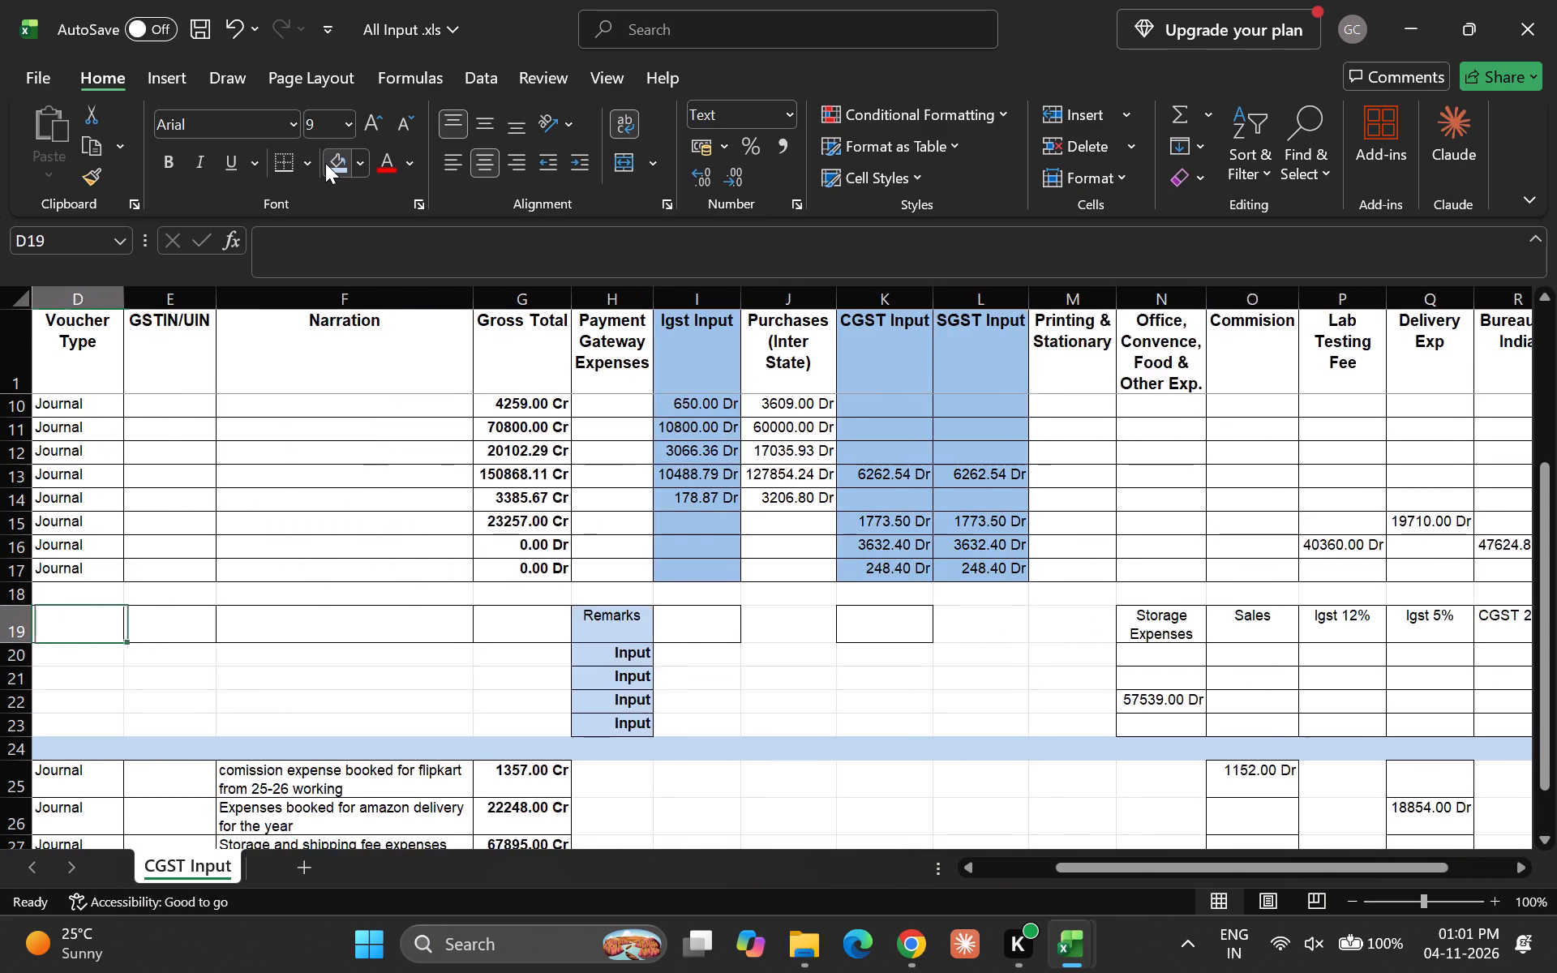
pyautogui.press('Left')
pyautogui.press('Left')
pyautogui.press('Left')
pyautogui.press('Right')
pyautogui.press('Right')
pyautogui.press('Right')
pyautogui.press('Right')
pyautogui.press('Right')
pyautogui.press('Right')
pyautogui.press('Right')
pyautogui.press('Right')
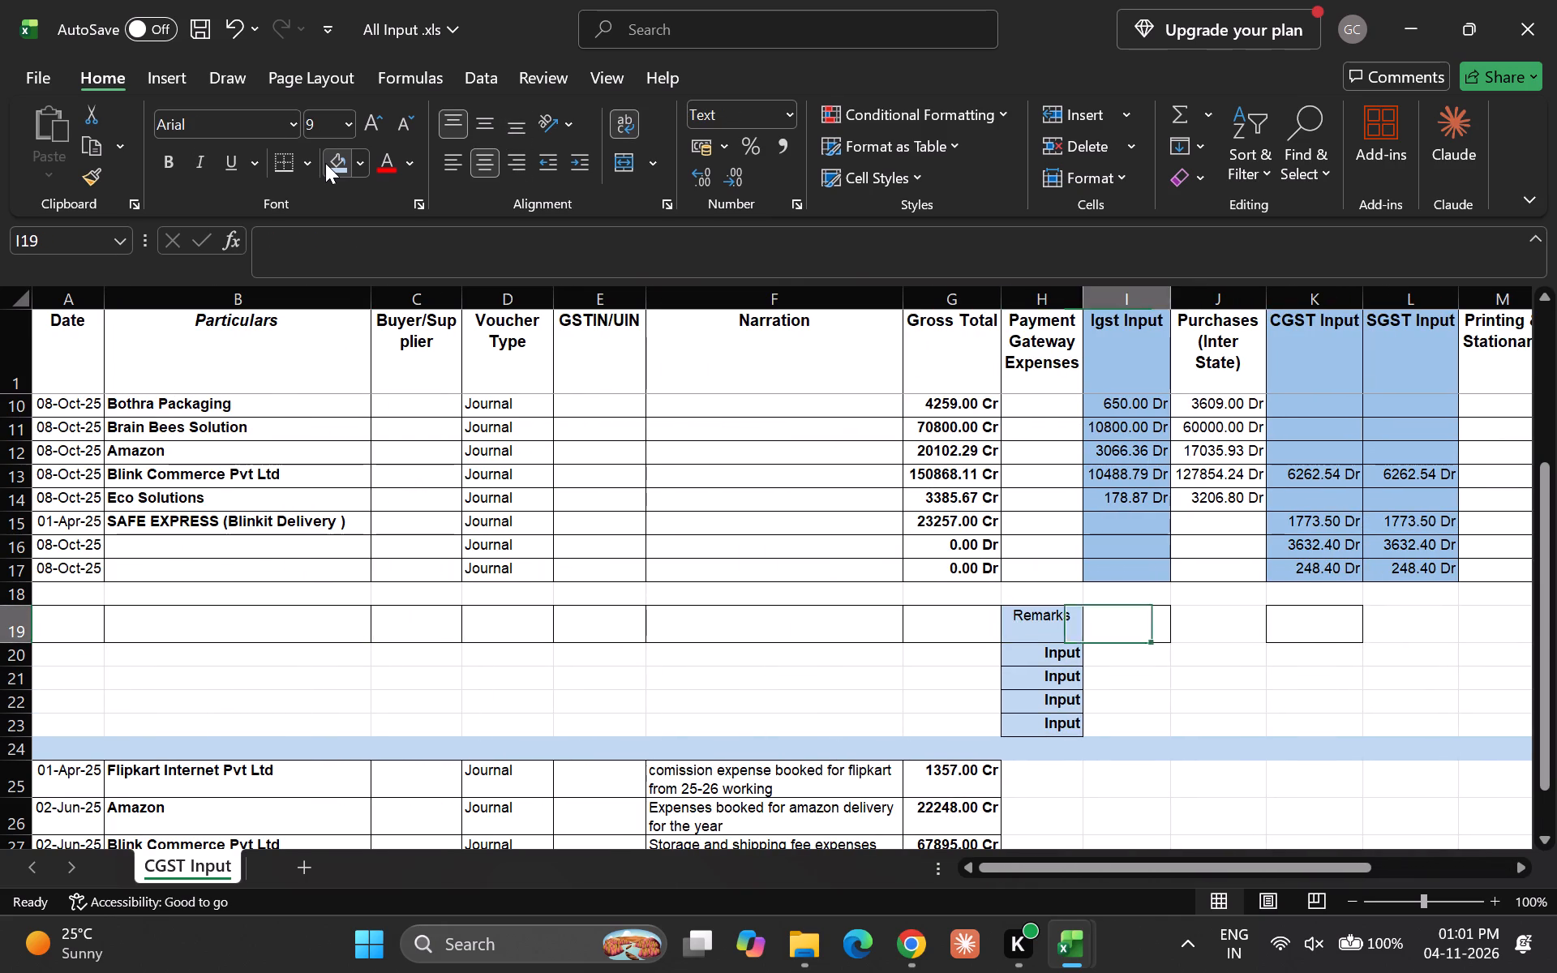
pyautogui.press('Right')
pyautogui.press('Right')
pyautogui.press('Right')
pyautogui.press('Right')
pyautogui.press('Right')
pyautogui.press('Right')
pyautogui.press('Right')
pyautogui.press('Right')
pyautogui.press('Right')
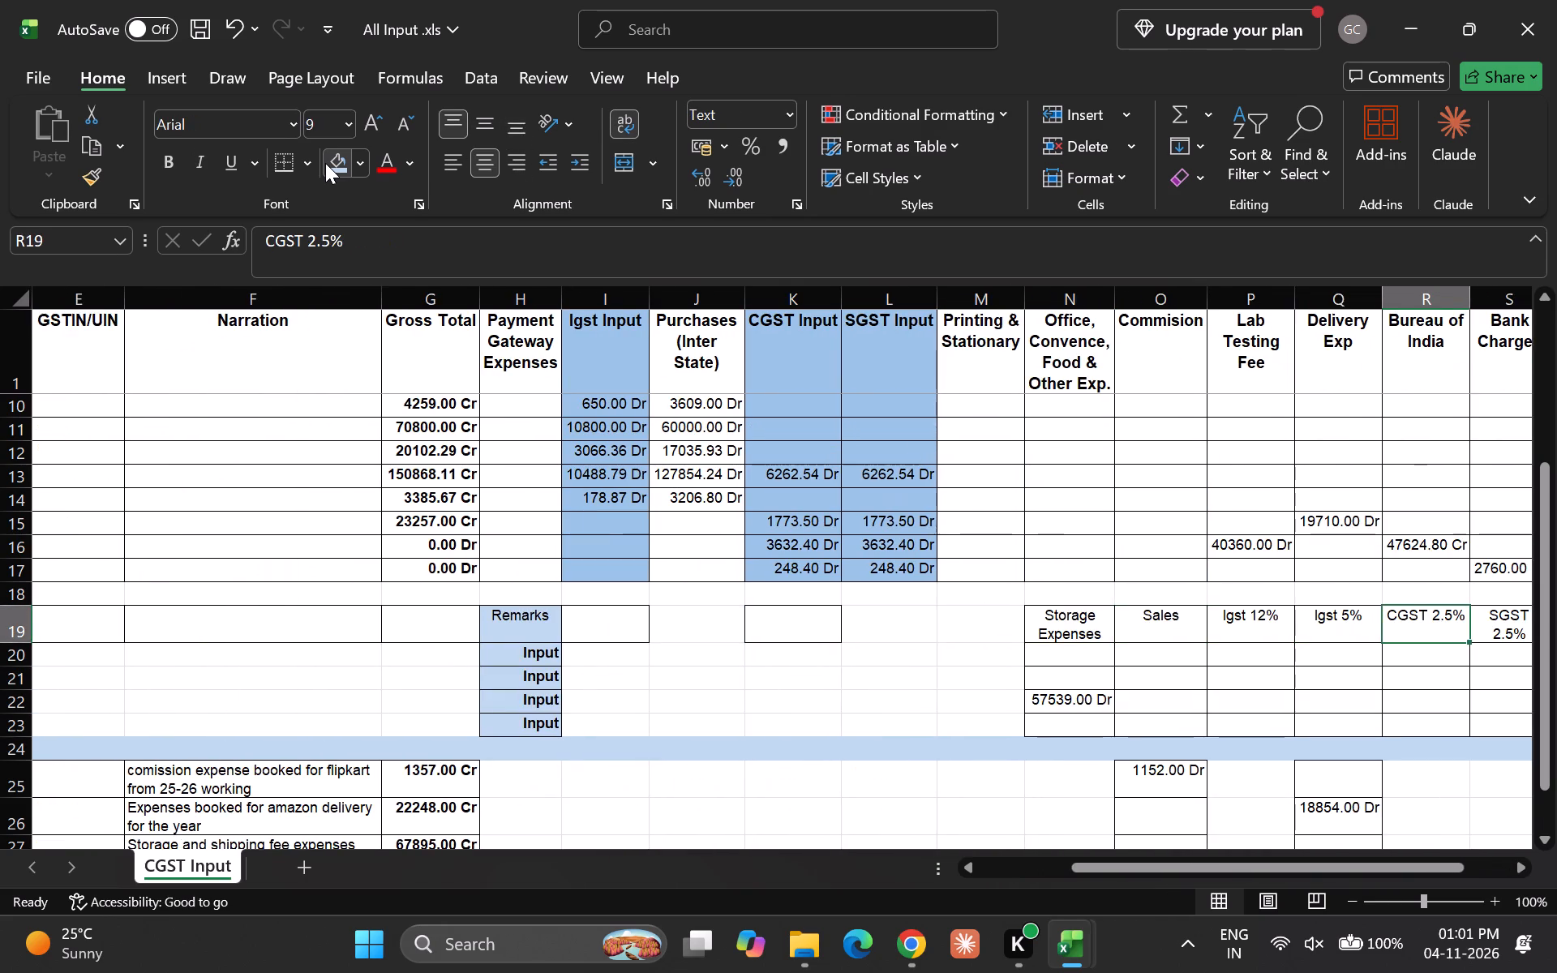
pyautogui.press('Right')
pyautogui.press('Right')
pyautogui.press('Left')
pyautogui.press('Left')
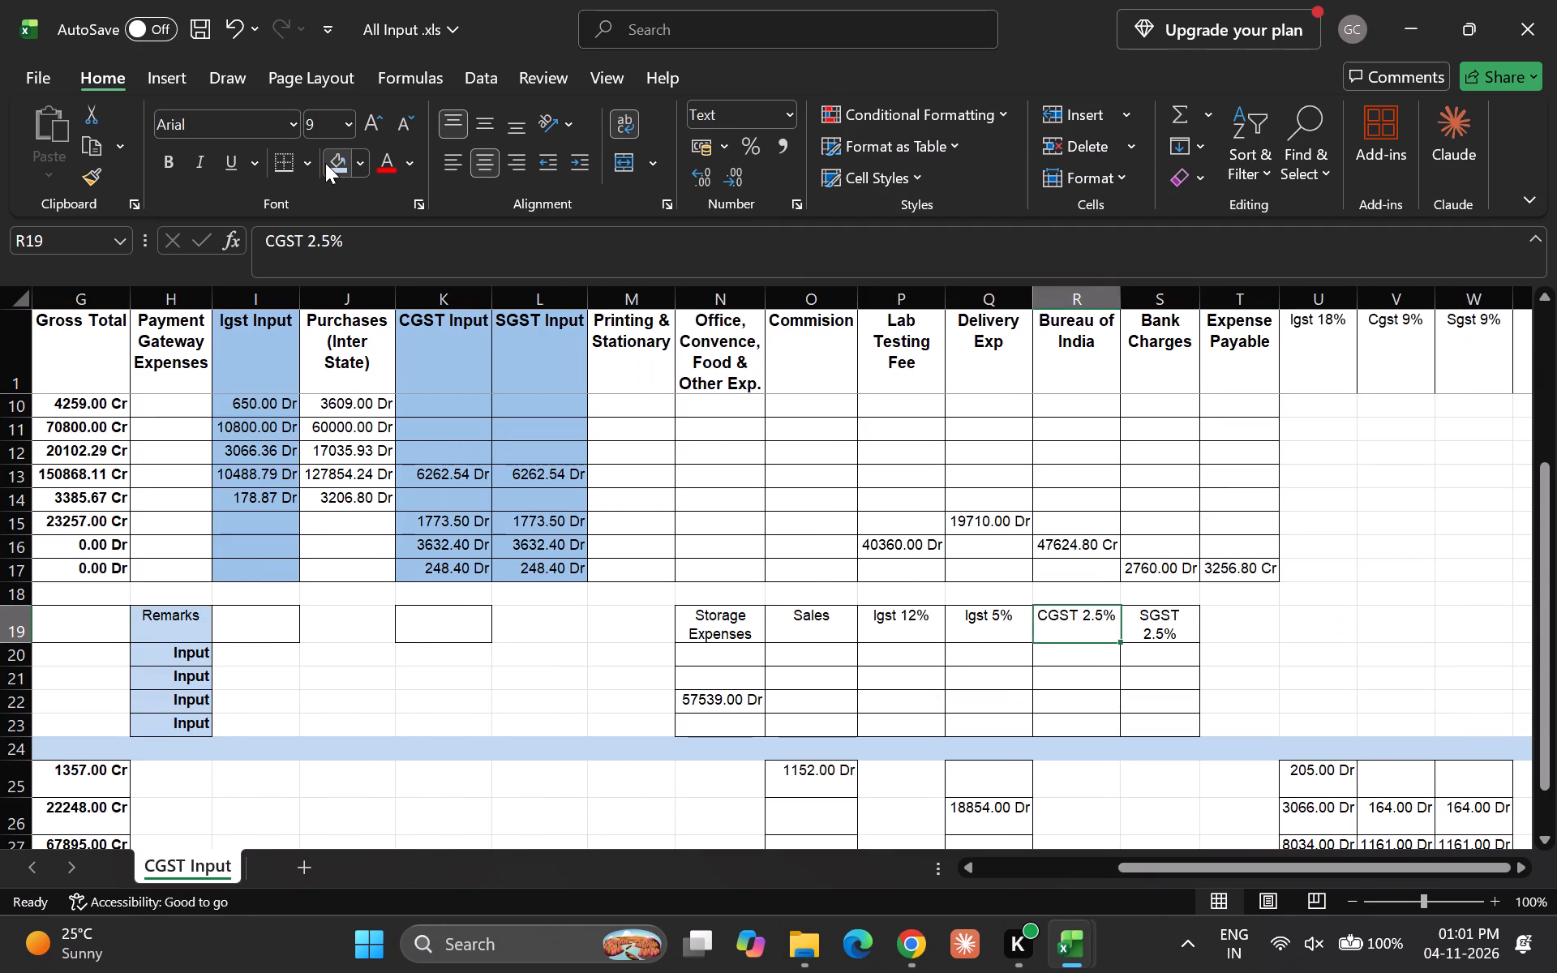
# Move the Storage Expenses header from N19 to X1, as a new main column after Sgst 9%.
pyautogui.press('Left')
pyautogui.press('Left')
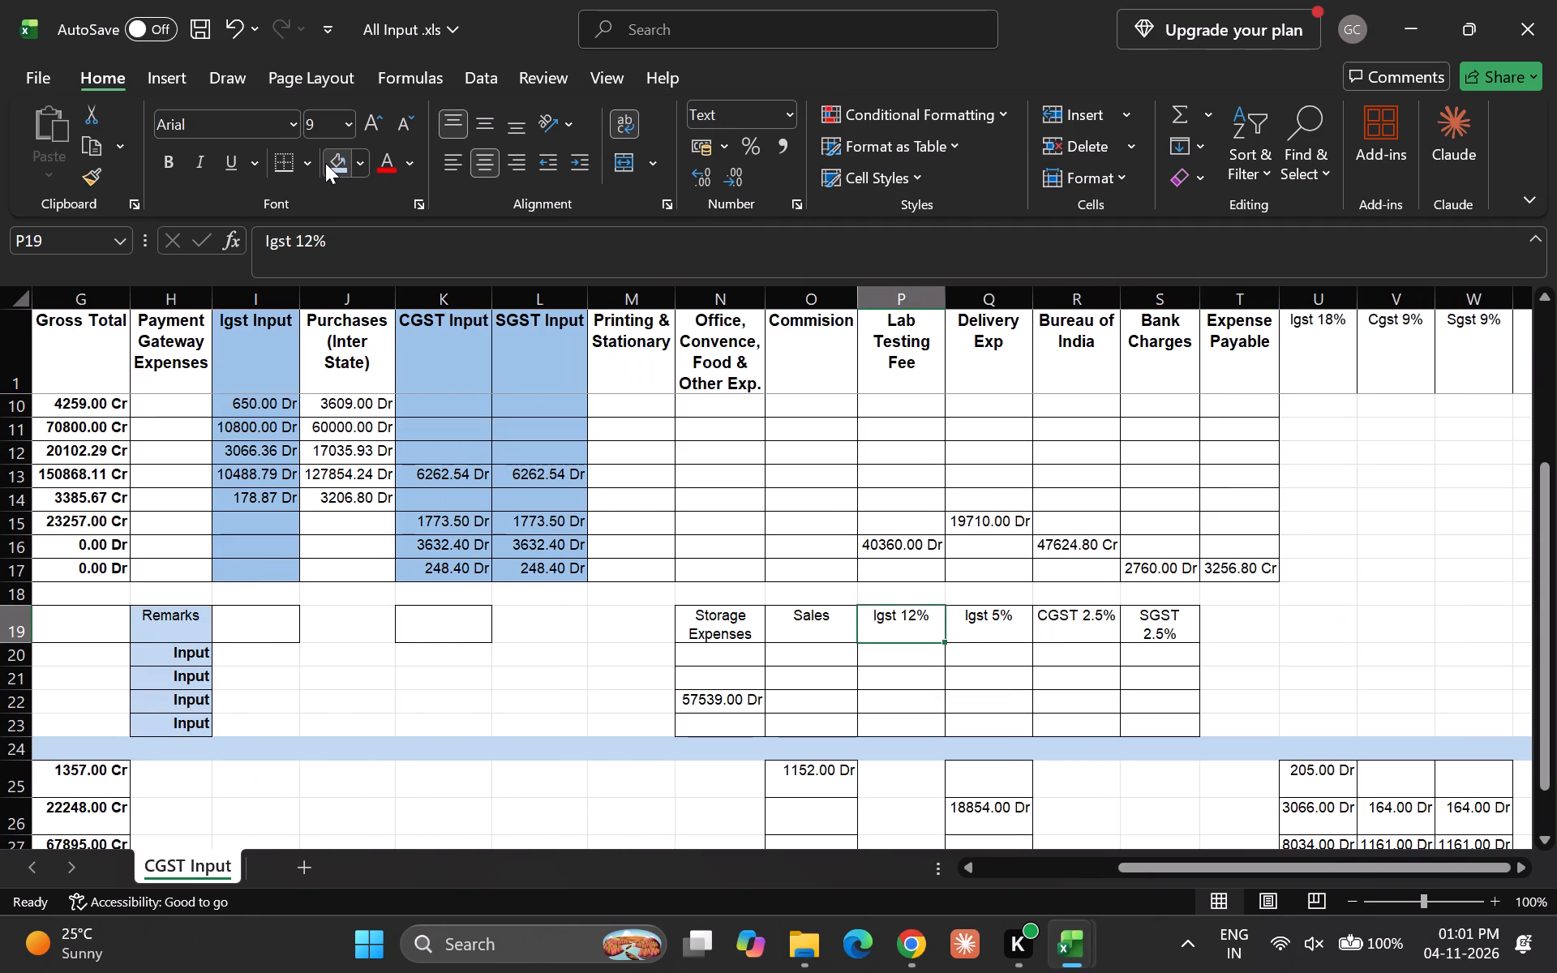
pyautogui.press('Left')
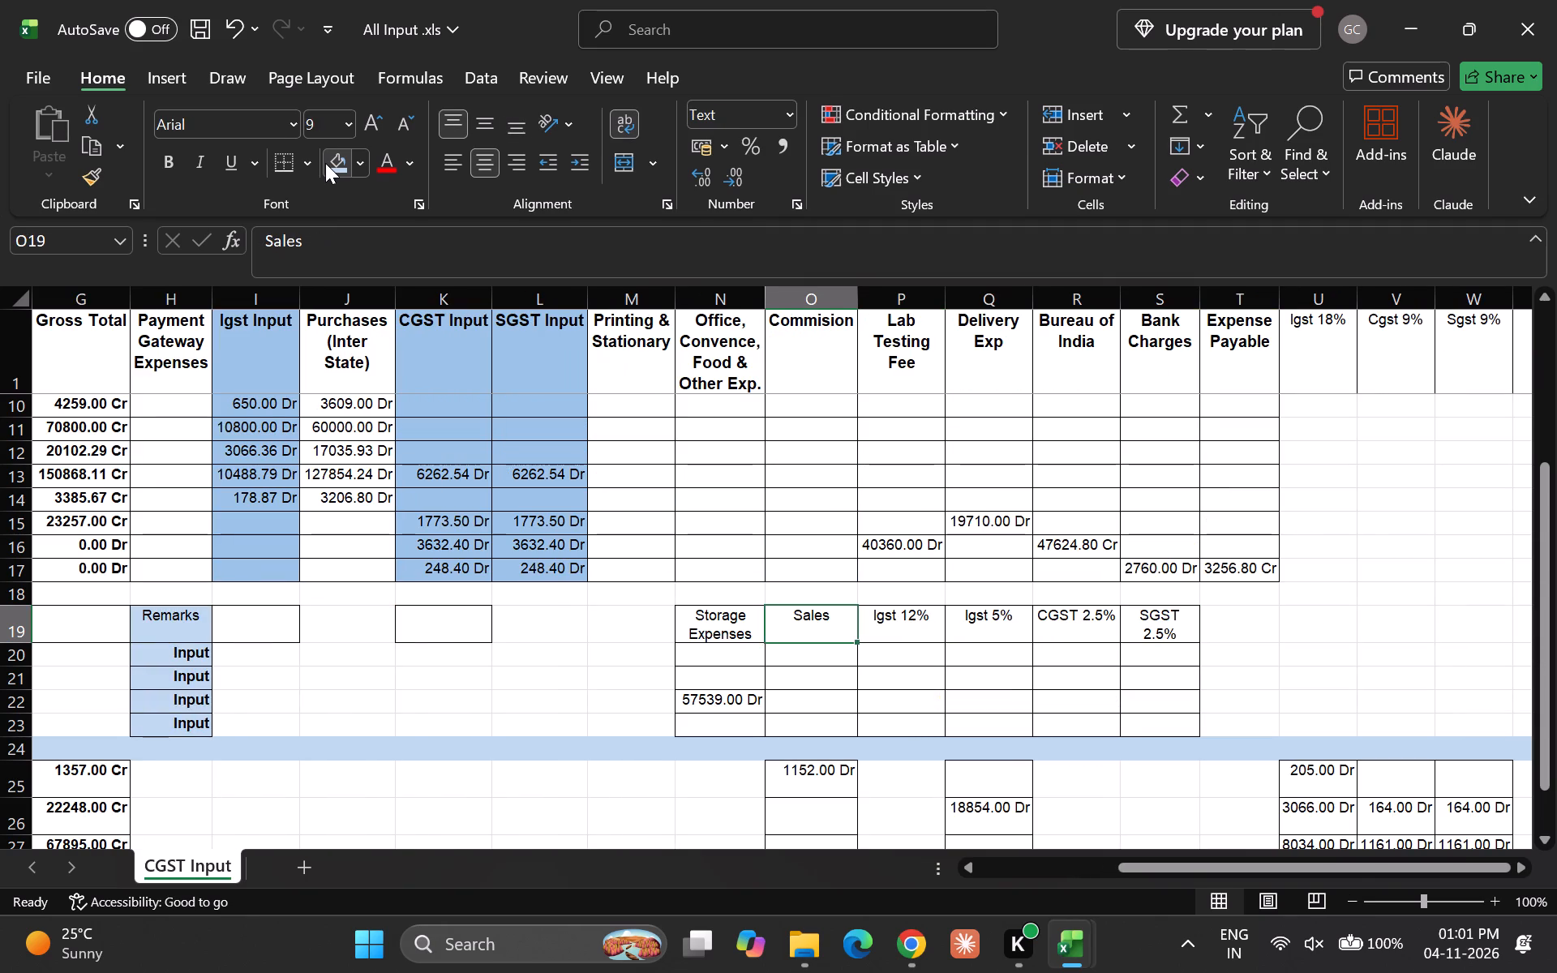
pyautogui.press('Left')
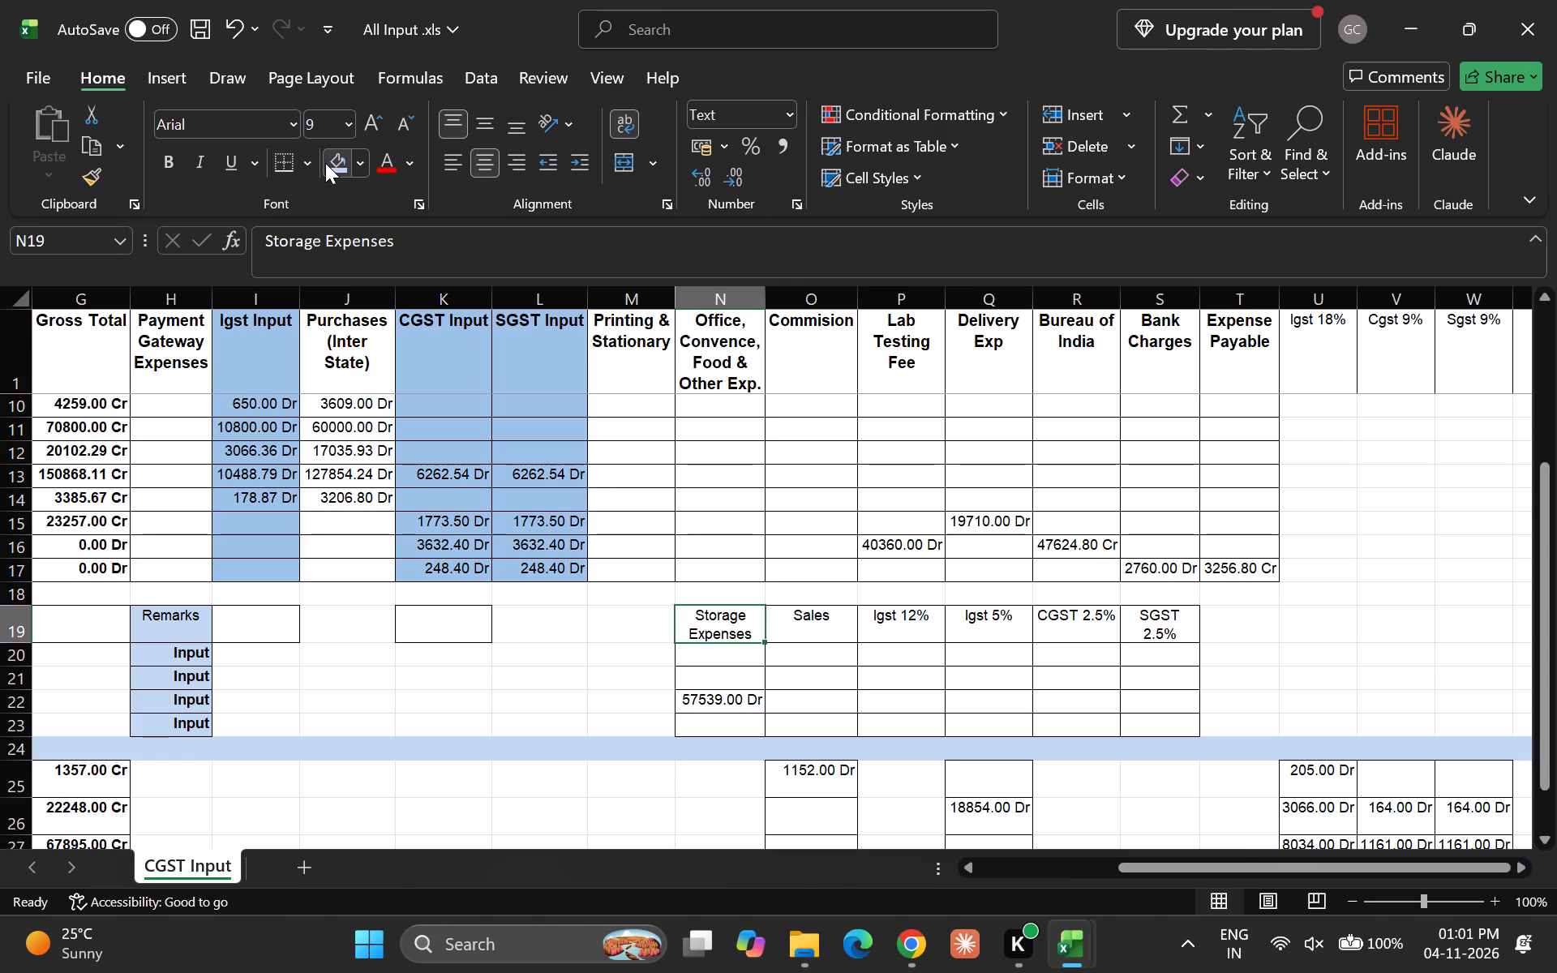
pyautogui.hotkey('ctrl', 'x')
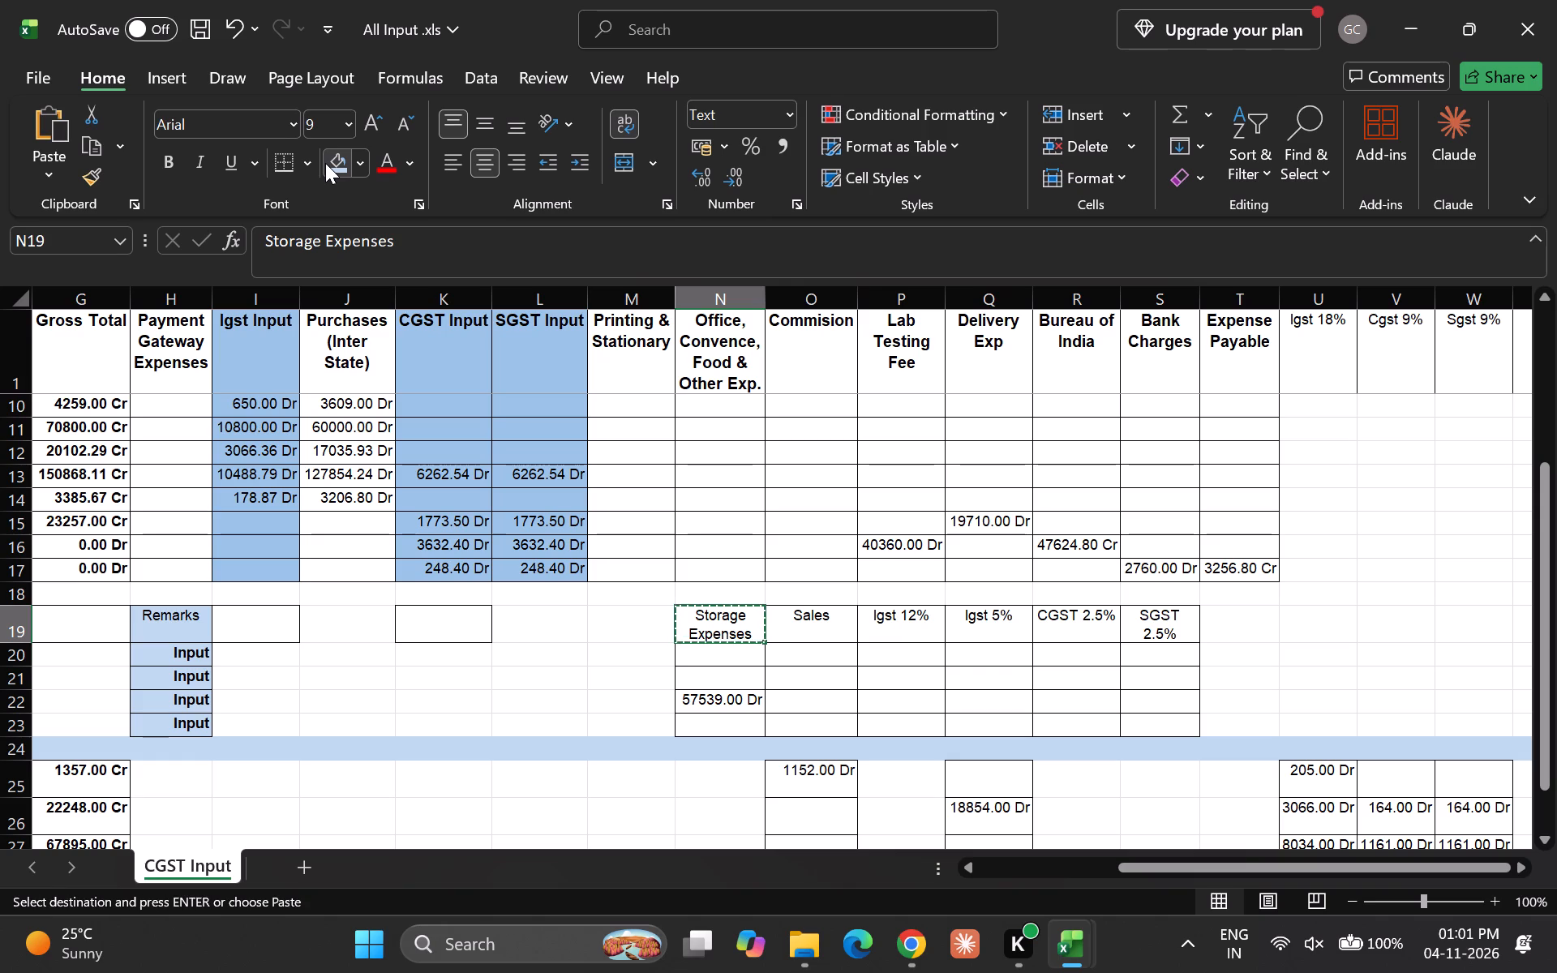
pyautogui.press('Right')
pyautogui.press('Right')
pyautogui.press('Right')
pyautogui.press('Right')
pyautogui.press('Right')
pyautogui.press('Right')
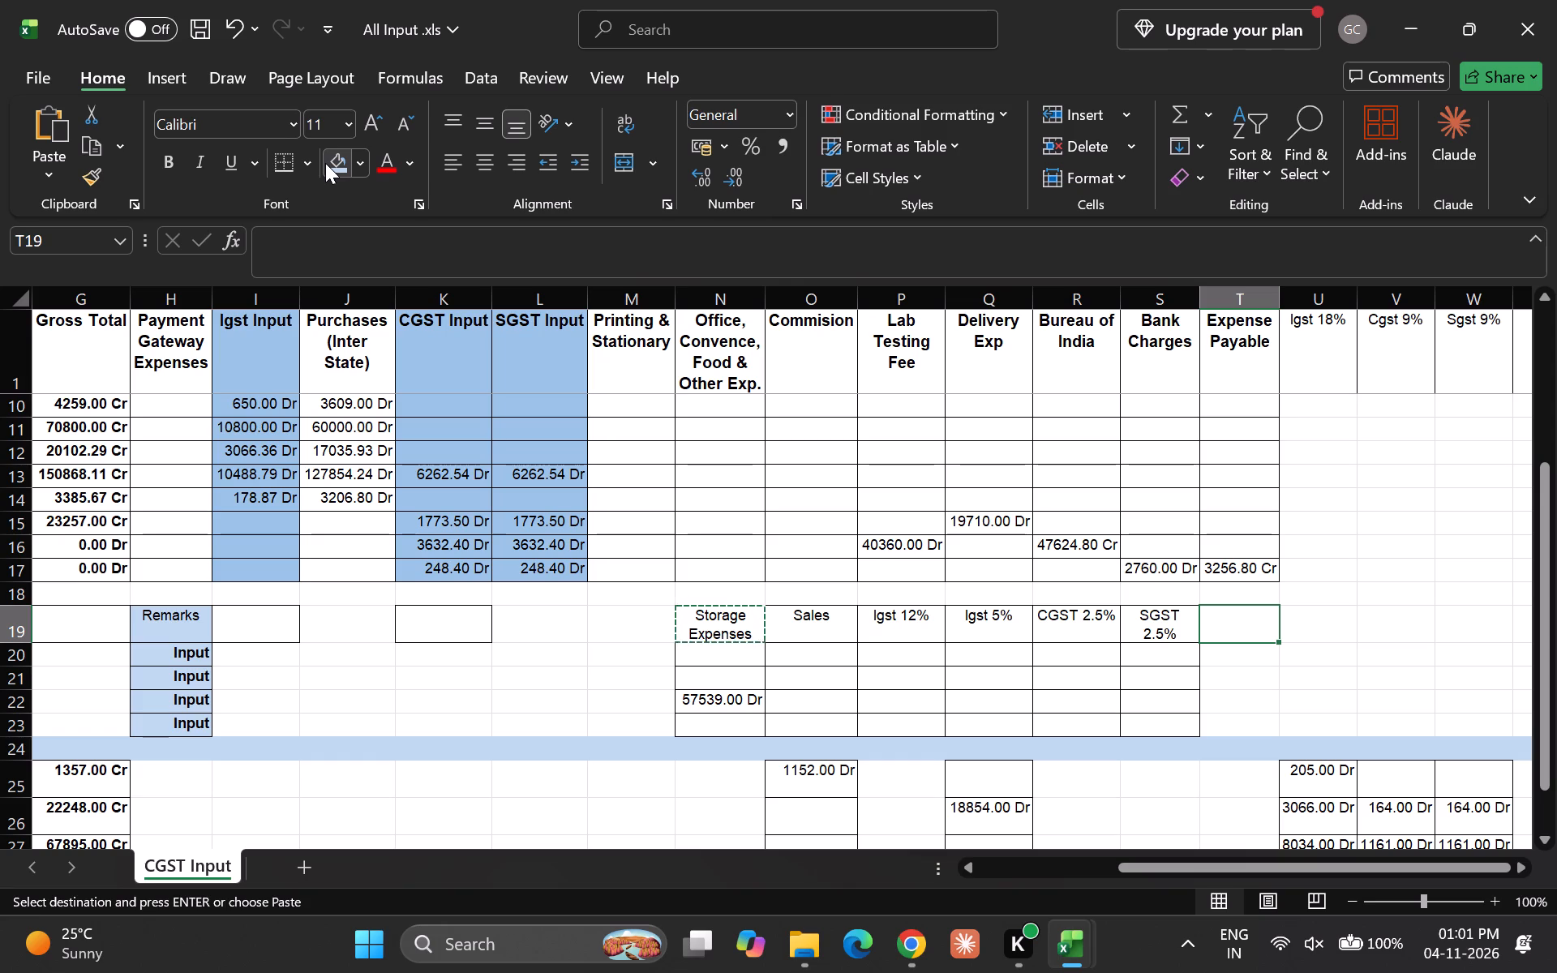
pyautogui.press('Right')
pyautogui.press('Right')
pyautogui.press('Right')
pyautogui.press('Right')
pyautogui.press('Right')
pyautogui.press('Left')
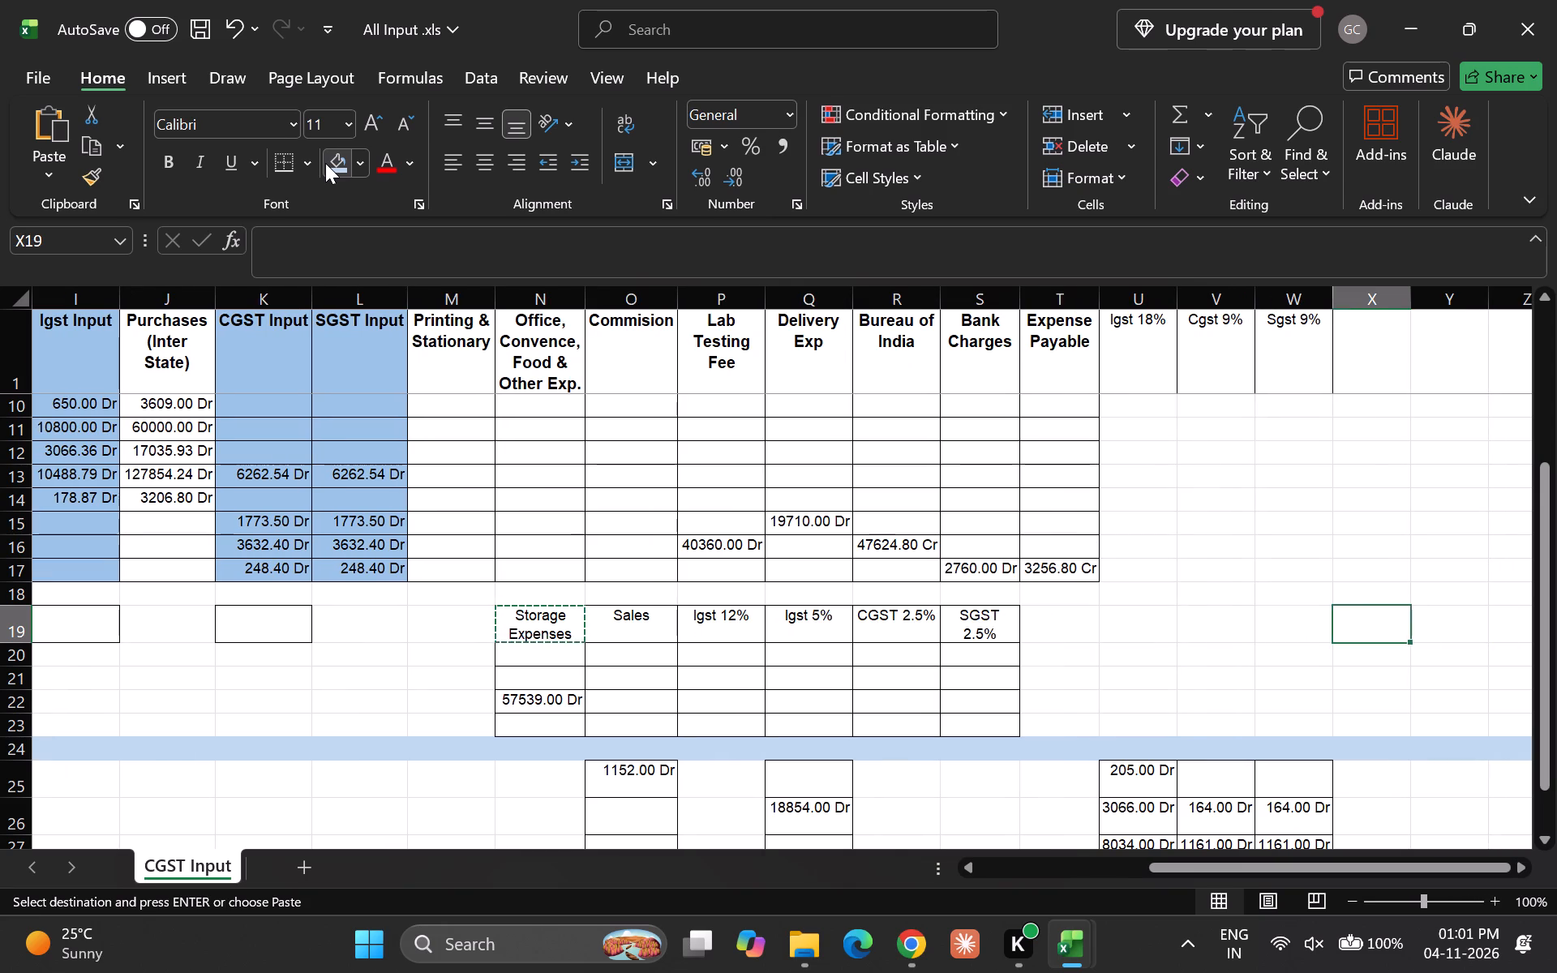
pyautogui.press('Up')
pyautogui.press('Up')
pyautogui.press('Up')
pyautogui.press('Up')
pyautogui.press('Up')
pyautogui.press('Up')
pyautogui.press('Up')
pyautogui.press('Up')
pyautogui.press('Up')
pyautogui.press('Up')
pyautogui.press('Up')
pyautogui.press('Up')
pyautogui.press('Up')
pyautogui.press('Up')
pyautogui.press('Up')
pyautogui.press('Up')
pyautogui.press('Up')
pyautogui.press('Up')
pyautogui.press('Up')
pyautogui.press('Up')
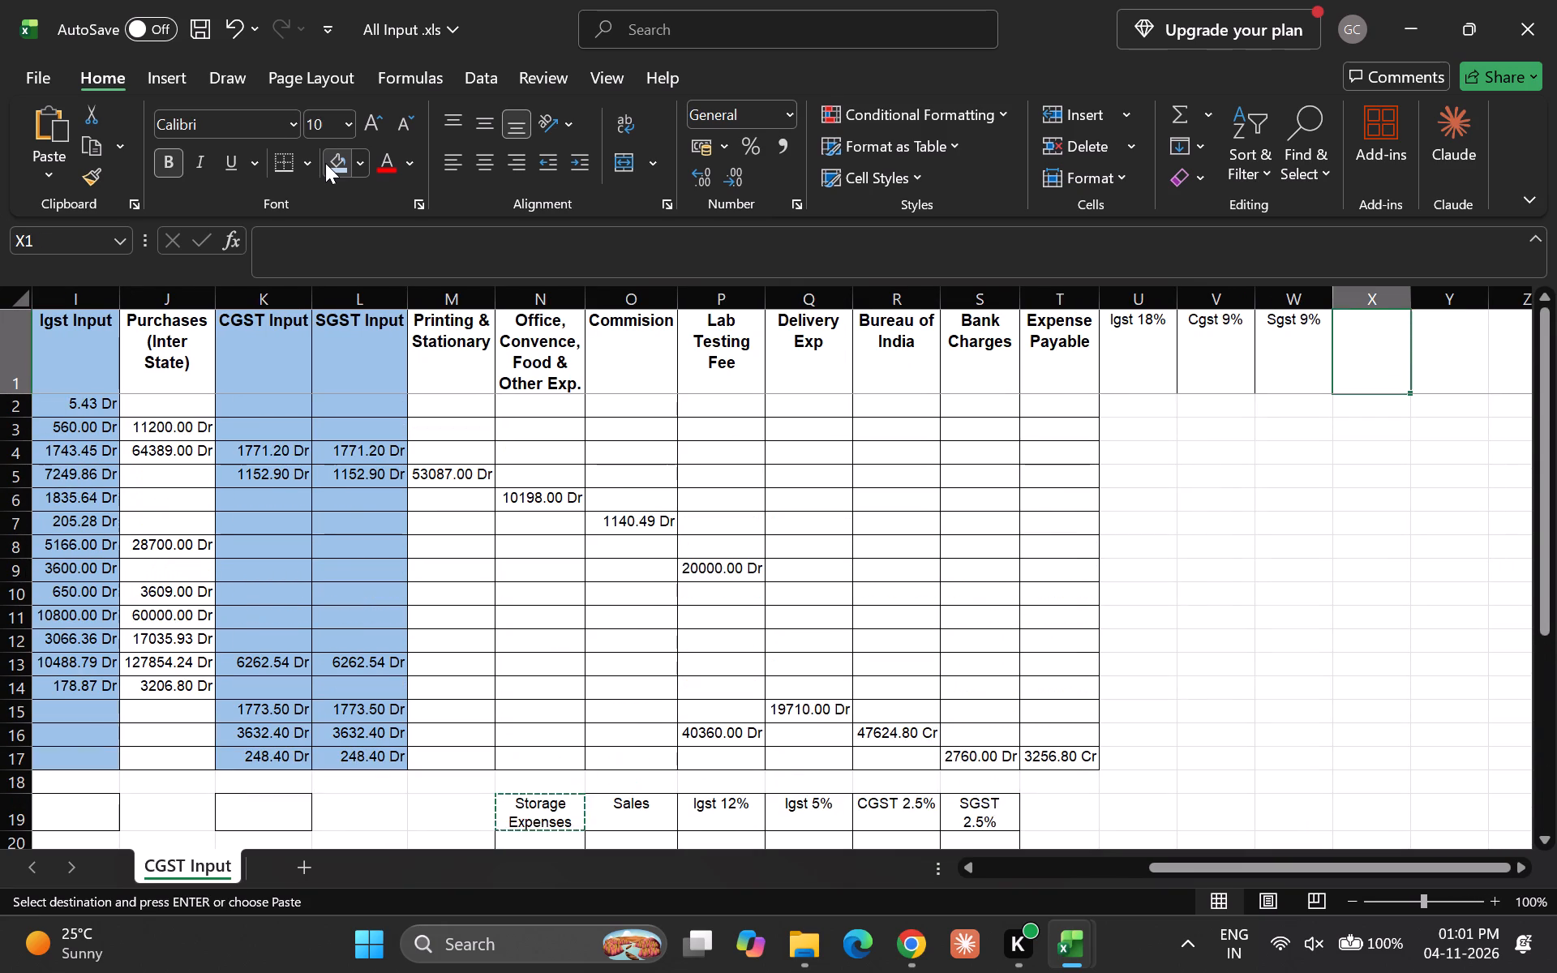
pyautogui.press('Return')
# Move the Storage Expenses values from N20:N23 to X25:X28, under the new Storage Expenses header.
pyautogui.press('Down')
pyautogui.press('Down')
pyautogui.press('Down')
pyautogui.press('Down')
pyautogui.press('Down')
pyautogui.press('Down')
pyautogui.press('Down')
pyautogui.press('Down')
pyautogui.press('Down')
pyautogui.press('Down')
pyautogui.press('Down')
pyautogui.press('Down')
pyautogui.press('Down')
pyautogui.press('Down')
pyautogui.press('Down')
pyautogui.press('Down')
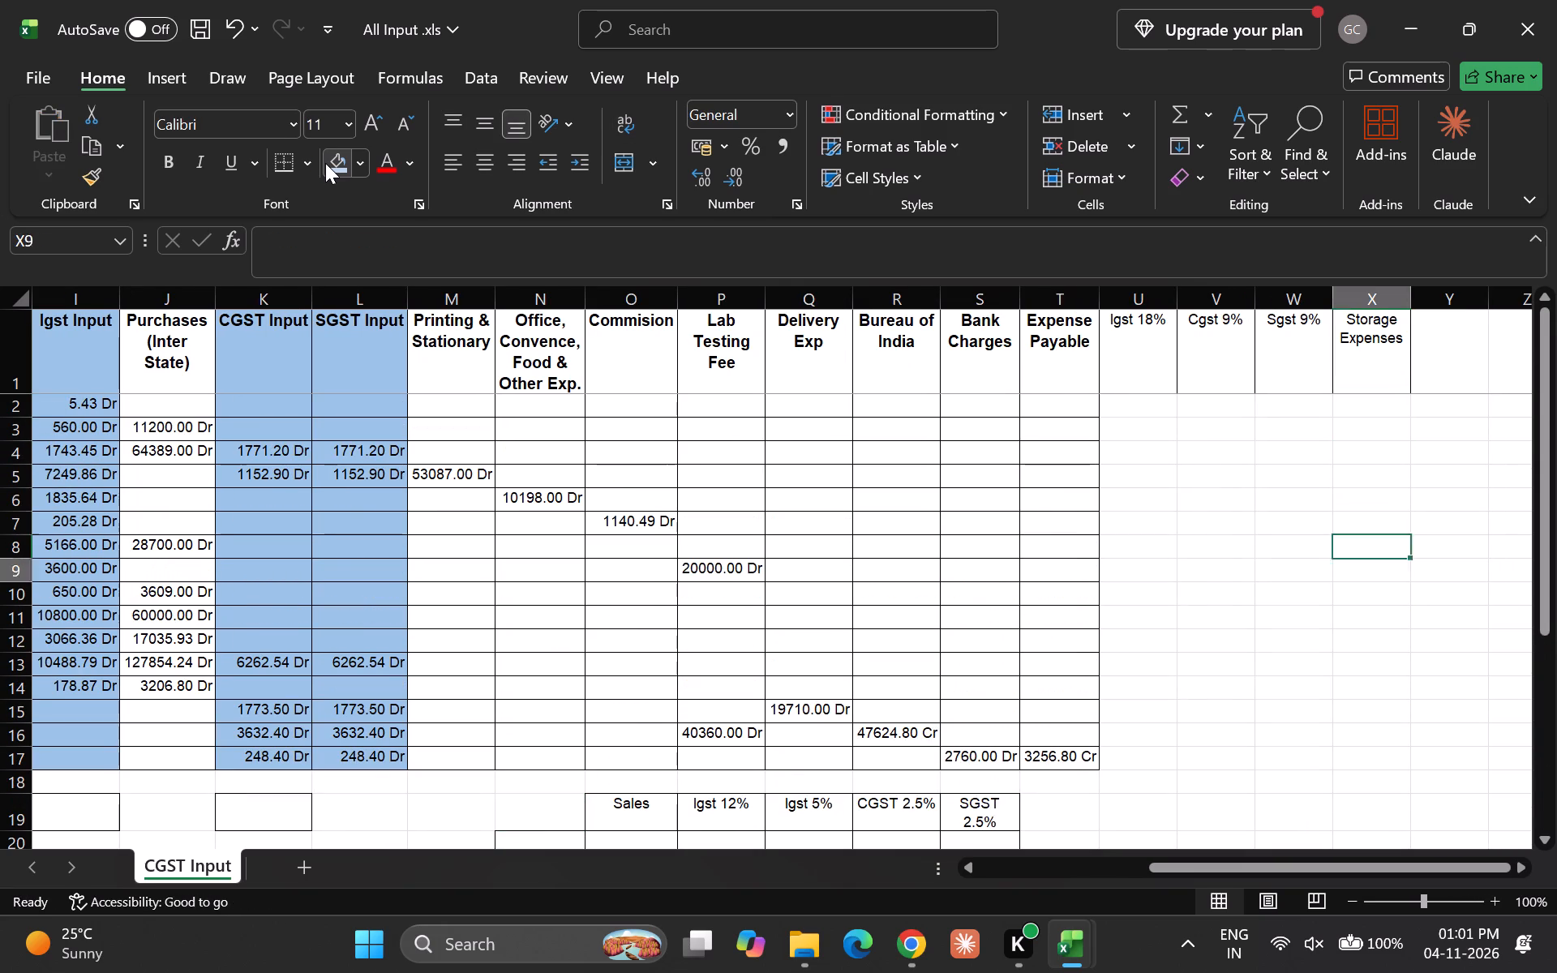
pyautogui.press('Left')
pyautogui.press('Left')
pyautogui.press('Down')
pyautogui.press('Left')
pyautogui.press('Left')
pyautogui.press('Down')
pyautogui.press('Left')
pyautogui.press('Left')
pyautogui.press('Left')
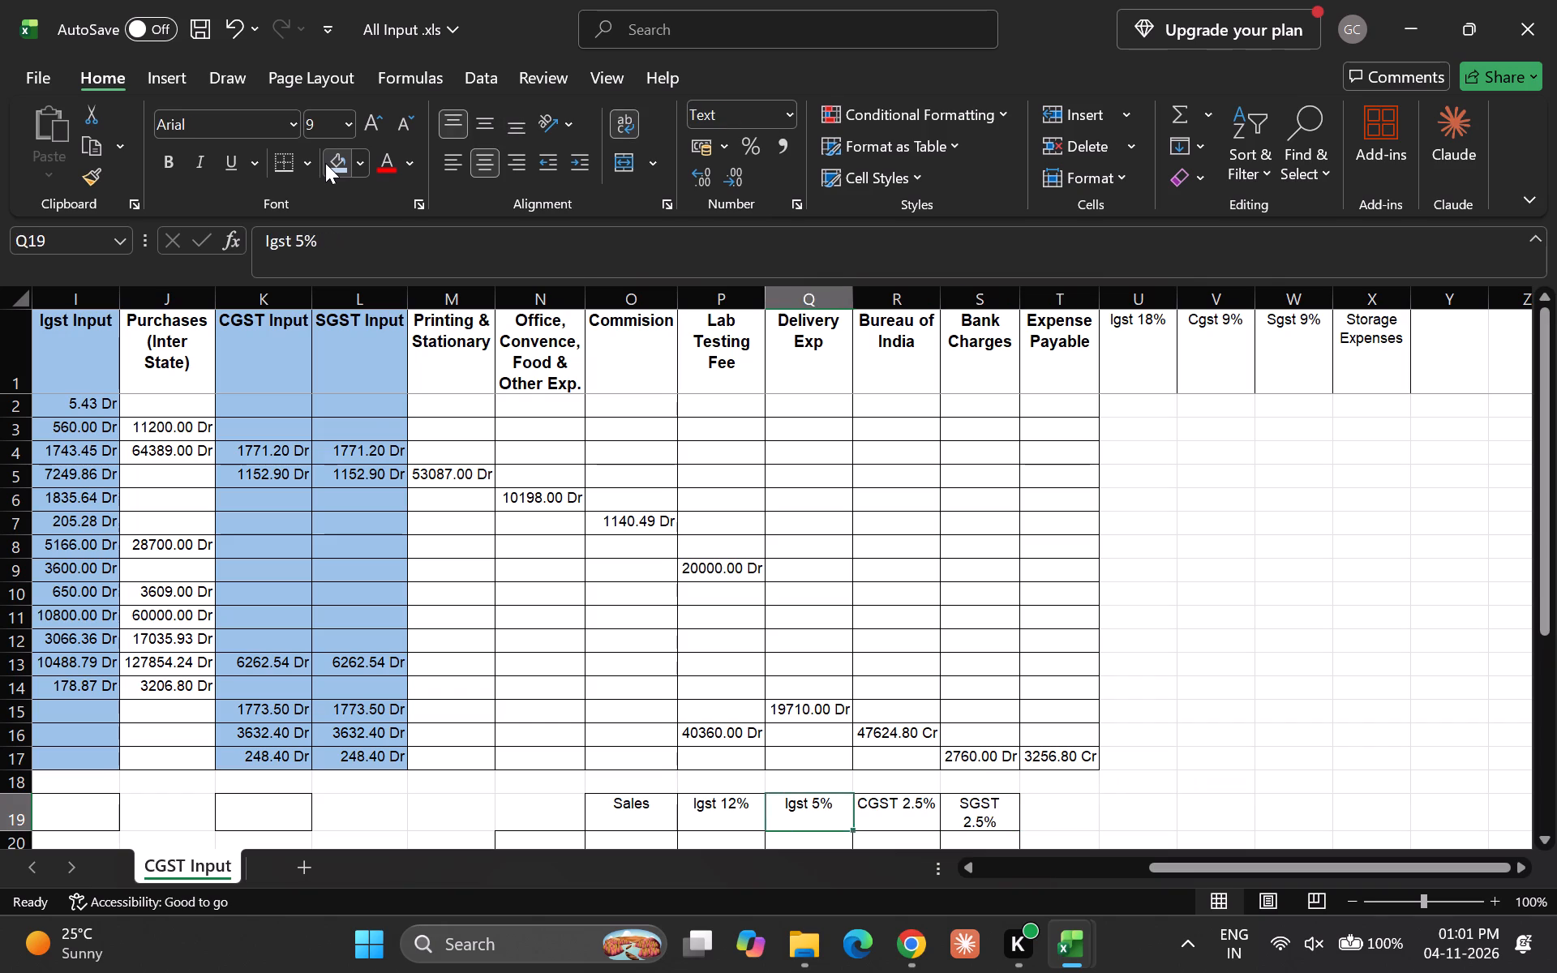
pyautogui.press('Left')
pyautogui.press('Left')
pyautogui.press('Left')
pyautogui.press('Down')
pyautogui.press('Down')
pyautogui.press('Down')
pyautogui.press('Up')
pyautogui.press('Up')
pyautogui.hotkey('shift', 'Down')
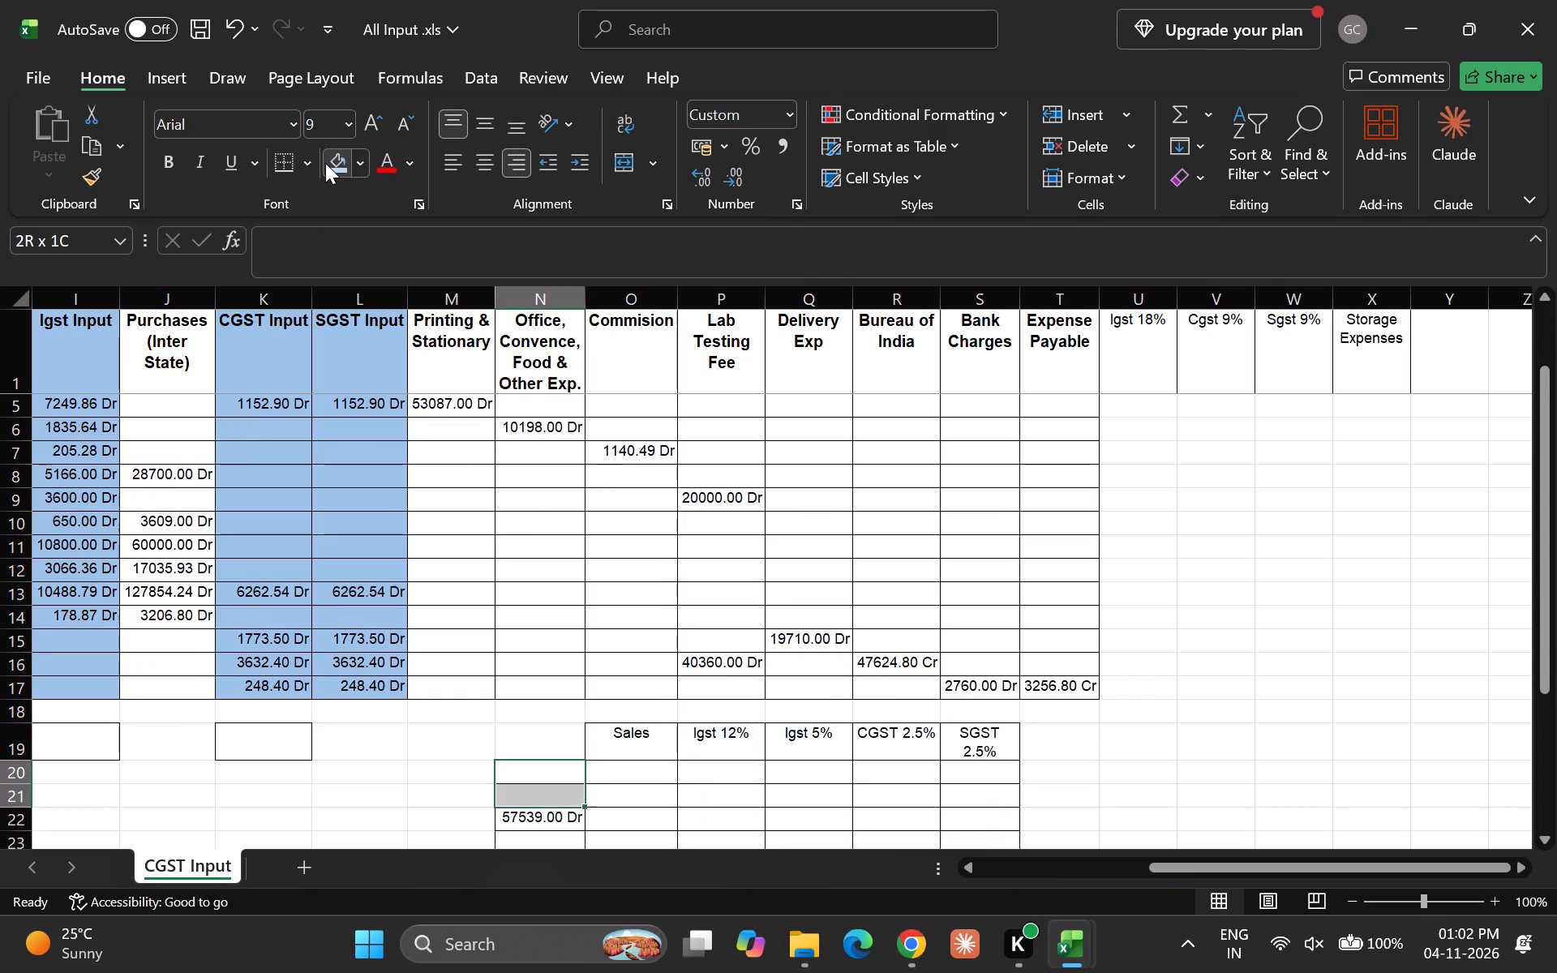
pyautogui.hotkey('shift', 'Down')
pyautogui.hotkey('shift', 'Down')
pyautogui.hotkey('ctrl', 'x')
pyautogui.press('Right')
pyautogui.press('Right')
pyautogui.press('Right')
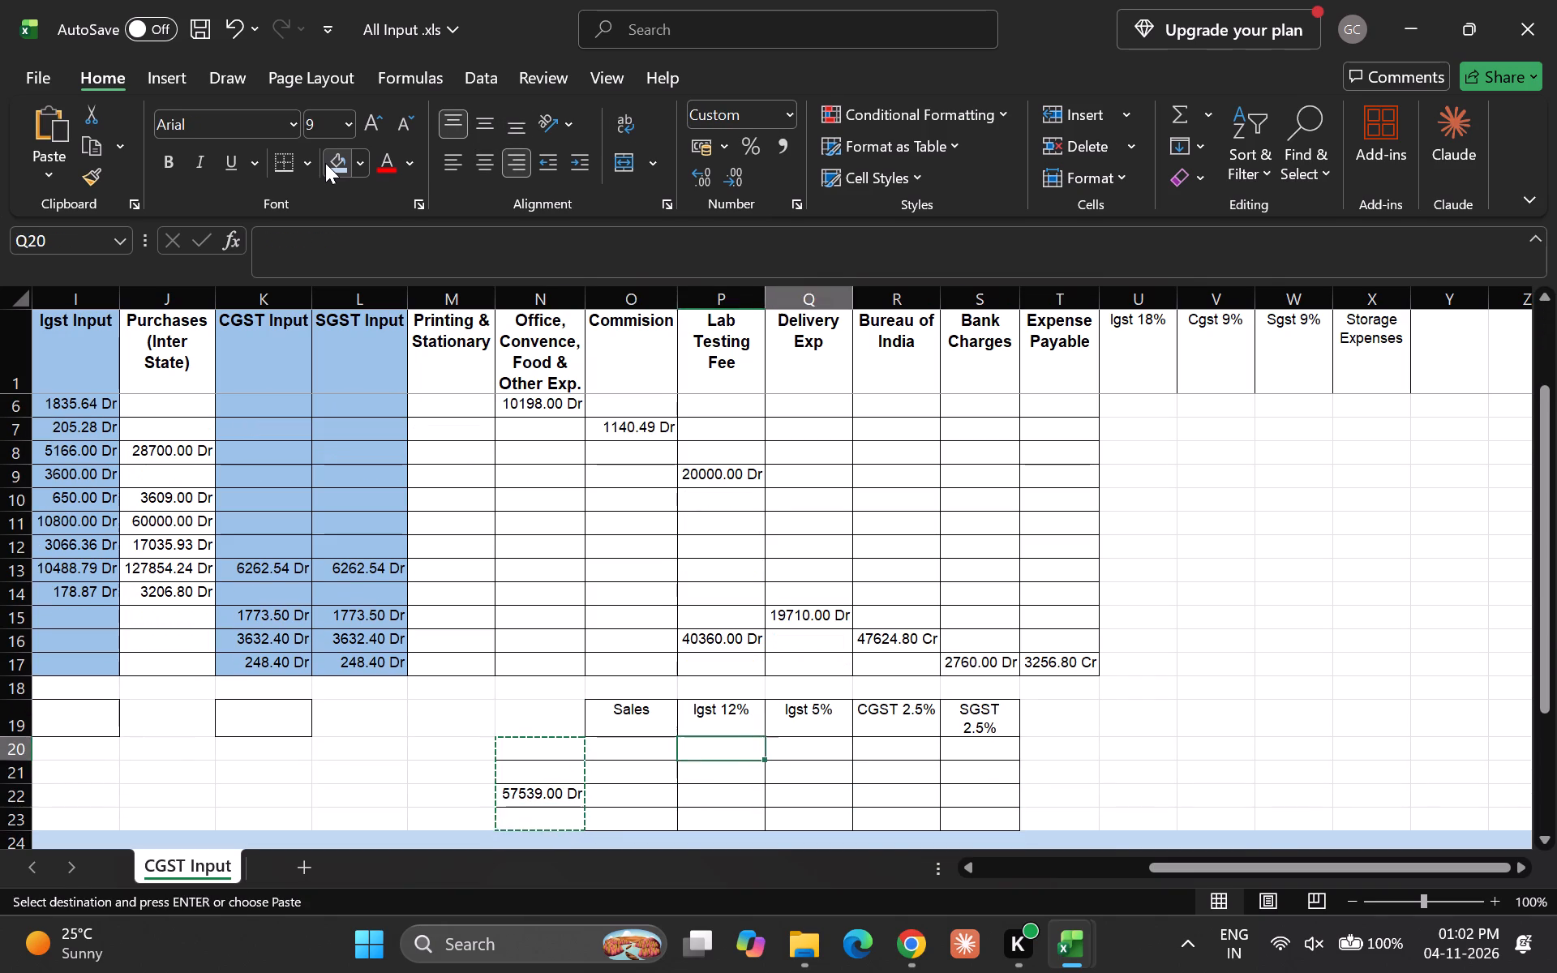
pyautogui.press('Right')
pyautogui.press('Right')
pyautogui.press('Right')
pyautogui.press('Right')
pyautogui.press('Right')
pyautogui.press('Right')
pyautogui.press('Right')
pyautogui.press('Down')
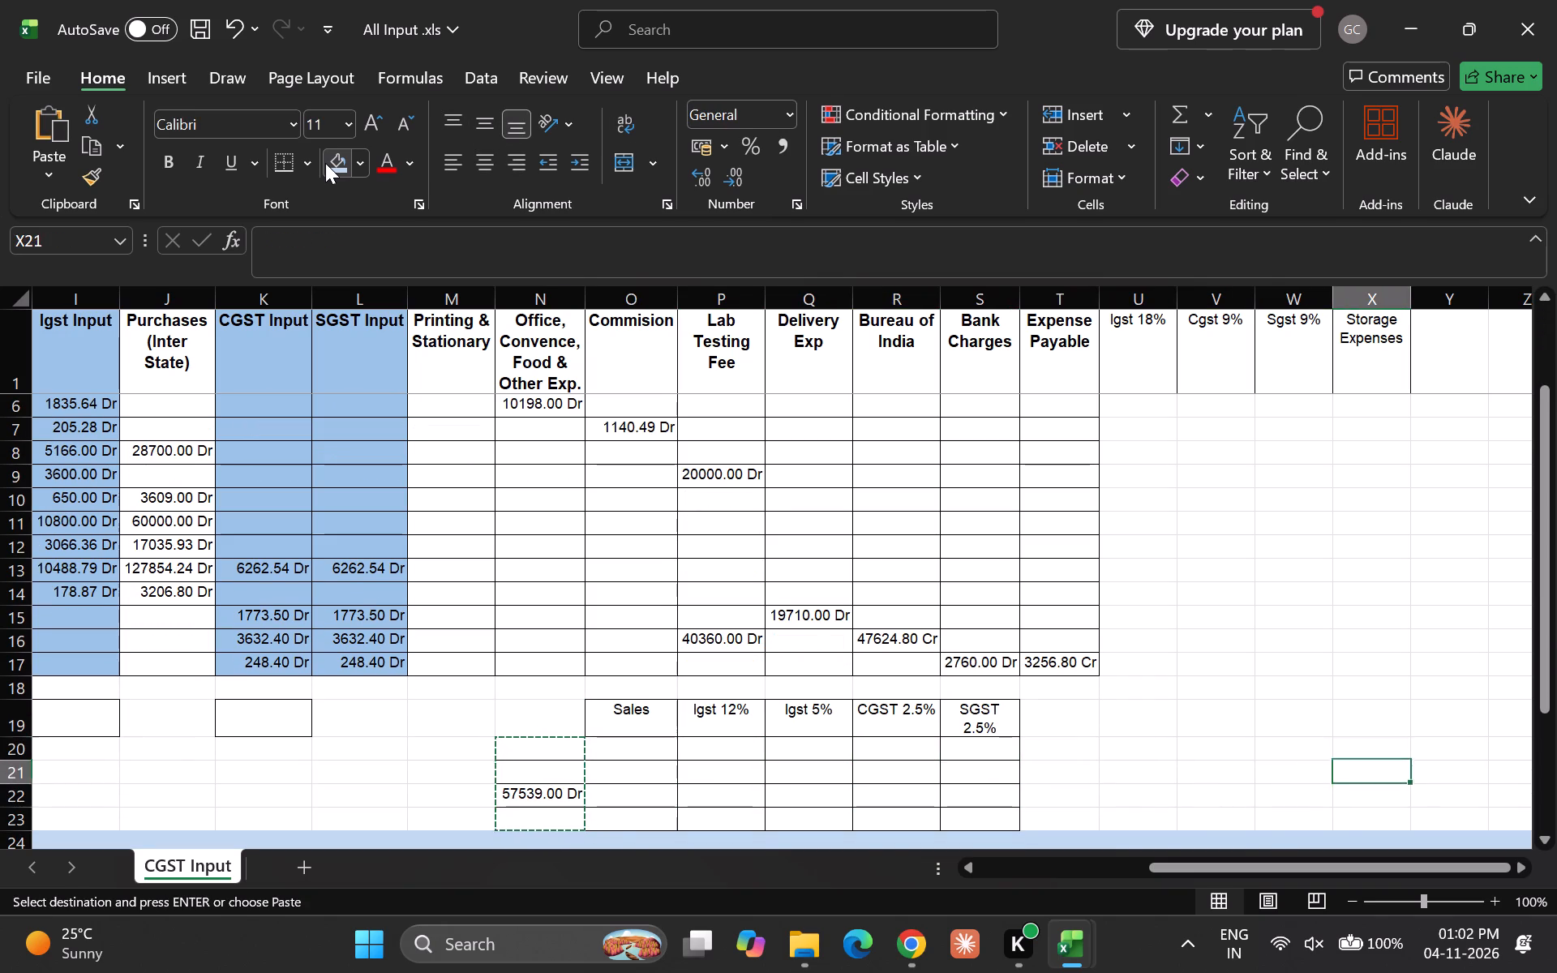
pyautogui.press('Down')
pyautogui.press('Down')
pyautogui.press('Down')
pyautogui.press('Down')
pyautogui.press('Return')
pyautogui.press('Down')
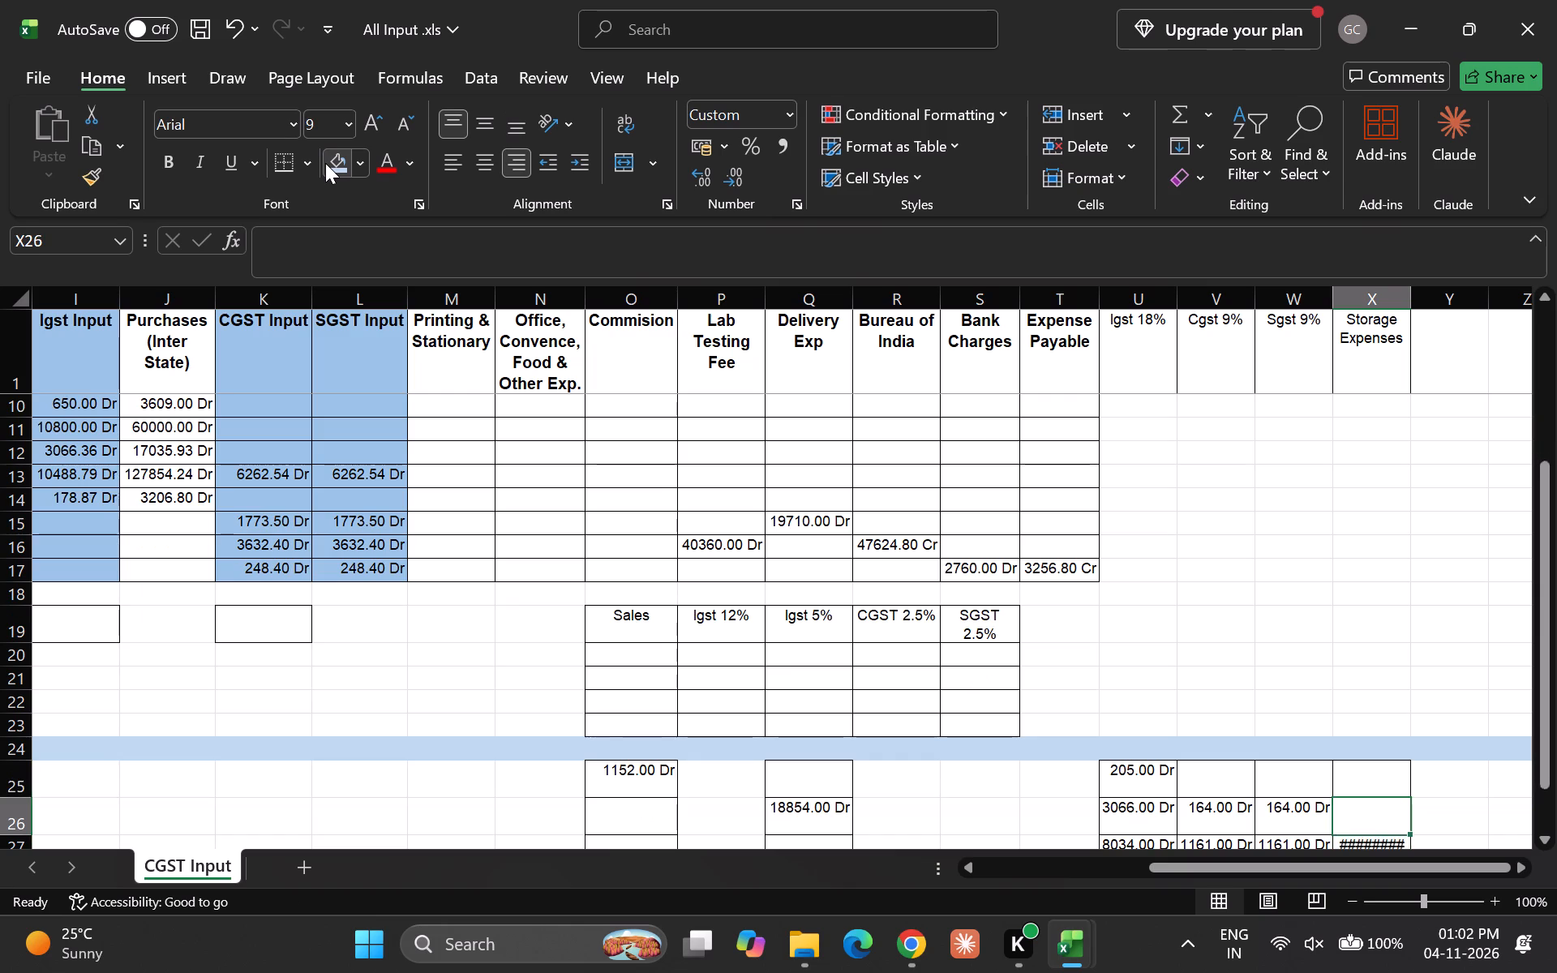
pyautogui.press('Down')
pyautogui.press('Down')
# Delete rows 18 to 23, which hold the leftover secondary headers and emptied cells above the shaded row.
pyautogui.press('Up')
pyautogui.press('Up')
pyautogui.press('Up')
pyautogui.press('Up')
pyautogui.press('Left')
pyautogui.press('Left')
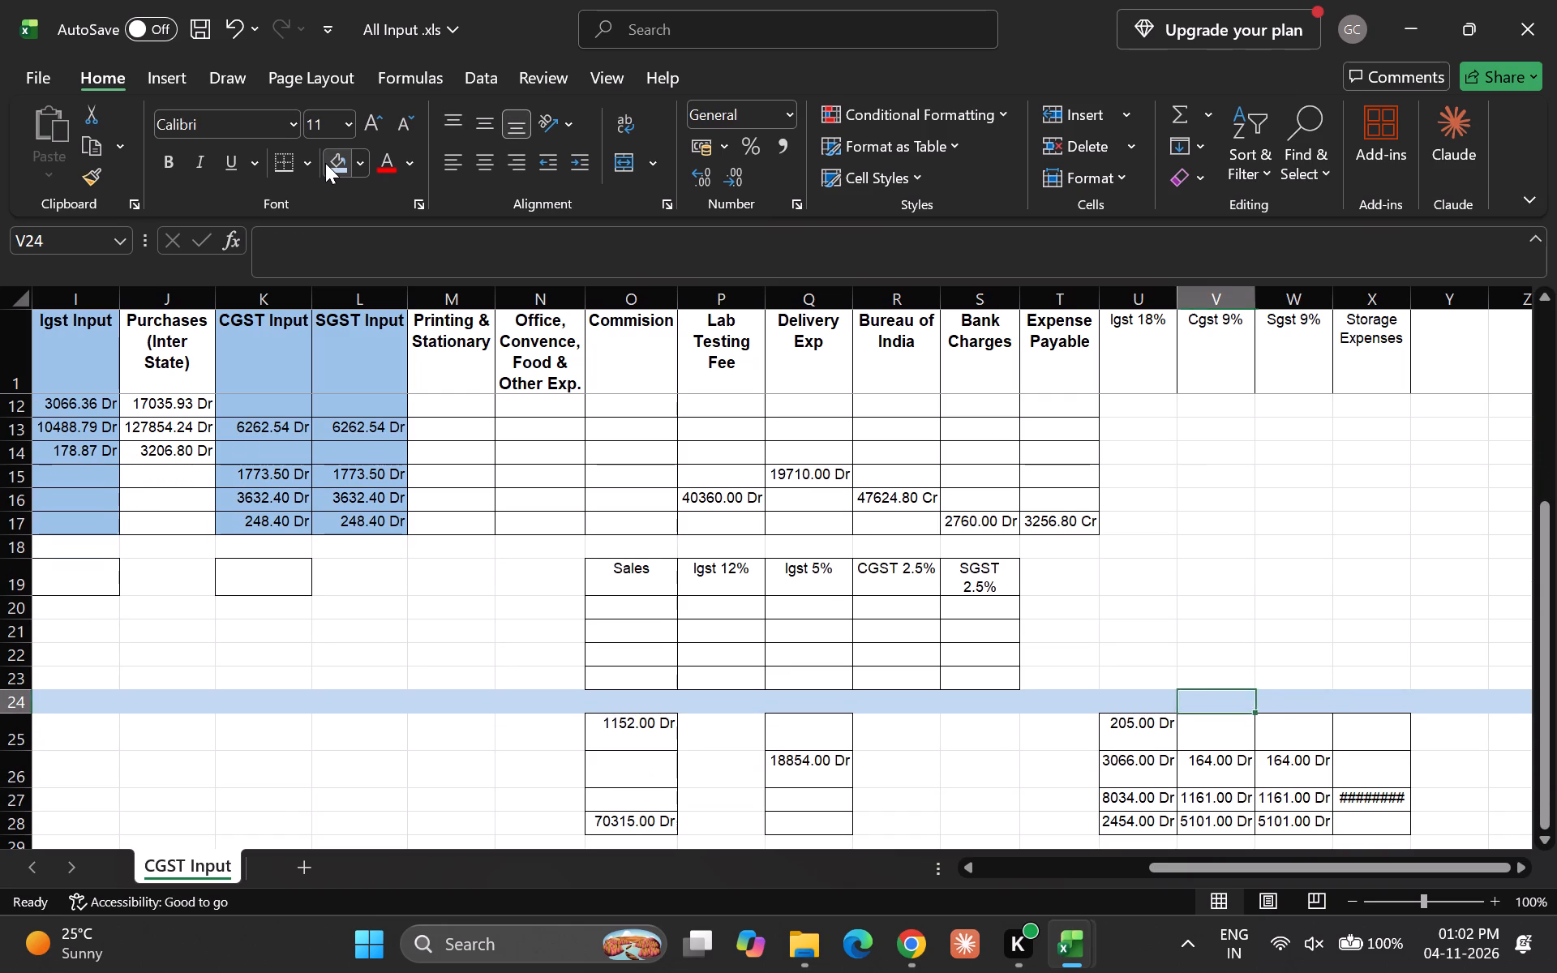
pyautogui.press('Up')
pyautogui.press('Up')
pyautogui.press('Up')
pyautogui.press('Up')
pyautogui.press('Up')
pyautogui.press('Up')
pyautogui.hotkey('shift', 'Down')
pyautogui.hotkey('shift', 'Down')
pyautogui.hotkey('shift', 'Down')
pyautogui.hotkey('shift', 'Down')
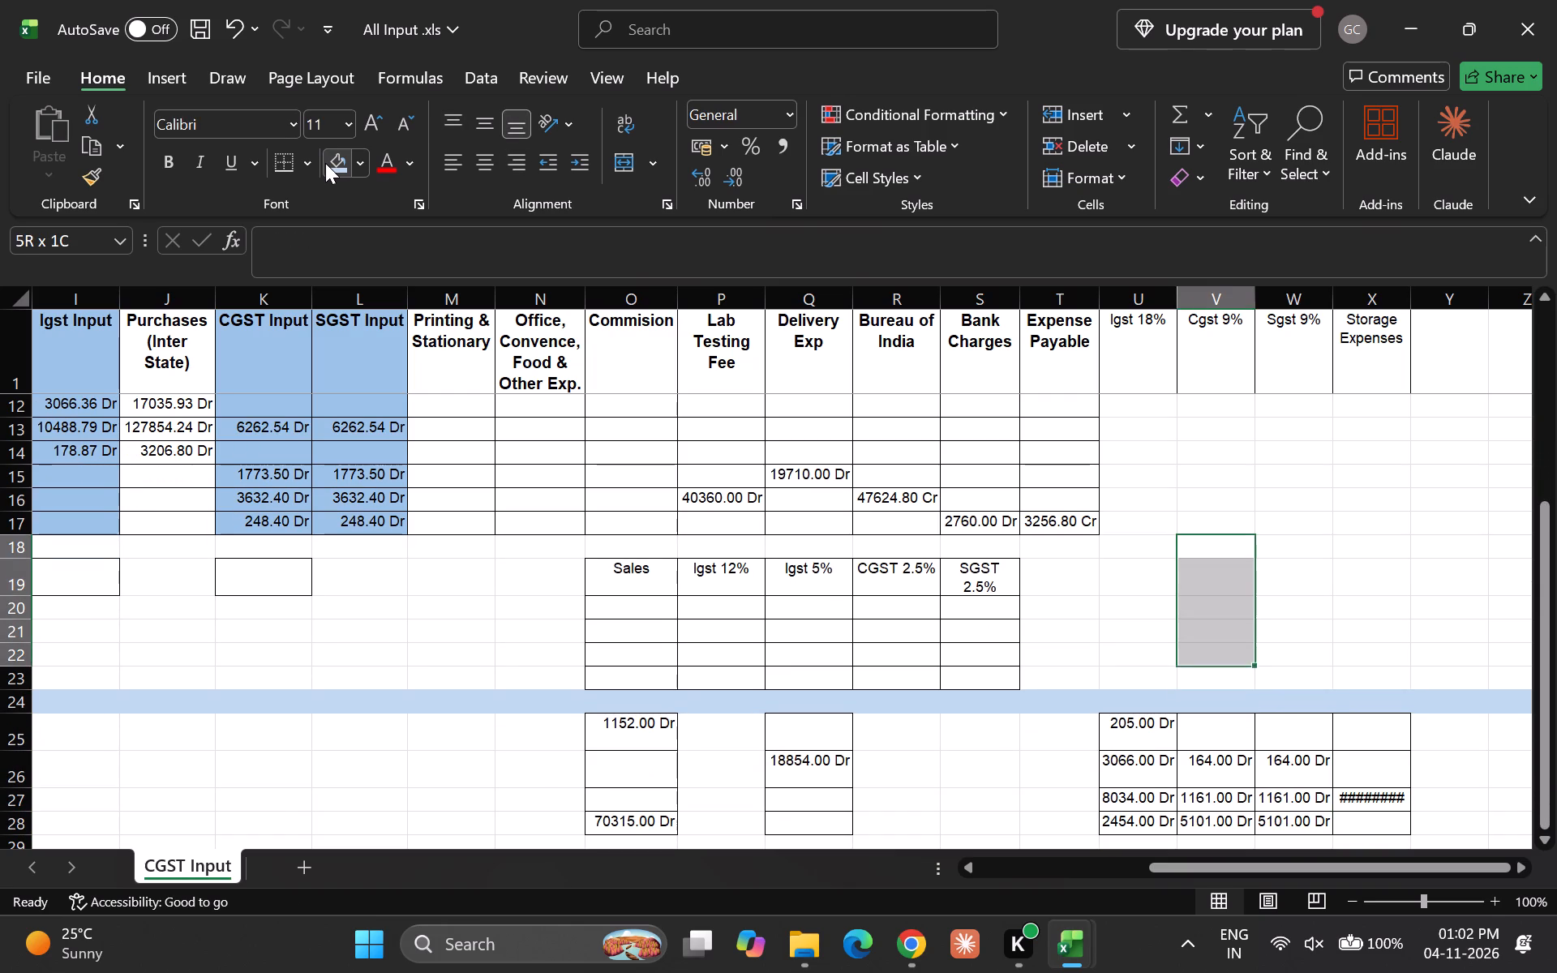
pyautogui.hotkey('shift', 'Down')
pyautogui.hotkey('shift', 'space')
pyautogui.hotkey('ctrl', '-')
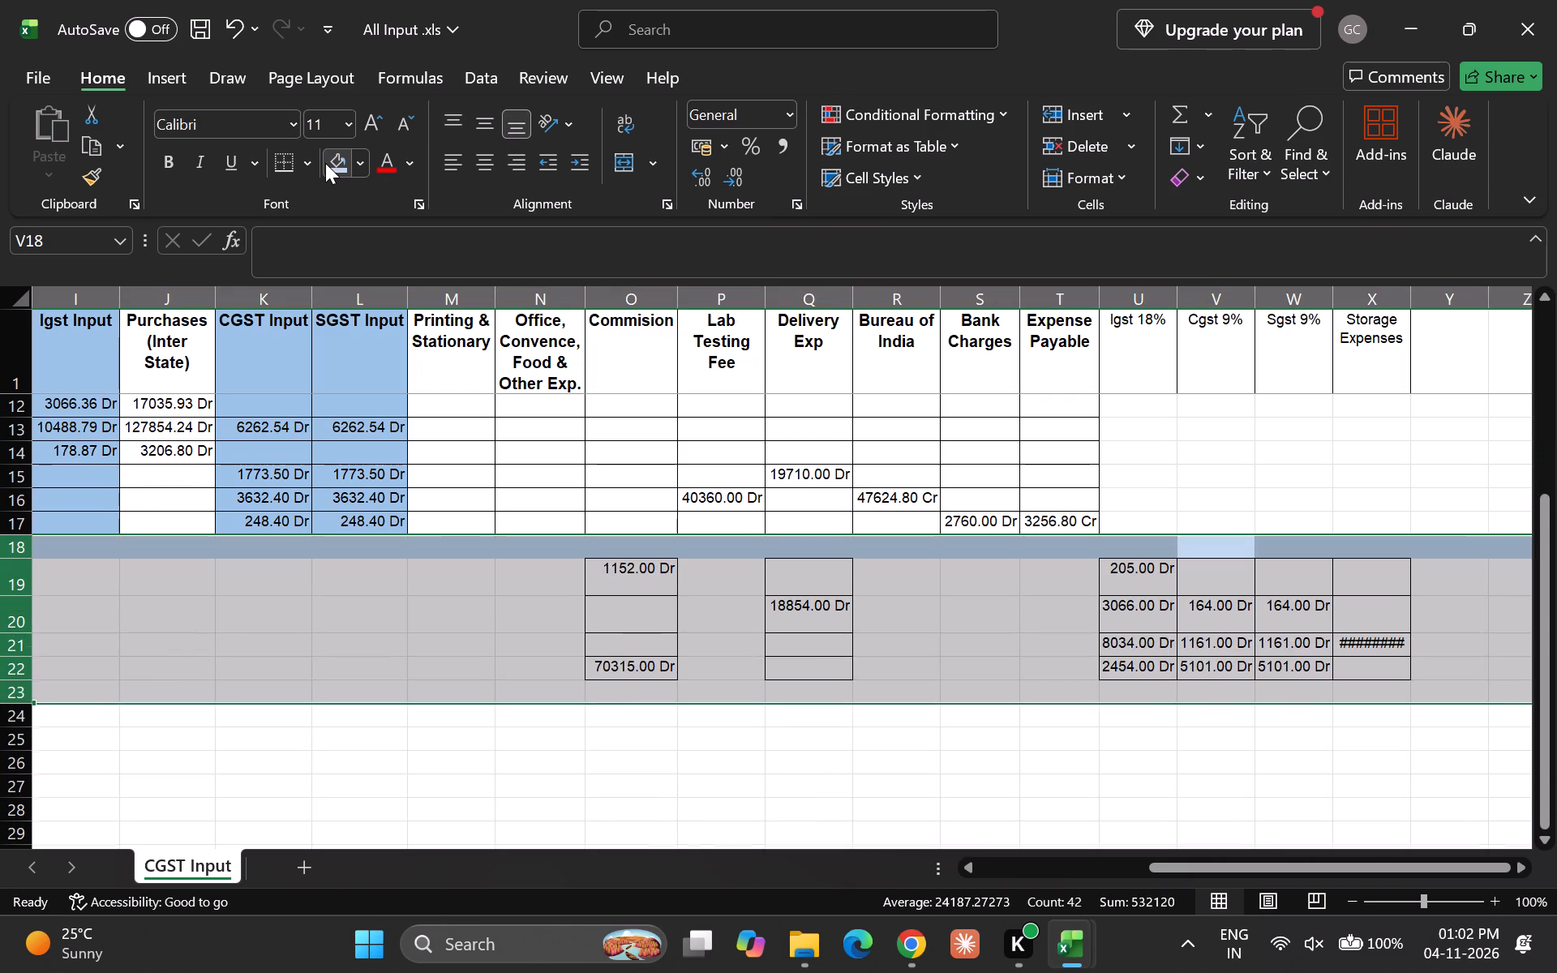
# Delete the blank shaded row 18 separating the main entries from the added ones.
pyautogui.press('Down')
pyautogui.press('Up')
pyautogui.press('Left')
pyautogui.press('Left')
pyautogui.press('Left')
pyautogui.press('Left')
pyautogui.press('Left')
pyautogui.press('Left')
pyautogui.press('Left')
pyautogui.press('Left')
pyautogui.press('Left')
pyautogui.press('Left')
pyautogui.press('Left')
pyautogui.press('Left')
pyautogui.press('Left')
pyautogui.press('Left')
pyautogui.press('Left')
pyautogui.press('Left')
pyautogui.press('Left')
pyautogui.press('Left')
pyautogui.press('Left')
pyautogui.press('Left')
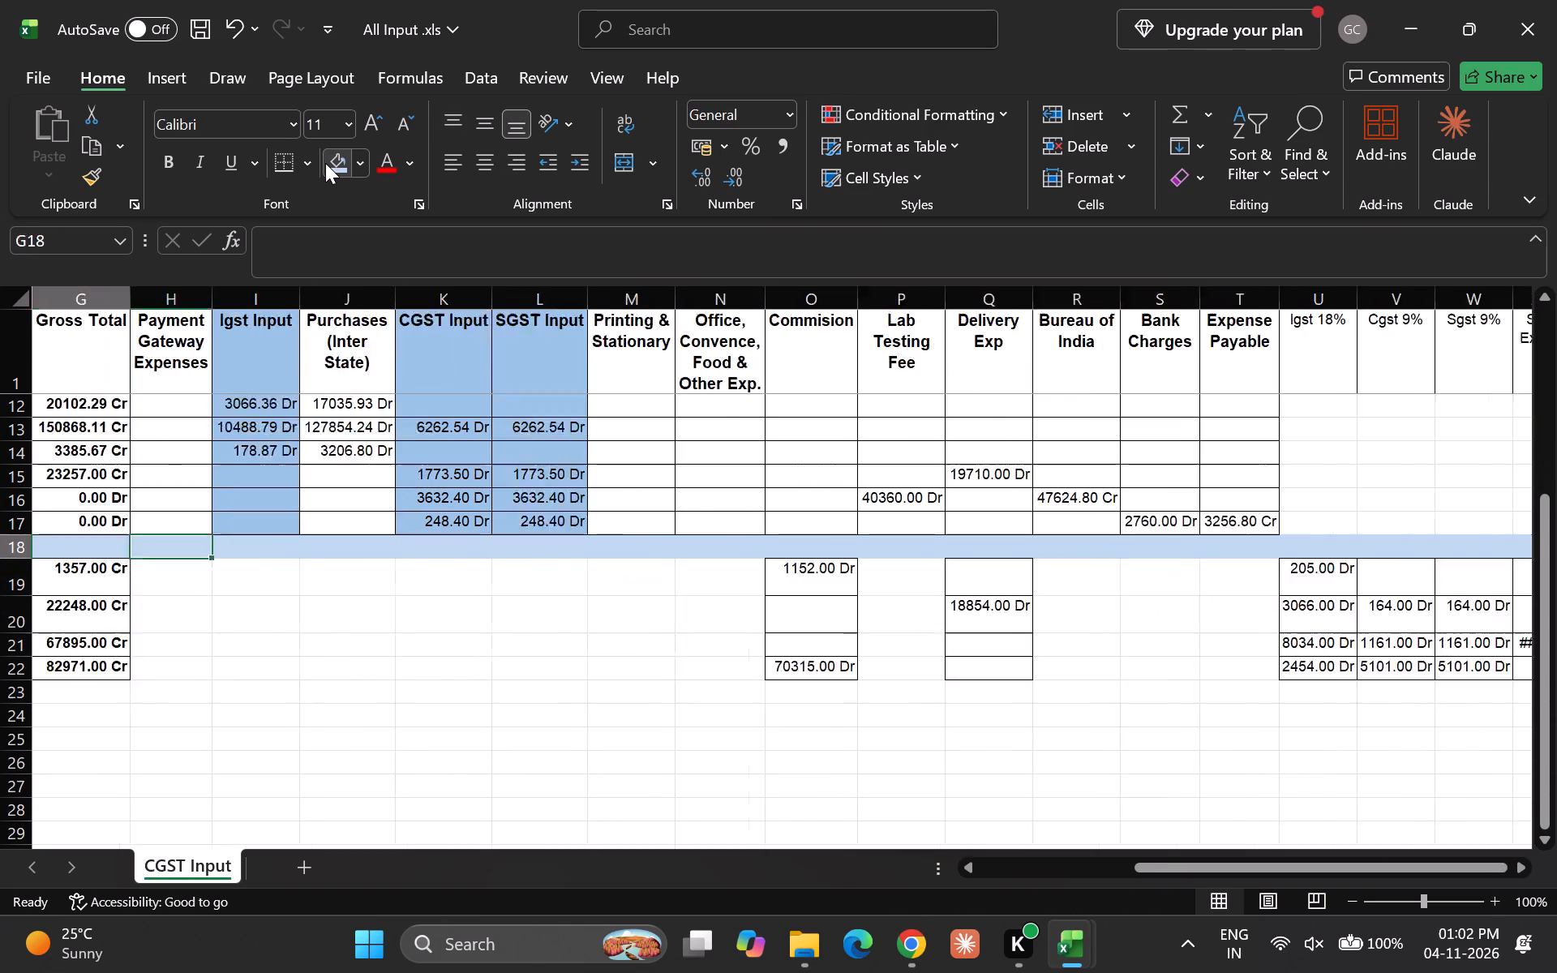
pyautogui.hotkey('shift', 'space')
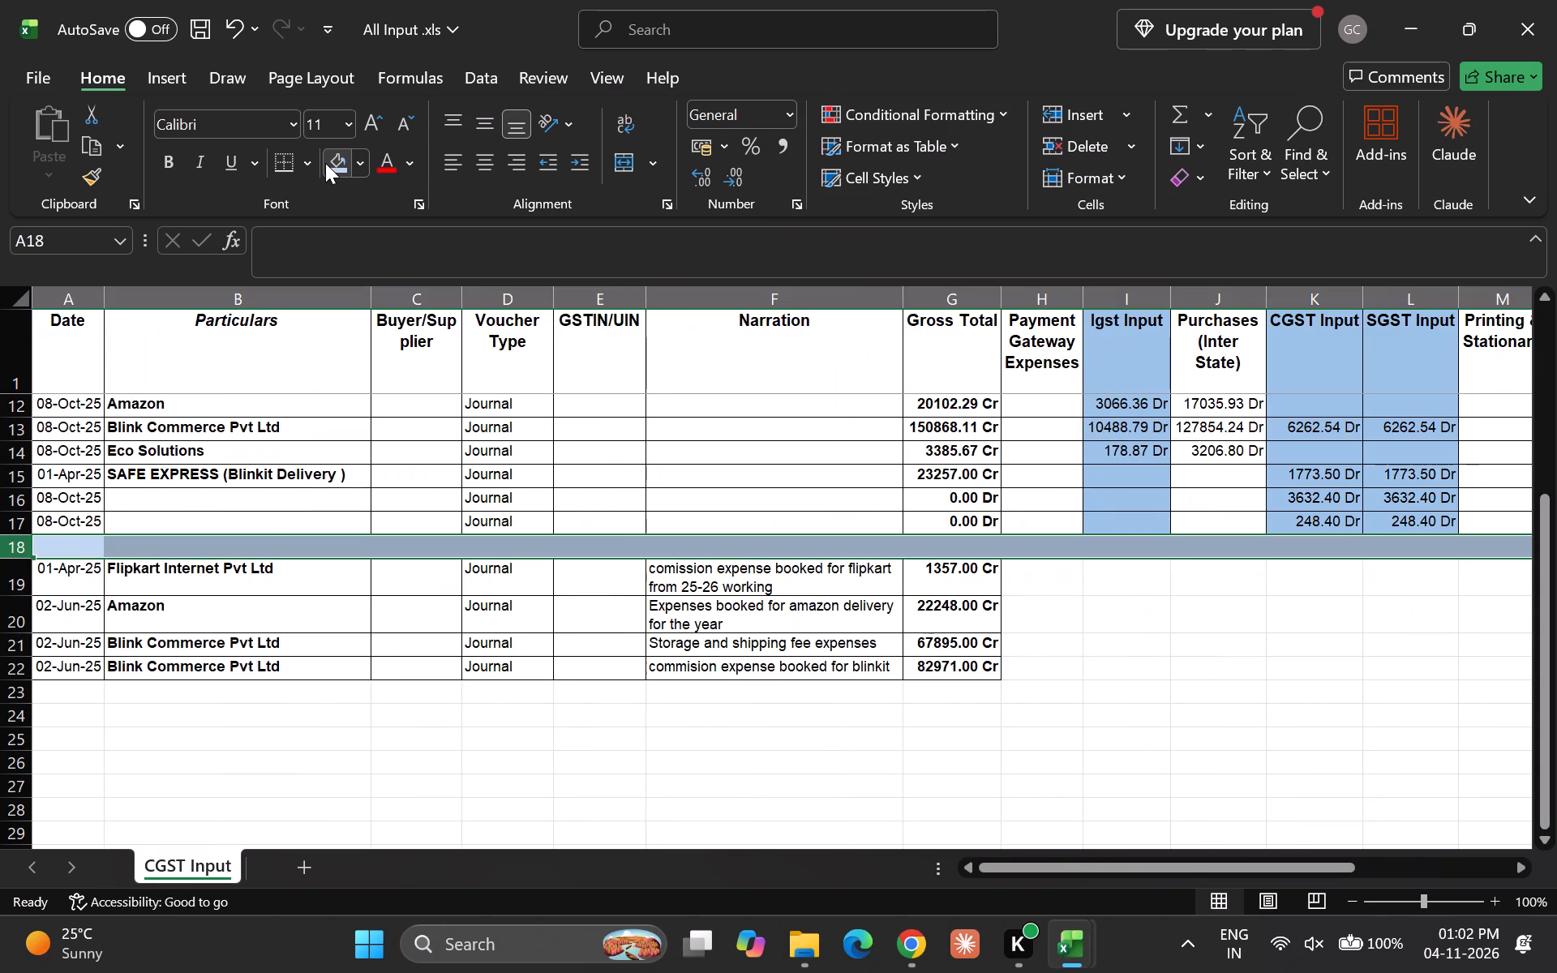
pyautogui.hotkey('ctrl', '-')
pyautogui.press('Return')
# Save the All Input workbook.
pyautogui.press('Up')
pyautogui.press('Down')
pyautogui.press('Down')
pyautogui.press('Right')
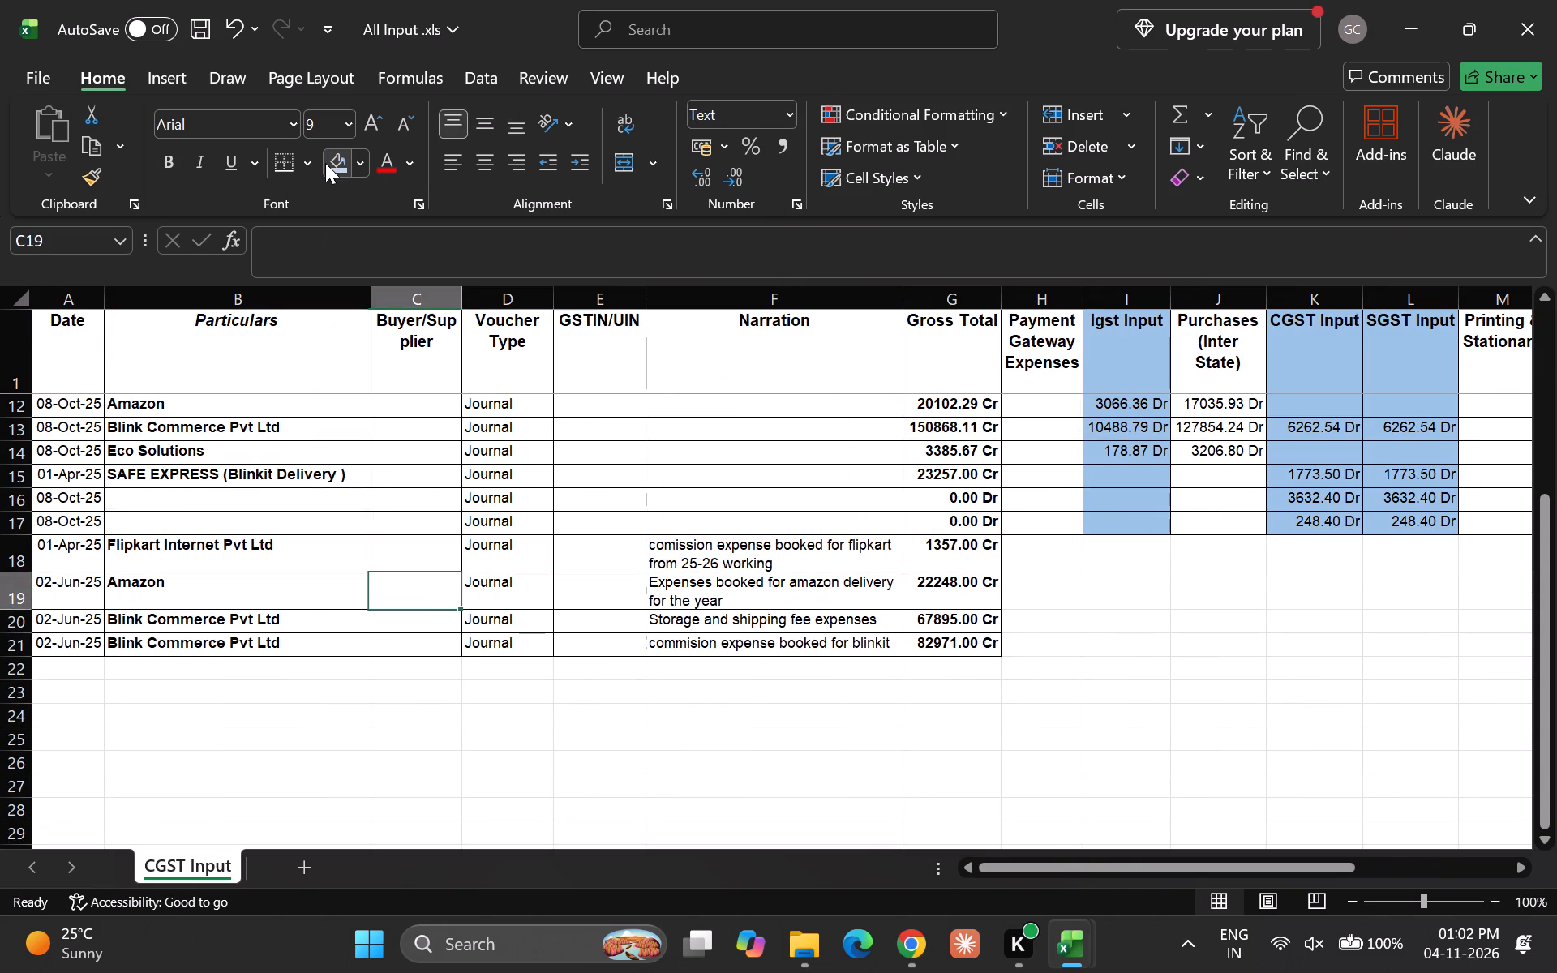
pyautogui.hotkey('ctrl', 's')
pyautogui.press('Return')
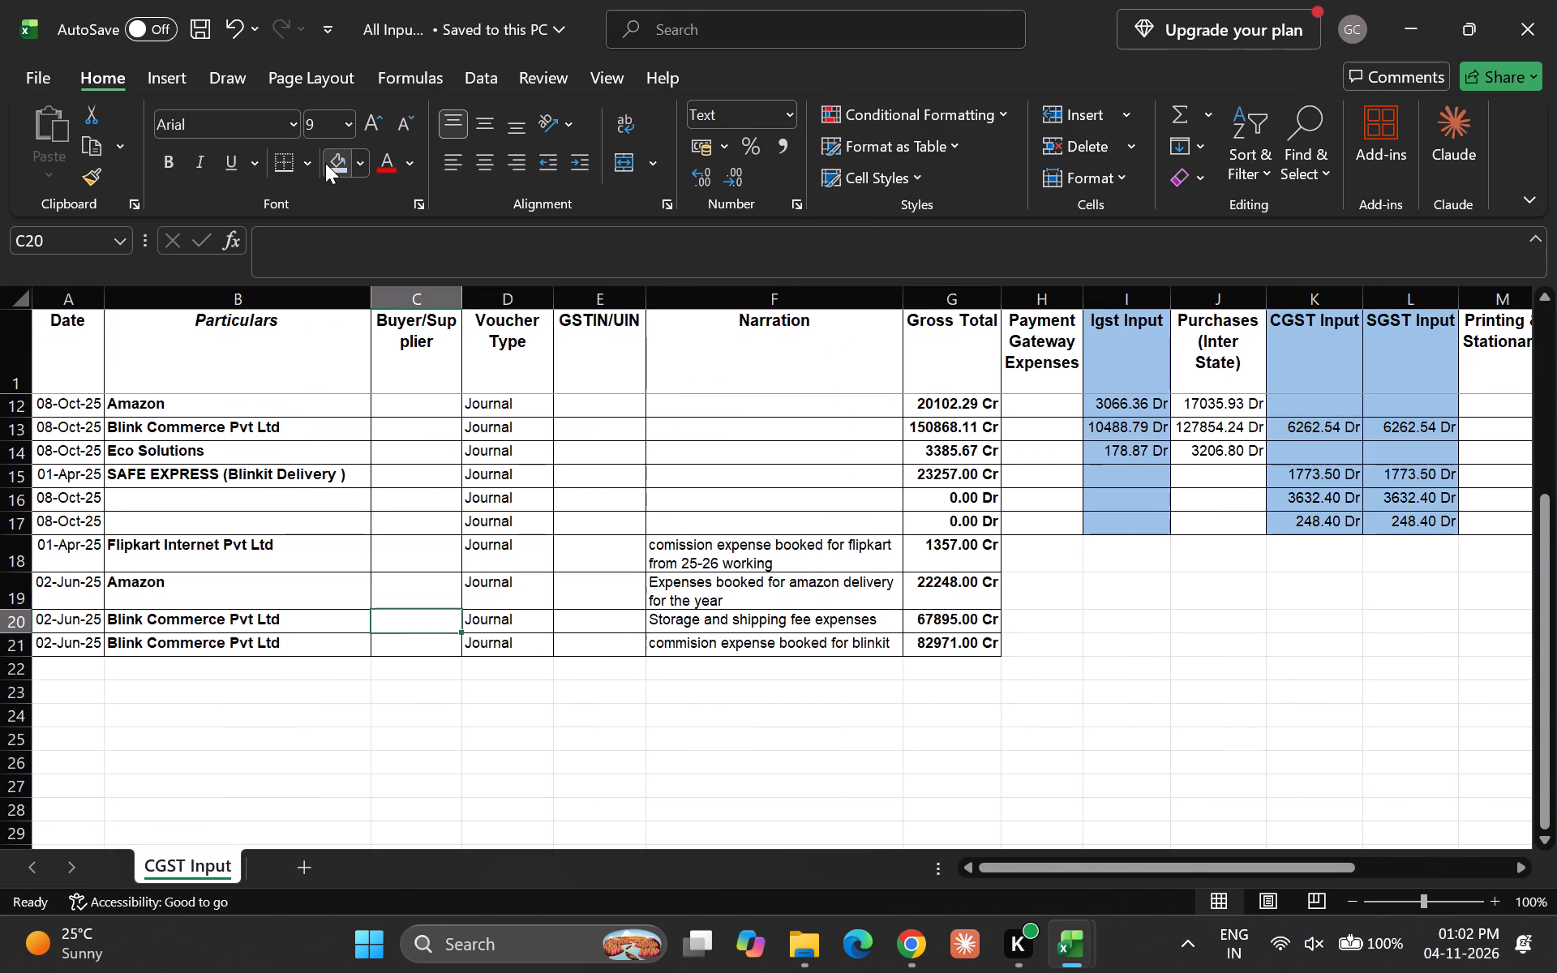
# Apply all borders to the entire data table and autofit its column widths.
pyautogui.hotkey('ctrl', 'a')
pyautogui.press('h')
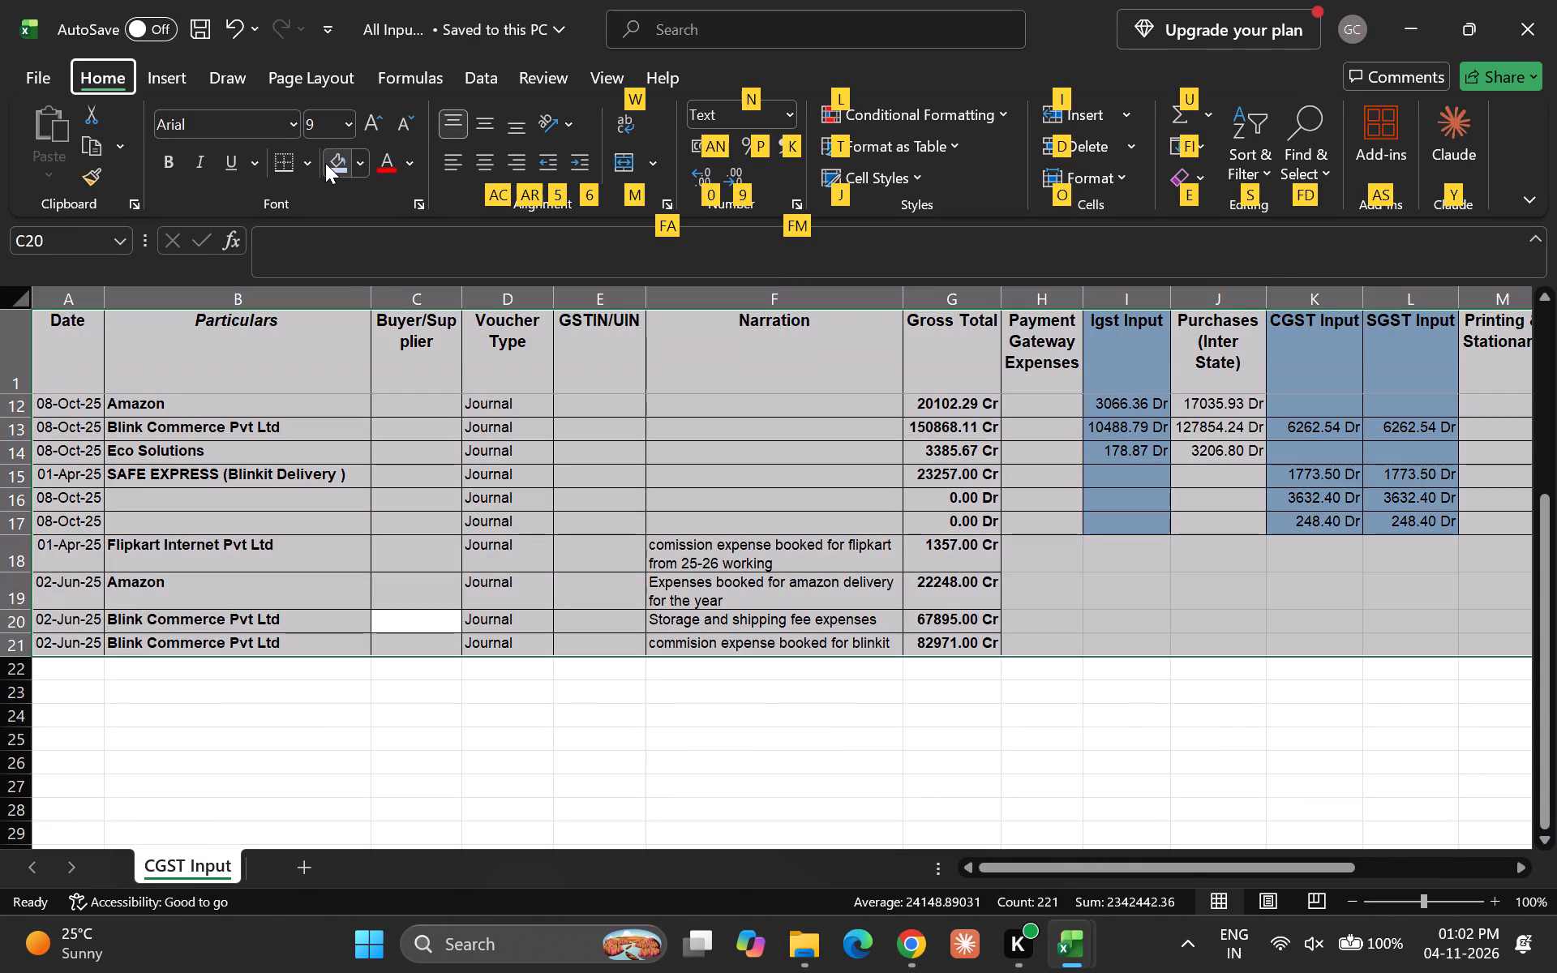
pyautogui.write('ba')
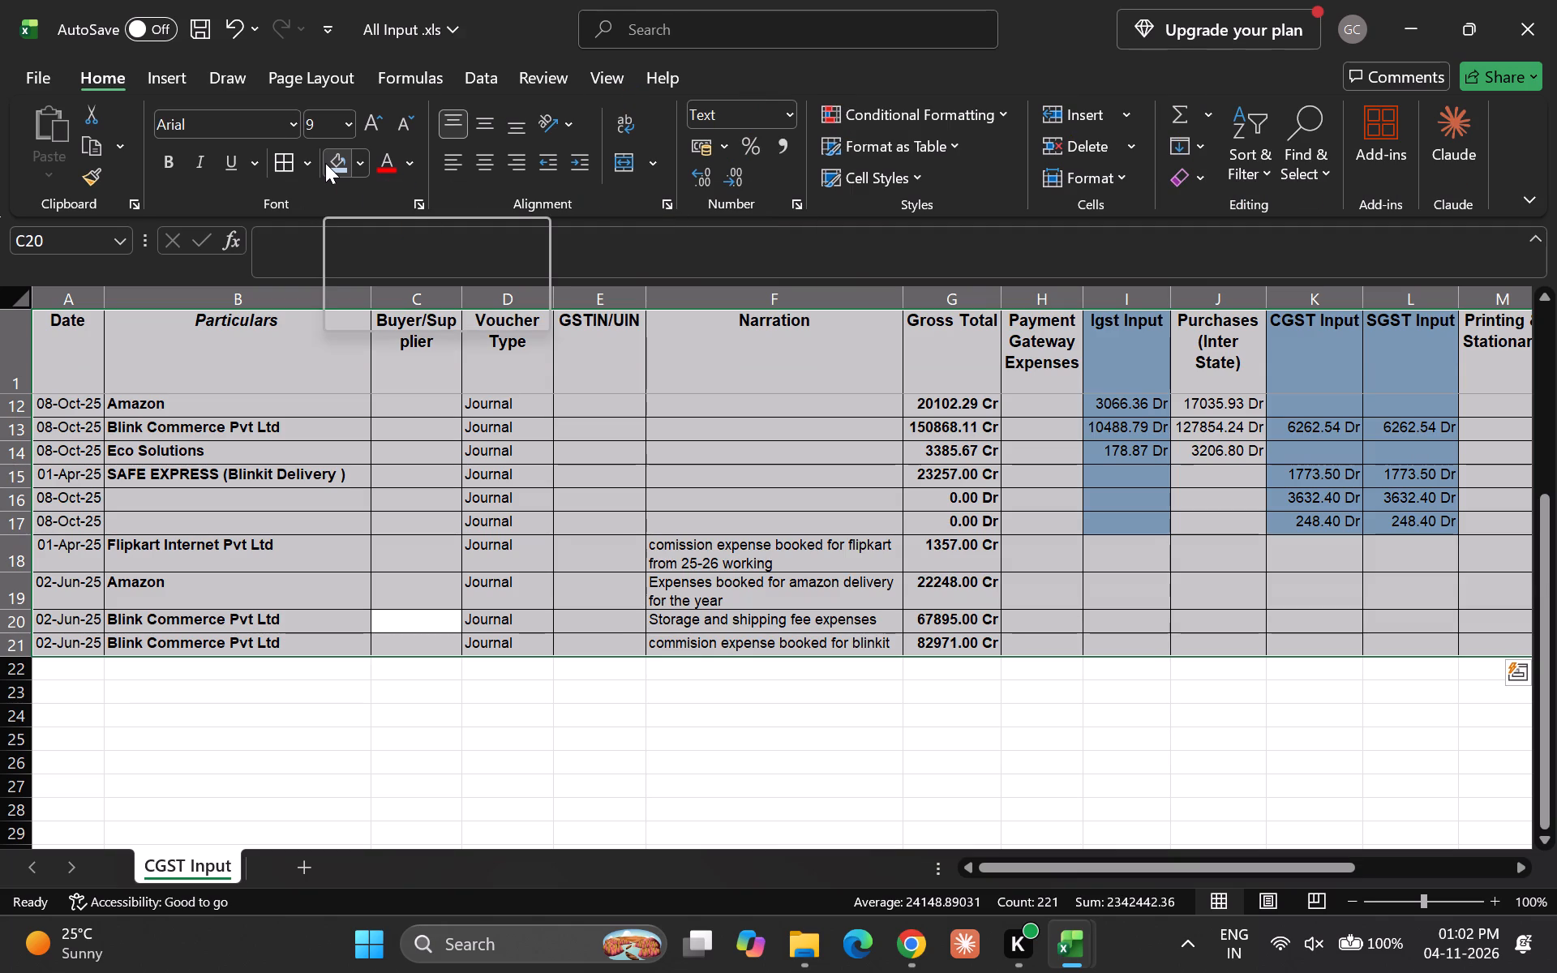
pyautogui.hotkey('alt', 'h')
pyautogui.write('oi')
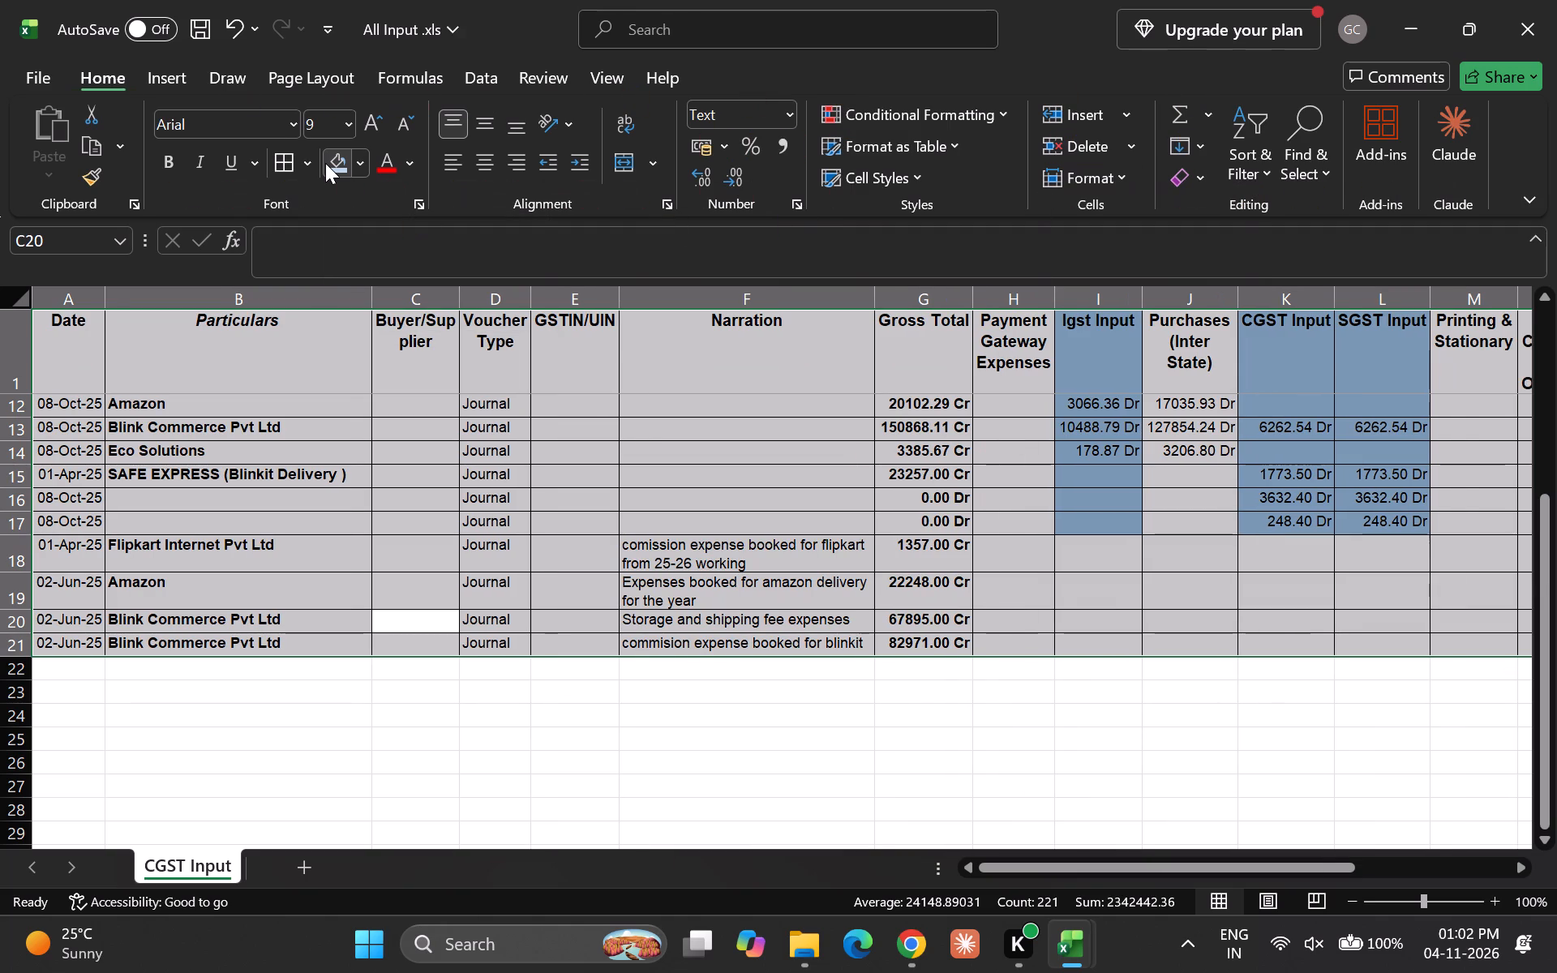
# Add filters to the table's header row and autofit the column widths again.
pyautogui.hotkey('ctrl', 'shift', 'l')
pyautogui.hotkey('alt', 'h')
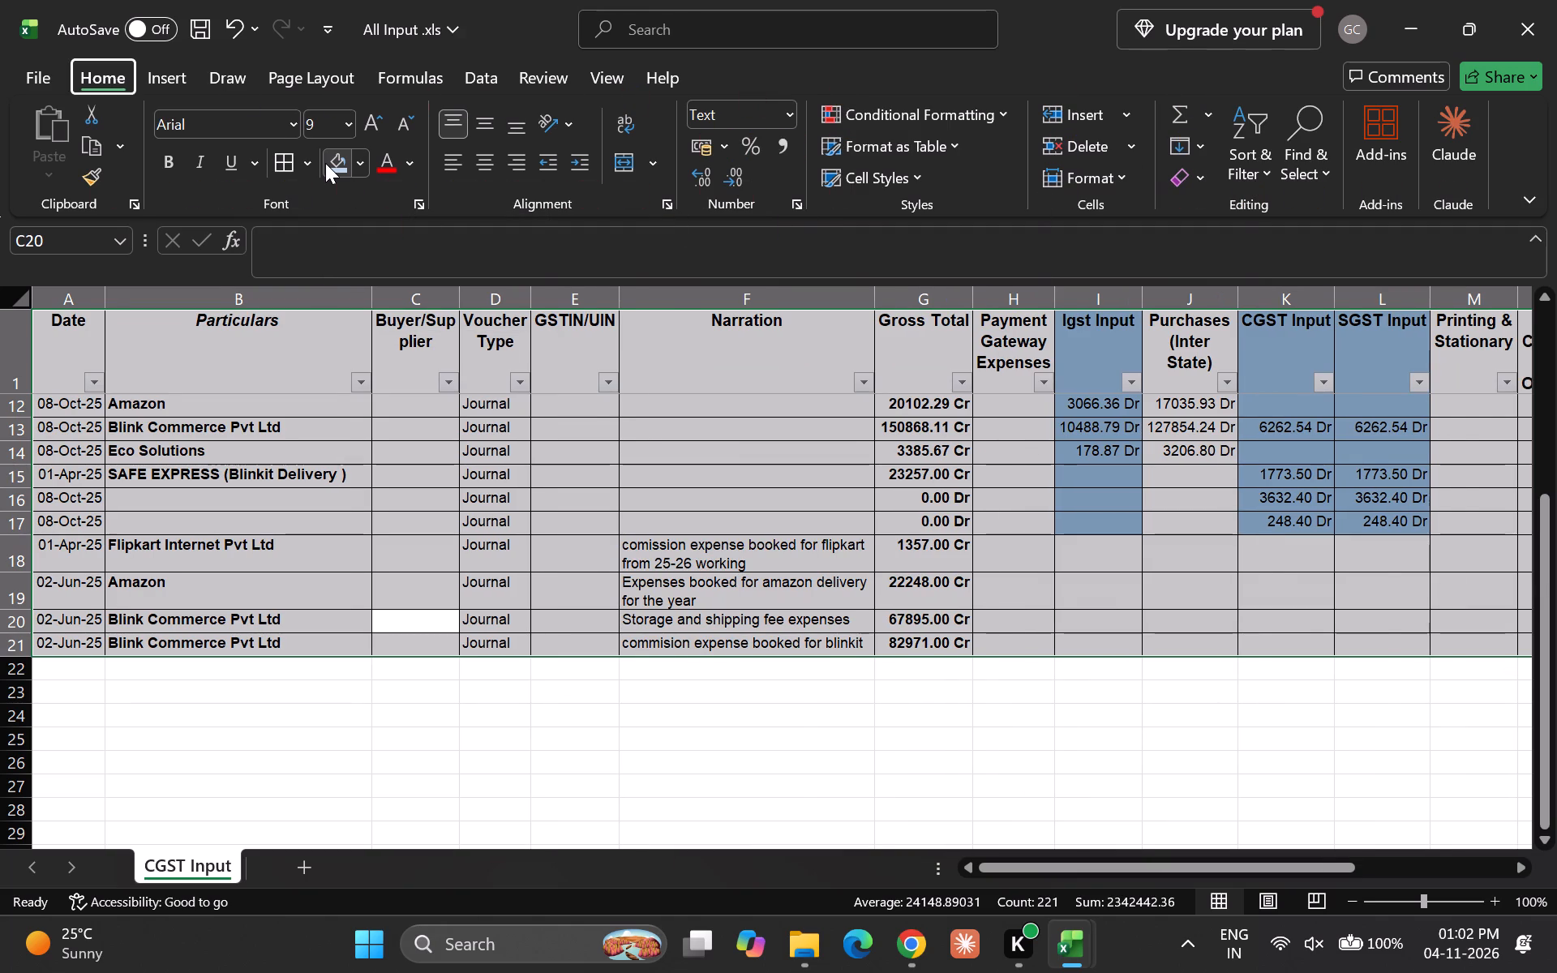
pyautogui.write('oi')
pyautogui.press('Down')
pyautogui.press('Up')
pyautogui.press('Up')
pyautogui.press('Right')
pyautogui.press('Down')
pyautogui.press('Down')
pyautogui.press('Right')
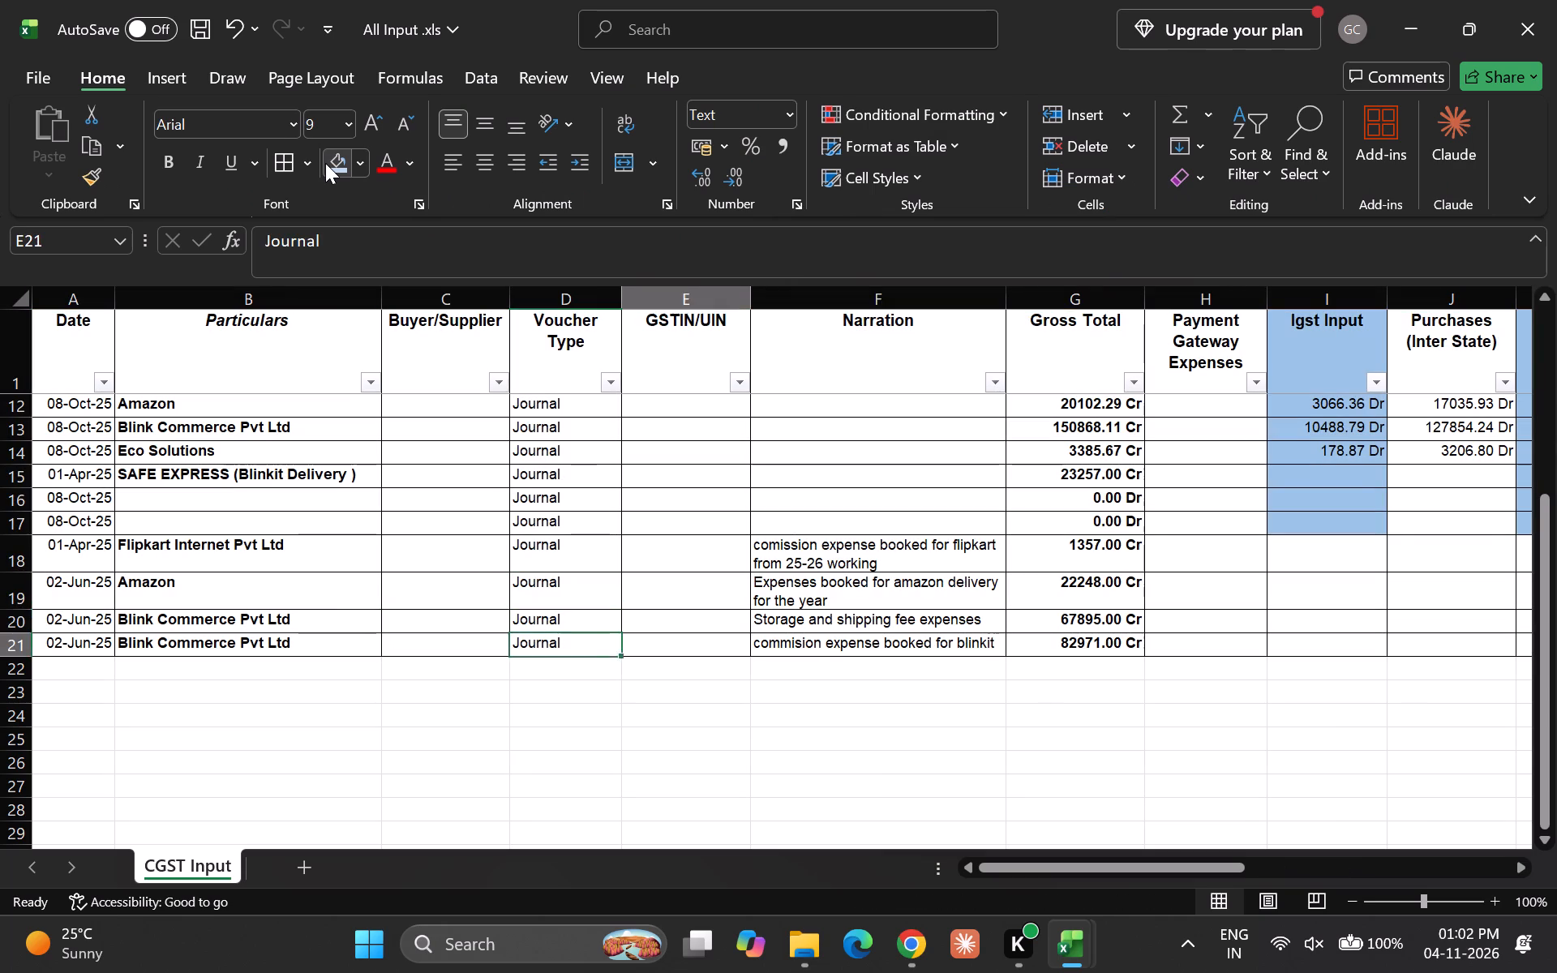
# Fill the entire Igst Input column with light blue.
pyautogui.press('Right')
pyautogui.press('Right')
pyautogui.press('Up')
pyautogui.press('Right')
pyautogui.press('Right')
pyautogui.press('Up')
pyautogui.press('Left')
pyautogui.press('Down')
pyautogui.press('Up')
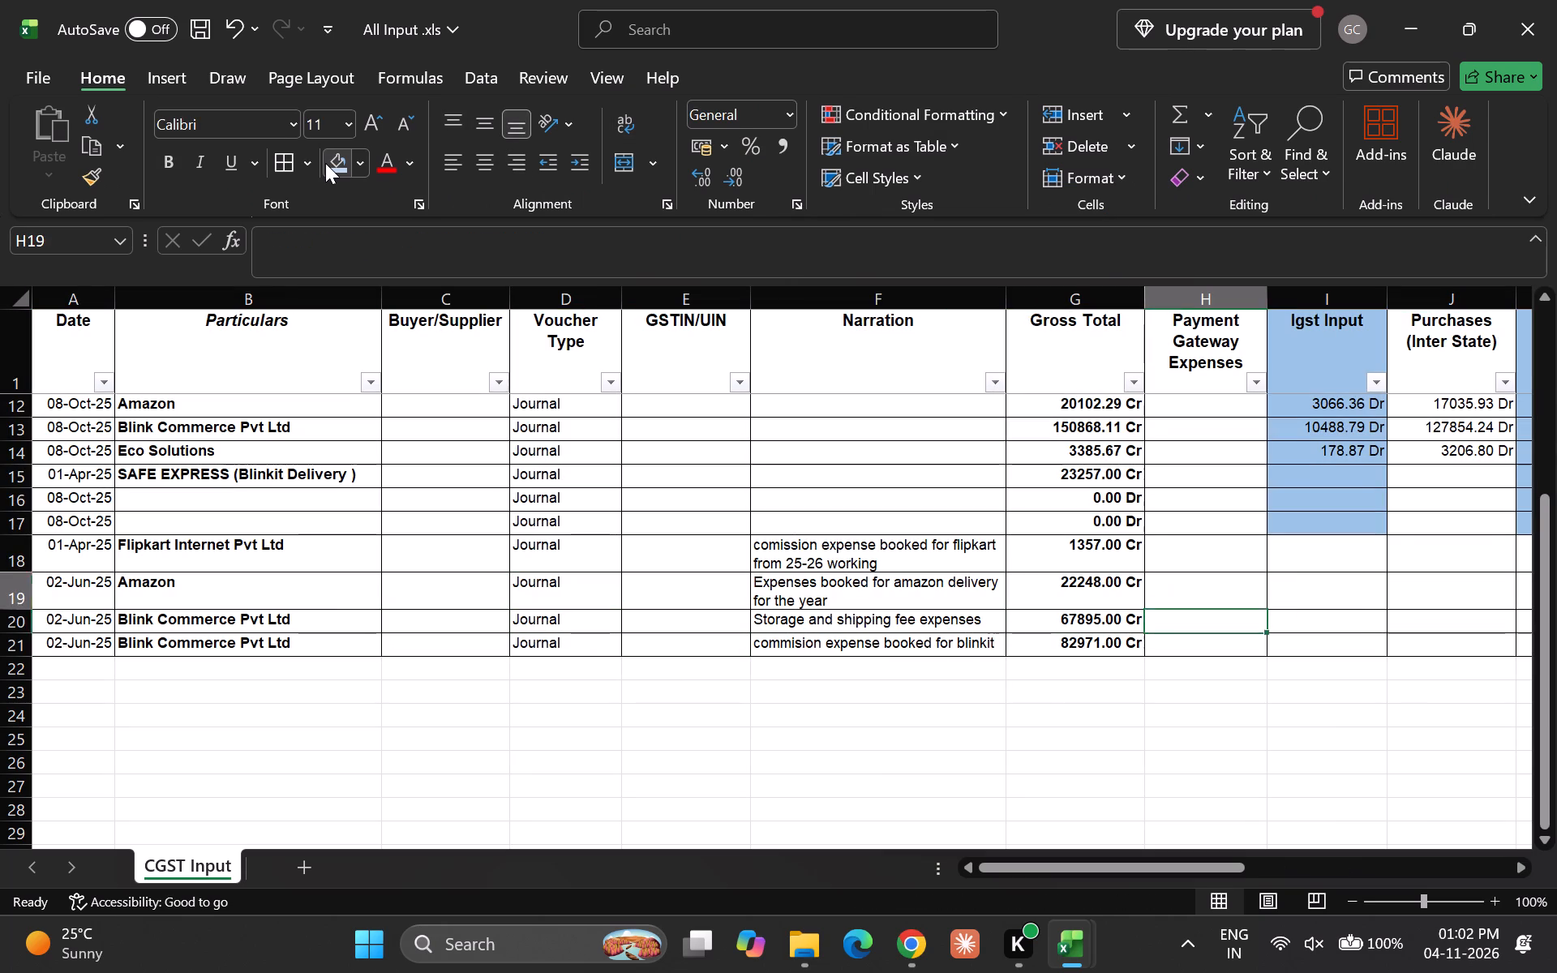
pyautogui.press('Right')
pyautogui.press('Right')
pyautogui.press('Up')
pyautogui.press('Up')
pyautogui.press('Left')
pyautogui.press('Up')
pyautogui.press('Up')
pyautogui.press('Up')
pyautogui.press('Up')
pyautogui.press('Up')
pyautogui.press('Up')
pyautogui.press('Up')
pyautogui.press('Up')
pyautogui.press('Up')
pyautogui.press('Up')
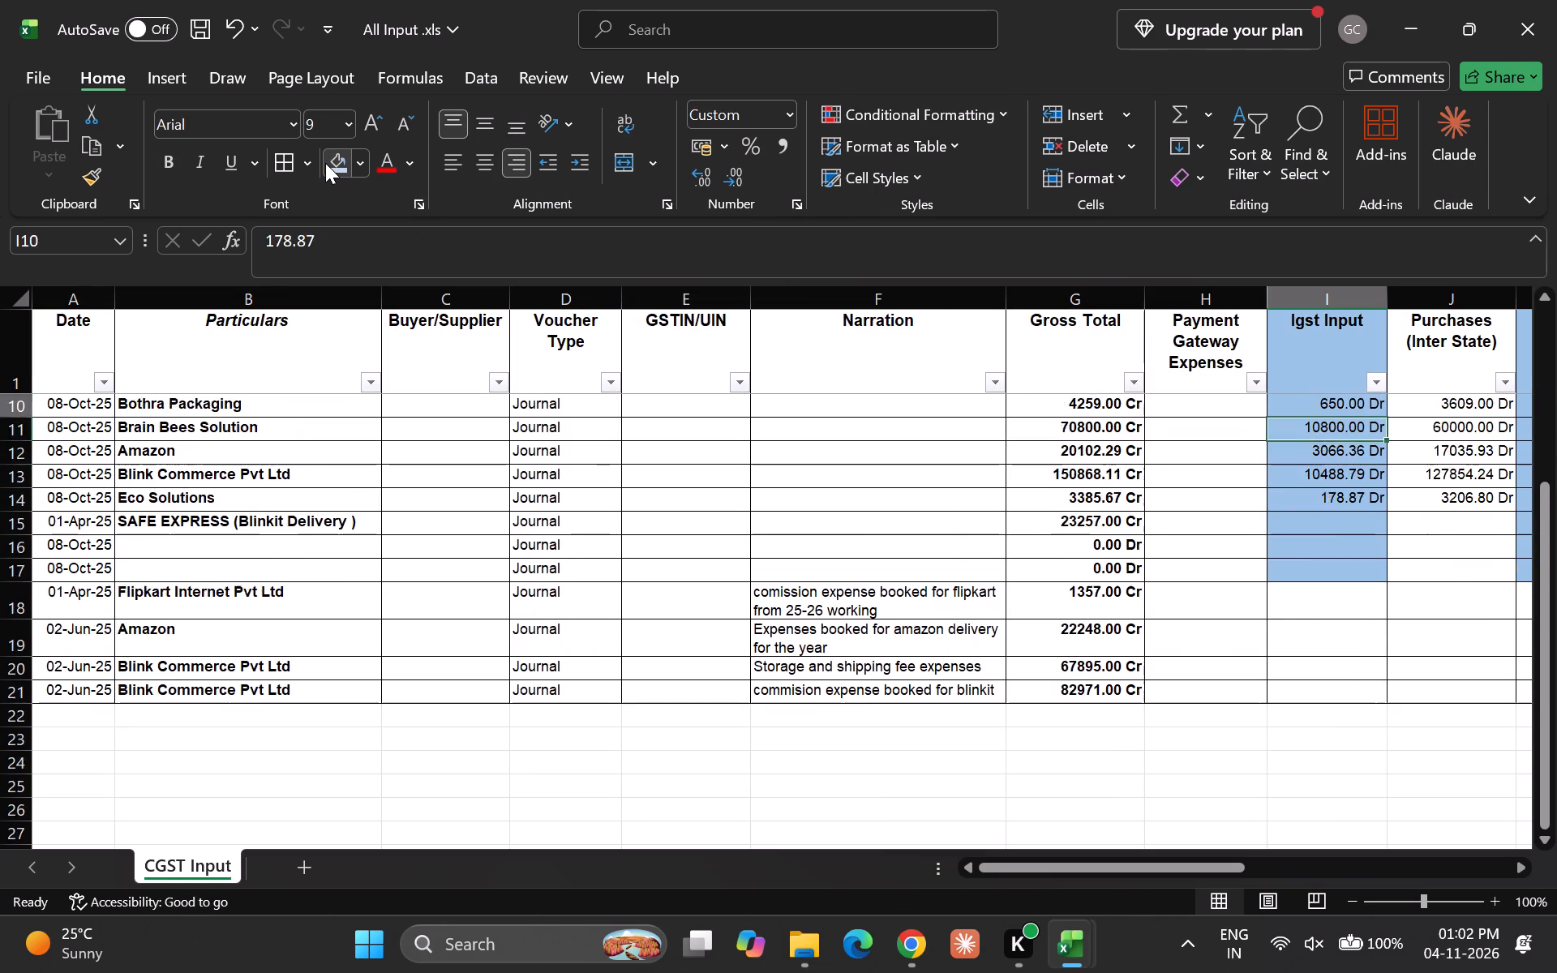
pyautogui.press('Up')
pyautogui.press('Down')
pyautogui.press('Down')
pyautogui.press('Down')
pyautogui.press('Down')
pyautogui.press('Down')
pyautogui.press('Down')
pyautogui.press('Down')
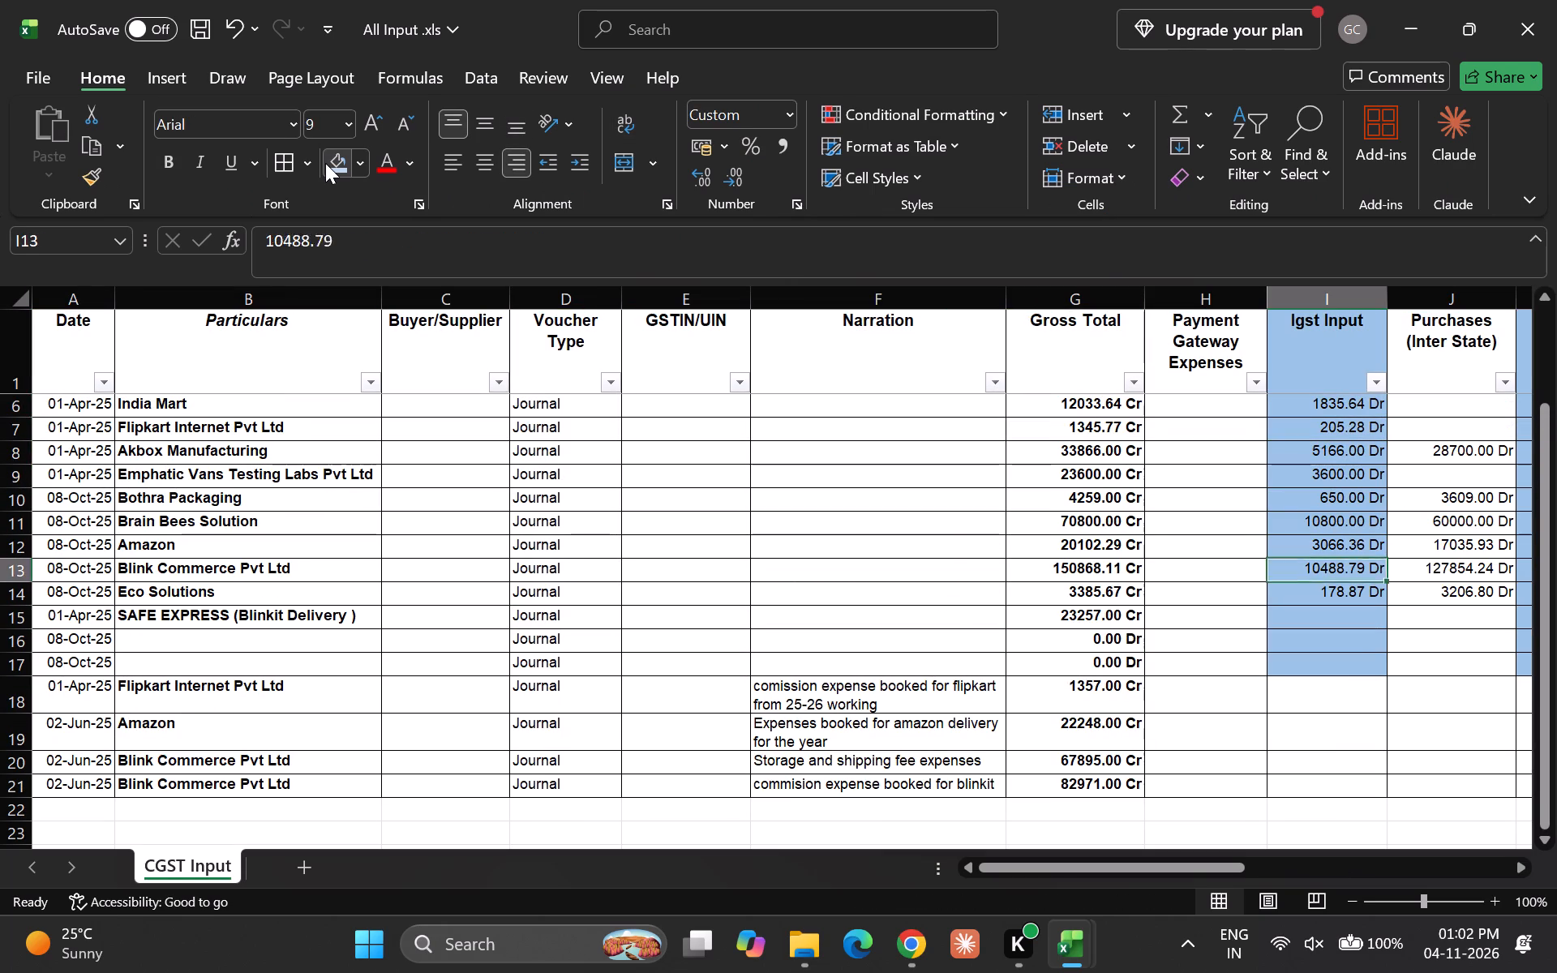
pyautogui.press('Down')
pyautogui.press('Up')
pyautogui.hotkey('ctrl', 'space')
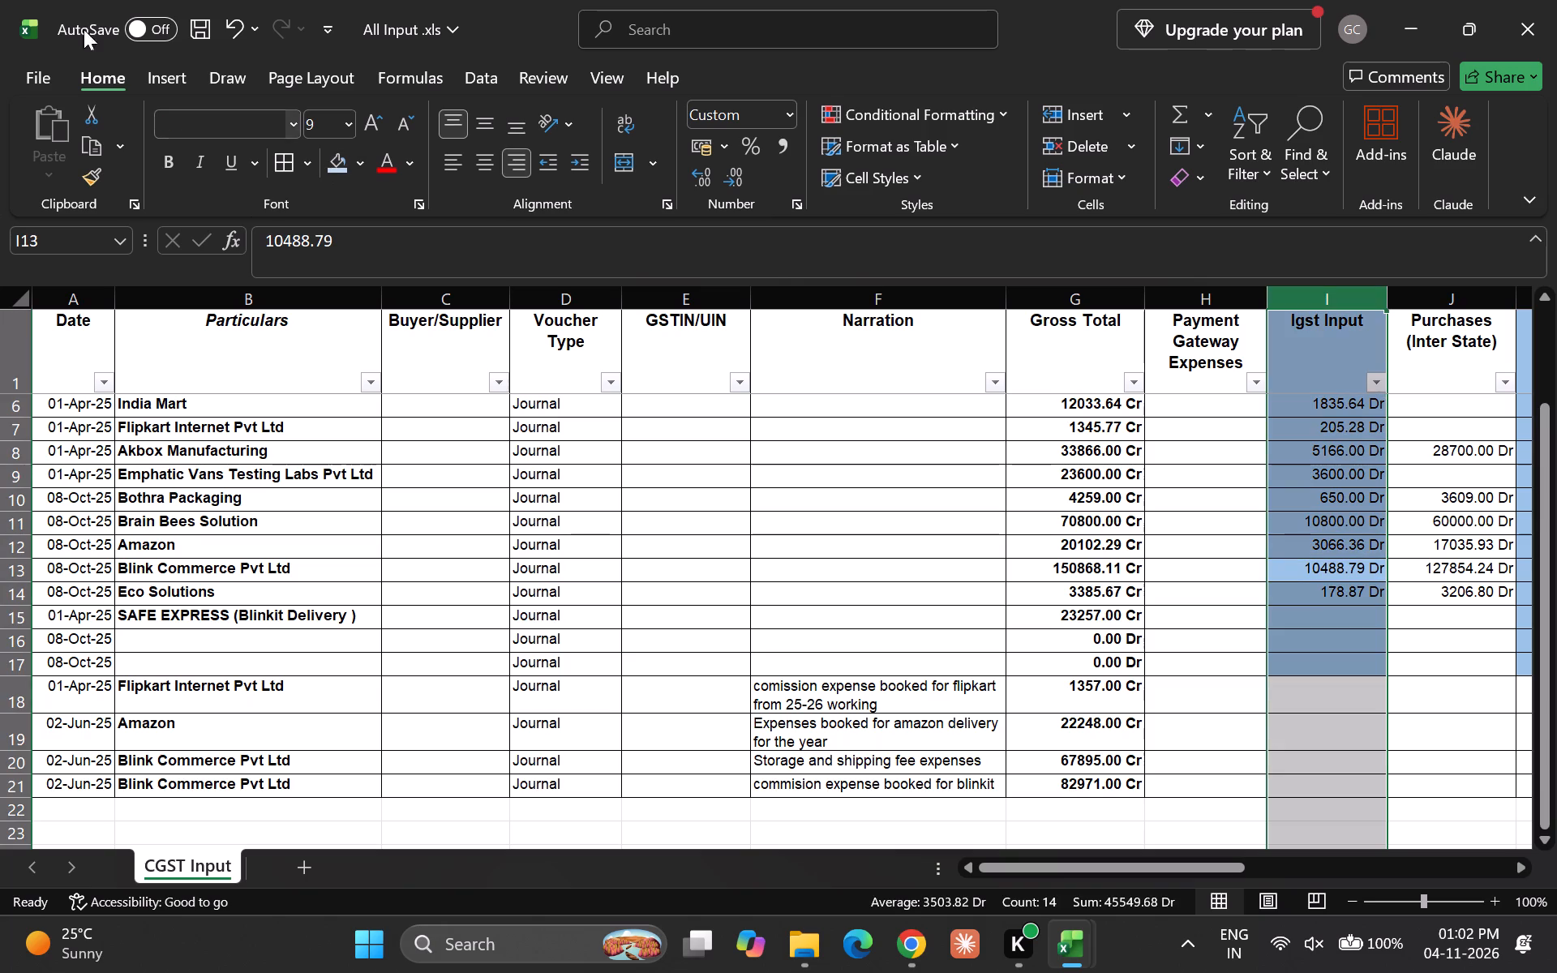
pyautogui.click(335, 151)
# Apply the same light blue fill to the entire CGST Input and SGST Input columns.
pyautogui.press('Right')
pyautogui.press('Right')
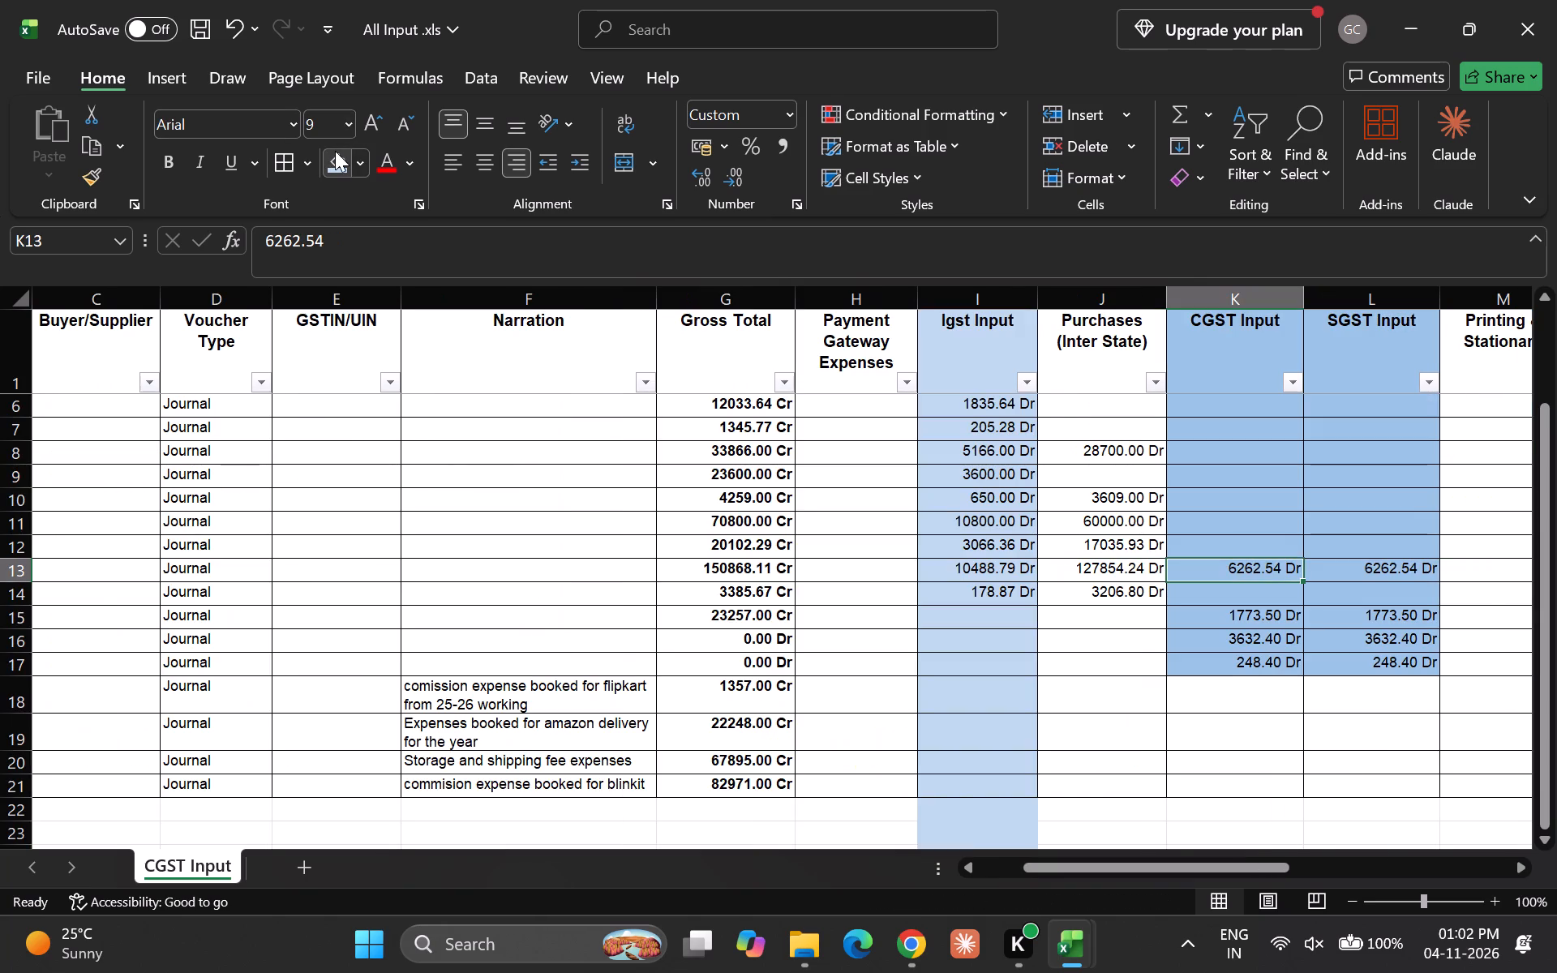
pyautogui.hotkey('ctrl', 'space')
pyautogui.hotkey('shift', 'Right')
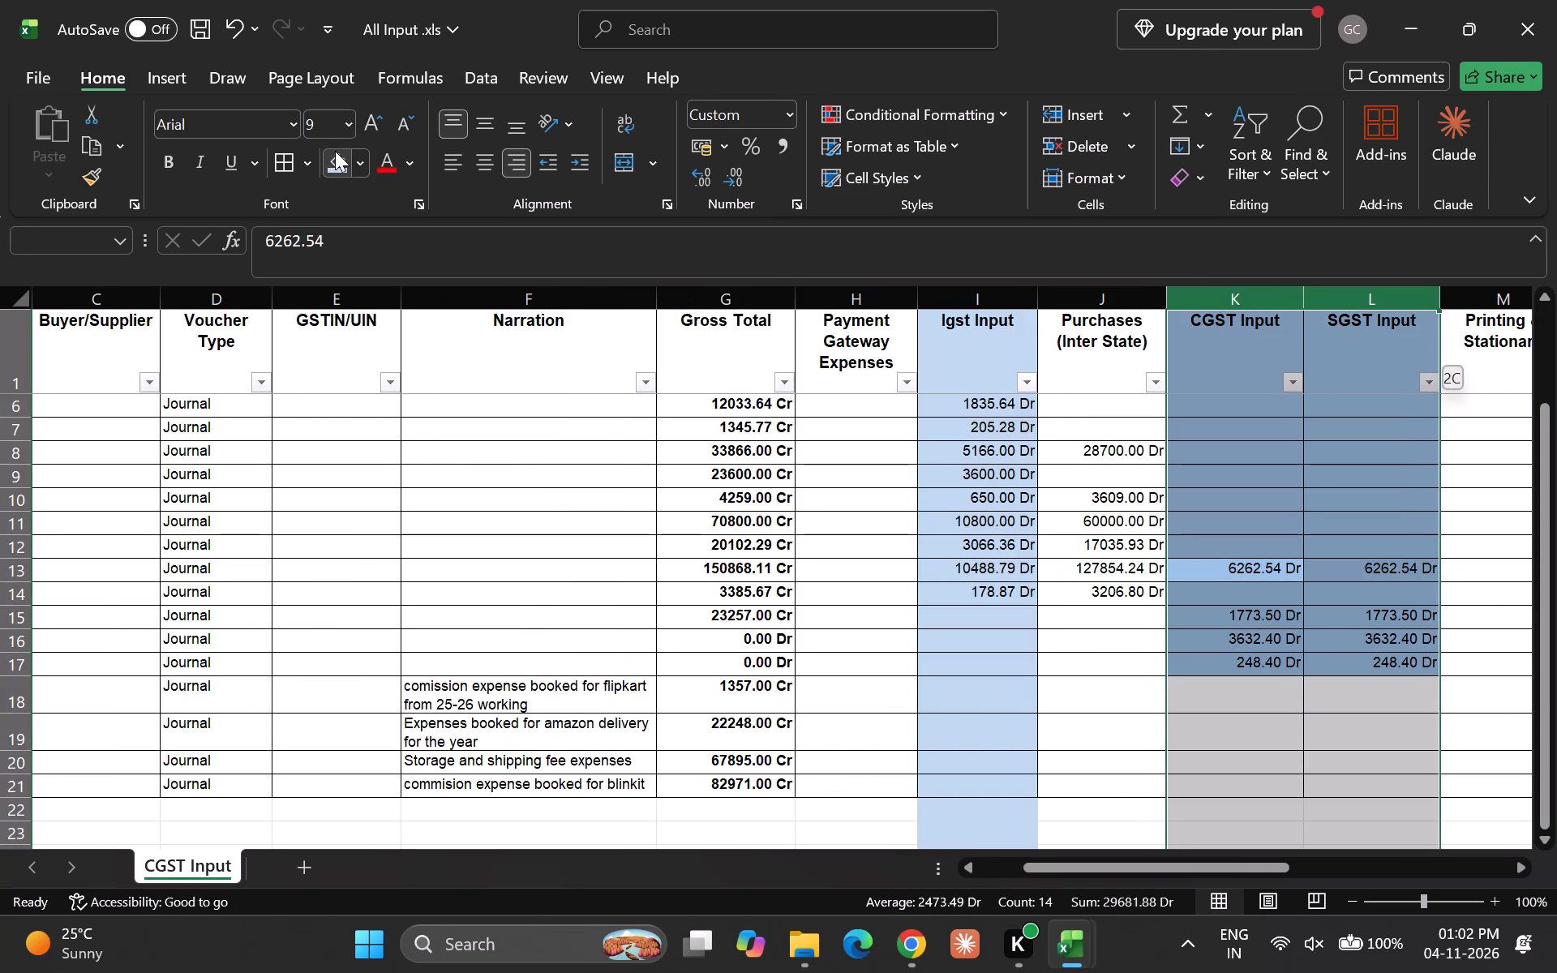
pyautogui.press('F4')
pyautogui.press('Down')
pyautogui.press('Down')
pyautogui.press('Up')
pyautogui.press('Up')
# Apply the same light blue fill to the entire Igst 18%, Cgst 9% and Sgst 9% columns.
pyautogui.press('Right')
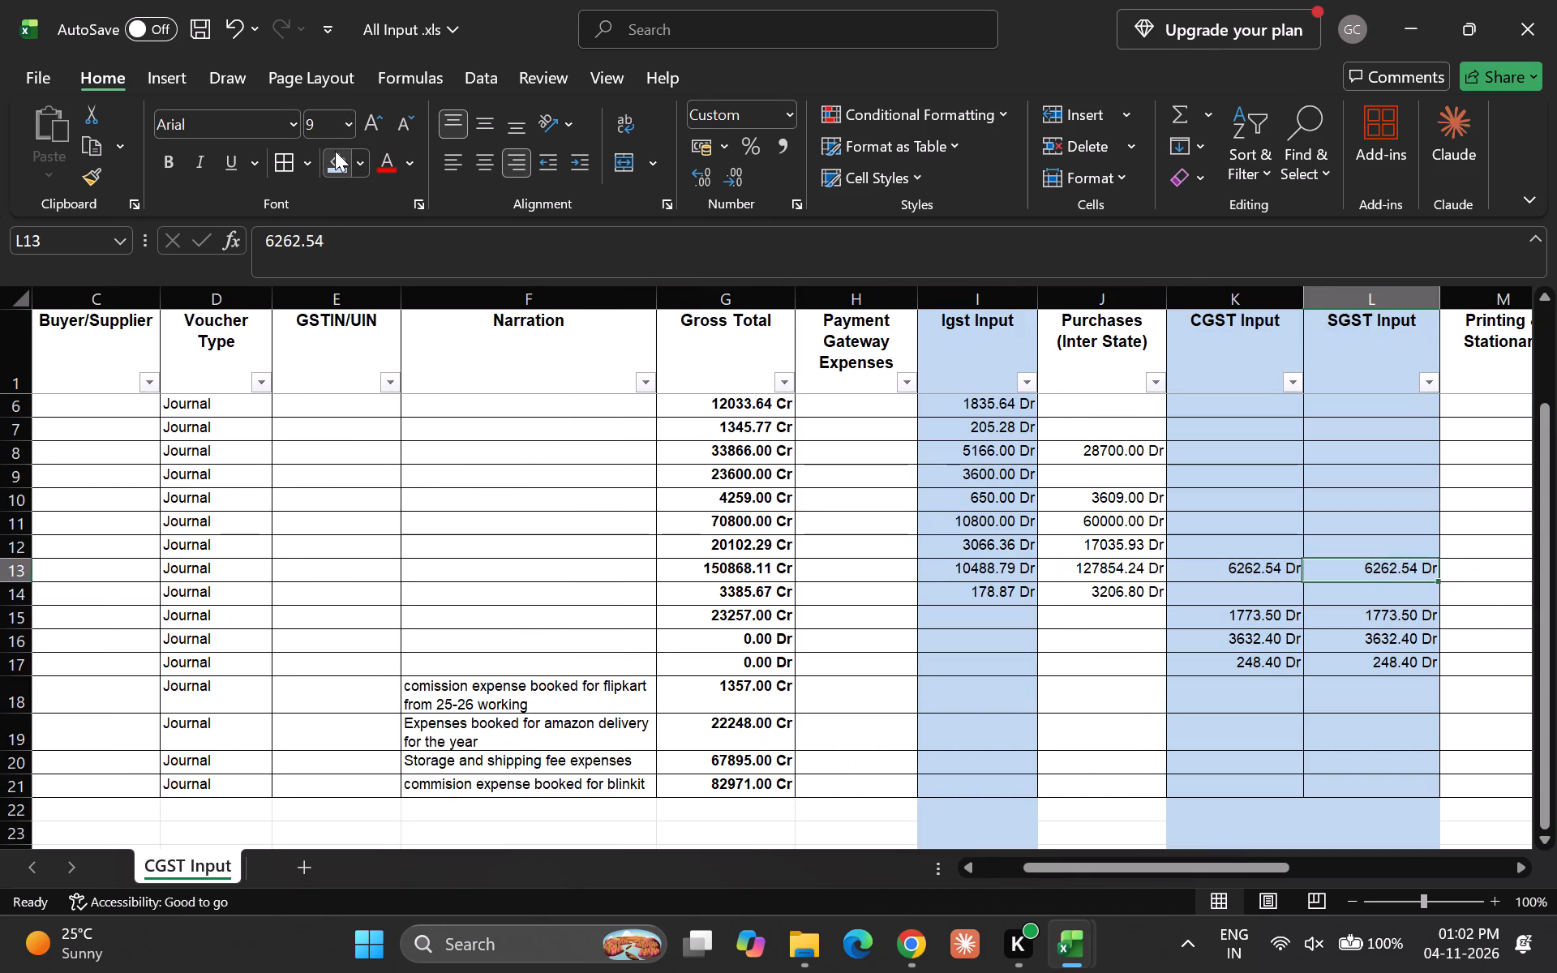
pyautogui.press('Up')
pyautogui.press('Up')
pyautogui.press('Up')
pyautogui.press('Up')
pyautogui.press('Up')
pyautogui.press('Up')
pyautogui.press('Up')
pyautogui.press('Up')
pyautogui.press('Up')
pyautogui.press('Up')
pyautogui.press('Up')
pyautogui.press('Up')
pyautogui.press('Up')
pyautogui.press('Up')
pyautogui.press('Right')
pyautogui.press('Right')
pyautogui.press('Right')
pyautogui.press('Right')
pyautogui.press('Right')
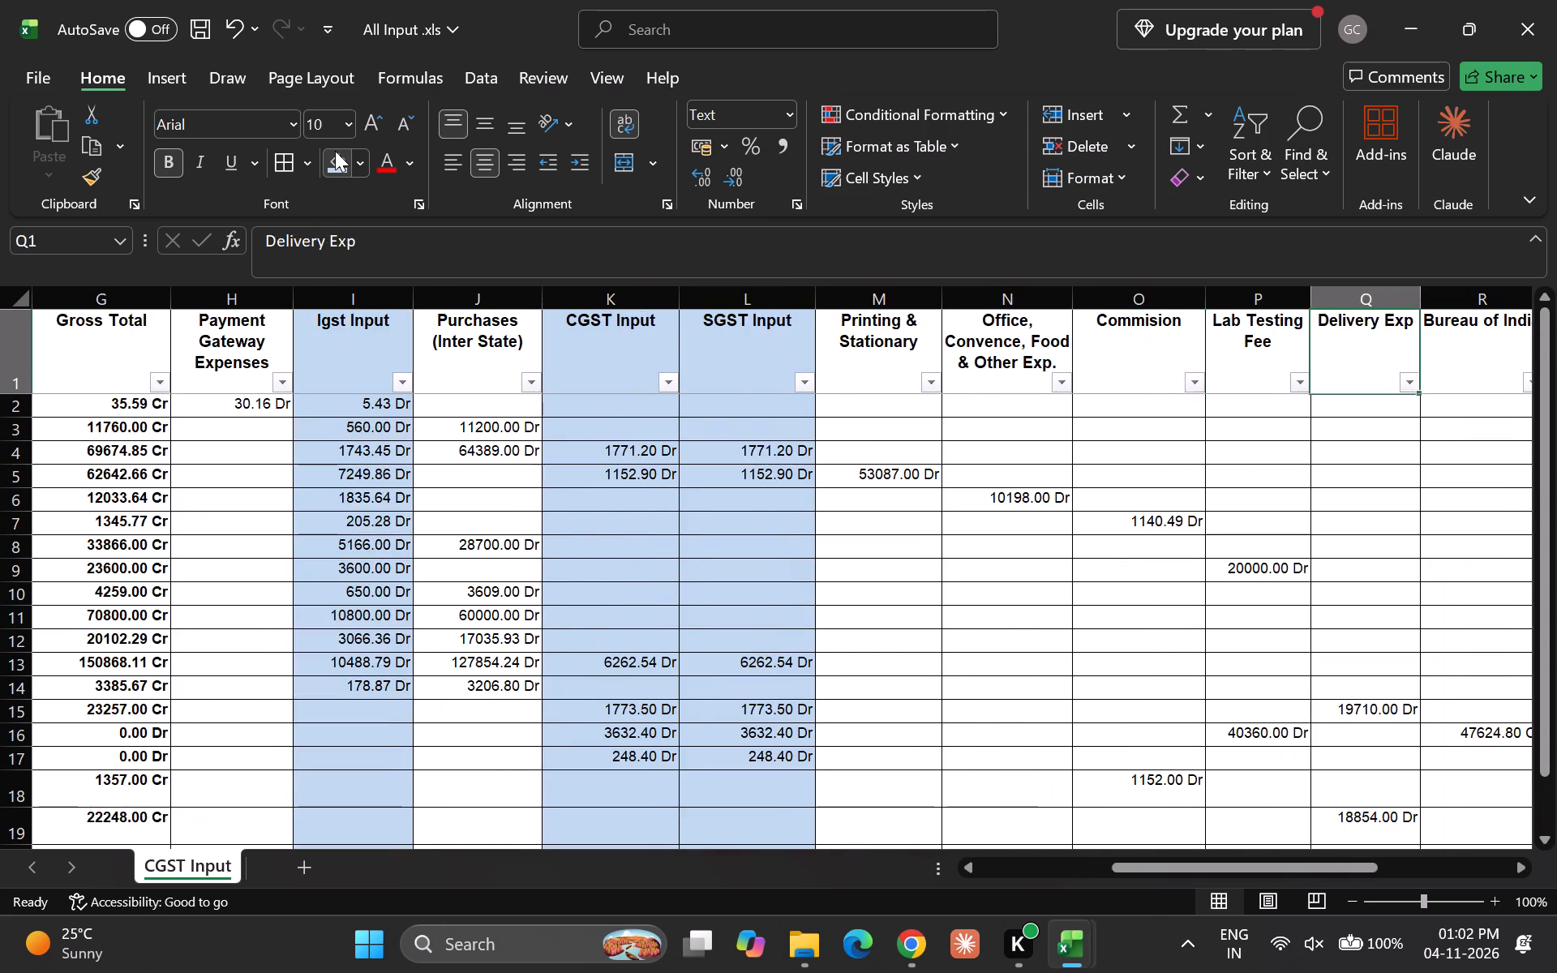
pyautogui.press('Right')
pyautogui.press('Right')
pyautogui.press('Right')
pyautogui.press('Right')
pyautogui.press('Right')
pyautogui.press('Right')
pyautogui.press('Right')
pyautogui.press('Right')
pyautogui.press('Left')
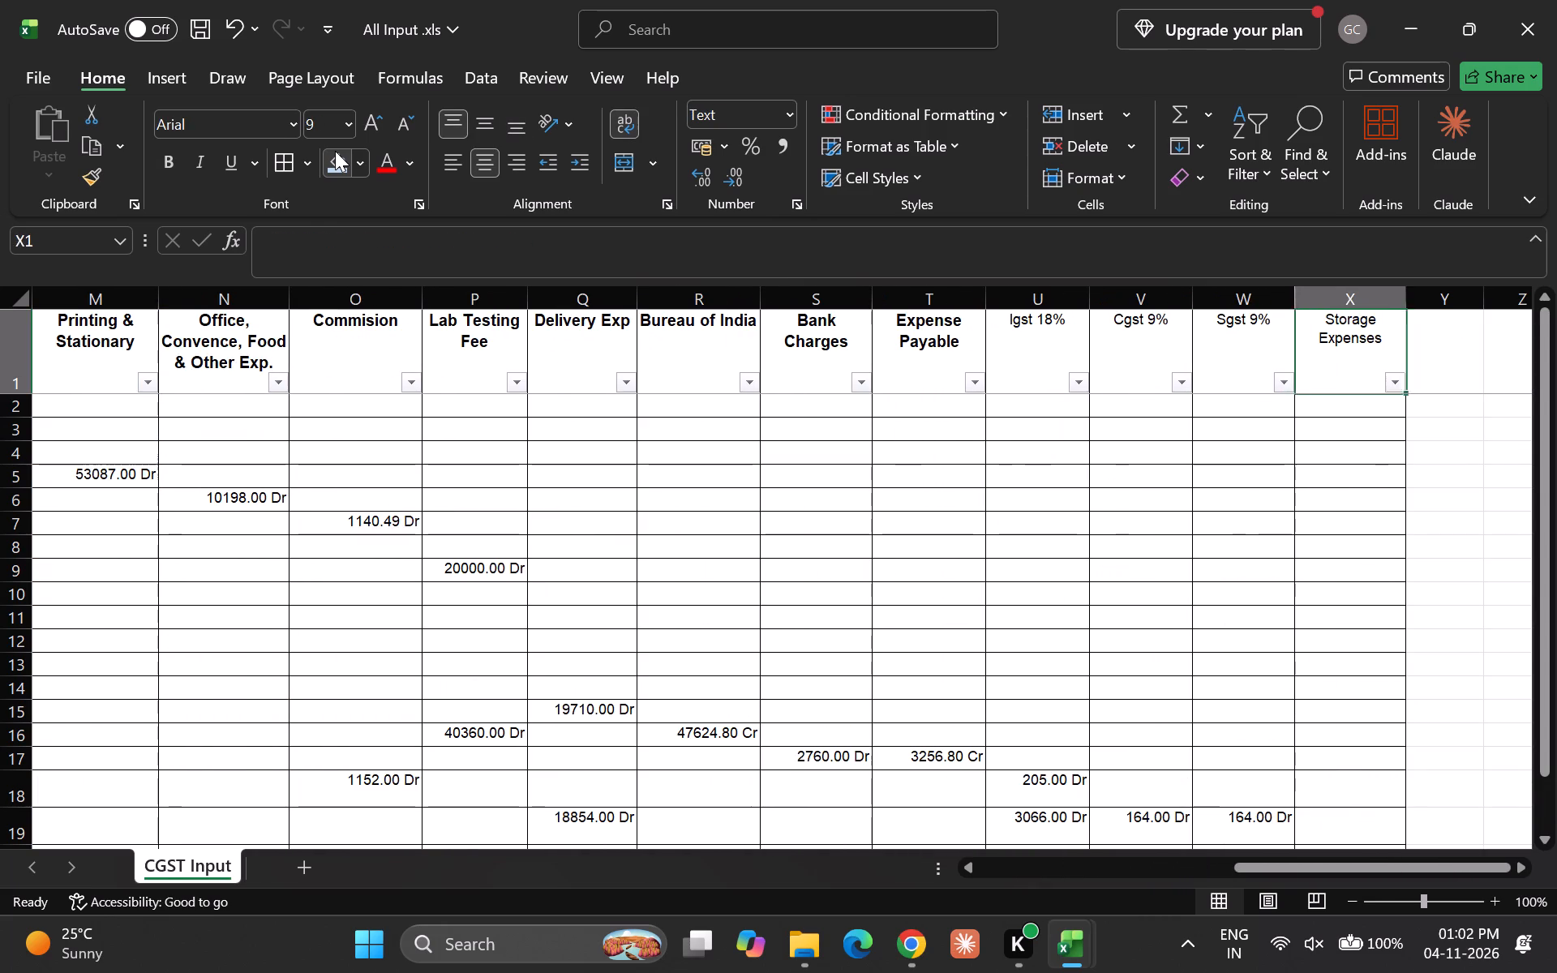
pyautogui.press('Left')
pyautogui.press('Left')
pyautogui.press('Left')
pyautogui.hotkey('shift', 'Right')
pyautogui.hotkey('shift', 'Right')
pyautogui.hotkey('ctrl', 'space')
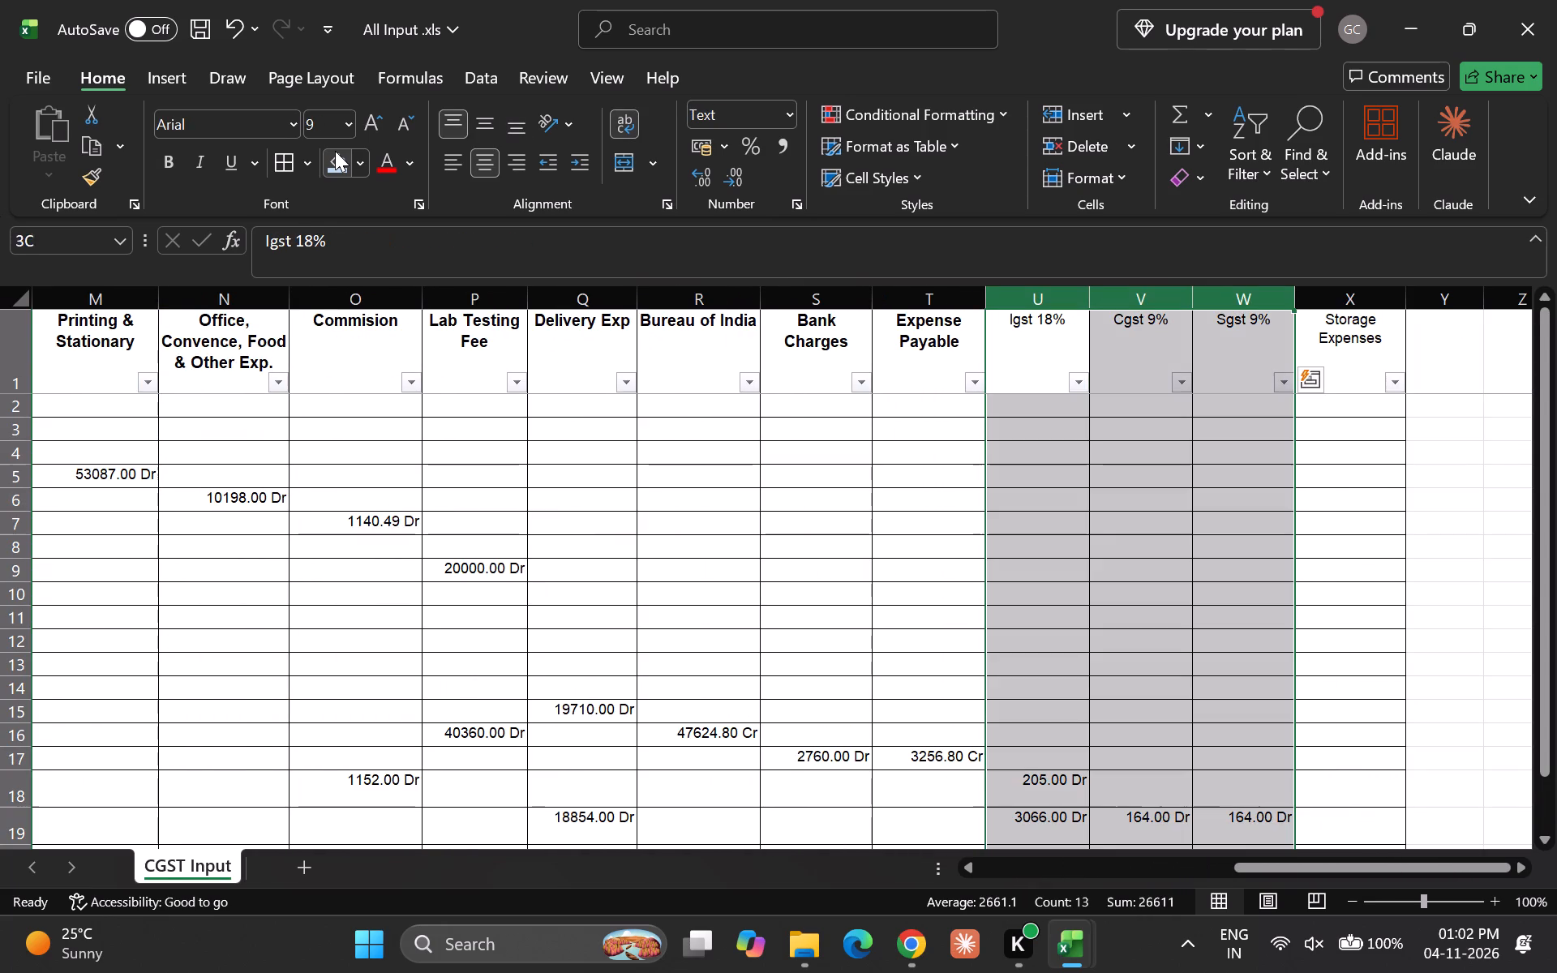
pyautogui.press('F4')
pyautogui.press('Down')
pyautogui.press('Up')
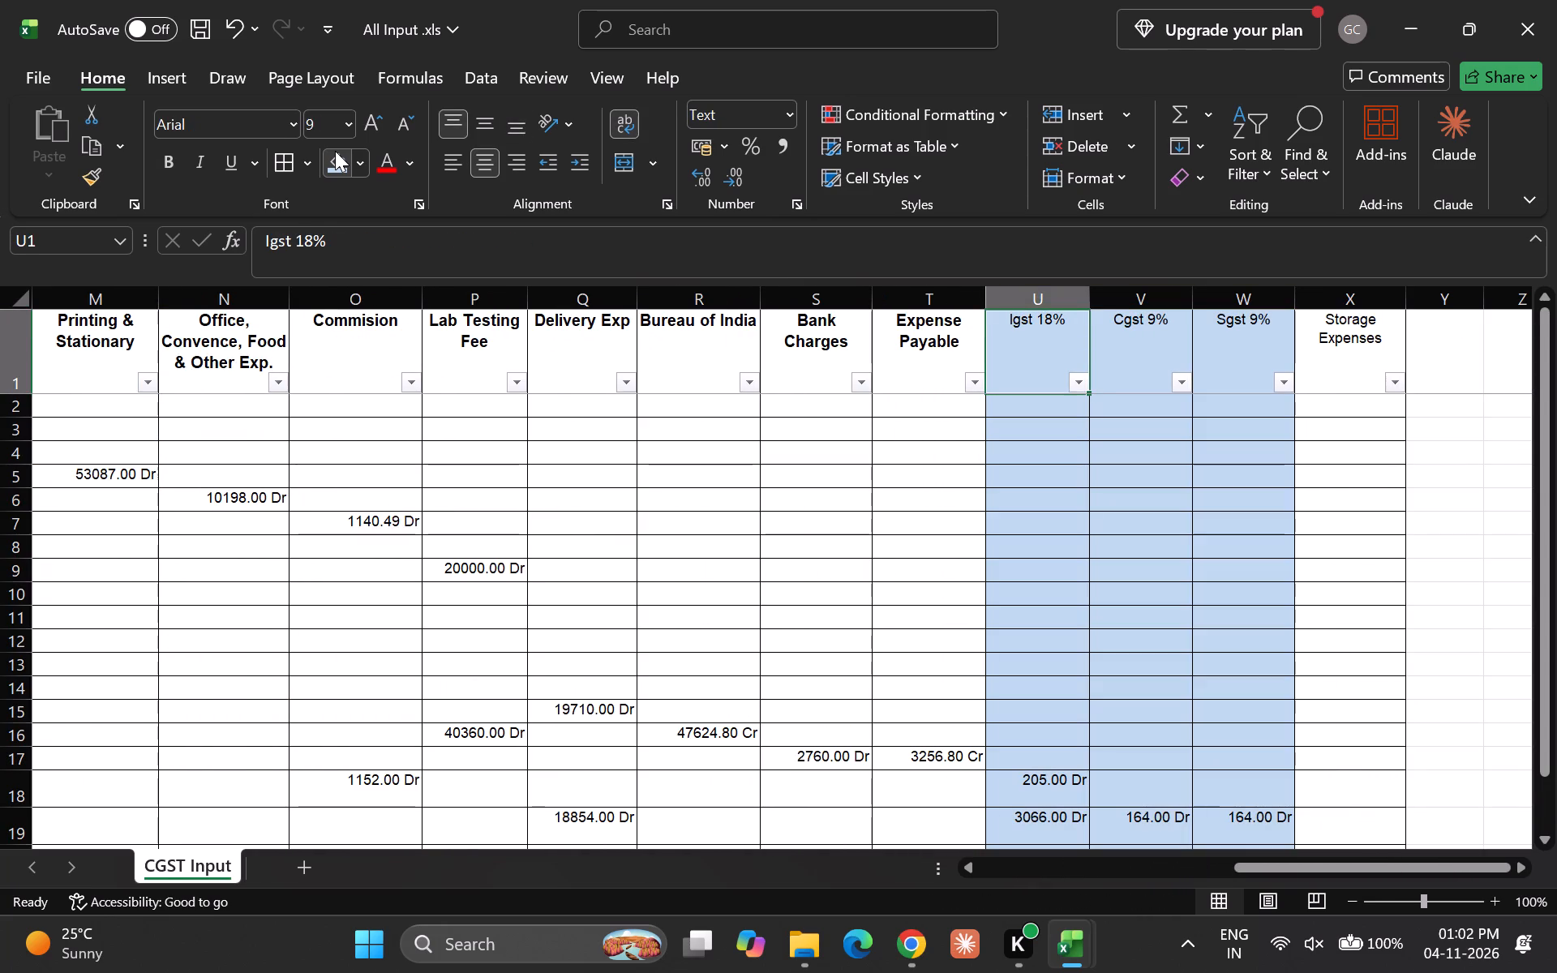
# Review the table's column headers from Storage Expenses back to Date.
pyautogui.press('Up')
pyautogui.press('Right')
pyautogui.press('Right')
pyautogui.press('Right')
pyautogui.press('Right')
pyautogui.press('Up')
pyautogui.press('Left')
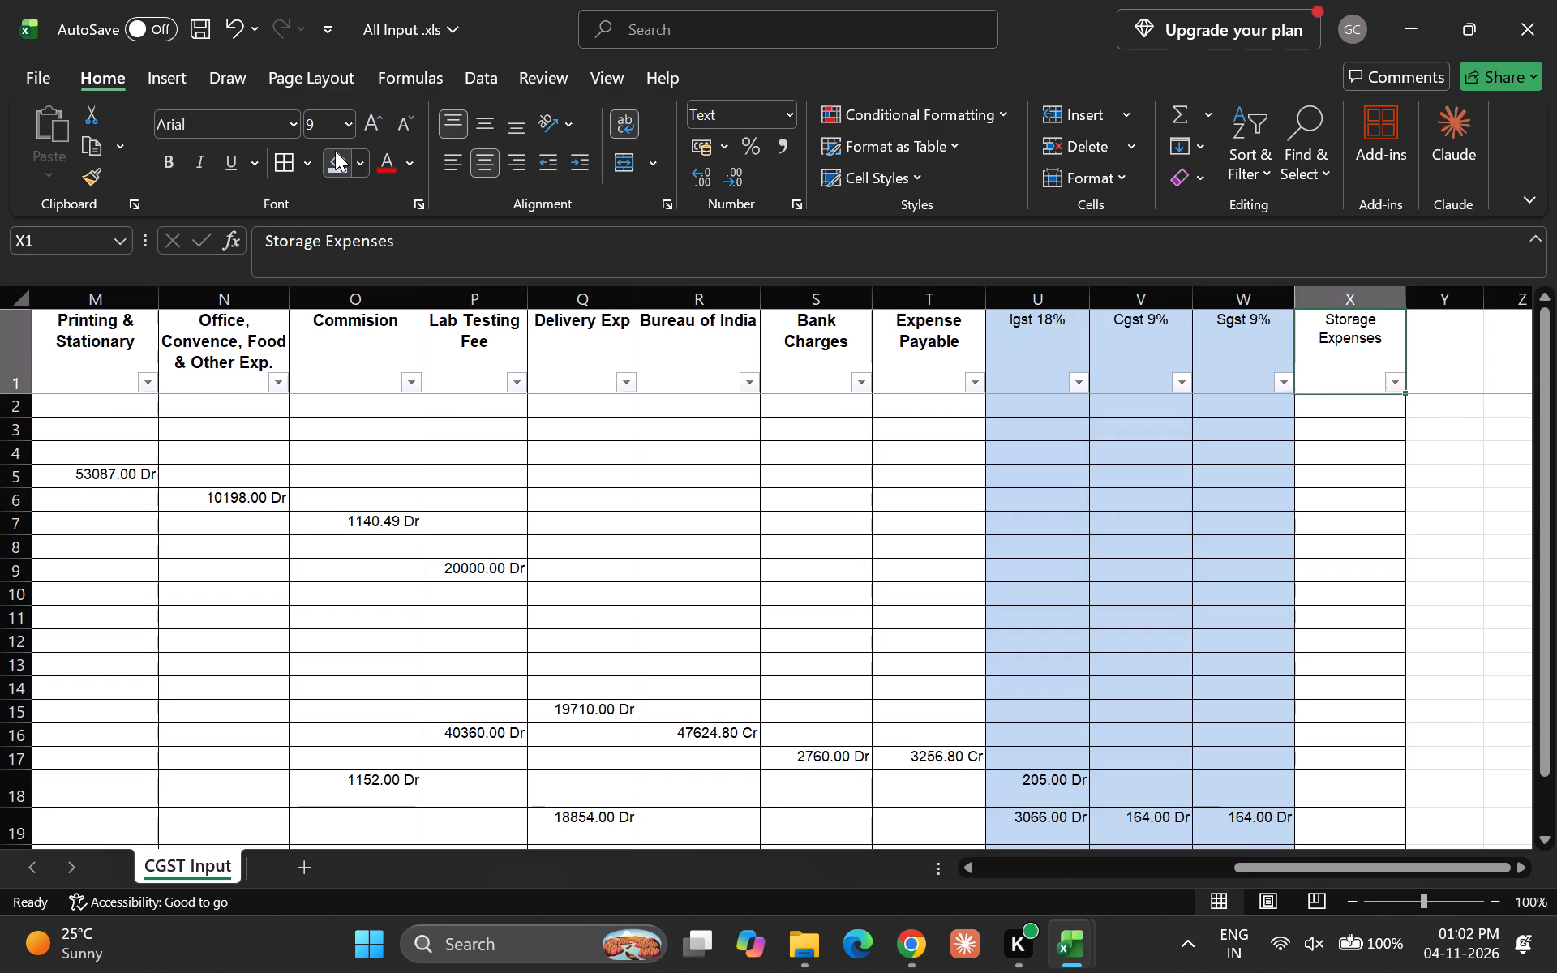
pyautogui.press('Left')
pyautogui.press('Left')
pyautogui.press('Left')
pyautogui.press('Left')
pyautogui.press('Left')
pyautogui.press('Left')
pyautogui.press('Left')
pyautogui.press('Left')
pyautogui.press('Left')
pyautogui.press('Left')
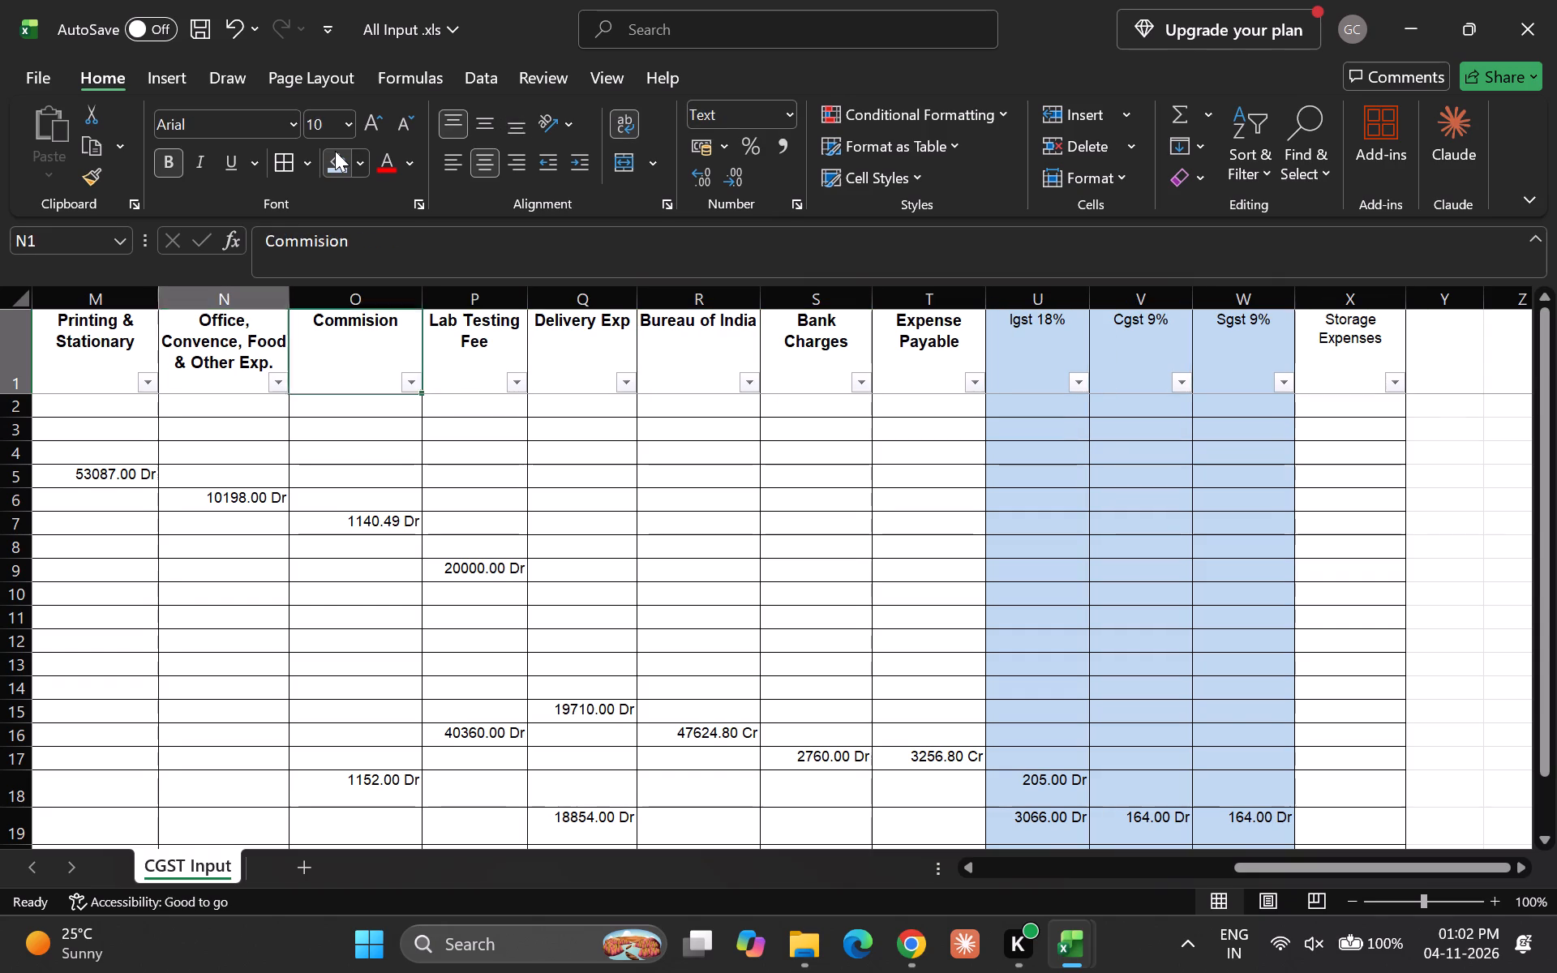
pyautogui.press('Left')
pyautogui.press('Left')
pyautogui.press('Left')
pyautogui.press('Left')
pyautogui.press('Left')
pyautogui.press('Left')
pyautogui.press('Left')
pyautogui.press('Left')
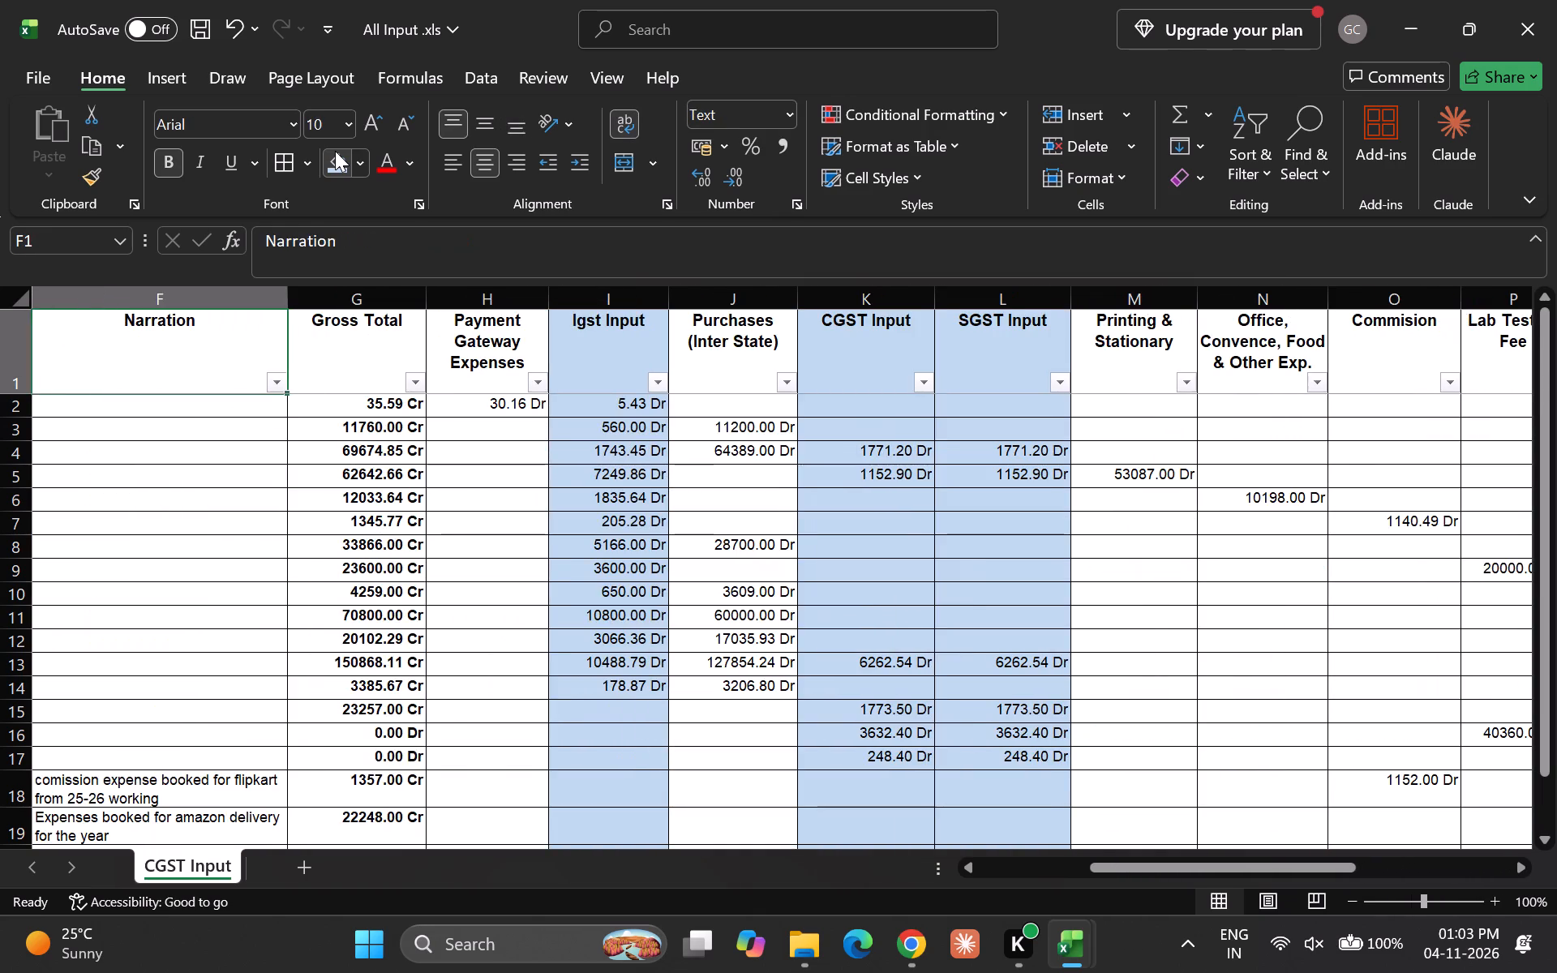
pyautogui.press('Left')
pyautogui.press('Left')
pyautogui.press('Left')
pyautogui.press('Left')
pyautogui.press('Left')
pyautogui.press('Right')
pyautogui.press('Left')
pyautogui.press('Left')
pyautogui.press('Left')
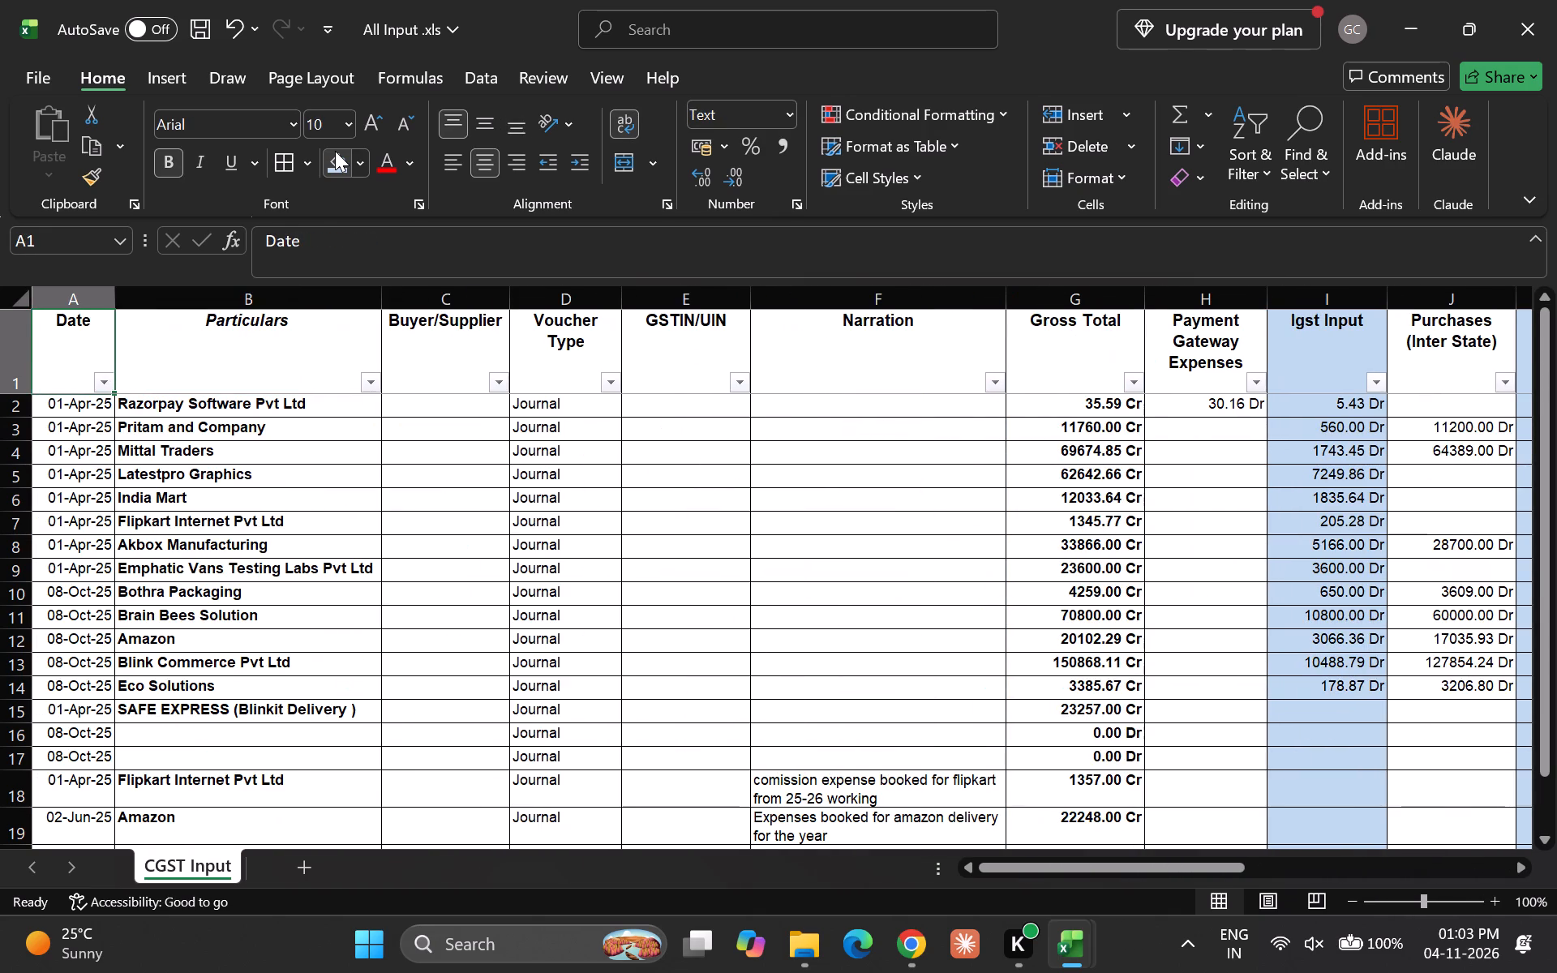
# Insert three blank columns between the Igst Input and Purchases (Inter State) columns.
pyautogui.press('Right')
pyautogui.press('Right')
pyautogui.press('Right')
pyautogui.press('Right')
pyautogui.press('Right')
pyautogui.press('Right')
pyautogui.press('Right')
pyautogui.press('Right')
pyautogui.press('Right')
pyautogui.press('Right')
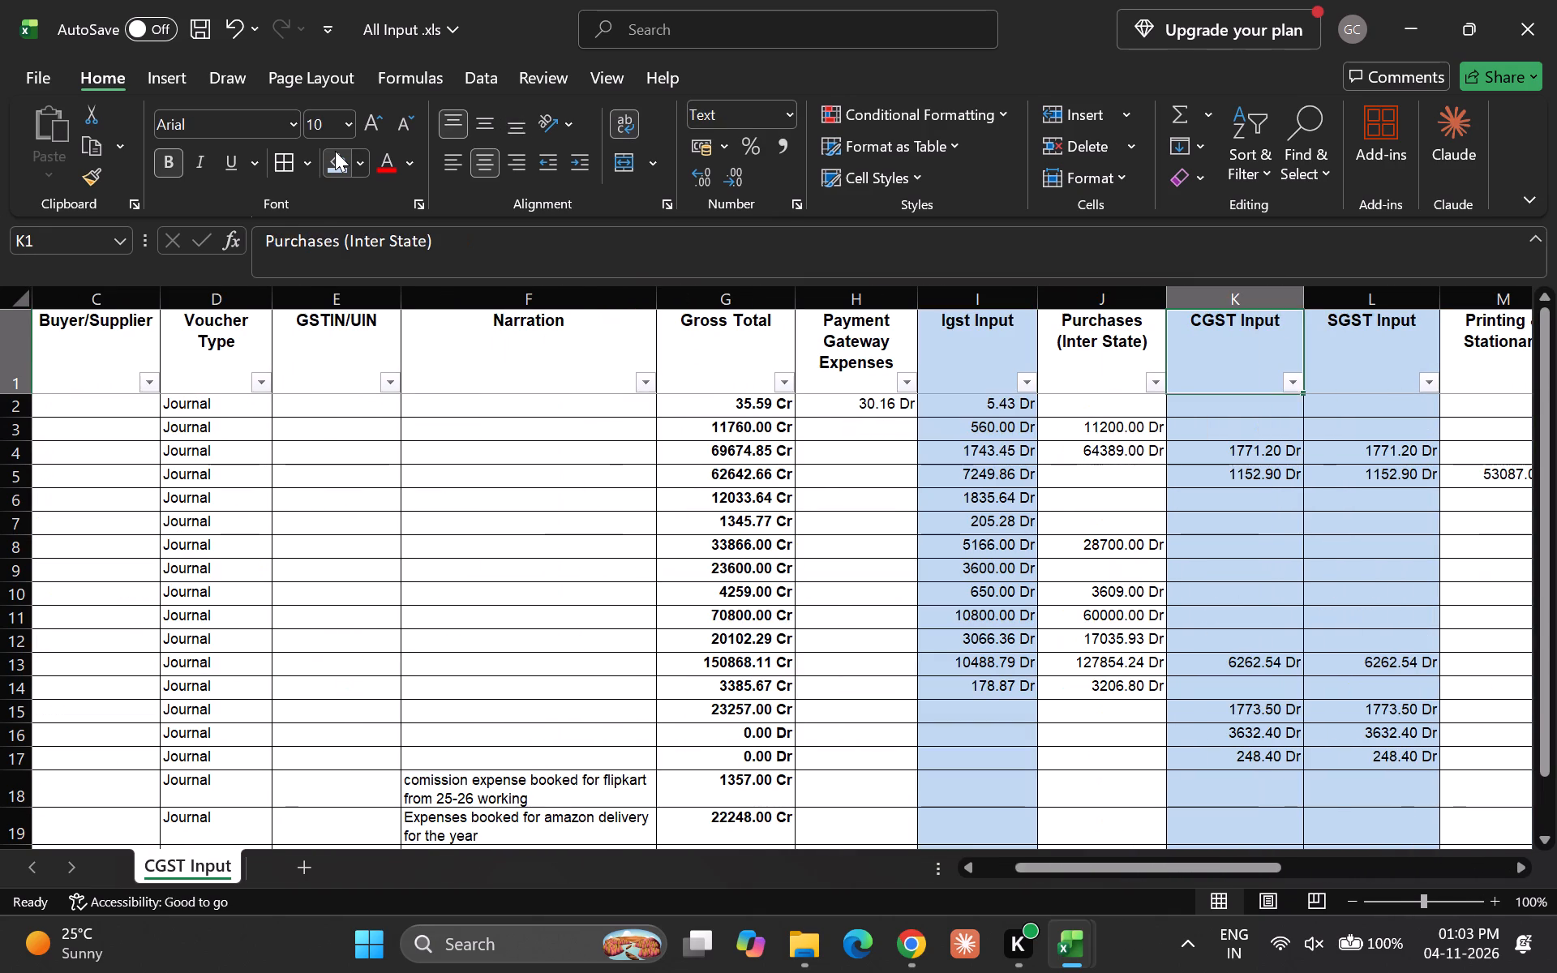
pyautogui.press('Down')
pyautogui.press('Up')
pyautogui.press('Left')
pyautogui.press('Left')
pyautogui.press('Right')
pyautogui.press('Left')
pyautogui.press('Left')
pyautogui.press('Right')
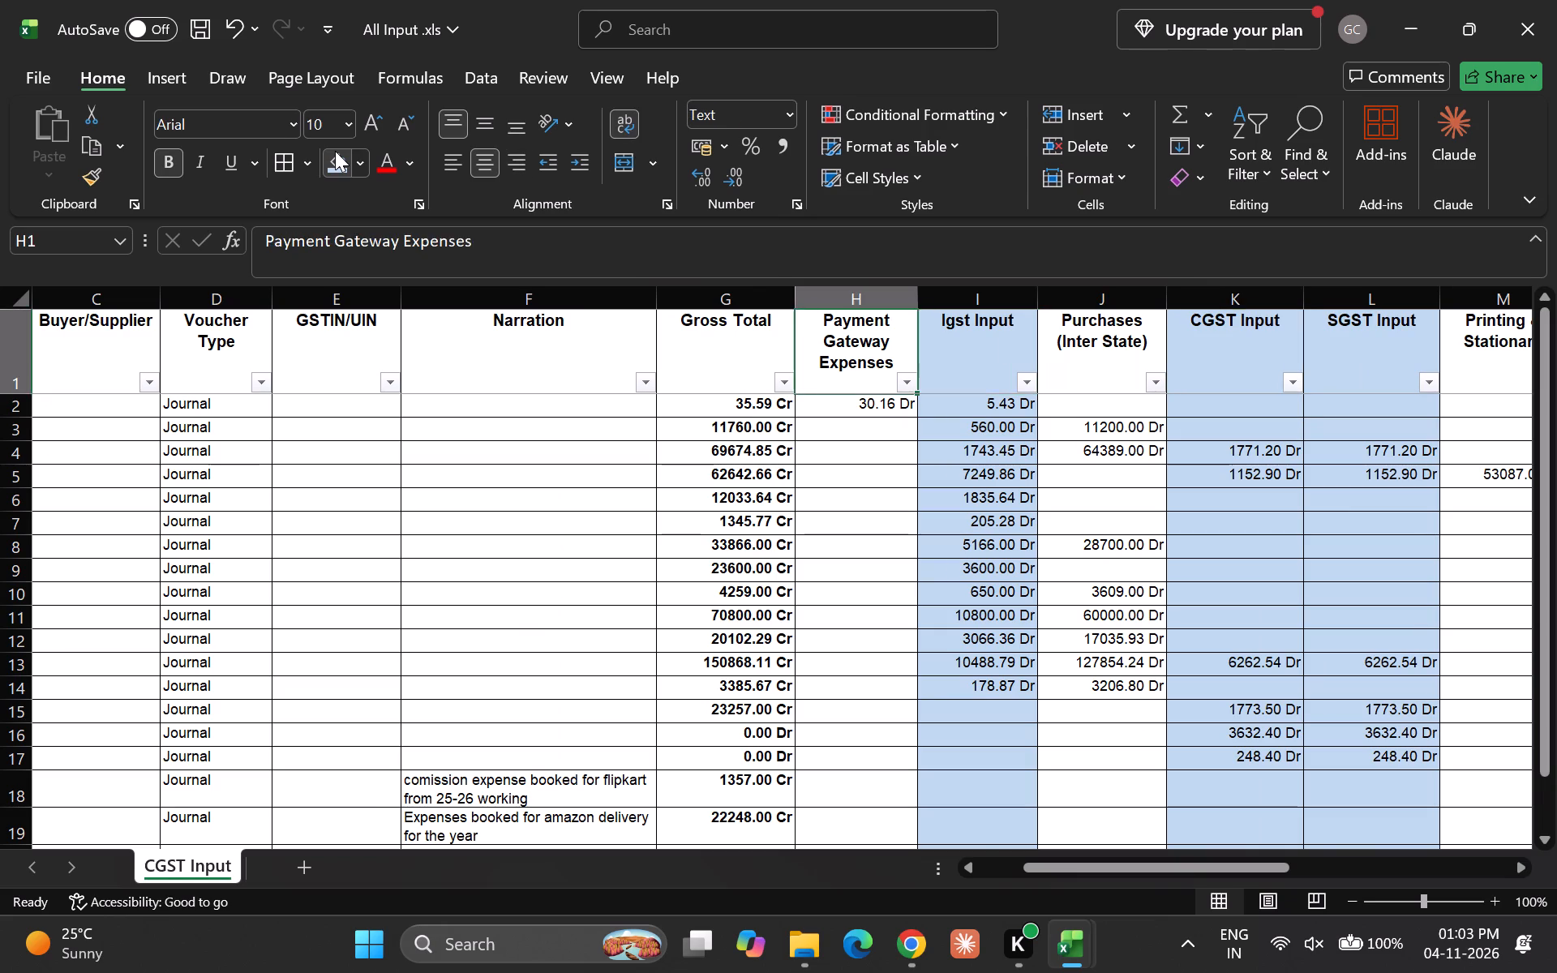
pyautogui.press('Right')
pyautogui.hotkey('ctrl', 'space')
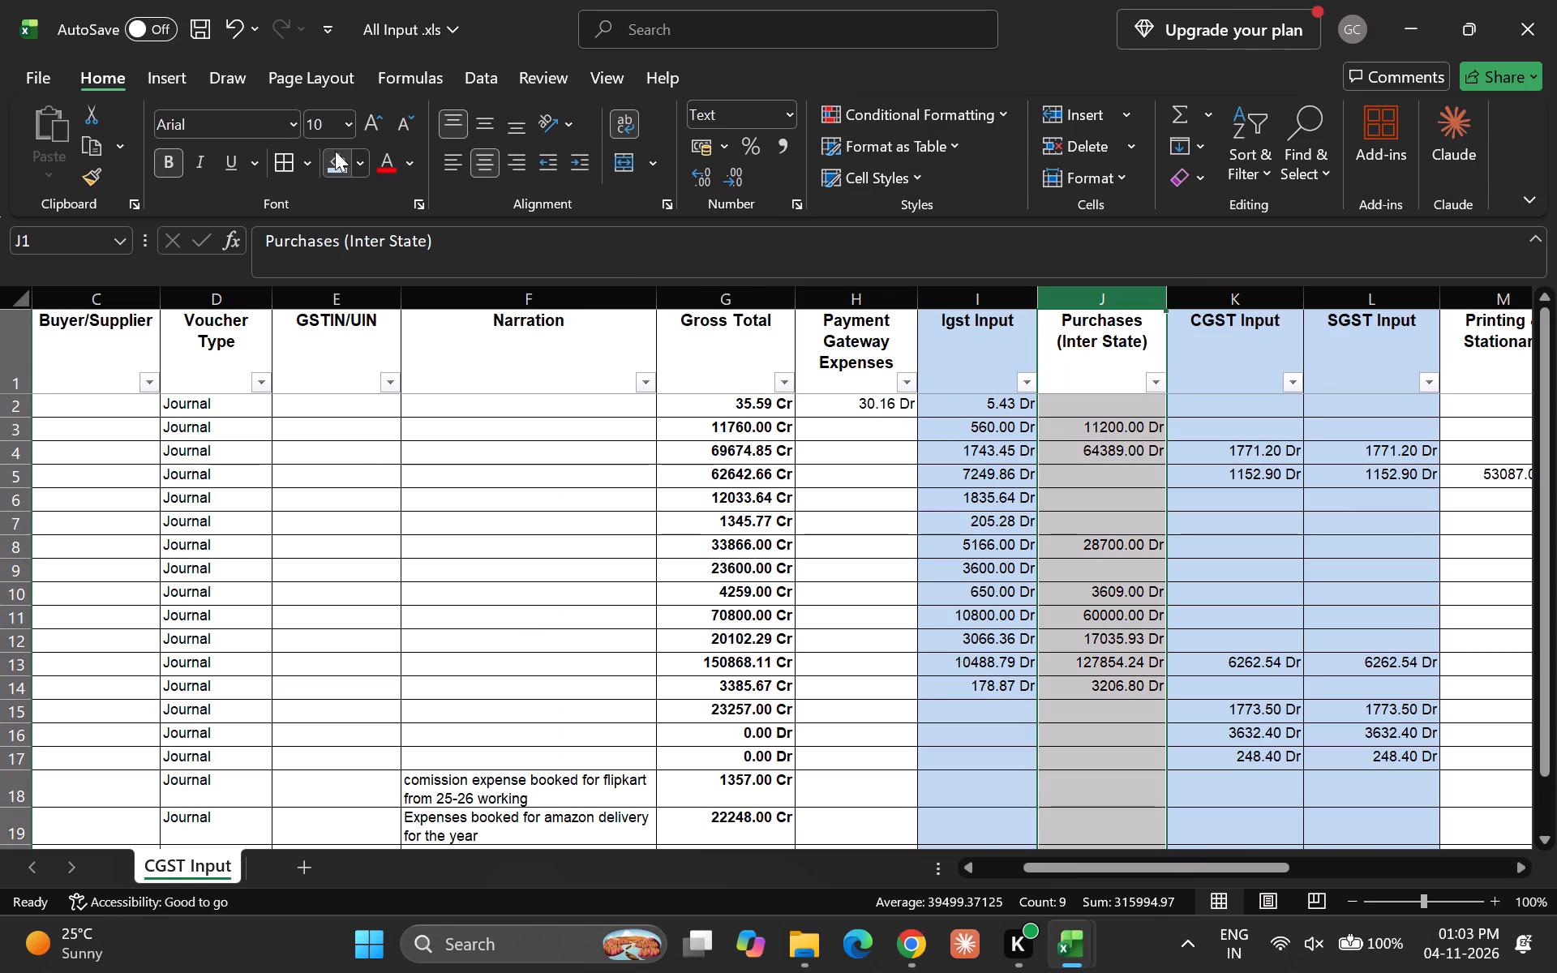
pyautogui.hotkey('ctrl', 'shift', '=')
pyautogui.hotkey('ctrl', 'shift', '=')
pyautogui.hotkey('ctrl', 'shift', '=')
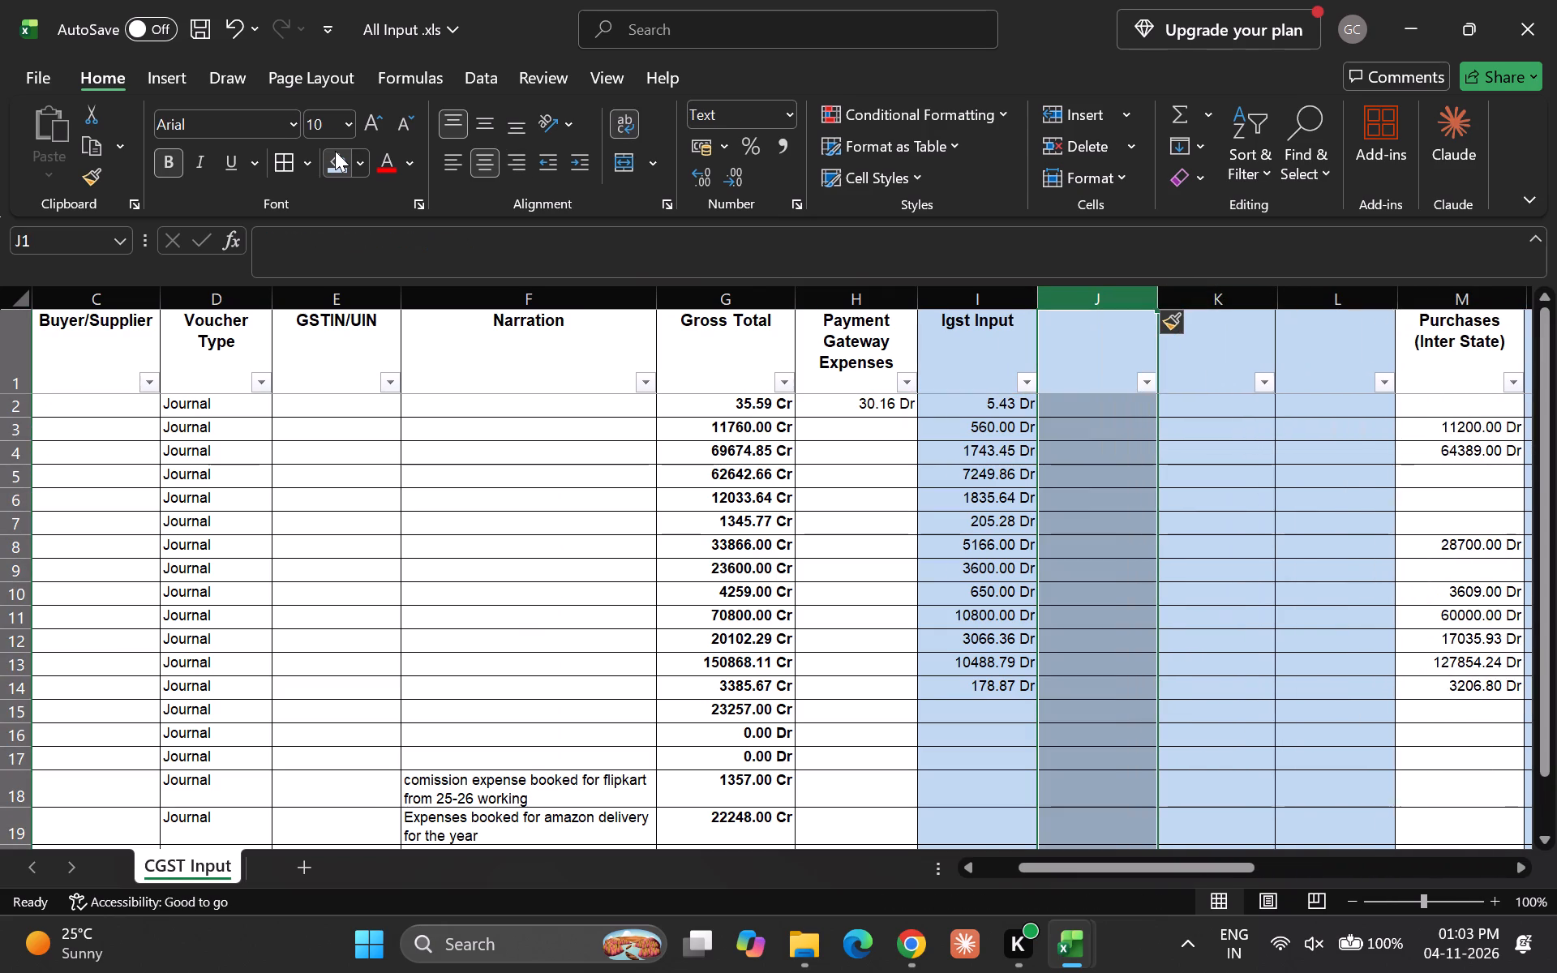
# Move the Igst 18%, Cgst 9% and Sgst 9% columns into the three blank columns beside Igst Input.
pyautogui.press('Right')
pyautogui.press('Right')
pyautogui.press('Right')
pyautogui.press('Right')
pyautogui.press('Right')
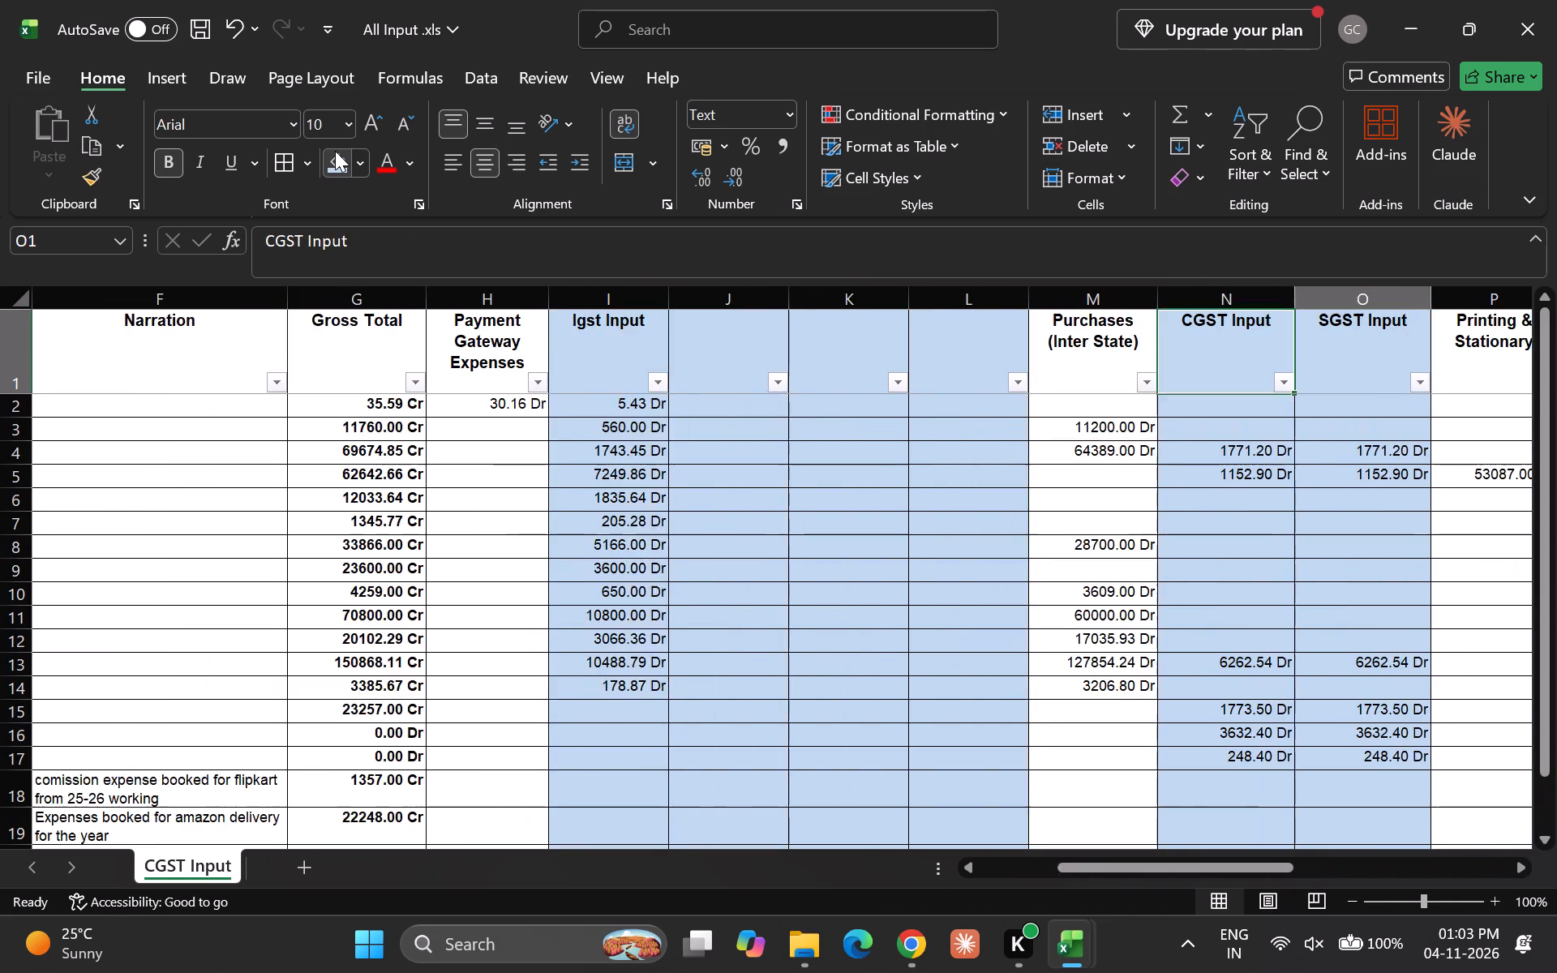
pyautogui.press('Right')
pyautogui.press('Right')
pyautogui.press('Right')
pyautogui.press('Right')
pyautogui.press('Right')
pyautogui.press('Right')
pyautogui.press('Right')
pyautogui.press('Right')
pyautogui.press('Right')
pyautogui.press('Right')
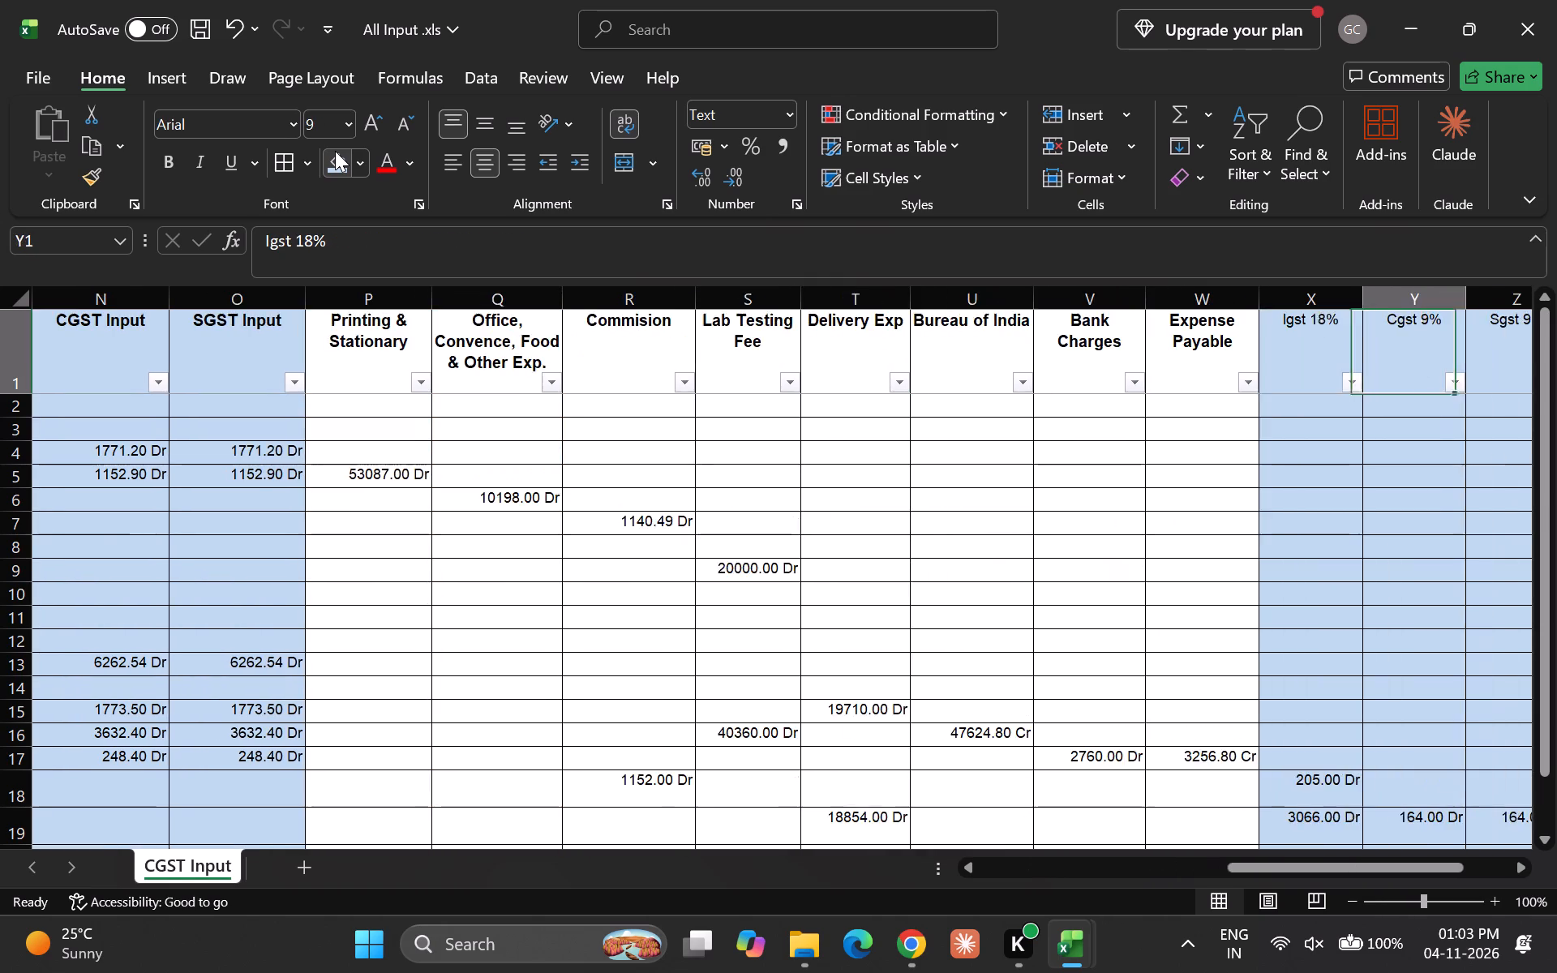
pyautogui.press('Right')
pyautogui.press('Left')
pyautogui.press('Left')
pyautogui.hotkey('shift', 'Right')
pyautogui.hotkey('shift', 'Right')
pyautogui.hotkey('ctrl', 'space')
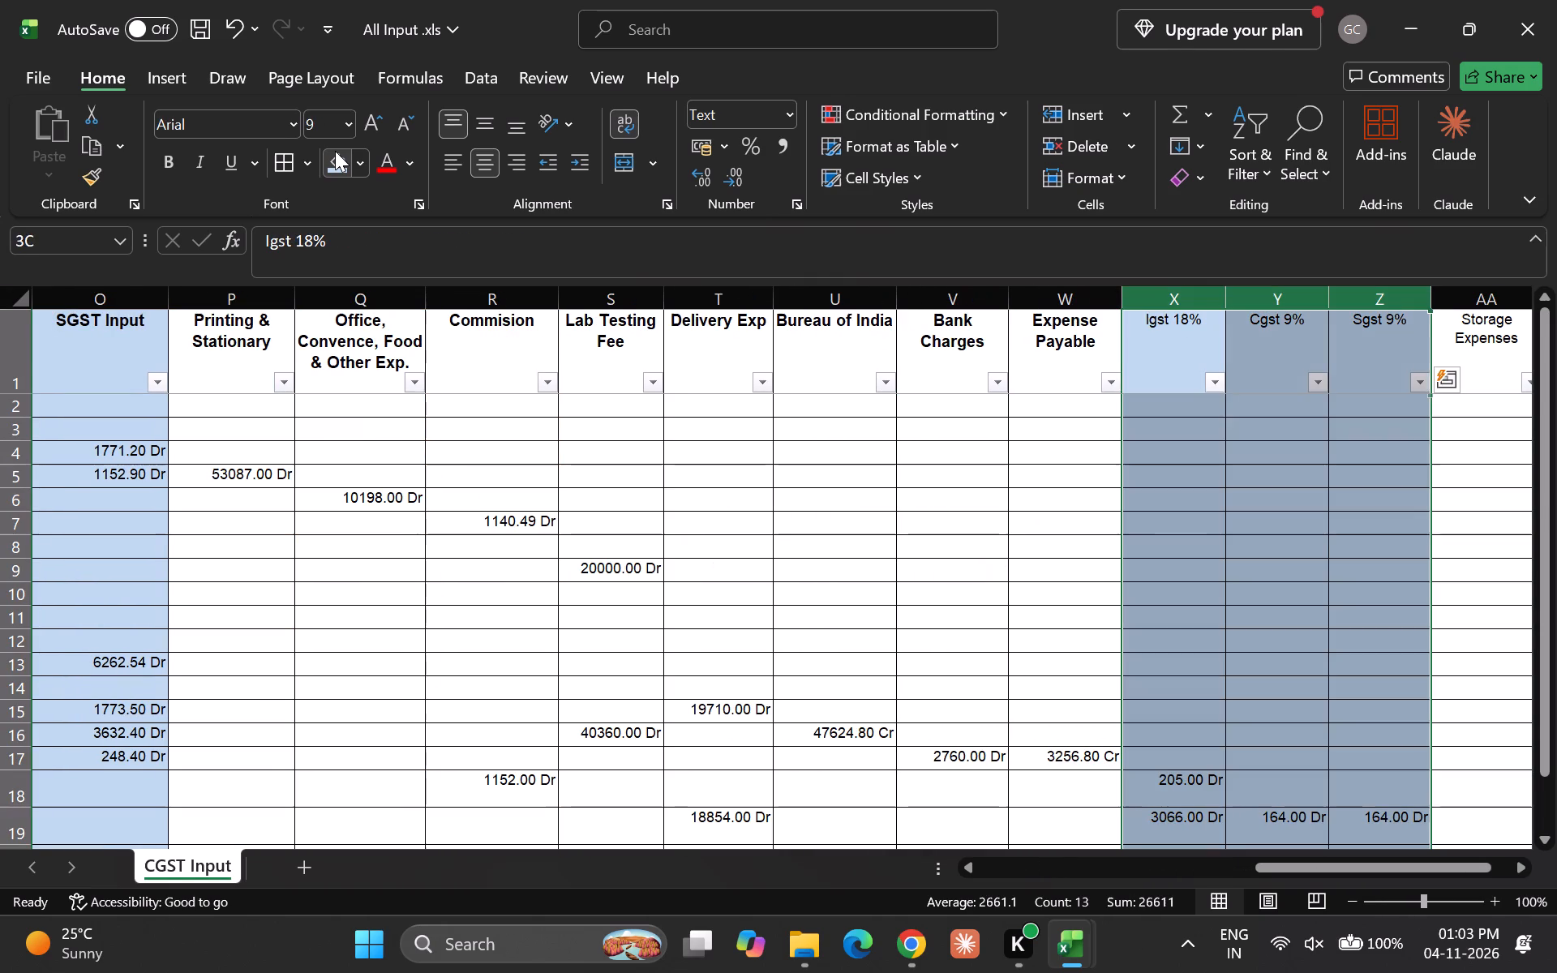
pyautogui.hotkey('ctrl', 'x')
pyautogui.press('Left')
pyautogui.press('Left')
pyautogui.press('Left')
pyautogui.press('Left')
pyautogui.press('Left')
pyautogui.press('Left')
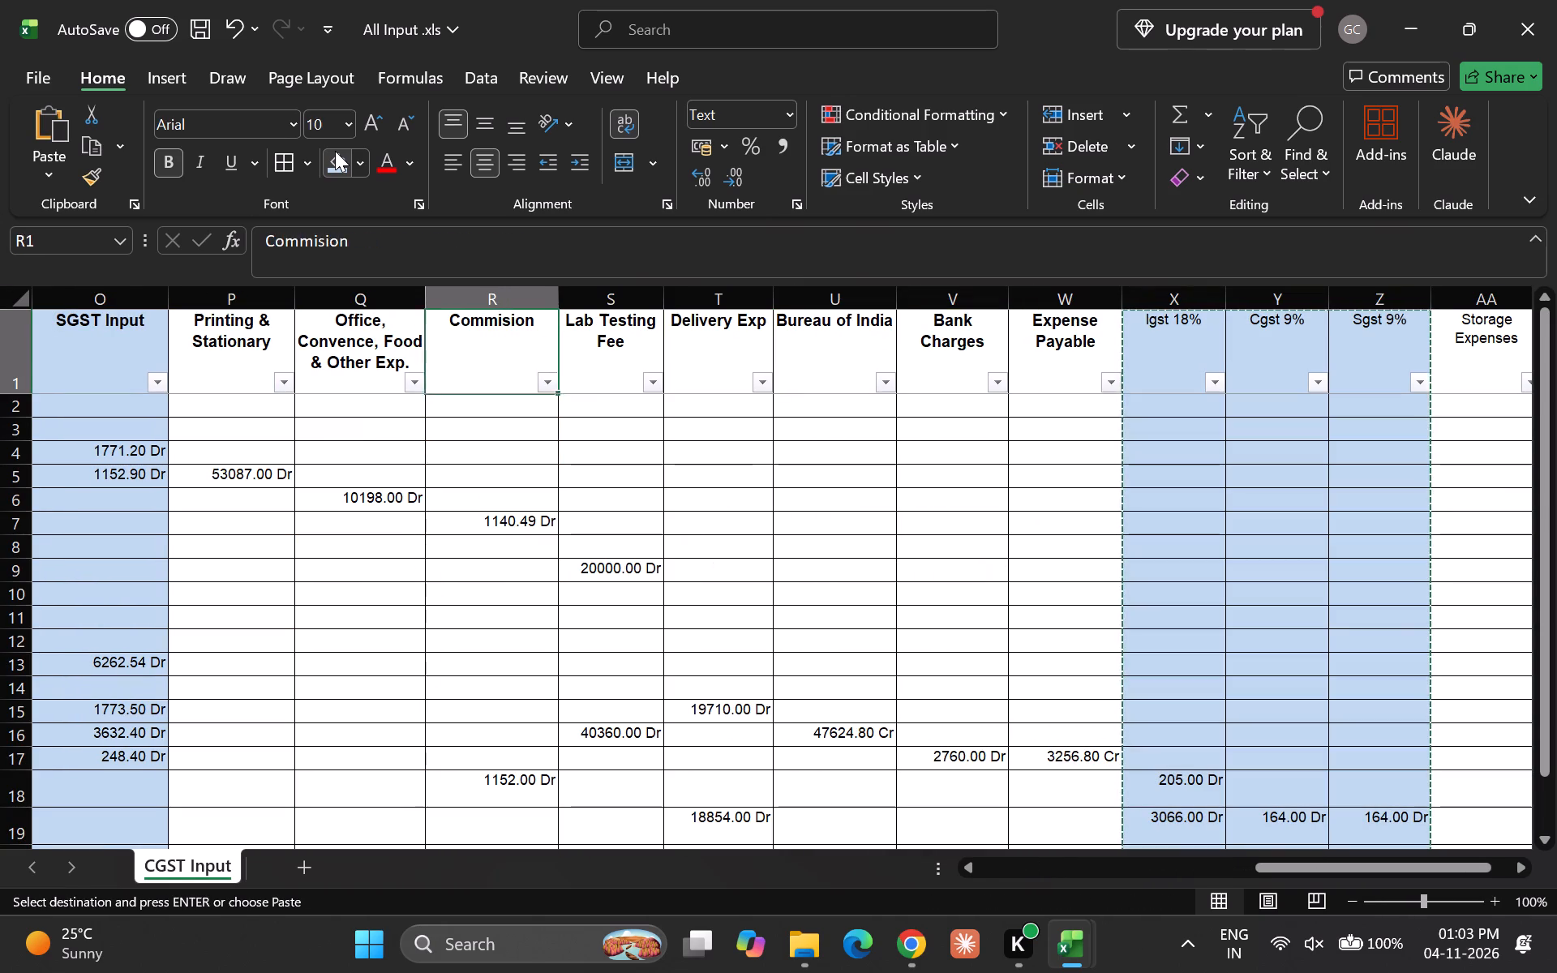
pyautogui.press('Left')
pyautogui.press('Left')
pyautogui.press('Left')
pyautogui.press('Left')
pyautogui.press('Left')
pyautogui.press('Left')
pyautogui.press('Left')
pyautogui.press('Left')
pyautogui.press('Left')
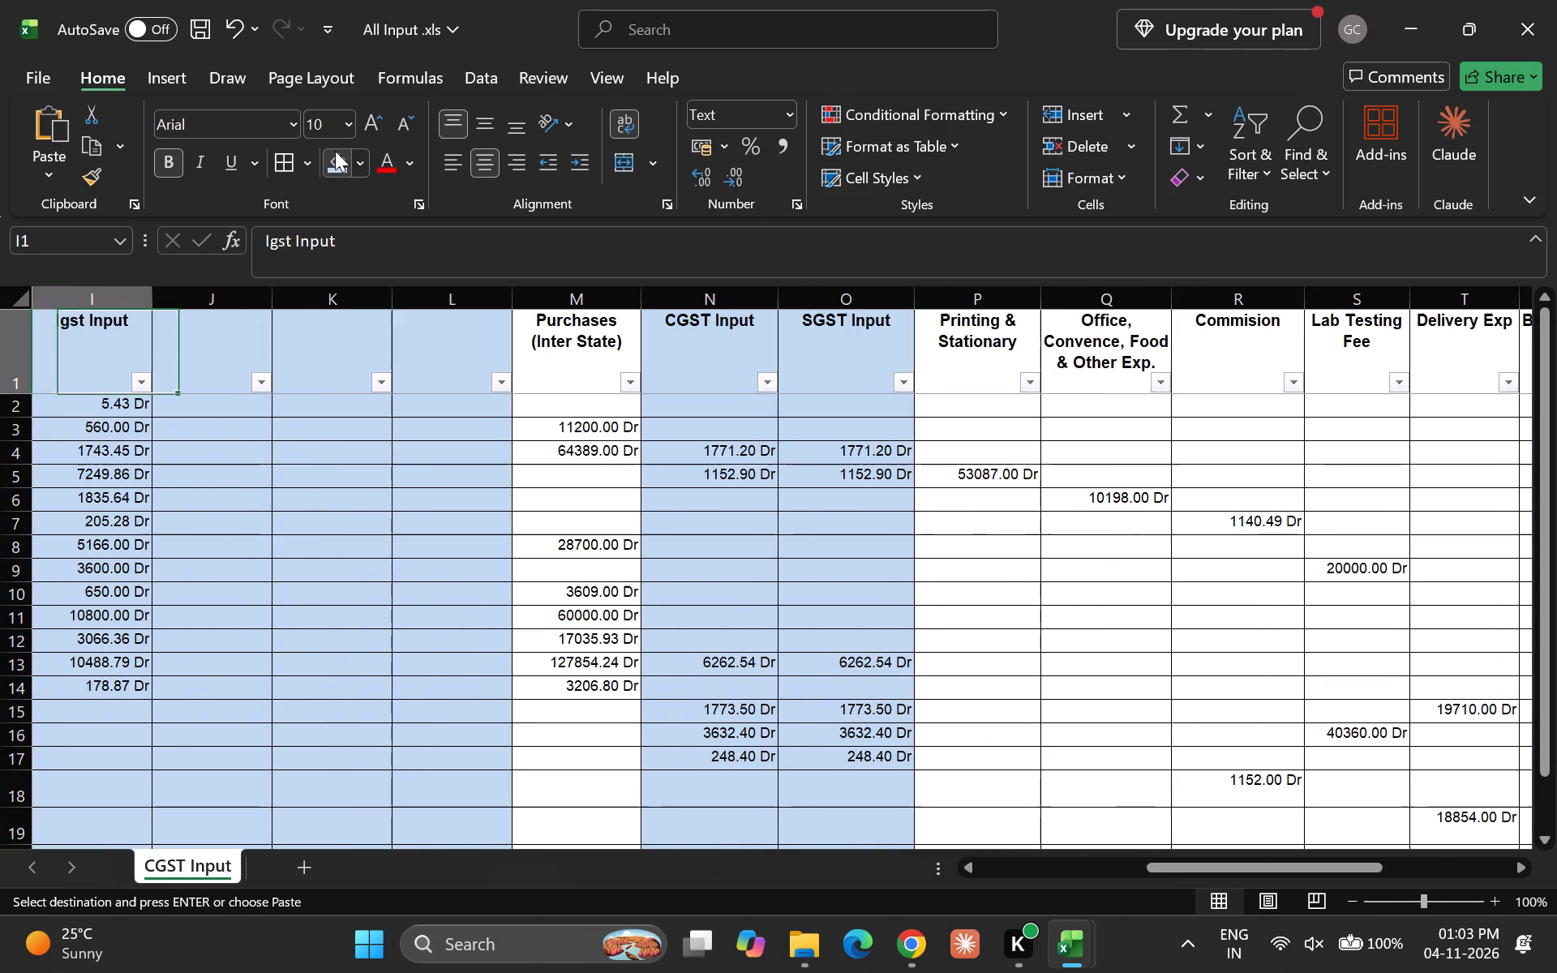
pyautogui.press('Right')
pyautogui.press('Return')
pyautogui.press('Down')
pyautogui.press('Up')
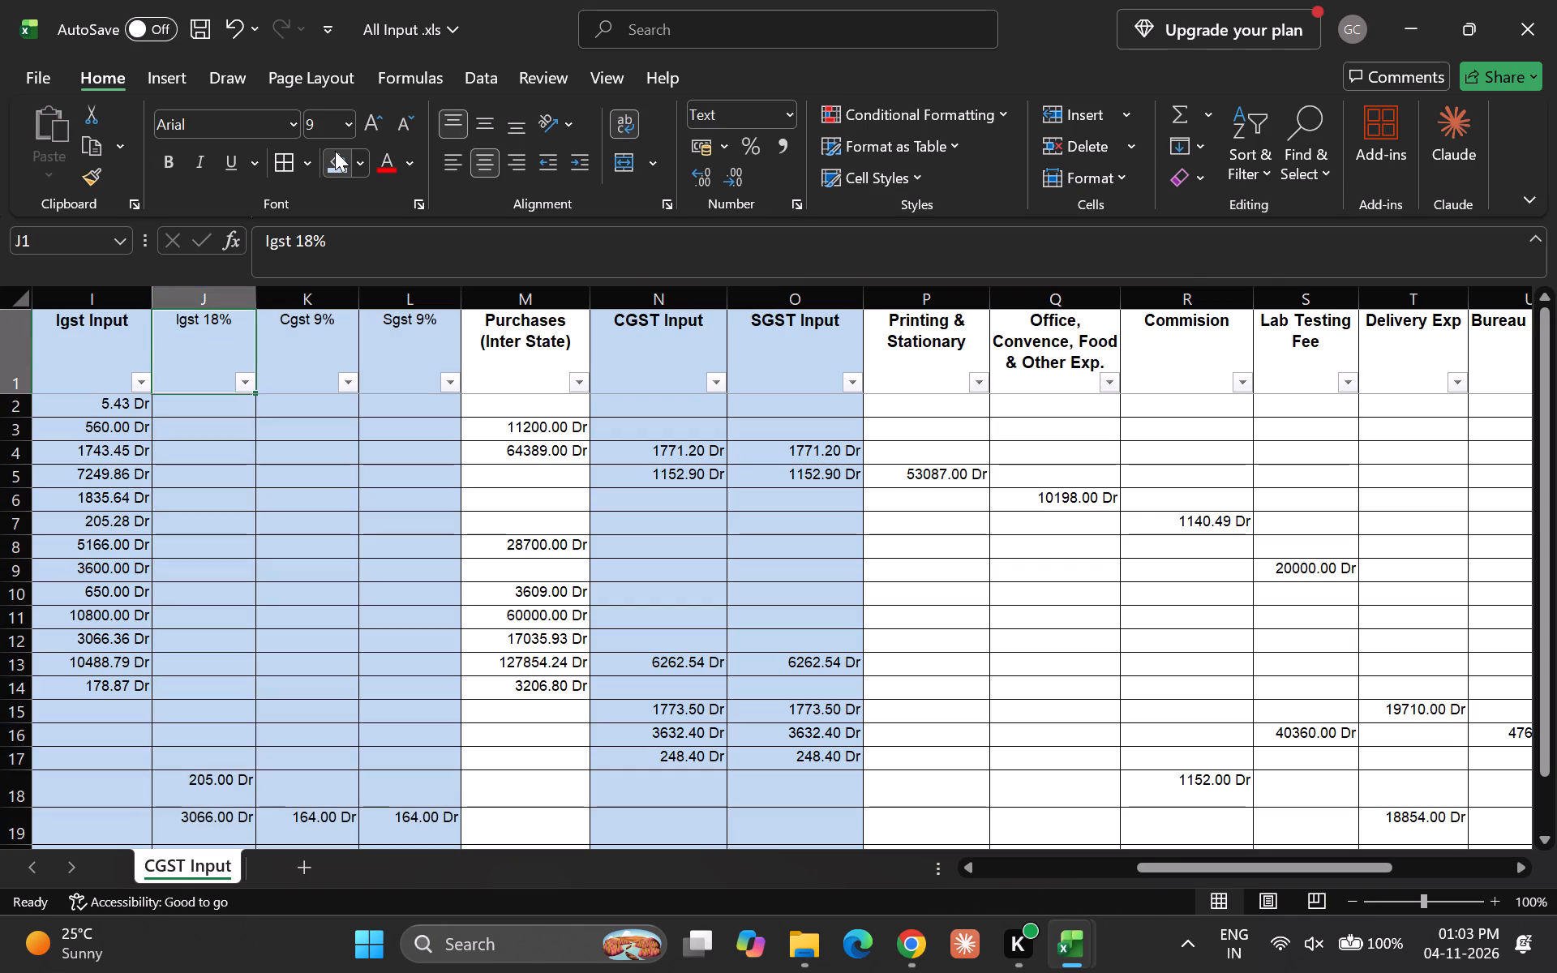
# Delete the three emptied columns between Expense Payable and Storage Expenses.
pyautogui.press('Left')
pyautogui.press('Left')
pyautogui.press('Right')
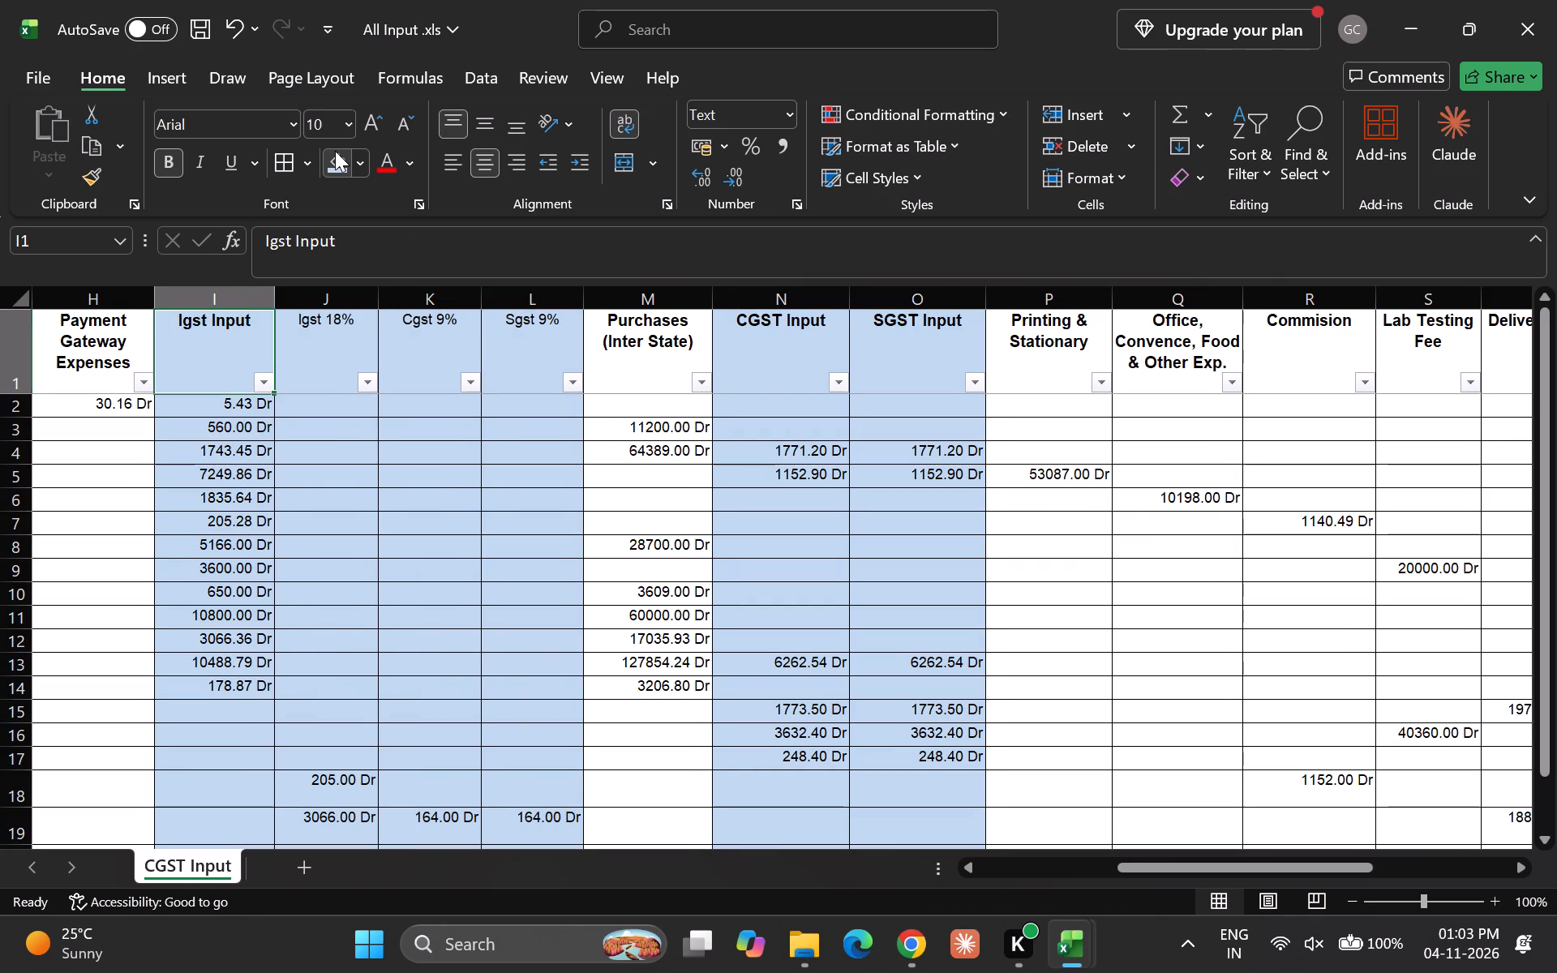
pyautogui.press('Right')
pyautogui.press('Right')
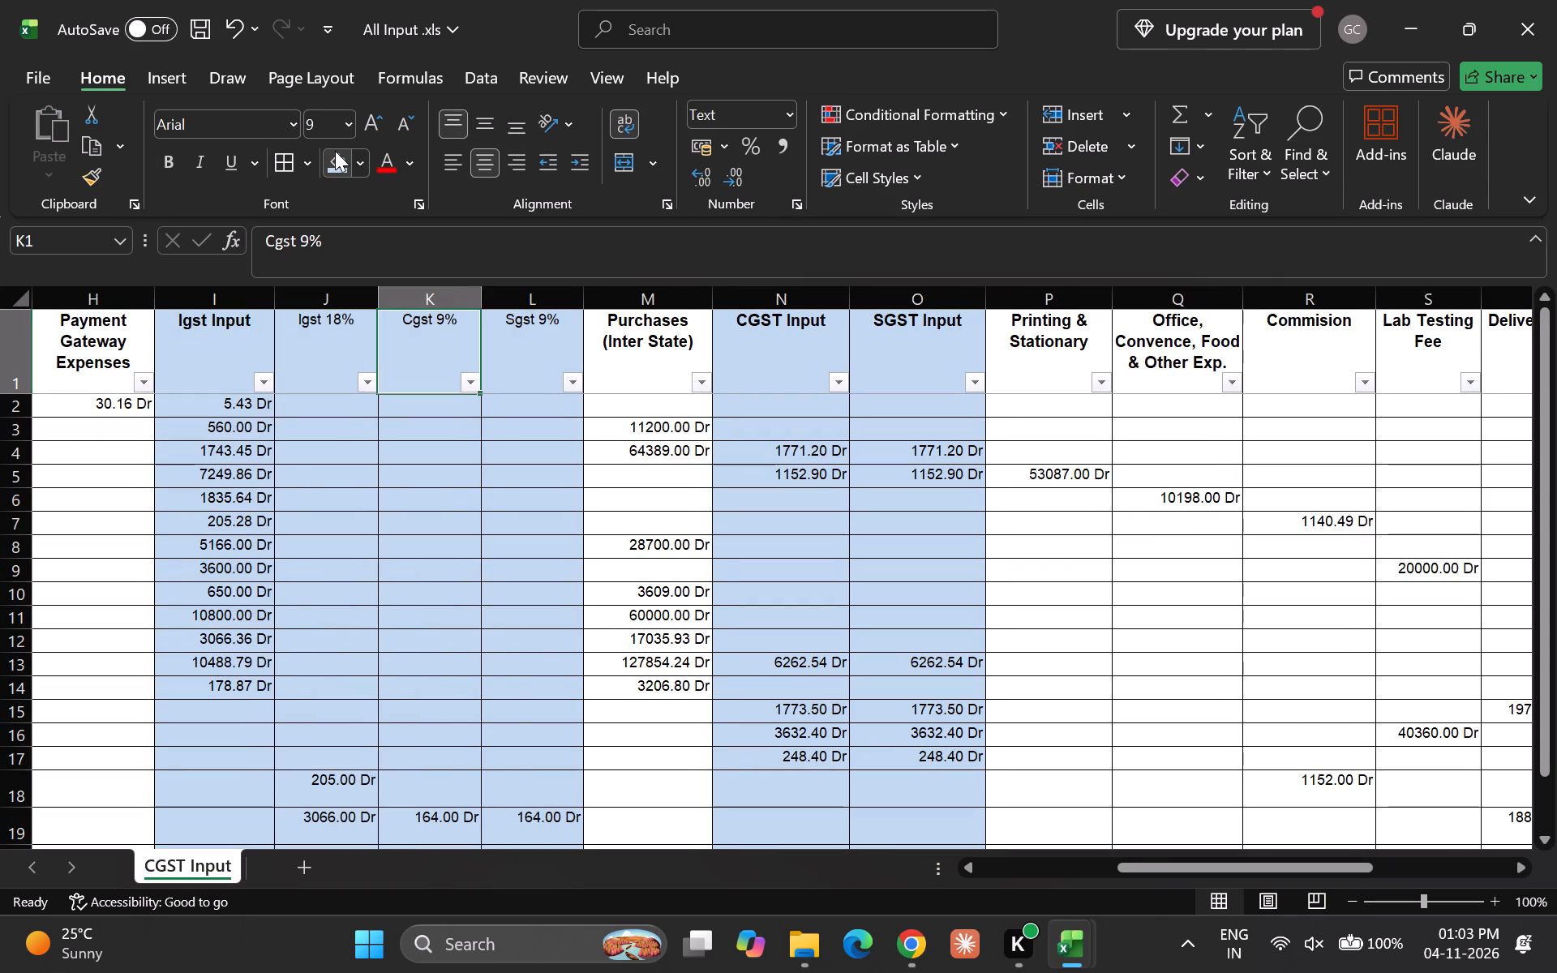
pyautogui.press('Right')
pyautogui.press('Right')
pyautogui.press('Right')
pyautogui.press('Right')
pyautogui.press('Right')
pyautogui.press('Right')
pyautogui.press('Right')
pyautogui.press('Right')
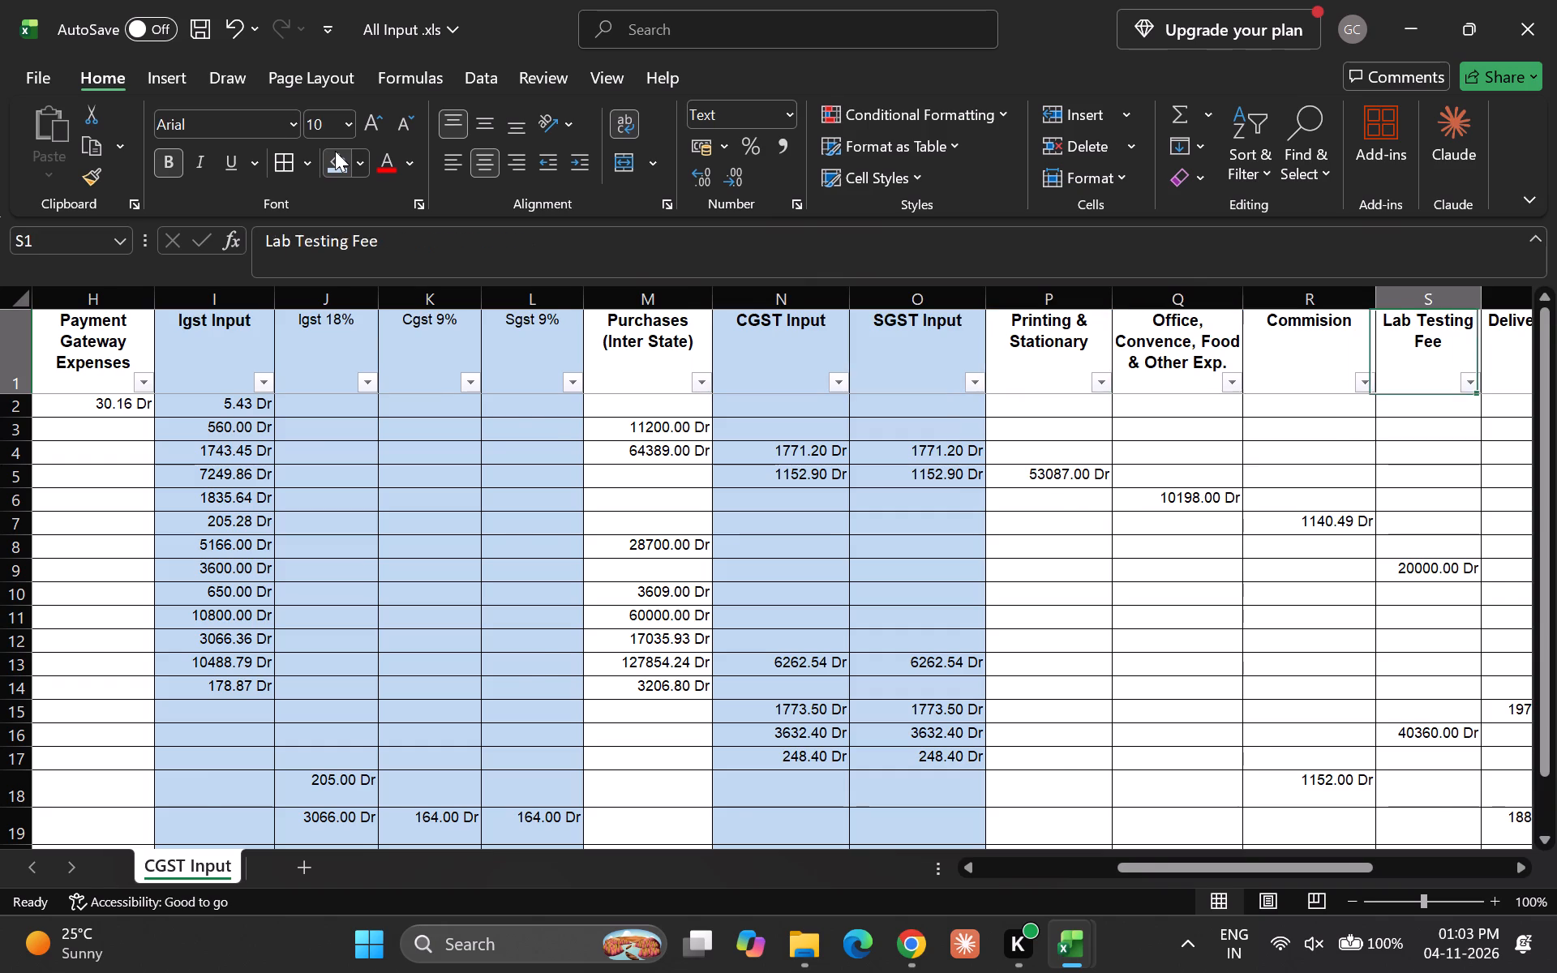
pyautogui.press('Right')
pyautogui.press('Right')
pyautogui.press('Right')
pyautogui.press('Right')
pyautogui.press('Right')
pyautogui.press('Right')
pyautogui.press('Right')
pyautogui.press('Right')
pyautogui.press('Right')
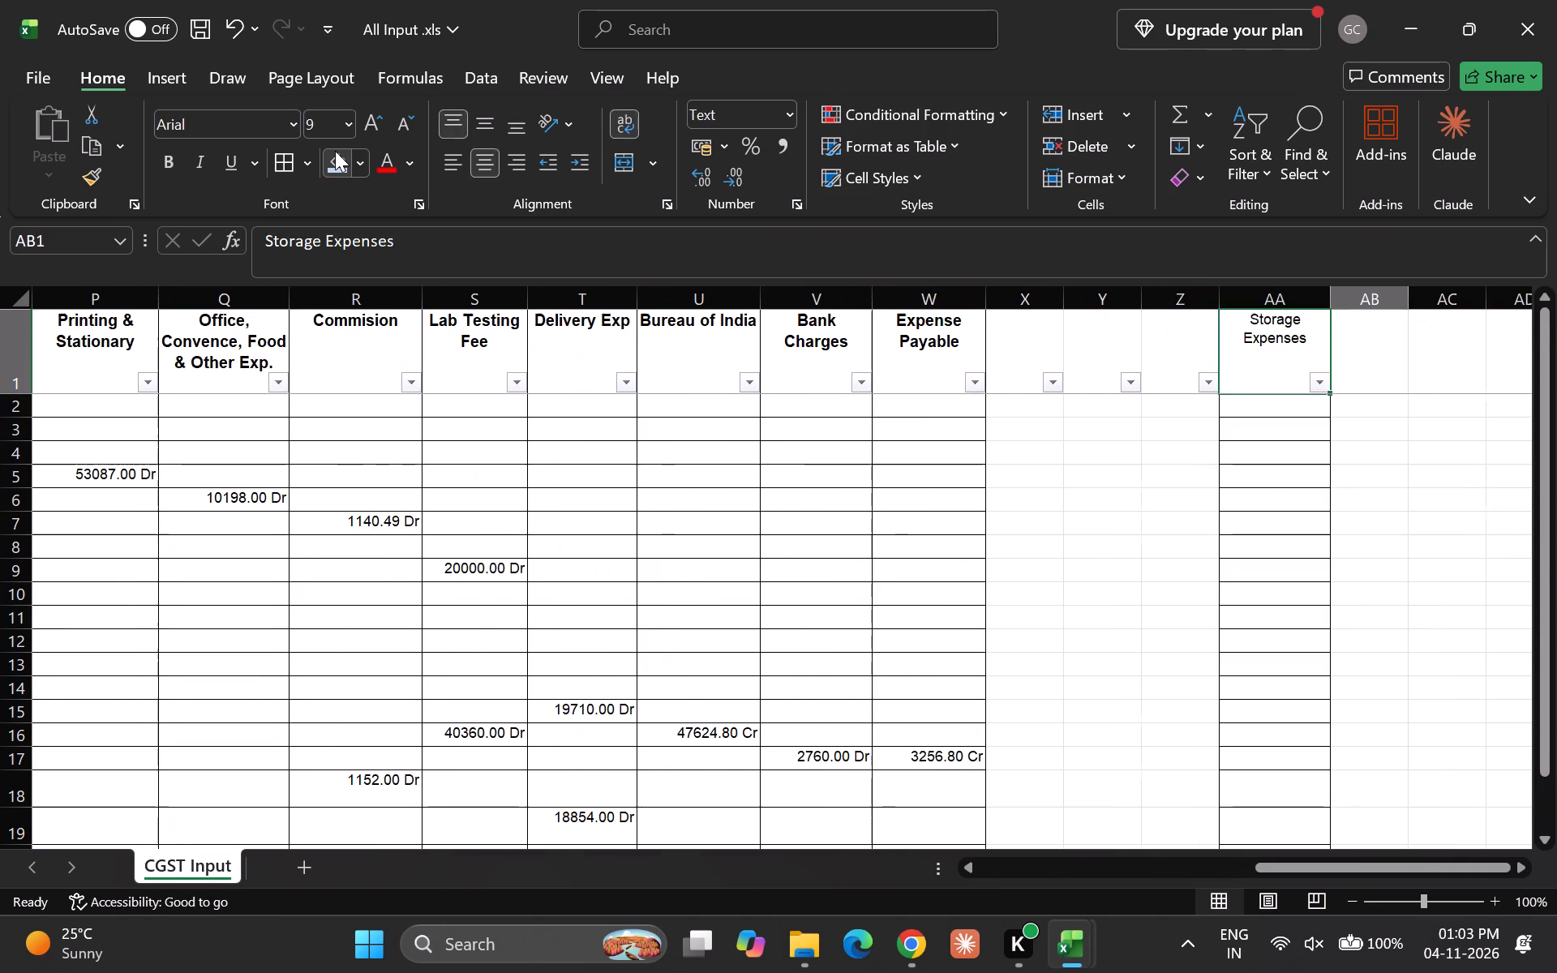
pyautogui.press('Left')
pyautogui.press('Left')
pyautogui.press('Left')
pyautogui.press('Left')
pyautogui.hotkey('ctrl', 'space')
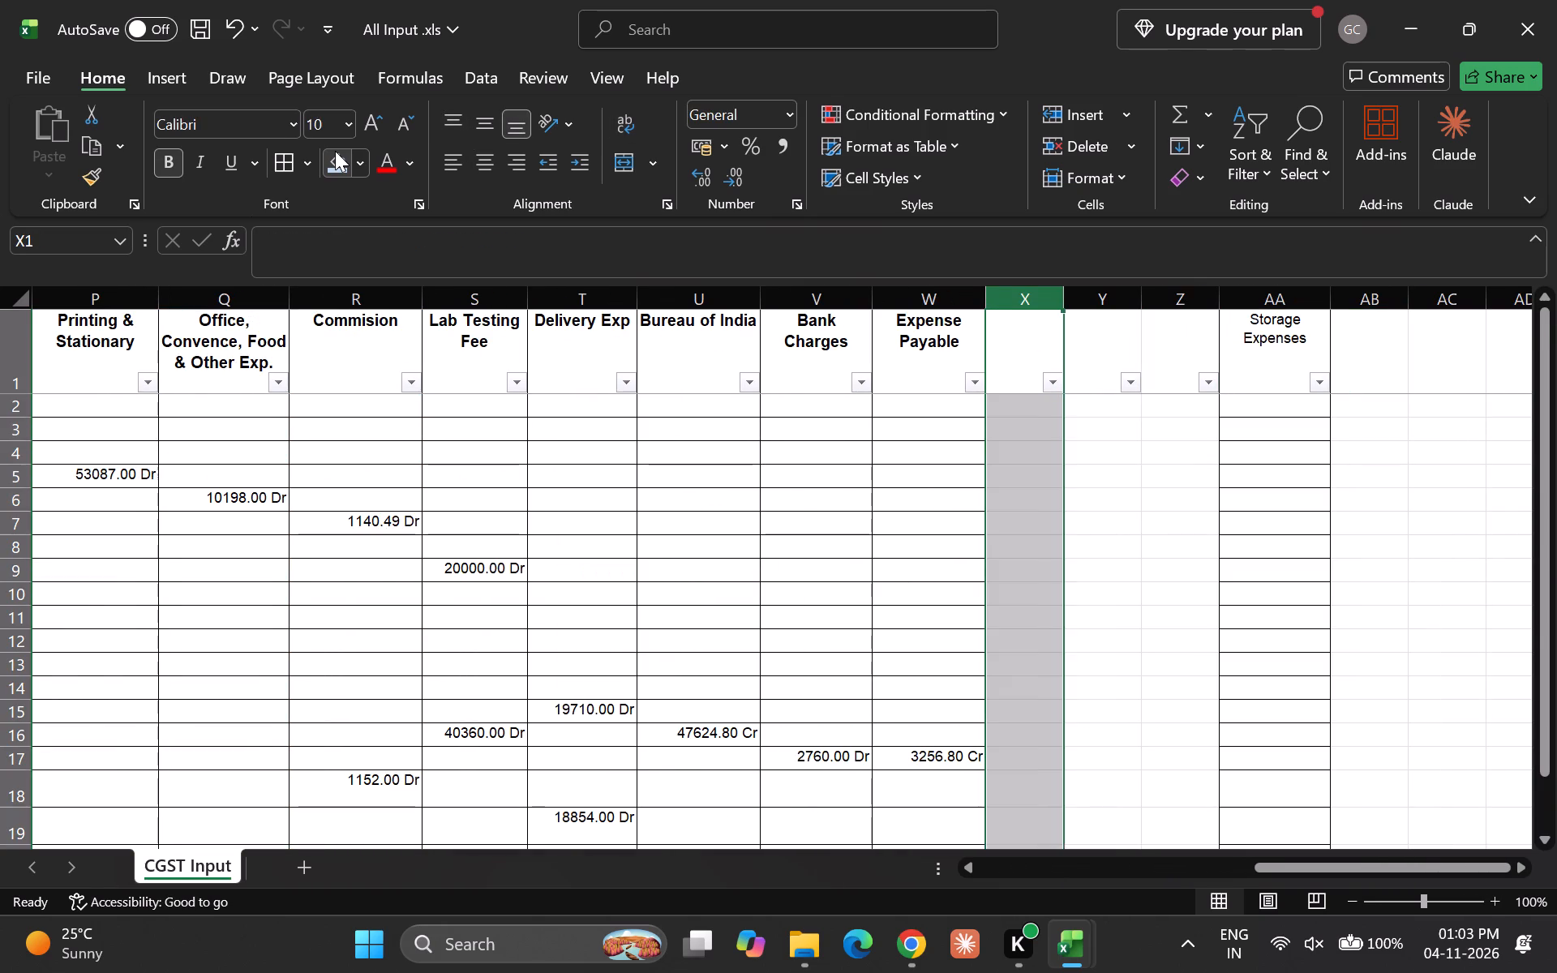
pyautogui.hotkey('shift', 'Right')
pyautogui.hotkey('shift', 'Right')
pyautogui.hotkey('ctrl', '-')
pyautogui.press('Down')
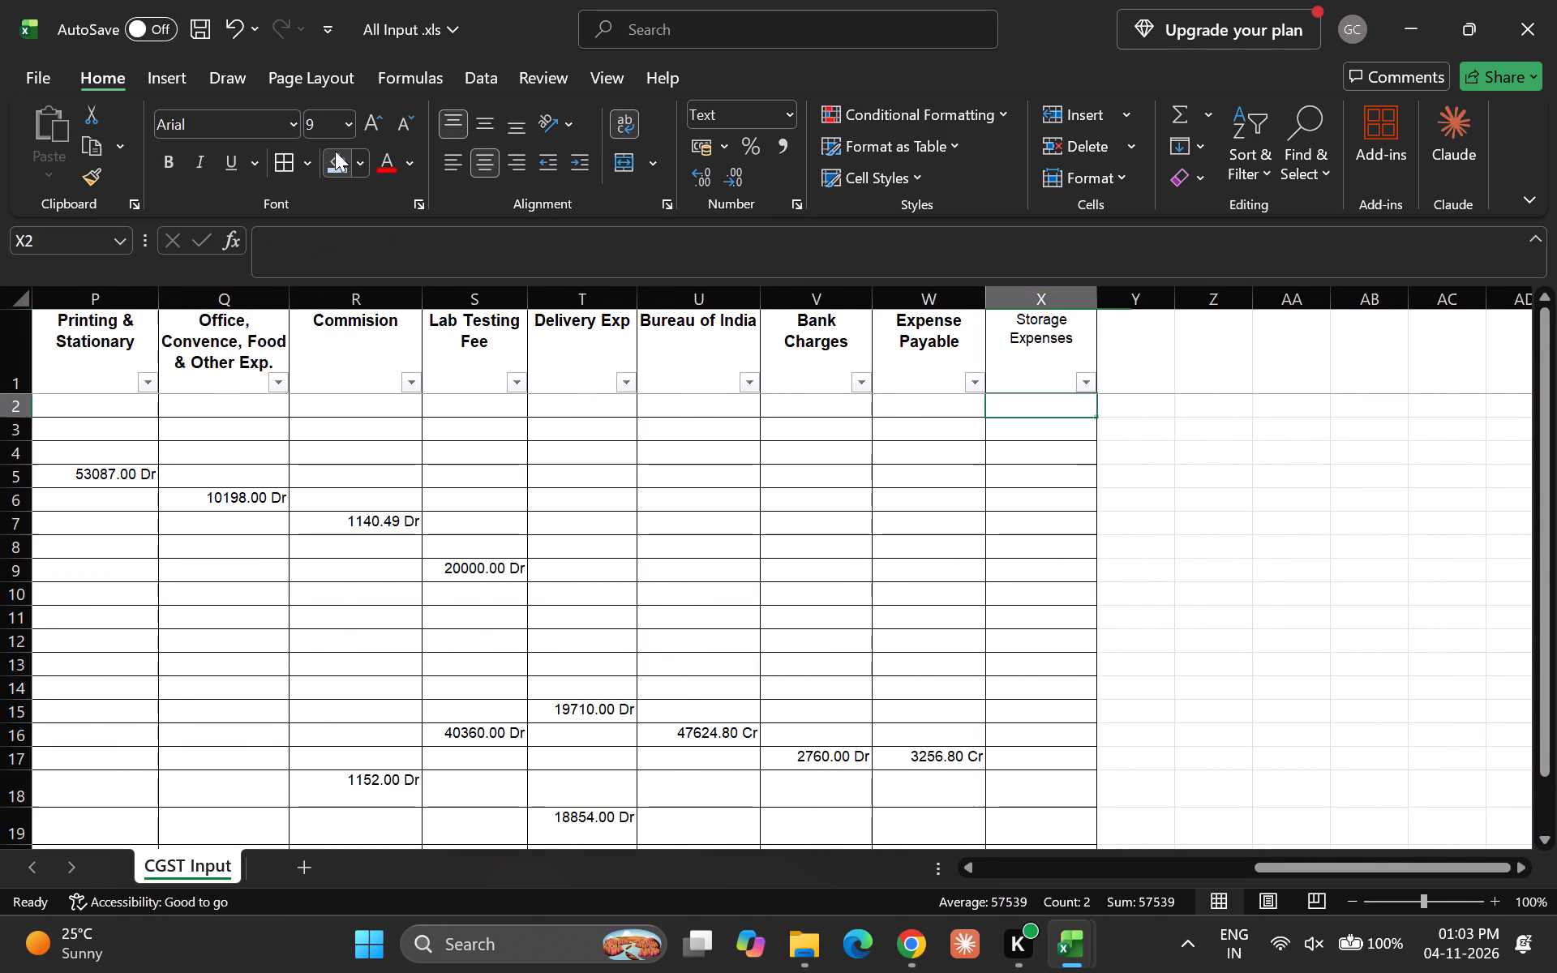
# Insert two blank columns between the Sgst 9% and Purchases (Inter State) columns.
pyautogui.press('Up')
pyautogui.press('Left')
pyautogui.press('Left')
pyautogui.press('Left')
pyautogui.press('Left')
pyautogui.press('Left')
pyautogui.press('Left')
pyautogui.press('Left')
pyautogui.press('Left')
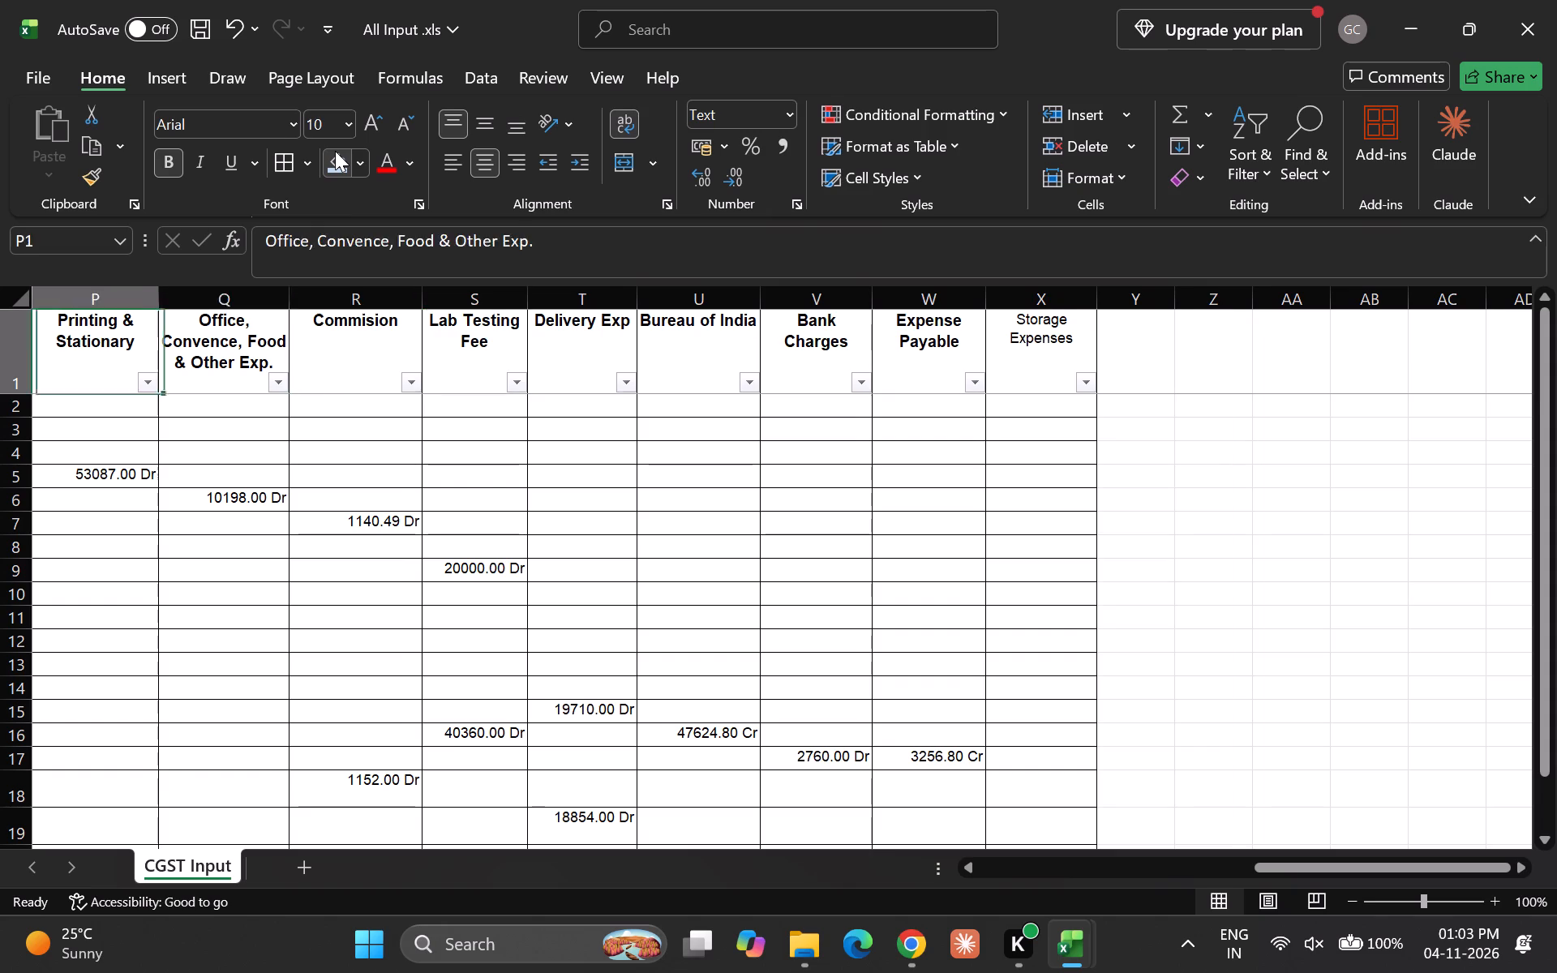
pyautogui.press('Left')
pyautogui.press('Left')
pyautogui.press('Left')
pyautogui.press('Left')
pyautogui.press('Right')
pyautogui.hotkey('ctrl', 'space')
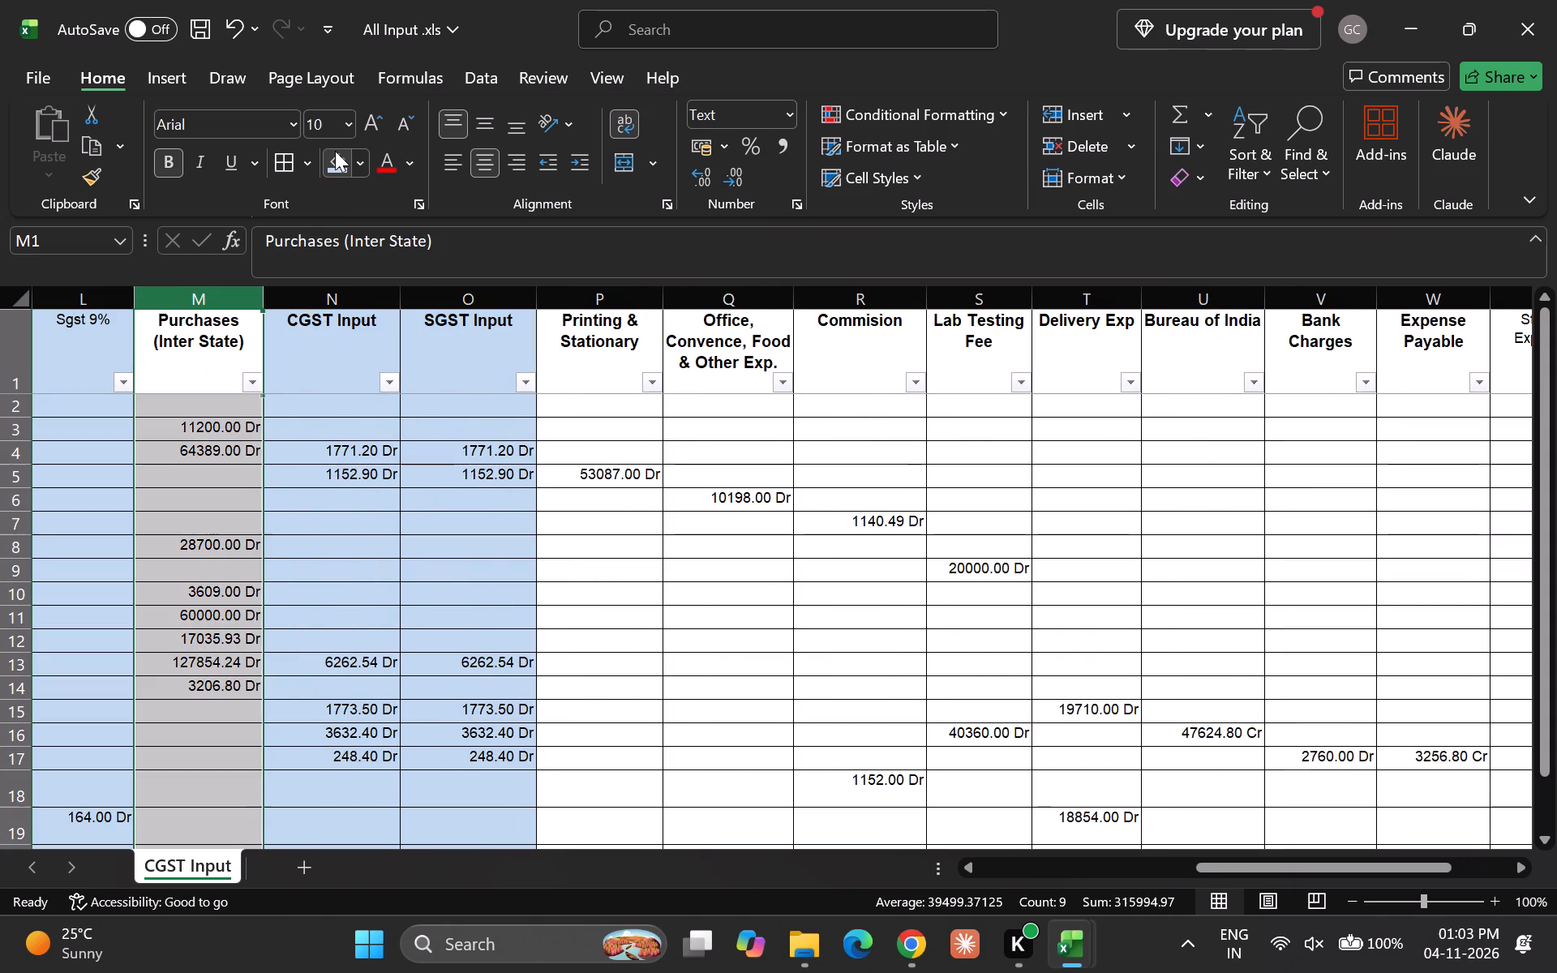
pyautogui.hotkey('ctrl', 'shift', '=')
pyautogui.hotkey('ctrl', 'shift', '=')
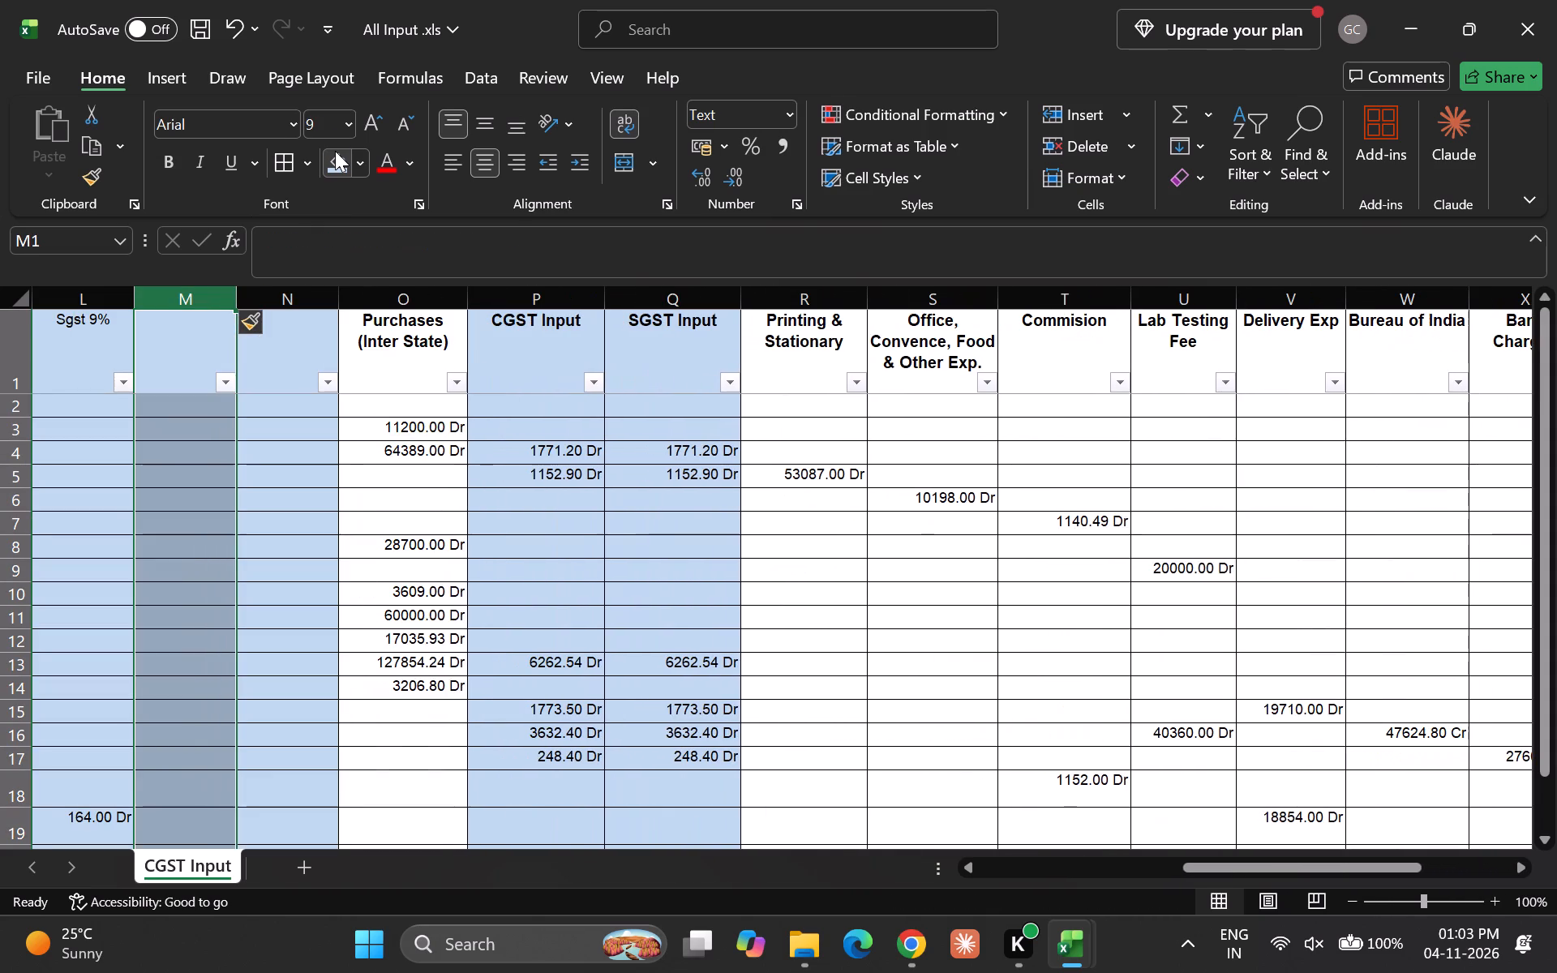
# Move the CGST Input and SGST Input columns into the two blank columns beside Sgst 9%.
pyautogui.press('Right')
pyautogui.press('Right')
pyautogui.press('Right')
pyautogui.hotkey('ctrl', 'space')
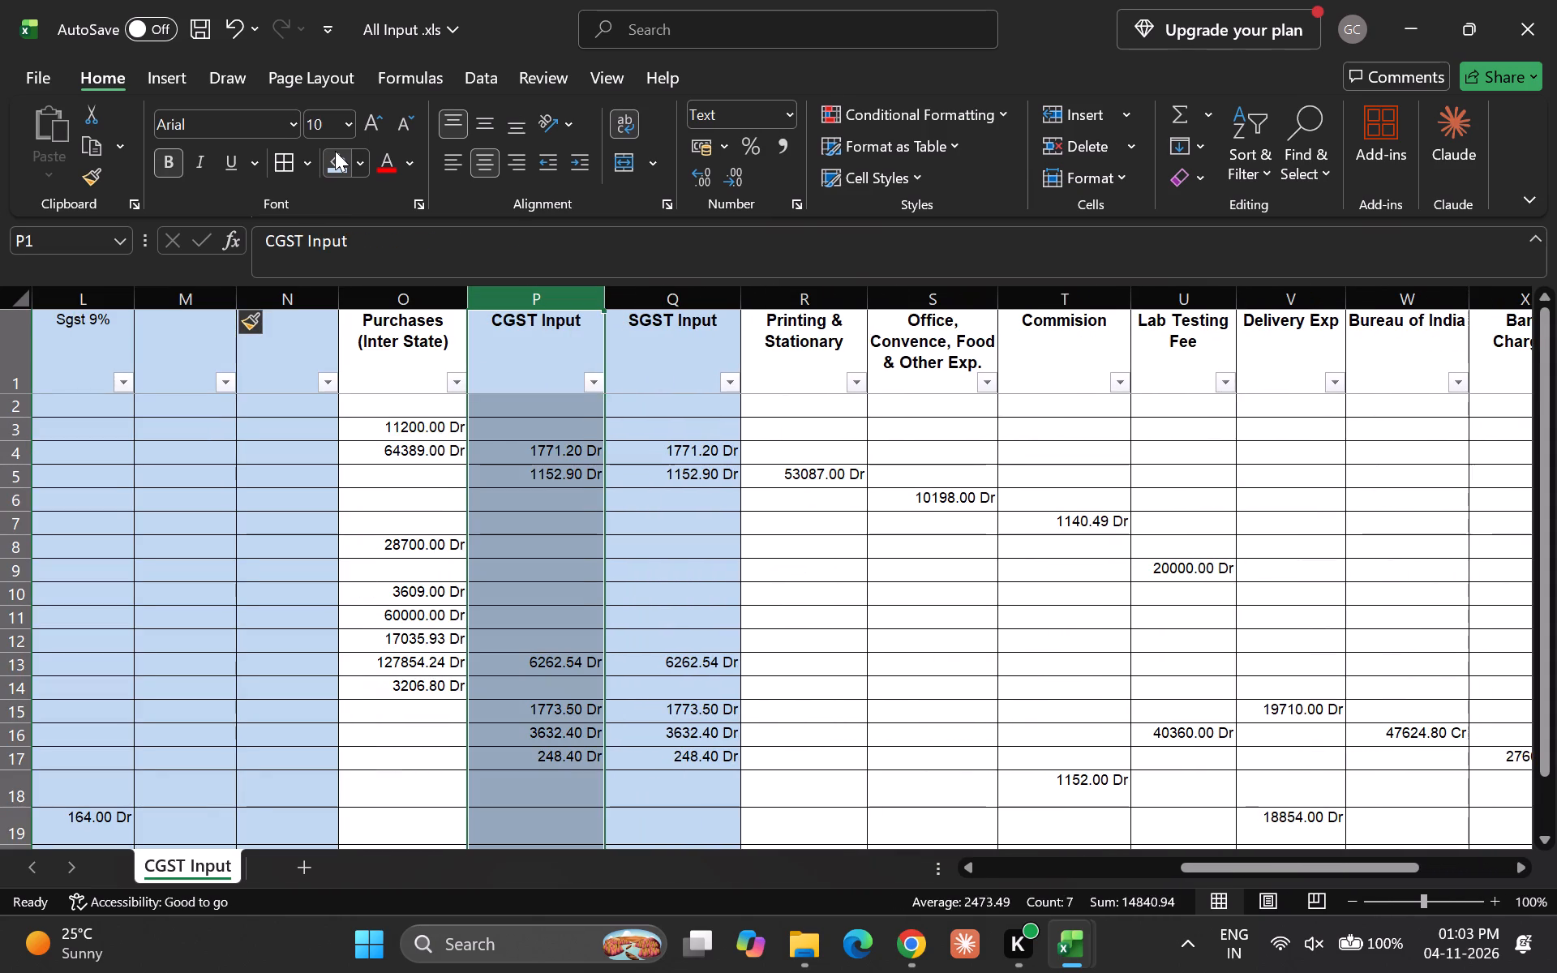
pyautogui.hotkey('shift', 'Right')
pyautogui.hotkey('ctrl', 'x')
pyautogui.press('Left')
pyautogui.press('Left')
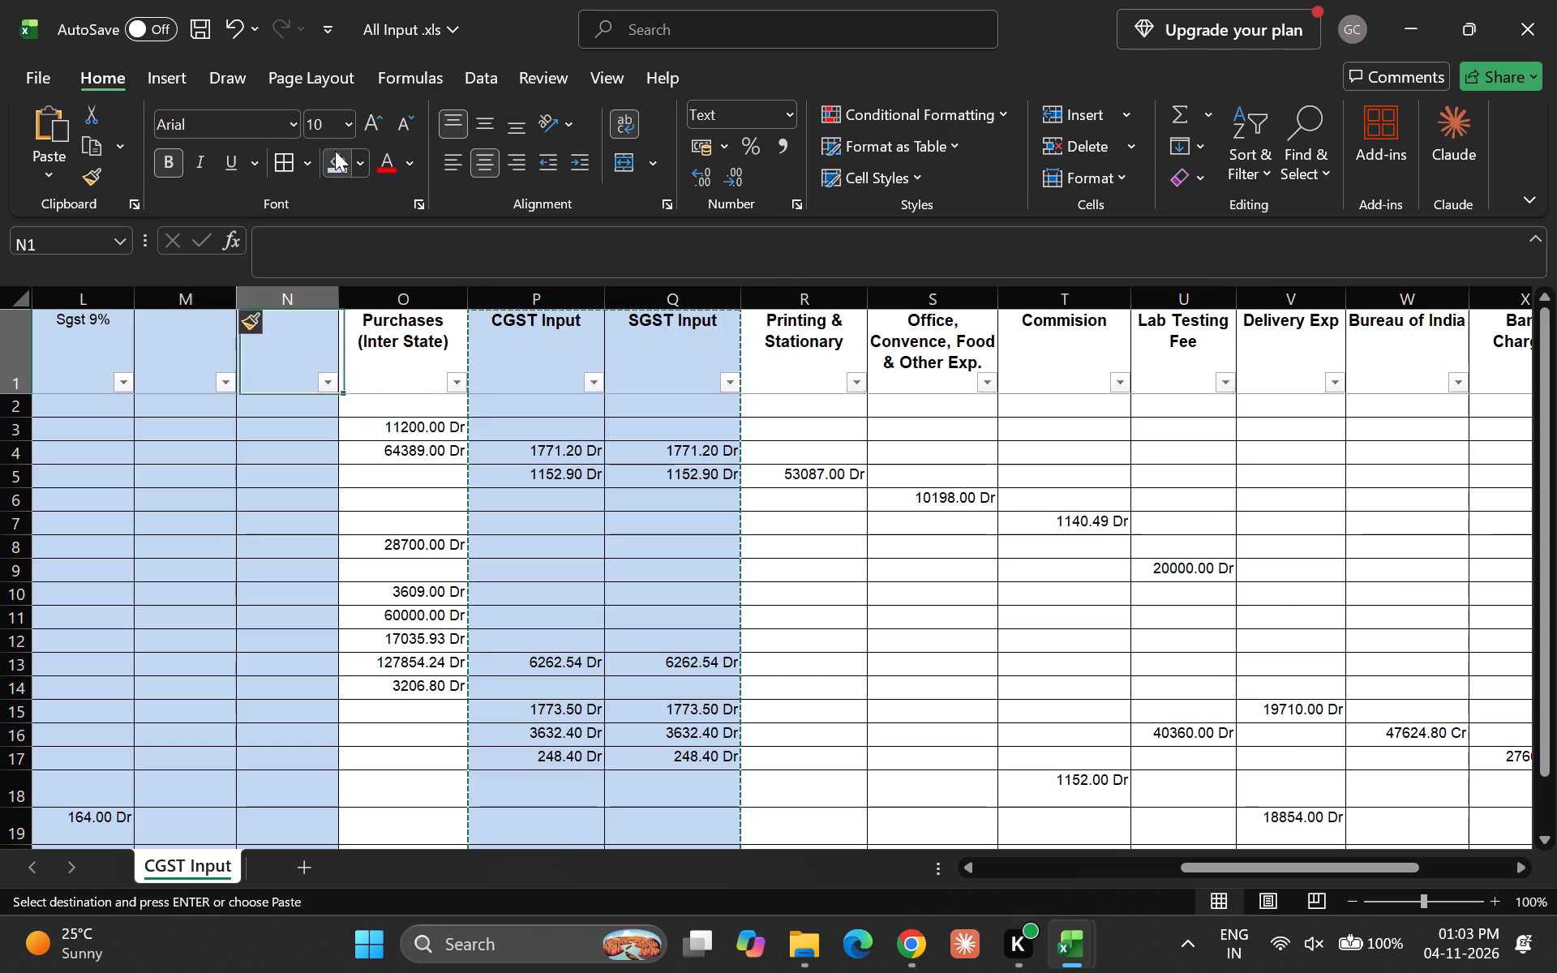
pyautogui.press('Left')
pyautogui.press('Return')
pyautogui.press('Down')
pyautogui.press('Up')
# Delete the two emptied columns between Purchases (Inter State) and Printing & Stationary.
pyautogui.press('Right')
pyautogui.press('Right')
pyautogui.press('Right')
pyautogui.hotkey('shift', 'Right')
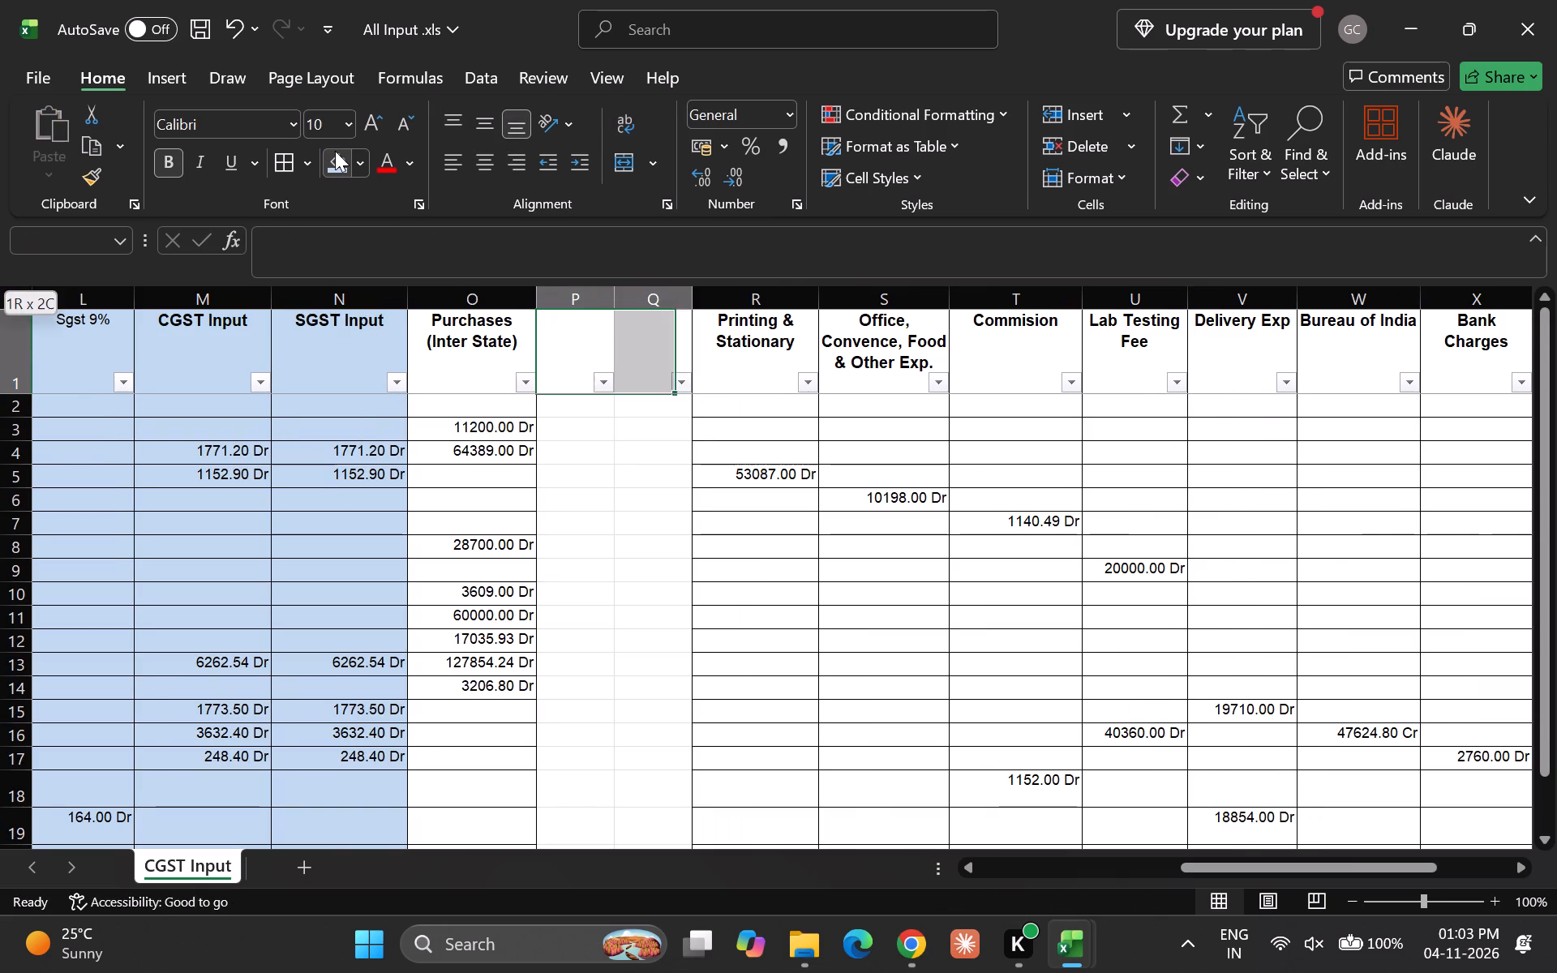
pyautogui.hotkey('ctrl', 'space')
pyautogui.hotkey('ctrl', '-')
pyautogui.press('Down')
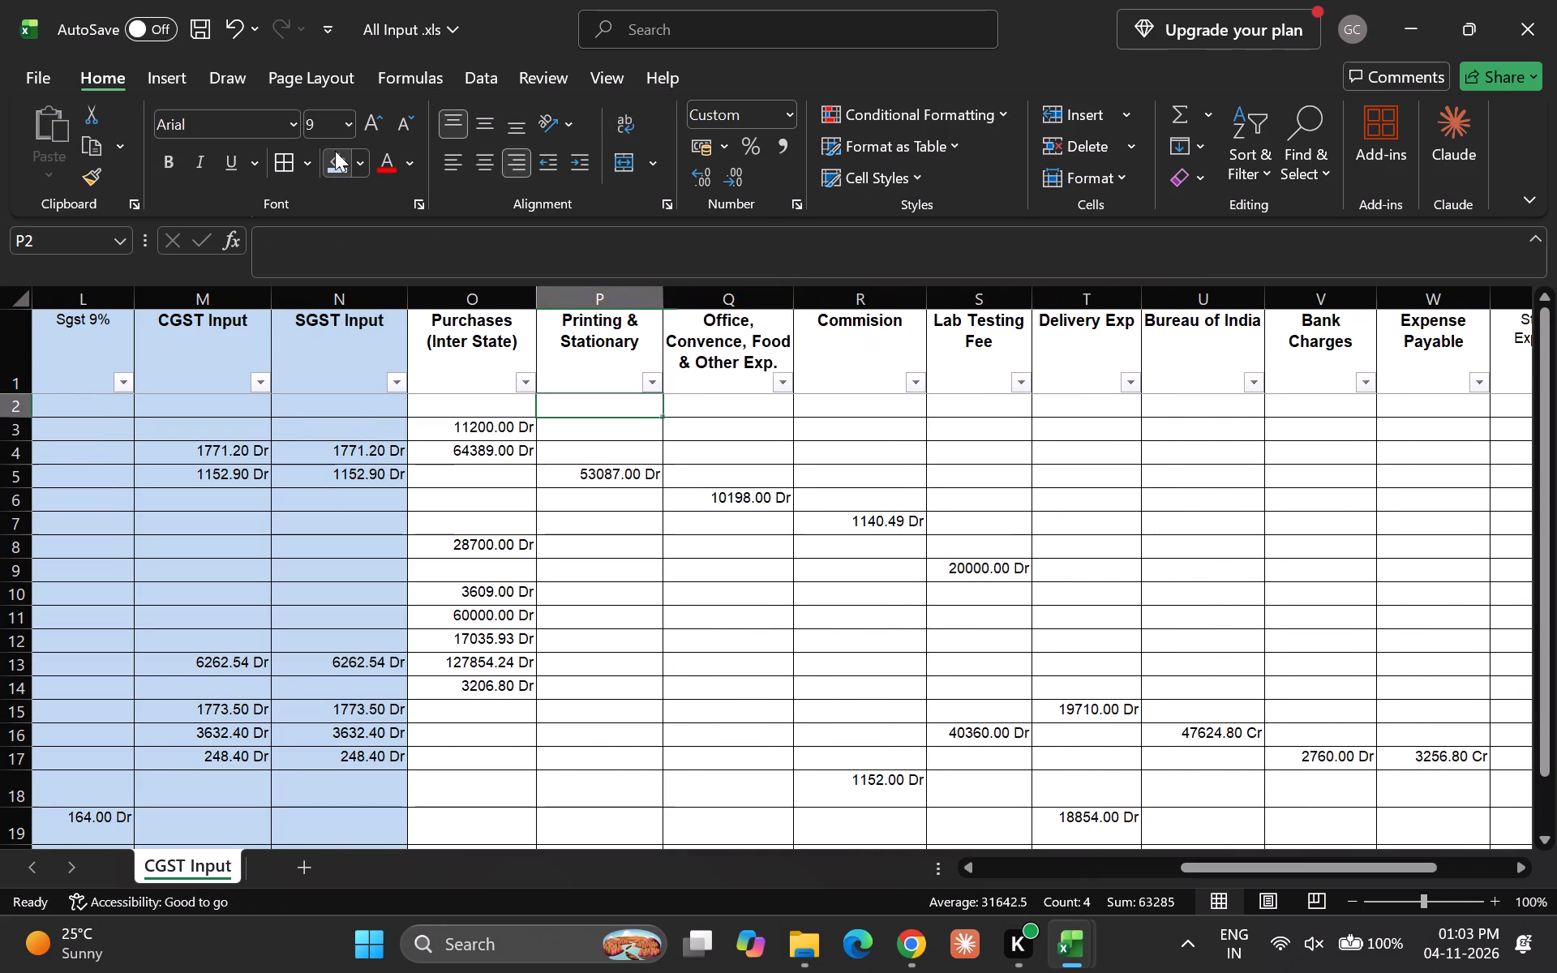
# Review the regrouped column headers from Printing & Stationary back to Date.
pyautogui.press('Up')
pyautogui.press('Right')
pyautogui.press('Left')
pyautogui.press('Left')
pyautogui.press('Left')
pyautogui.press('Left')
pyautogui.press('Left')
pyautogui.press('Left')
pyautogui.press('Left')
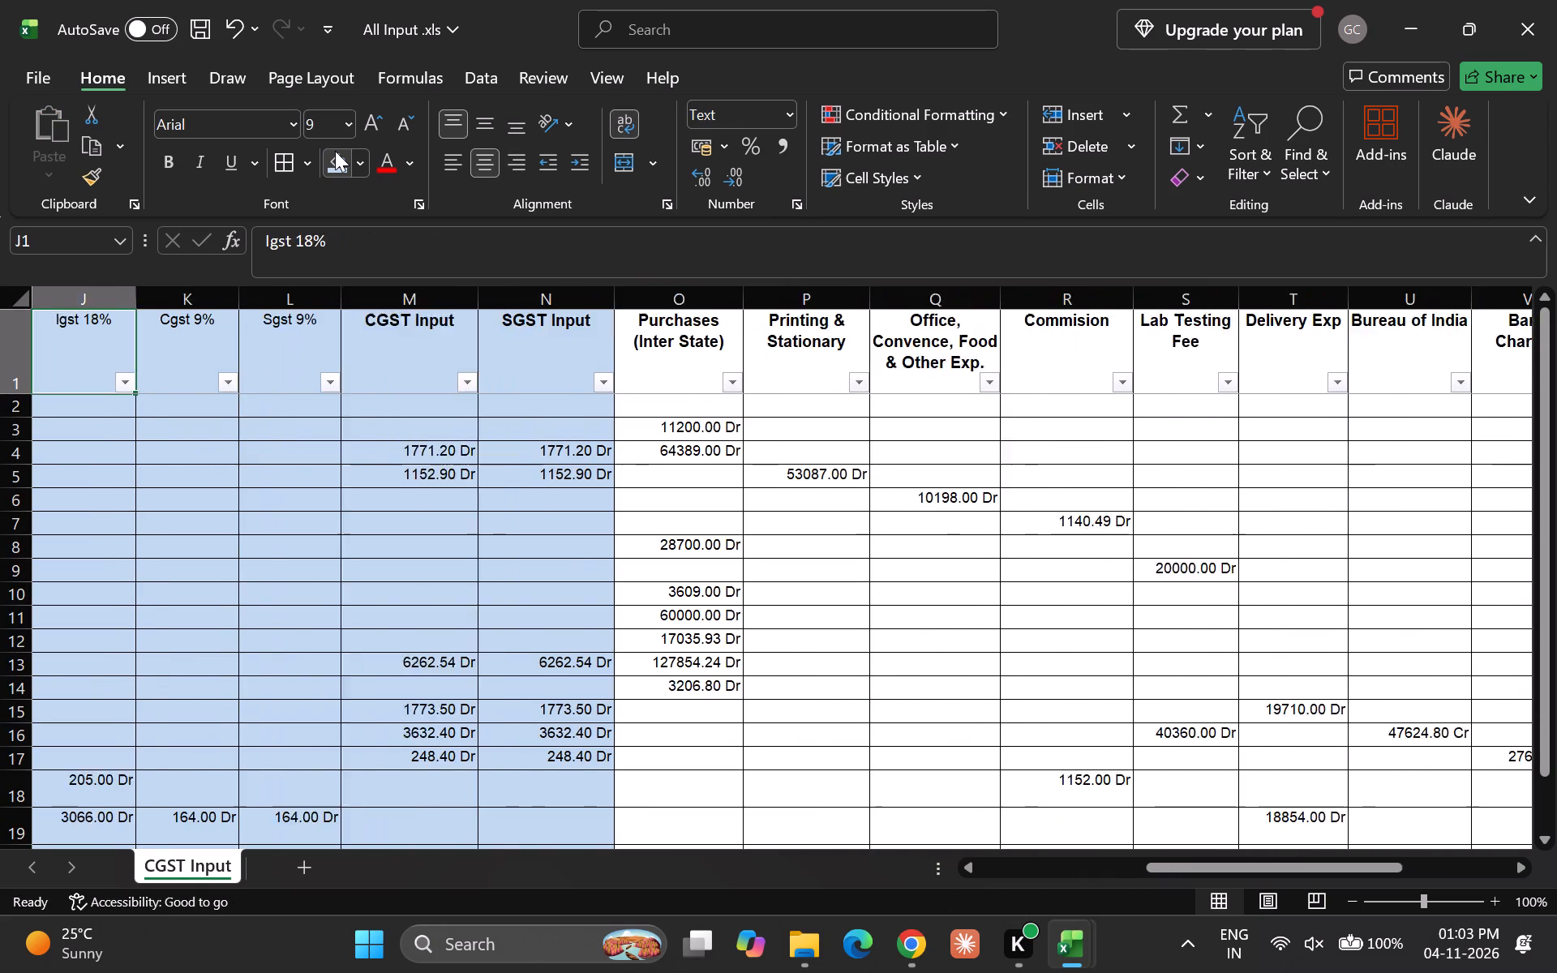
pyautogui.press('Left')
pyautogui.press('Left')
pyautogui.press('Left')
pyautogui.press('Left')
pyautogui.press('Left')
pyautogui.press('Left')
pyautogui.press('Left')
pyautogui.press('Left')
pyautogui.press('Left')
pyautogui.press('Right')
pyautogui.press('Right')
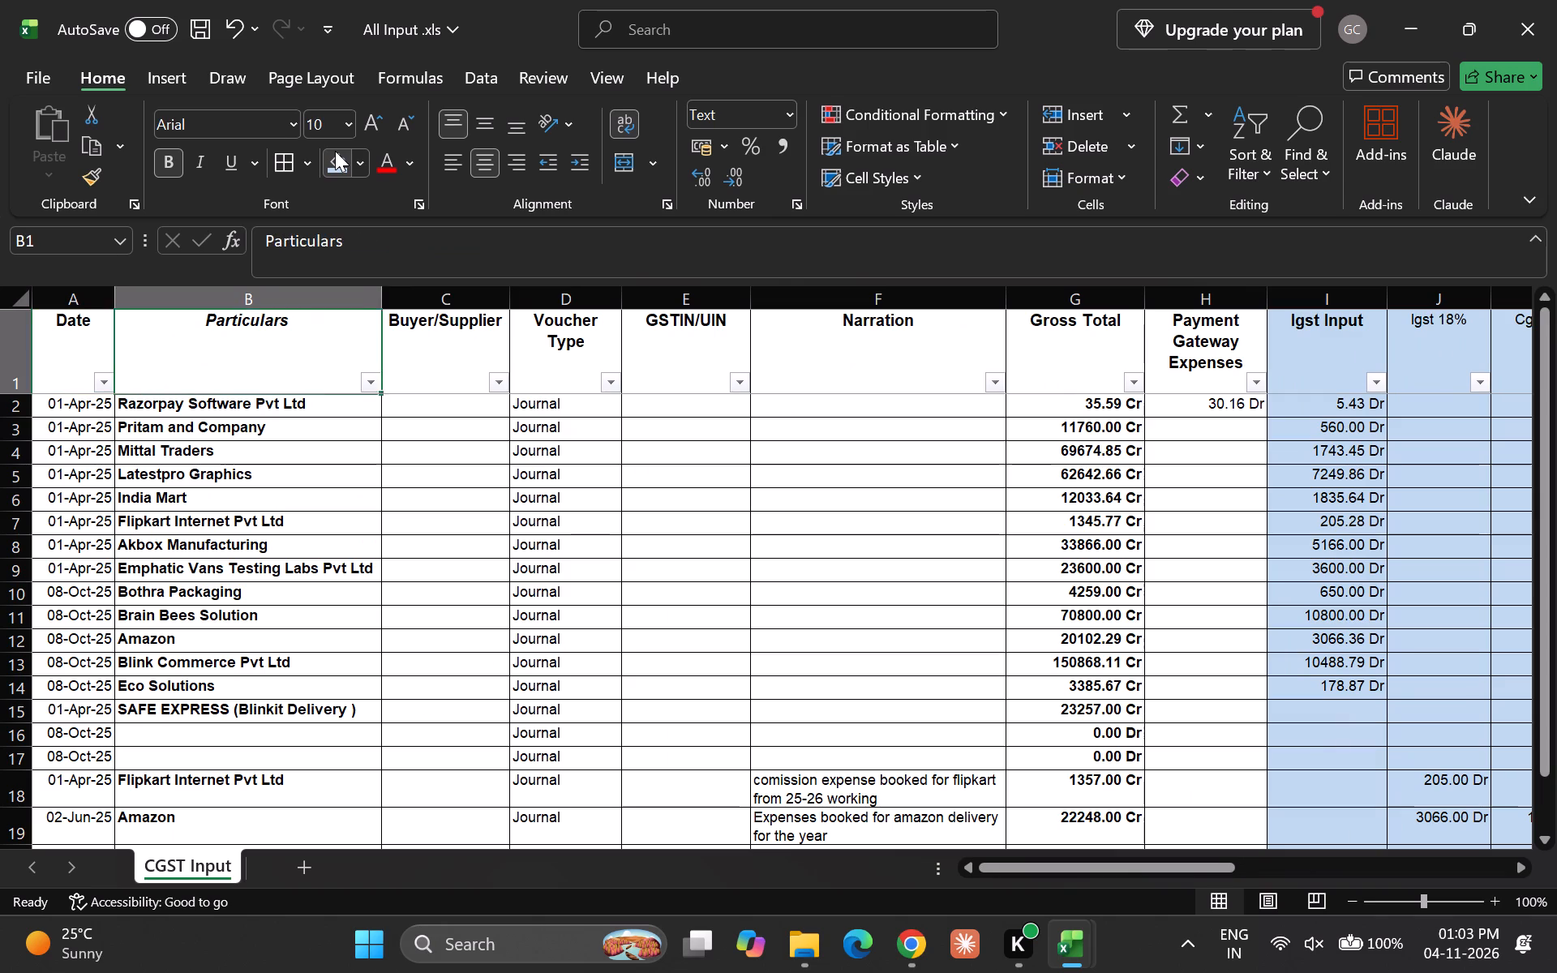
# Save the All Input workbook.
pyautogui.hotkey('ctrl', 's')
# Remove the blue fill below the table's last row in the columns from Igst Input to SGST Input.
pyautogui.press('Right')
pyautogui.press('Right')
pyautogui.press('Right')
pyautogui.press('Right')
pyautogui.press('Right')
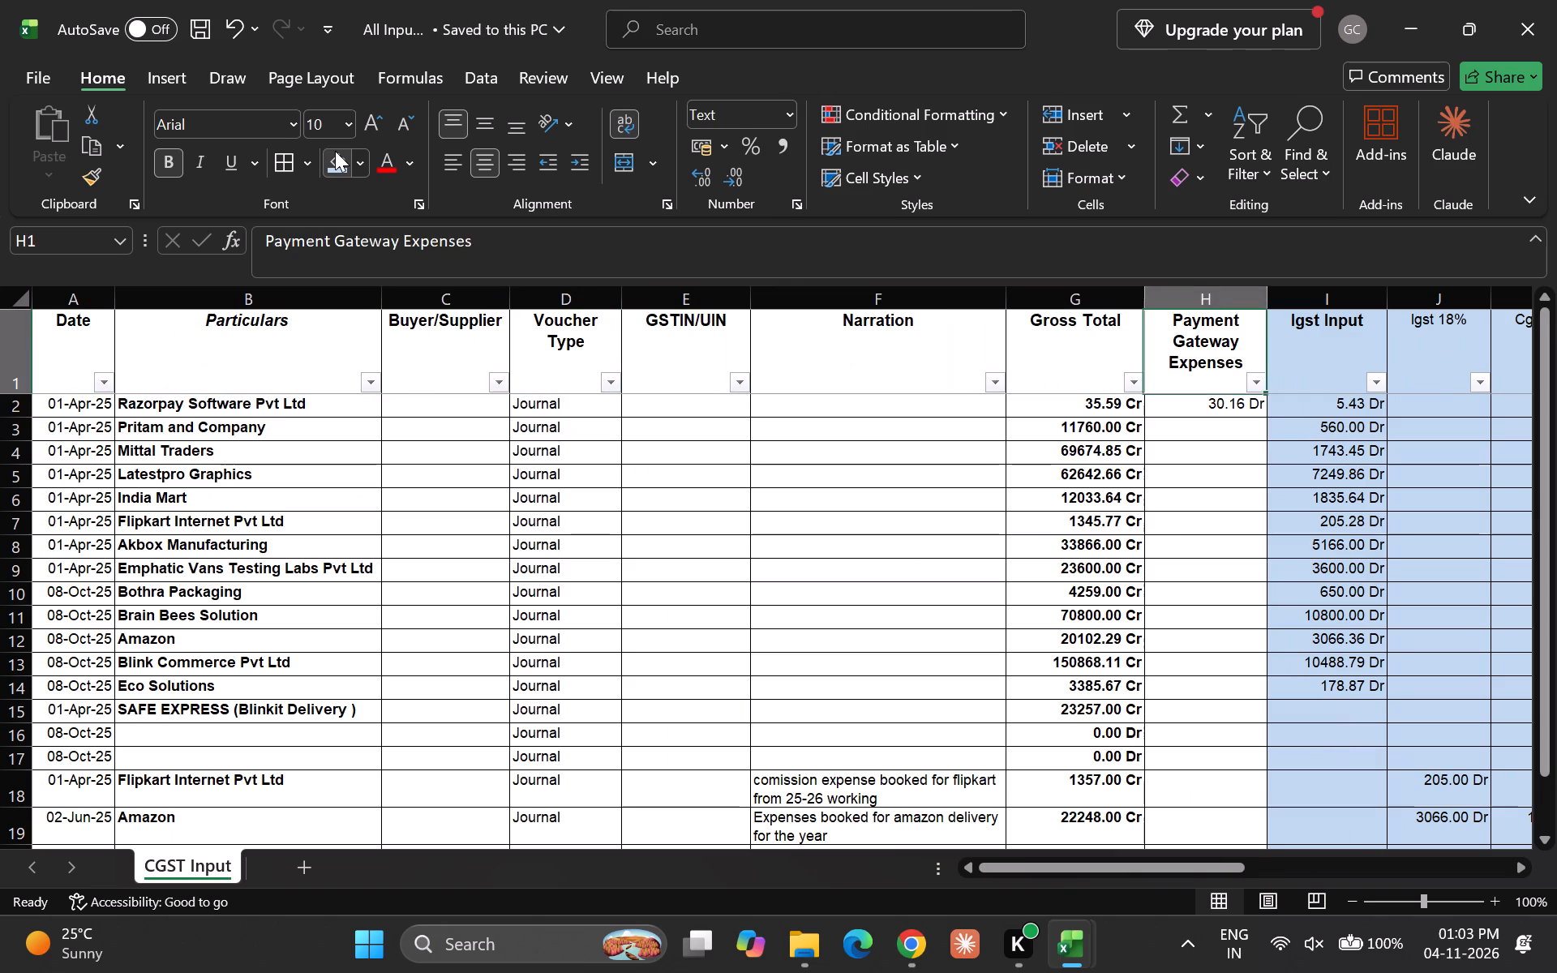
pyautogui.press('Right')
pyautogui.press('Down')
pyautogui.hotkey('ctrl', 'Down')
pyautogui.hotkey('ctrl', 'Down')
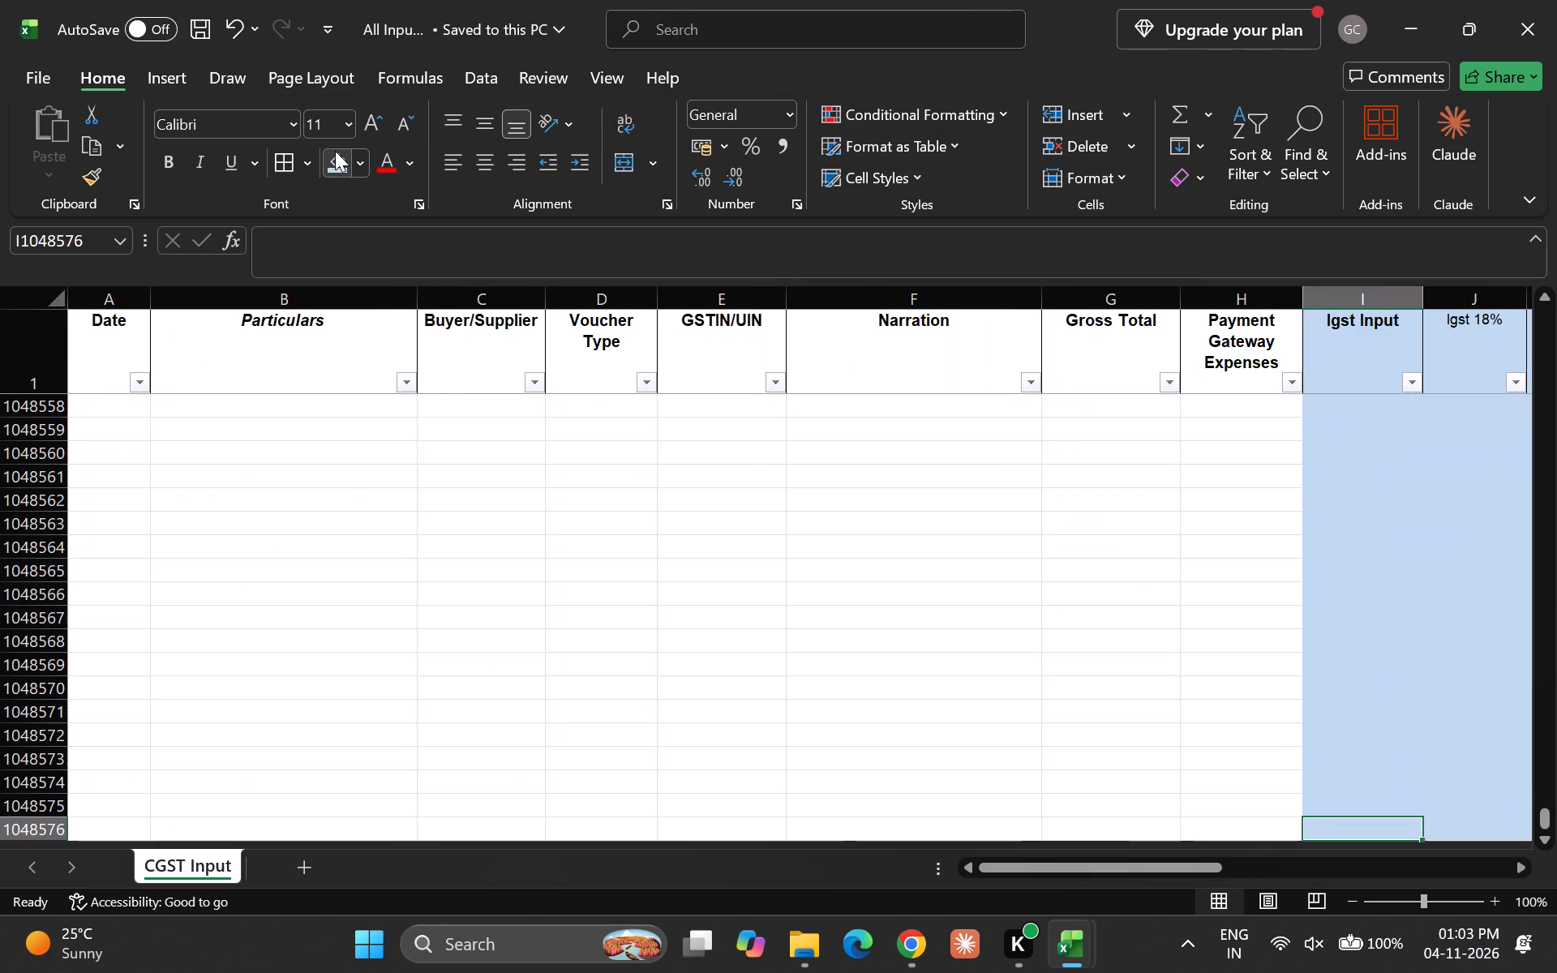
pyautogui.press('Up')
pyautogui.hotkey('ctrl', 'Up')
pyautogui.press('Down')
pyautogui.press('Right')
pyautogui.press('Down')
pyautogui.press('Down')
pyautogui.press('Down')
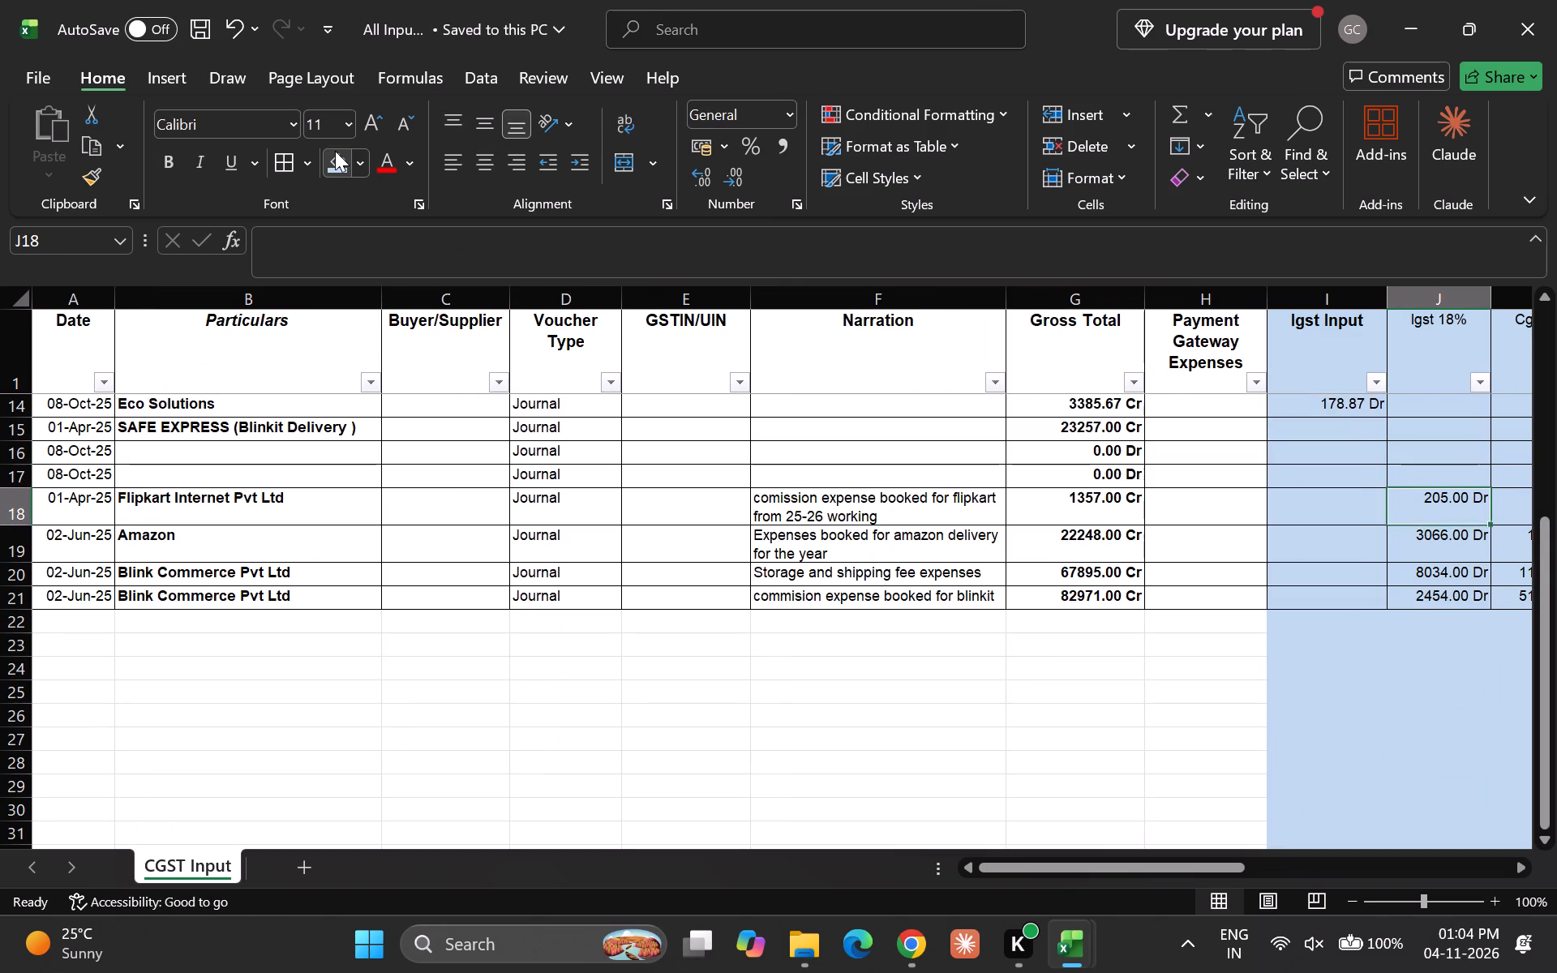
pyautogui.press('Down')
pyautogui.press('Down')
pyautogui.press('Down')
pyautogui.press('Down')
pyautogui.press('Left')
pyautogui.press('Left')
pyautogui.press('Right')
pyautogui.hotkey('shift', 'Right')
pyautogui.hotkey('shift', 'Right')
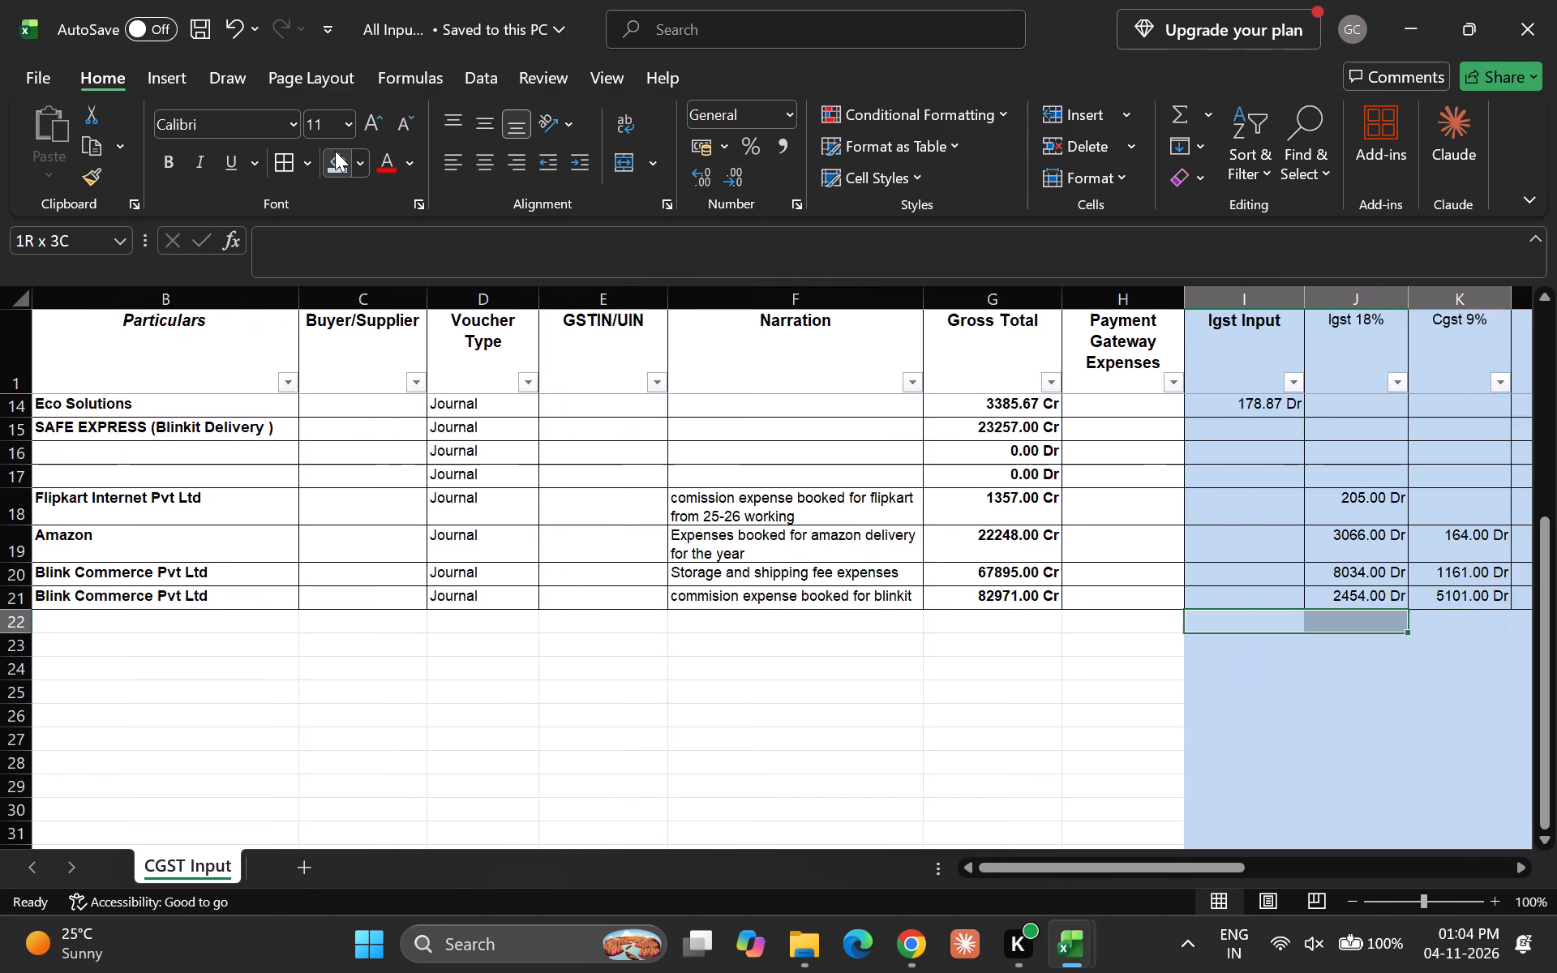
pyautogui.hotkey('shift', 'Right')
pyautogui.hotkey('shift', 'Right')
pyautogui.hotkey('shift', 'Right')
pyautogui.hotkey('shift', 'Right')
pyautogui.hotkey('shift', 'Left')
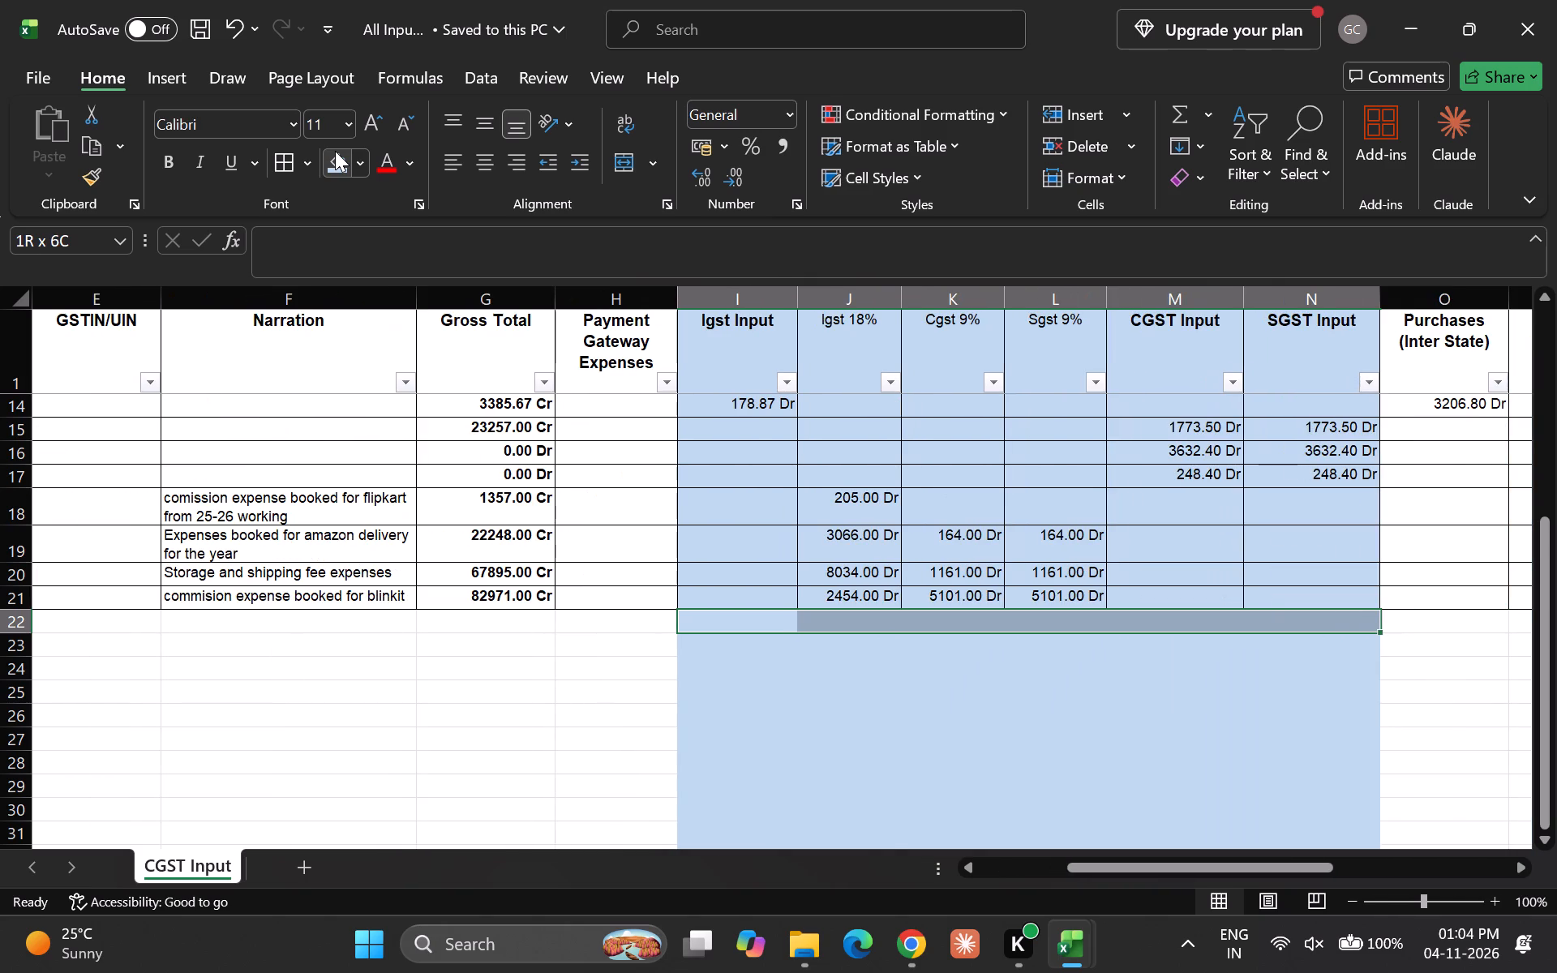
pyautogui.hotkey('ctrl', 'shift', 'Down')
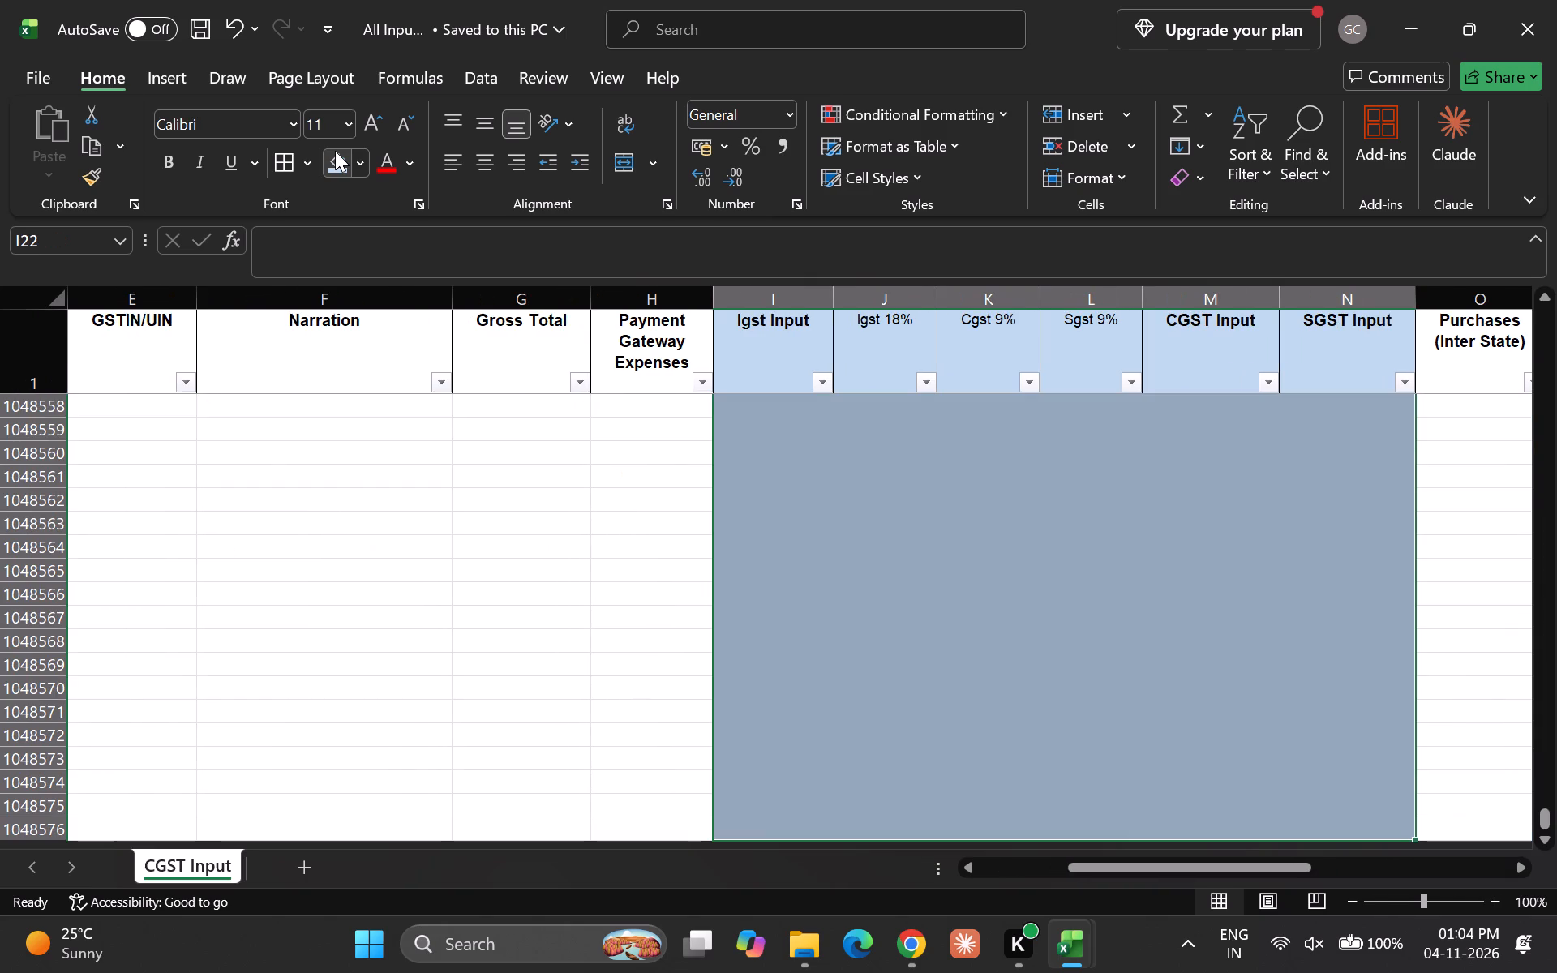
pyautogui.write('hhn')
pyautogui.press('Down')
pyautogui.press('Up')
pyautogui.press('Up')
pyautogui.press('Up')
pyautogui.press('Up')
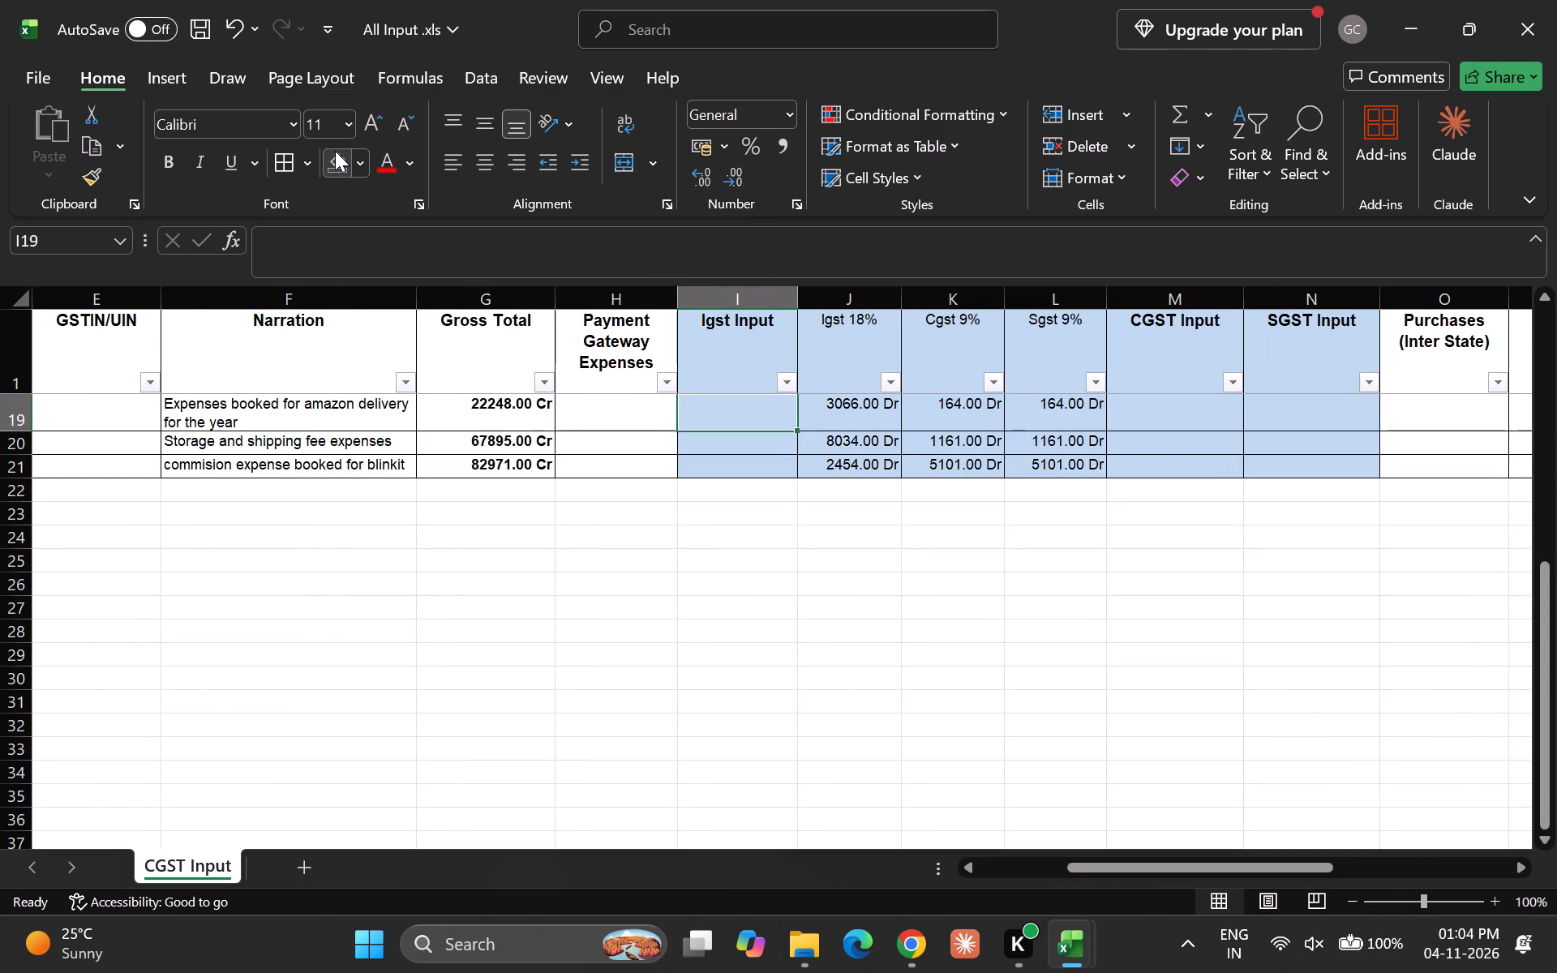
# Save the All Input workbook.
pyautogui.hotkey('ctrl', 's')
pyautogui.press('Up')
pyautogui.press('Up')
pyautogui.press('Up')
pyautogui.press('Up')
pyautogui.press('Up')
pyautogui.press('Up')
pyautogui.press('Up')
pyautogui.press('Up')
pyautogui.press('Up')
pyautogui.press('Up')
pyautogui.press('Up')
pyautogui.press('Up')
pyautogui.press('Up')
pyautogui.press('Up')
pyautogui.press('Up')
pyautogui.press('Up')
pyautogui.press('Up')
pyautogui.press('Up')
pyautogui.press('Up')
pyautogui.press('Up')
pyautogui.press('Up')
pyautogui.press('Up')
pyautogui.press('Up')
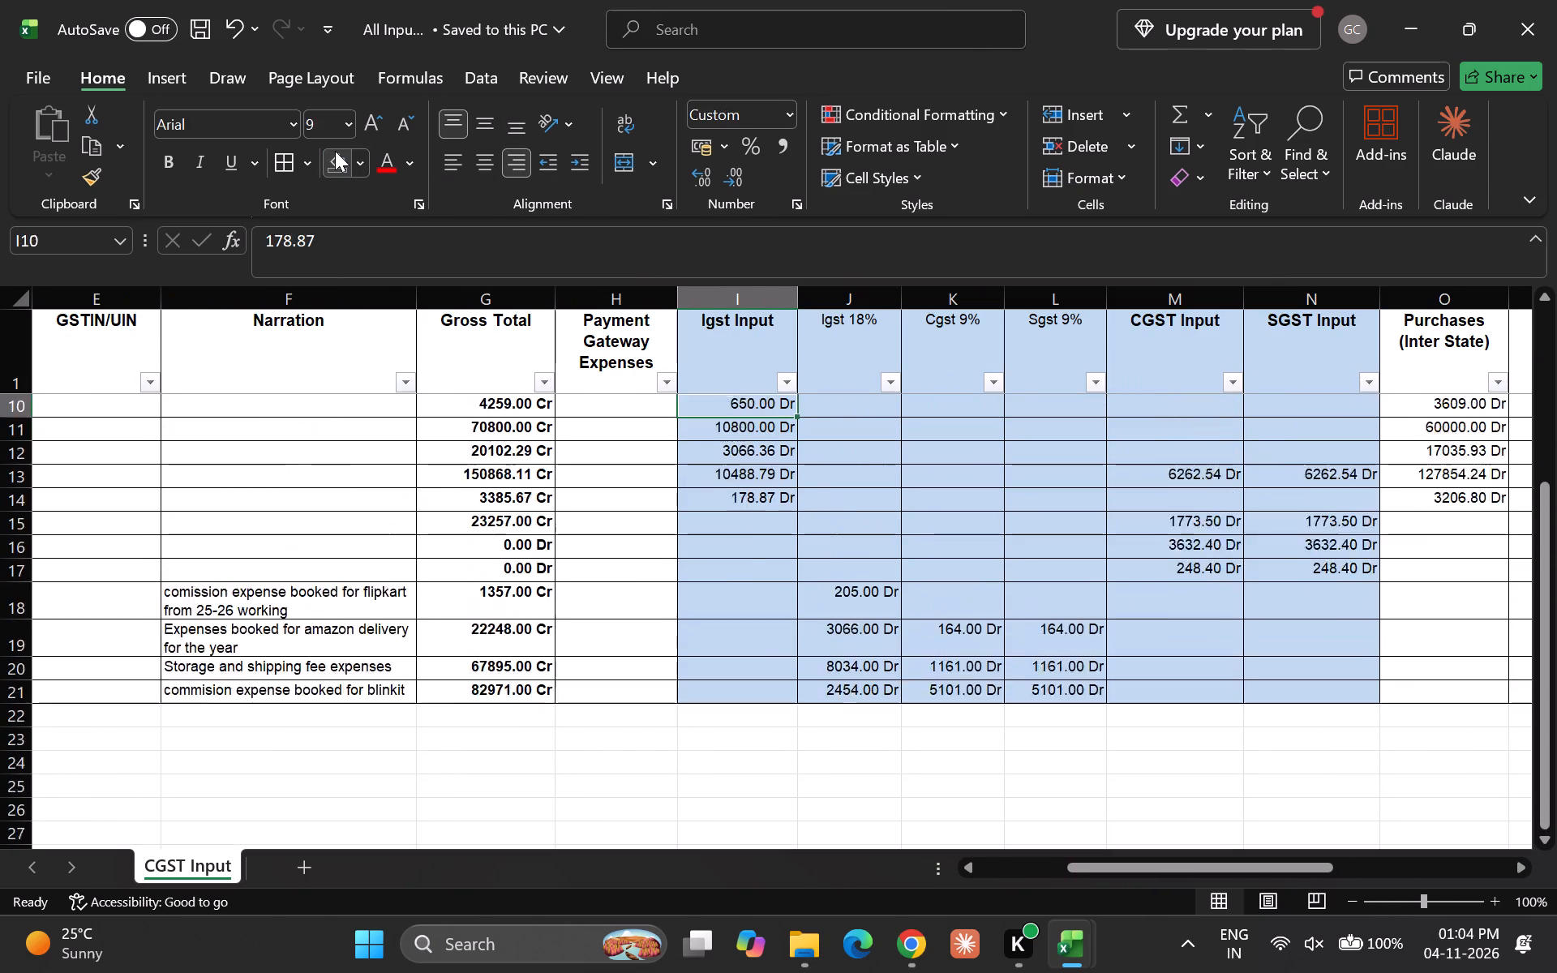
pyautogui.hotkey('ctrl', 's')
# Search the Igst Input column's filter values for cr and dr entries.
pyautogui.press('Up')
pyautogui.press('Down')
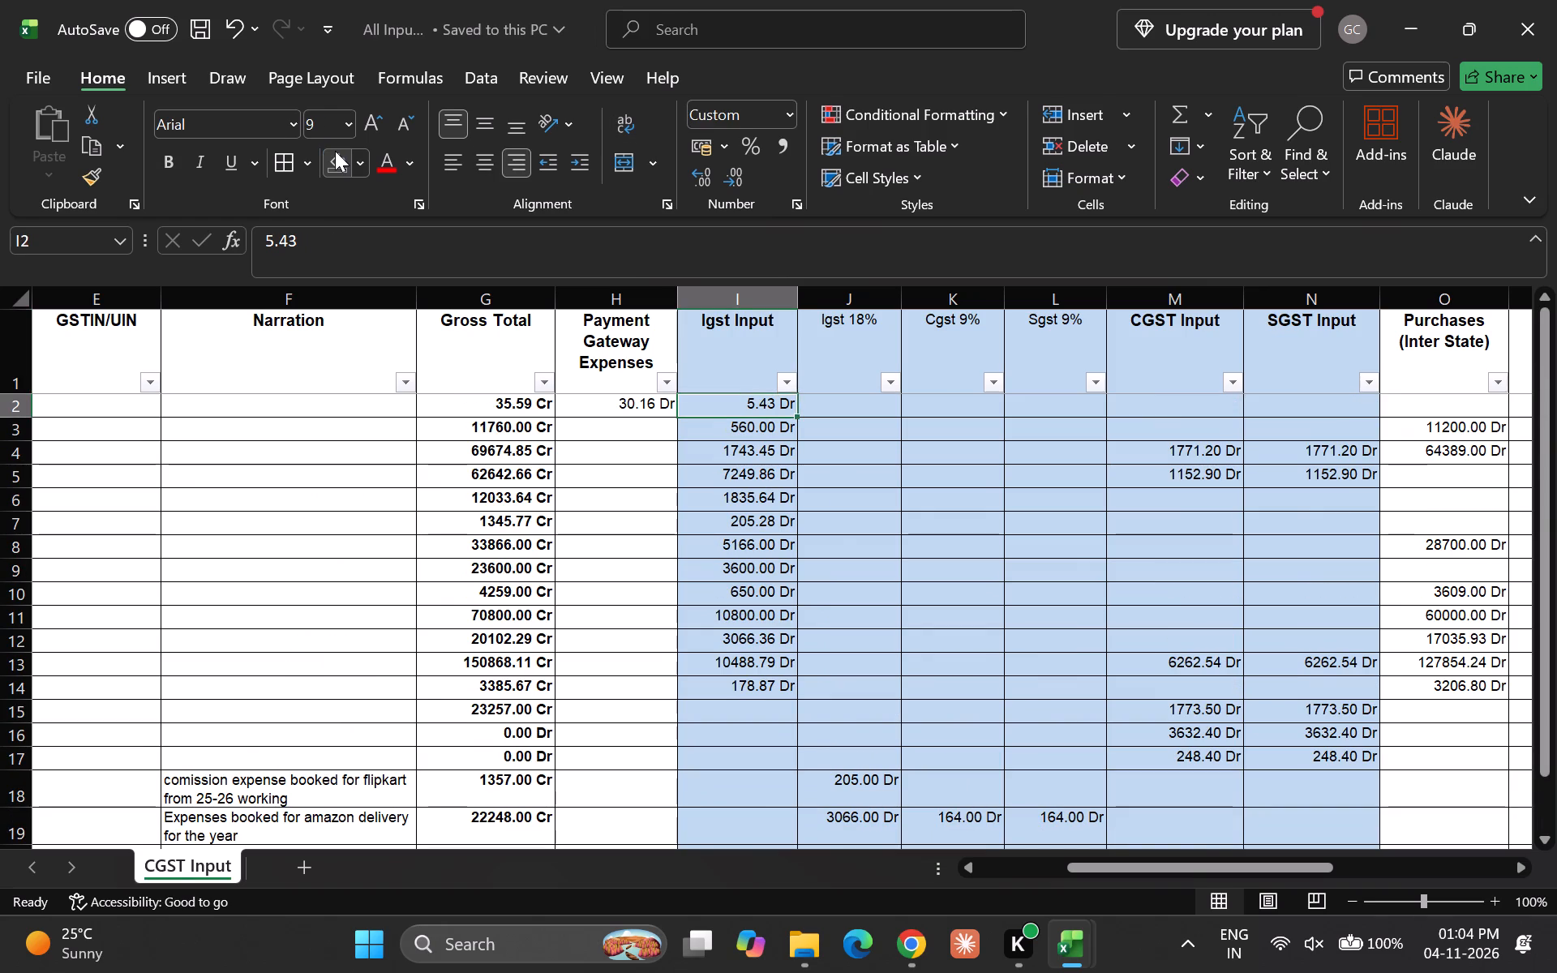
pyautogui.press('Up')
pyautogui.hotkey('alt', 'Down')
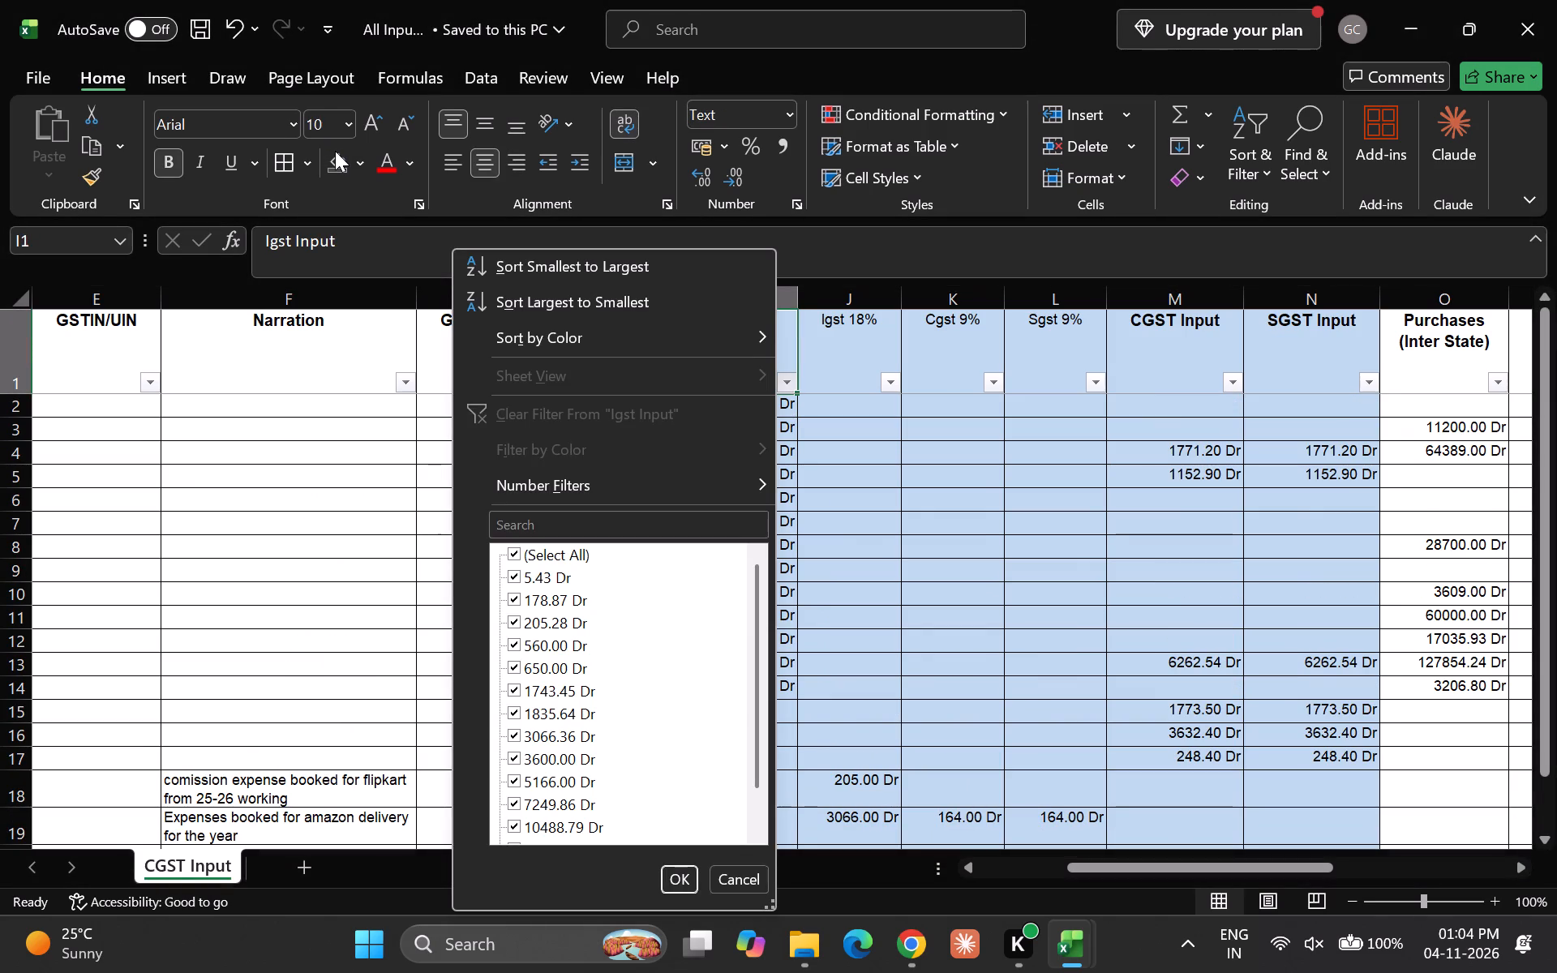
pyautogui.press('Down')
pyautogui.press('Down')
pyautogui.press('Down')
pyautogui.press('Down')
pyautogui.press('Down')
pyautogui.press('Down')
pyautogui.press('Down')
pyautogui.press('Down')
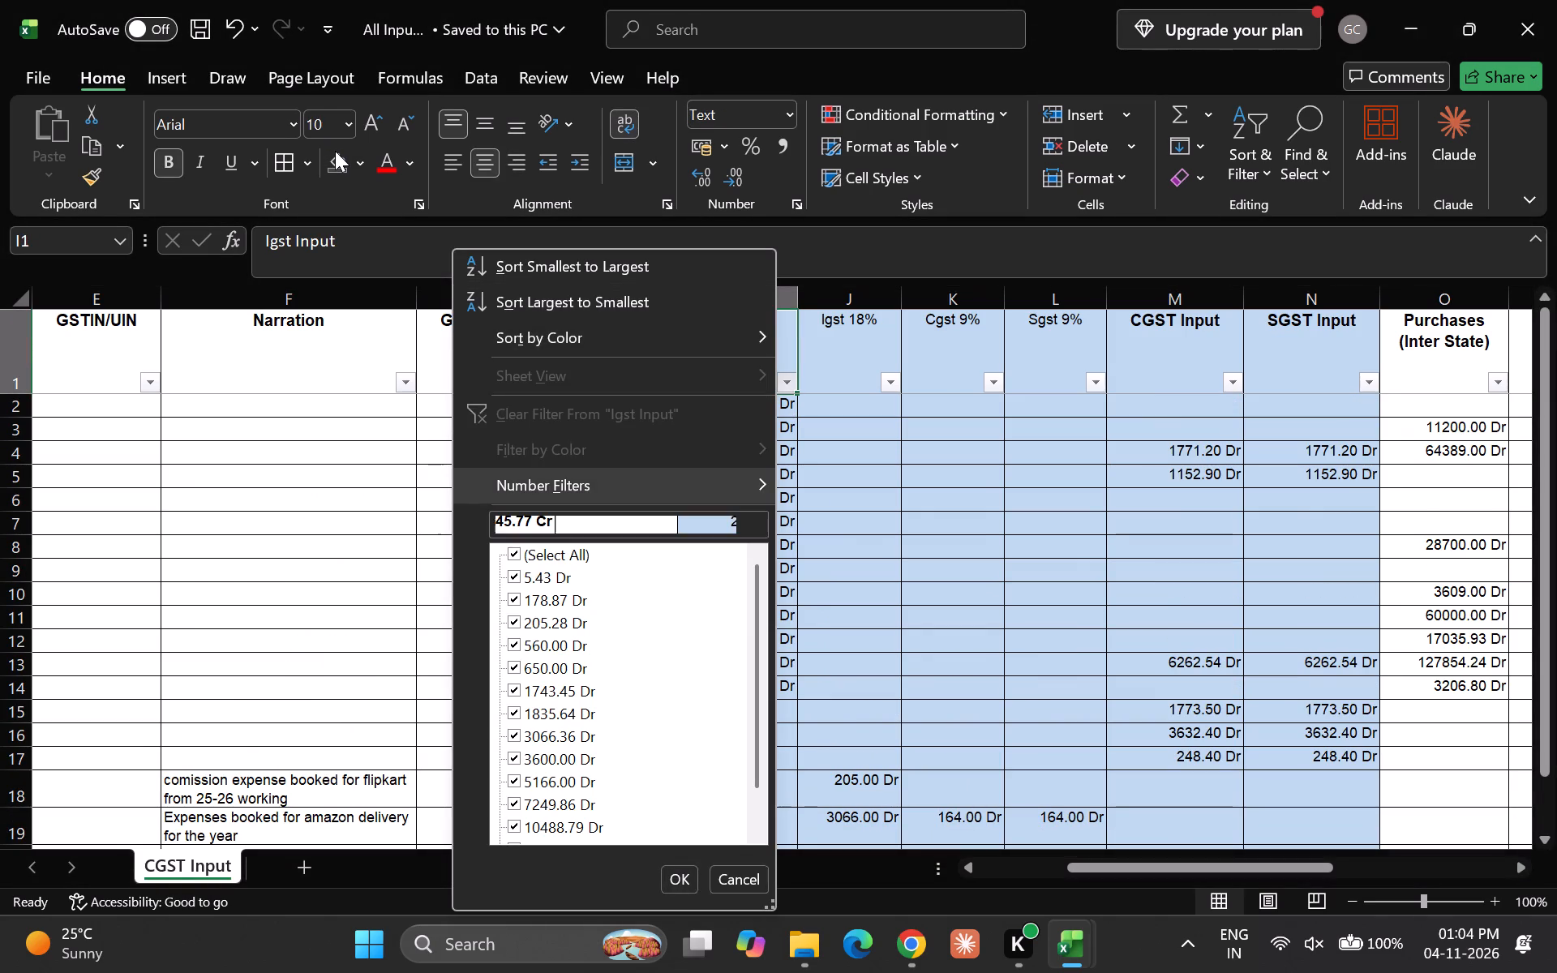
pyautogui.write('cr')
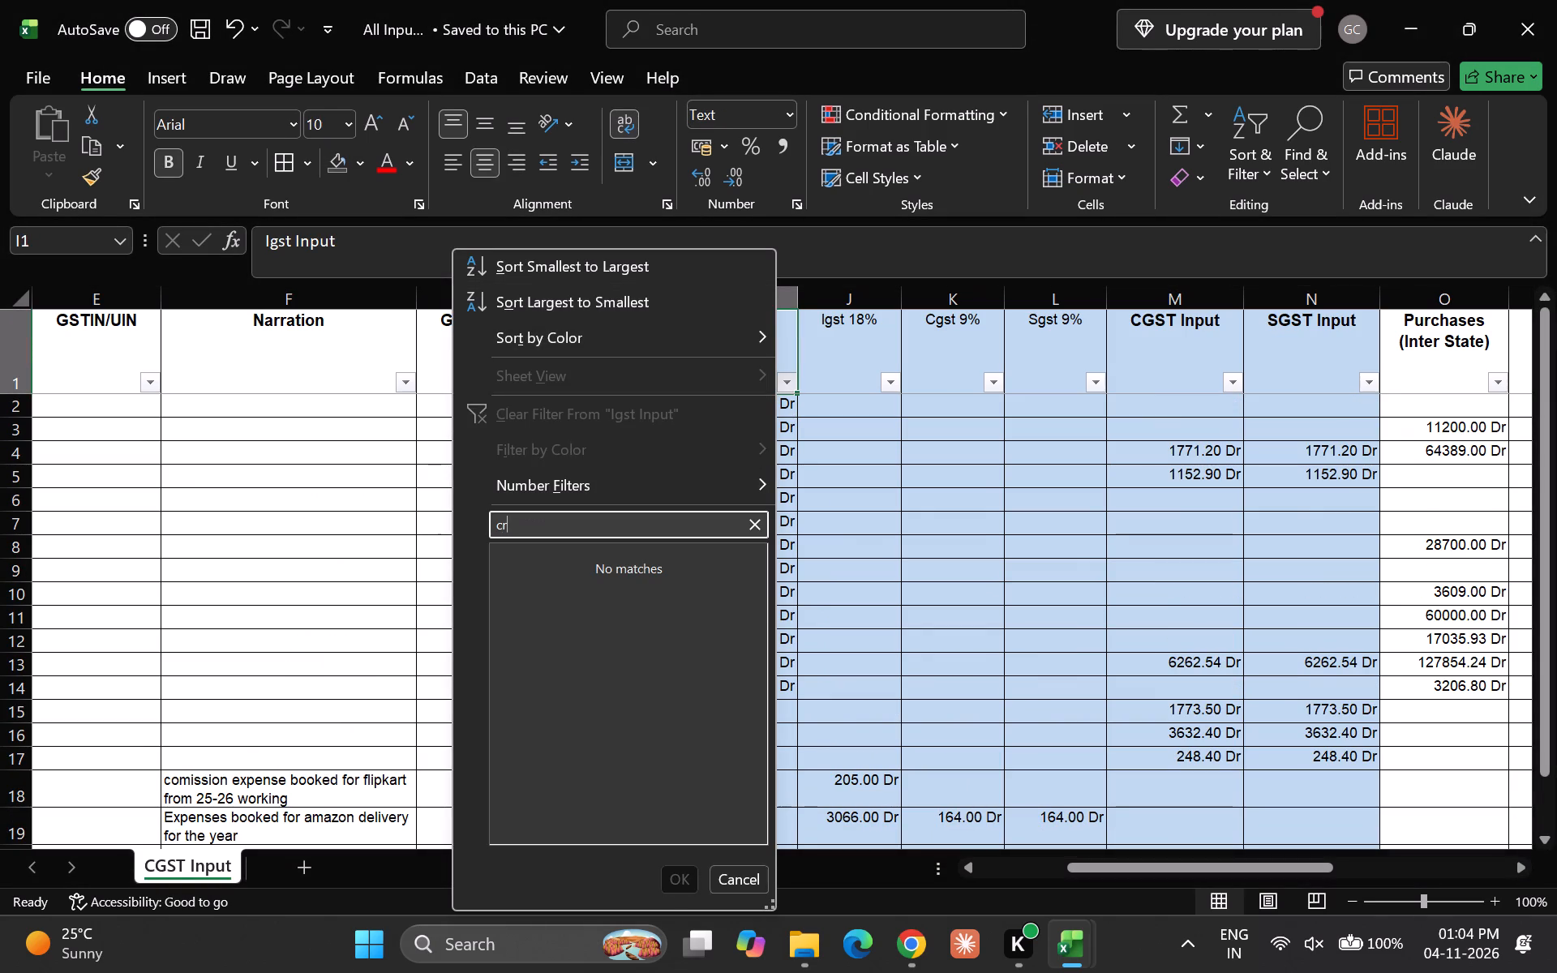
pyautogui.press('BackSpace')
pyautogui.press('BackSpace')
pyautogui.press('r')
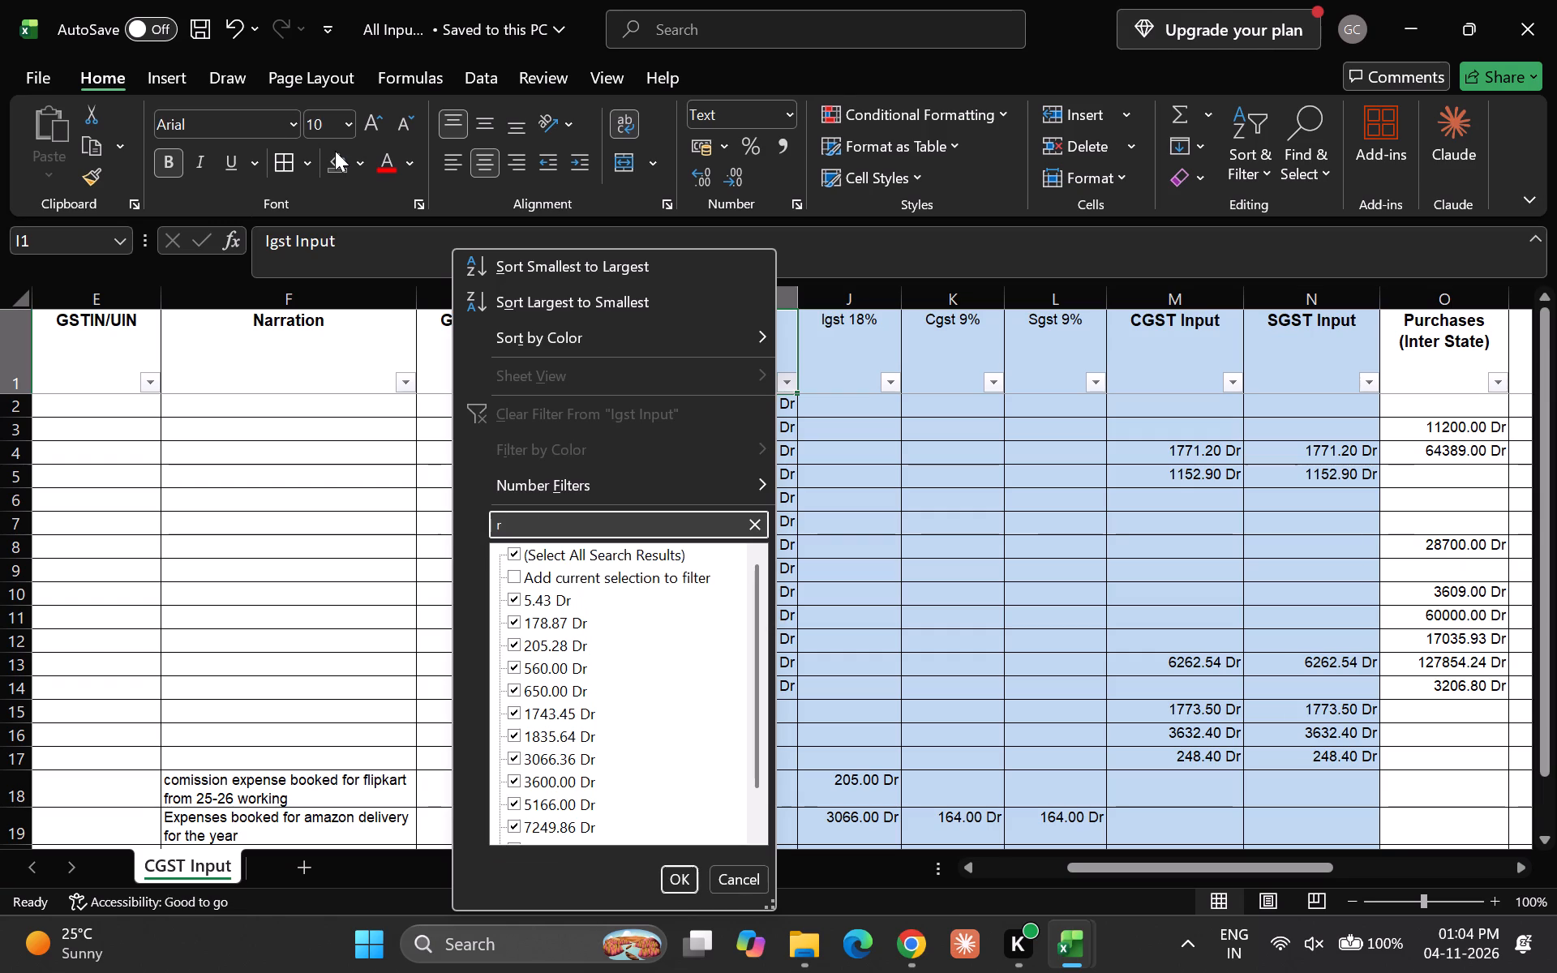
pyautogui.press('BackSpace')
pyautogui.write('dr')
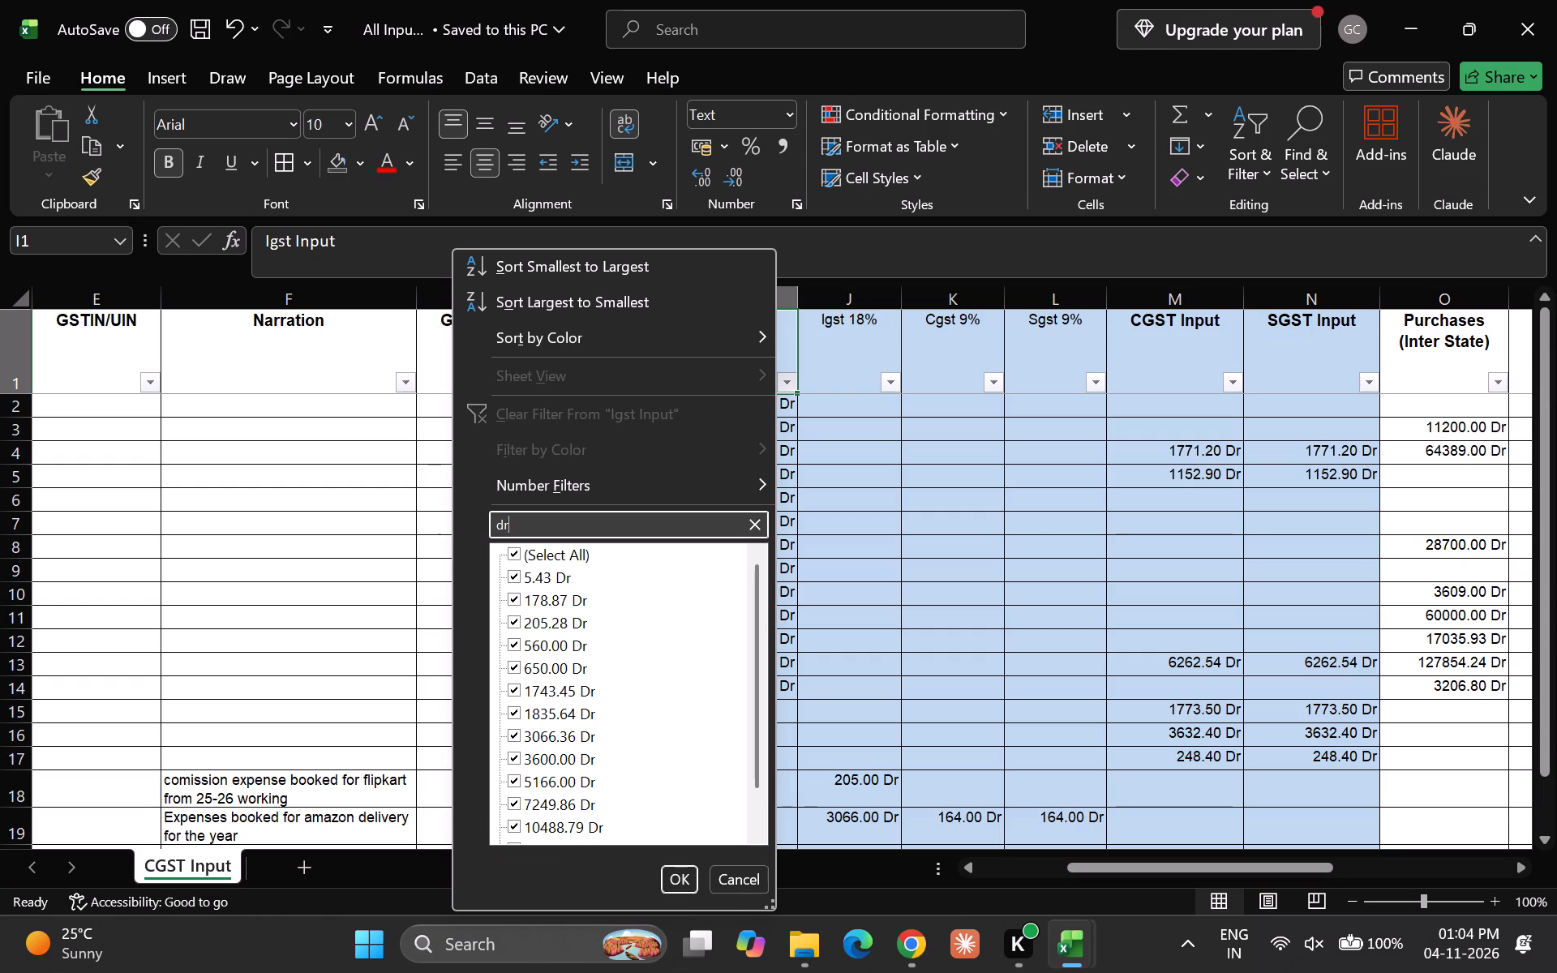
pyautogui.press('BackSpace')
pyautogui.press('BackSpace')
pyautogui.press('Return')
# Check the filter values of the Igst 18%, Cgst 9%, Sgst 9%, CGST Input and SGST Input columns.
pyautogui.press('Right')
pyautogui.hotkey('alt', 'Down')
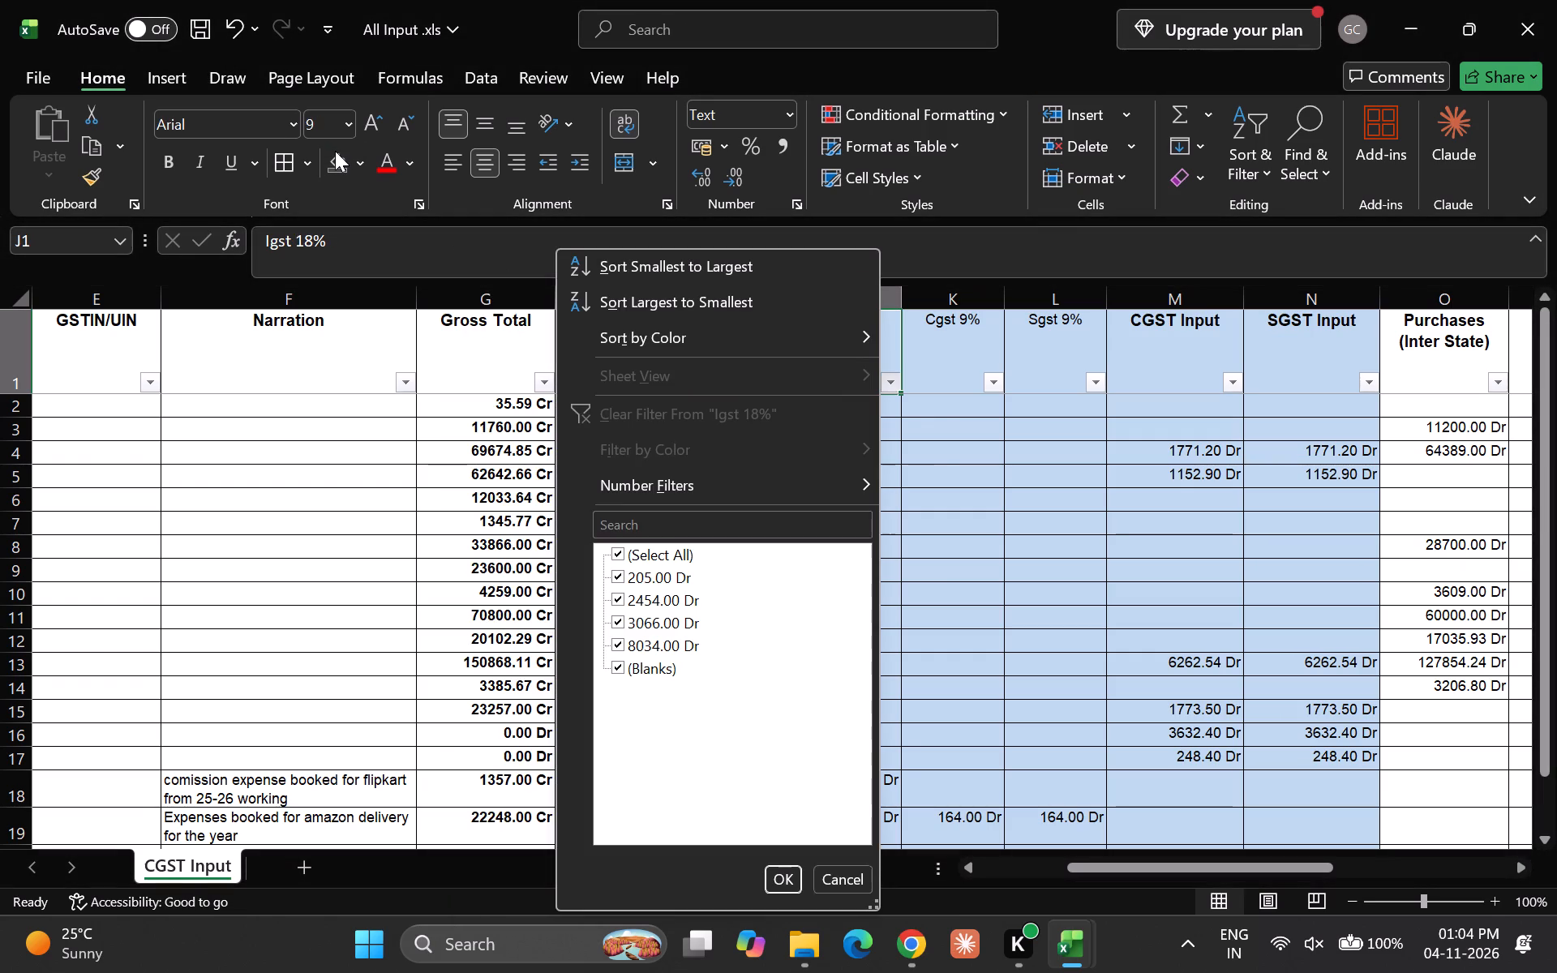
pyautogui.press('Right')
pyautogui.hotkey('alt', 'Down')
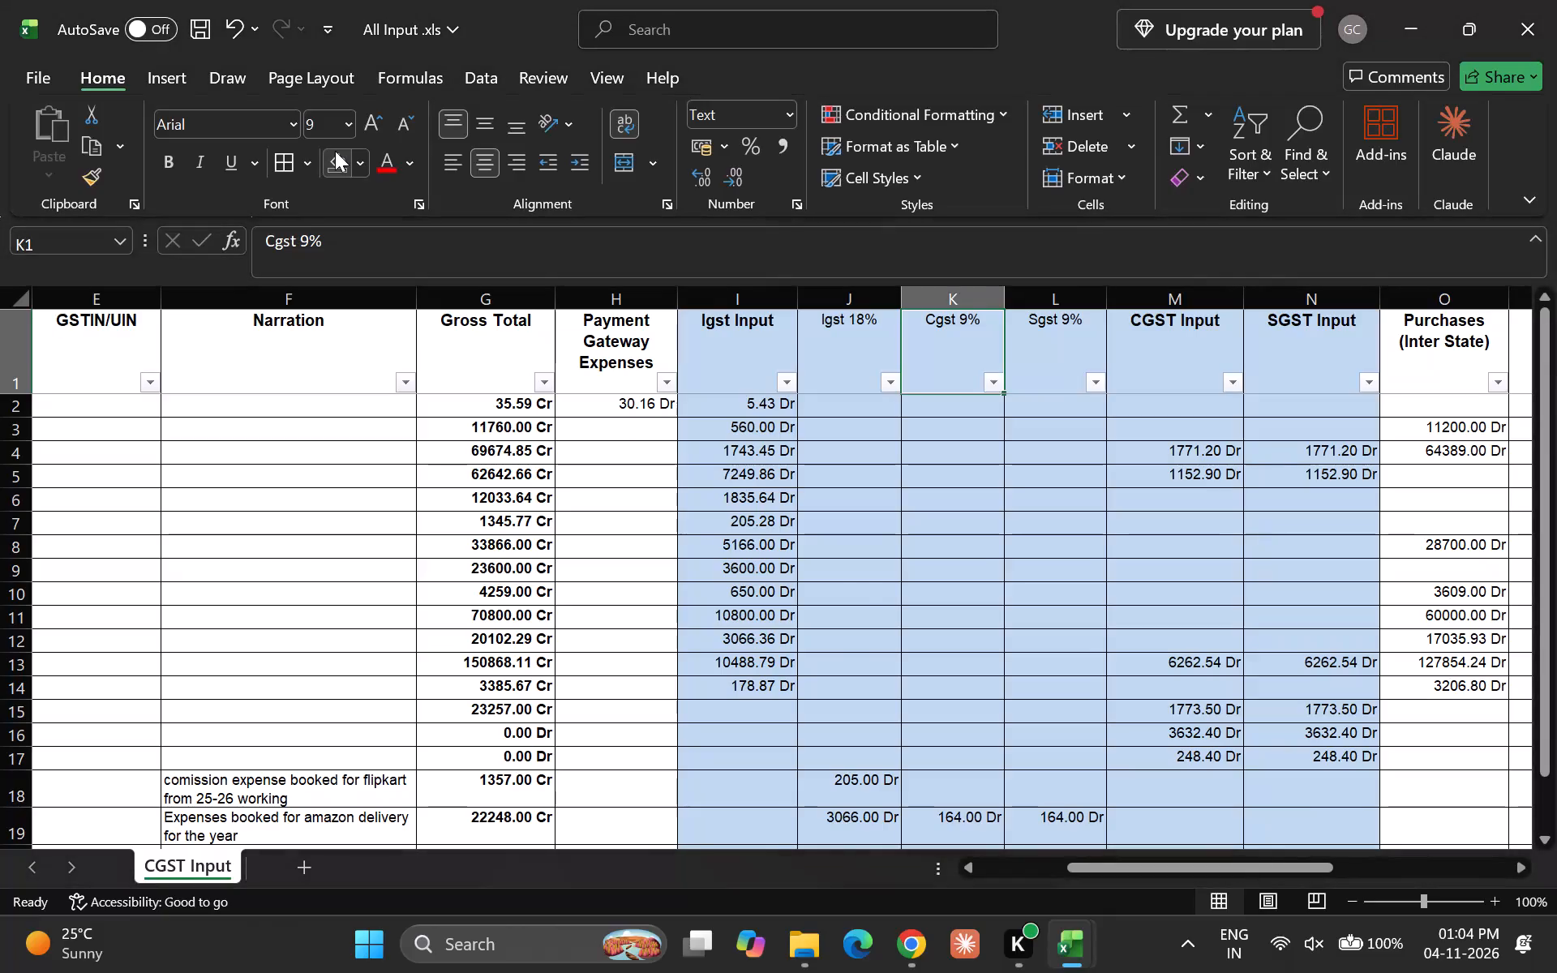
pyautogui.press('Right')
pyautogui.hotkey('alt', 'Down')
pyautogui.press('Right')
pyautogui.hotkey('alt', 'Down')
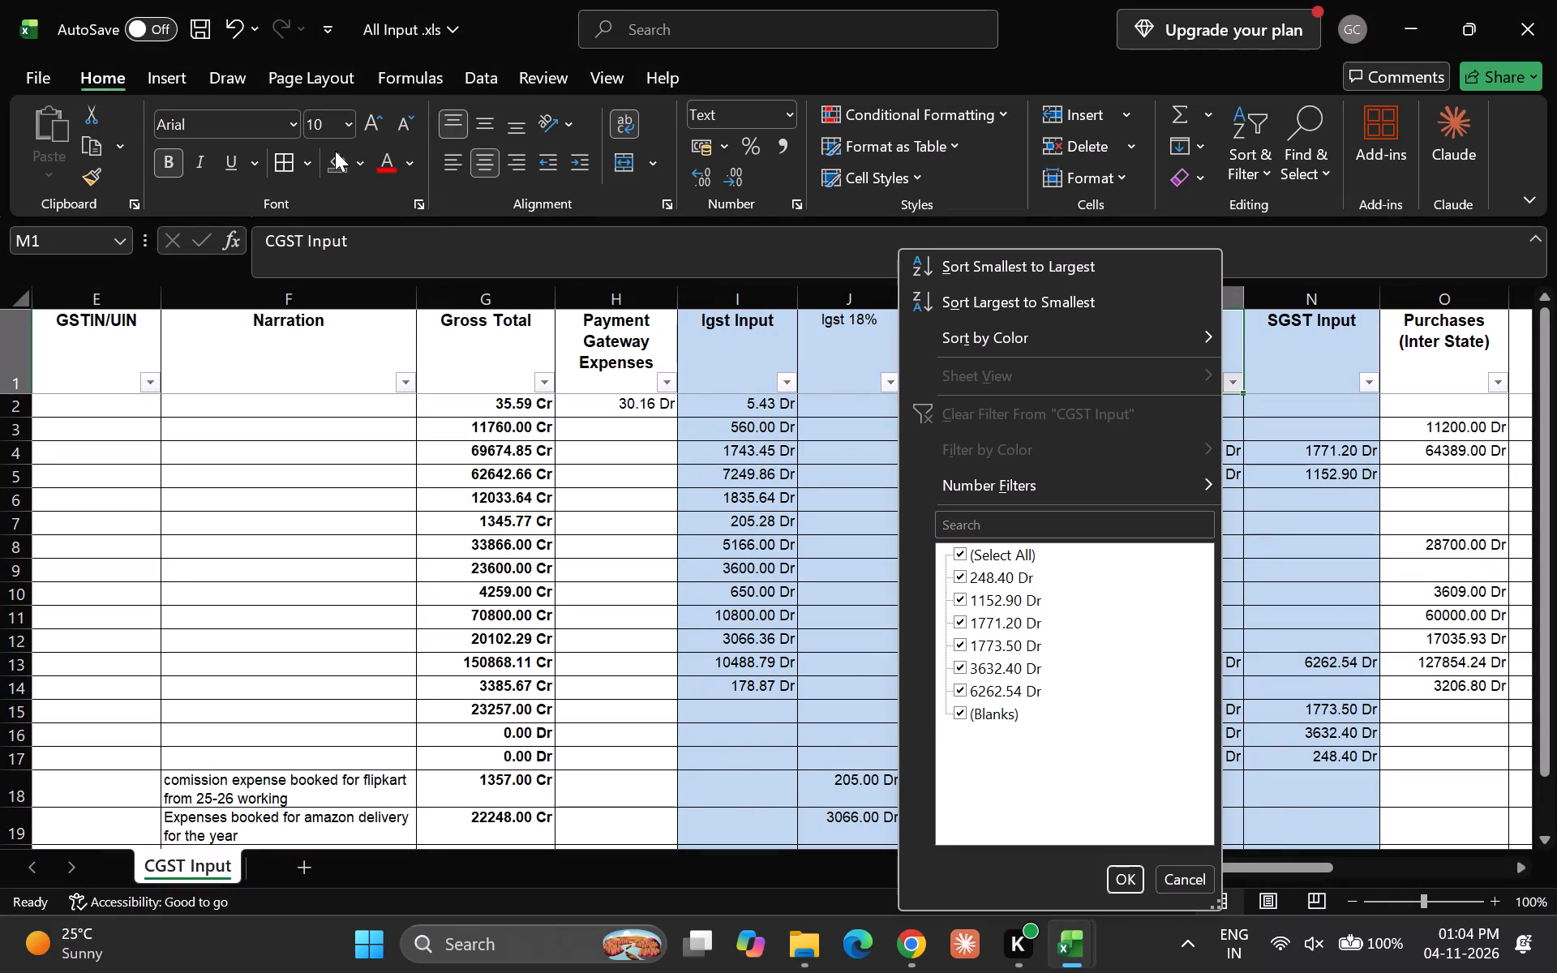
pyautogui.press('Right')
pyautogui.hotkey('alt', 'Down')
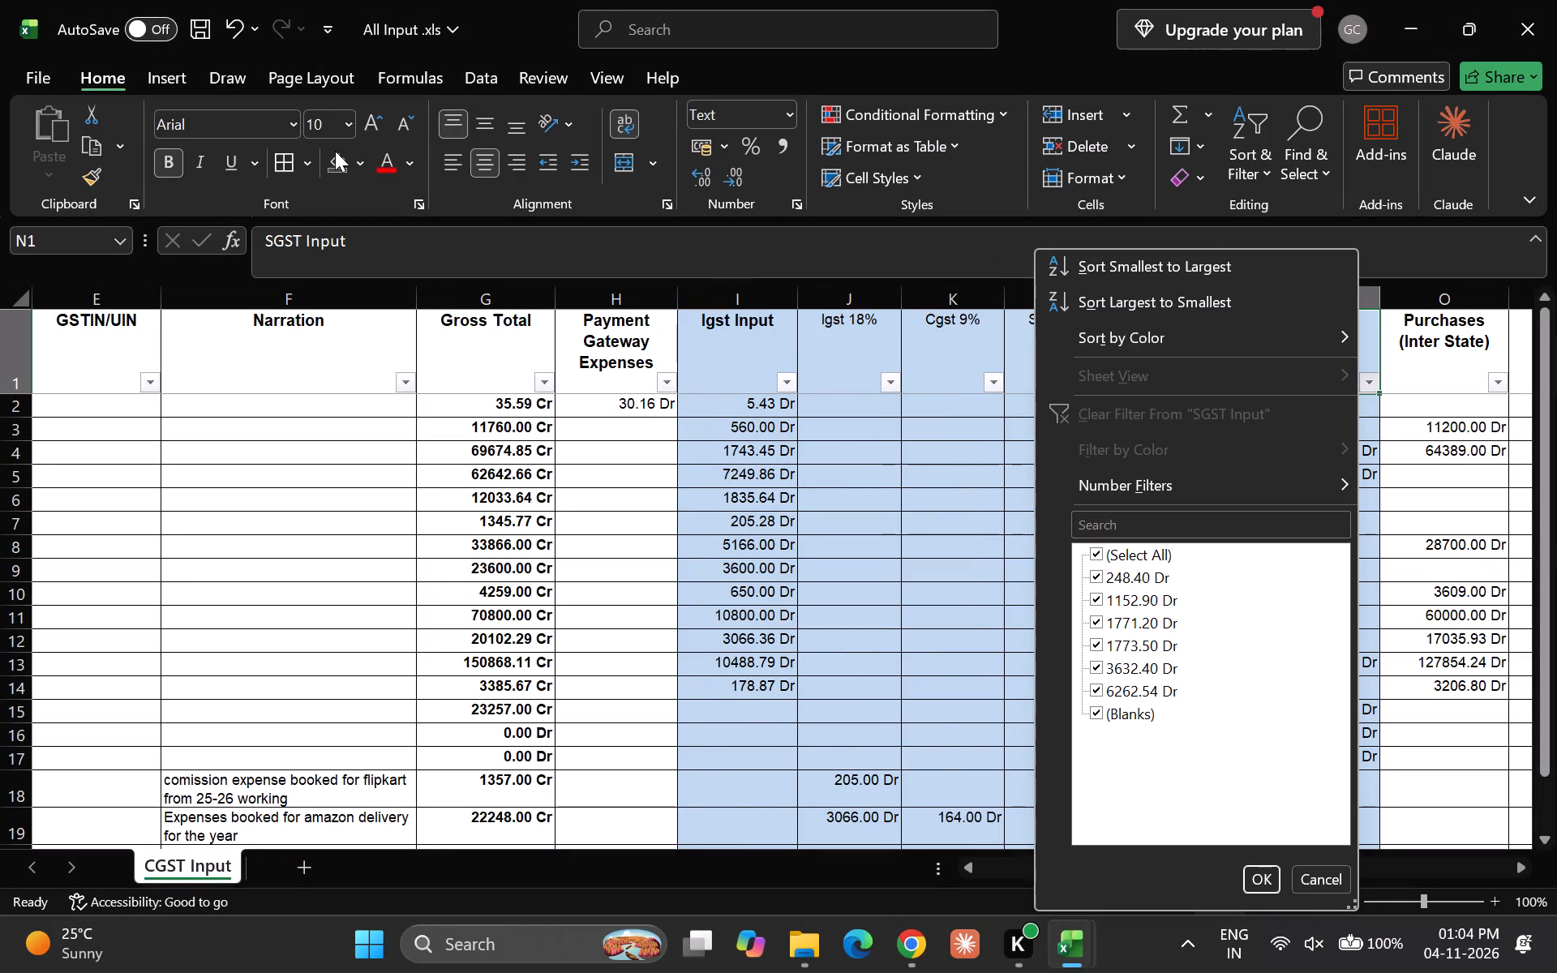
pyautogui.press('Down')
pyautogui.press('Up')
pyautogui.press('Right')
pyautogui.press('Down')
pyautogui.press('Up')
pyautogui.press('Left')
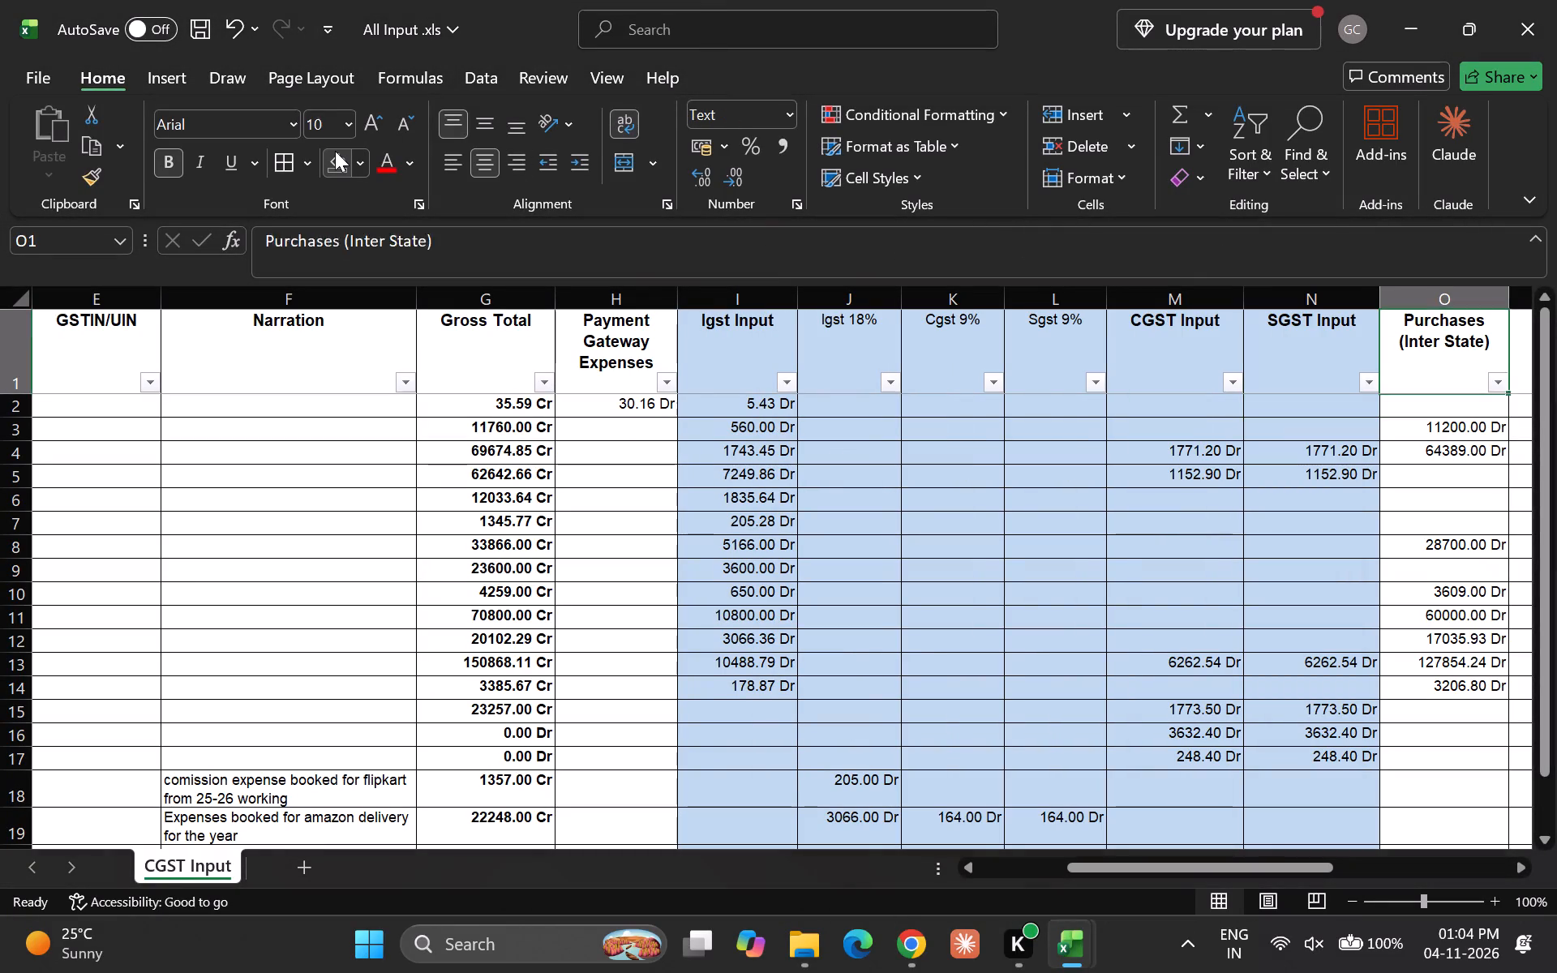
# Save the All Input workbook again.
pyautogui.hotkey('ctrl', 's')
pyautogui.press('Down')
pyautogui.hotkey('ctrl', 's')
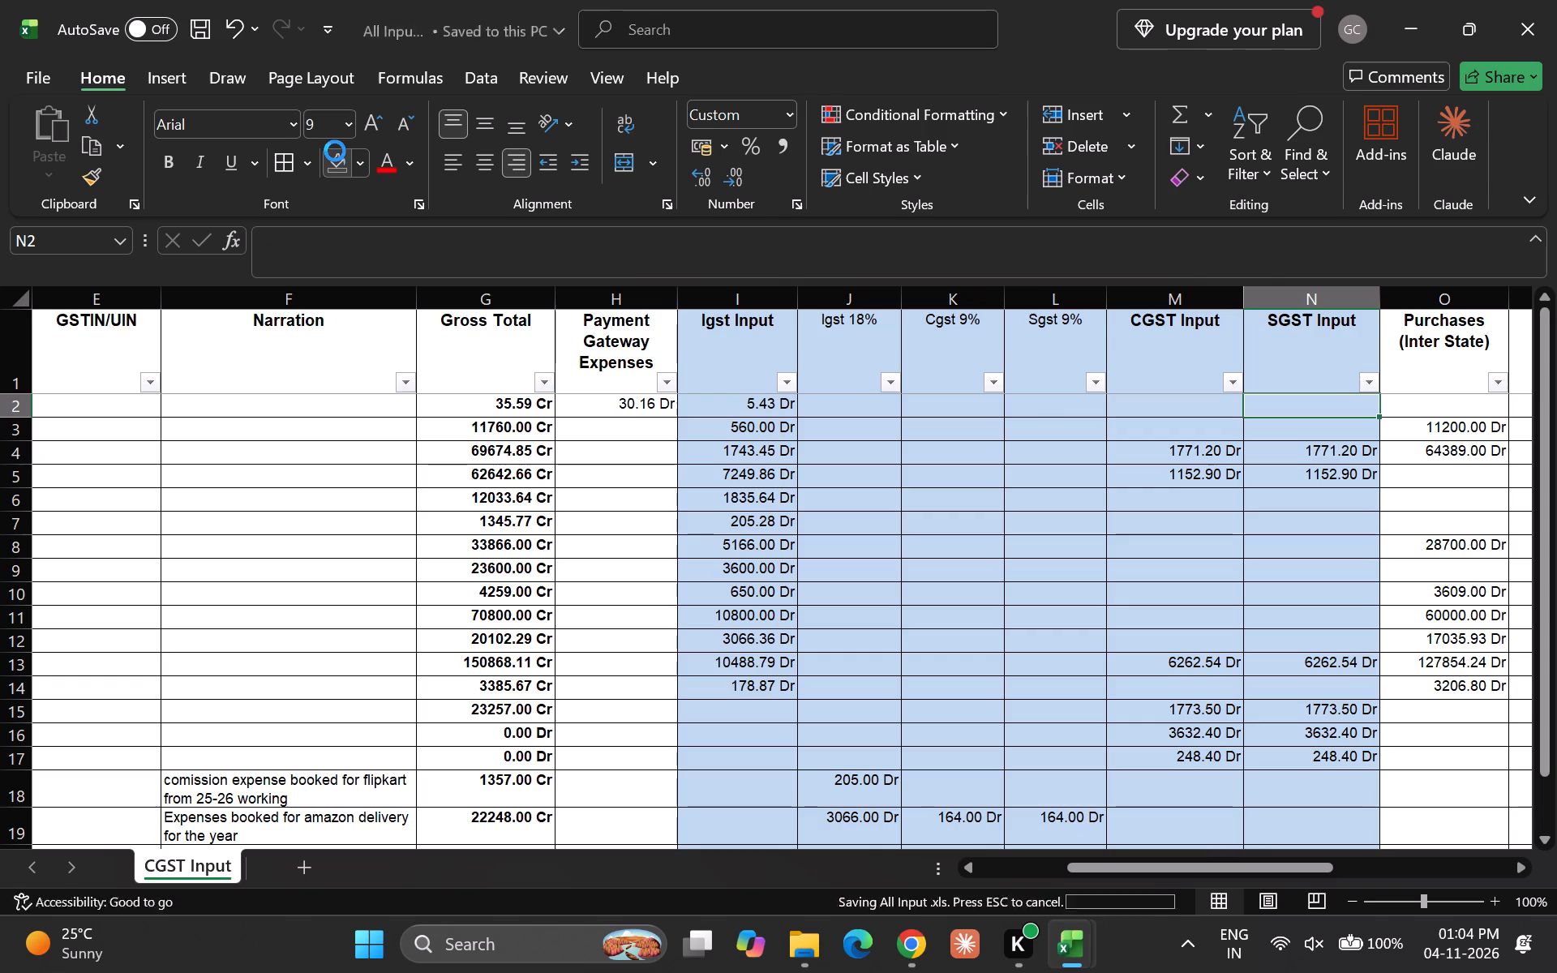
pyautogui.press('Up')
pyautogui.press('Down')
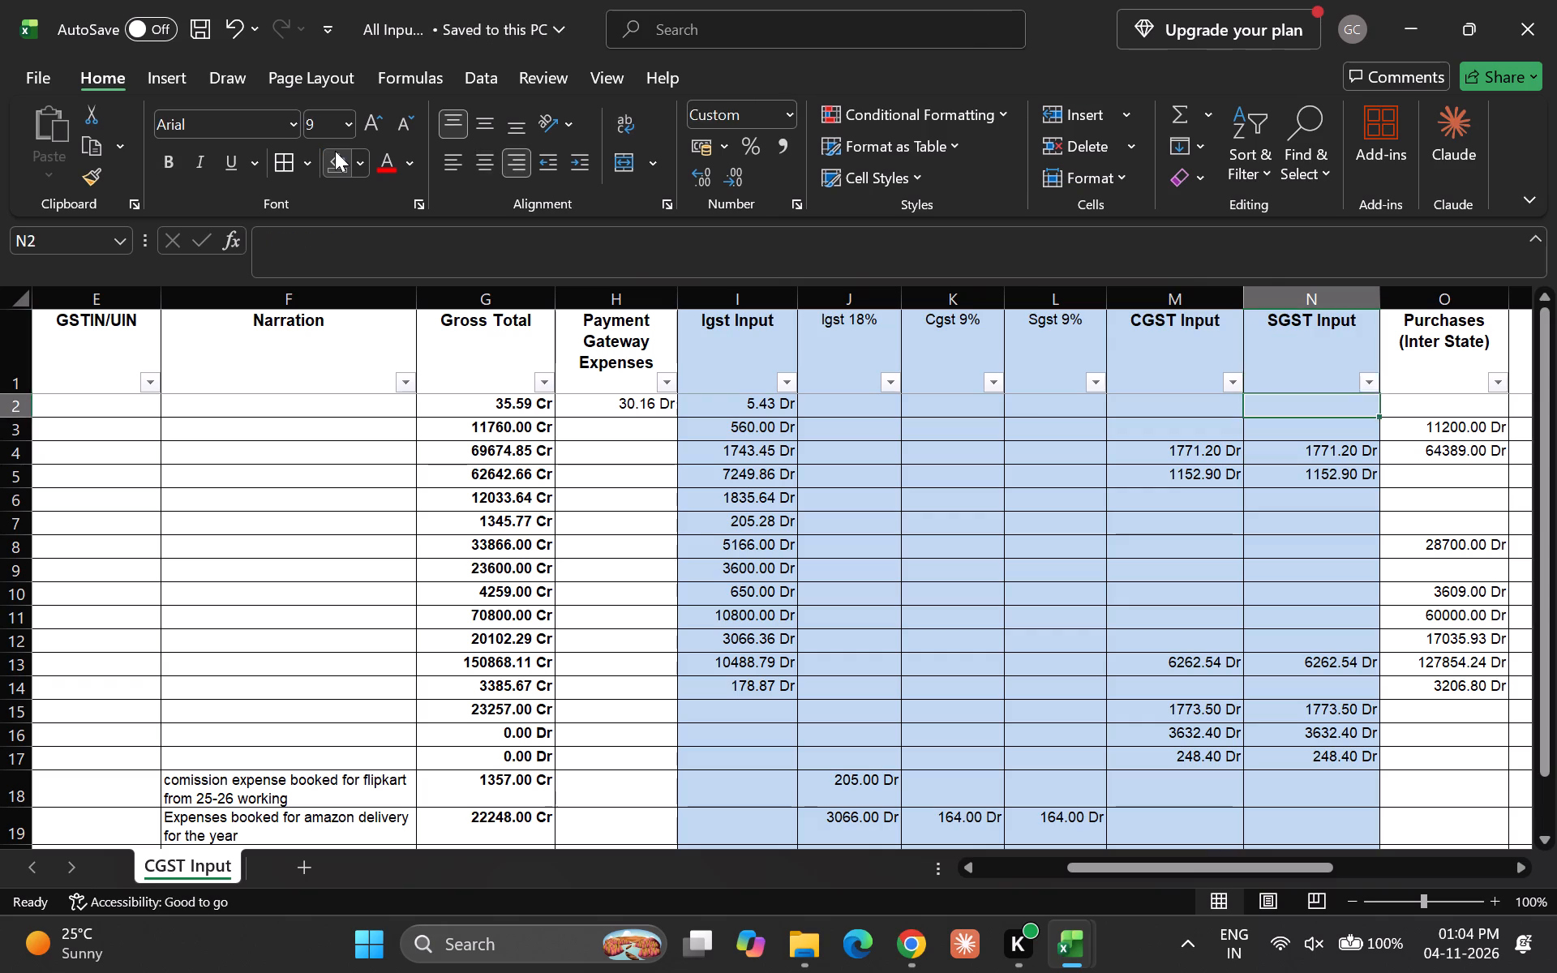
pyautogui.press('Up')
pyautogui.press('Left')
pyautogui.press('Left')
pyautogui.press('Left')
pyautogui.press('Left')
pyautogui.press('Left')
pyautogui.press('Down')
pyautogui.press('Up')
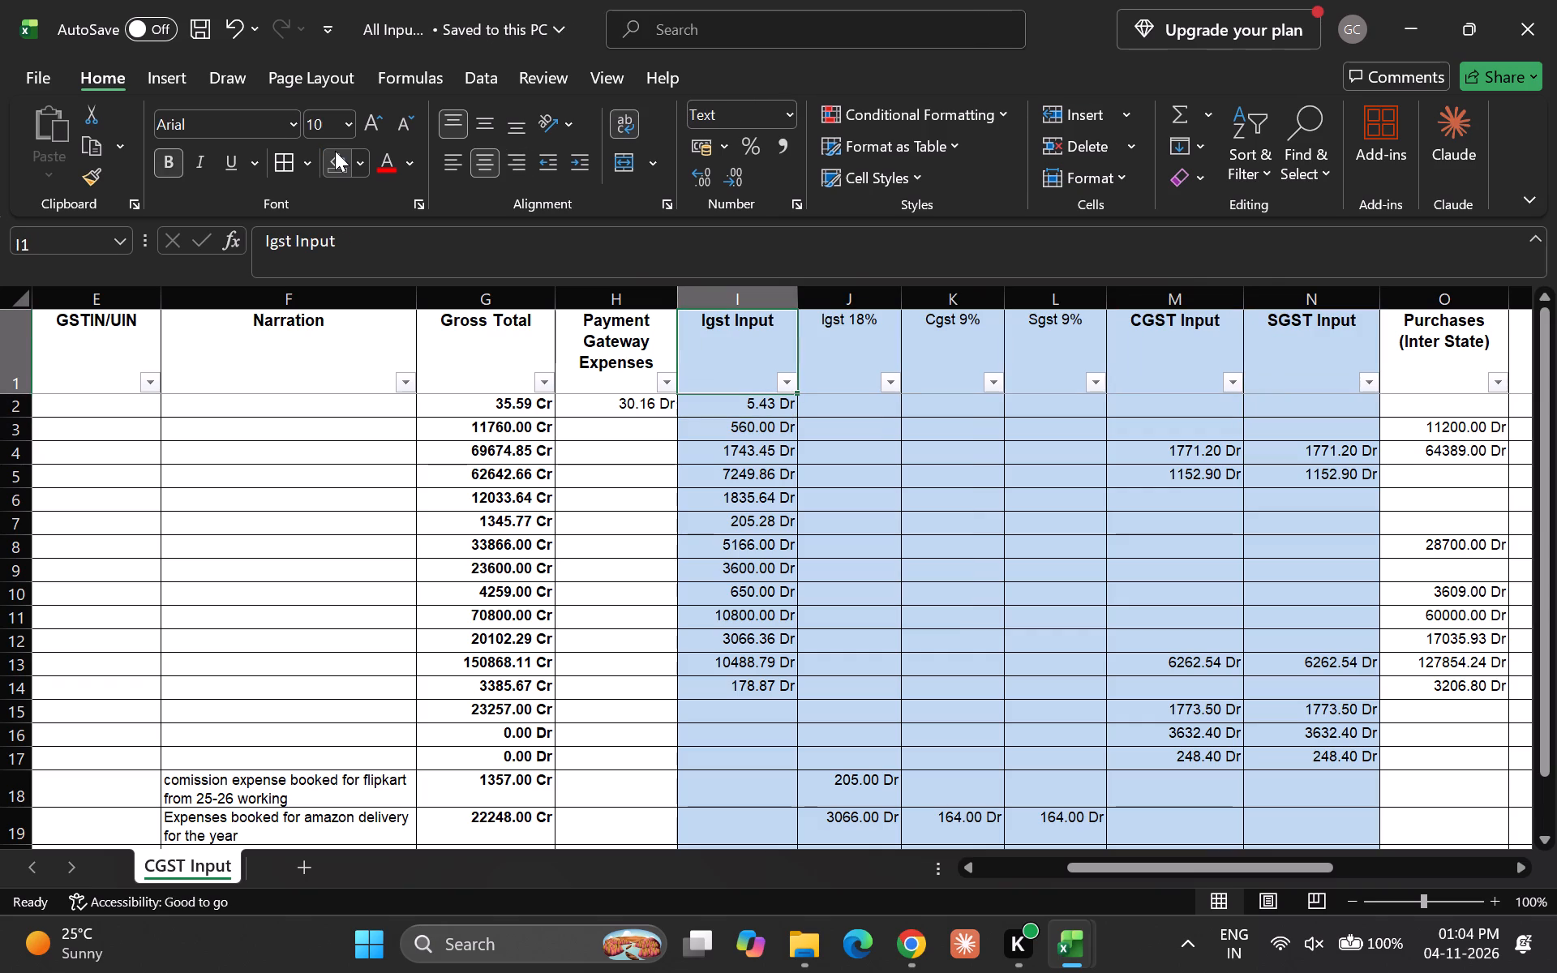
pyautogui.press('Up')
# Rename the CGST Input sheet as Input.
pyautogui.doubleClick(181, 864)
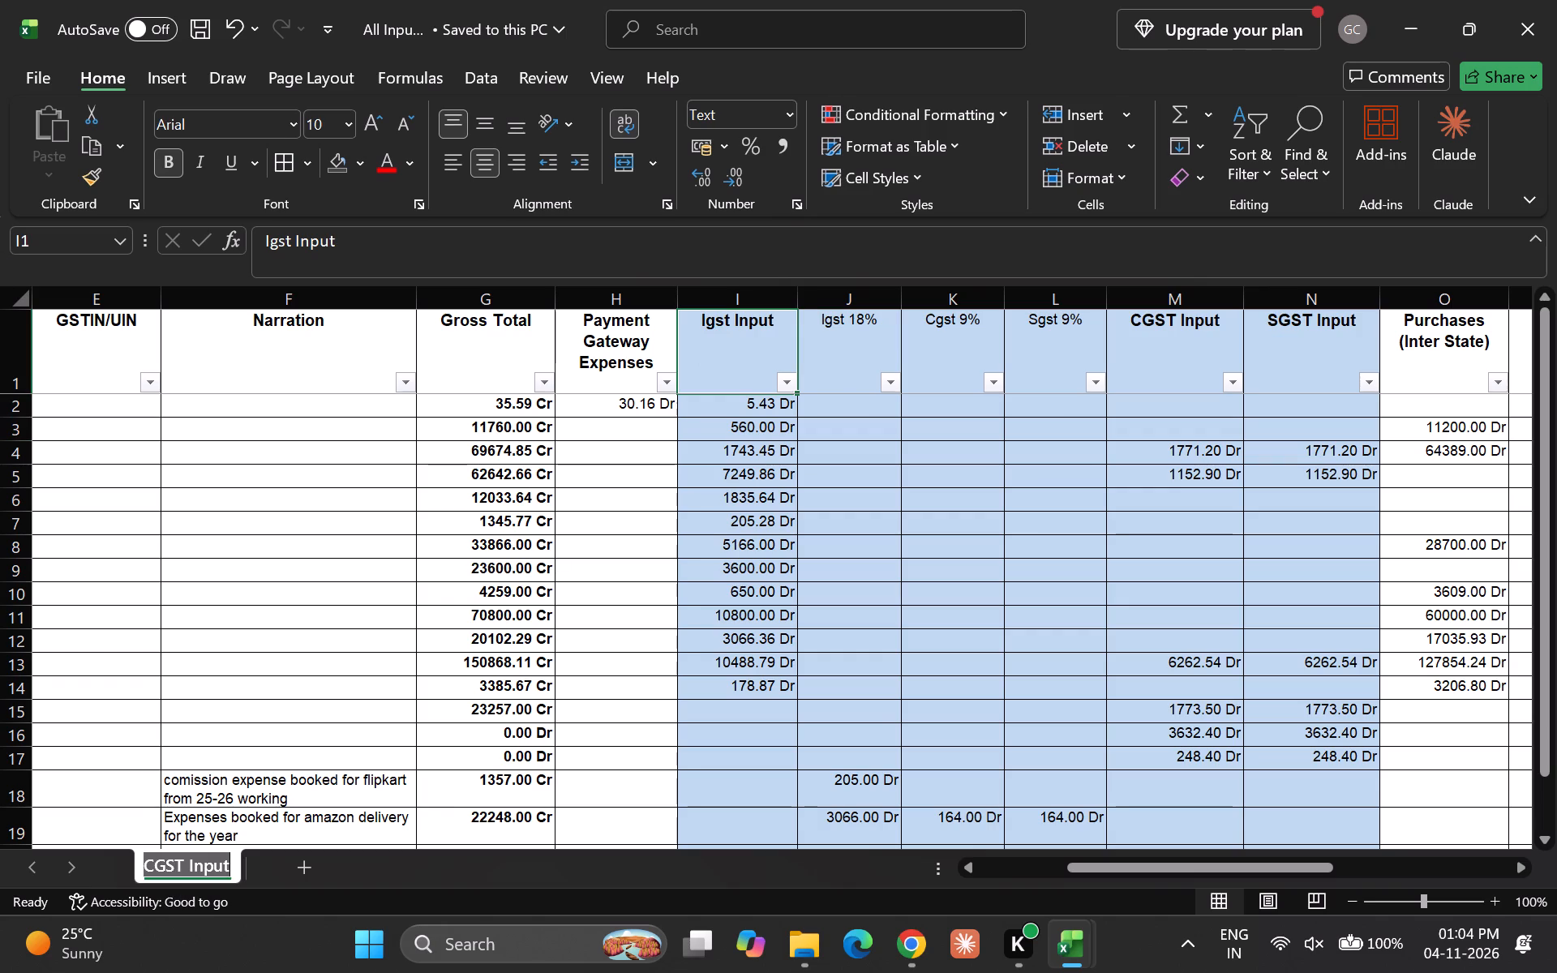
pyautogui.click(182, 863)
pyautogui.press('Right')
pyautogui.press('BackSpace')
pyautogui.press('BackSpace')
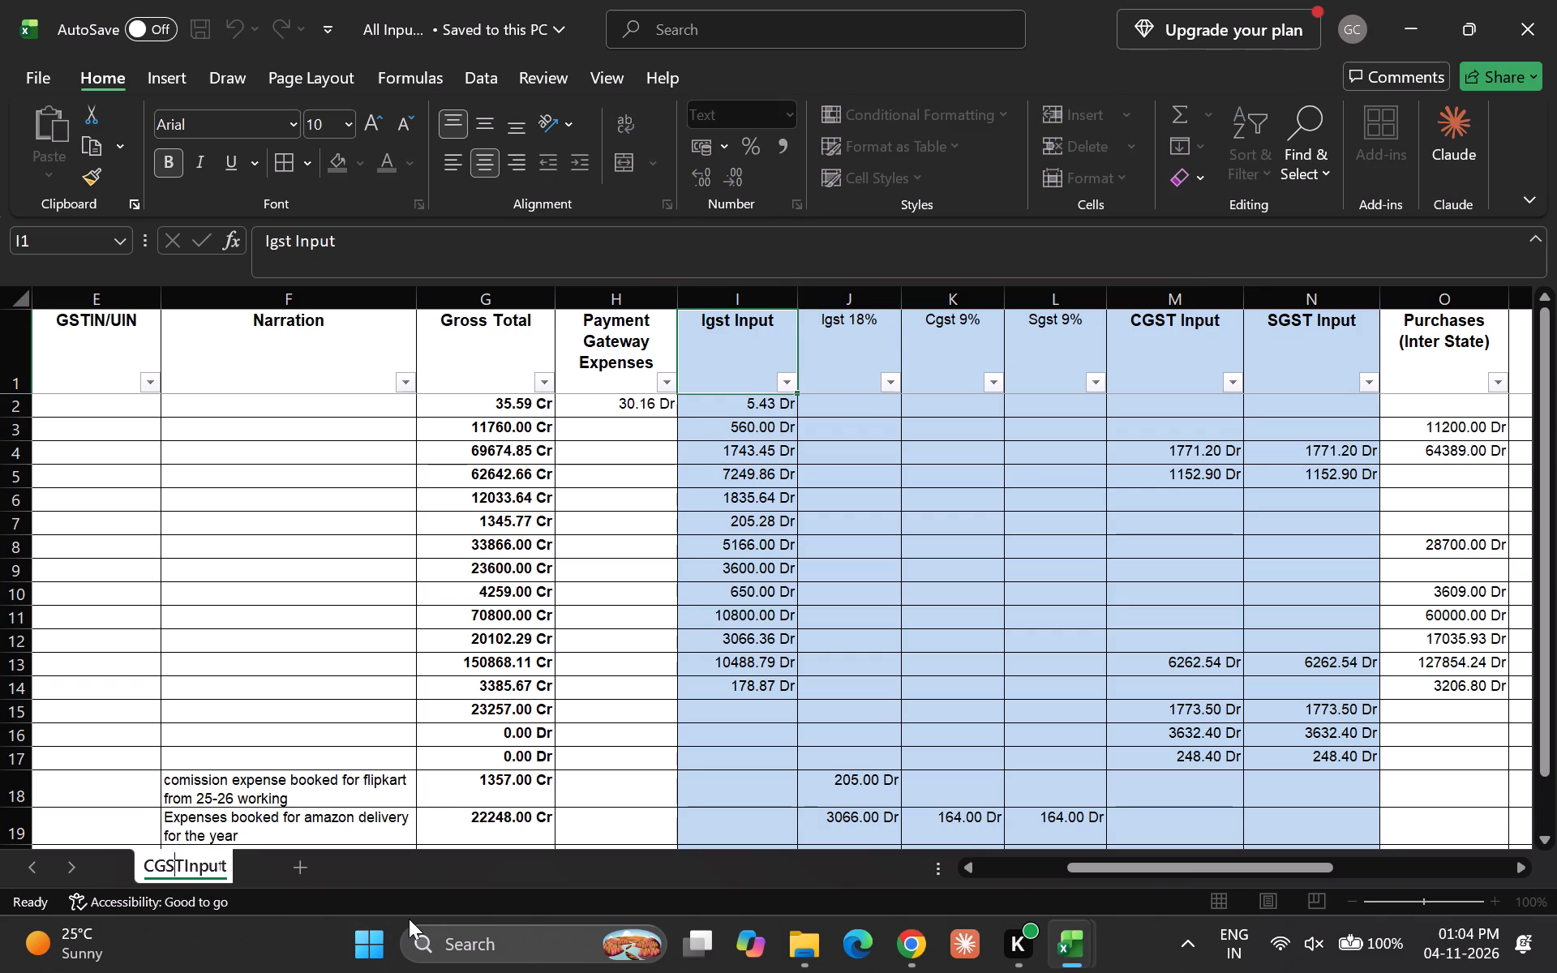
pyautogui.press('BackSpace')
pyautogui.press('BackSpace')
pyautogui.press('BackSpace')
pyautogui.press('Return')
pyautogui.press('Up')
pyautogui.press('Down')
pyautogui.press('Up')
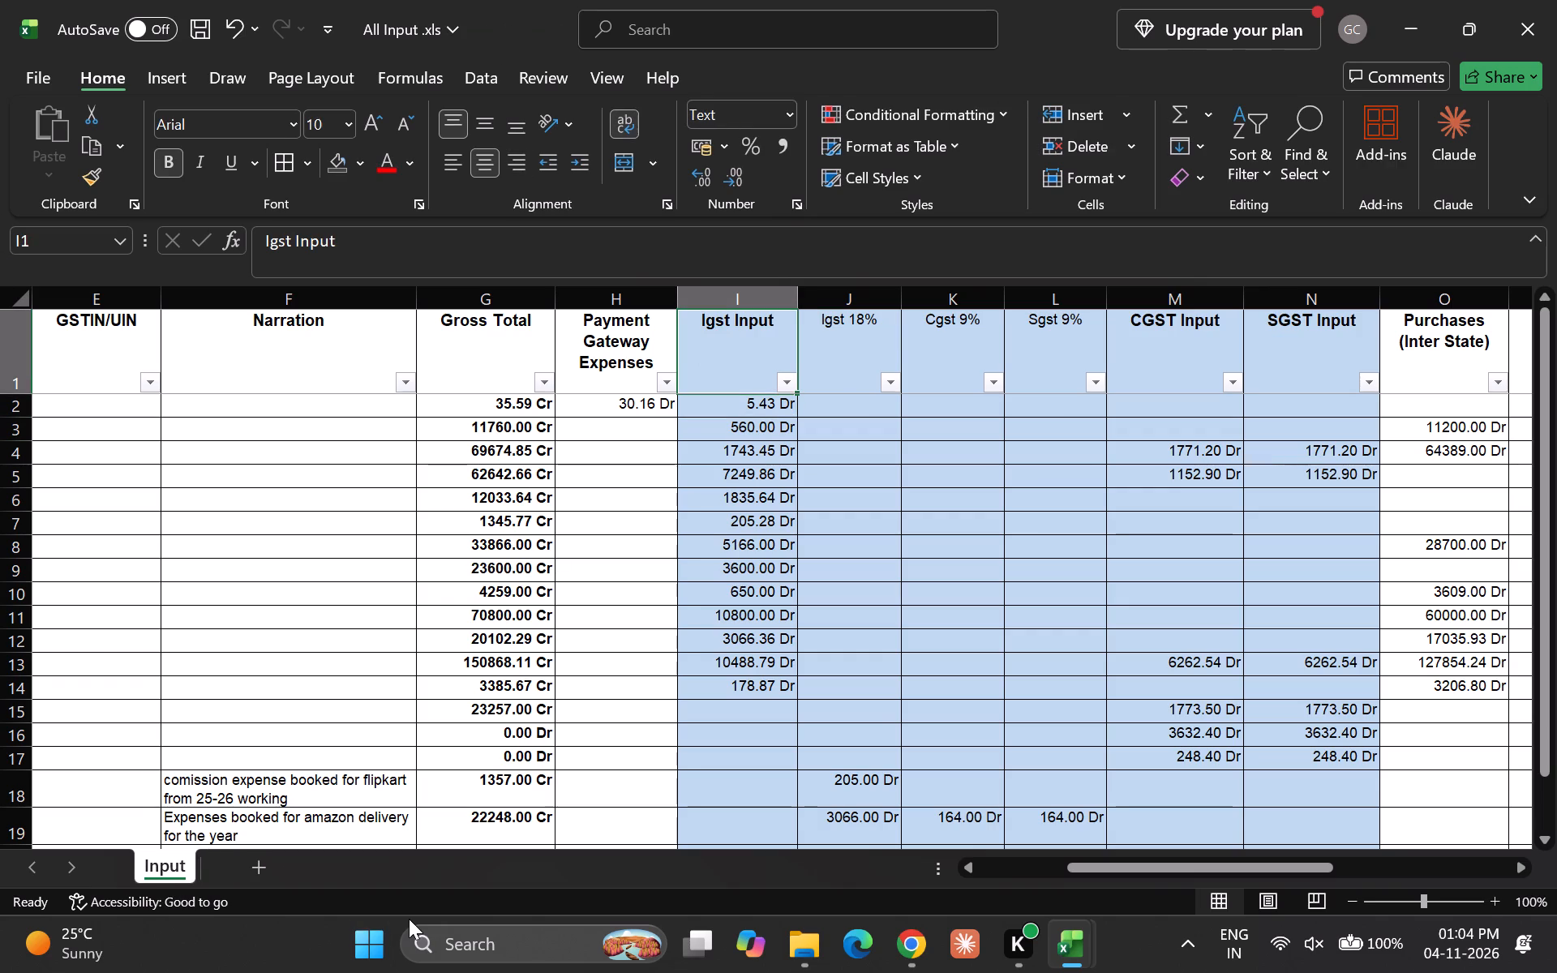
# Save the All Input workbook with the renamed sheet.
pyautogui.hotkey('ctrl', 's')
# Switch to the IGST workbook and delete the four filtered rows marked Input in the Remarks column.
pyautogui.hotkey('alt', 'Tab')
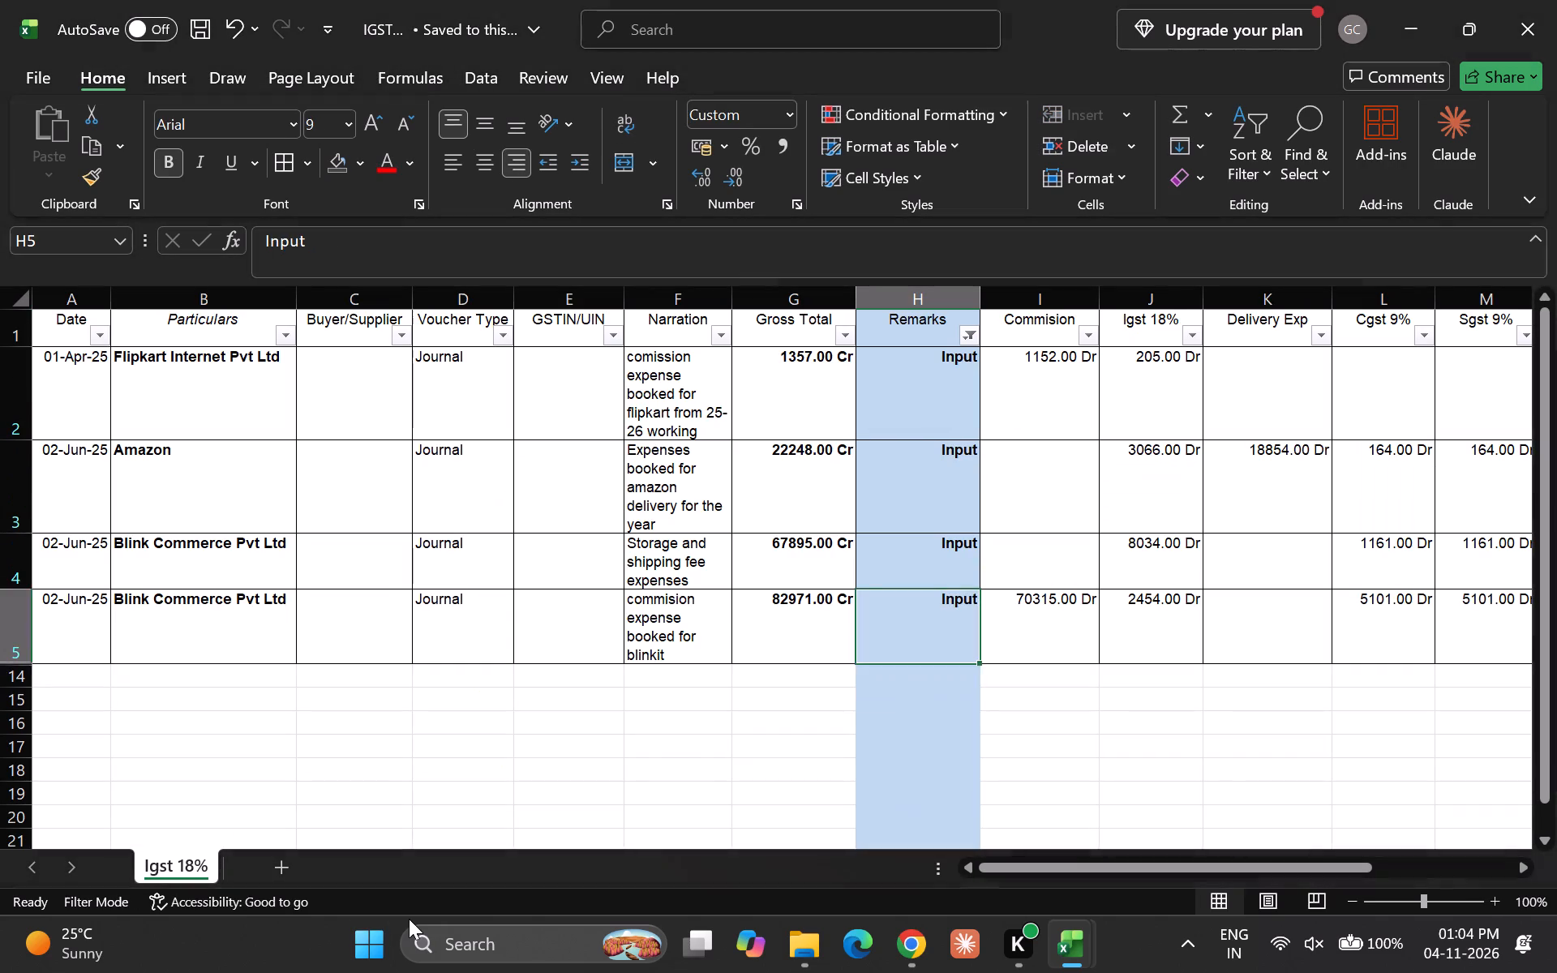
pyautogui.press('Down')
pyautogui.press('Up')
pyautogui.press('Up')
pyautogui.press('Up')
pyautogui.press('Up')
pyautogui.press('Up')
pyautogui.press('Down')
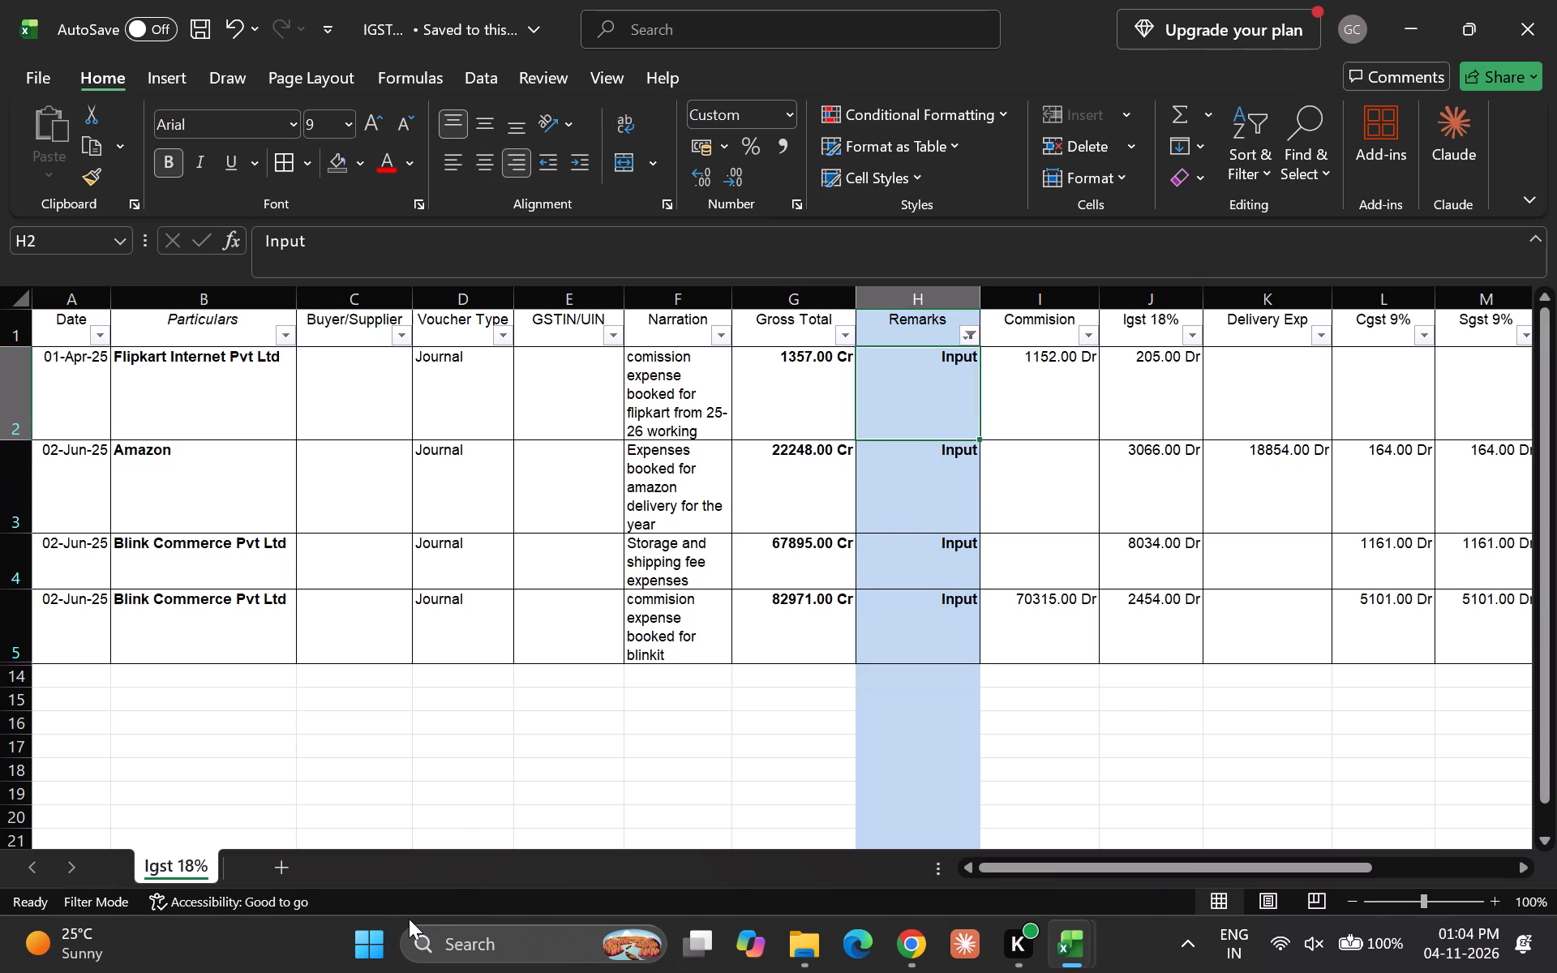
pyautogui.hotkey('shift', 'space')
pyautogui.hotkey('shift', 'Down')
pyautogui.hotkey('shift', 'Down')
pyautogui.hotkey('shift', 'Down')
pyautogui.hotkey('ctrl', '-')
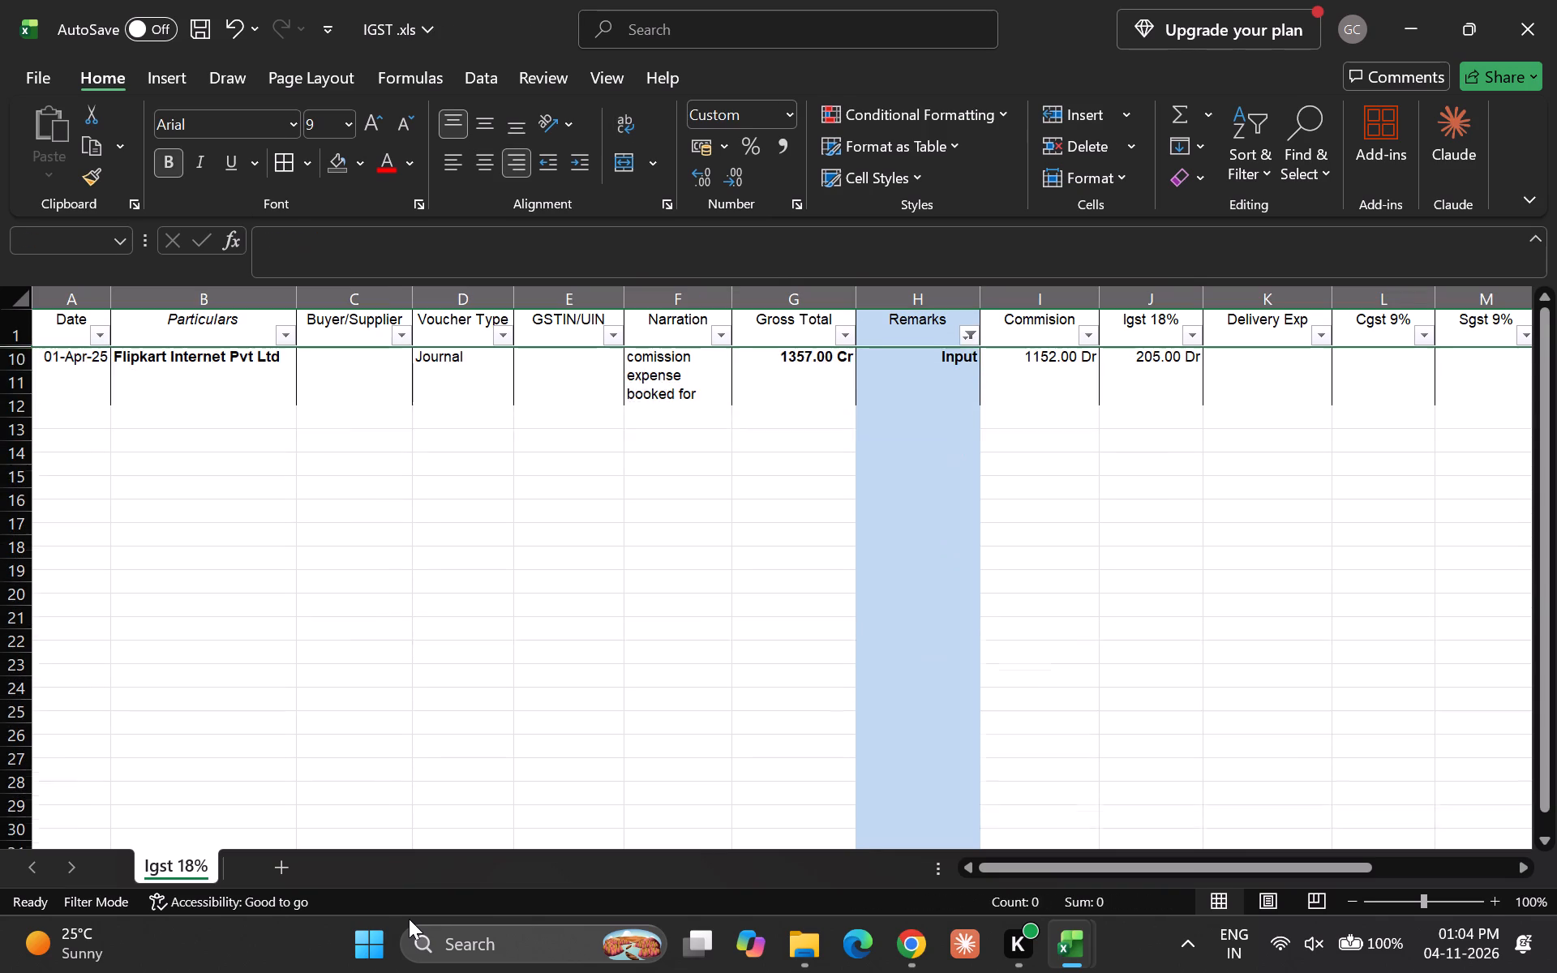
# Delete the Remarks column from the Igst 18% sheet.
pyautogui.press('Down')
pyautogui.hotkey('ctrl', 'space')
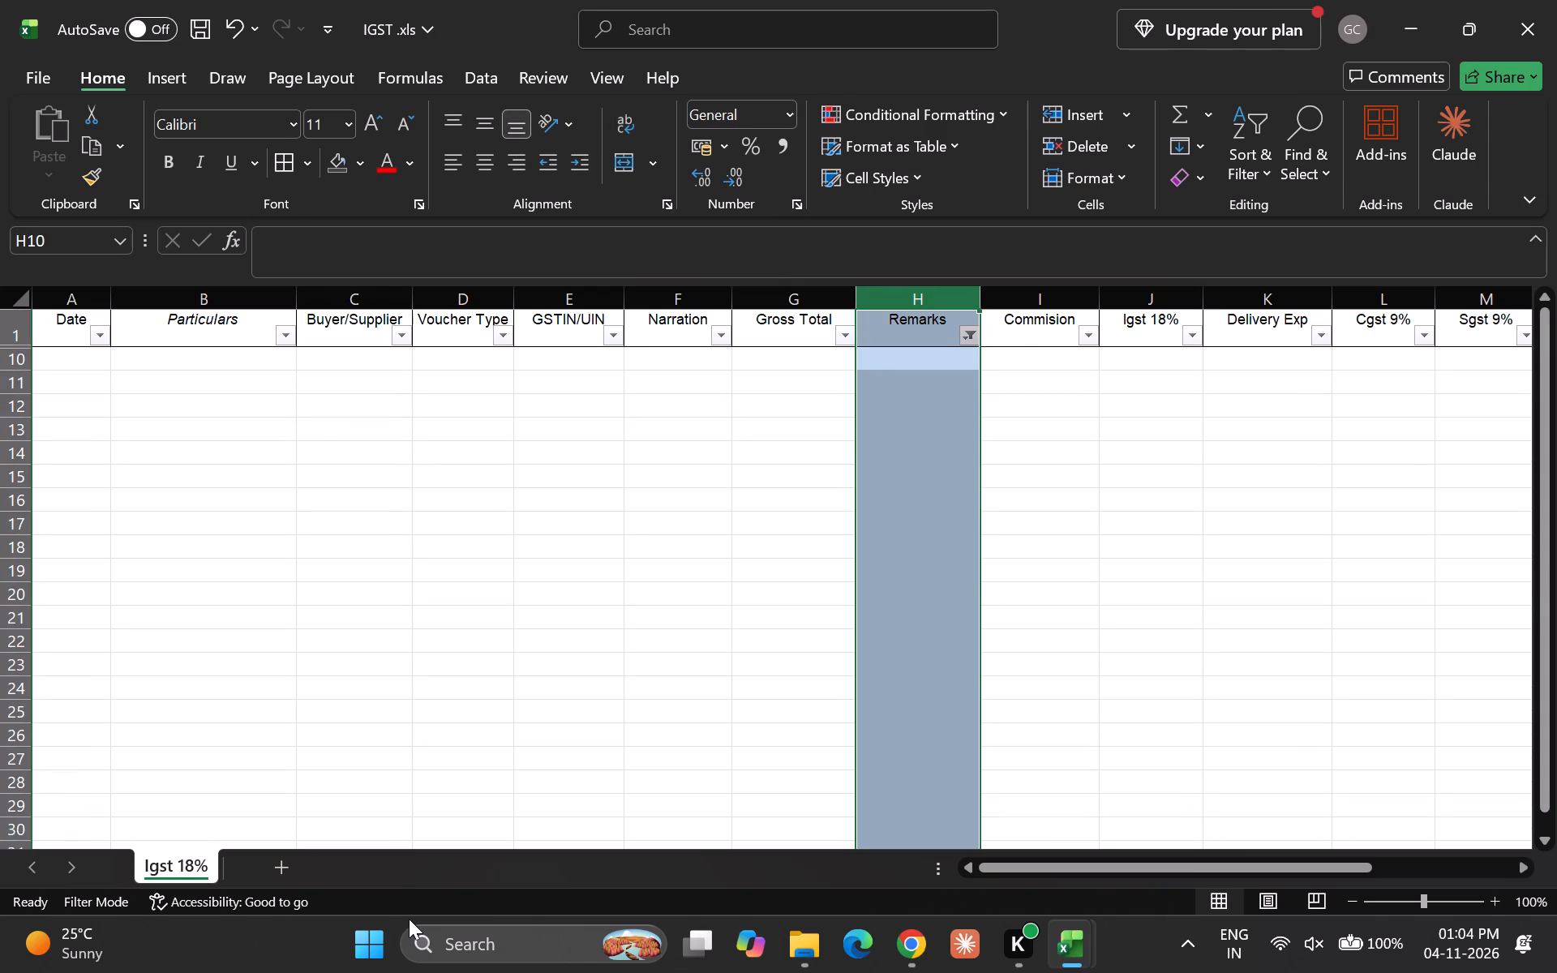
pyautogui.hotkey('ctrl', '-')
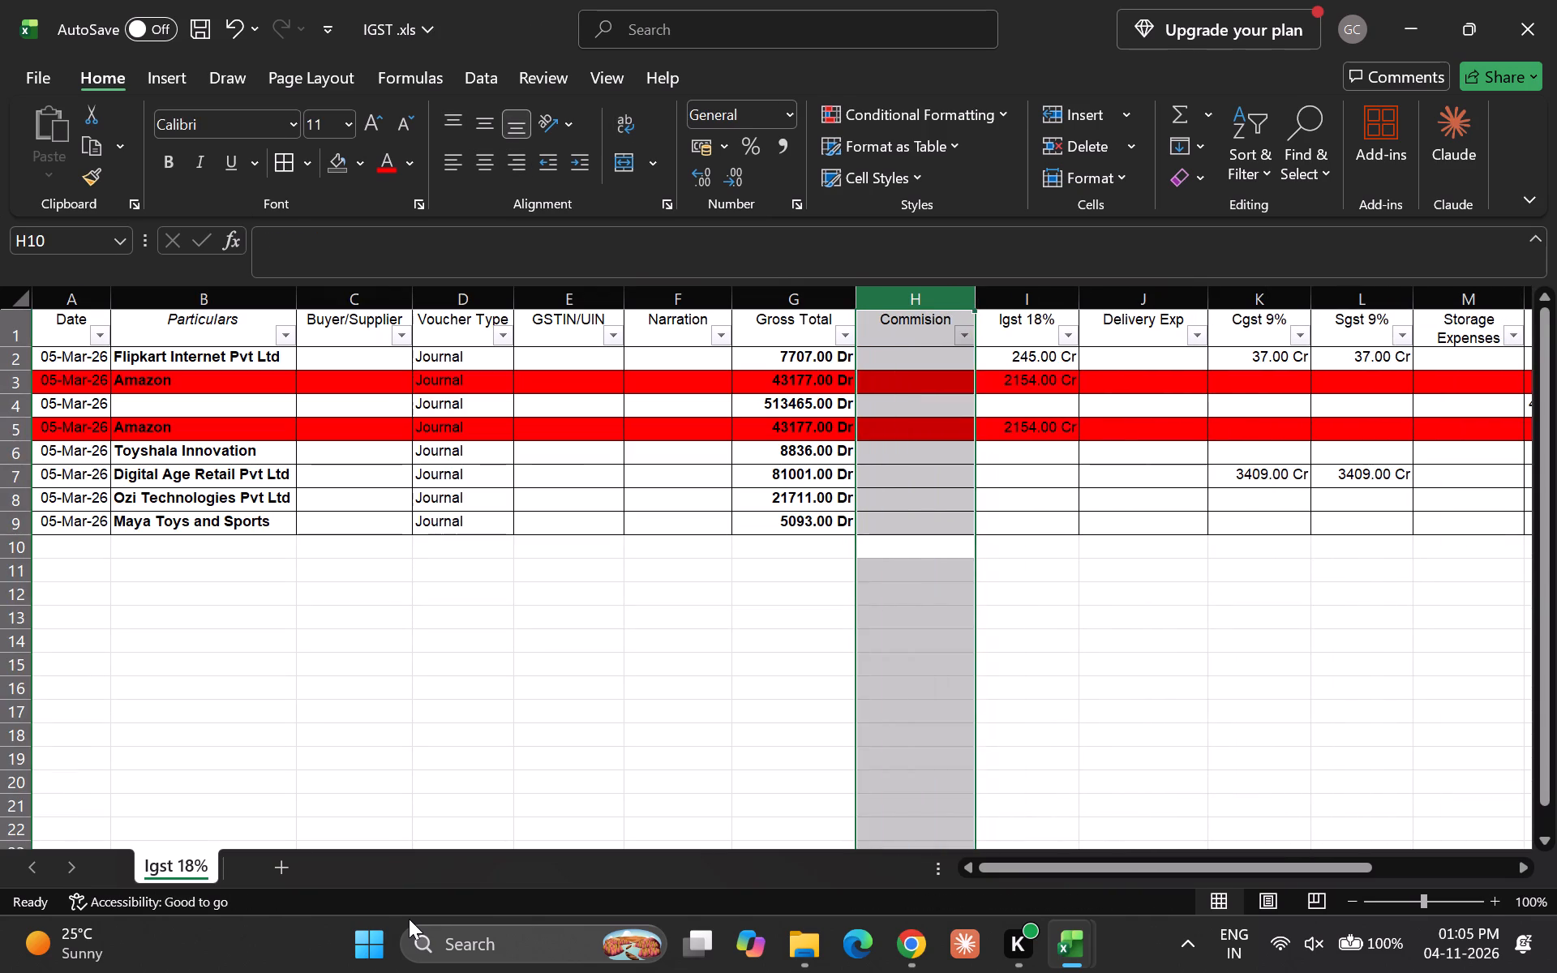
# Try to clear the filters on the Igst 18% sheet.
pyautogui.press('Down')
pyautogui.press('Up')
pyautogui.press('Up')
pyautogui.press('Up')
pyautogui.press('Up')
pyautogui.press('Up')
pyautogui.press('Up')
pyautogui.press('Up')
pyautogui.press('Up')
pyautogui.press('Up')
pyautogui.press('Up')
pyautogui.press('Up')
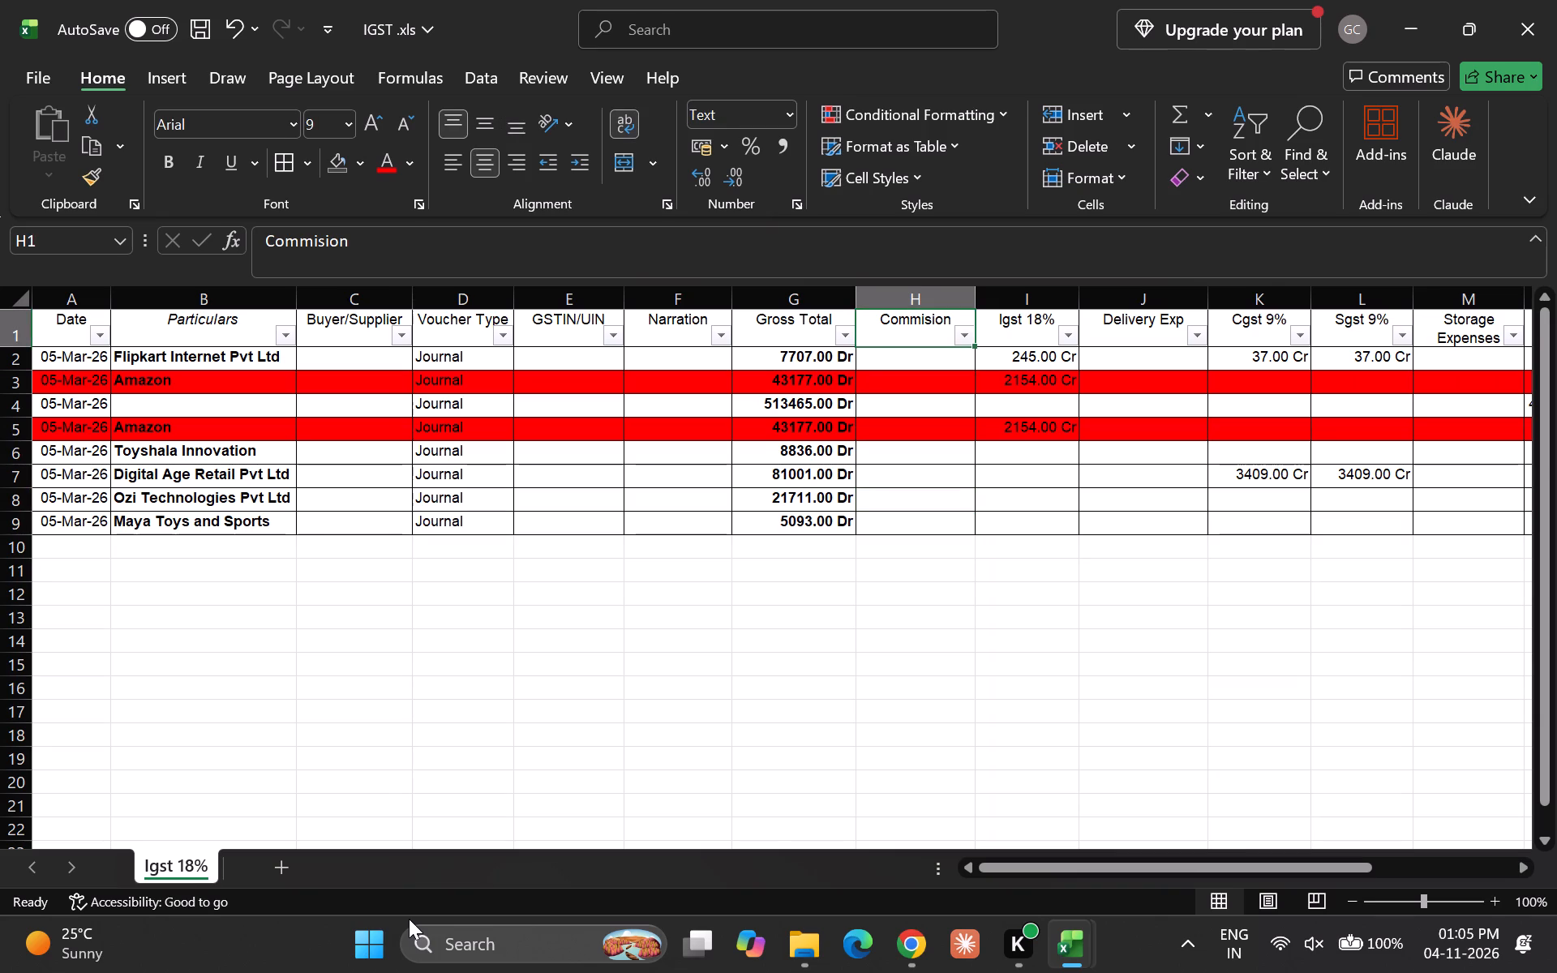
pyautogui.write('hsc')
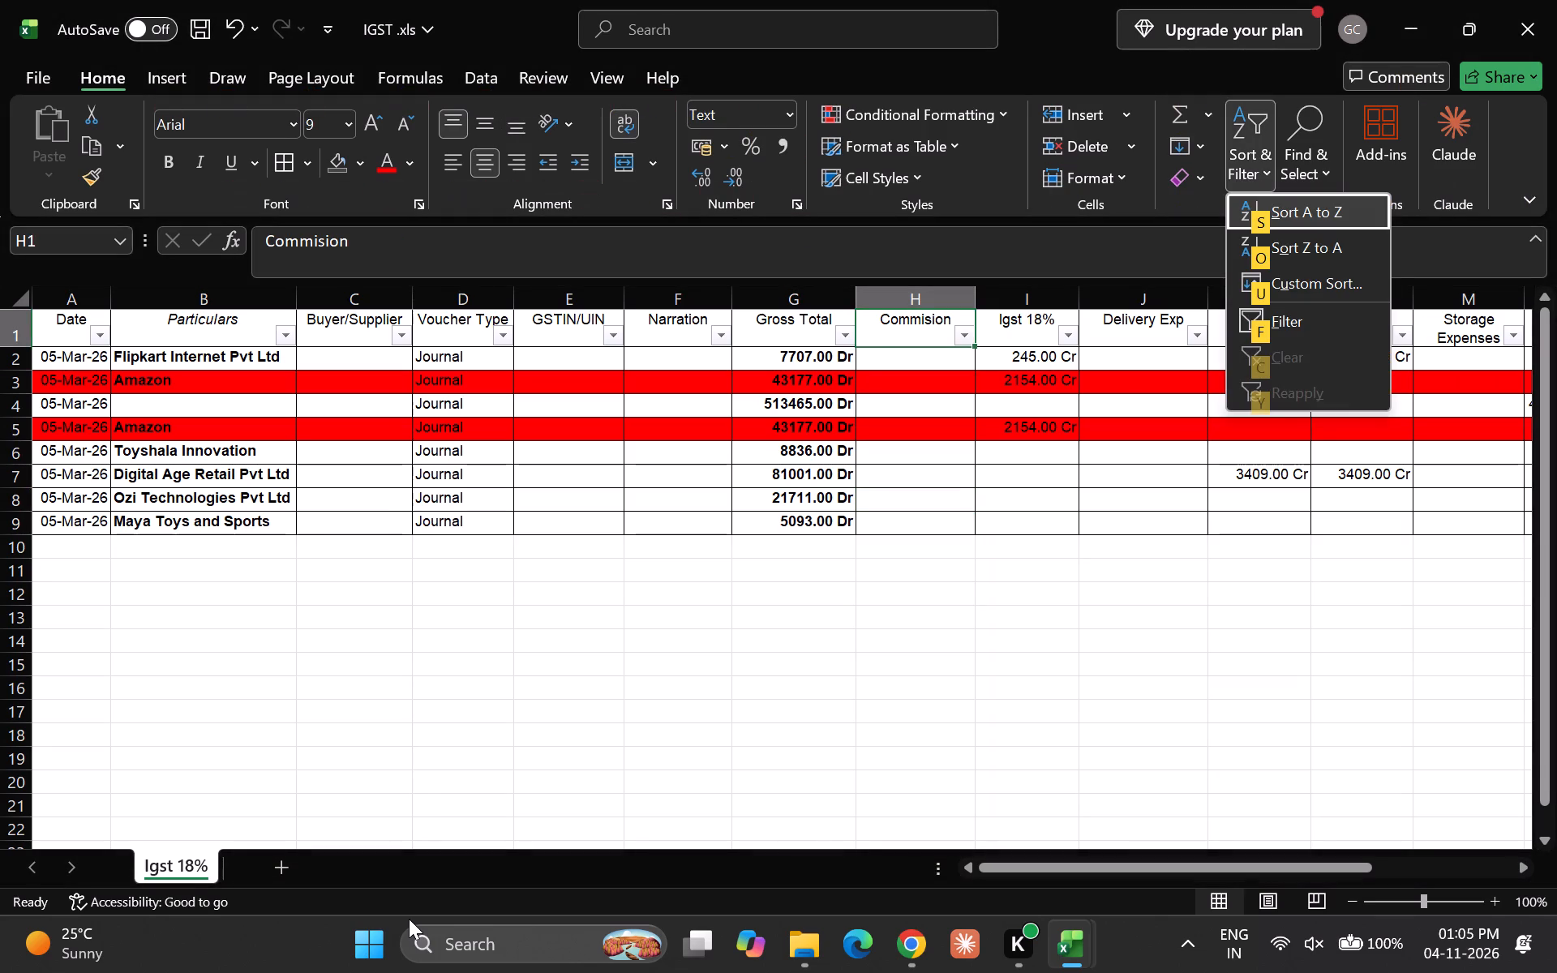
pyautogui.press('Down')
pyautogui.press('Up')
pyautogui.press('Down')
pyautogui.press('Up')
# Review the Igst 18% sheet's column headers and entries from Date through SGST 2.5%.
pyautogui.press('Left')
pyautogui.press('Left')
pyautogui.press('Left')
pyautogui.press('Left')
pyautogui.press('Left')
pyautogui.press('Left')
pyautogui.press('Left')
pyautogui.press('Left')
pyautogui.press('Left')
pyautogui.press('Left')
pyautogui.press('Left')
pyautogui.press('Left')
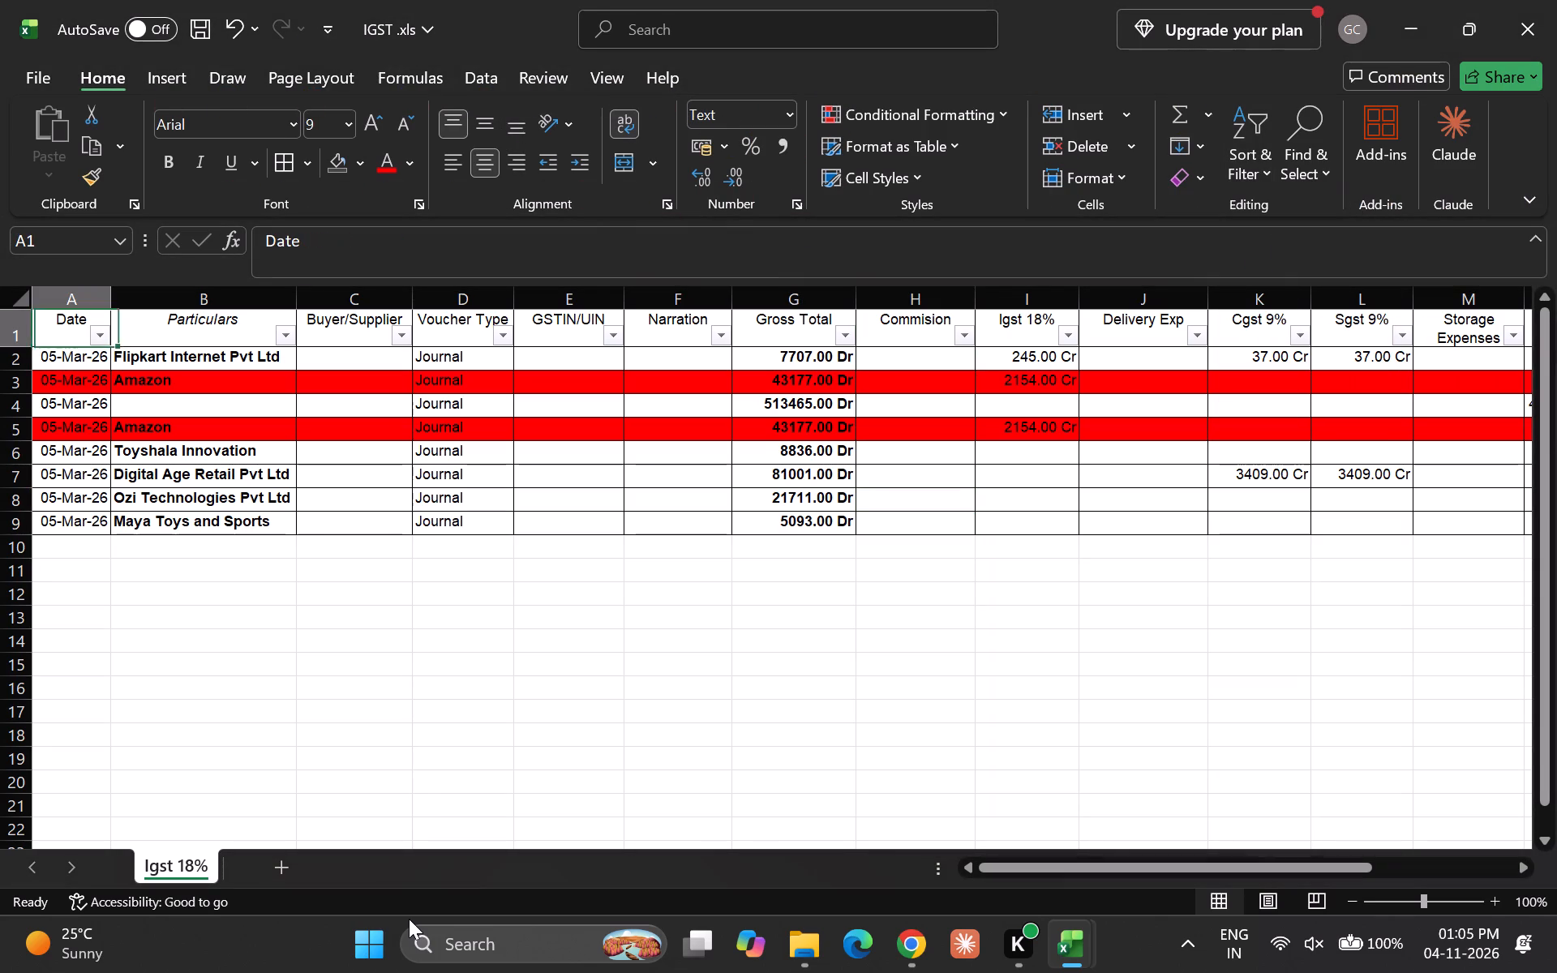
pyautogui.press('Down')
pyautogui.press('Right')
pyautogui.press('Right')
pyautogui.press('Right')
pyautogui.press('Right')
pyautogui.press('Right')
pyautogui.press('Right')
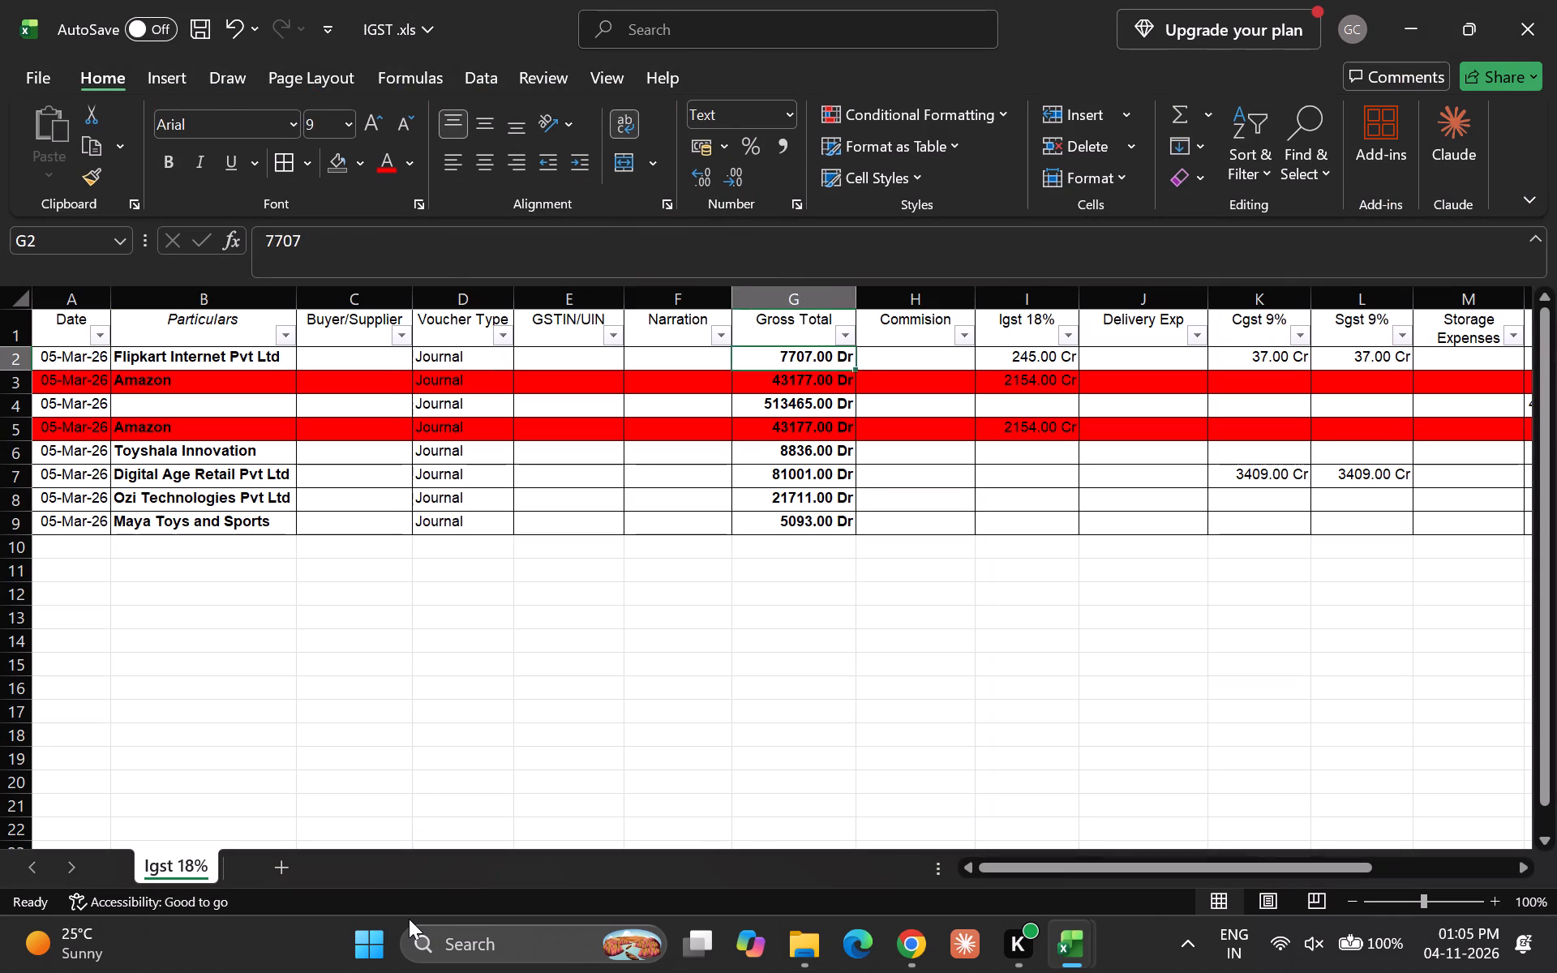
pyautogui.press('Right')
pyautogui.press('Right')
pyautogui.press('Up')
pyautogui.press('Down')
pyautogui.press('Up')
pyautogui.press('Right')
pyautogui.press('Down')
pyautogui.press('Up')
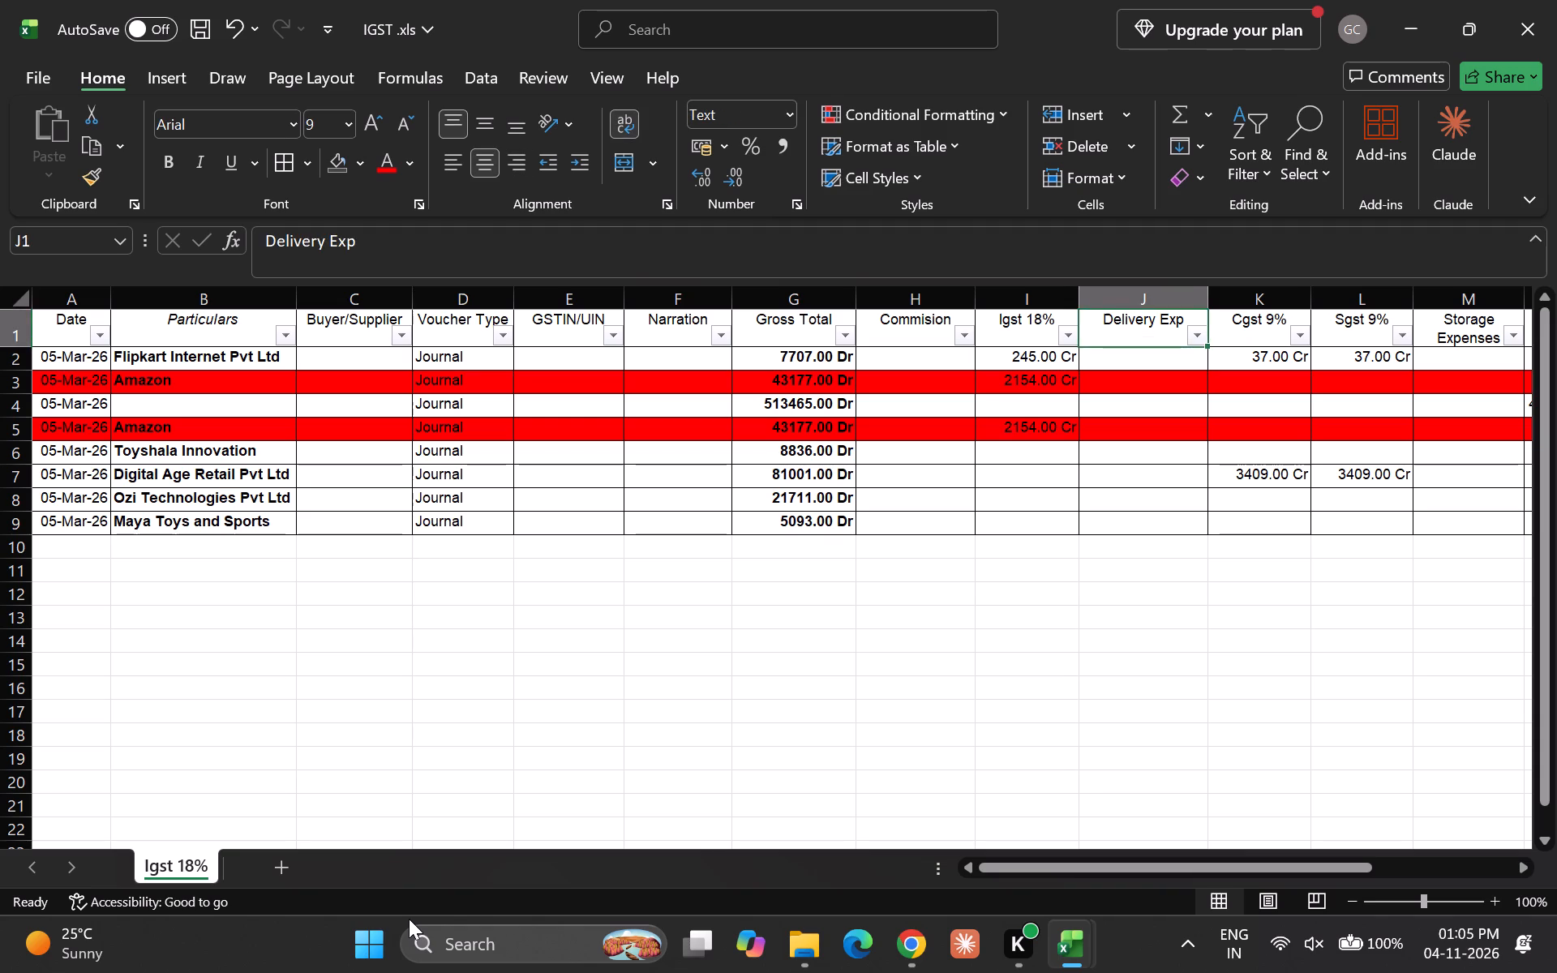
pyautogui.press('Left')
pyautogui.press('Down')
pyautogui.press('Up')
pyautogui.press('Right')
pyautogui.press('Right')
pyautogui.press('Right')
pyautogui.press('Right')
pyautogui.press('Right')
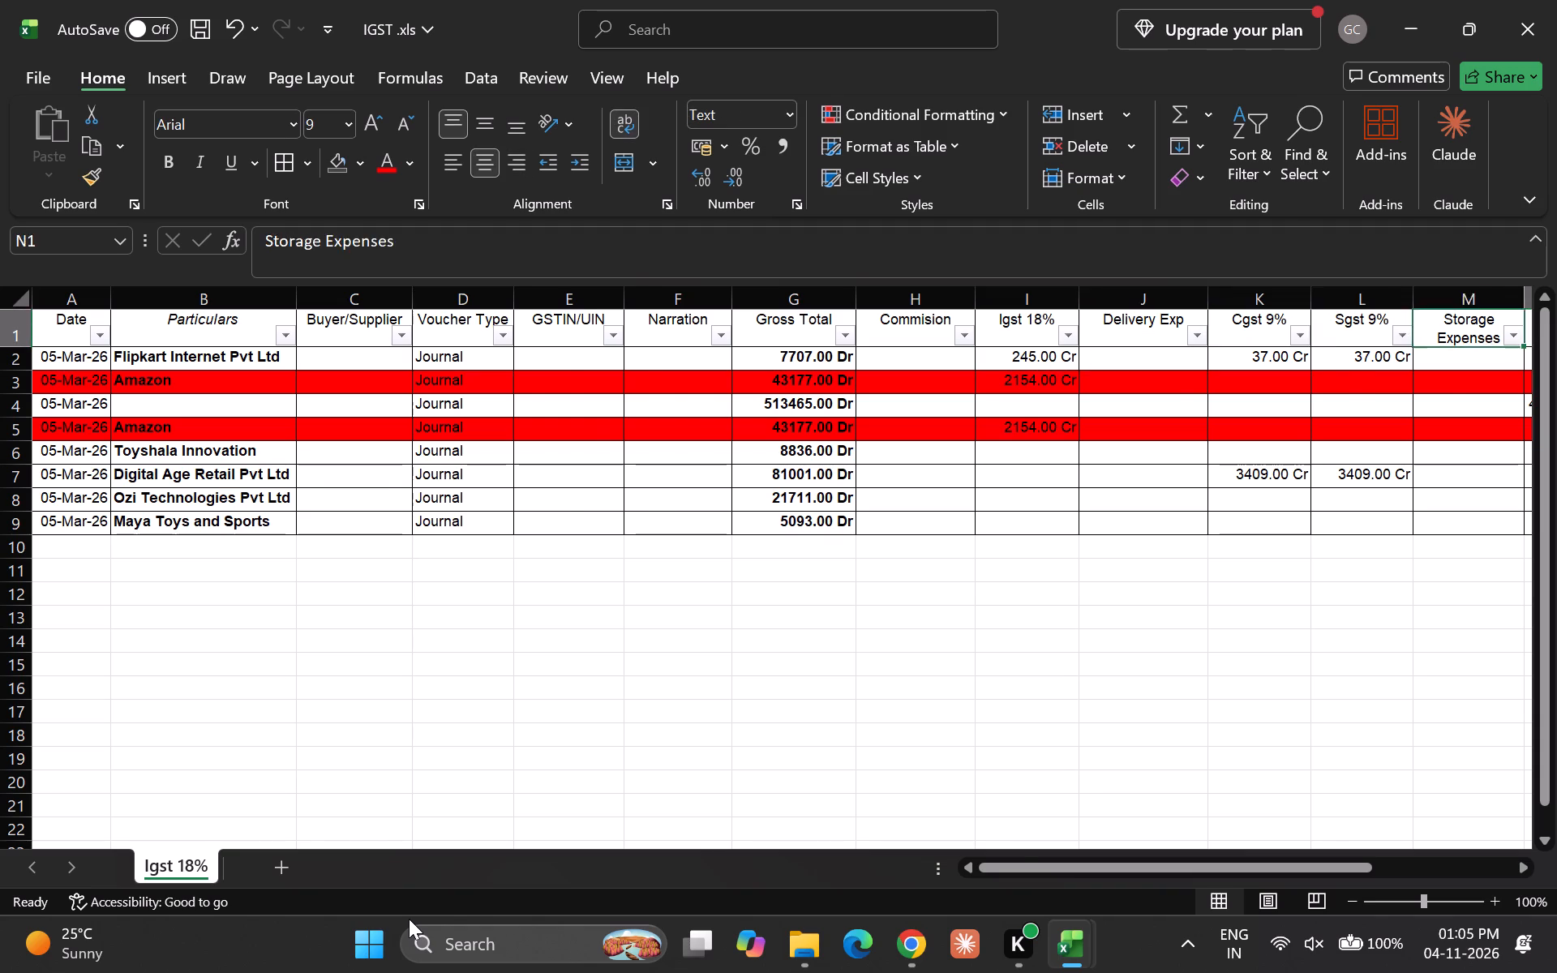
pyautogui.press('Right')
pyautogui.press('Right')
pyautogui.press('Right')
pyautogui.press('Right')
pyautogui.press('Right')
pyautogui.press('Right')
pyautogui.press('Right')
pyautogui.press('Down')
pyautogui.press('Up')
pyautogui.press('Left')
pyautogui.press('Left')
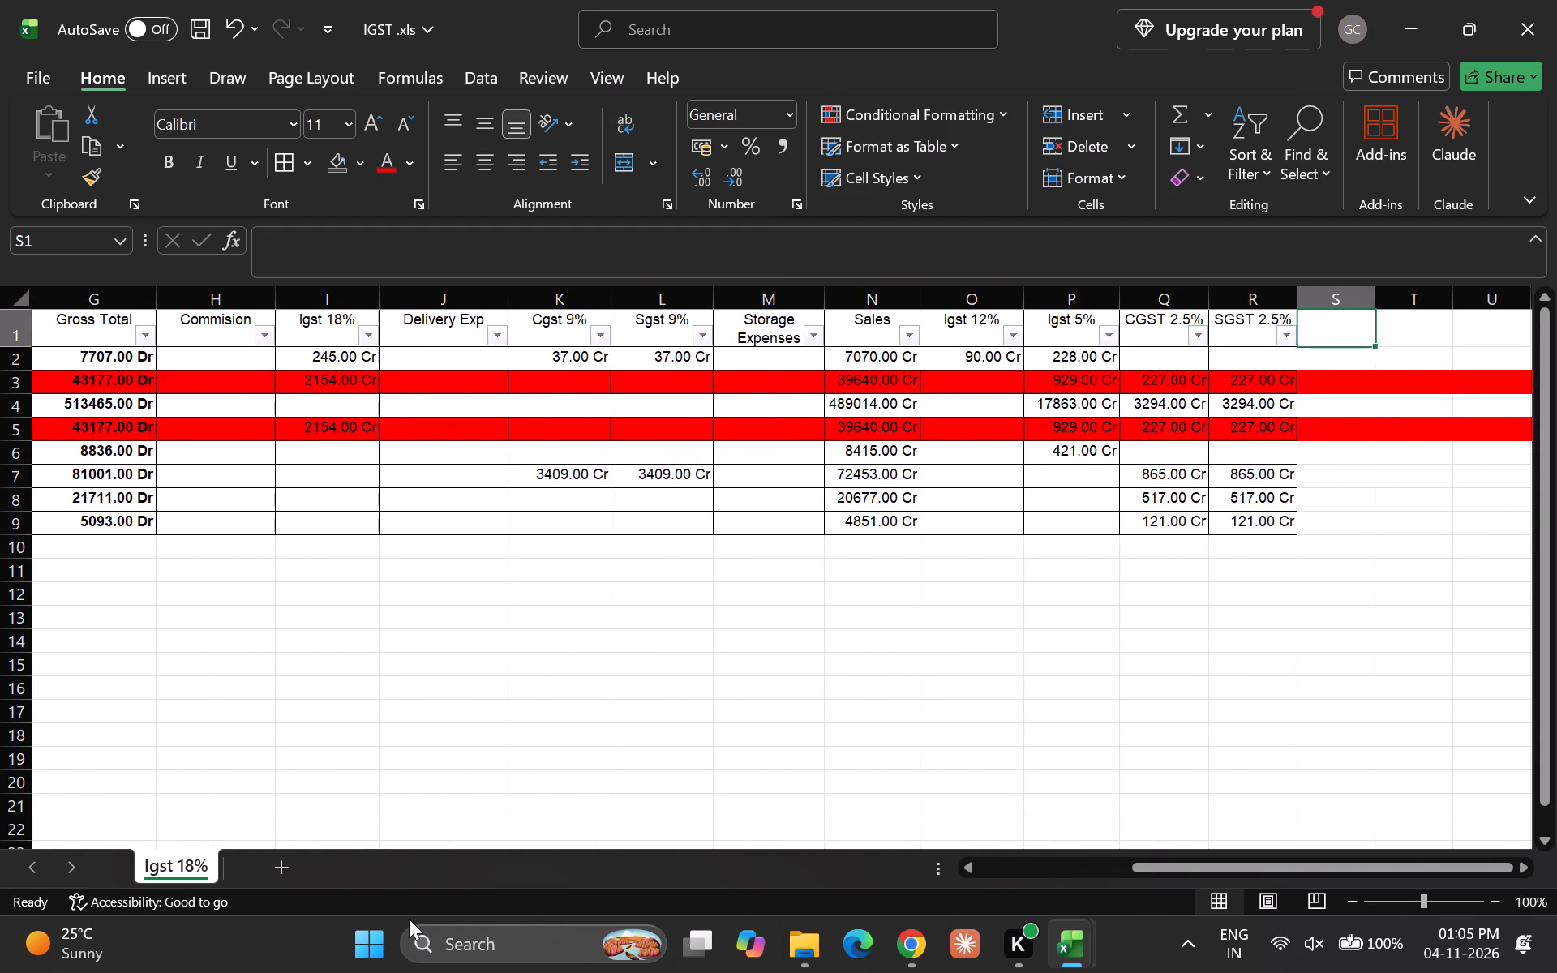
# Move the Igst 18% column to column S, directly after SGST 2.5%.
pyautogui.press('Left')
pyautogui.press('Left')
pyautogui.press('Left')
pyautogui.press('Left')
pyautogui.press('Left')
pyautogui.press('Left')
pyautogui.press('Left')
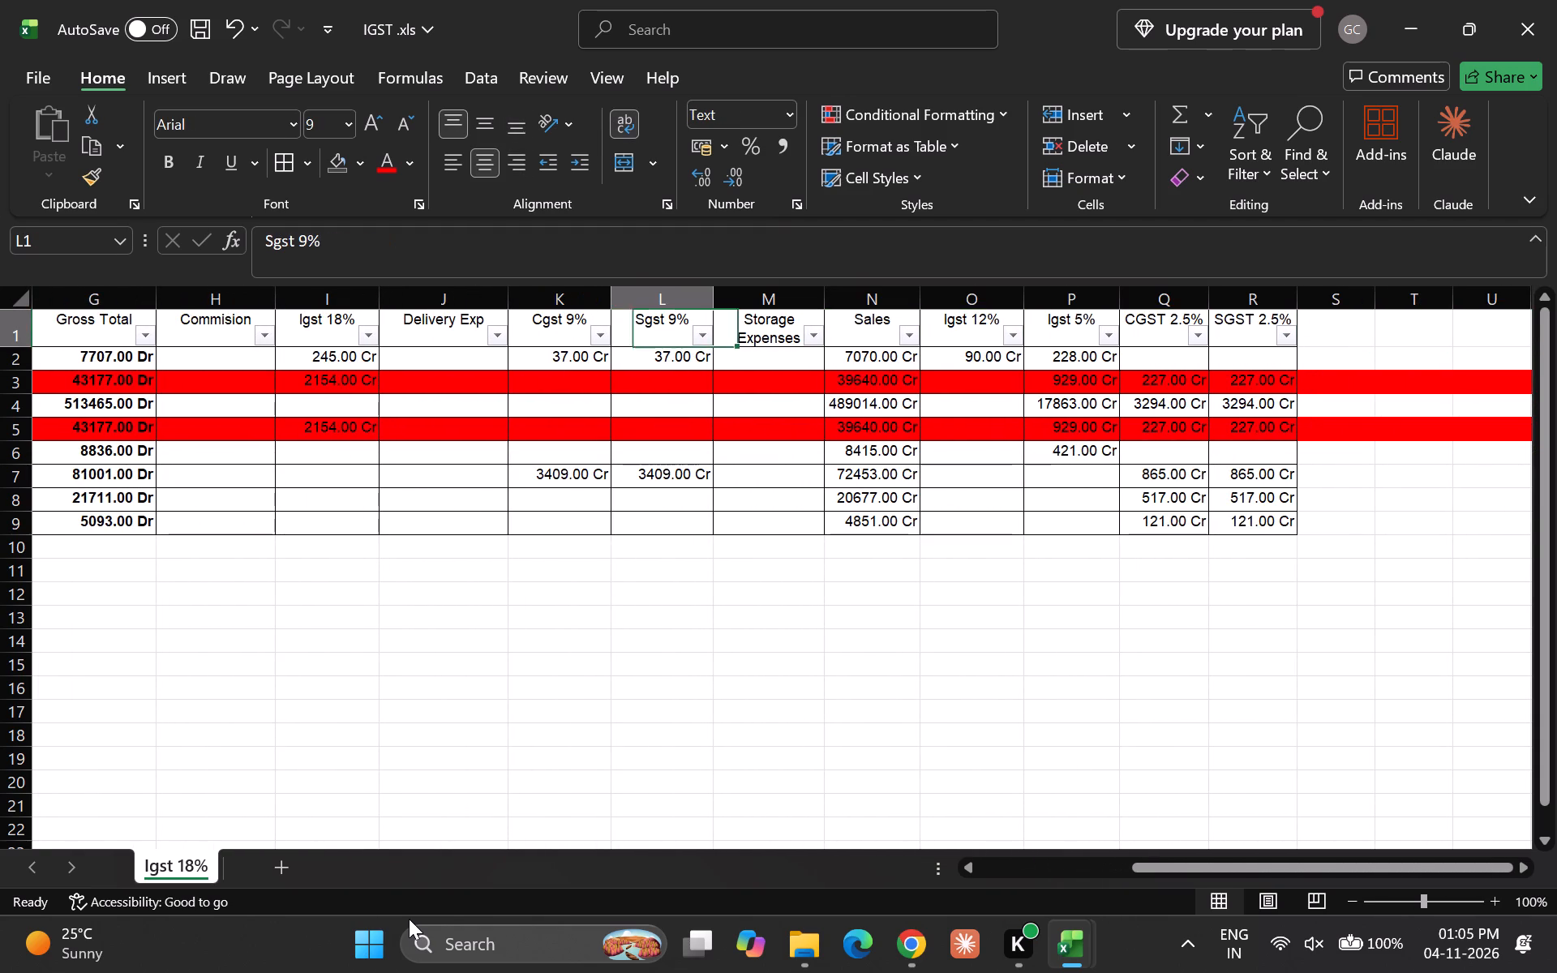
pyautogui.press('Left')
pyautogui.press('Left')
pyautogui.press('Left')
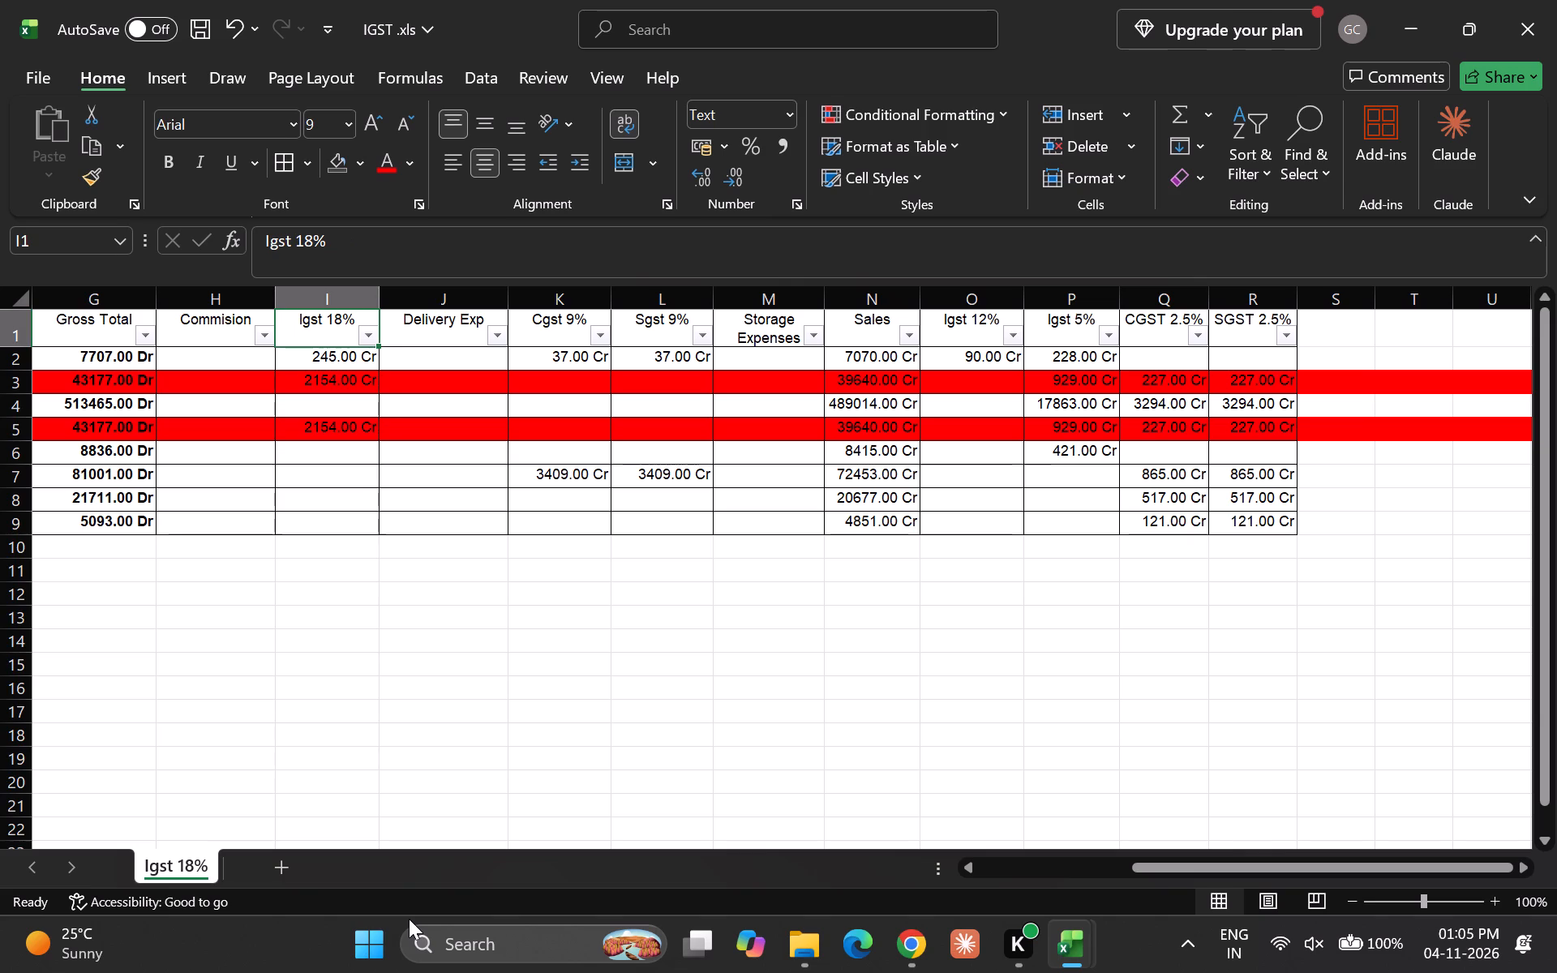
pyautogui.hotkey('ctrl', 'space')
pyautogui.hotkey('ctrl', 'x')
pyautogui.press('Right')
pyautogui.press('Right')
pyautogui.press('Right')
pyautogui.press('Right')
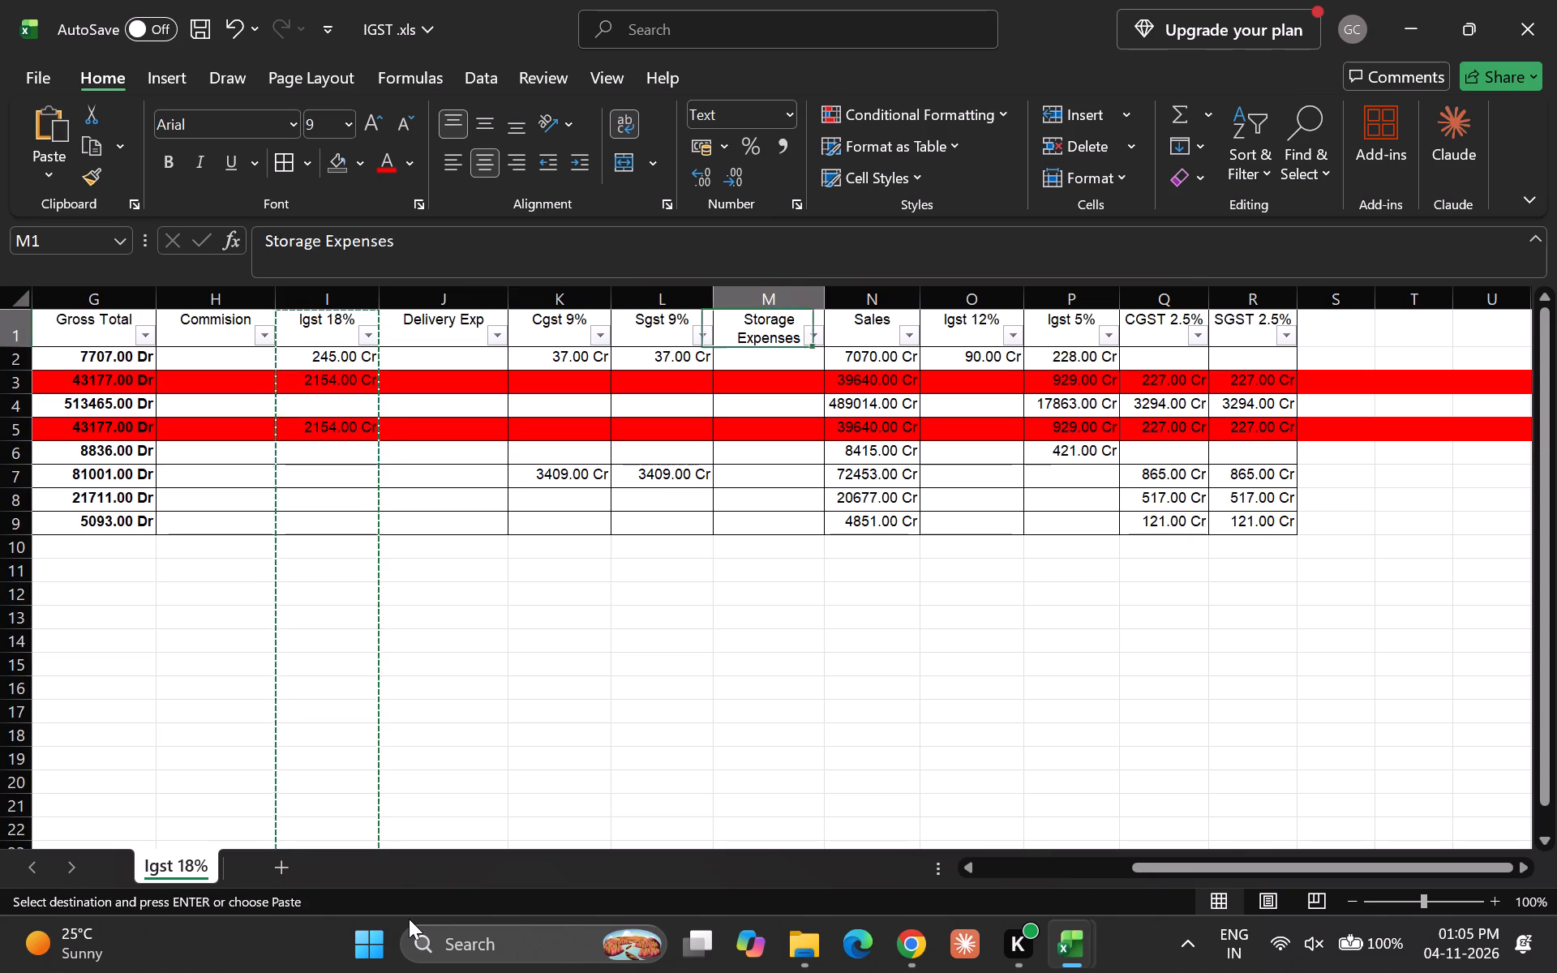
pyautogui.press('Right')
pyautogui.press('Right')
pyautogui.press('Right')
pyautogui.press('Right')
pyautogui.press('Right')
pyautogui.press('Right')
pyautogui.press('Return')
pyautogui.press('Down')
pyautogui.press('Up')
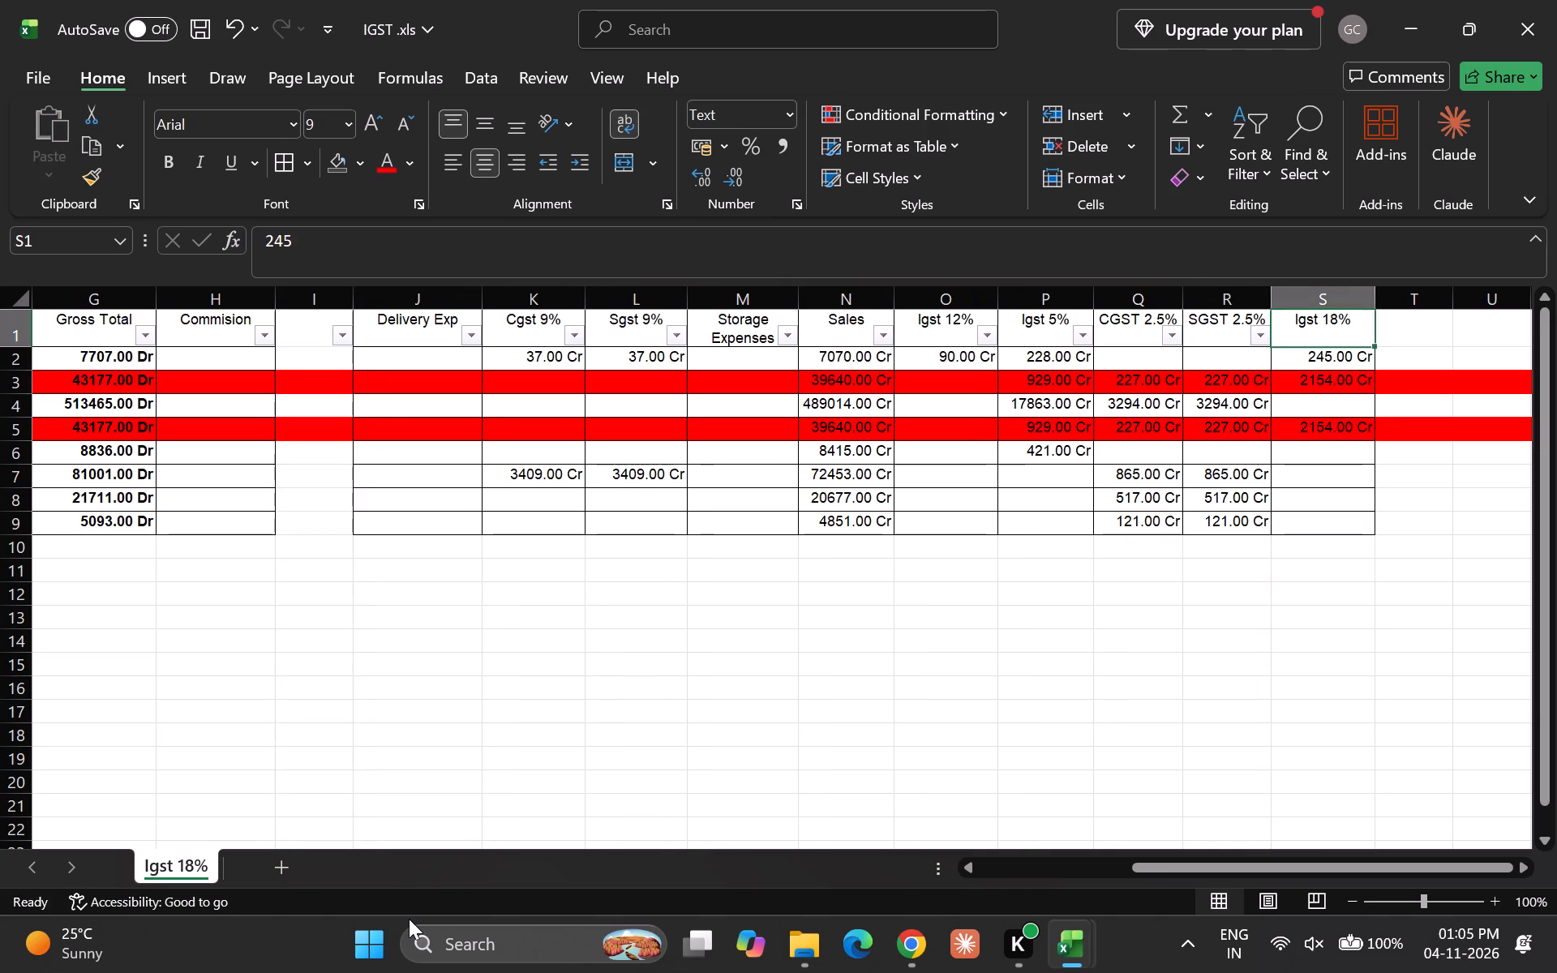
# Delete the empty Delivery Exp column.
pyautogui.press('Left')
pyautogui.press('Left')
pyautogui.press('Left')
pyautogui.press('Left')
pyautogui.press('Left')
pyautogui.press('Left')
pyautogui.press('Left')
pyautogui.press('Left')
pyautogui.press('Left')
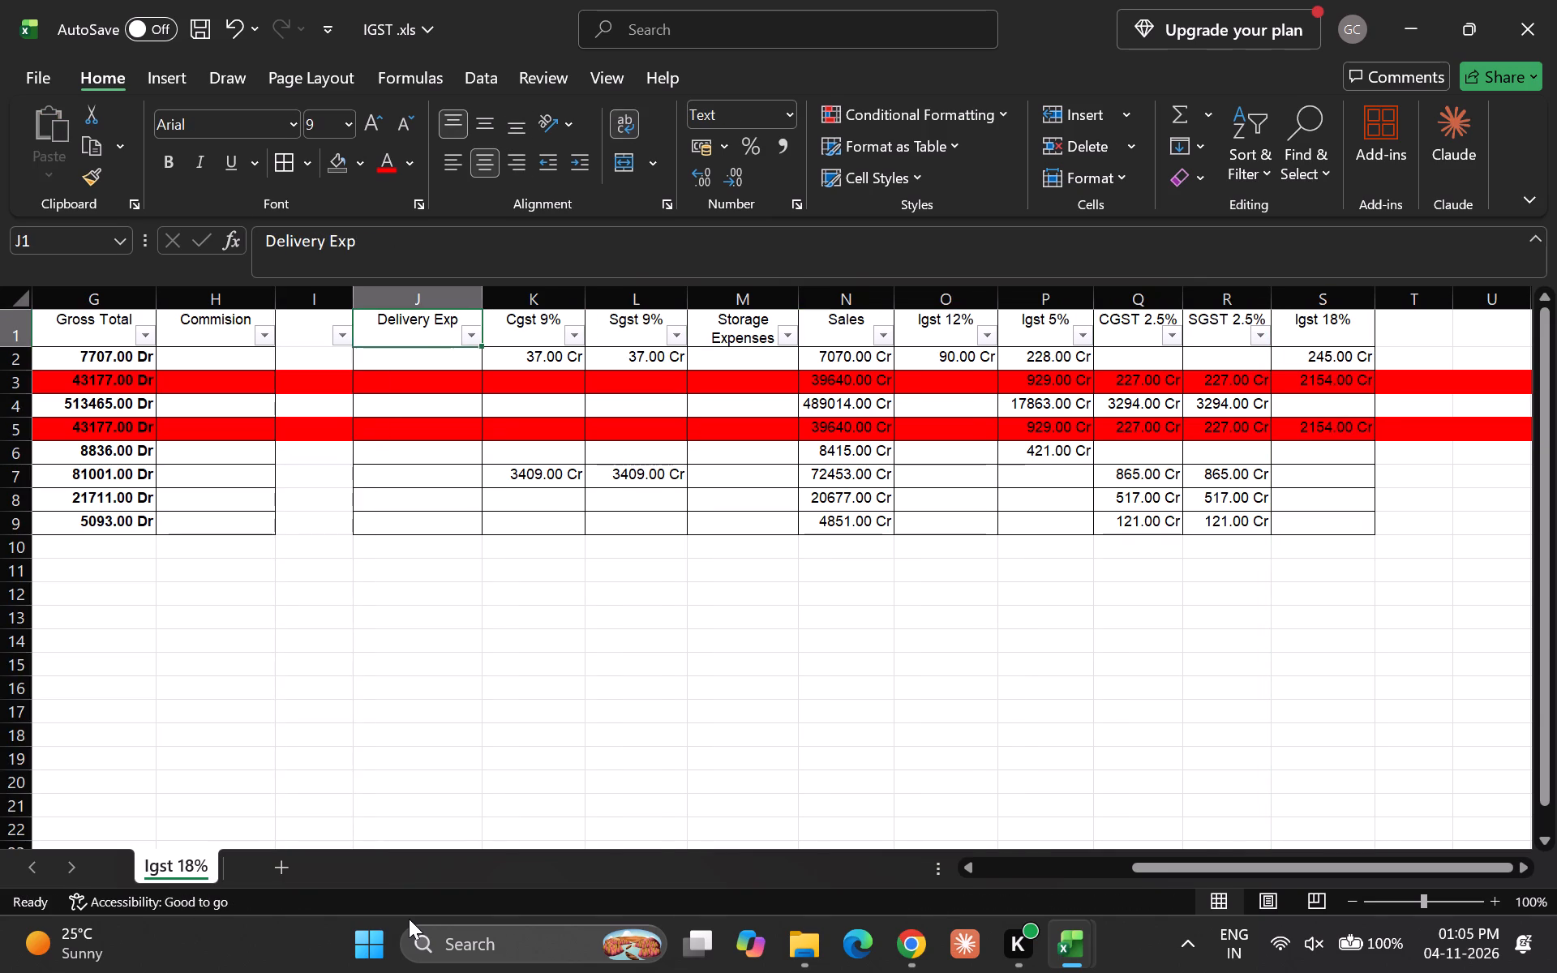
pyautogui.press('Down')
pyautogui.press('Up')
pyautogui.press('Left')
pyautogui.press('Left')
pyautogui.press('Left')
pyautogui.press('Left')
pyautogui.press('Right')
pyautogui.press('Right')
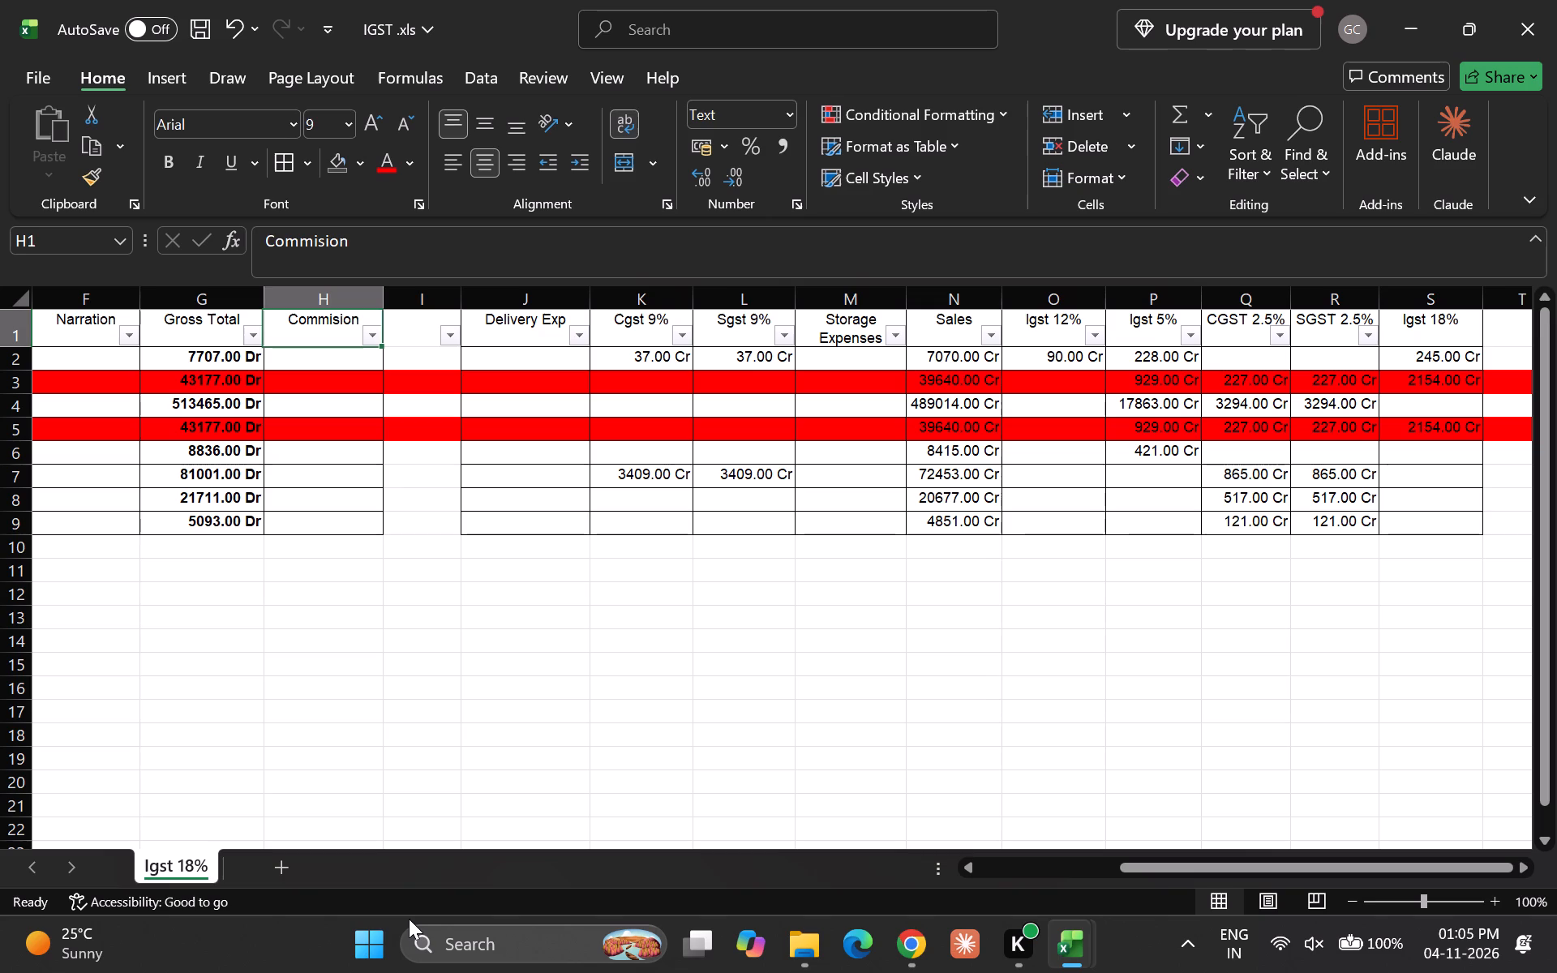
pyautogui.press('Right')
pyautogui.press('Right')
pyautogui.press('Down')
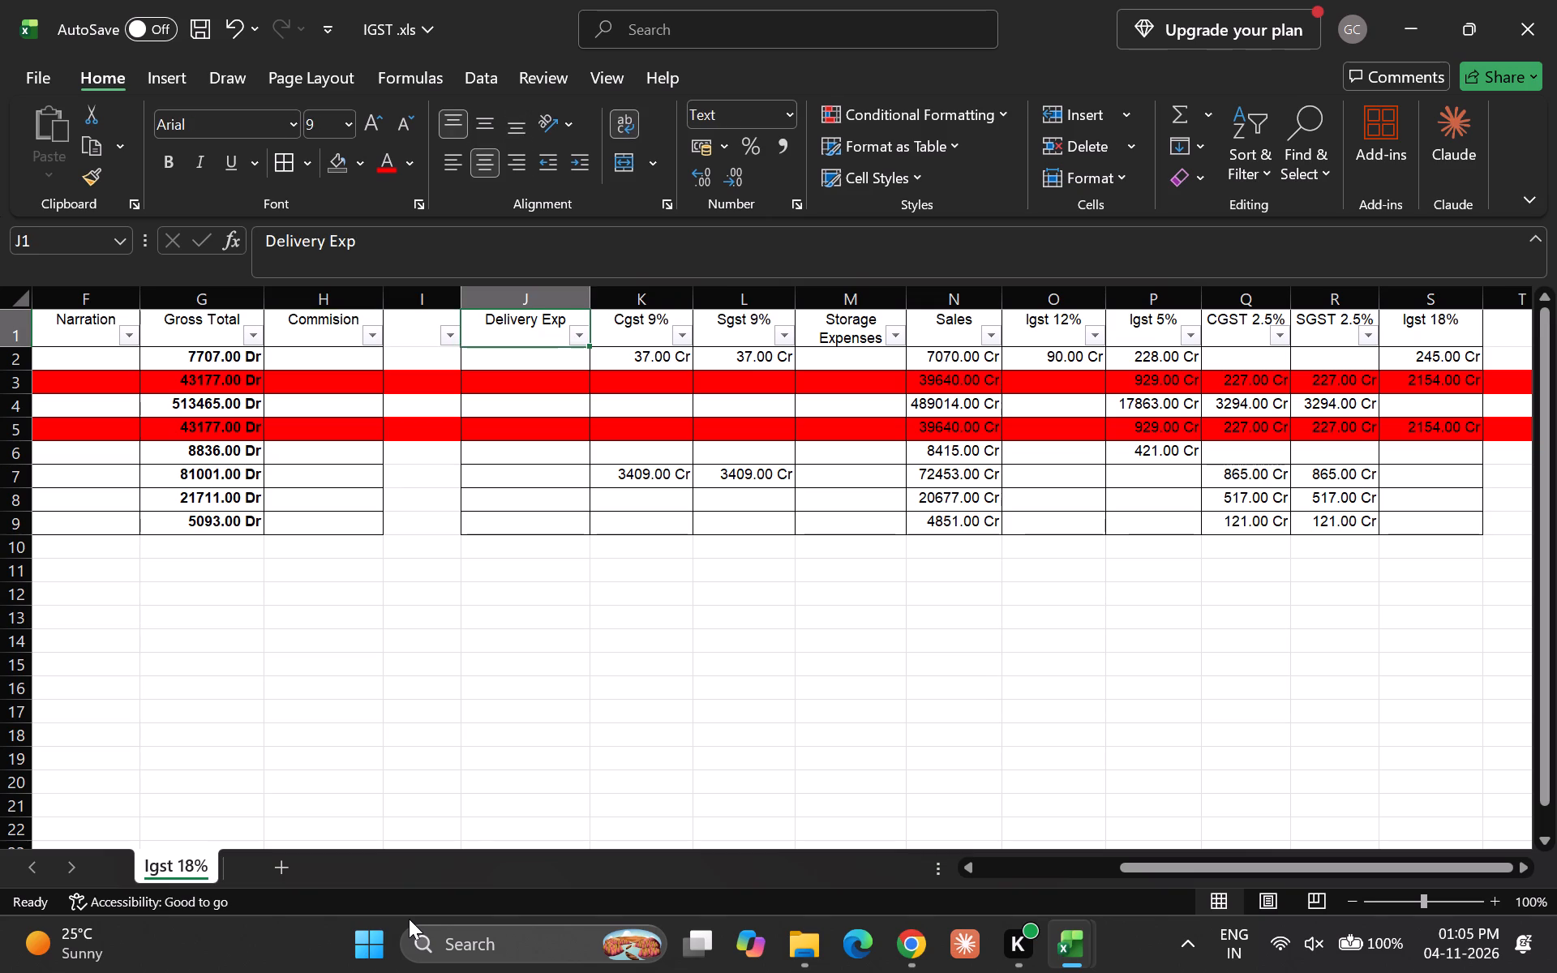
pyautogui.press('Up')
pyautogui.press('Right')
pyautogui.press('Left')
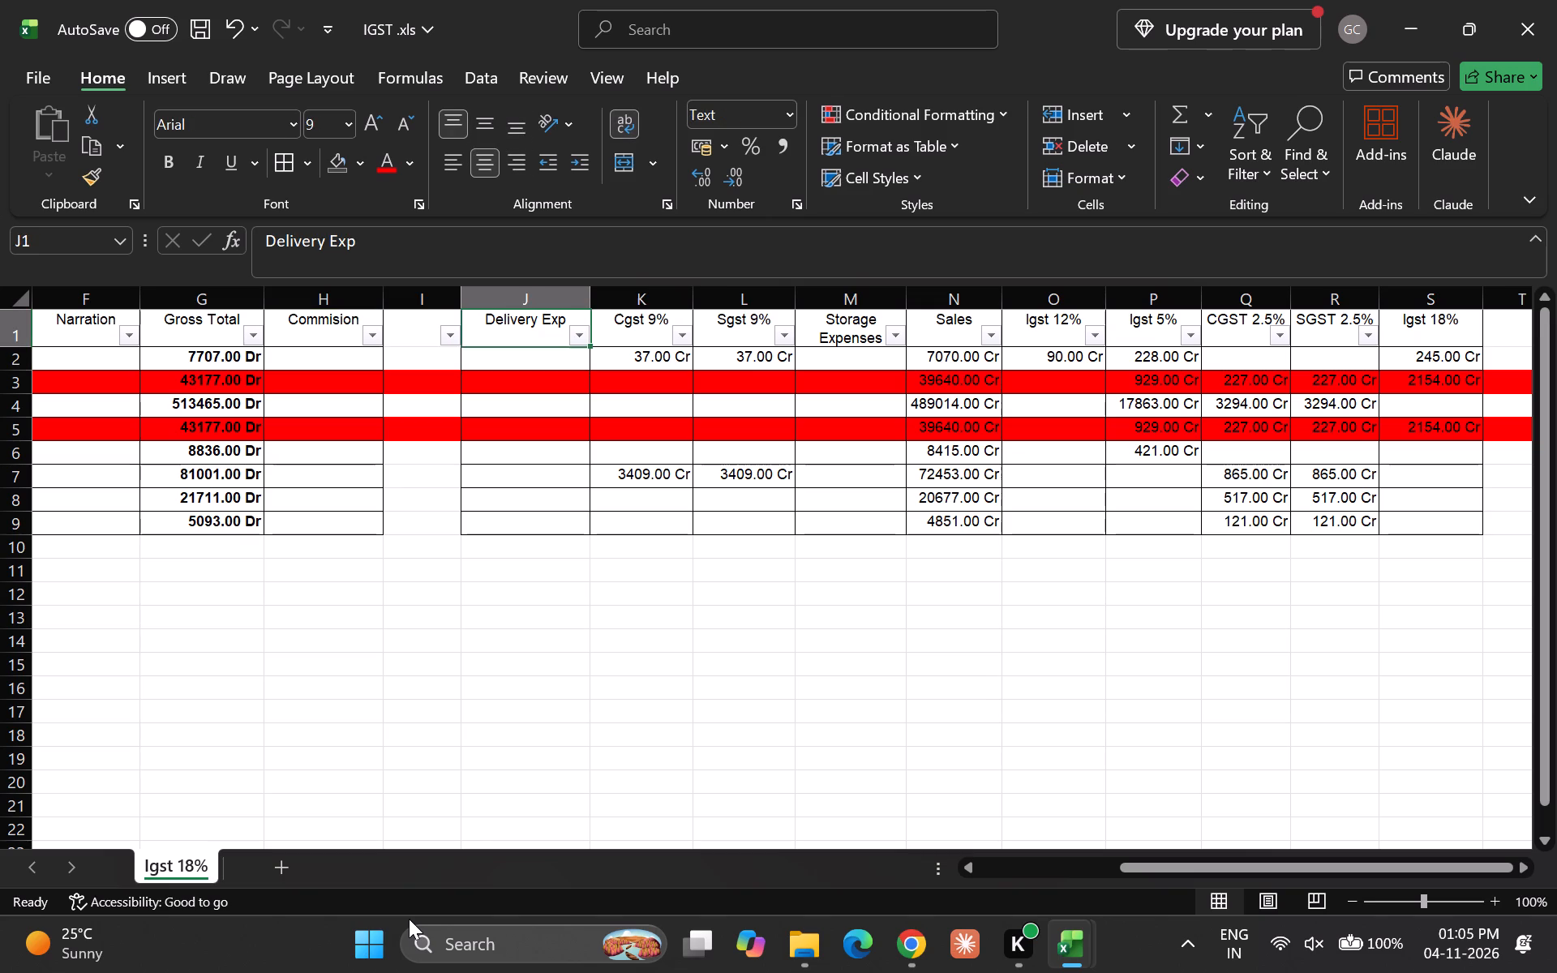
pyautogui.hotkey('ctrl', 'space')
pyautogui.hotkey('ctrl', '-')
pyautogui.press('Down')
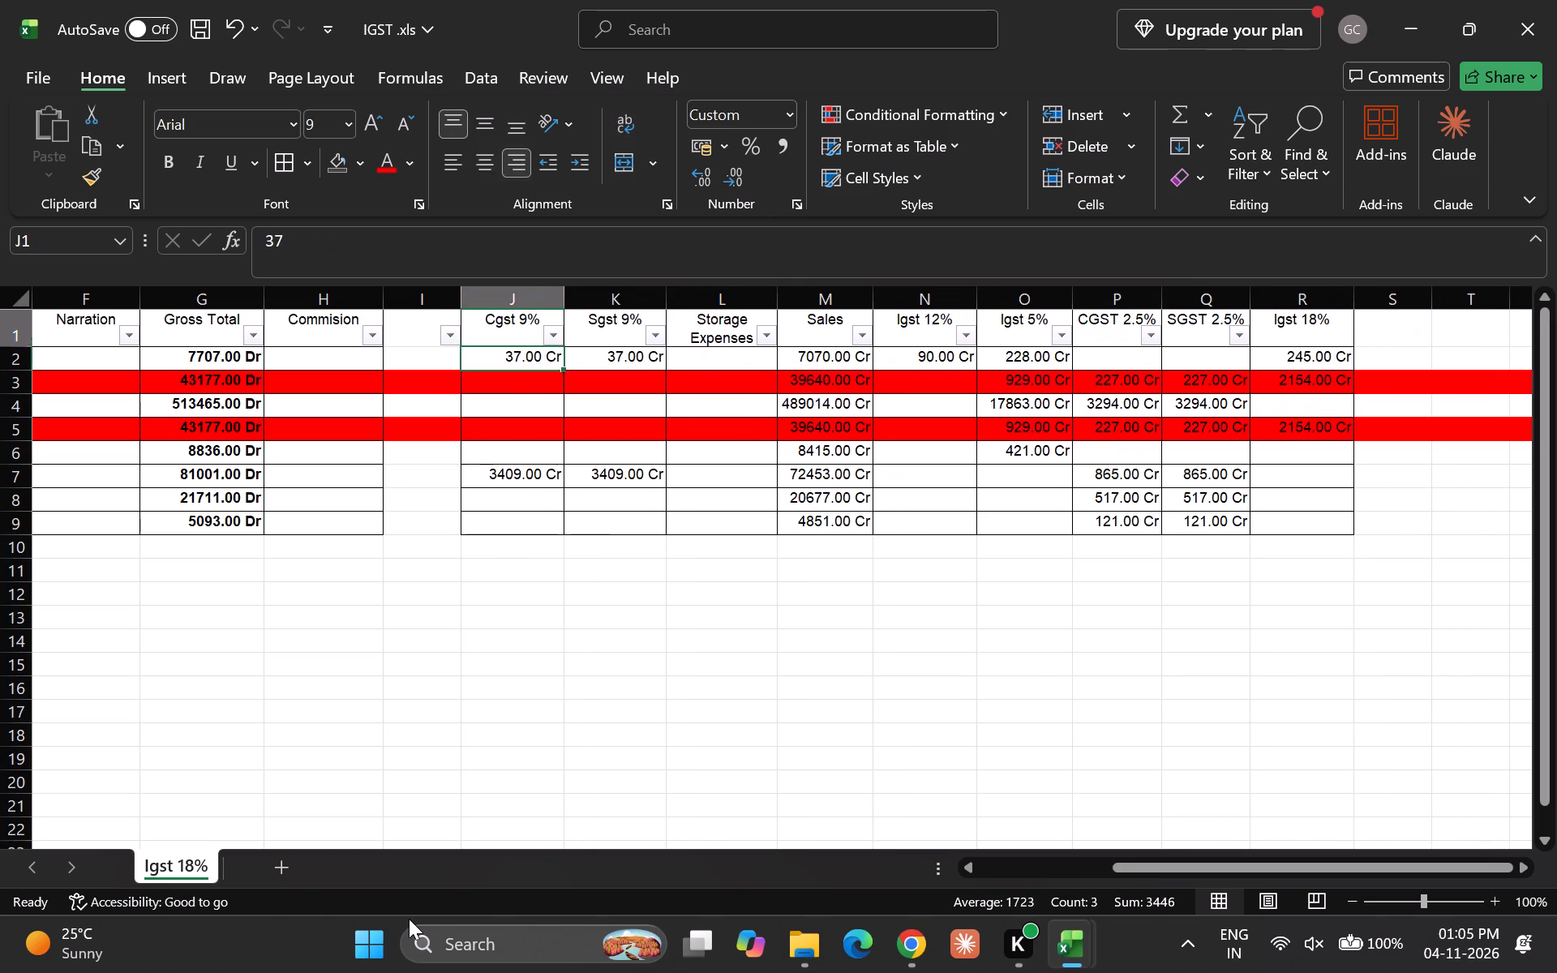
# Delete the empty Commision column beside Gross Total.
pyautogui.press('Up')
pyautogui.press('Left')
pyautogui.press('Left')
pyautogui.hotkey('ctrl', 'space')
pyautogui.hotkey('ctrl', '-')
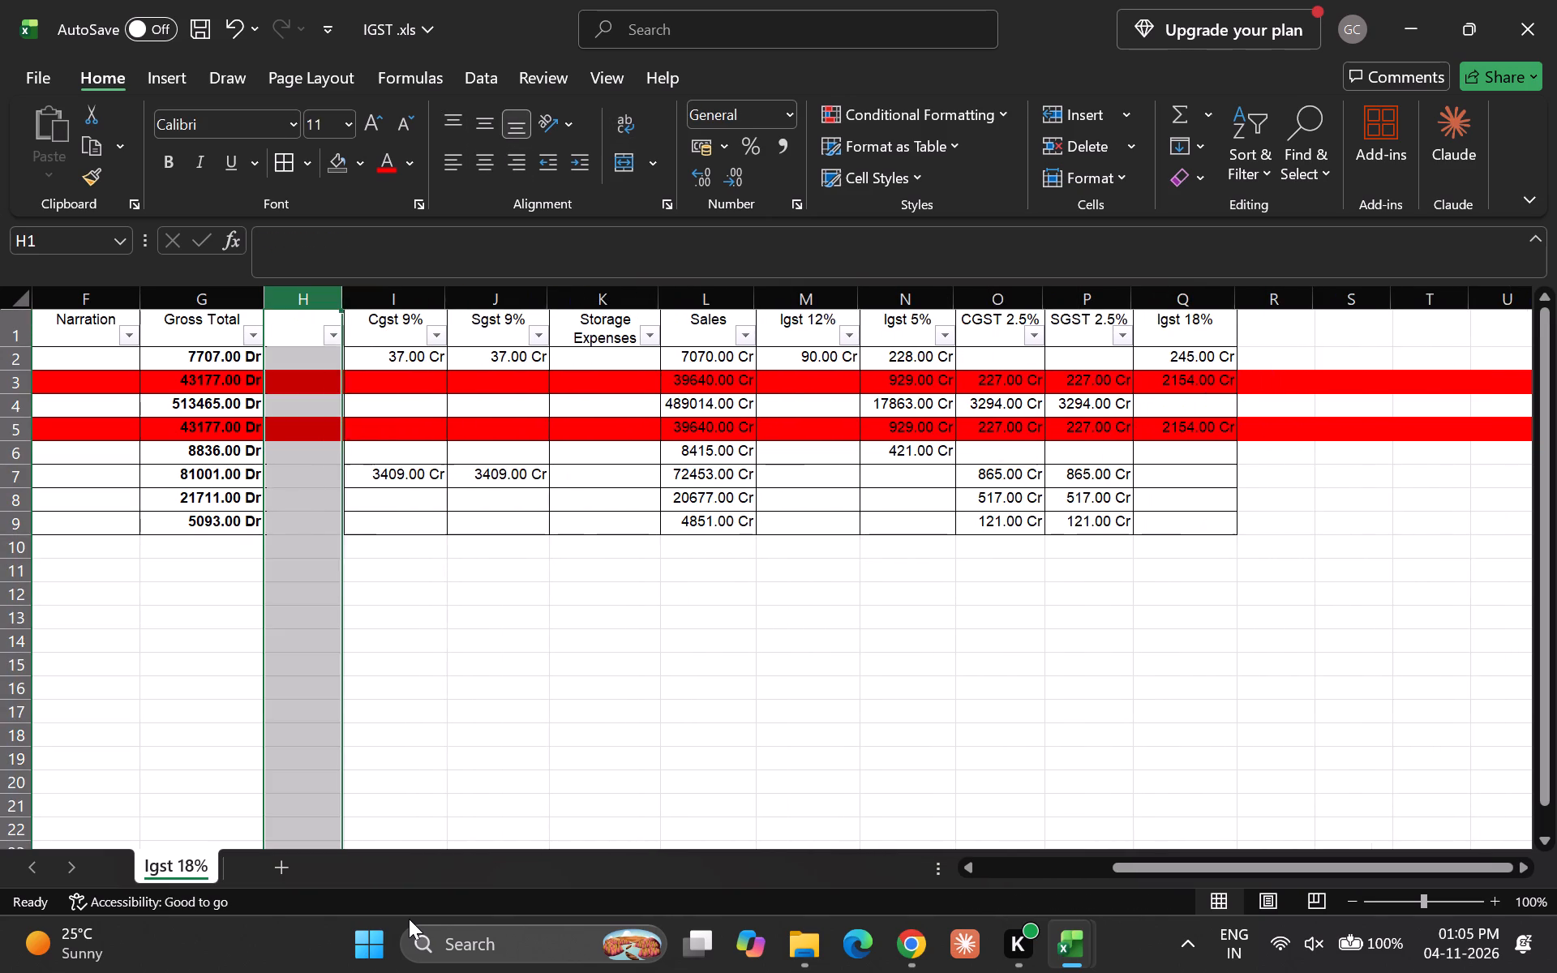
# Delete the blank column H between Gross Total and Cgst 9%.
pyautogui.press('Down')
pyautogui.press('Up')
pyautogui.press('Right')
pyautogui.press('Left')
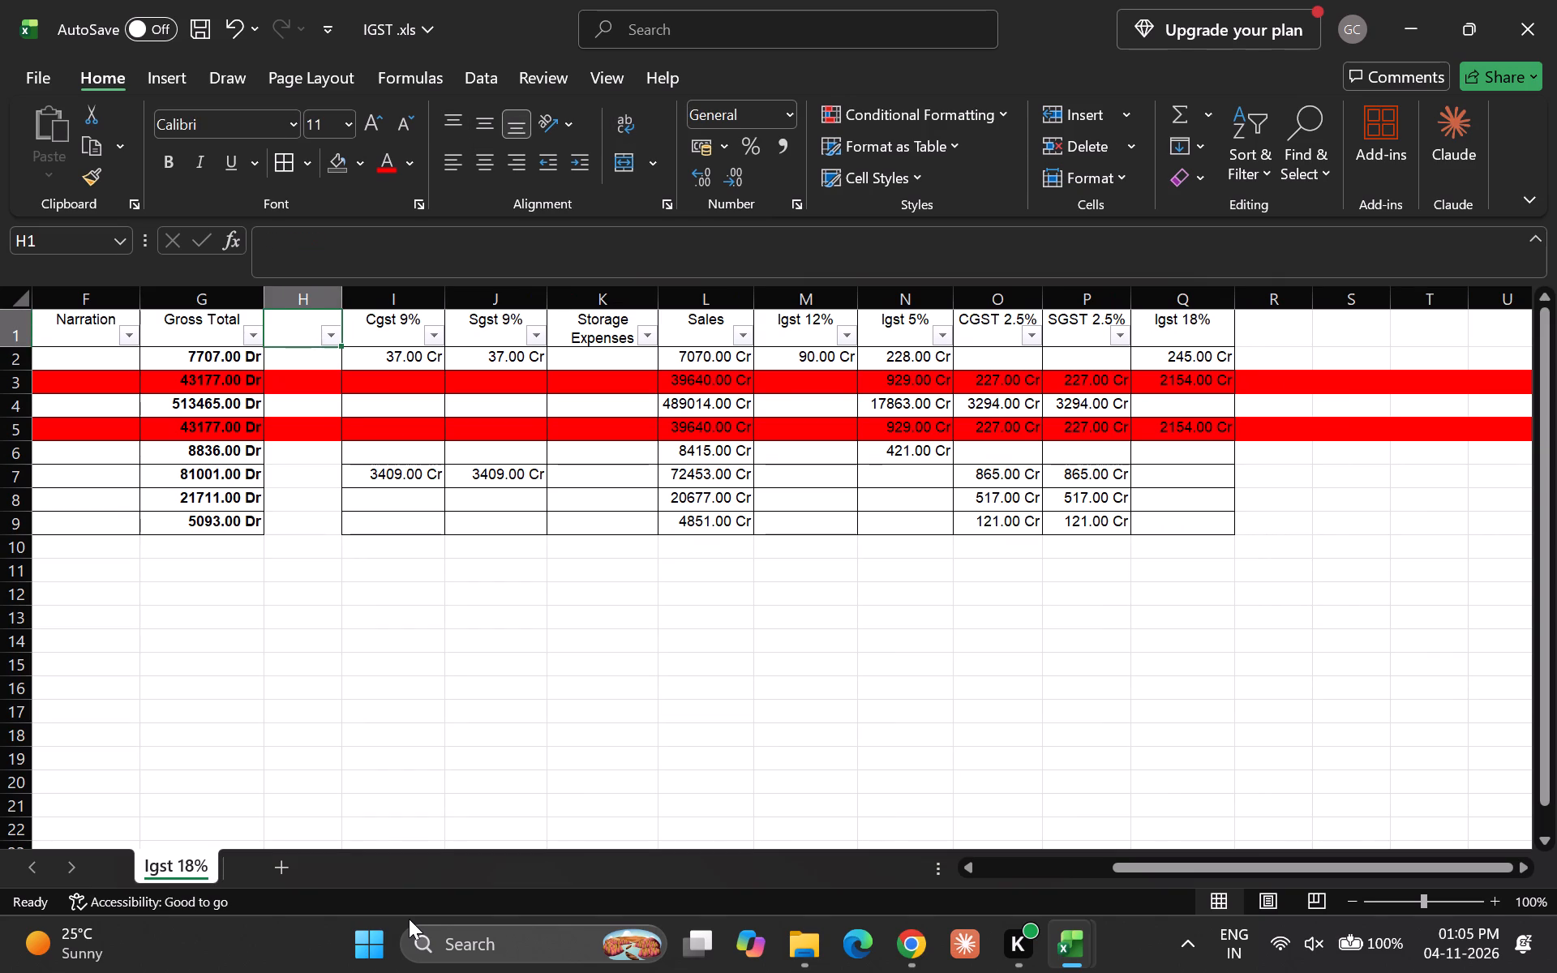
pyautogui.hotkey('ctrl', 'space')
pyautogui.press('-')
pyautogui.press('Return')
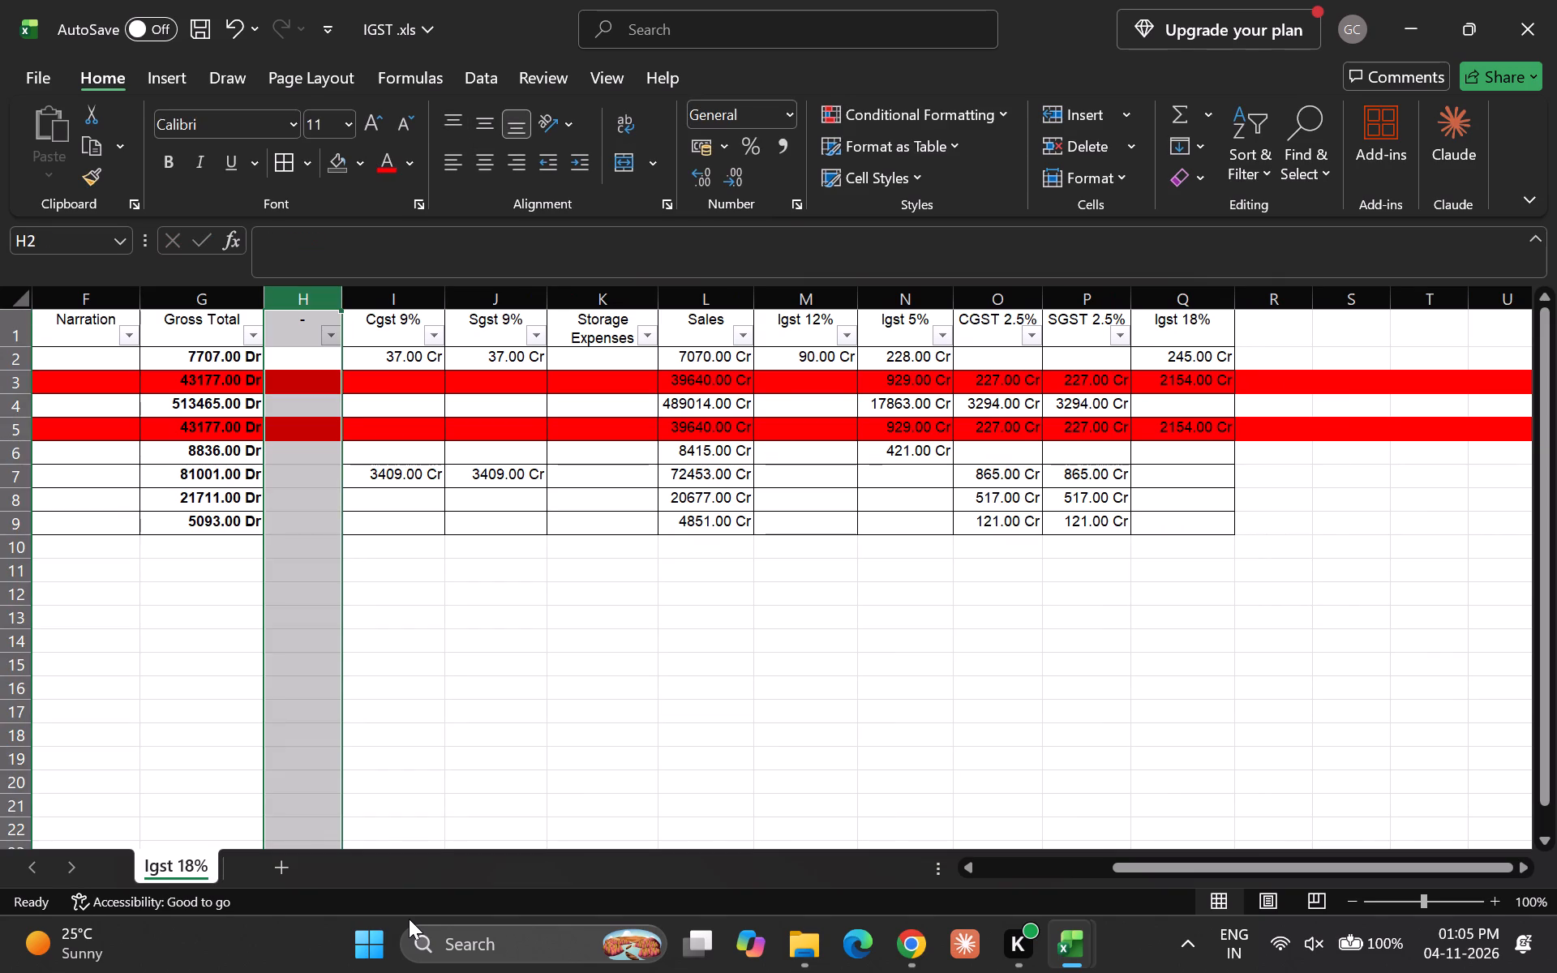
pyautogui.hotkey('ctrl', '-')
pyautogui.press('Down')
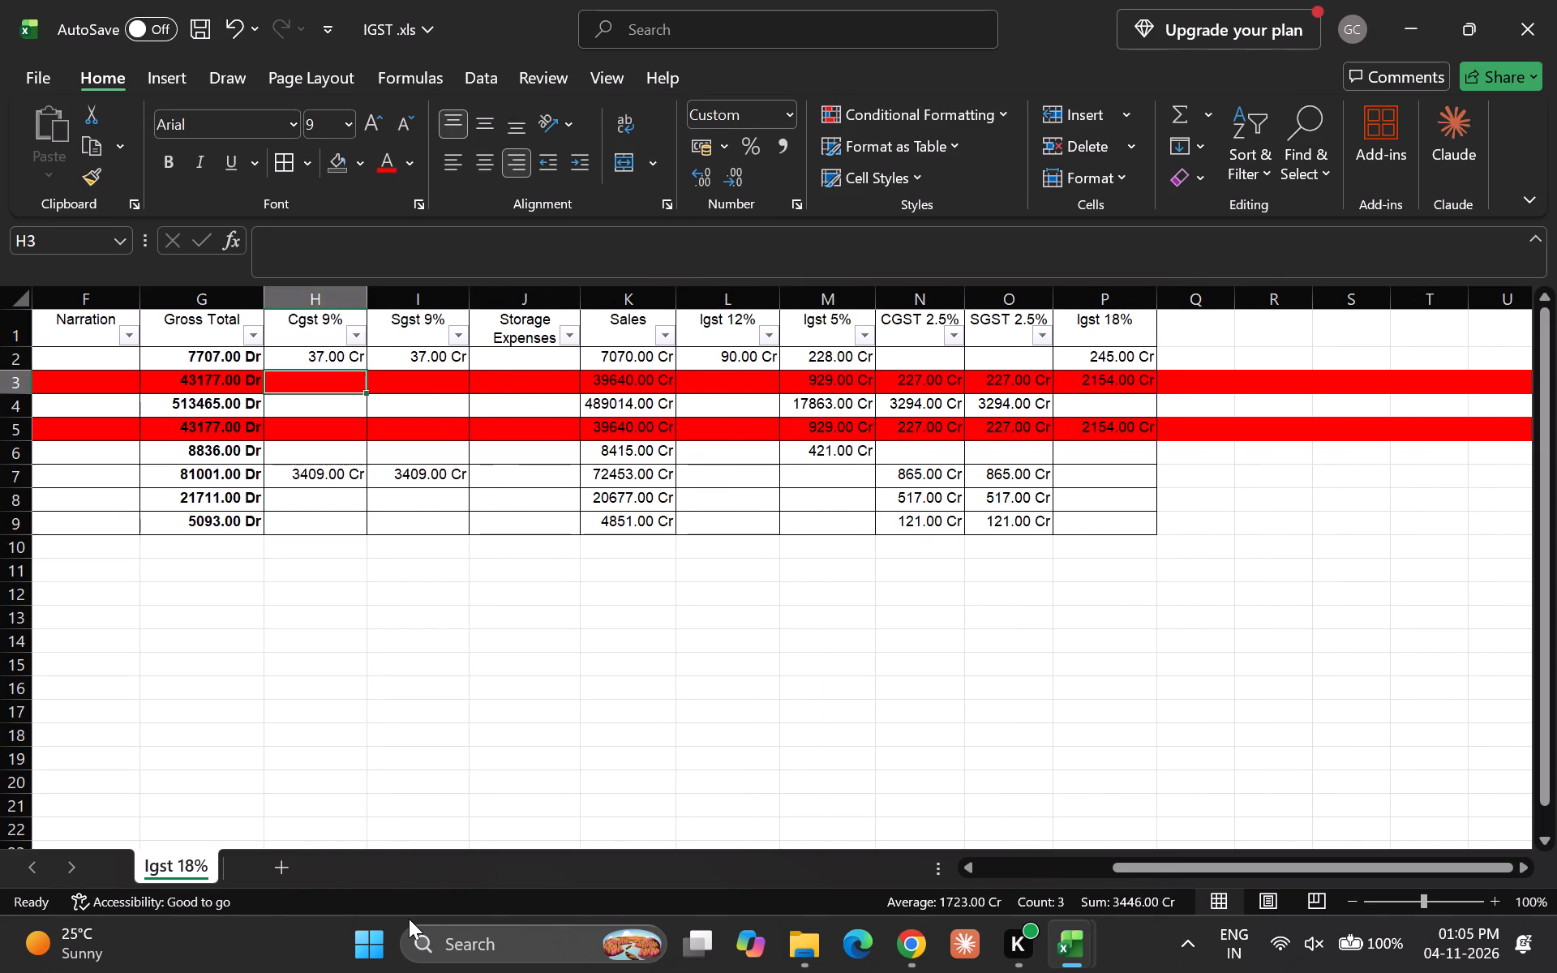
# Move the Cgst 9% and Sgst 9% columns to columns Q and R, directly after Igst 18%.
pyautogui.press('Up')
pyautogui.press('Up')
pyautogui.hotkey('shift', 'Right')
pyautogui.hotkey('ctrl', 'space')
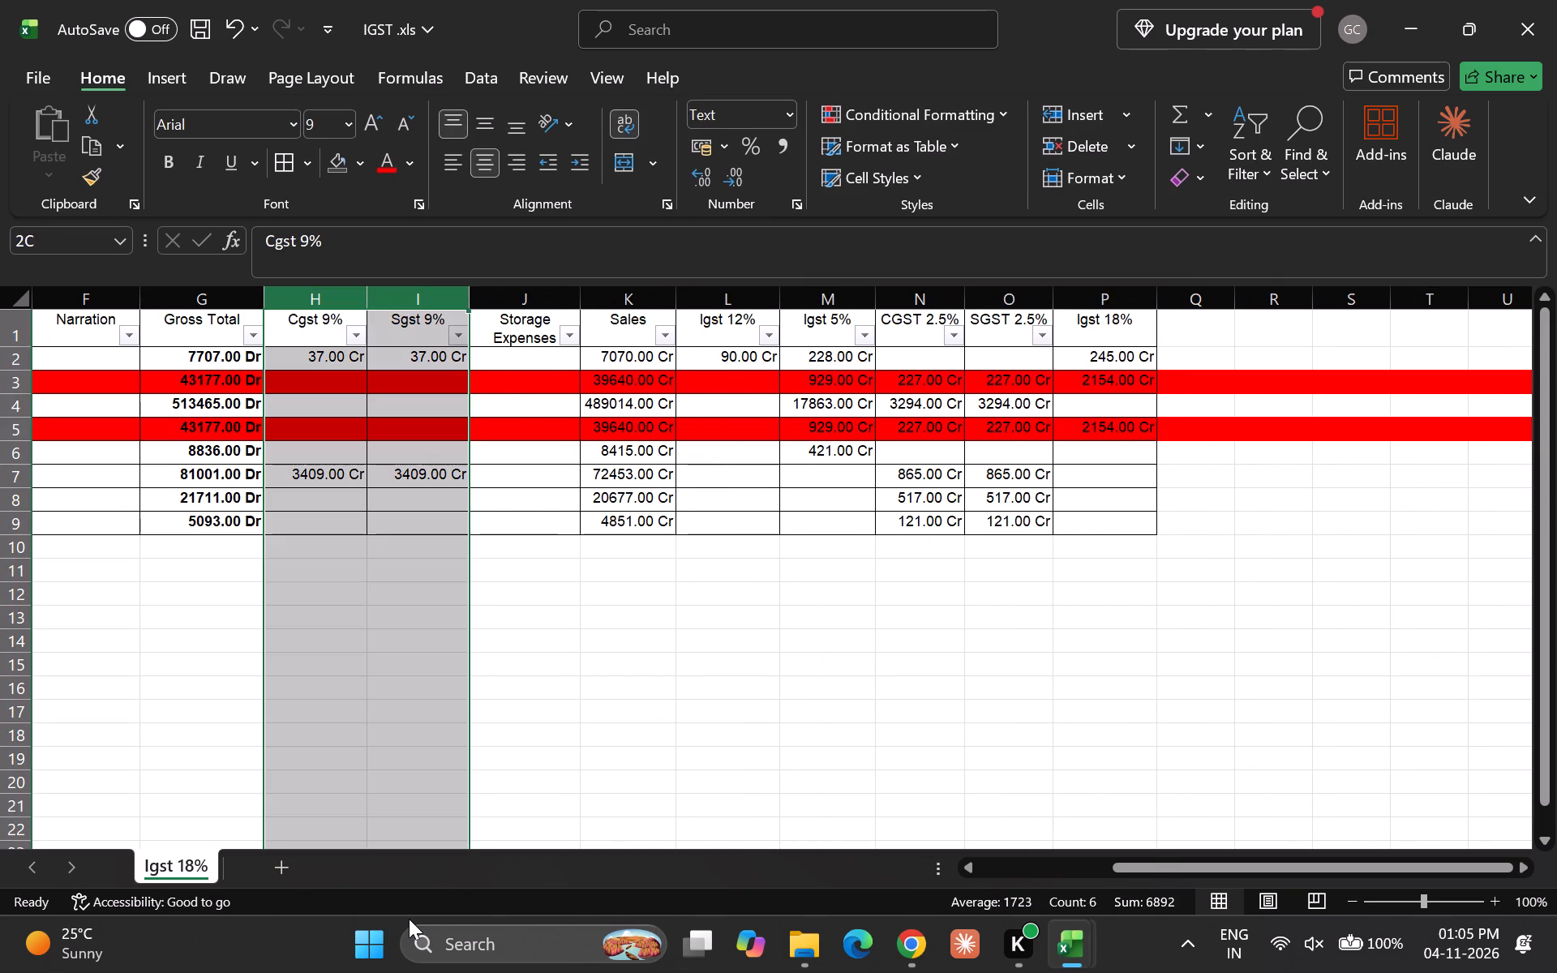
pyautogui.hotkey('ctrl', 'x')
pyautogui.press('Right')
pyautogui.press('Right')
pyautogui.press('Right')
pyautogui.press('Right')
pyautogui.press('Right')
pyautogui.press('Right')
pyautogui.press('Right')
pyautogui.press('Right')
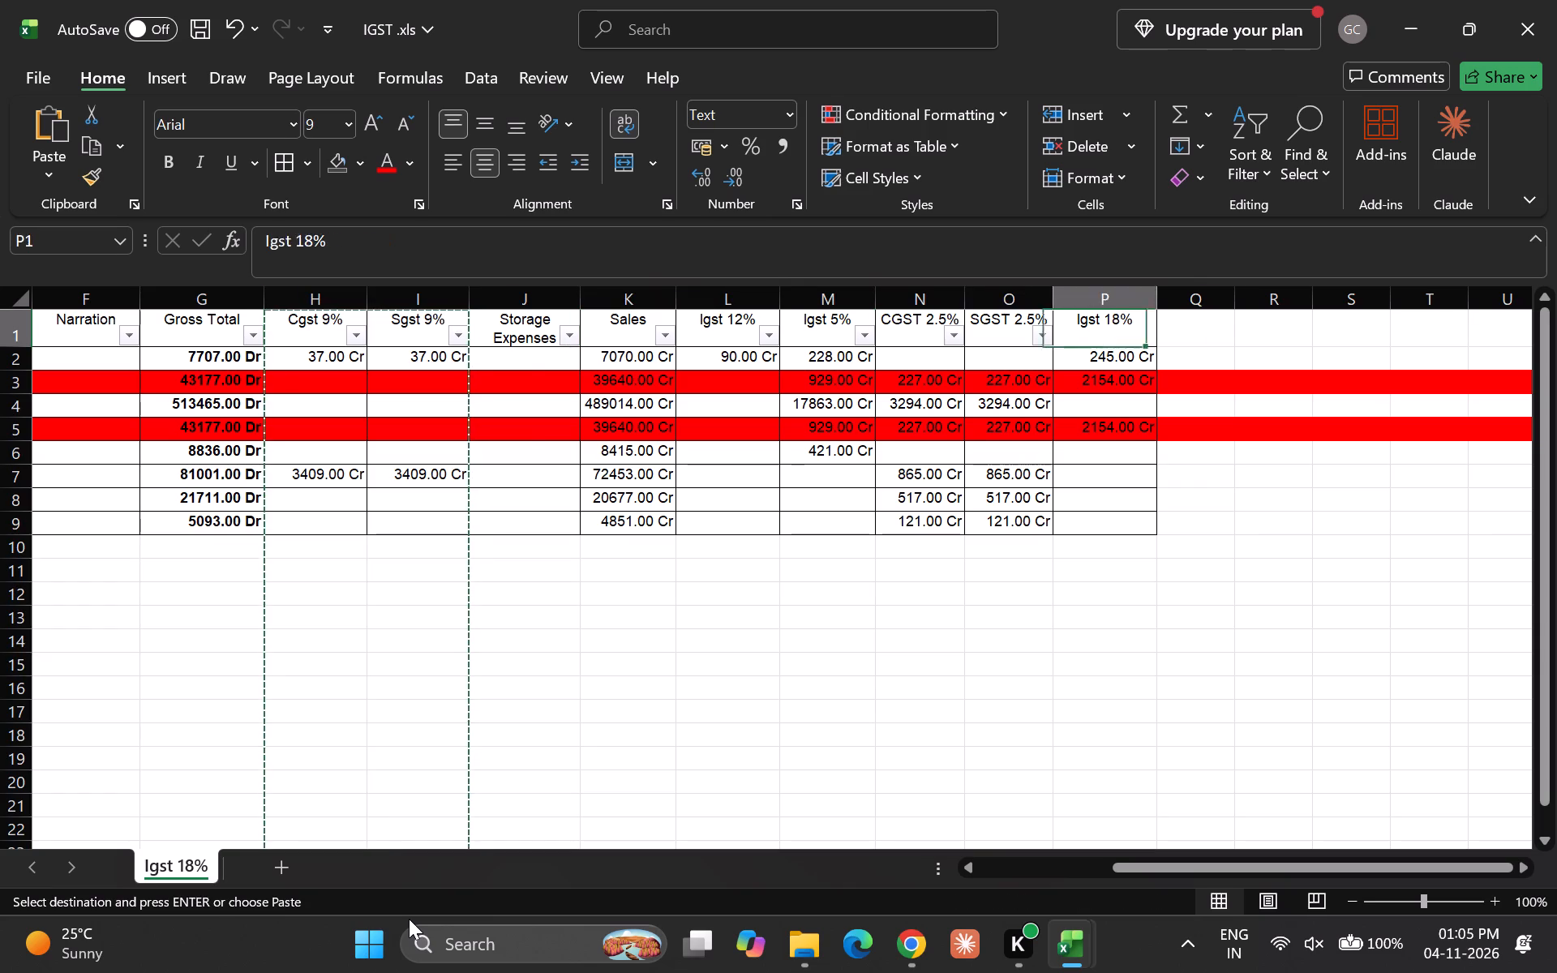
pyautogui.press('Right')
pyautogui.press('Return')
pyautogui.press('Down')
pyautogui.press('Up')
# Delete the empty Storage Expenses column before Sales.
pyautogui.press('Left')
pyautogui.press('Left')
pyautogui.press('Left')
pyautogui.press('Left')
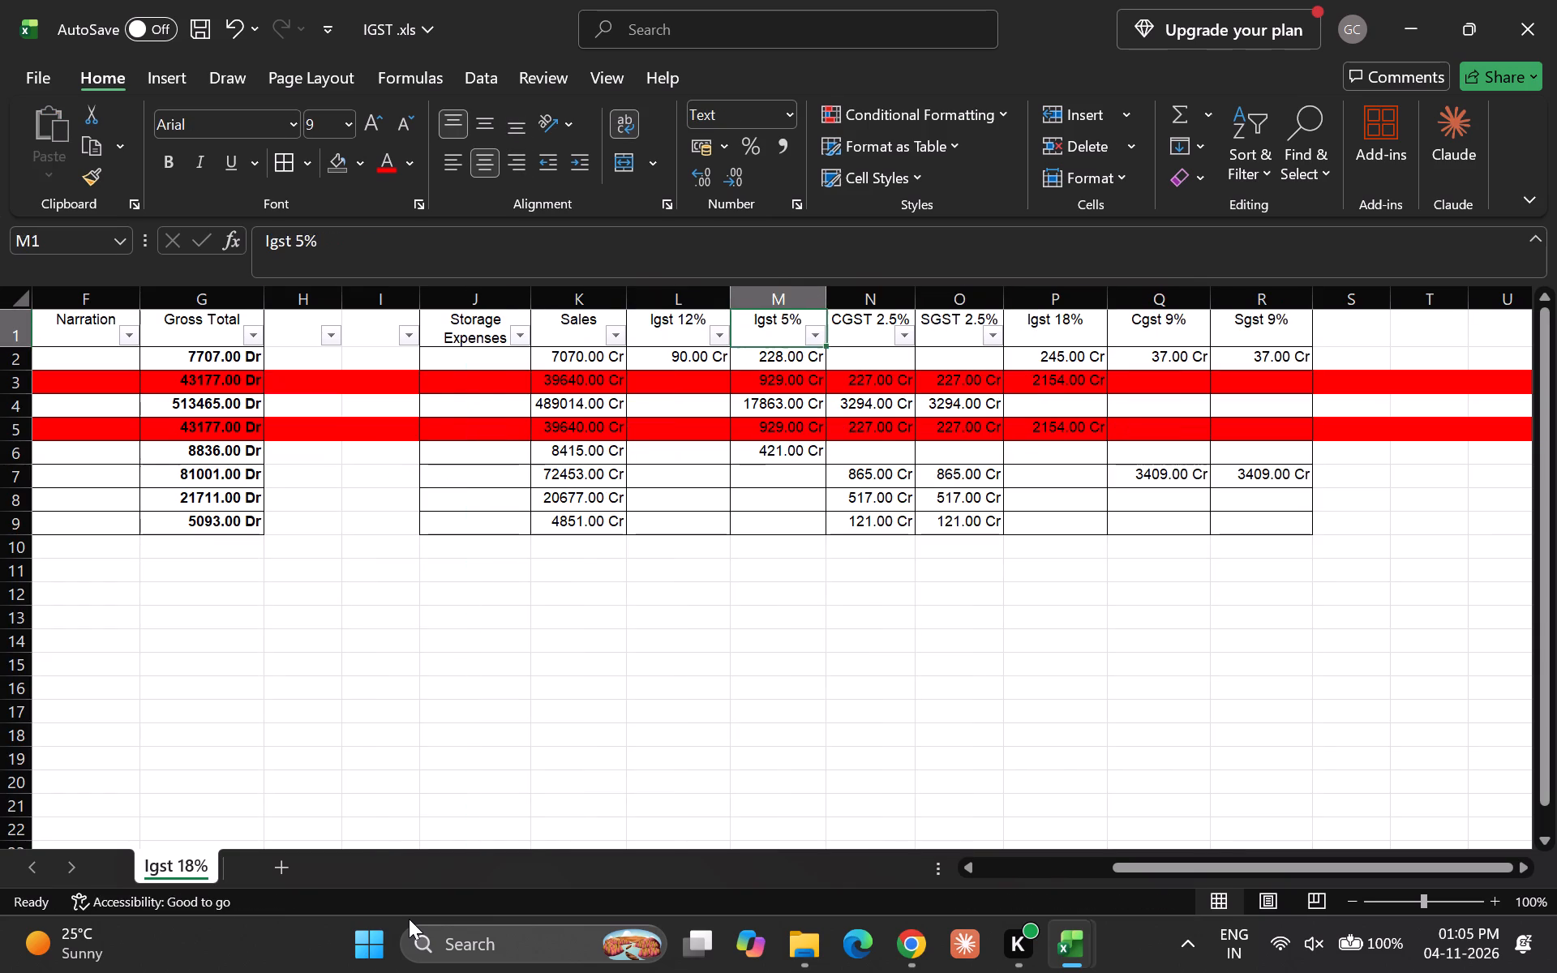
pyautogui.press('Left')
pyautogui.press('Left')
pyautogui.press('Left')
pyautogui.hotkey('ctrl', 'space')
pyautogui.hotkey('ctrl', '-')
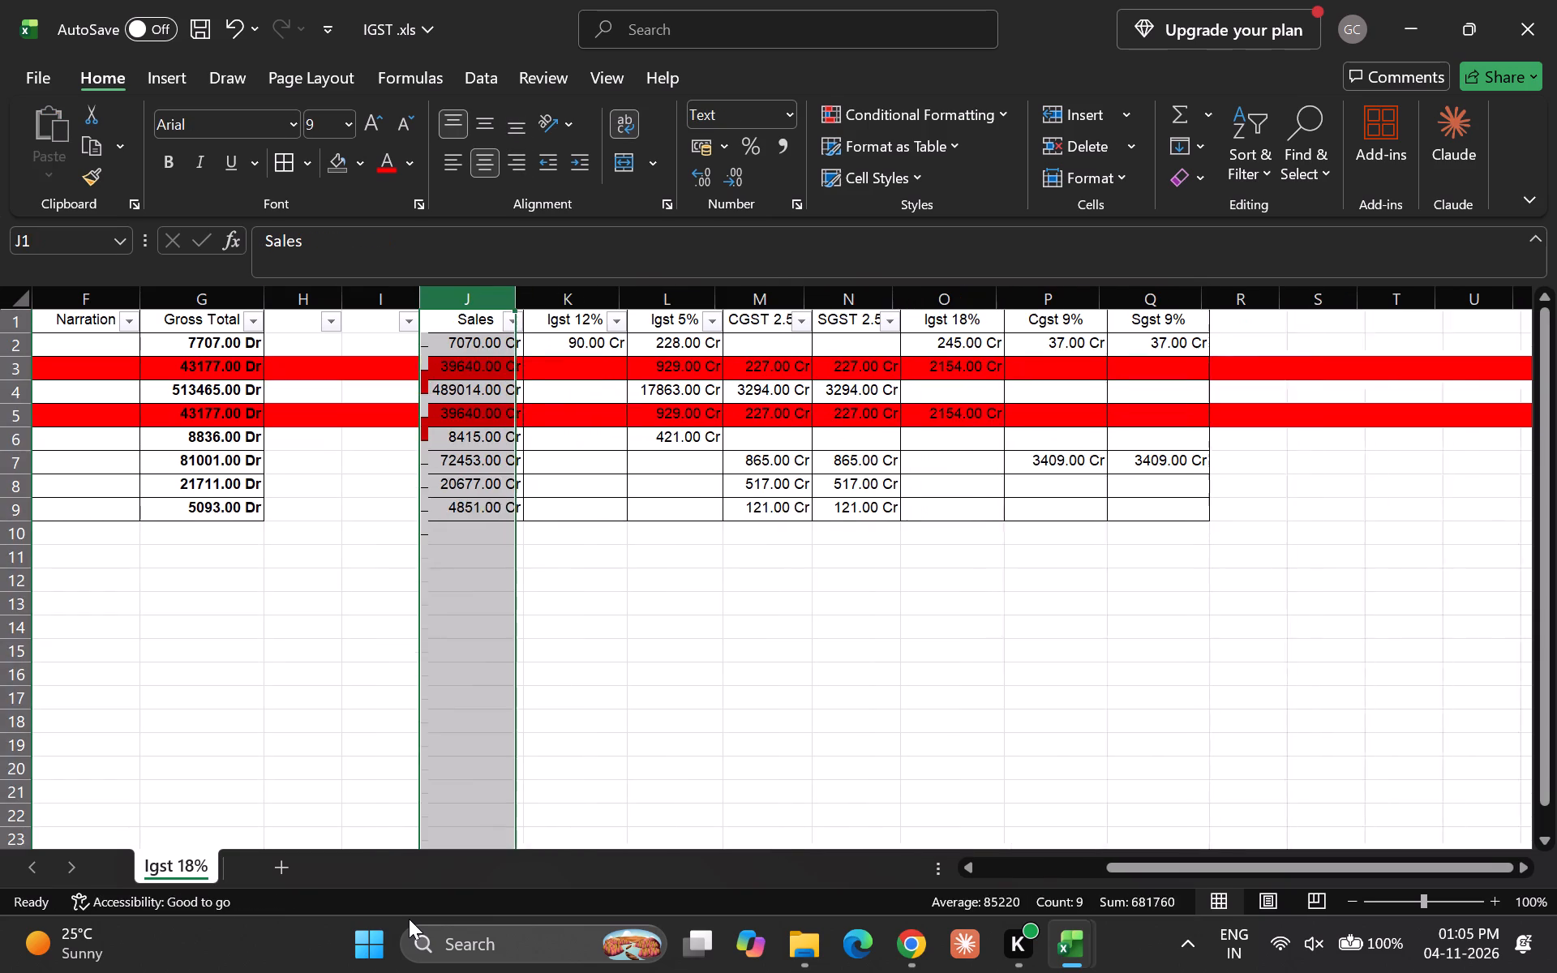
pyautogui.press('Down')
pyautogui.press('Up')
pyautogui.press('Right')
pyautogui.press('Down')
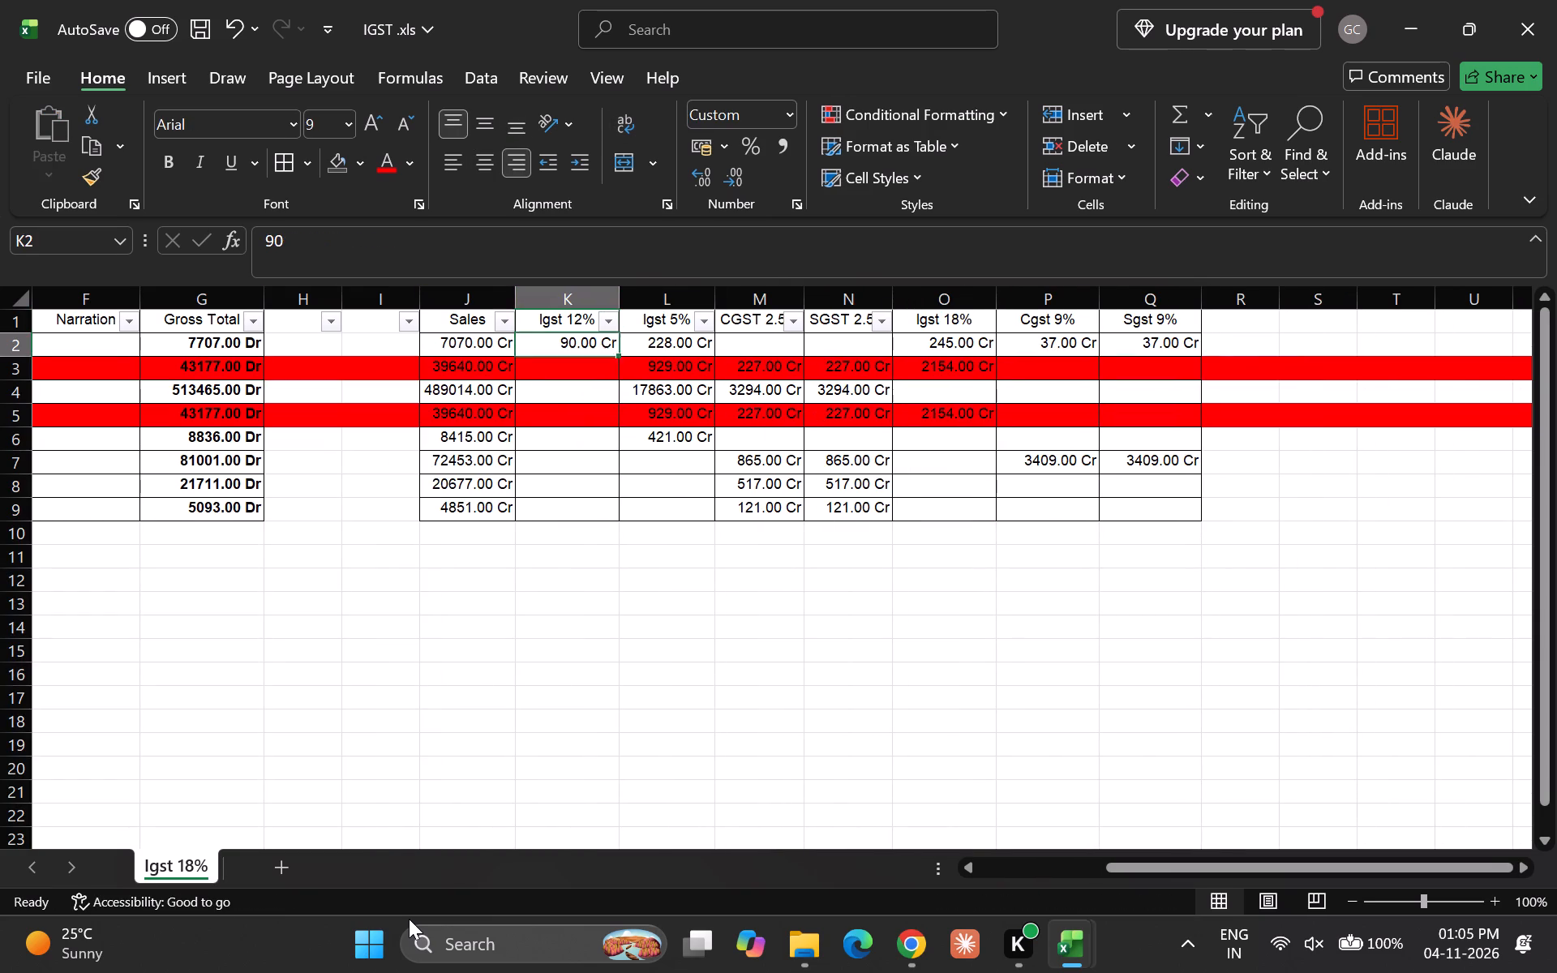
# Delete the two blank columns H and I between Gross Total and Sales.
pyautogui.press('Right')
pyautogui.press('Right')
pyautogui.press('Right')
pyautogui.press('Right')
pyautogui.press('Up')
pyautogui.press('Right')
pyautogui.press('Right')
pyautogui.press('Left')
pyautogui.press('Left')
pyautogui.press('Left')
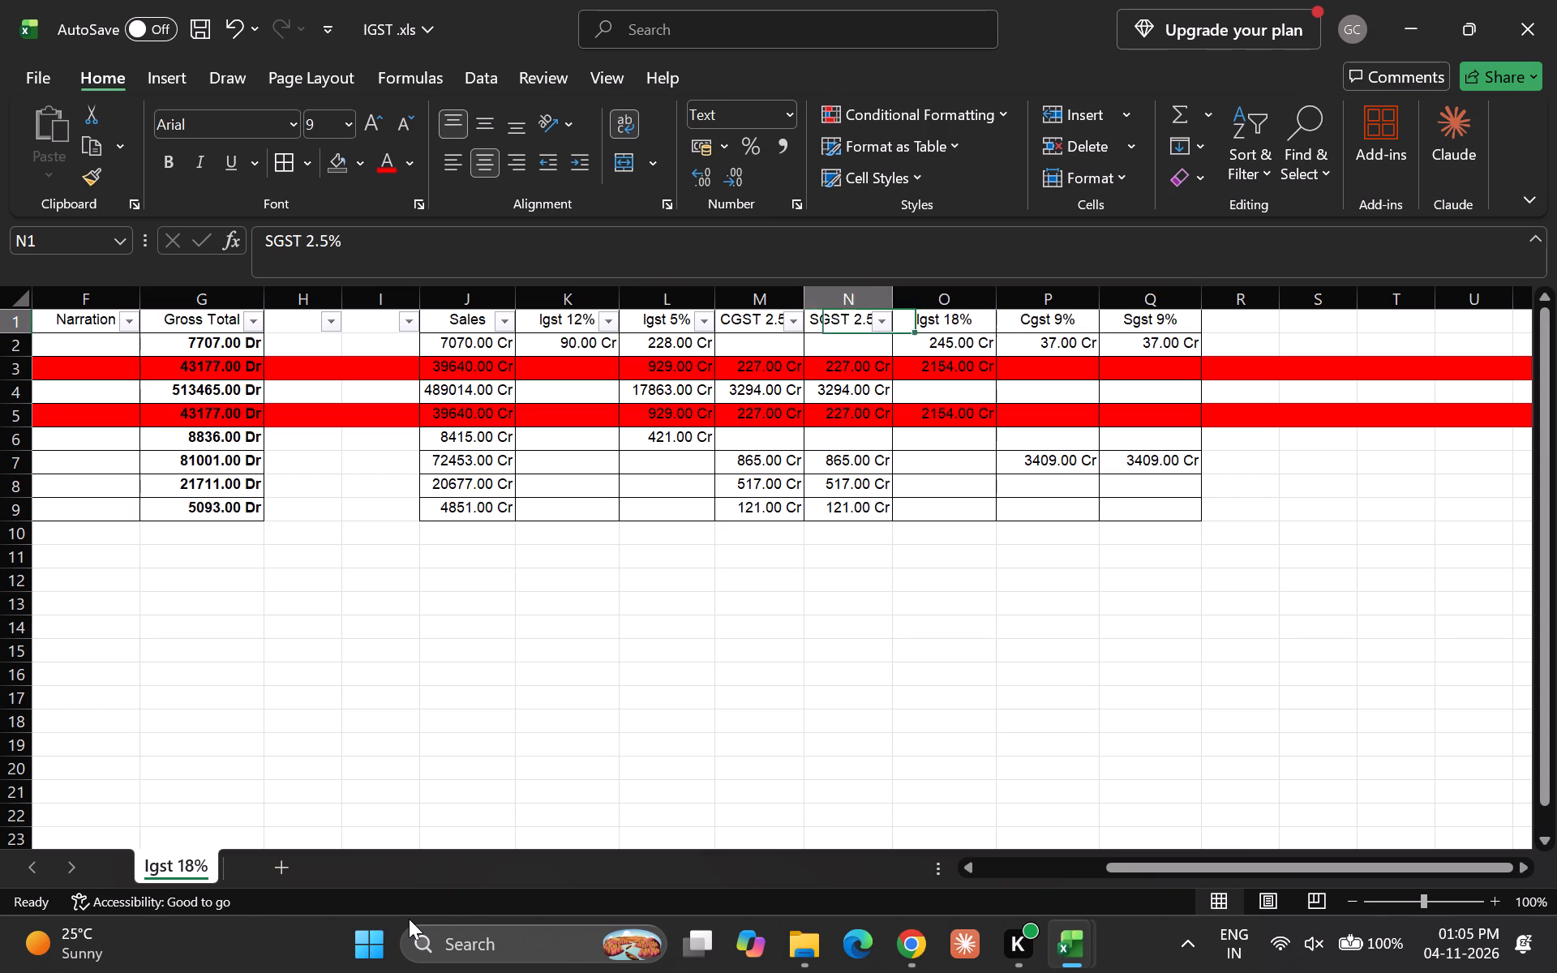
pyautogui.press('Left')
pyautogui.press('Left')
pyautogui.press('Left')
pyautogui.press('Left')
pyautogui.press('Left')
pyautogui.press('Left')
pyautogui.hotkey('ctrl', 'space')
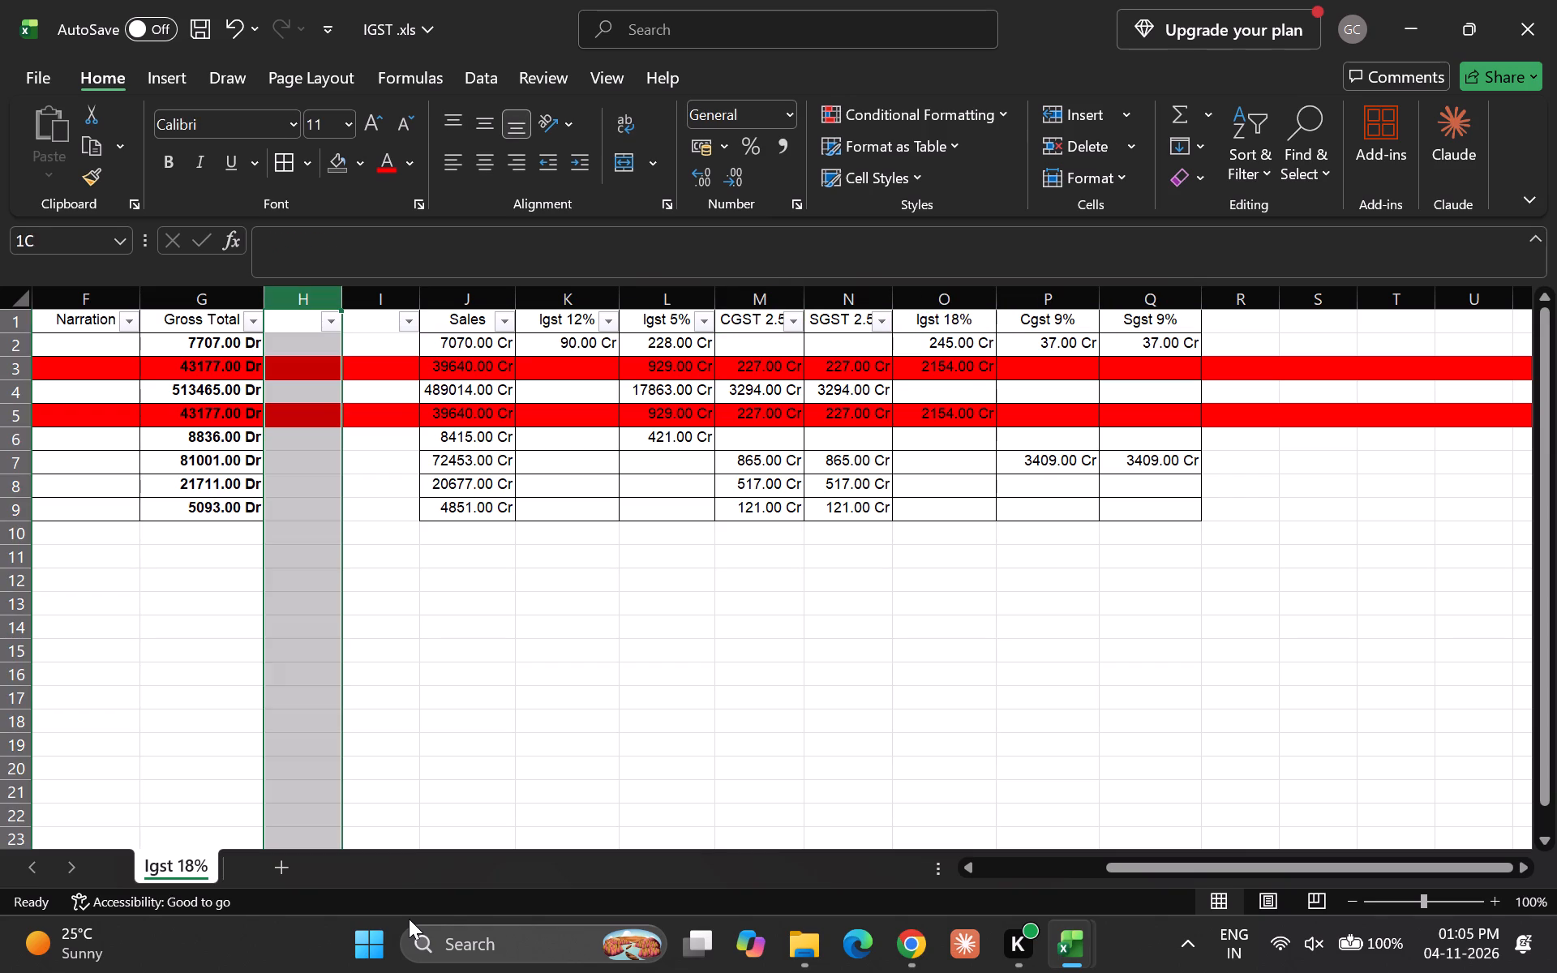
pyautogui.hotkey('shift', 'Right')
pyautogui.hotkey('ctrl', '-')
pyautogui.press('Down')
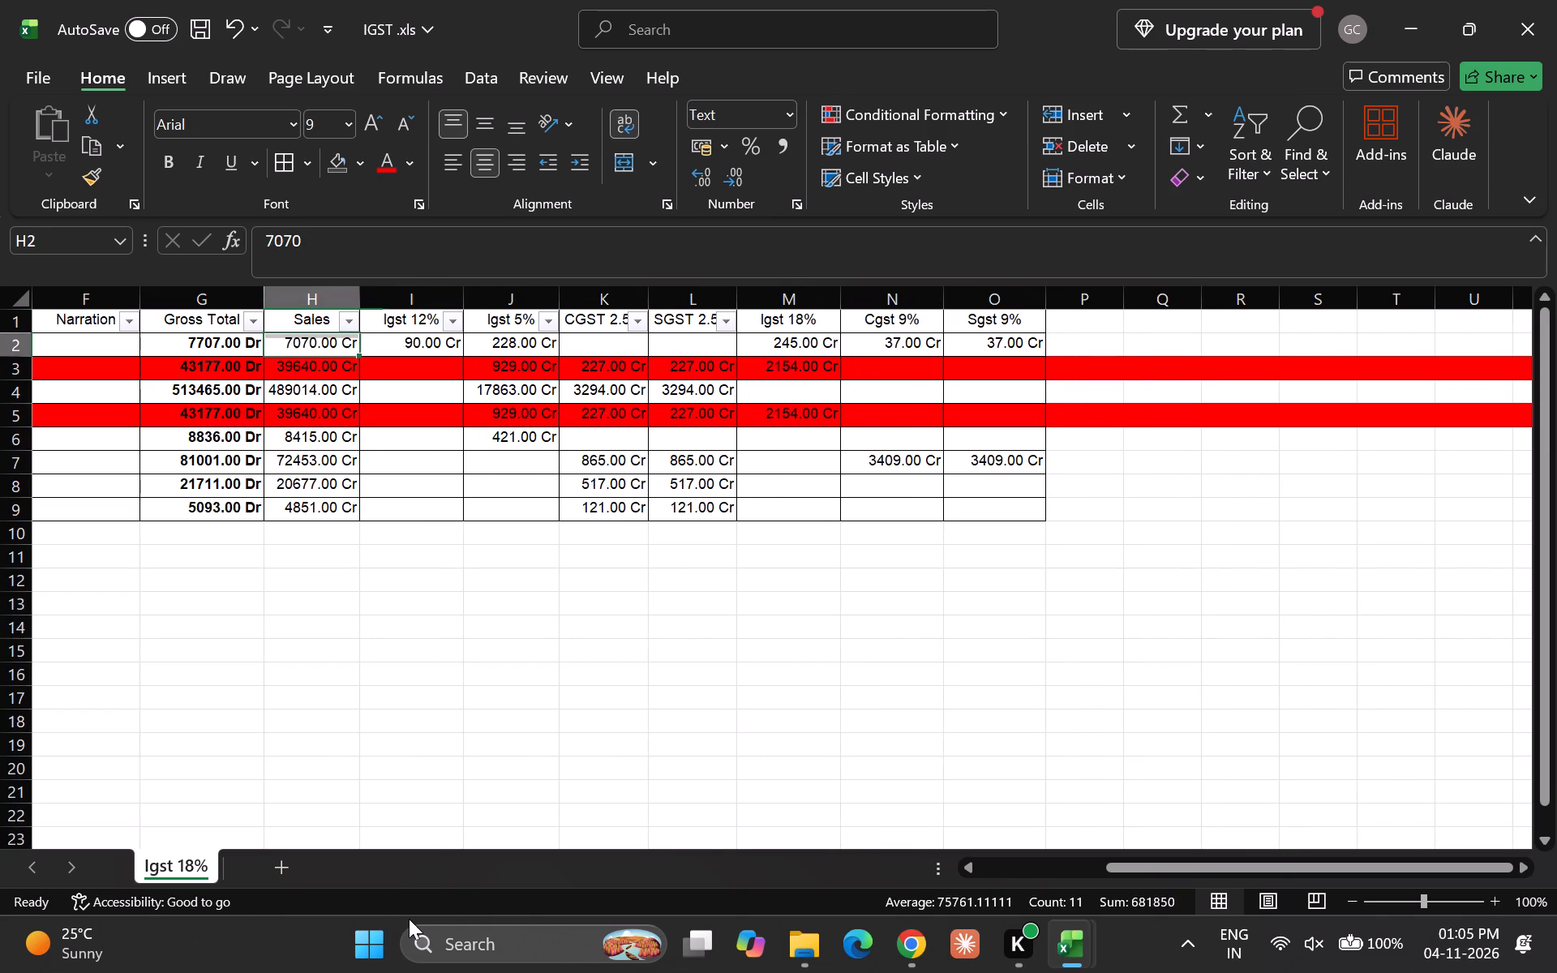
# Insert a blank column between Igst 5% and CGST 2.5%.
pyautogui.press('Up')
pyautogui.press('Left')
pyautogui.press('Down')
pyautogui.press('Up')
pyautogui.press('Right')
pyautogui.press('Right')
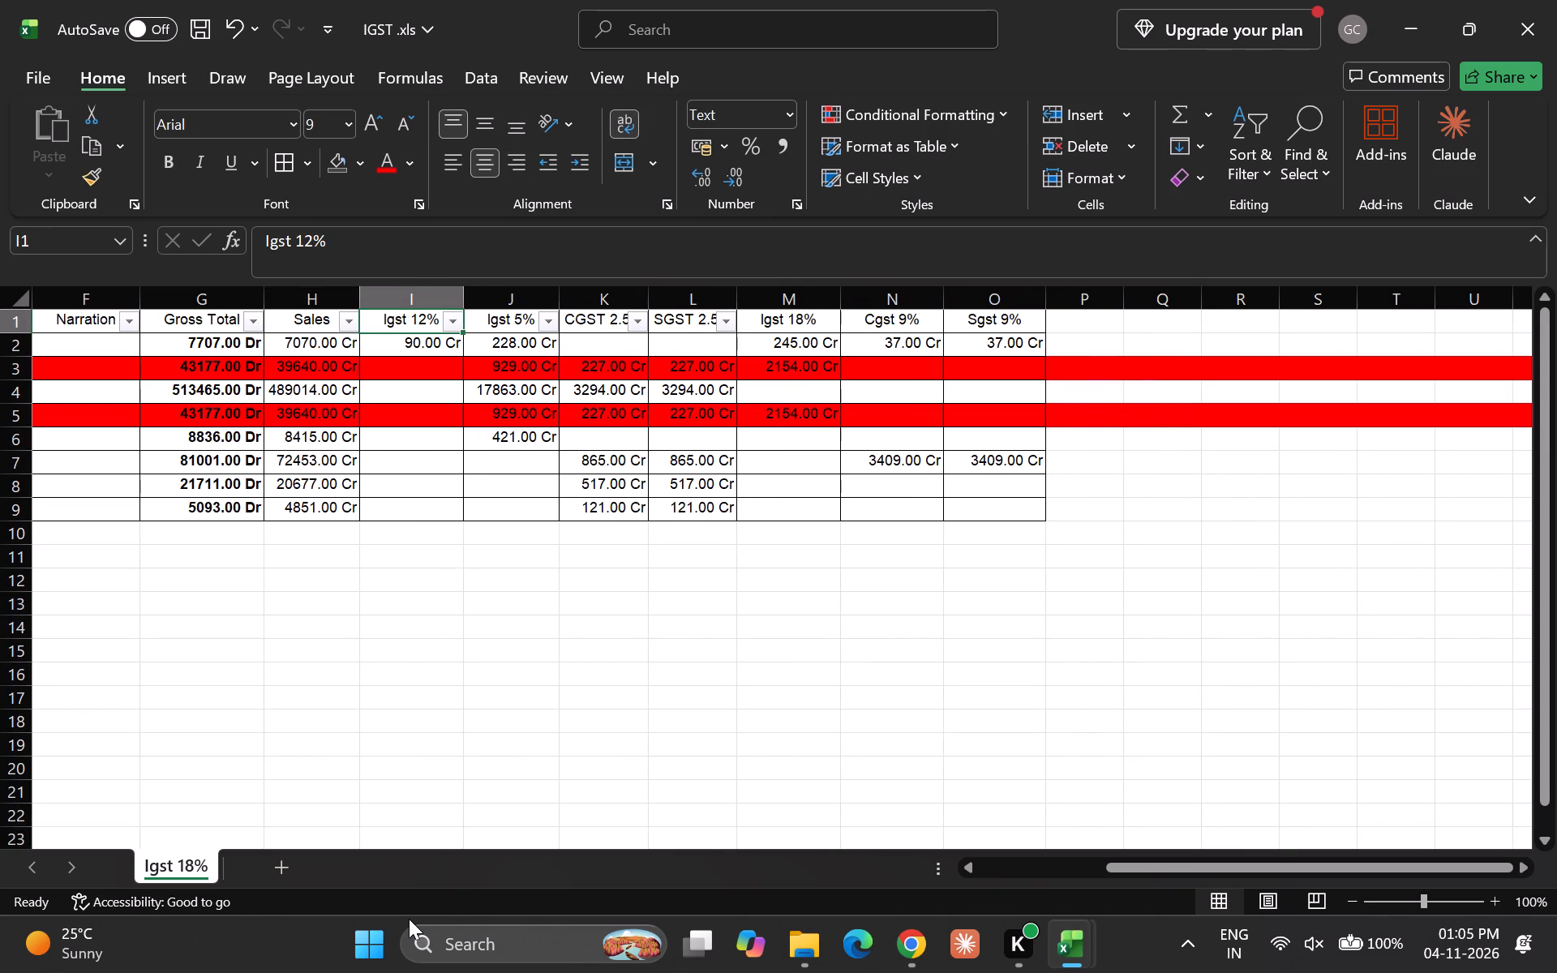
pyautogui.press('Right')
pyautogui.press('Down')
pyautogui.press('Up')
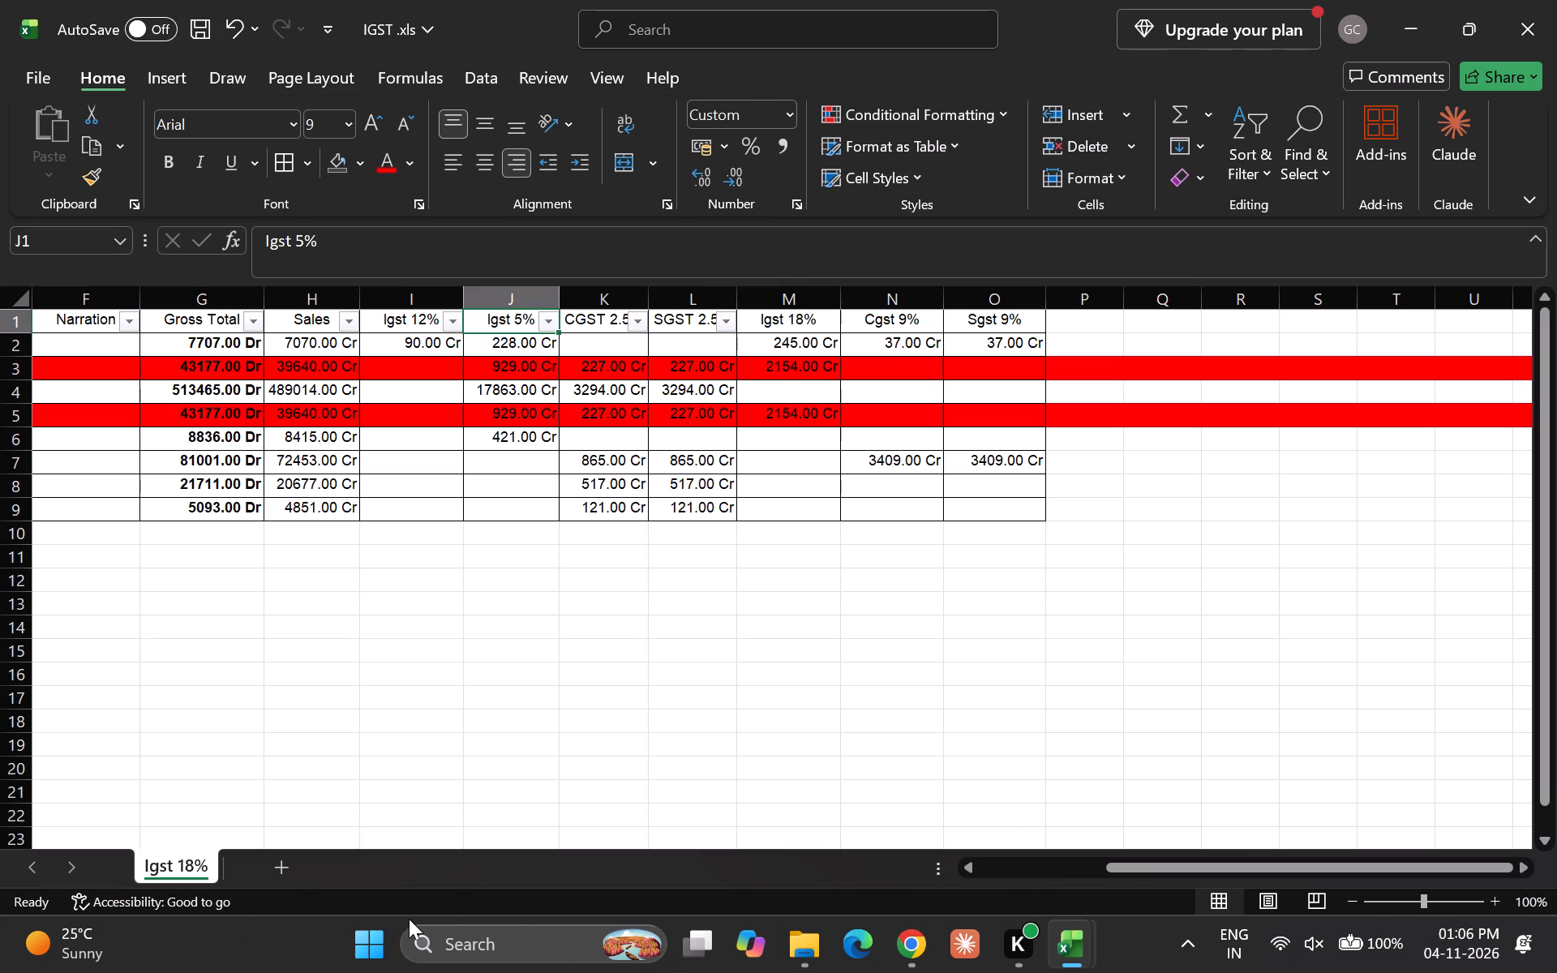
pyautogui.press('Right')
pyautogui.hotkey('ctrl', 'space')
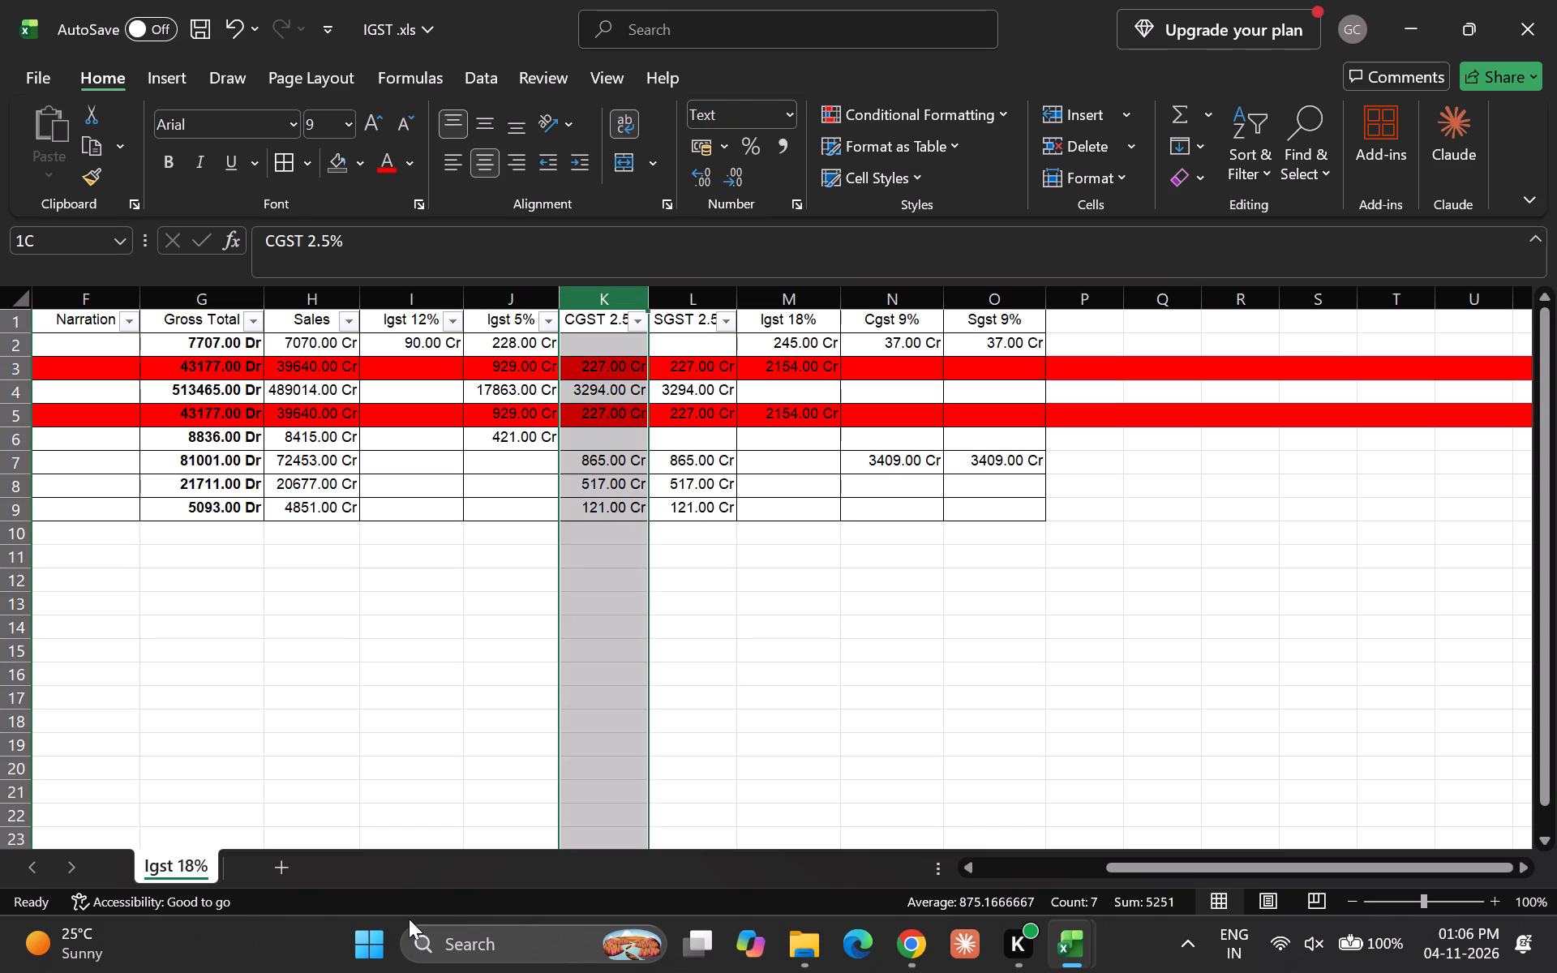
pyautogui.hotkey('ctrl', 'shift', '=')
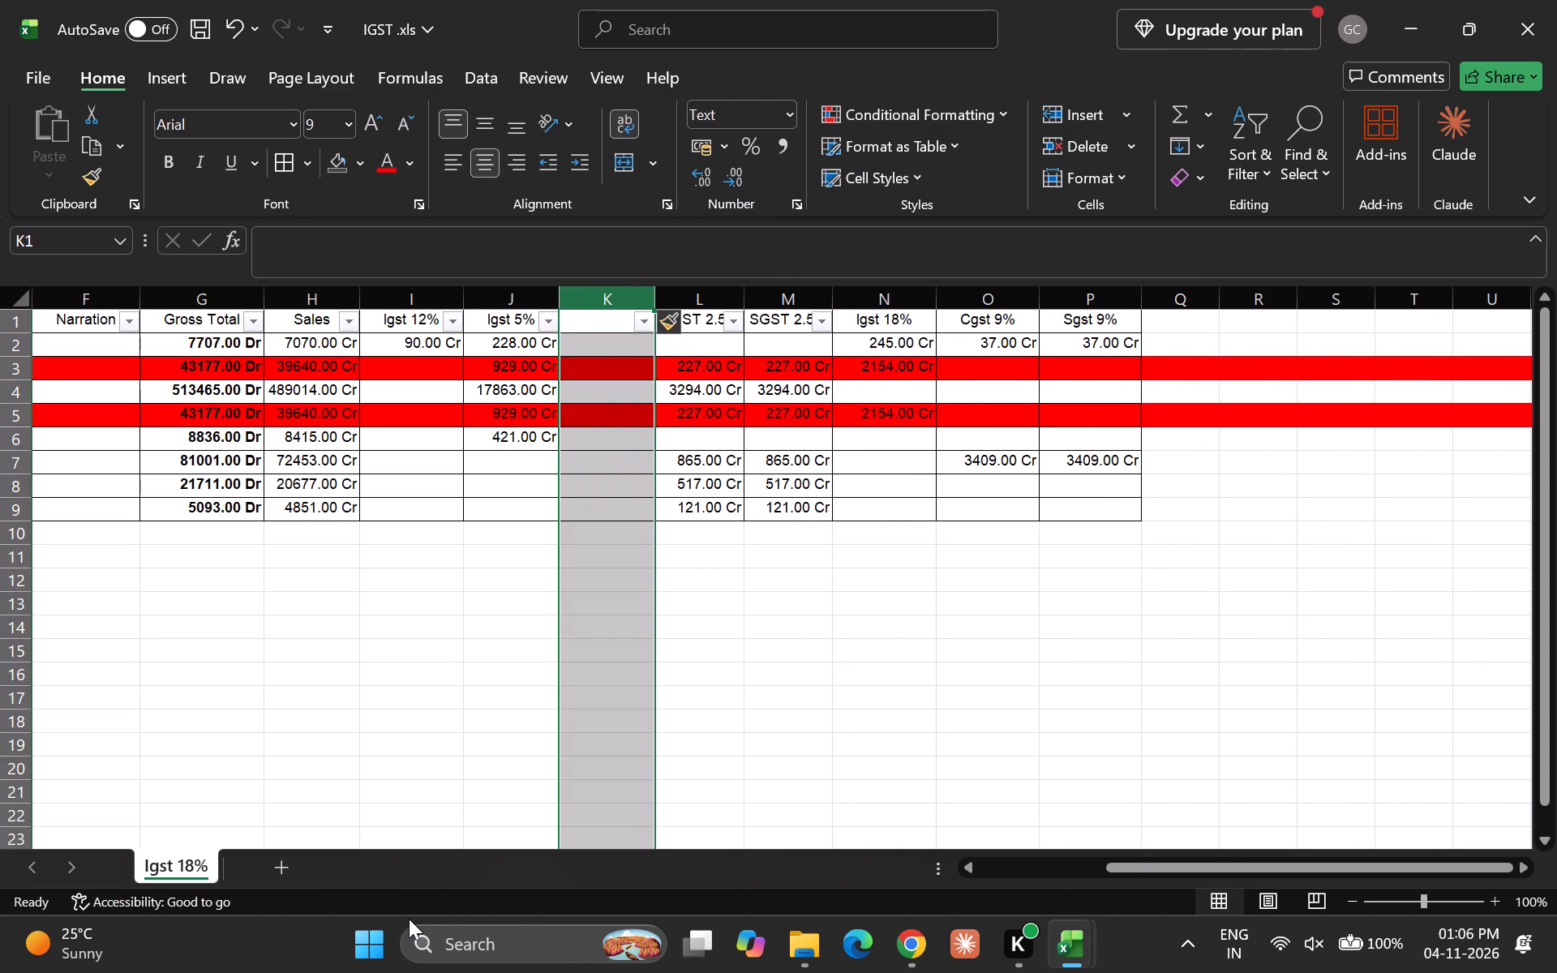
# Insert a blank column between Sales and Igst 12%.
pyautogui.press('Down')
pyautogui.press('Up')
pyautogui.press('Left')
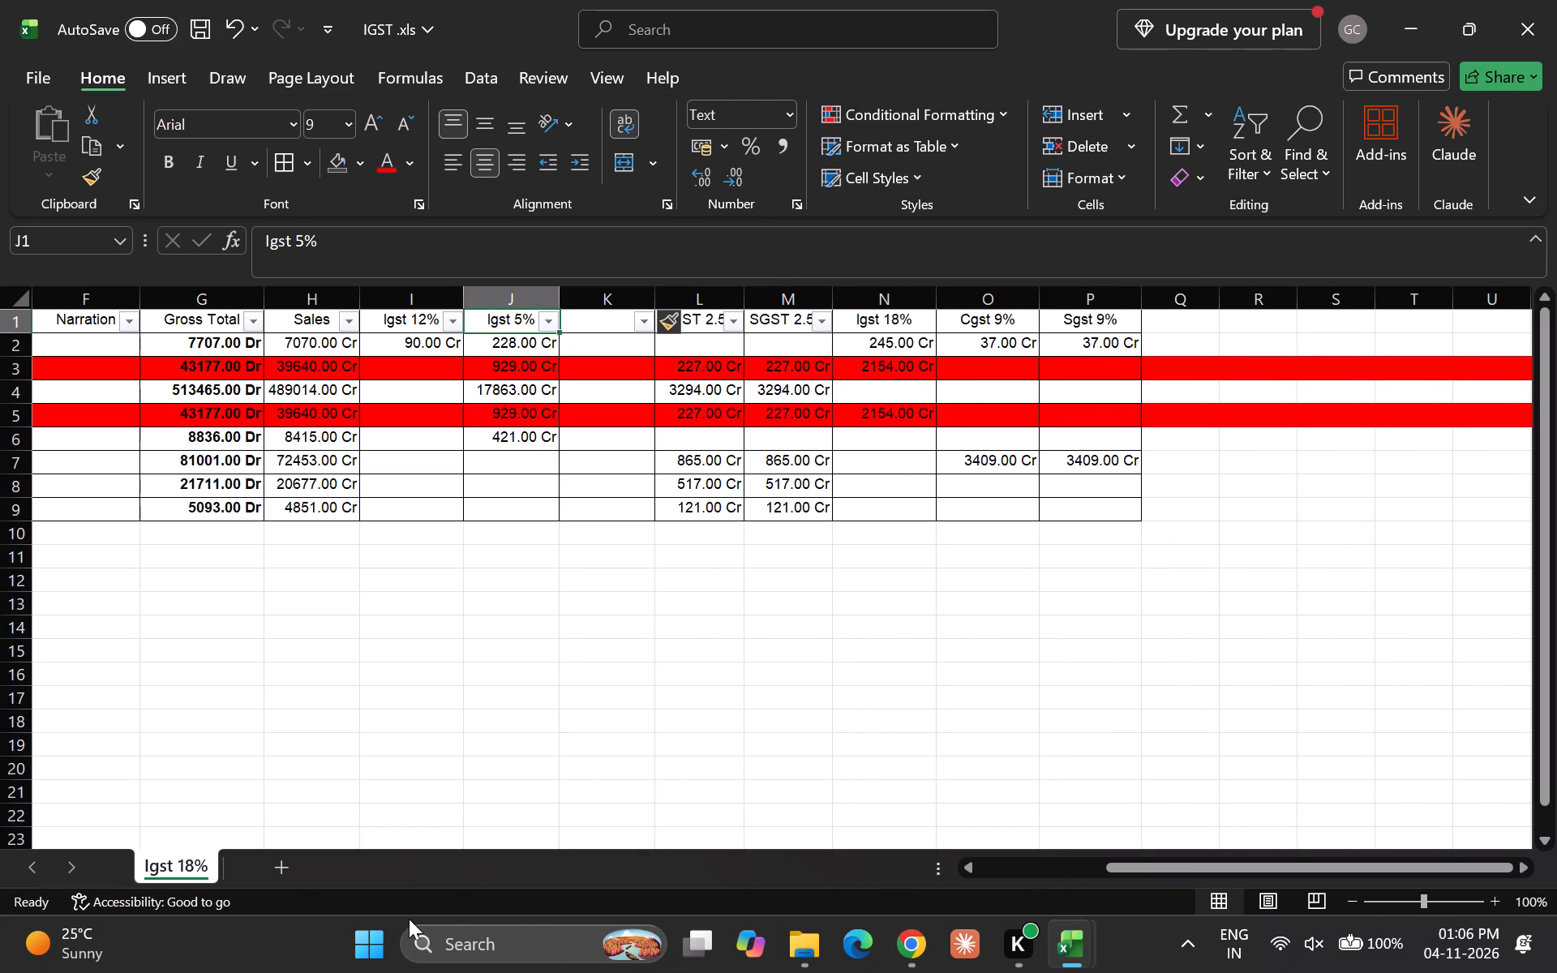
pyautogui.press('Left')
pyautogui.hotkey('ctrl', 'space')
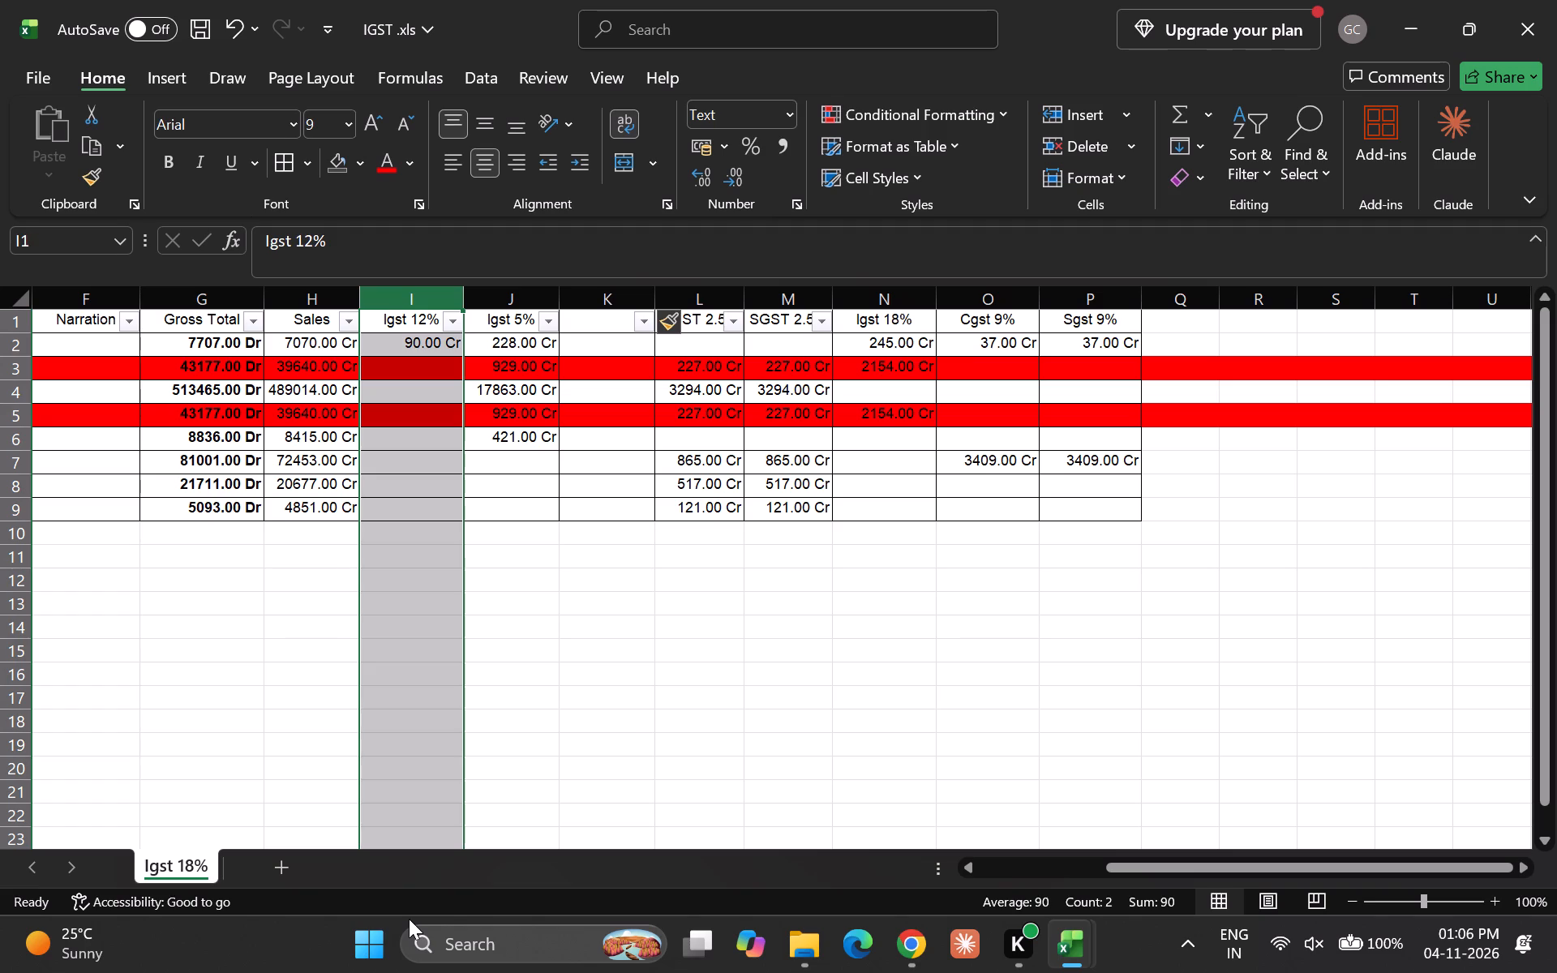
pyautogui.press('Right')
pyautogui.press('Right')
pyautogui.press('Right')
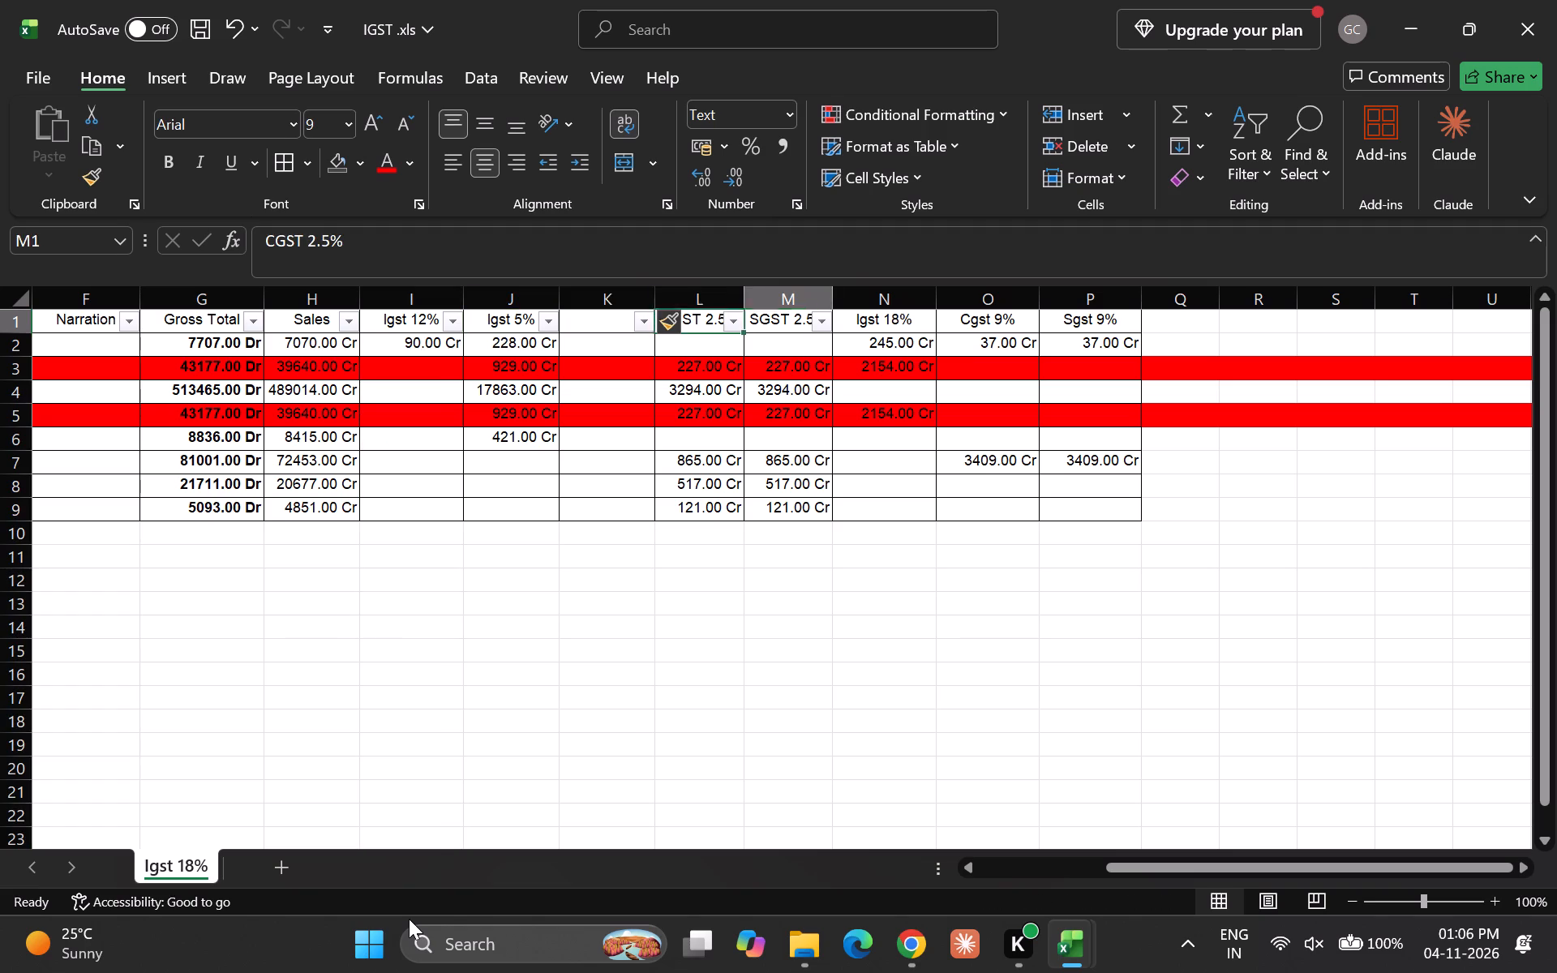
pyautogui.press('Right')
pyautogui.press('Left')
pyautogui.press('Left')
pyautogui.press('Left')
pyautogui.press('Left')
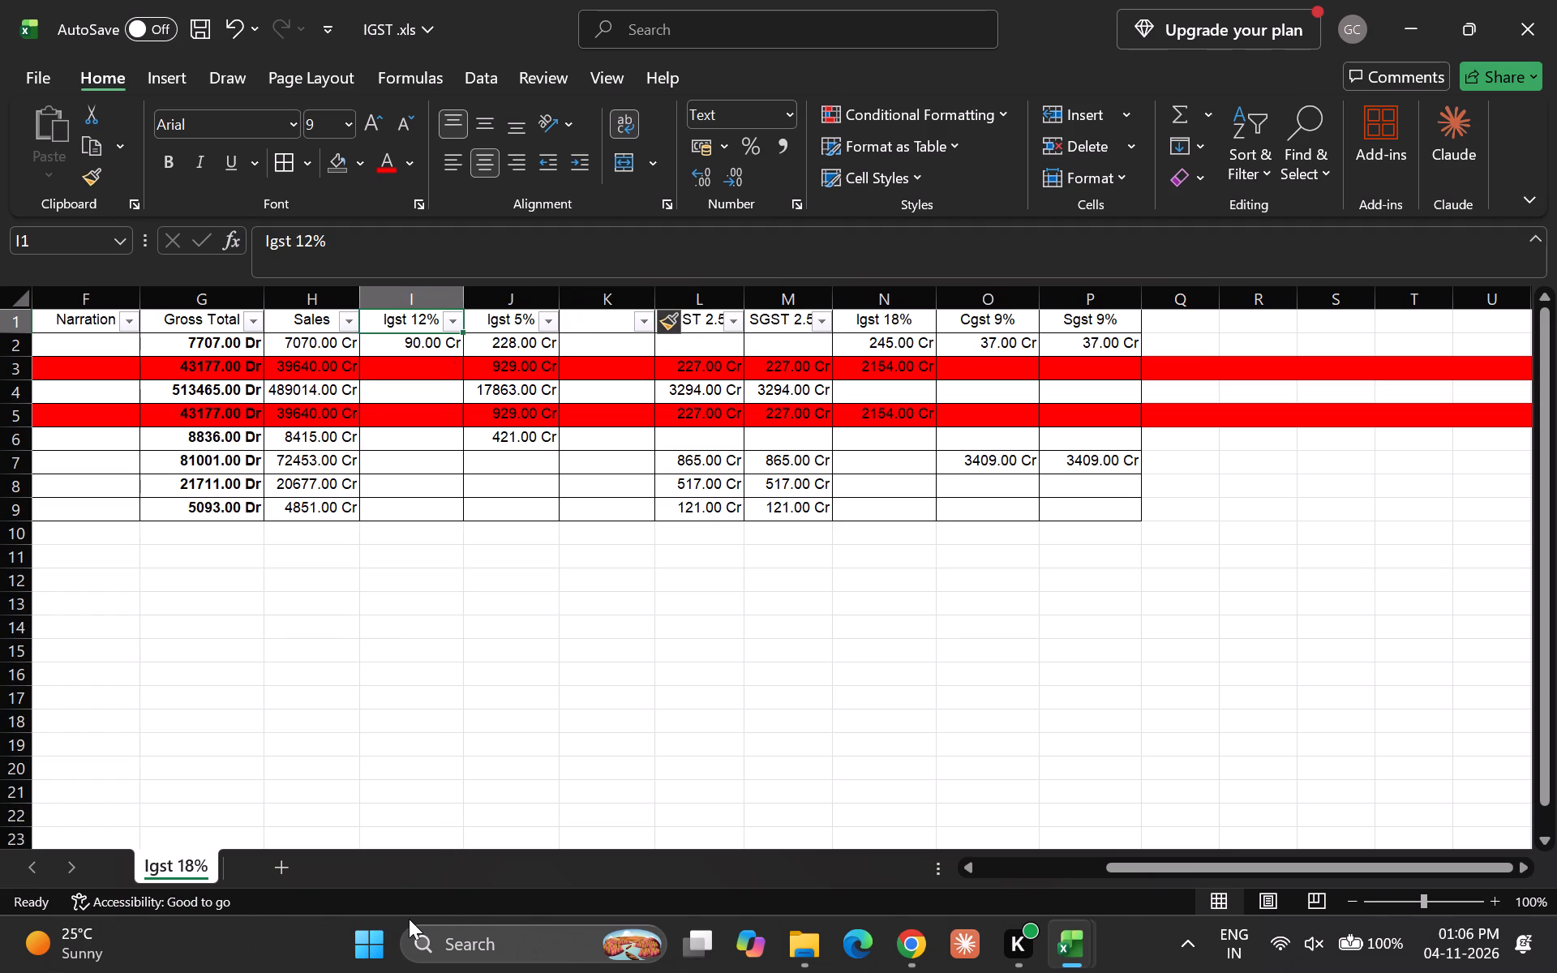
pyautogui.hotkey('ctrl', 'space')
pyautogui.hotkey('ctrl', 'shift', '=')
pyautogui.press('Down')
pyautogui.press('Up')
# Move the Igst 5% column into blank column I, directly before Igst 12%.
pyautogui.press('Right')
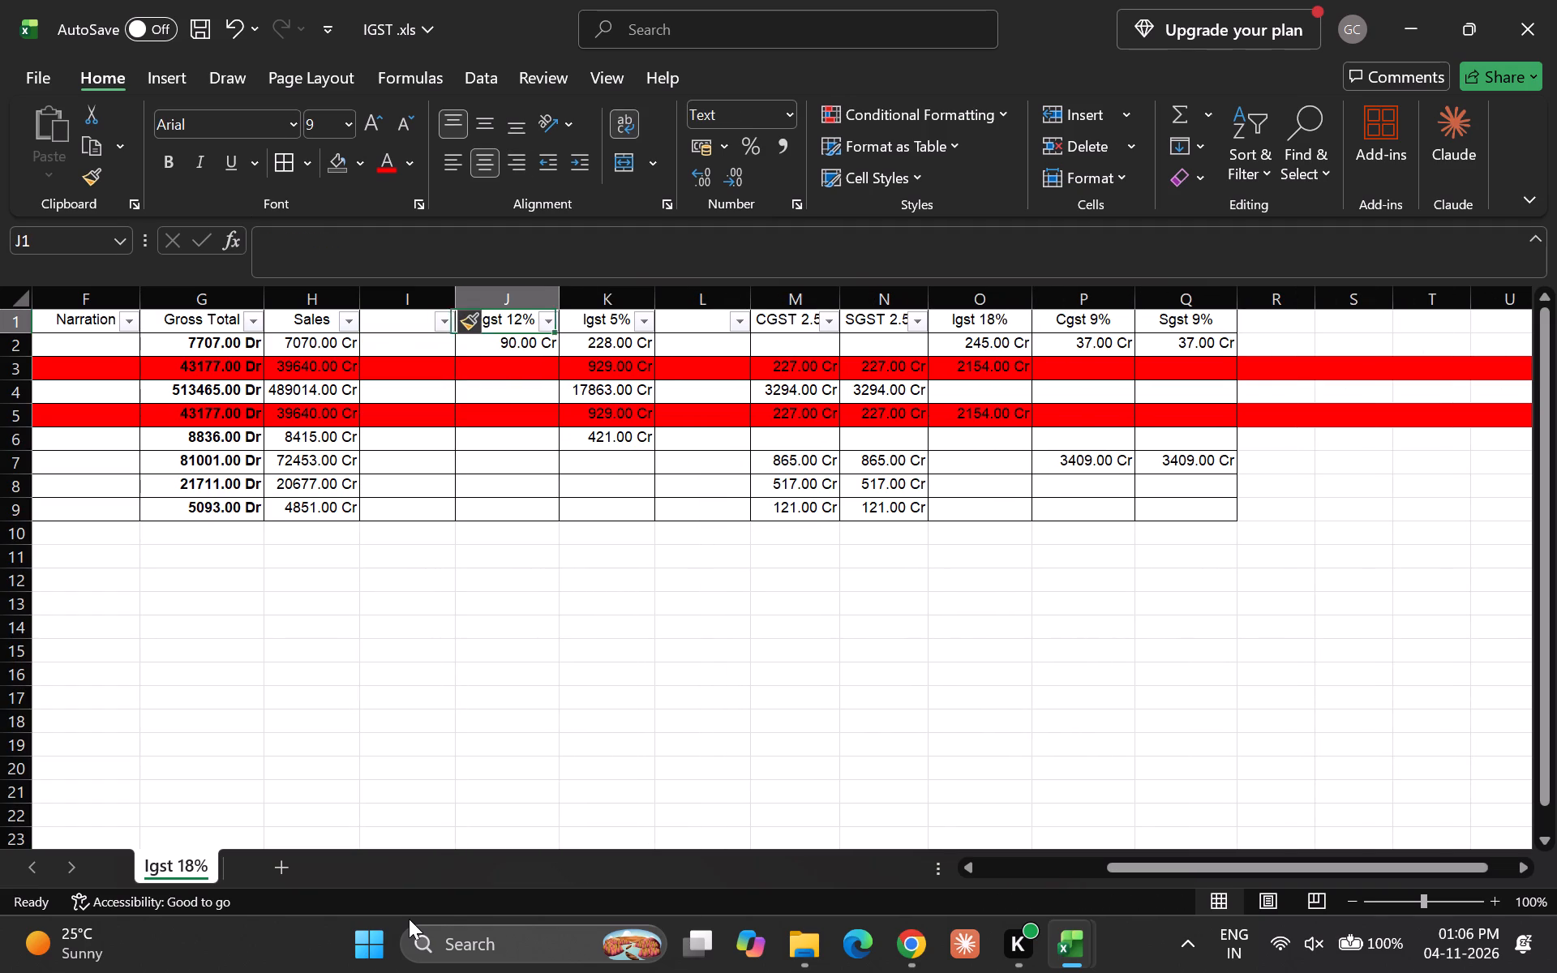
pyautogui.press('Right')
pyautogui.hotkey('ctrl', 'space')
pyautogui.hotkey('ctrl', 'x')
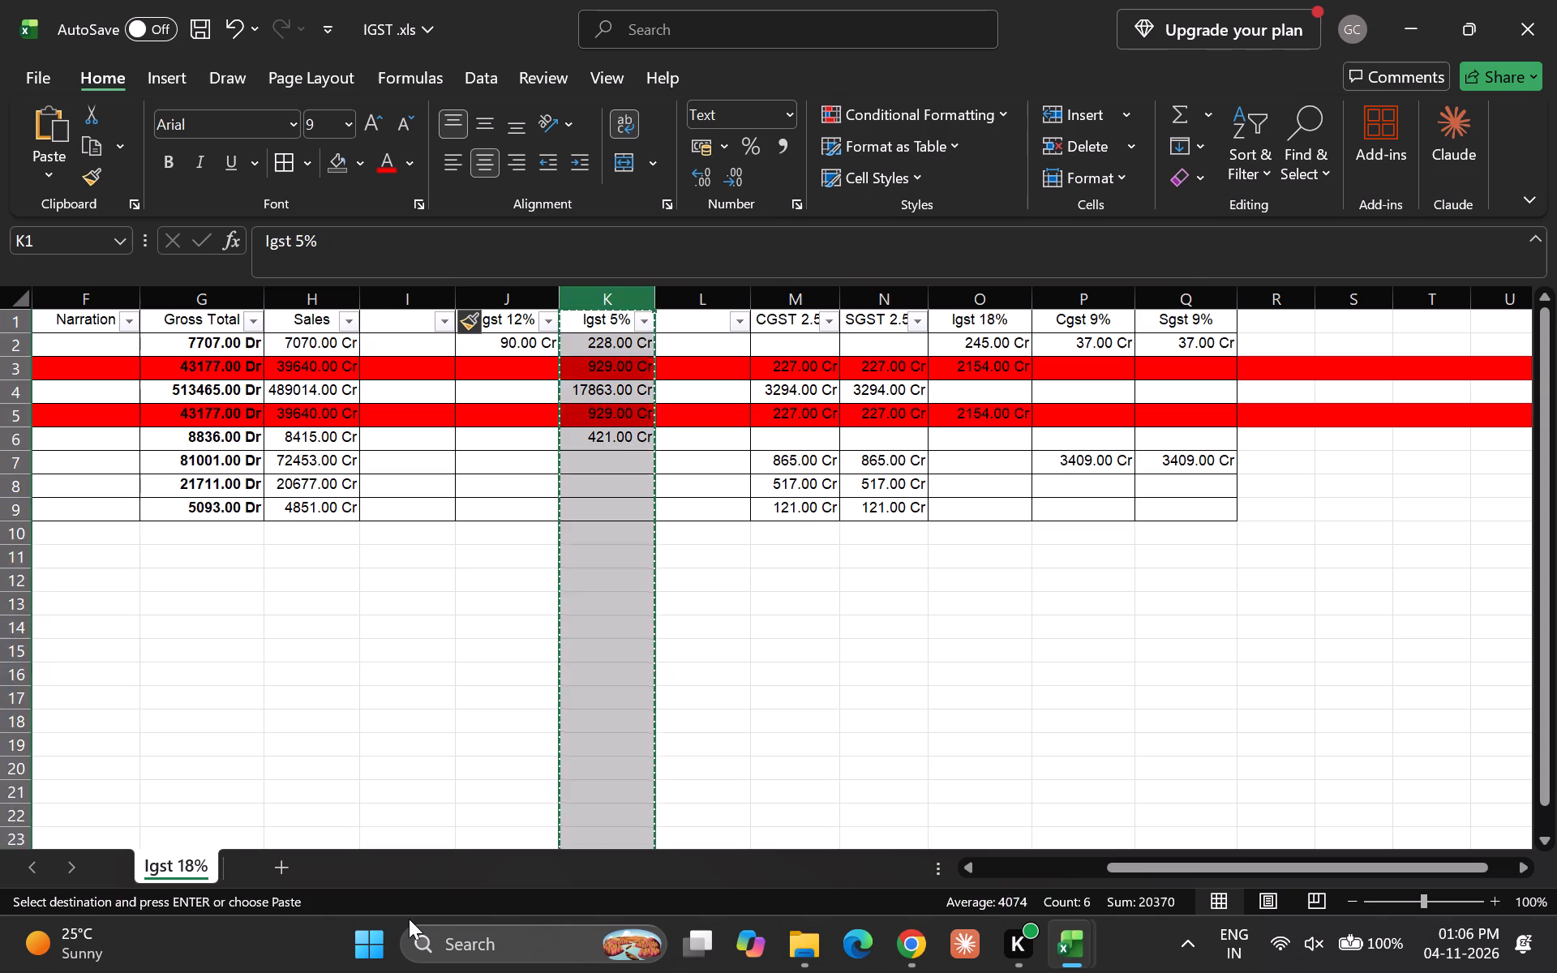
pyautogui.press('Left')
pyautogui.press('Left')
pyautogui.press('Left')
pyautogui.press('Right')
pyautogui.press('Return')
pyautogui.press('Down')
pyautogui.press('Up')
# Move the Igst 18% column into blank column K, directly after Igst 12%.
pyautogui.press('Right')
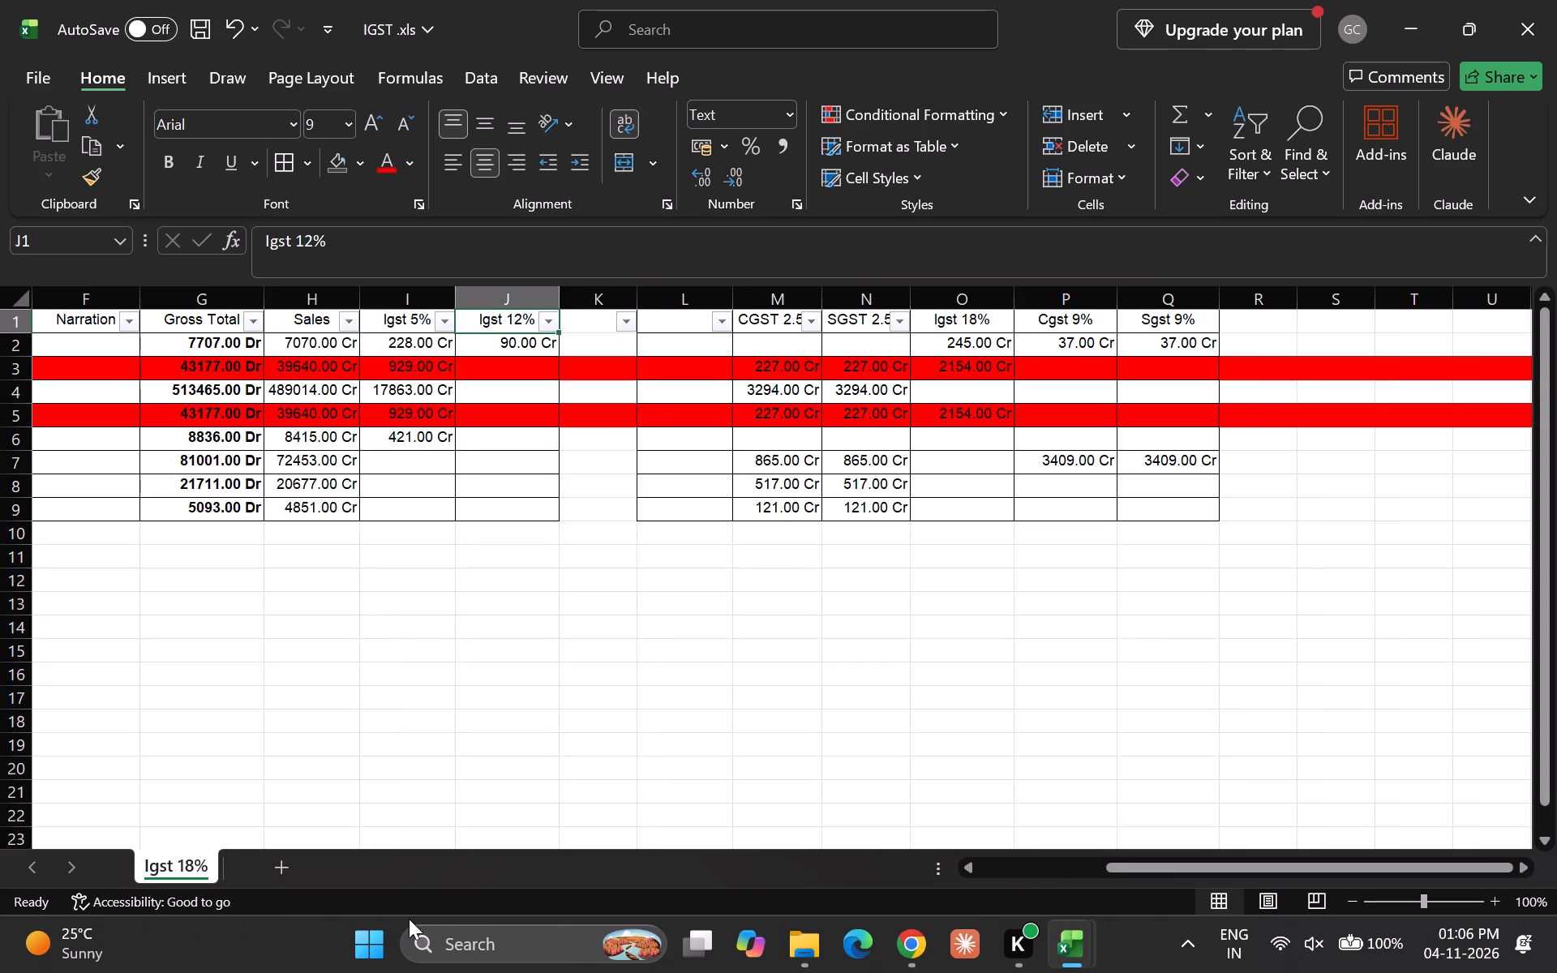
pyautogui.press('Right')
pyautogui.press('Right')
pyautogui.press('Right')
pyautogui.press('Right')
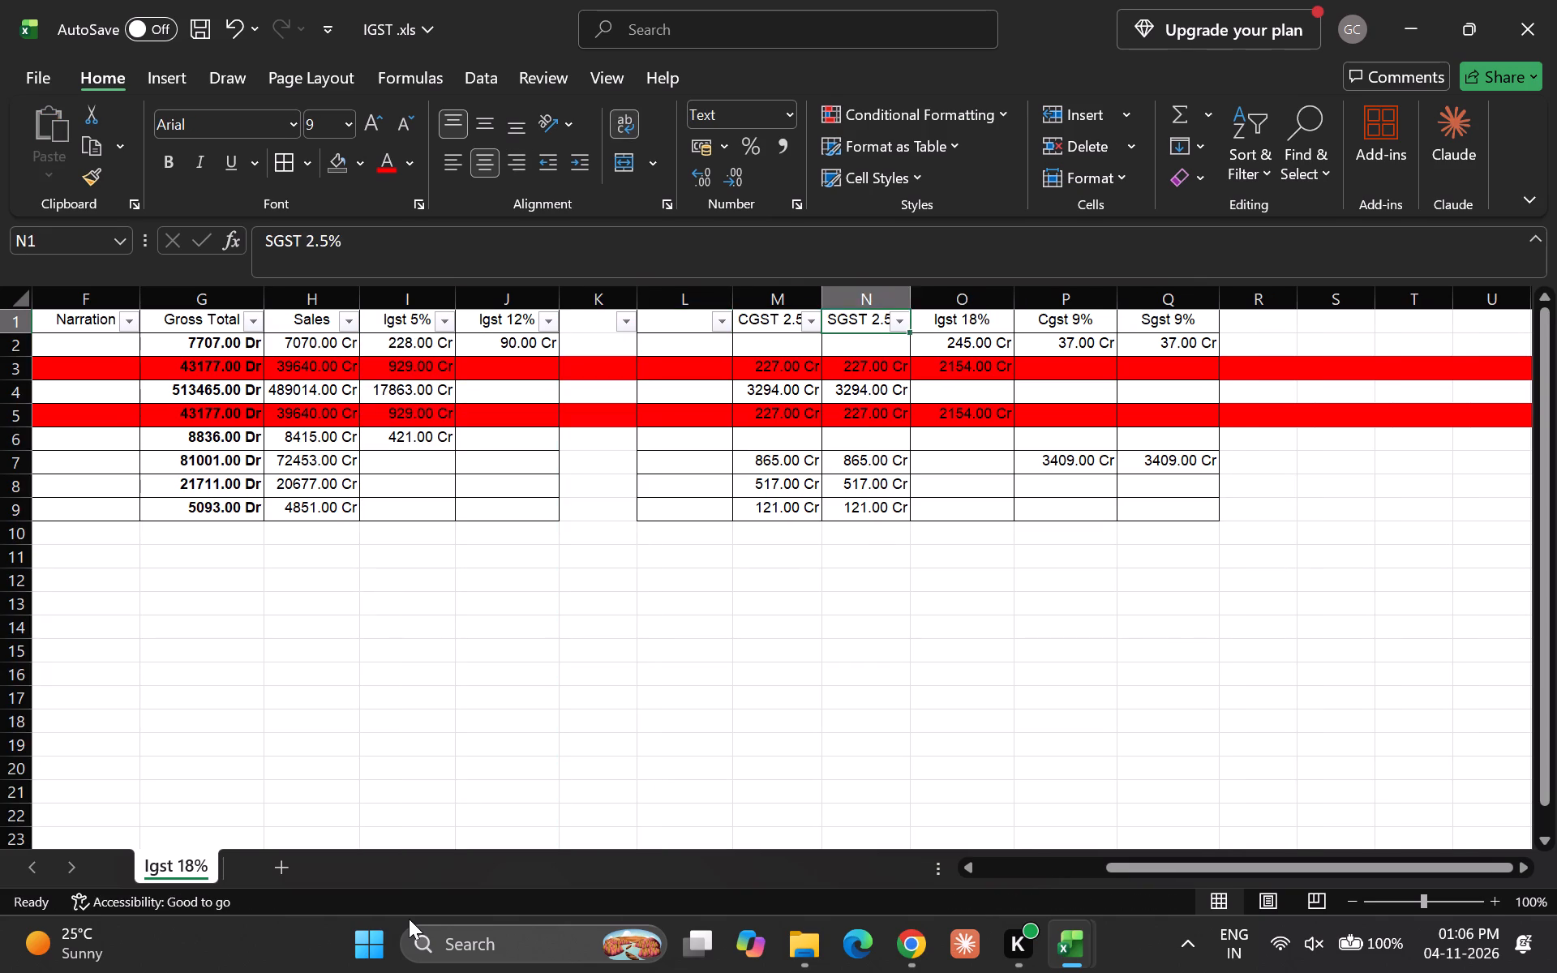
pyautogui.press('Right')
pyautogui.hotkey('ctrl', 'space')
pyautogui.hotkey('ctrl', 'x')
pyautogui.press('Left')
pyautogui.press('Left')
pyautogui.press('Left')
pyautogui.press('Left')
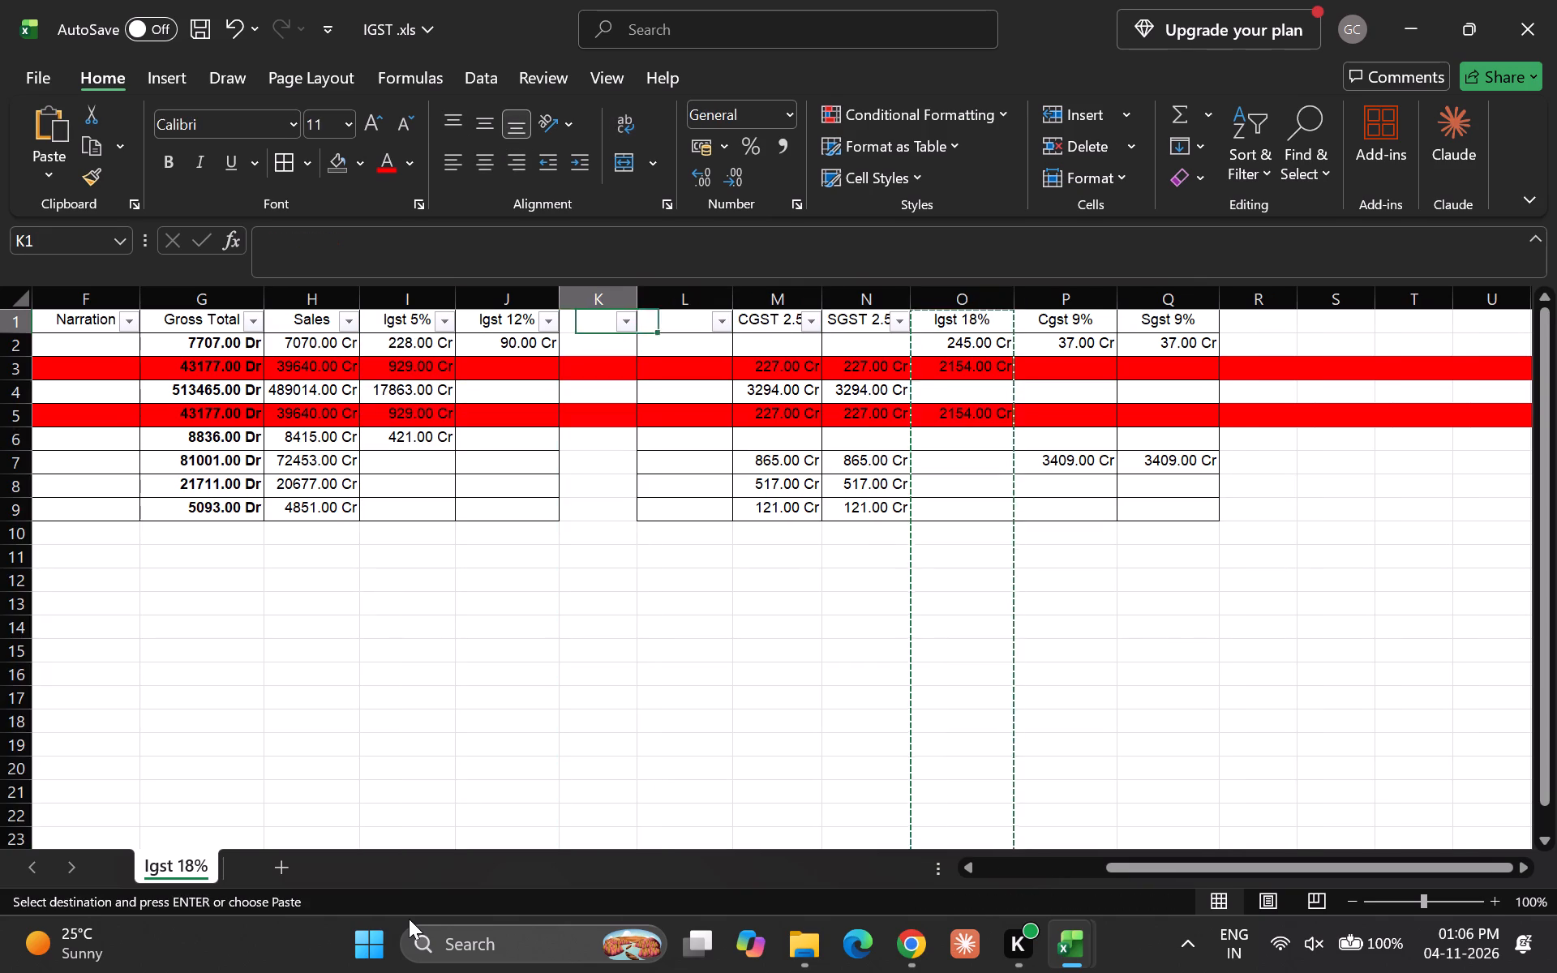
pyautogui.press('Return')
pyautogui.press('Down')
pyautogui.press('Up')
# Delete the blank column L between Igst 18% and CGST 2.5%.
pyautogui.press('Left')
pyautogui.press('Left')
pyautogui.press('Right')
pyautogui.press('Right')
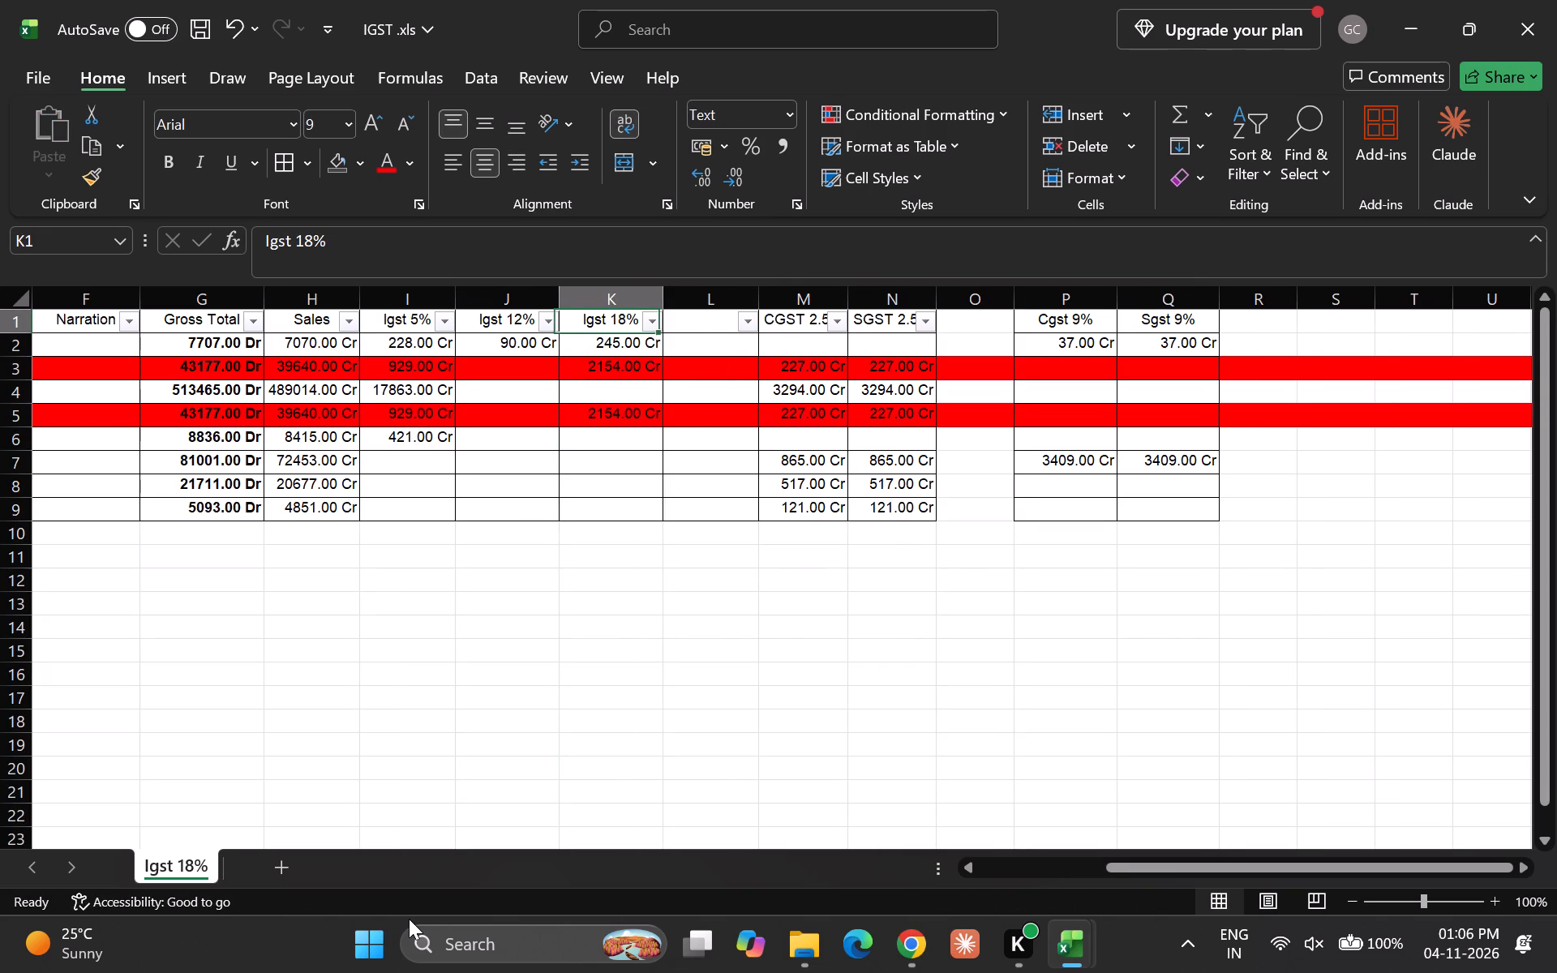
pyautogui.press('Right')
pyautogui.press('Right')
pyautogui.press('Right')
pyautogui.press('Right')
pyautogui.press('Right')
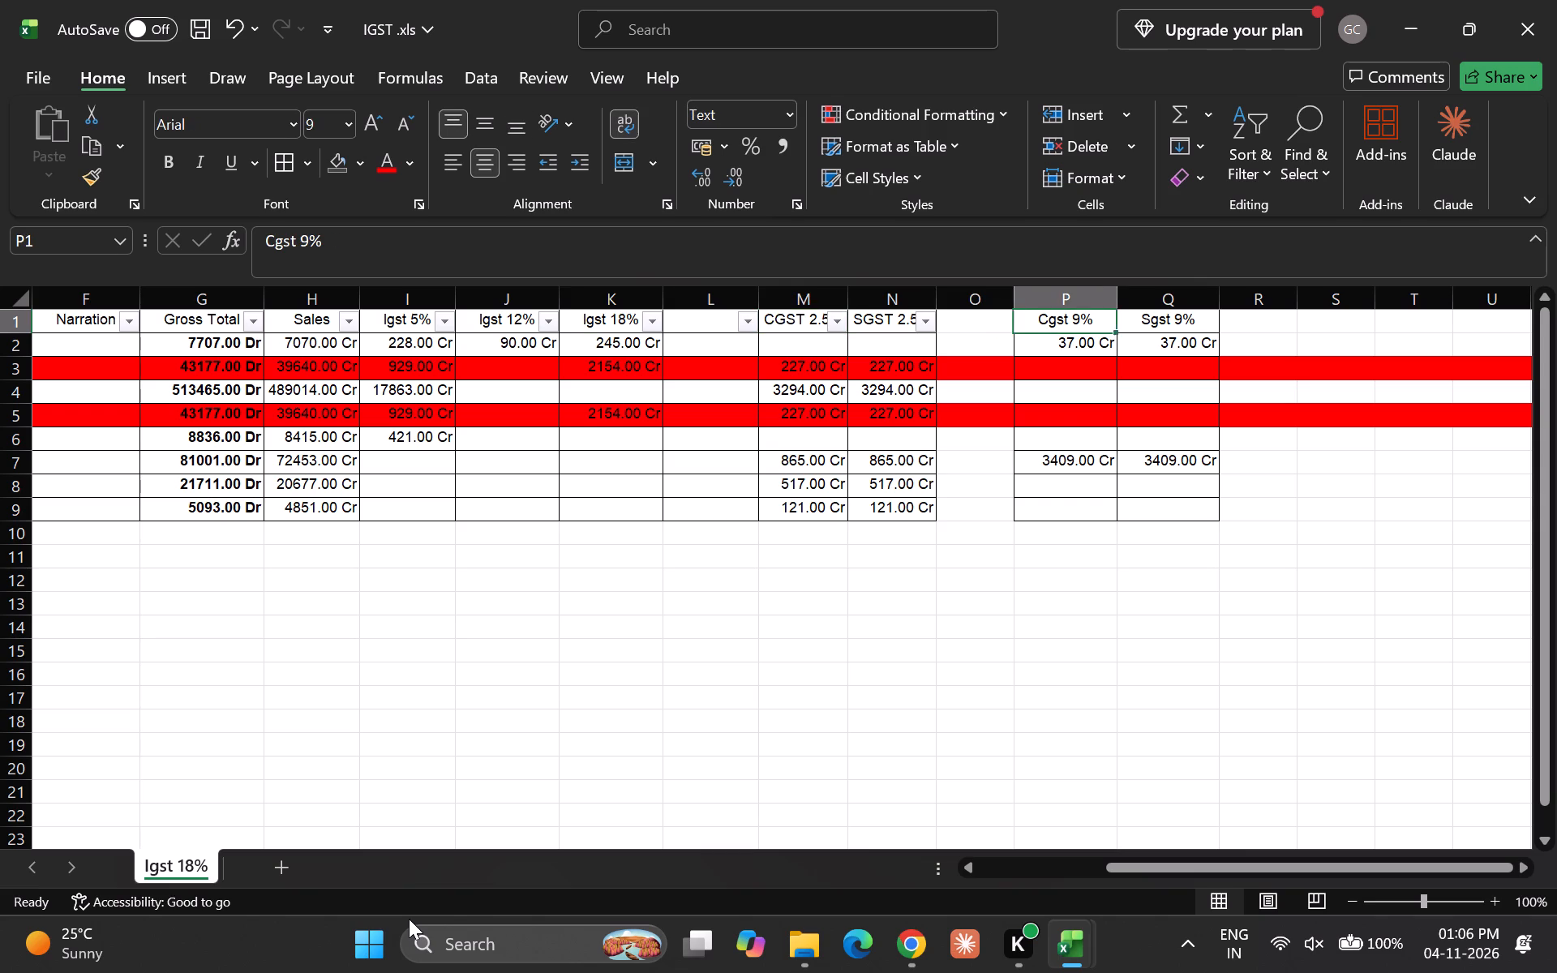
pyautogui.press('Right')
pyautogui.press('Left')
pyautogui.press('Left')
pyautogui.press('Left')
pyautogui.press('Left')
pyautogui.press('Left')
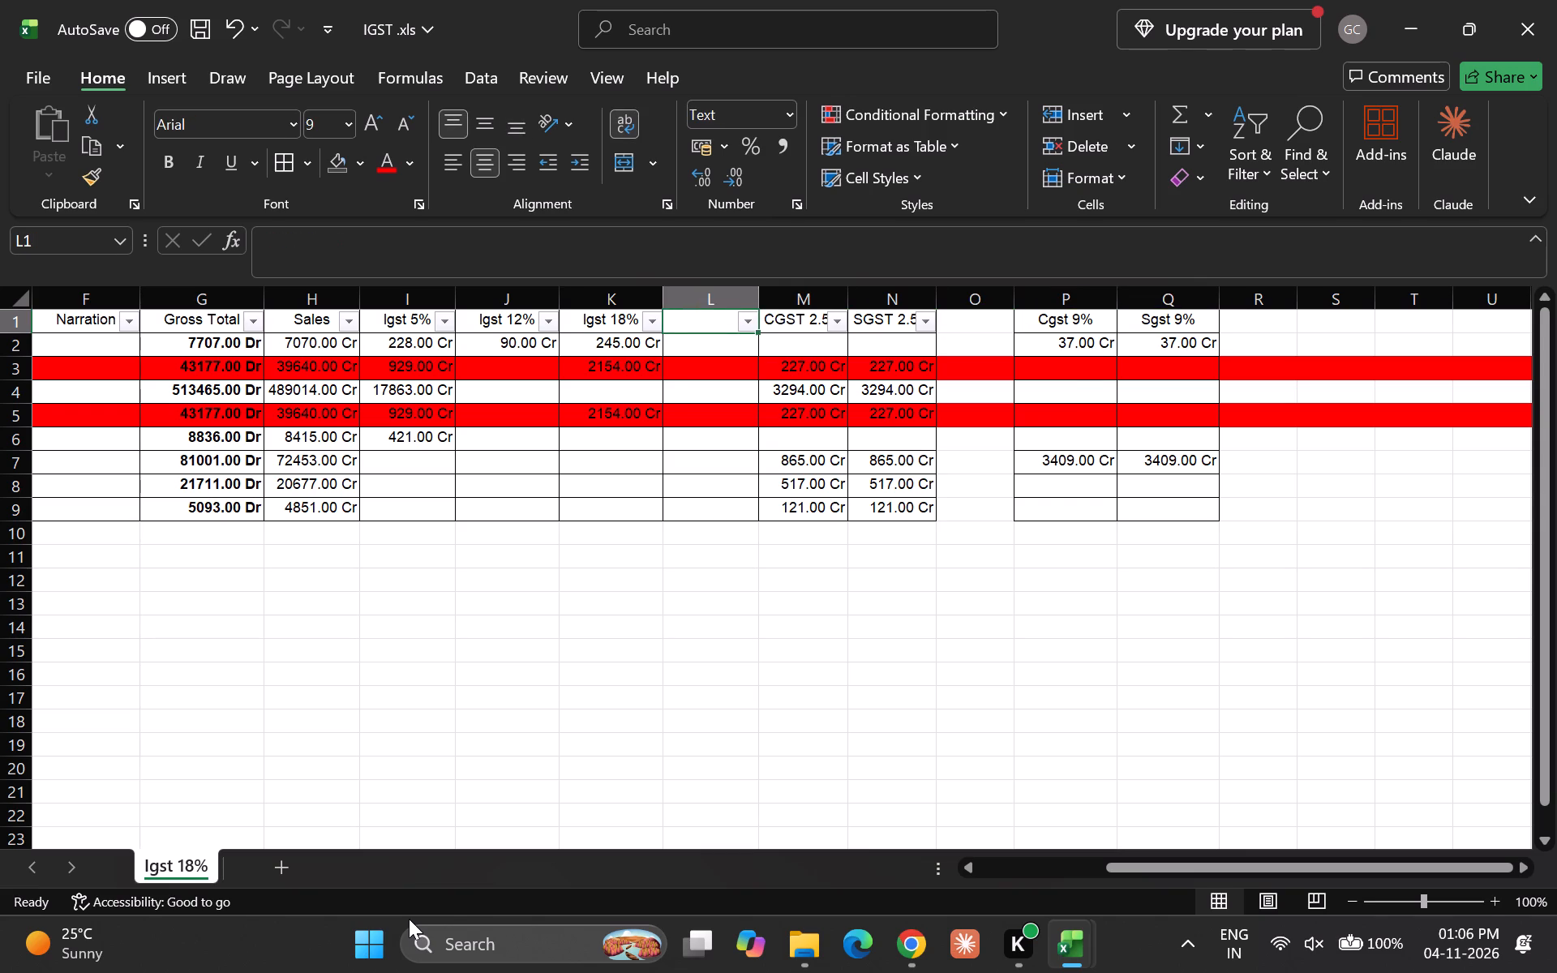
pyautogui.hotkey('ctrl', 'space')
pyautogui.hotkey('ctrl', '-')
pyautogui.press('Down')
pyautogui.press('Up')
# Delete the blank column N between SGST 2.5% and Cgst 9%.
pyautogui.press('Right')
pyautogui.press('Right')
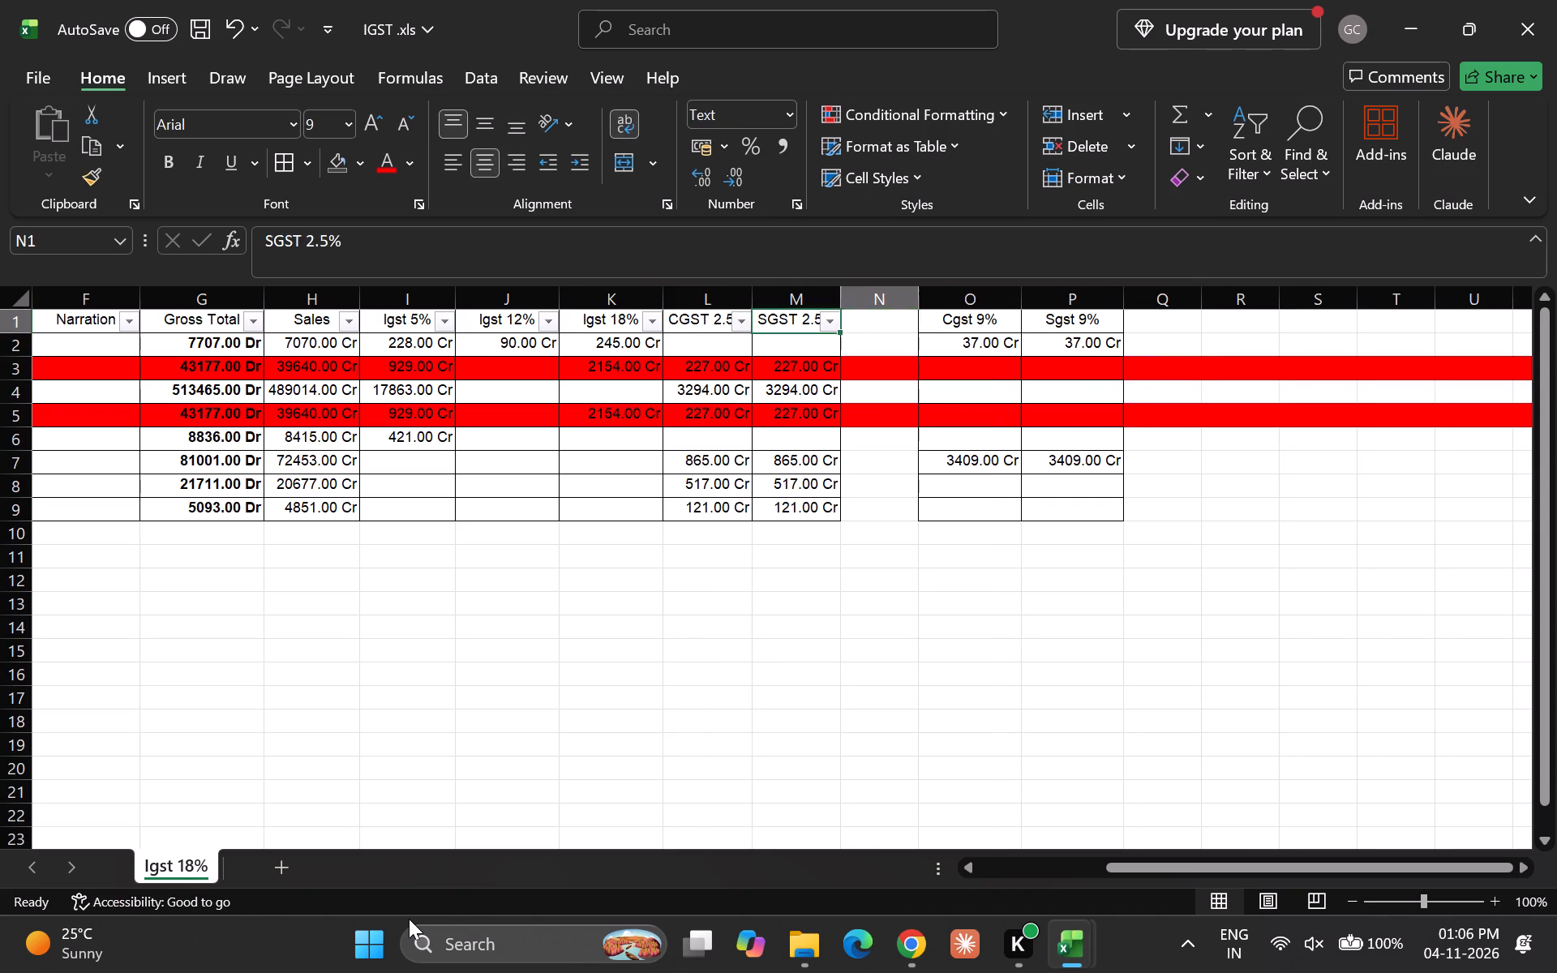
pyautogui.hotkey('ctrl', 'space')
pyautogui.hotkey('ctrl', '-')
pyautogui.press('Down')
pyautogui.press('Up')
pyautogui.press('Right')
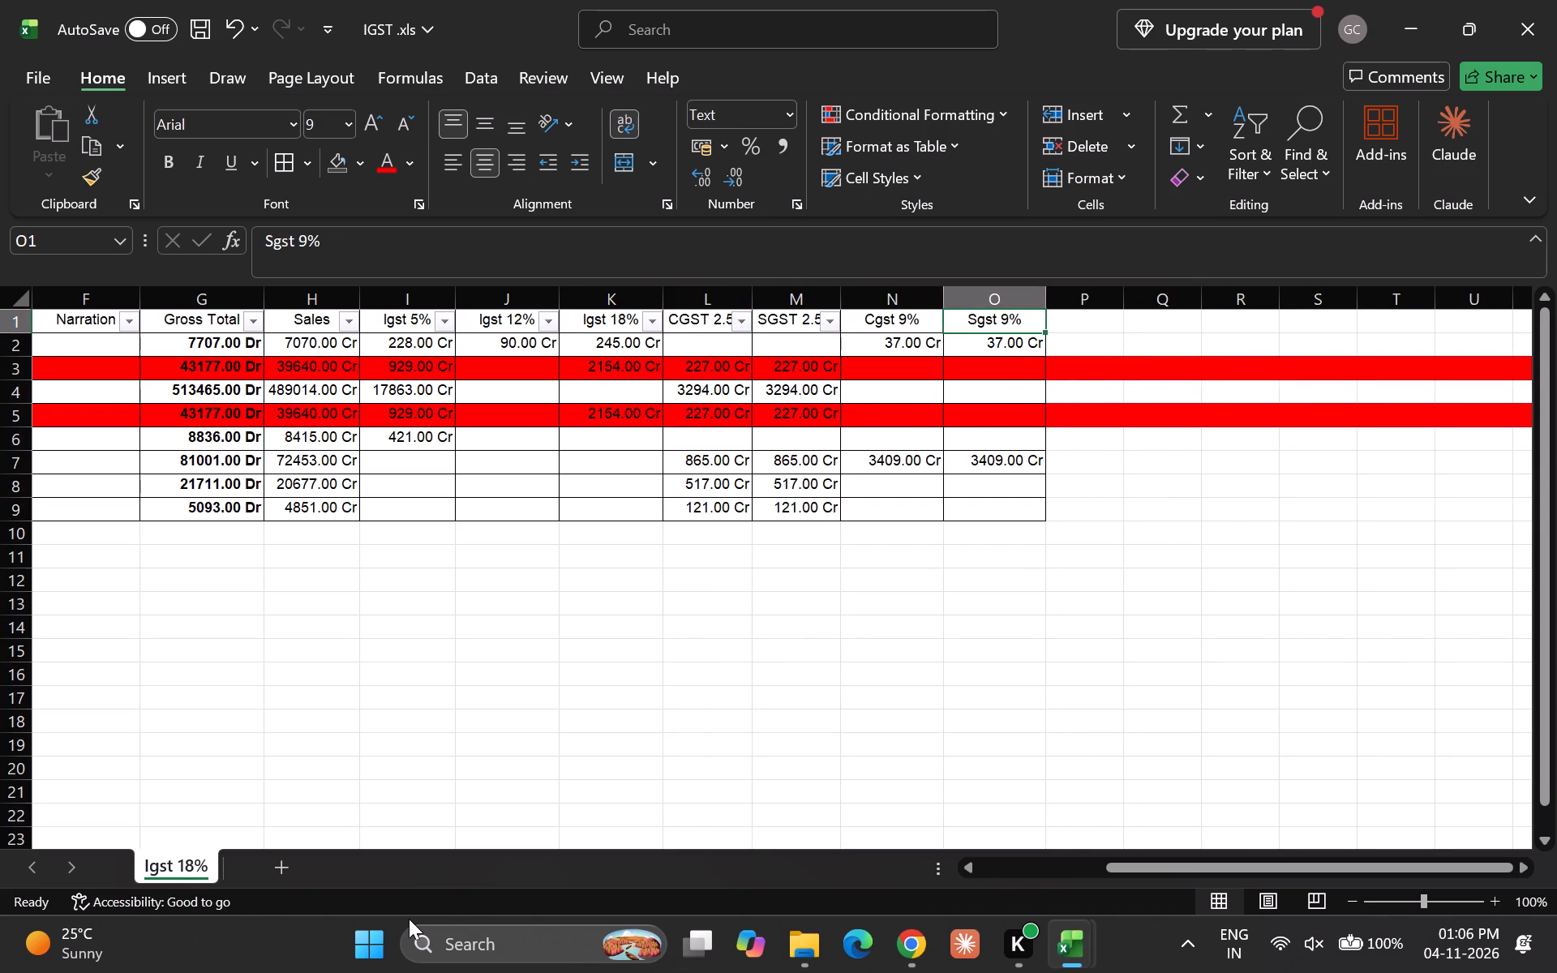
# Remove the AutoFilter from the table's header row.
pyautogui.hotkey('ctrl', 'shift', 'l')
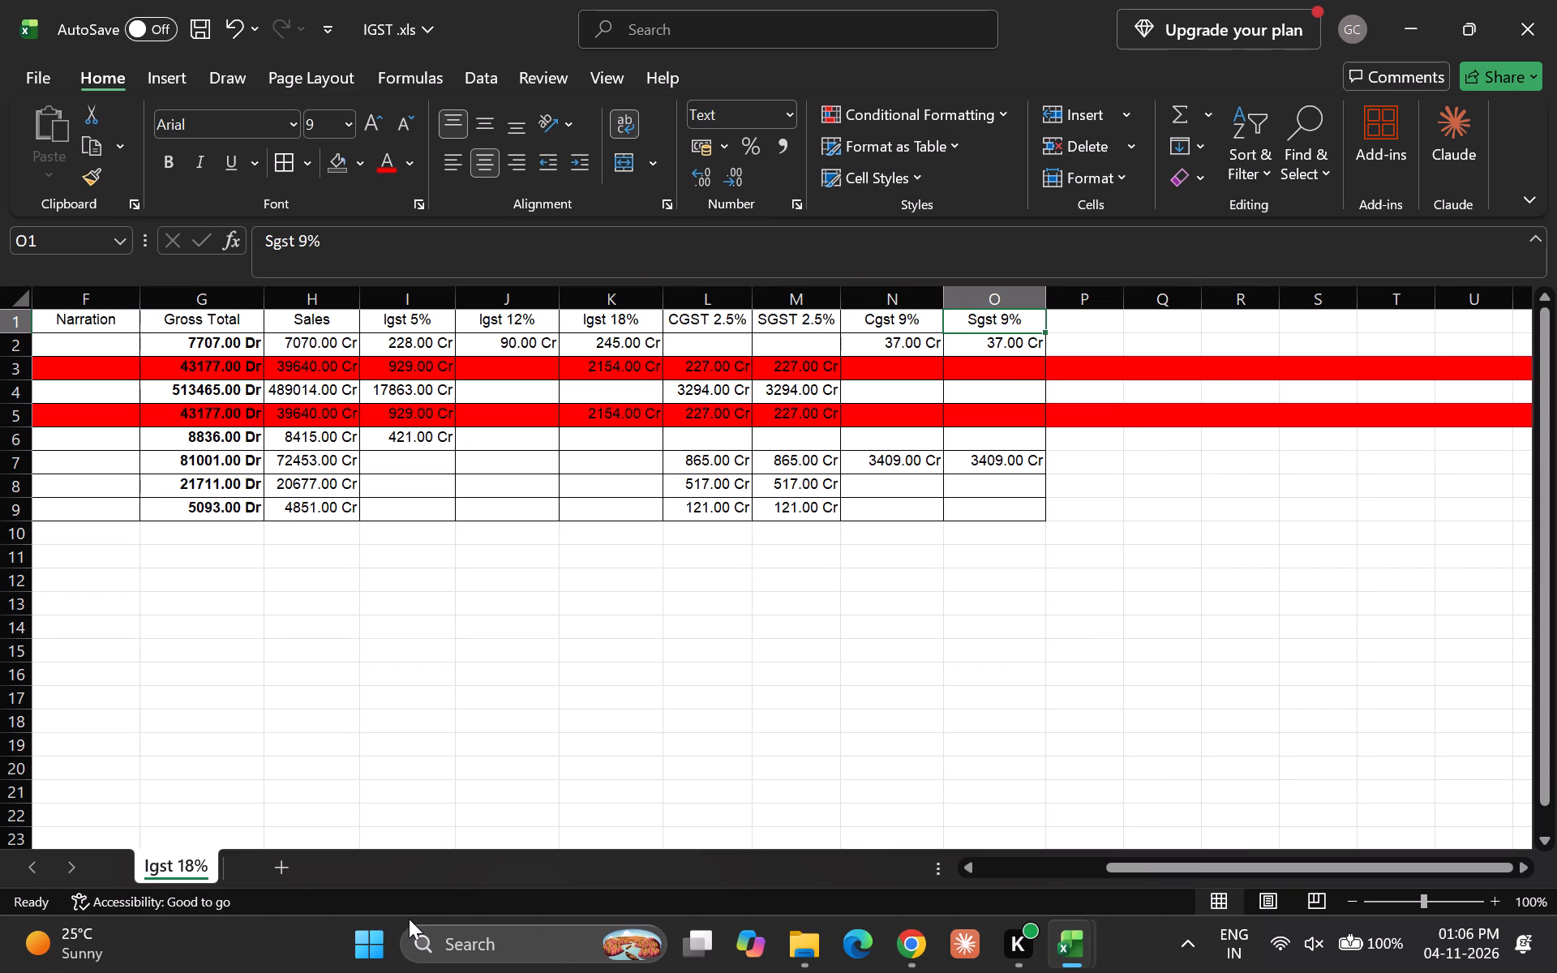
pyautogui.hotkey('ctrl', 'shift', 'l')
pyautogui.press('Down')
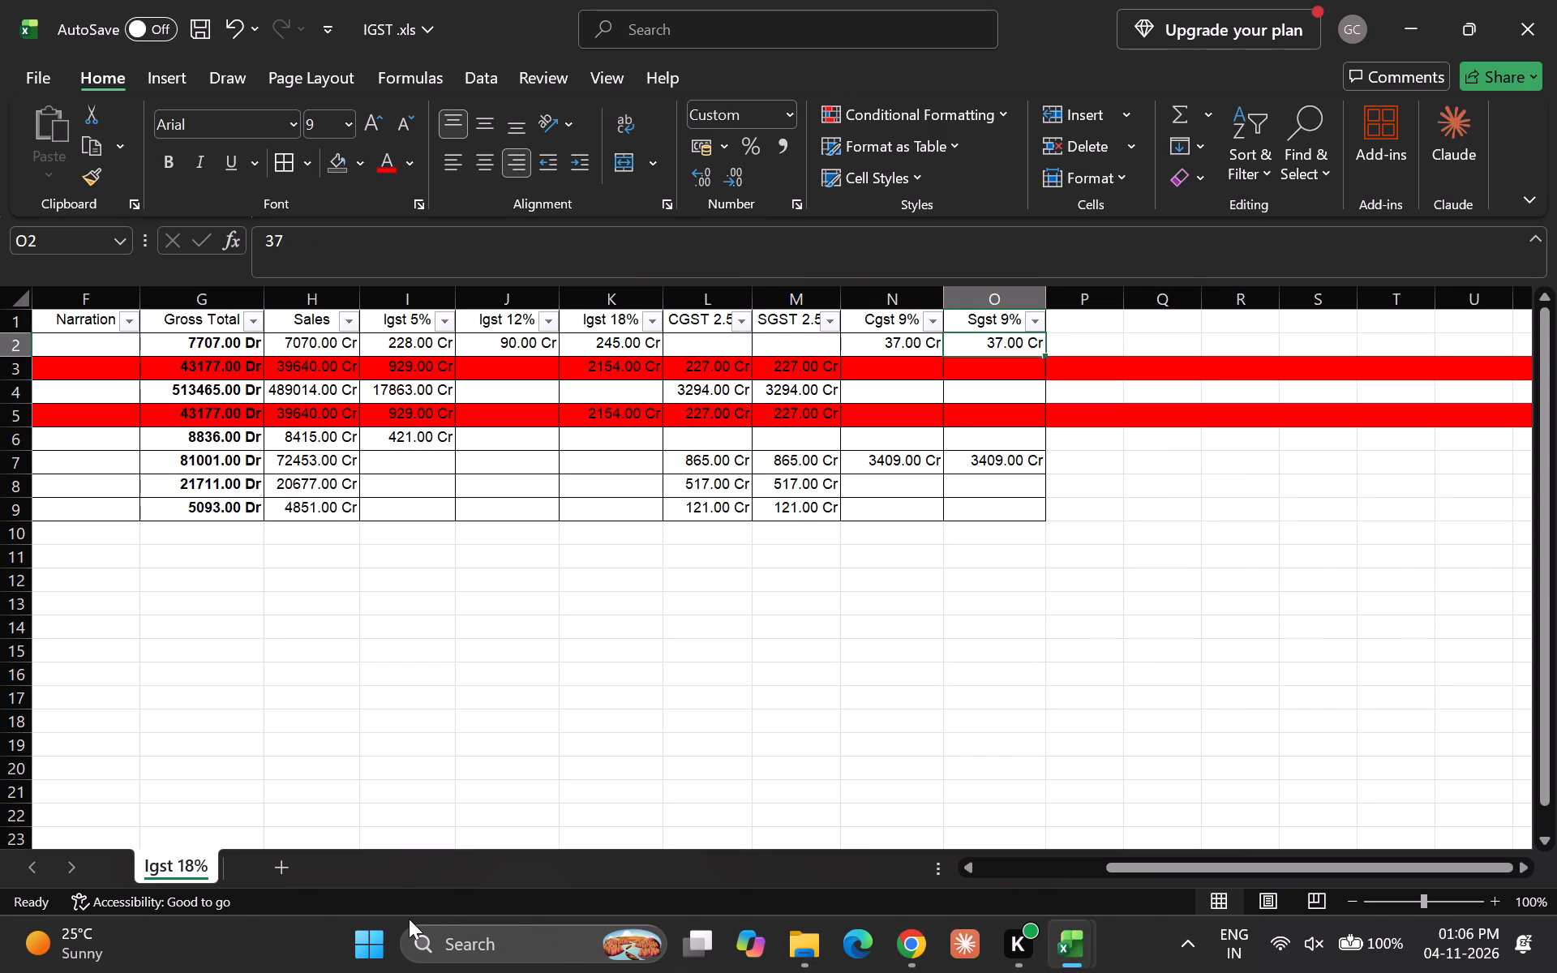
pyautogui.press('Up')
pyautogui.hotkey('ctrl', 'shift', 'l')
pyautogui.press('Down')
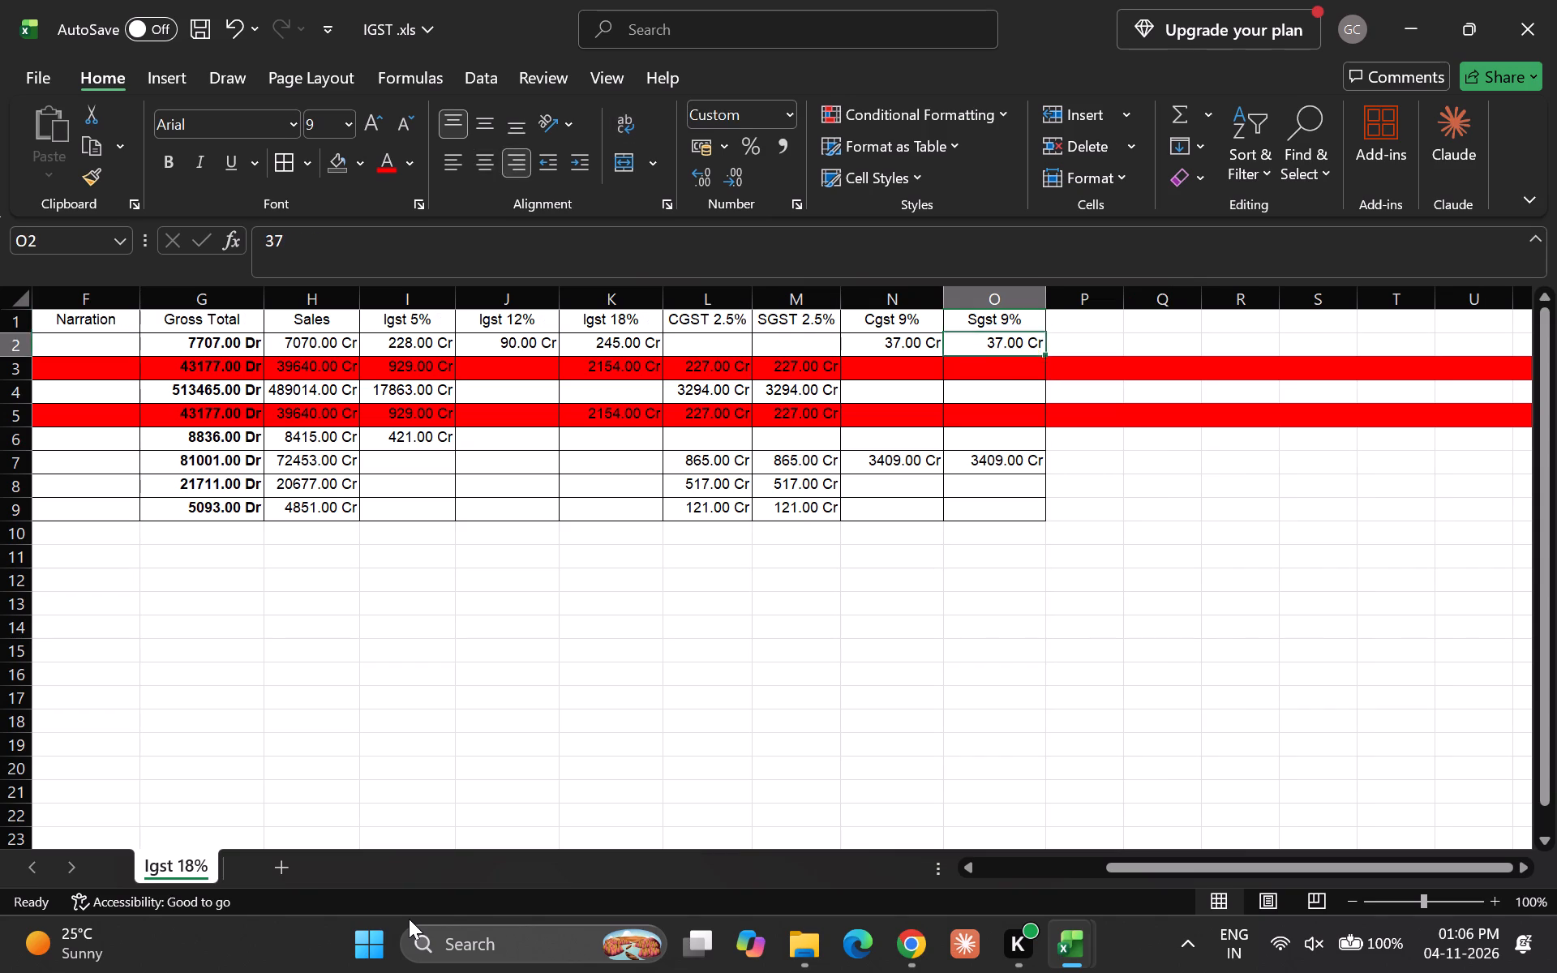
pyautogui.press('Up')
pyautogui.press('Down')
pyautogui.press('Up')
pyautogui.press('Down')
pyautogui.press('Up')
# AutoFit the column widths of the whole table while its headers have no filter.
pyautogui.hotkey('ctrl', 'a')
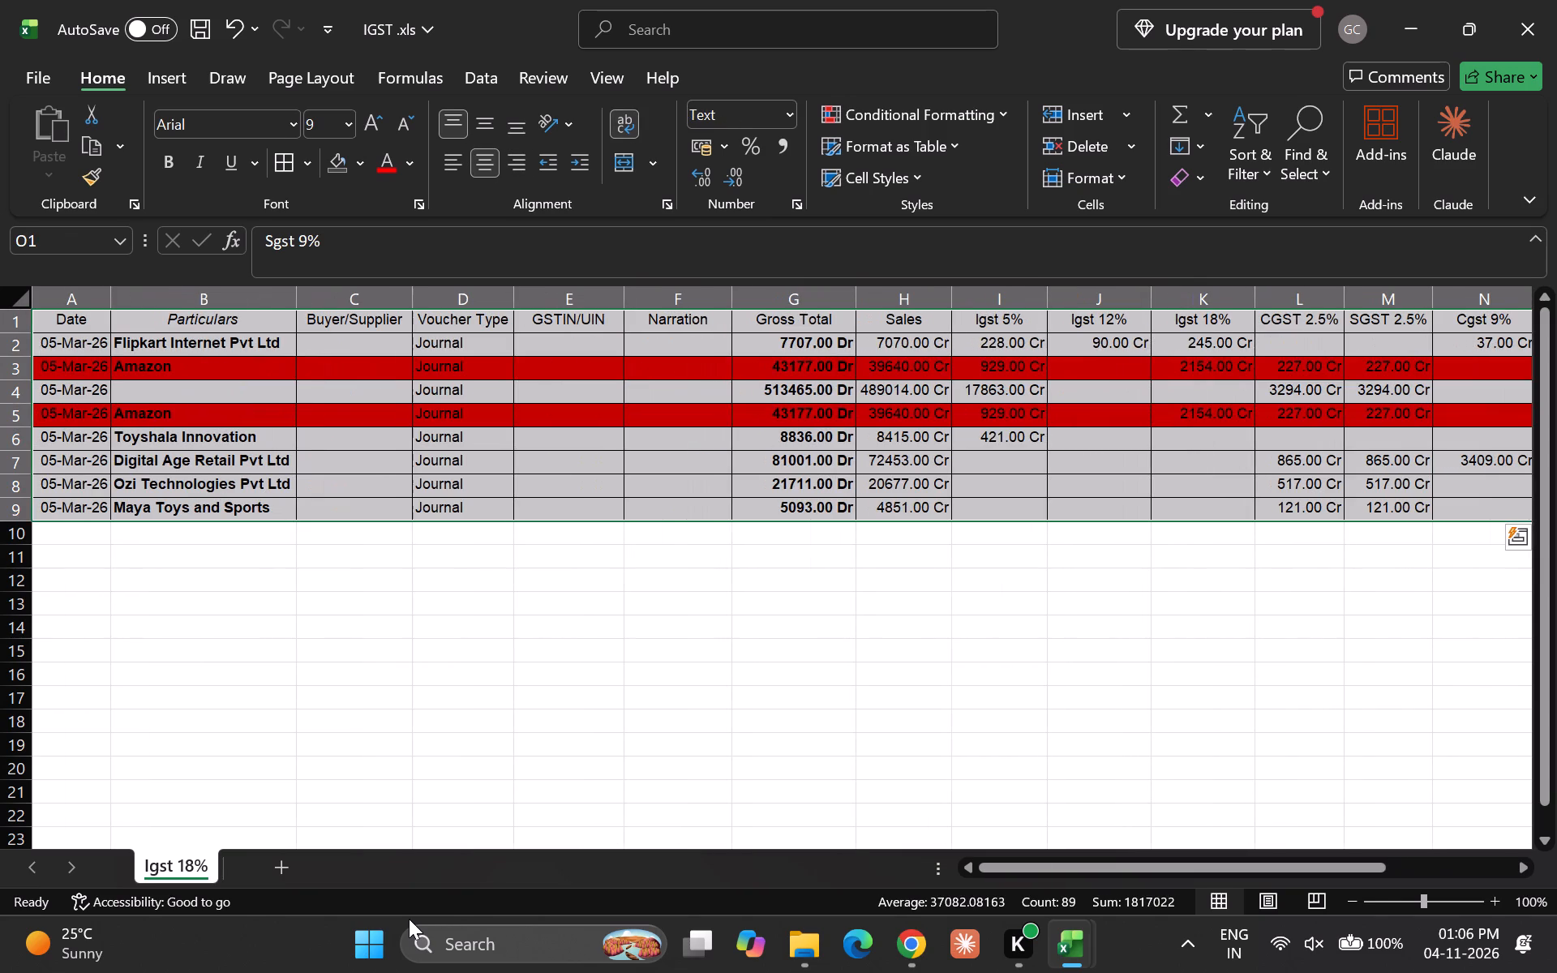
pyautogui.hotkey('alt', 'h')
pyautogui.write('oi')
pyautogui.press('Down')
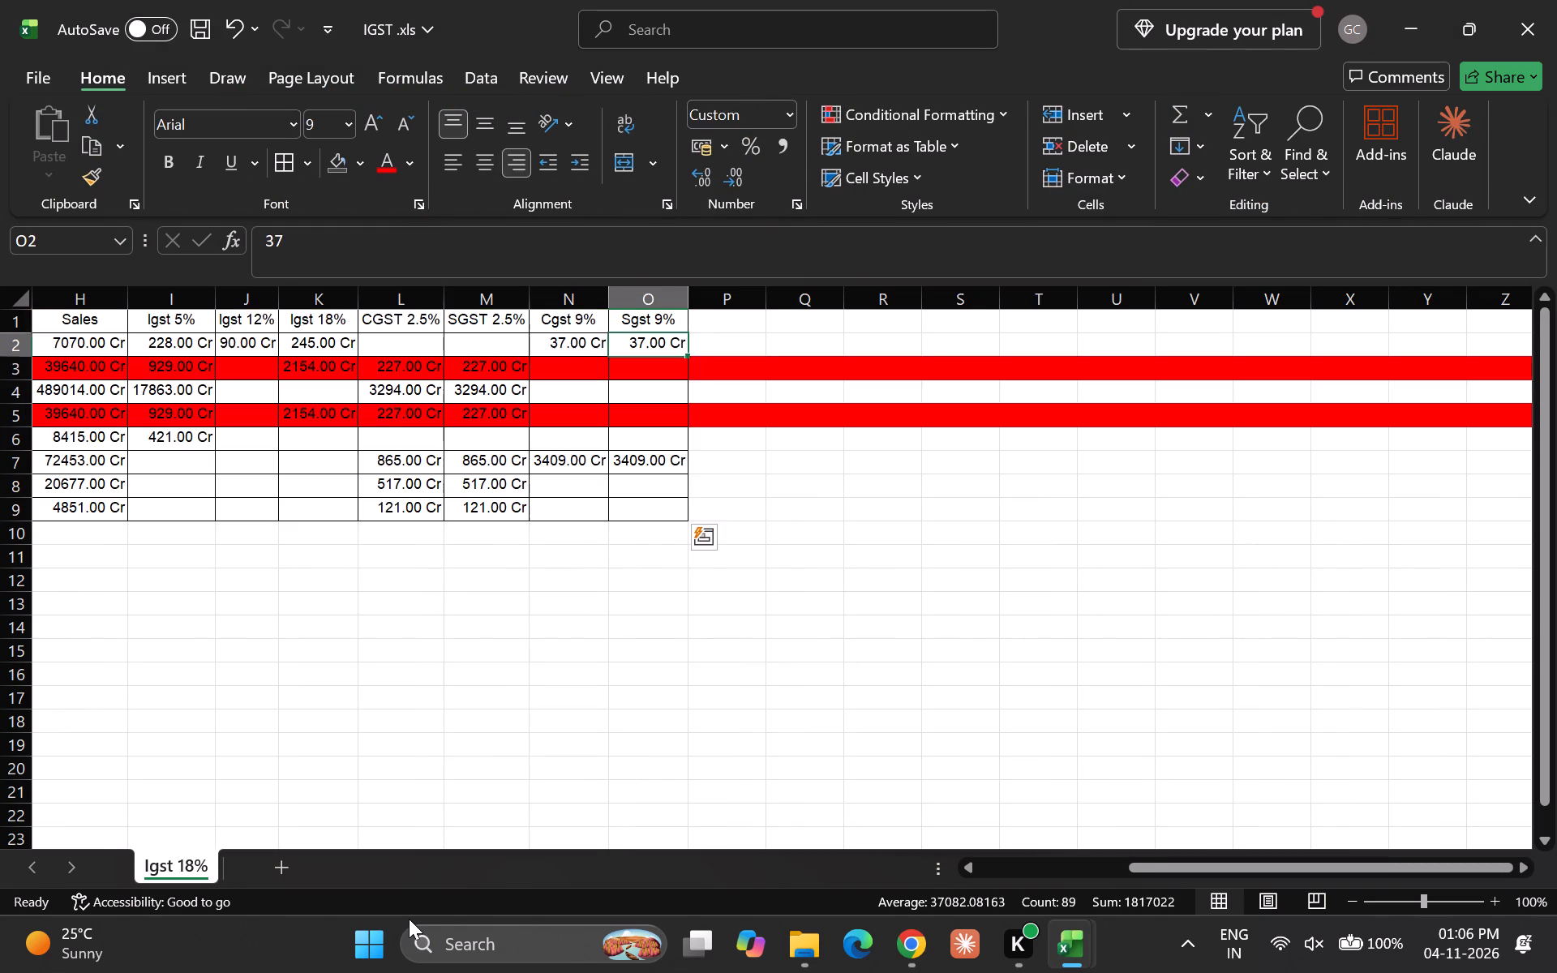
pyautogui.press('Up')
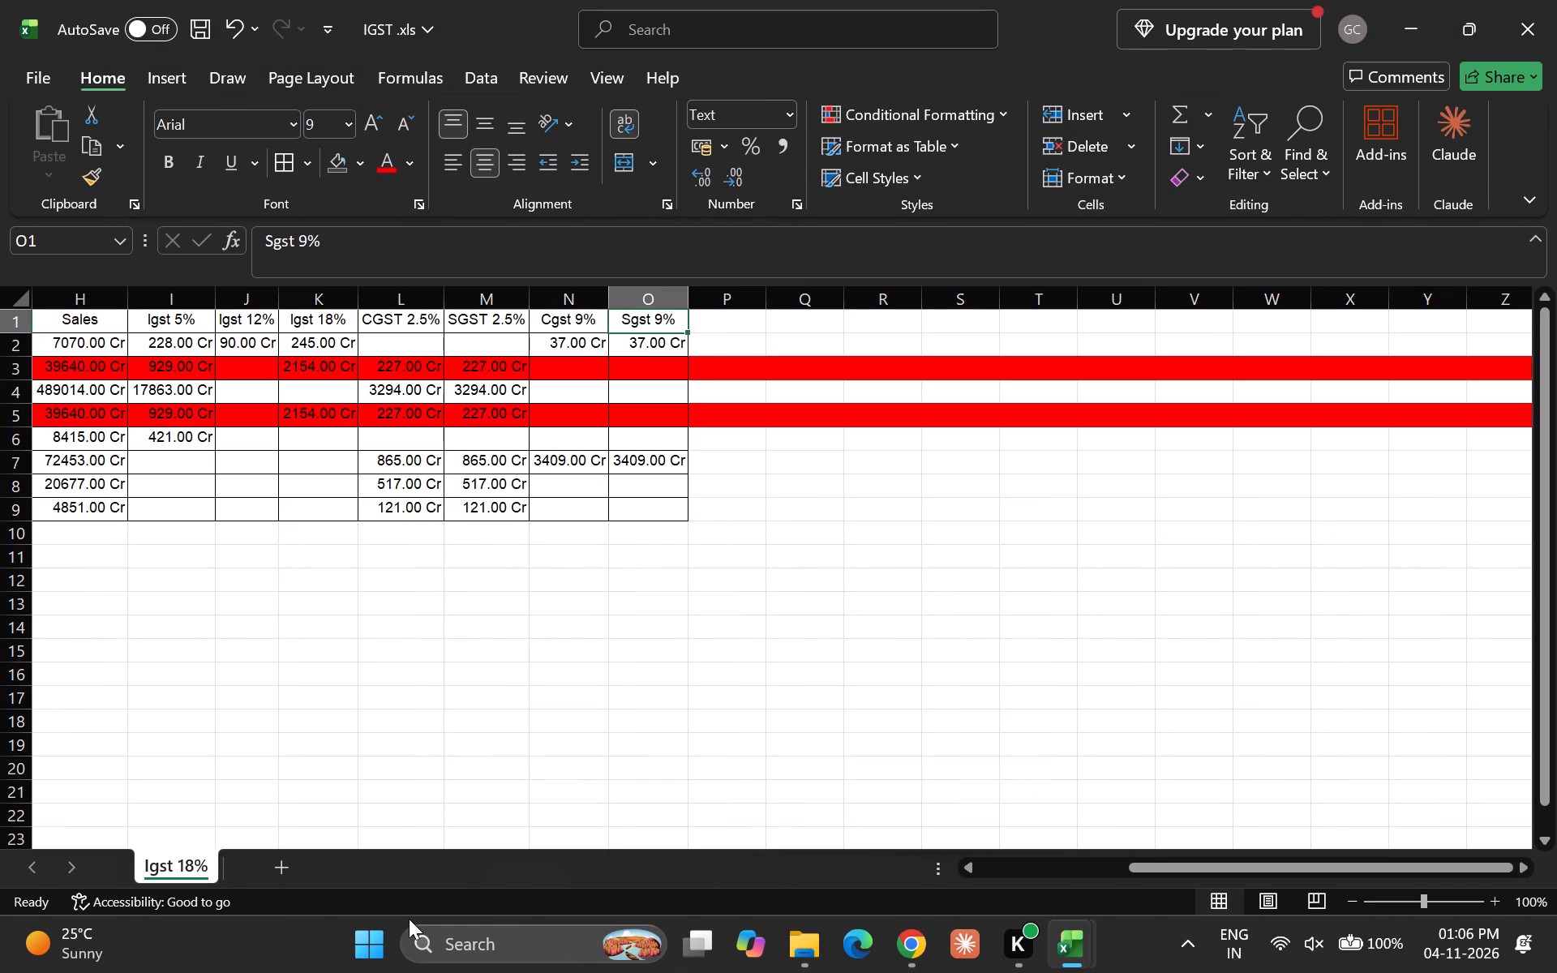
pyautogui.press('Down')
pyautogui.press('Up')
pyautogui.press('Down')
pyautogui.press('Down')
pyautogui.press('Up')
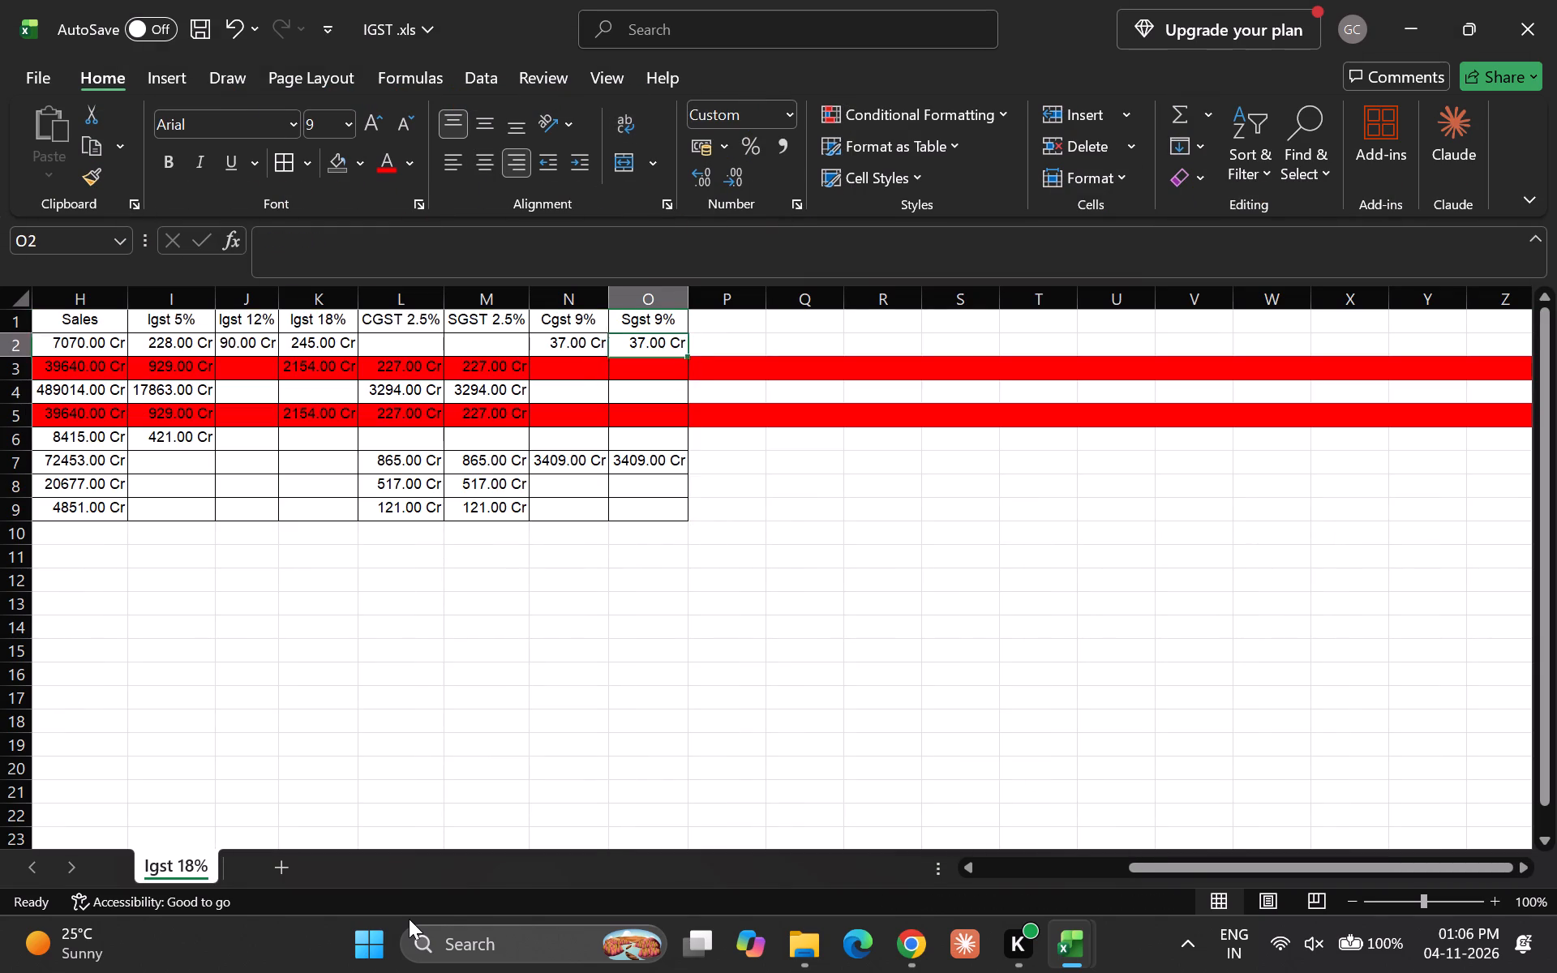
# Select the whole table and apply the AutoFilter to every header, including Cgst 9% and Sgst 9%.
pyautogui.press('Up')
pyautogui.press('ctrl+shift+super+a')
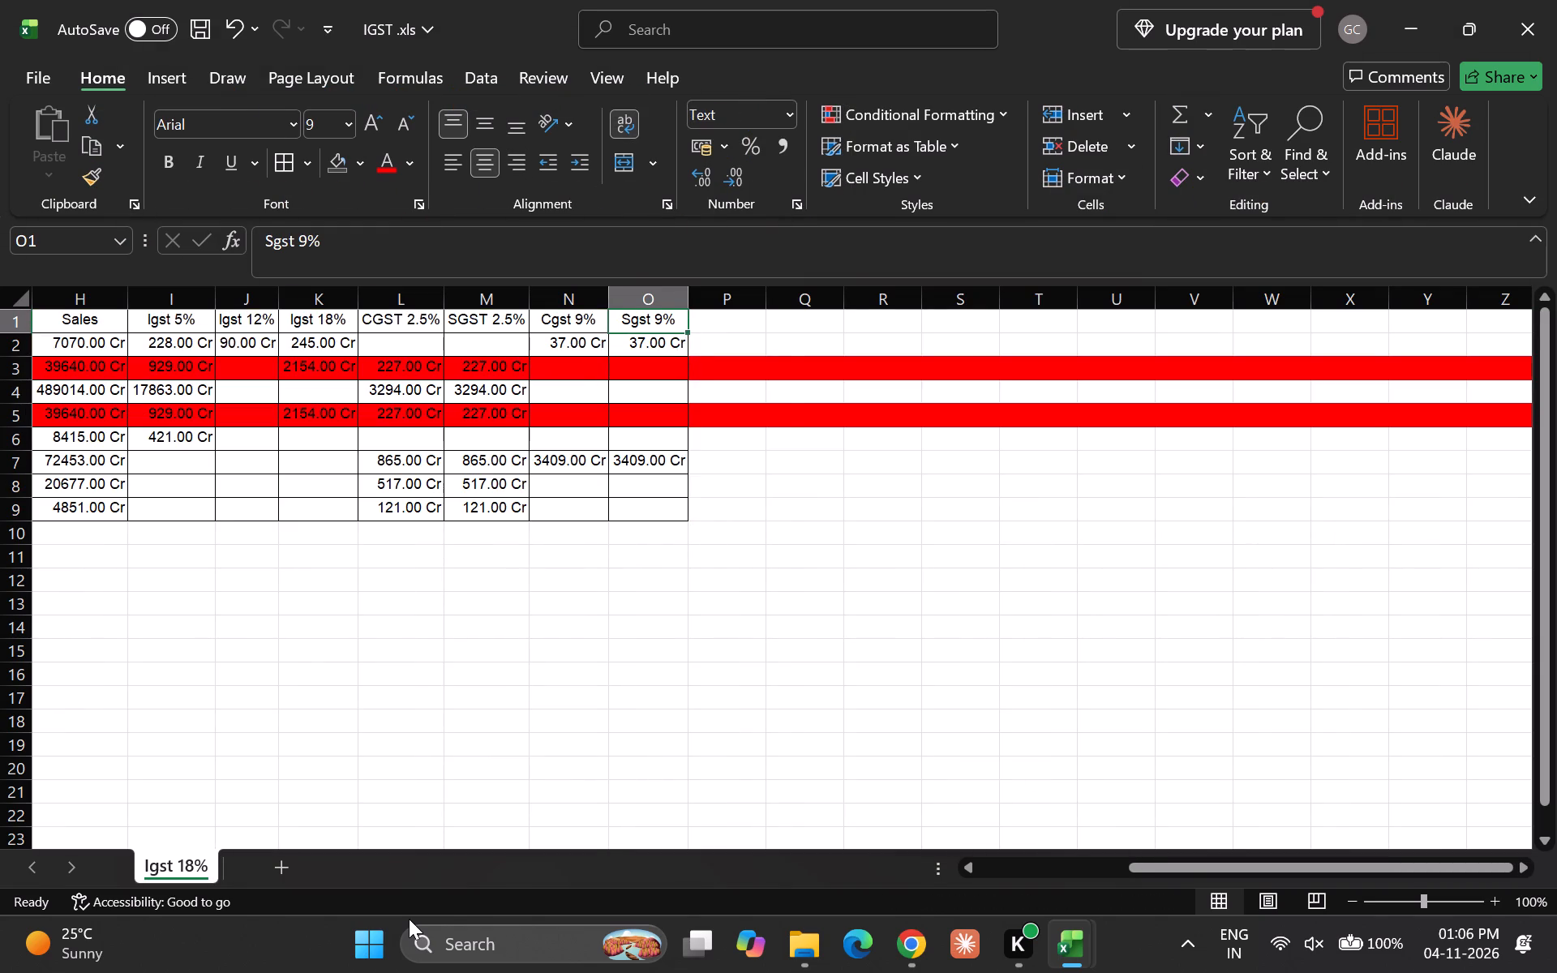
pyautogui.hotkey('ctrl', 'a')
pyautogui.press('h')
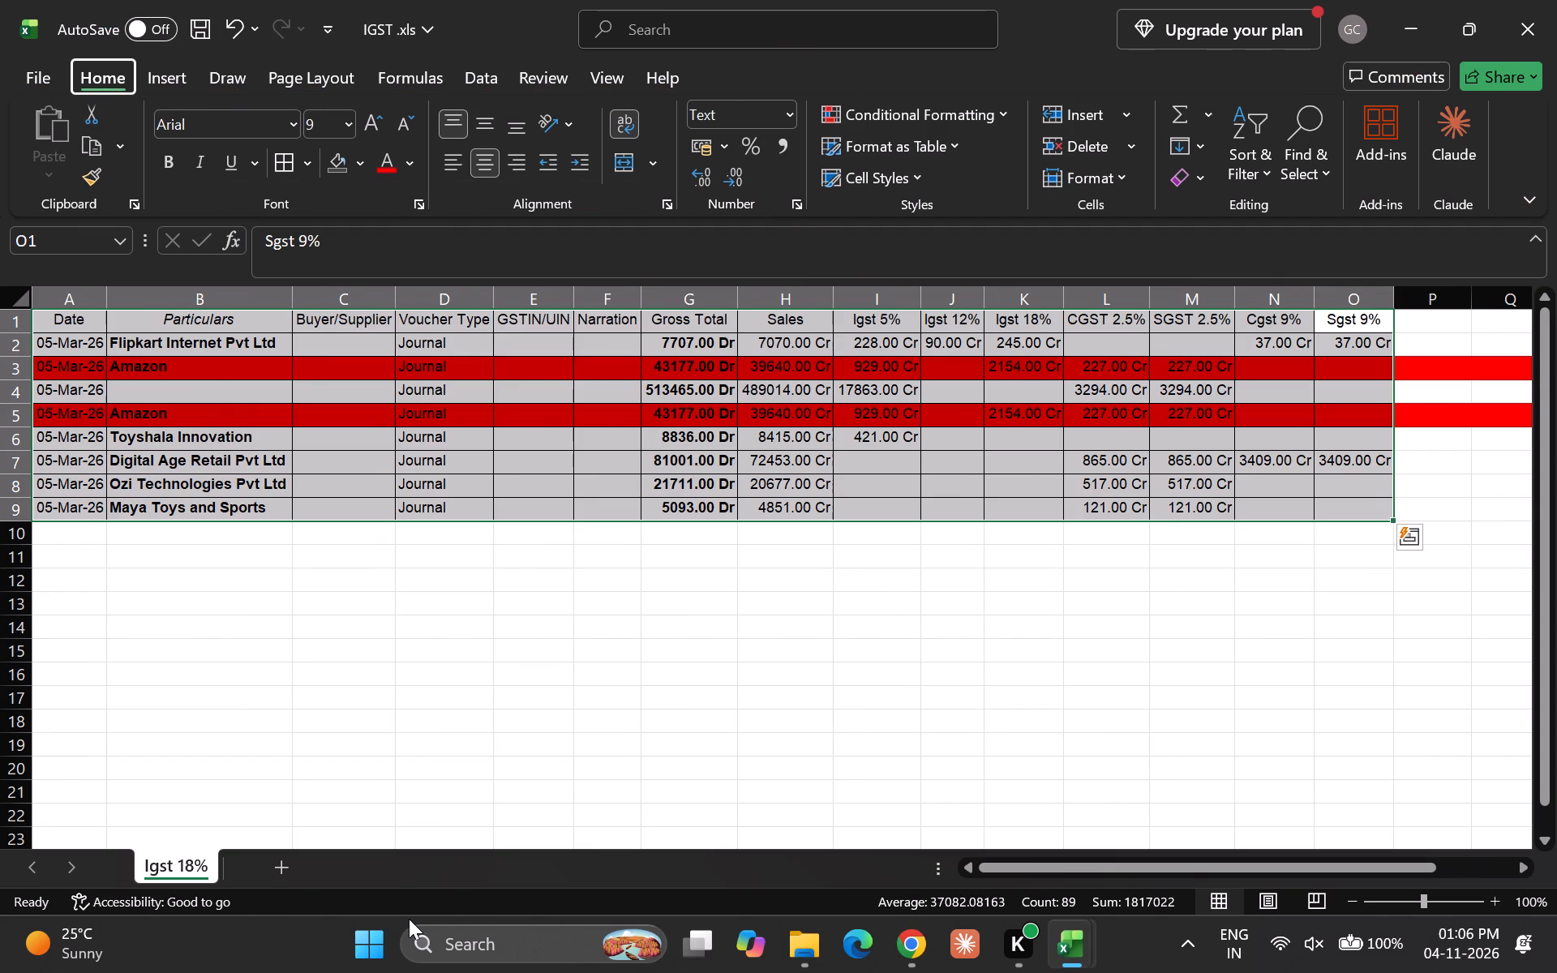
pyautogui.hotkey('ctrl', 'shift', 'l')
# AutoFit all the table's column widths with the header filters on.
pyautogui.write('hoi')
pyautogui.press('Down')
pyautogui.press('Down')
pyautogui.press('Up')
pyautogui.press('Up')
pyautogui.press('Left')
pyautogui.press('Left')
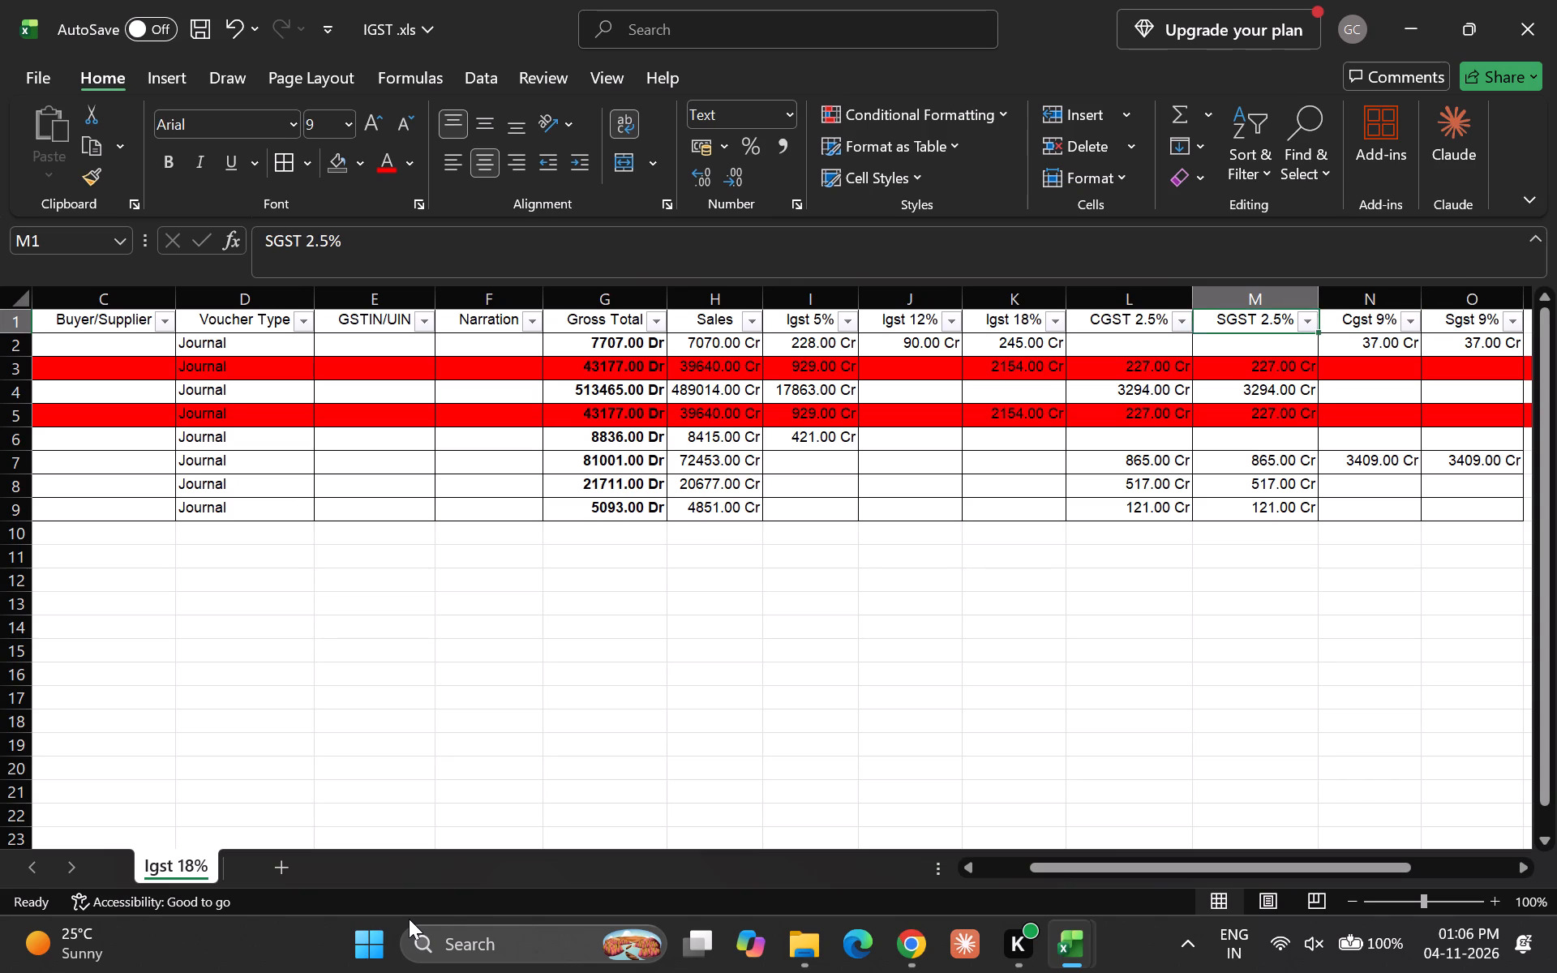
# Save the IGST workbook.
pyautogui.hotkey('ctrl', 's')
pyautogui.press('Down')
pyautogui.press('Up')
# Delete the empty GSTIN/UIN and Narration columns between Voucher Type and Gross Total.
pyautogui.press('Left')
pyautogui.press('Left')
pyautogui.press('Left')
pyautogui.press('Left')
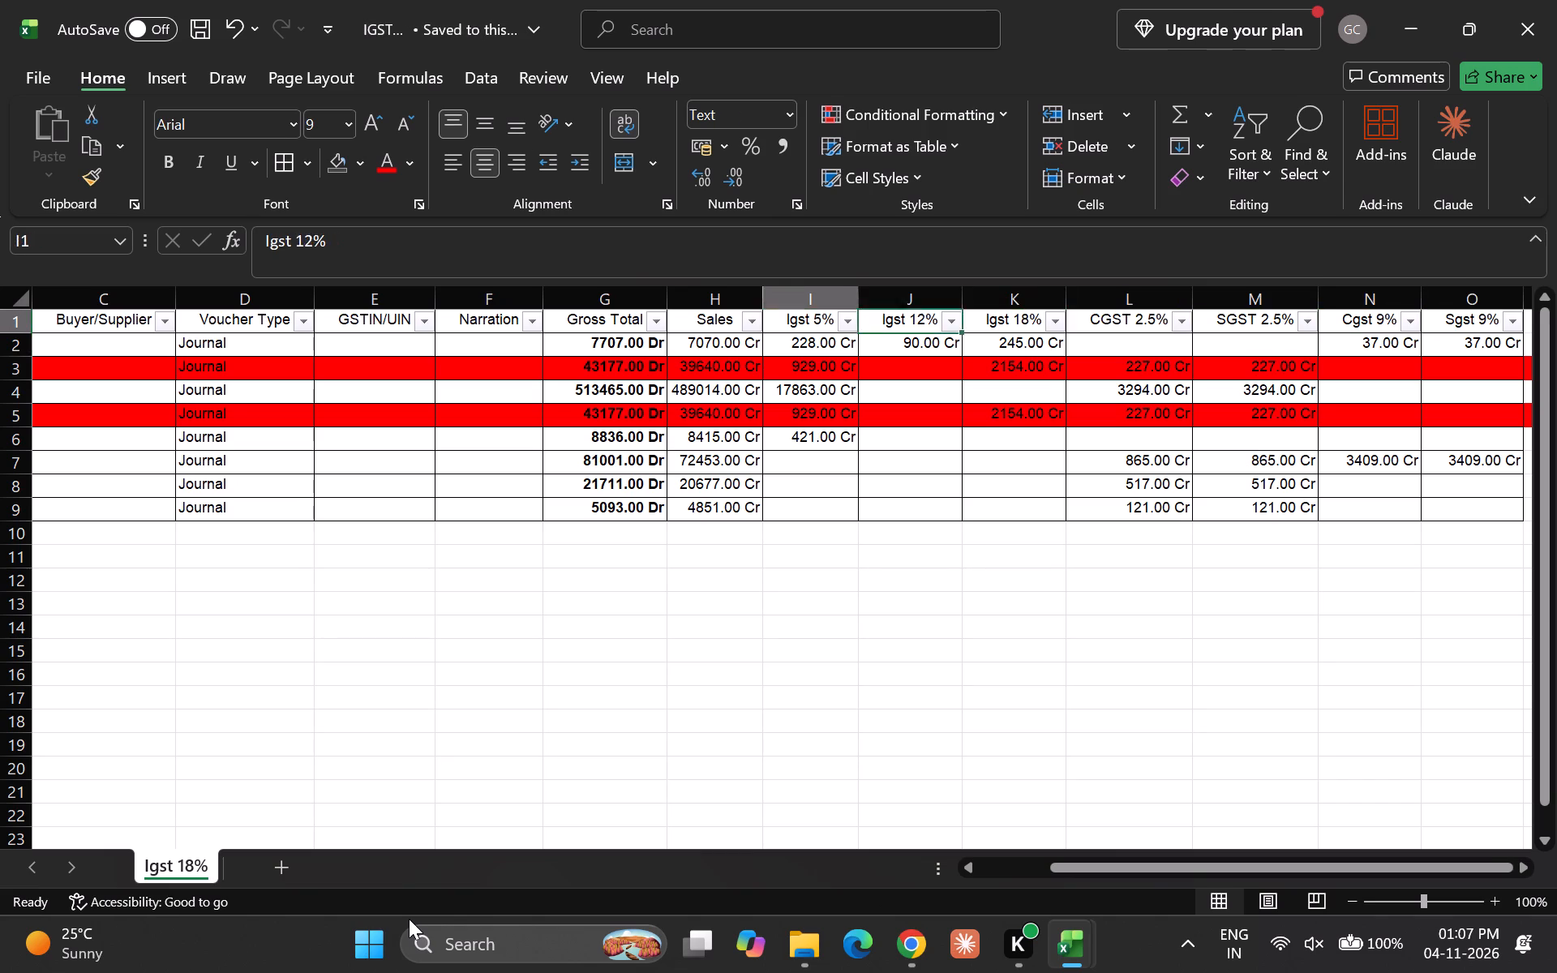
pyautogui.press('Left')
pyautogui.press('Left')
pyautogui.press('Left')
pyautogui.press('Left')
pyautogui.press('Left')
pyautogui.press('Right')
pyautogui.hotkey('ctrl', 'space')
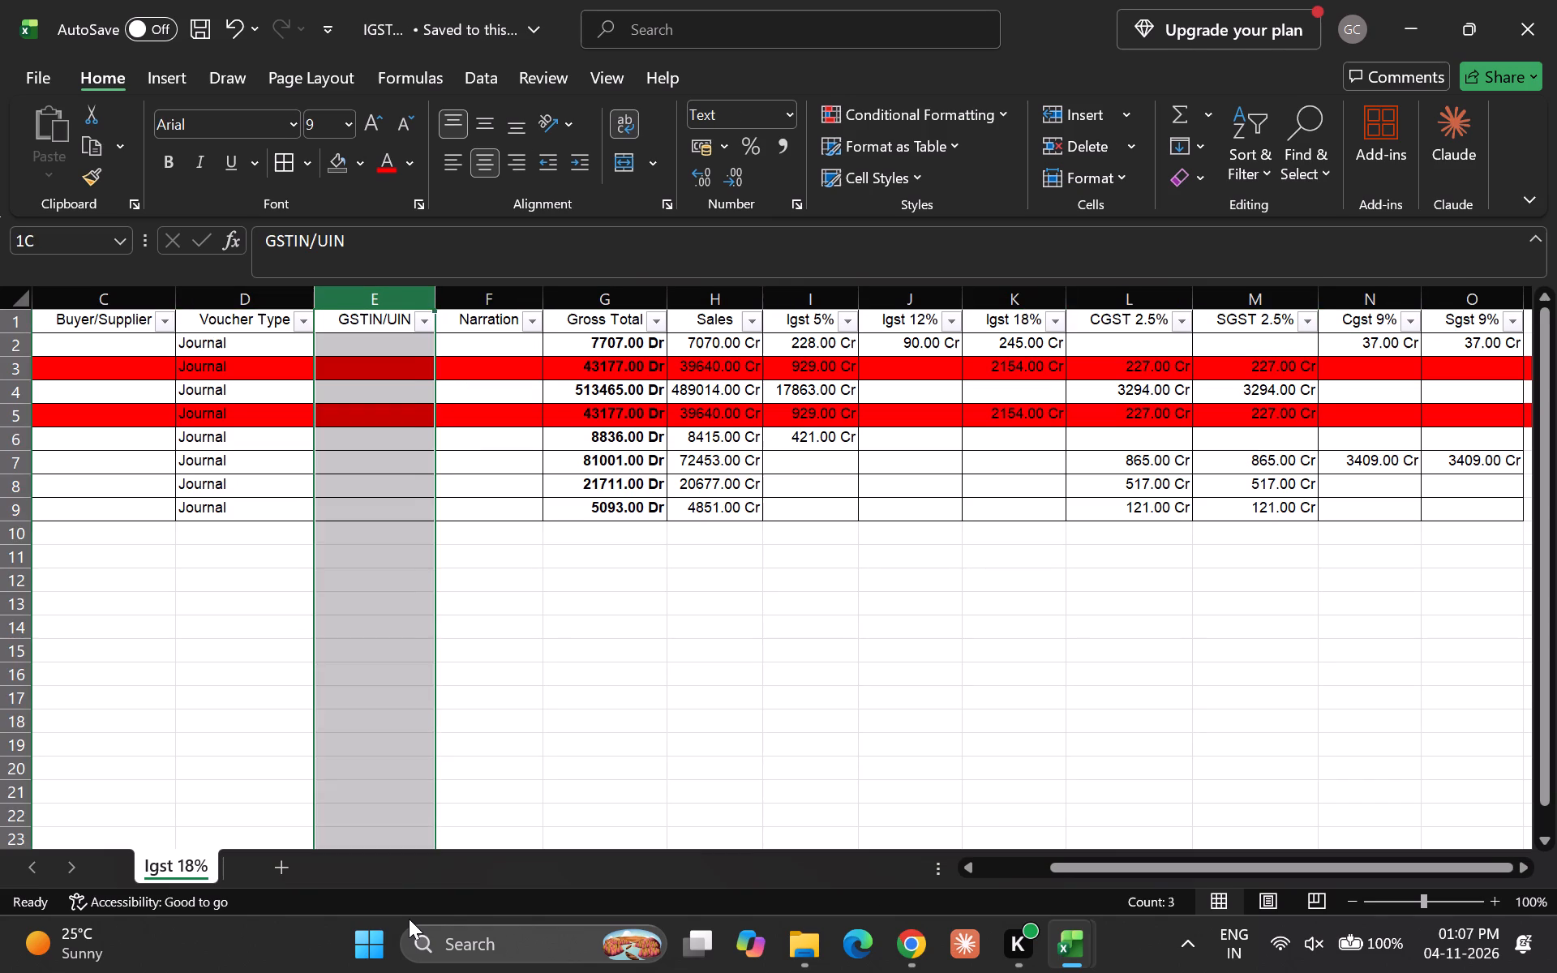
pyautogui.hotkey('shift', 'Right')
pyautogui.hotkey('ctrl', '-')
pyautogui.press('Down')
pyautogui.press('Up')
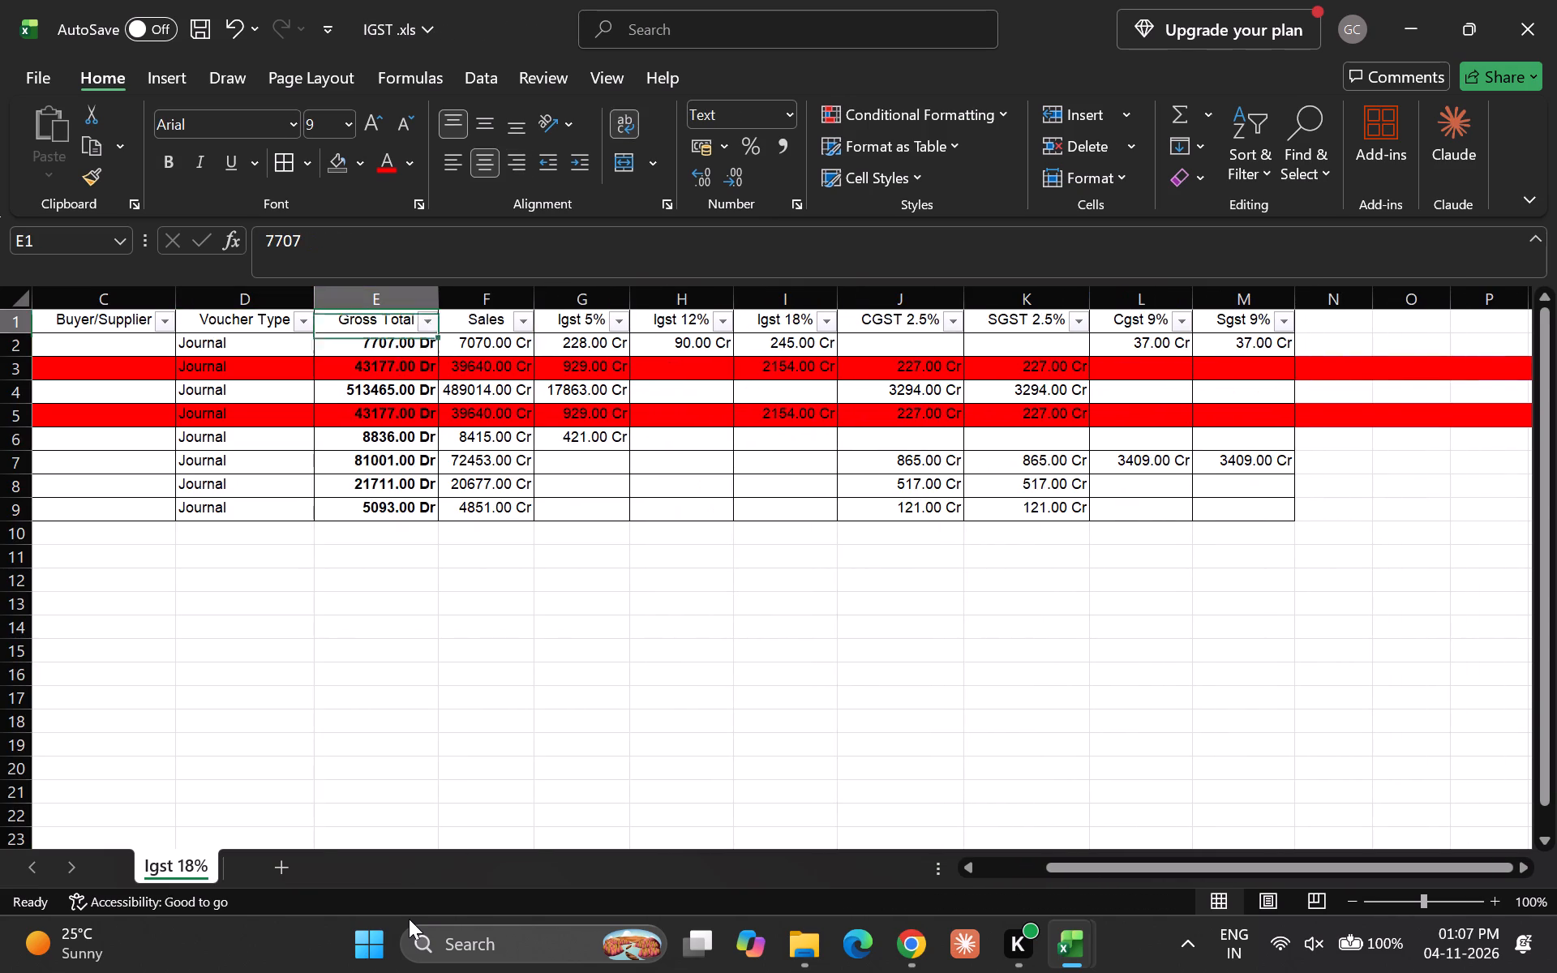
# Delete the empty Buyer/Supplier column between Particulars and Voucher Type.
pyautogui.press('Left')
pyautogui.press('Left')
pyautogui.press('Left')
pyautogui.press('Left')
pyautogui.press('Left')
pyautogui.press('Left')
pyautogui.press('Right')
pyautogui.press('Right')
pyautogui.press('Right')
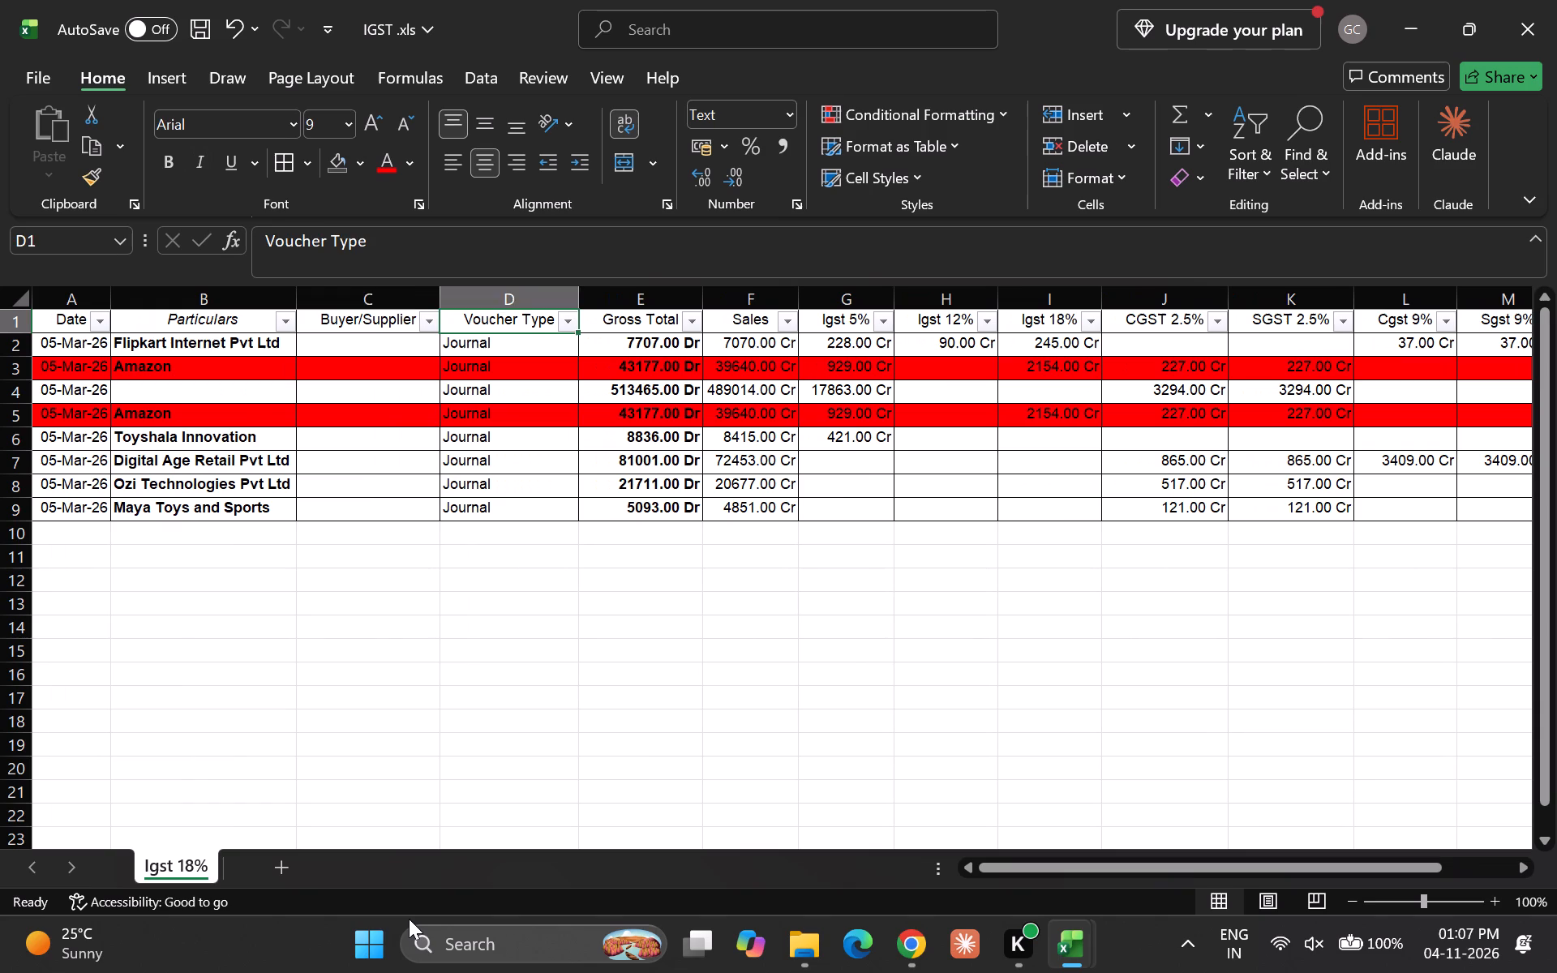
pyautogui.press('Left')
pyautogui.hotkey('ctrl', 'space')
pyautogui.hotkey('ctrl', '-')
pyautogui.press('Down')
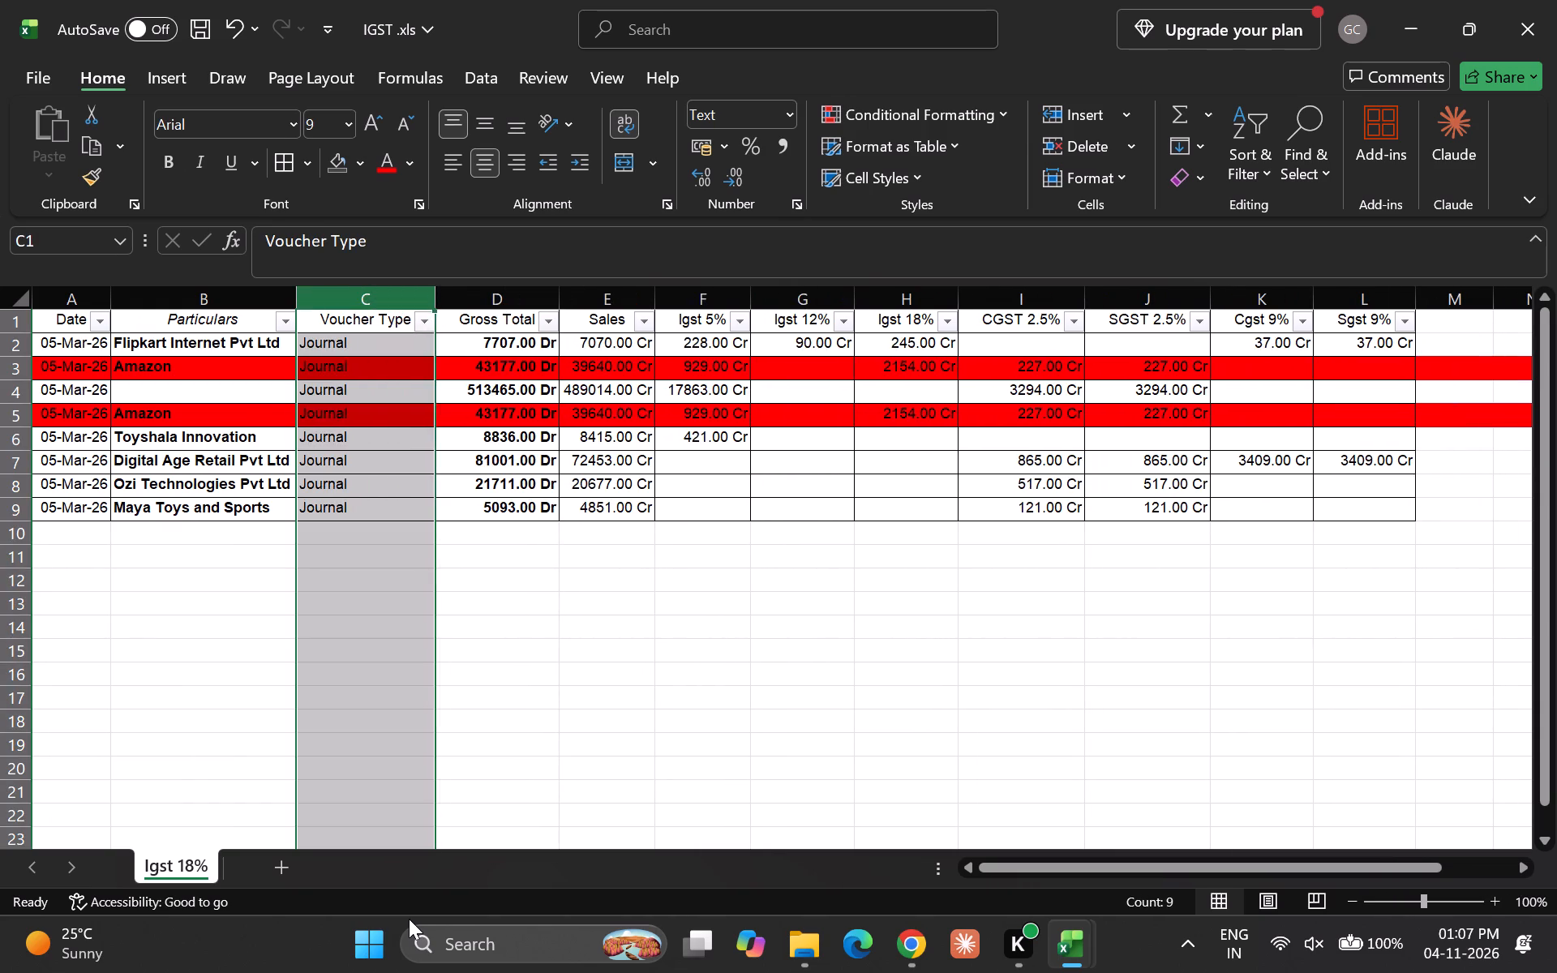
# Look over the remaining column headers from Date across to Sgst 9%.
pyautogui.press('Up')
pyautogui.press('Left')
pyautogui.press('Left')
pyautogui.press('Left')
pyautogui.press('Down')
pyautogui.press('Up')
pyautogui.press('Right')
pyautogui.press('Right')
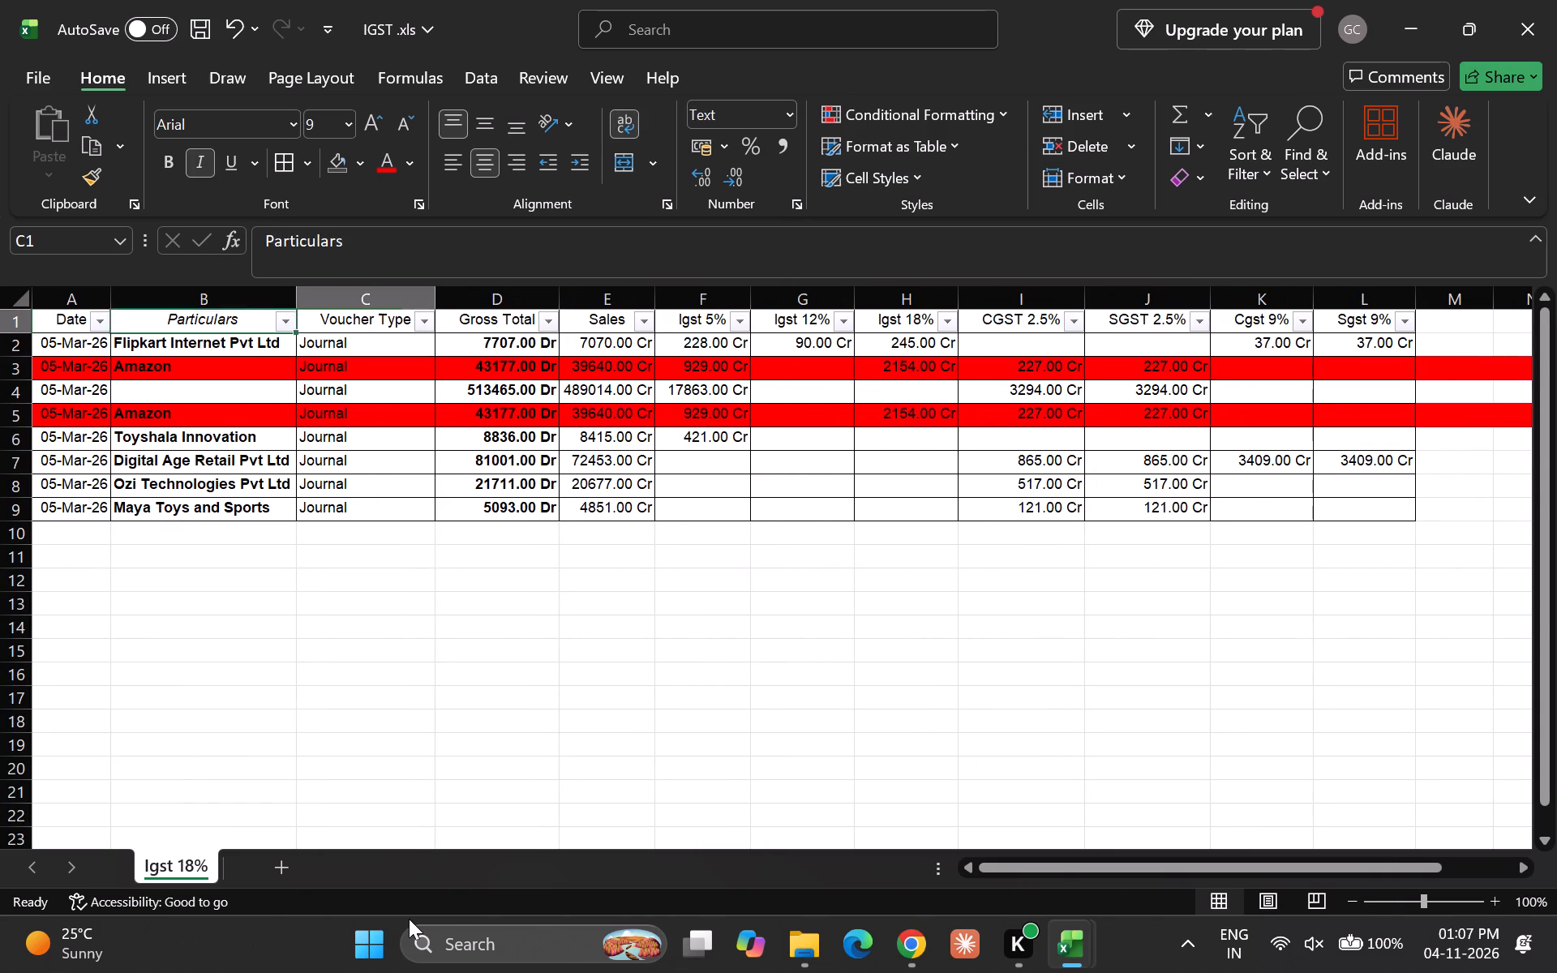
pyautogui.press('Right')
pyautogui.press('Down')
pyautogui.press('Up')
pyautogui.press('Right')
pyautogui.press('Right')
pyautogui.press('Right')
pyautogui.press('Right')
pyautogui.press('Right')
pyautogui.press('Right')
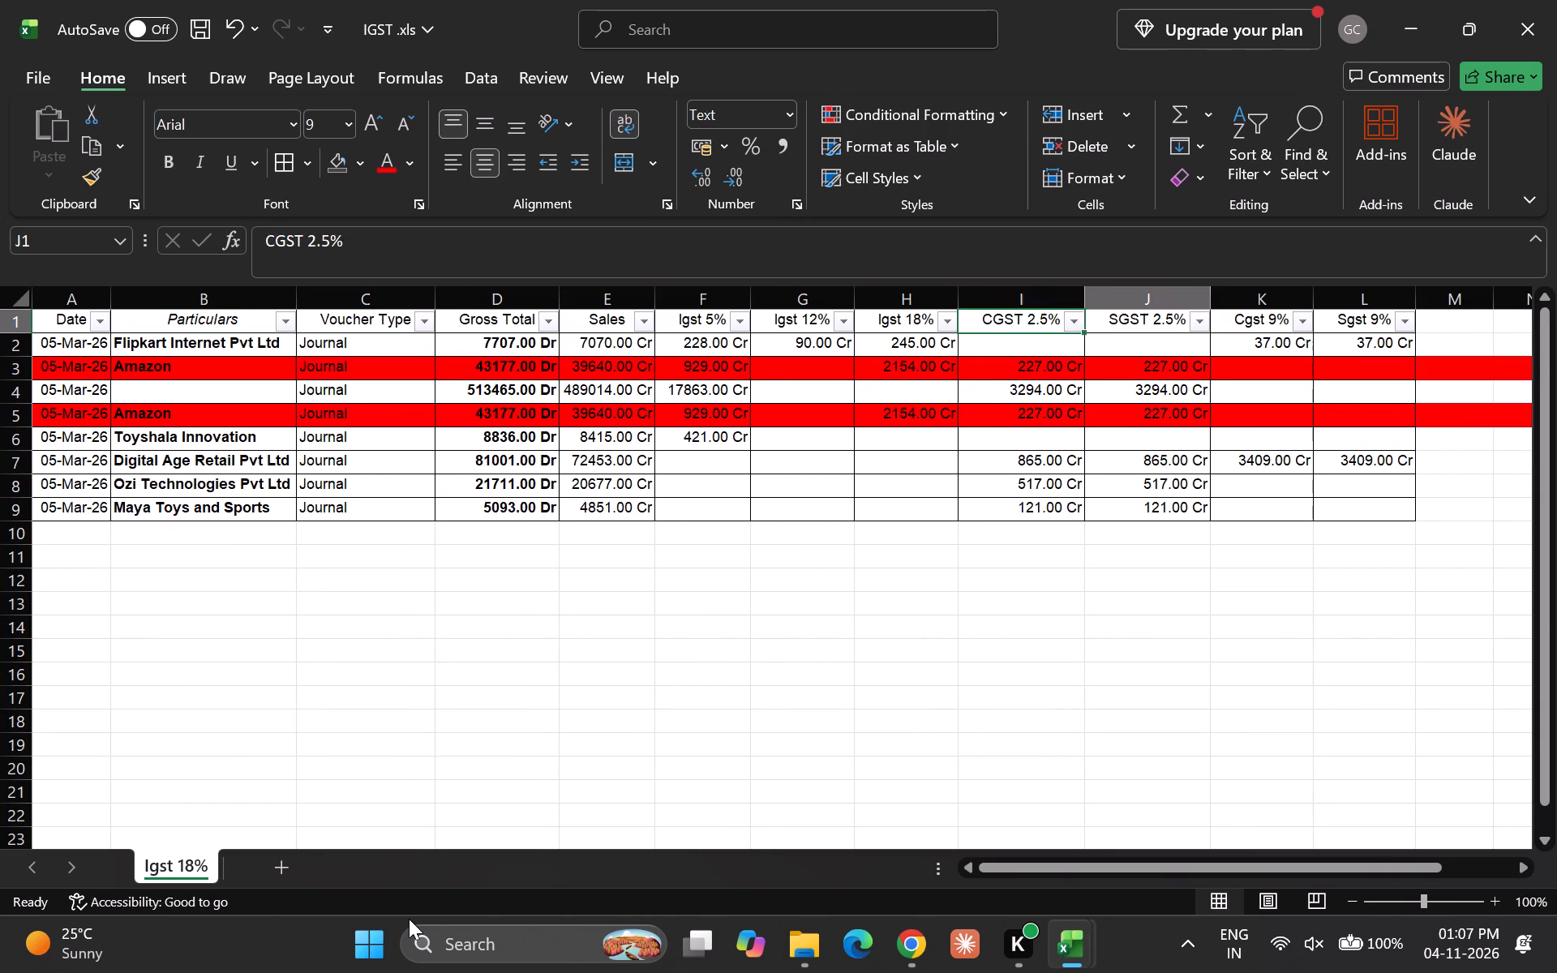
pyautogui.press('Right')
pyautogui.press('Right')
pyautogui.press('Down')
pyautogui.press('Up')
# Remove the red fill from all empty columns beyond Sgst 9%, from column M to the sheet's end.
pyautogui.press('Right')
pyautogui.hotkey('ctrl', 'space')
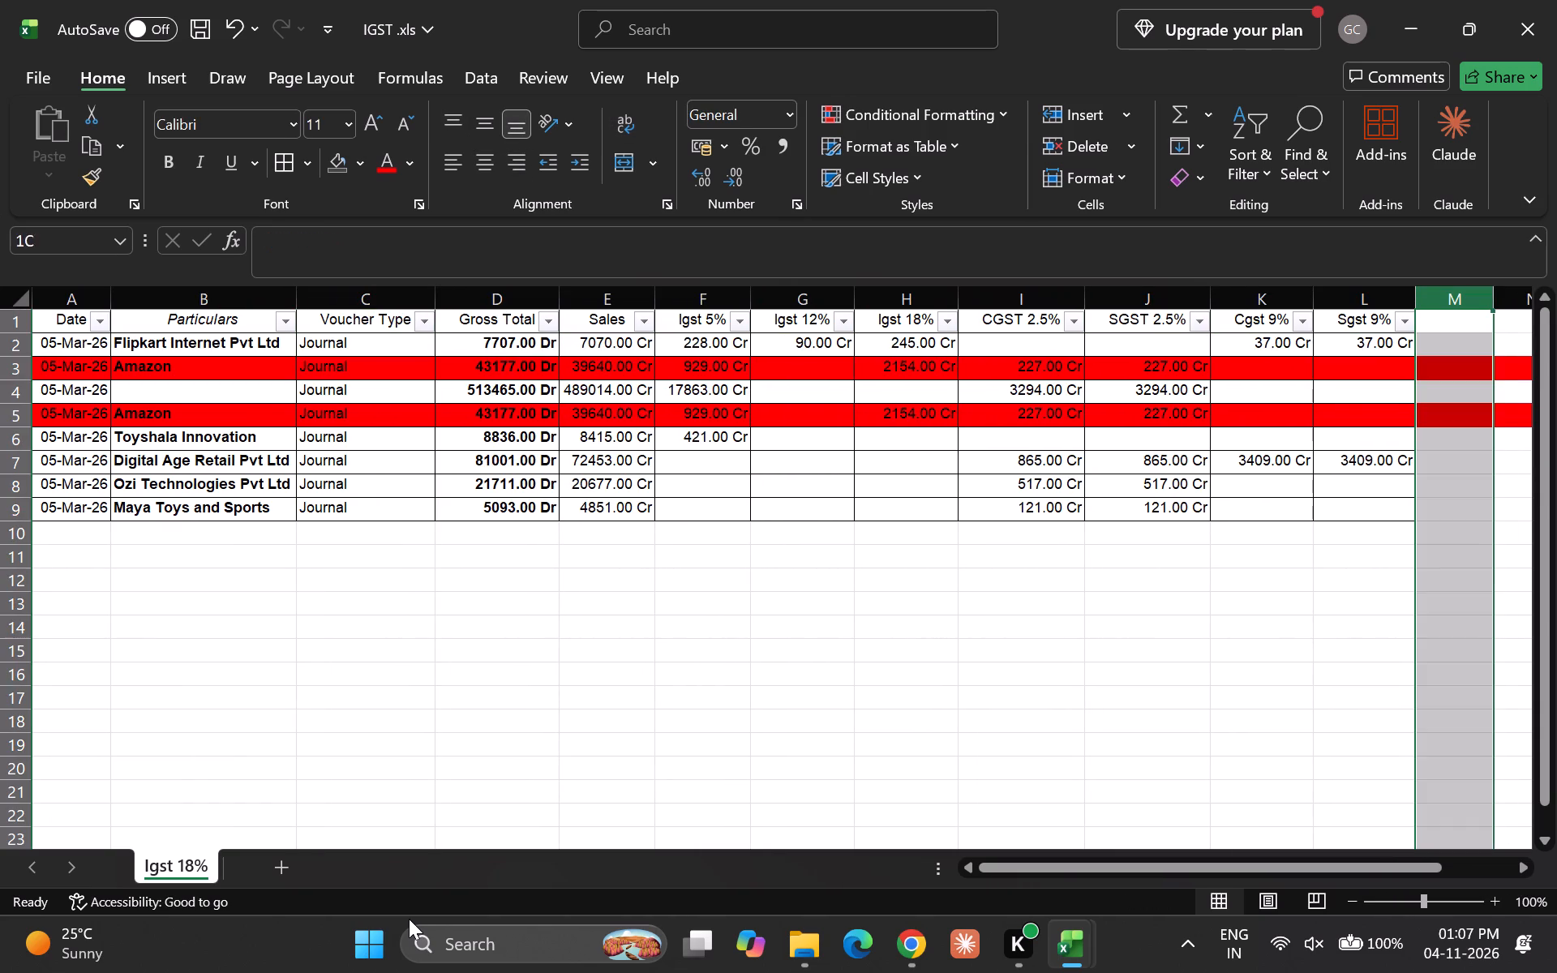
pyautogui.hotkey('ctrl', 'shift', 'Right')
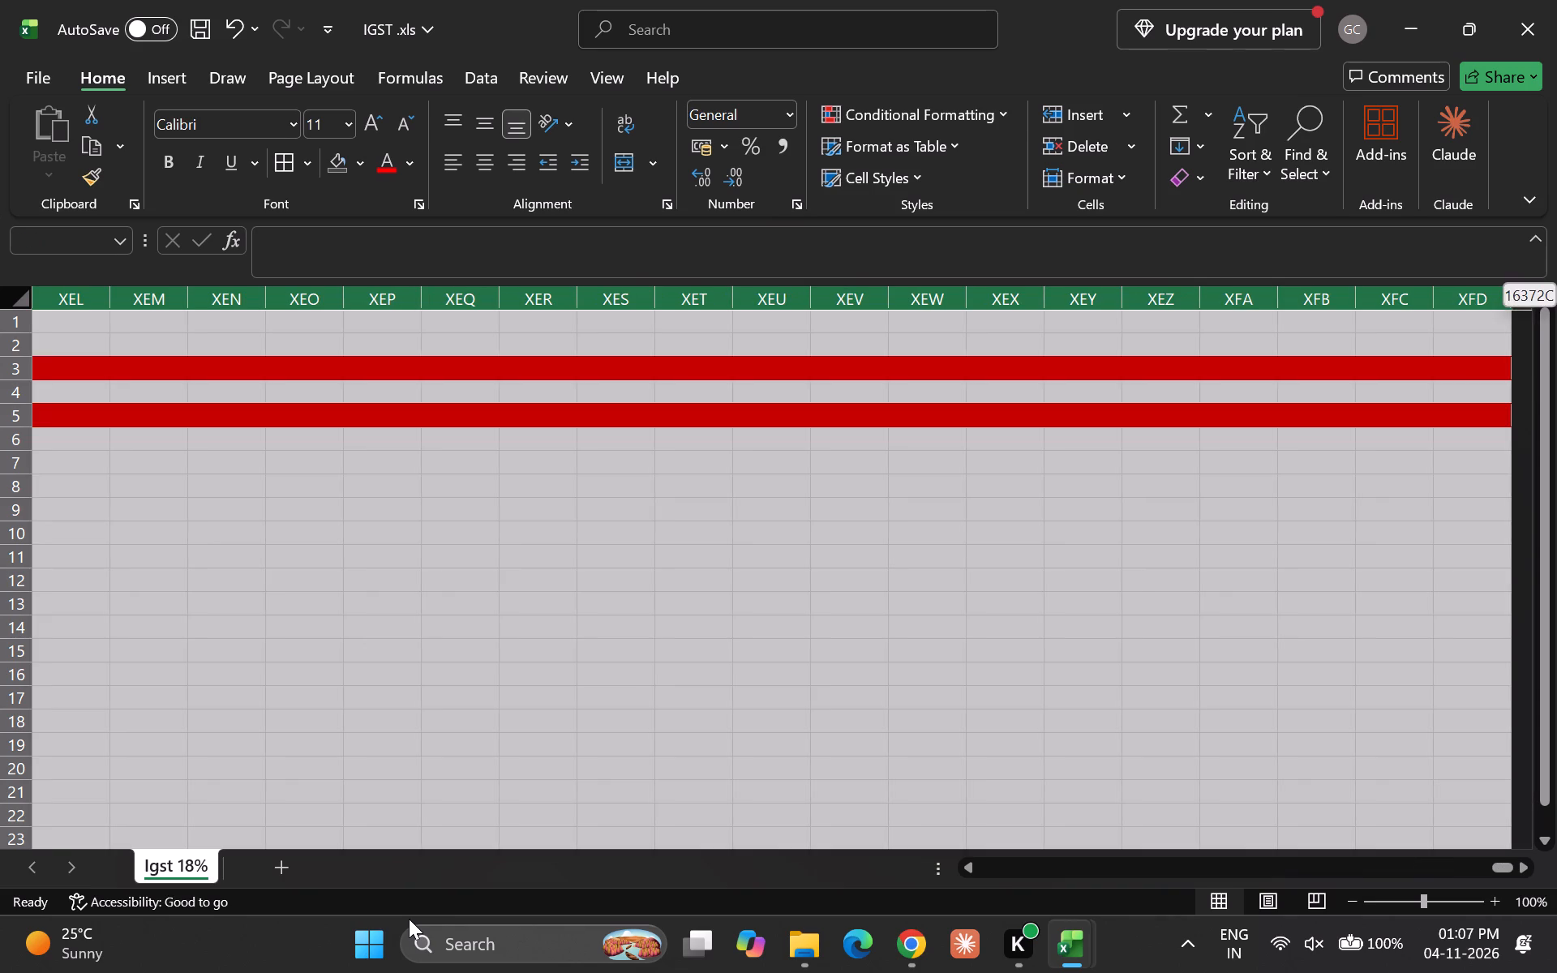
pyautogui.write('hhn')
pyautogui.press('Down')
pyautogui.press('Up')
pyautogui.press('Up')
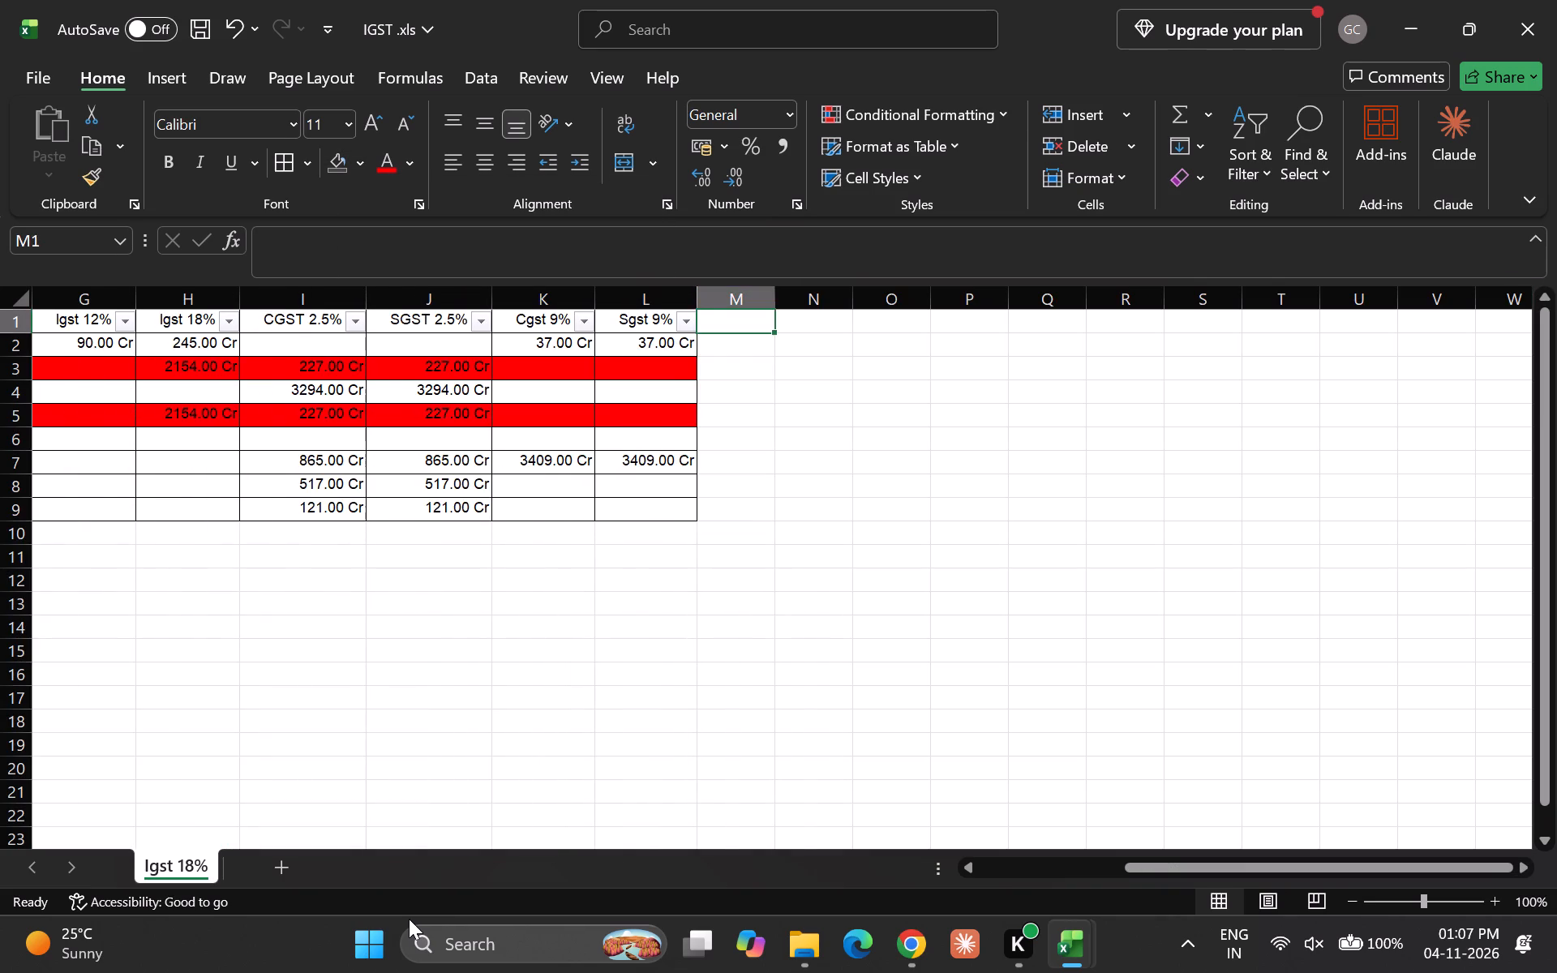
# Save the IGST workbook.
pyautogui.press('Left')
pyautogui.press('Left')
pyautogui.press('Down')
pyautogui.press('Up')
pyautogui.press('Left')
pyautogui.press('Left')
pyautogui.press('Left')
pyautogui.press('Left')
pyautogui.press('Left')
pyautogui.press('Left')
pyautogui.press('Left')
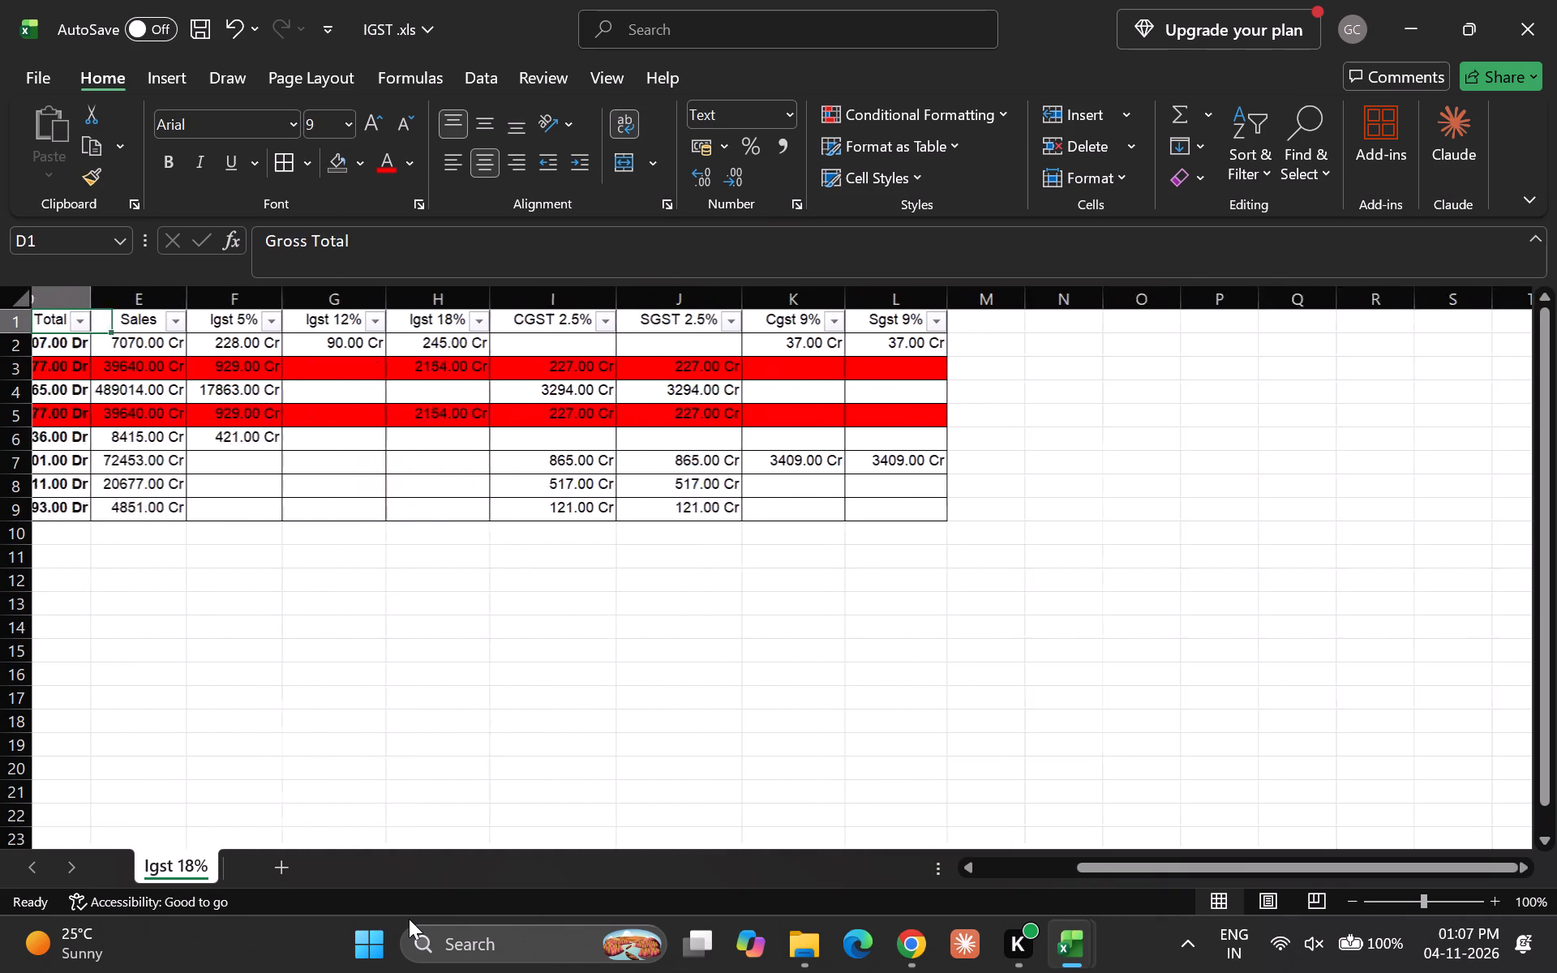
pyautogui.press('Left')
pyautogui.press('Left')
pyautogui.hotkey('ctrl', 's')
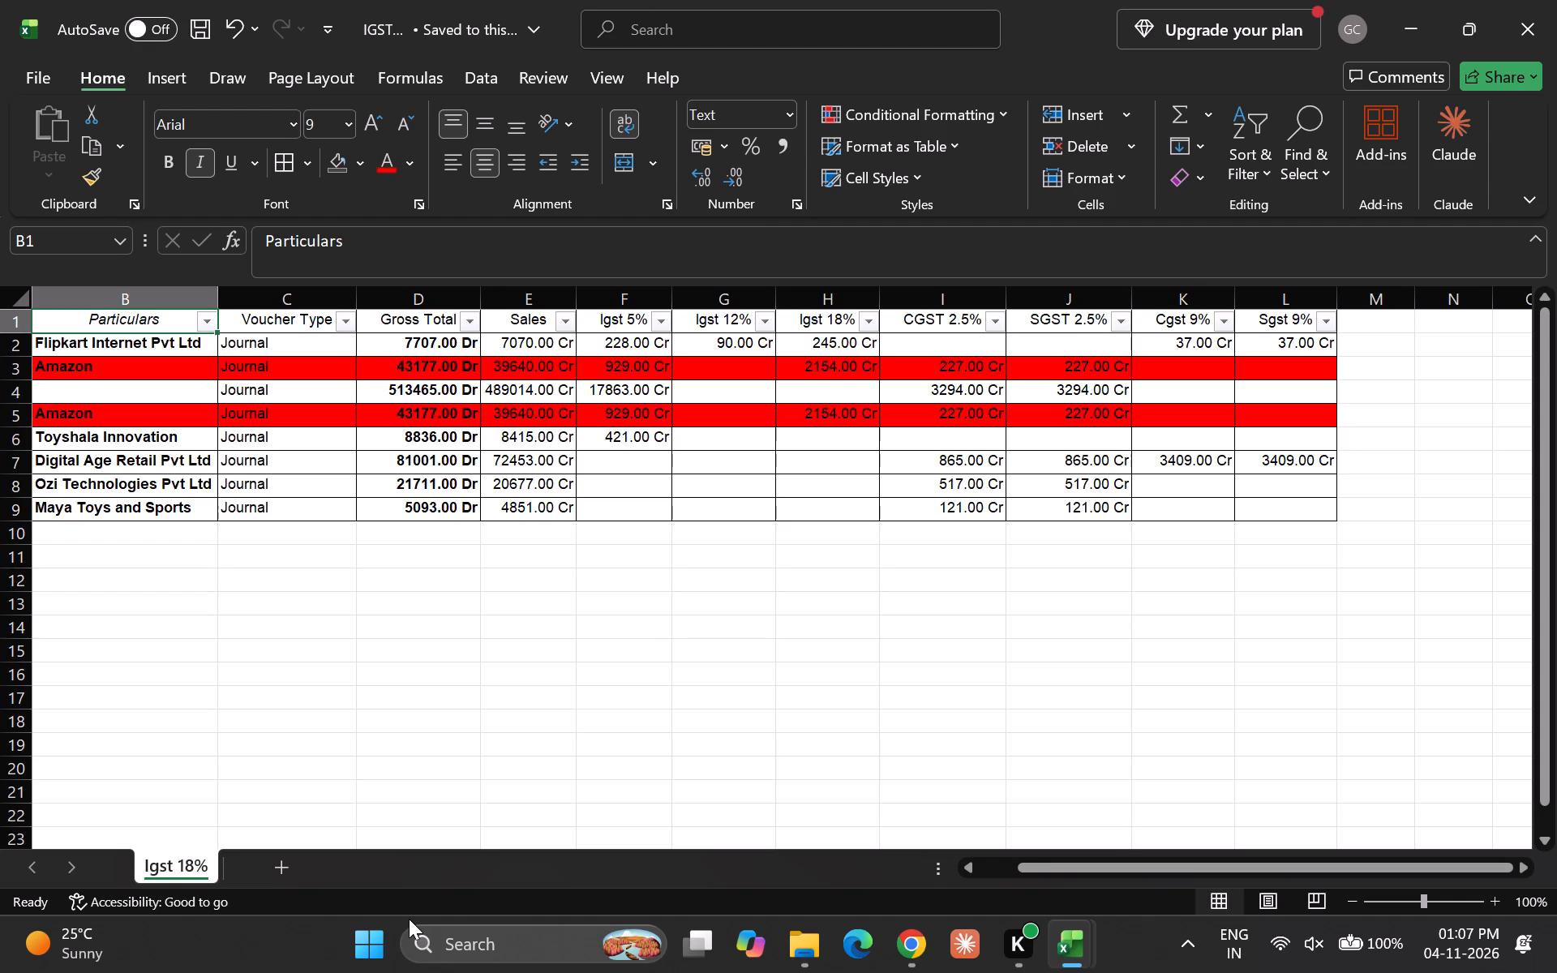
# Review the header row from Date through Sgst 9% in the trimmed table.
pyautogui.press('Down')
pyautogui.press('Up')
pyautogui.press('Left')
pyautogui.press('Left')
pyautogui.press('Left')
pyautogui.press('Down')
pyautogui.press('Up')
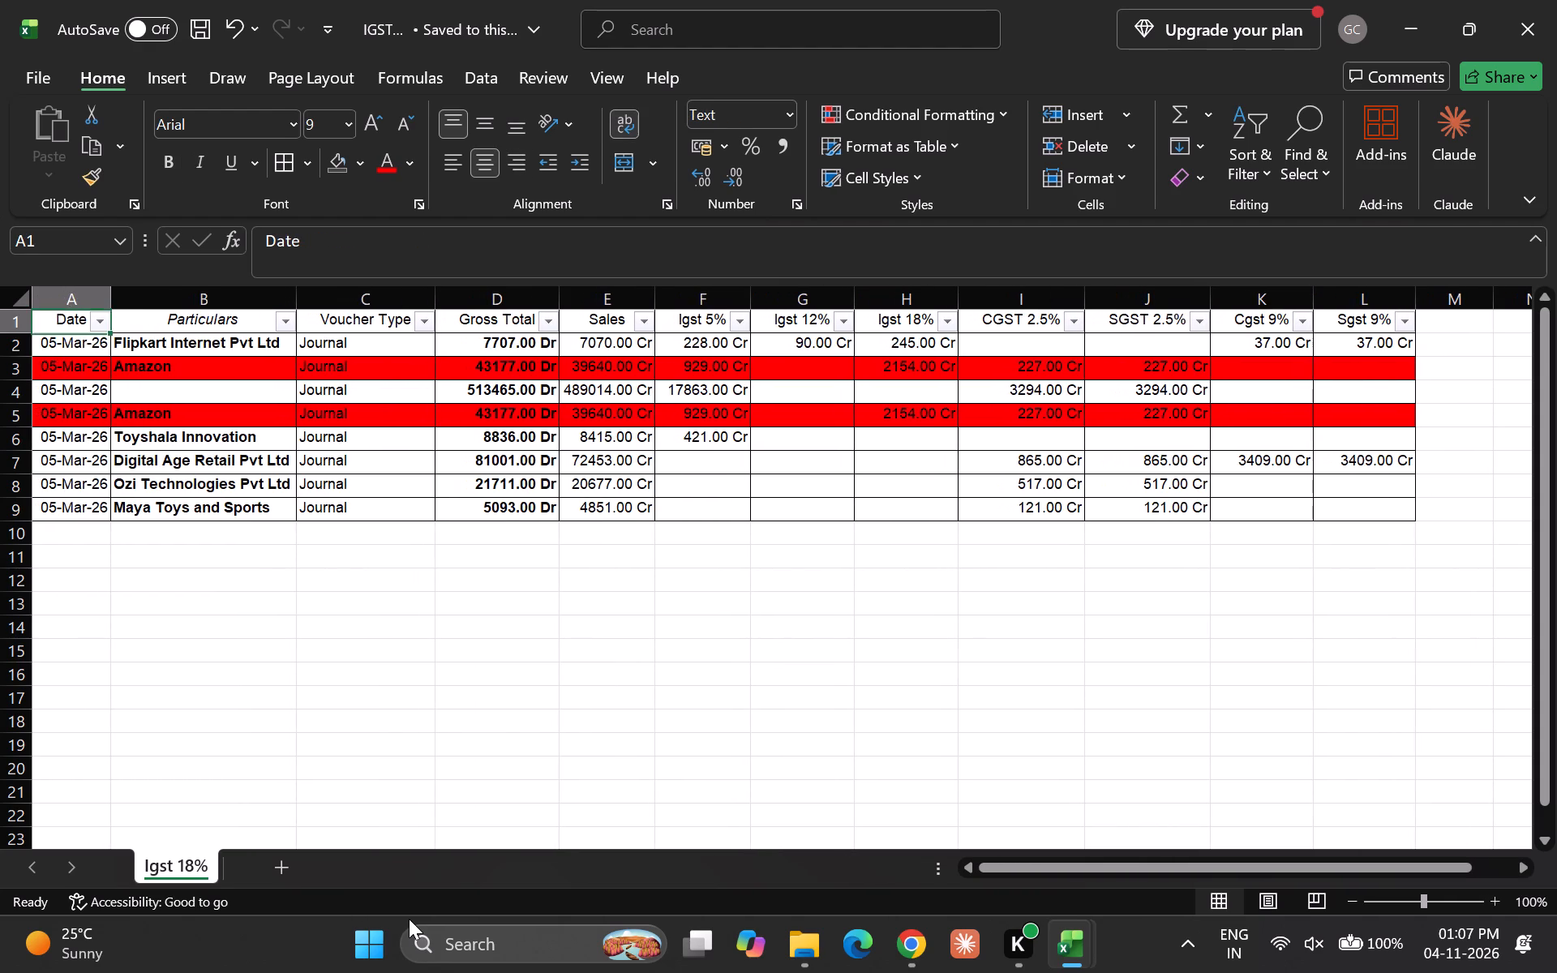
pyautogui.press('Right')
pyautogui.press('Down')
pyautogui.press('Up')
pyautogui.press('Right')
pyautogui.press('Right')
pyautogui.press('Right')
pyautogui.press('Right')
pyautogui.press('Right')
pyautogui.press('Right')
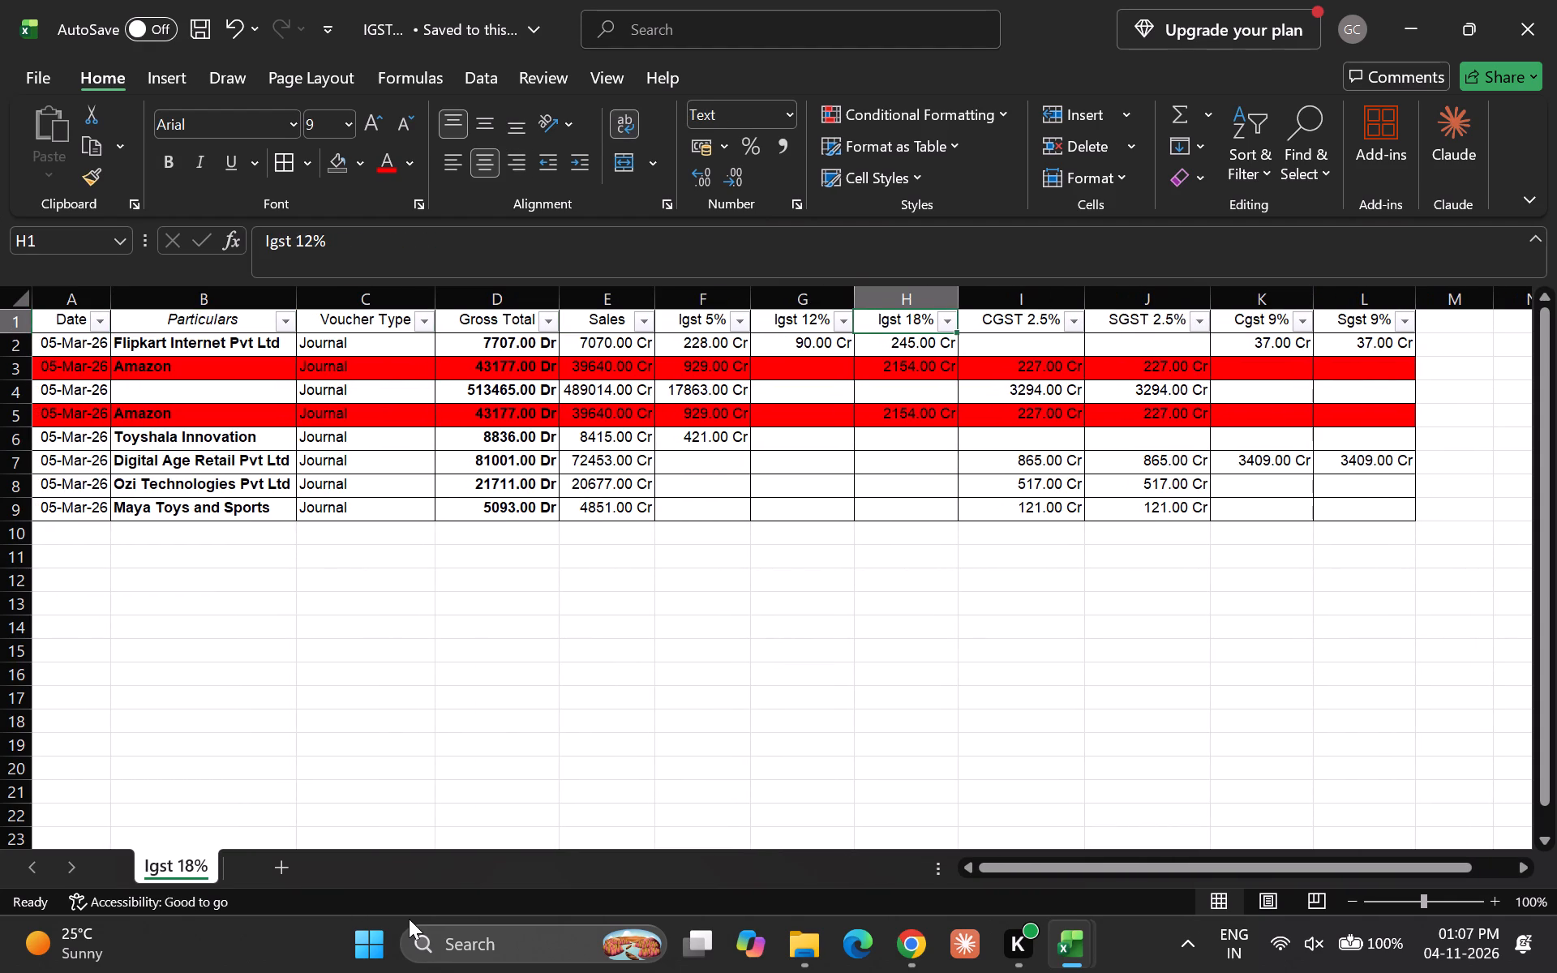
pyautogui.press('Up')
pyautogui.press('Right')
pyautogui.press('Right')
pyautogui.press('Right')
pyautogui.press('Right')
pyautogui.press('Down')
pyautogui.press('Up')
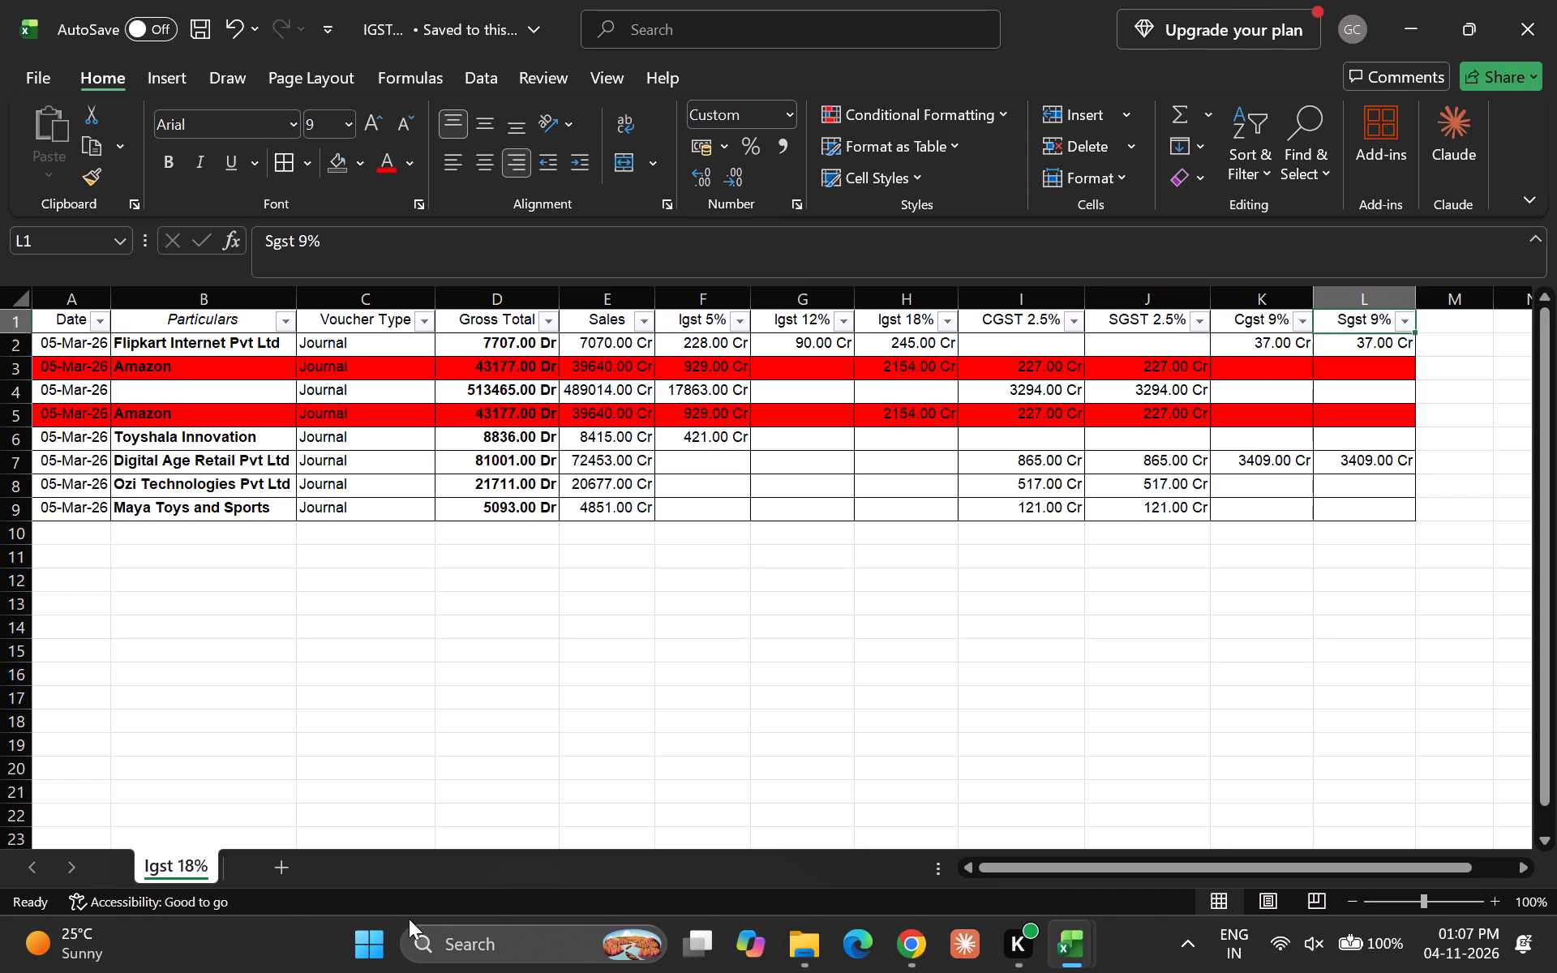
# Save the IGST workbook again.
pyautogui.press('Right')
pyautogui.press('Down')
pyautogui.hotkey('ctrl', 's')
pyautogui.press('Down')
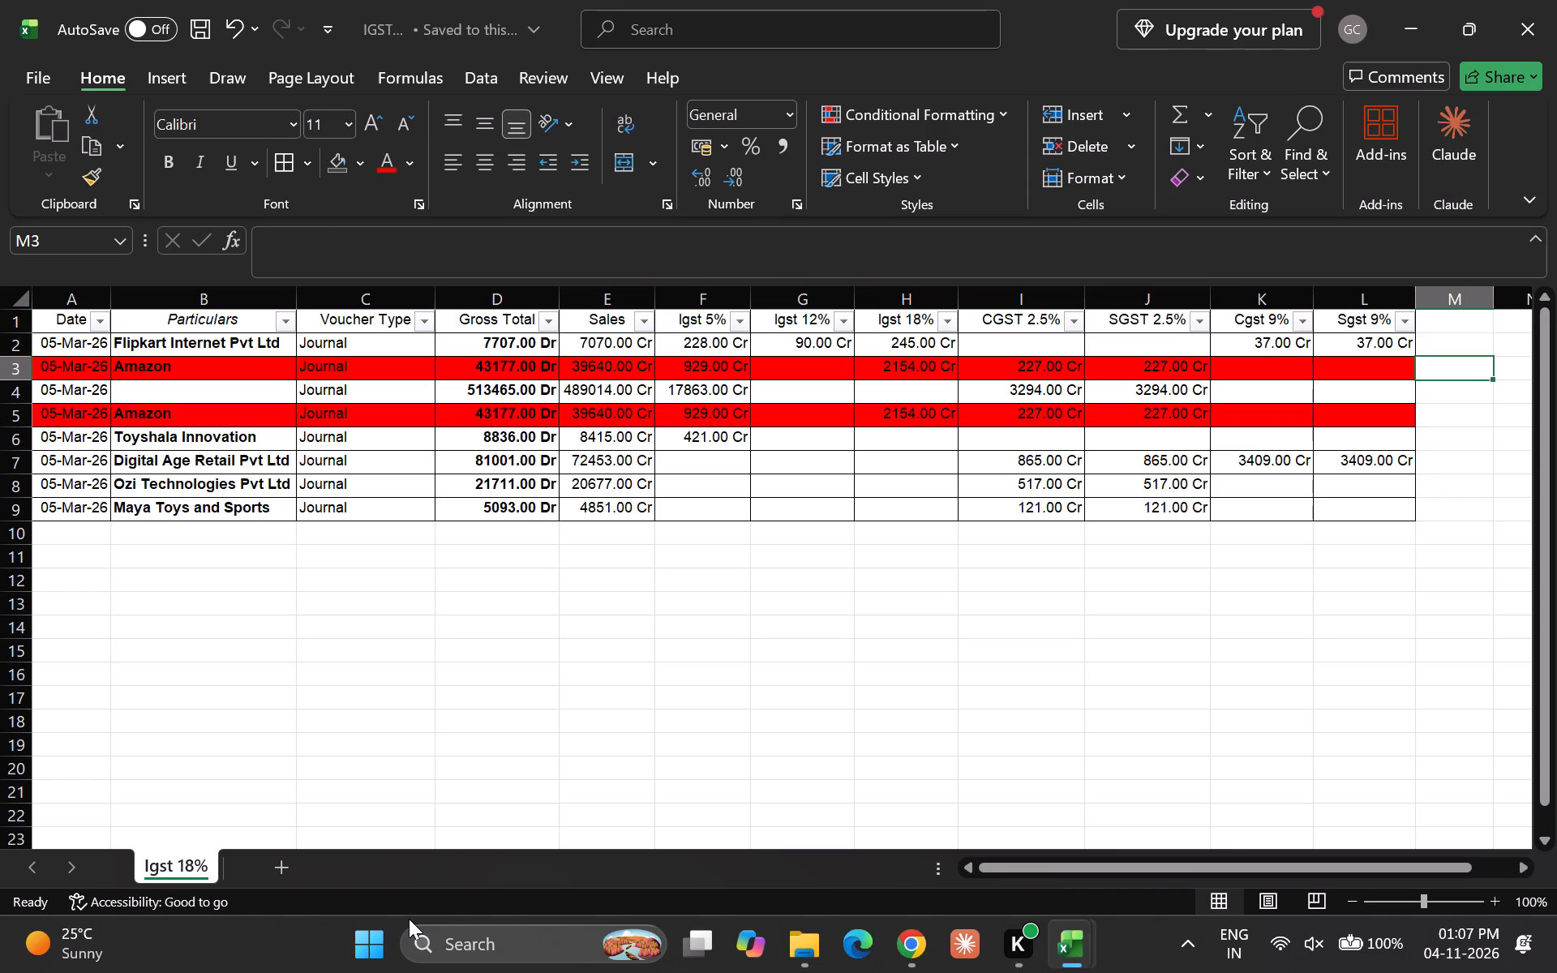
# Examine the entries in the red Amazon row across the table's columns.
pyautogui.press('Down')
pyautogui.press('Left')
pyautogui.press('Up')
pyautogui.press('Left')
pyautogui.press('Left')
pyautogui.press('Left')
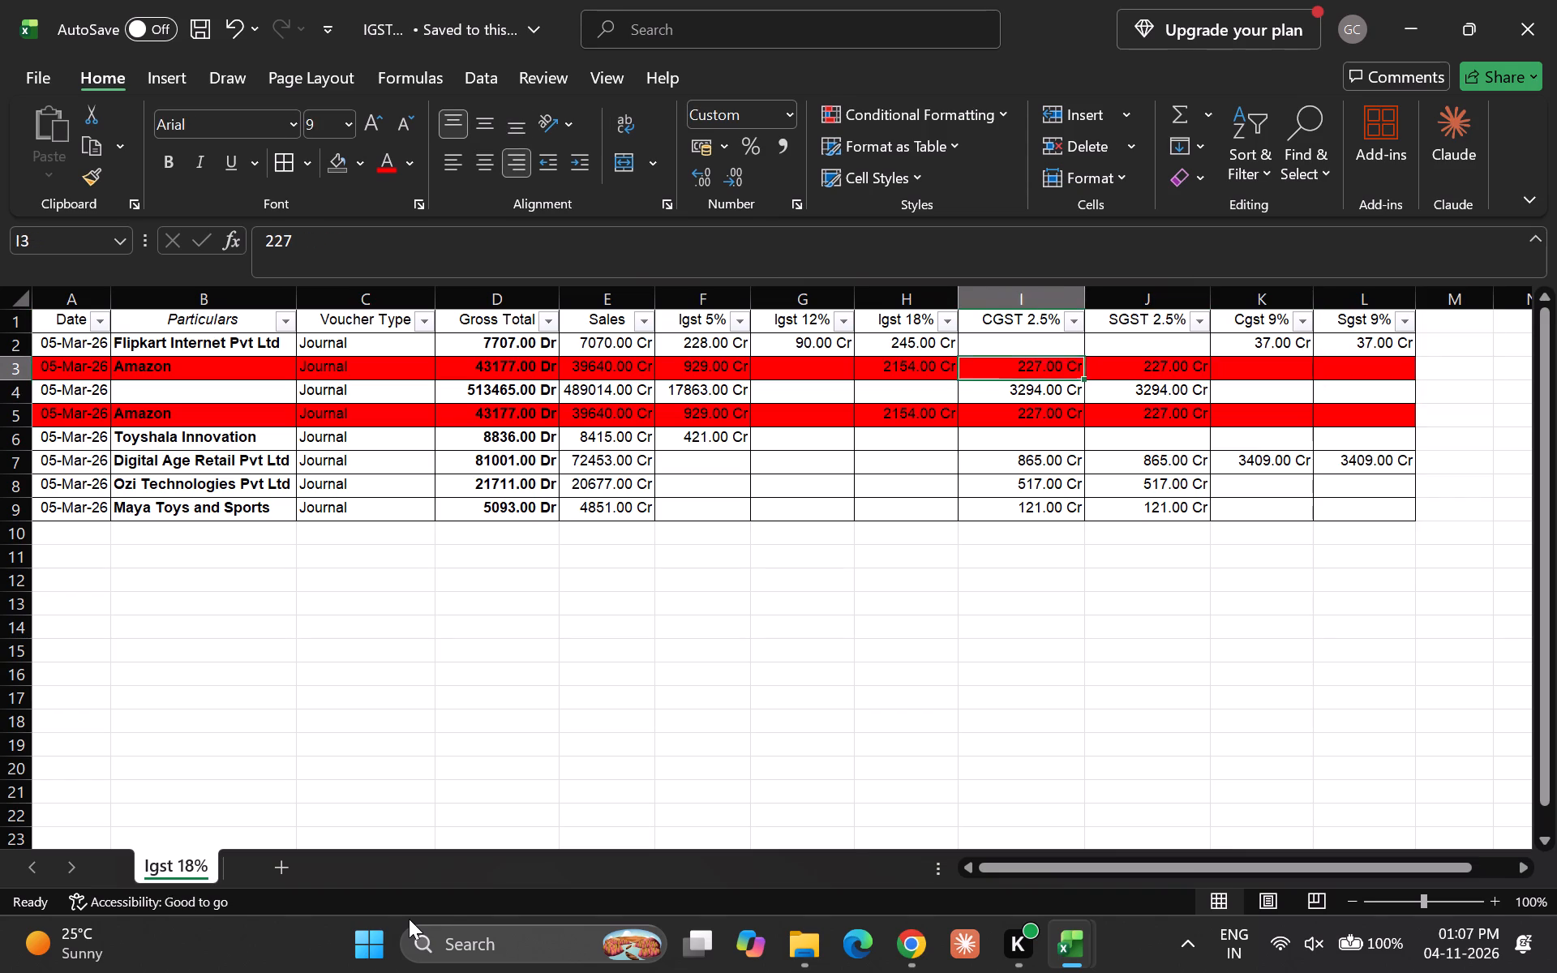
pyautogui.press('Left')
pyautogui.press('Left')
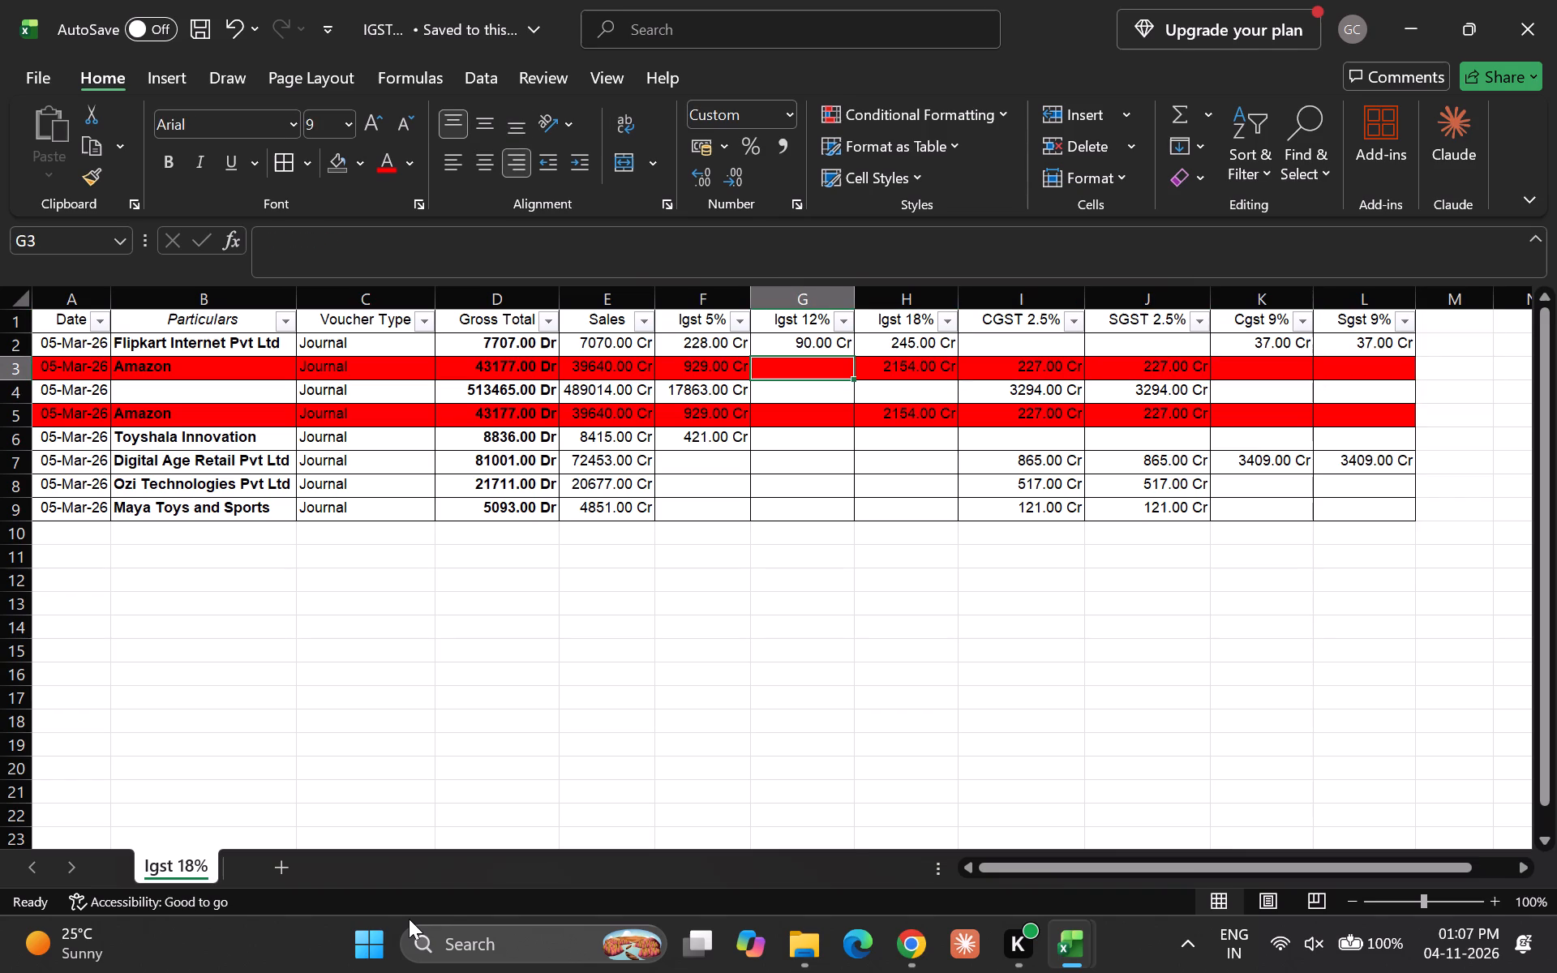
pyautogui.press('Left')
pyautogui.press('Left')
pyautogui.press('Left')
pyautogui.press('Left')
pyautogui.press('Left')
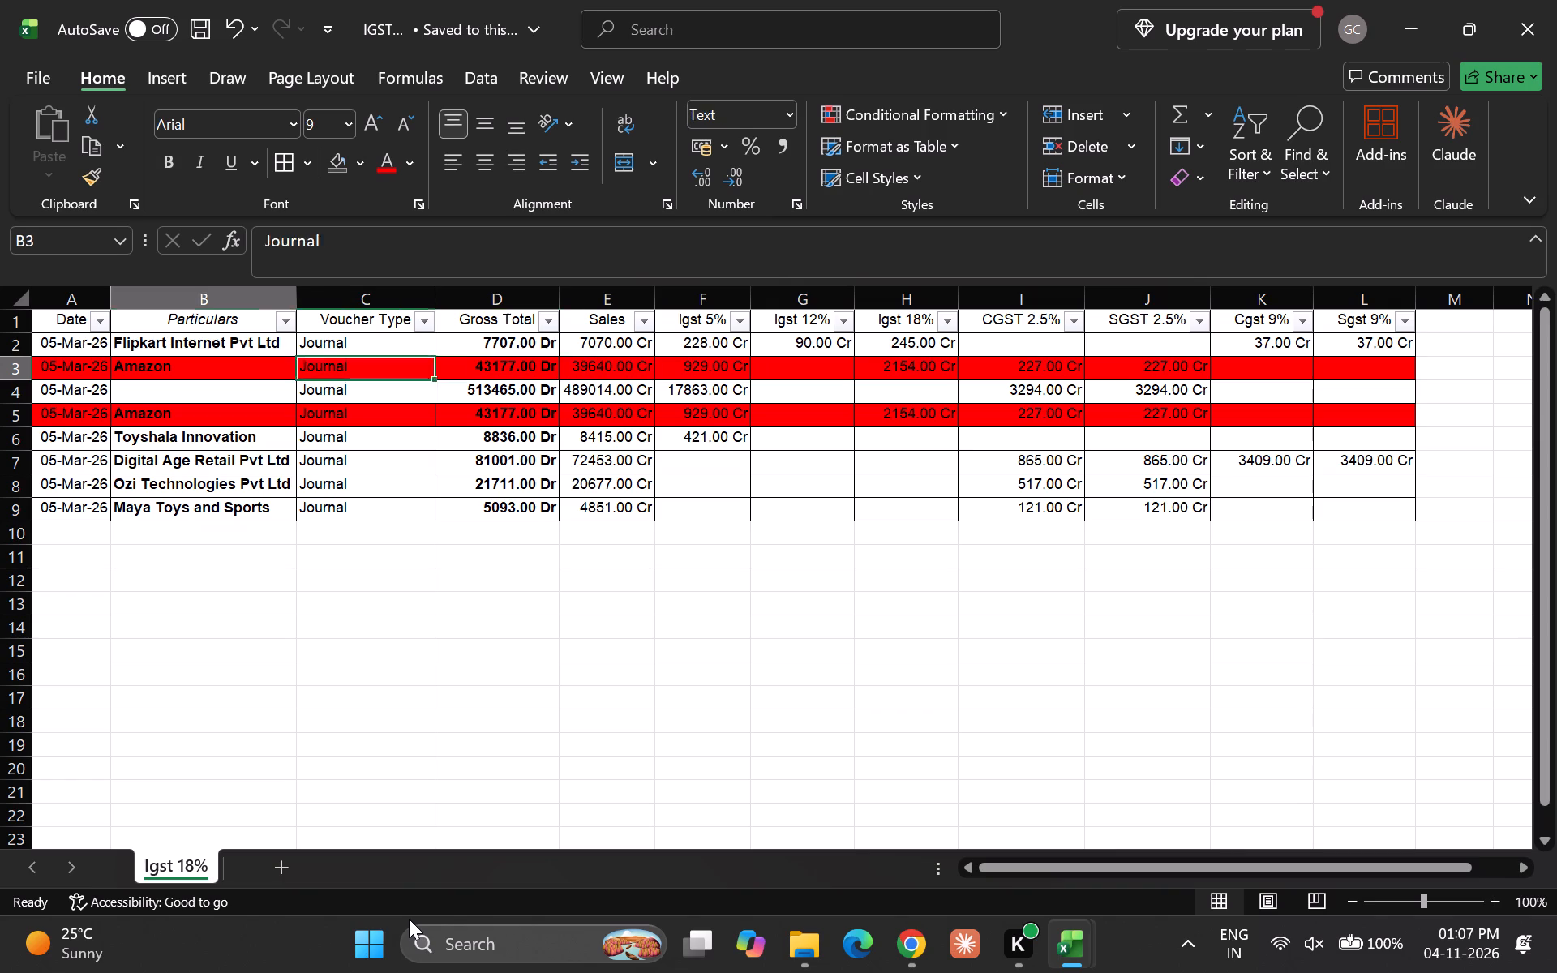
pyautogui.press('Left')
pyautogui.press('Left')
pyautogui.press('Down')
pyautogui.press('Up')
pyautogui.press('Right')
pyautogui.press('Down')
pyautogui.press('Up')
pyautogui.press('Right')
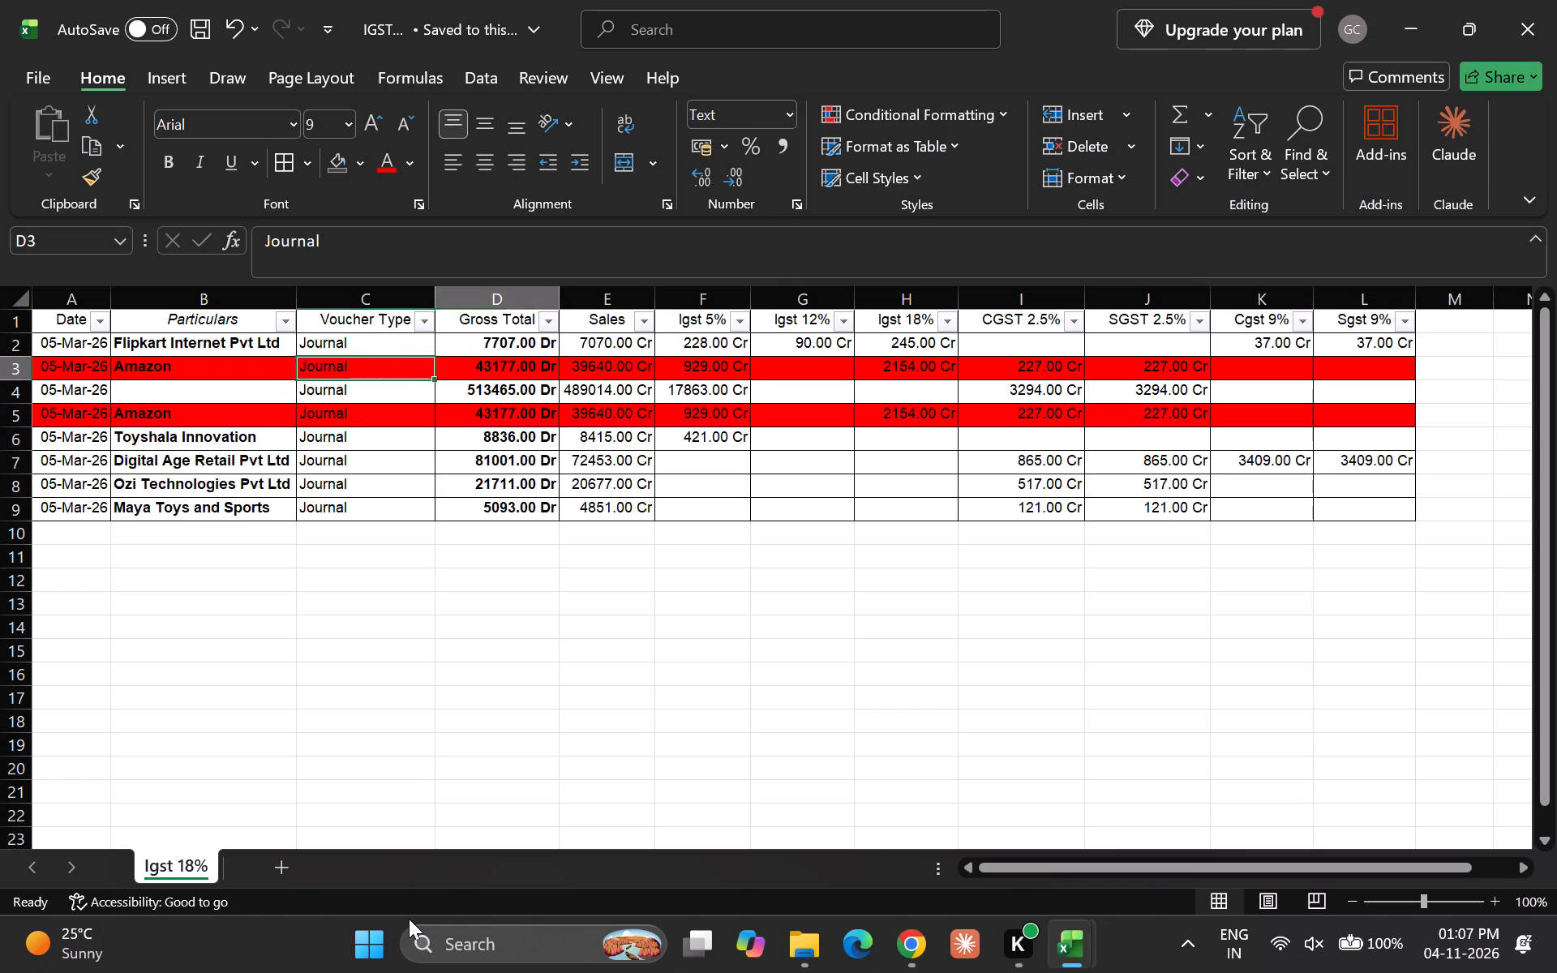
pyautogui.press('Right')
pyautogui.press('Down')
pyautogui.press('Up')
pyautogui.press('Right')
pyautogui.press('Right')
pyautogui.press('Up')
pyautogui.press('Down')
pyautogui.press('Down')
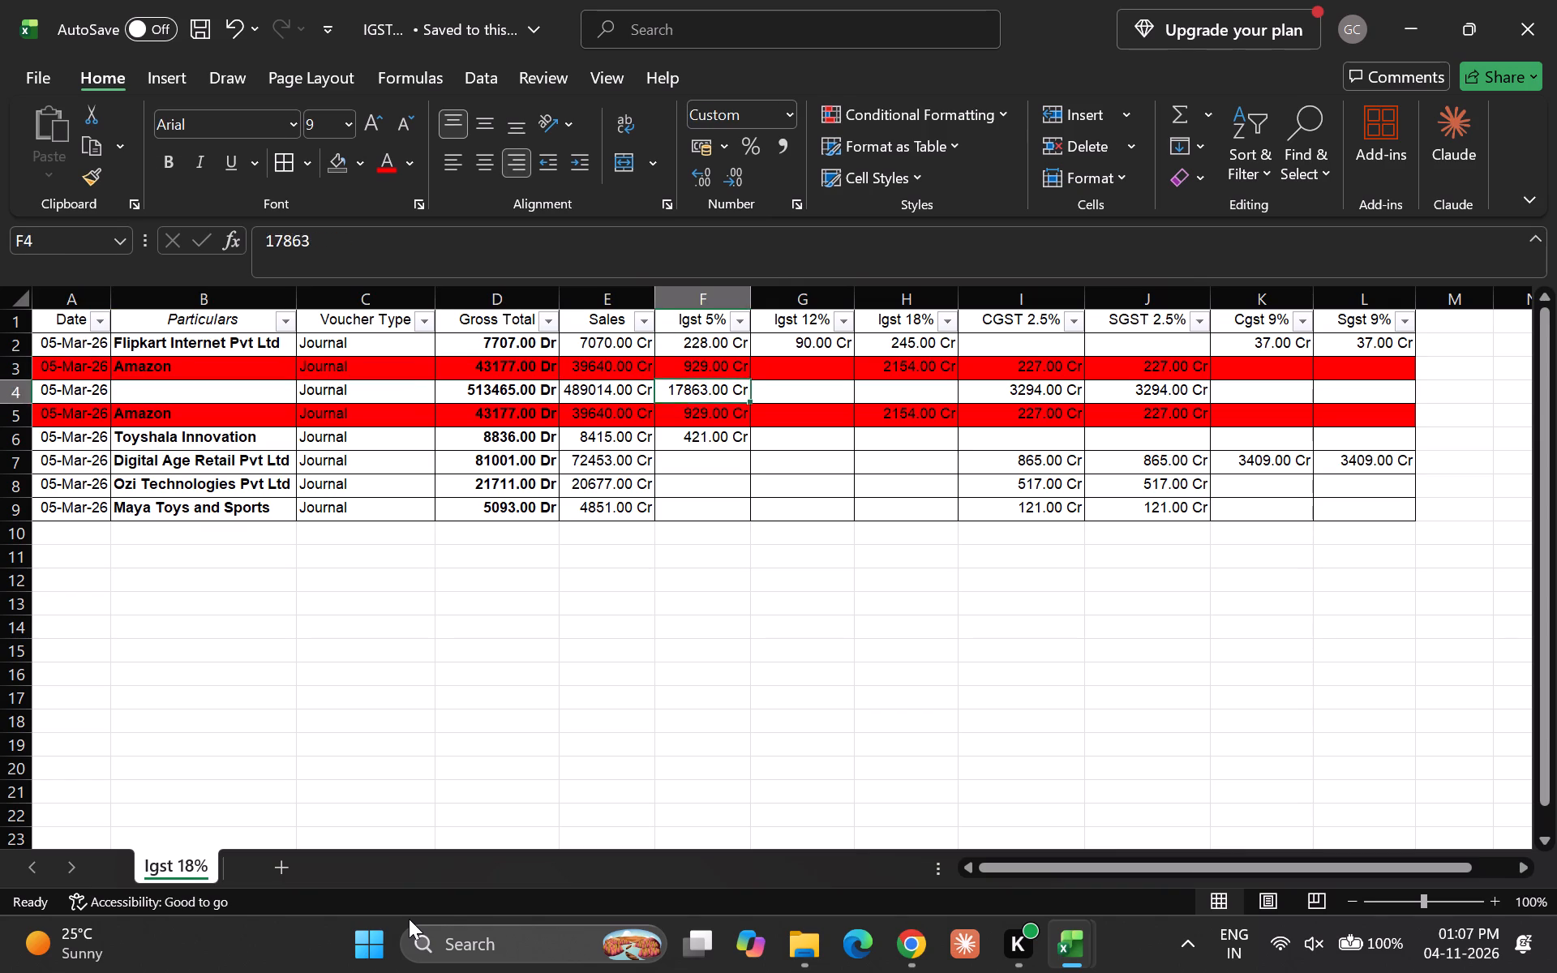
# Merge and center cells A10 to E10 directly under the table and label the merged cell Total.
pyautogui.press('Down')
pyautogui.press('Down')
pyautogui.press('Down')
pyautogui.press('Down')
pyautogui.press('Down')
pyautogui.press('Down')
pyautogui.press('Left')
pyautogui.press('Left')
pyautogui.press('Left')
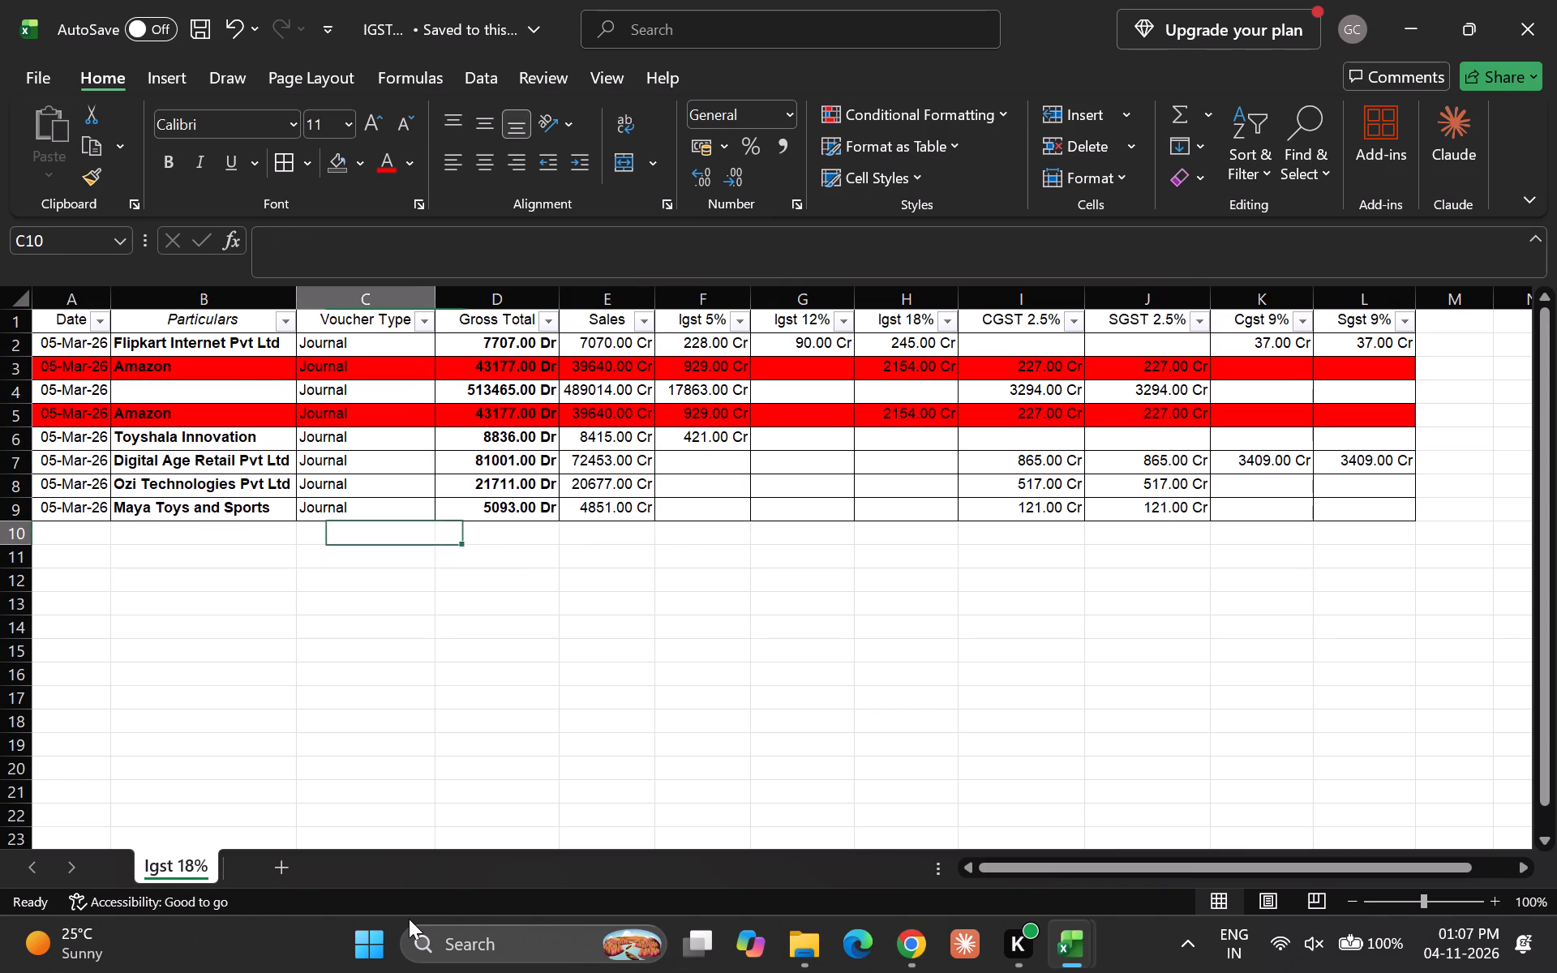
pyautogui.press('Left')
pyautogui.press('Left')
pyautogui.hotkey('shift', 'Right')
pyautogui.hotkey('shift', 'Right')
pyautogui.hotkey('shift', 'Right')
pyautogui.hotkey('shift', 'Right')
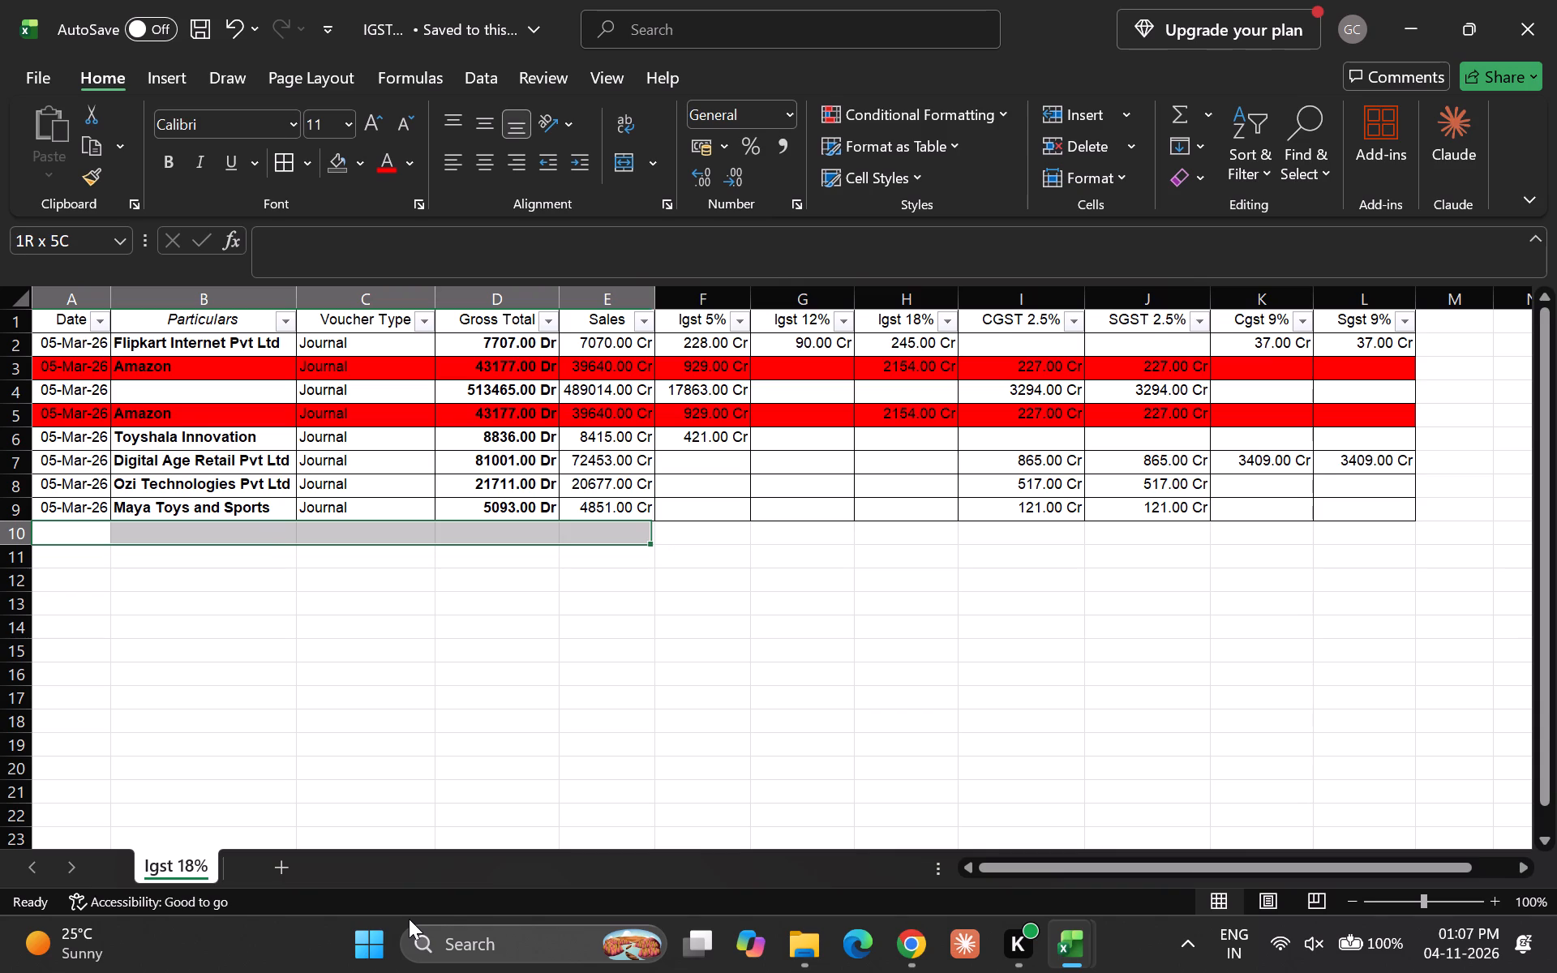
pyautogui.hotkey('shift', 'Left')
pyautogui.hotkey('shift', 'Right')
pyautogui.hotkey('alt', 'h')
pyautogui.write('mc')
pyautogui.press('Down')
pyautogui.press('Up')
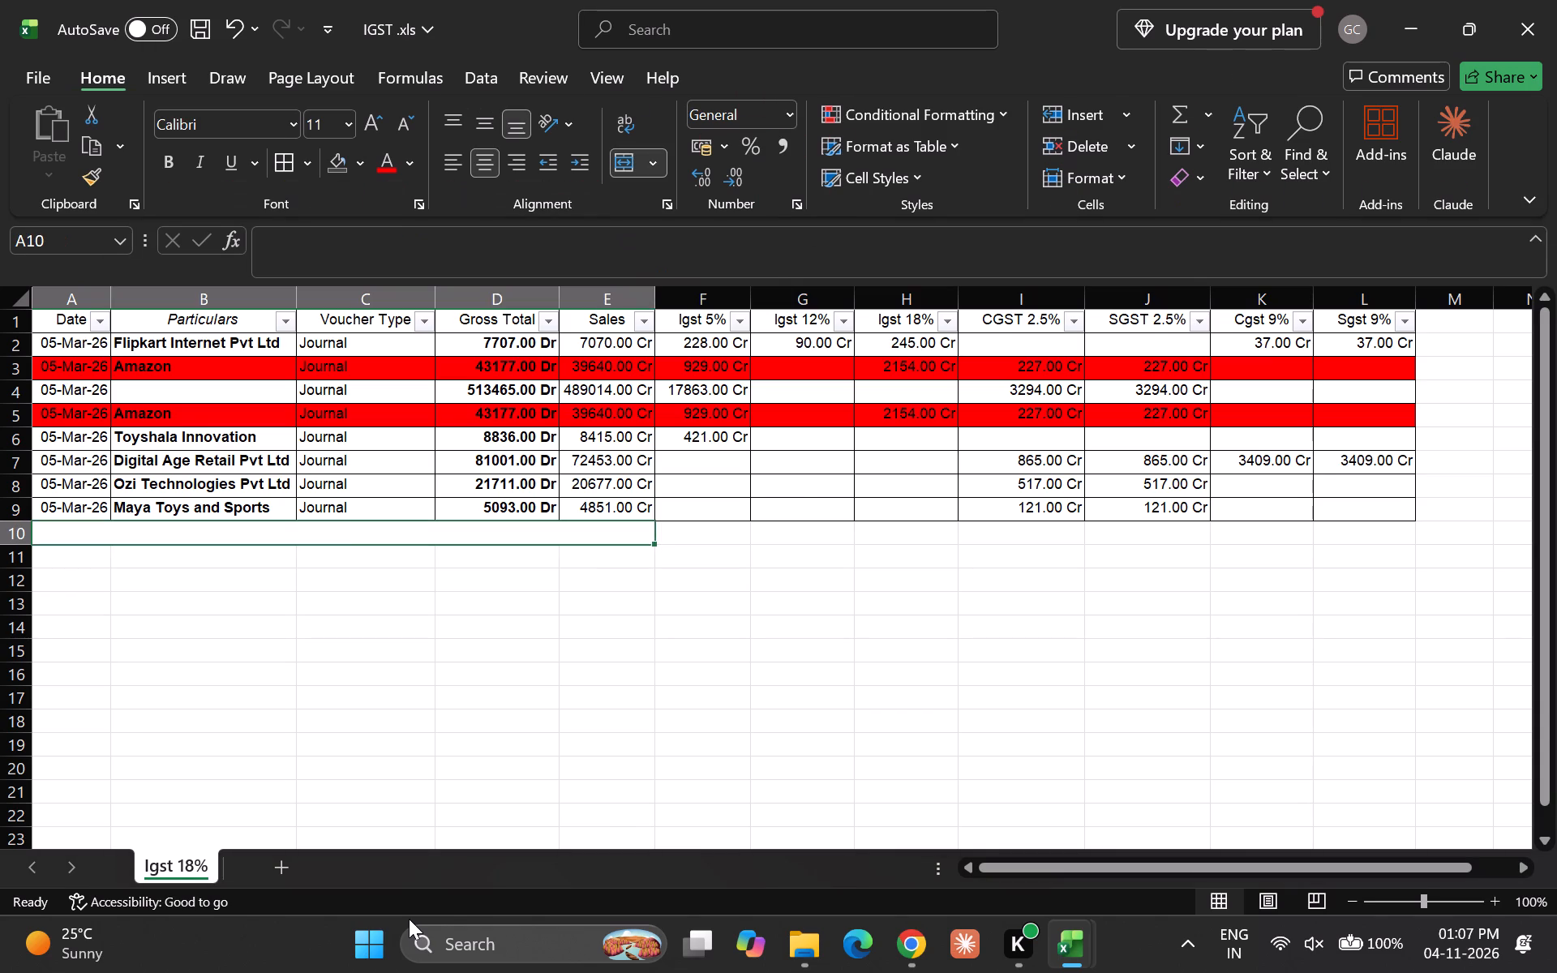
pyautogui.write('Total')
pyautogui.press('Return')
# Total the Igst 5% column in F10 with an AutoSum of F2:F9.
pyautogui.press('Up')
pyautogui.press('Right')
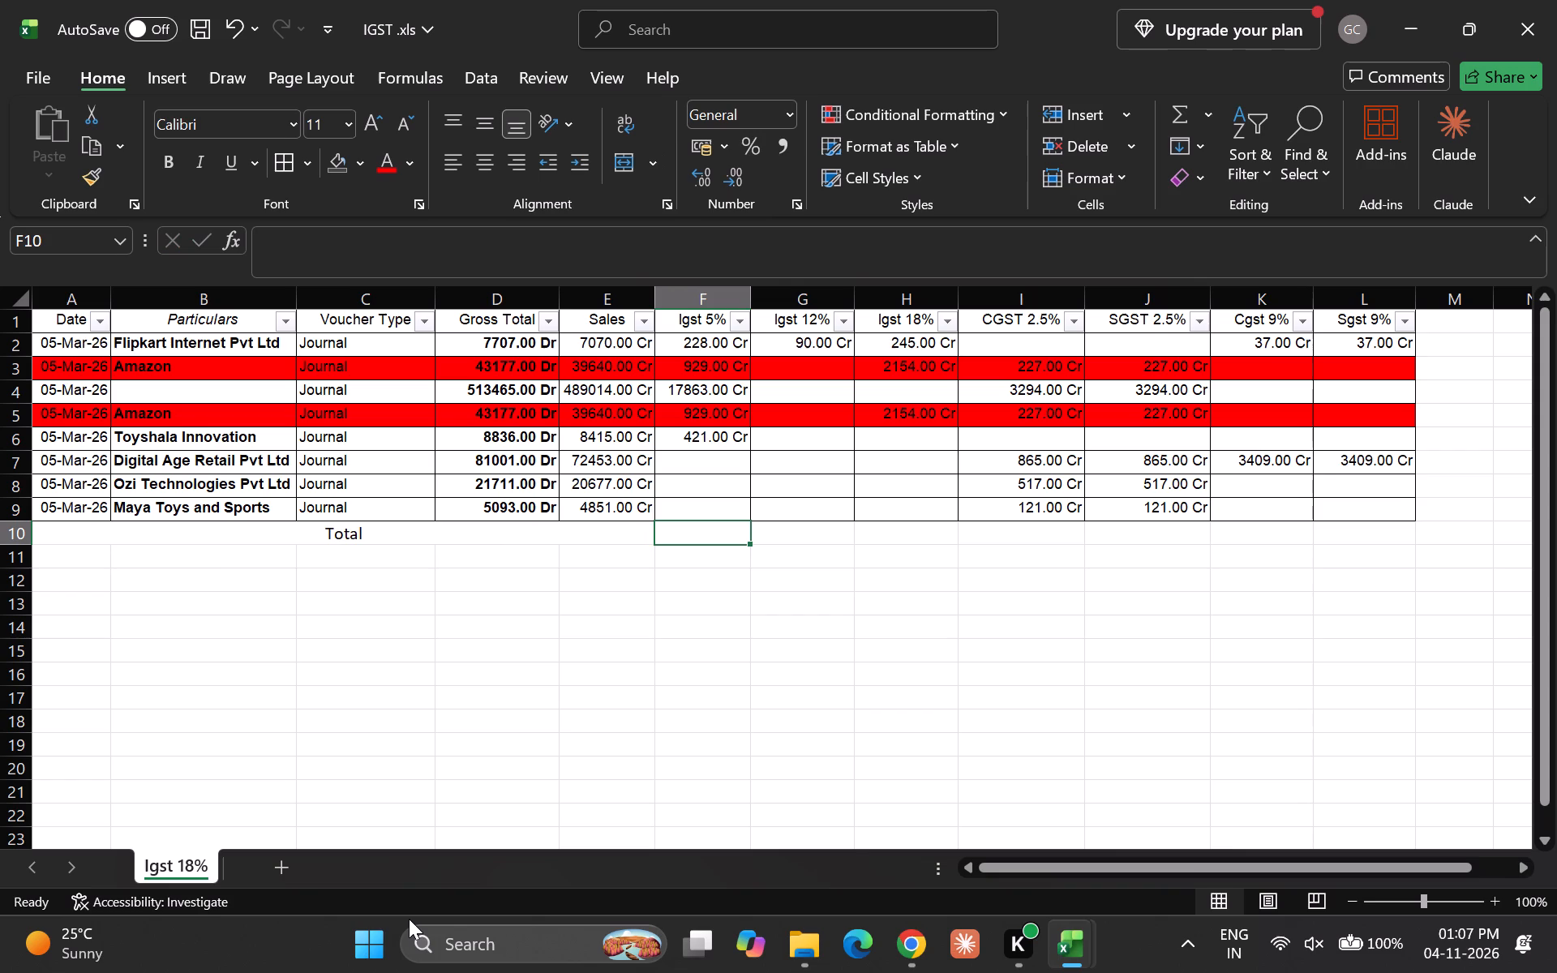
pyautogui.hotkey('alt', '-')
pyautogui.hotkey('alt', '=')
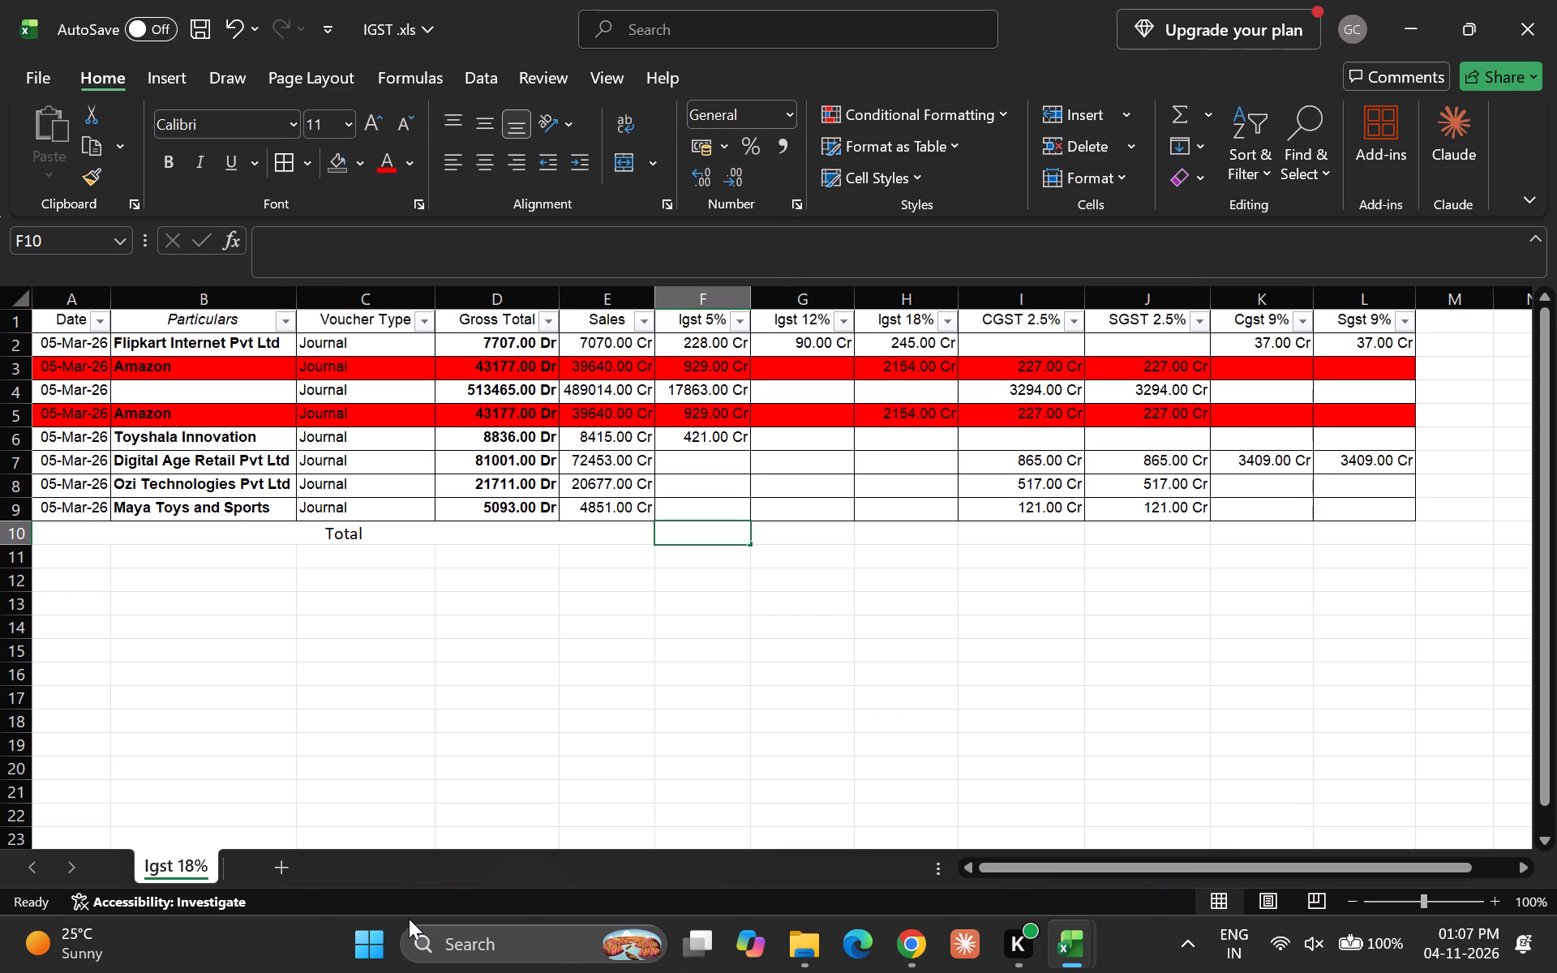
pyautogui.press('Return')
# Fill the Igst 5% sum formula across row 10 through the Sgst 9% column.
pyautogui.press('Up')
pyautogui.hotkey('shift', 'Right')
pyautogui.hotkey('shift', 'Right')
pyautogui.hotkey('shift', 'Right')
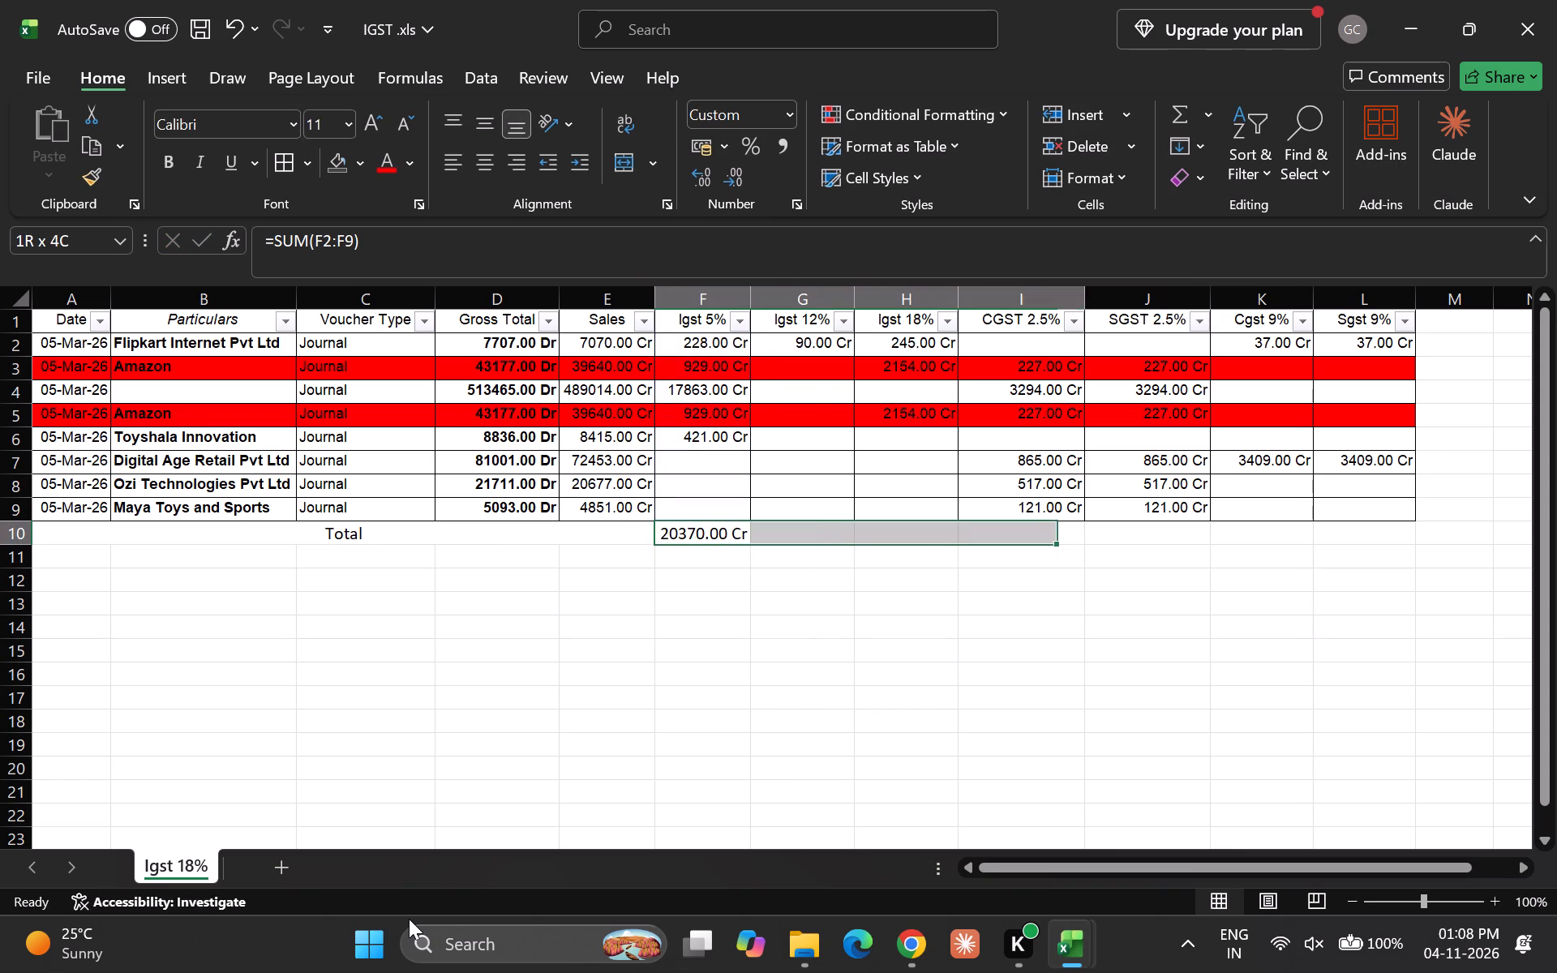
pyautogui.hotkey('shift', 'Right')
pyautogui.hotkey('shift', 'Right')
pyautogui.hotkey('shift', 'Right')
pyautogui.hotkey('shift', 'Right')
pyautogui.hotkey('shift', 'Left')
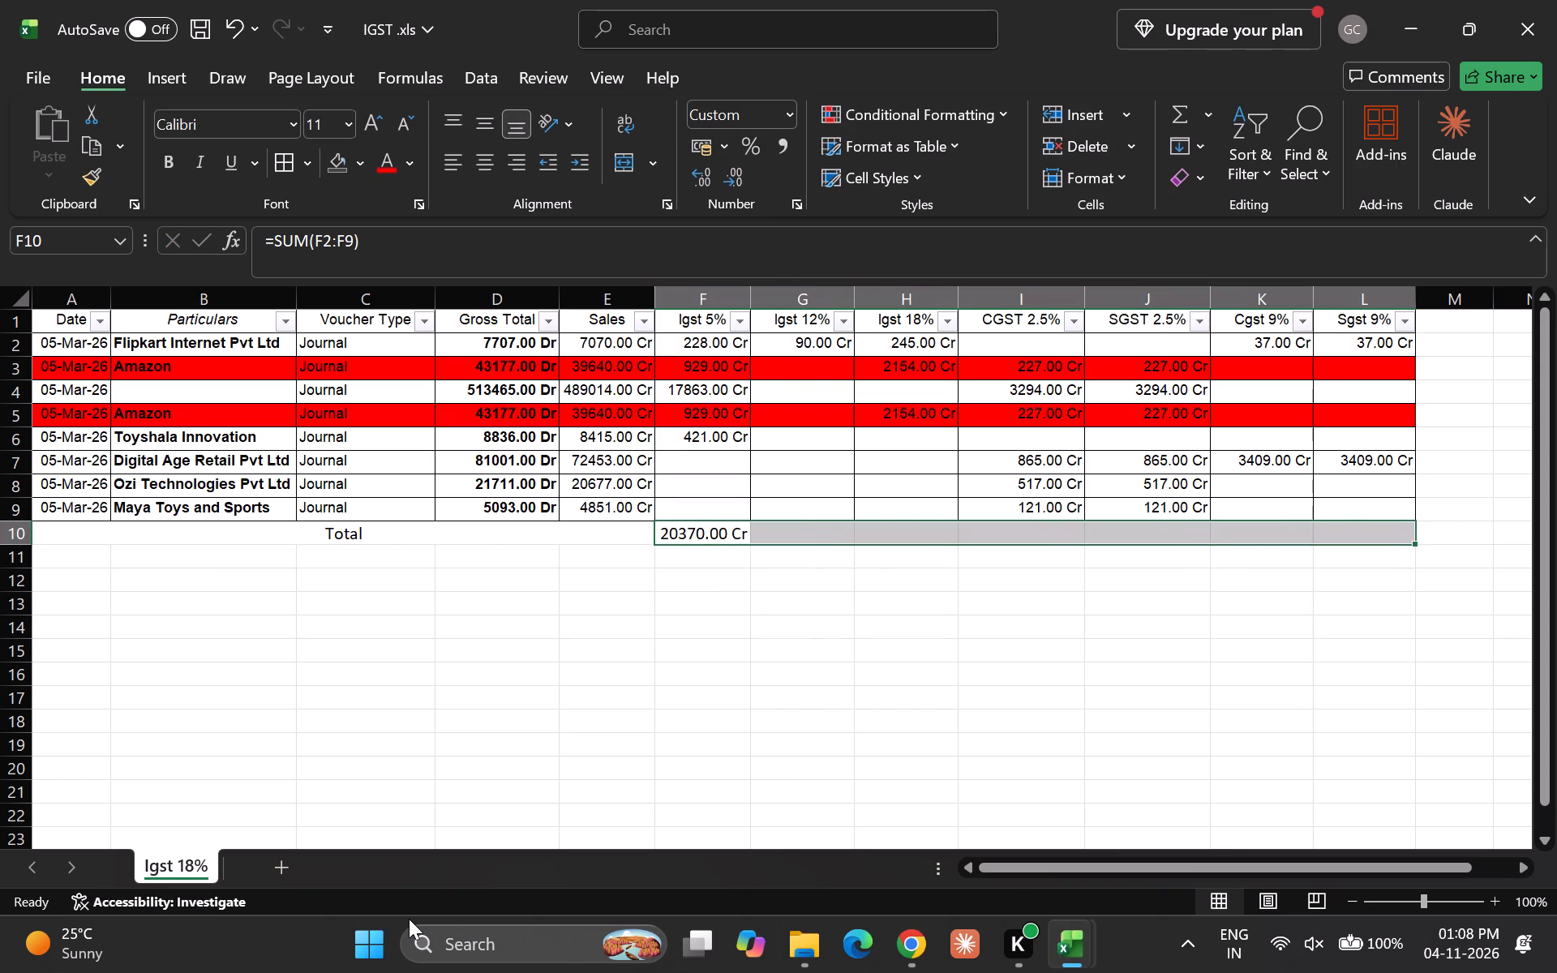
pyautogui.hotkey('ctrl', 'r')
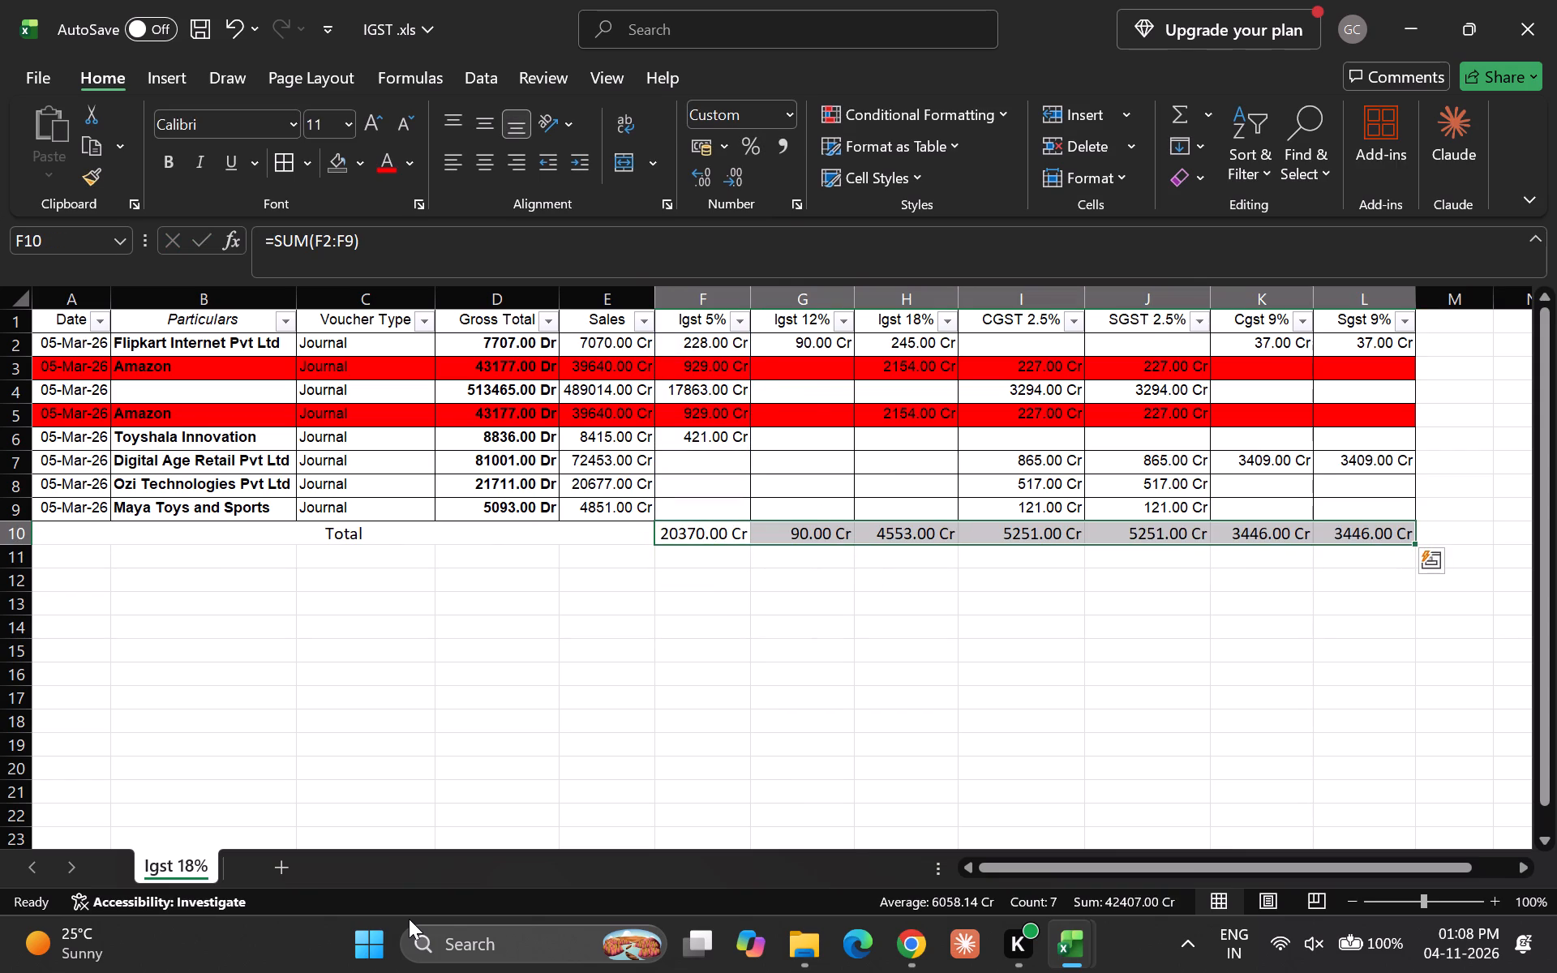
# Save the IGST workbook with its Total row.
pyautogui.press('Down')
pyautogui.press('Up')
pyautogui.hotkey('ctrl', 's')
pyautogui.press('Down')
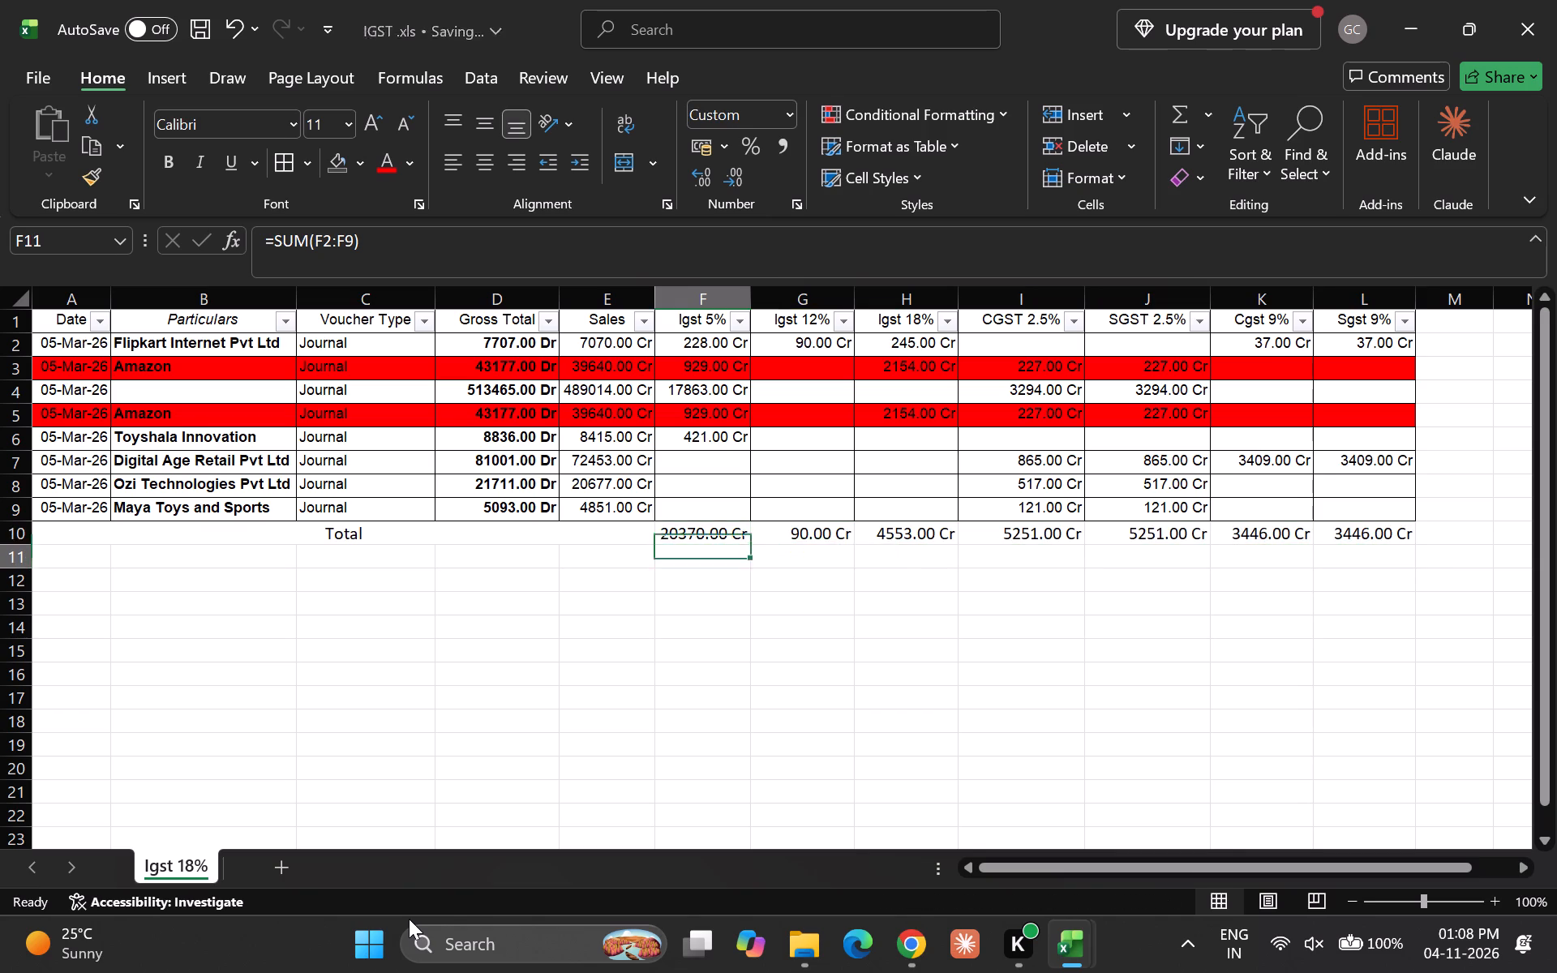
pyautogui.press('Up')
pyautogui.hotkey('shift', 'space')
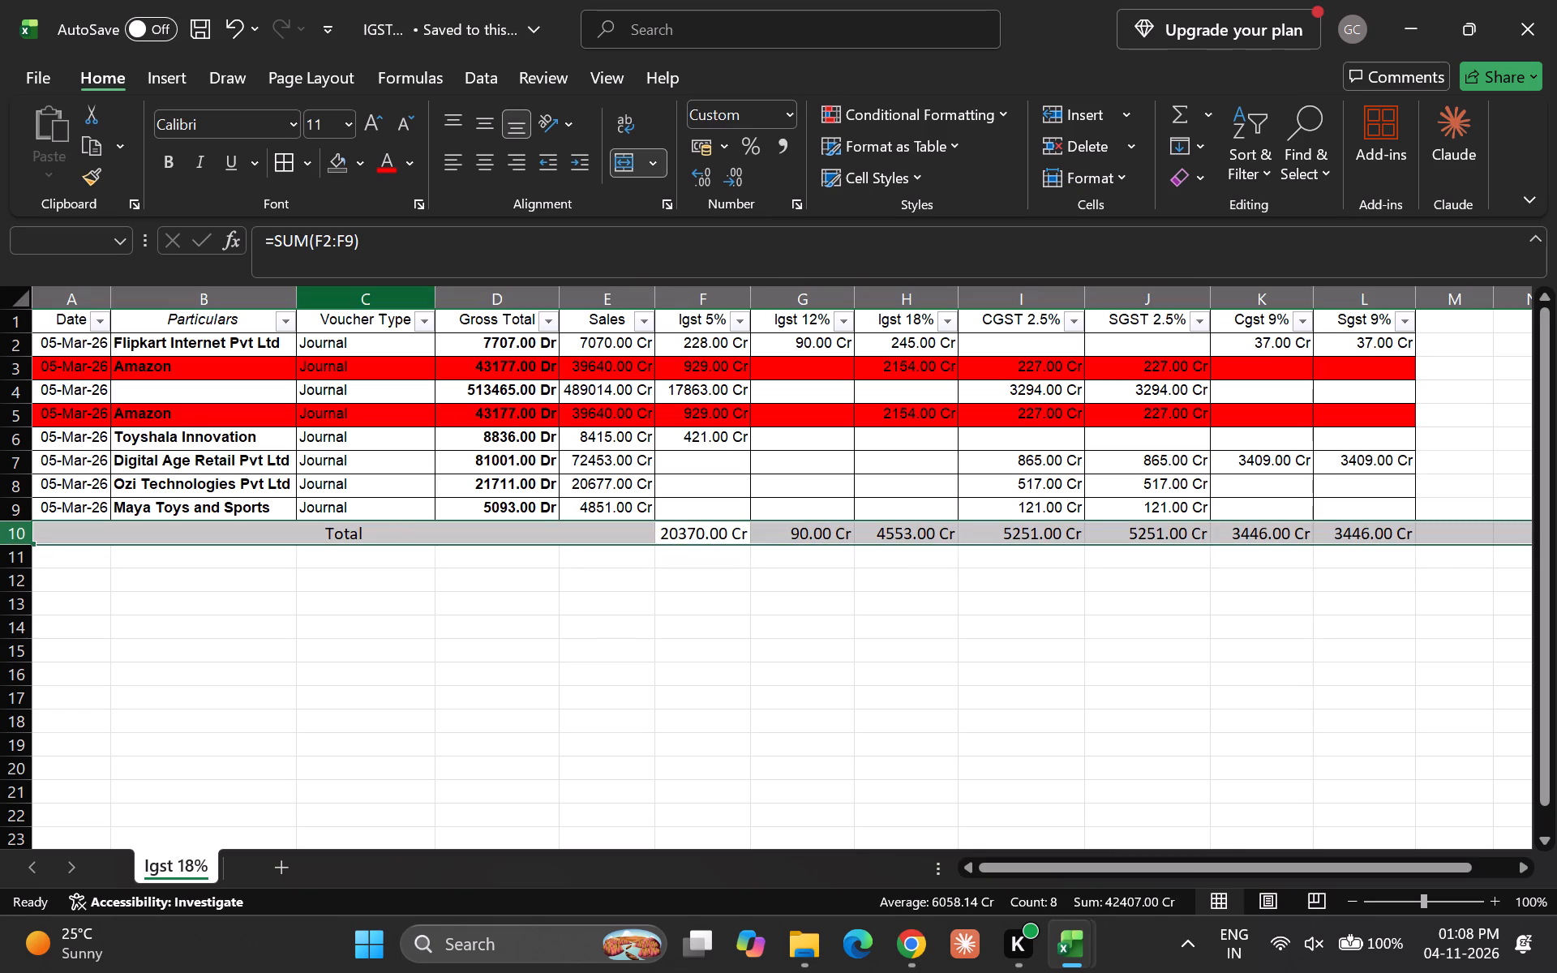
pyautogui.click(367, 122)
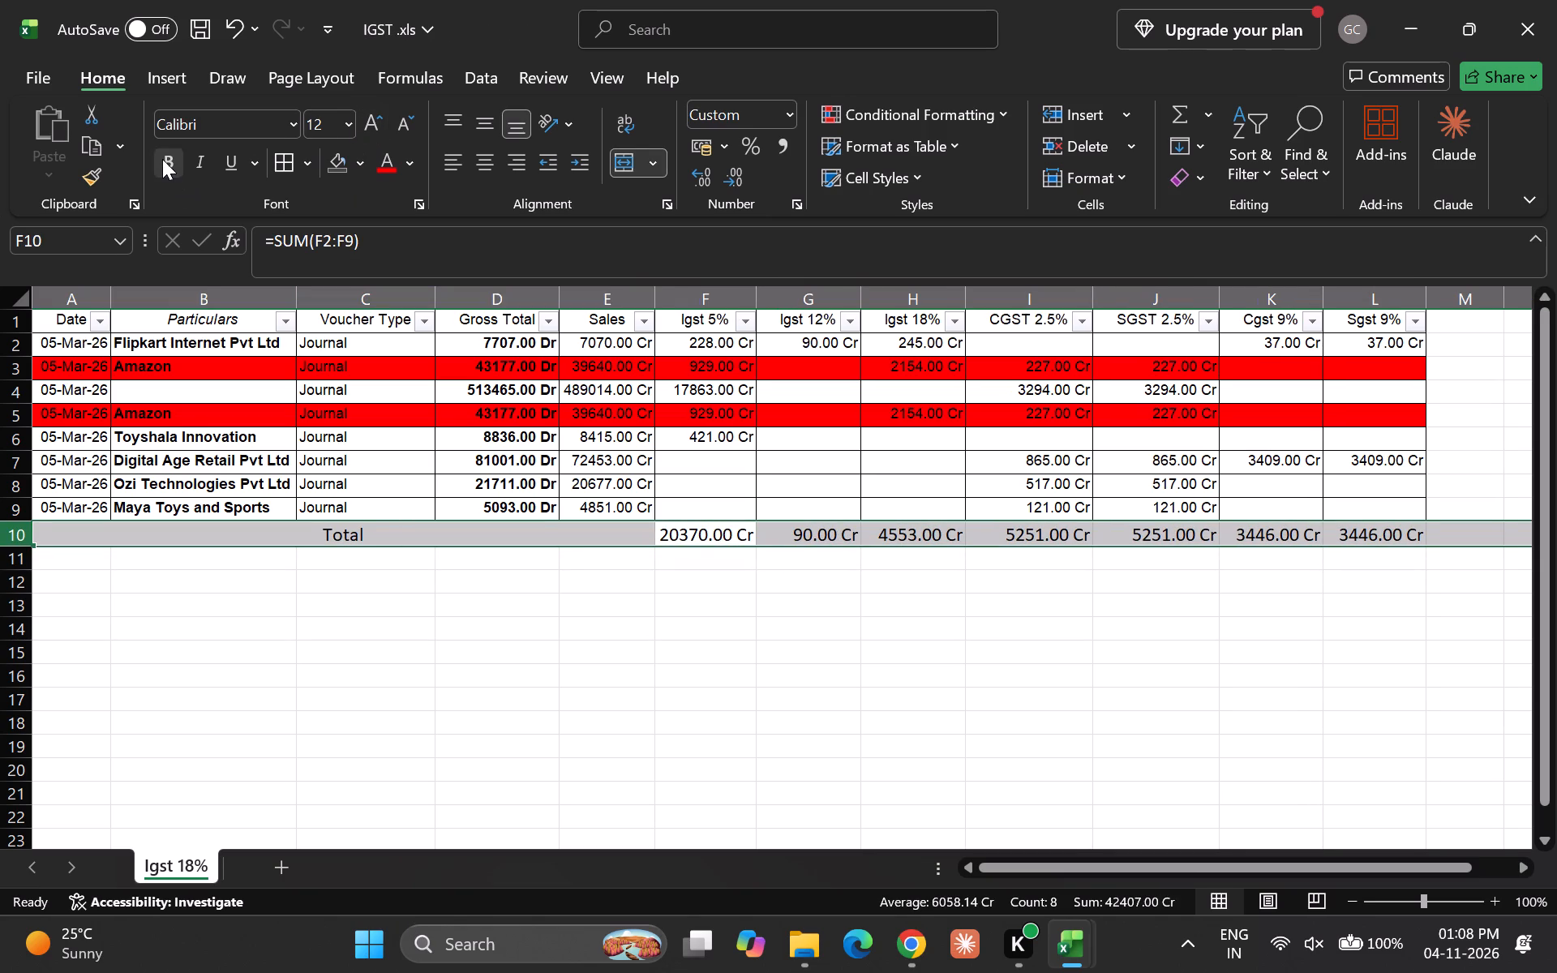
# Make the whole Total row bold.
pyautogui.click(162, 159)
pyautogui.press('Down')
pyautogui.press('Up')
pyautogui.press('Right')
pyautogui.press('Left')
# Apply a thick outside border to the merged Total cell and each sum in row 10 through the Sgst 9% column.
pyautogui.press('Left')
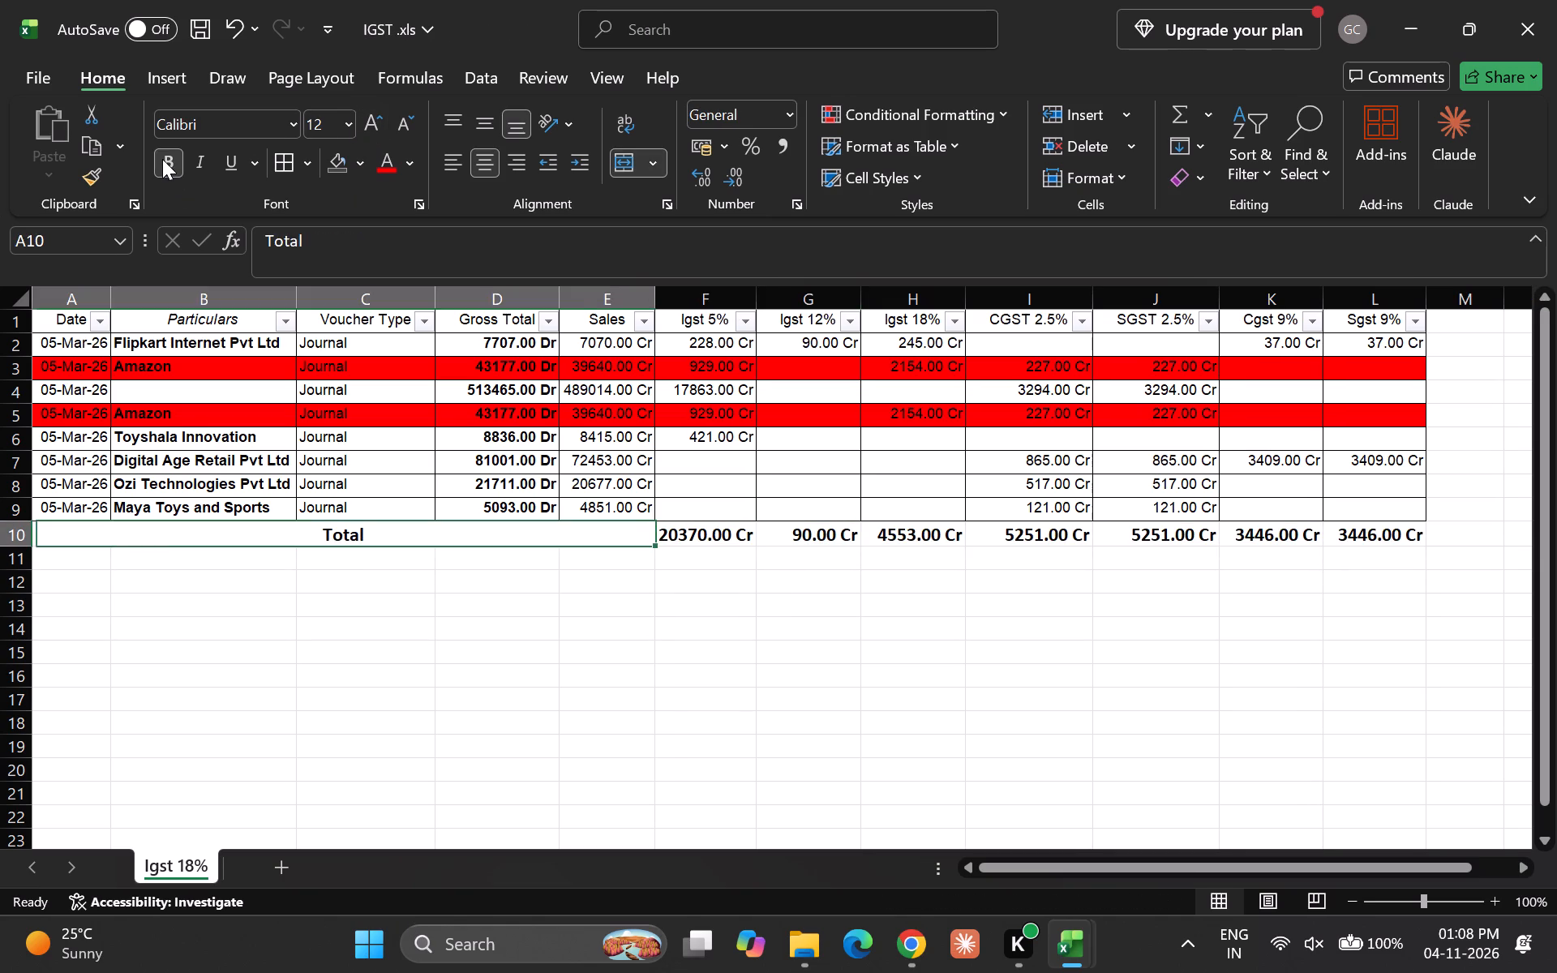
pyautogui.press('Left')
pyautogui.press('Right')
pyautogui.press('Left')
pyautogui.write('hbt')
pyautogui.press('Right')
pyautogui.press('F4')
pyautogui.press('Right')
pyautogui.press('F4')
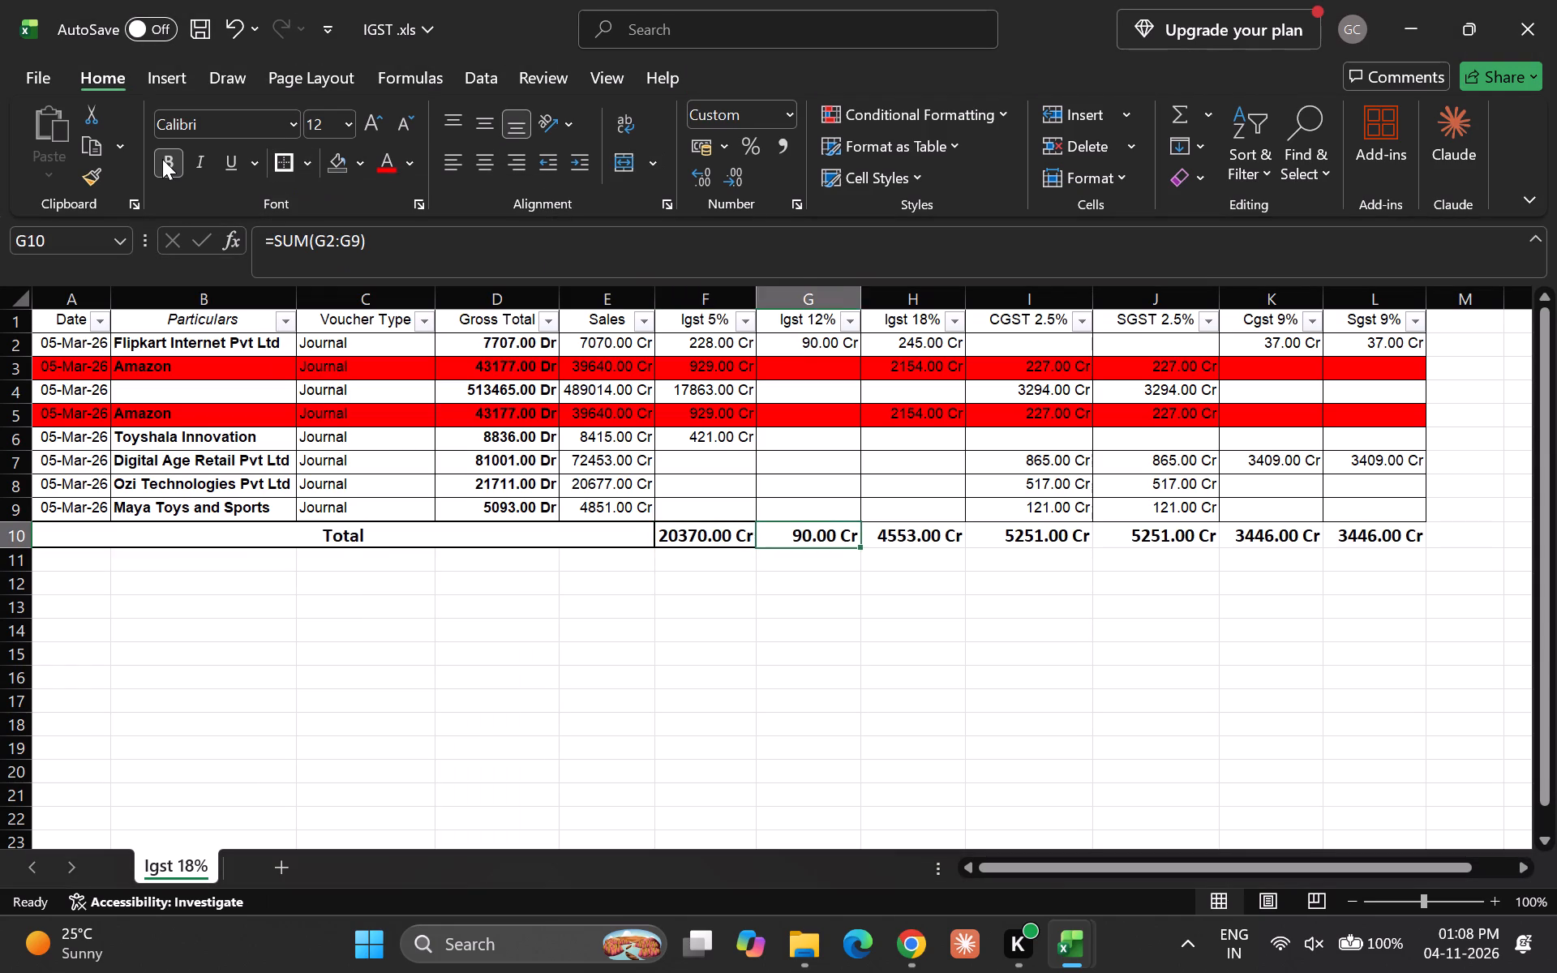
pyautogui.press('Right')
pyautogui.press('F4')
pyautogui.press('Right')
pyautogui.press('F4')
pyautogui.press('Right')
pyautogui.press('F4')
pyautogui.press('Right')
pyautogui.press('F4')
pyautogui.press('Right')
pyautogui.press('F4')
pyautogui.press('Down')
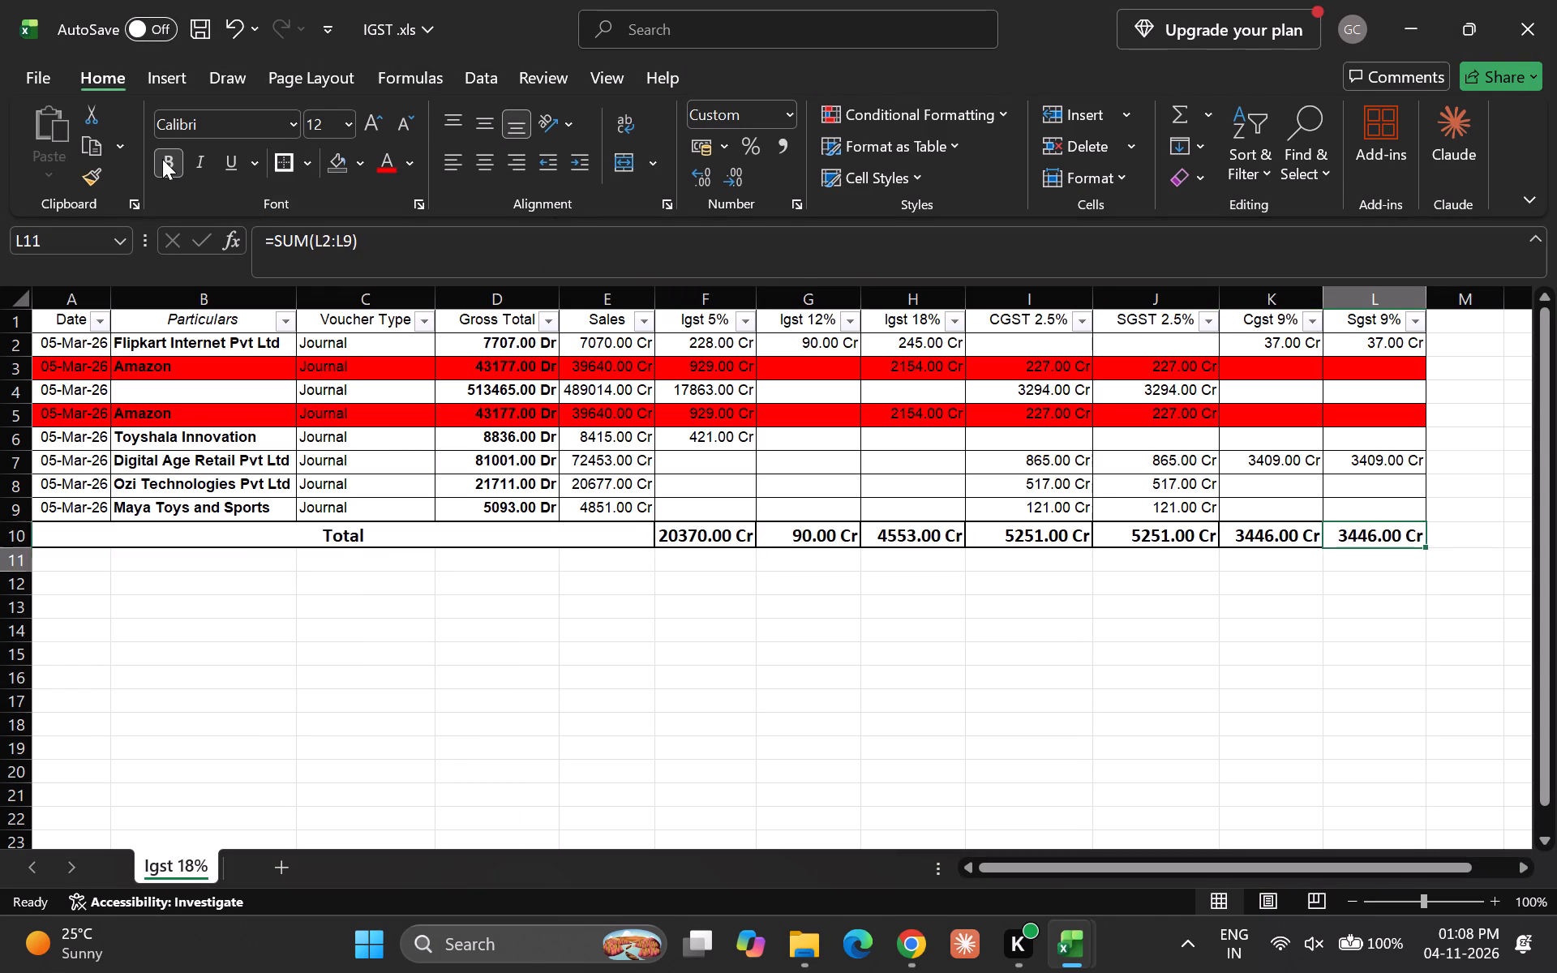
# Repeat the thick outside border on every header cell in row 1, from Sgst 9% back to Date.
pyautogui.press('Up')
pyautogui.press('Right')
pyautogui.press('Up')
pyautogui.press('Up')
pyautogui.press('Up')
pyautogui.press('Up')
pyautogui.press('Up')
pyautogui.press('Up')
pyautogui.press('Up')
pyautogui.press('Up')
pyautogui.press('Left')
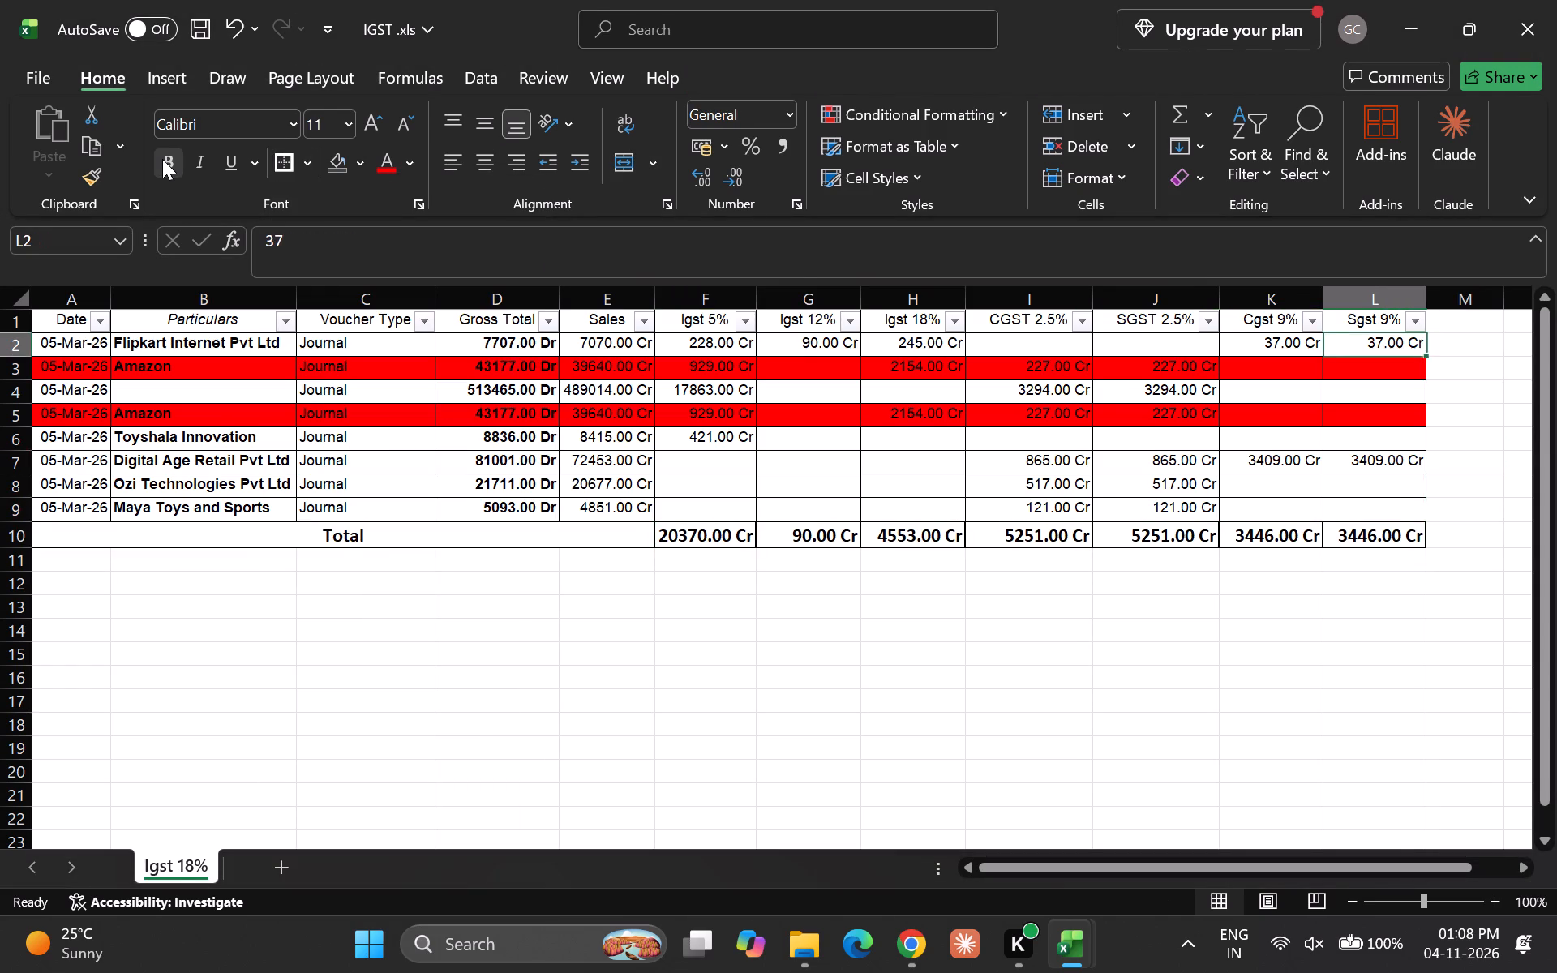
pyautogui.press('Up')
pyautogui.press('F4')
pyautogui.press('Left')
pyautogui.press('F4')
pyautogui.press('Left')
pyautogui.press('F4')
pyautogui.press('Left')
pyautogui.press('F4')
pyautogui.press('Left')
pyautogui.press('F4')
pyautogui.press('Left')
pyautogui.press('F4')
pyautogui.press('Left')
pyautogui.press('F4')
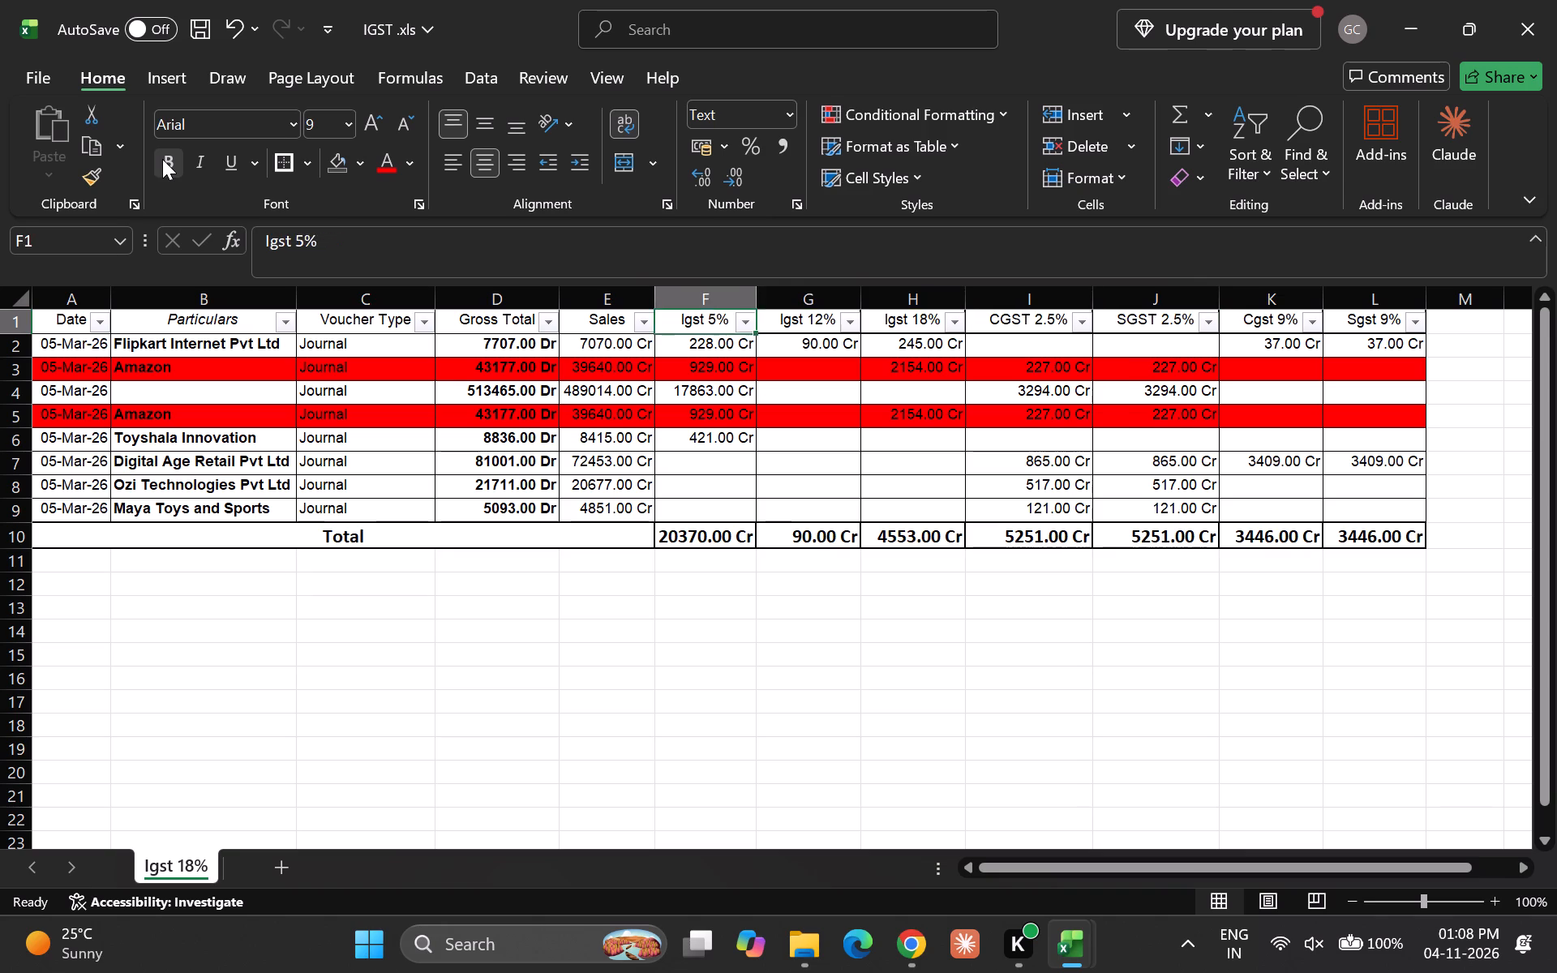
pyautogui.press('Left')
pyautogui.press('F4')
pyautogui.press('Left')
pyautogui.press('F4')
pyautogui.press('Left')
pyautogui.press('F4')
pyautogui.press('Left')
pyautogui.press('F4')
pyautogui.press('Left')
pyautogui.press('F4')
pyautogui.press('Left')
pyautogui.press('Down')
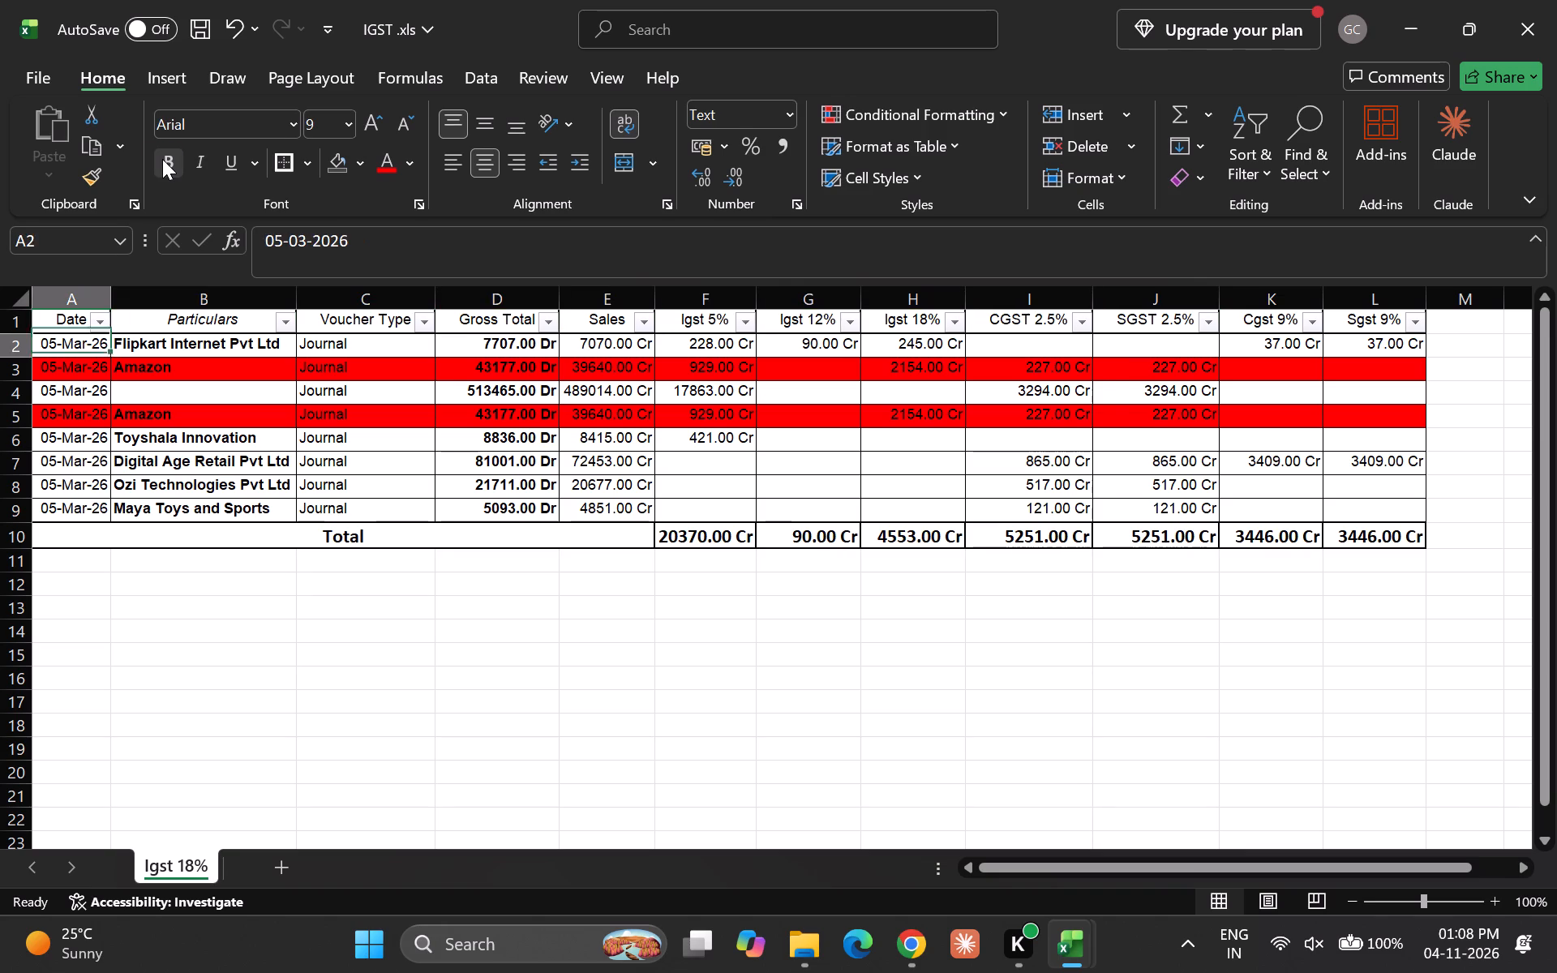
# Increase the font size of the whole header row to 10.
pyautogui.press('Up')
pyautogui.hotkey('shift', 'space')
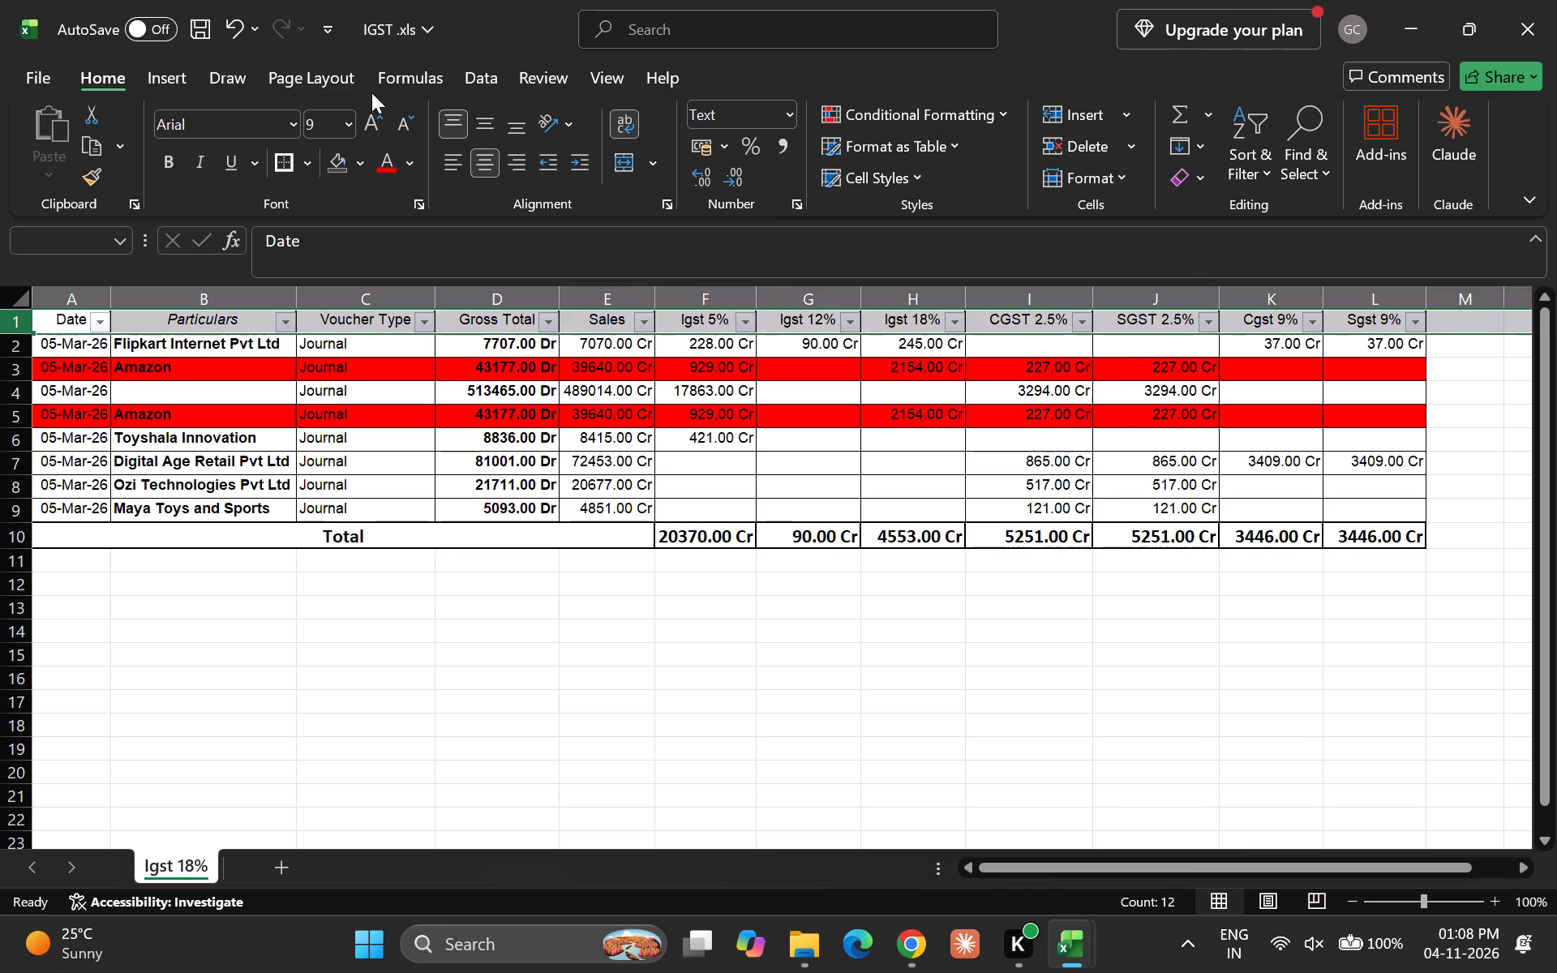
pyautogui.click(371, 114)
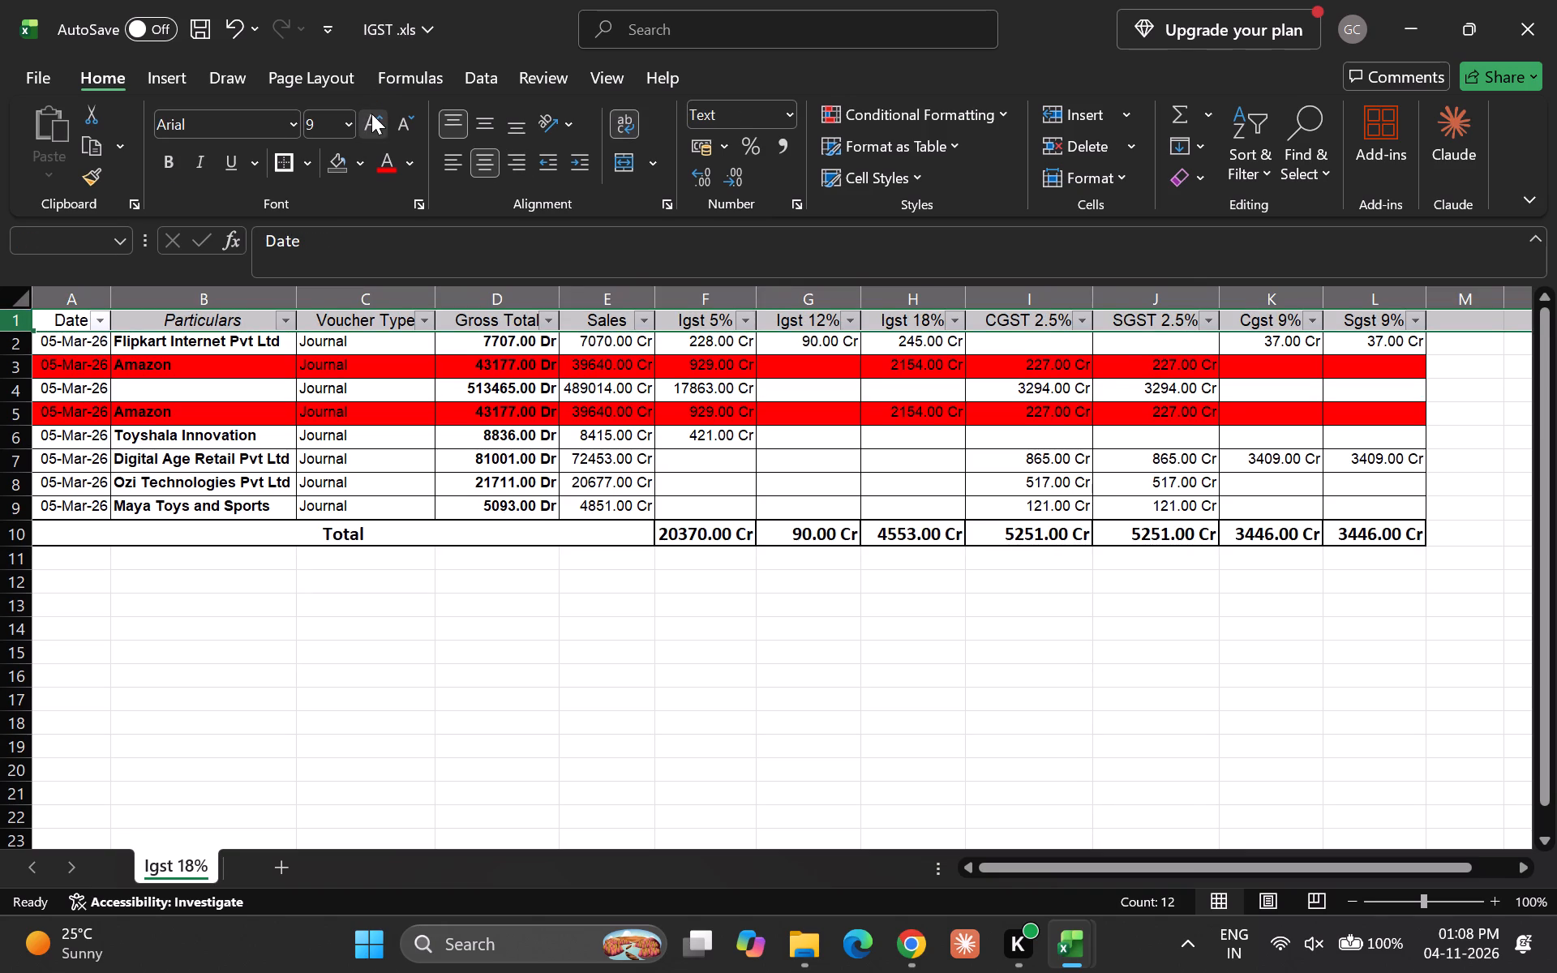
# AutoFit the column widths across the entire sheet.
pyautogui.hotkey('ctrl', 'a')
pyautogui.write('hoi')
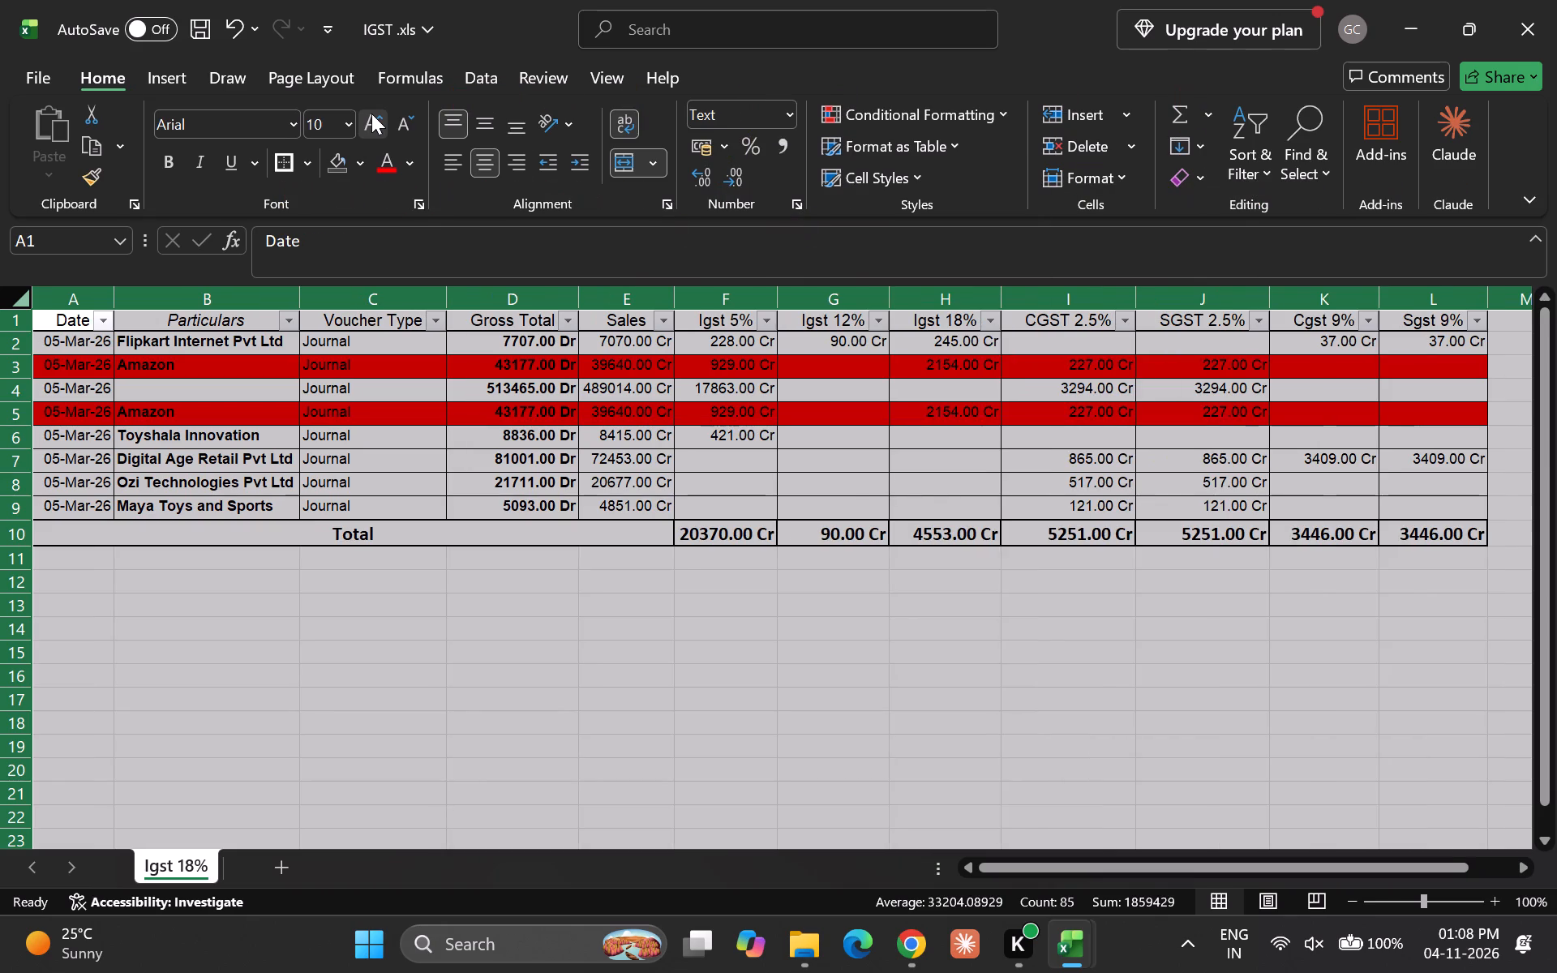
pyautogui.press('Down')
pyautogui.press('Up')
pyautogui.press('Right')
pyautogui.press('Down')
pyautogui.press('Up')
pyautogui.press('Left')
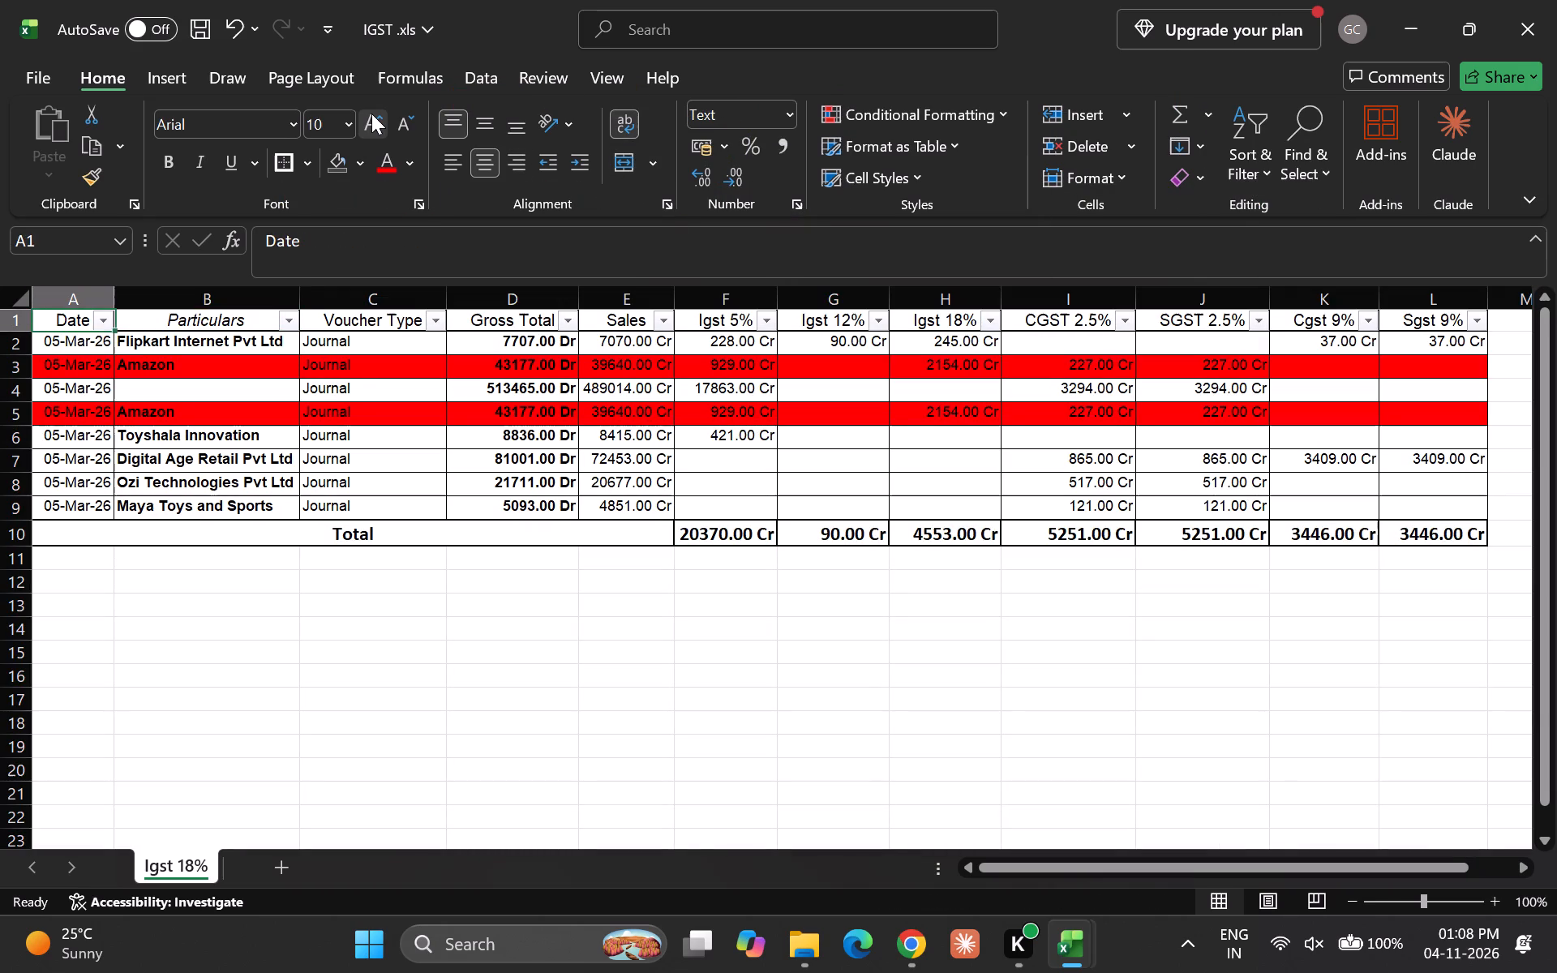
# Make the whole header row bold.
pyautogui.hotkey('shift', 'space')
pyautogui.click(167, 164)
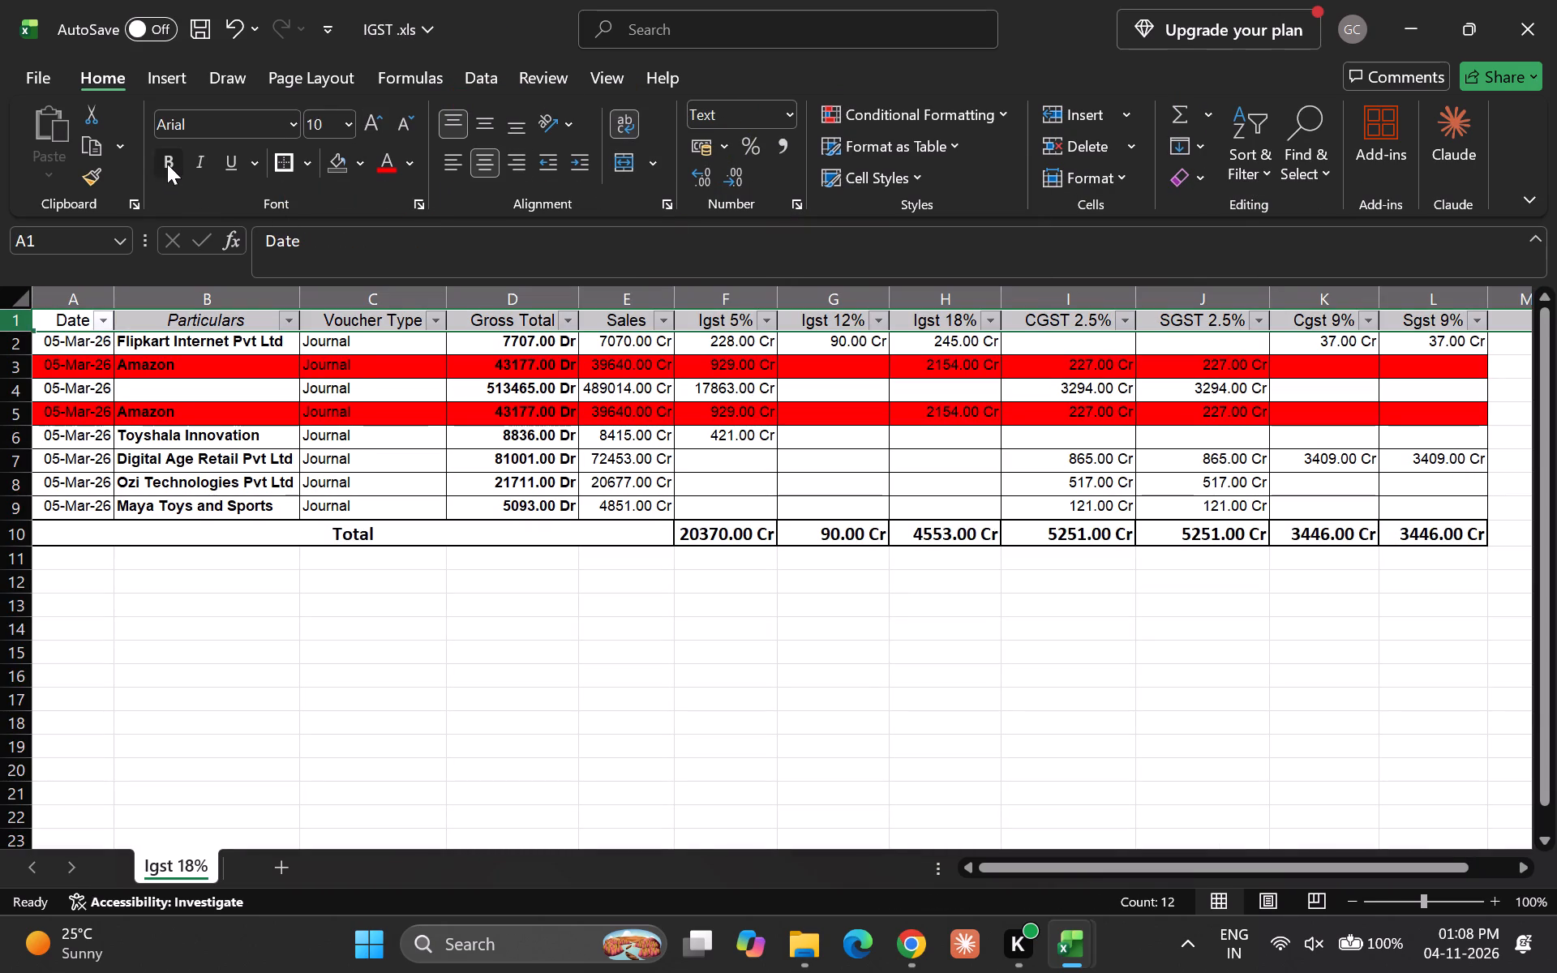
pyautogui.press('Down')
pyautogui.press('Up')
pyautogui.press('Right')
pyautogui.press('Down')
pyautogui.press('Up')
pyautogui.press('Left')
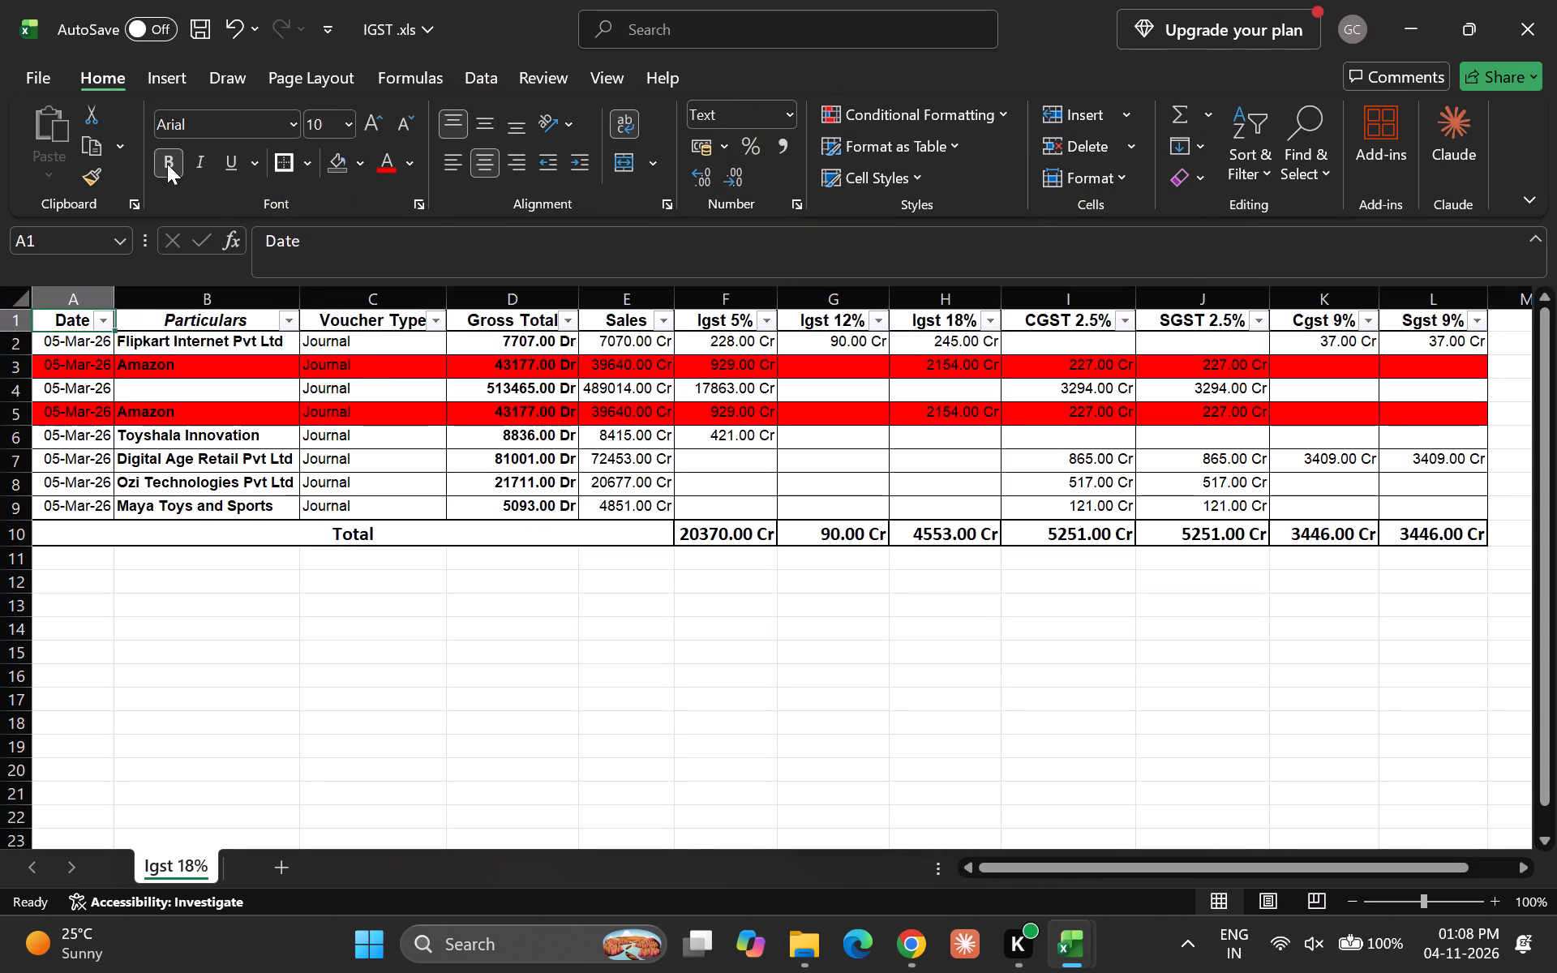
# Left-align the text of the whole header row.
pyautogui.hotkey('shift', 'space')
pyautogui.click(452, 158)
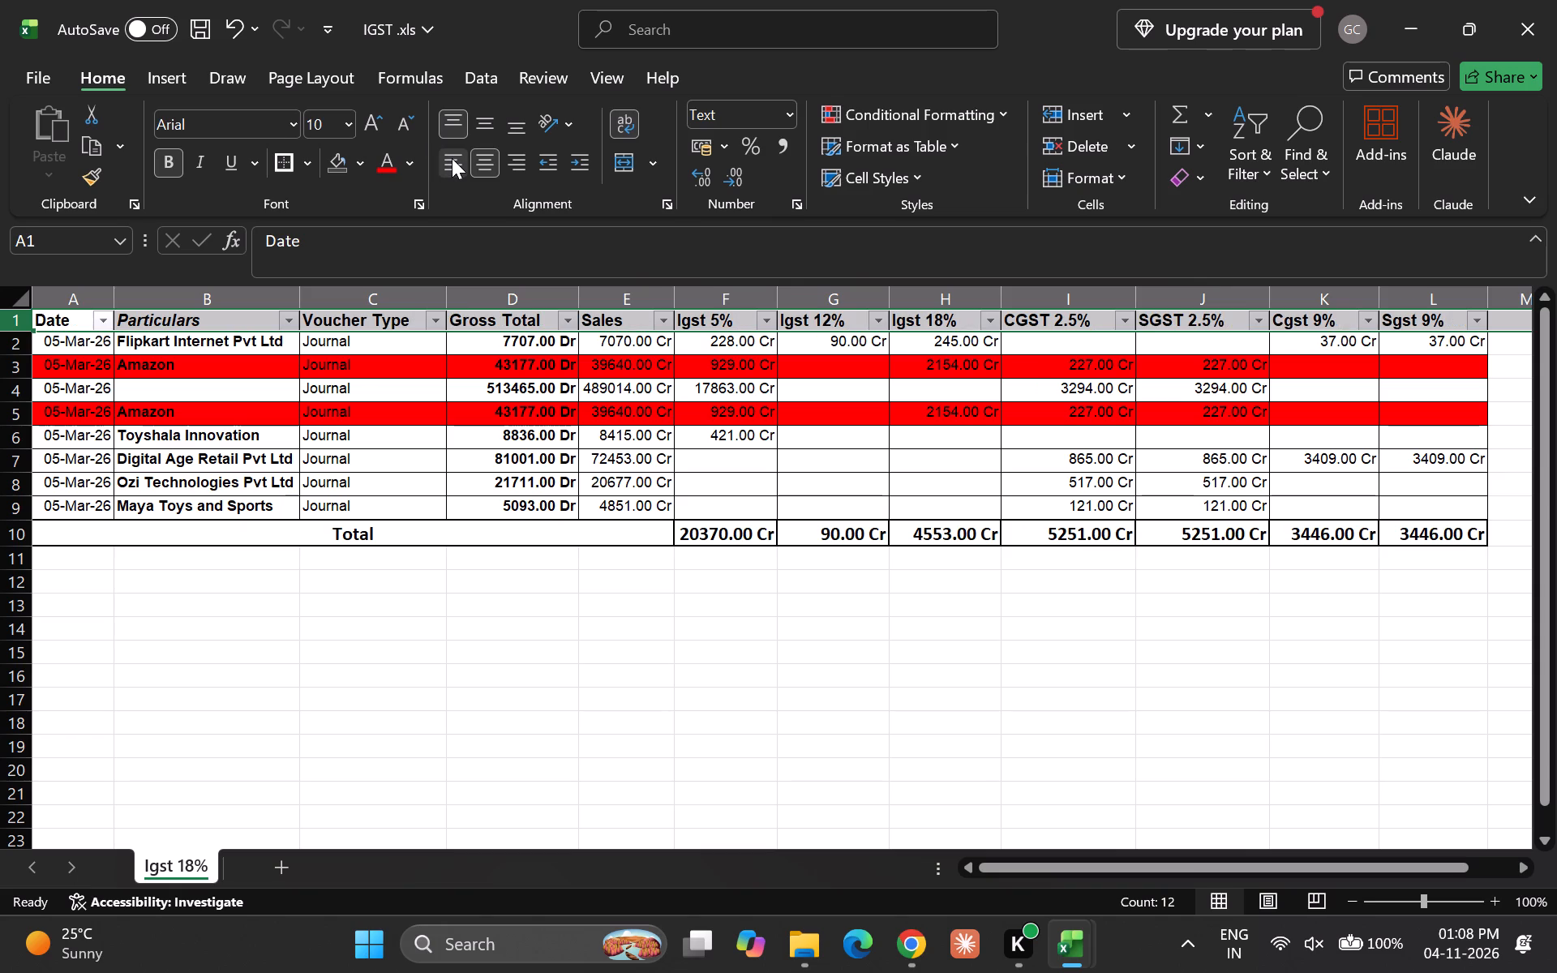
pyautogui.press('Down')
pyautogui.press('Up')
pyautogui.press('Right')
pyautogui.press('Down')
# Save the IGST workbook with the formatted header and Total rows.
pyautogui.hotkey('ctrl', 's')
# Look over the formatted table along the first Amazon row, down the Sgst 9% column and back across the Total row.
pyautogui.press('Down')
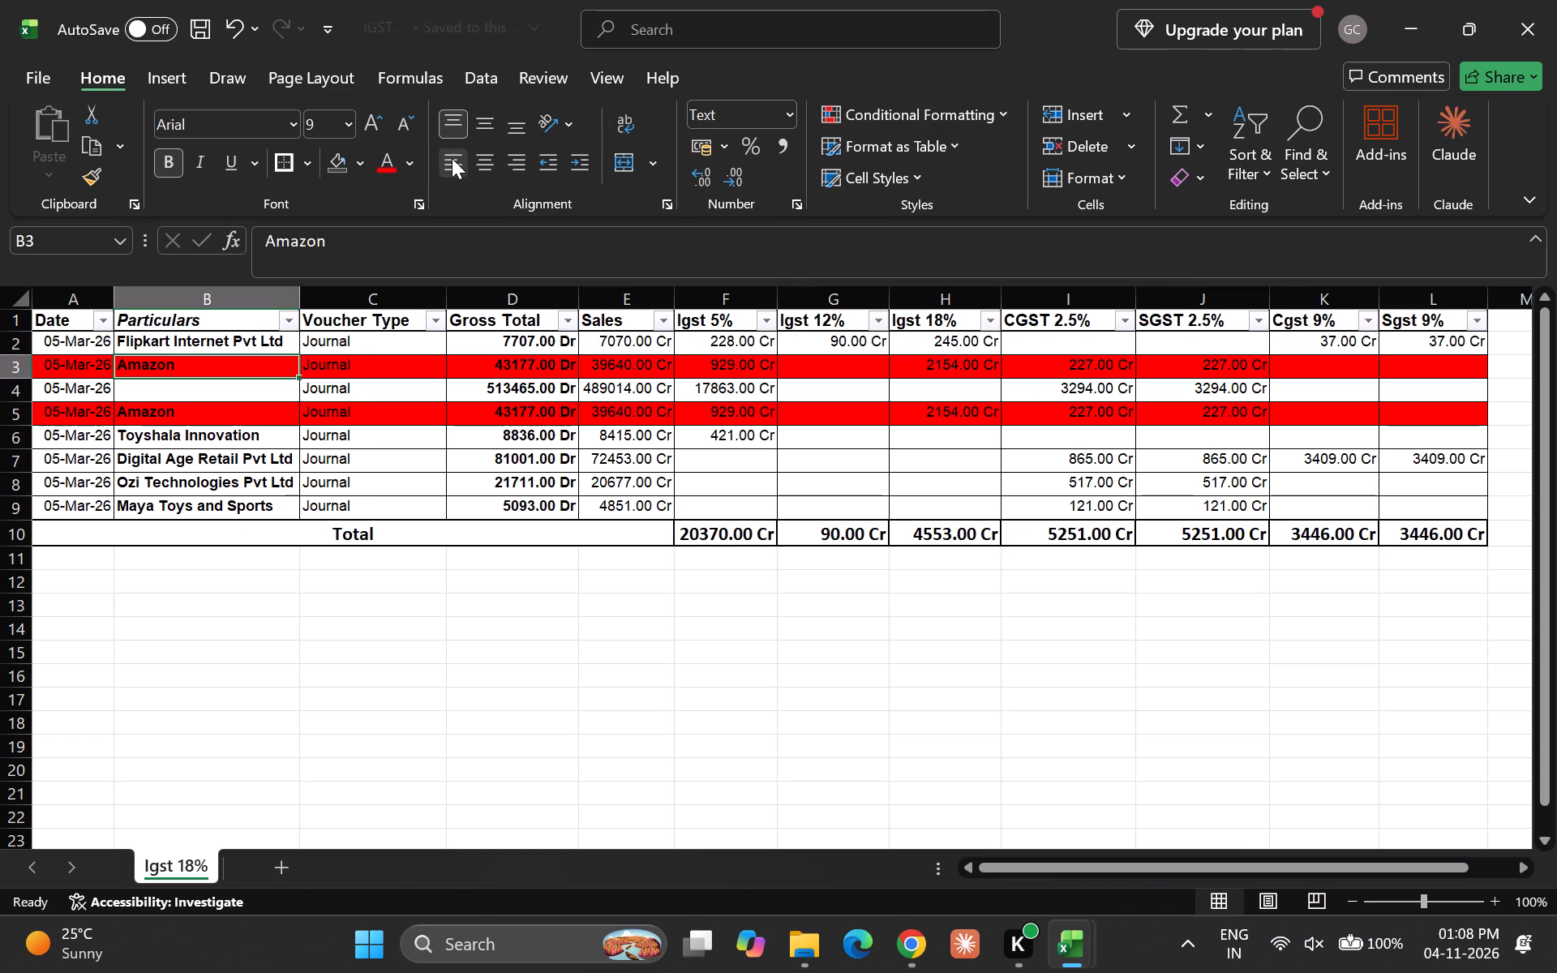
pyautogui.press('Up')
pyautogui.press('Down')
pyautogui.press('Right')
pyautogui.press('Down')
pyautogui.press('Up')
pyautogui.press('Left')
pyautogui.press('Left')
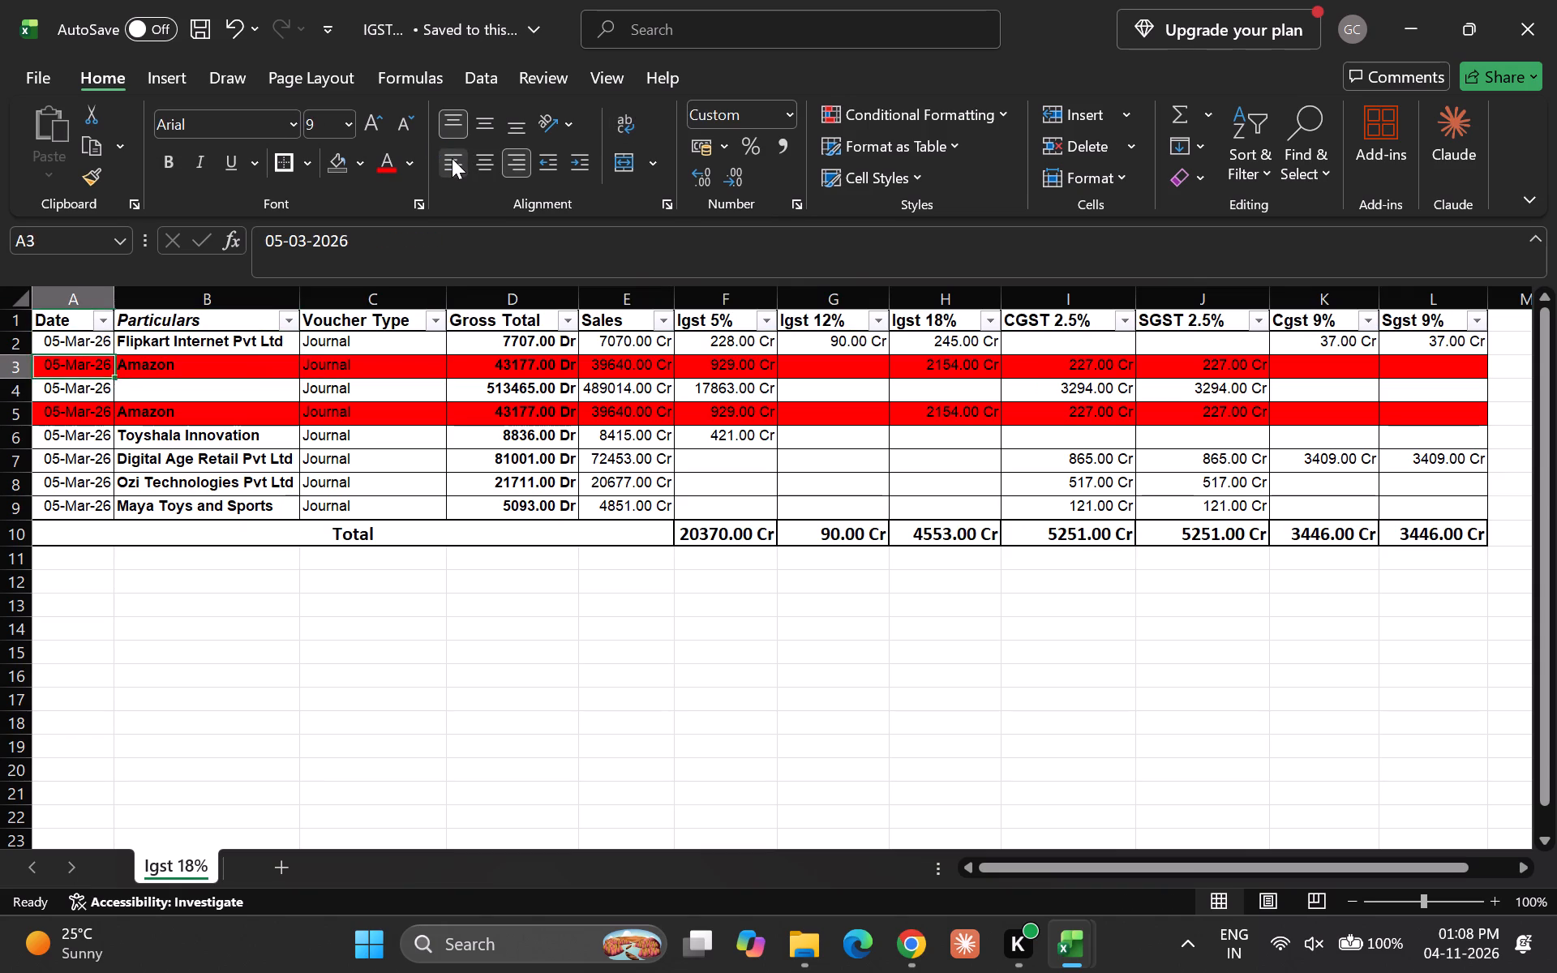
pyautogui.press('Down')
pyautogui.press('Up')
pyautogui.press('Right')
pyautogui.press('Right')
pyautogui.press('Right')
pyautogui.press('Down')
pyautogui.press('Up')
pyautogui.press('Right')
pyautogui.press('Right')
pyautogui.press('Right')
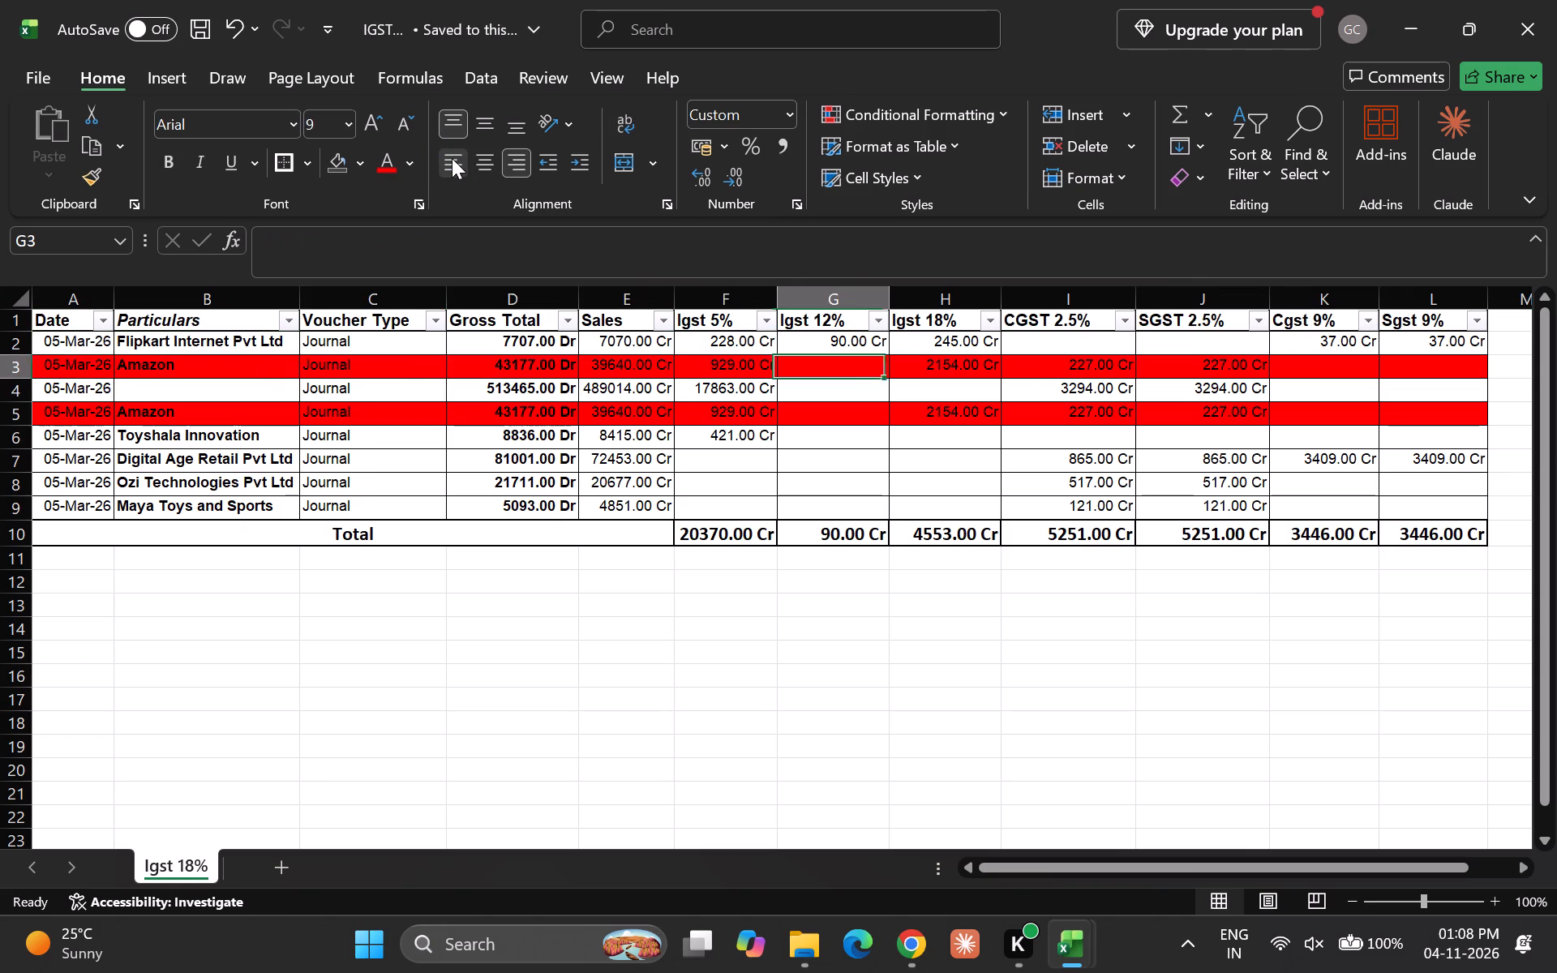
pyautogui.press('Right')
pyautogui.press('Right')
pyautogui.press('Right')
pyautogui.press('Down')
pyautogui.press('Up')
pyautogui.press('Right')
pyautogui.press('Right')
pyautogui.press('Down')
pyautogui.press('Up')
pyautogui.press('Down')
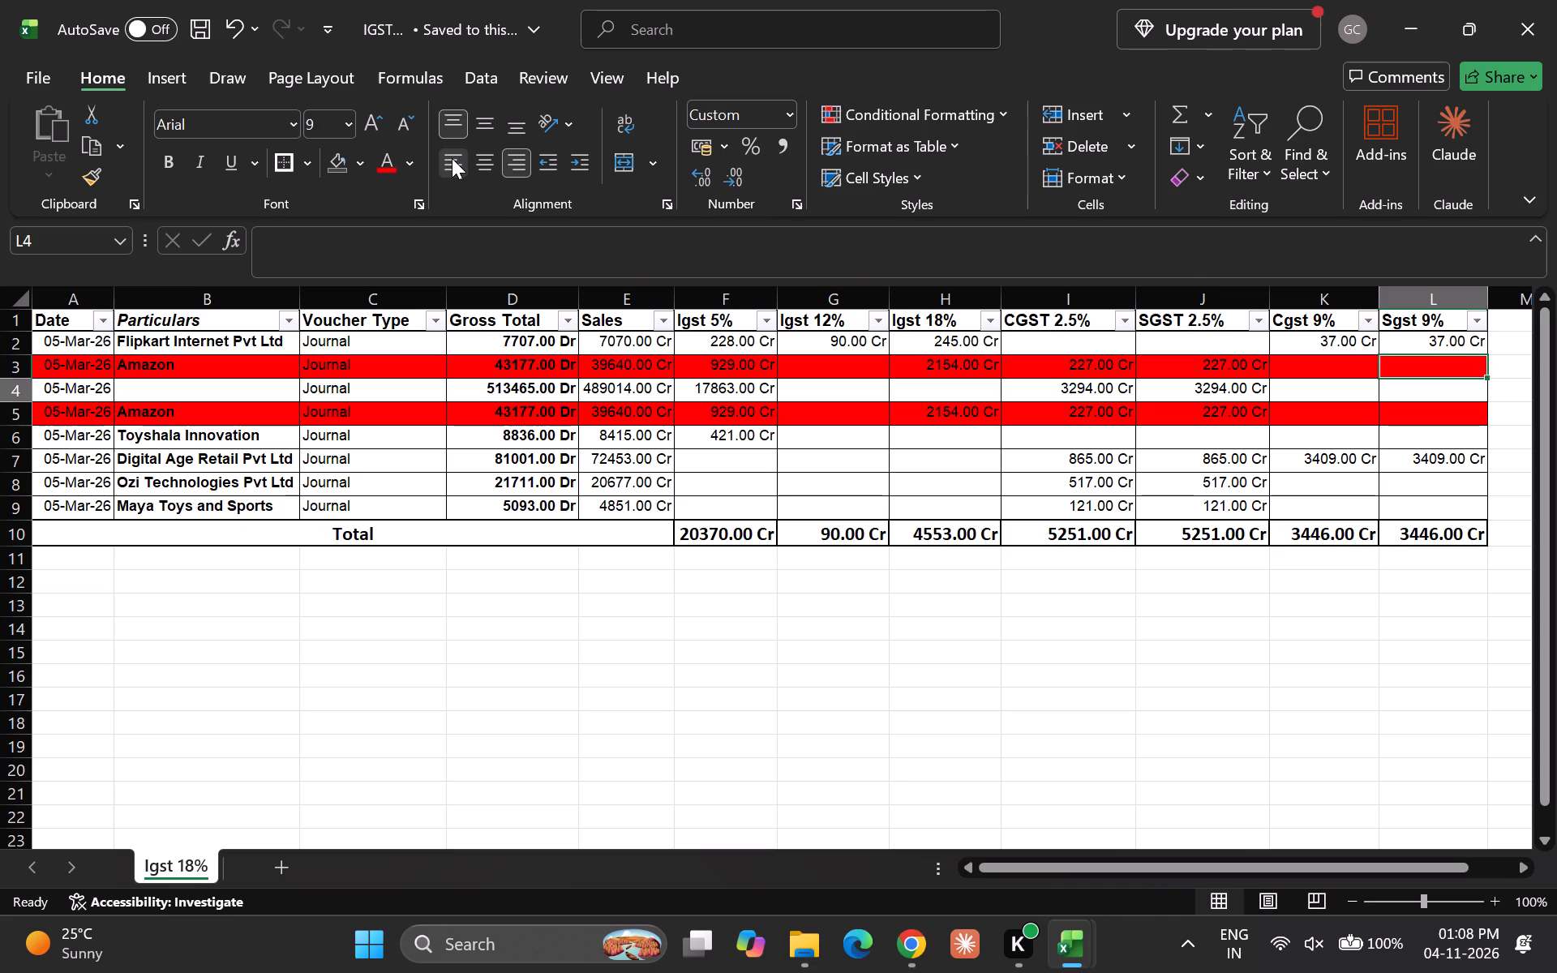
pyautogui.press('Down')
pyautogui.press('Down')
pyautogui.press('Down')
pyautogui.press('Down')
pyautogui.press('Down')
pyautogui.press('Down')
pyautogui.press('Down')
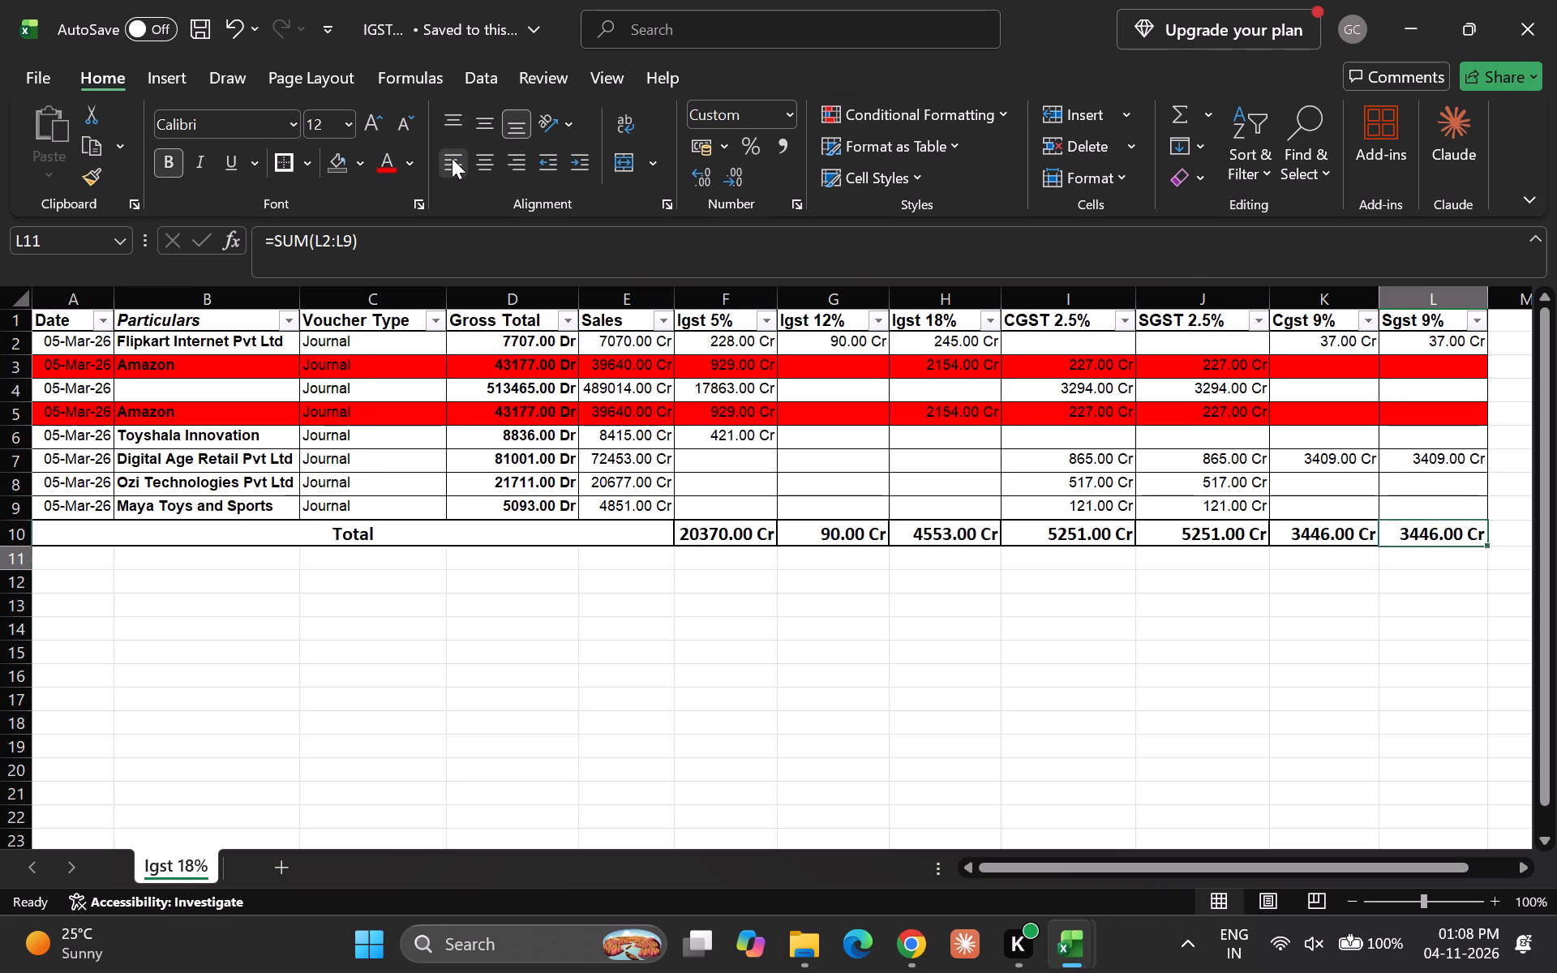
pyautogui.press('Up')
pyautogui.press('Left')
pyautogui.press('Left')
pyautogui.press('Left')
pyautogui.press('Left')
pyautogui.press('Left')
pyautogui.press('Left')
pyautogui.press('Left')
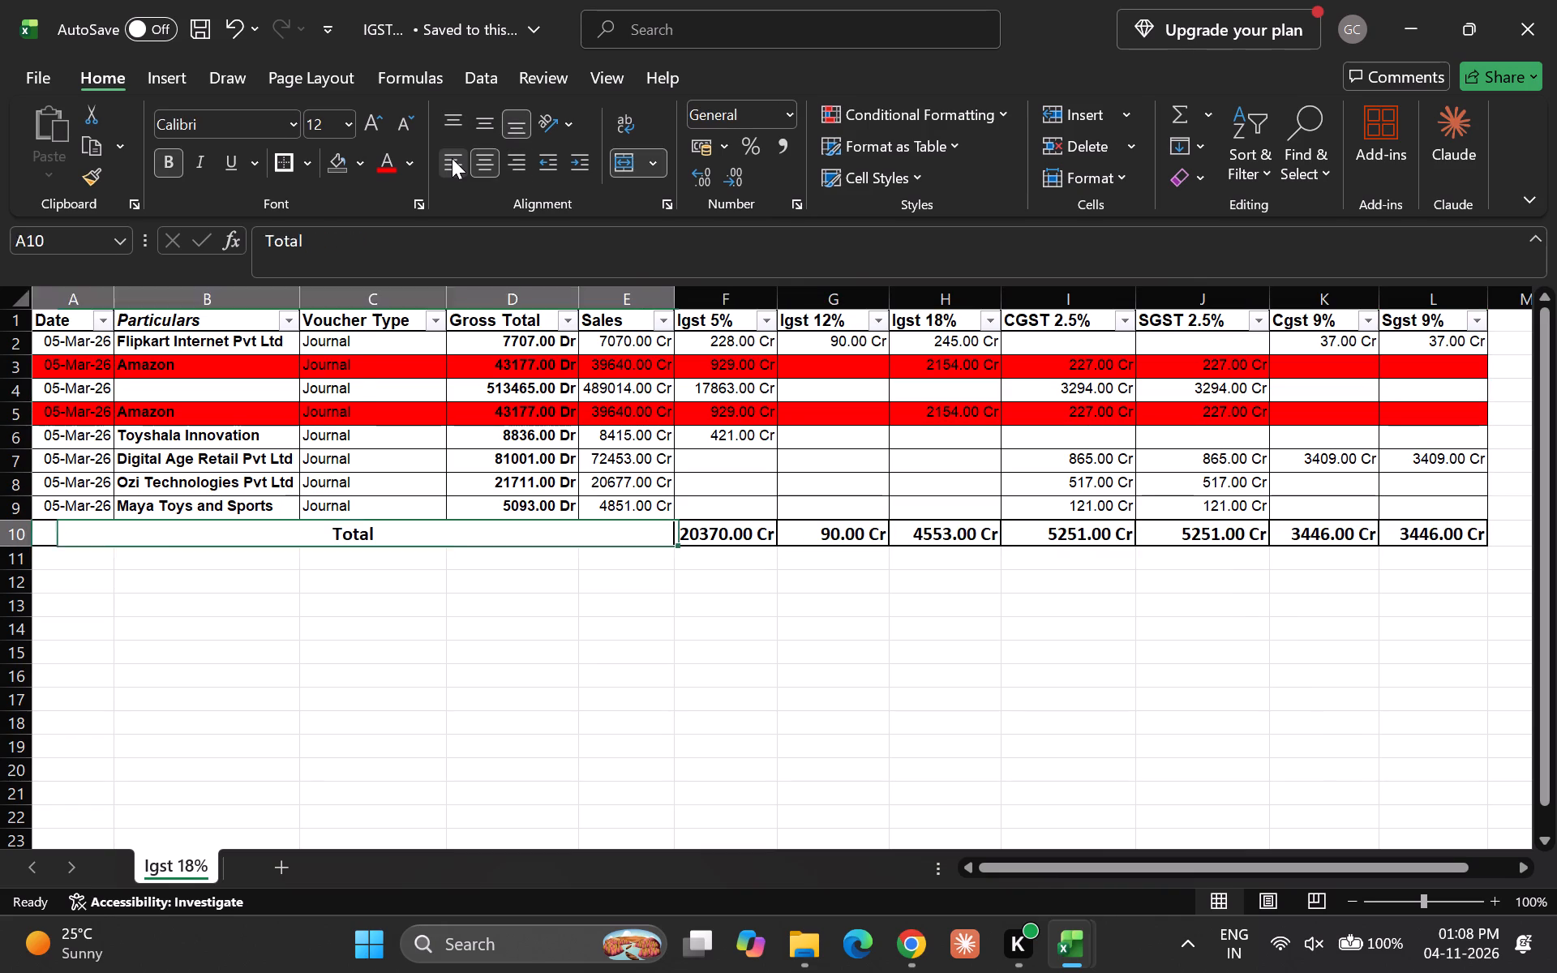
# Enter the label "Total GST" in cell D13 below the table.
pyautogui.press('Down')
pyautogui.press('Down')
pyautogui.press('Down')
pyautogui.press('Left')
pyautogui.press('Left')
pyautogui.press('Down')
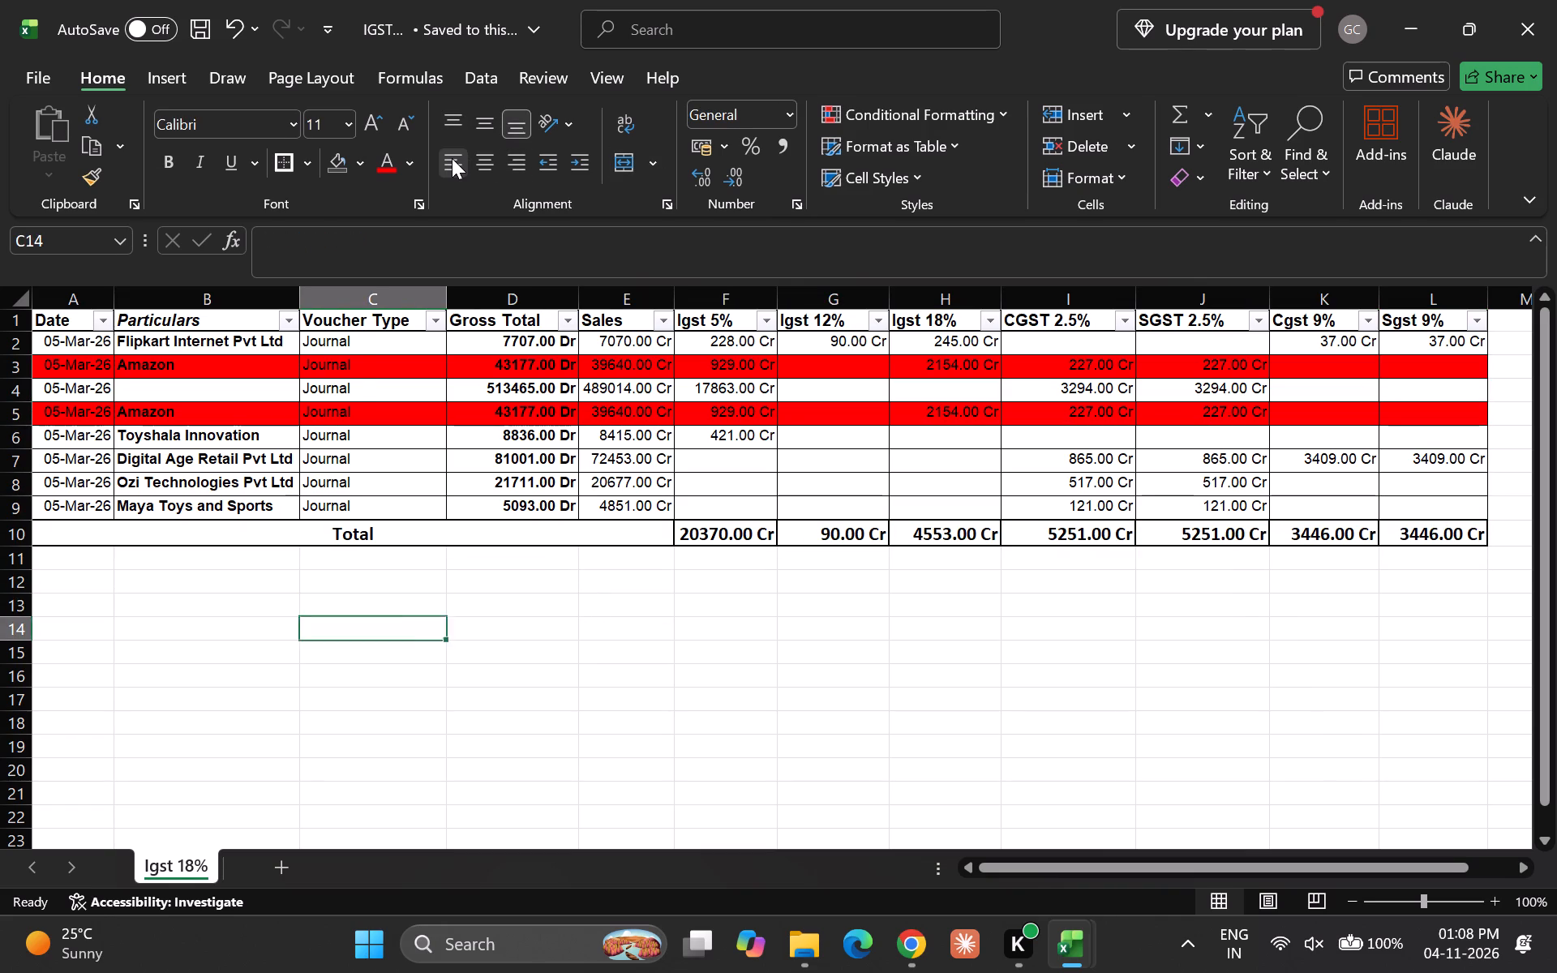
pyautogui.press('Right')
pyautogui.press('Up')
pyautogui.write('tota')
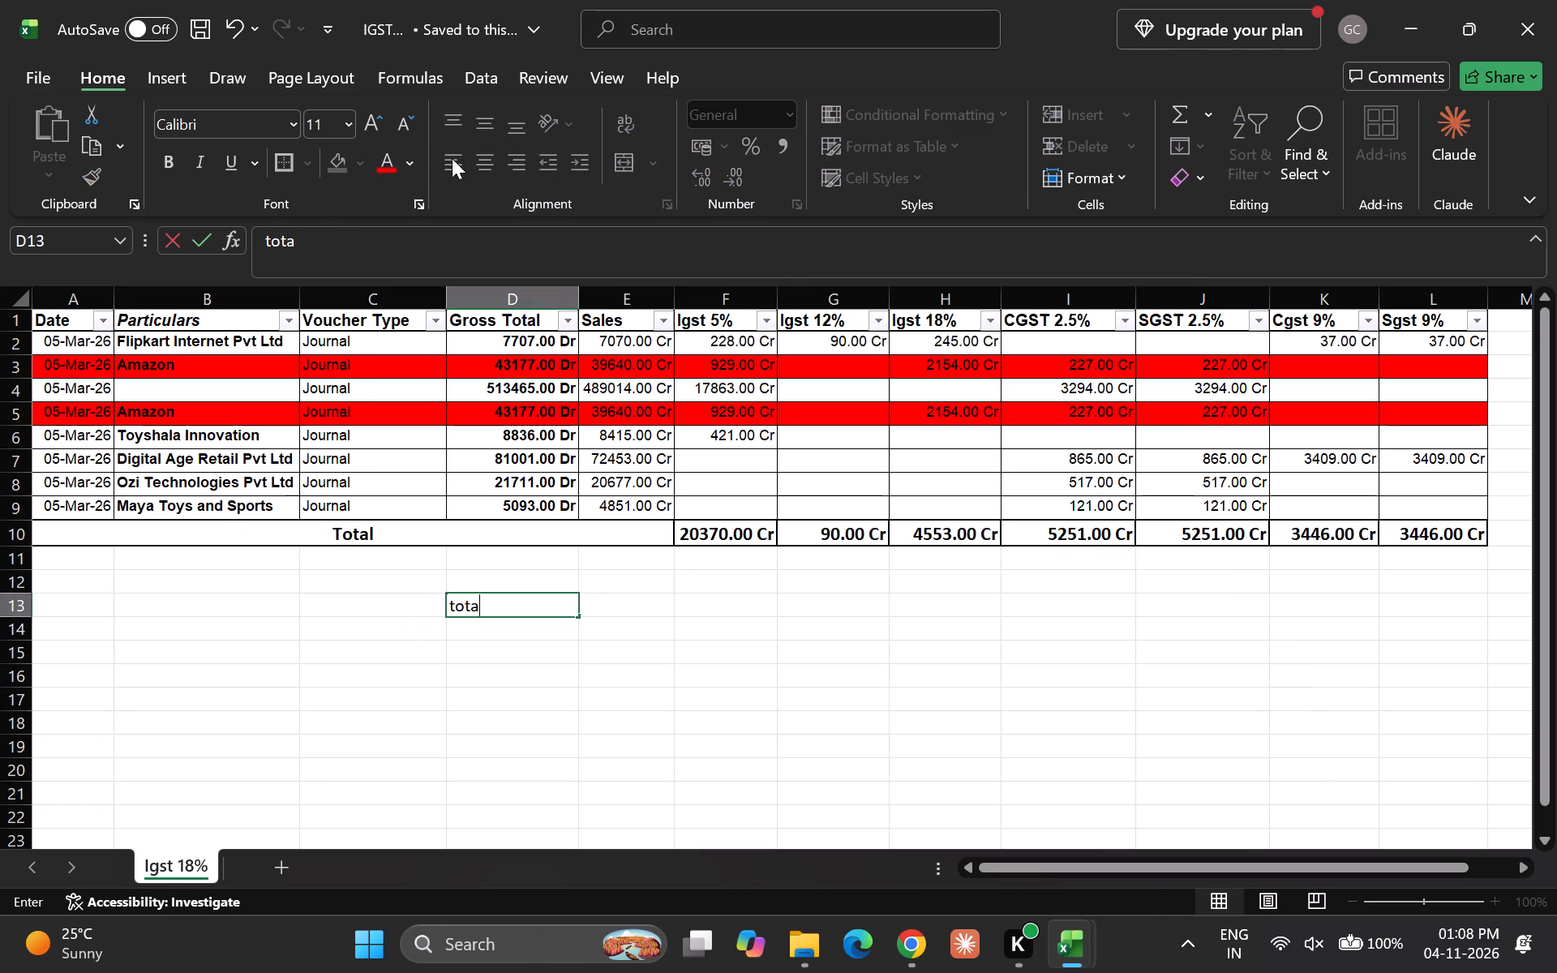
pyautogui.press('BackSpace')
pyautogui.press('BackSpace')
pyautogui.press('BackSpace')
pyautogui.press('BackSpace')
pyautogui.write('Totla')
pyautogui.press('space')
pyautogui.press('BackSpace')
pyautogui.press('BackSpace')
pyautogui.press('BackSpace')
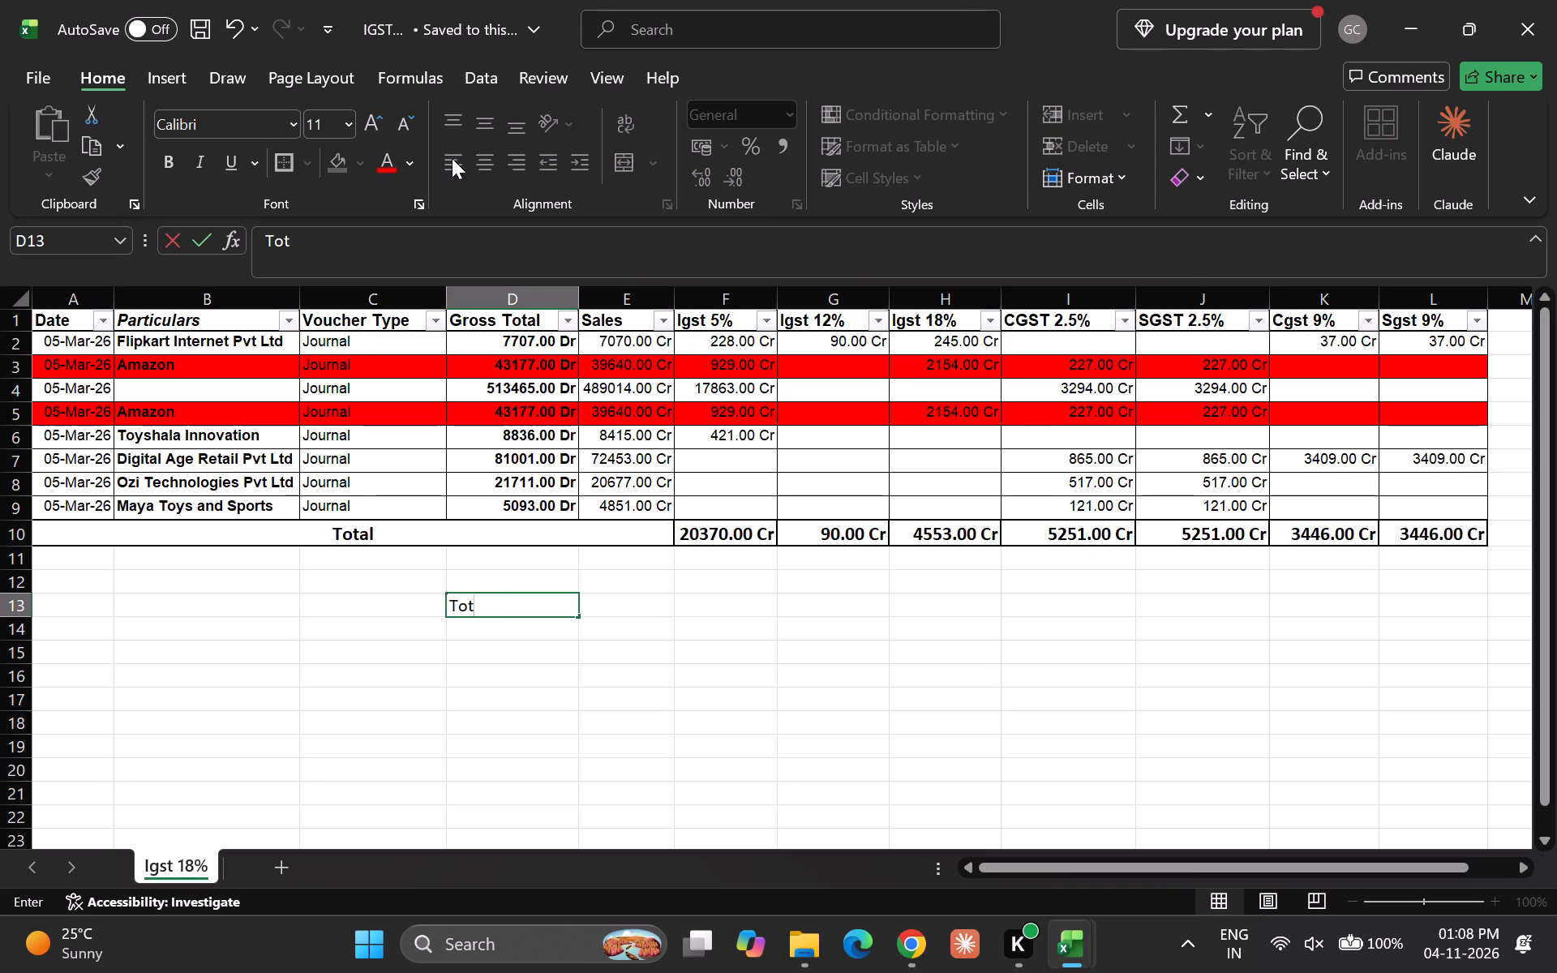
pyautogui.write('al GSt')
pyautogui.press('BackSpace')
pyautogui.press('BackSpace')
pyautogui.write('ST')
pyautogui.press('space')
pyautogui.press('Return')
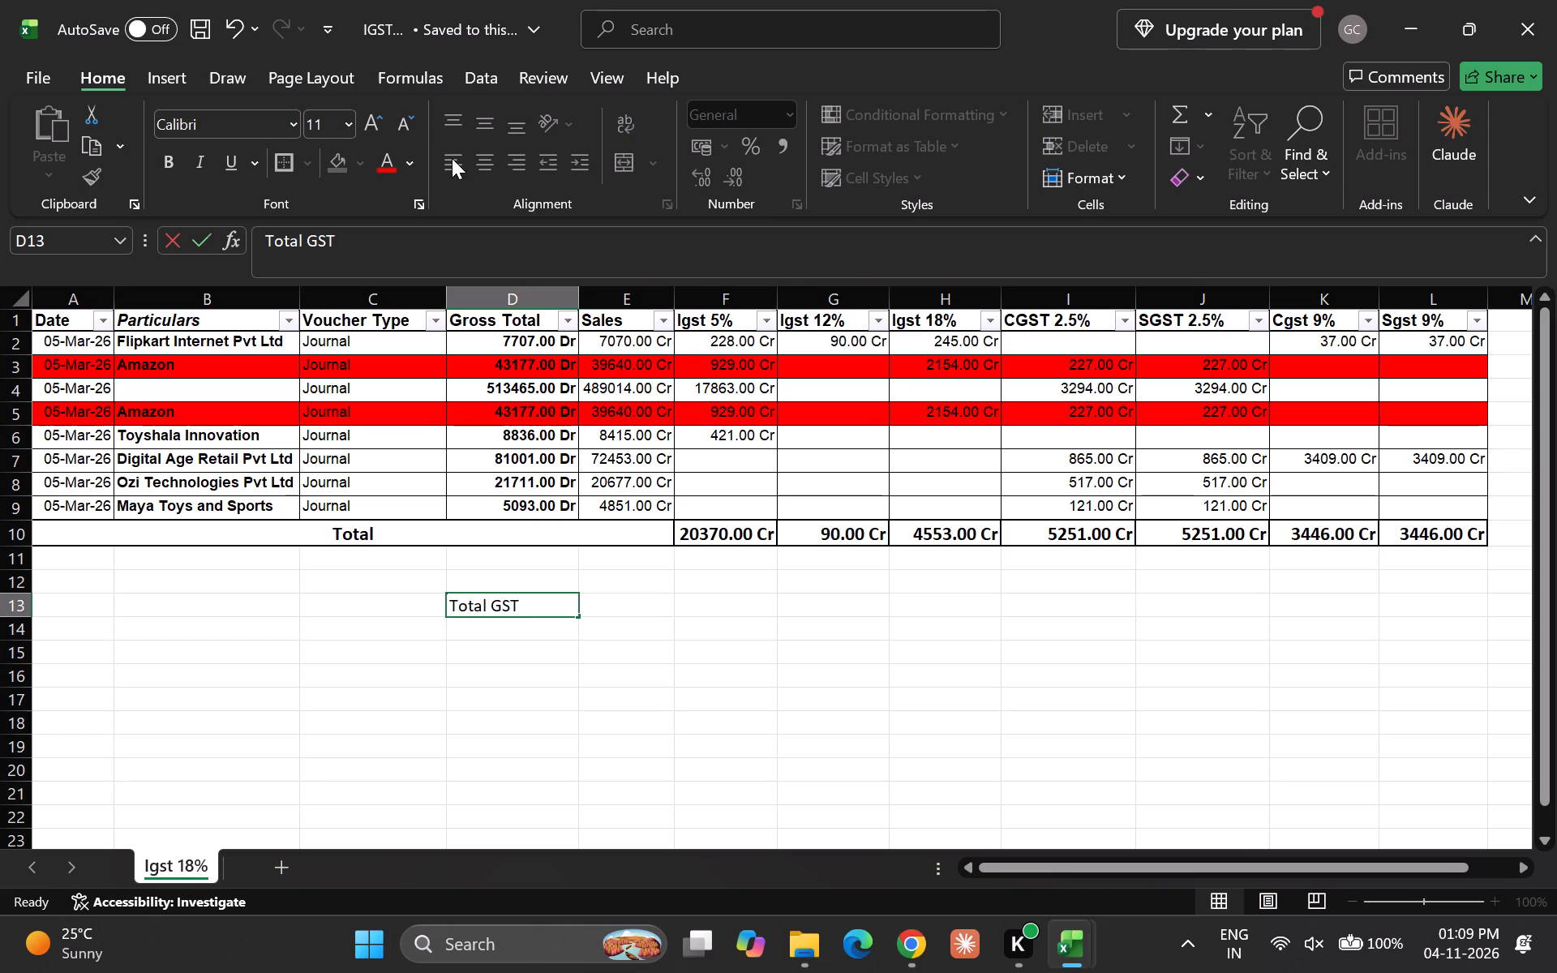
# Sum the Total row's tax columns in cell E13 with =SUM(F10:L10), beside the Total GST label.
pyautogui.press('Up')
pyautogui.press('Right')
pyautogui.press('=')
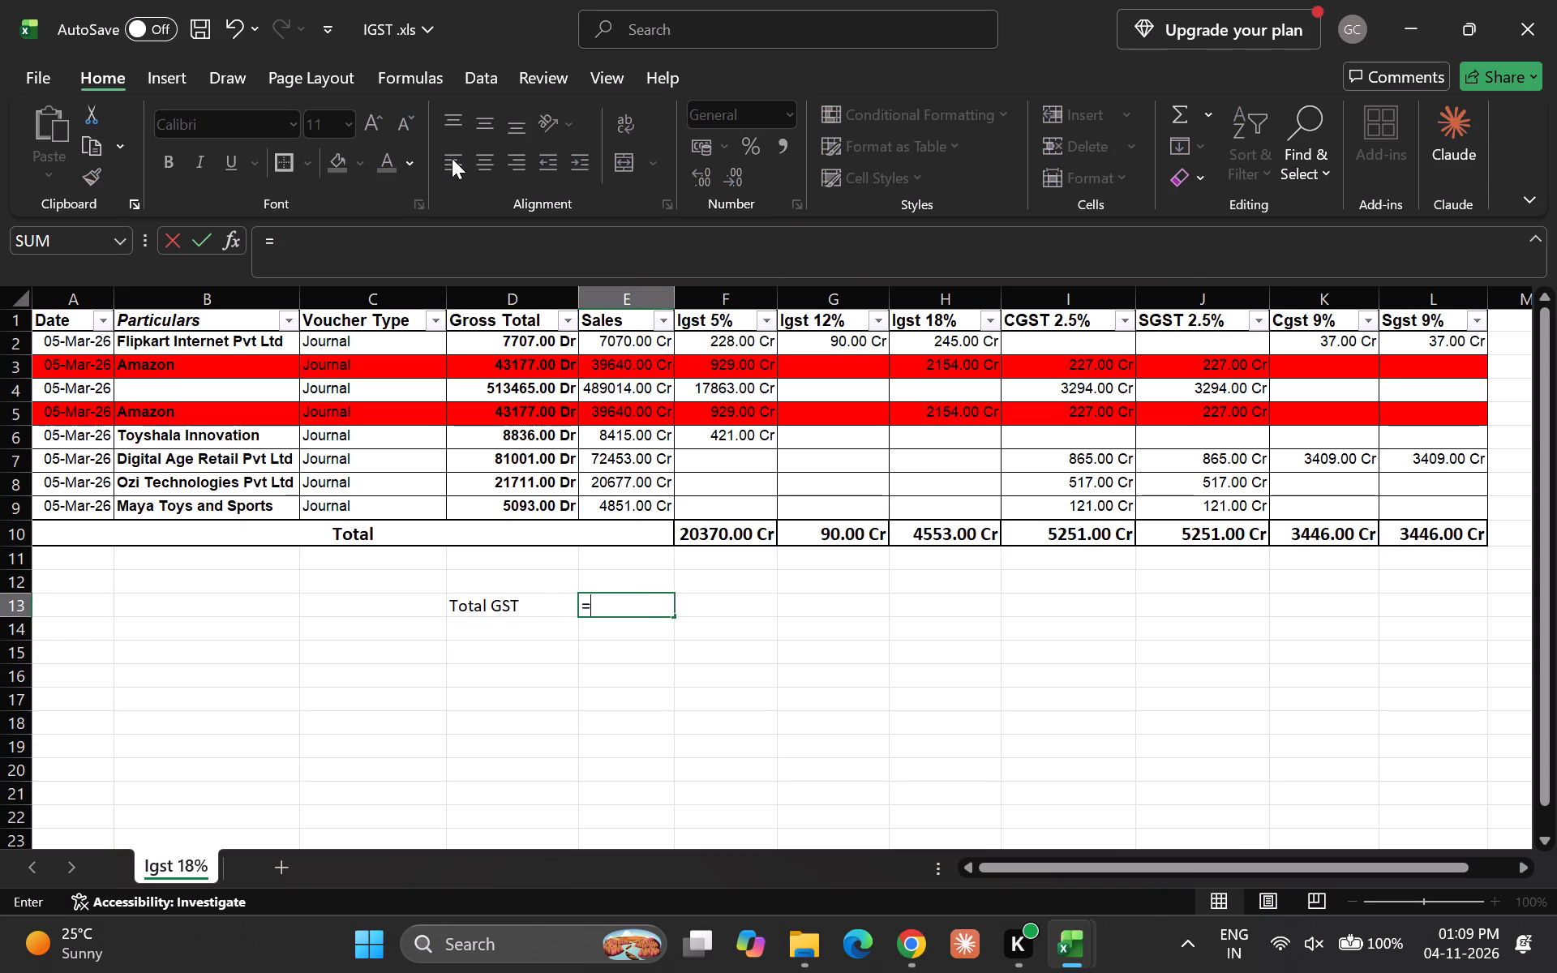
pyautogui.write('sum')
pyautogui.press('Tab')
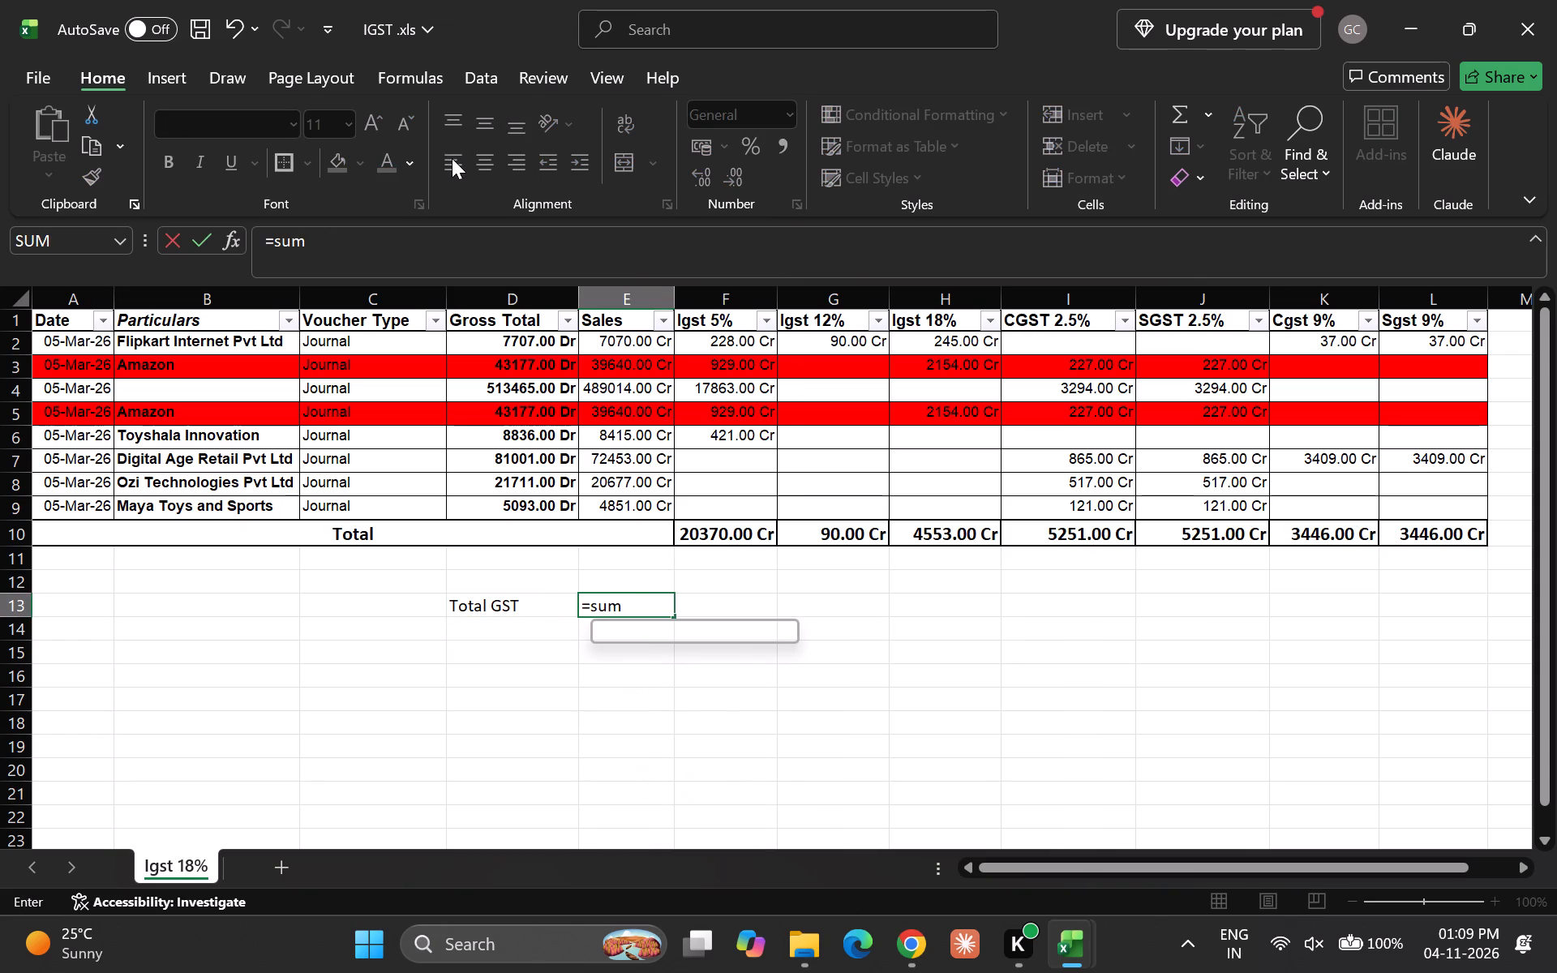
pyautogui.press('Up')
pyautogui.press('Up')
pyautogui.press('Up')
pyautogui.press('Right')
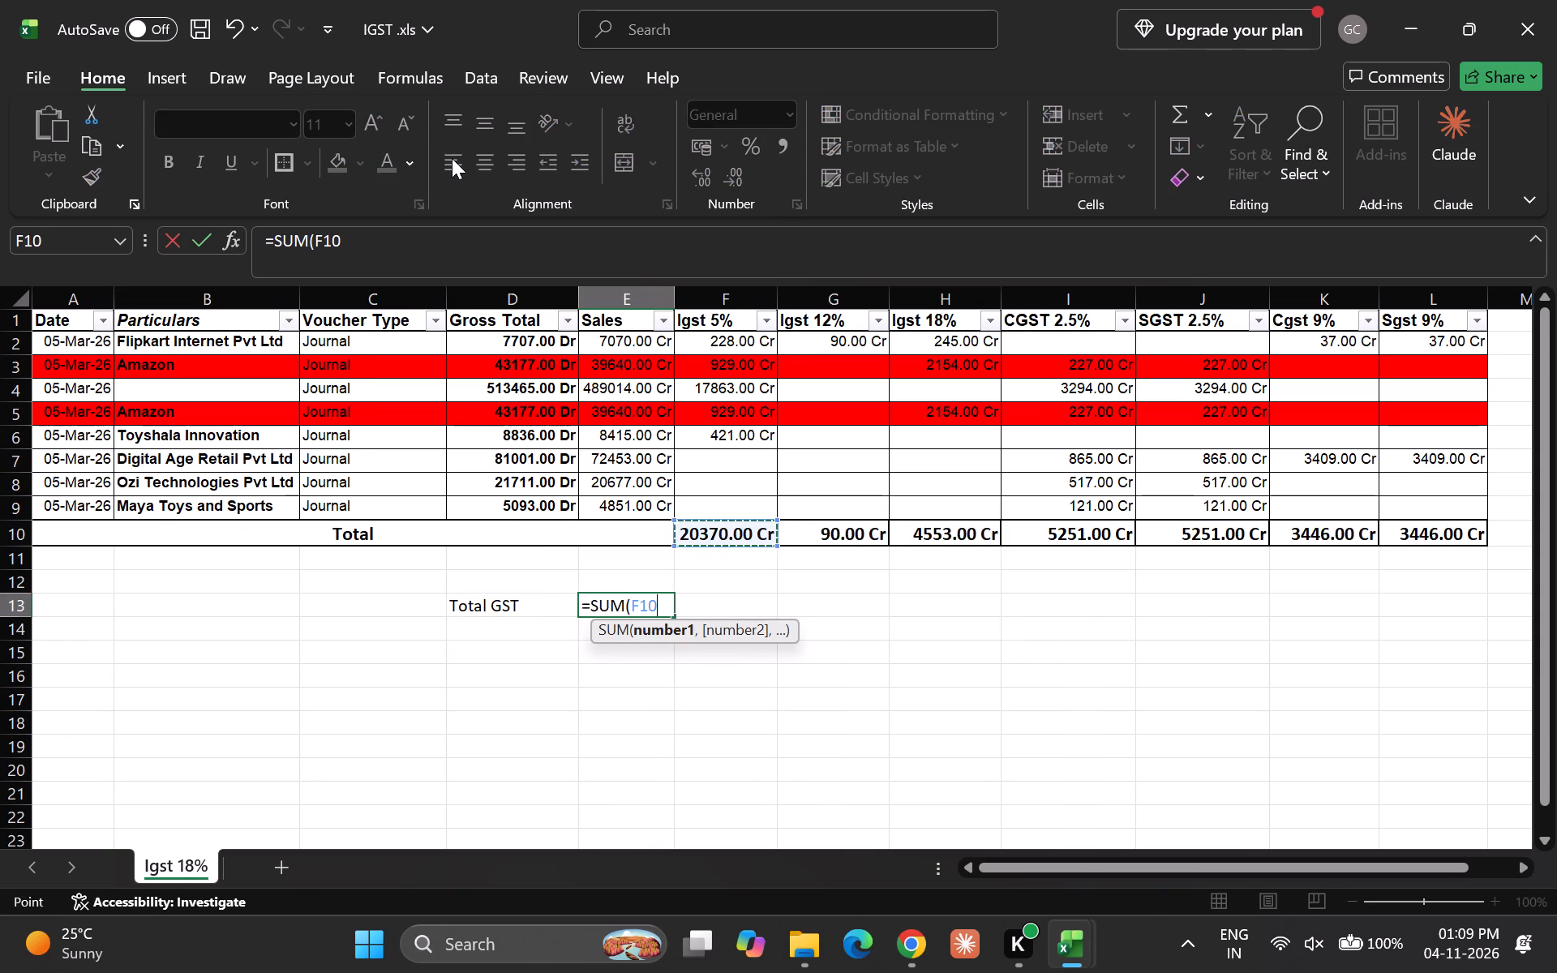
pyautogui.hotkey('shift', 'Right')
pyautogui.hotkey('shift', 'Right')
pyautogui.hotkey('shift', 'Right')
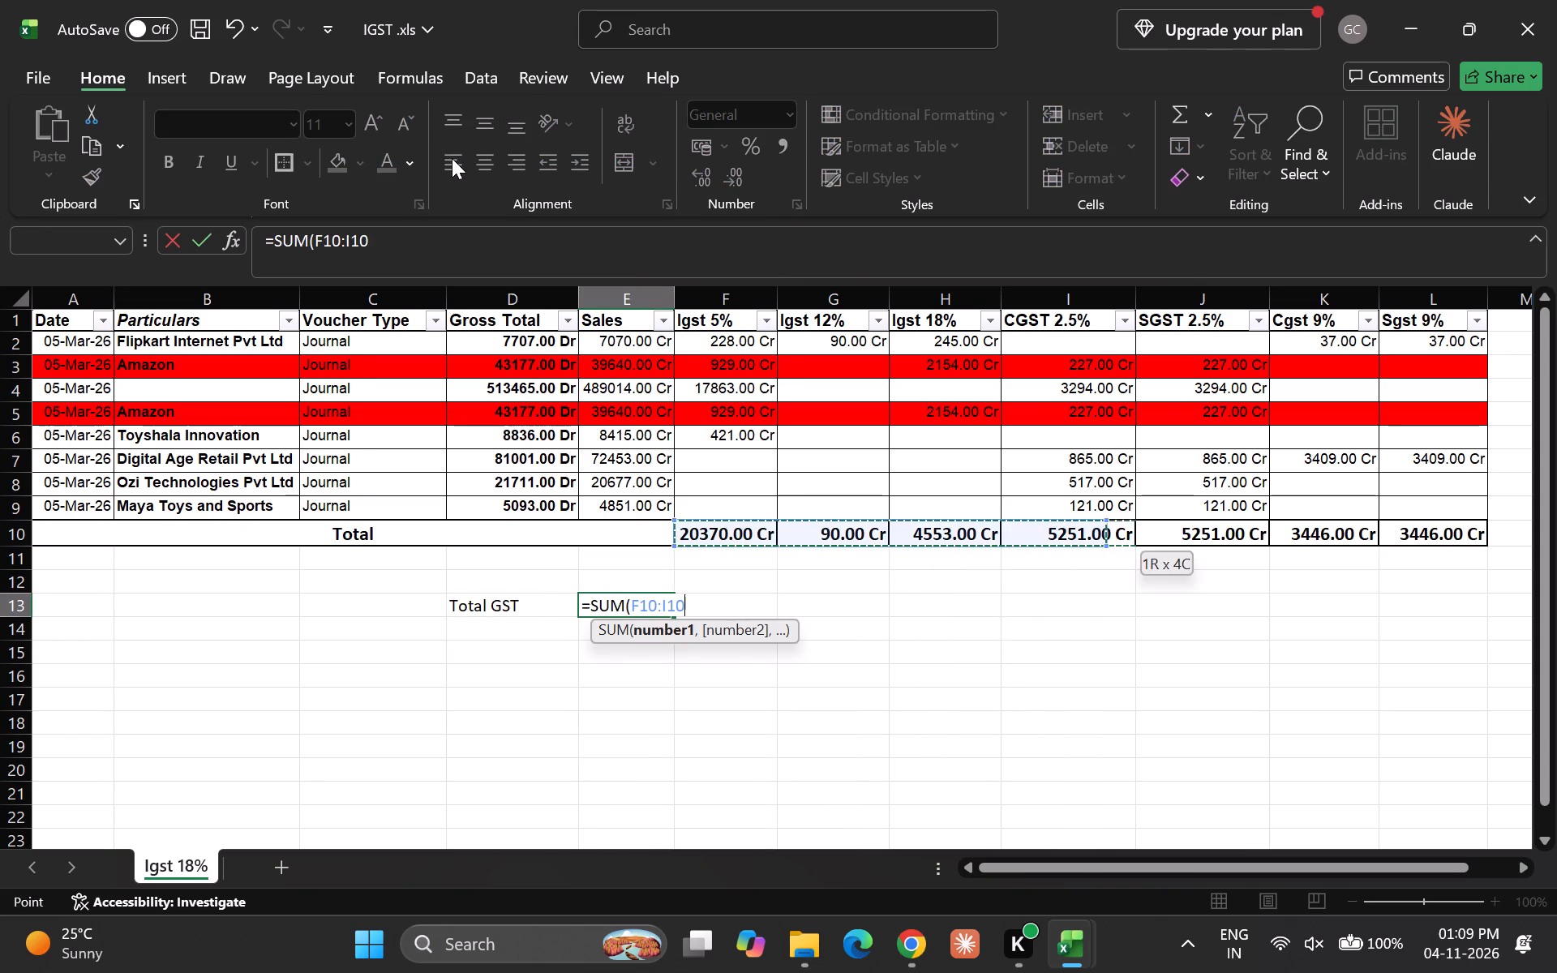
pyautogui.hotkey('shift', 'Right')
pyautogui.hotkey('shift', 'Right')
pyautogui.hotkey('shift', 'Right')
pyautogui.press('Return')
pyautogui.press('Up')
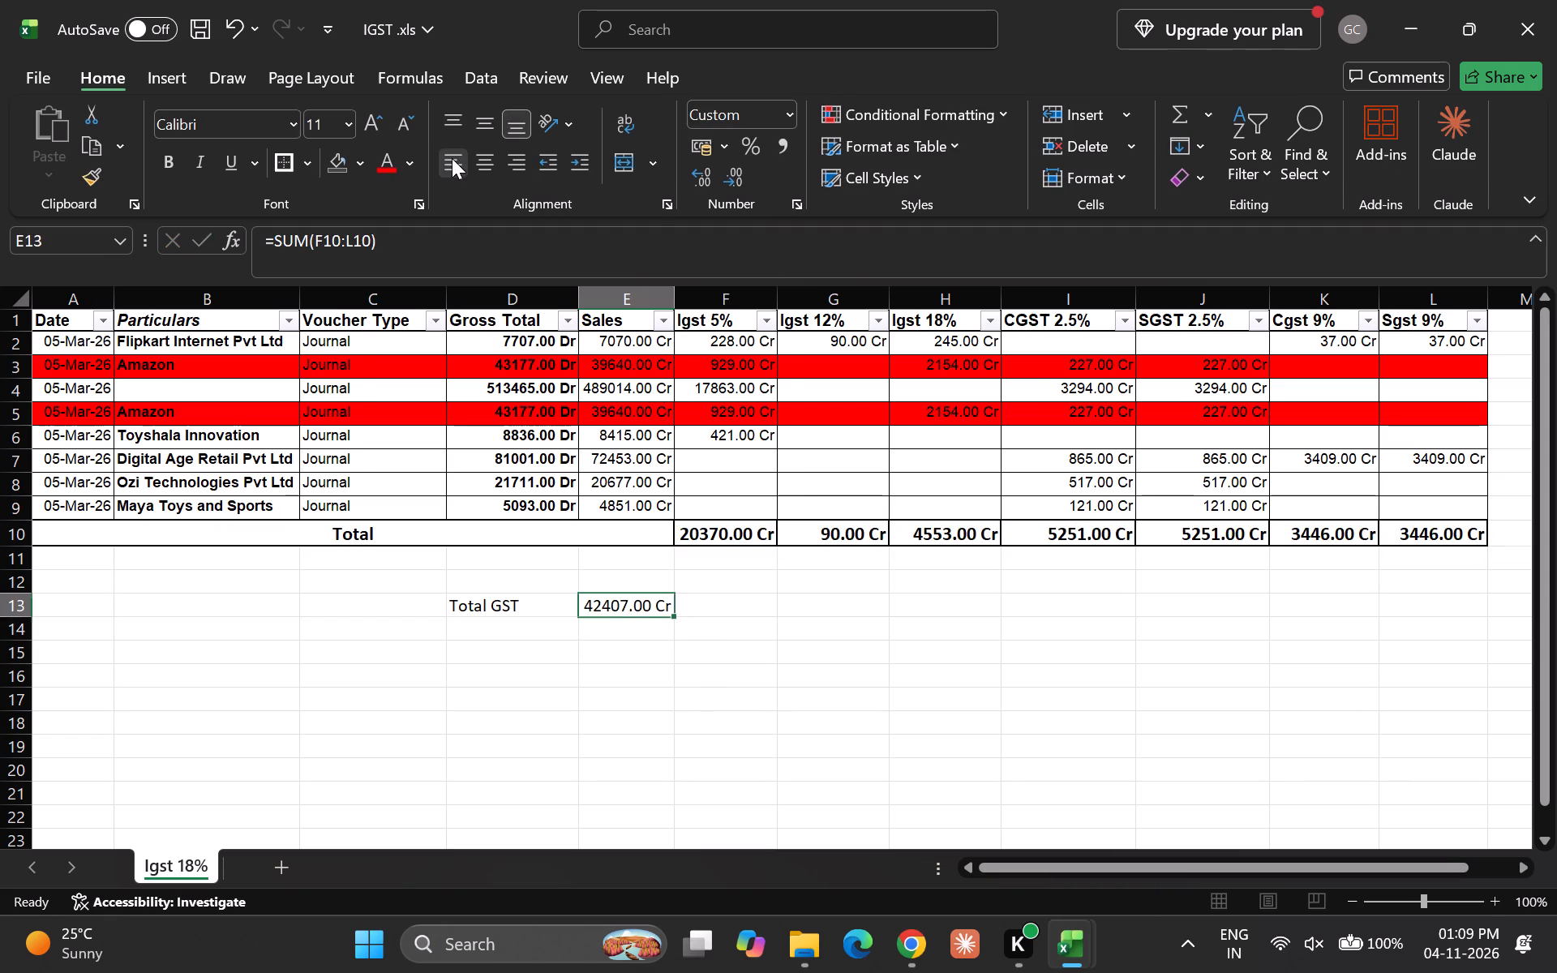
pyautogui.press('Down')
pyautogui.press('Up')
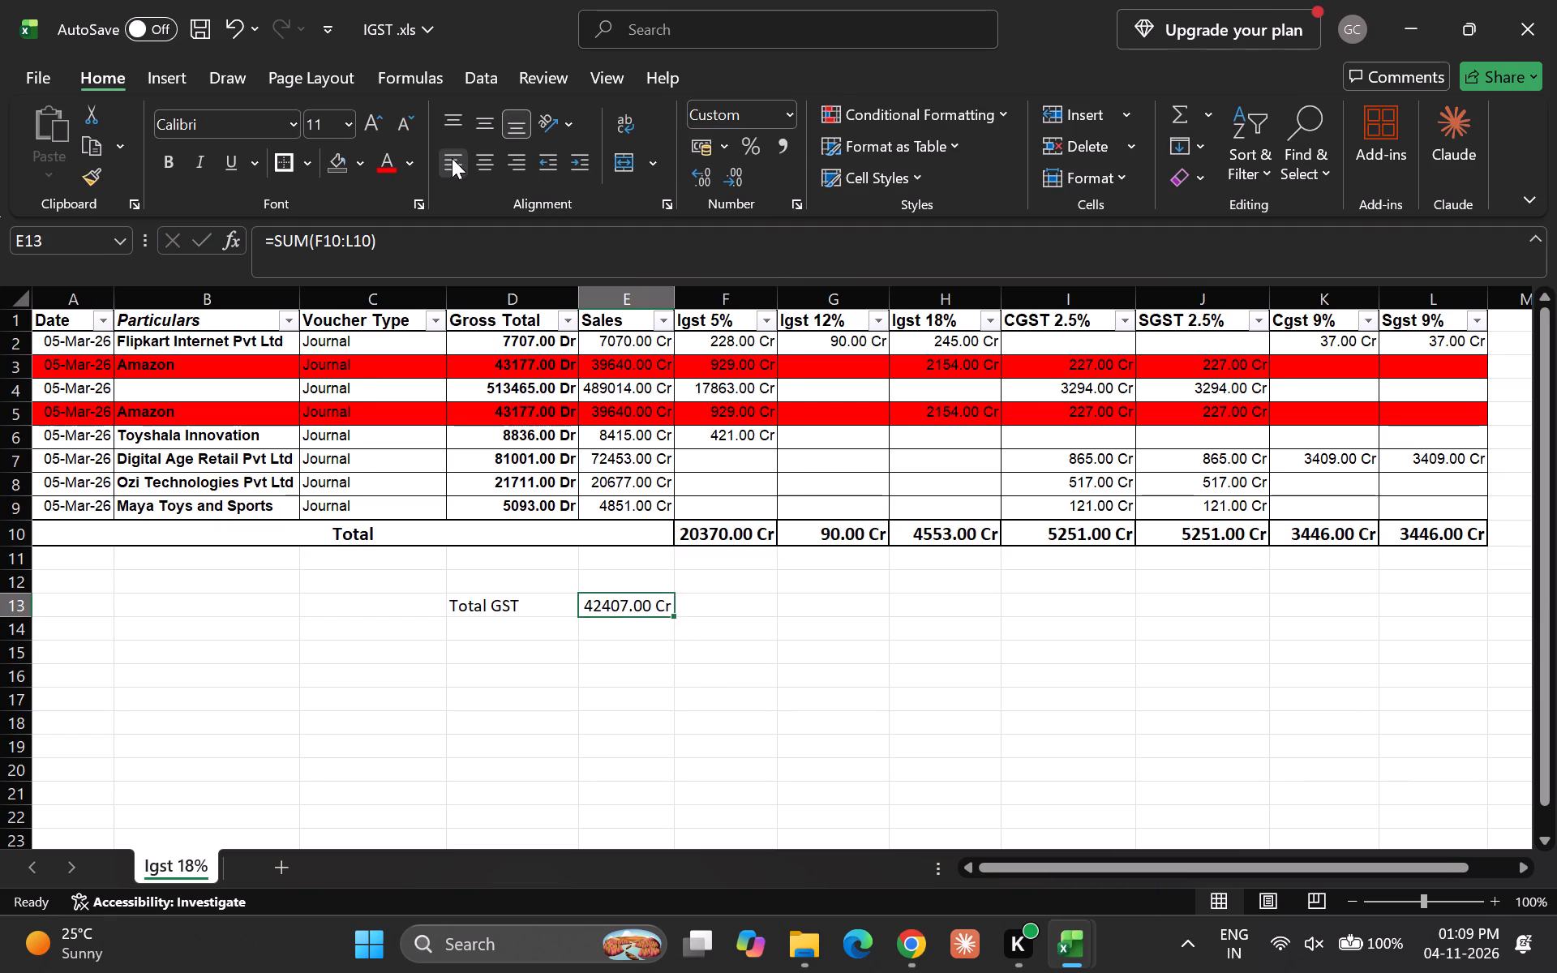
# Enter the label "adj" in cell D14 under Total GST.
pyautogui.press('Down')
pyautogui.press('Left')
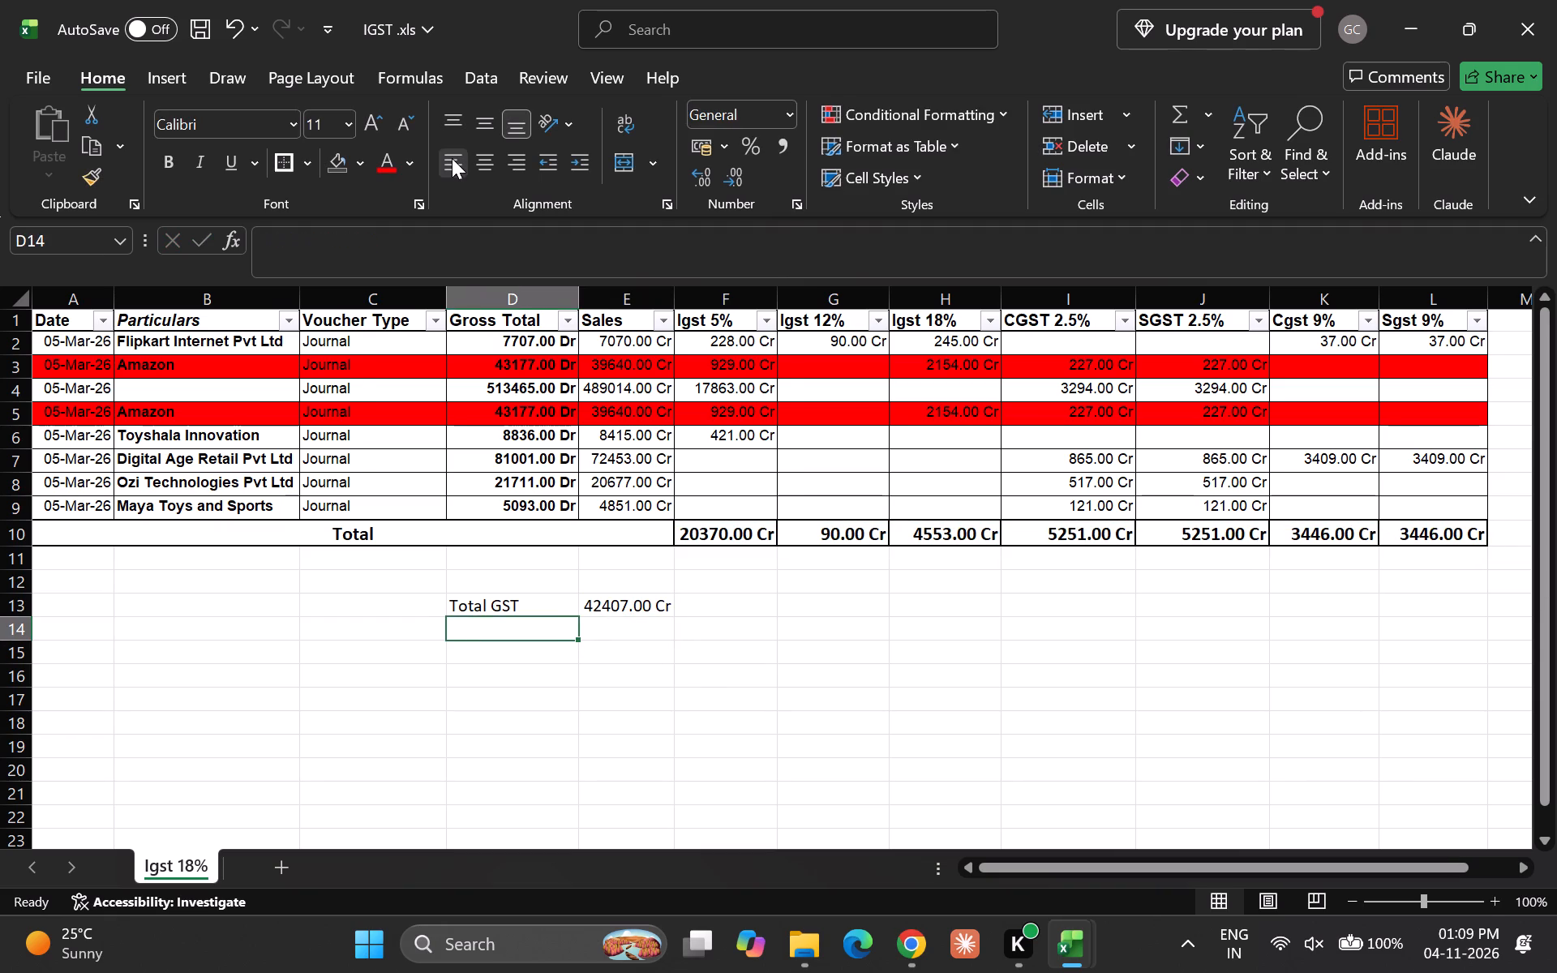
pyautogui.write('as')
pyautogui.press('space')
pyautogui.press('BackSpace')
pyautogui.press('BackSpace')
pyautogui.press('BackSpace')
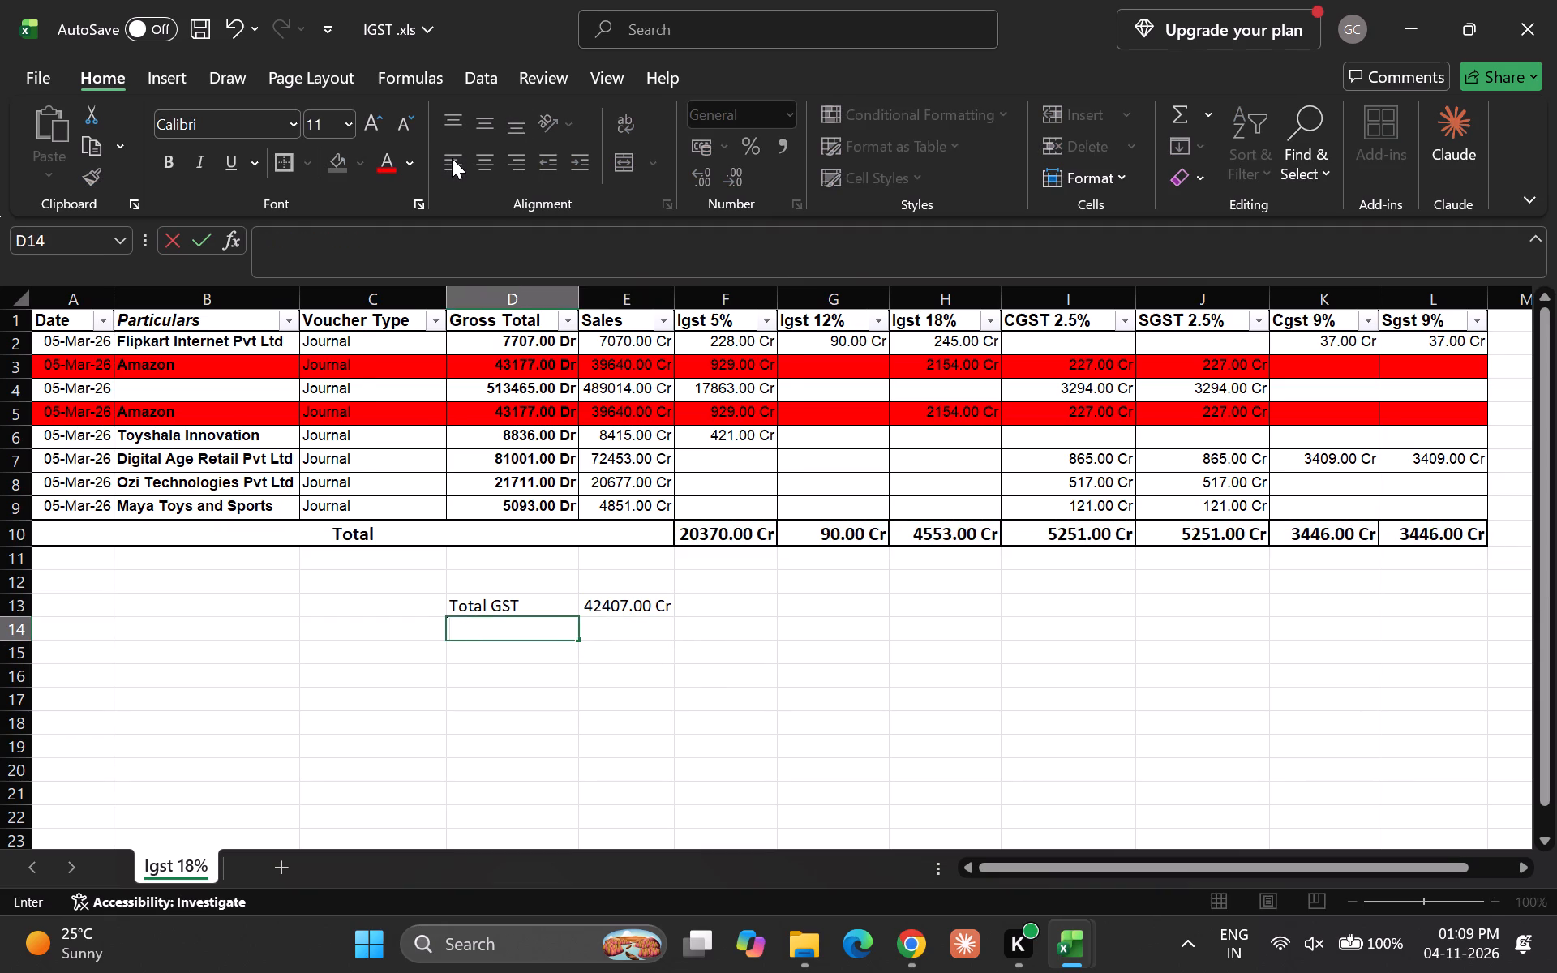
pyautogui.press('Return')
pyautogui.press('Up')
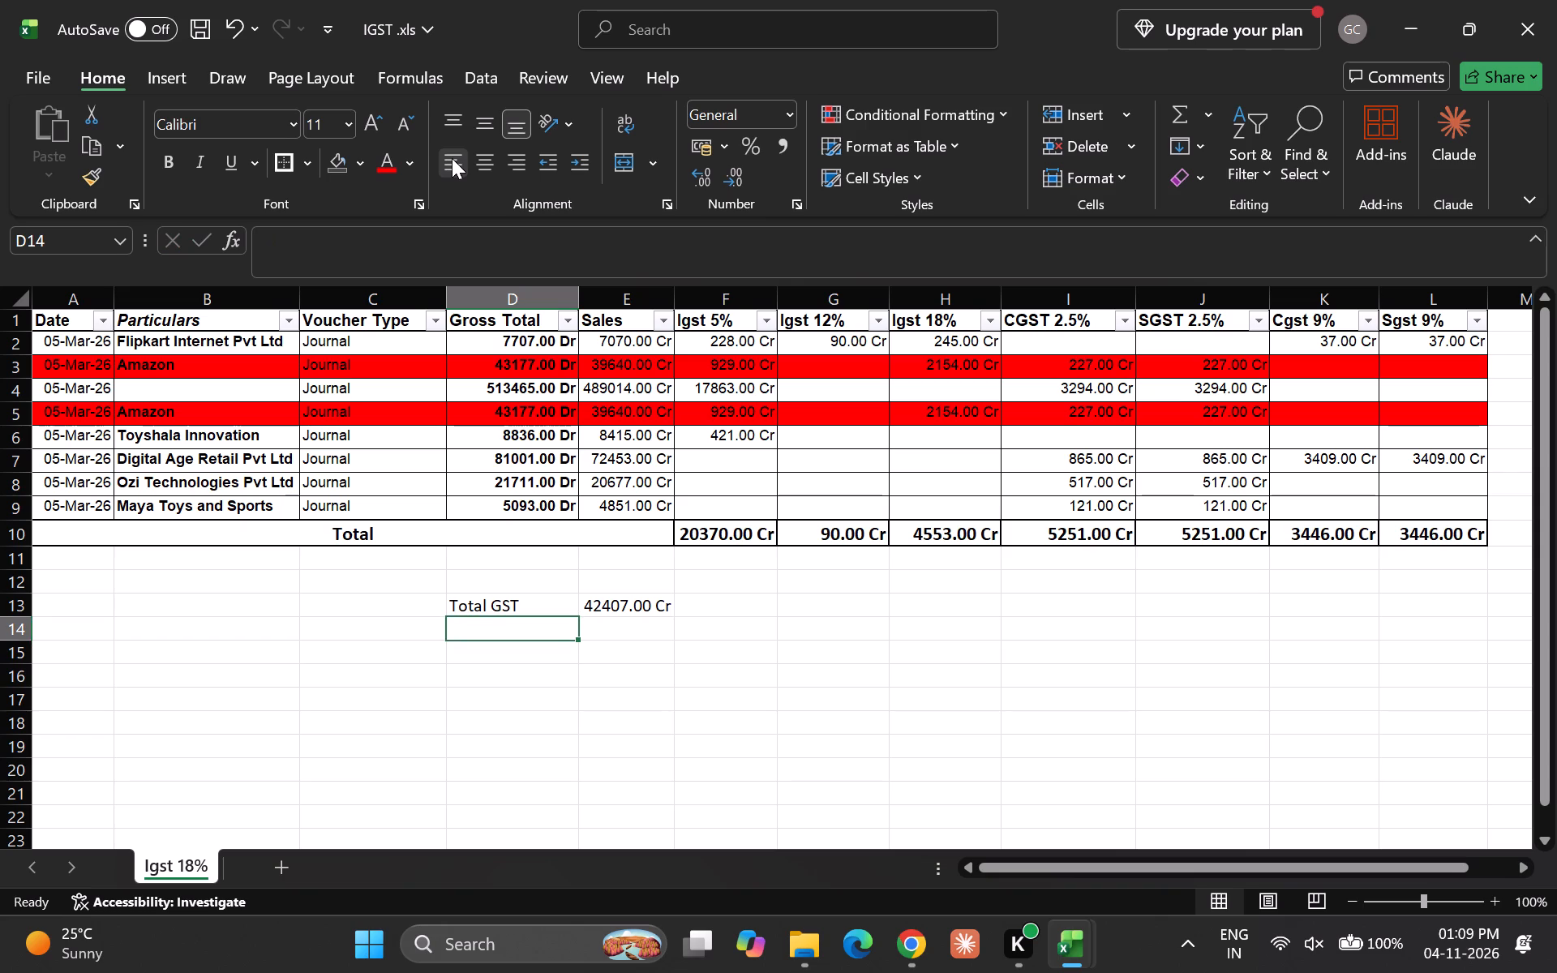
pyautogui.press('a')
pyautogui.write('dj')
pyautogui.press('Return')
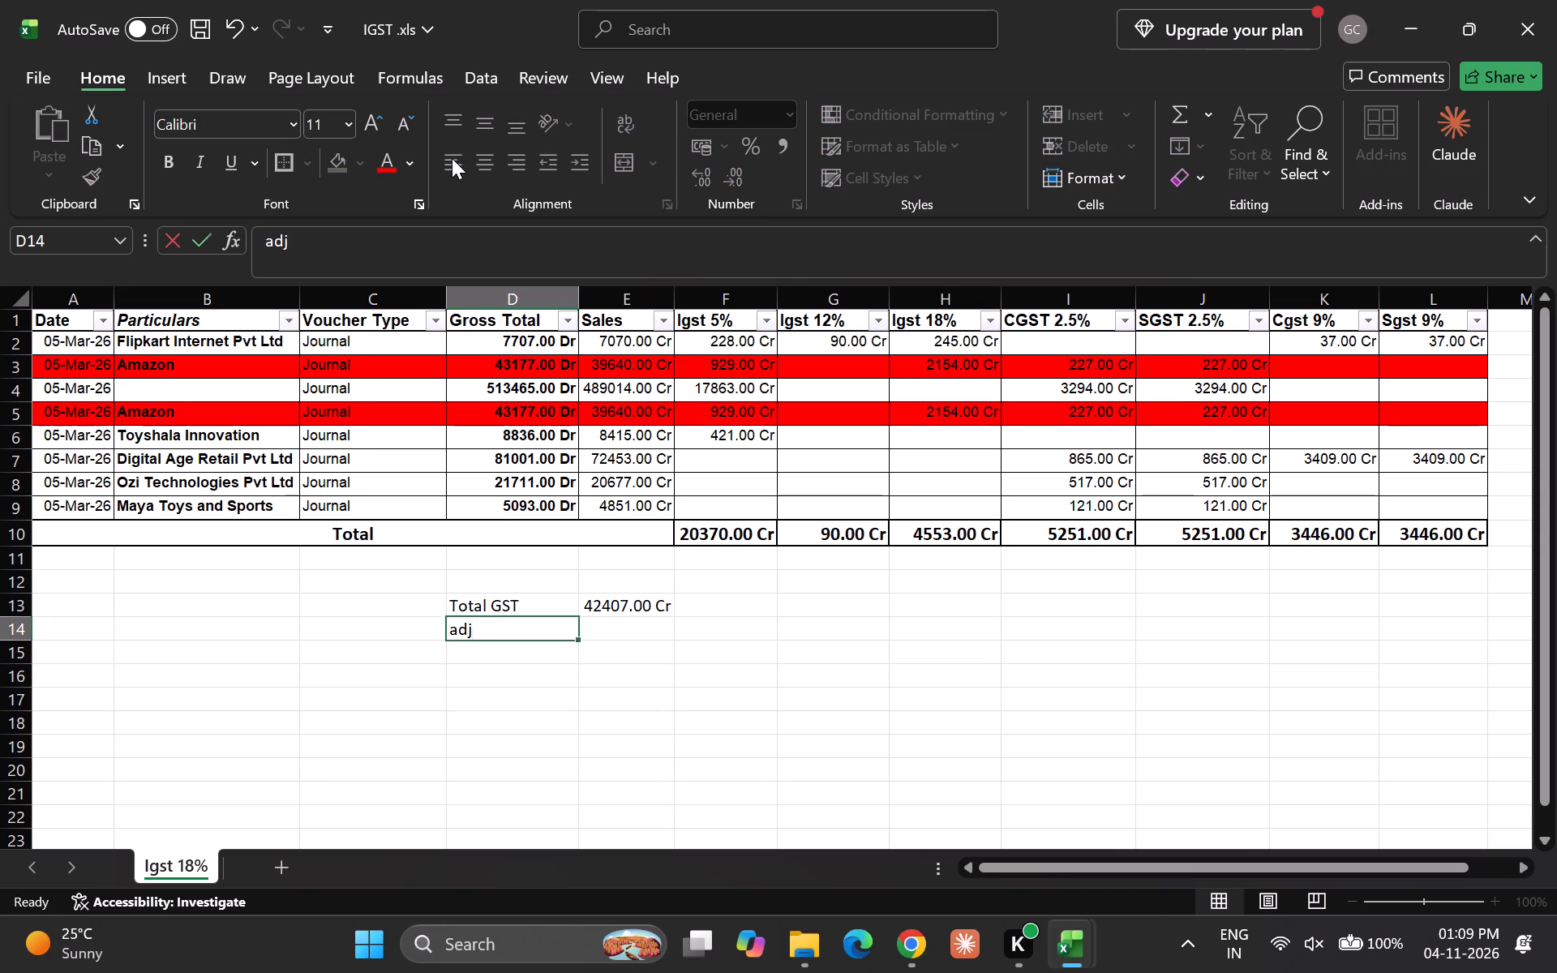
# Calculate the adjusted GST in cell E14 with =E13-SUM(F5:J5), subtracting the second Amazon row's taxes.
pyautogui.press('Up')
pyautogui.press('Right')
pyautogui.press('=')
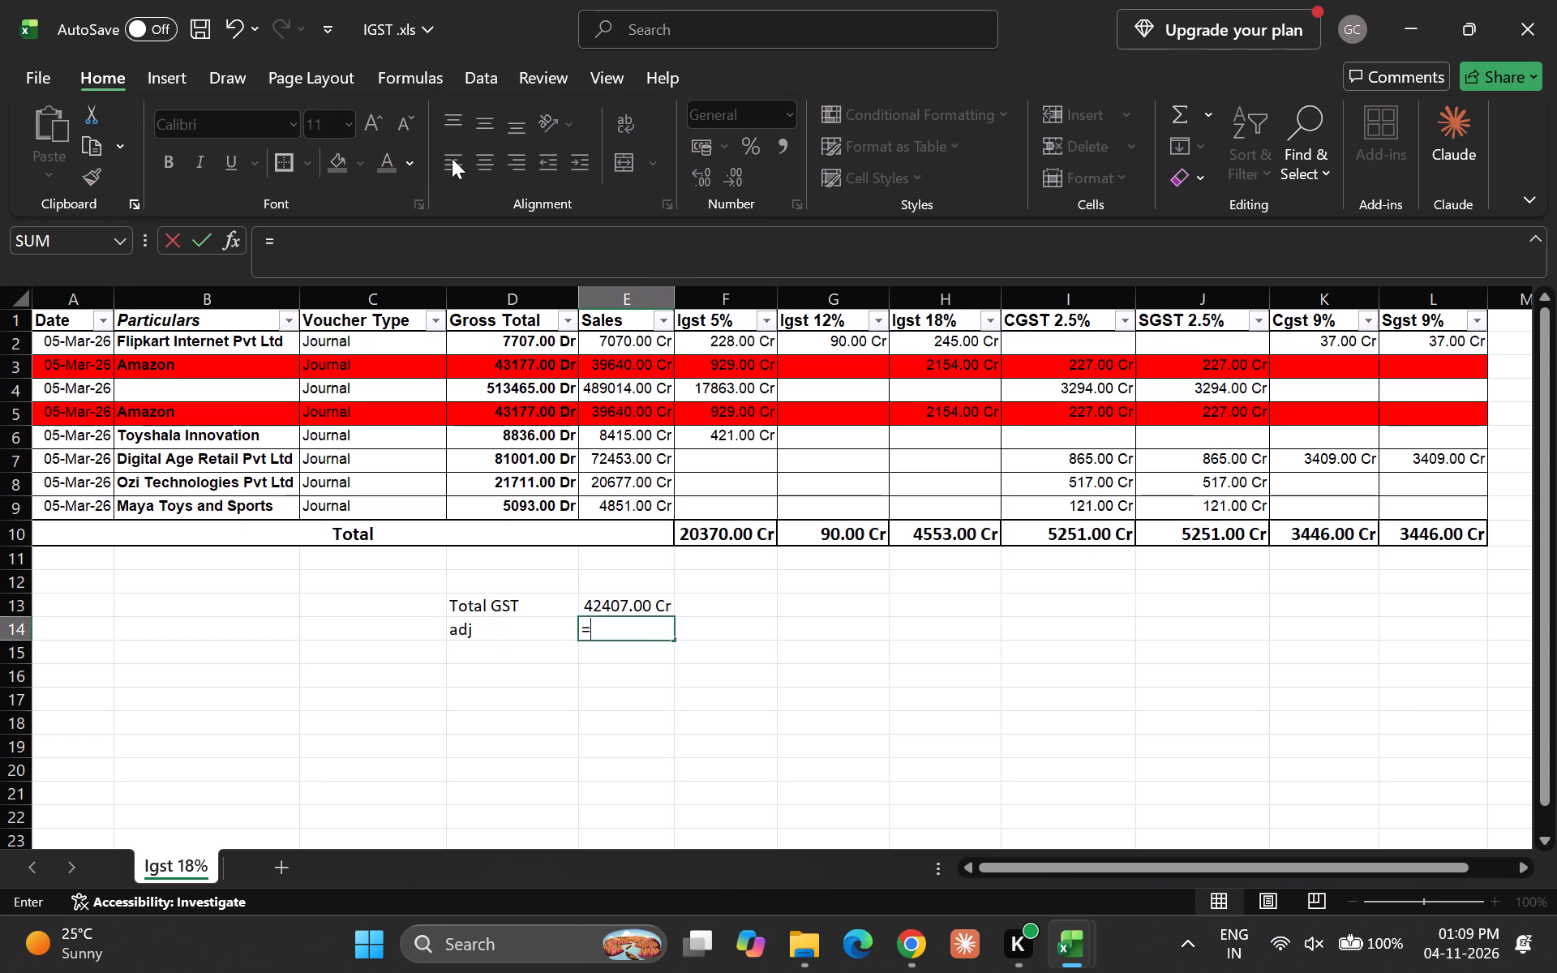
pyautogui.press('Up')
pyautogui.press('-')
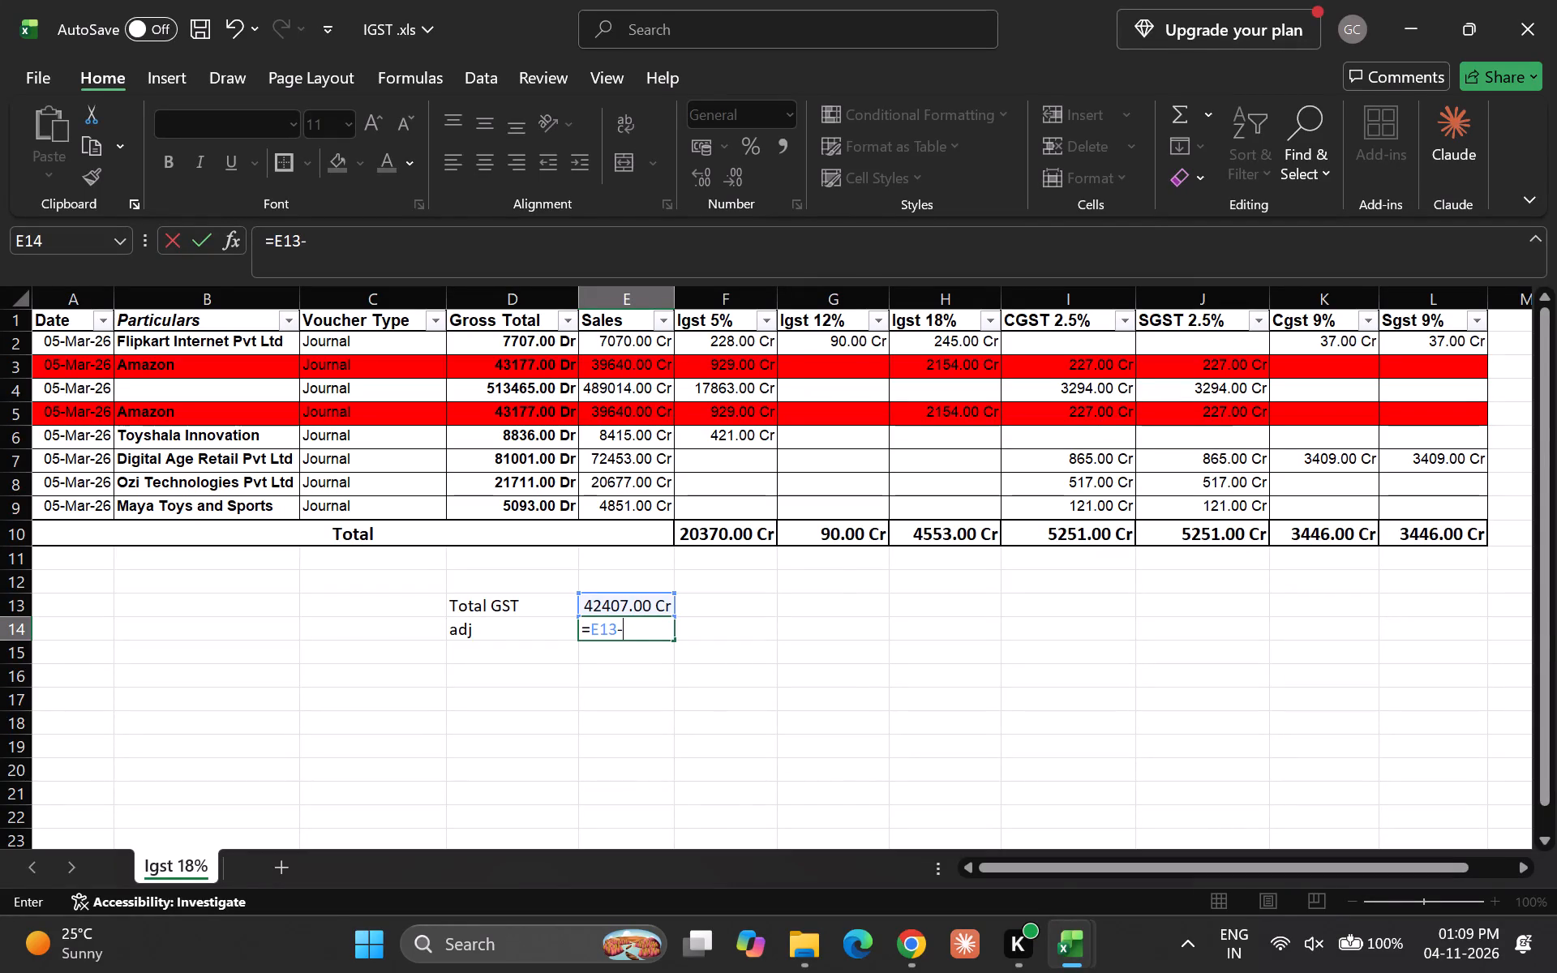
pyautogui.write('sum')
pyautogui.press('Tab')
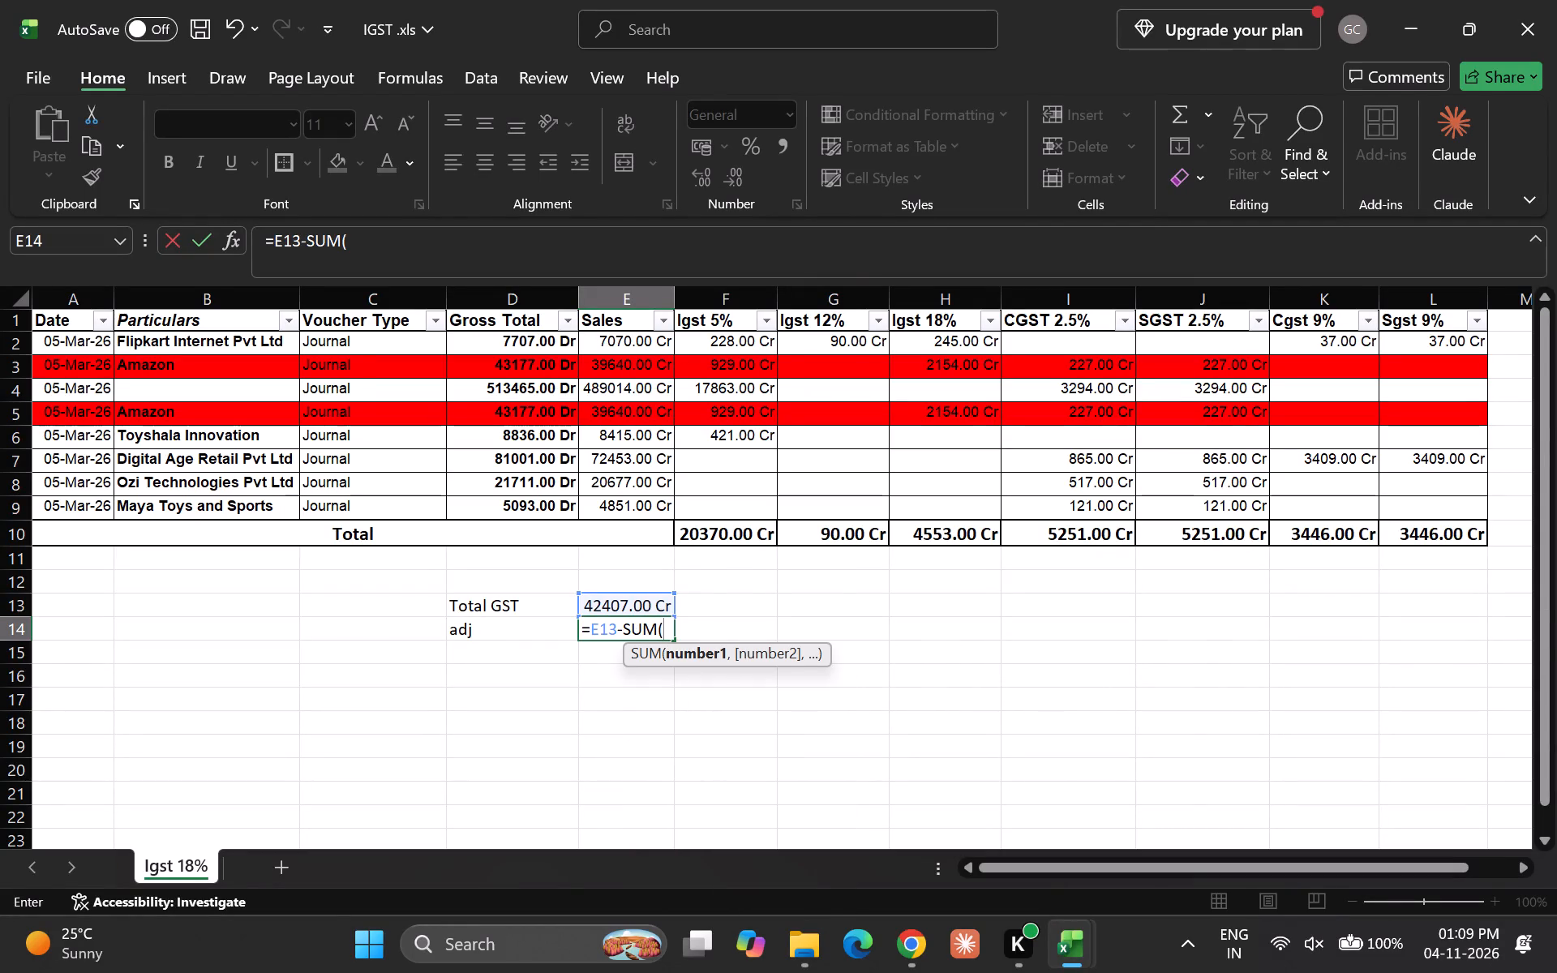
pyautogui.click(965, 418)
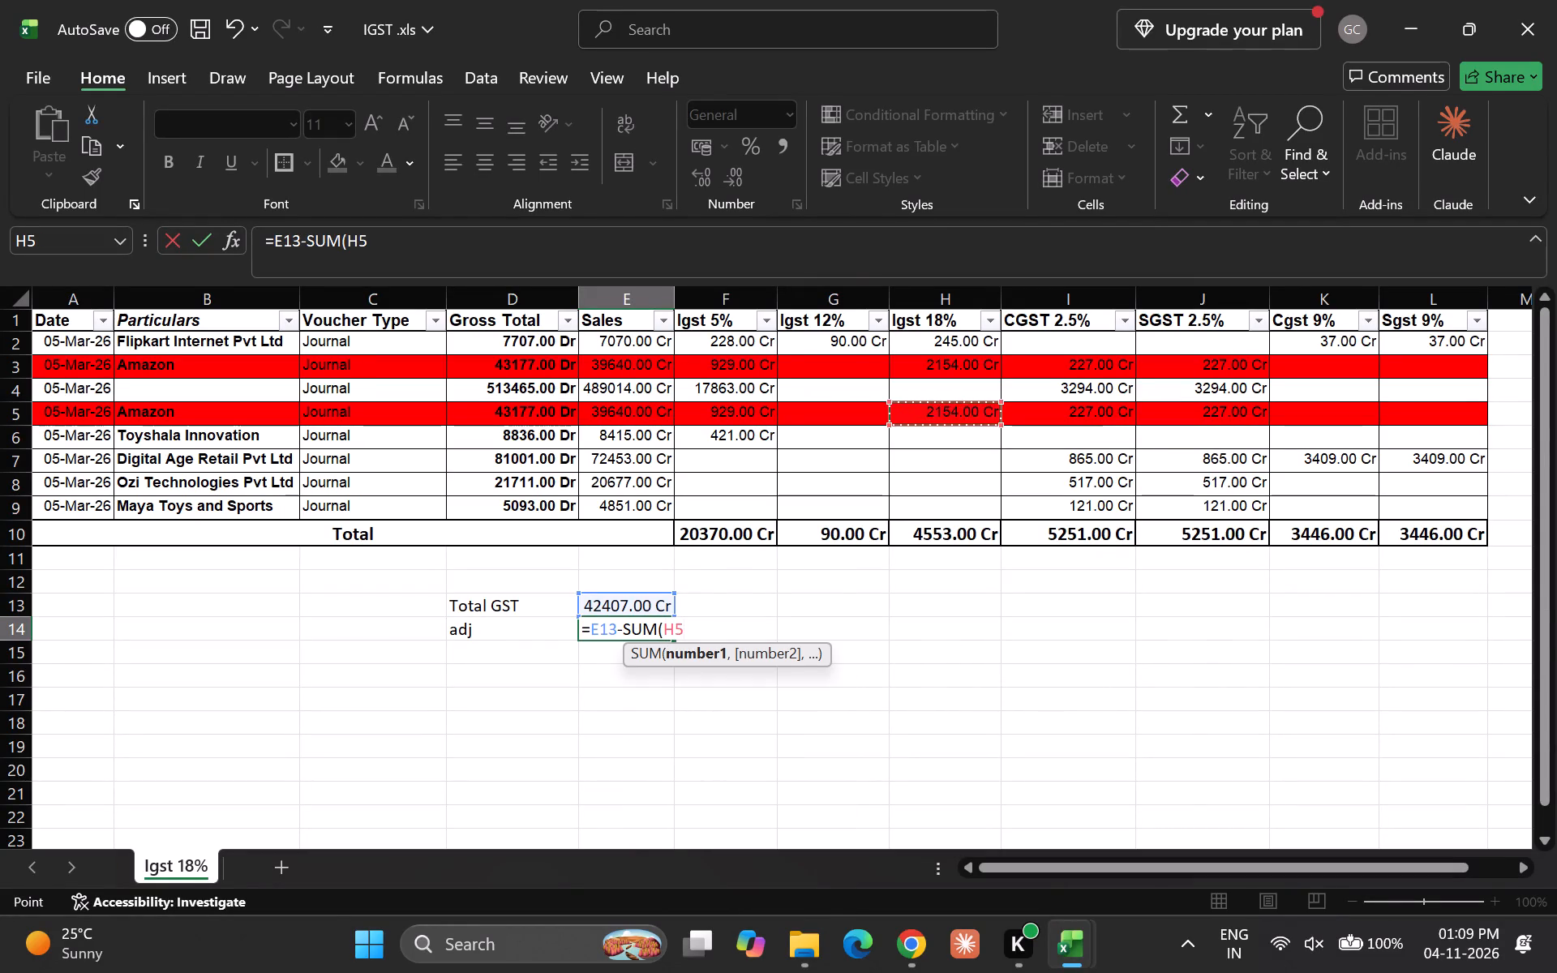
pyautogui.press('Left')
pyautogui.press('Left')
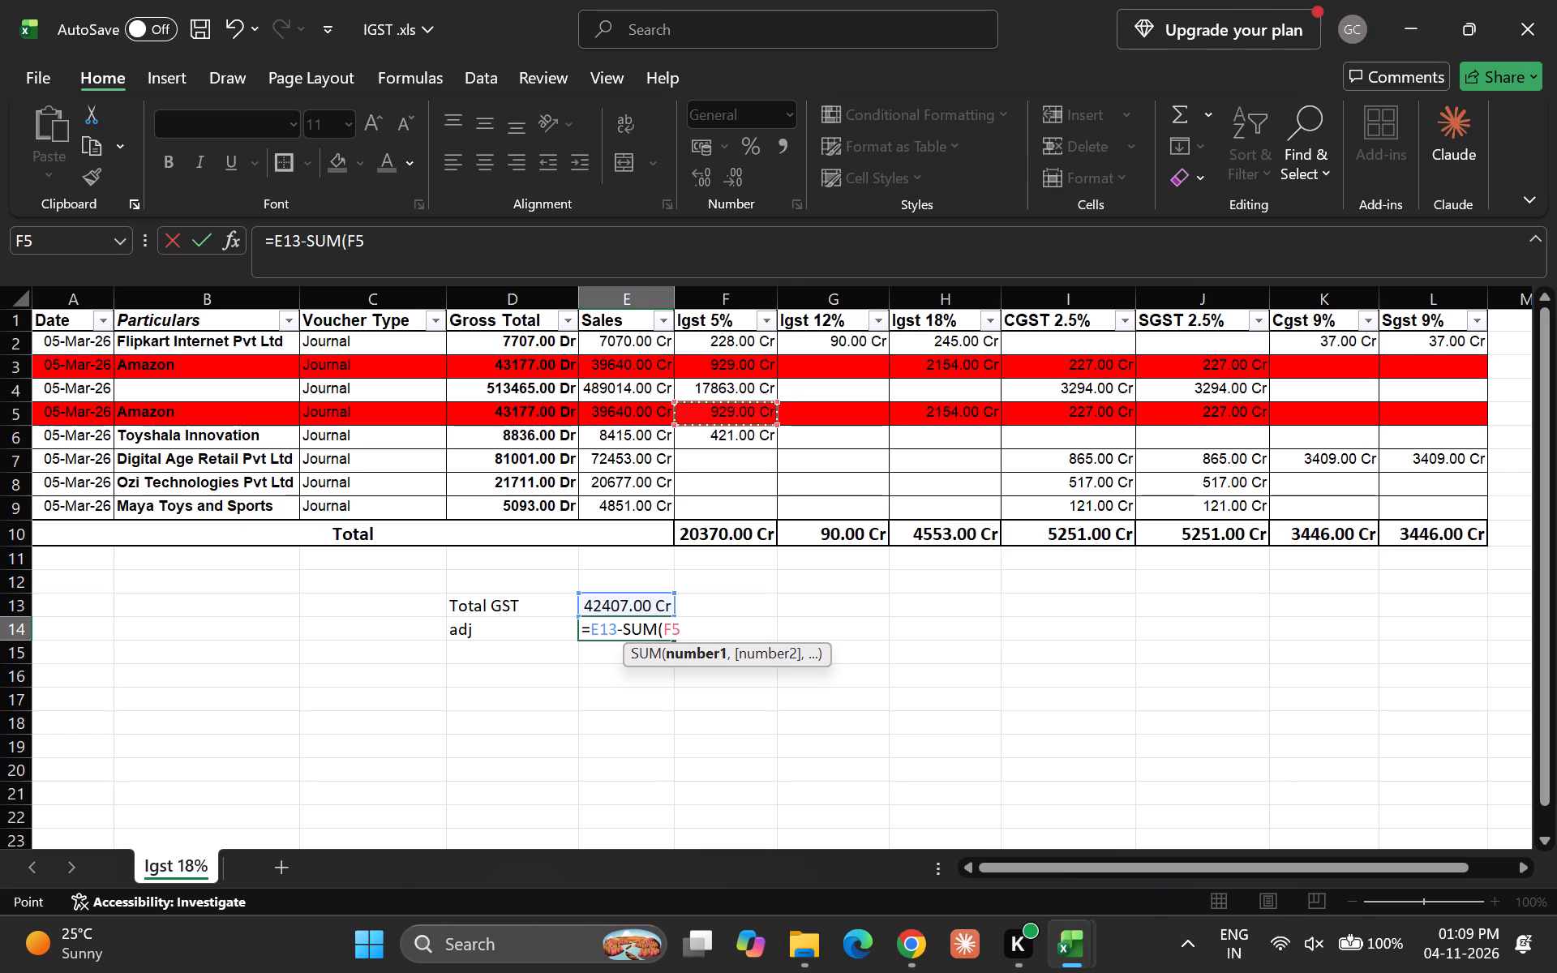
pyautogui.hotkey('shift', 'Right')
pyautogui.hotkey('shift', 'Right')
pyautogui.hotkey('shift', 'Right')
pyautogui.hotkey('shift', 'Right')
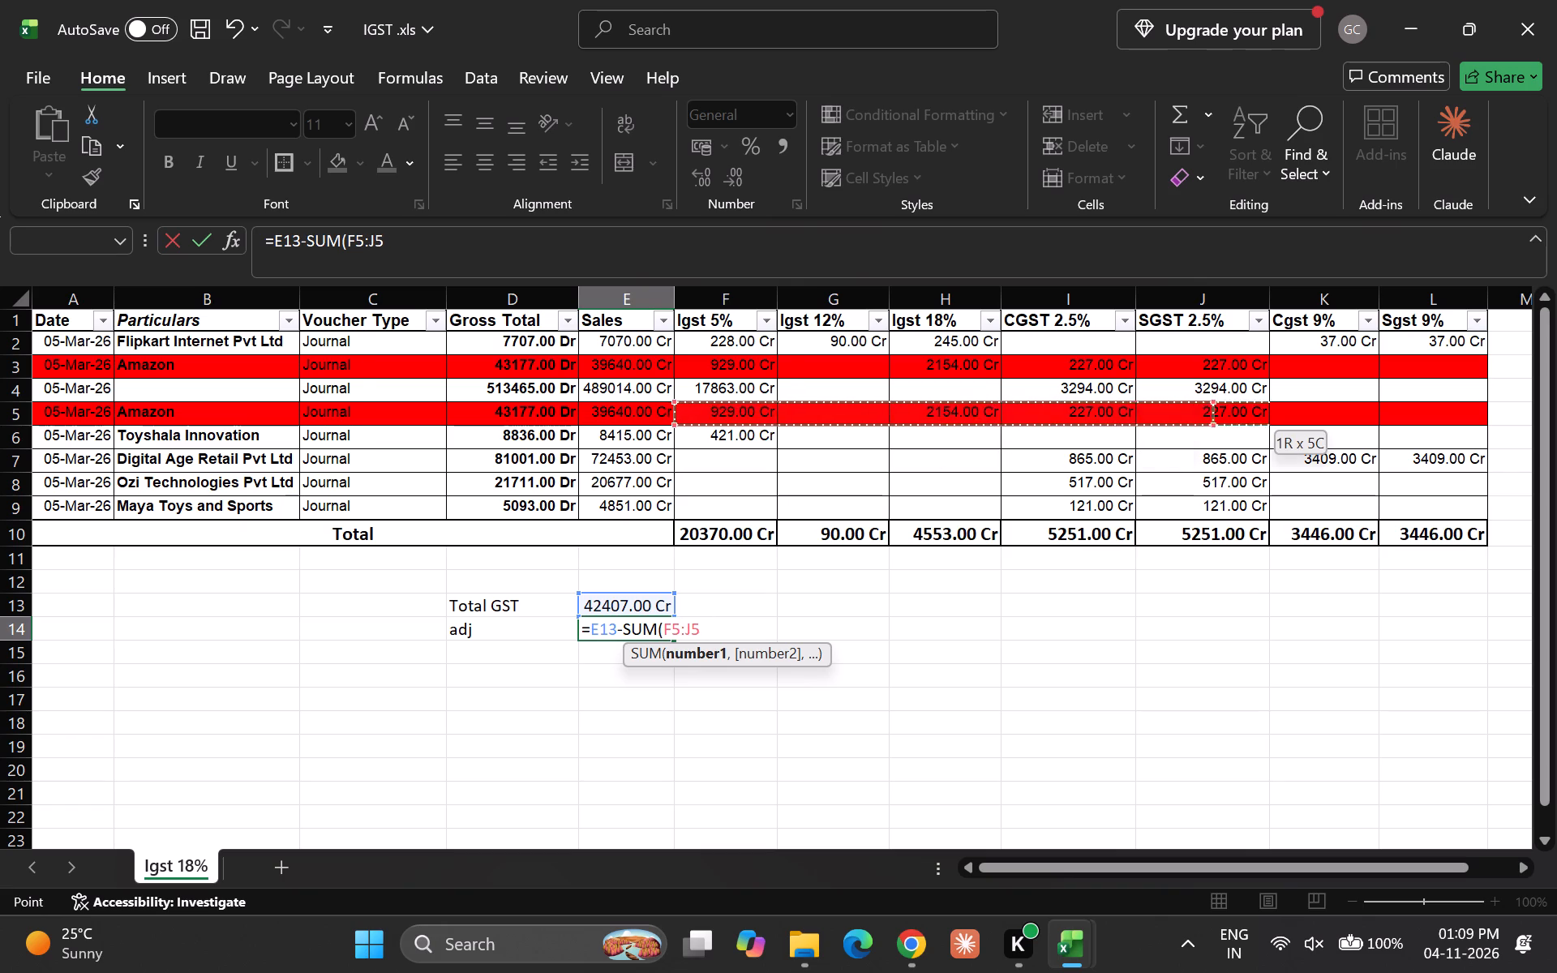
pyautogui.press('Return')
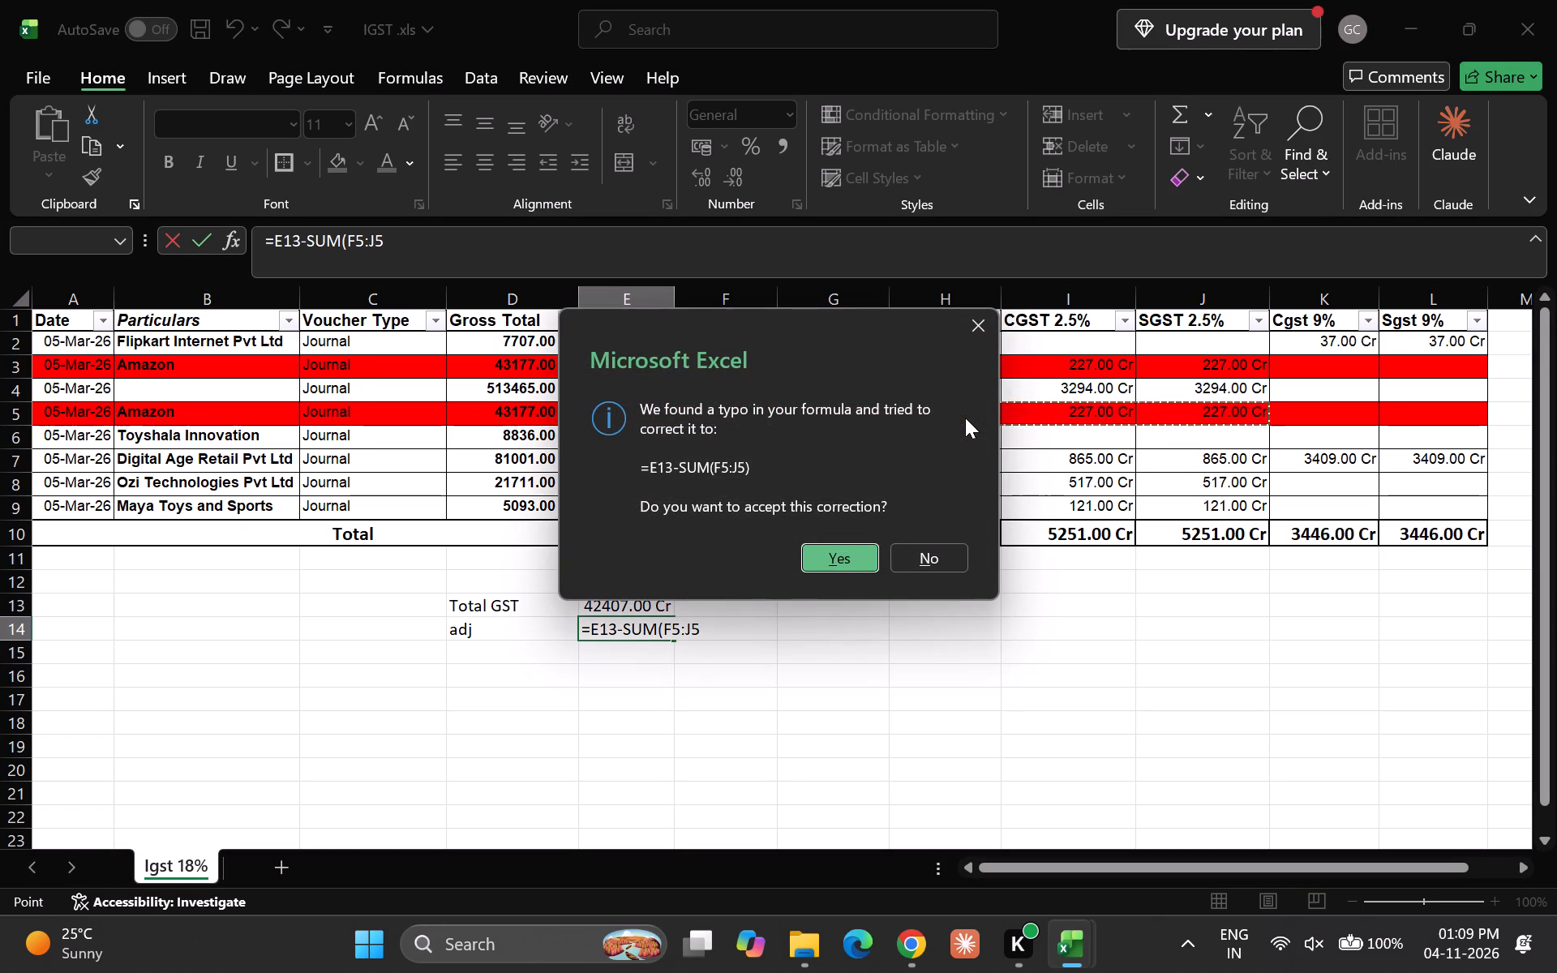
pyautogui.press('Return')
pyautogui.press('Up')
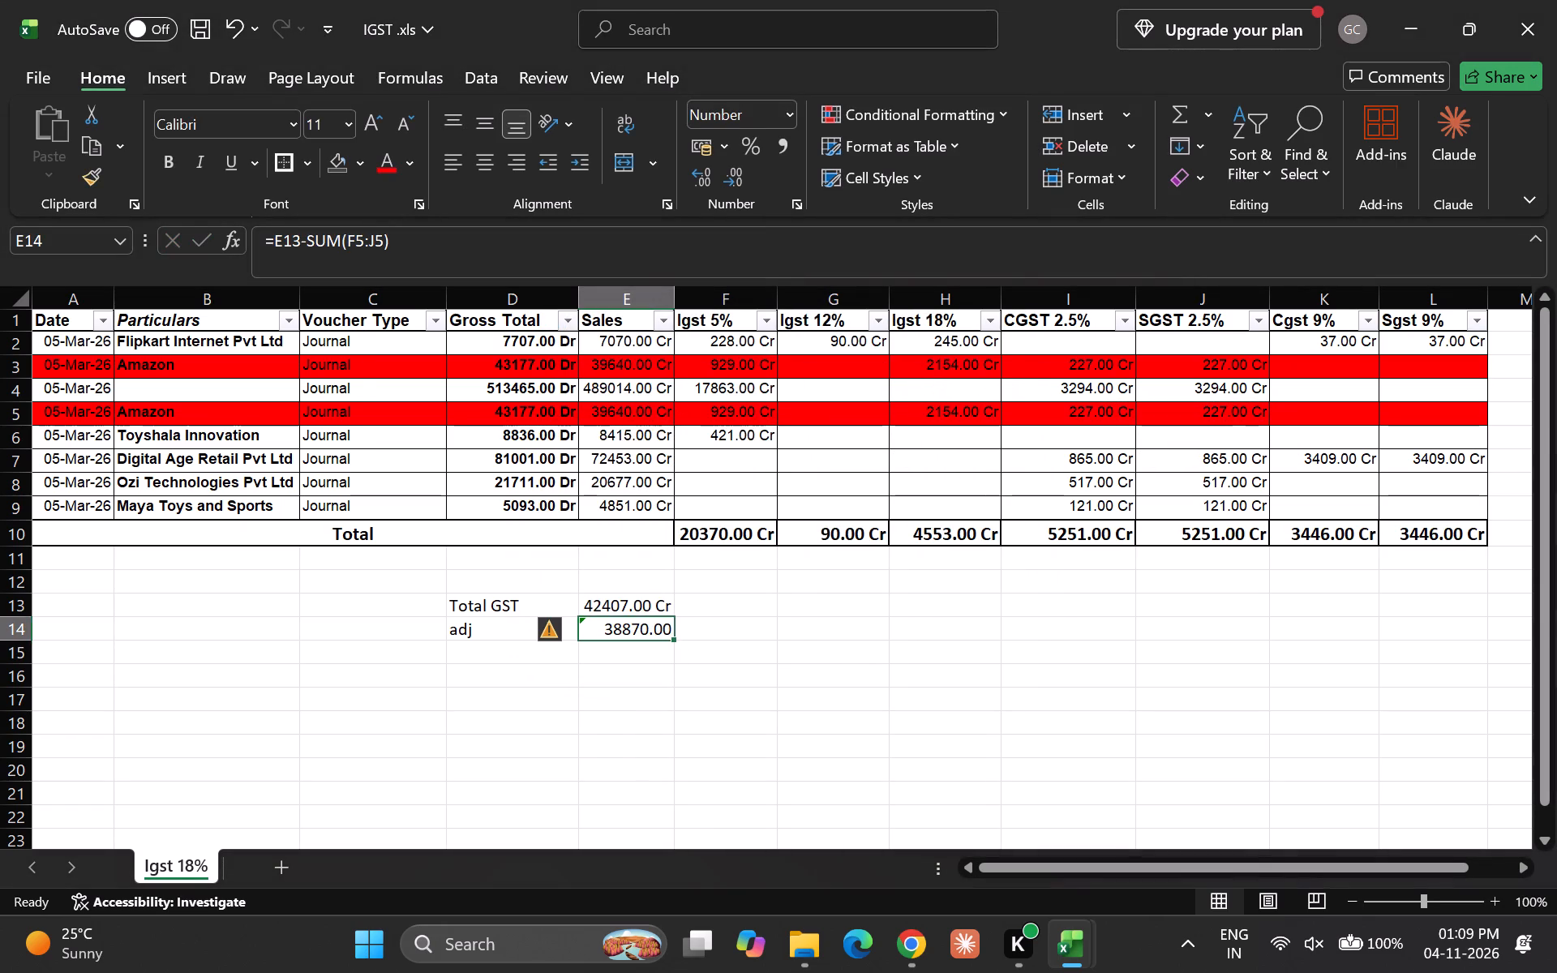
# Format the adjusted GST value in E14 with a thousands comma and no decimal places.
pyautogui.click(787, 140)
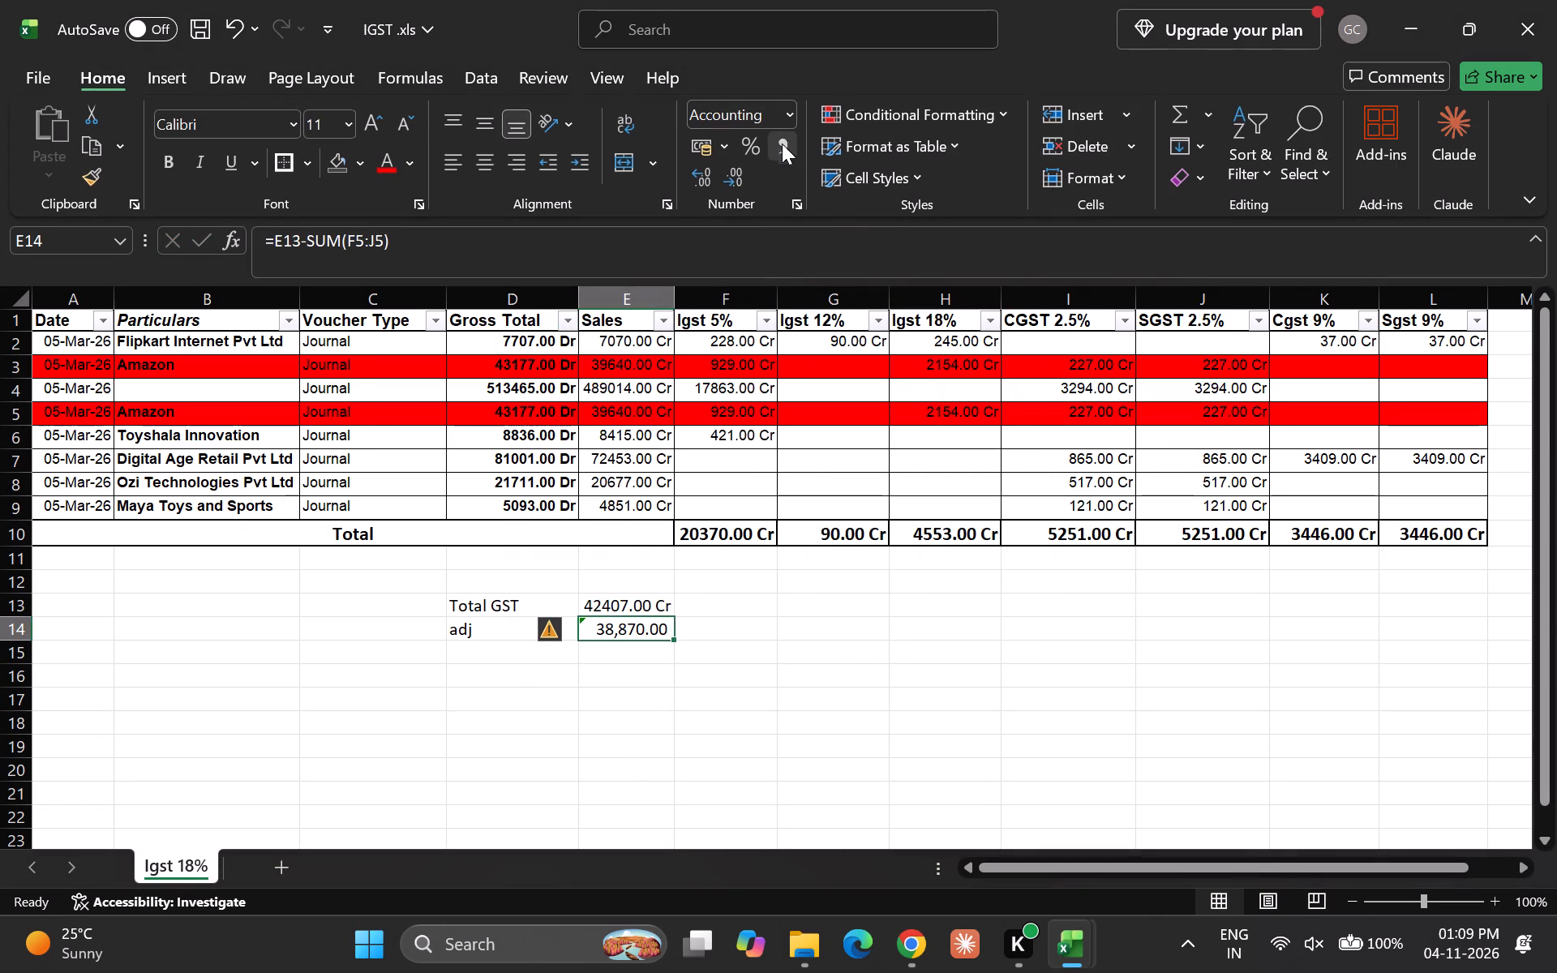
pyautogui.doubleClick(730, 168)
pyautogui.press('Down')
pyautogui.press('Up')
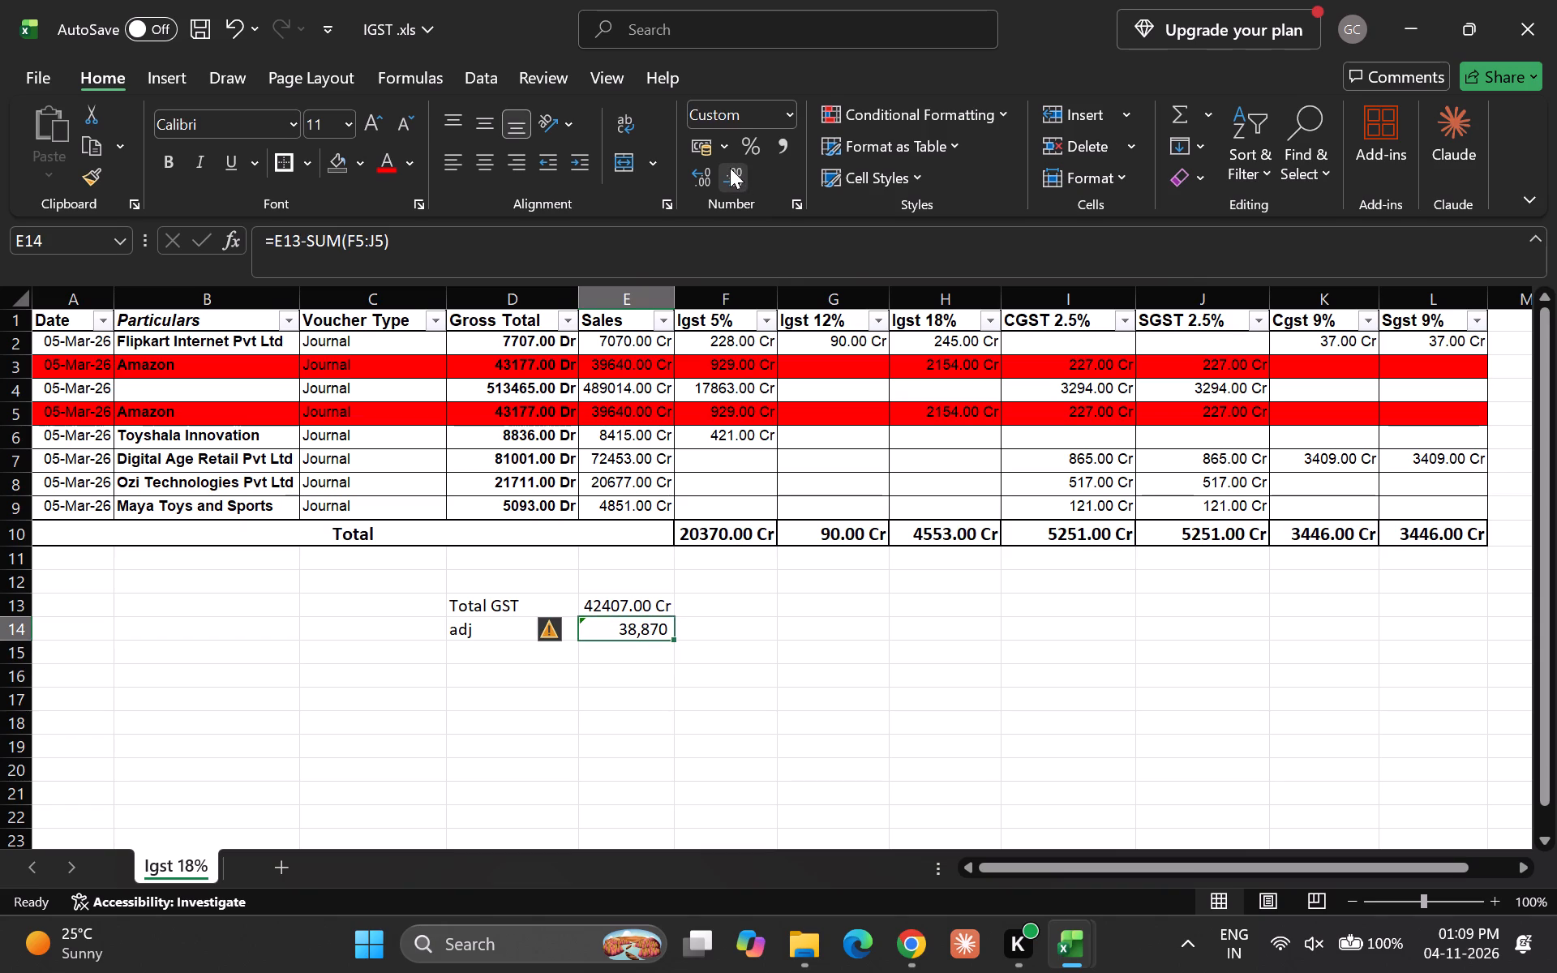
pyautogui.press('Up')
pyautogui.press('Down')
pyautogui.press('Up')
pyautogui.press('Down')
pyautogui.press('Right')
pyautogui.press('Down')
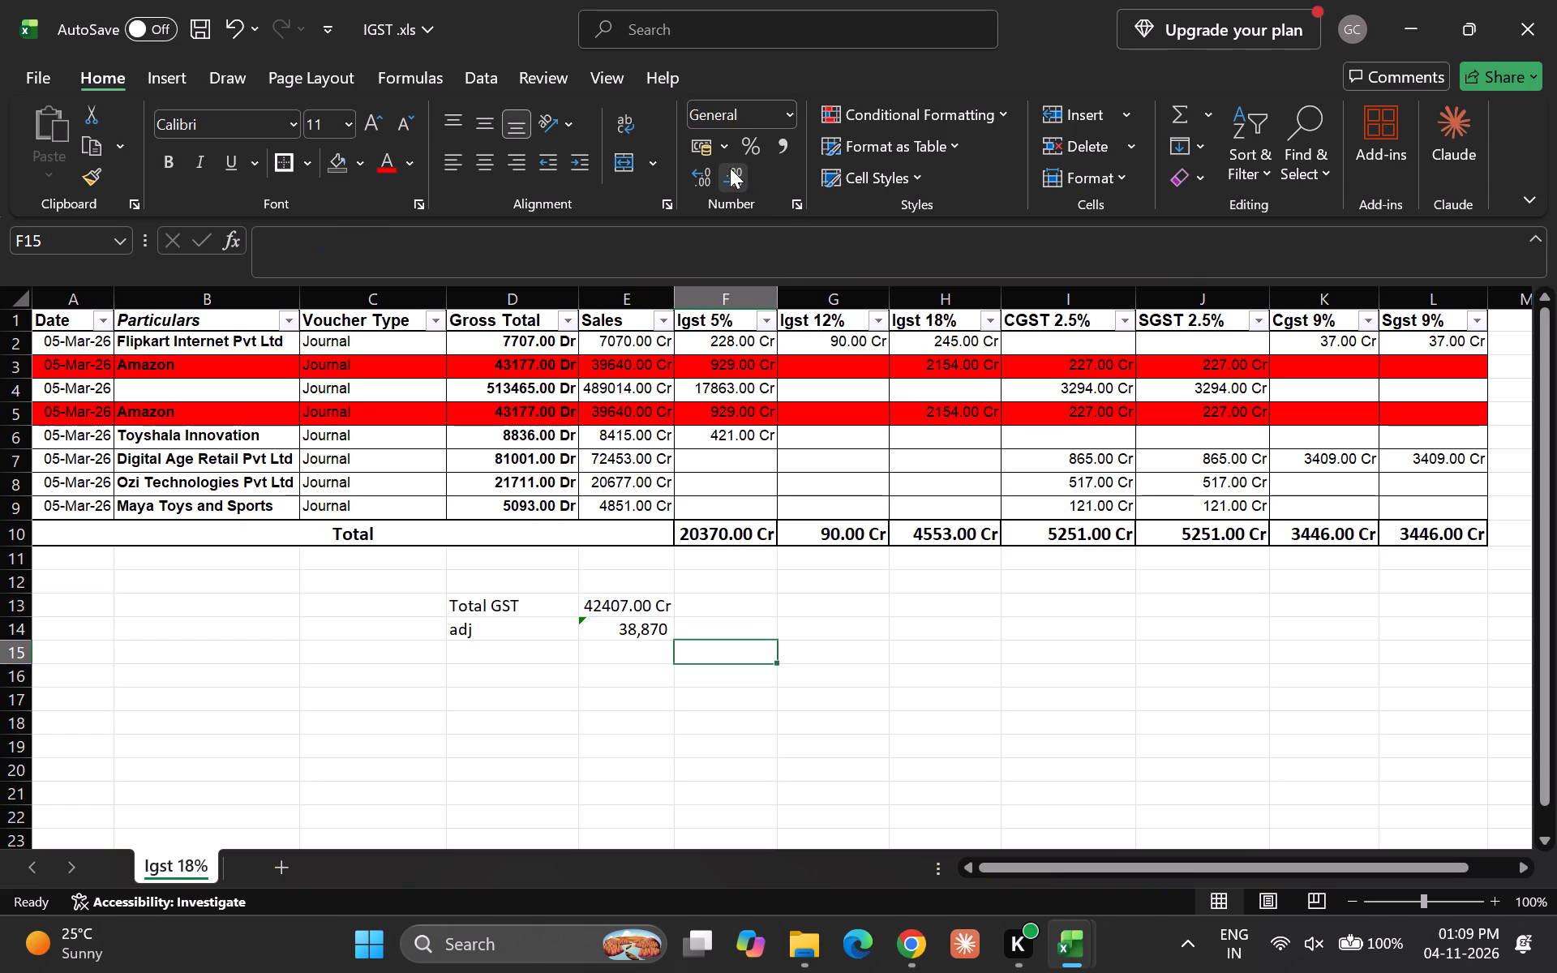
# Save the IGST workbook with the Total GST and adj figures.
pyautogui.hotkey('ctrl', 's')
pyautogui.press('Down')
pyautogui.press('Up')
pyautogui.press('Left')
pyautogui.press('Down')
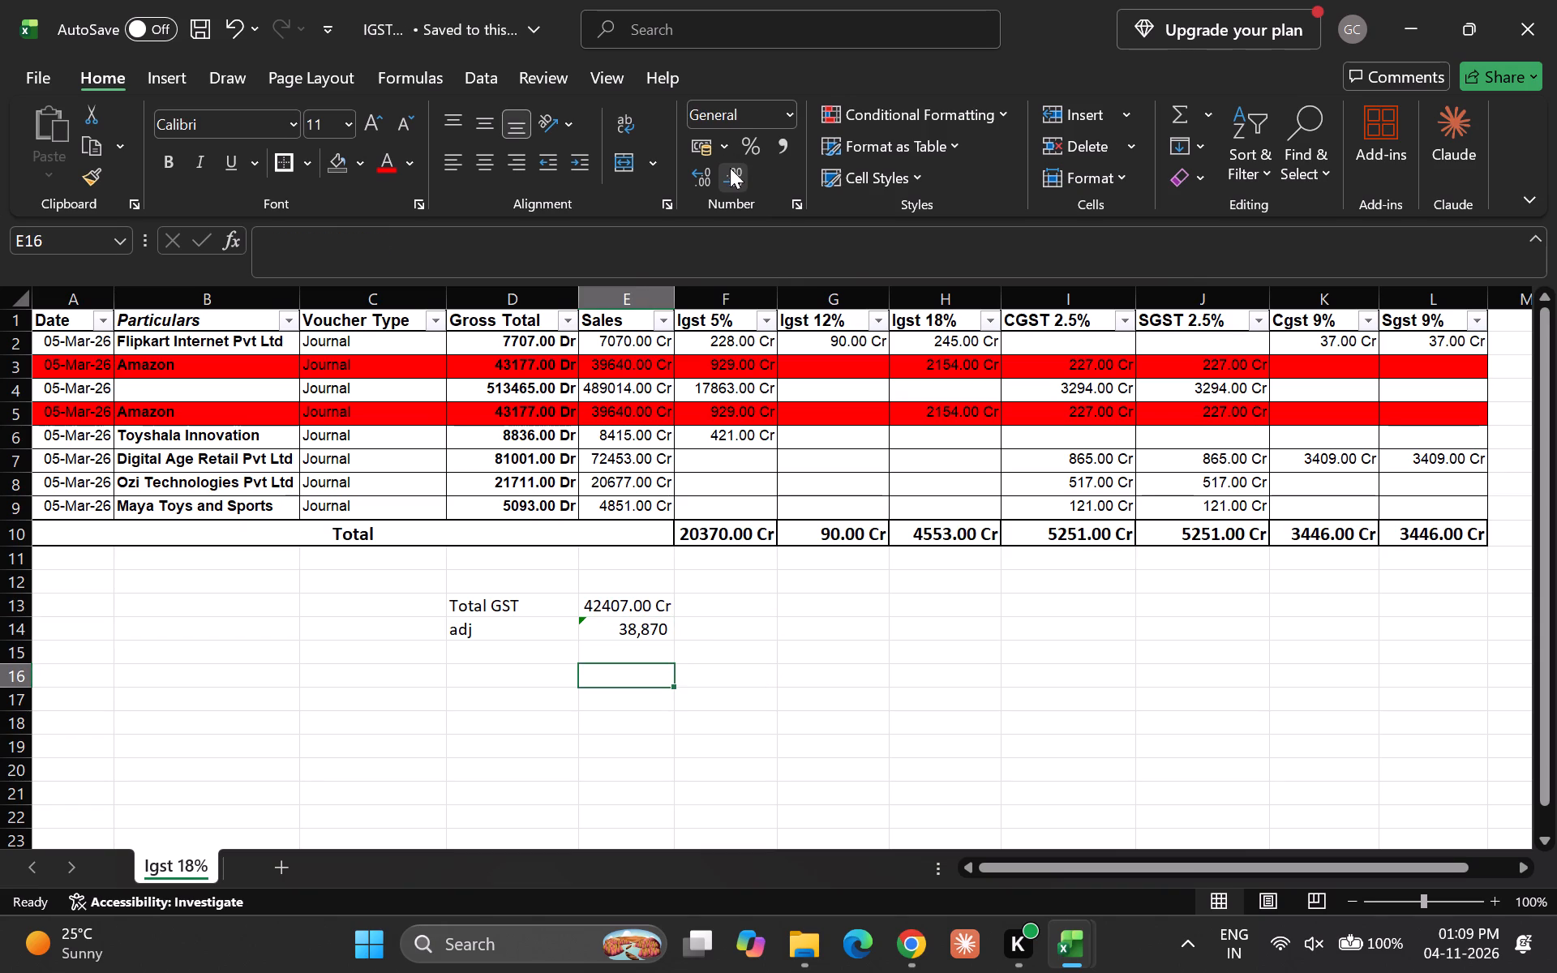
pyautogui.hotkey('ctrl', 's')
# Switch to the All Input workbook, save it and close it.
pyautogui.hotkey('alt', 'Tab')
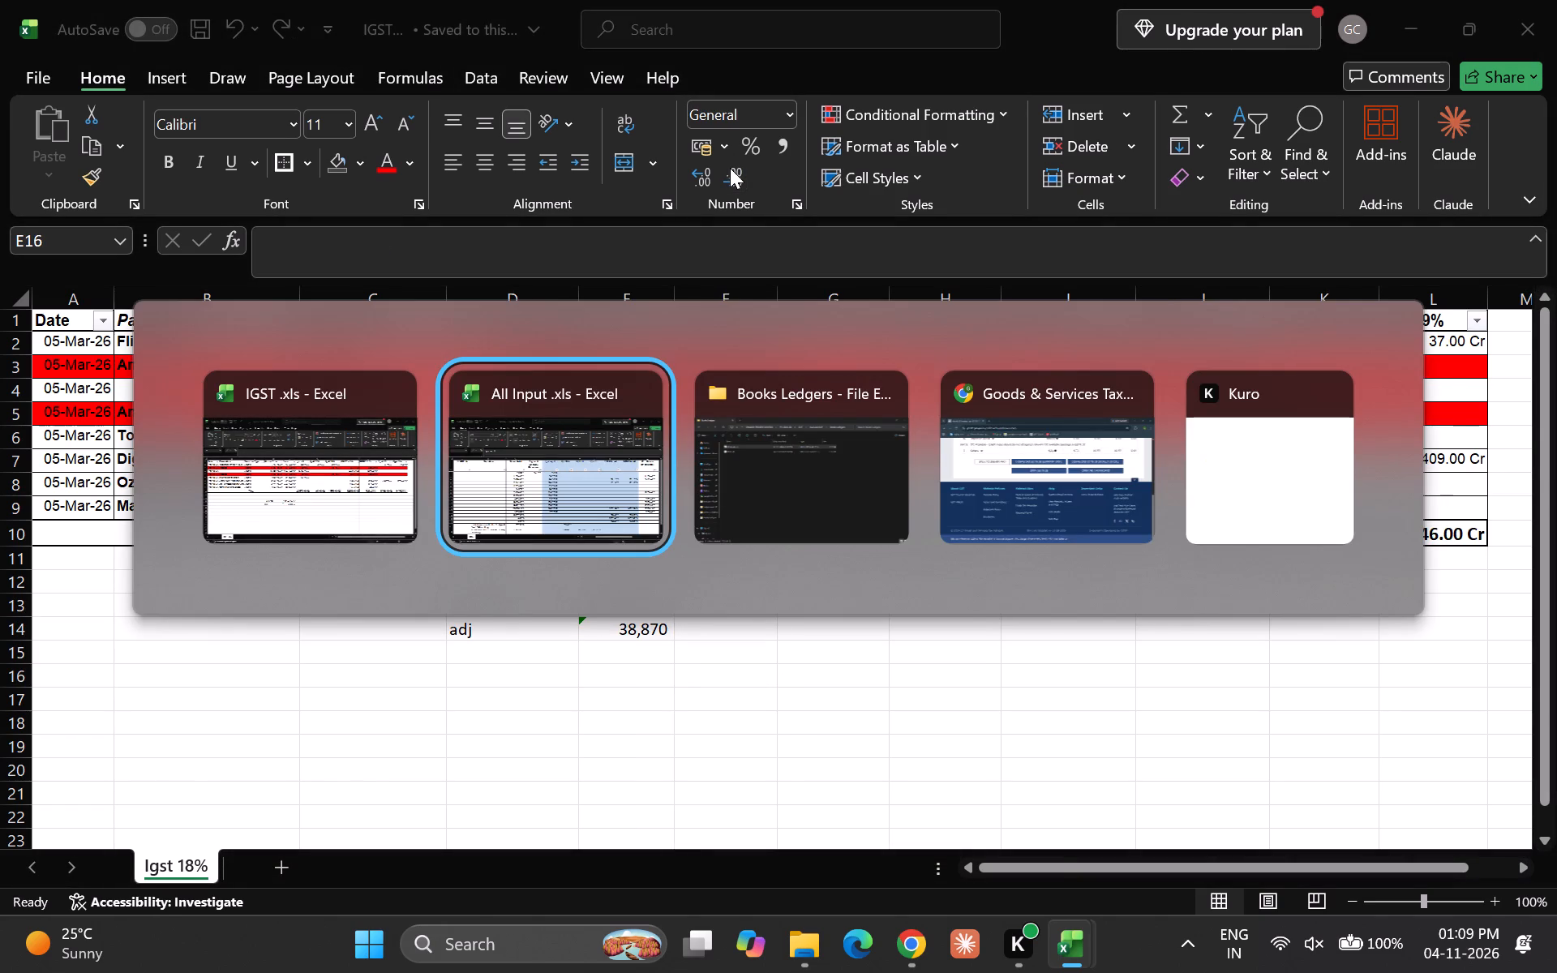
pyautogui.press('Down')
pyautogui.hotkey('ctrl', 's')
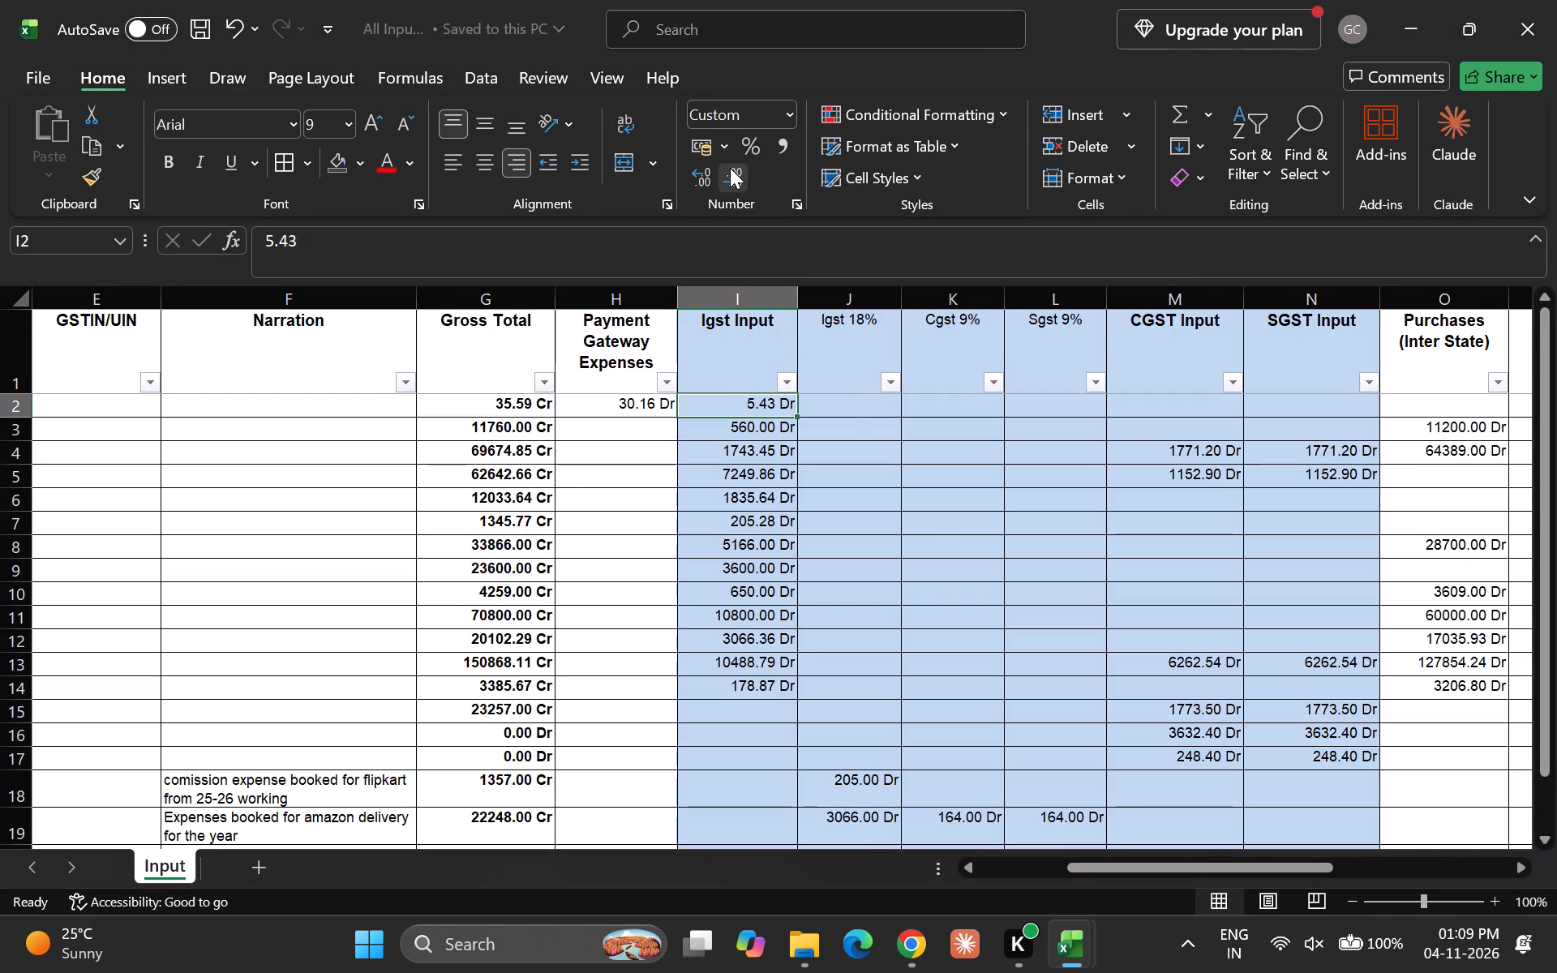
pyautogui.hotkey('ctrl', 'w')
pyautogui.press('Down')
pyautogui.press('Up')
# Switch to File Explorer and open the Ledgers and Working folder next to Books Ledgers.
pyautogui.hotkey('alt', 'Tab')
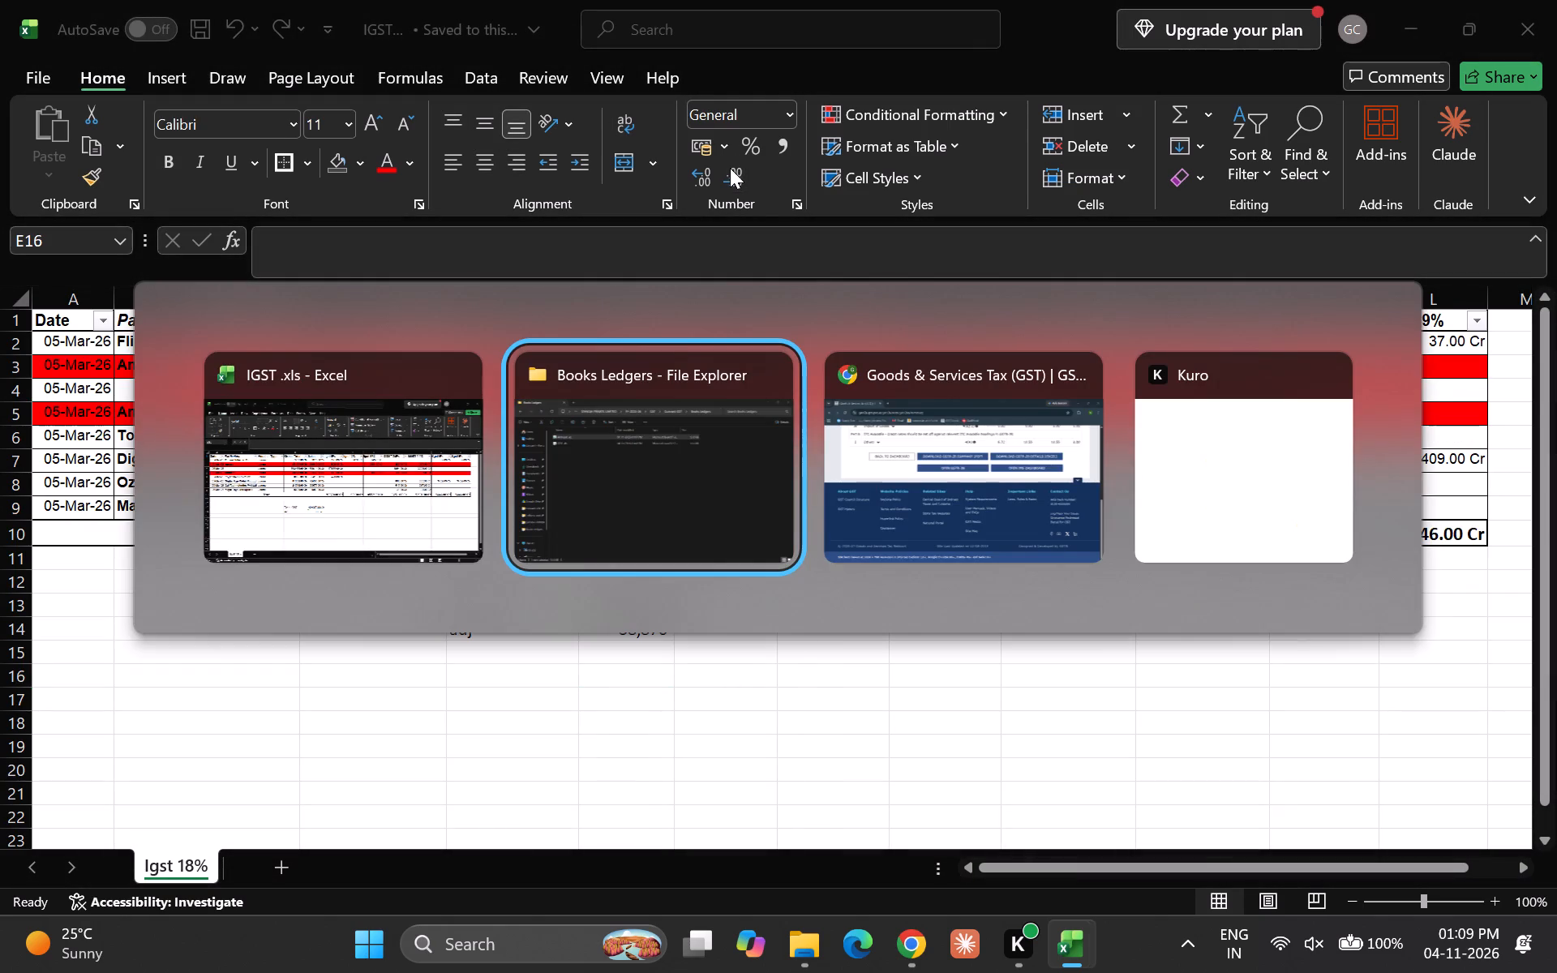
pyautogui.hotkey('alt', 'Up')
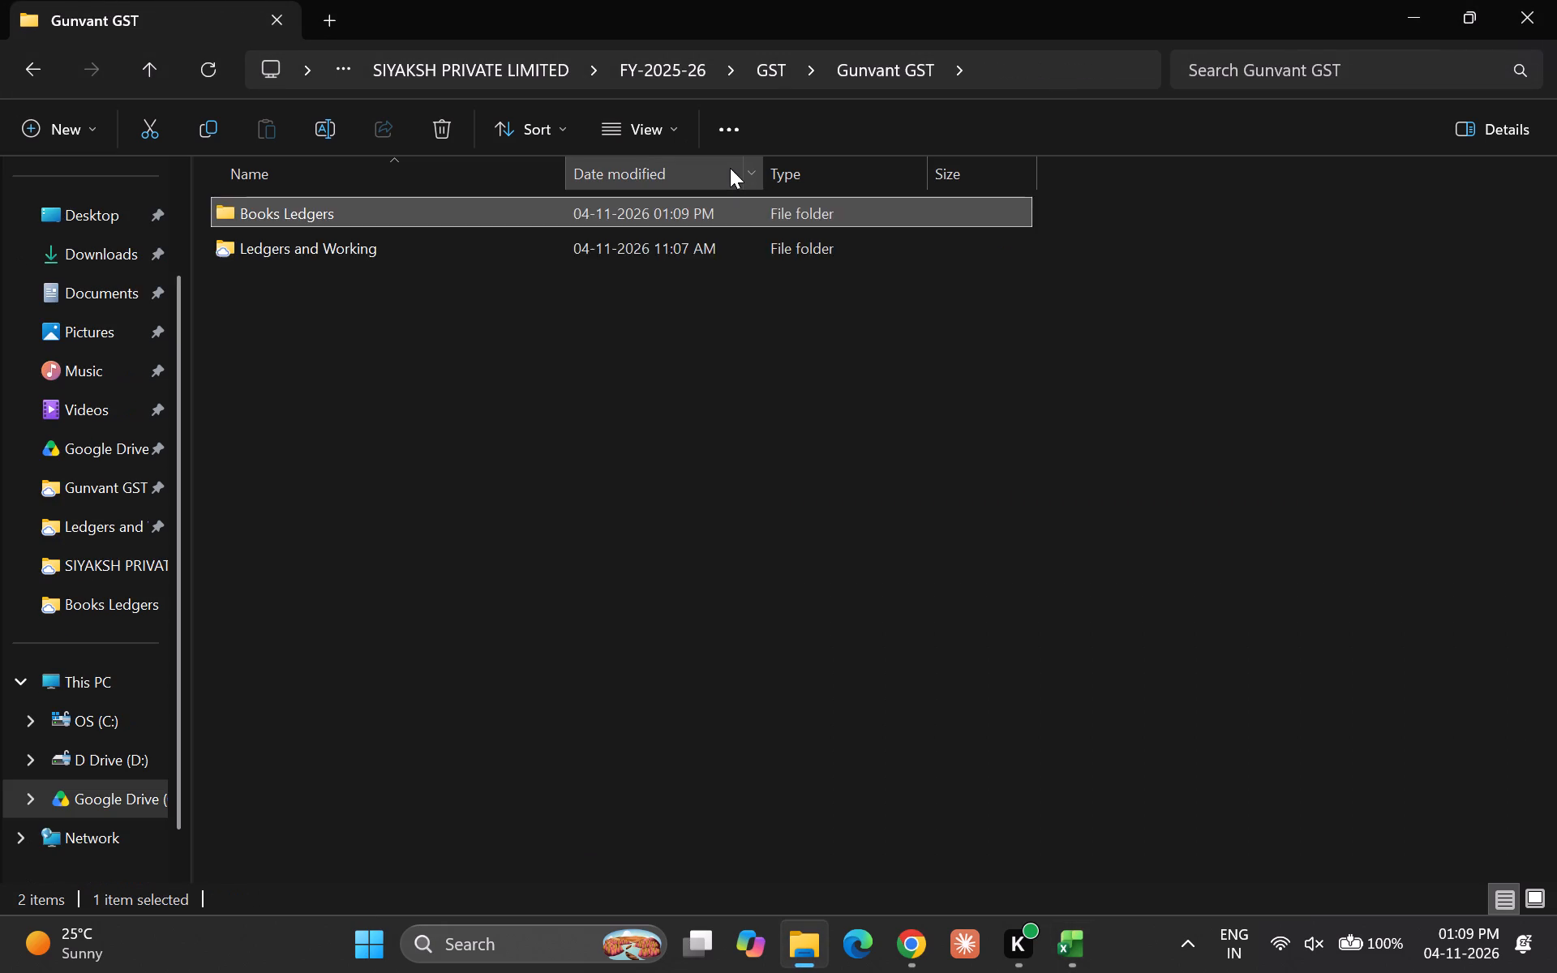
pyautogui.press('Down')
pyautogui.press('Up')
pyautogui.press('Down')
pyautogui.press('Up')
pyautogui.press('Down')
pyautogui.press('Return')
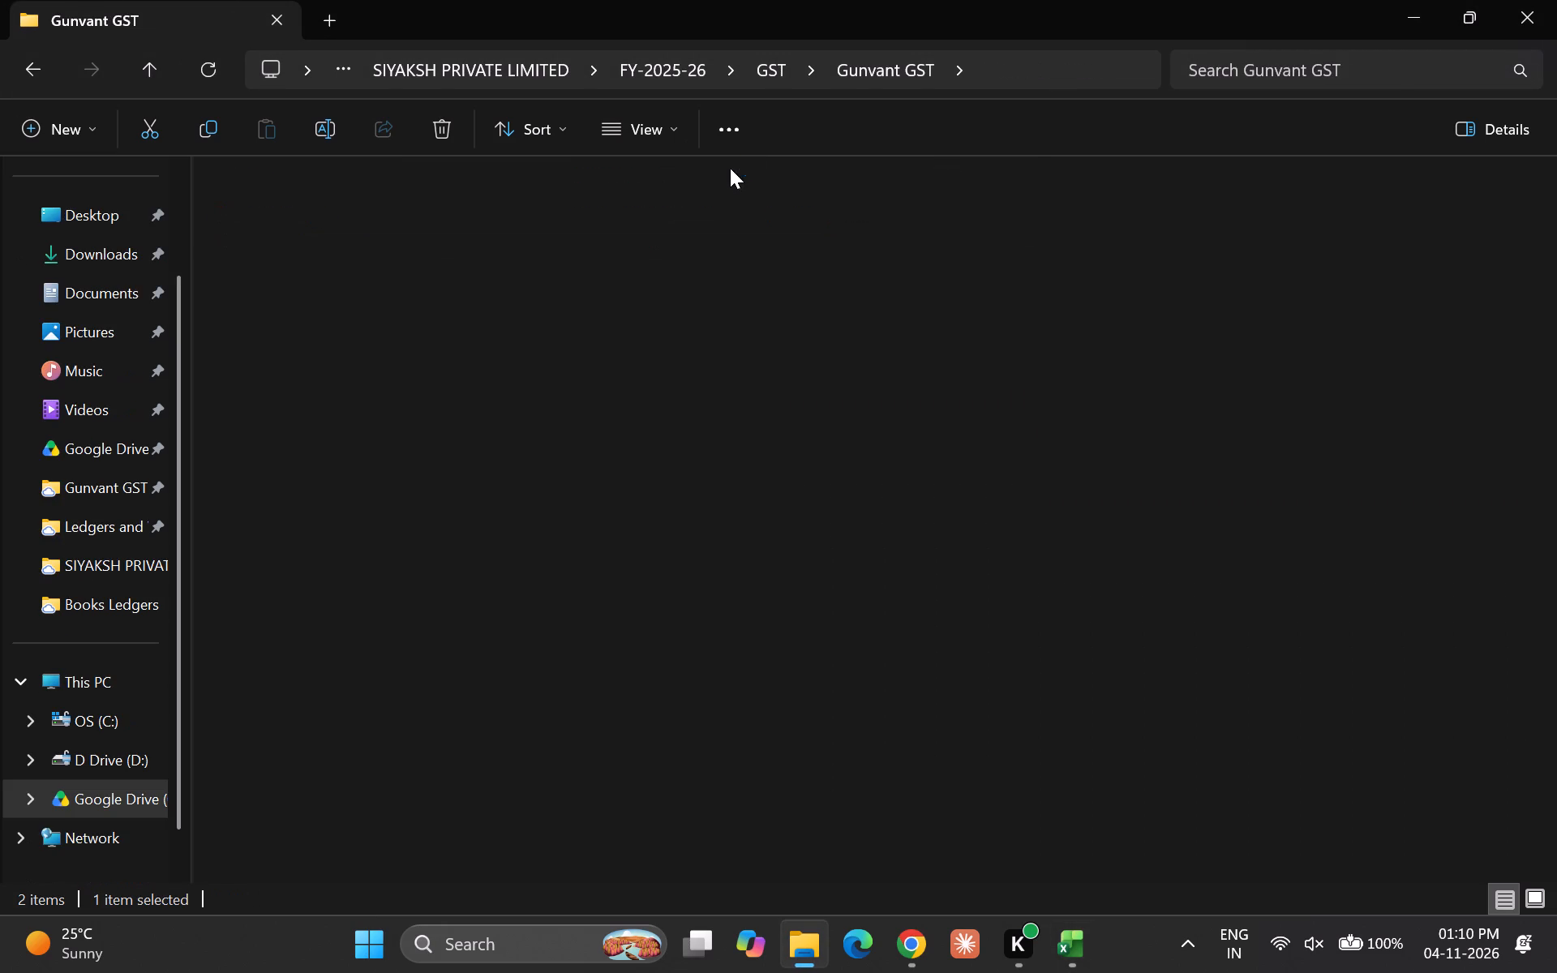
# Check which working files the Ledgers and Working folder contains.
pyautogui.press('Down')
pyautogui.press('Up')
pyautogui.press('Down')
pyautogui.press('Down')
pyautogui.press('Up')
pyautogui.press('Up')
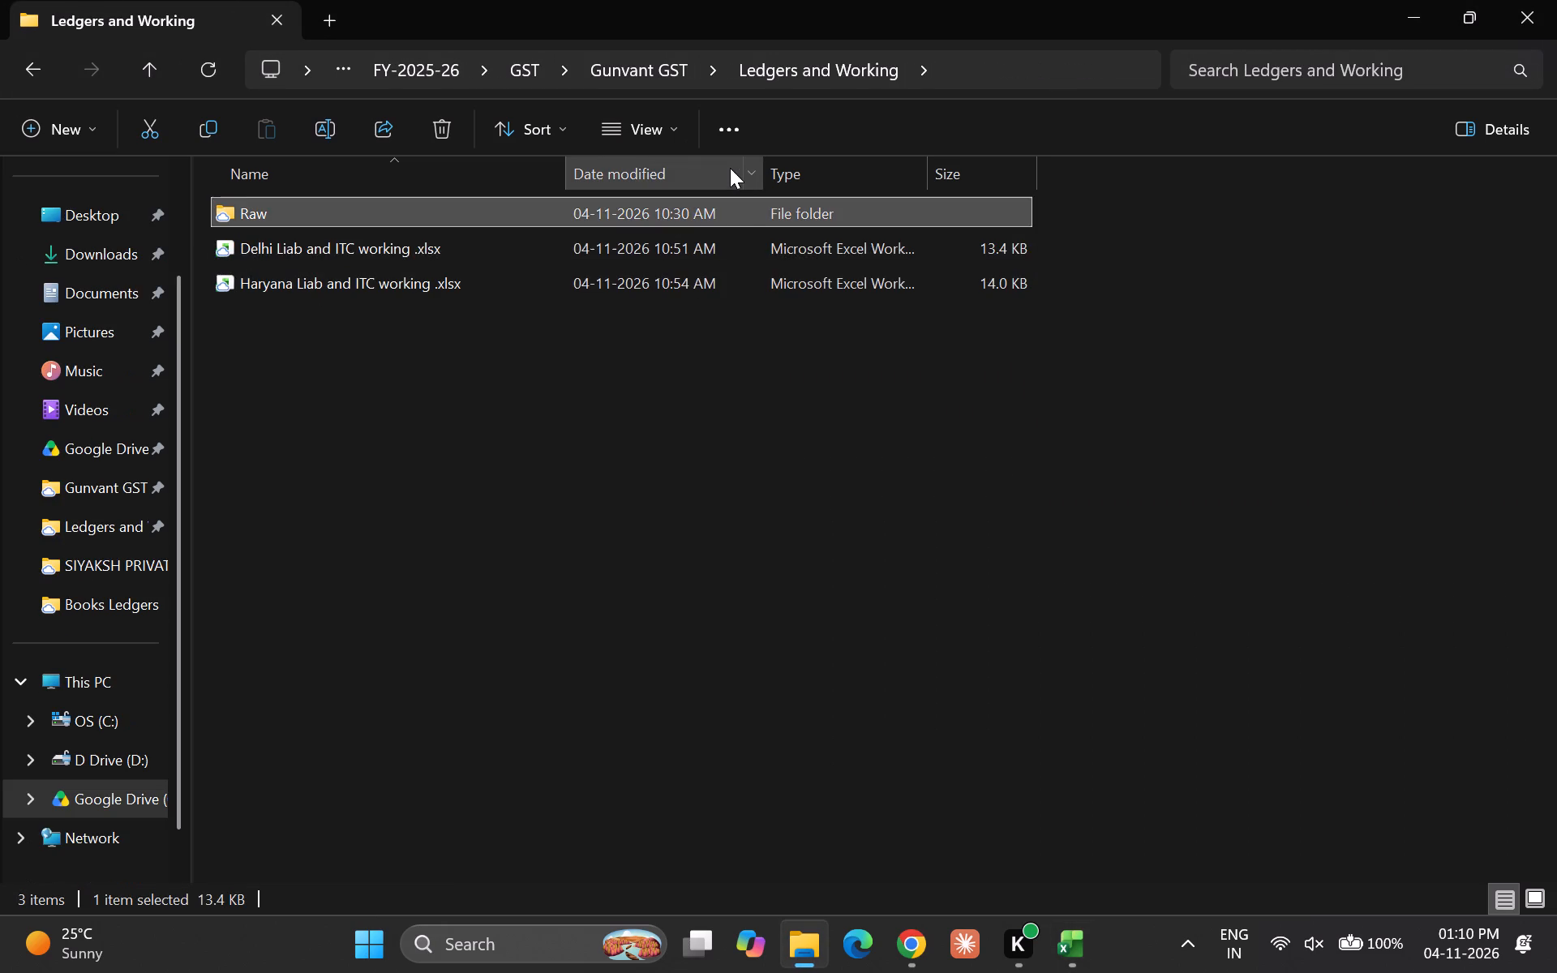
pyautogui.press('Down')
pyautogui.press('Down')
pyautogui.press('Down')
pyautogui.press('Up')
pyautogui.press('Down')
pyautogui.press('Up')
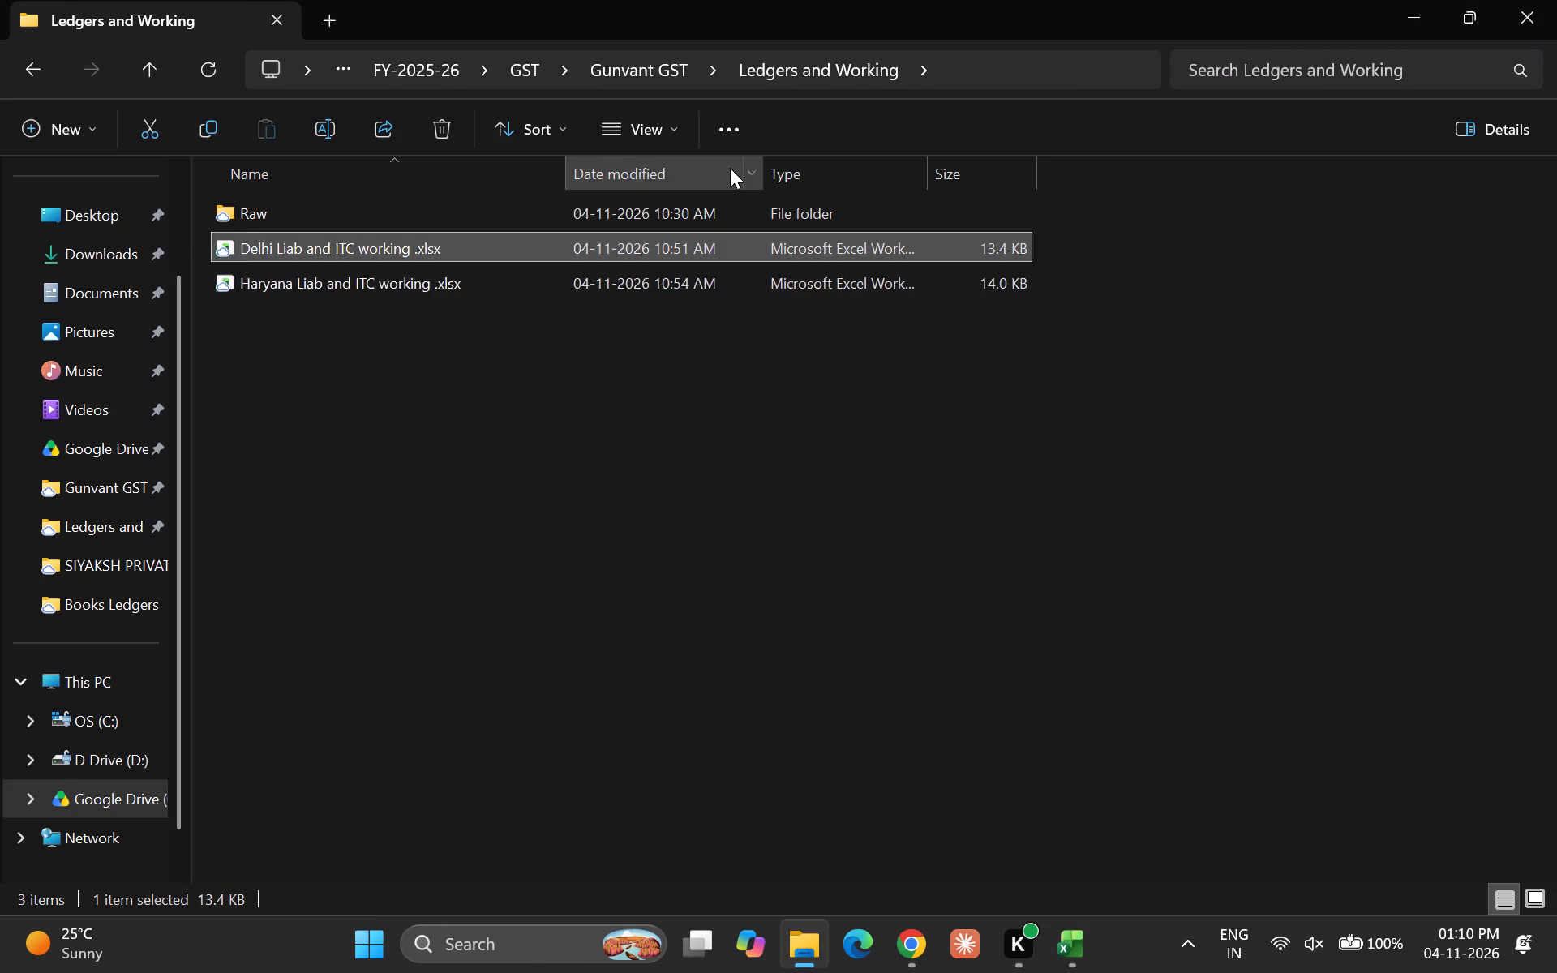
pyautogui.press('Down')
pyautogui.click(594, 489)
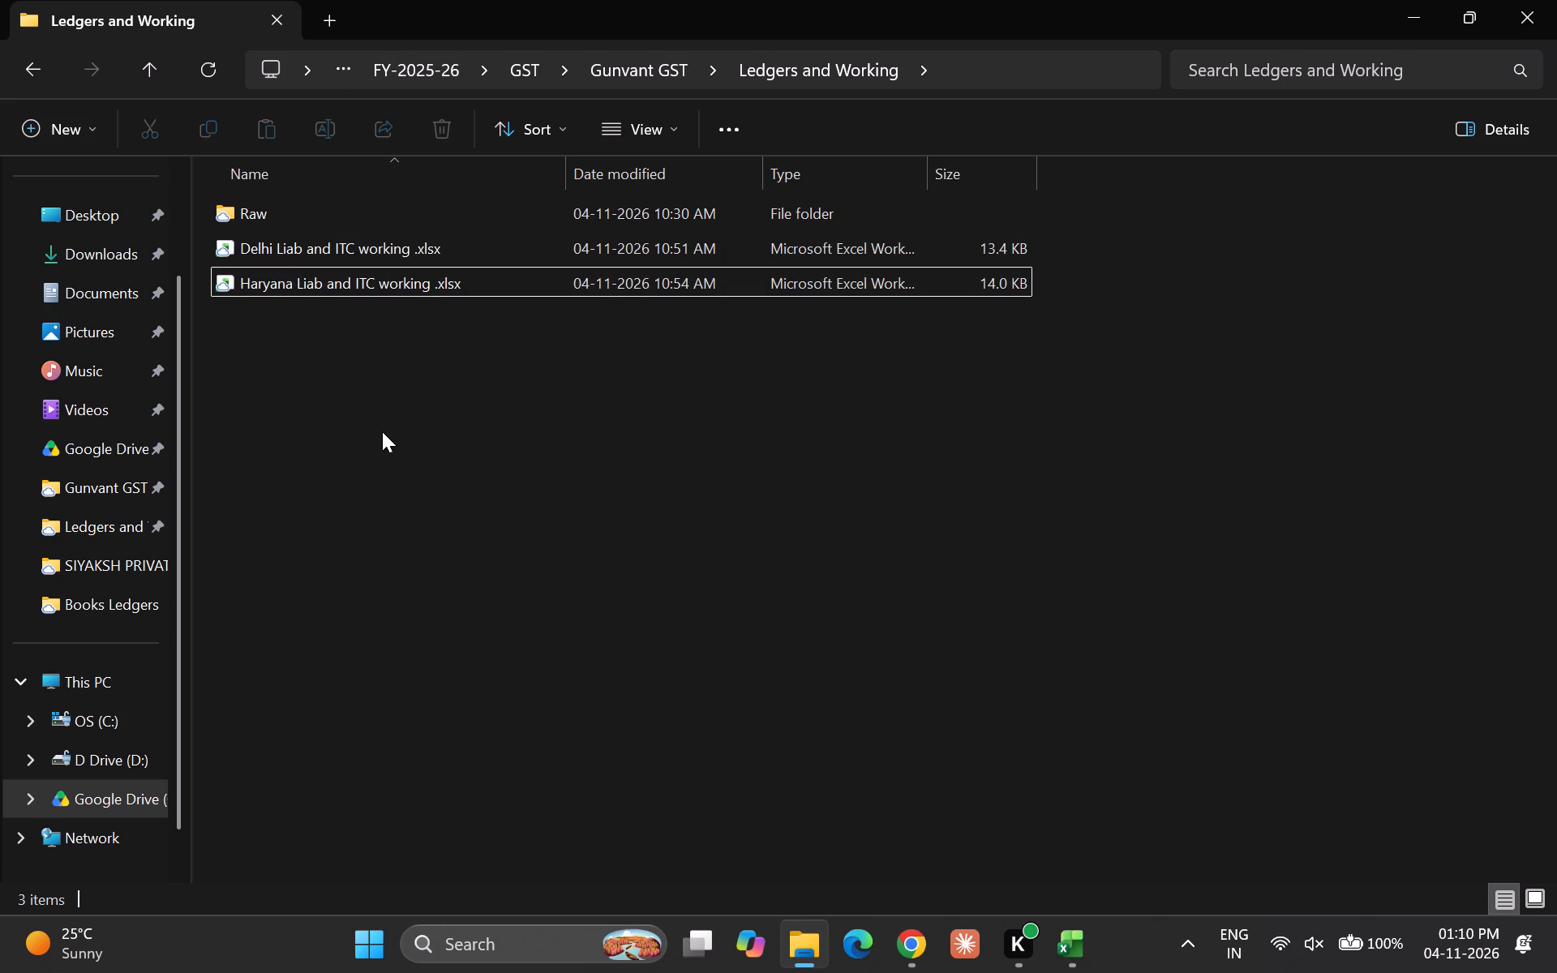
pyautogui.click(382, 431)
# Move Final Working.xlsx from the Desktop into the Ledgers and Working folder, using a second File Explorer tab.
pyautogui.click(324, 9)
pyautogui.click(329, 19)
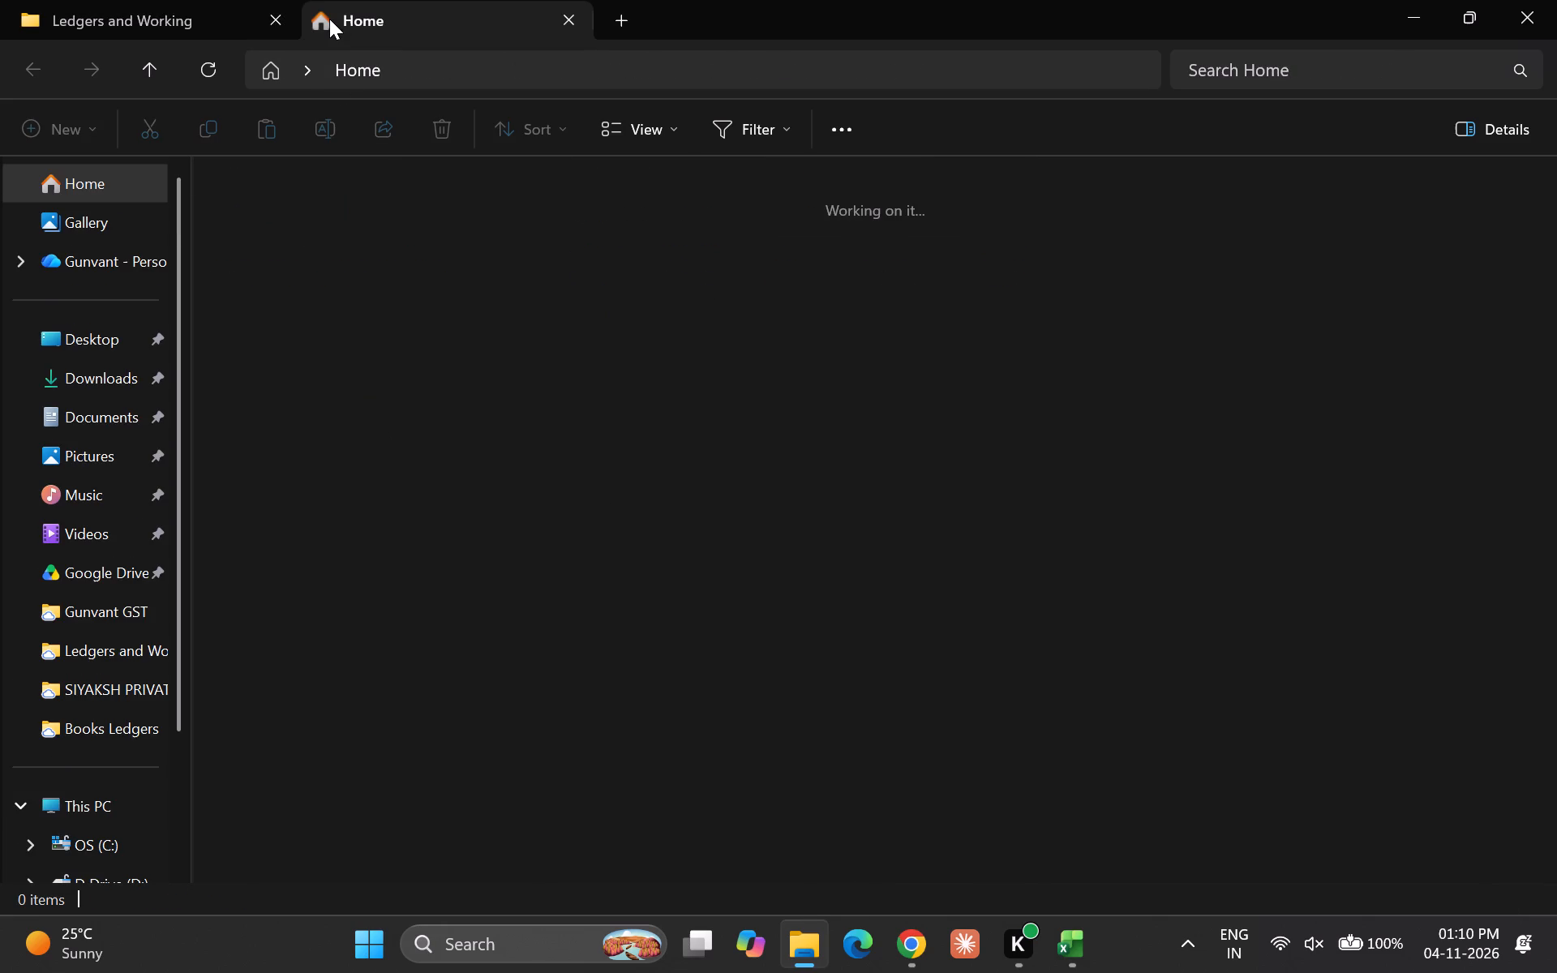
pyautogui.doubleClick(402, 243)
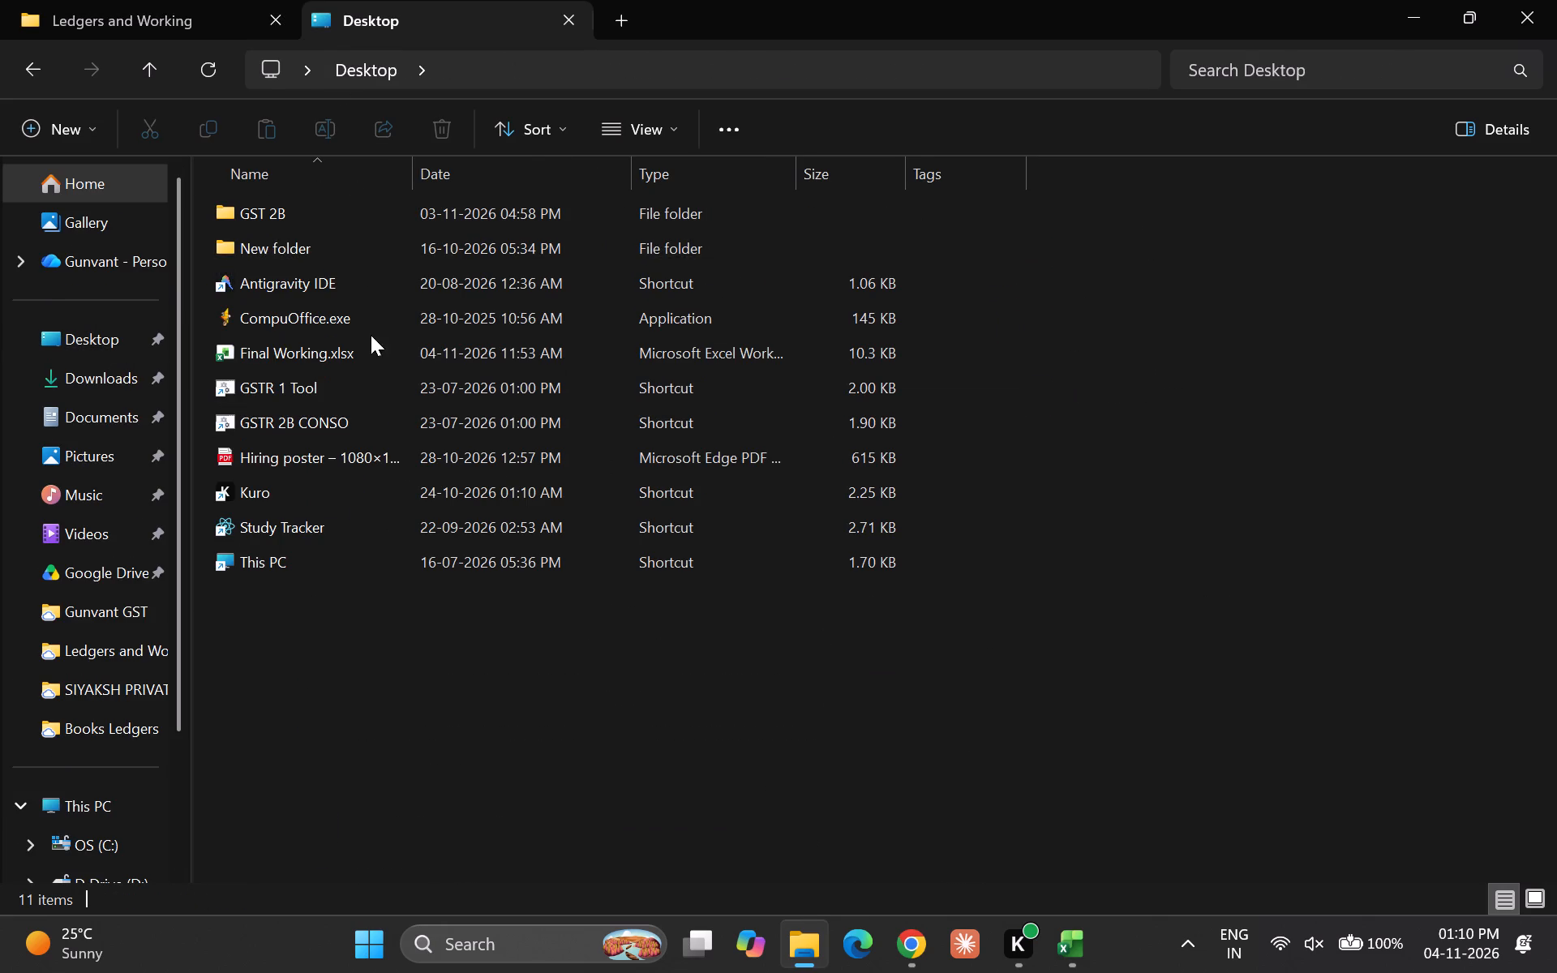
pyautogui.click(376, 361)
pyautogui.hotkey('ctrl', 'x')
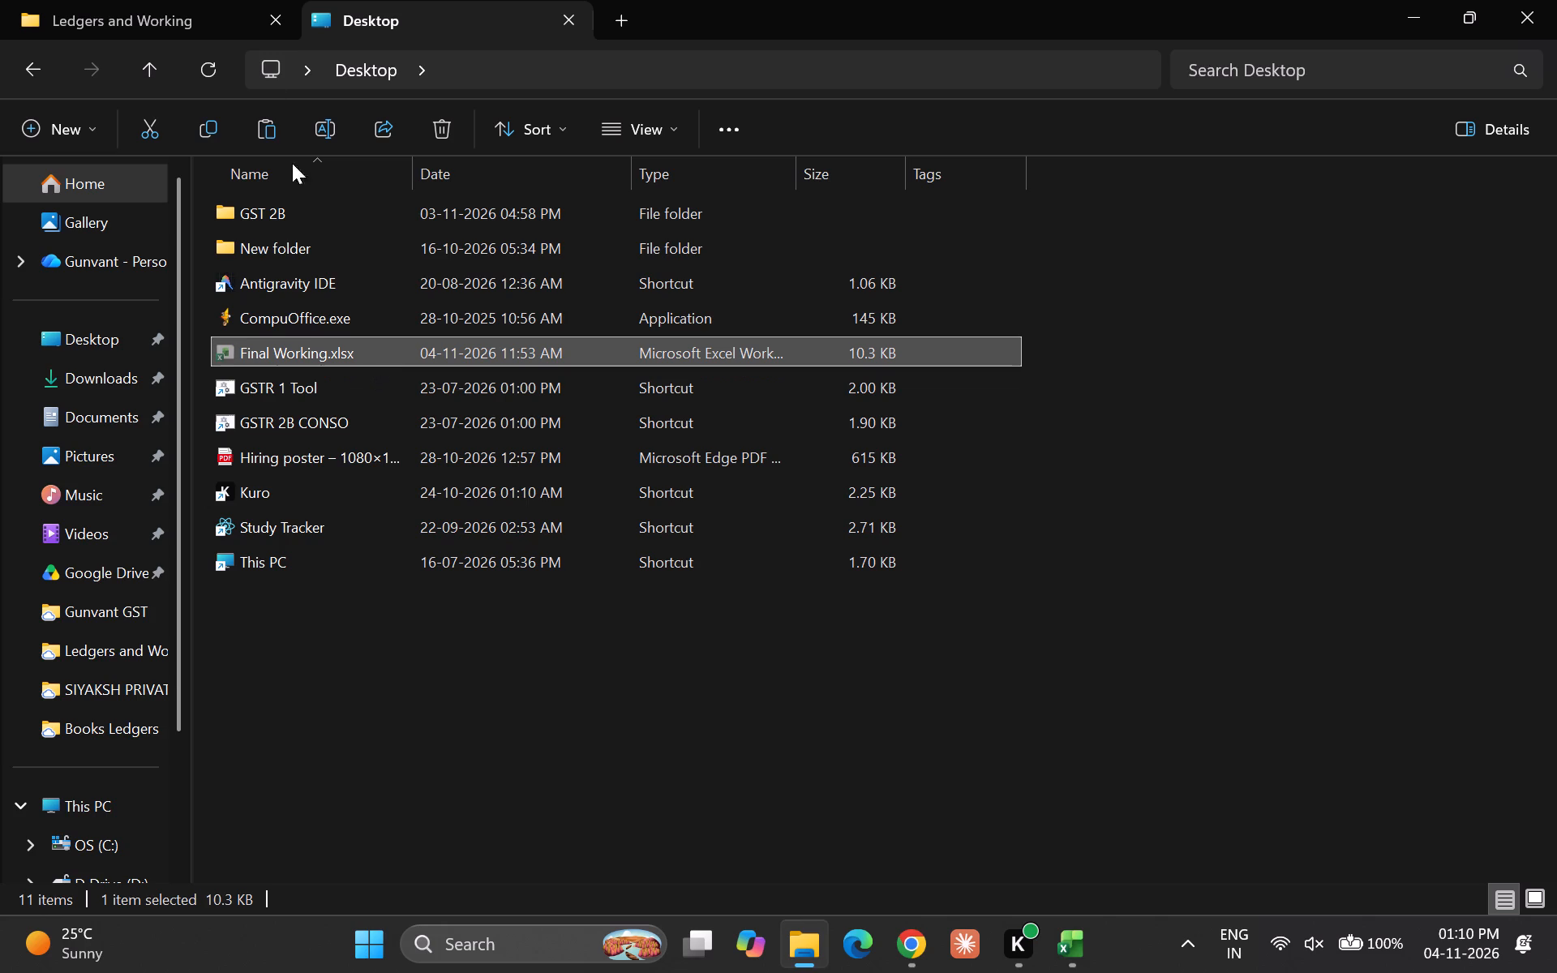
pyautogui.click(174, 12)
pyautogui.click(374, 456)
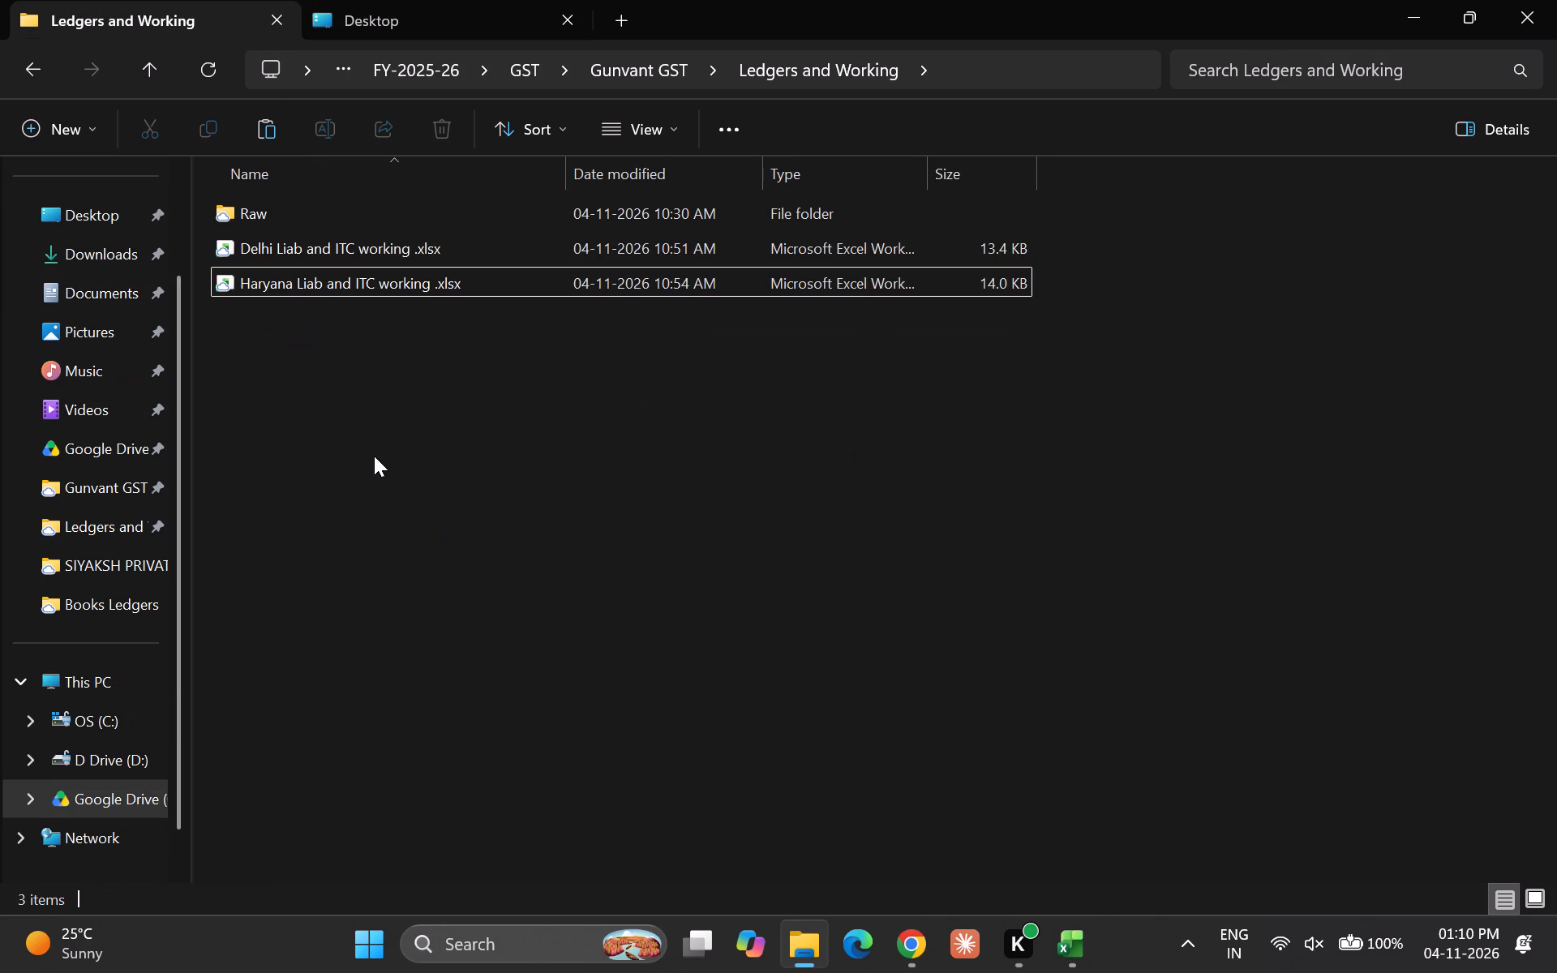
pyautogui.hotkey('ctrl', 'v')
# Open Final Working.xlsx from the Ledgers and Working folder.
pyautogui.press('Down')
pyautogui.press('Up')
pyautogui.press('Down')
pyautogui.press('Return')
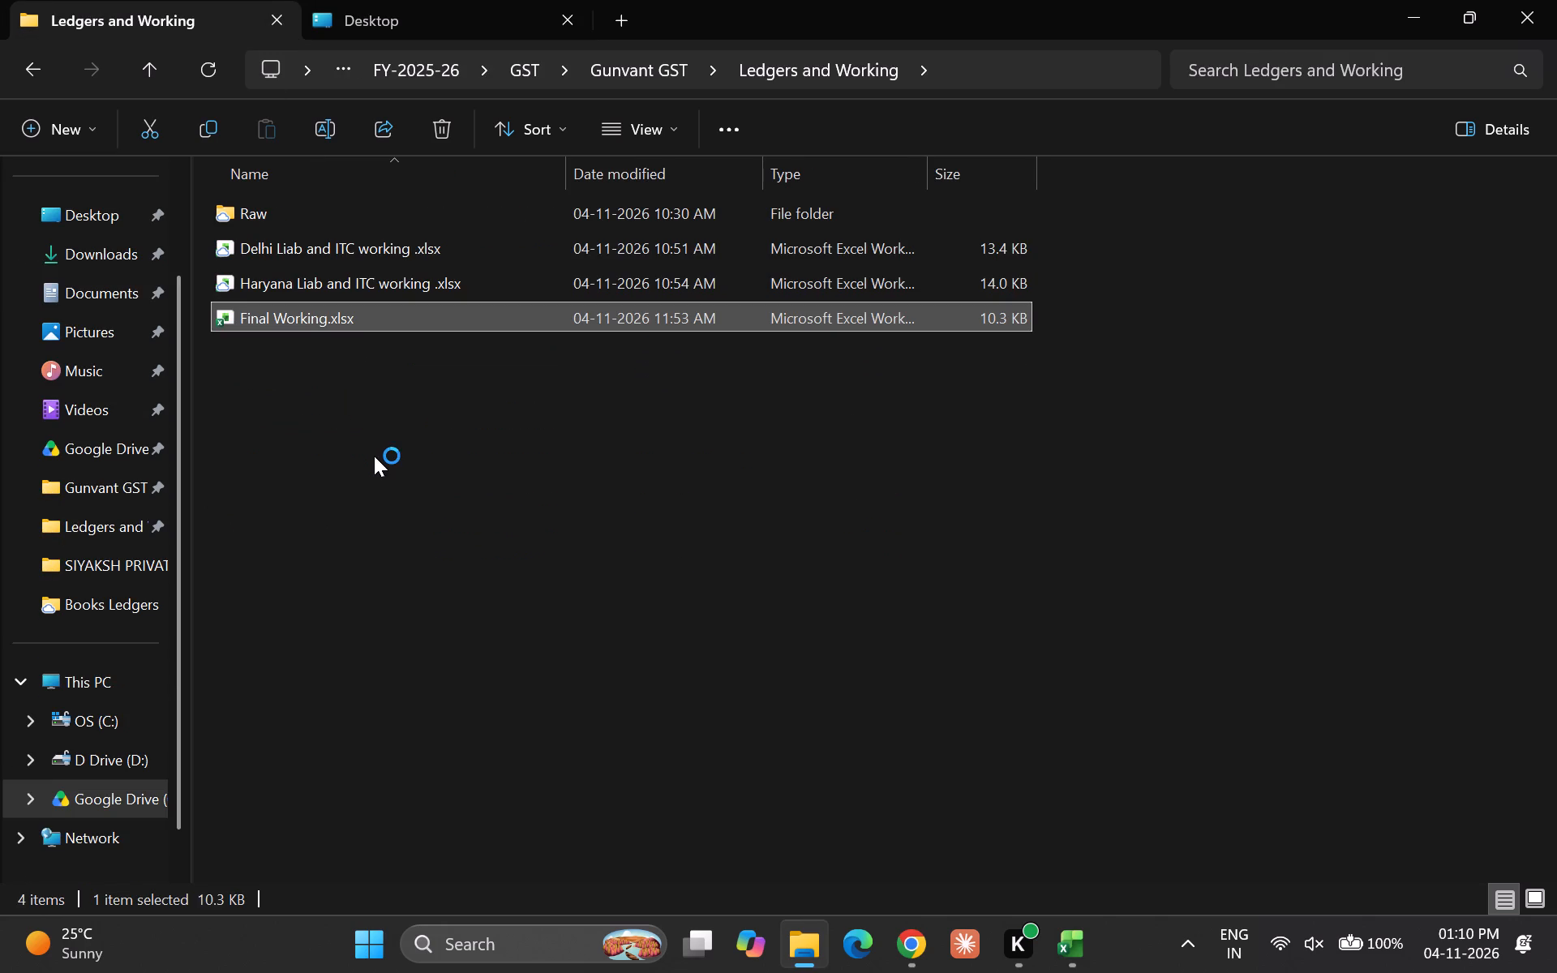
# Examine the Grand Total, As Per Books and Diff rows in Final Working.xlsx, focusing on the Output column.
pyautogui.press('Down')
pyautogui.press('Up')
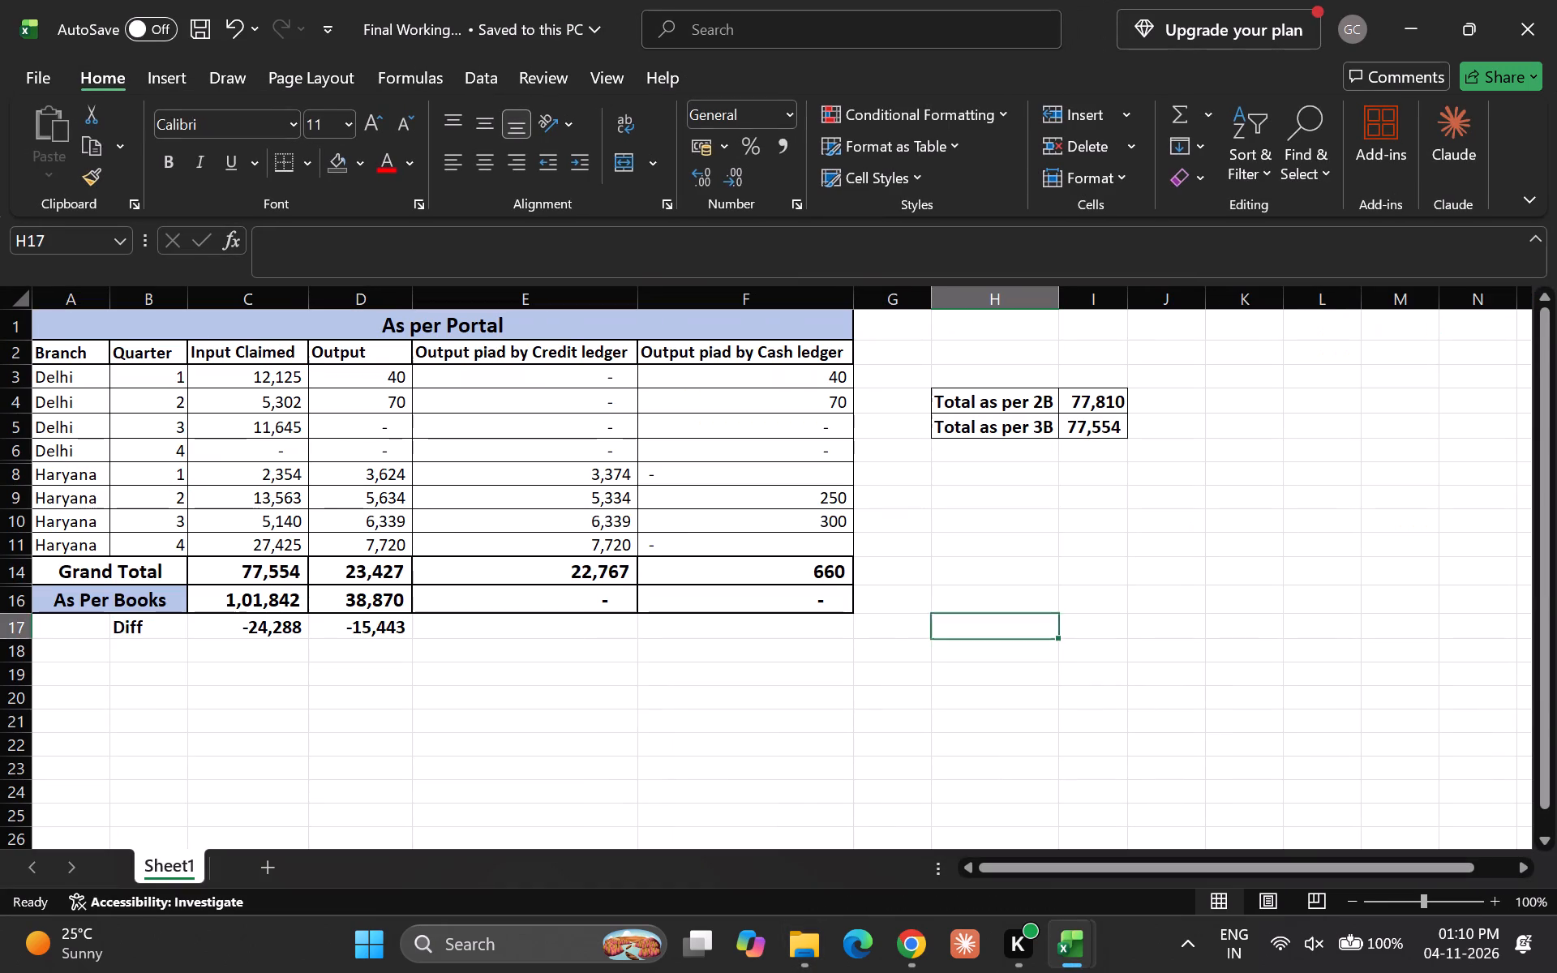
pyautogui.press('Up')
pyautogui.press('Left')
pyautogui.press('Down')
pyautogui.press('Down')
pyautogui.press('Down')
pyautogui.press('Left')
pyautogui.press('Left')
pyautogui.press('Left')
pyautogui.press('Left')
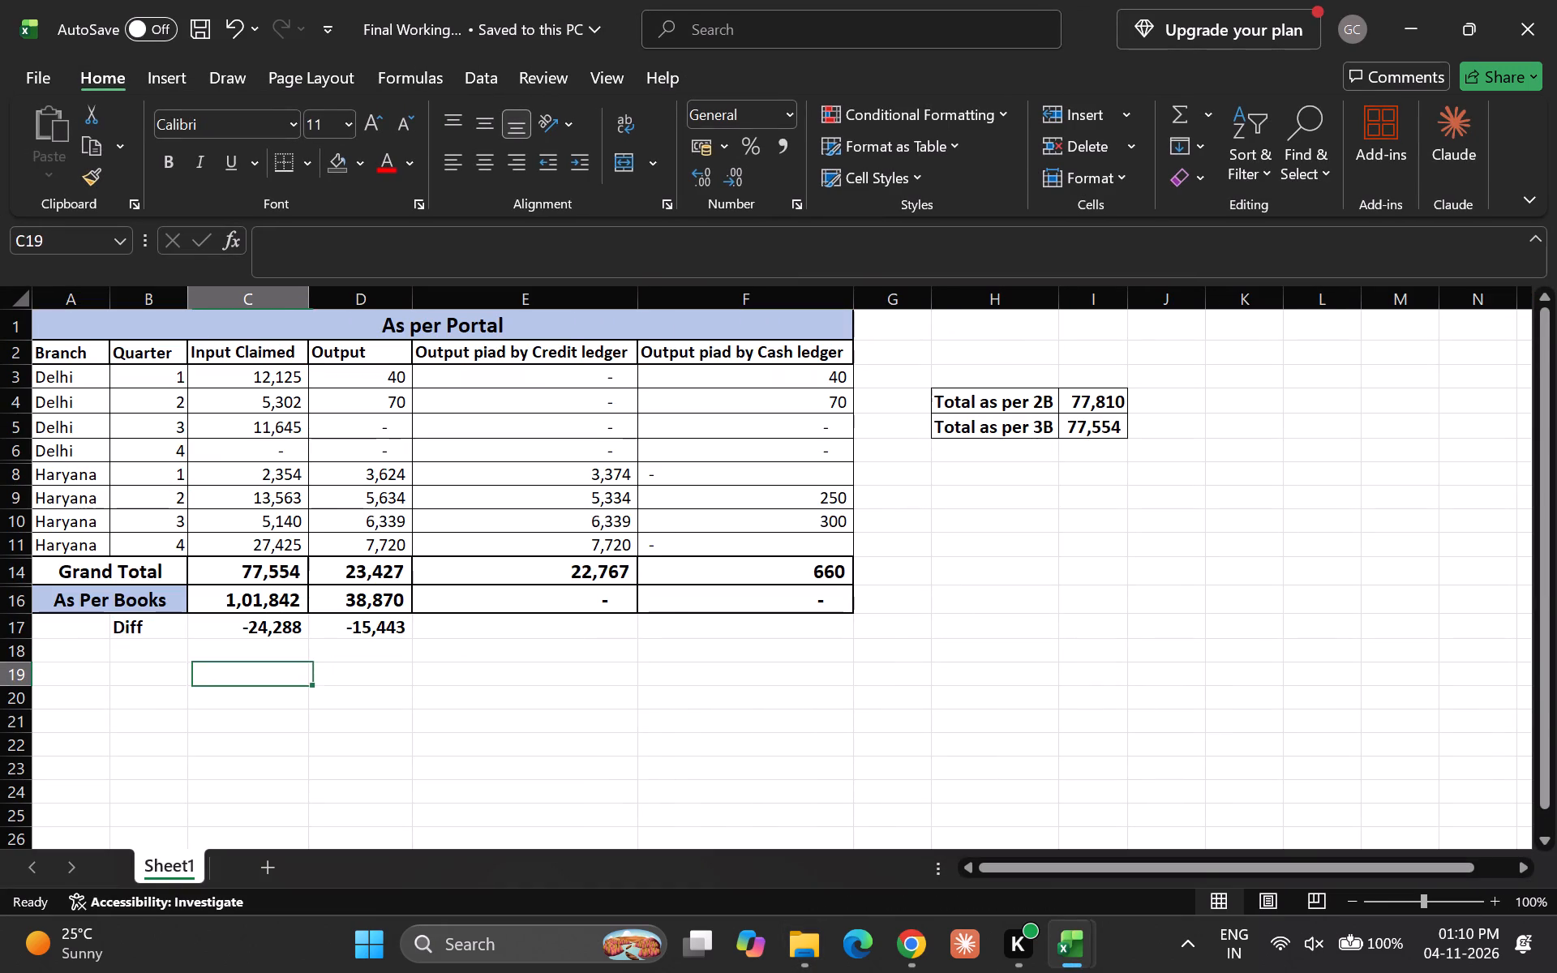
pyautogui.press('Up')
pyautogui.press('Up')
pyautogui.press('Right')
pyautogui.press('Up')
pyautogui.press('Up')
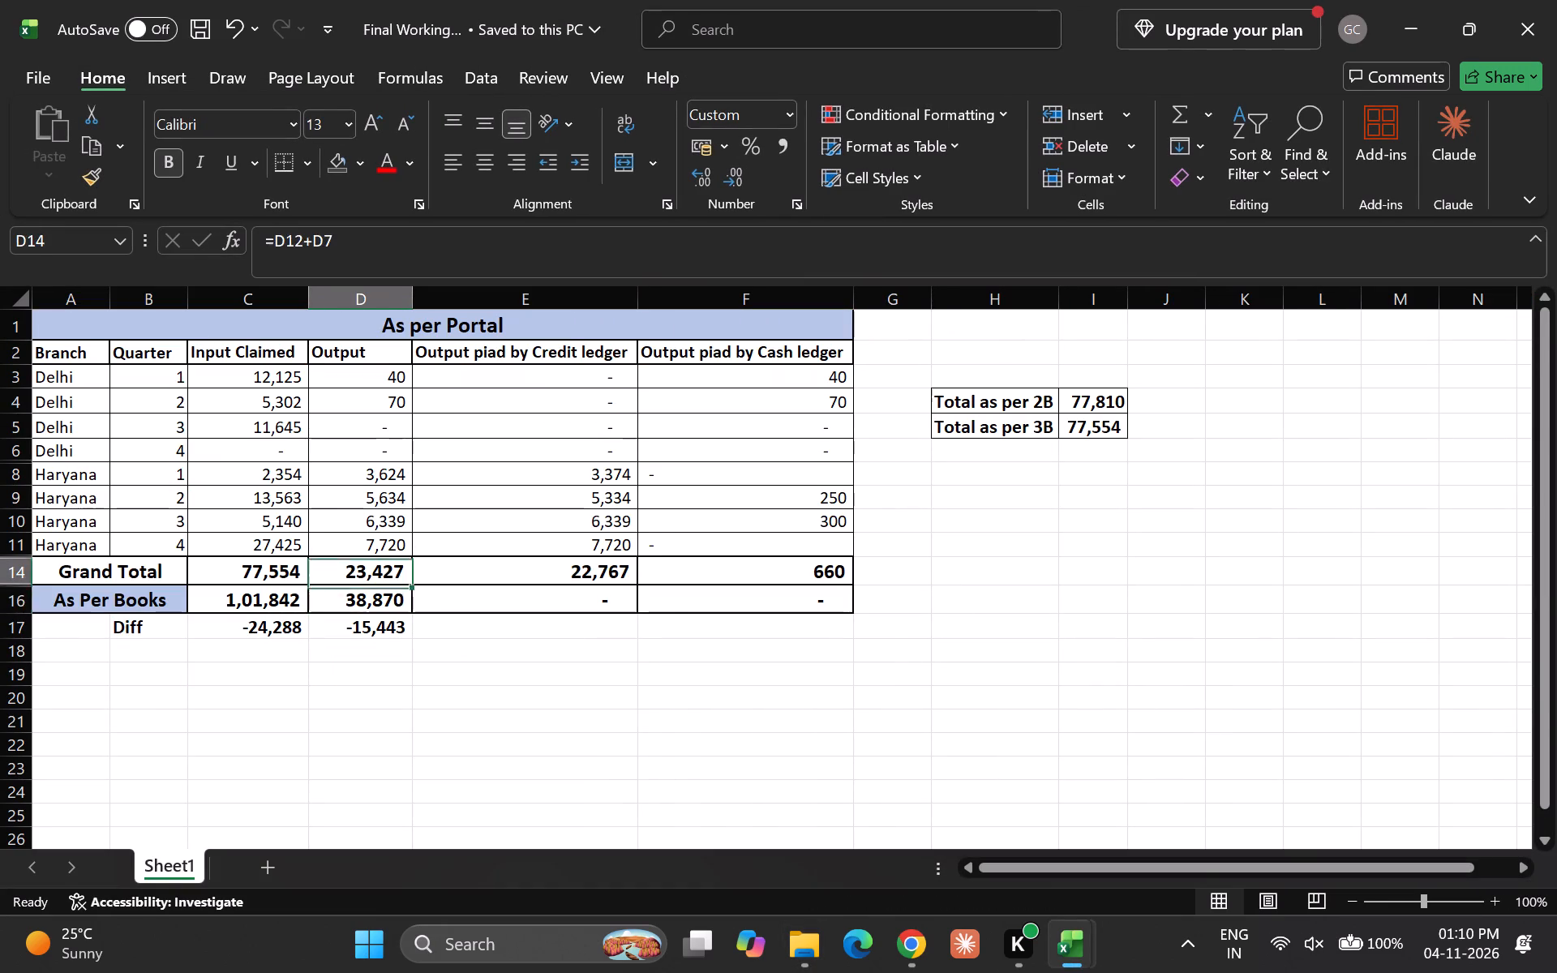
pyautogui.press('Down')
pyautogui.press('Down')
pyautogui.press('Up')
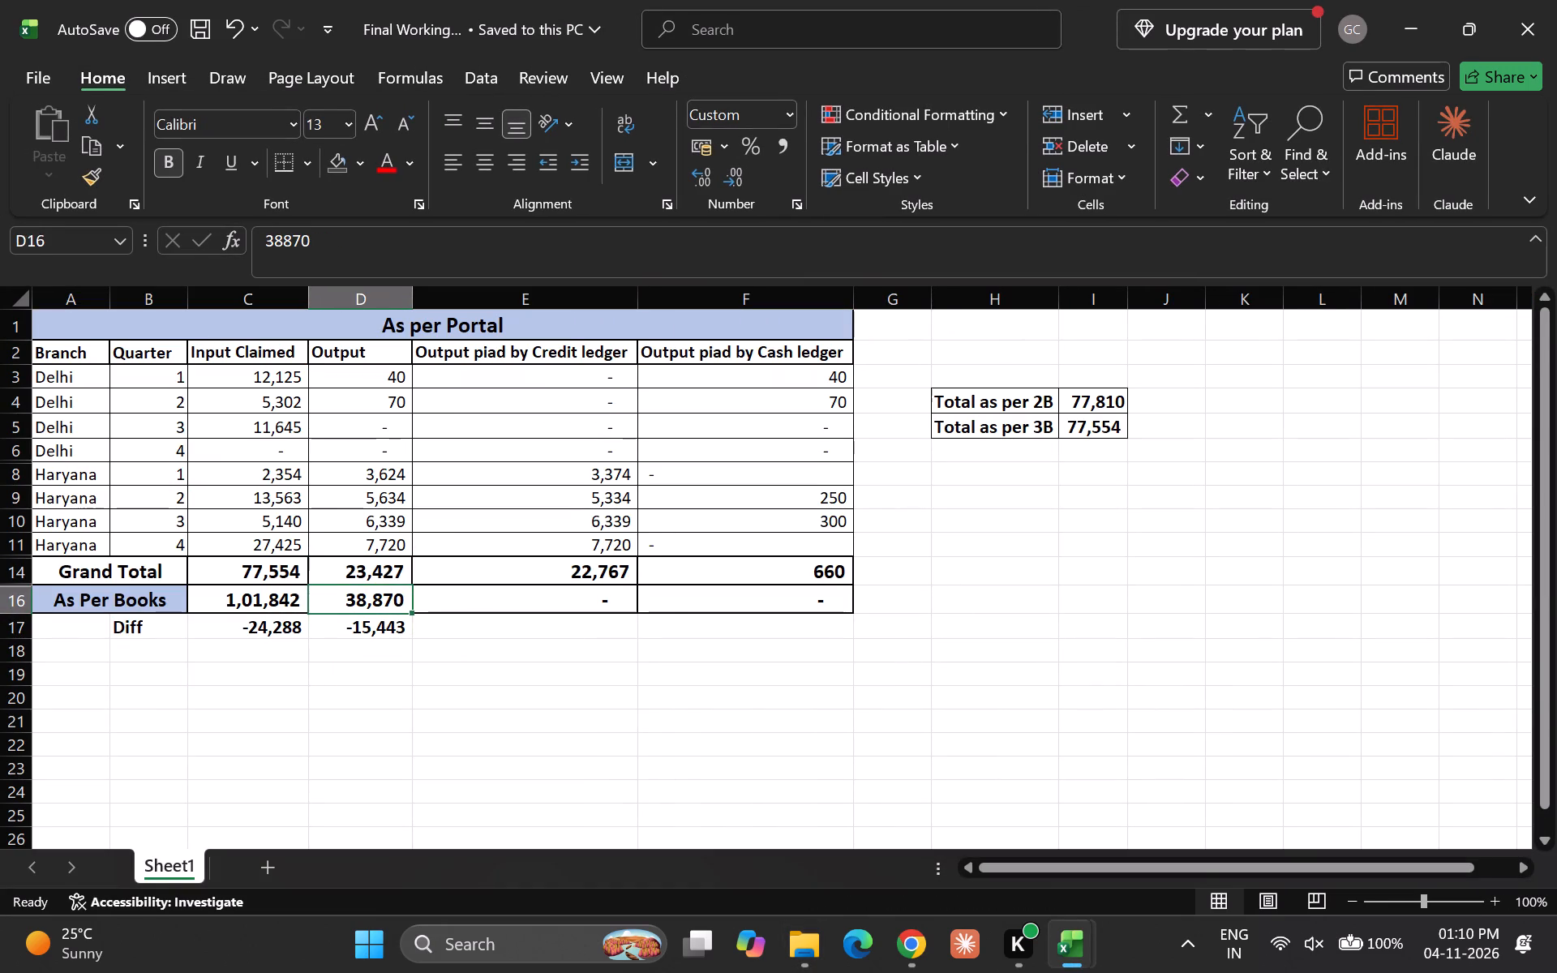
pyautogui.press('Up')
pyautogui.press('Down')
# Switch to the IGST workbook and check the Total GST and adj amounts below the Total row.
pyautogui.hotkey('alt', 'Tab')
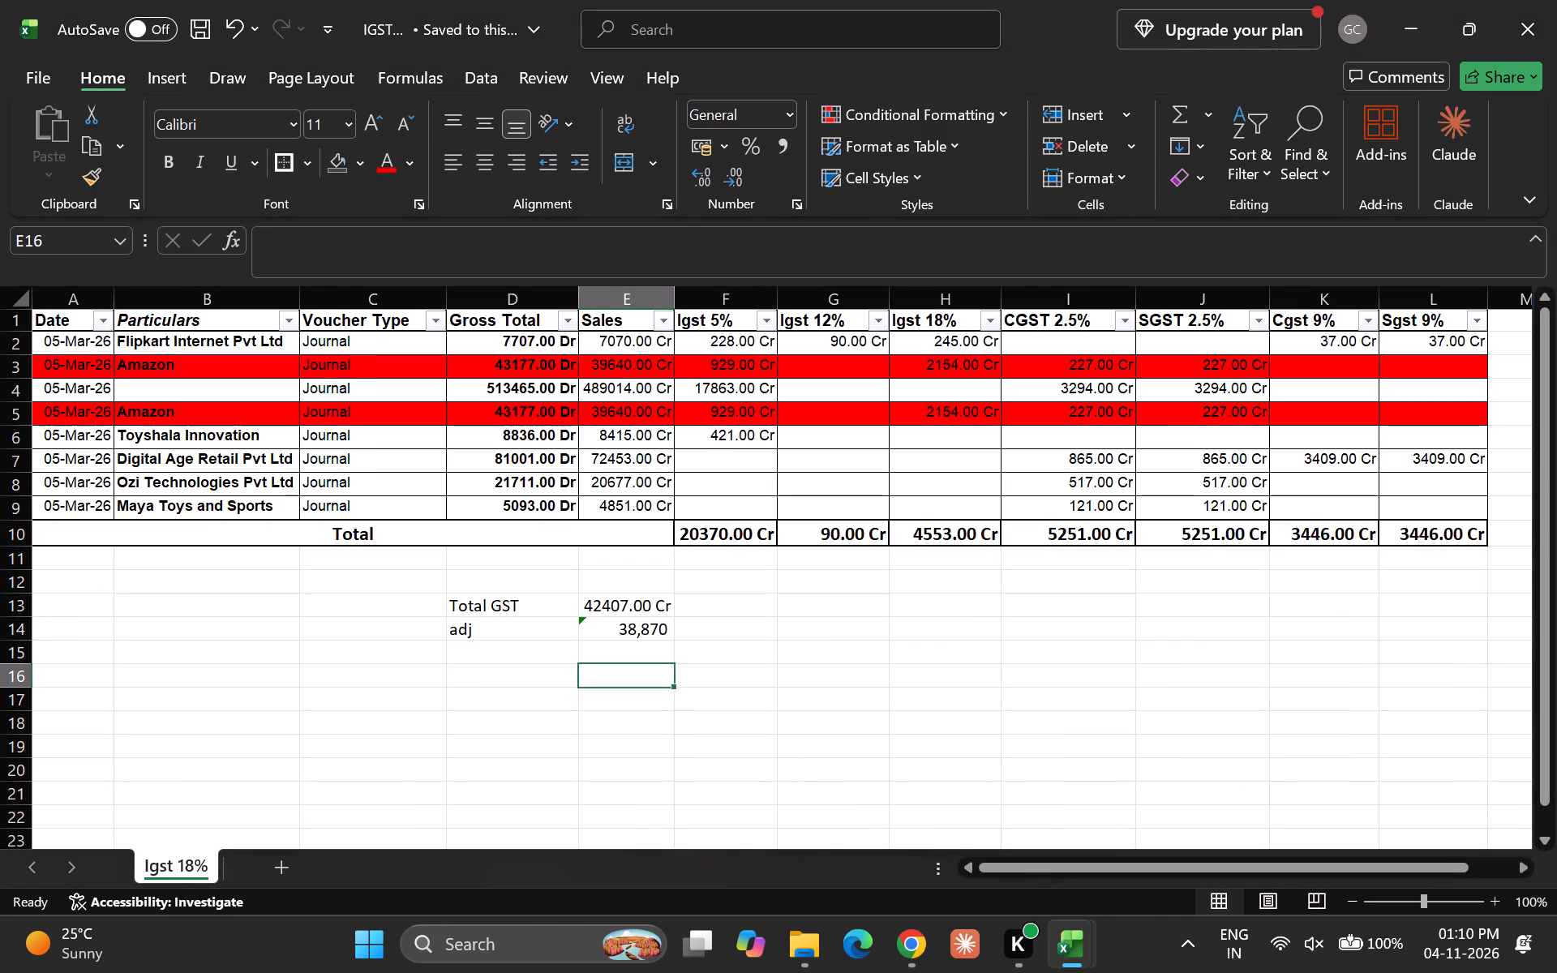
pyautogui.press('Up')
pyautogui.press('Up')
pyautogui.press('Up')
pyautogui.press('Down')
pyautogui.press('Up')
pyautogui.press('Down')
pyautogui.press('Right')
pyautogui.press('Down')
pyautogui.press('Down')
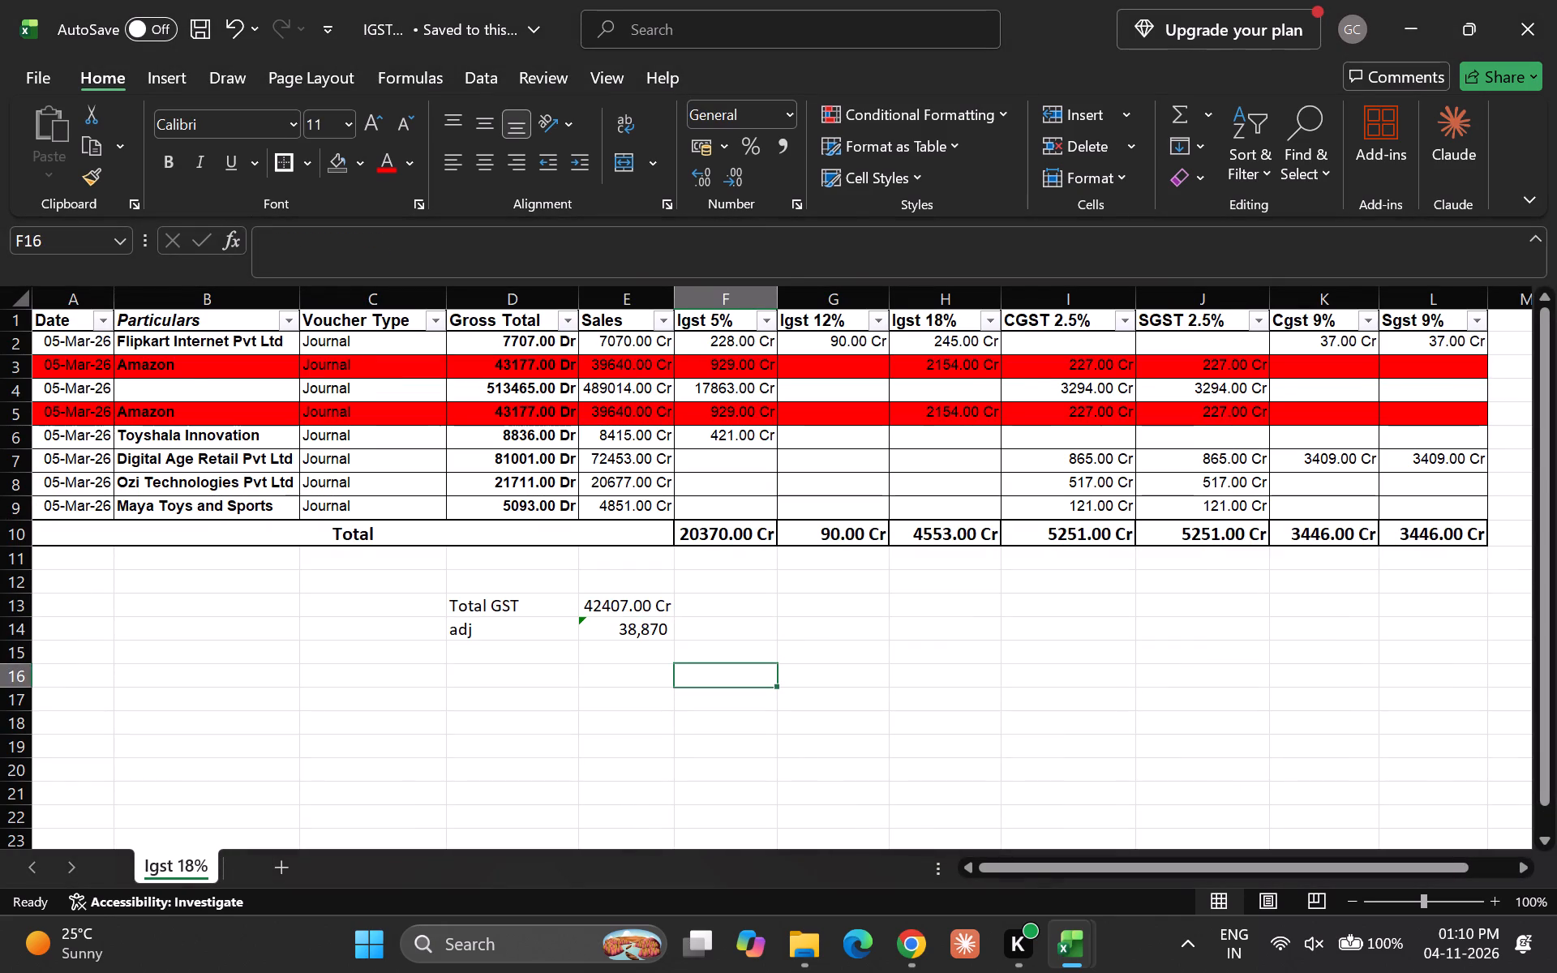
# Return to Final Working.xlsx and review the Output column's Grand Total, As Per Books and Diff cells against the IGST amounts.
pyautogui.hotkey('alt', 'Tab')
pyautogui.press('Down')
pyautogui.press('Up')
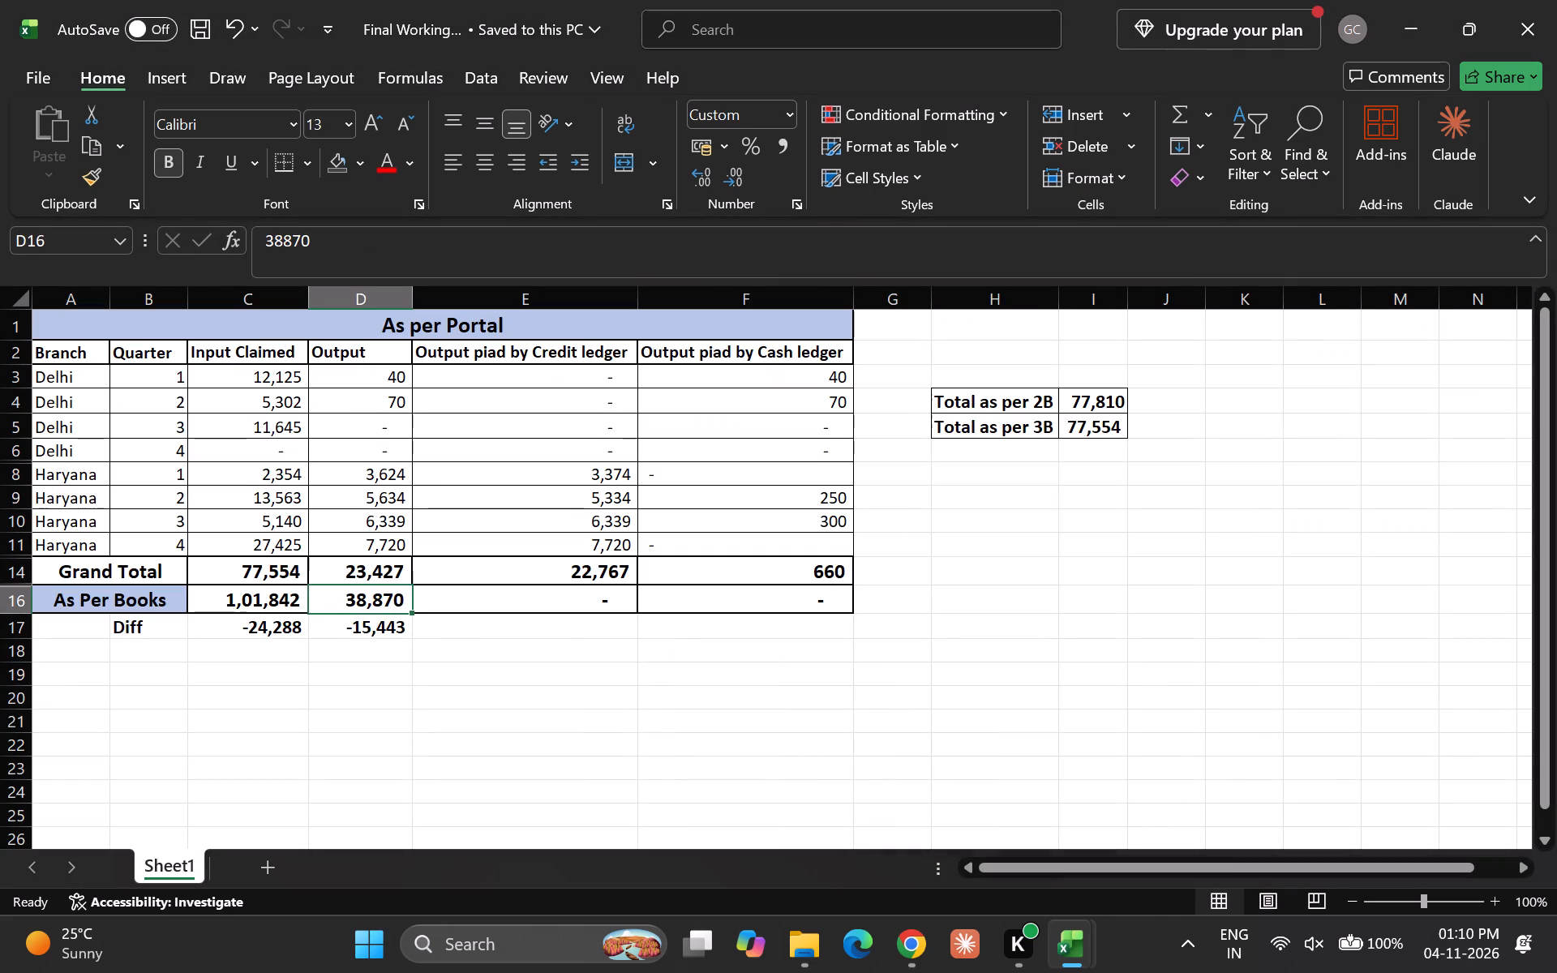
pyautogui.press('Up')
pyautogui.press('Down')
pyautogui.press('Up')
pyautogui.press('Down')
pyautogui.press('Up')
pyautogui.press('Down')
pyautogui.press('Down')
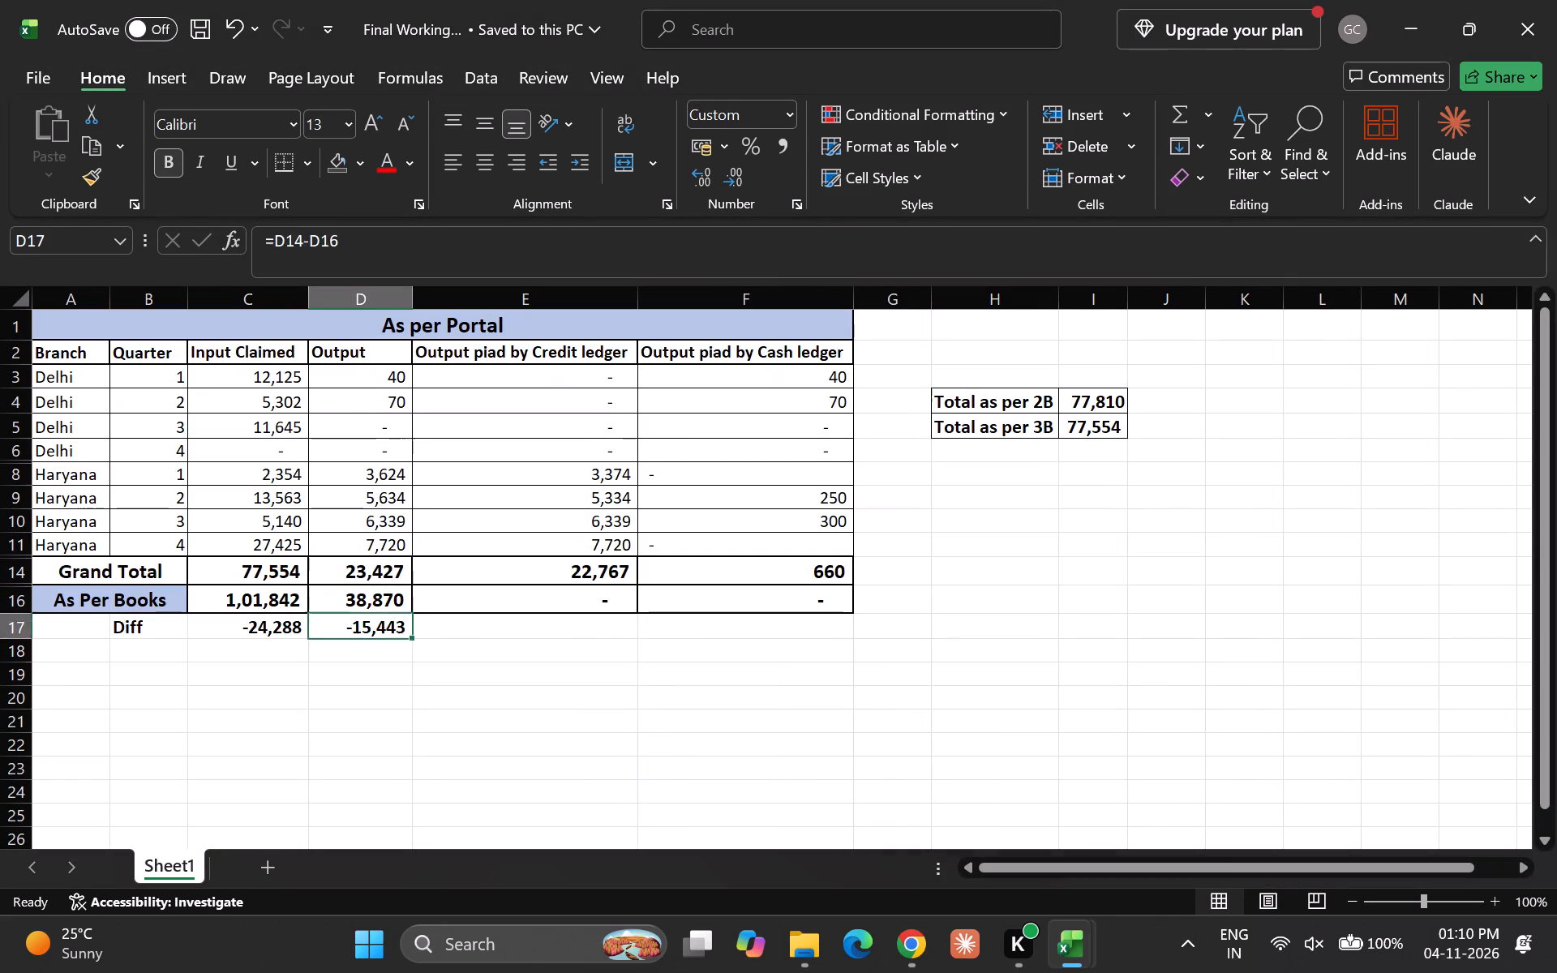
pyautogui.press('Down')
pyautogui.press('Down')
pyautogui.press('Down')
pyautogui.press('Up')
pyautogui.press('Up')
pyautogui.press('Up')
pyautogui.press('Up')
# Cross-check the IGST workbook's adj amount against the As Per Books Output figure in Final Working.xlsx, ending in Final Working.xlsx.
pyautogui.hotkey('alt', 'Tab')
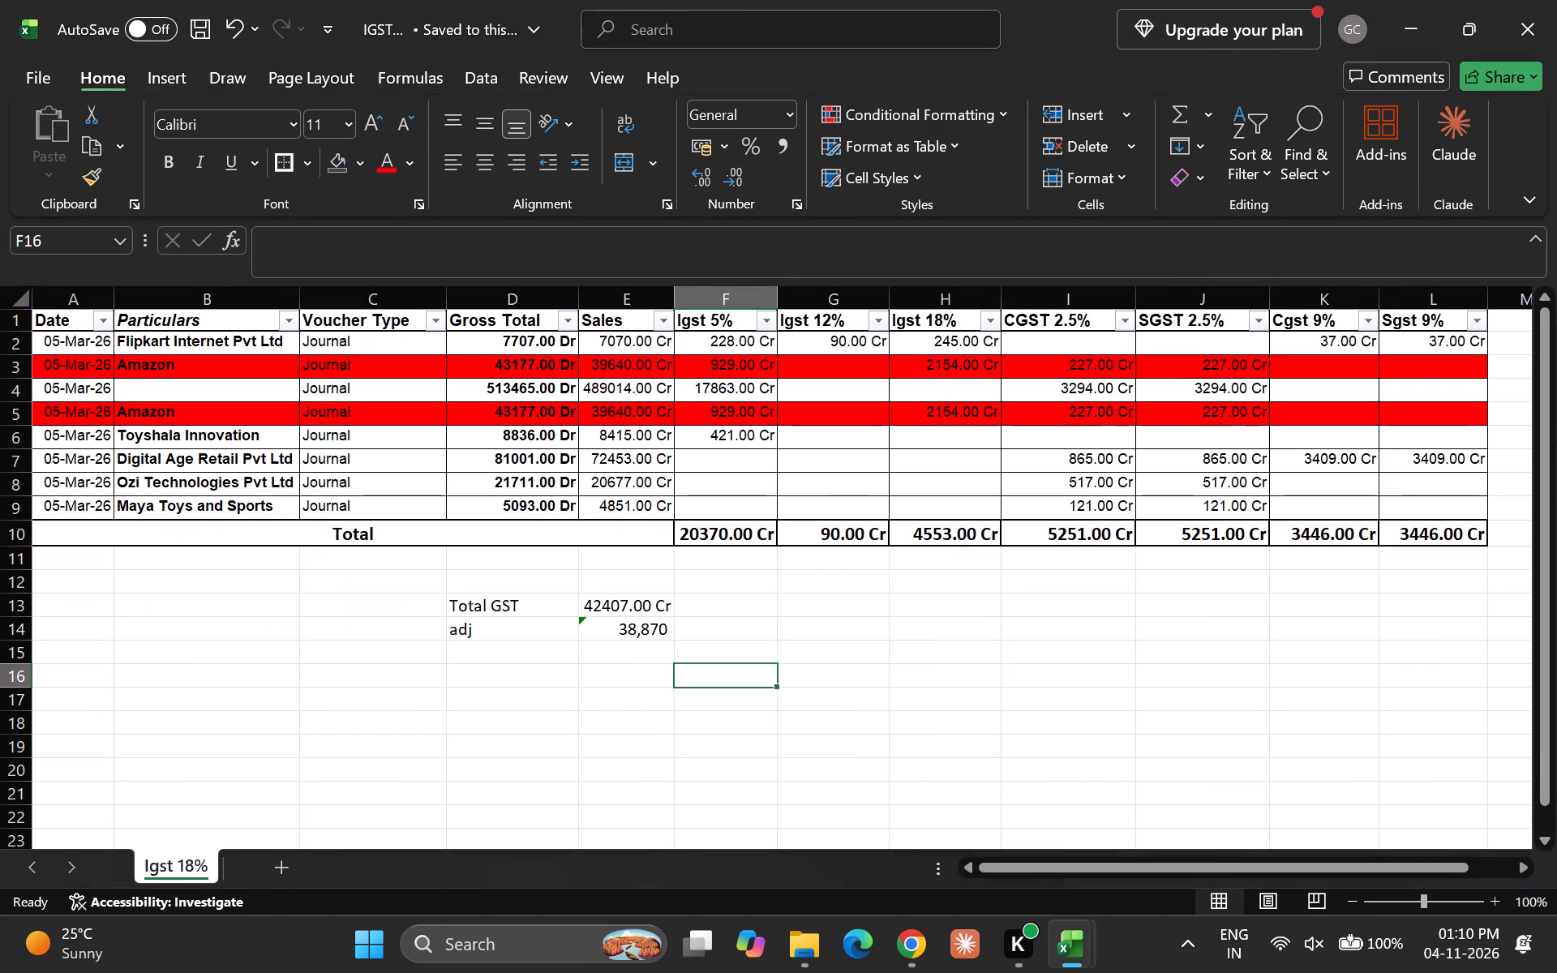
pyautogui.press('Down')
pyautogui.press('Up')
pyautogui.press('Up')
pyautogui.press('Left')
pyautogui.press('Up')
pyautogui.hotkey('alt', 'Tab')
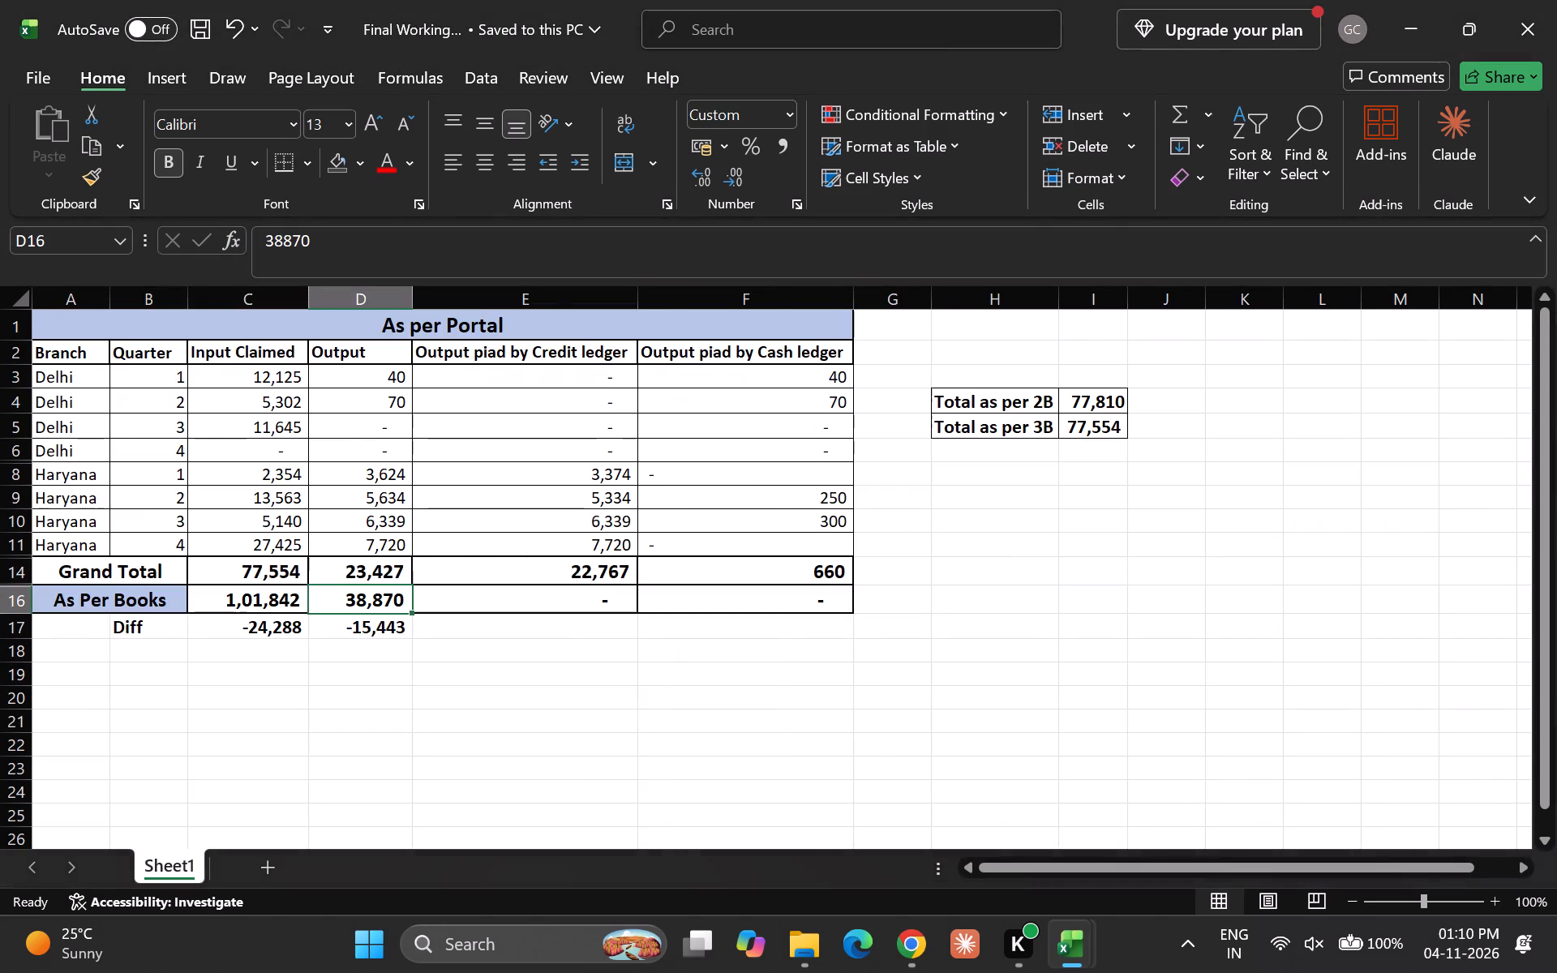
pyautogui.hotkey('alt', 'Tab')
pyautogui.press('Down')
pyautogui.press('Right')
pyautogui.press('Down')
pyautogui.press('Up')
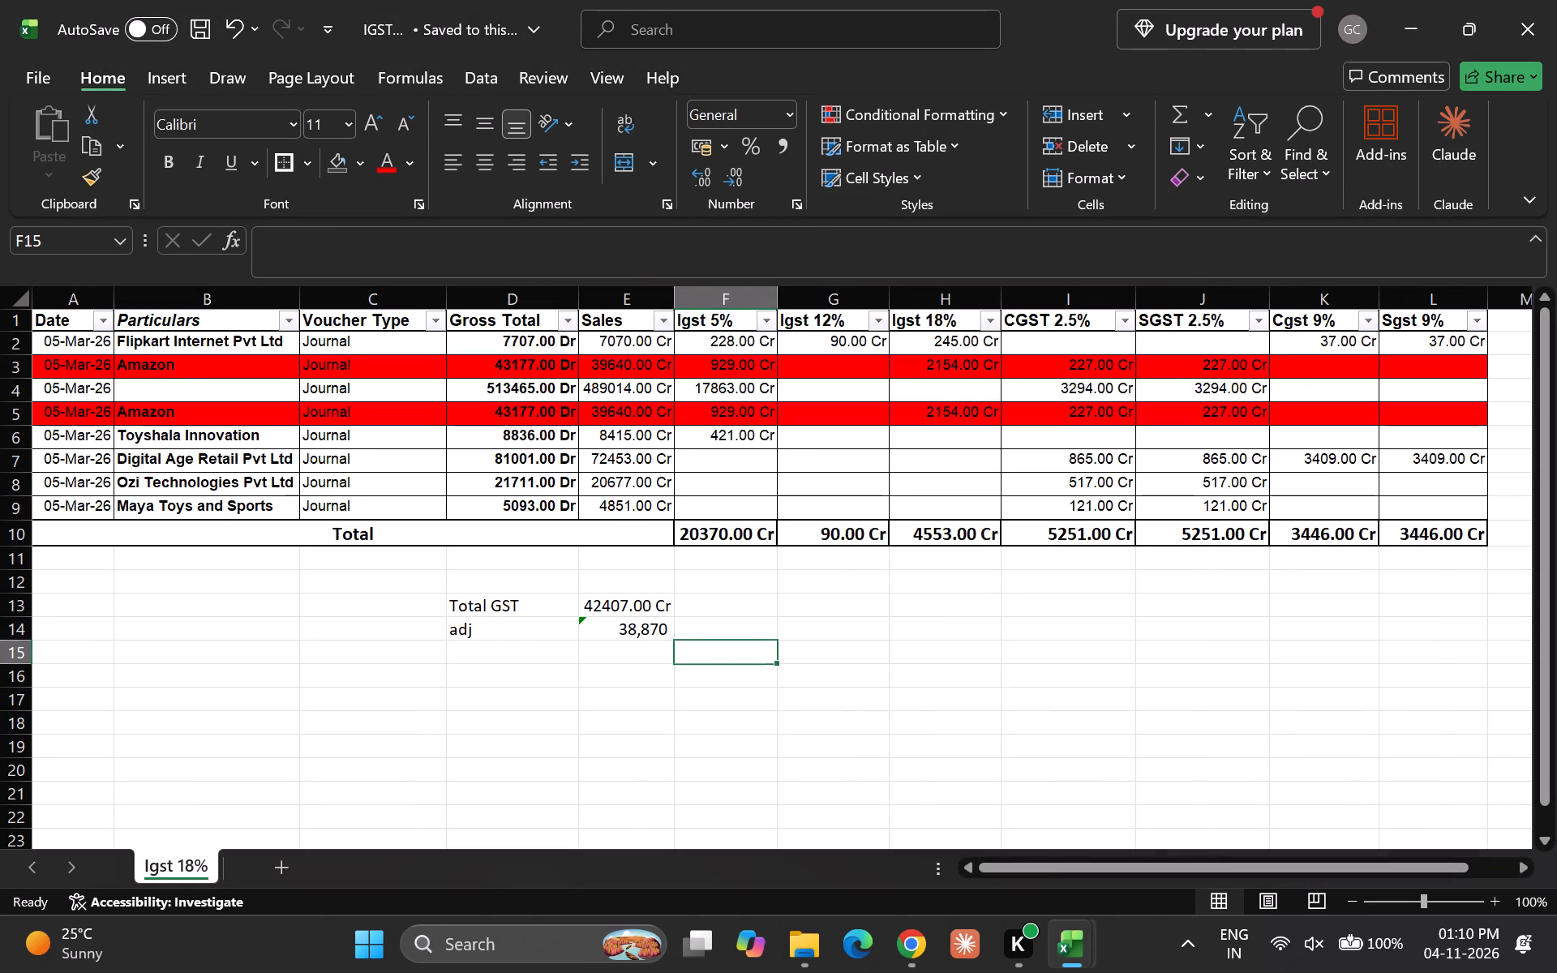
pyautogui.hotkey('alt', 'Tab')
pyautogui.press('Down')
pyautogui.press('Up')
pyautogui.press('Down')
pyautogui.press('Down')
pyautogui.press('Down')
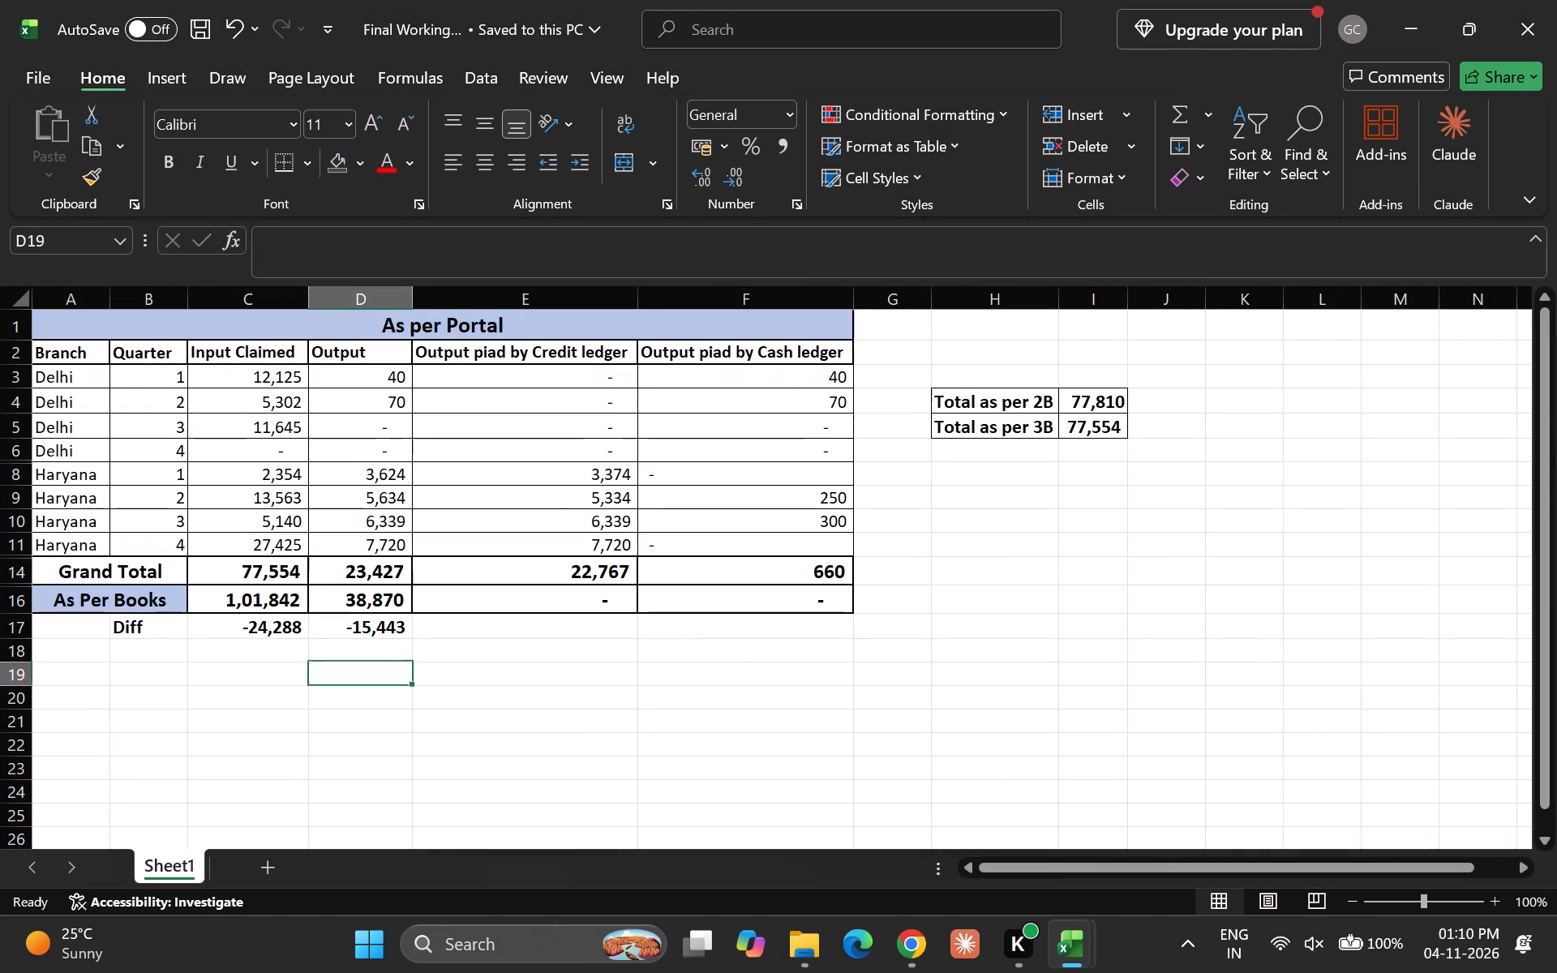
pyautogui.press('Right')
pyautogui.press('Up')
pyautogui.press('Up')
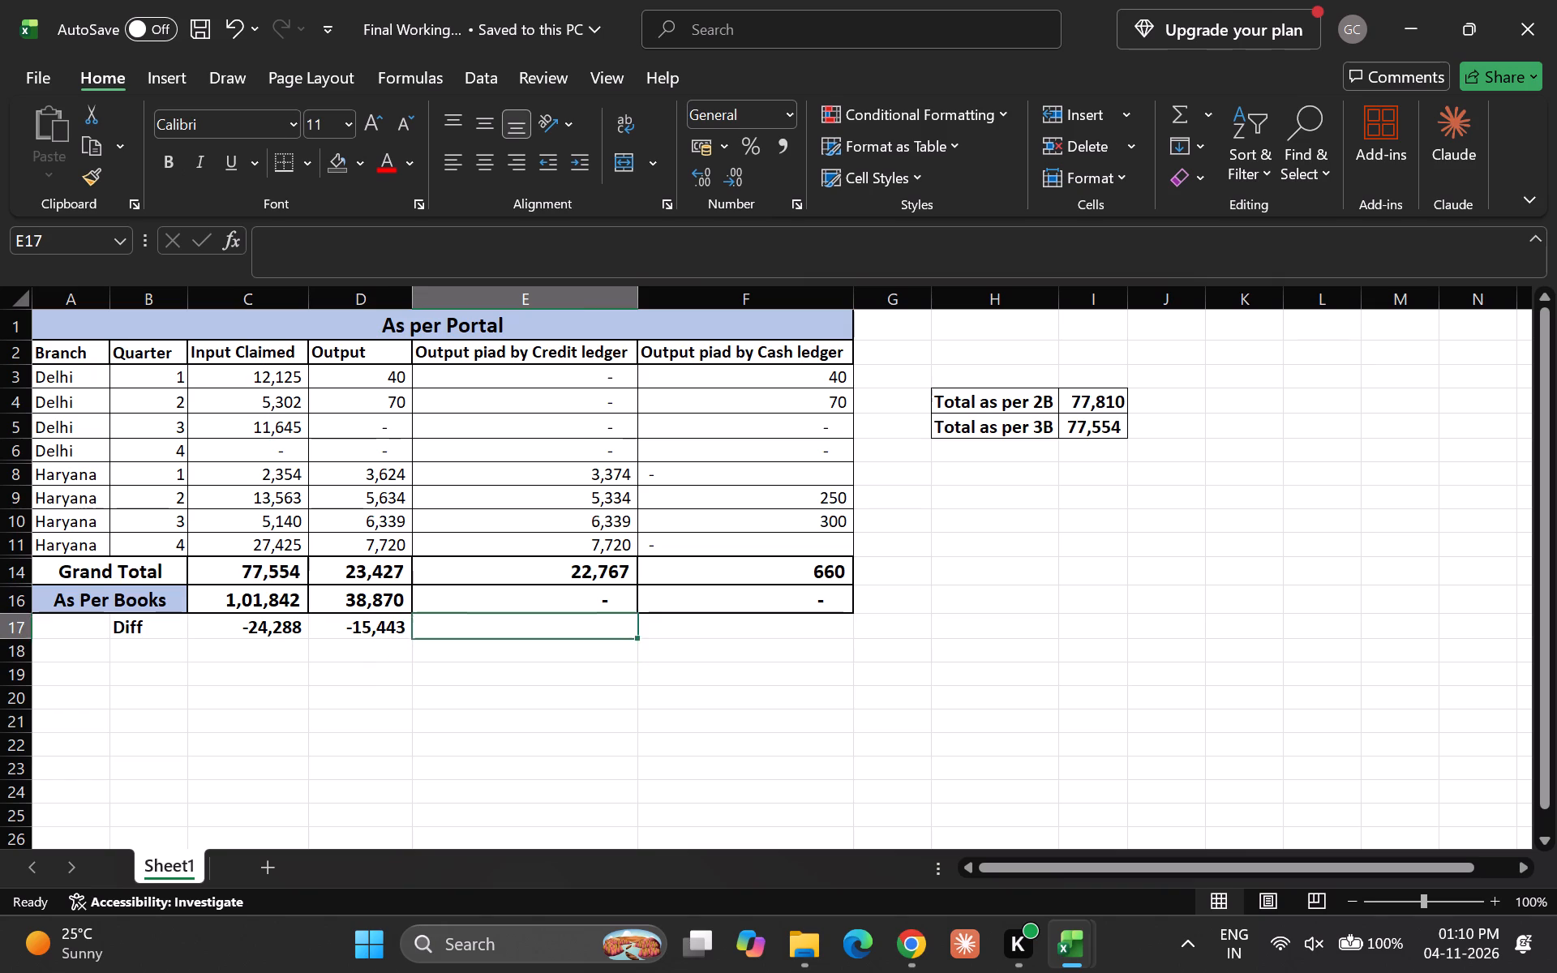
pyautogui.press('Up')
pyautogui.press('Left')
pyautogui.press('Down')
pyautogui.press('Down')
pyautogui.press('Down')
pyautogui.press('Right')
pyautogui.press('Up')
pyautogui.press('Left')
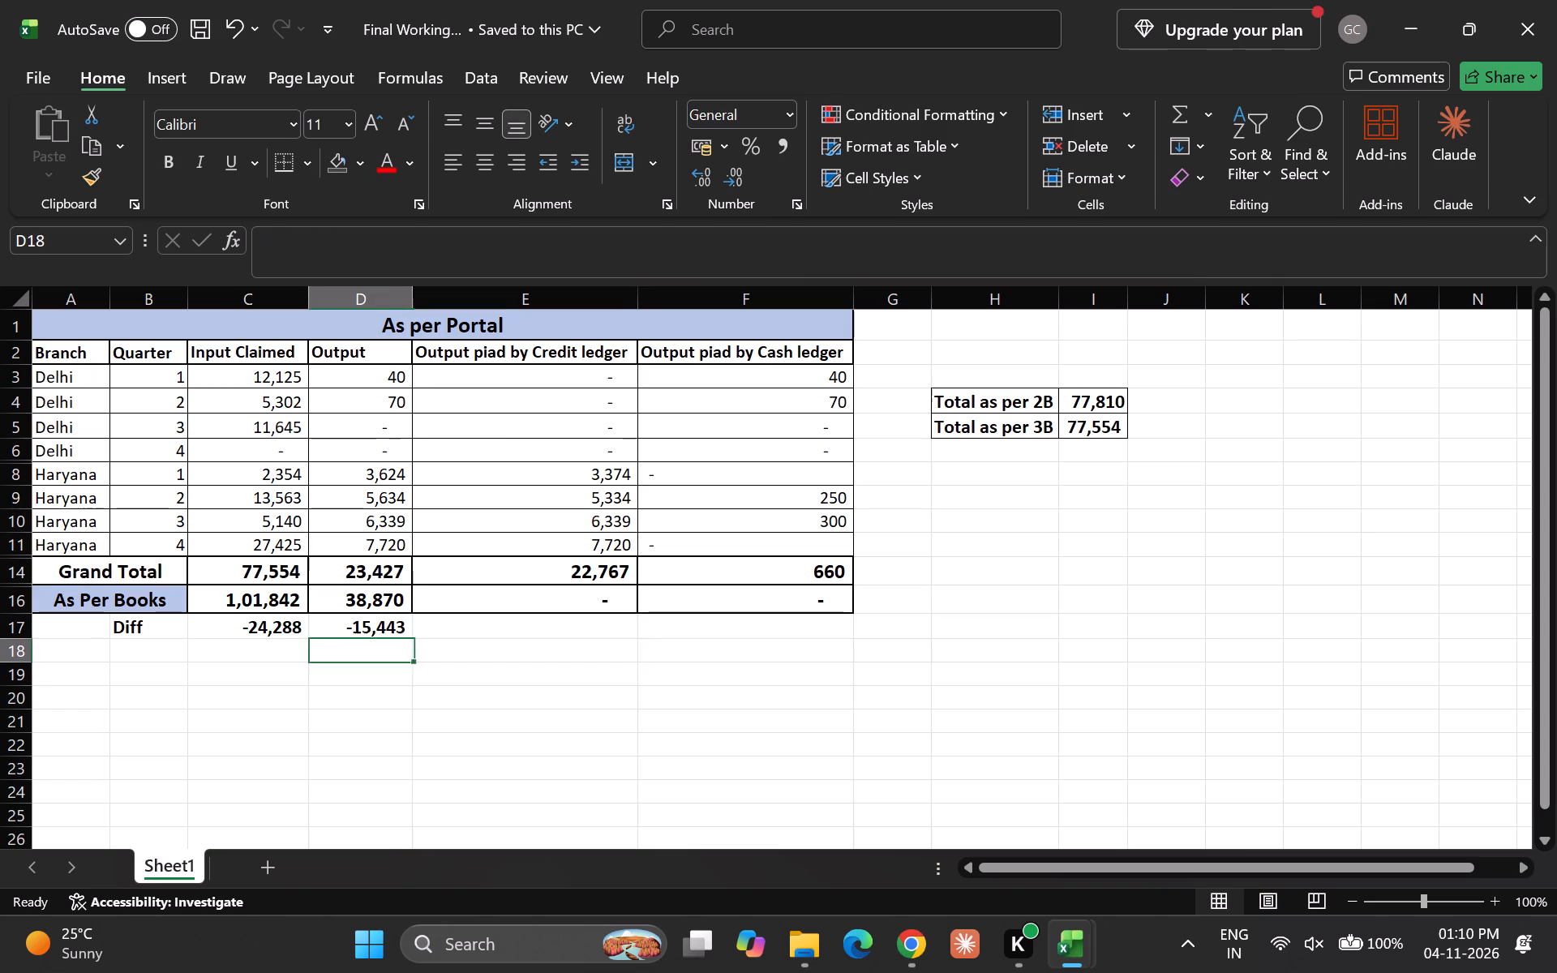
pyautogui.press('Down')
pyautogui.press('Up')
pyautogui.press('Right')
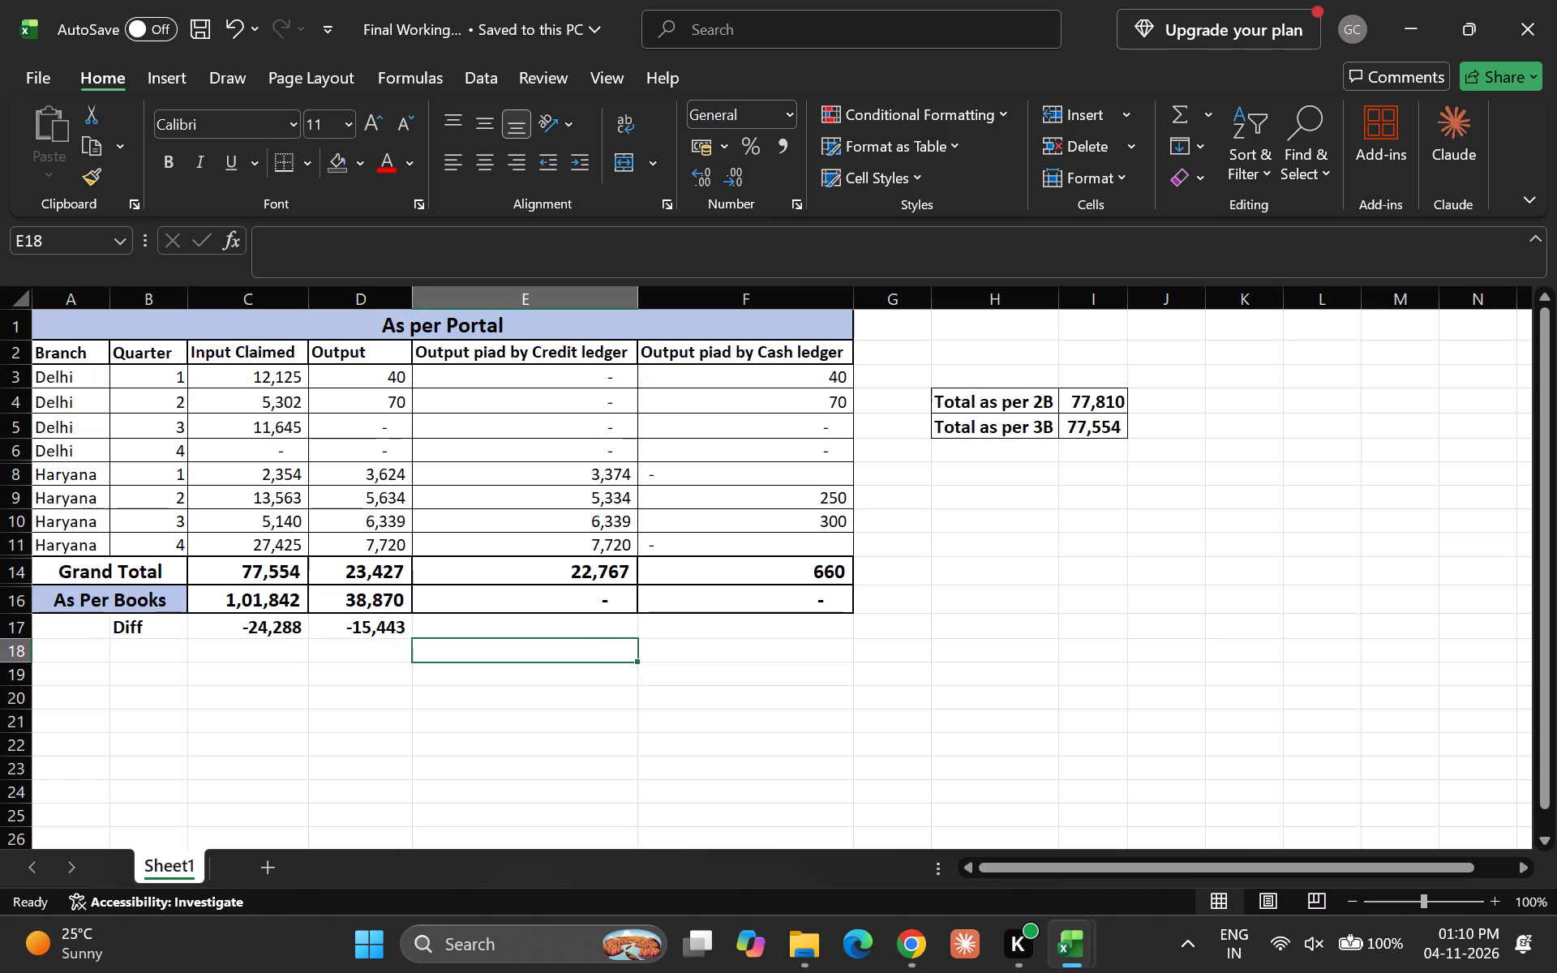
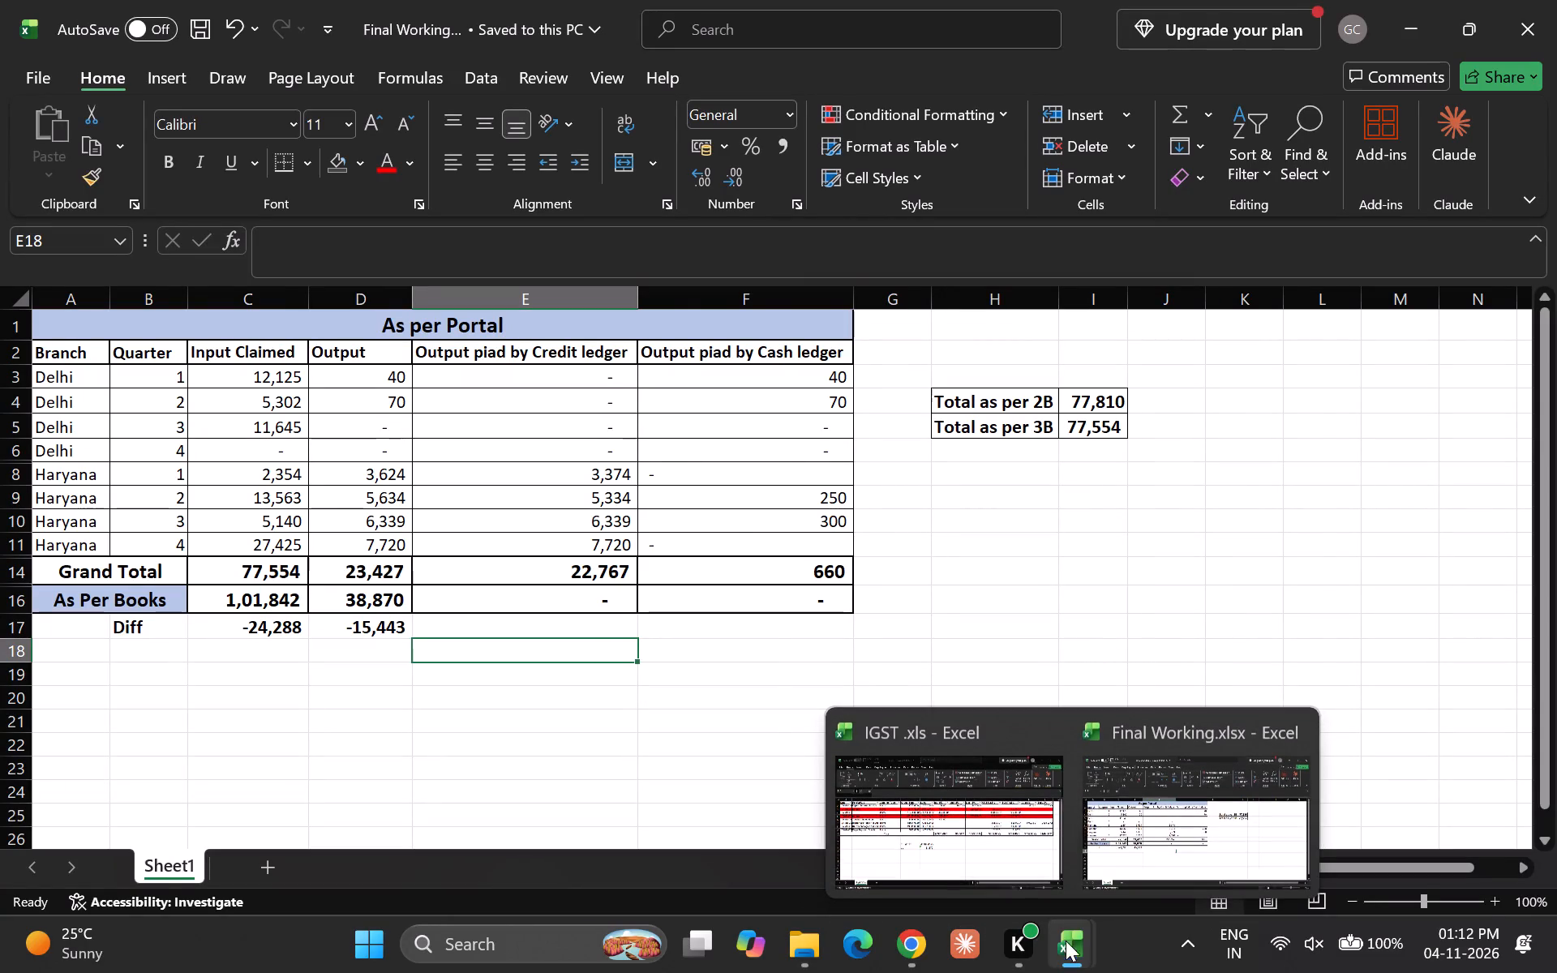
# Switch to the IGST workbook and examine the adj formula beneath the Total GST amount.
pyautogui.click(1010, 855)
pyautogui.click(757, 705)
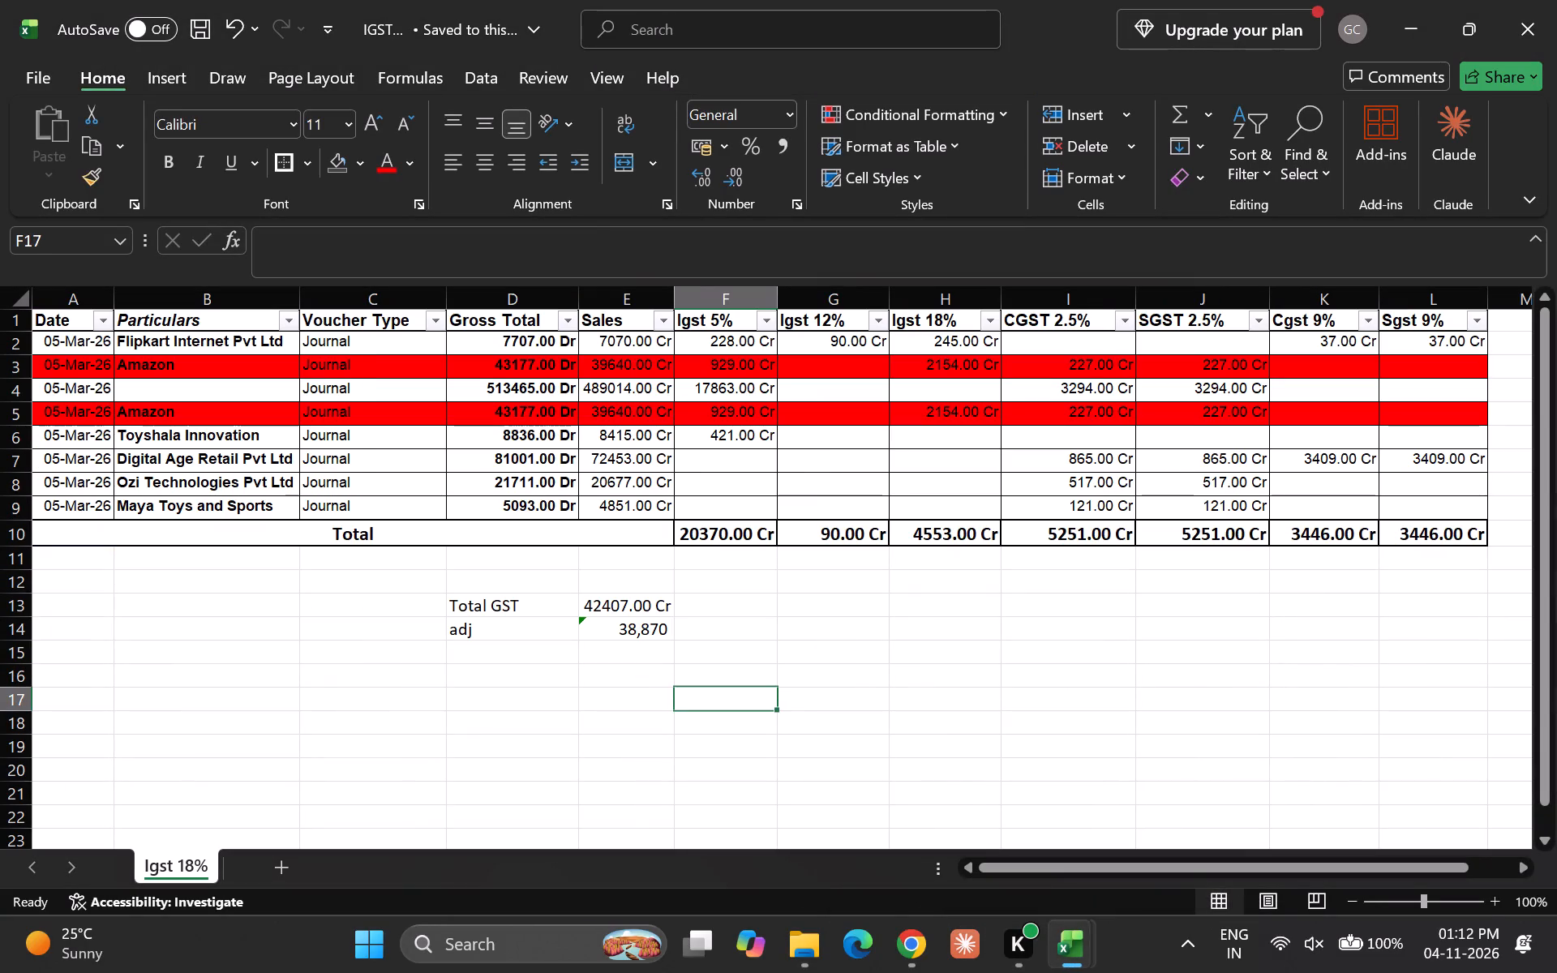
pyautogui.click(663, 688)
pyautogui.click(654, 662)
pyautogui.press('Up')
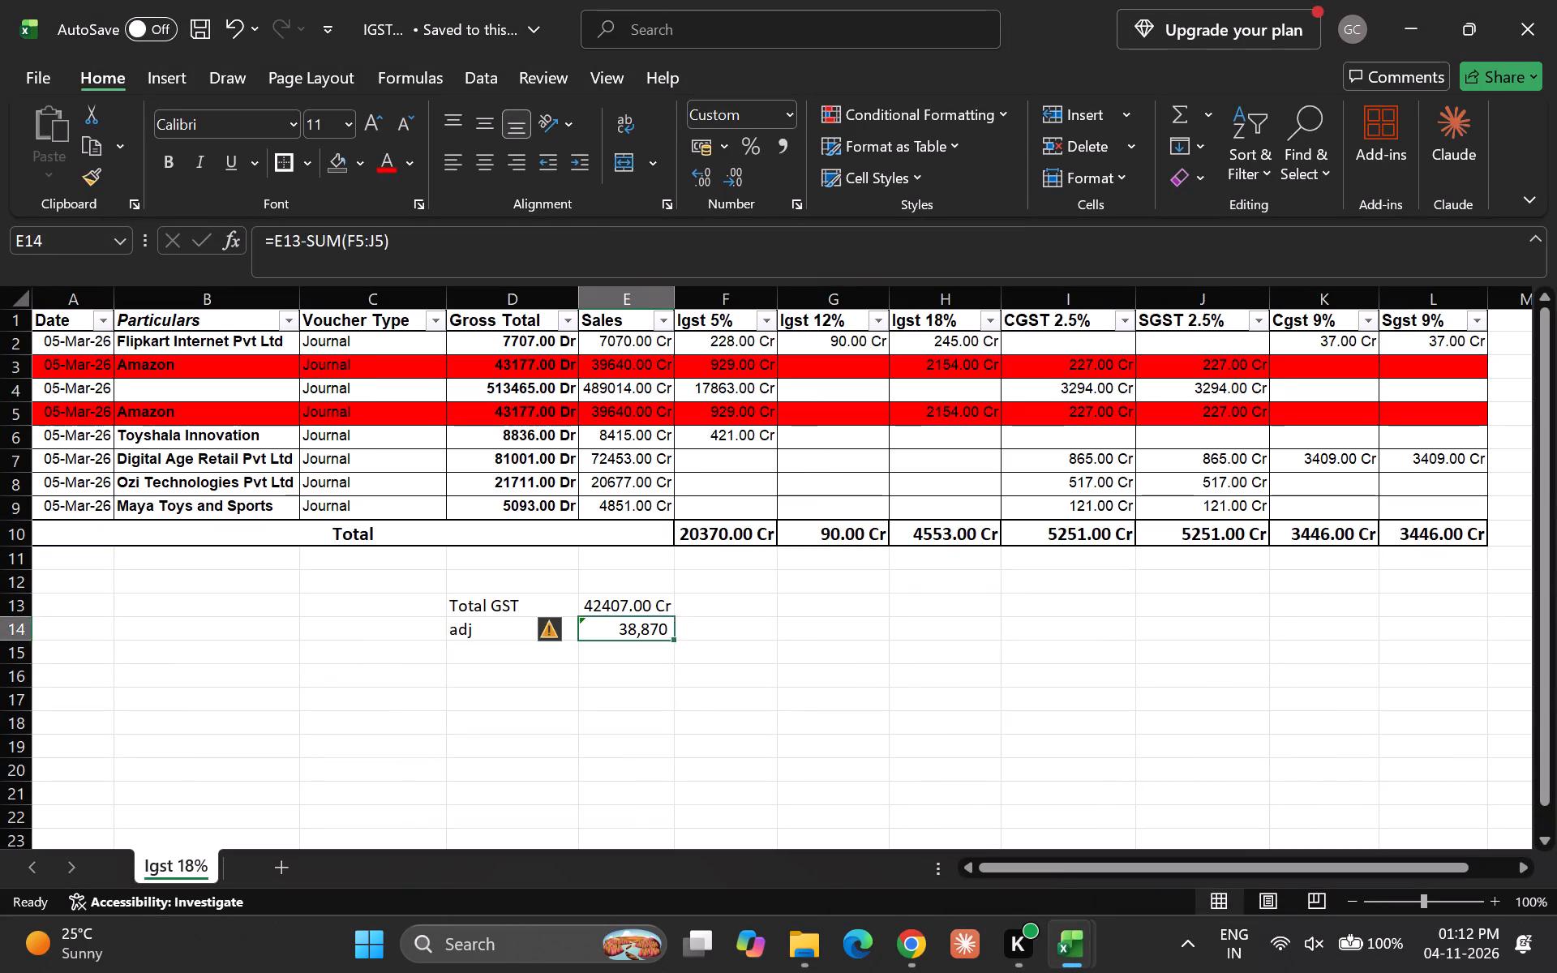
pyautogui.press('Down')
pyautogui.press('Up')
pyautogui.press('Down')
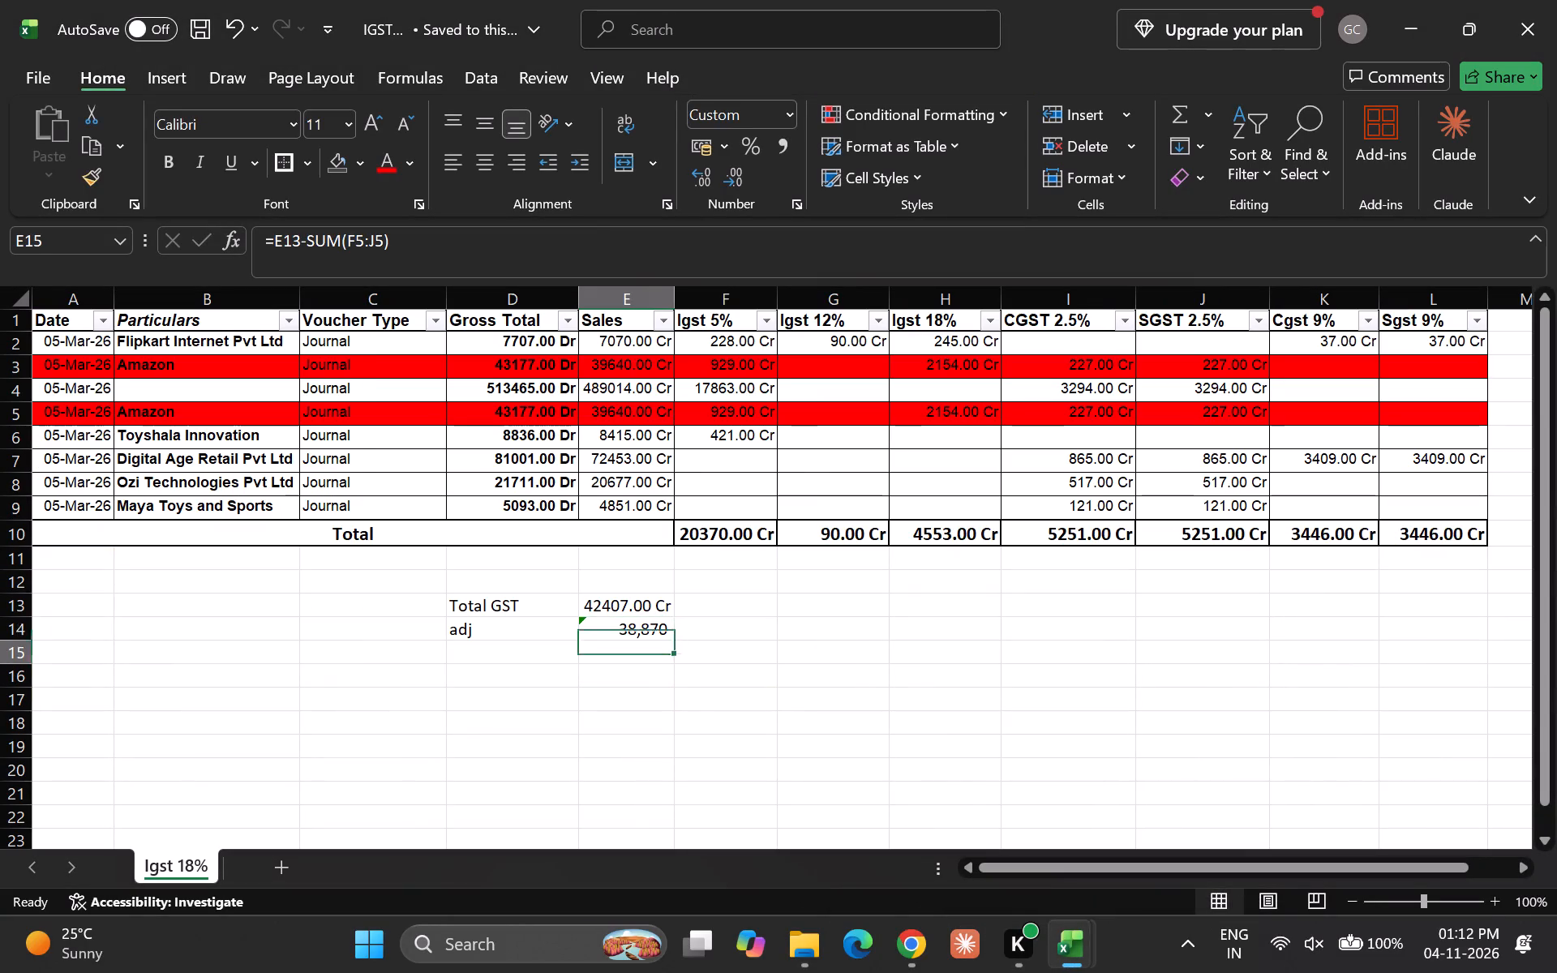
pyautogui.press('Up')
pyautogui.press('Right')
pyautogui.press('Down')
pyautogui.press('Up')
pyautogui.press('Left')
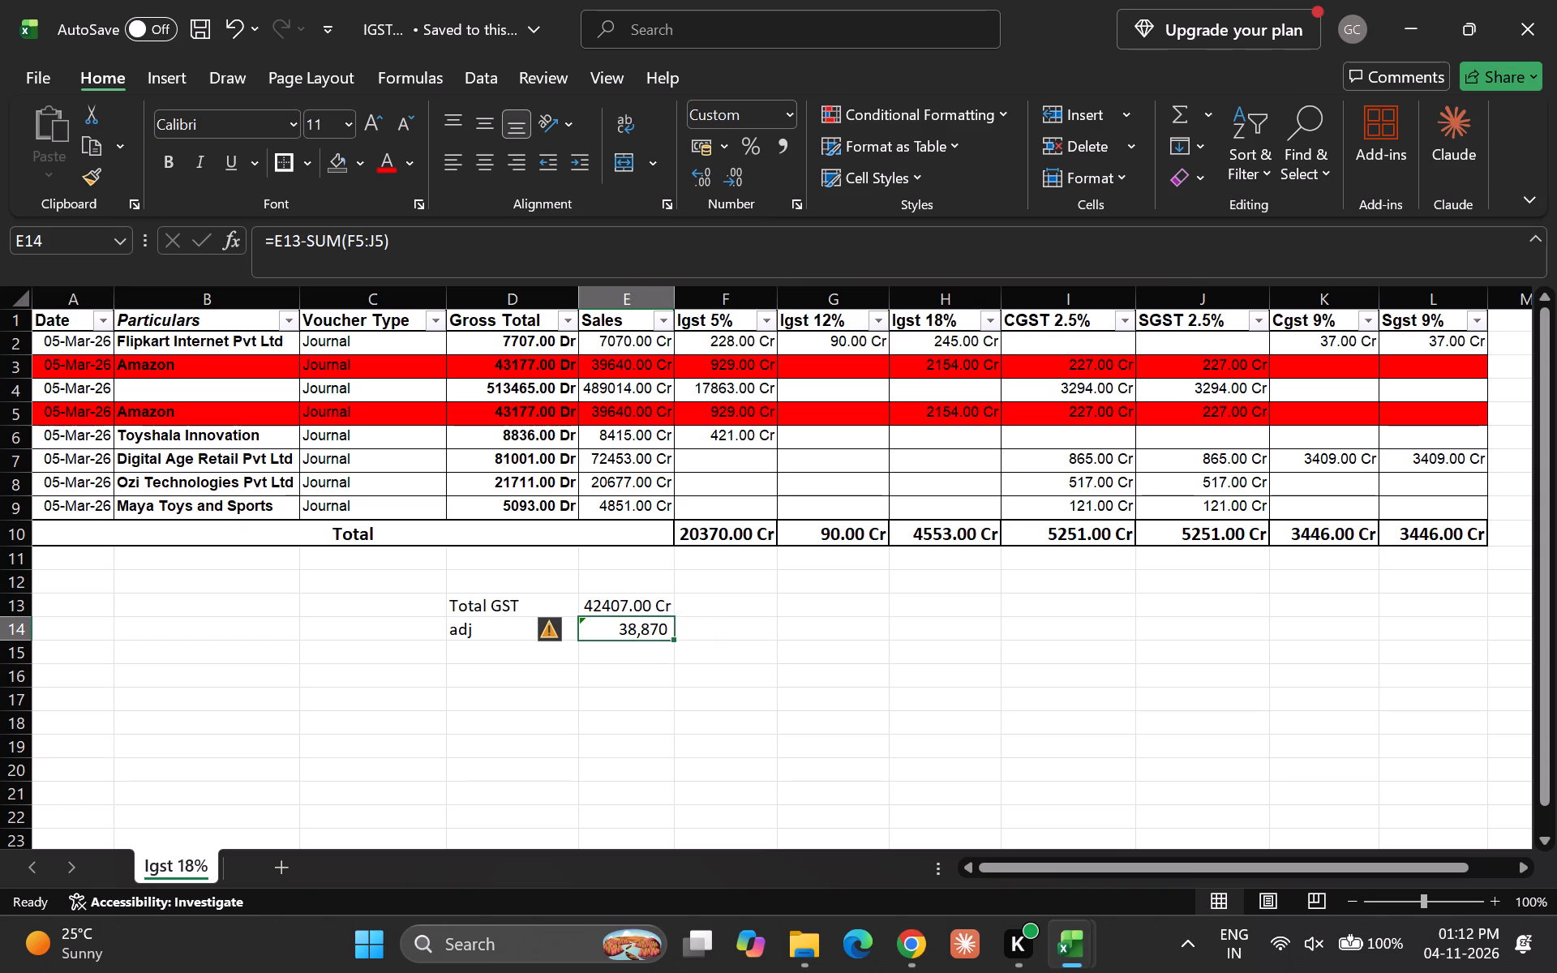
# Inspect the second red-highlighted Amazon entry in row 5, whose GST amounts the adj formula deducts.
pyautogui.press('Up')
pyautogui.press('Up')
pyautogui.press('Up')
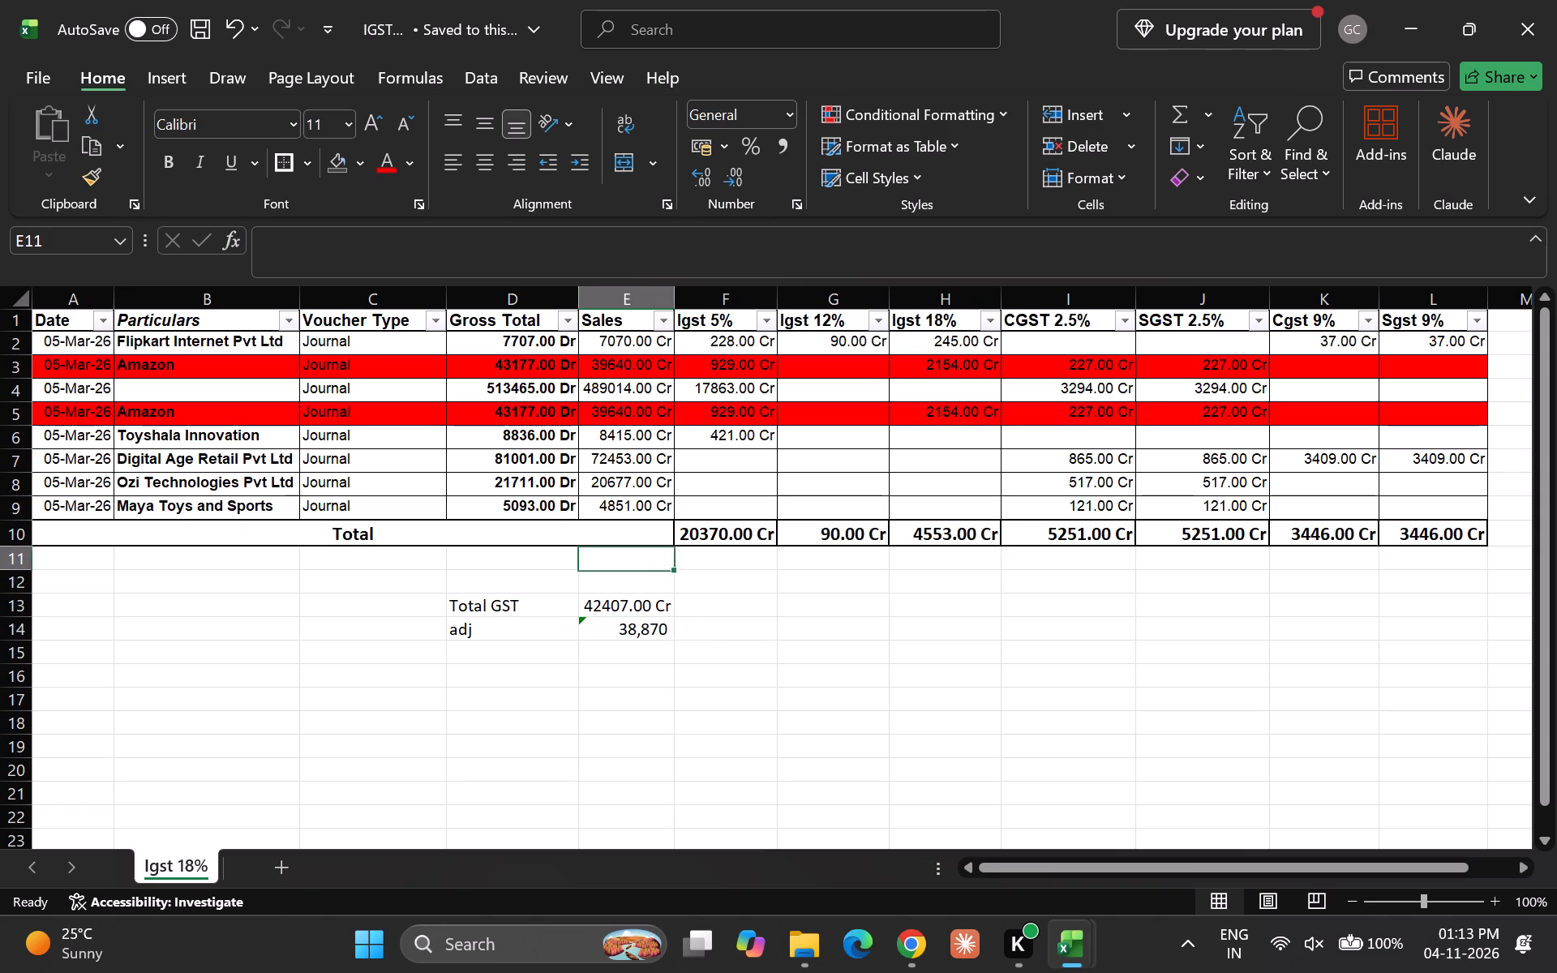
pyautogui.press('Up')
pyautogui.press('Up')
pyautogui.press('Up')
pyautogui.press('Up')
pyautogui.press('Up')
pyautogui.press('Up')
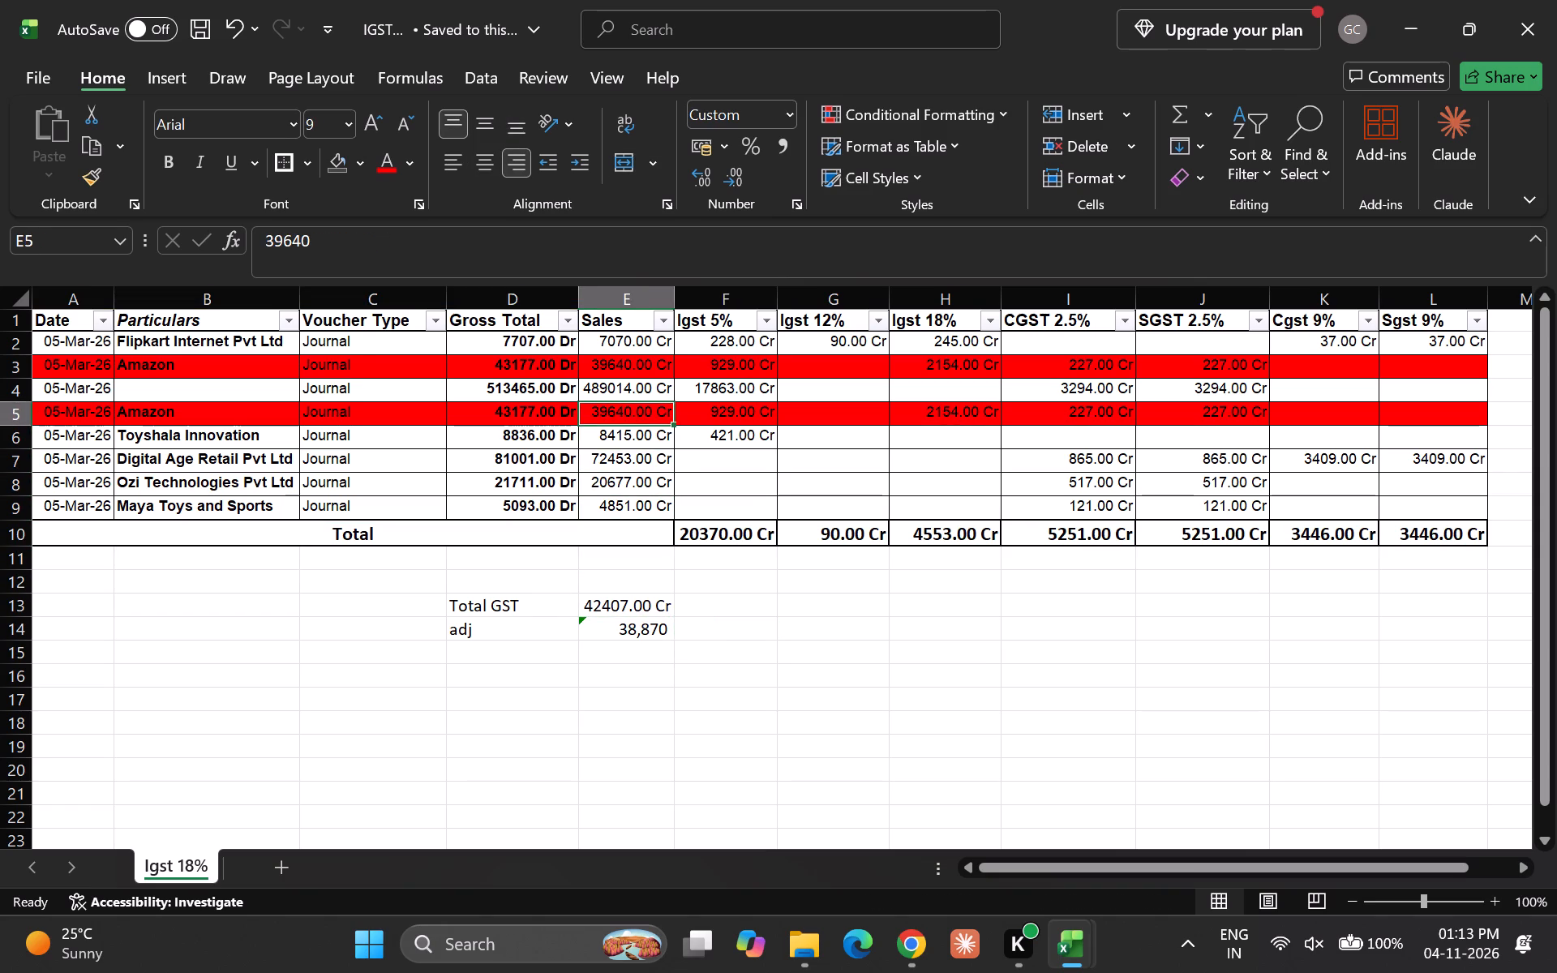
pyautogui.hotkey('shift', 'space')
pyautogui.press('Down')
pyautogui.press('Up')
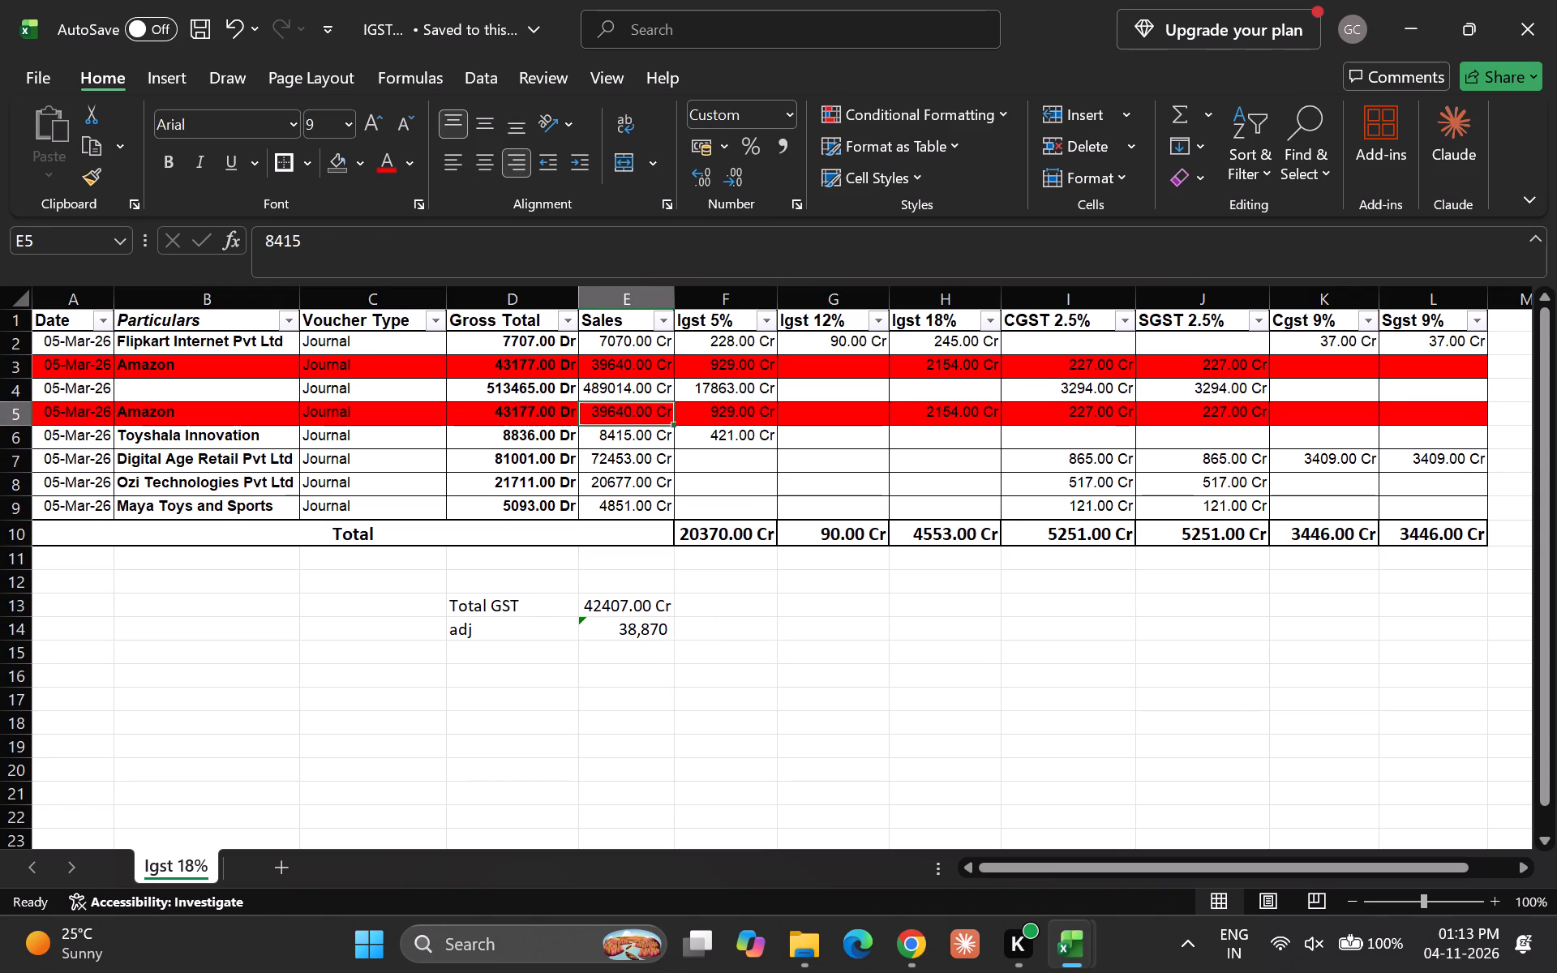
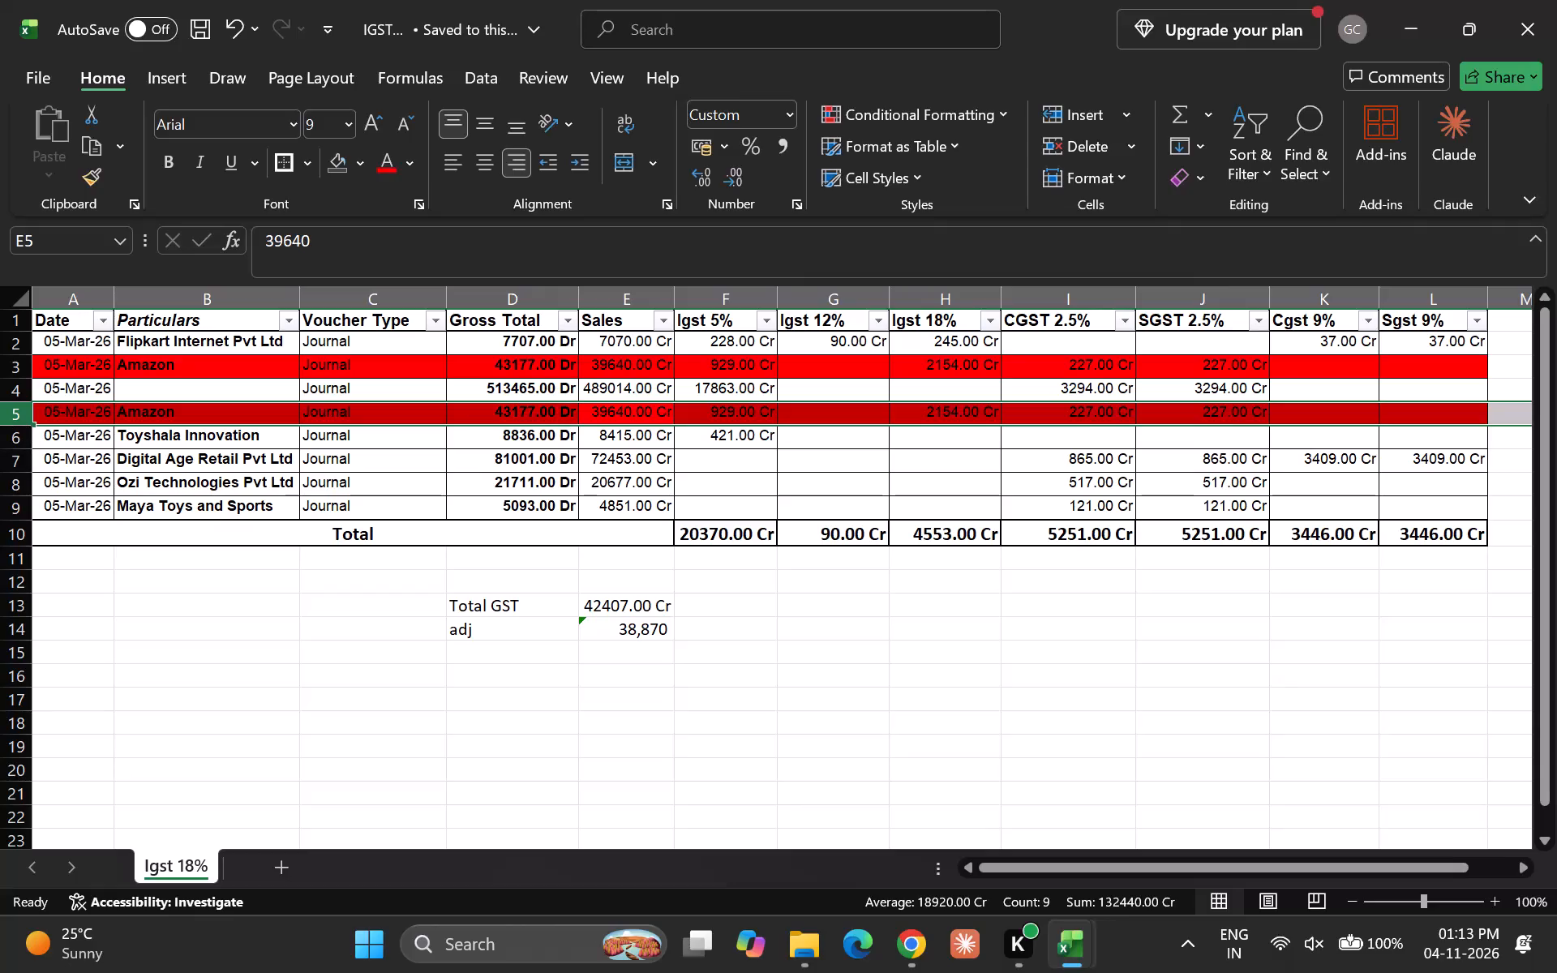
# Delete the duplicate red-highlighted Amazon entry in row 5.
pyautogui.hotkey('ctrl', '-')
pyautogui.press('Down')
pyautogui.press('Up')
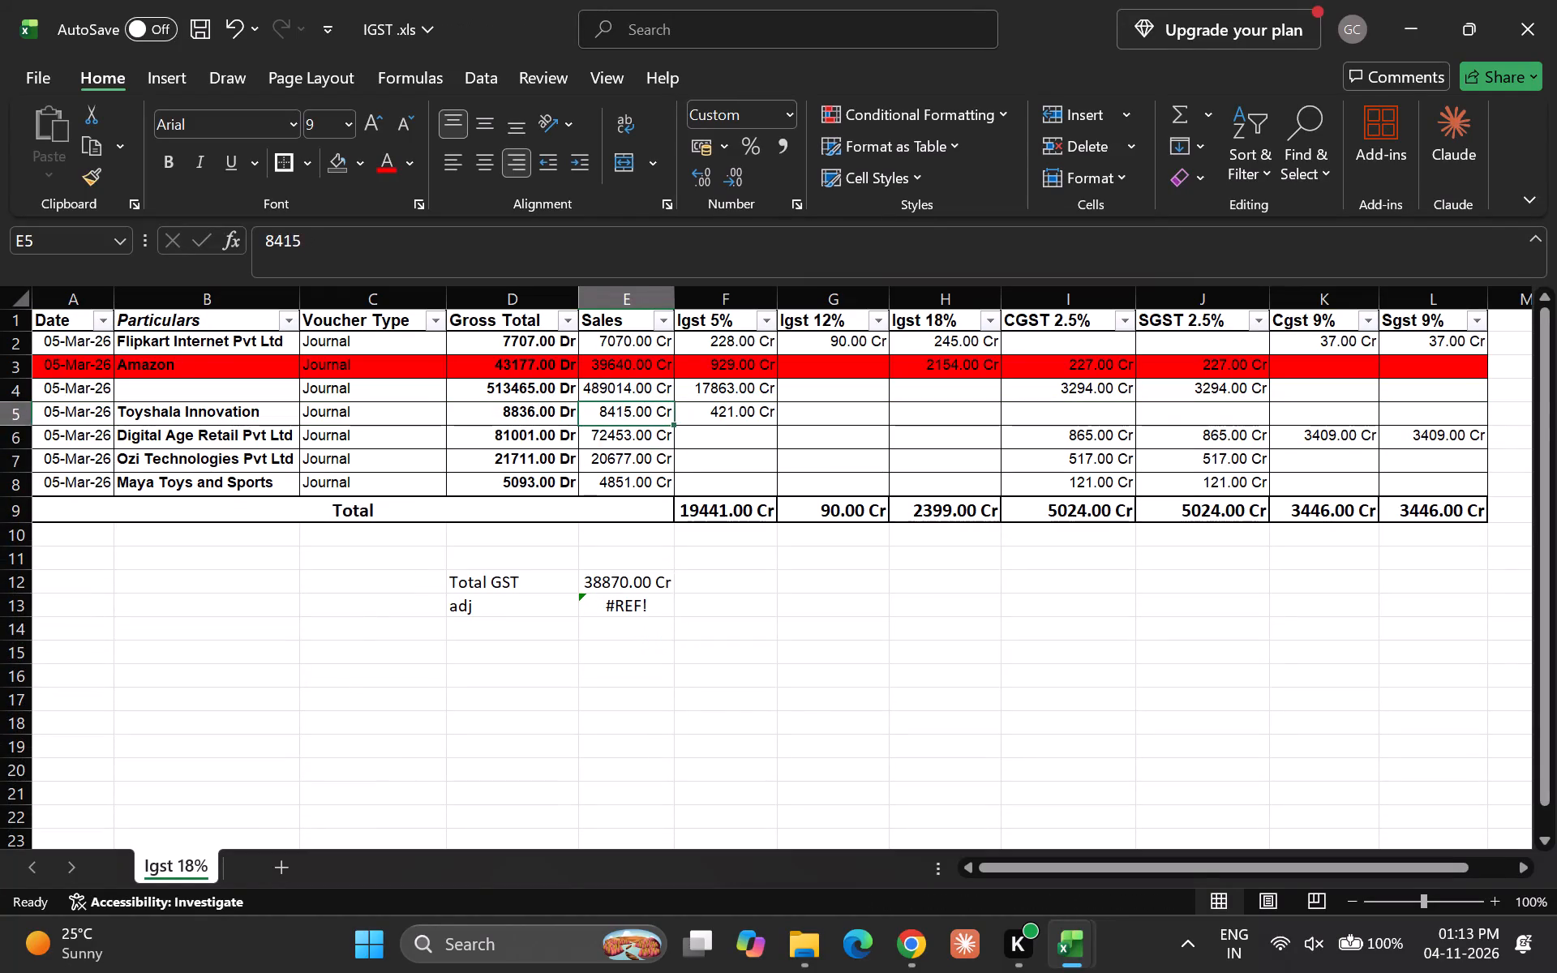
# Clear the adj formula and its label beneath the Total GST line.
pyautogui.press('Down')
pyautogui.press('Down')
pyautogui.press('Down')
pyautogui.press('Down')
pyautogui.press('Down')
pyautogui.press('Down')
pyautogui.press('Down')
pyautogui.press('Down')
pyautogui.press('Delete')
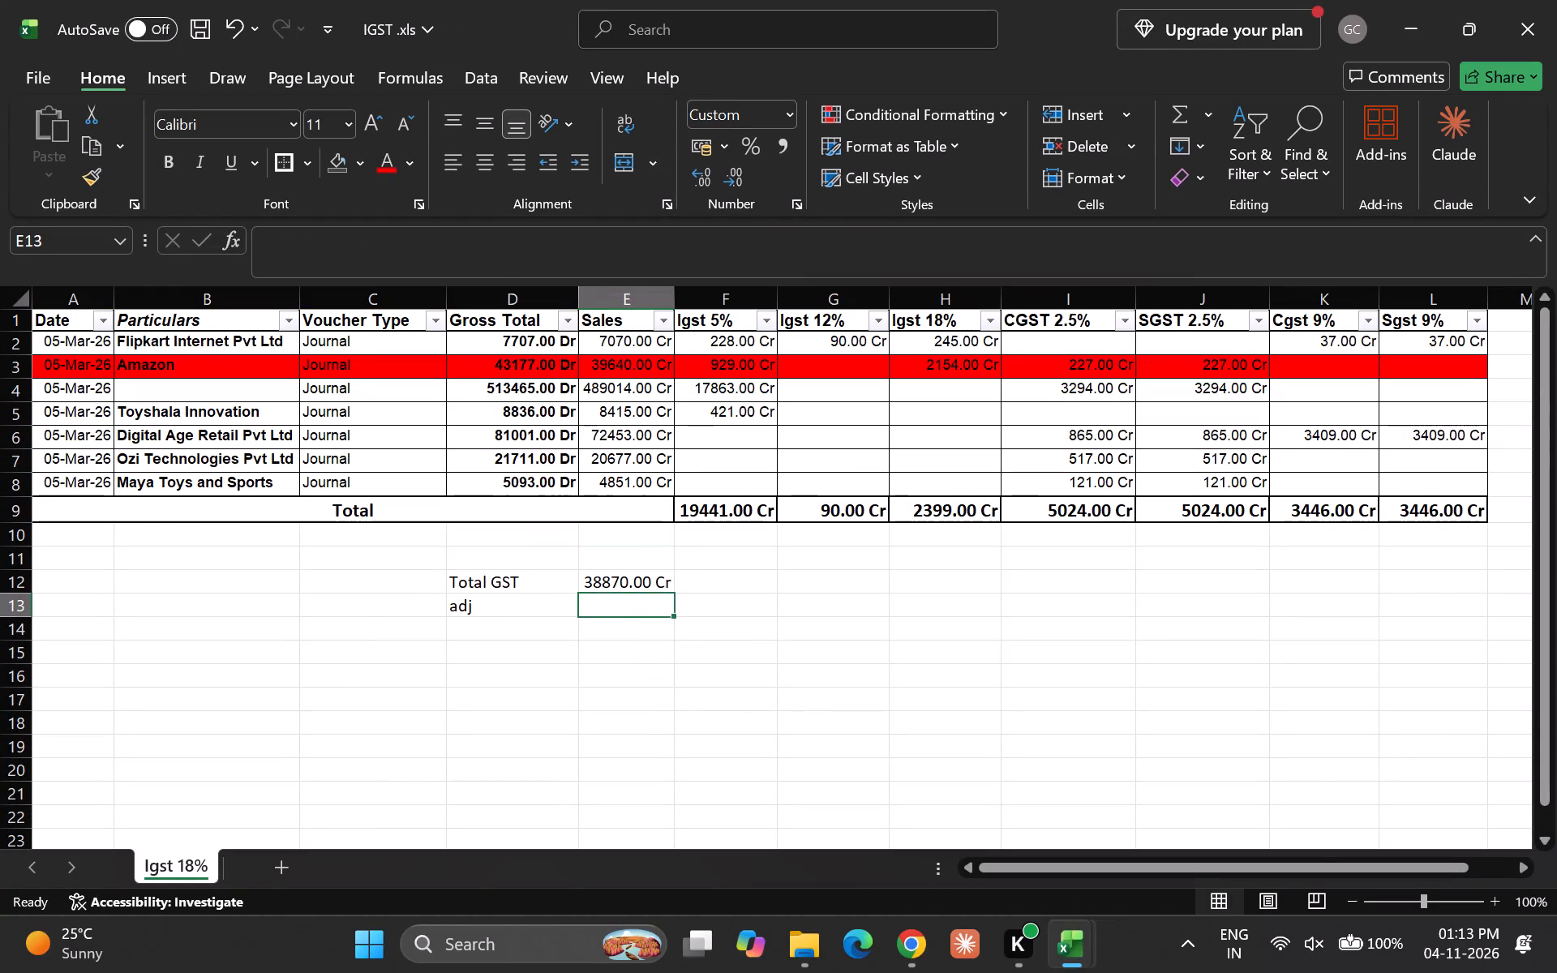
pyautogui.press('Down')
pyautogui.press('Up')
pyautogui.press('Up')
pyautogui.press('Down')
pyautogui.press('Up')
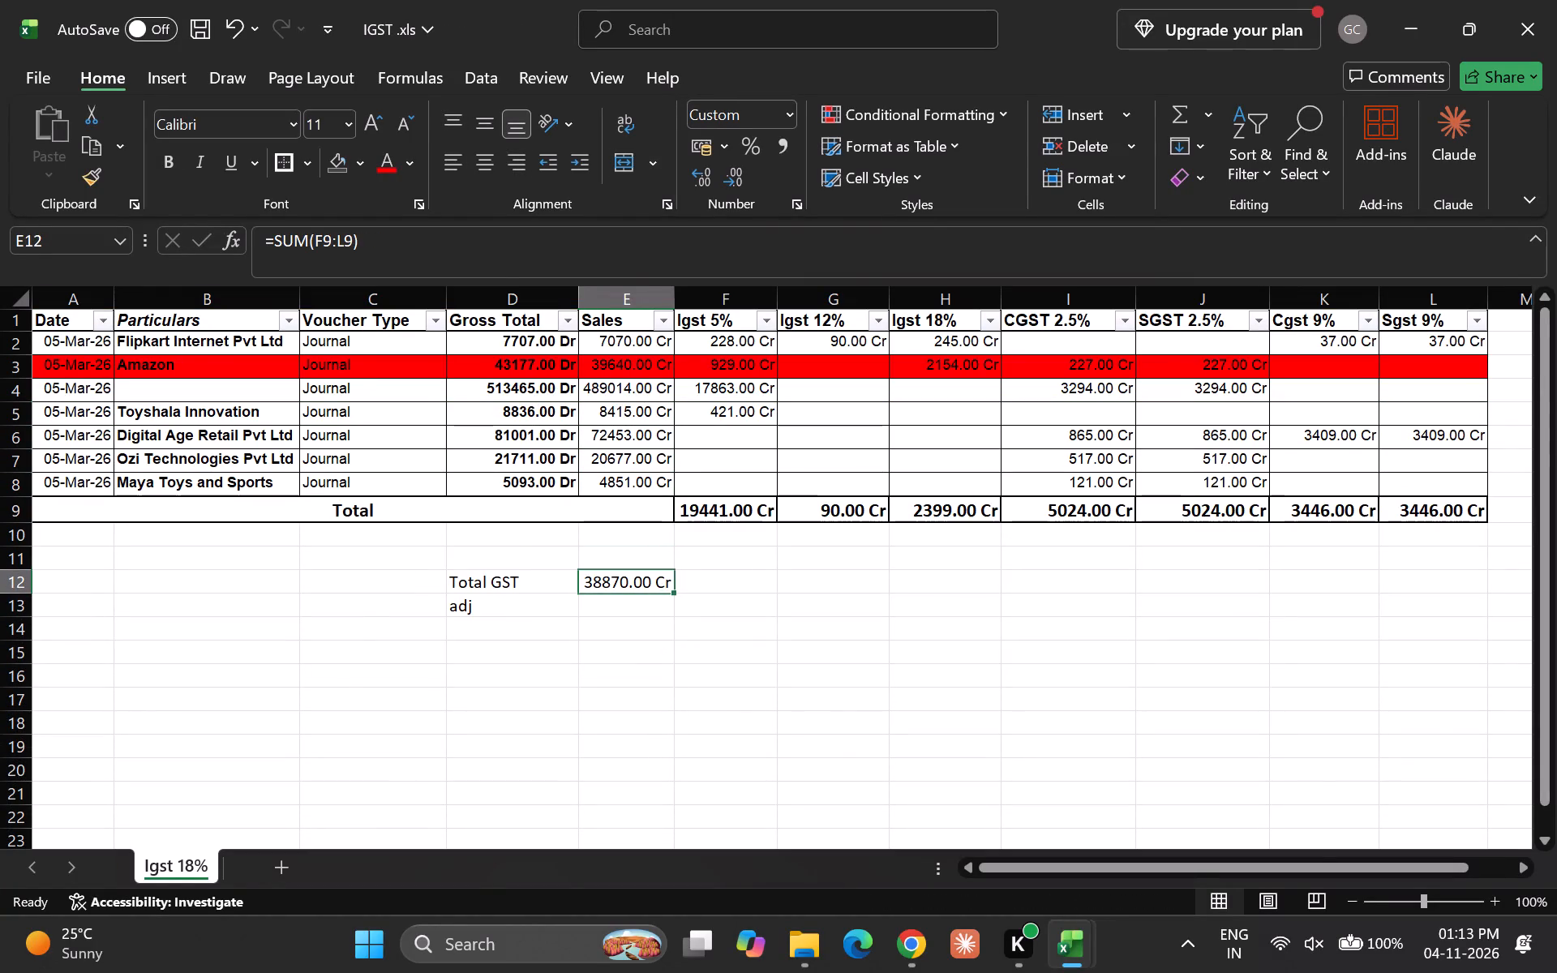
pyautogui.press('Down')
pyautogui.press('Up')
pyautogui.press('Up')
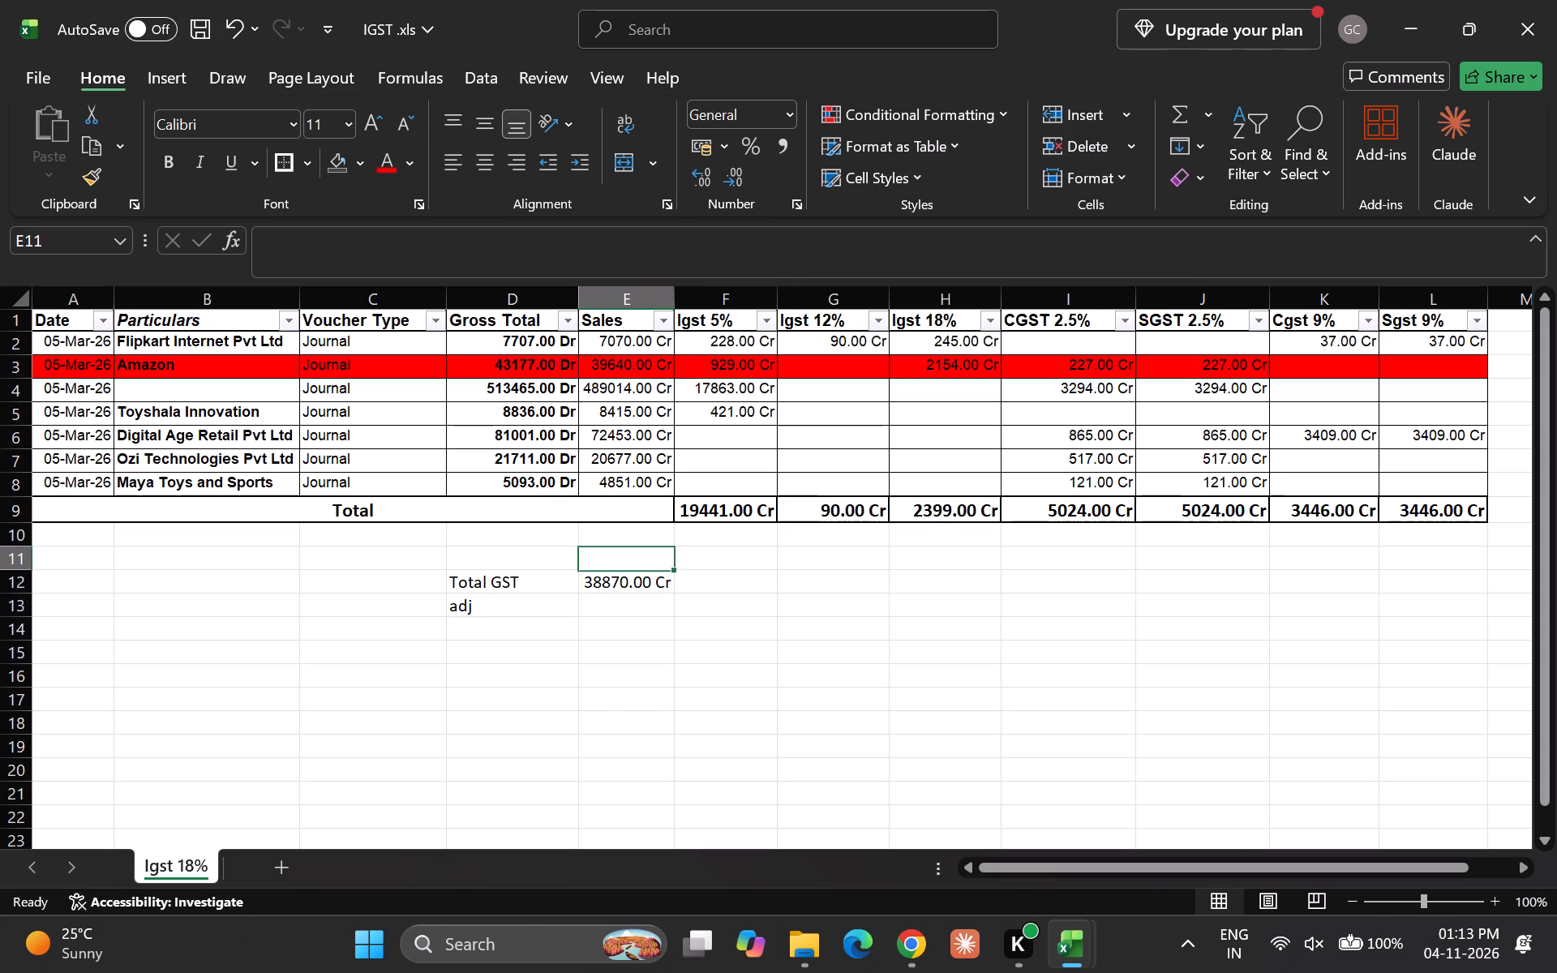
pyautogui.press('Down')
pyautogui.press('Down')
pyautogui.press('Up')
pyautogui.press('Left')
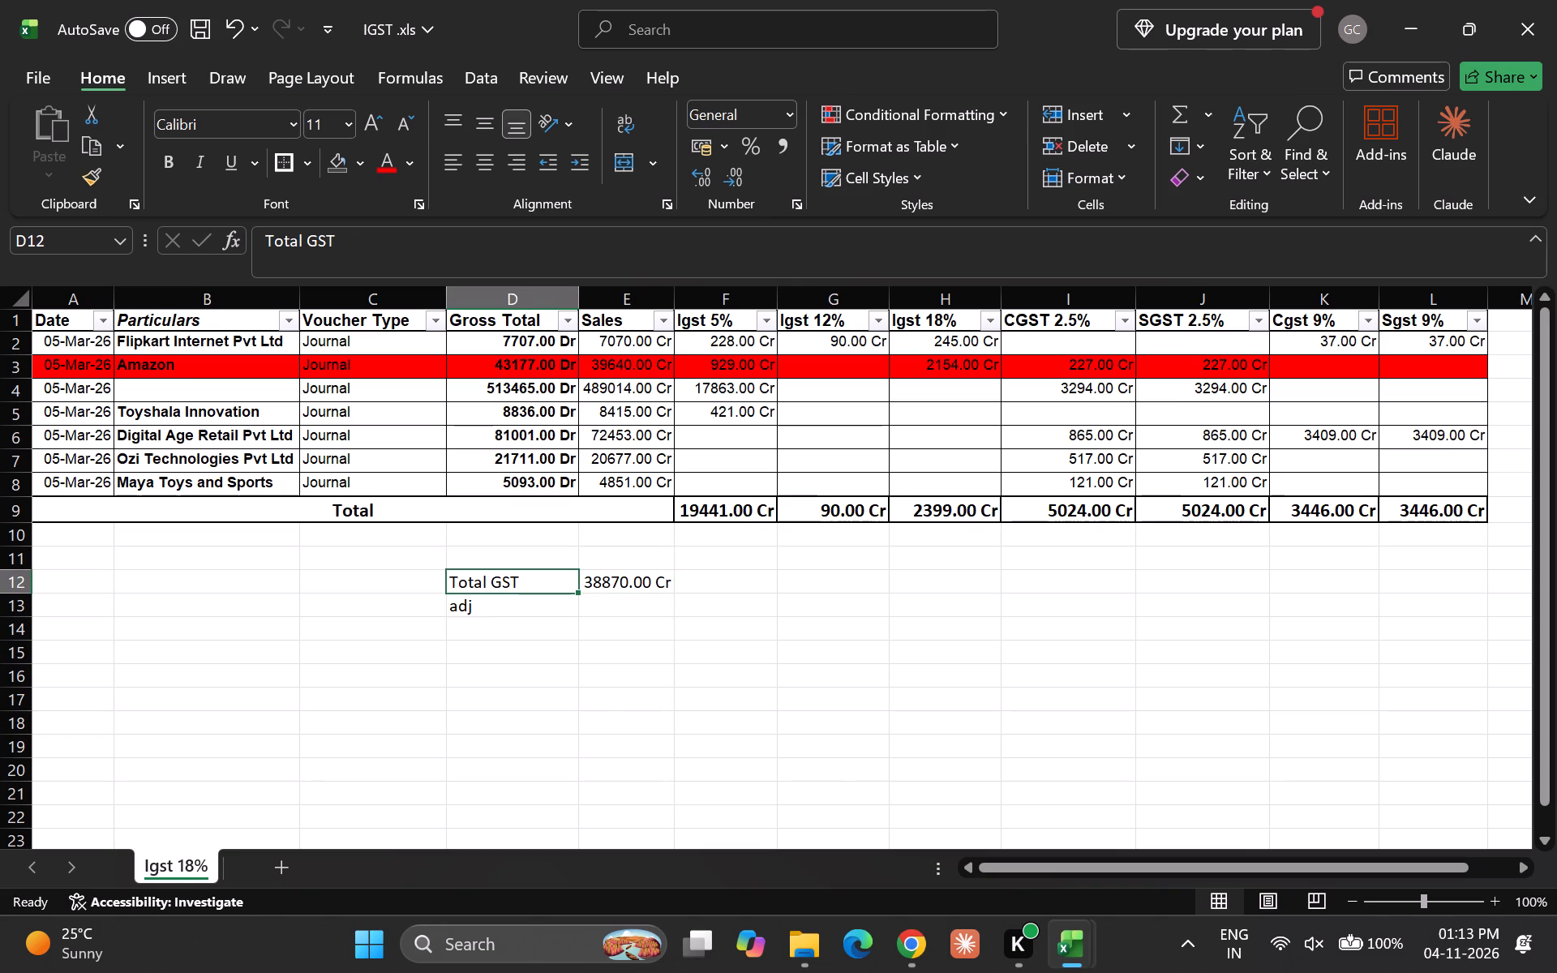
pyautogui.click(509, 615)
pyautogui.press('Delete')
pyautogui.press('Down')
pyautogui.press('Up')
# Remove the red fill from the remaining Amazon entry in row 3.
pyautogui.press('Up')
pyautogui.press('Up')
pyautogui.press('Up')
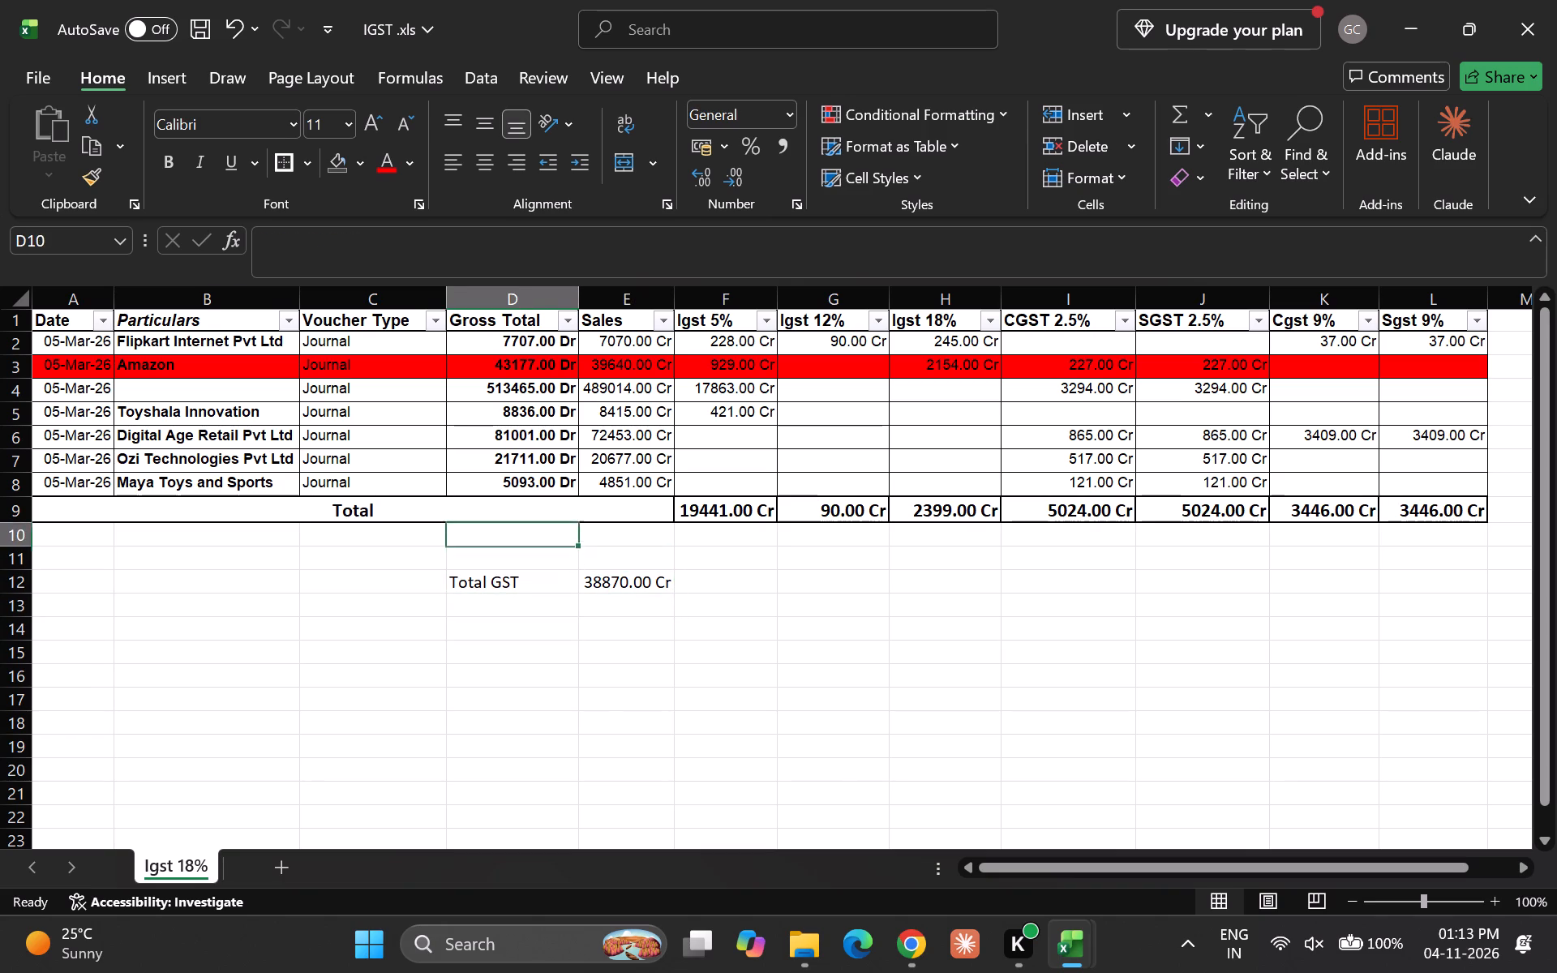
pyautogui.press('Up')
pyautogui.press('Up')
pyautogui.press('Up')
pyautogui.press('Up')
pyautogui.press('Up')
pyautogui.press('Up')
pyautogui.press('Up')
pyautogui.hotkey('shift', 'space')
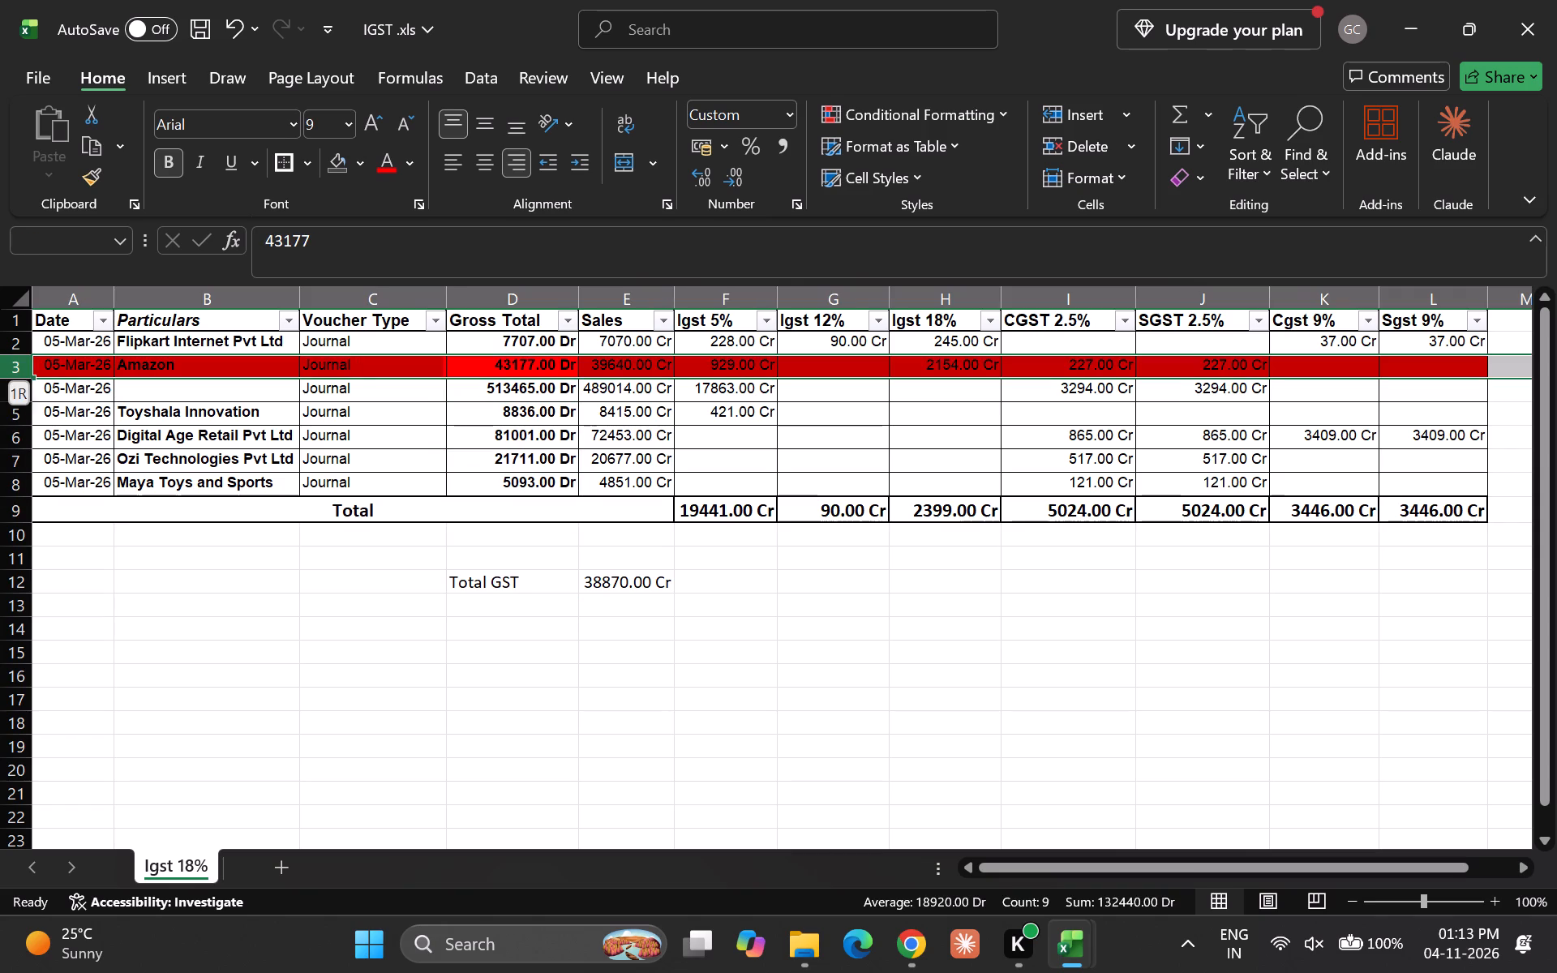
pyautogui.click(336, 171)
pyautogui.press('Down')
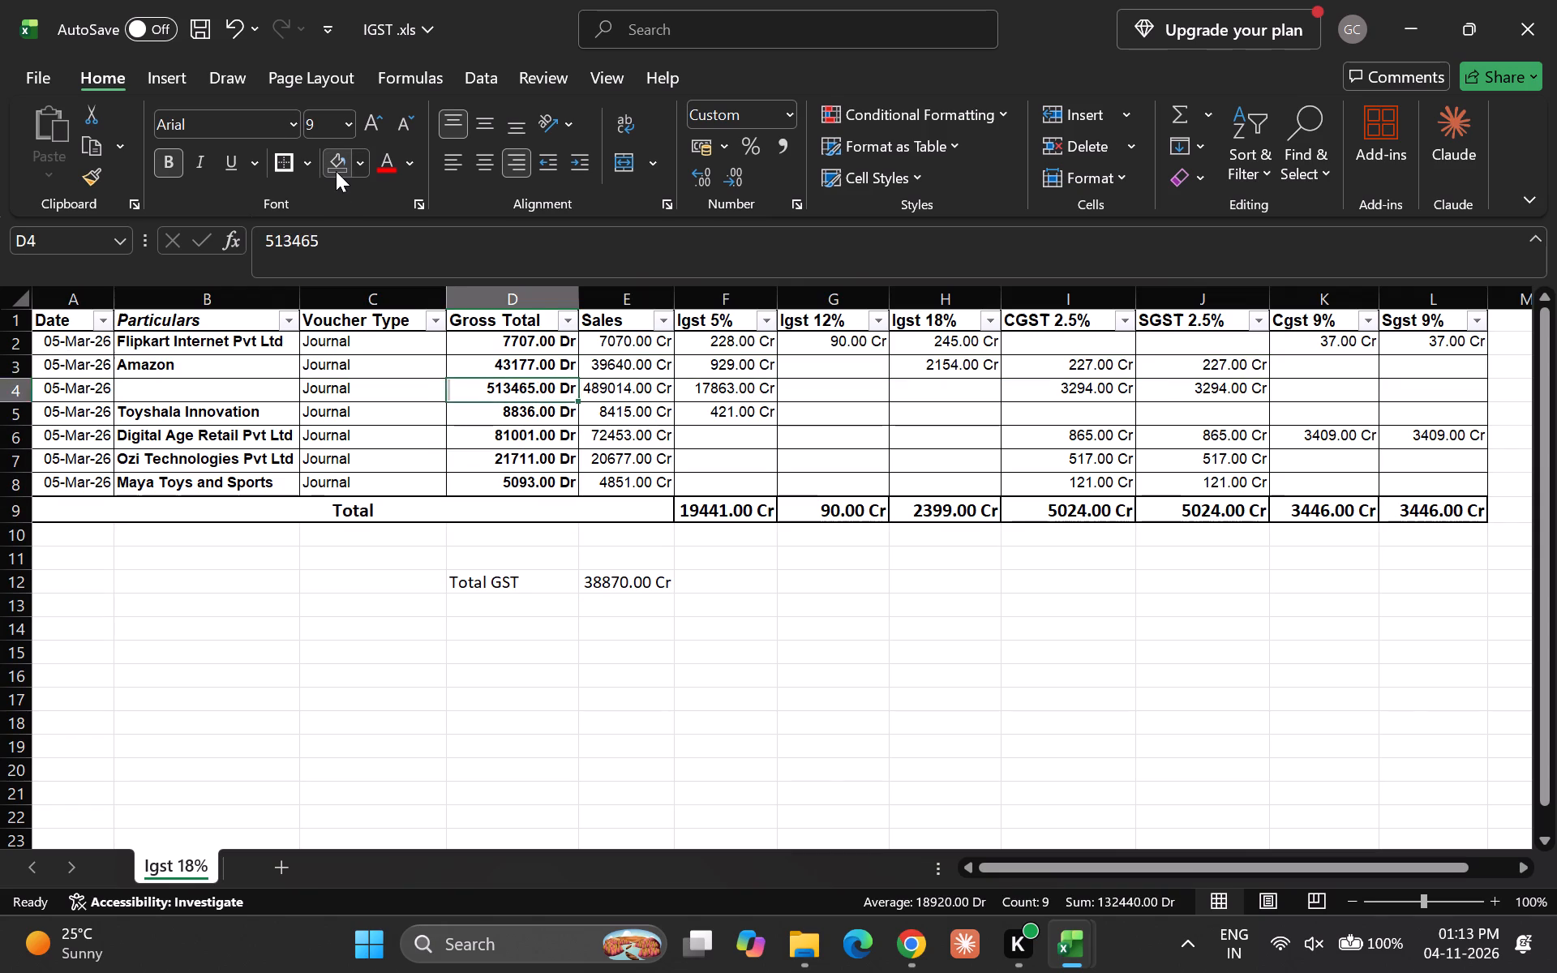
# Save the IGST workbook.
pyautogui.press('Up')
pyautogui.press('Right')
pyautogui.press('Down')
pyautogui.hotkey('ctrl', 's')
pyautogui.press('Down')
pyautogui.press('Up')
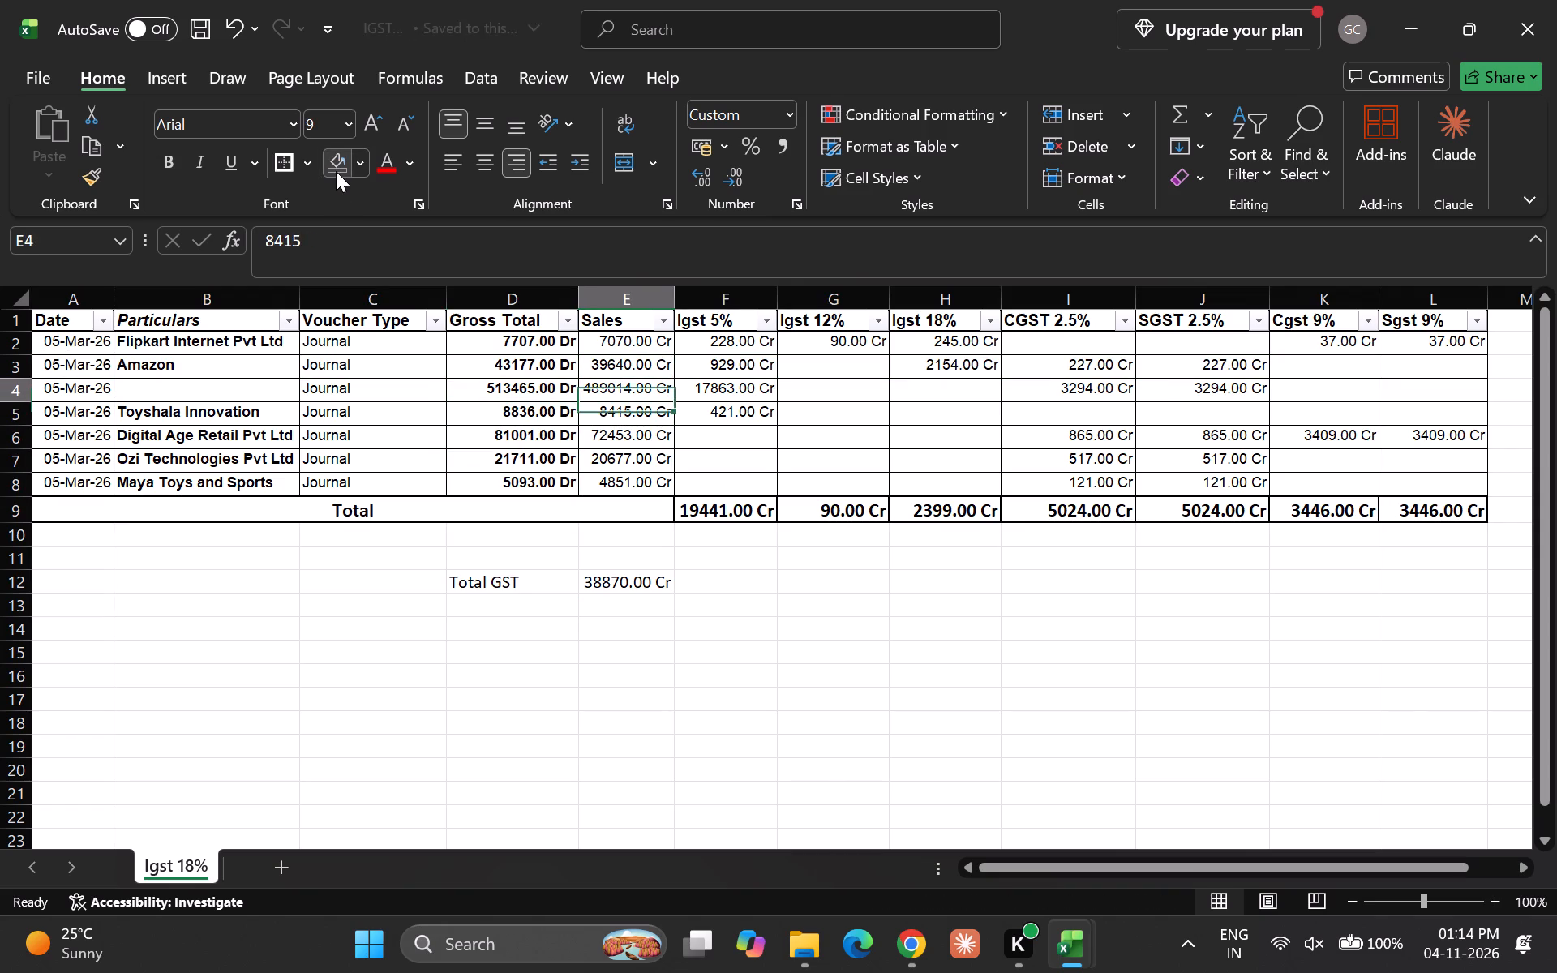
# Enter Blinkit as the Particulars of the unnamed journal entry in row 4.
pyautogui.press('Left')
pyautogui.press('Left')
pyautogui.press('Left')
pyautogui.press('Up')
pyautogui.press('Down')
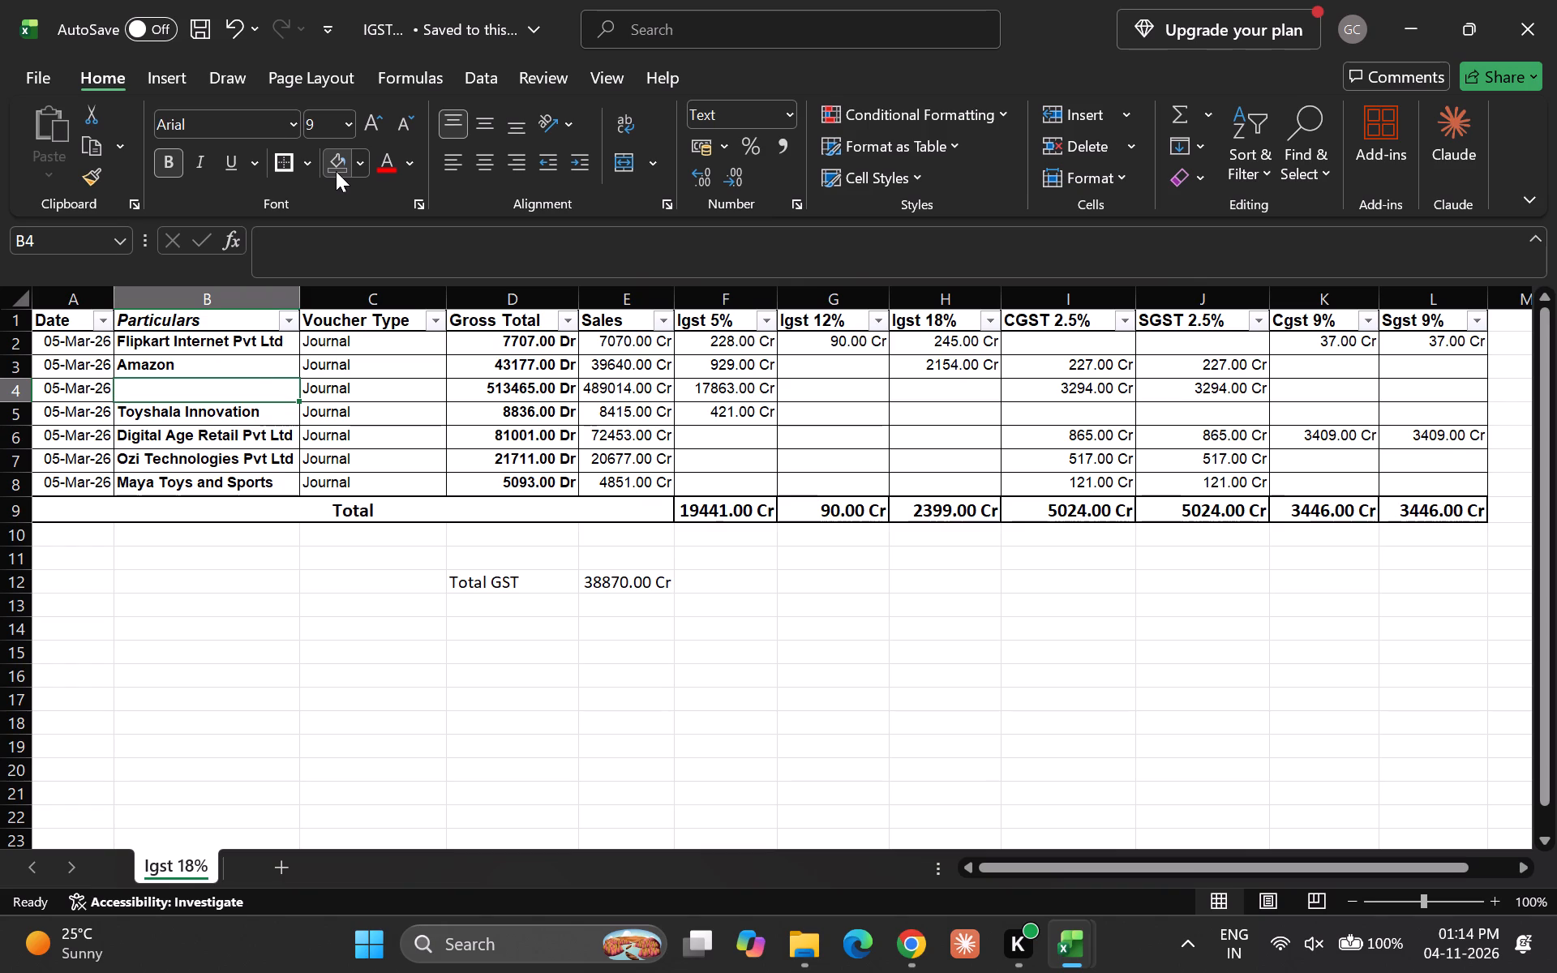
pyautogui.press('Right')
pyautogui.press('Right')
pyautogui.press('Right')
pyautogui.press('Right')
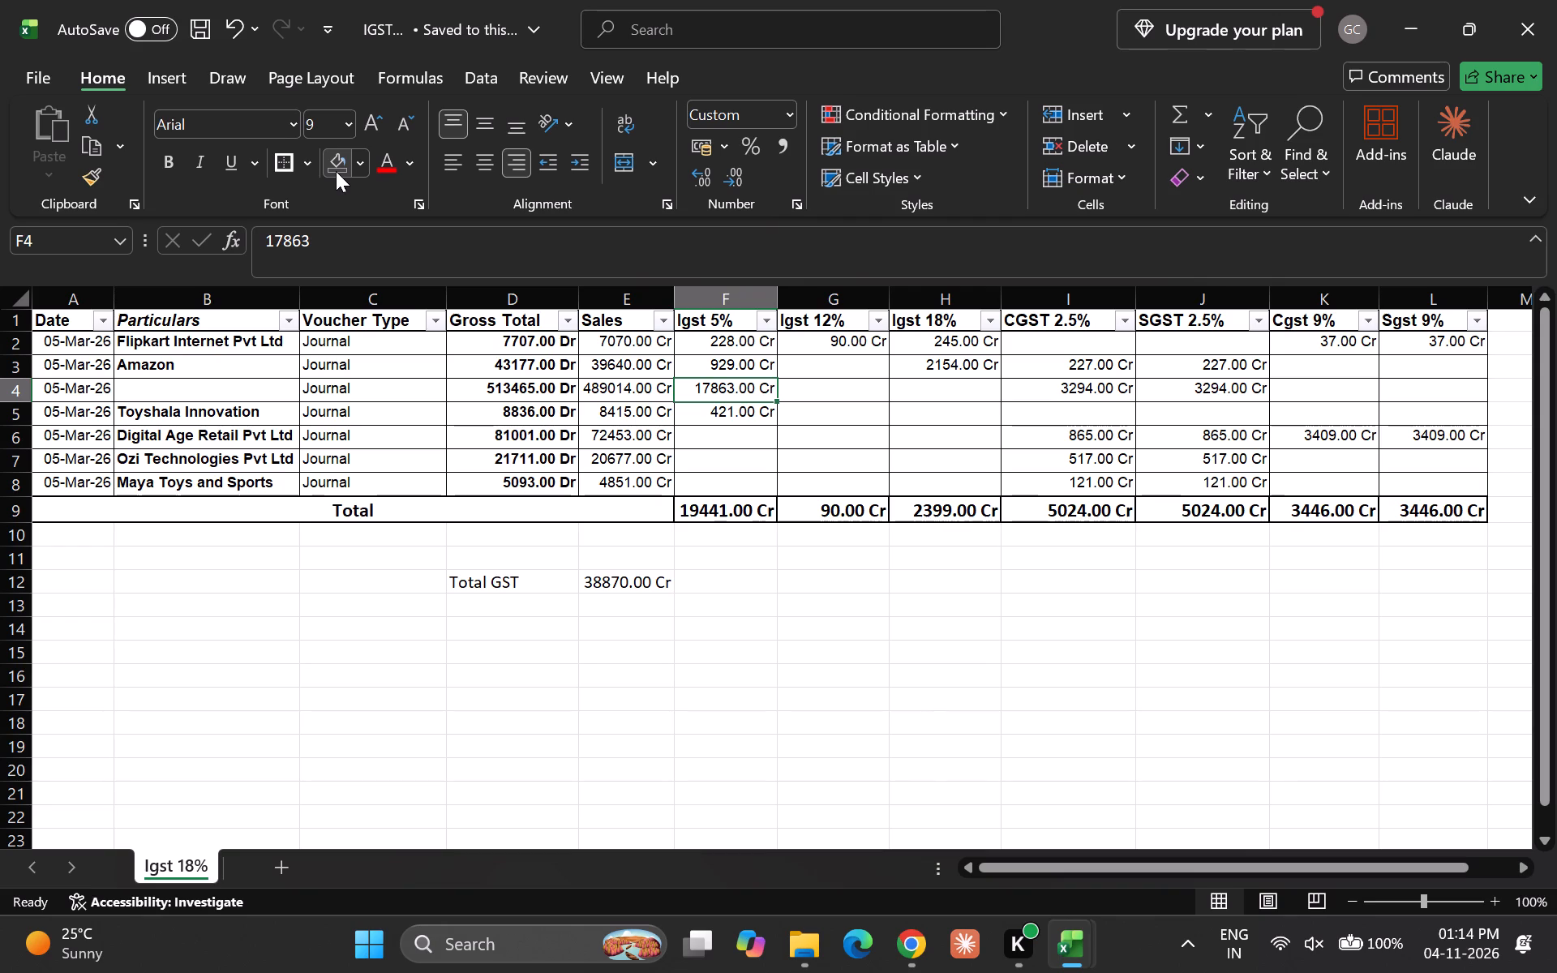
pyautogui.hotkey('shift', 'space')
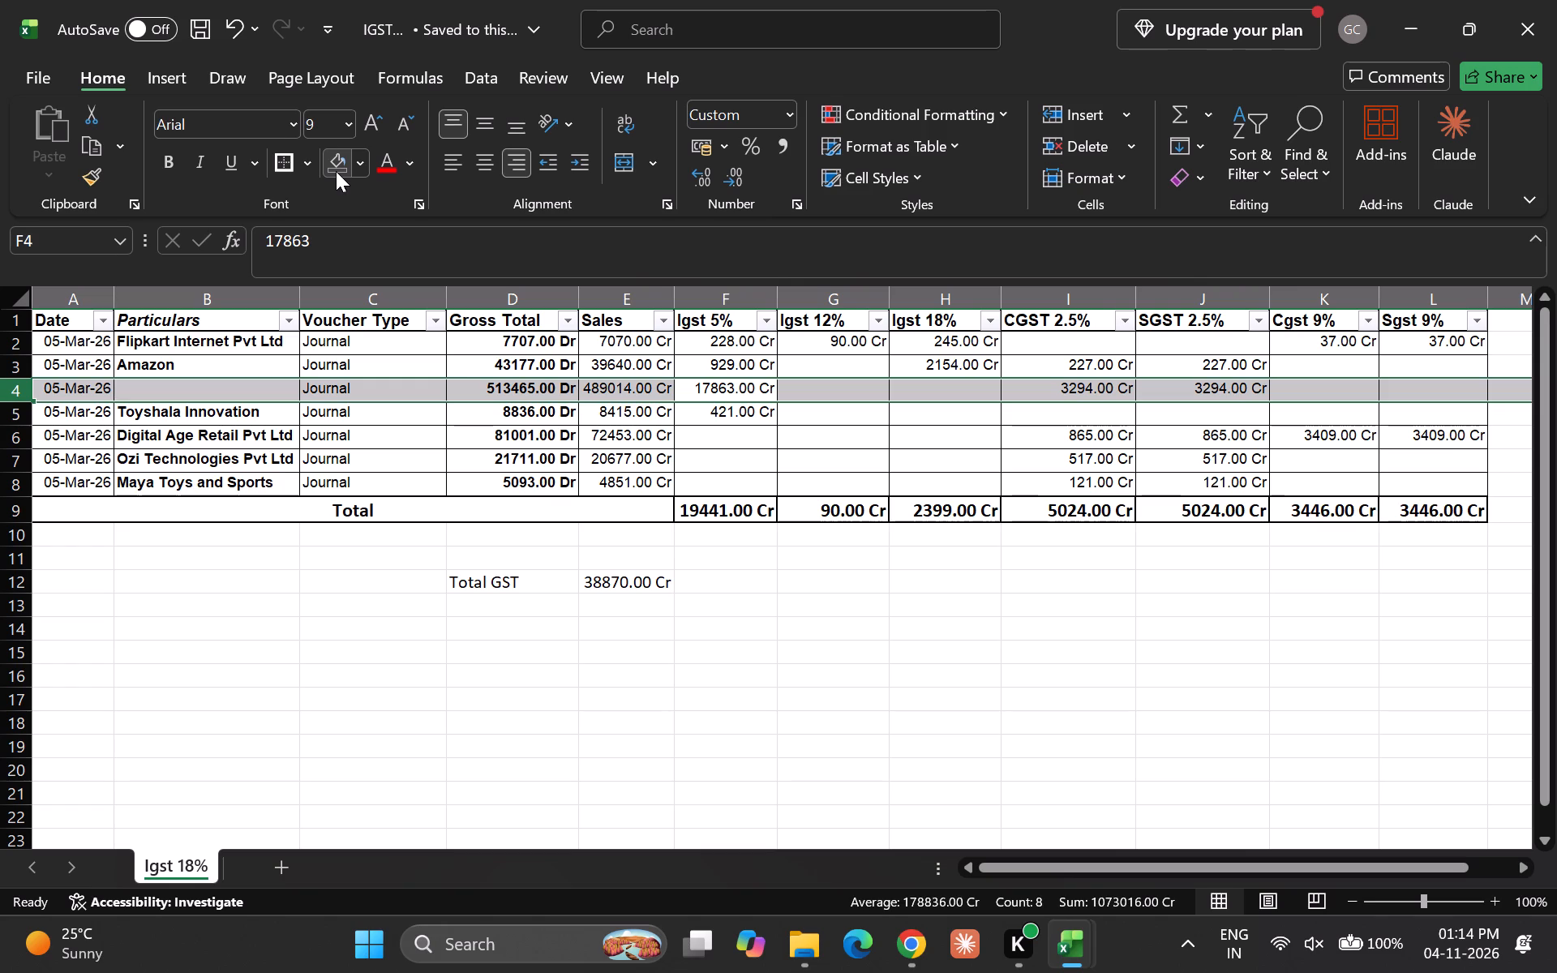
pyautogui.press('Left')
pyautogui.press('Left')
pyautogui.press('Left')
pyautogui.press('Left')
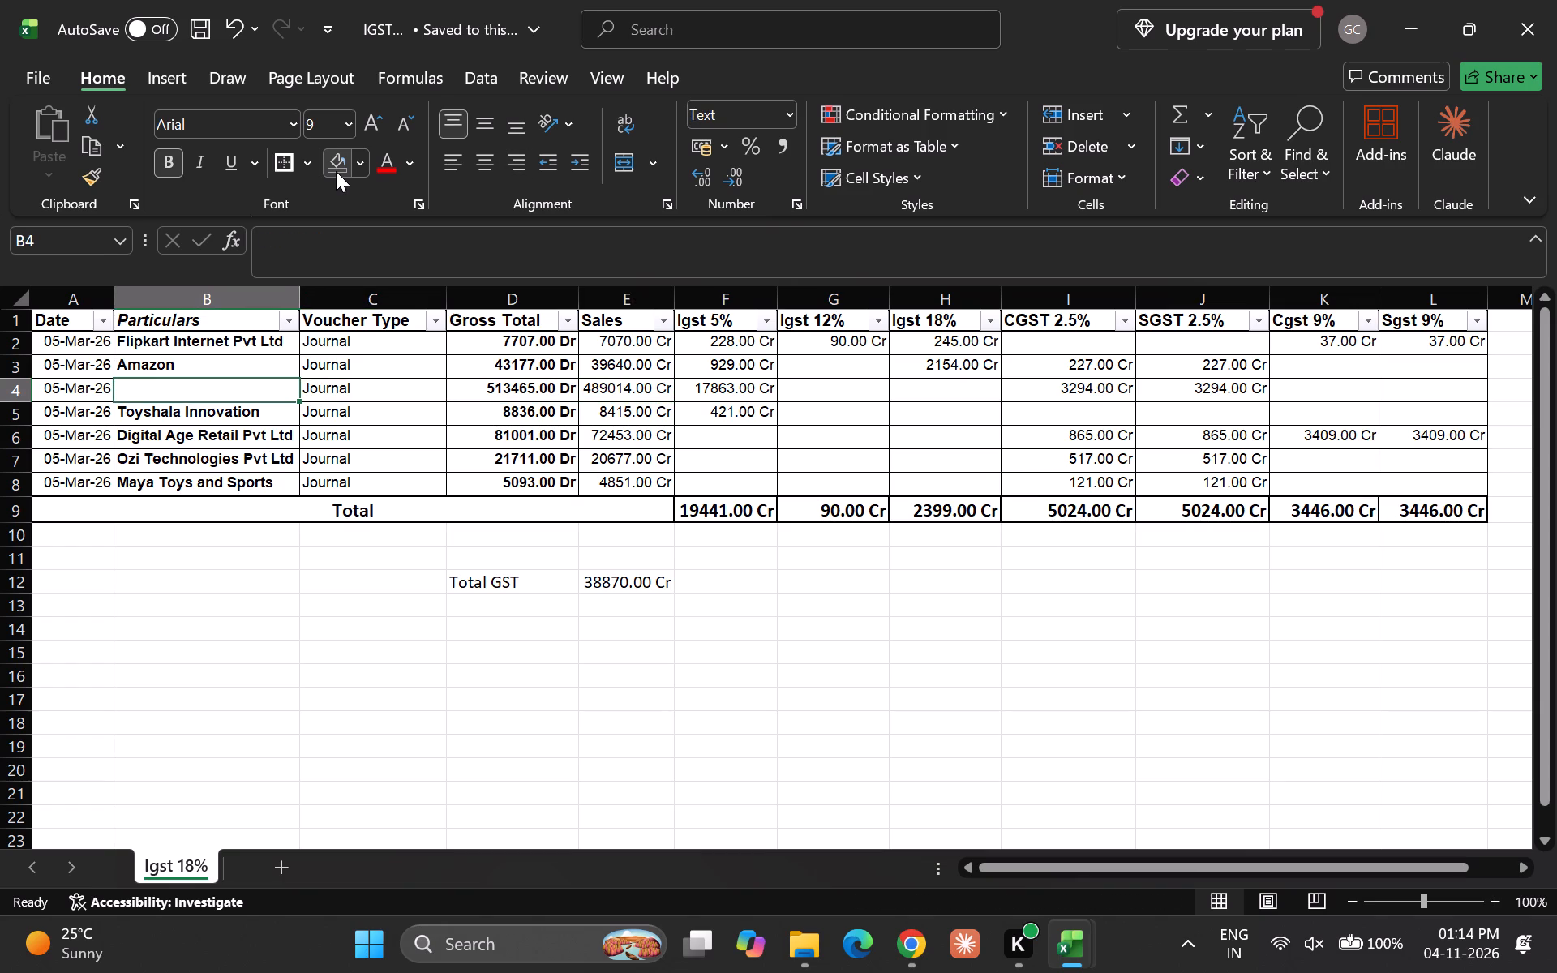
pyautogui.write('Blinkit')
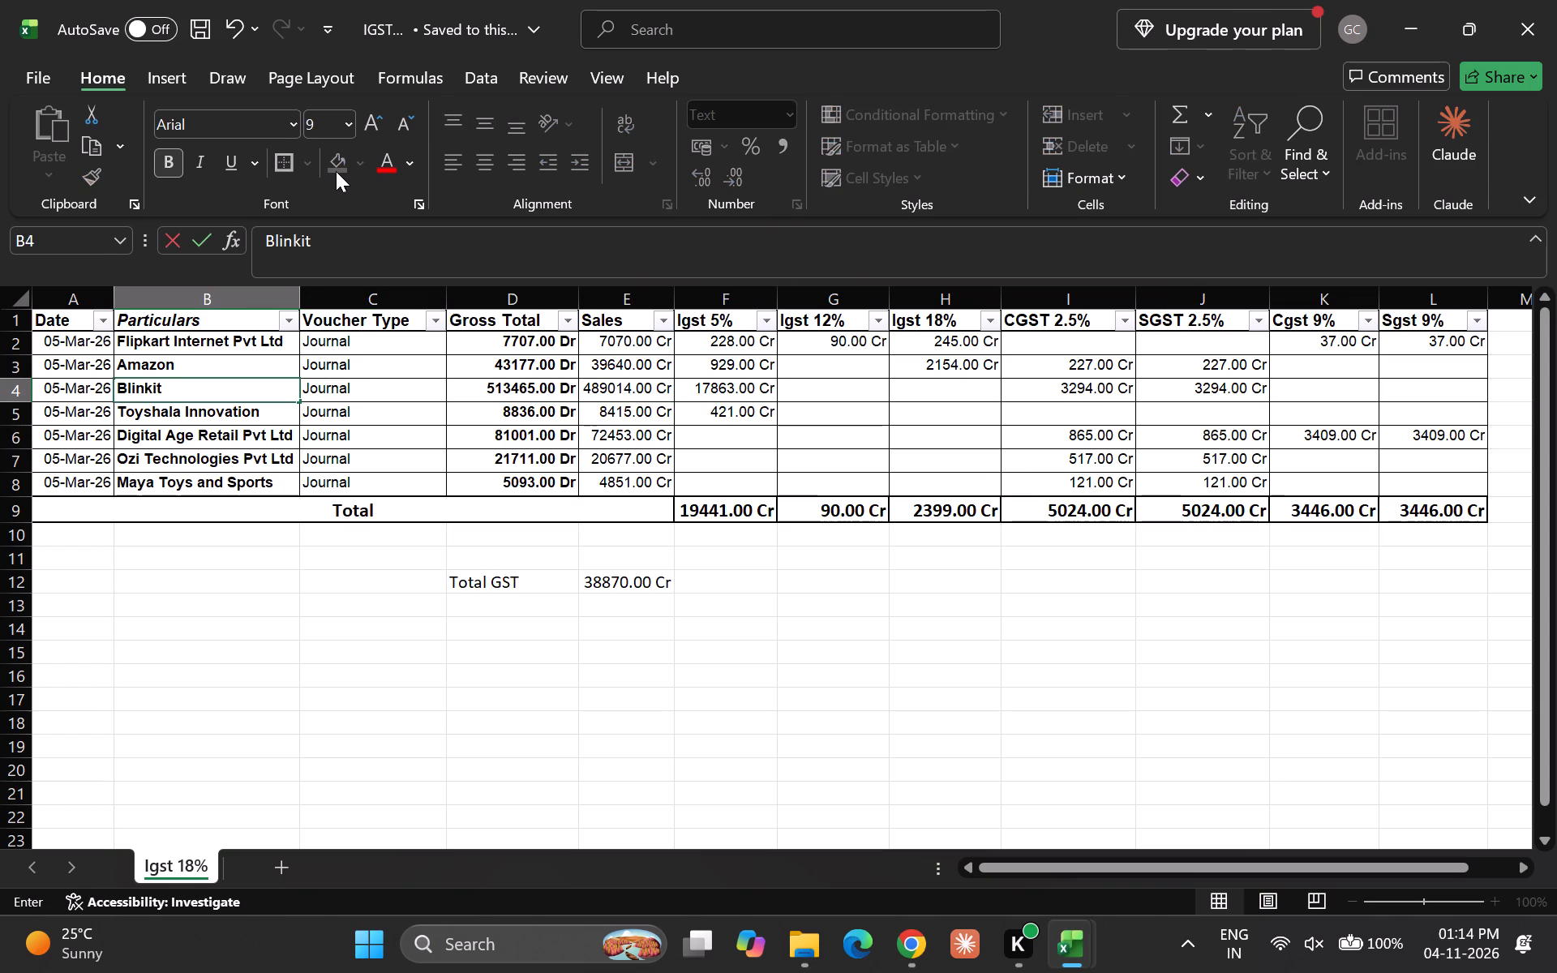
pyautogui.press('Return')
pyautogui.press('Up')
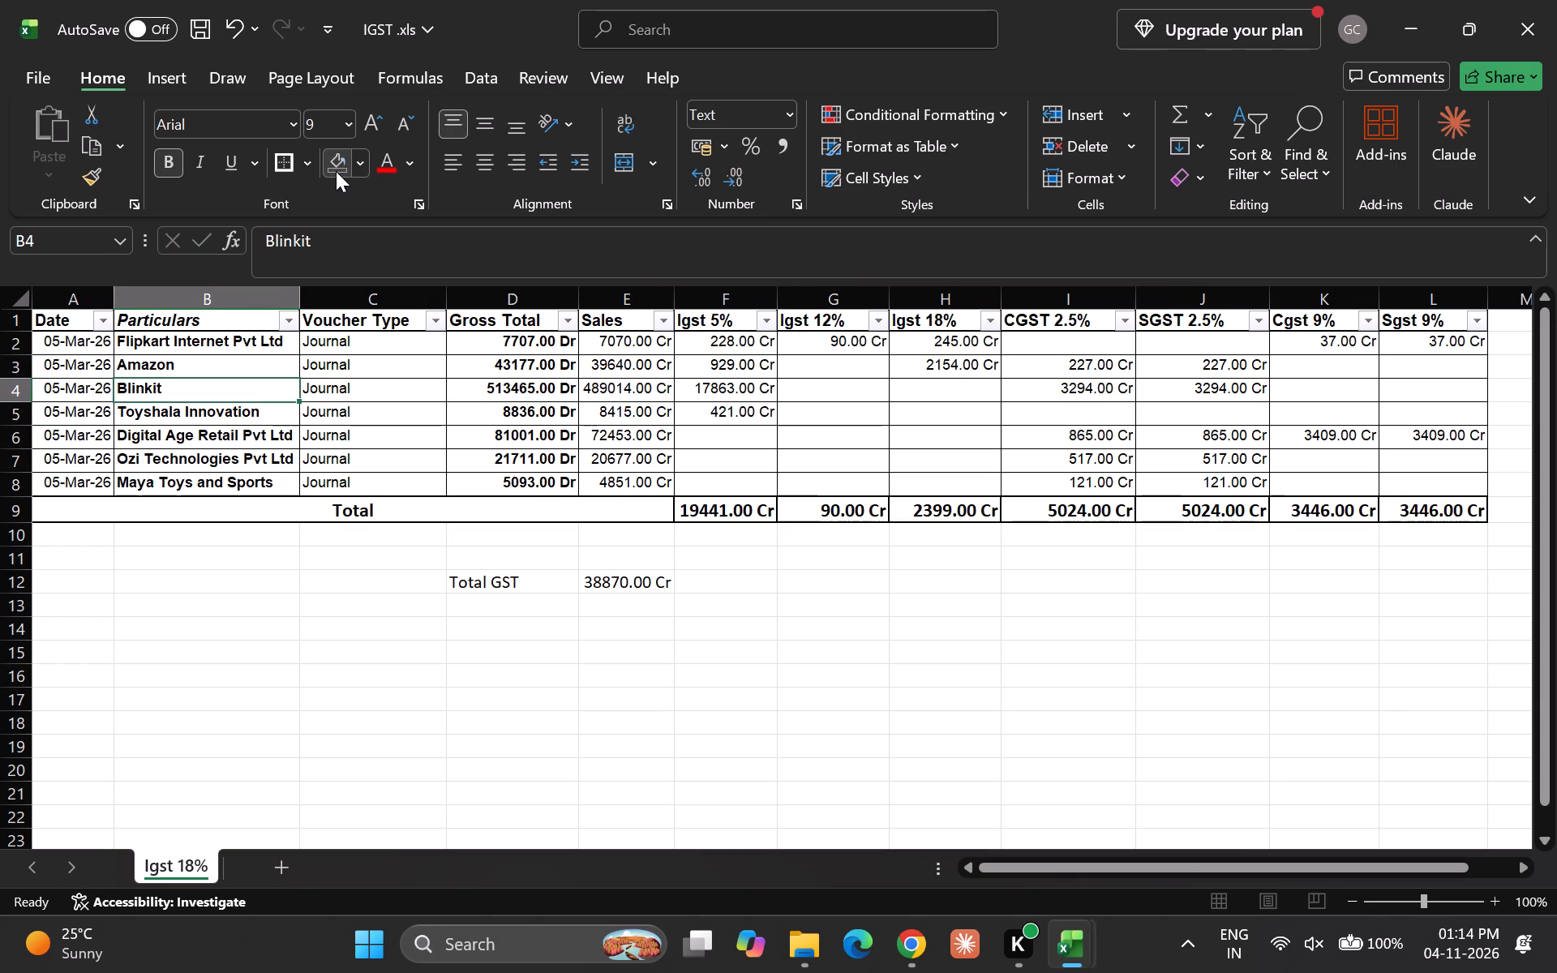
# Save the IGST workbook with the added party name.
pyautogui.press('Down')
pyautogui.press('Down')
pyautogui.press('Right')
pyautogui.press('Down')
pyautogui.hotkey('ctrl', 's')
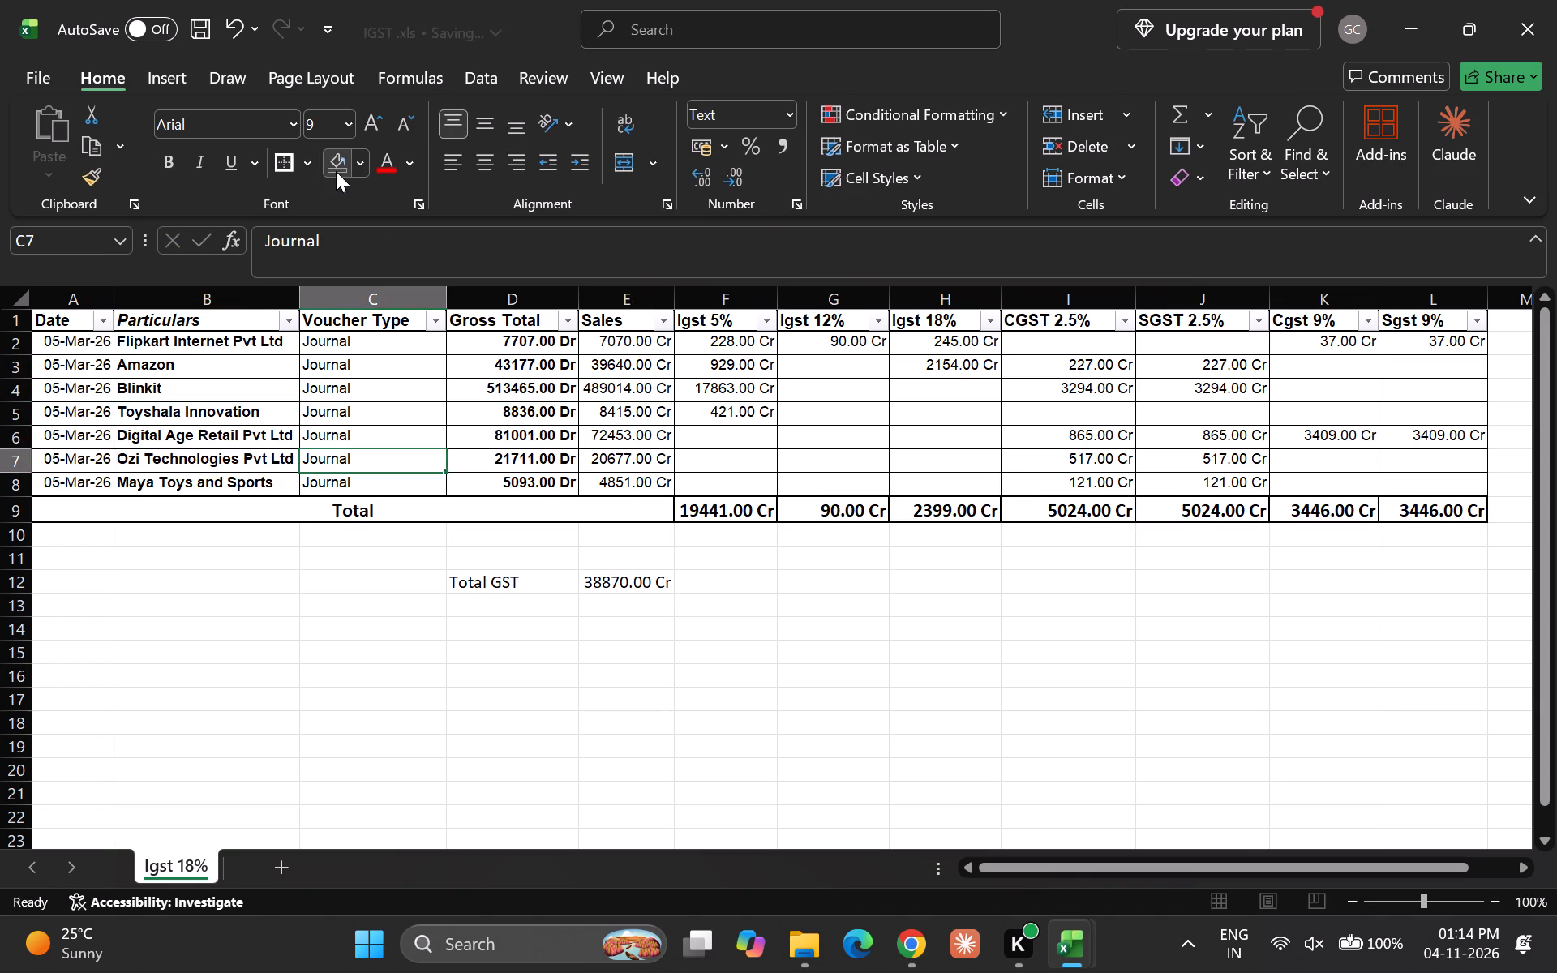
pyautogui.hotkey('ctrl', 's')
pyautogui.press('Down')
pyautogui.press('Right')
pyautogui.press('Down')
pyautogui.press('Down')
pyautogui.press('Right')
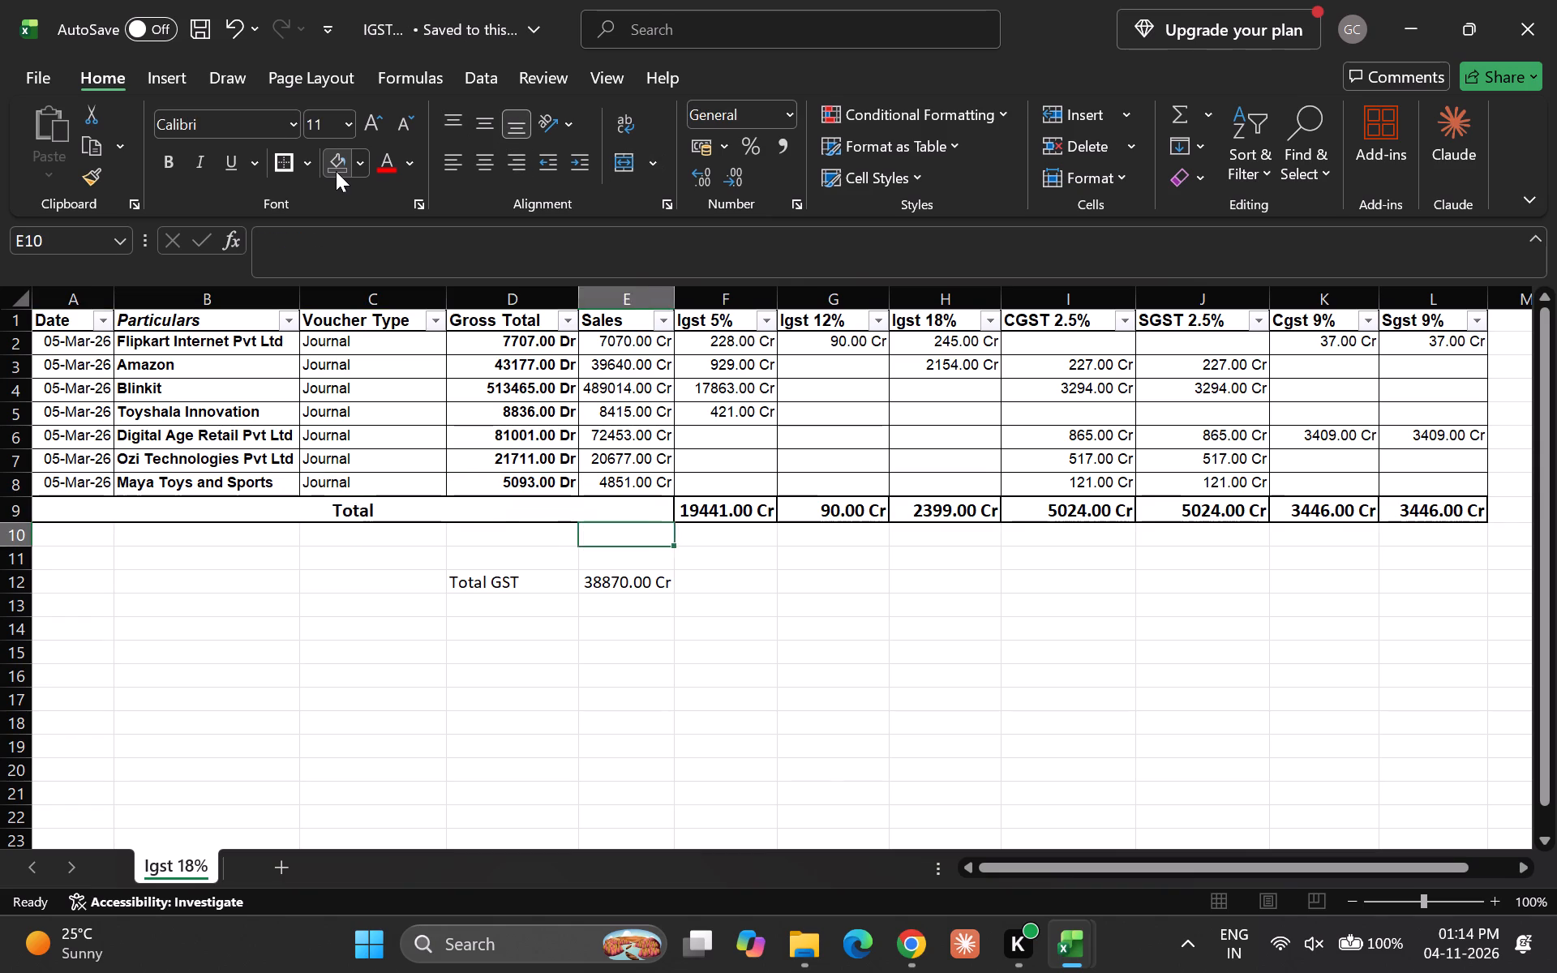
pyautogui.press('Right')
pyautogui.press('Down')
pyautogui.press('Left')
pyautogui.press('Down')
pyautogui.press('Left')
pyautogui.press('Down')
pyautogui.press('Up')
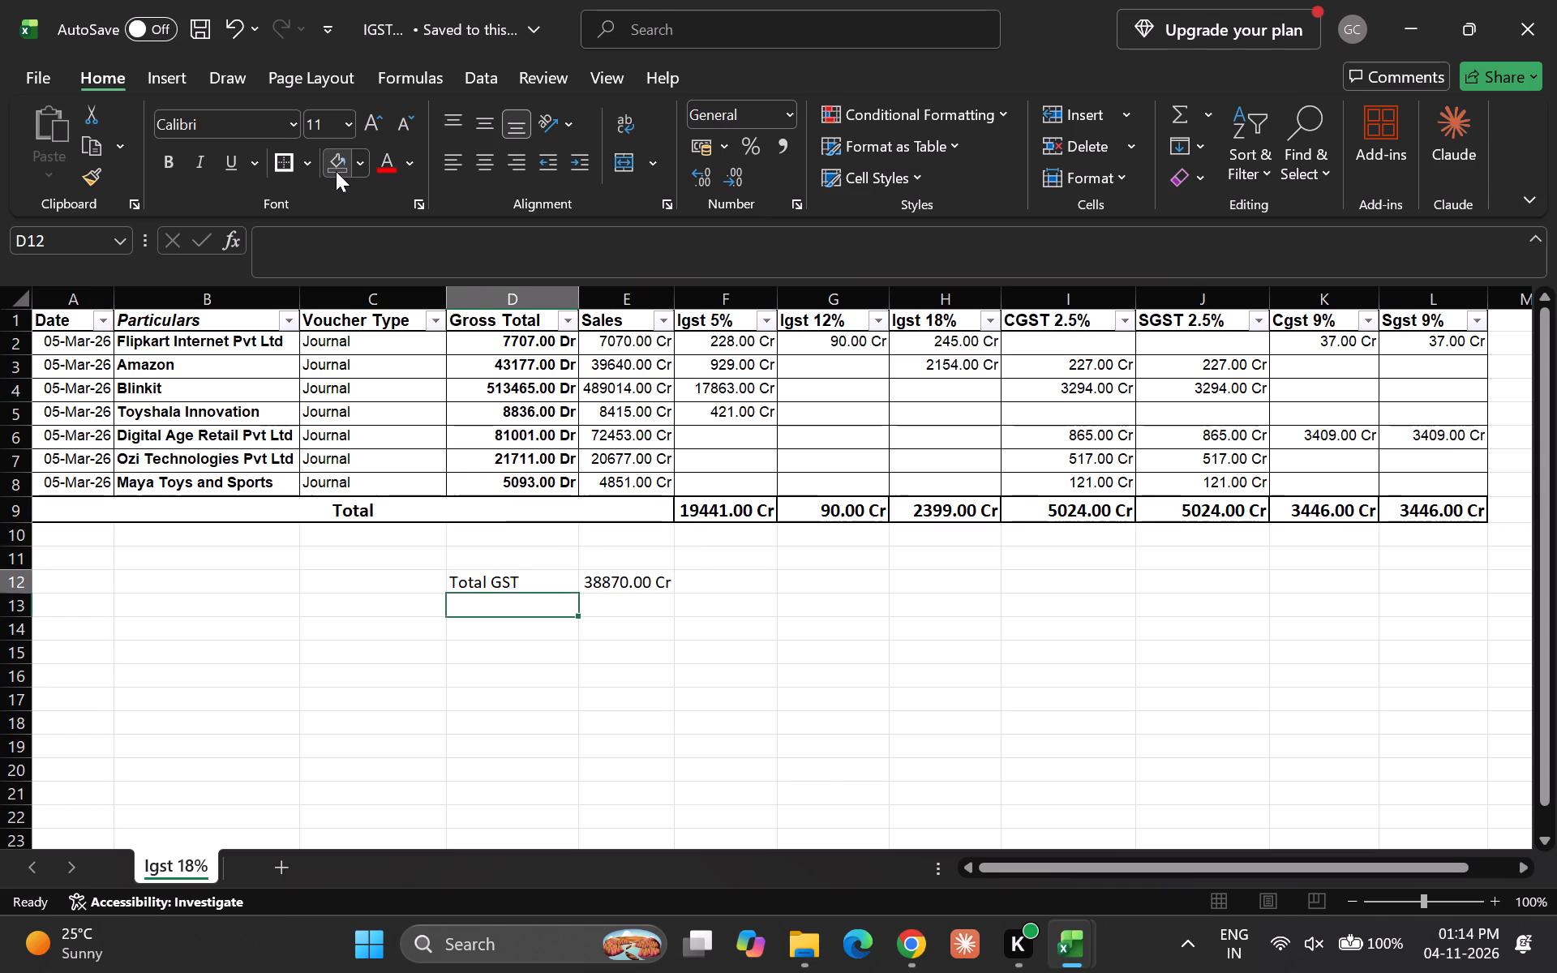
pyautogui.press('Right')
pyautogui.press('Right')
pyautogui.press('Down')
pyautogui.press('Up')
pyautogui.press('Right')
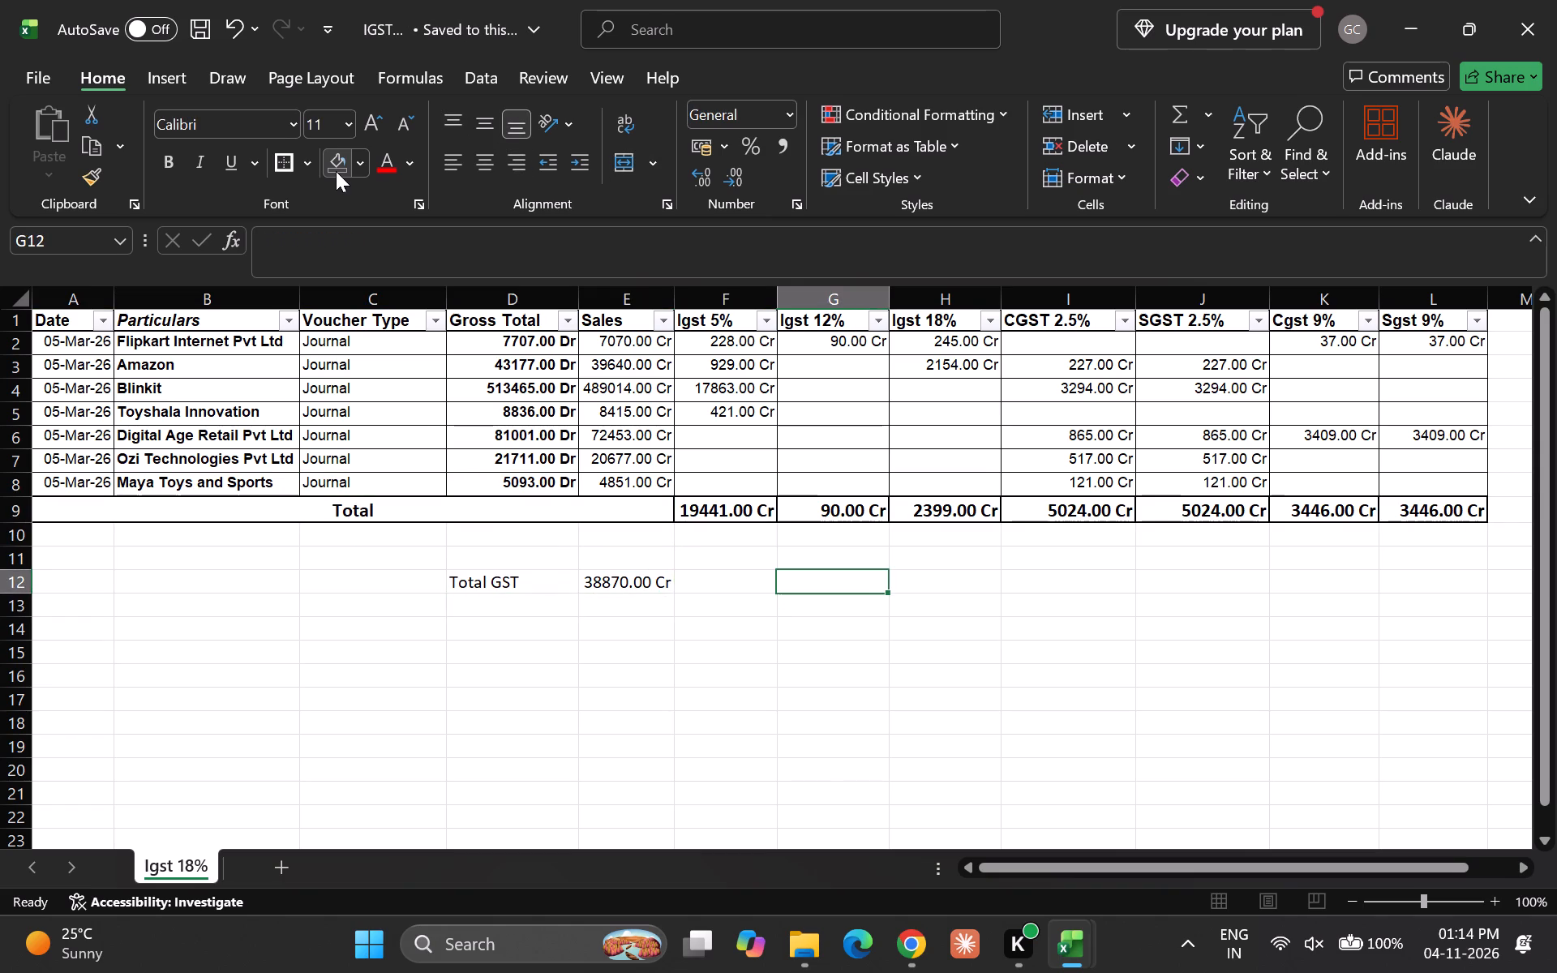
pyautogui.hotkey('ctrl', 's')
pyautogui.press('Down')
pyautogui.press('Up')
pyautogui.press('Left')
# Check the As Per Books output figure in the Final Working workbook and return to the IGST workbook.
pyautogui.hotkey('alt', 'Tab')
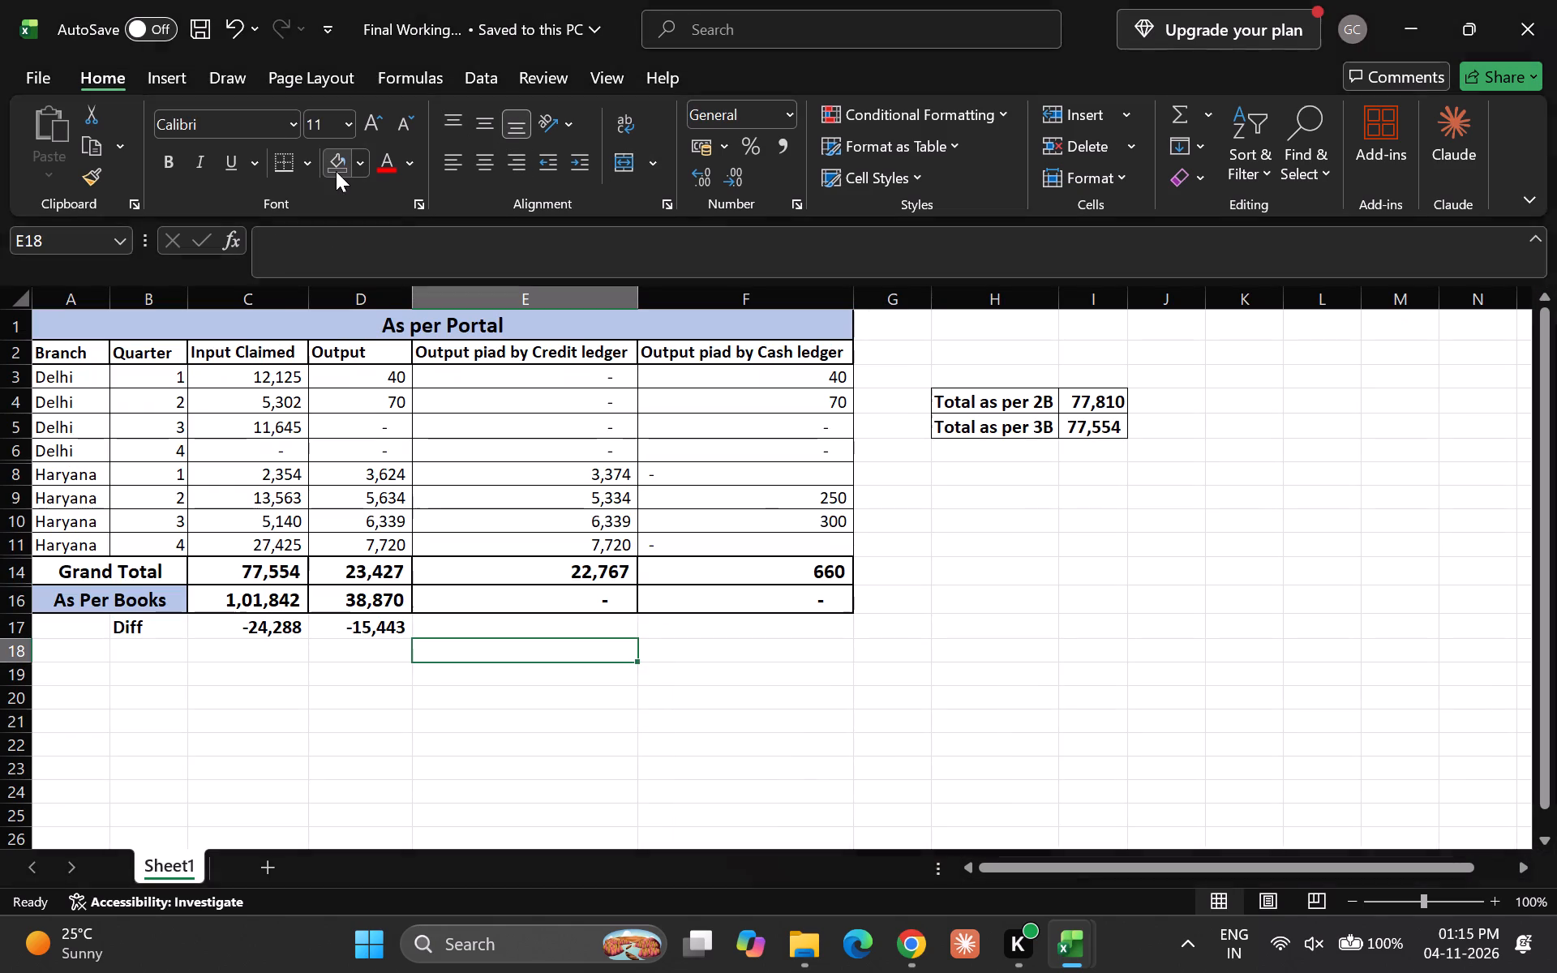
pyautogui.press('Down')
pyautogui.press('Up')
pyautogui.press('Left')
pyautogui.hotkey('alt', 'Tab')
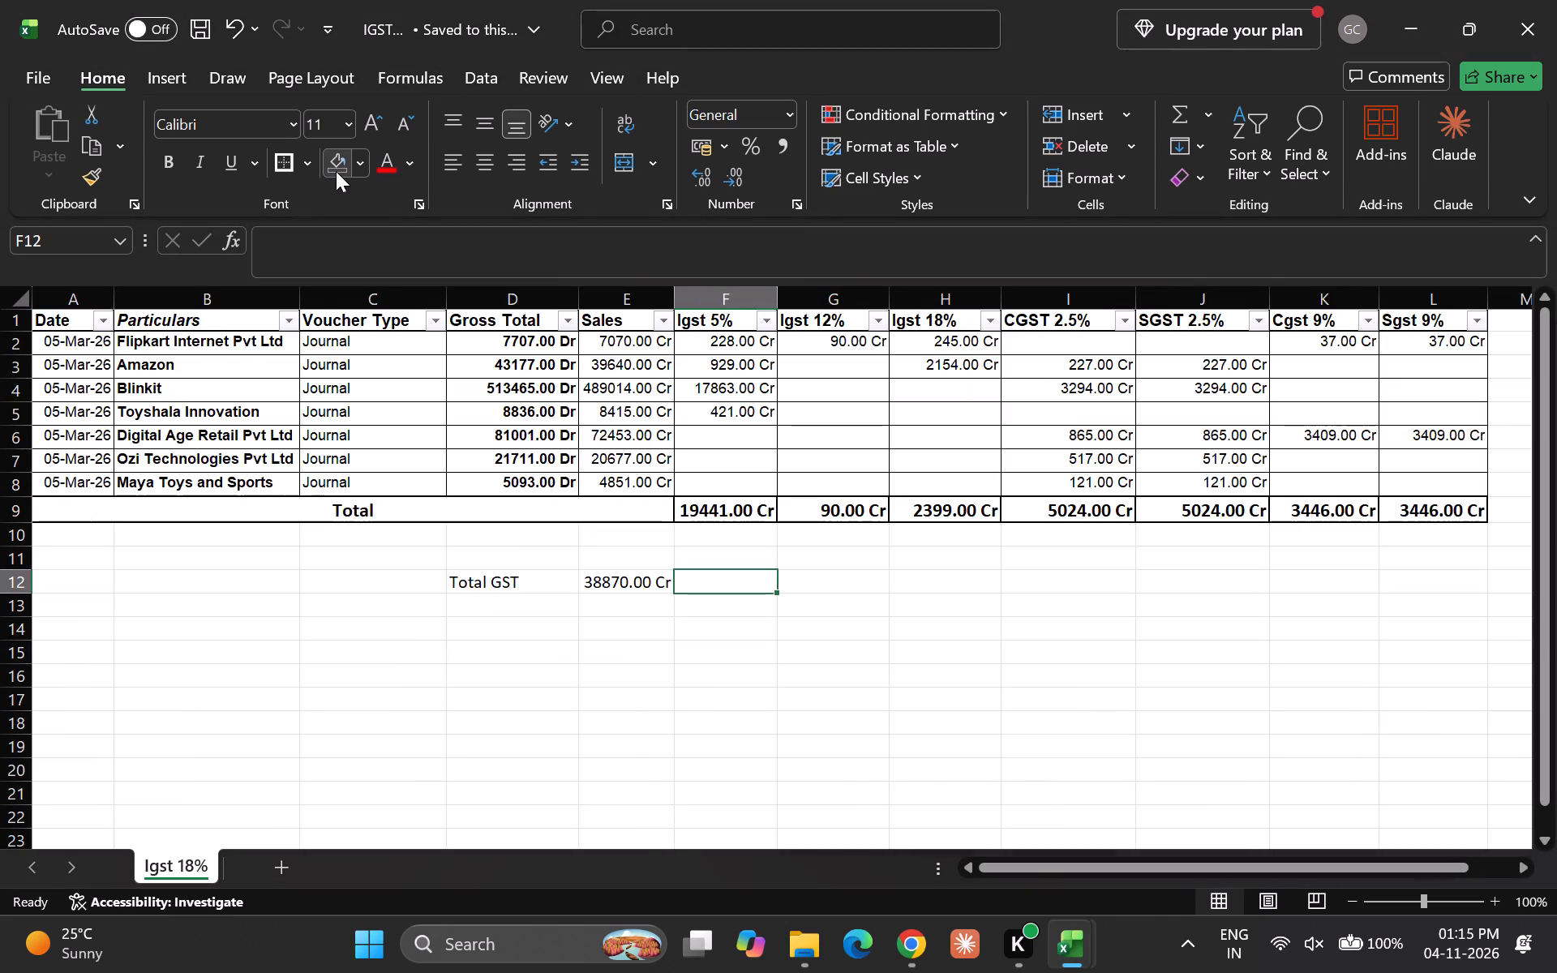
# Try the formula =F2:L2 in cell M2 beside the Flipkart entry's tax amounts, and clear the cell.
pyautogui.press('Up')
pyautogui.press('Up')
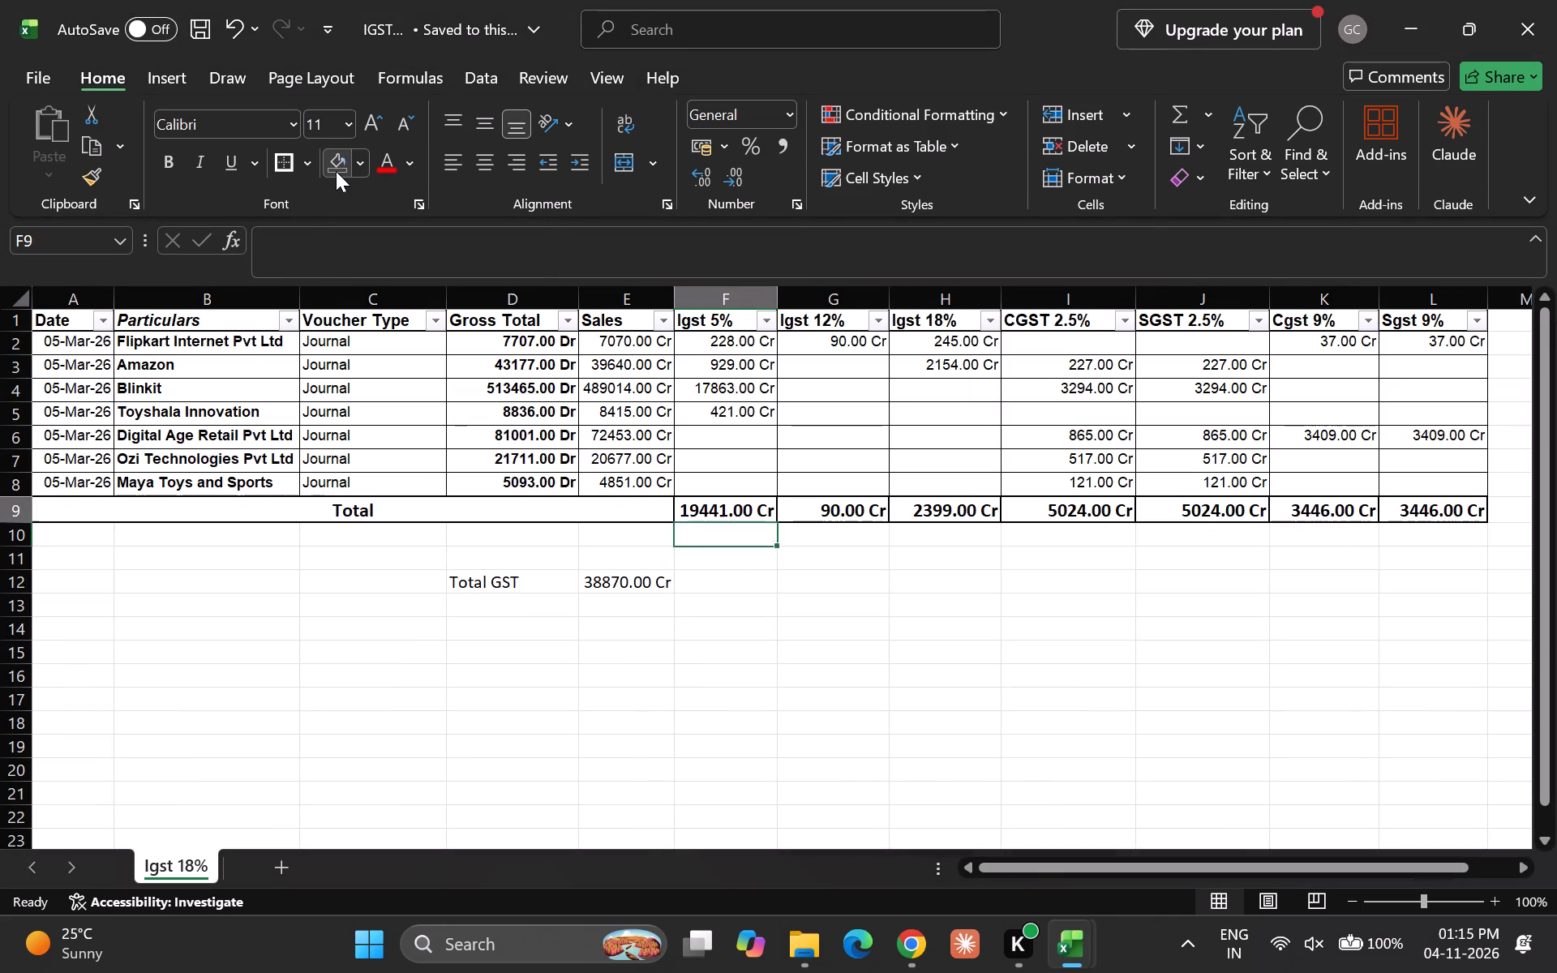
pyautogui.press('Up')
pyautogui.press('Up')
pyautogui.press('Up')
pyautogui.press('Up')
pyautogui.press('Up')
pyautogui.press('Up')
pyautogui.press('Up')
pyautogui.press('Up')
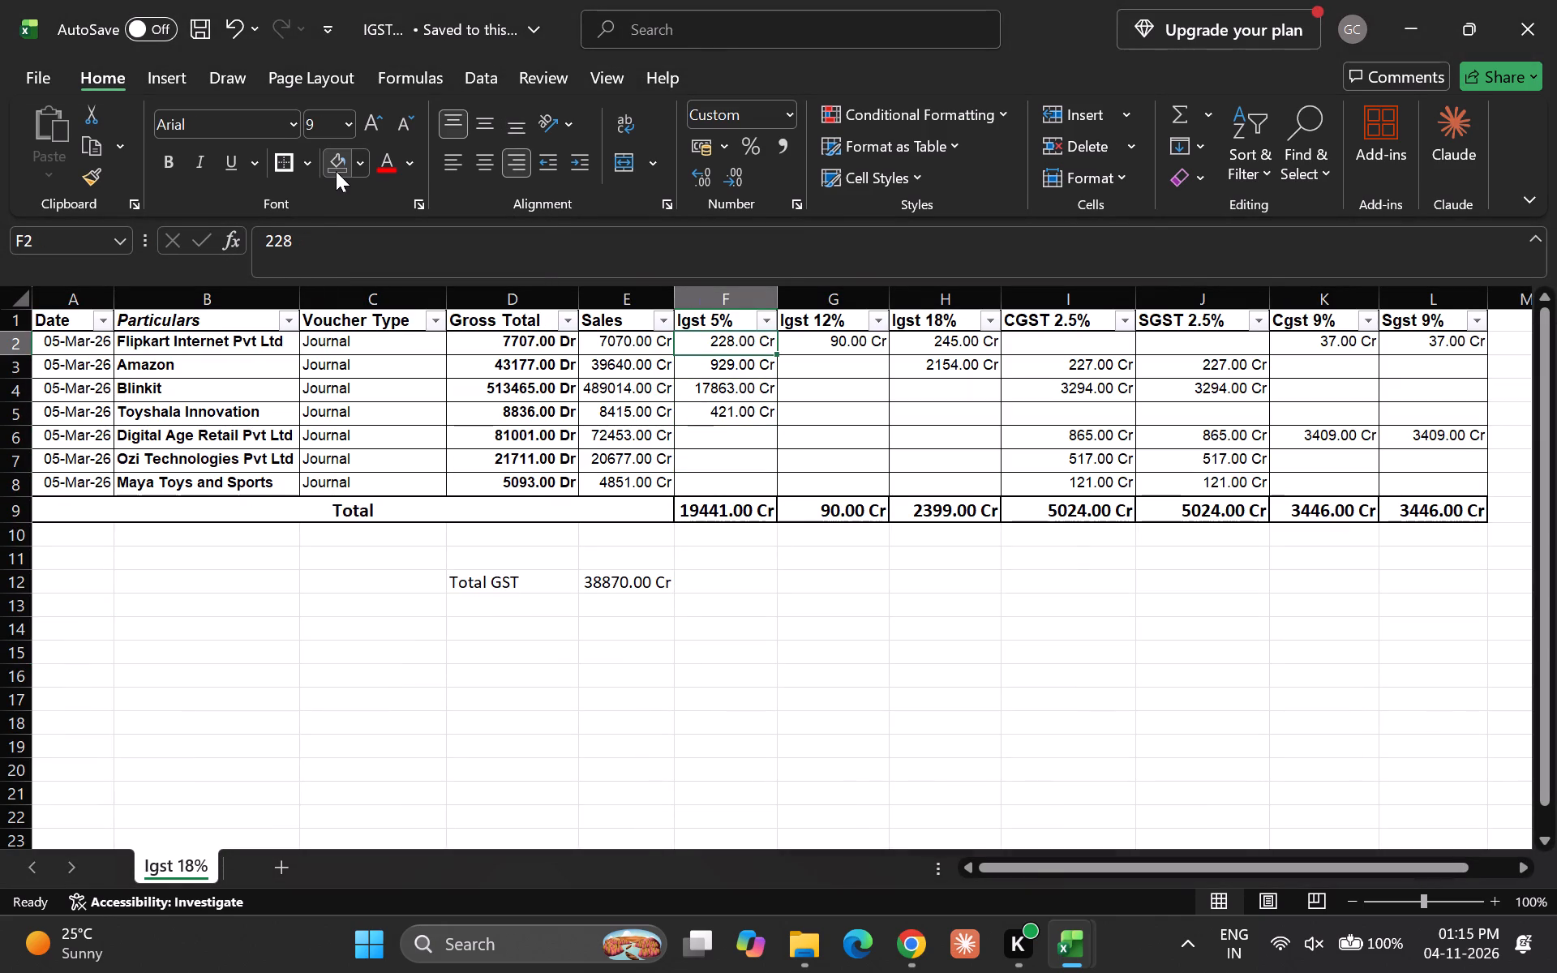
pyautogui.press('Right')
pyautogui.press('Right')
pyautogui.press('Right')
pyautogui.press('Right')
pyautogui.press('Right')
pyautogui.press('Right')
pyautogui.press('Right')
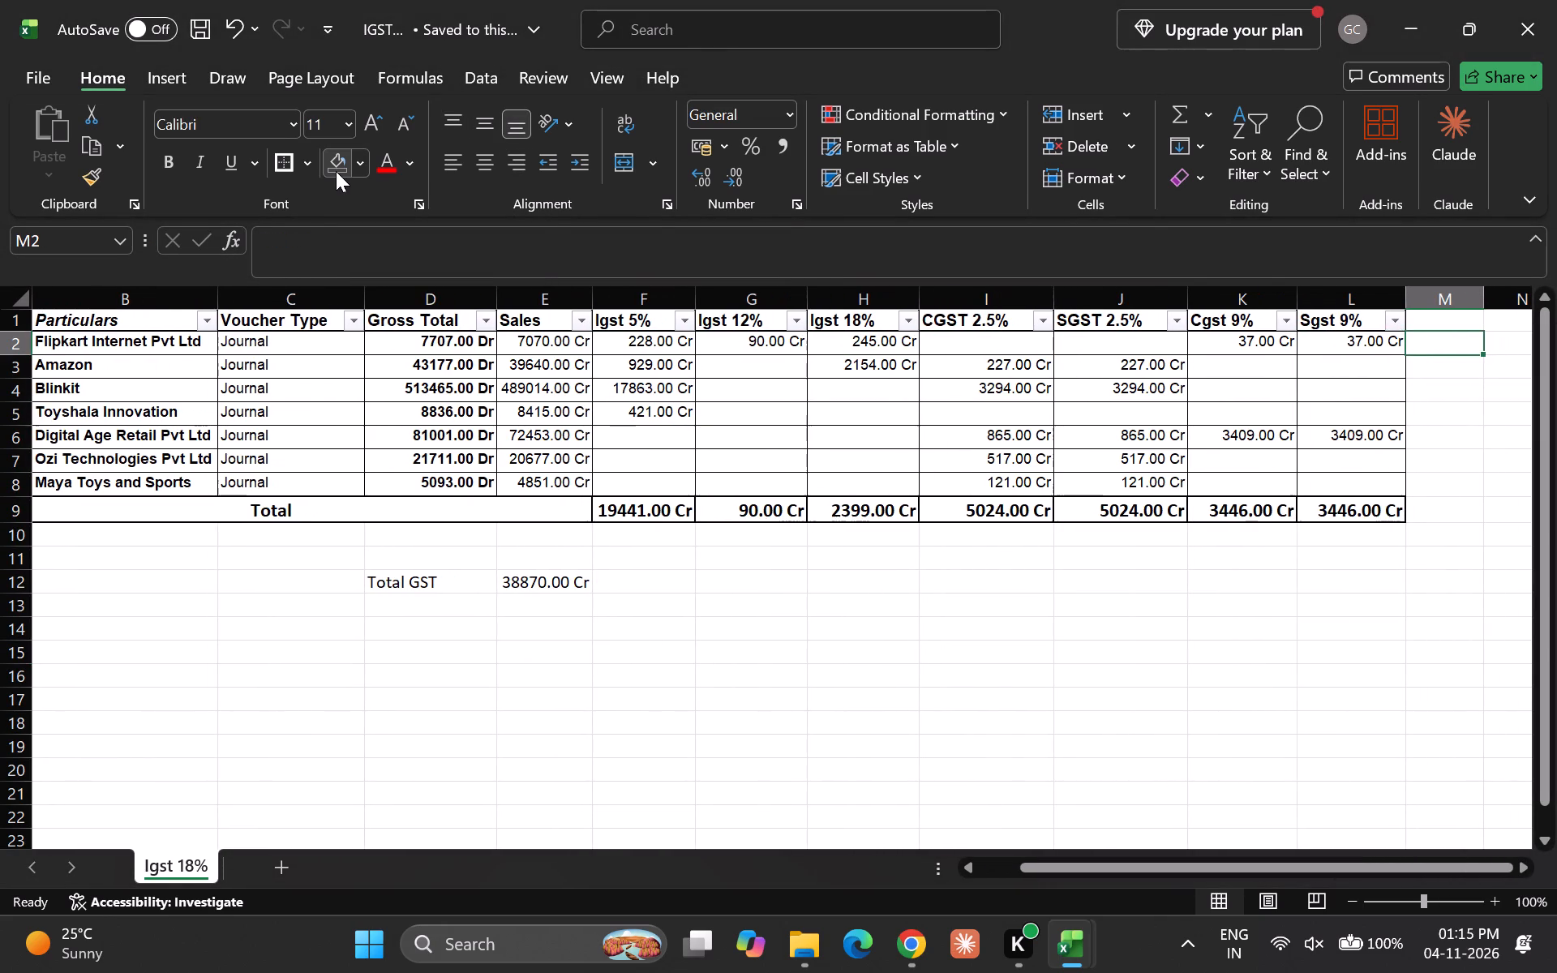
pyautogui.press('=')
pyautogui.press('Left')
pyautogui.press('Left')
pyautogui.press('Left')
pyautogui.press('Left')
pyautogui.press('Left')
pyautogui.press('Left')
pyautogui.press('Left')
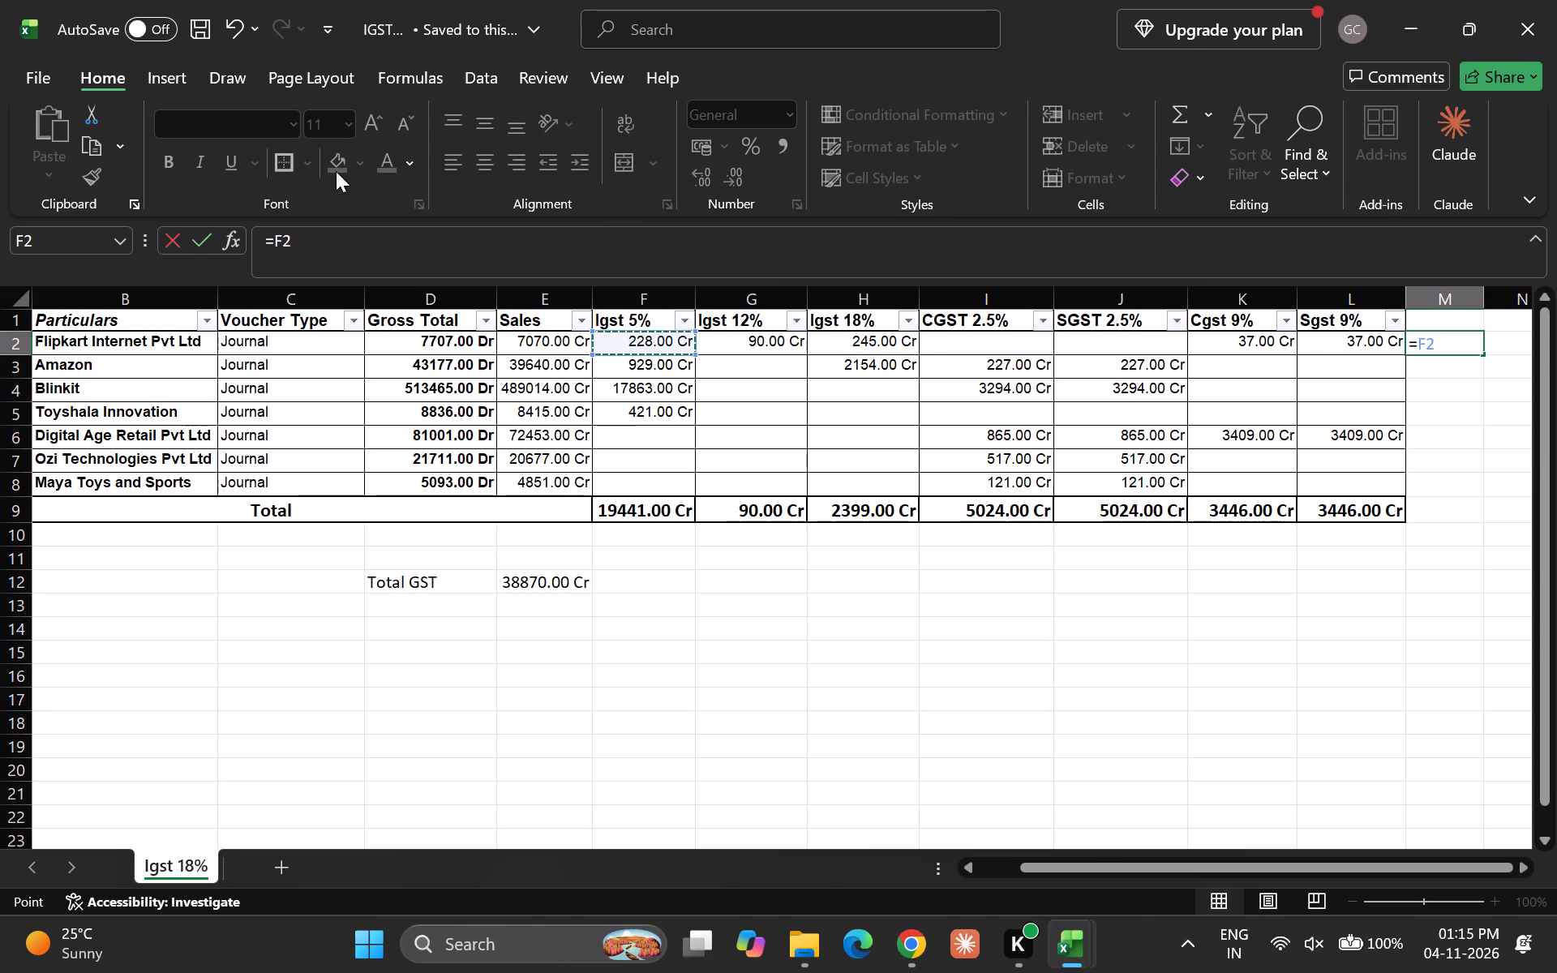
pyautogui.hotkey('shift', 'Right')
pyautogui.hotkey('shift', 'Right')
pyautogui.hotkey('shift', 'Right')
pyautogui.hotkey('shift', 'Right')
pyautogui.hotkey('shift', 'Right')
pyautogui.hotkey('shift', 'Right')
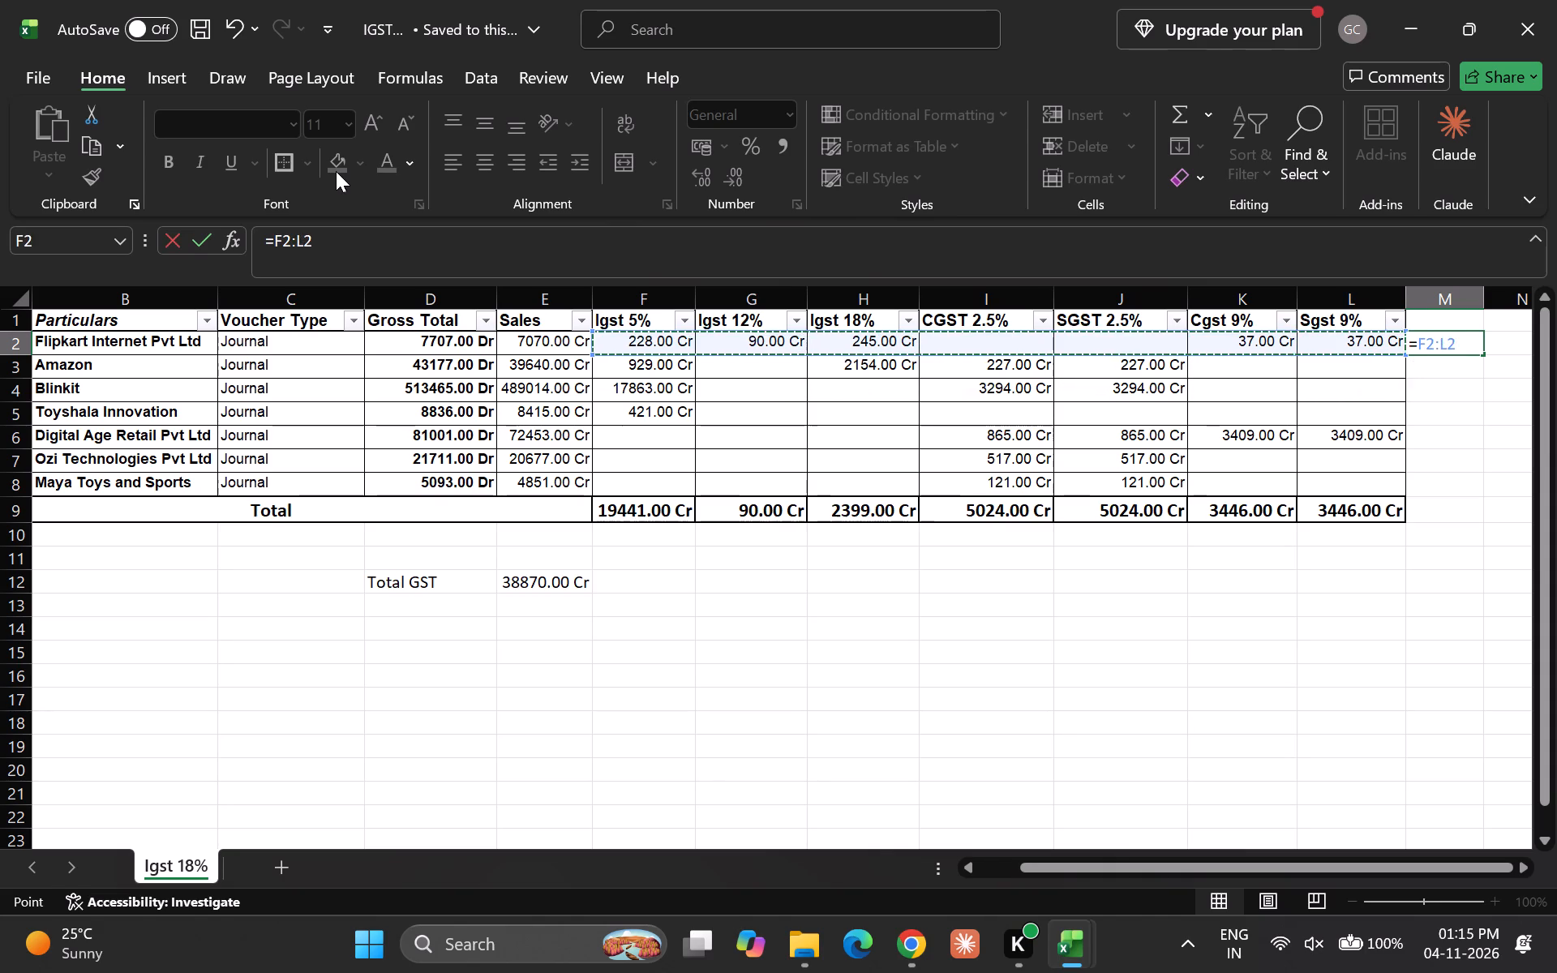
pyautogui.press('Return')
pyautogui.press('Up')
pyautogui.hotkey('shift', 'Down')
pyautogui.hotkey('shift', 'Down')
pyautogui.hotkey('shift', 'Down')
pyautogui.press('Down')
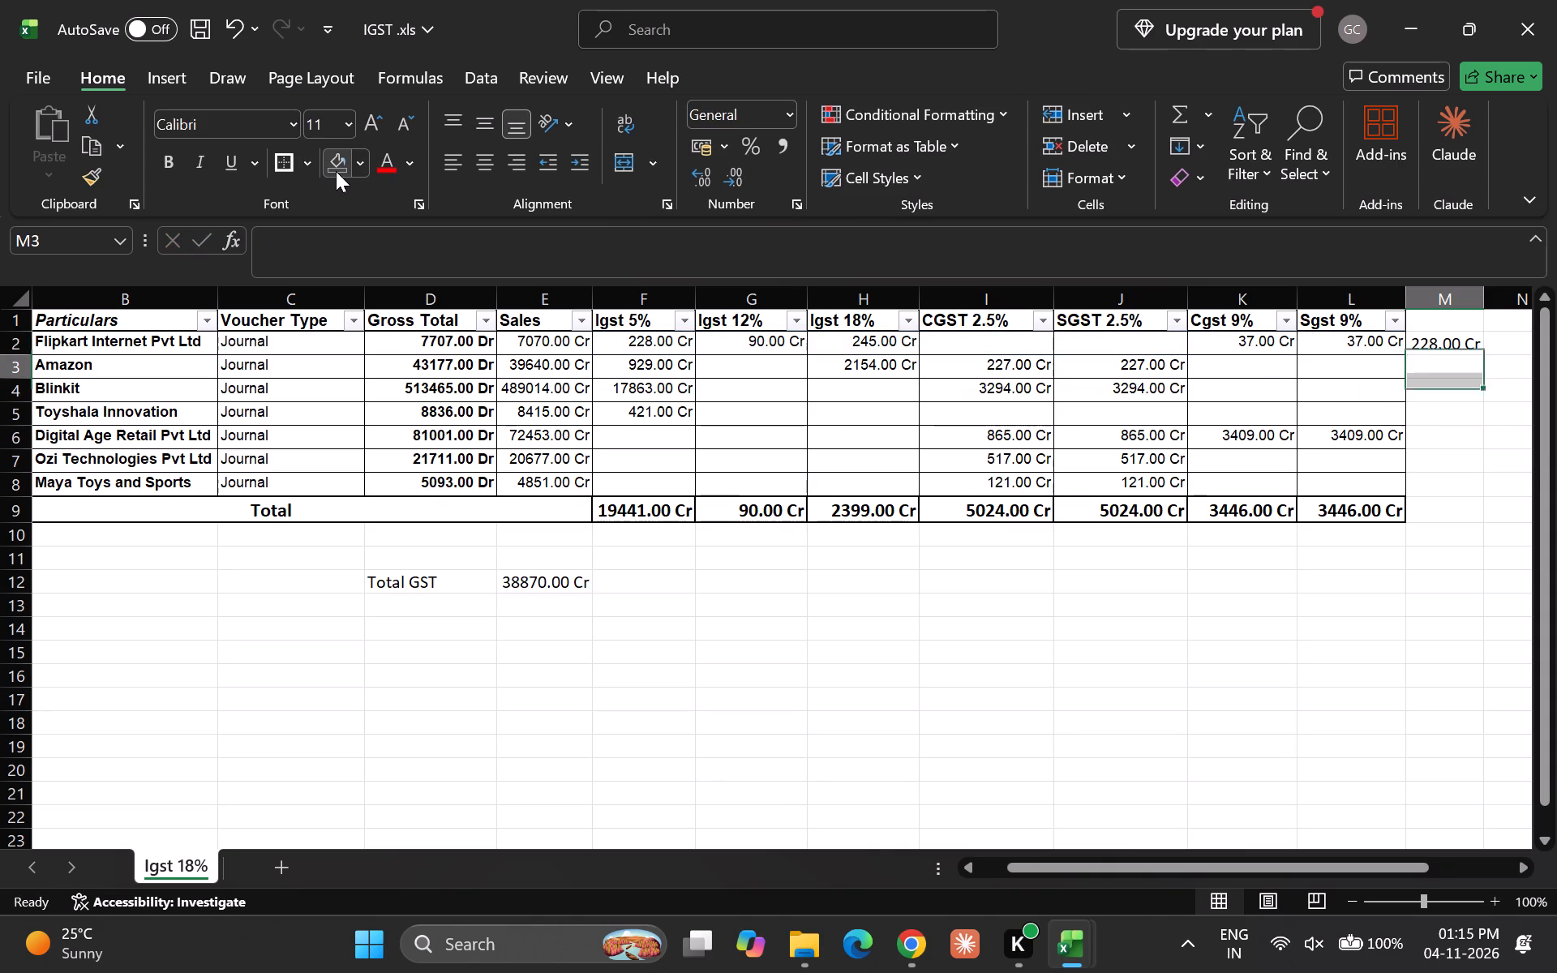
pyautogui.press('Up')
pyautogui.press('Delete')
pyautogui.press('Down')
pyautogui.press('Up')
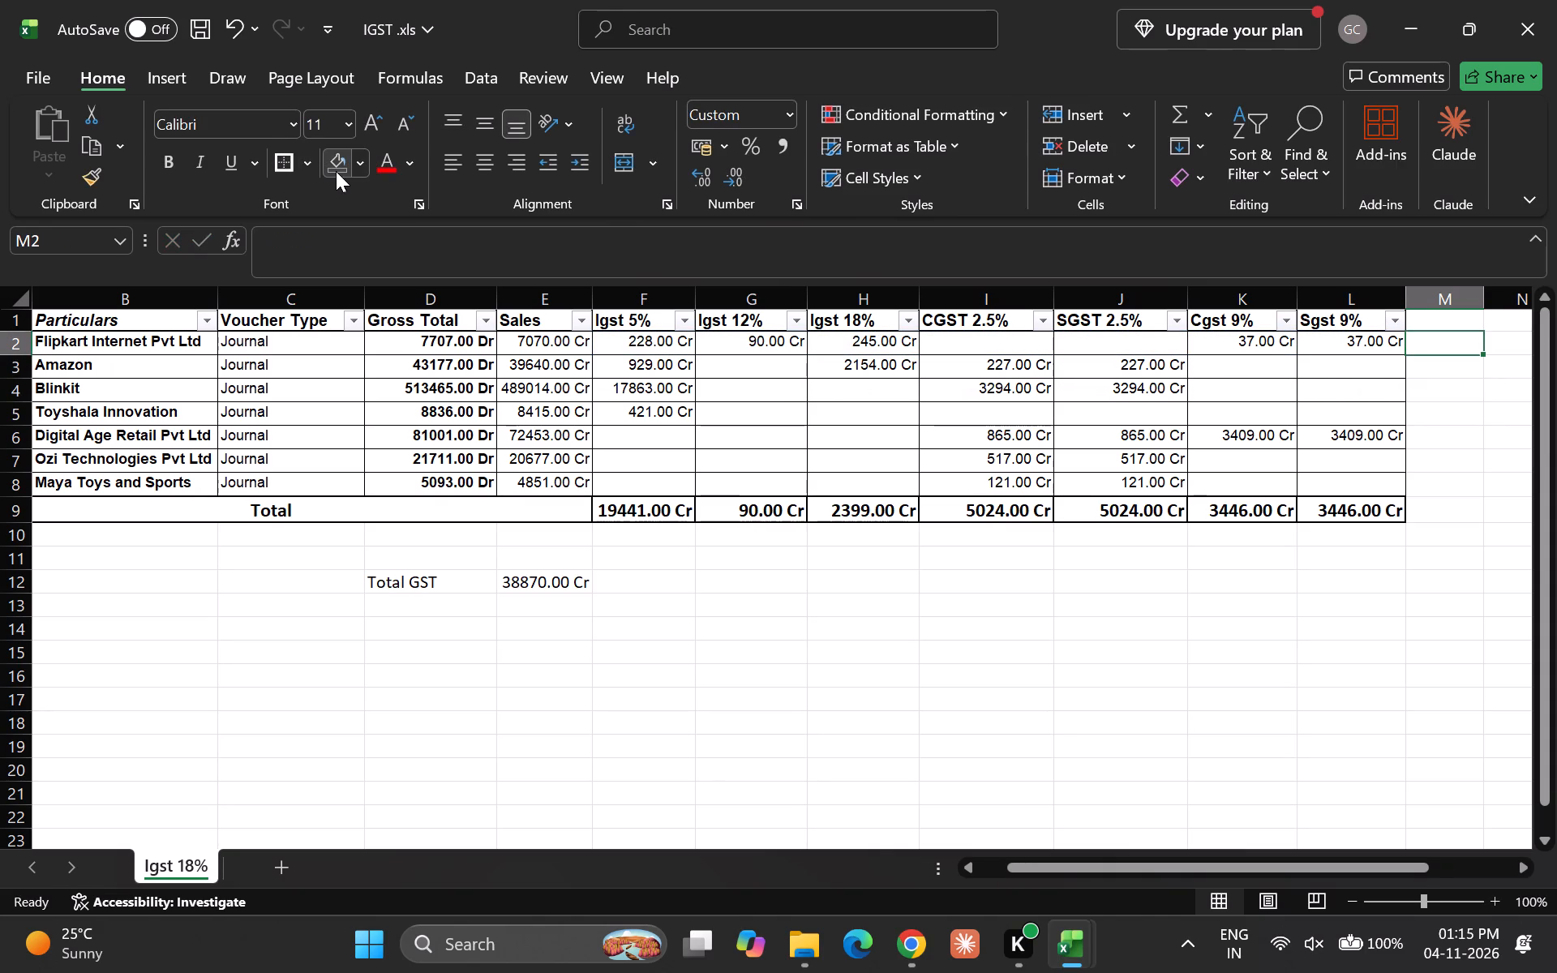
# Total the Flipkart entry's tax amounts in cell M2 with a SUM of F2:L2.
pyautogui.write('=si')
pyautogui.press('BackSpace')
pyautogui.write('um')
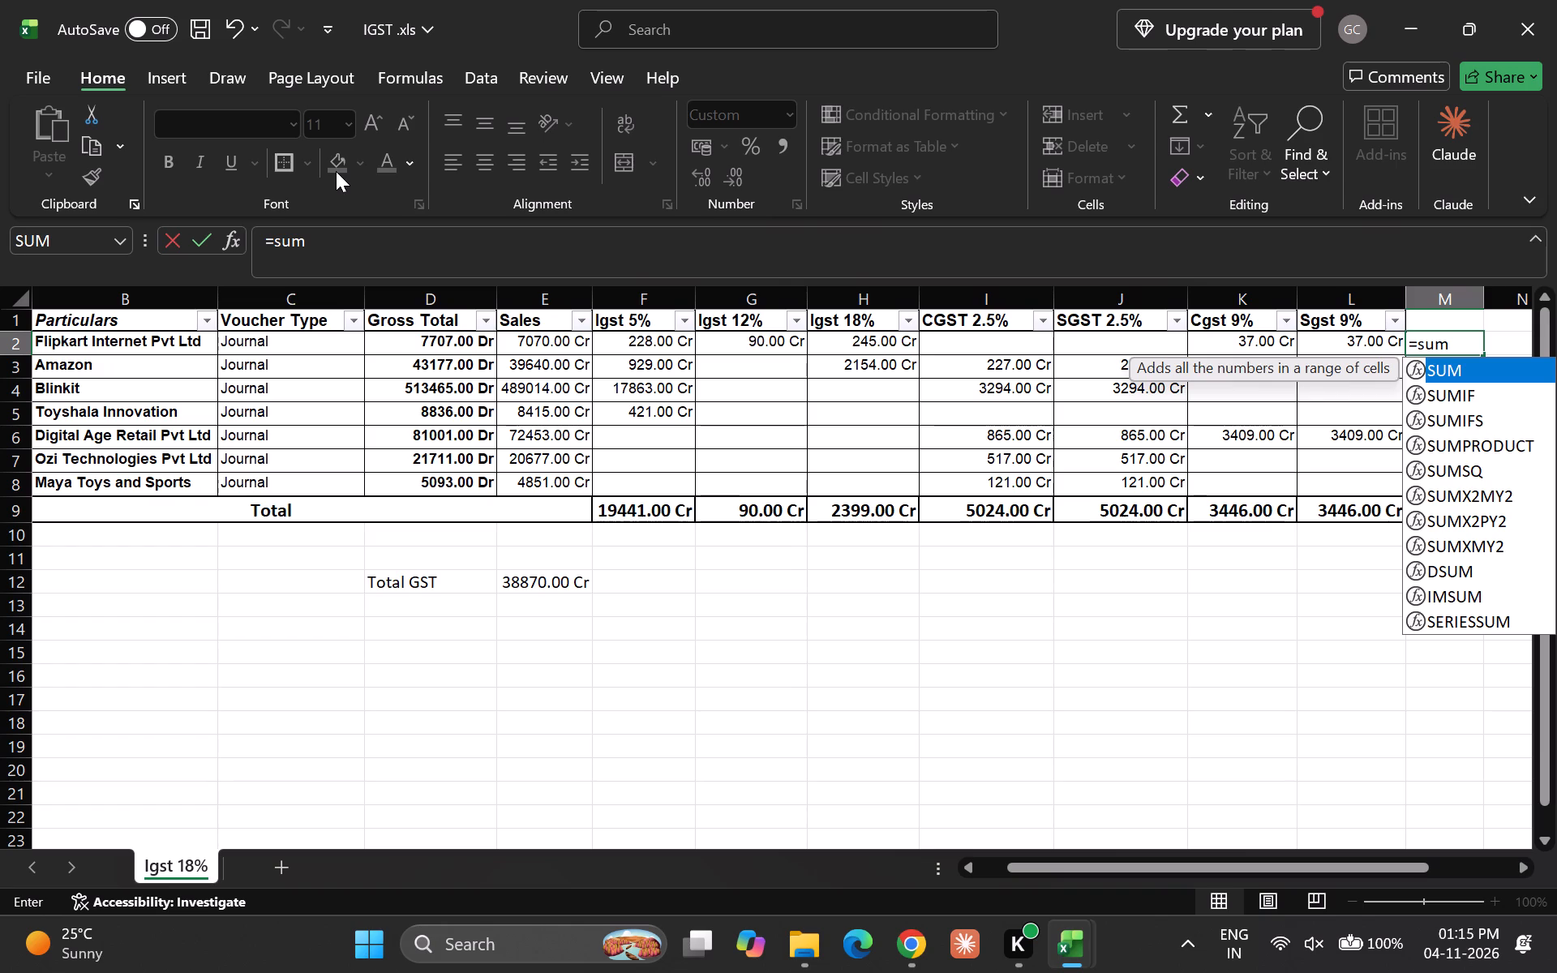
pyautogui.press('Tab')
pyautogui.press('Left')
pyautogui.press('Left')
pyautogui.press('Left')
pyautogui.press('Left')
pyautogui.press('Left')
pyautogui.press('Left')
pyautogui.press('Left')
pyautogui.press('Left')
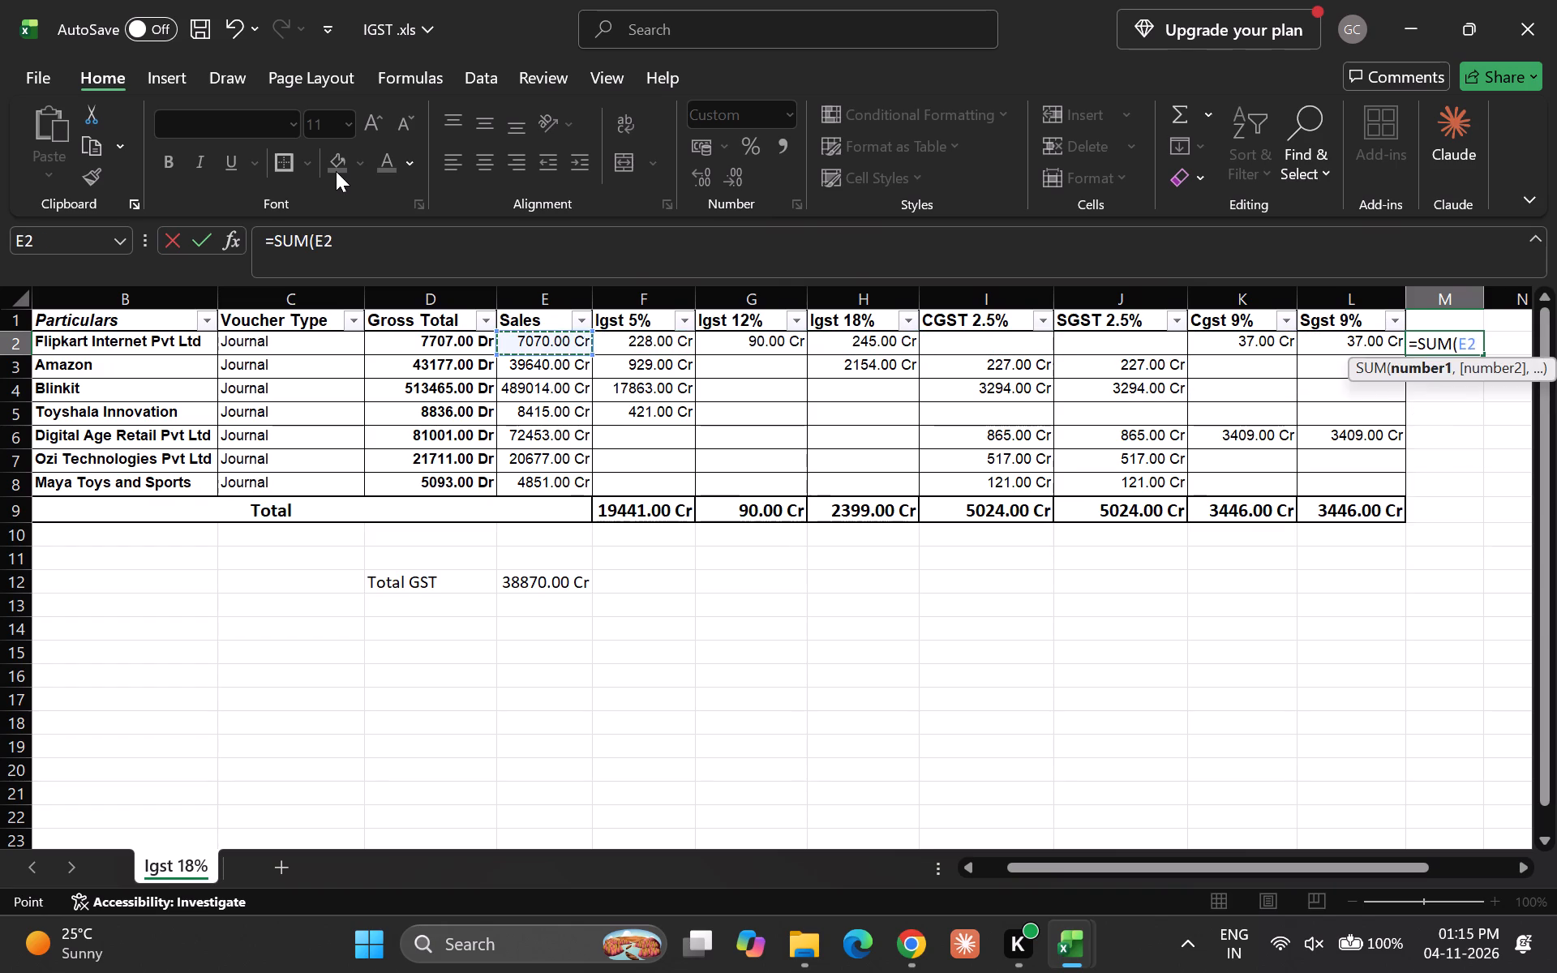
pyautogui.press('Right')
pyautogui.hotkey('shift', 'Right')
pyautogui.hotkey('shift', 'Right')
pyautogui.hotkey('shift', 'Right')
pyautogui.hotkey('shift', 'Right')
pyautogui.hotkey('shift', 'Right')
pyautogui.hotkey('shift', 'Right')
pyautogui.press('Return')
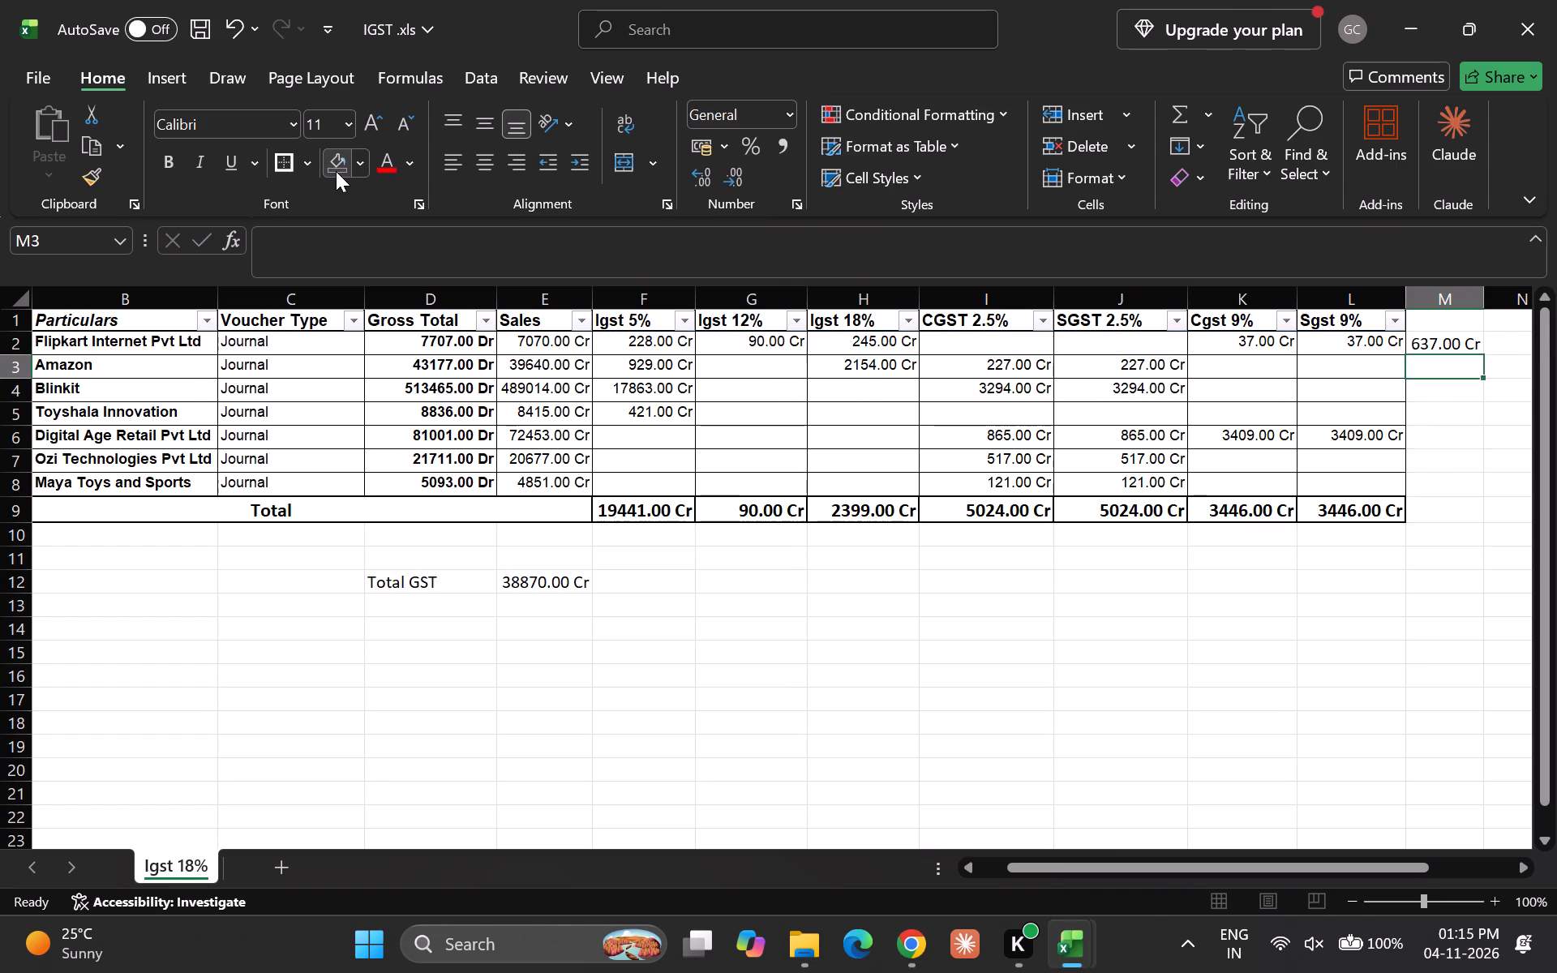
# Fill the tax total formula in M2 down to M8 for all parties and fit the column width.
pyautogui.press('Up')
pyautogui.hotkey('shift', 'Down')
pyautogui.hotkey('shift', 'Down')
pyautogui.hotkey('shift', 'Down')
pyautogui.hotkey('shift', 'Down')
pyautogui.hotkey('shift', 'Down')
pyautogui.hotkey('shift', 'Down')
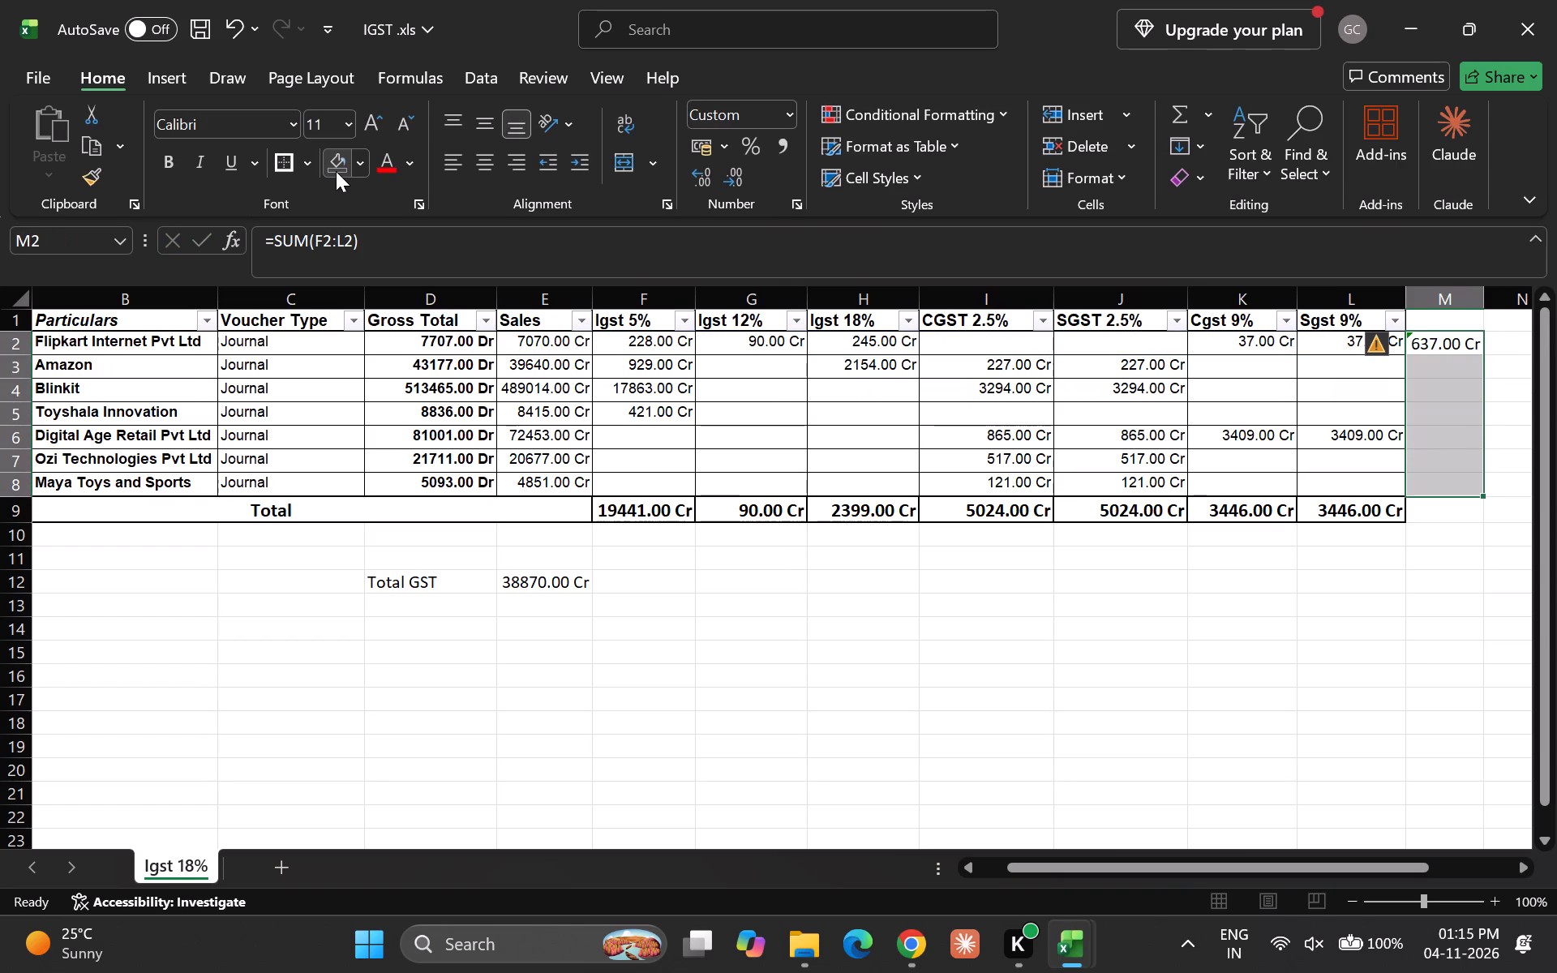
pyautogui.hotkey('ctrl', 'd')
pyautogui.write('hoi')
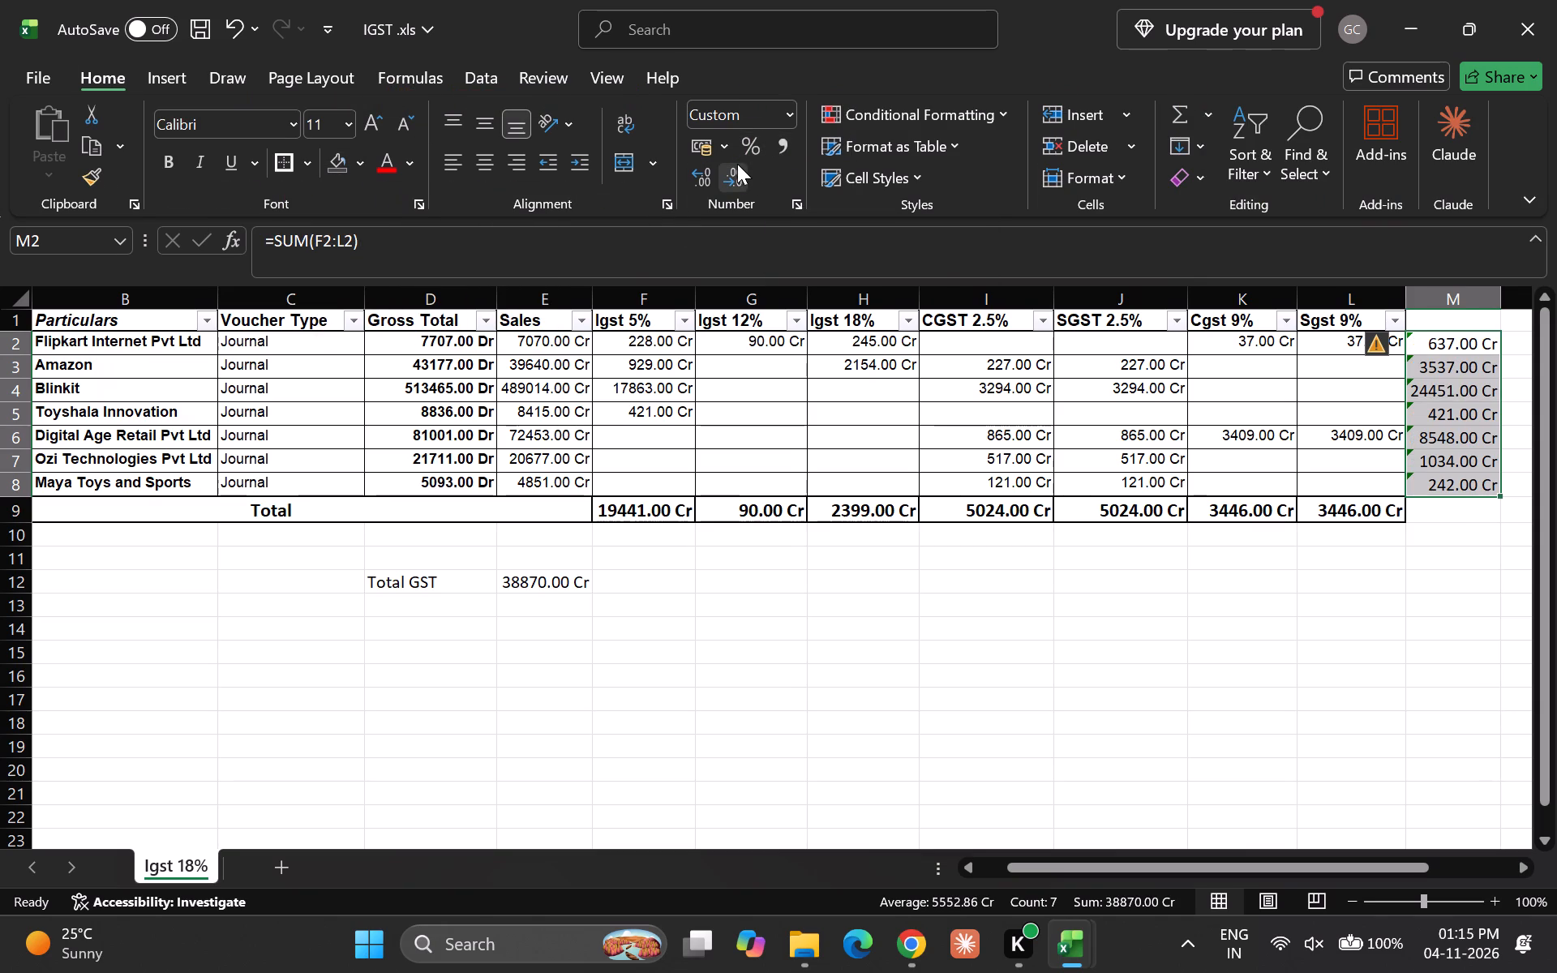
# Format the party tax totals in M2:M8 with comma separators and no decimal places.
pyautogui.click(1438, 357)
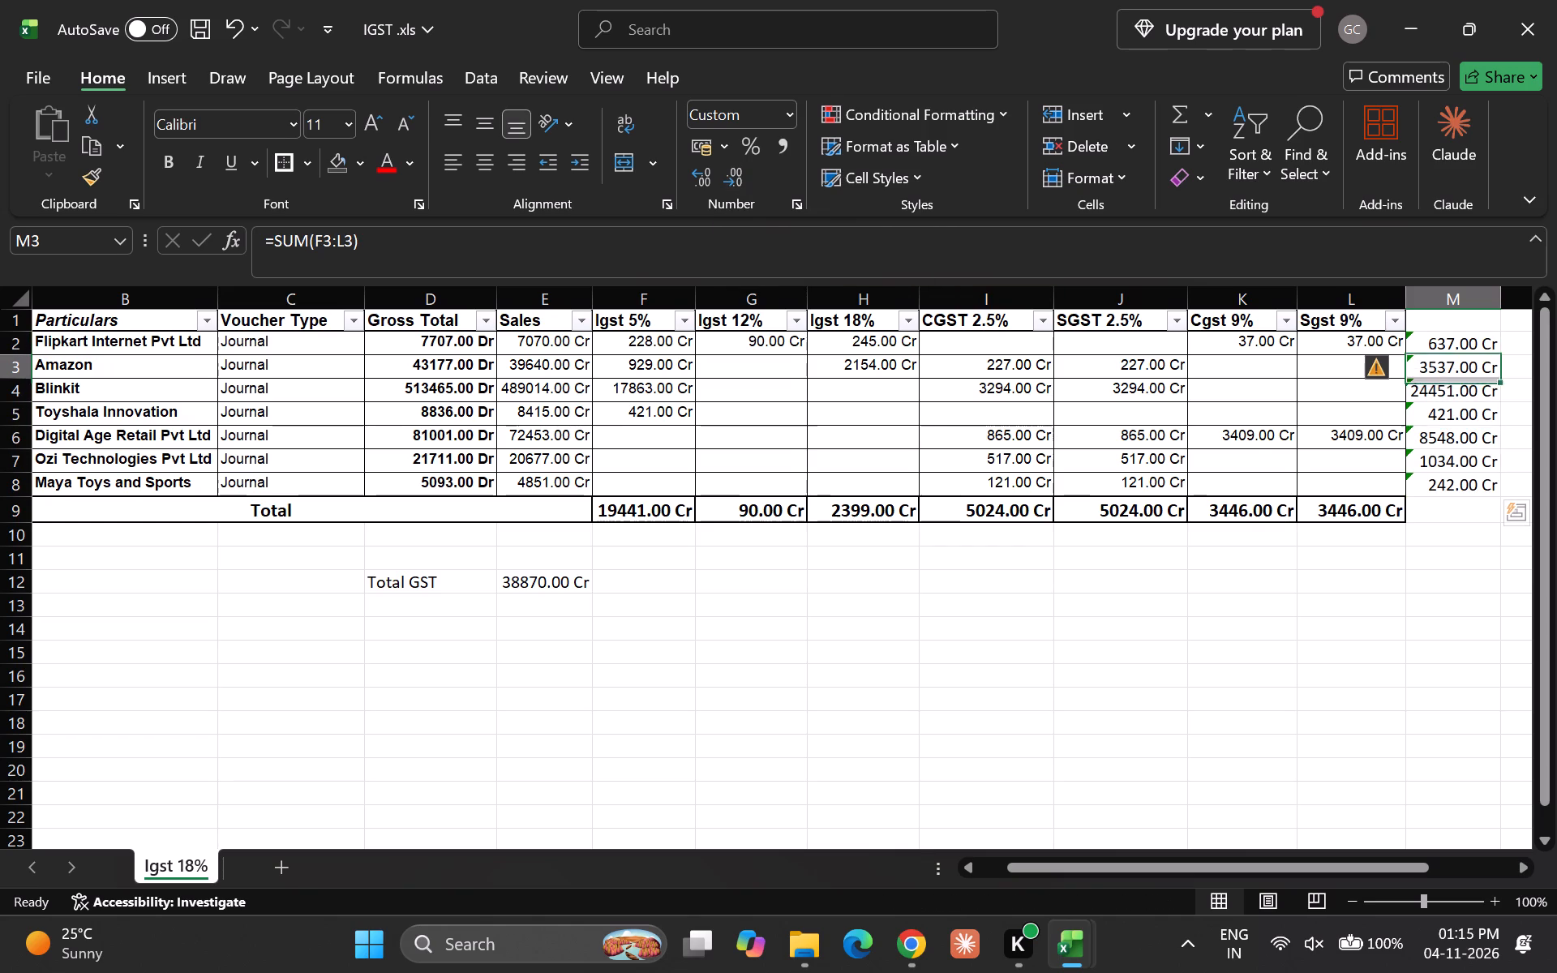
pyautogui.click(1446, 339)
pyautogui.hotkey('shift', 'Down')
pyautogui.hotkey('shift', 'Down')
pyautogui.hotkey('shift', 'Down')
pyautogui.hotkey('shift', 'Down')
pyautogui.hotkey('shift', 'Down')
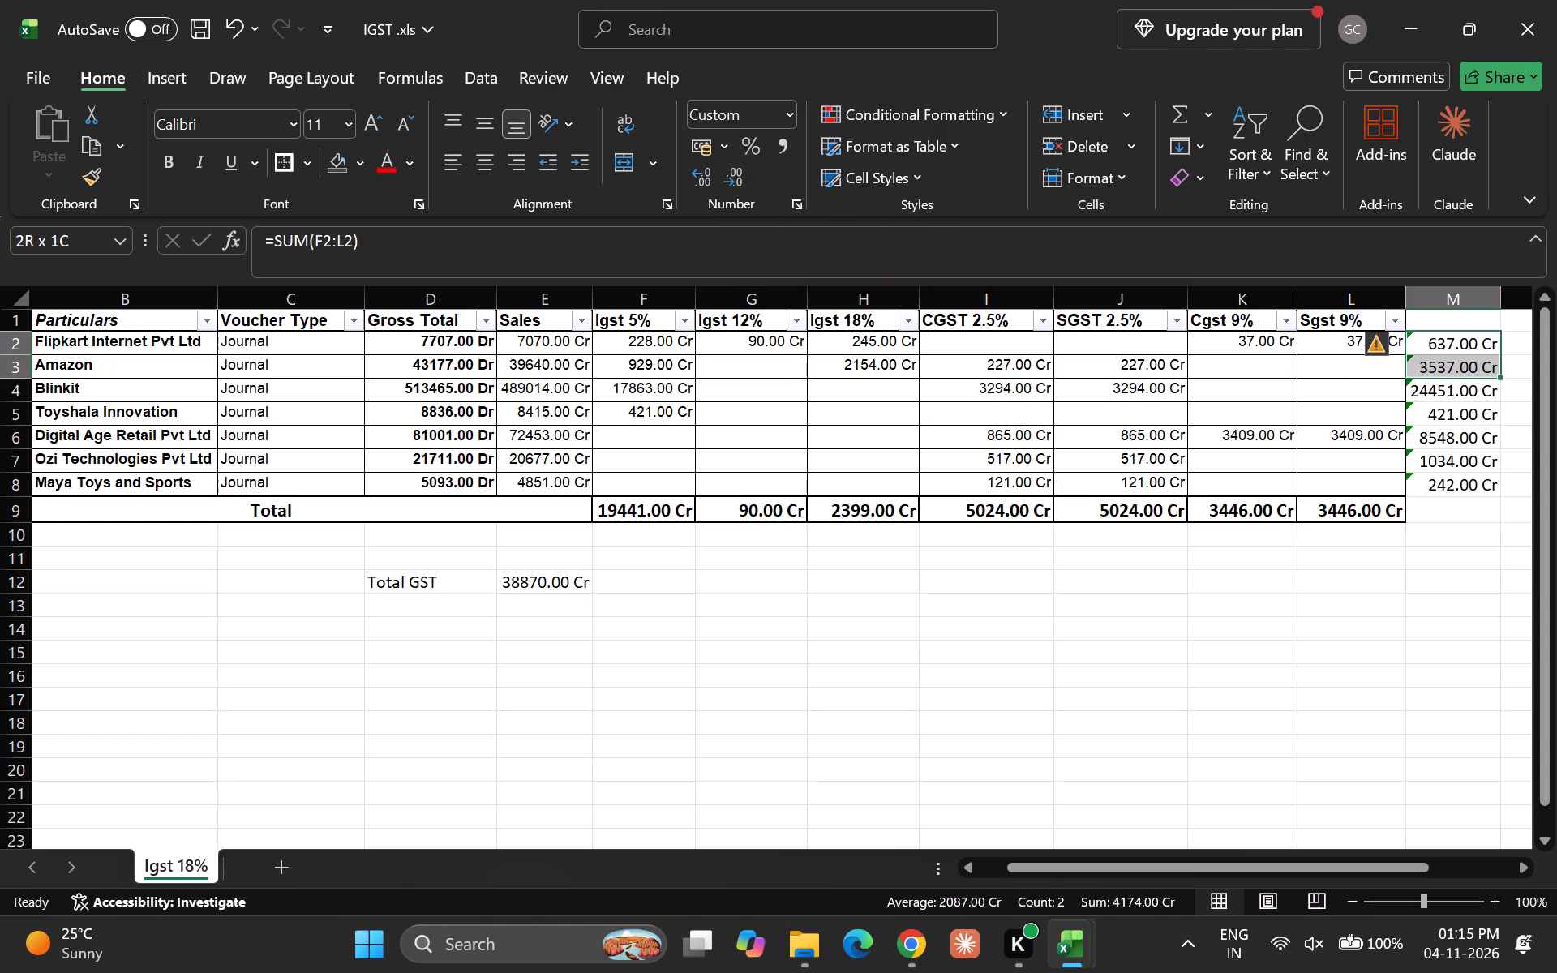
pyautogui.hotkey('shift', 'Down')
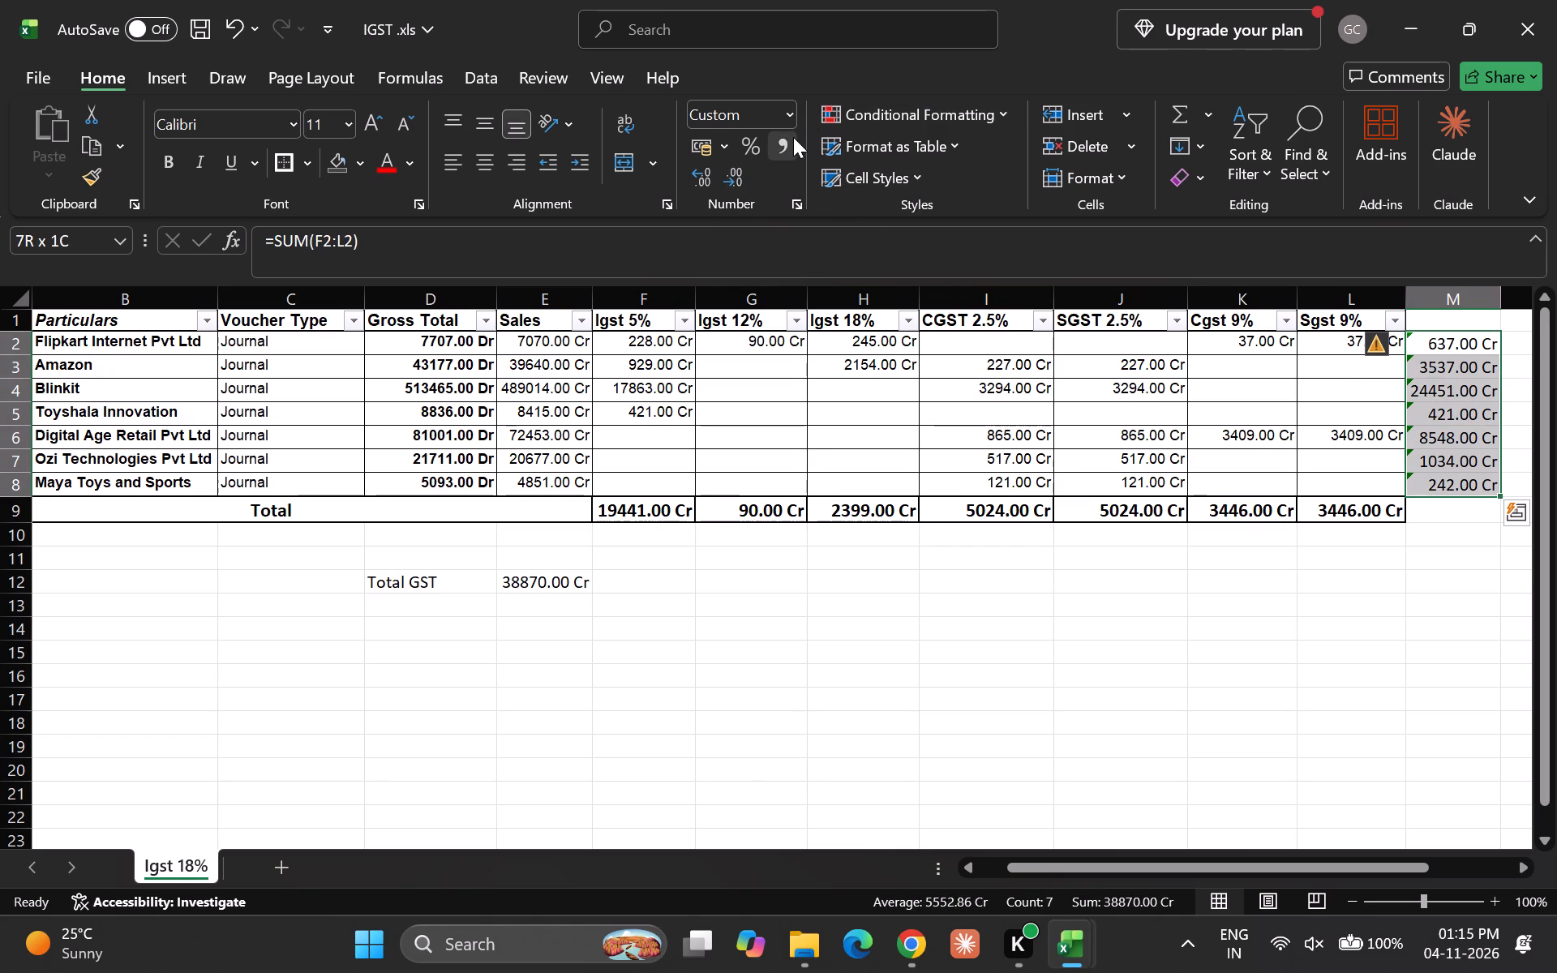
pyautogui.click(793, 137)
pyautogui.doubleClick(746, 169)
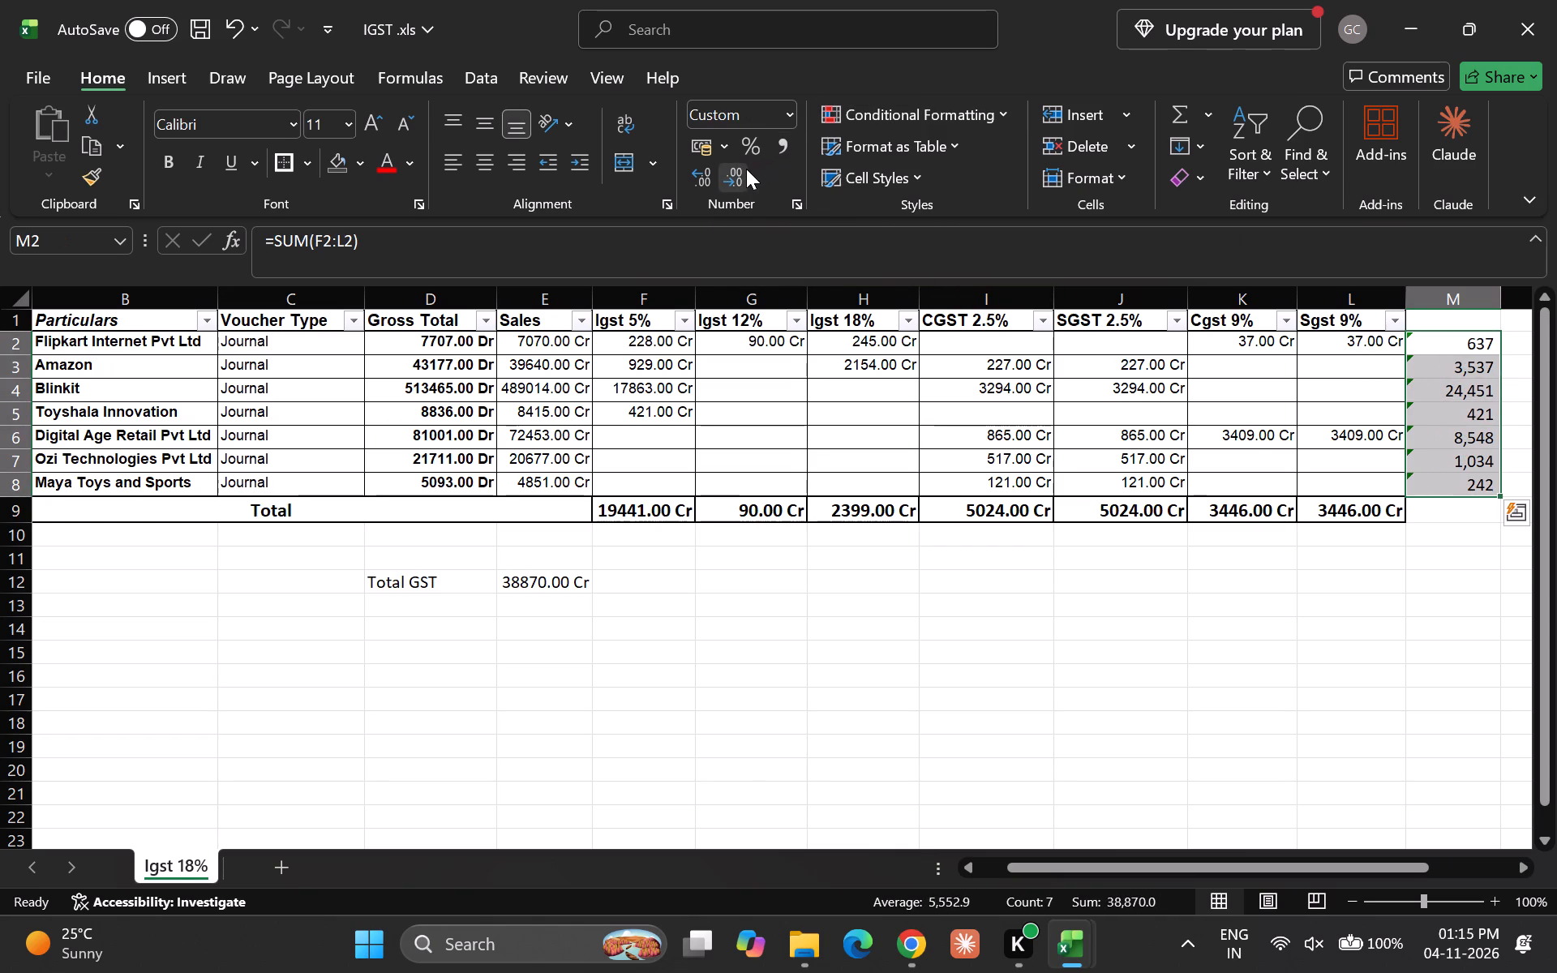
# Examine the tax totals of each party in column M and their SUM formulas.
pyautogui.press('Down')
pyautogui.press('Up')
pyautogui.press('Down')
pyautogui.press('Down')
pyautogui.press('Down')
pyautogui.press('Down')
pyautogui.press('Down')
pyautogui.press('Down')
pyautogui.press('Up')
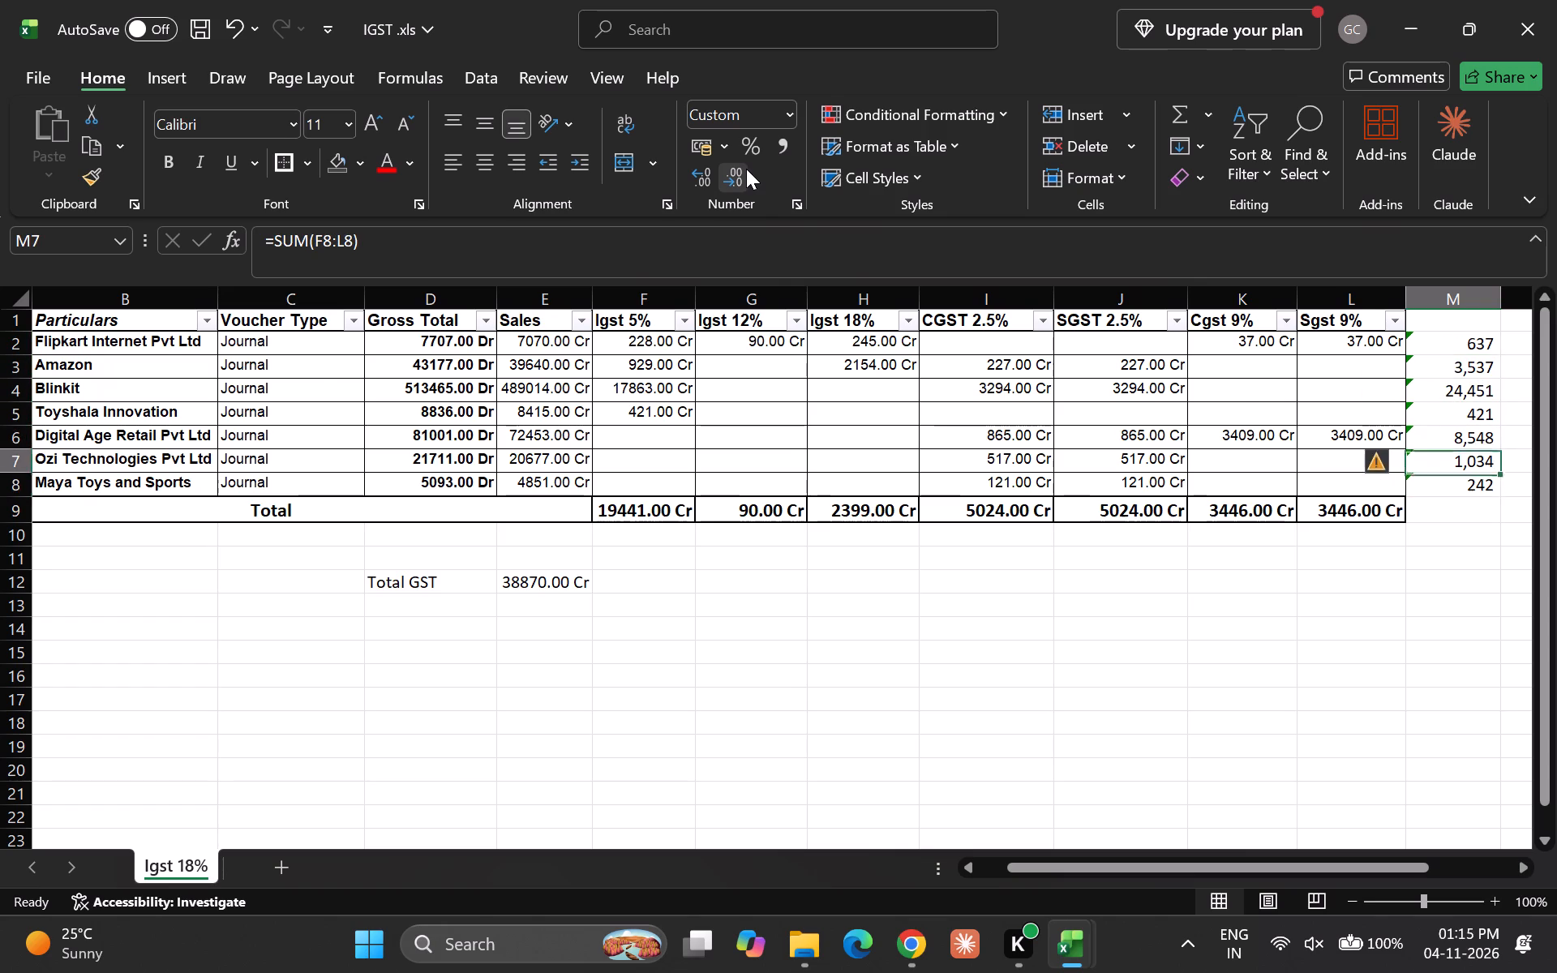
pyautogui.press('Down')
pyautogui.press('Right')
pyautogui.press('Up')
pyautogui.press('Down')
pyautogui.press('Left')
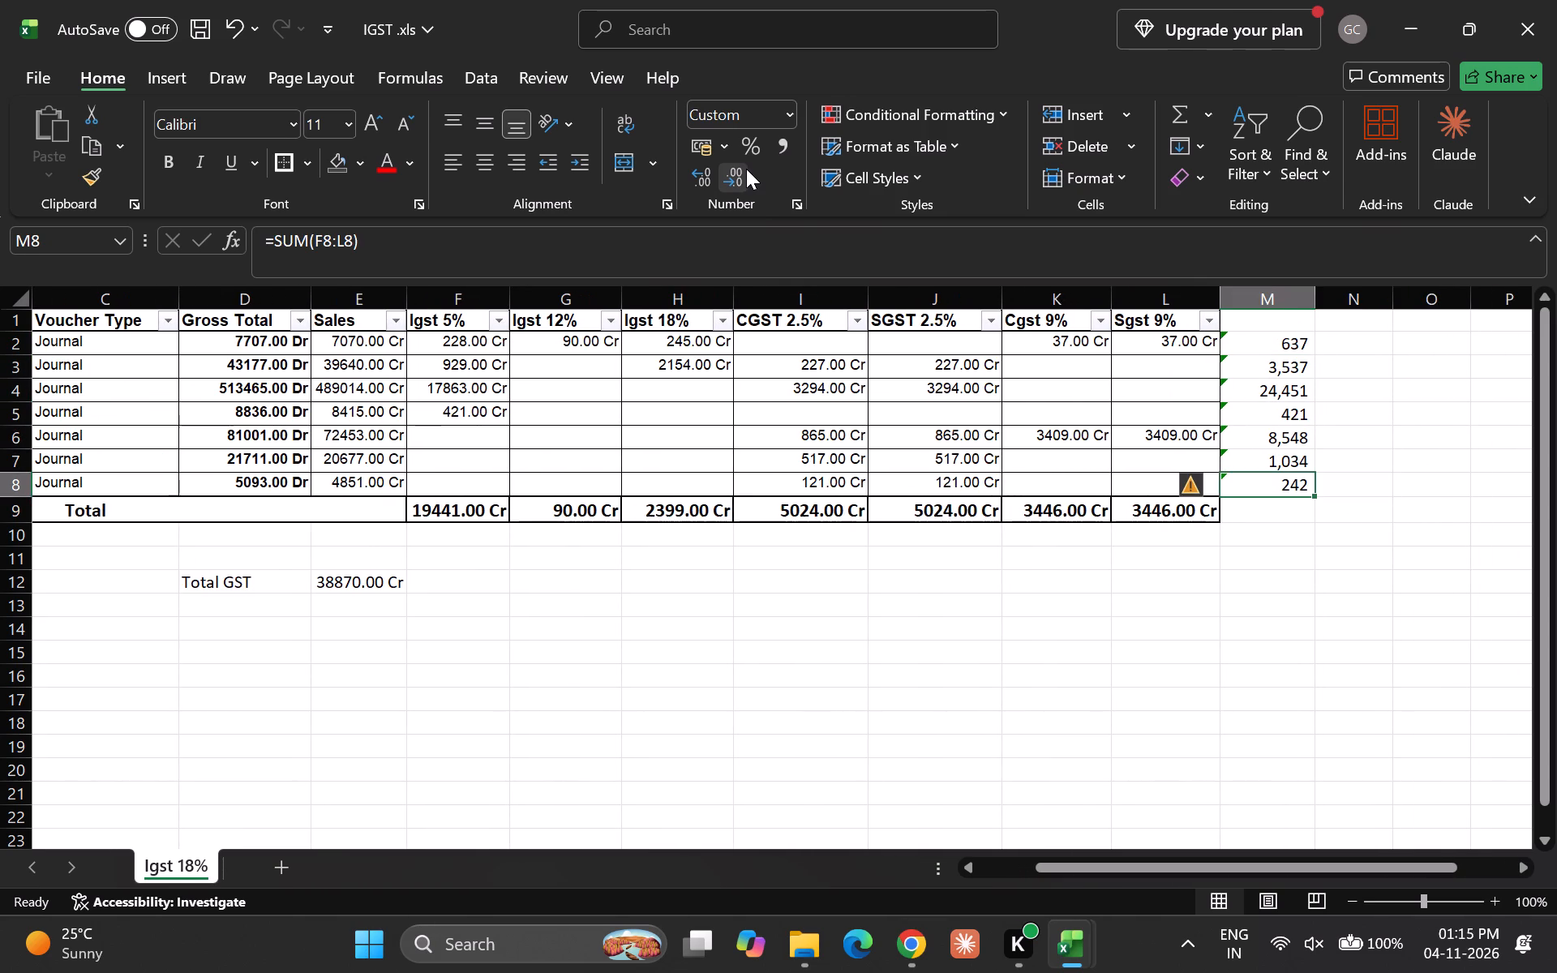
pyautogui.press('Up')
pyautogui.press('Down')
pyautogui.press('Up')
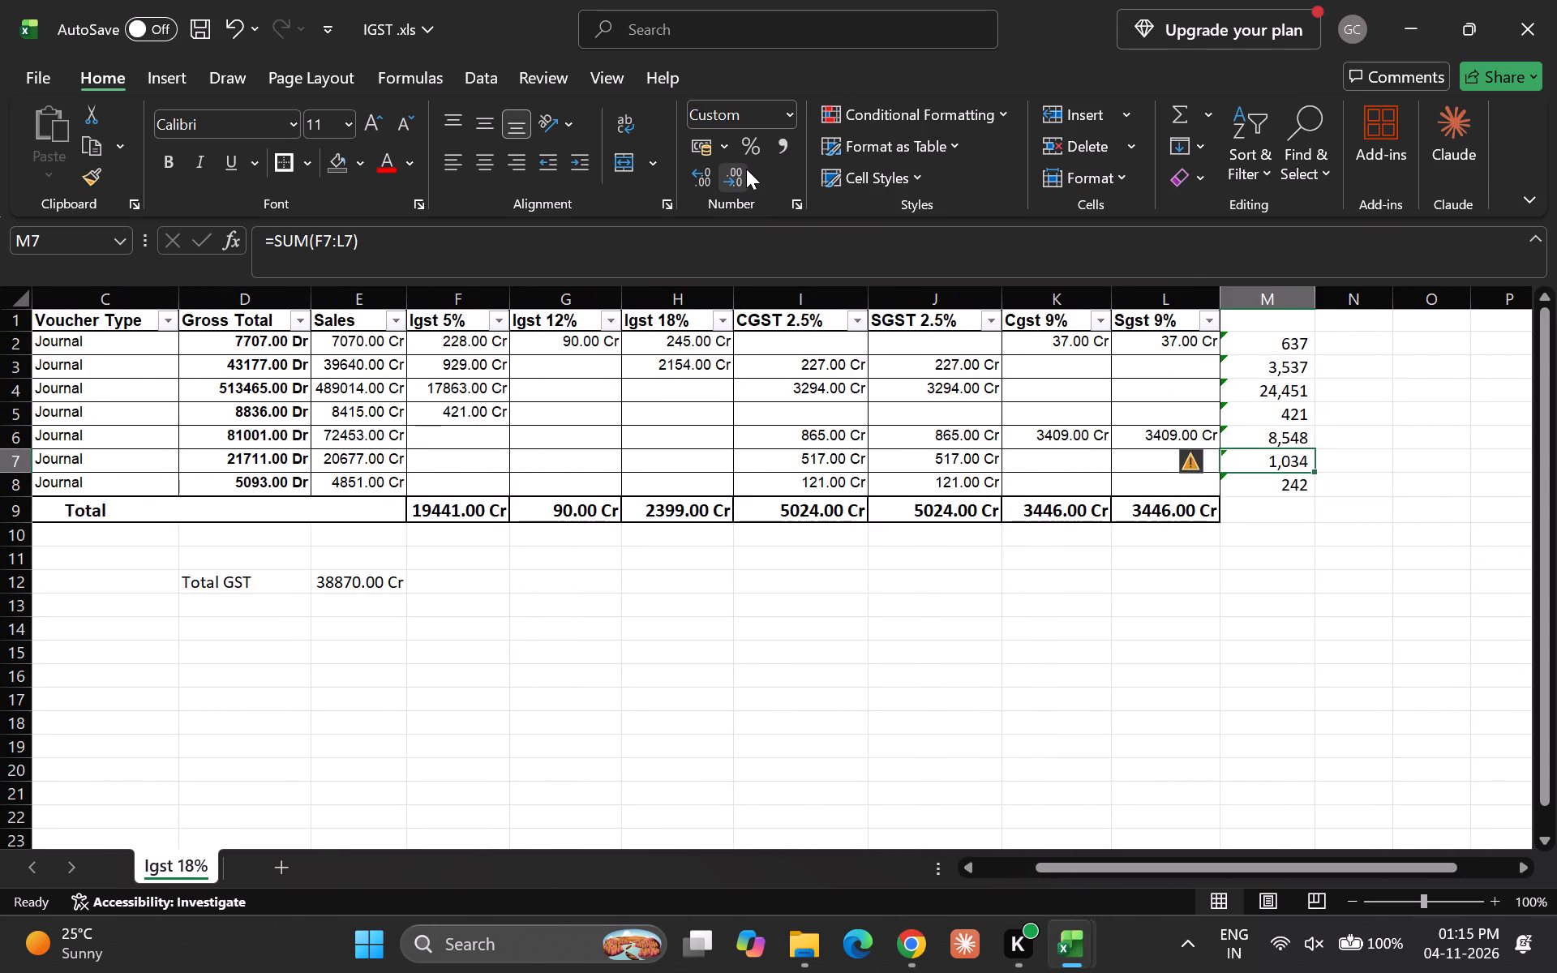
pyautogui.press('Down')
pyautogui.press('Up')
pyautogui.press('Up')
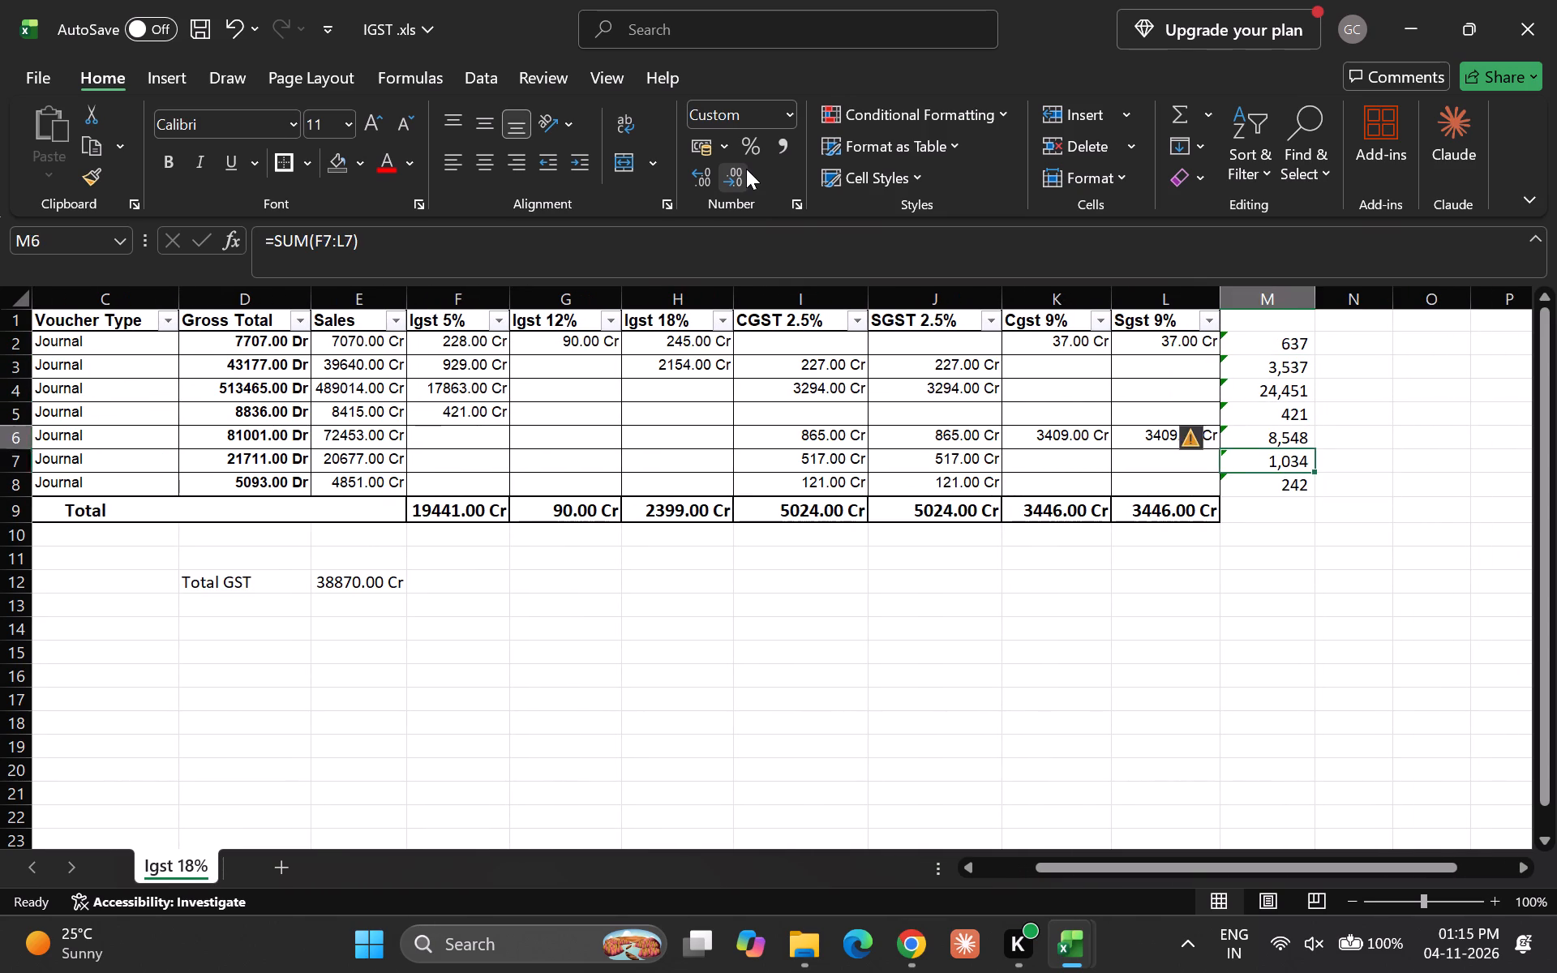
pyautogui.press('Down')
pyautogui.press('Down')
pyautogui.press('Up')
pyautogui.press('Up')
pyautogui.press('Up')
pyautogui.press('Up')
pyautogui.press('Up')
pyautogui.press('Up')
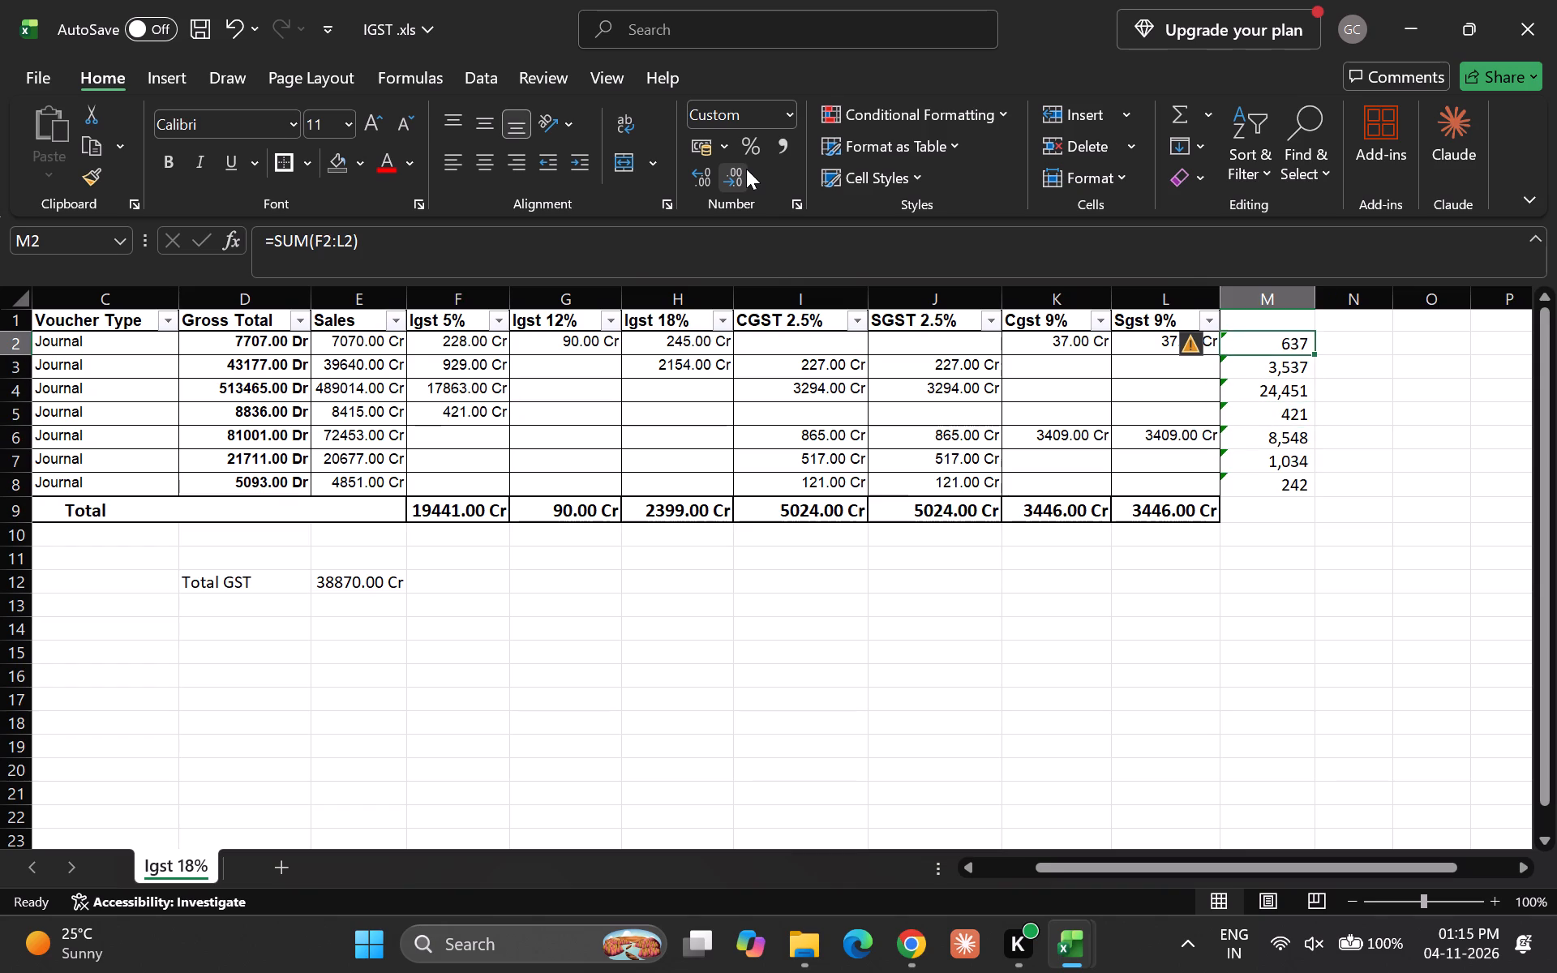
# Delete column M with the party tax totals.
pyautogui.hotkey('ctrl', 'space')
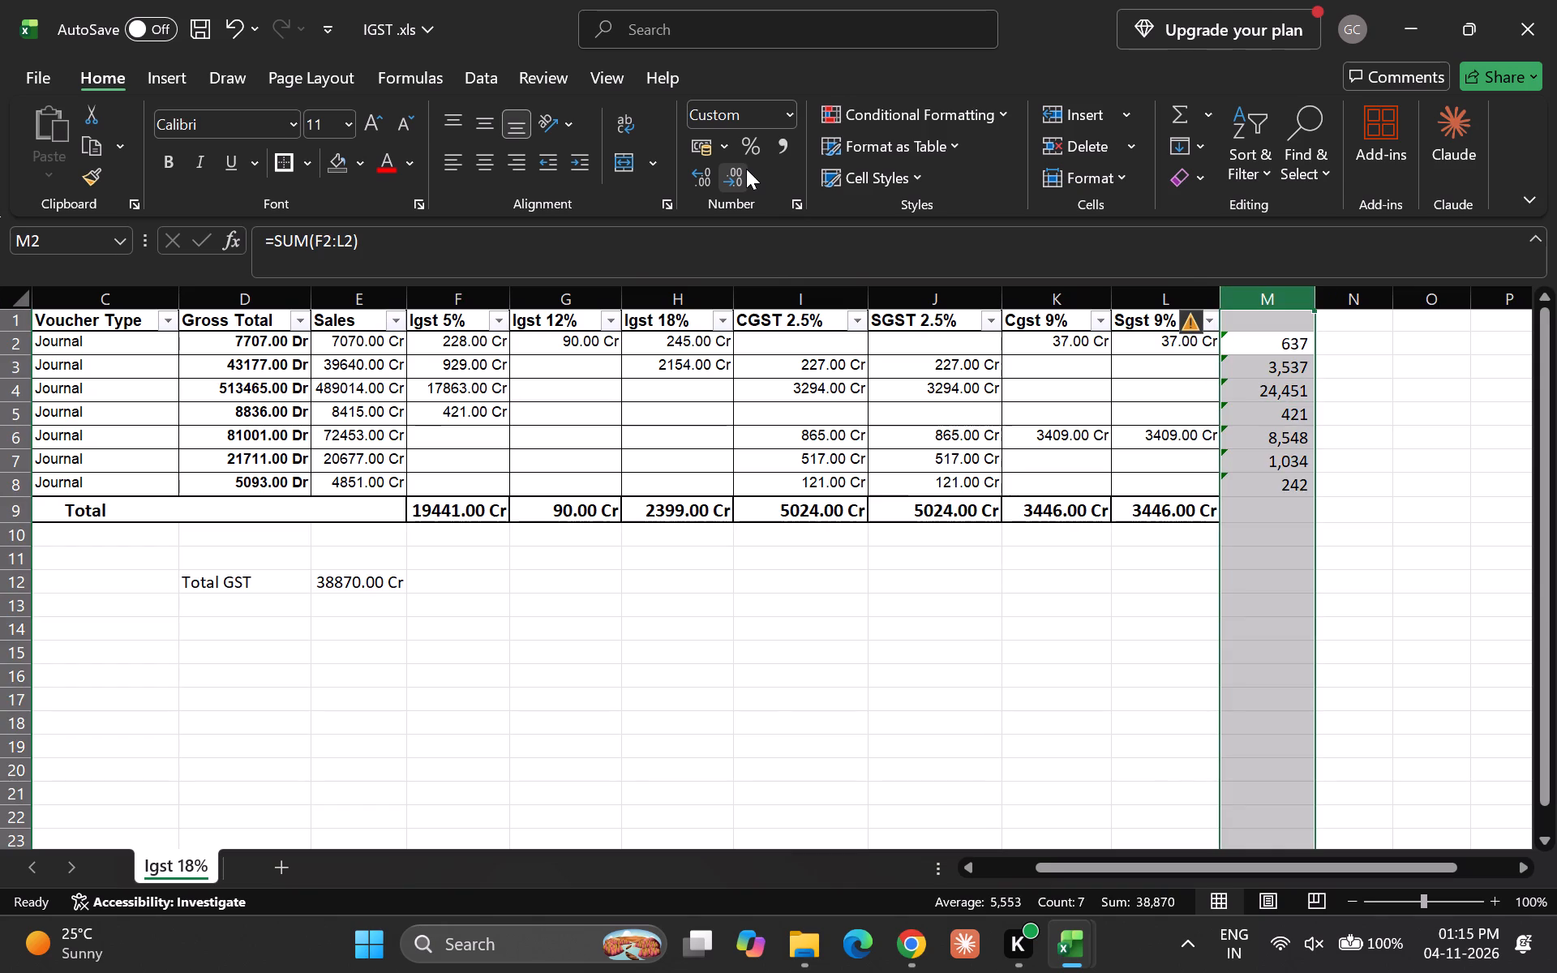
pyautogui.hotkey('ctrl', '-')
pyautogui.press('Up')
pyautogui.press('Down')
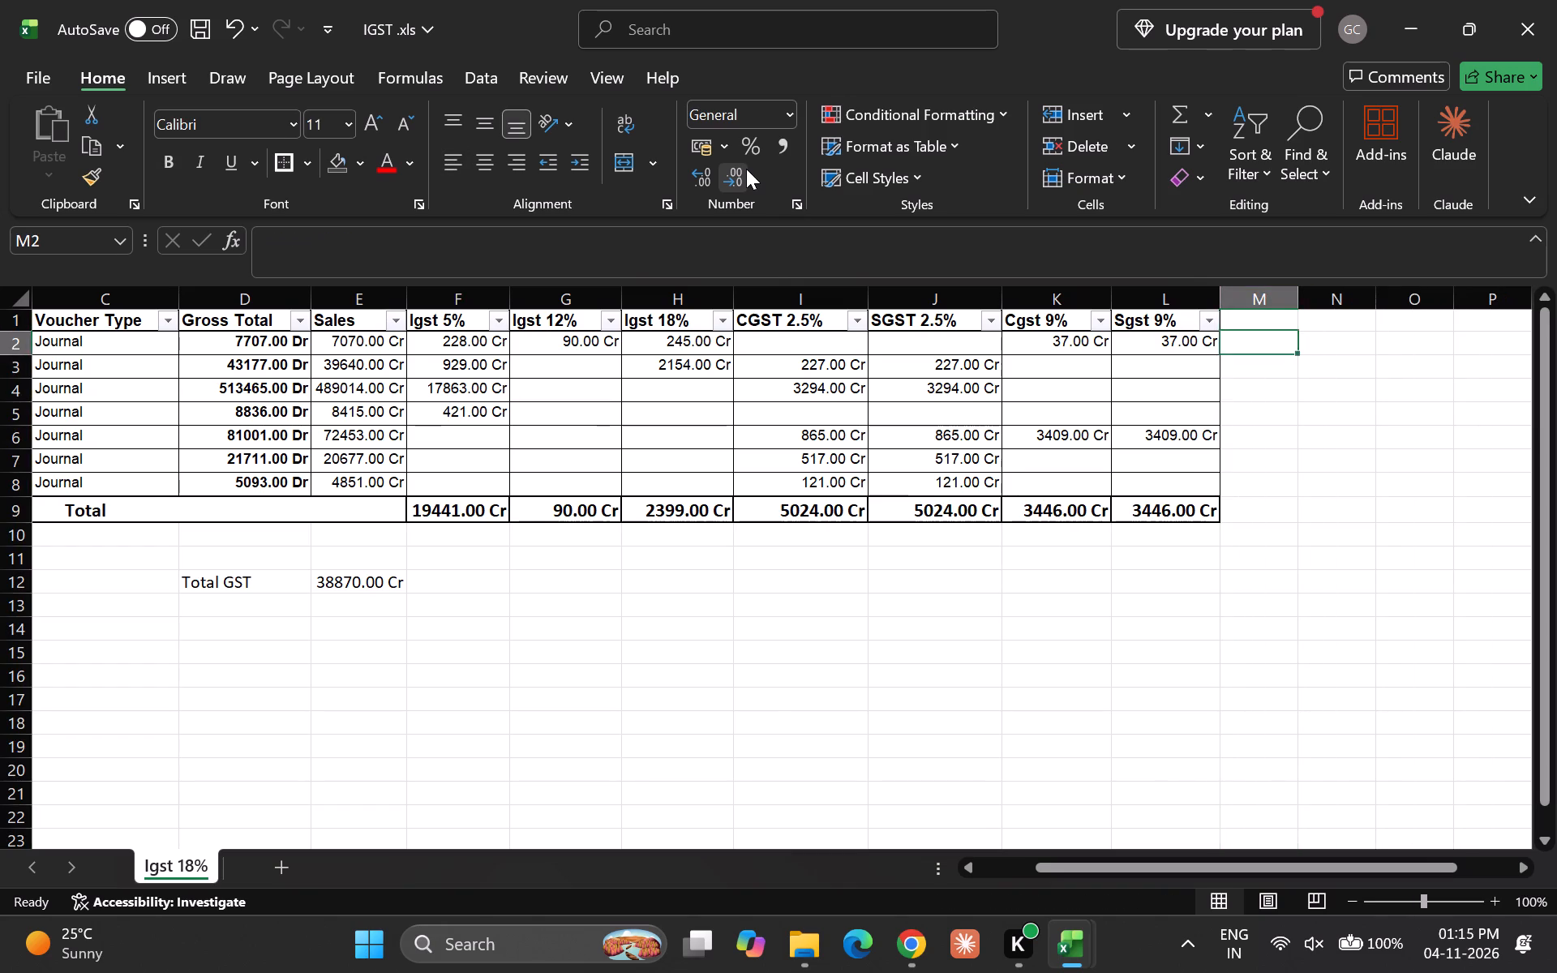
# Save the IGST workbook without the extra totals column.
pyautogui.press('Up')
pyautogui.press('Left')
pyautogui.press('Left')
pyautogui.press('Left')
pyautogui.press('Left')
pyautogui.press('Down')
pyautogui.press('Left')
pyautogui.press('Left')
pyautogui.press('Left')
pyautogui.press('Left')
pyautogui.press('Left')
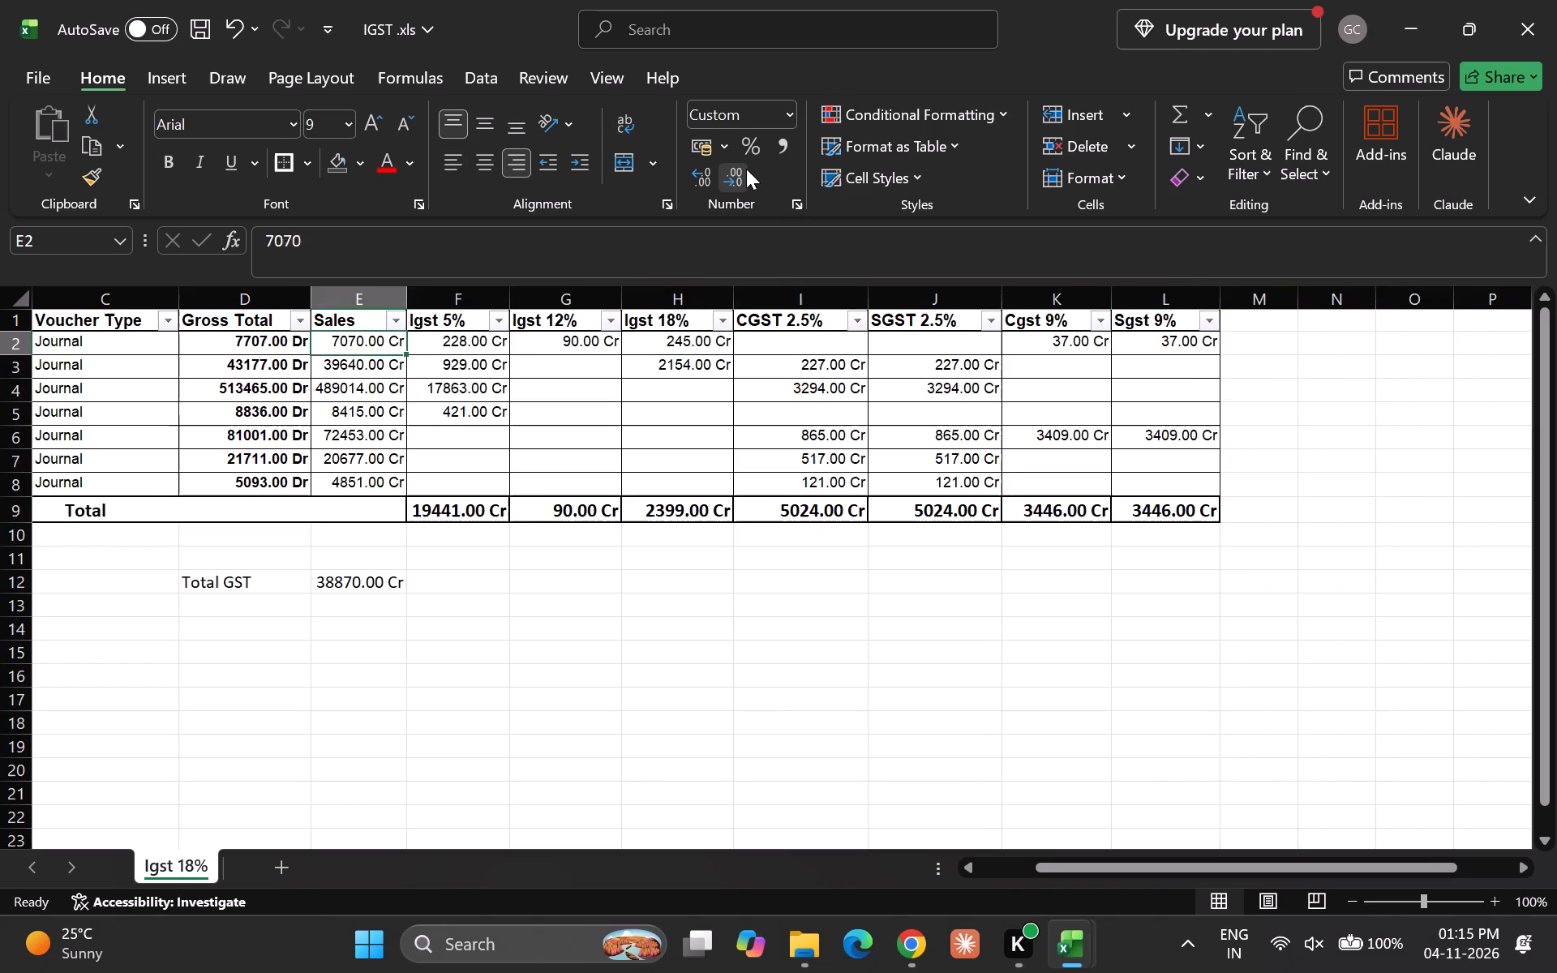
pyautogui.press('Left')
pyautogui.press('Down')
pyautogui.press('Up')
pyautogui.press('Right')
pyautogui.press('Down')
pyautogui.press('Up')
pyautogui.press('Right')
pyautogui.press('Down')
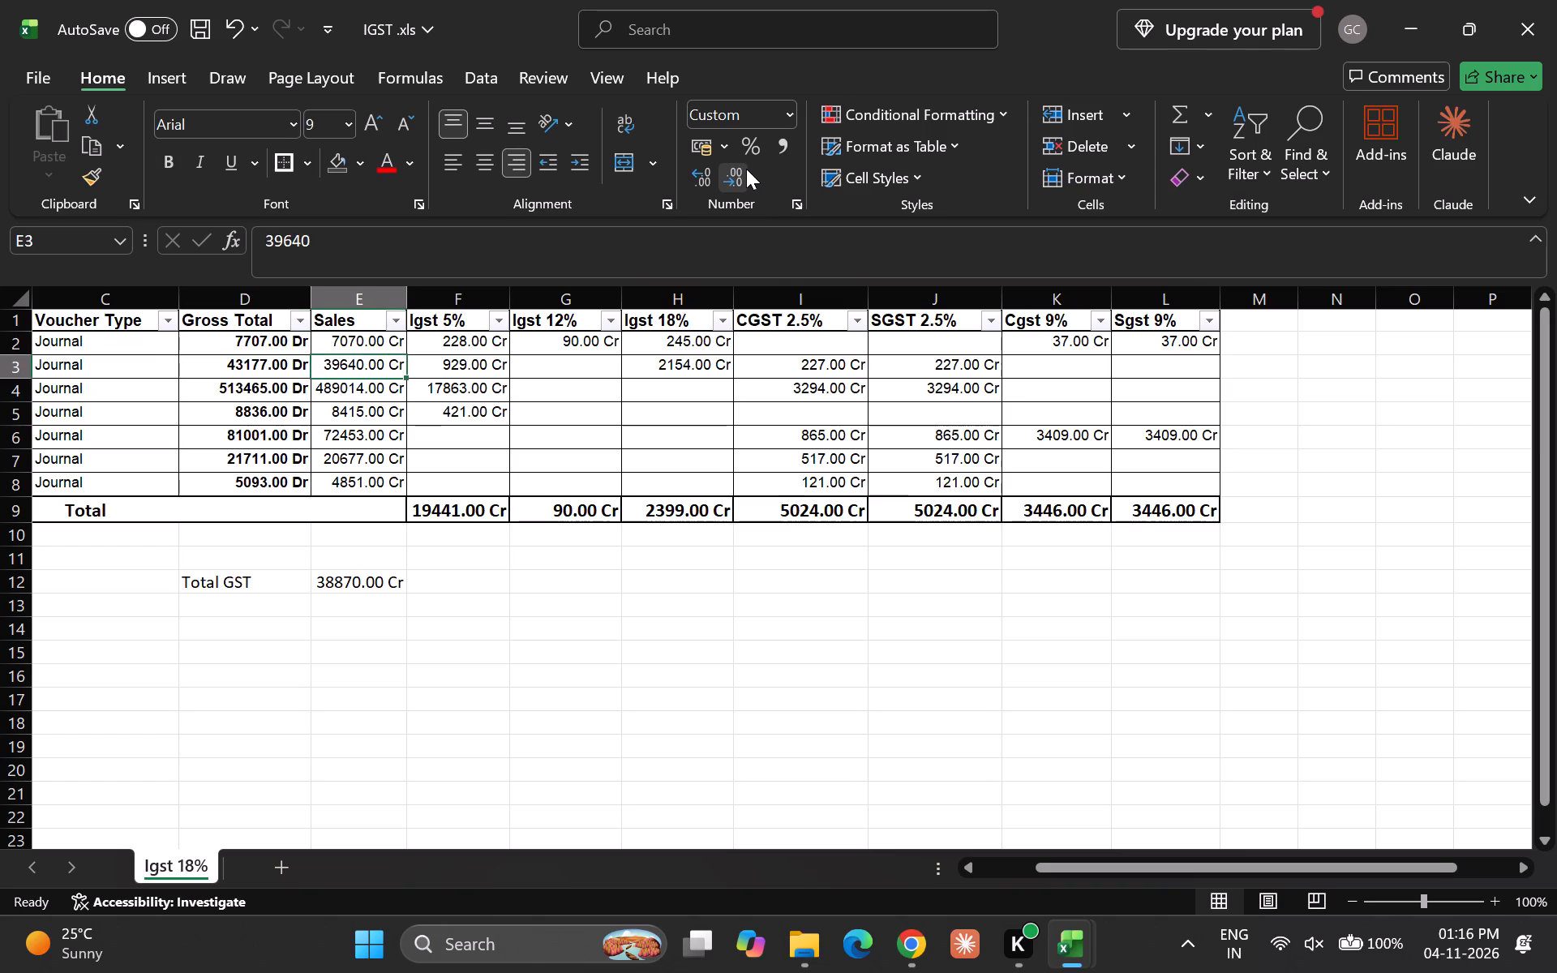
pyautogui.press('Up')
pyautogui.press('Down')
pyautogui.press('Right')
pyautogui.press('Up')
pyautogui.hotkey('ctrl', 's')
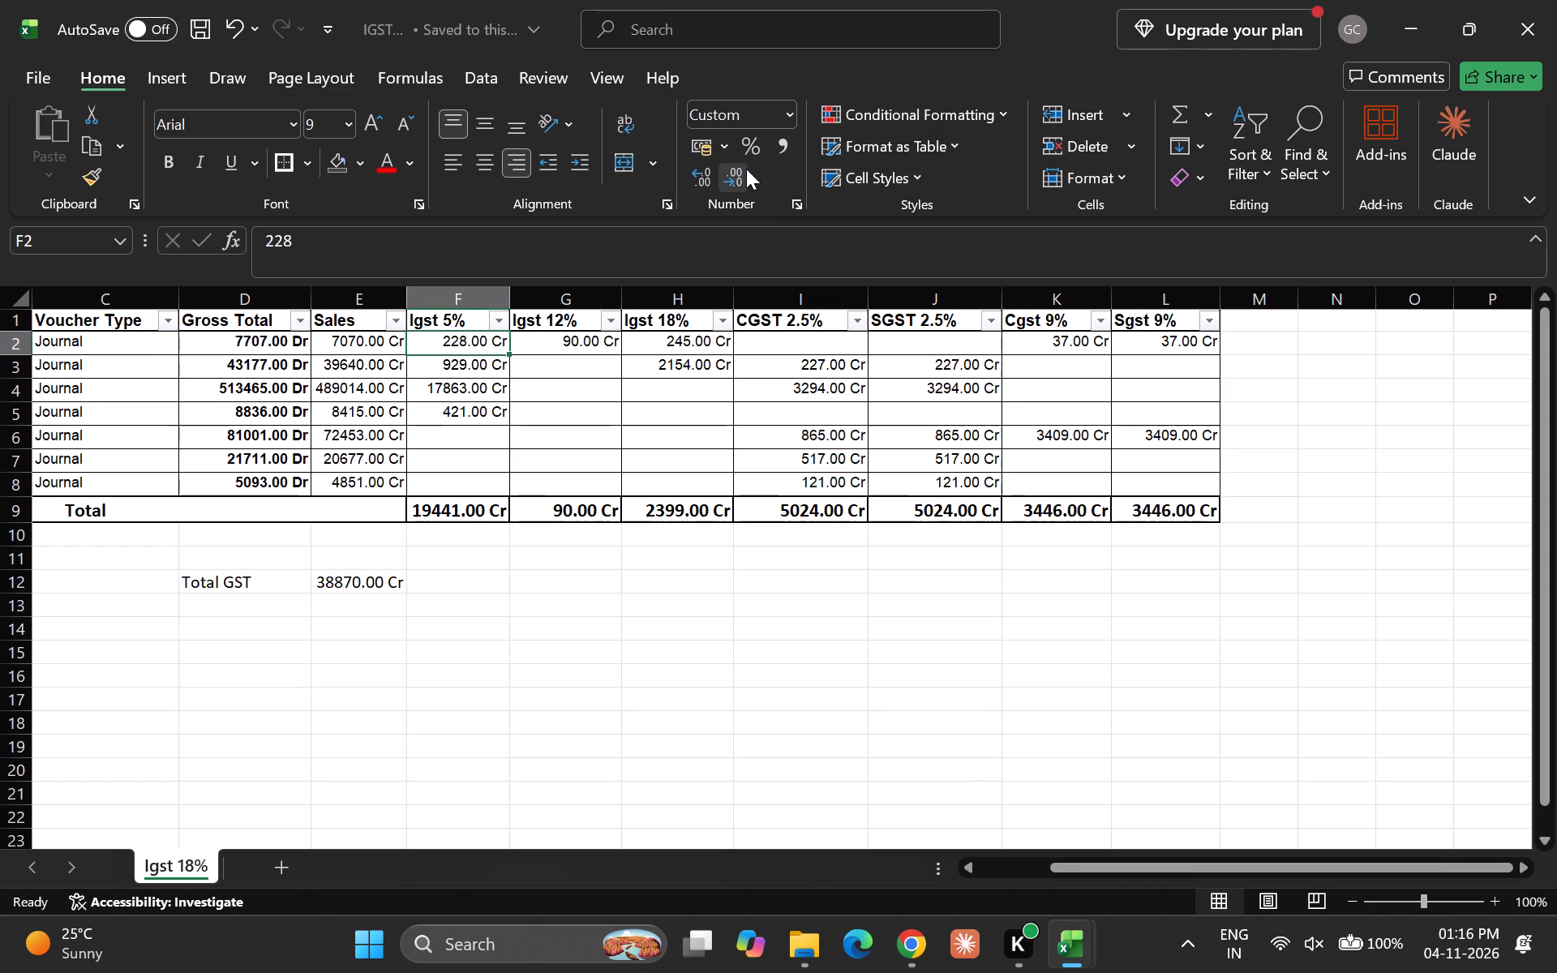
# Look over the dates, party names and voucher entries in rows 2 to 8 of the IGST sheet.
pyautogui.press('Up')
pyautogui.press('Left')
pyautogui.press('Left')
pyautogui.press('Left')
pyautogui.press('Left')
pyautogui.press('Left')
pyautogui.press('Left')
pyautogui.press('Left')
pyautogui.press('Left')
pyautogui.press('Left')
pyautogui.press('Down')
pyautogui.press('Down')
pyautogui.press('Up')
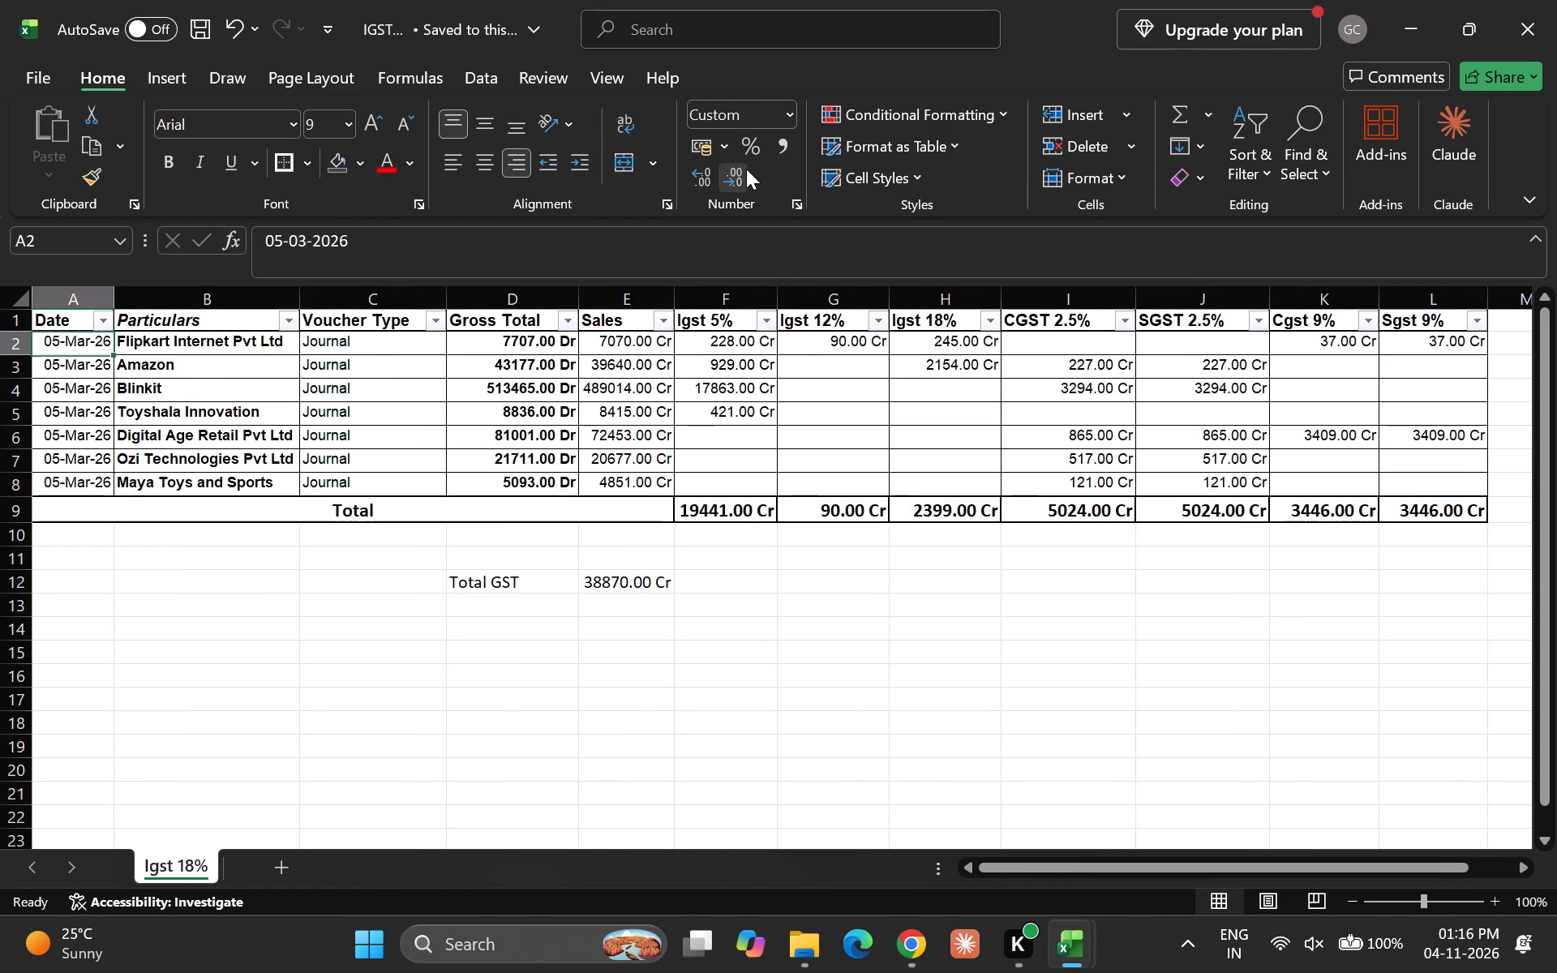
pyautogui.press('Right')
pyautogui.press('Down')
pyautogui.press('Up')
pyautogui.press('Down')
pyautogui.press('Down')
pyautogui.press('Down')
pyautogui.press('Down')
pyautogui.press('Down')
pyautogui.press('Down')
pyautogui.press('Right')
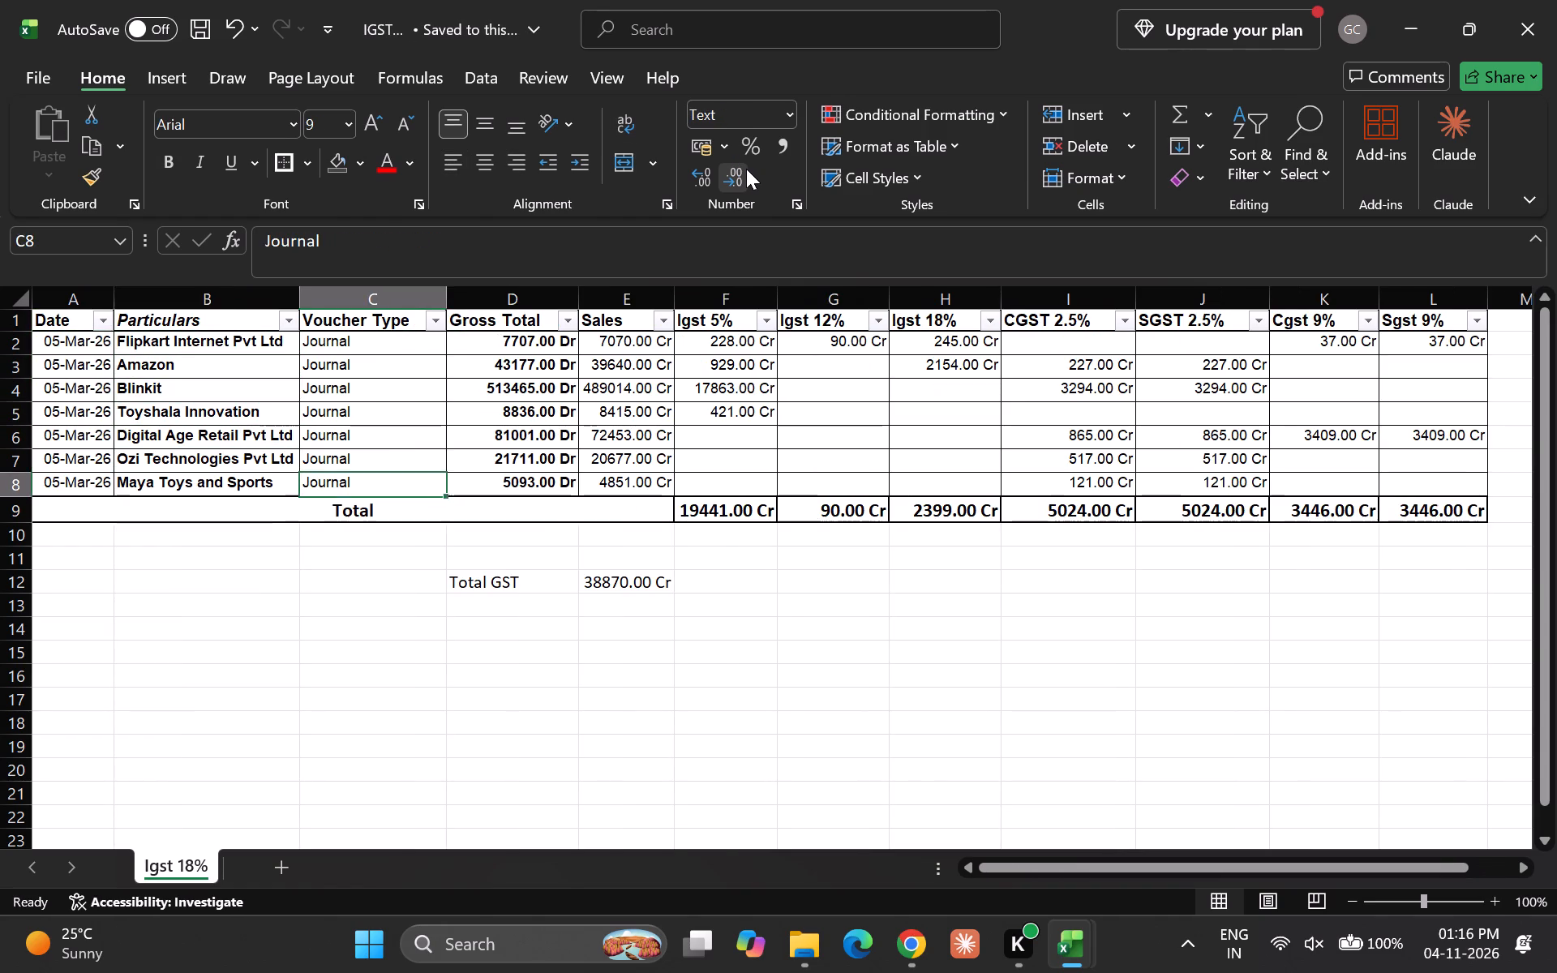
pyautogui.press('Down')
pyautogui.press('Right')
pyautogui.press('Up')
pyautogui.press('Up')
pyautogui.press('Left')
# Save the IGST workbook again.
pyautogui.hotkey('ctrl', 's')
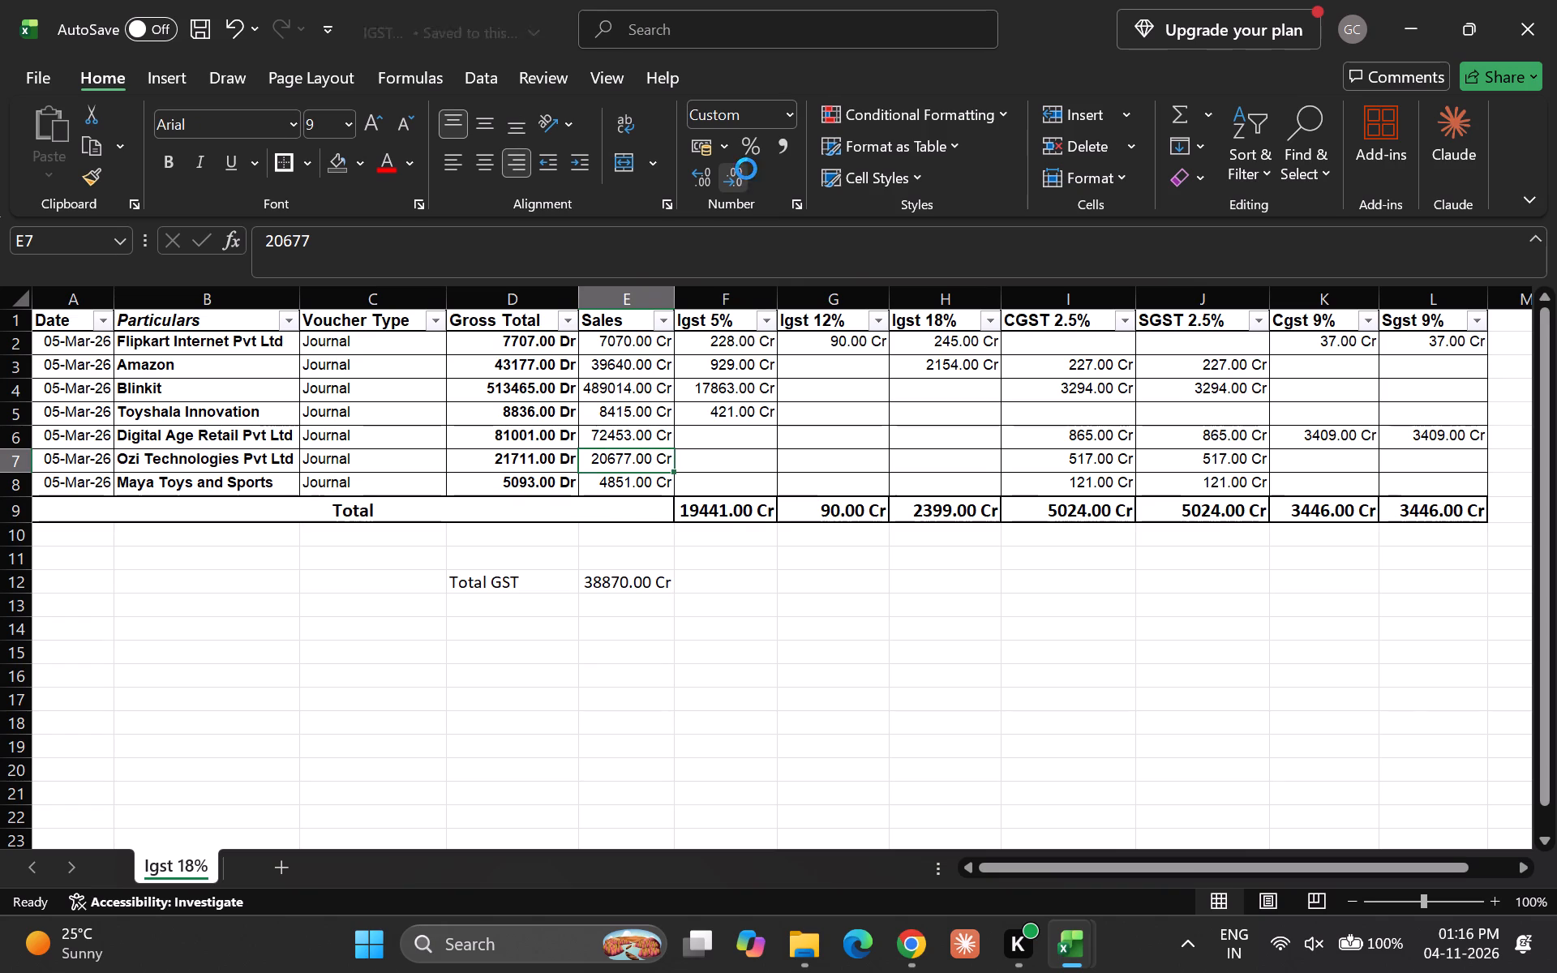
pyautogui.hotkey('ctrl', 's')
# Switch to the Final Working workbook, check its Diff row, and save it.
pyautogui.hotkey('alt', 'Tab')
pyautogui.press('Down')
pyautogui.press('Up')
pyautogui.press('Up')
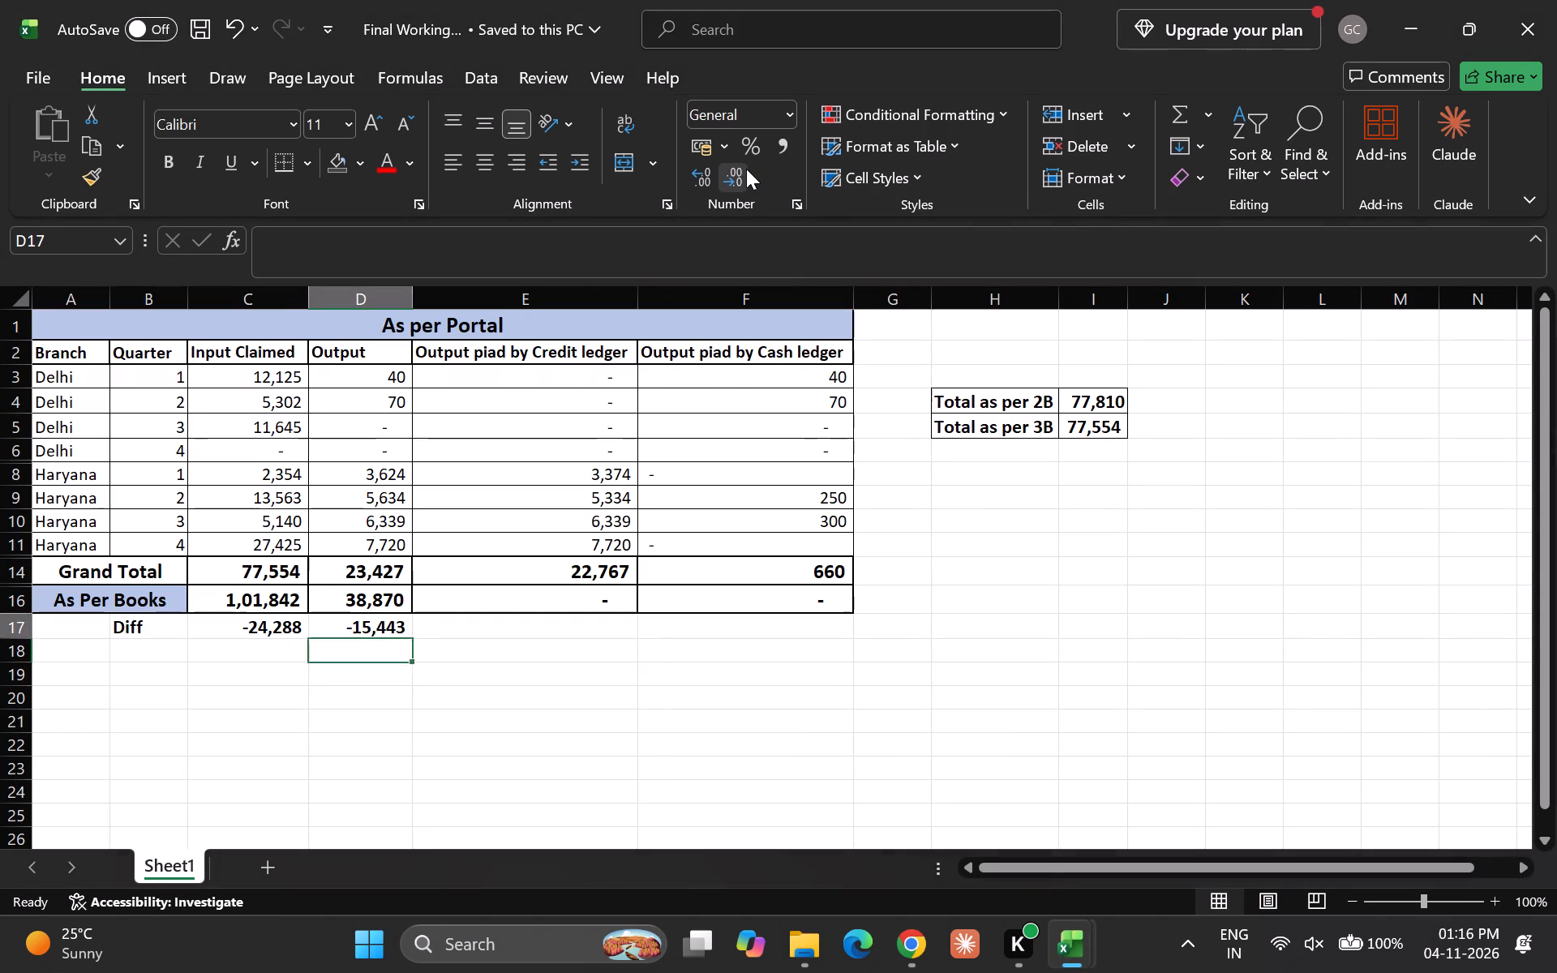
pyautogui.press('Left')
pyautogui.press('Left')
pyautogui.press('Left')
pyautogui.press('Left')
pyautogui.press('Left')
pyautogui.press('Left')
pyautogui.hotkey('ctrl', 's')
# Return to the IGST workbook, save it and close it.
pyautogui.hotkey('alt', 'Tab')
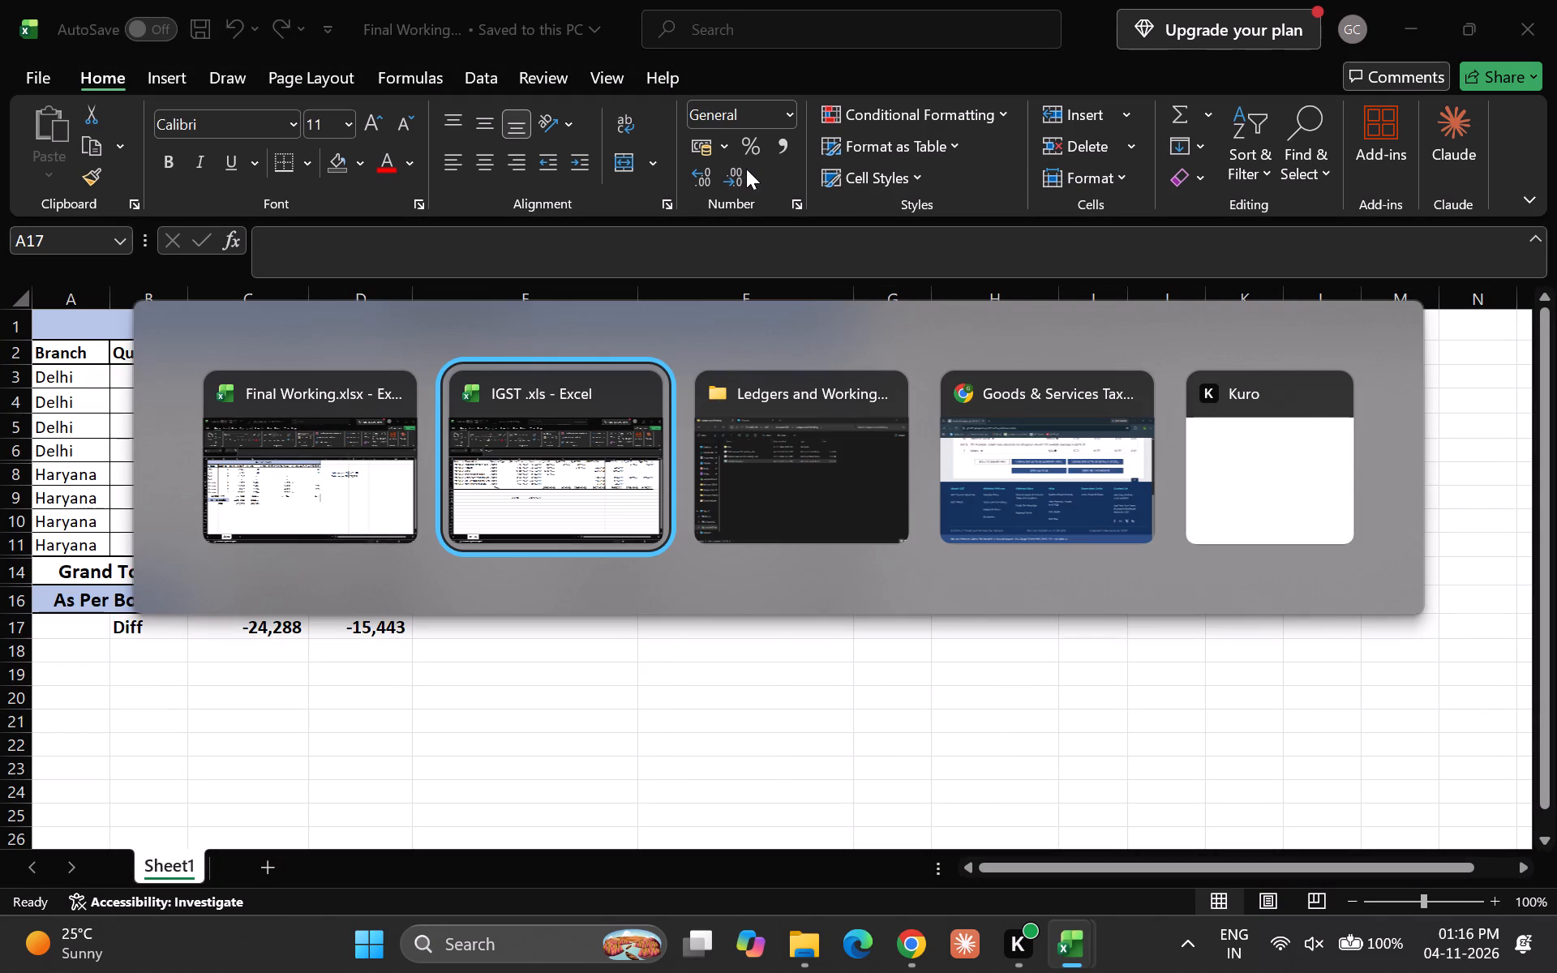
pyautogui.press('Down')
pyautogui.press('Up')
pyautogui.hotkey('ctrl', 's')
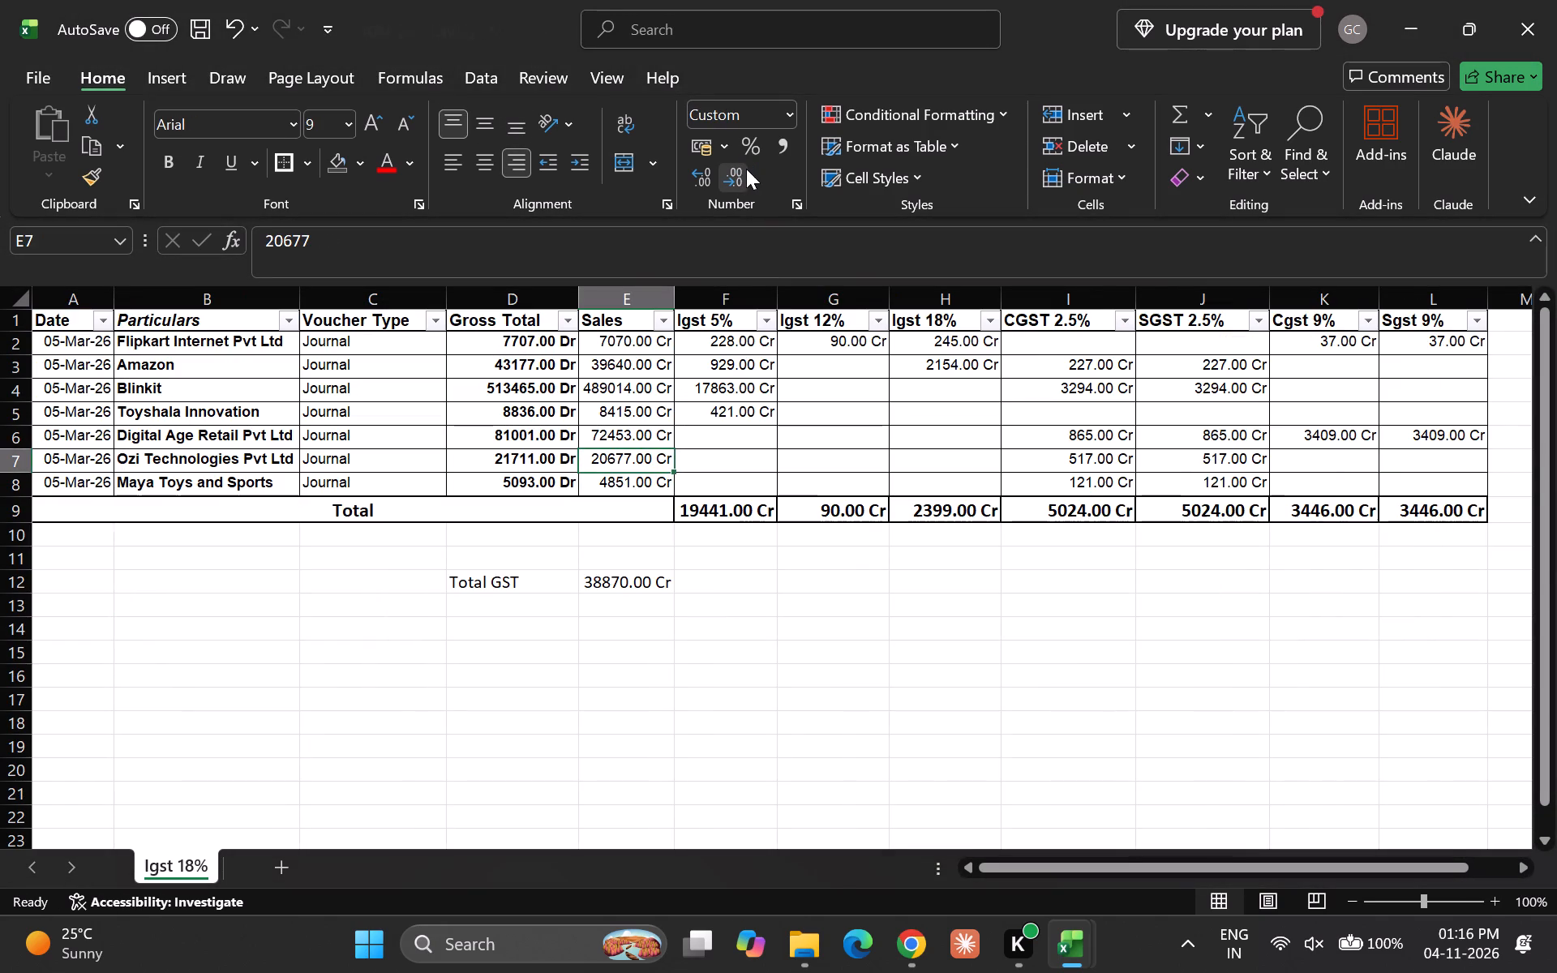
pyautogui.hotkey('ctrl', 'w')
# Switch to File Explorer and open the Books Ledgers folder inside Gunvant GST.
pyautogui.hotkey('alt', 'Tab')
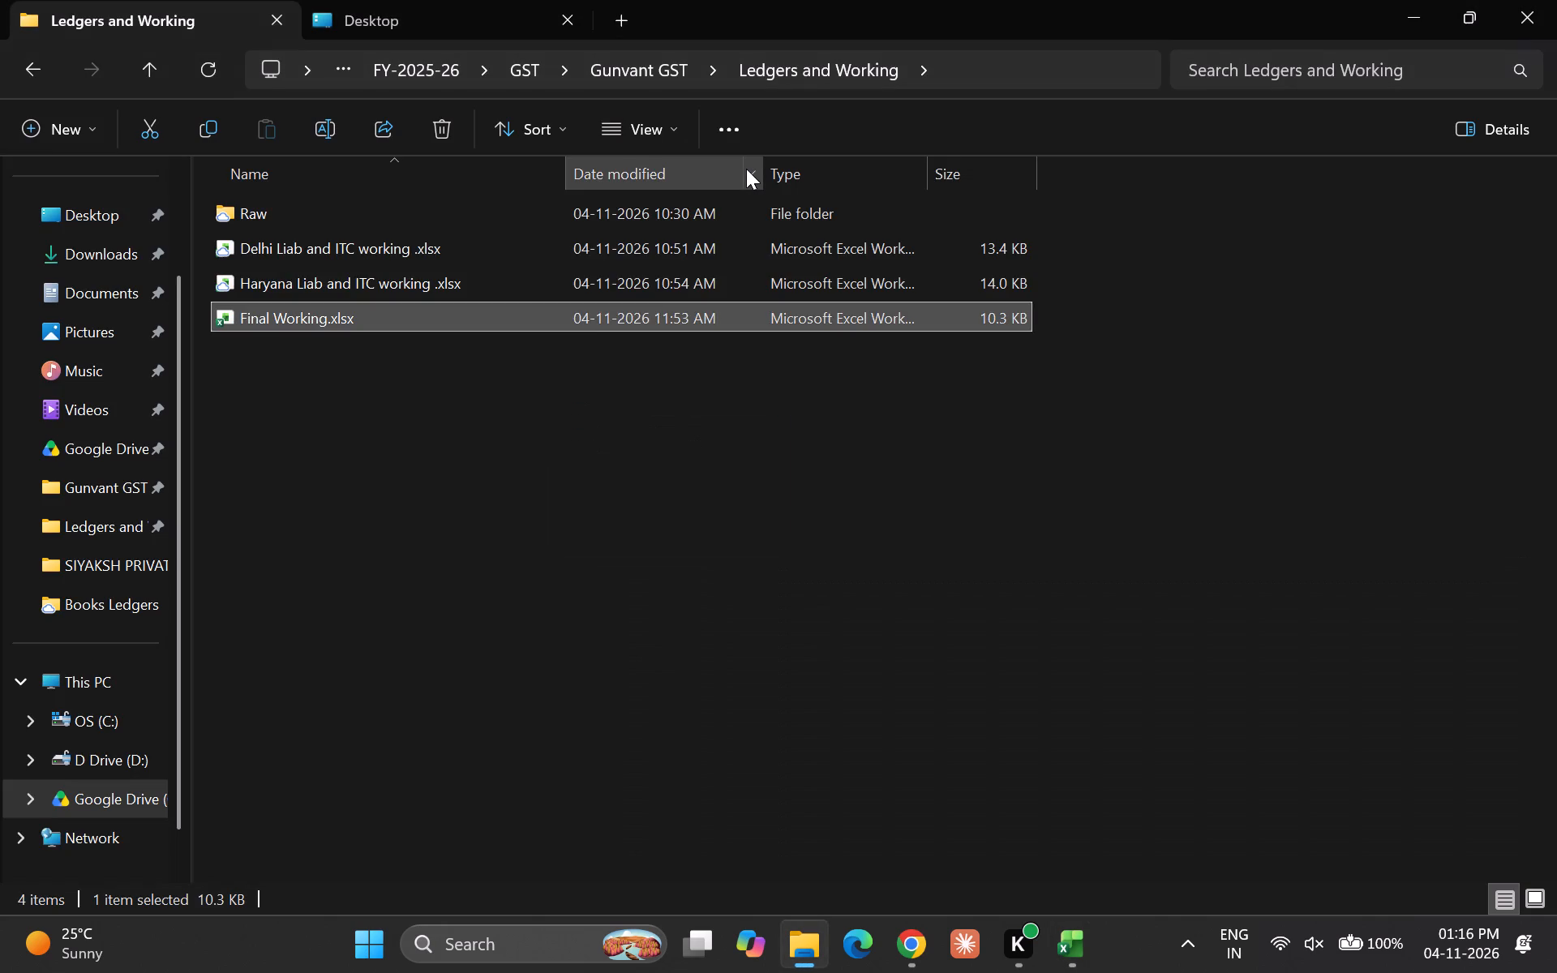
pyautogui.press('Down')
pyautogui.press('Up')
pyautogui.press('Down')
pyautogui.press('Up')
pyautogui.hotkey('alt', 'Up')
pyautogui.press('Up')
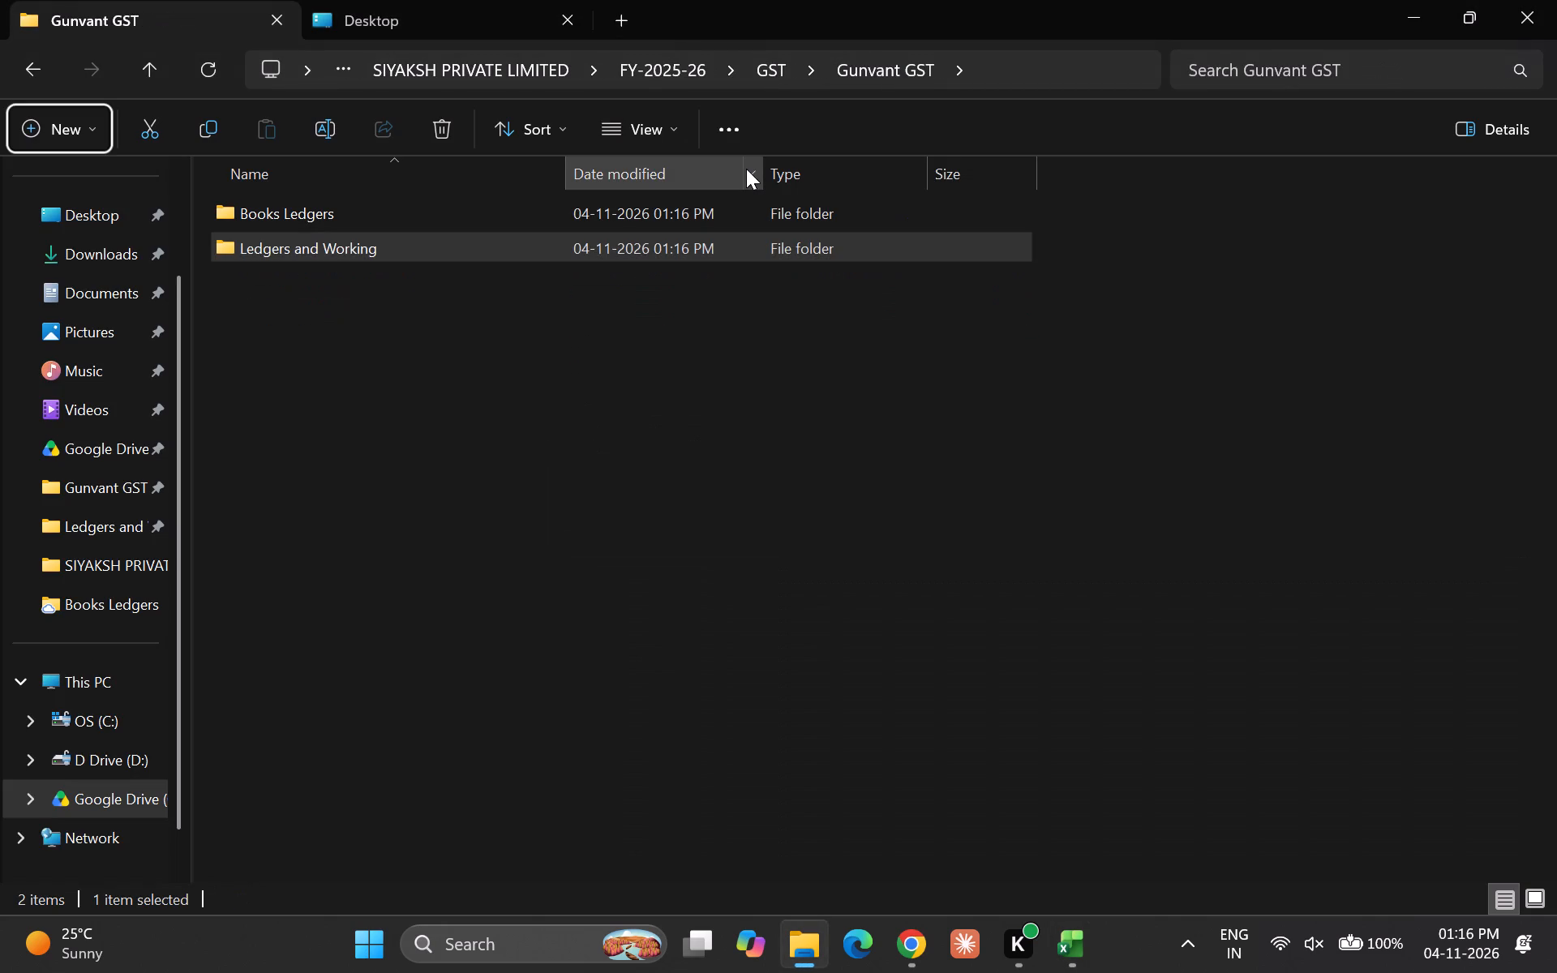
pyautogui.press('Up')
pyautogui.press('Return')
pyautogui.press('Down')
pyautogui.press('Up')
pyautogui.press('Down')
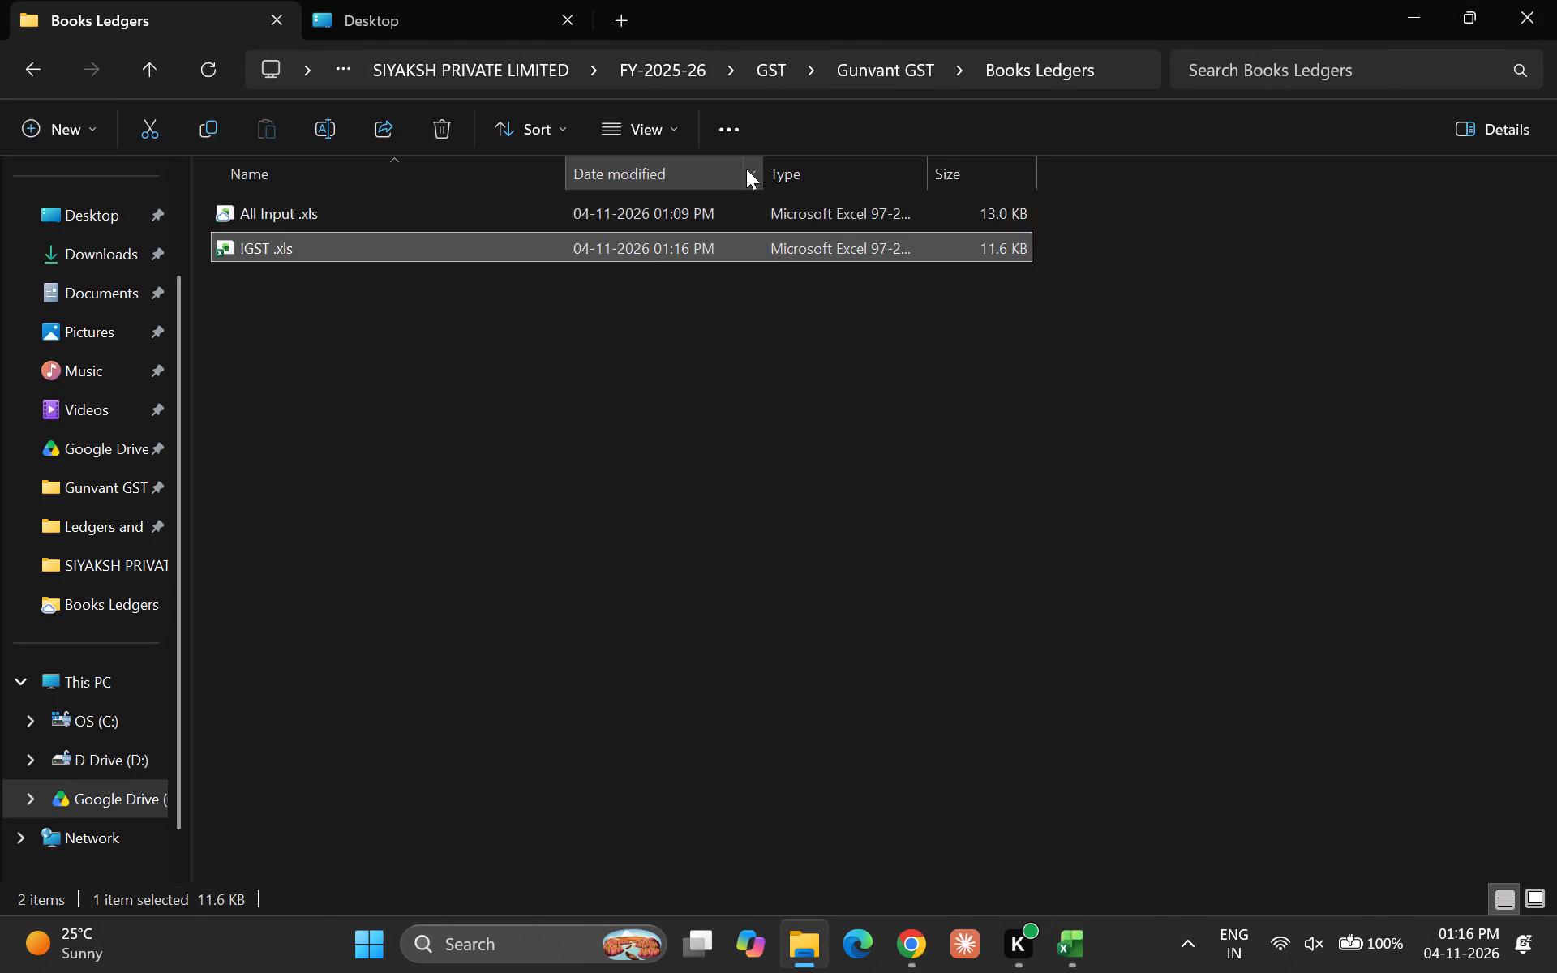
# Rename the IGST .xls file as Output in Books.
pyautogui.press('Up')
pyautogui.press('Down')
pyautogui.press('F2')
pyautogui.write('Output in')
pyautogui.press('space')
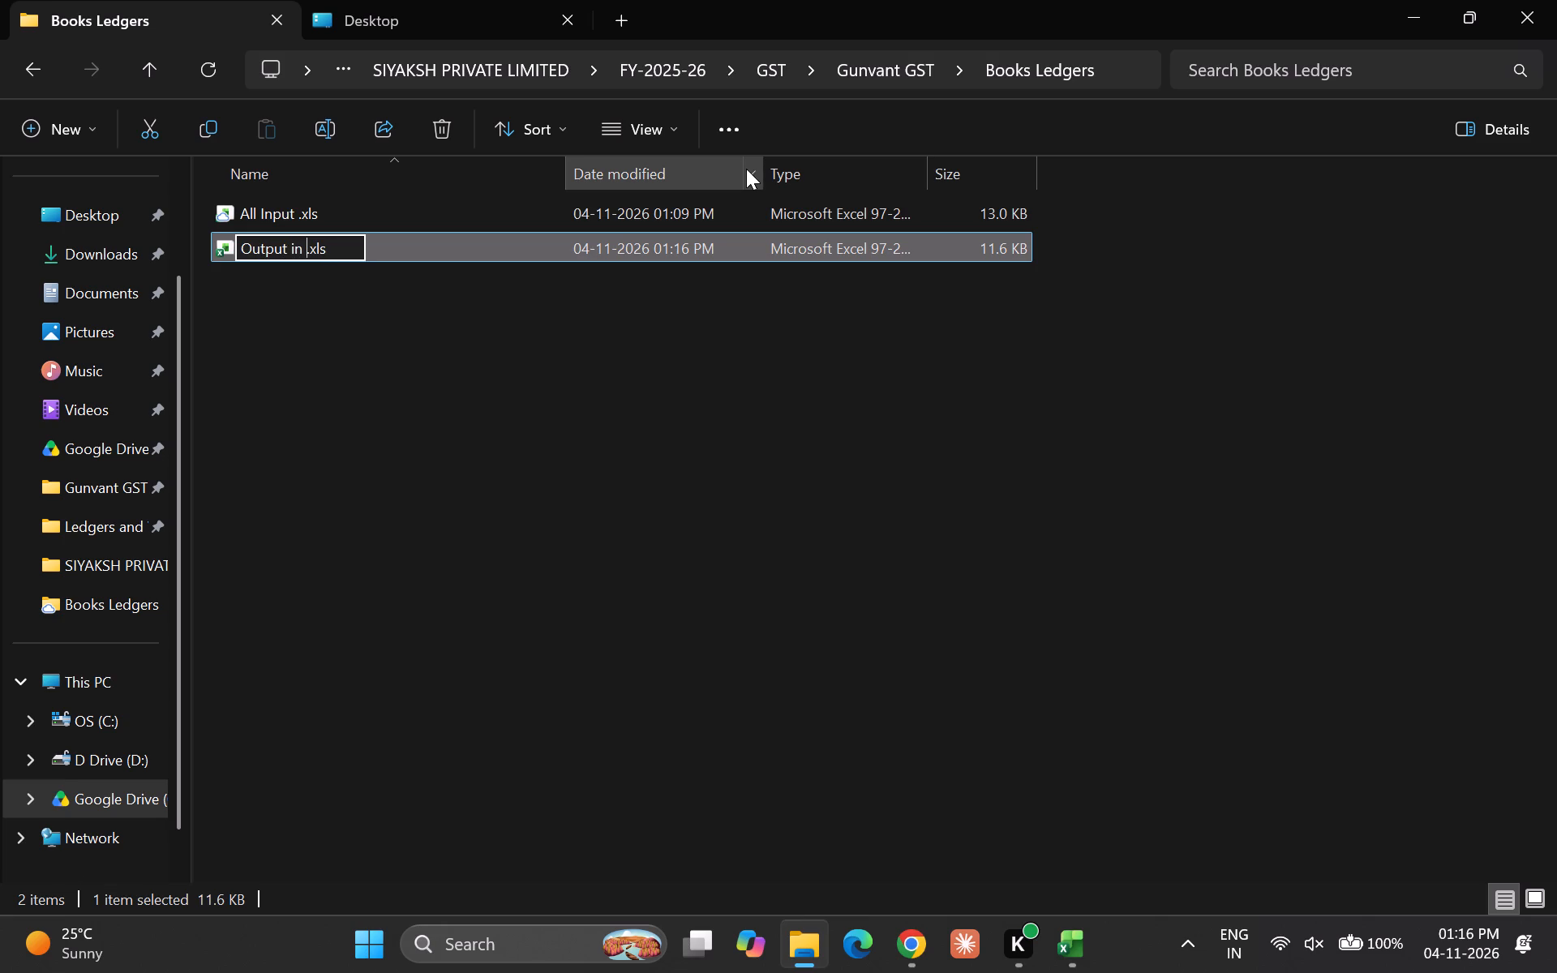
pyautogui.write('Books')
pyautogui.press('Return')
# Rename the All Input .xls file in the Books Ledgers folder as Input in Books.
pyautogui.press('Up')
pyautogui.press('F2')
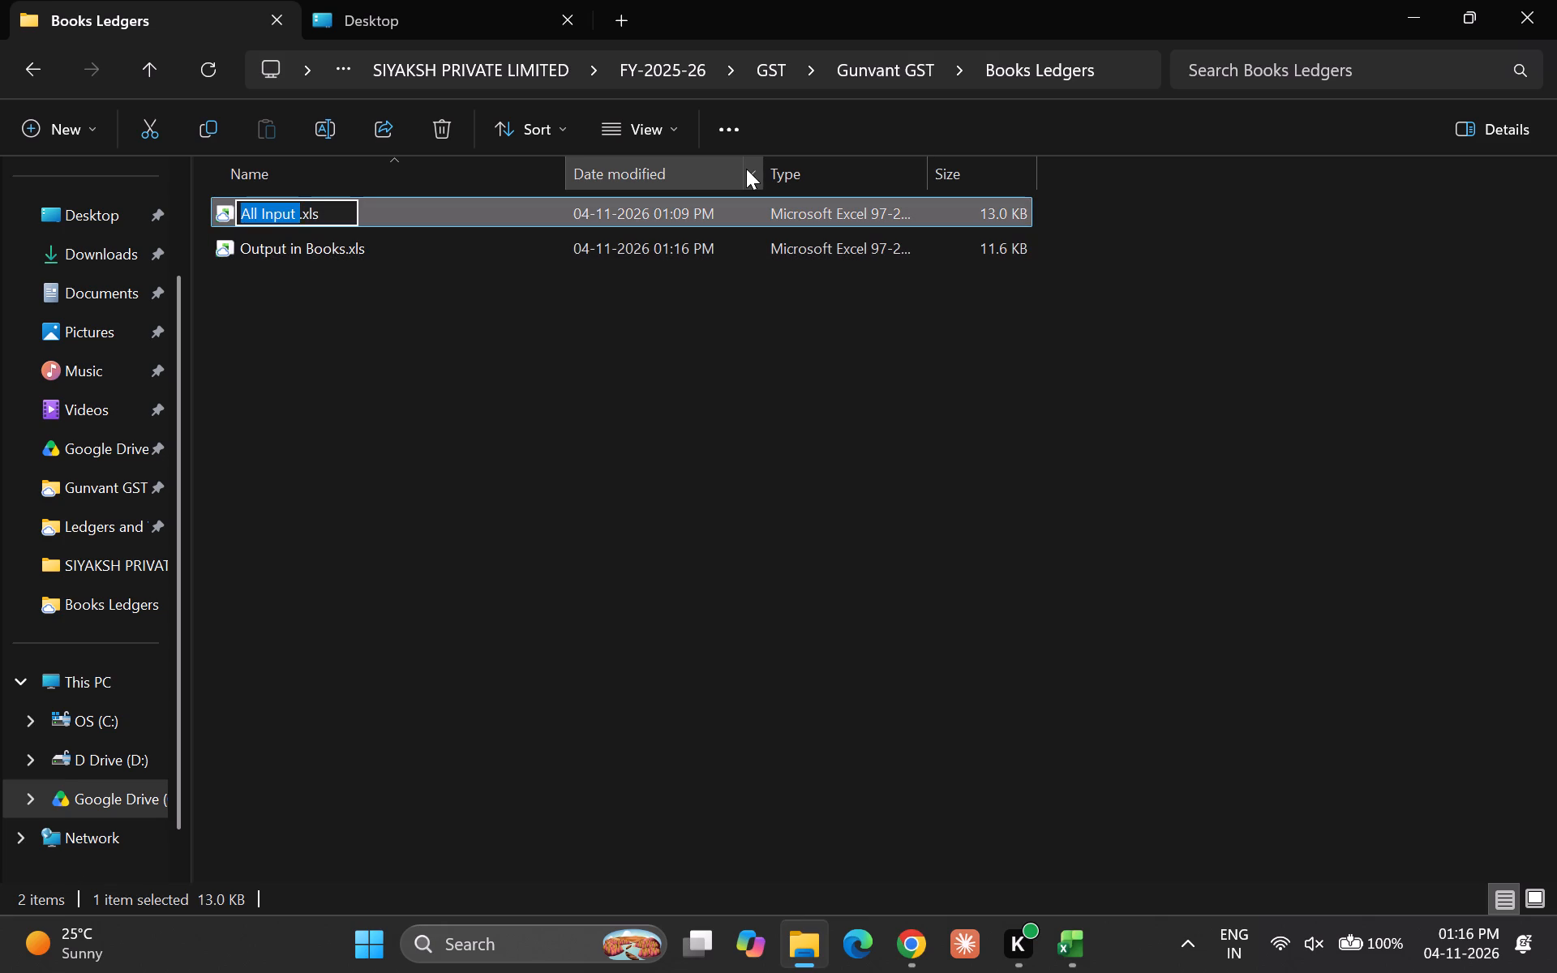
pyautogui.press('Left')
pyautogui.press('Right')
pyautogui.press('Right')
pyautogui.press('Right')
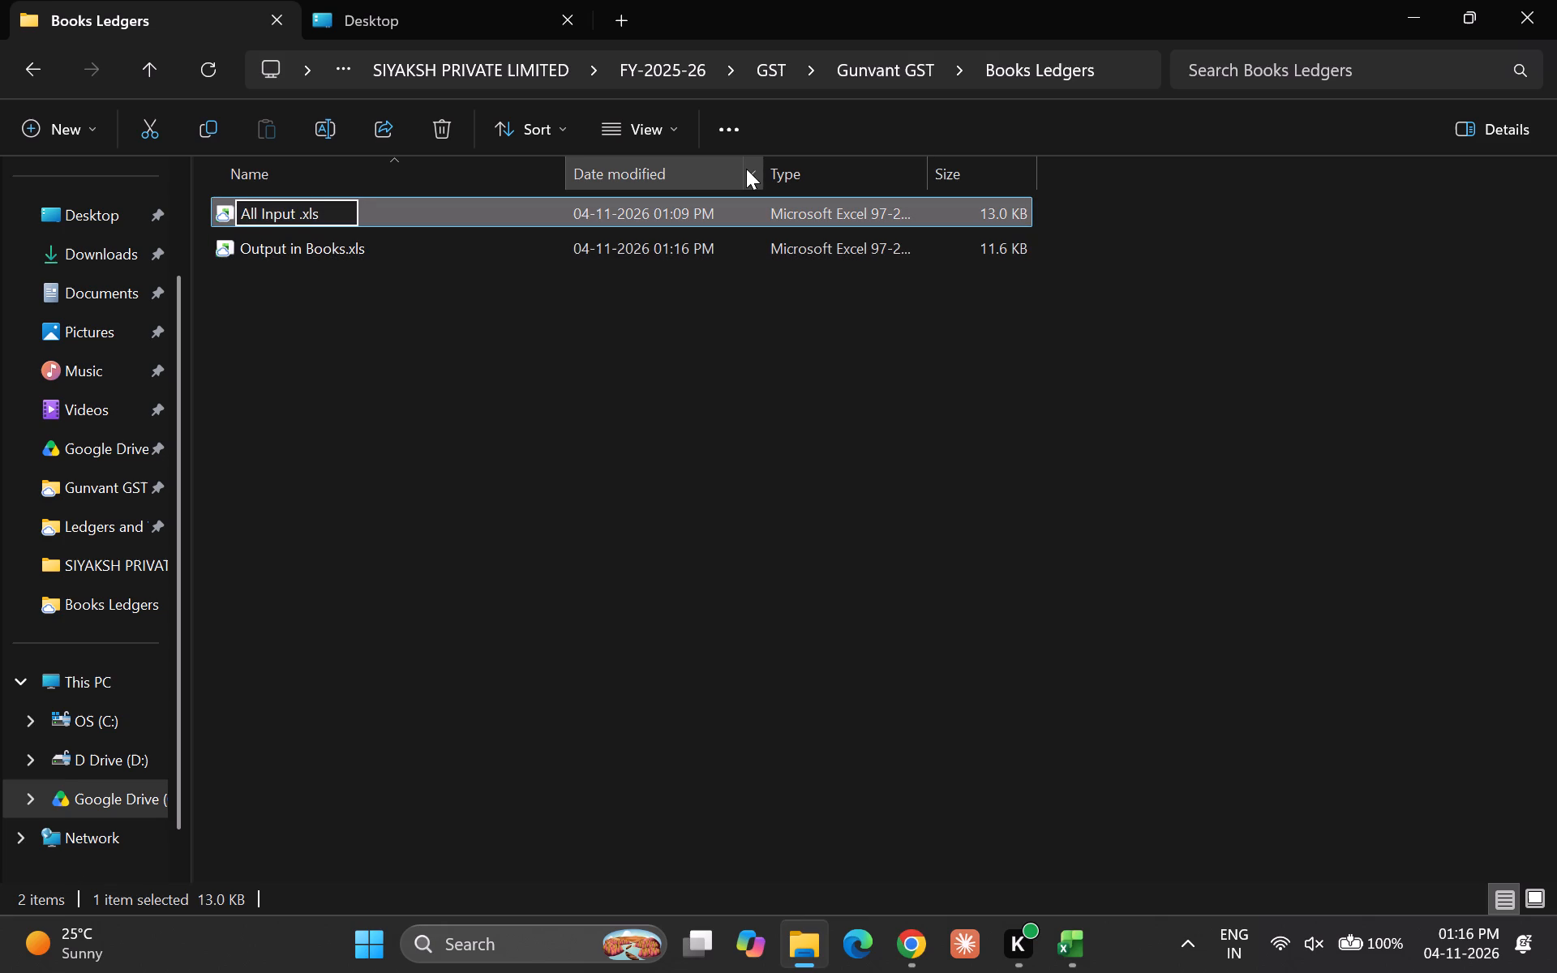
pyautogui.press('Right')
pyautogui.press('BackSpace')
pyautogui.press('BackSpace')
pyautogui.press('BackSpace')
pyautogui.press('BackSpace')
pyautogui.press('BackSpace')
pyautogui.press('Right')
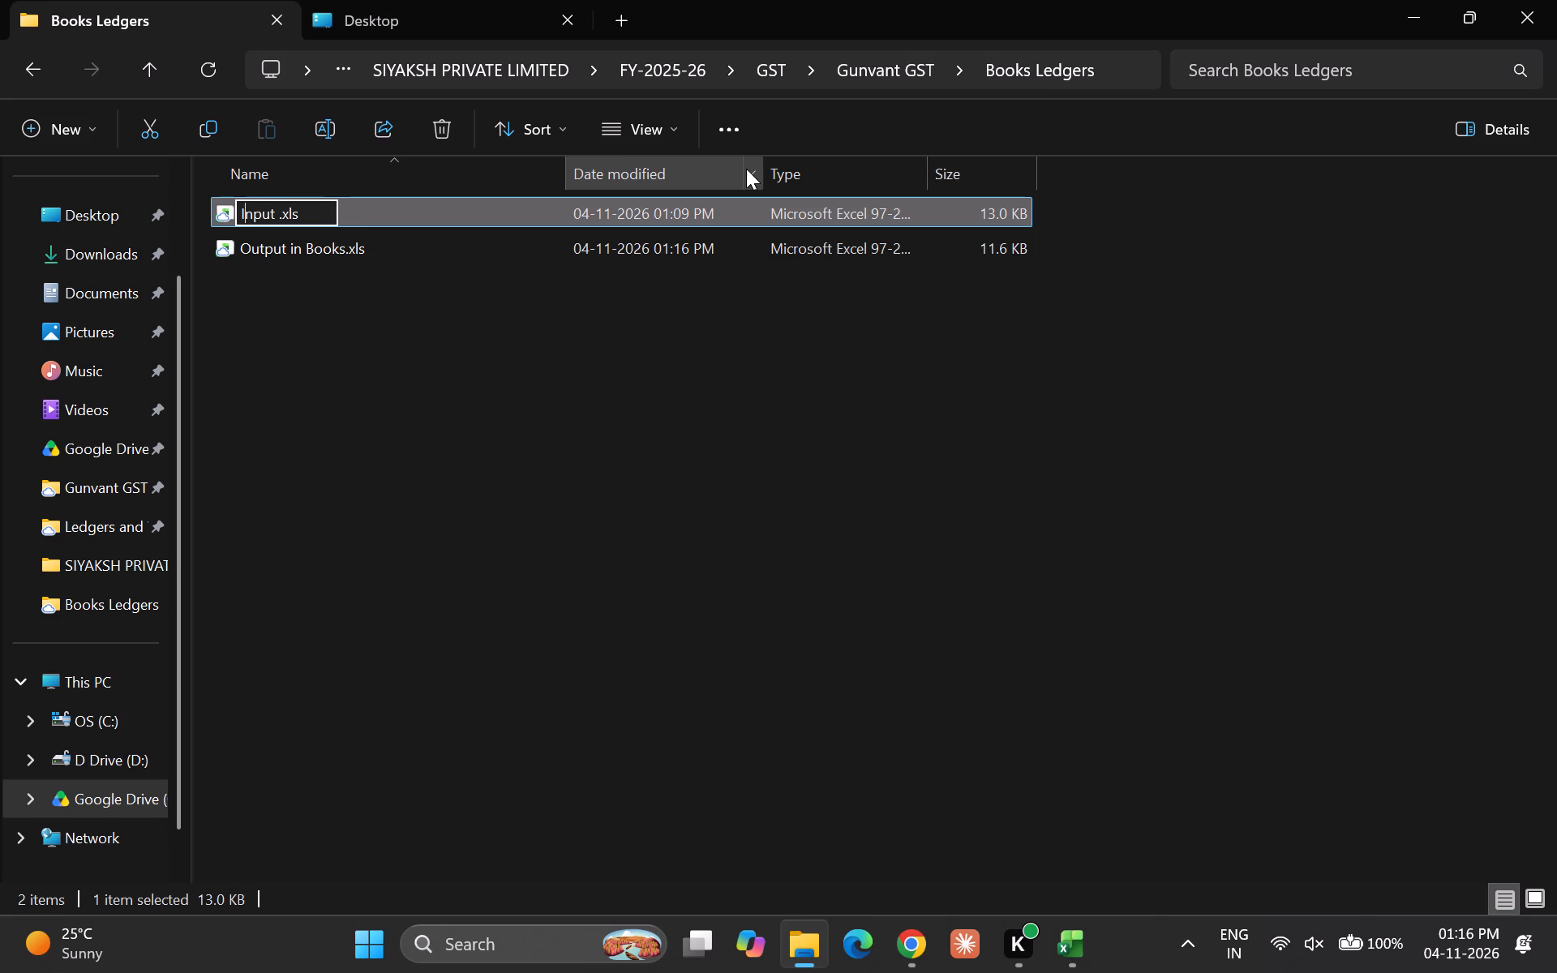
pyautogui.press('Right')
pyautogui.press('Right')
pyautogui.press('Right')
pyautogui.press('Right')
pyautogui.press('space')
pyautogui.write('in Books')
pyautogui.press('Return')
# Open the renamed Input in Books .xls workbook from the Books Ledgers folder.
pyautogui.press('Down')
pyautogui.press('Up')
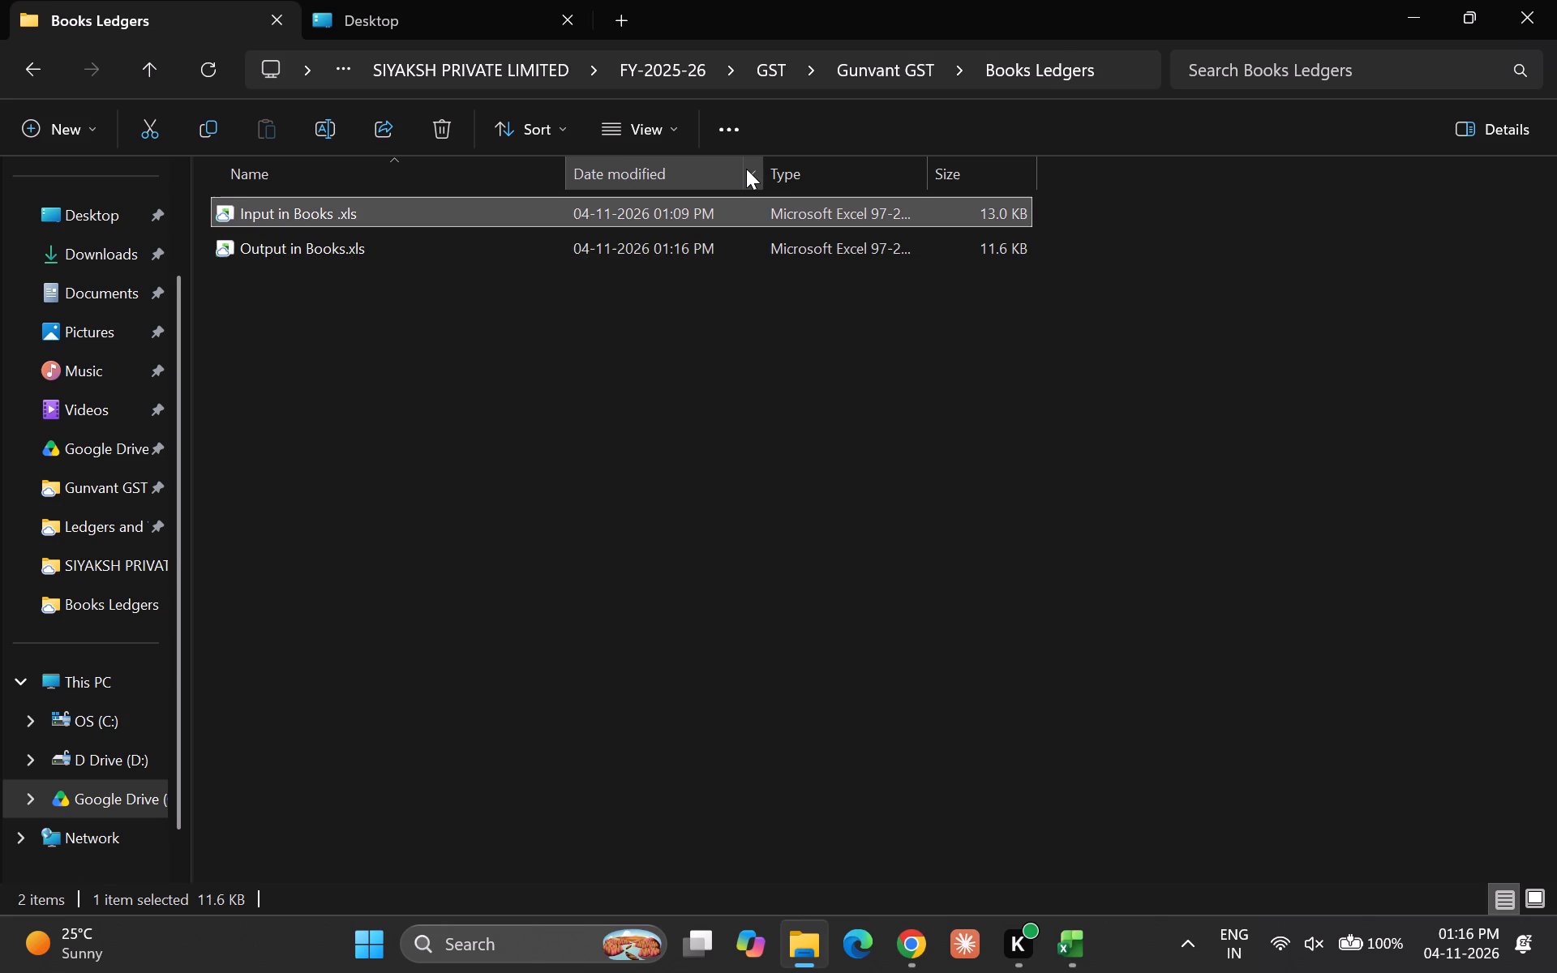
pyautogui.press('Return')
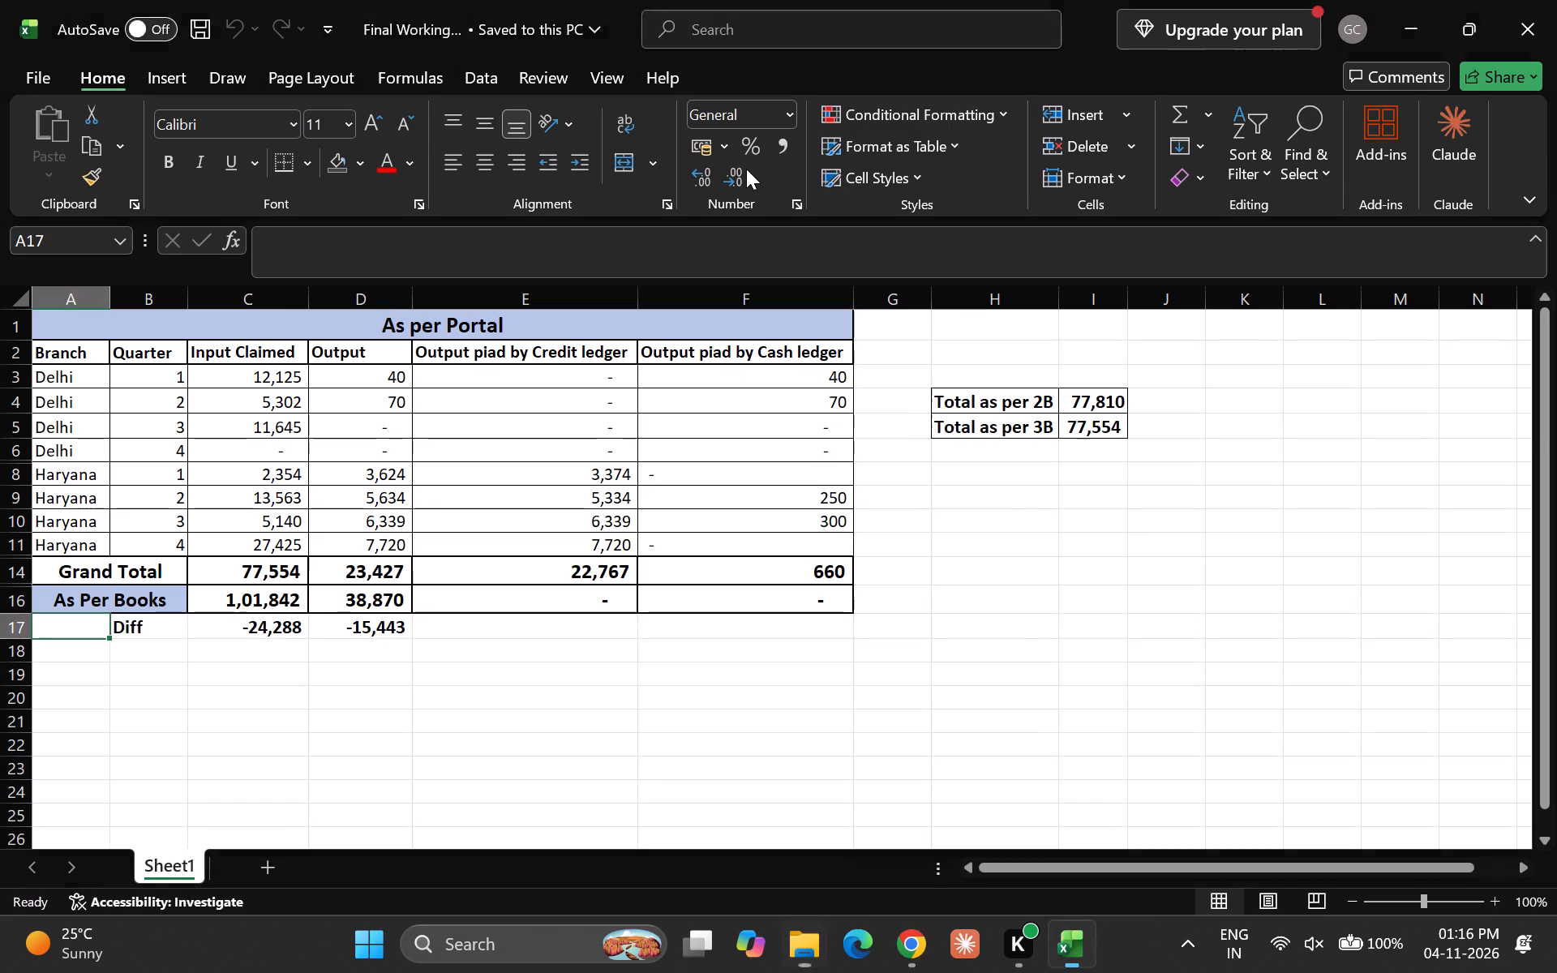
pyautogui.press('Left')
pyautogui.press('Return')
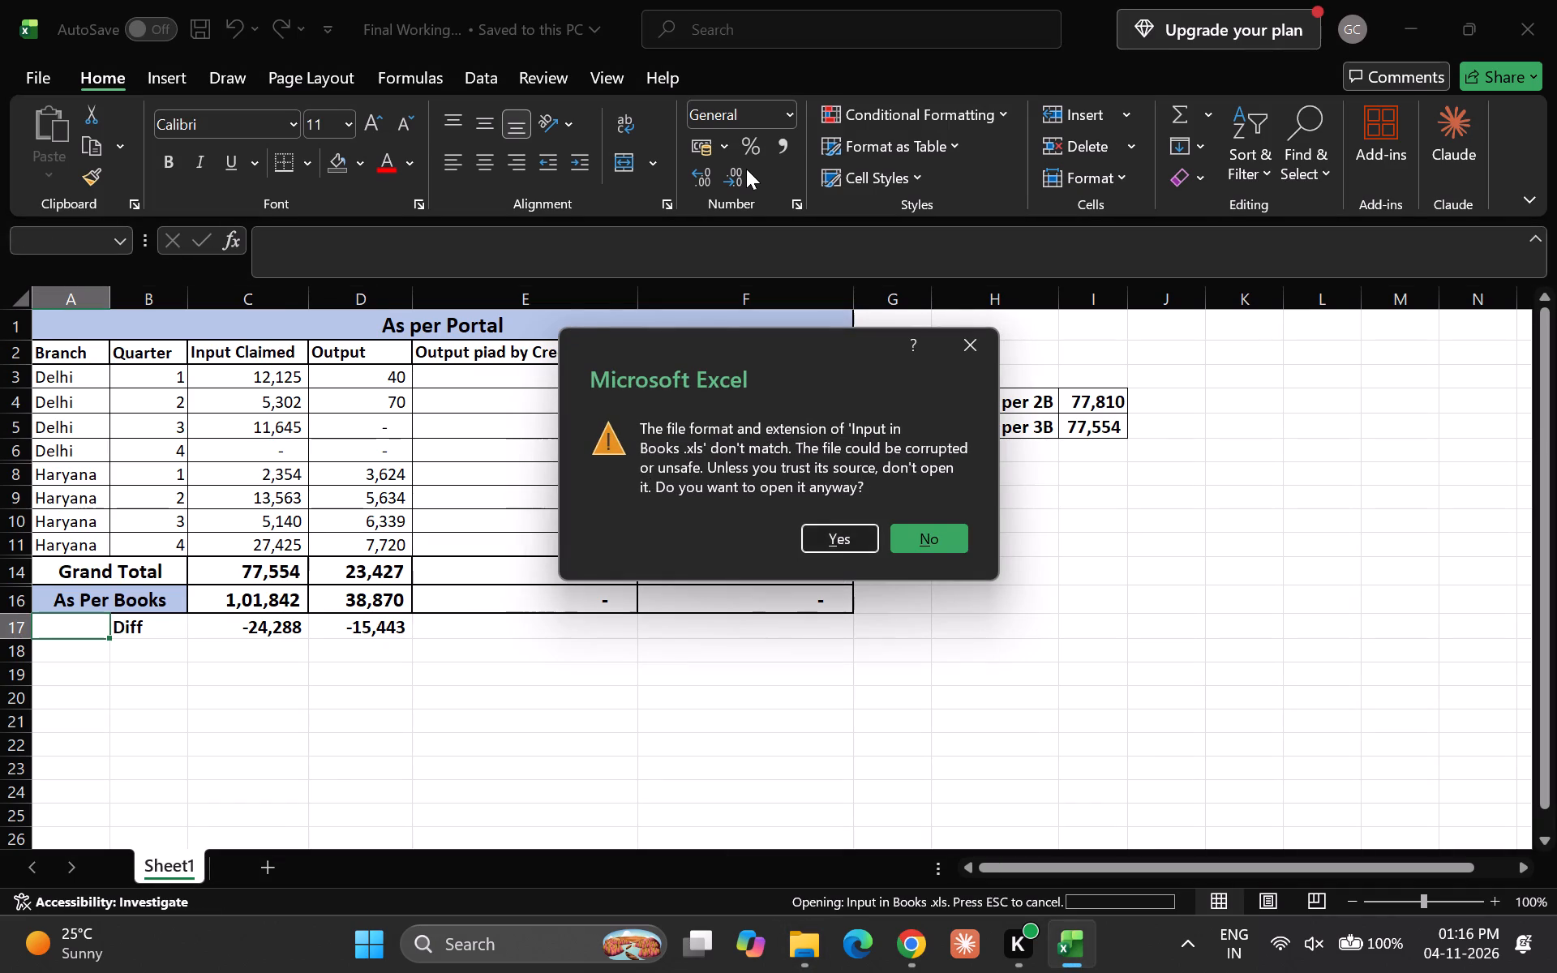
# Examine the Input sheet's columns across, from Date and Particulars through Gross Total to the IGST, CGST and SGST input columns.
pyautogui.press('Down')
pyautogui.press('Up')
pyautogui.press('Up')
pyautogui.press('Down')
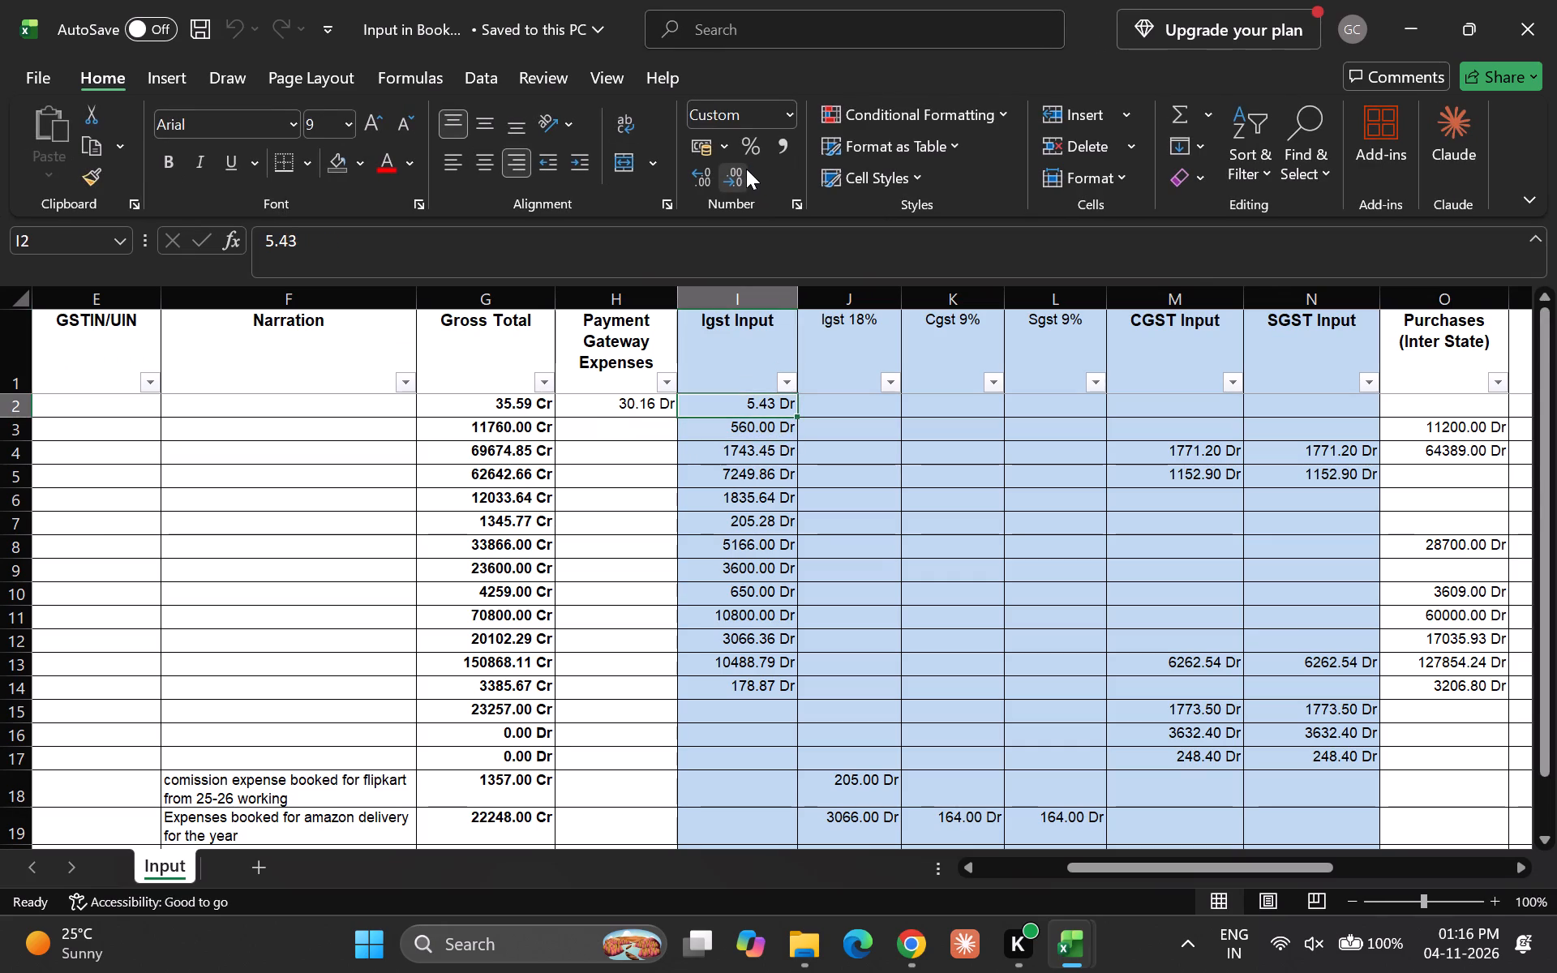
pyautogui.press('Right')
pyautogui.press('Right')
pyautogui.press('Right')
pyautogui.press('Right')
pyautogui.press('Down')
pyautogui.press('Up')
pyautogui.press('Right')
pyautogui.press('Left')
pyautogui.press('Left')
pyautogui.press('Left')
pyautogui.press('Left')
pyautogui.press('Left')
pyautogui.press('Left')
pyautogui.press('Left')
pyautogui.press('Left')
pyautogui.press('Left')
pyautogui.press('Left')
pyautogui.press('Left')
pyautogui.press('Left')
pyautogui.press('Left')
pyautogui.press('Left')
pyautogui.press('Left')
pyautogui.press('Left')
pyautogui.press('Left')
pyautogui.press('Left')
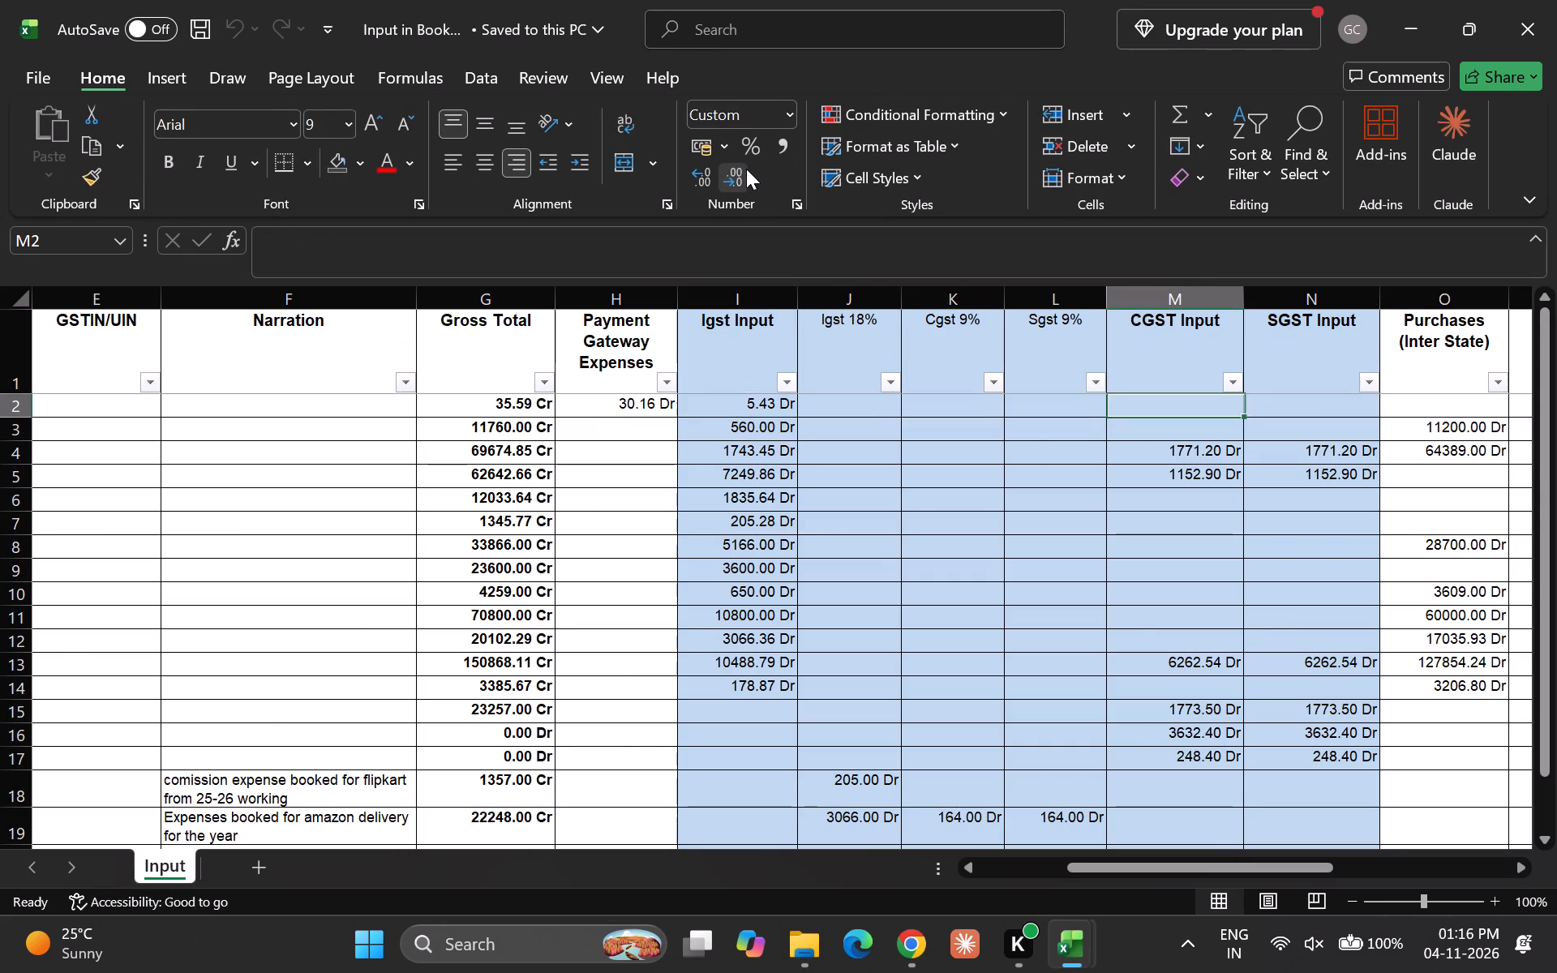
pyautogui.press('Down')
pyautogui.press('Up')
pyautogui.press('Right')
pyautogui.press('Down')
pyautogui.press('Down')
pyautogui.press('Up')
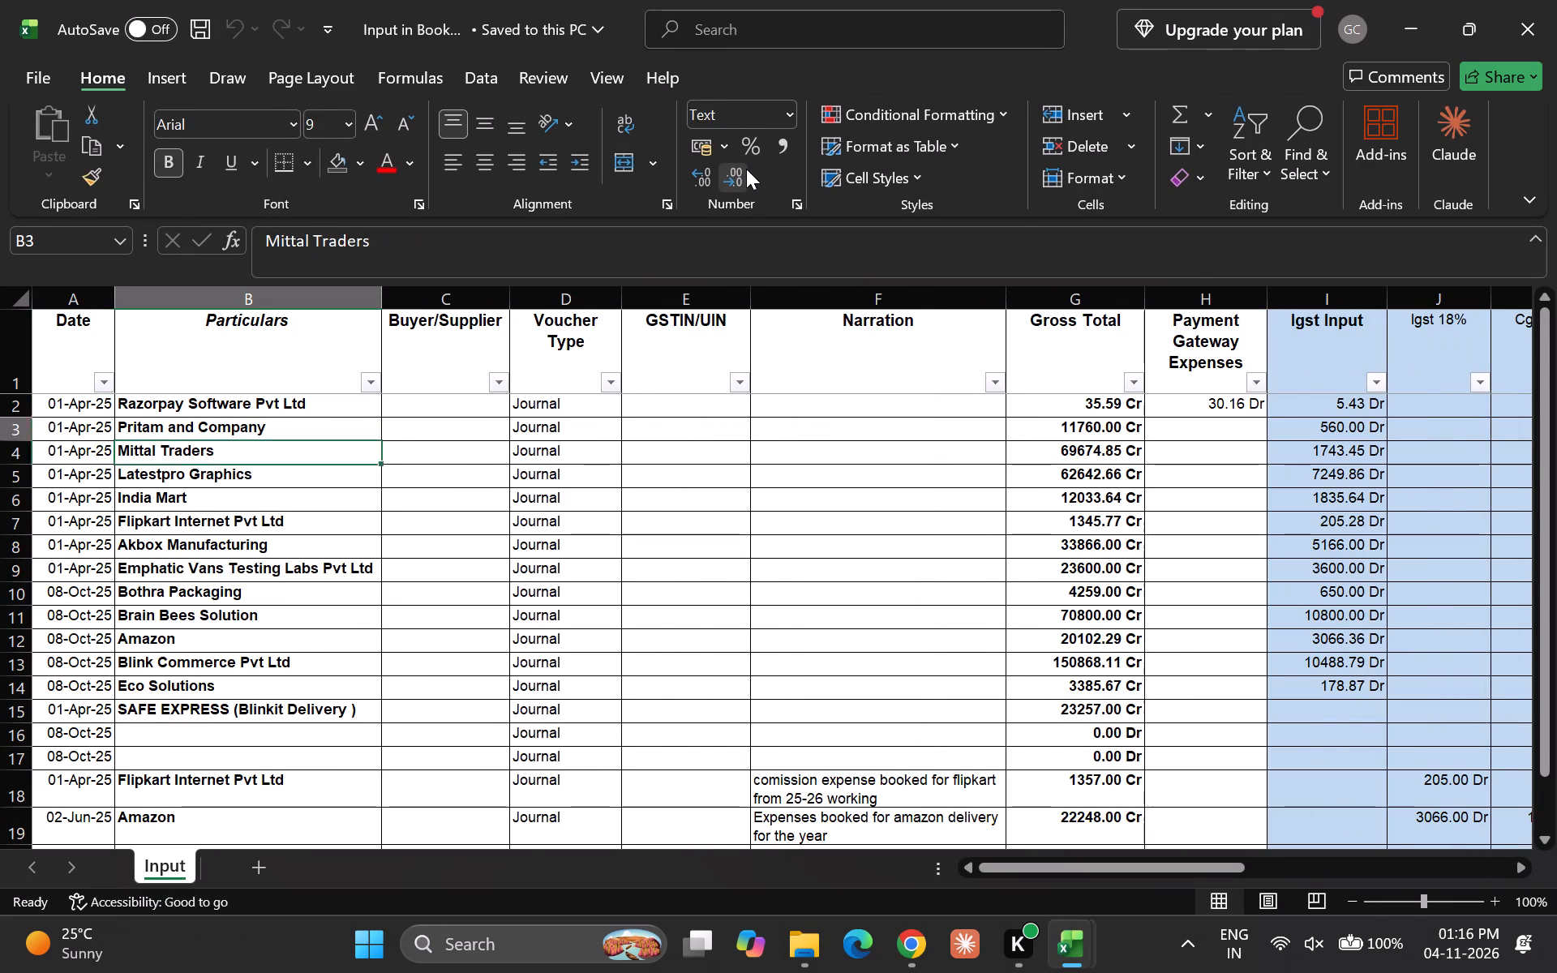
pyautogui.press('Up')
pyautogui.press('Right')
pyautogui.press('Down')
pyautogui.press('Up')
pyautogui.press('Right')
pyautogui.press('Right')
pyautogui.press('Right')
pyautogui.press('Right')
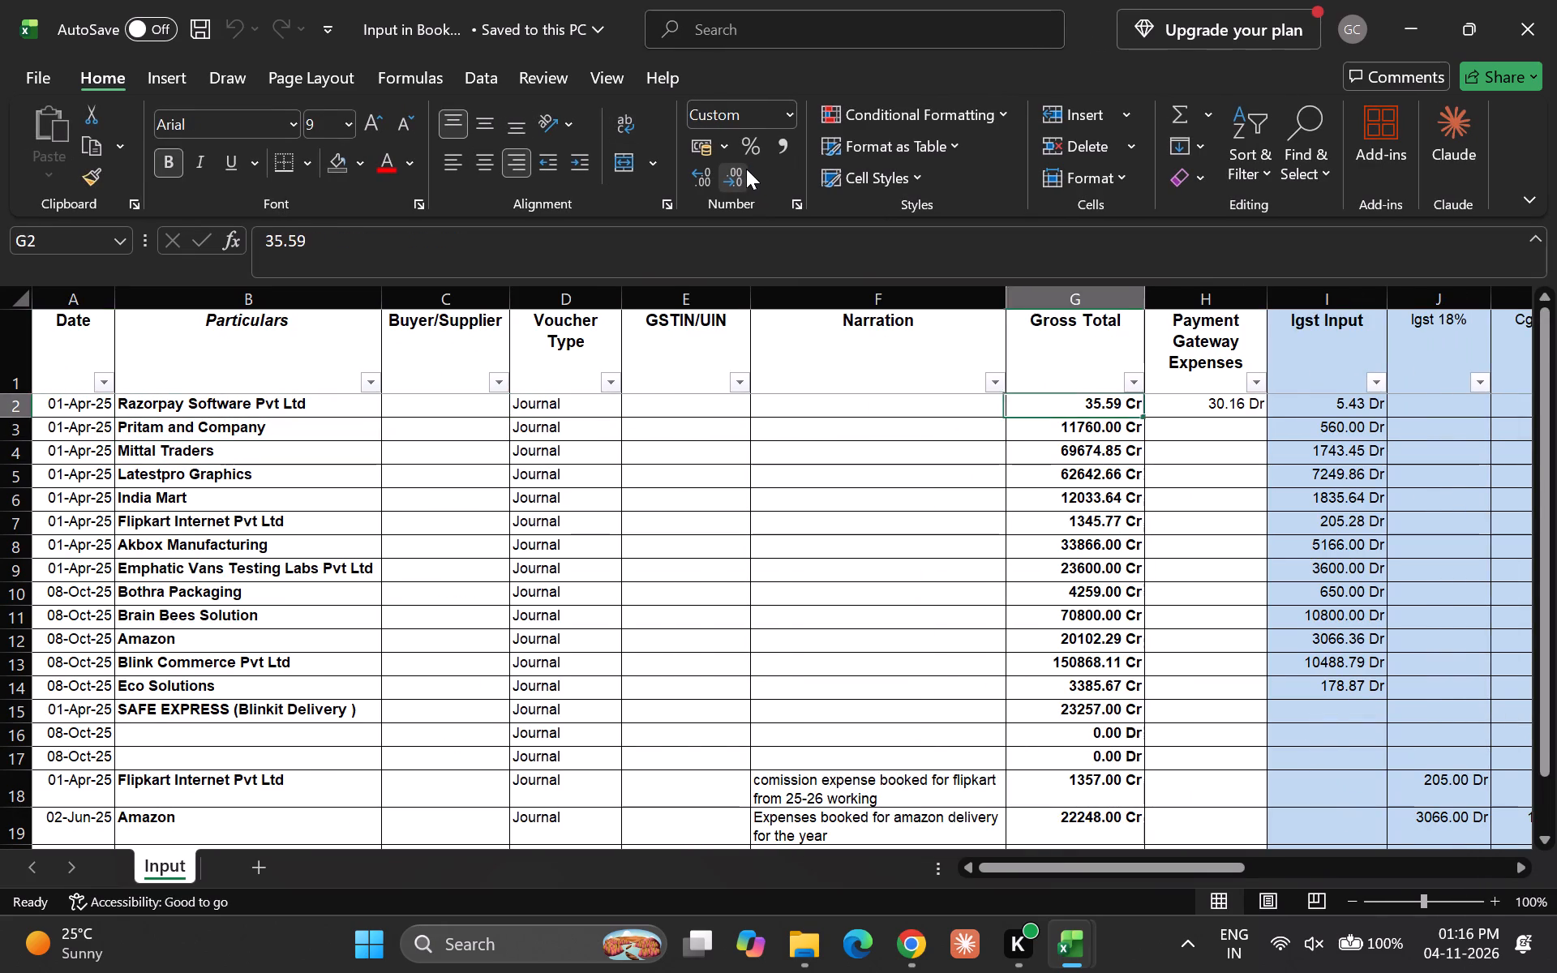
pyautogui.press('Right')
pyautogui.press('Right')
pyautogui.press('Right')
pyautogui.press('Up')
pyautogui.press('Left')
pyautogui.press('Left')
pyautogui.press('Left')
pyautogui.press('Left')
pyautogui.press('Left')
pyautogui.press('Left')
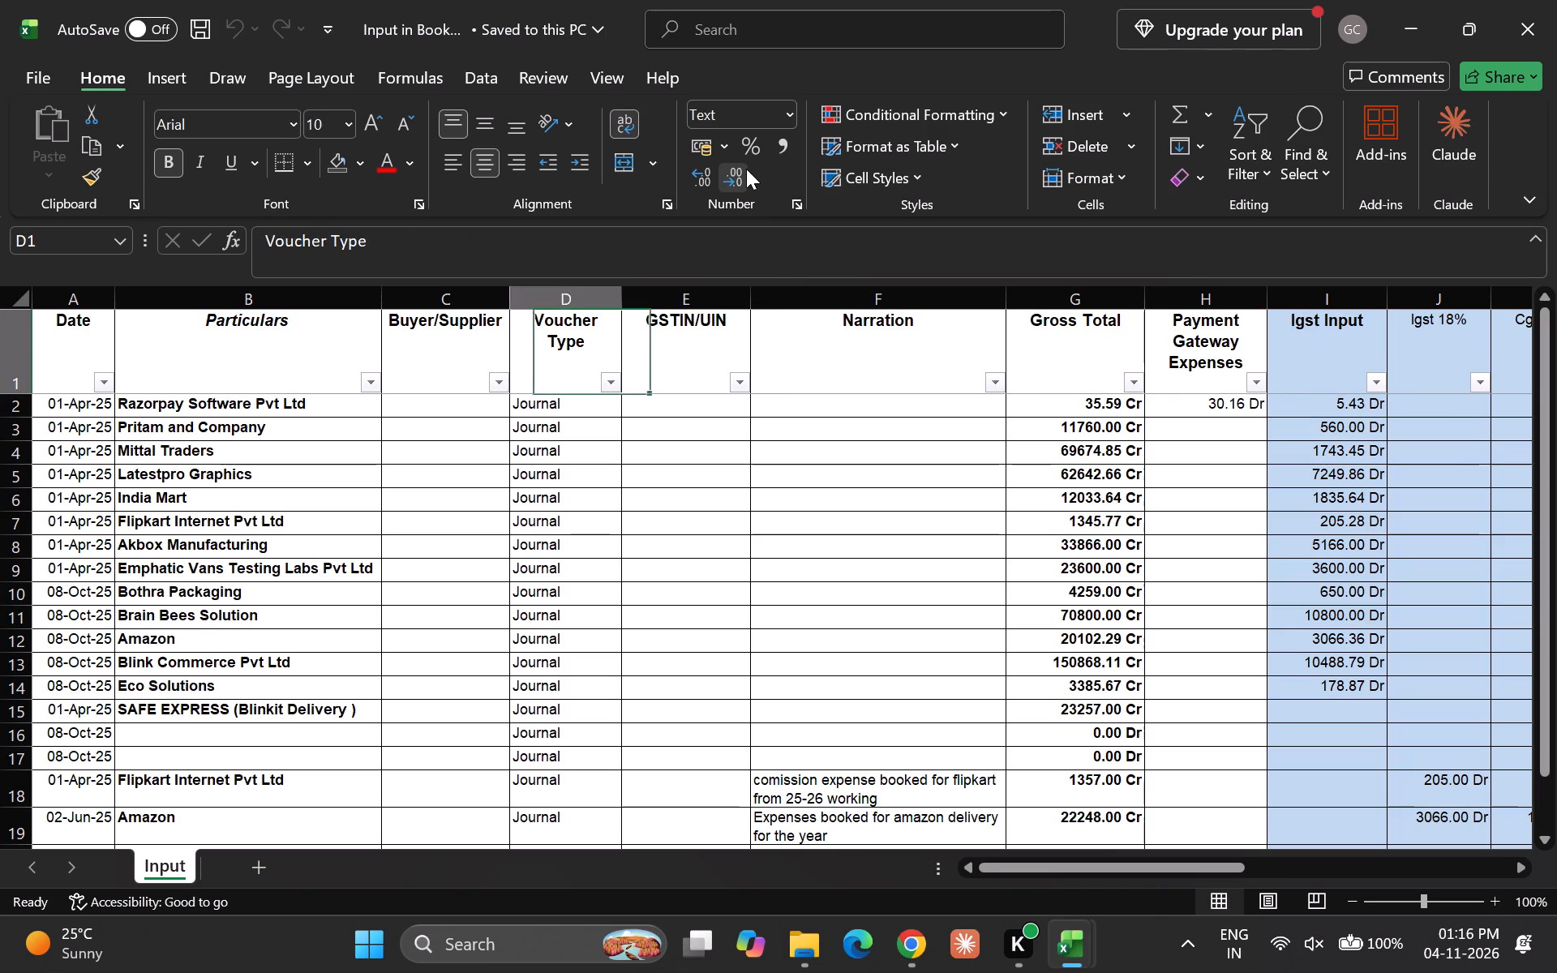
pyautogui.press('Left')
pyautogui.press('Left')
pyautogui.press('Left')
pyautogui.press('Down')
pyautogui.press('Left')
pyautogui.press('Up')
pyautogui.press('Down')
pyautogui.press('Up')
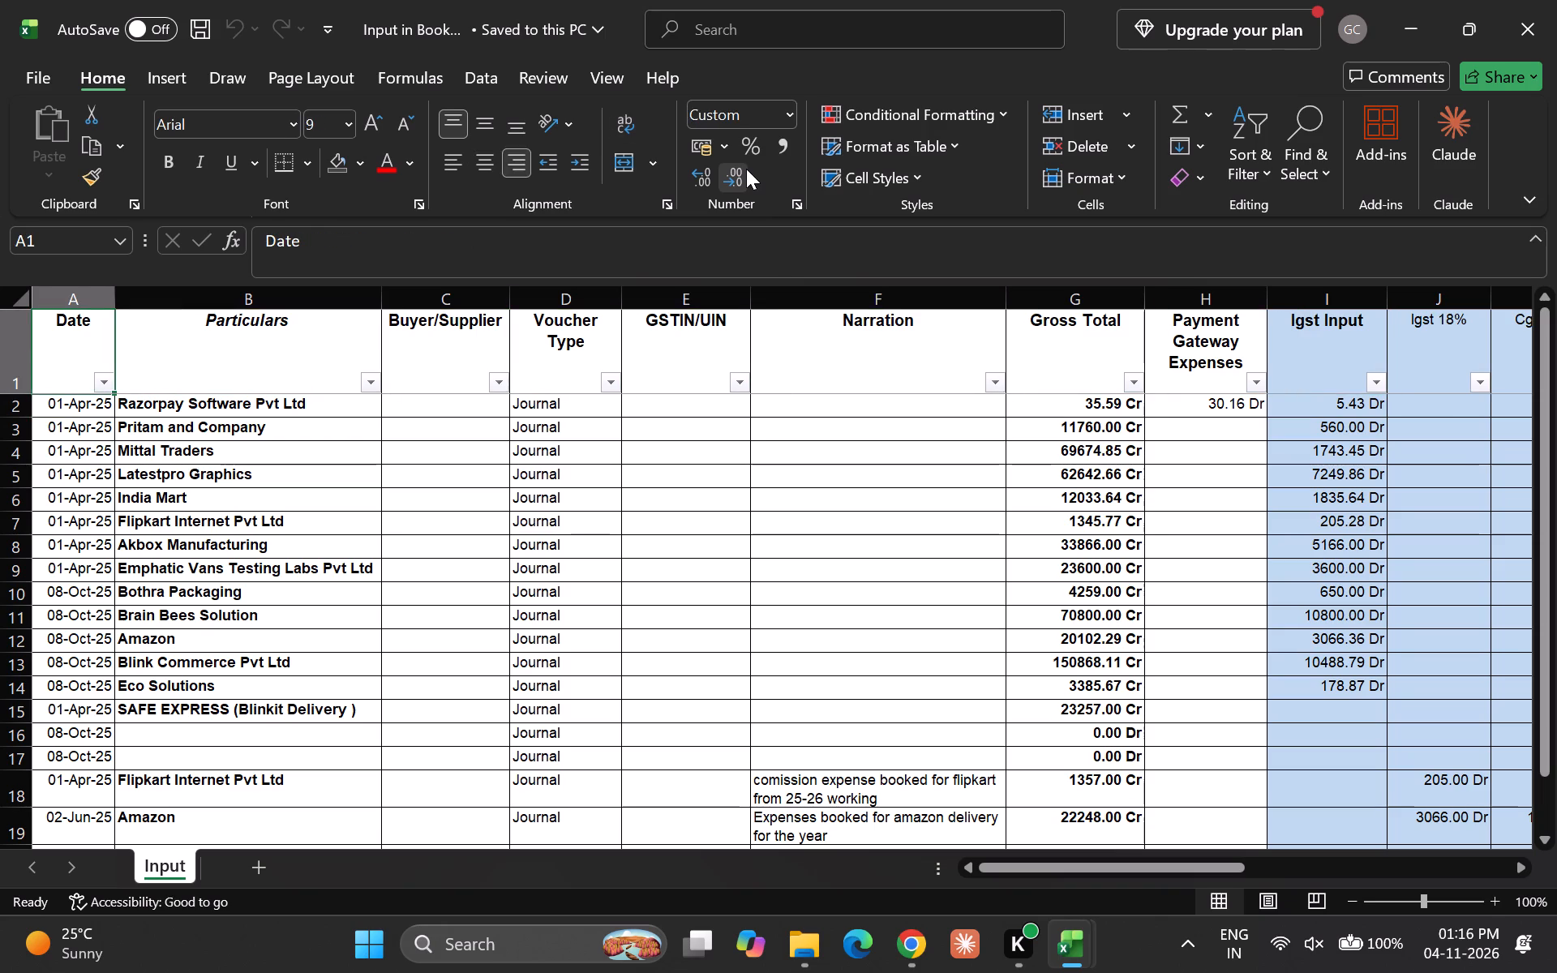
# Examine the Input sheet's journal entries down to the last row, looking for columns that hold no entries.
pyautogui.press('Down')
pyautogui.press('Down')
pyautogui.press('Down')
pyautogui.press('Down')
pyautogui.press('Down')
pyautogui.press('Down')
pyautogui.press('Down')
pyautogui.press('Down')
pyautogui.press('Down')
pyautogui.press('Down')
pyautogui.press('Down')
pyautogui.press('Down')
pyautogui.press('Down')
pyautogui.press('Down')
pyautogui.press('Down')
pyautogui.press('Down')
pyautogui.press('Down')
pyautogui.press('Down')
pyautogui.press('Down')
pyautogui.press('Down')
pyautogui.press('Down')
pyautogui.press('Down')
pyautogui.press('Down')
pyautogui.press('Down')
pyautogui.press('Down')
pyautogui.press('Down')
pyautogui.press('Down')
pyautogui.press('Down')
pyautogui.press('Down')
pyautogui.press('Down')
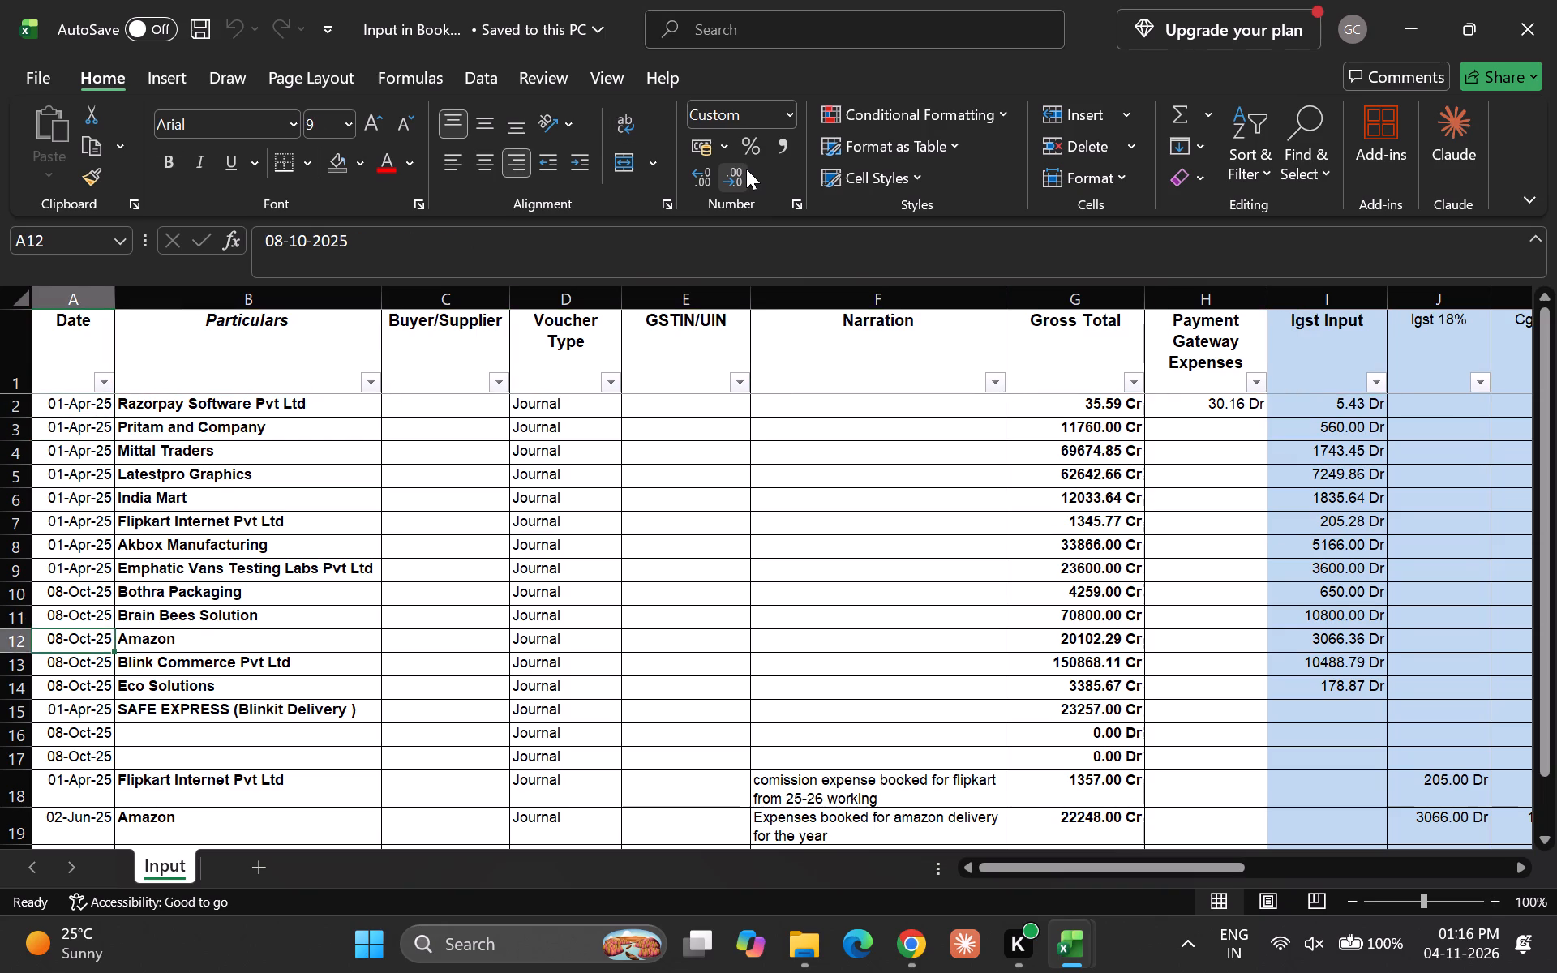
pyautogui.press('Up')
pyautogui.press('Up')
pyautogui.press('Right')
pyautogui.press('Up')
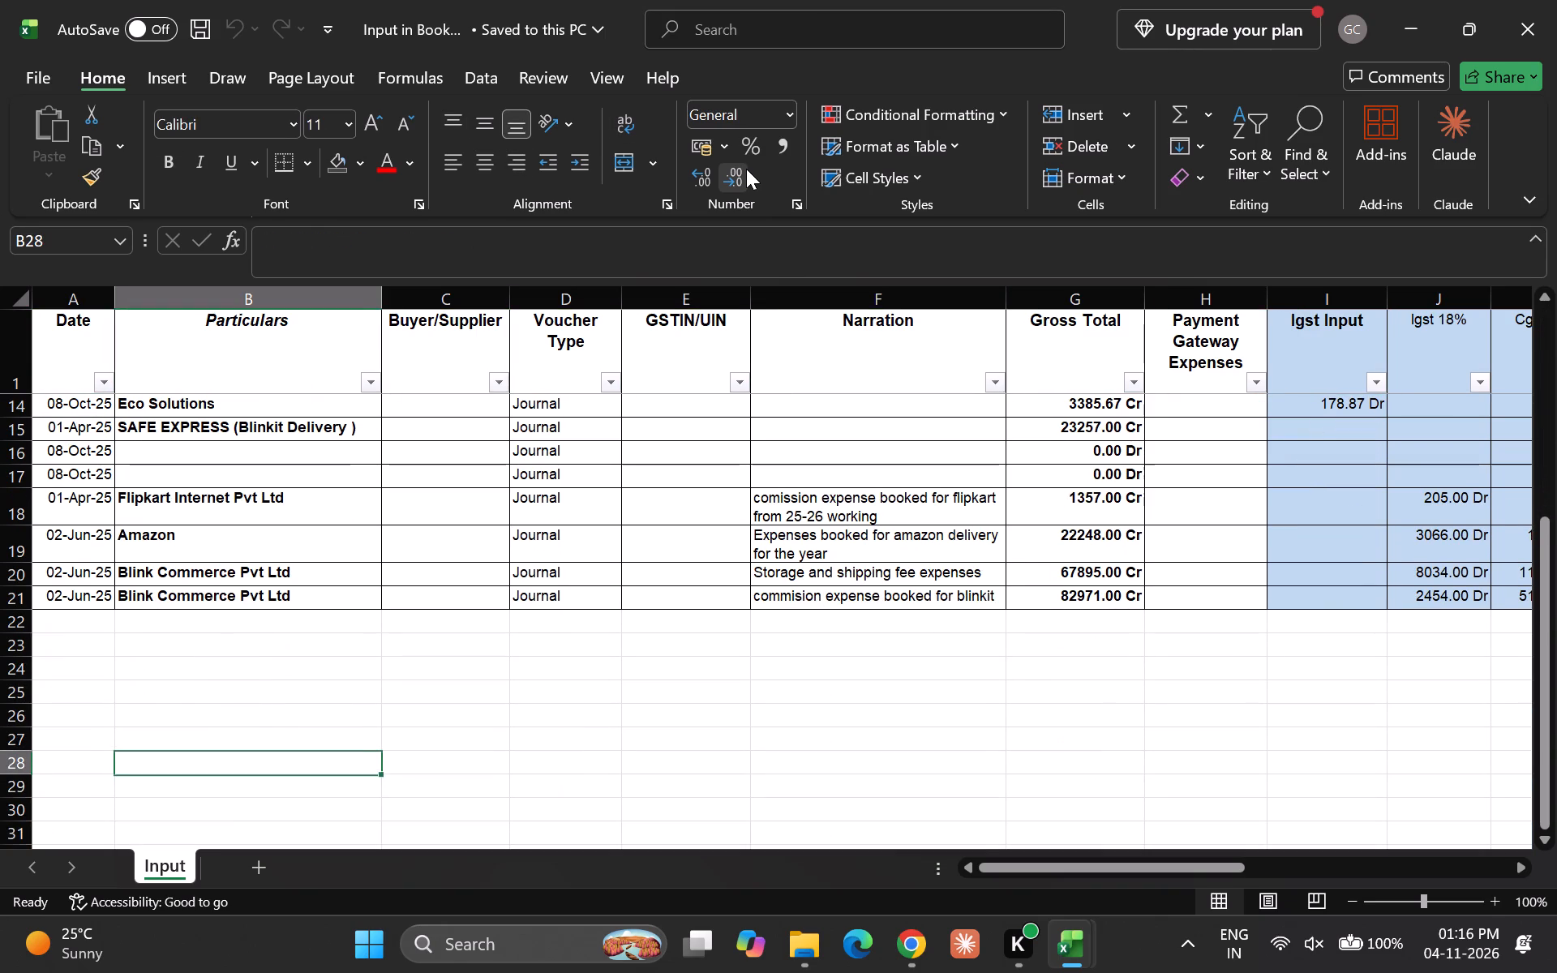
pyautogui.press('Right')
pyautogui.press('Right')
pyautogui.press('Right')
pyautogui.press('Up')
pyautogui.press('Up')
pyautogui.press('Up')
pyautogui.press('Up')
pyautogui.press('Up')
pyautogui.press('Up')
pyautogui.press('Up')
pyautogui.press('Left')
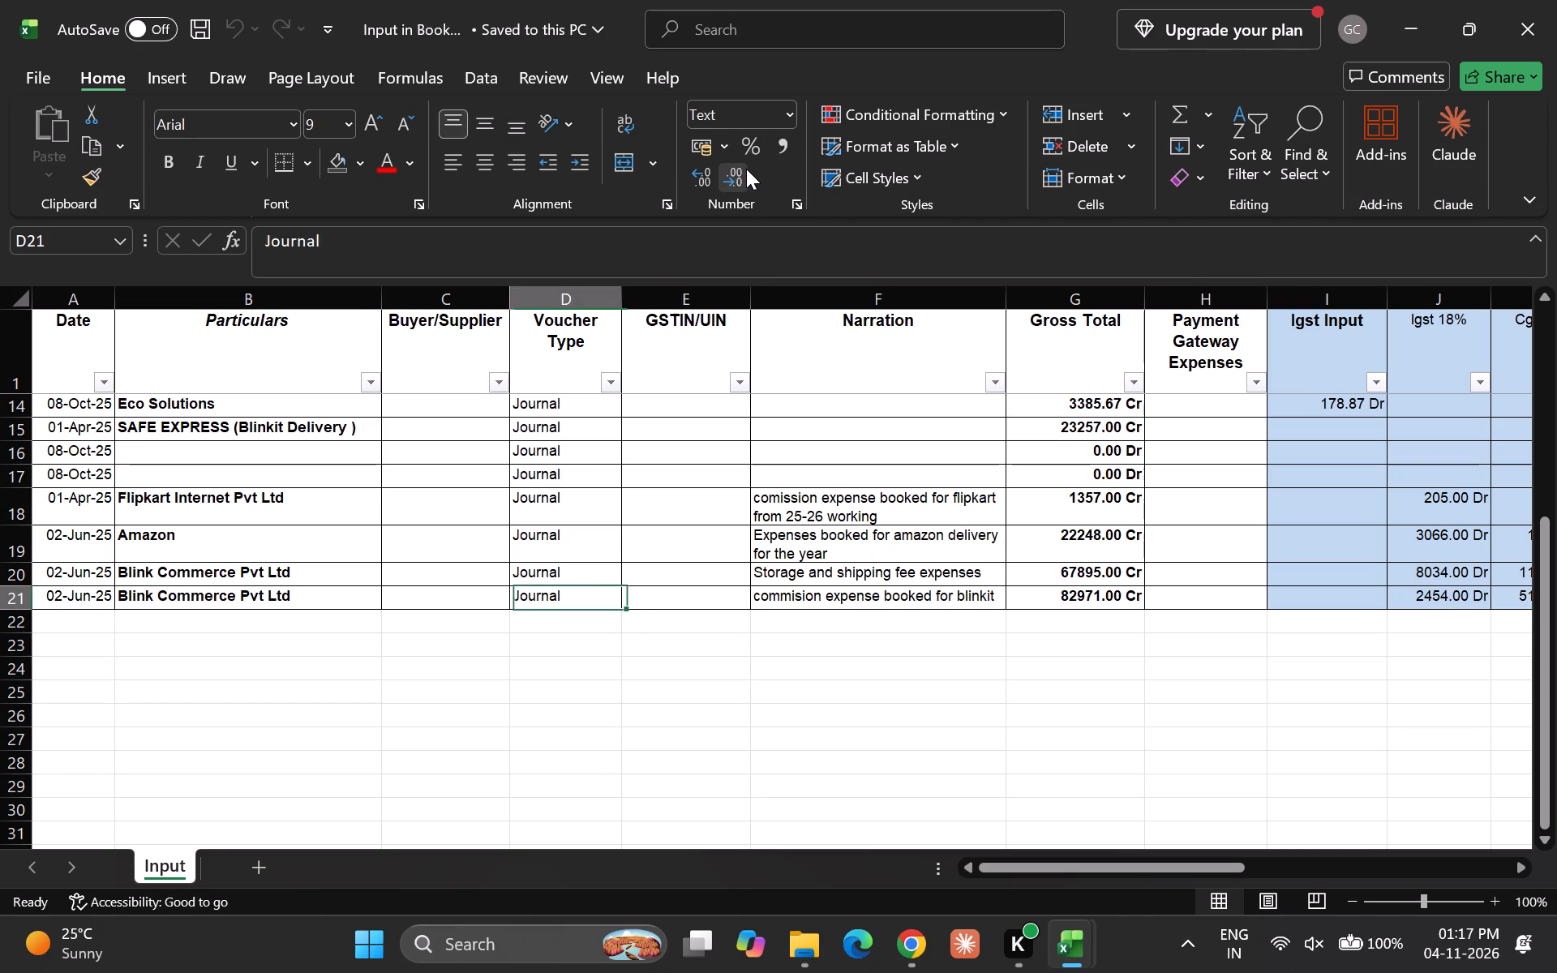
# Delete the empty Buyer/Supplier and GSTIN/UIN columns from the Input sheet.
pyautogui.press('Left')
pyautogui.press('Left')
pyautogui.press('Down')
pyautogui.press('Left')
pyautogui.press('Right')
pyautogui.press('Right')
pyautogui.hotkey('ctrl', 'space')
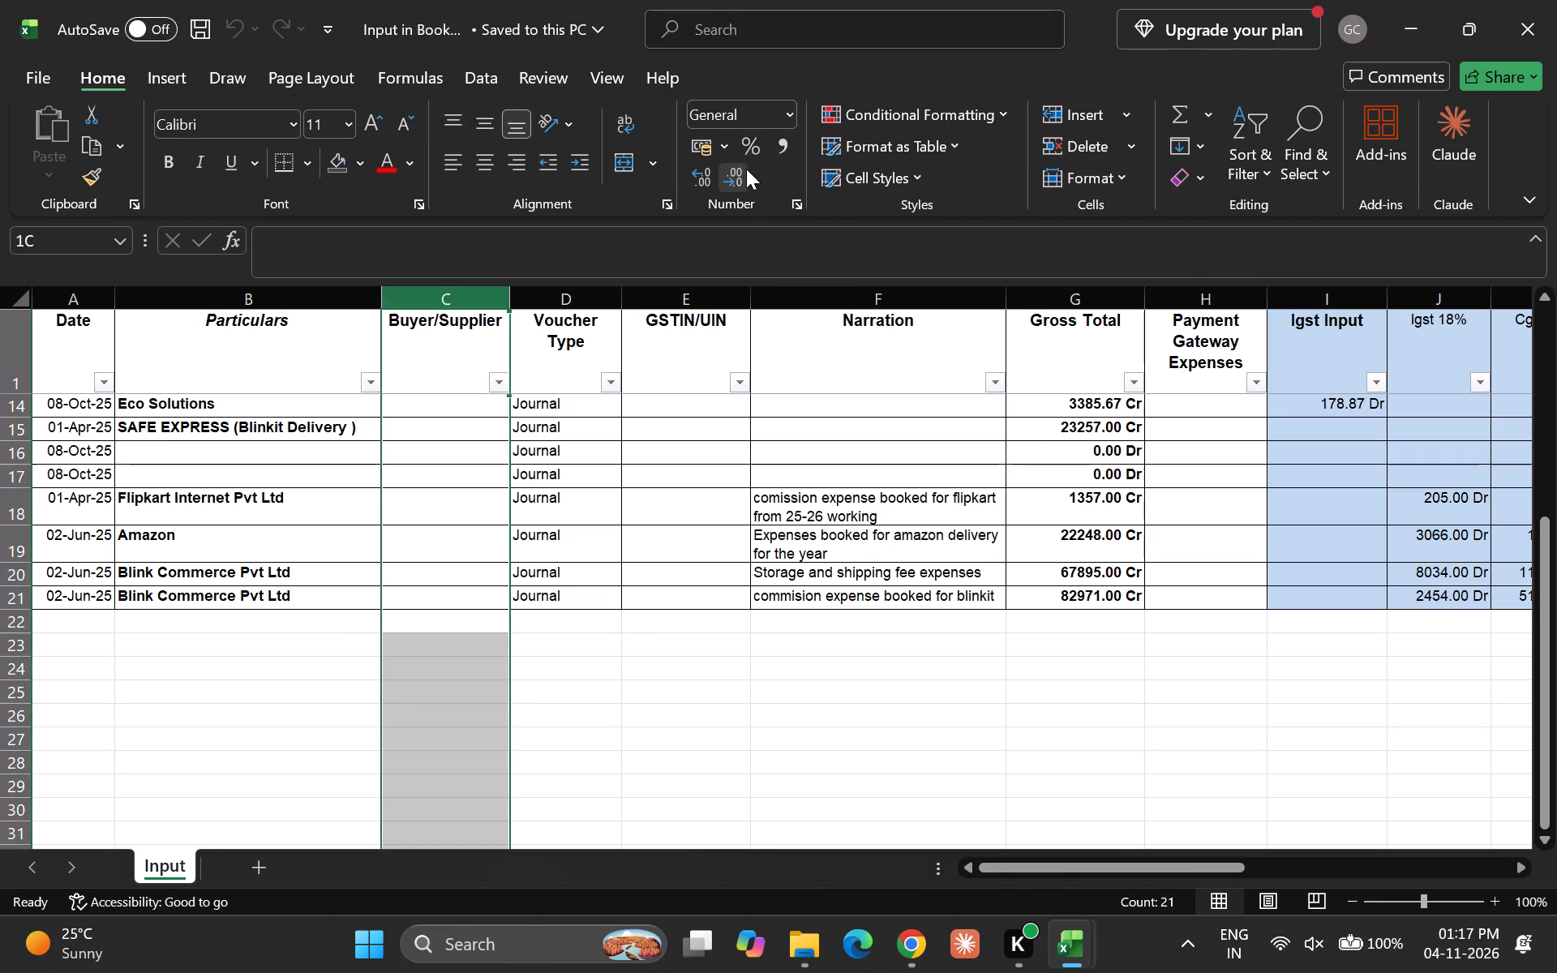
pyautogui.hotkey('ctrl', '-')
pyautogui.press('Right')
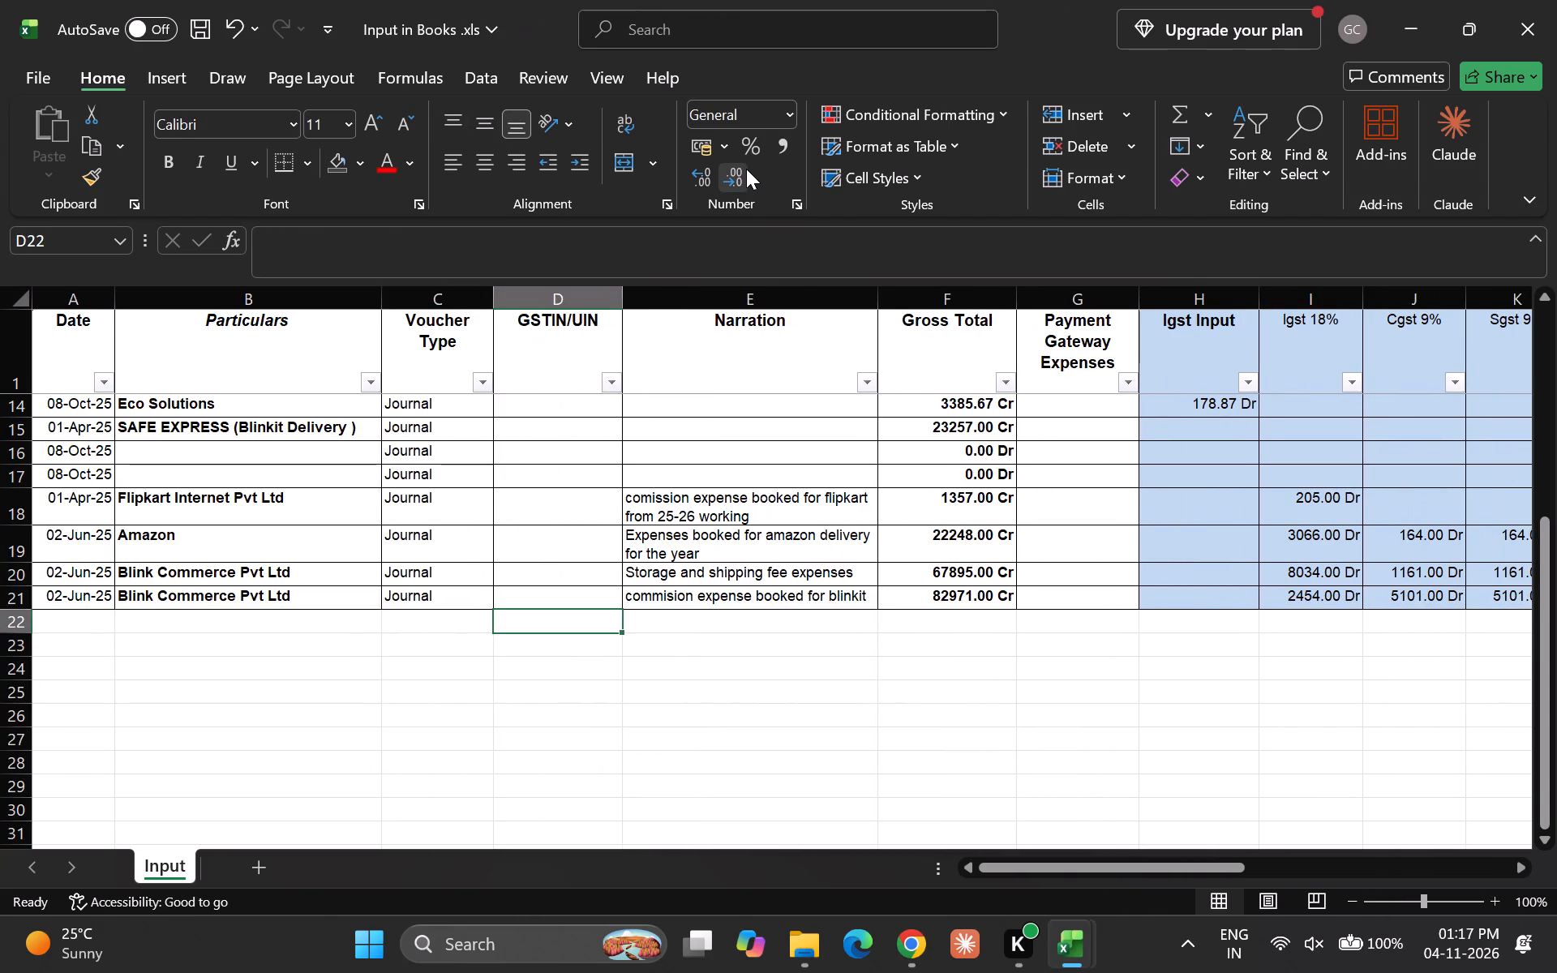
pyautogui.hotkey('ctrl', 'space')
pyautogui.hotkey('ctrl', '-')
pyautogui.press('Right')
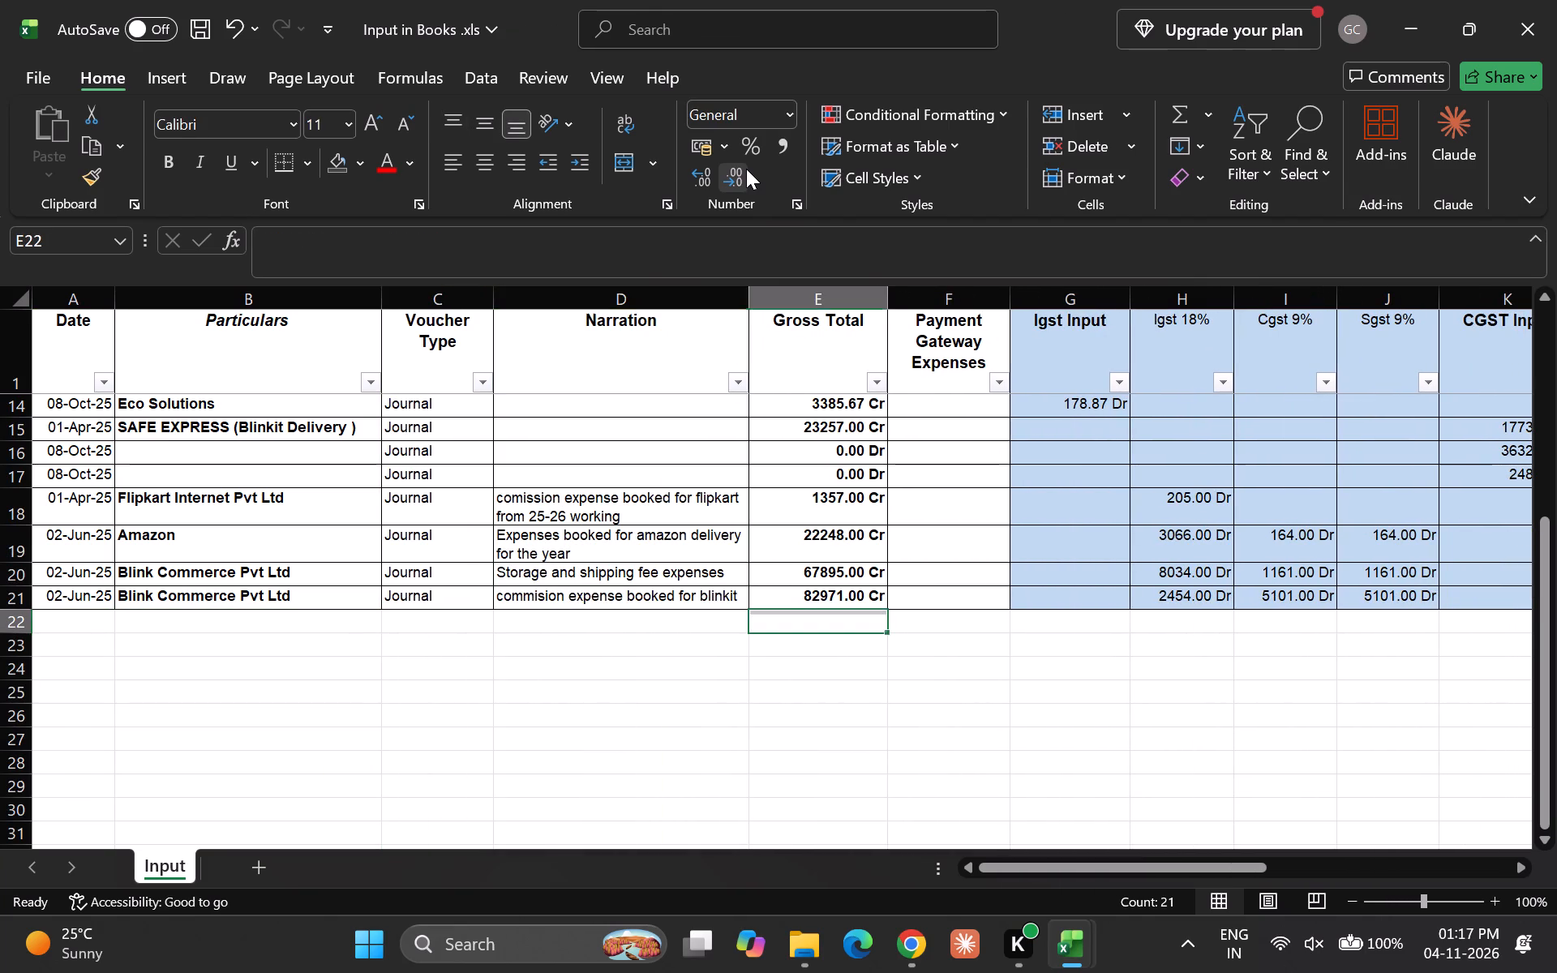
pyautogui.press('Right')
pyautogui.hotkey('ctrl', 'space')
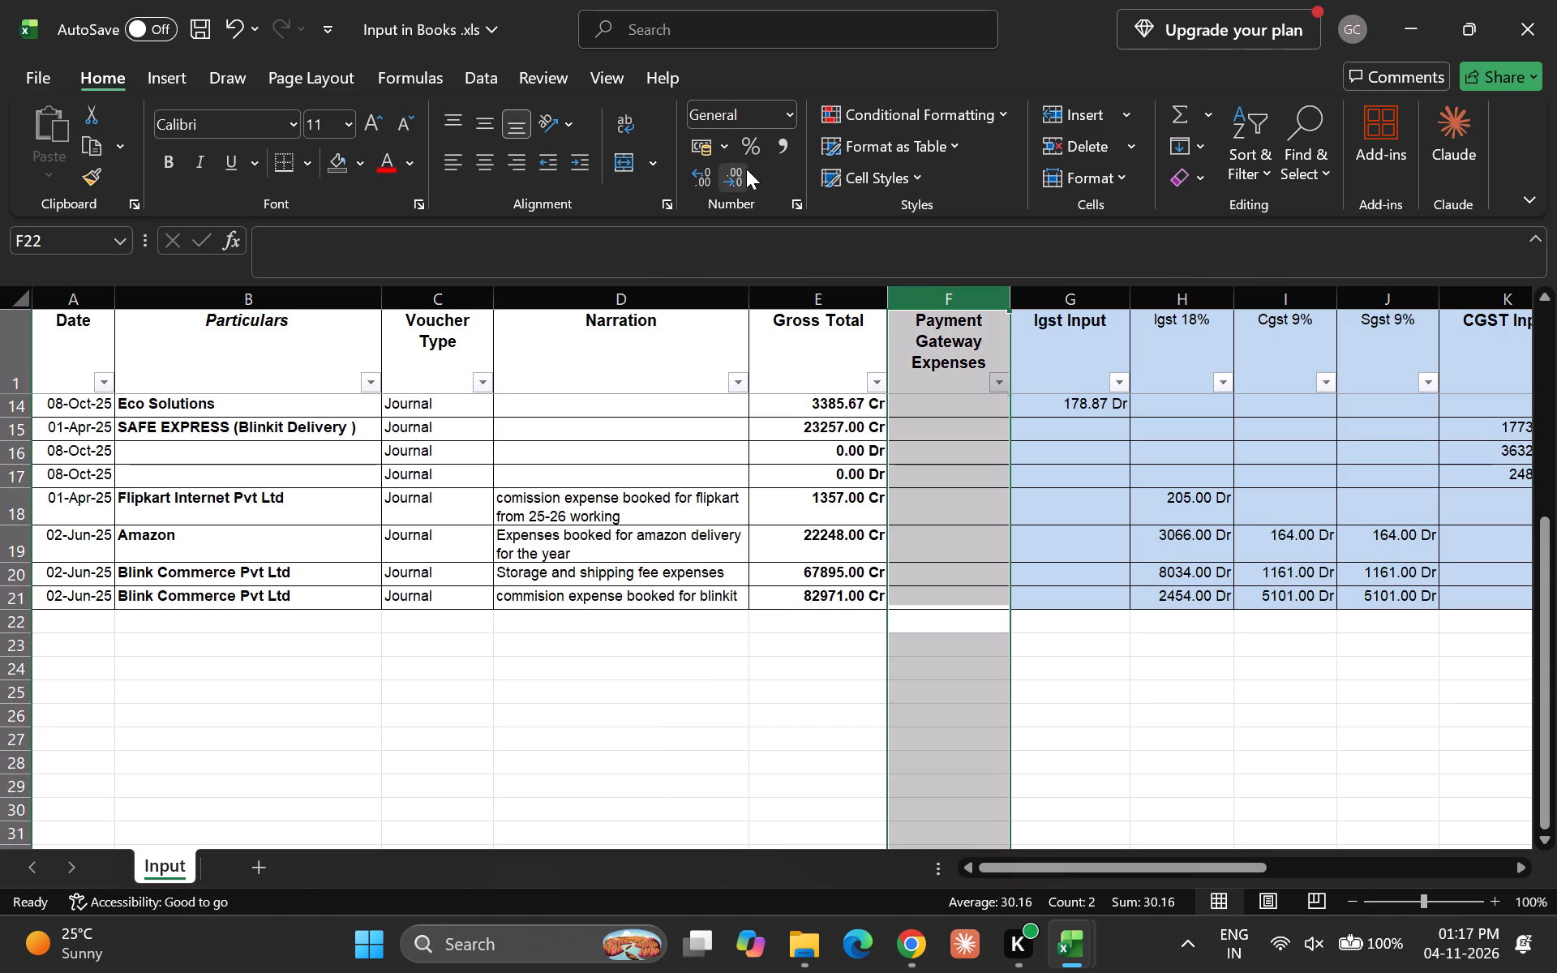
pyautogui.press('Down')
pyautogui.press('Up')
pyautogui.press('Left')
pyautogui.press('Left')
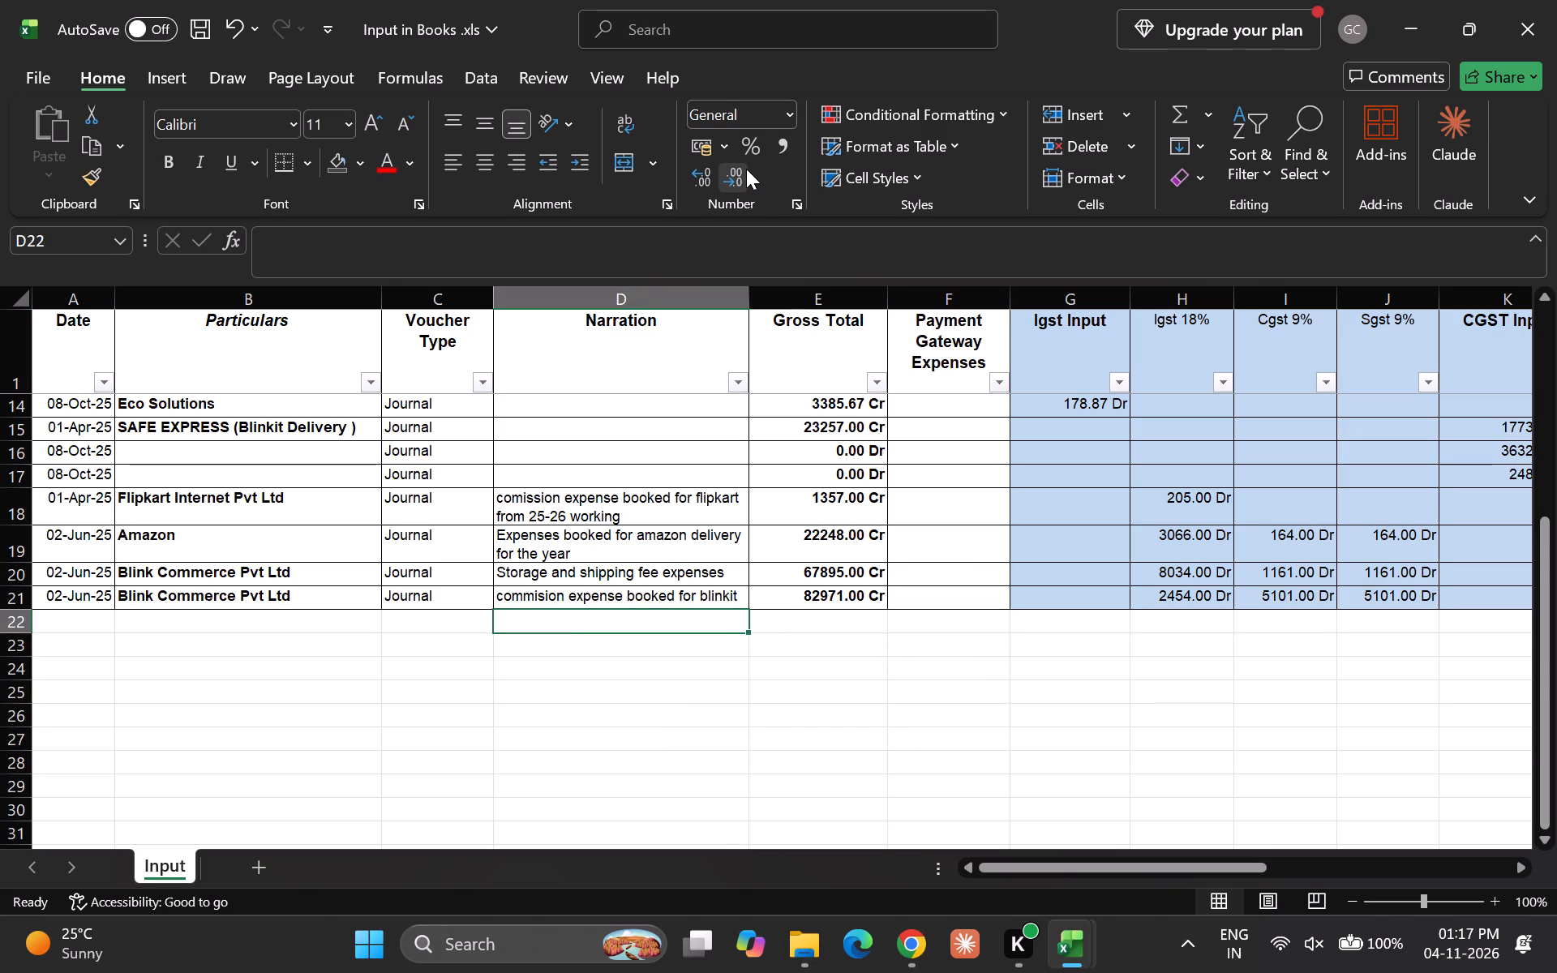
# Delete the Voucher Type column from the Input sheet.
pyautogui.press('Left')
pyautogui.press('Left')
pyautogui.press('Left')
pyautogui.press('Left')
pyautogui.press('Right')
pyautogui.press('Right')
pyautogui.press('Up')
pyautogui.press('Up')
pyautogui.press('Up')
pyautogui.press('Up')
pyautogui.press('Up')
pyautogui.press('Up')
pyautogui.press('Up')
pyautogui.press('Up')
pyautogui.press('Up')
pyautogui.press('Up')
pyautogui.press('Up')
pyautogui.press('Up')
pyautogui.press('Up')
pyautogui.press('Up')
pyautogui.press('Up')
pyautogui.press('Up')
pyautogui.press('Up')
pyautogui.press('Up')
pyautogui.press('Up')
pyautogui.press('Up')
pyautogui.press('Up')
pyautogui.press('Up')
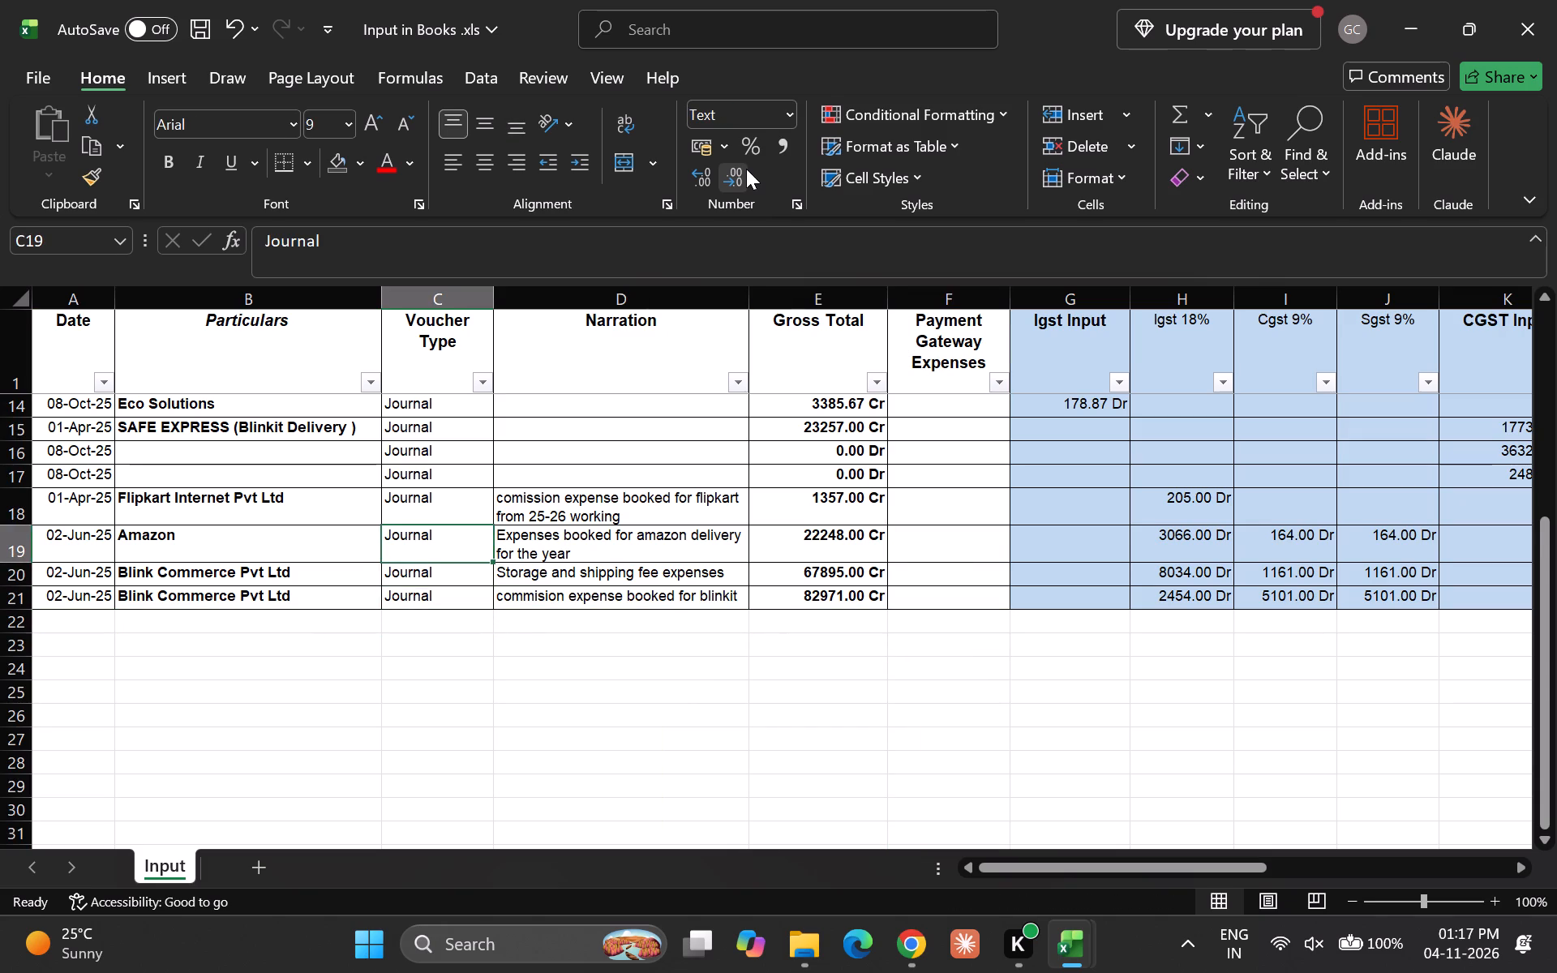
pyautogui.hotkey('ctrl', 'space')
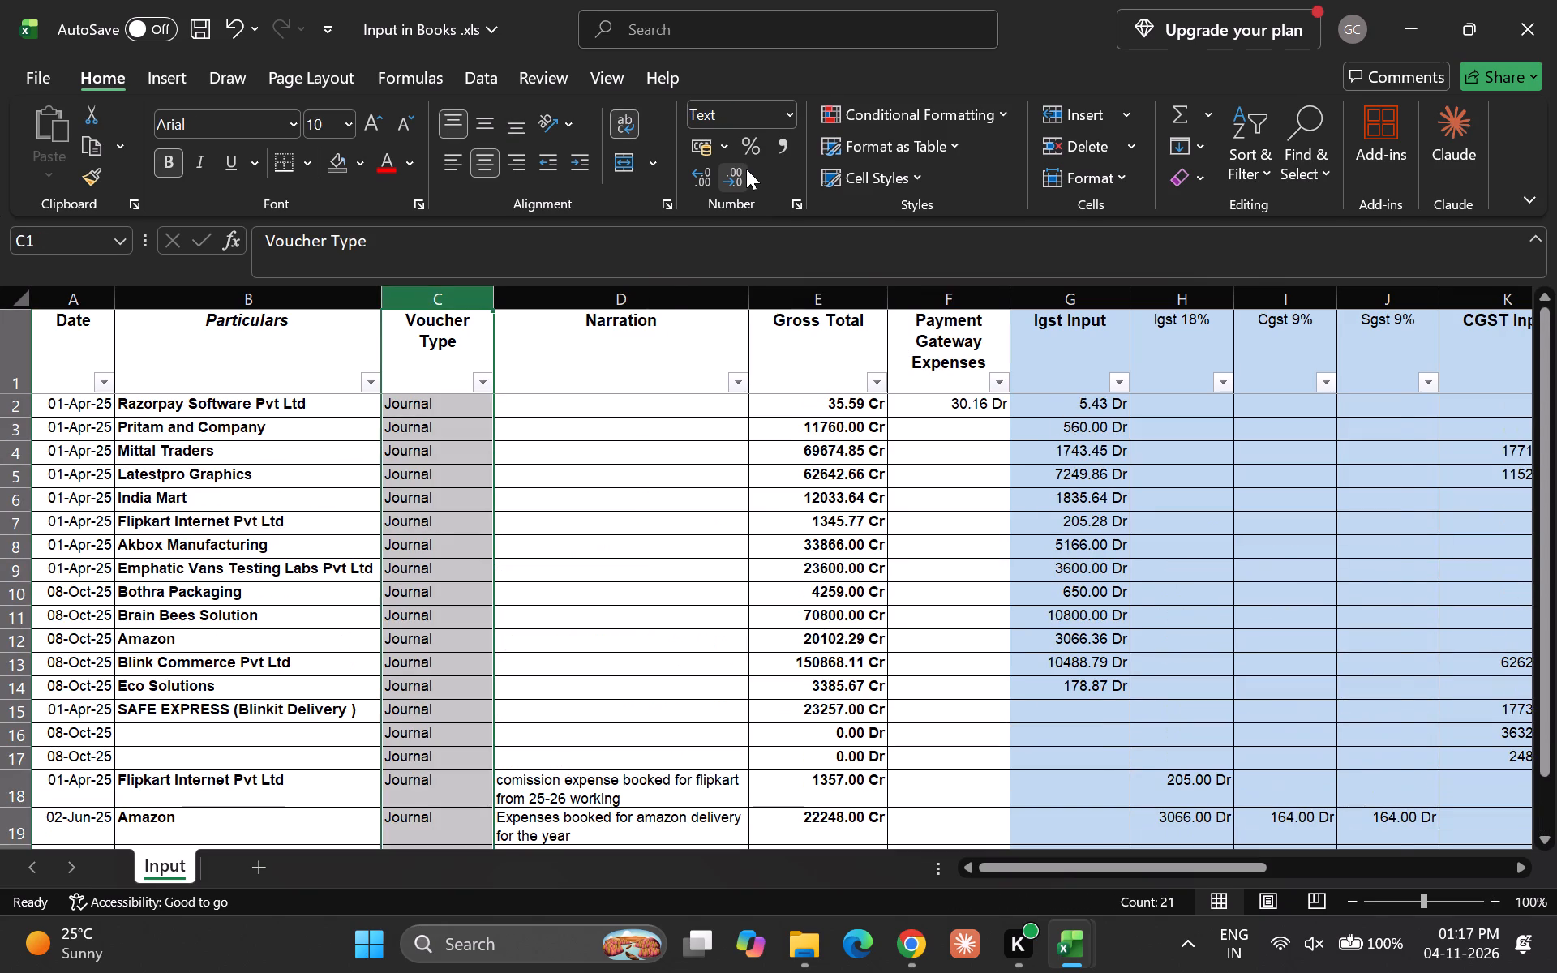
pyautogui.hotkey('ctrl', '-')
# Delete the Narration column from the Input sheet.
pyautogui.press('Down')
pyautogui.press('Up')
pyautogui.press('Down')
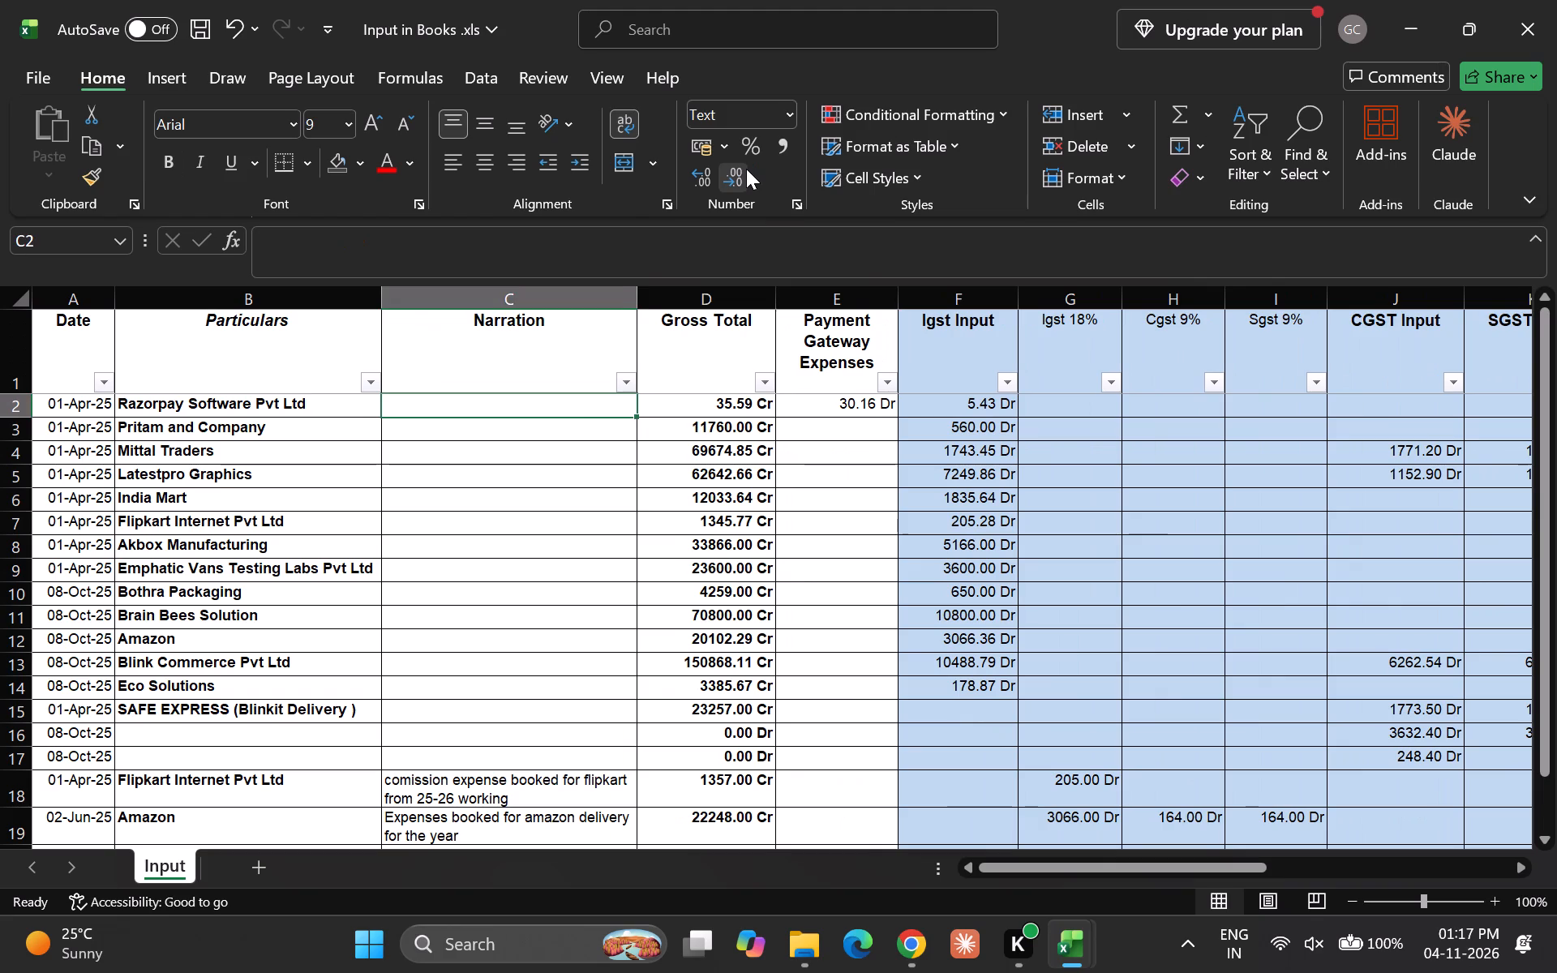
pyautogui.press('Right')
pyautogui.press('Down')
pyautogui.press('Up')
pyautogui.press('Right')
pyautogui.press('Down')
pyautogui.press('Up')
pyautogui.press('Left')
pyautogui.press('Left')
pyautogui.press('Left')
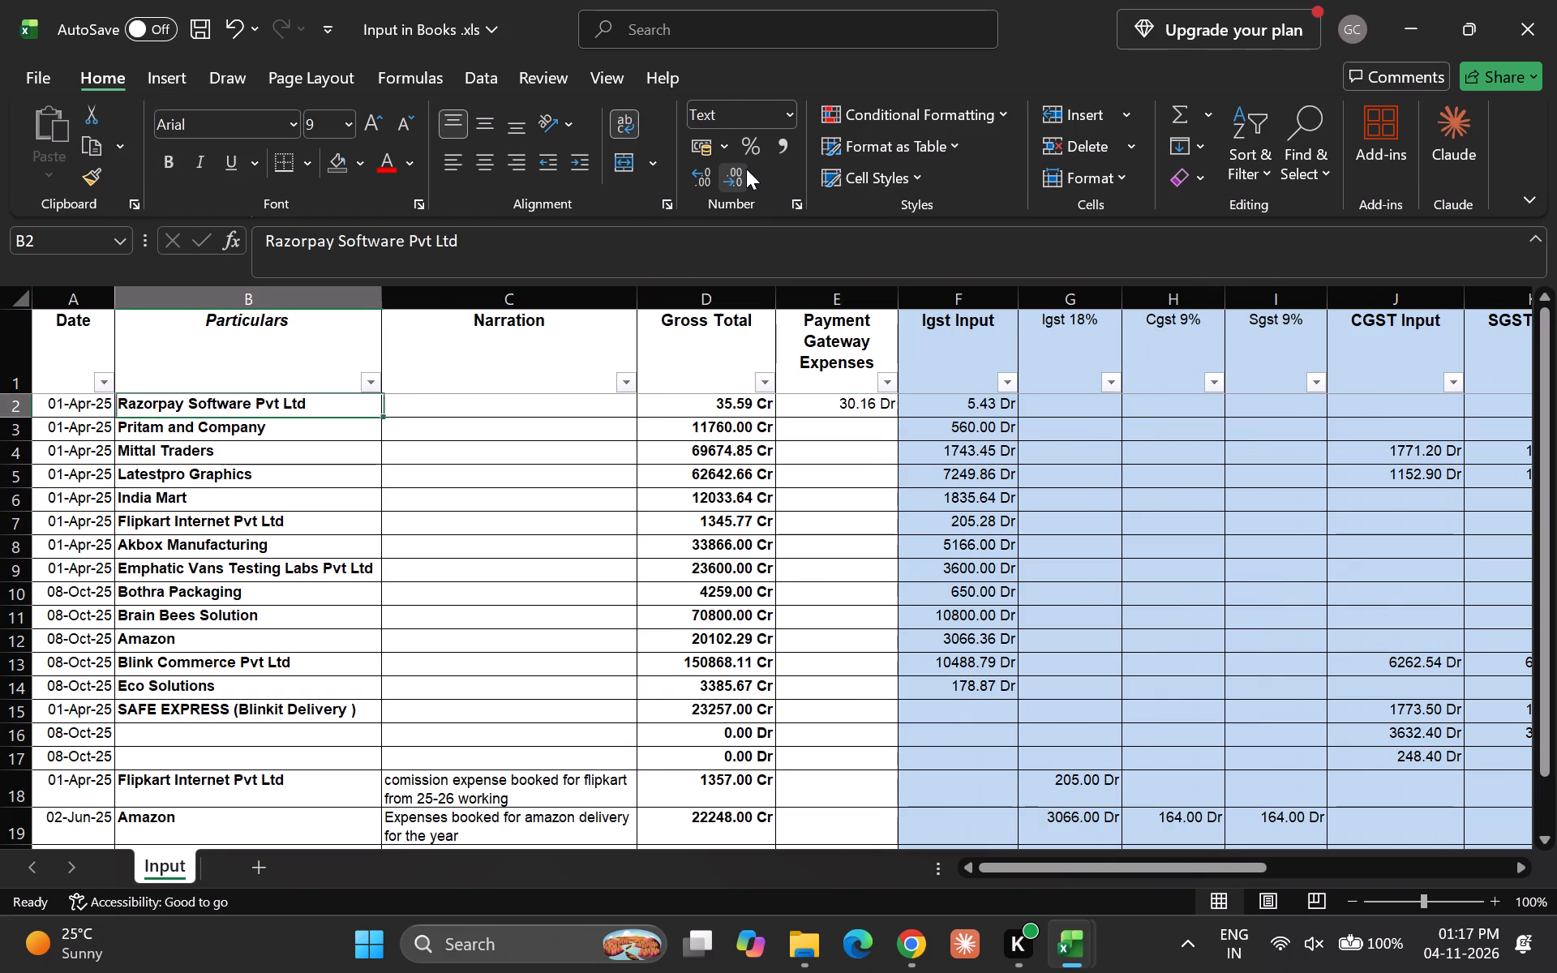
pyautogui.press('Down')
pyautogui.press('Right')
pyautogui.press('Down')
pyautogui.press('Down')
pyautogui.press('Down')
pyautogui.press('Down')
pyautogui.press('Down')
pyautogui.press('Down')
pyautogui.press('Down')
pyautogui.press('Down')
pyautogui.press('Down')
pyautogui.press('Down')
pyautogui.press('Down')
pyautogui.press('Down')
pyautogui.press('Down')
pyautogui.press('Down')
pyautogui.press('Down')
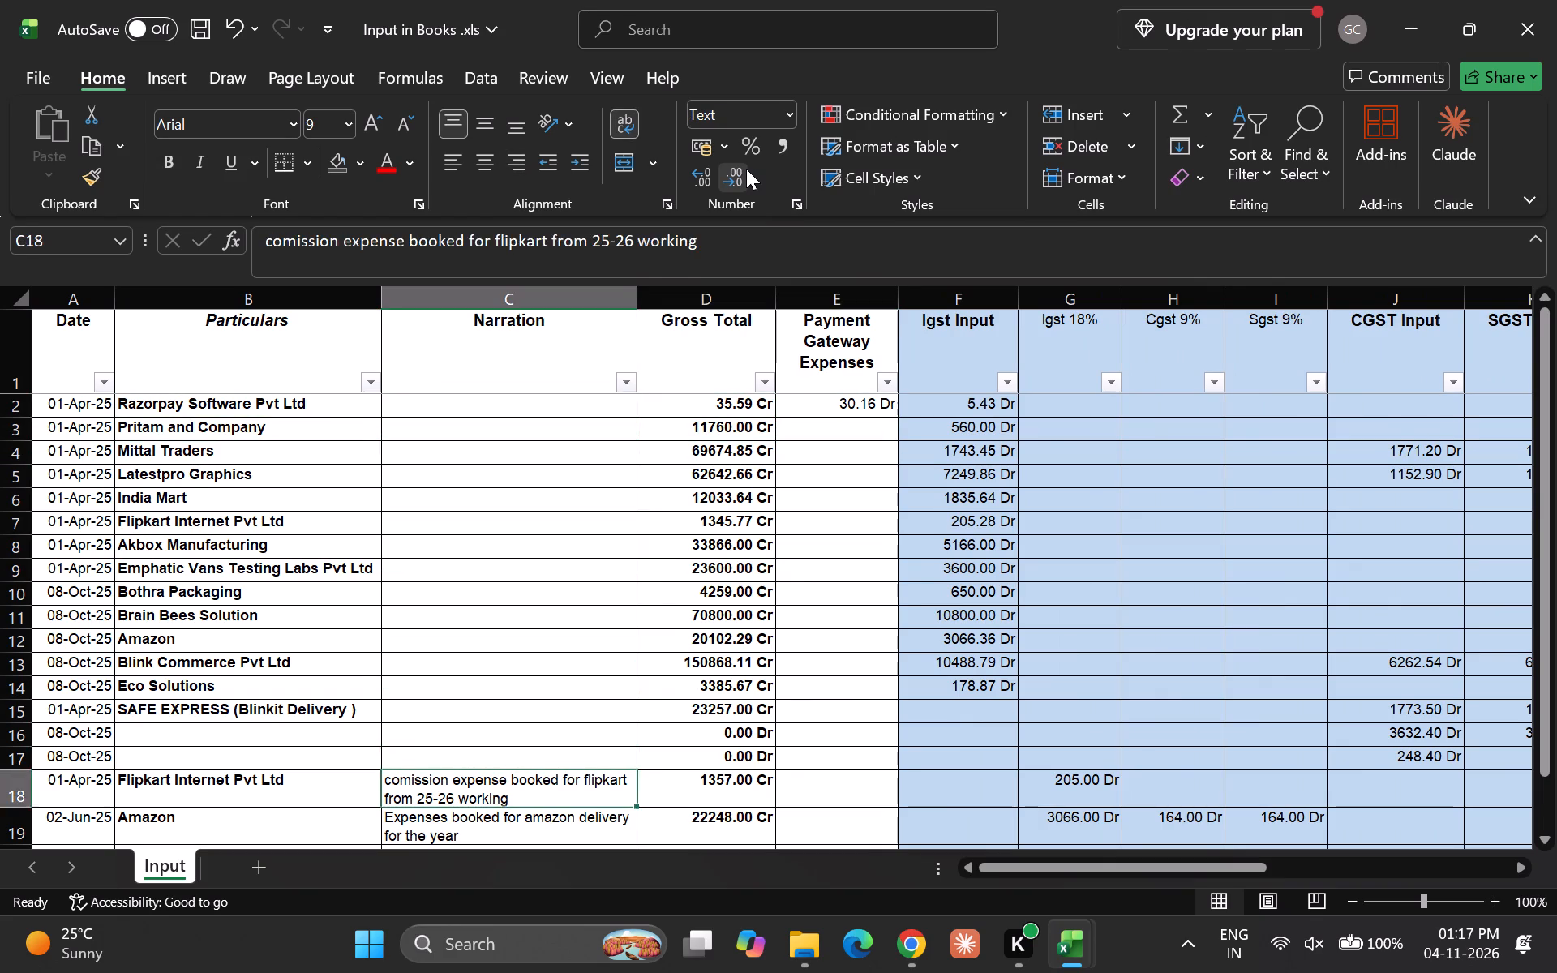
pyautogui.press('Down')
pyautogui.press('Down')
pyautogui.press('Down')
pyautogui.press('Down')
pyautogui.press('Up')
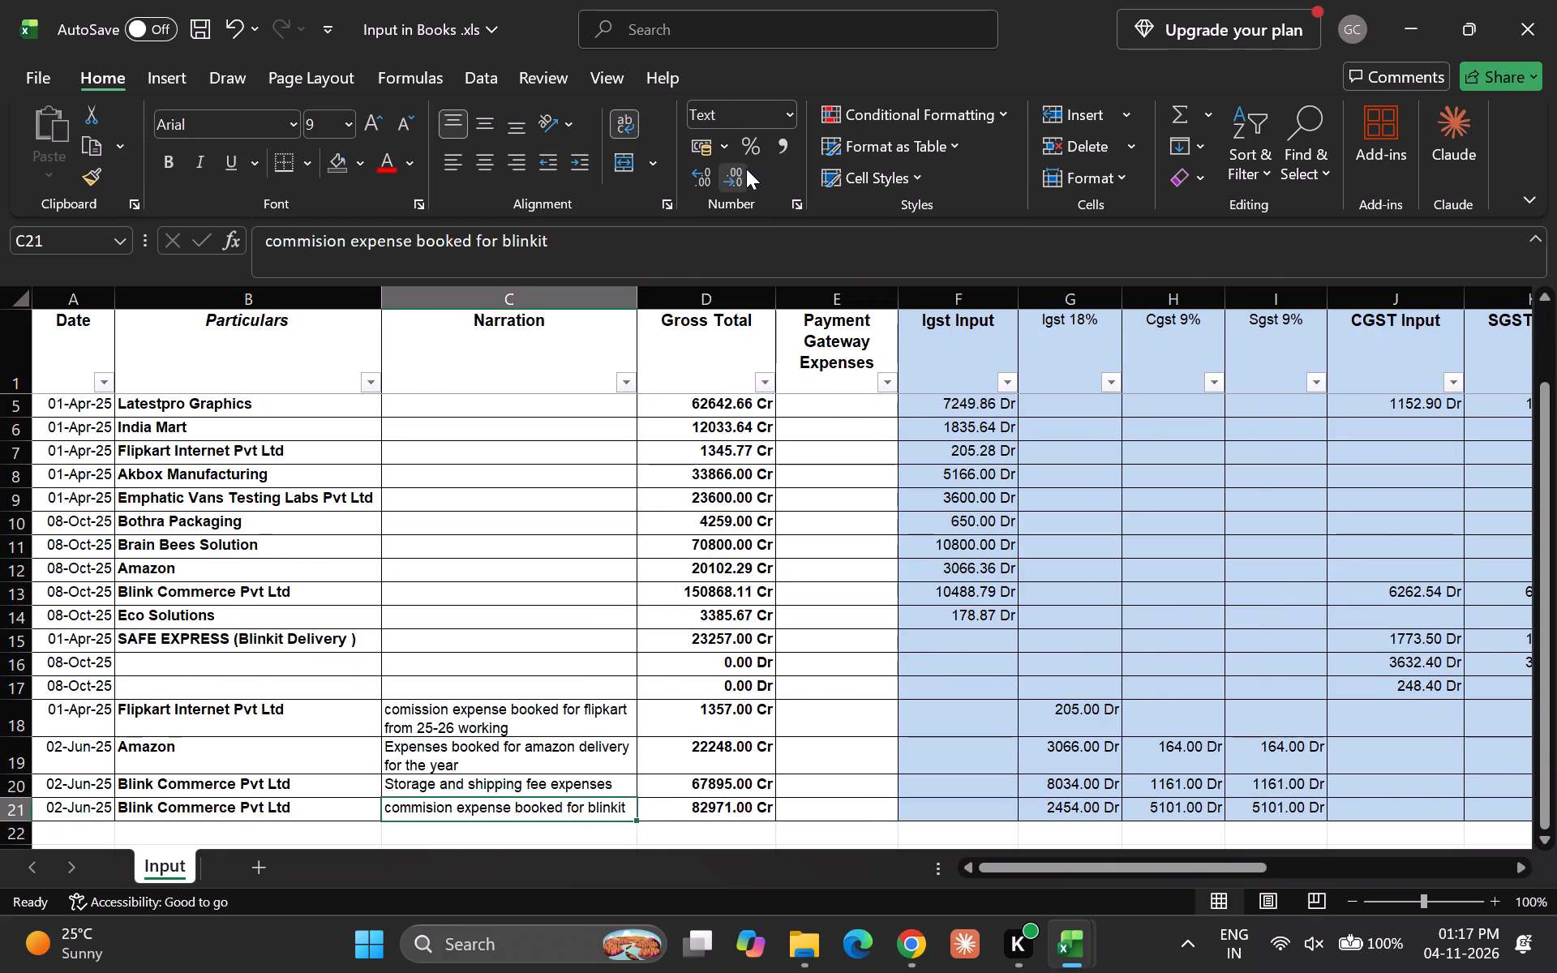
pyautogui.hotkey('ctrl', 'space')
pyautogui.hotkey('ctrl', '-')
# Examine the Input sheet's remaining columns across, from Gross Total through the GST input and expense columns to Storage Expenses.
pyautogui.press('Down')
pyautogui.press('Up')
pyautogui.press('Up')
pyautogui.press('Up')
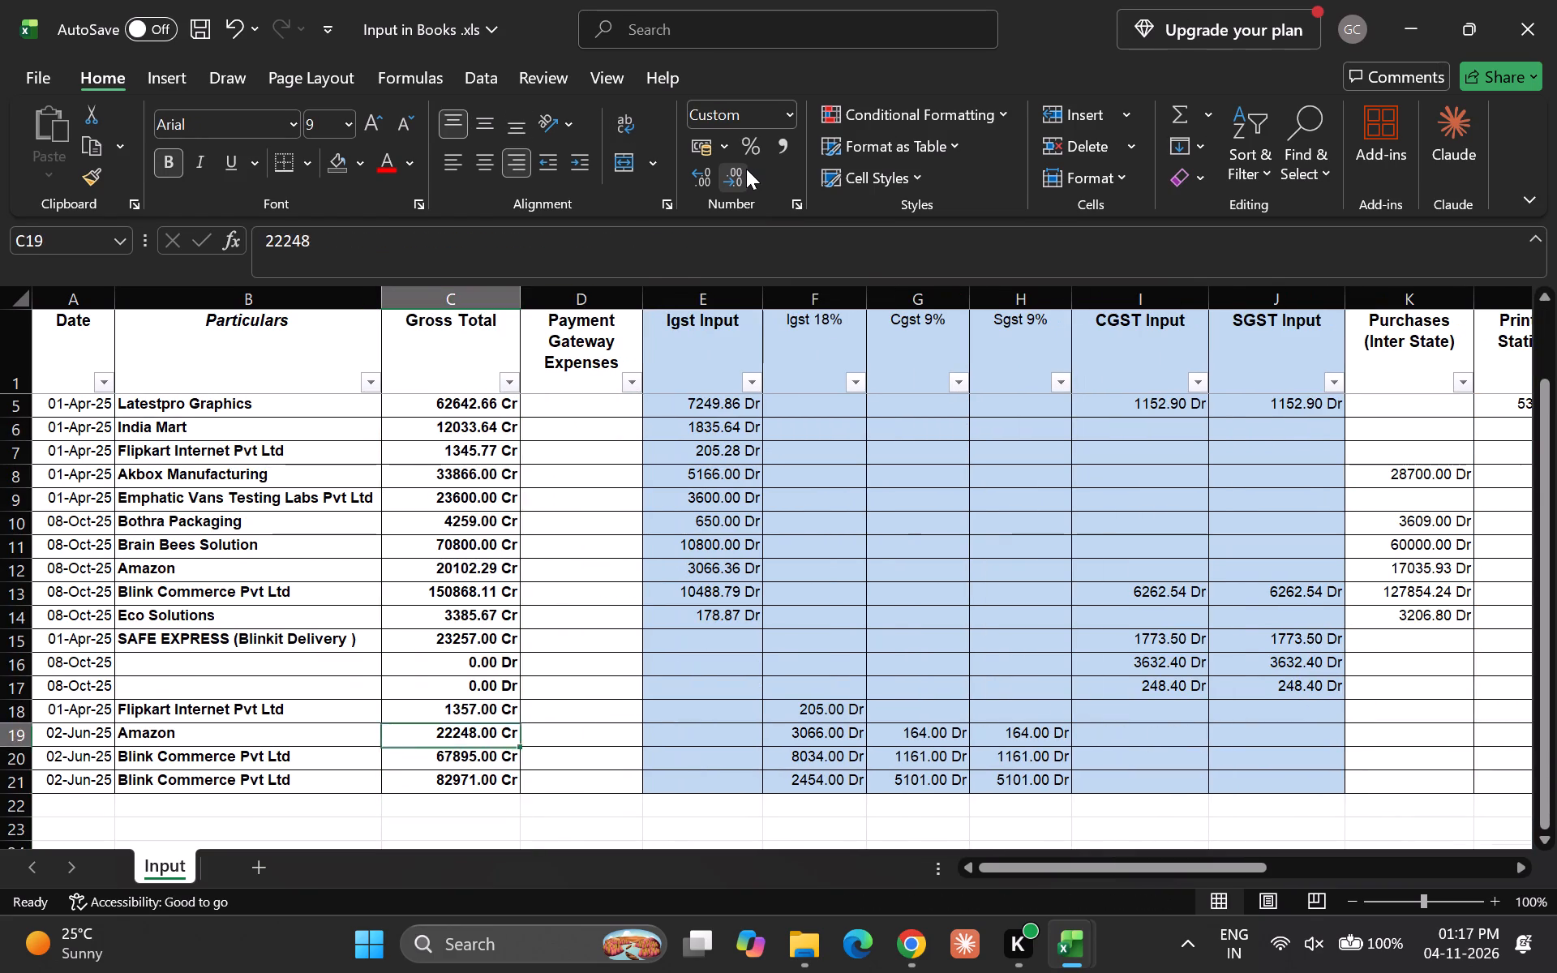
pyautogui.press('Up')
pyautogui.press('Up')
pyautogui.press('Up')
pyautogui.press('Up')
pyautogui.press('Up')
pyautogui.press('Up')
pyautogui.press('Up')
pyautogui.press('Up')
pyautogui.press('Up')
pyautogui.press('Up')
pyautogui.press('Up')
pyautogui.press('Up')
pyautogui.press('Up')
pyautogui.press('Up')
pyautogui.press('Up')
pyautogui.press('Up')
pyautogui.press('Up')
pyautogui.press('Up')
pyautogui.press('Up')
pyautogui.press('Up')
pyautogui.press('Up')
pyautogui.press('Right')
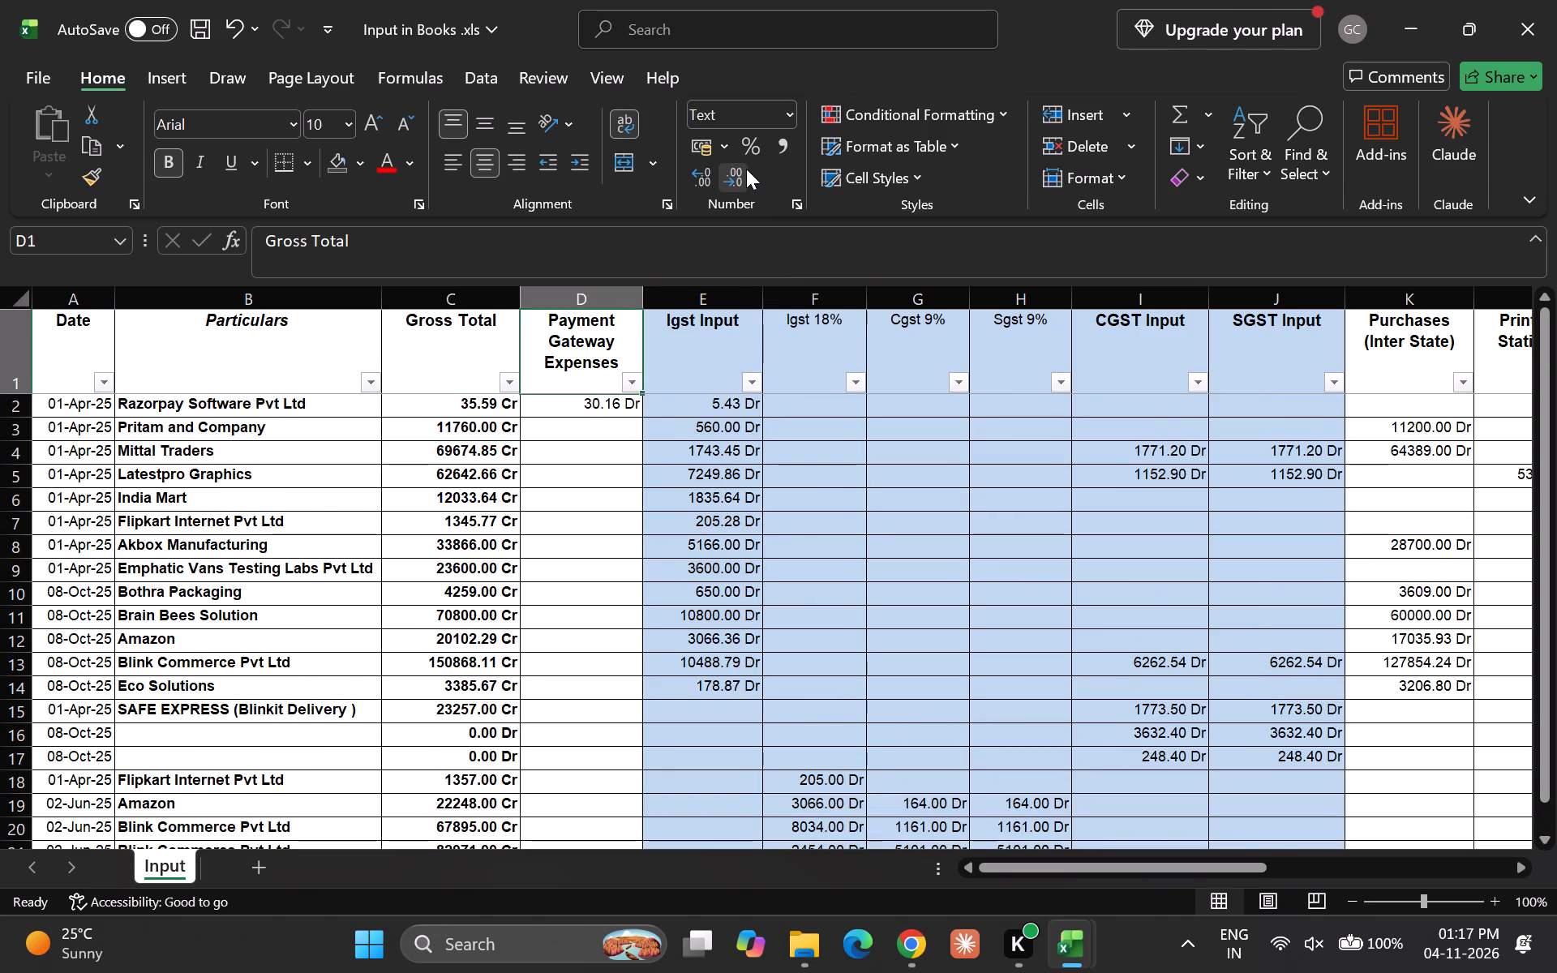
pyautogui.press('Right')
pyautogui.press('Down')
pyautogui.press('Right')
pyautogui.press('Up')
pyautogui.press('Right')
pyautogui.press('Right')
pyautogui.press('Right')
pyautogui.press('Right')
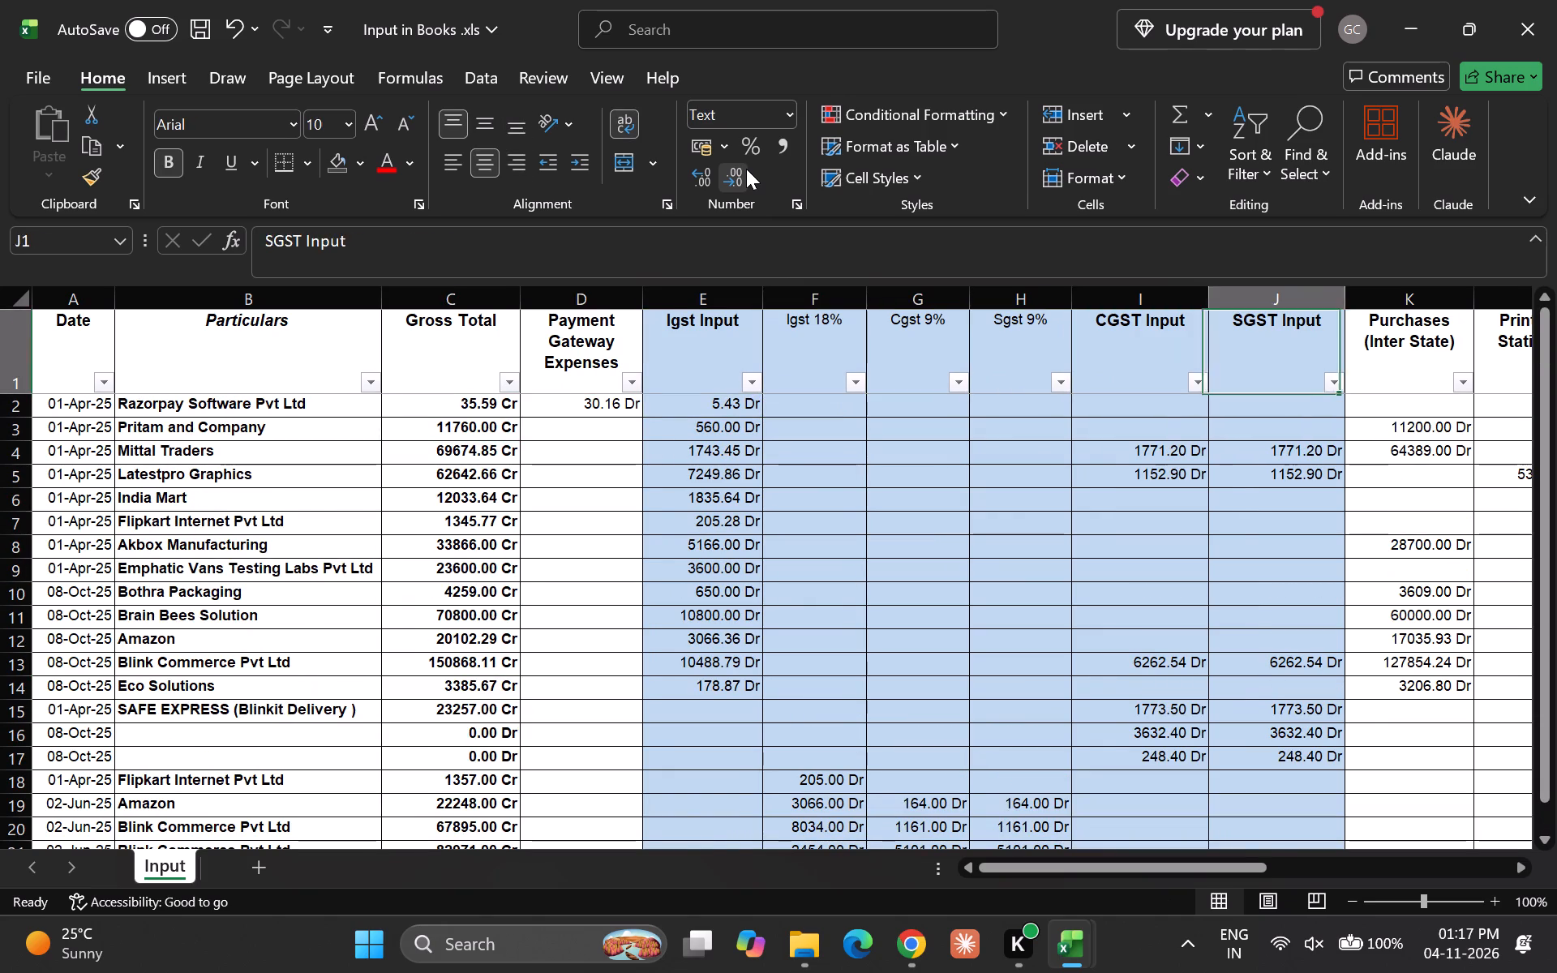
pyautogui.press('Right')
pyautogui.press('Right')
pyautogui.press('Right')
pyautogui.press('Down')
pyautogui.press('Right')
pyautogui.press('Right')
pyautogui.press('Right')
pyautogui.press('Right')
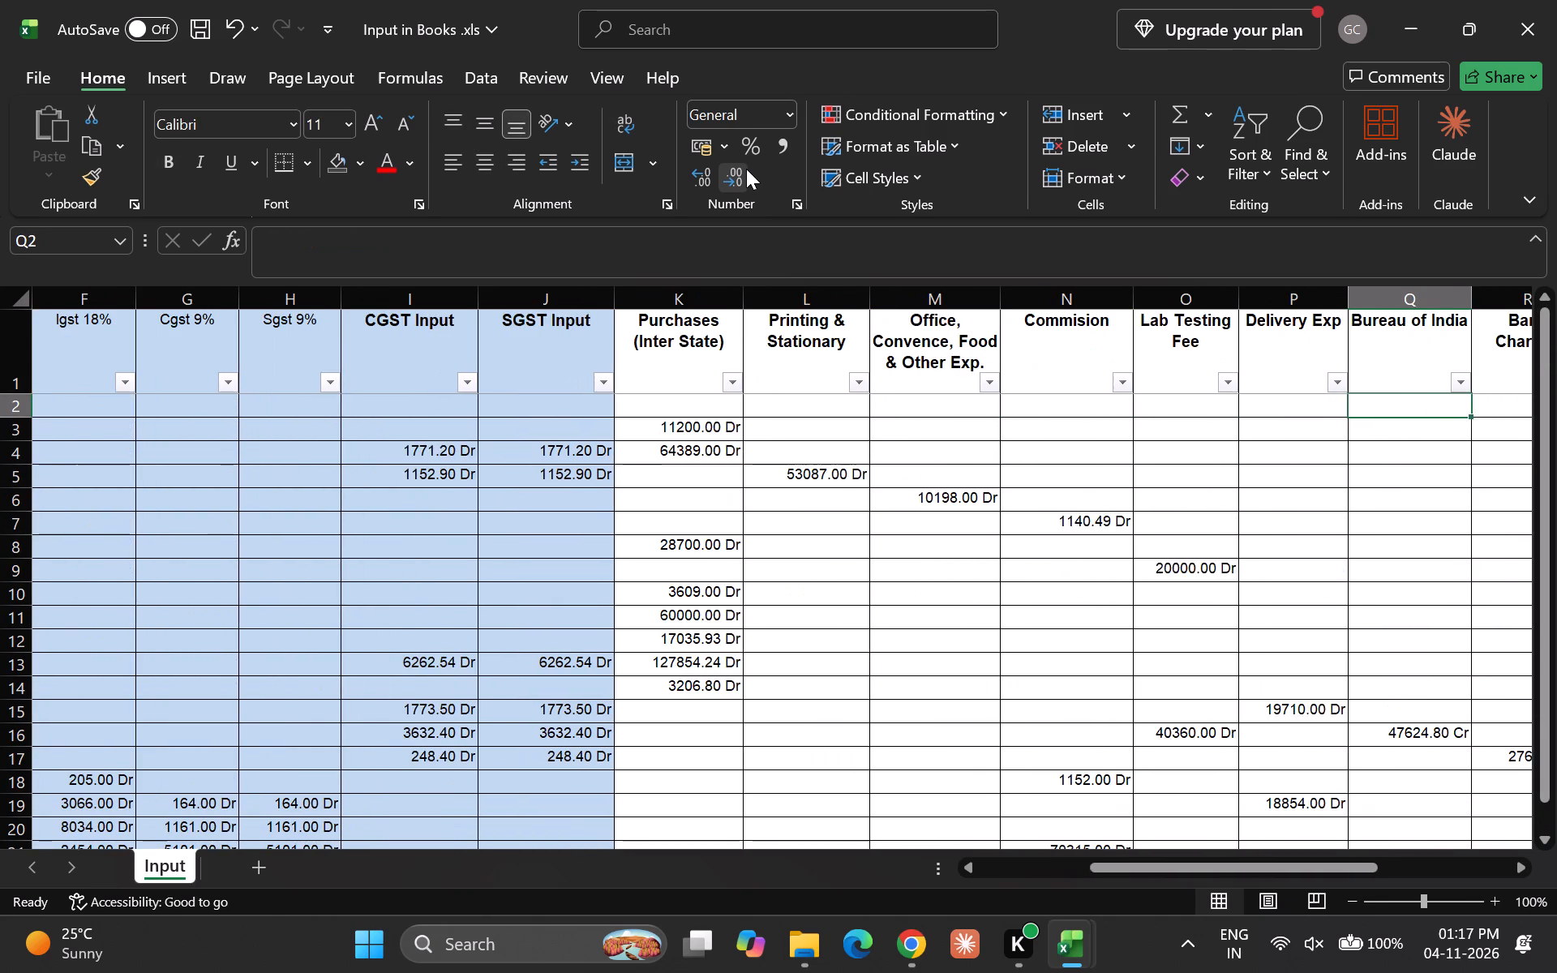
pyautogui.press('Right')
pyautogui.press('Right')
pyautogui.press('Right')
pyautogui.press('Right')
pyautogui.press('Down')
pyautogui.press('Up')
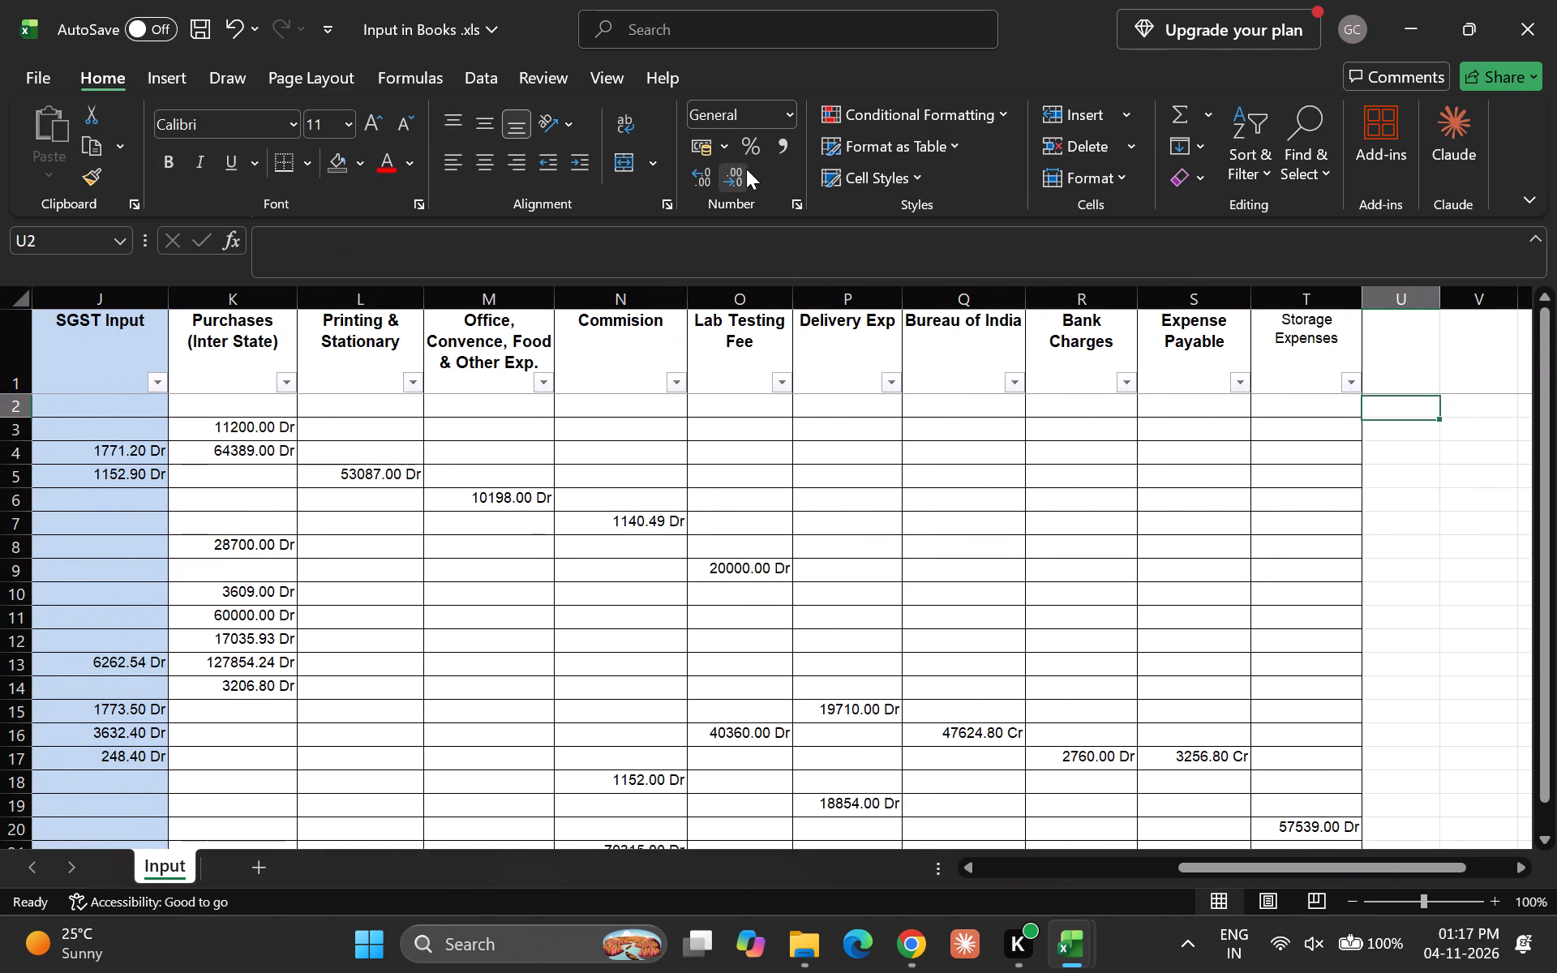
pyautogui.press('Left')
pyautogui.press('Down')
pyautogui.press('Up')
pyautogui.press('Right')
pyautogui.press('Up')
pyautogui.press('Left')
pyautogui.press('Left')
pyautogui.press('Left')
pyautogui.press('Left')
pyautogui.press('Left')
pyautogui.press('Left')
pyautogui.press('Left')
pyautogui.press('Left')
pyautogui.press('Left')
pyautogui.press('Left')
pyautogui.press('Left')
pyautogui.press('Left')
pyautogui.press('Left')
pyautogui.press('Left')
pyautogui.press('Left')
pyautogui.press('Left')
pyautogui.press('Left')
pyautogui.press('Left')
pyautogui.press('Left')
pyautogui.press('Left')
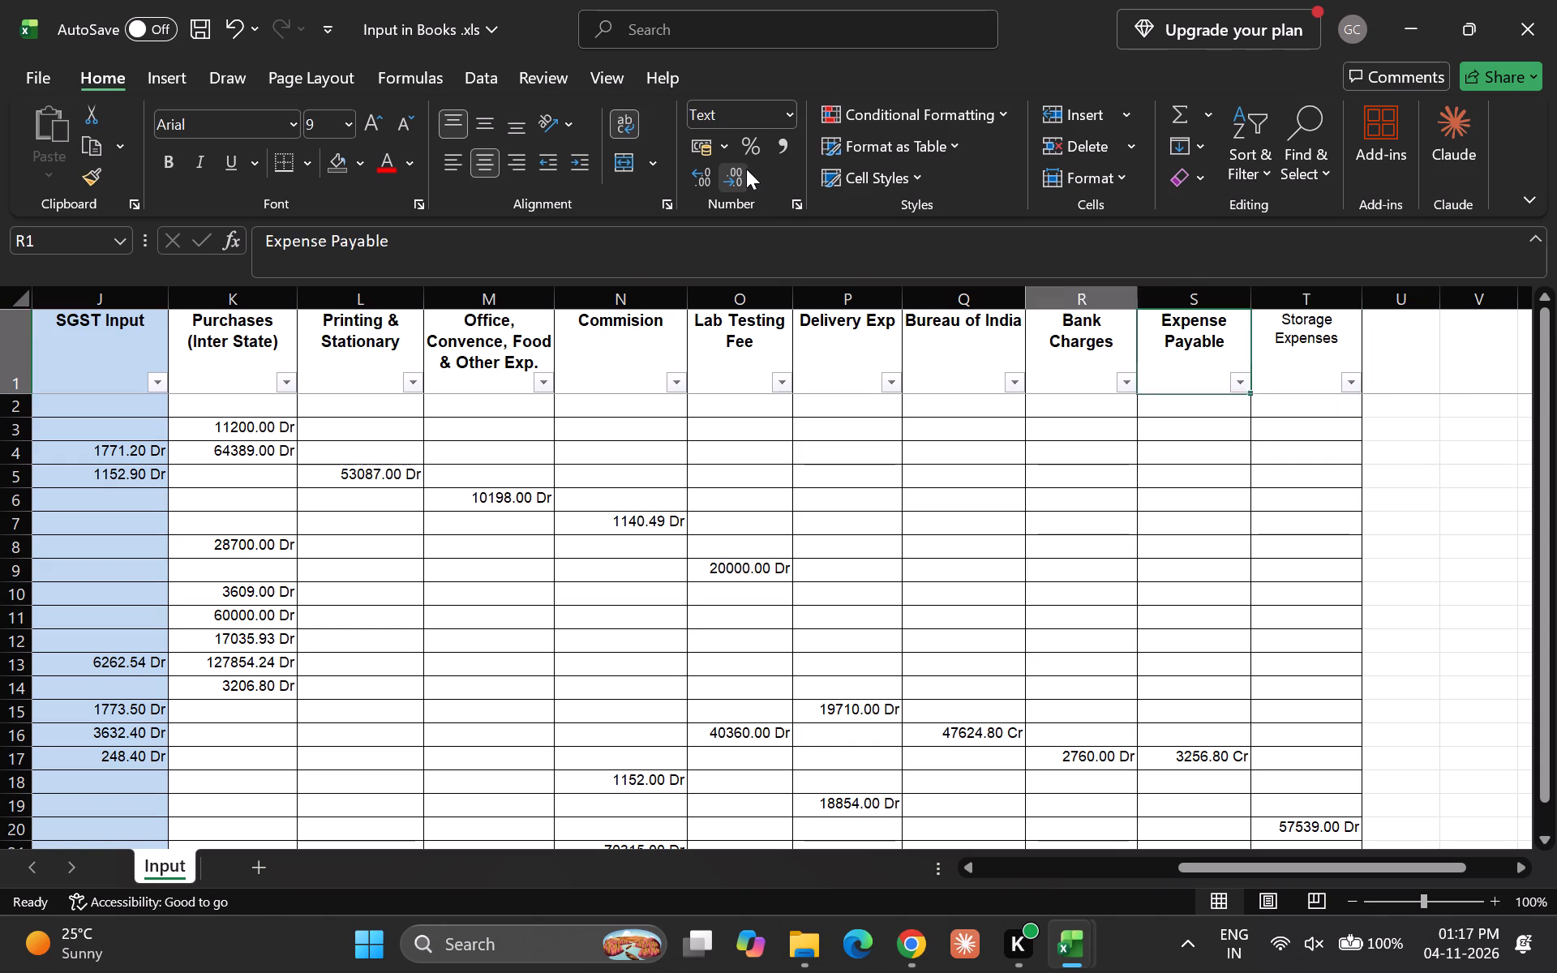
pyautogui.press('Down')
pyautogui.press('Up')
pyautogui.hotkey('ctrl', 'a')
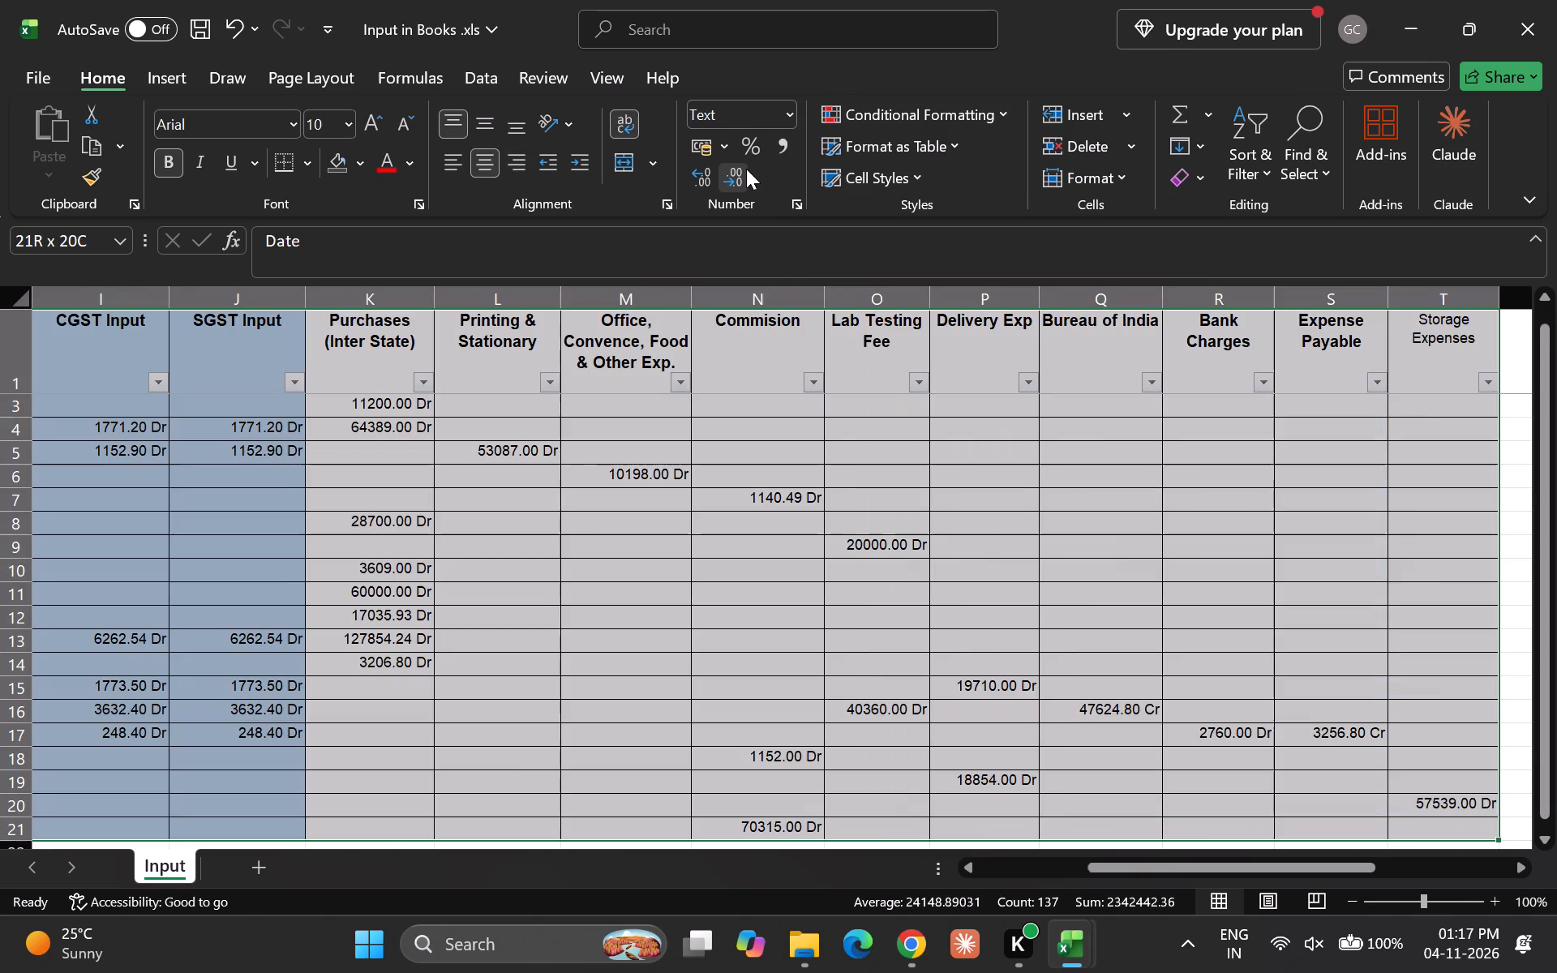
pyautogui.press('Down')
pyautogui.press('Up')
# Save the Input in Books workbook.
pyautogui.hotkey('ctrl', 's')
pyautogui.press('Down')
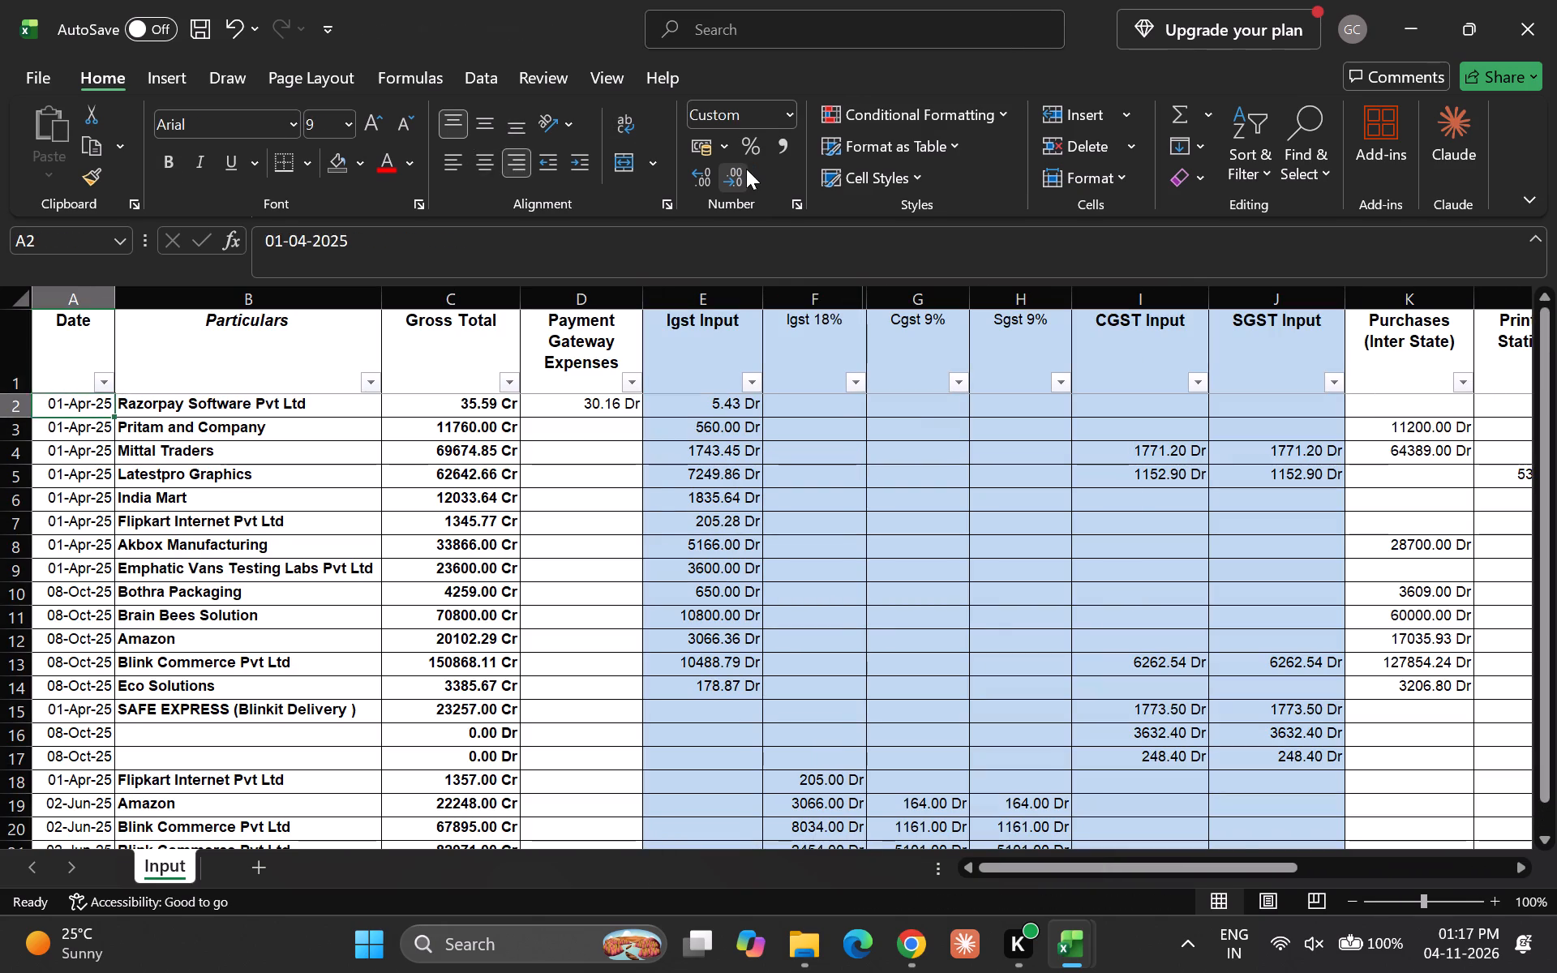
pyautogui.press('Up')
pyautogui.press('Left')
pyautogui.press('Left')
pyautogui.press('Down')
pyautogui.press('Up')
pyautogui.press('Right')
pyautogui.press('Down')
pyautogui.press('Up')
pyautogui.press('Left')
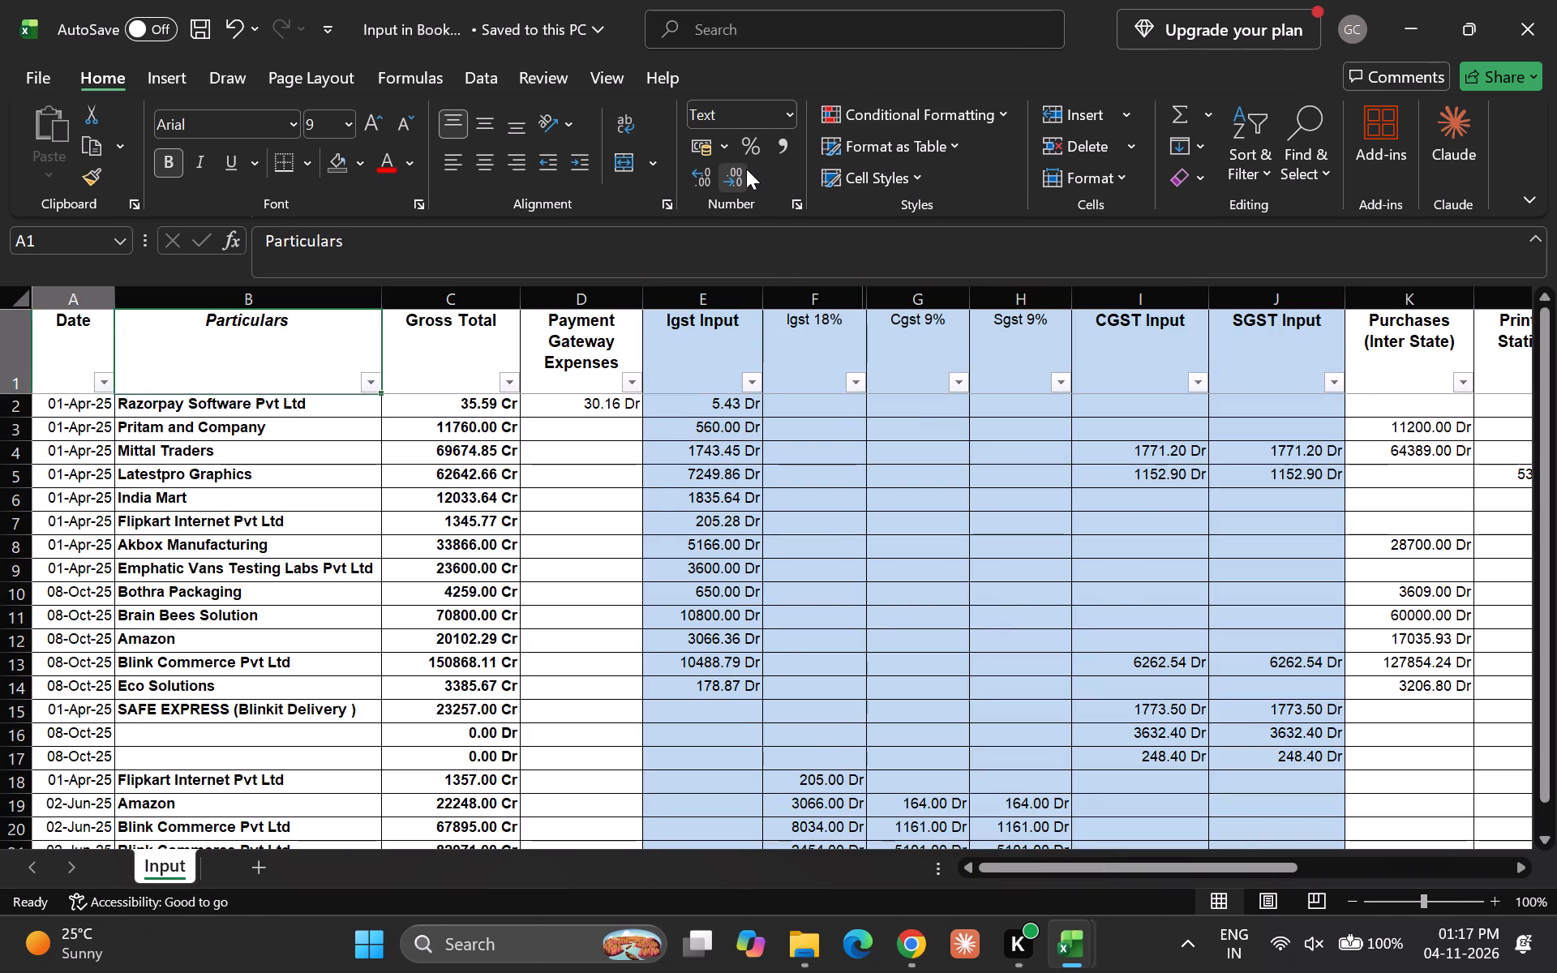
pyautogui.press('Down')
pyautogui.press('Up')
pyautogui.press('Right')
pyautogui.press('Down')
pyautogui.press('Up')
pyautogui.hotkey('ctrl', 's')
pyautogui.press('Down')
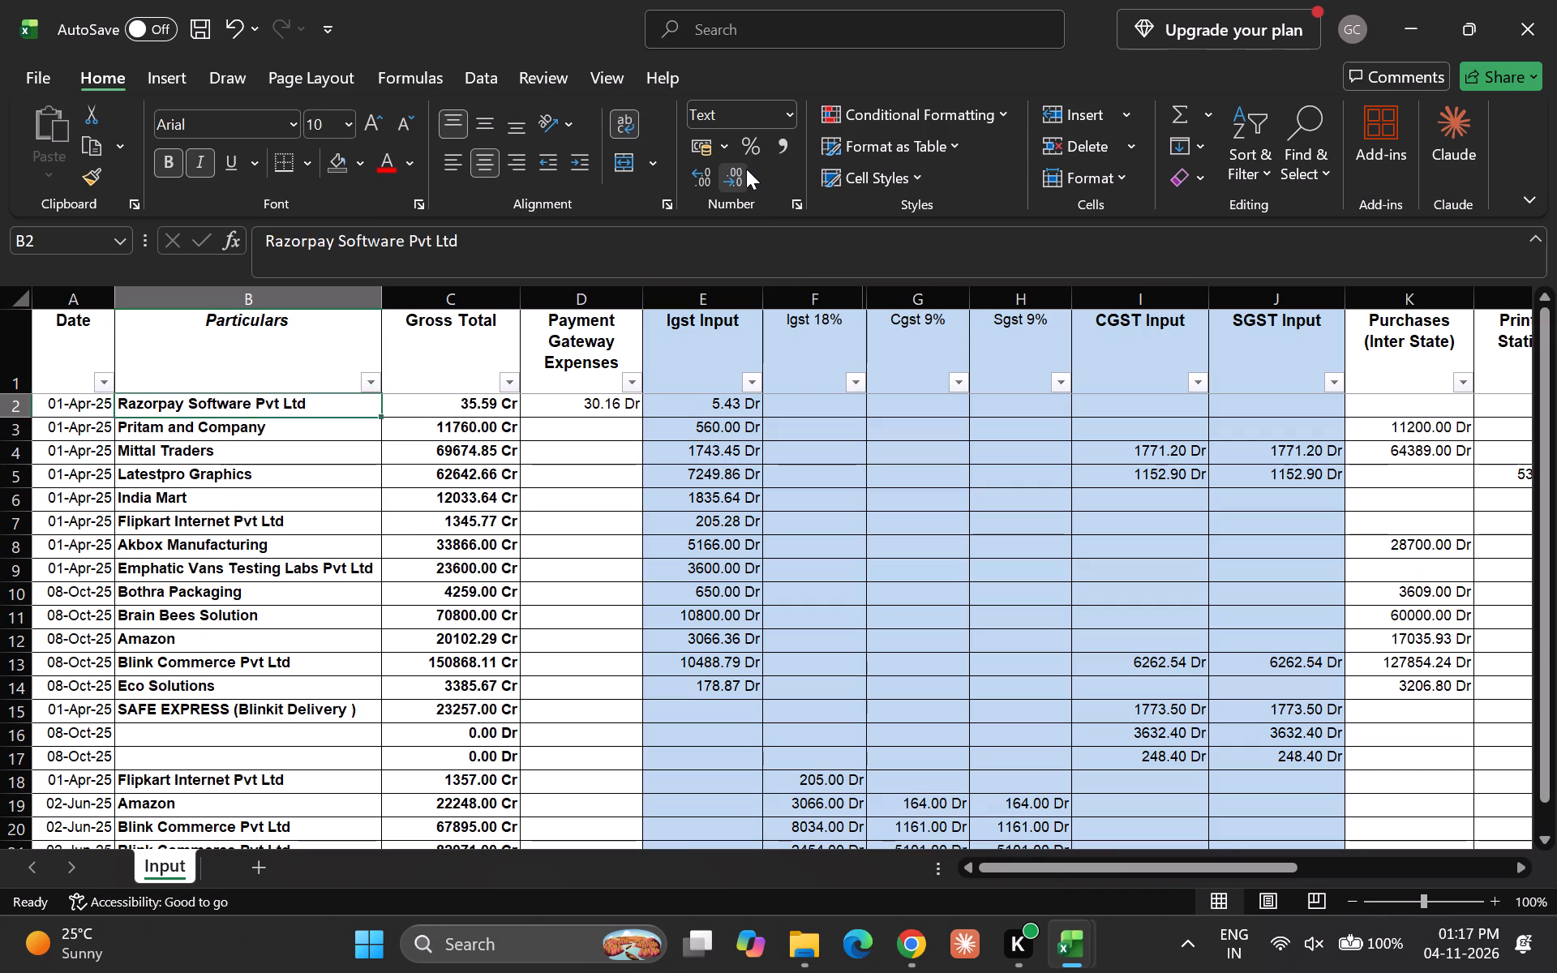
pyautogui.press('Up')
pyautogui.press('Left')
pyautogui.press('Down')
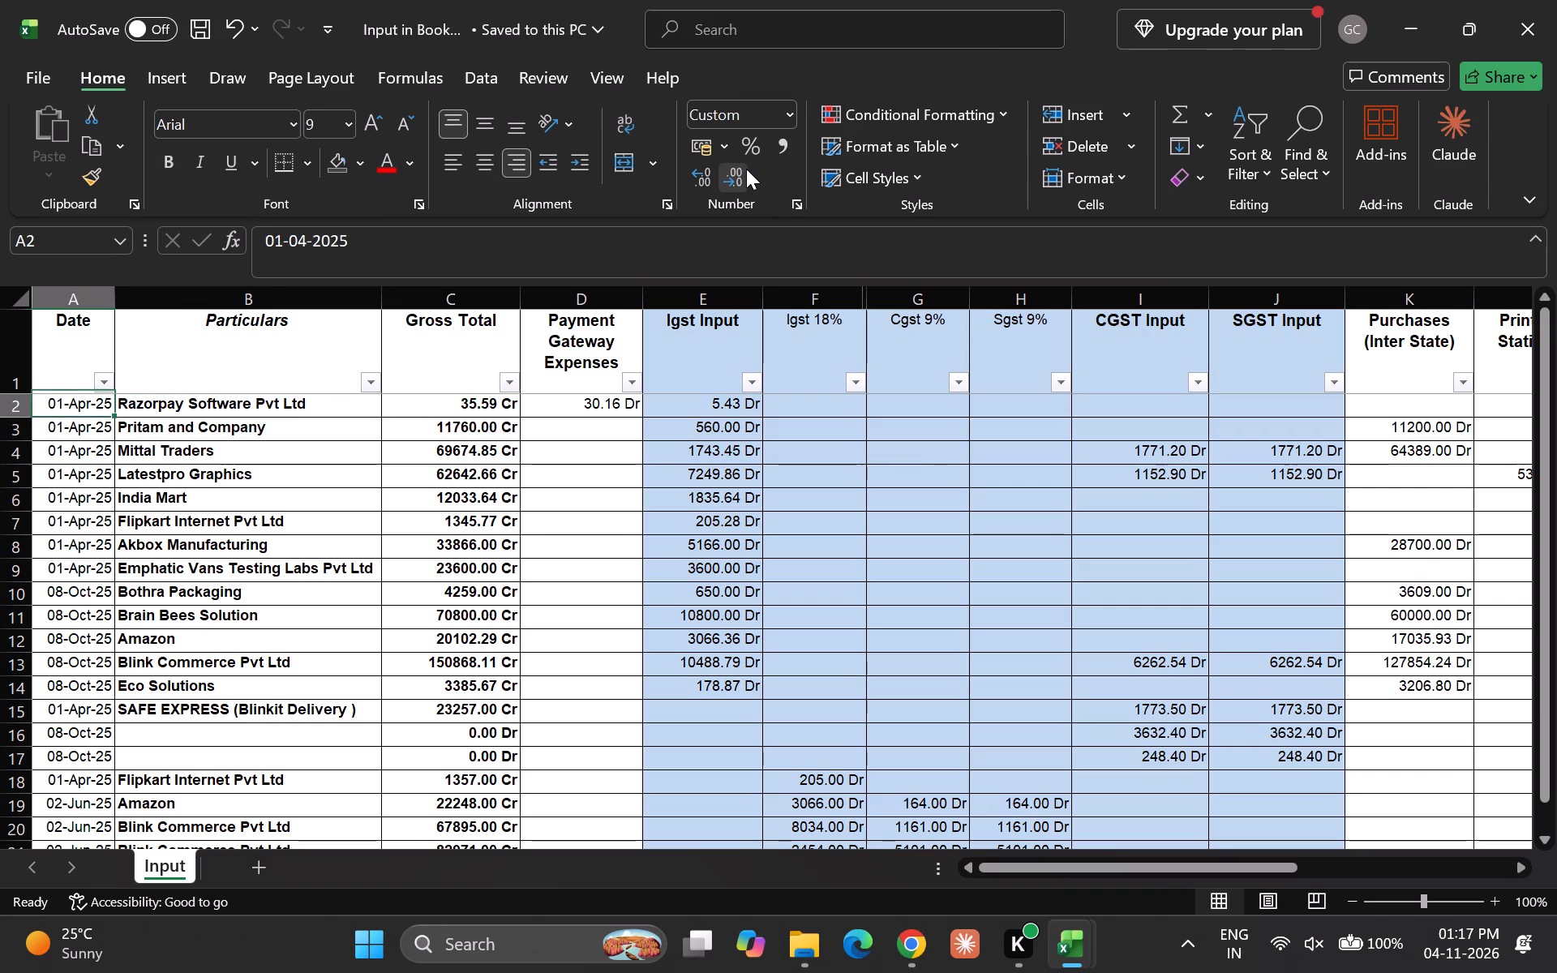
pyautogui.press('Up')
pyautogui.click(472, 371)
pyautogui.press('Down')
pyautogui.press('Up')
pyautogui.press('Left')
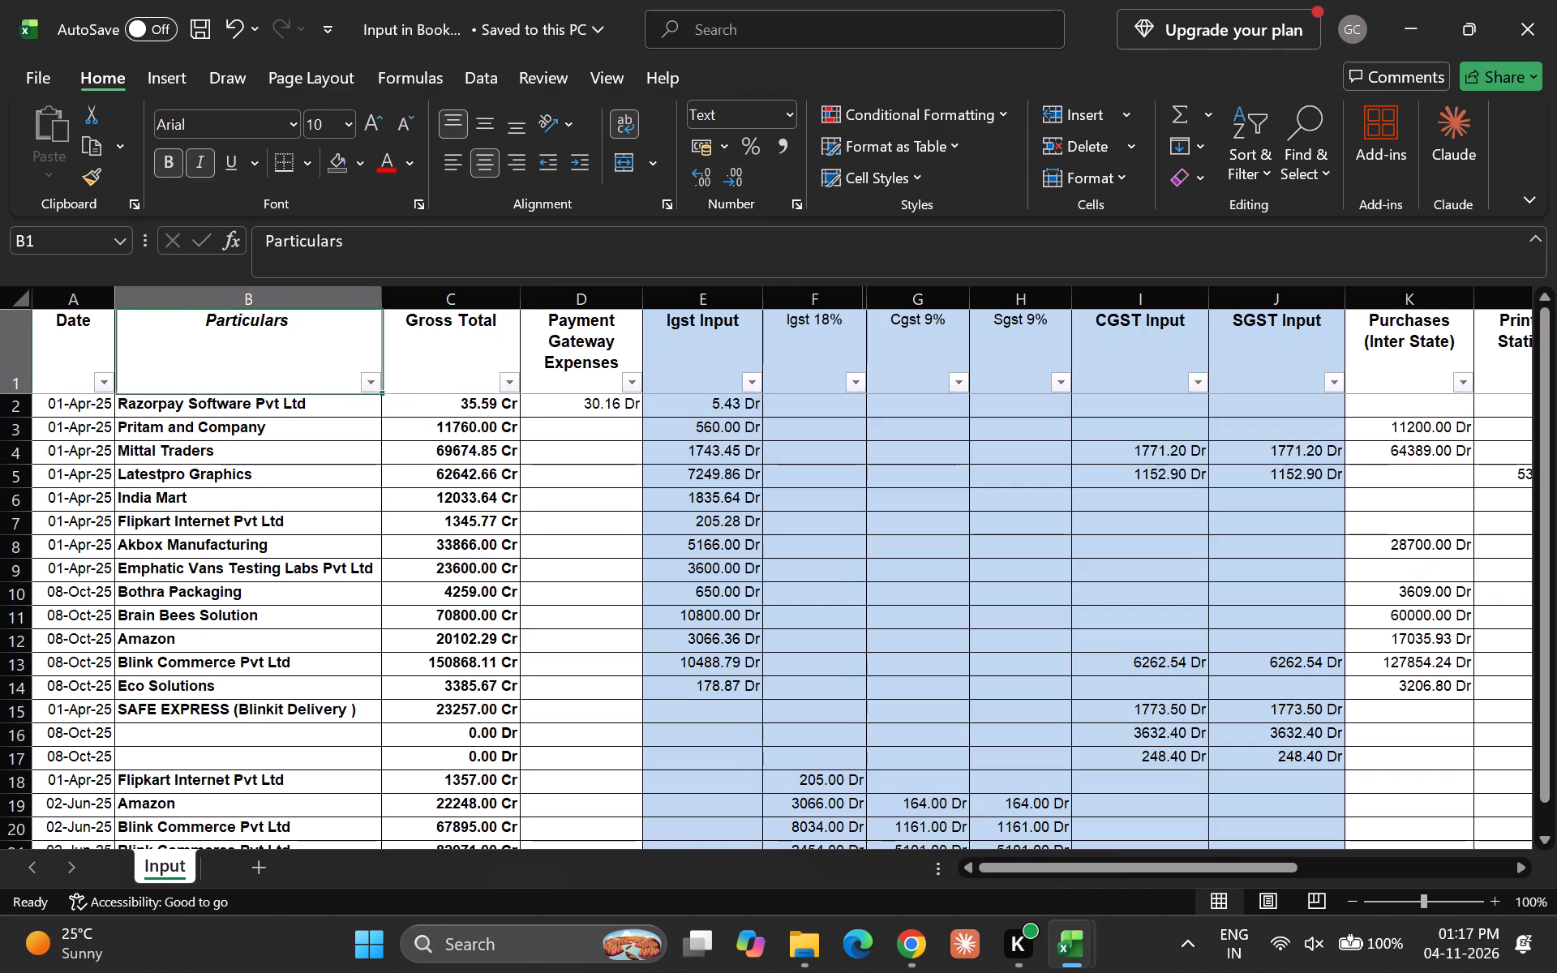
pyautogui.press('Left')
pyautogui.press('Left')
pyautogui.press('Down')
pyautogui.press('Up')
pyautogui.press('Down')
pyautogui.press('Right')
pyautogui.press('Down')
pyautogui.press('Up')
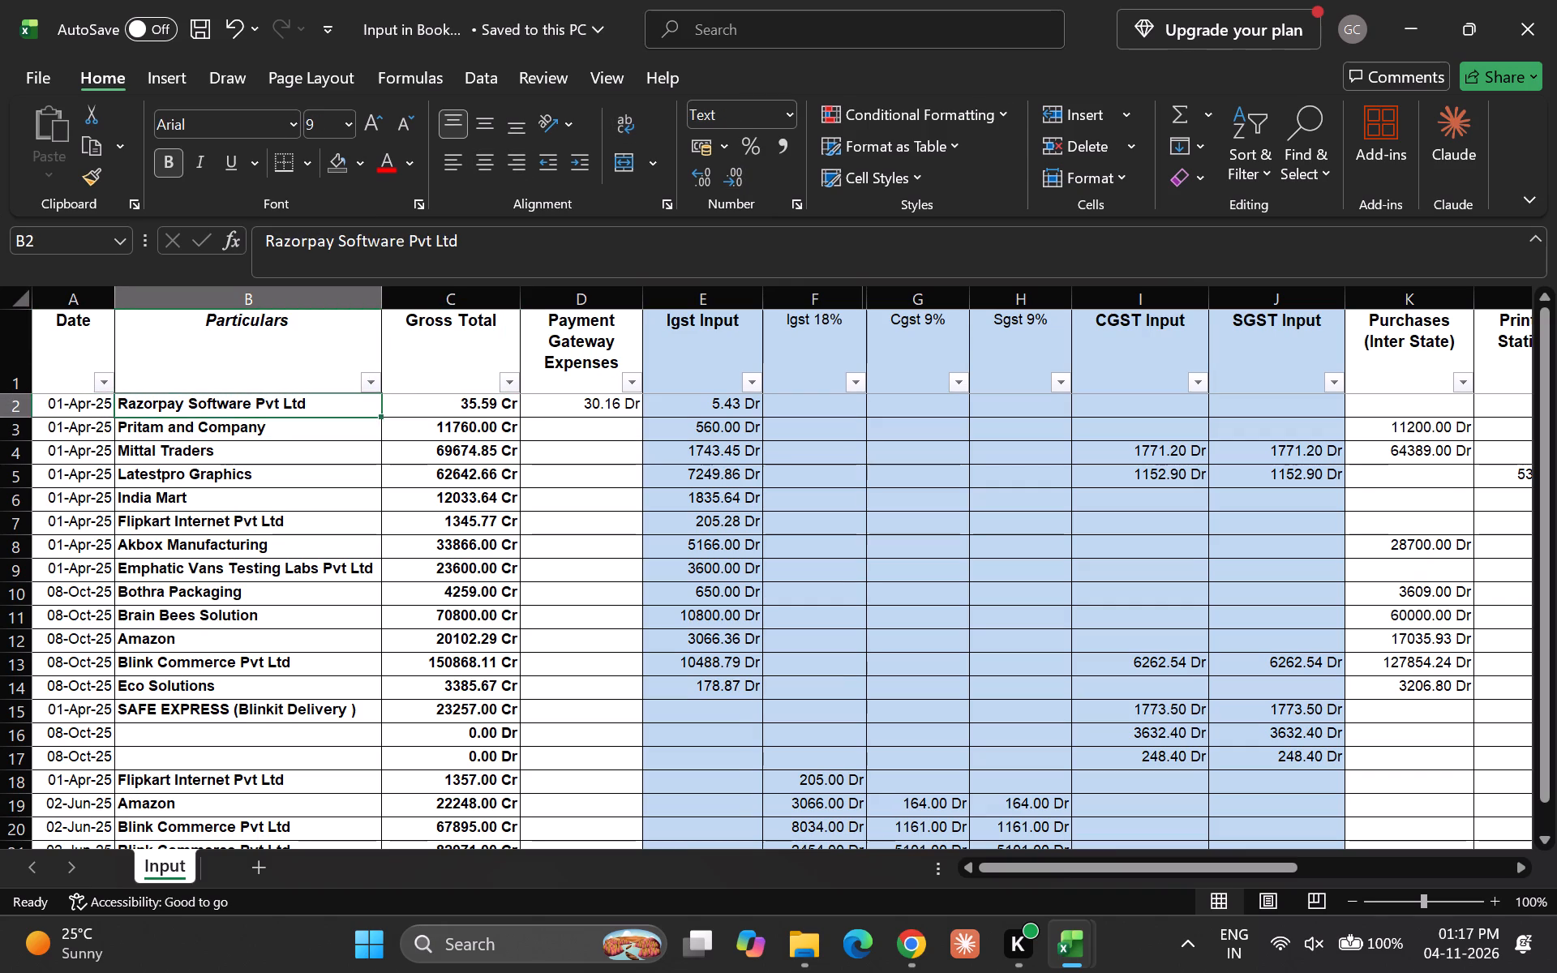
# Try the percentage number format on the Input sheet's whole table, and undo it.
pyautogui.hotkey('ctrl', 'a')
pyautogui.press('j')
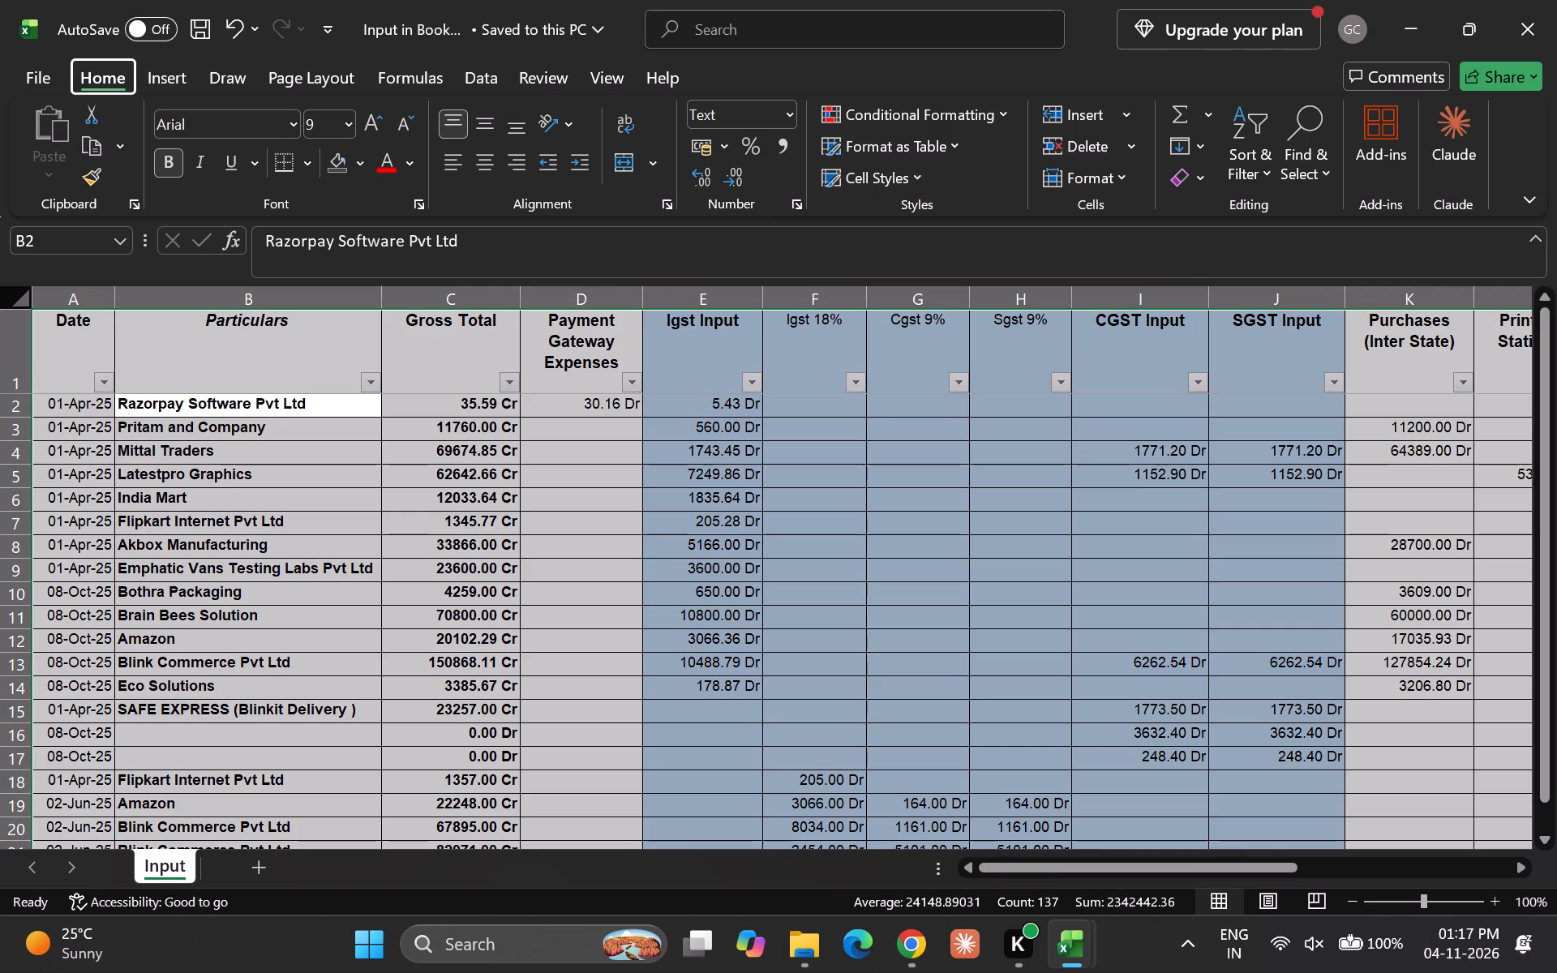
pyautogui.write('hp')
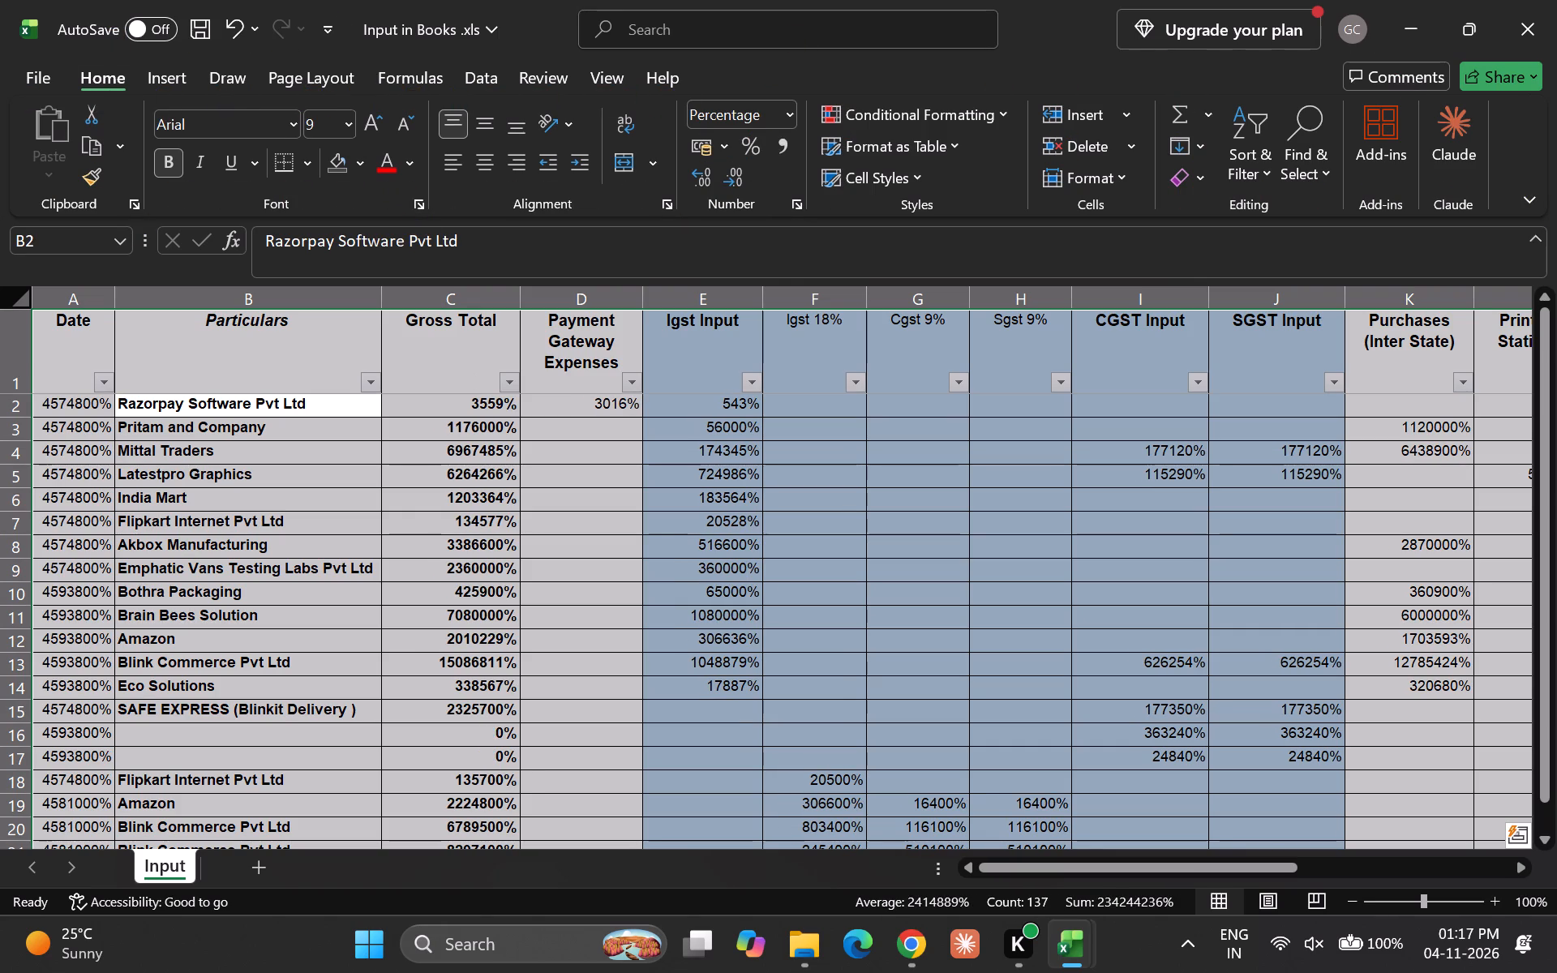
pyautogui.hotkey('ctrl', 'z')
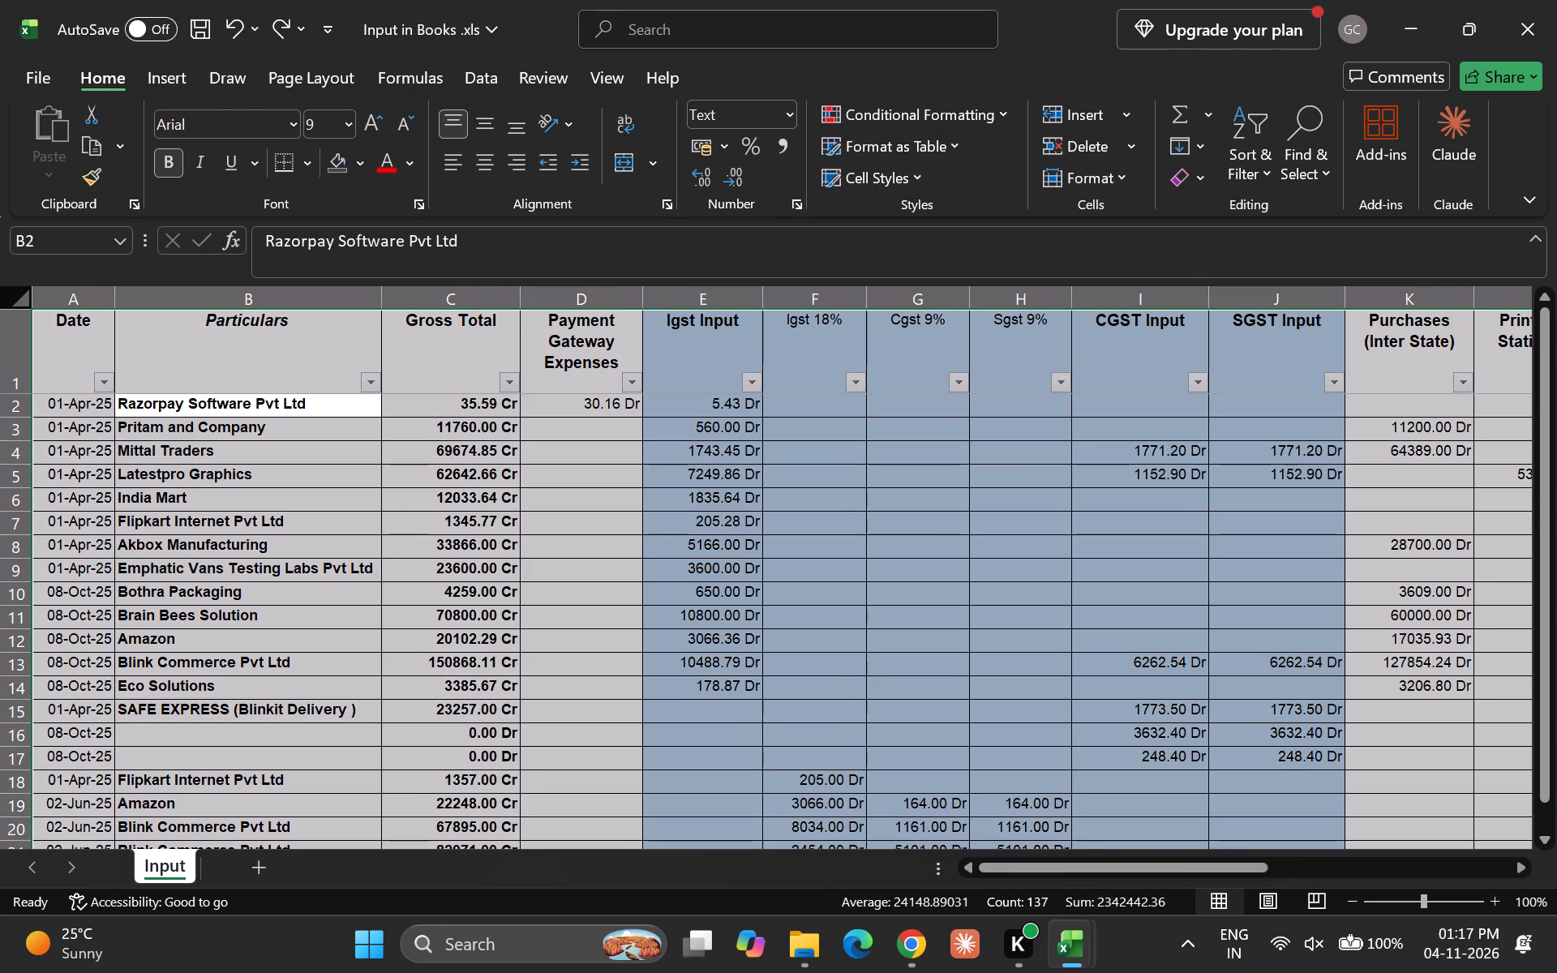
# AutoFit the row heights and column widths of the Input sheet's whole table.
pyautogui.write('hoa')
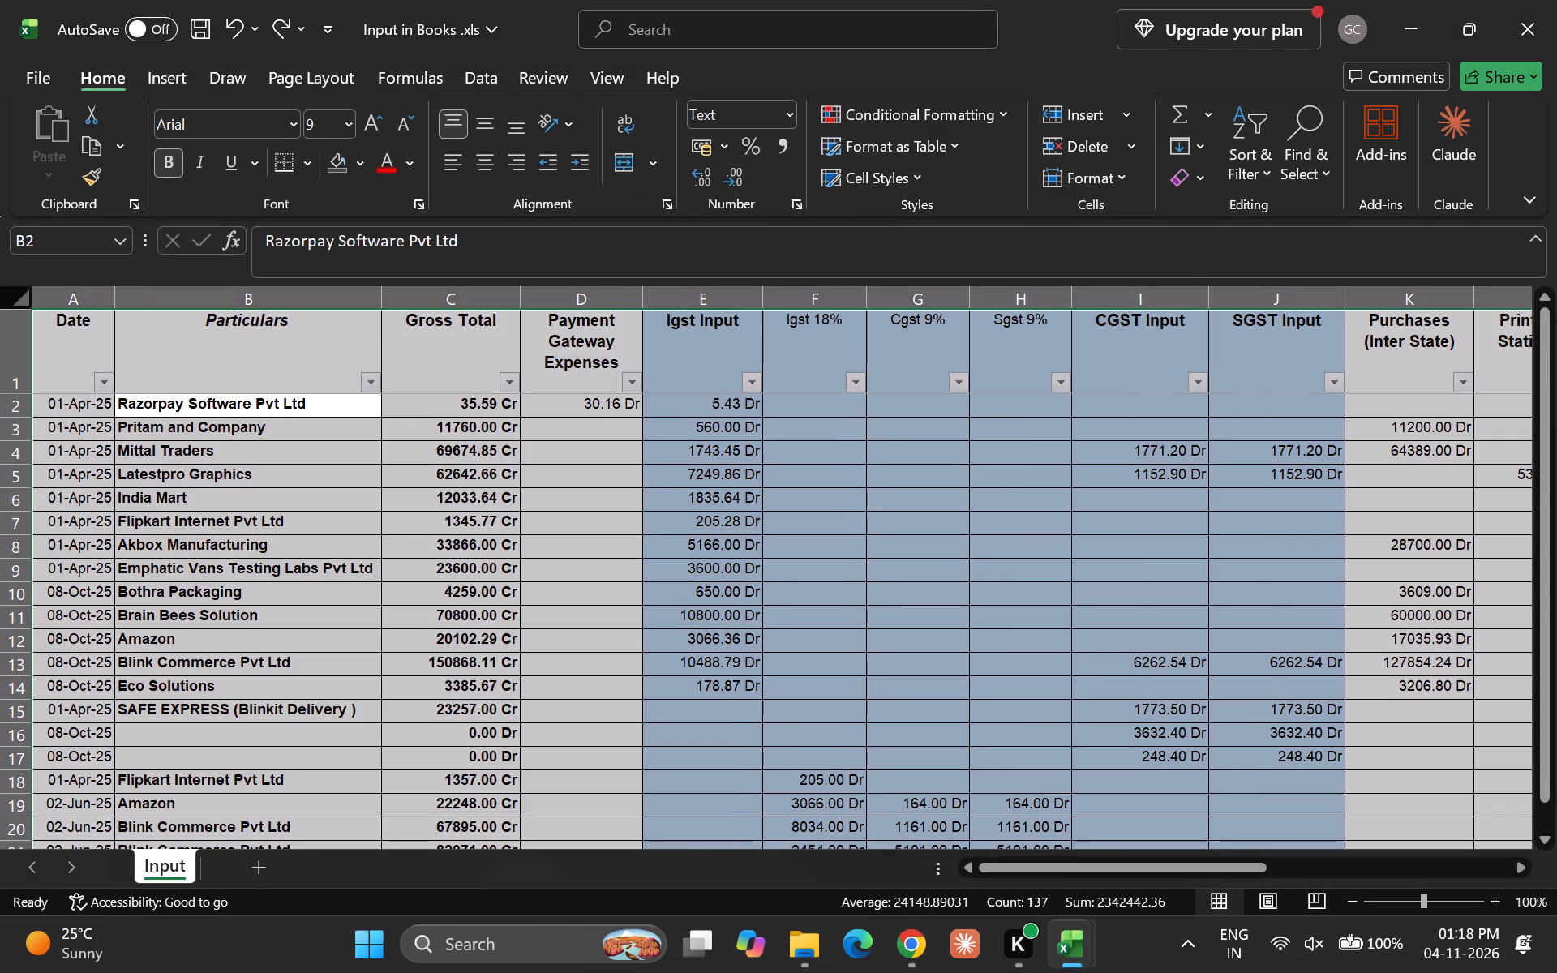
pyautogui.write('hoi')
# Merge and centre A22:D22 below the last entry of the Input sheet and label it Total.
pyautogui.press('Down')
pyautogui.press('Up')
pyautogui.press('Right')
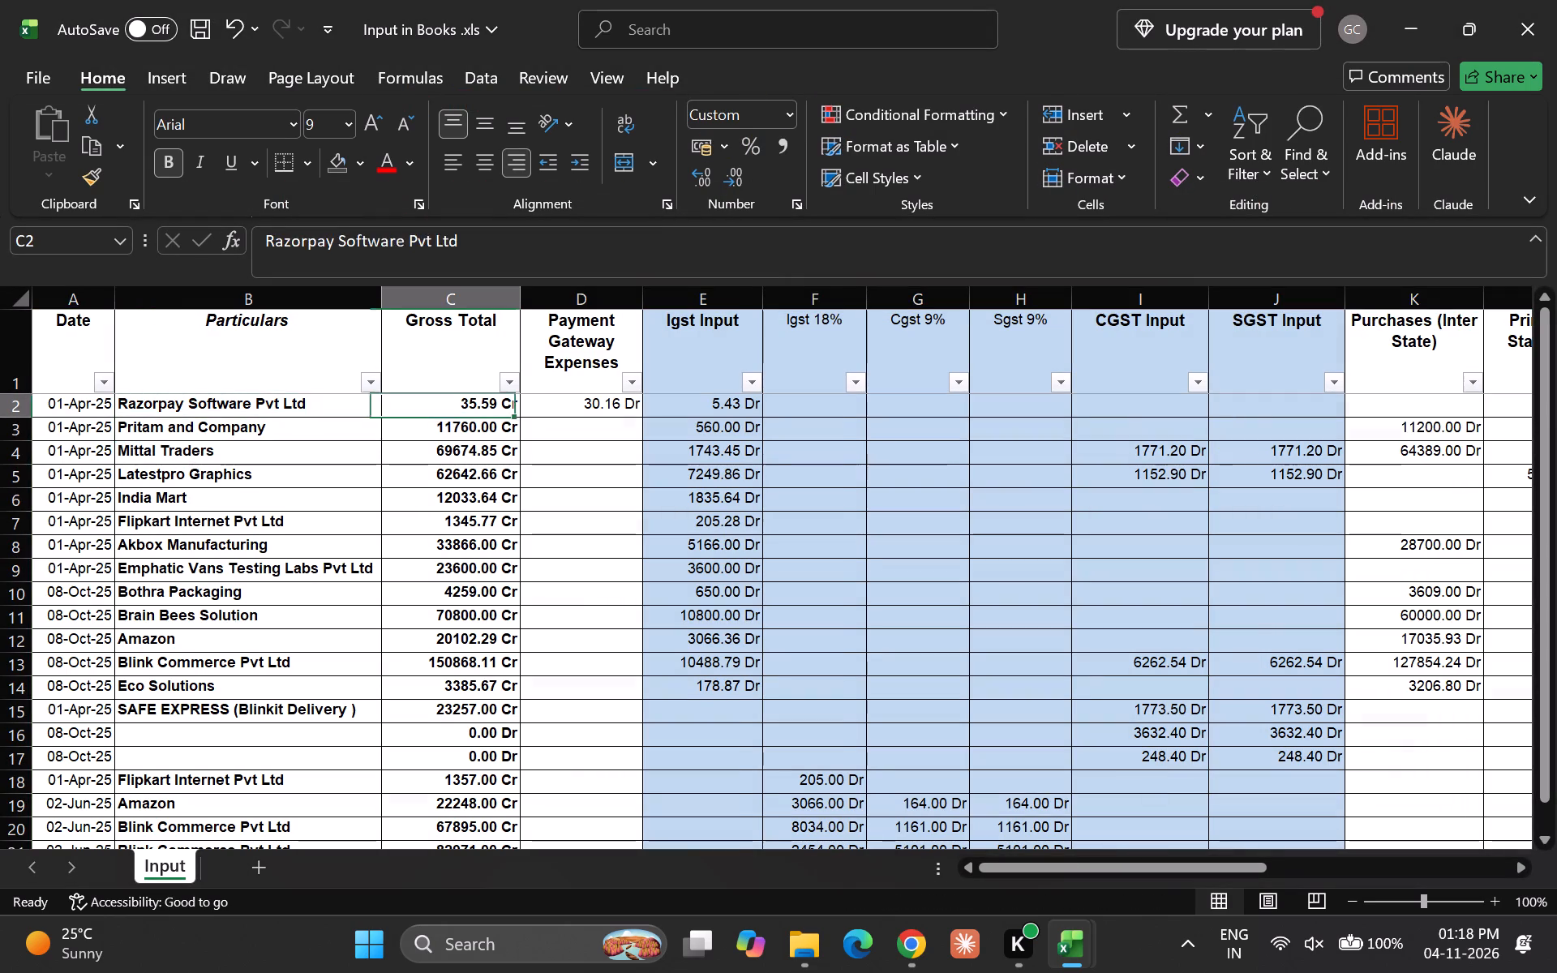
pyautogui.press('Down')
pyautogui.press('Down')
pyautogui.press('Down')
pyautogui.press('Down')
pyautogui.press('Down')
pyautogui.press('Down')
pyautogui.press('Down')
pyautogui.press('Down')
pyautogui.press('Down')
pyautogui.press('Down')
pyautogui.press('Down')
pyautogui.press('Down')
pyautogui.press('Down')
pyautogui.press('Down')
pyautogui.press('Down')
pyautogui.press('Down')
pyautogui.press('Down')
pyautogui.press('Down')
pyautogui.press('Down')
pyautogui.press('Down')
pyautogui.press('Up')
pyautogui.press('Up')
pyautogui.press('Up')
pyautogui.press('Up')
pyautogui.press('Up')
pyautogui.press('Up')
pyautogui.press('Up')
pyautogui.press('Up')
pyautogui.press('Up')
pyautogui.press('Up')
pyautogui.press('Up')
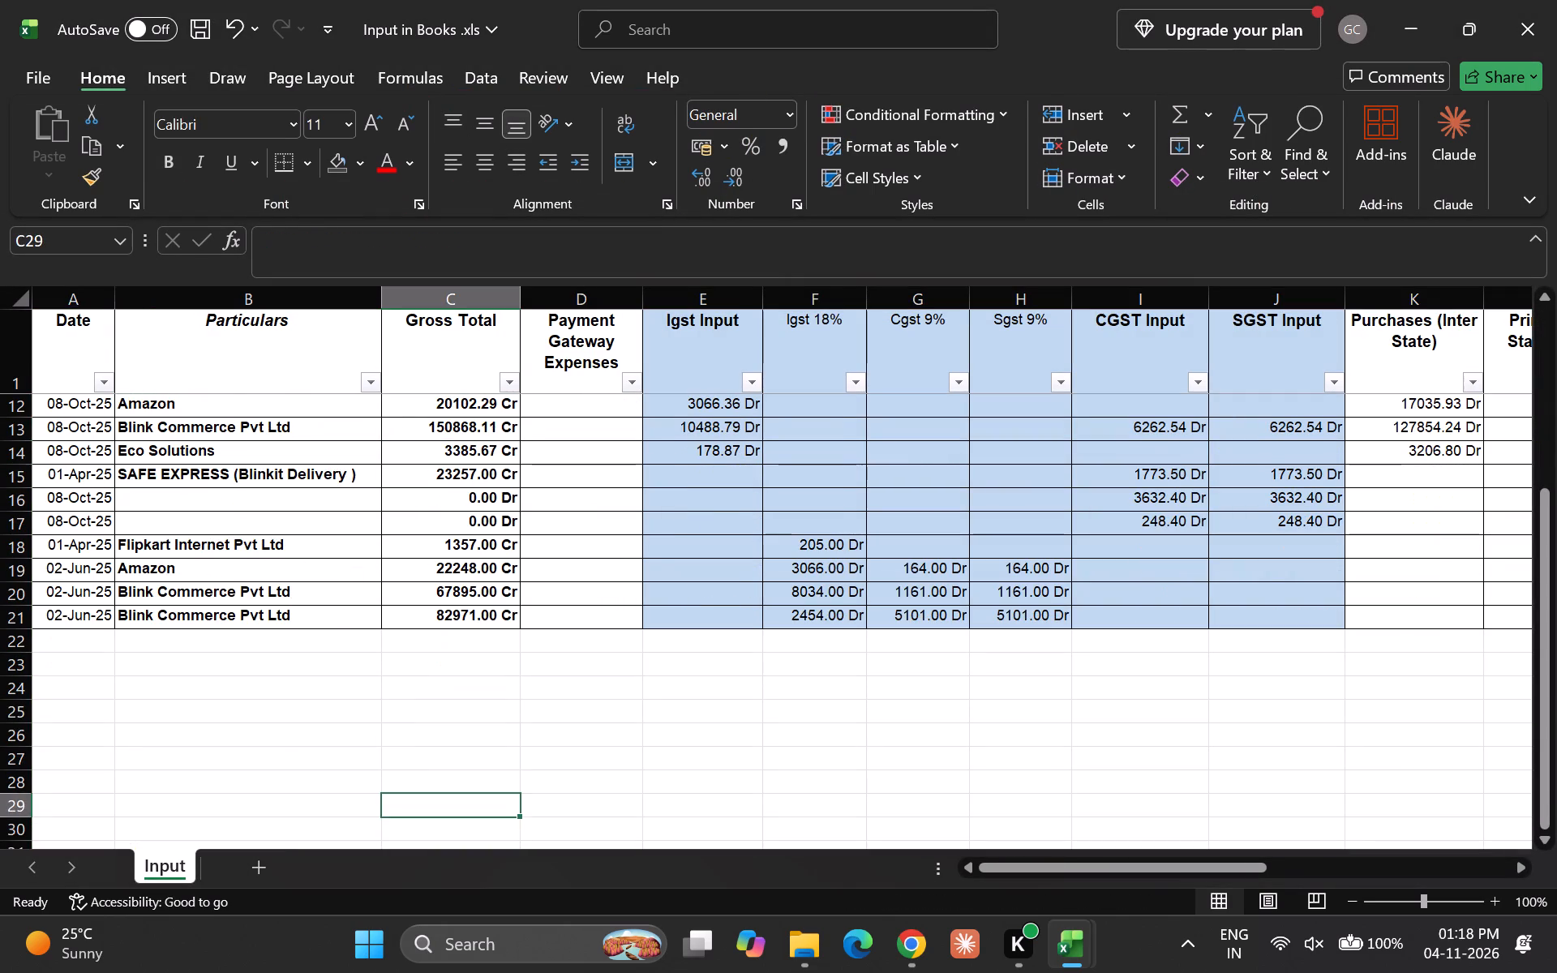
pyautogui.press('Down')
pyautogui.press('Down')
pyautogui.press('Up')
pyautogui.press('Up')
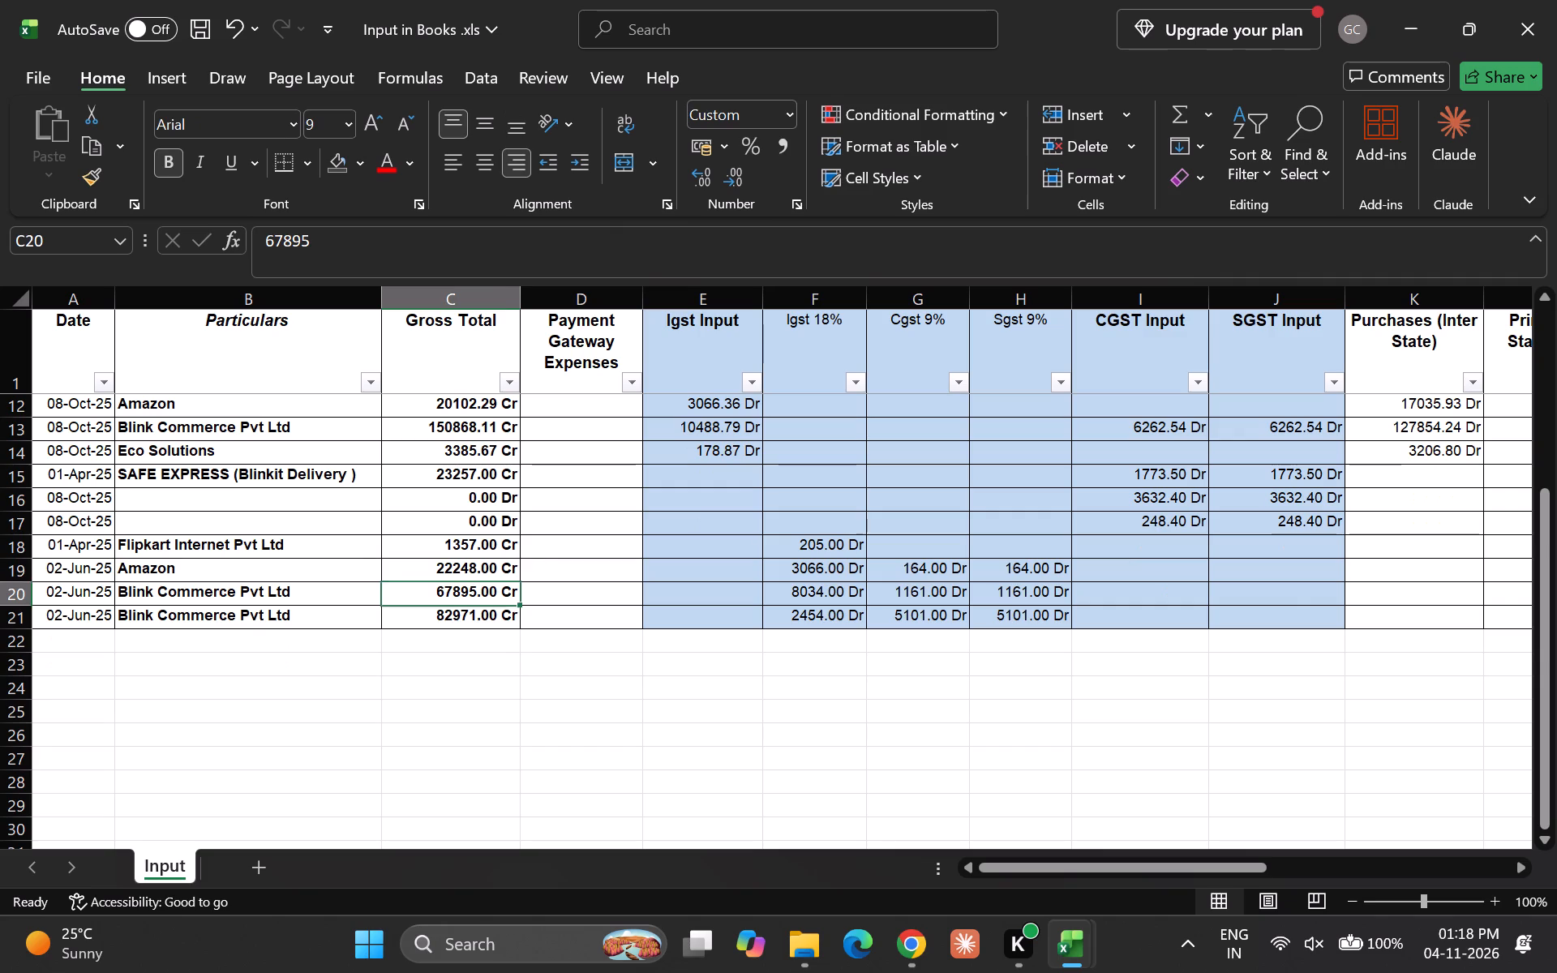
pyautogui.press('Right')
pyautogui.press('Down')
pyautogui.press('Down')
pyautogui.press('Down')
pyautogui.press('Left')
pyautogui.press('Left')
pyautogui.press('Left')
pyautogui.press('Left')
pyautogui.press('Left')
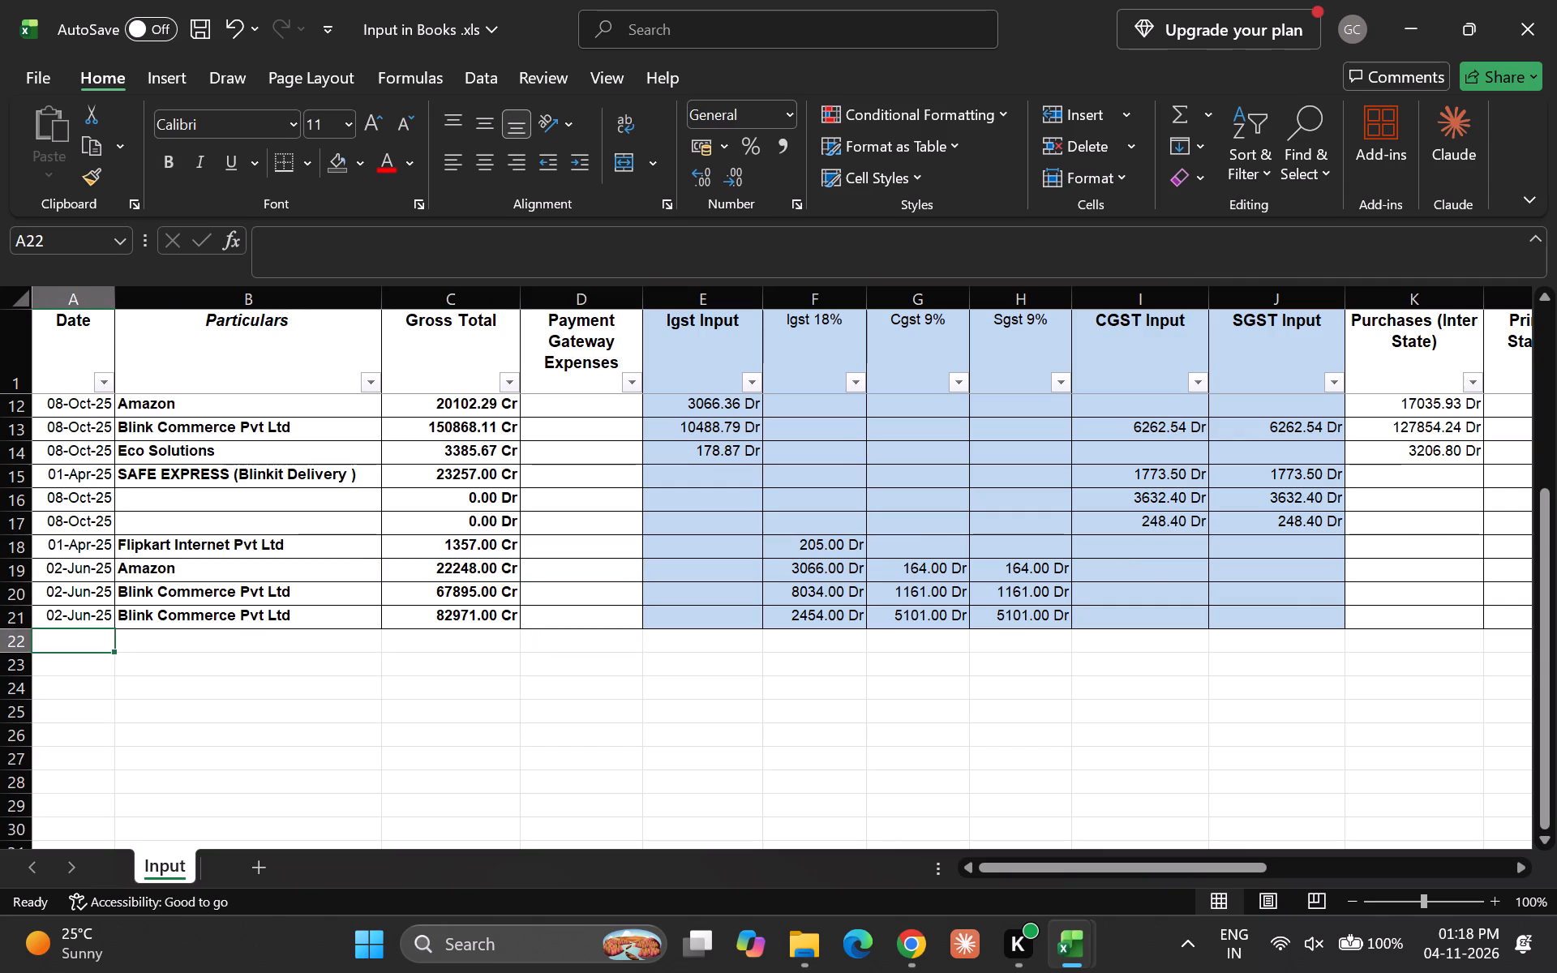
pyautogui.hotkey('shift', 'Right')
pyautogui.hotkey('shift', 'Right')
pyautogui.hotkey('shift', 'Right')
pyautogui.hotkey('shift', 'Right')
pyautogui.hotkey('shift', 'Left')
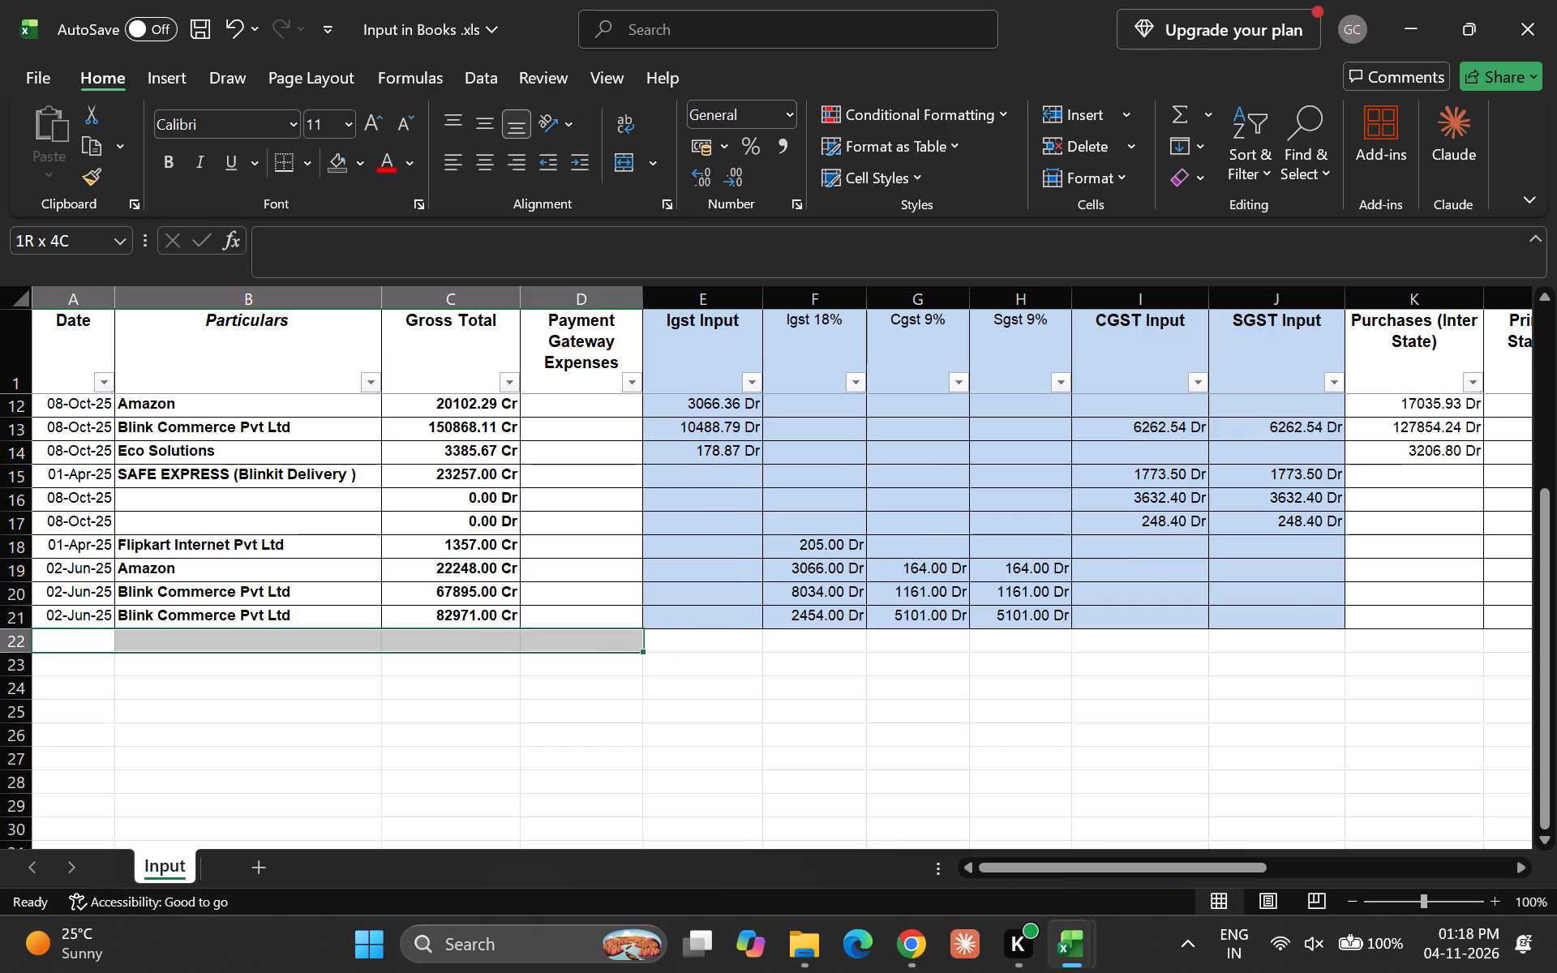
pyautogui.hotkey('alt', 'h')
pyautogui.write('mc')
pyautogui.write('Total')
pyautogui.press('space')
pyautogui.press('Return')
# Total the Igst Input column in E22 with the formula =SUM(E2:E21).
pyautogui.press('Up')
pyautogui.press('Right')
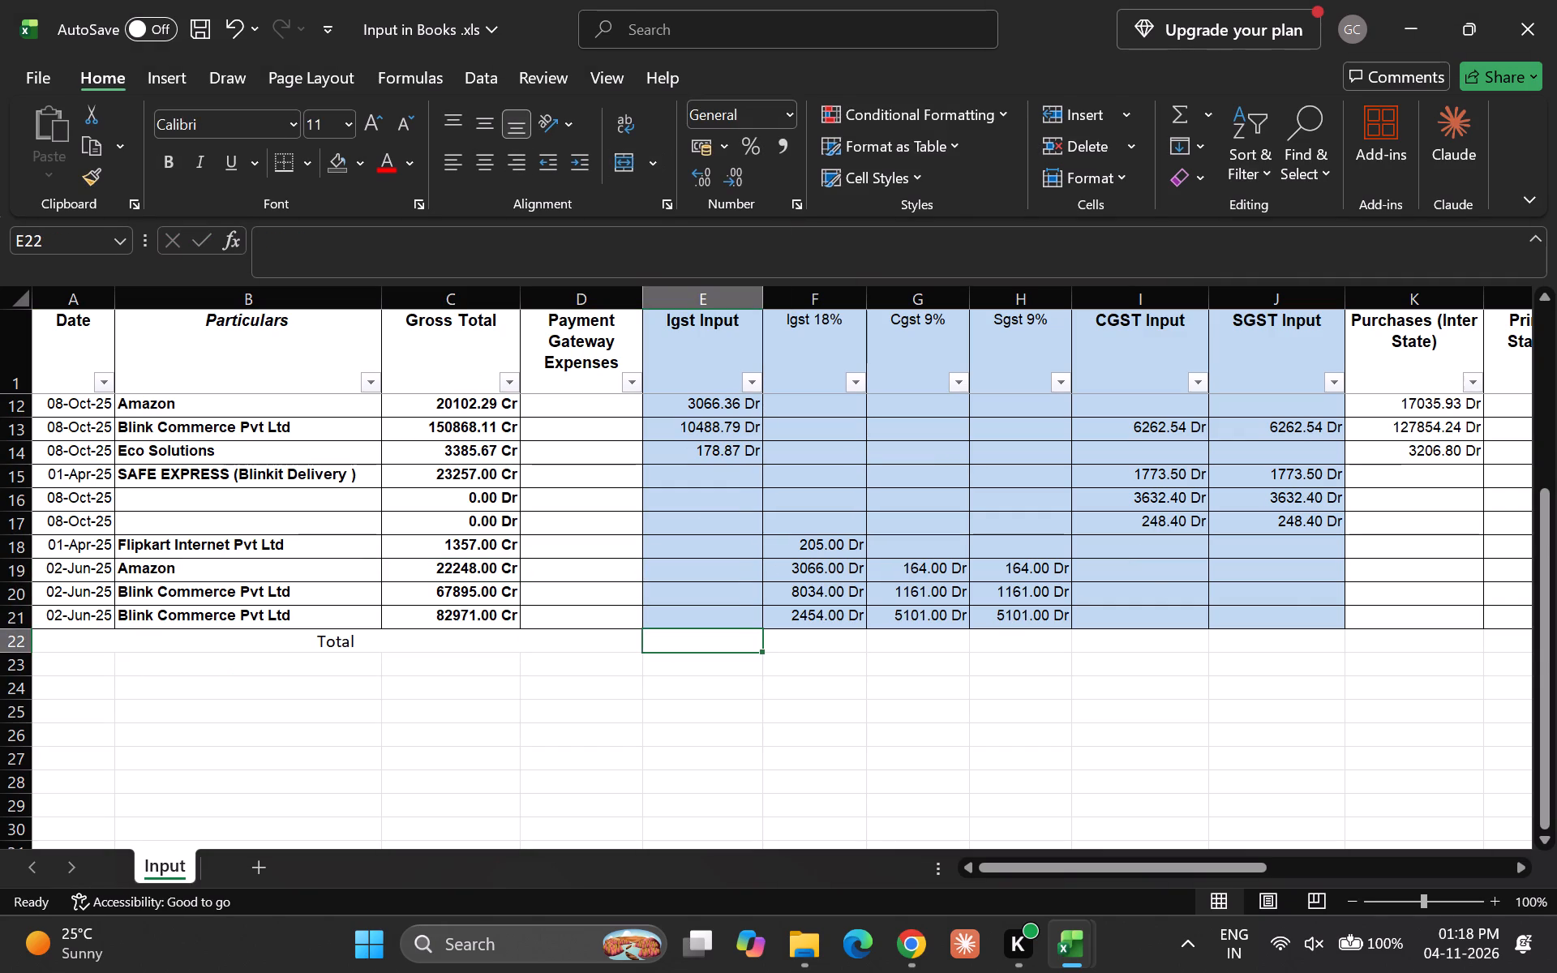
pyautogui.write('=sum')
pyautogui.press('Tab')
pyautogui.press('Up')
pyautogui.hotkey('shift', 'Up')
pyautogui.hotkey('shift', 'Up')
pyautogui.hotkey('shift', 'Up')
pyautogui.hotkey('shift', 'Up')
pyautogui.hotkey('shift', 'Up')
pyautogui.hotkey('shift', 'Up')
pyautogui.hotkey('shift', 'Up')
pyautogui.hotkey('shift', 'Up')
pyautogui.hotkey('shift', 'Up')
pyautogui.hotkey('shift', 'Up')
pyautogui.hotkey('shift', 'Up')
pyautogui.hotkey('shift', 'Up')
pyautogui.hotkey('shift', 'Up')
pyautogui.hotkey('shift', 'Up')
pyautogui.hotkey('shift', 'Up')
pyautogui.hotkey('shift', 'Up')
pyautogui.hotkey('shift', 'Up')
pyautogui.hotkey('shift', 'Up')
pyautogui.hotkey('shift', 'Up')
pyautogui.hotkey('shift', 'Up')
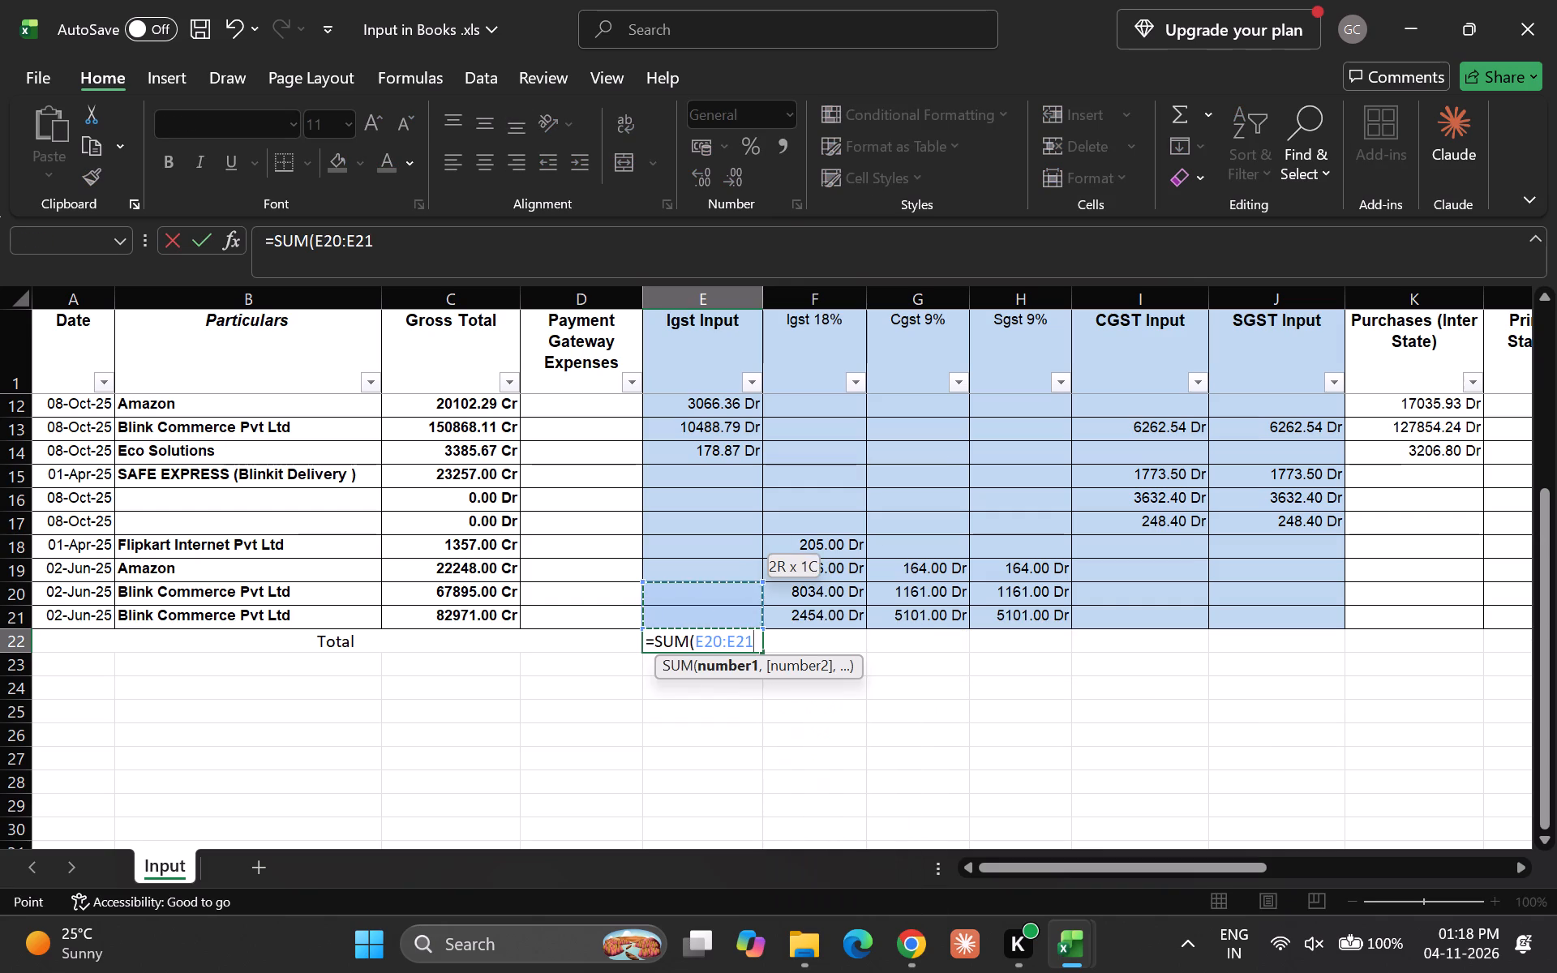
pyautogui.hotkey('shift', 'Down')
pyautogui.press('Return')
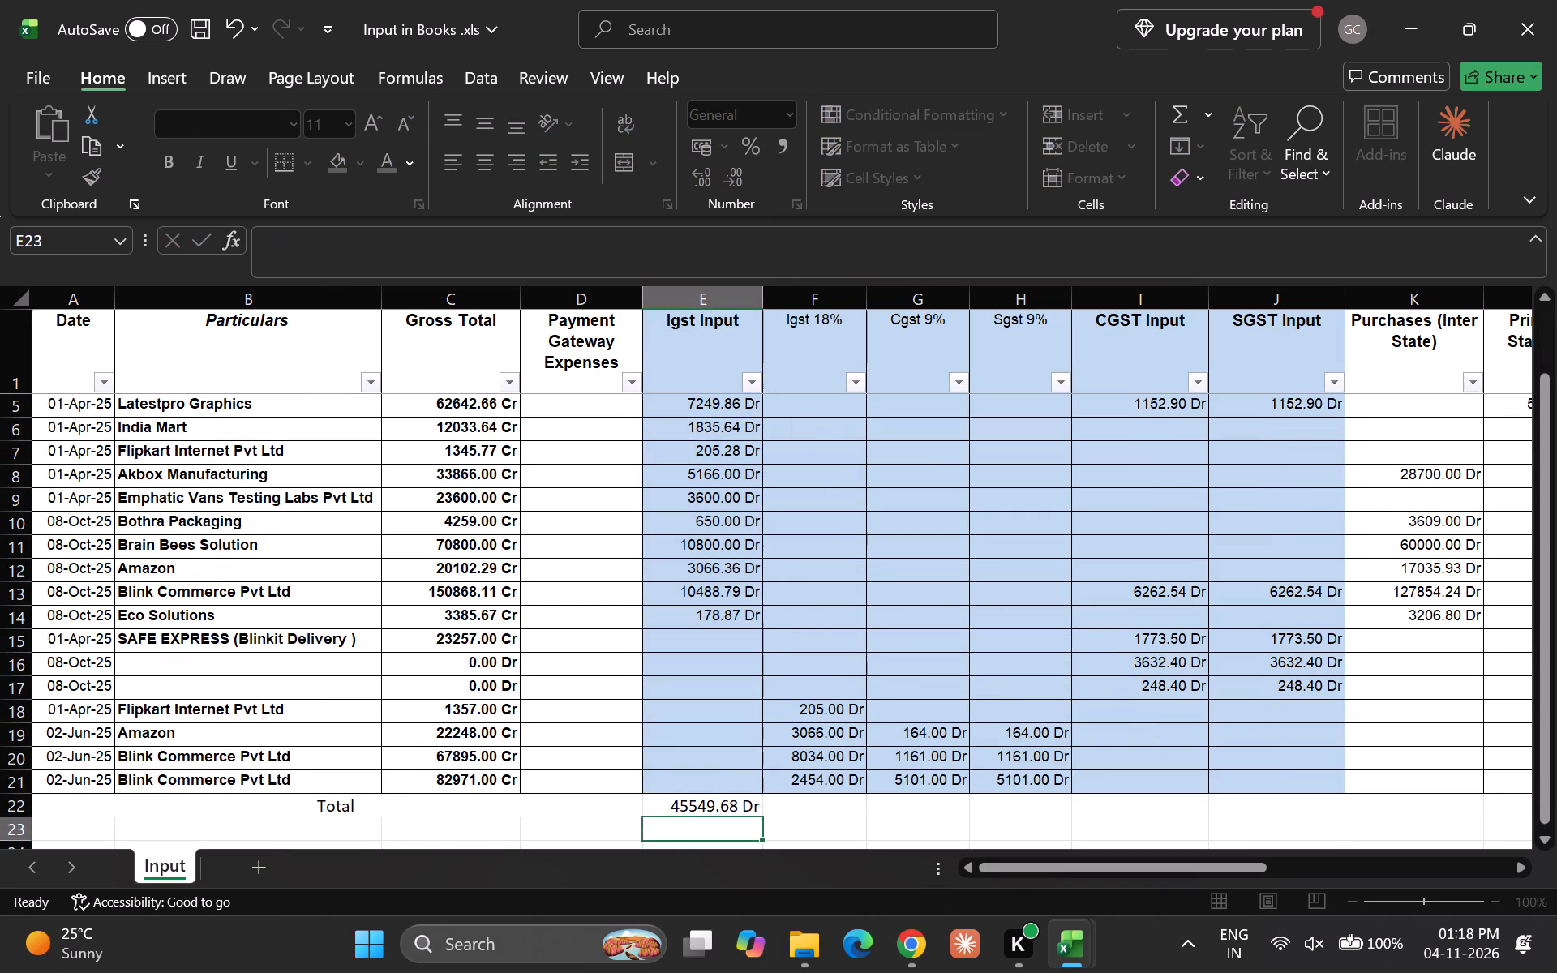
# Fill the Igst Input total formula across the other GST columns, F22 to J22.
pyautogui.press('Up')
pyautogui.hotkey('shift', 'Right')
pyautogui.hotkey('shift', 'Right')
pyautogui.hotkey('shift', 'Right')
pyautogui.hotkey('shift', 'Right')
pyautogui.hotkey('shift', 'Right')
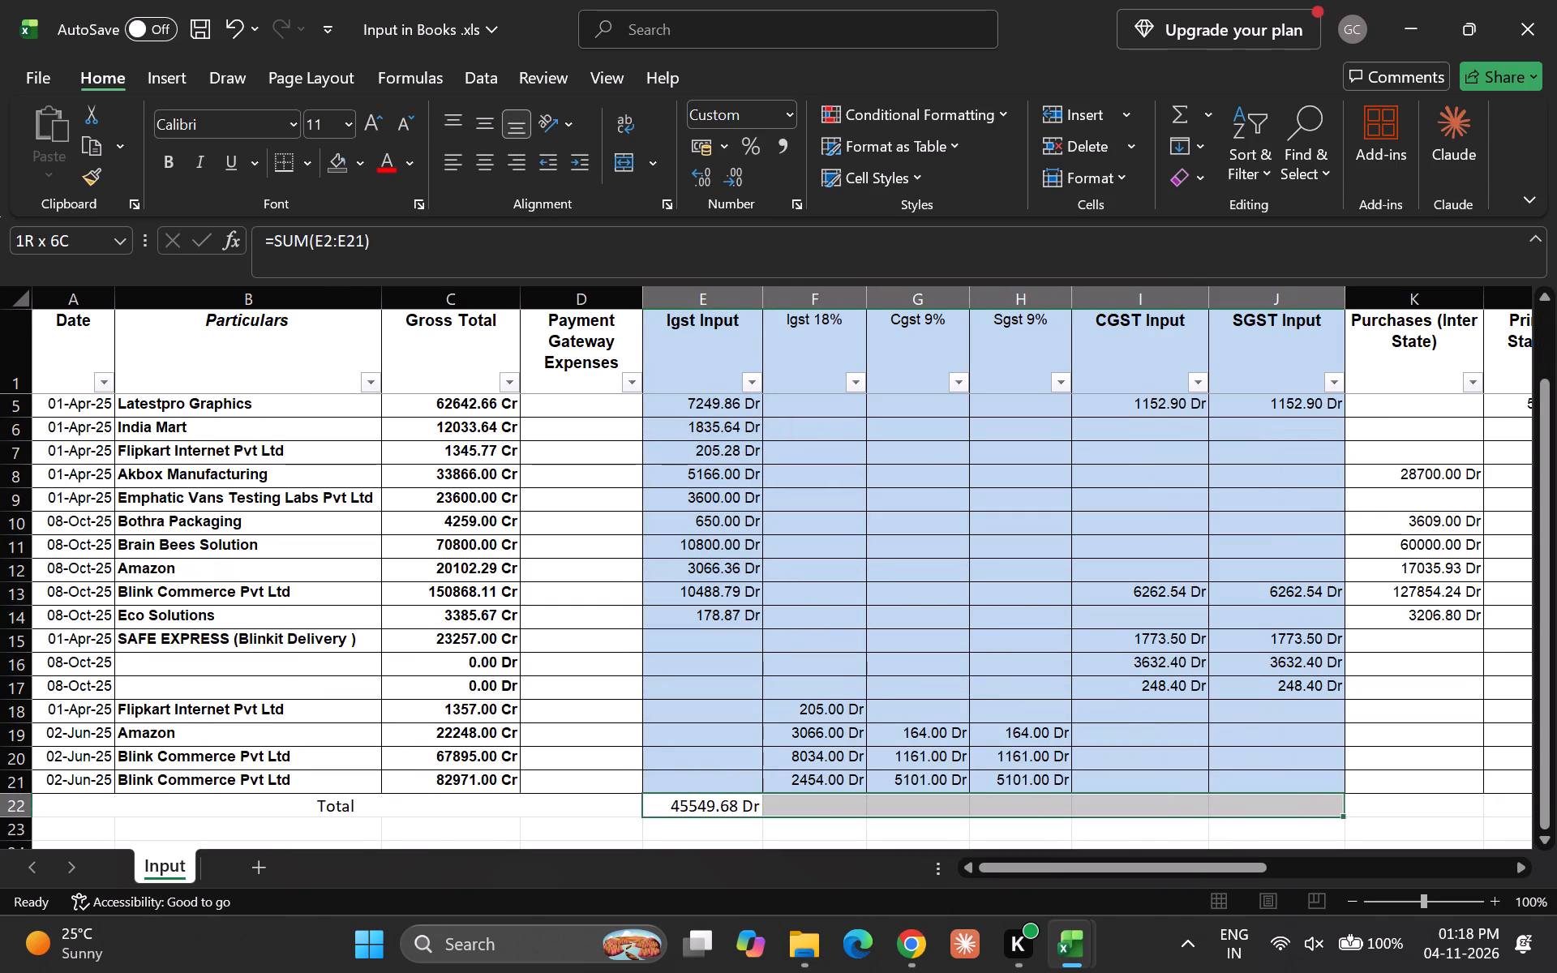
pyautogui.hotkey('ctrl', 'r')
# Examine the Total row across the GST columns and the expense columns through Storage Expenses.
pyautogui.press('Down')
pyautogui.press('Up')
pyautogui.press('Right')
pyautogui.press('Right')
pyautogui.press('Right')
pyautogui.press('Right')
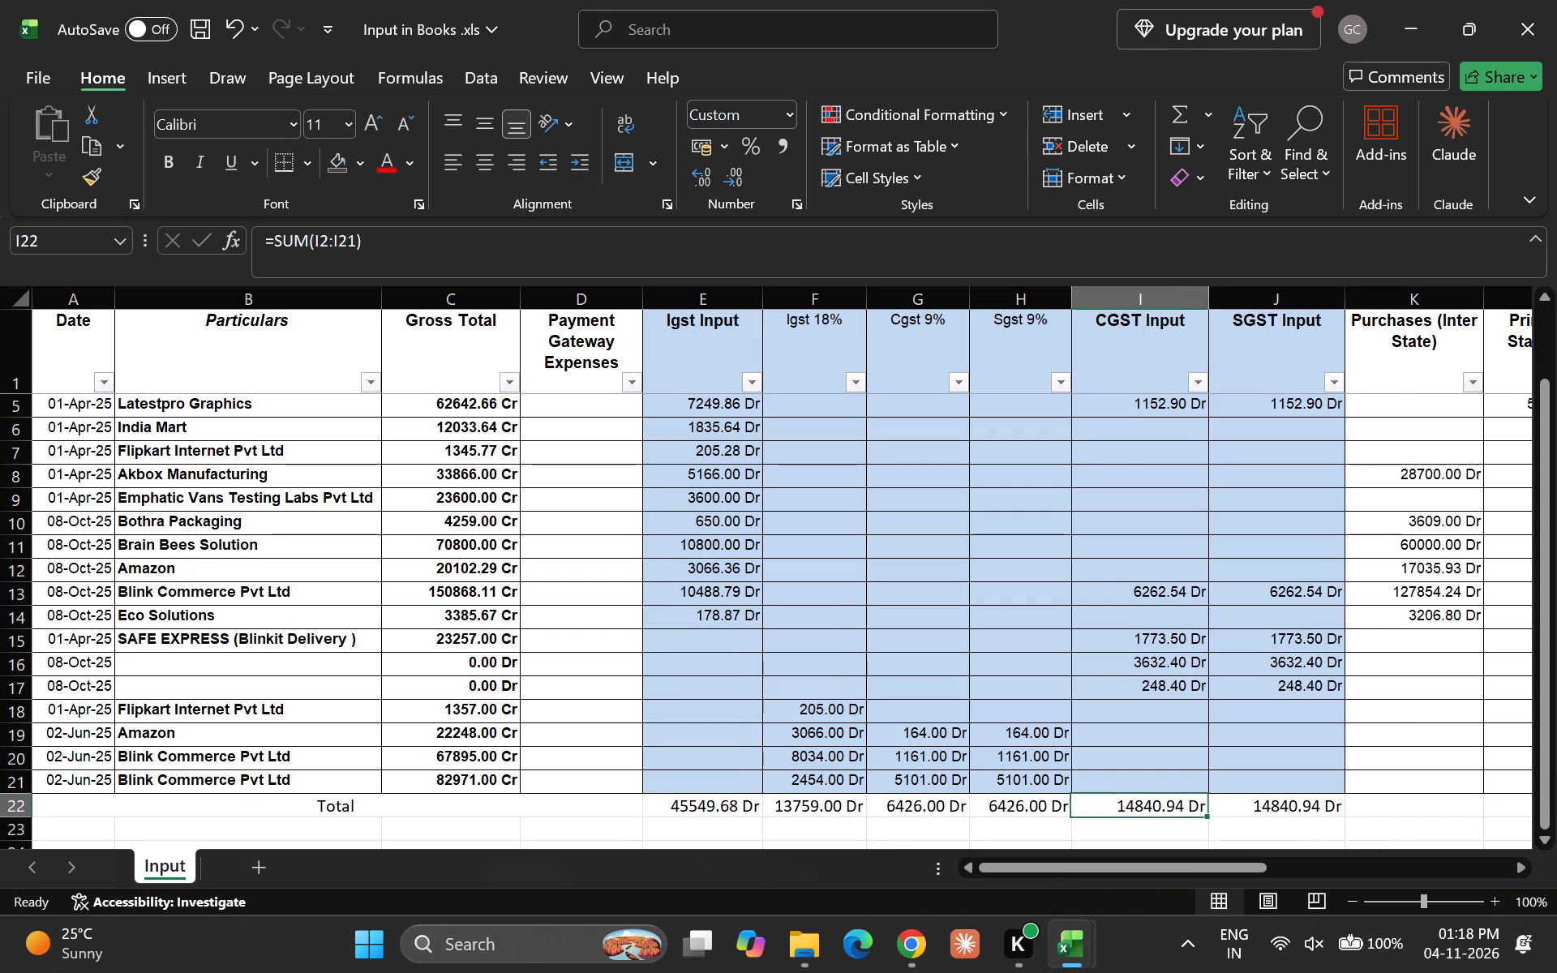
pyautogui.press('Right')
pyautogui.press('Right')
pyautogui.press('Right')
pyautogui.press('Right')
pyautogui.press('Right')
pyautogui.press('Right')
pyautogui.press('Right')
pyautogui.press('Right')
pyautogui.press('Right')
pyautogui.press('Right')
pyautogui.press('Right')
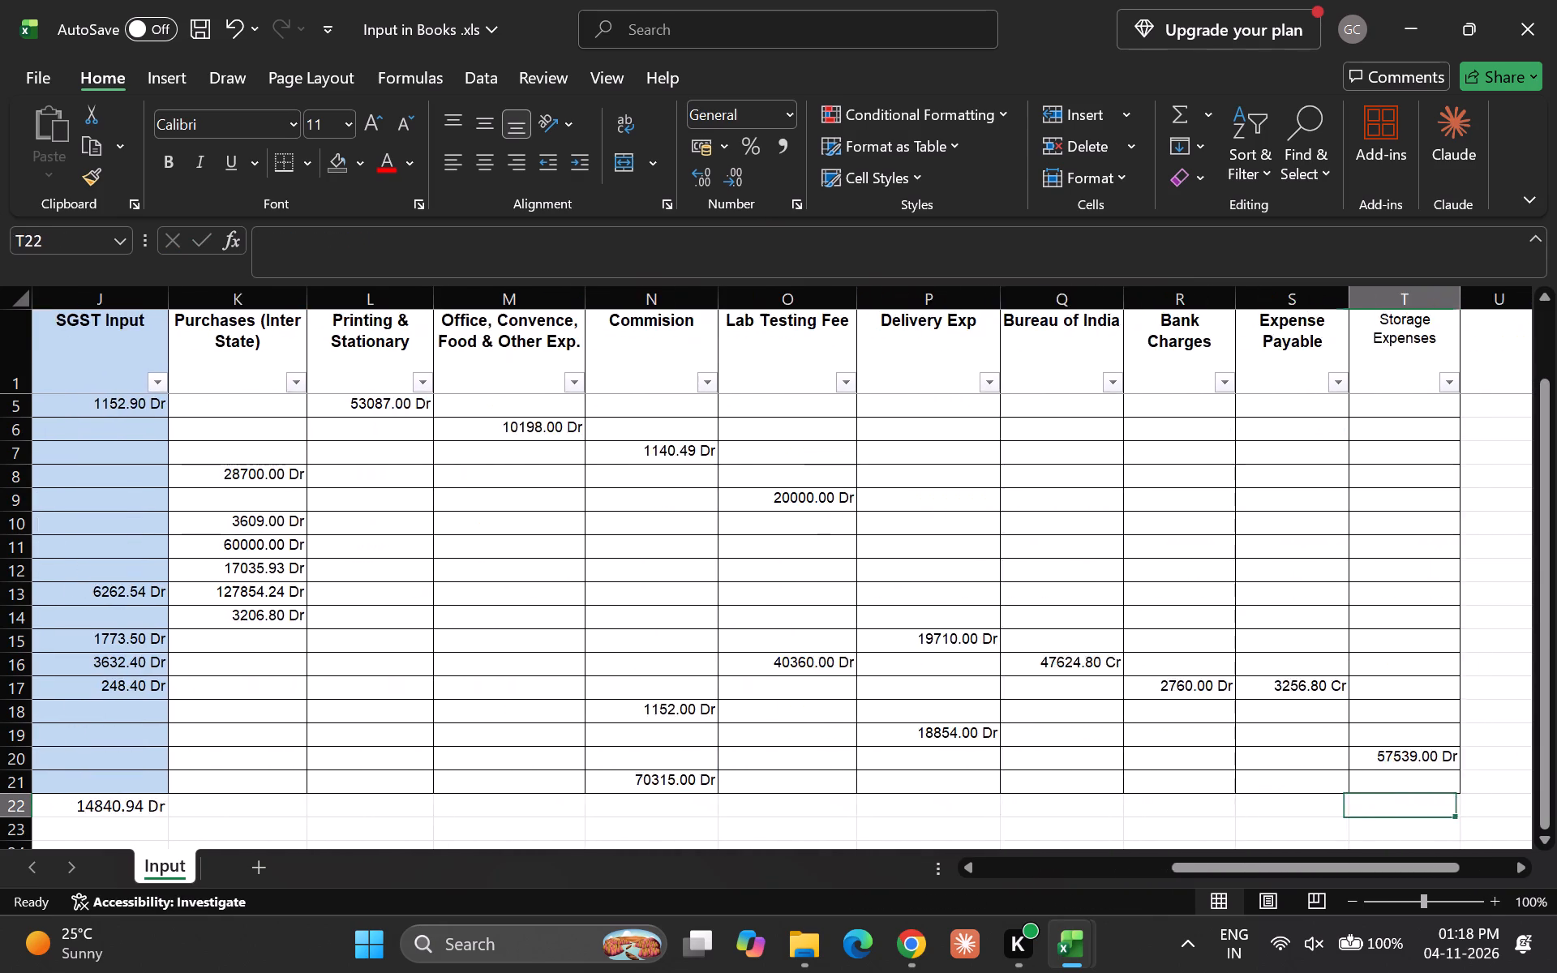
pyautogui.press('Right')
pyautogui.press('Left')
pyautogui.press('Left')
pyautogui.press('Left')
pyautogui.press('Left')
pyautogui.press('Left')
pyautogui.press('Left')
pyautogui.press('Left')
pyautogui.press('Left')
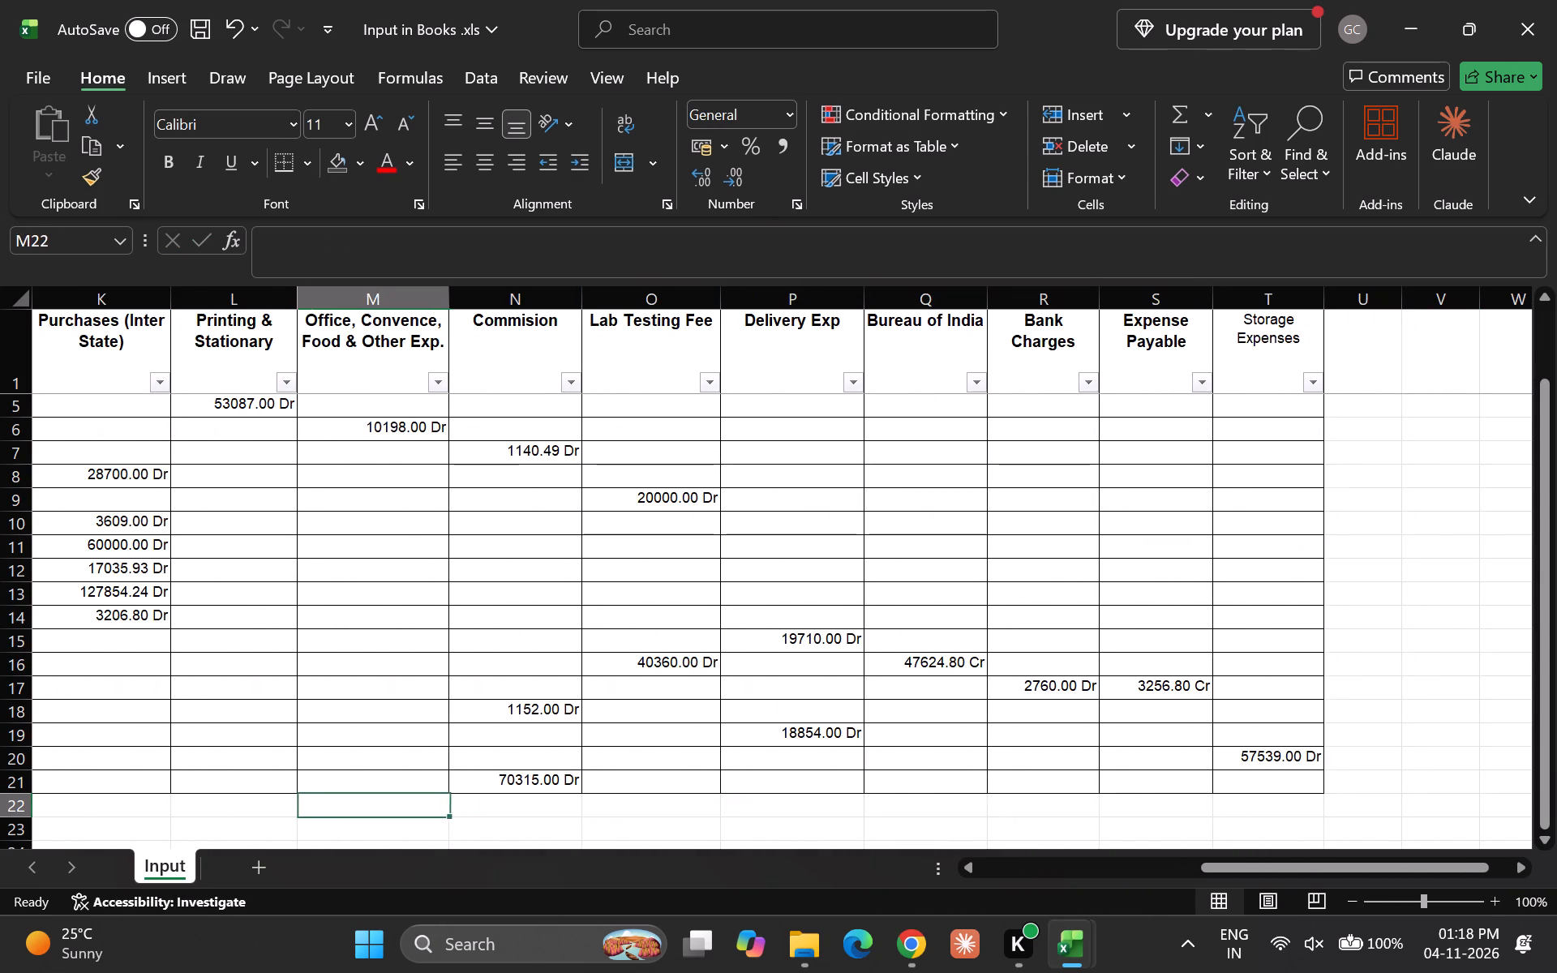
# Make the Total row A22:J22 bold and increase its font size to 12.
pyautogui.press('Left')
pyautogui.press('Left')
pyautogui.press('Left')
pyautogui.press('Left')
pyautogui.press('Left')
pyautogui.press('Left')
pyautogui.press('Left')
pyautogui.press('Left')
pyautogui.press('Left')
pyautogui.press('Left')
pyautogui.press('Left')
pyautogui.press('Left')
pyautogui.press('Left')
pyautogui.press('Left')
pyautogui.press('Left')
pyautogui.press('Left')
pyautogui.press('Left')
pyautogui.press('Left')
pyautogui.press('Left')
pyautogui.press('Left')
pyautogui.hotkey('shift', 'Right')
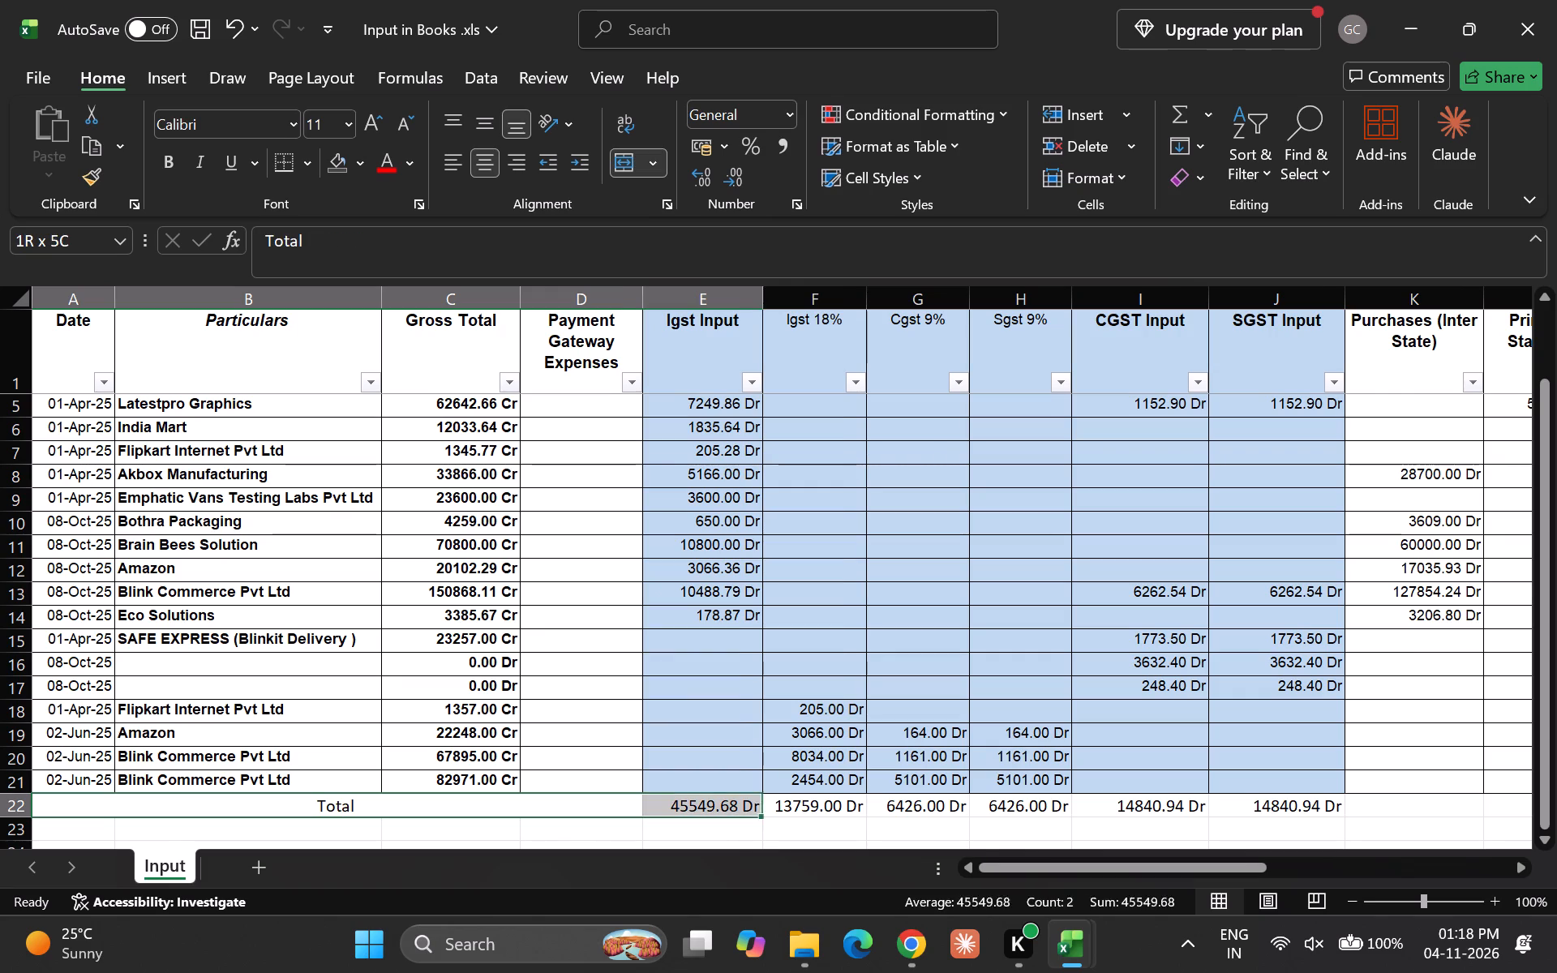
pyautogui.hotkey('shift', 'Right')
pyautogui.hotkey('shift', 'Right')
pyautogui.hotkey('shift', 'Right')
pyautogui.hotkey('shift', 'Right')
pyautogui.hotkey('shift', 'Right')
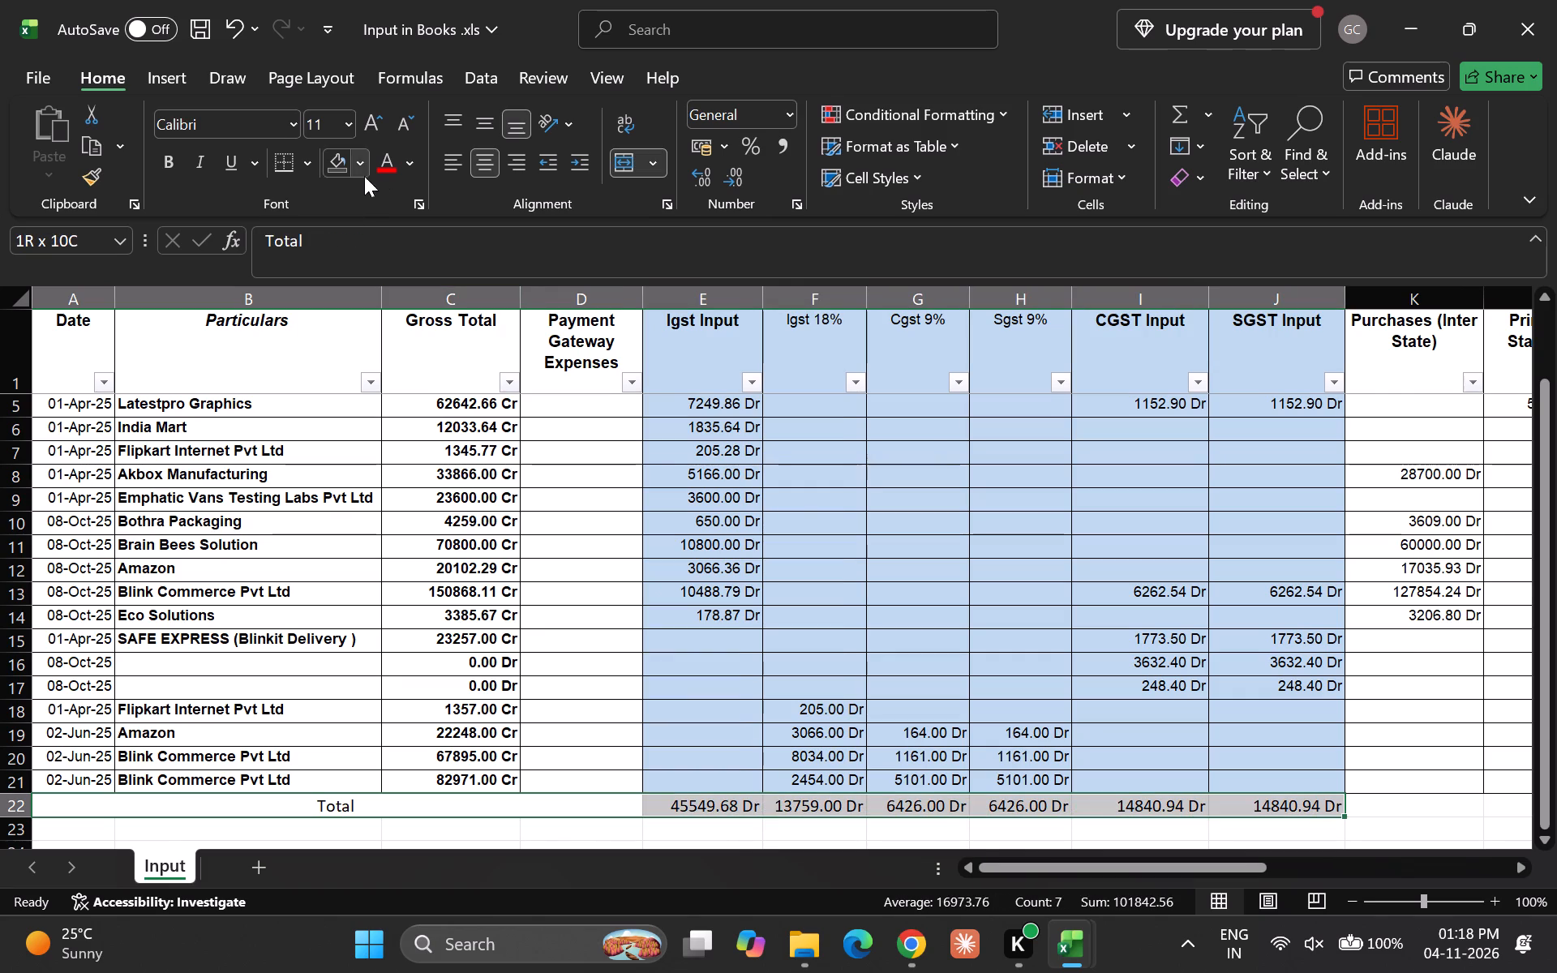
pyautogui.click(167, 165)
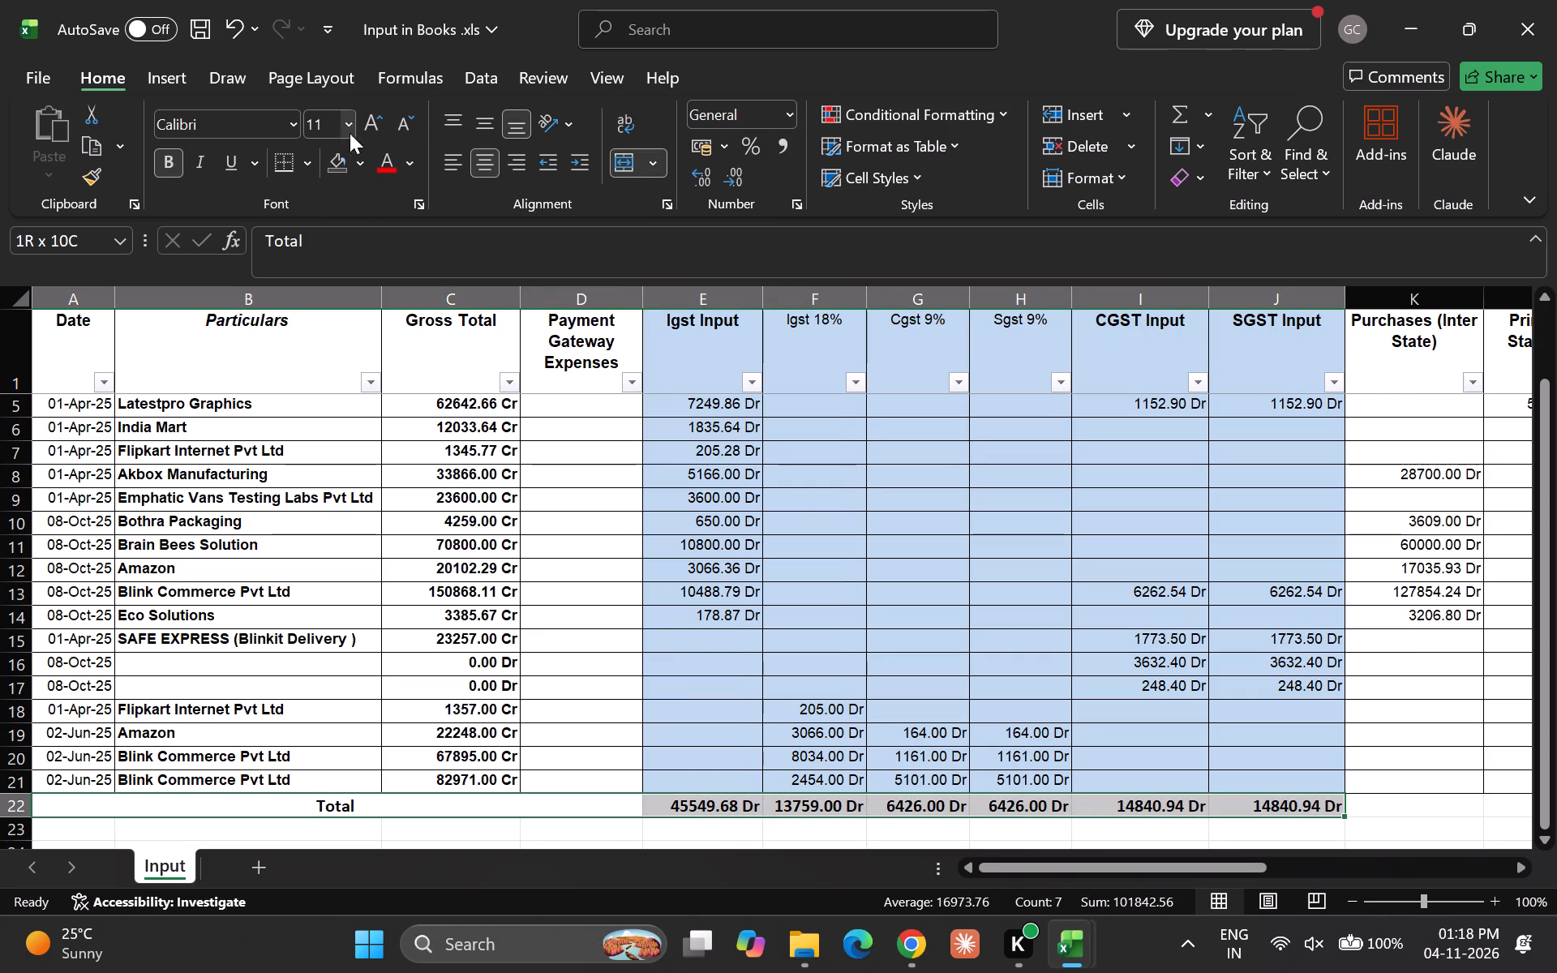
pyautogui.click(373, 124)
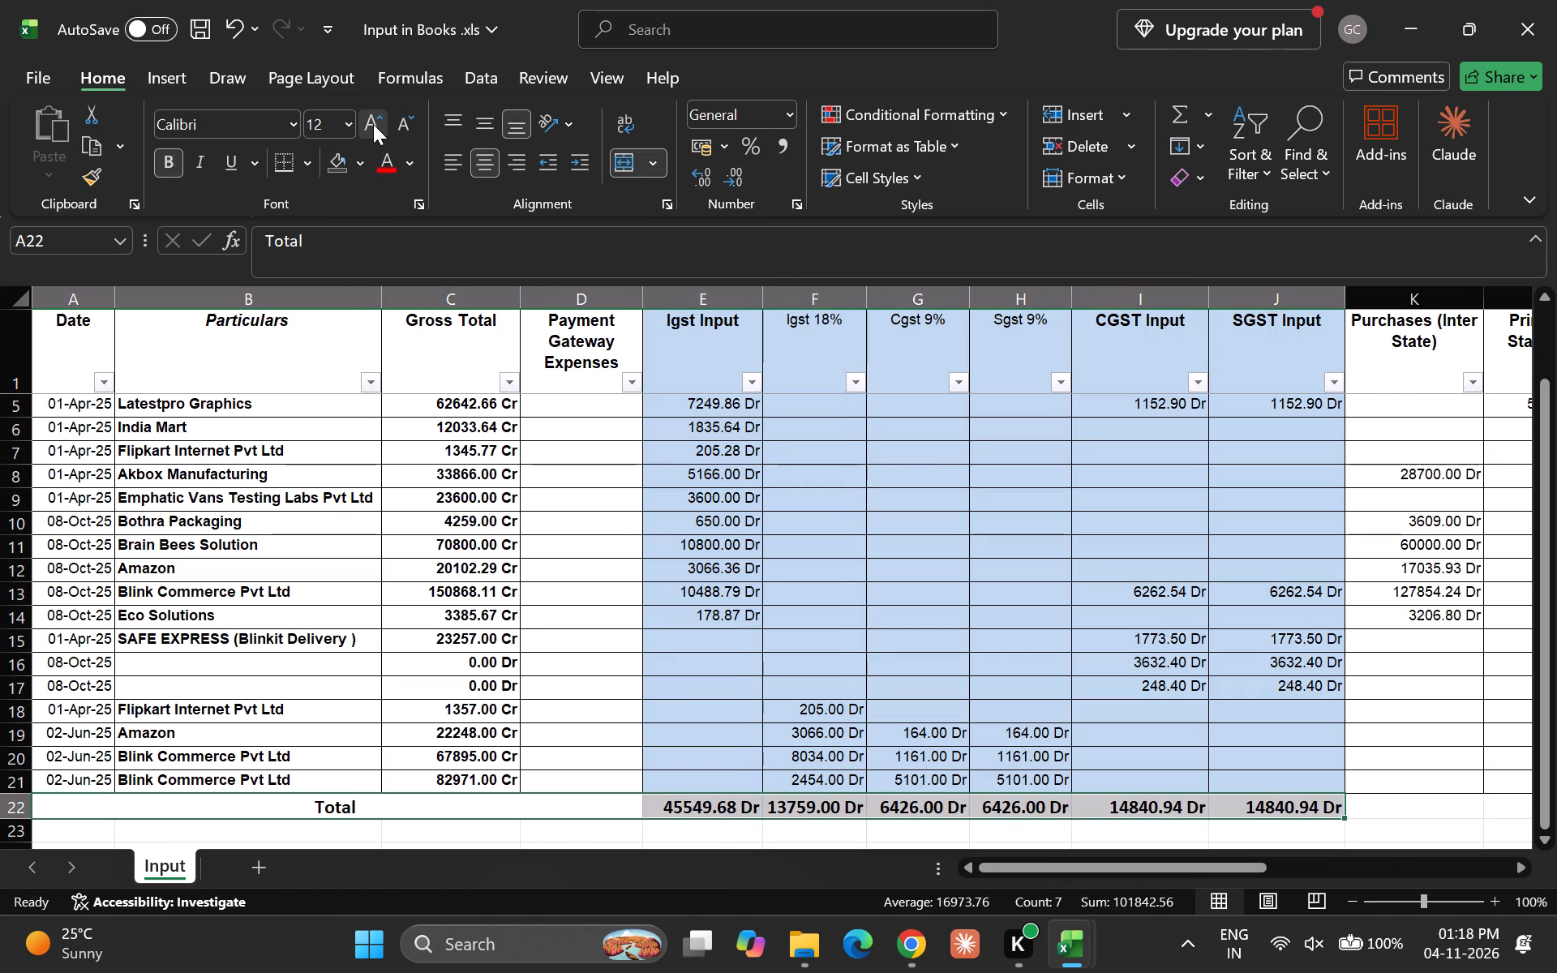
# Apply a thick outside border to the merged Total label cell and to each GST total cell from E22 to J22.
pyautogui.press('Down')
pyautogui.press('Up')
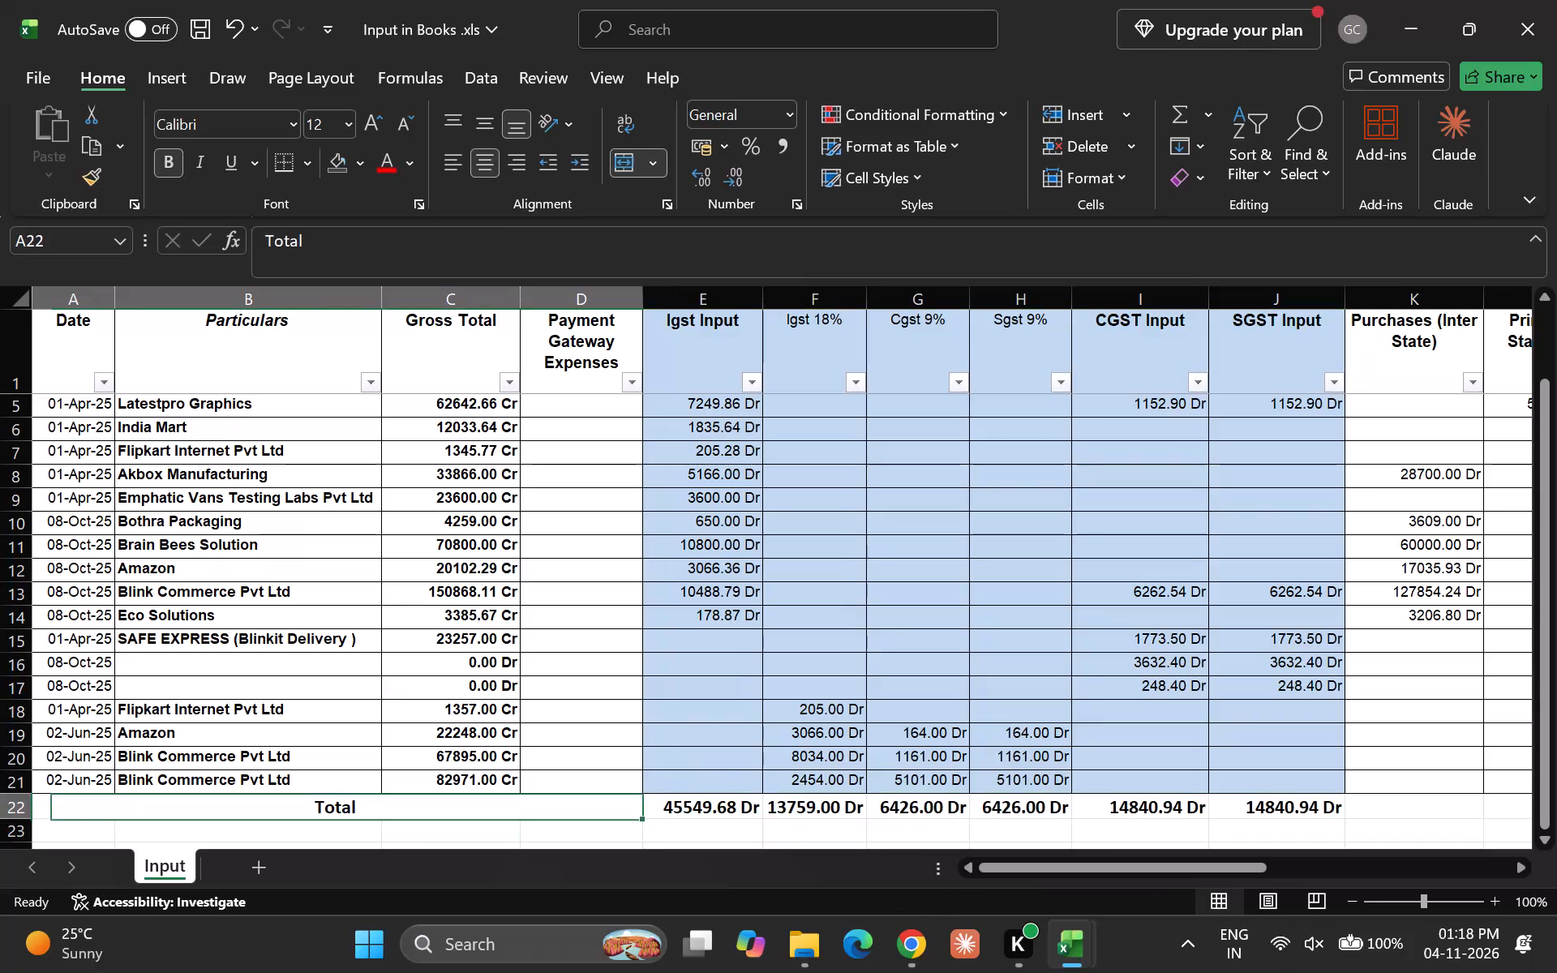
pyautogui.write('hbt')
pyautogui.press('Right')
pyautogui.press('F4')
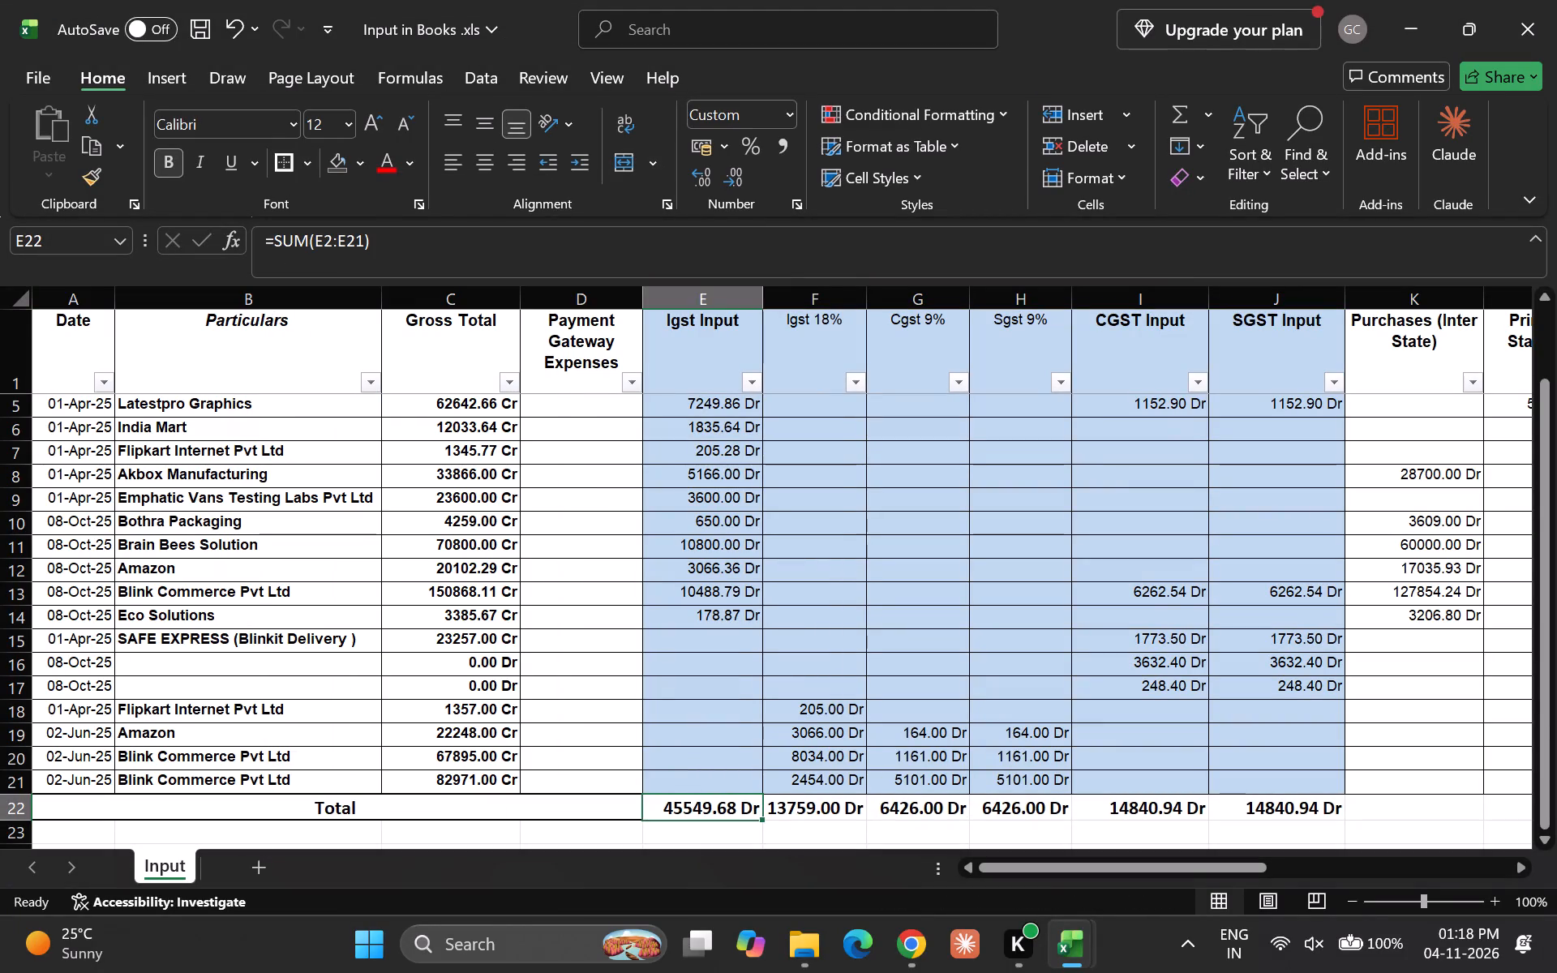
pyautogui.press('Right')
pyautogui.press('F4')
pyautogui.press('Right')
pyautogui.press('F4')
pyautogui.press('Right')
pyautogui.press('F4')
pyautogui.press('Right')
pyautogui.press('F4')
pyautogui.press('Right')
pyautogui.press('F4')
pyautogui.press('Down')
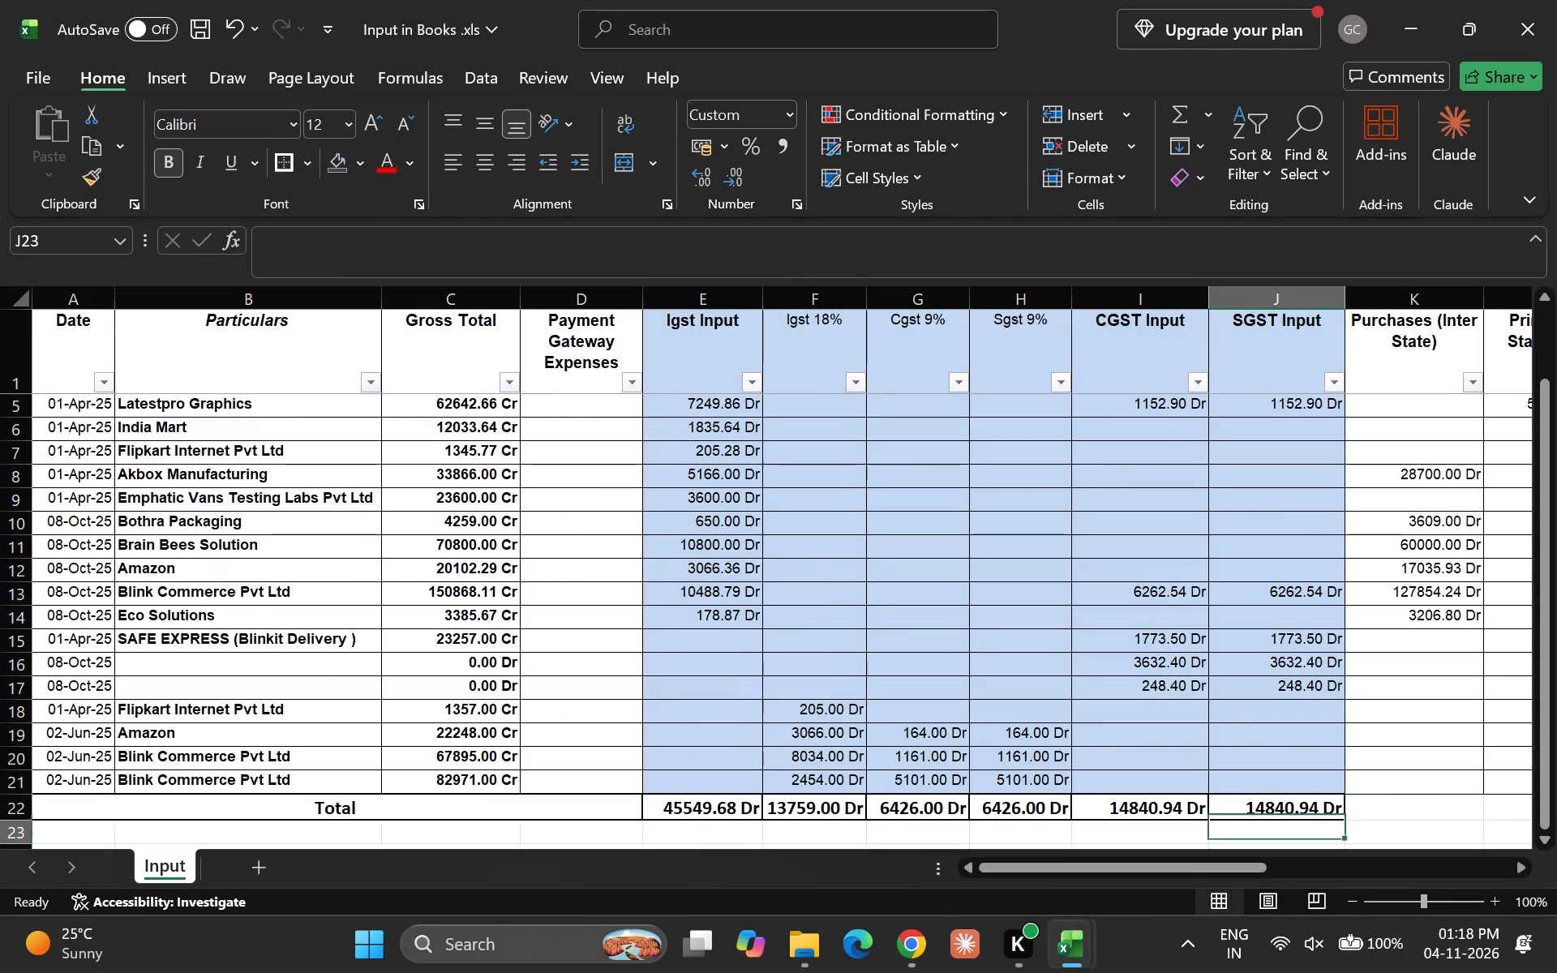
pyautogui.press('Up')
pyautogui.press('Right')
pyautogui.press('Down')
pyautogui.press('Right')
pyautogui.press('Up')
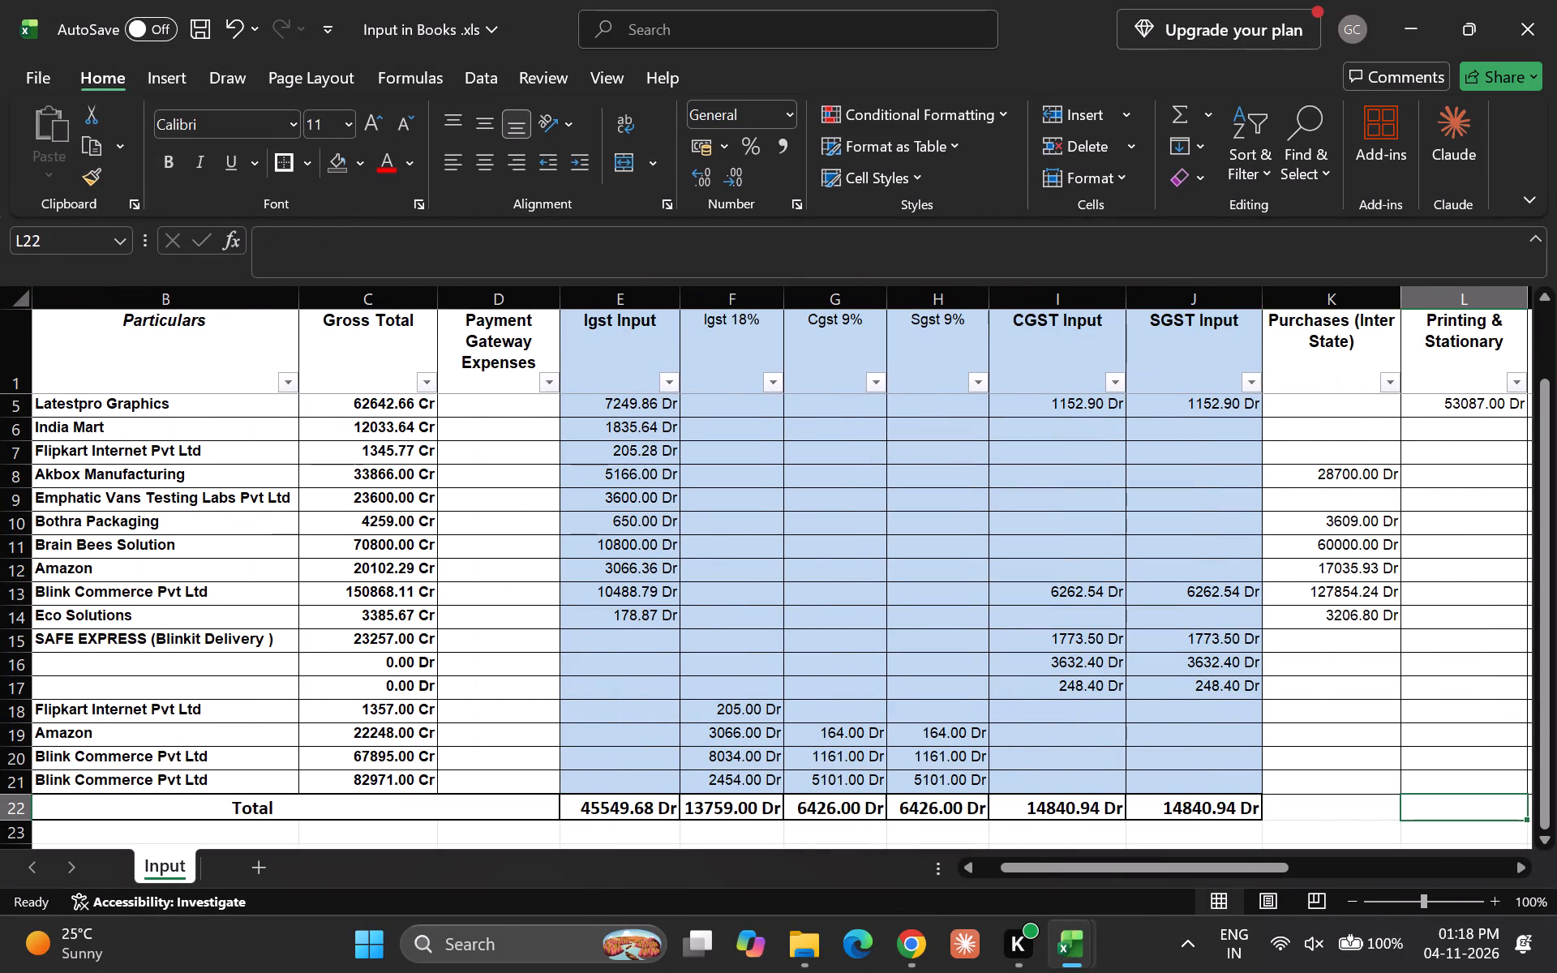
# Save the Input in Books workbook.
pyautogui.hotkey('ctrl', 's')
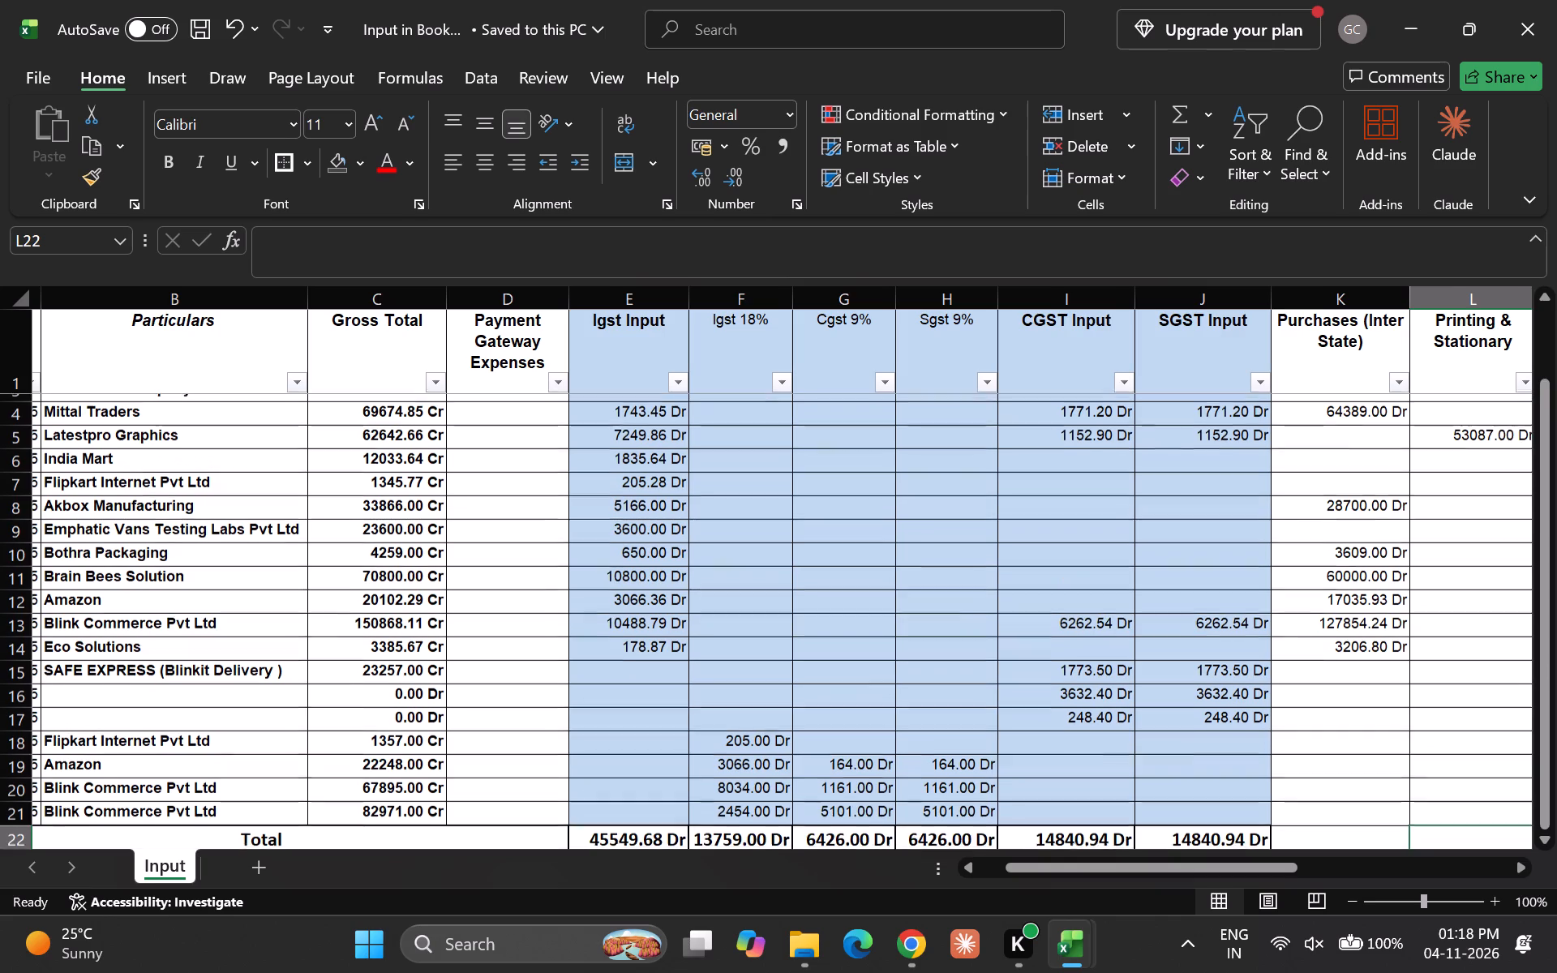
# Insert a blank column before the Purchases (Inter State) column.
pyautogui.click(1309, 310)
pyautogui.click(1311, 299)
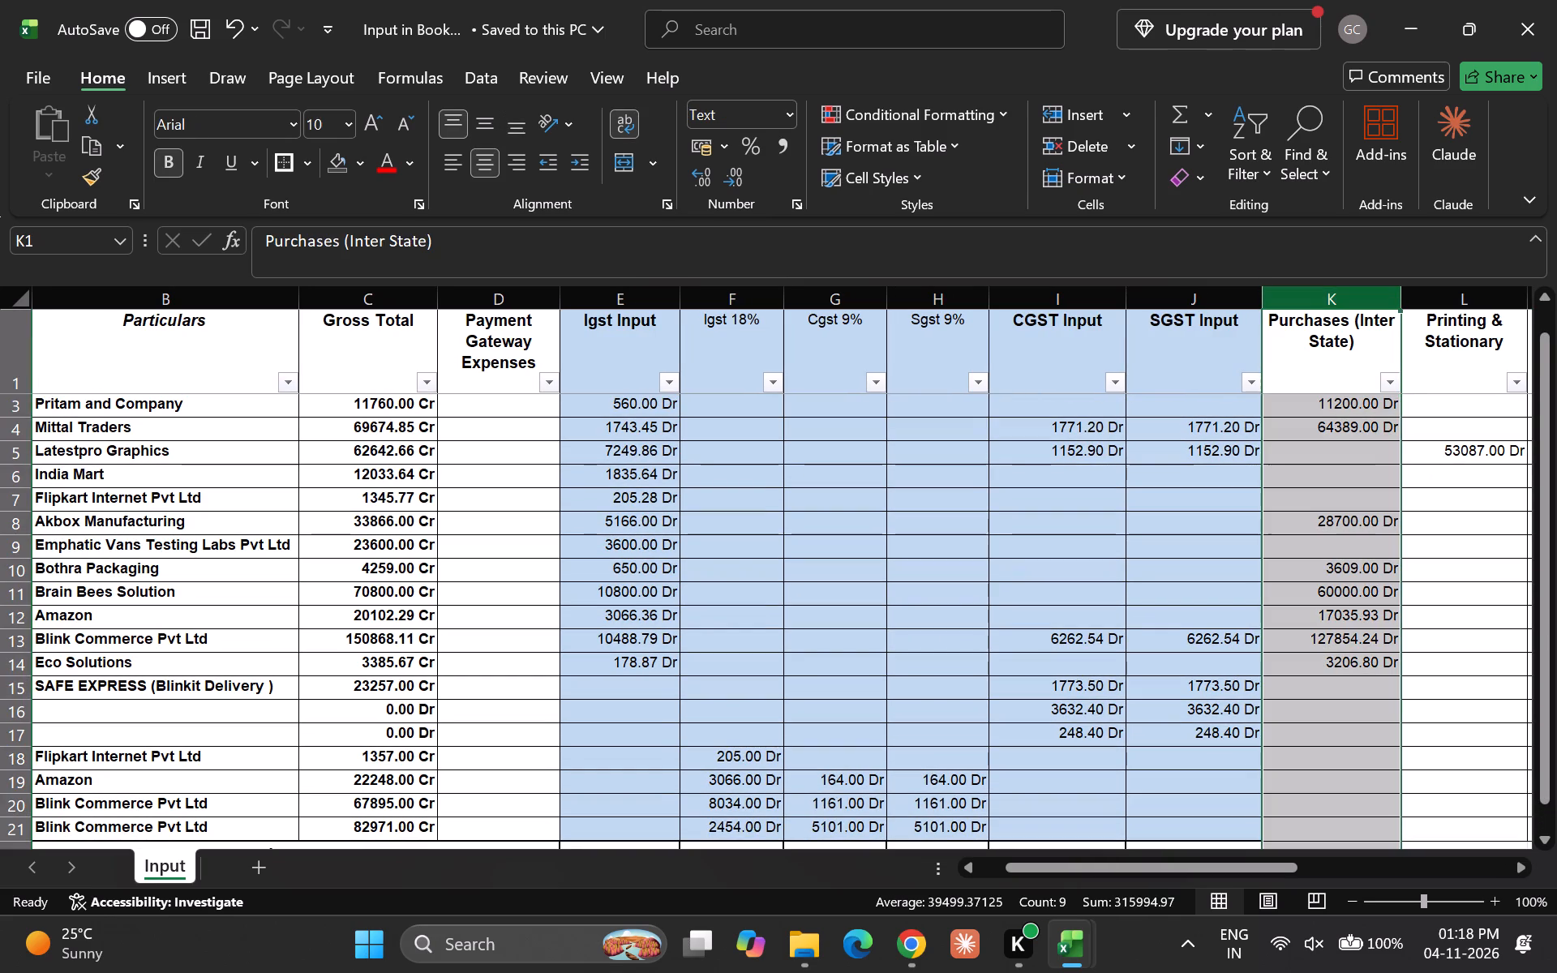
pyautogui.hotkey('ctrl', 'shift', '=')
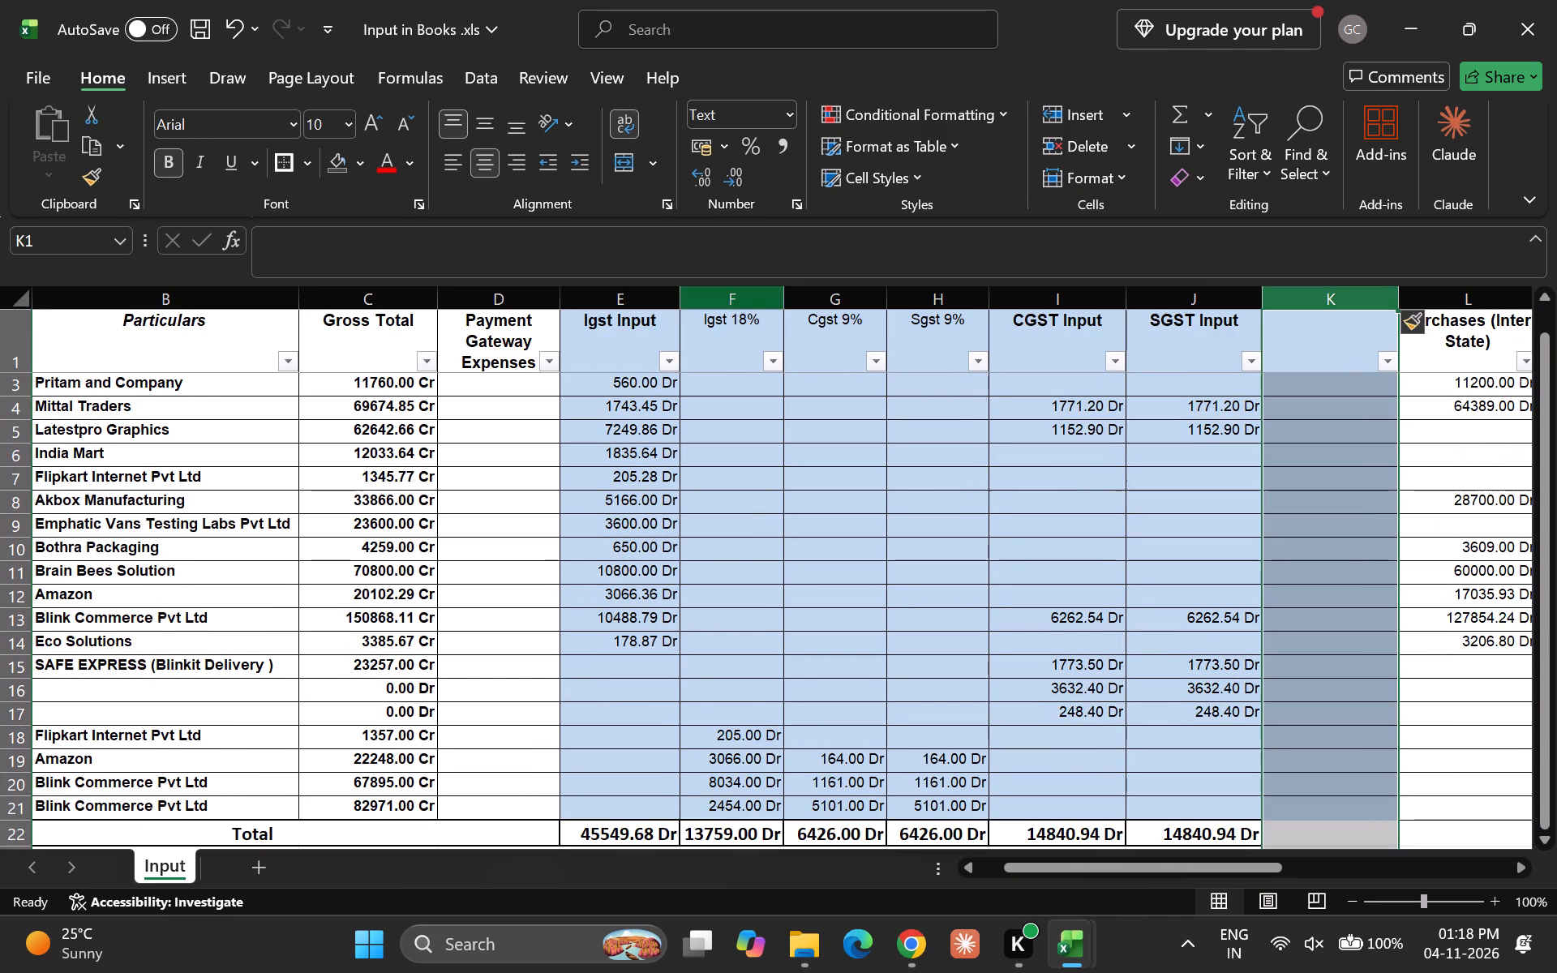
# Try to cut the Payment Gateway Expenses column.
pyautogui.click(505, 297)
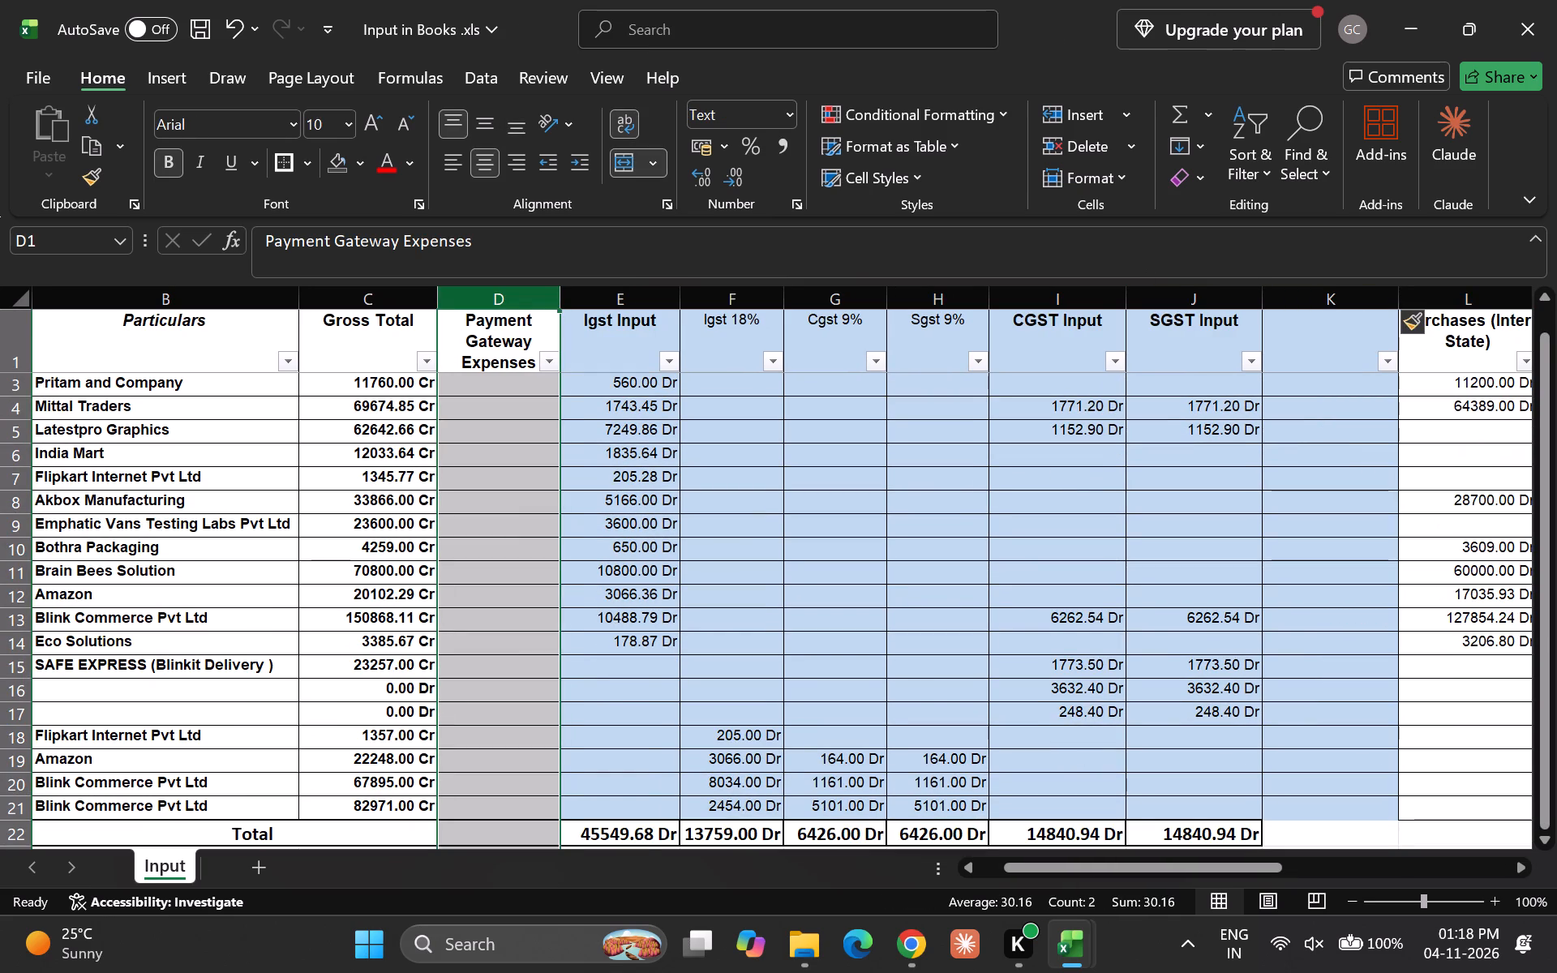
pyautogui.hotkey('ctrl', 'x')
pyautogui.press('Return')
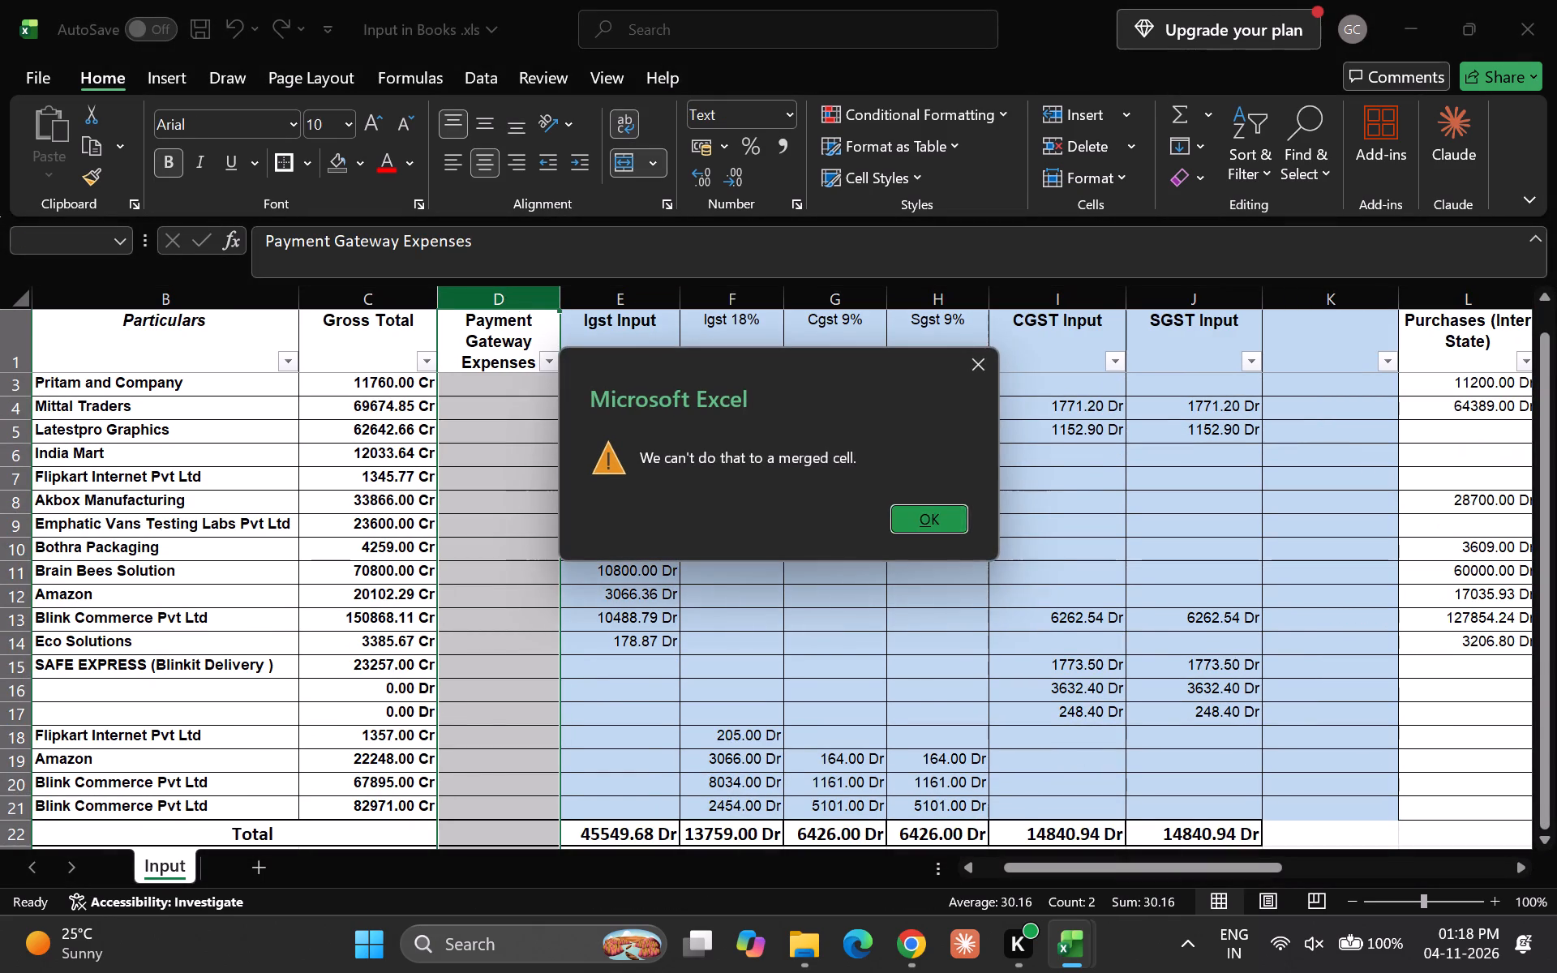
# Unmerge the Total label cell A22:D22.
pyautogui.press('Down')
pyautogui.press('Down')
pyautogui.press('Down')
pyautogui.press('Down')
pyautogui.press('Down')
pyautogui.press('Down')
pyautogui.hotkey('ctrl', 'Down')
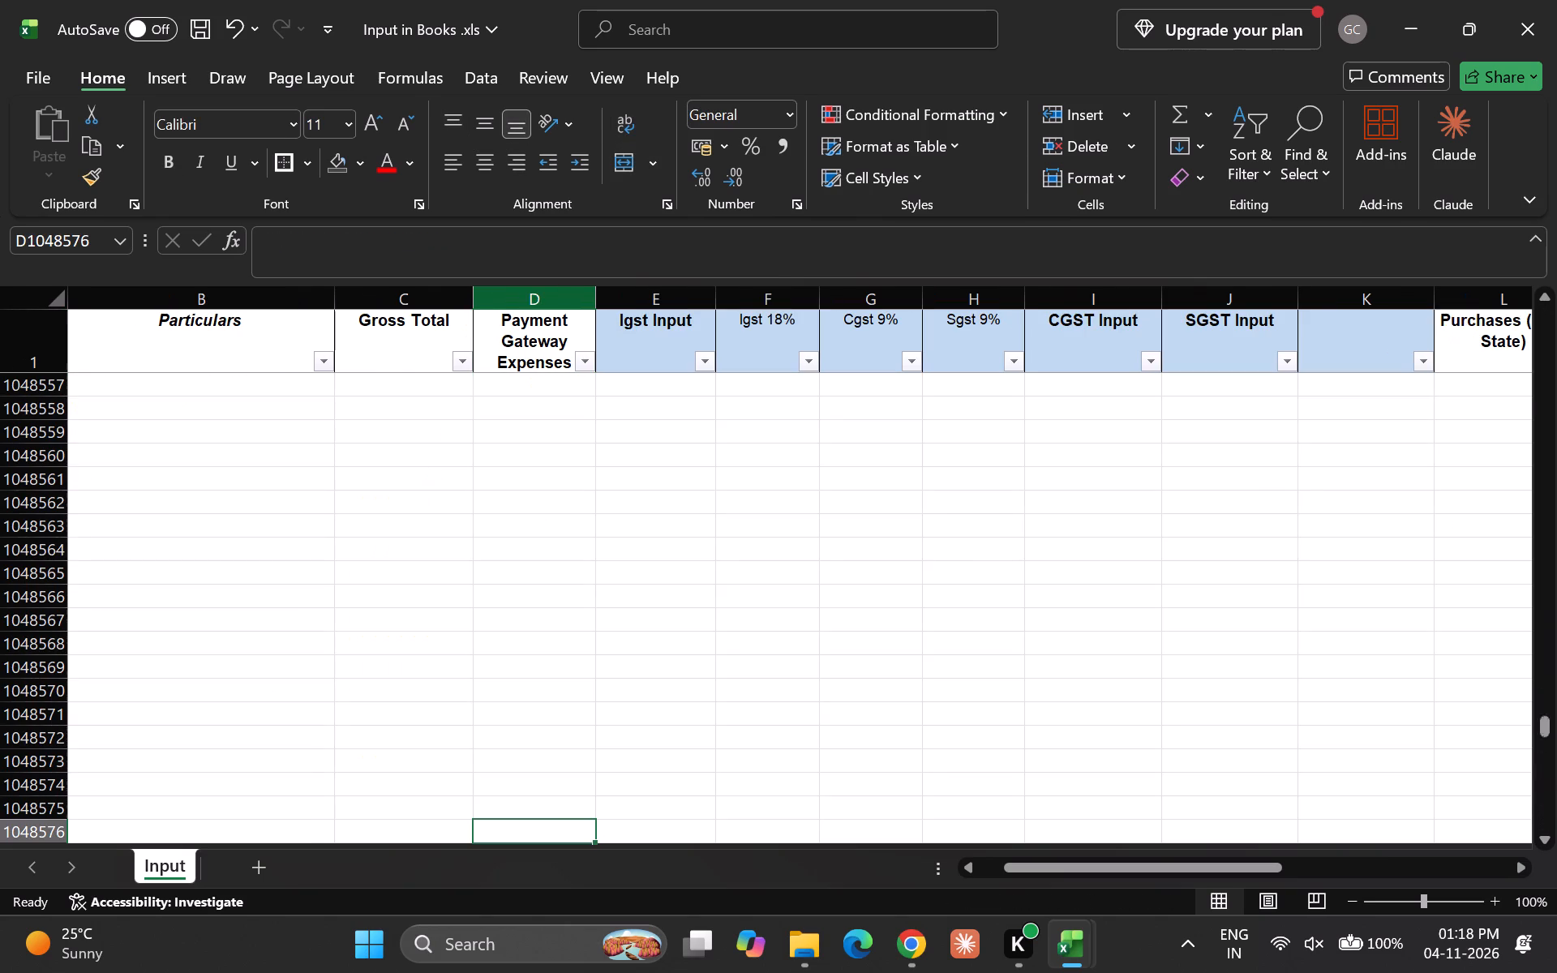
pyautogui.press('Left')
pyautogui.press('Left')
pyautogui.hotkey('ctrl', 'Up')
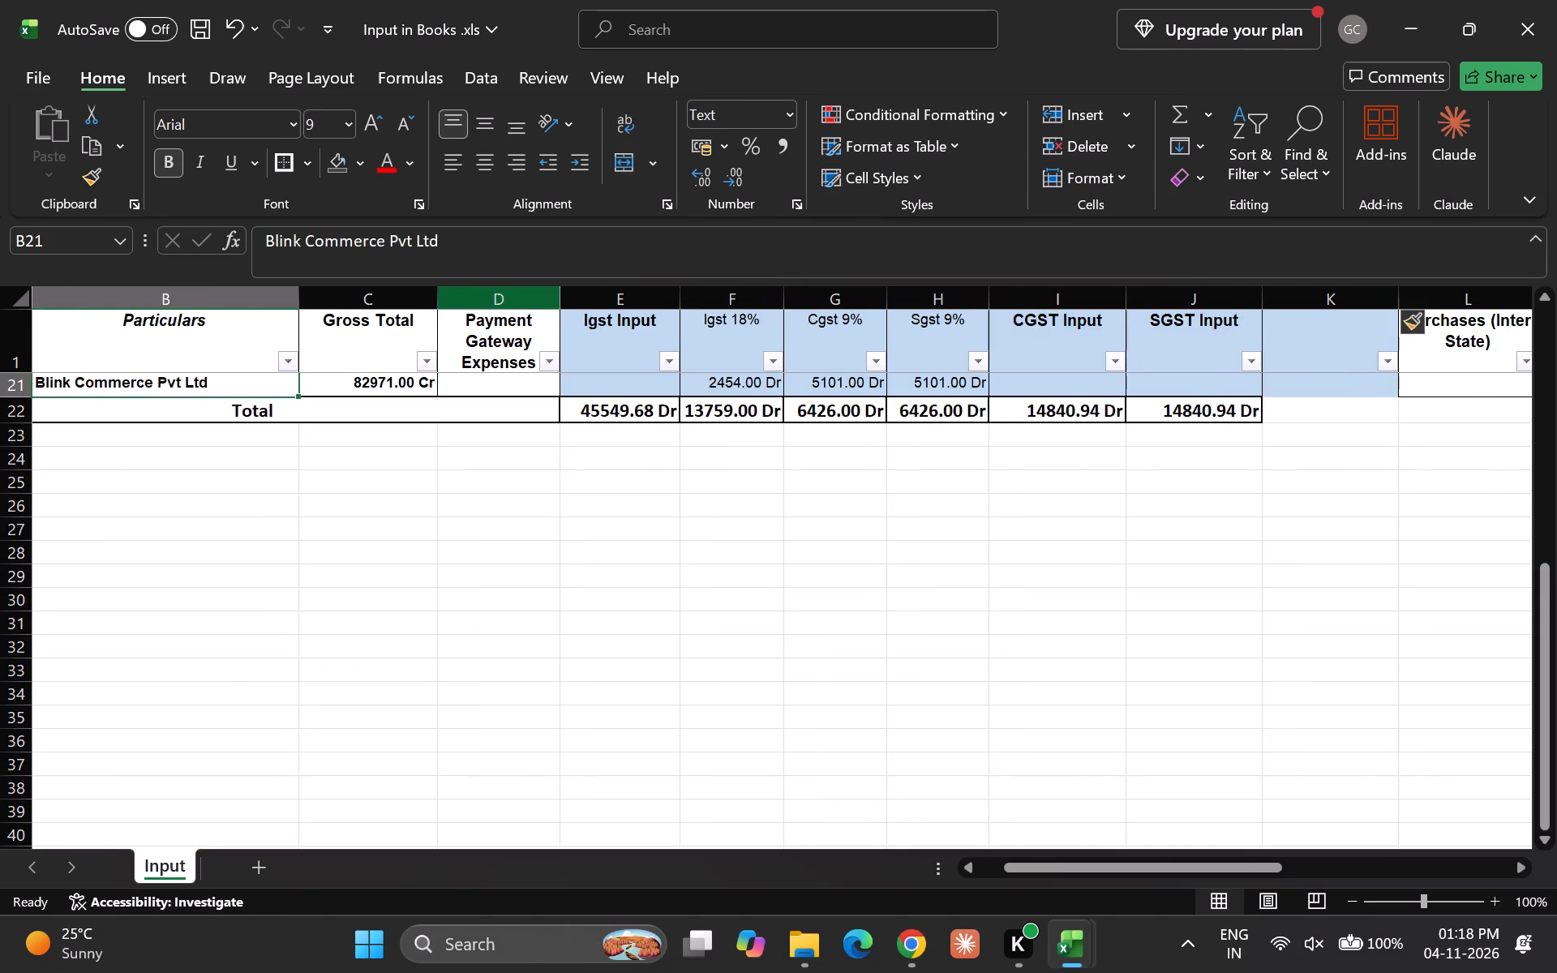
pyautogui.press('Down')
pyautogui.press('Up')
pyautogui.press('Down')
pyautogui.hotkey('alt', 'h')
pyautogui.write('mc')
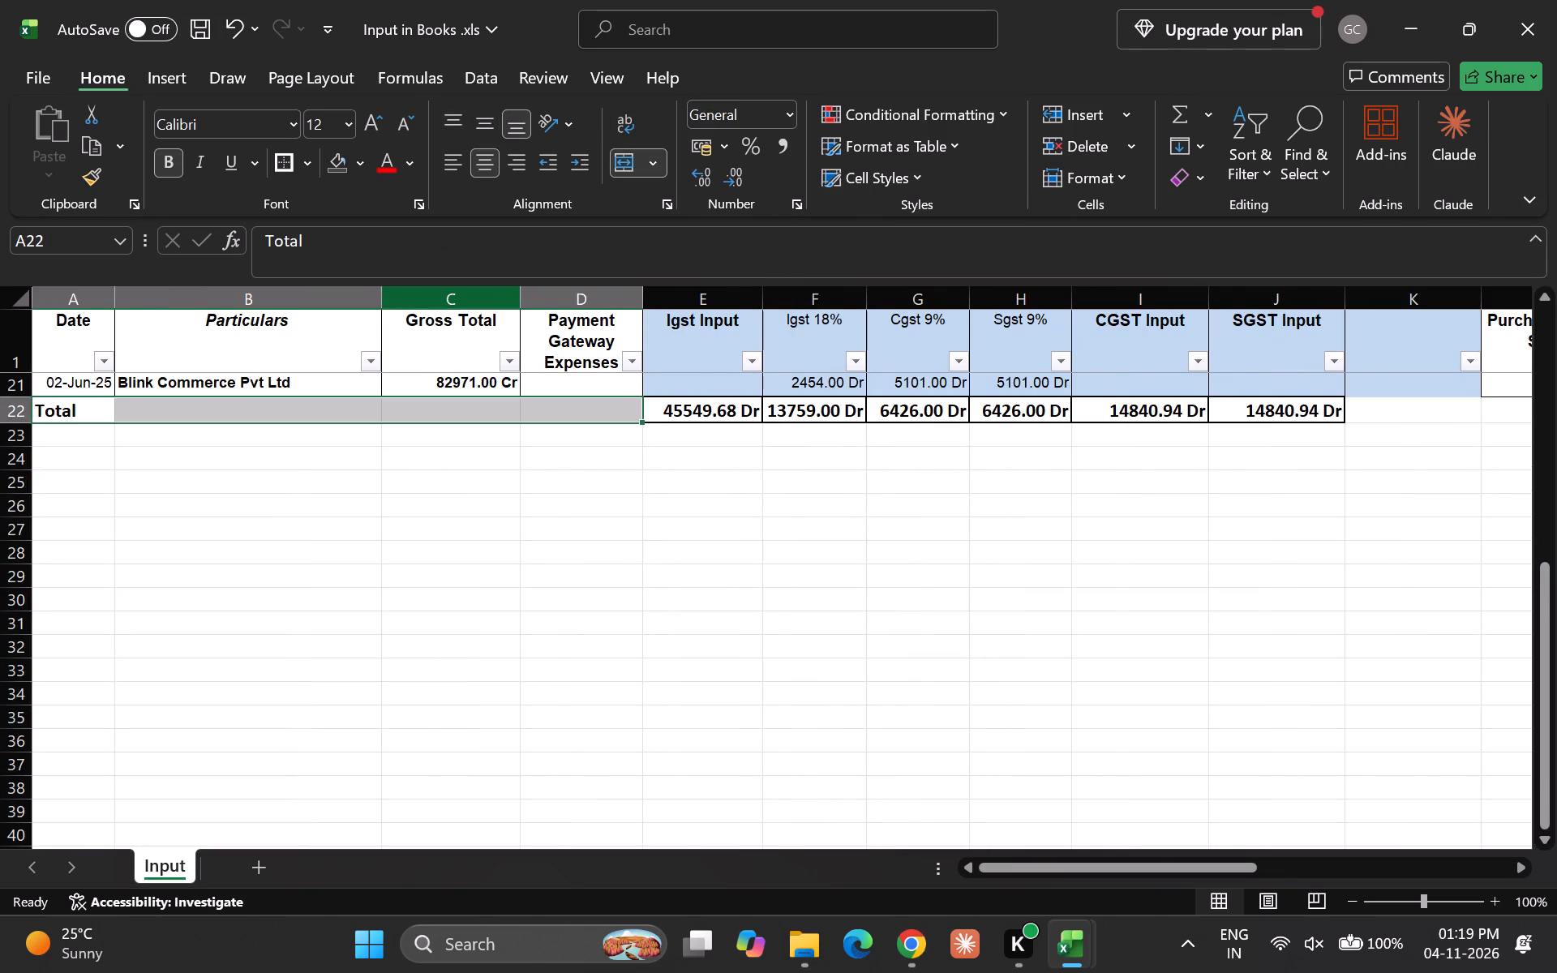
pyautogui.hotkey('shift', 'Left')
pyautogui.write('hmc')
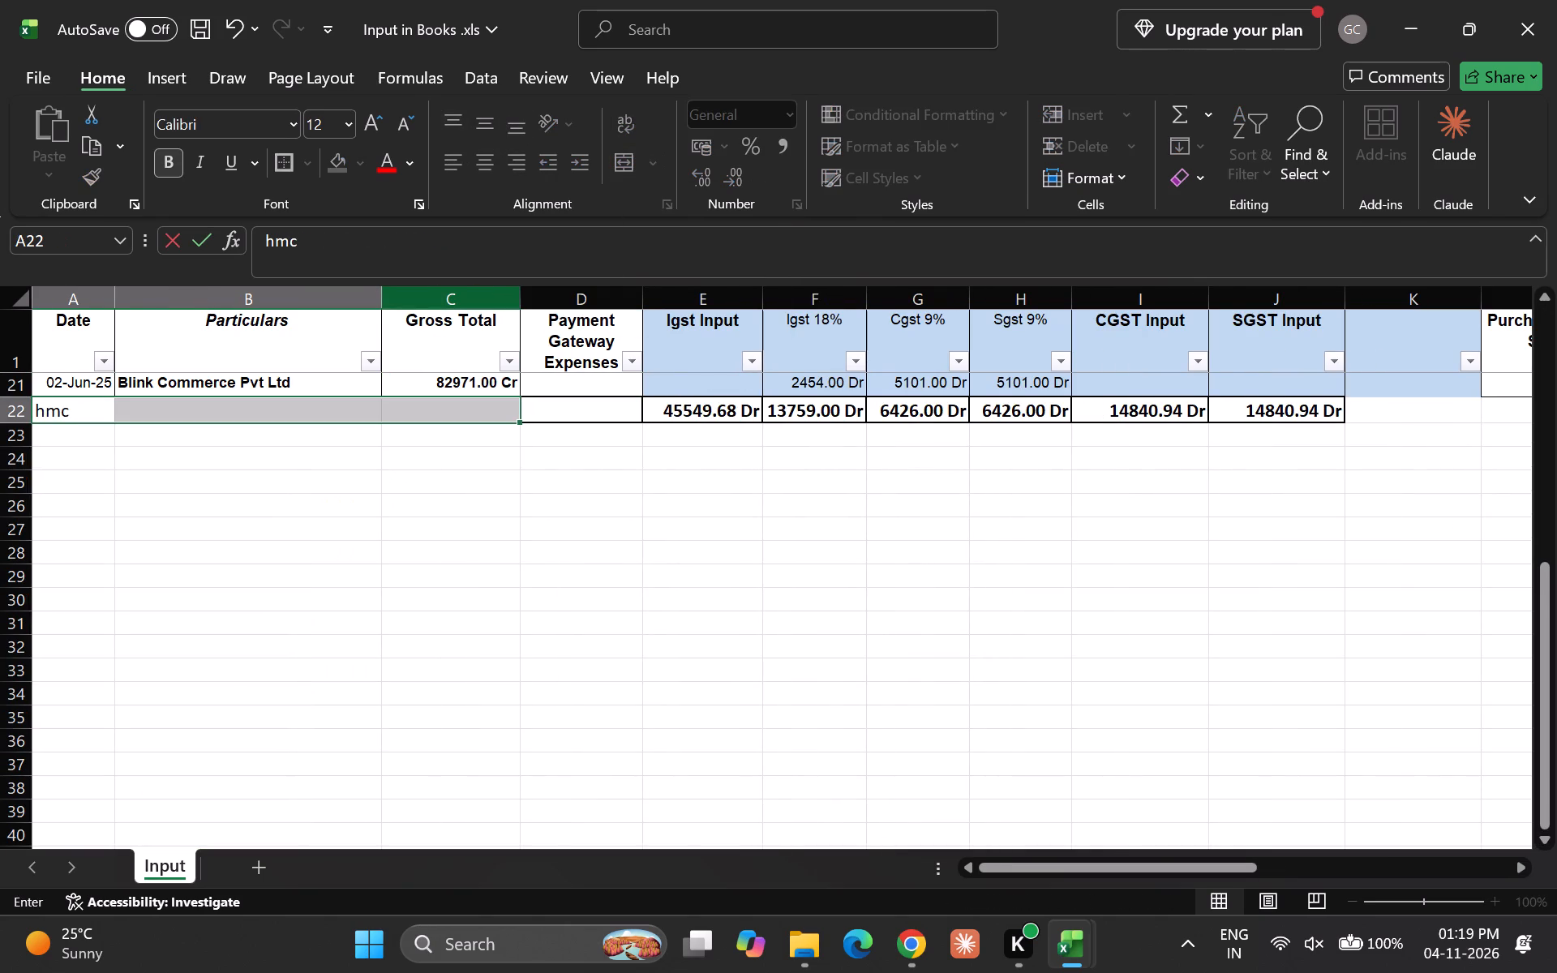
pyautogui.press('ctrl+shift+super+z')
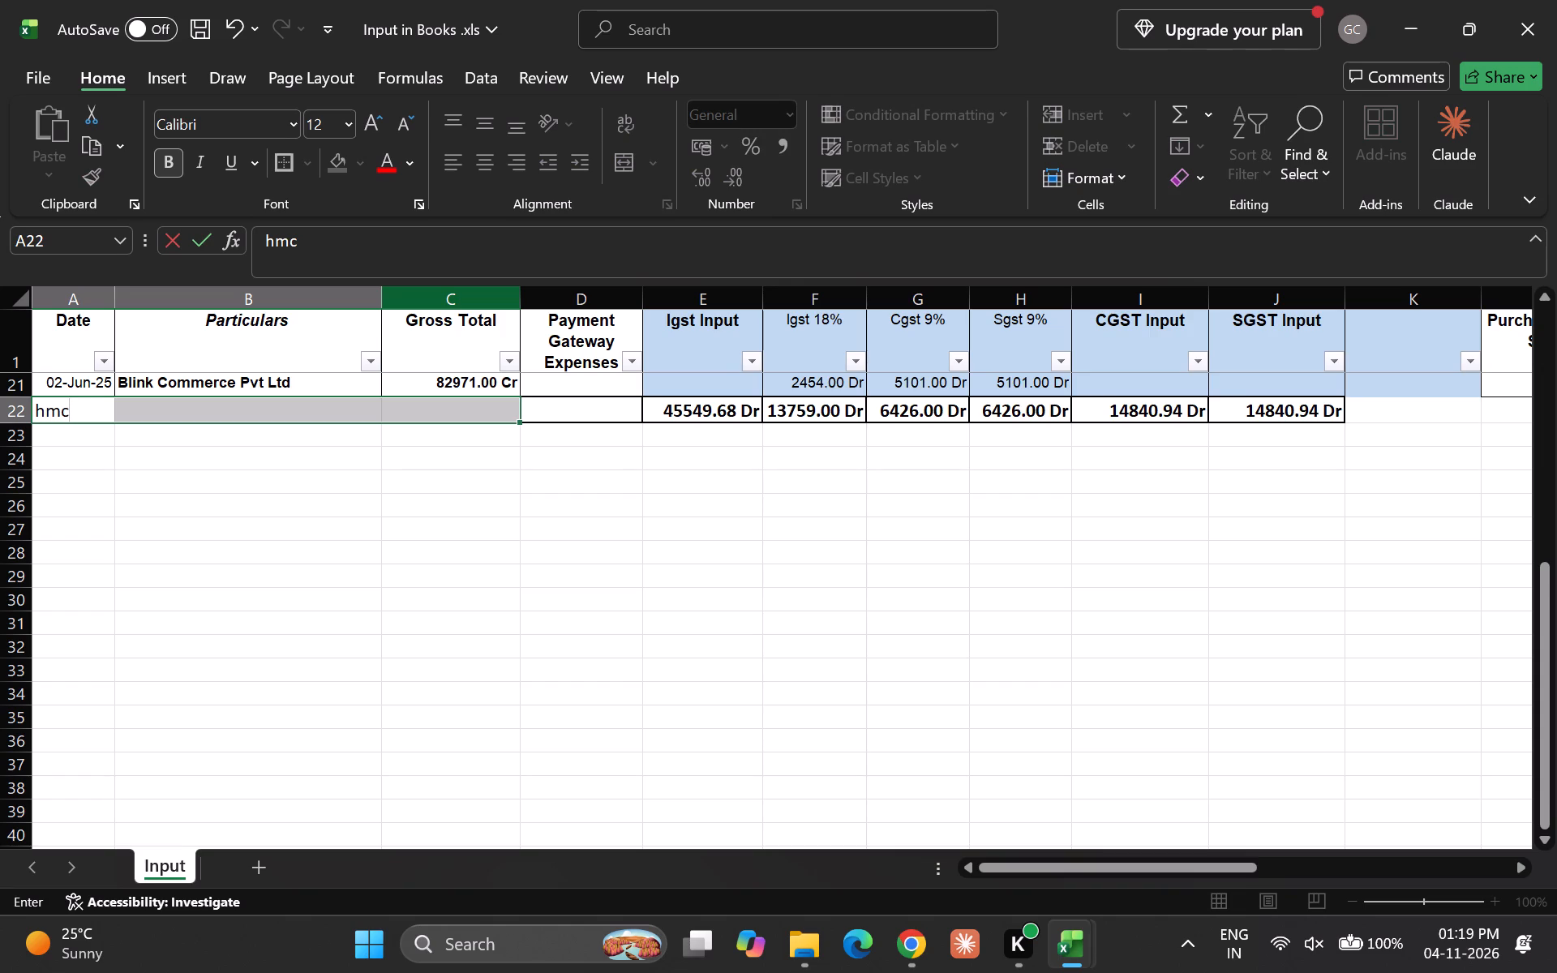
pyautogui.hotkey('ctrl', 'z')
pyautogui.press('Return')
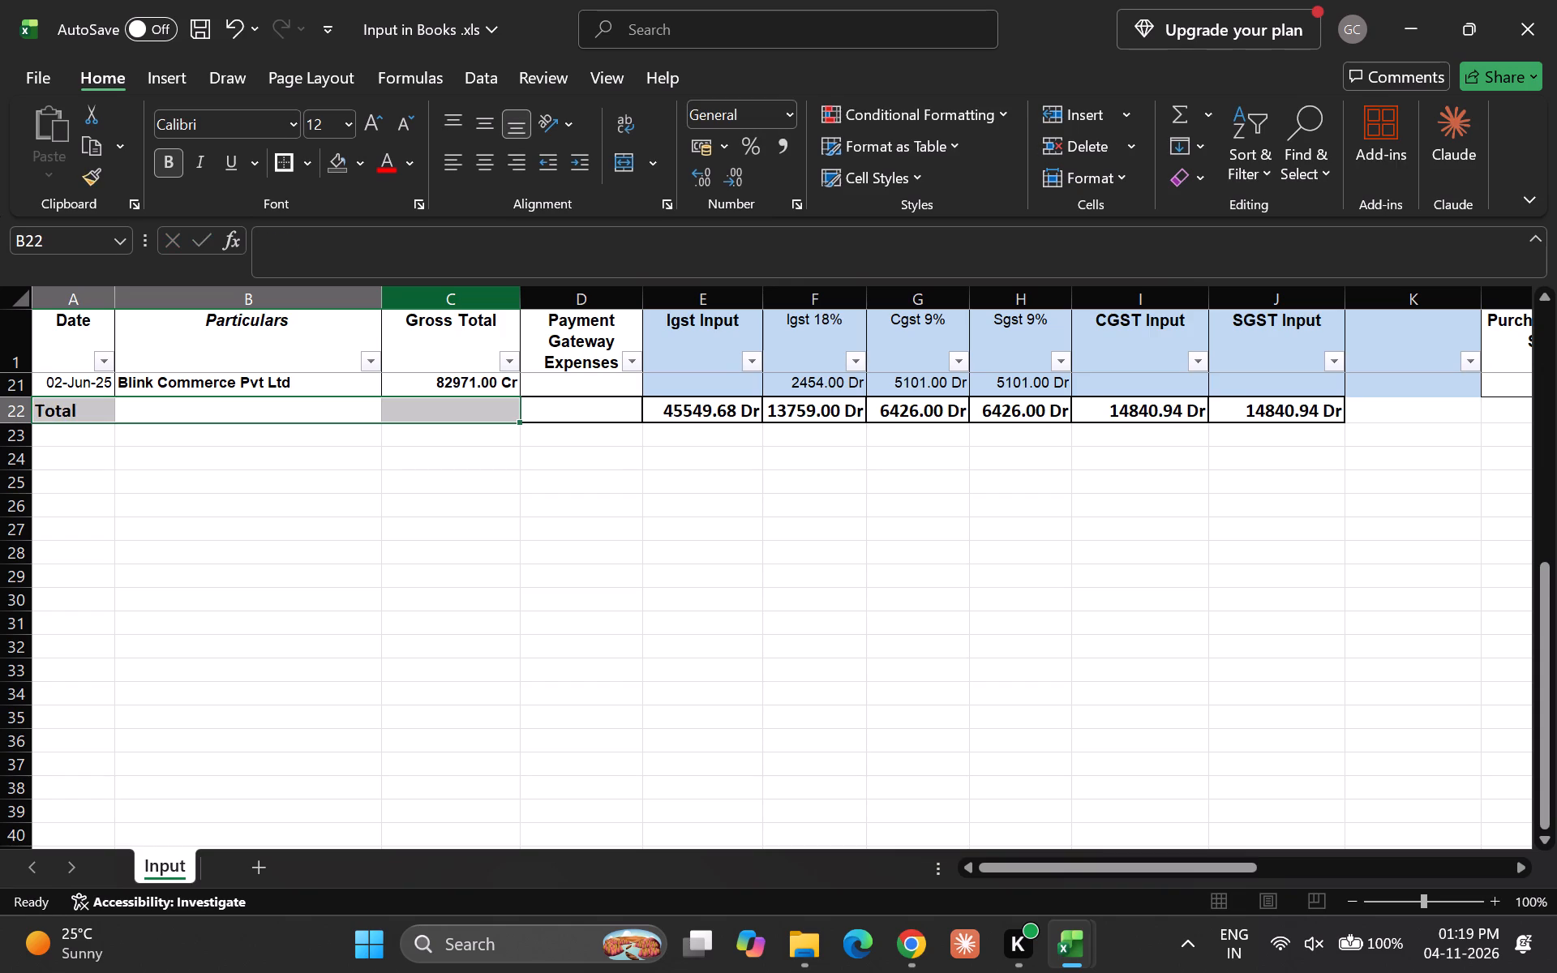
# Merge and centre the Total label across A22:C22 only, leaving D22 separate.
pyautogui.press('Down')
pyautogui.press('Up')
pyautogui.press('Left')
pyautogui.hotkey('shift', 'Right')
pyautogui.hotkey('shift', 'Right')
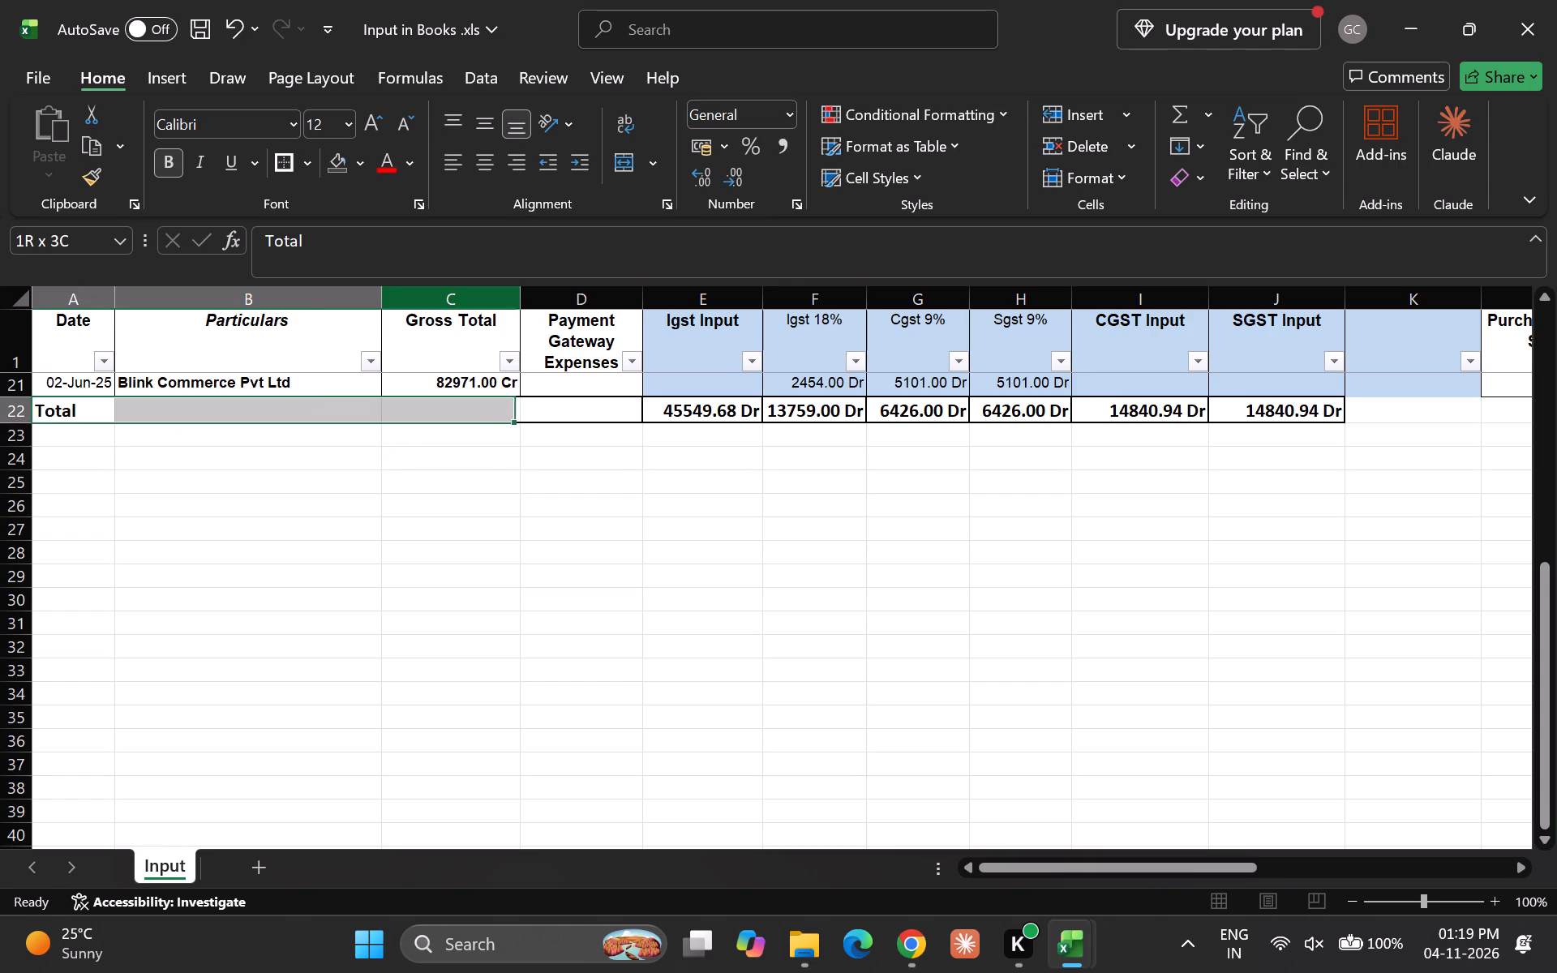
pyautogui.hotkey('alt', 'h')
pyautogui.write('mc')
pyautogui.press('Down')
pyautogui.press('Up')
pyautogui.press('Right')
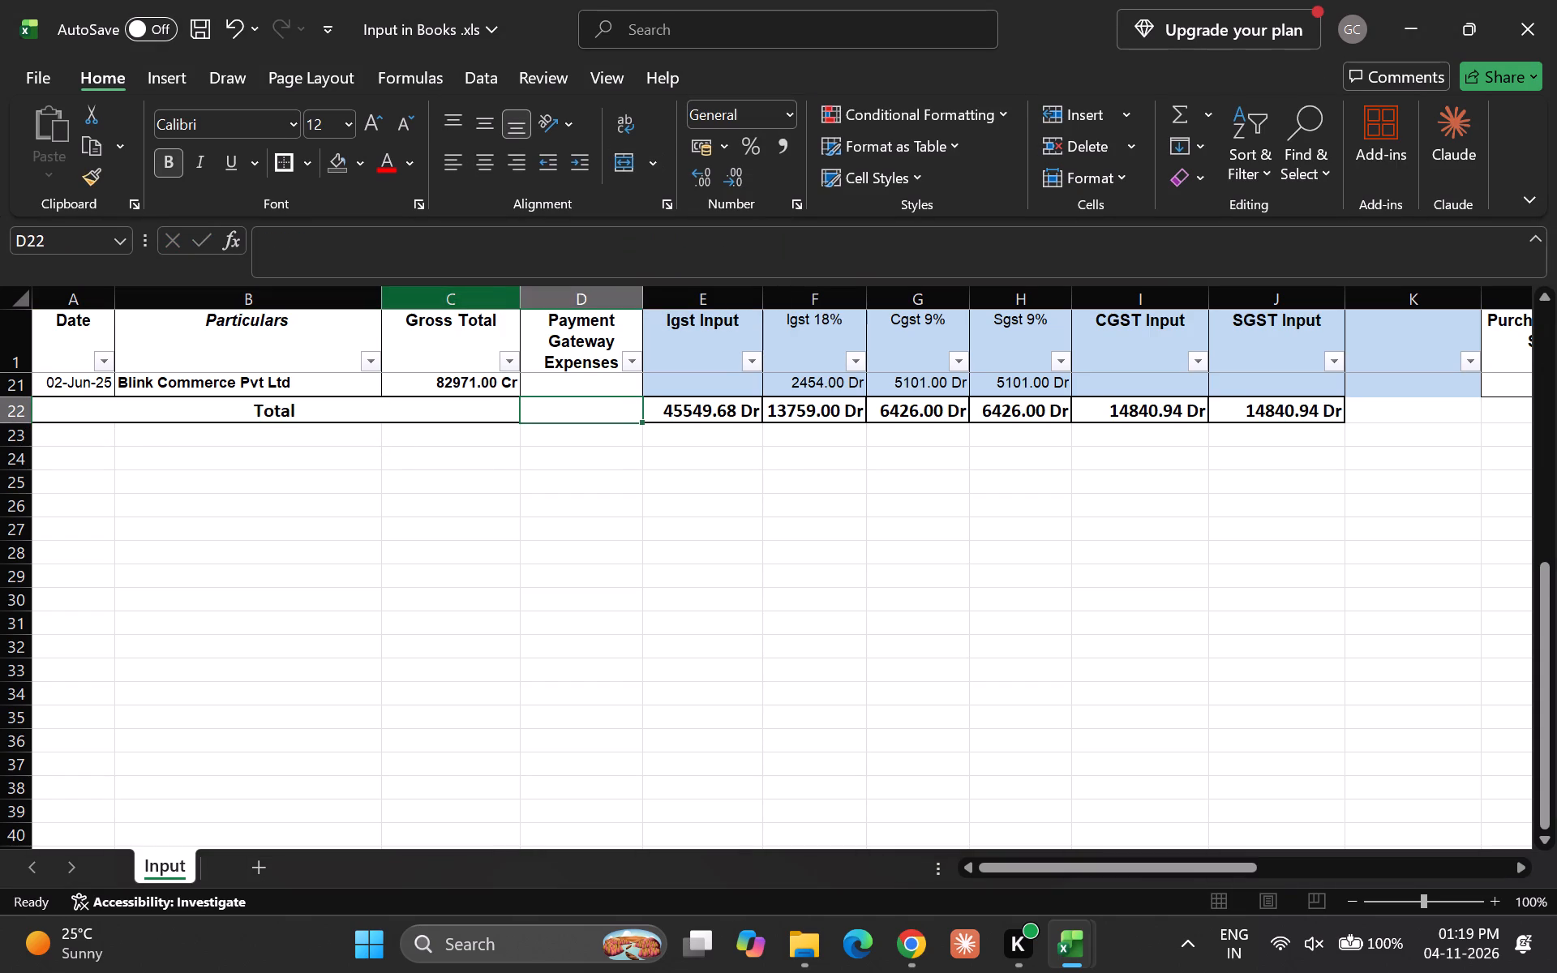
# Move the Payment Gateway Expenses column from D into blank column K, after SGST Input.
pyautogui.hotkey('ctrl', 'space')
pyautogui.hotkey('ctrl', 'x')
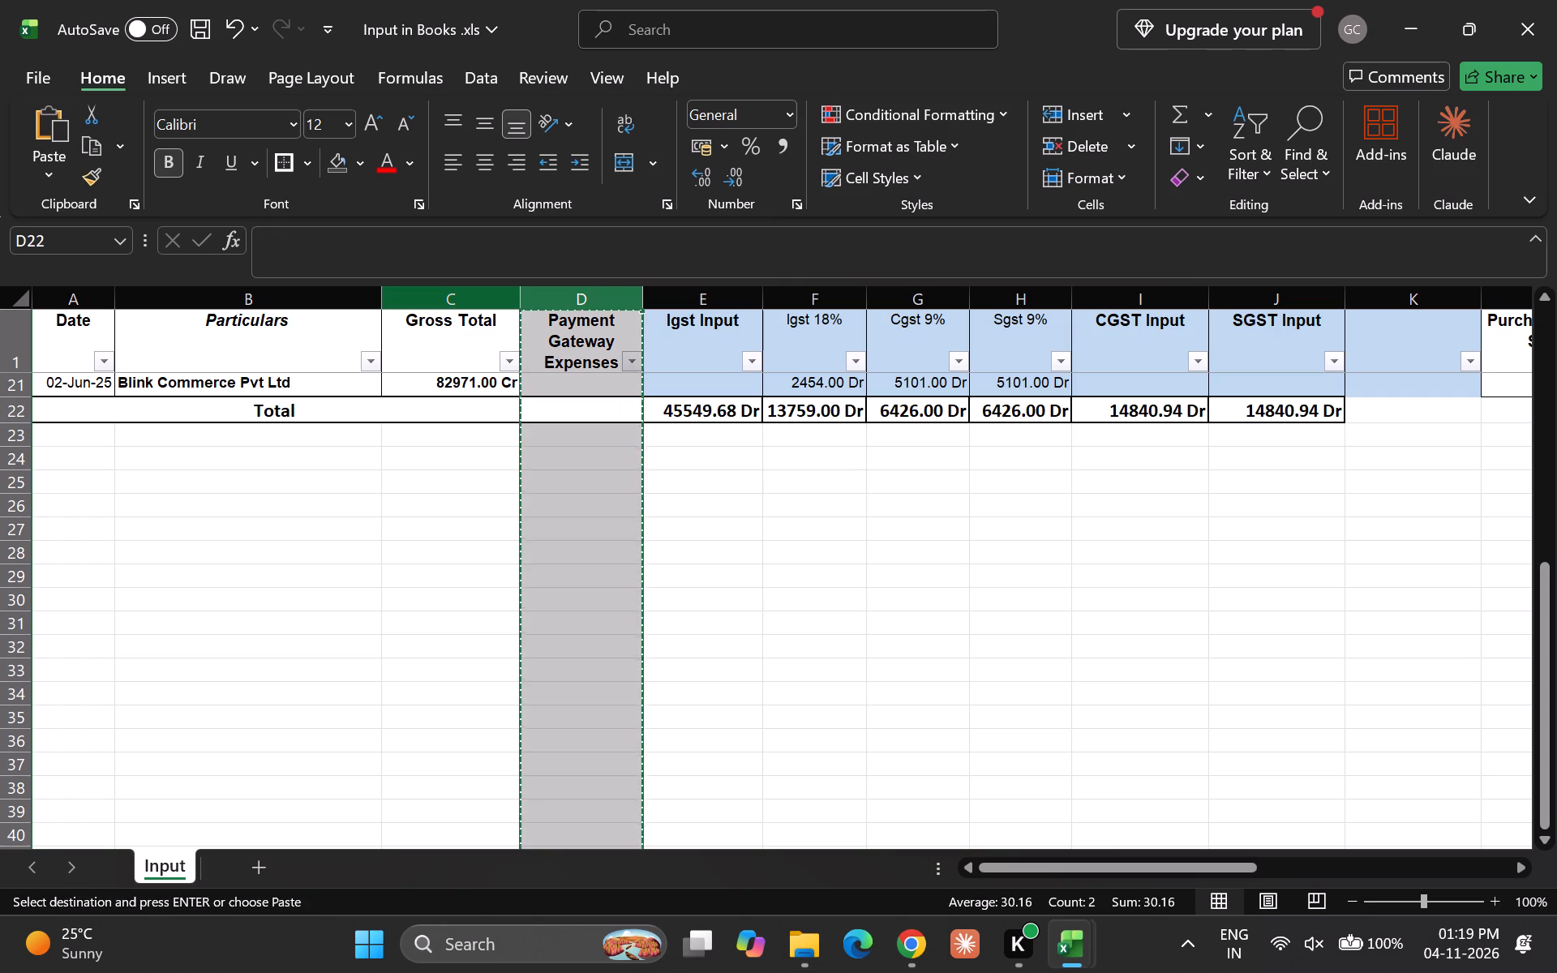
pyautogui.press('Right')
pyautogui.press('Right')
pyautogui.press('Right')
pyautogui.press('Right')
pyautogui.press('Right')
pyautogui.press('Right')
pyautogui.press('Right')
pyautogui.hotkey('ctrl', 'space')
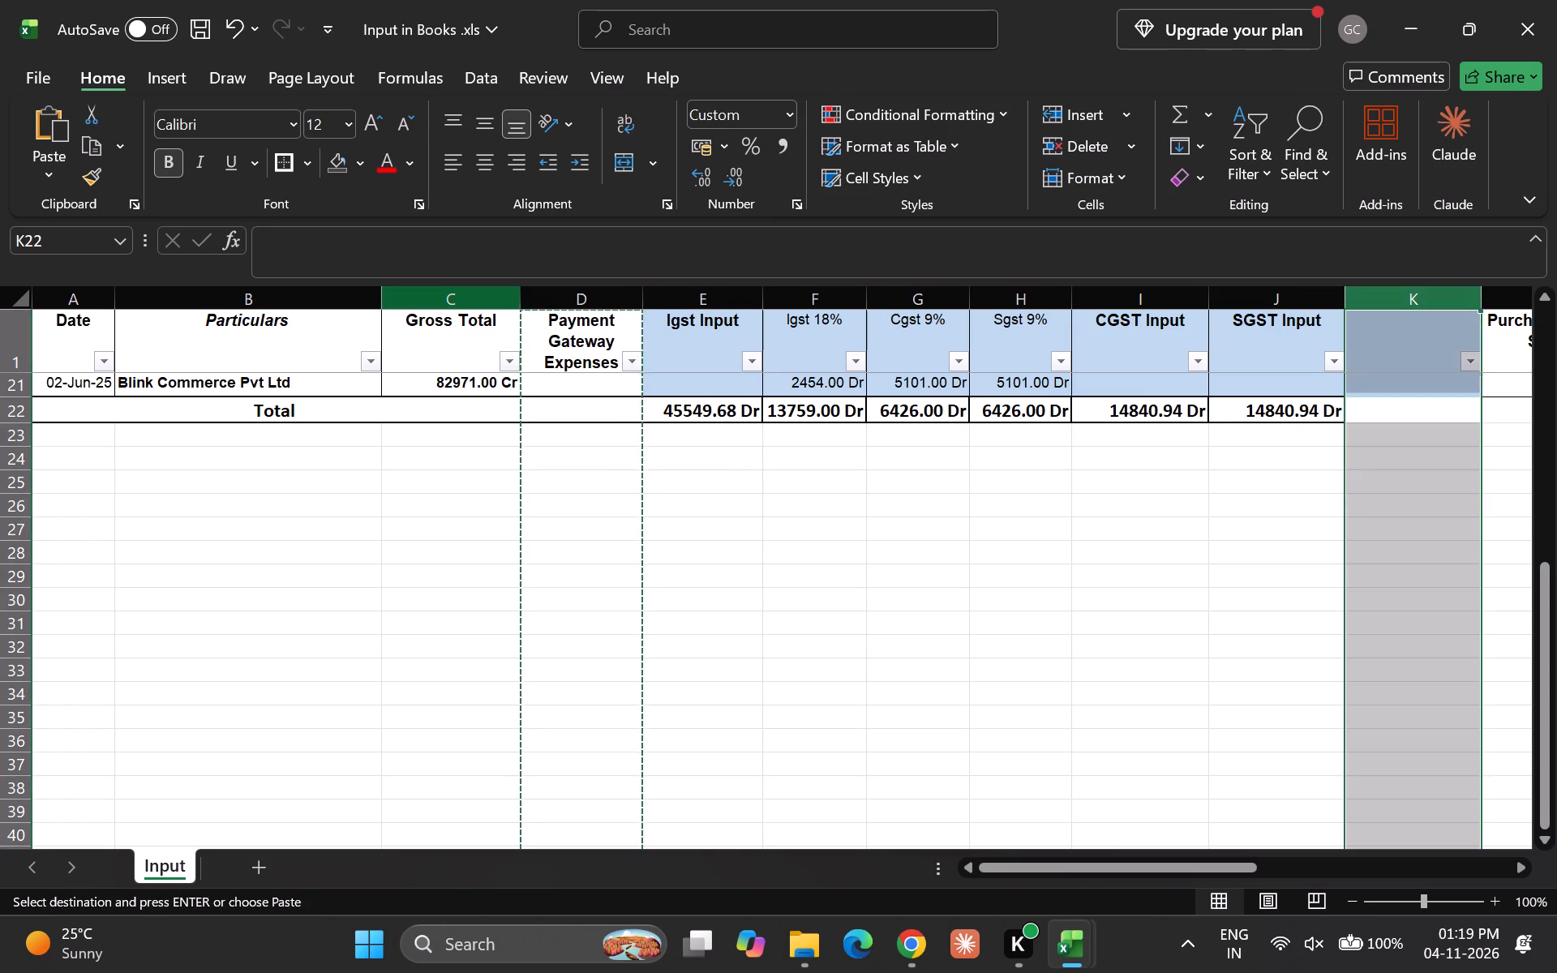
pyautogui.press('Return')
# Delete the emptied column D between Gross Total and Igst Input.
pyautogui.press('Up')
pyautogui.press('Down')
pyautogui.press('Up')
pyautogui.press('Up')
pyautogui.press('Up')
pyautogui.press('Up')
pyautogui.press('Up')
pyautogui.press('Up')
pyautogui.press('Up')
pyautogui.press('Up')
pyautogui.press('Up')
pyautogui.press('Up')
pyautogui.press('Up')
pyautogui.press('Up')
pyautogui.press('Up')
pyautogui.press('Up')
pyautogui.press('Up')
pyautogui.press('Up')
pyautogui.press('Up')
pyautogui.press('Up')
pyautogui.press('Up')
pyautogui.press('Up')
pyautogui.press('Up')
pyautogui.press('Up')
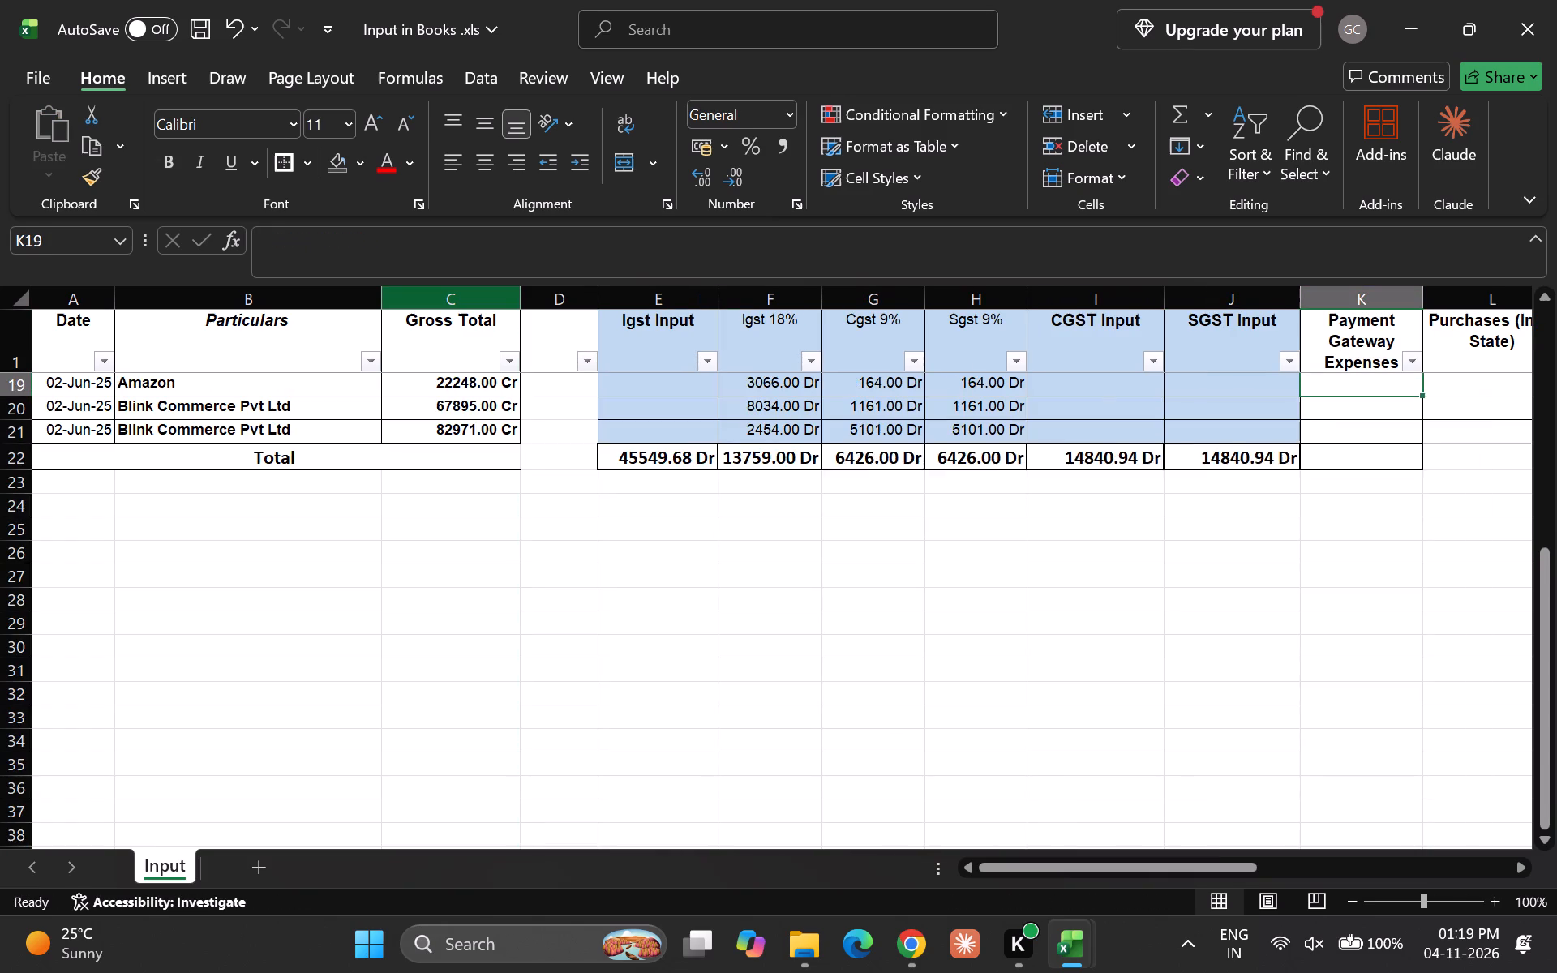
pyautogui.press('Left')
pyautogui.press('Left')
pyautogui.press('Left')
pyautogui.press('Left')
pyautogui.press('Left')
pyautogui.press('Left')
pyautogui.press('Left')
pyautogui.press('Left')
pyautogui.press('Left')
pyautogui.press('Left')
pyautogui.press('Left')
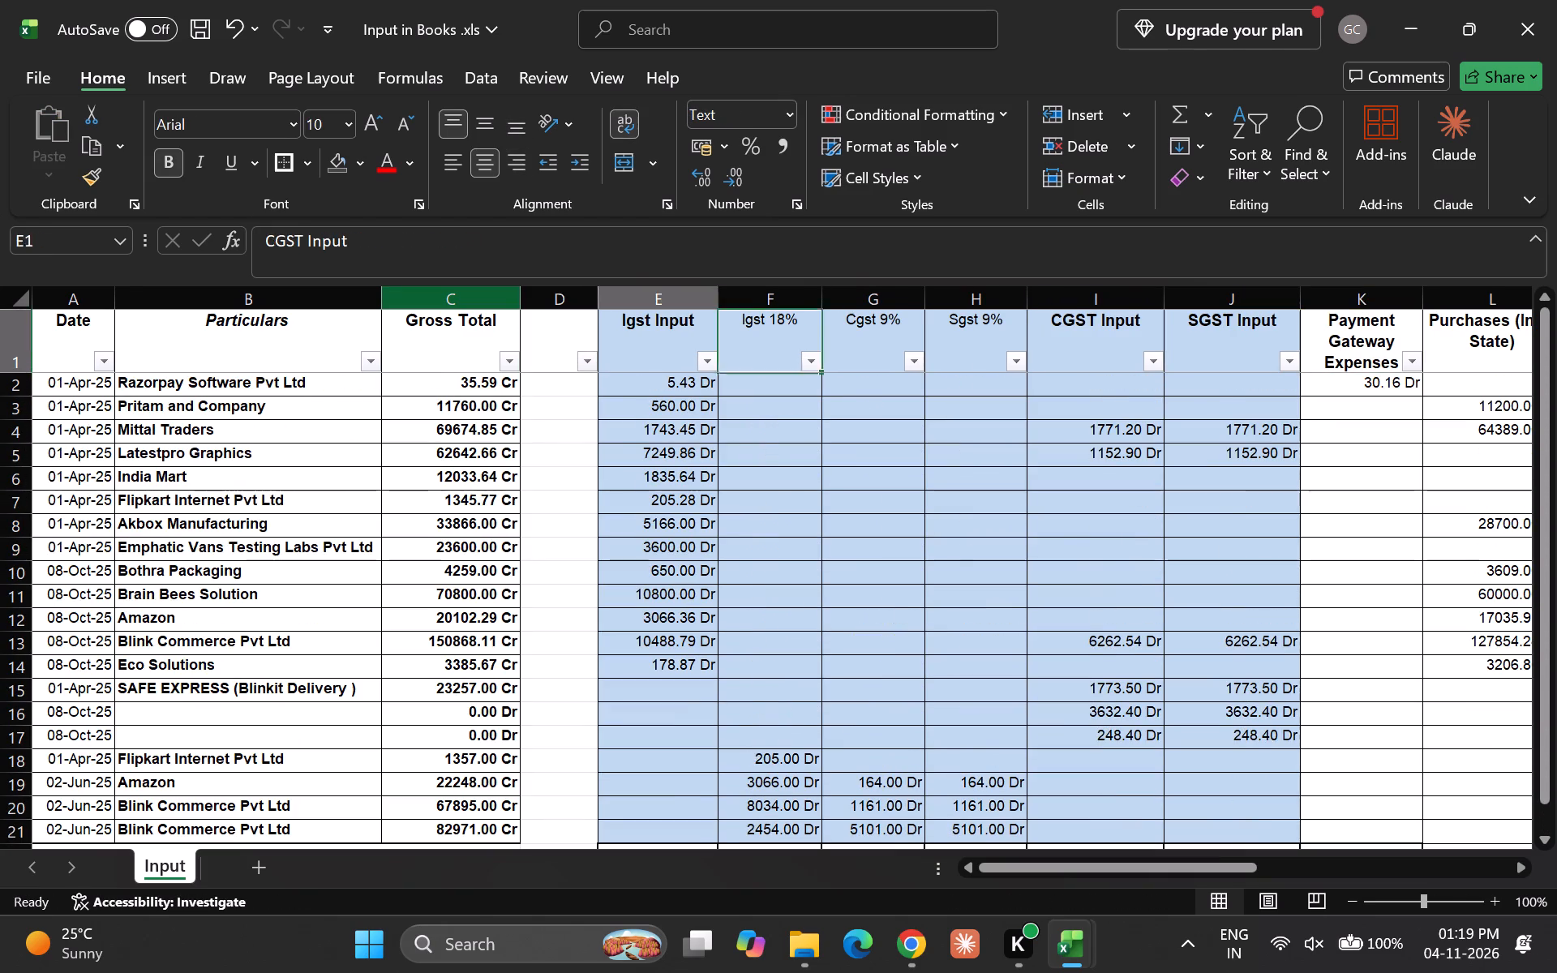
pyautogui.press('Right')
pyautogui.press('Right')
pyautogui.press('Right')
pyautogui.hotkey('ctrl', 'space')
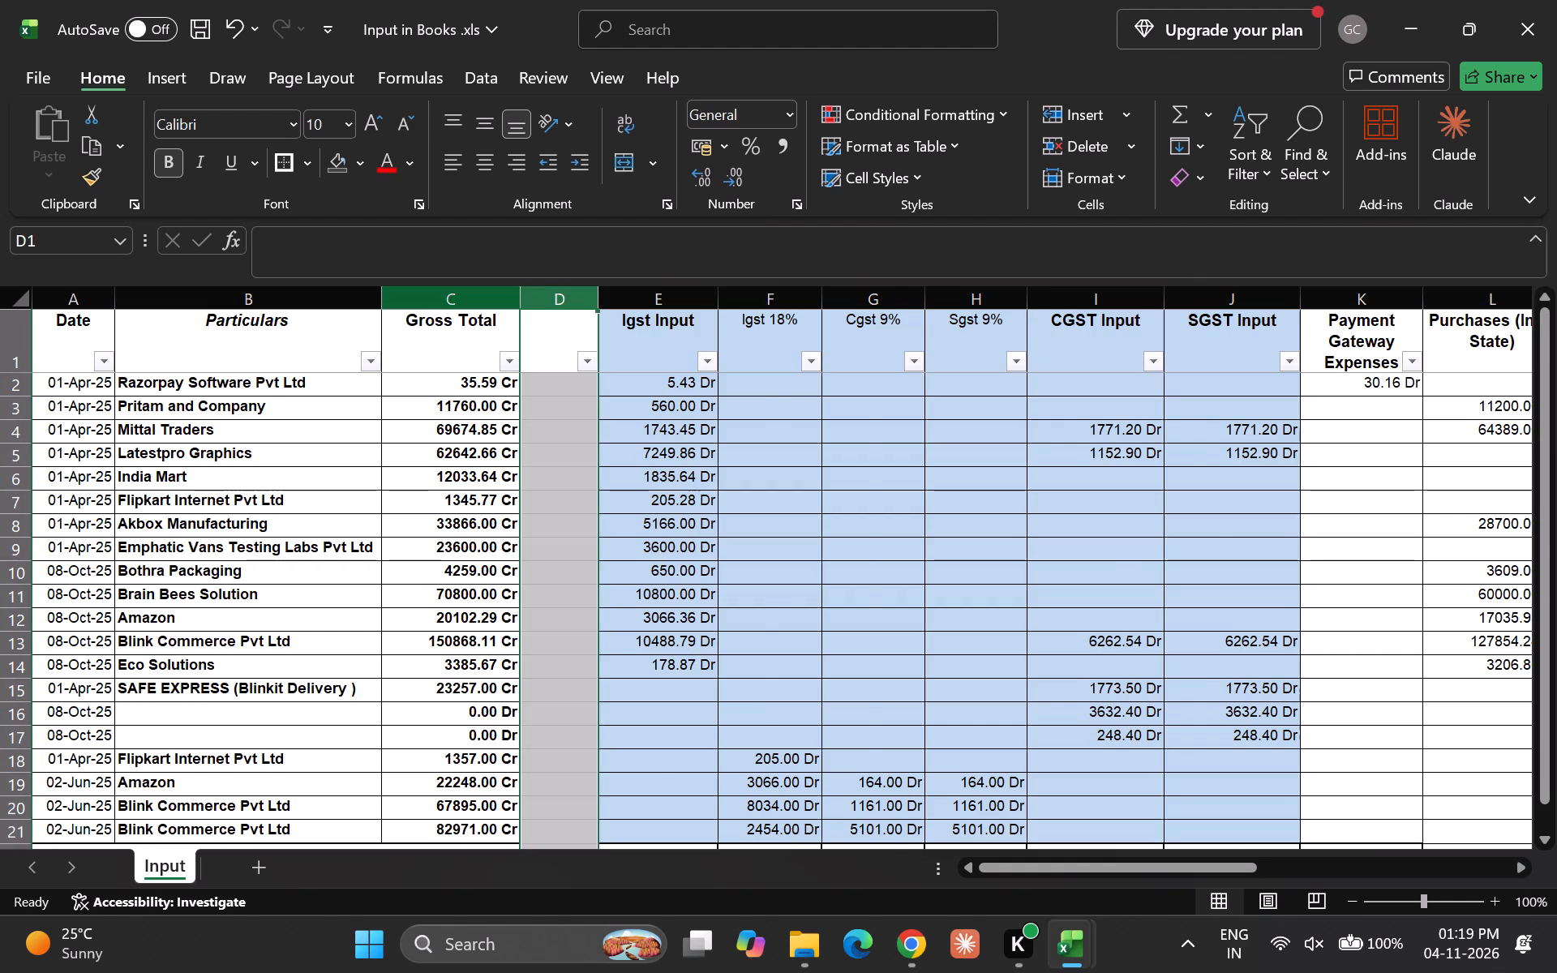
pyautogui.hotkey('ctrl', '-')
pyautogui.press('Down')
pyautogui.press('Up')
pyautogui.press('Right')
pyautogui.press('Down')
pyautogui.press('Up')
pyautogui.press('Left')
pyautogui.press('Right')
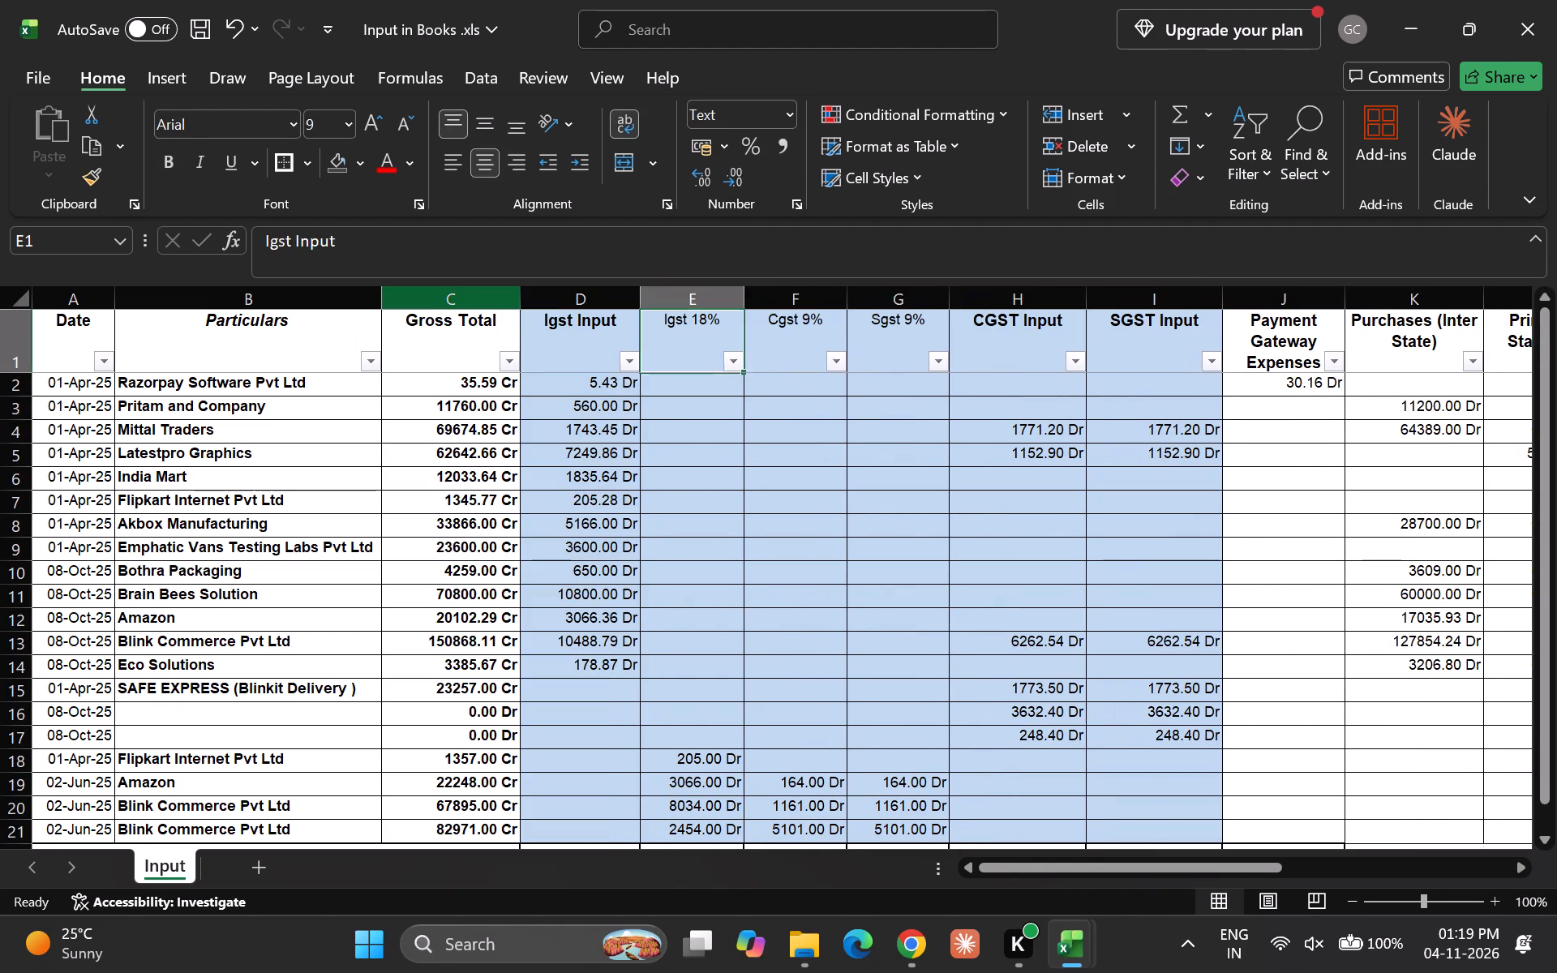
# Remove all borders from J22, the blank Total-row cell under Payment Gateway Expenses.
pyautogui.press('Right')
pyautogui.press('Right')
pyautogui.press('Right')
pyautogui.press('Right')
pyautogui.press('Right')
pyautogui.press('Down')
pyautogui.press('Down')
pyautogui.press('Down')
pyautogui.press('Down')
pyautogui.press('Down')
pyautogui.press('Down')
pyautogui.press('Down')
pyautogui.press('Down')
pyautogui.press('Down')
pyautogui.press('Down')
pyautogui.press('Down')
pyautogui.press('Down')
pyautogui.press('Down')
pyautogui.press('Down')
pyautogui.press('Down')
pyautogui.press('Down')
pyautogui.press('Down')
pyautogui.press('Down')
pyautogui.press('Down')
pyautogui.press('Down')
pyautogui.press('Down')
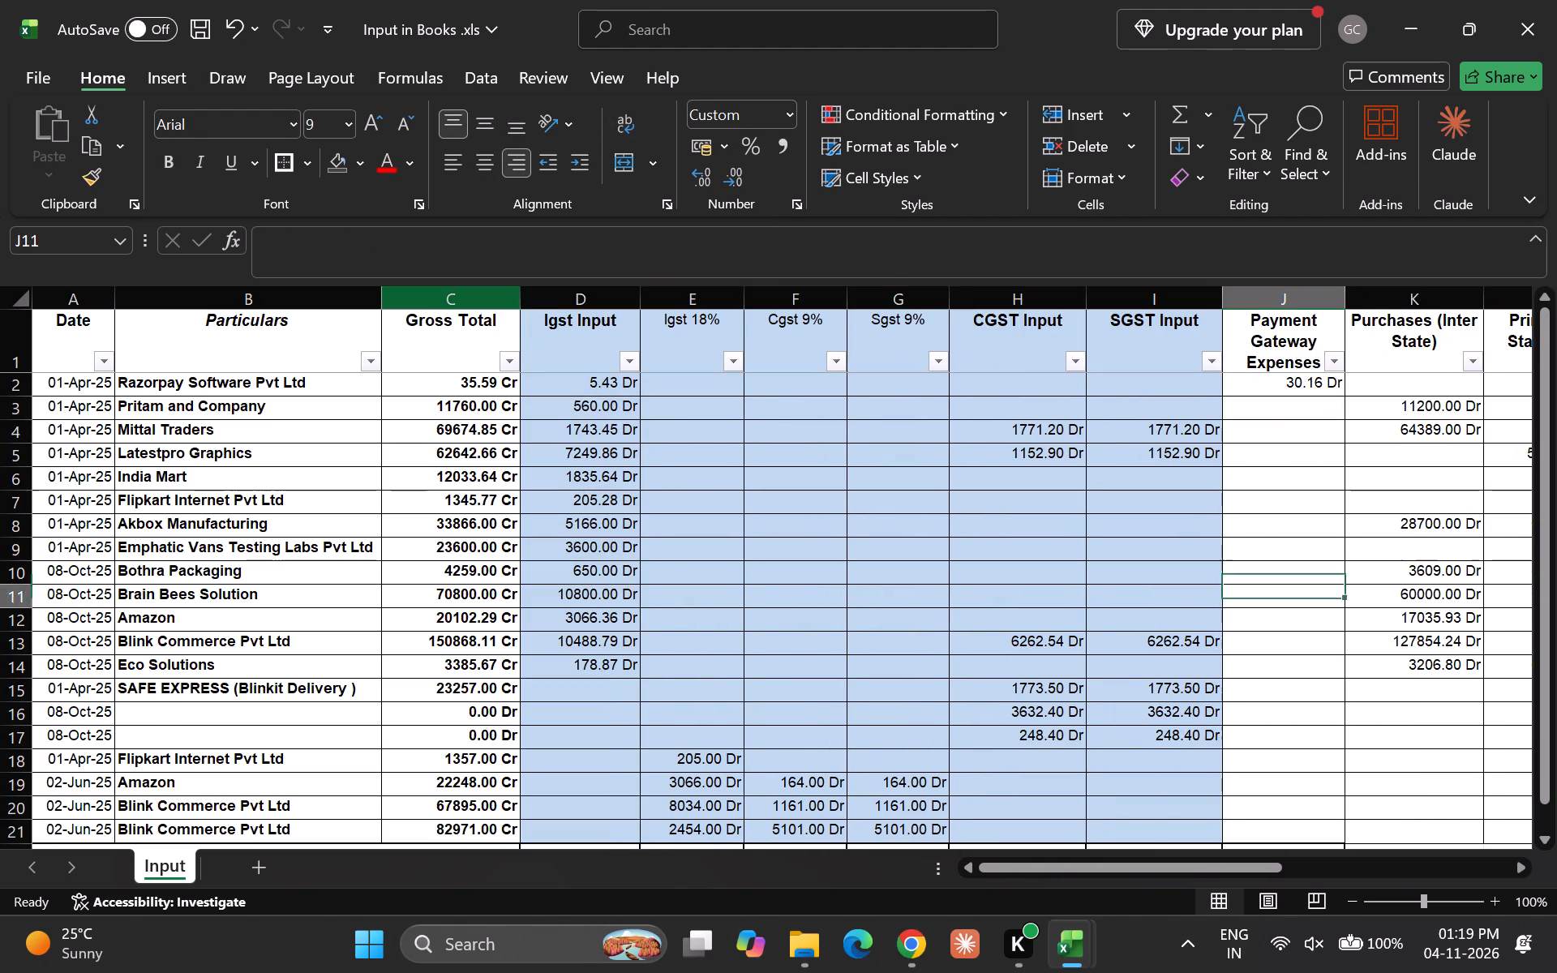
pyautogui.press('Up')
pyautogui.press('Up')
pyautogui.press('Up')
pyautogui.press('Up')
pyautogui.press('Up')
pyautogui.press('Up')
pyautogui.press('Up')
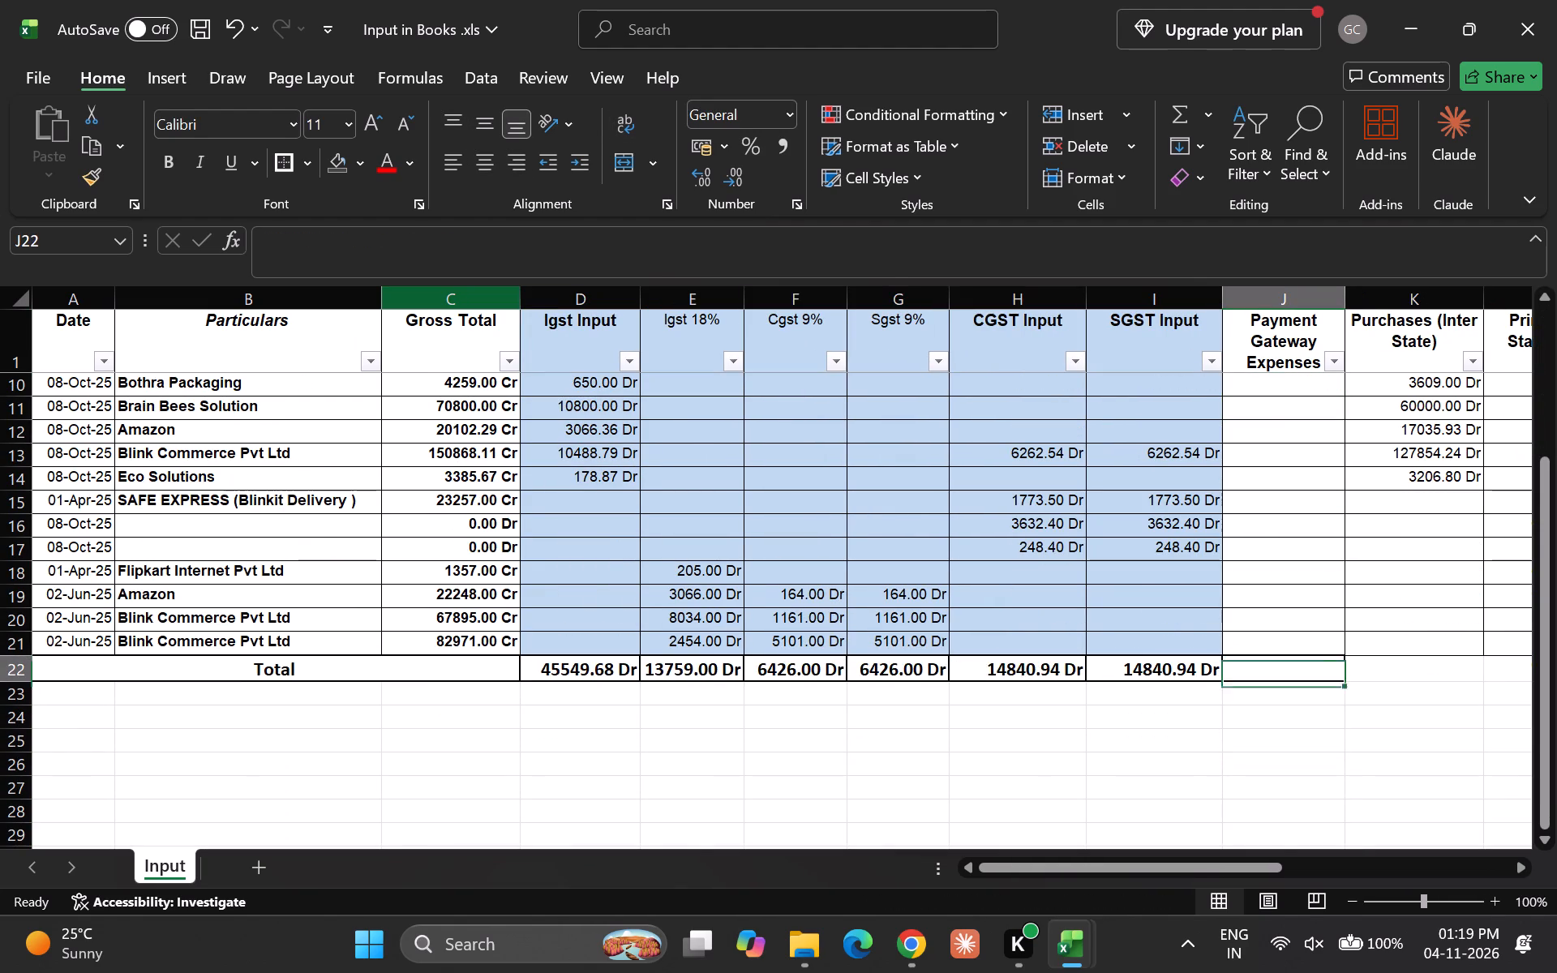
pyautogui.write('hb')
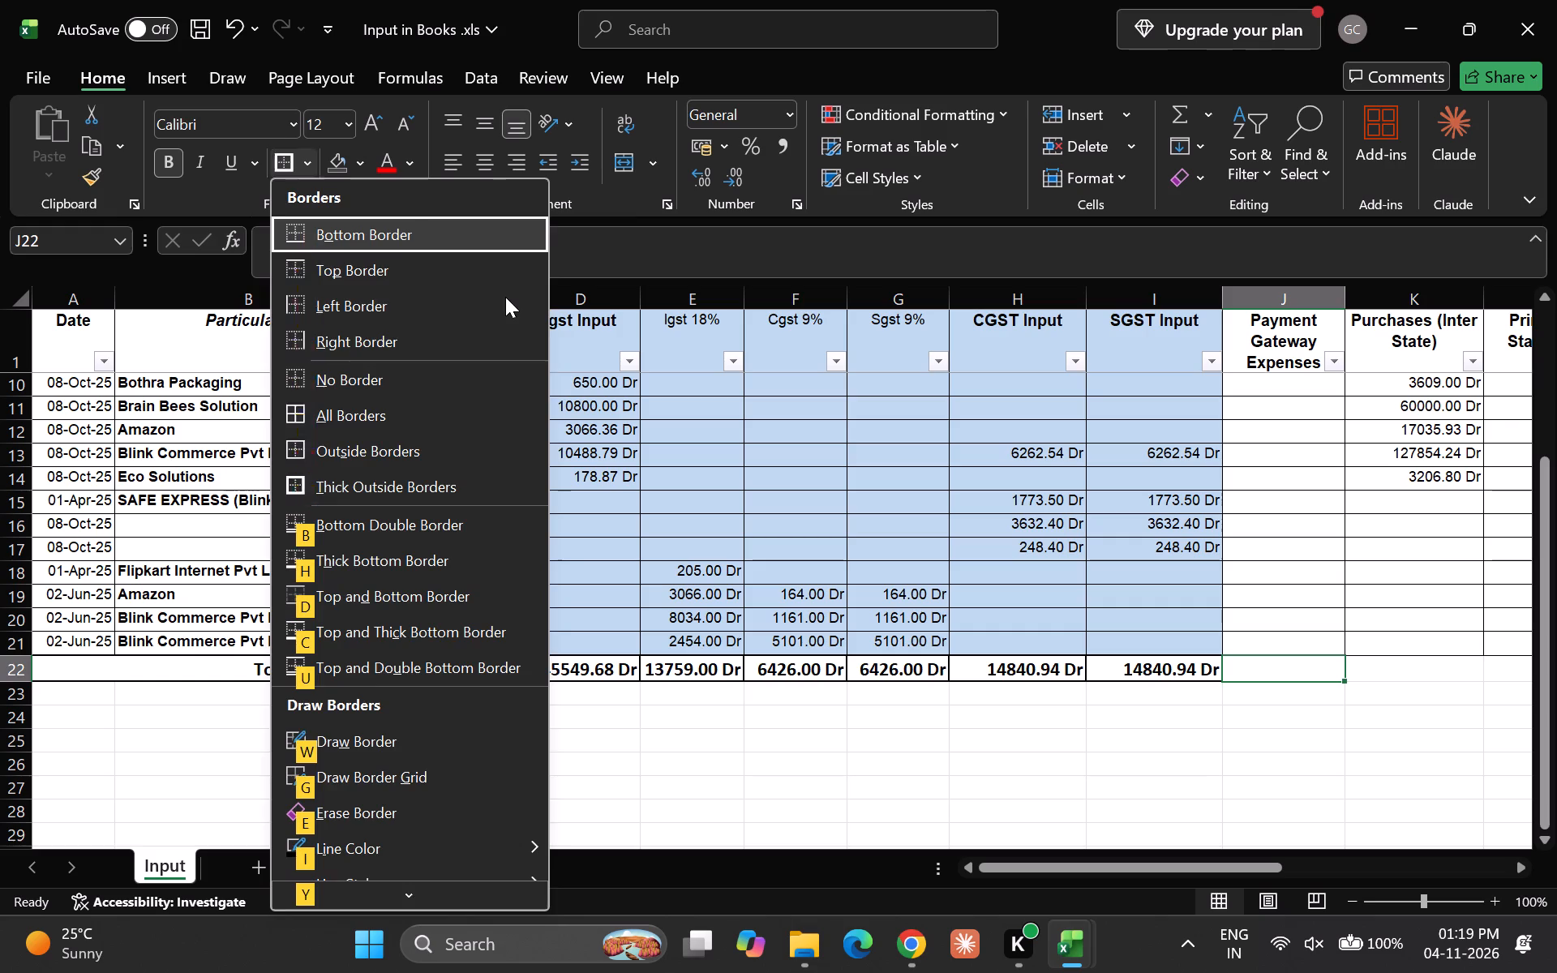
pyautogui.press('n')
pyautogui.press('Down')
pyautogui.press('Up')
# Apply a thick outside border to the SGST Input total in I22 and save the workbook.
pyautogui.press('Left')
pyautogui.hotkey('alt', 'g')
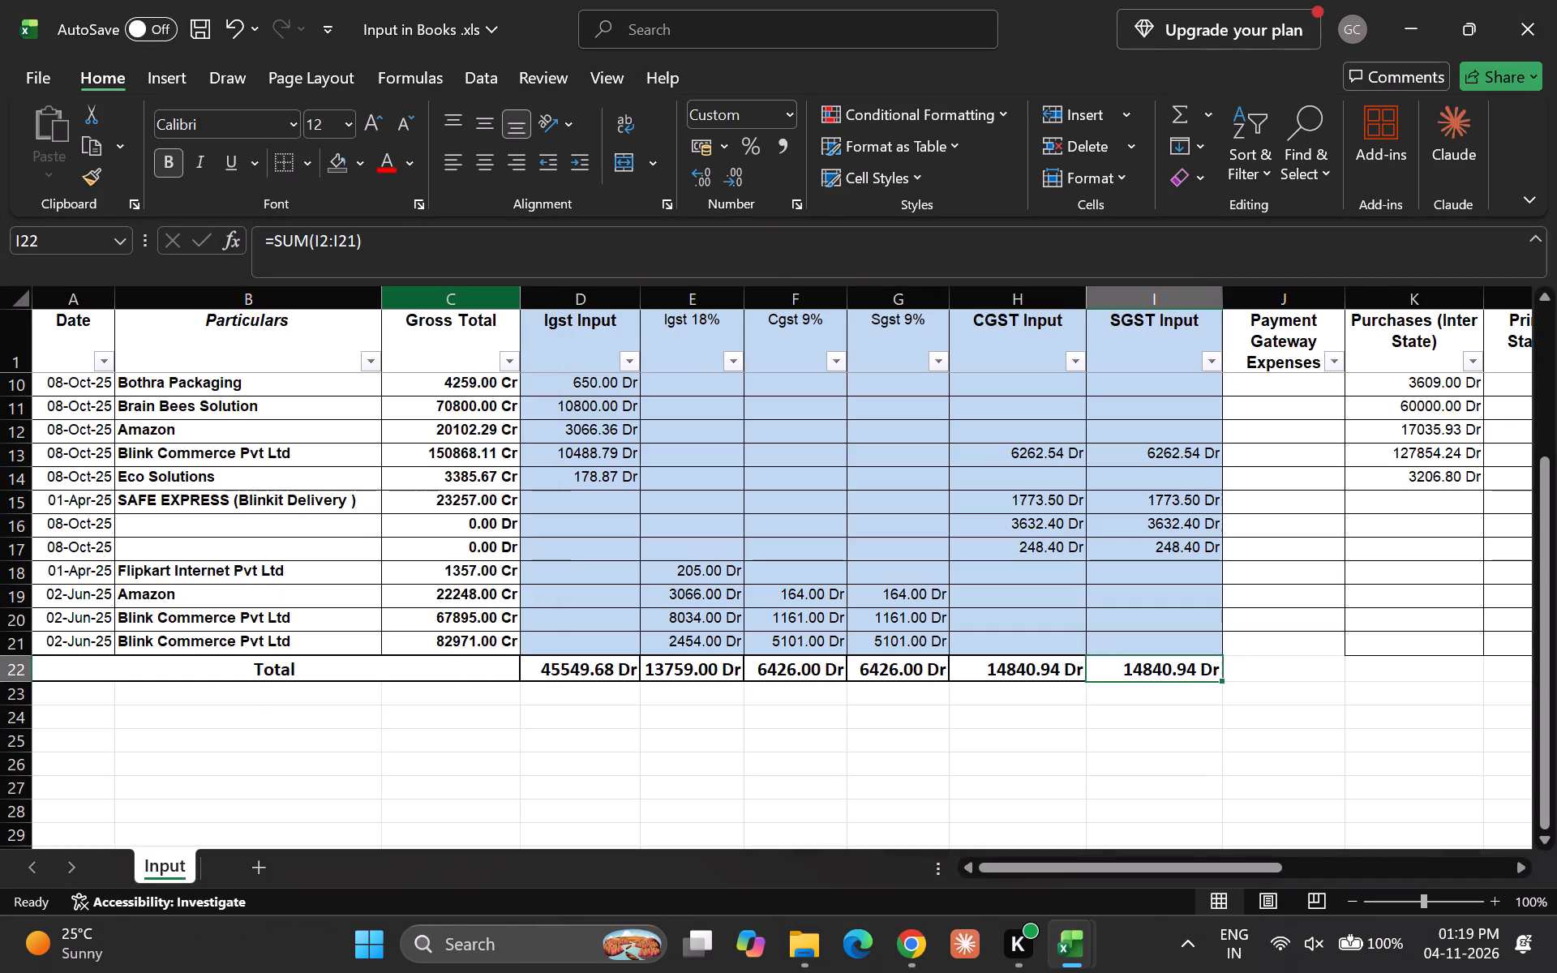
pyautogui.write('hbt')
pyautogui.press('Left')
pyautogui.press('Left')
pyautogui.press('Left')
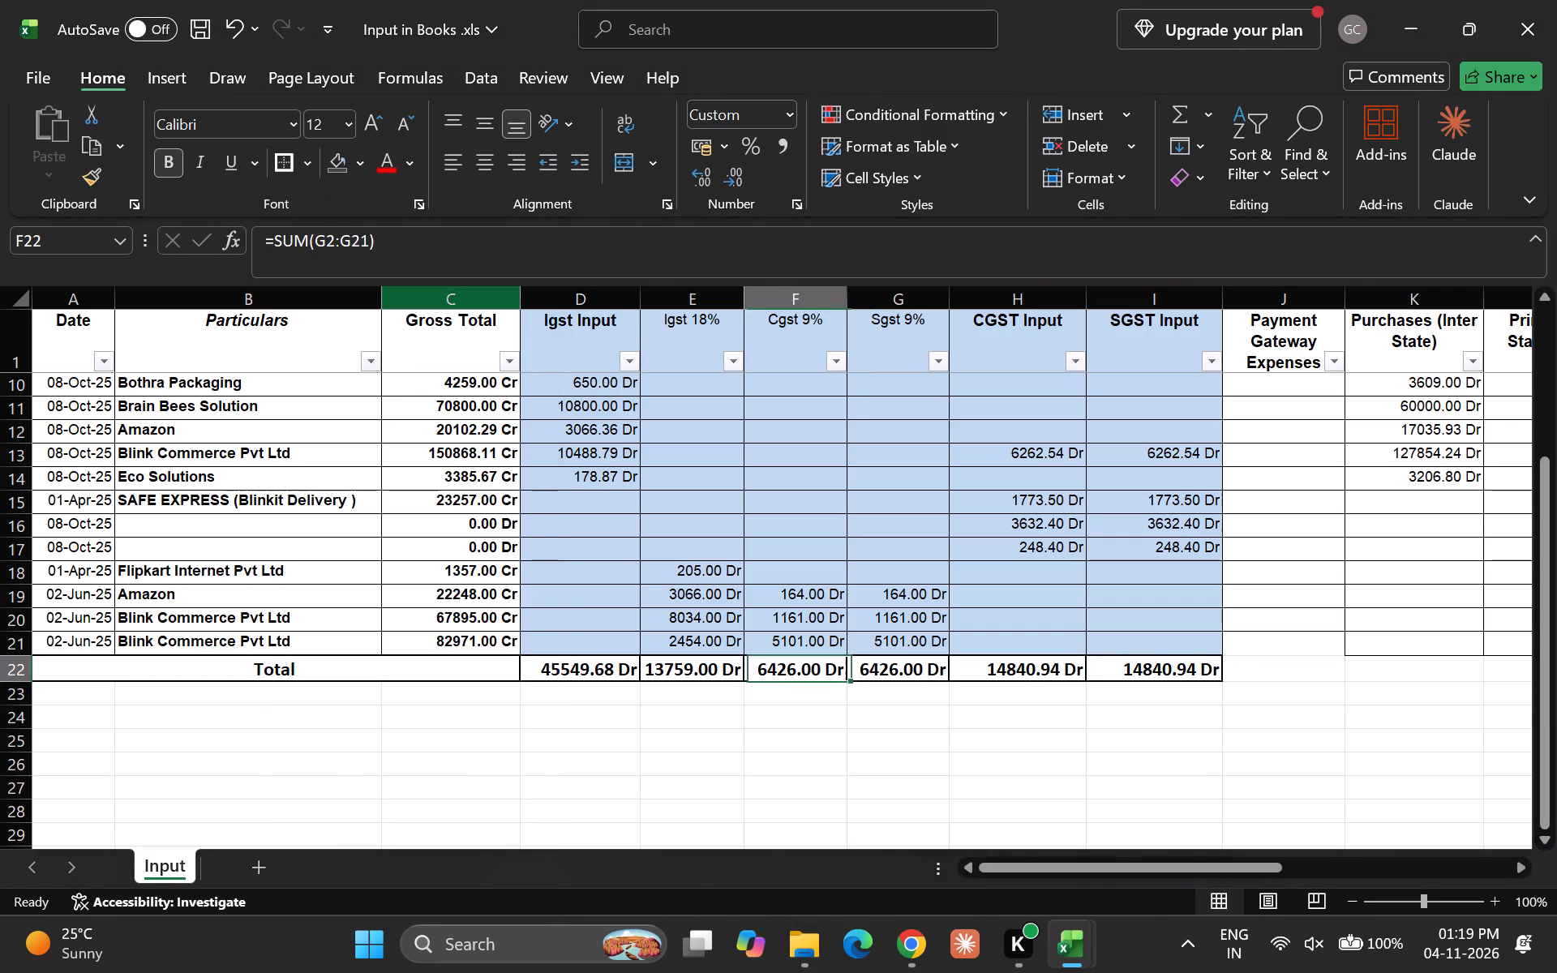
pyautogui.press('Left')
pyautogui.press('Left')
pyautogui.press('Left')
pyautogui.press('Left')
pyautogui.press('Down')
pyautogui.press('Up')
pyautogui.press('Right')
pyautogui.press('Down')
pyautogui.press('Down')
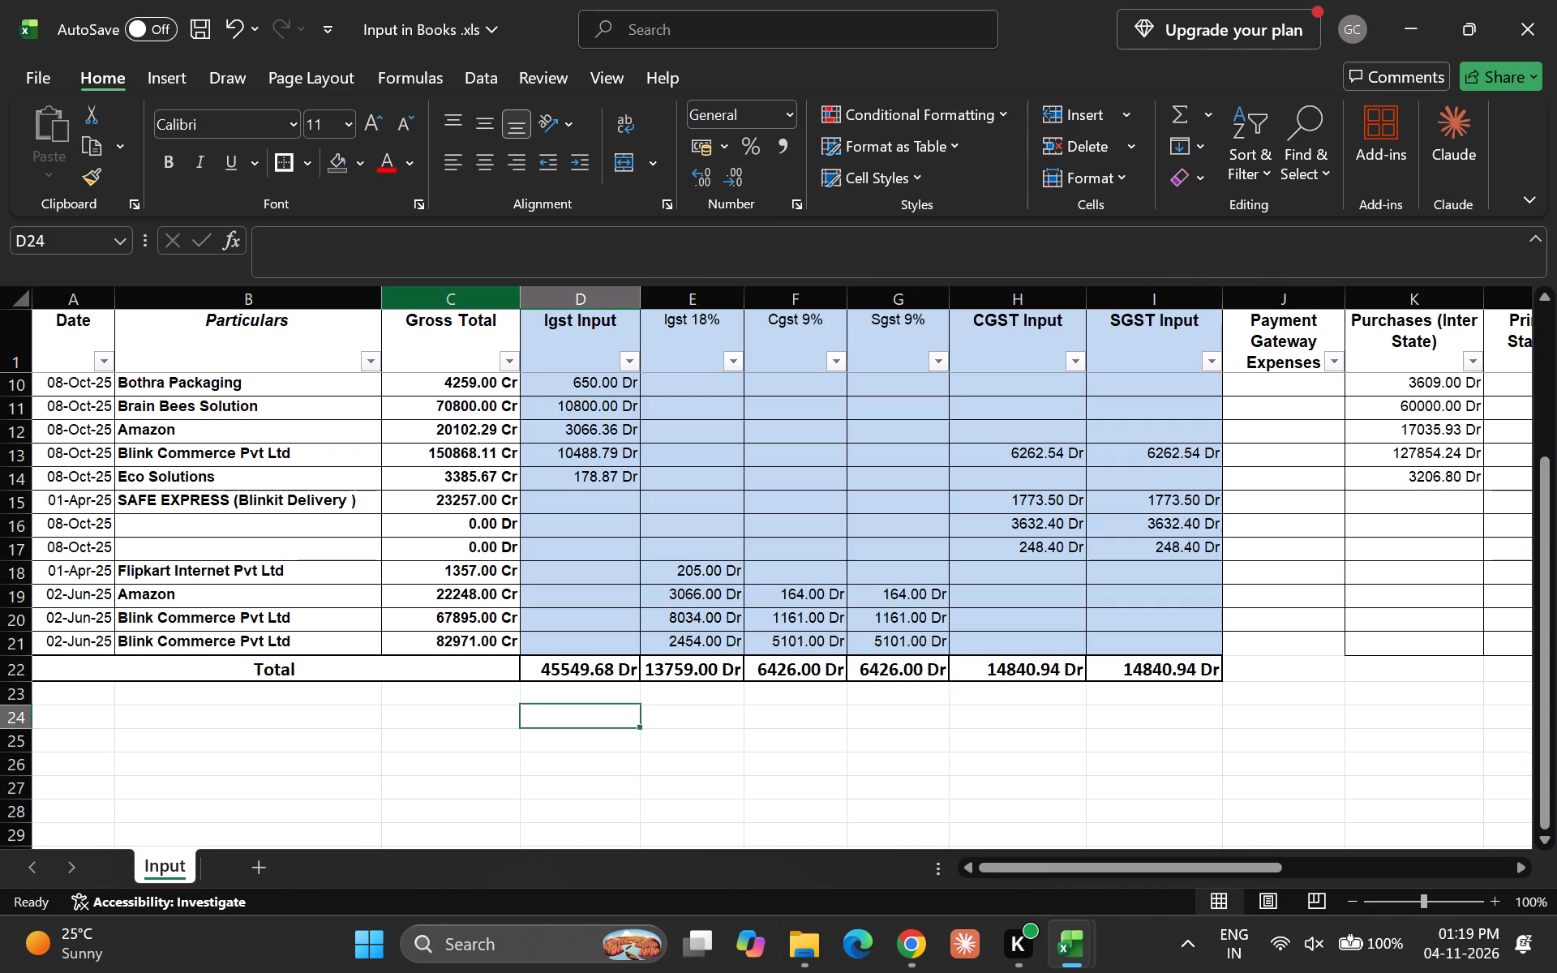
pyautogui.hotkey('ctrl', 's')
# Repeat the thick outside border on the merged Total label cell A22:C22.
pyautogui.press('Down')
pyautogui.press('Up')
pyautogui.press('Up')
pyautogui.press('Left')
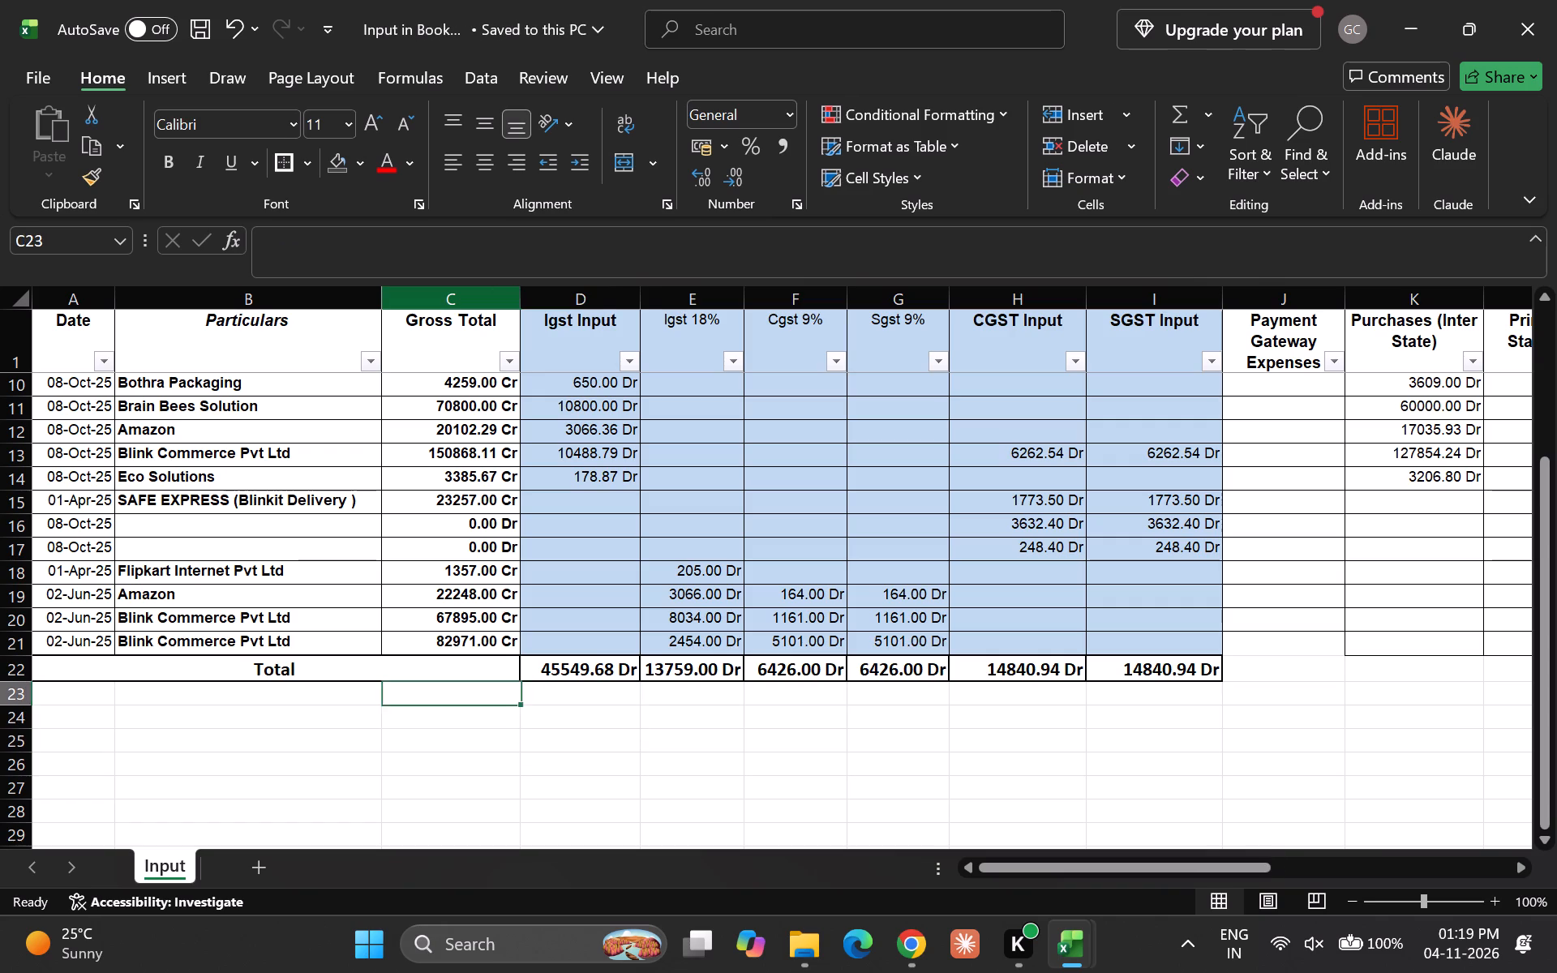
pyautogui.press('Up')
pyautogui.press('F4')
pyautogui.press('Down')
pyautogui.press('Up')
pyautogui.press('Right')
pyautogui.press('Down')
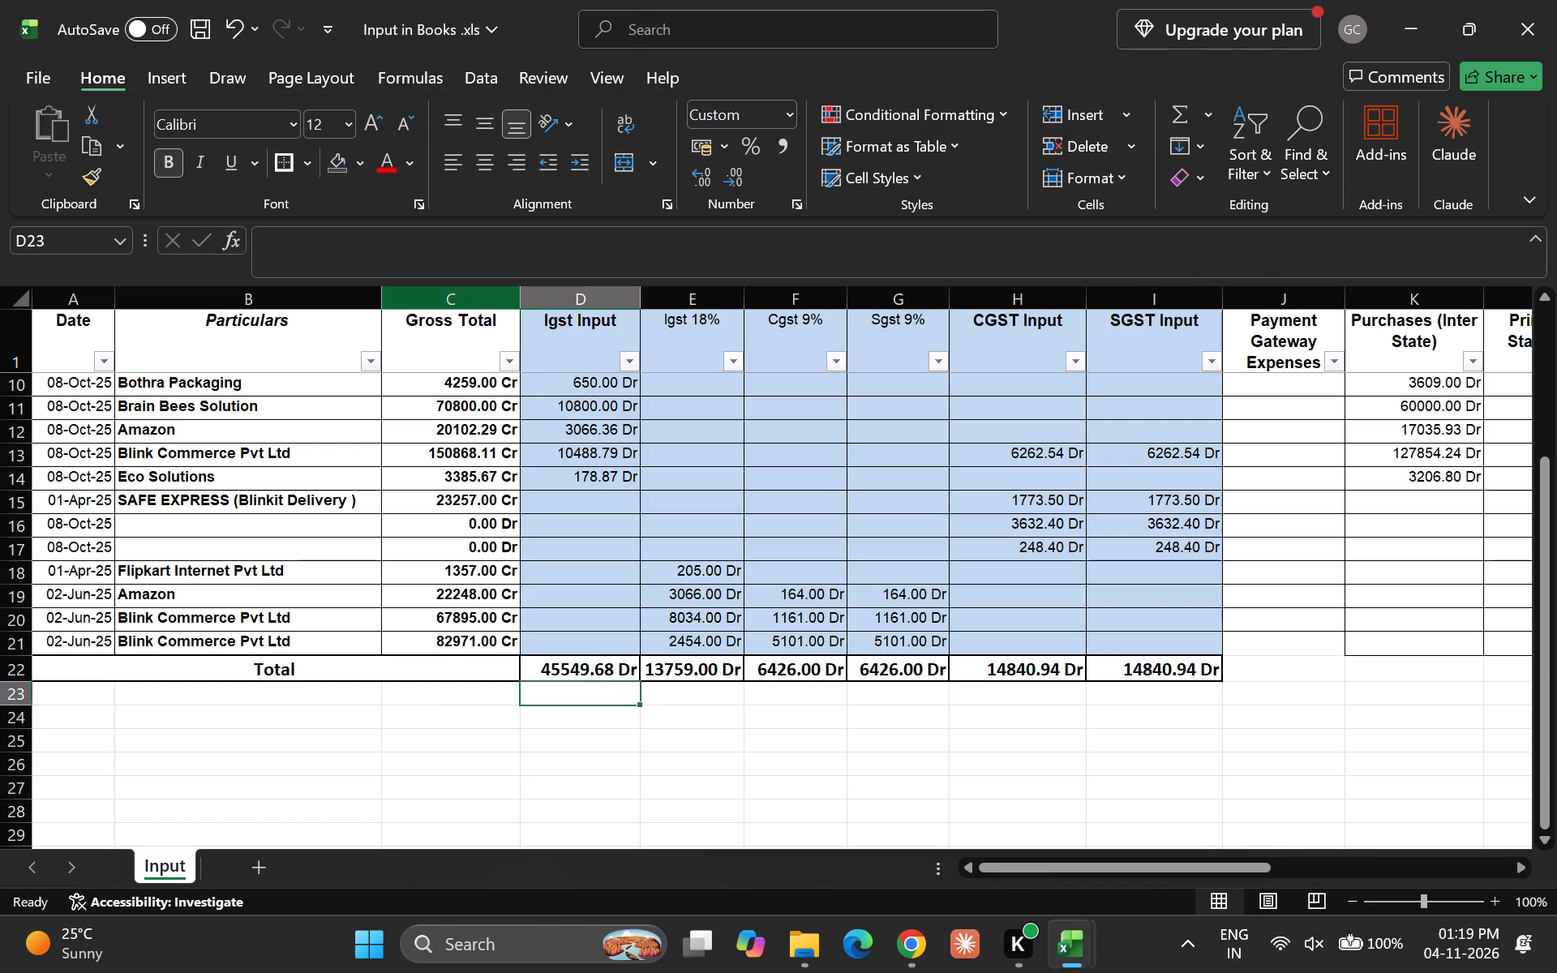
pyautogui.press('Right')
pyautogui.press('Up')
pyautogui.press('Left')
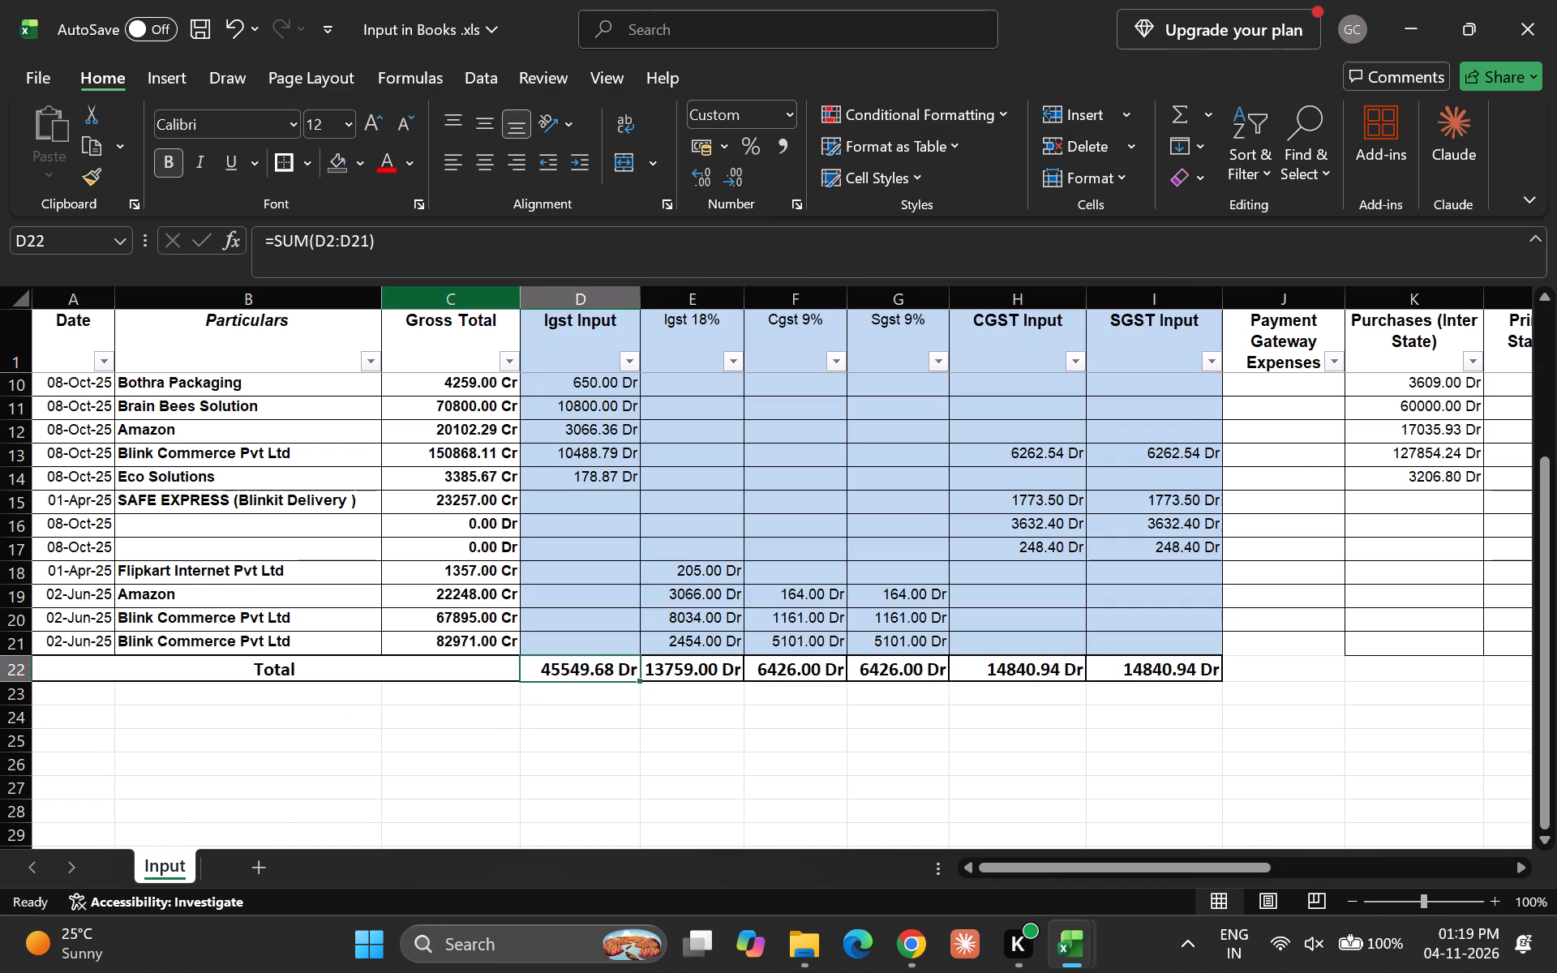
# Enter the label "Total Input" in C25, below the Total row.
pyautogui.press('Down')
pyautogui.press('Down')
pyautogui.press('Down')
pyautogui.press('Left')
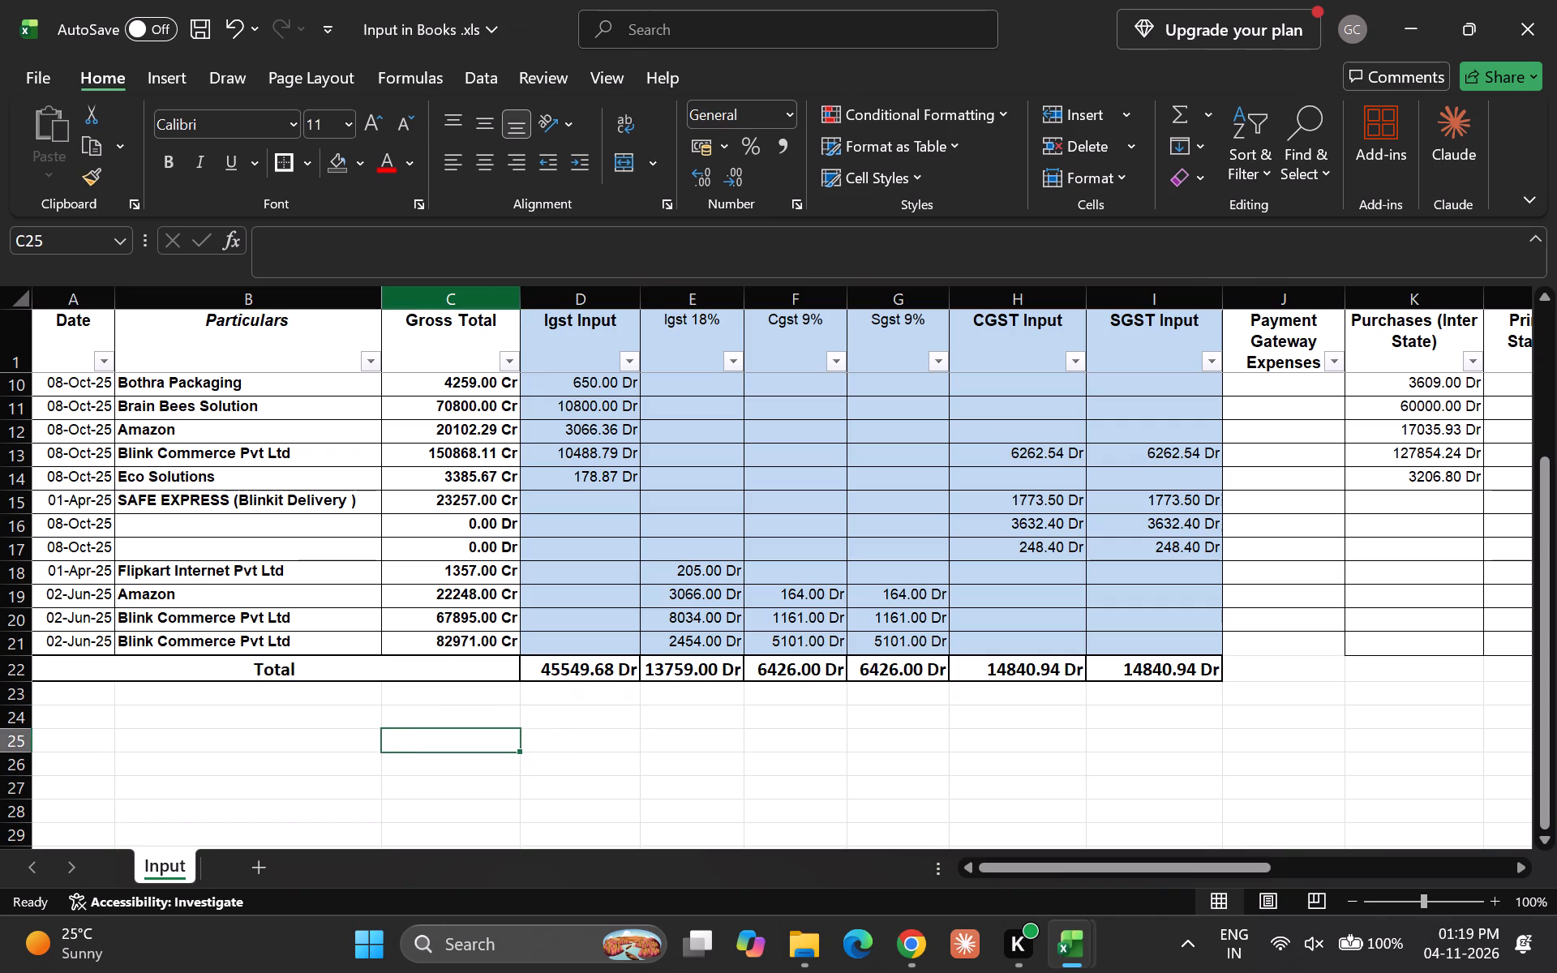
pyautogui.write('tot')
pyautogui.press('BackSpace')
pyautogui.press('BackSpace')
pyautogui.press('BackSpace')
pyautogui.write('Total Input')
pyautogui.press('Return')
# Sum the GST column totals D22:I22 in D25, beside the Total Input label.
pyautogui.press('Up')
pyautogui.press('Right')
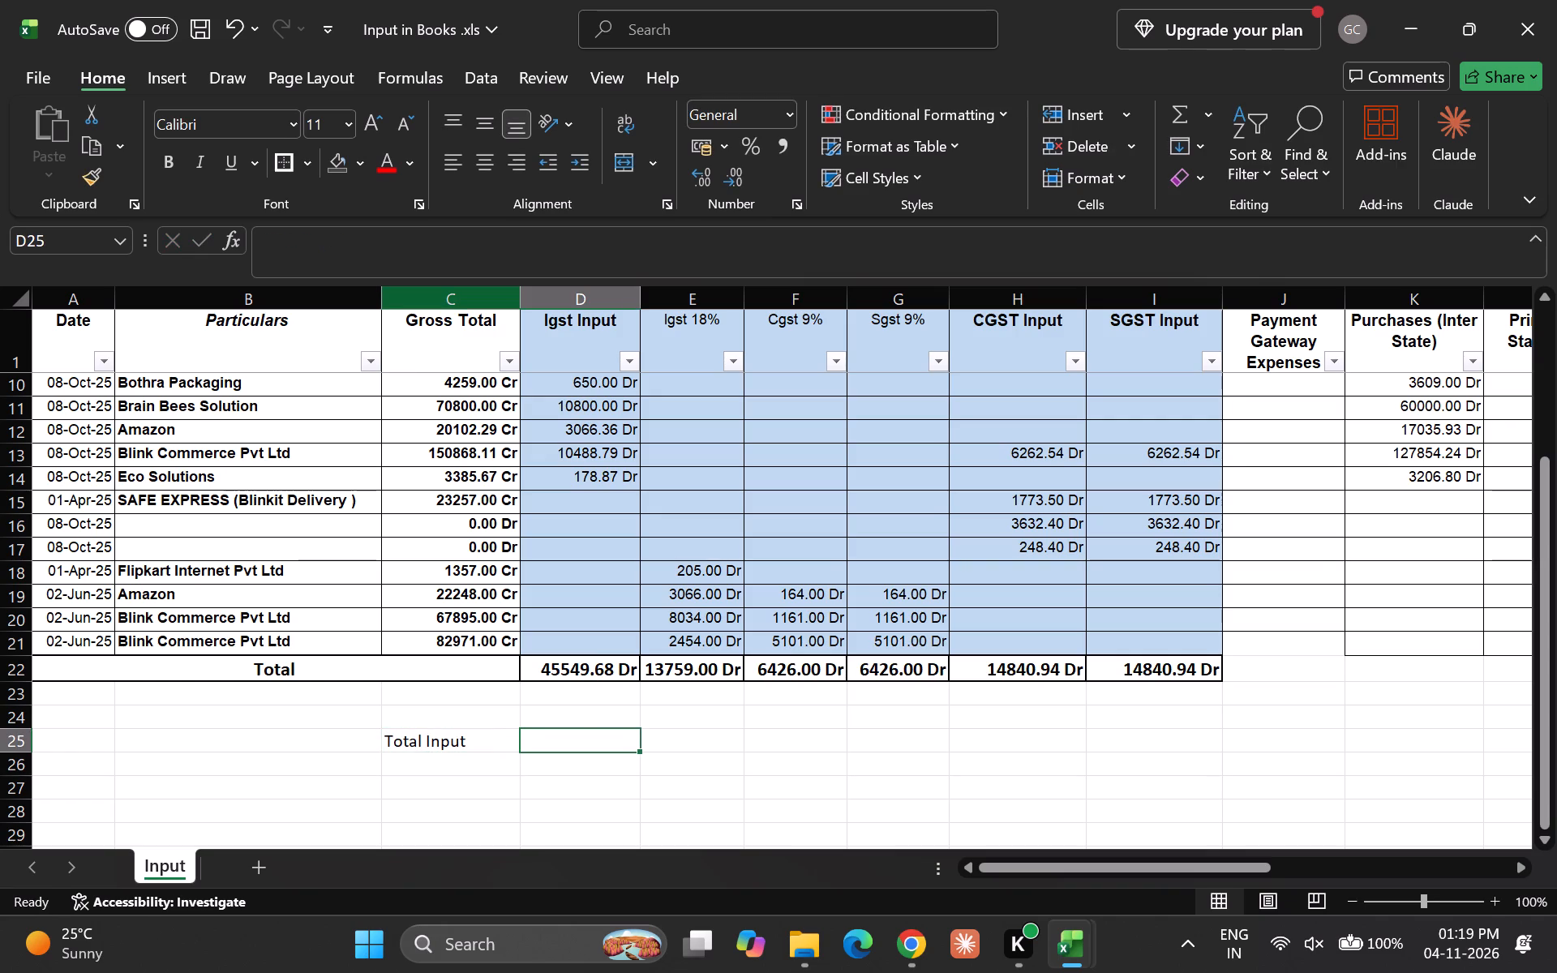
pyautogui.press('=')
pyautogui.write('sum')
pyautogui.press('Tab')
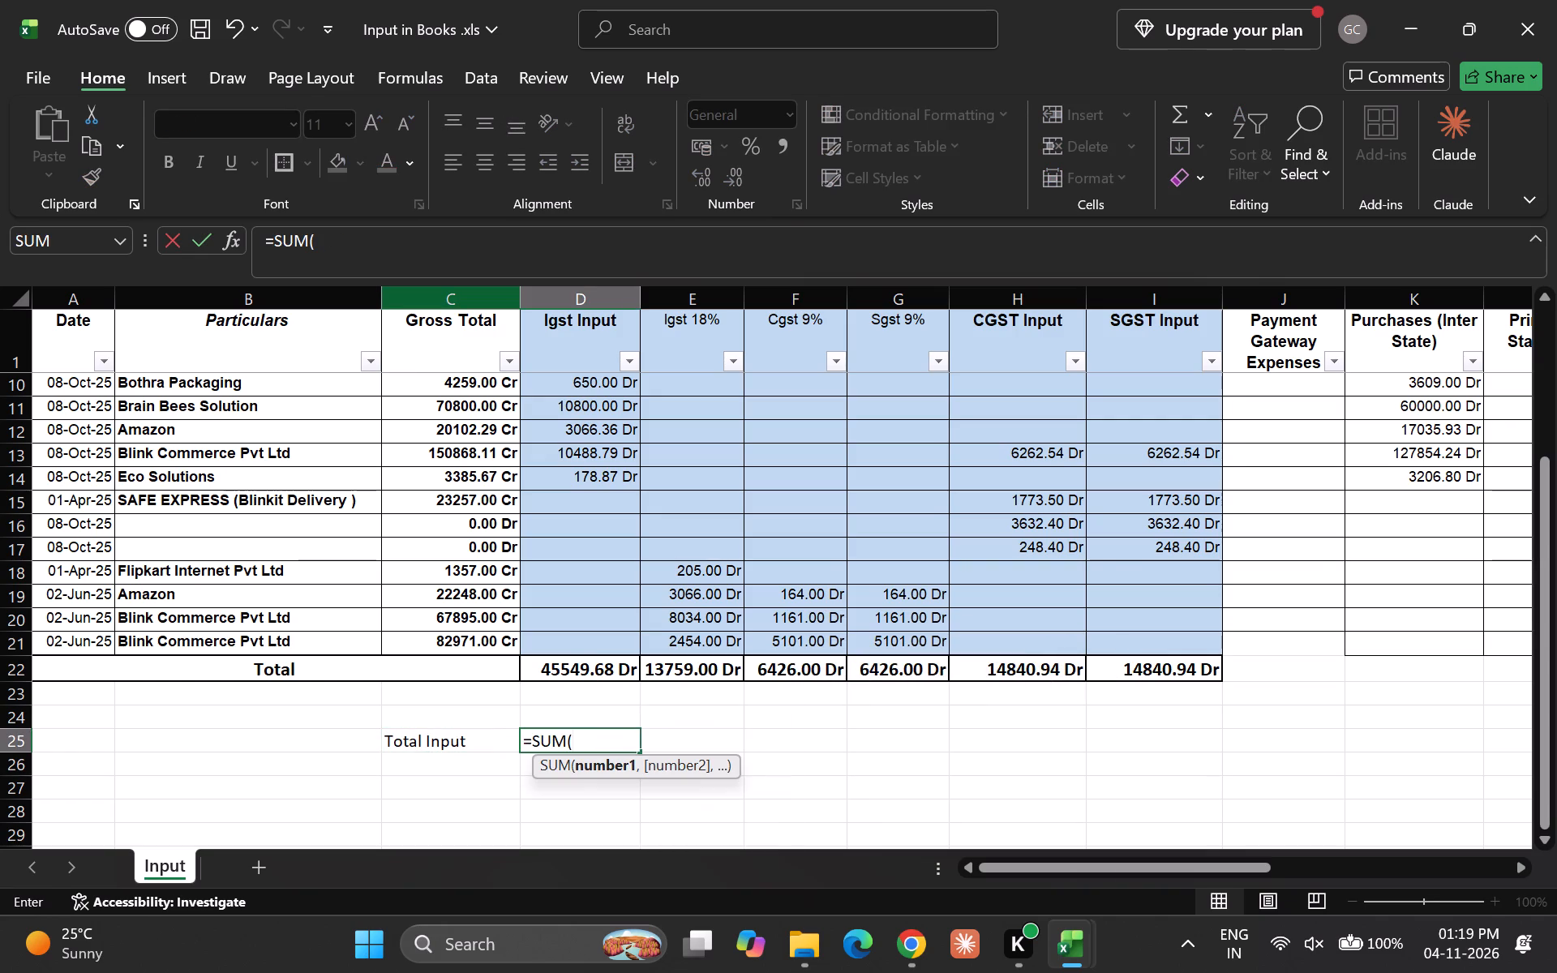
pyautogui.press('Up')
pyautogui.press('Up')
pyautogui.press('Up')
pyautogui.hotkey('shift', 'Right')
pyautogui.hotkey('shift', 'Right')
pyautogui.hotkey('shift', 'Right')
pyautogui.hotkey('shift', 'Right')
pyautogui.hotkey('shift', 'Right')
pyautogui.press('Return')
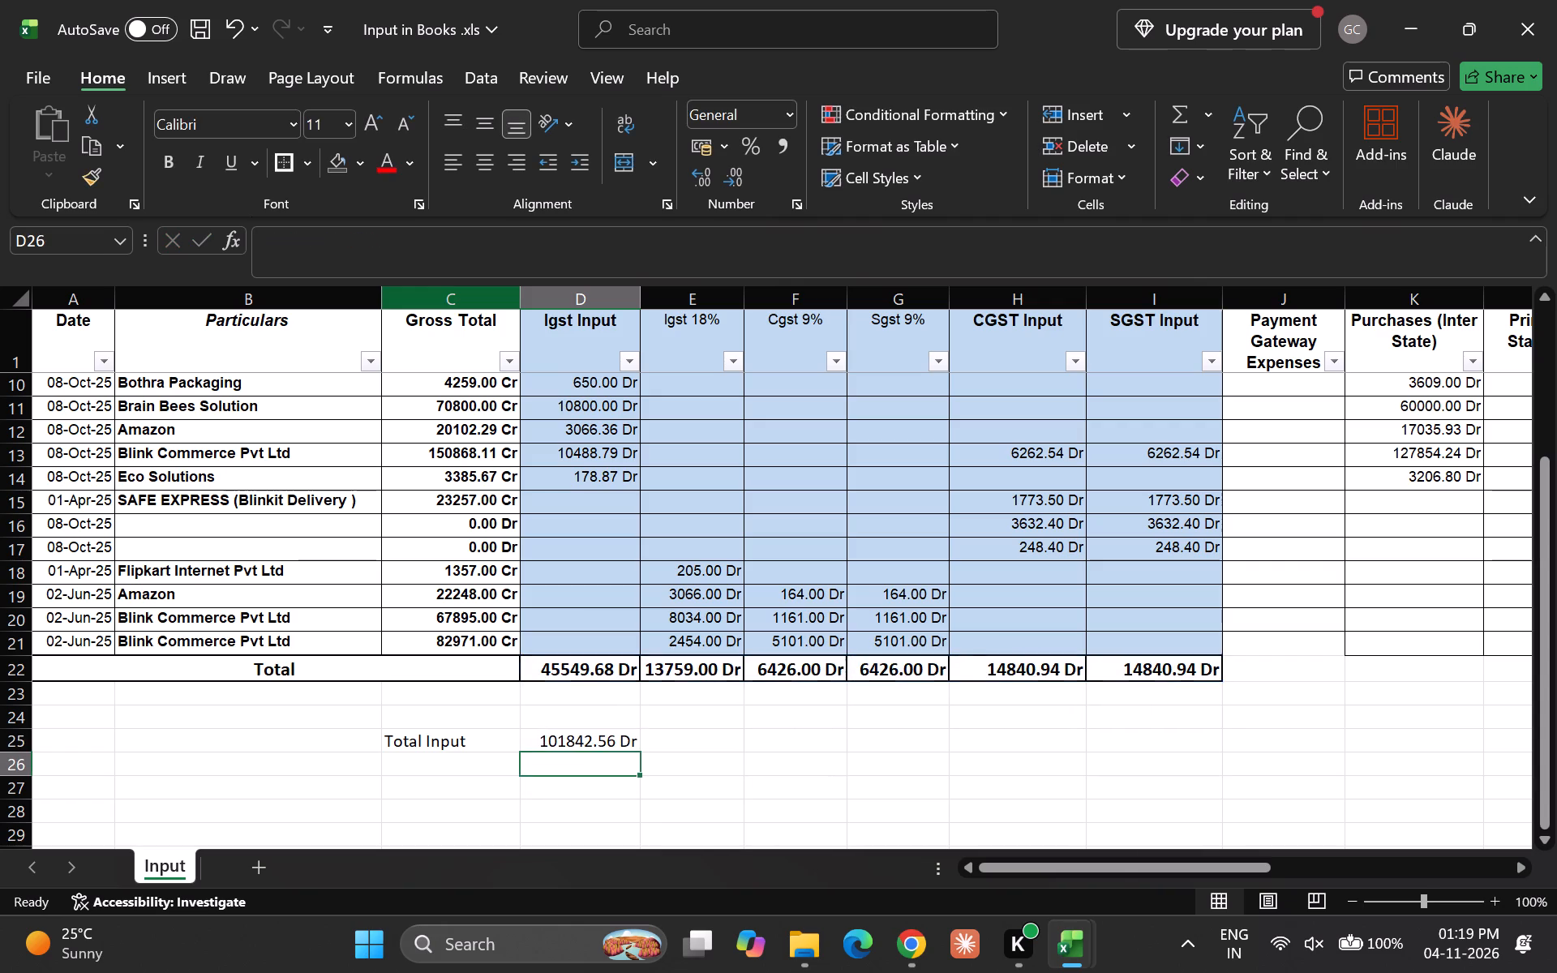
pyautogui.press('Down')
pyautogui.press('Up')
pyautogui.press('Up')
pyautogui.press('Up')
pyautogui.press('Down')
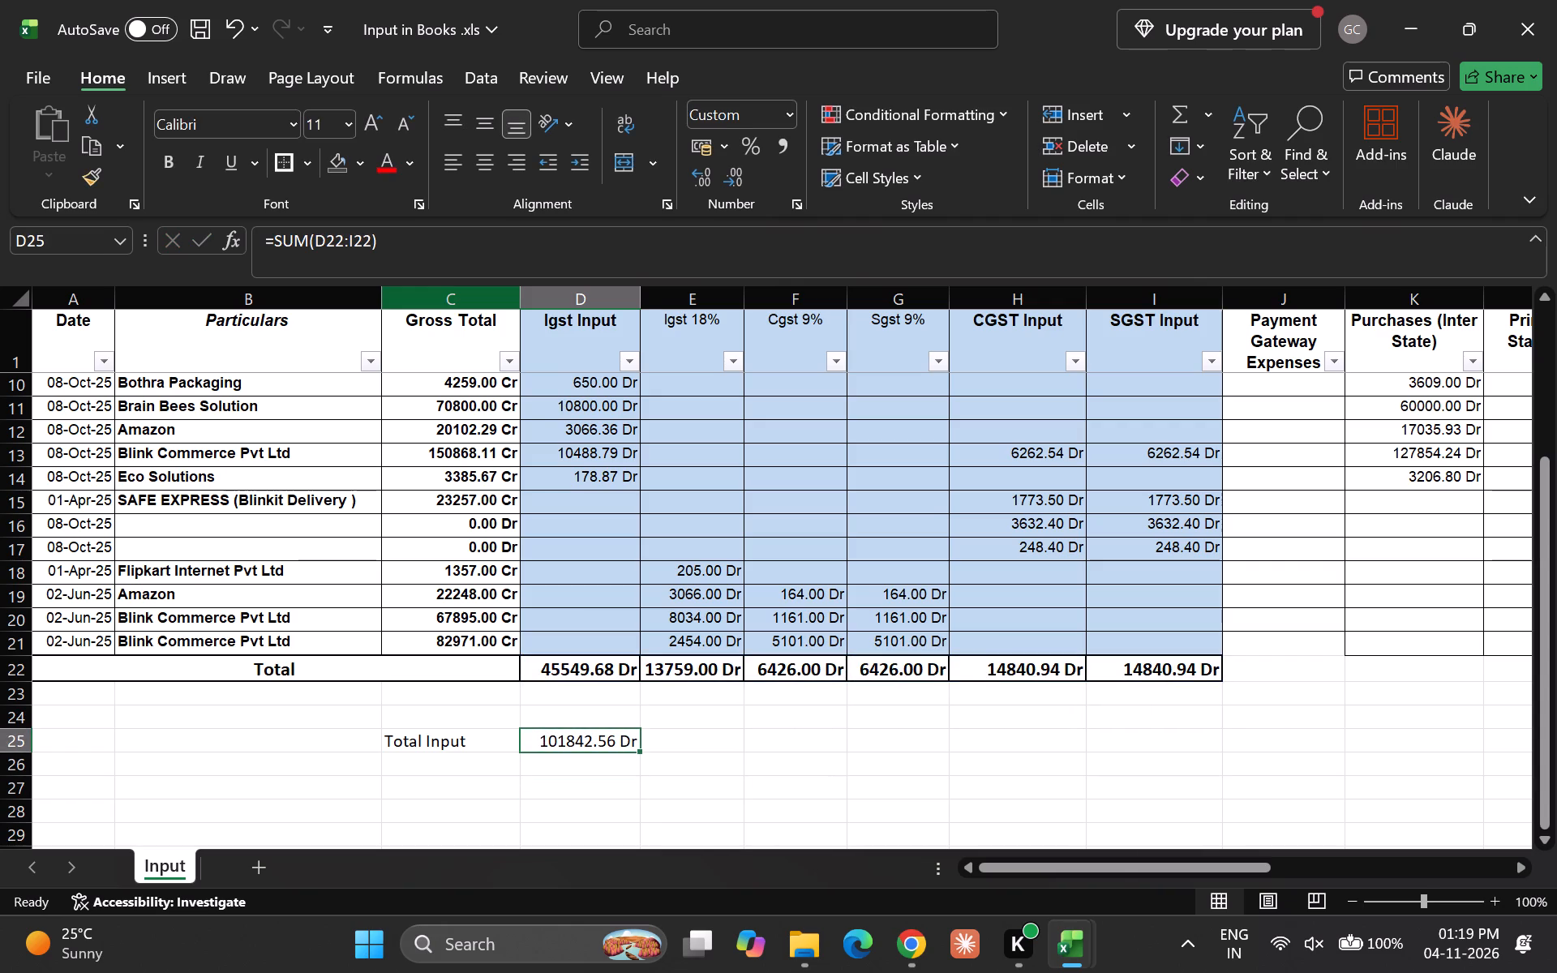
# Make the Total Input label and amount in C25:D25 bold, and save the workbook.
pyautogui.press('Left')
pyautogui.press('Down')
pyautogui.press('Up')
pyautogui.hotkey('shift', 'Right')
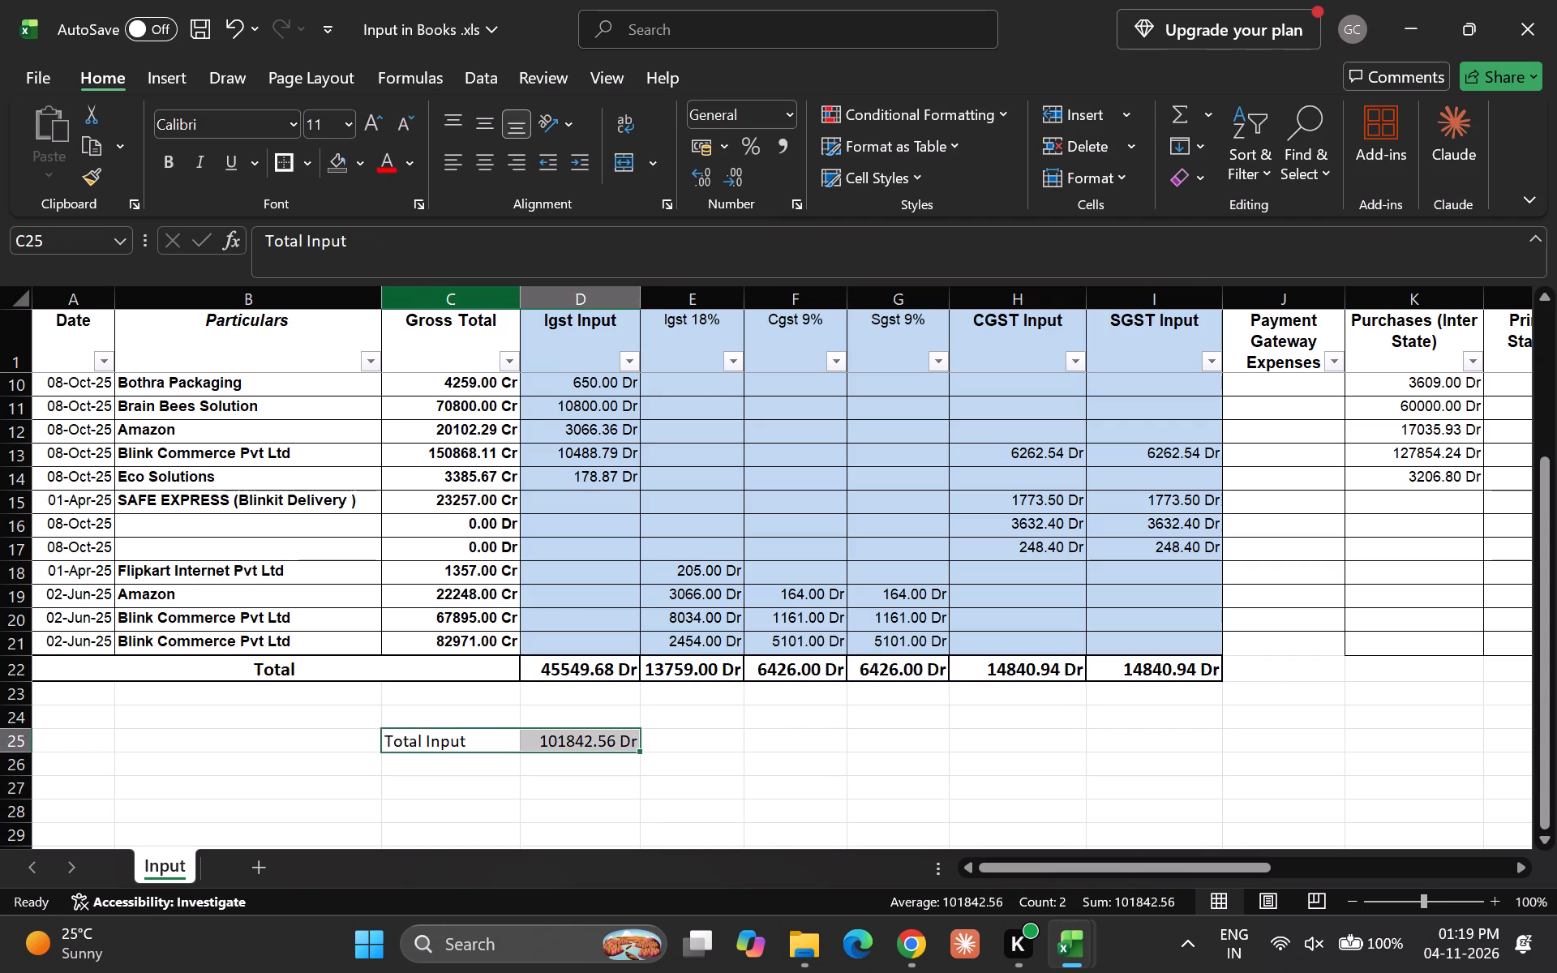
pyautogui.press('ctrl+shift+super+b')
pyautogui.hotkey('ctrl', 'b')
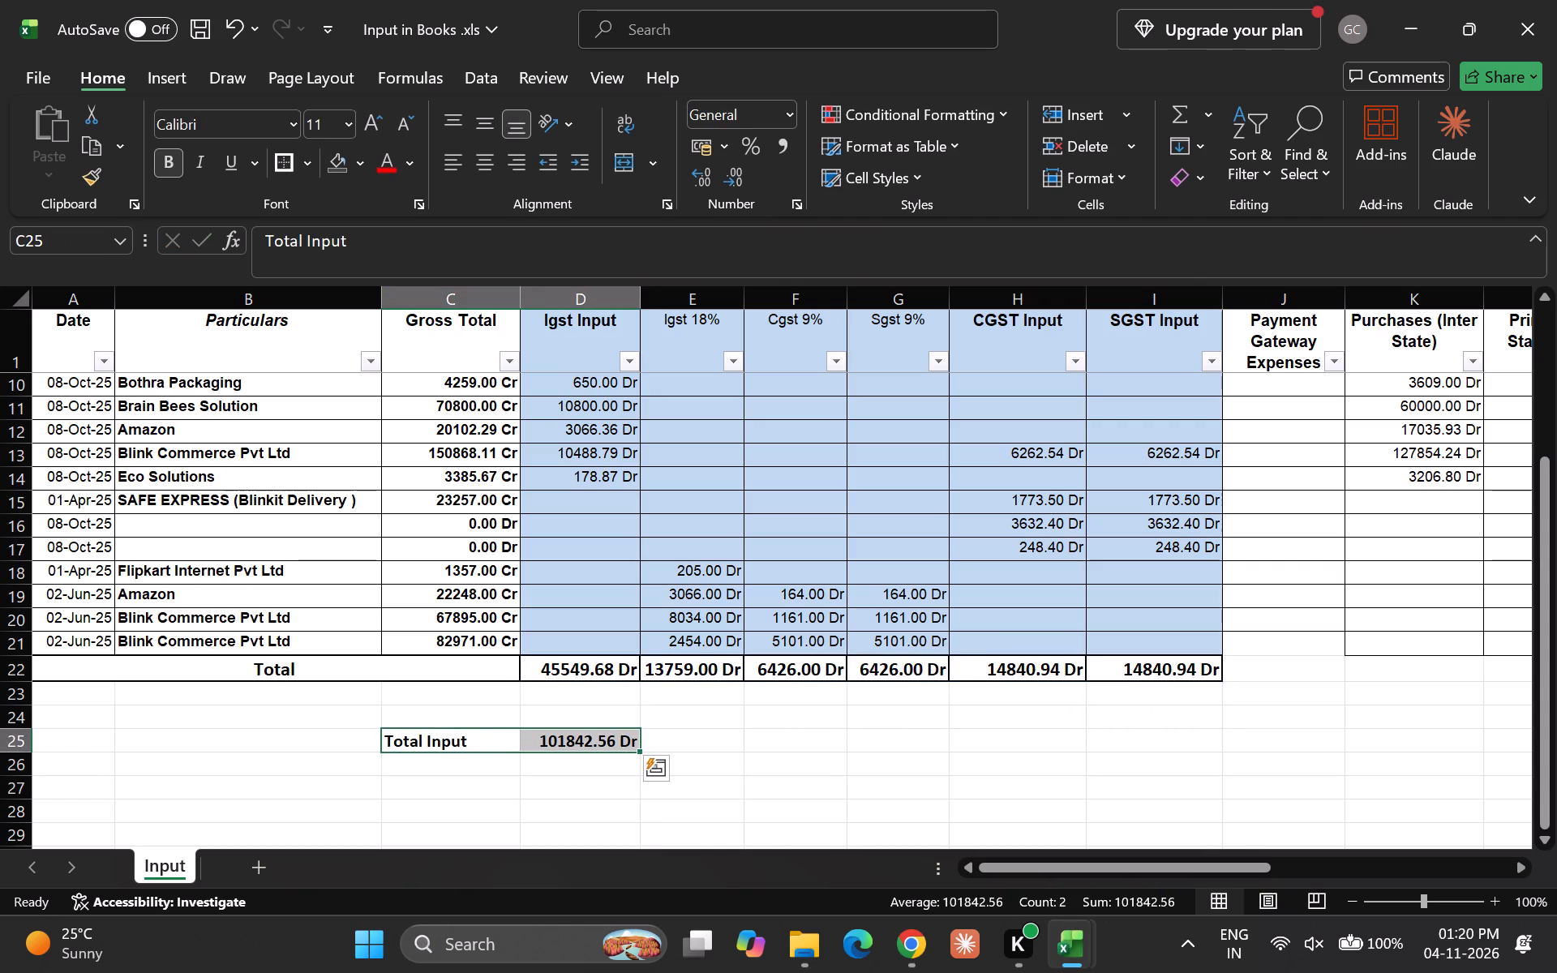
pyautogui.click(822, 774)
pyautogui.click(744, 743)
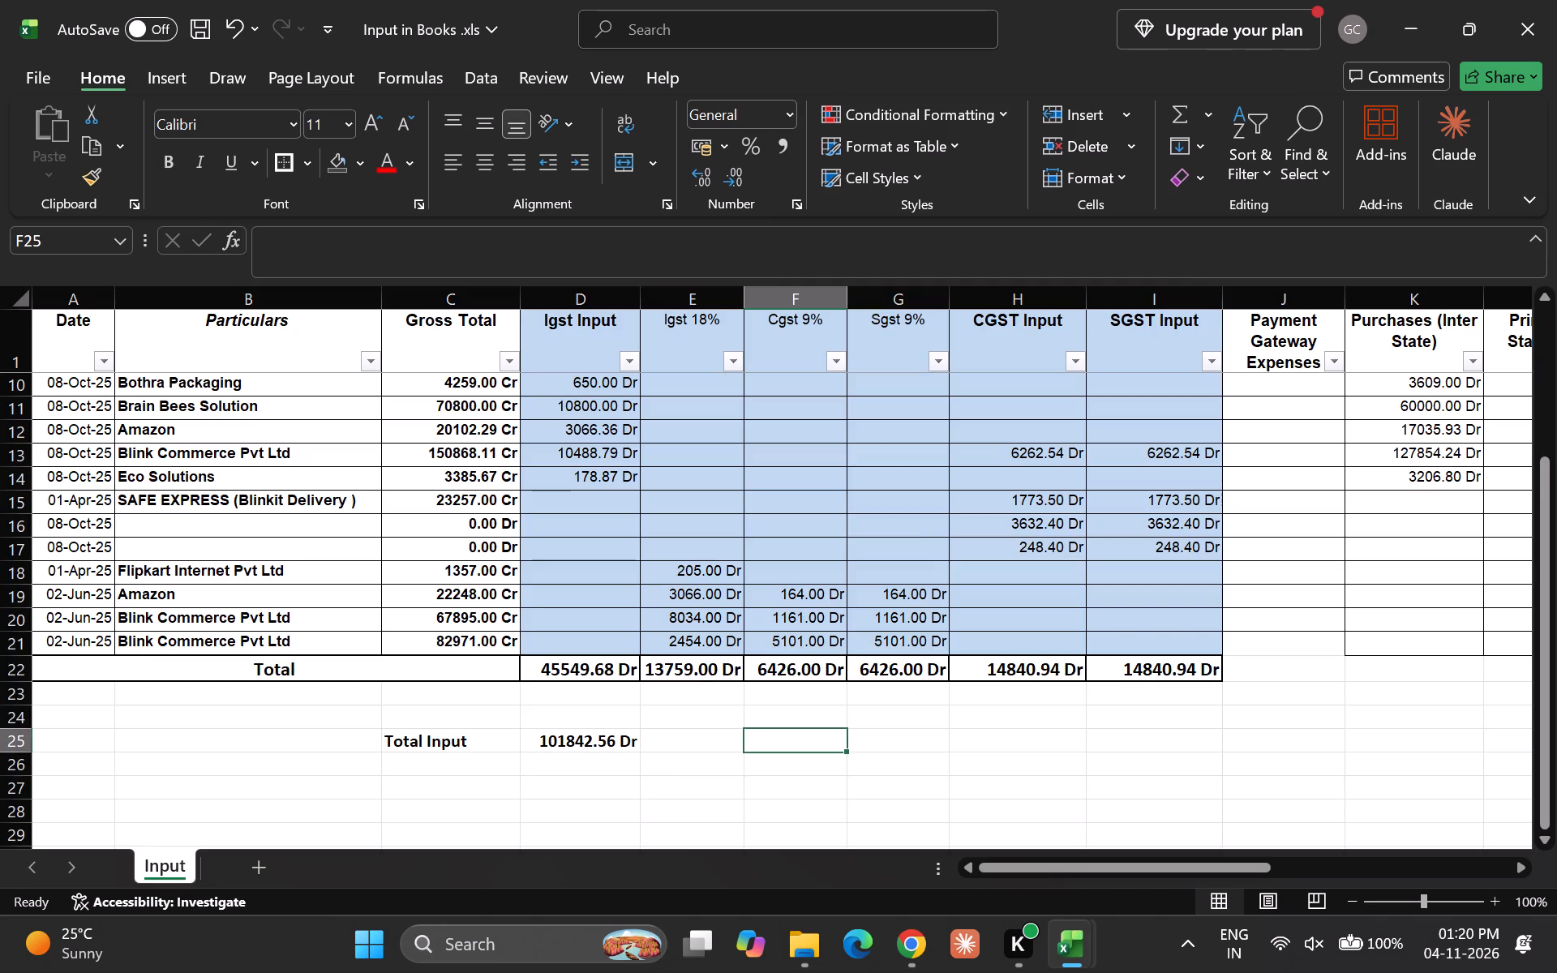
pyautogui.click(889, 783)
pyautogui.hotkey('ctrl', 's')
# Apply a thick outside border to each of the Total Input cells C25 and D25, and save the workbook.
pyautogui.press('Down')
pyautogui.press('Up')
pyautogui.press('Up')
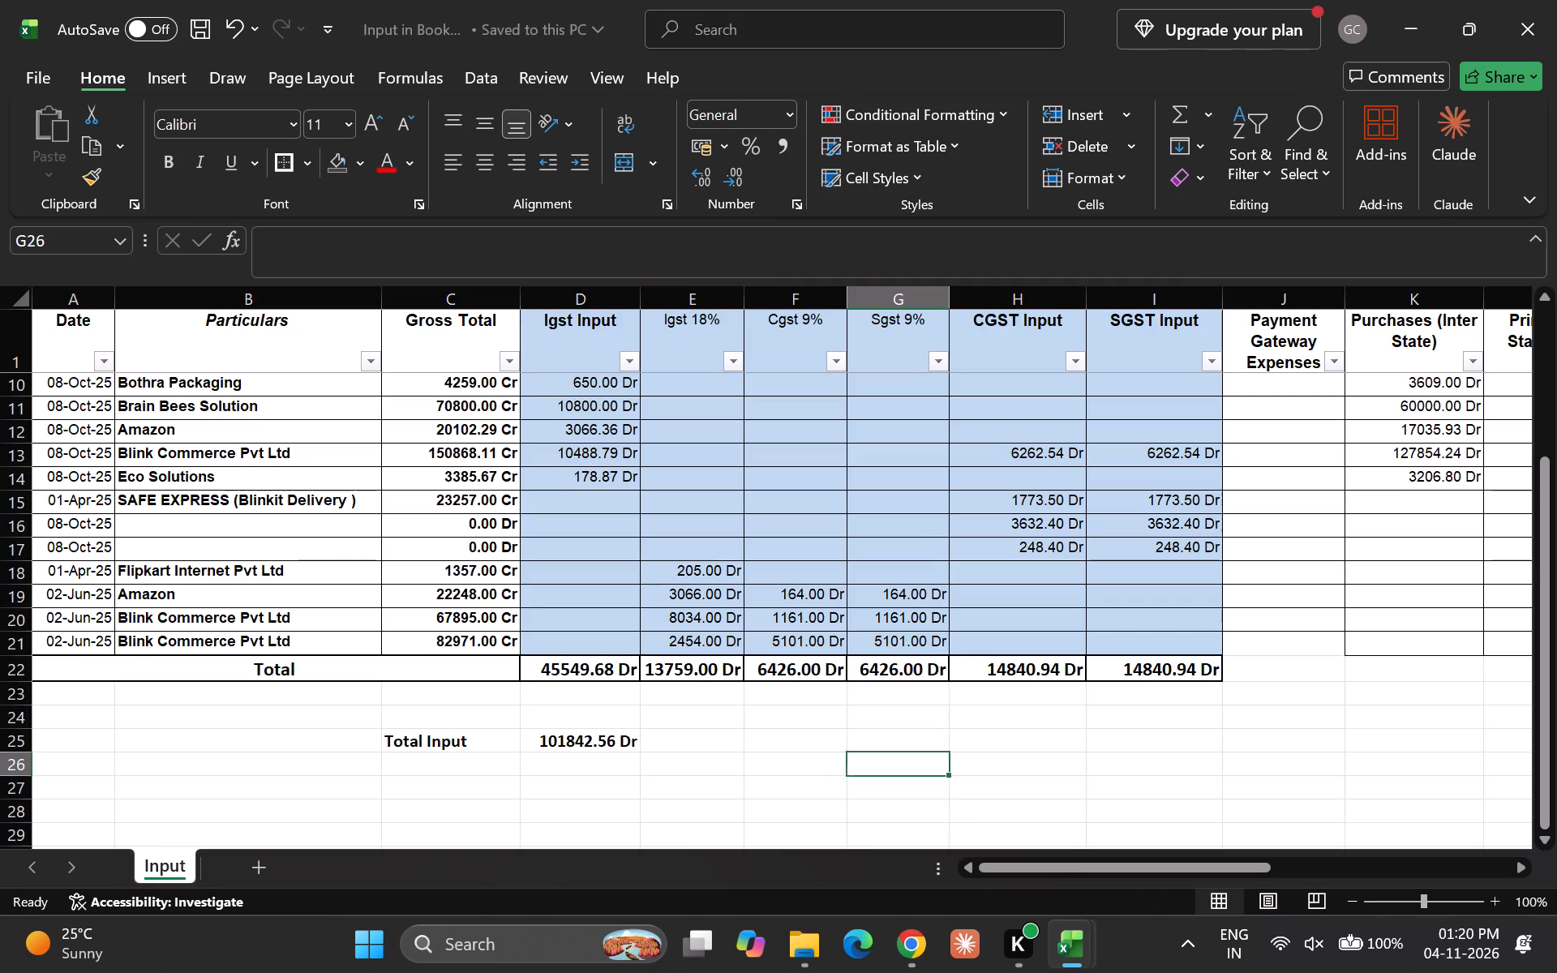
pyautogui.press('Left')
pyautogui.press('Left')
pyautogui.press('Left')
pyautogui.press('Left')
pyautogui.press('Up')
pyautogui.press('F4')
pyautogui.press('Right')
pyautogui.press('F4')
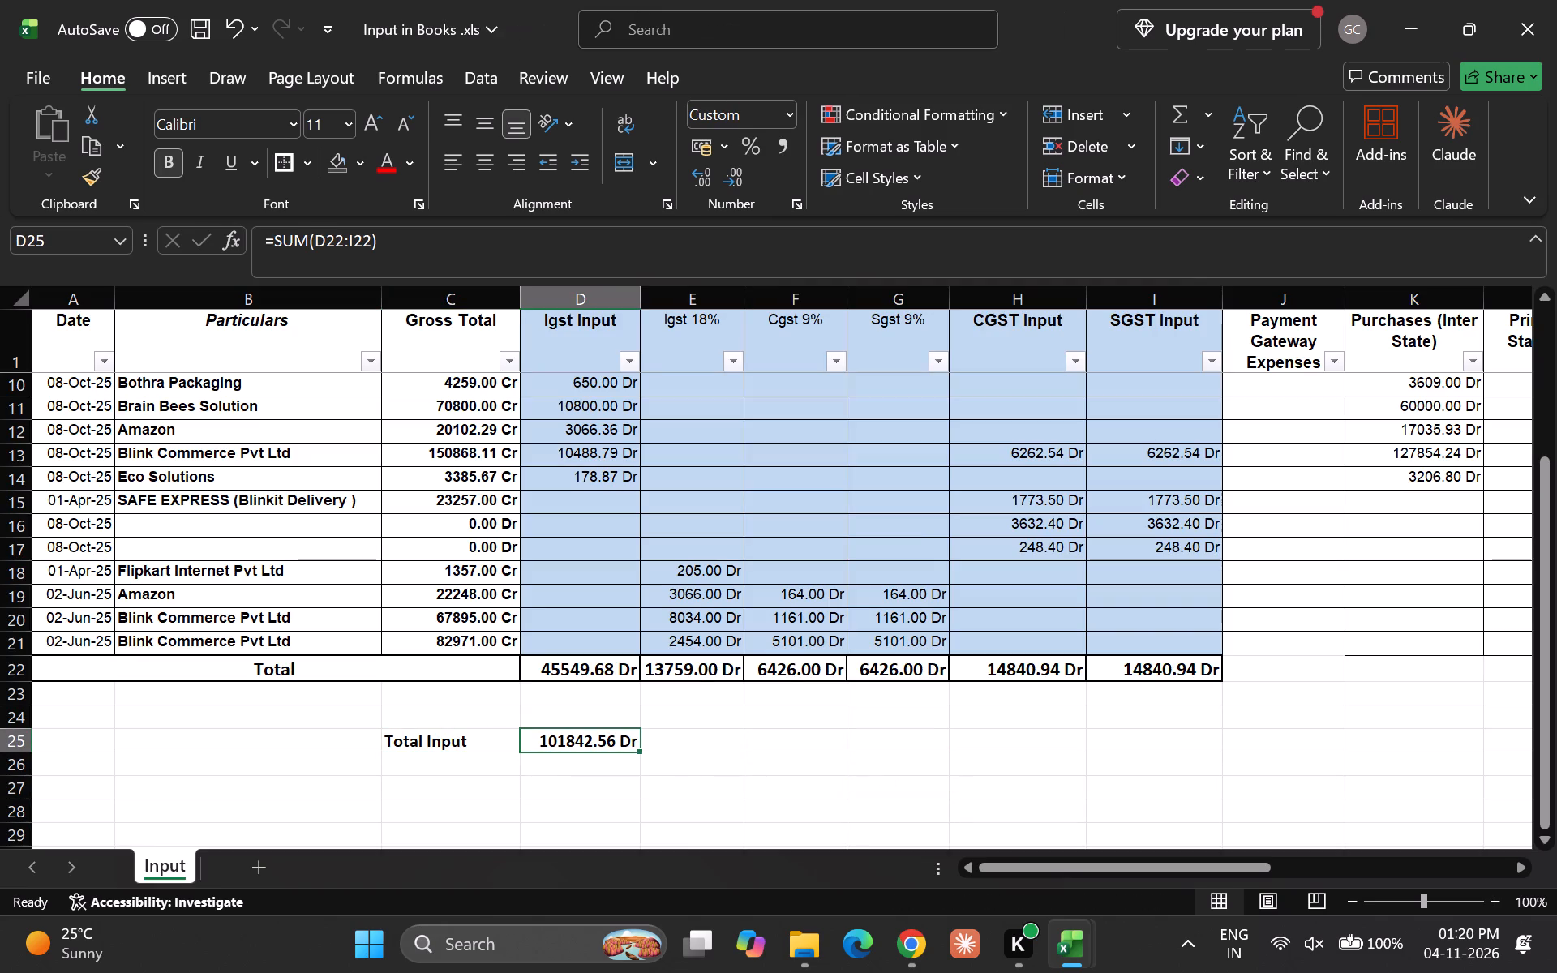
pyautogui.press('Left')
pyautogui.press('Down')
pyautogui.press('Up')
pyautogui.write('hbt')
pyautogui.press('Right')
pyautogui.press('F3')
pyautogui.press('F4')
pyautogui.press('Down')
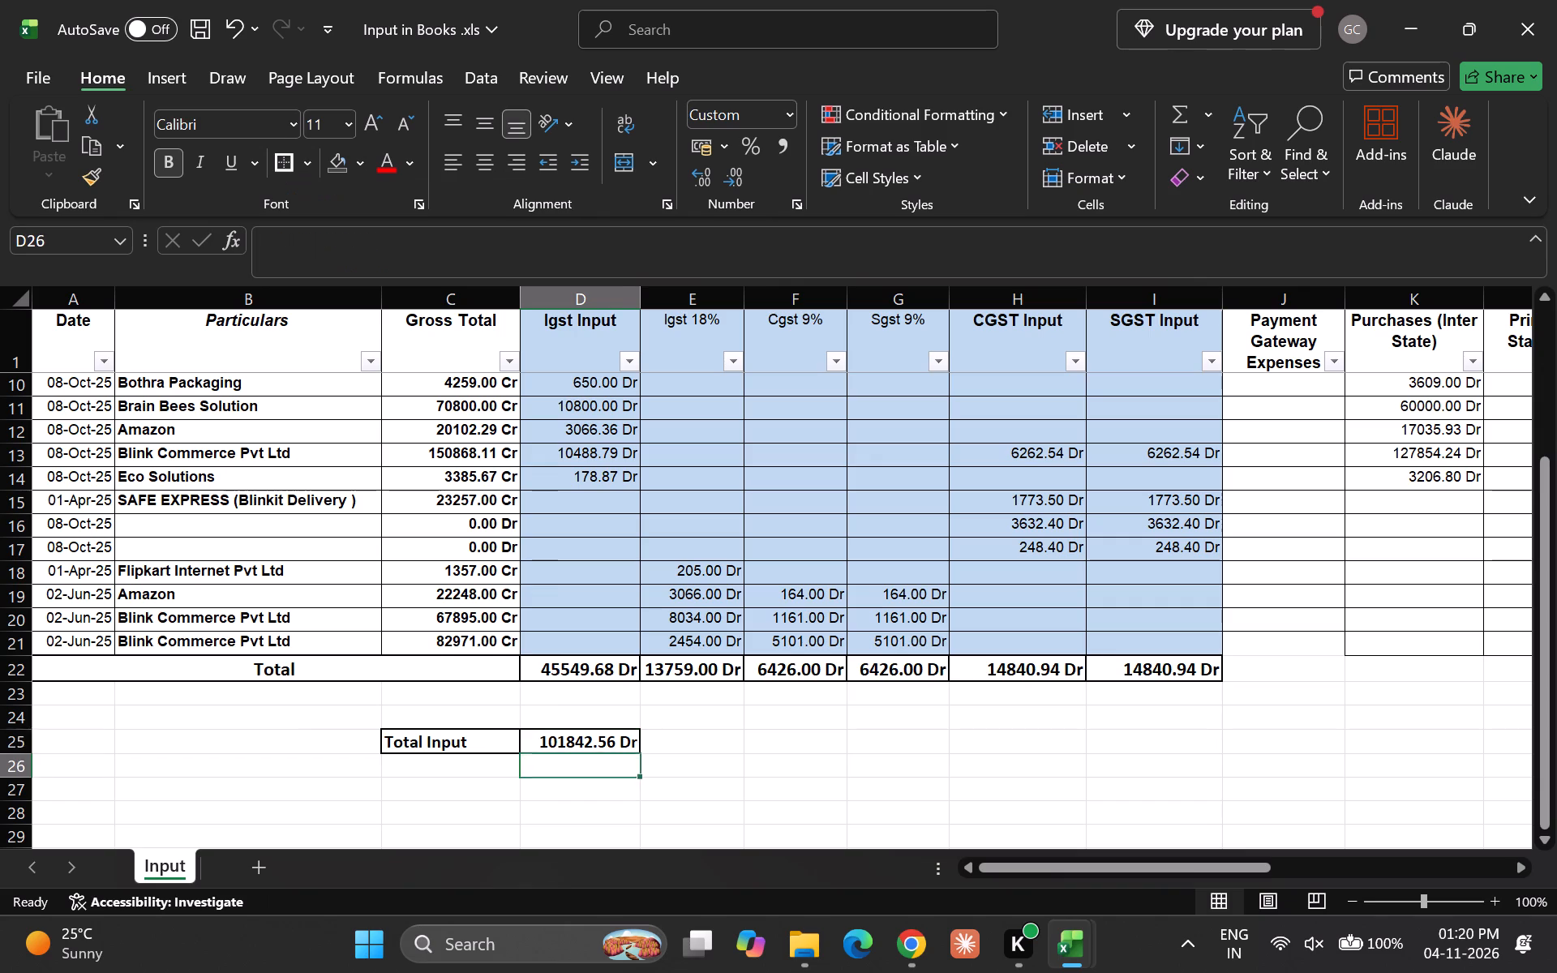
pyautogui.press('Up')
pyautogui.press('Right')
pyautogui.press('Down')
pyautogui.hotkey('ctrl', 's')
# Apply all borders to J21, the last data cell under Payment Gateway Expenses, and save the workbook.
pyautogui.press('Up')
pyautogui.press('Left')
pyautogui.press('Left')
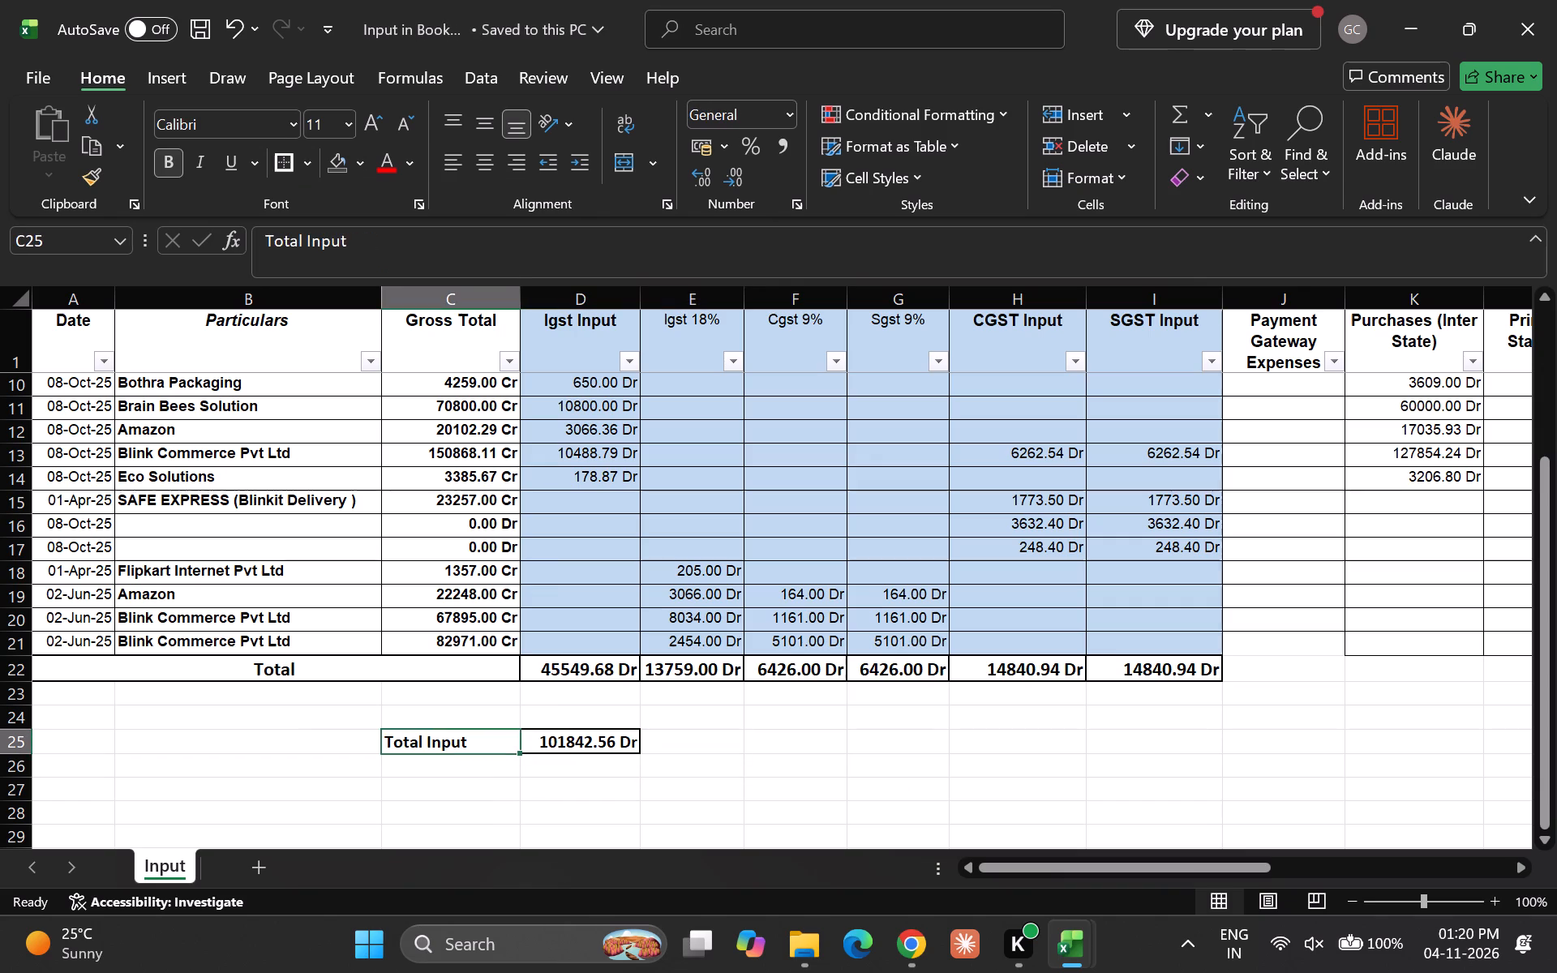
pyautogui.press('Up')
pyautogui.press('Up')
pyautogui.press('Right')
pyautogui.press('Up')
pyautogui.press('Right')
pyautogui.press('Right')
pyautogui.press('Right')
pyautogui.press('Right')
pyautogui.press('Right')
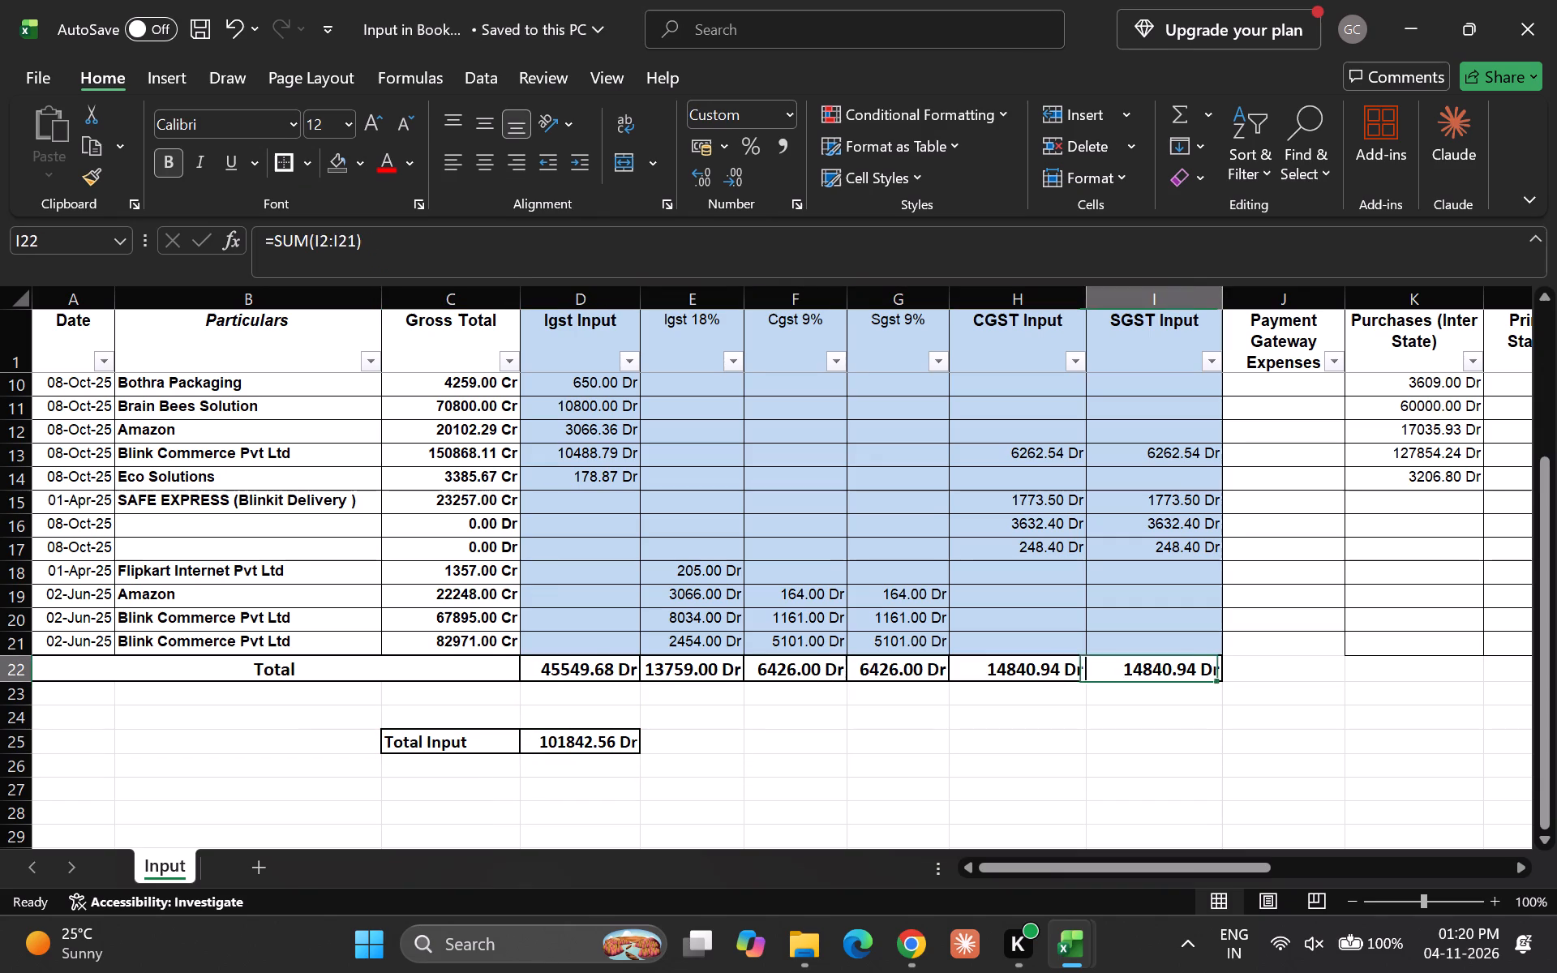
pyautogui.press('Right')
pyautogui.press('Up')
pyautogui.hotkey('alt', 'h')
pyautogui.press('b')
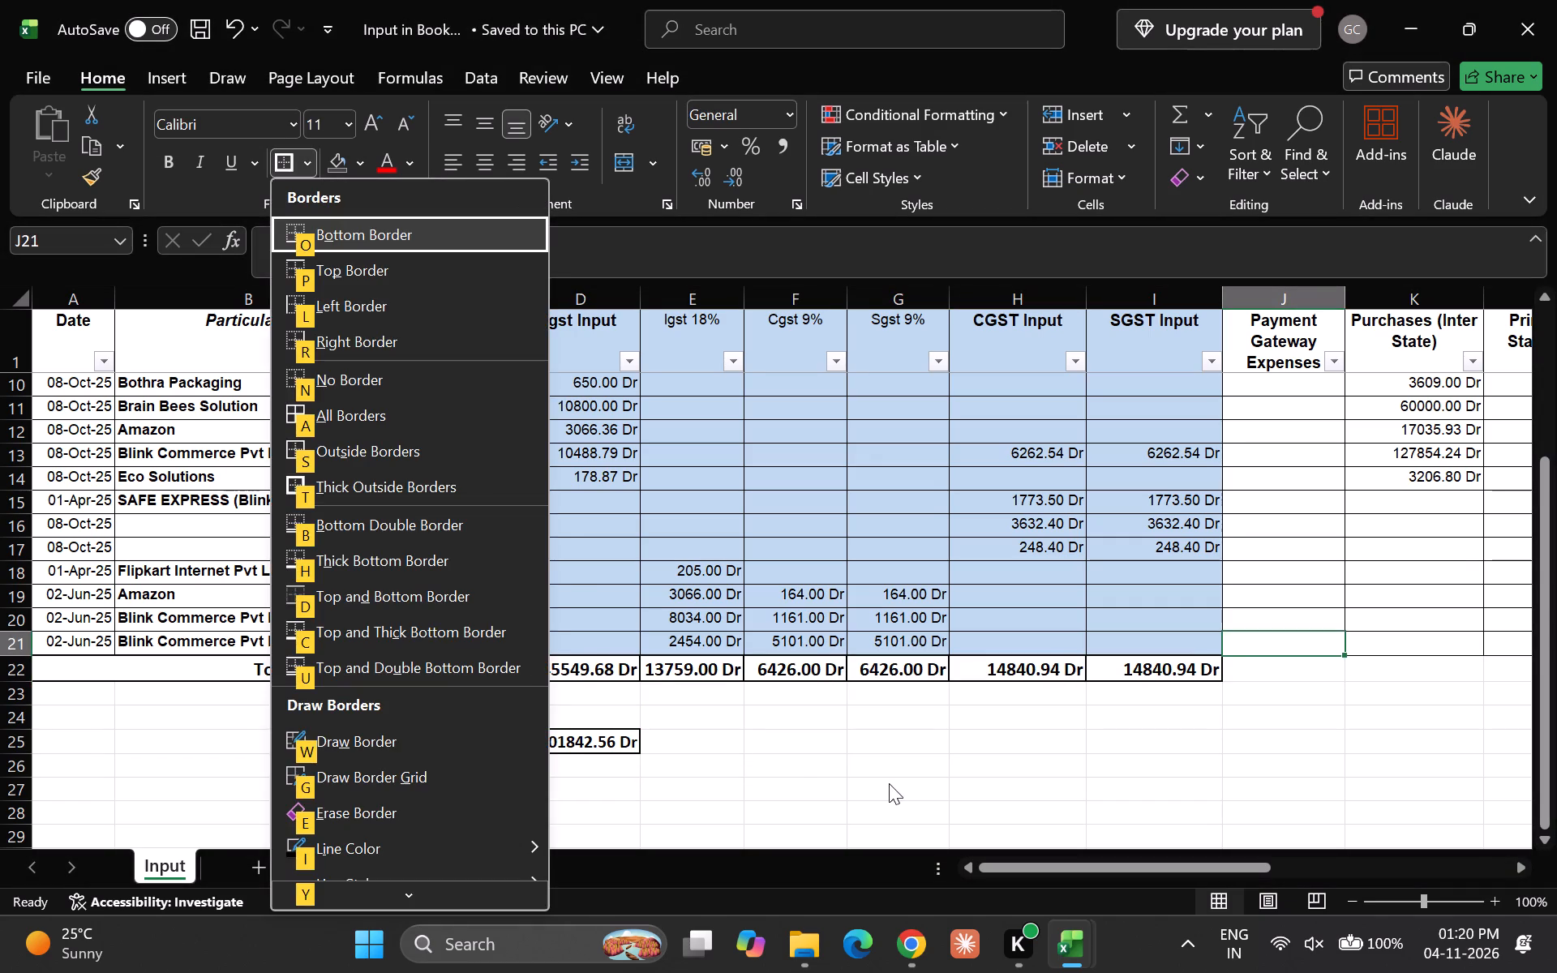
pyautogui.press('a')
pyautogui.press('Down')
pyautogui.press('Up')
pyautogui.press('Right')
pyautogui.press('Down')
pyautogui.press('Down')
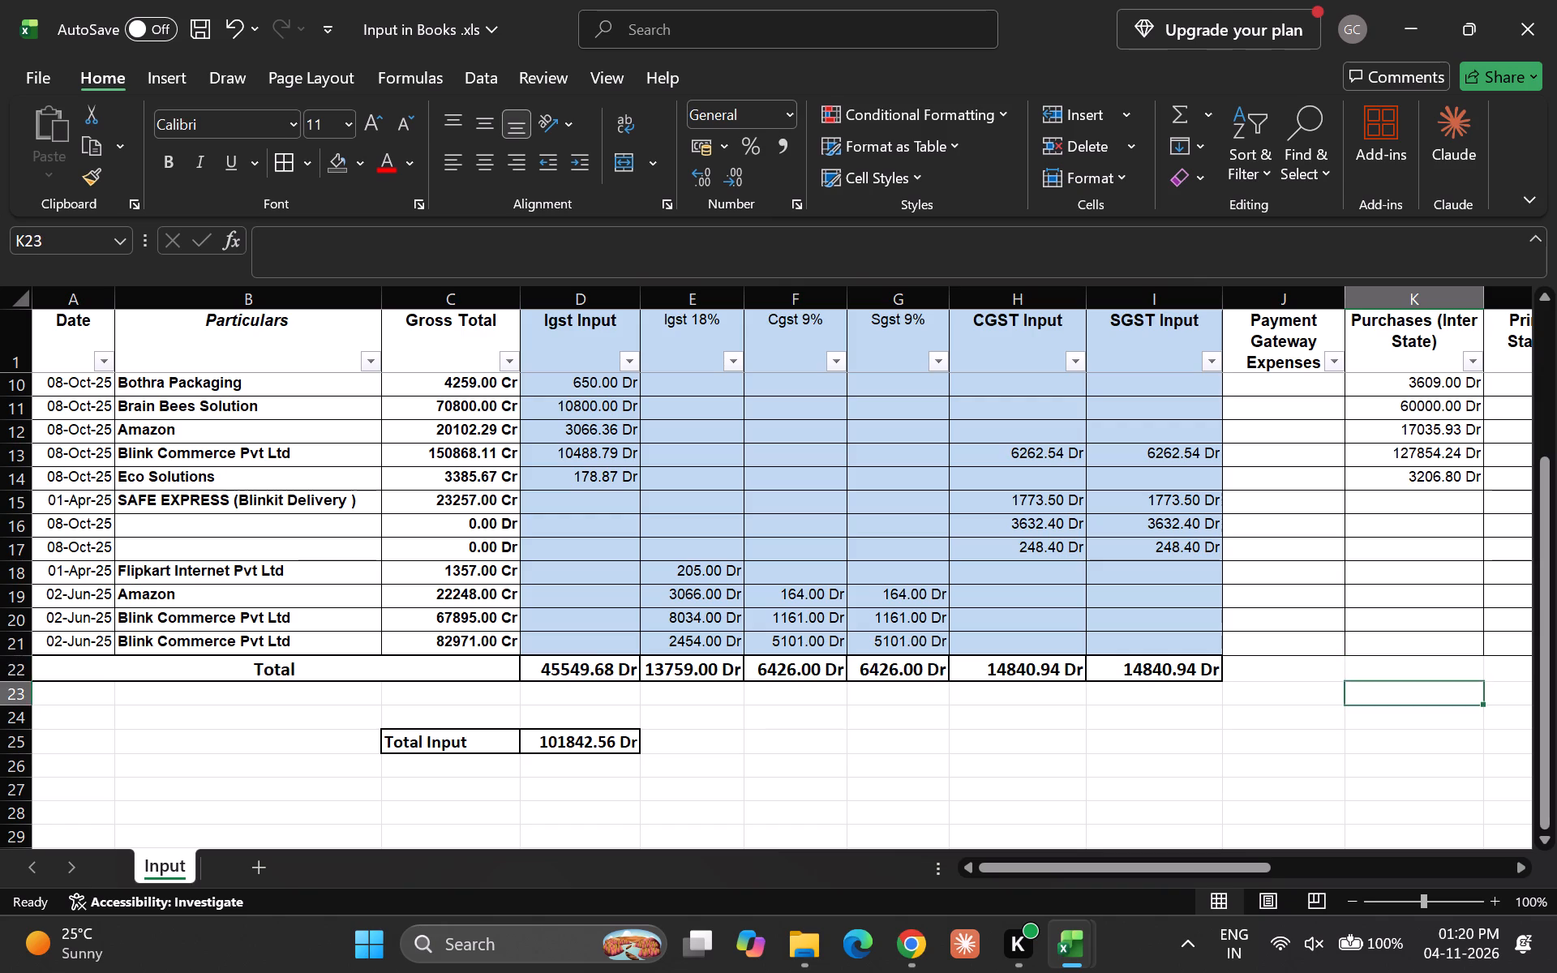
pyautogui.press('Up')
pyautogui.hotkey('ctrl', 's')
pyautogui.press('Down')
pyautogui.press('Up')
pyautogui.press('Right')
pyautogui.press('Right')
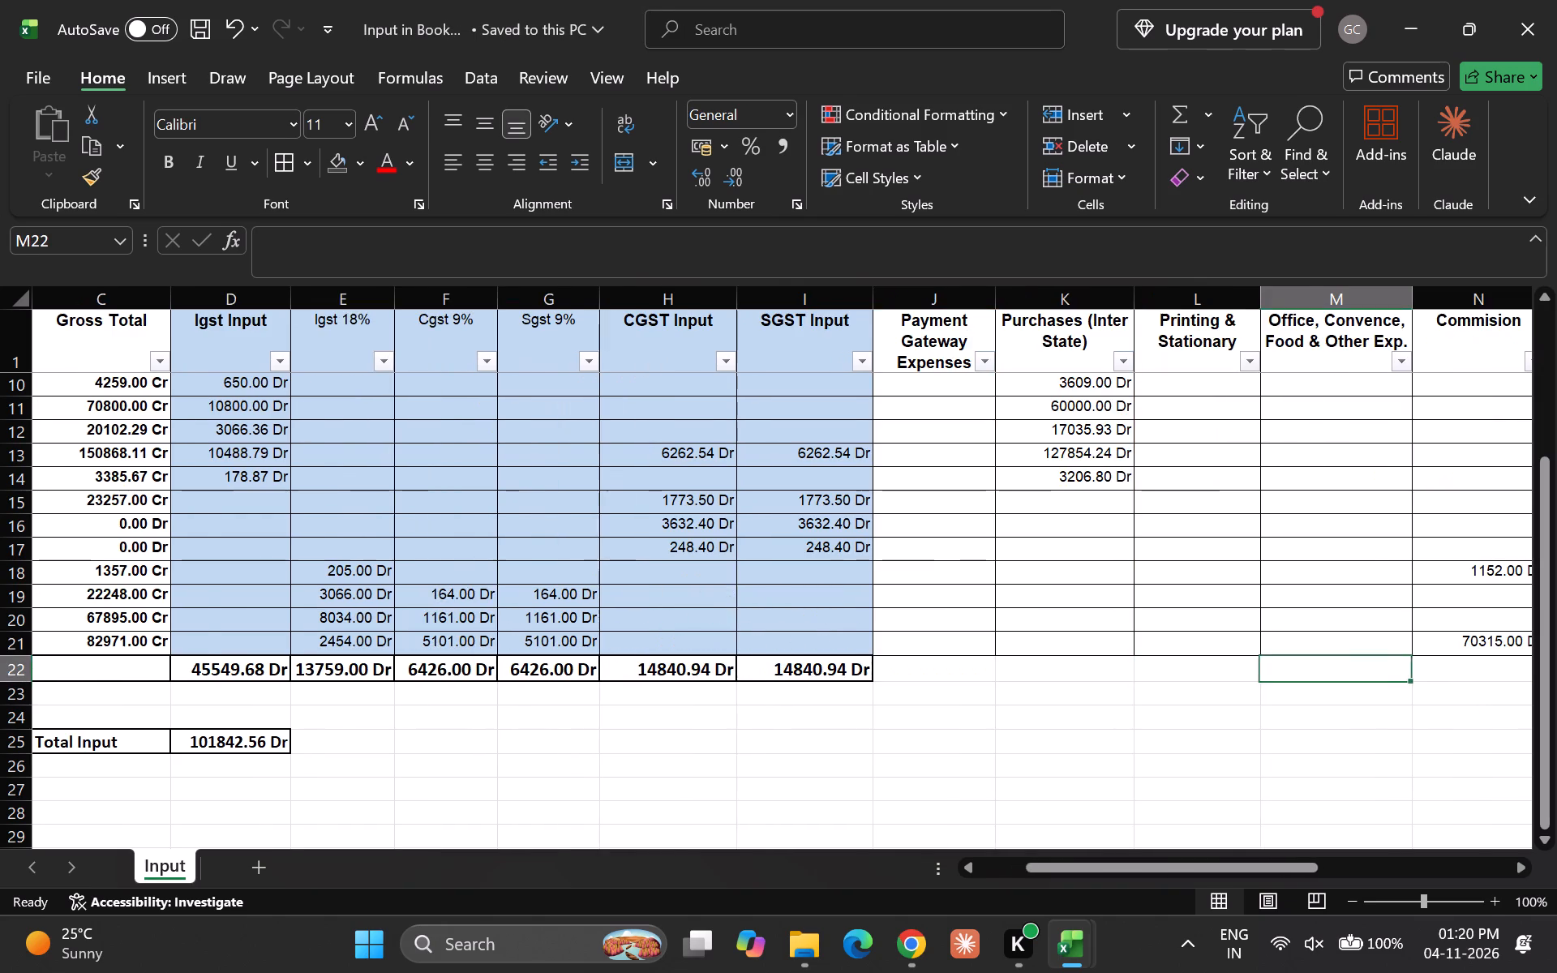
# Look along row 21 across the expense columns and back to the GST input columns to check the table's last data row.
pyautogui.press('Up')
pyautogui.press('Right')
pyautogui.press('Right')
pyautogui.press('Right')
pyautogui.press('Right')
pyautogui.press('Left')
pyautogui.press('Left')
pyautogui.press('Left')
pyautogui.press('Left')
pyautogui.press('Left')
pyautogui.press('Left')
pyautogui.press('Left')
pyautogui.press('Left')
pyautogui.press('Left')
pyautogui.press('Left')
pyautogui.press('Left')
pyautogui.press('Left')
pyautogui.press('Left')
pyautogui.press('Left')
pyautogui.press('Left')
pyautogui.press('Left')
pyautogui.press('Left')
pyautogui.press('Left')
pyautogui.press('Left')
pyautogui.press('Left')
pyautogui.press('Left')
pyautogui.press('Left')
pyautogui.press('Left')
pyautogui.press('Left')
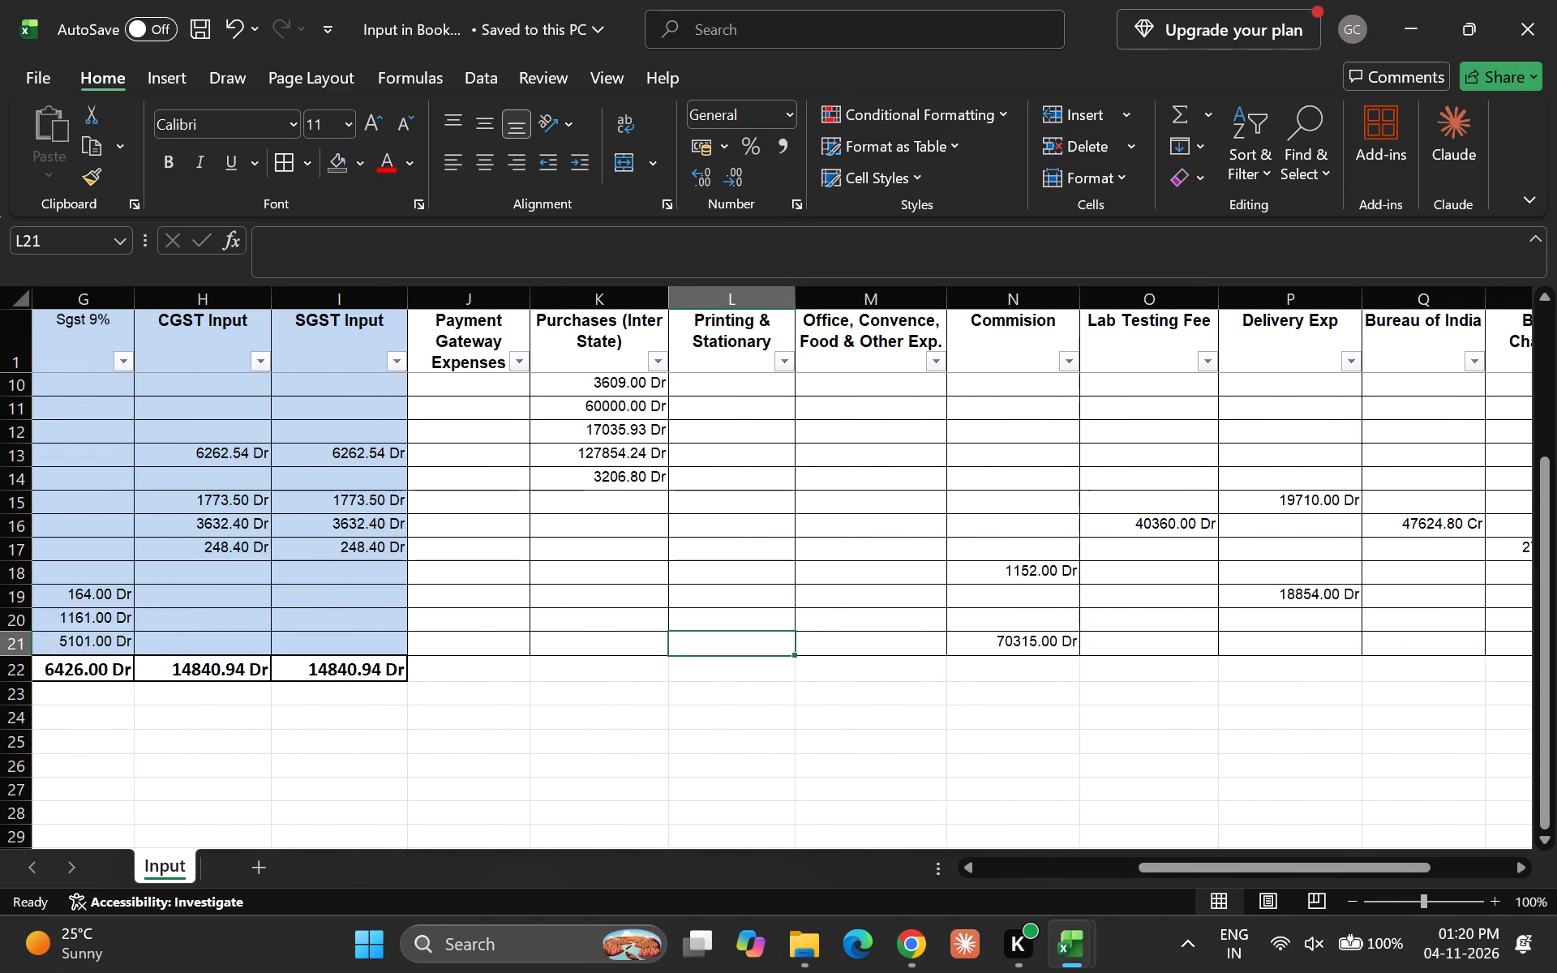
# Compare the Total Input amount in D25 with the As Per Books Input Claimed figure in Final Working.xlsx.
pyautogui.press('Down')
pyautogui.press('Right')
pyautogui.press('Down')
pyautogui.press('Down')
pyautogui.press('Down')
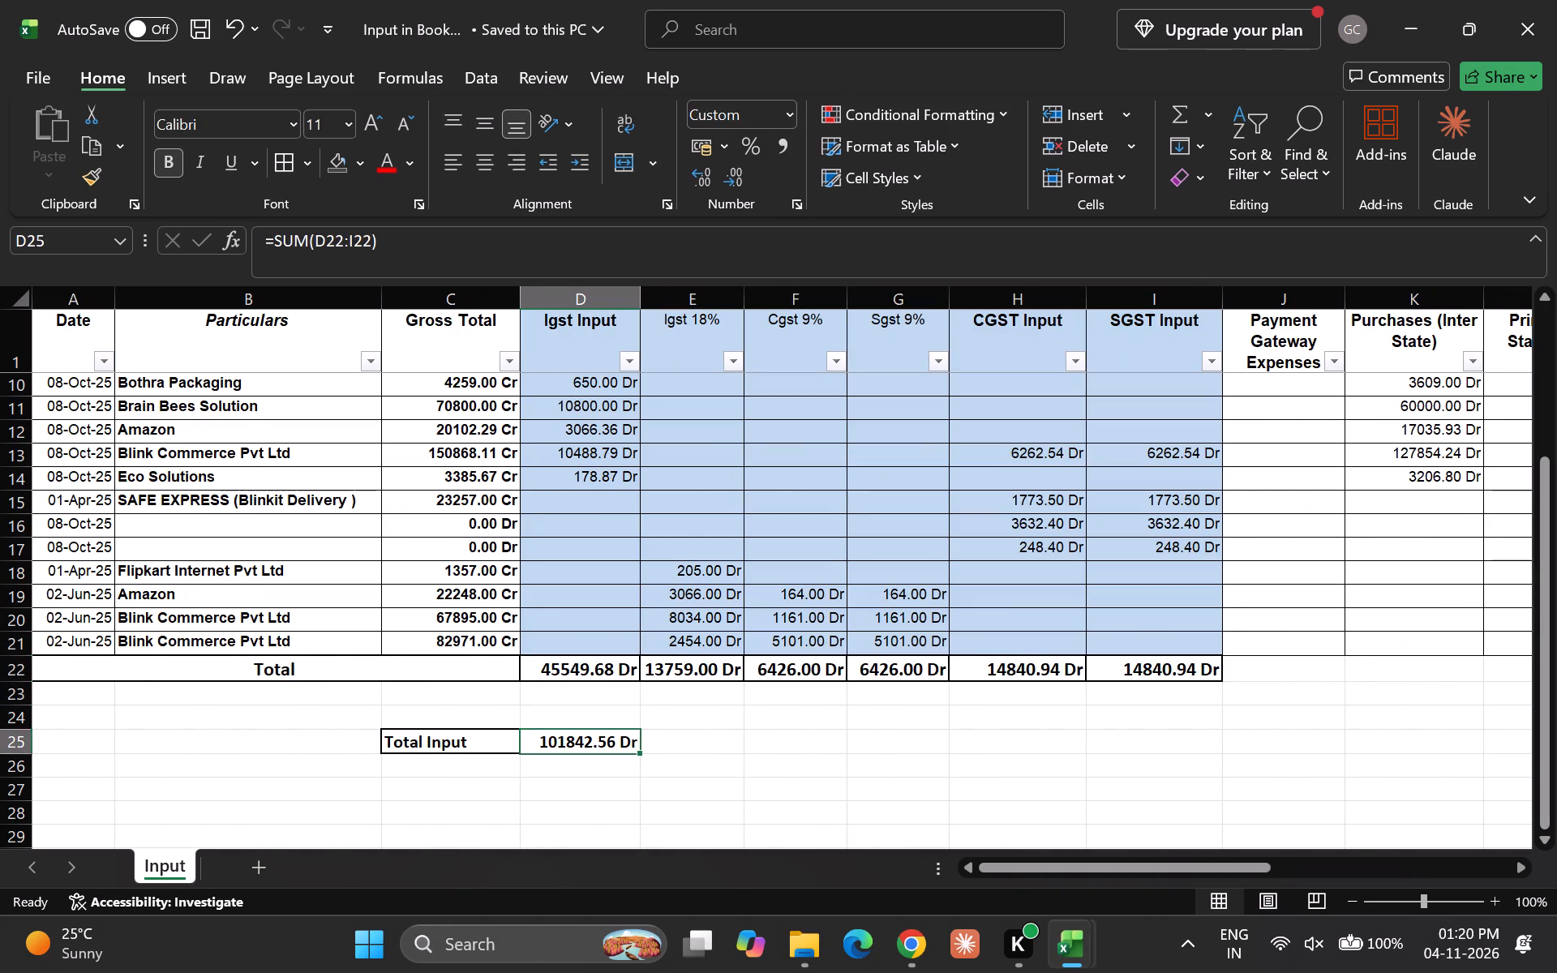
pyautogui.hotkey('alt', 'Tab')
pyautogui.press('Down')
pyautogui.press('Up')
pyautogui.press('Right')
pyautogui.press('Down')
pyautogui.press('Up')
pyautogui.press('Right')
pyautogui.press('Up')
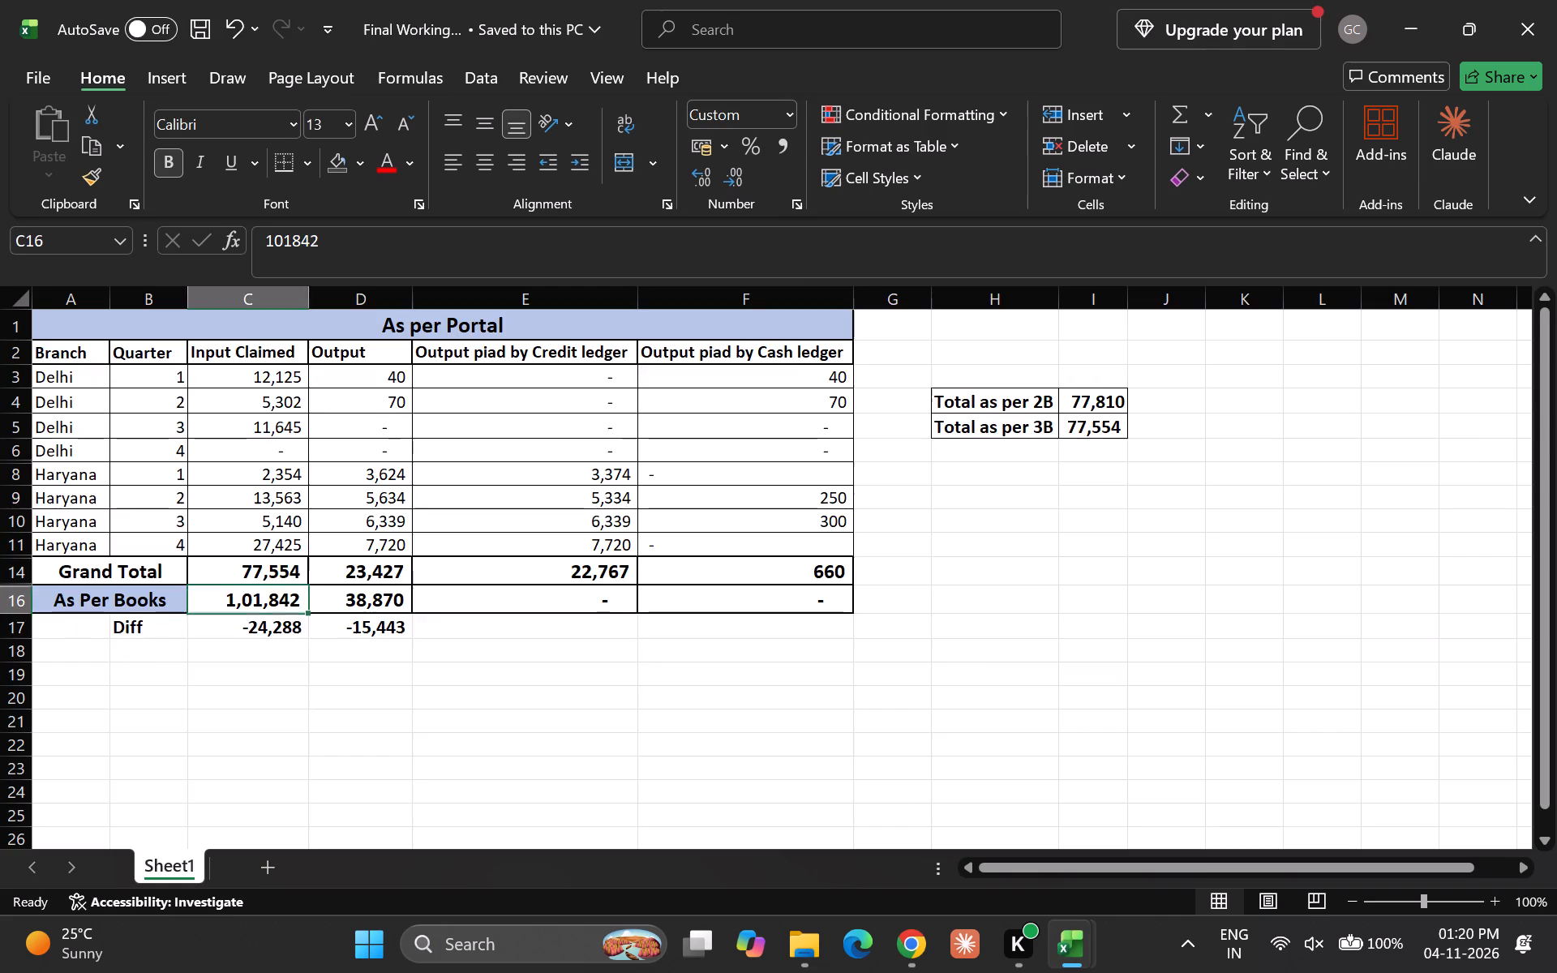
pyautogui.hotkey('alt', 'Tab')
pyautogui.hotkey('alt', 'Tab')
pyautogui.press('Down')
pyautogui.press('Up')
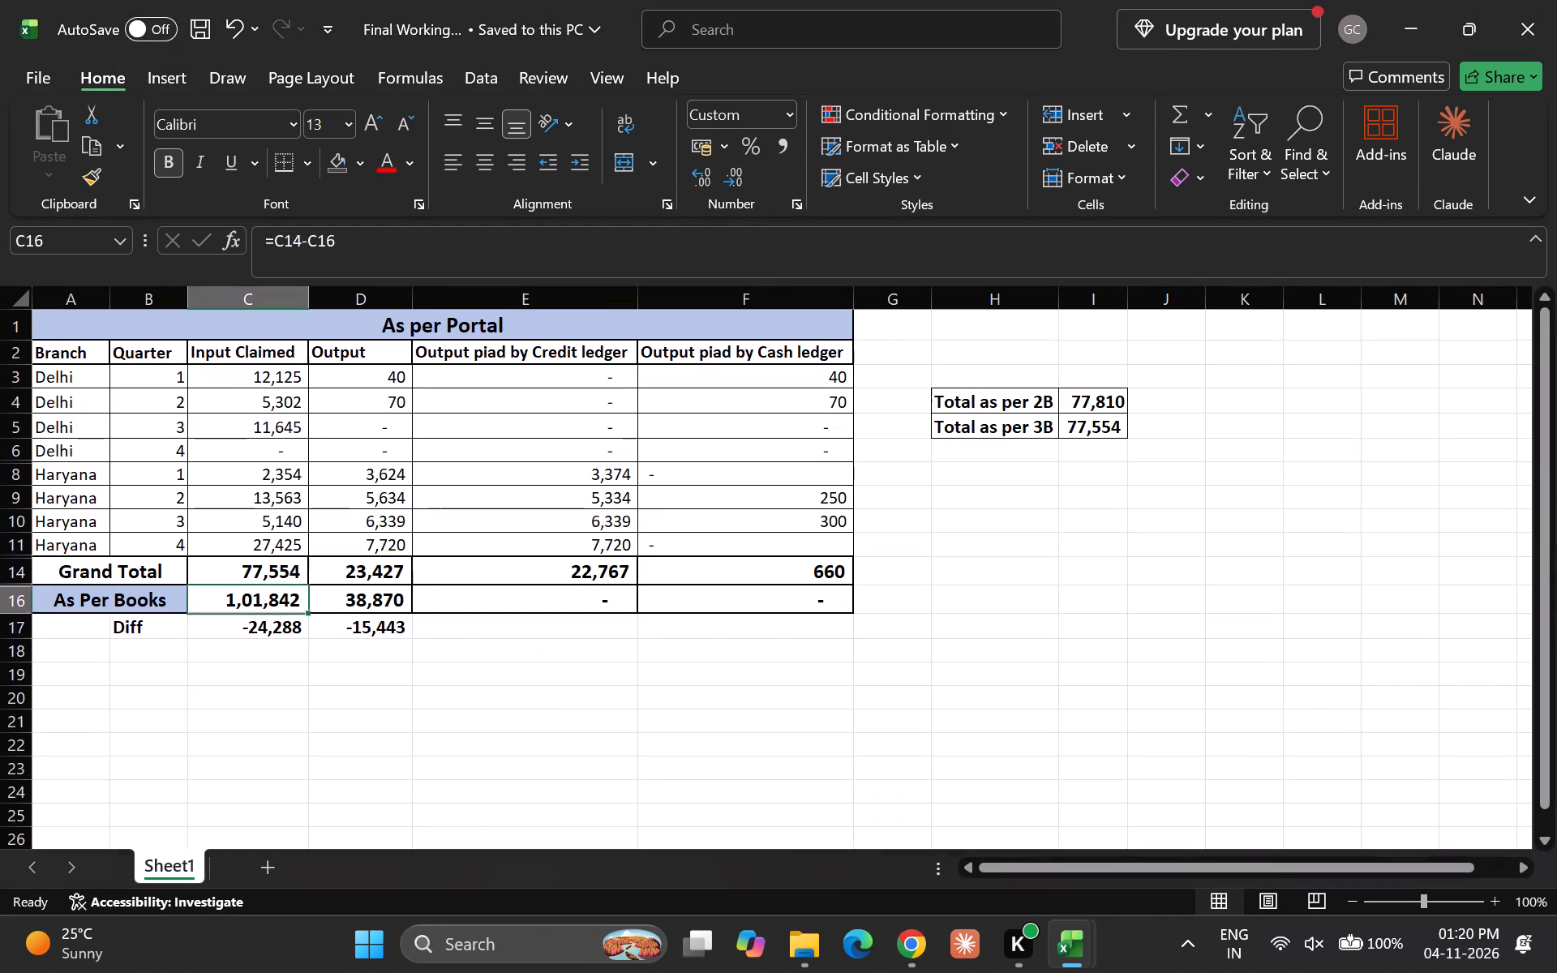
pyautogui.press('Down')
pyautogui.press('Right')
pyautogui.press('Down')
# Switch back to the Input in Books workbook and look over the Igst Input column from its total up to the first entry.
pyautogui.hotkey('alt', 'Tab')
pyautogui.press('Up')
pyautogui.press('Up')
pyautogui.press('Up')
pyautogui.press('Up')
pyautogui.press('Up')
pyautogui.press('Up')
pyautogui.press('Up')
pyautogui.press('Up')
pyautogui.press('Up')
pyautogui.press('Up')
pyautogui.press('Up')
pyautogui.press('Up')
pyautogui.press('Up')
pyautogui.press('Up')
pyautogui.press('Up')
pyautogui.press('Up')
pyautogui.press('Up')
pyautogui.press('Up')
pyautogui.press('Up')
pyautogui.press('Up')
pyautogui.press('Up')
pyautogui.press('Up')
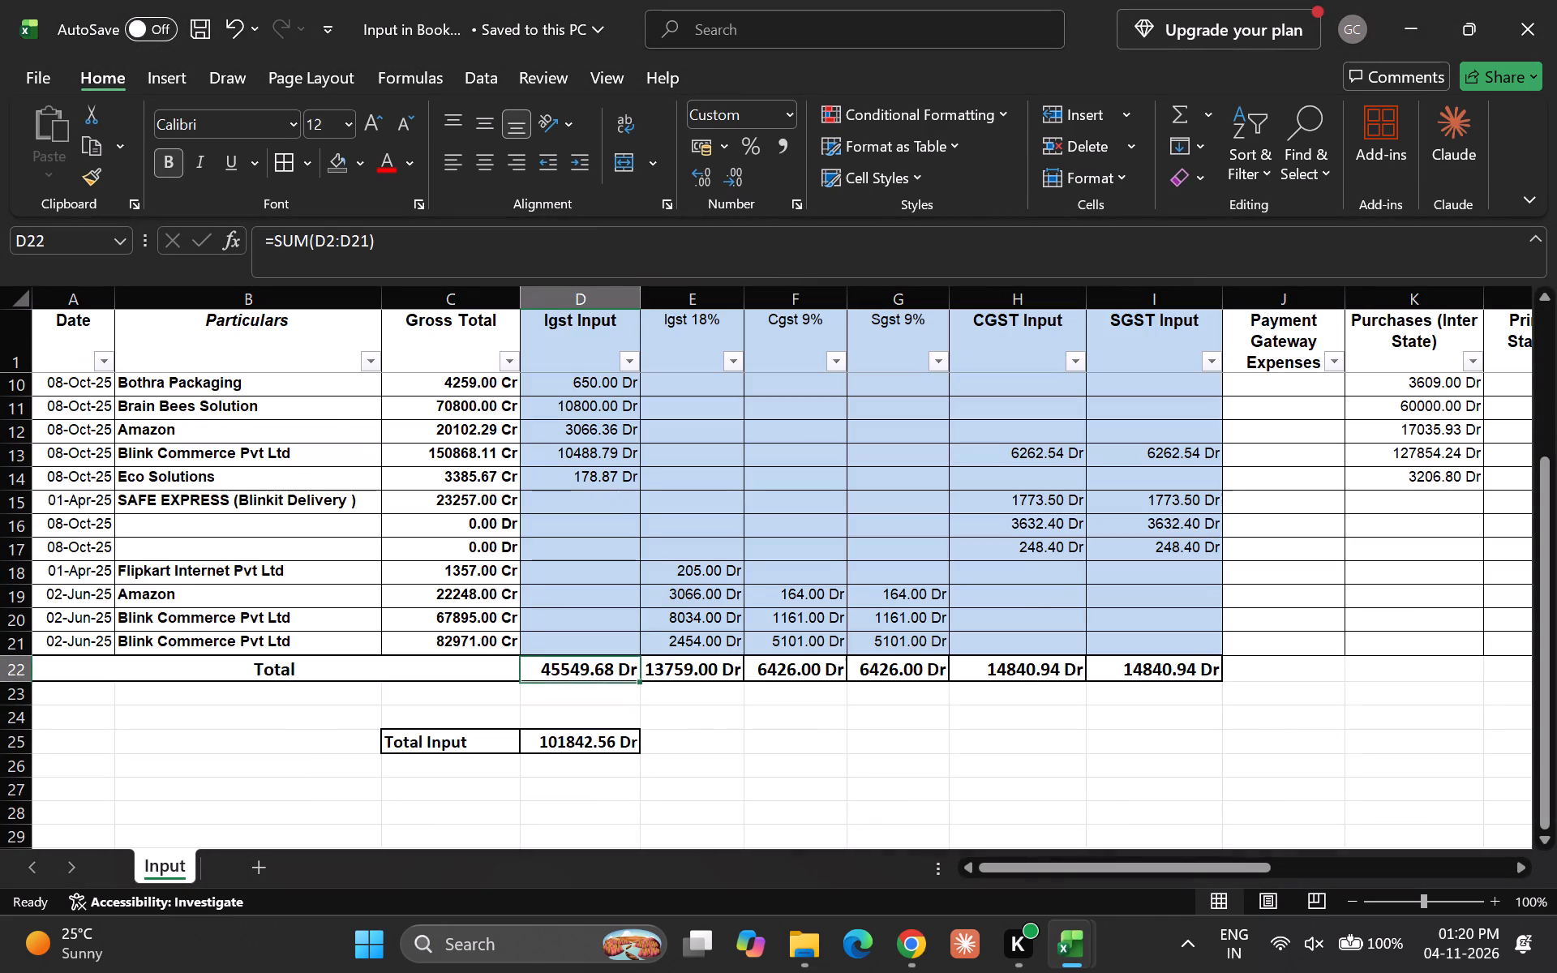
pyautogui.press('Down')
pyautogui.press('Up')
pyautogui.press('Down')
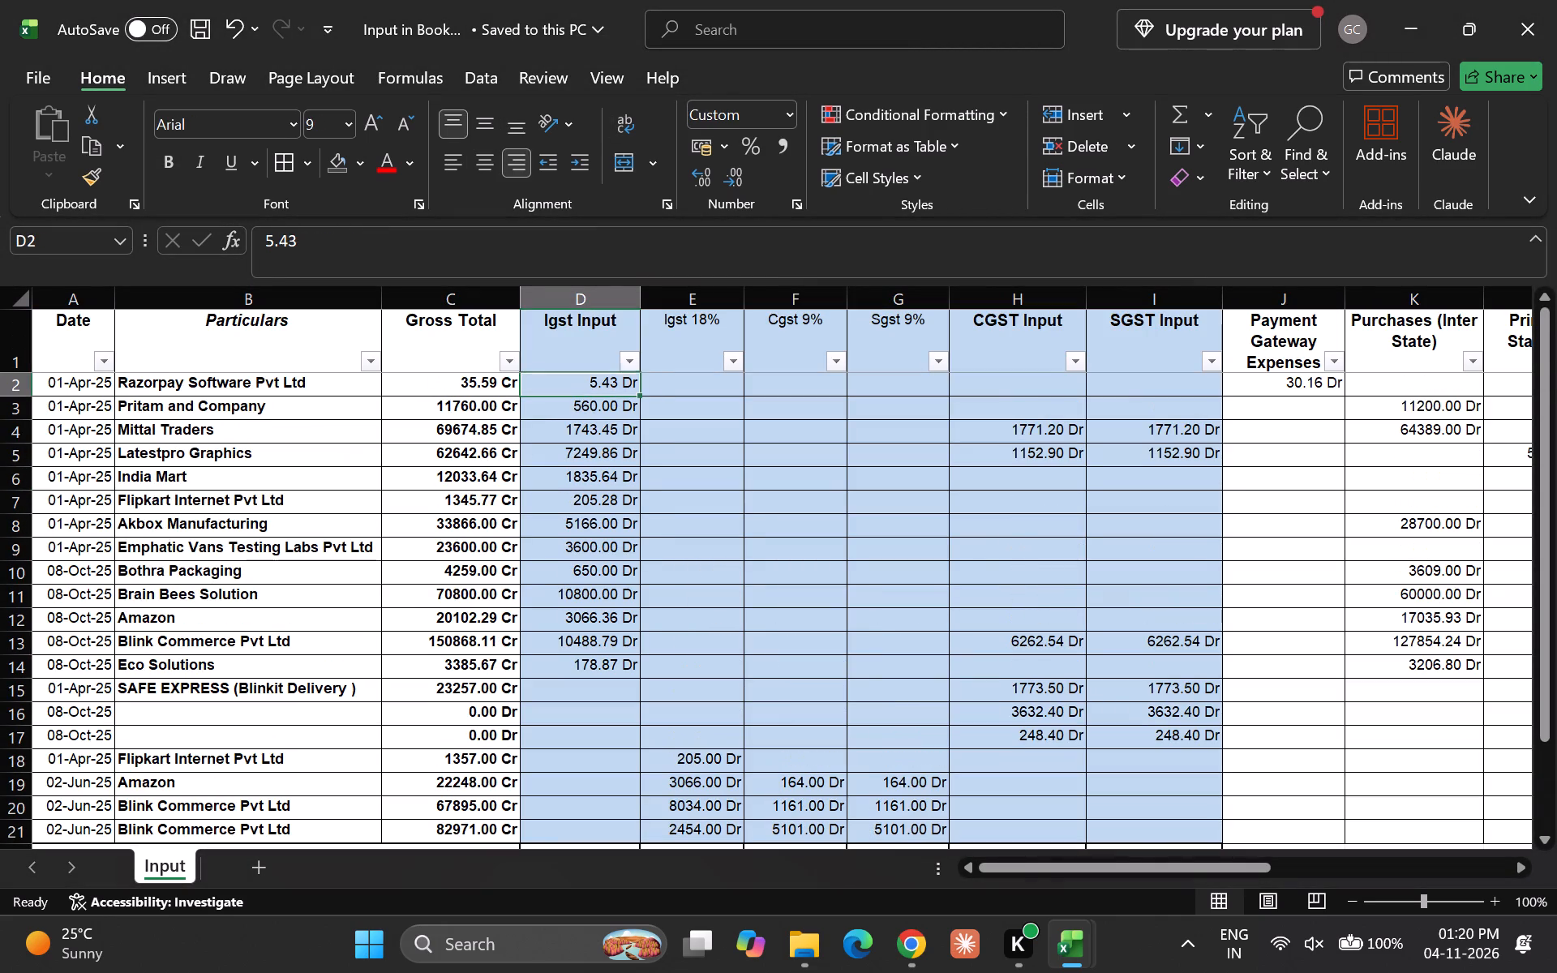
# Save the Input in Books workbook with the selection in its first data row.
pyautogui.press('Left')
pyautogui.press('Left')
pyautogui.press('Right')
pyautogui.press('Down')
pyautogui.press('Right')
pyautogui.press('Up')
pyautogui.hotkey('ctrl', 's')
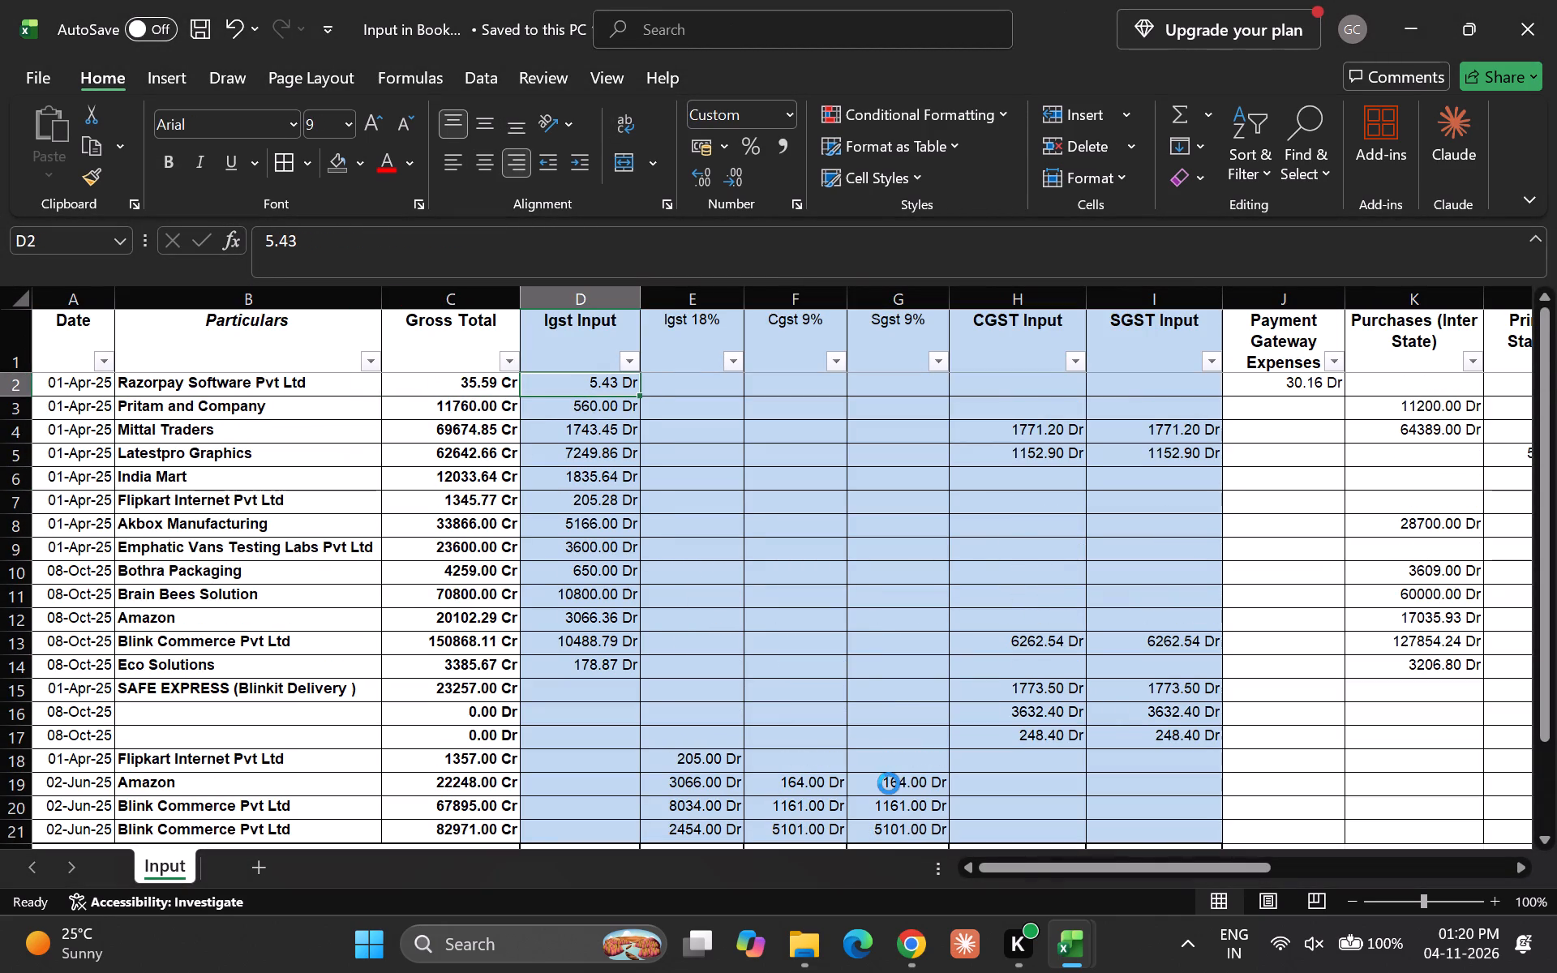
pyautogui.press('Down')
pyautogui.press('Up')
pyautogui.press('Left')
pyautogui.press('Left')
pyautogui.press('Left')
pyautogui.press('Left')
pyautogui.hotkey('ctrl', 's')
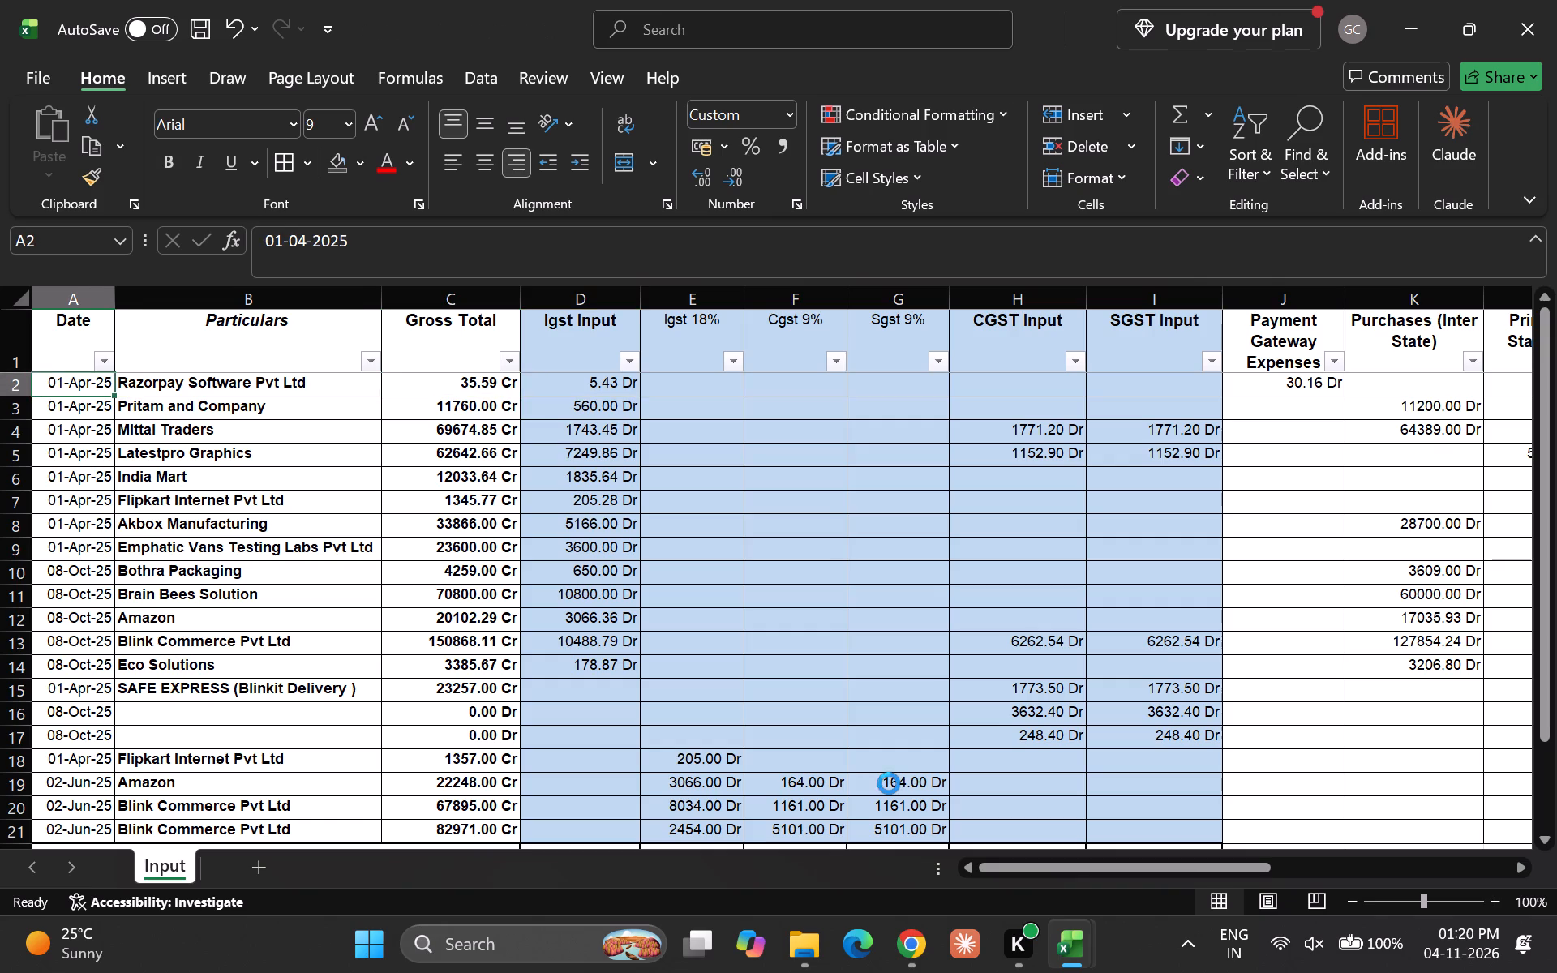
pyautogui.press('Down')
pyautogui.press('Up')
pyautogui.press('Down')
pyautogui.press('Up')
pyautogui.press('Right')
pyautogui.press('Down')
pyautogui.press('Right')
pyautogui.press('Up')
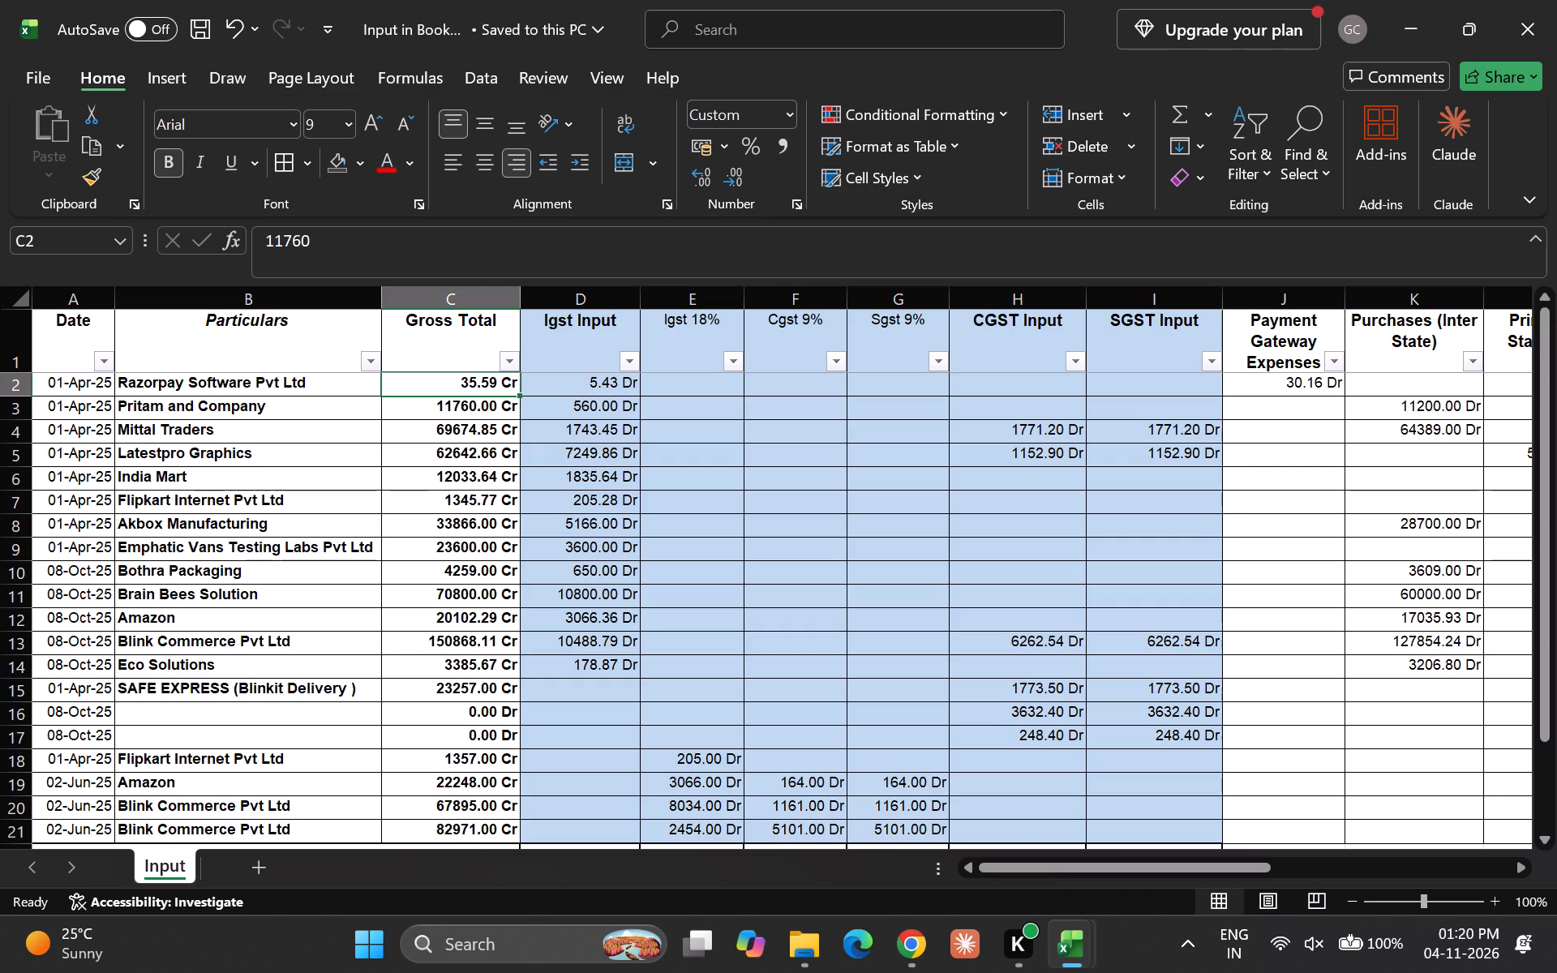
pyautogui.press('Down')
pyautogui.press('Right')
pyautogui.press('Up')
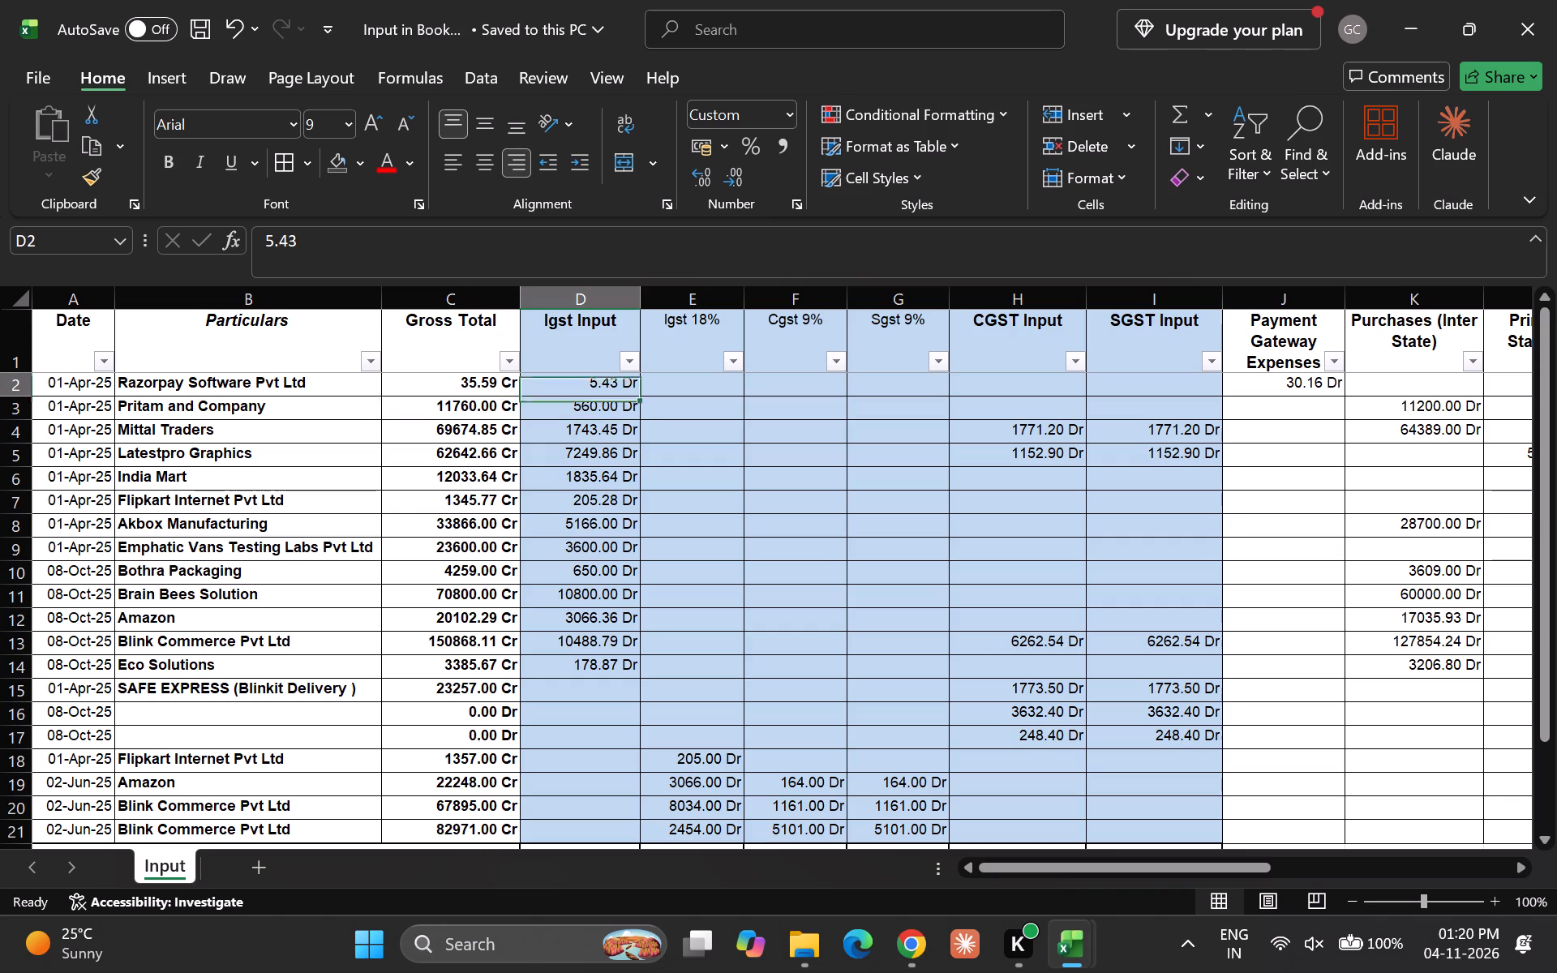
pyautogui.hotkey('ctrl', 's')
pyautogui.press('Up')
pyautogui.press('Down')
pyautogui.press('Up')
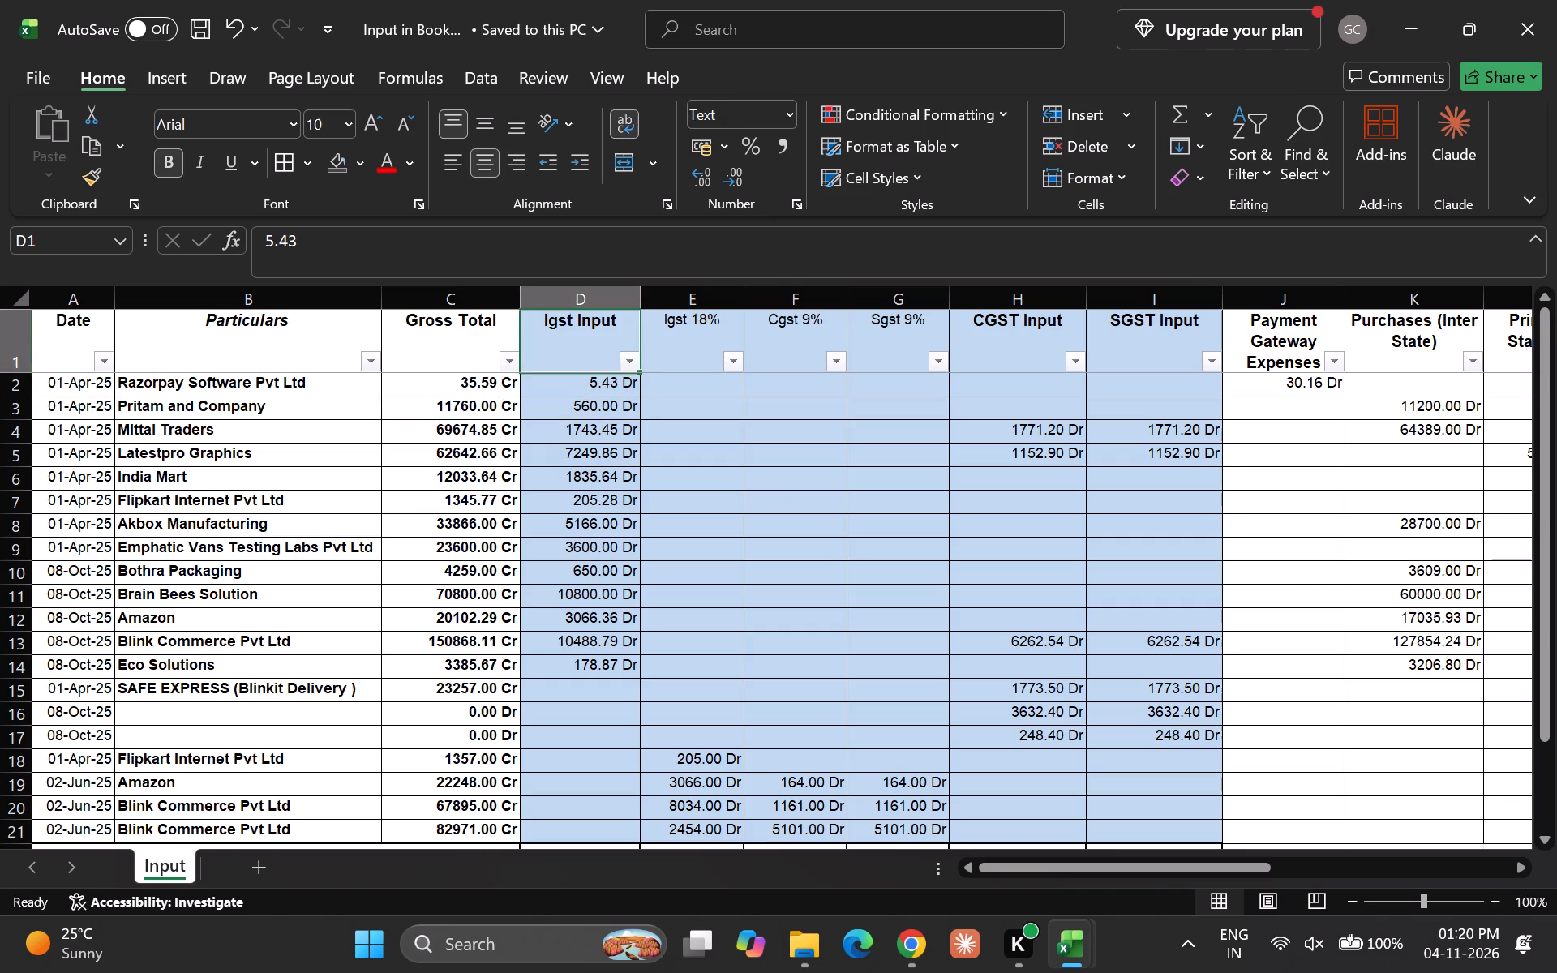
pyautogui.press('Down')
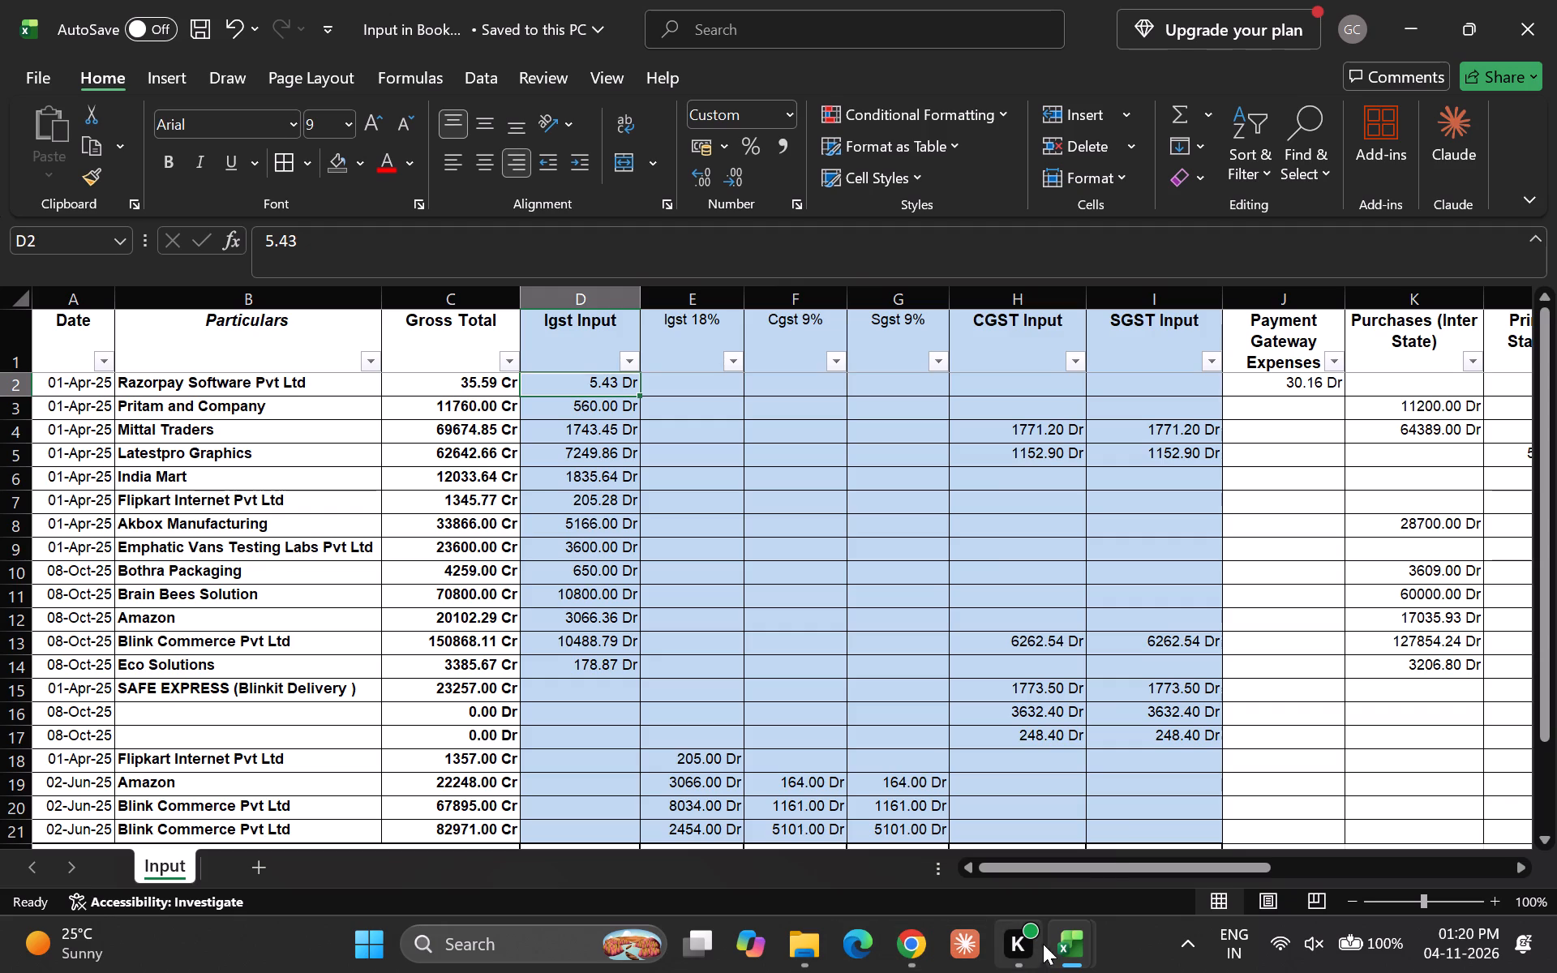